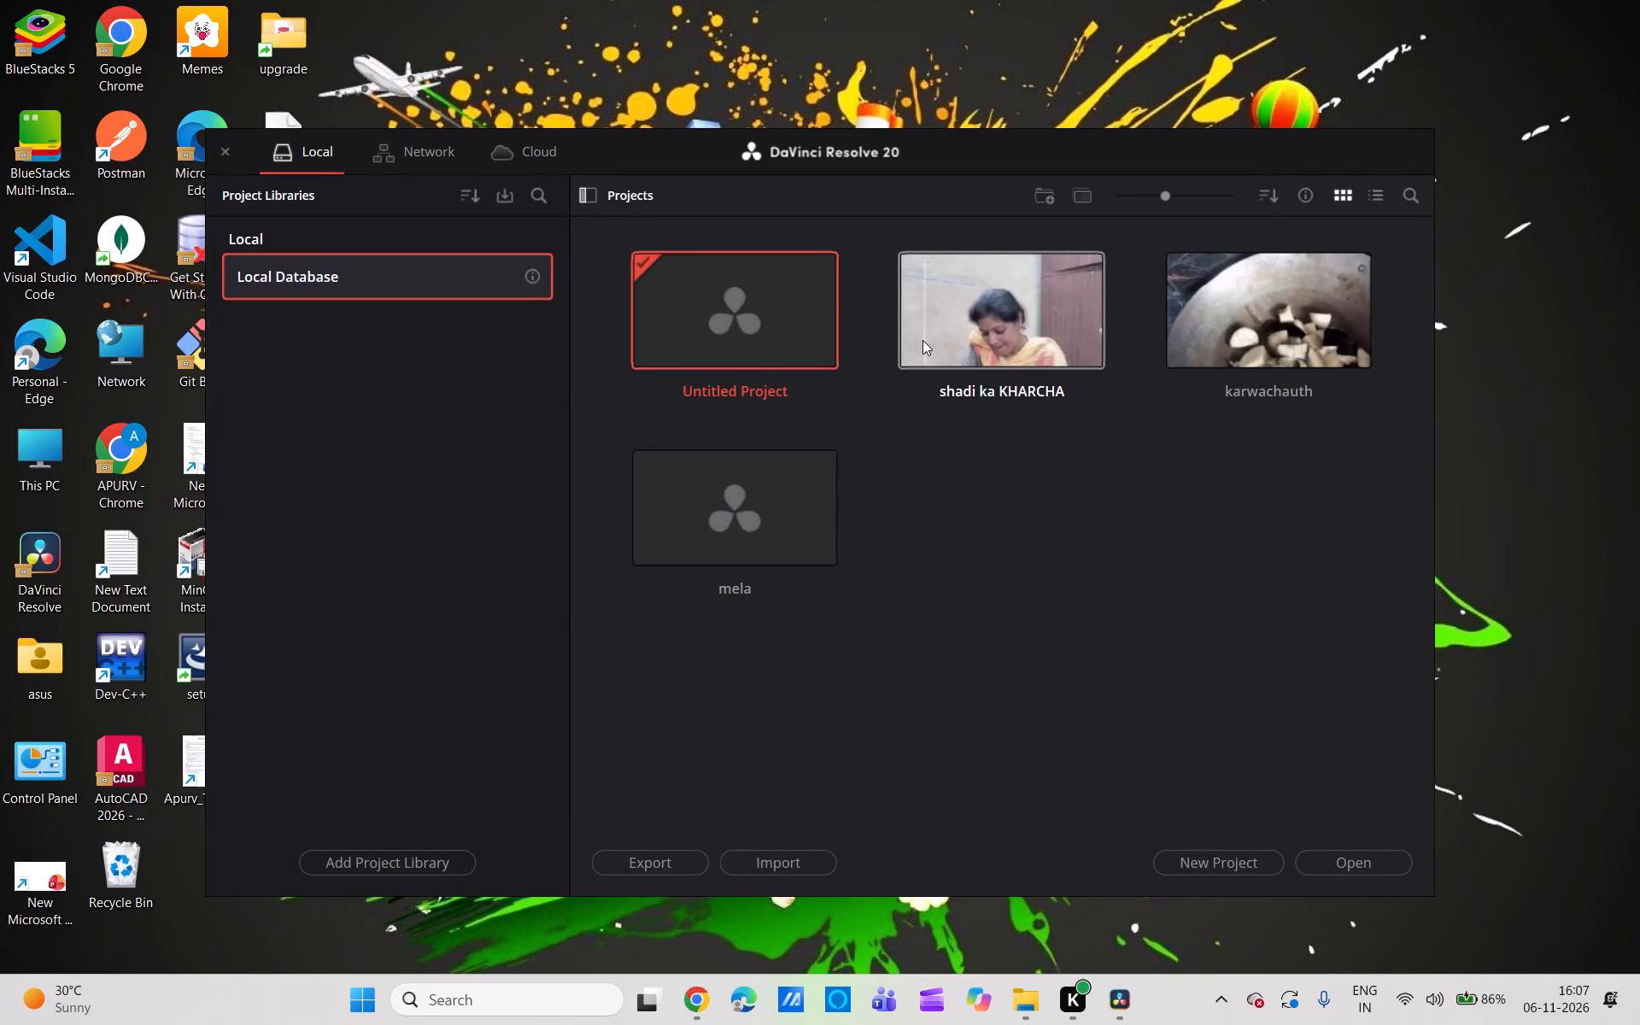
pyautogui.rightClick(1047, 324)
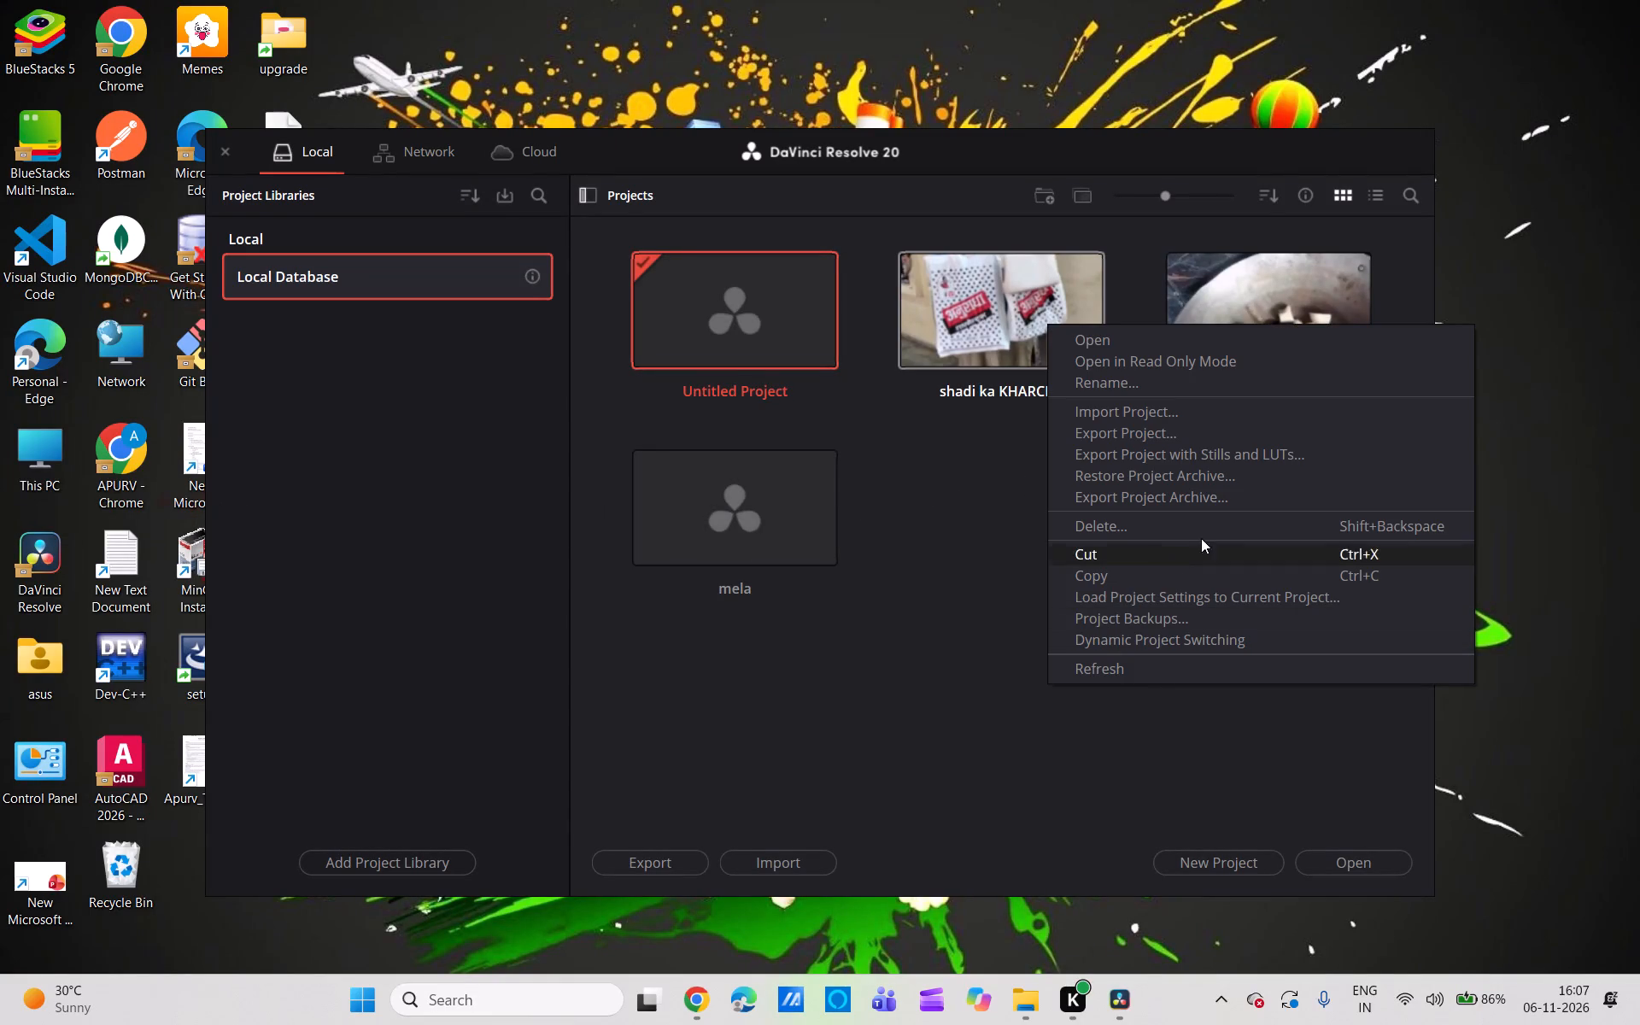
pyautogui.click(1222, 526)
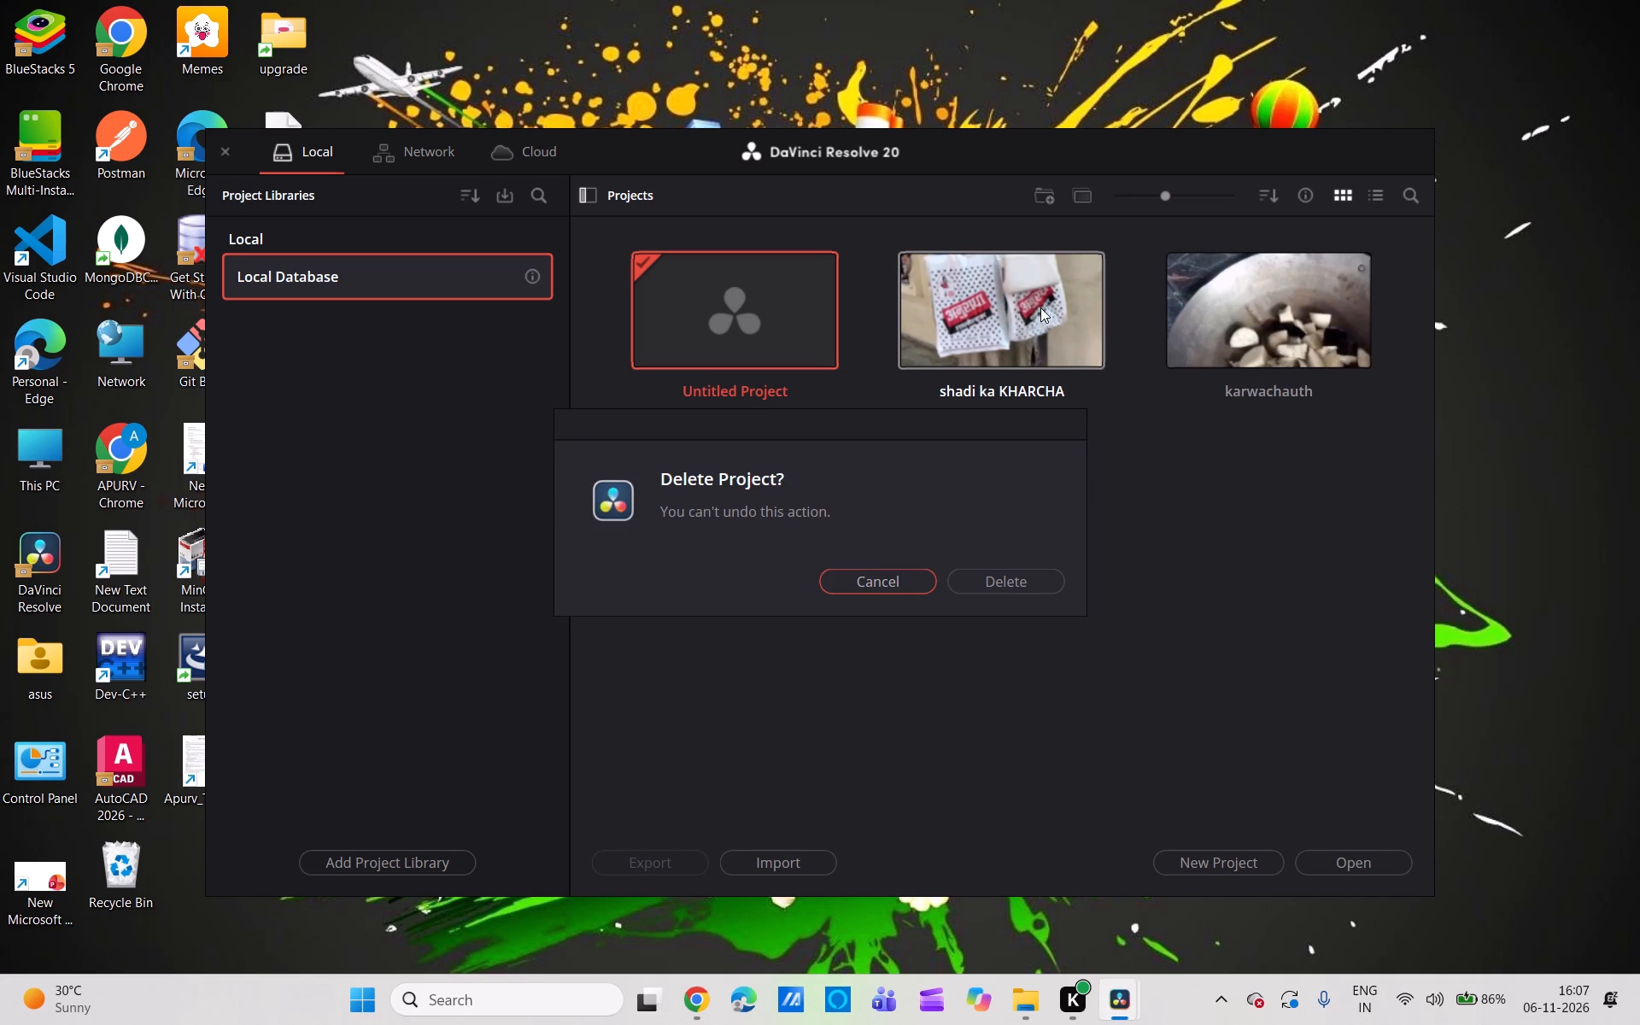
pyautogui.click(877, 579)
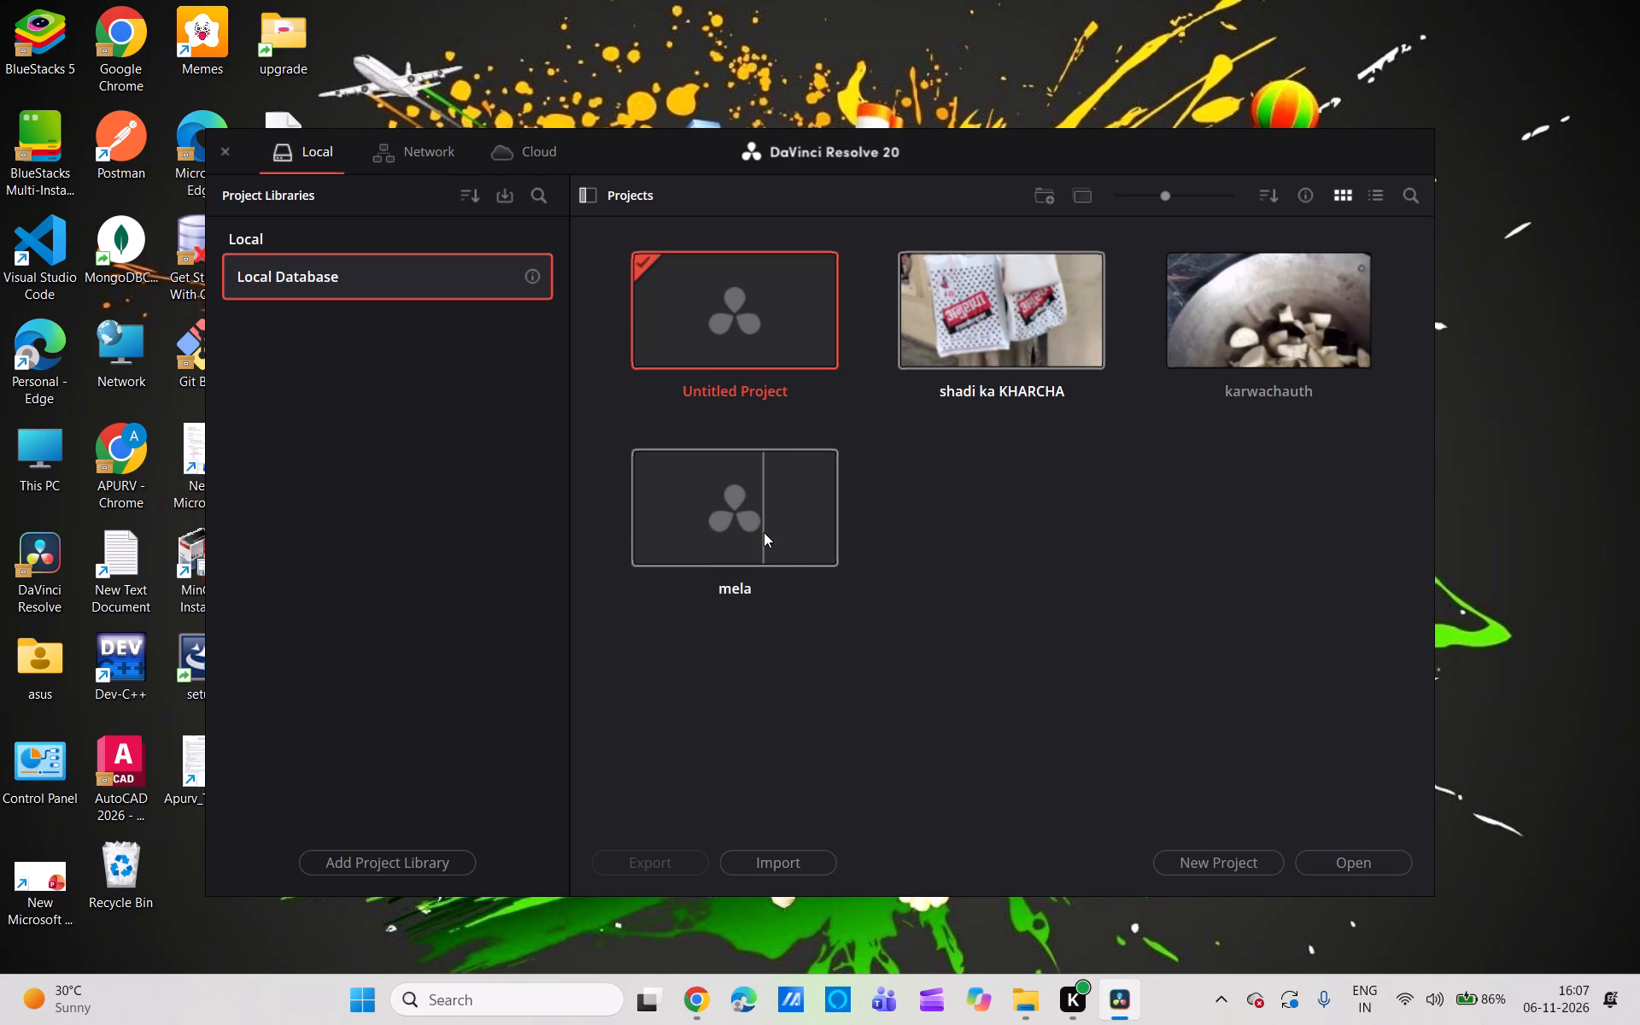
# Delete the "shadi ka KHARCHA" project from the local project library.
pyautogui.click(1022, 329)
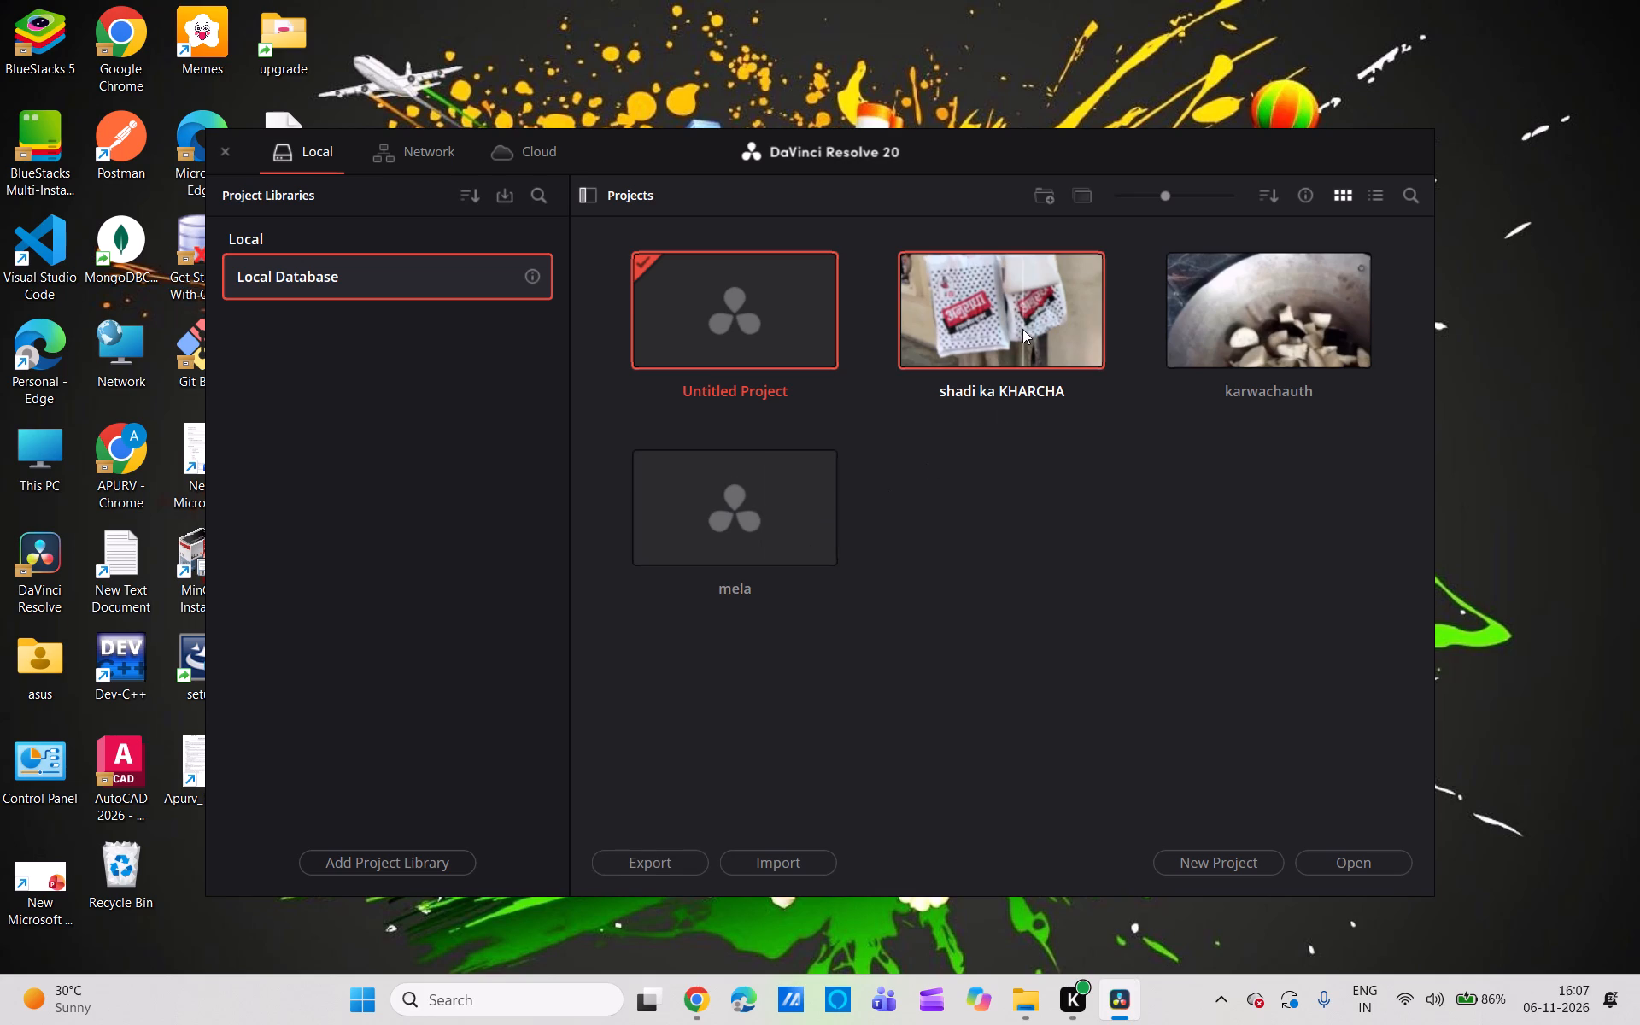
pyautogui.rightClick(1022, 329)
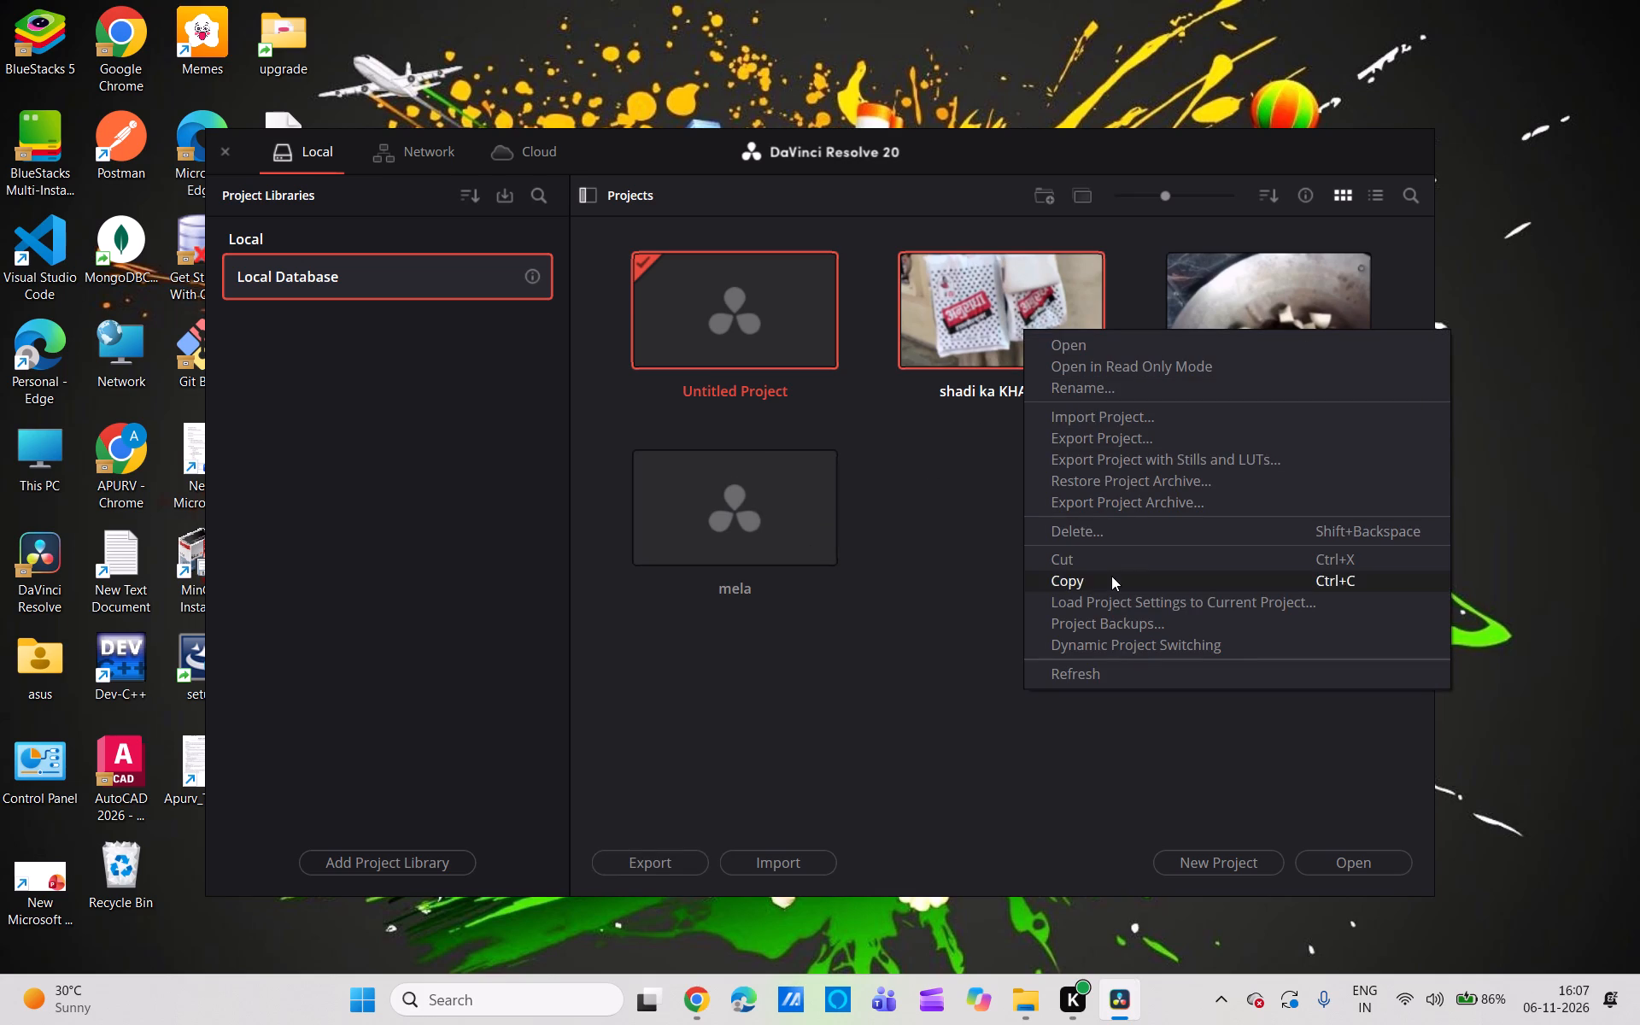
pyautogui.click(1185, 540)
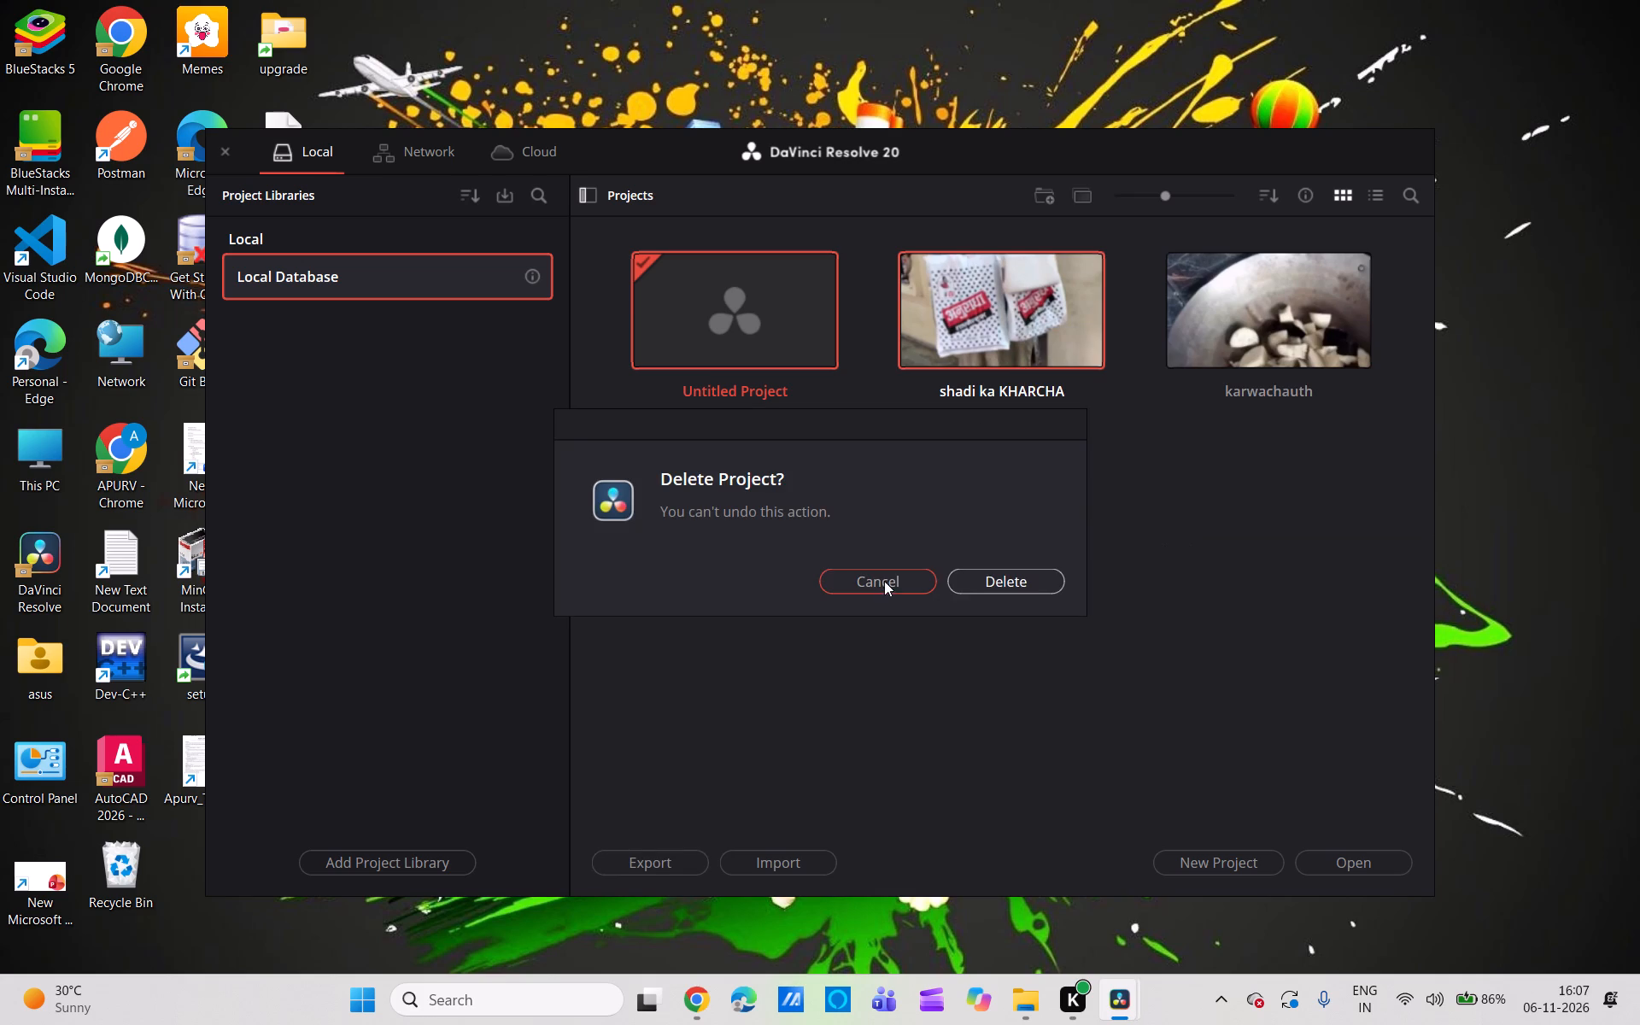
pyautogui.click(985, 585)
# Delete the "karwachauth" project from the local project library.
pyautogui.rightClick(1061, 256)
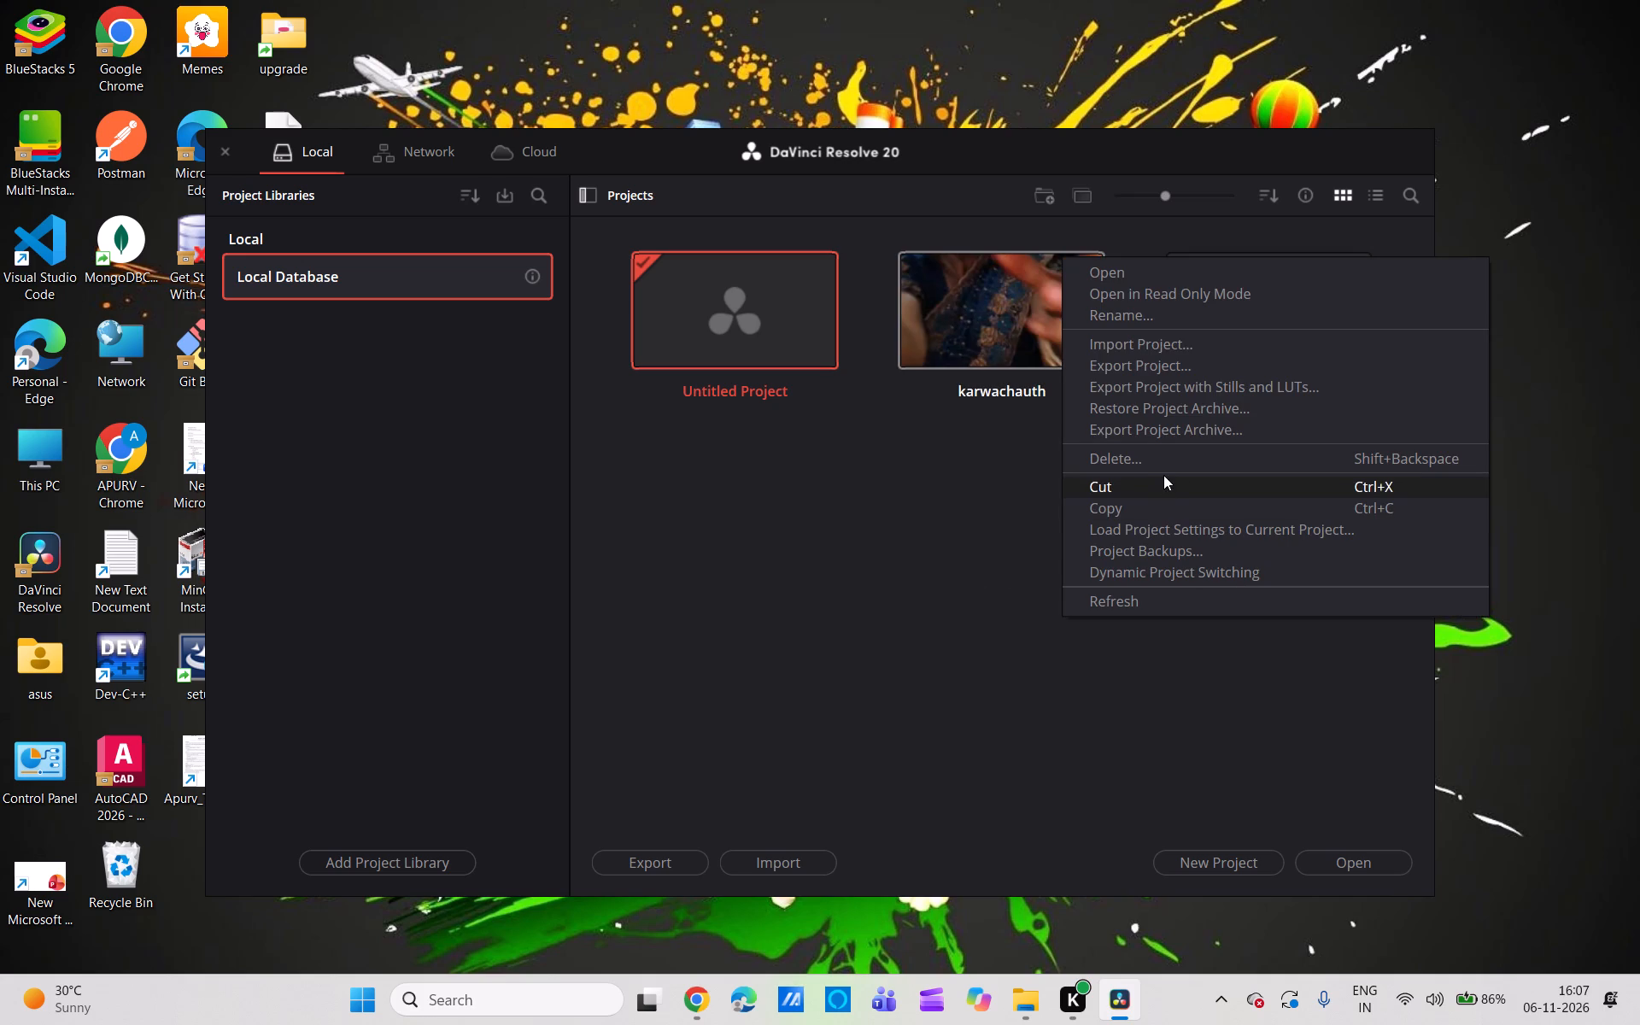
pyautogui.click(1174, 460)
pyautogui.click(987, 583)
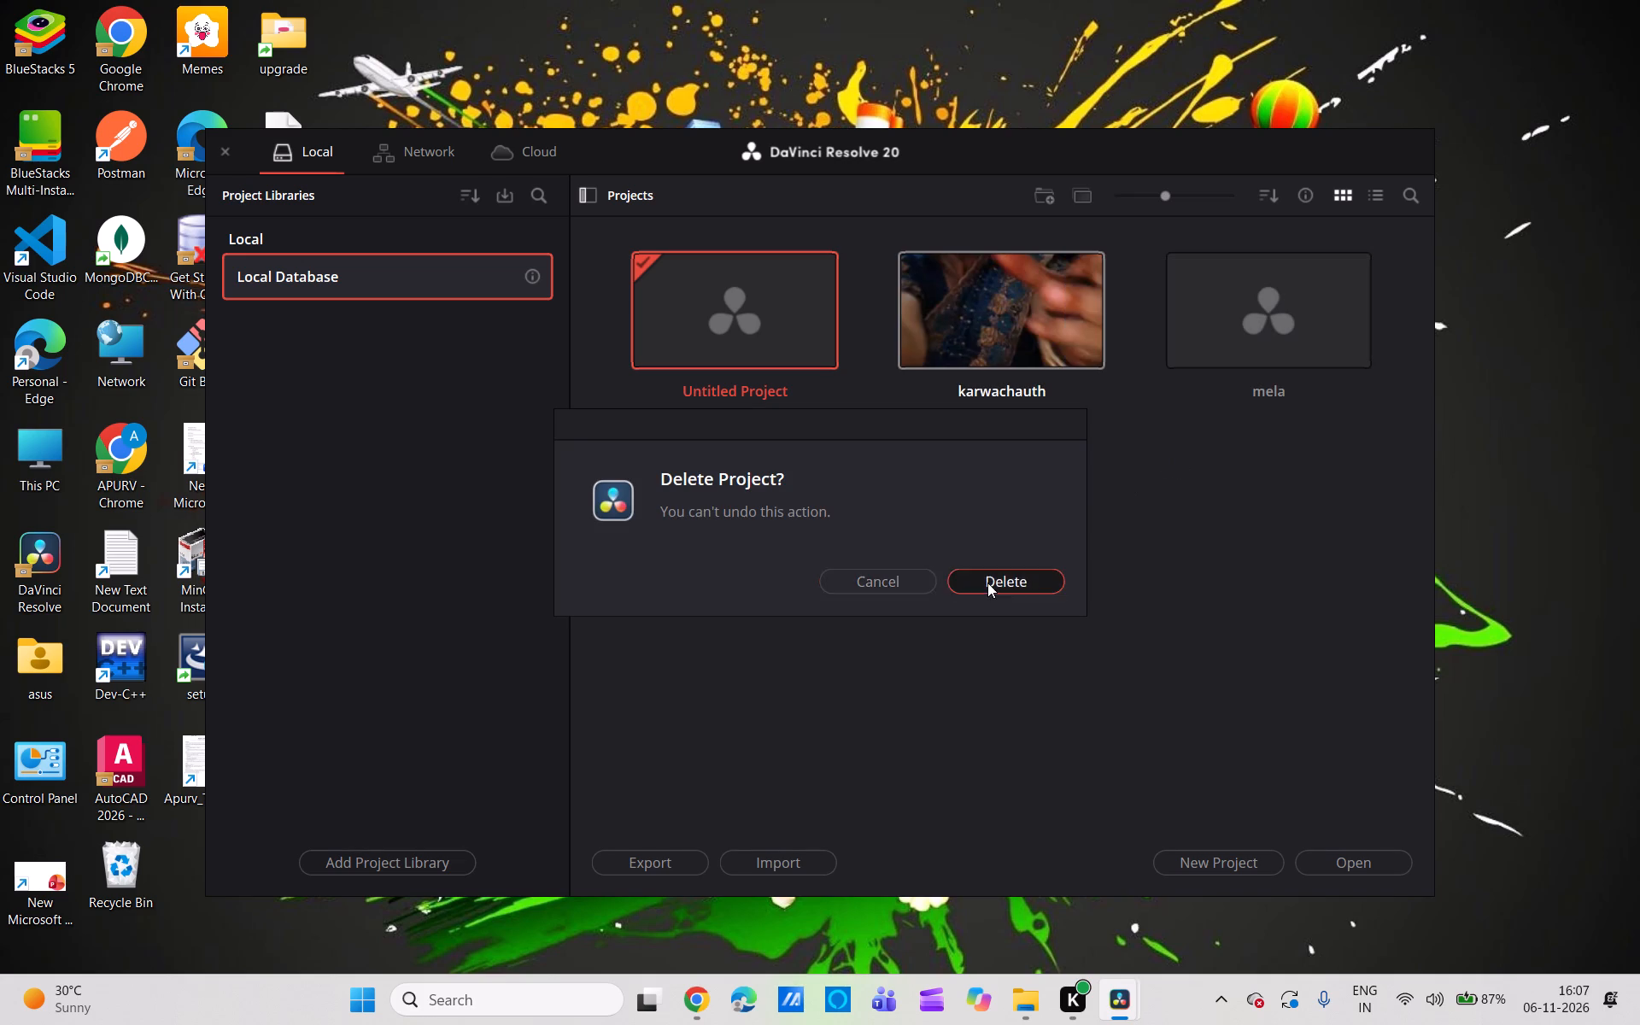
# Create a new project named "DIWALI SAFAI" in the local database, keeping the default media location.
pyautogui.click(1214, 862)
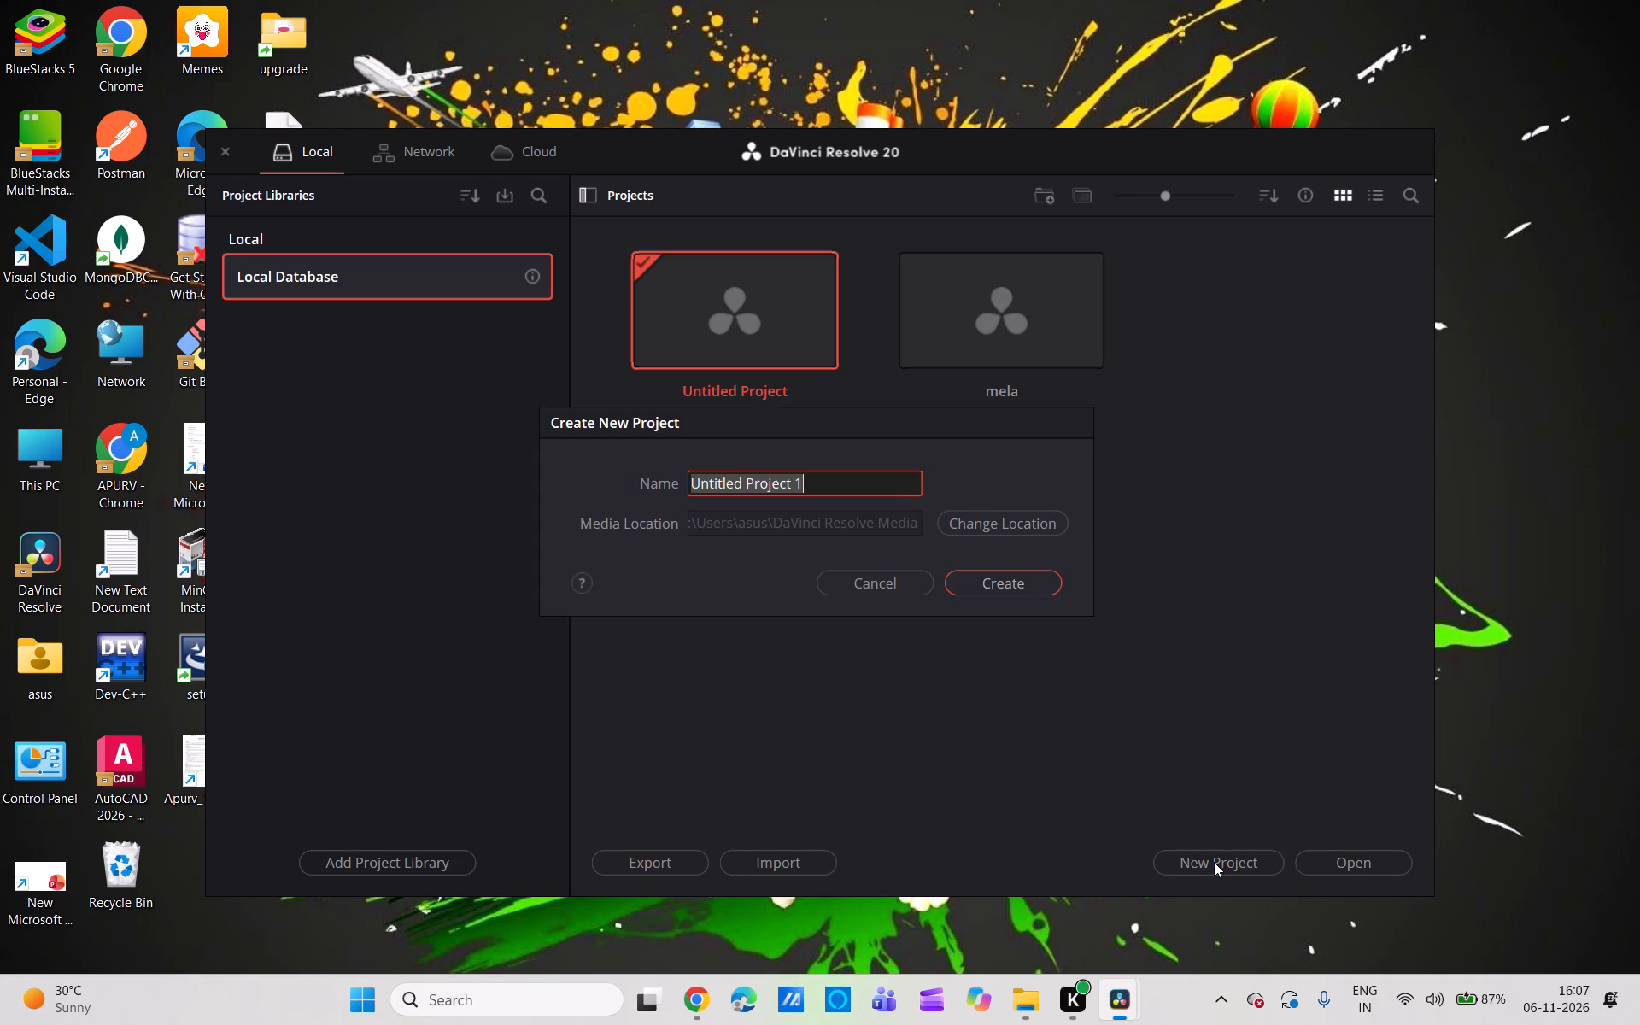
pyautogui.press('BackSpace')
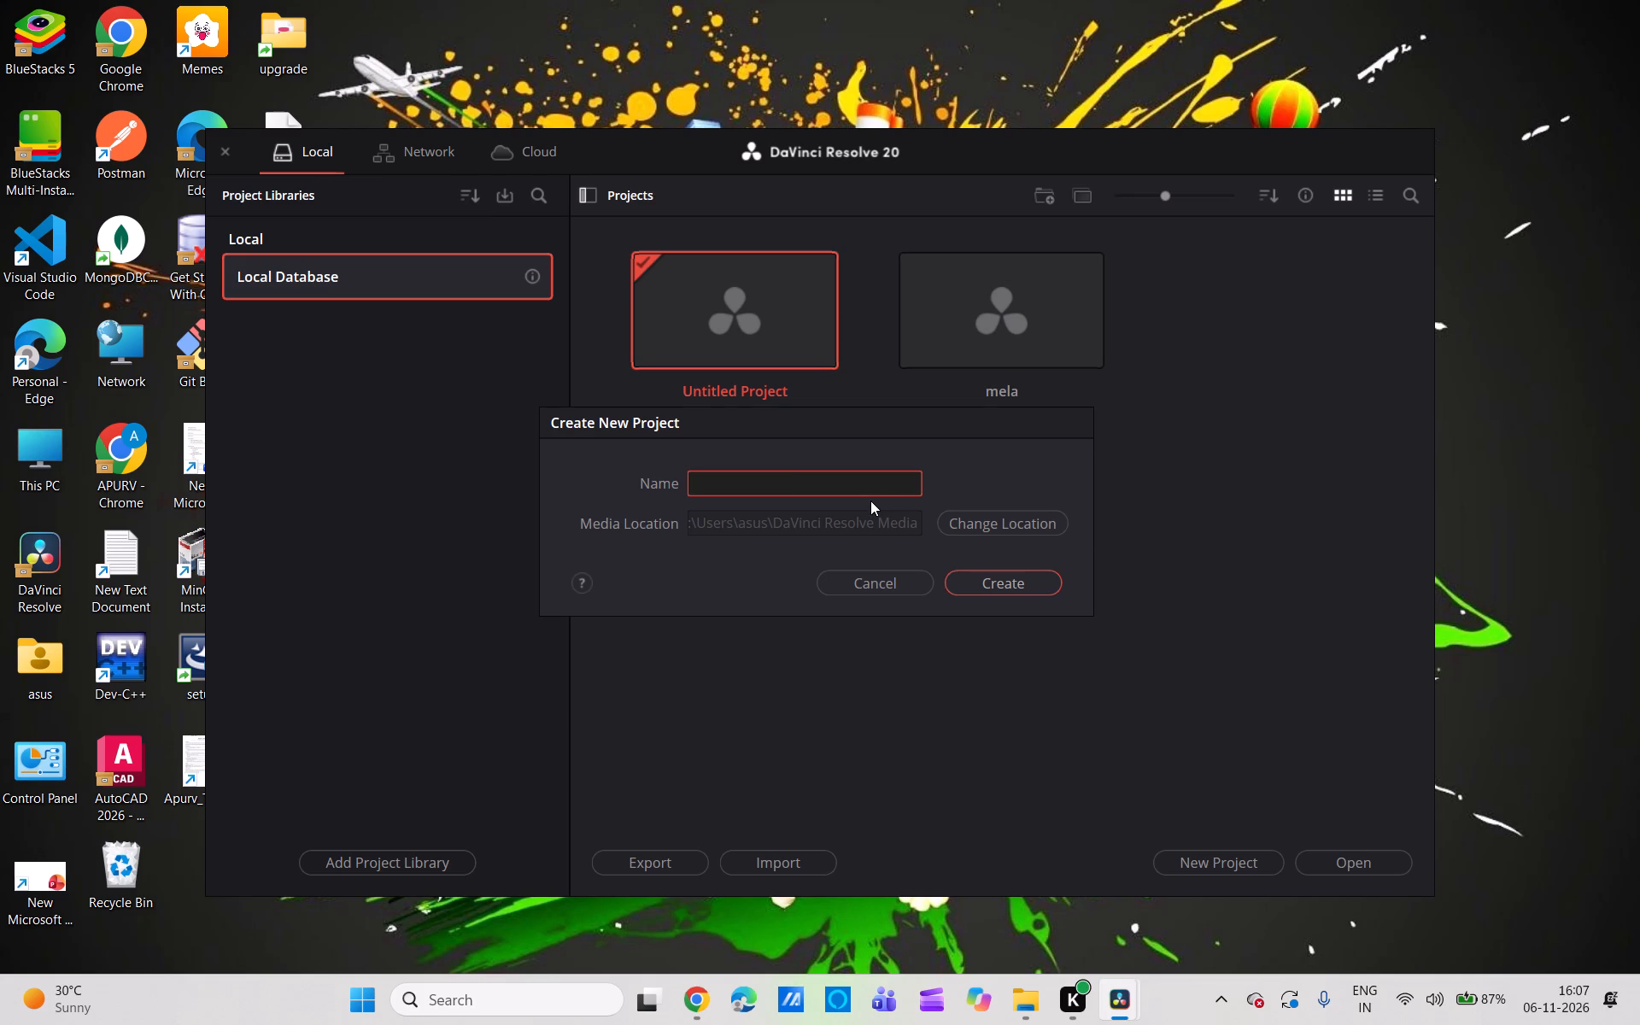
pyautogui.write('DIW')
pyautogui.write('ALI D')
pyautogui.hotkey('shift', 'BackSpace')
pyautogui.write('SADAI')
pyautogui.hotkey('shift', 'BackSpace')
pyautogui.hotkey('shift', 'BackSpace')
pyautogui.hotkey('shift', 'BackSpace')
pyautogui.write('FAI')
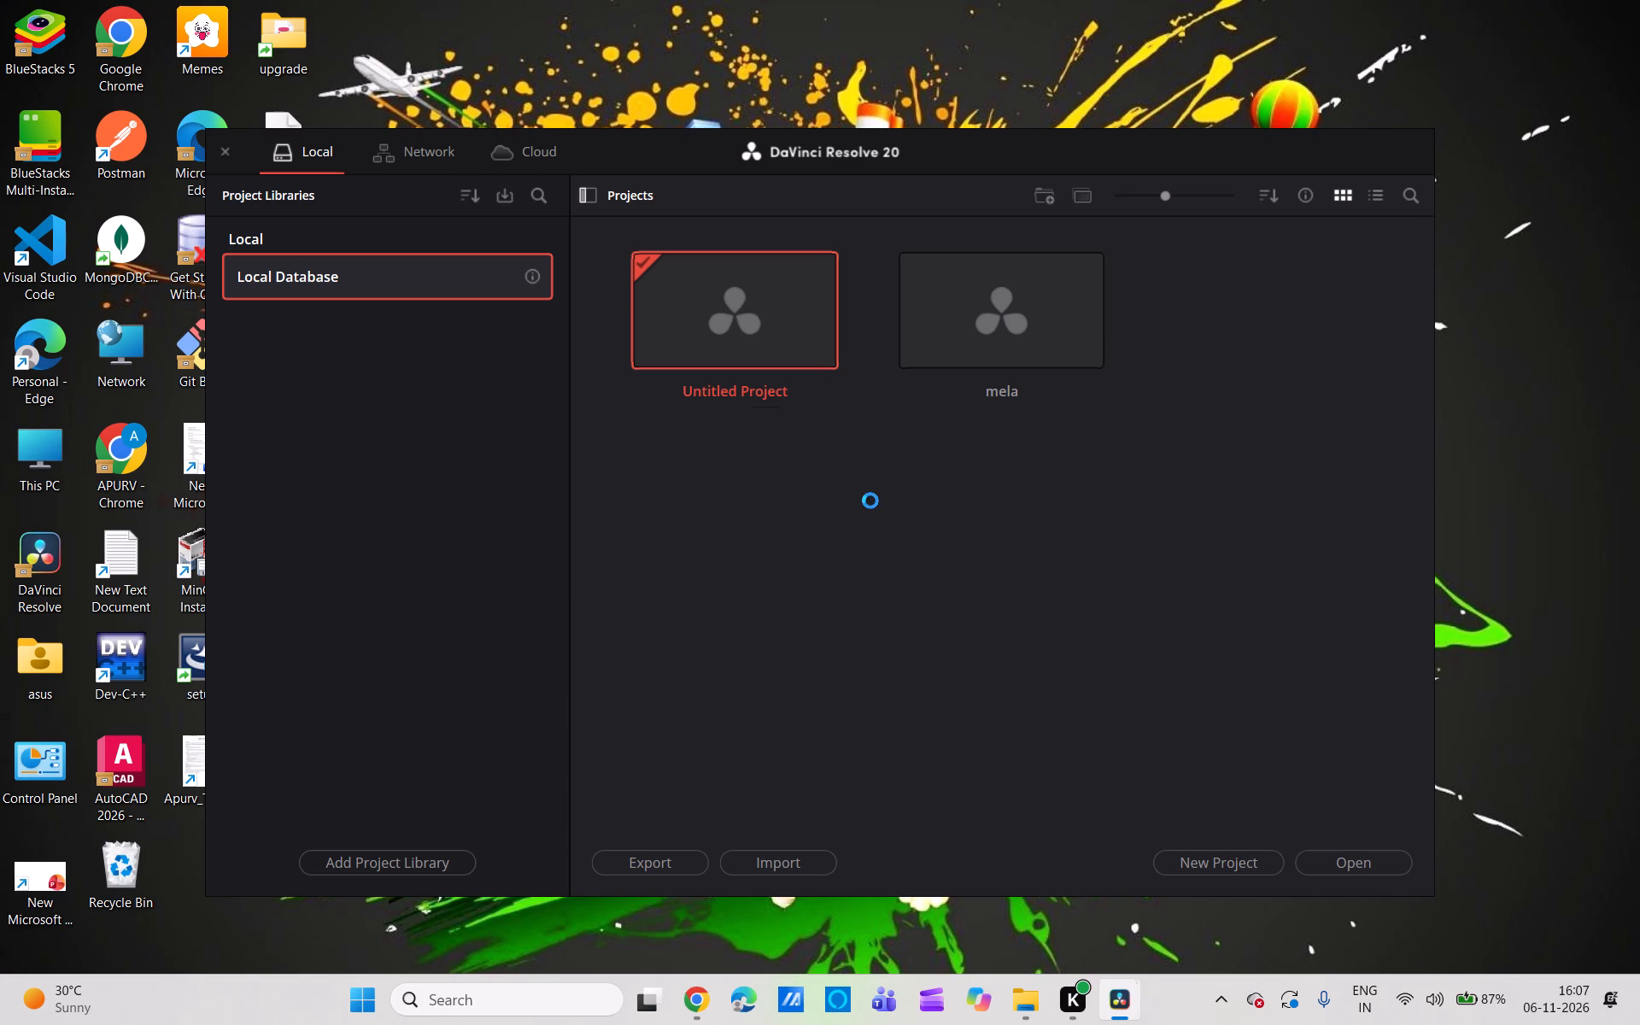
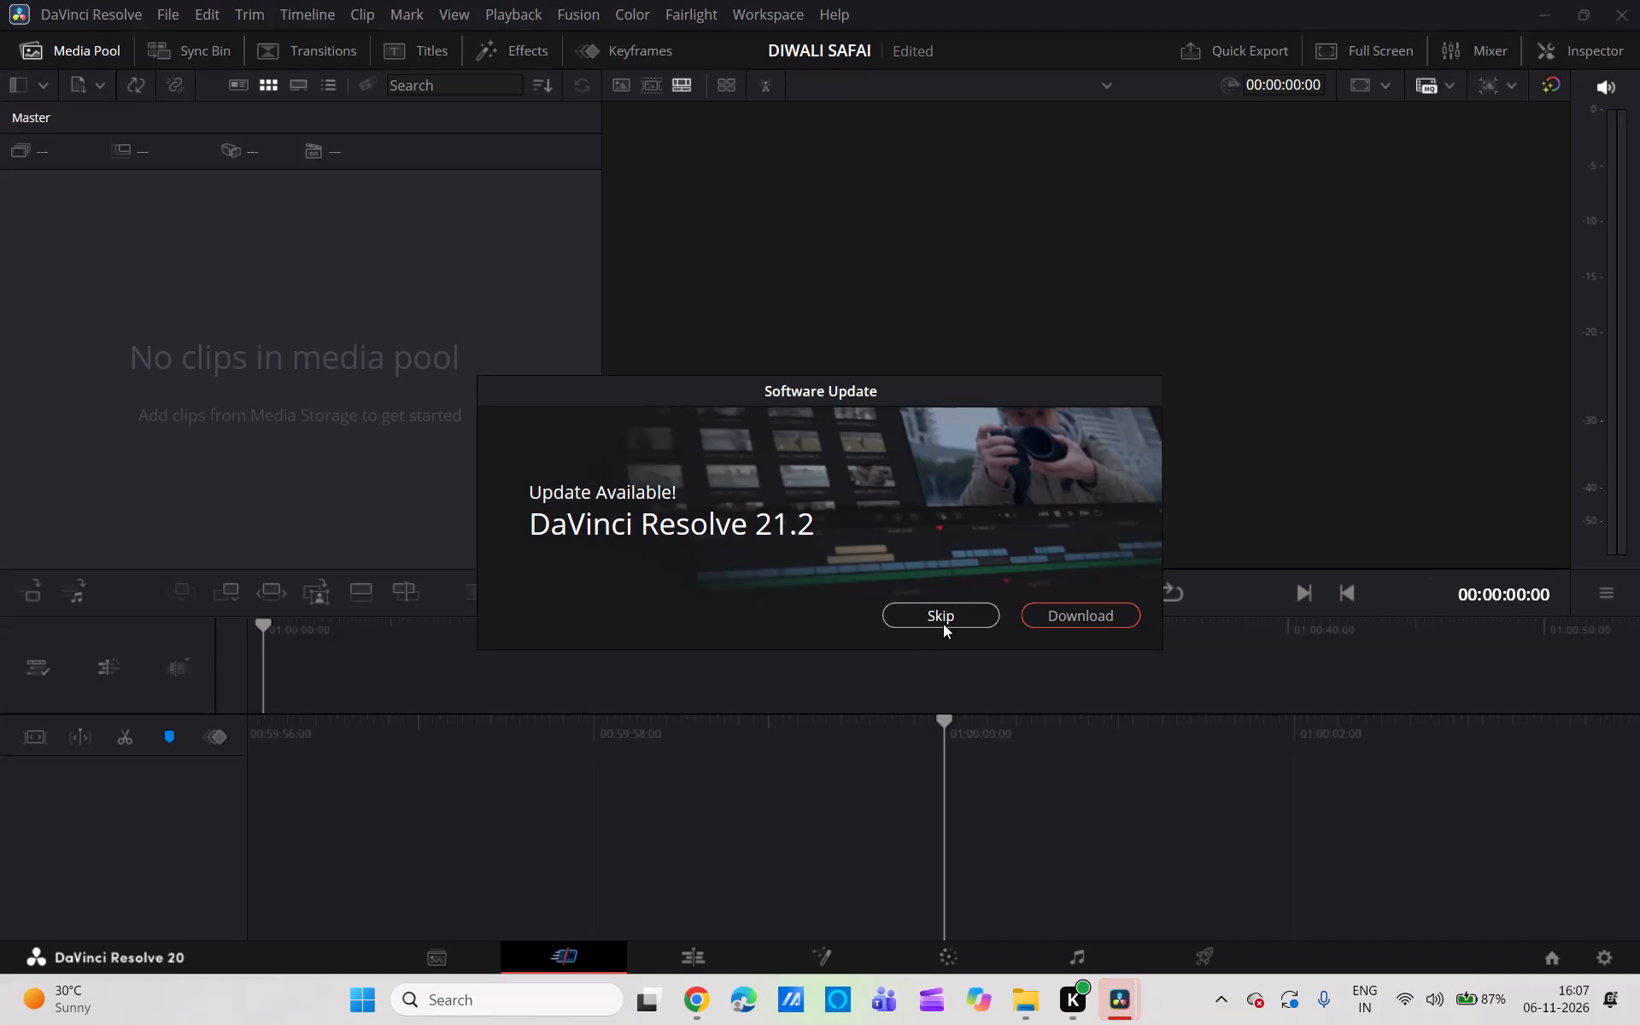
# Skip the offered DaVinci Resolve 21.2 software update.
pyautogui.click(946, 622)
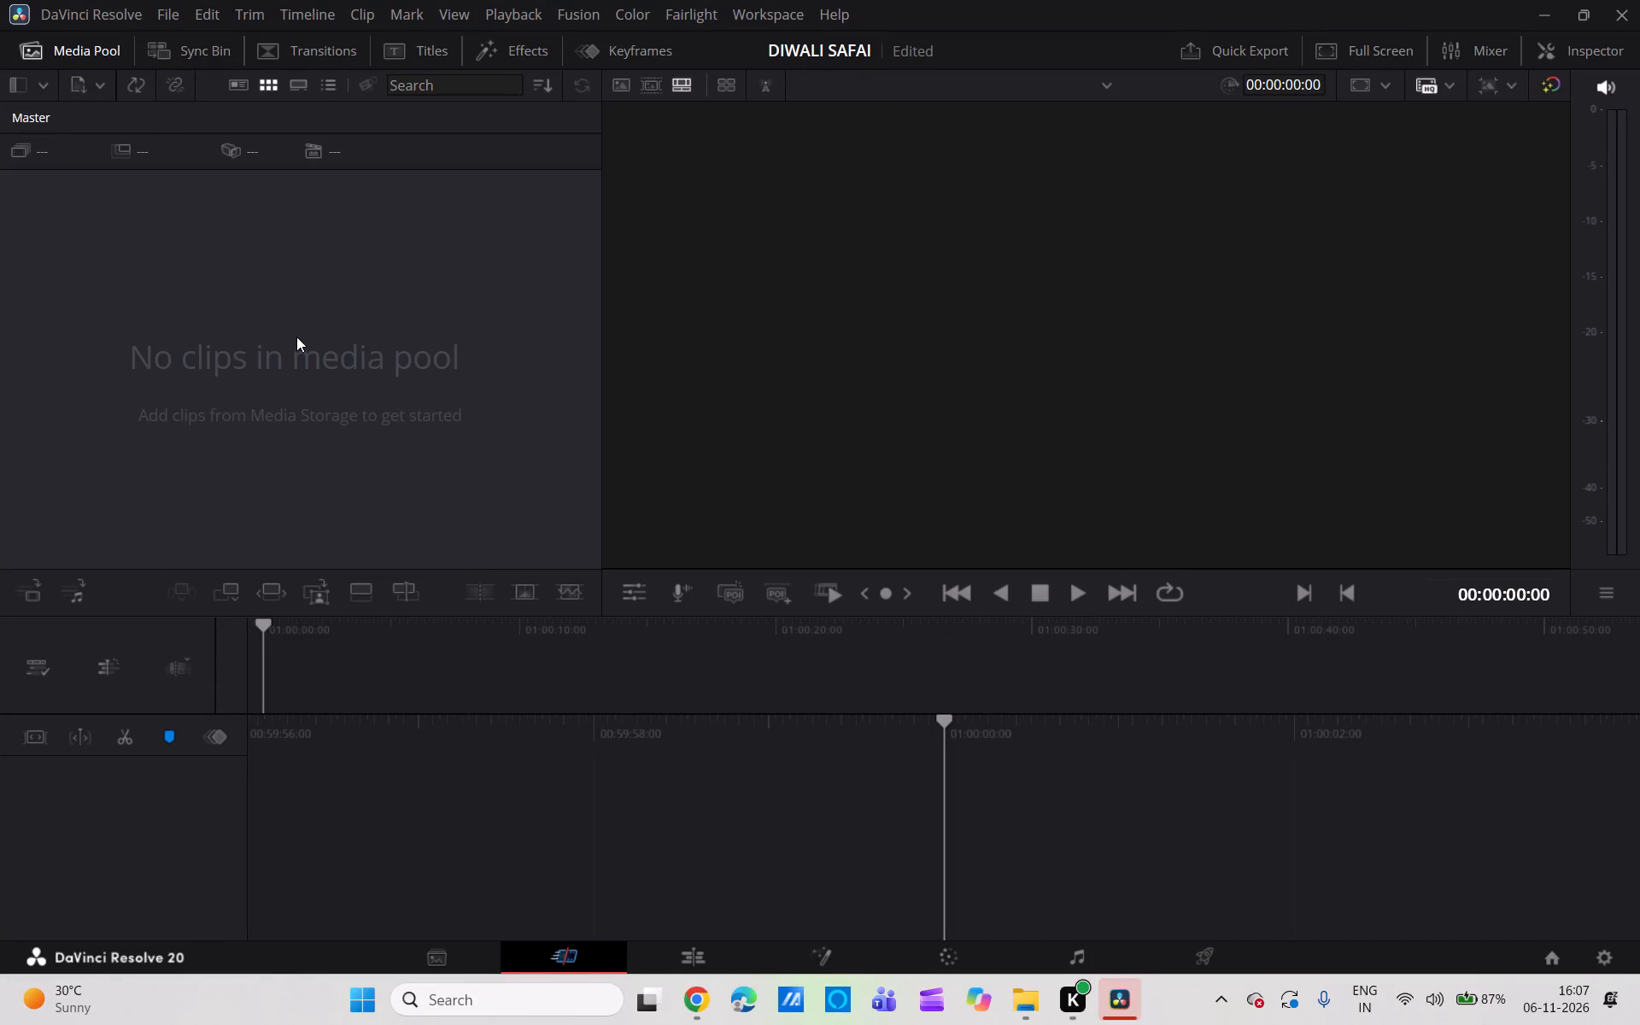
# Import all the WhatsApp videos from the VIDEO_1 folder into the media pool, without changing the project frame rate.
pyautogui.click(104, 91)
pyautogui.click(187, 120)
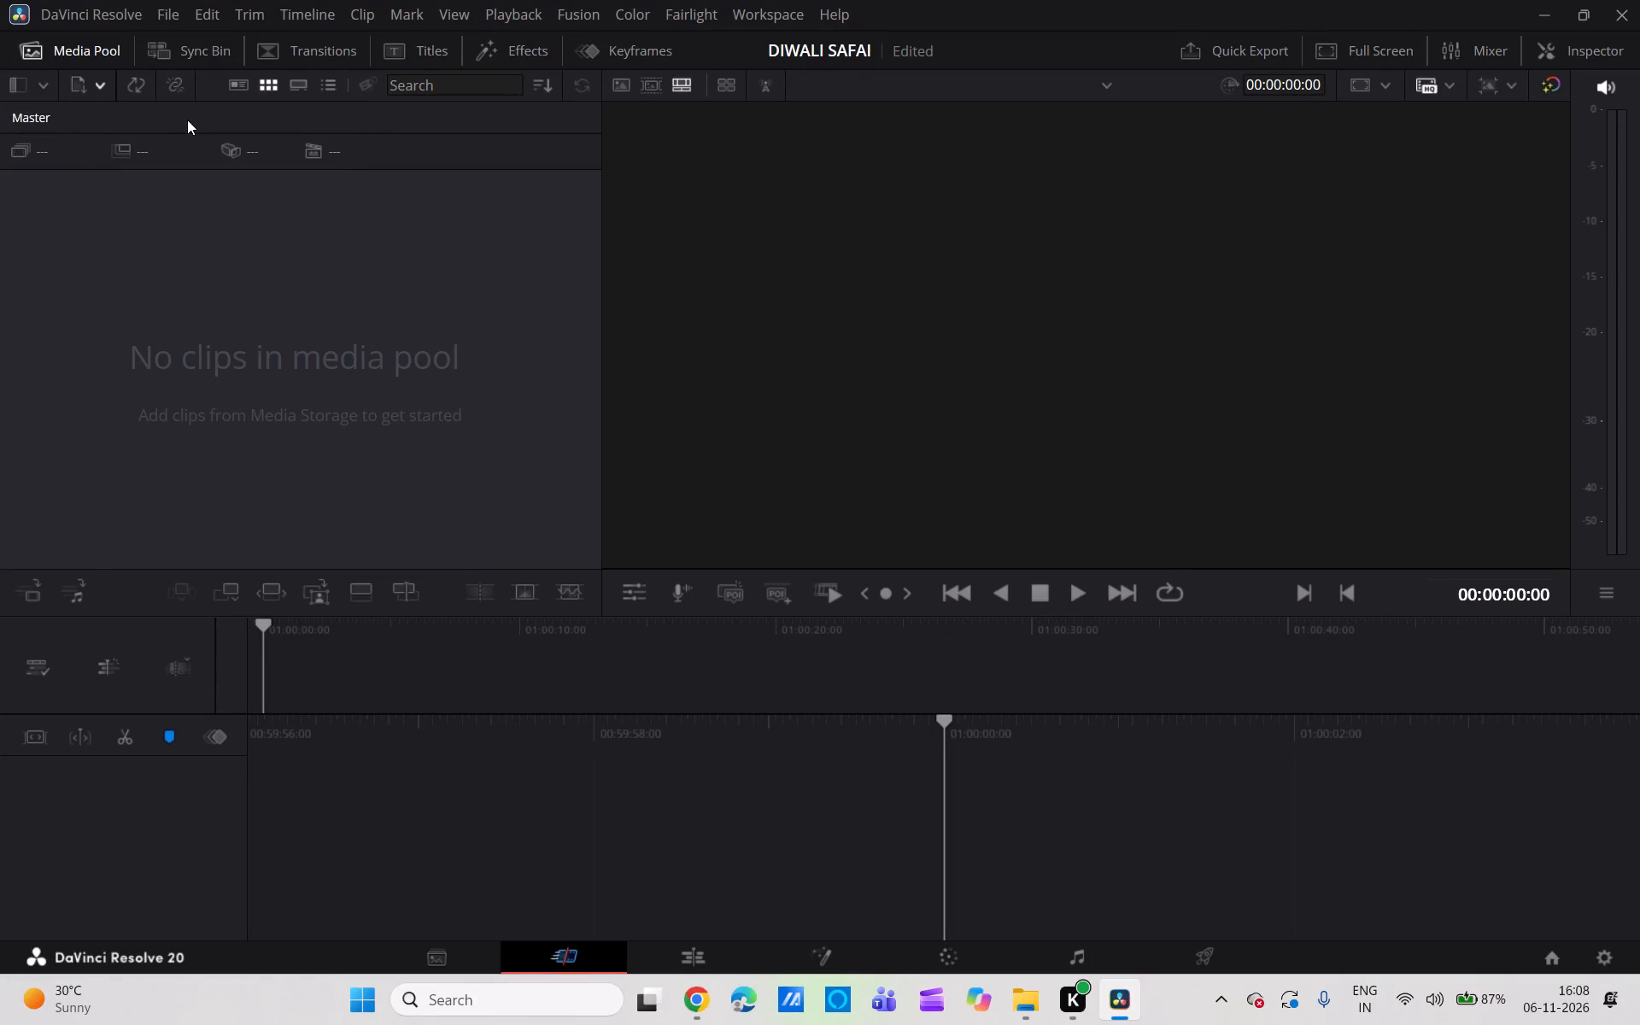
pyautogui.scroll(-9, 455, 395)
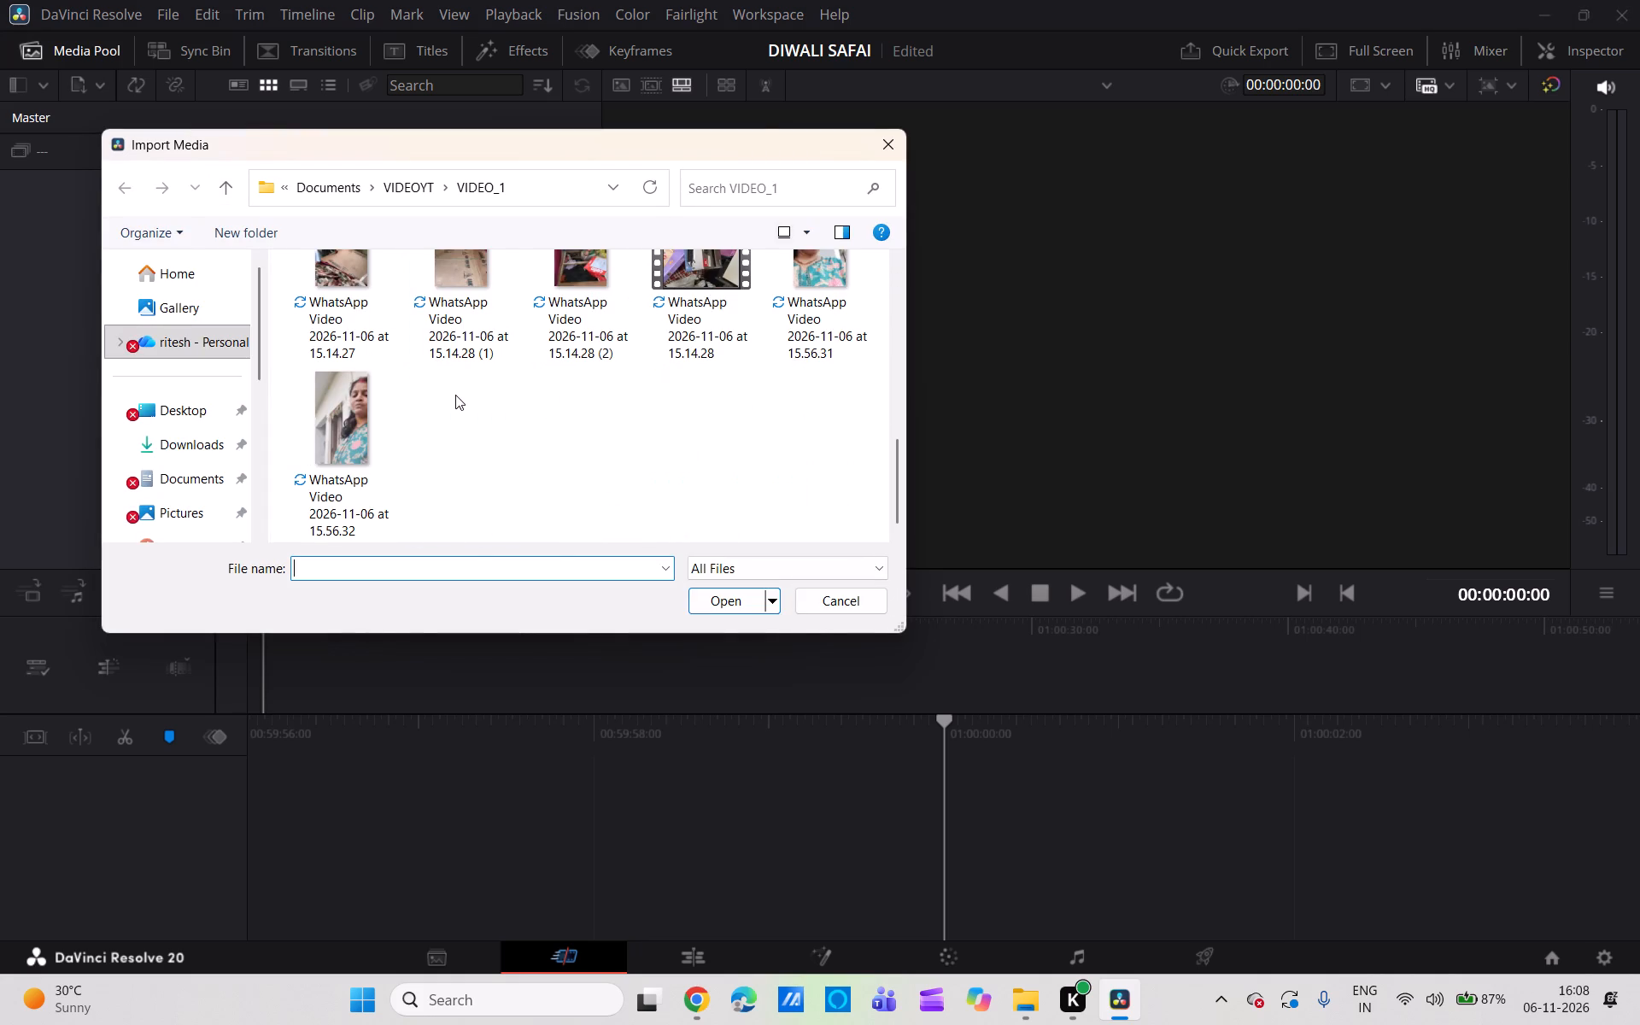
pyautogui.moveTo(847, 455); pyautogui.dragTo(515, 347)
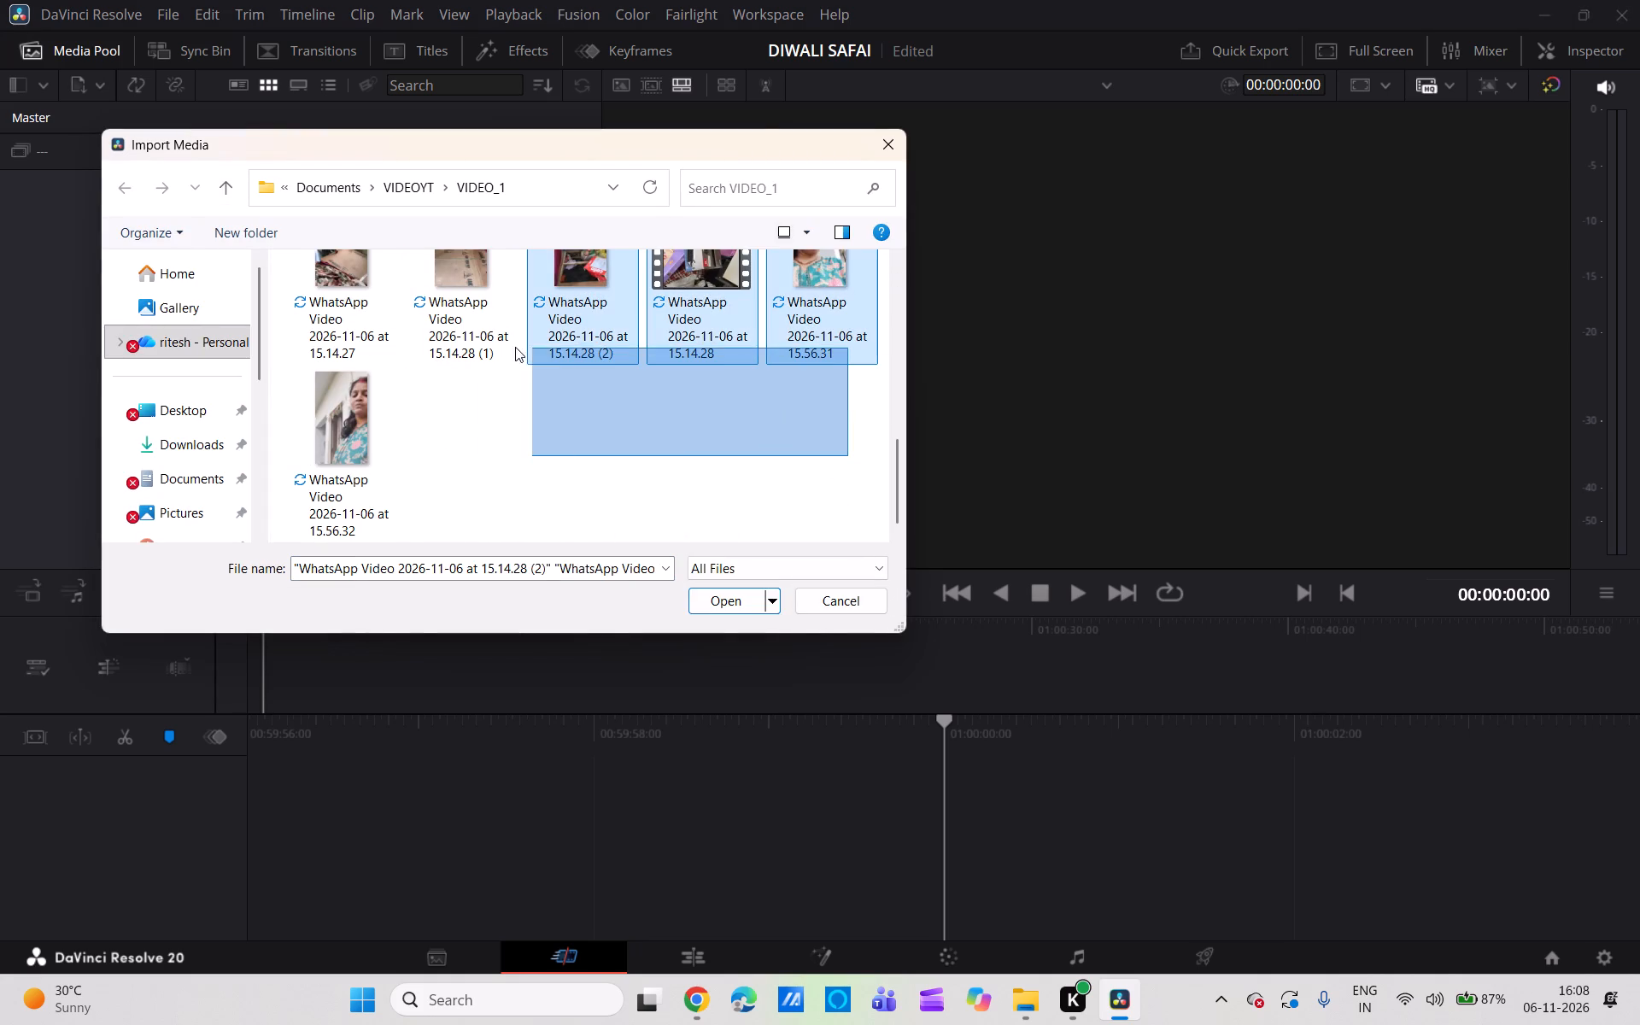
pyautogui.moveTo(515, 347); pyautogui.dragTo(313, 285)
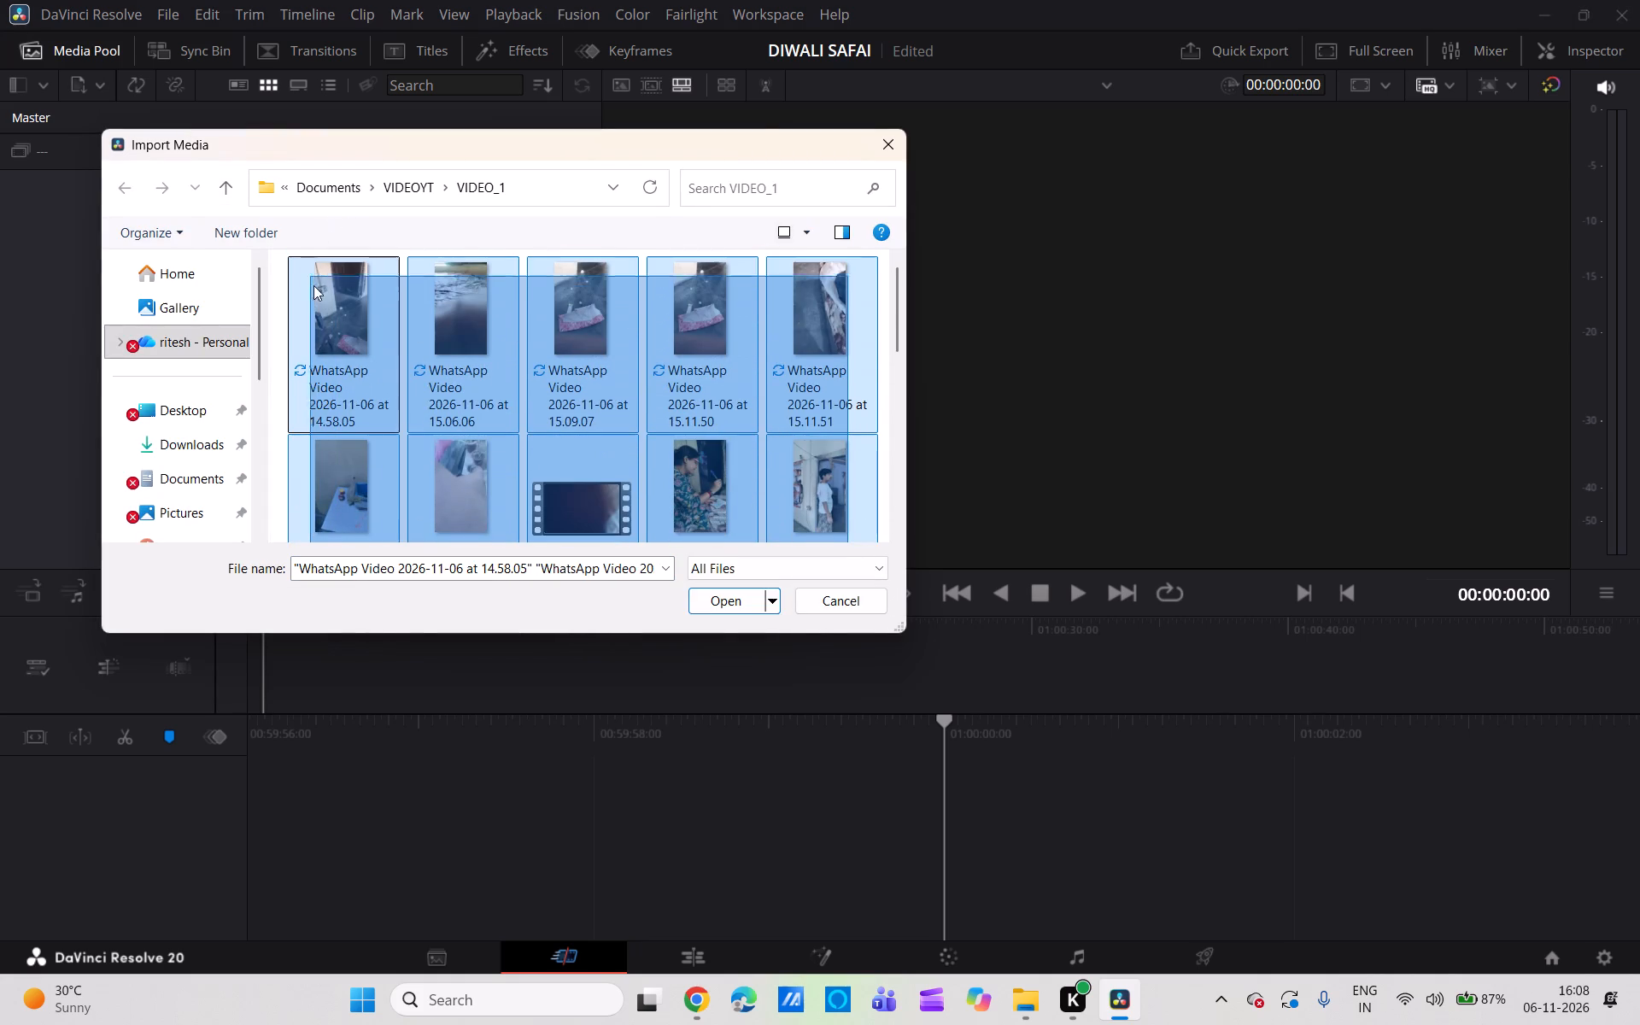
pyautogui.moveTo(313, 285); pyautogui.dragTo(312, 302)
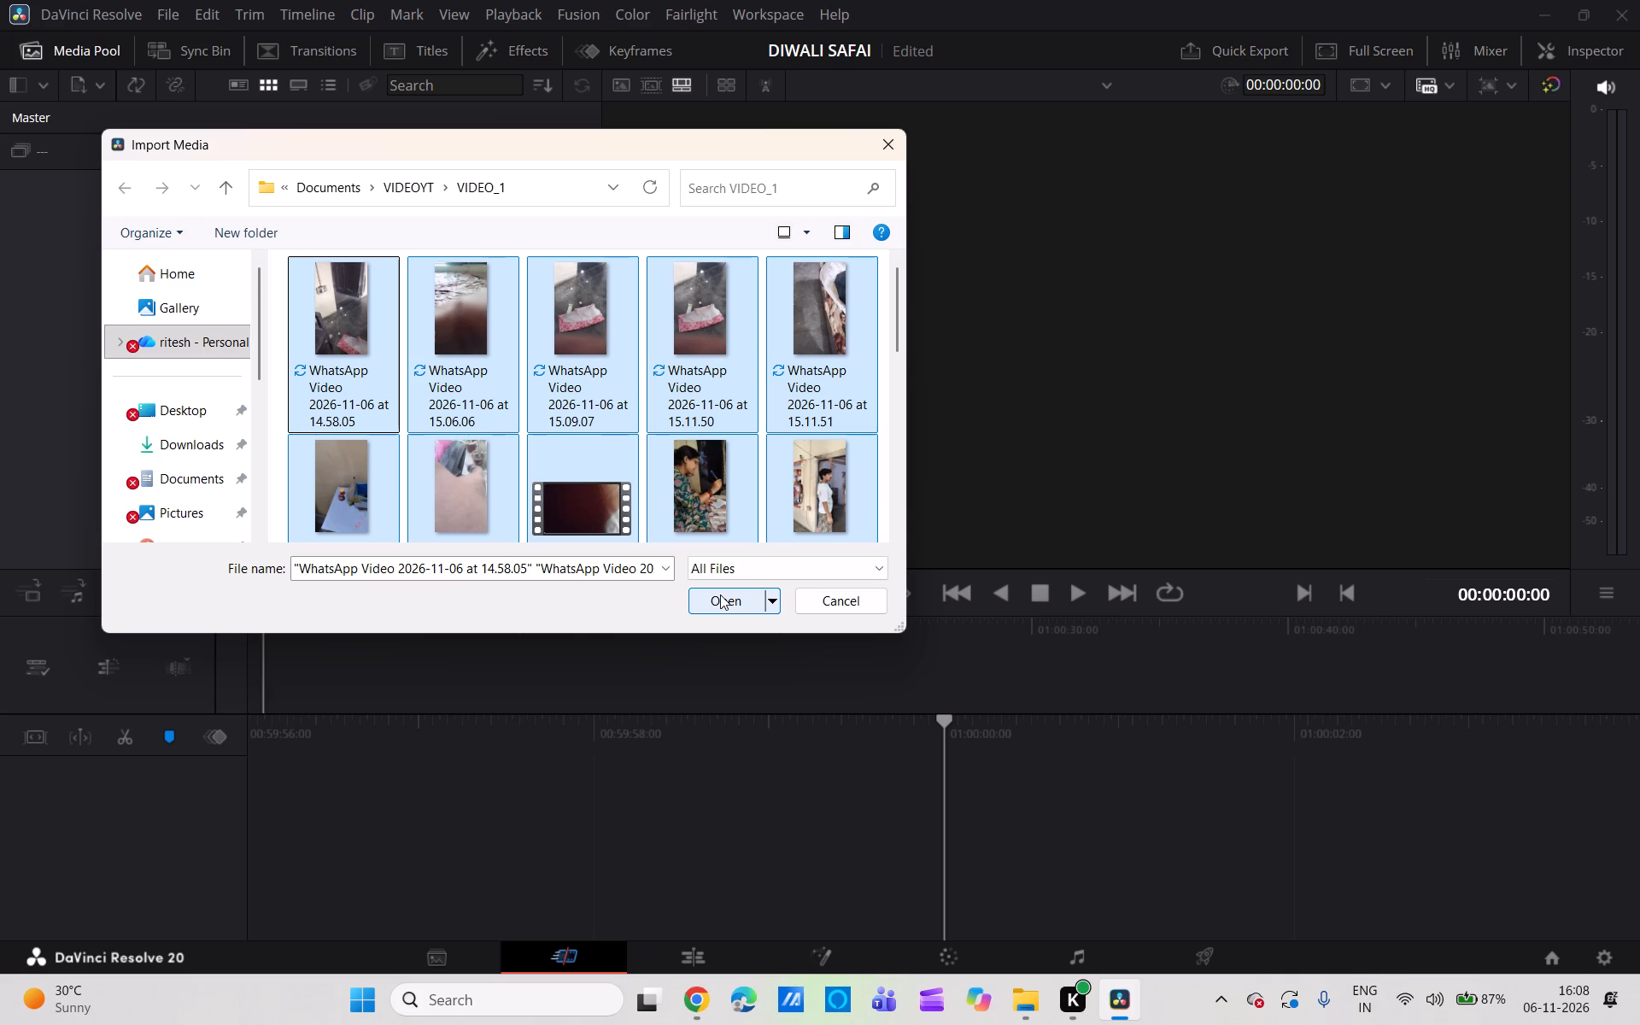
pyautogui.click(720, 594)
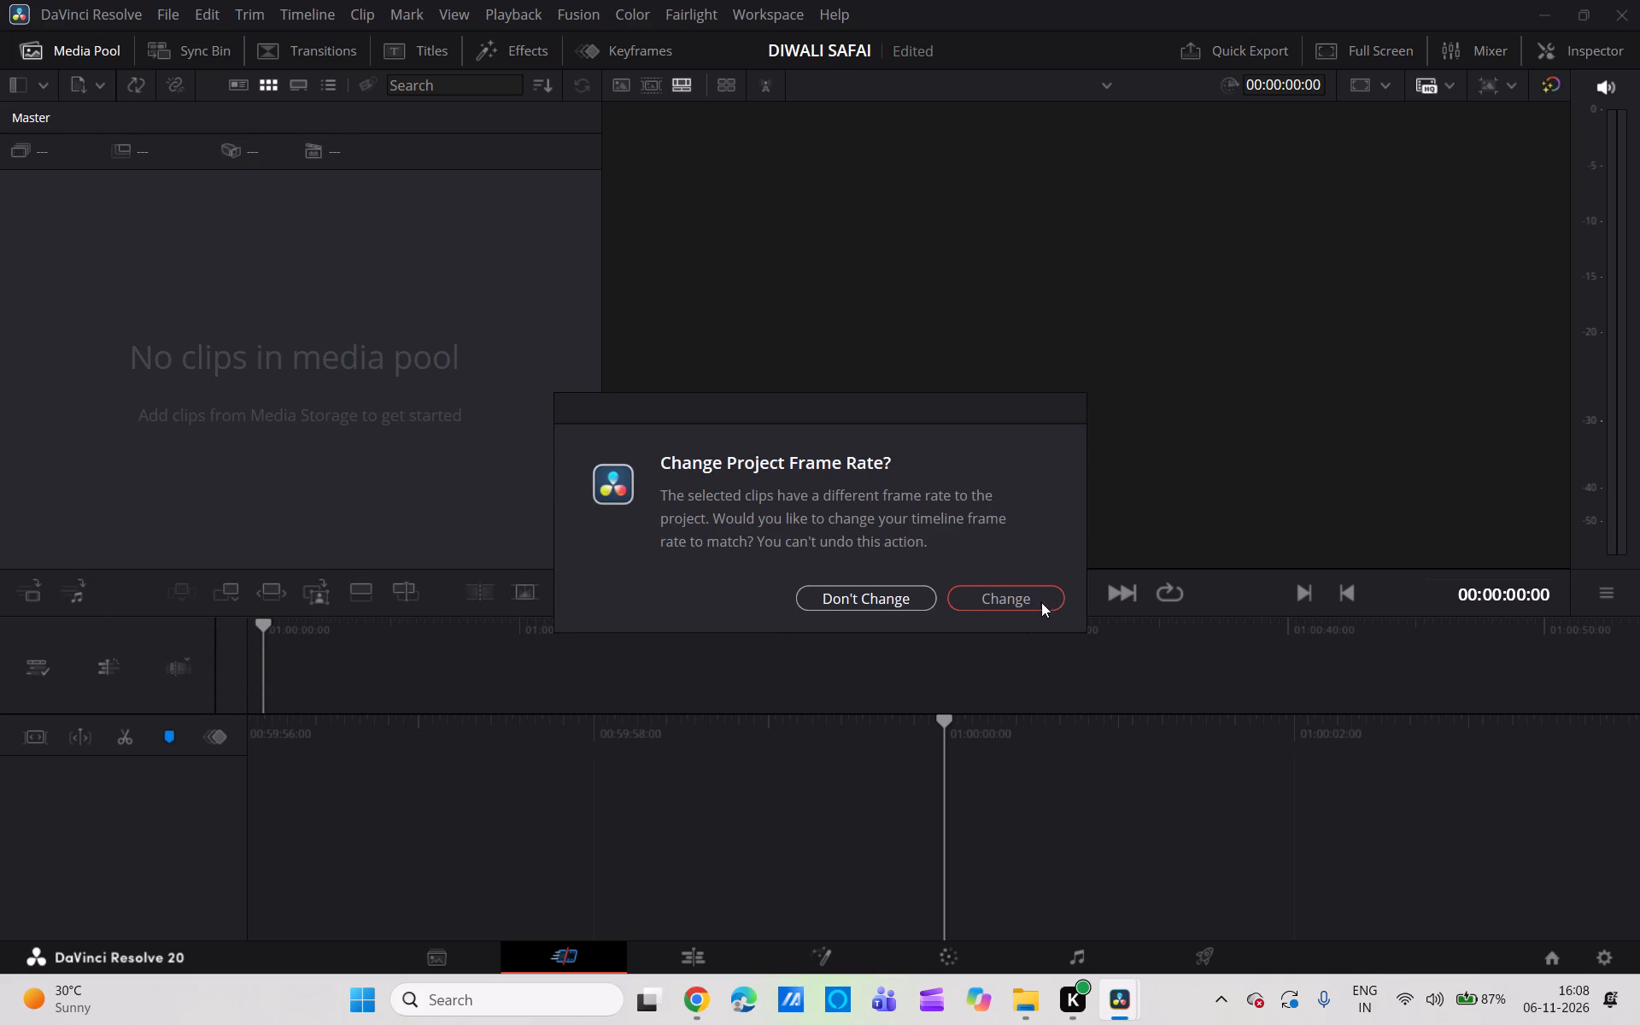
pyautogui.click(911, 598)
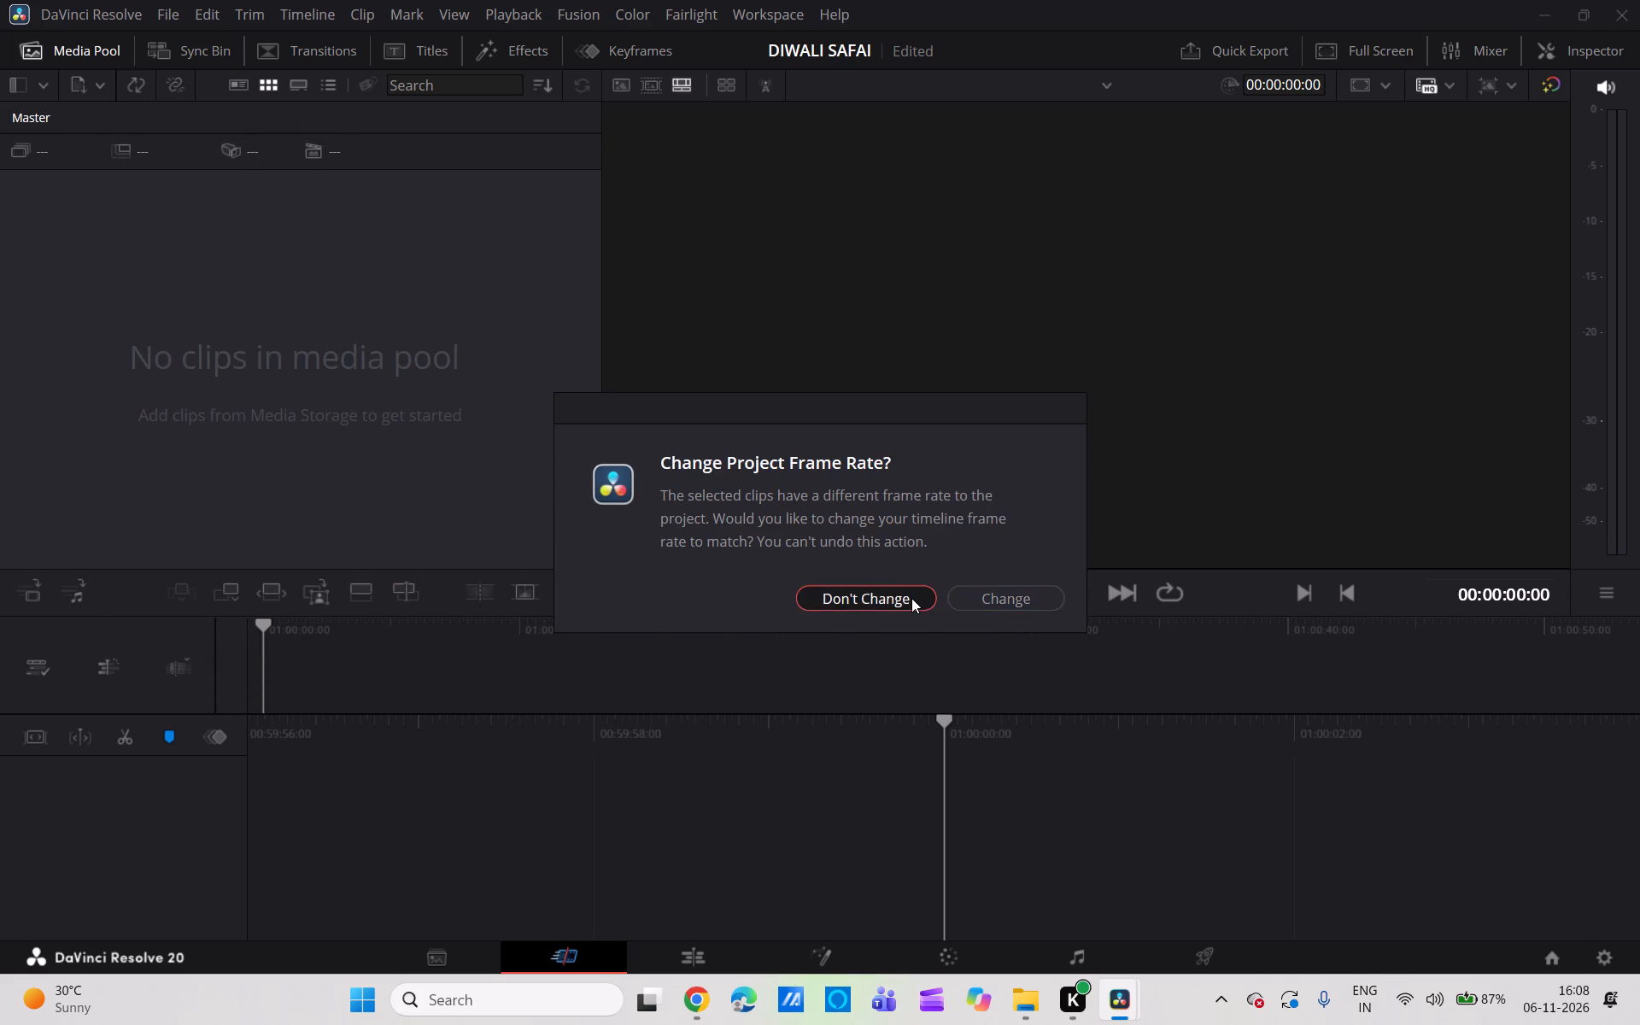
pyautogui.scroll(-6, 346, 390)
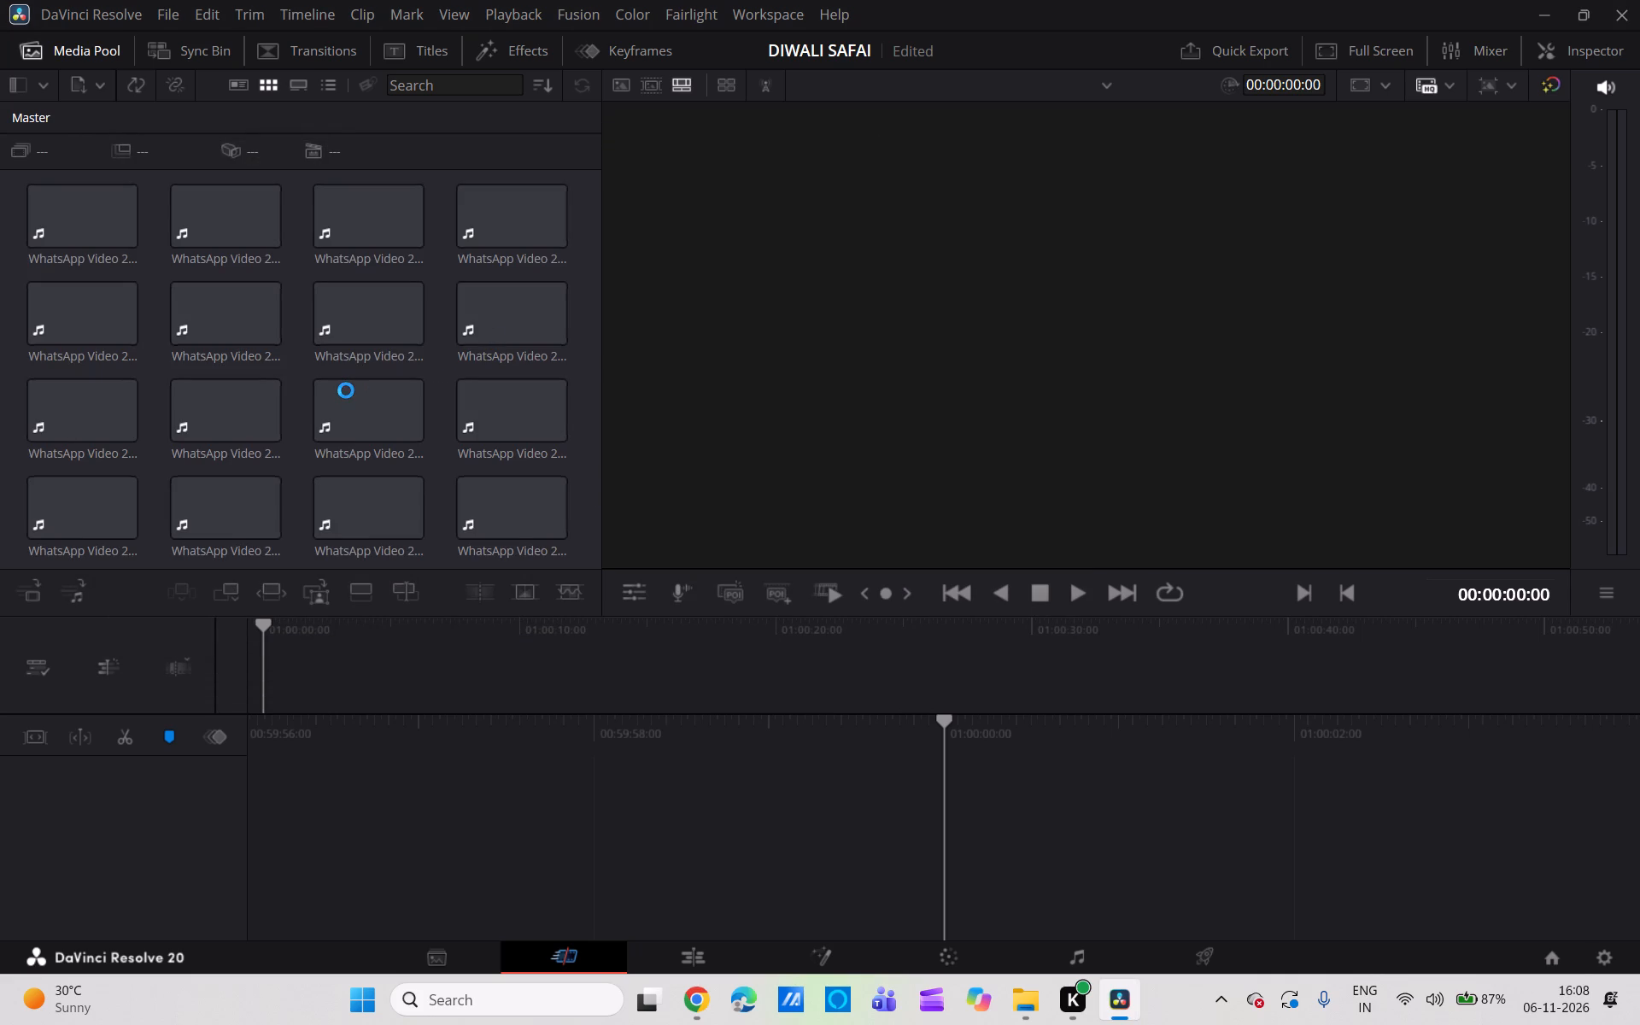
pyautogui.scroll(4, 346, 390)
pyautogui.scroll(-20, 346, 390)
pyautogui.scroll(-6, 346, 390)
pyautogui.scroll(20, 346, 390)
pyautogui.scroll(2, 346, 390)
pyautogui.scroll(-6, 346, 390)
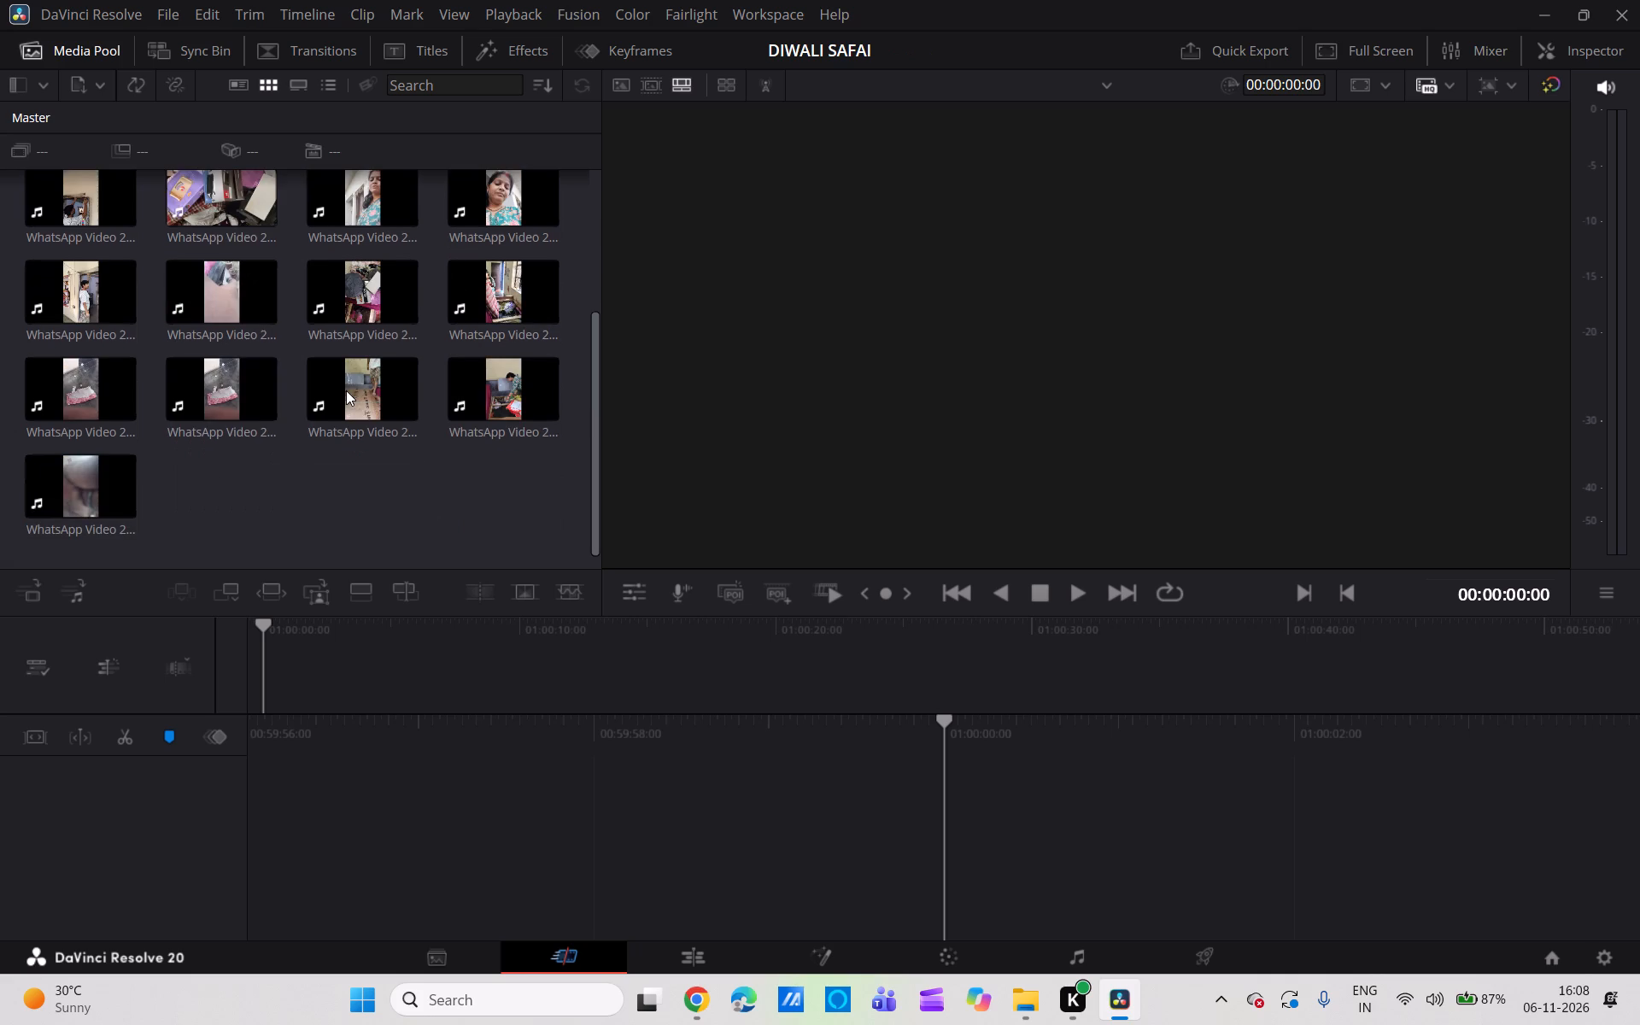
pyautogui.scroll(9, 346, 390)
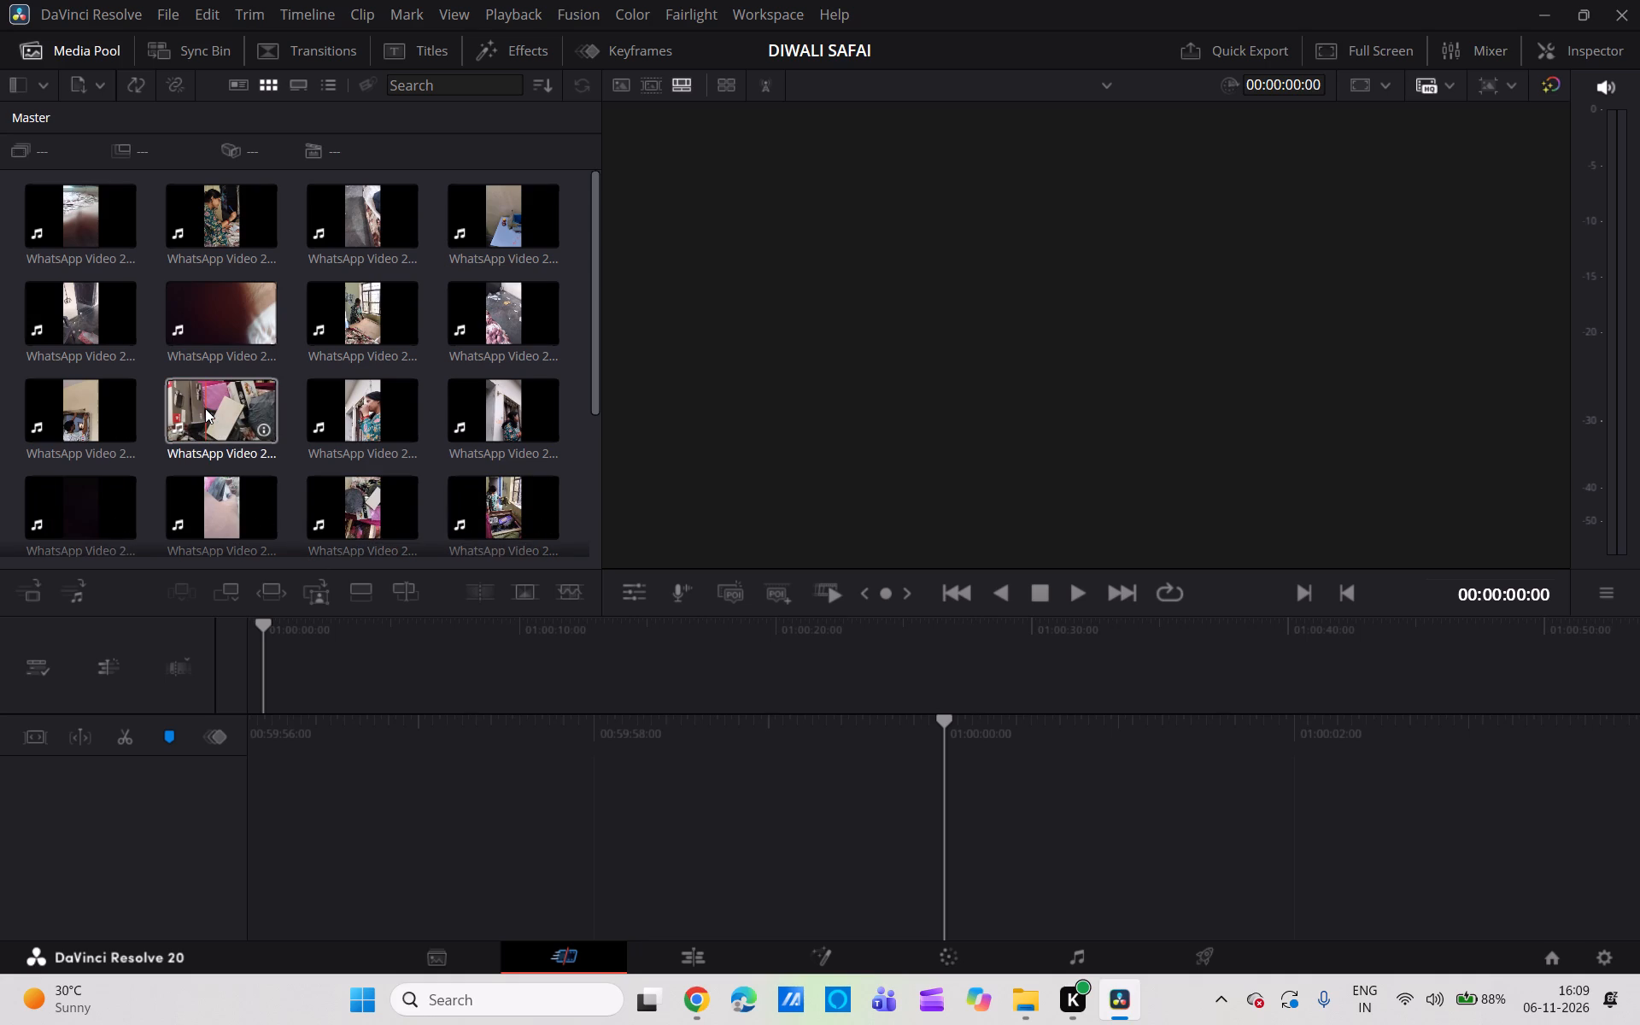
# Add the landscape clip of the piled boxes to a new timeline and align it with the timeline's start.
pyautogui.moveTo(205, 408); pyautogui.dragTo(999, 884)
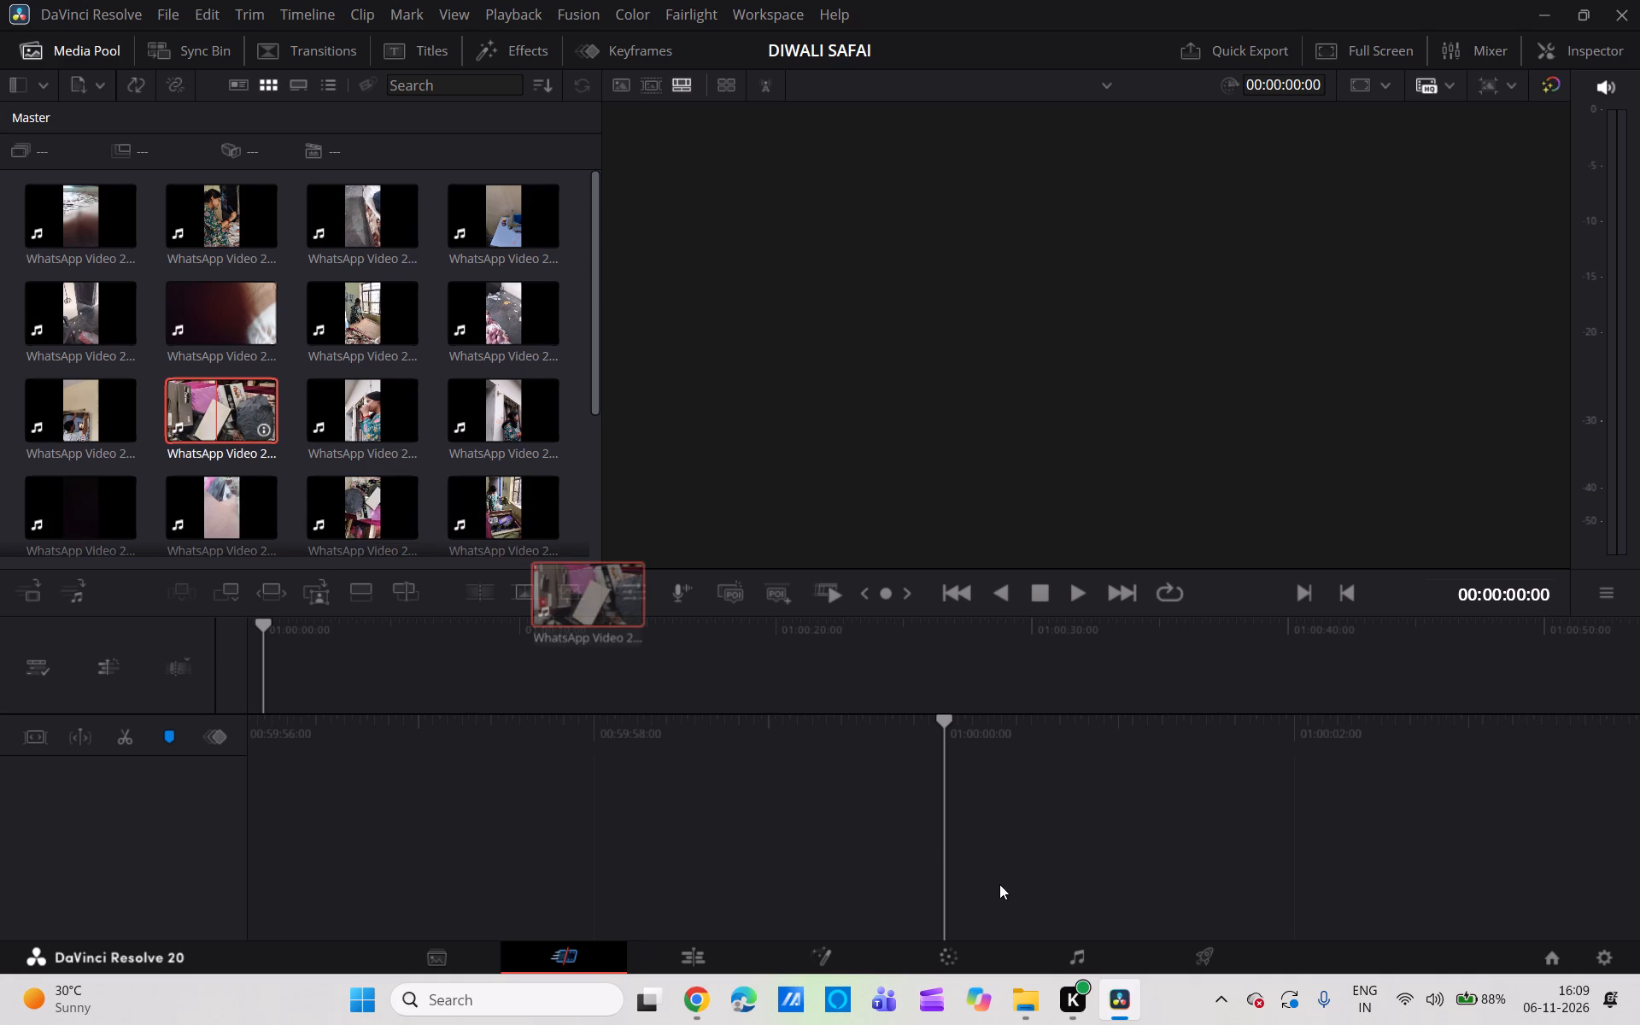
pyautogui.moveTo(999, 884); pyautogui.dragTo(1015, 910)
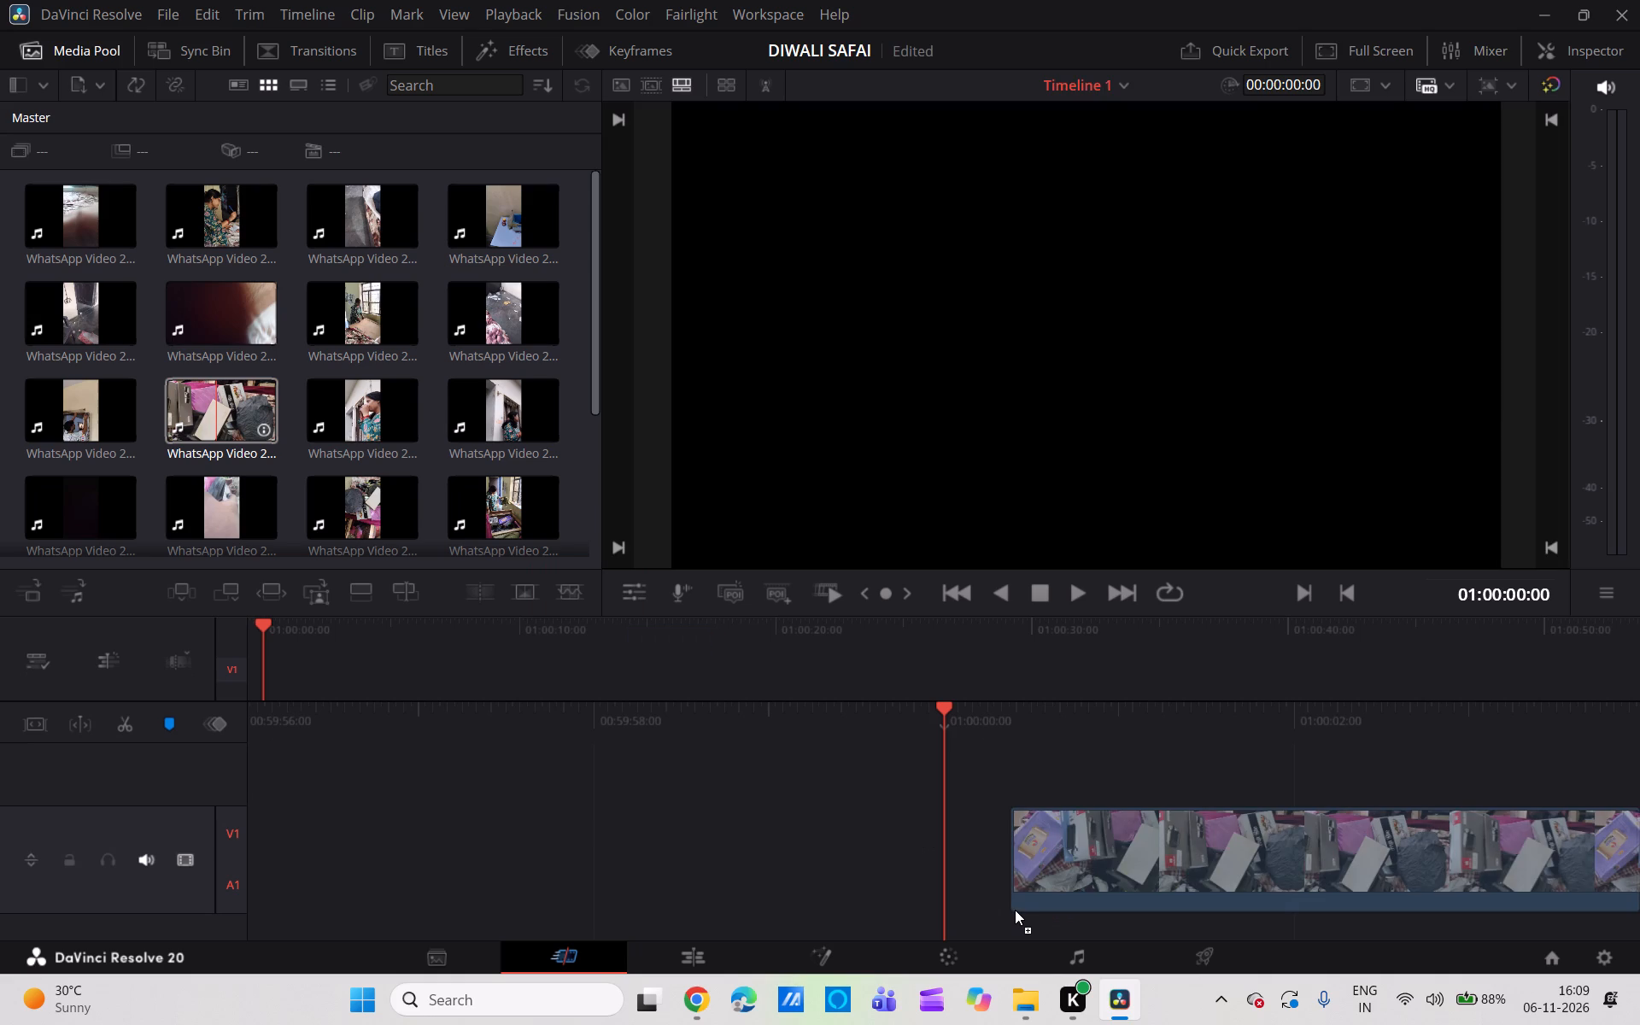
pyautogui.moveTo(1015, 910); pyautogui.dragTo(962, 915)
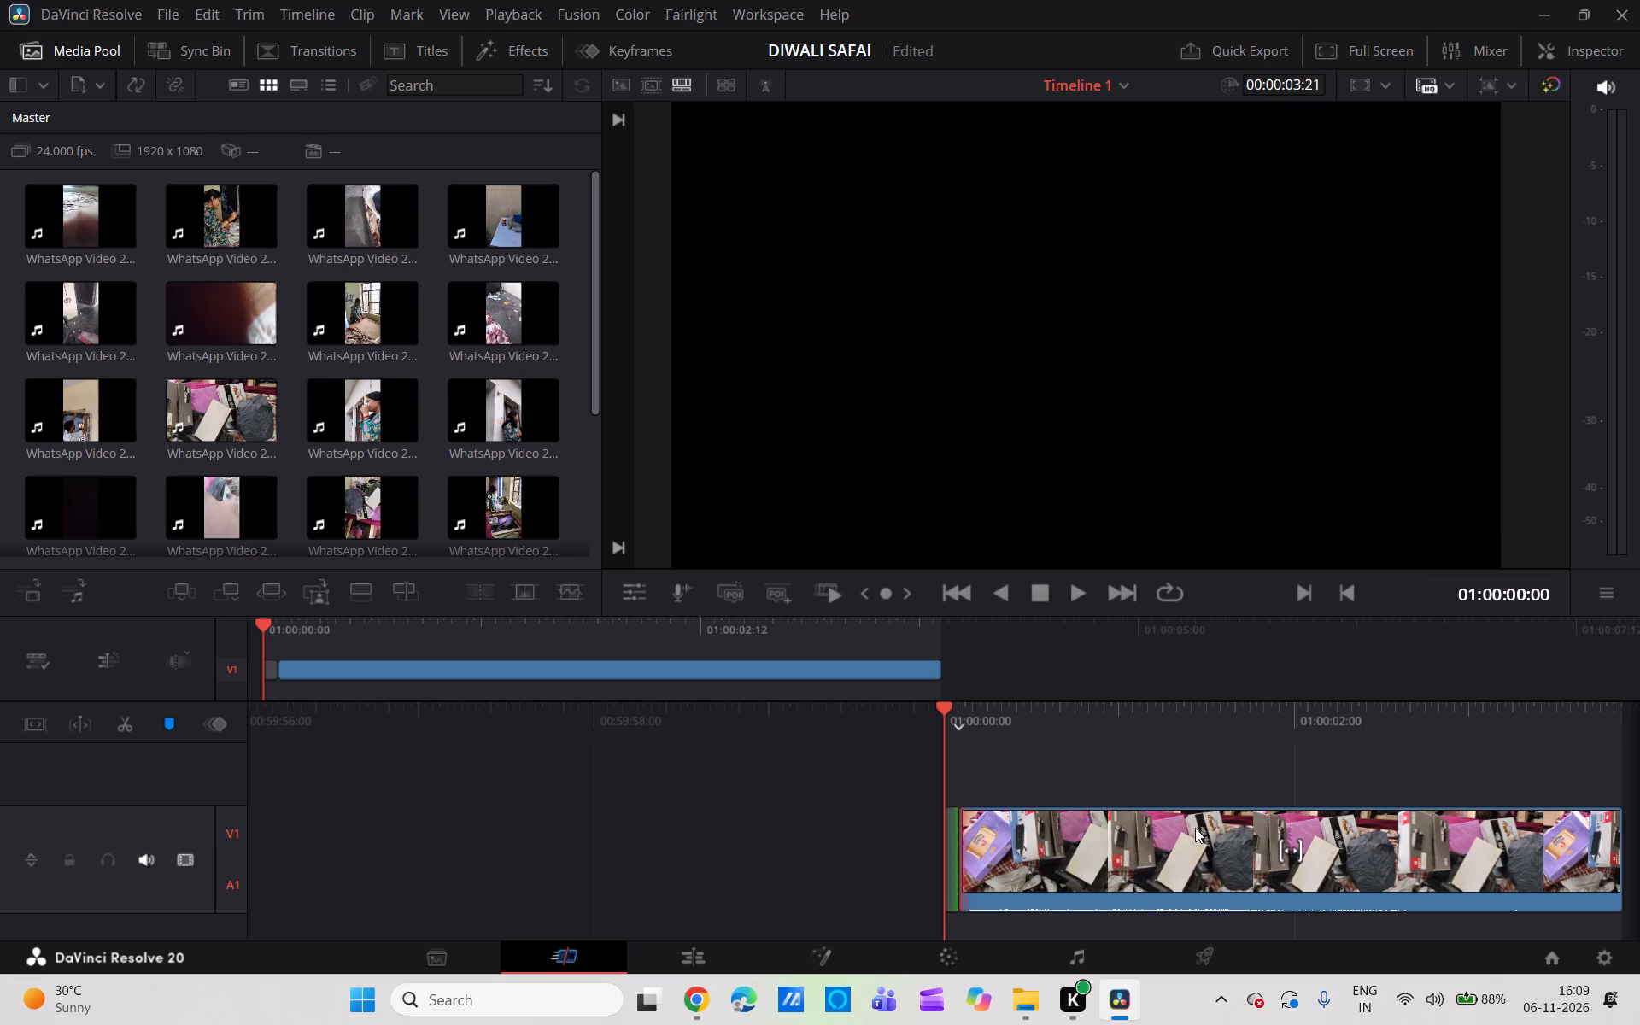
pyautogui.moveTo(1194, 833); pyautogui.dragTo(1181, 846)
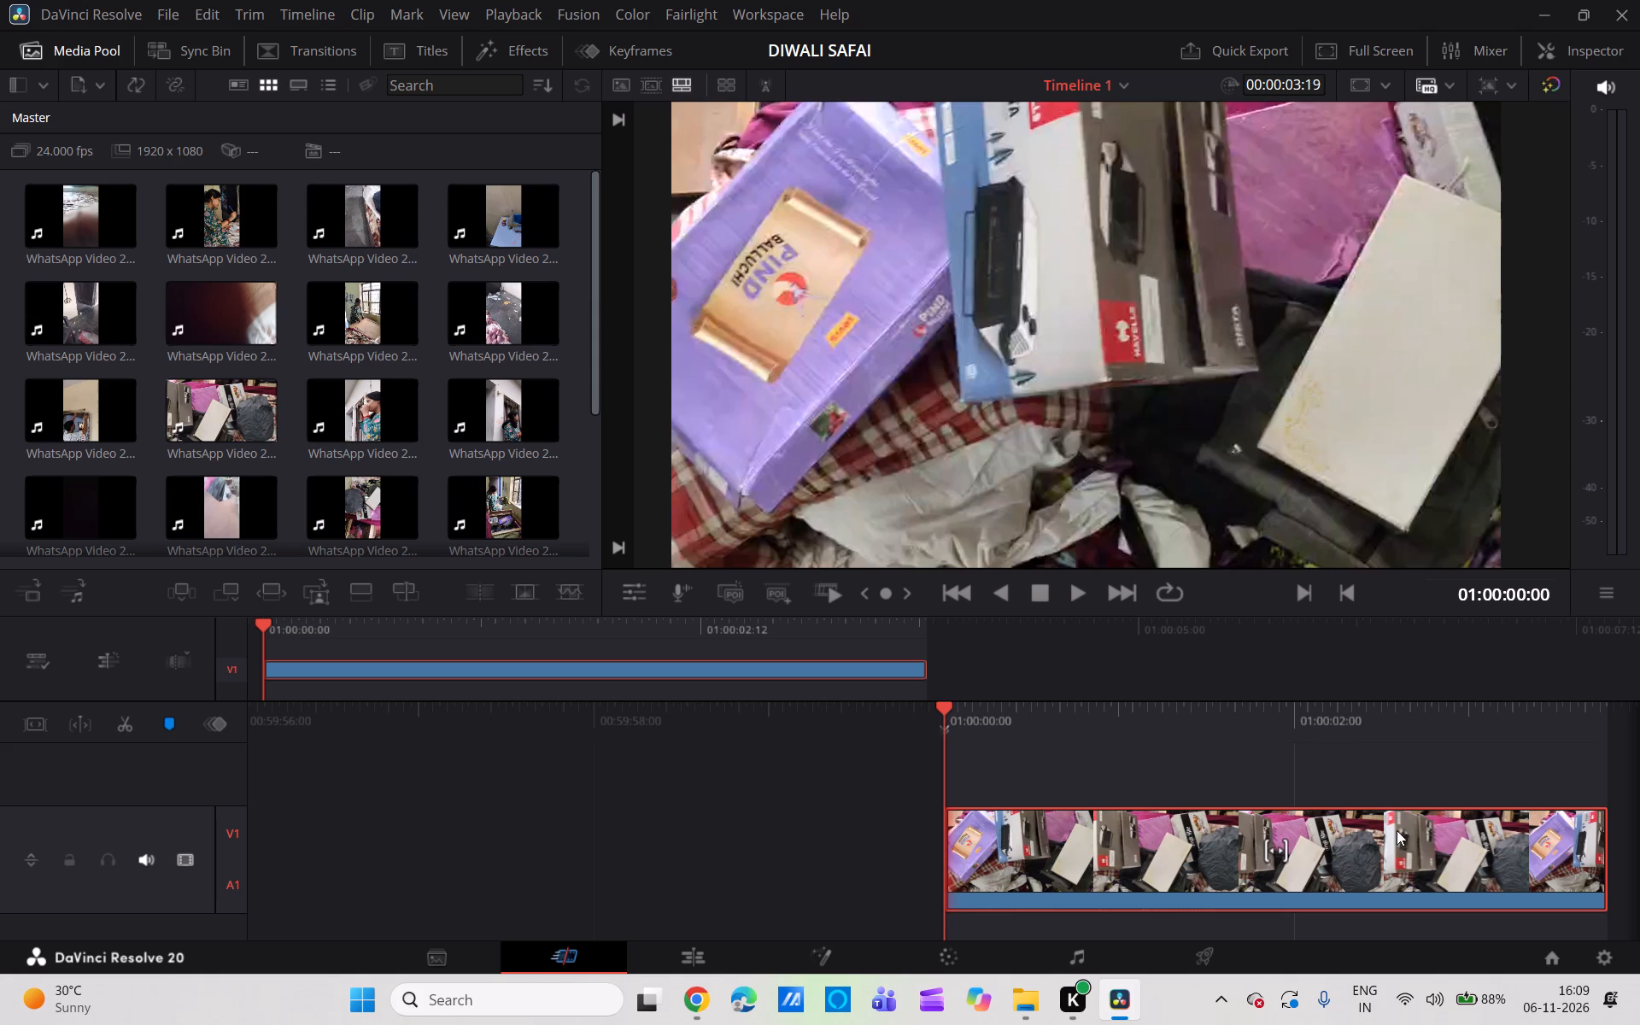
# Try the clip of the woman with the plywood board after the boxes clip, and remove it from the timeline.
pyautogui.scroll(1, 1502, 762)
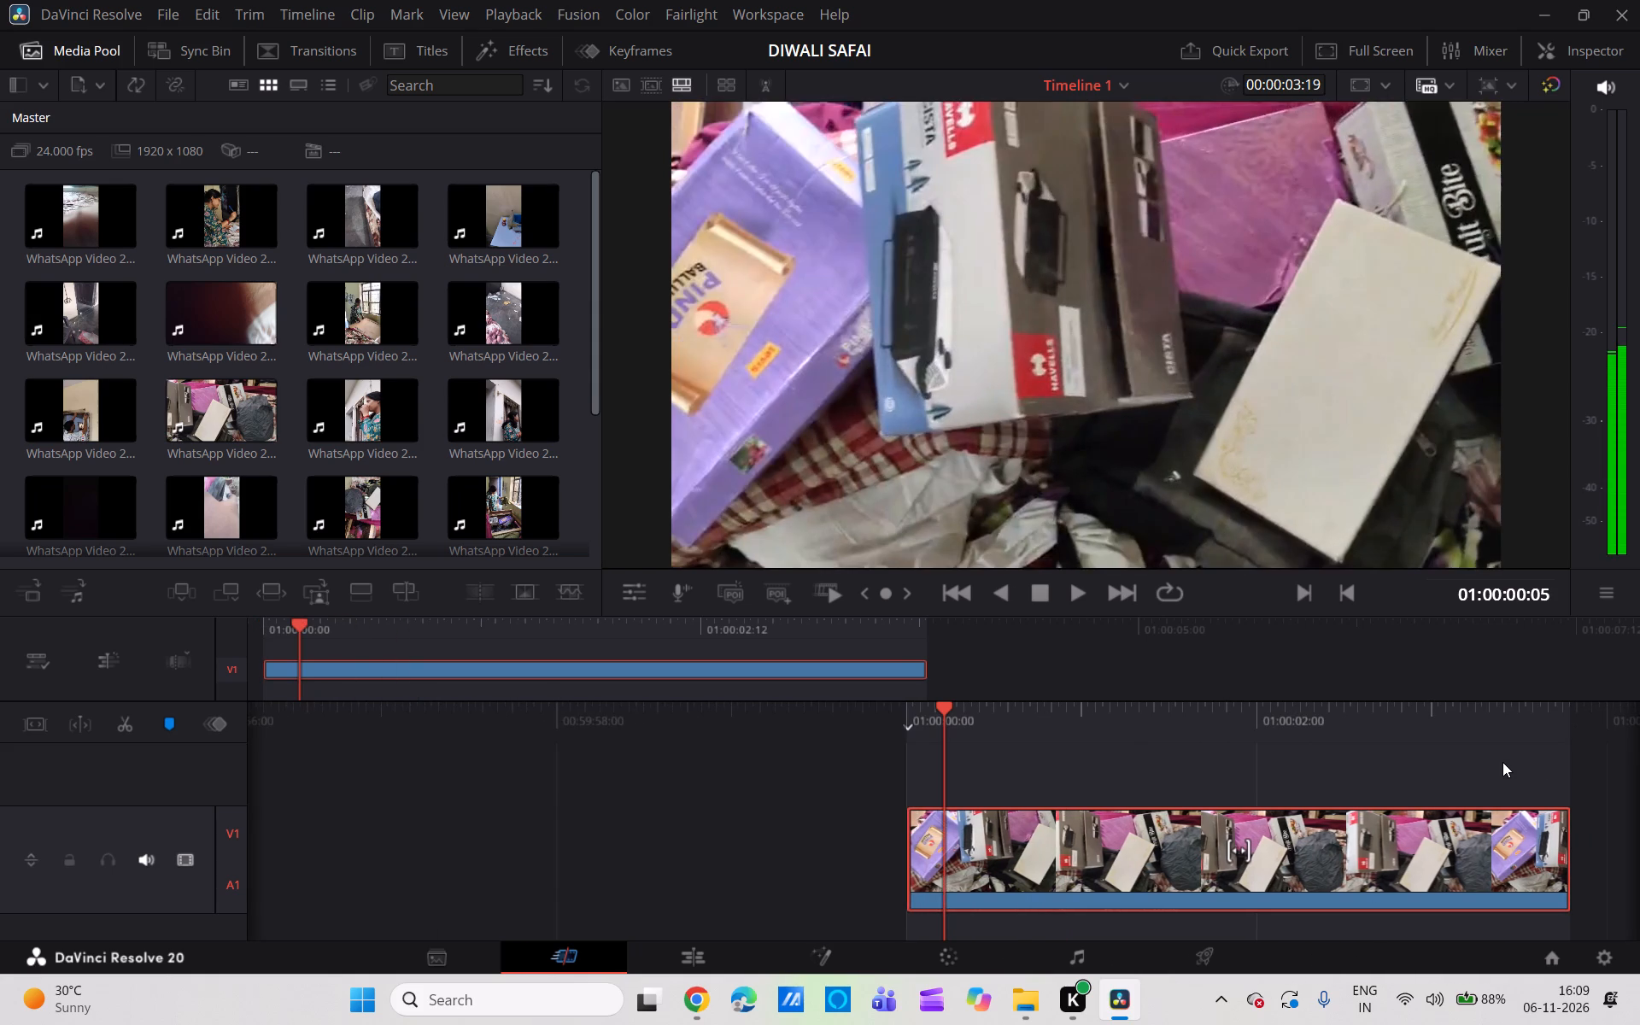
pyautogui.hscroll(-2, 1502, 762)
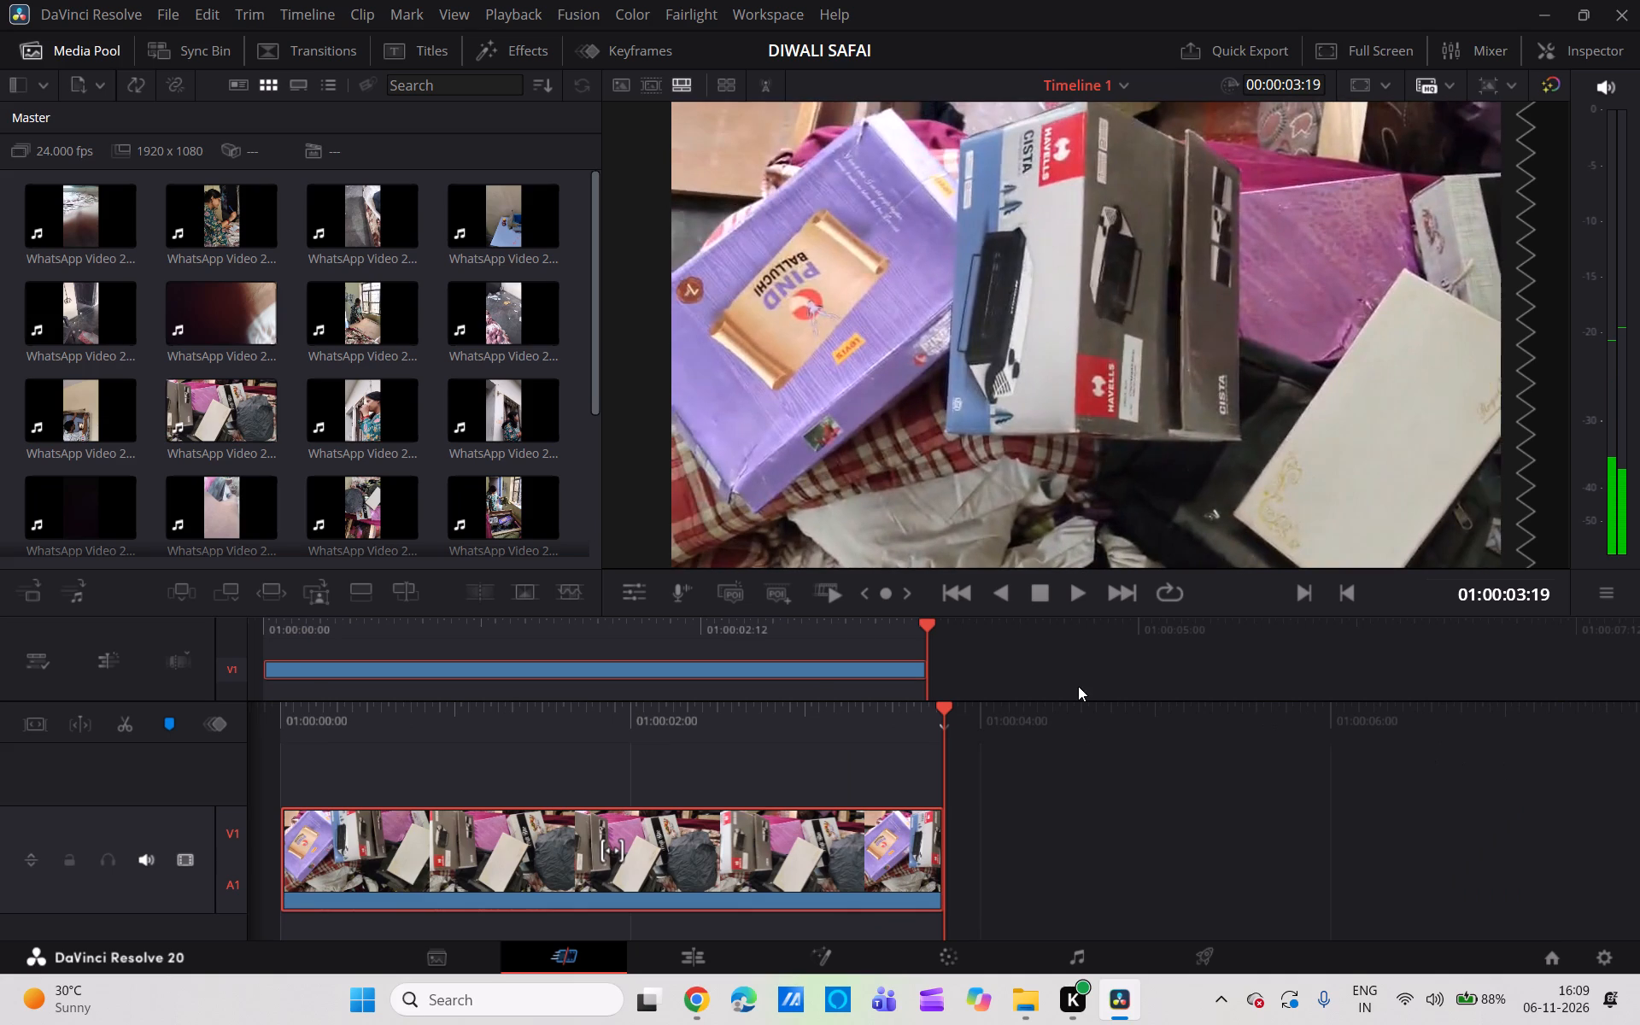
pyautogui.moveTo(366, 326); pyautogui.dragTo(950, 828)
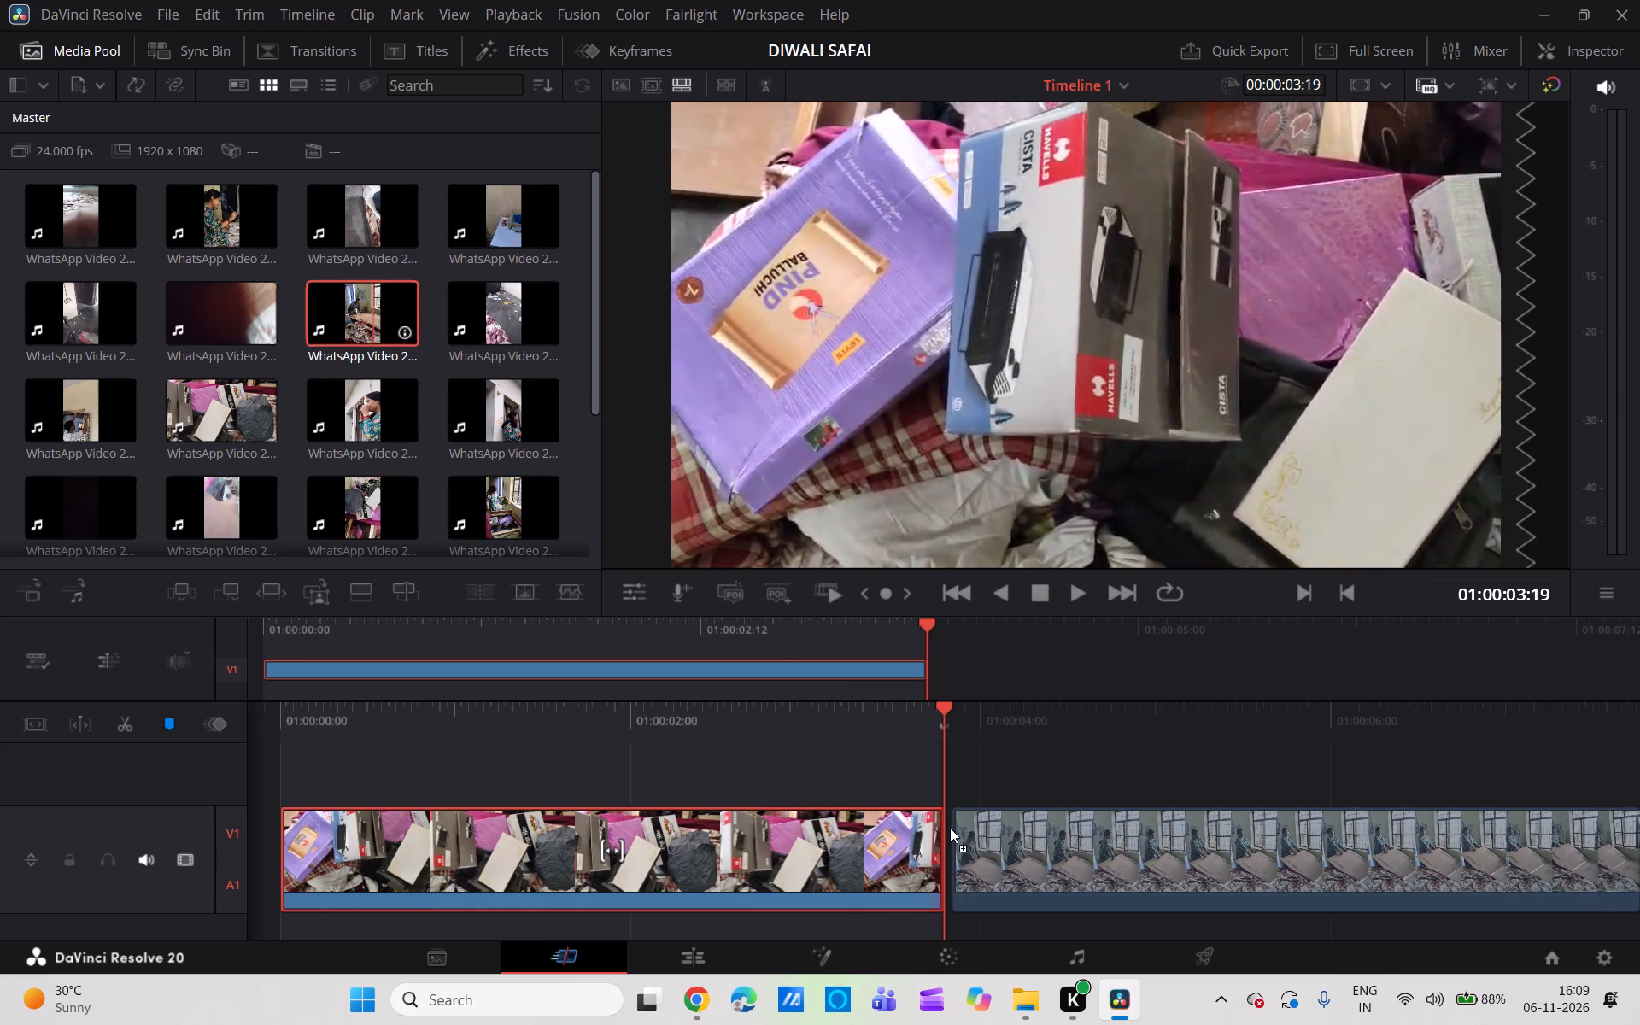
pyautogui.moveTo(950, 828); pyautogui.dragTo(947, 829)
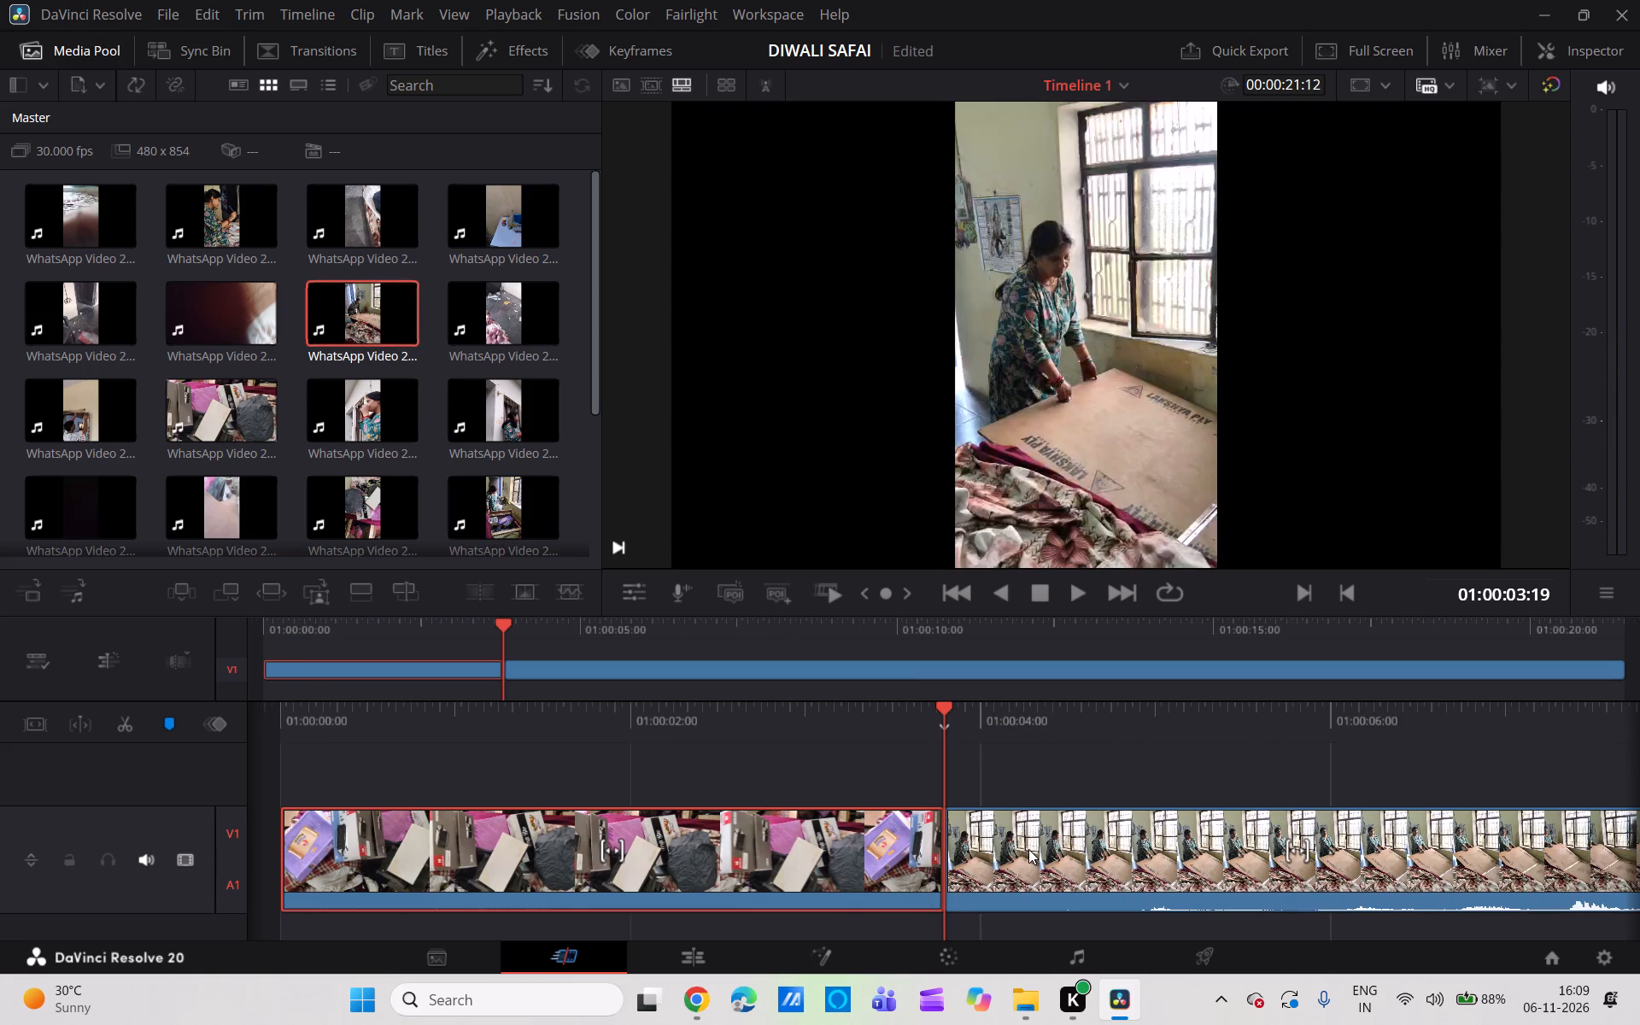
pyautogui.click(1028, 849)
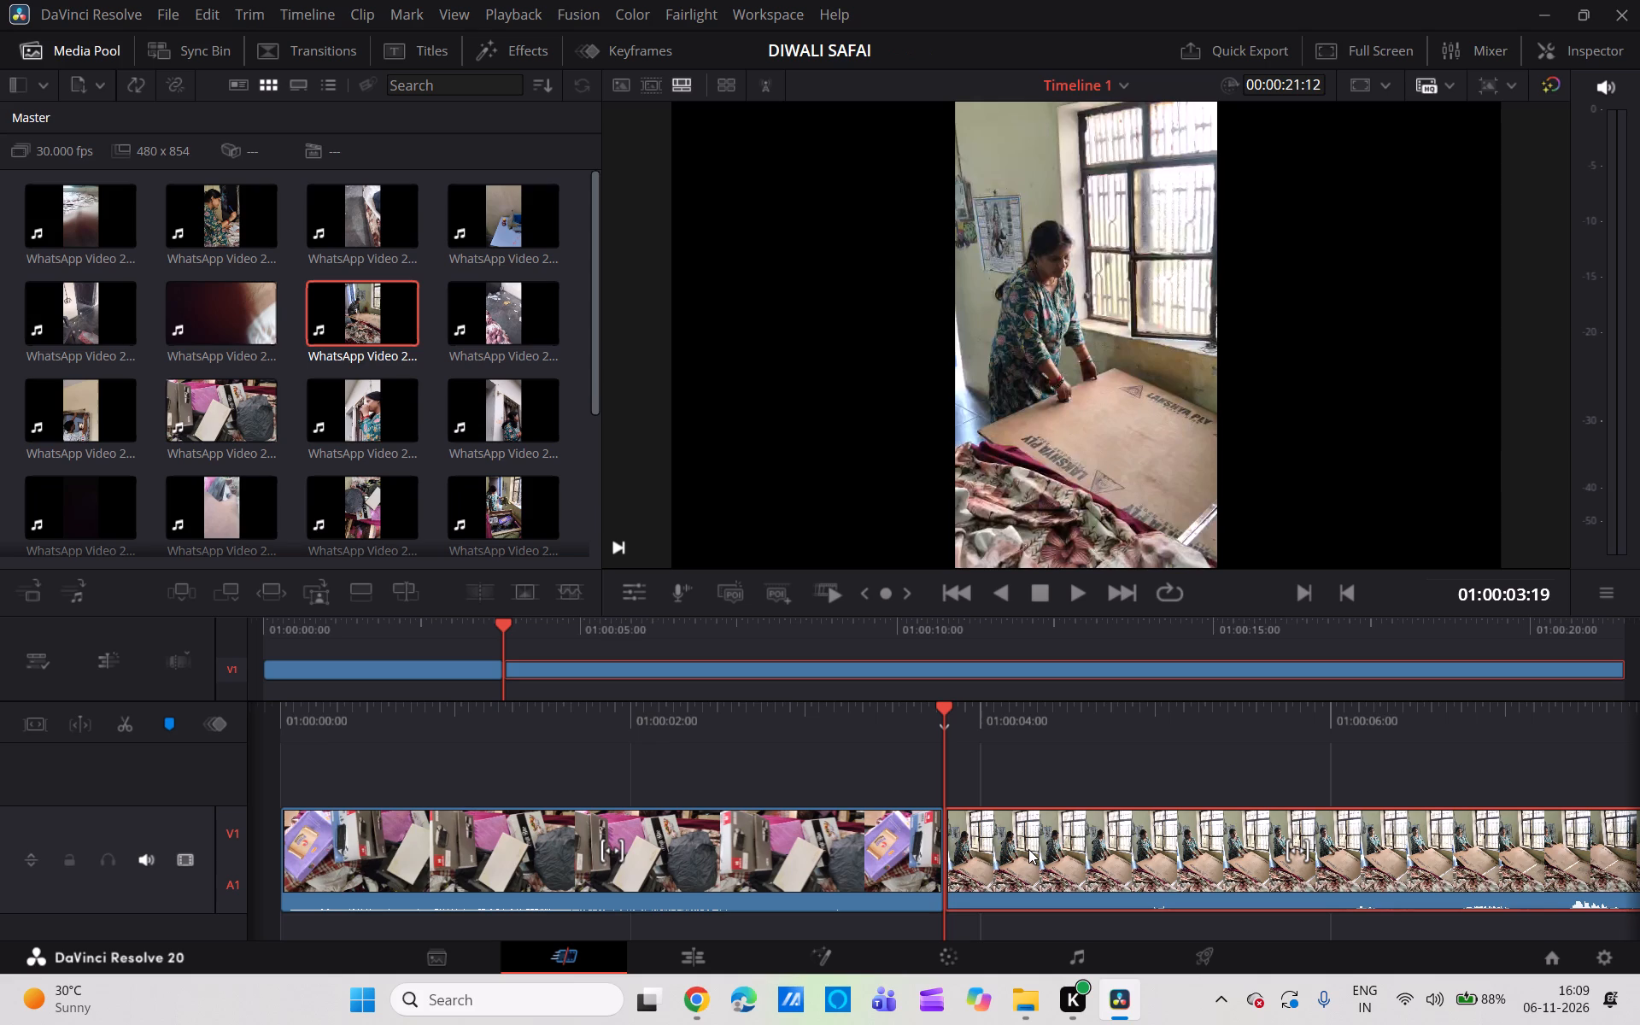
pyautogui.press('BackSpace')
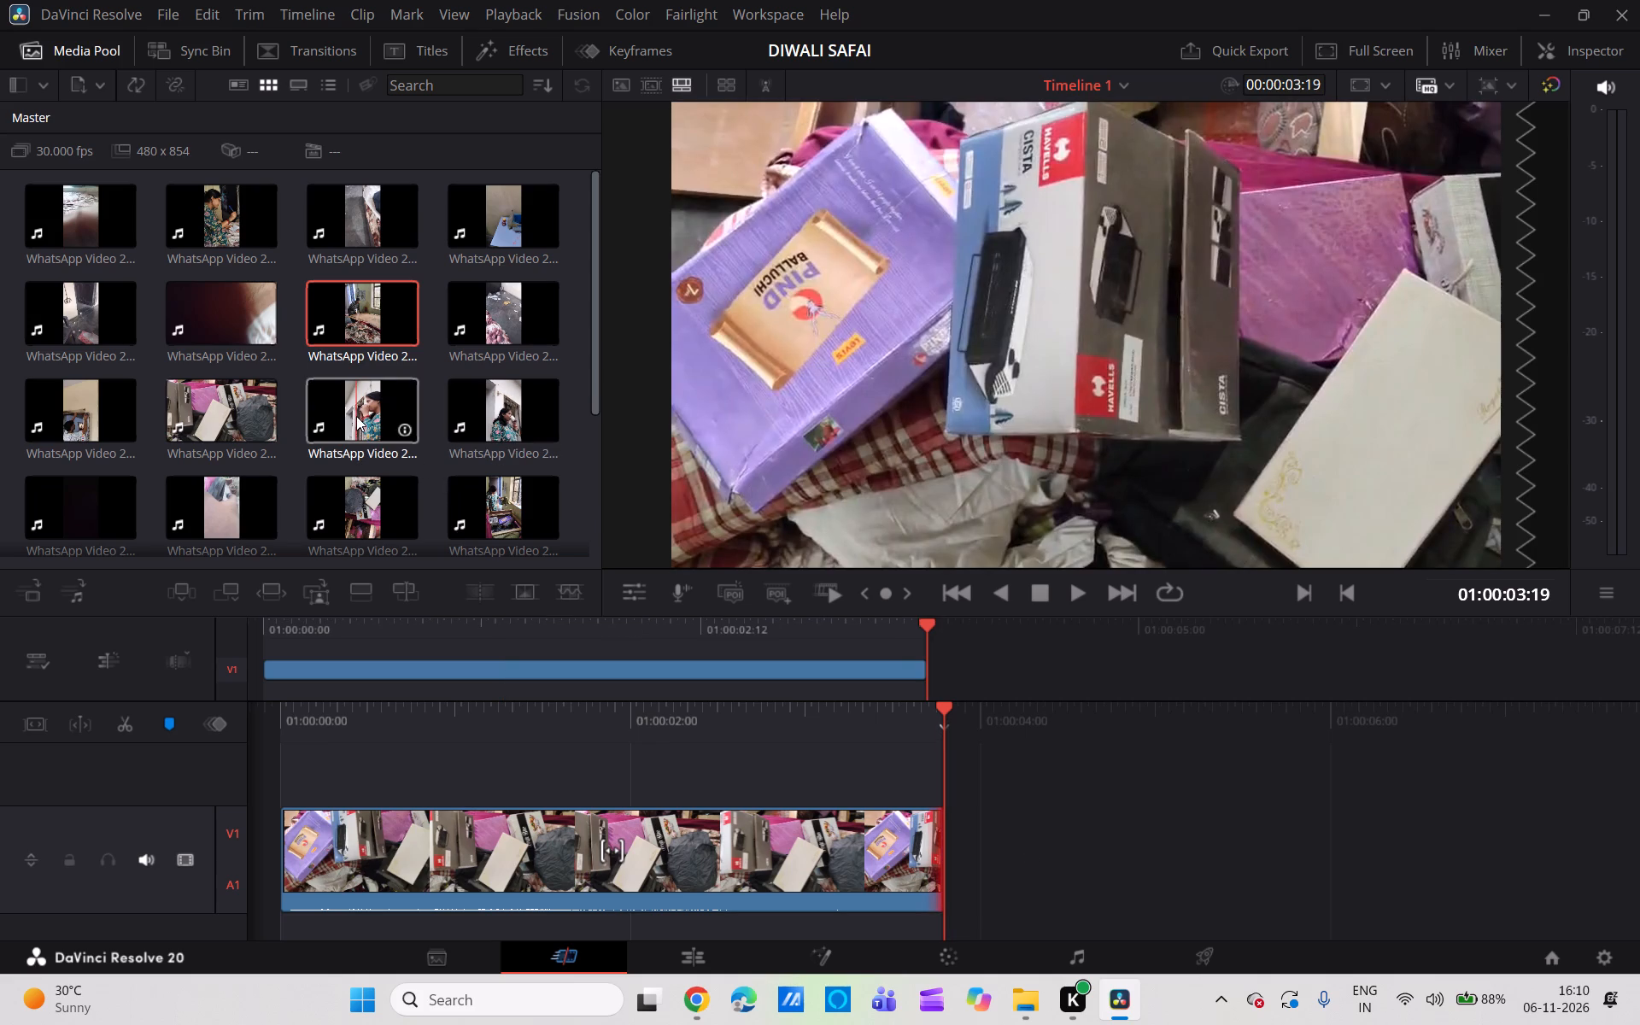
# Append the clip of the woman in the floral dress holding a cup directly after the boxes clip.
pyautogui.moveTo(356, 416); pyautogui.dragTo(942, 774)
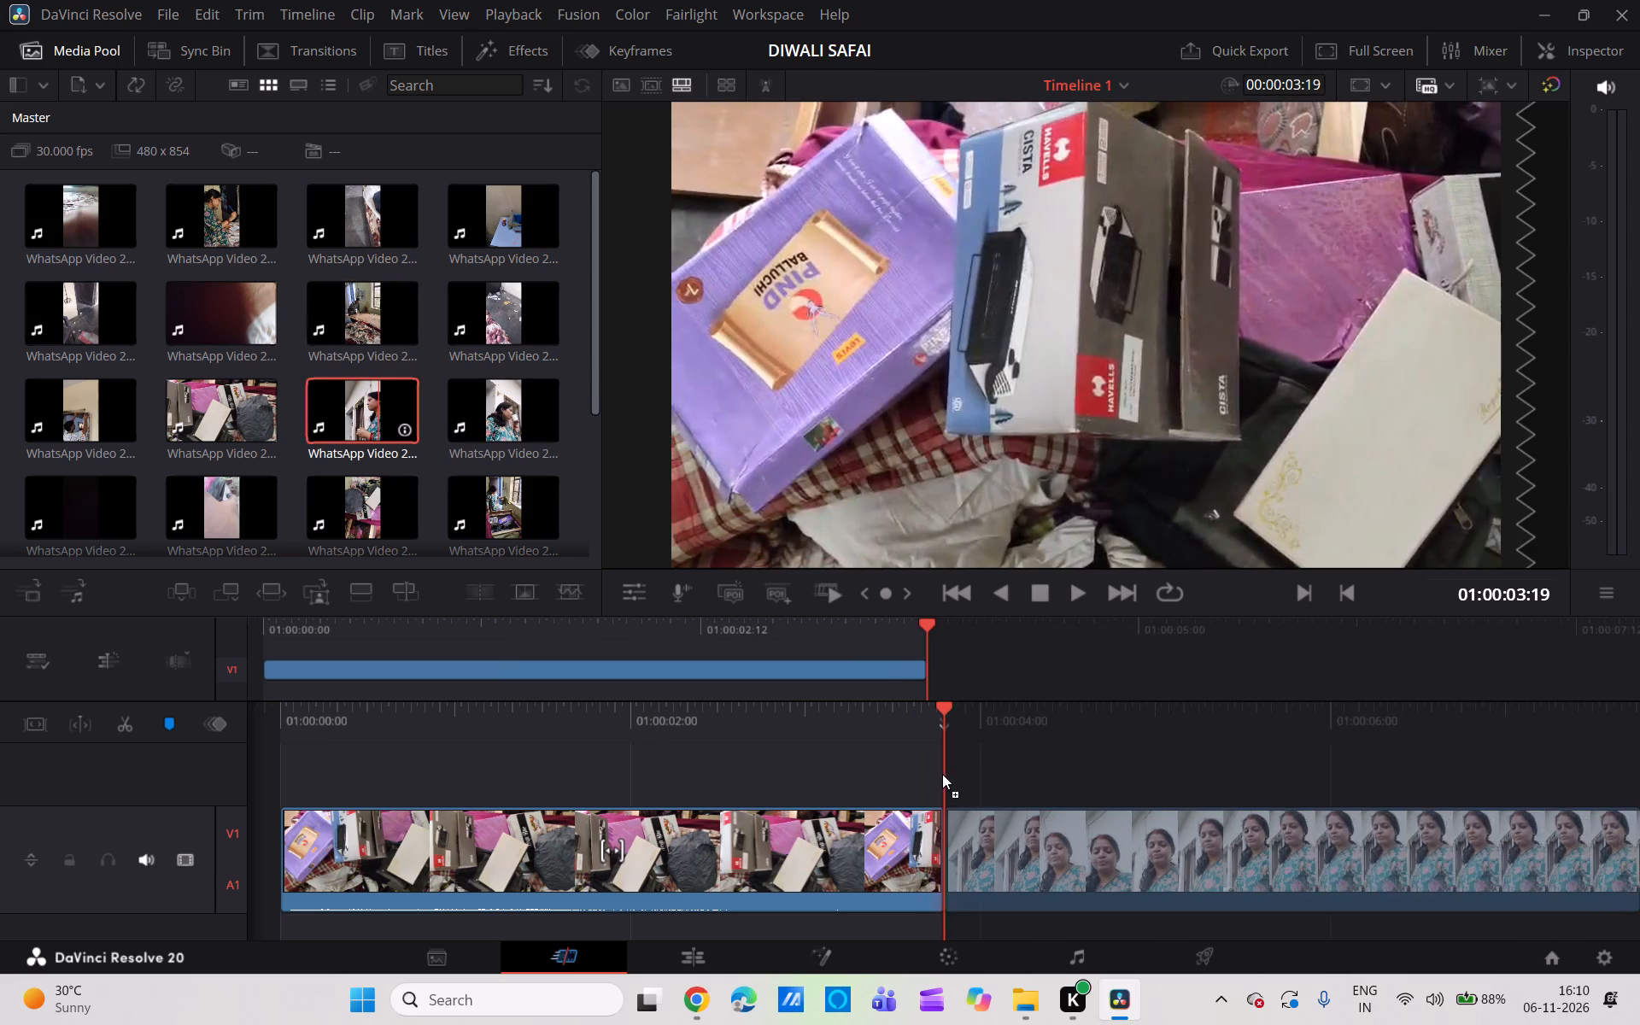
pyautogui.moveTo(942, 774); pyautogui.dragTo(948, 792)
# Review the footage of the woman with the cup through to its end and back towards its middle.
pyautogui.hscroll(-1, 948, 792)
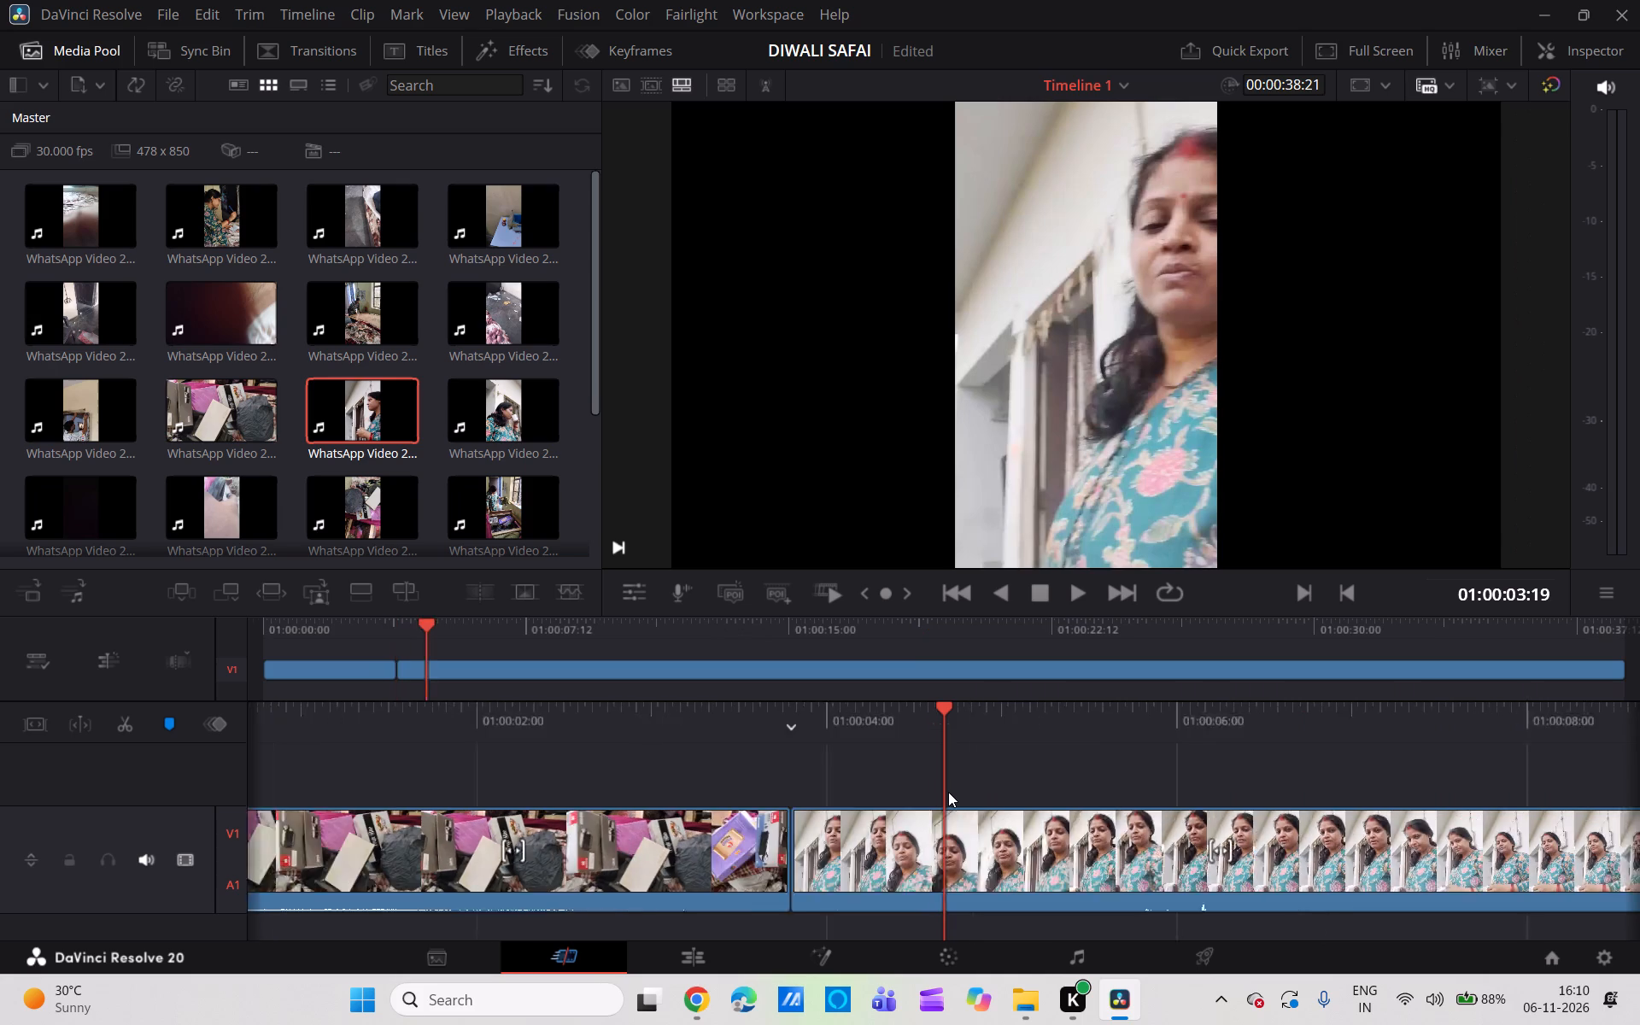
pyautogui.hscroll(-1, 948, 792)
pyautogui.scroll(1, 948, 792)
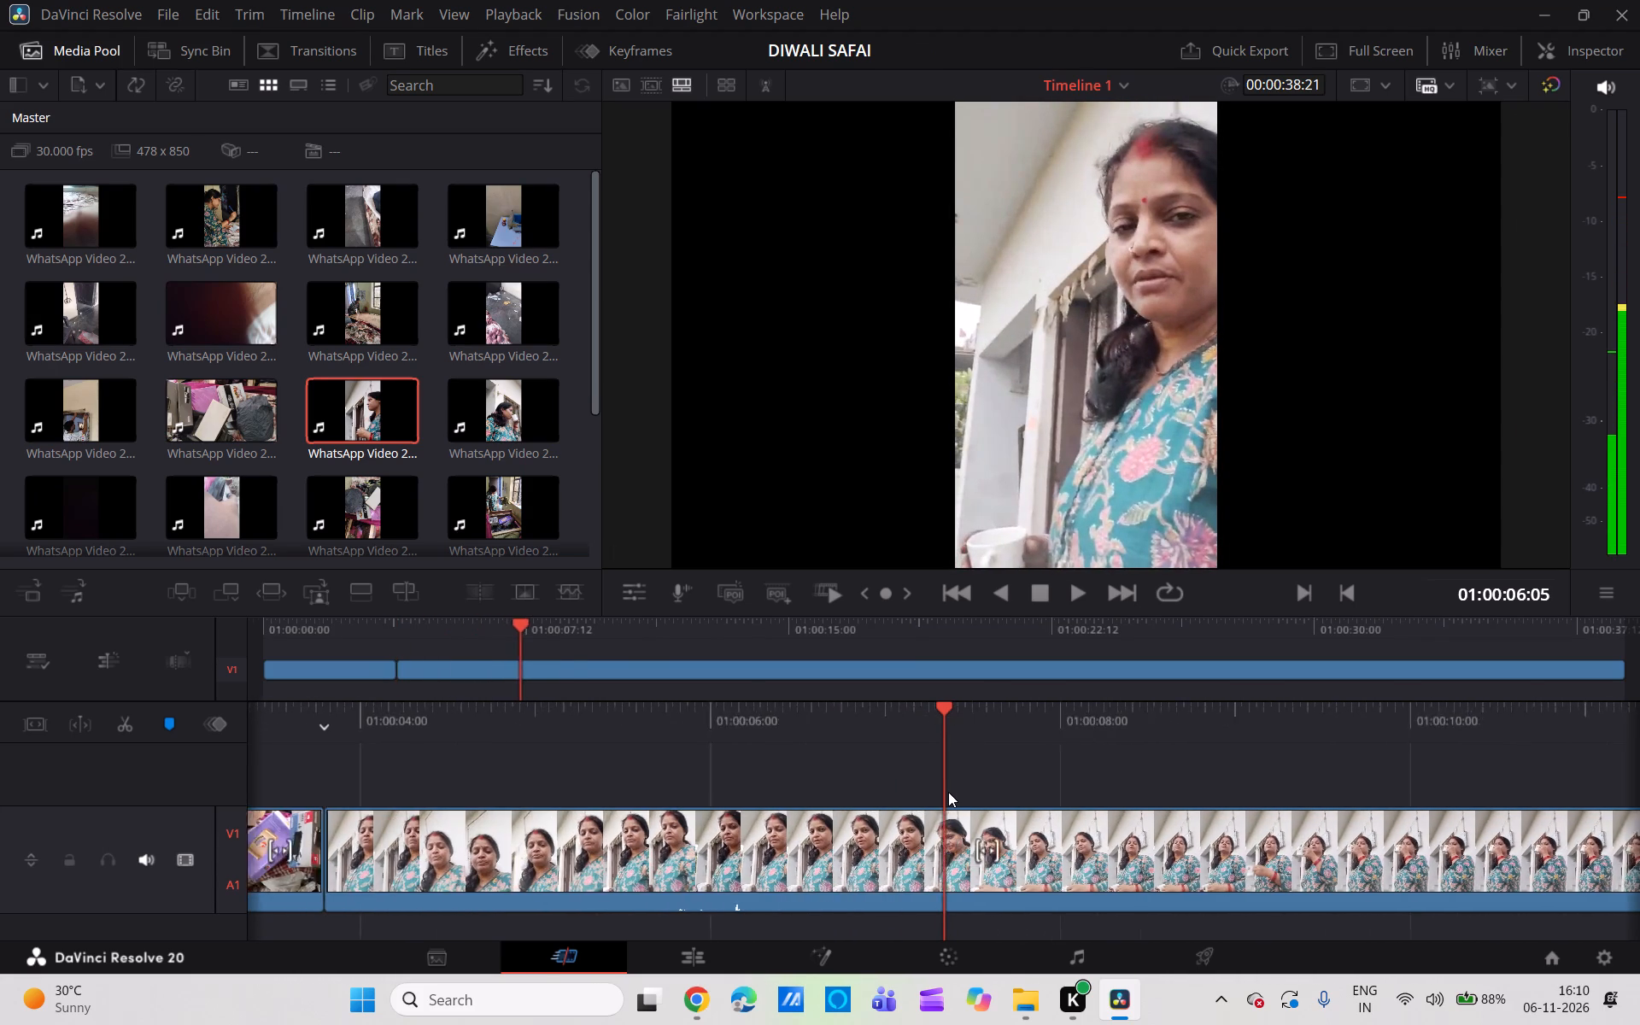
pyautogui.scroll(1, 948, 792)
pyautogui.hscroll(-4, 948, 792)
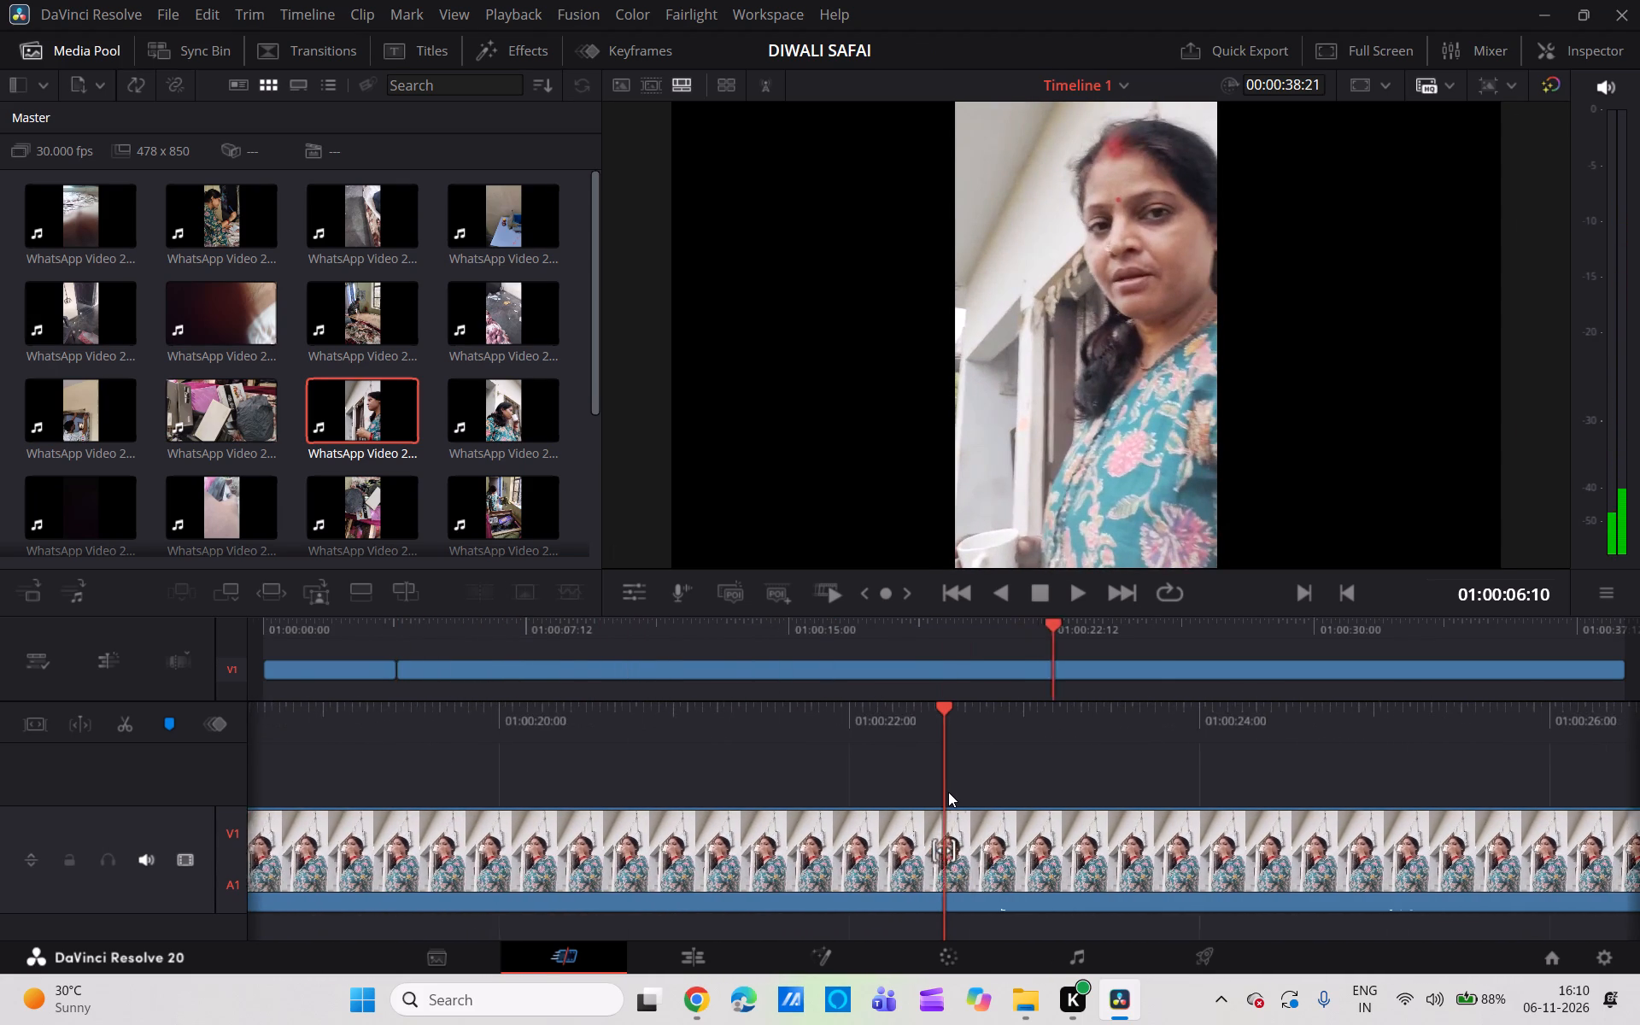
pyautogui.hscroll(-8, 948, 792)
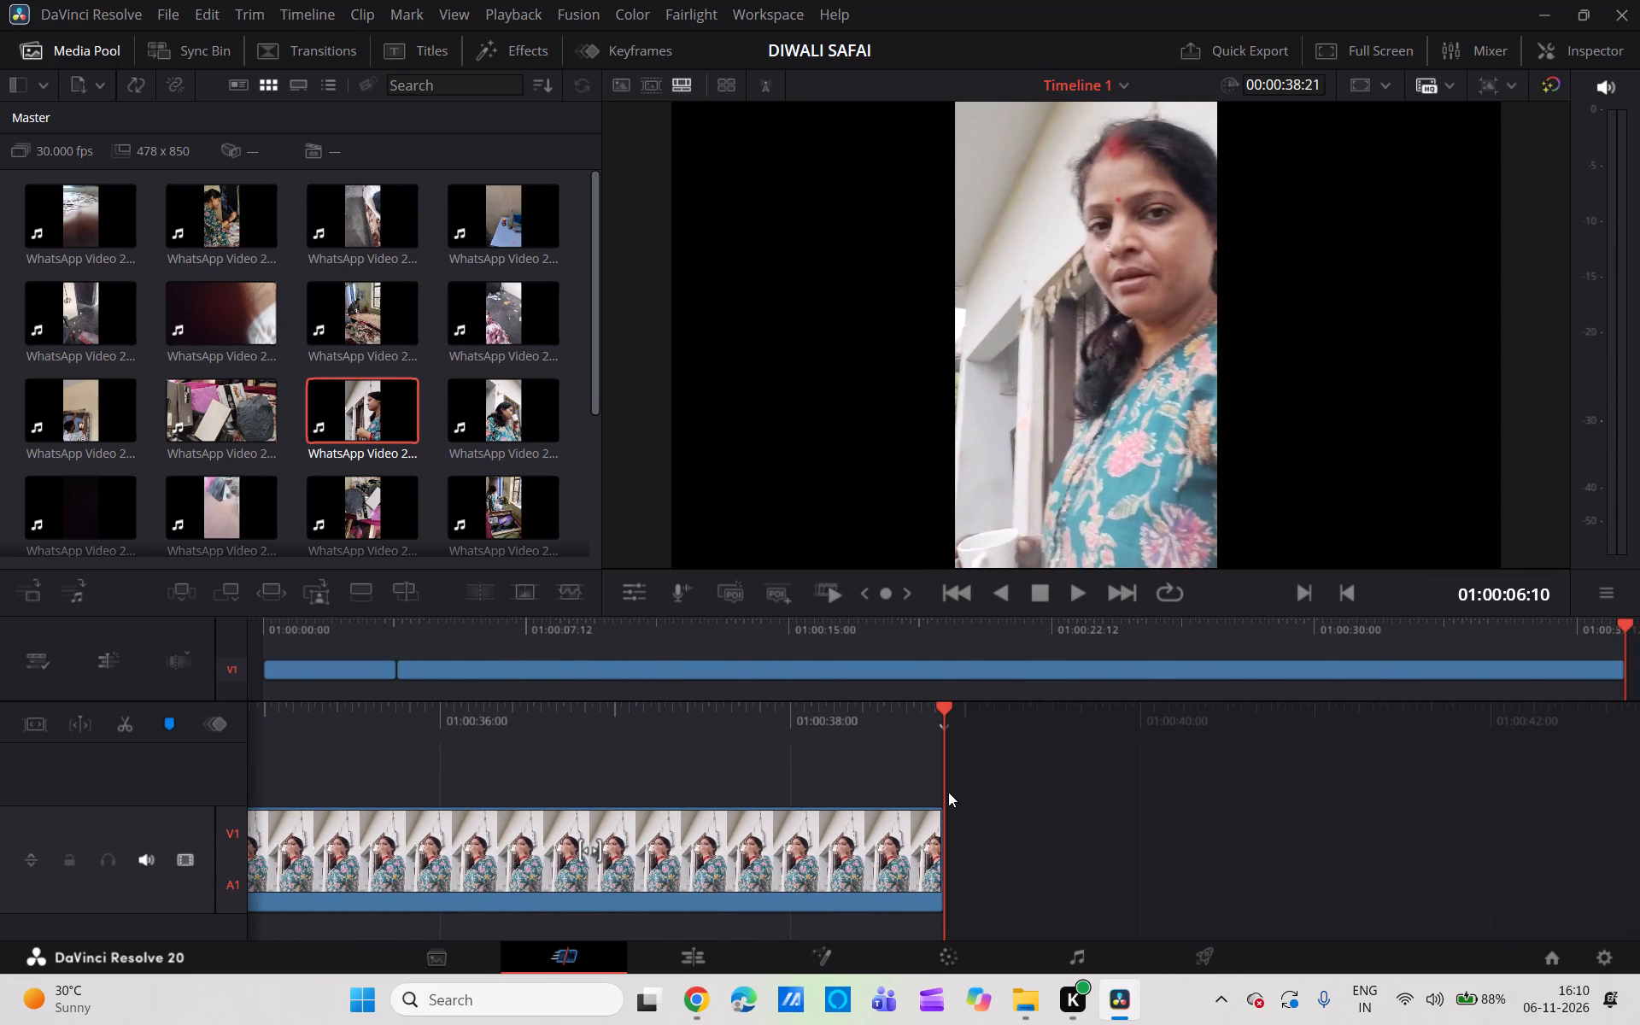
pyautogui.hscroll(2, 948, 792)
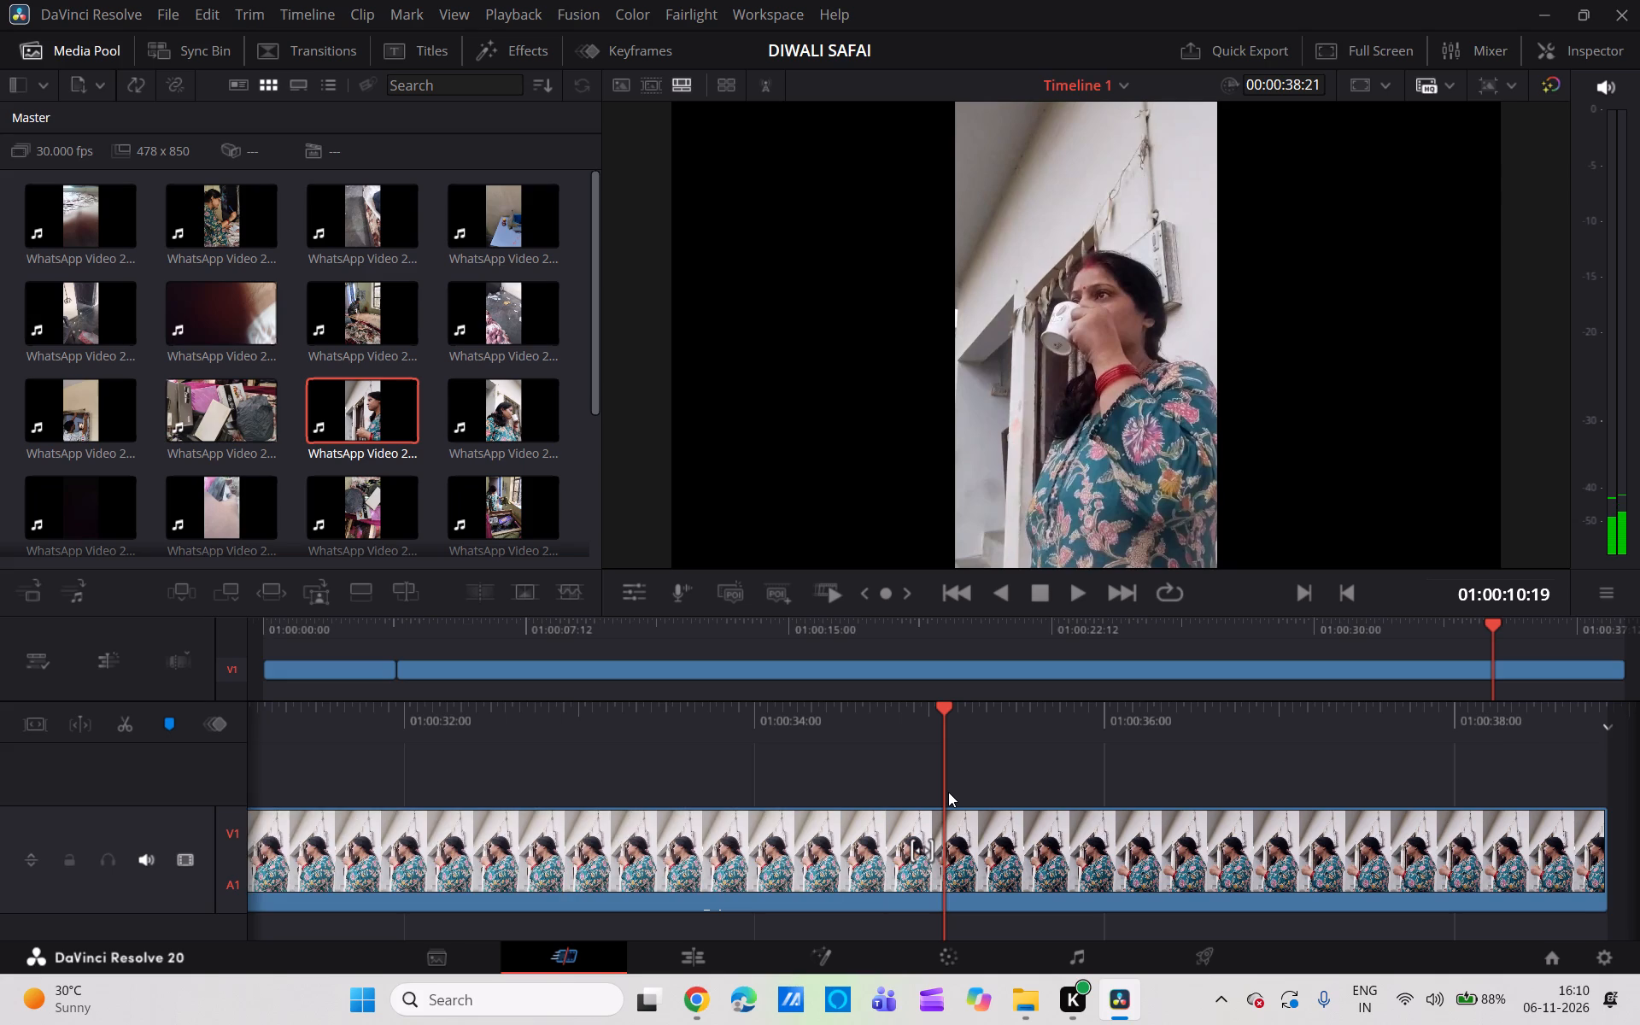
pyautogui.hscroll(1, 948, 792)
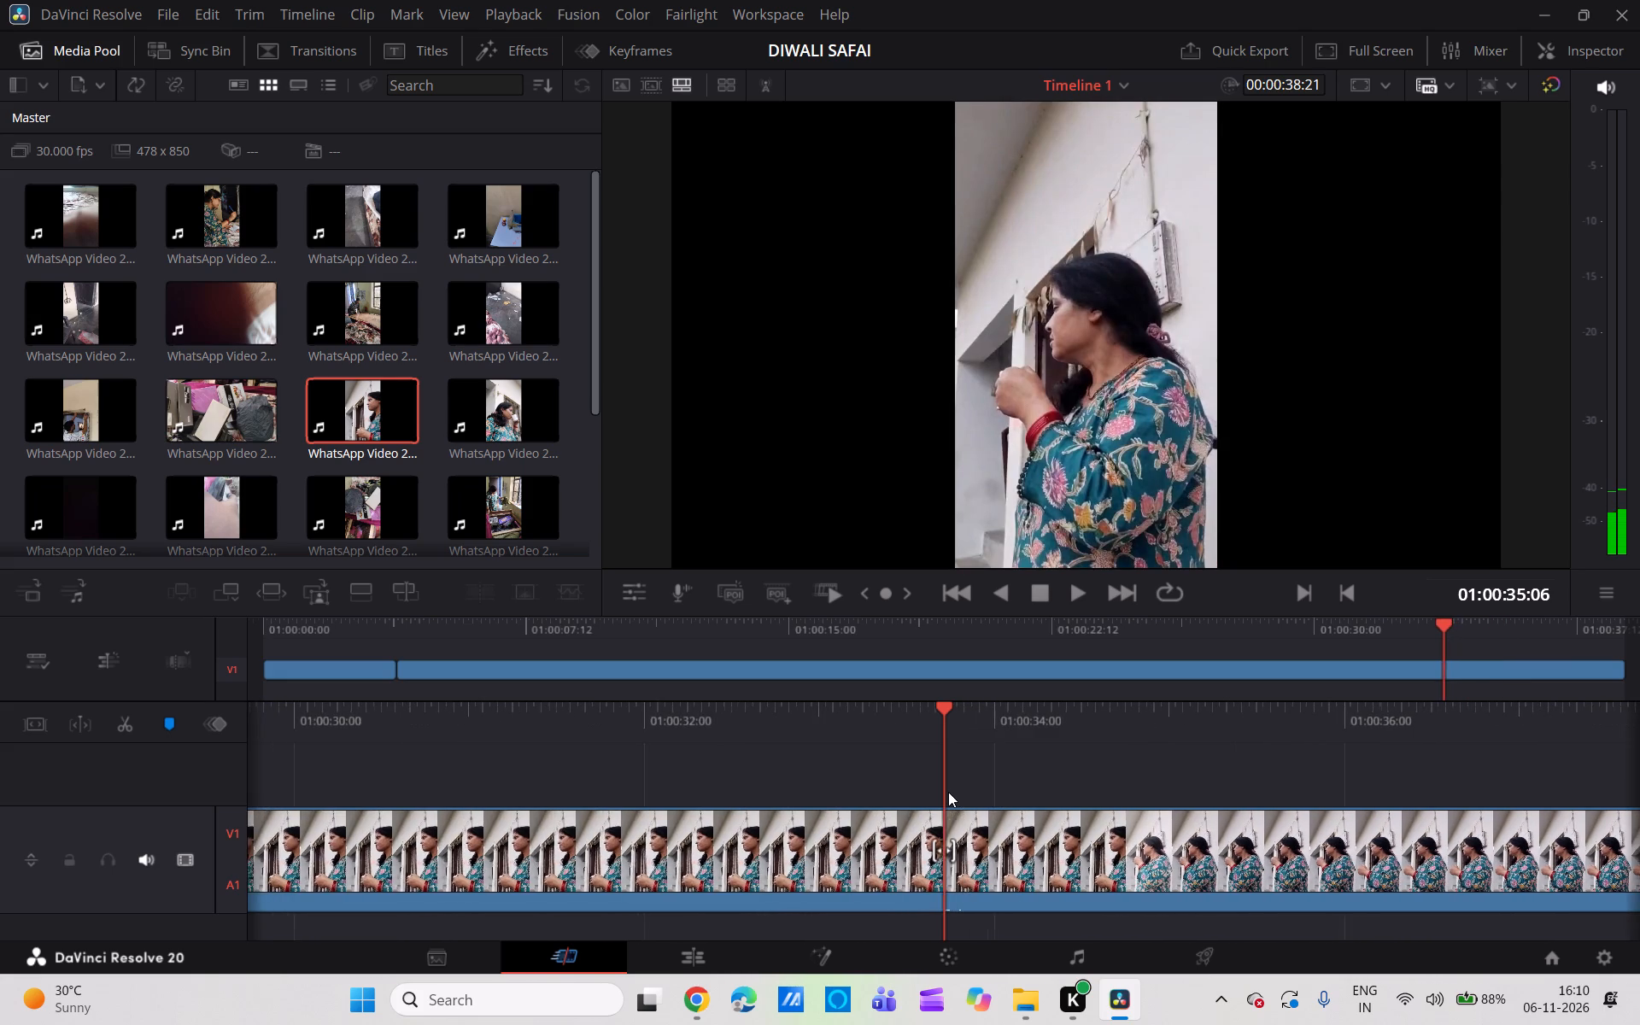
pyautogui.hscroll(2, 948, 792)
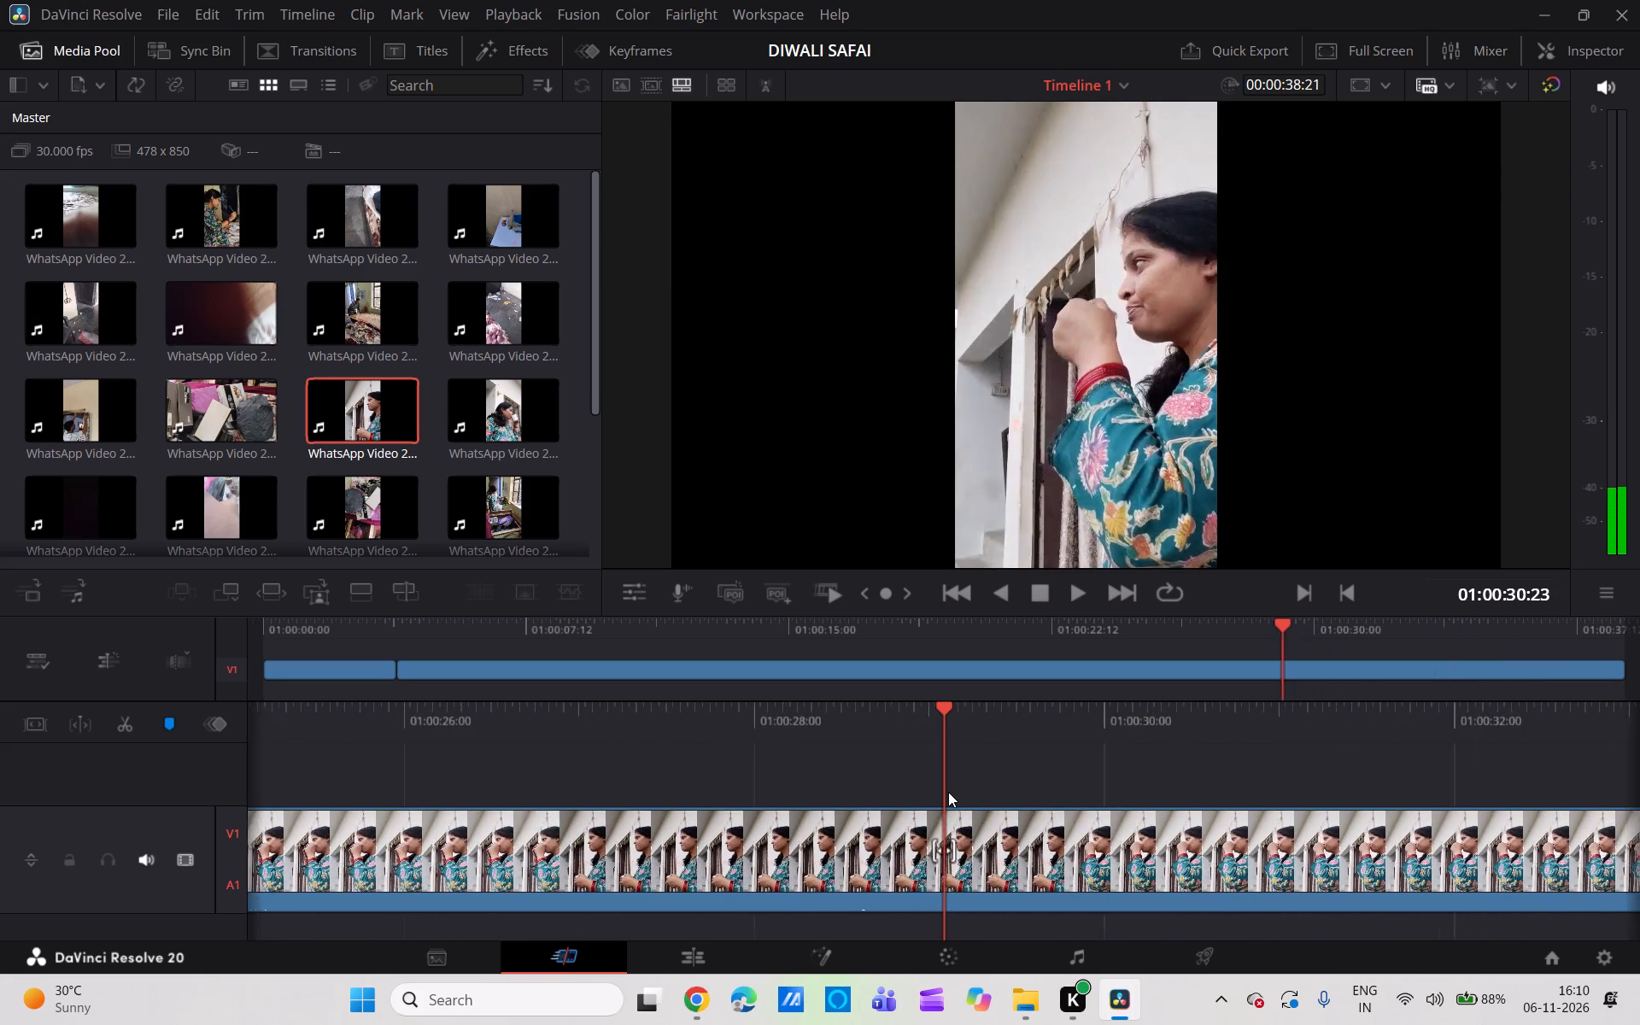
pyautogui.hscroll(3, 948, 792)
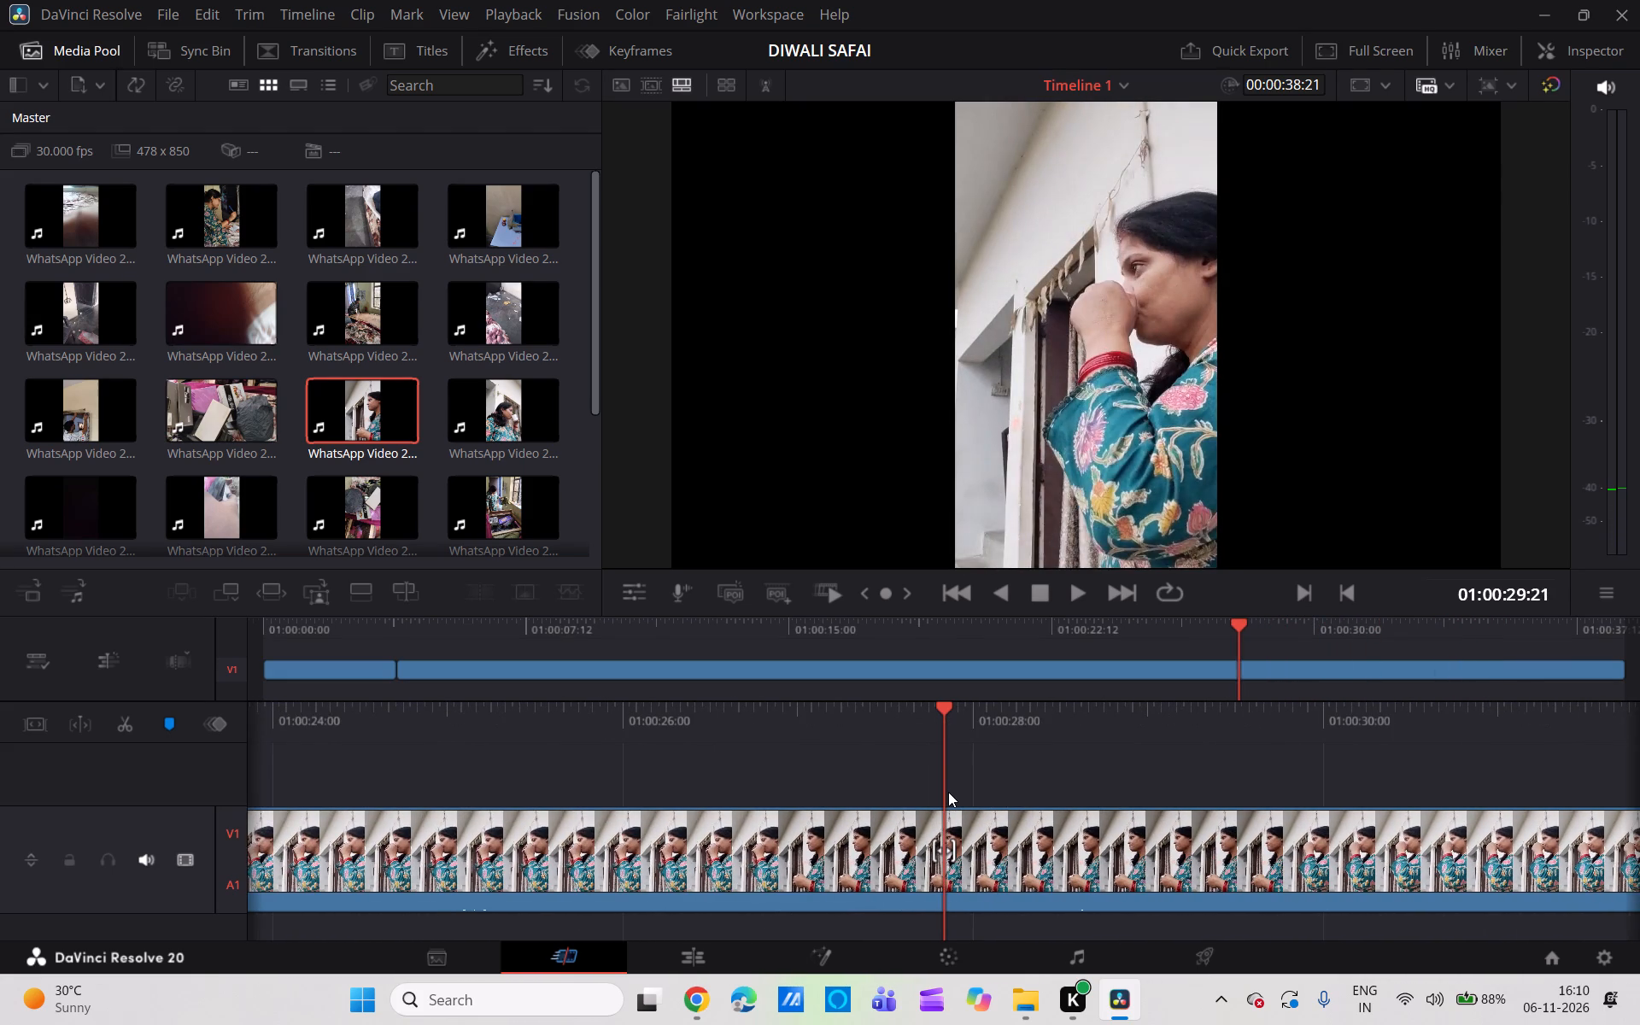
pyautogui.hscroll(2, 948, 792)
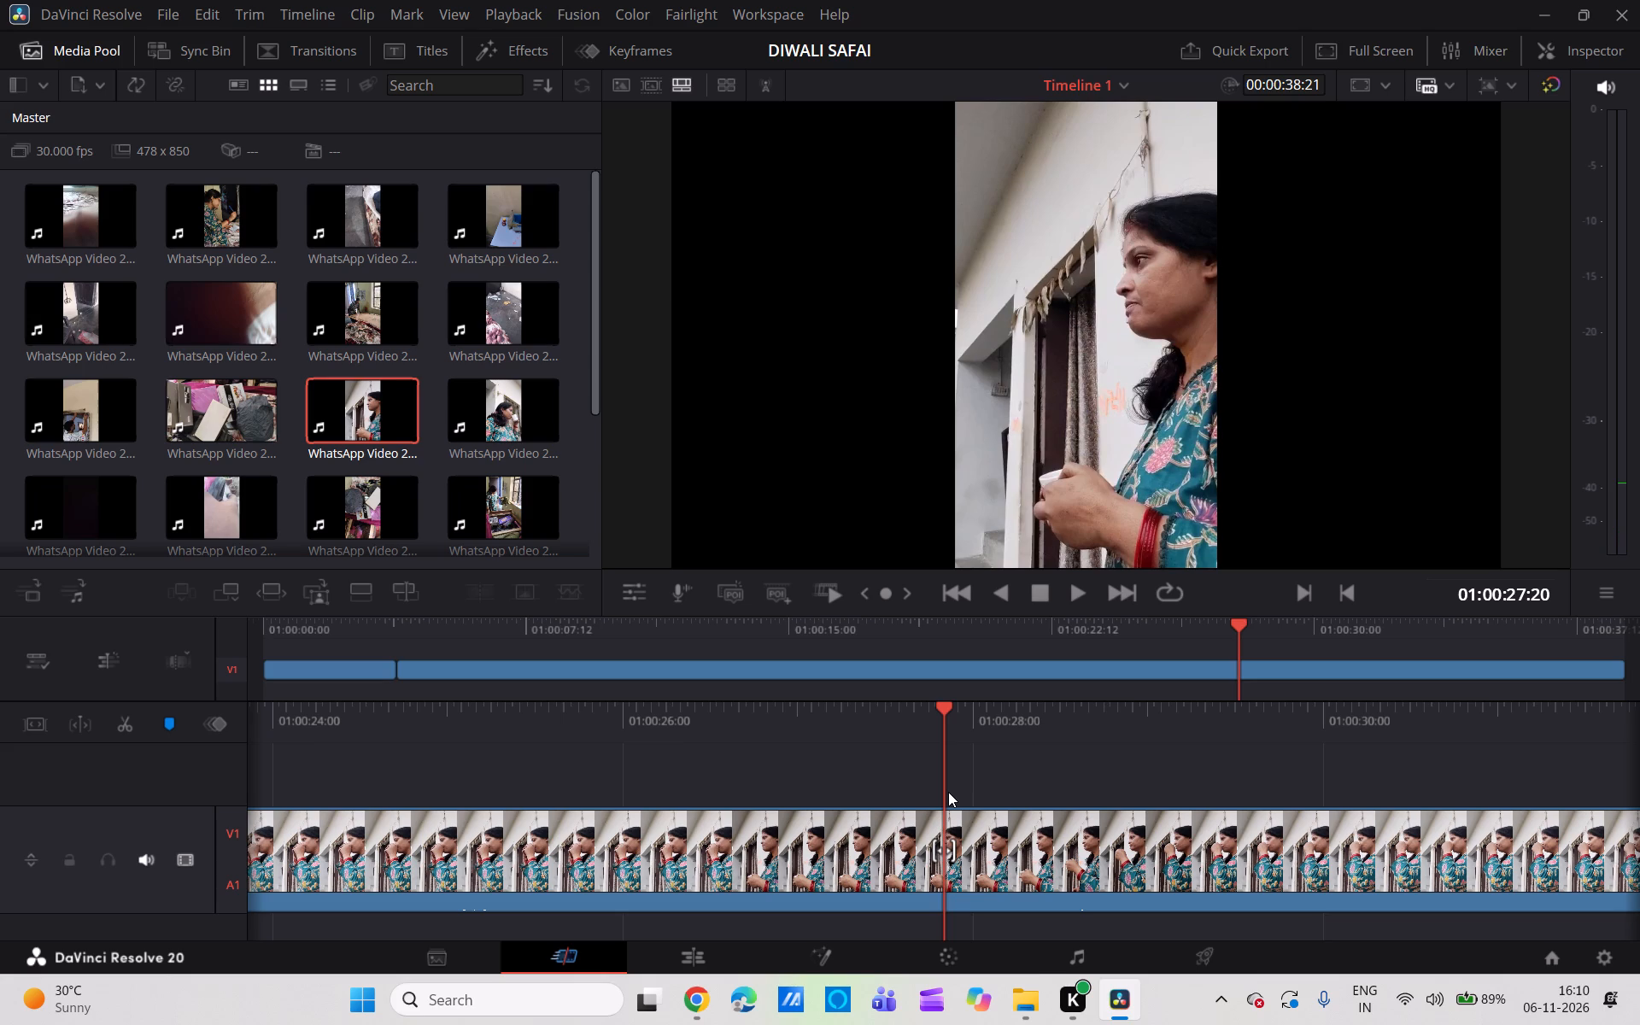
pyautogui.hscroll(3, 948, 792)
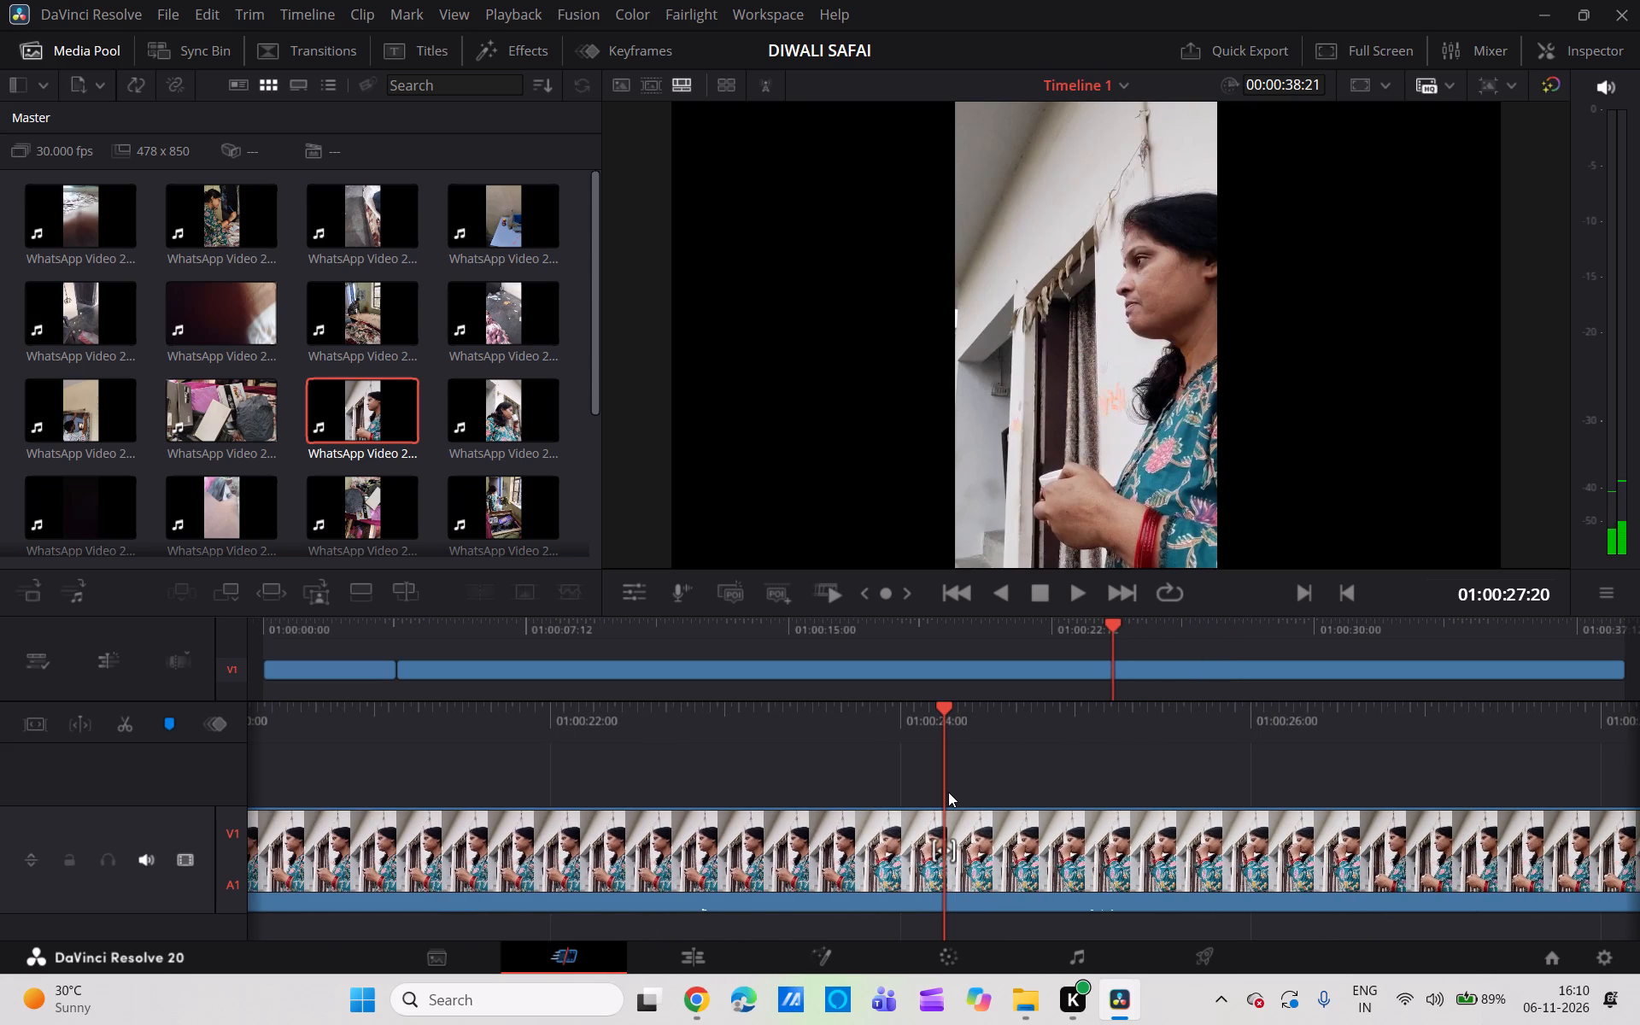
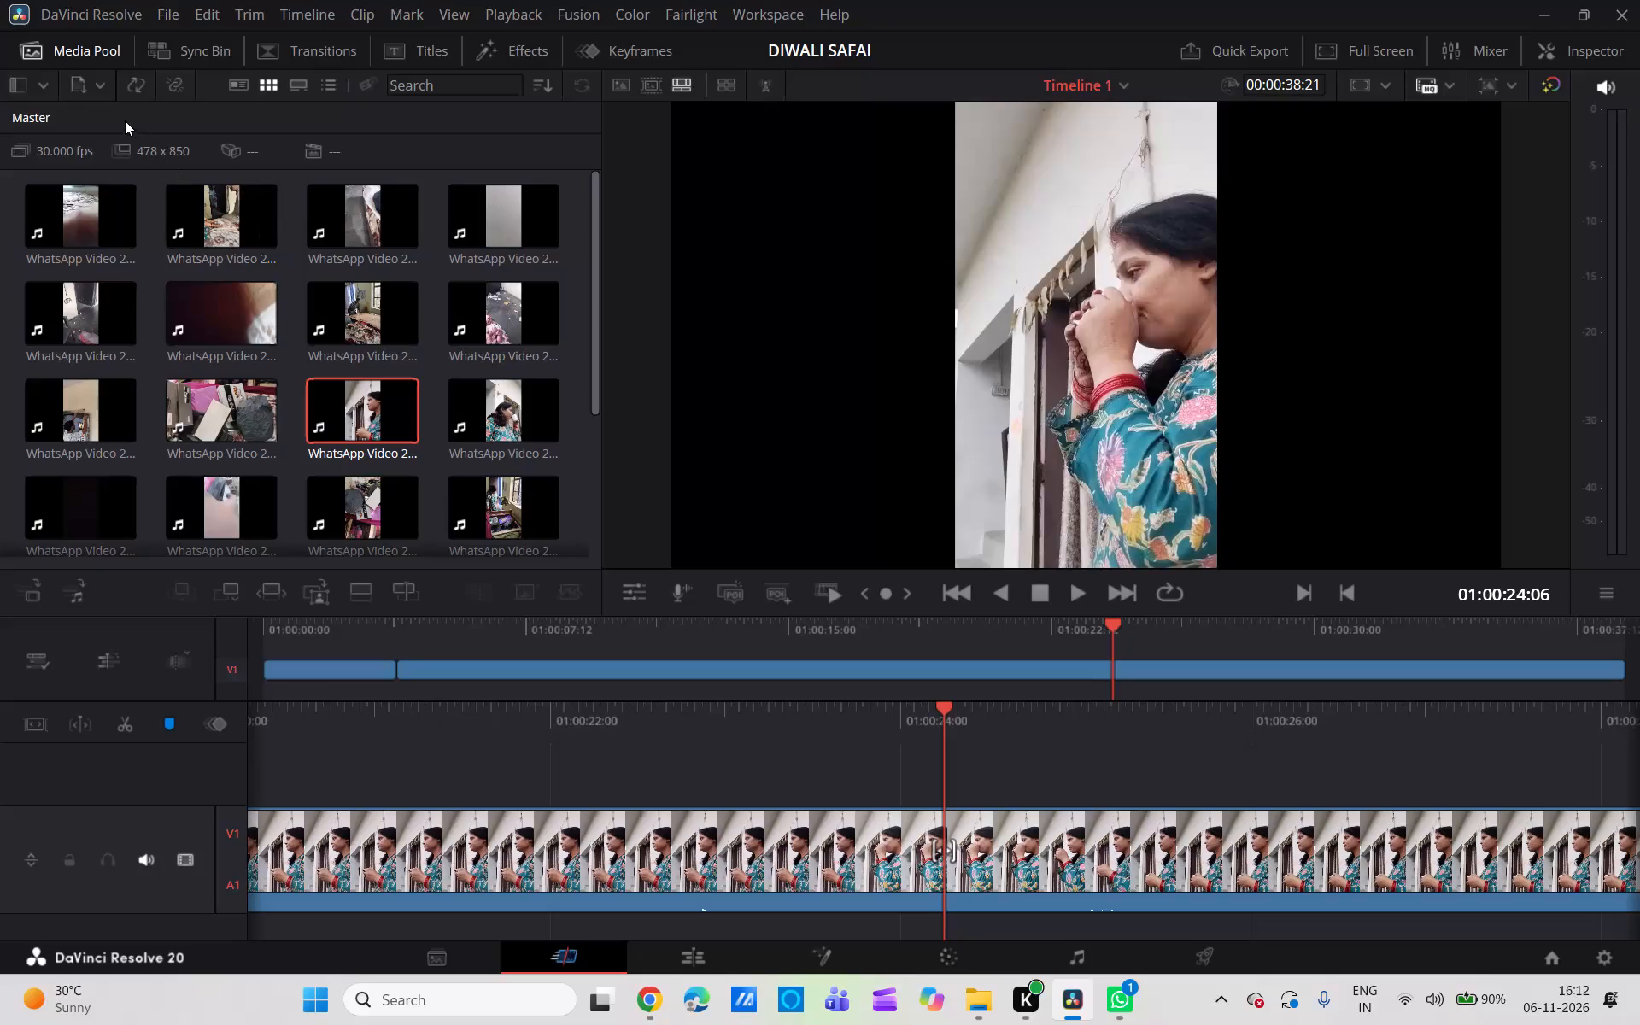
# Import the video file subah from the VIDEO_1 folder into the project's media pool.
pyautogui.click(97, 86)
pyautogui.click(143, 117)
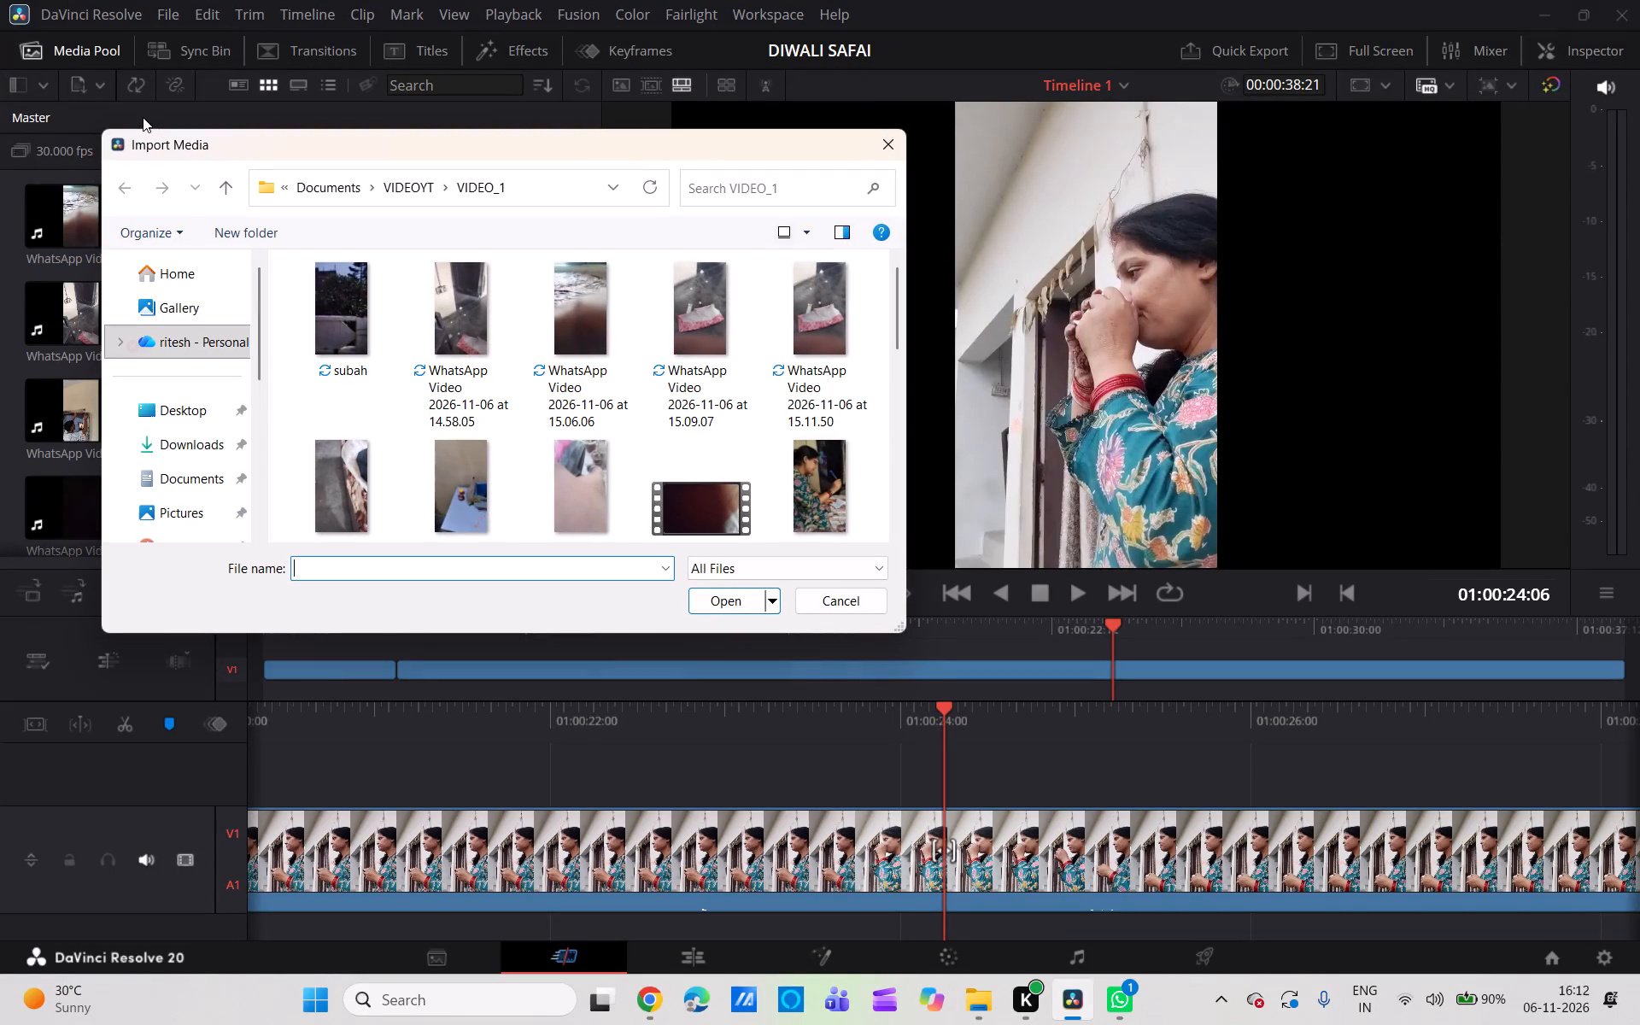
pyautogui.click(324, 332)
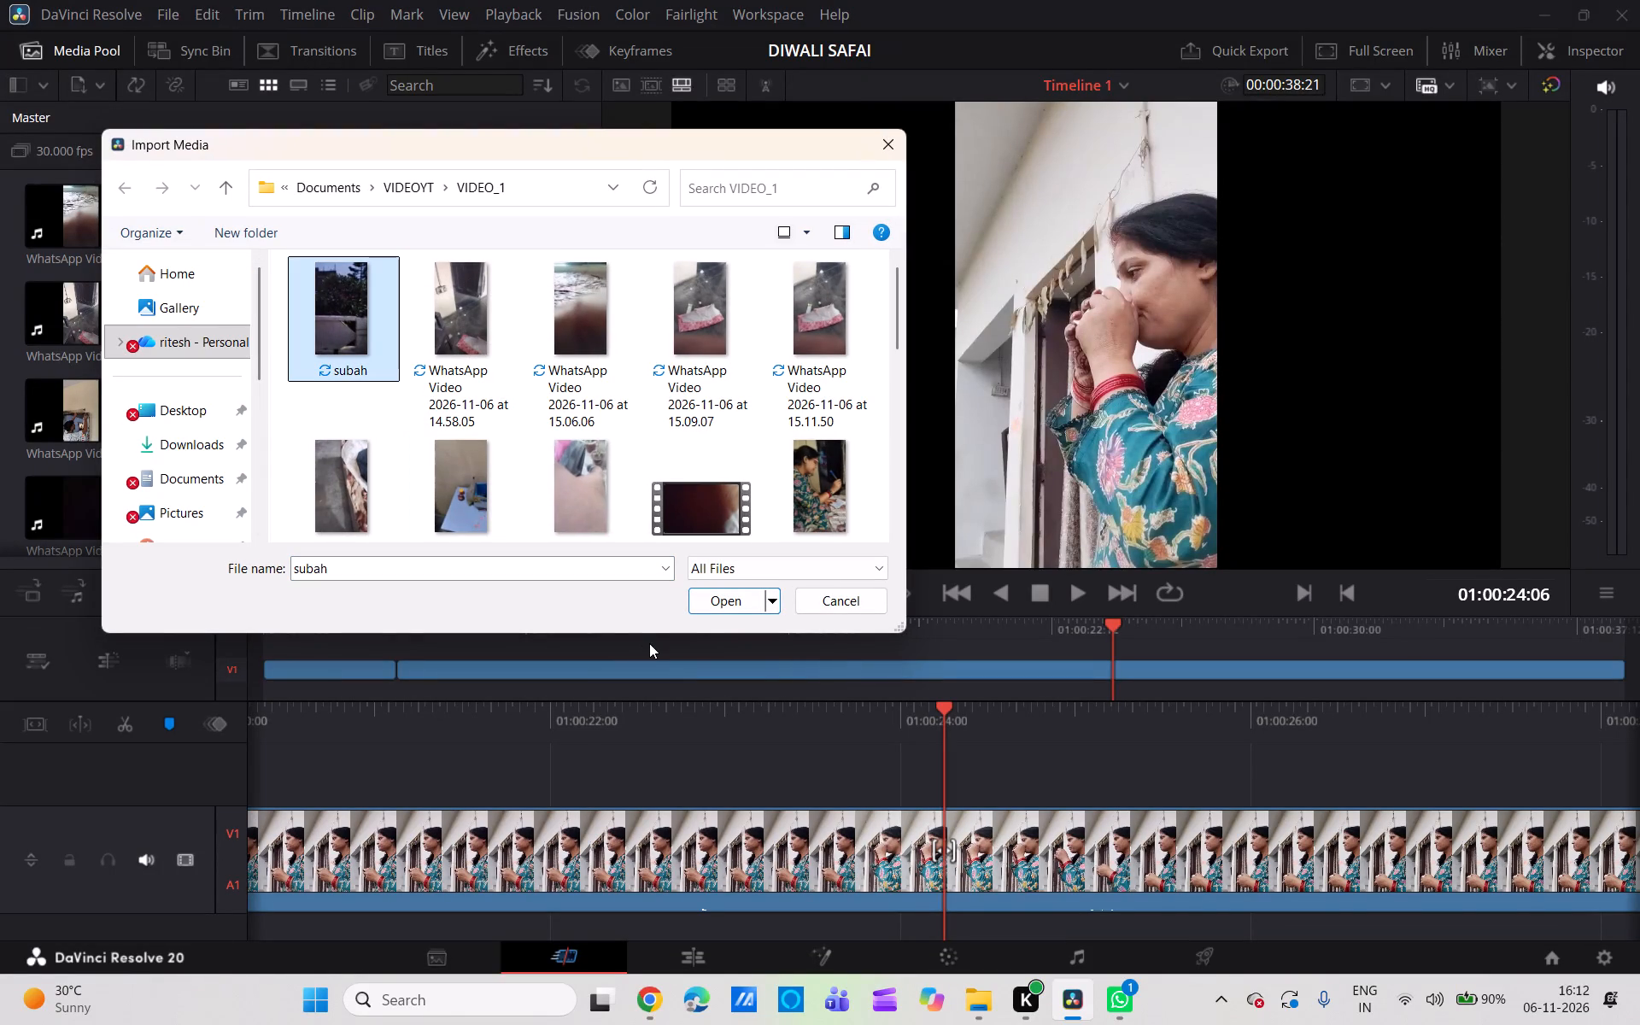
pyautogui.click(720, 602)
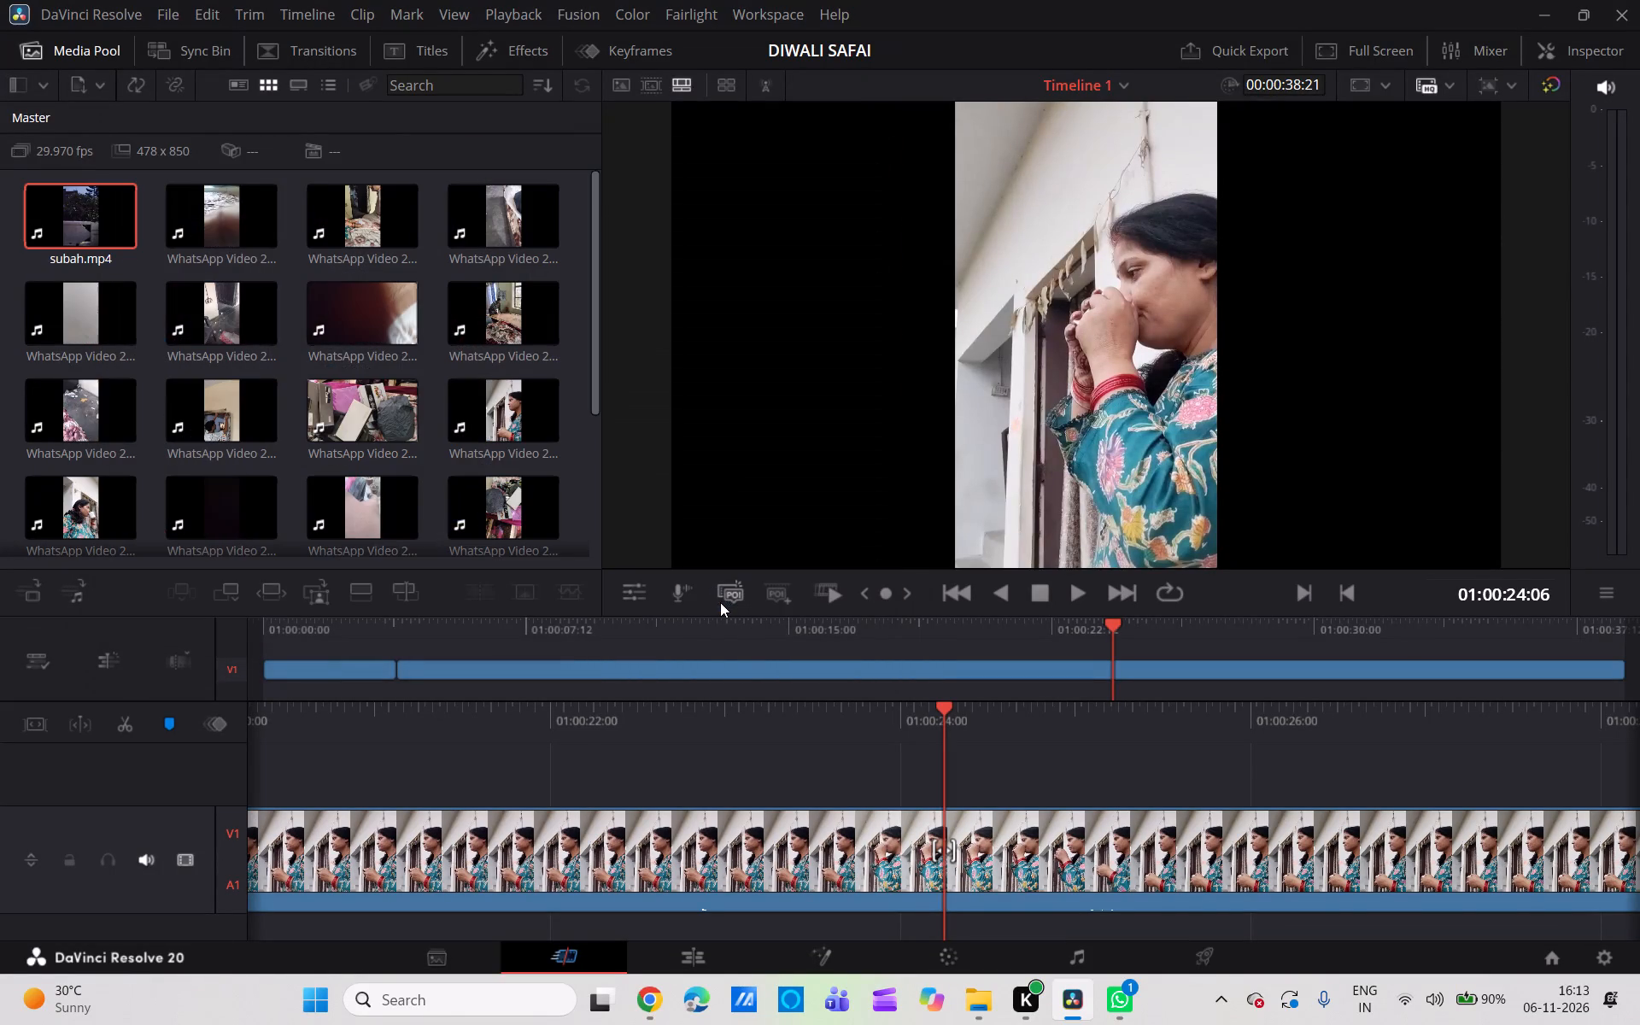
# Review the footage of the woman with the cup from its middle back to its beginning for a trim point.
pyautogui.hscroll(1, 1180, 747)
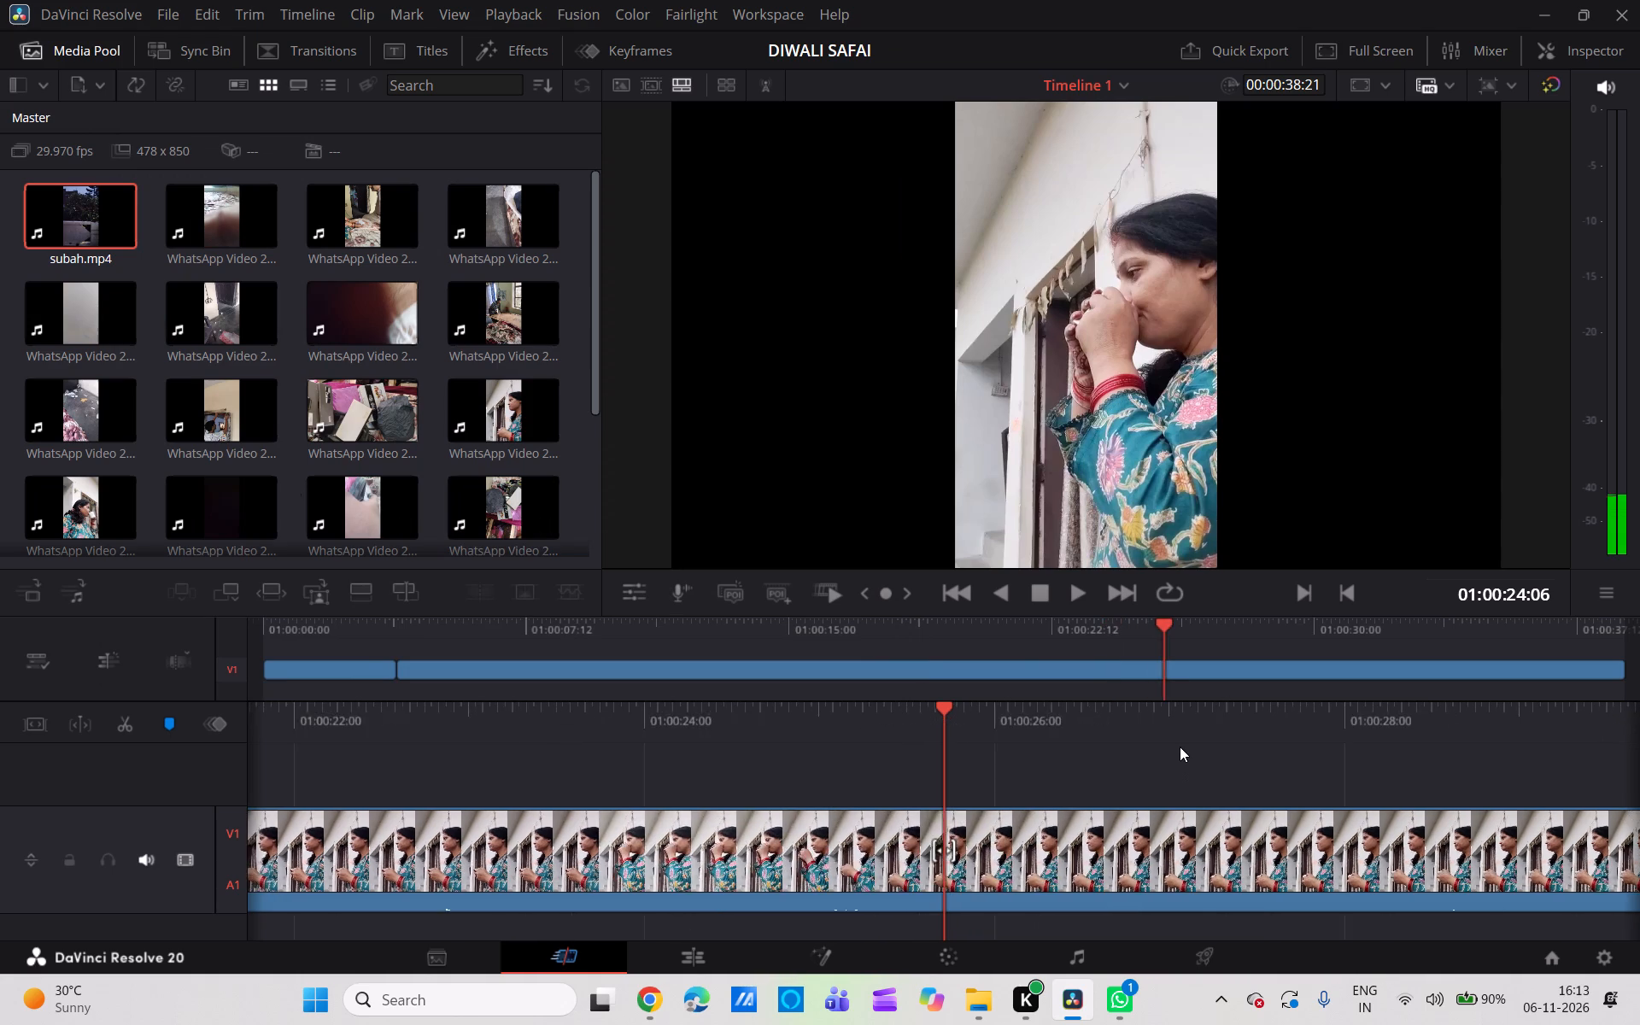
pyautogui.hscroll(2, 1180, 747)
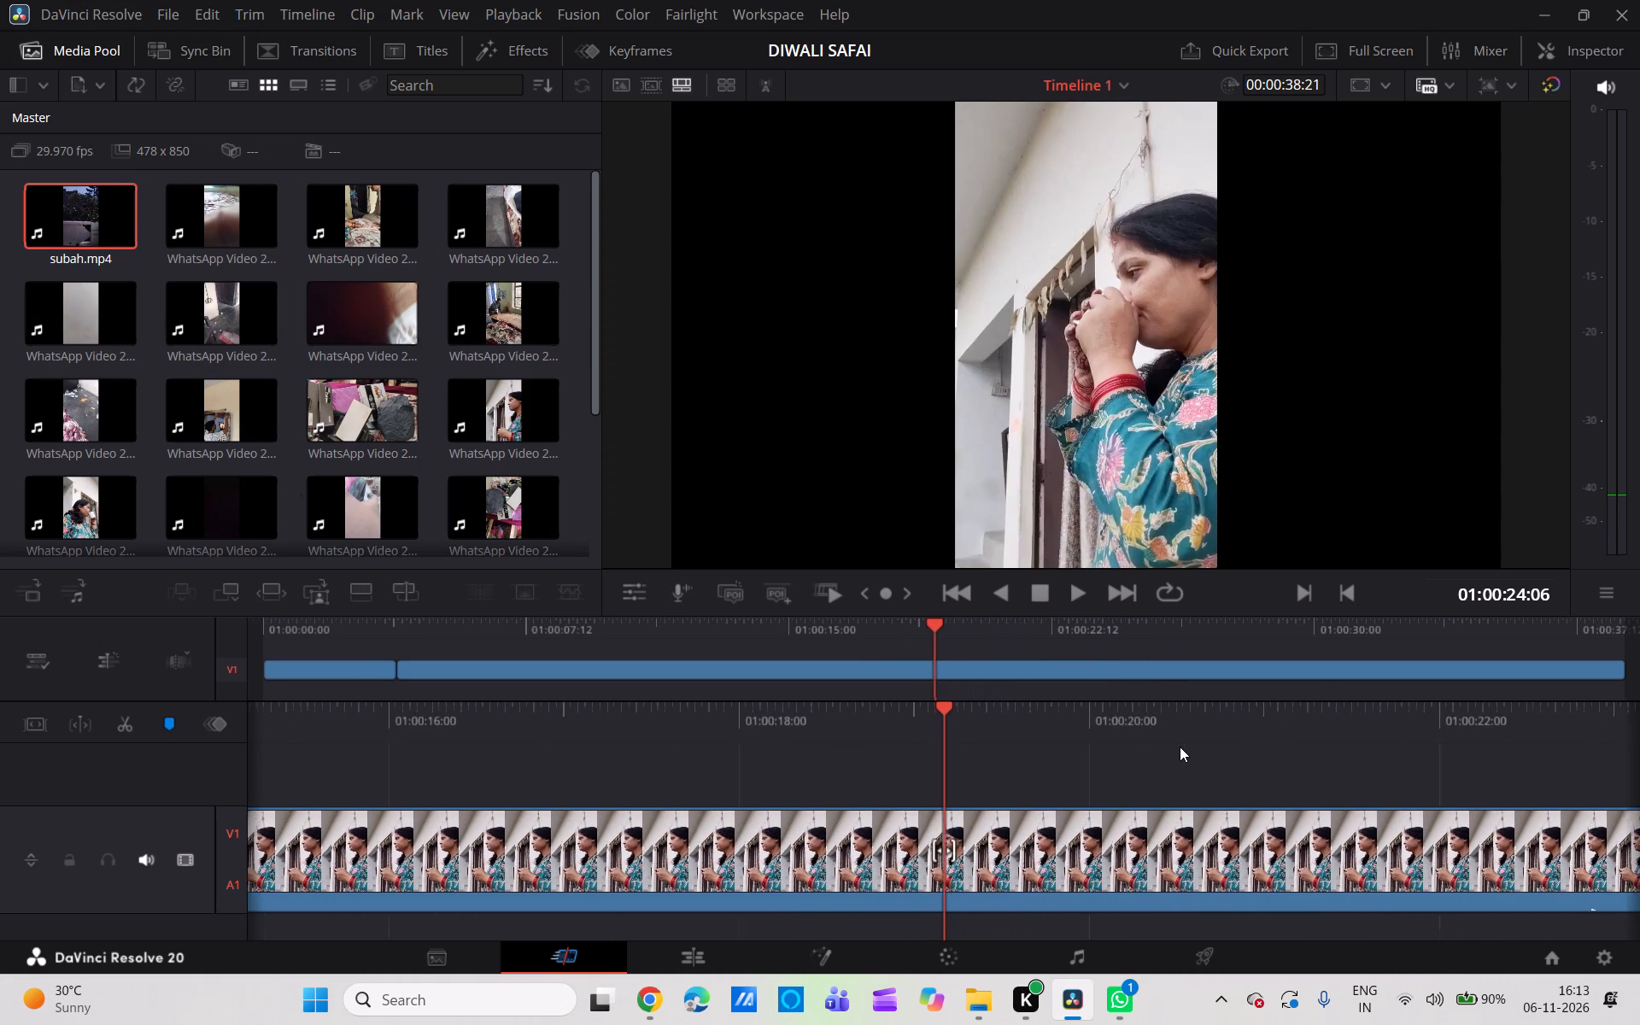
pyautogui.hscroll(3, 1180, 747)
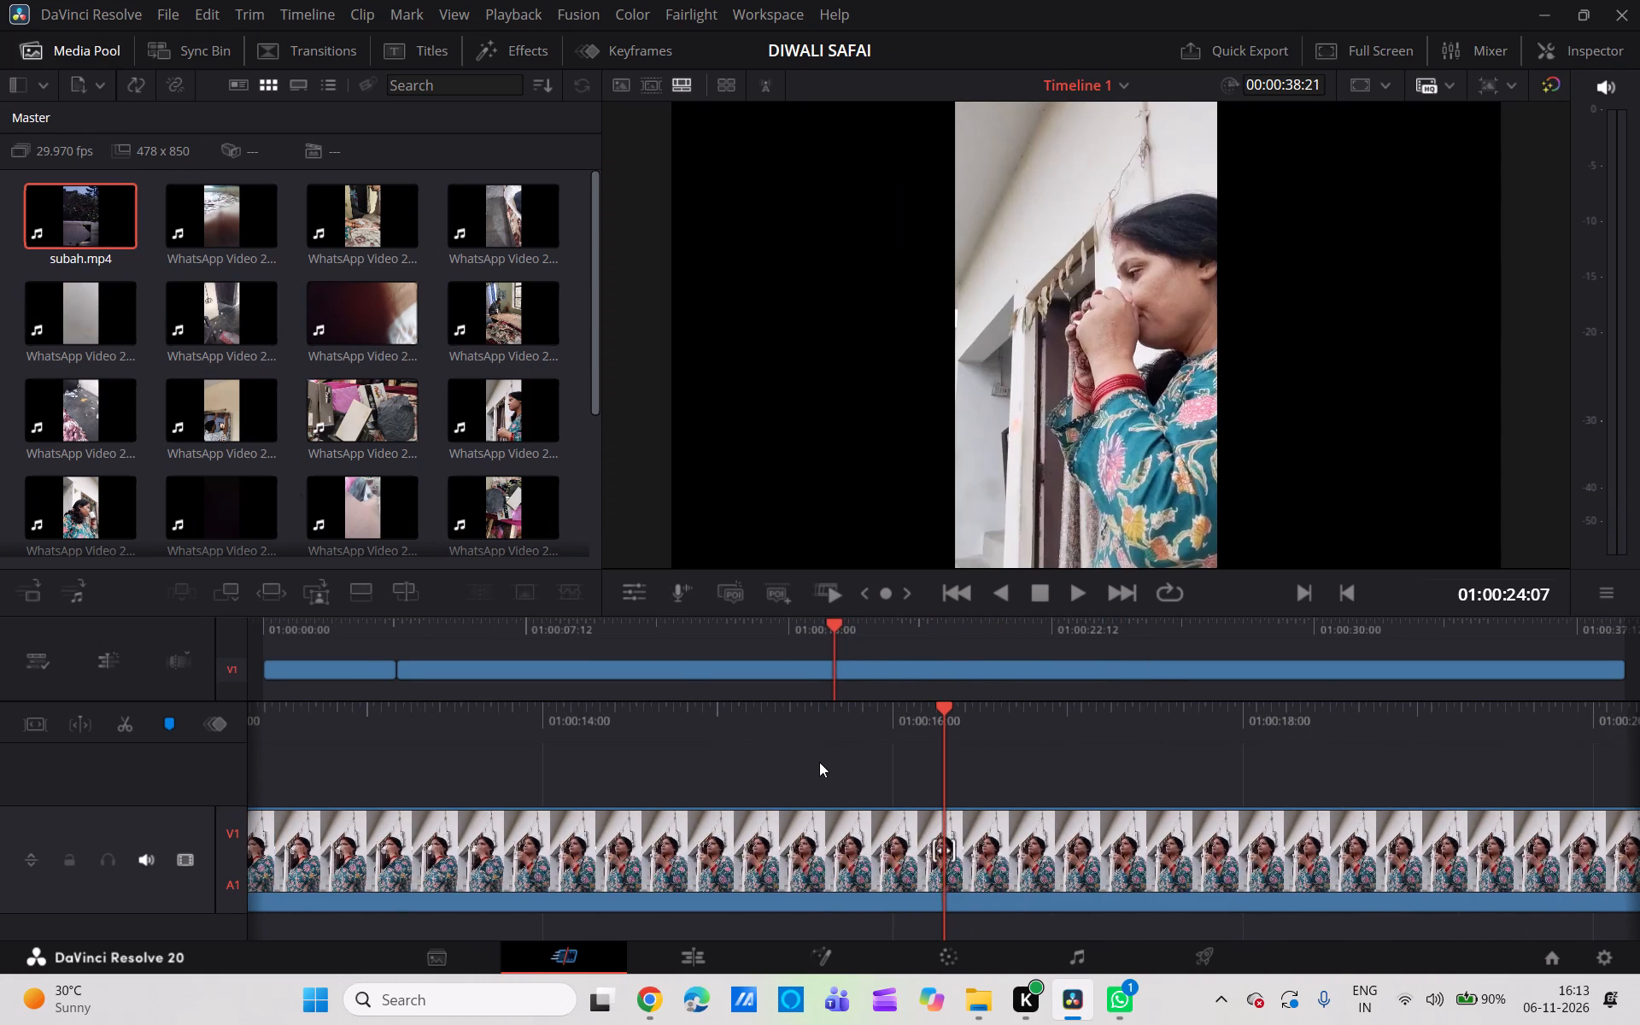
pyautogui.hscroll(3, 819, 762)
pyautogui.hscroll(-4, 819, 762)
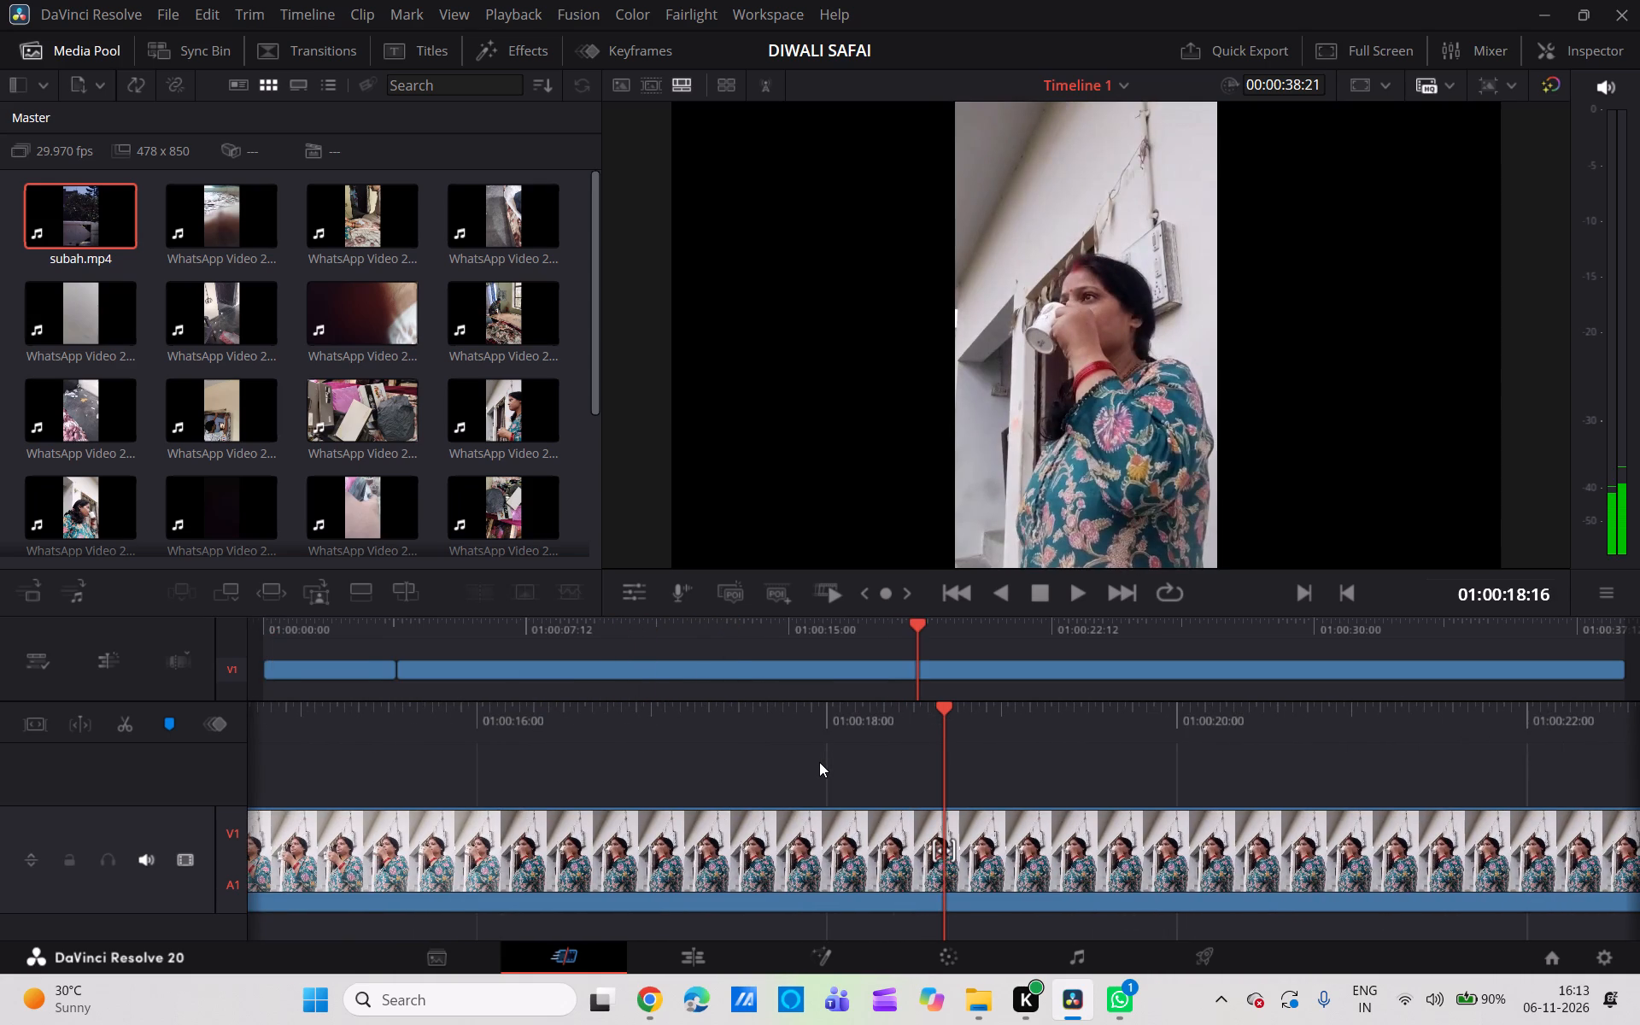
pyautogui.hscroll(-2, 819, 762)
pyautogui.hscroll(2, 819, 762)
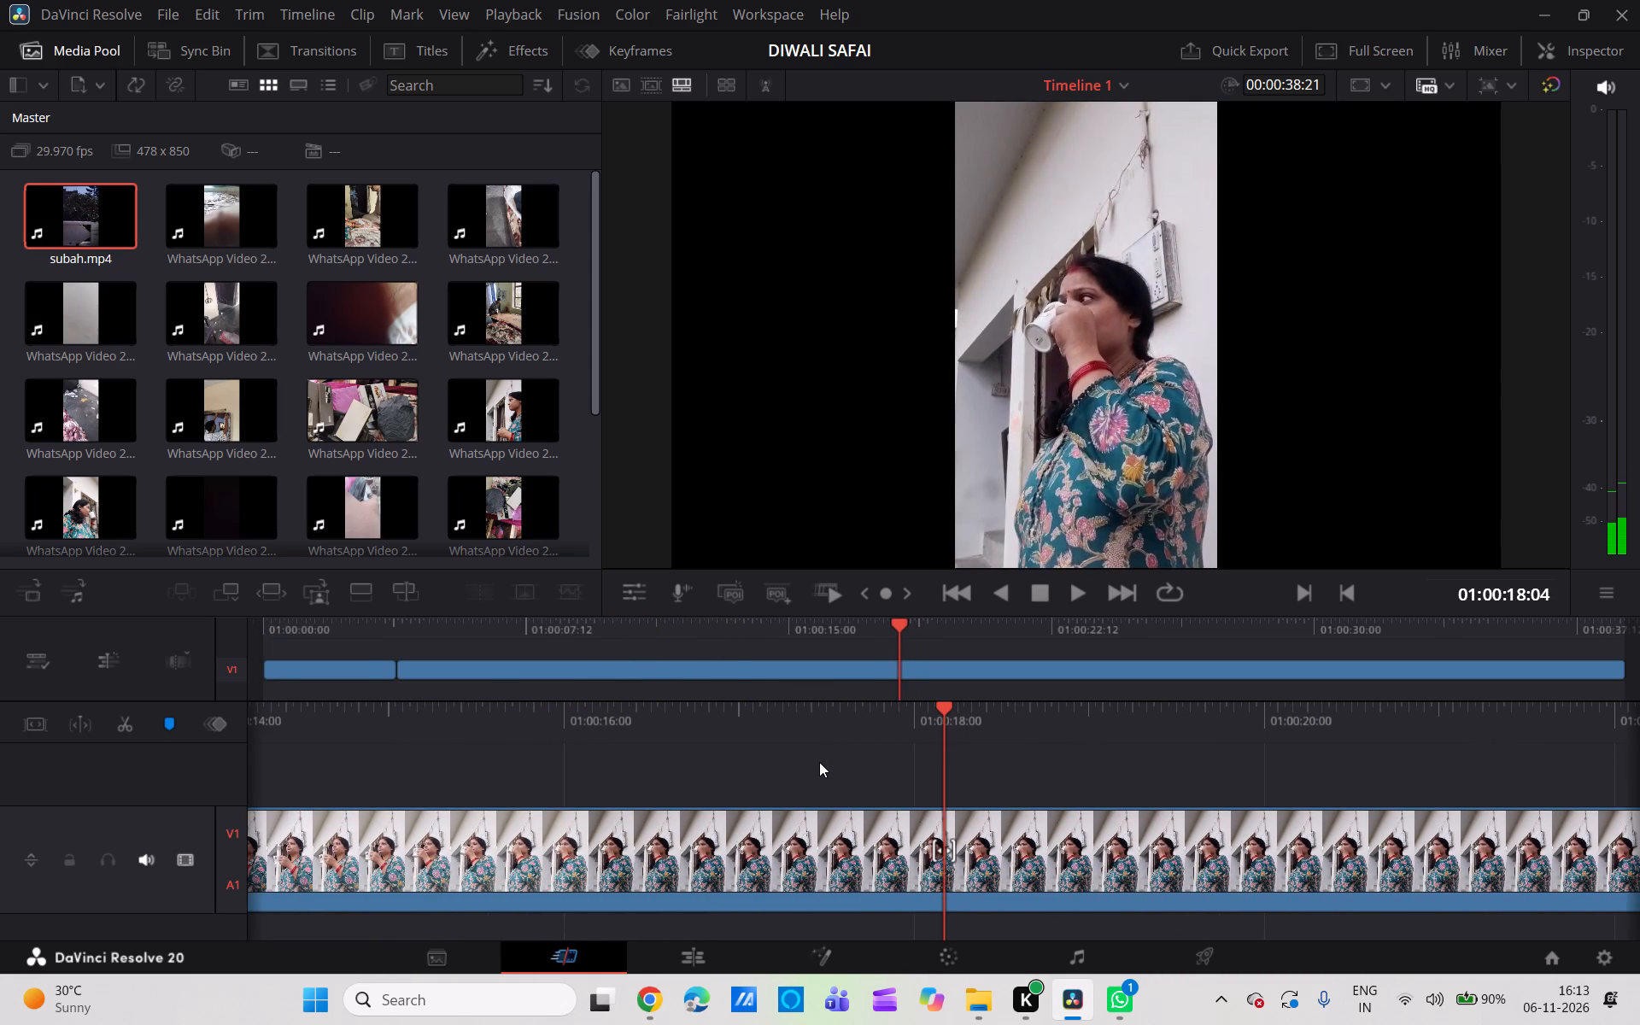
pyautogui.hscroll(1, 819, 762)
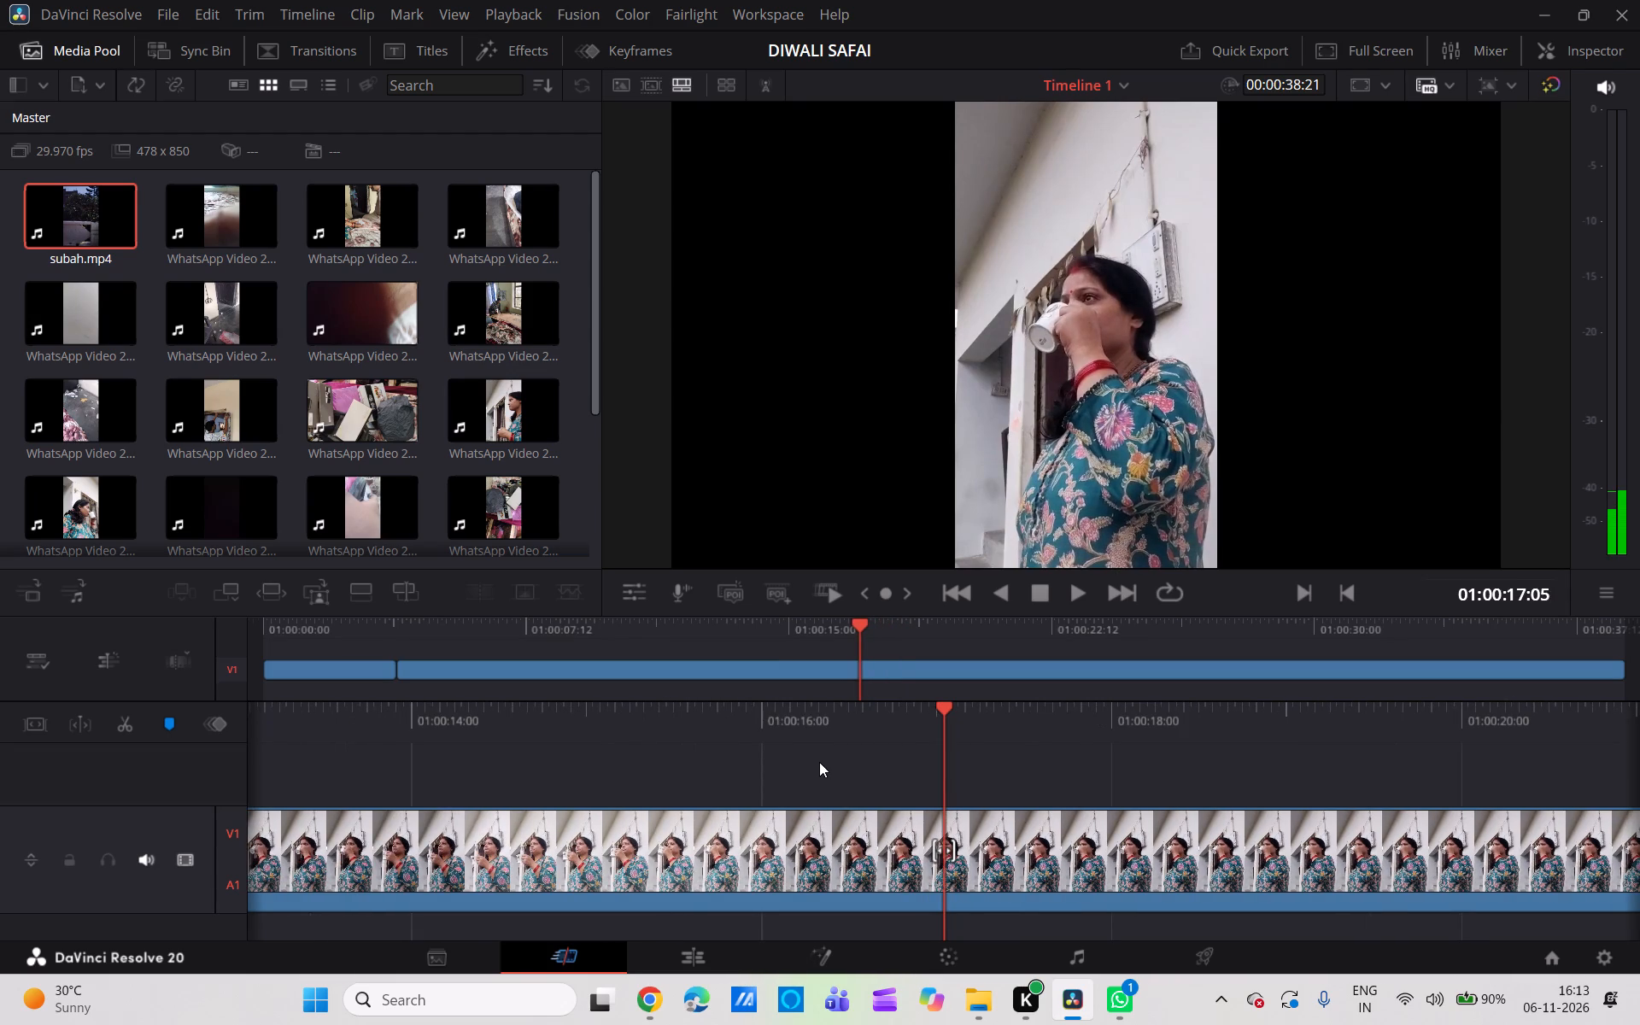
pyautogui.hscroll(-1, 819, 762)
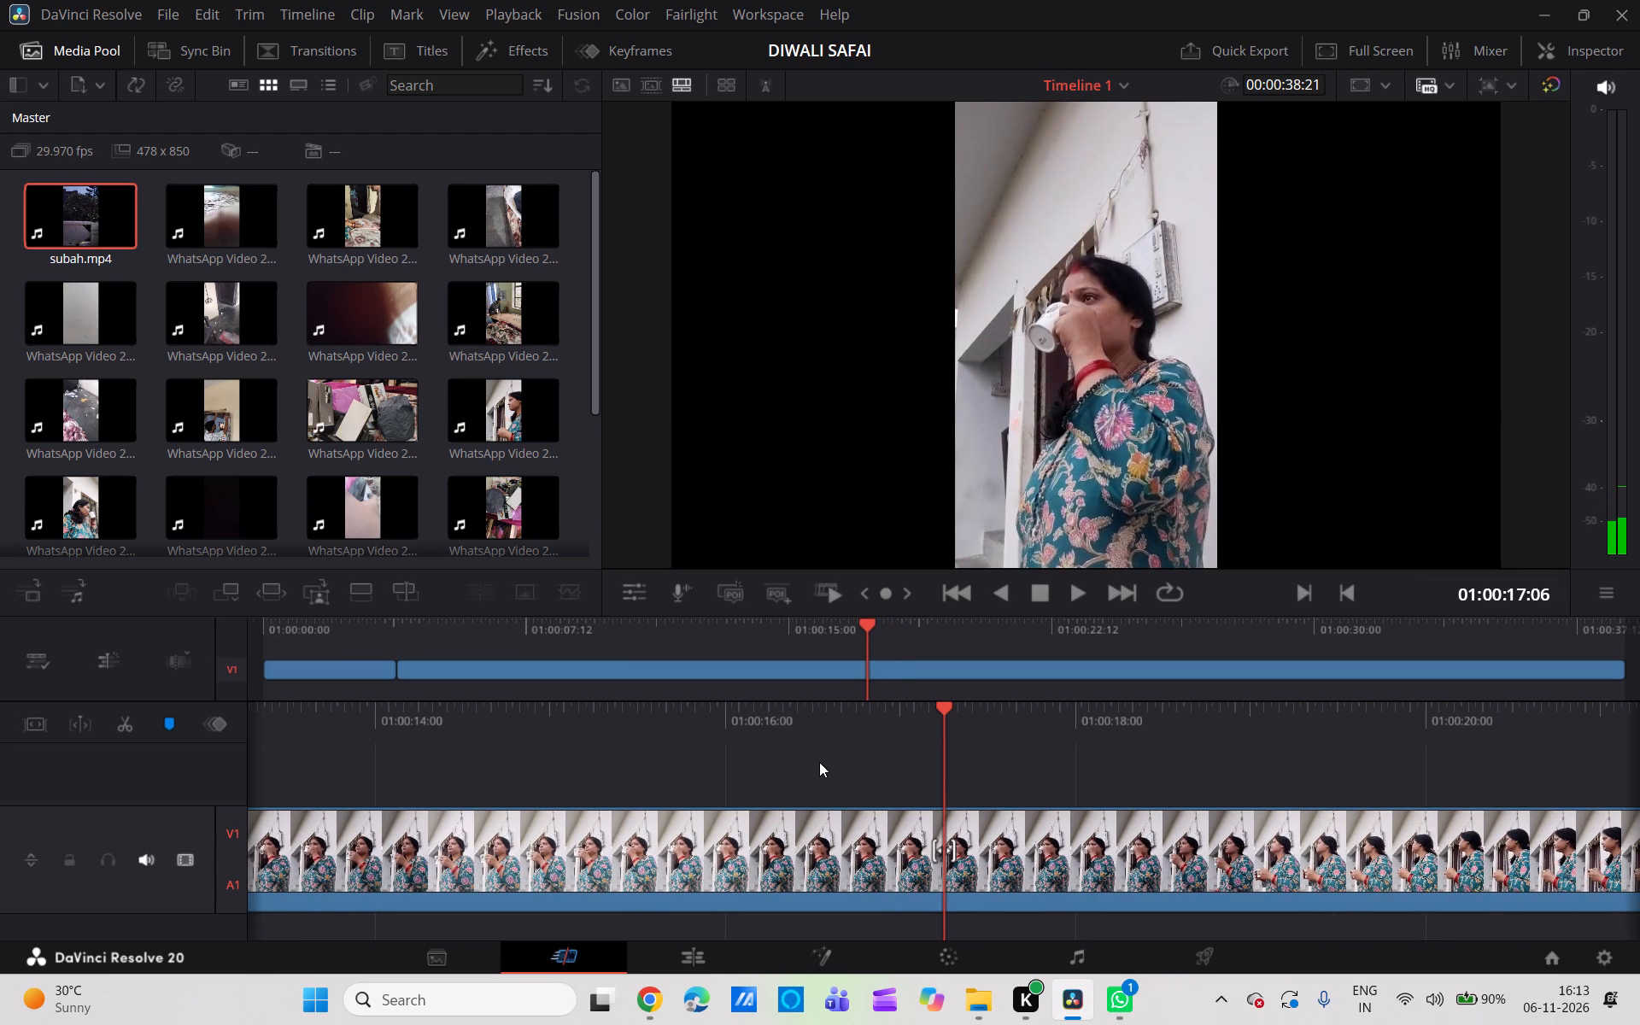
pyautogui.hscroll(-1, 819, 762)
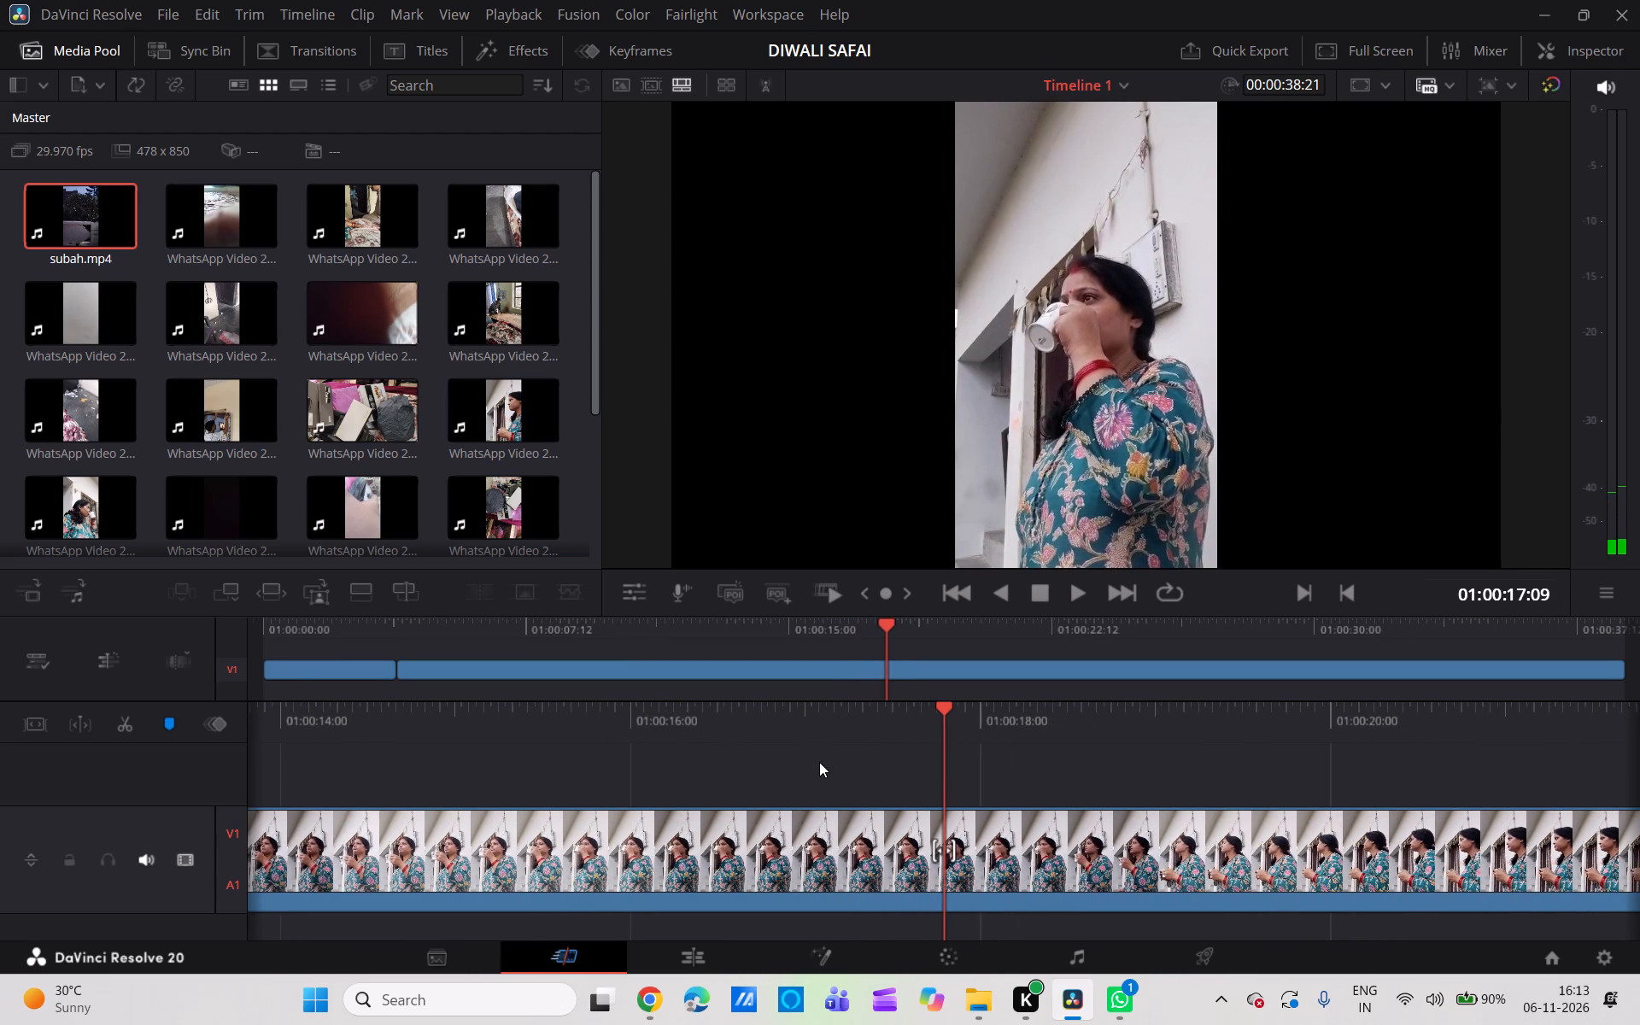
pyautogui.hscroll(2, 819, 762)
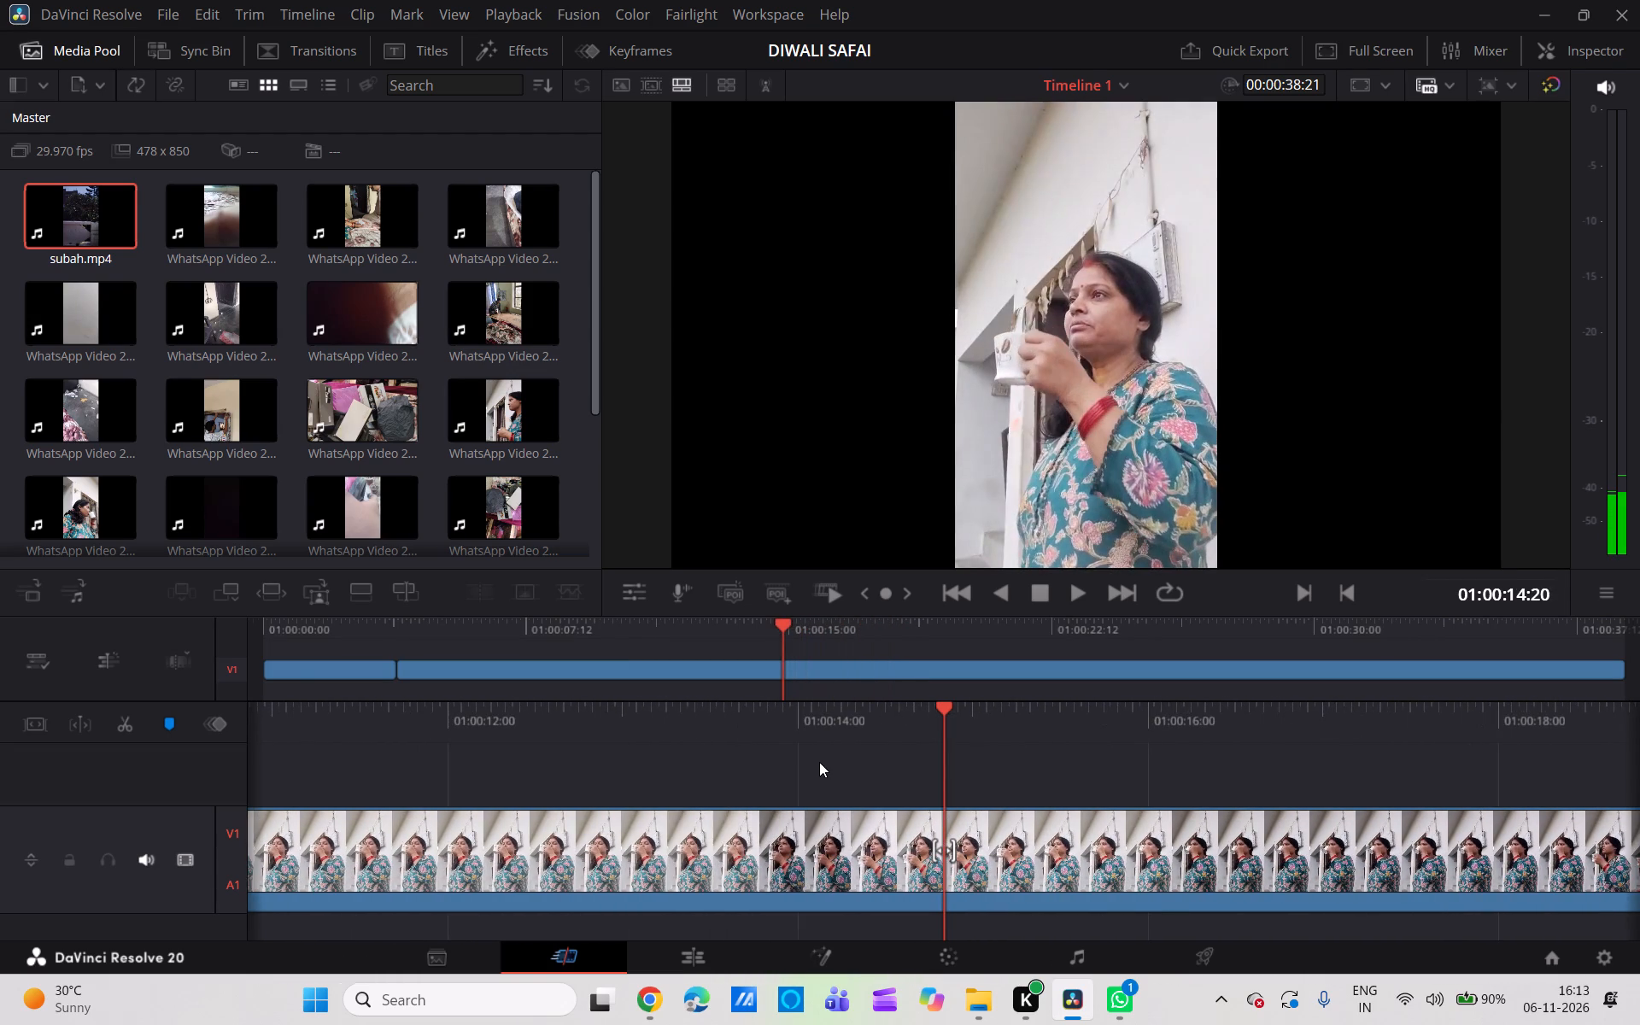
pyautogui.hscroll(2, 819, 762)
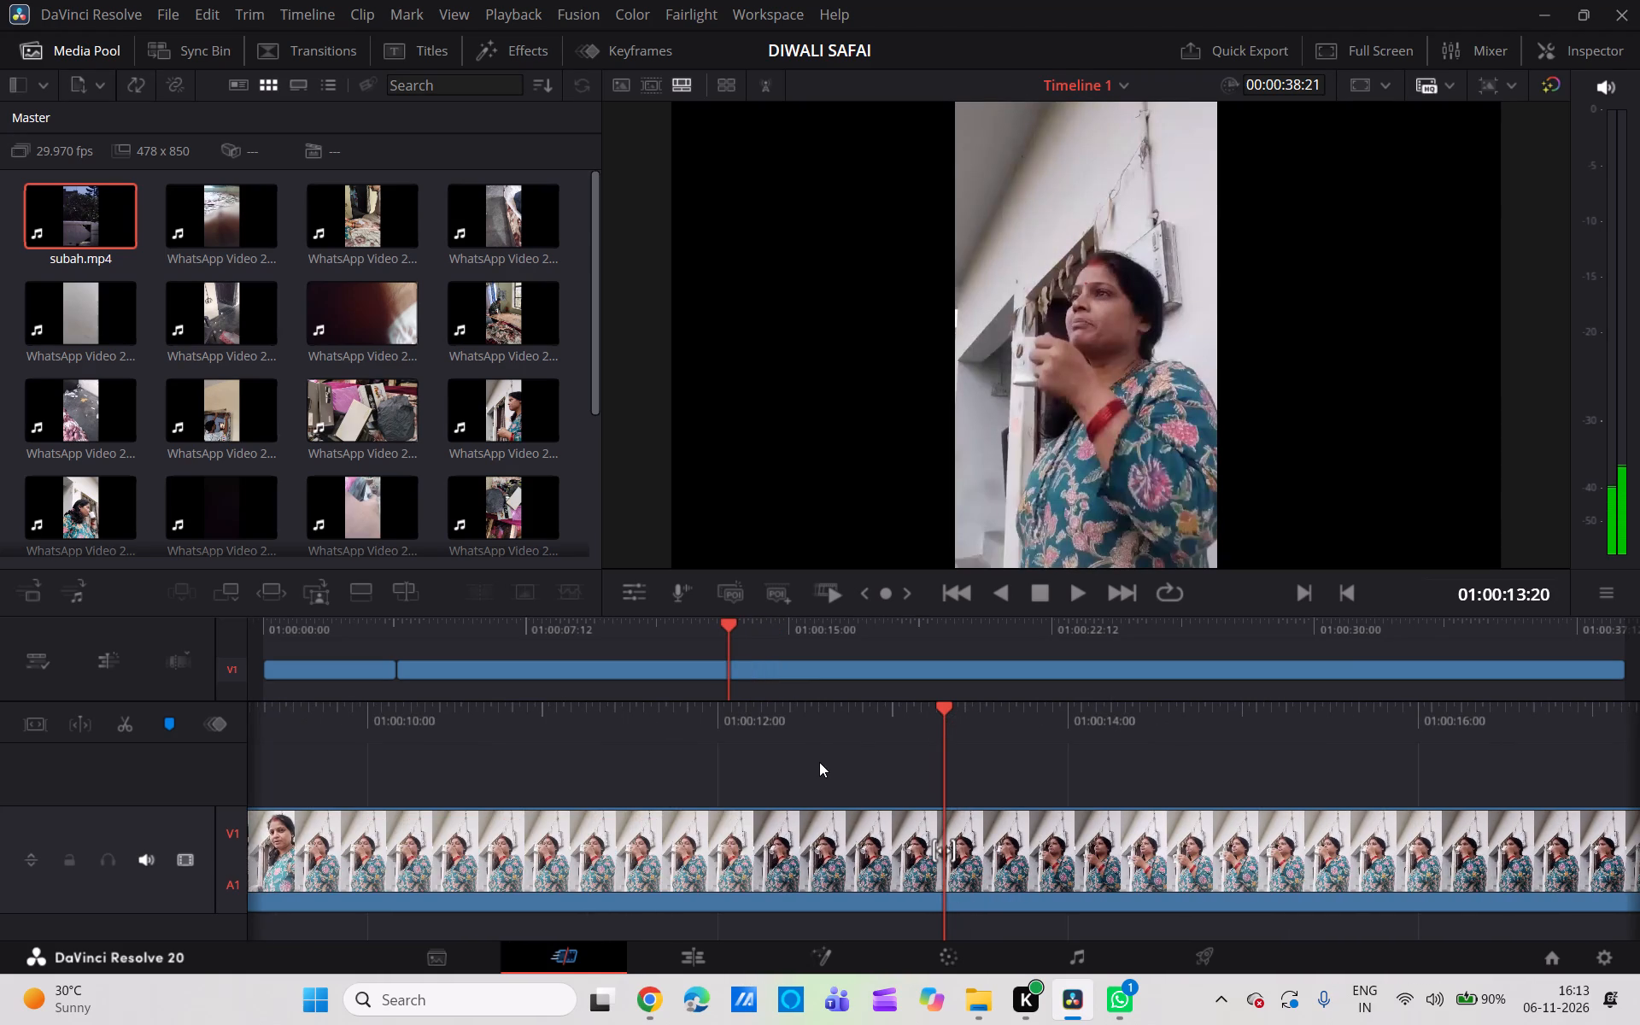
pyautogui.hscroll(1, 819, 762)
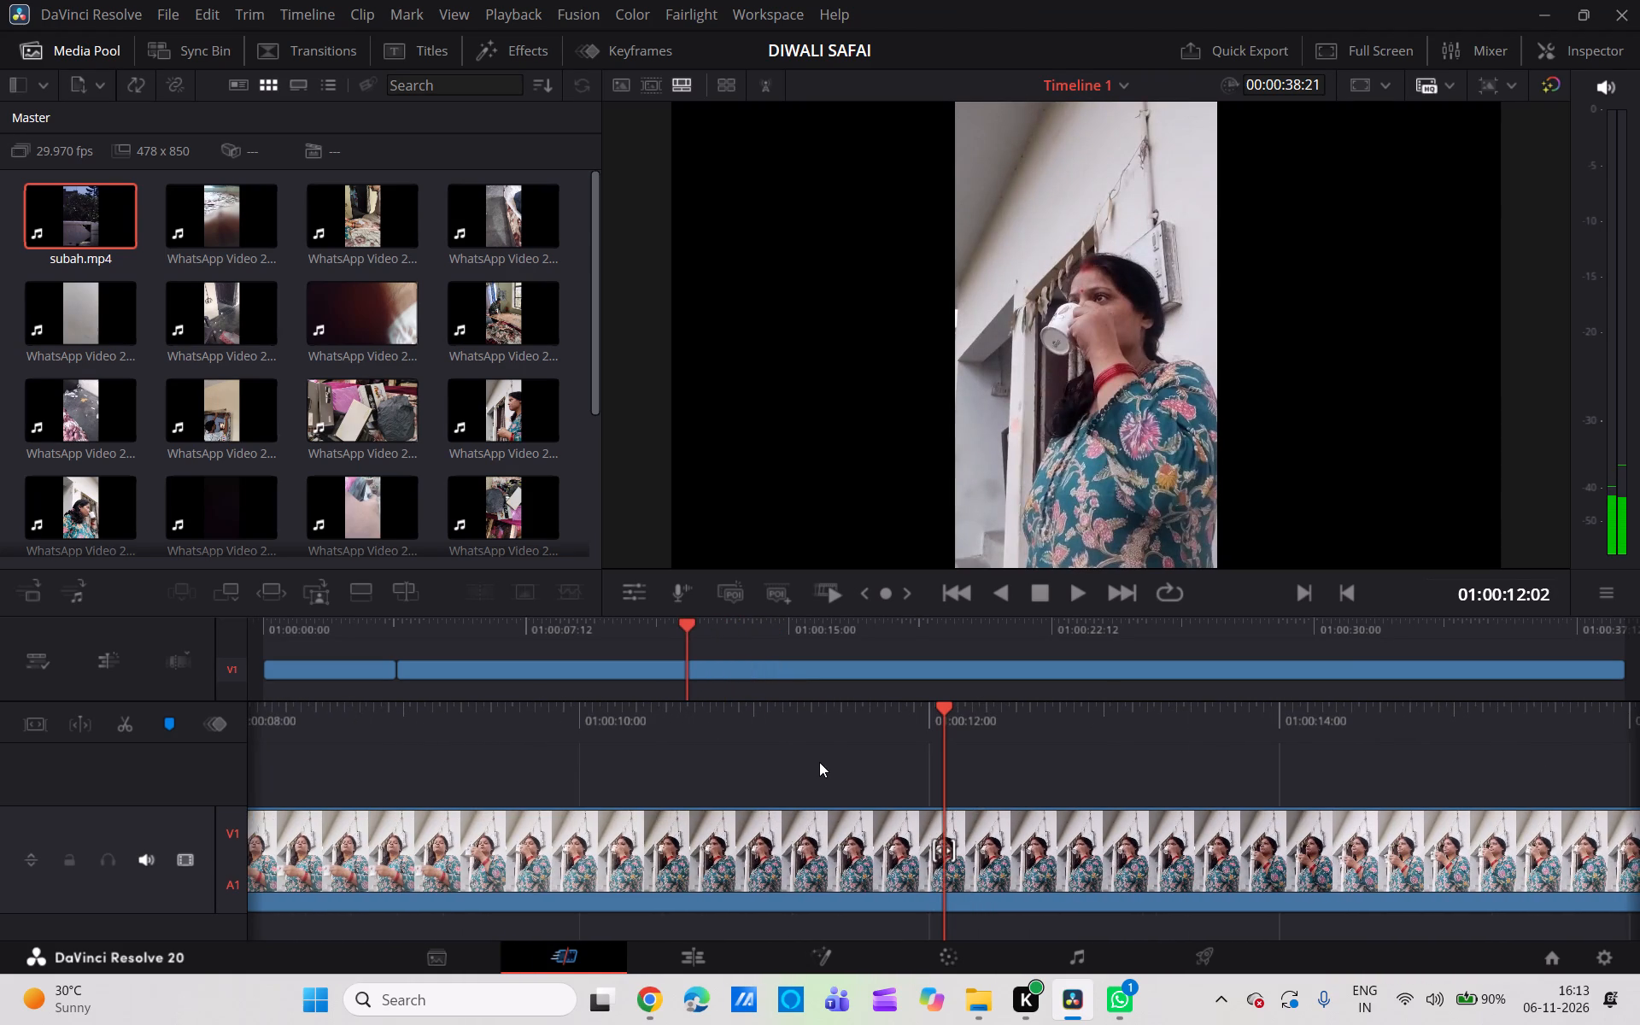
pyautogui.hscroll(1, 819, 762)
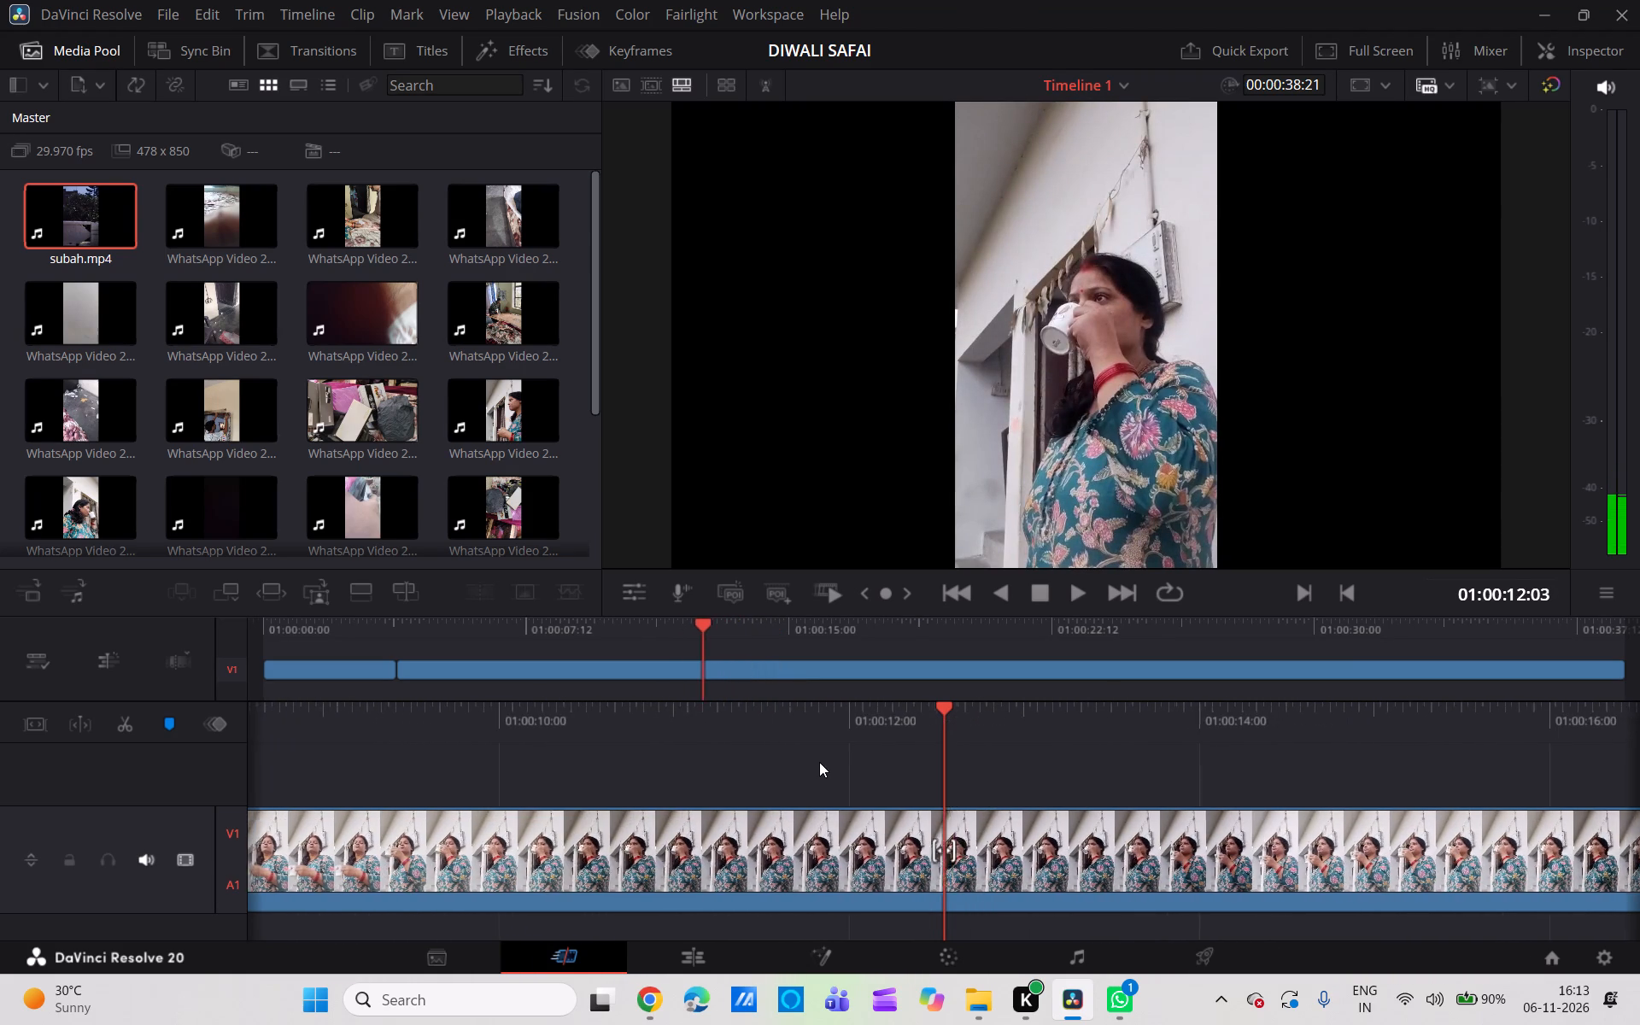
pyautogui.hscroll(2, 819, 762)
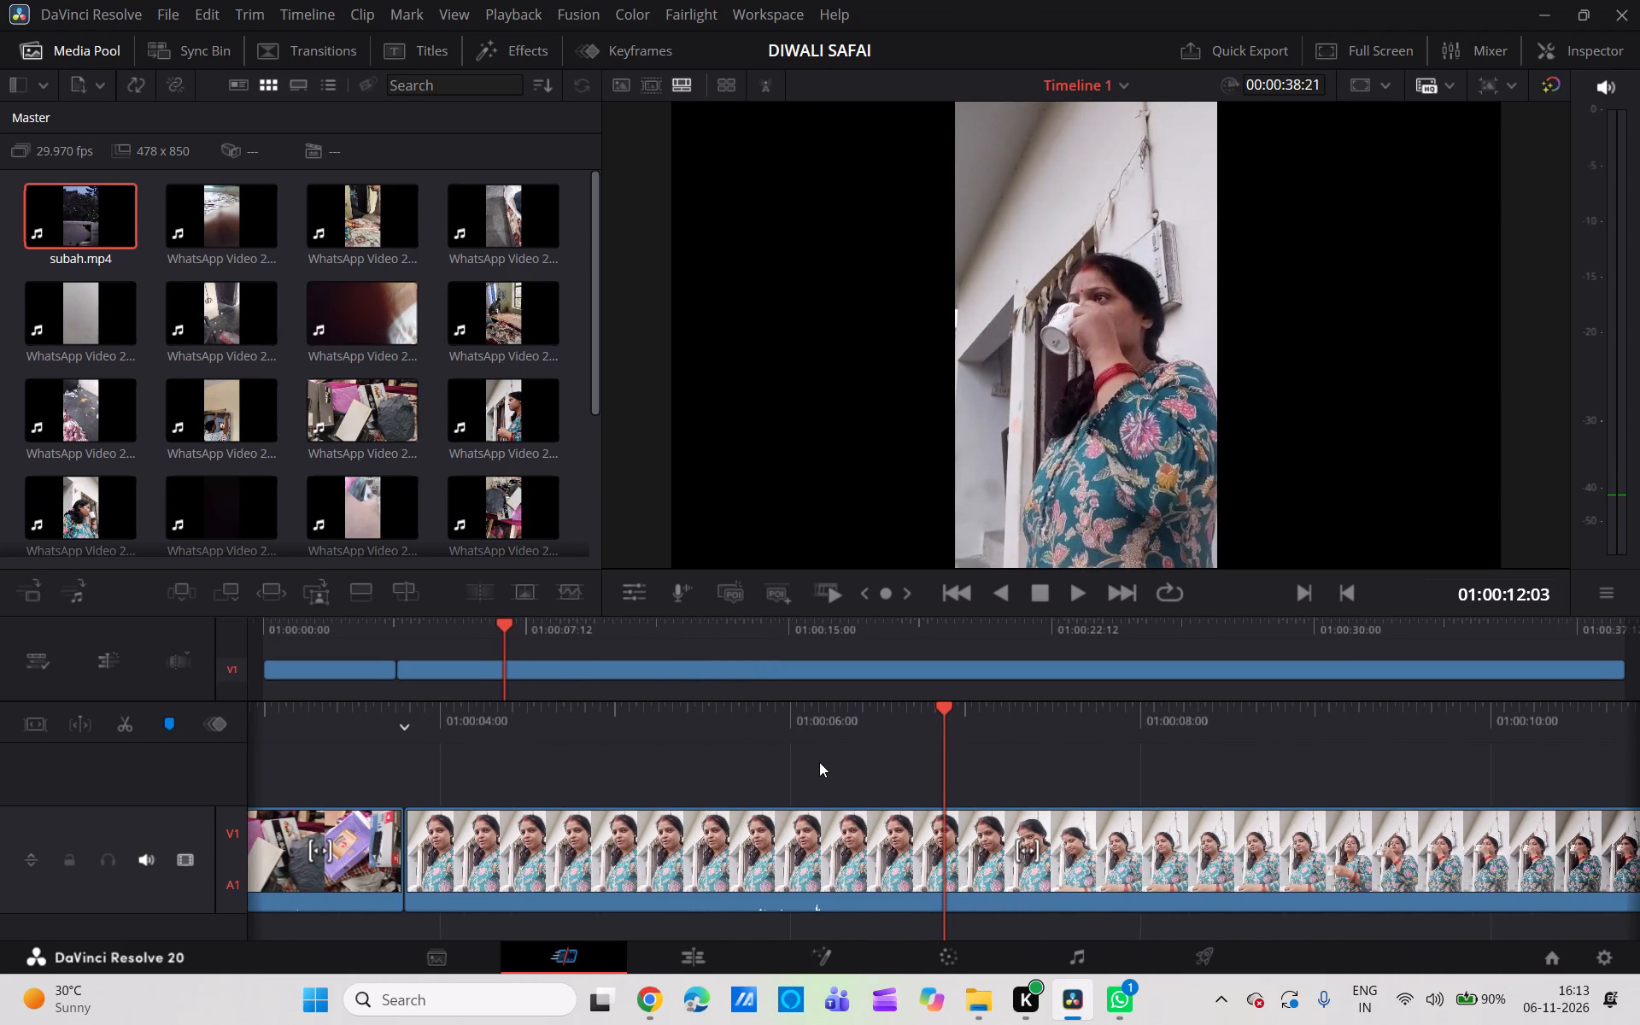
pyautogui.hscroll(2, 819, 762)
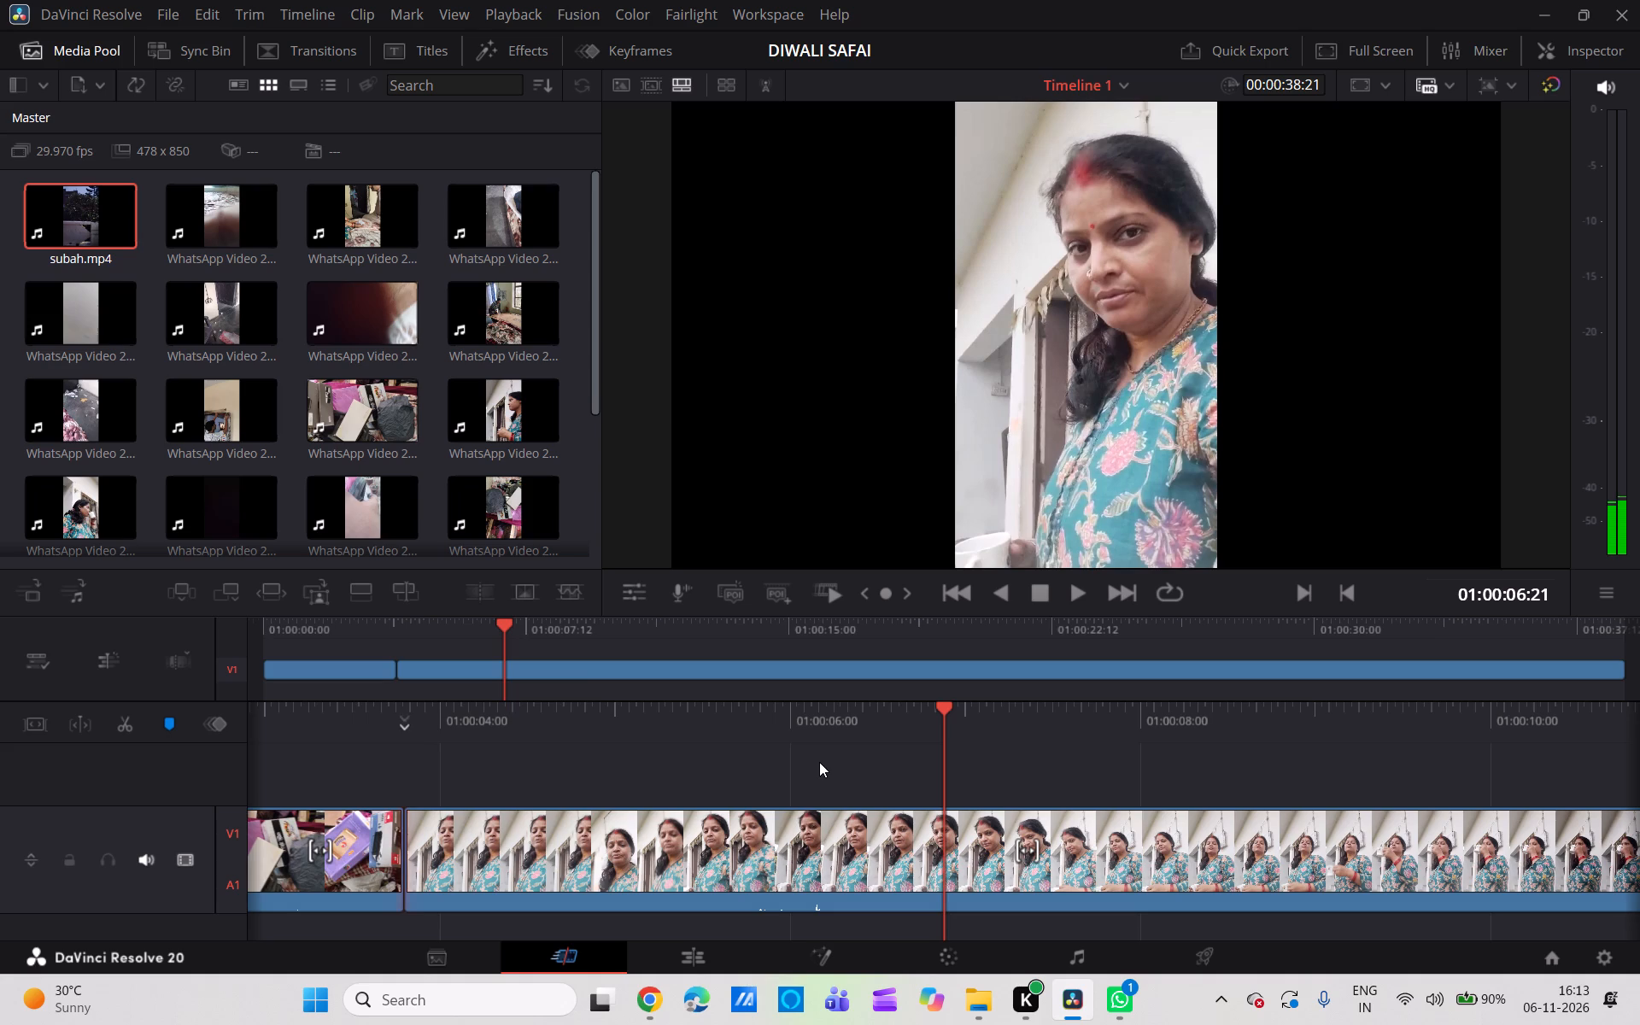
# Split the clip of the woman with the cup at 01:00:11:07 and delete its opening part before the cut.
pyautogui.hscroll(-3, 819, 762)
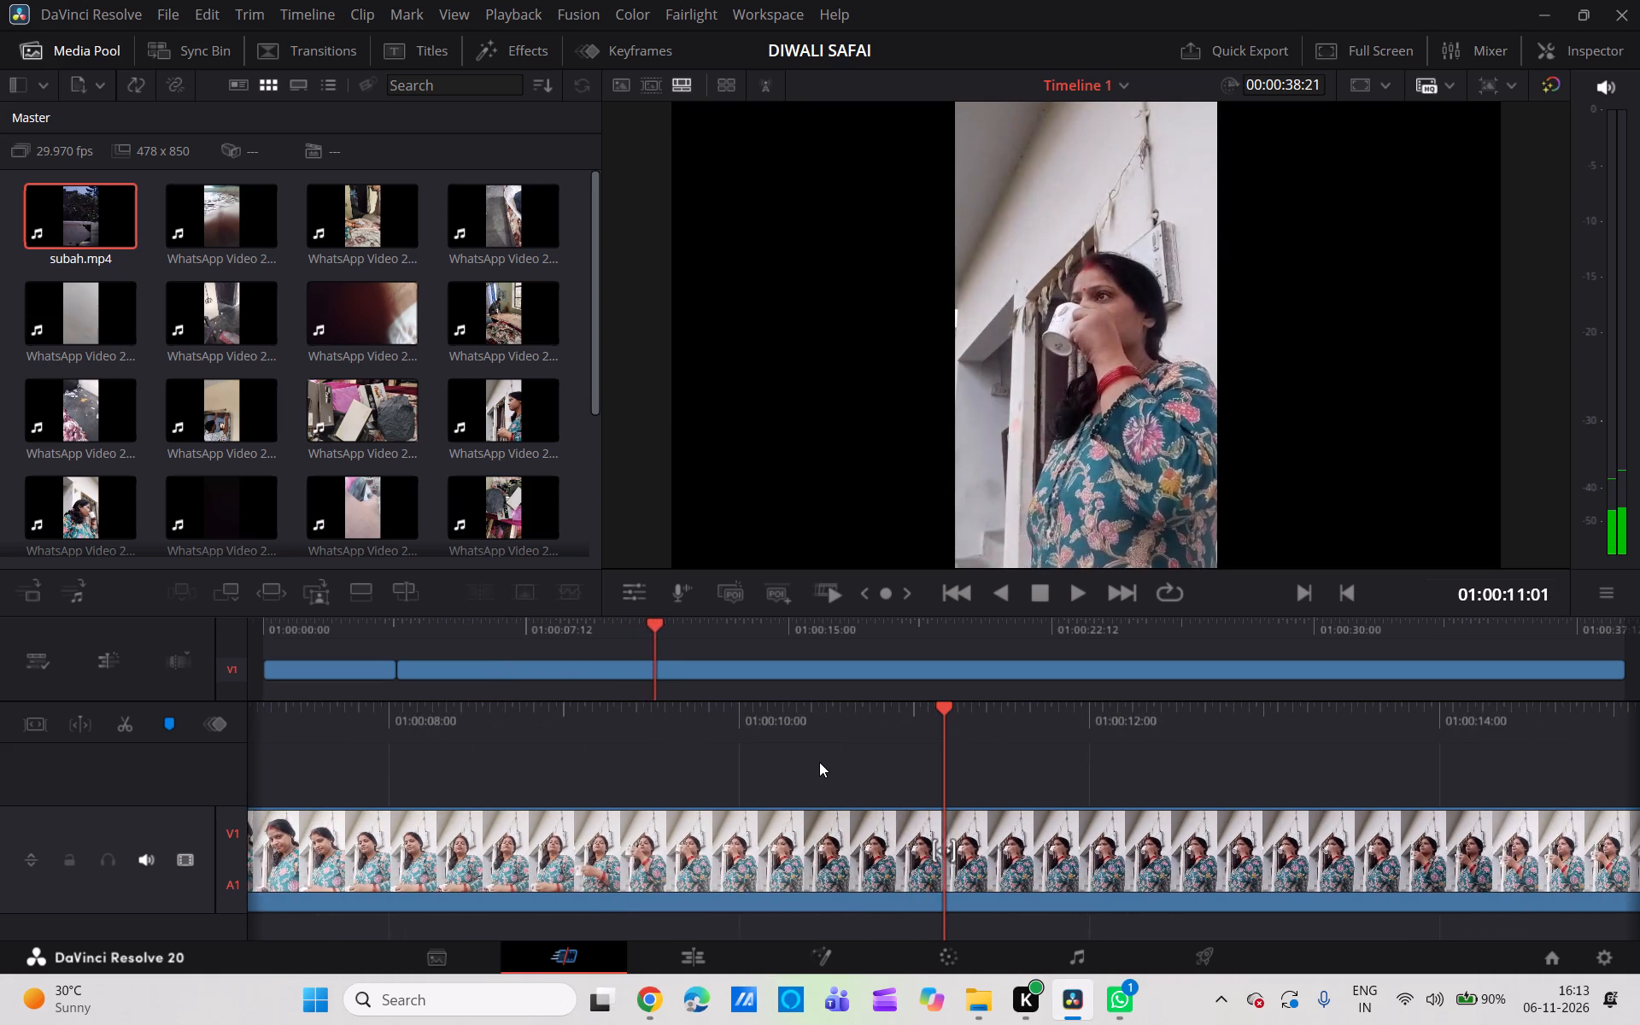
pyautogui.hscroll(-2, 819, 762)
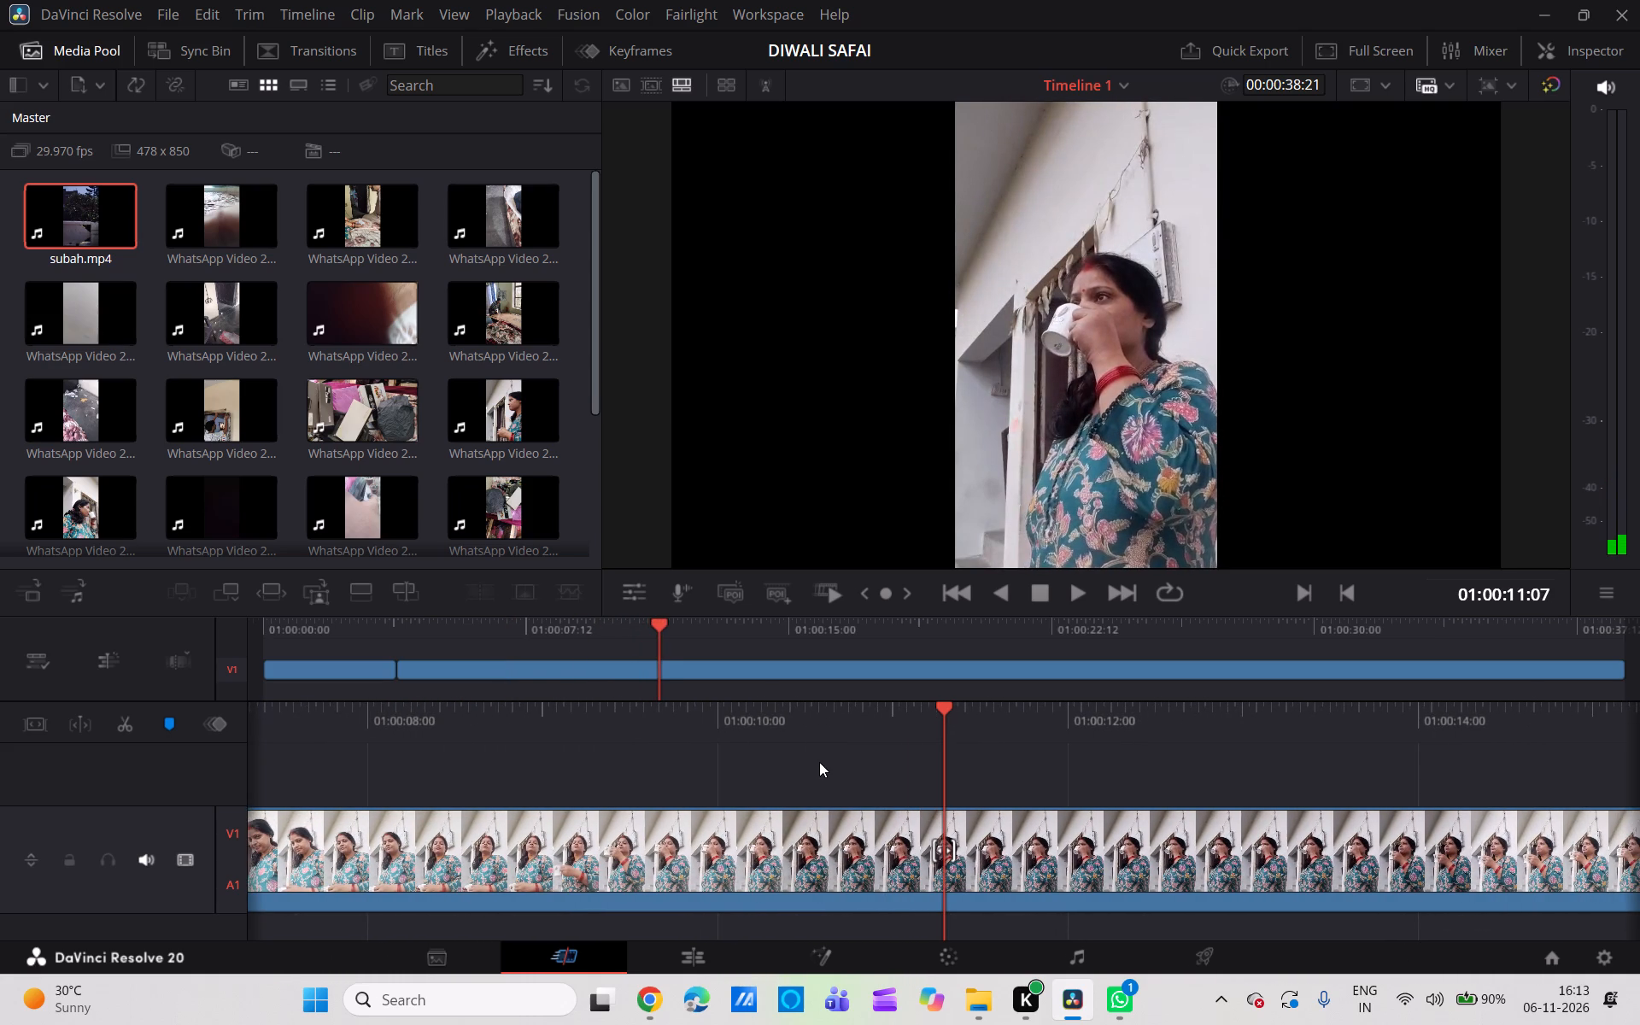
pyautogui.hscroll(-1, 819, 762)
pyautogui.click(878, 845)
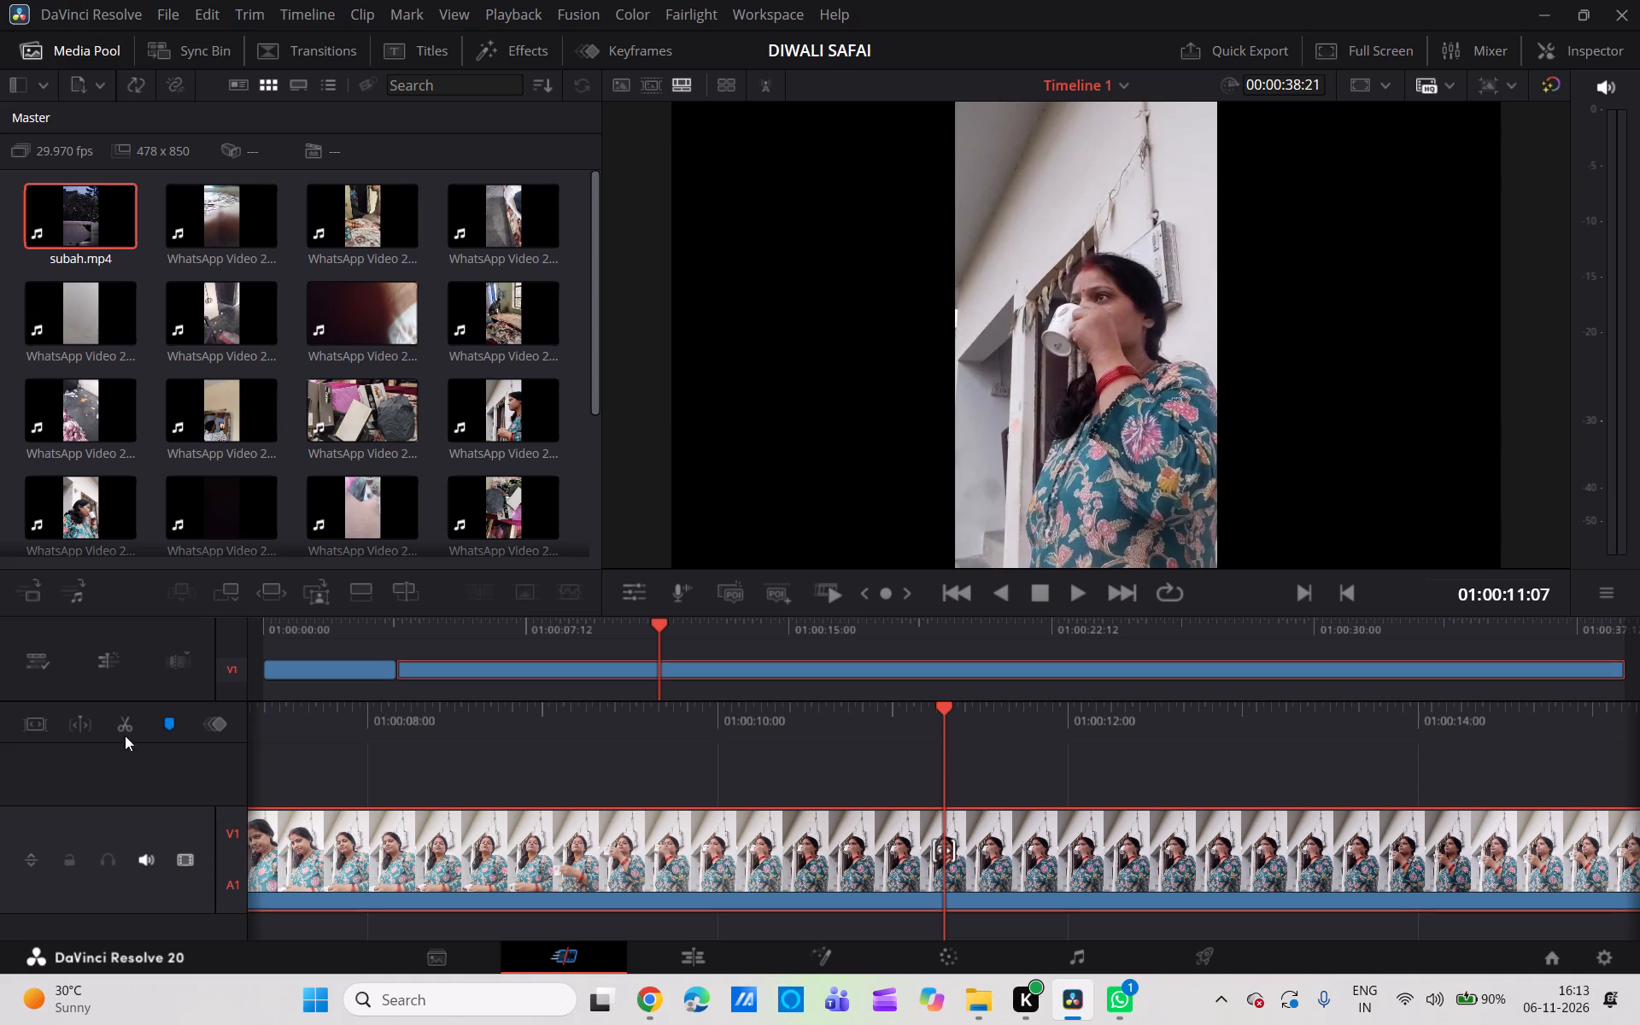
pyautogui.click(122, 729)
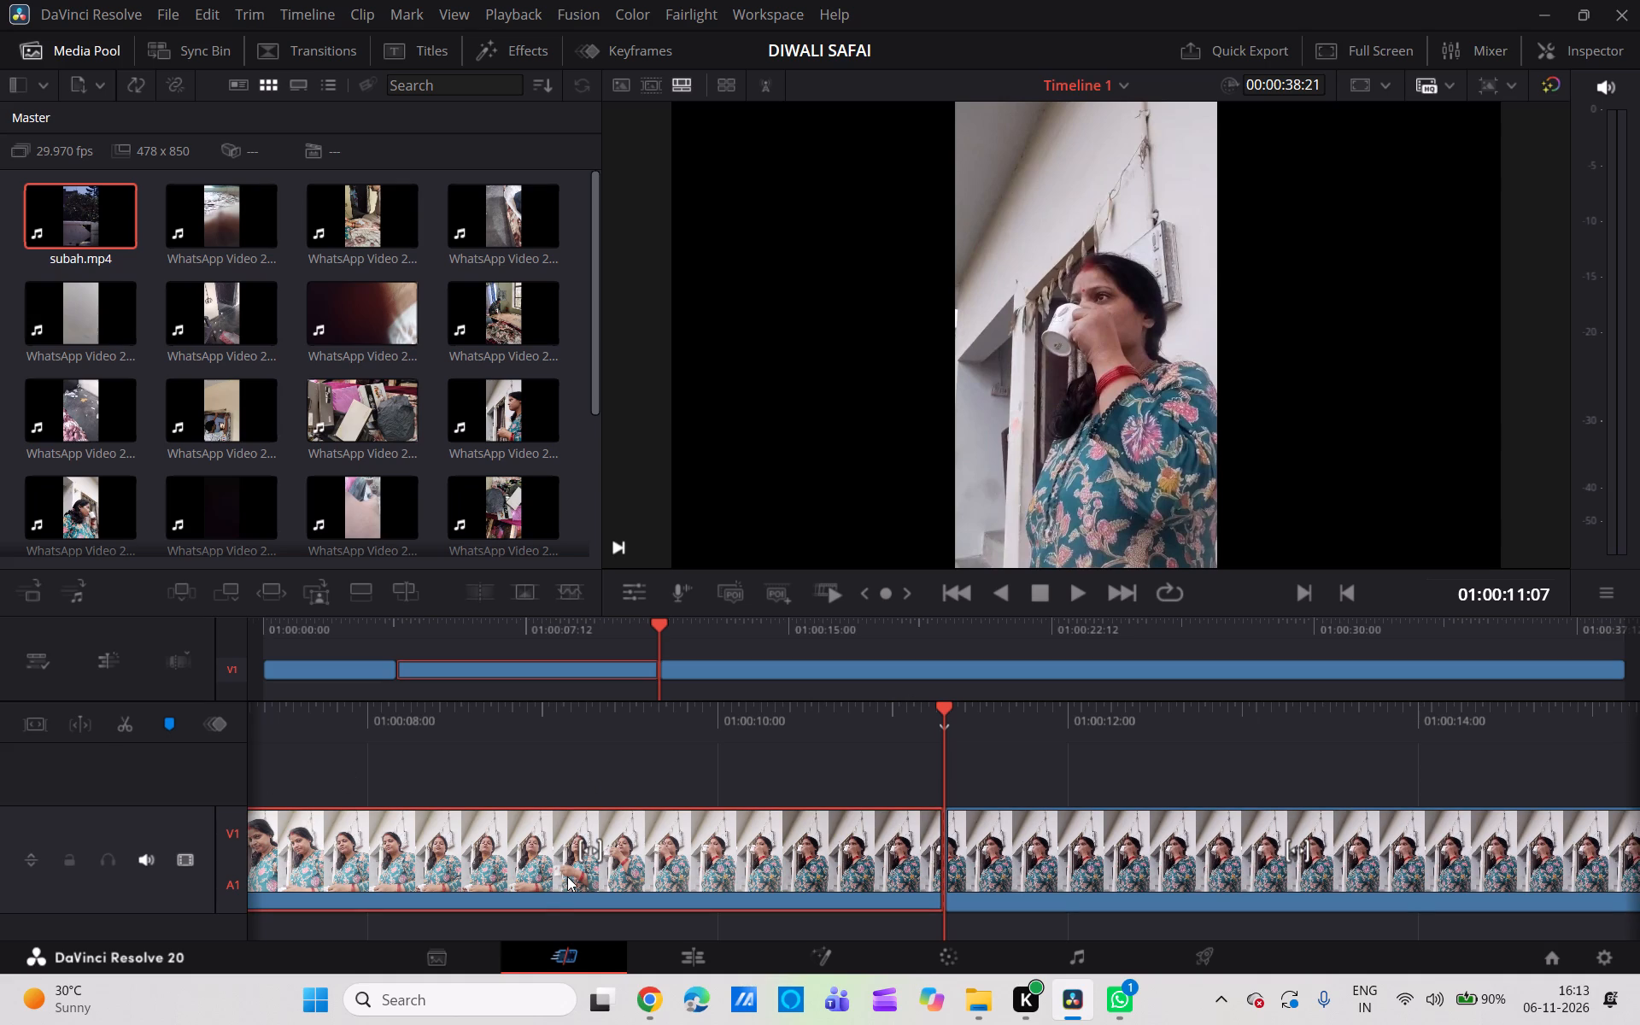
pyautogui.press('BackSpace')
pyautogui.click(567, 876)
pyautogui.press('BackSpace')
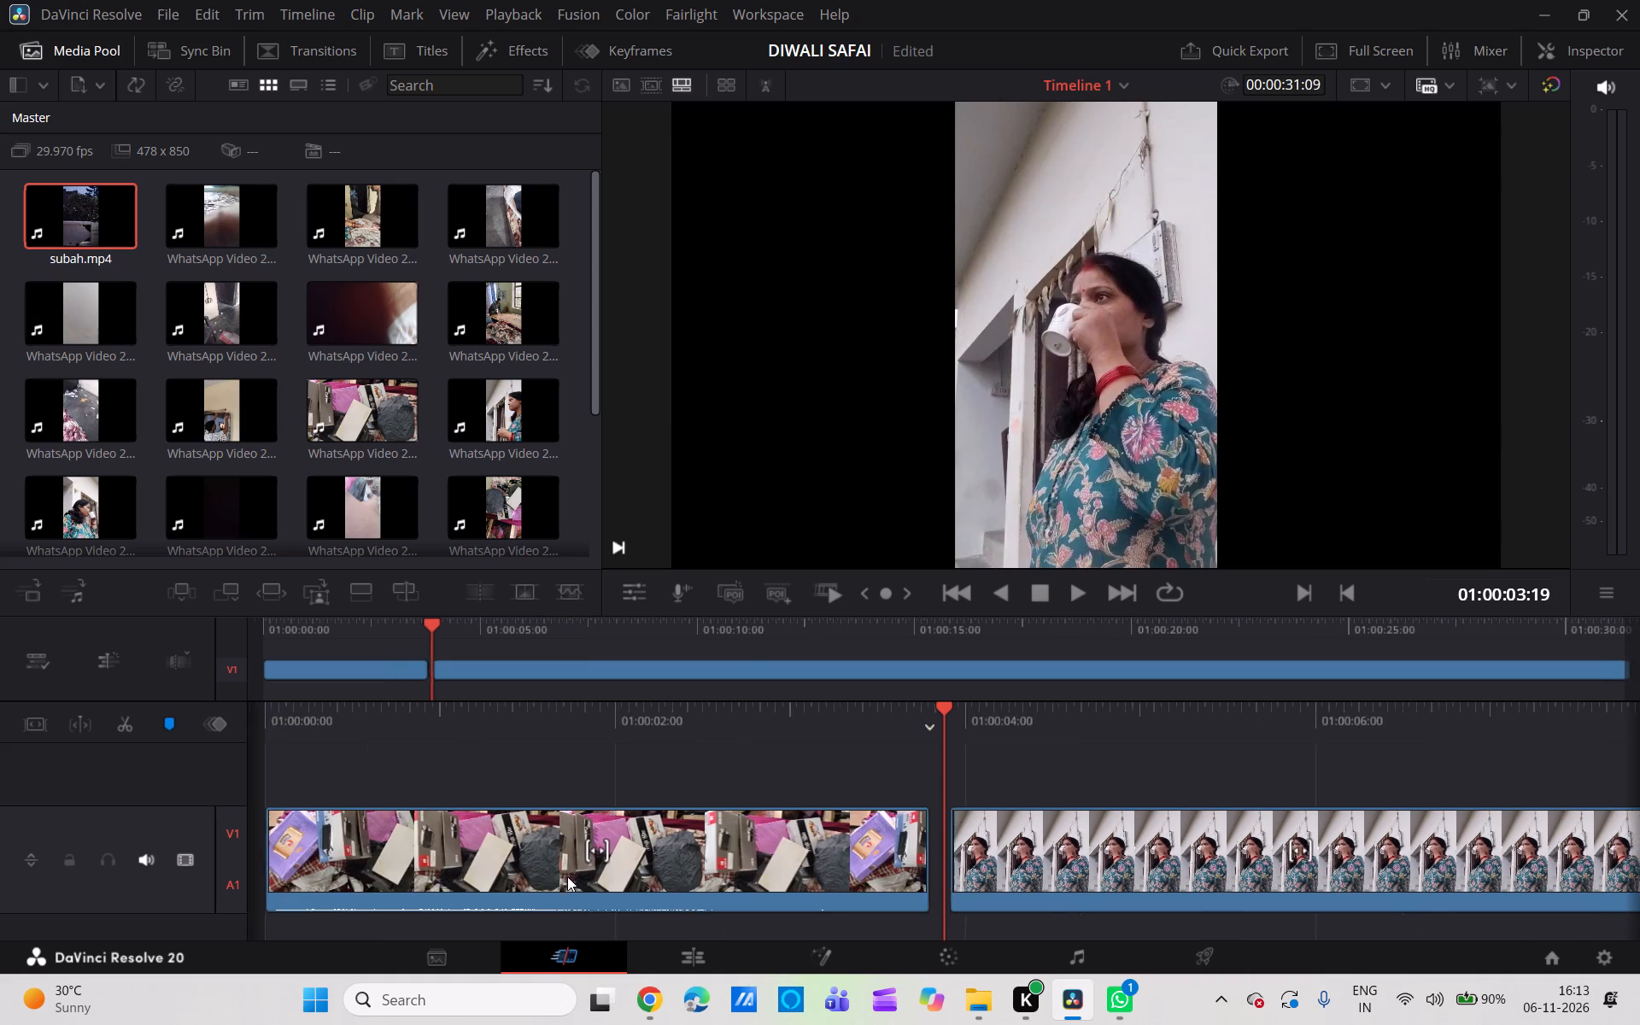
# Split the remaining clip of the woman with the cup at 01:00:06:09, where she lowers the cup.
pyautogui.hscroll(-2, 567, 876)
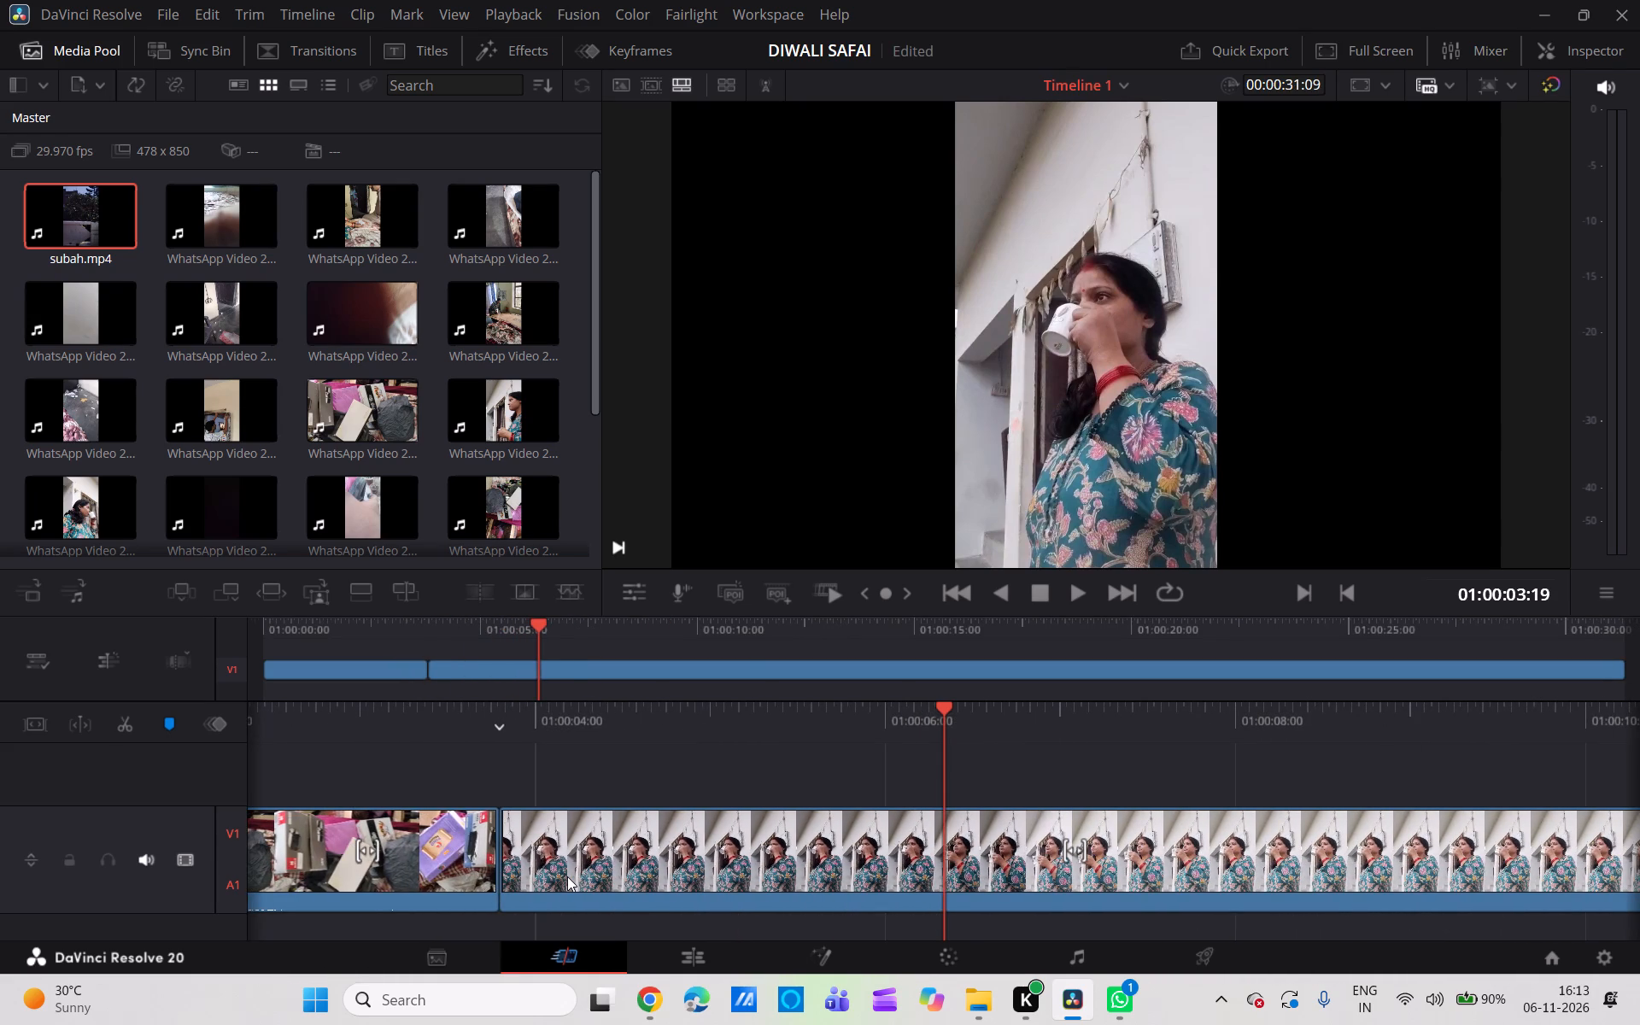
pyautogui.hscroll(2, 567, 876)
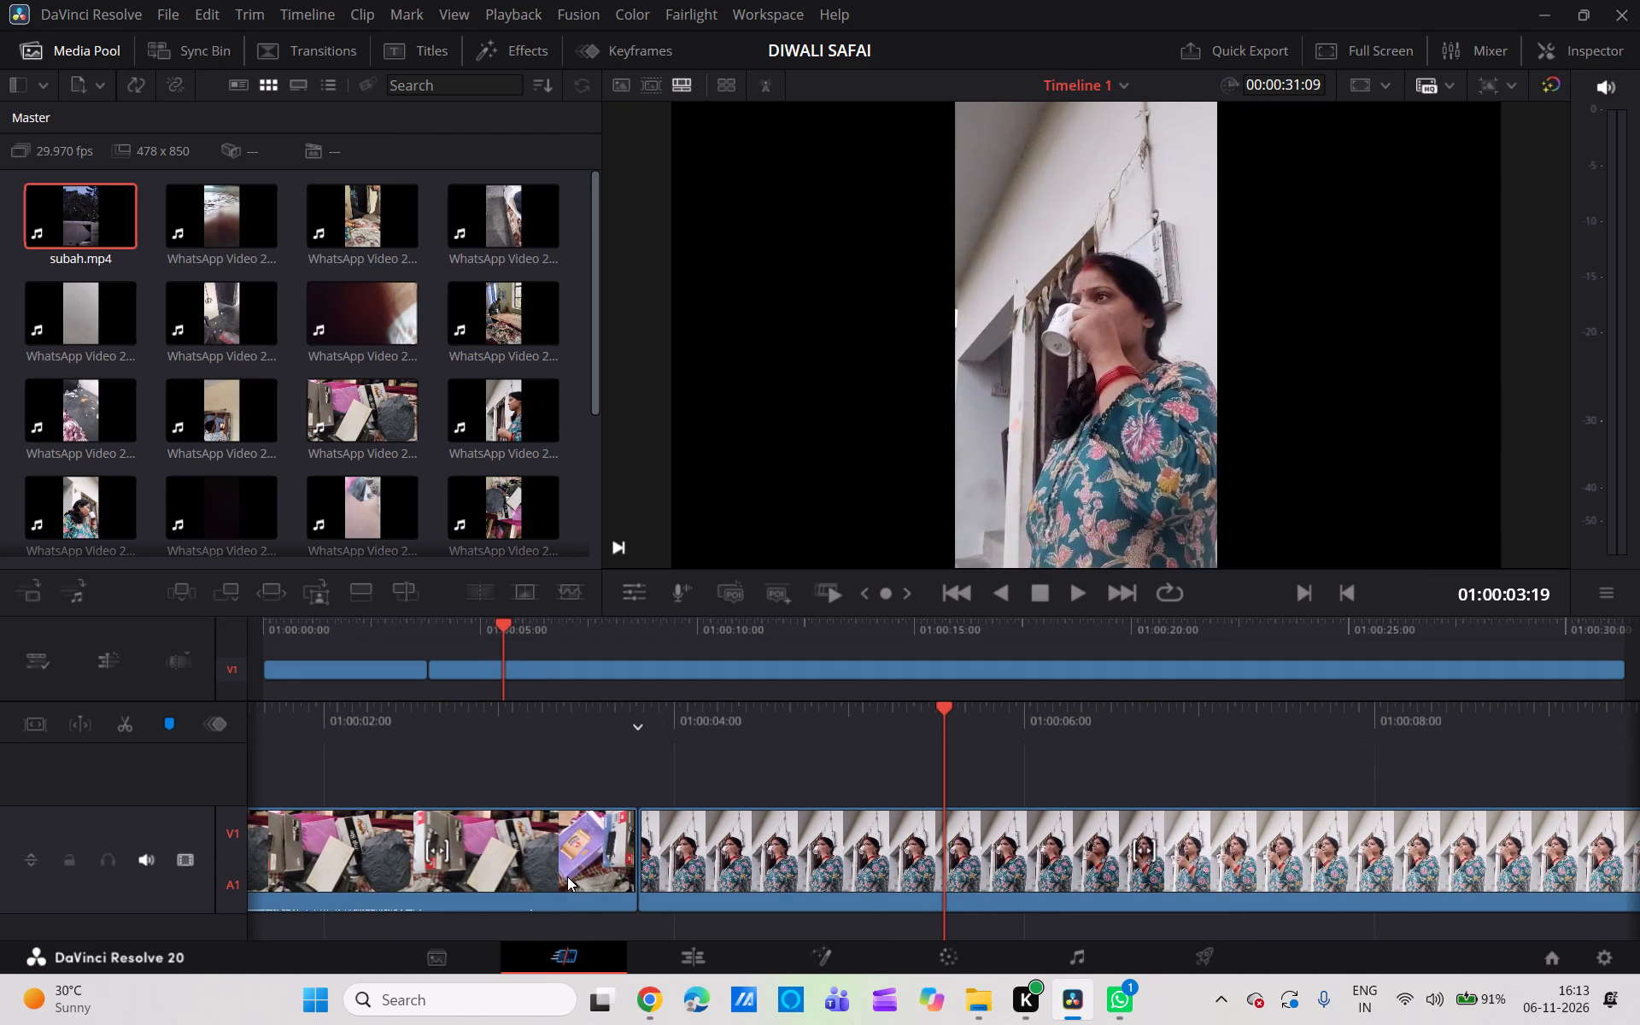
pyautogui.hscroll(1, 567, 876)
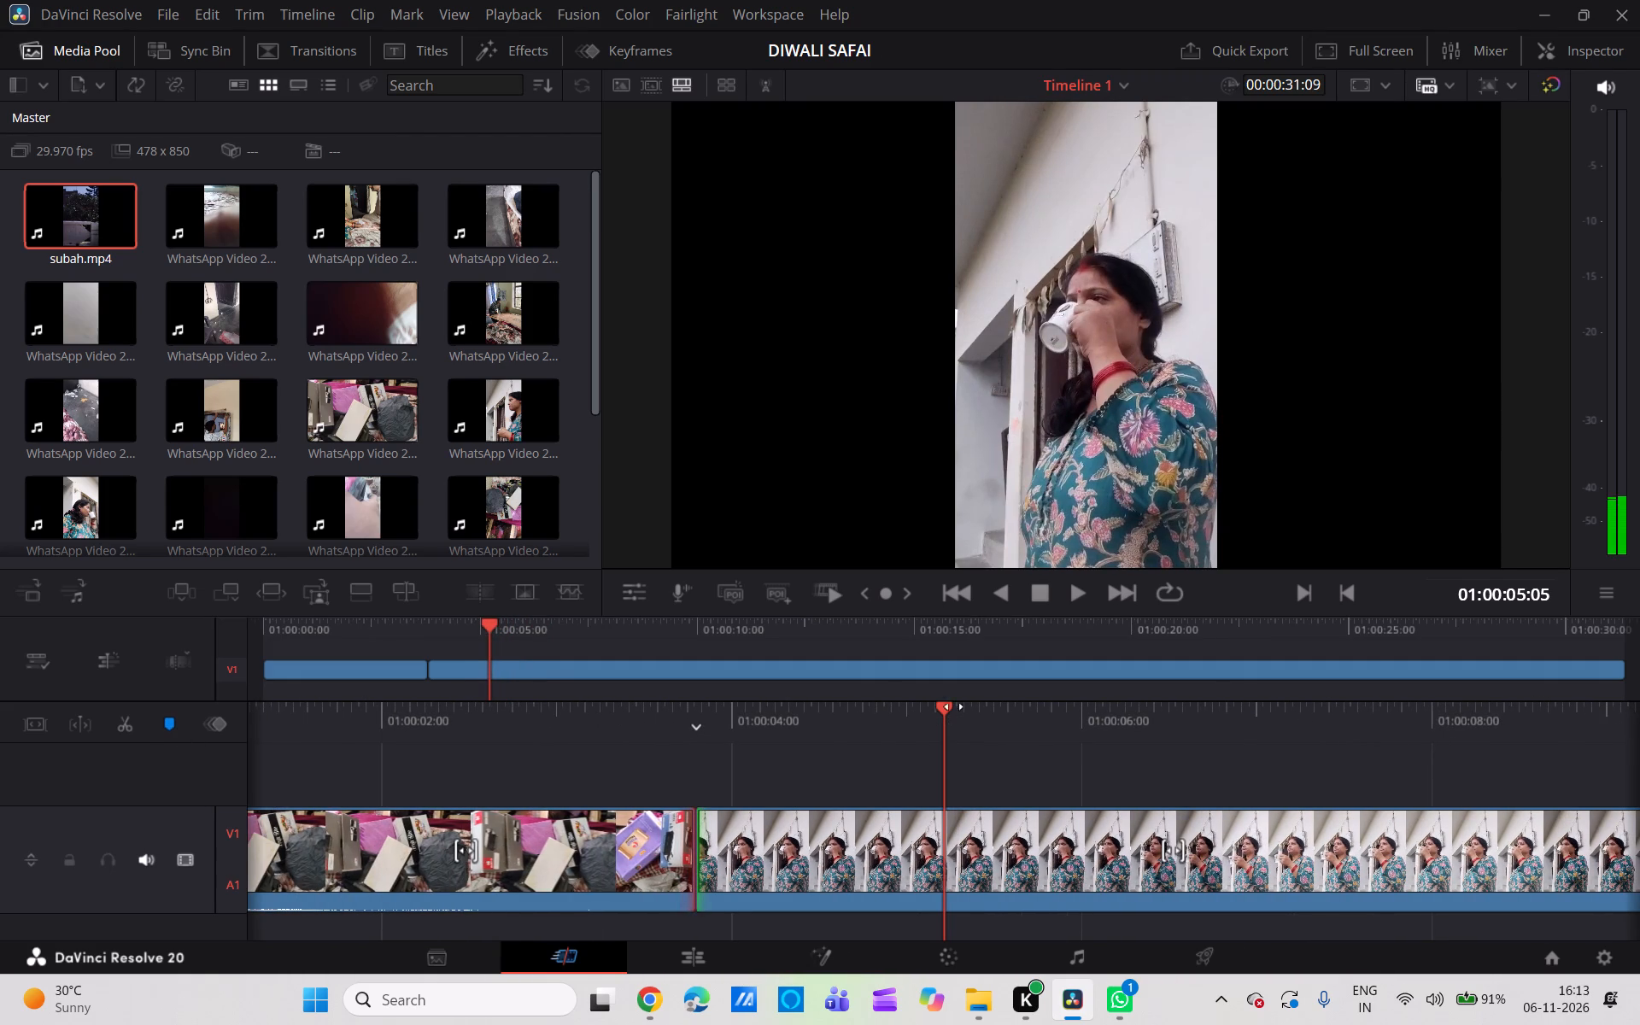
pyautogui.hscroll(-2, 956, 750)
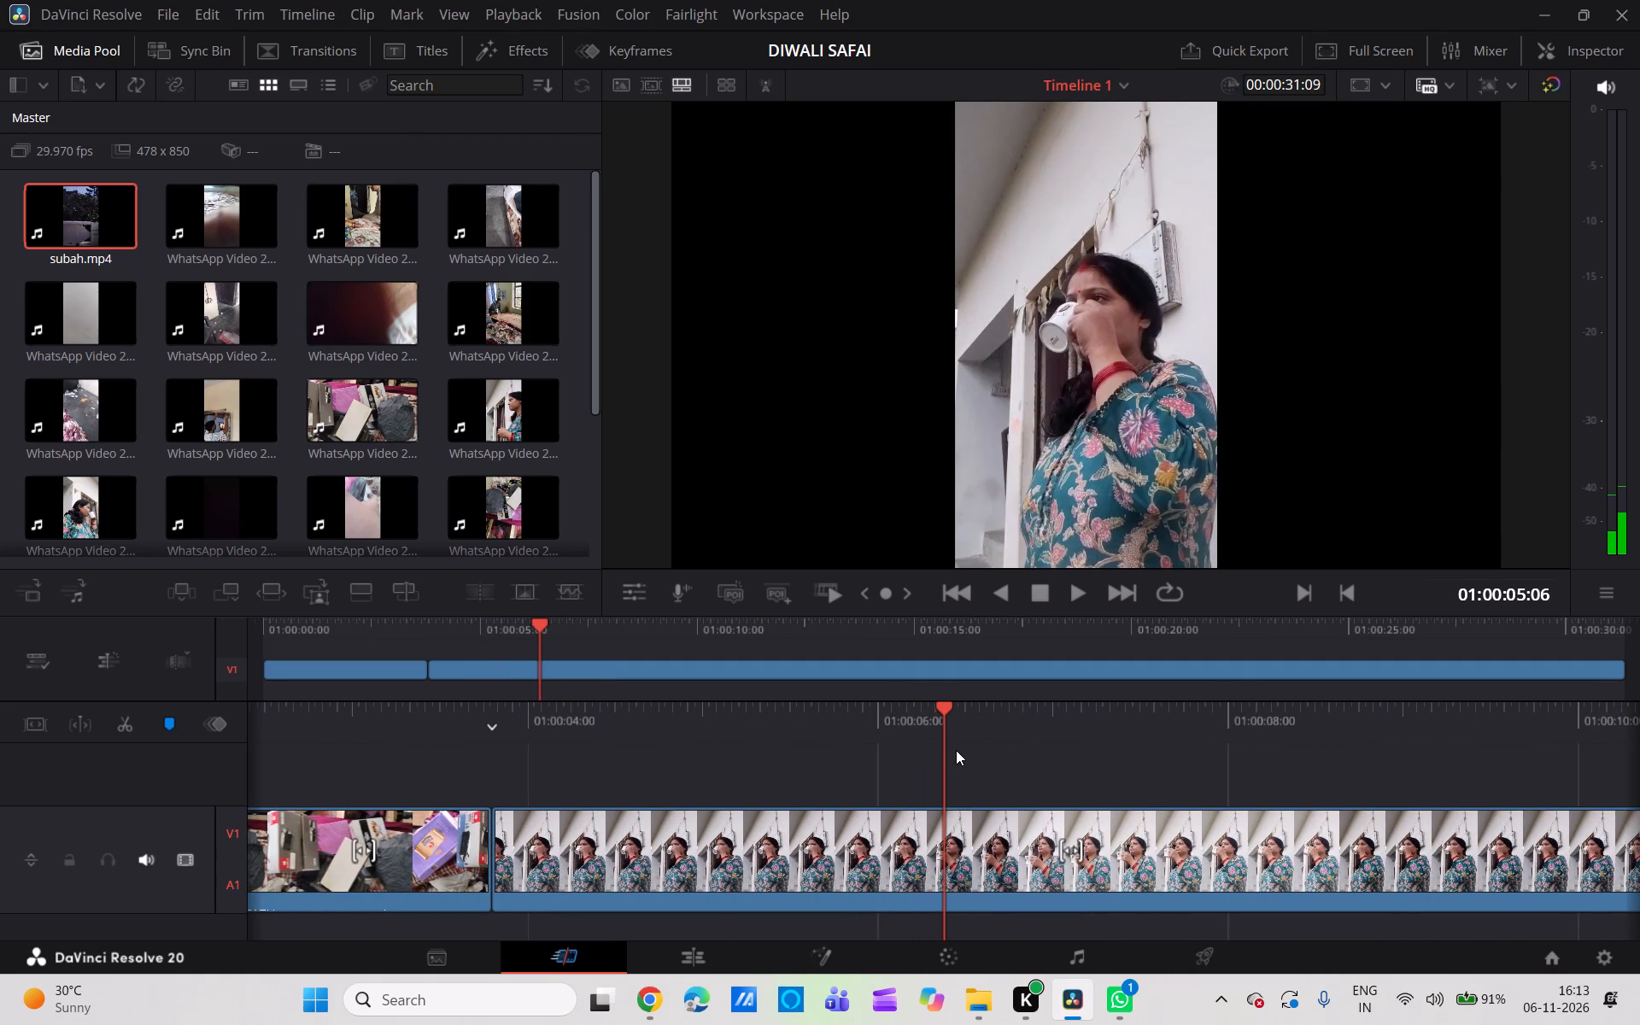
pyautogui.click(125, 731)
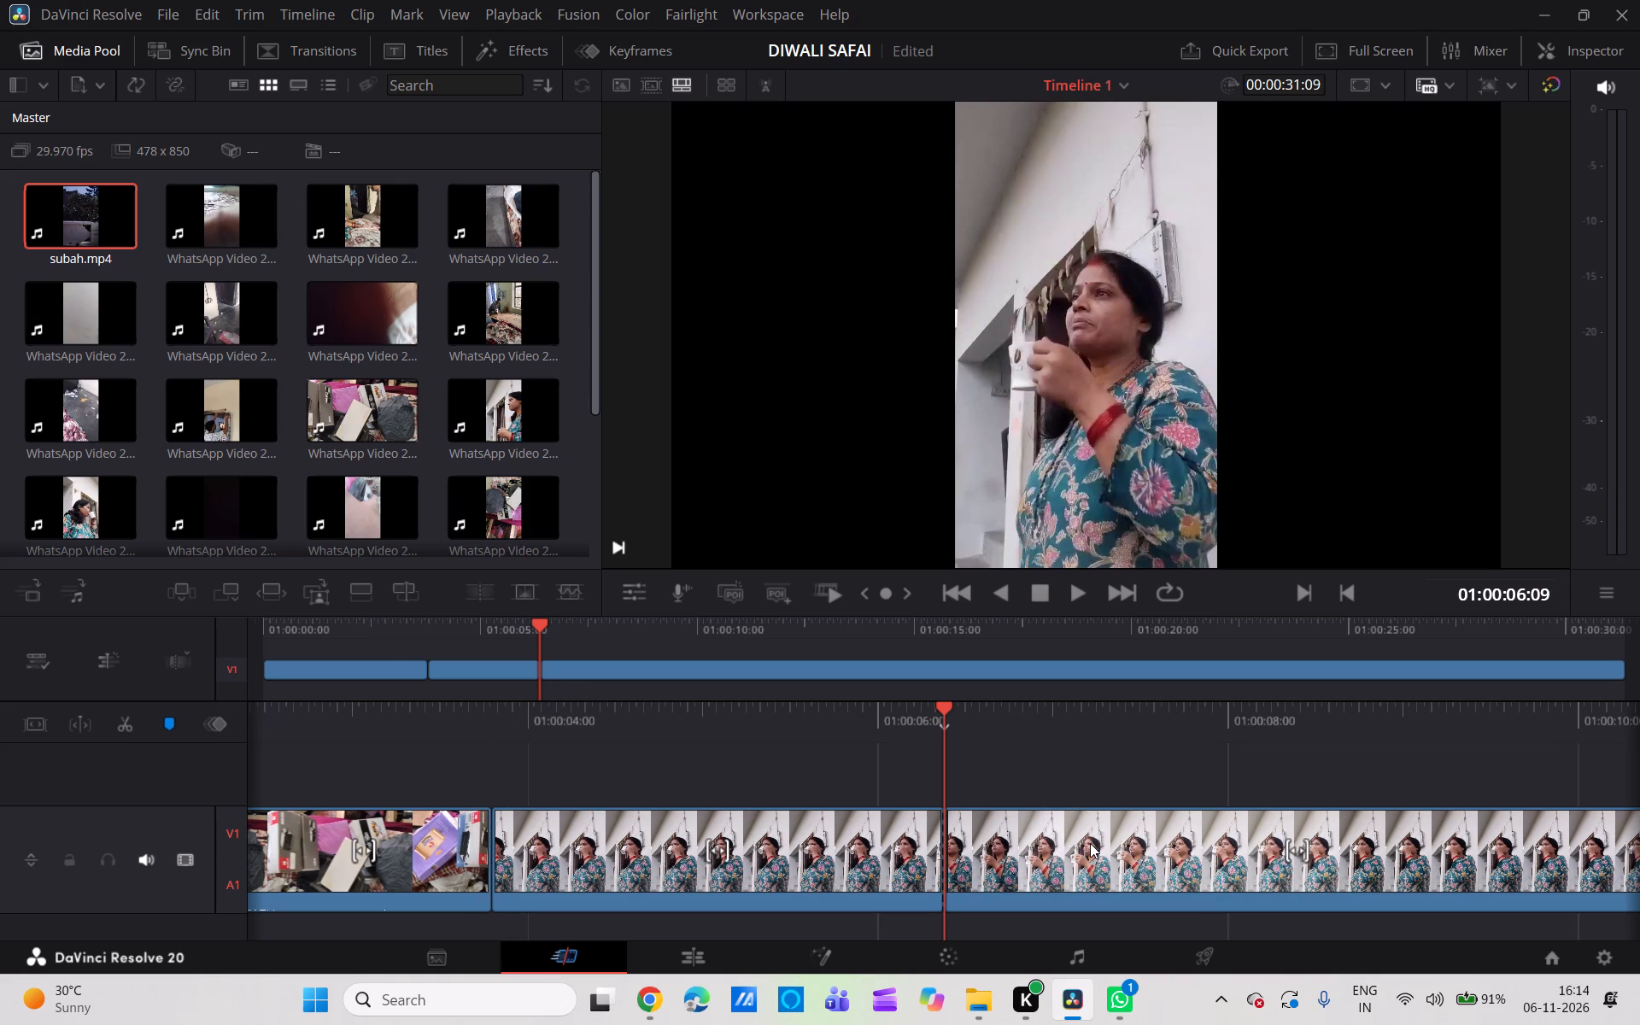
# Review the footage of the woman with the cup from the 01:00:06:09 cut through to its end.
pyautogui.click(1090, 843)
pyautogui.hscroll(-2, 1216, 764)
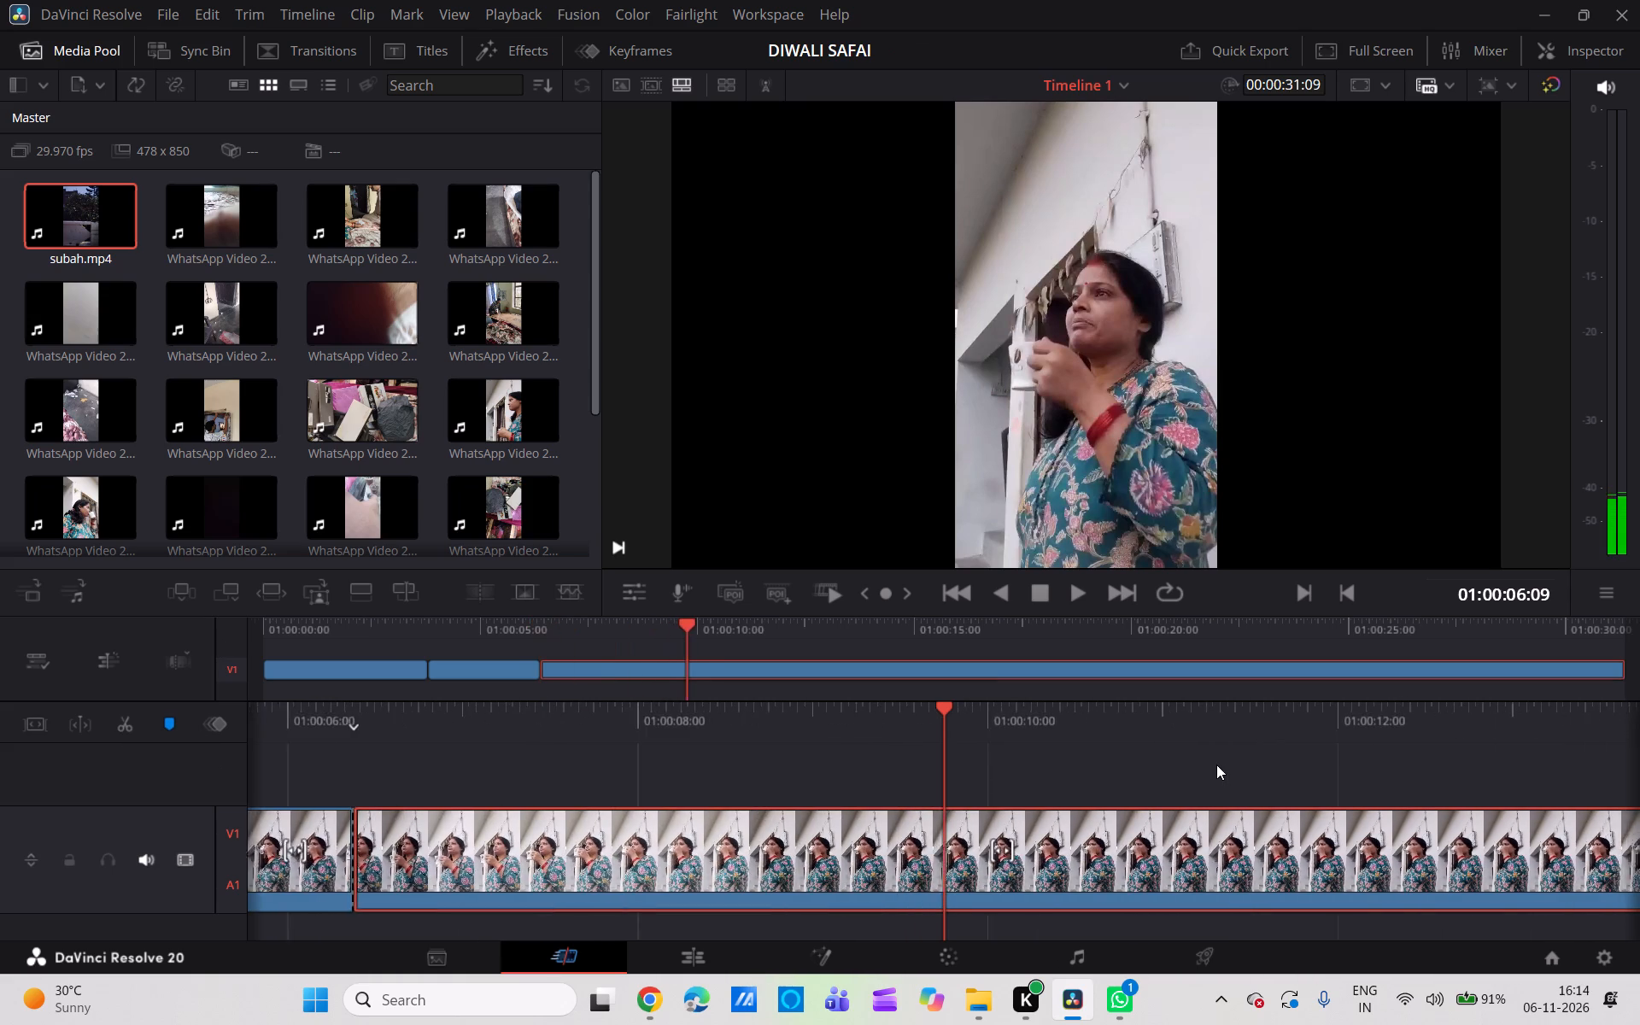
pyautogui.hscroll(-1, 1216, 764)
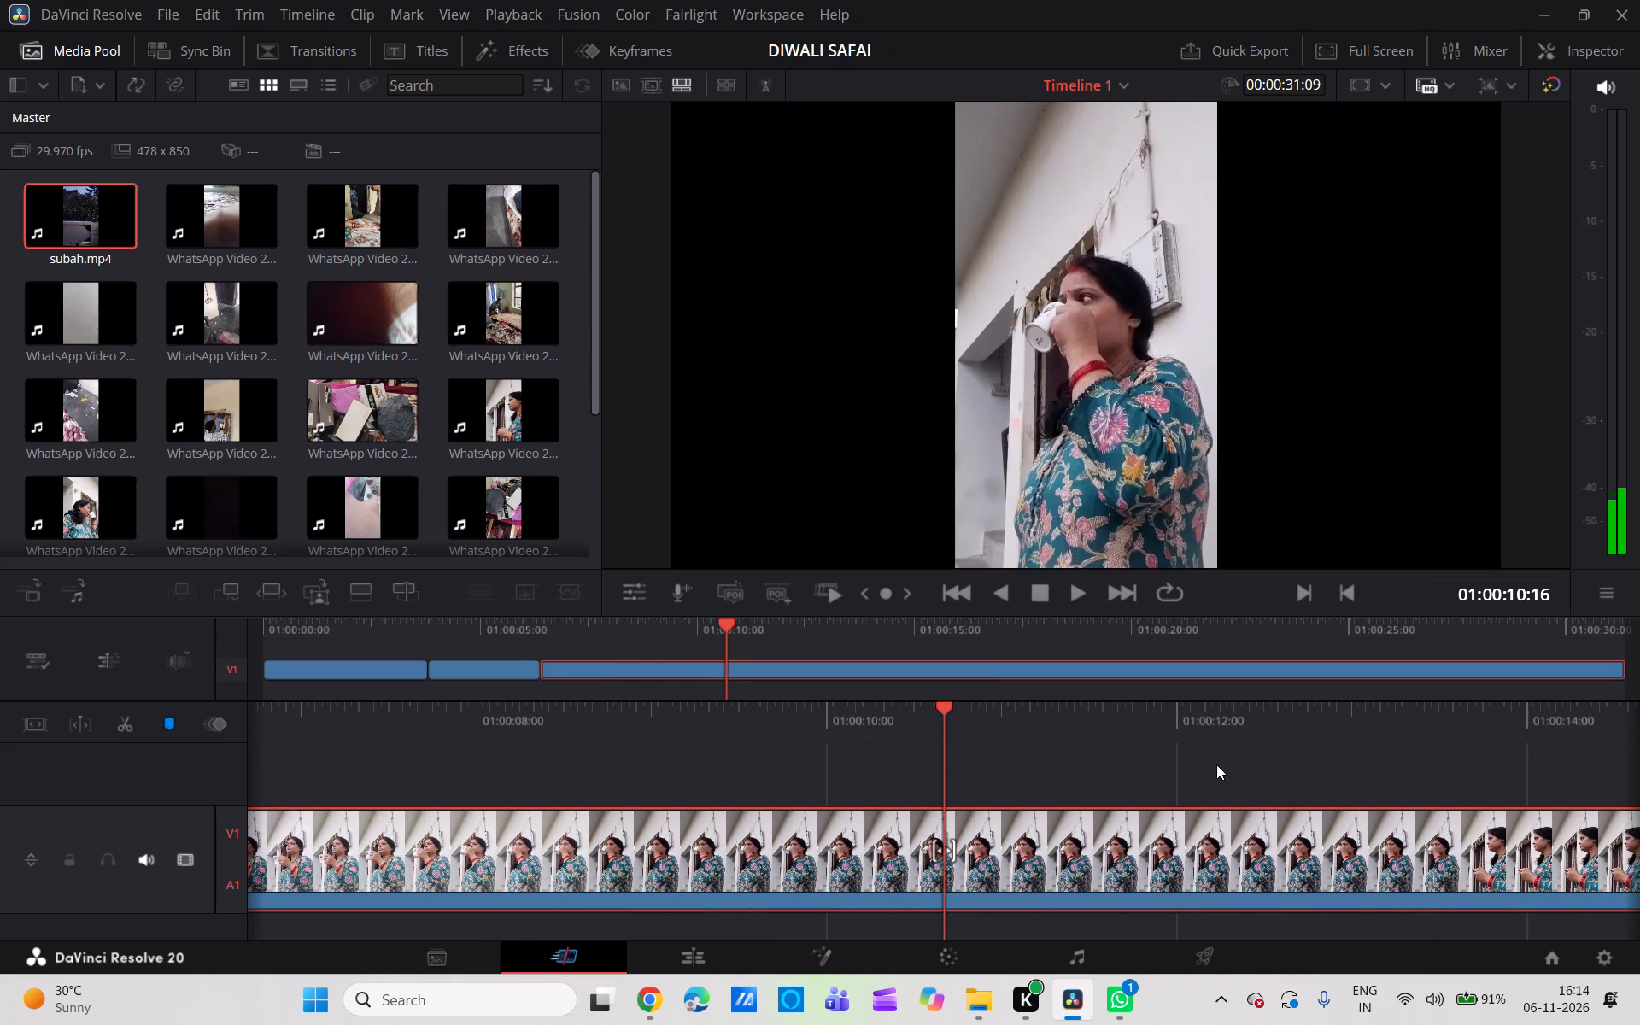
pyautogui.hscroll(-2, 1216, 764)
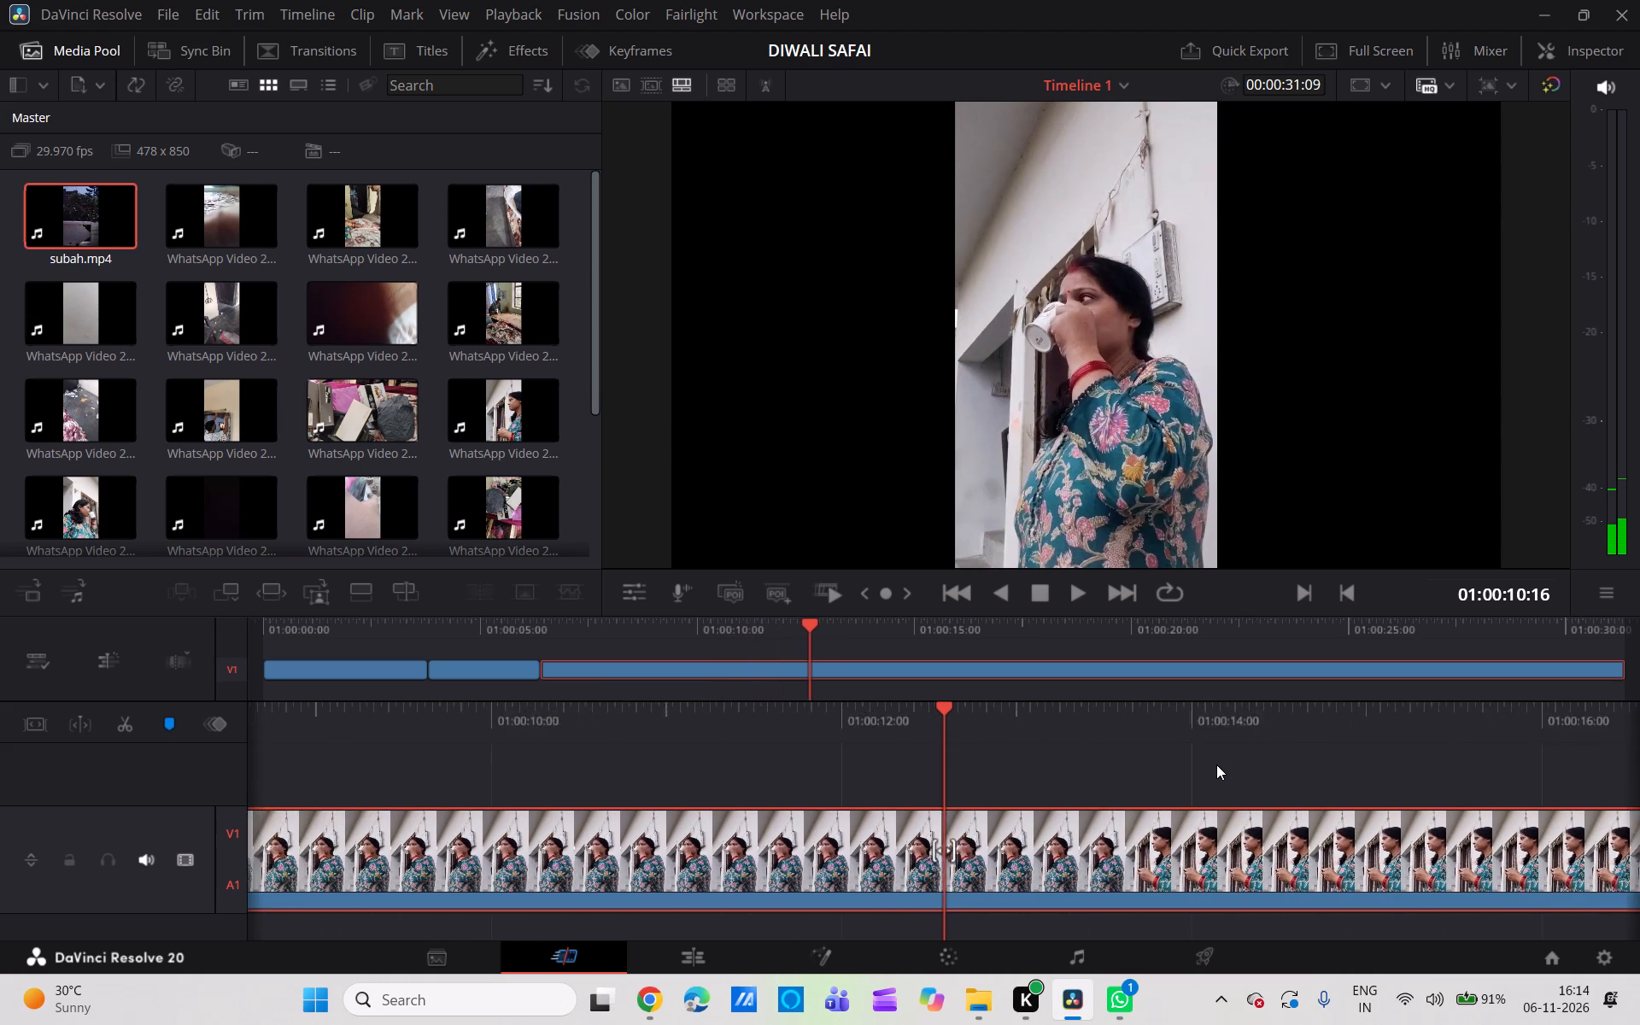
pyautogui.hscroll(-3, 1216, 764)
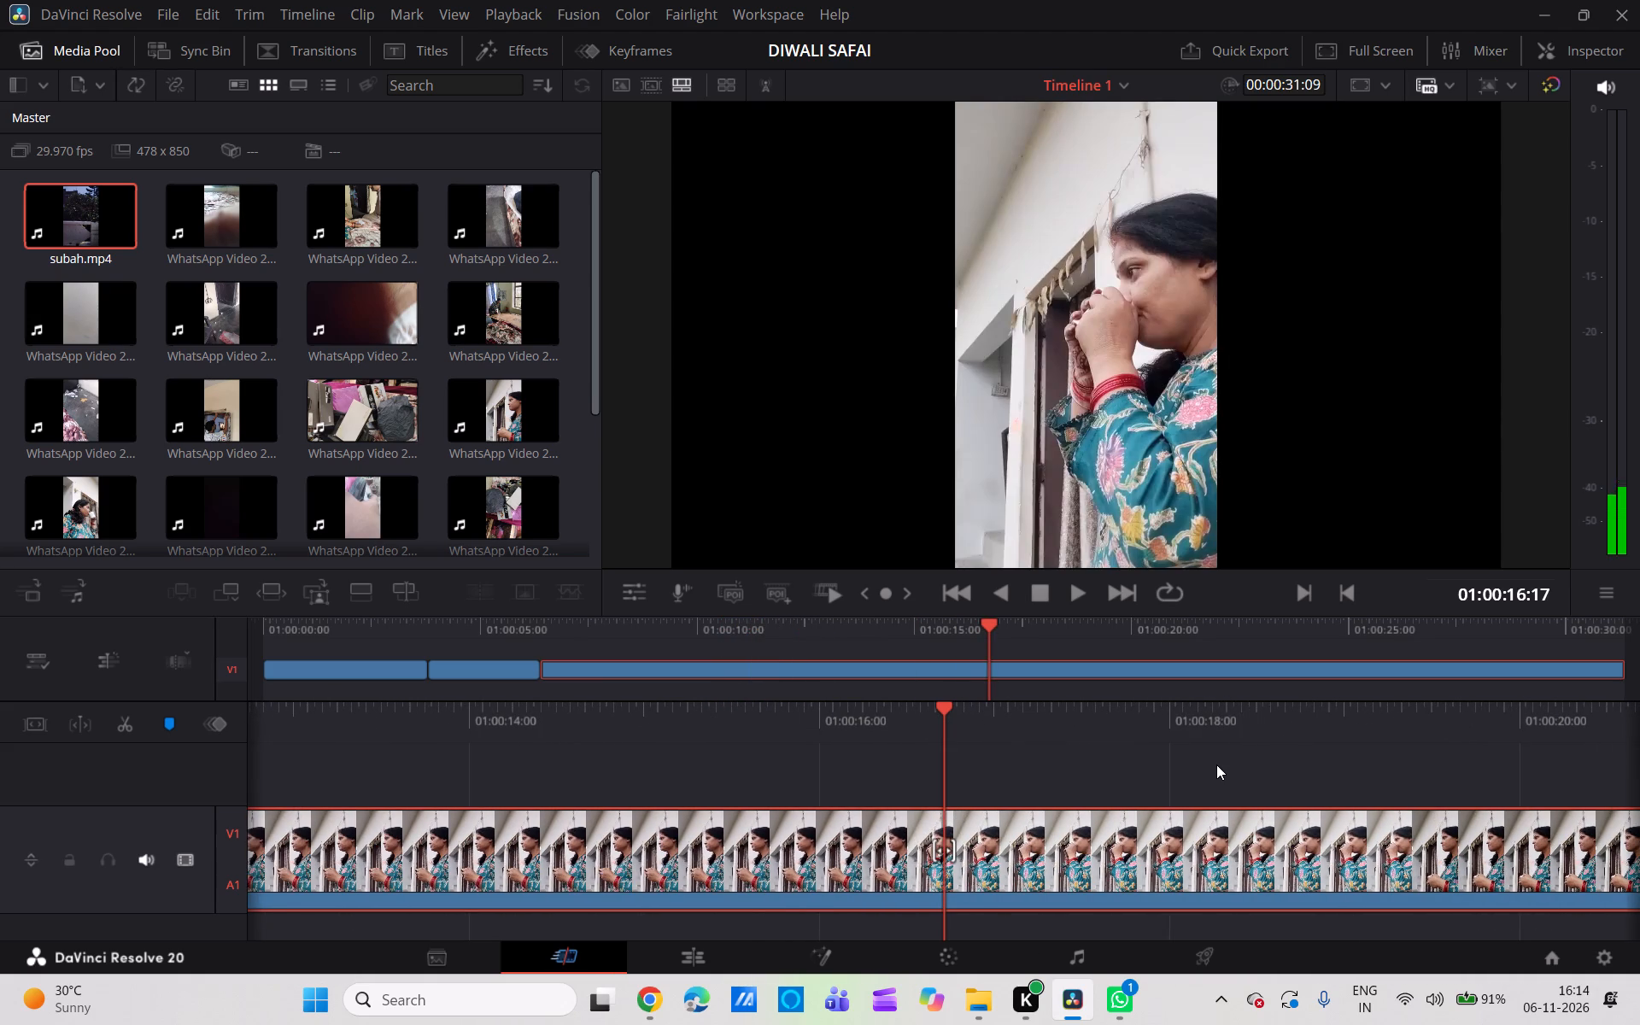
pyautogui.hscroll(-1, 1216, 764)
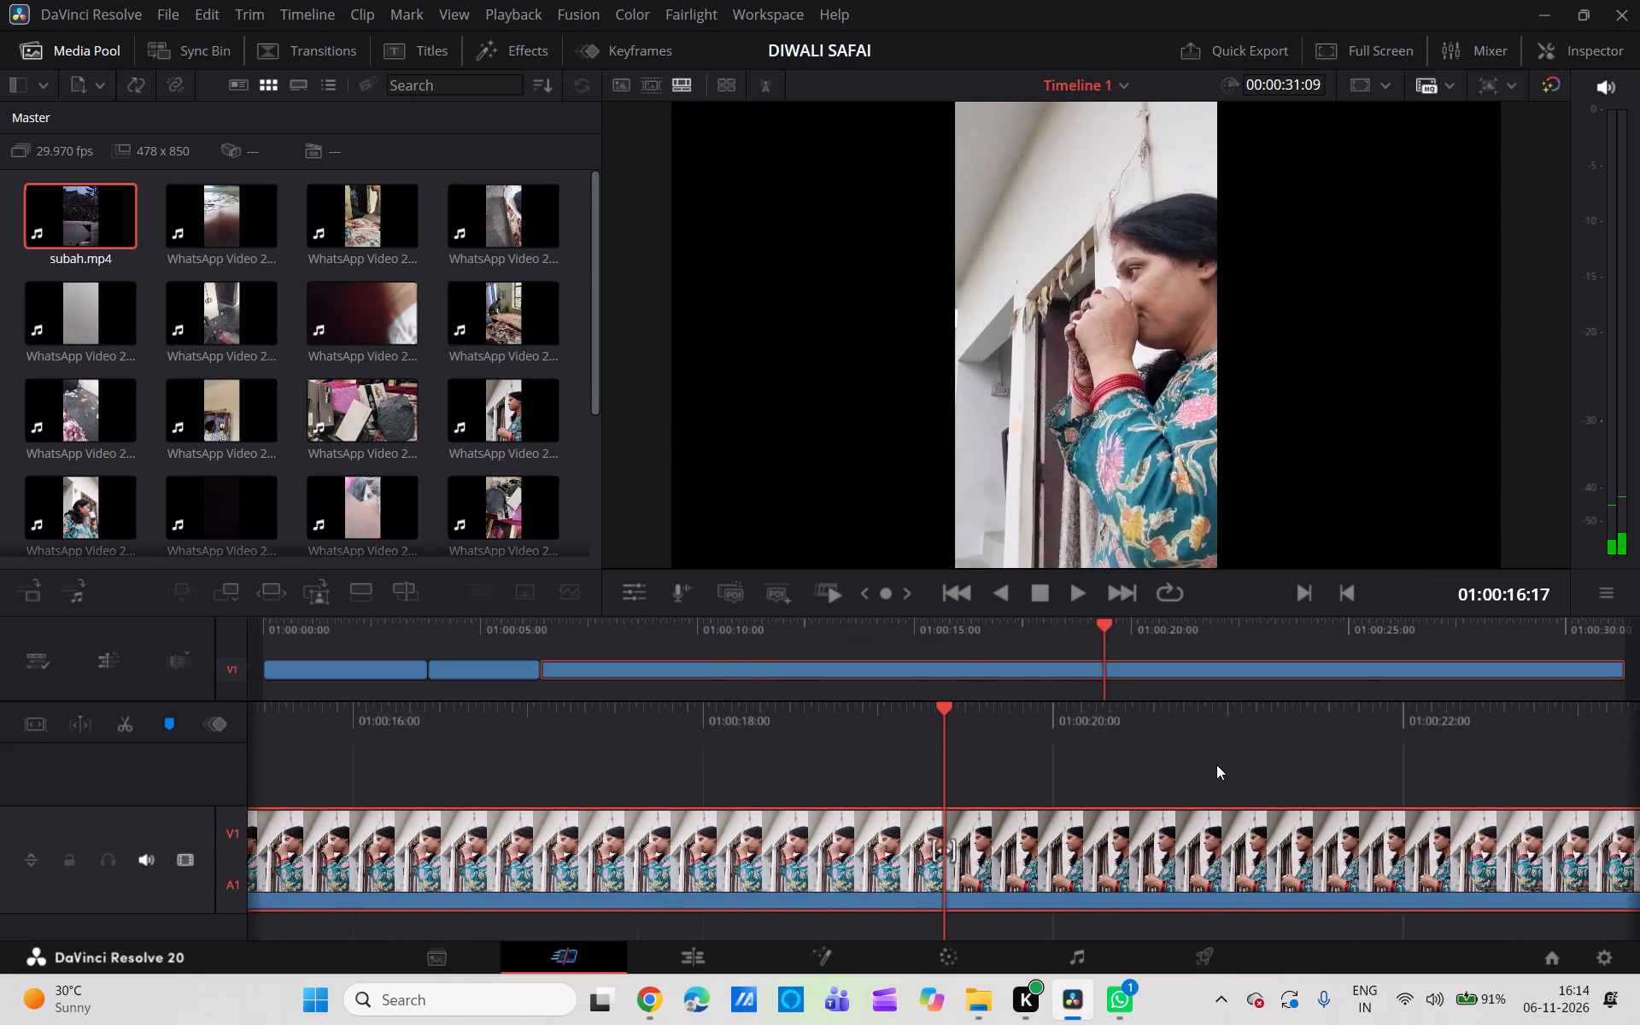
pyautogui.hscroll(-2, 1216, 764)
pyautogui.hscroll(1, 1216, 764)
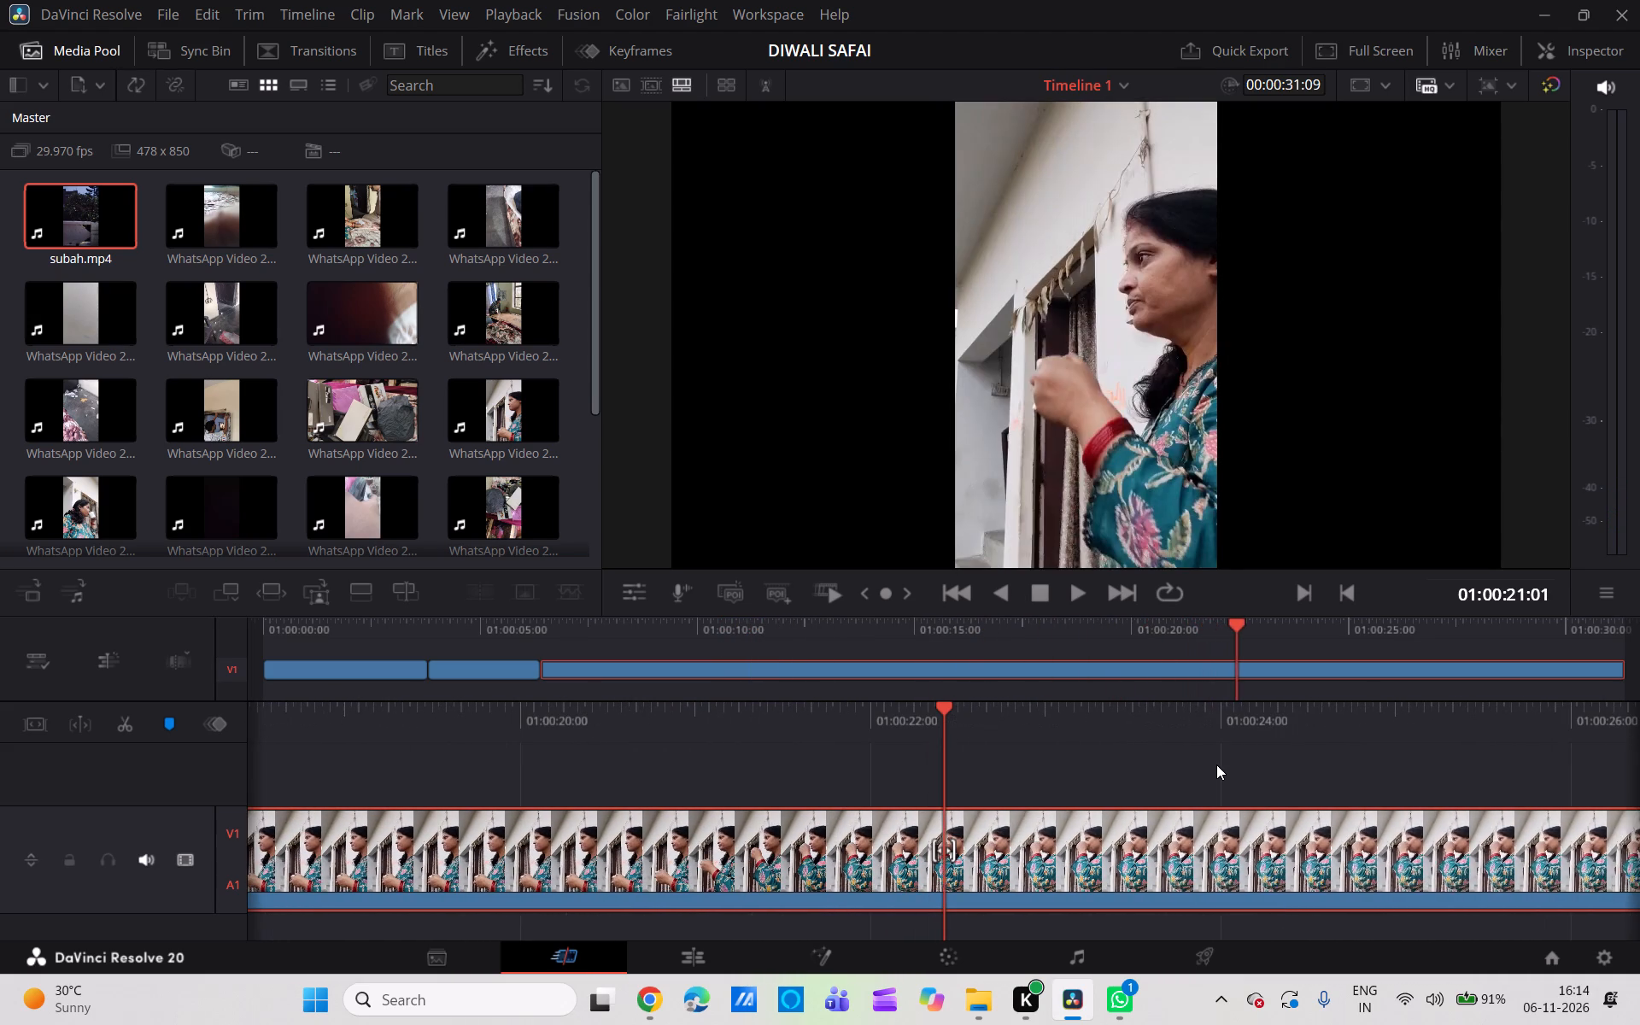
pyautogui.hscroll(2, 1216, 764)
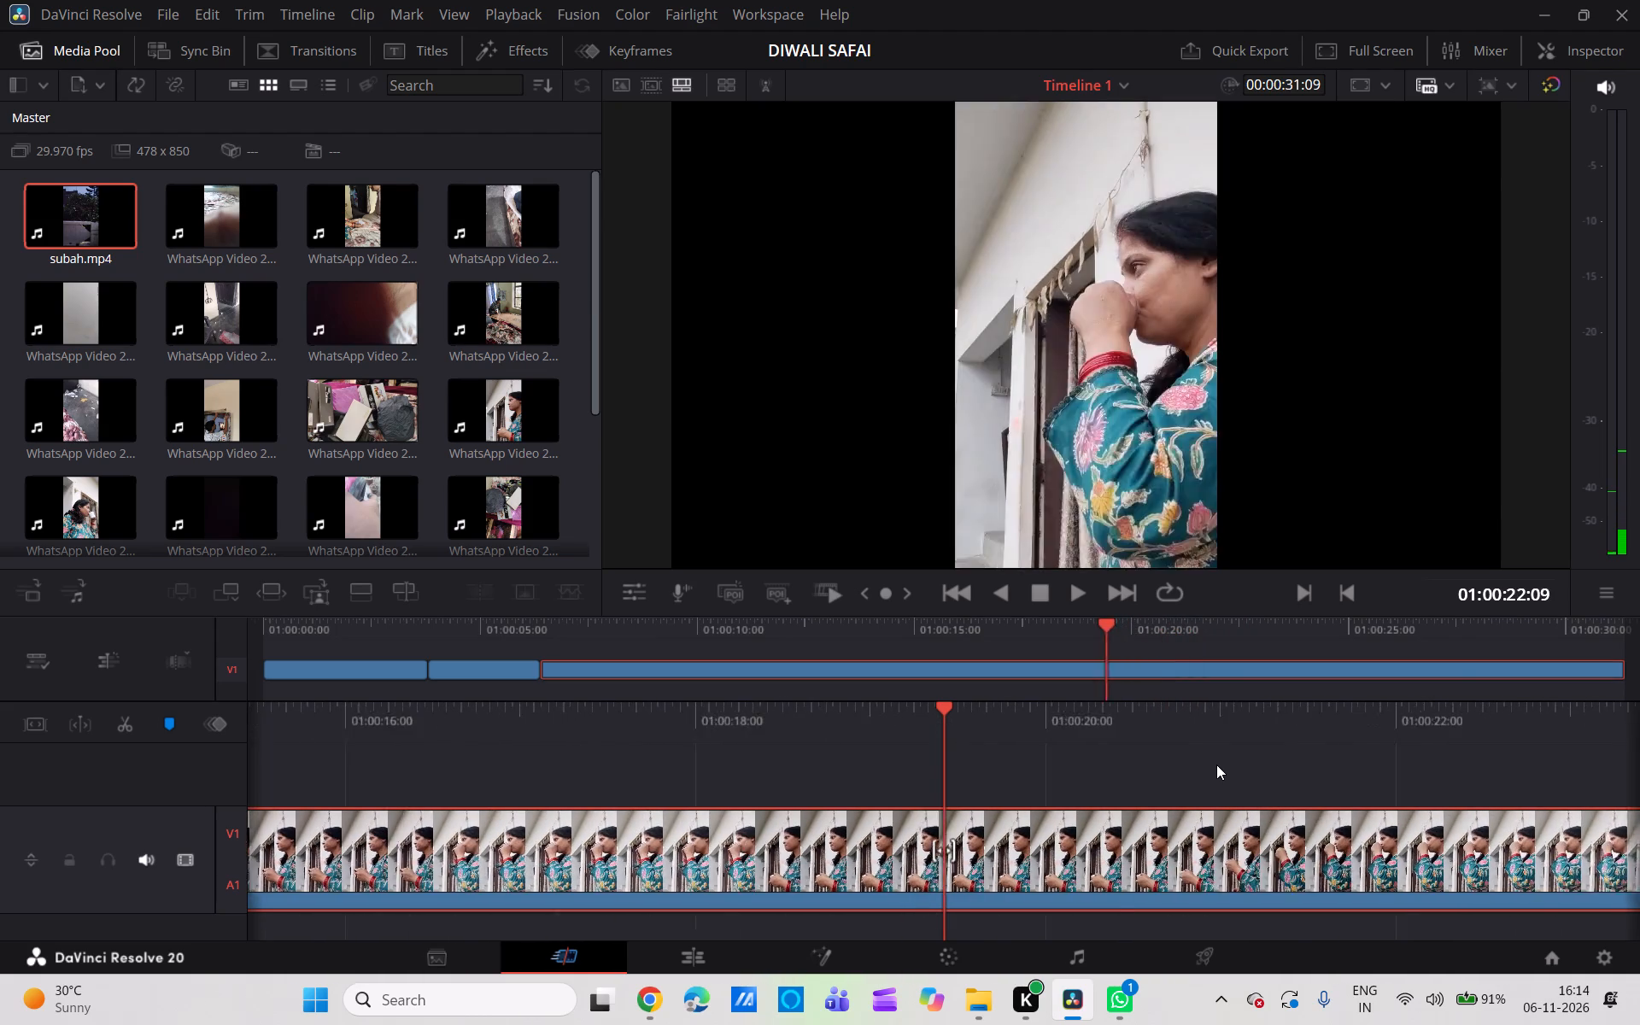
pyautogui.hscroll(1, 1216, 764)
pyautogui.hscroll(-1, 1216, 764)
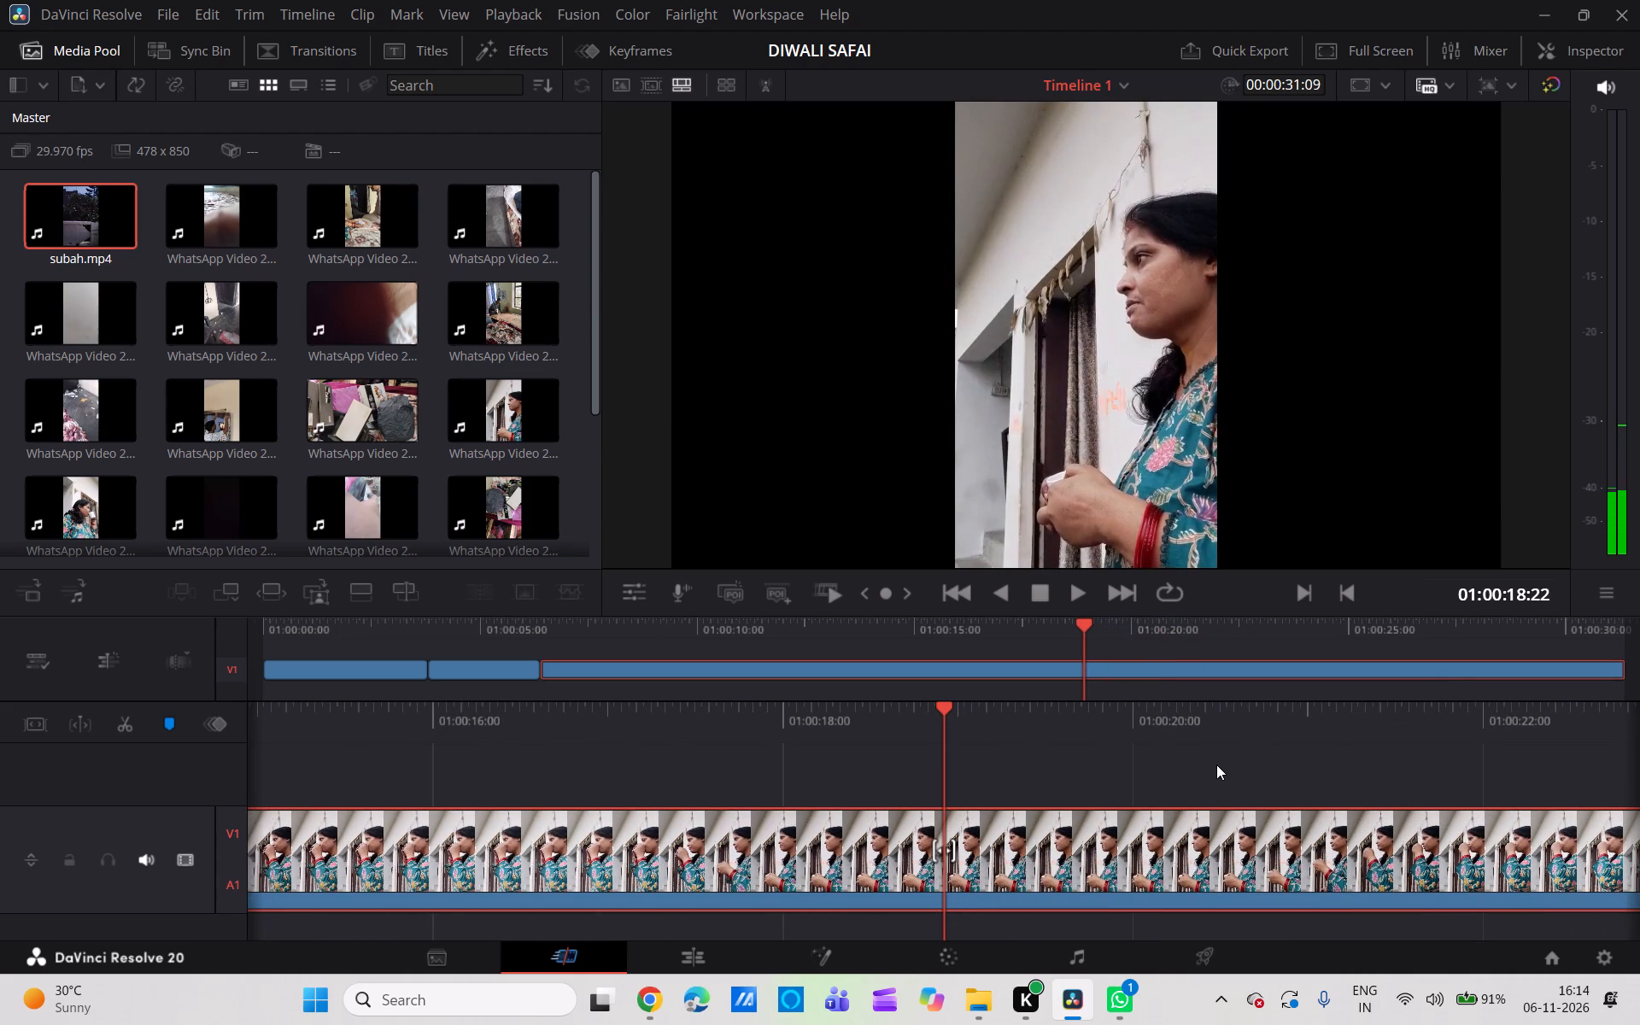
pyautogui.hscroll(-3, 1216, 764)
# Find where the woman turns away with the cup near the end and split the clip at 01:00:26:16.
pyautogui.hscroll(1, 1216, 764)
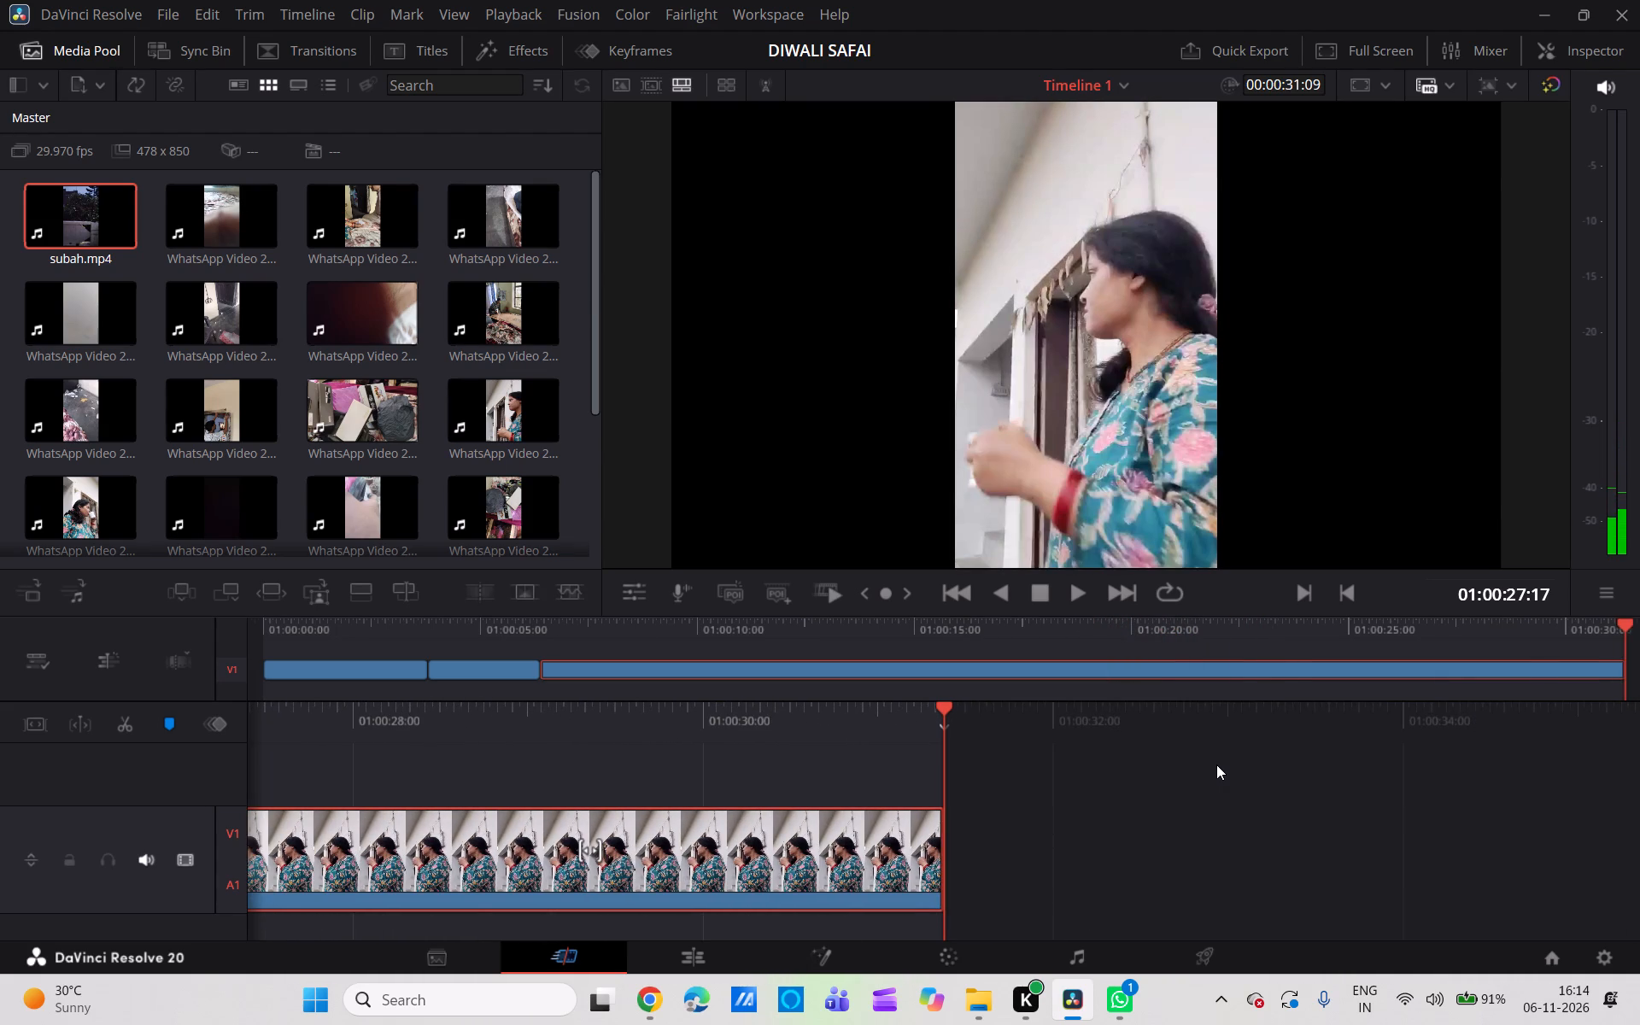
pyautogui.hscroll(3, 1216, 764)
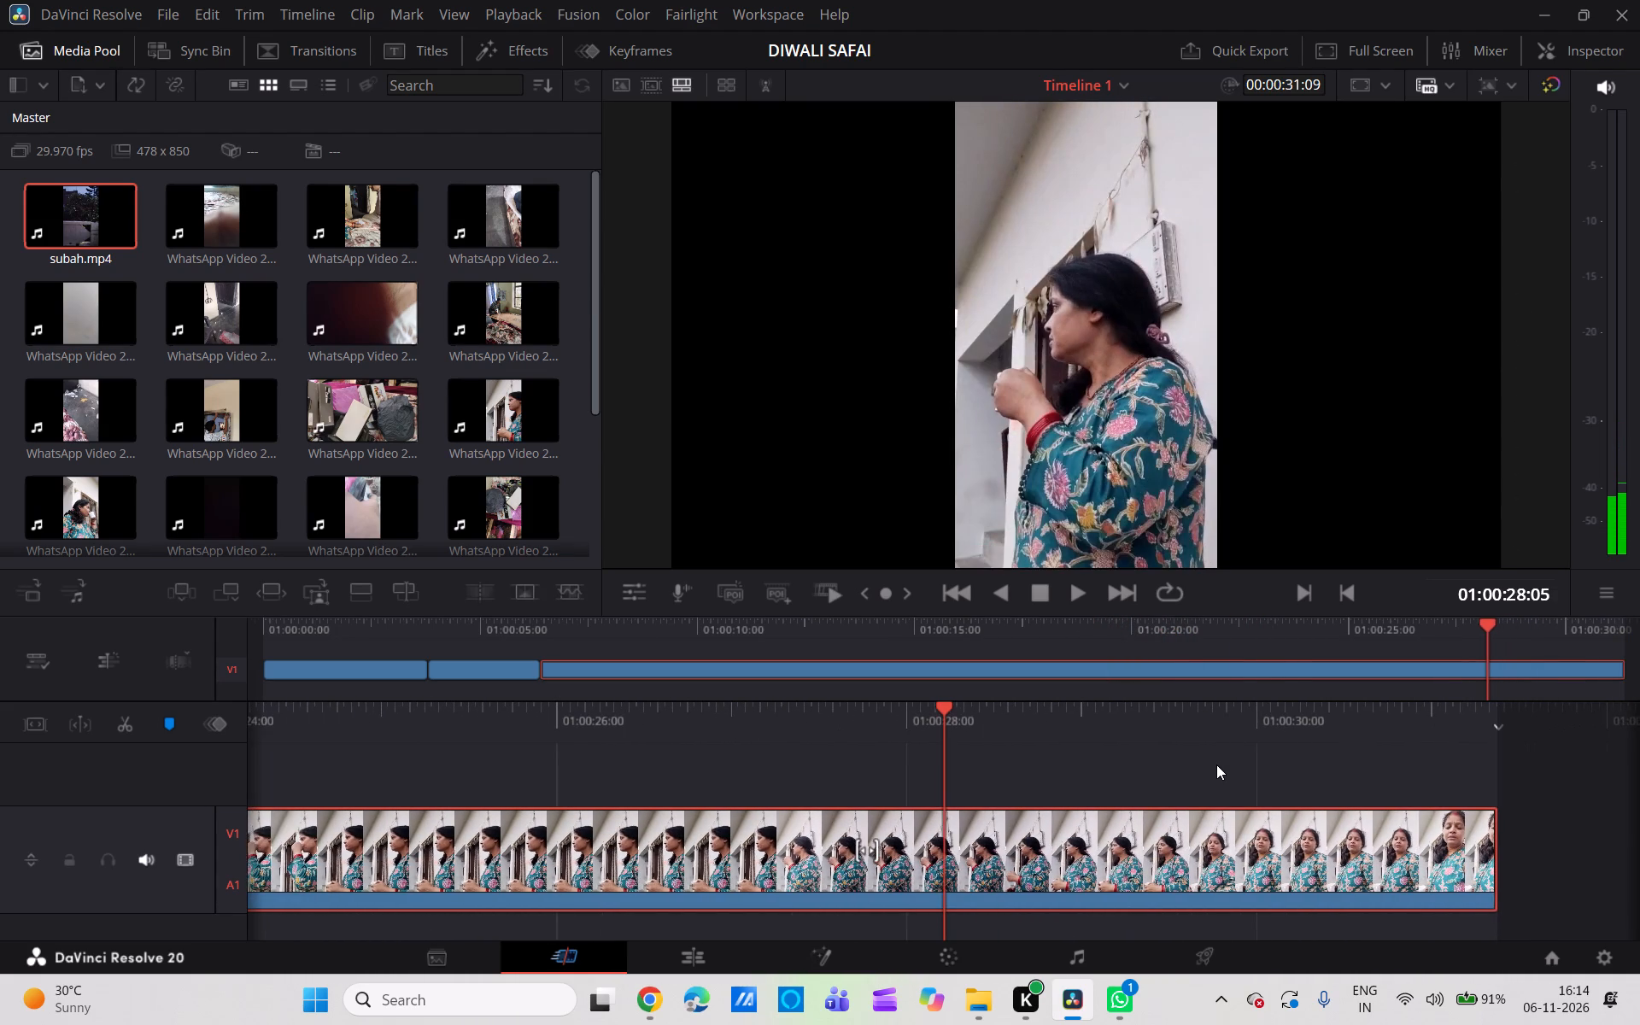
pyautogui.hscroll(3, 1216, 764)
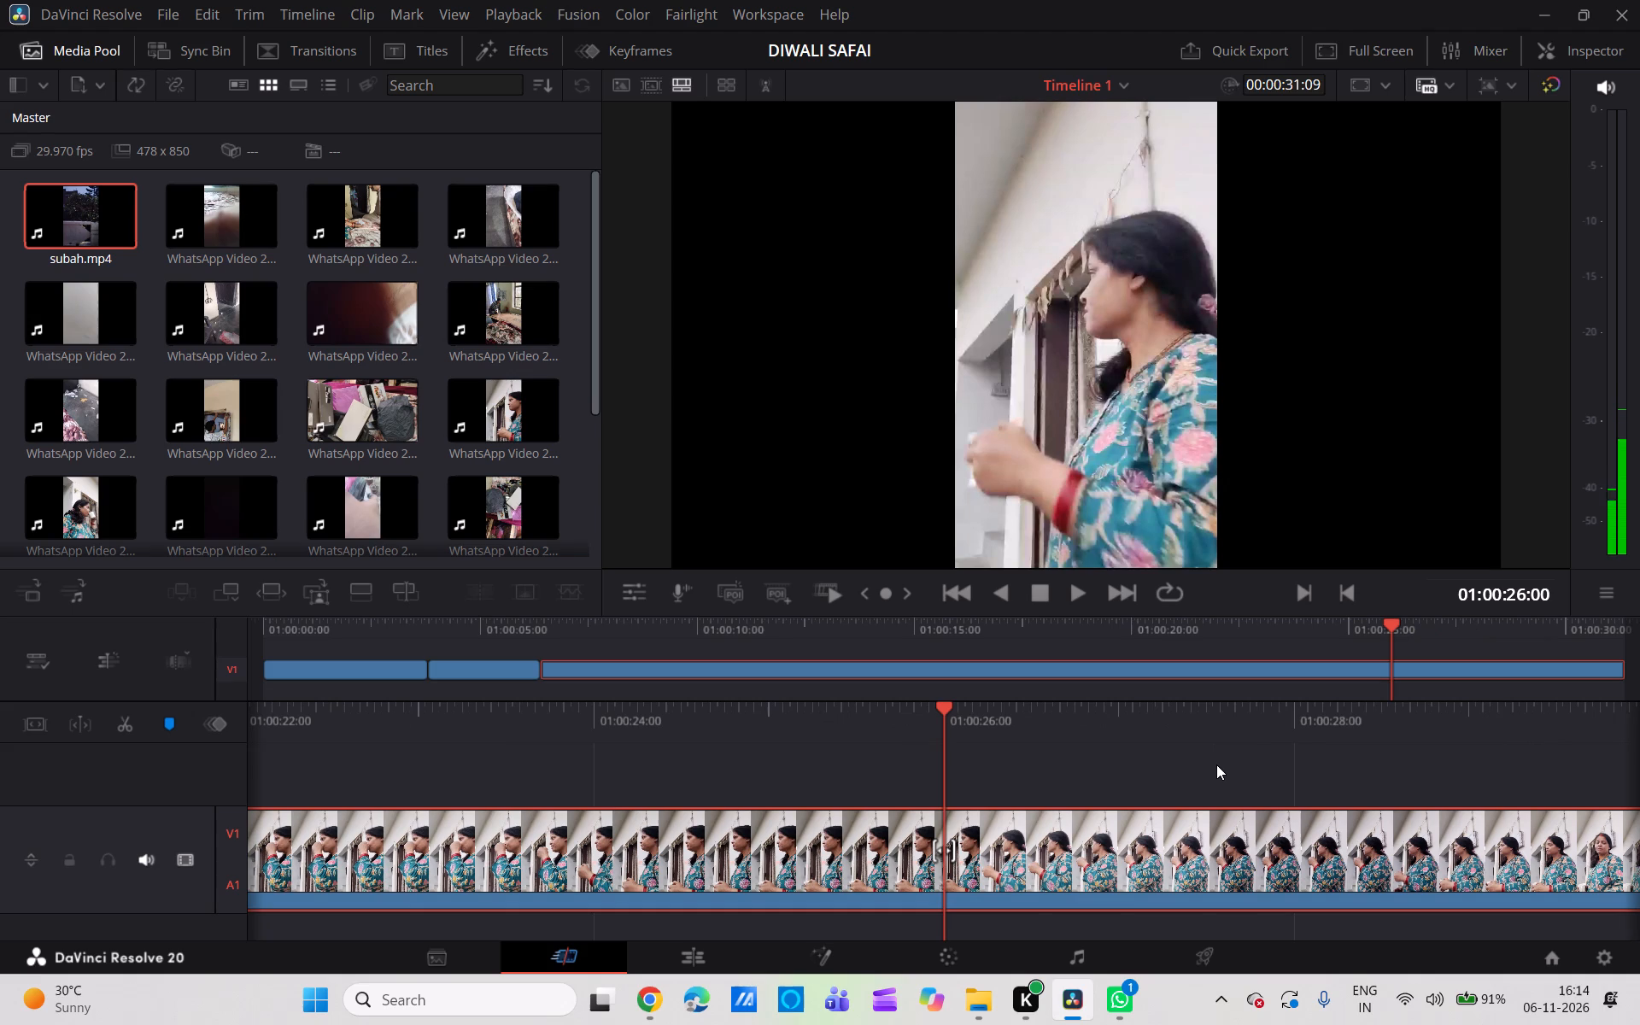
pyautogui.hscroll(1, 1216, 764)
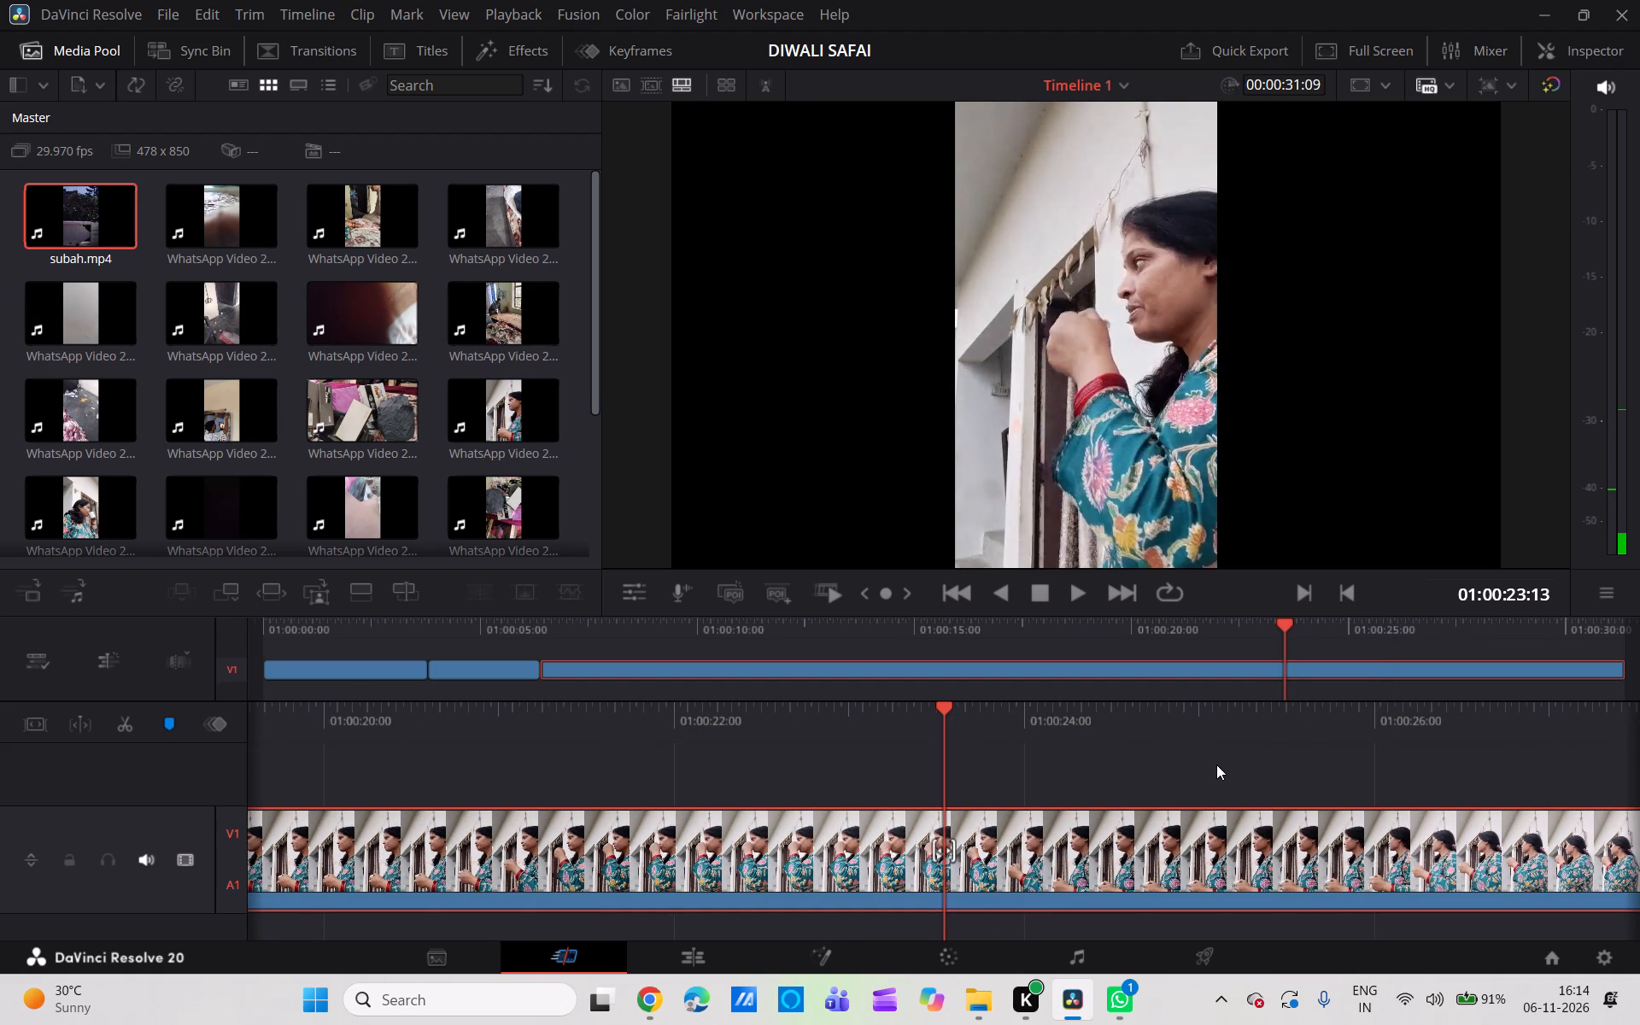
pyautogui.hscroll(-1, 1216, 764)
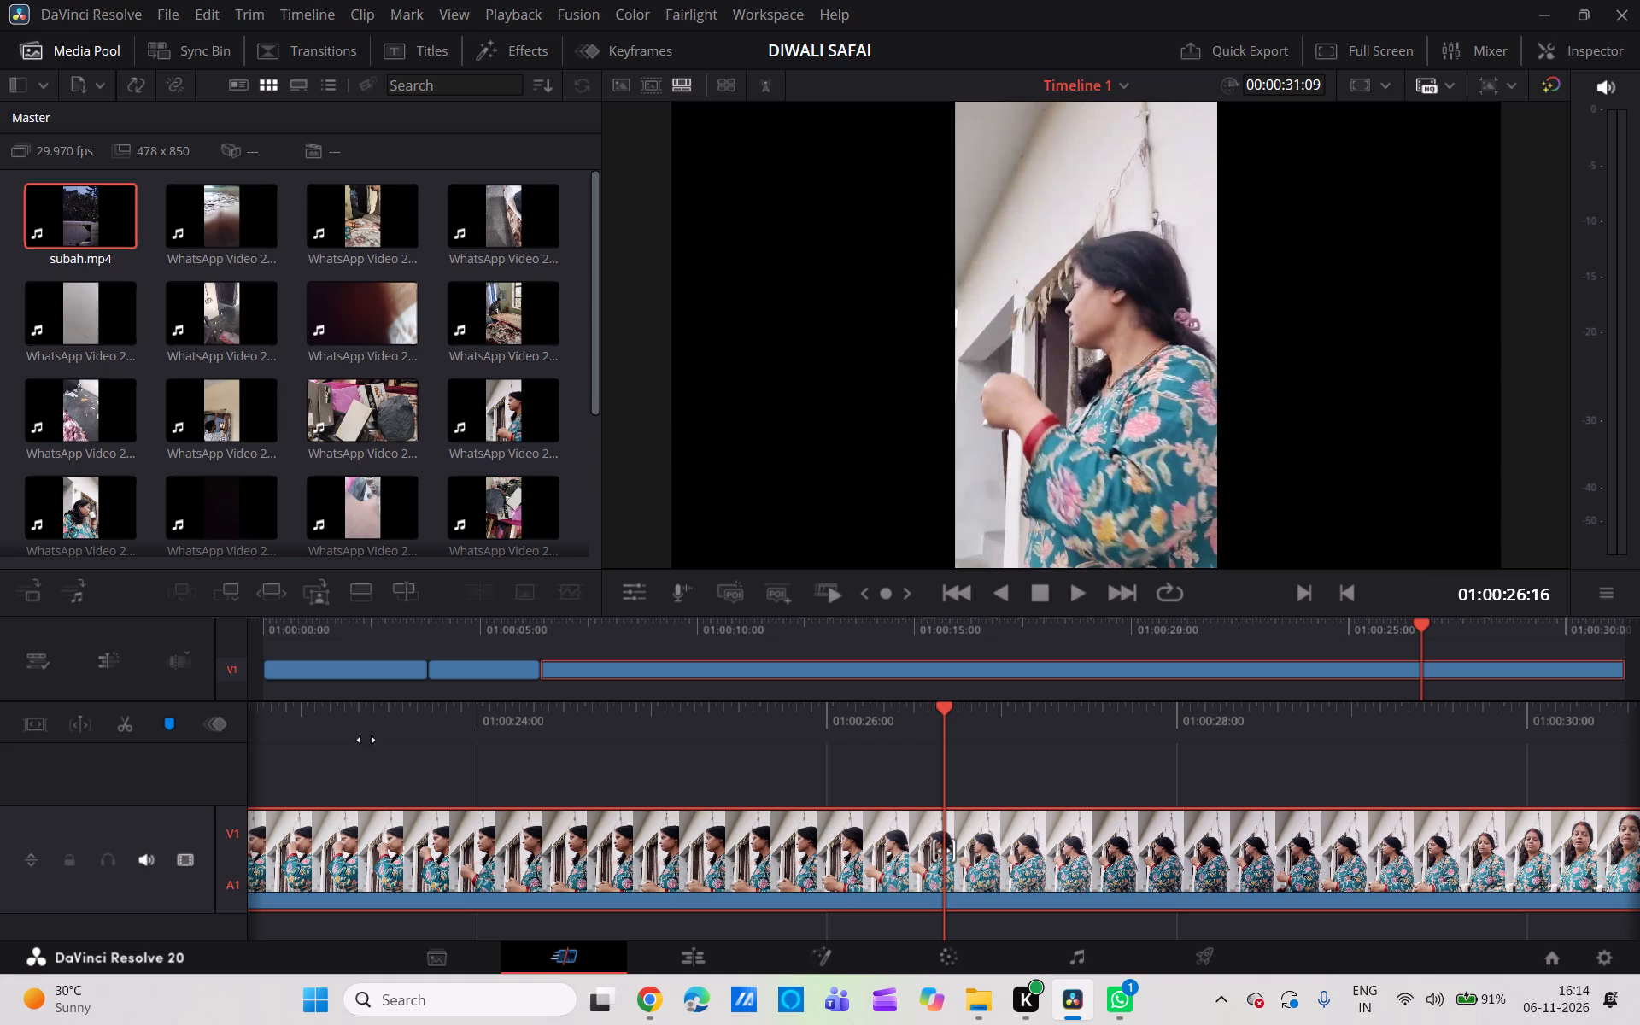
pyautogui.click(125, 727)
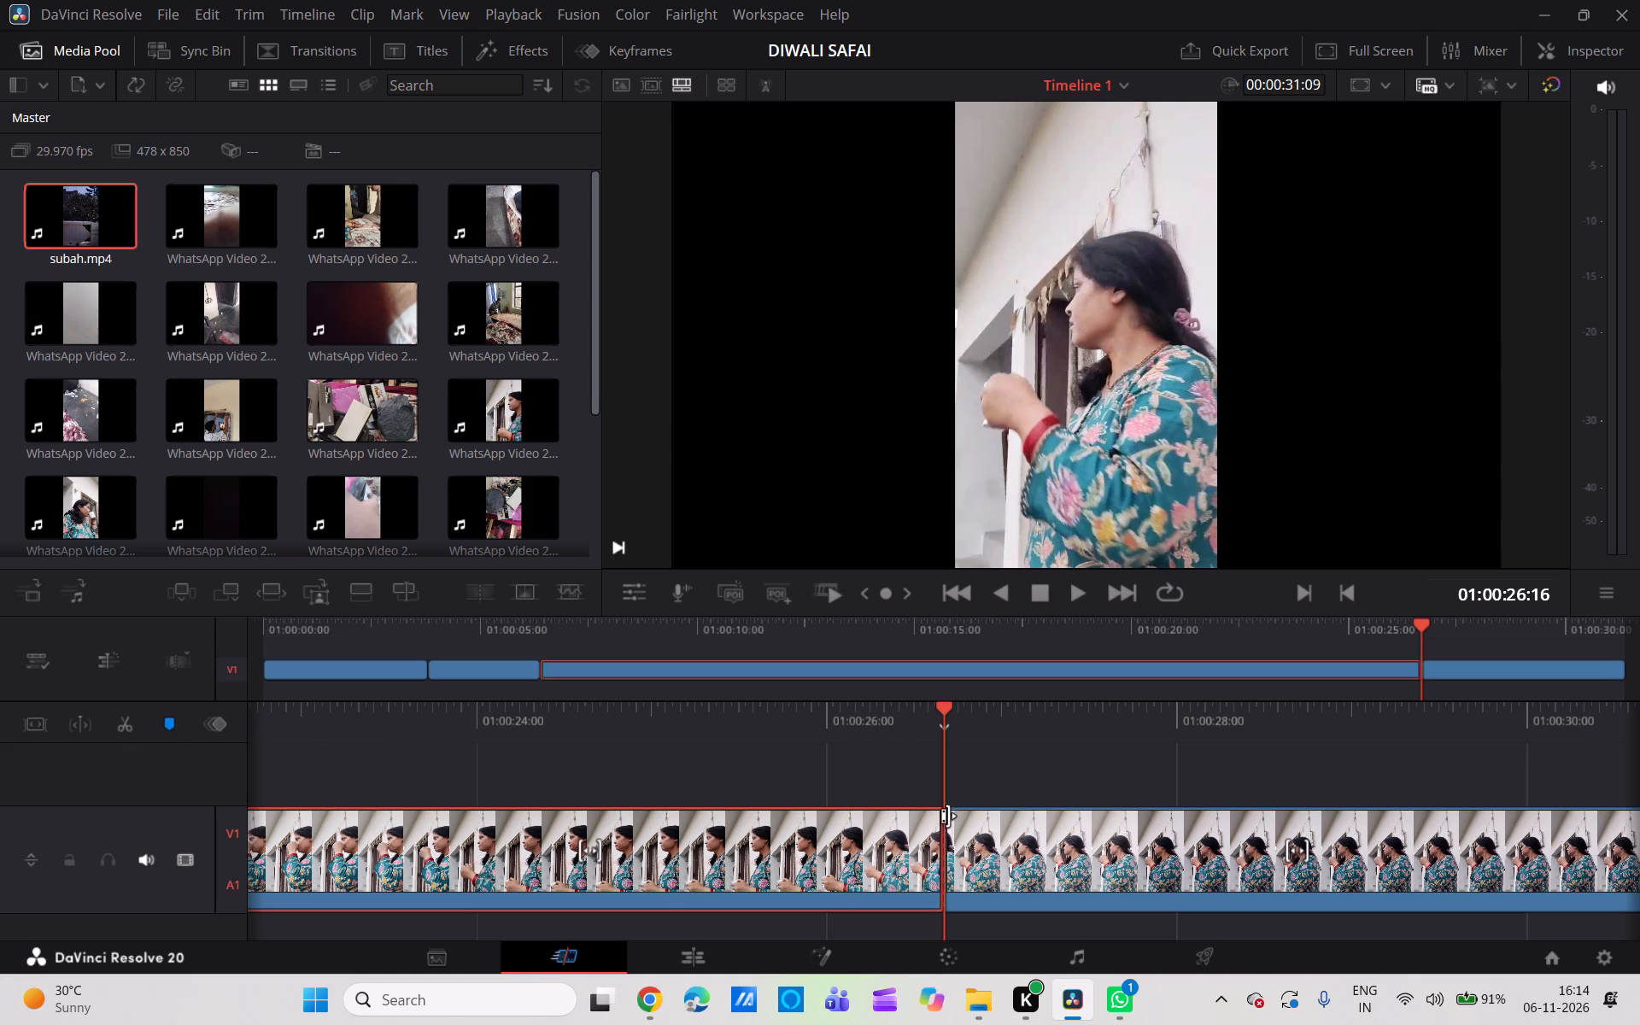
# Split the last clip of the woman with the cup at 01:00:28:20 and delete the part after the cut.
pyautogui.hscroll(-1, 1208, 771)
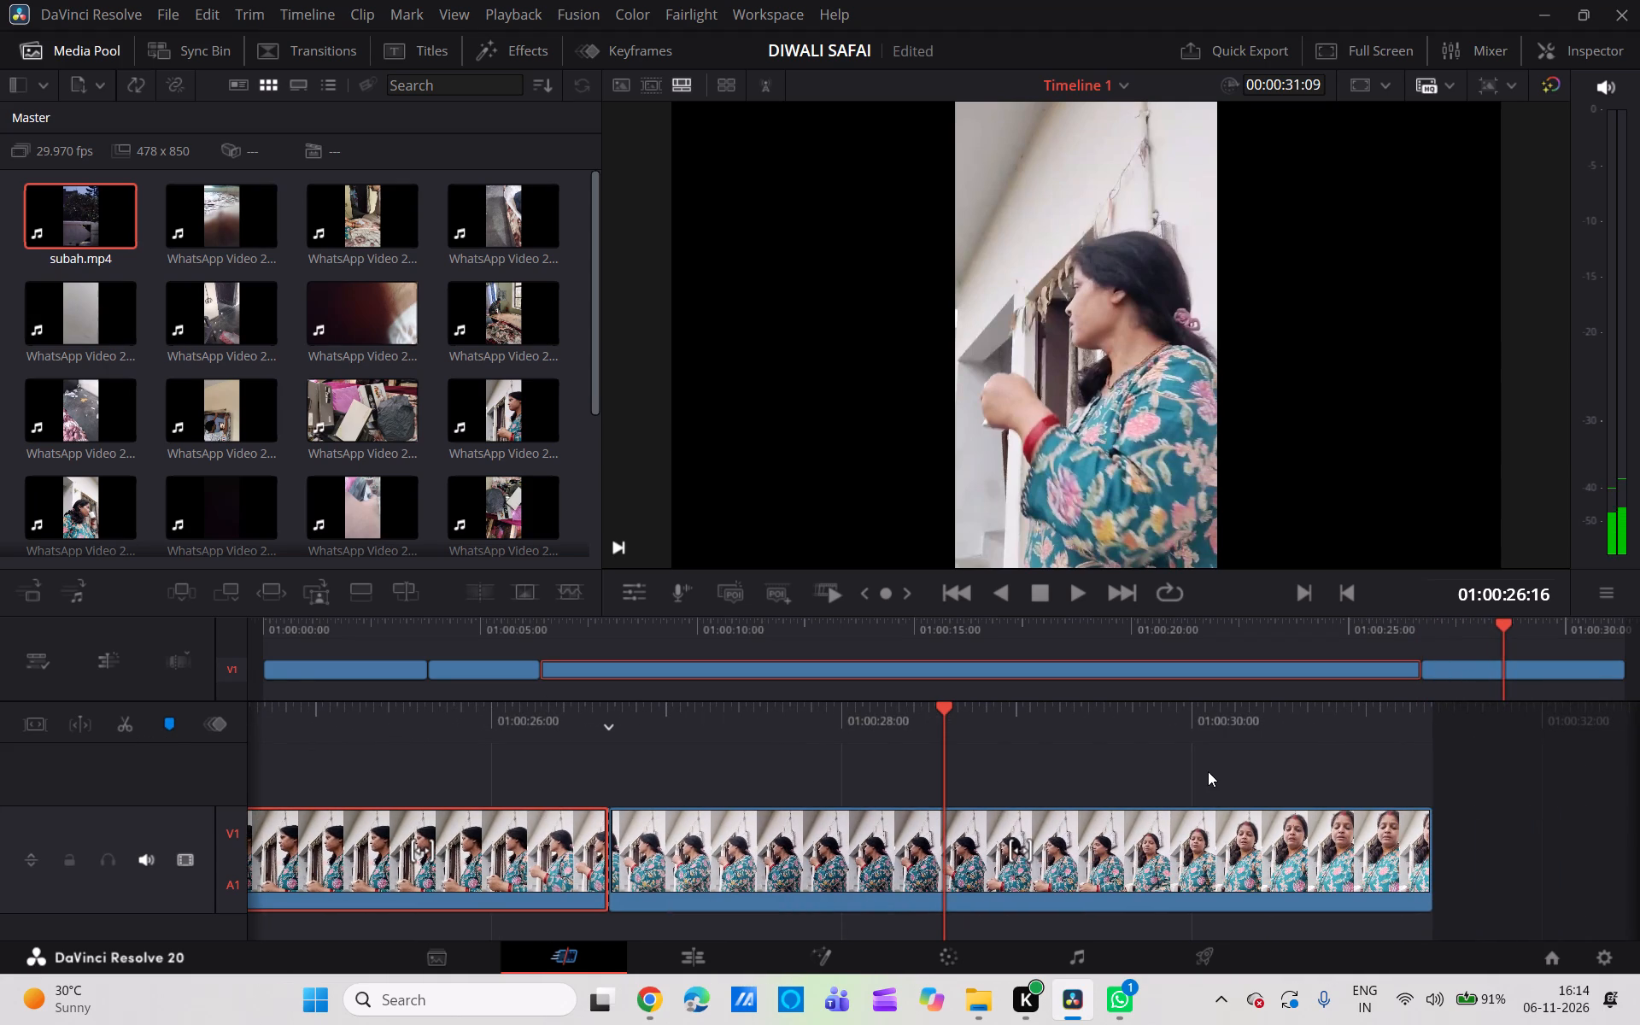
pyautogui.hscroll(-2, 1208, 771)
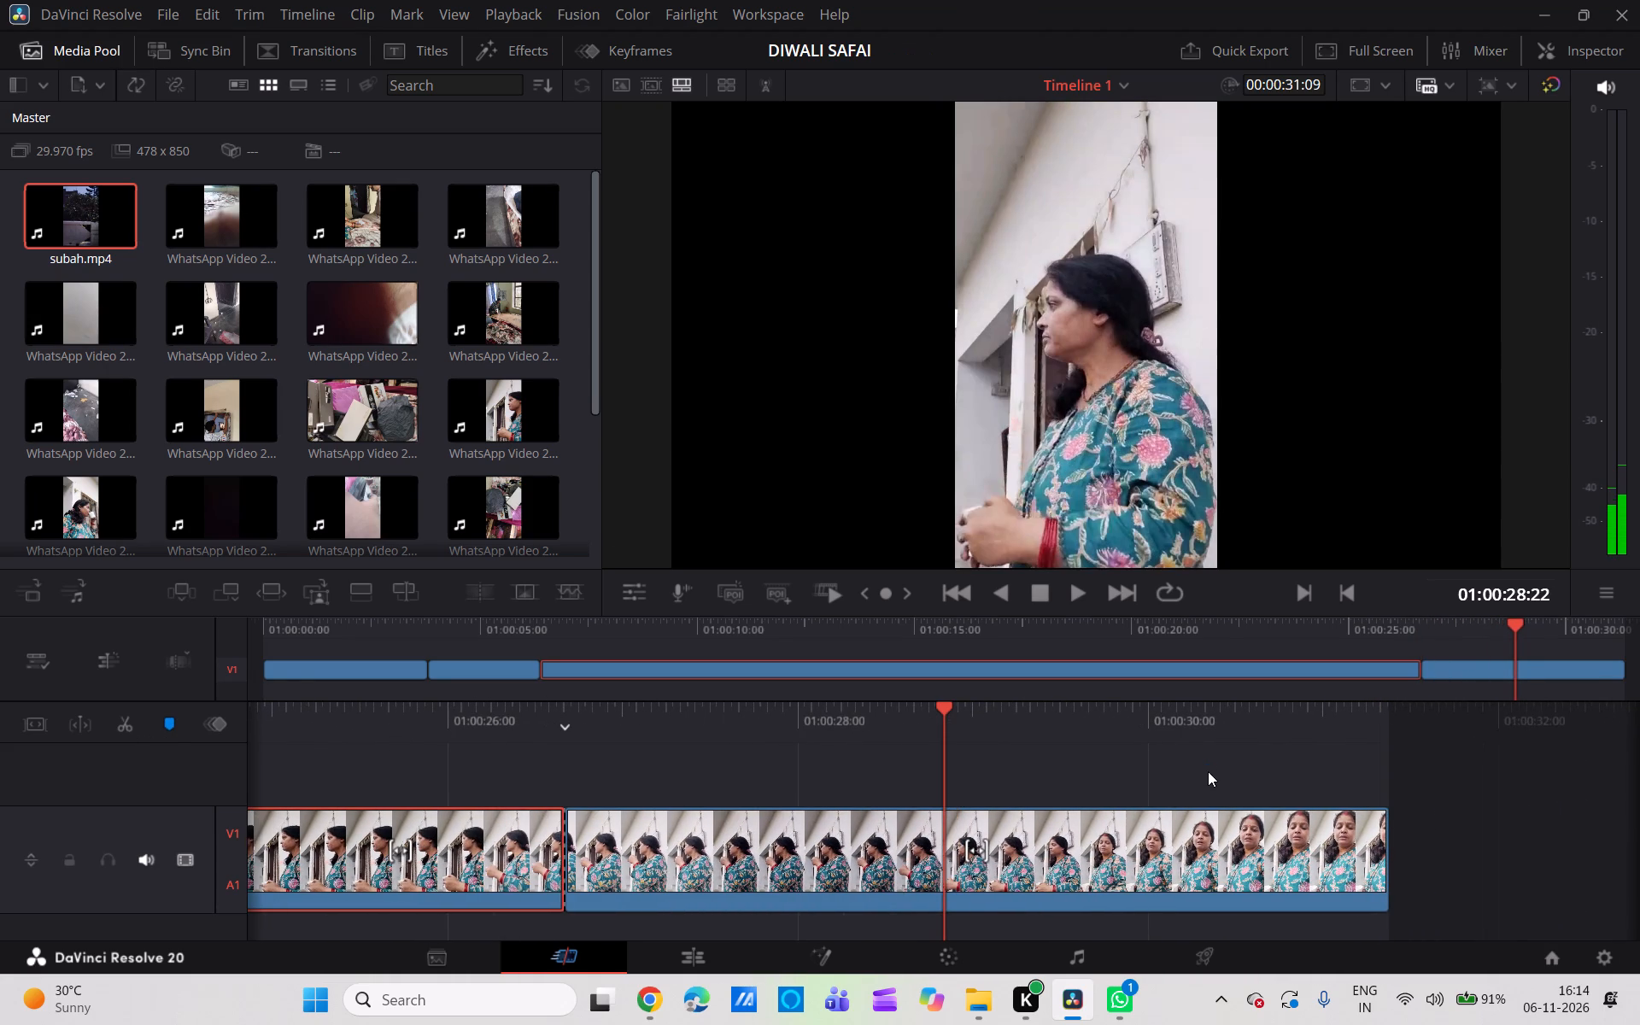
pyautogui.hscroll(-1, 1208, 771)
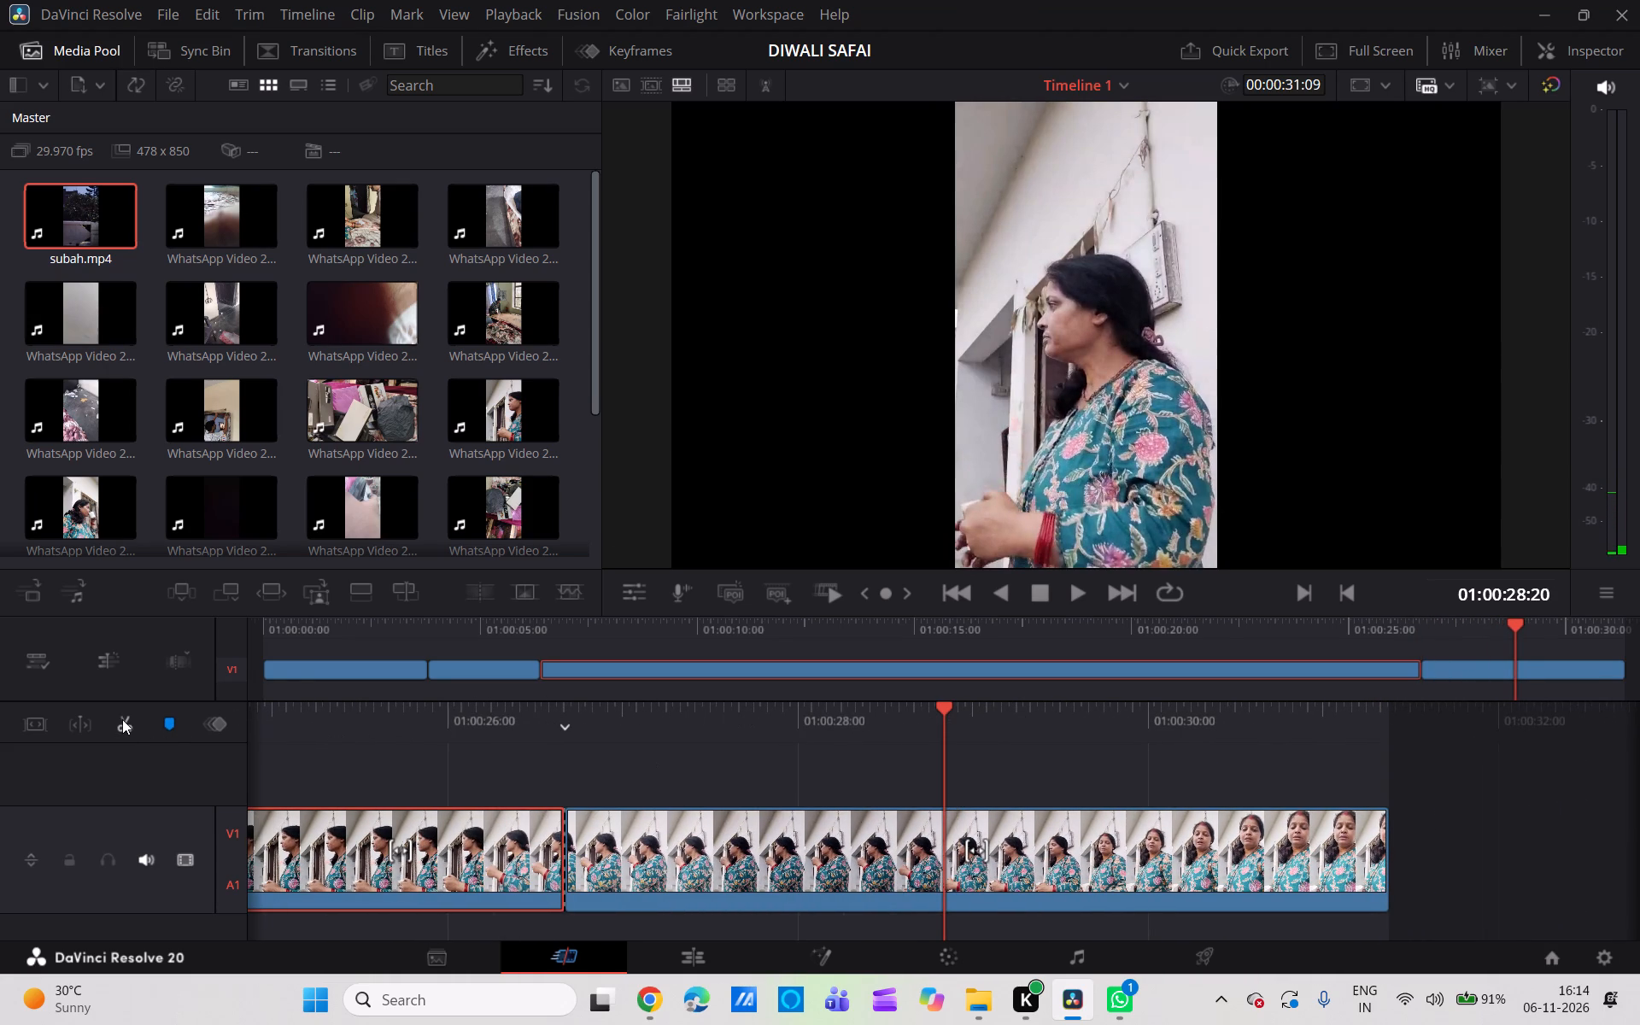
pyautogui.click(122, 719)
pyautogui.click(1118, 852)
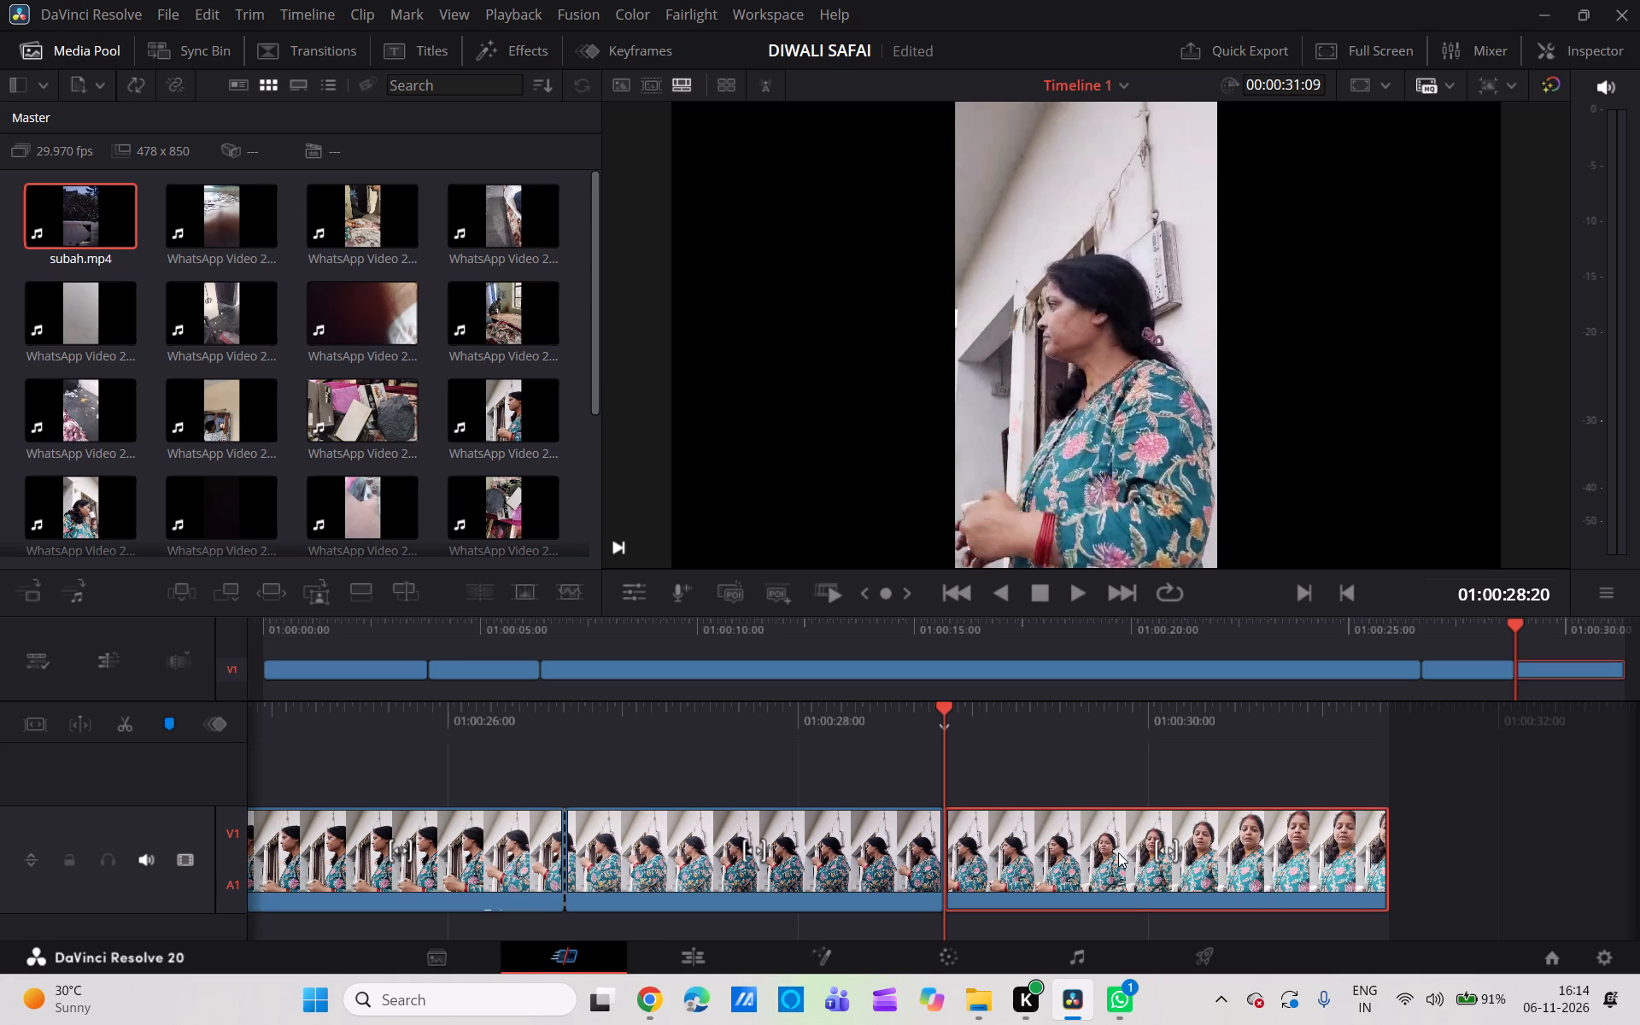
pyautogui.press('BackSpace')
# Split the long clip of the woman with the cup at 01:00:18:01 and delete its part up to the 01:00:26:16 cut.
pyautogui.hscroll(1, 783, 777)
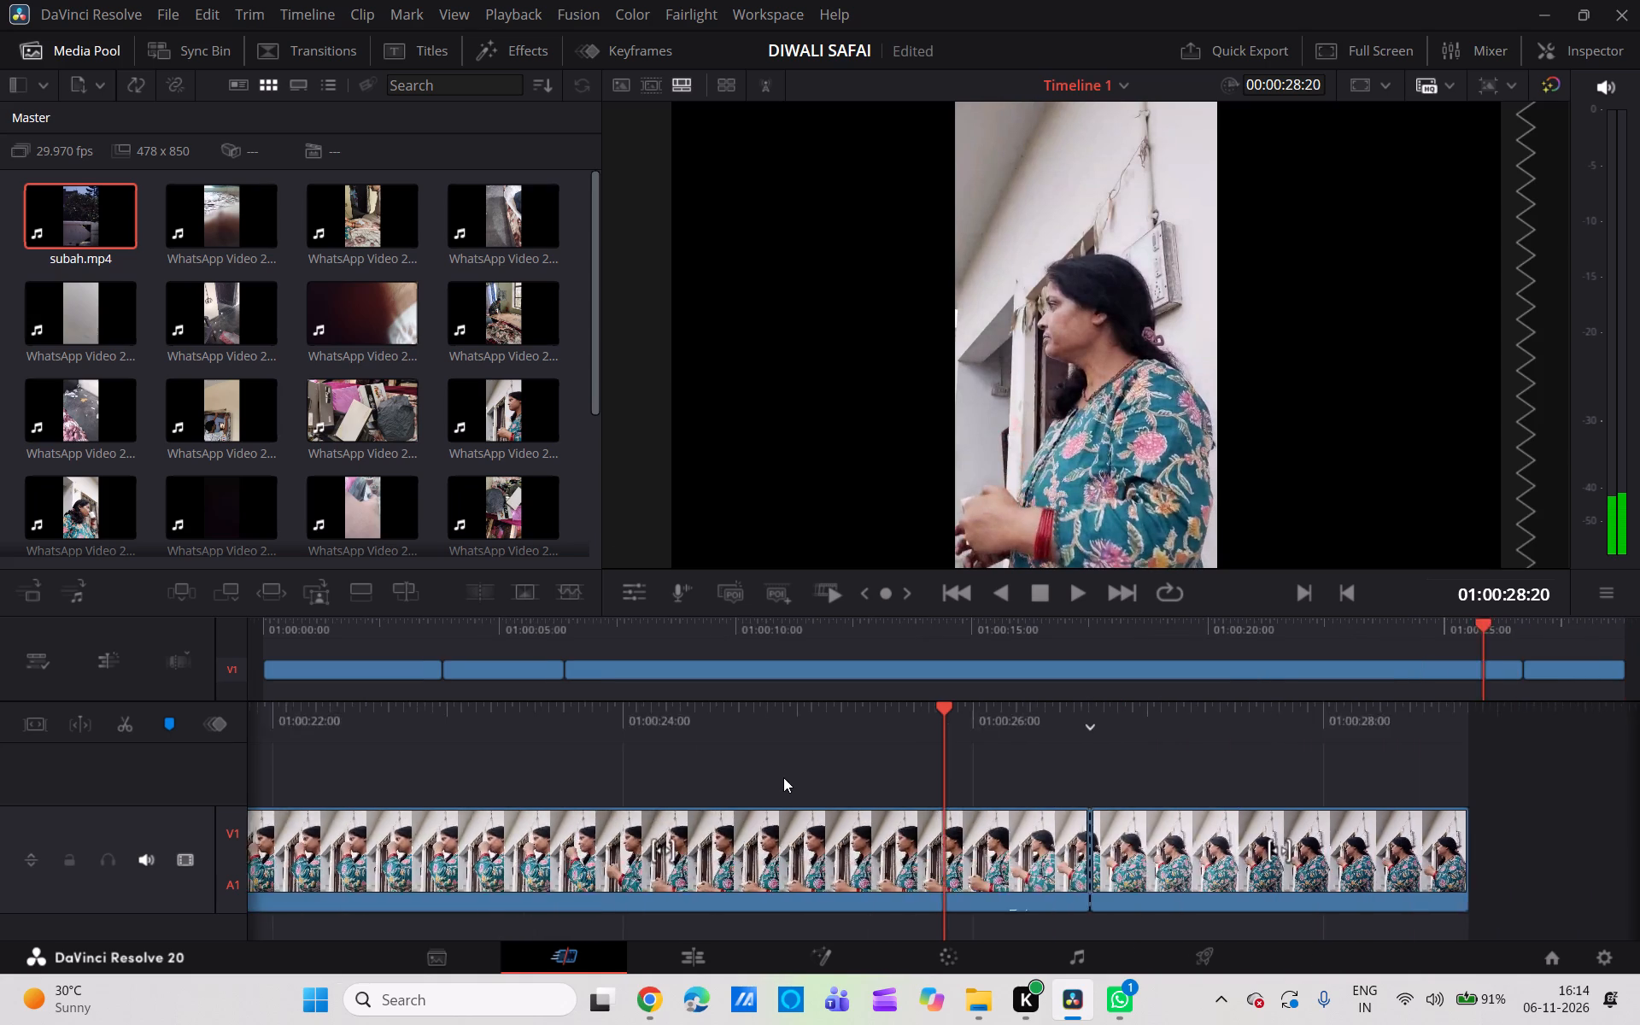
pyautogui.hscroll(4, 783, 777)
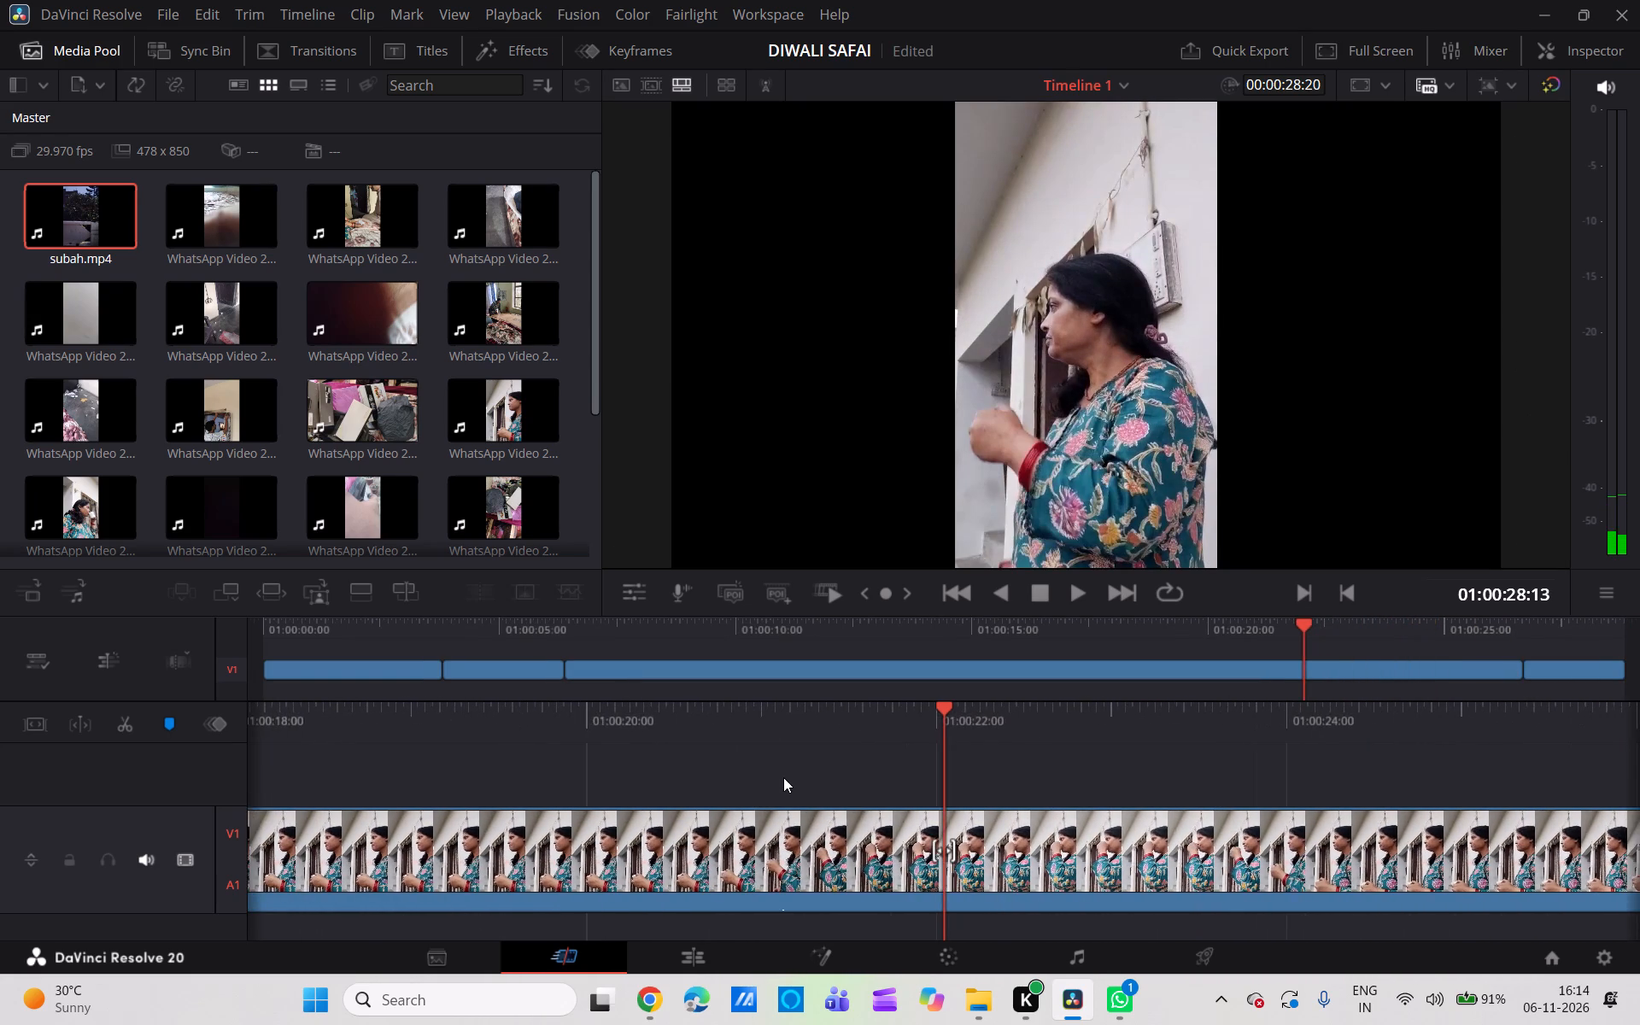
pyautogui.hscroll(-2, 783, 777)
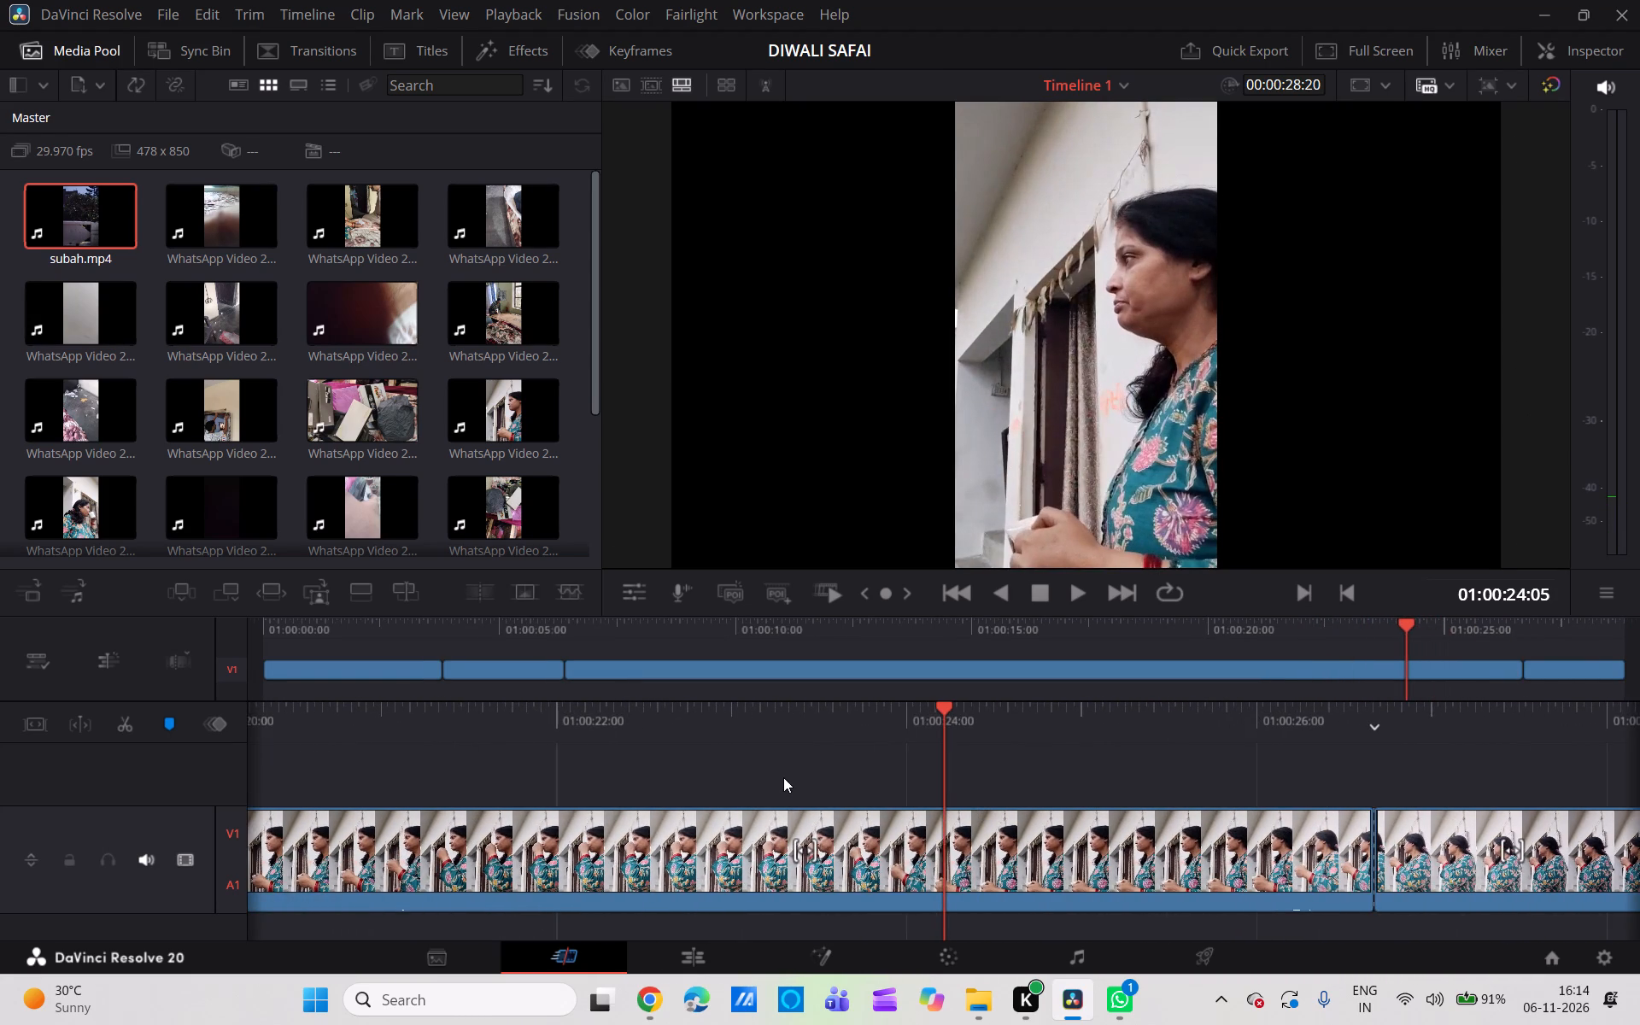
pyautogui.hscroll(-1, 783, 777)
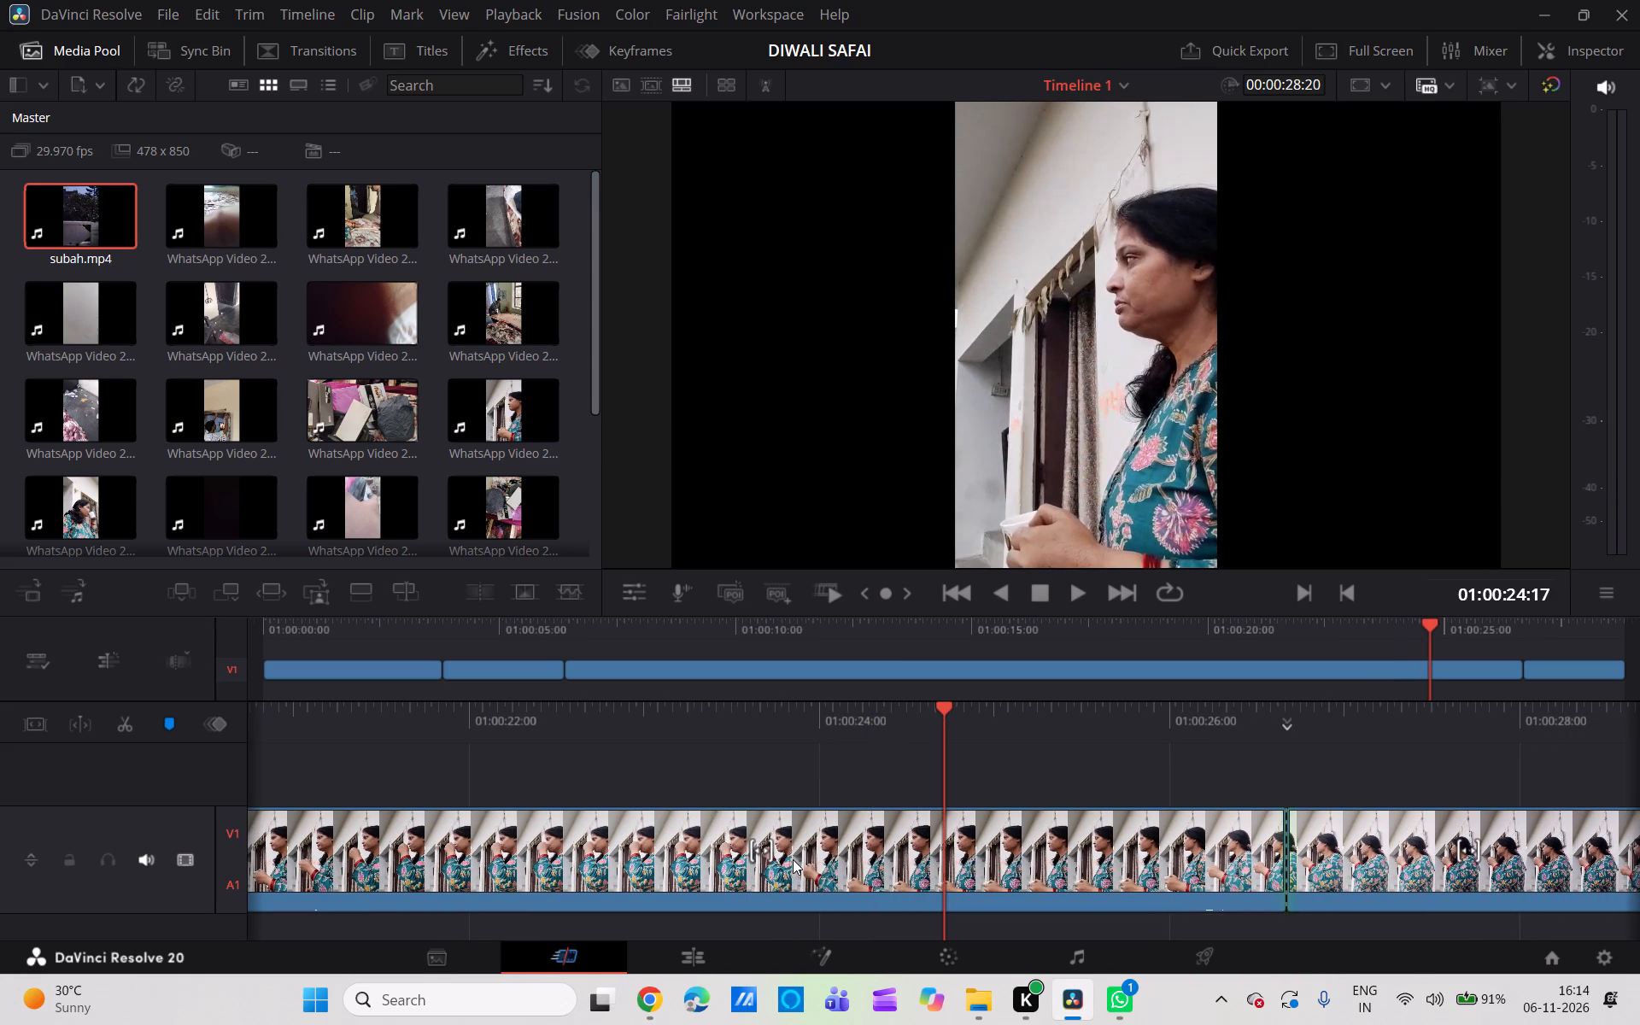
pyautogui.hscroll(4, 732, 739)
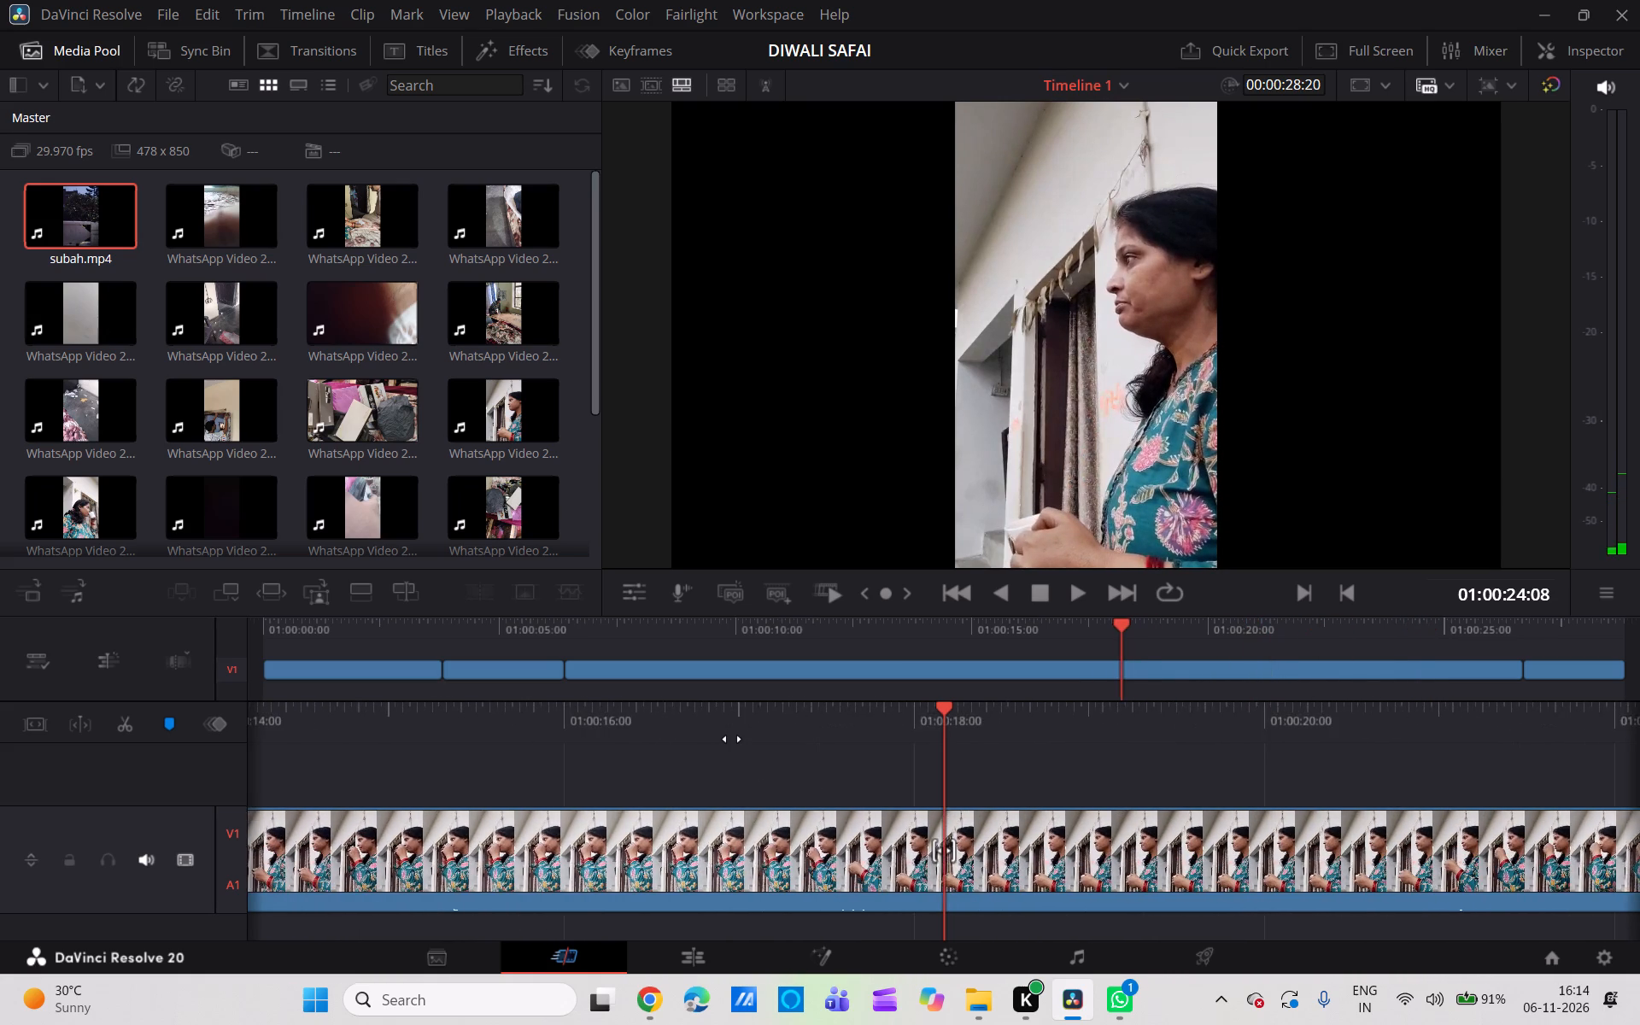
pyautogui.hscroll(1, 732, 739)
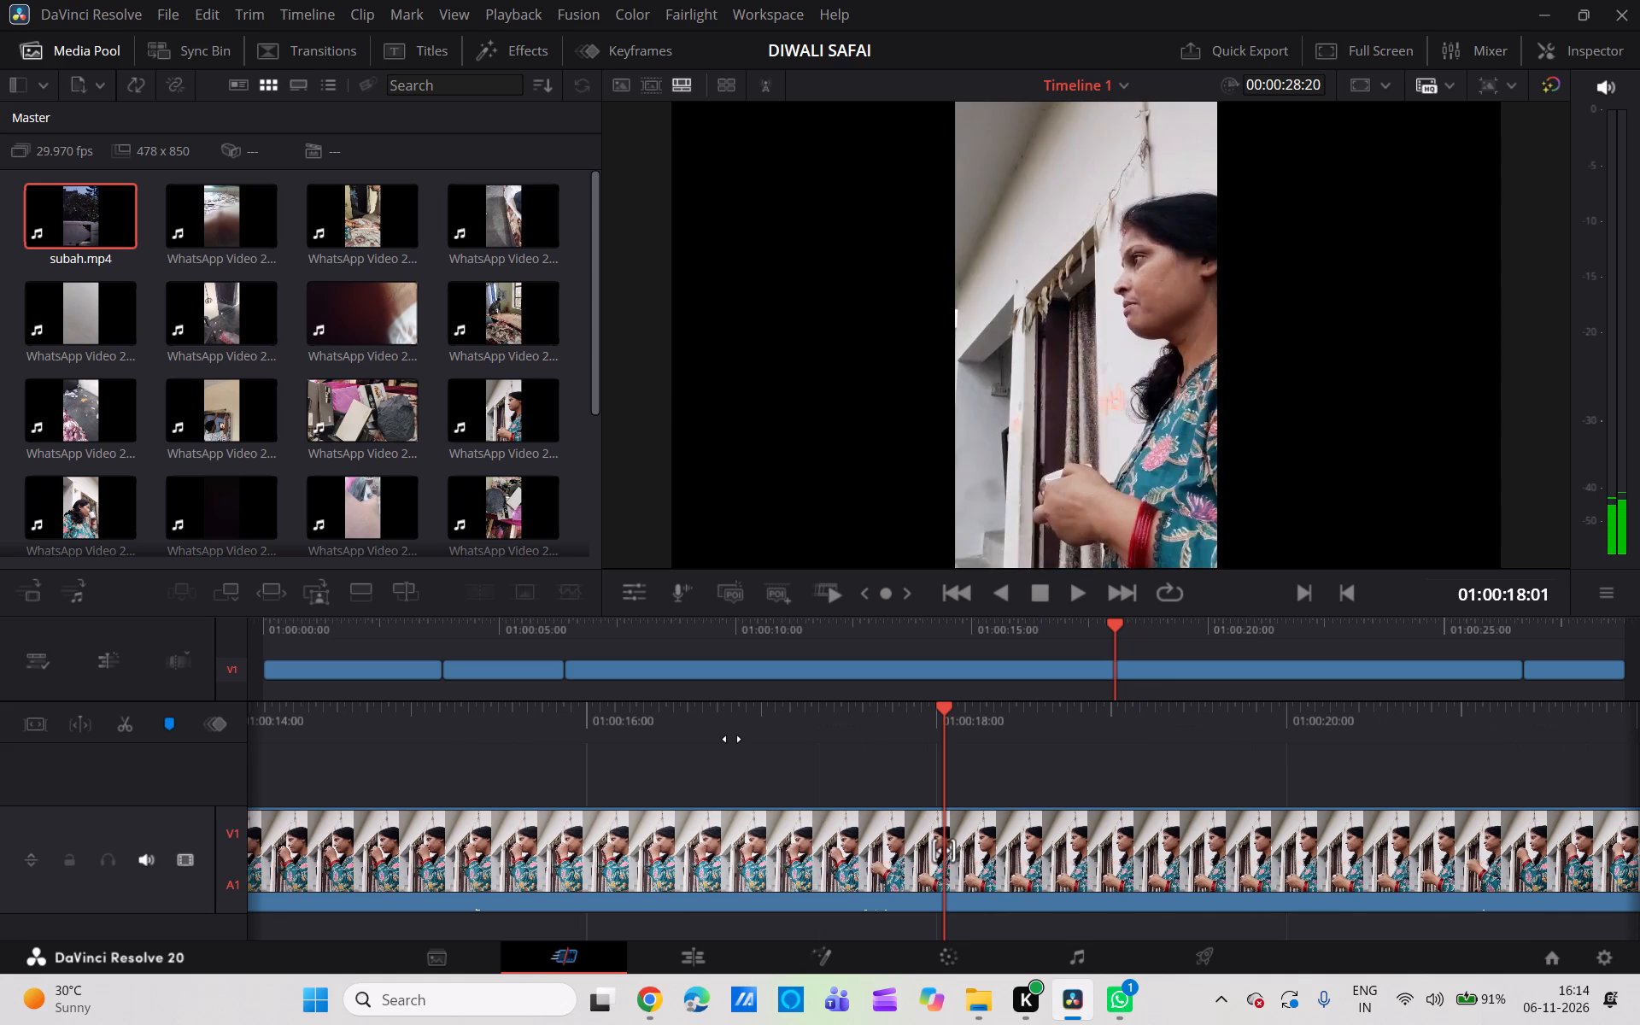
pyautogui.click(126, 729)
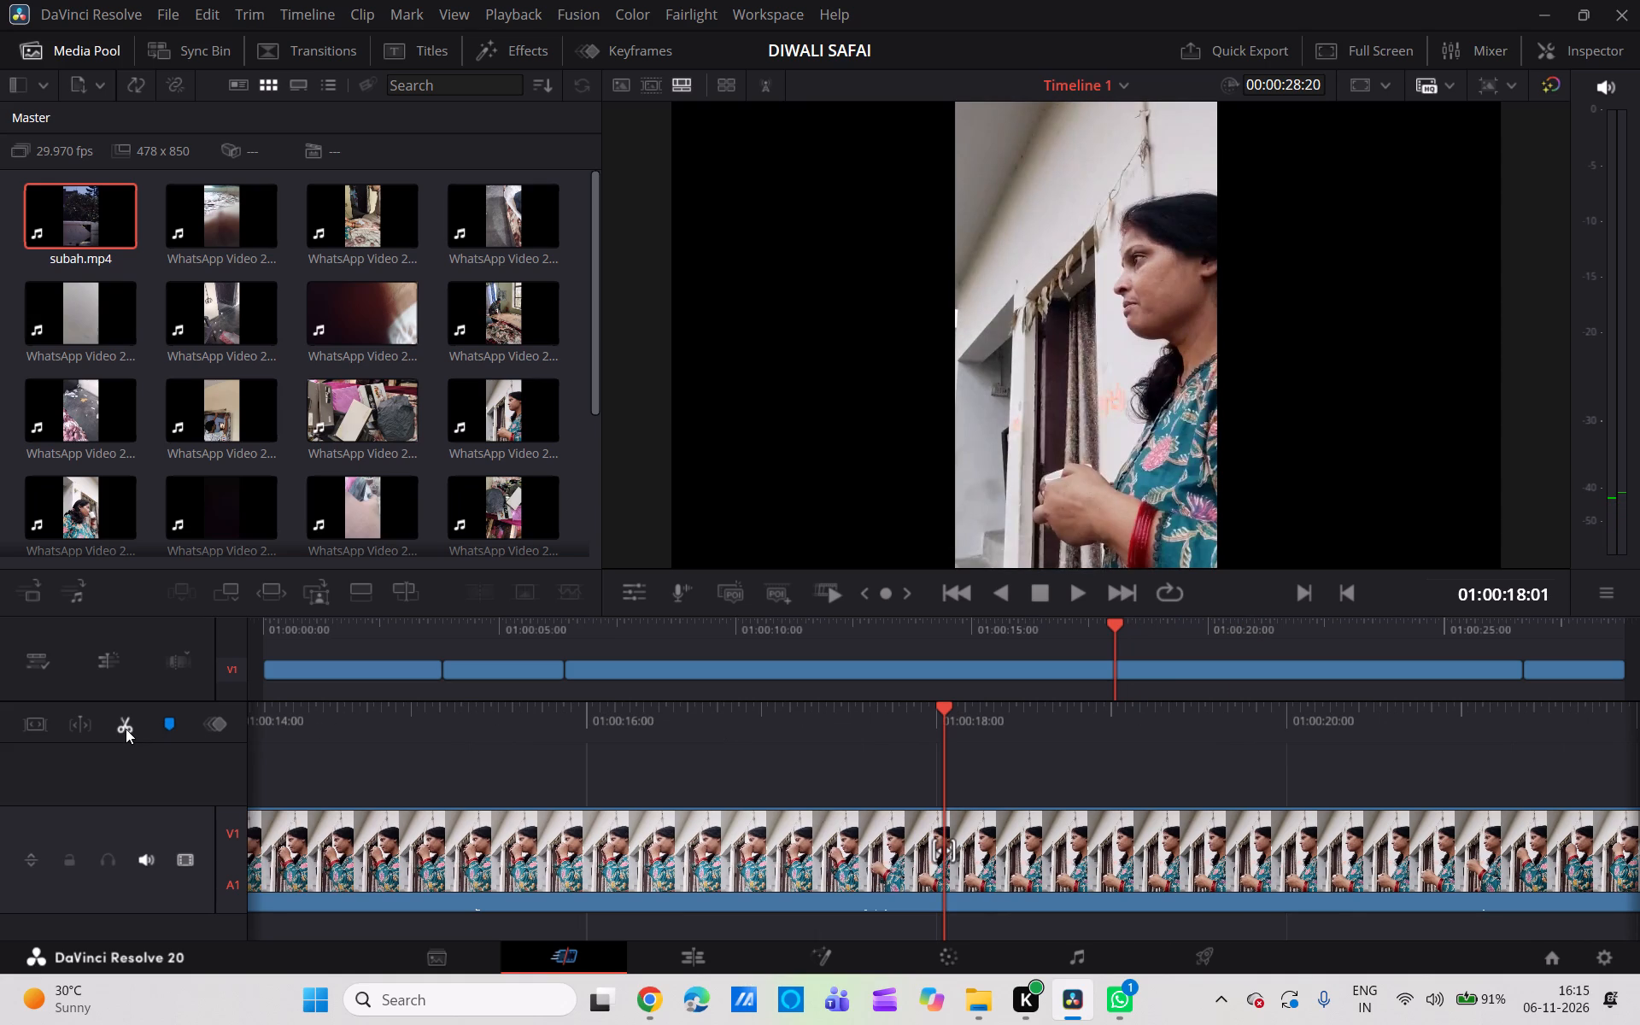
pyautogui.click(1009, 862)
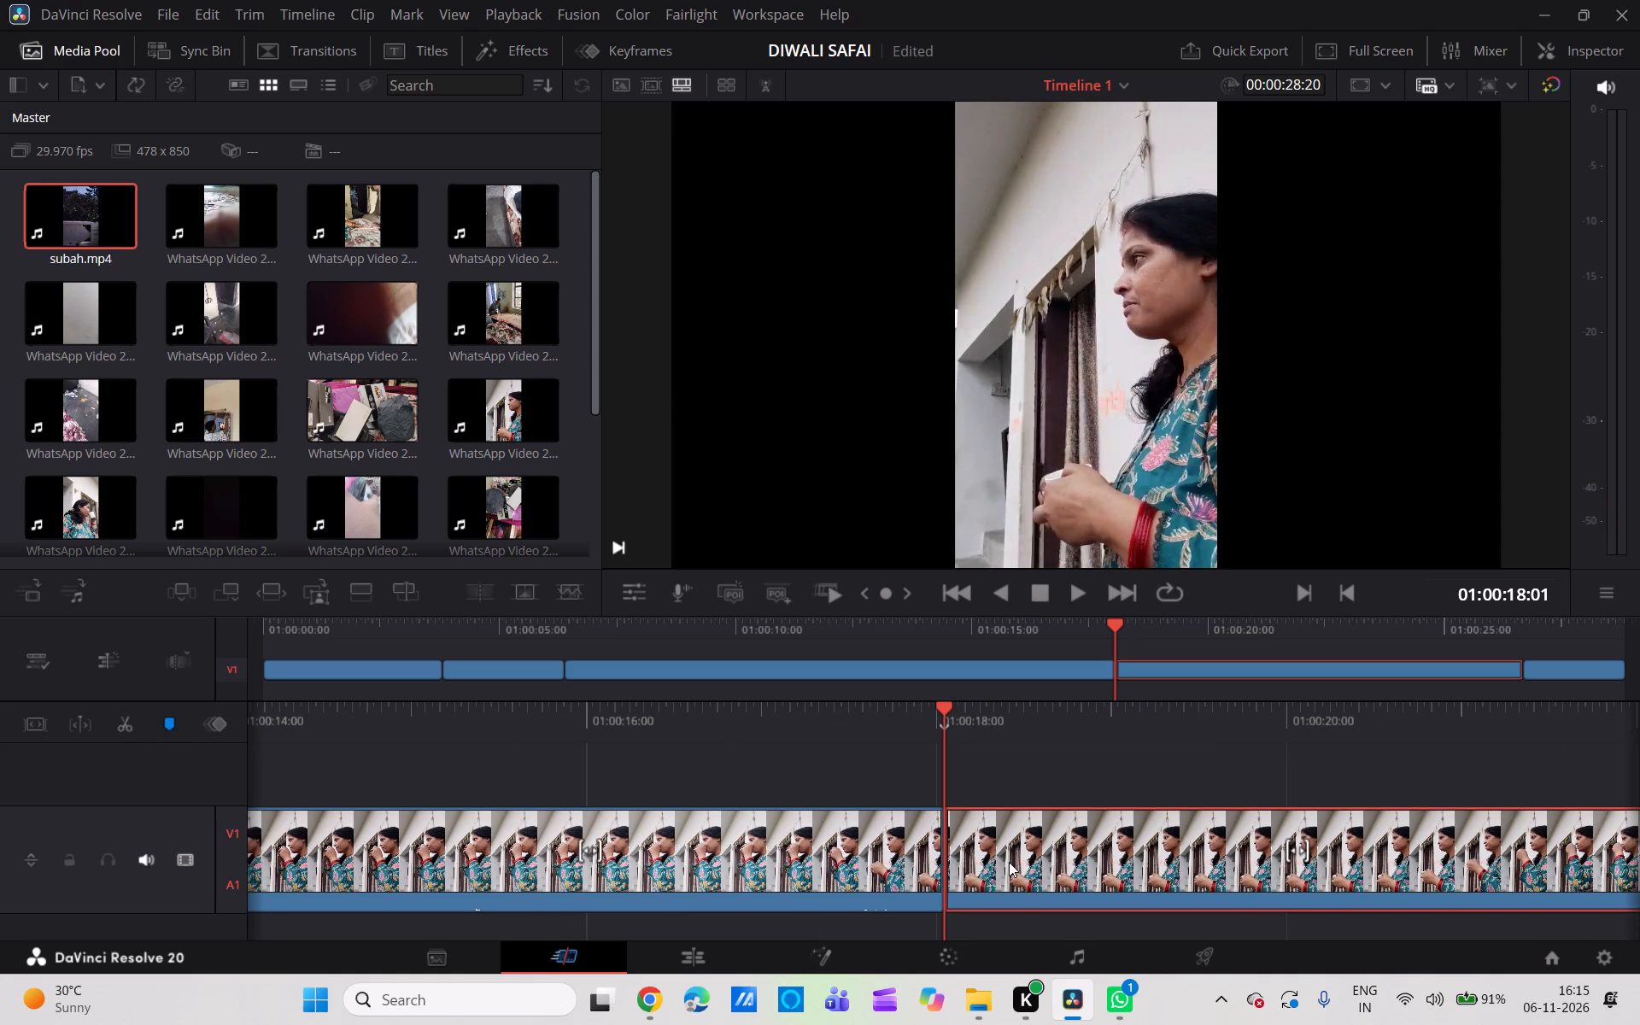
pyautogui.press('BackSpace')
pyautogui.click(1009, 862)
pyautogui.press('BackSpace')
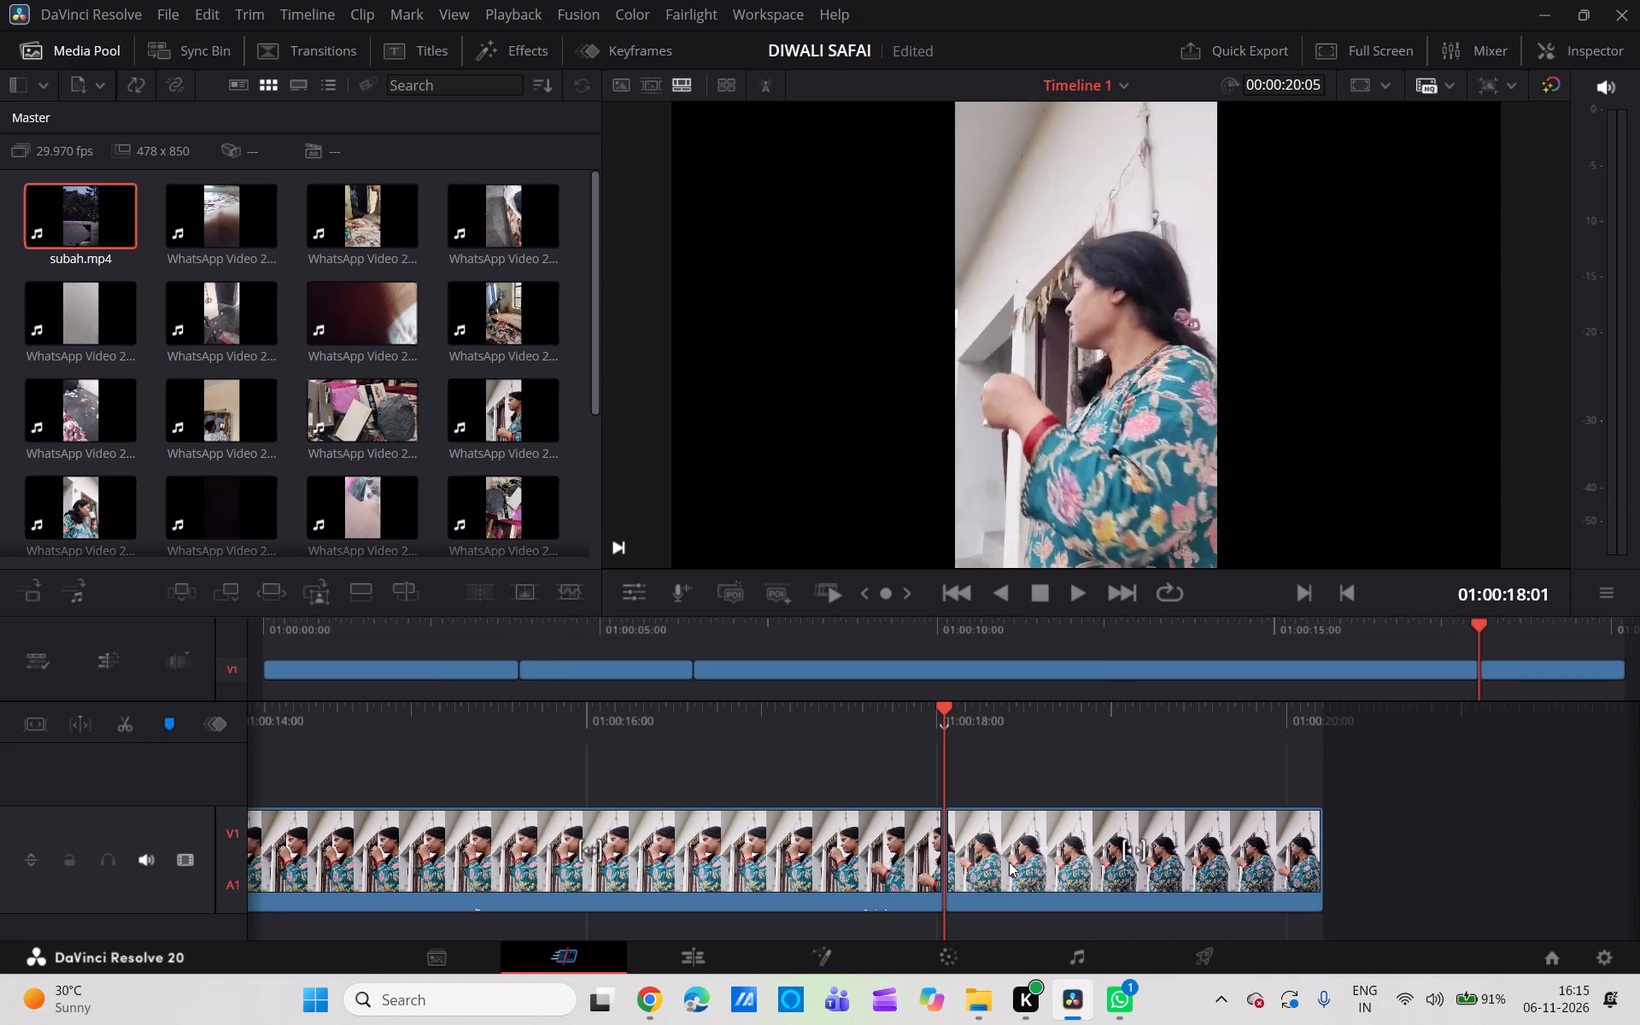
# Find the moment where the woman holds the cup to her mouth and split the long clip at 01:00:16:03, before the 01:00:18:01 cut.
pyautogui.hscroll(1, 1009, 862)
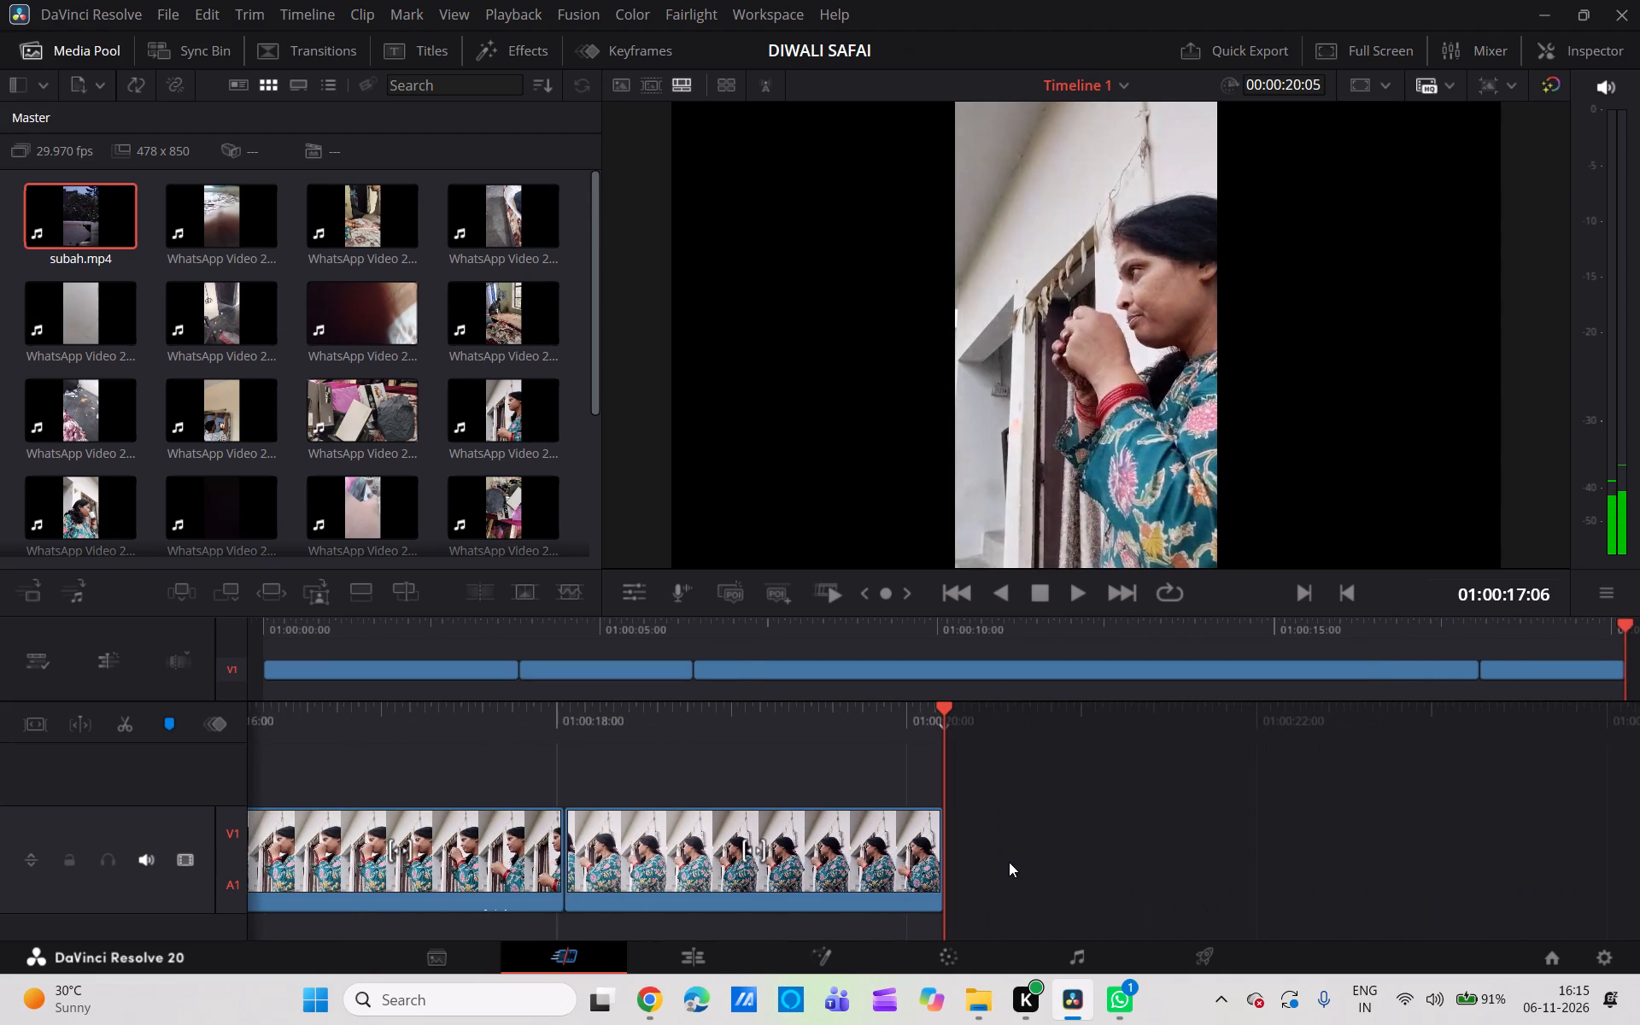
pyautogui.hscroll(1, 1009, 862)
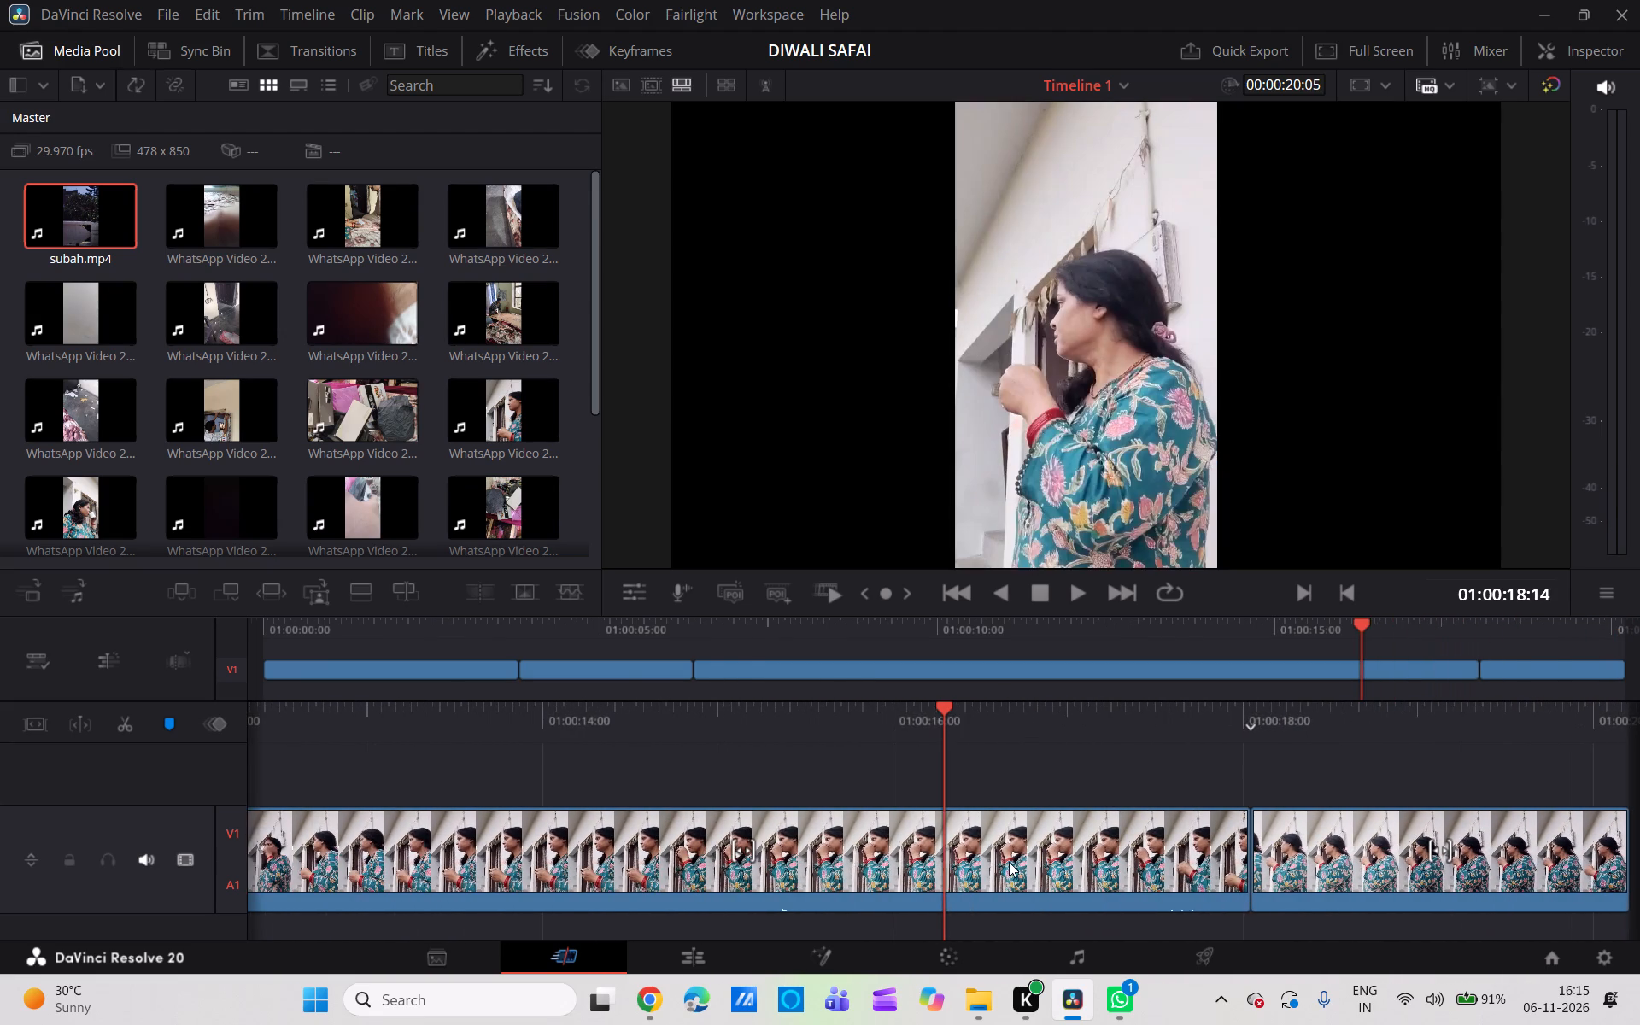
pyautogui.hscroll(2, 1009, 862)
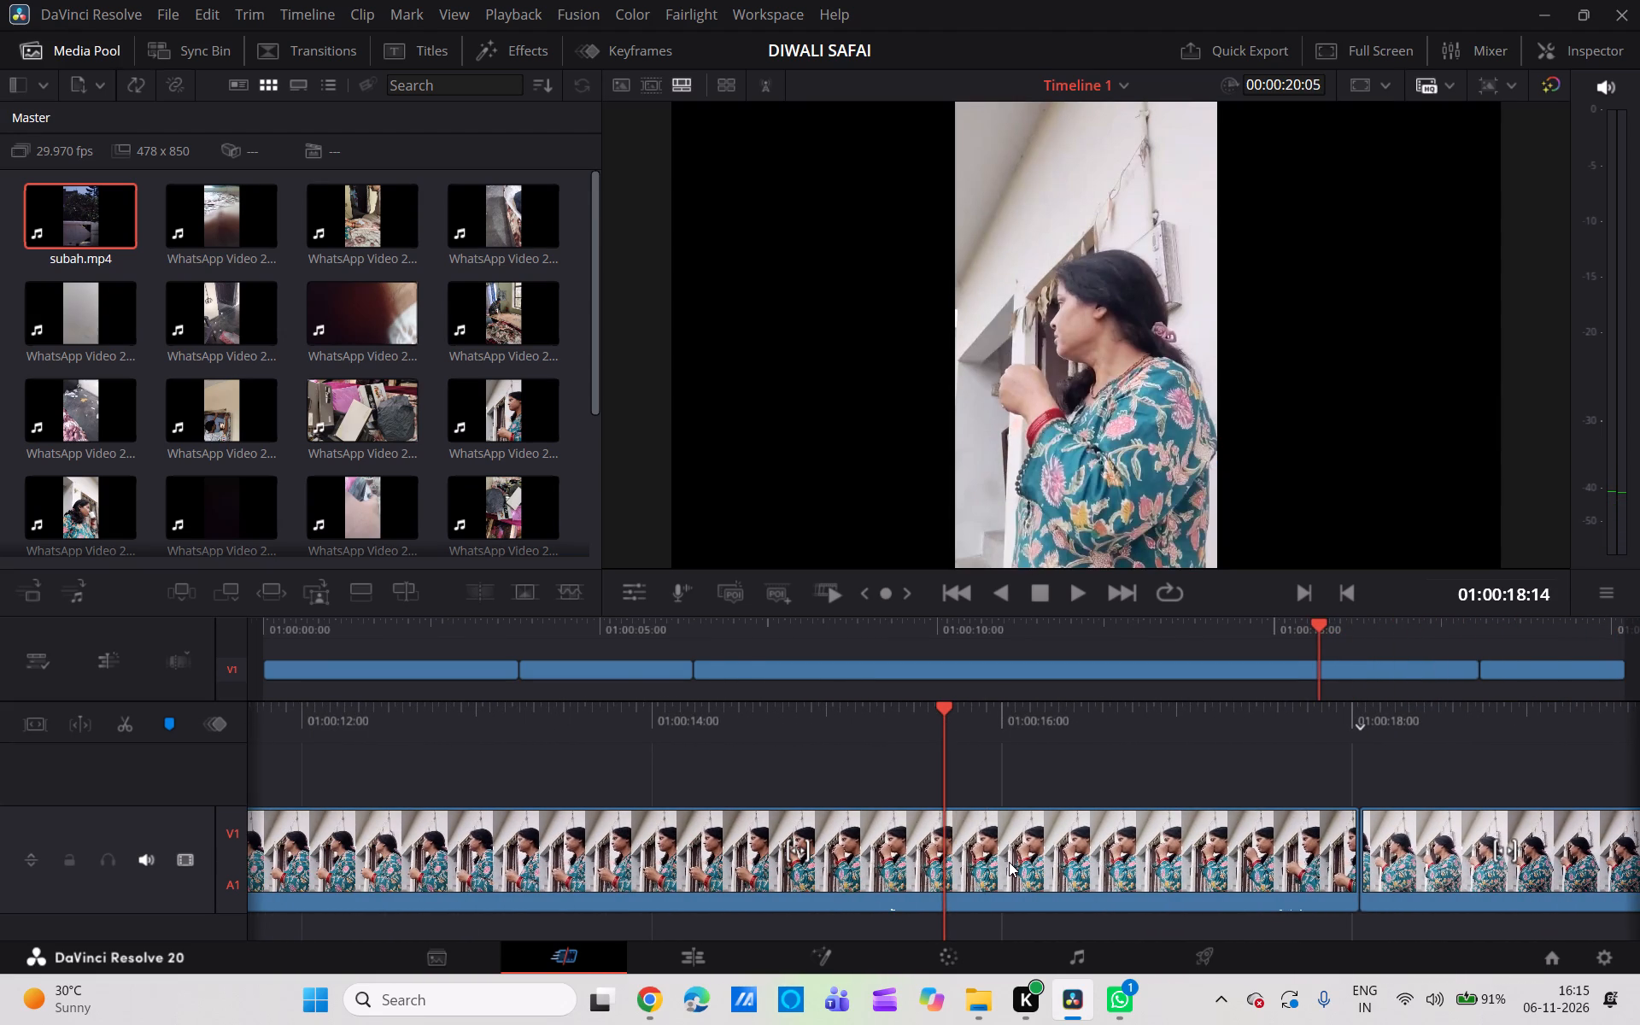
pyautogui.hscroll(2, 1009, 862)
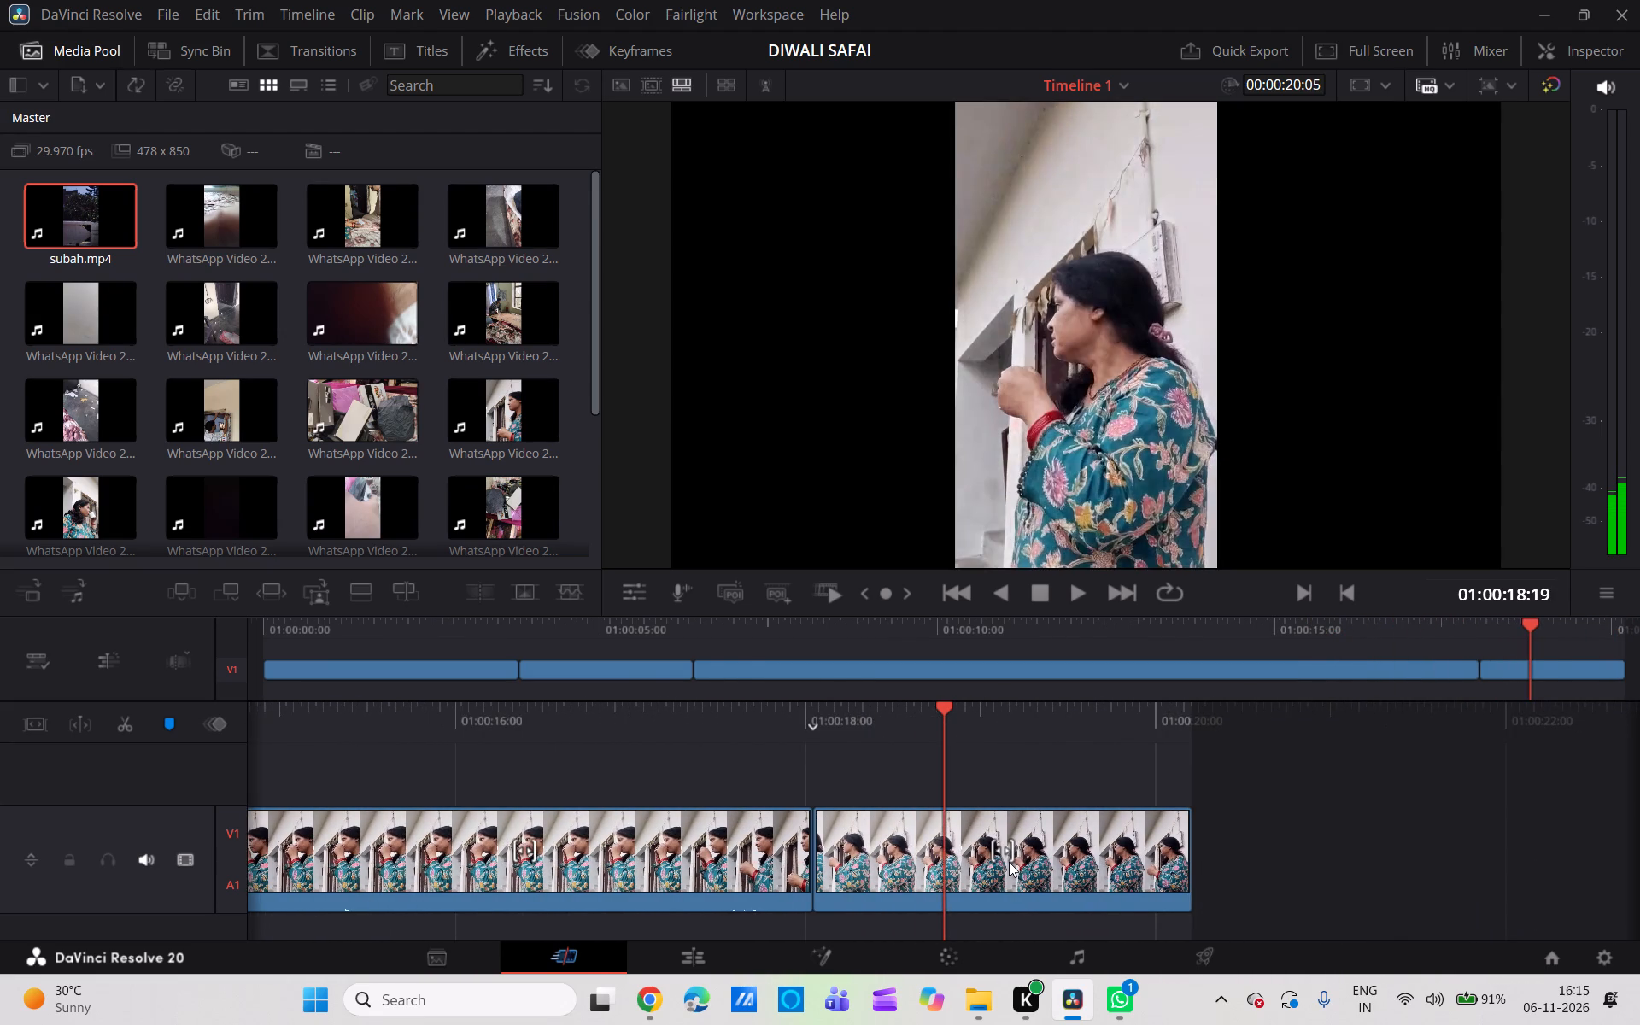
pyautogui.hscroll(1, 1009, 862)
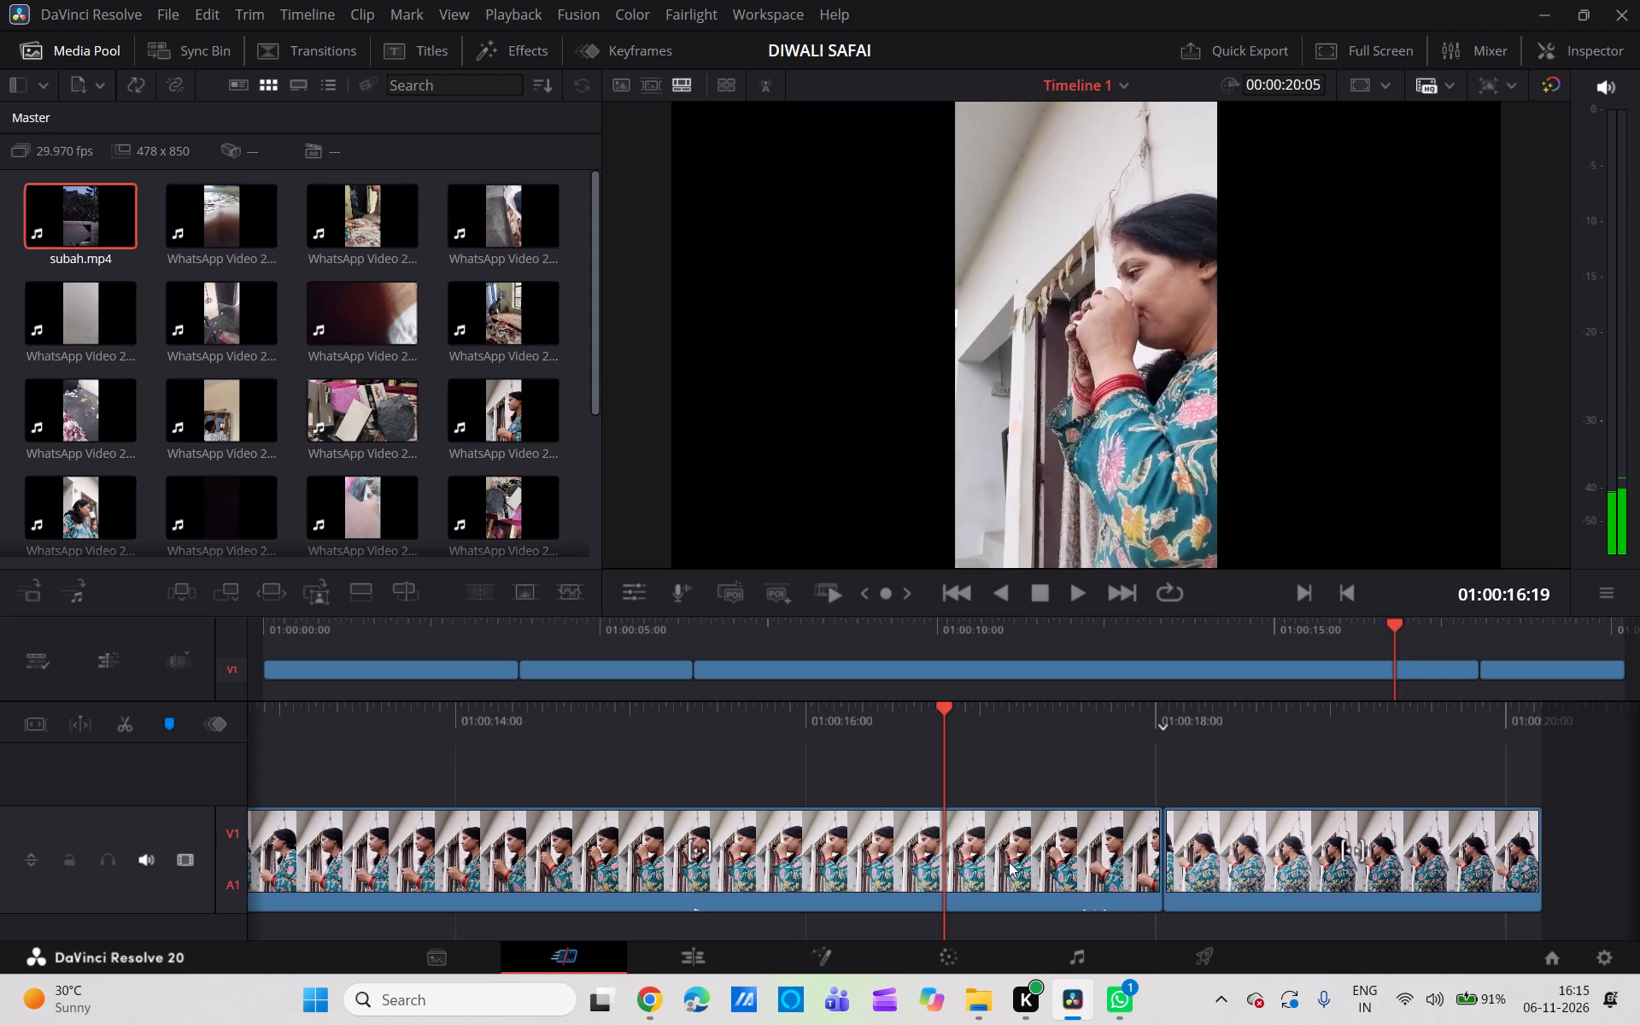
pyautogui.hscroll(2, 1009, 862)
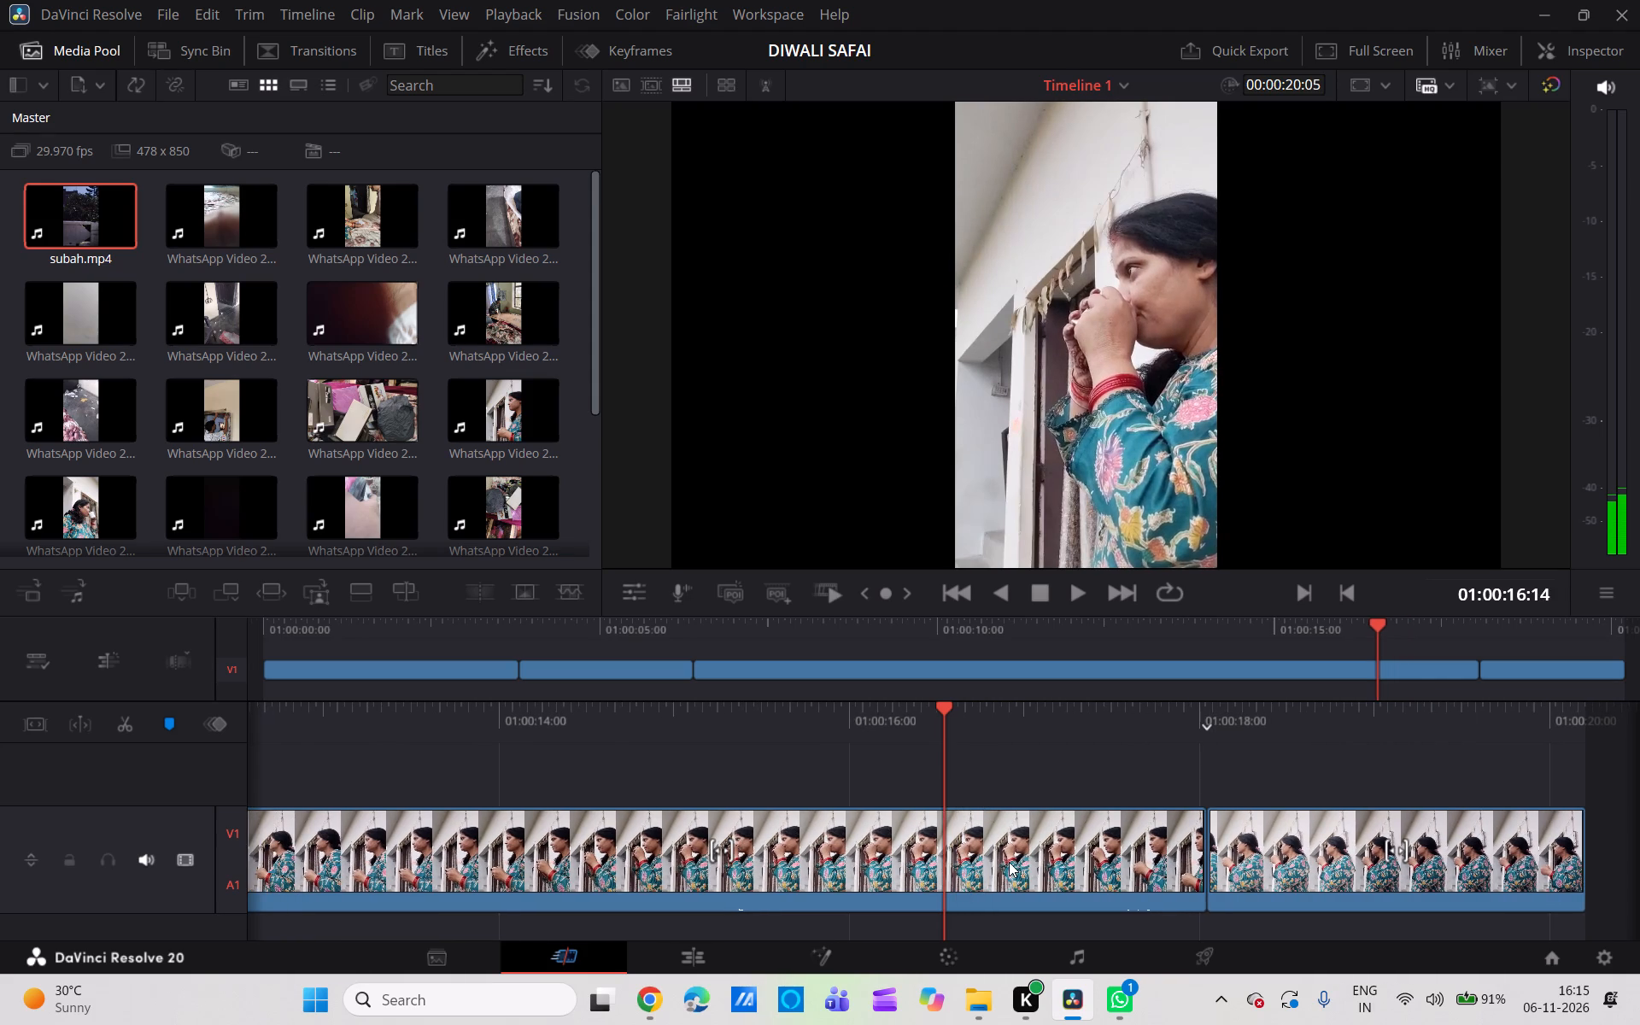
pyautogui.hscroll(1, 1009, 862)
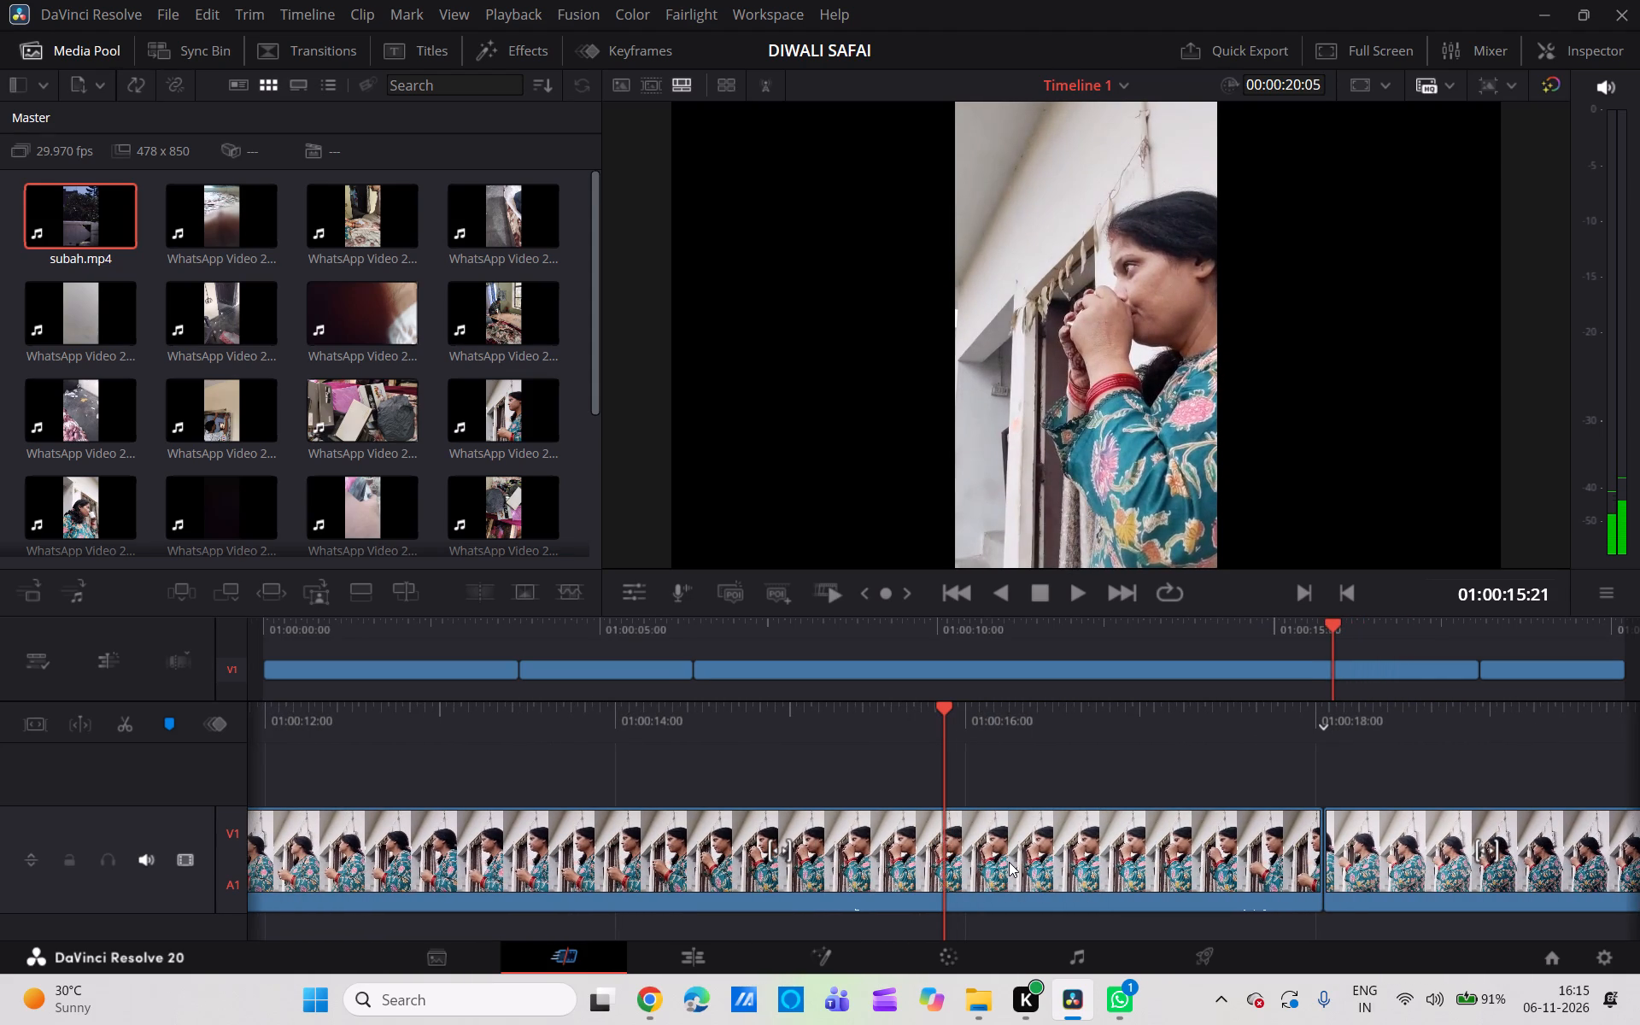
pyautogui.hscroll(-1, 1009, 862)
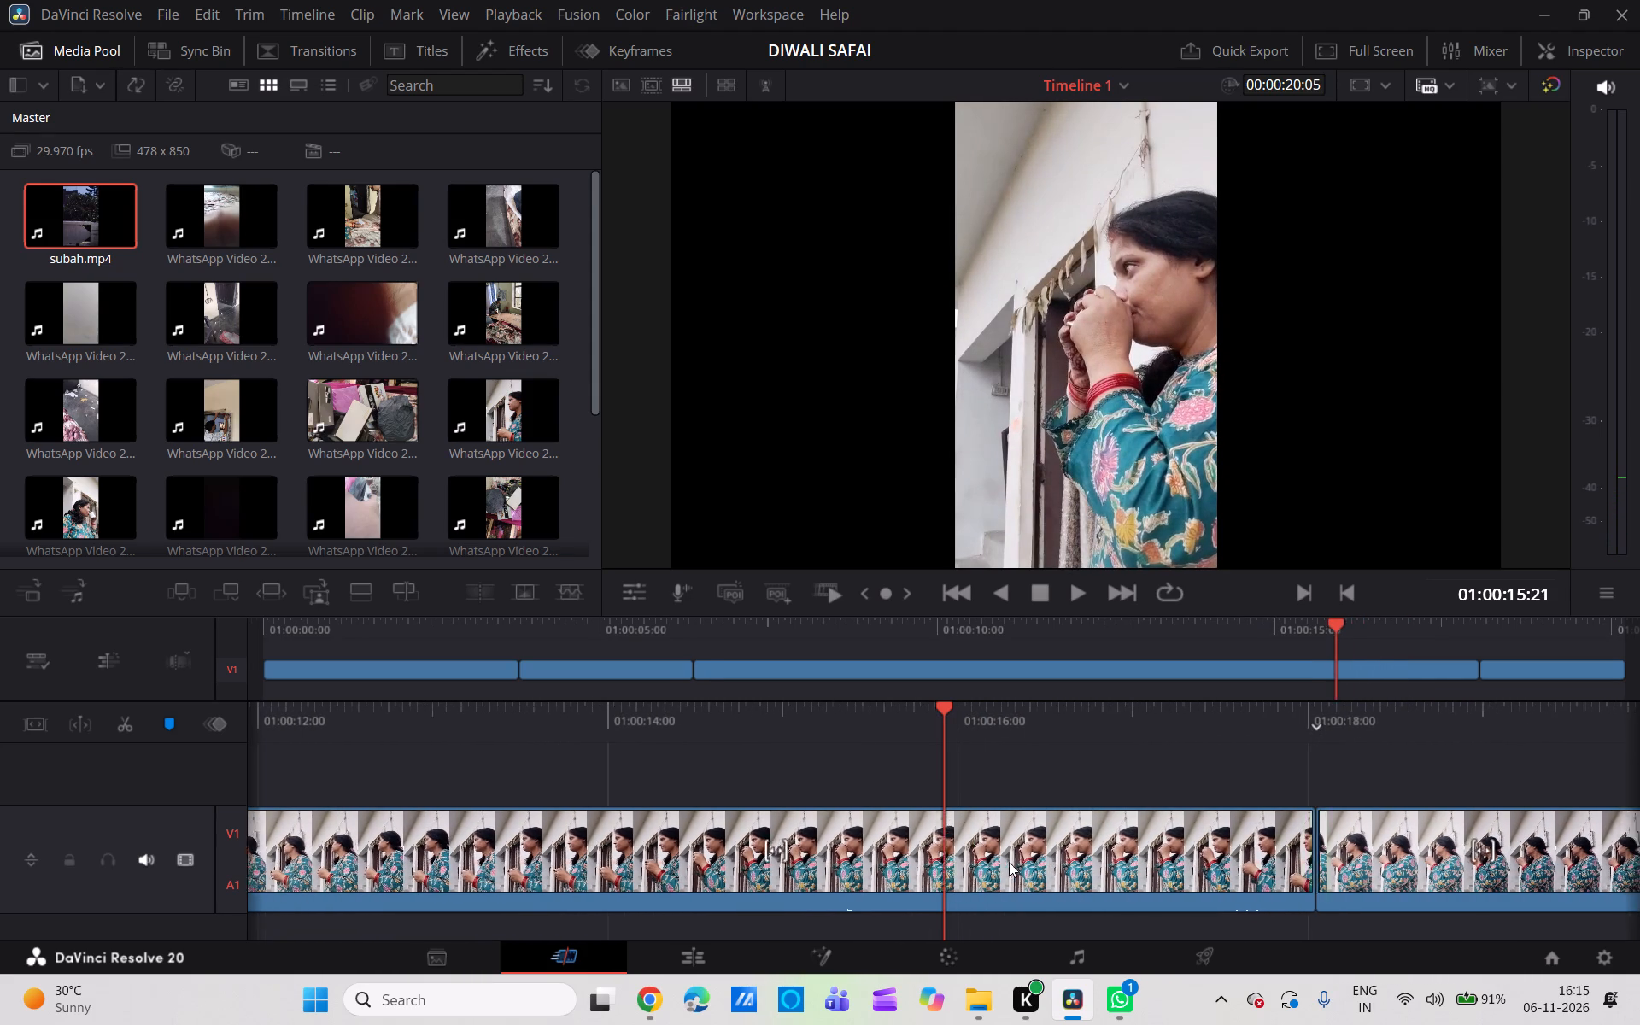
pyautogui.hscroll(-2, 1009, 862)
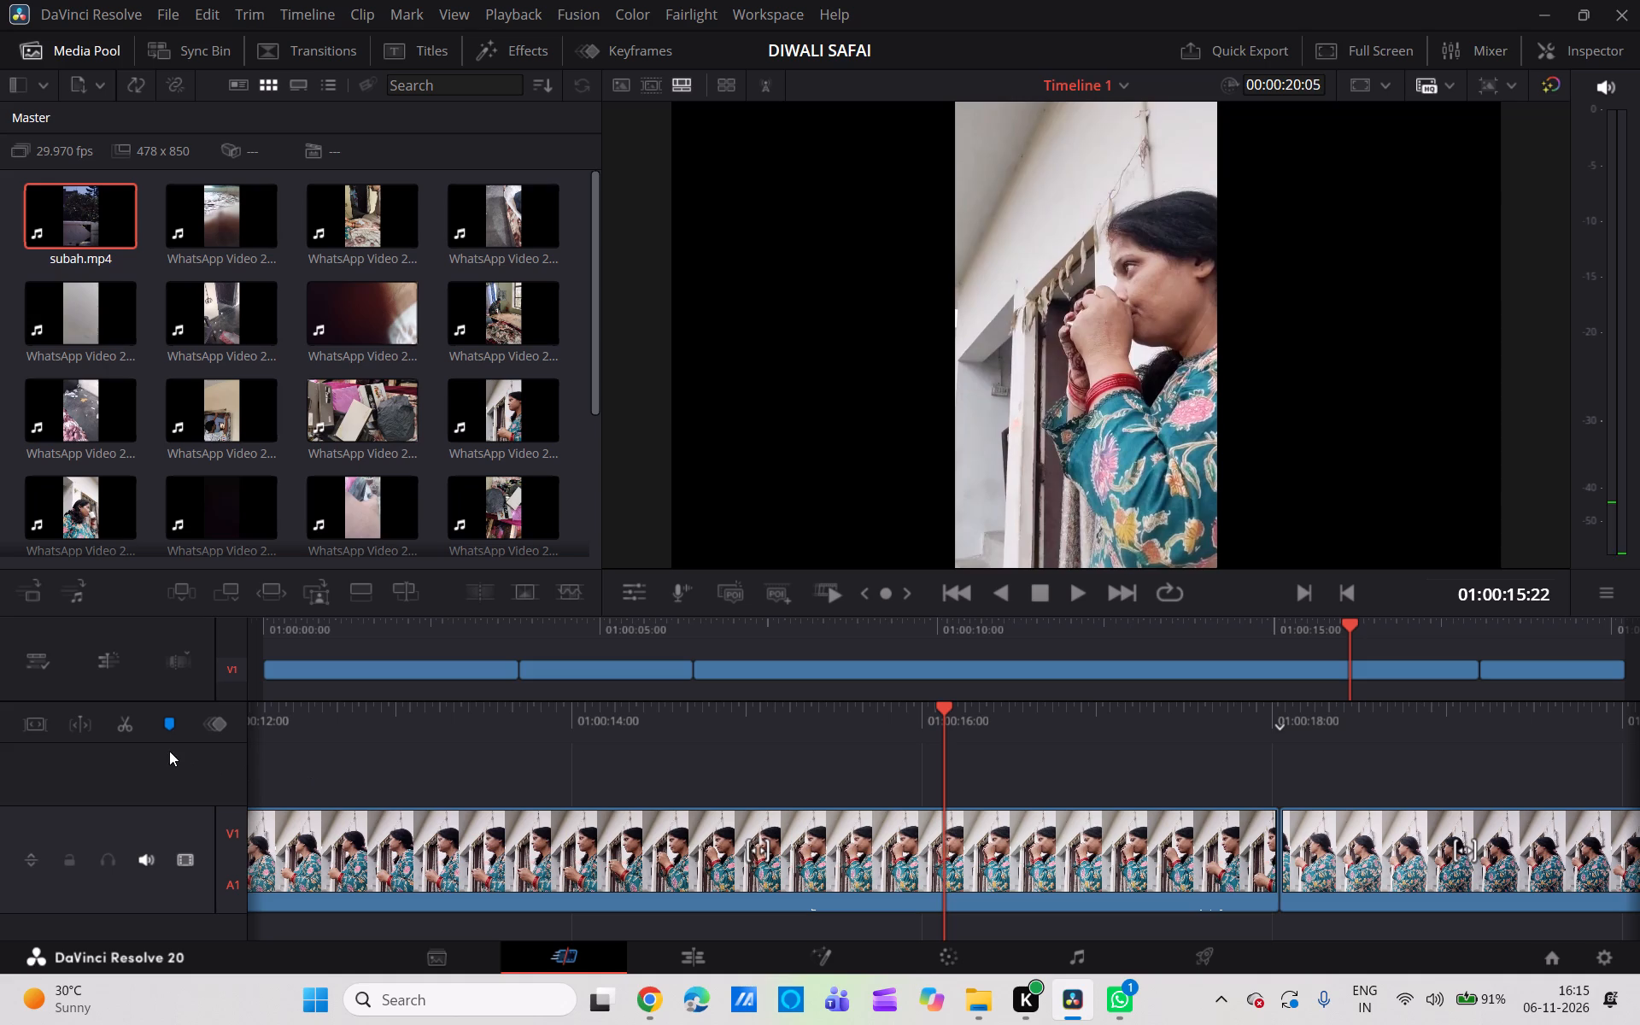
pyautogui.click(120, 724)
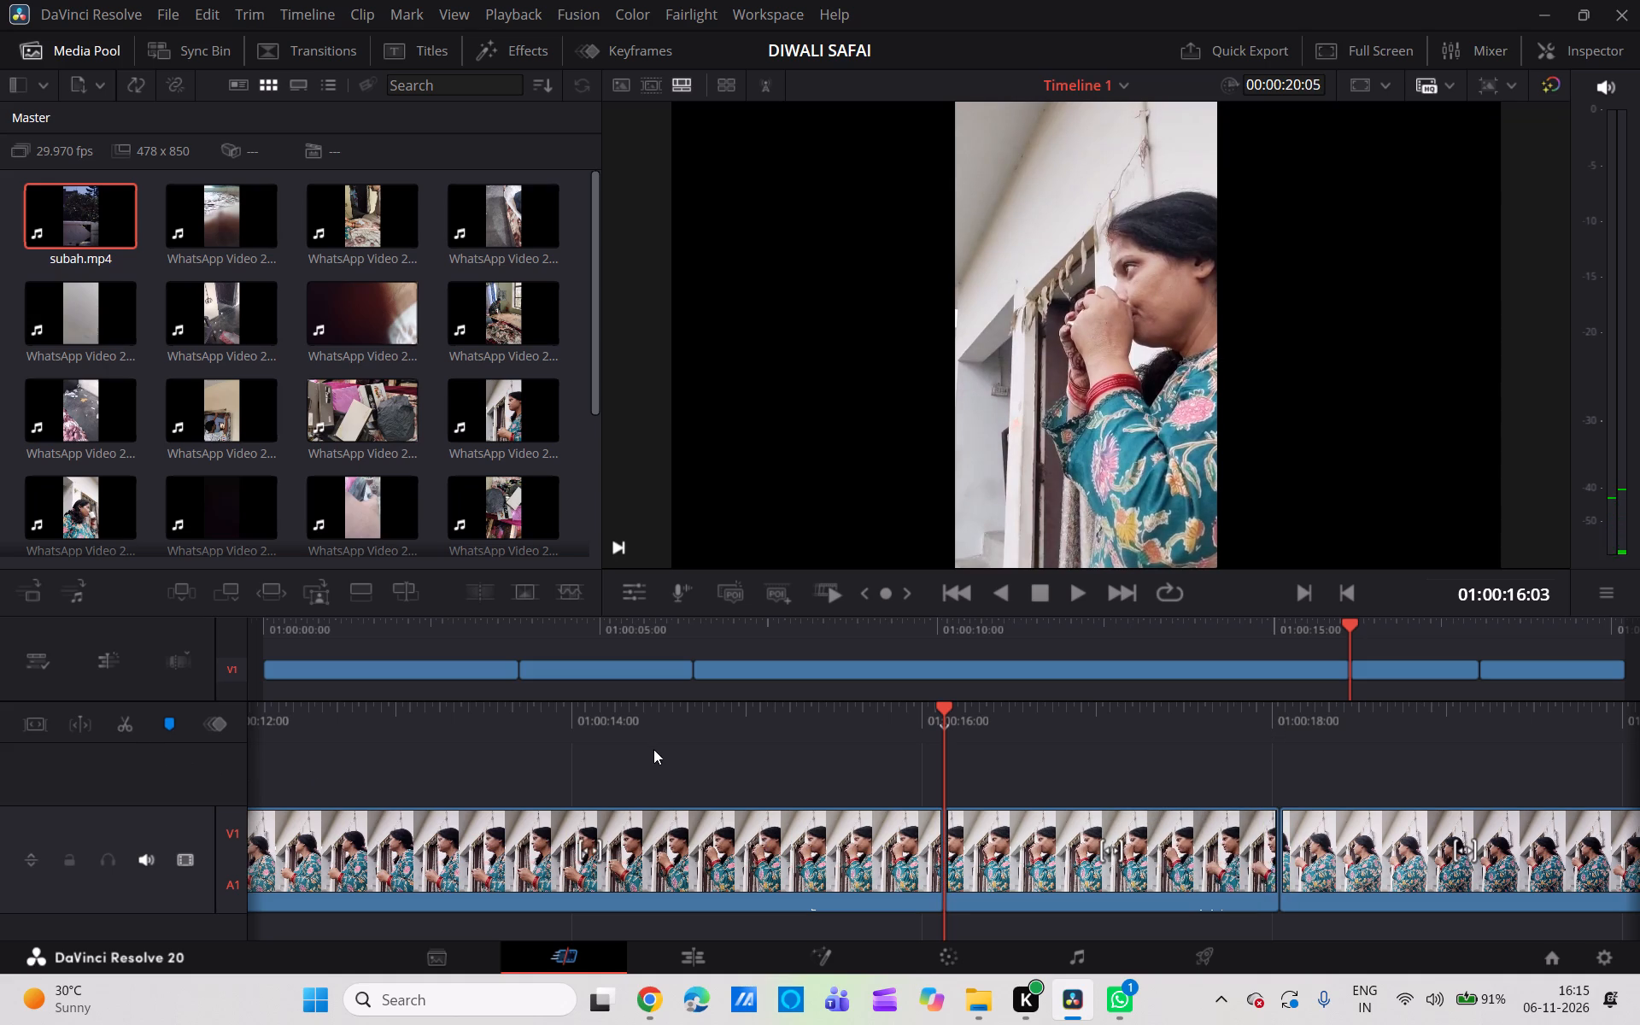
# Find where the woman is drinking before she lowers the cup and split the long clip at about 01:00:10:15.
pyautogui.hscroll(3, 657, 746)
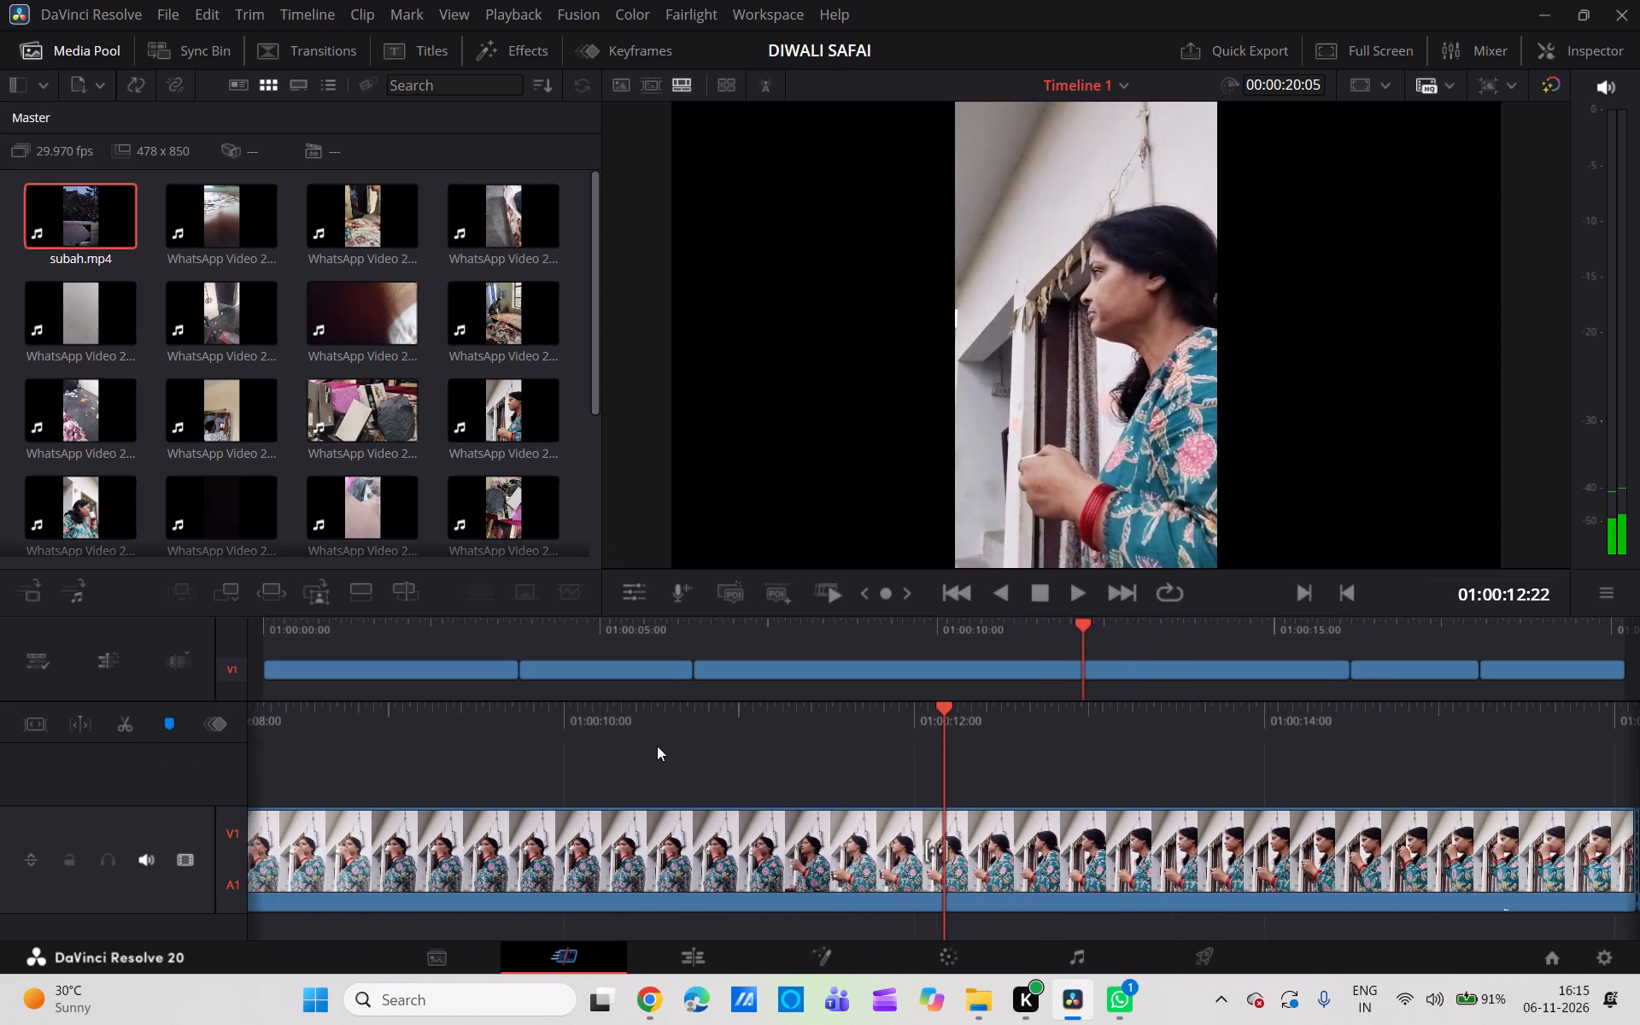
pyautogui.hscroll(2, 657, 746)
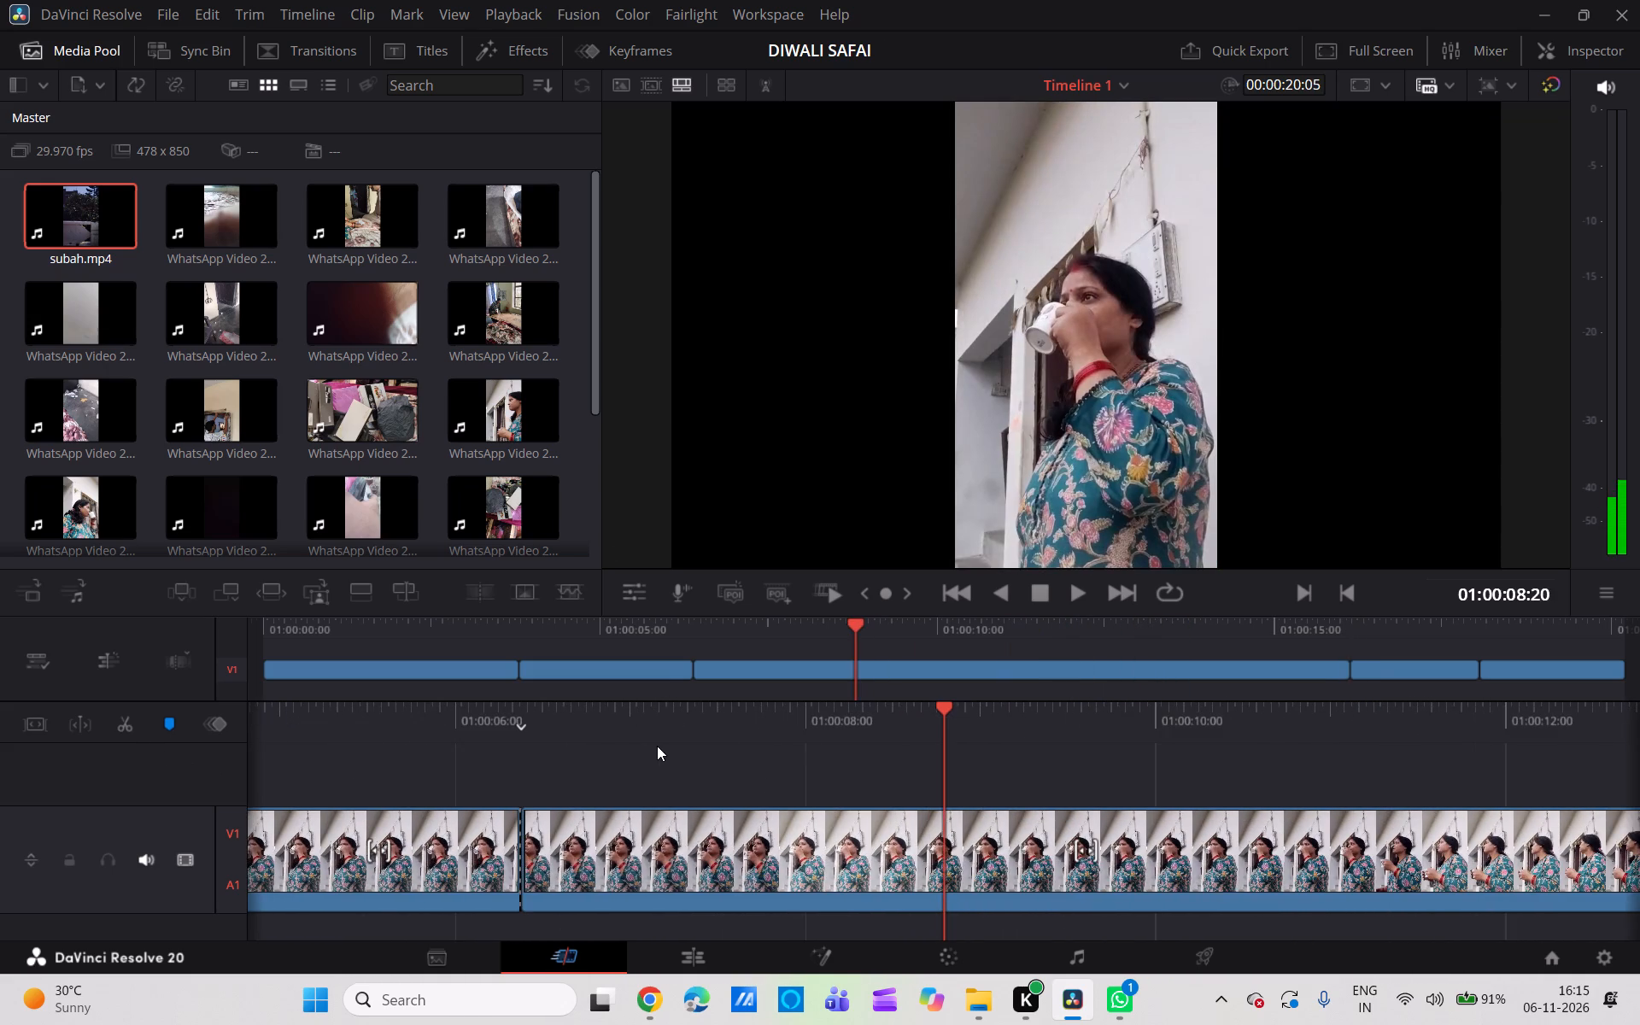
pyautogui.hscroll(1, 657, 746)
pyautogui.hscroll(-1, 657, 746)
pyautogui.hscroll(1, 657, 746)
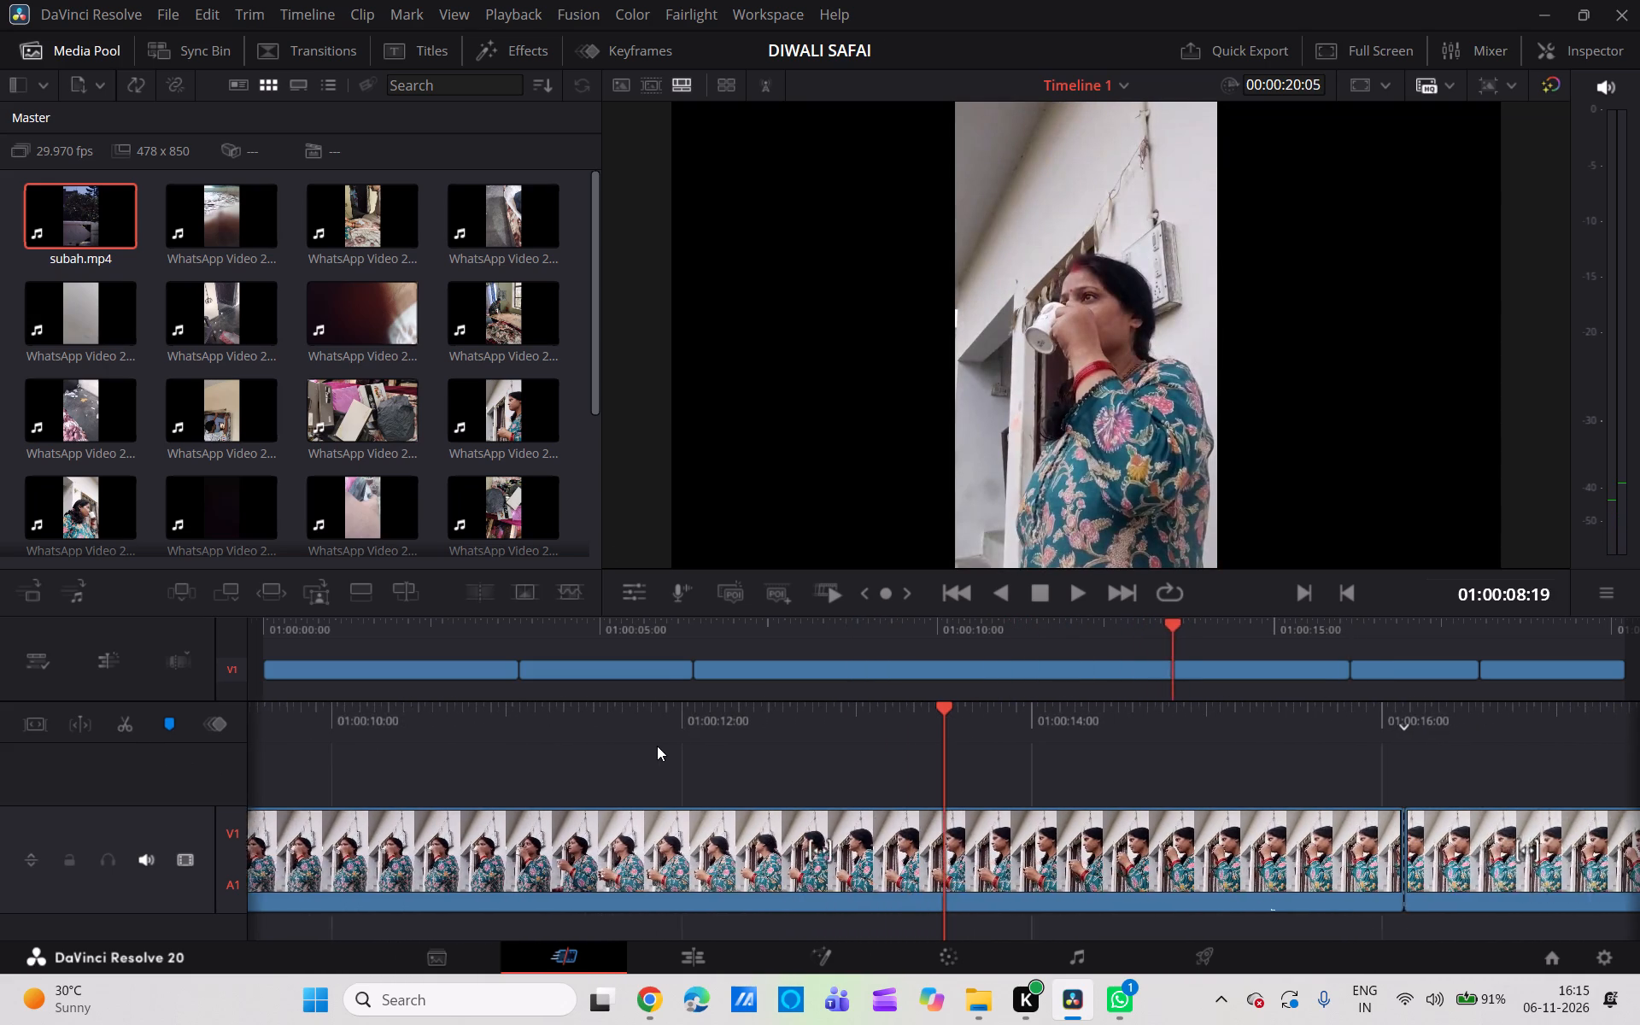
pyautogui.hscroll(2, 657, 746)
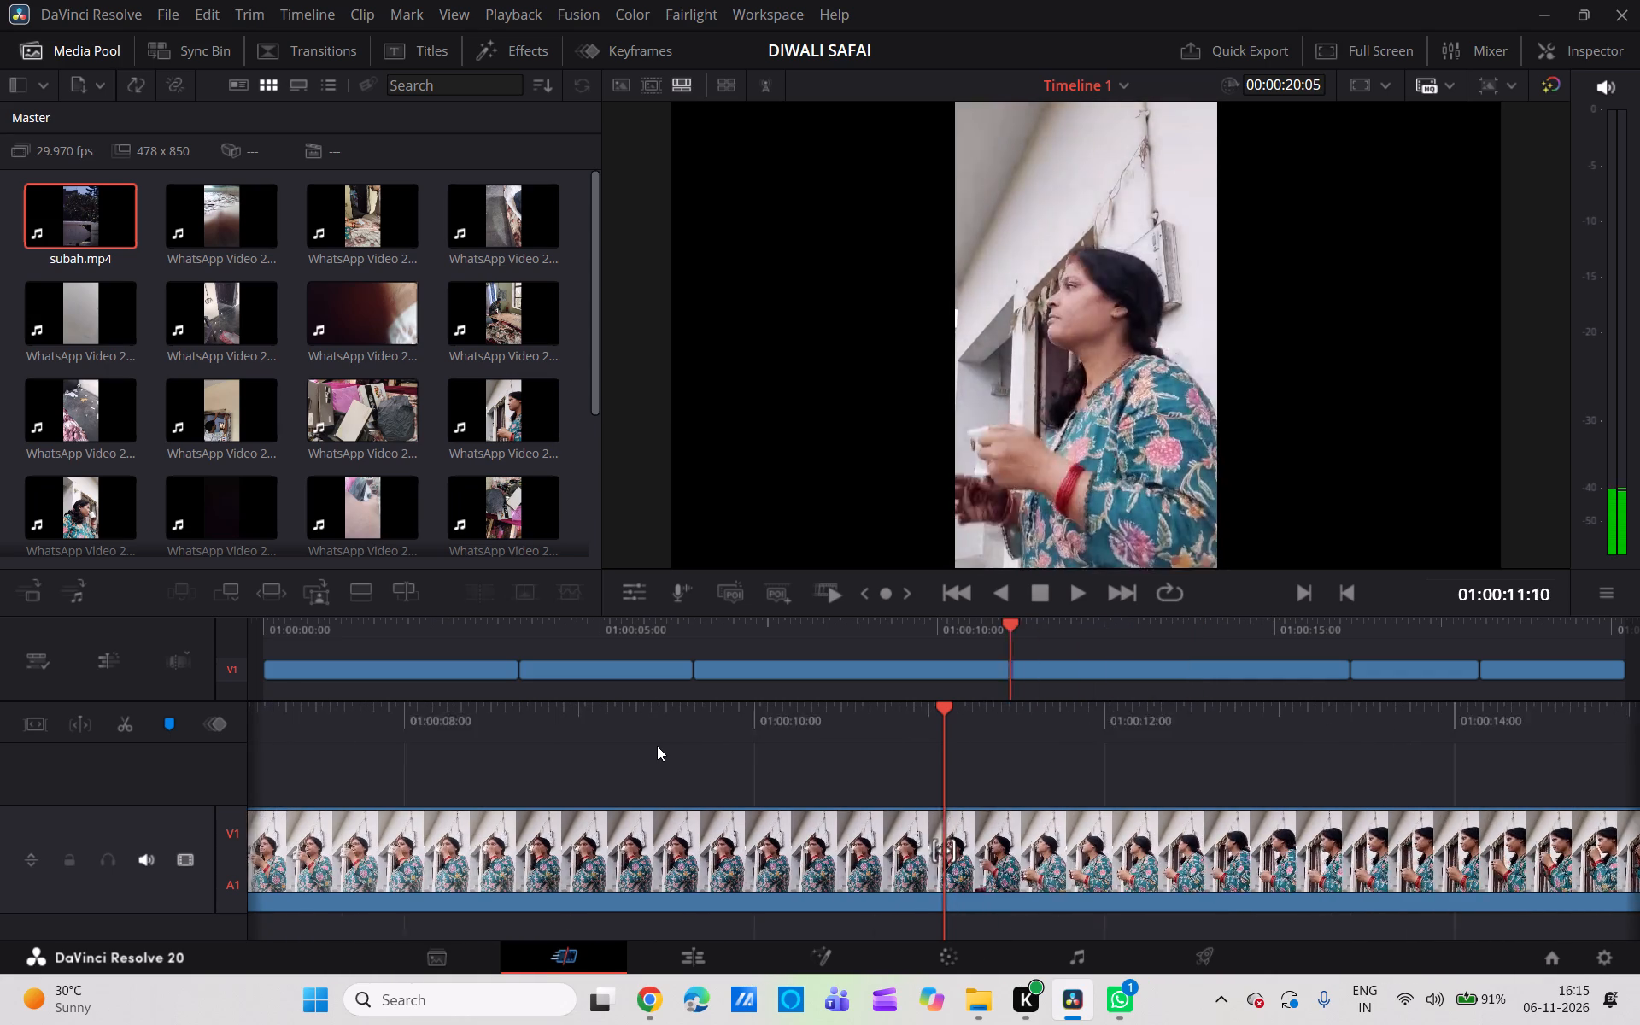
pyautogui.hscroll(2, 657, 746)
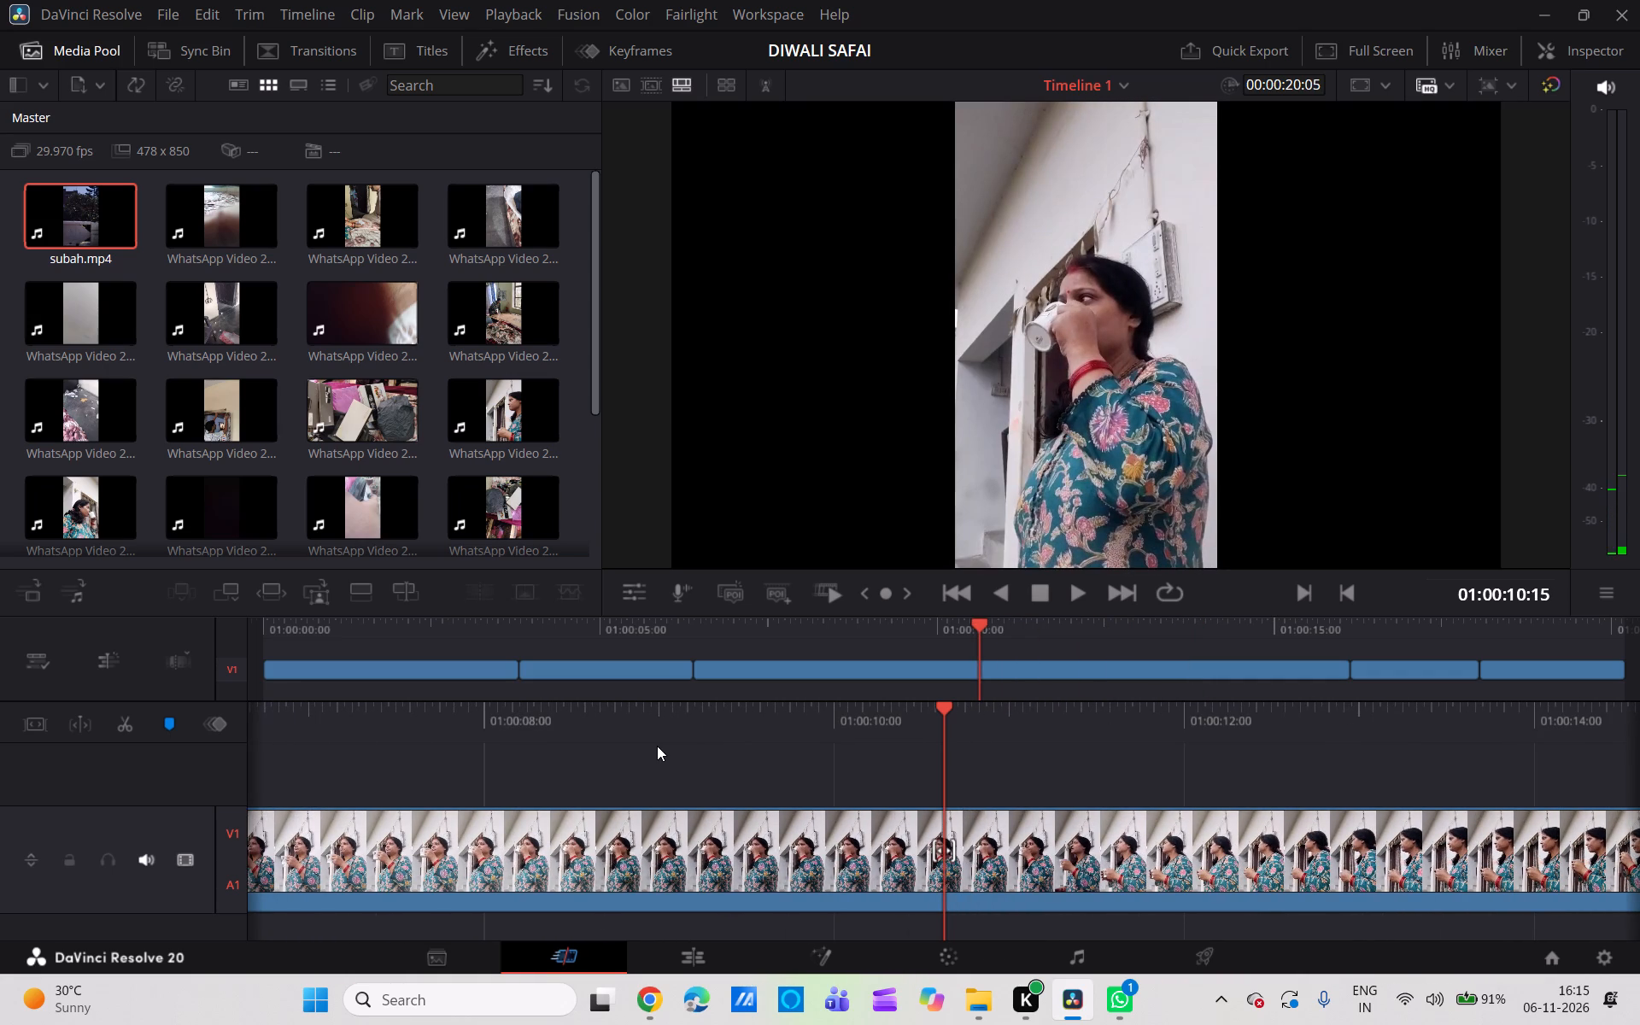
pyautogui.click(126, 723)
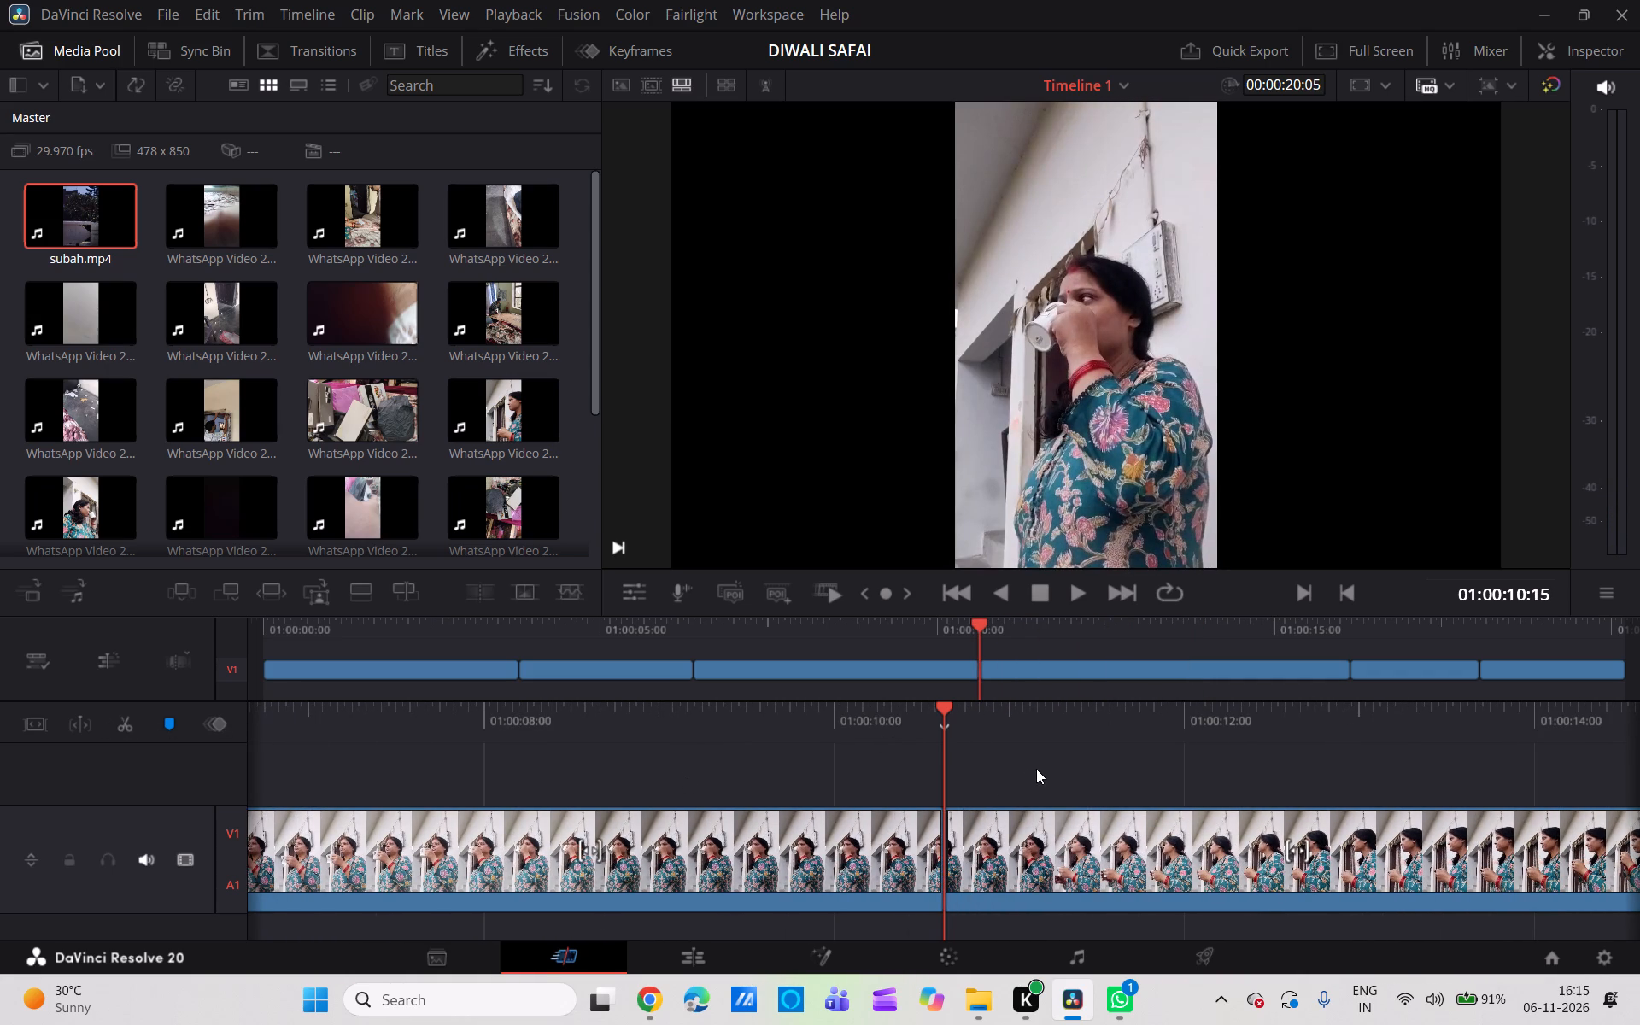
# Split the clip of the woman with the cup at 01:00:12:00, delete its part up to the 01:00:16:03 cut and close the gap.
pyautogui.hscroll(-1, 1036, 769)
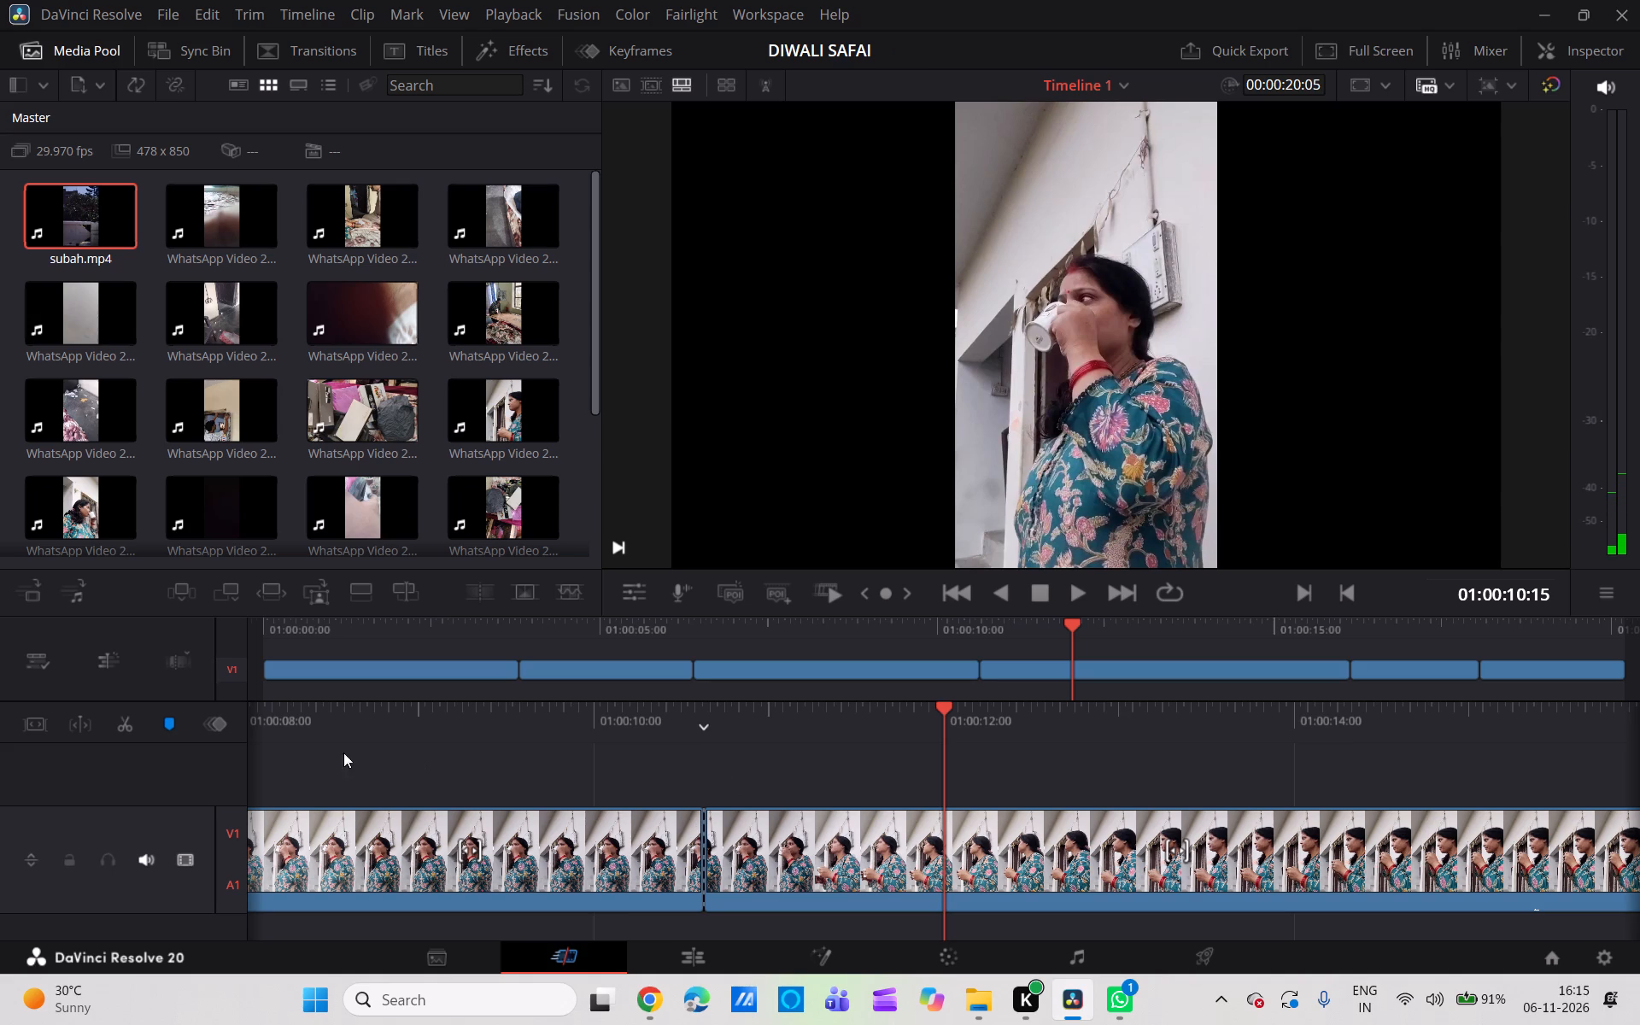
pyautogui.click(121, 726)
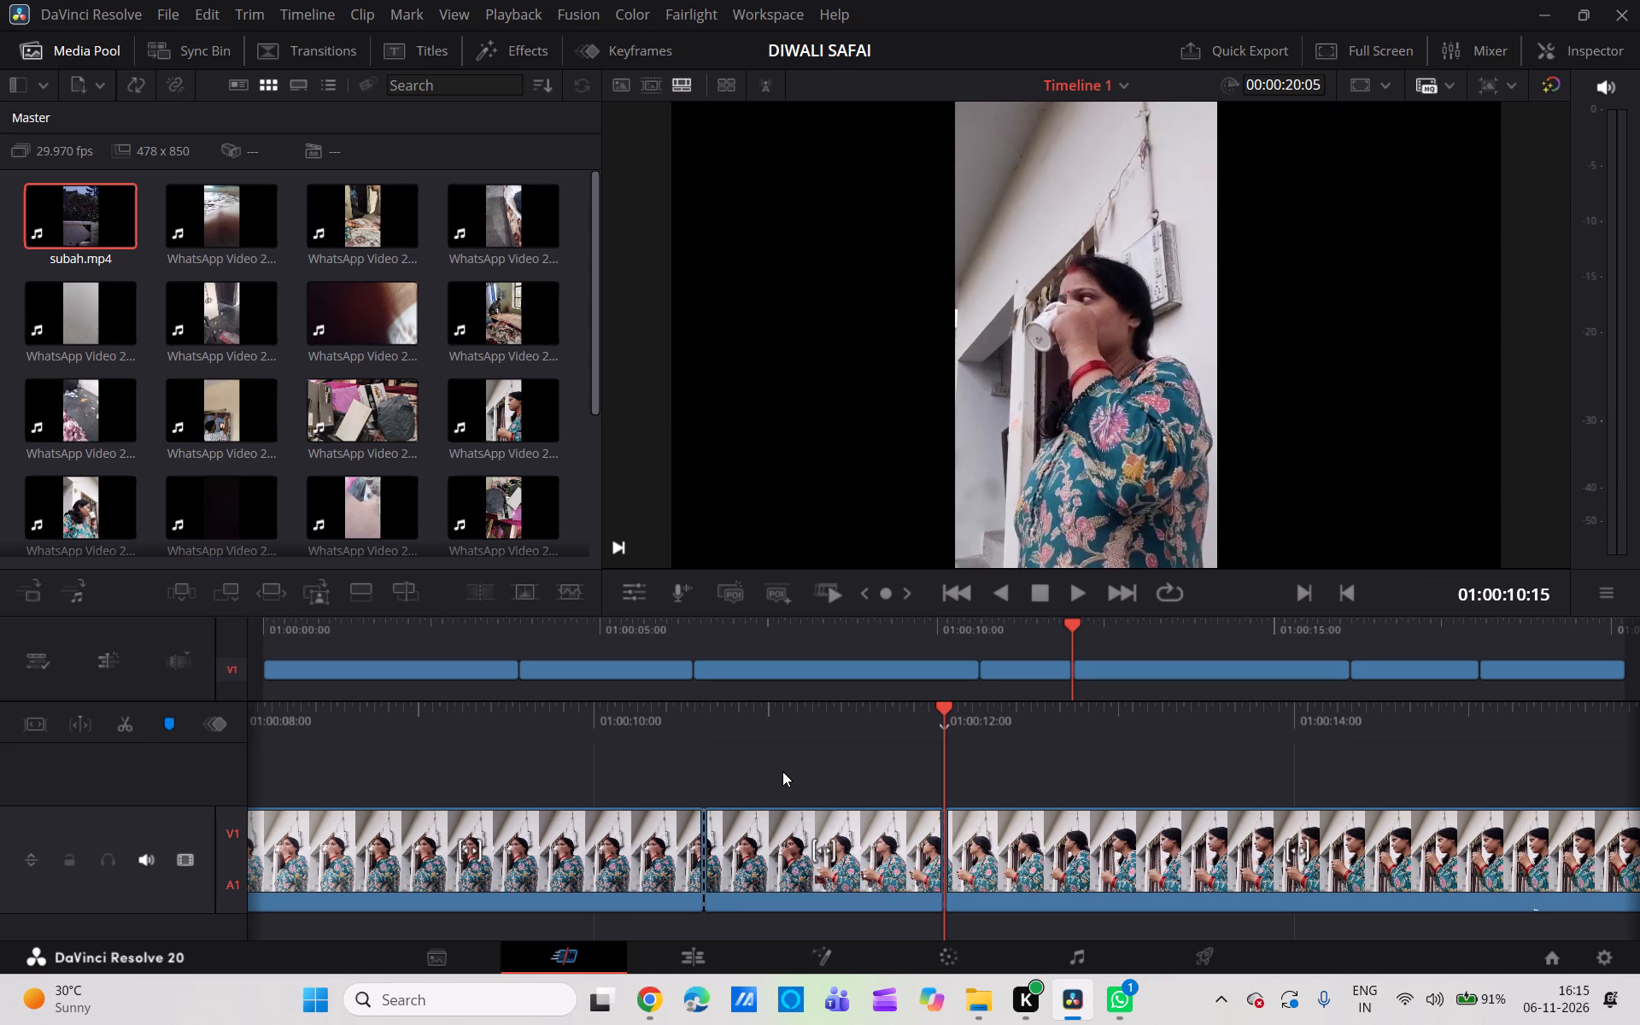
pyautogui.hscroll(-1, 1041, 772)
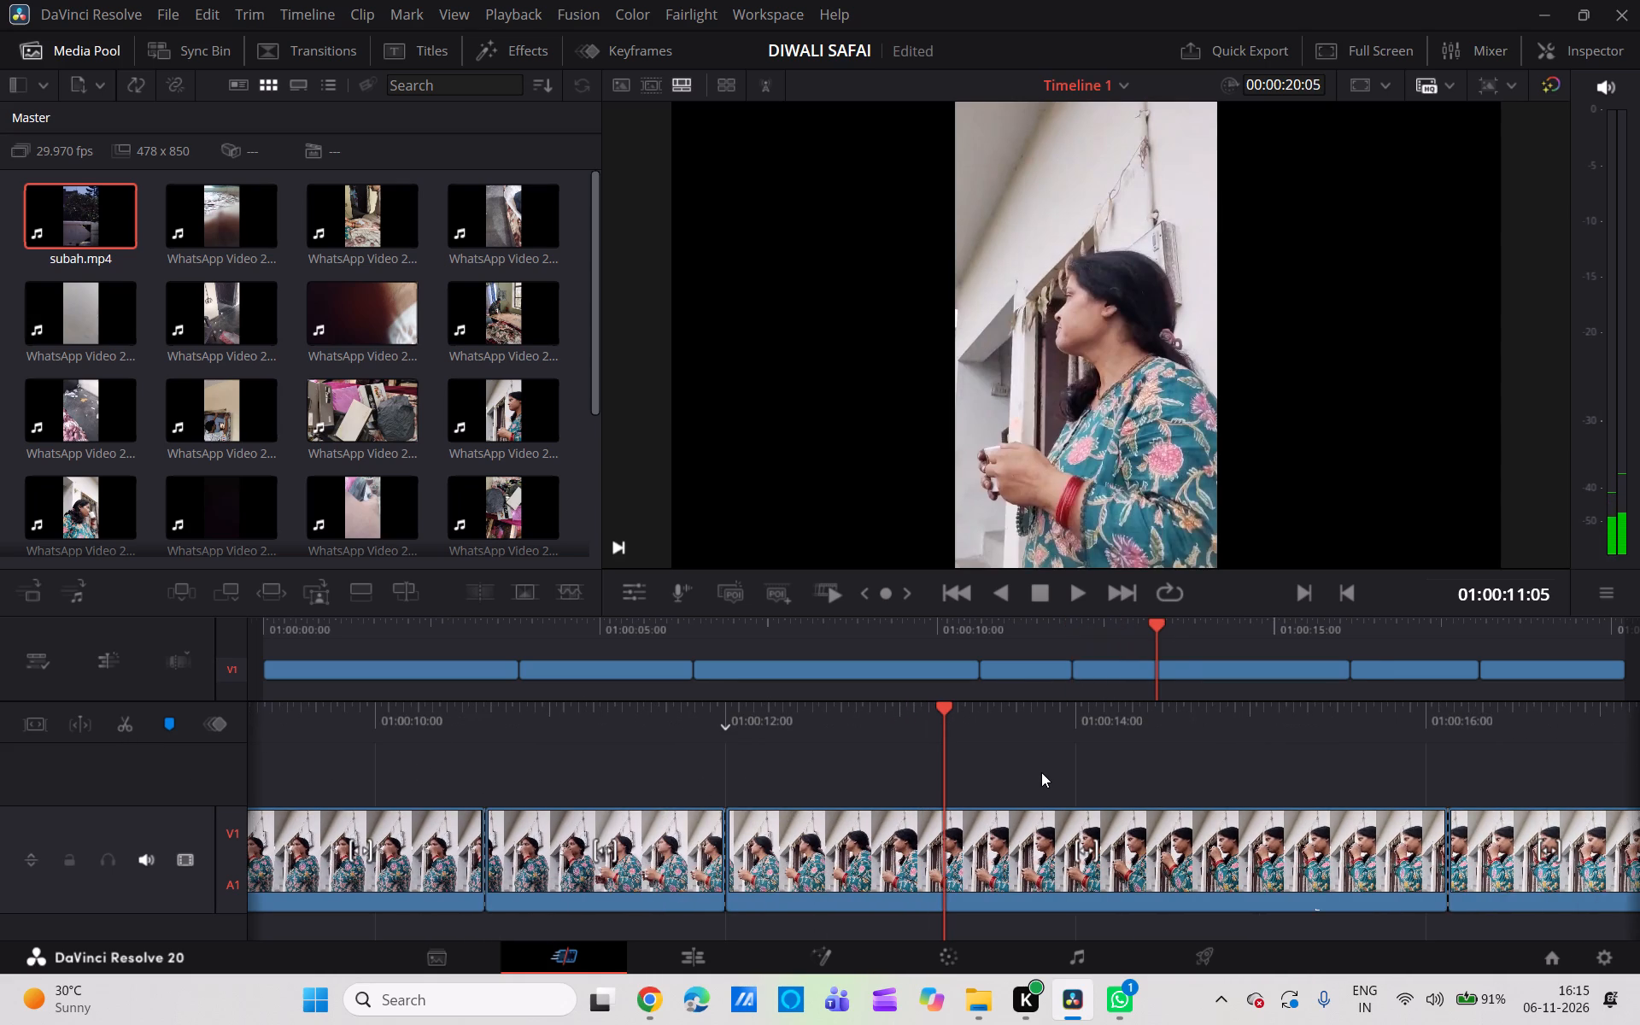
pyautogui.hscroll(-1, 1041, 772)
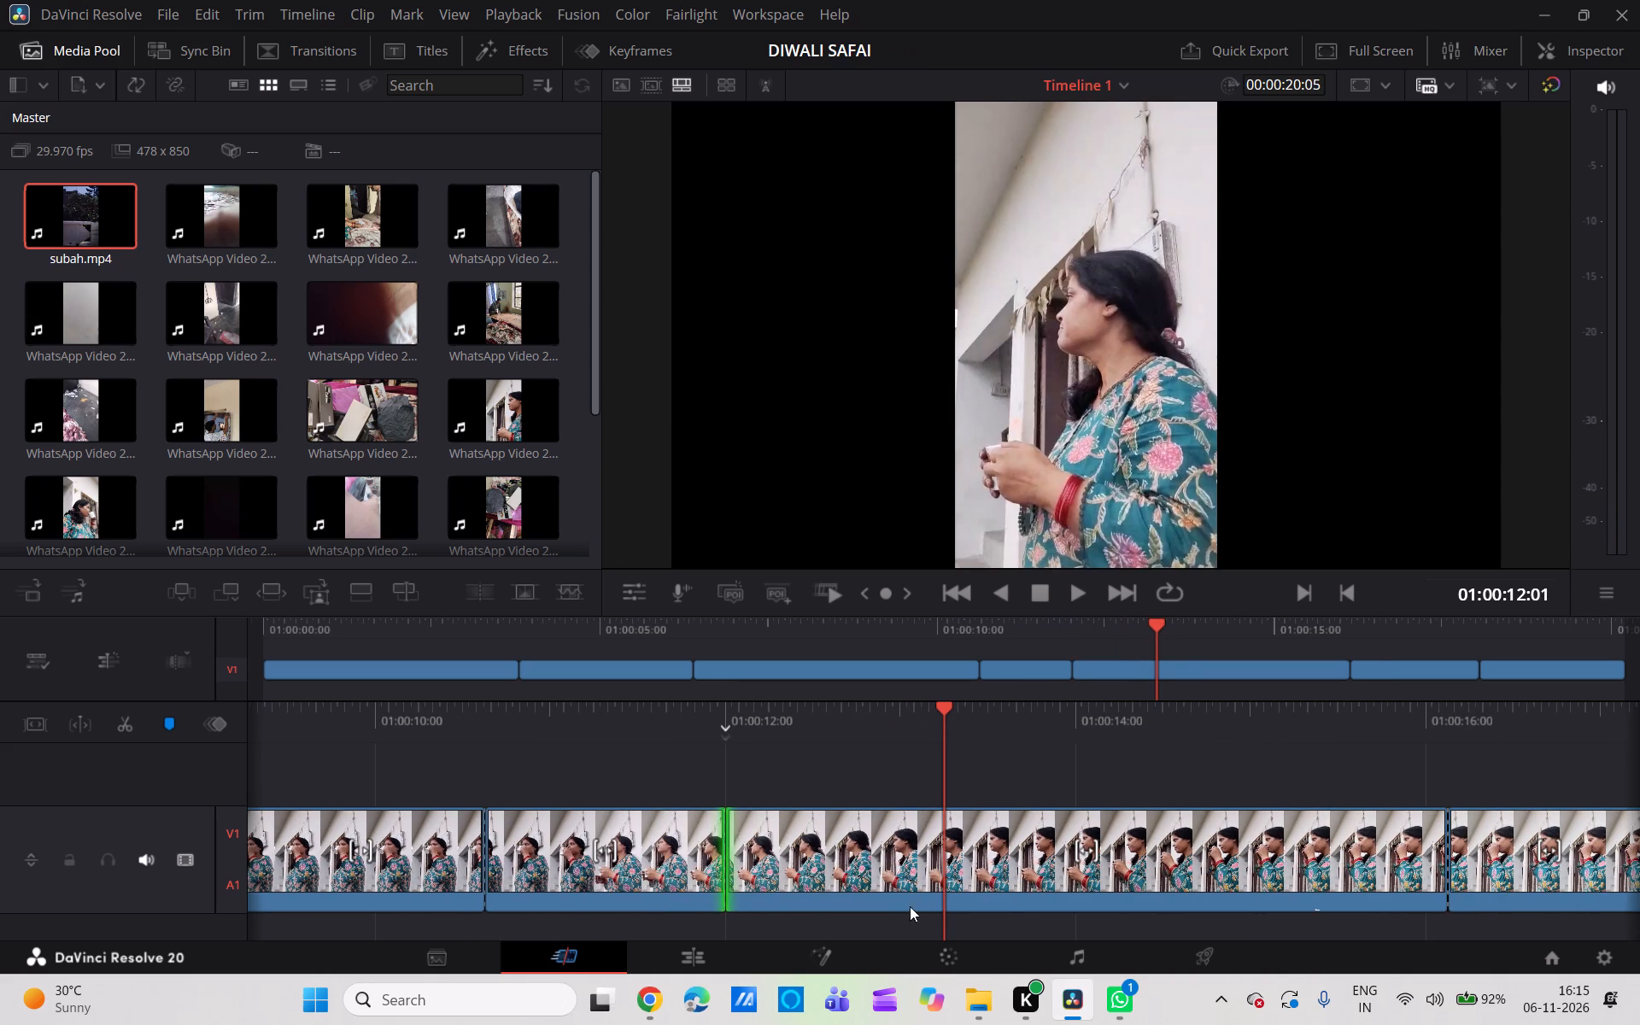
pyautogui.click(1007, 866)
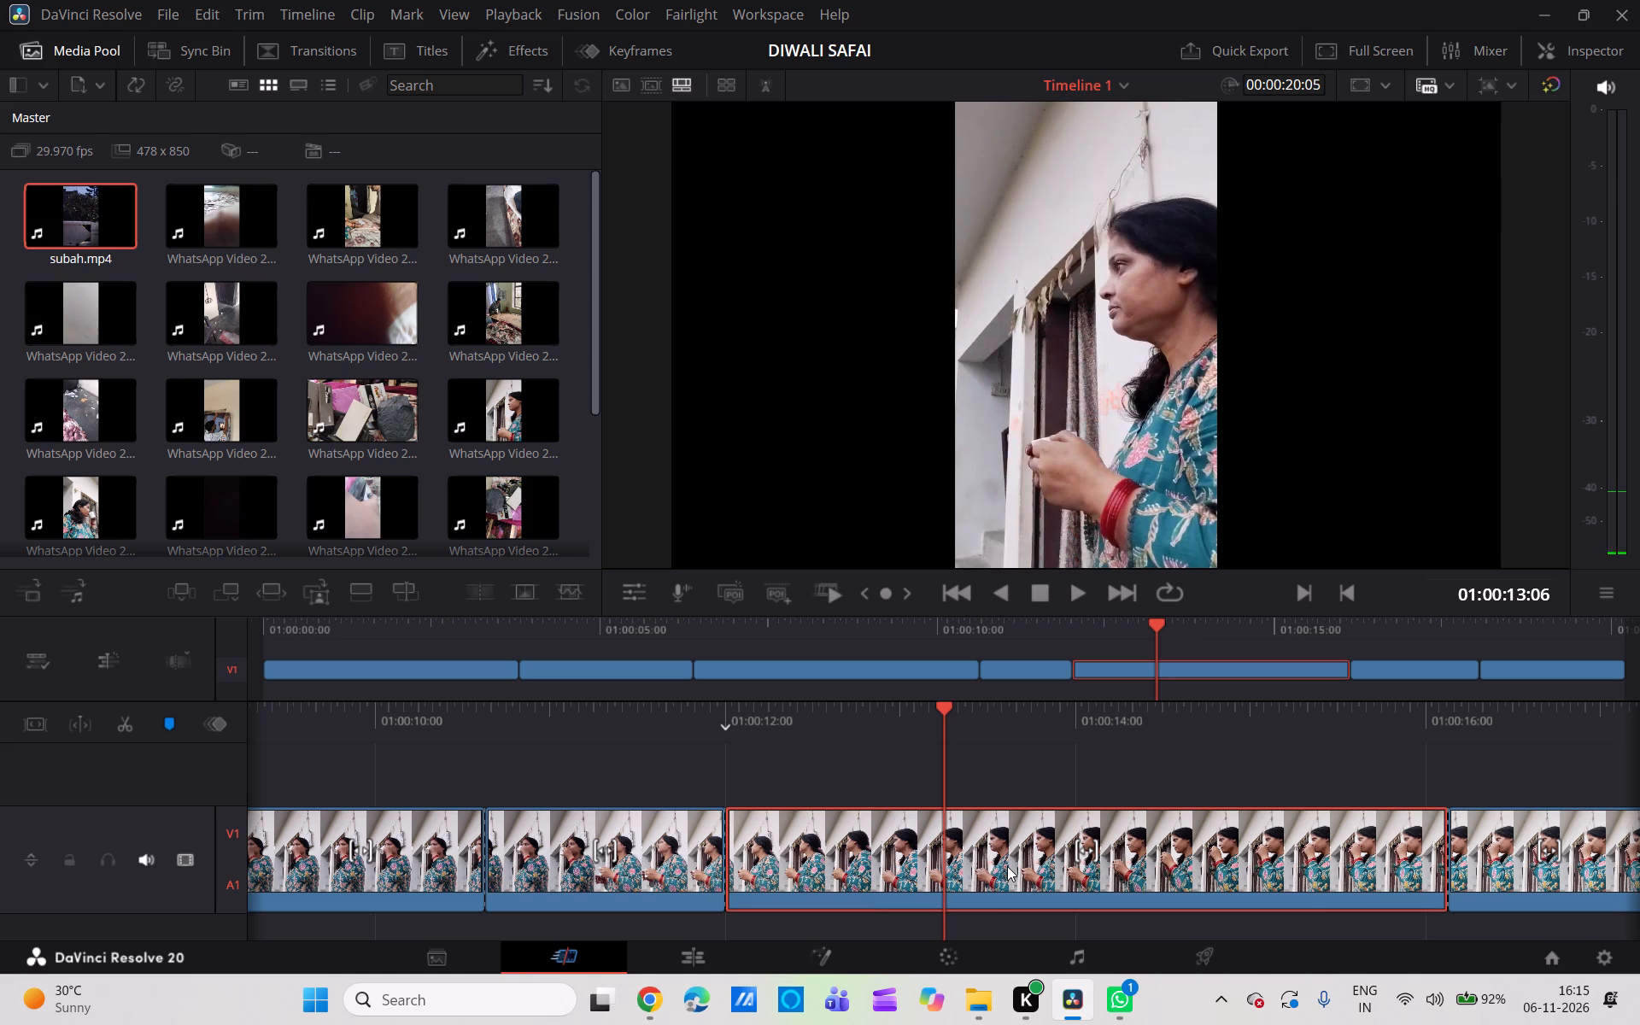
pyautogui.press('BackSpace')
pyautogui.click(1007, 866)
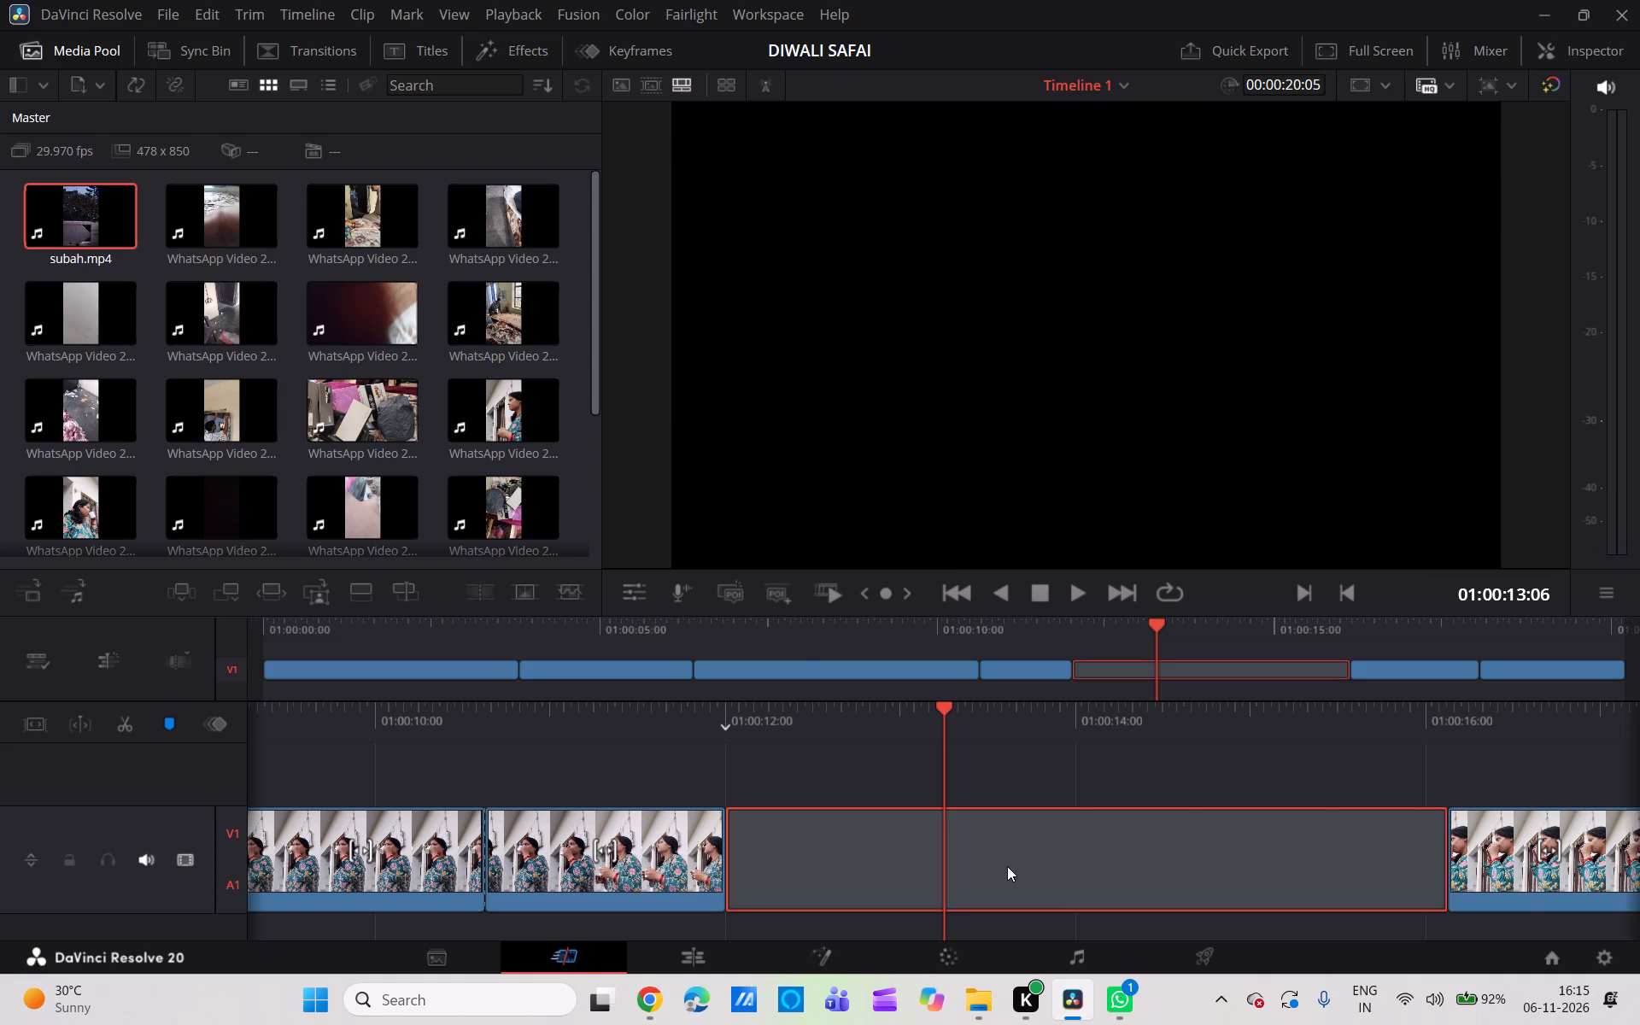
pyautogui.press('BackSpace')
# Delete the first clip of the woman with the cup, between the boxes footage and the 01:00:06:09 cut, and close the gap.
pyautogui.hscroll(2, 1007, 866)
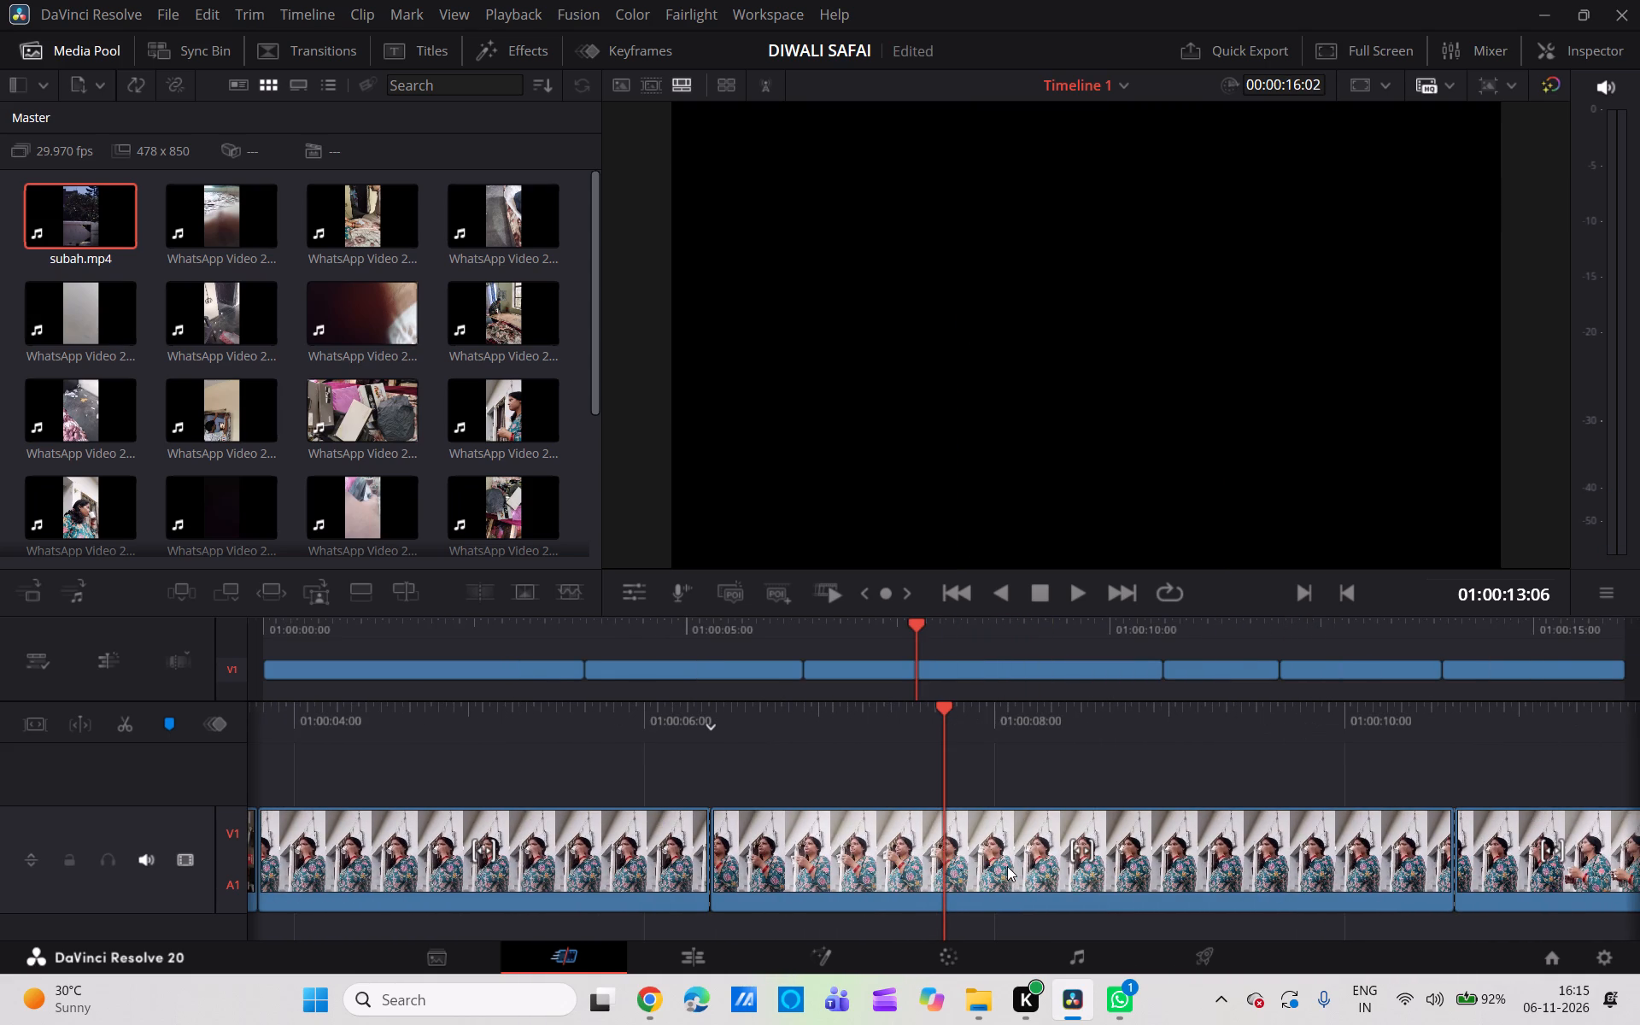
pyautogui.hscroll(2, 1007, 866)
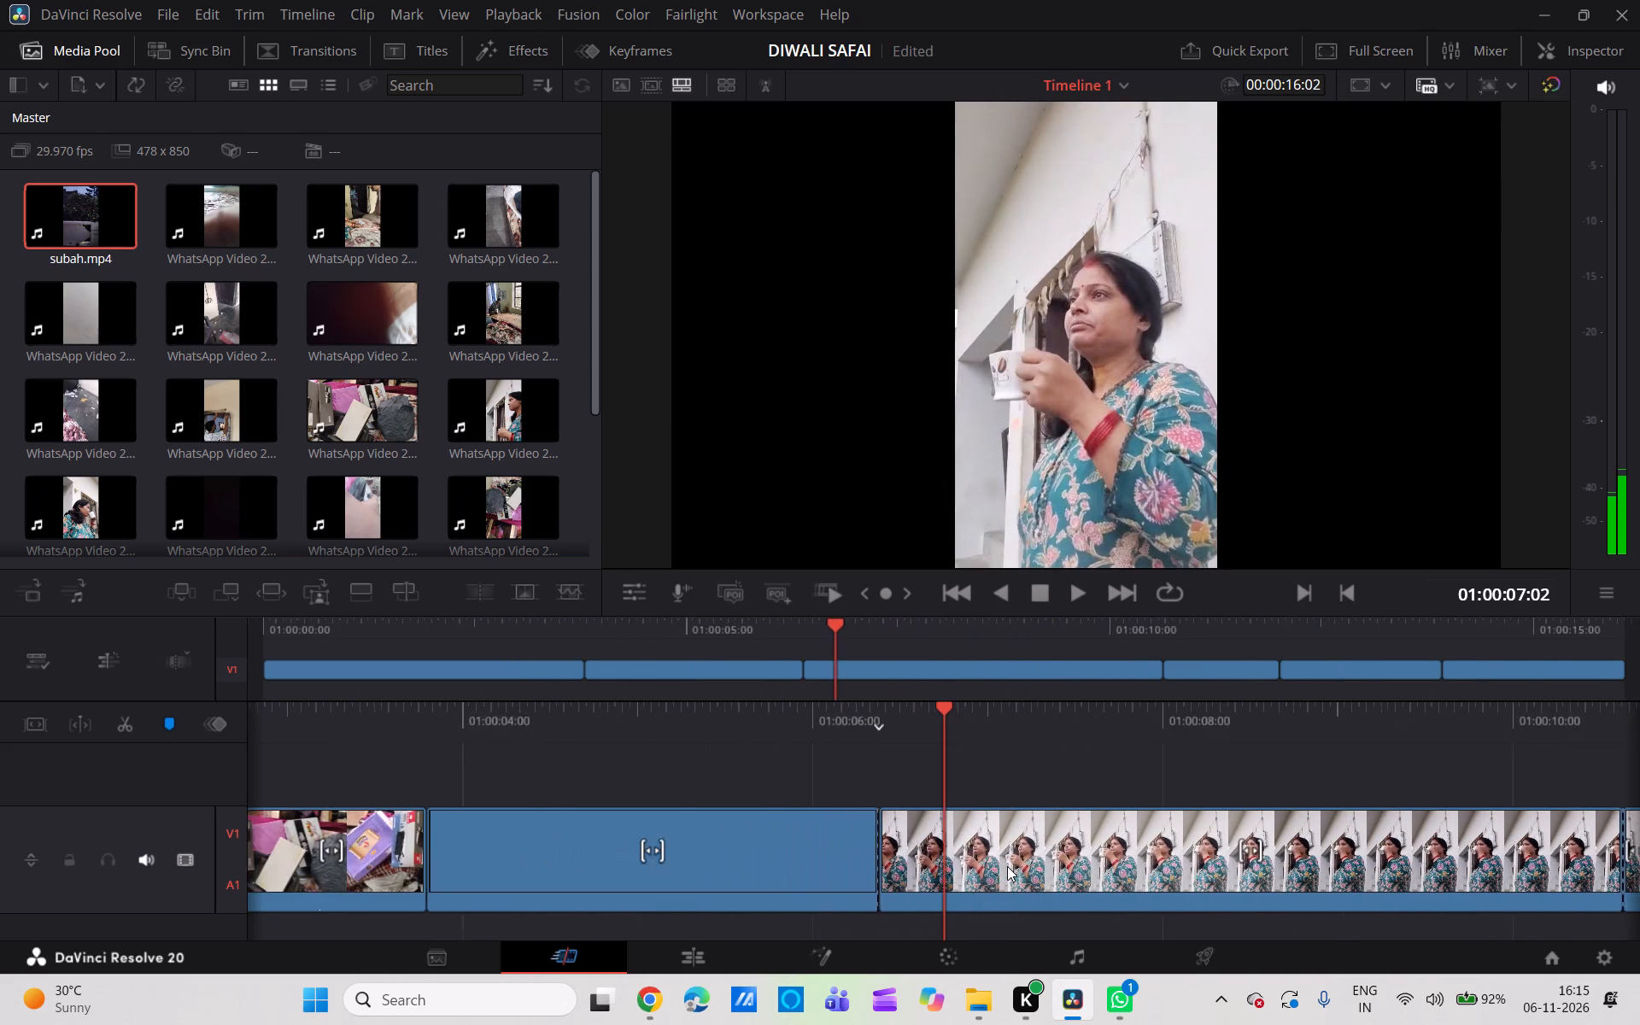
pyautogui.hscroll(1, 1007, 866)
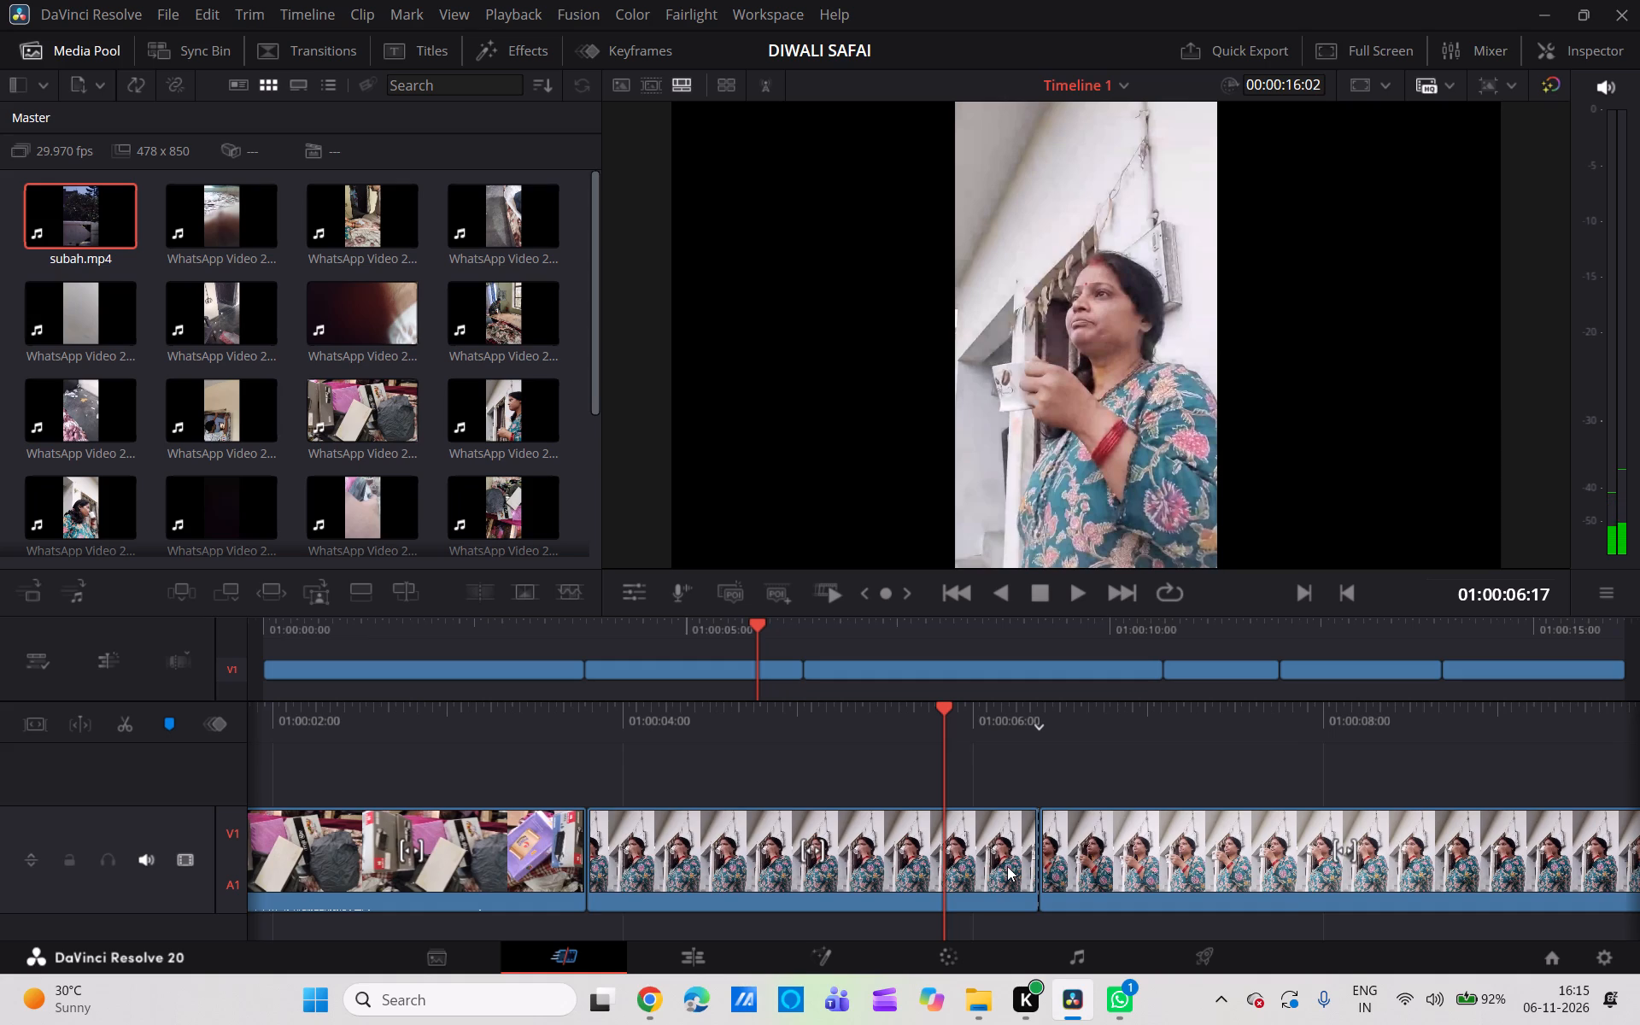
pyautogui.hscroll(-1, 1007, 866)
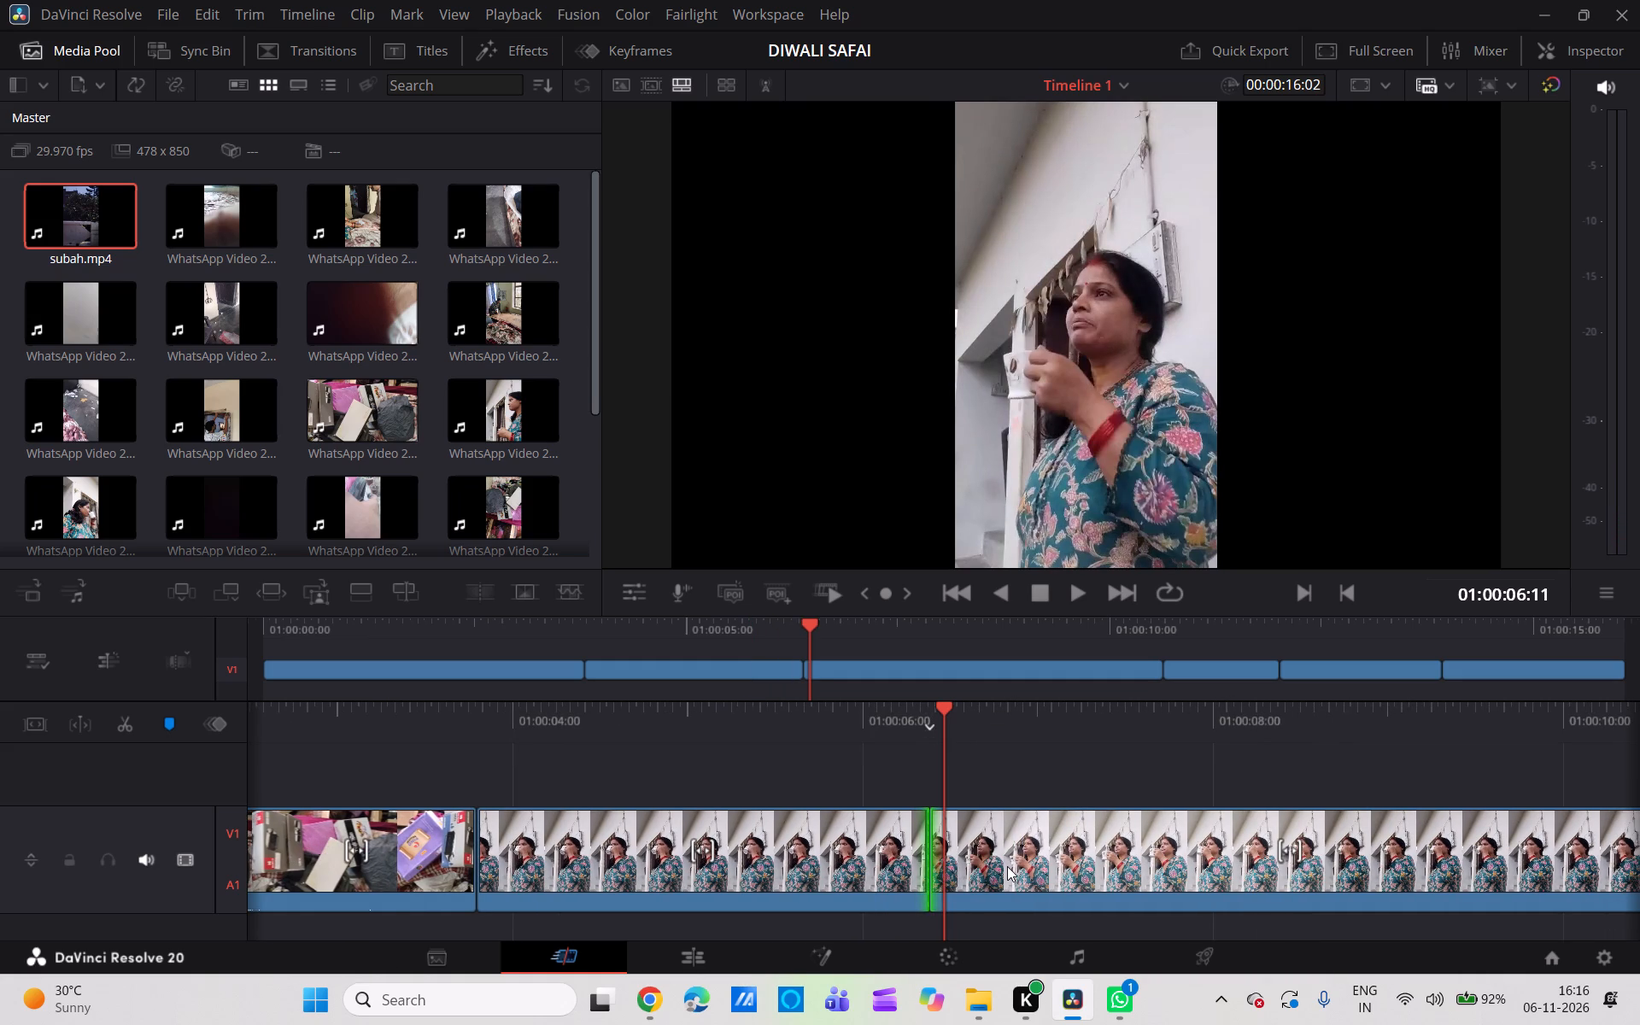
pyautogui.click(864, 864)
pyautogui.press('BackSpace')
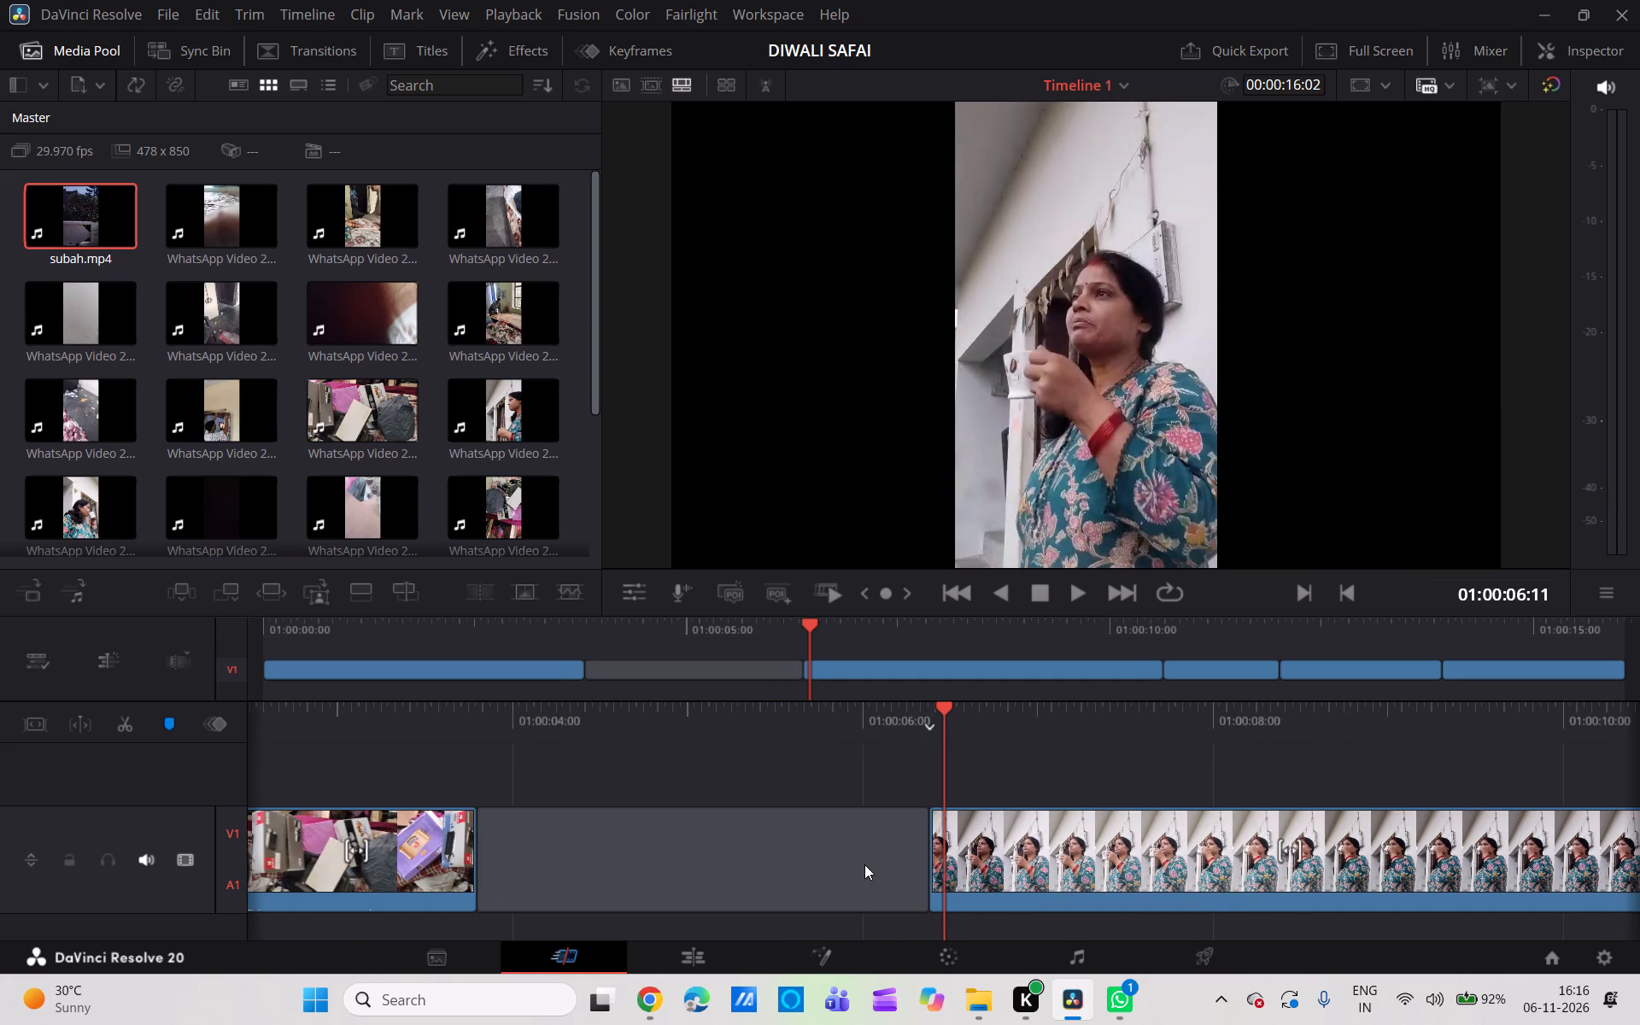
pyautogui.click(864, 864)
pyautogui.press('BackSpace')
# Find where the woman holds the cup to her mouth after the boxes footage and split her clip at 01:00:06:02.
pyautogui.scroll(1, 864, 864)
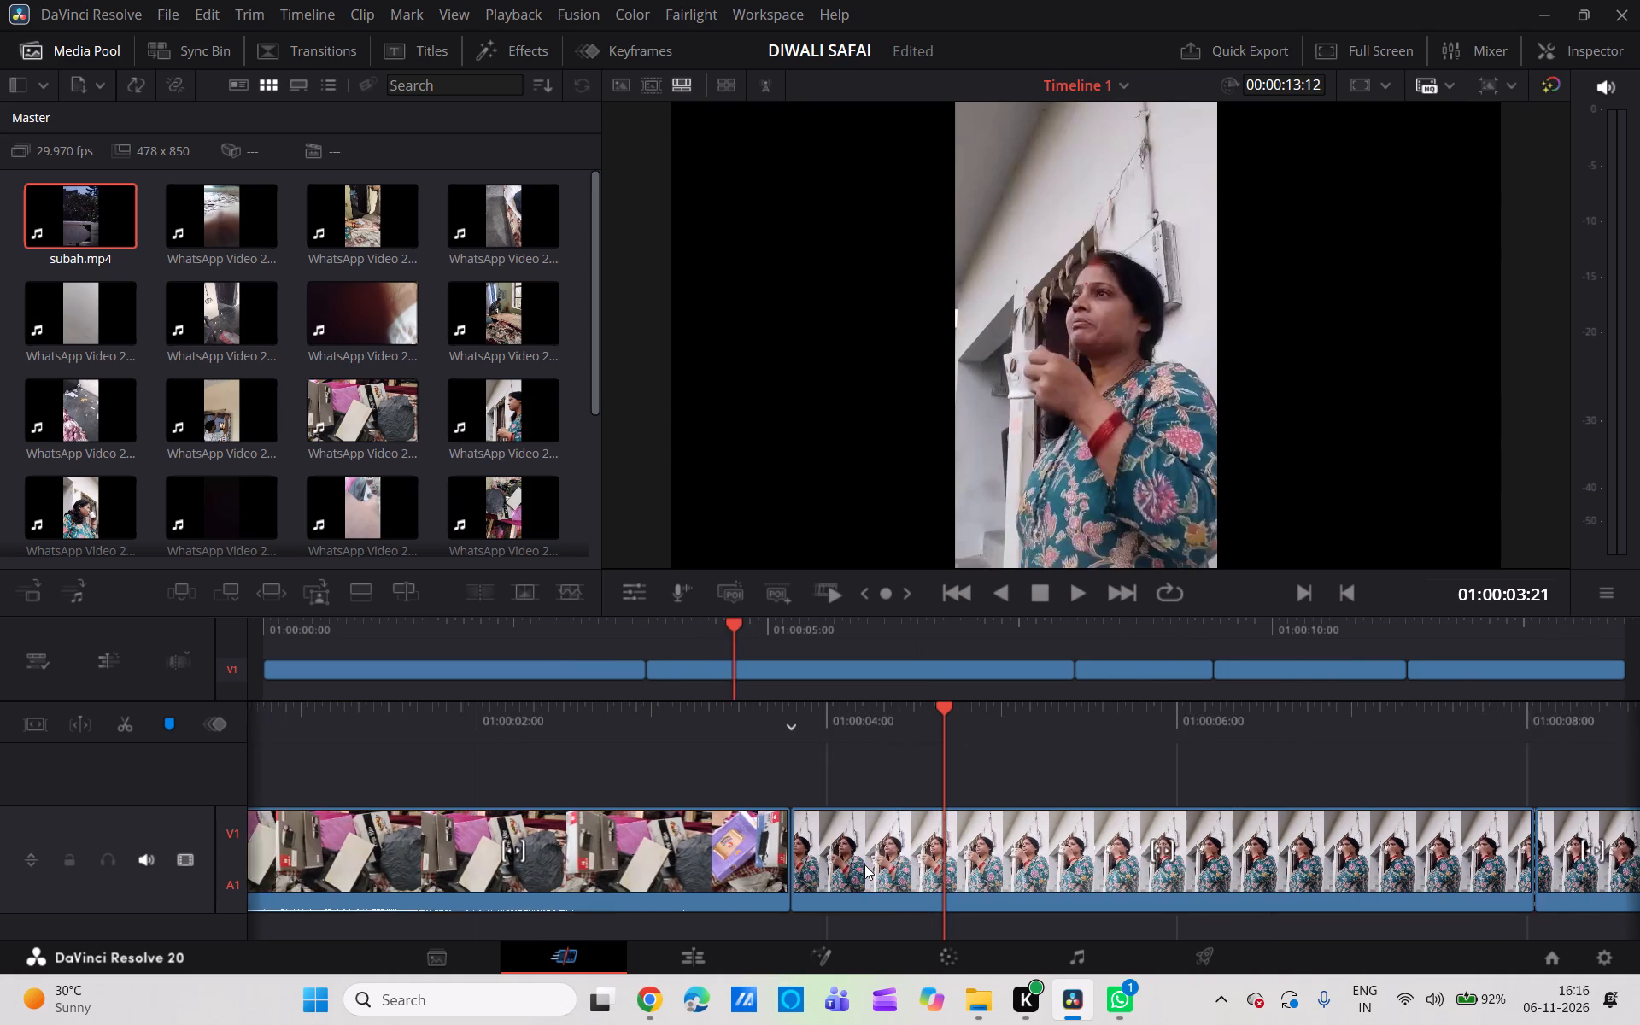
pyautogui.scroll(1, 864, 864)
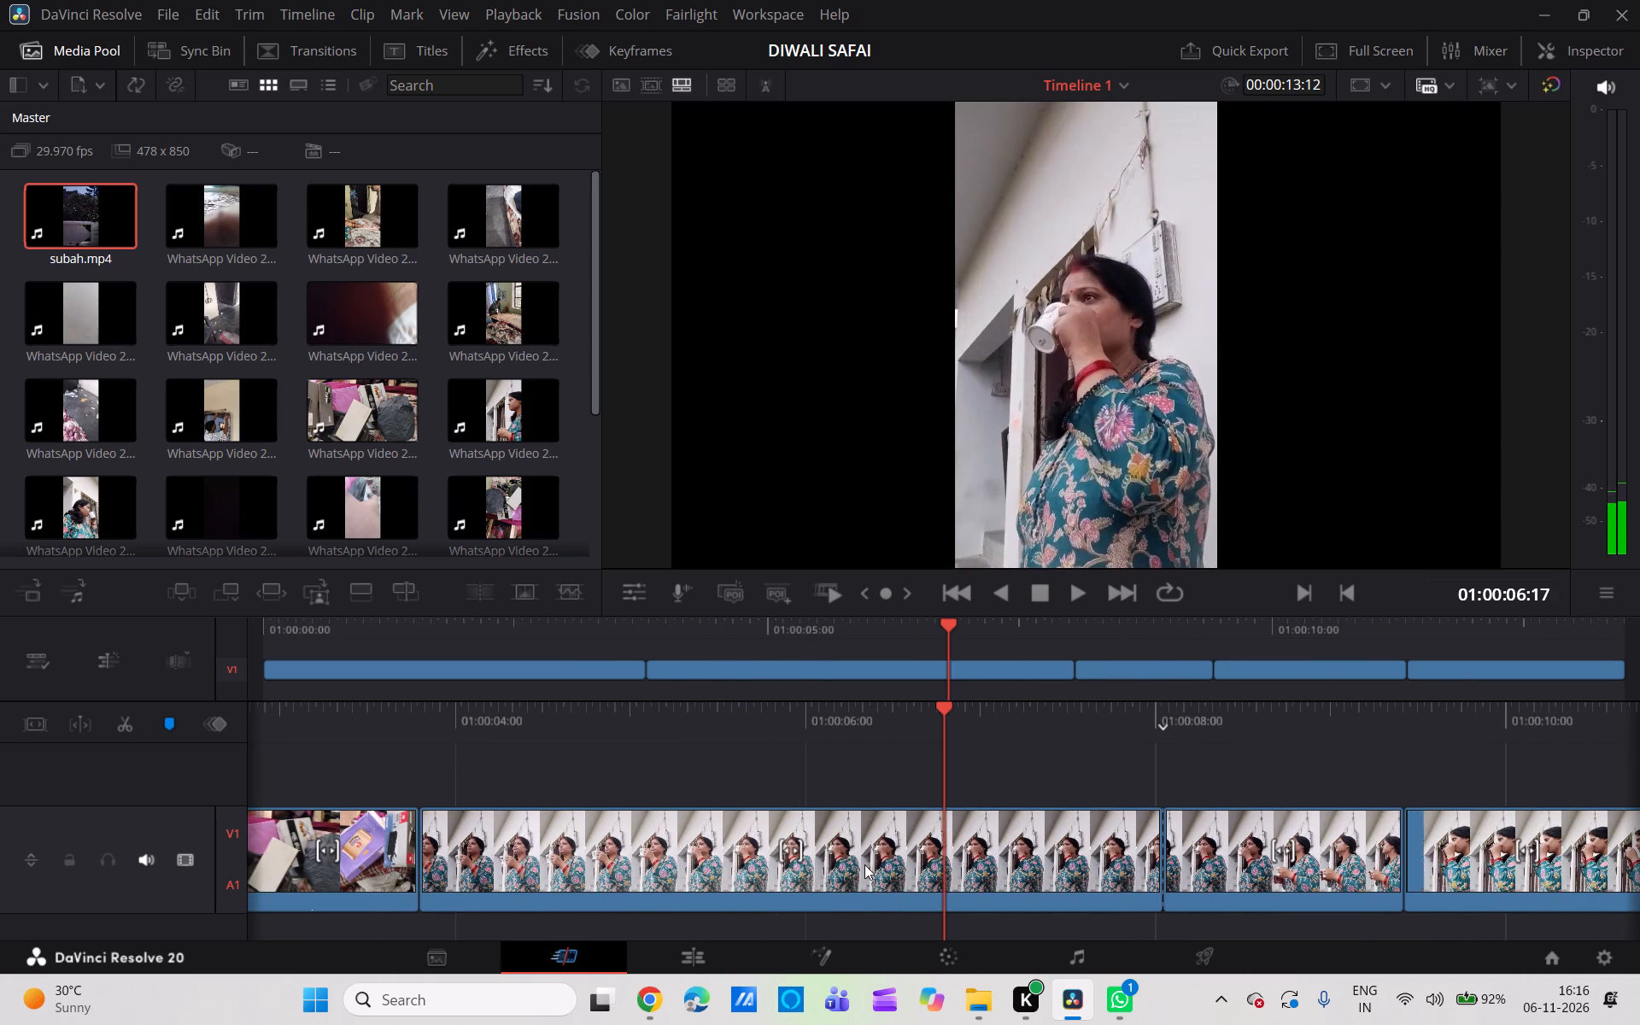
pyautogui.hscroll(2, 864, 864)
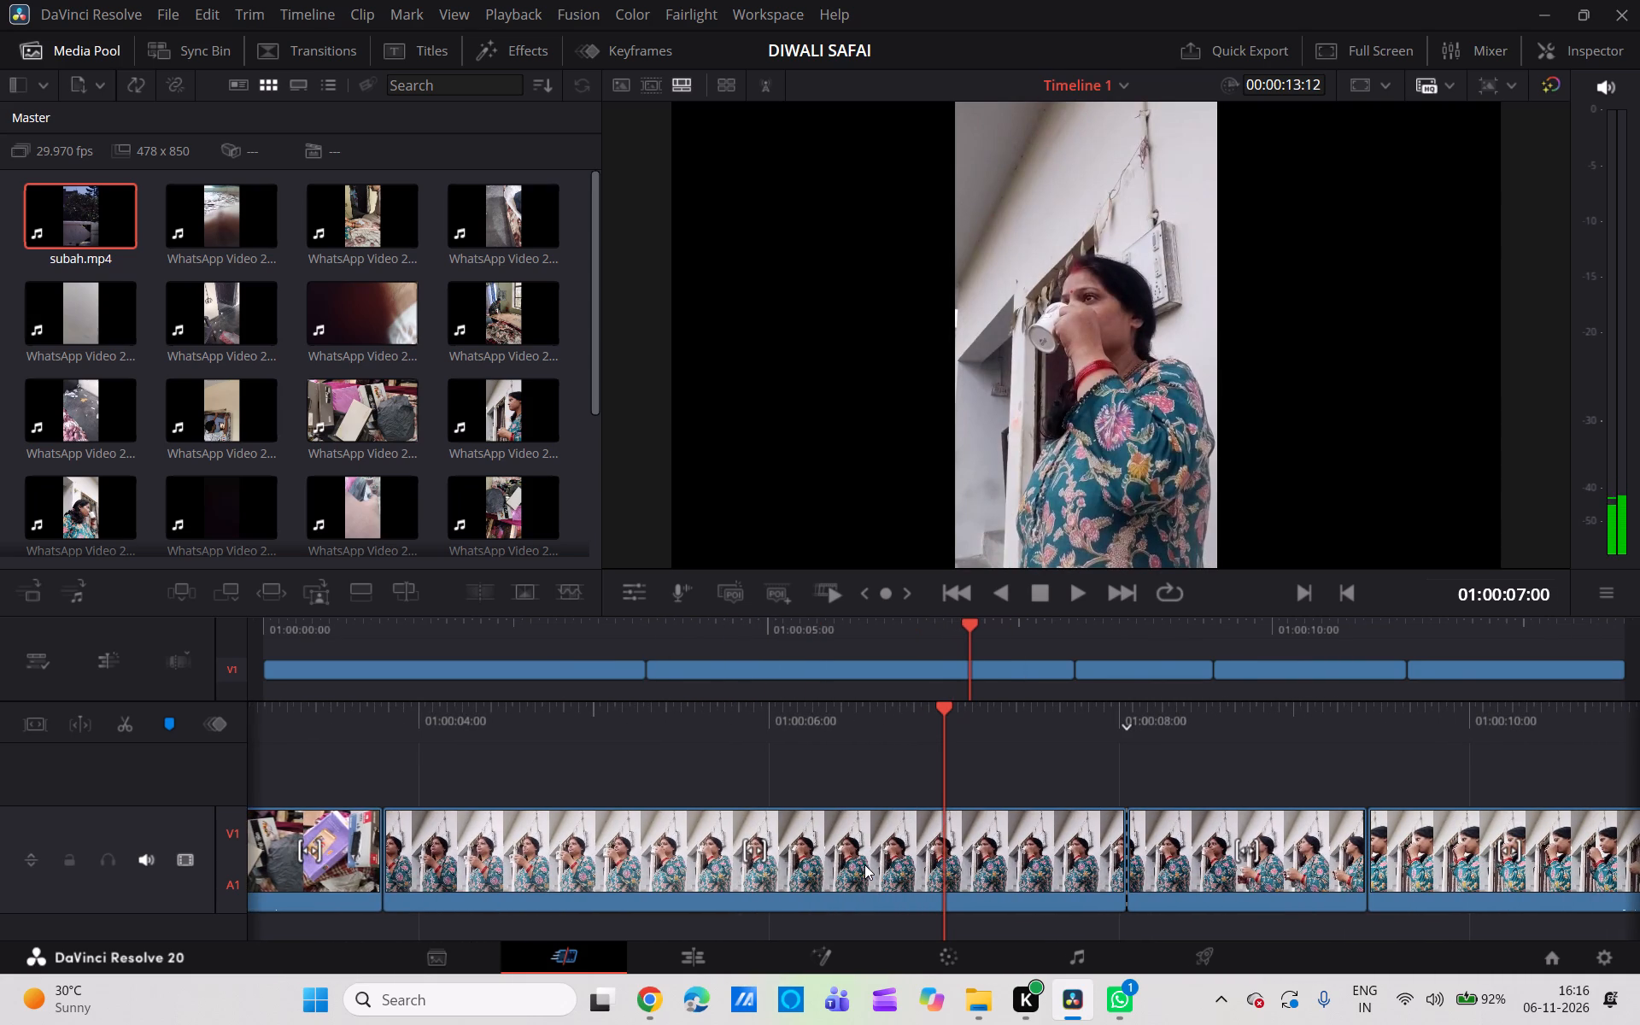
pyautogui.hscroll(3, 864, 864)
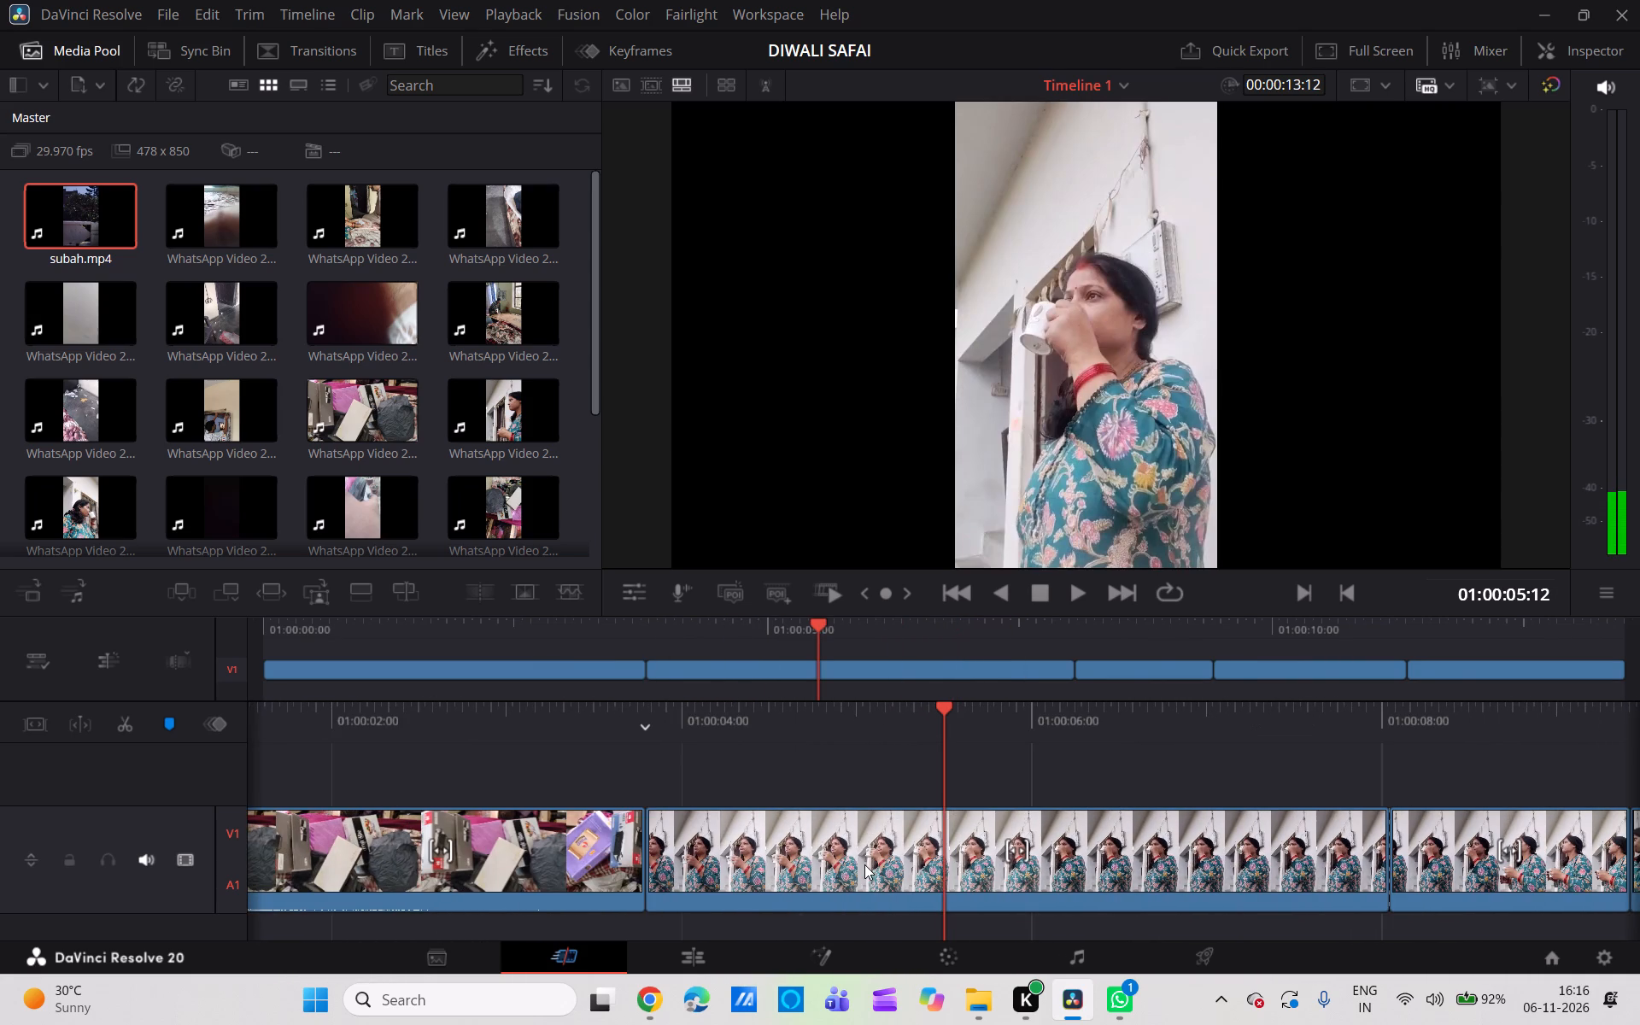
pyautogui.hscroll(3, 864, 864)
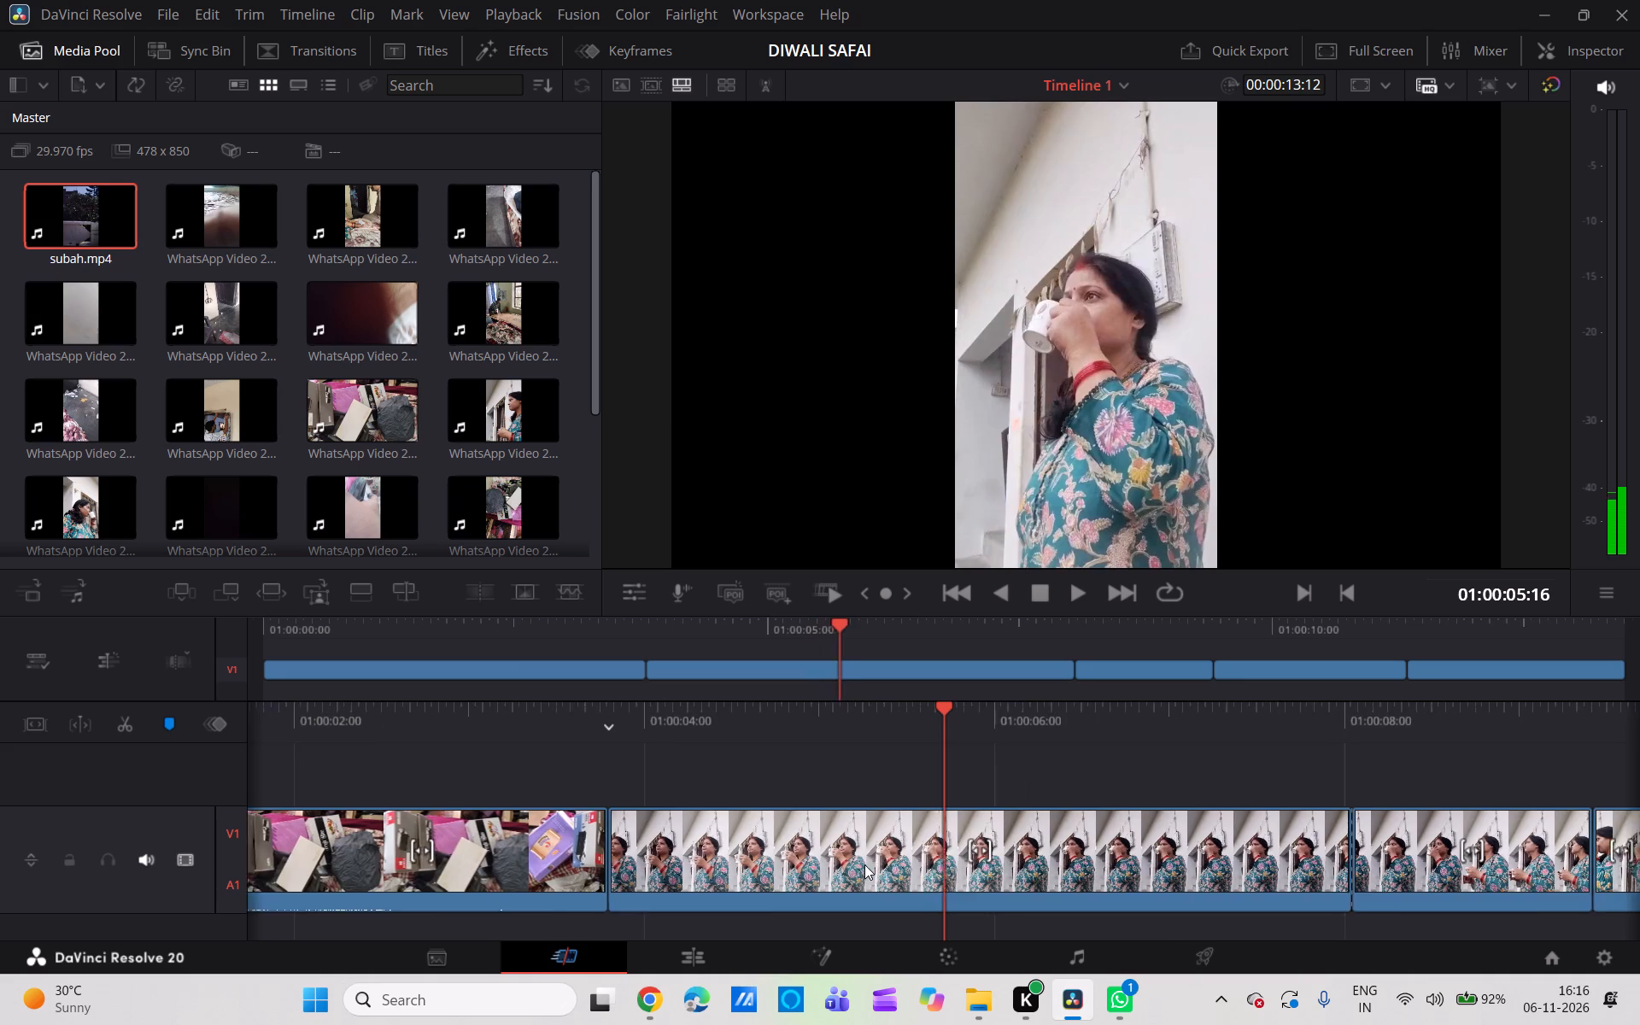
pyautogui.hscroll(1, 864, 864)
pyautogui.hscroll(-1, 864, 864)
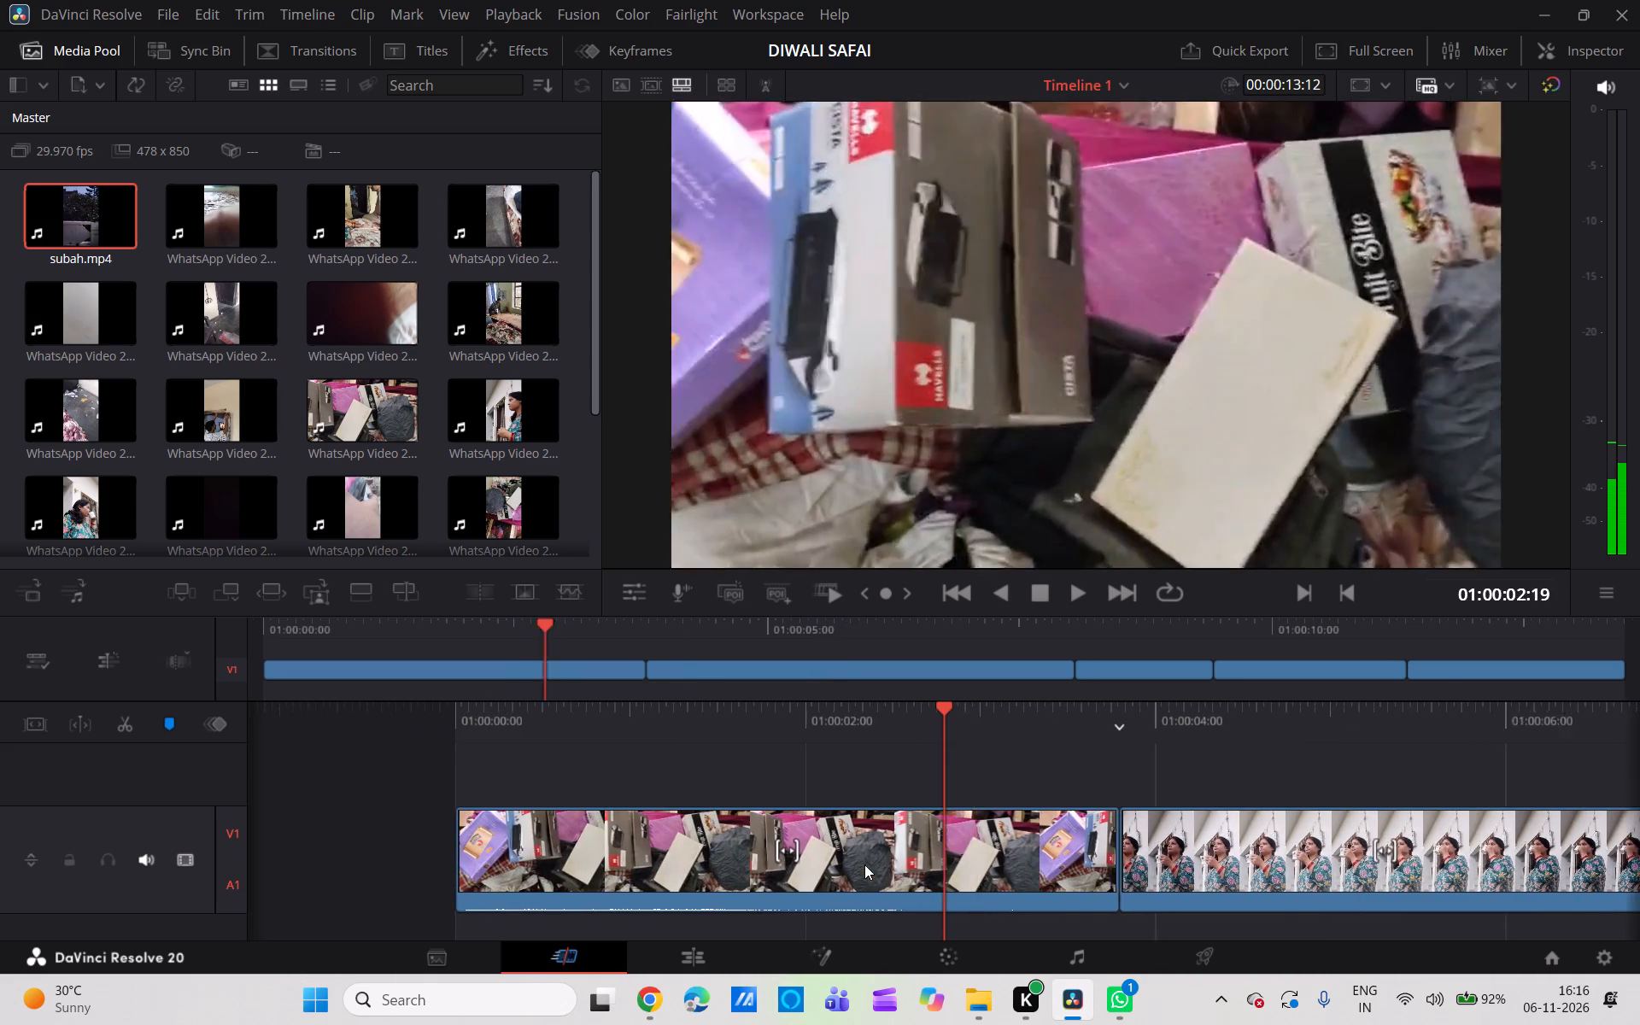
pyautogui.hscroll(-1, 864, 864)
pyautogui.hscroll(1, 864, 864)
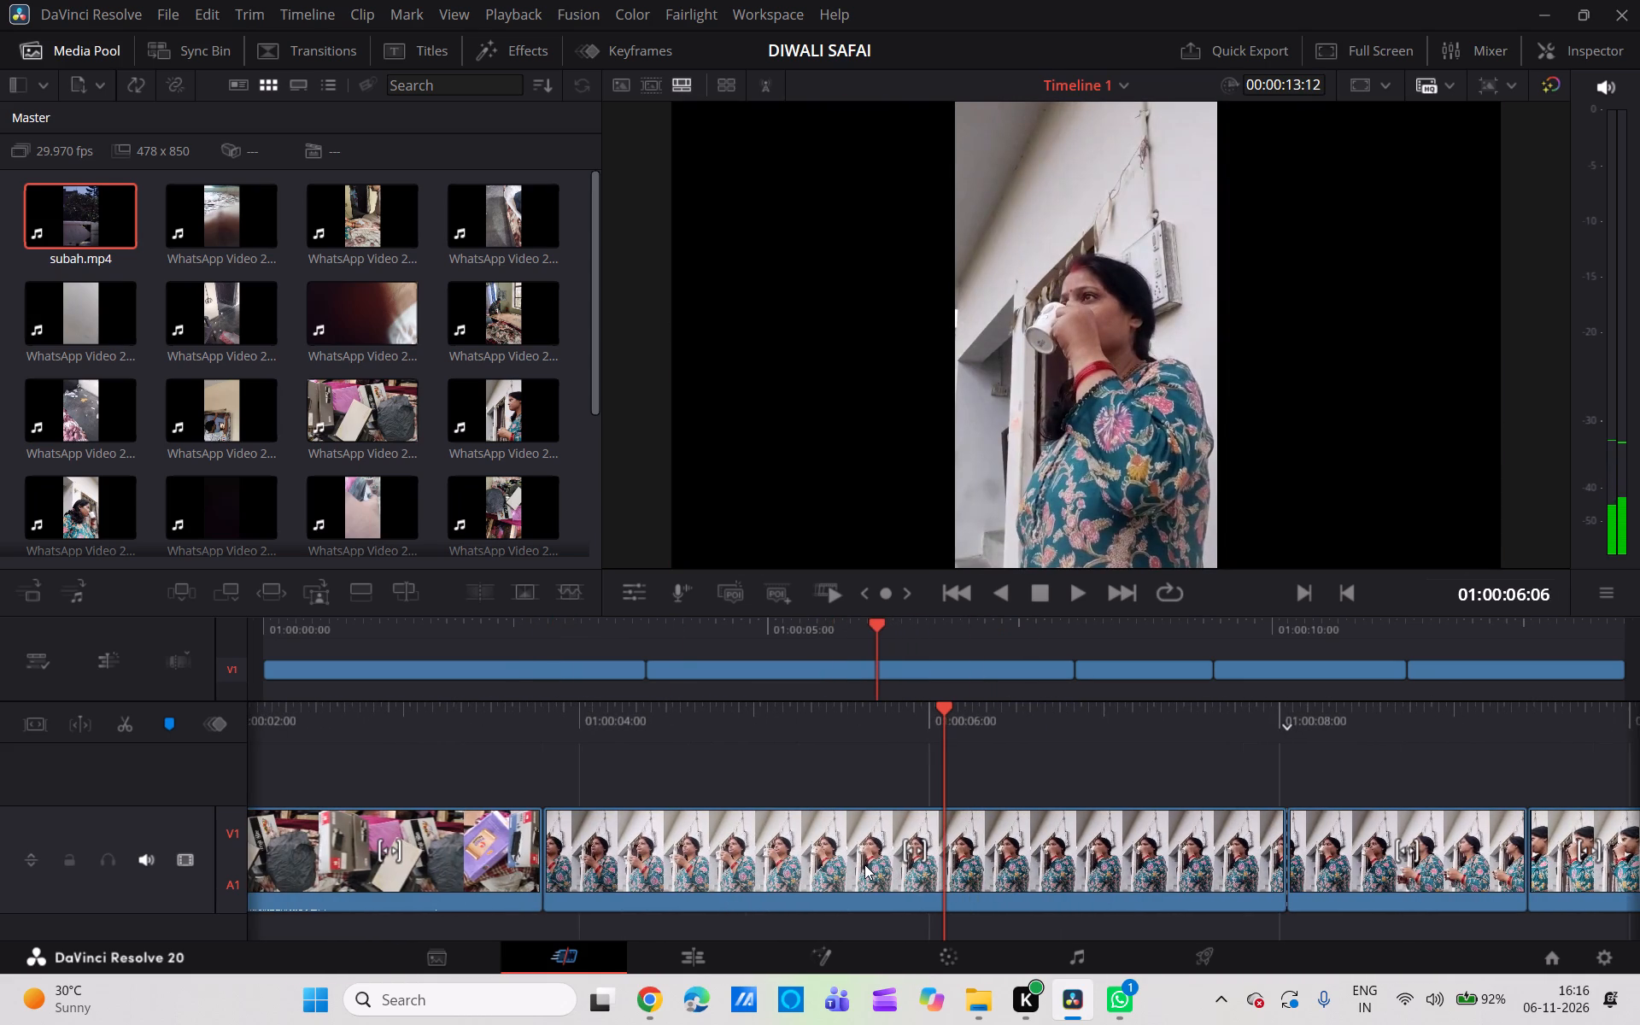
pyautogui.hscroll(2, 864, 864)
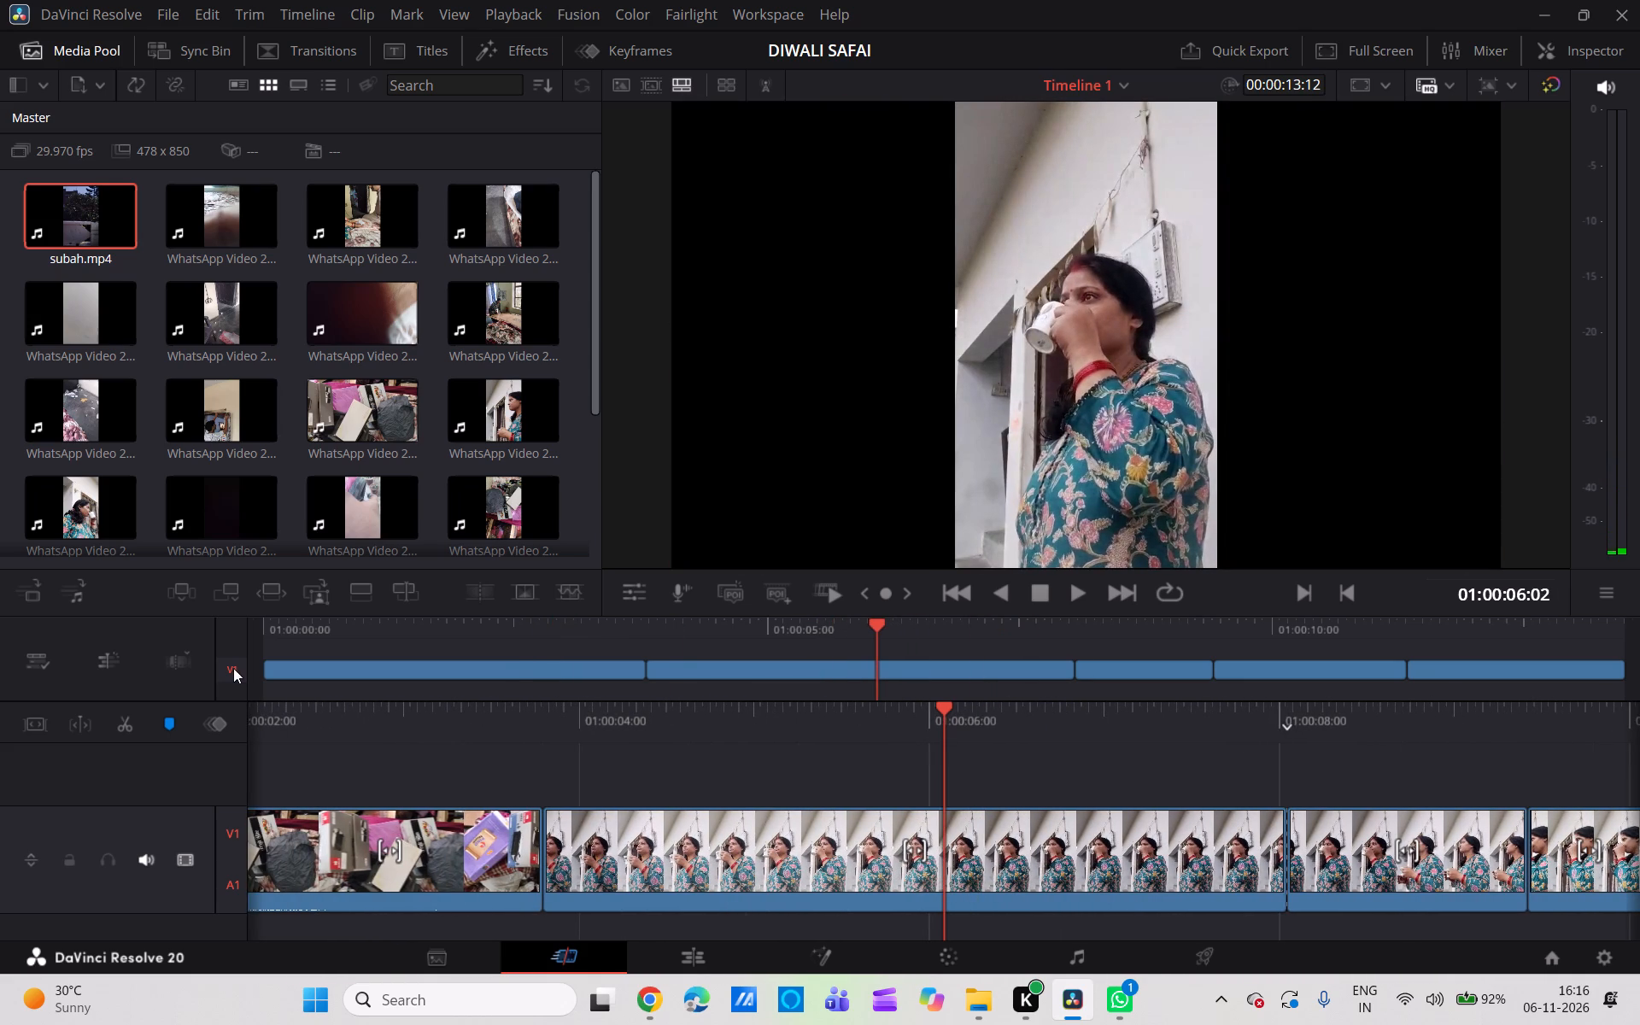
pyautogui.click(125, 727)
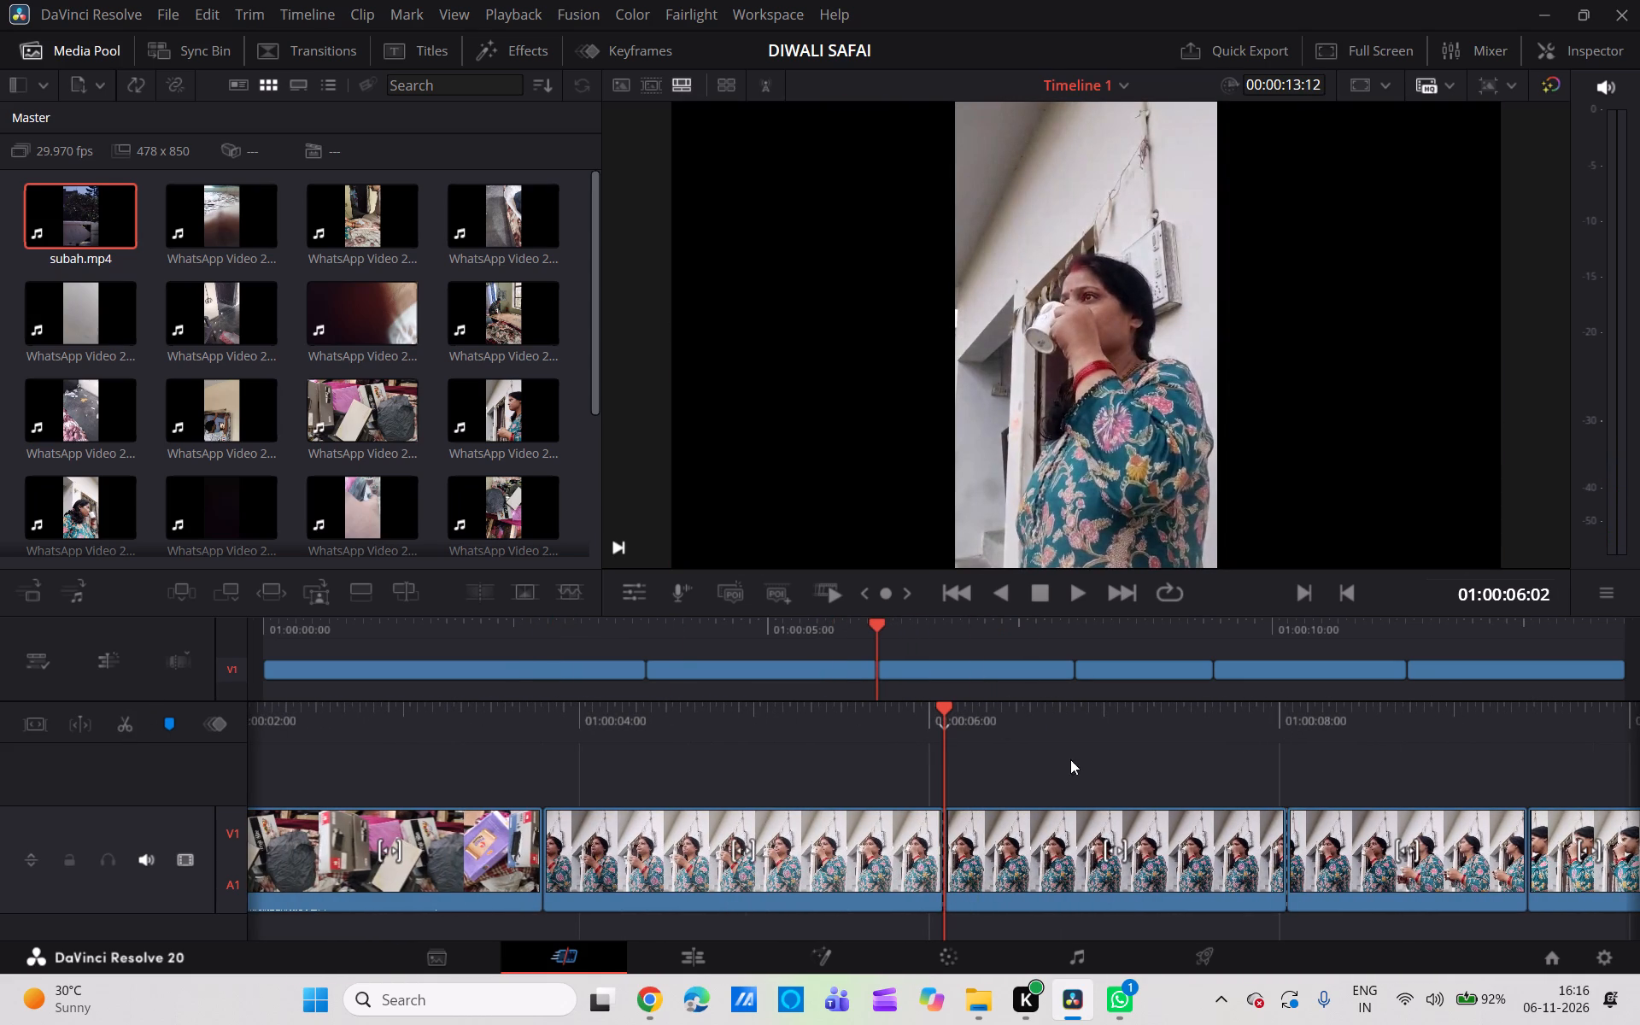
# Delete the part of the woman's drinking clip between the 01:00:06:02 split and the next cut.
pyautogui.click(1088, 855)
pyautogui.press('BackSpace')
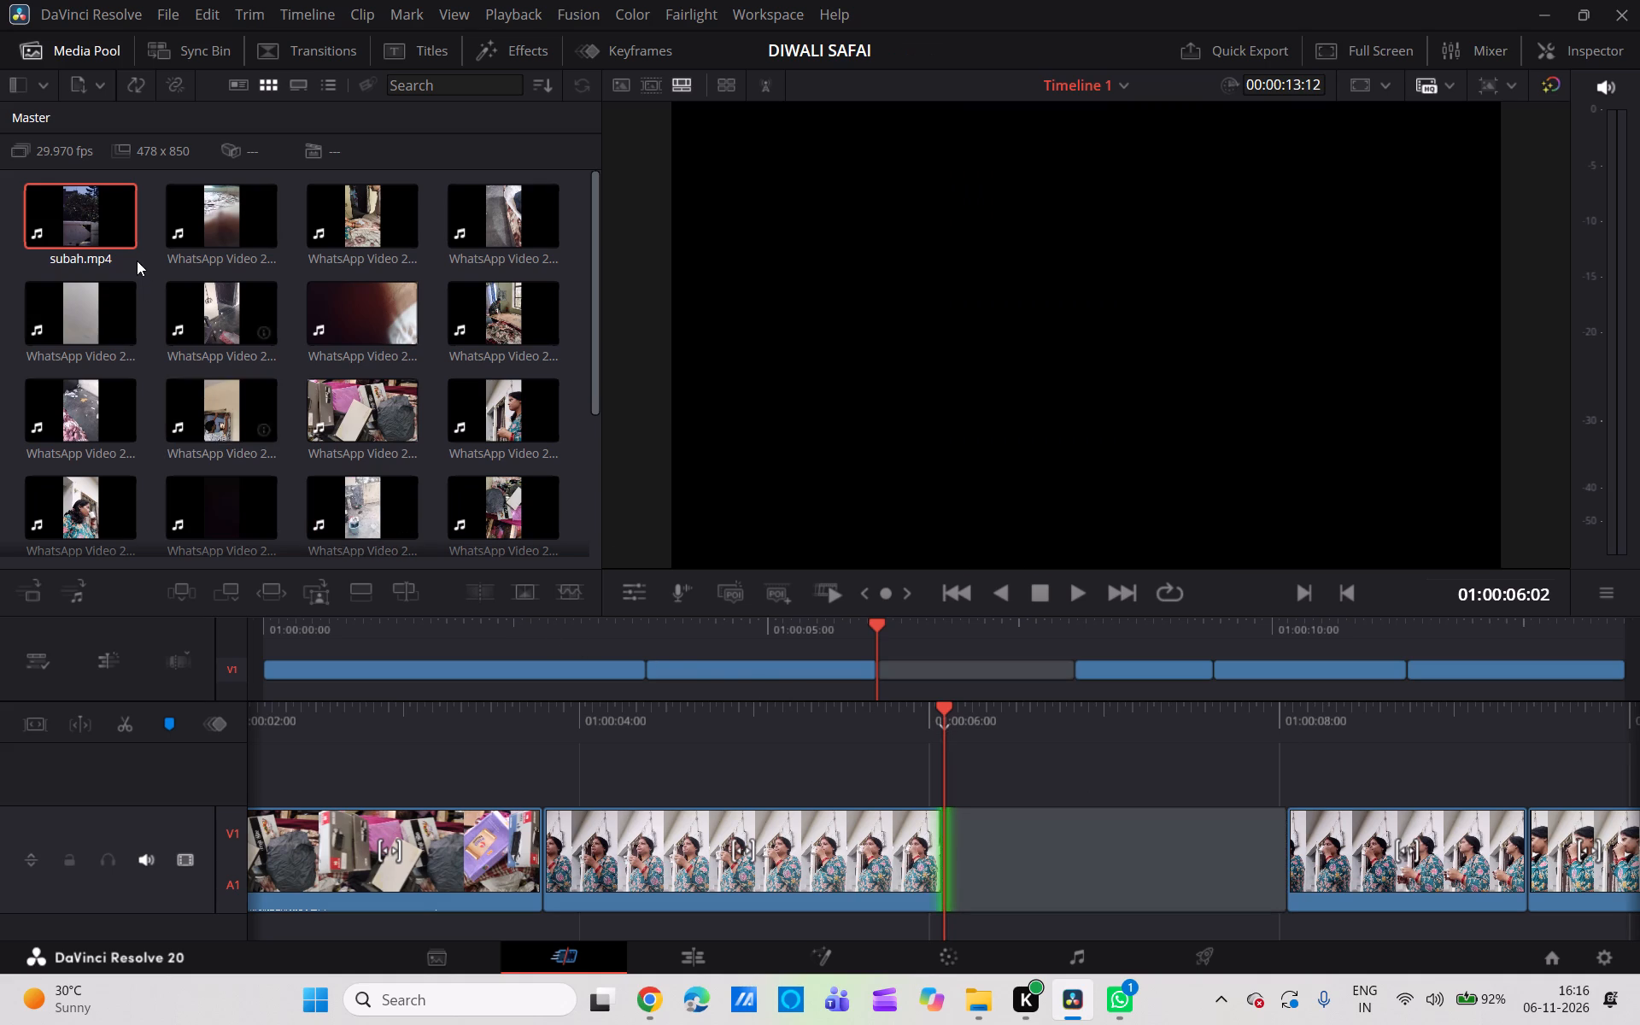
# Insert subah.mp4 on track V1 at 01:00:06:02, directly after the shortened clip of the woman drinking.
pyautogui.moveTo(108, 219); pyautogui.dragTo(928, 808)
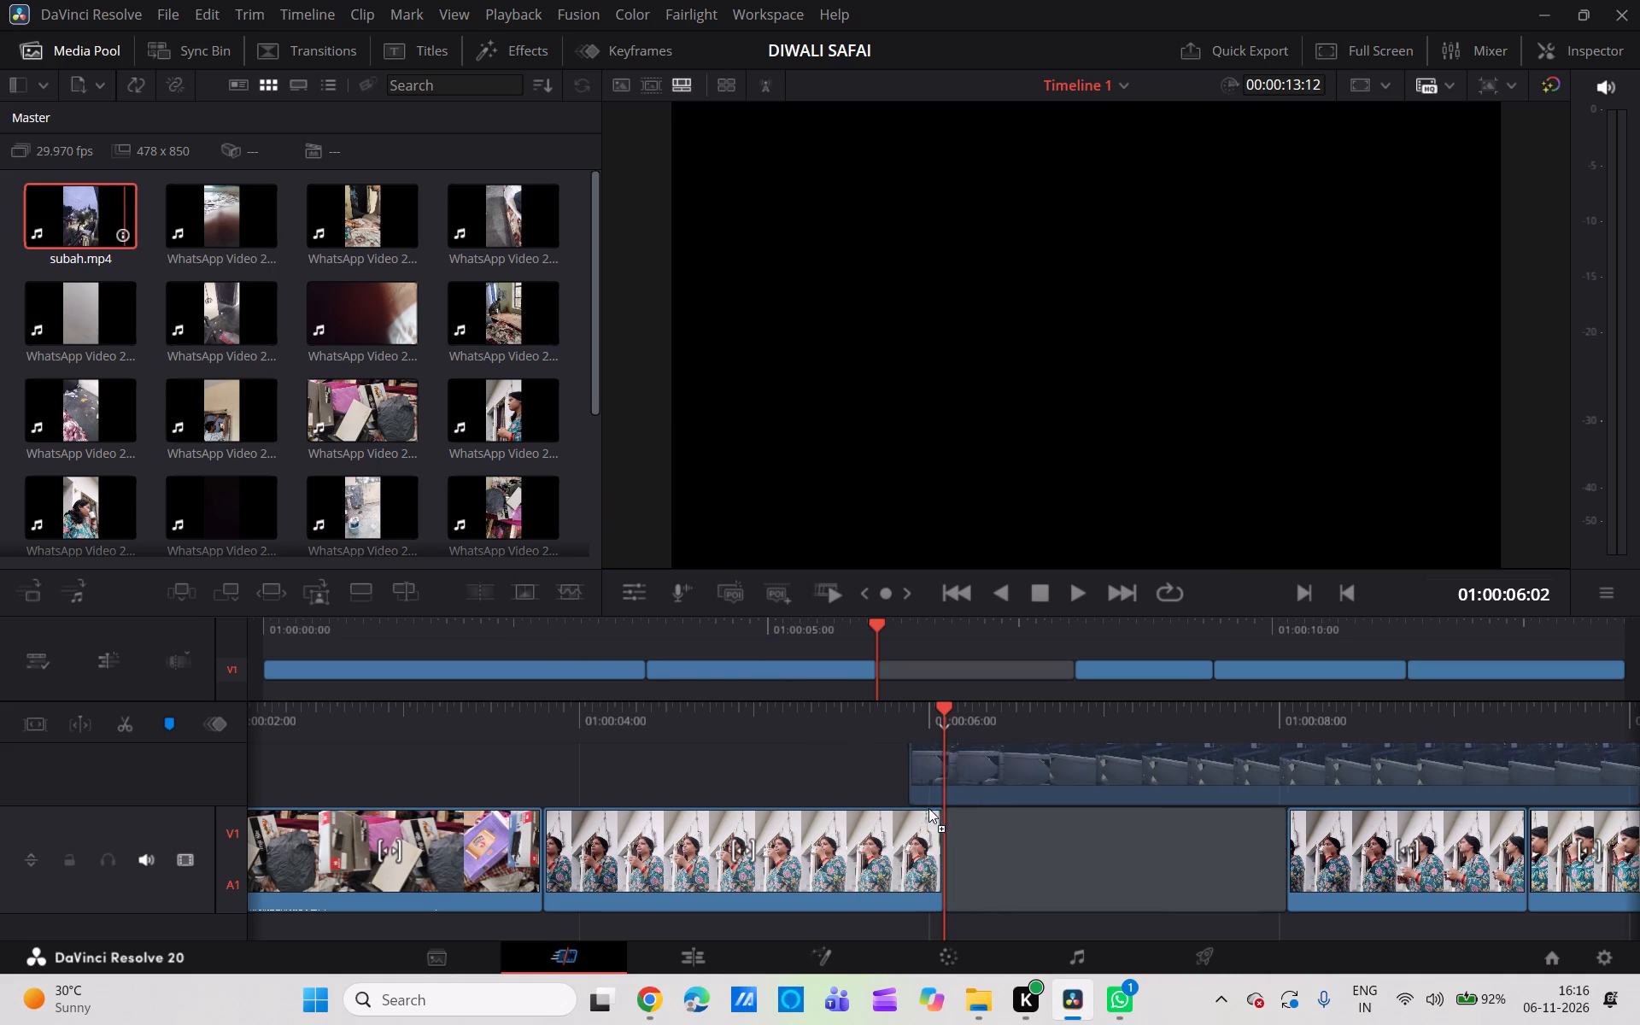
pyautogui.moveTo(928, 808); pyautogui.dragTo(937, 817)
# Find the glowing street light and palm tree shot in the subah.mp4 clip and split it at 01:00:37:05.
pyautogui.scroll(1, 937, 817)
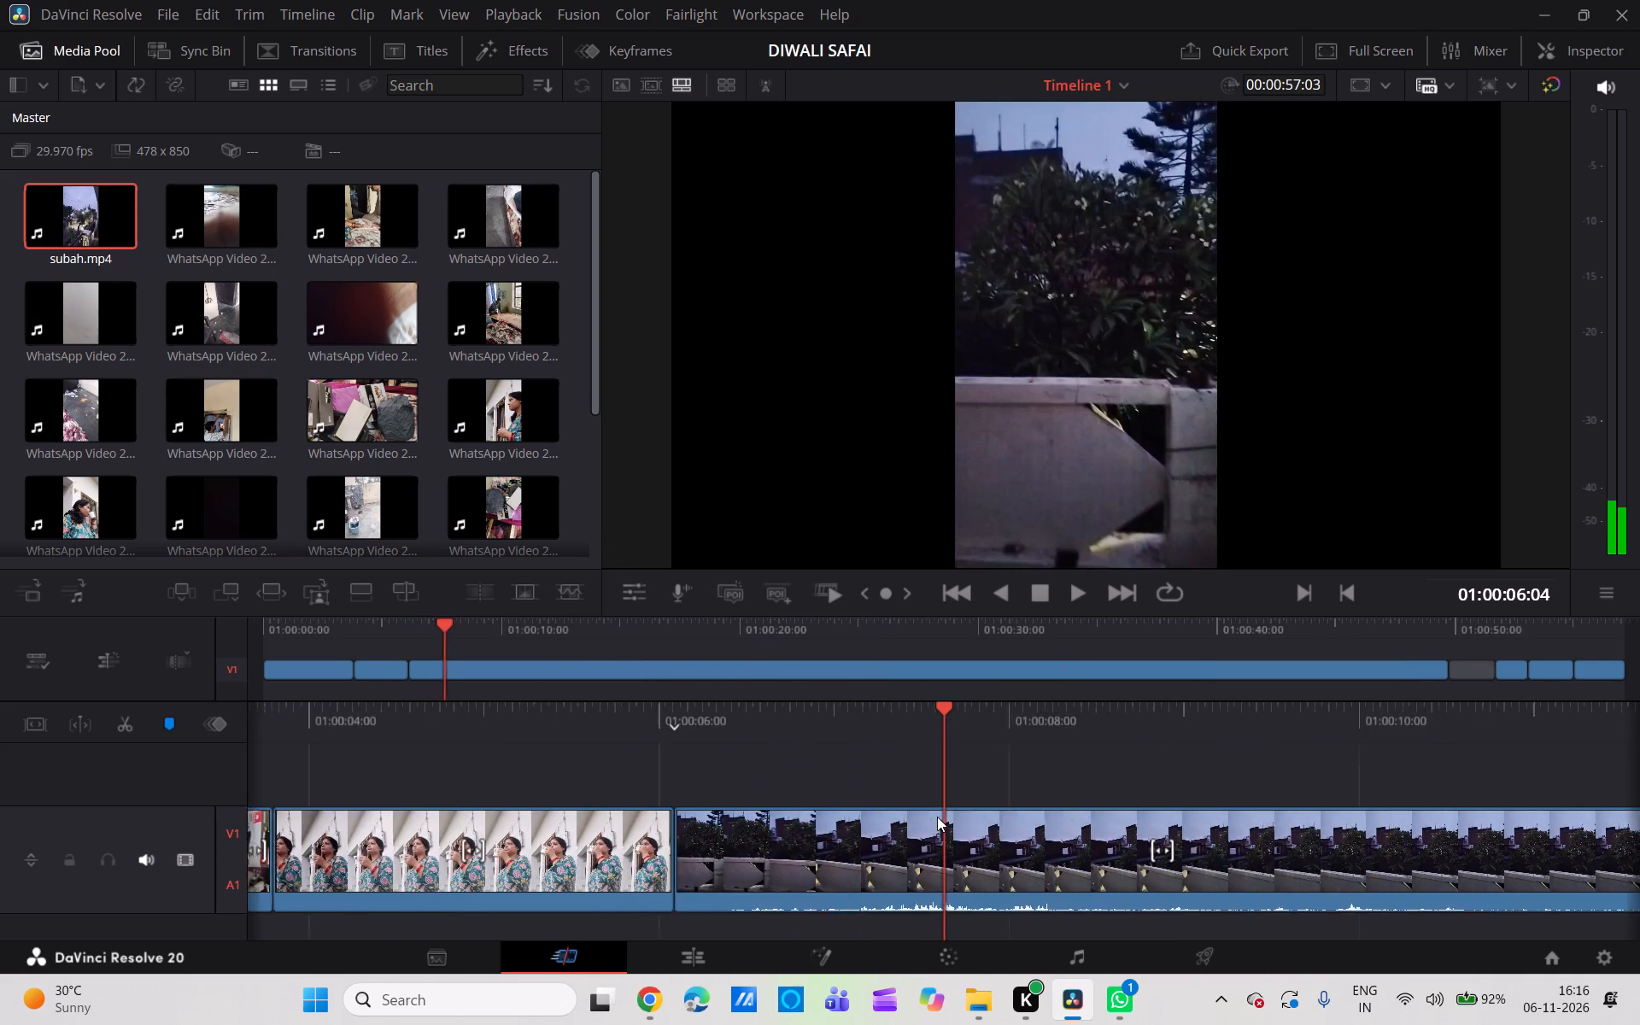
pyautogui.scroll(1, 937, 817)
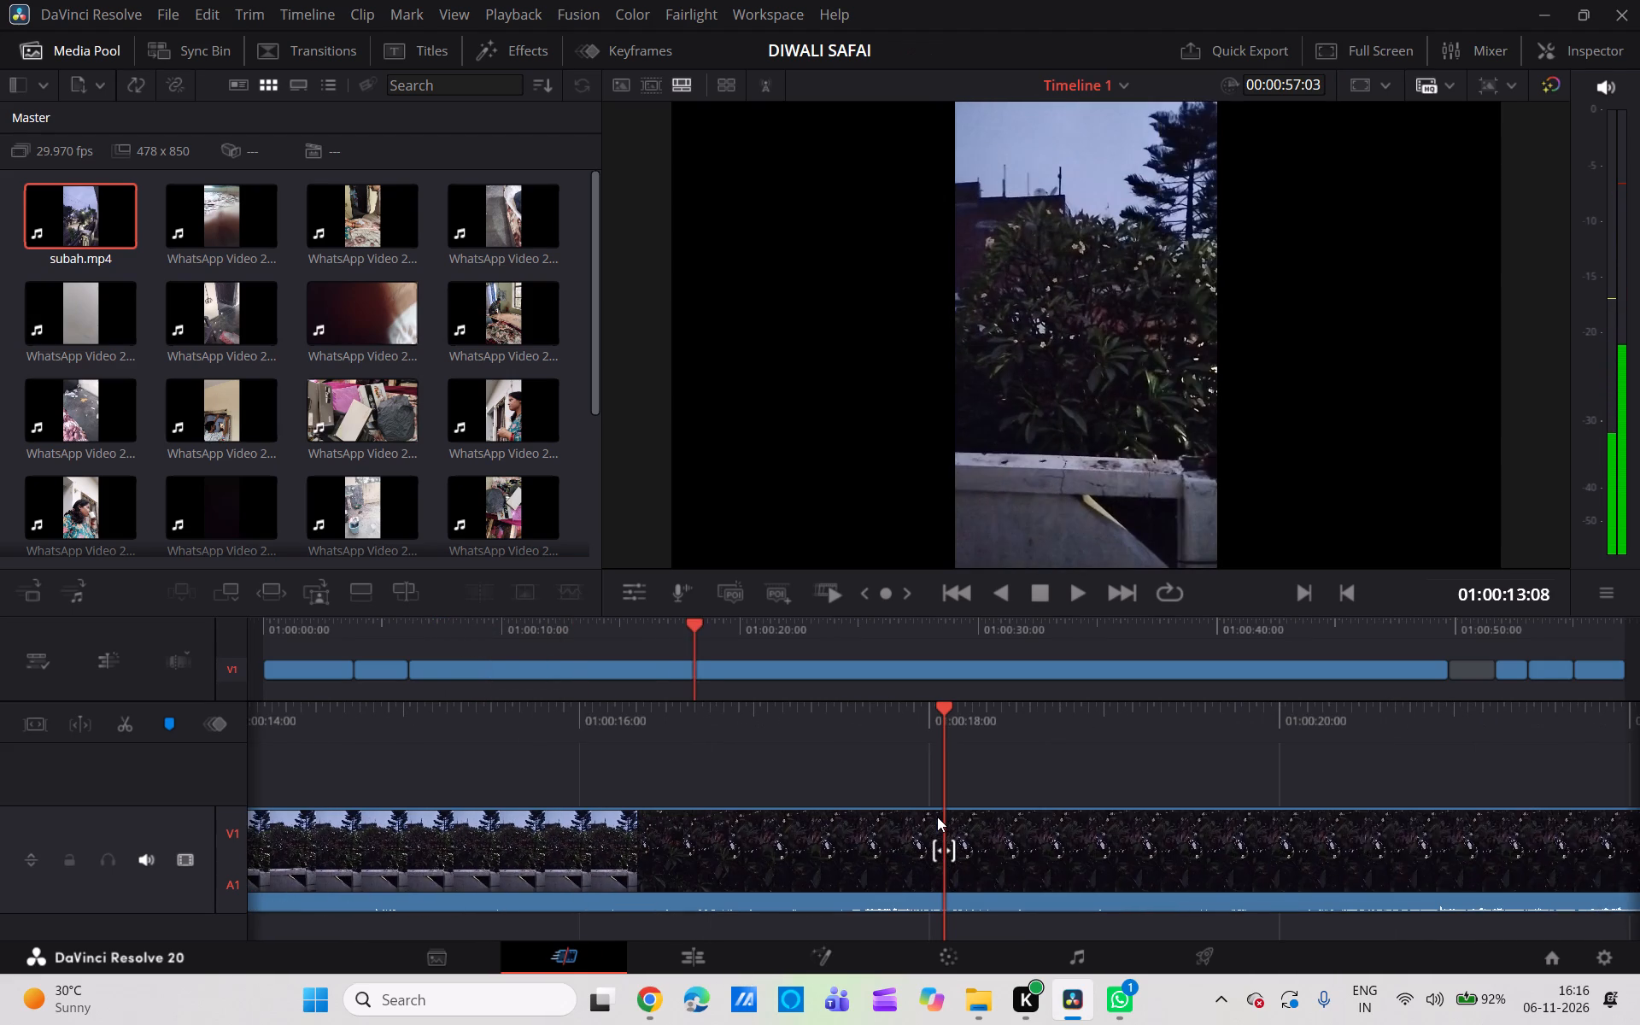
pyautogui.hscroll(-2, 937, 817)
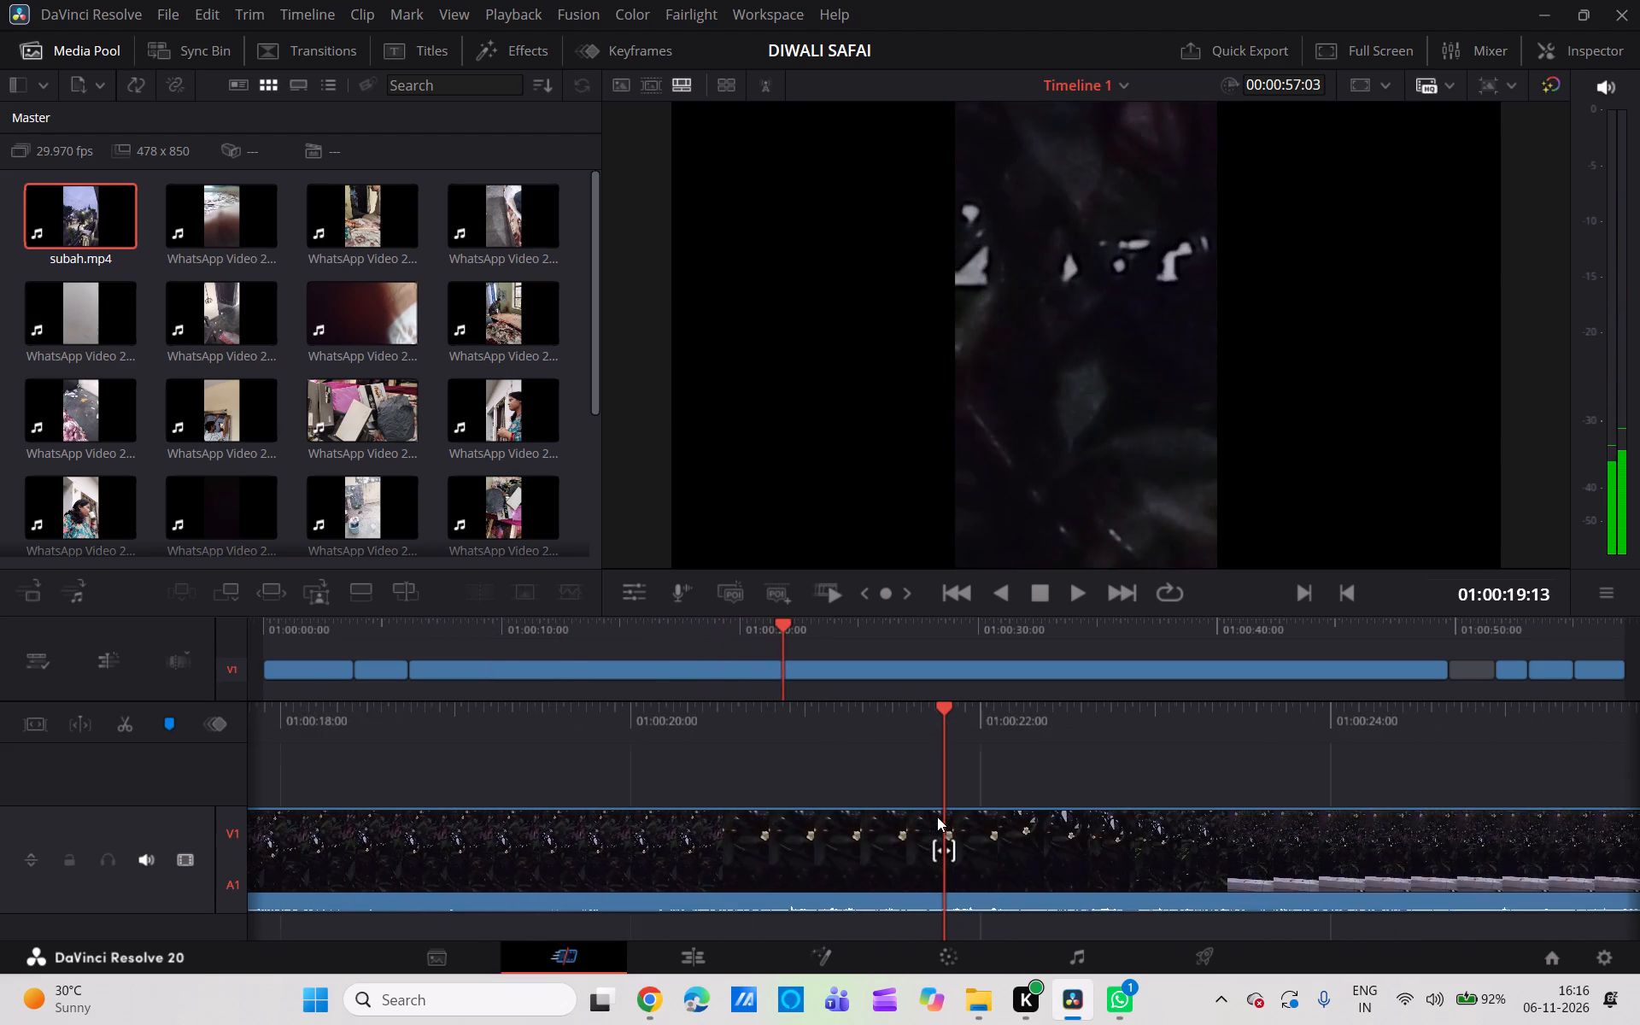
pyautogui.hscroll(-2, 937, 817)
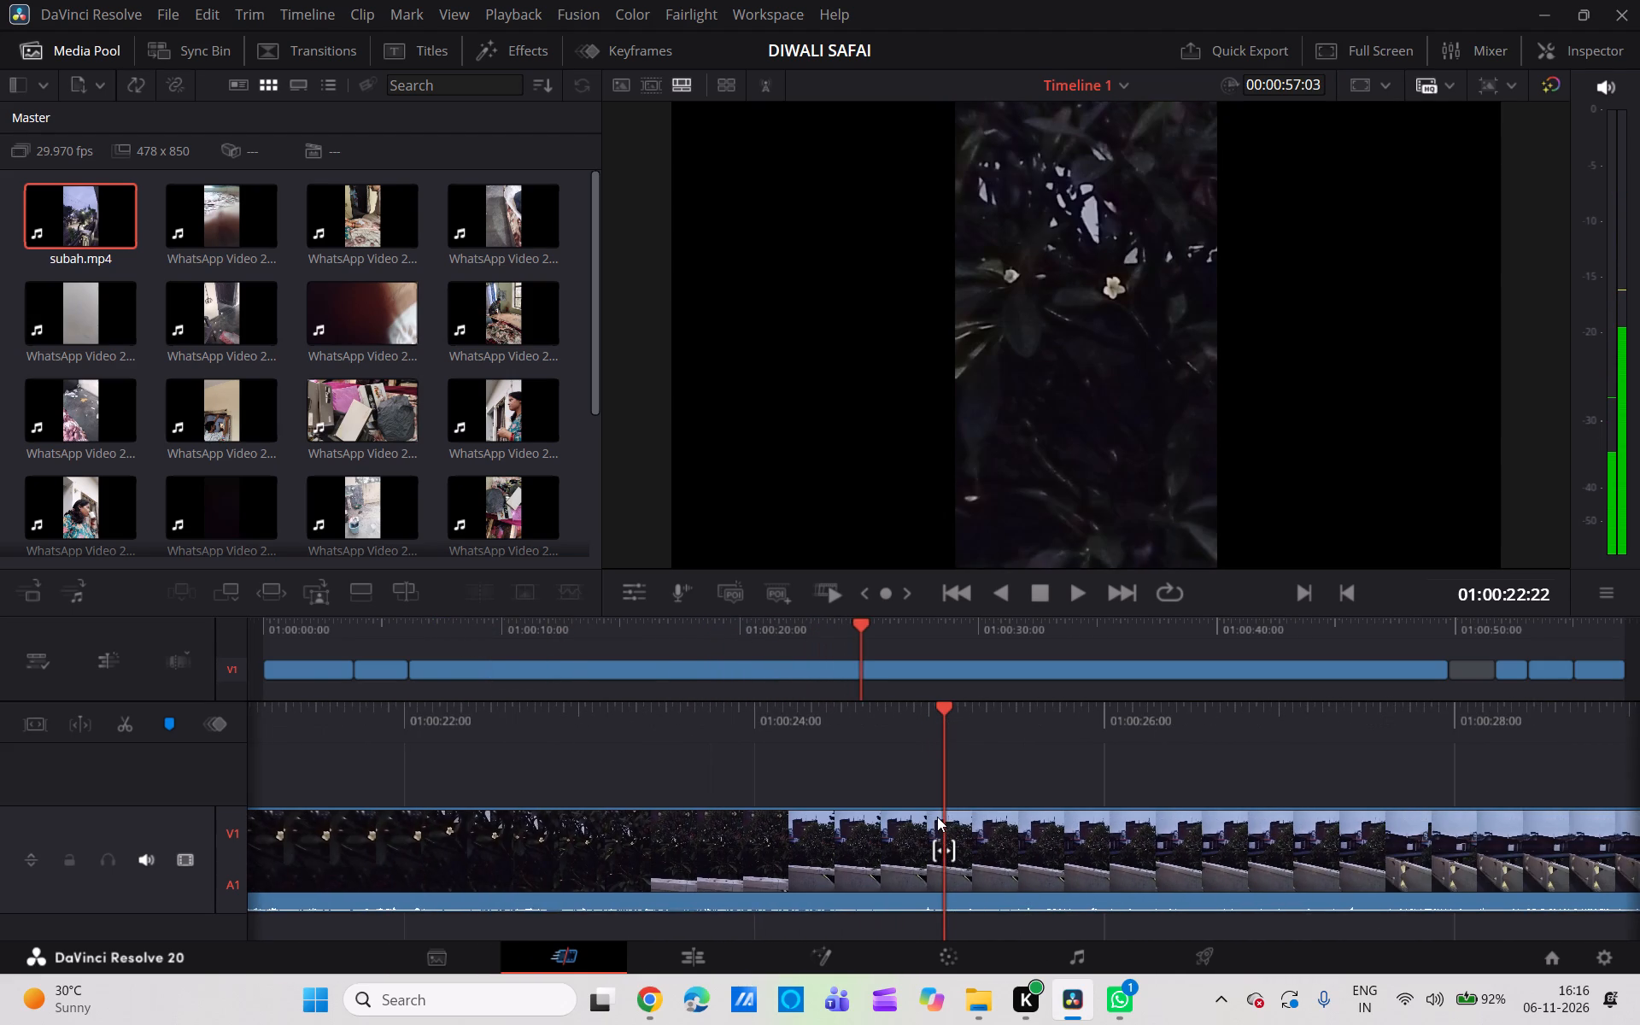
pyautogui.hscroll(-1, 937, 817)
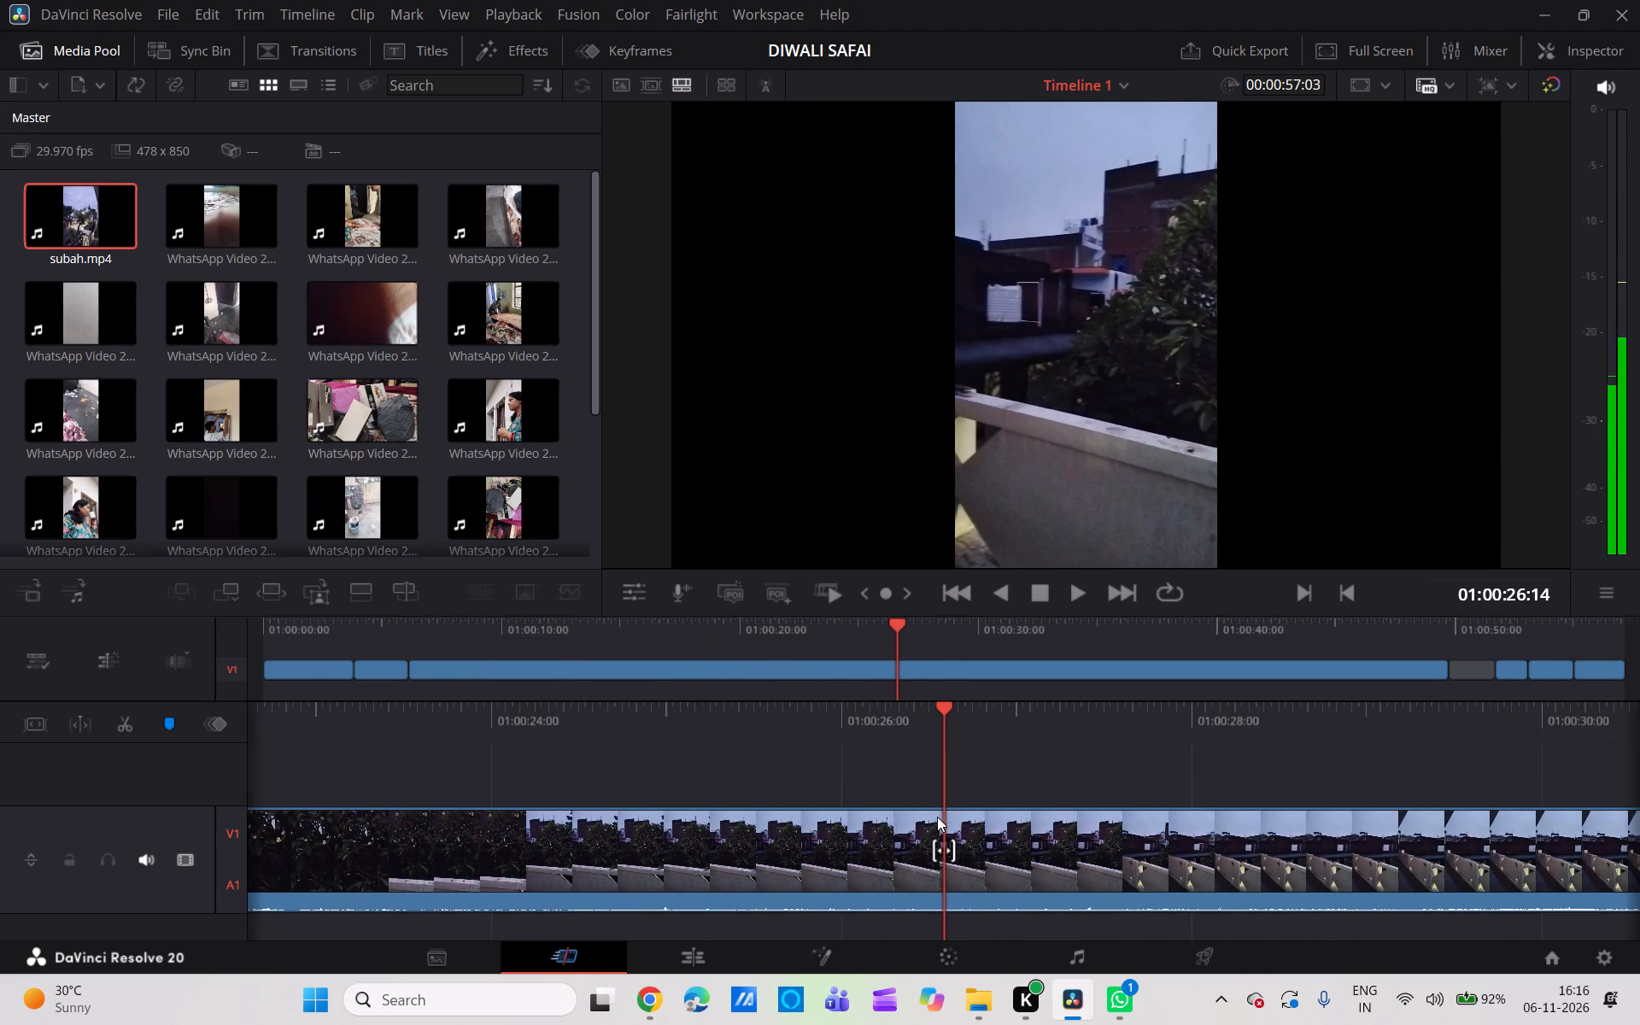
pyautogui.hscroll(-2, 937, 817)
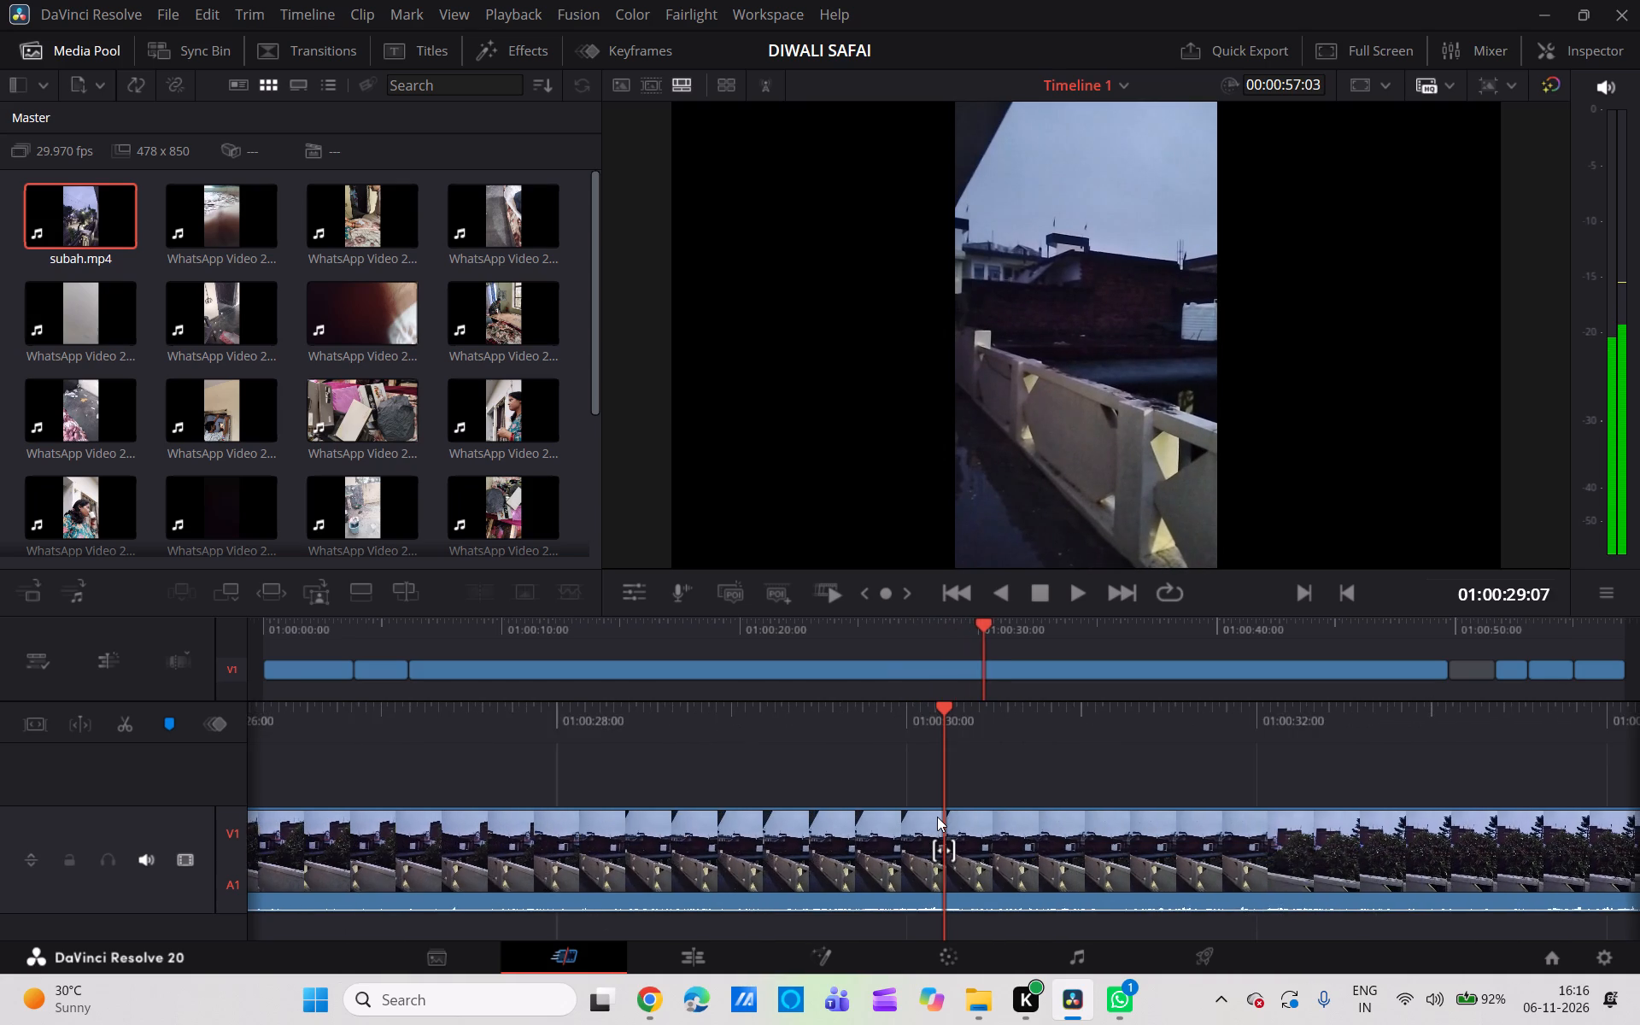
pyautogui.hscroll(-3, 937, 817)
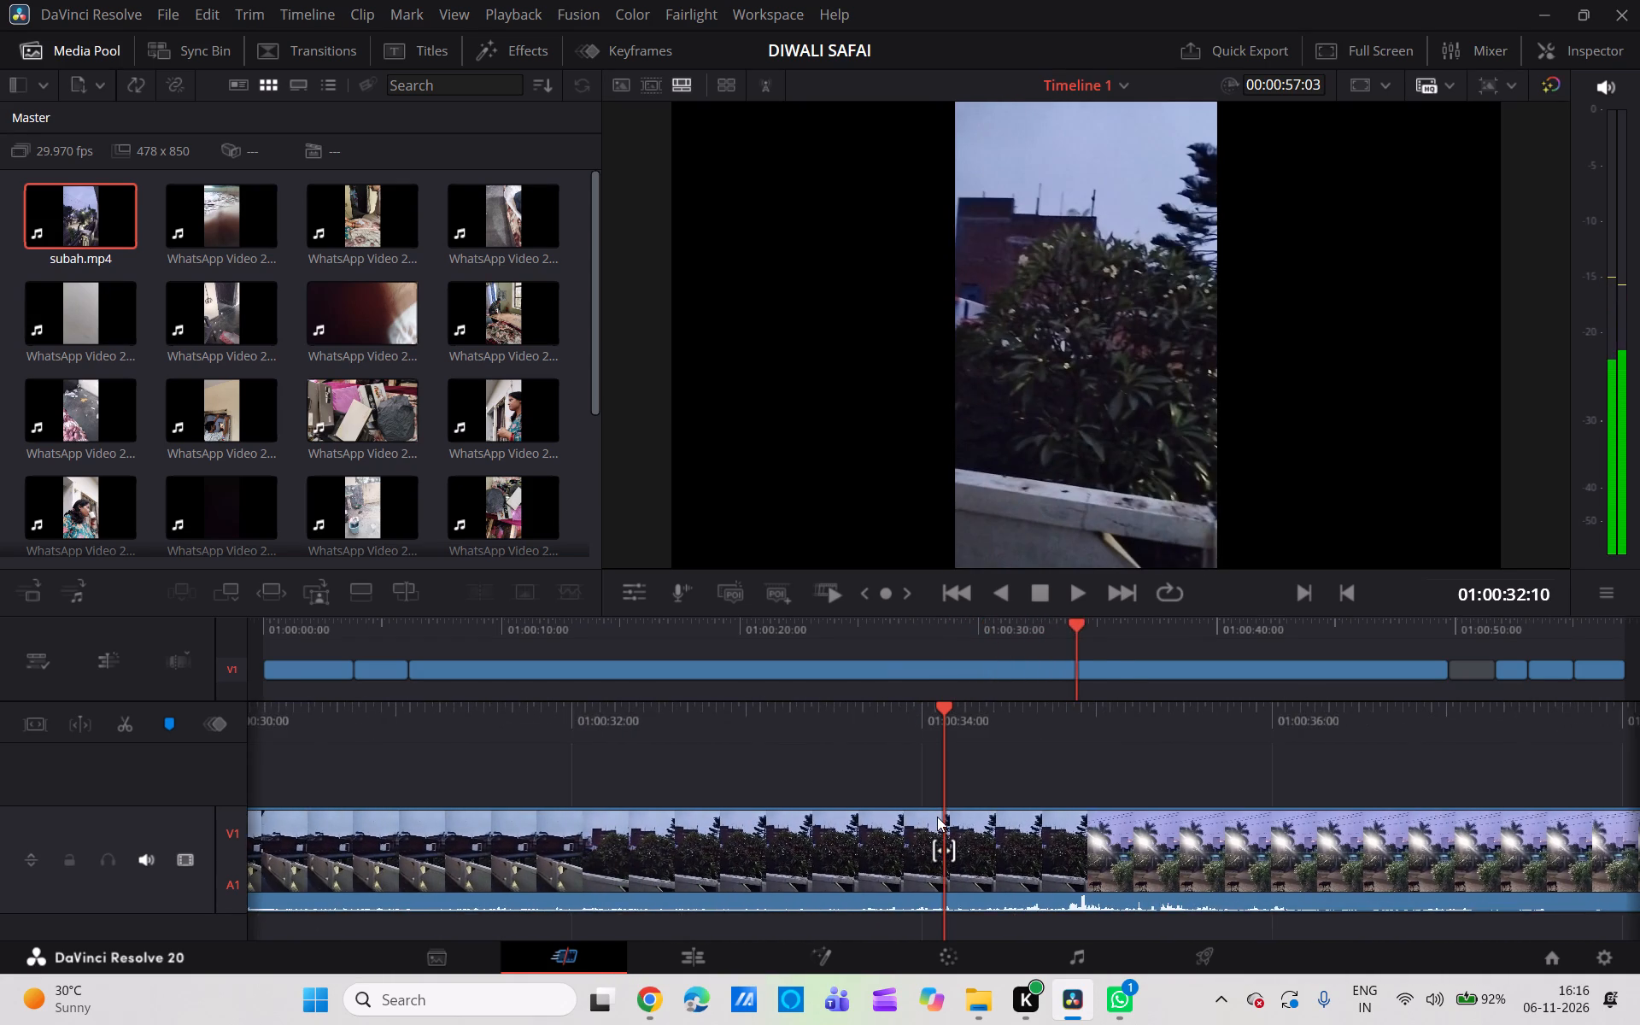
pyautogui.hscroll(-1, 937, 817)
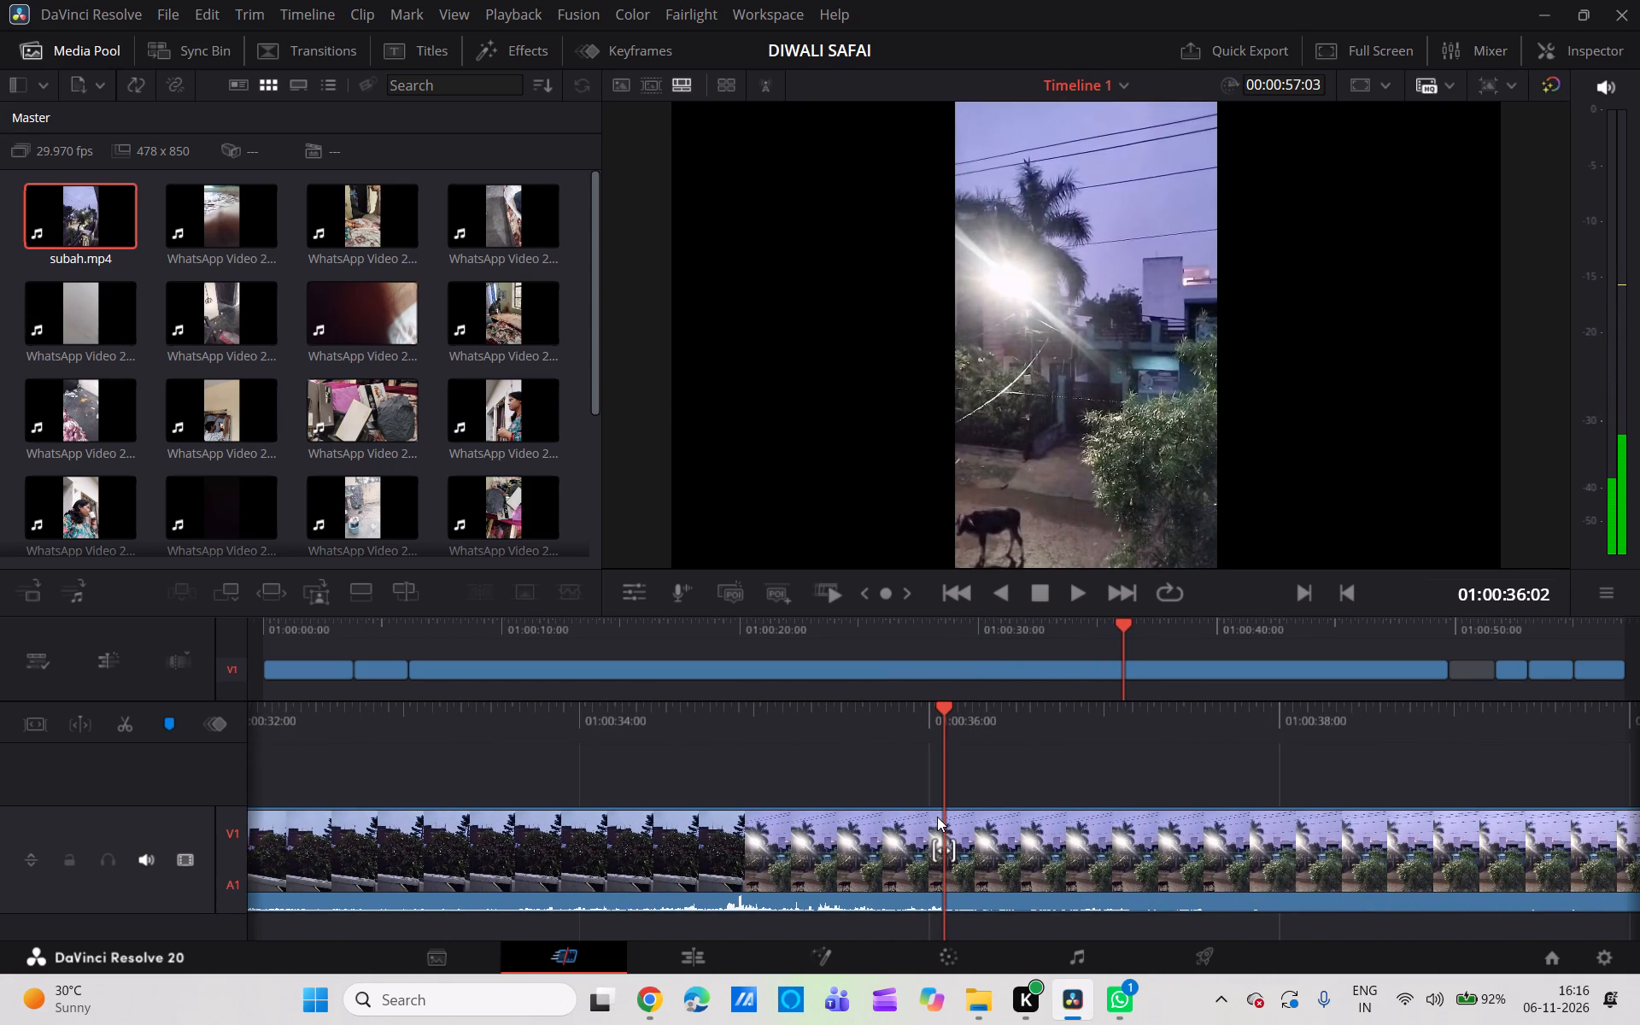
pyautogui.hscroll(-2, 937, 817)
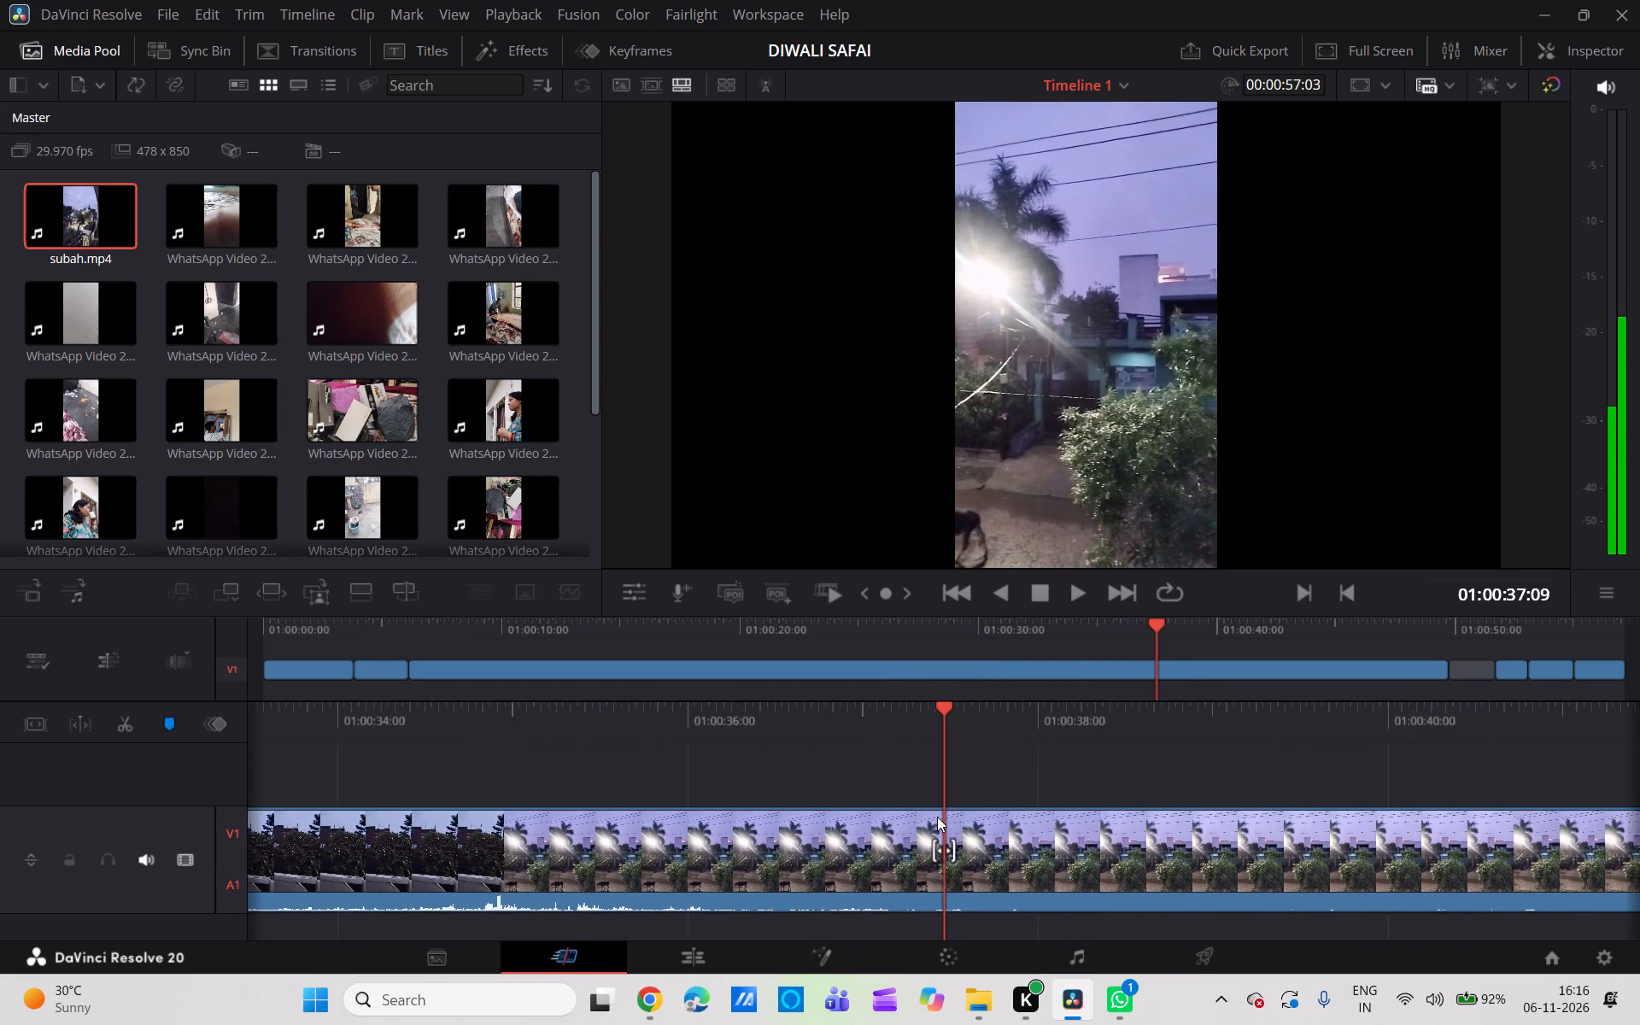
pyautogui.hscroll(-3, 937, 817)
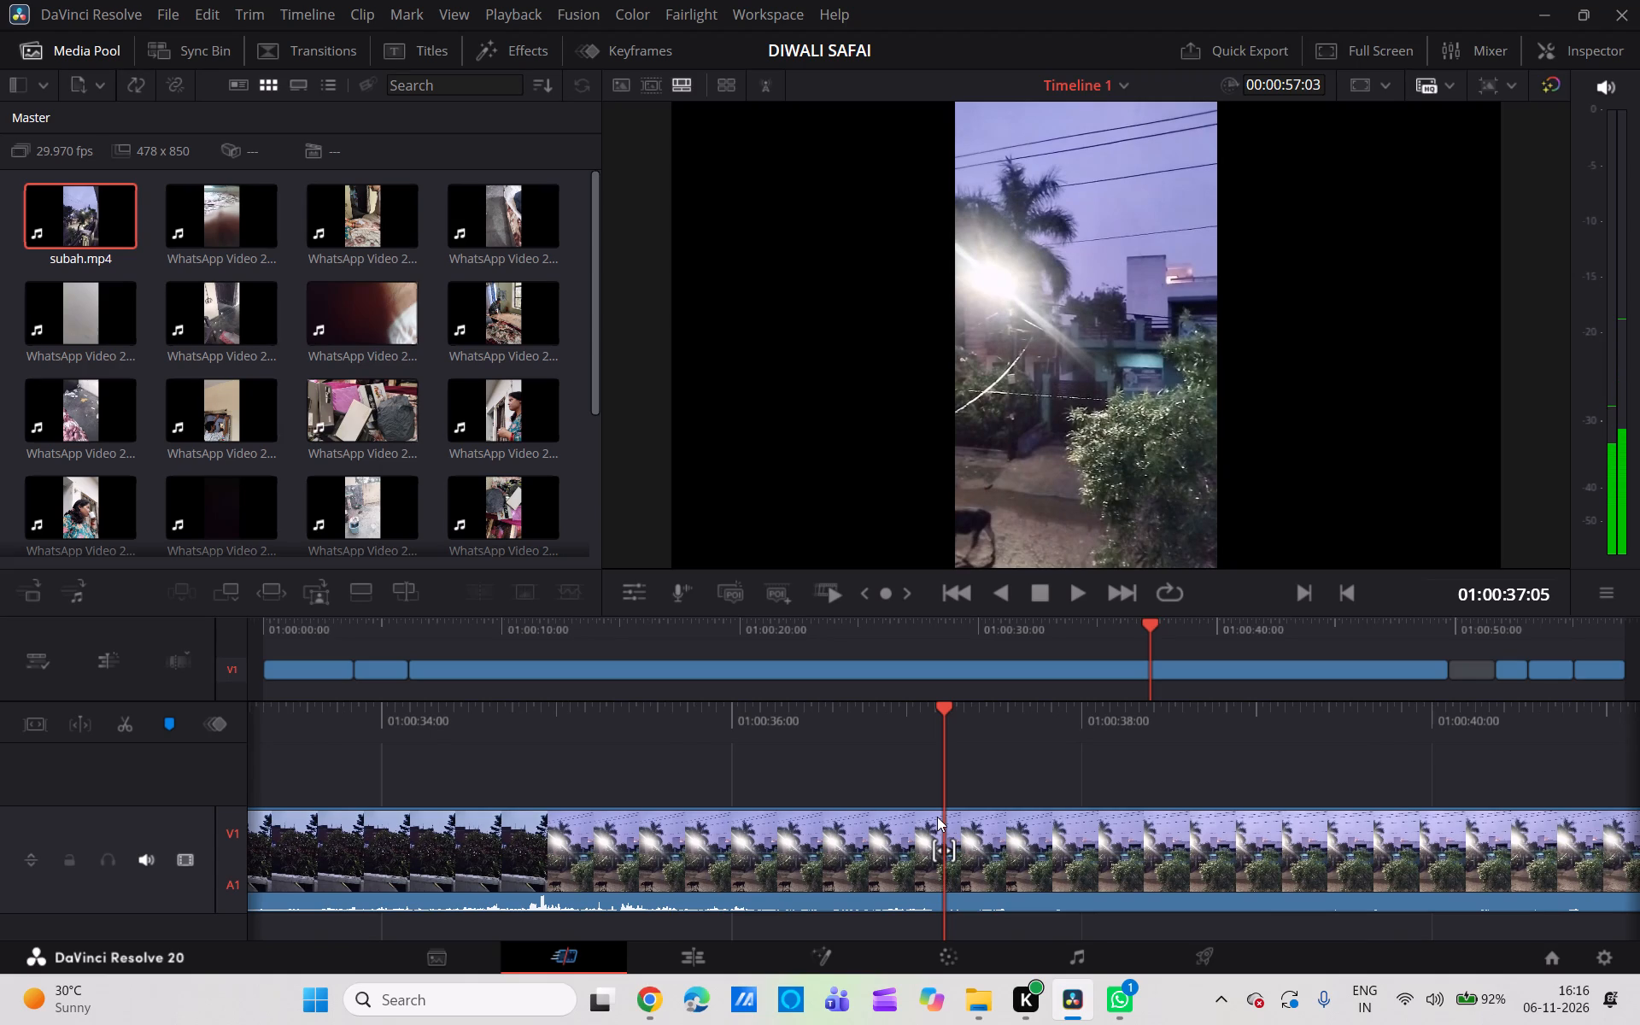
pyautogui.hscroll(-1, 937, 817)
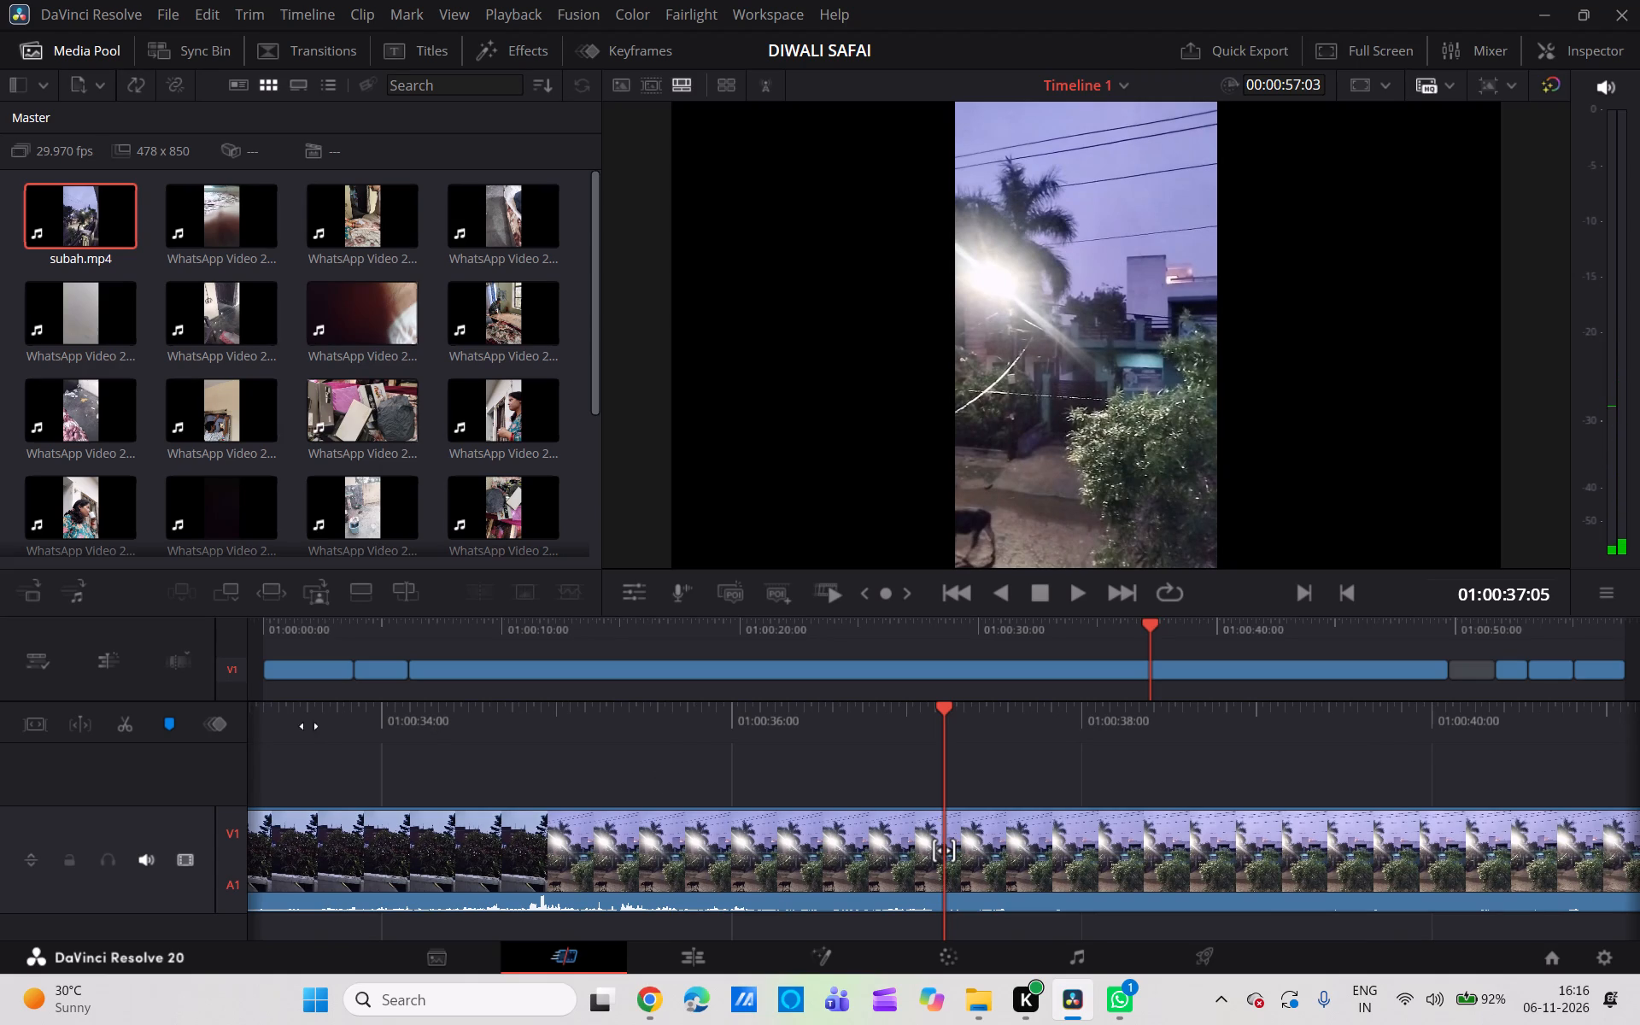
pyautogui.click(903, 879)
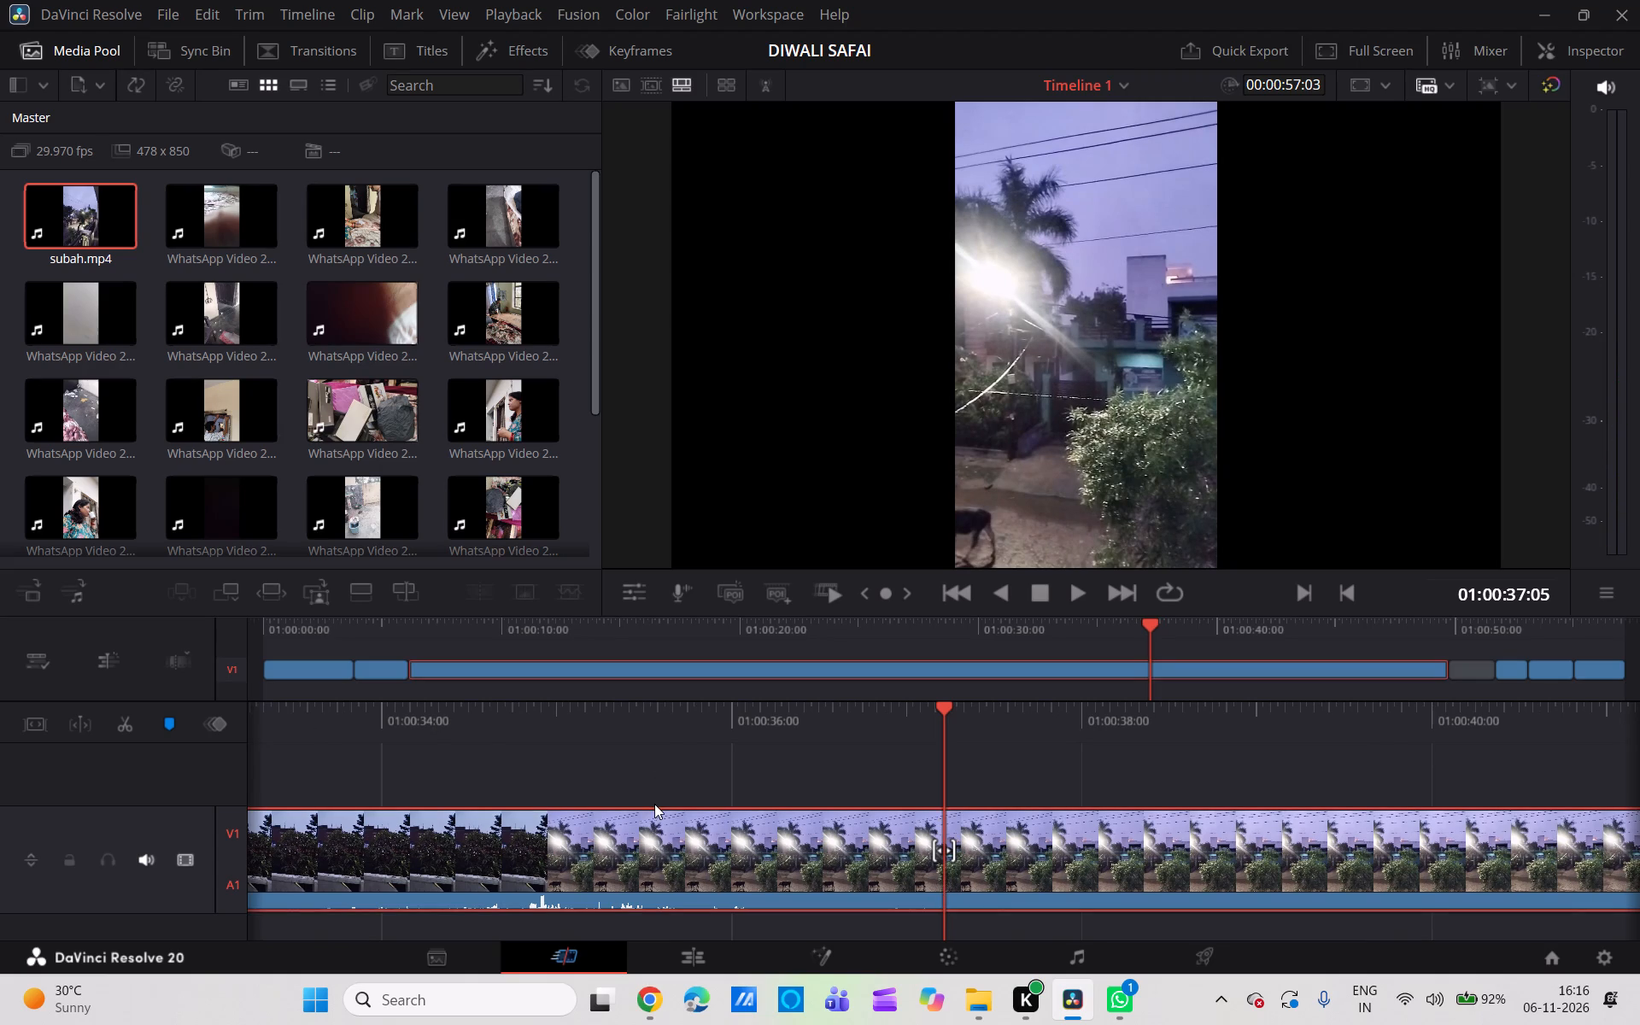
pyautogui.click(126, 729)
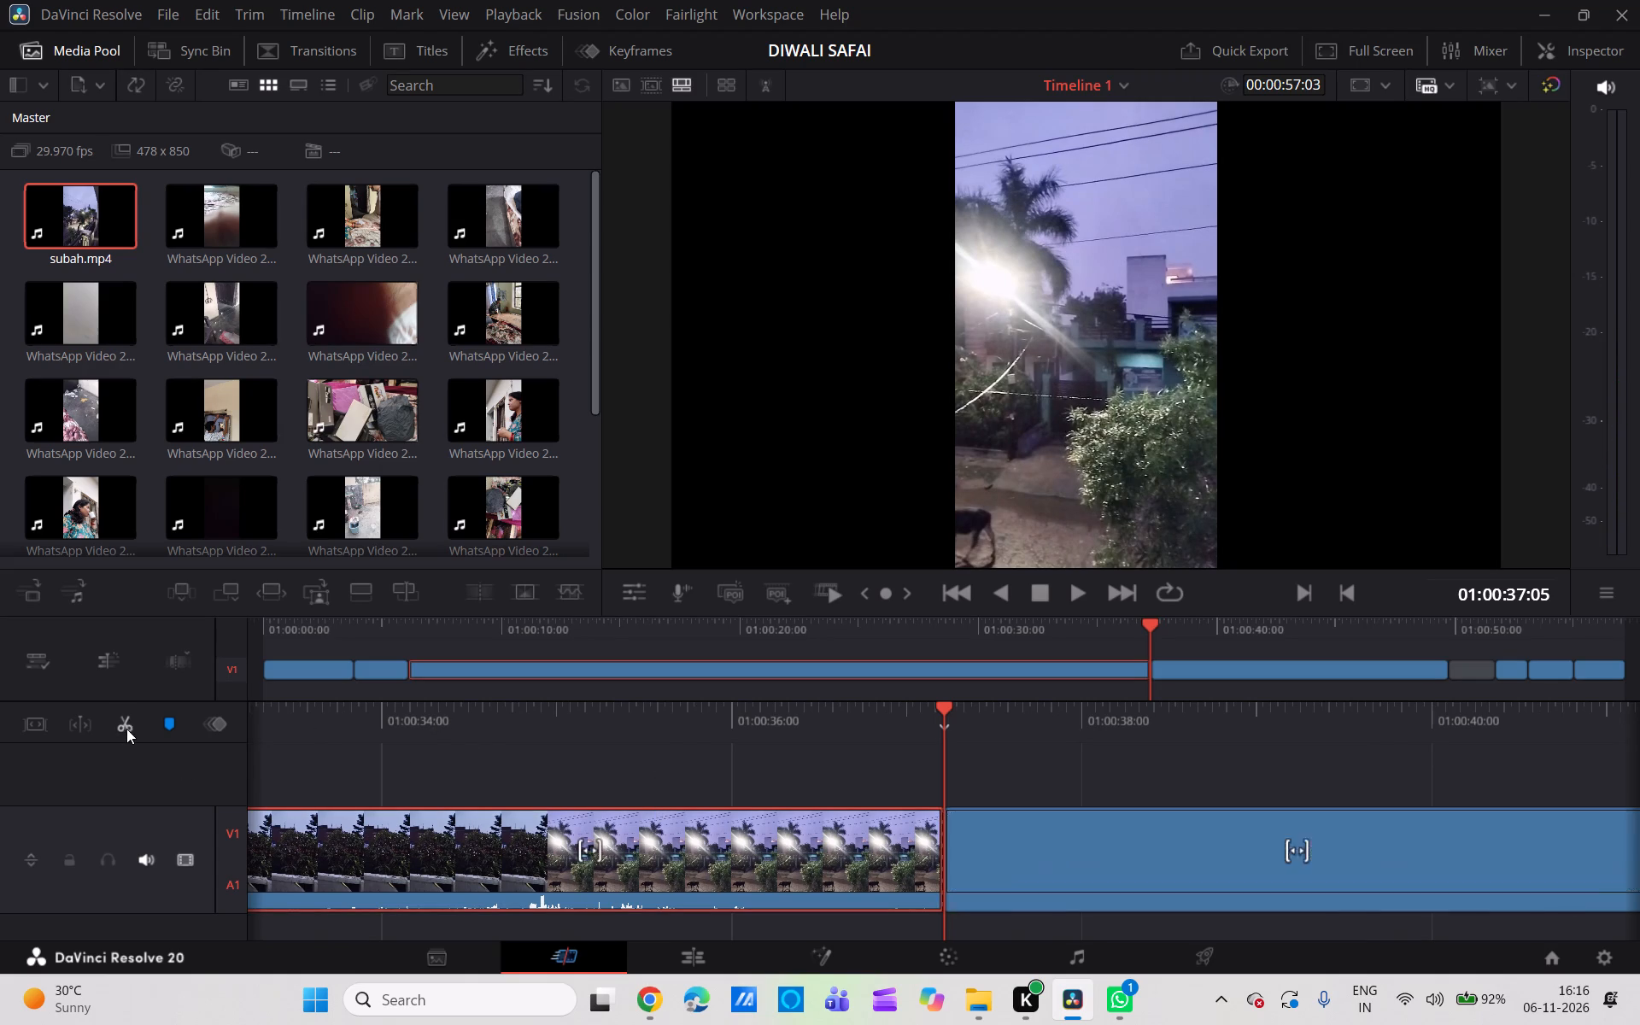
# Delete the part of subah.mp4 before the 01:00:37:05 split and close the gap after the drinking clip.
pyautogui.press('BackSpace')
pyautogui.click(574, 850)
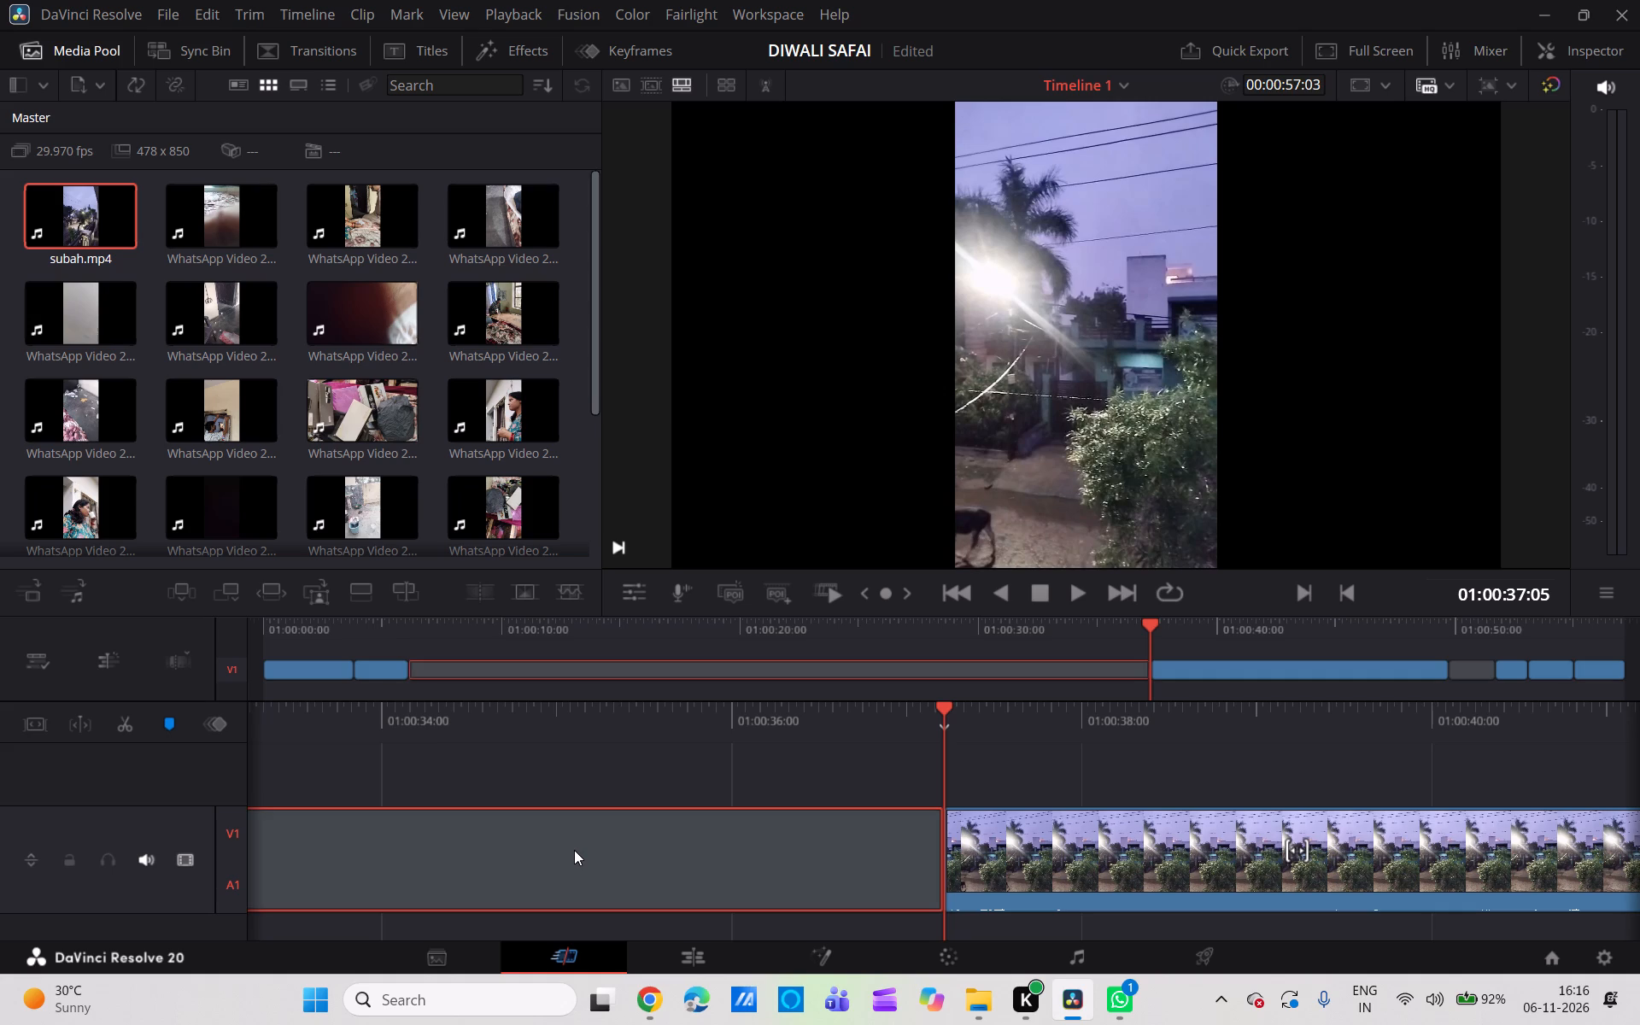
pyautogui.press('BackSpace')
# Review the street light shot in the remaining subah.mp4 footage and split the clip at 01:00:09:11.
pyautogui.hscroll(-1, 574, 850)
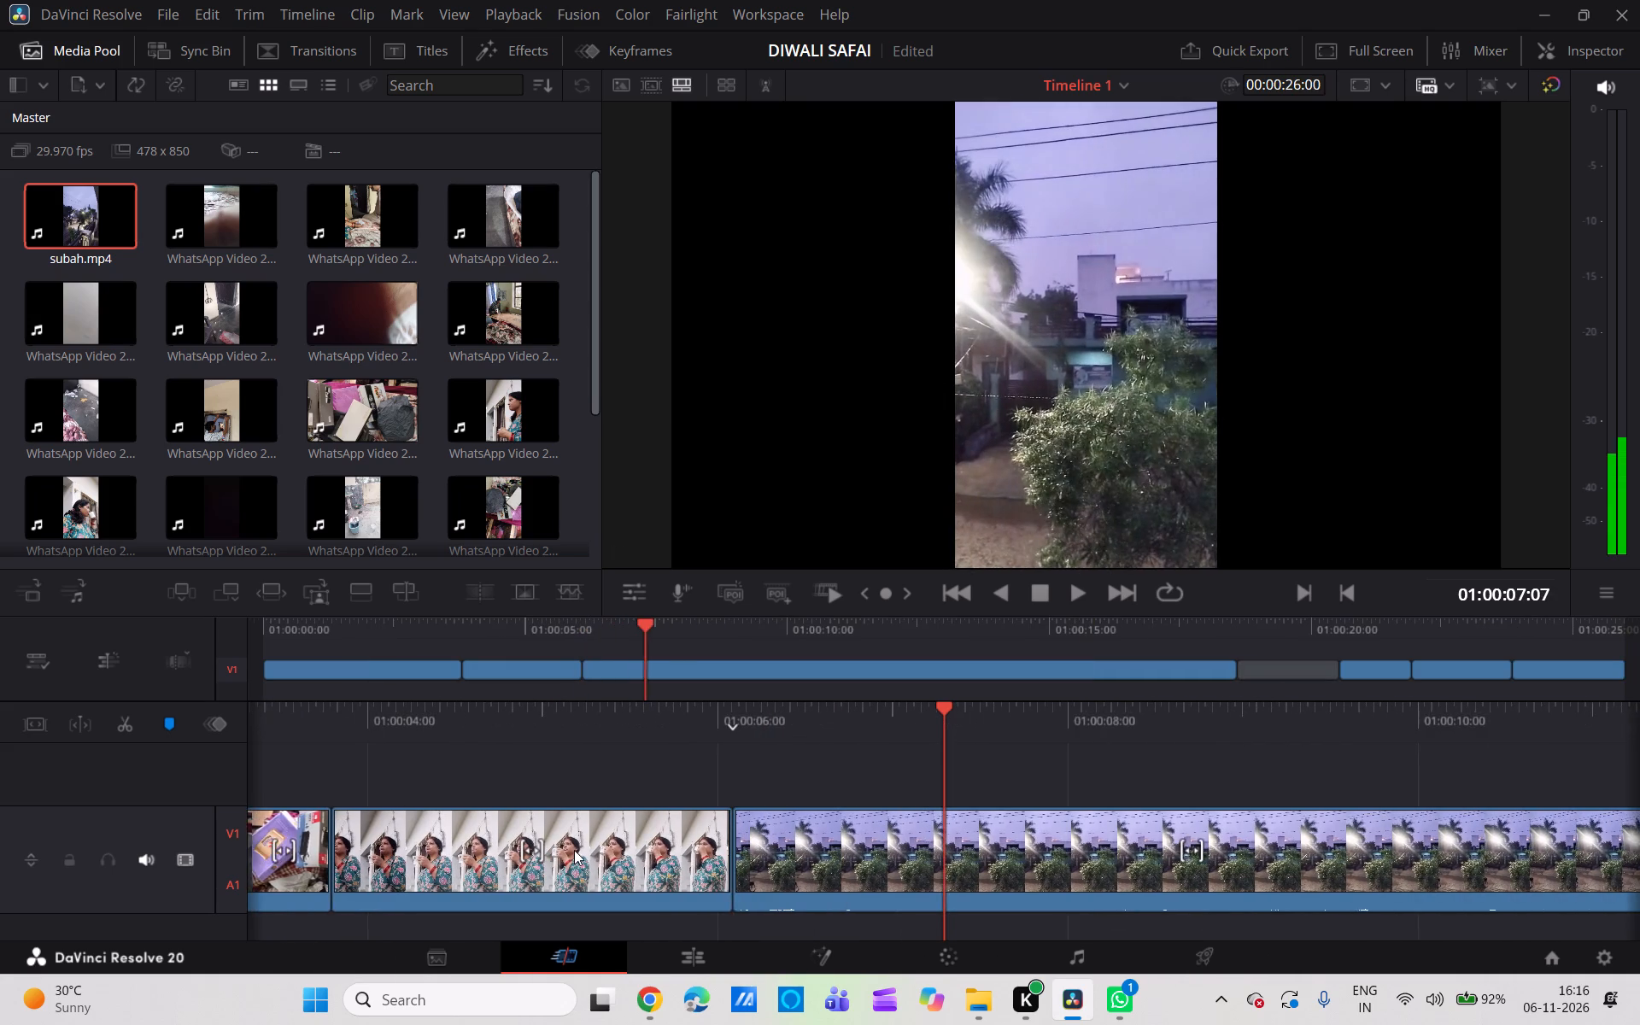
pyautogui.hscroll(-1, 574, 850)
pyautogui.scroll(2, 574, 850)
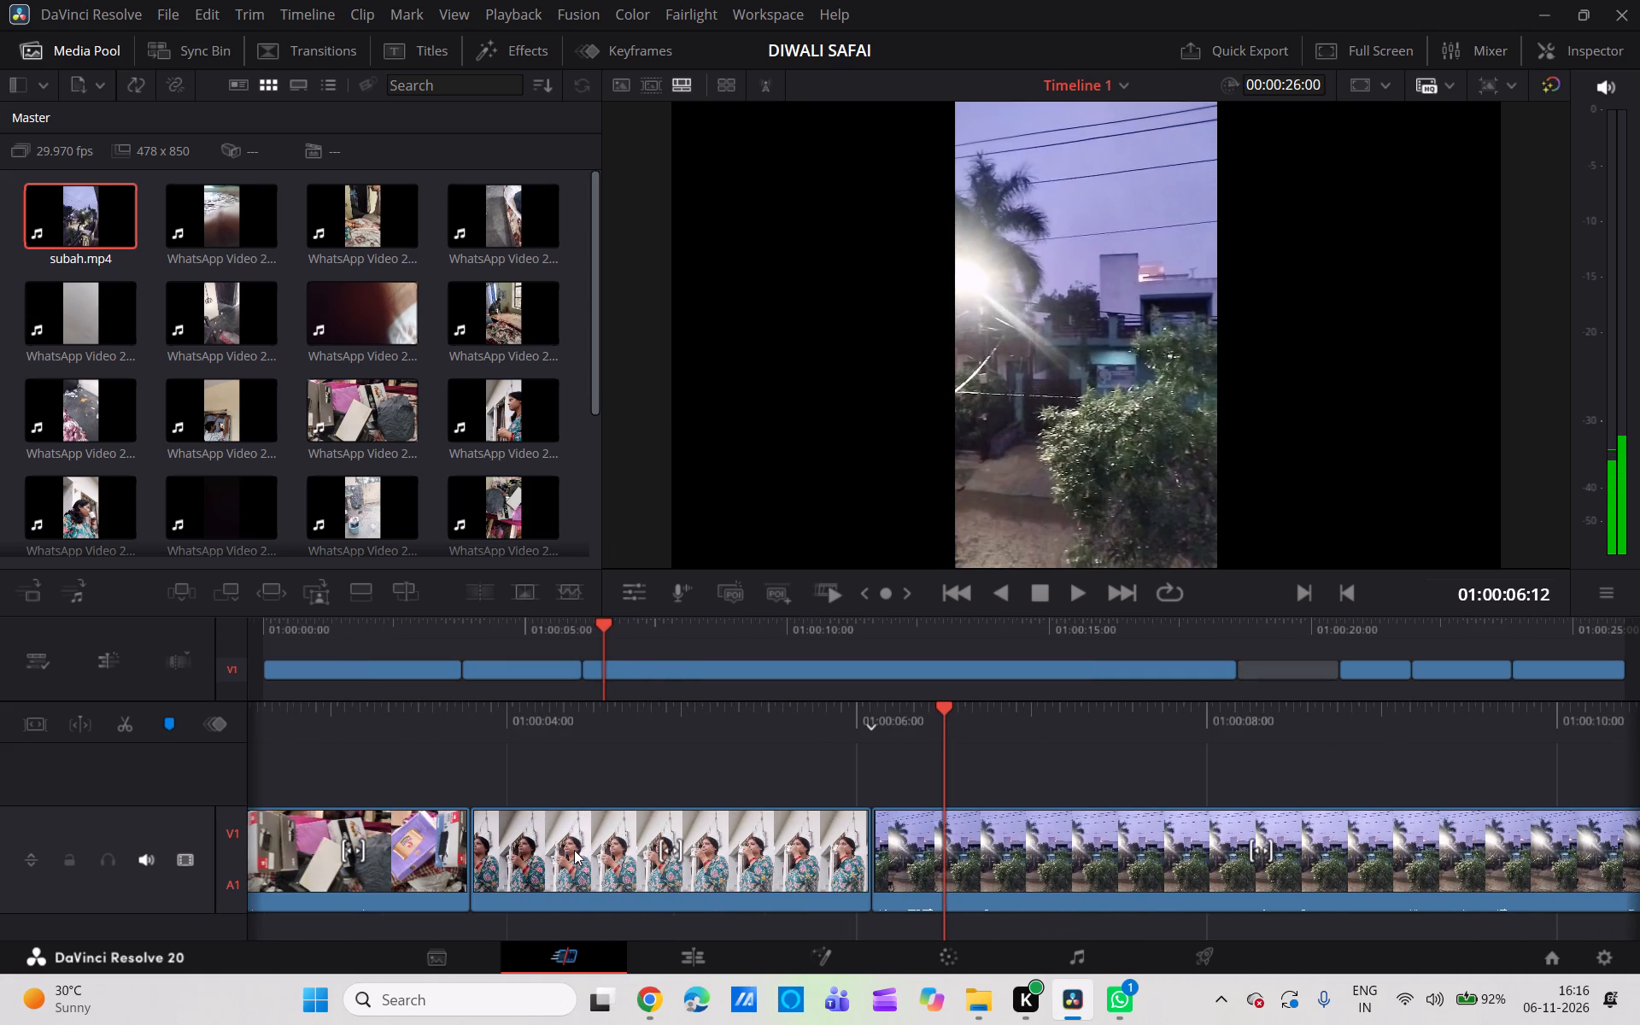
pyautogui.scroll(2, 574, 850)
pyautogui.hscroll(-2, 574, 850)
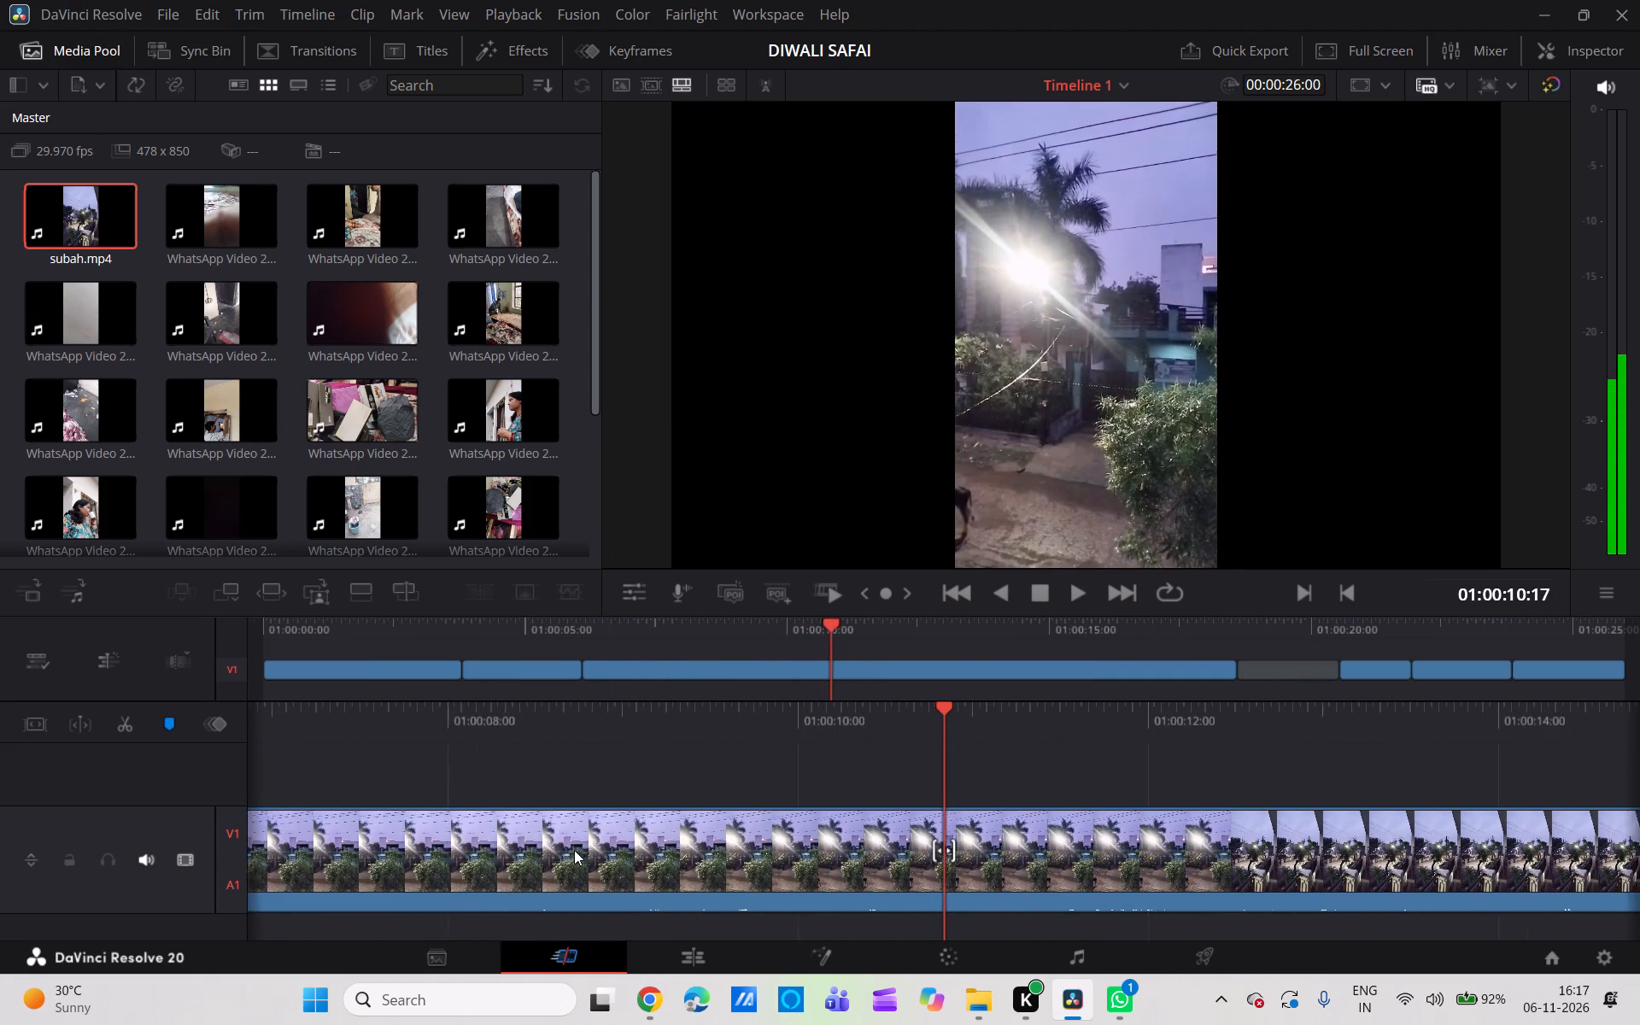
pyautogui.scroll(1, 574, 850)
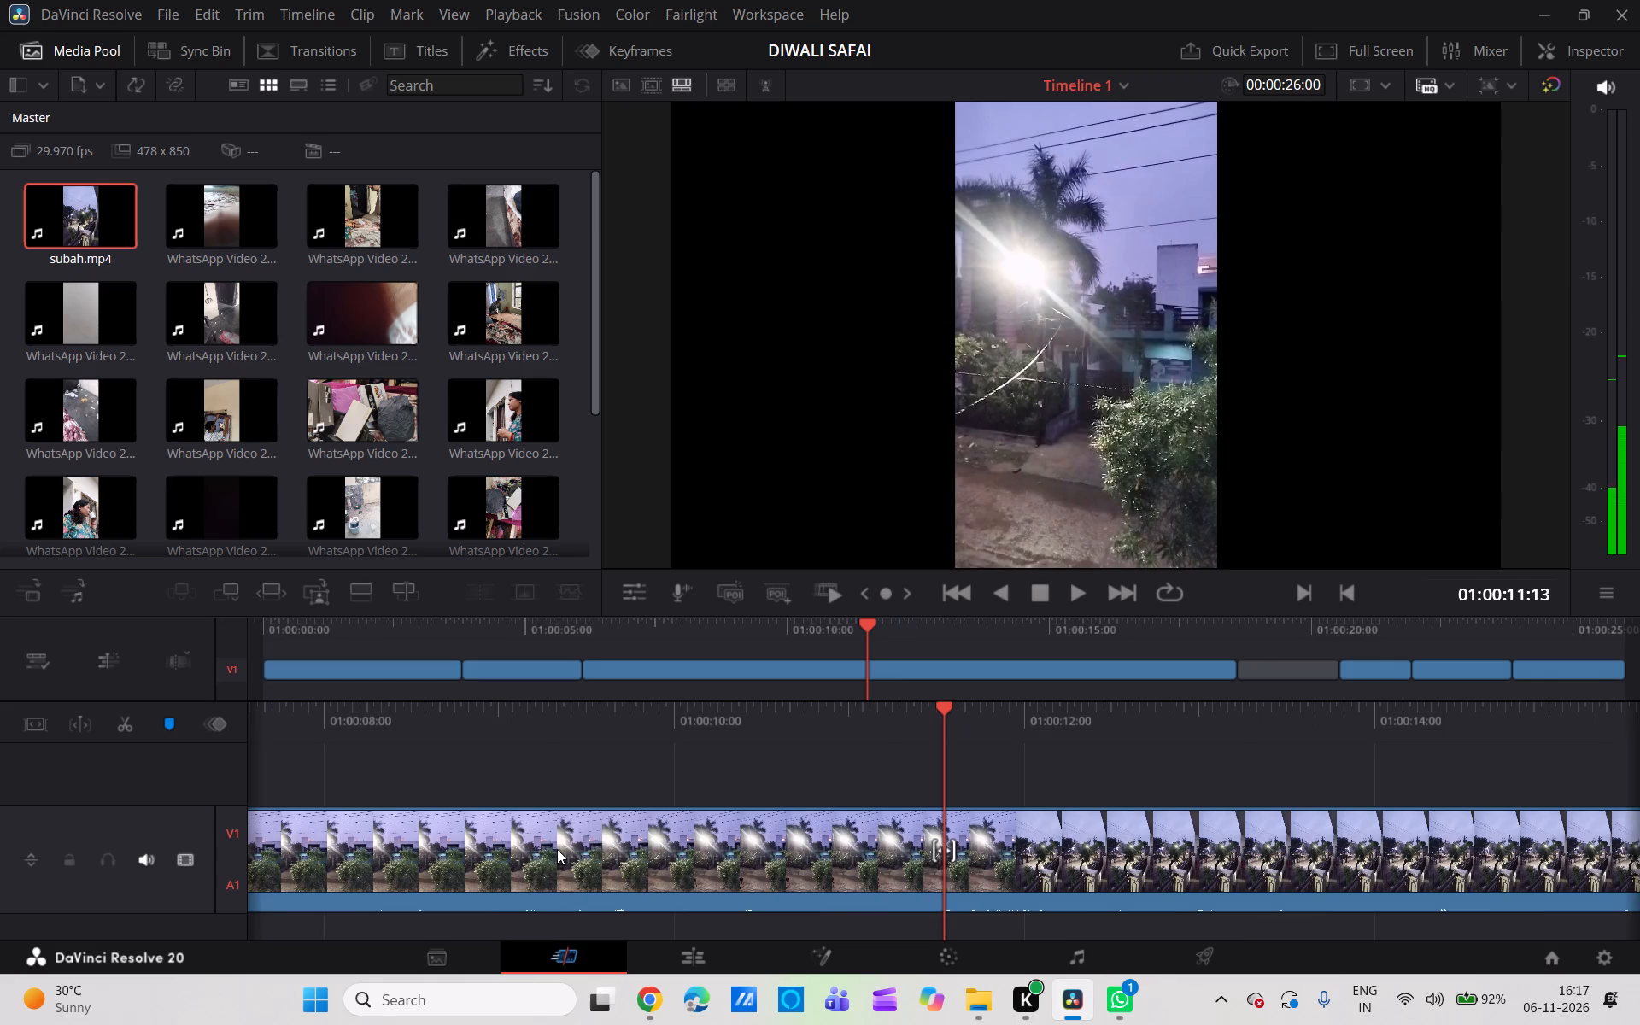
pyautogui.hscroll(-1, 557, 849)
pyautogui.hscroll(1, 557, 849)
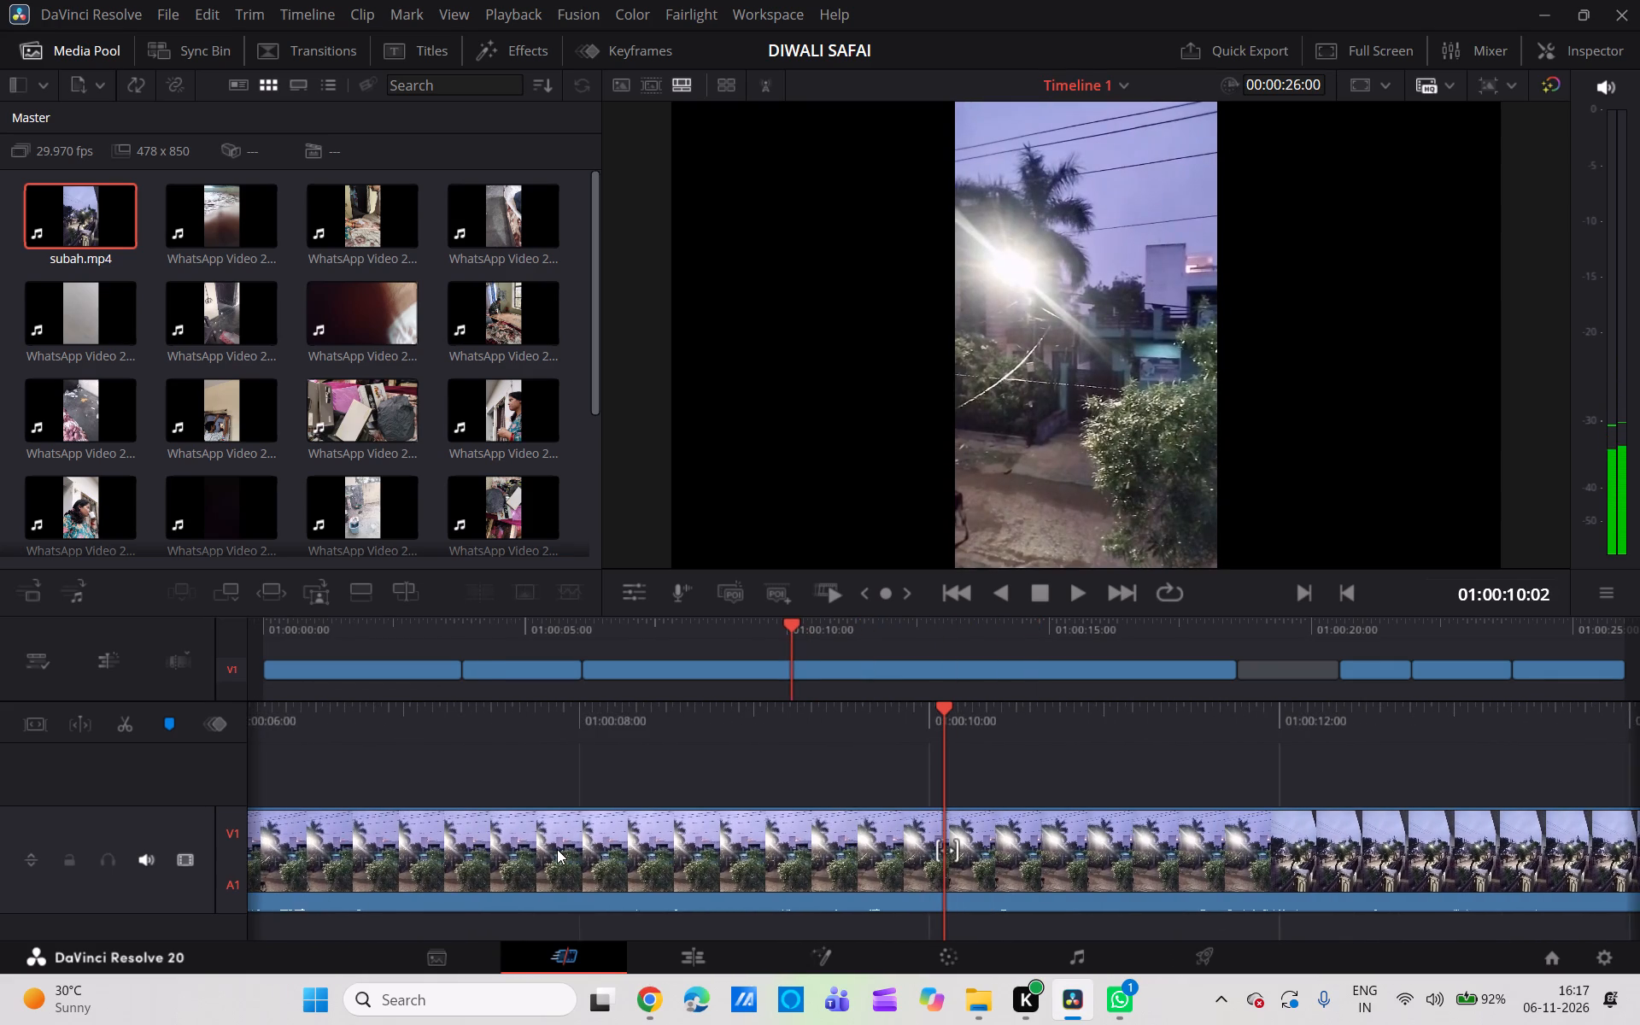
pyautogui.hscroll(2, 557, 849)
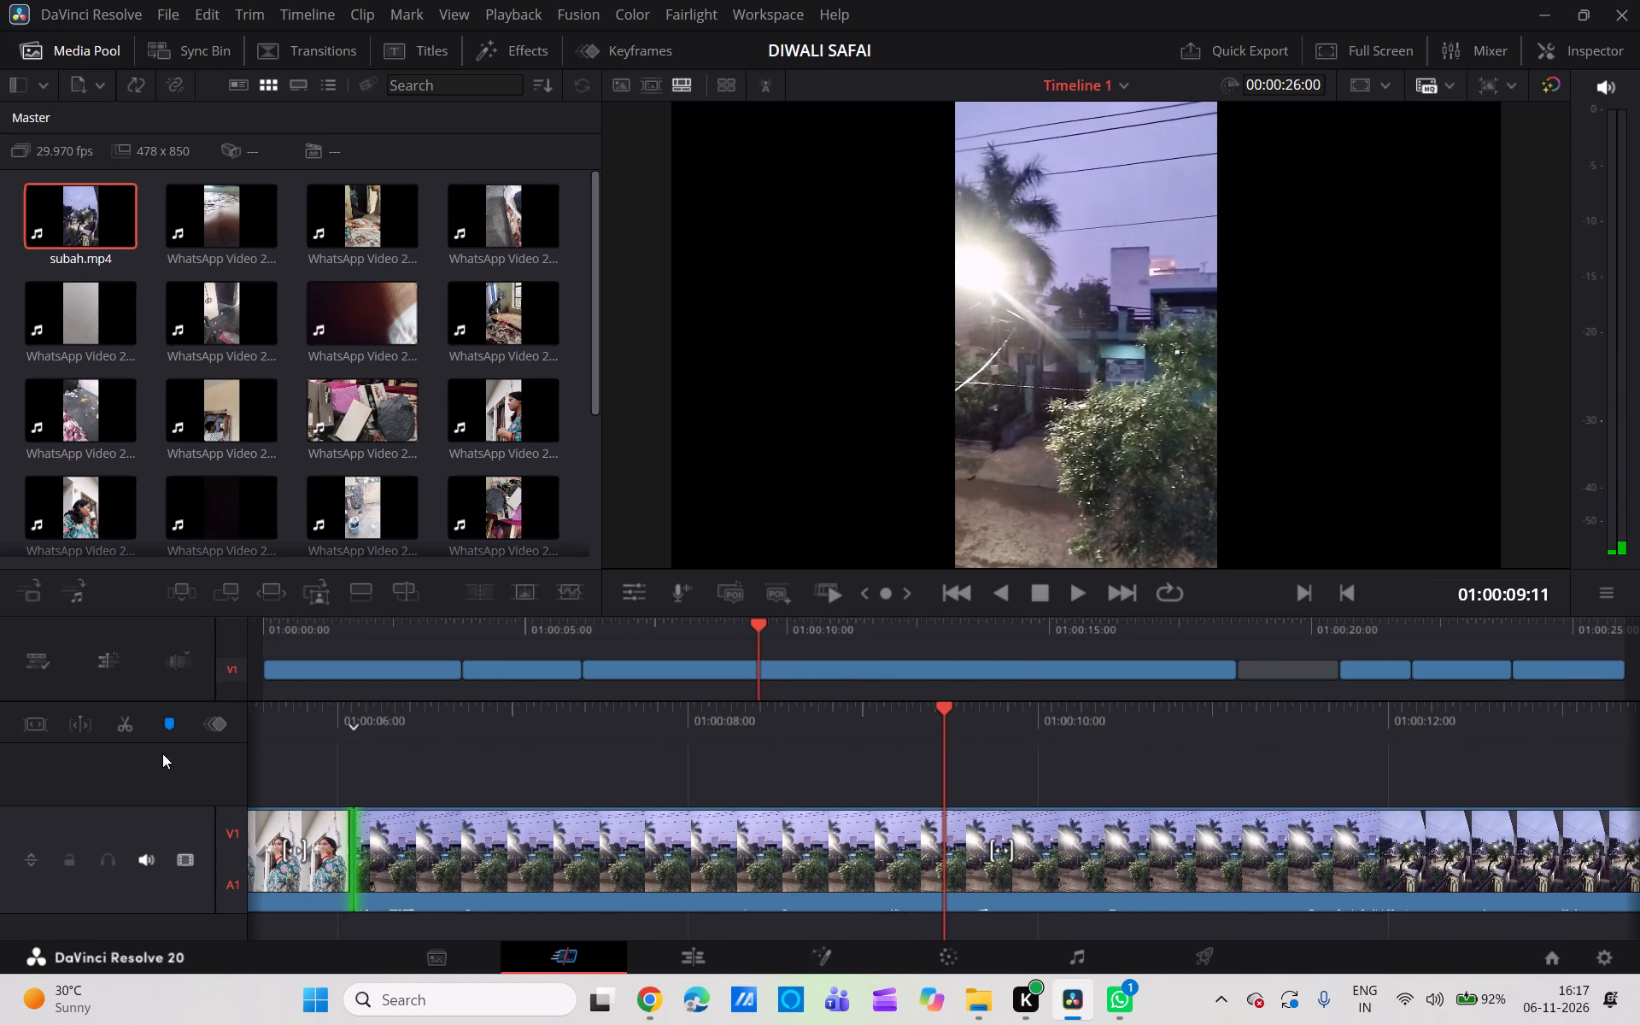
pyautogui.click(122, 723)
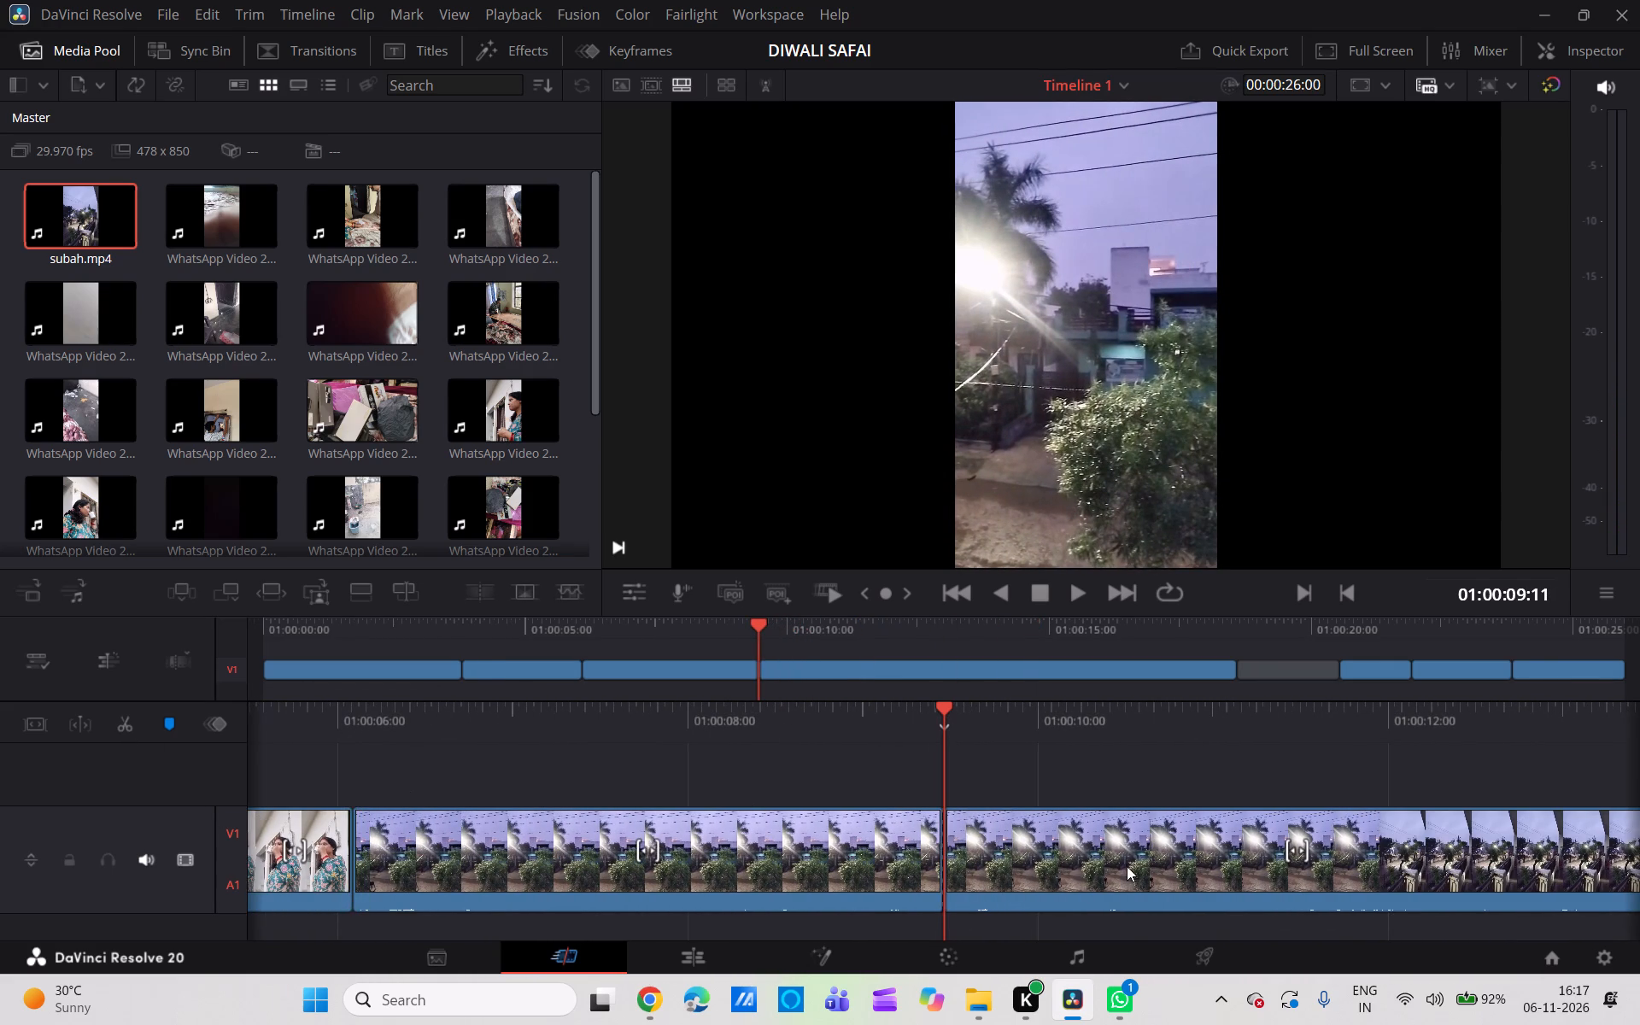
# Close the gap between the end of the subah.mp4 footage and the following clip of the woman with the cup.
pyautogui.hscroll(-3, 1127, 866)
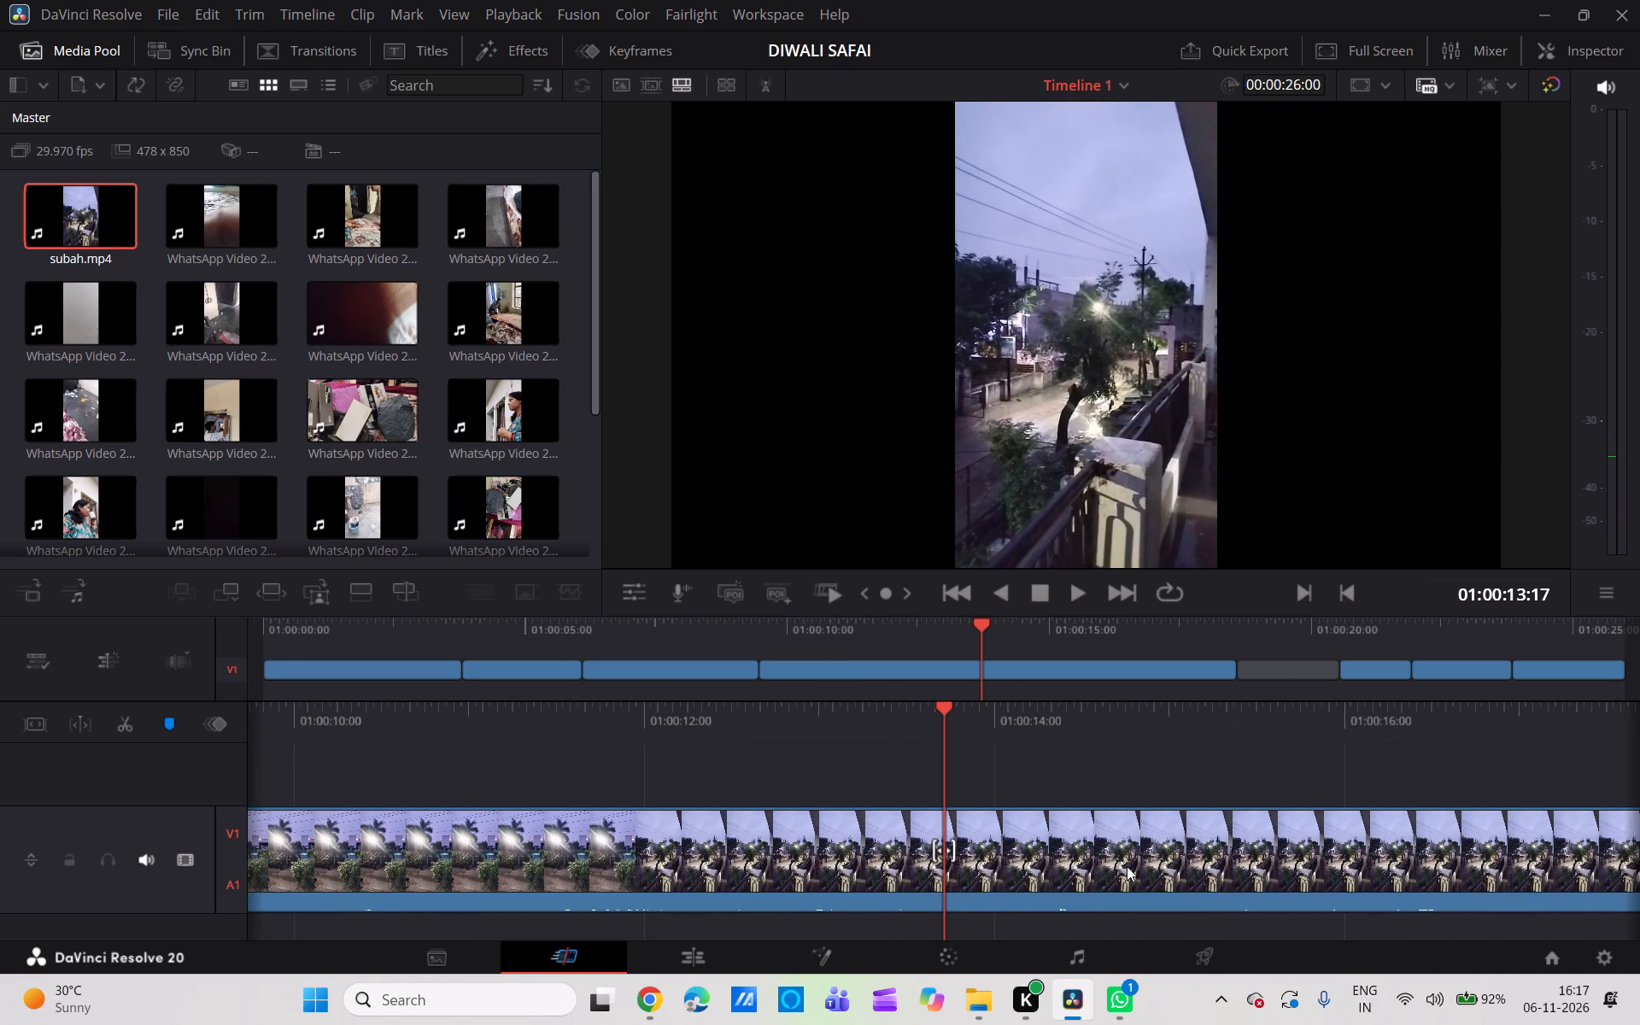
pyautogui.hscroll(-2, 1127, 866)
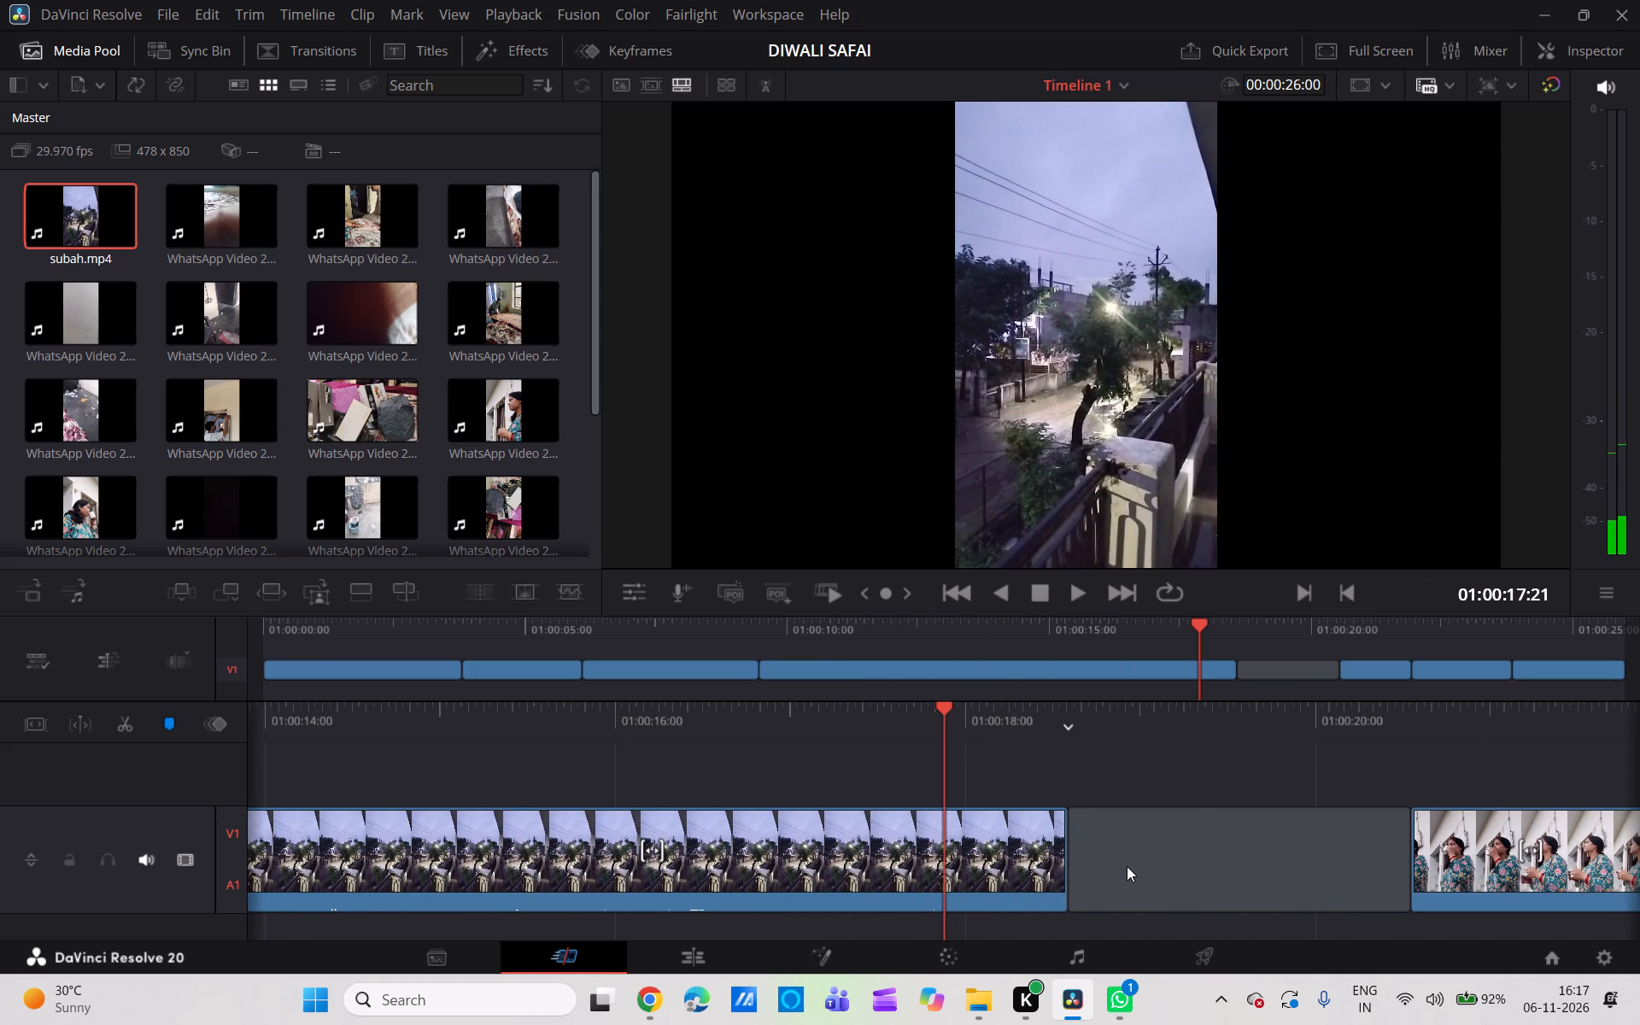
pyautogui.click(1127, 866)
pyautogui.press('BackSpace')
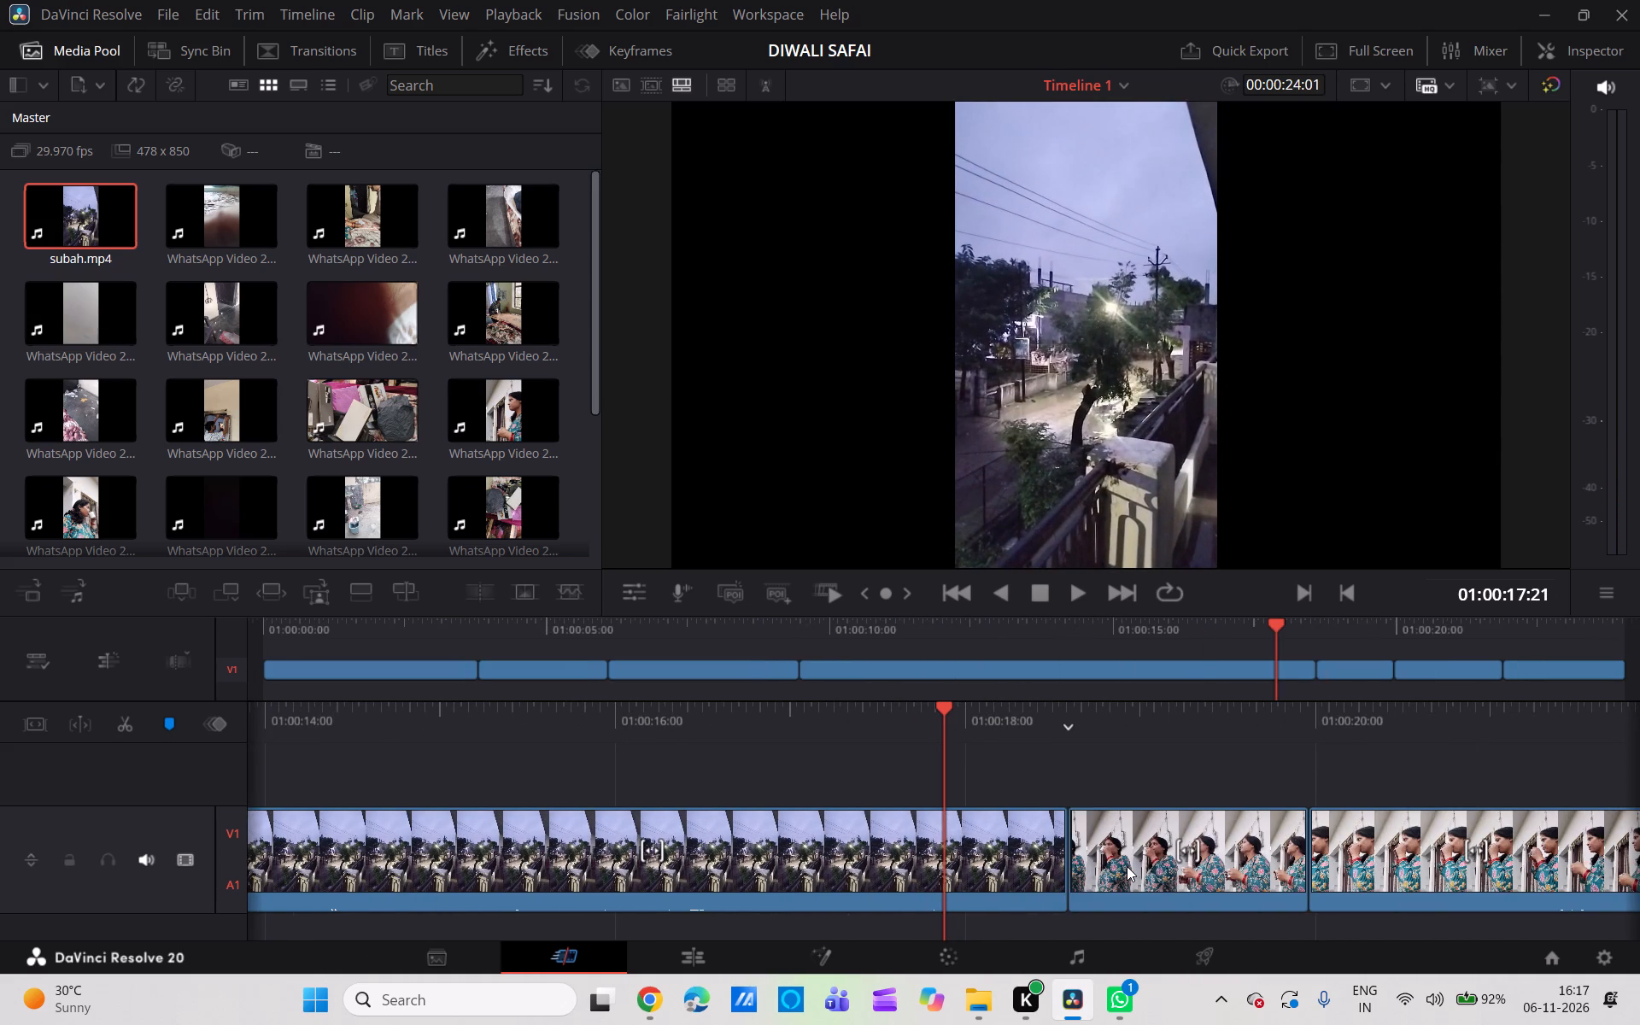
# Review the palm tree and street light footage in subah.mp4 and split the clip at 01:00:13:03.
pyautogui.hscroll(3, 1127, 866)
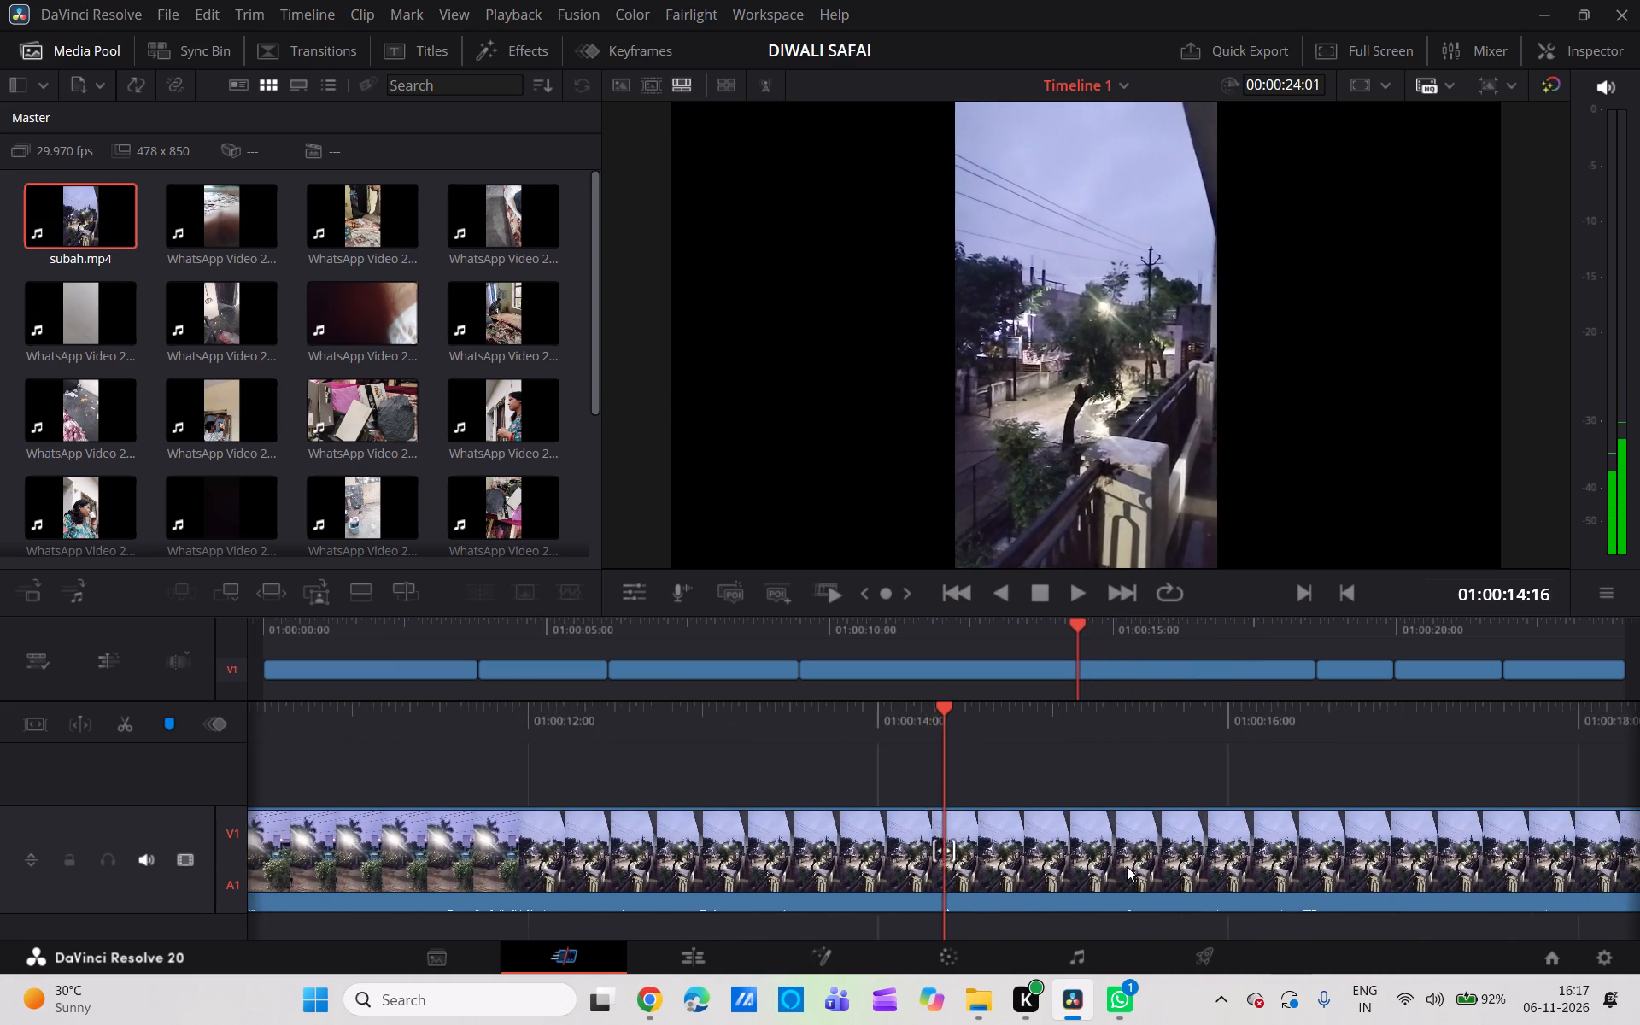
pyautogui.hscroll(2, 1127, 866)
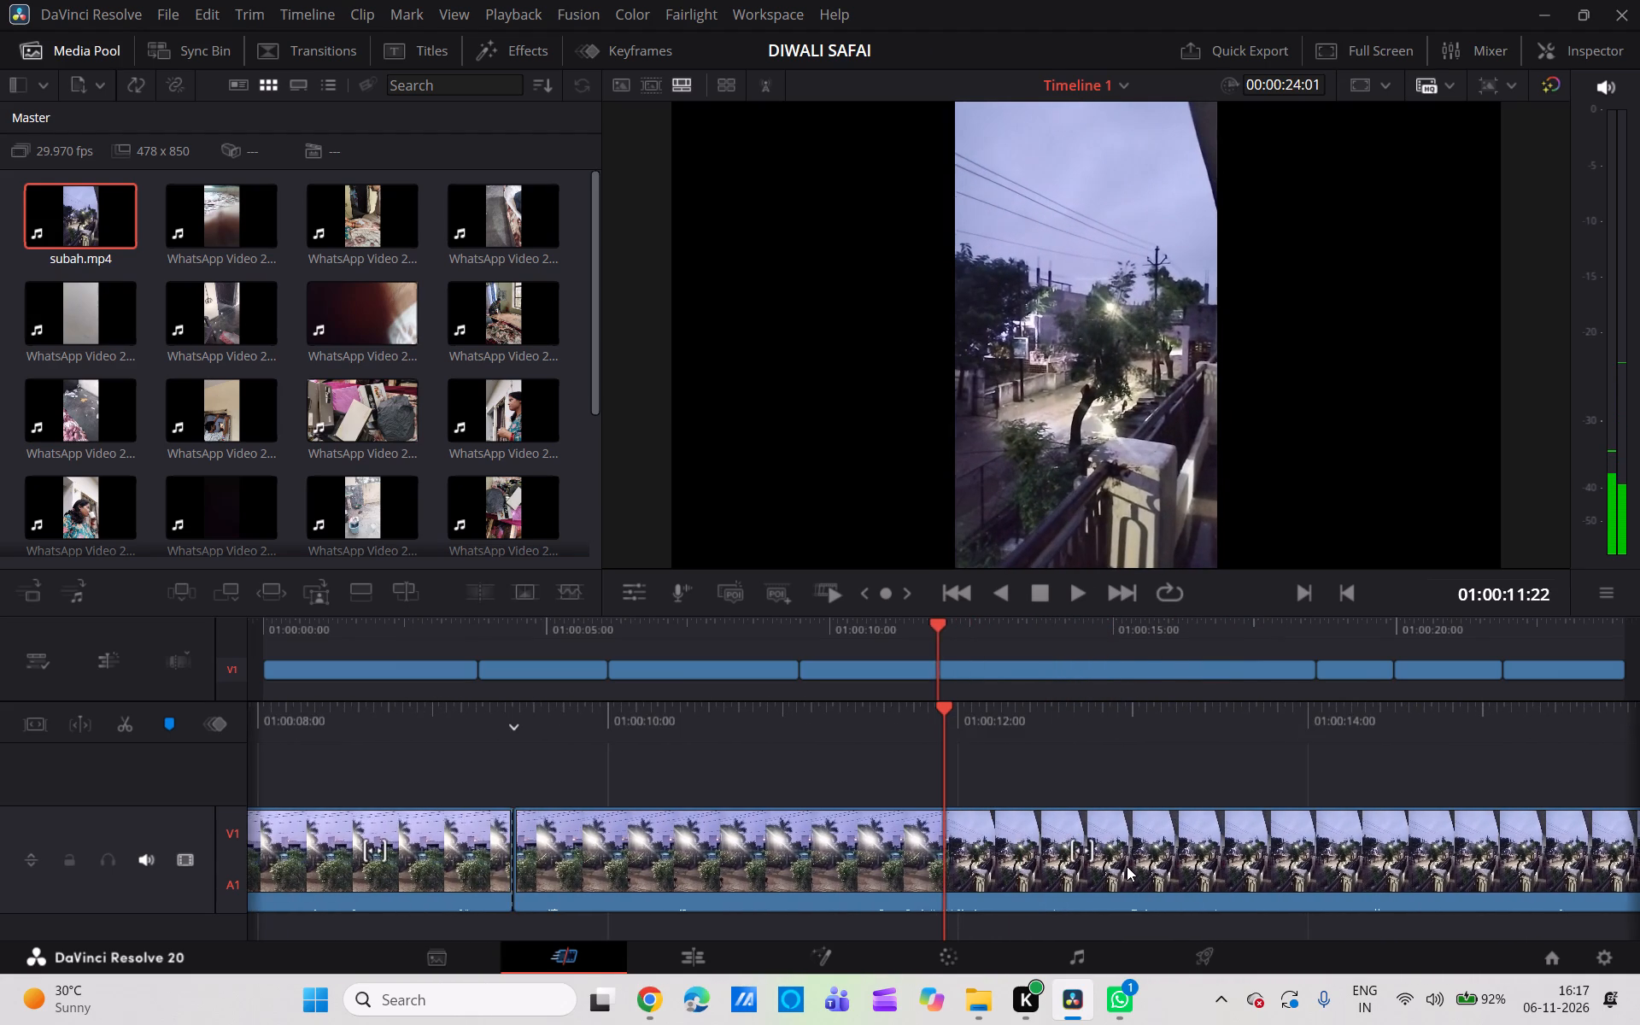
pyautogui.hscroll(-2, 1127, 866)
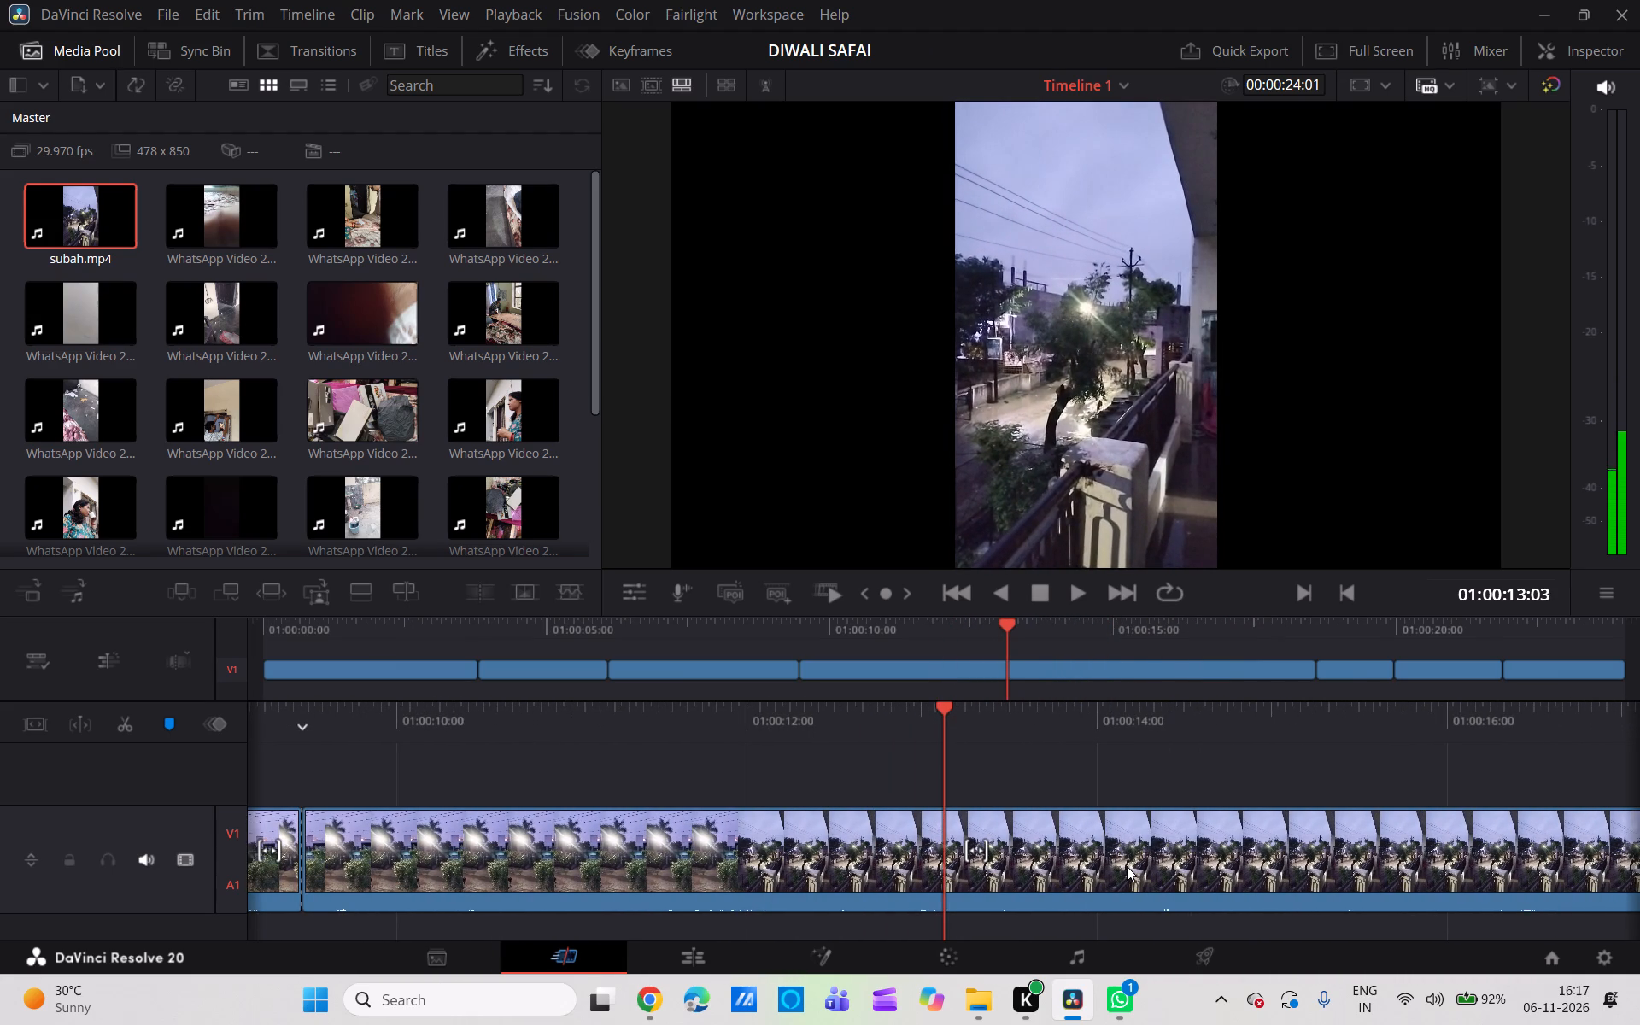
pyautogui.hscroll(-1, 1127, 866)
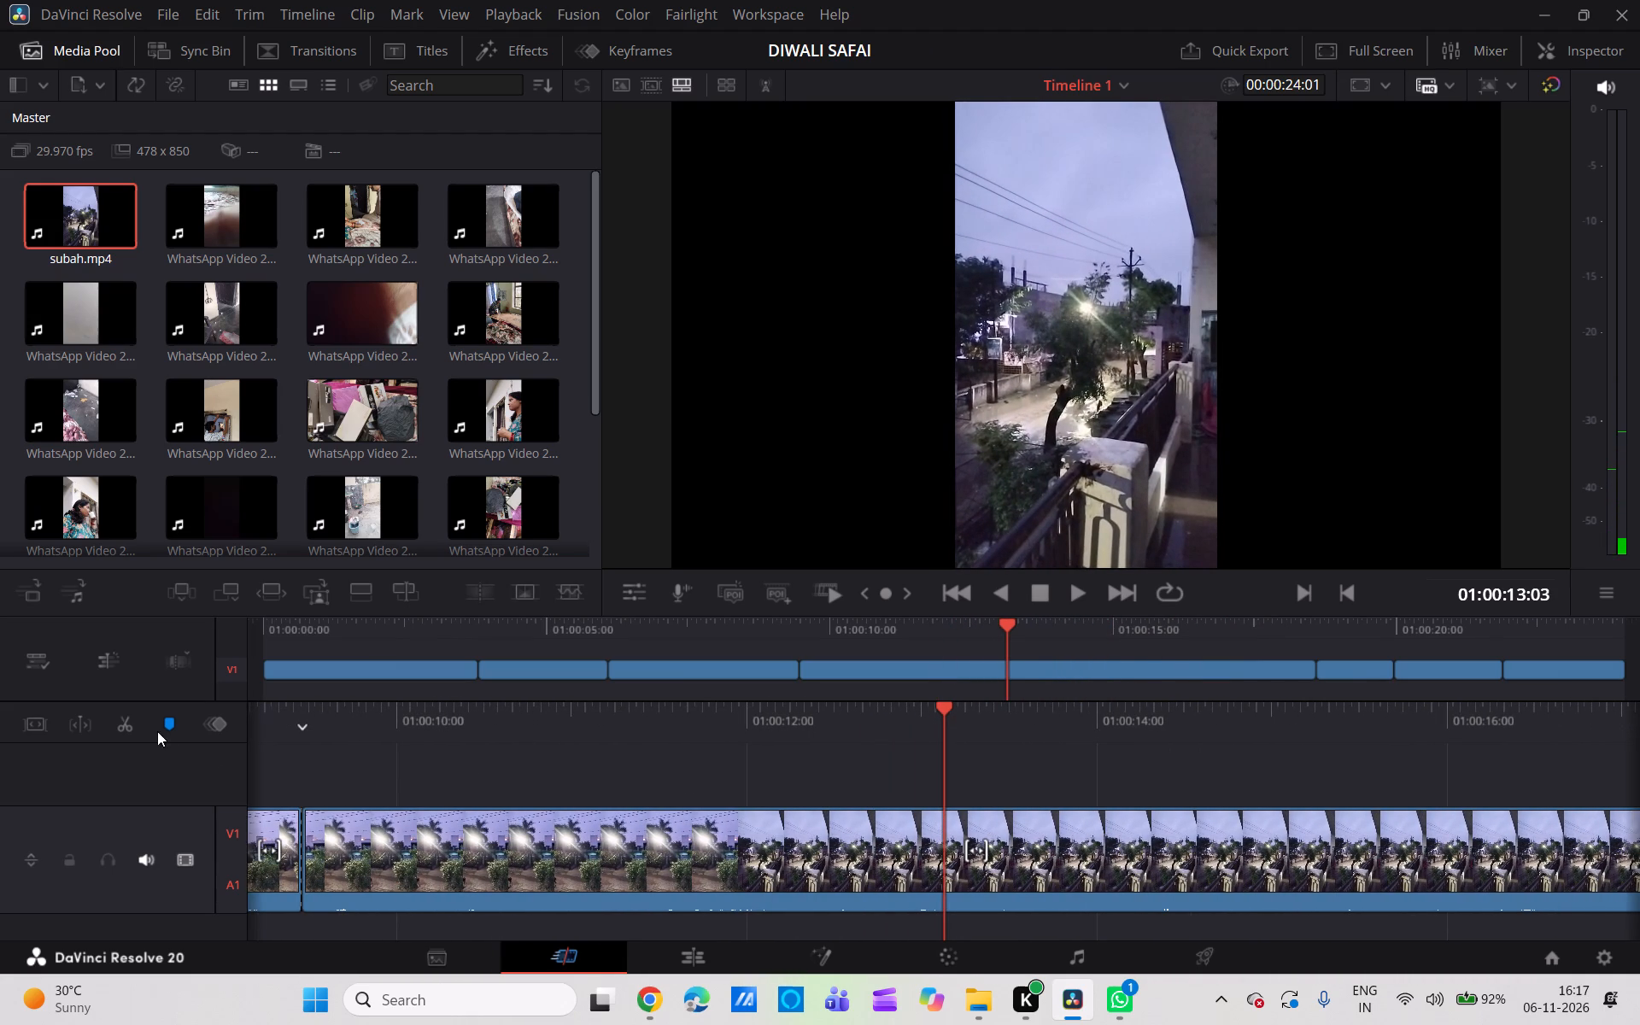
pyautogui.click(114, 725)
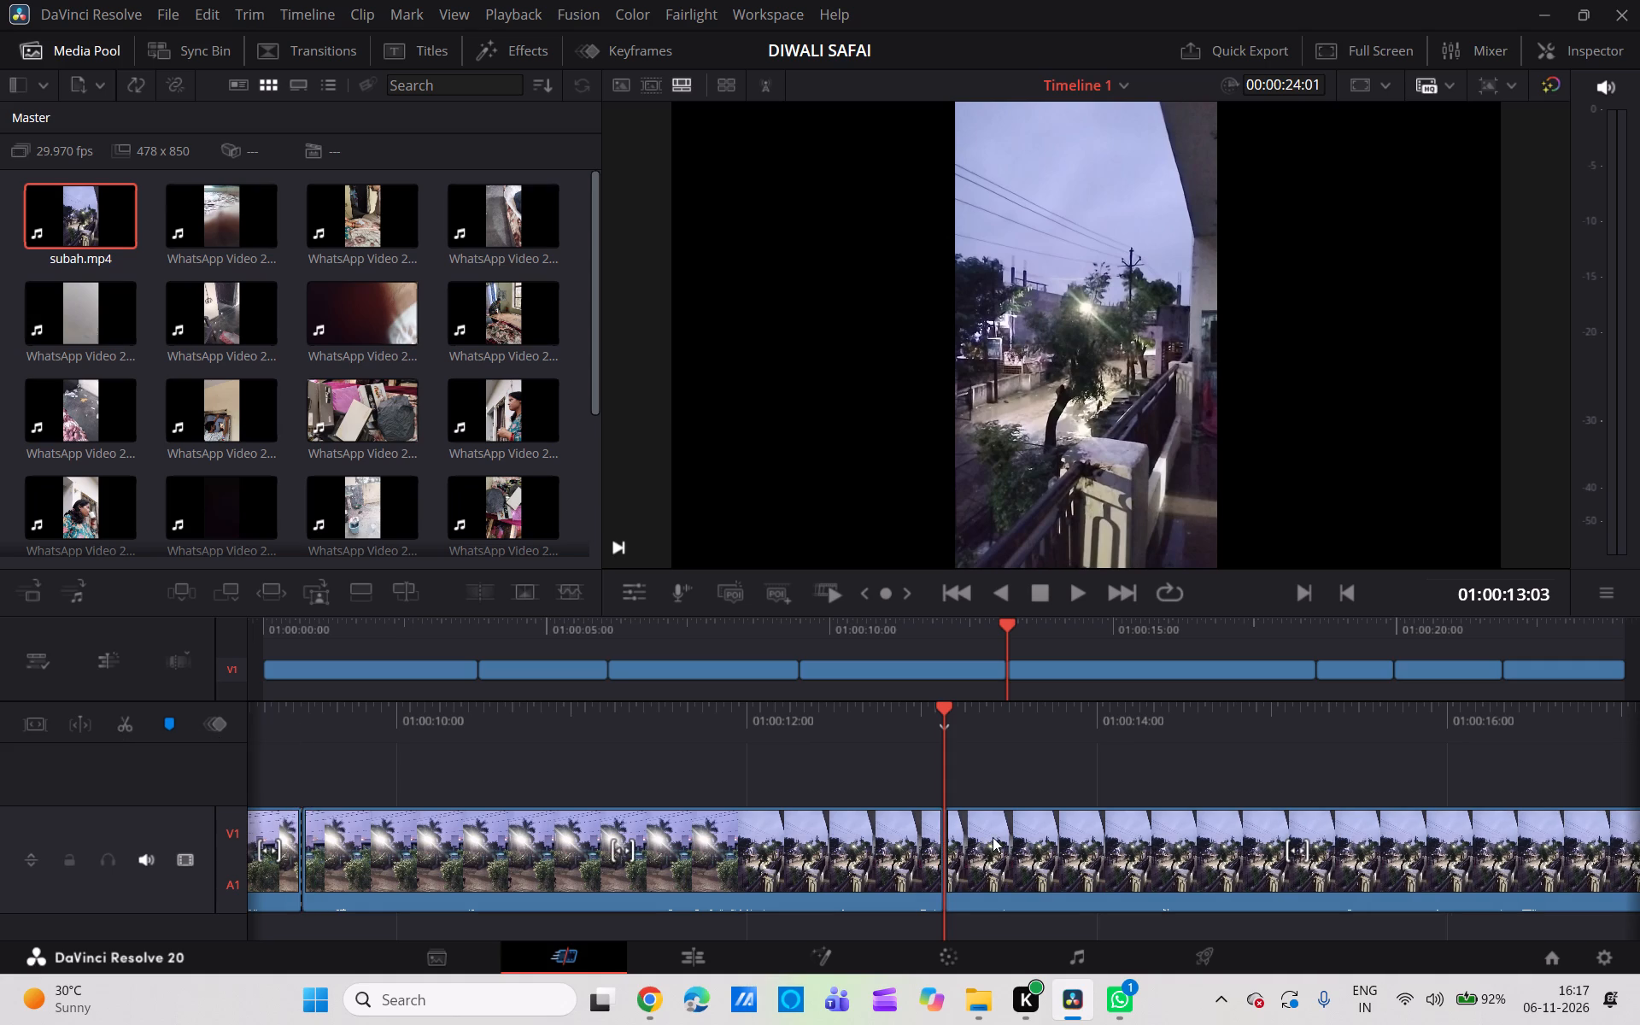
# Delete the part of subah.mp4 after the 01:00:13:03 split and close the gap before the cup-drinking clips.
pyautogui.click(1157, 854)
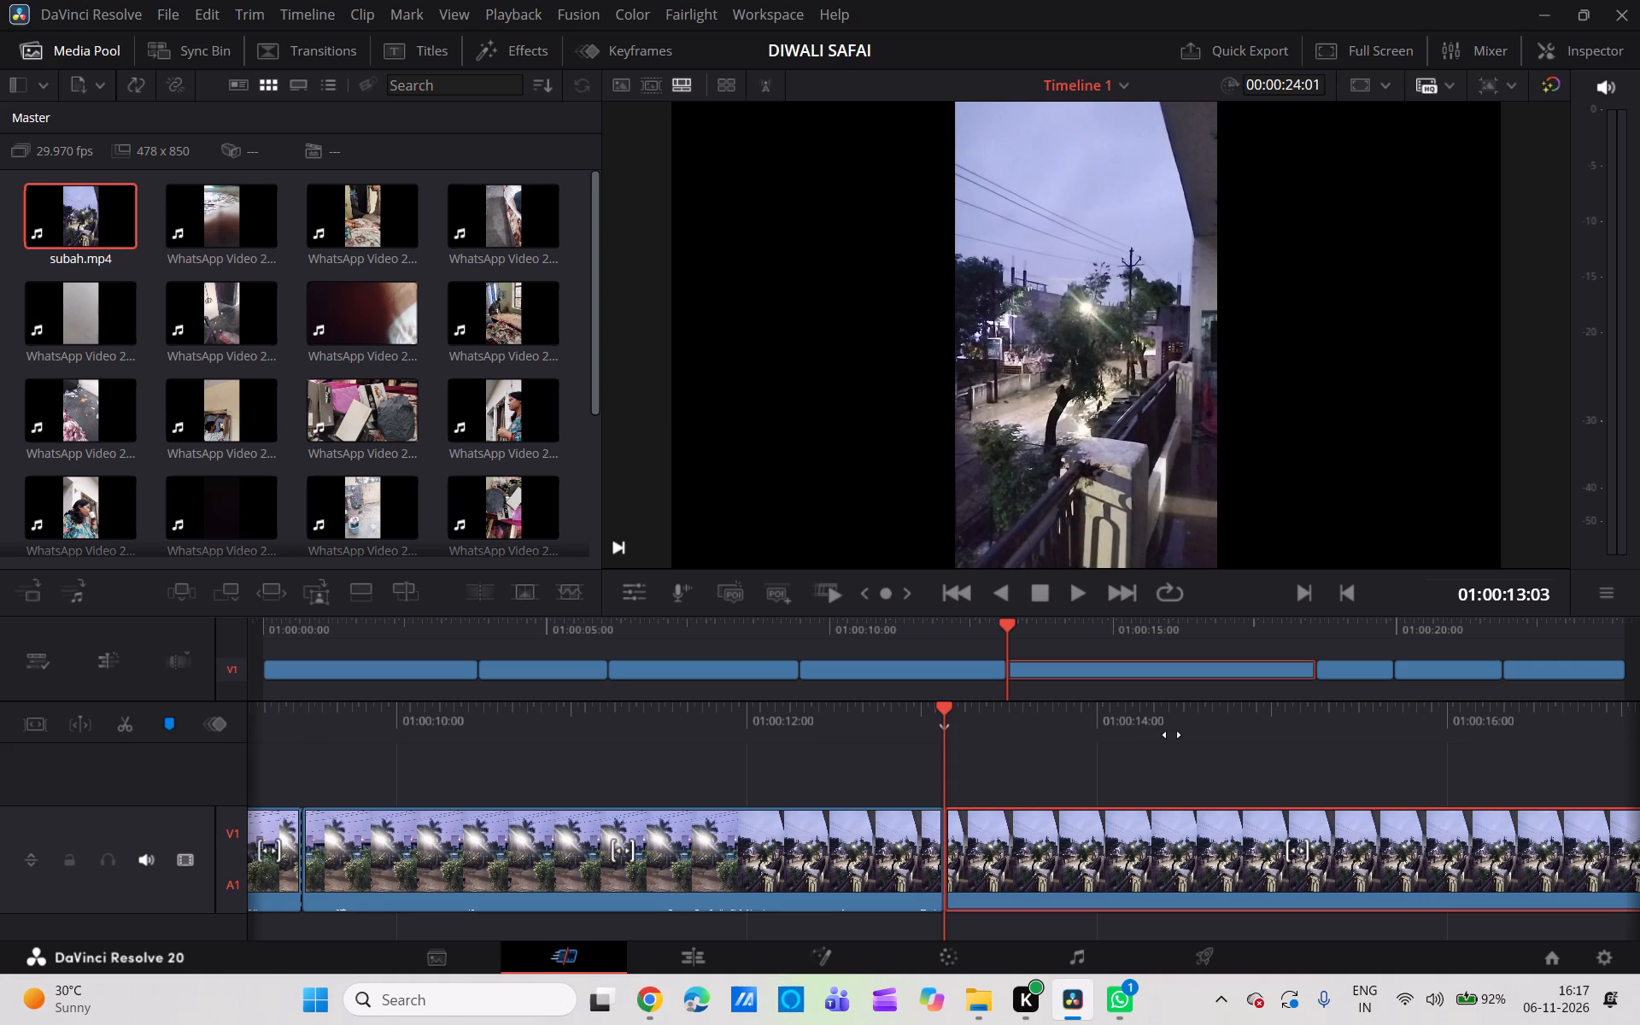
pyautogui.press('BackSpace')
pyautogui.click(1172, 735)
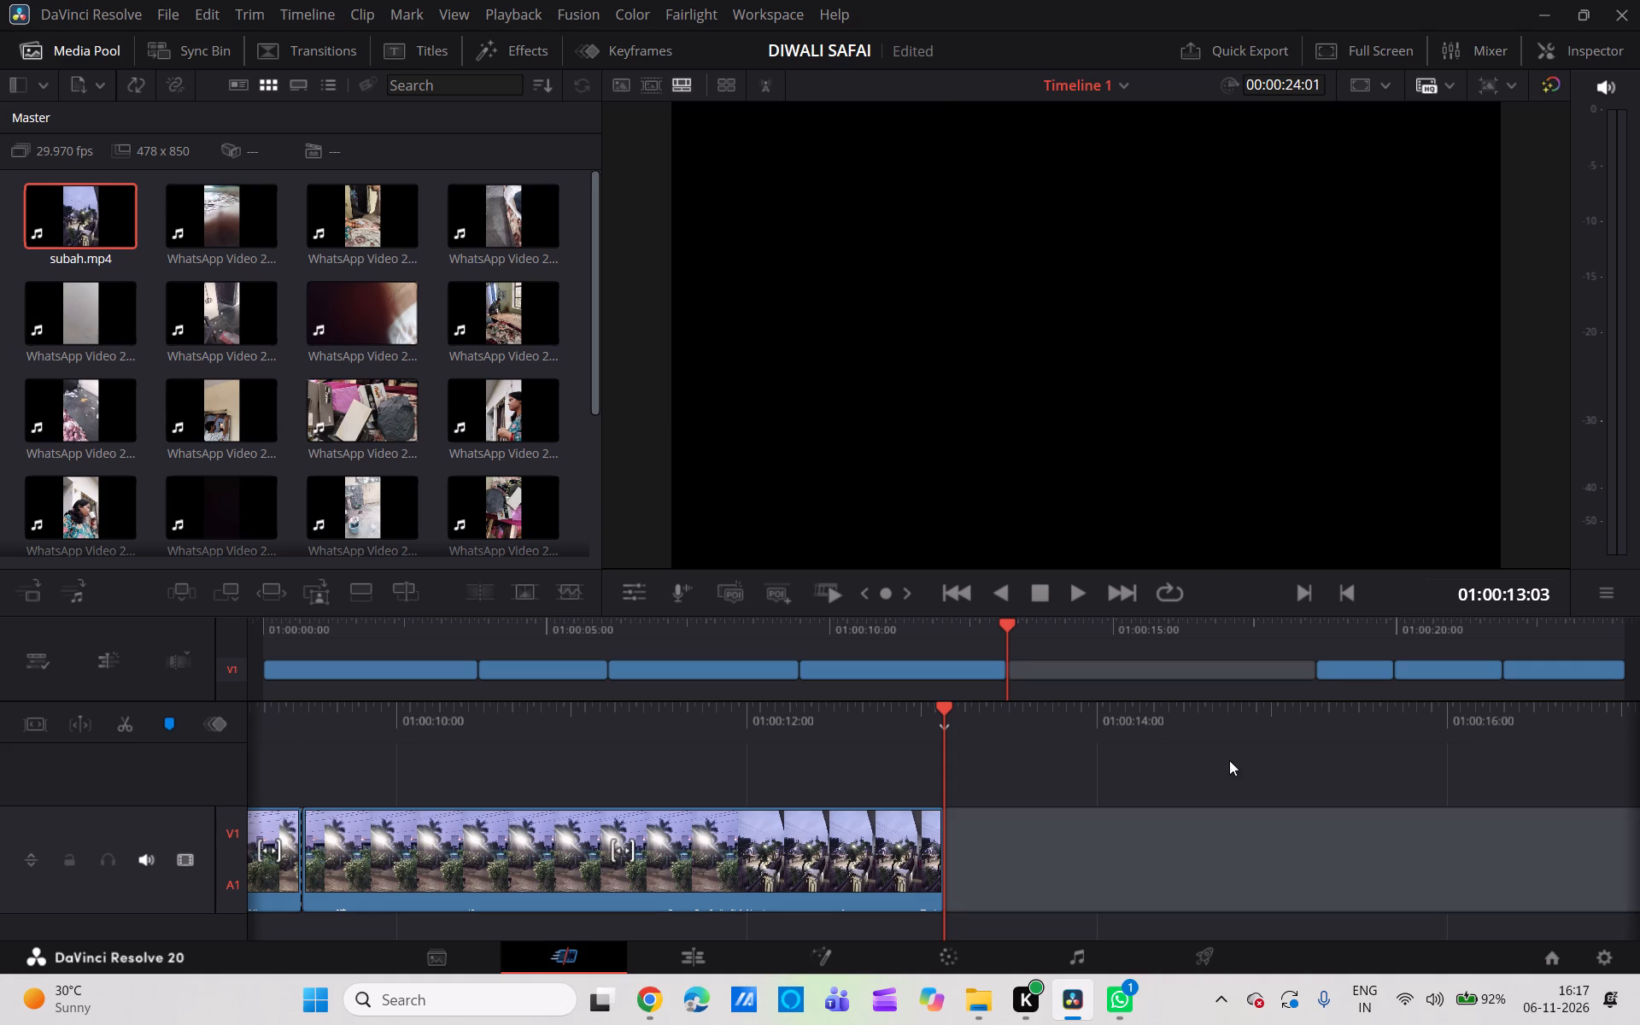
pyautogui.click(1215, 840)
pyautogui.press('BackSpace')
# Review the three cup-drinking clips after subah.mp4, delete the middle one and close the gap it leaves.
pyautogui.hscroll(-1, 1215, 840)
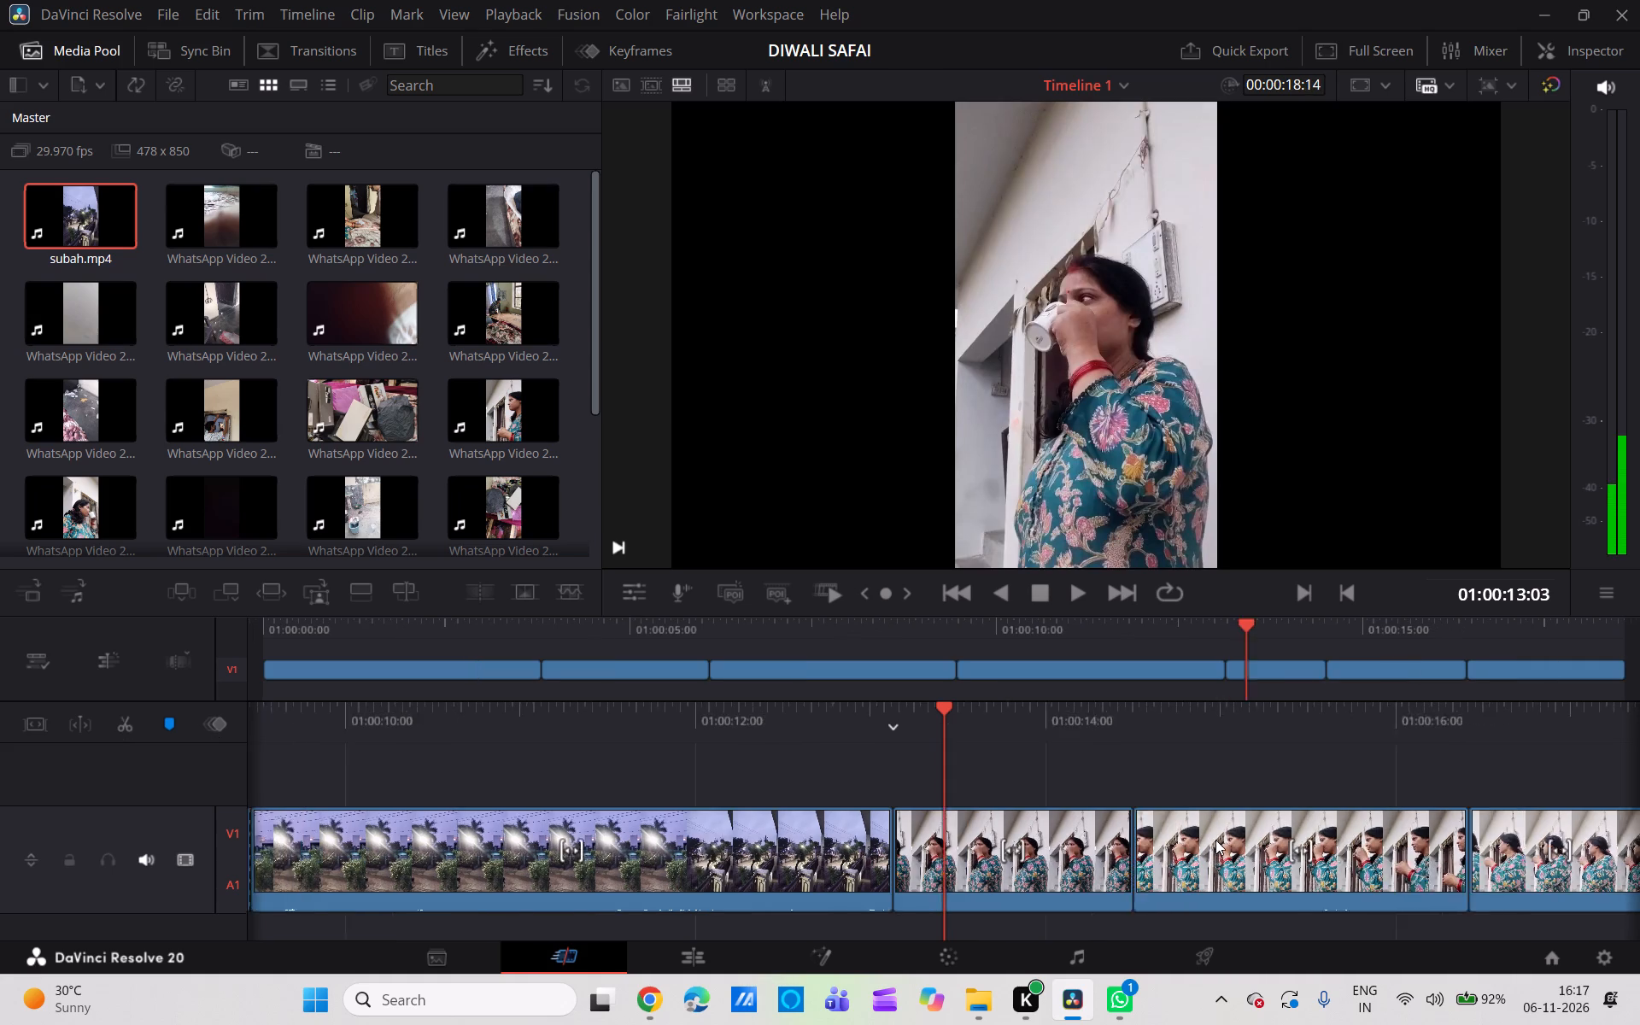
pyautogui.hscroll(-1, 1215, 840)
pyautogui.hscroll(1, 1215, 840)
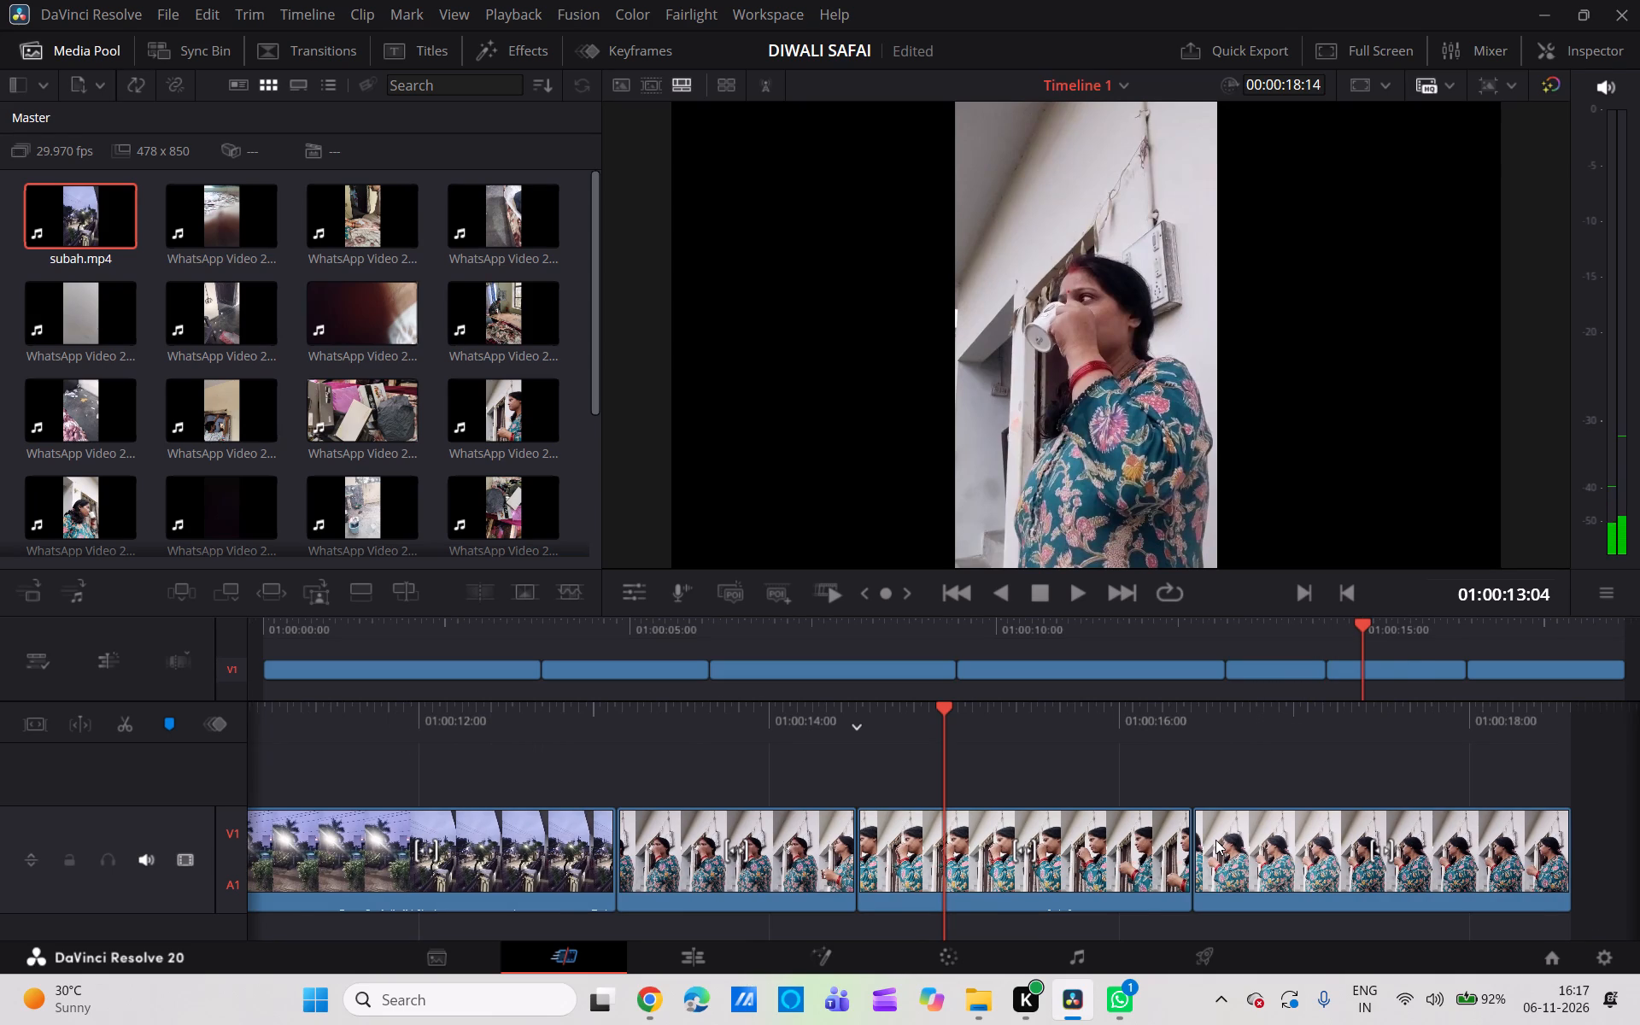
pyautogui.hscroll(1, 1215, 840)
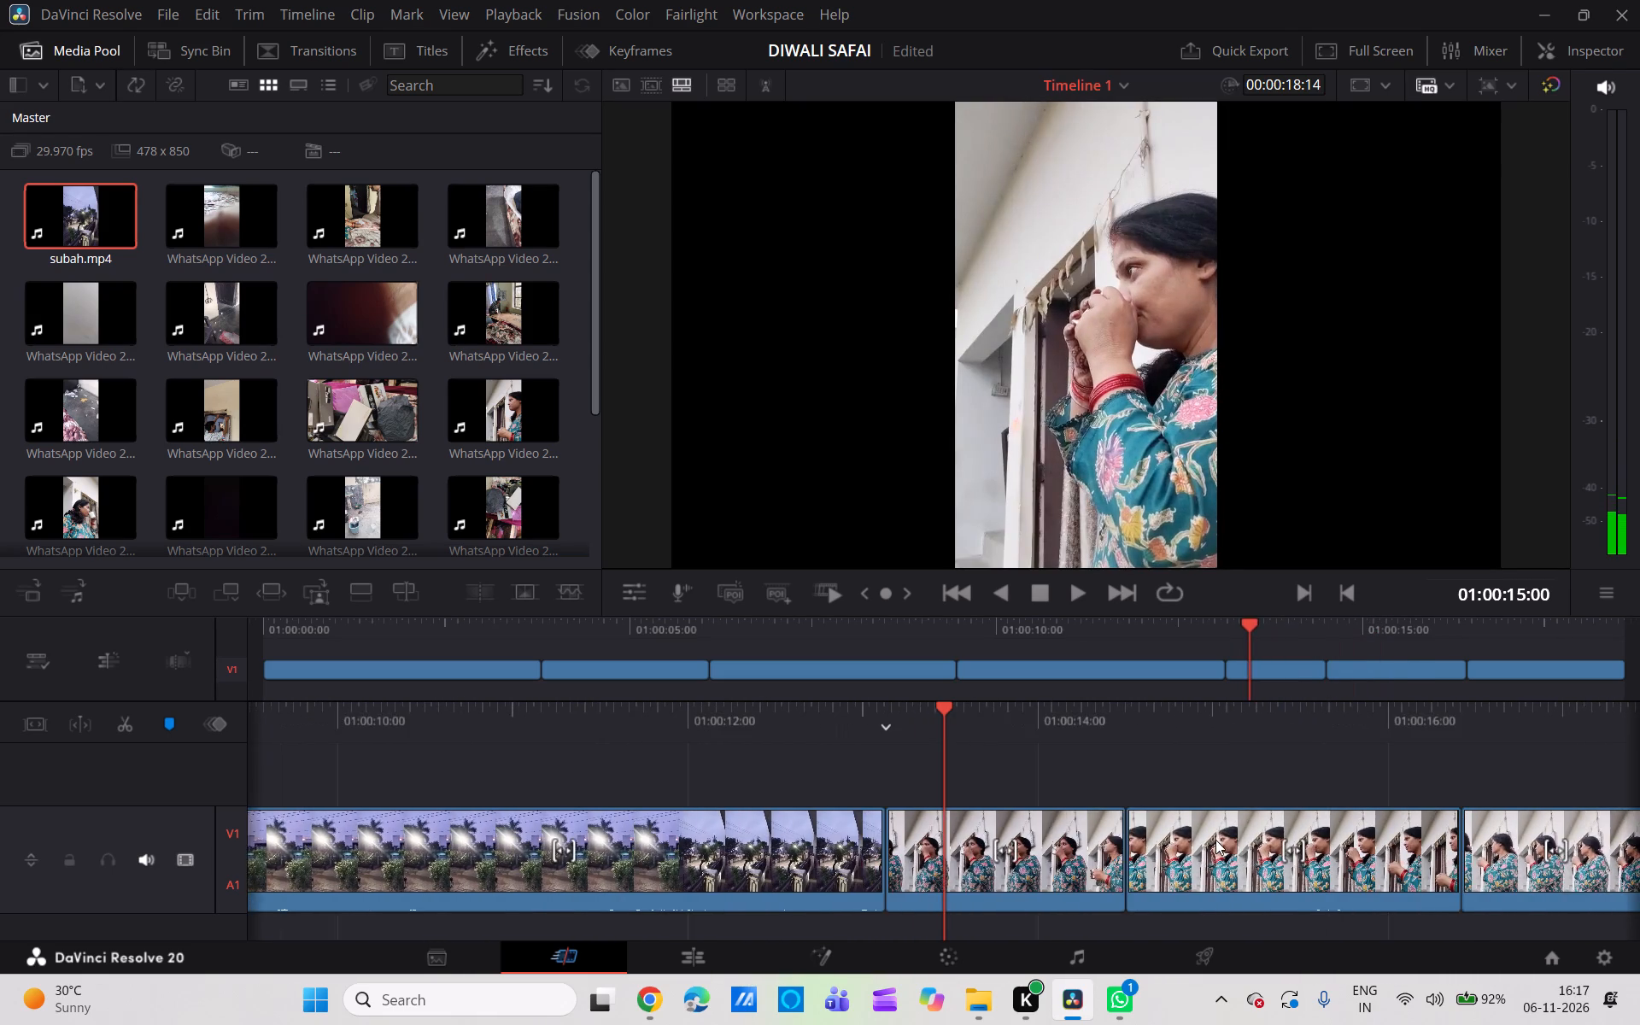
pyautogui.hscroll(-1, 1215, 840)
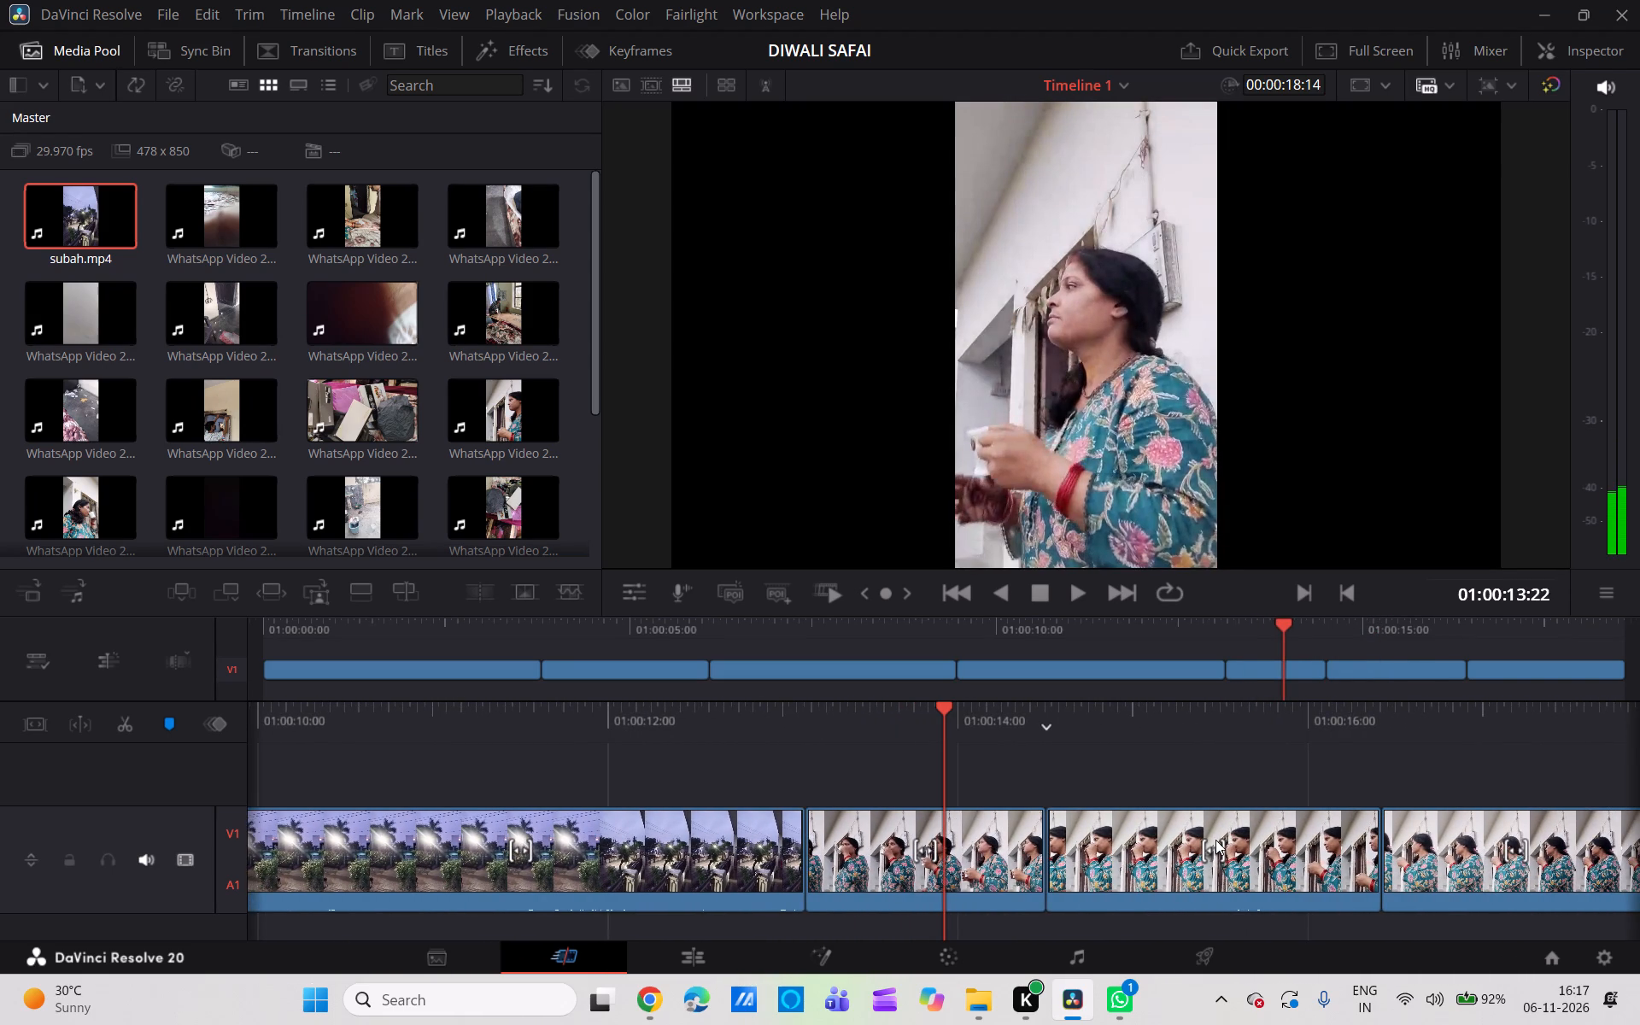
pyautogui.hscroll(-1, 1215, 840)
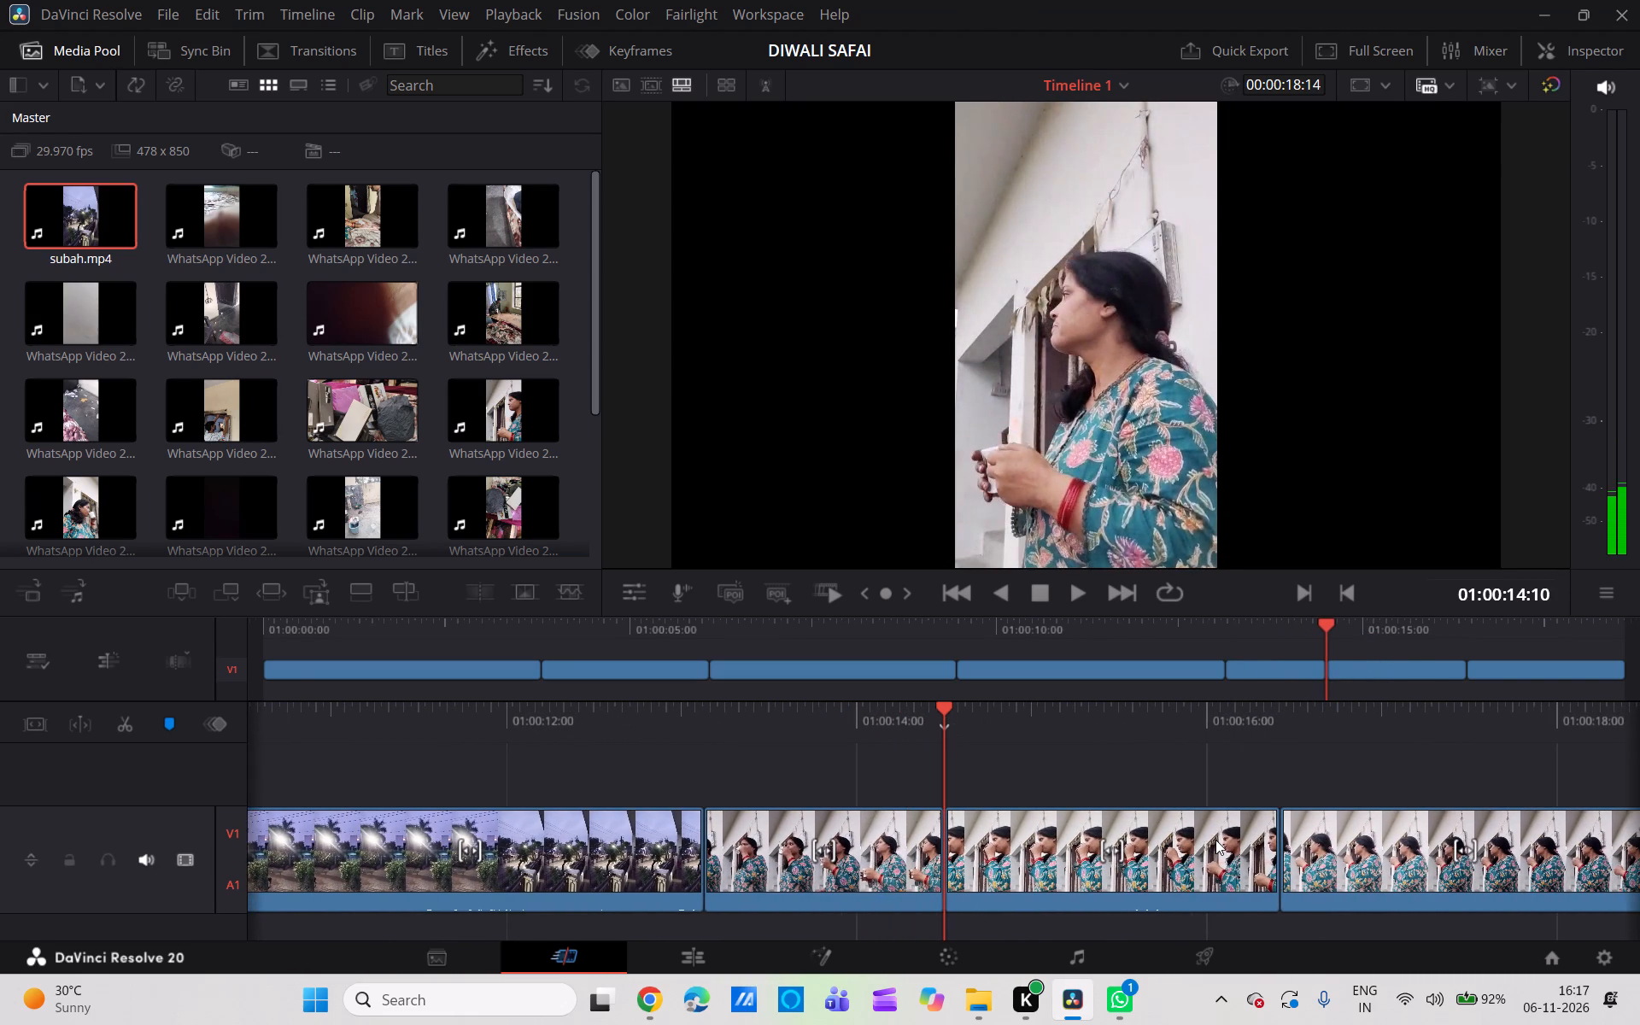
pyautogui.click(1192, 887)
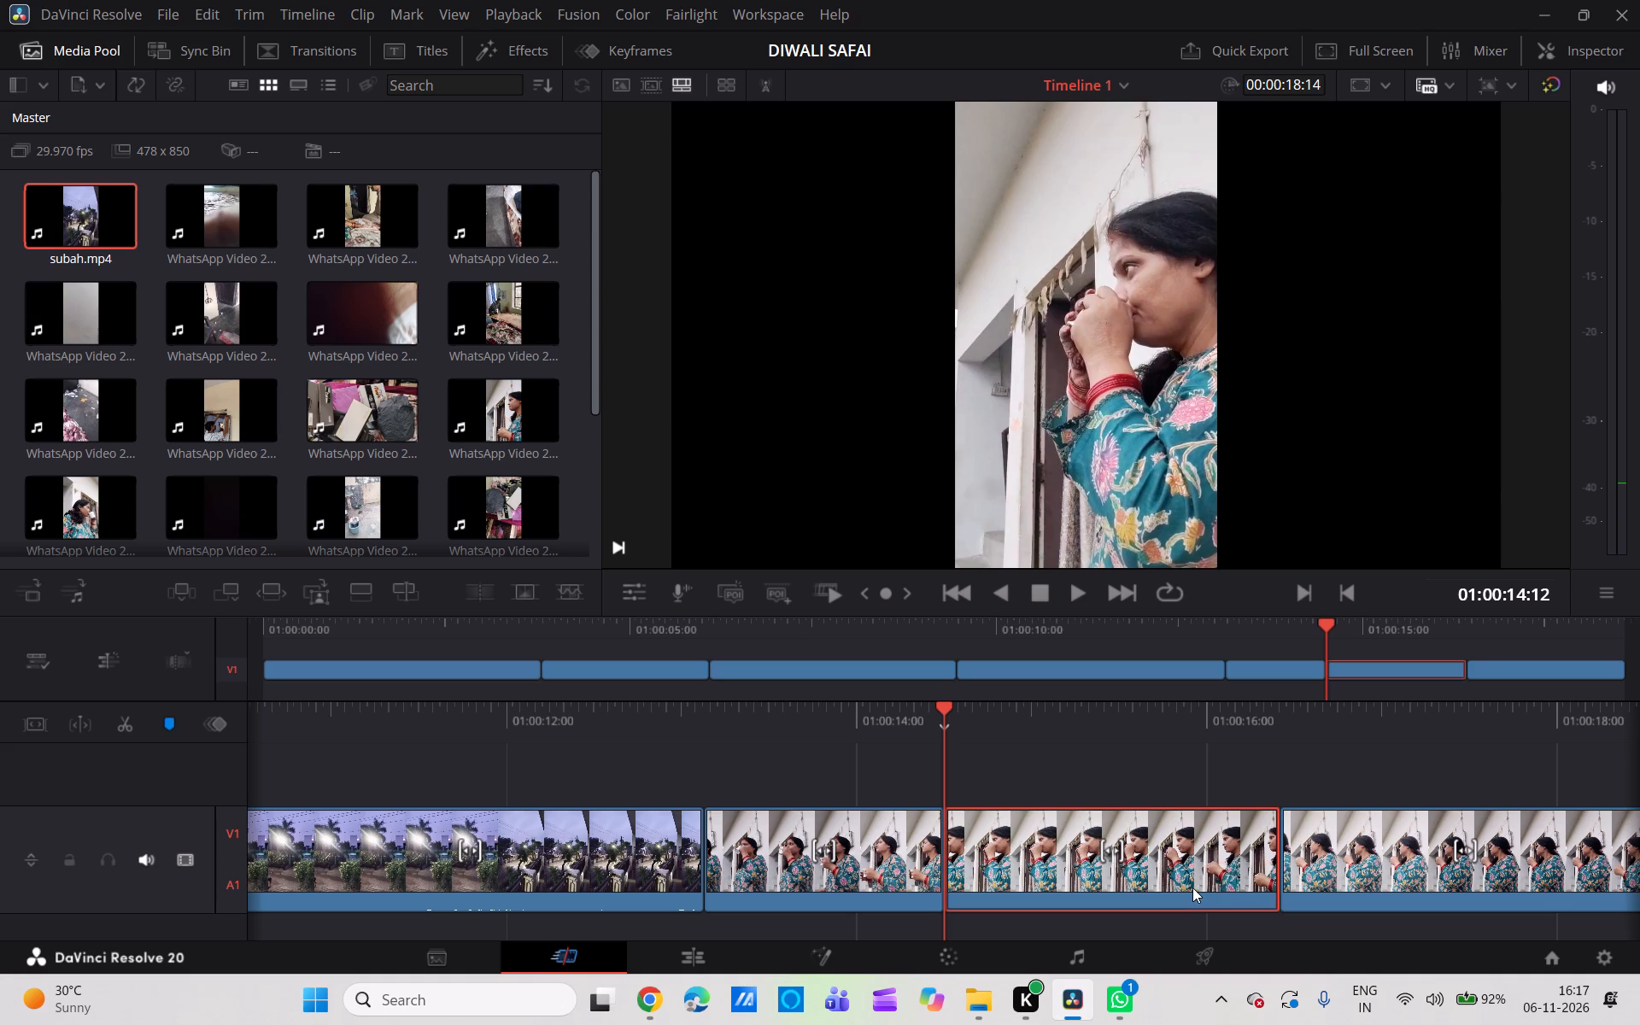
pyautogui.press('BackSpace')
pyautogui.click(1192, 887)
pyautogui.press('BackSpace')
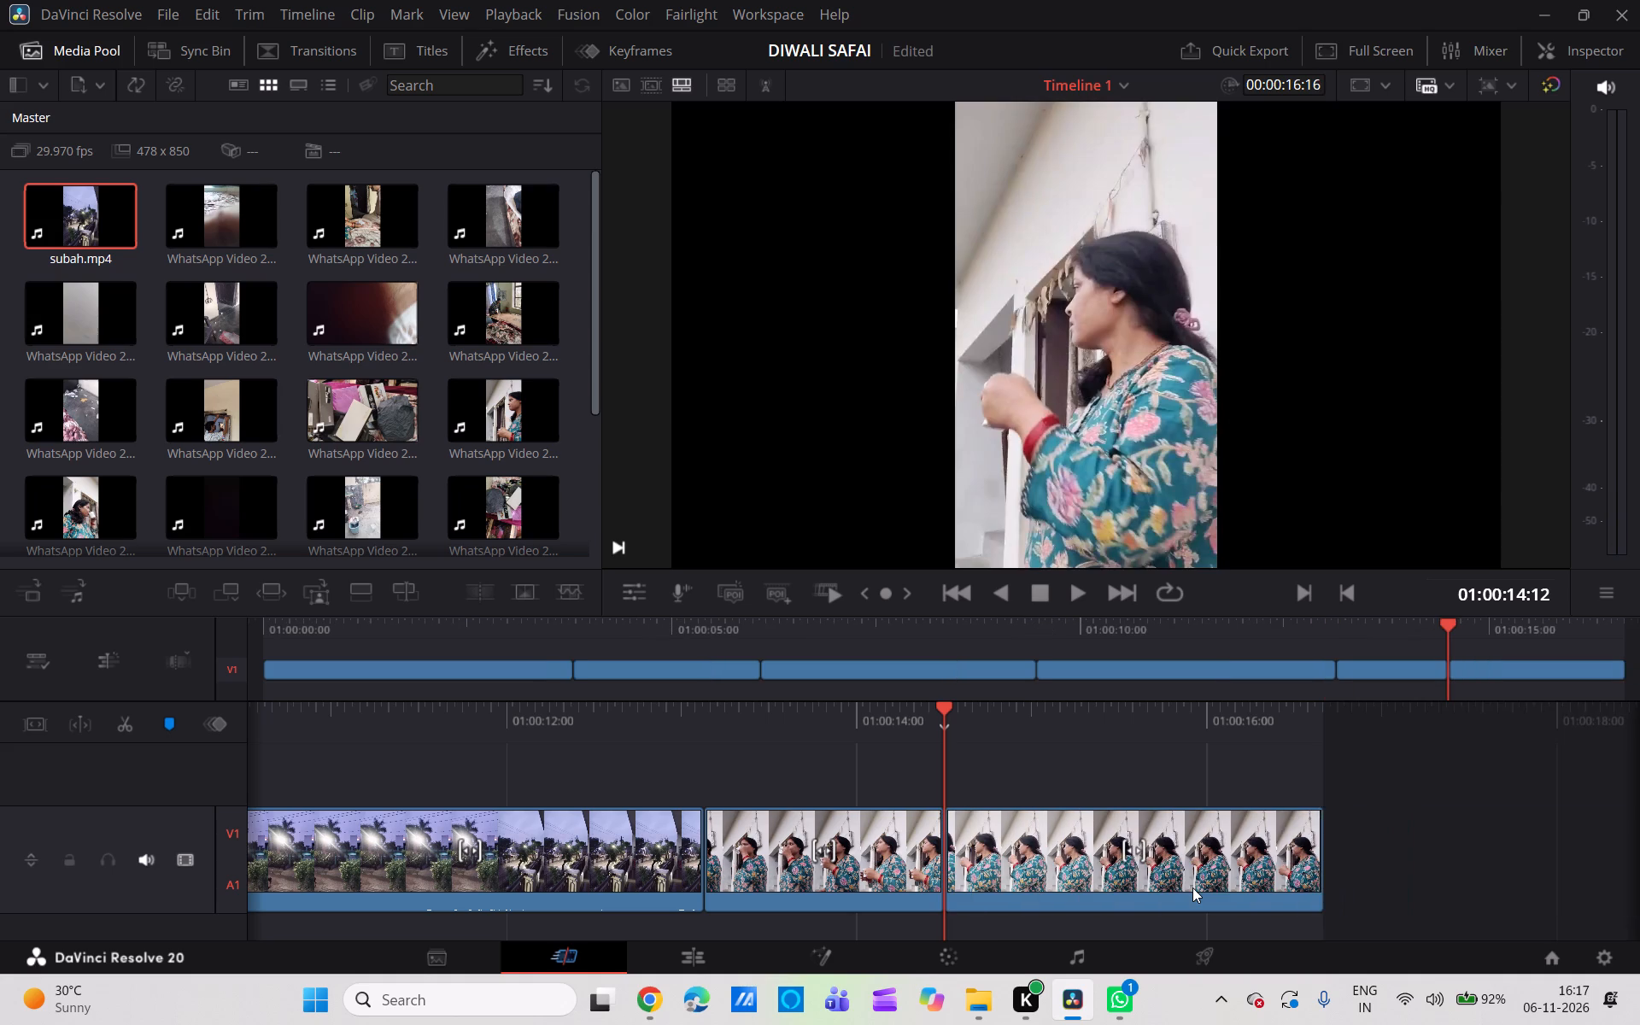
# Review the ending of the last cup-drinking clip on the timeline and split it at 01:00:15:15.
pyautogui.scroll(1, 1192, 887)
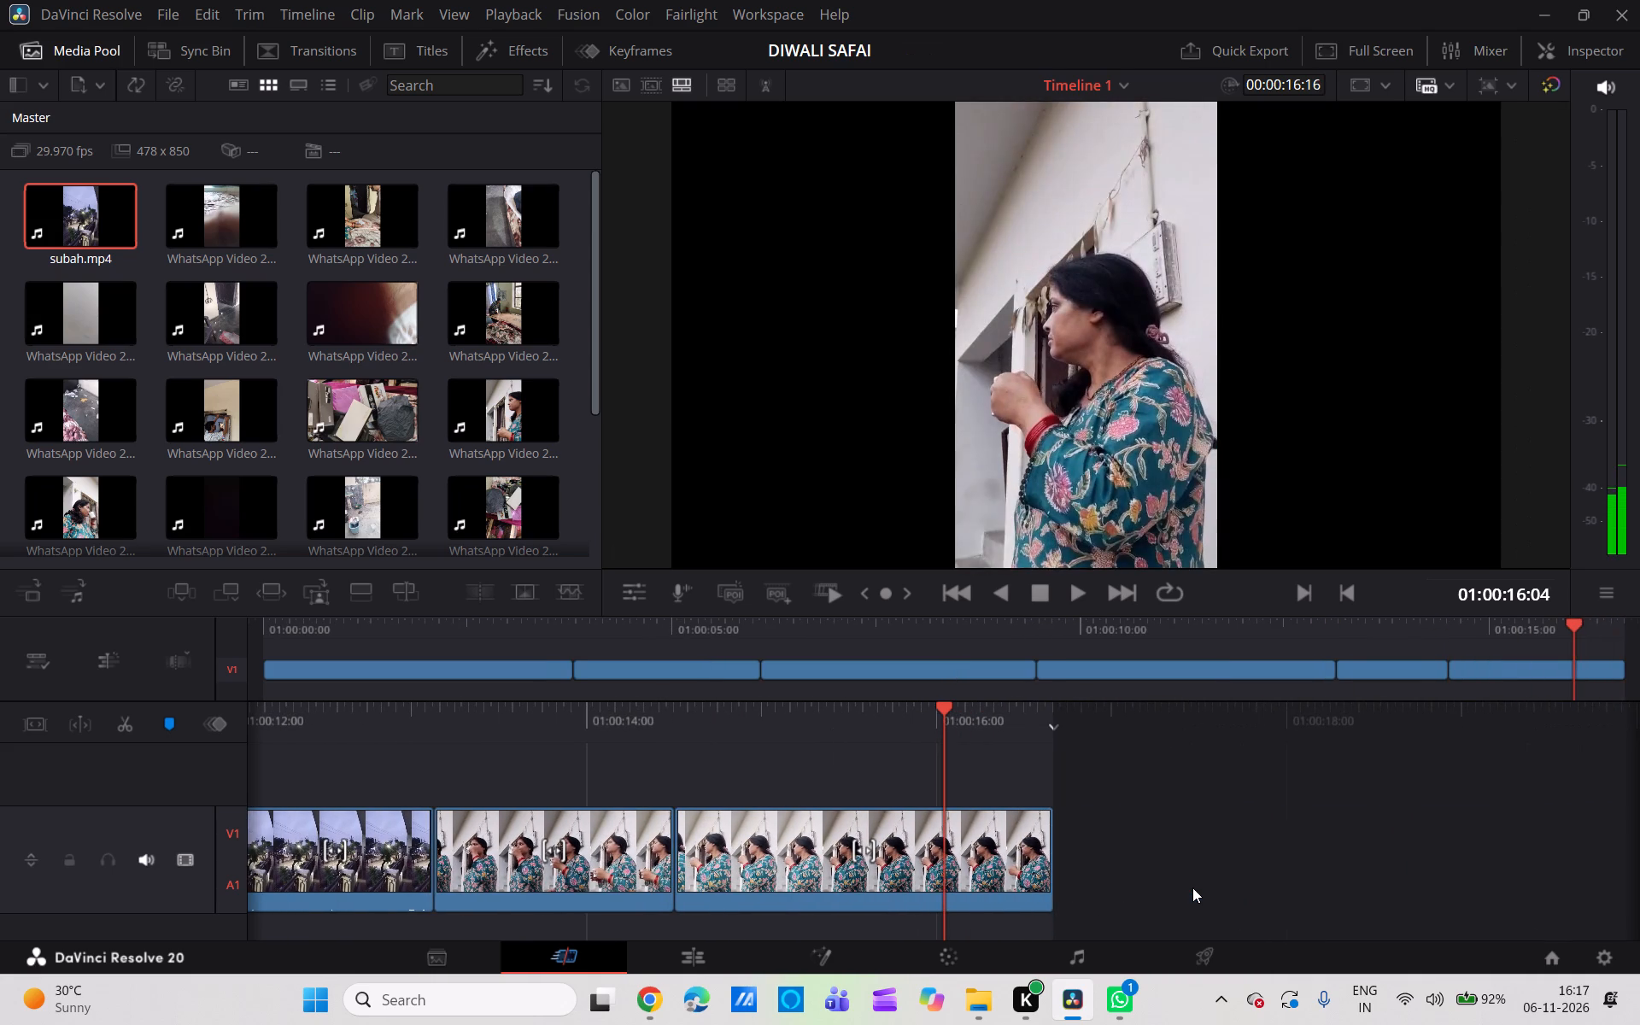
pyautogui.scroll(1, 1192, 887)
pyautogui.hscroll(1, 1192, 887)
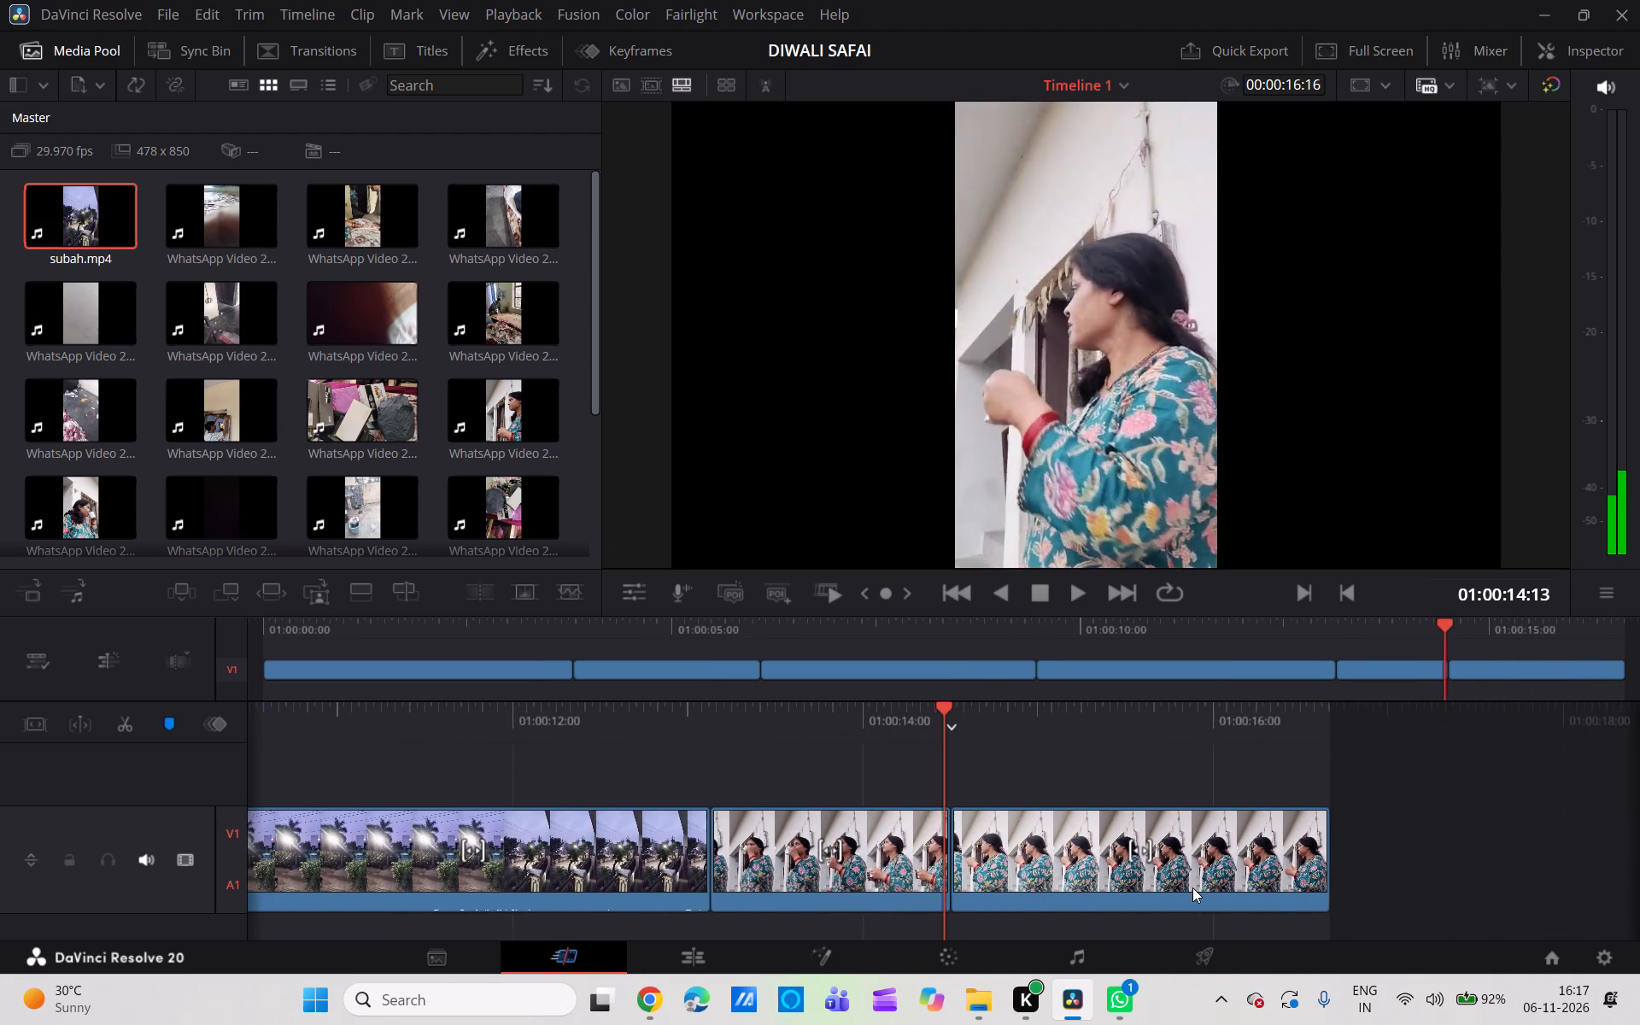
pyautogui.hscroll(1, 1192, 887)
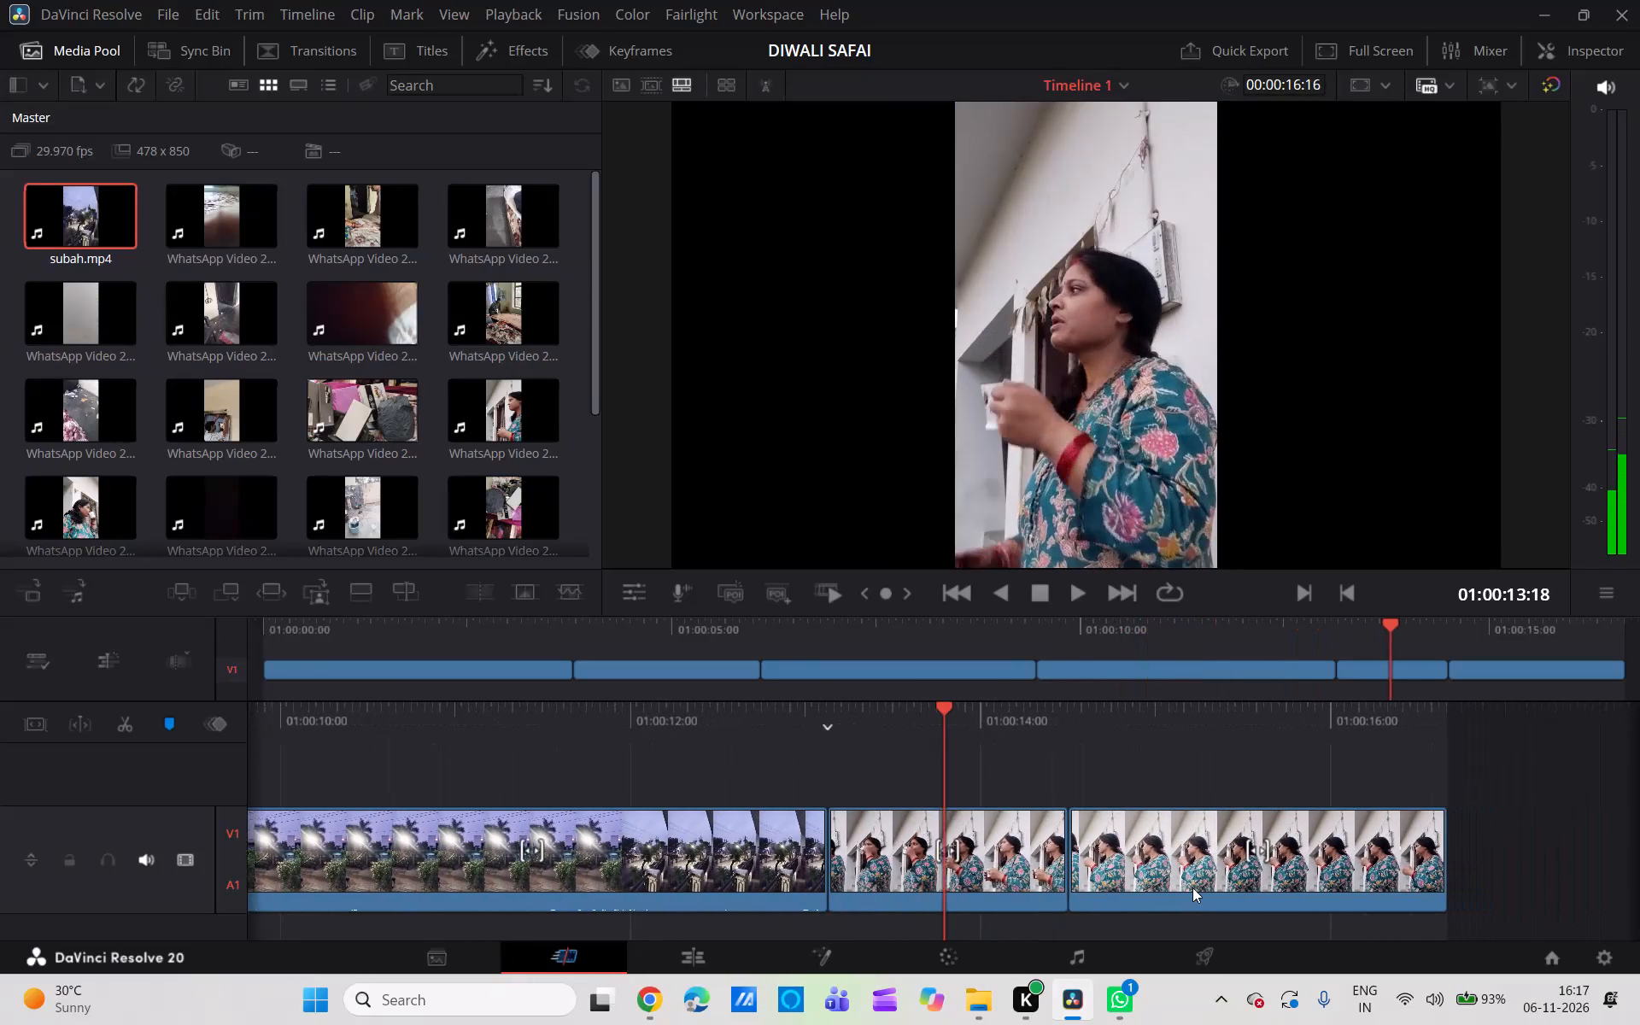
pyautogui.hscroll(-1, 1151, 881)
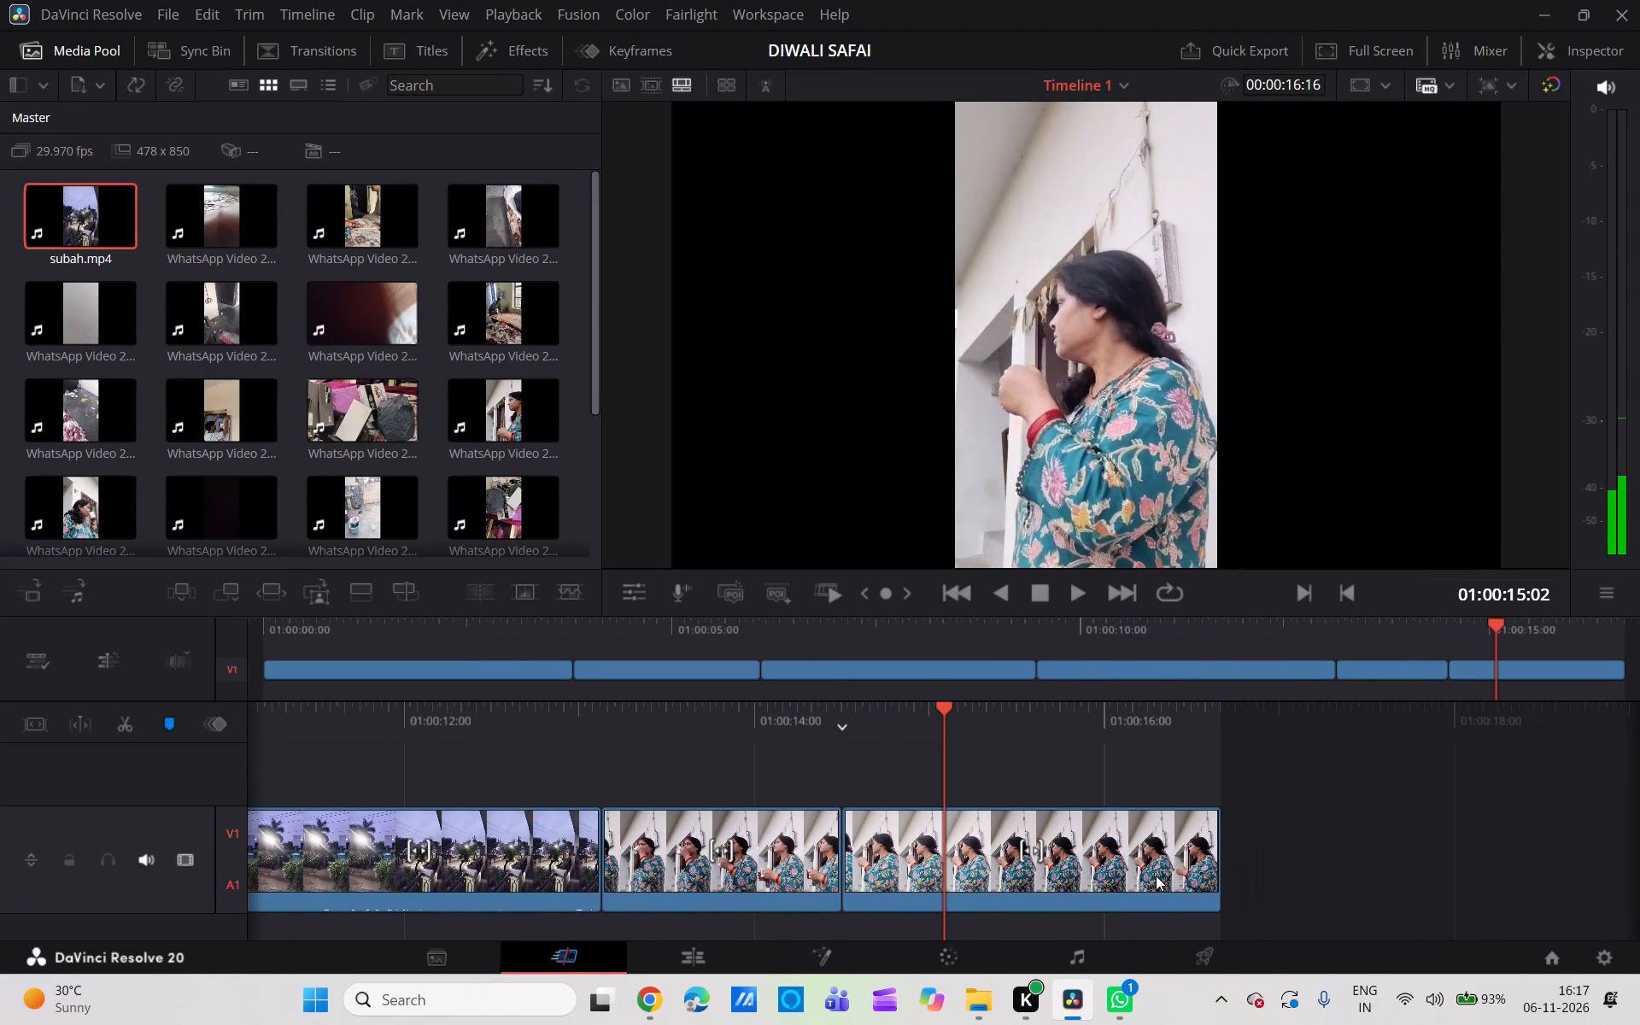
pyautogui.click(1139, 871)
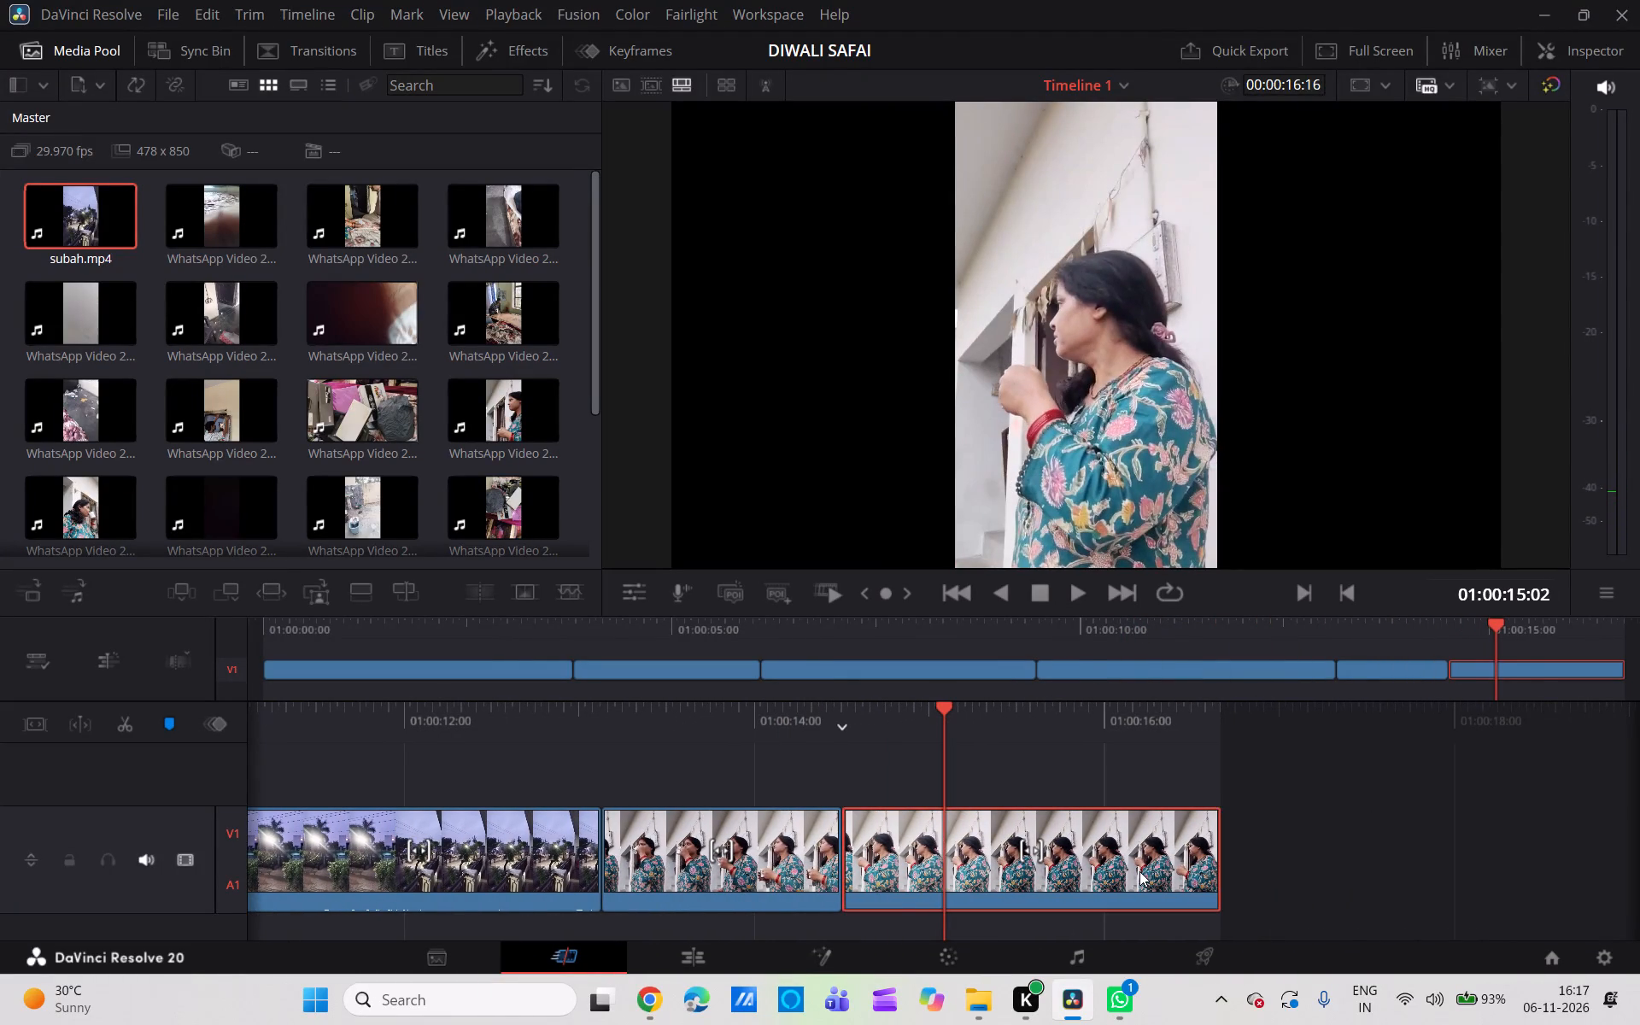
pyautogui.hscroll(-1, 1139, 871)
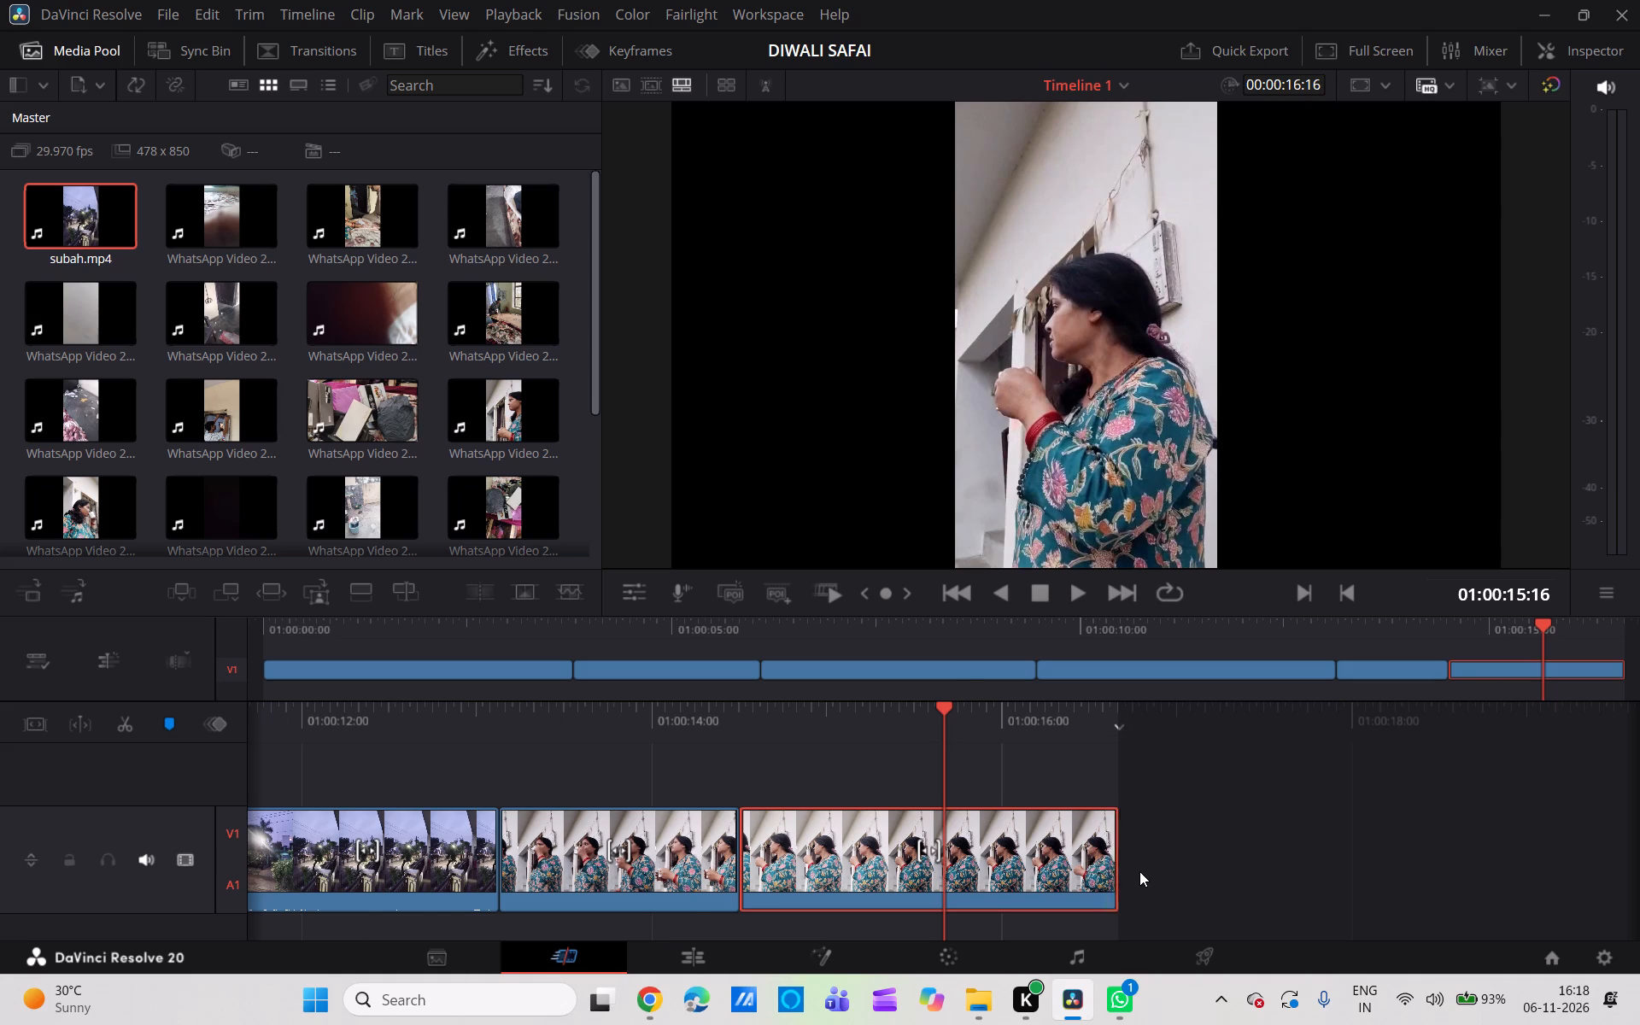
pyautogui.keyDown('ctrl'); pyautogui.scroll(1, 1139, 871); pyautogui.keyUp('ctrl')
pyautogui.scroll(1, 1139, 871)
pyautogui.scroll(-1, 1139, 871)
pyautogui.hscroll(2, 1174, 859)
pyautogui.scroll(3, 1174, 859)
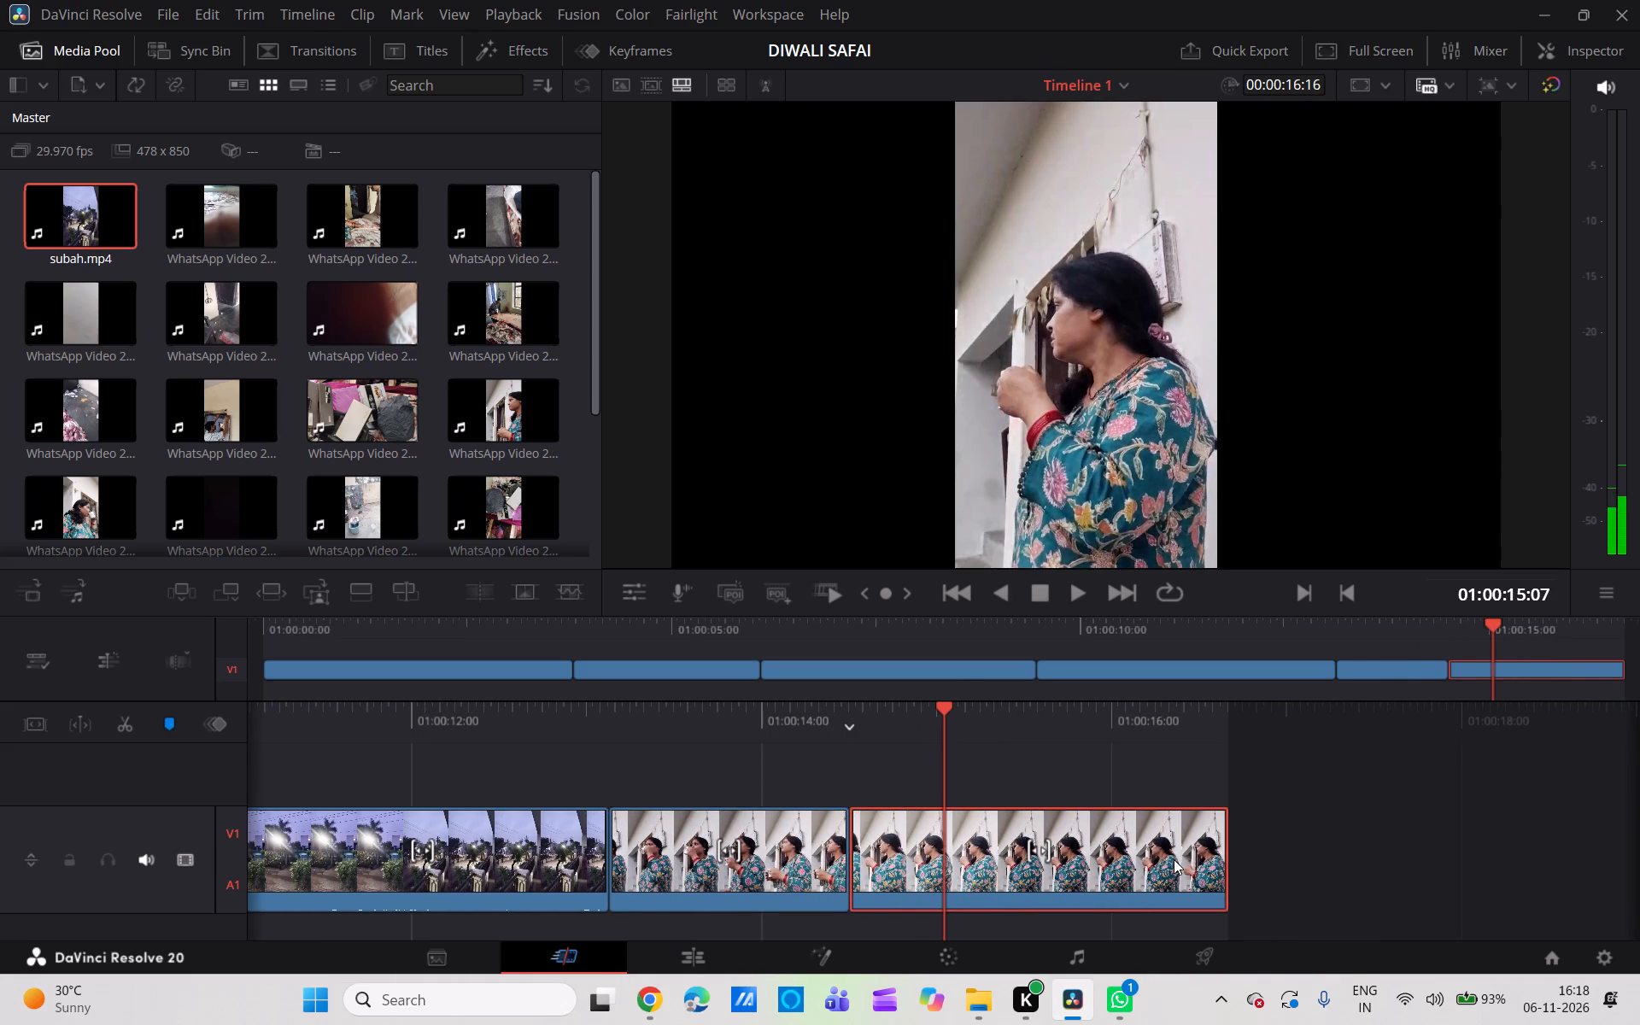
pyautogui.hscroll(-1, 1174, 859)
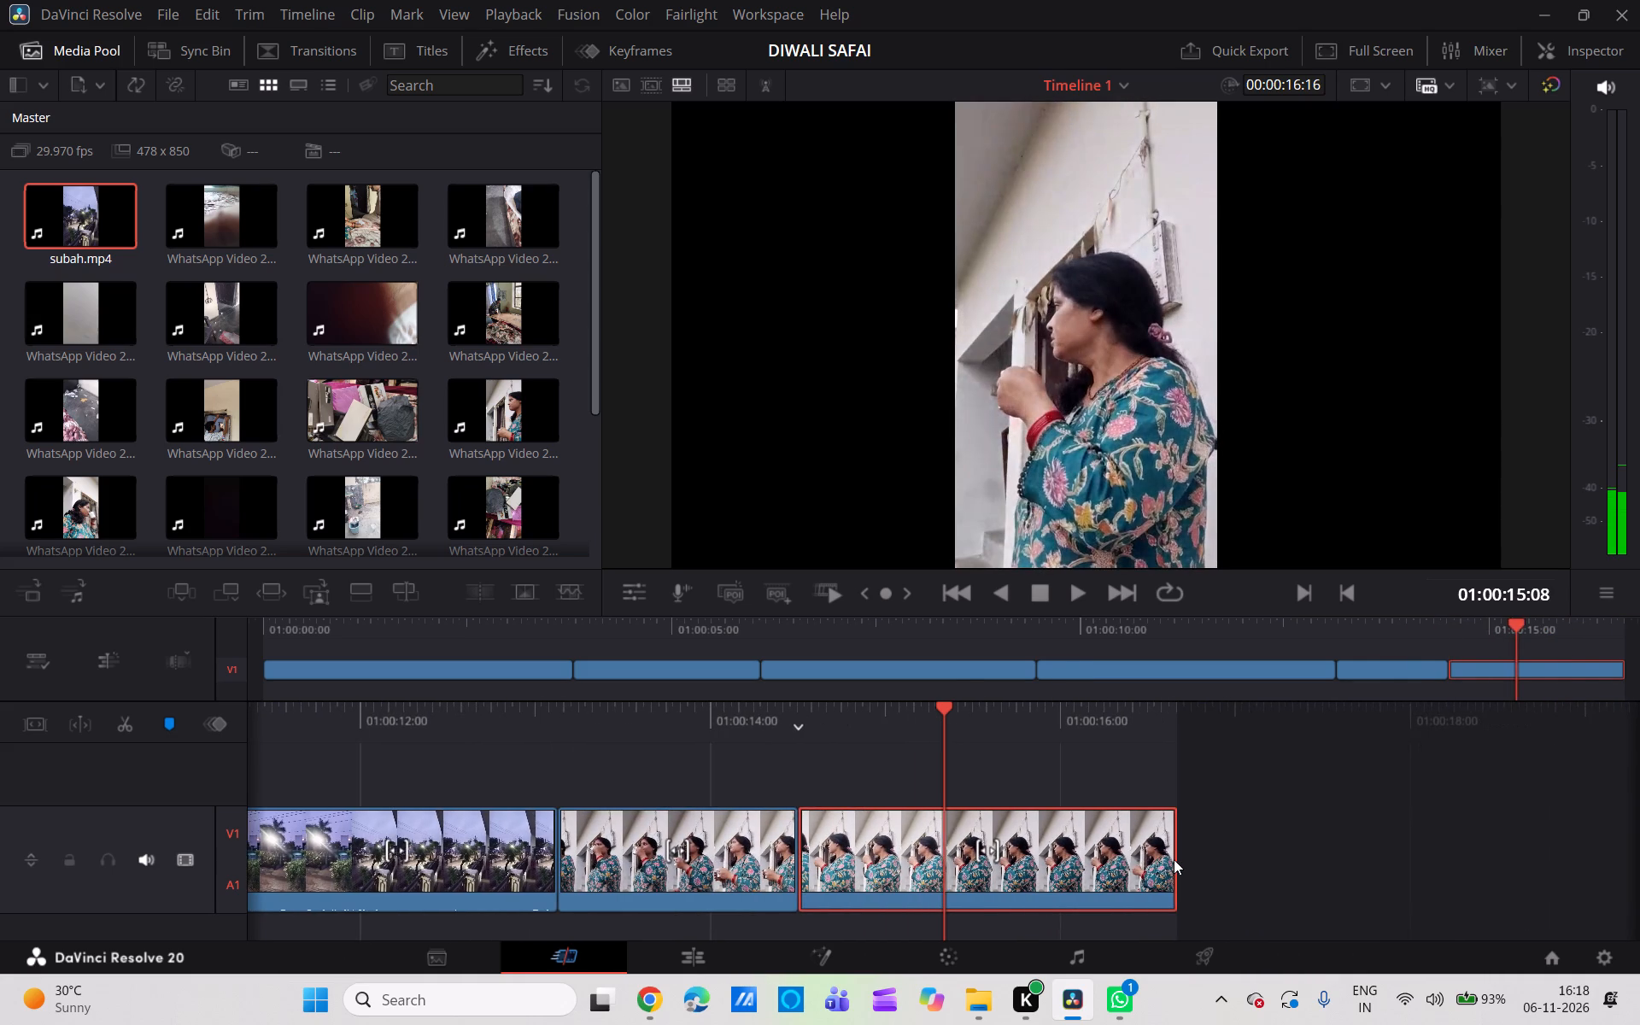
pyautogui.hscroll(-1, 1174, 859)
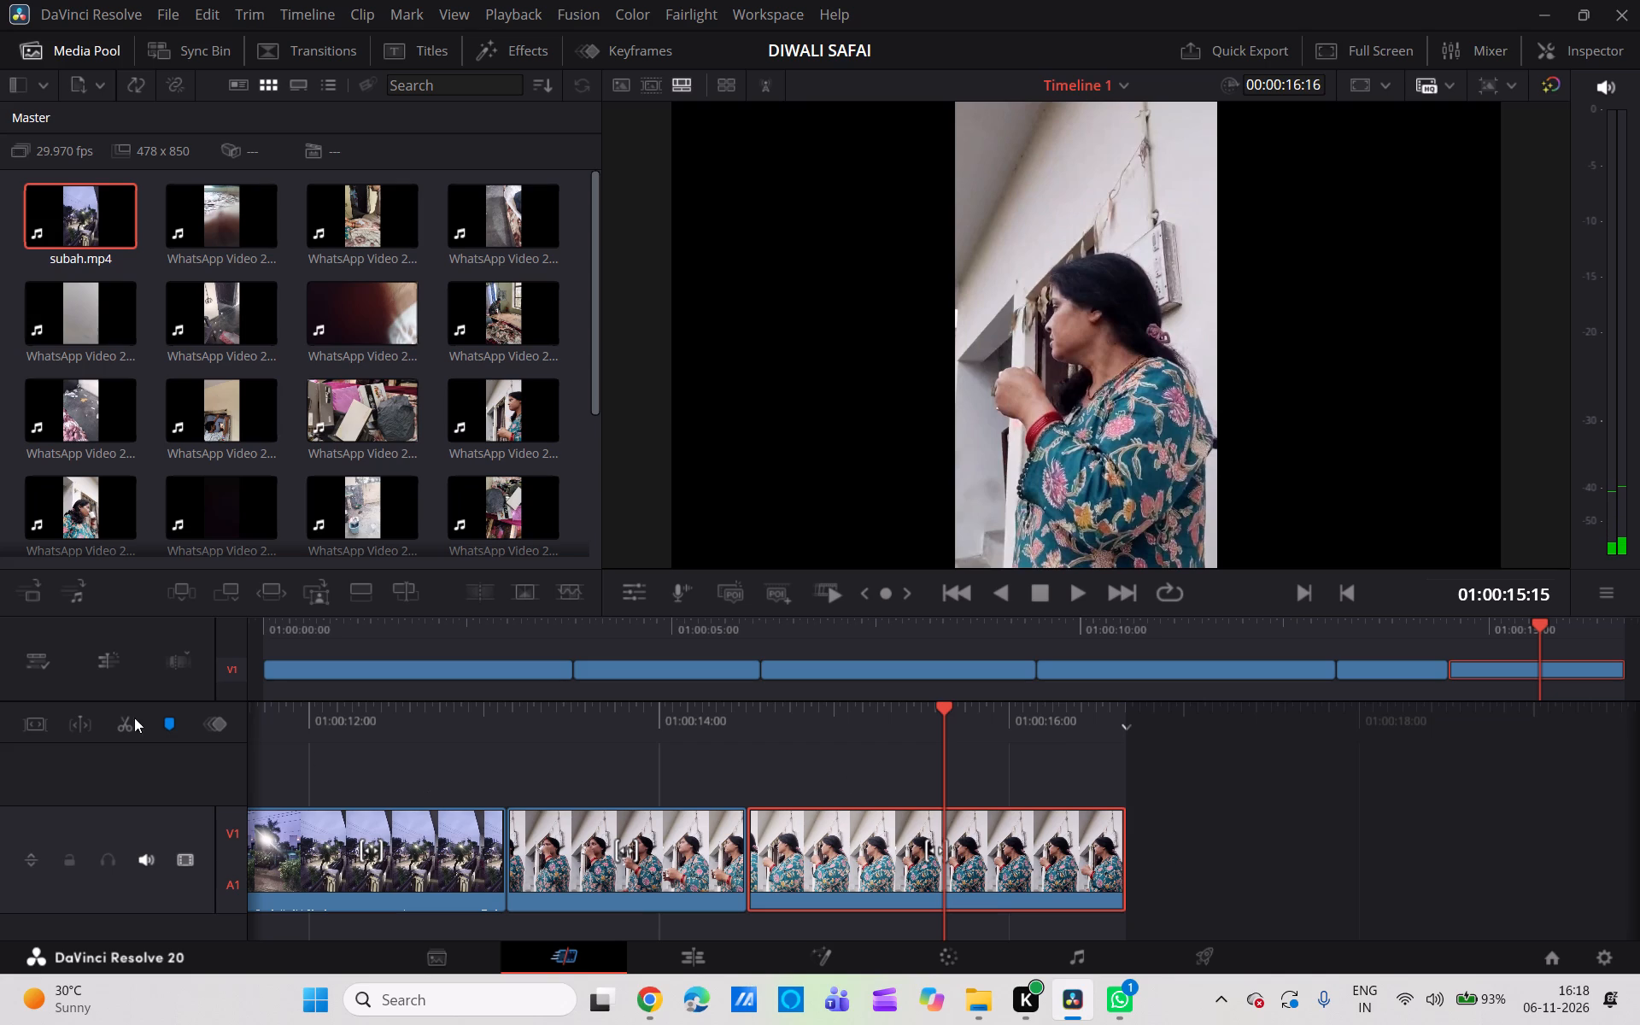
pyautogui.click(132, 717)
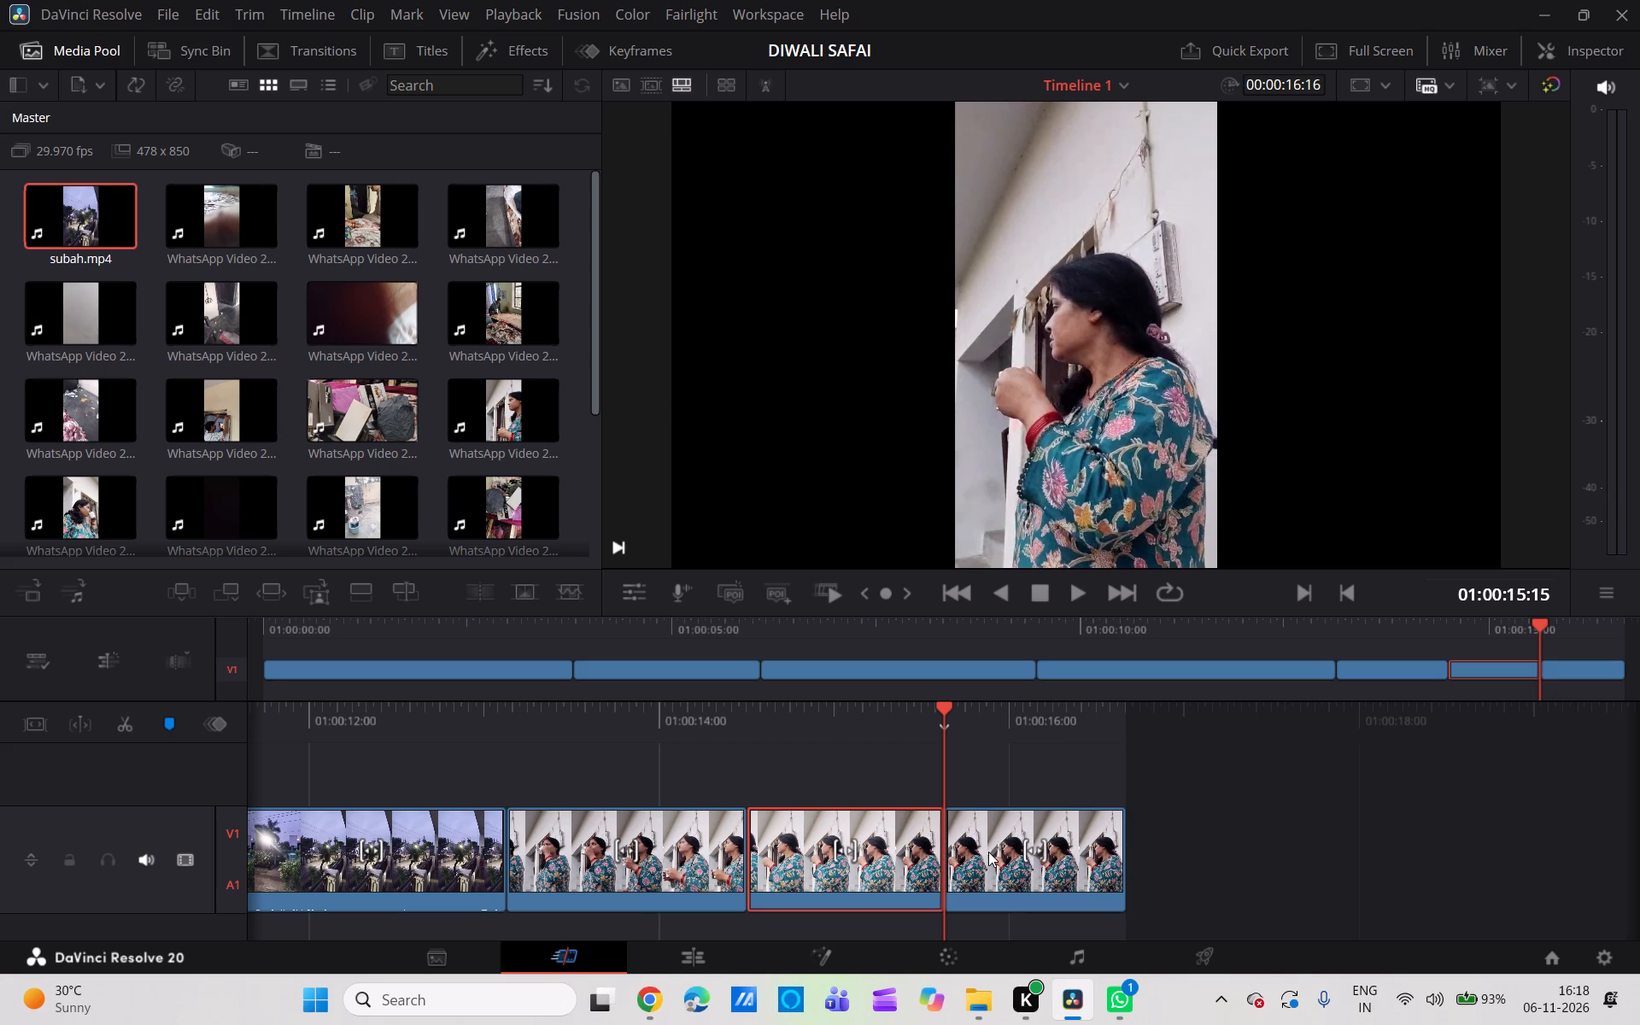
# Delete the remainder of the last cup-drinking clip after the 01:00:15:15 split.
pyautogui.click(999, 854)
pyautogui.press('BackSpace')
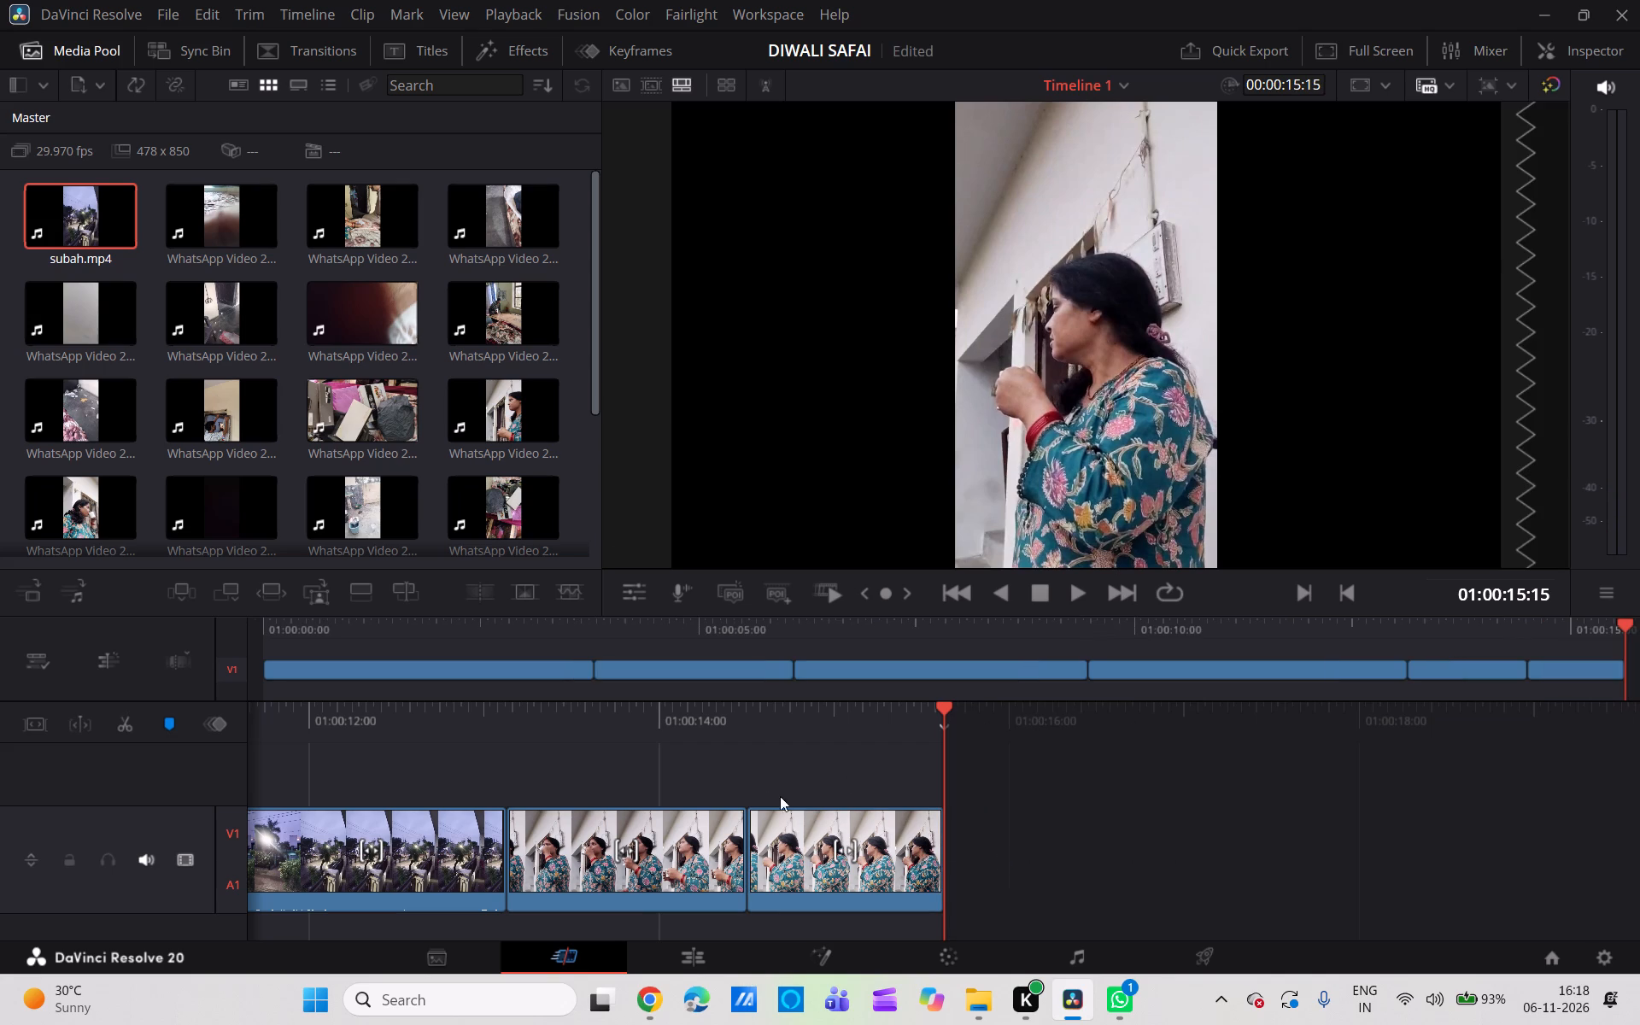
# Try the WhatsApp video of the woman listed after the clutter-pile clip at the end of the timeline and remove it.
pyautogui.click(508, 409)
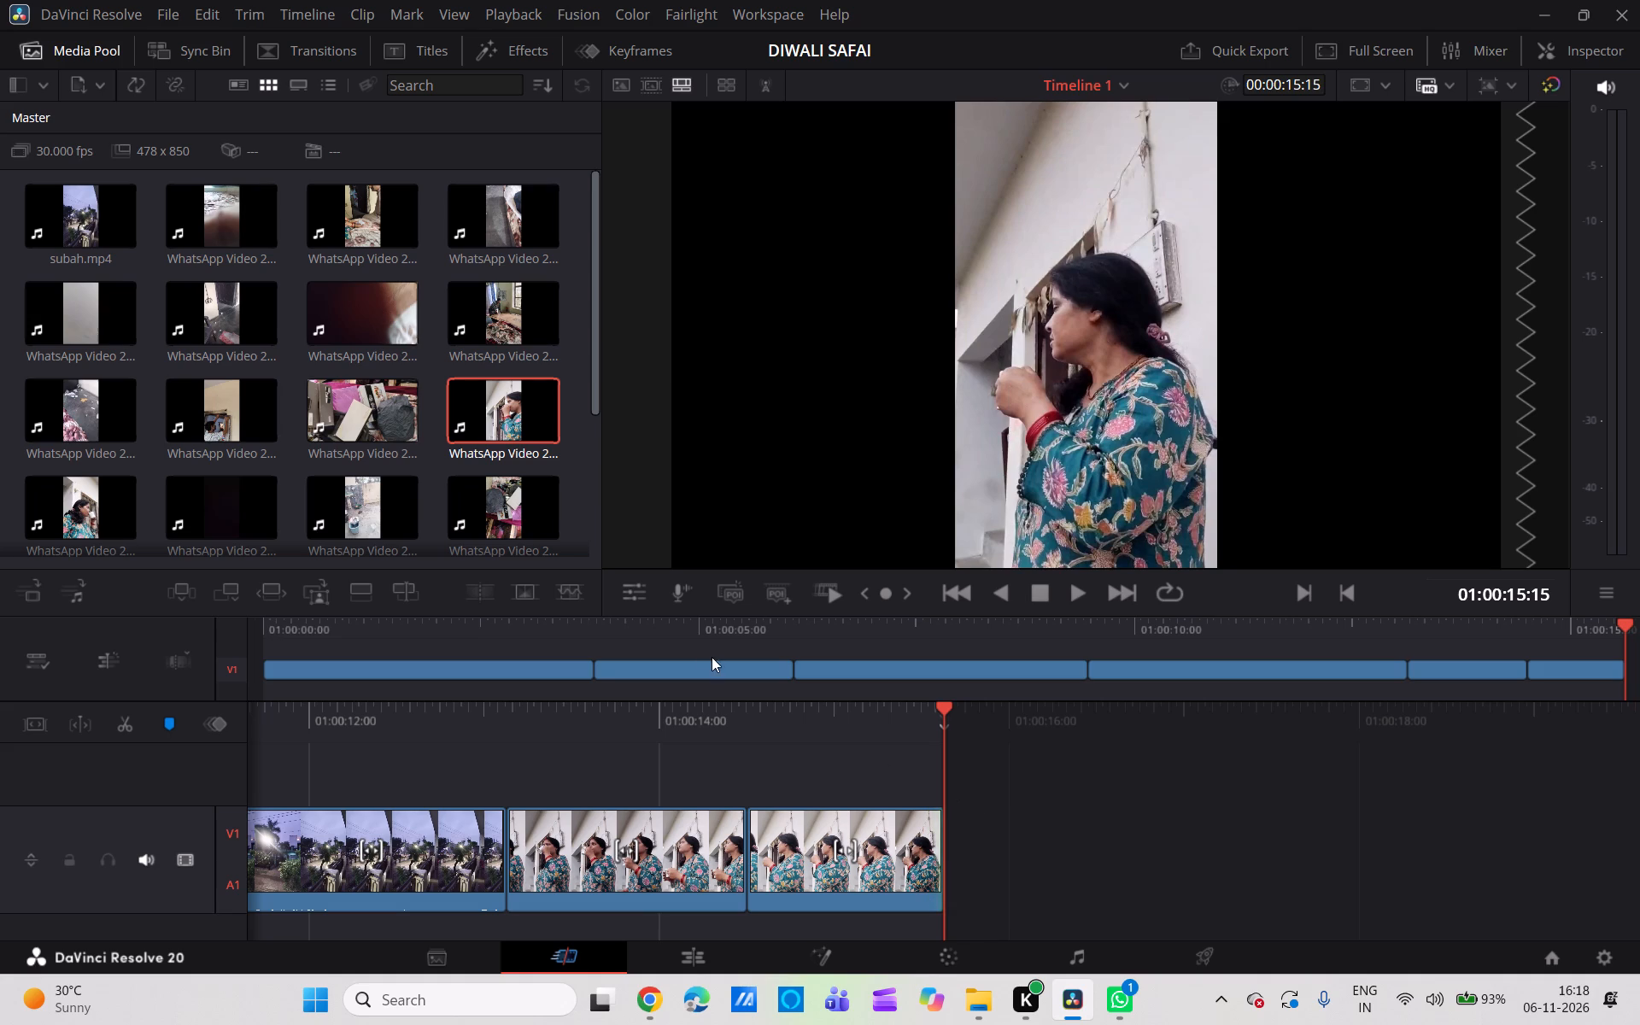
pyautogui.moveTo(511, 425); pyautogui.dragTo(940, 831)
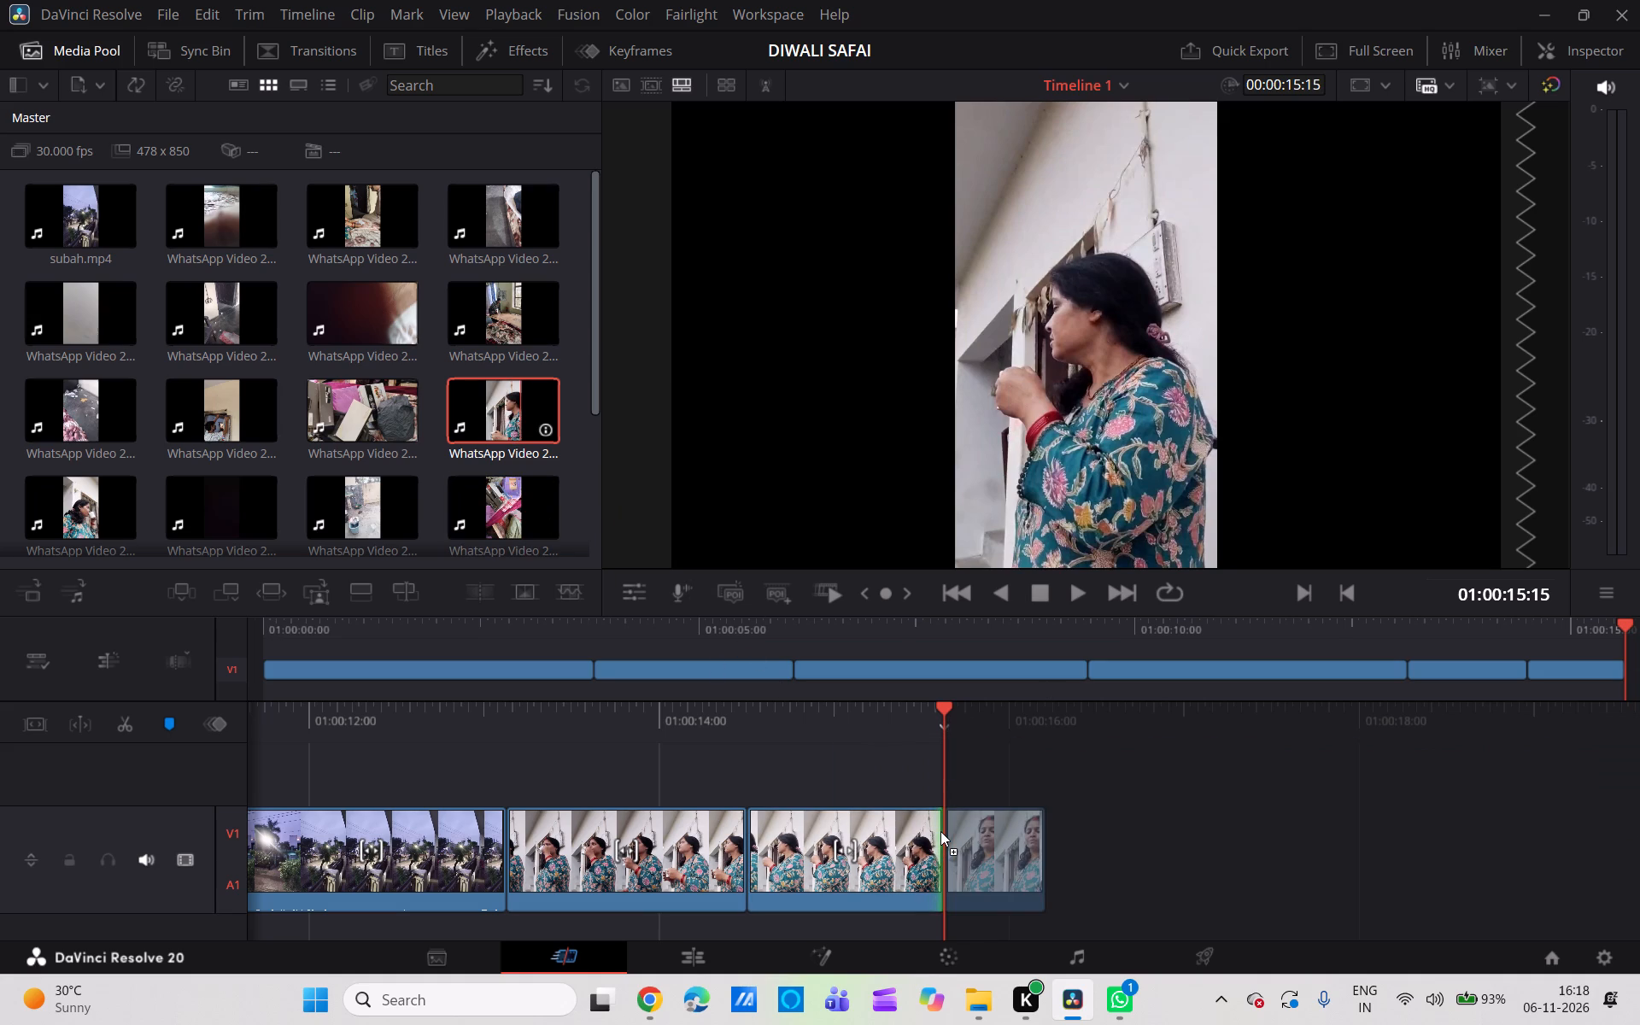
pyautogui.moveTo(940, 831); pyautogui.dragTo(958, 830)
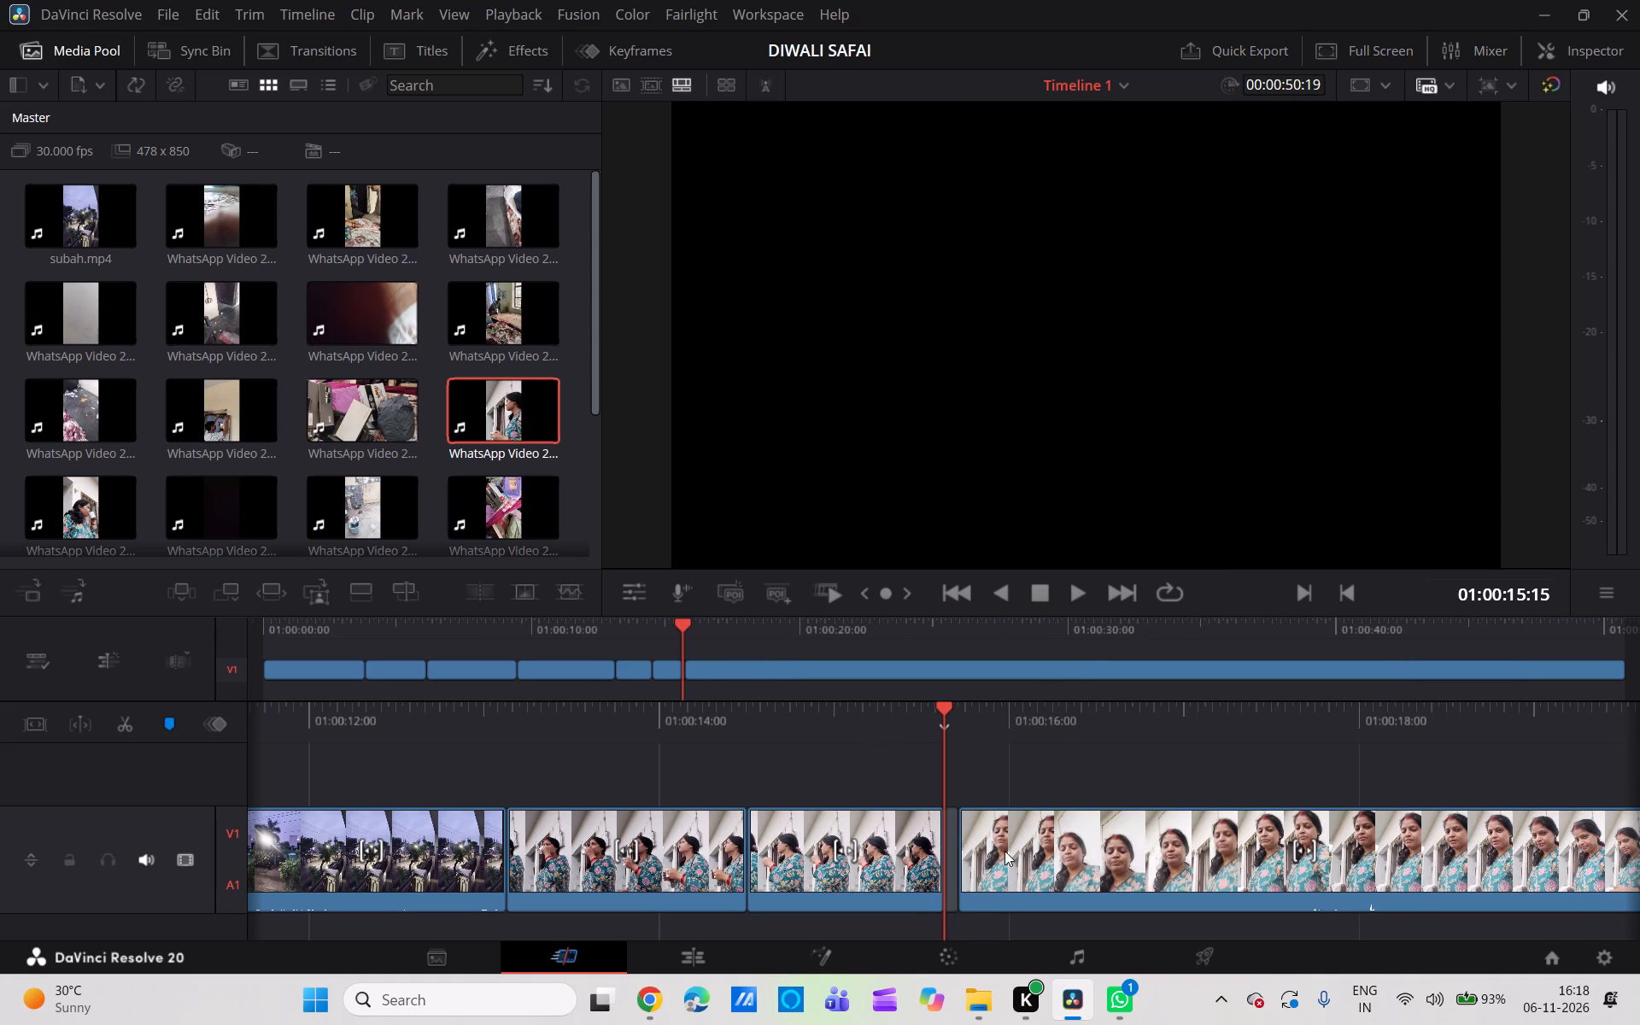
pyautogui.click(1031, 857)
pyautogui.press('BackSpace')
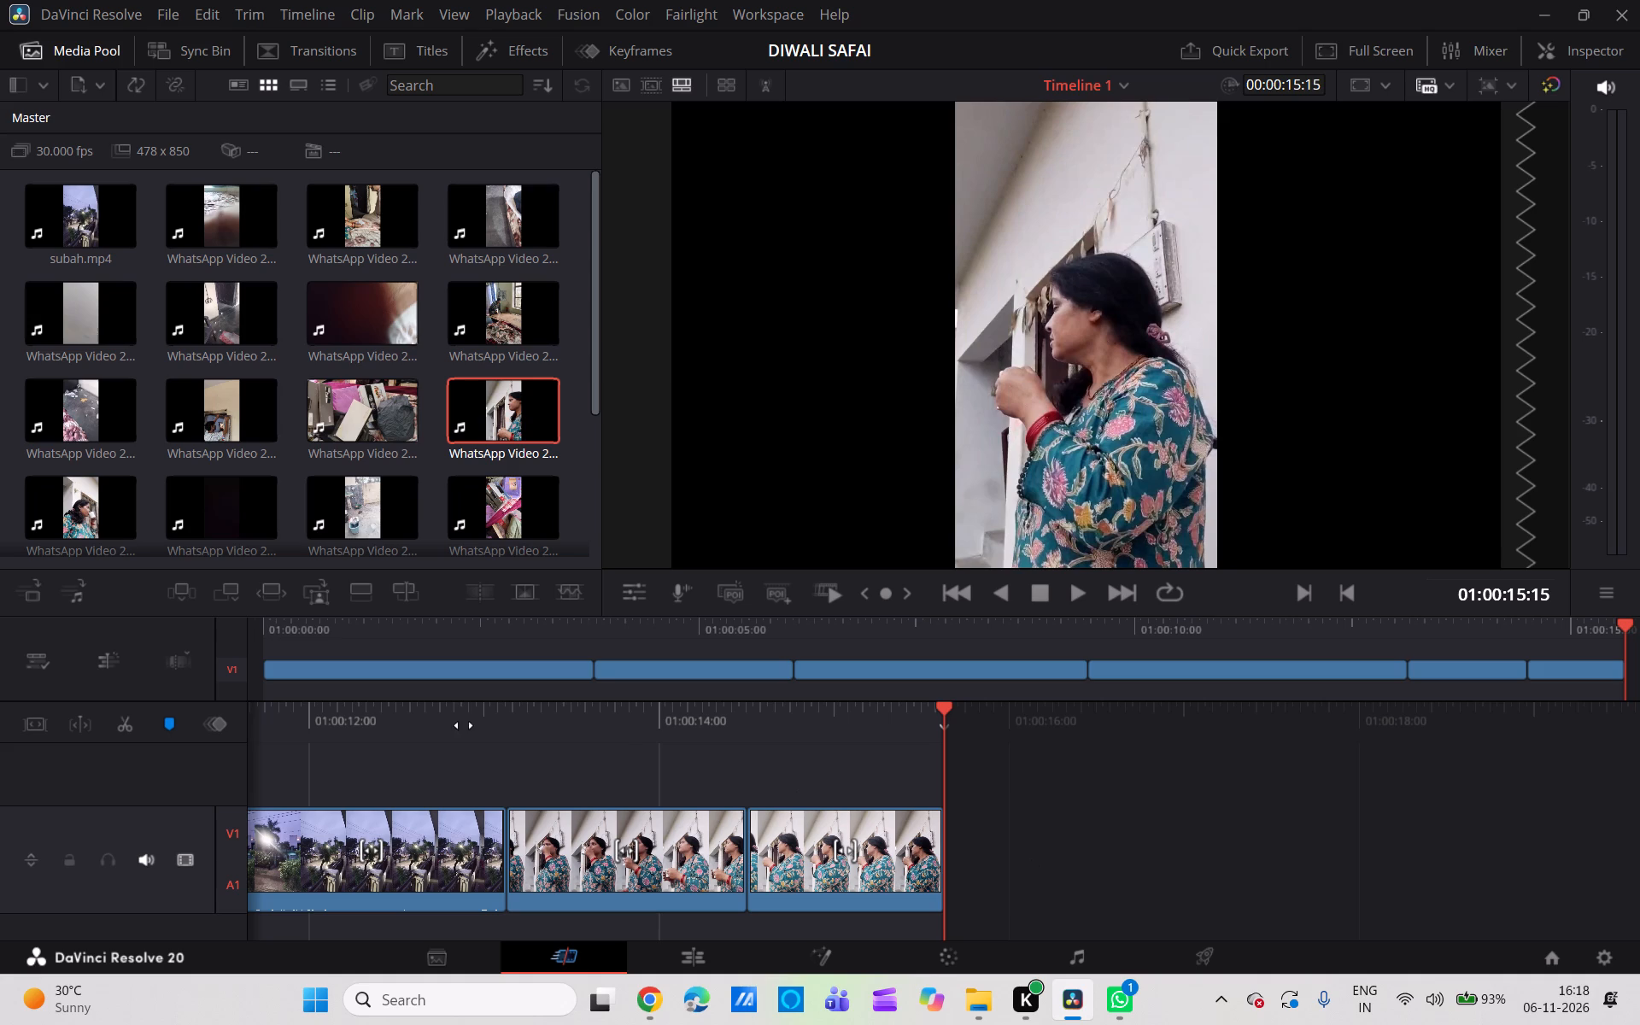
# Add the WhatsApp video of the woman listed just before the black-thumbnail clip to the timeline, after the last cup-drinking clip.
pyautogui.moveTo(85, 511); pyautogui.dragTo(888, 911)
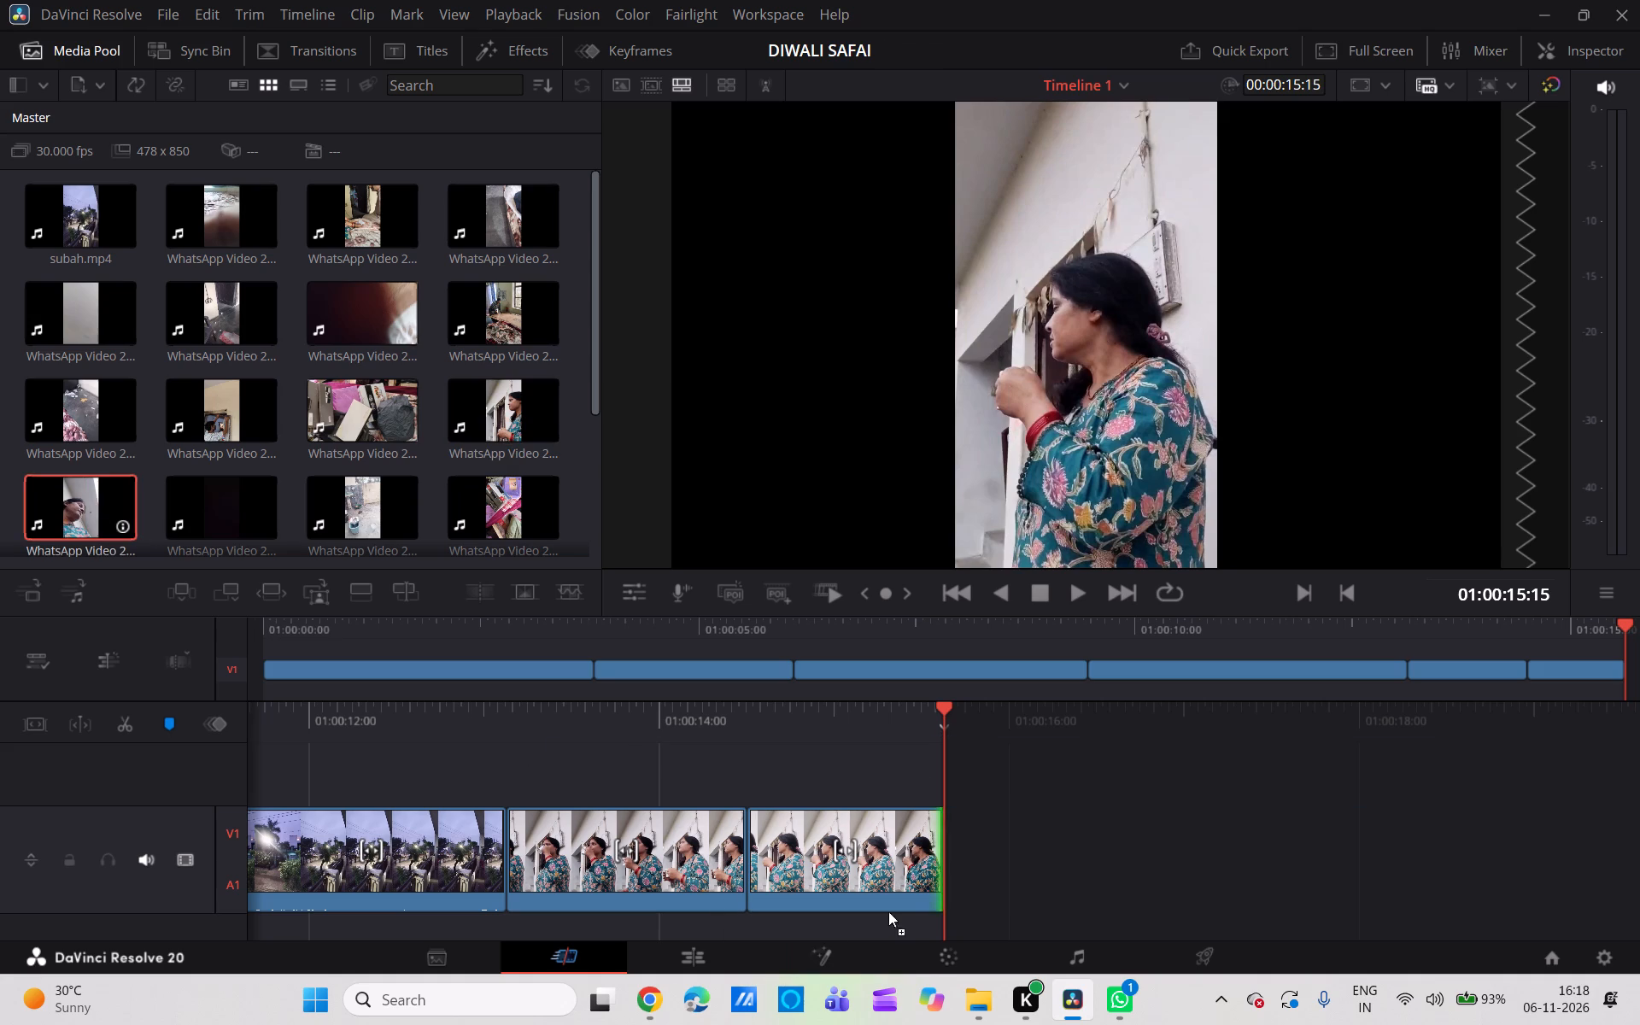
pyautogui.moveTo(888, 911); pyautogui.dragTo(955, 873)
# Skim the newly added WhatsApp clip of the woman from its start to about 01:00:57 and back to about 01:00:18.
pyautogui.scroll(1, 955, 873)
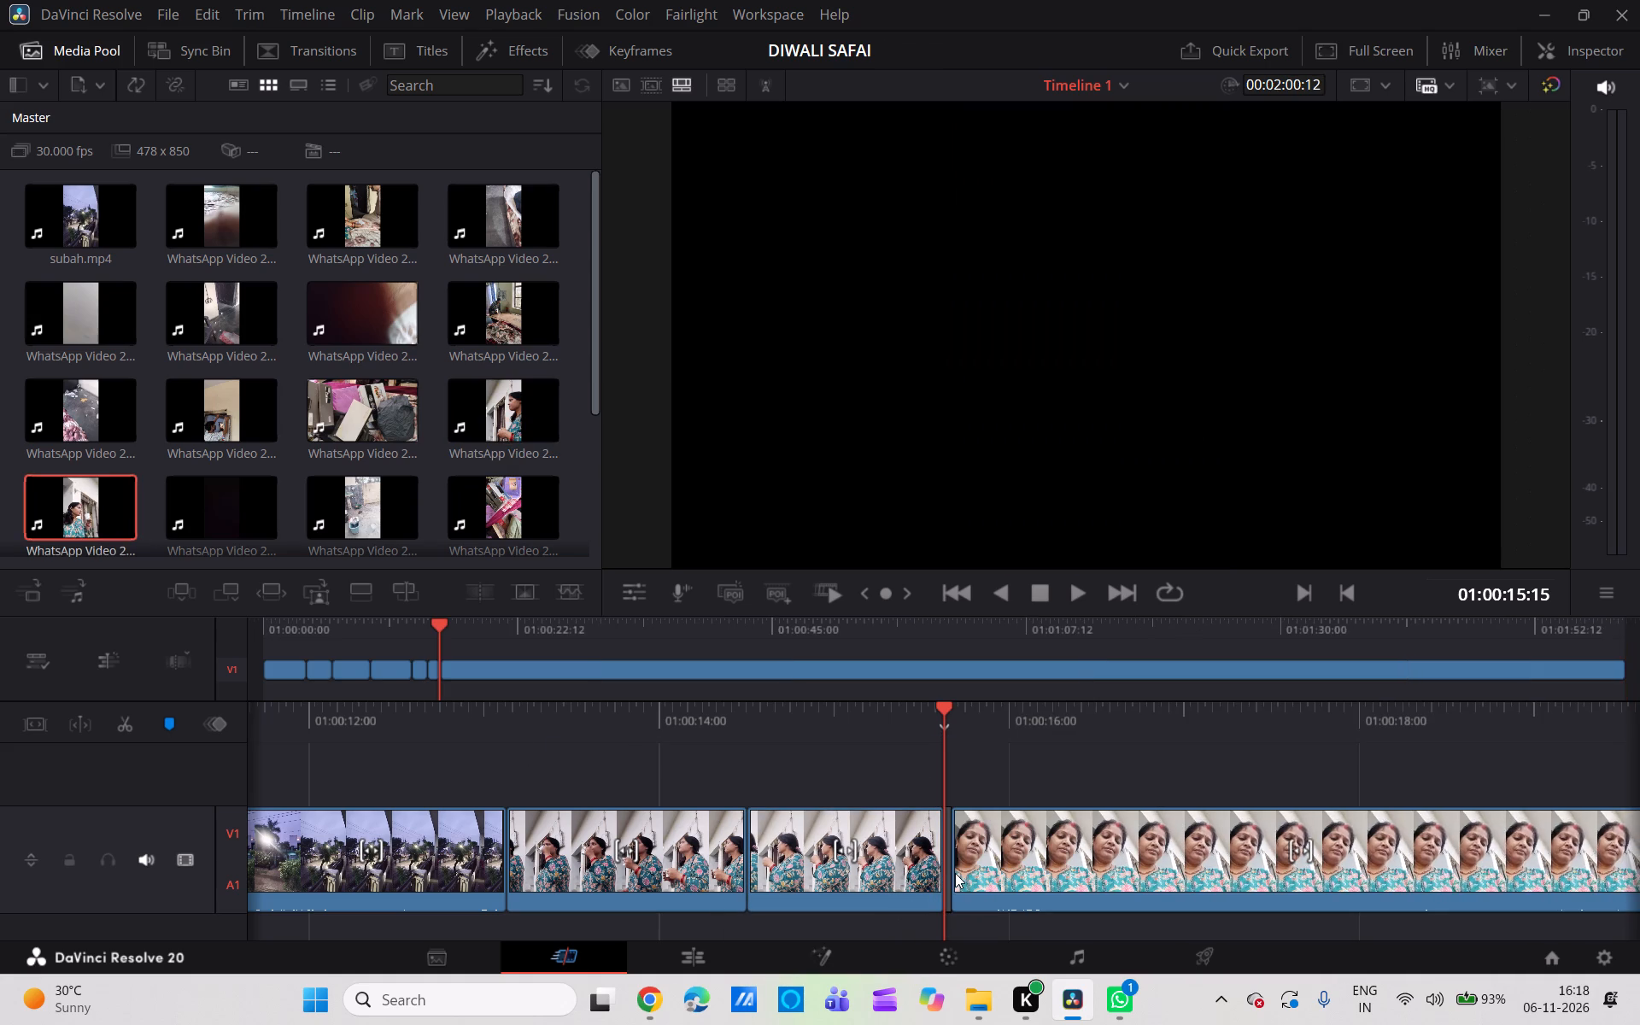
pyautogui.scroll(1, 955, 873)
pyautogui.hscroll(-3, 955, 873)
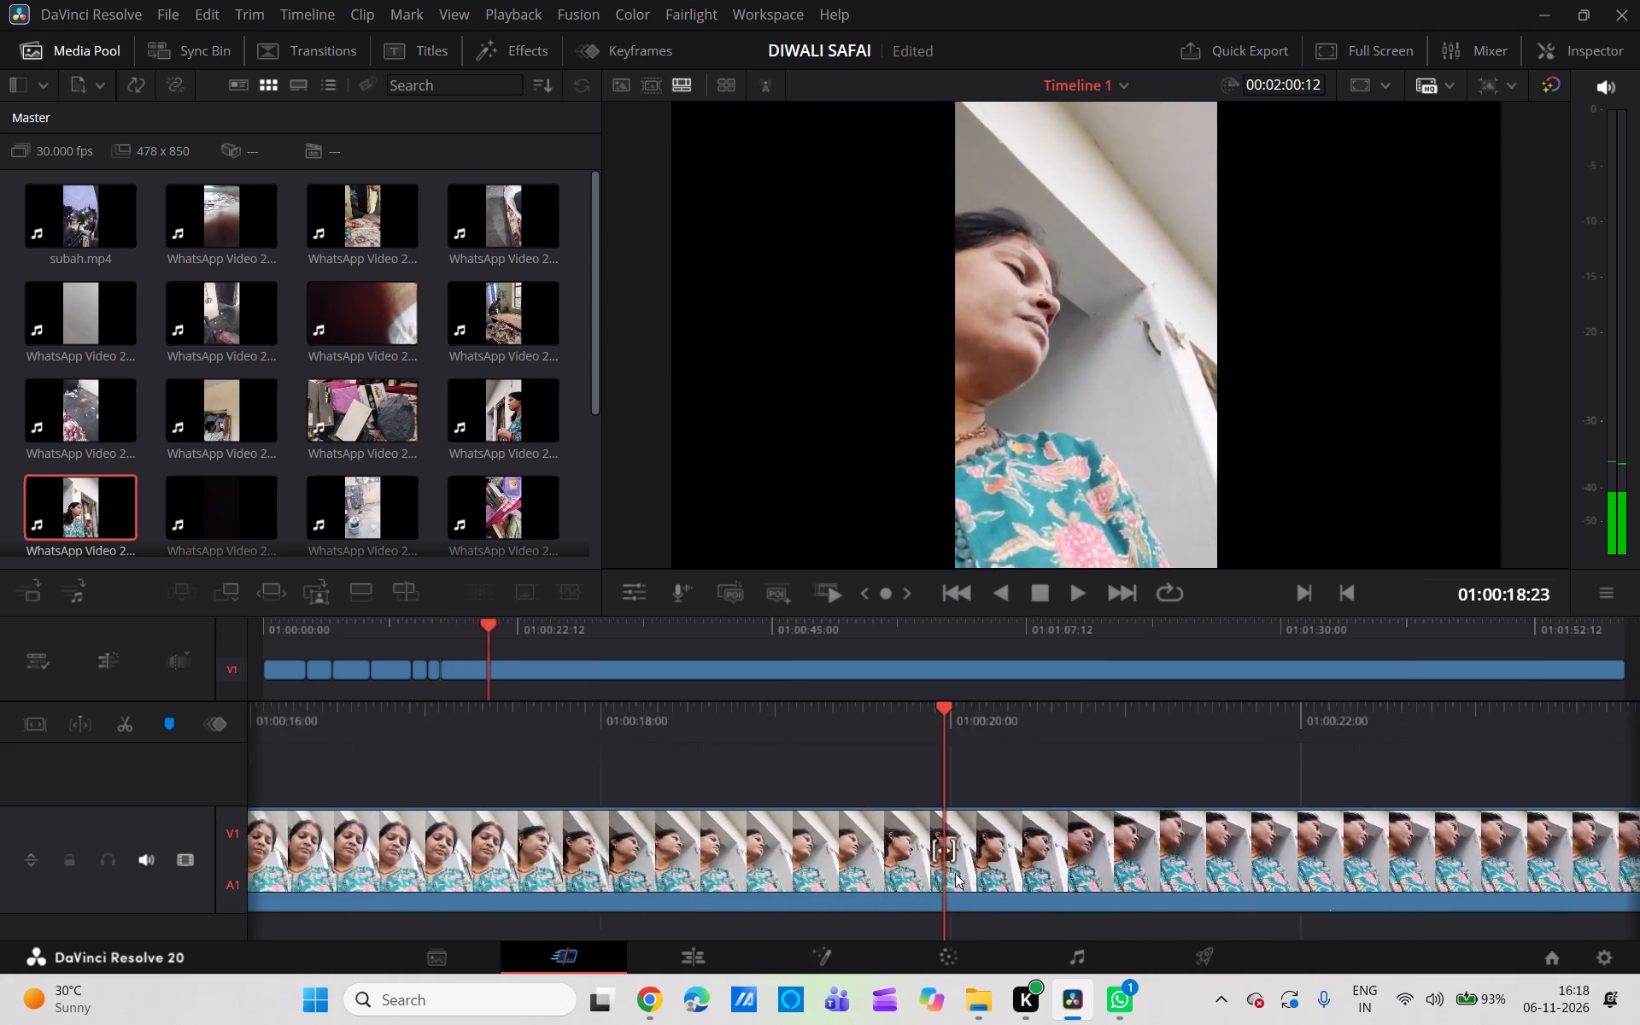
pyautogui.hscroll(-2, 955, 873)
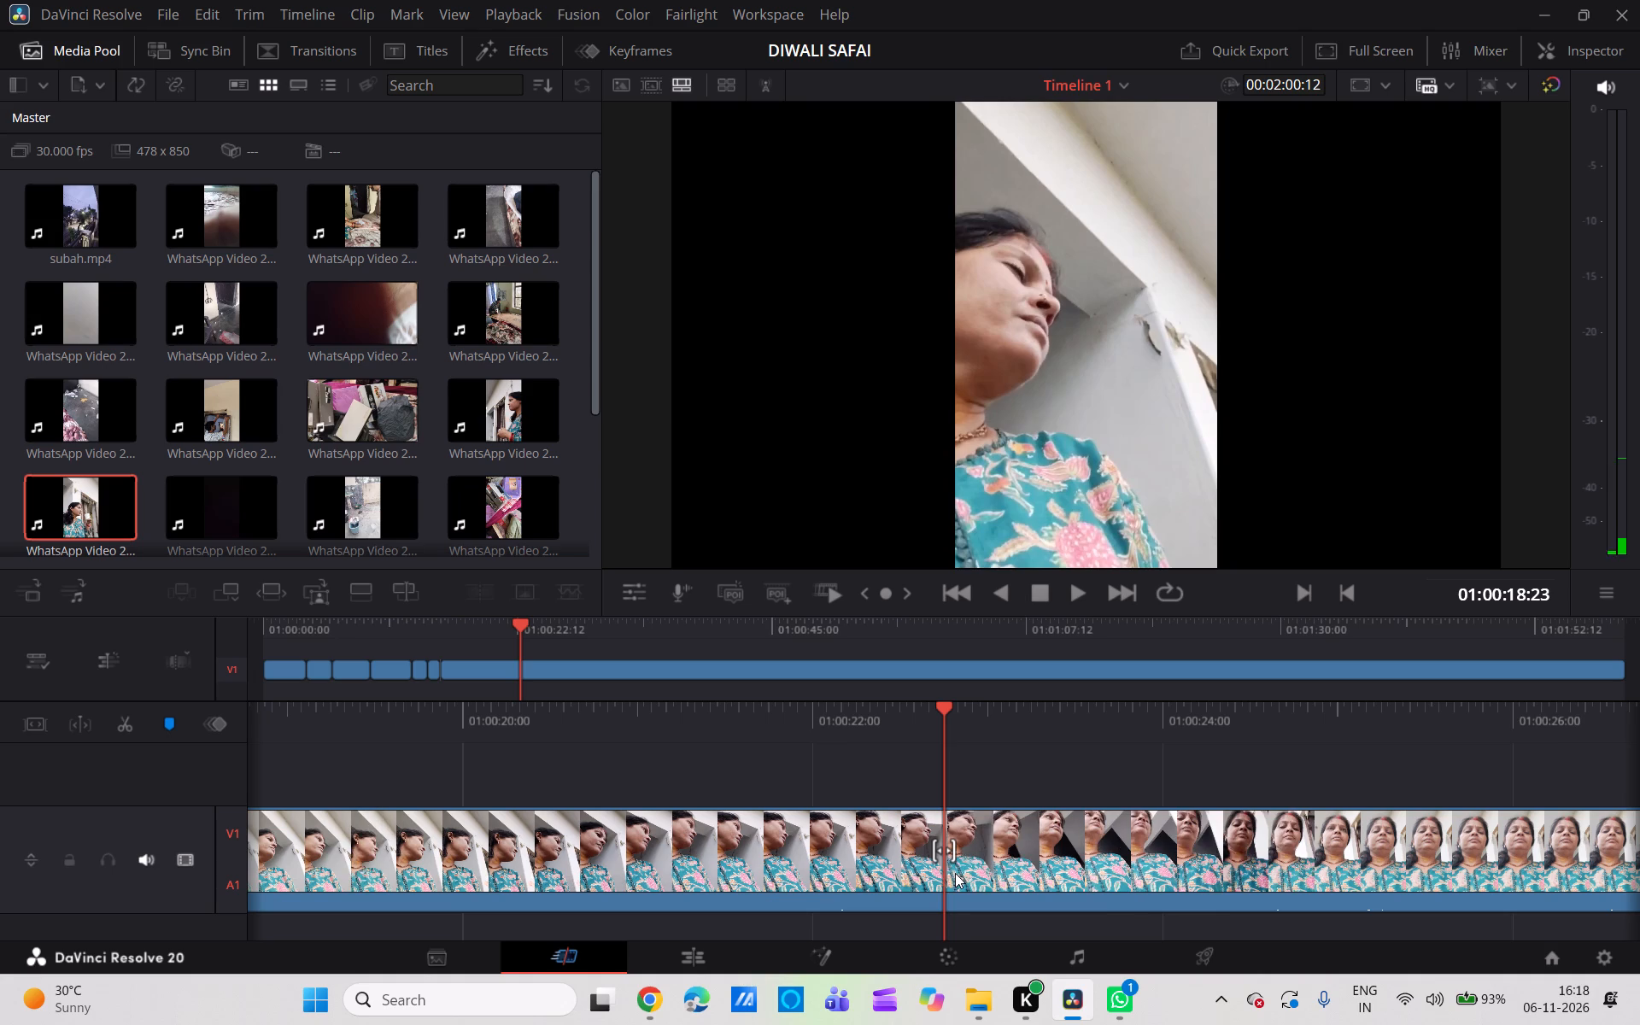
pyautogui.hscroll(-1, 955, 873)
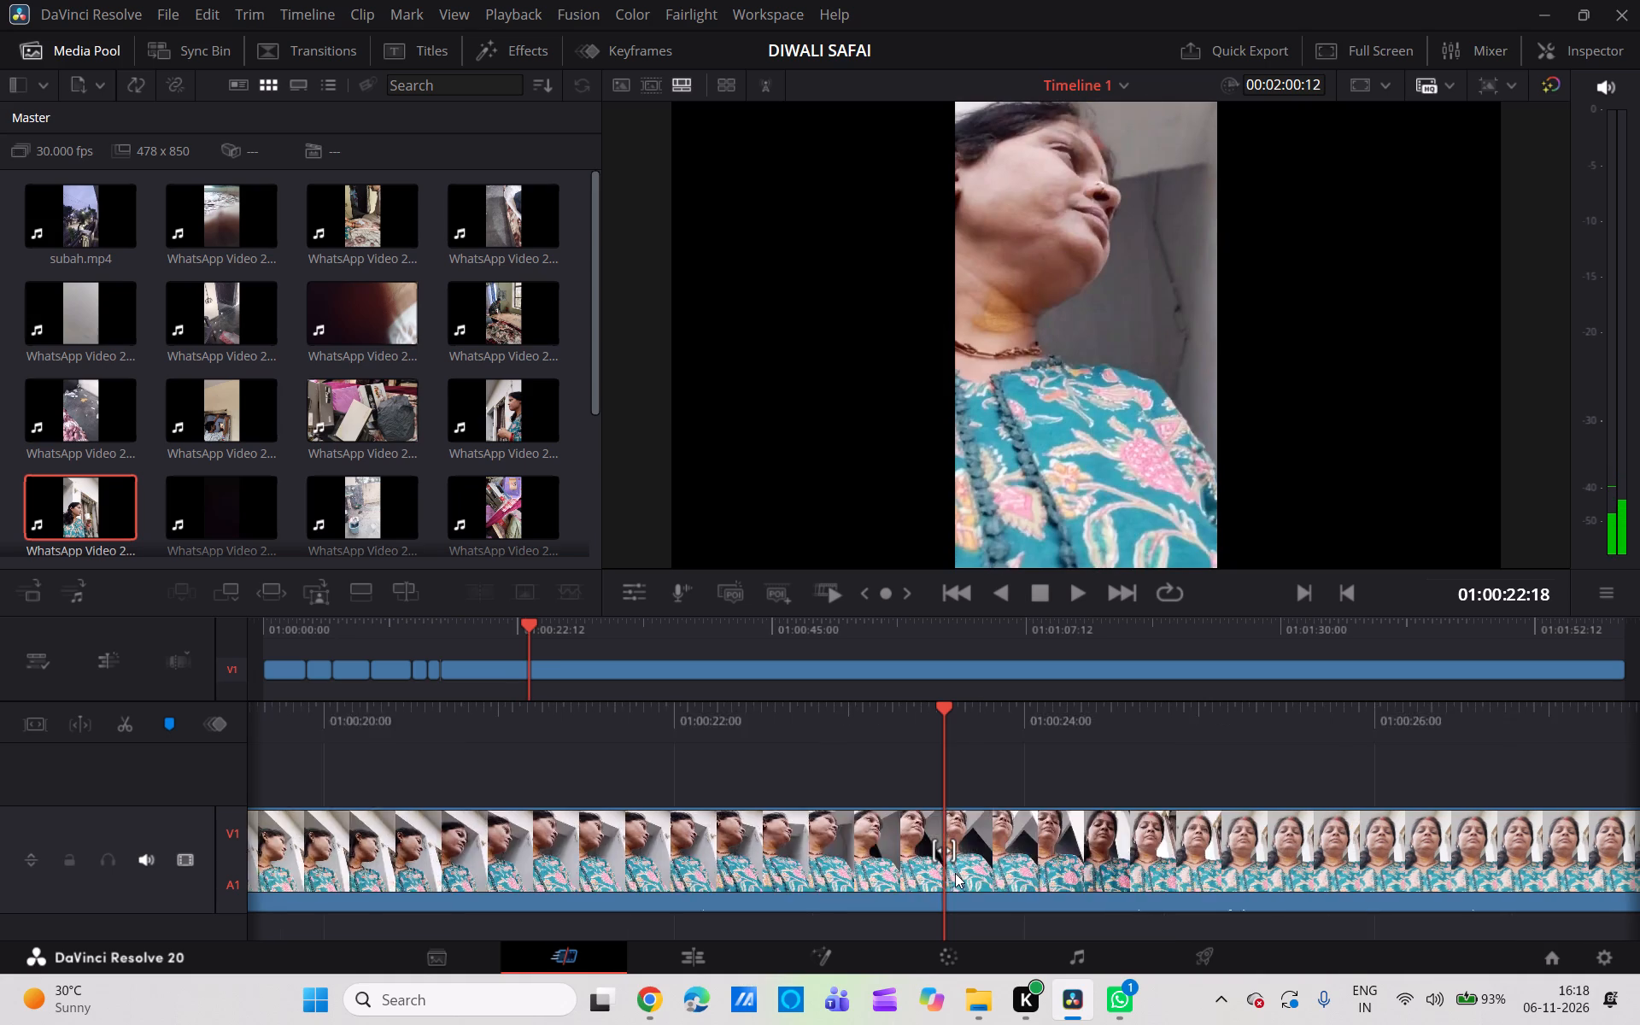
pyautogui.hscroll(-5, 955, 873)
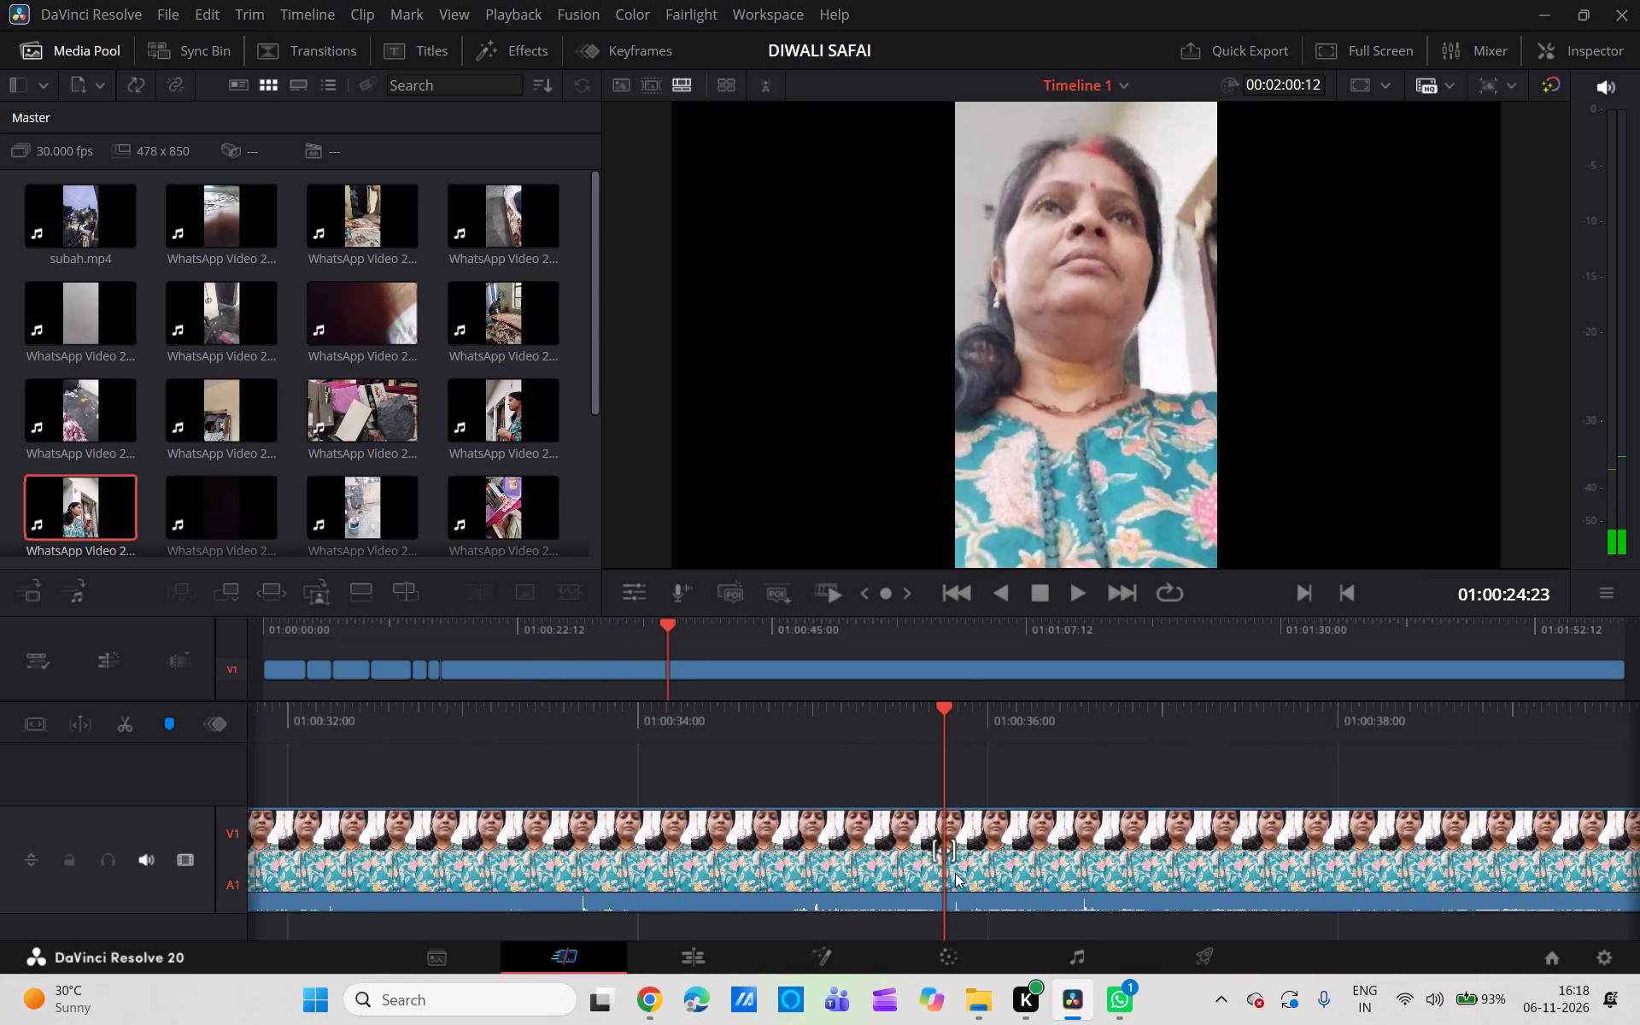
pyautogui.hscroll(-3, 955, 873)
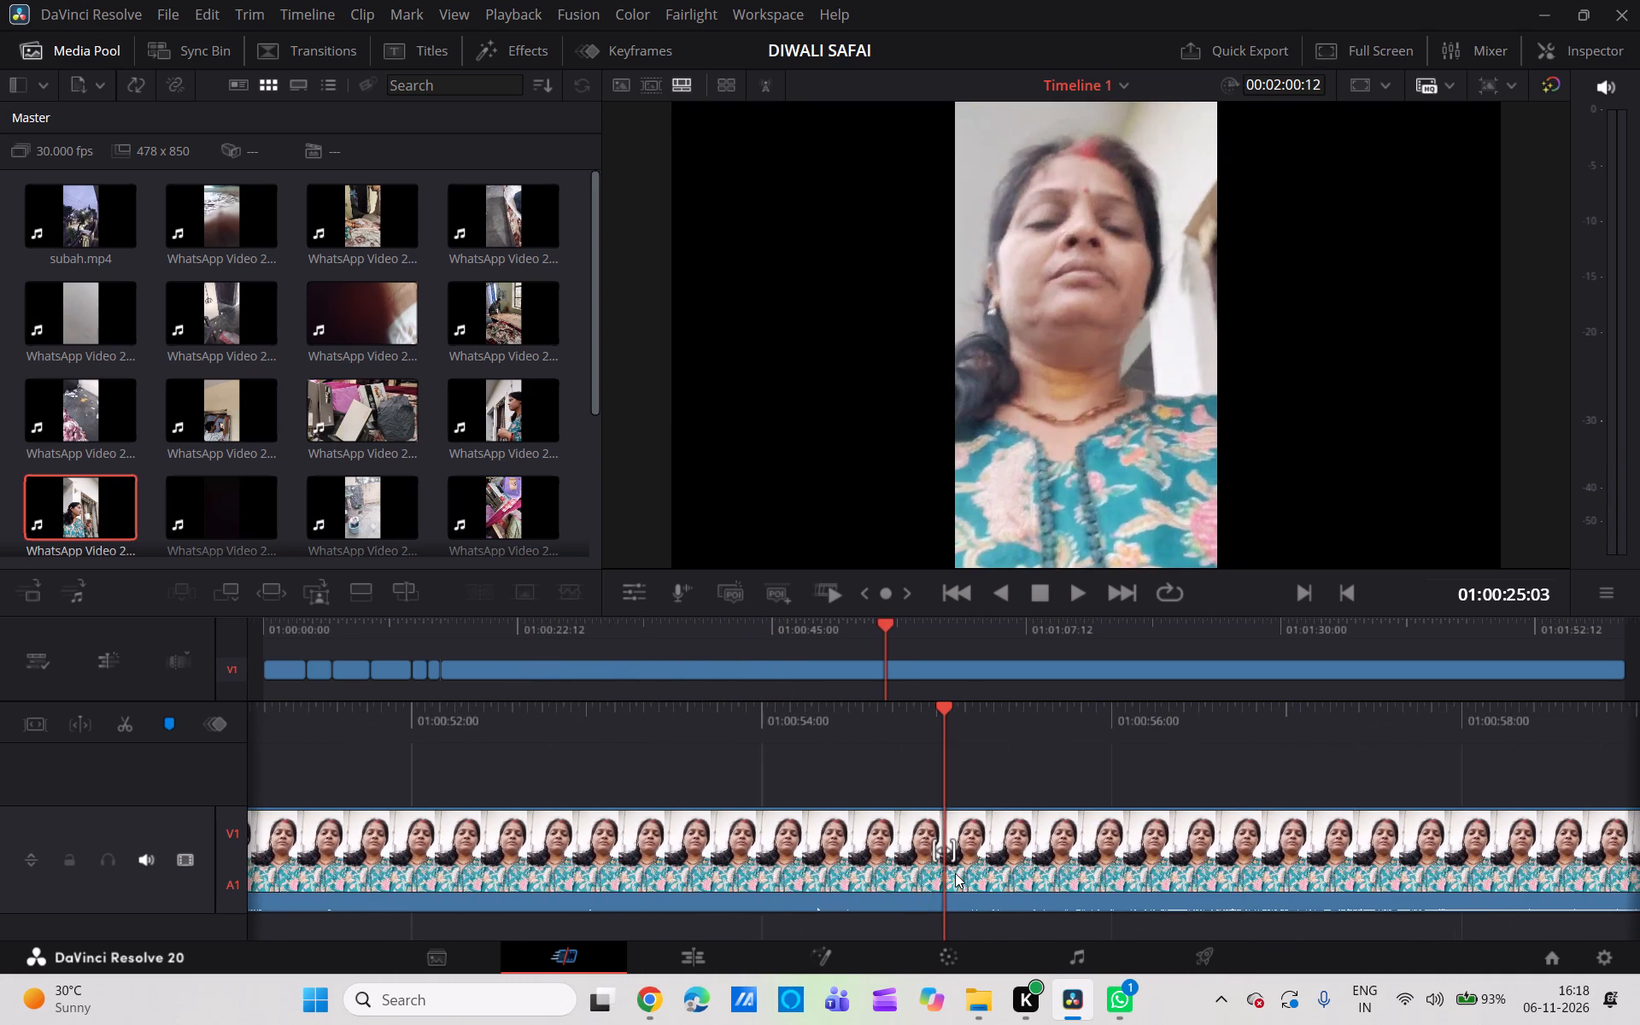
pyautogui.hscroll(-1, 955, 873)
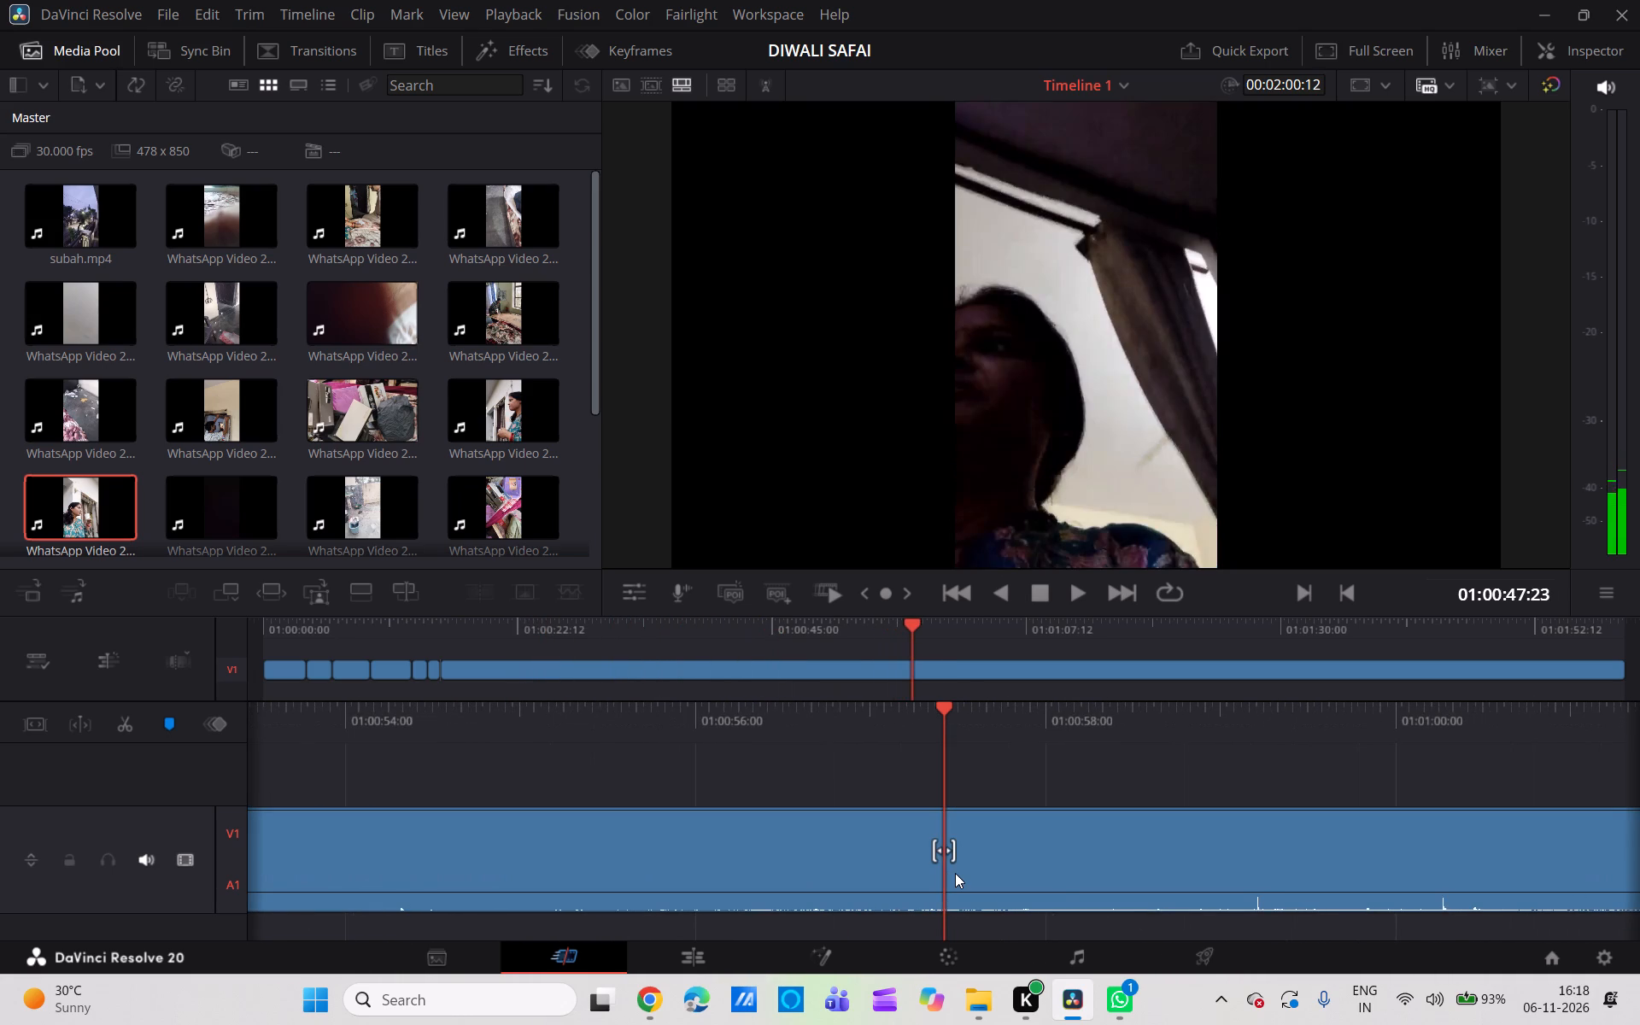
pyautogui.hscroll(3, 955, 873)
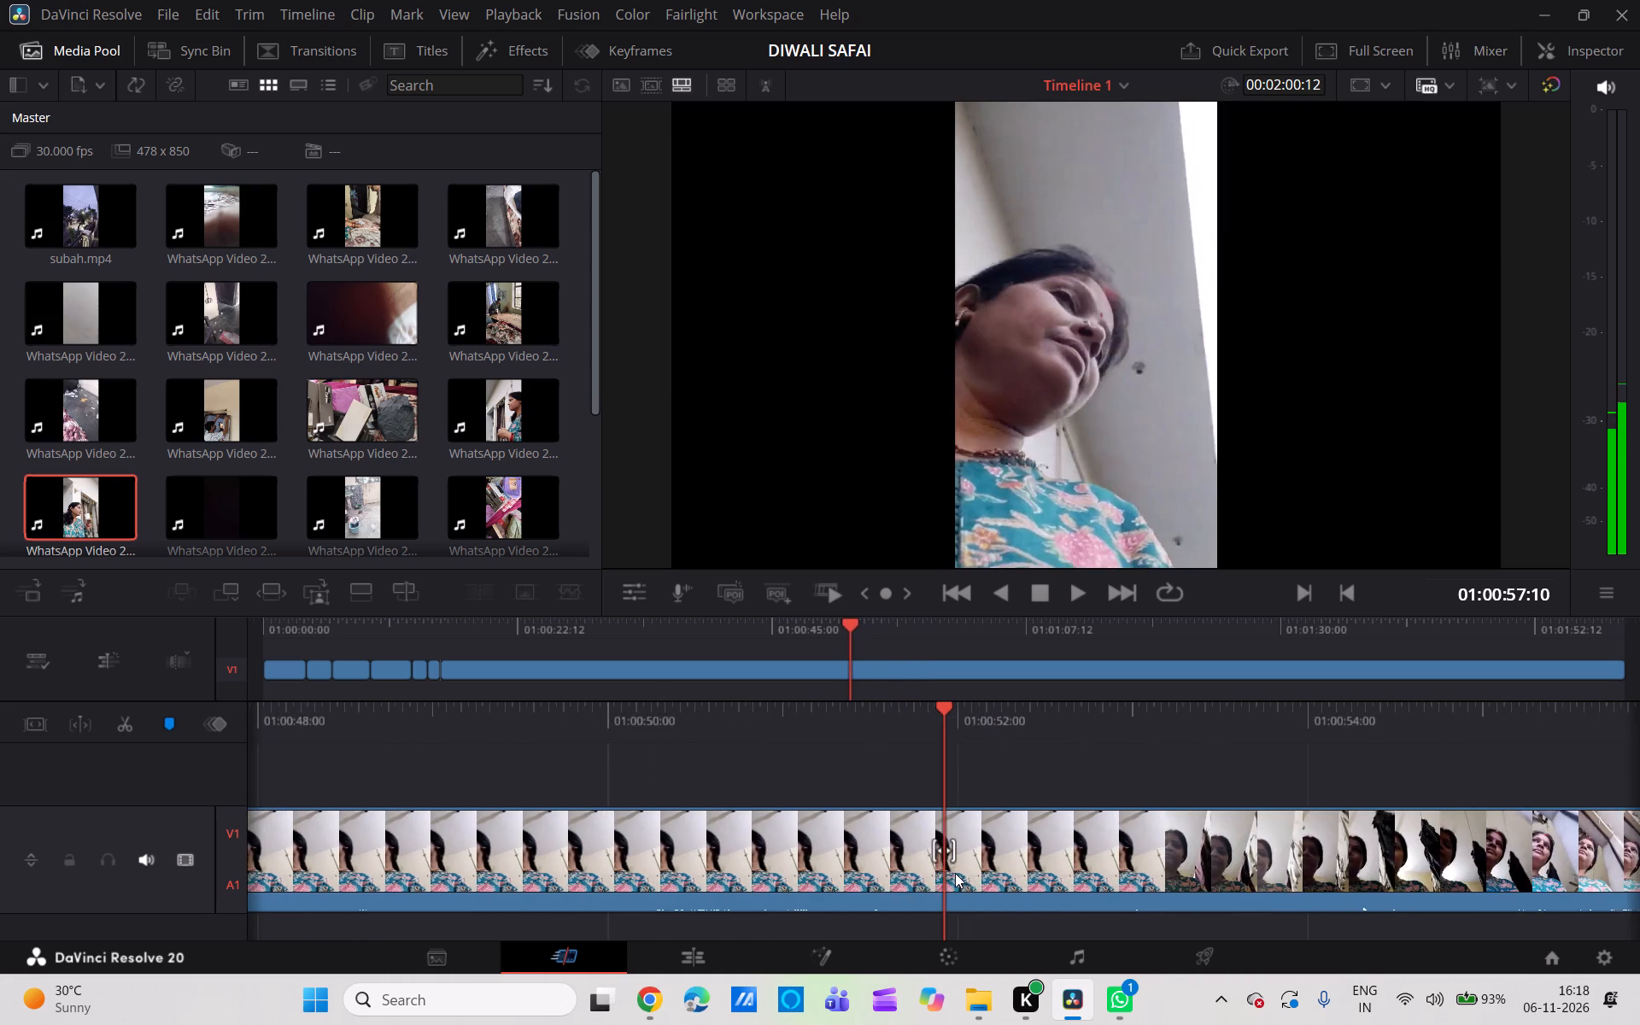
pyautogui.hscroll(4, 955, 873)
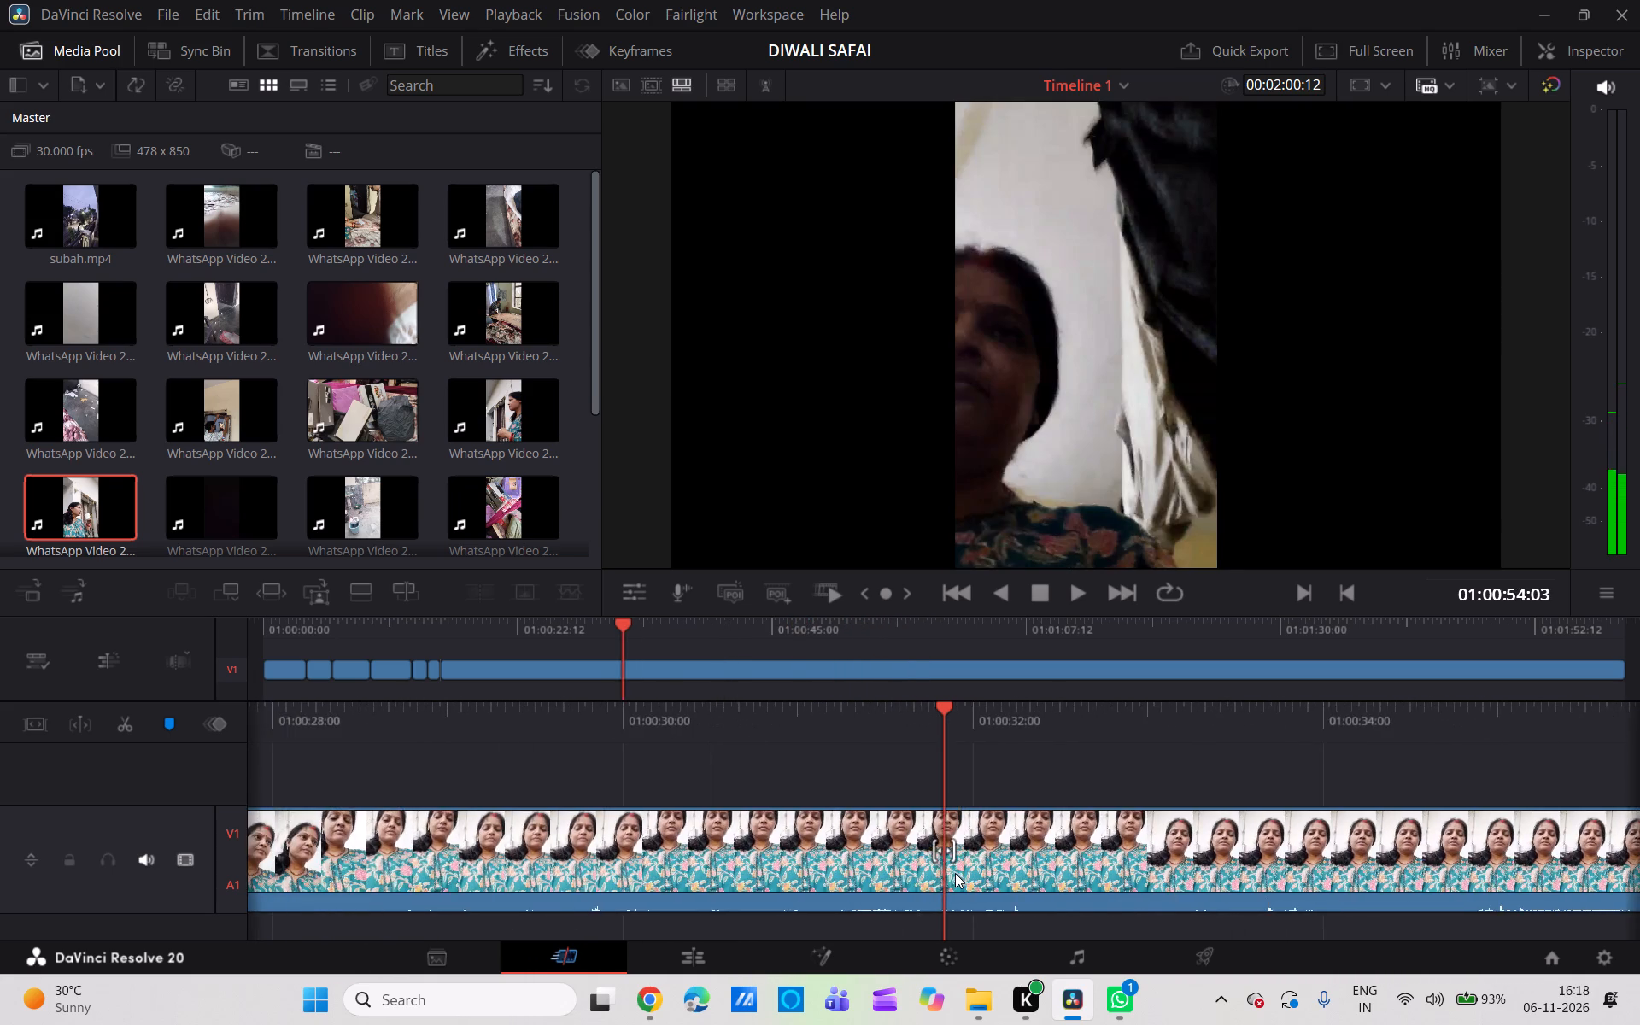
pyautogui.hscroll(6, 955, 873)
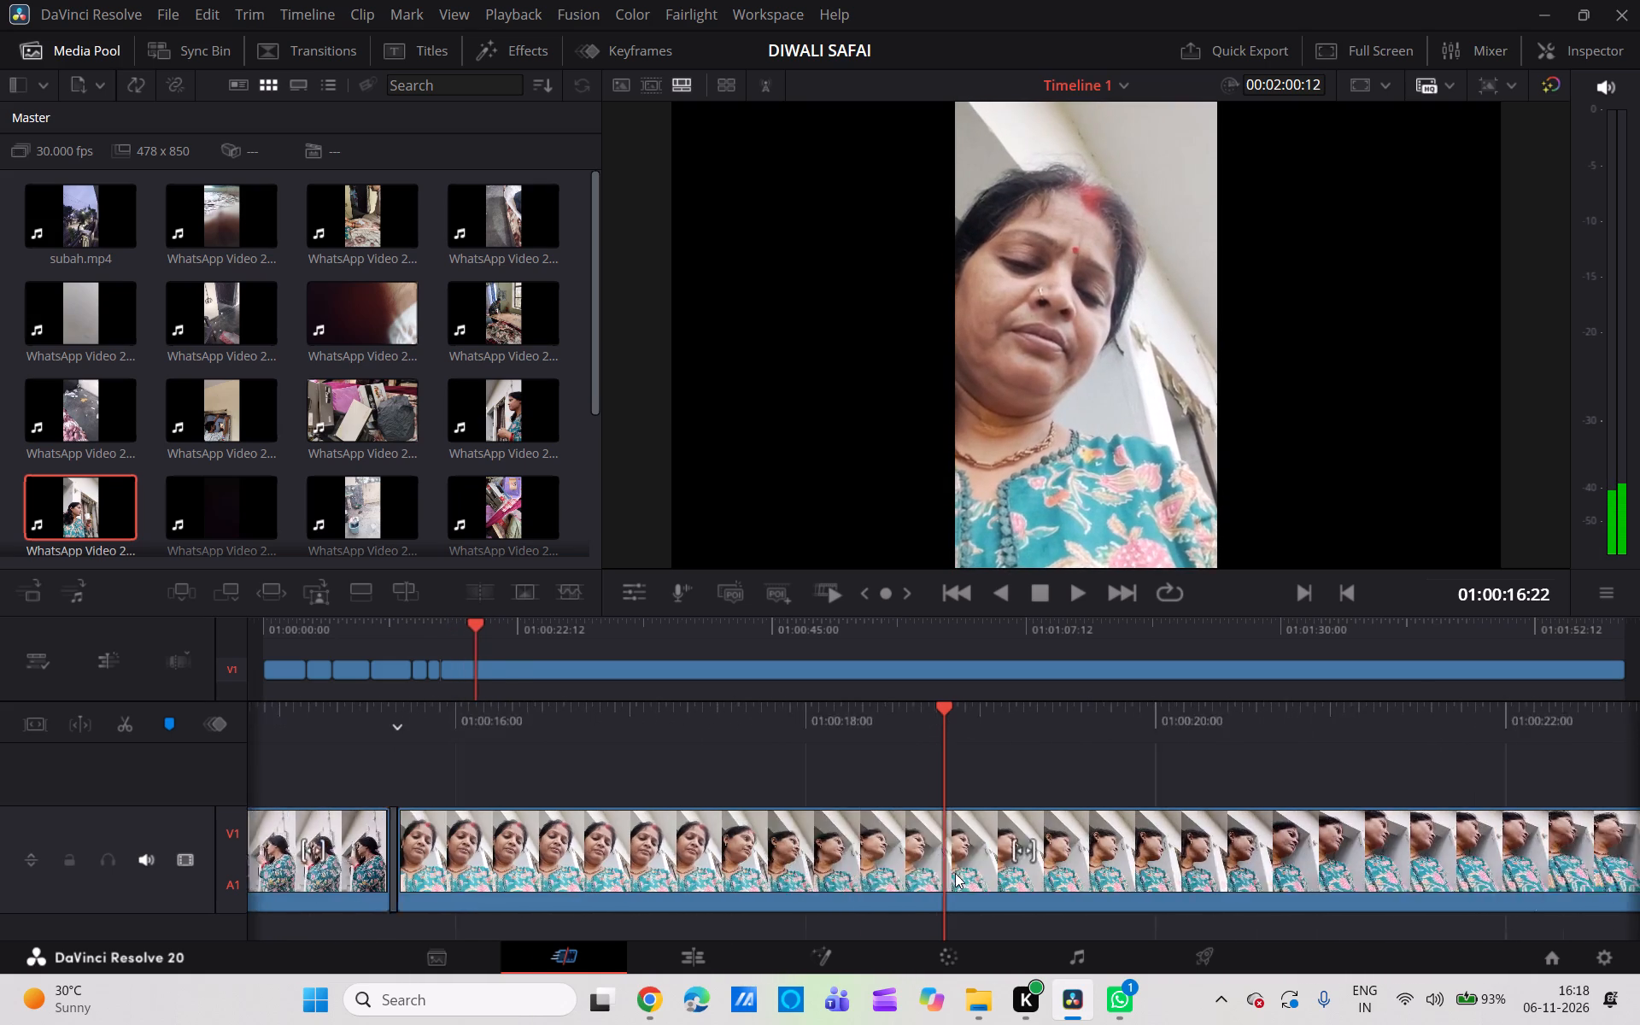
# Examine the added clip again from about 01:00:18 to 01:01:12, looking for the cup-drinking part.
pyautogui.hscroll(-2, 955, 873)
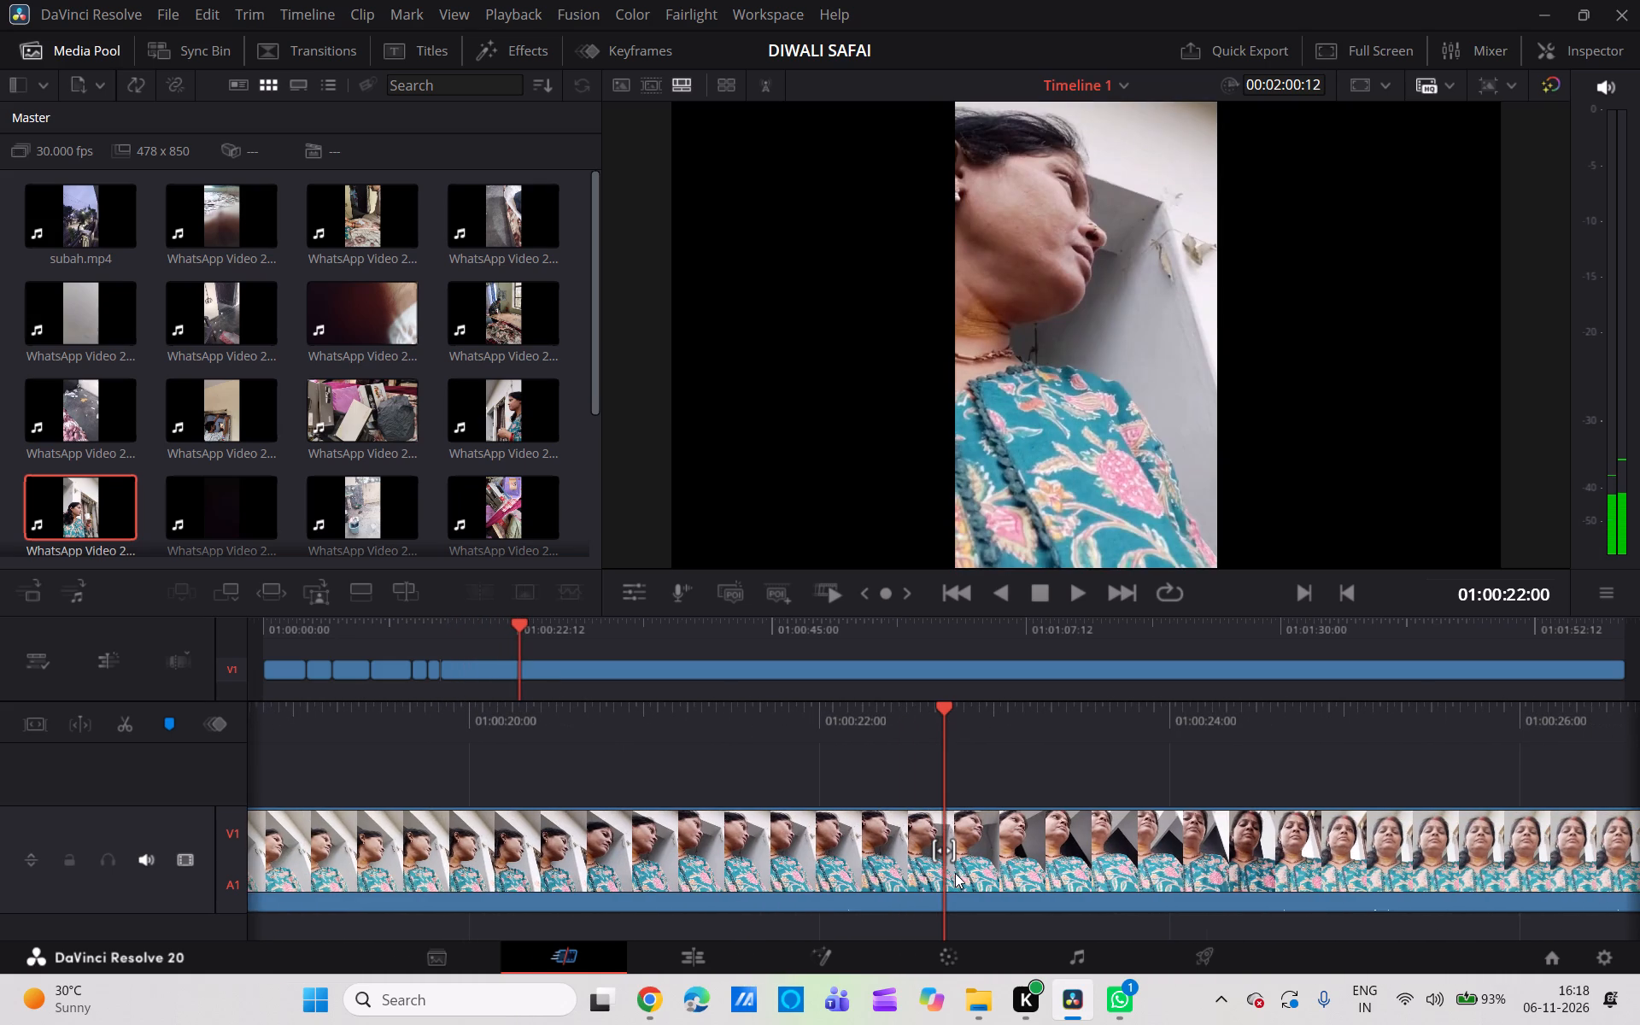
pyautogui.hscroll(-2, 955, 873)
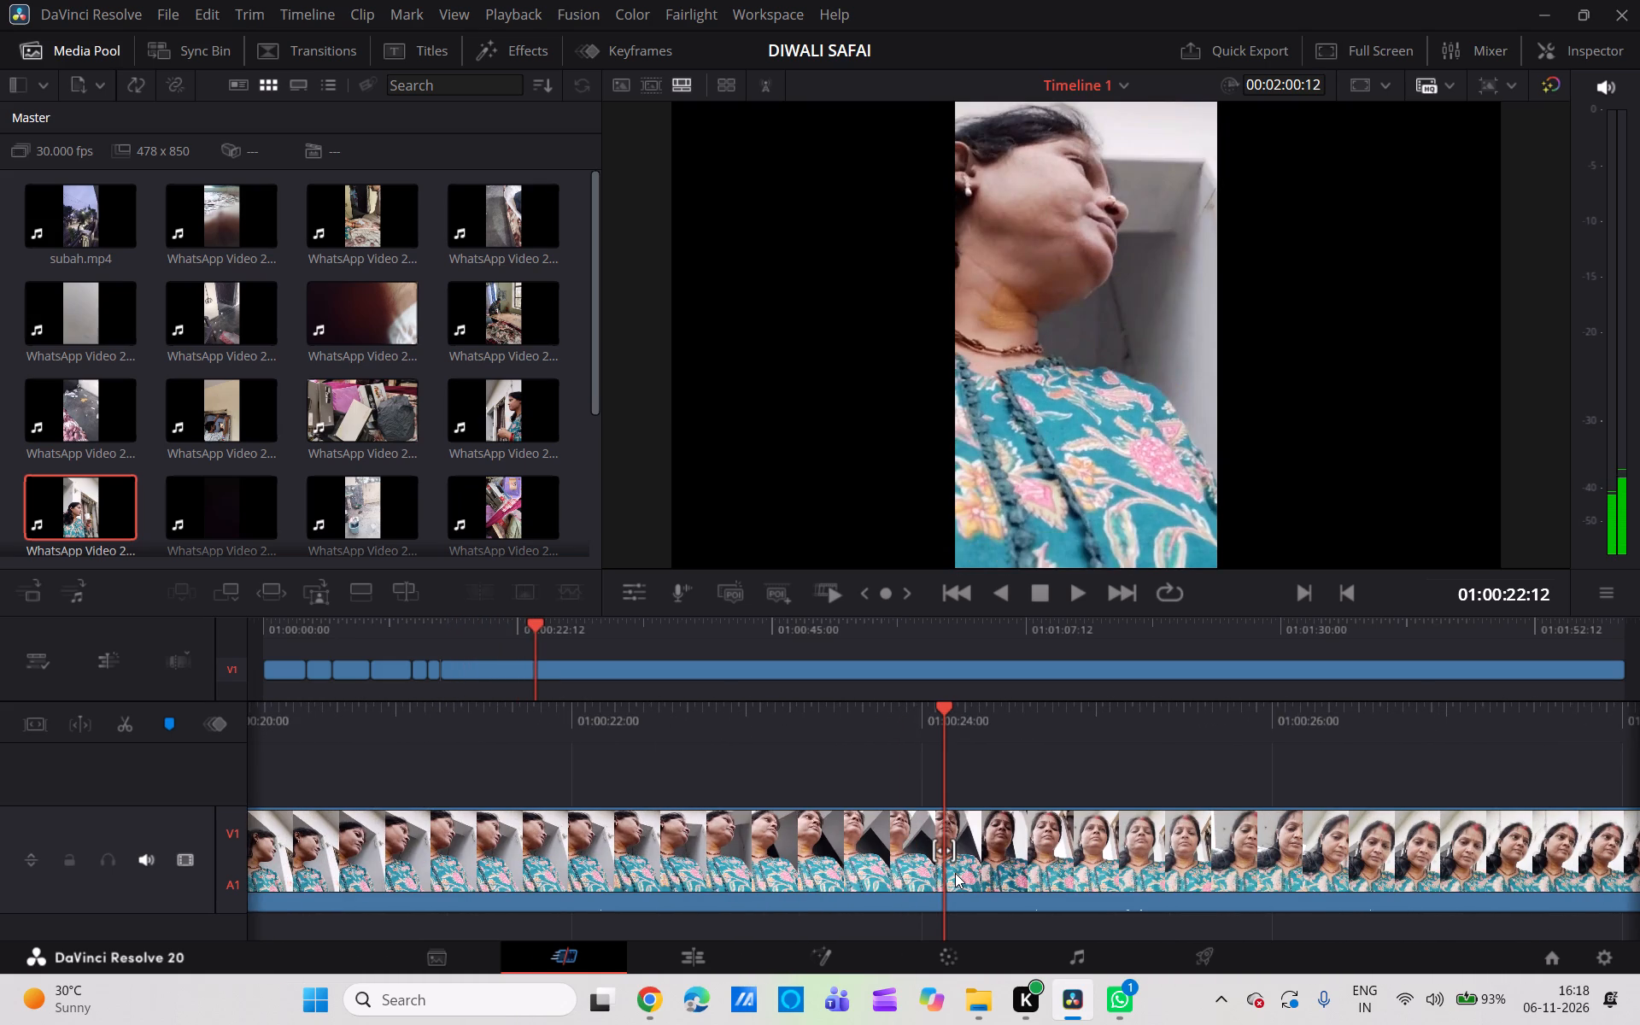
pyautogui.hscroll(-2, 955, 873)
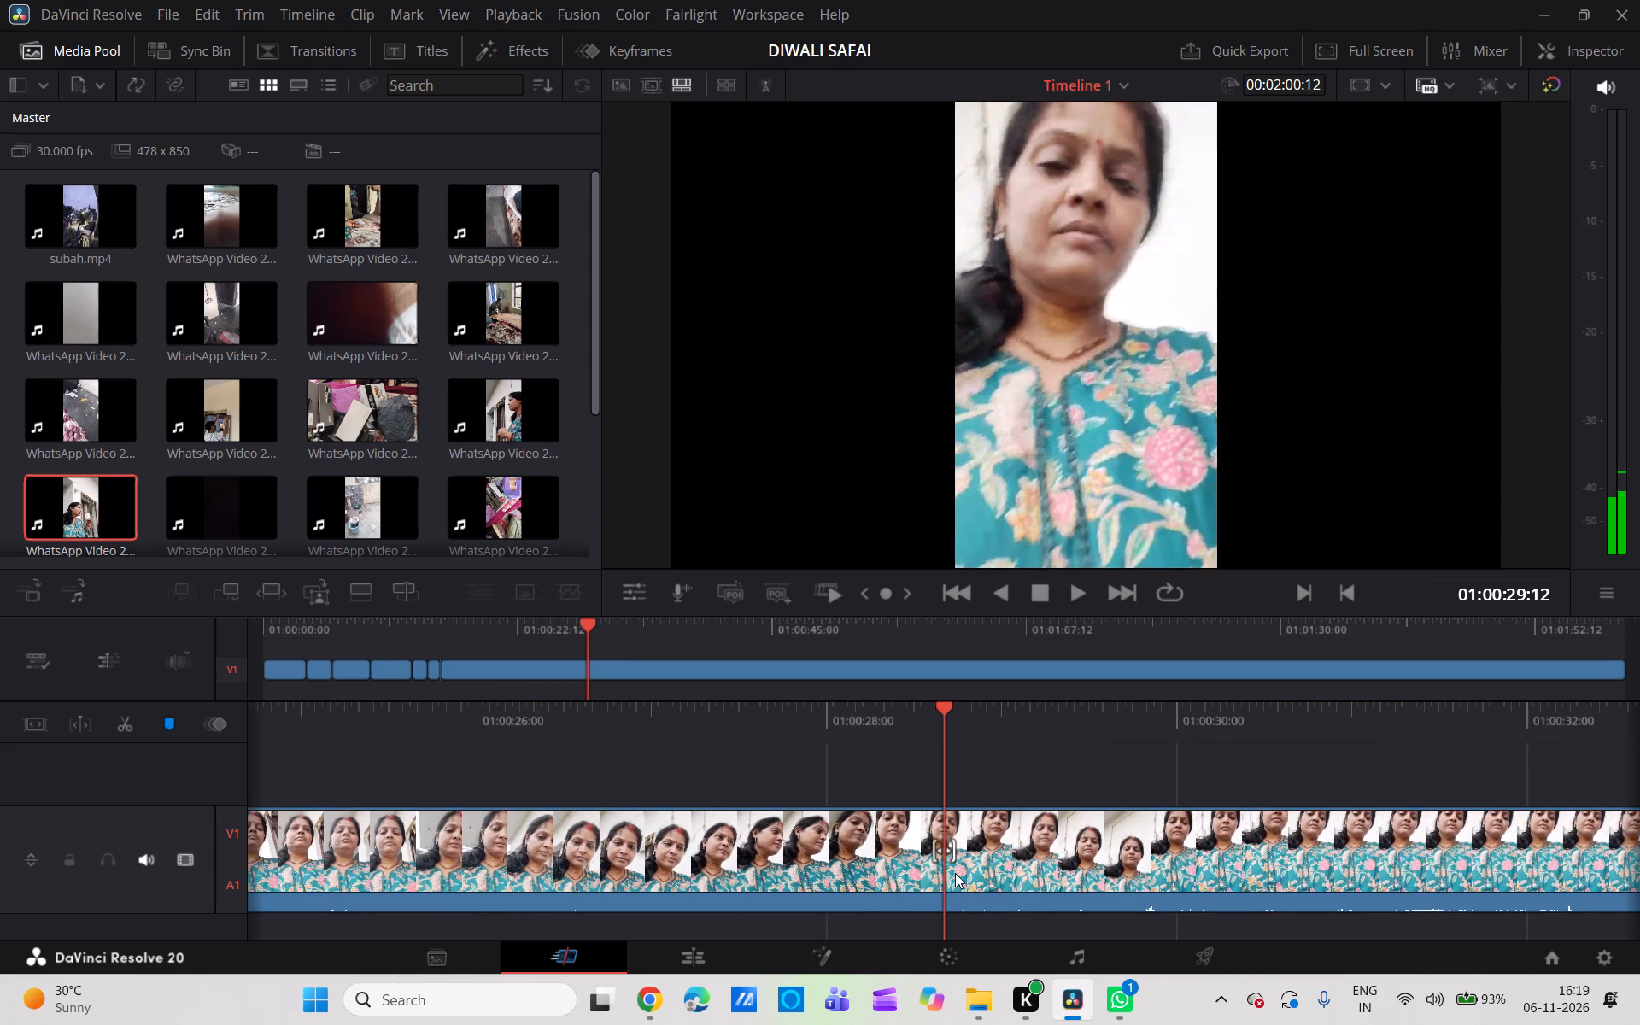
pyautogui.hscroll(-2, 955, 873)
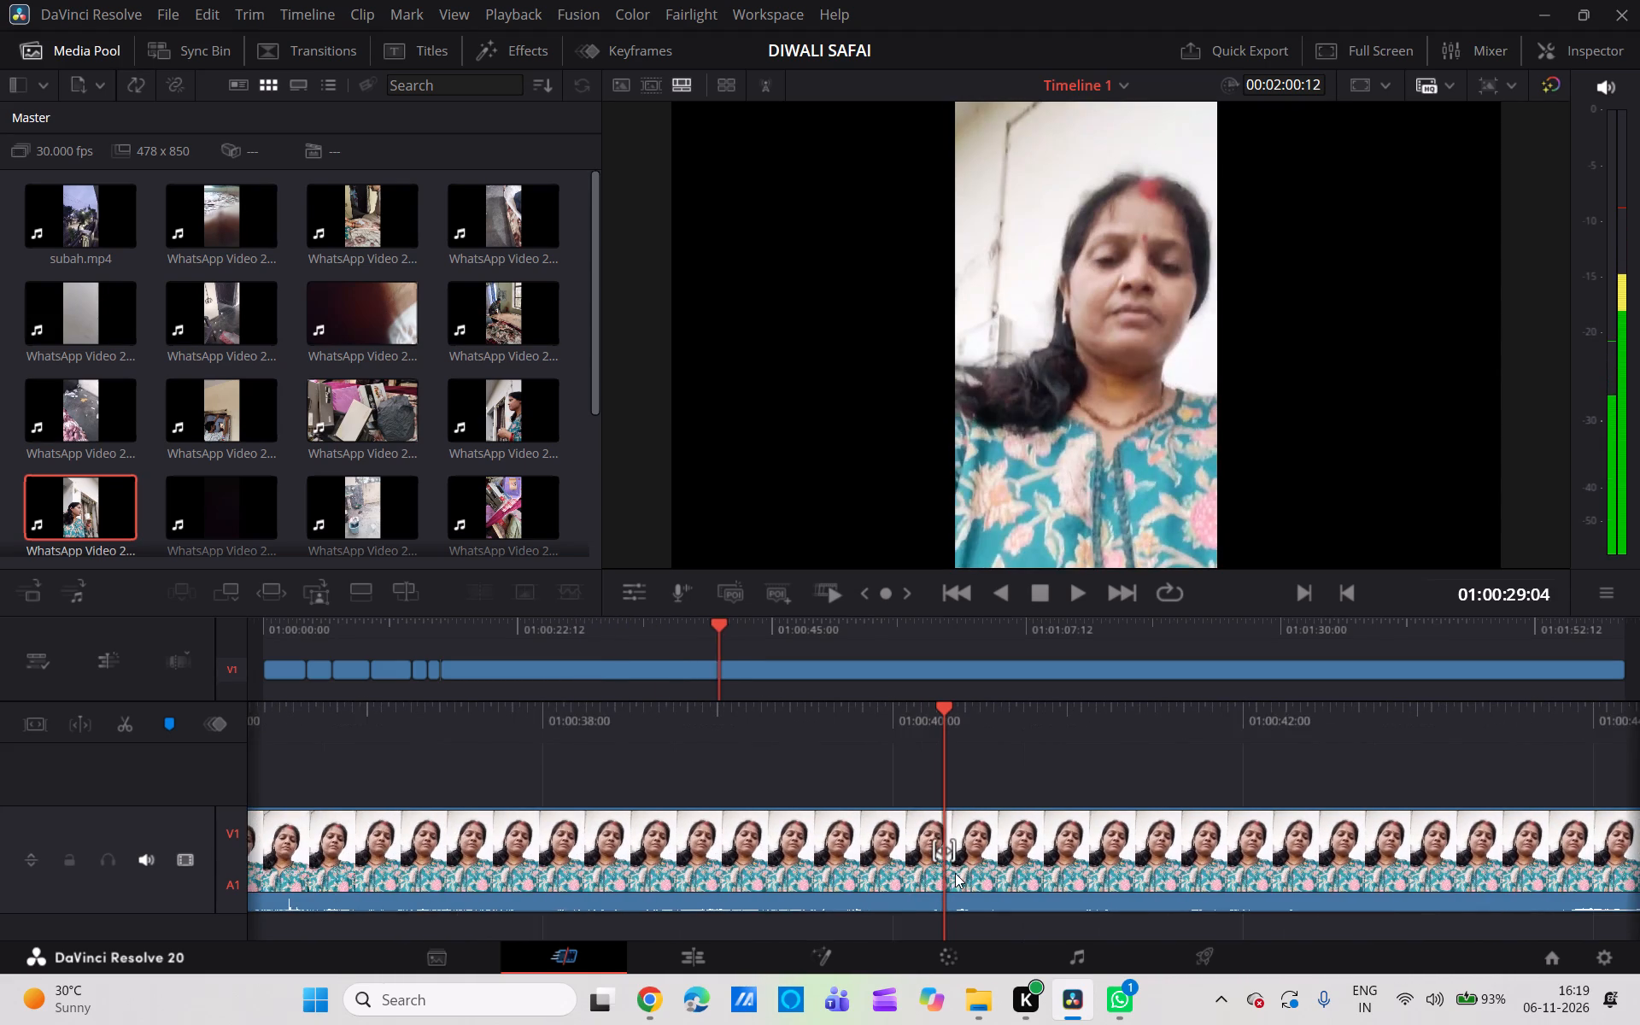
pyautogui.hscroll(-2, 955, 873)
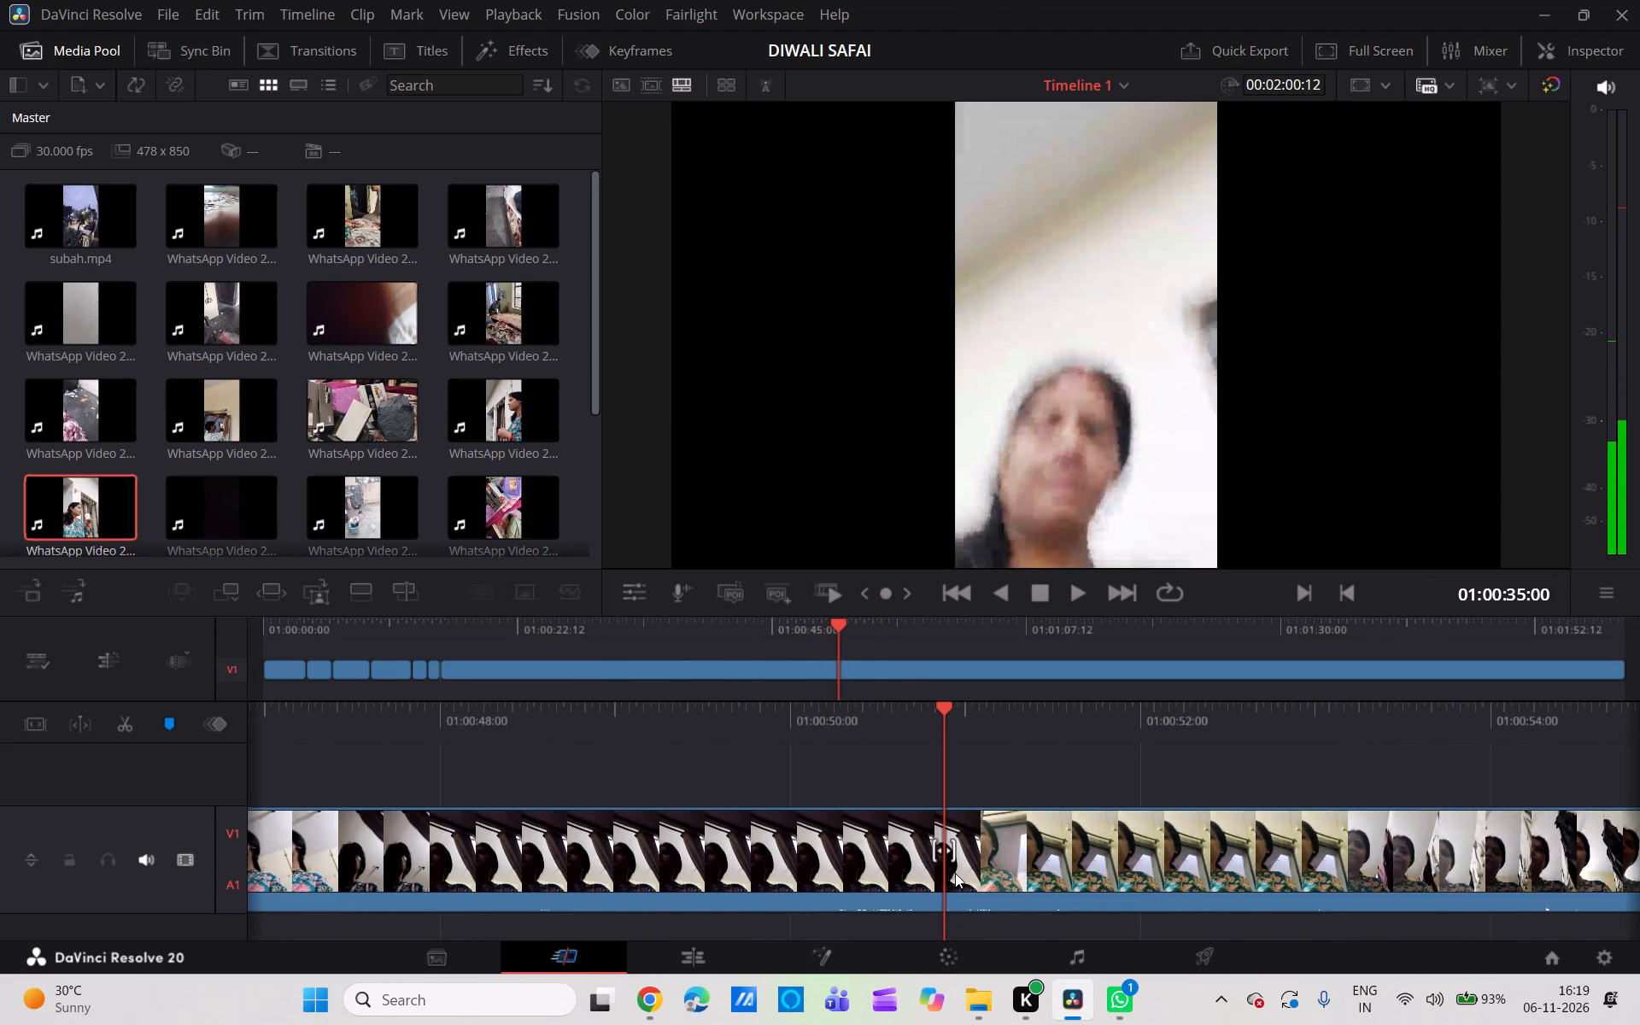
pyautogui.hscroll(-2, 955, 873)
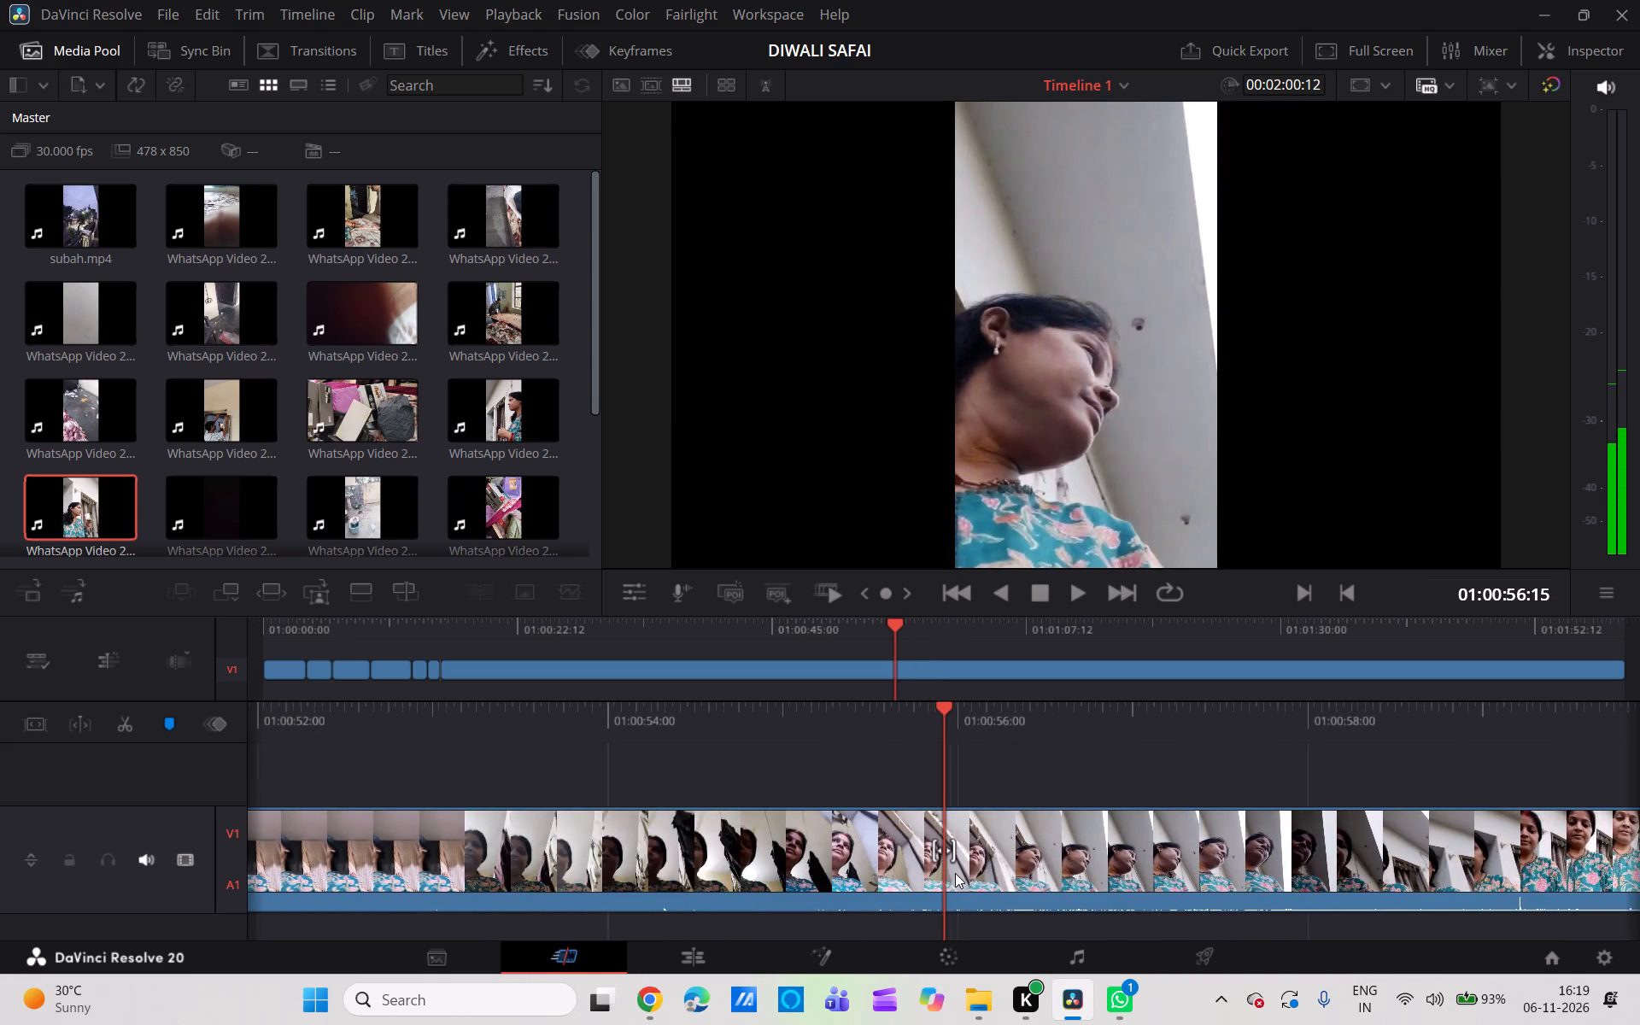
pyautogui.hscroll(-3, 955, 873)
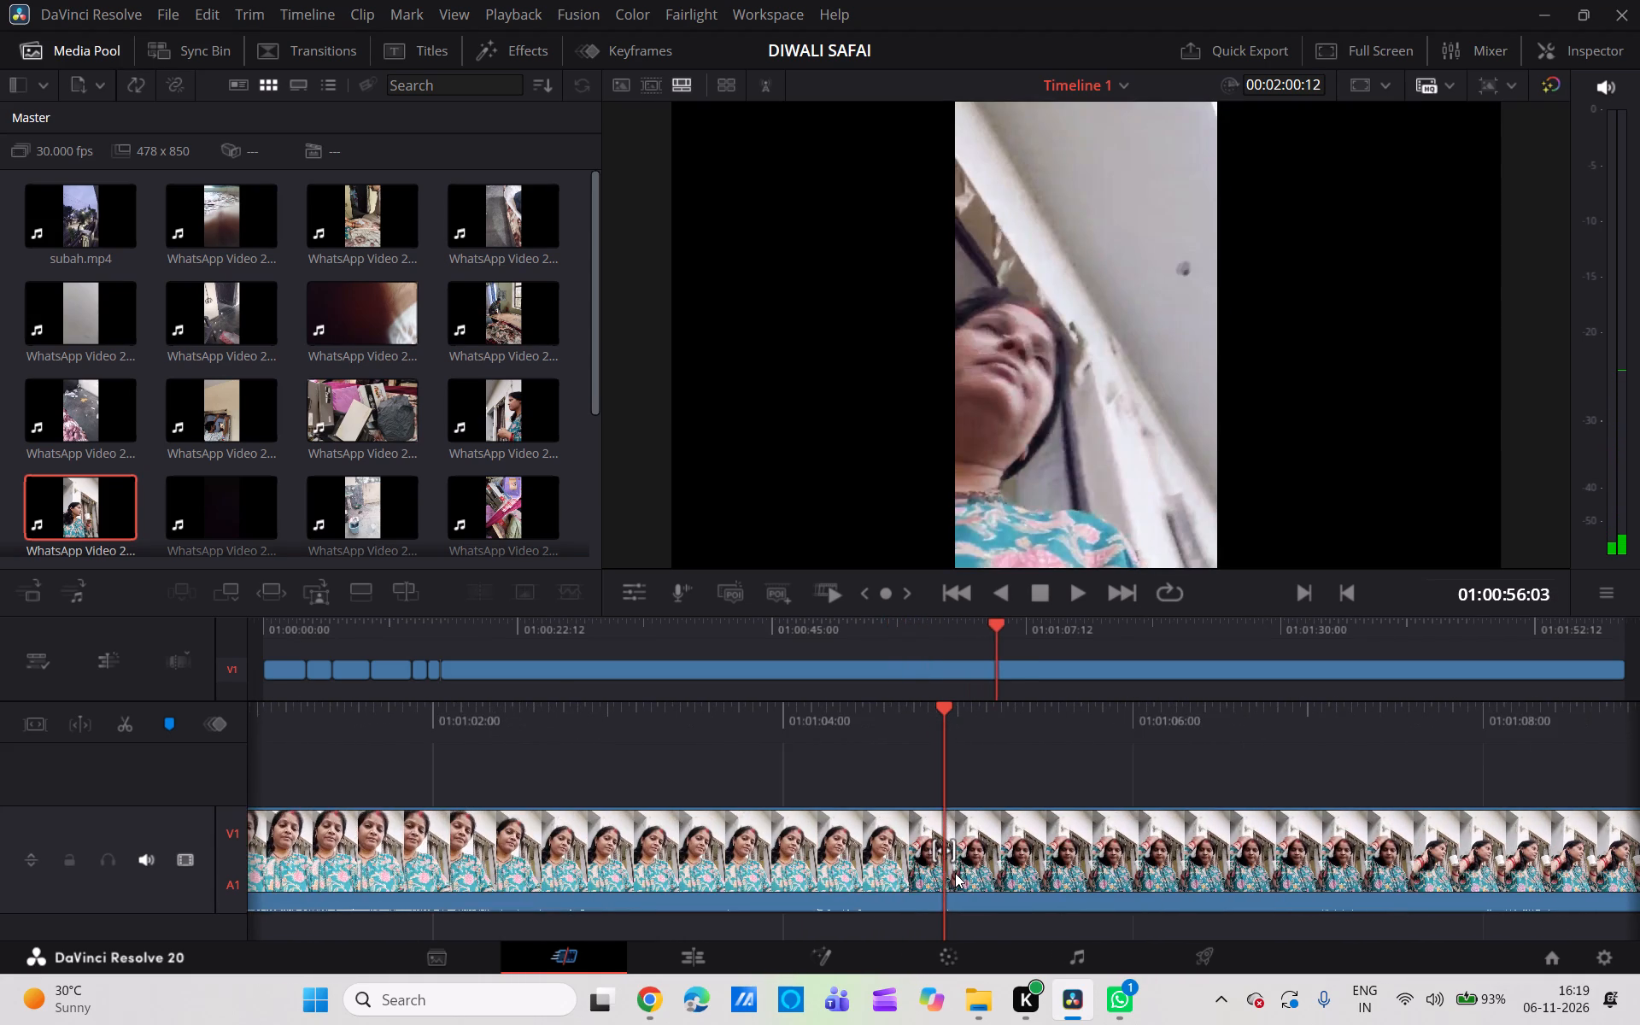
pyautogui.hscroll(-2, 955, 873)
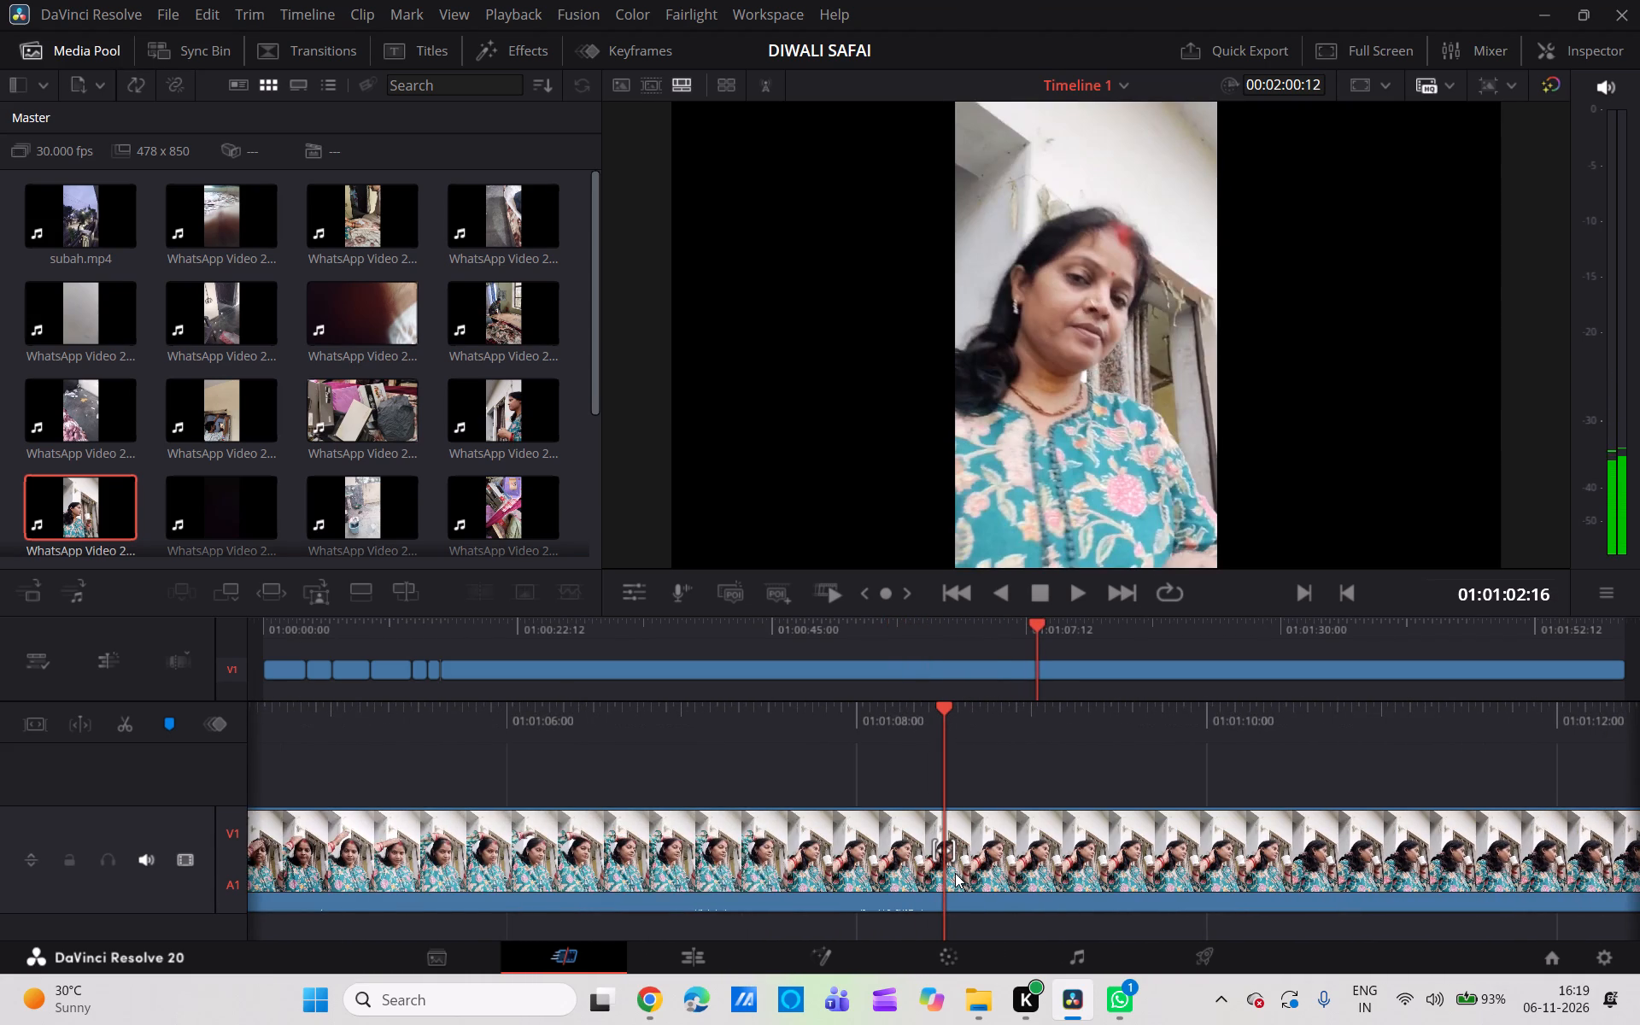
pyautogui.hscroll(-1, 955, 873)
pyautogui.hscroll(-1, 1159, 747)
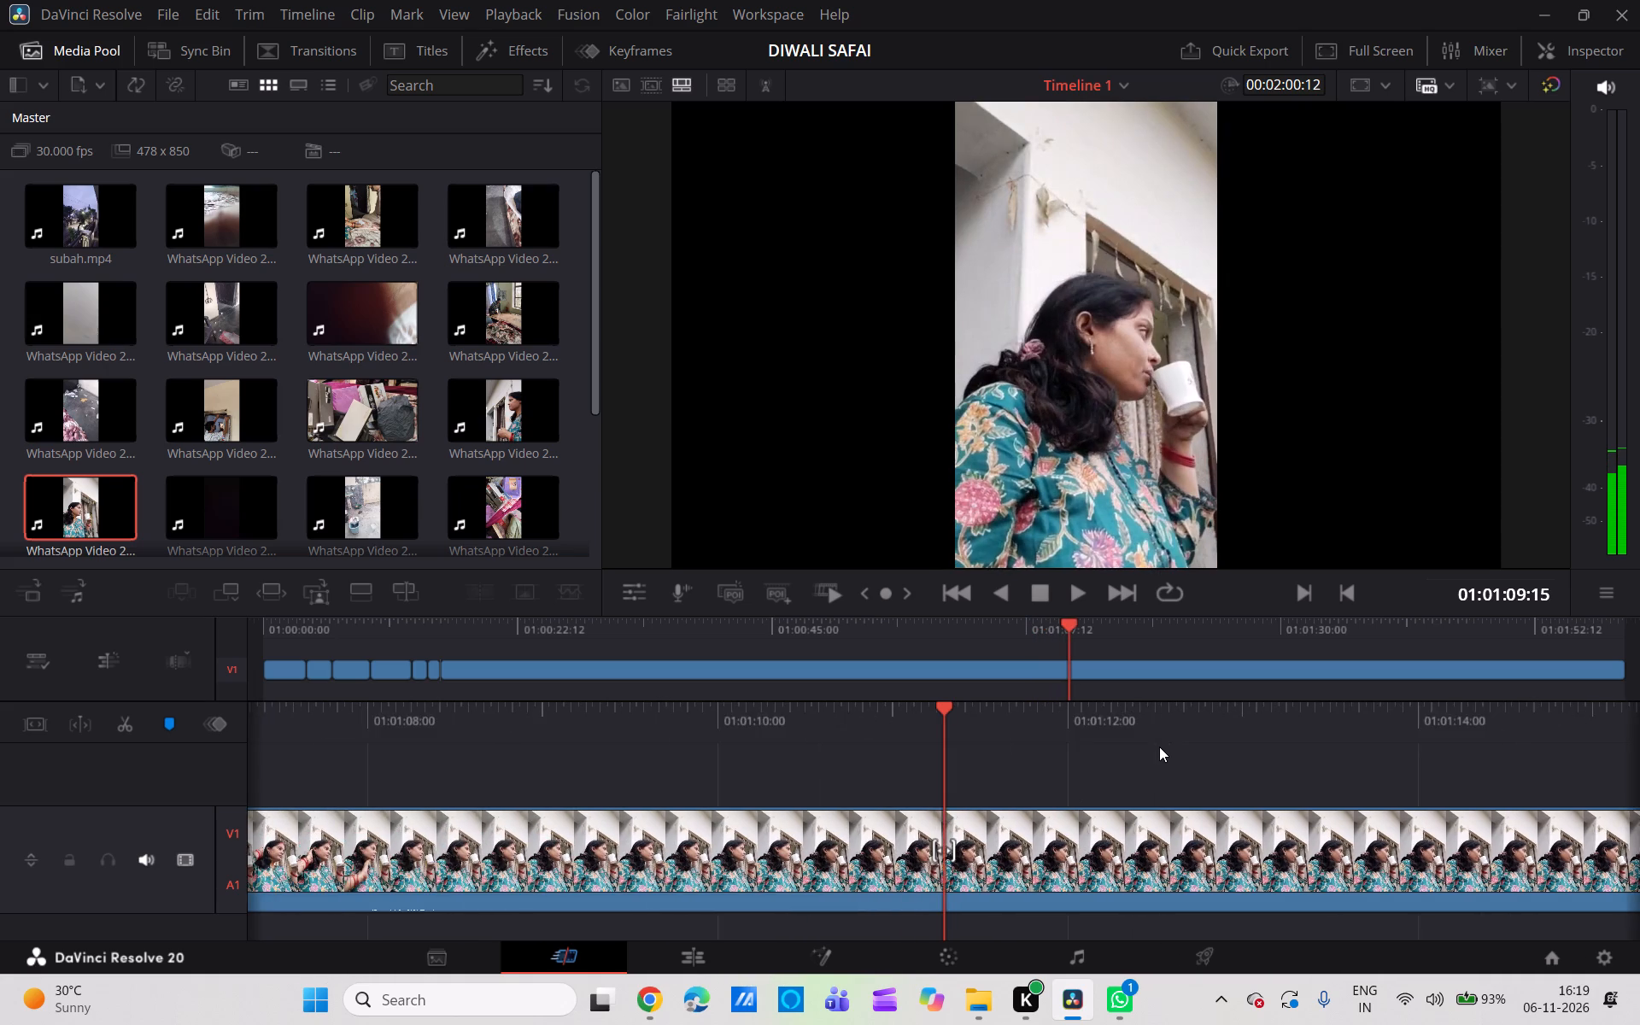
# Review the cup-drinking footage in the added clip and split the clip at 01:01:32:03.
pyautogui.hscroll(-2, 1159, 747)
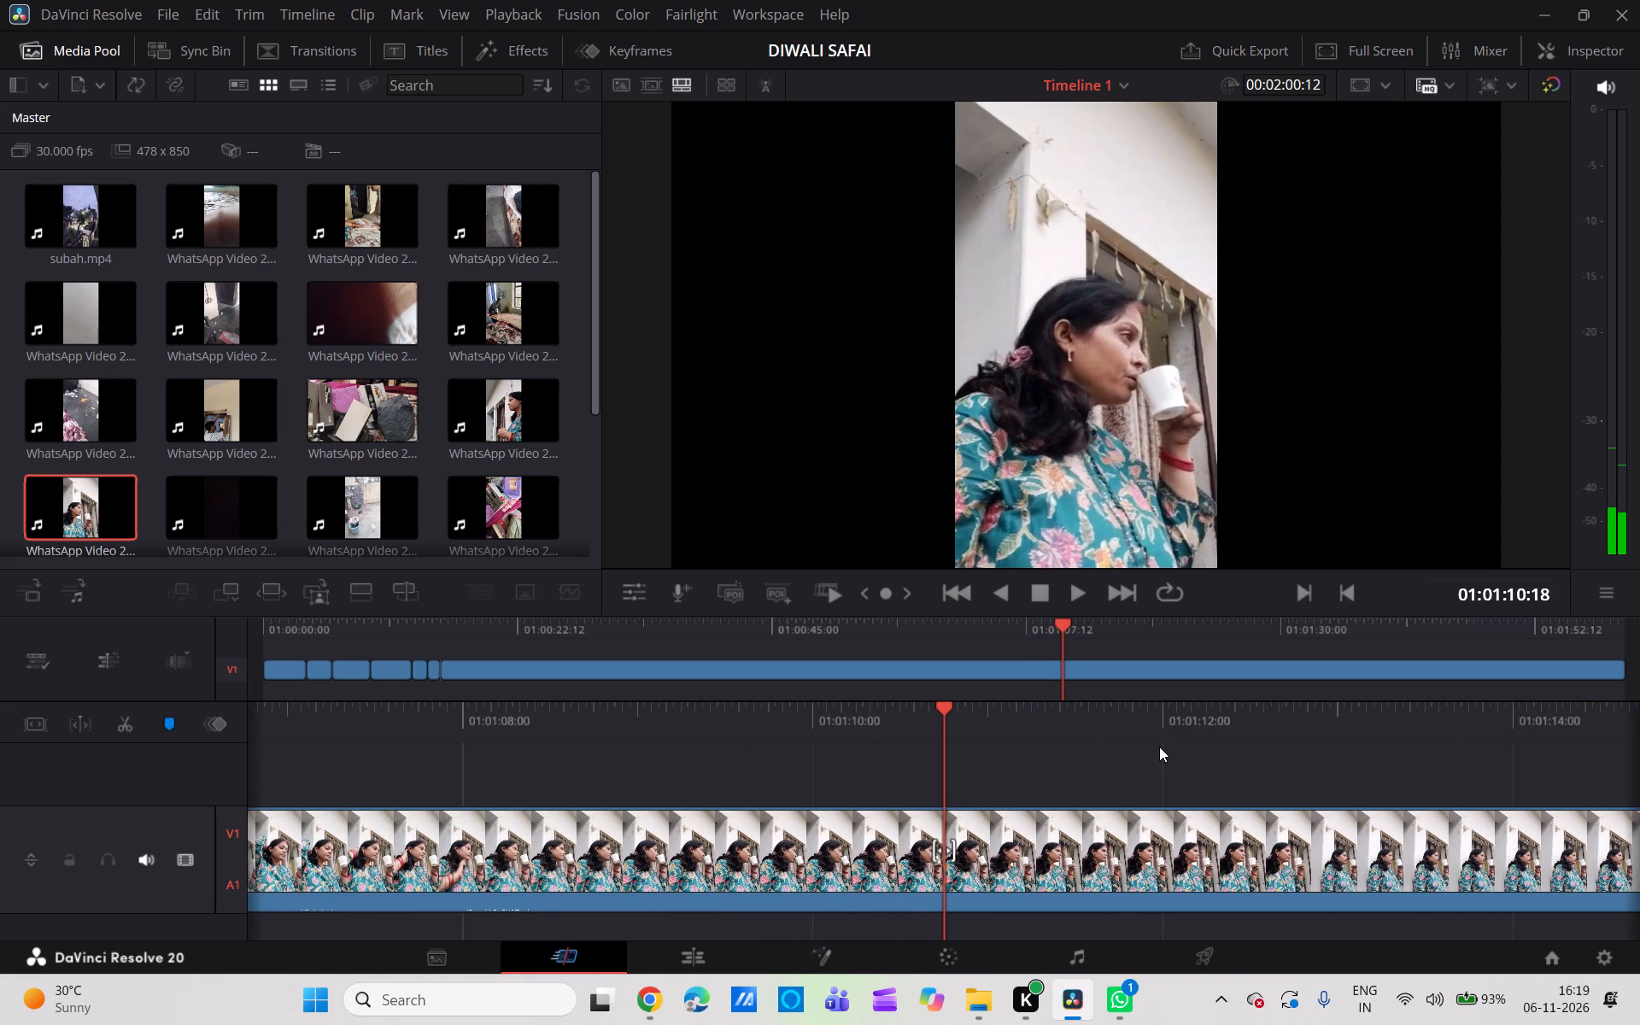
pyautogui.hscroll(-2, 1159, 747)
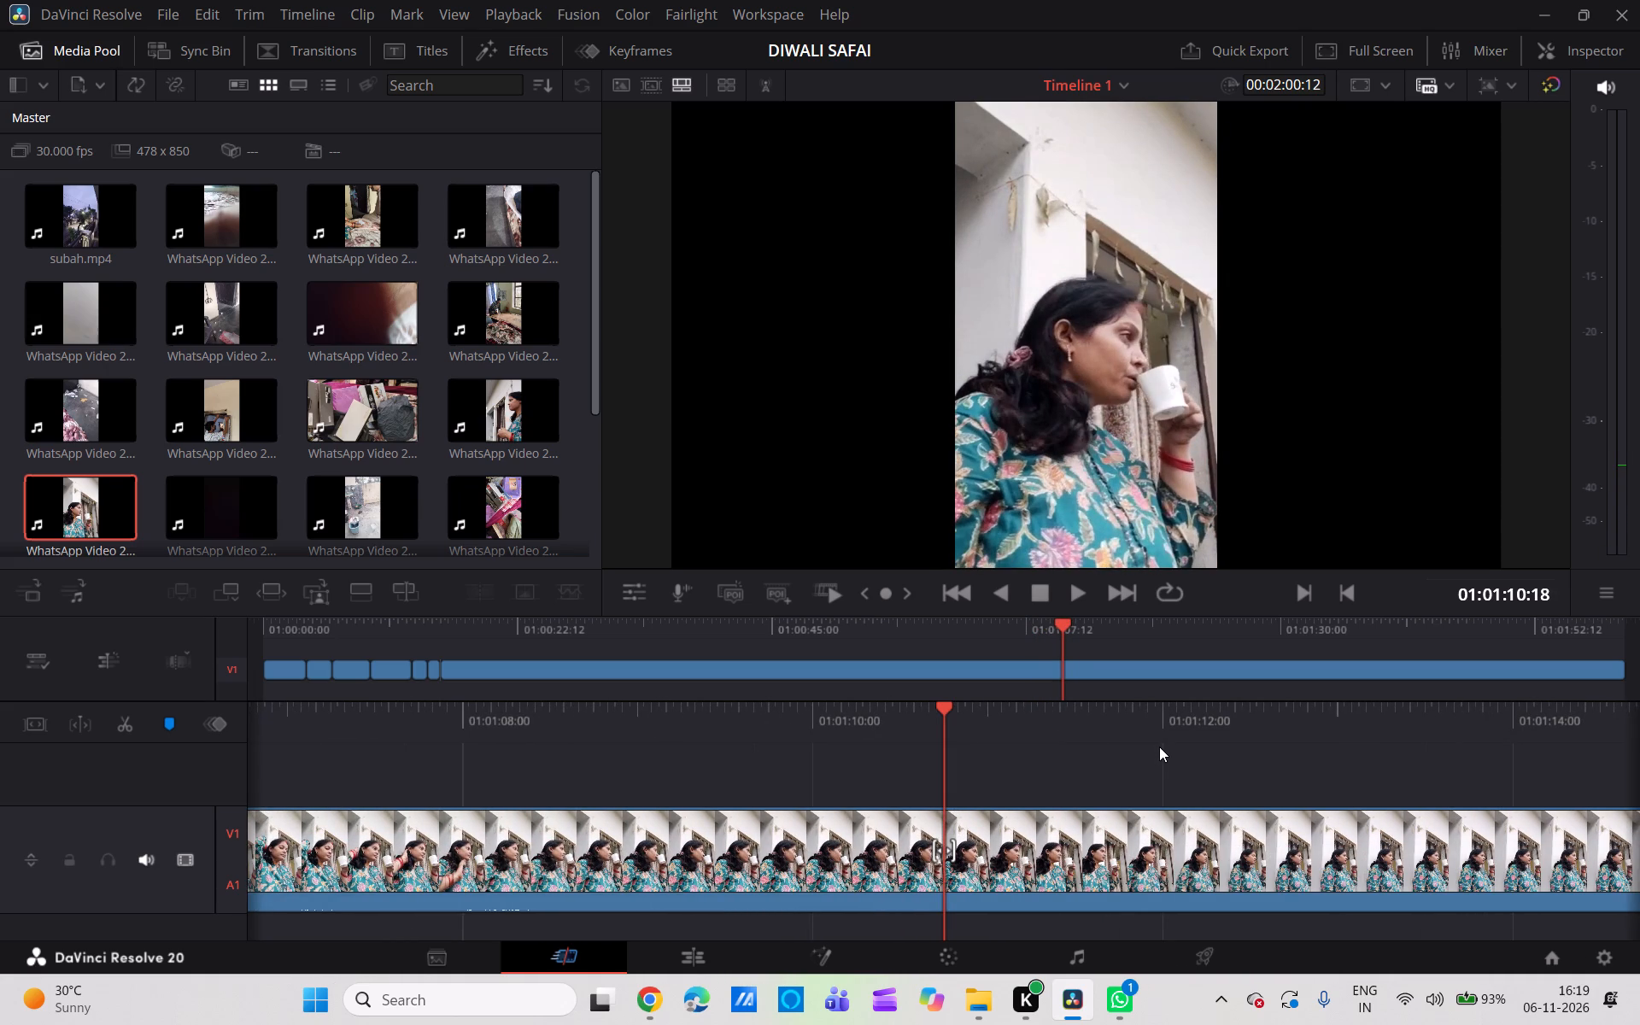
pyautogui.hscroll(-2, 1159, 747)
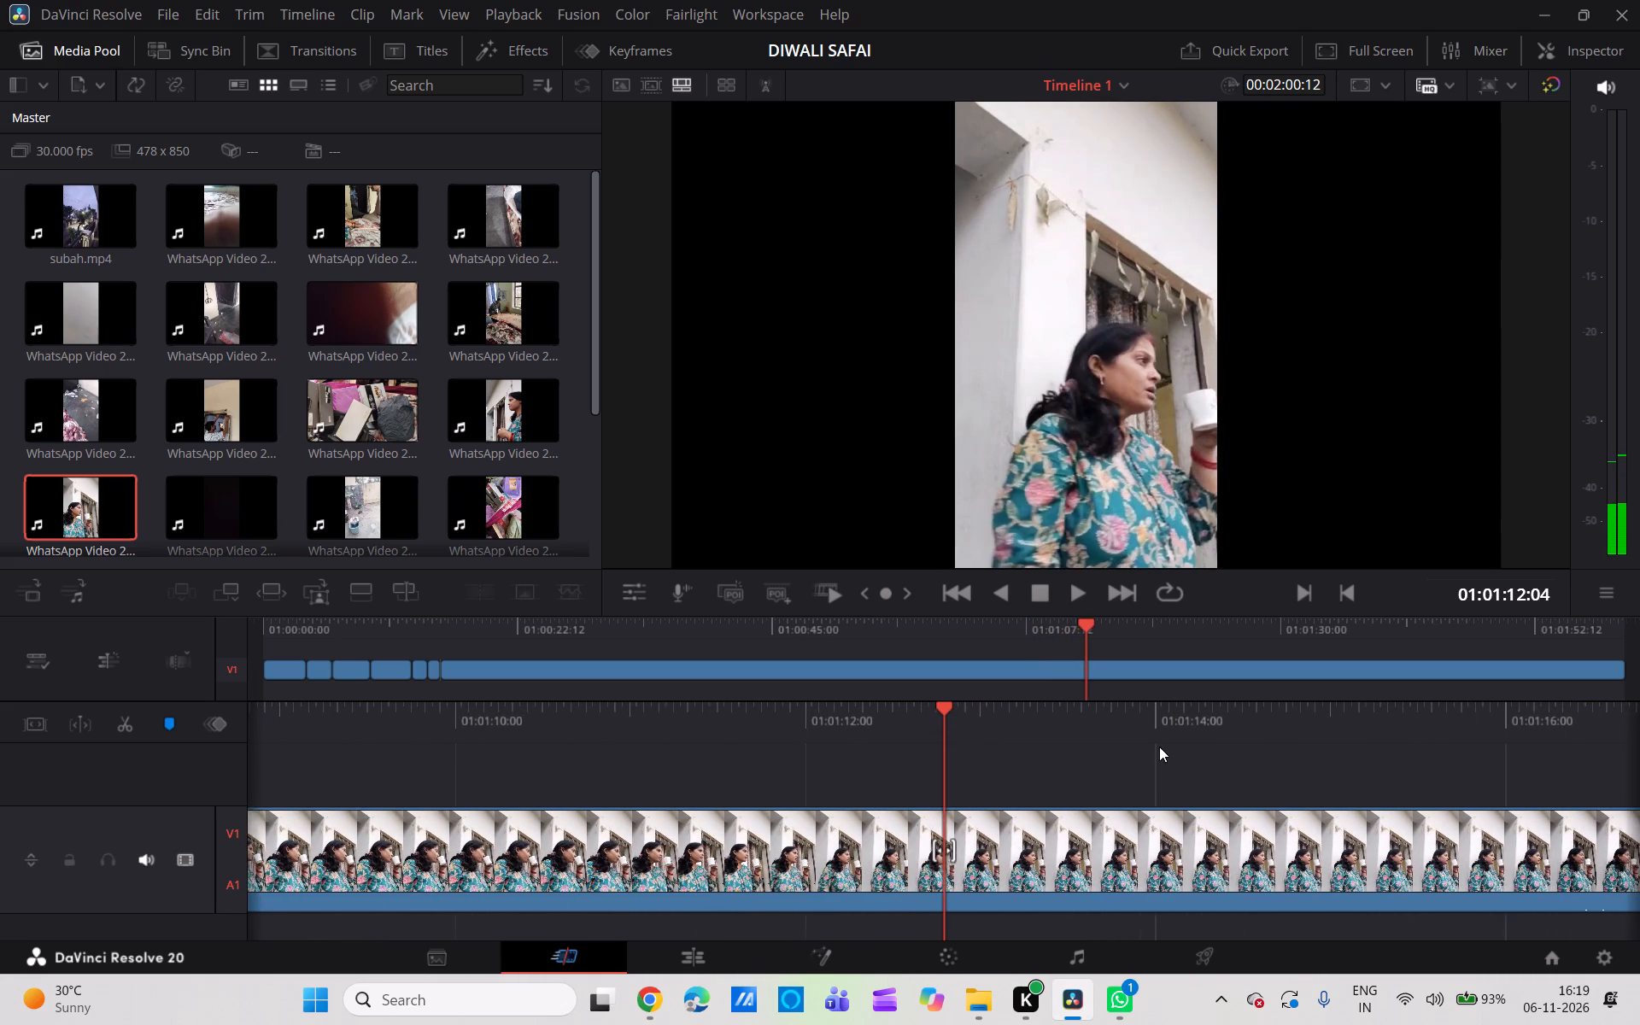
pyautogui.hscroll(-4, 1159, 747)
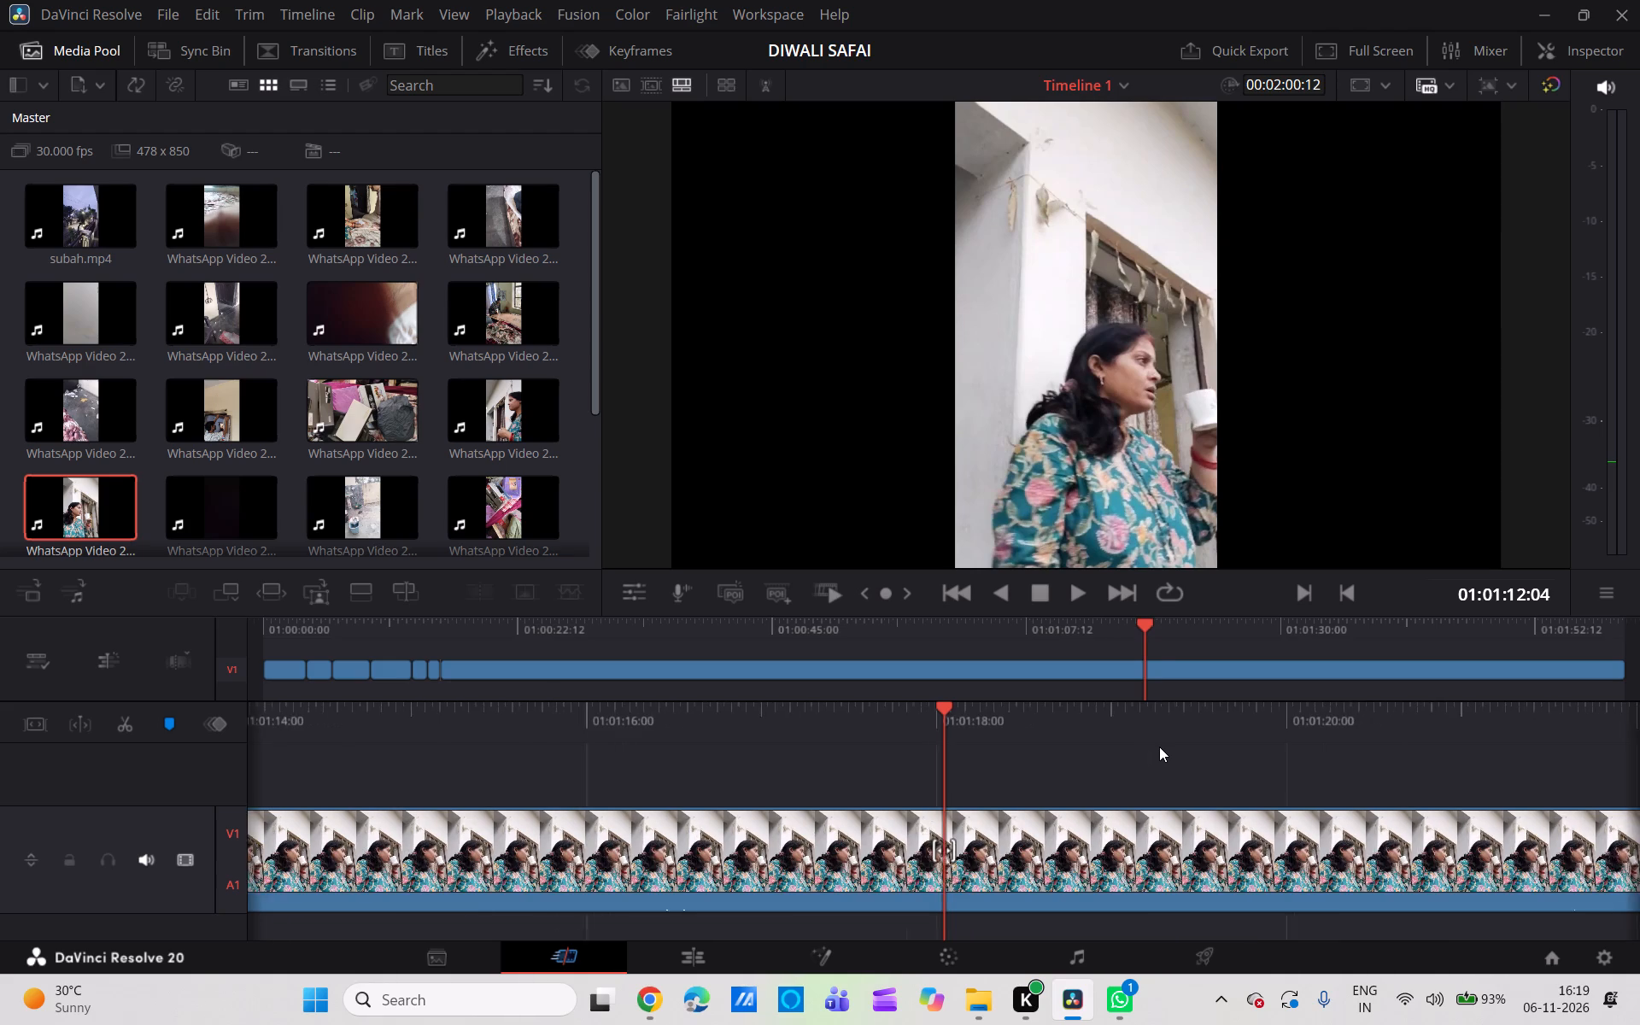
pyautogui.hscroll(-2, 1159, 747)
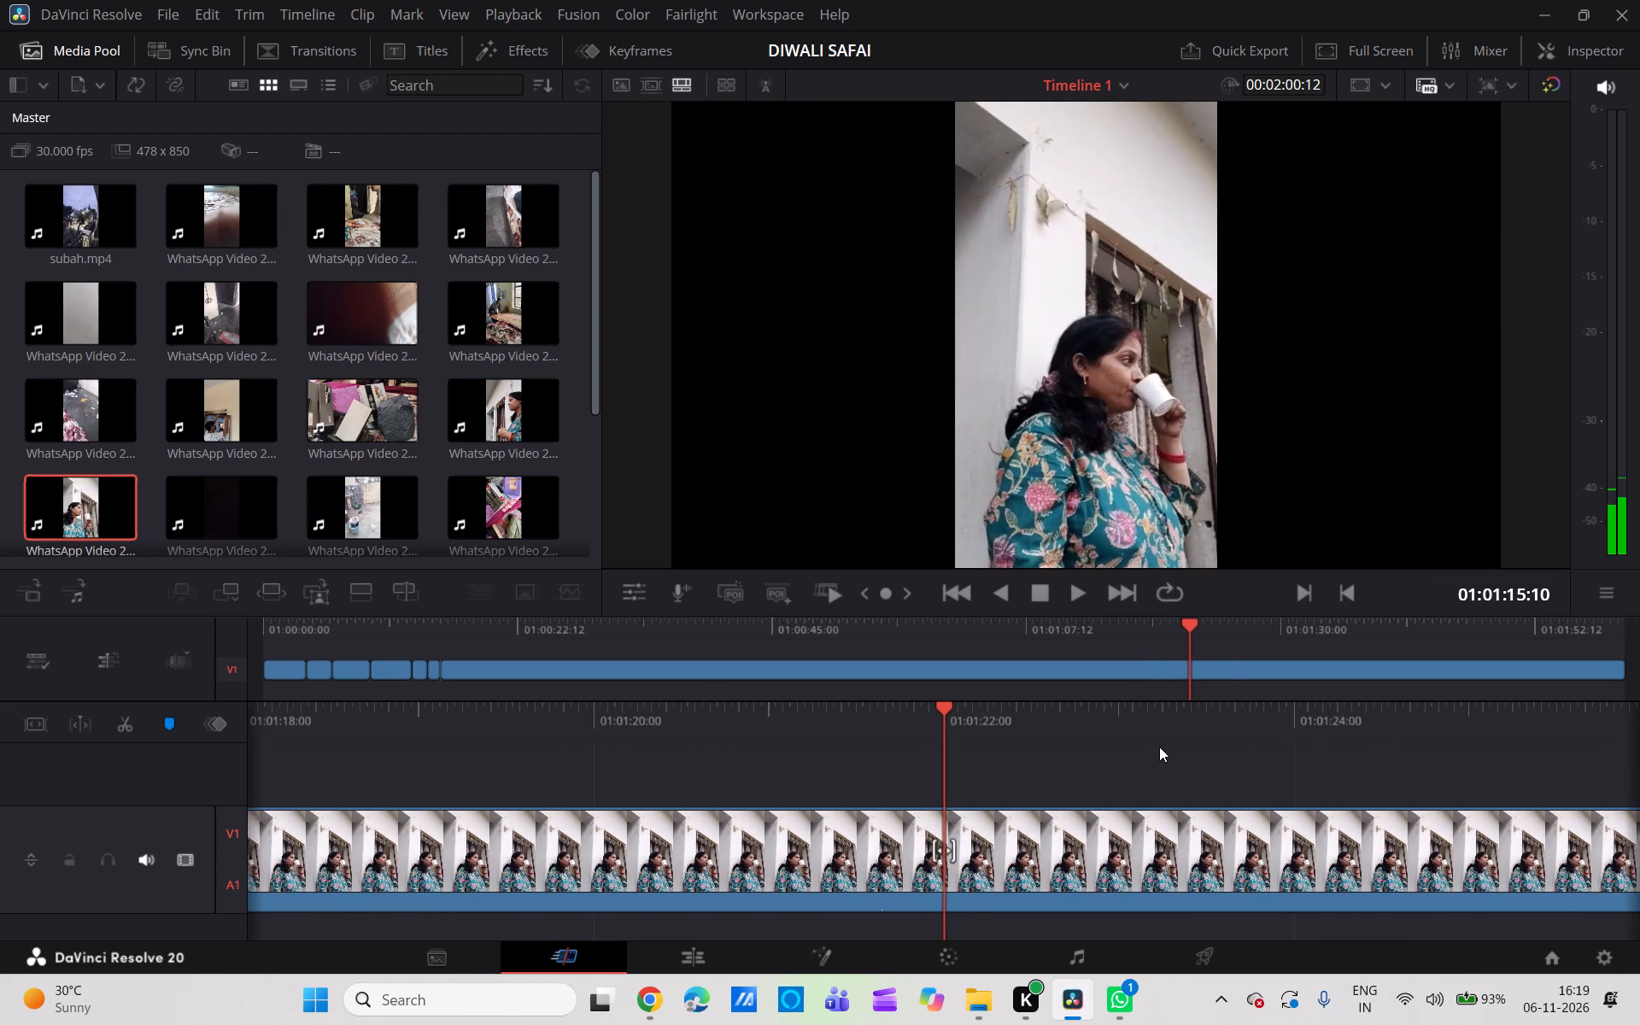
pyautogui.hscroll(-3, 1159, 747)
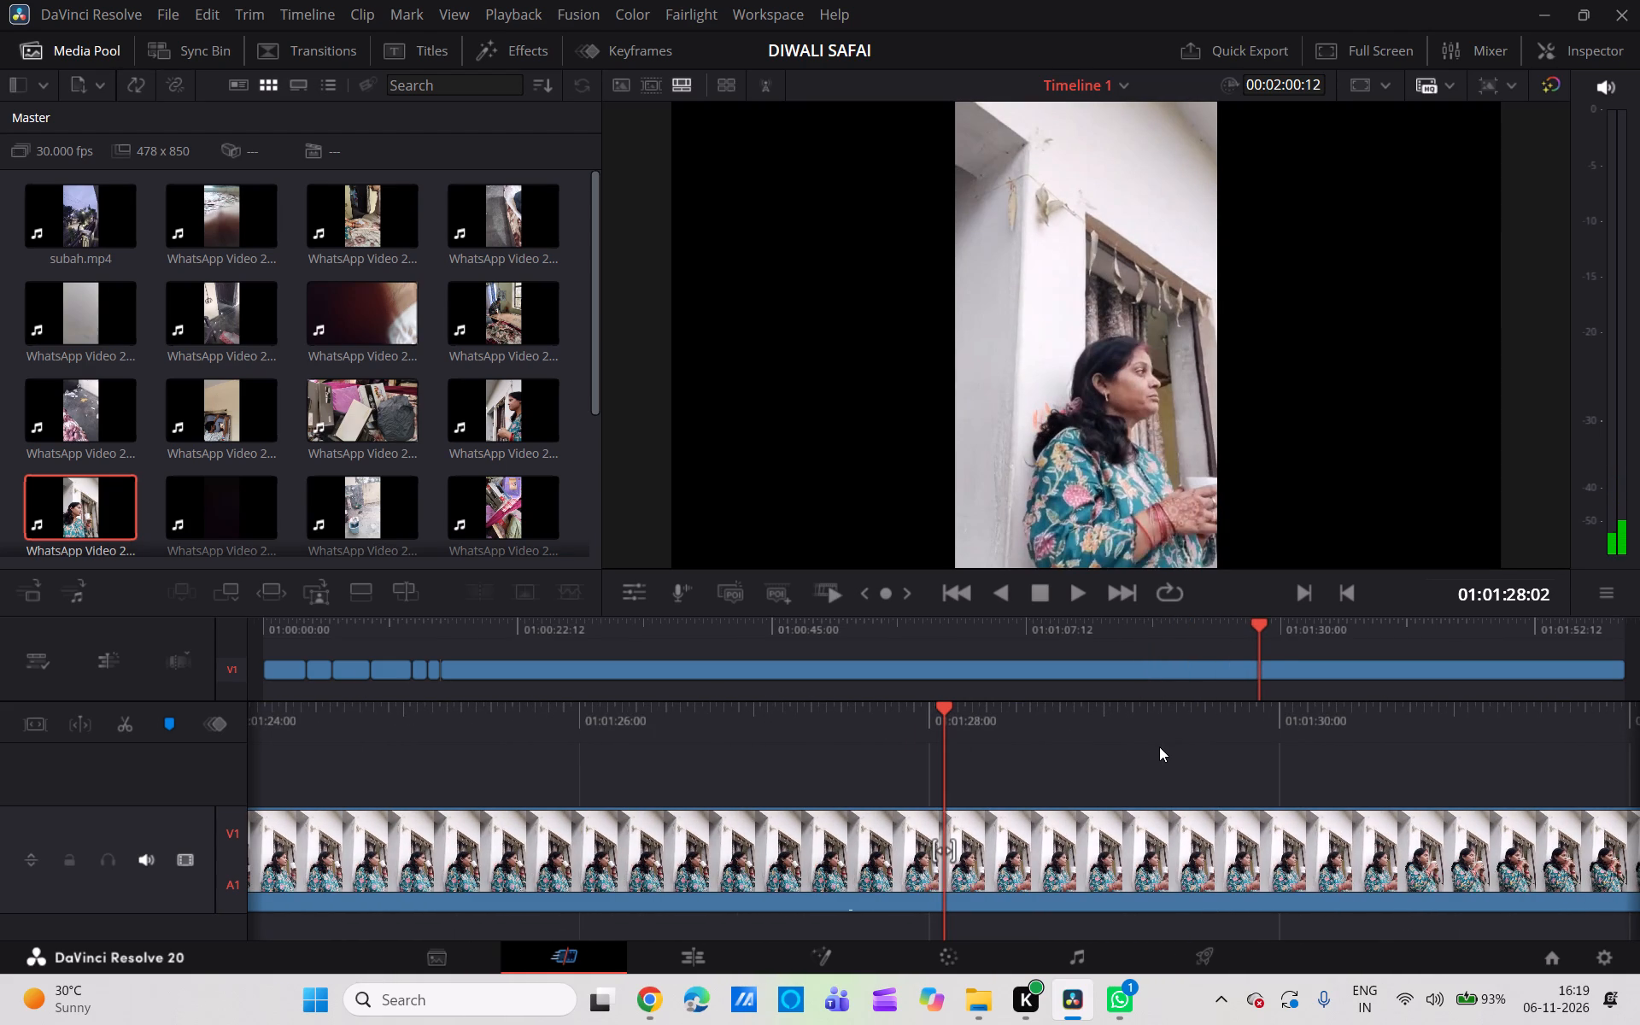
pyautogui.hscroll(-1, 1159, 747)
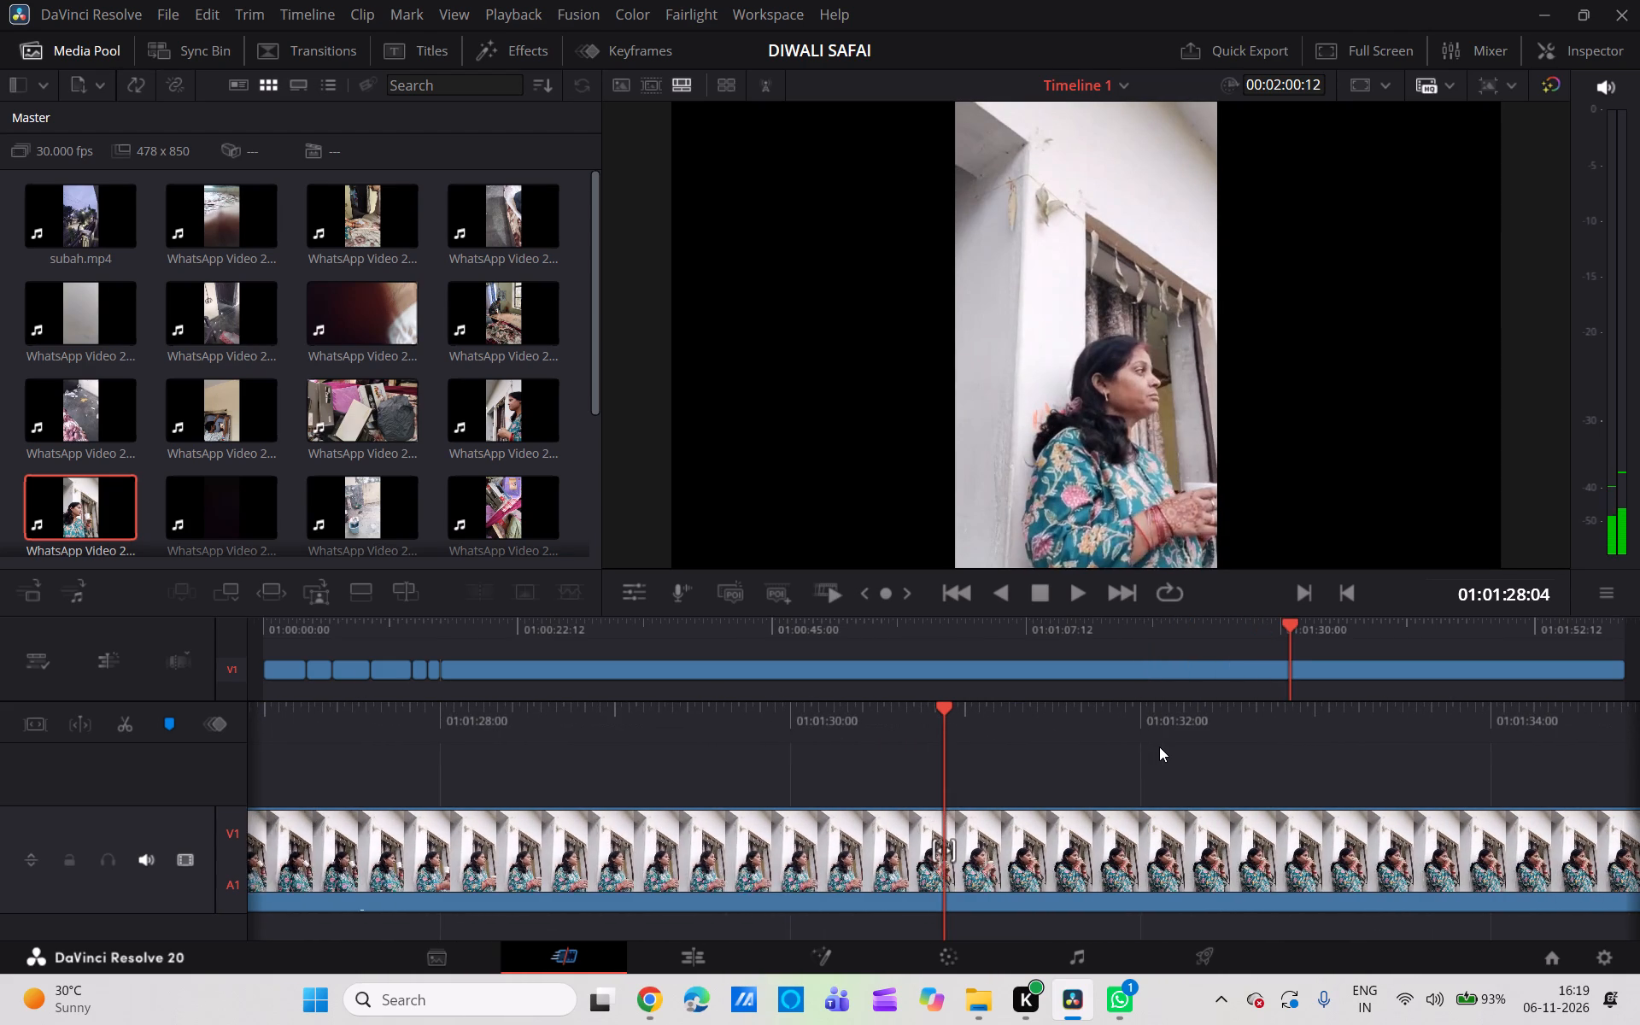
pyautogui.hscroll(-1, 1159, 747)
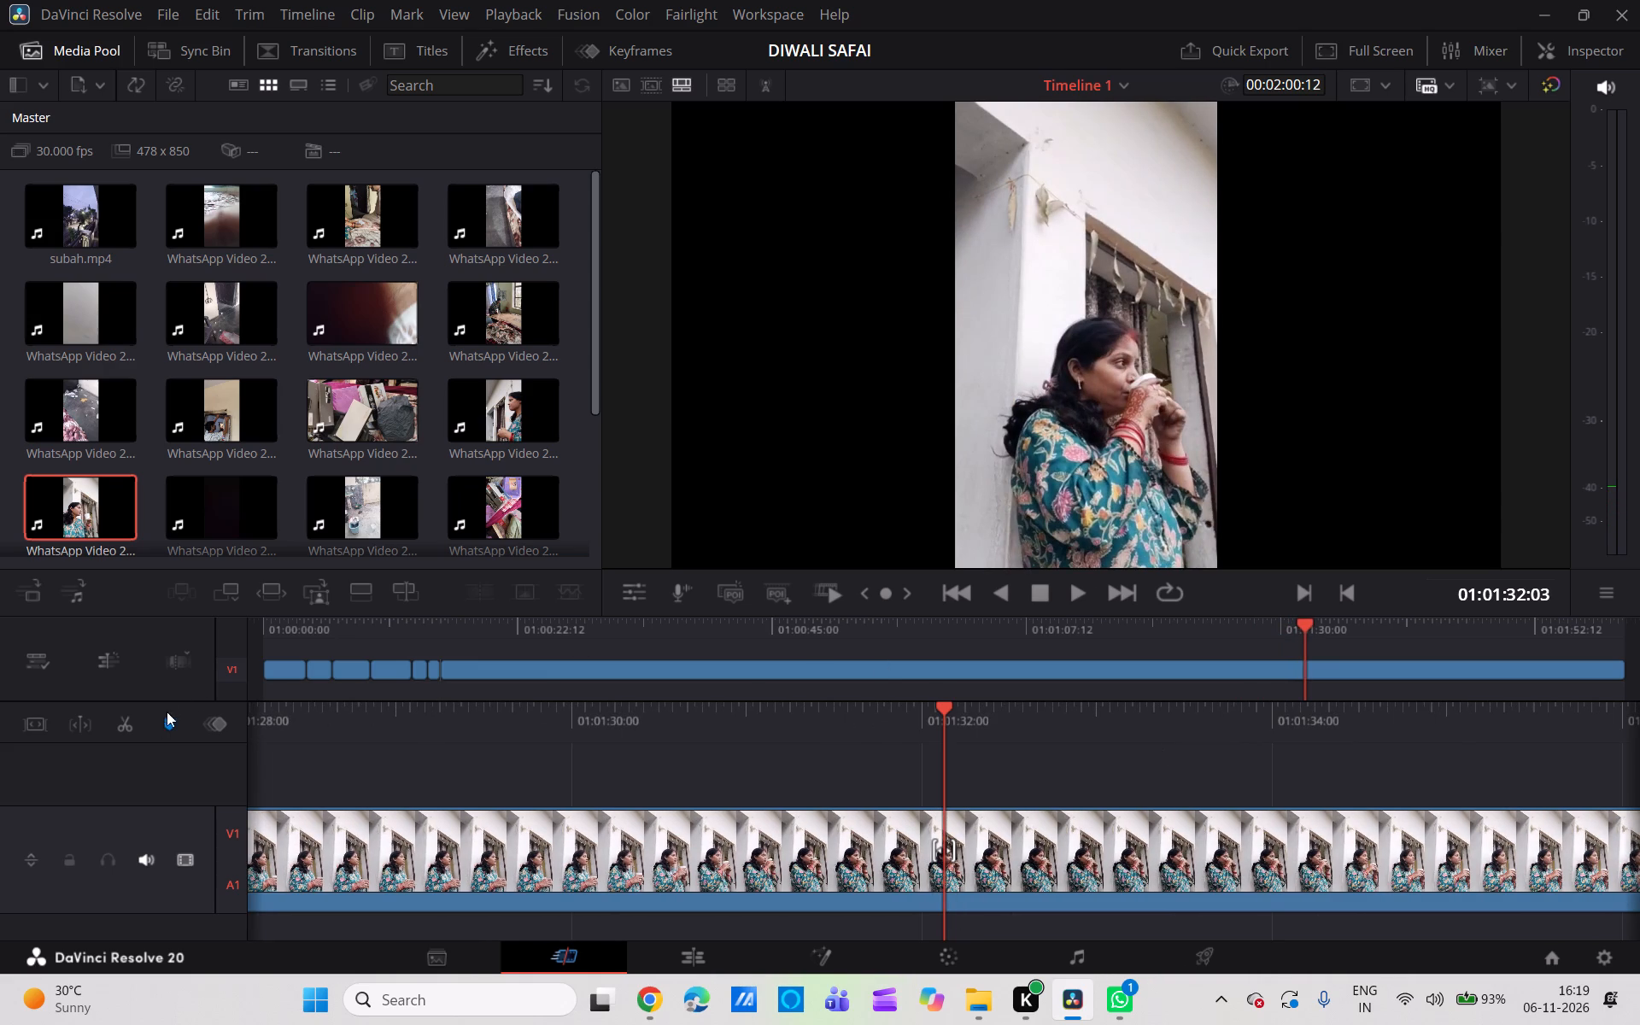
pyautogui.click(121, 717)
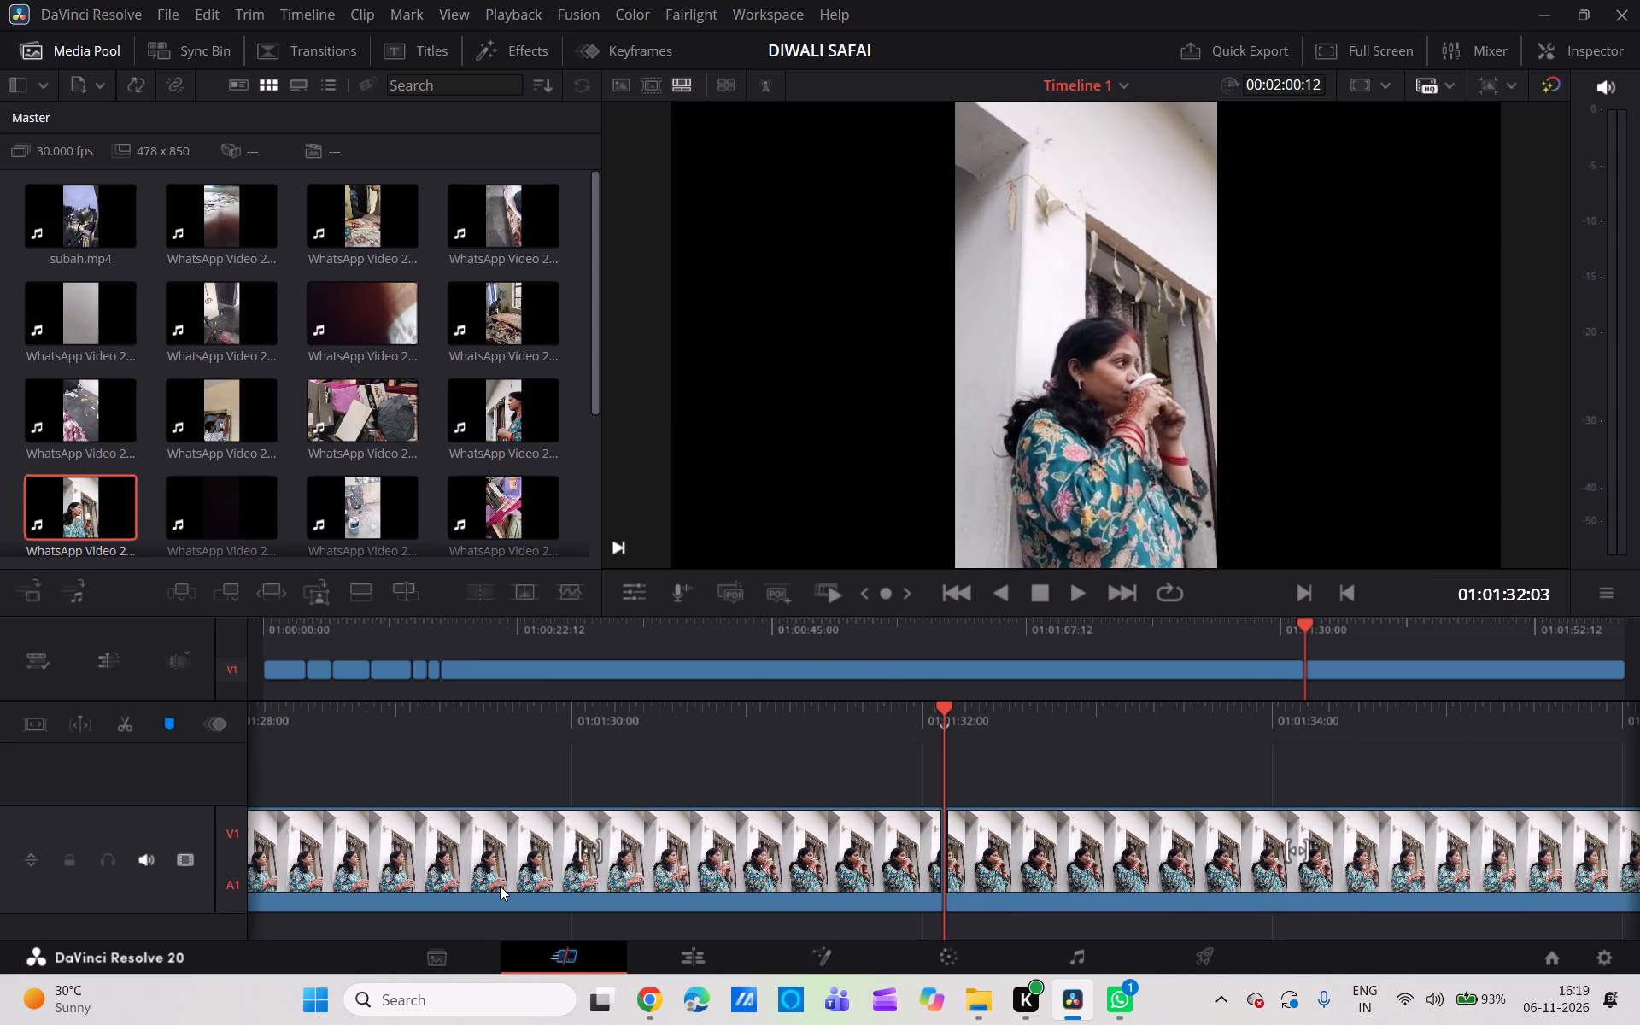
# Delete the part of the added clip before the 01:01:32:03 split and close the gap it leaves.
pyautogui.click(500, 886)
pyautogui.press('BackSpace')
pyautogui.click(500, 886)
pyautogui.press('BackSpace')
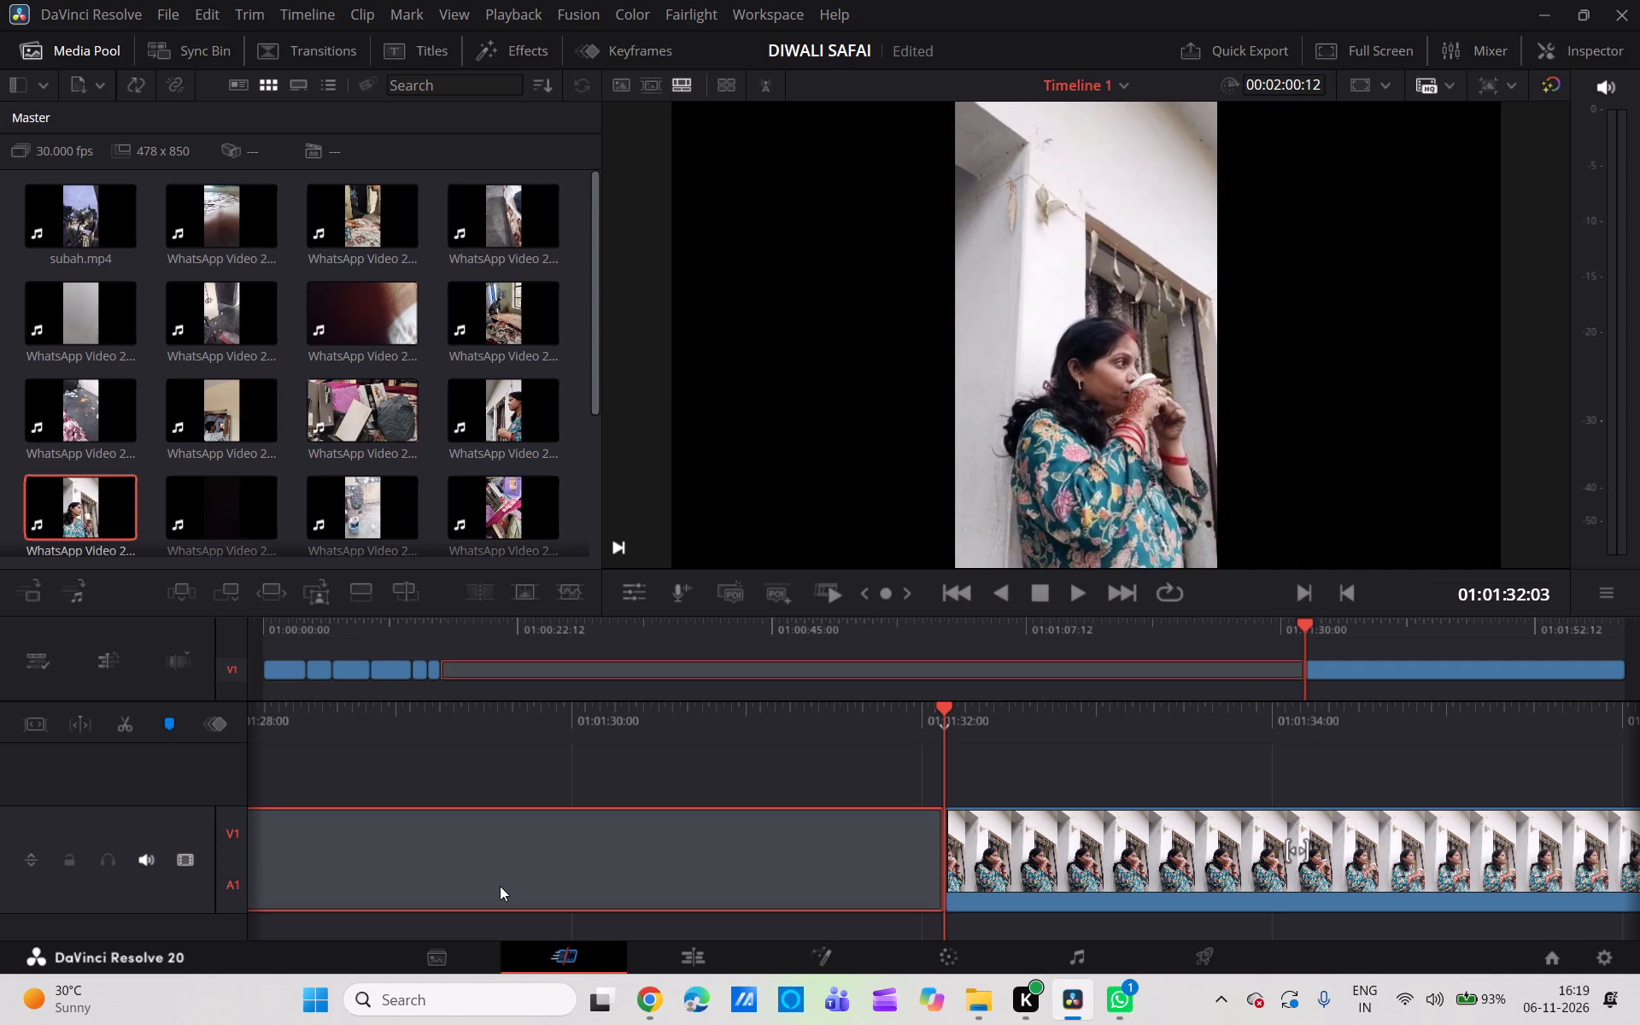
# Review the beginning of the remaining cup-drinking clip and split it at 01:00:18:19.
pyautogui.scroll(1, 500, 886)
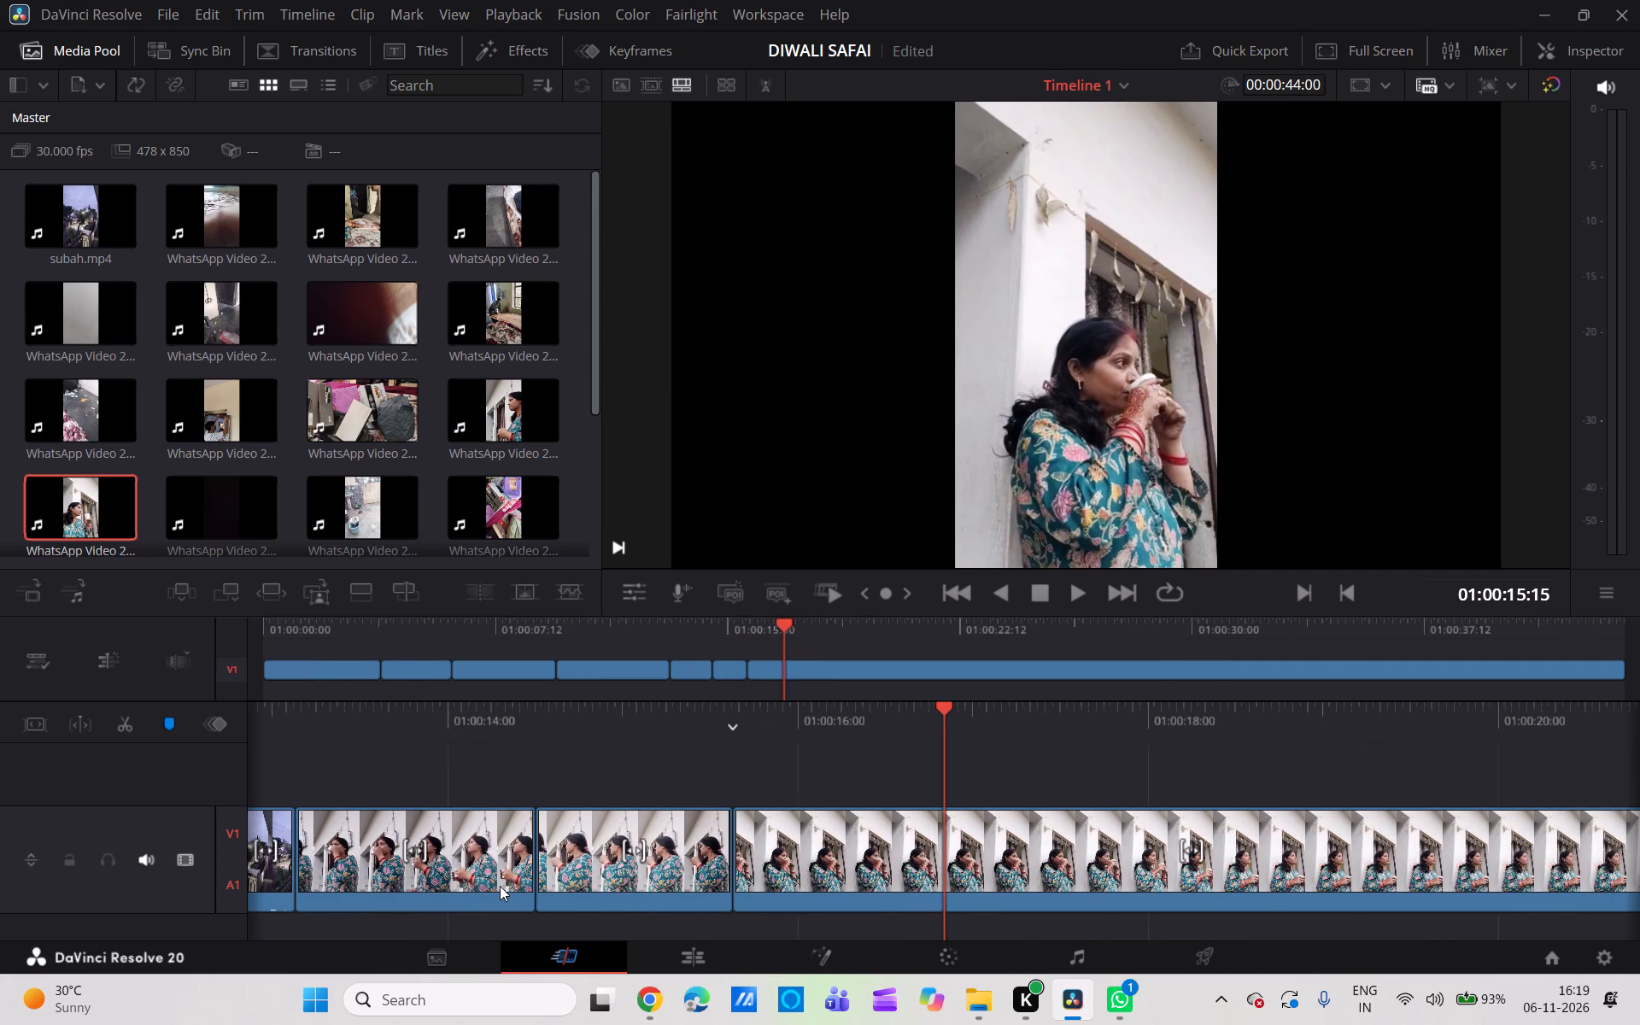
pyautogui.scroll(1, 500, 886)
pyautogui.hscroll(-1, 500, 886)
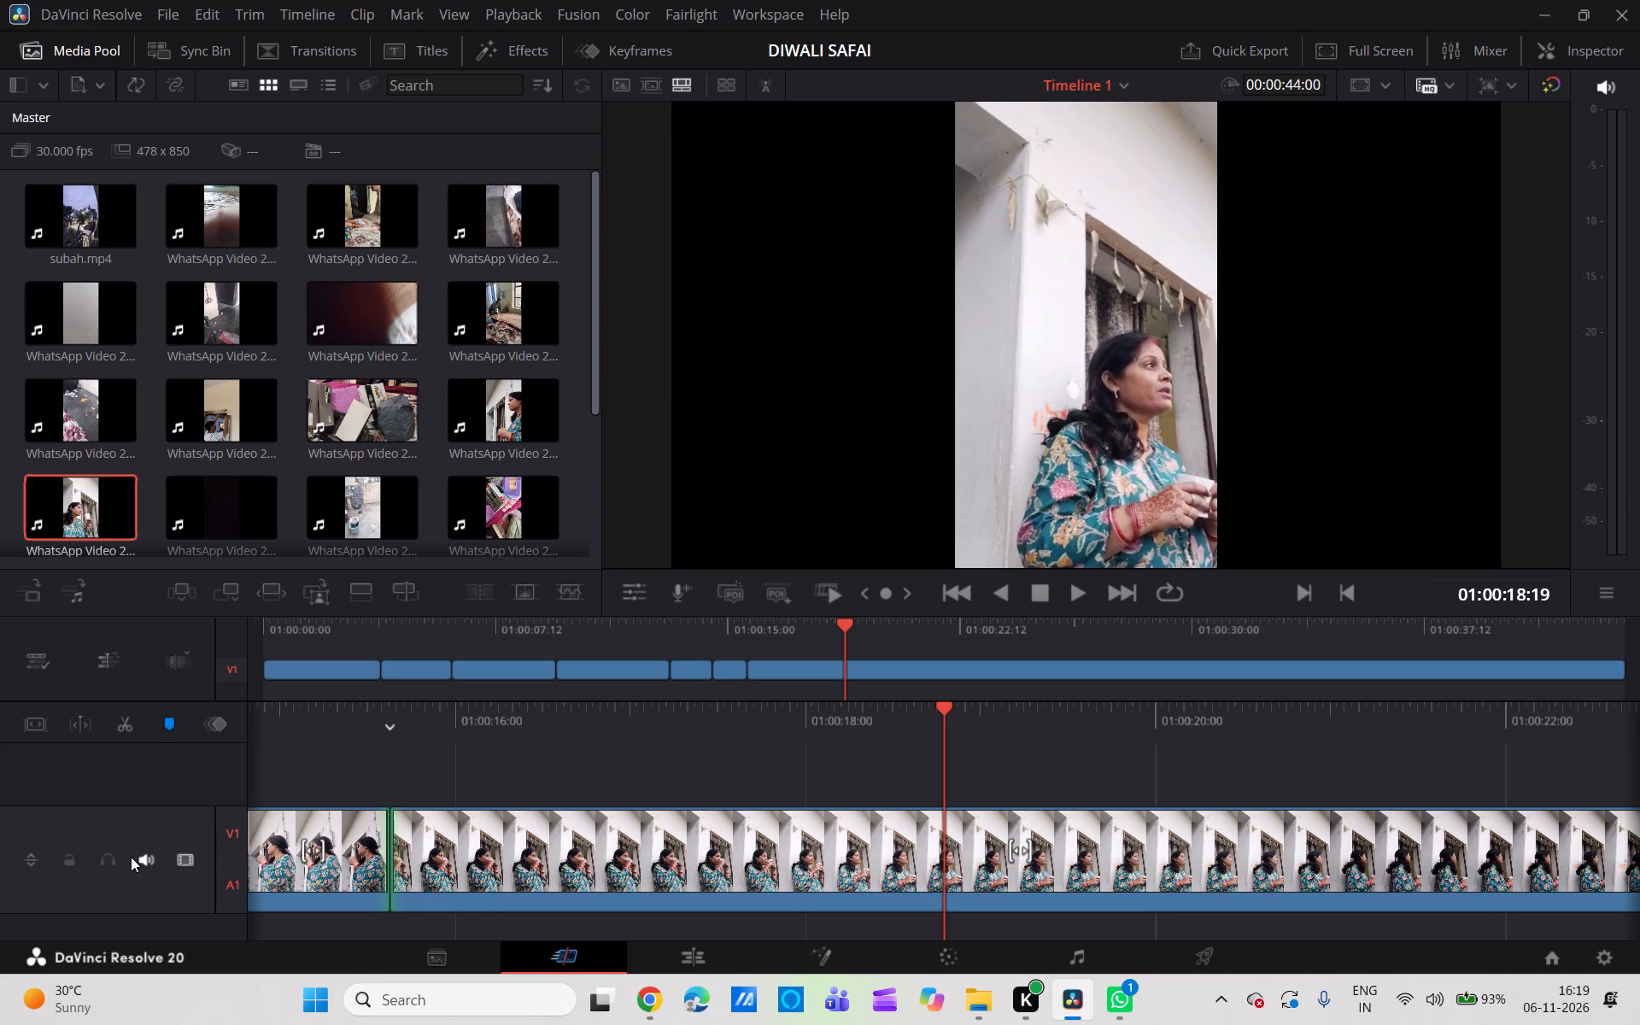
pyautogui.click(118, 729)
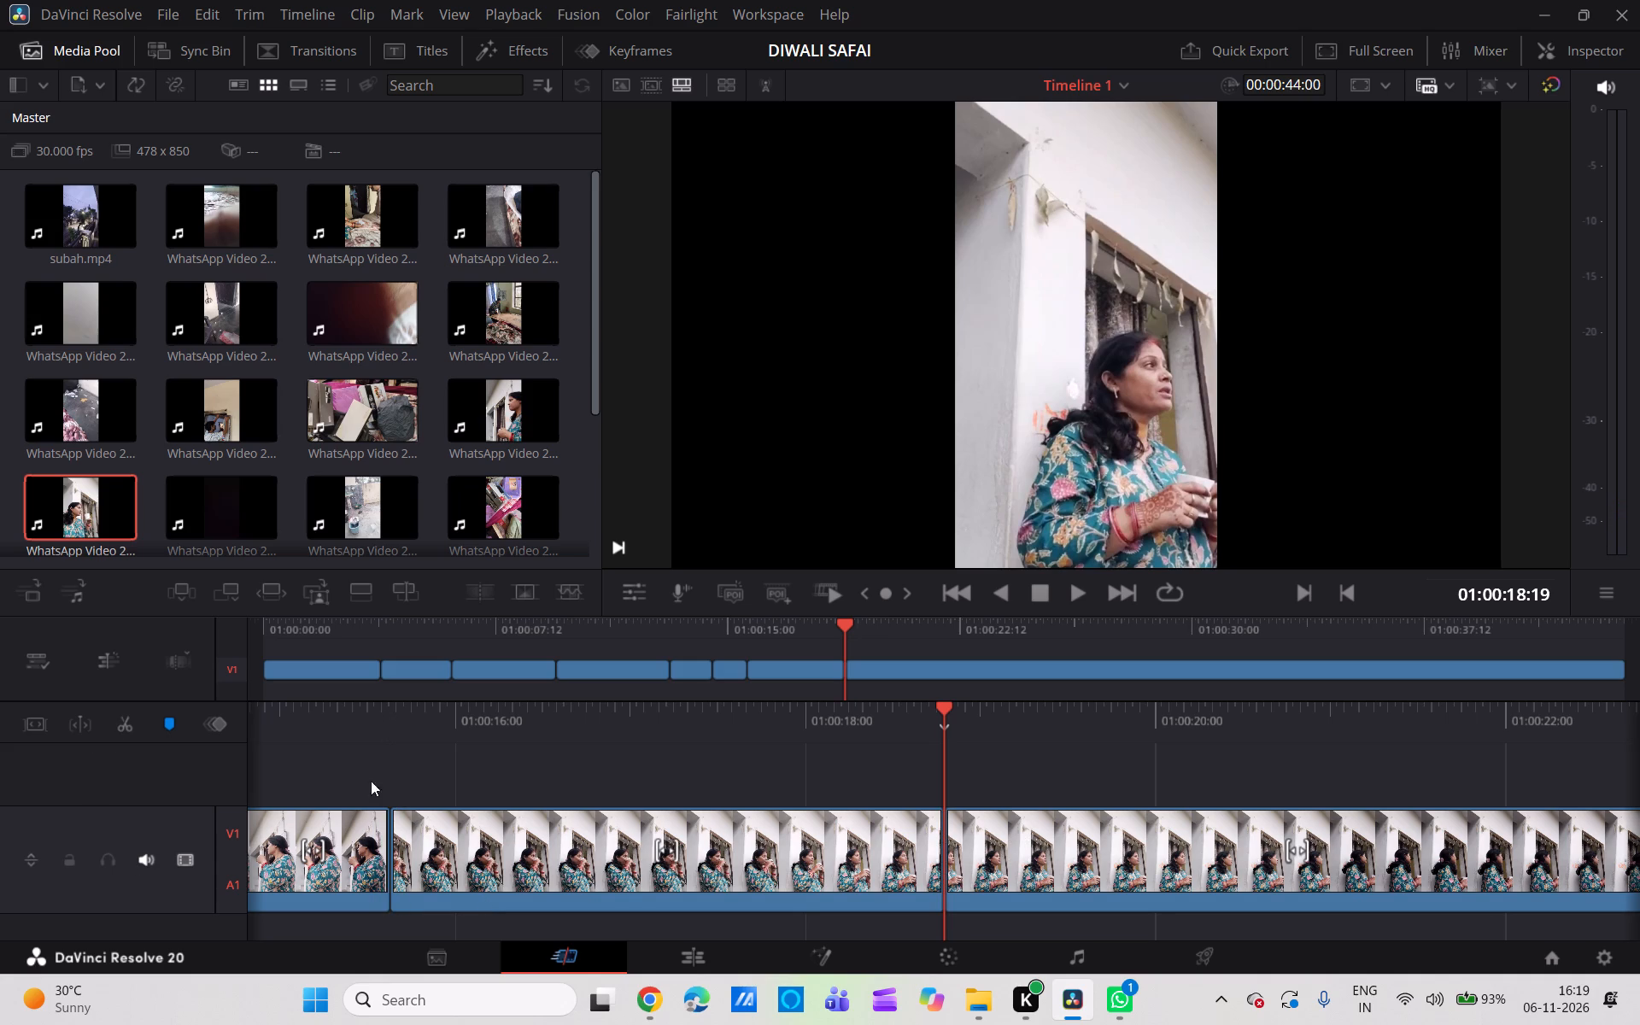
# Review the footage after the 01:00:18:19 split through to its end and delete that remaining part of the clip.
pyautogui.click(1017, 847)
pyautogui.hscroll(-5, 1122, 752)
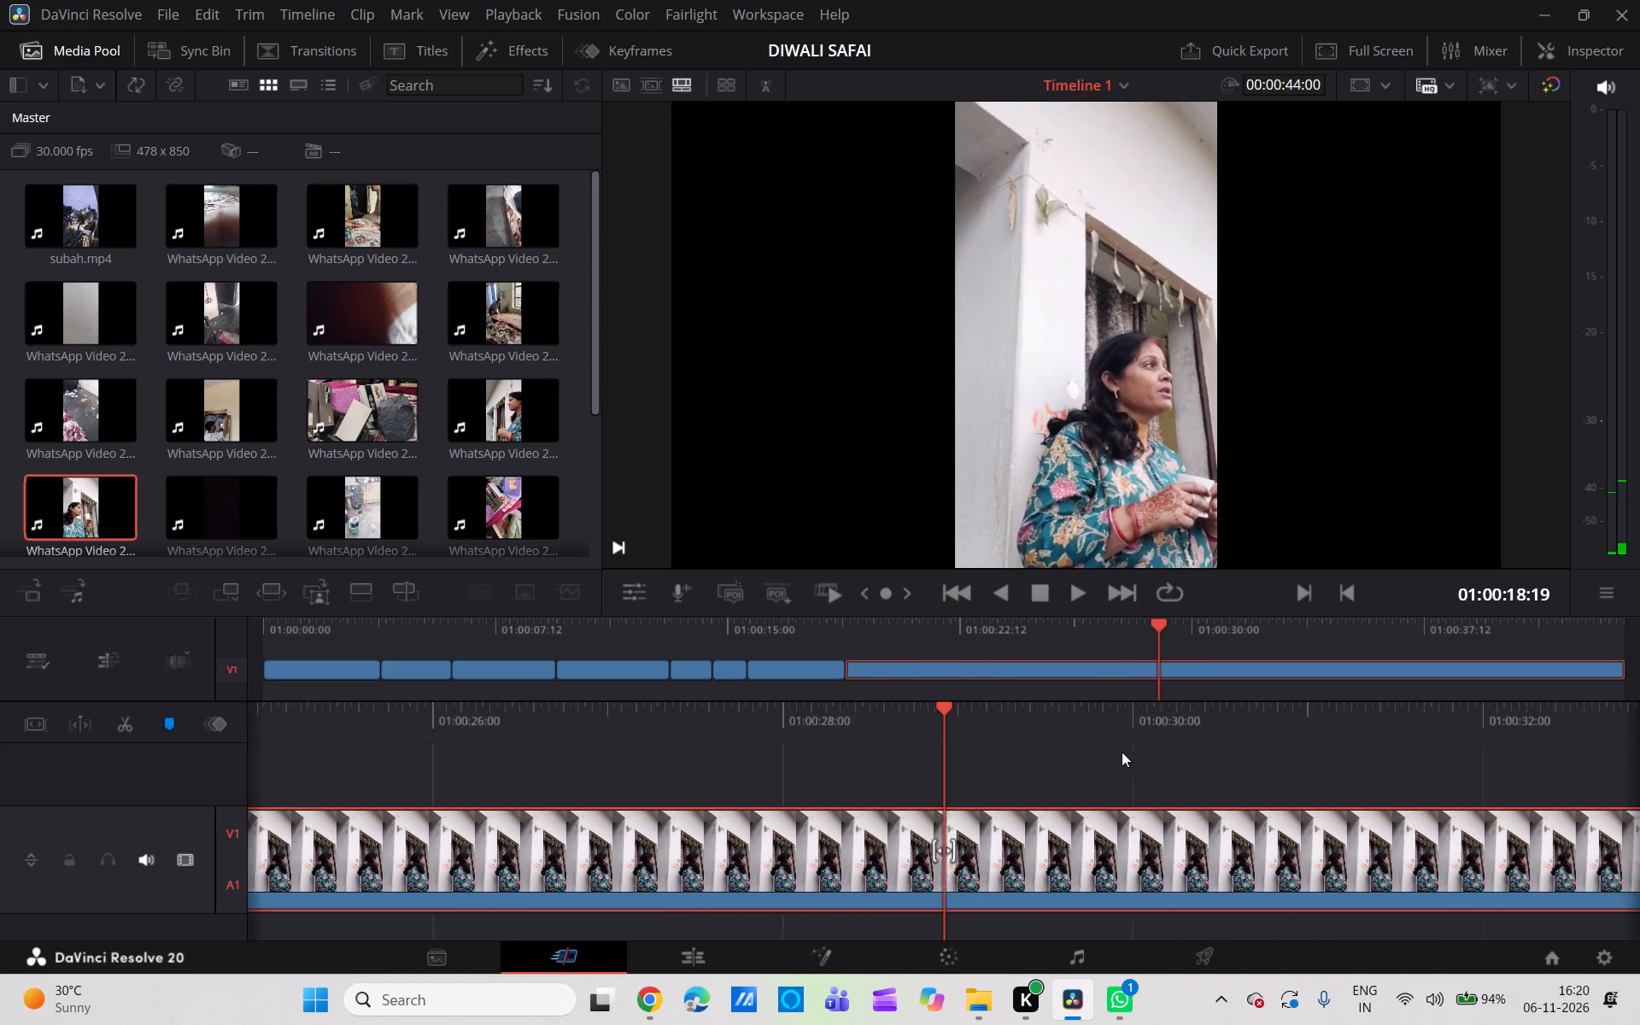
pyautogui.hscroll(-2, 1122, 752)
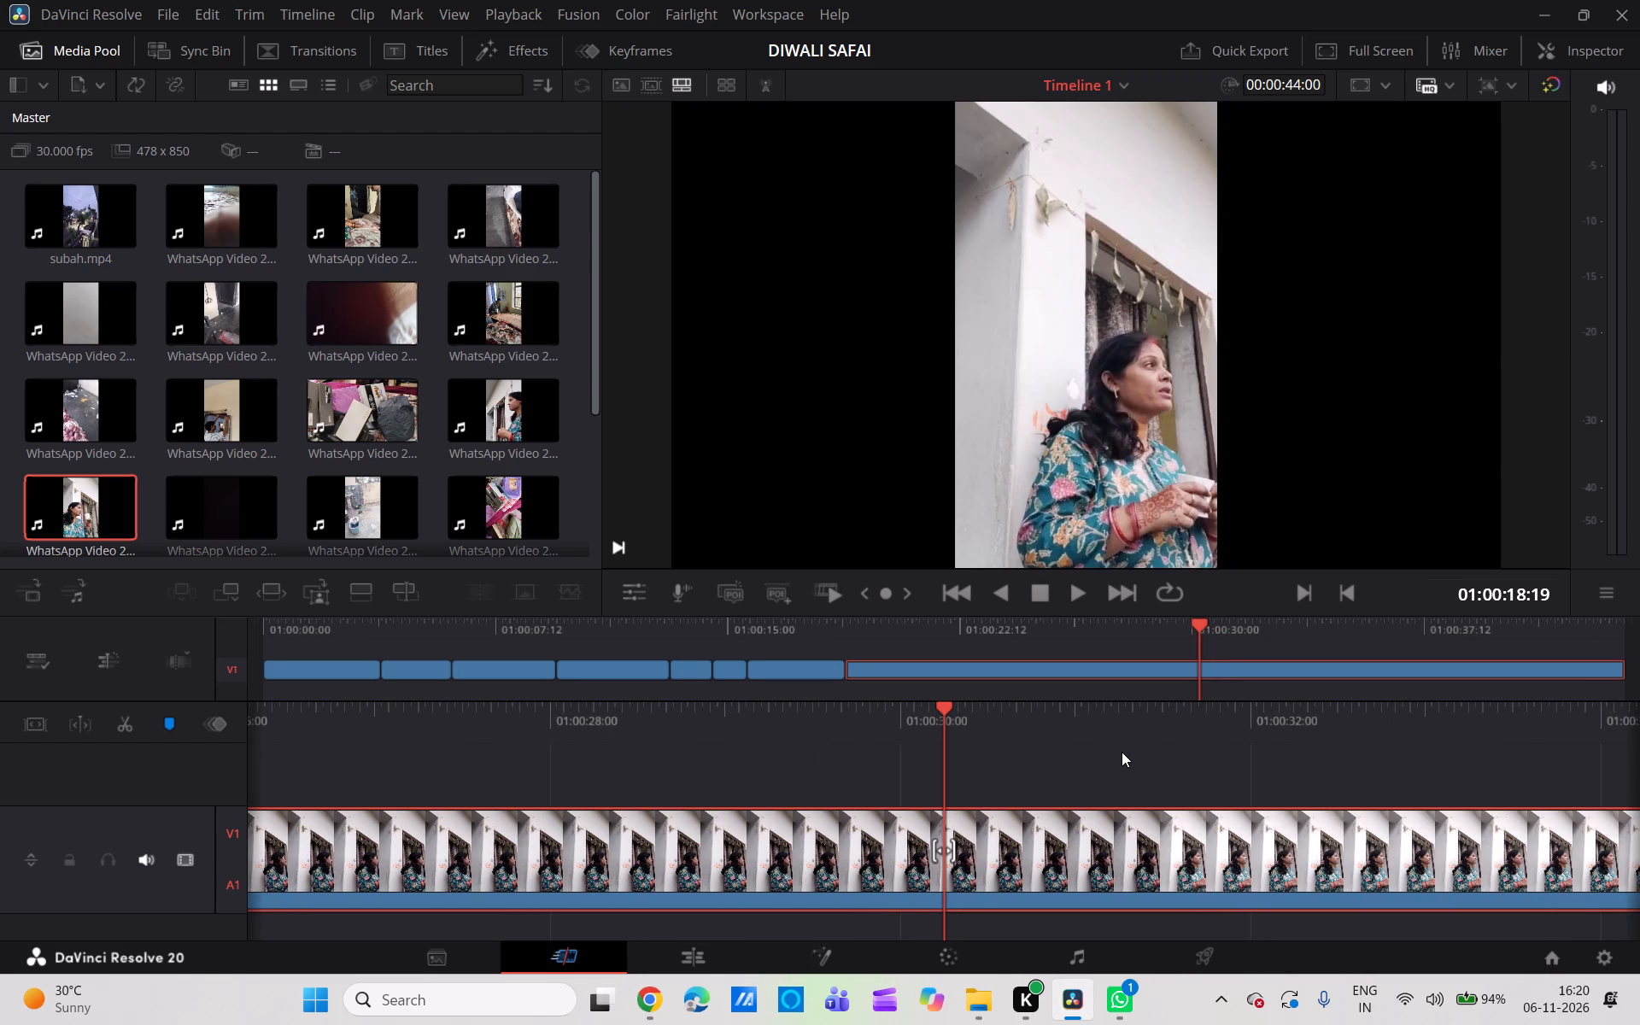
pyautogui.hscroll(-1, 1122, 752)
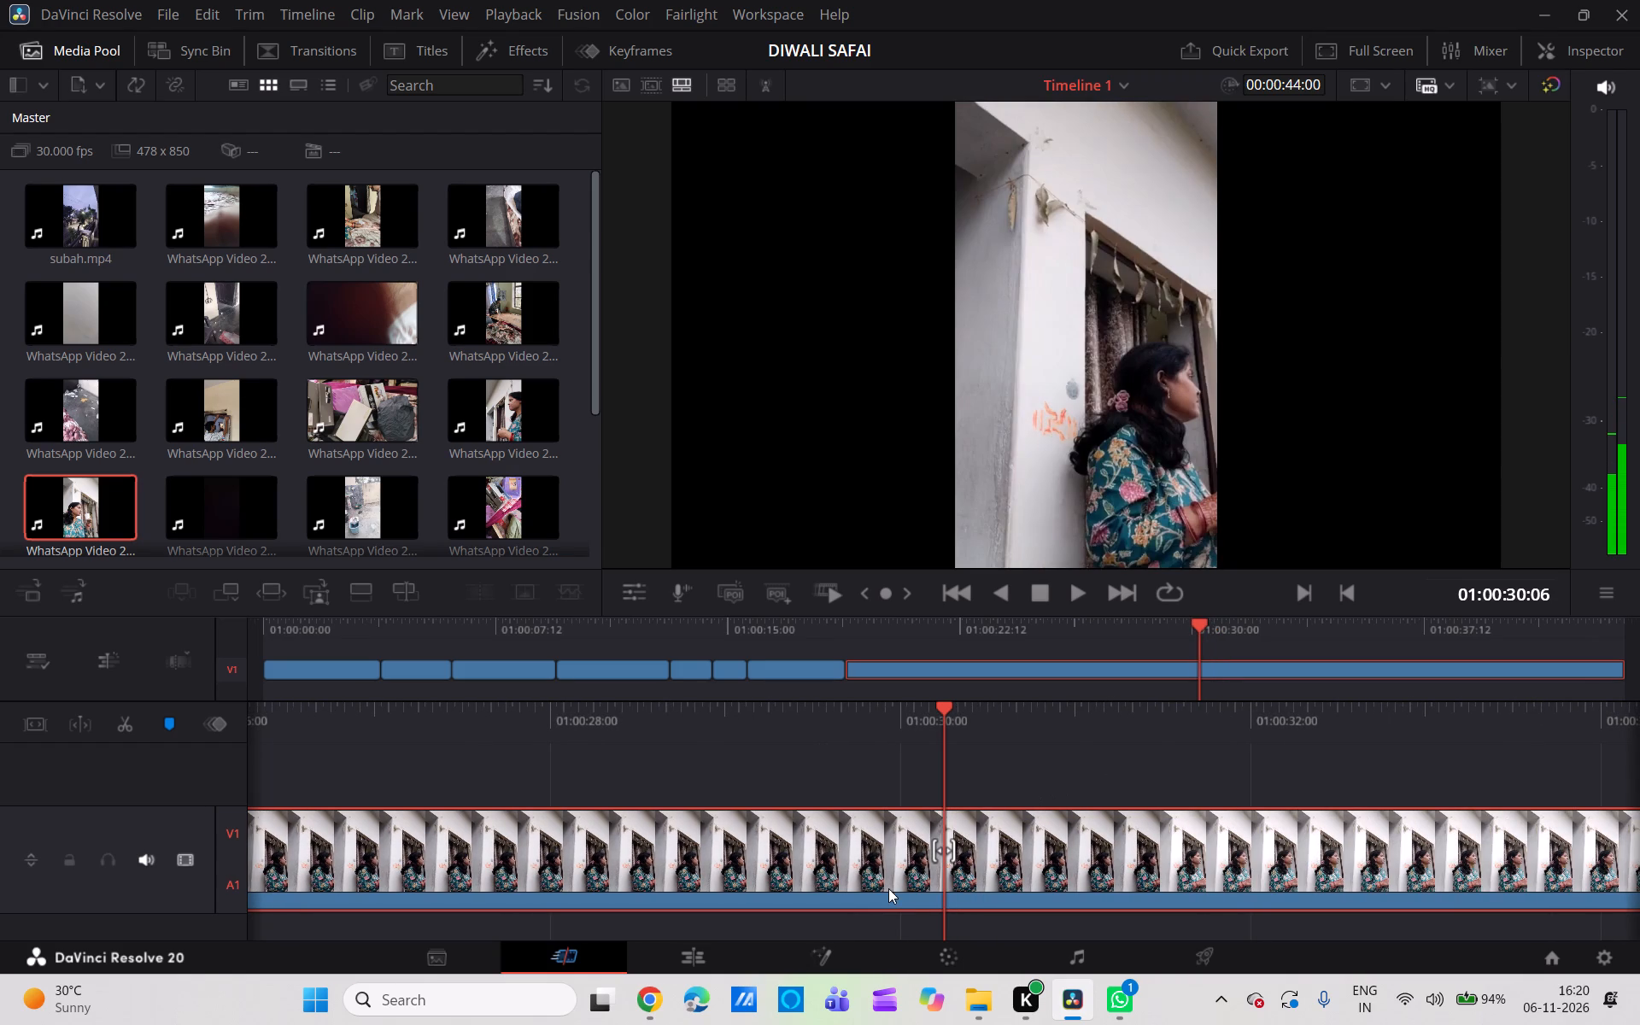
pyautogui.hscroll(-8, 1078, 751)
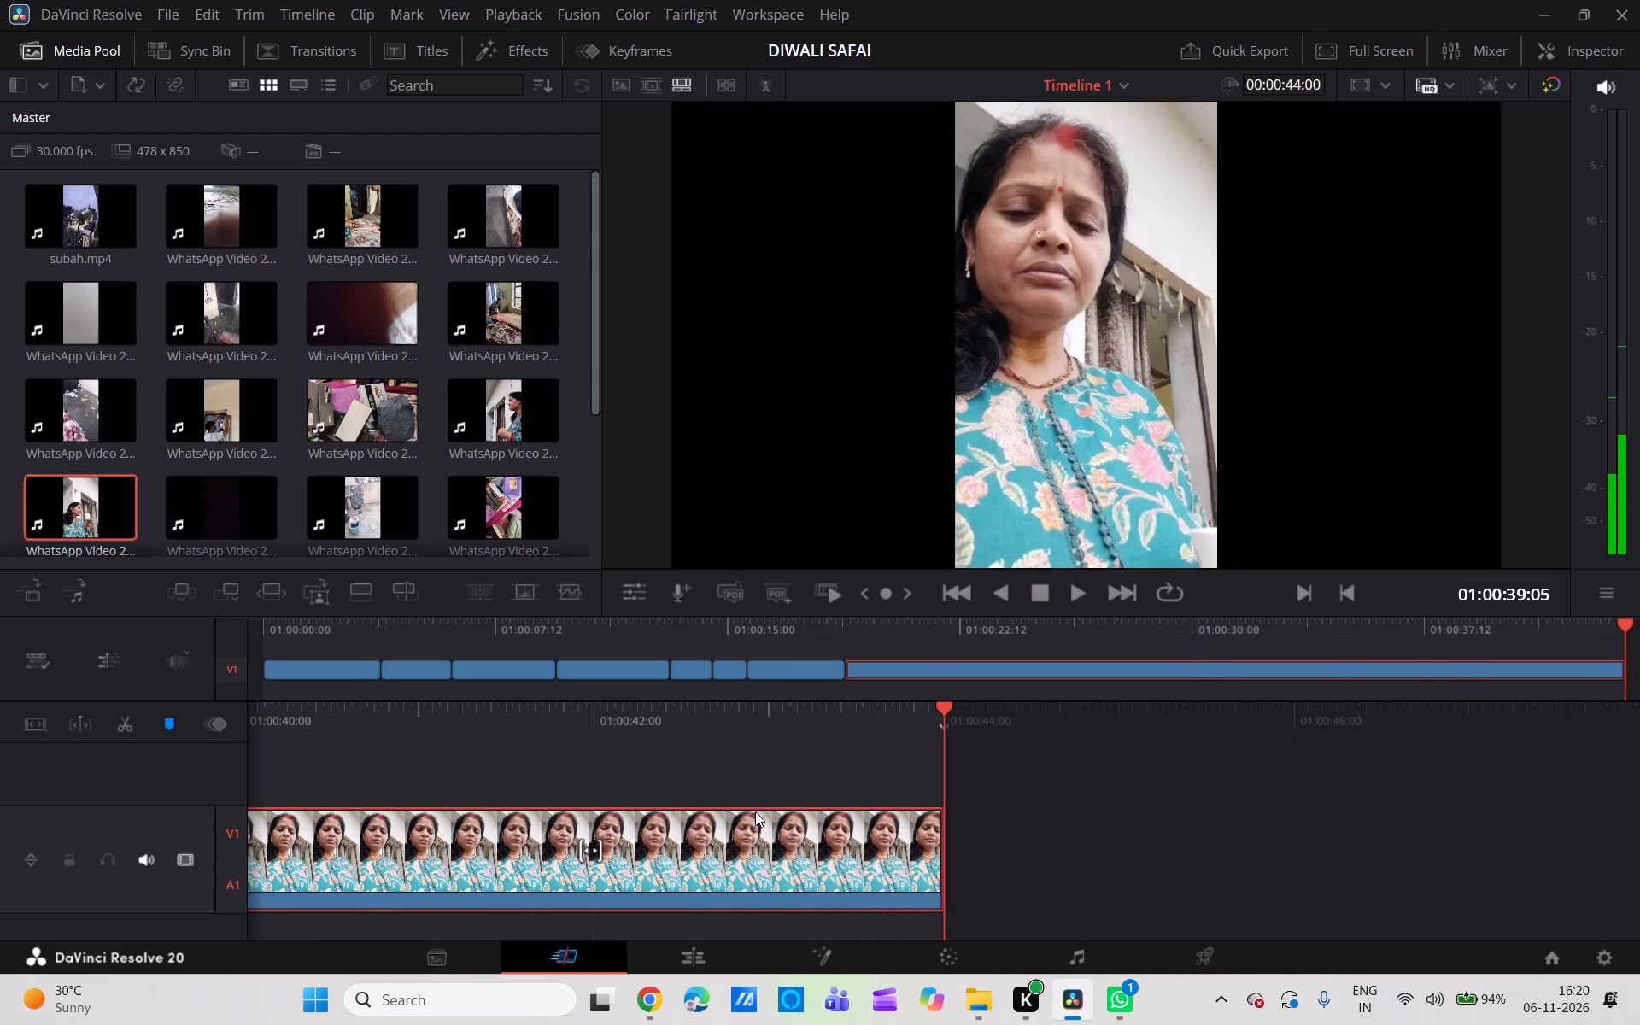
pyautogui.hscroll(7, 788, 768)
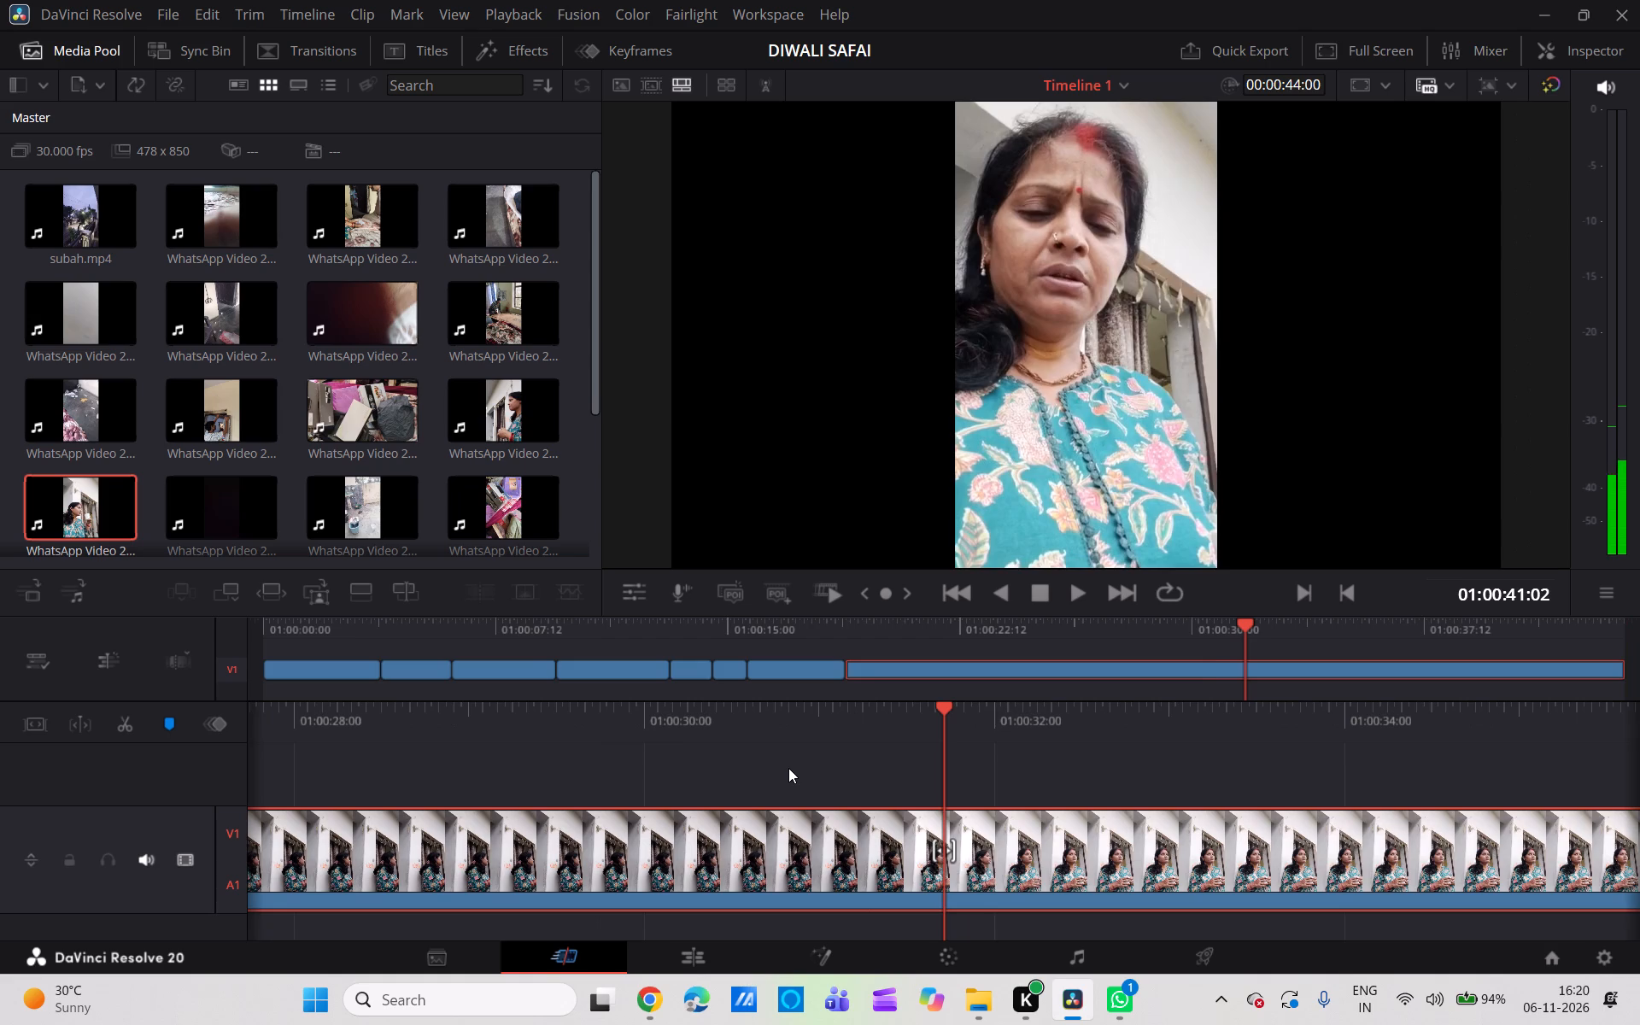
pyautogui.press('BackSpace')
# Split the last cup-drinking clip at 01:00:16:21 and delete the part after the split.
pyautogui.hscroll(2, 637, 698)
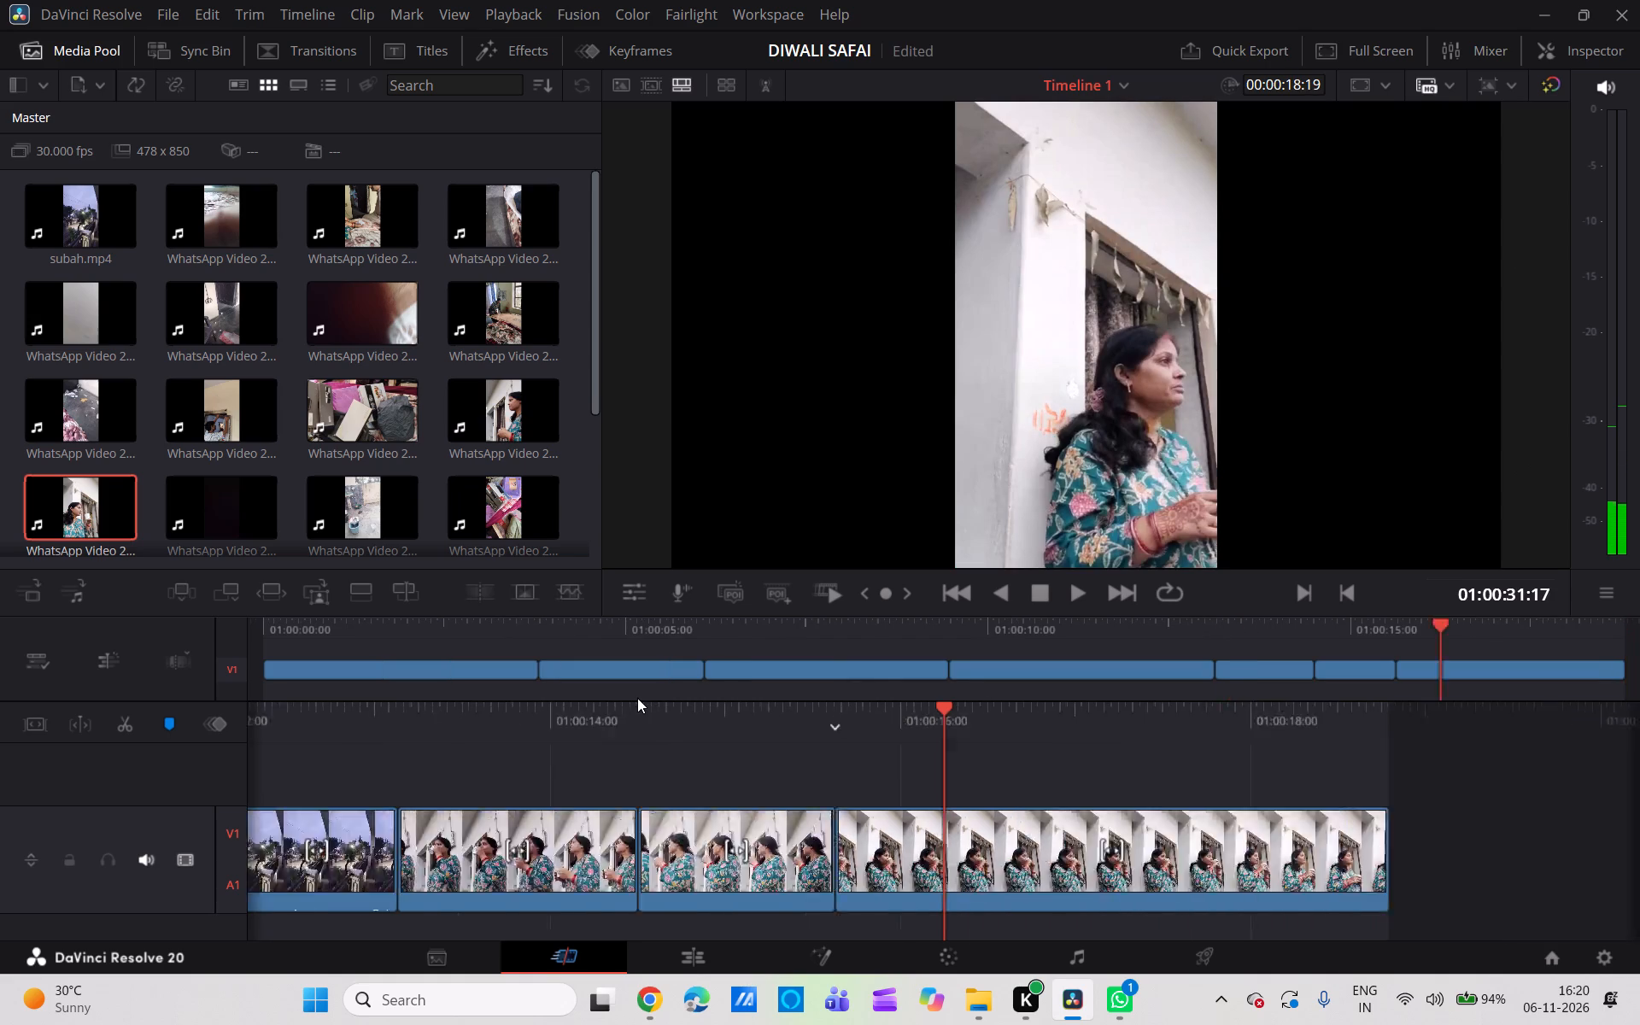
pyautogui.hscroll(2, 637, 698)
pyautogui.hscroll(-1, 637, 698)
pyautogui.scroll(1, 637, 698)
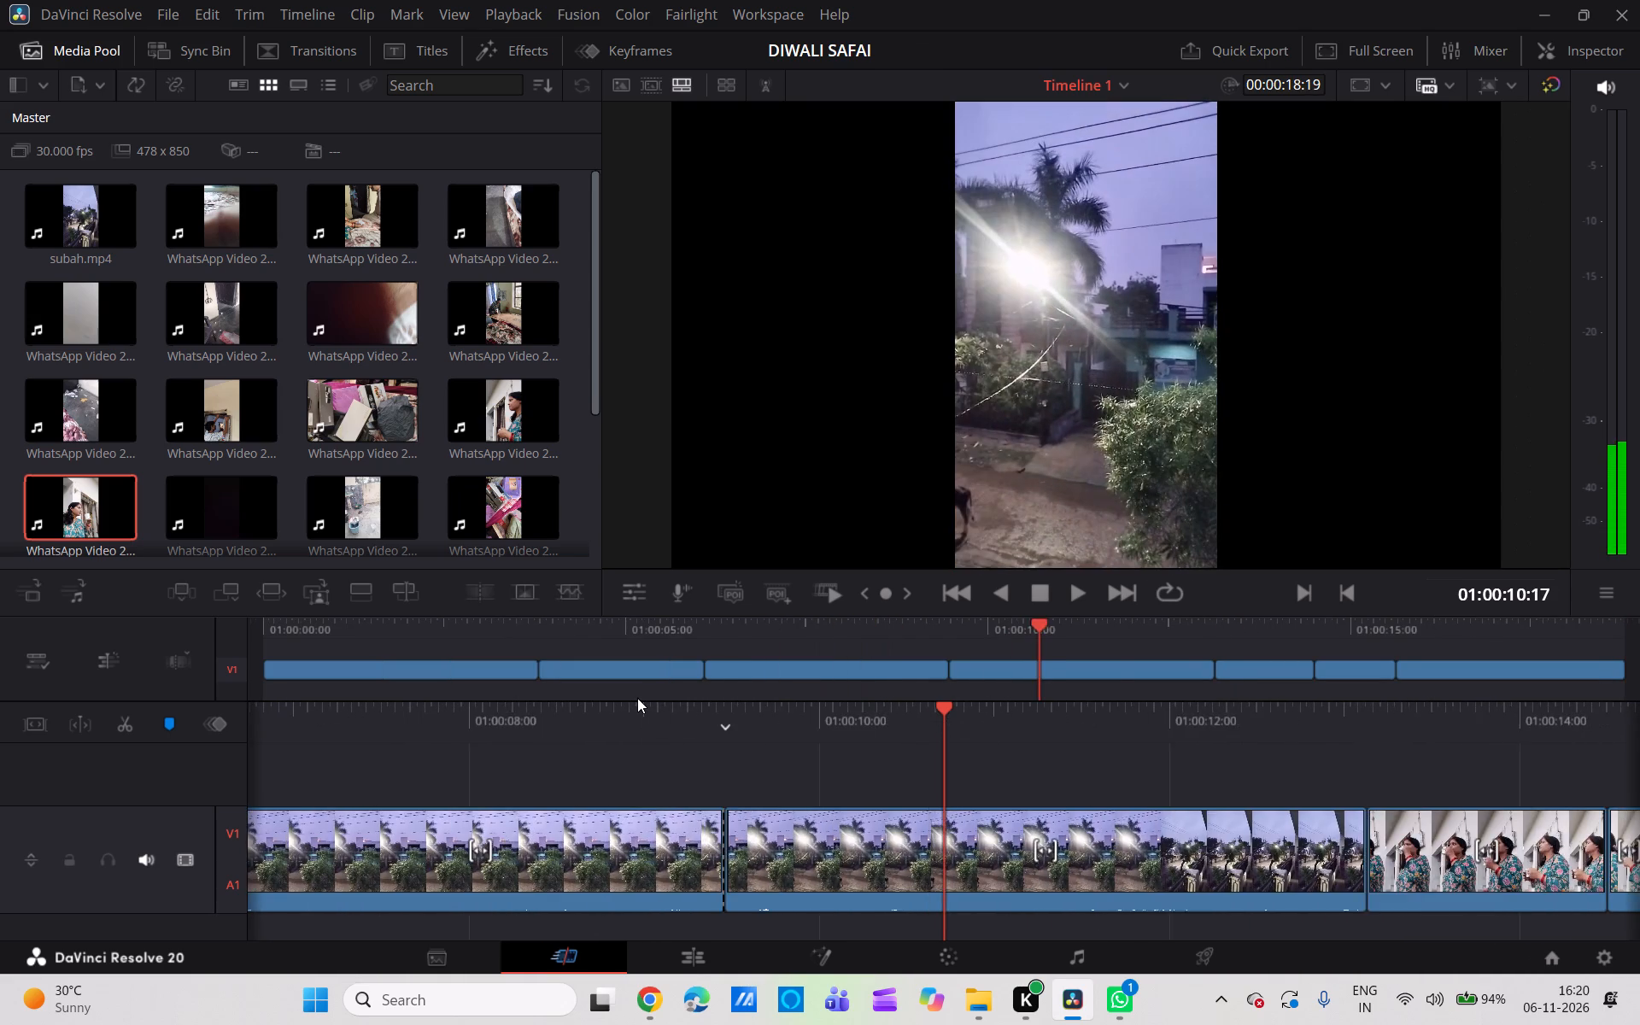
pyautogui.scroll(1, 637, 698)
pyautogui.hscroll(-1, 637, 698)
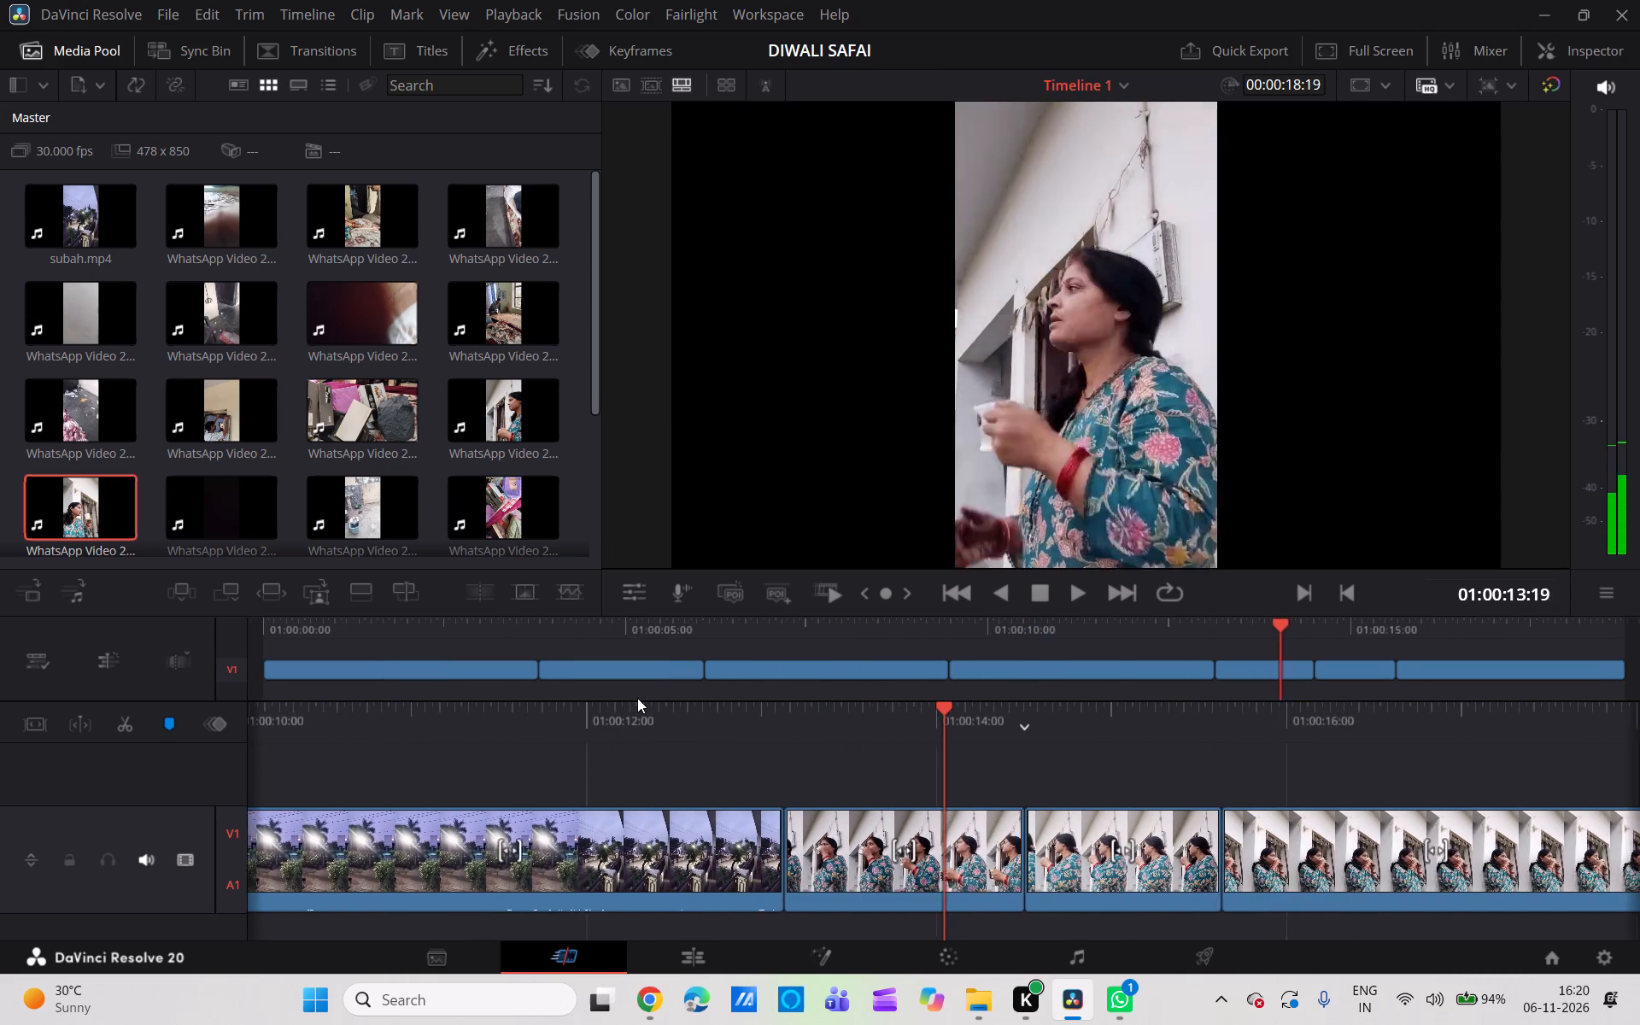
pyautogui.hscroll(-2, 637, 698)
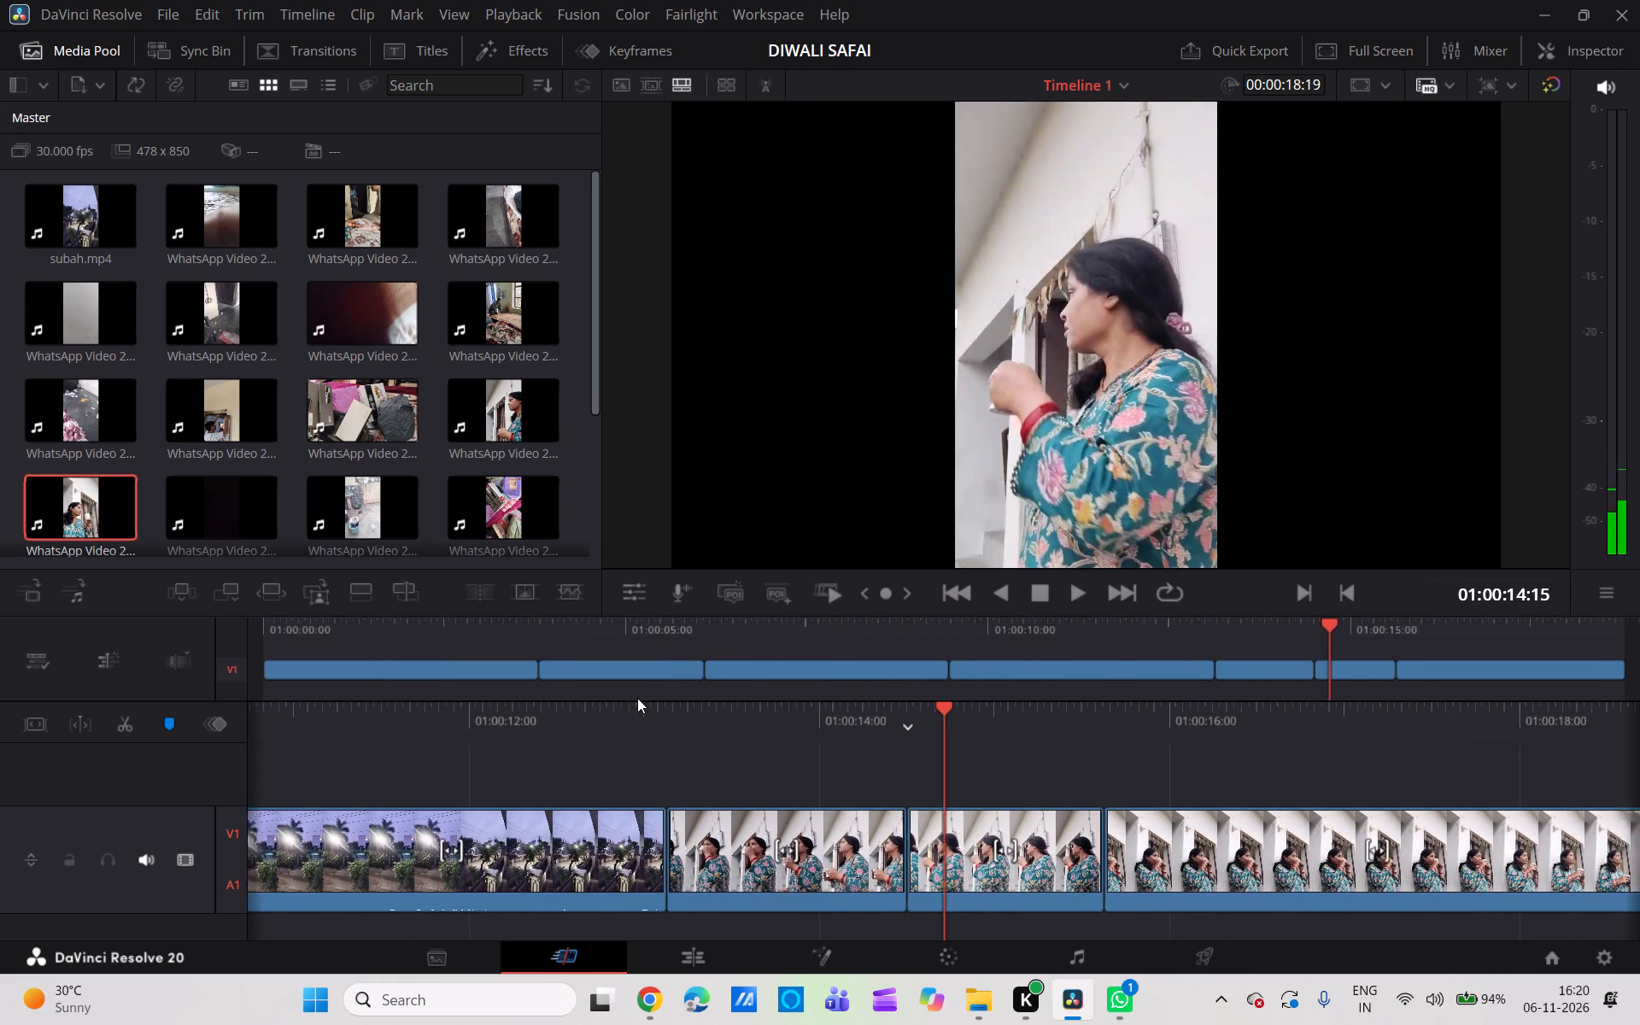
pyautogui.hscroll(-2, 637, 698)
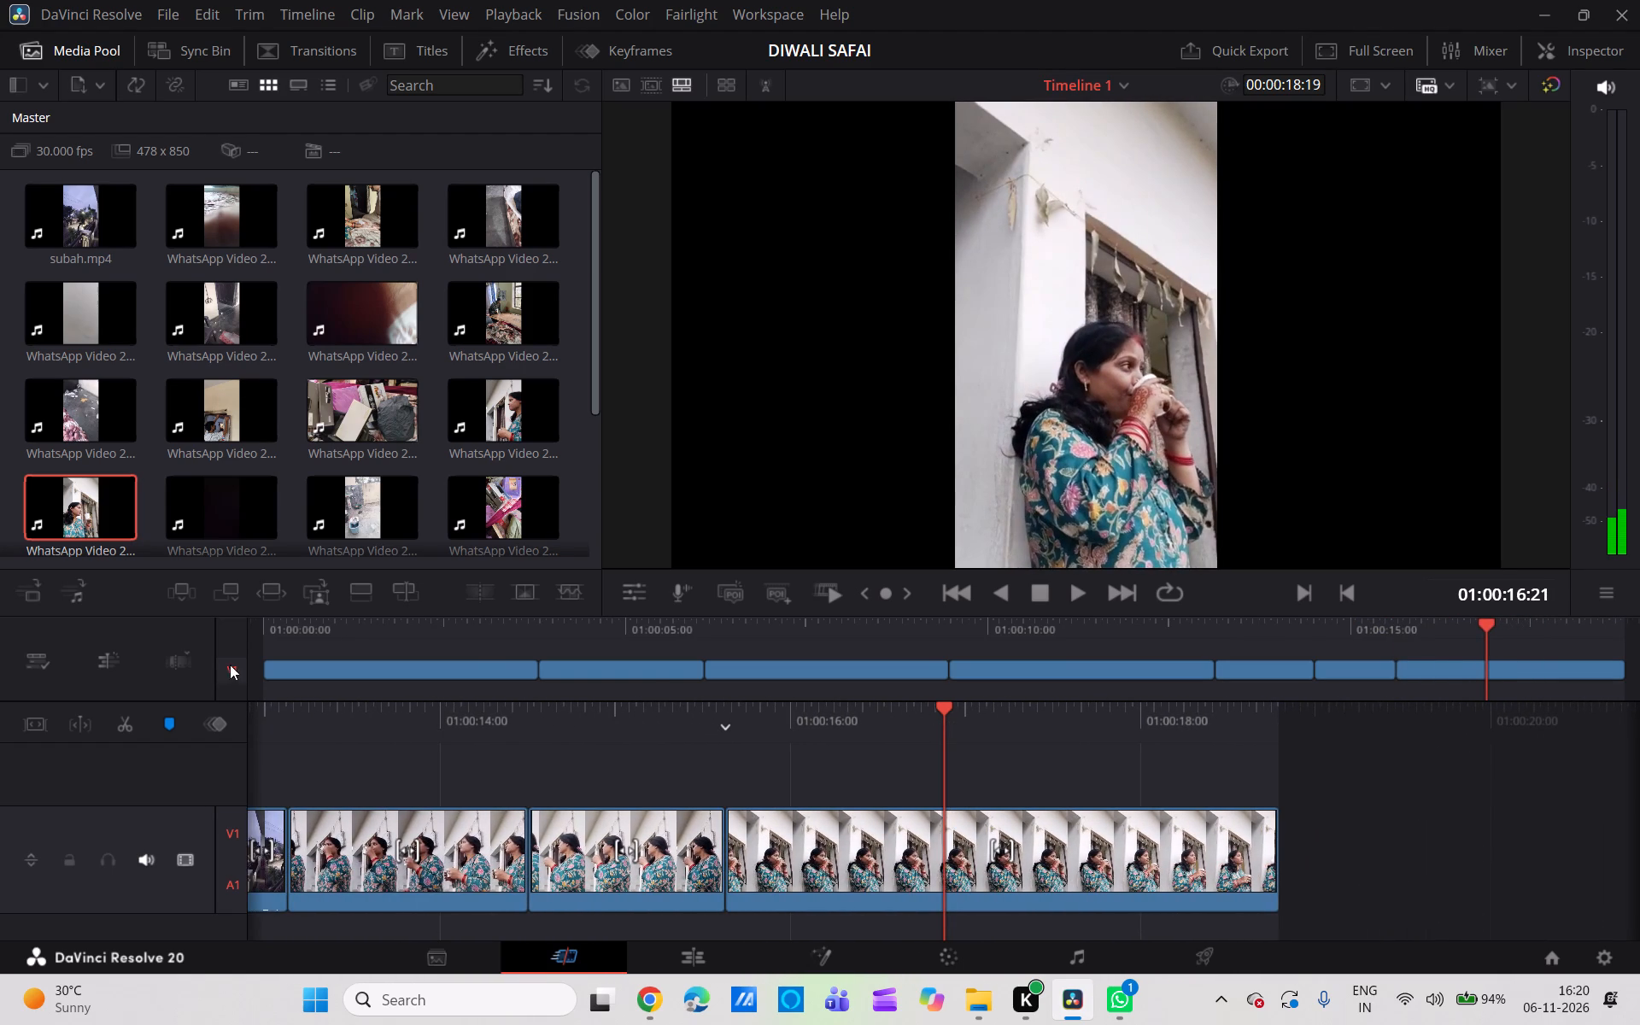
pyautogui.click(127, 732)
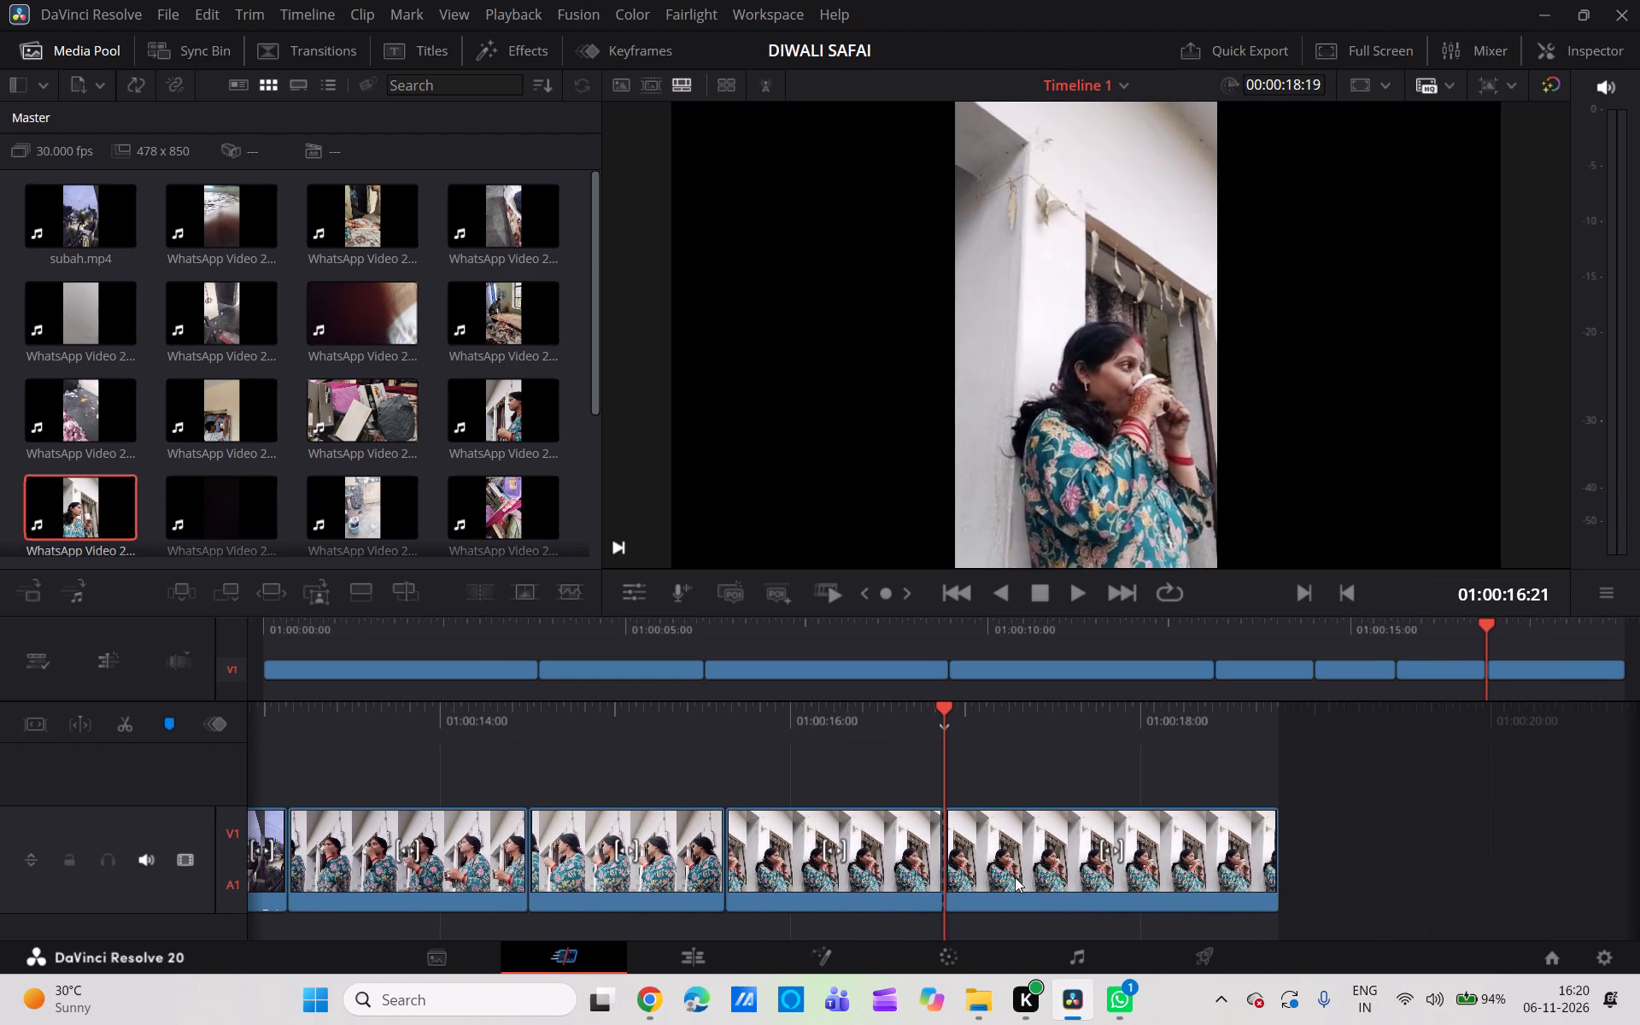
pyautogui.click(1037, 871)
pyautogui.press('BackSpace')
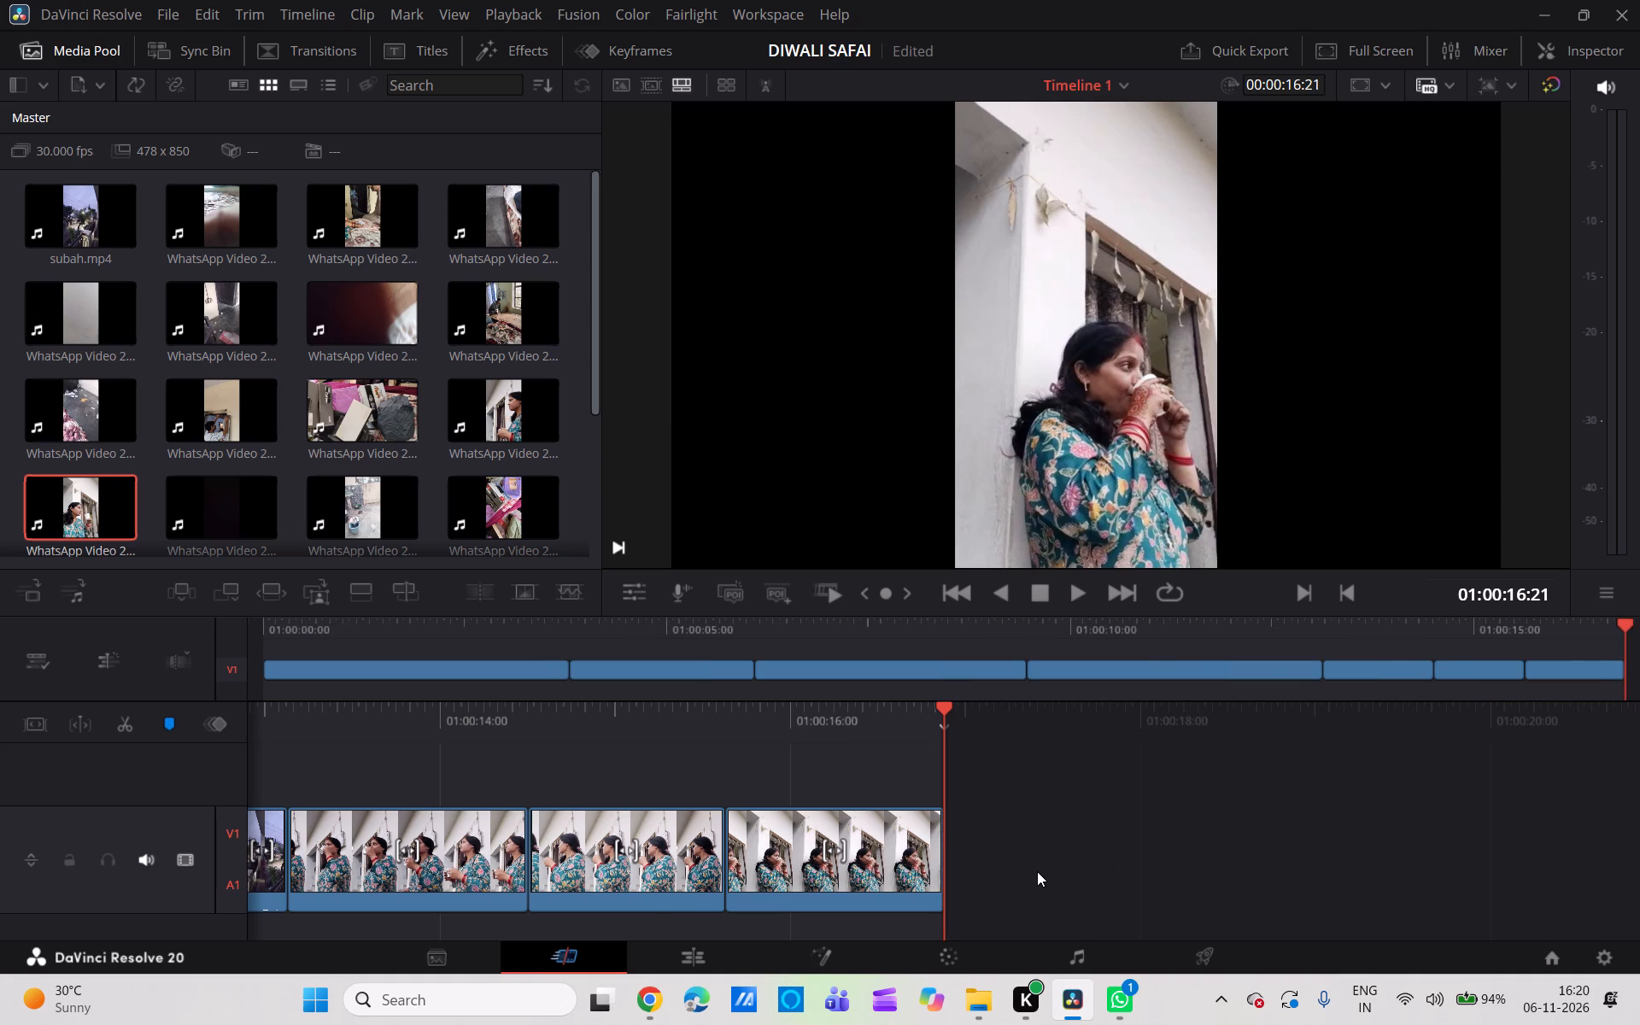
# Review the trimmed timeline and play it back through the street footage to the final cup-drinking clip.
pyautogui.hscroll(4, 1037, 871)
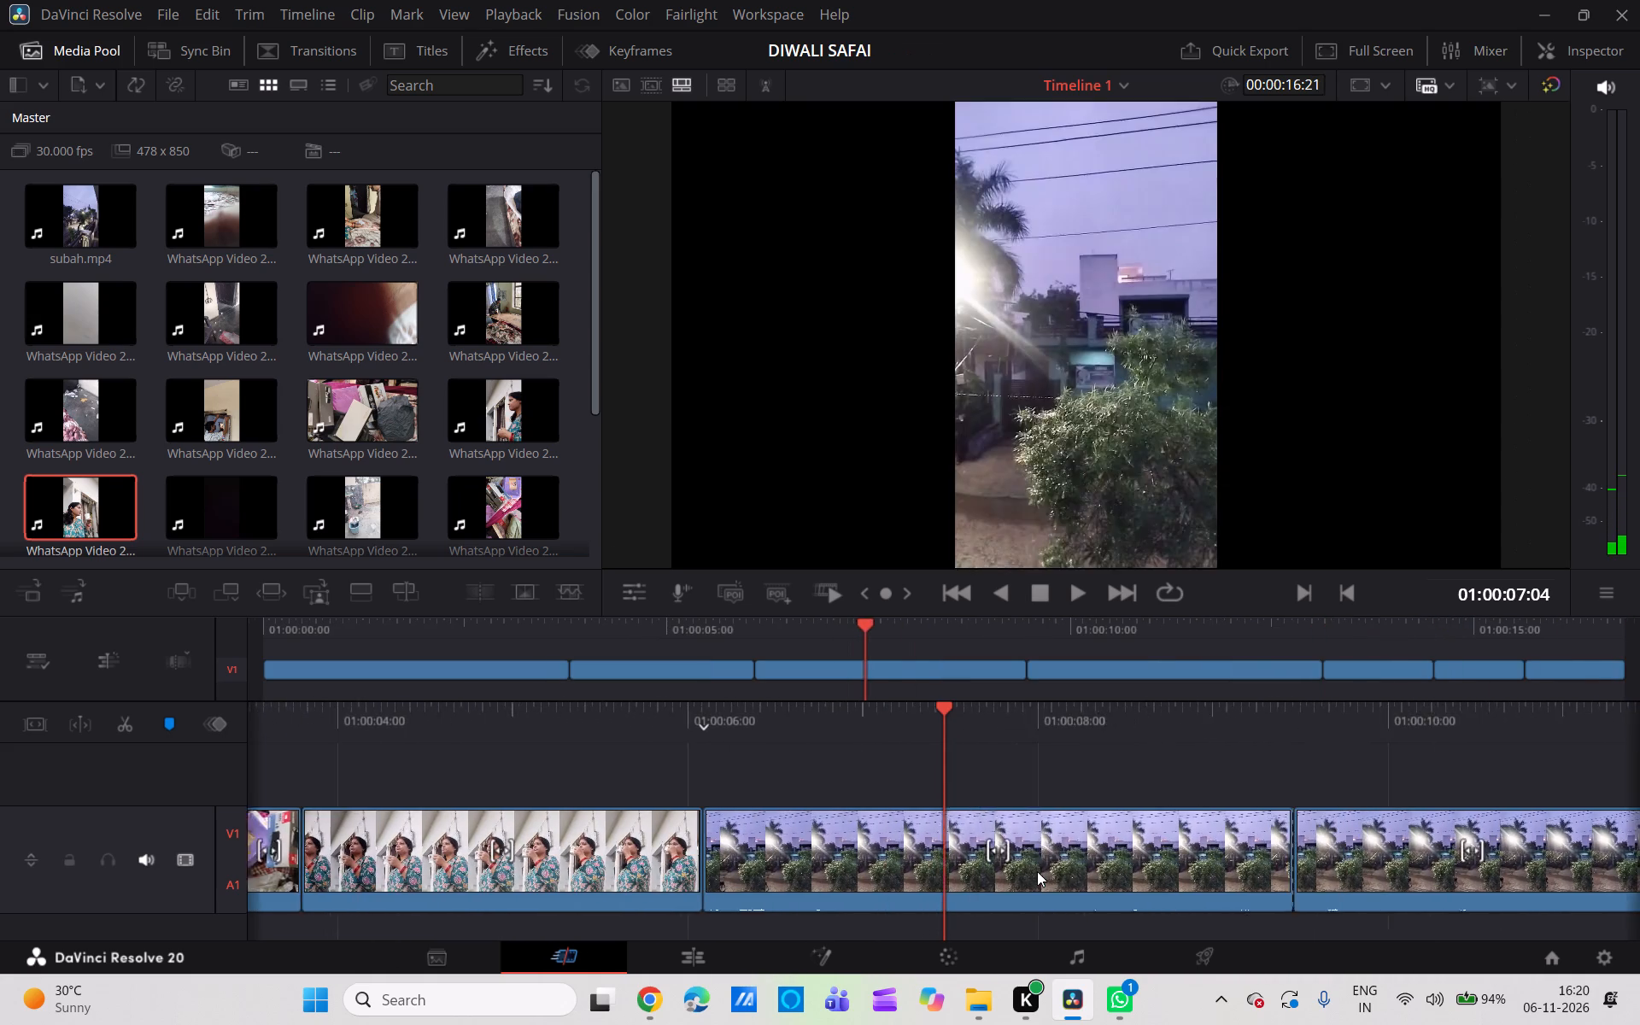
pyautogui.hscroll(1, 1037, 871)
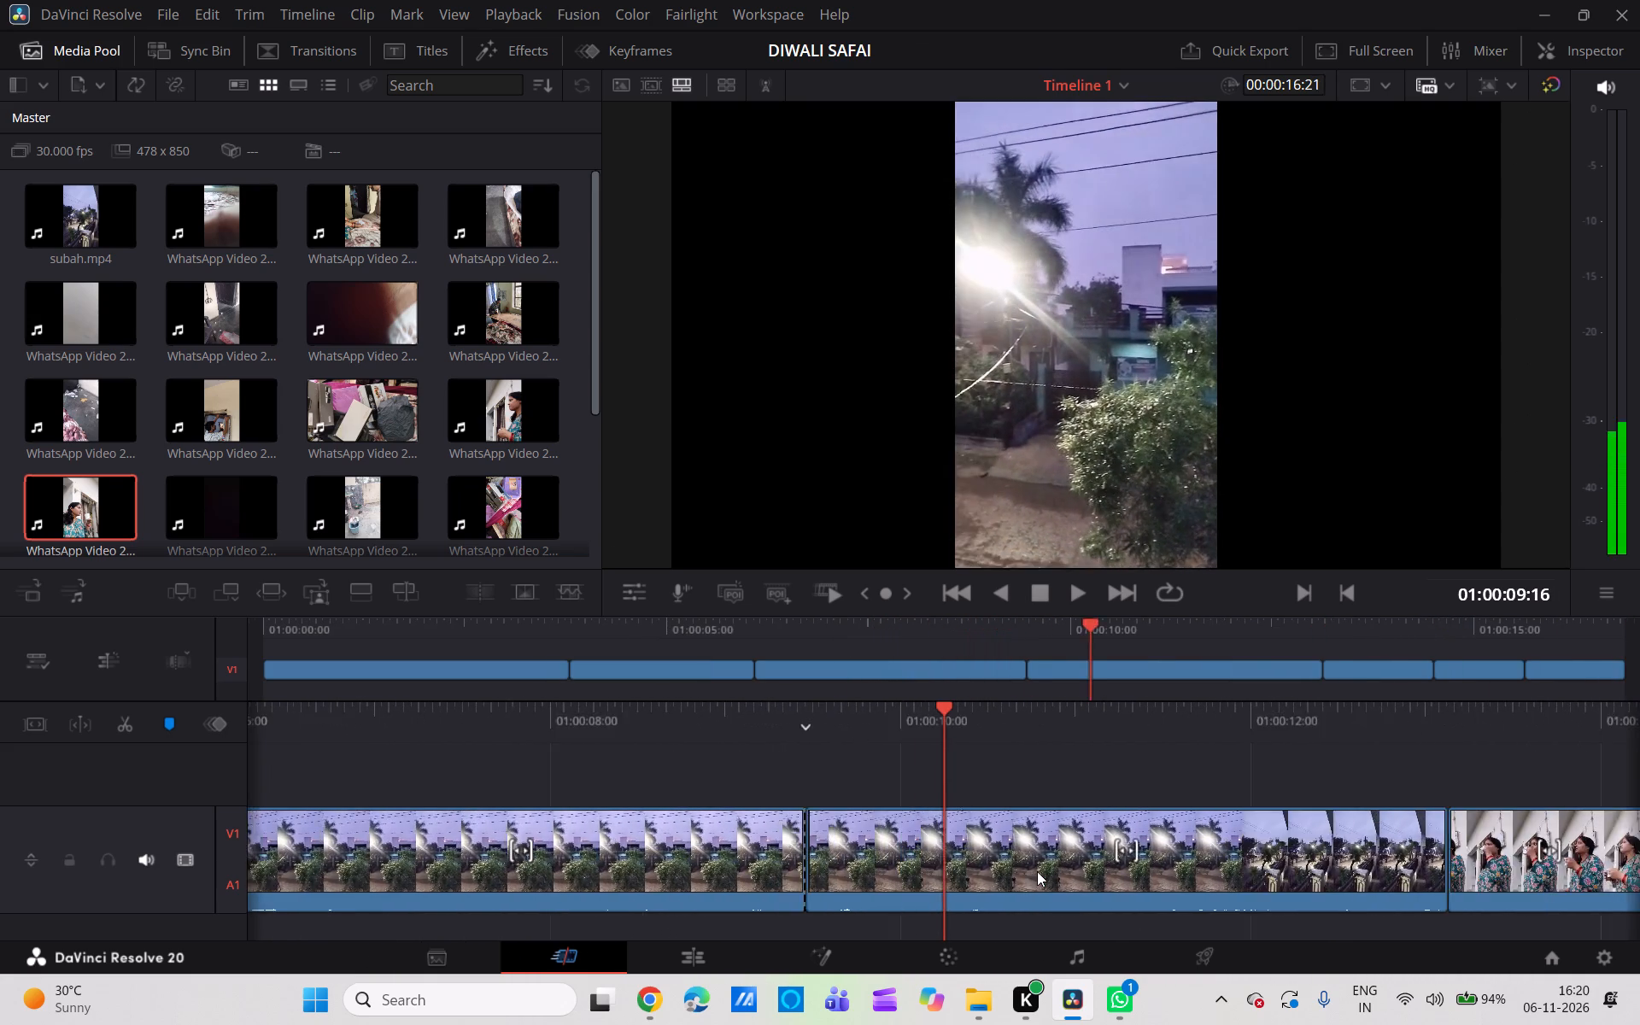
pyautogui.hscroll(1, 1037, 871)
pyautogui.keyDown('ctrl'); pyautogui.scroll(1, 1037, 871); pyautogui.keyUp('ctrl')
pyautogui.keyDown('ctrl'); pyautogui.hscroll(2, 1037, 871); pyautogui.keyUp('ctrl')
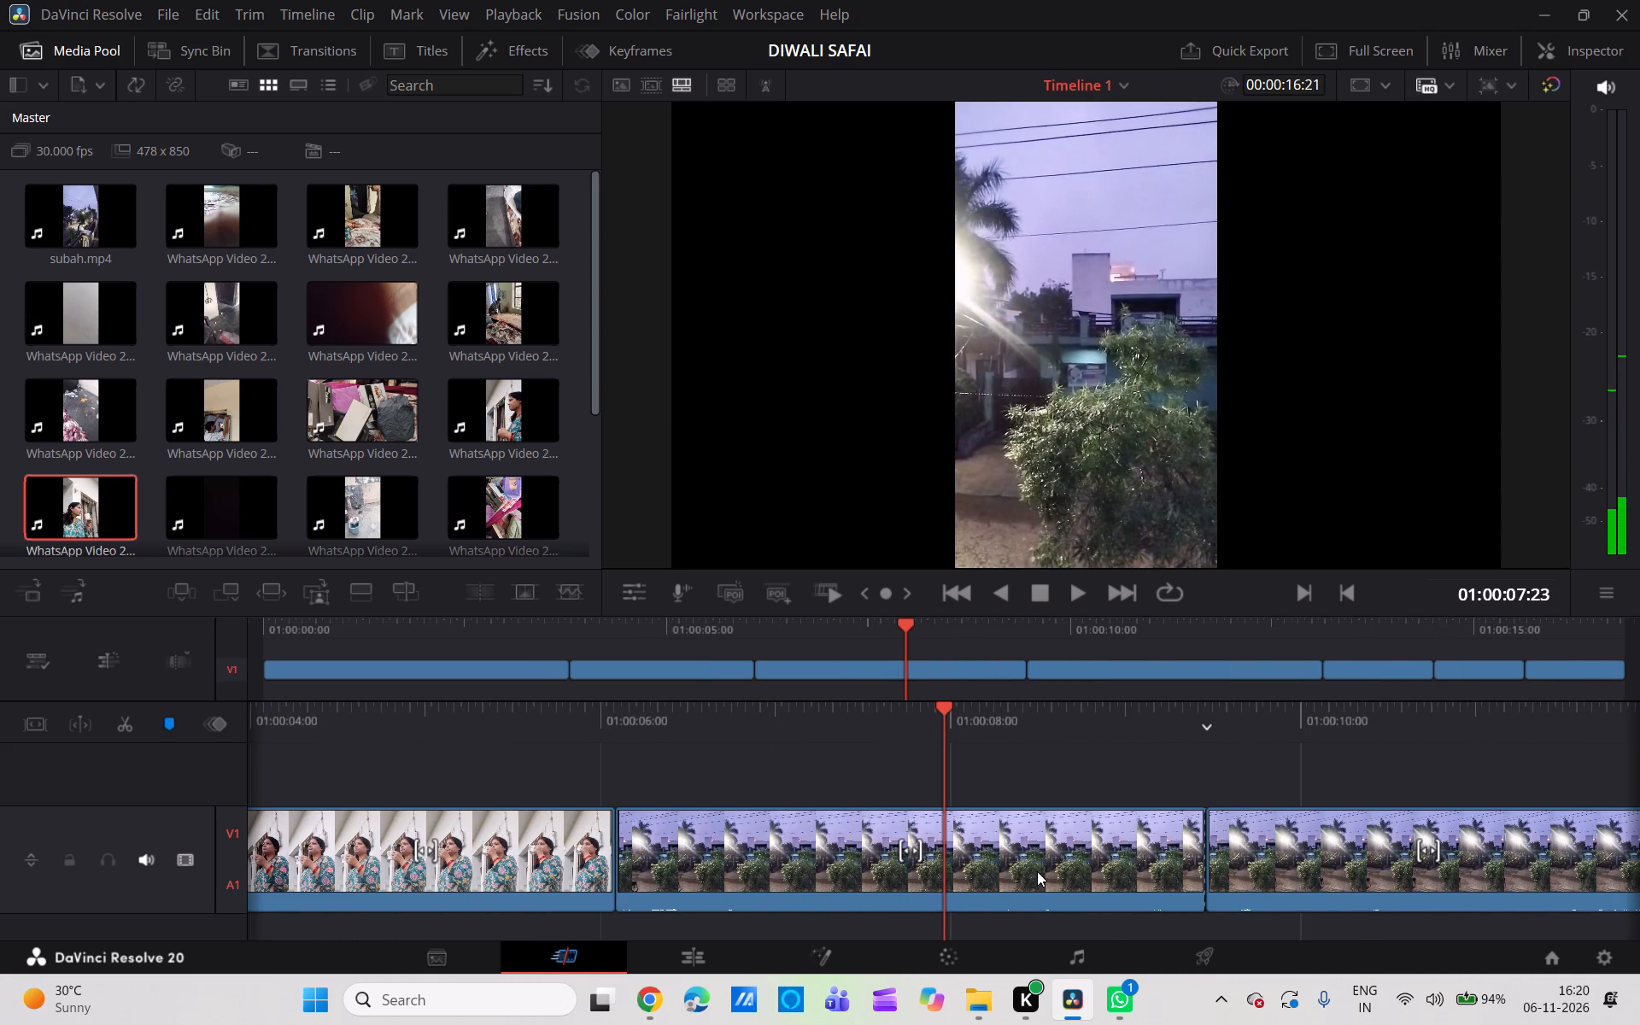
pyautogui.keyDown('ctrl'); pyautogui.hscroll(1, 1037, 871); pyautogui.keyUp('ctrl')
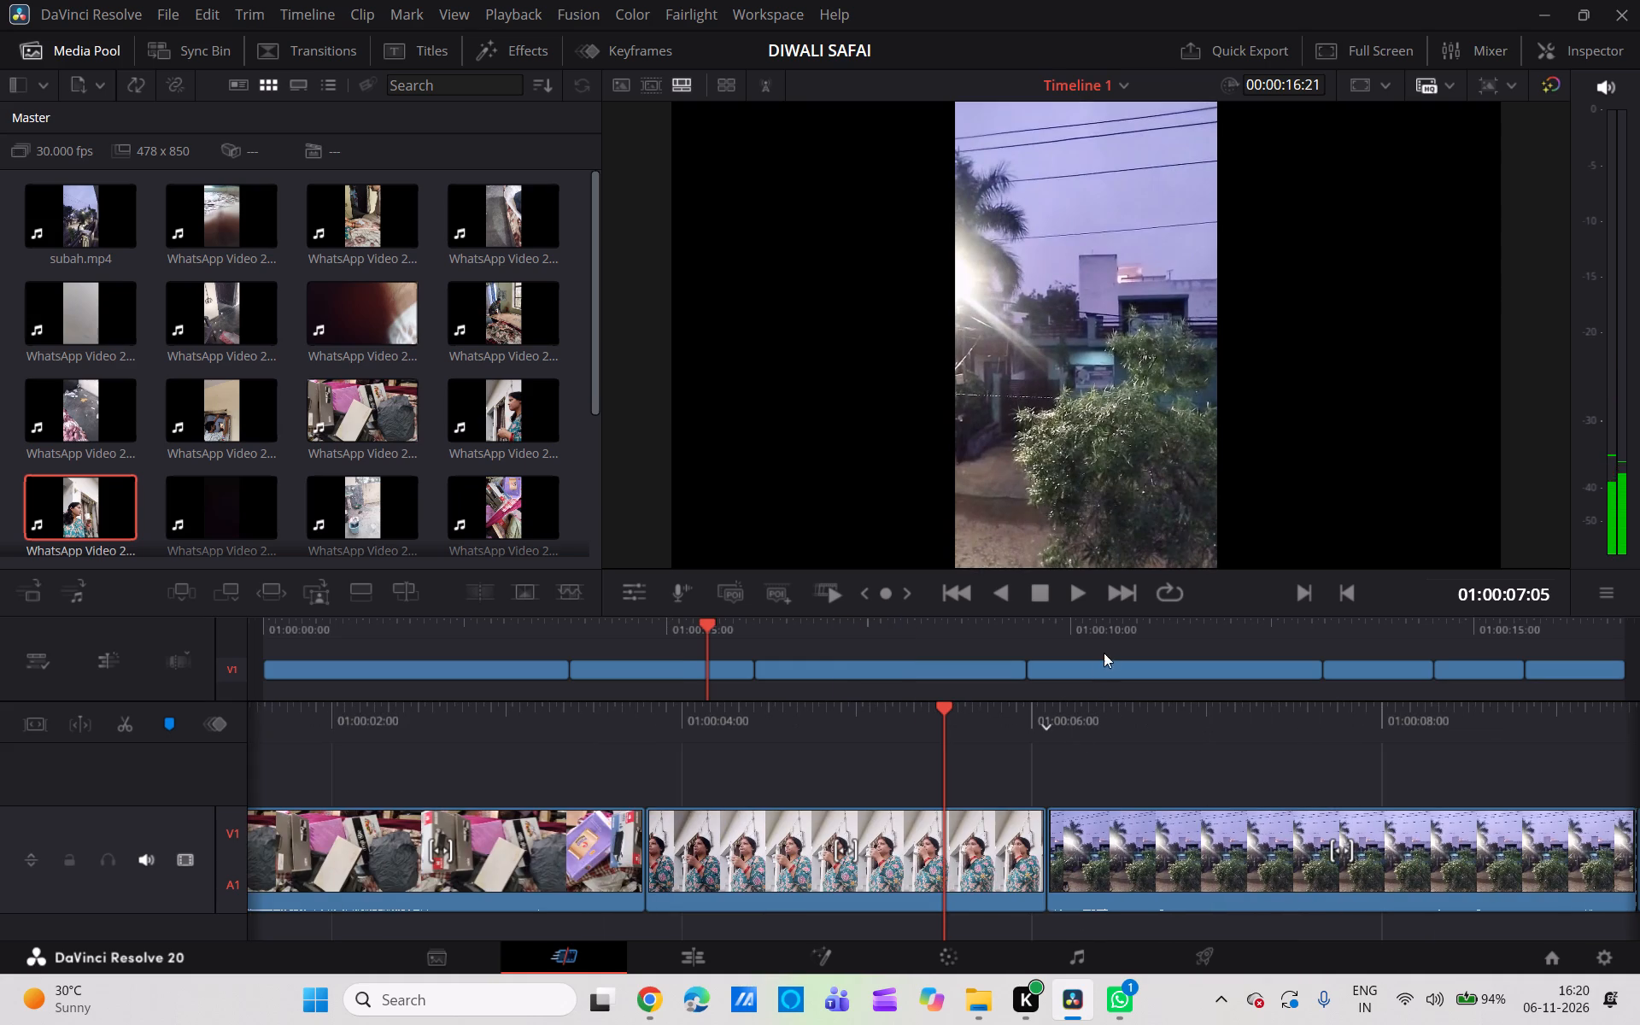
pyautogui.click(1075, 594)
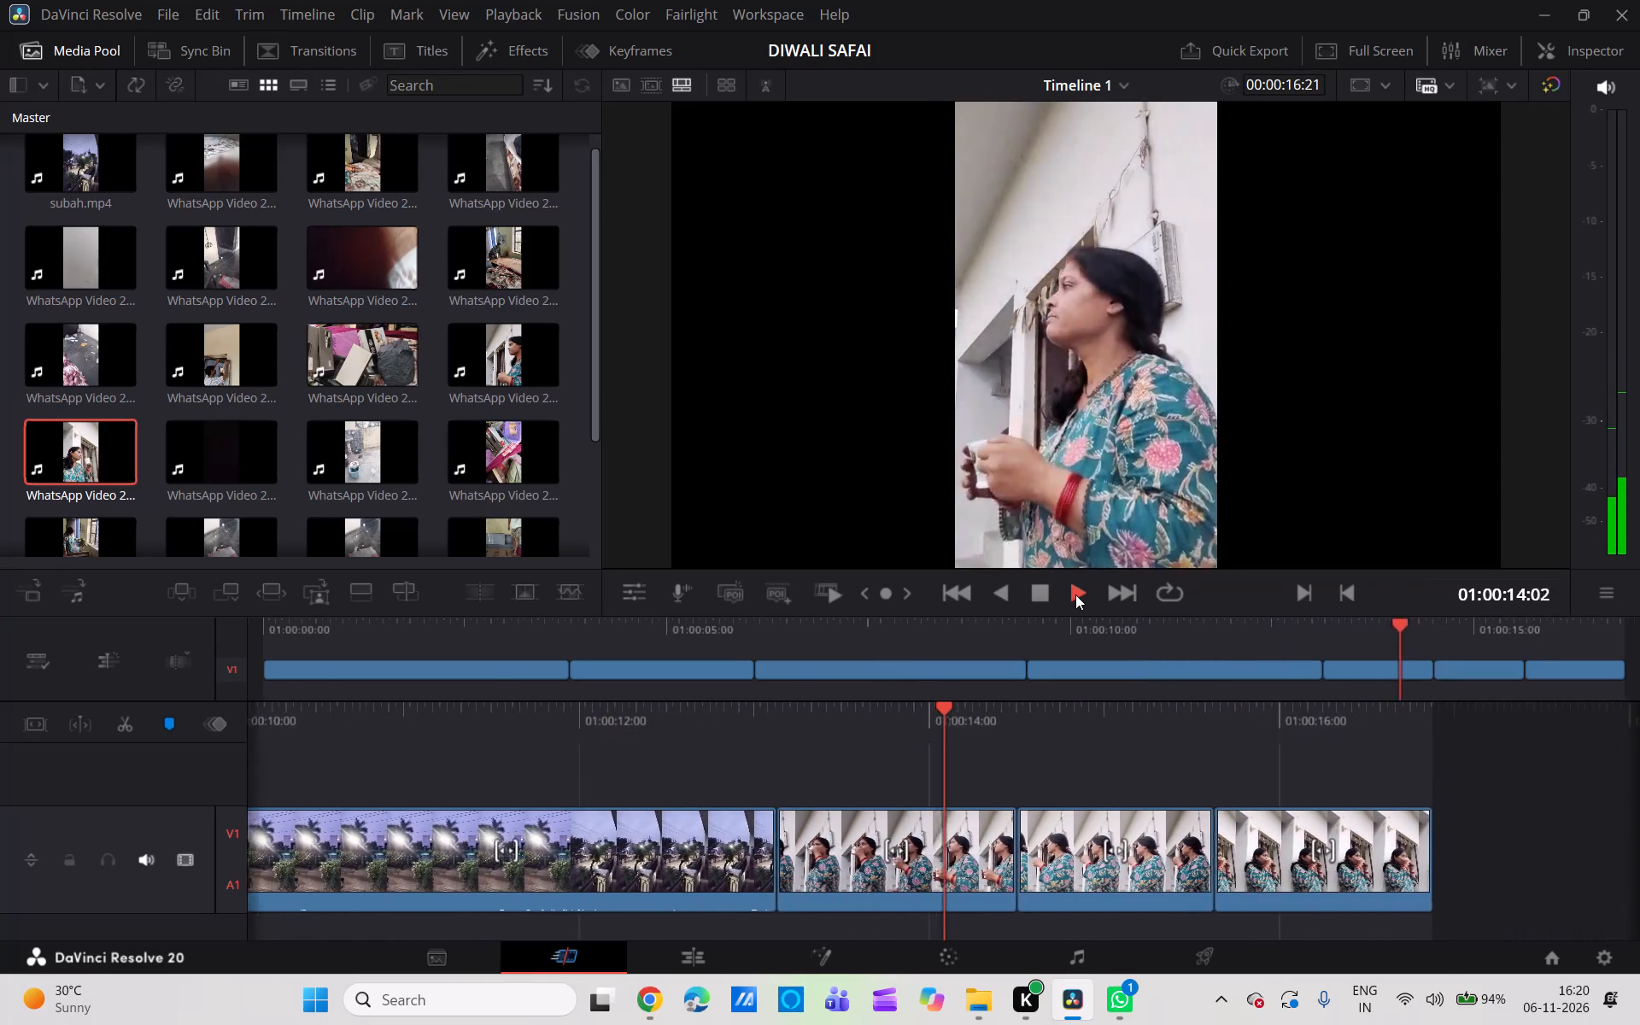
pyautogui.click(1041, 591)
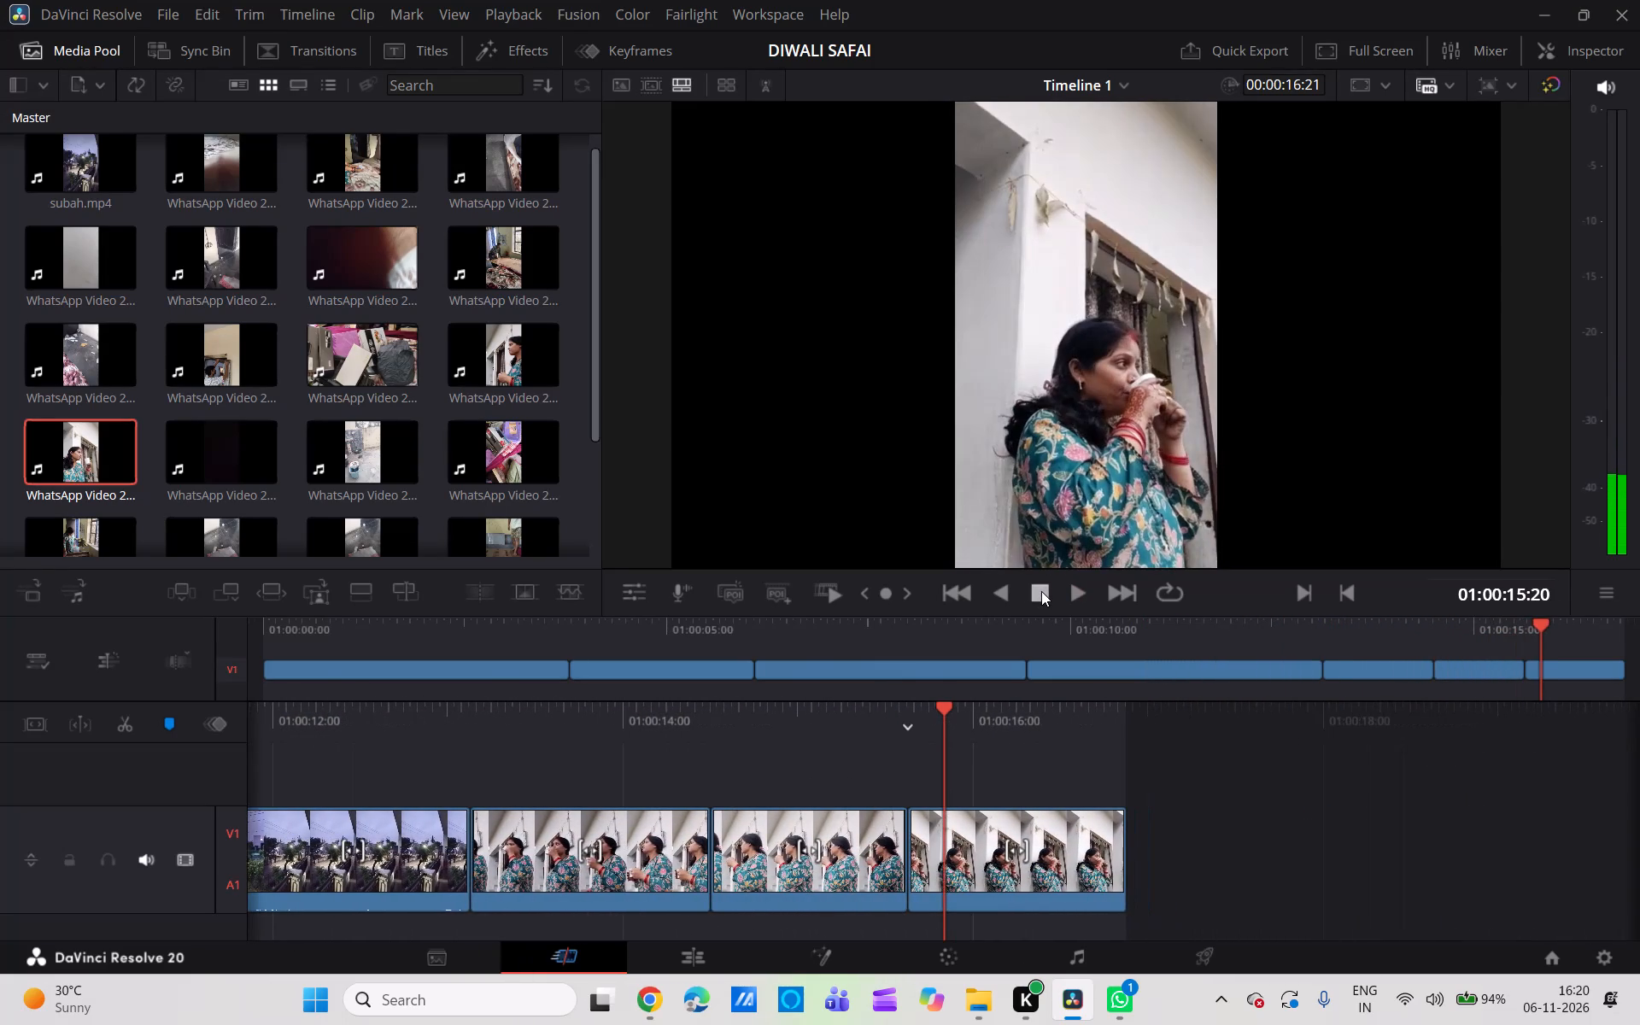
# Split the second street clip at 01:00:11:20, then delete its part before the split and close the gap.
pyautogui.hscroll(1, 886, 766)
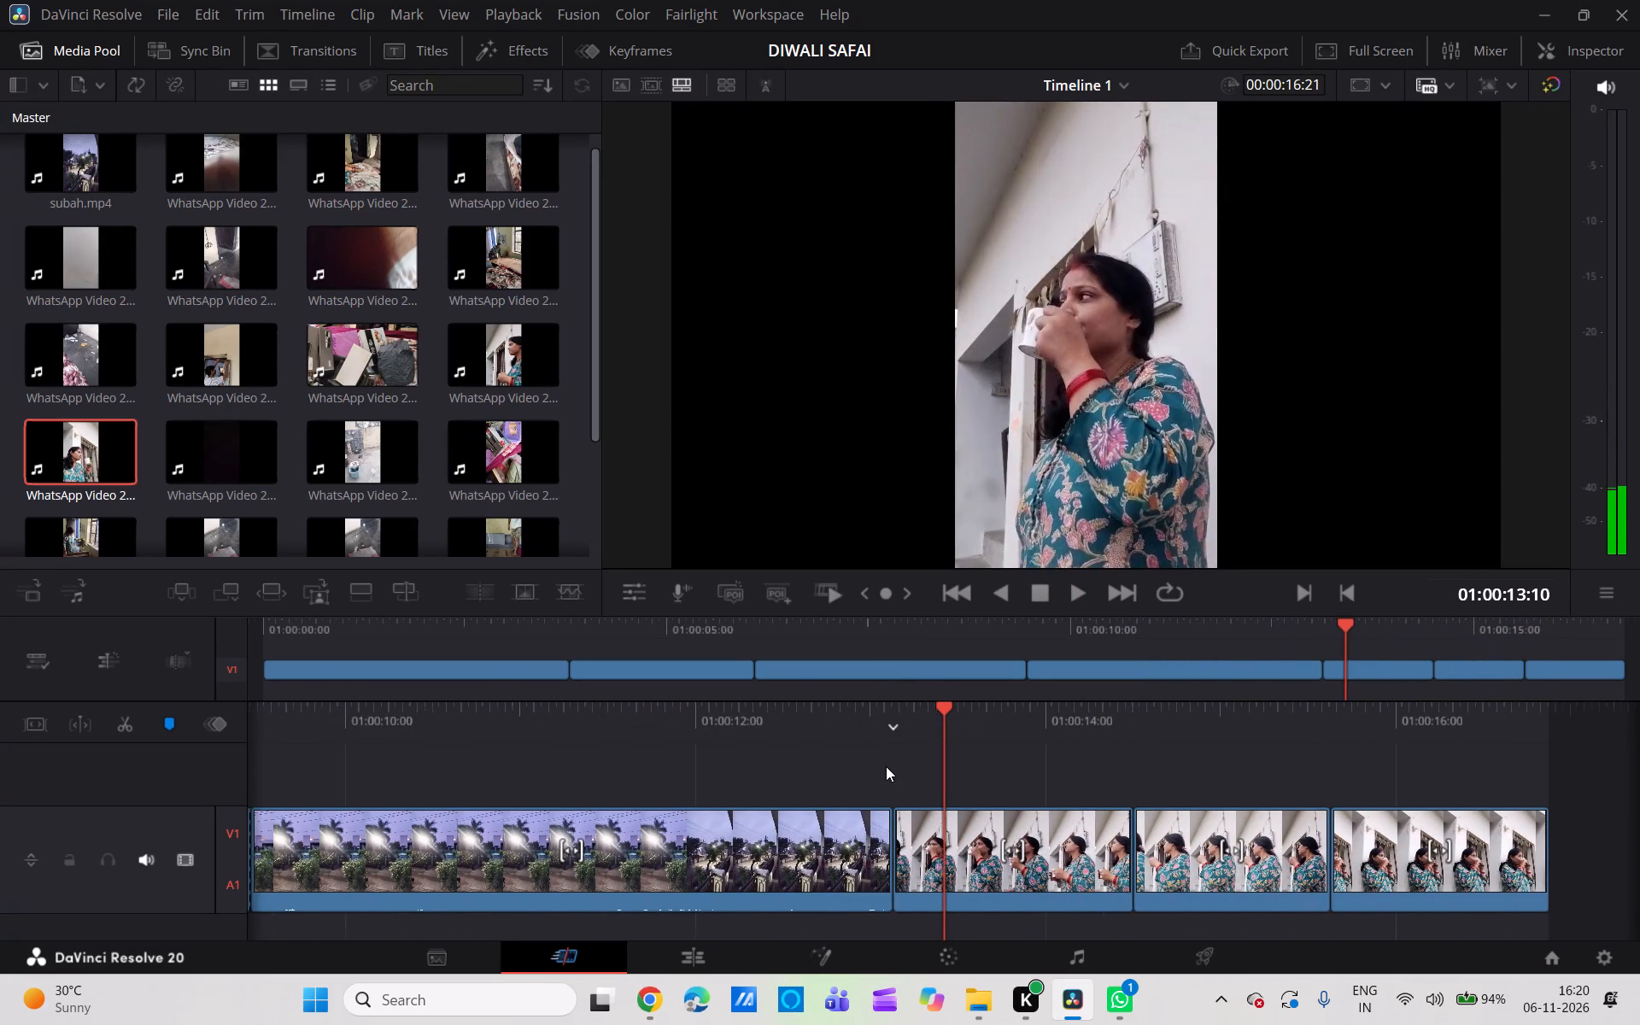
pyautogui.hscroll(1, 886, 766)
pyautogui.keyDown('ctrl'); pyautogui.scroll(1, 886, 766); pyautogui.keyUp('ctrl')
pyautogui.keyDown('ctrl'); pyautogui.hscroll(1, 886, 766); pyautogui.keyUp('ctrl')
pyautogui.hscroll(1, 886, 766)
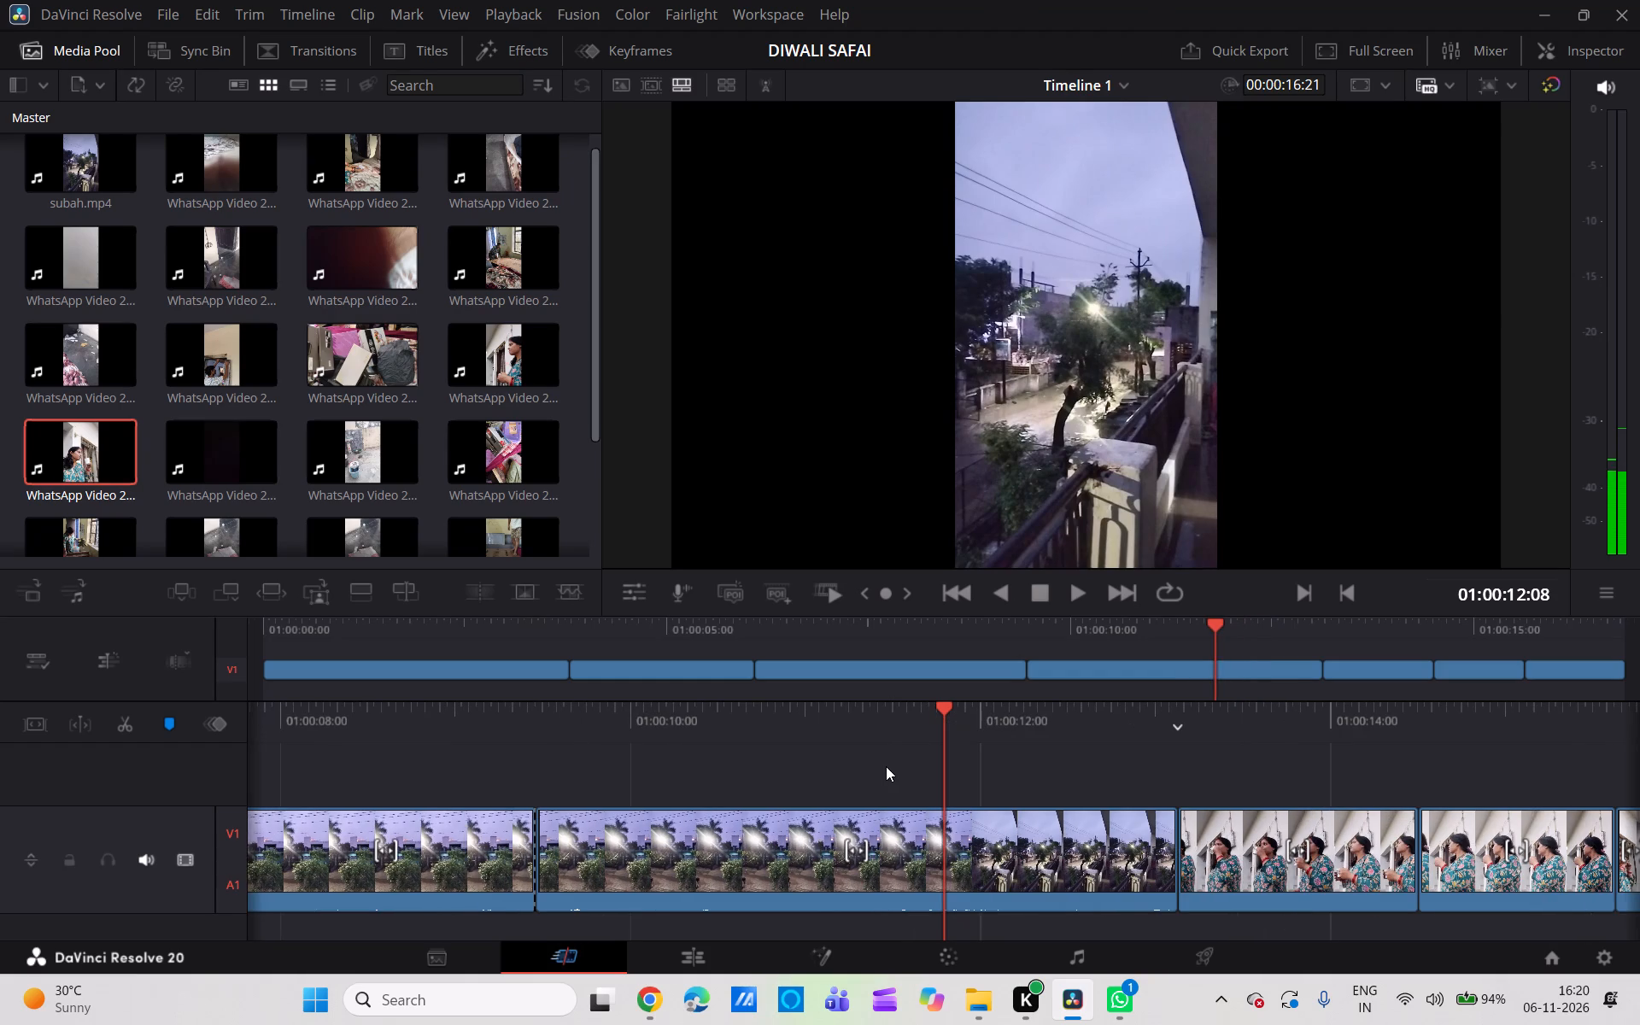
pyautogui.hscroll(2, 886, 766)
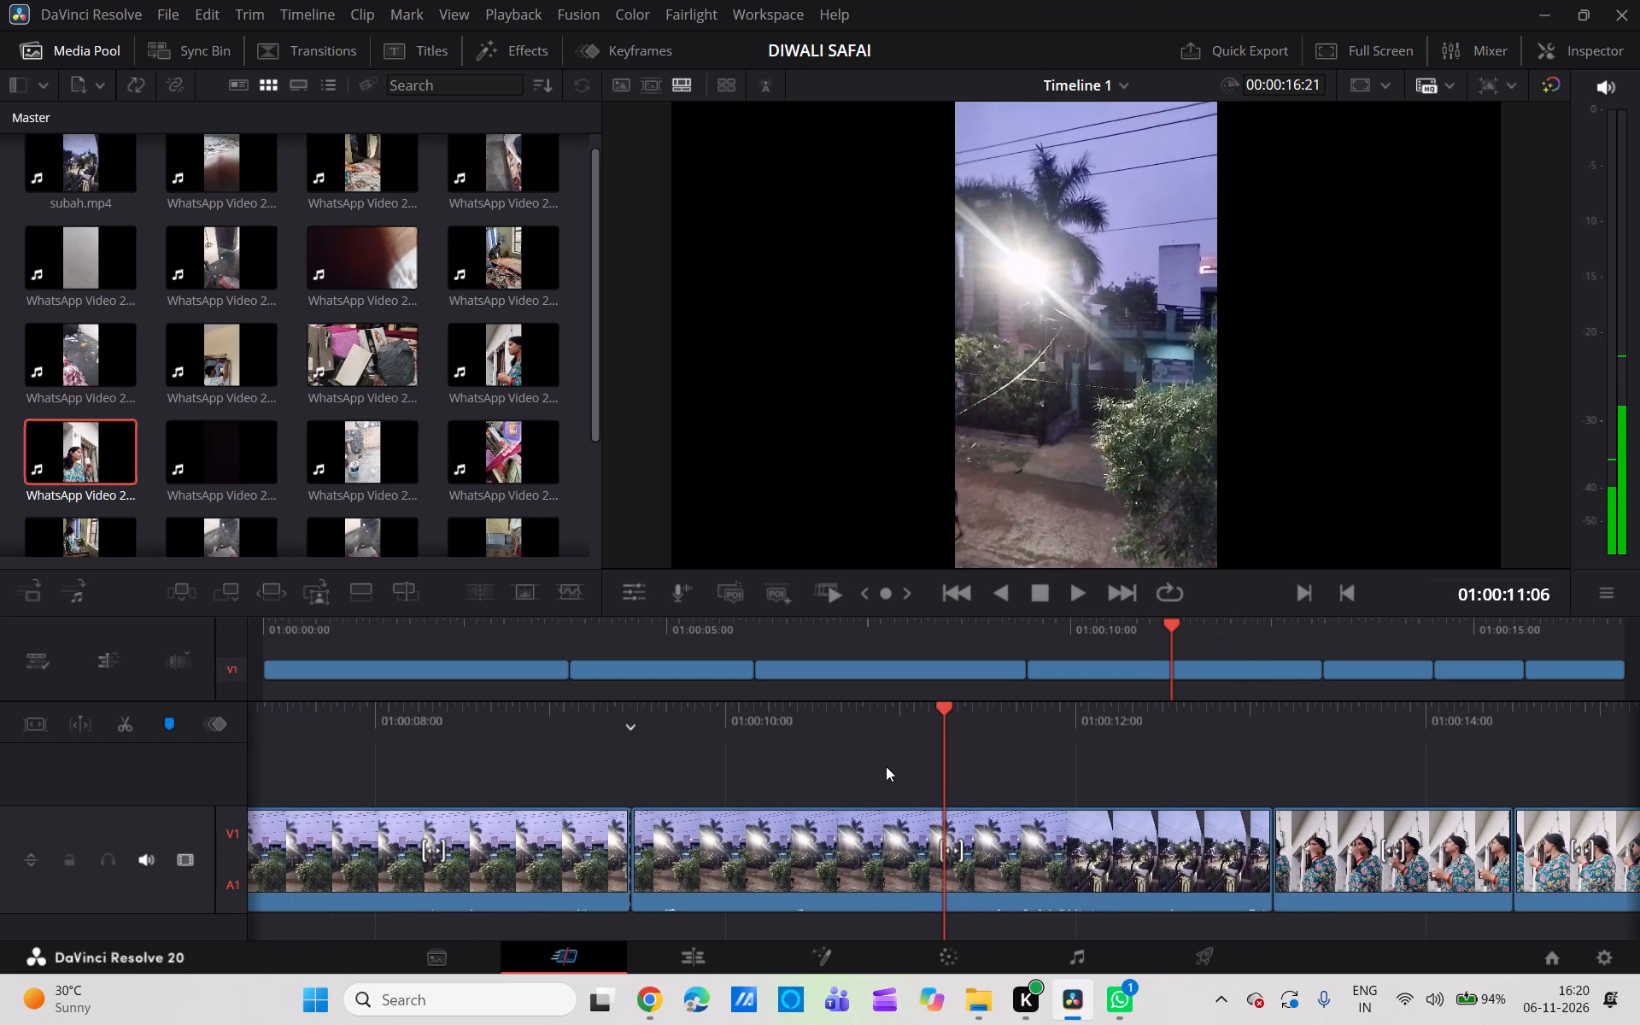
pyautogui.hscroll(3, 886, 766)
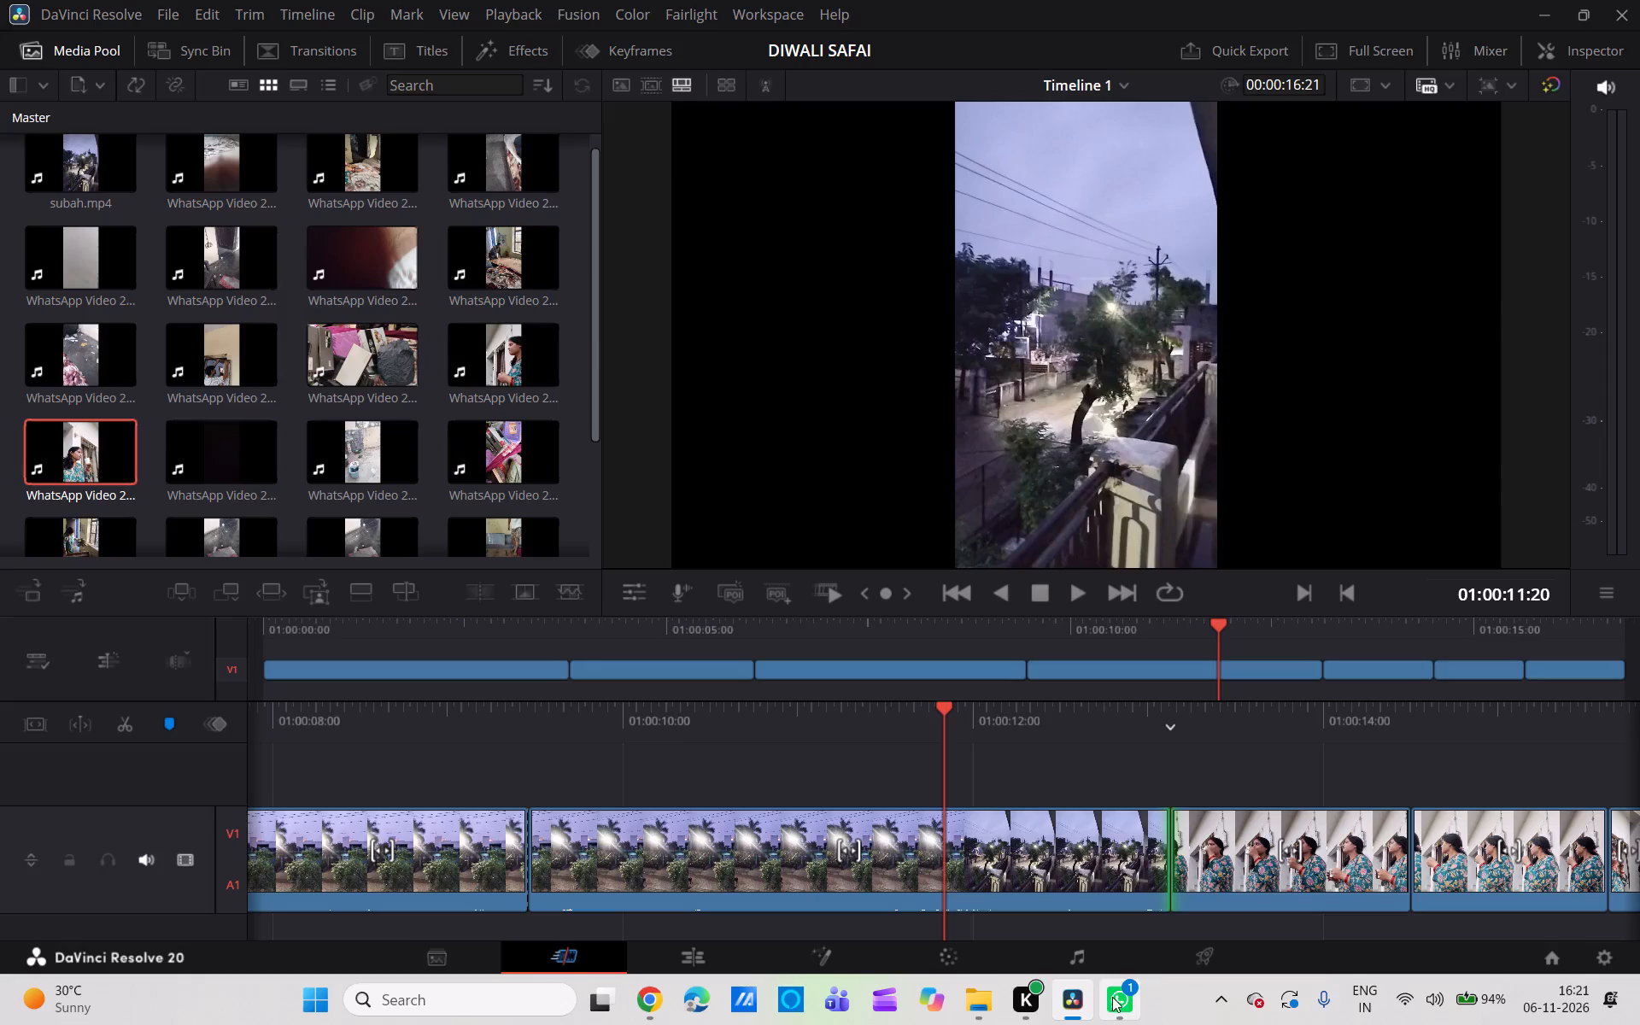
pyautogui.click(911, 878)
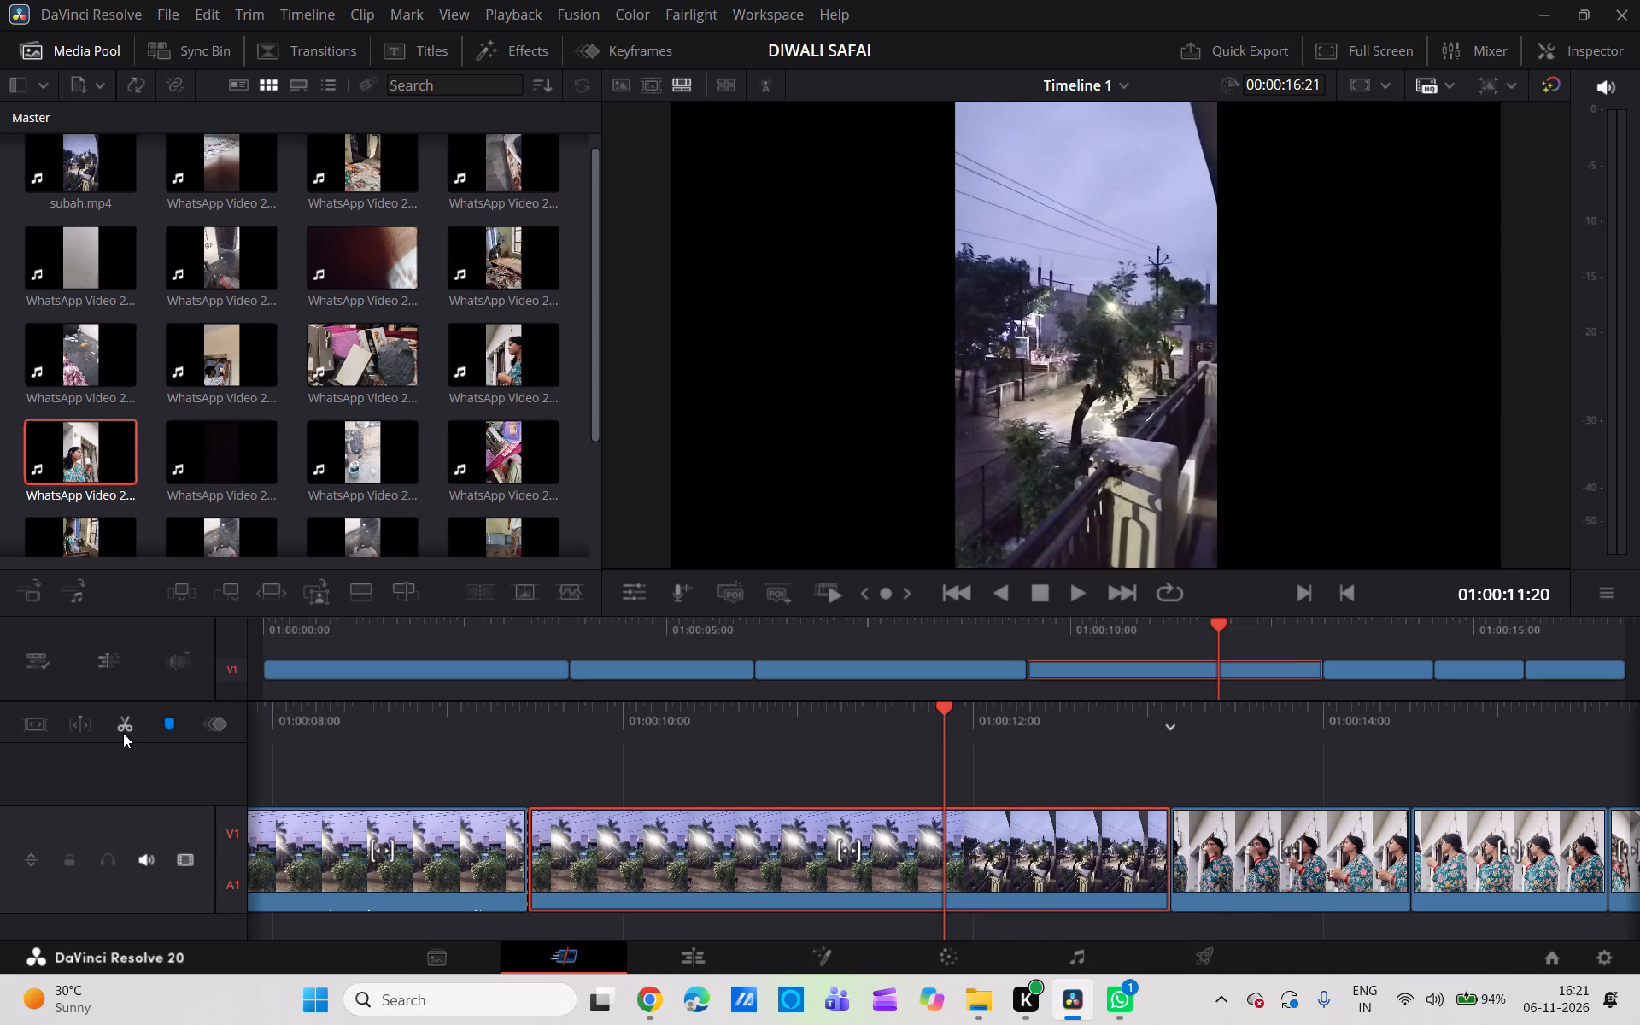
pyautogui.click(121, 728)
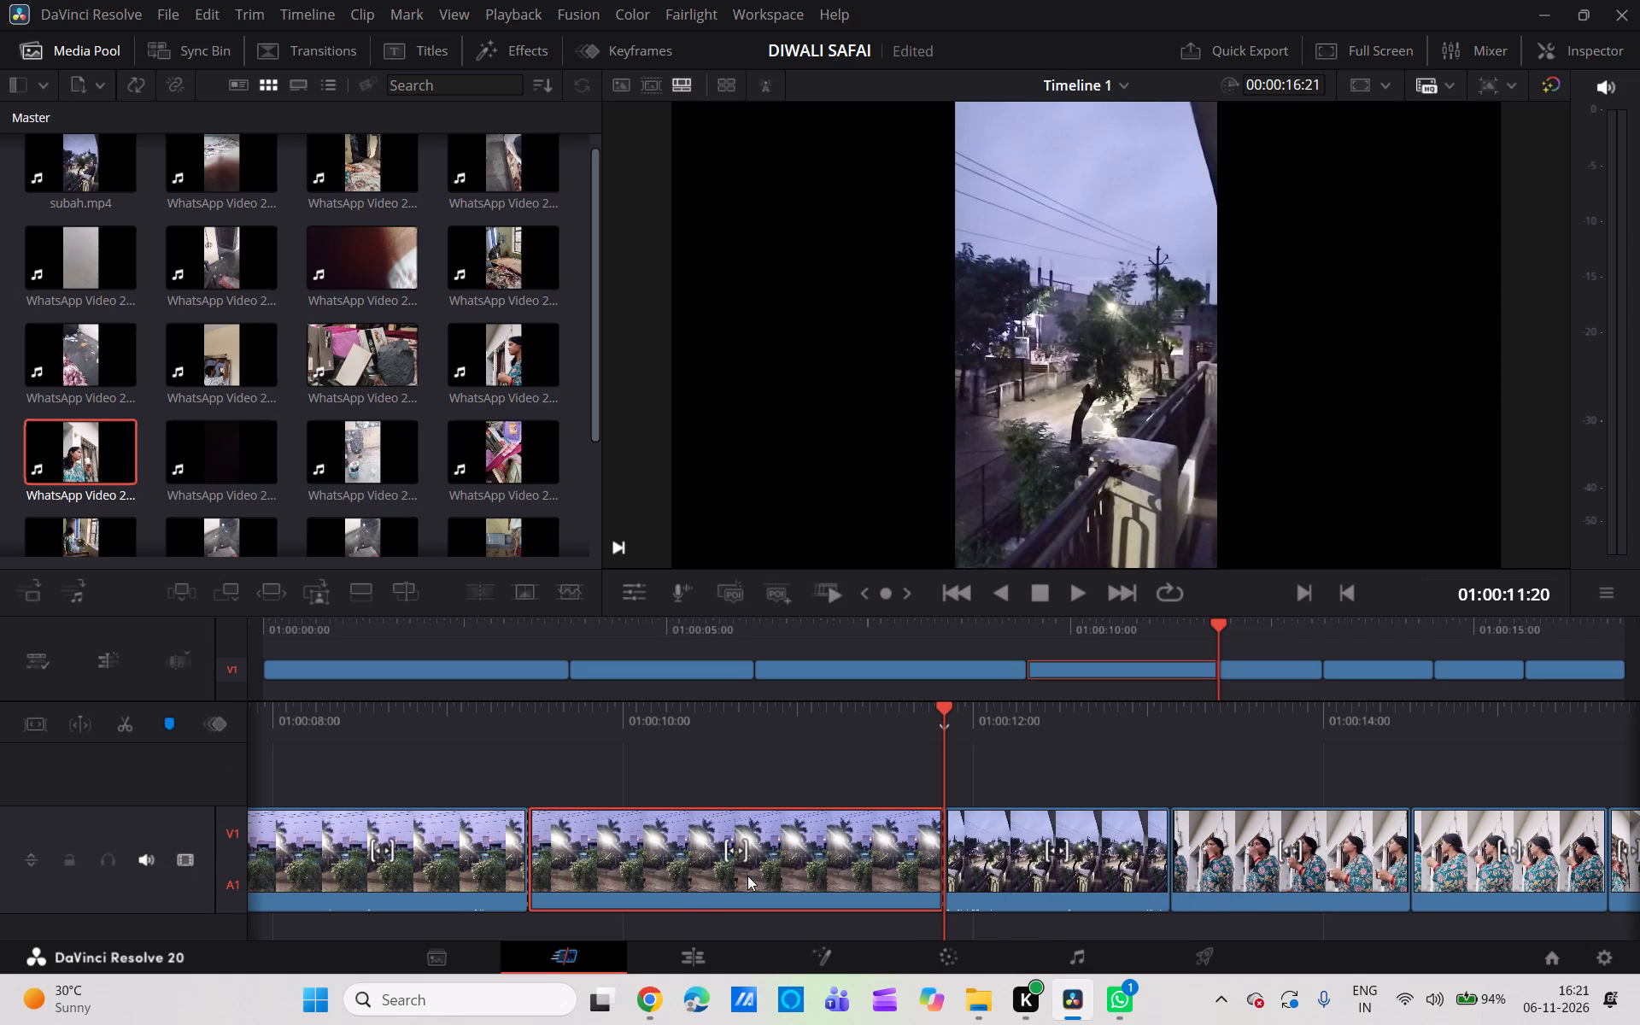
pyautogui.press('BackSpace')
pyautogui.click(747, 876)
pyautogui.press('BackSpace')
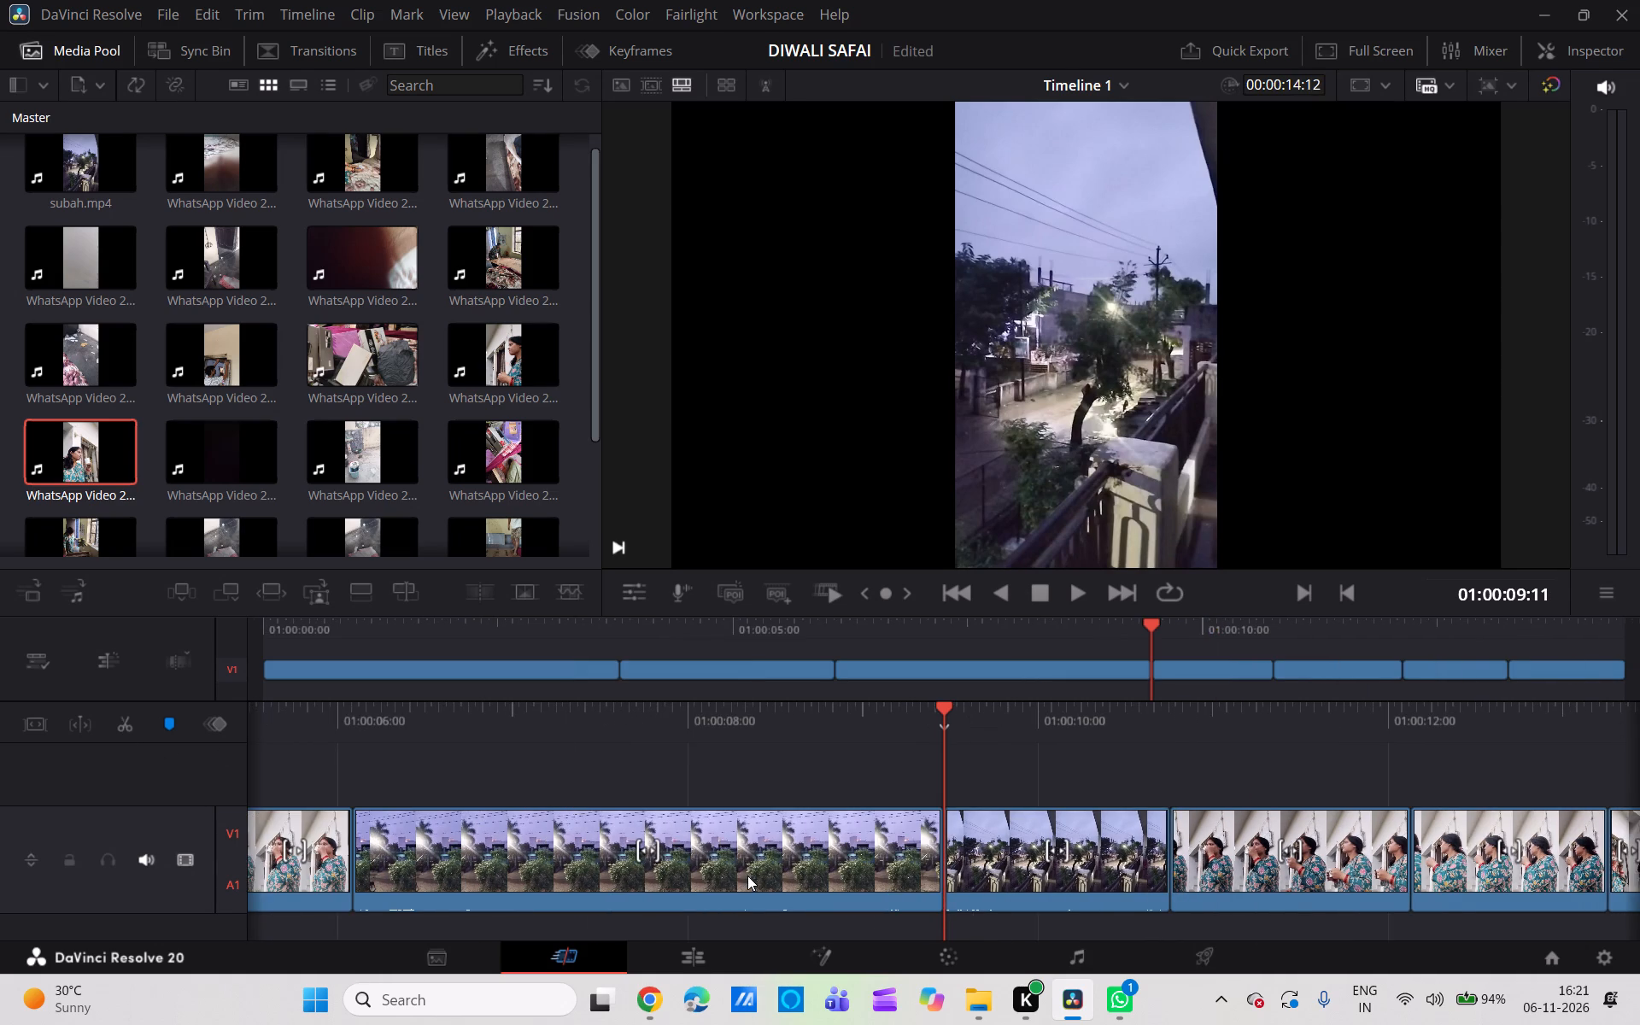
# Review the timeline from the second street clip to the last cup-drinking clips, and back to the opening boxes clip.
pyautogui.hscroll(-1, 747, 876)
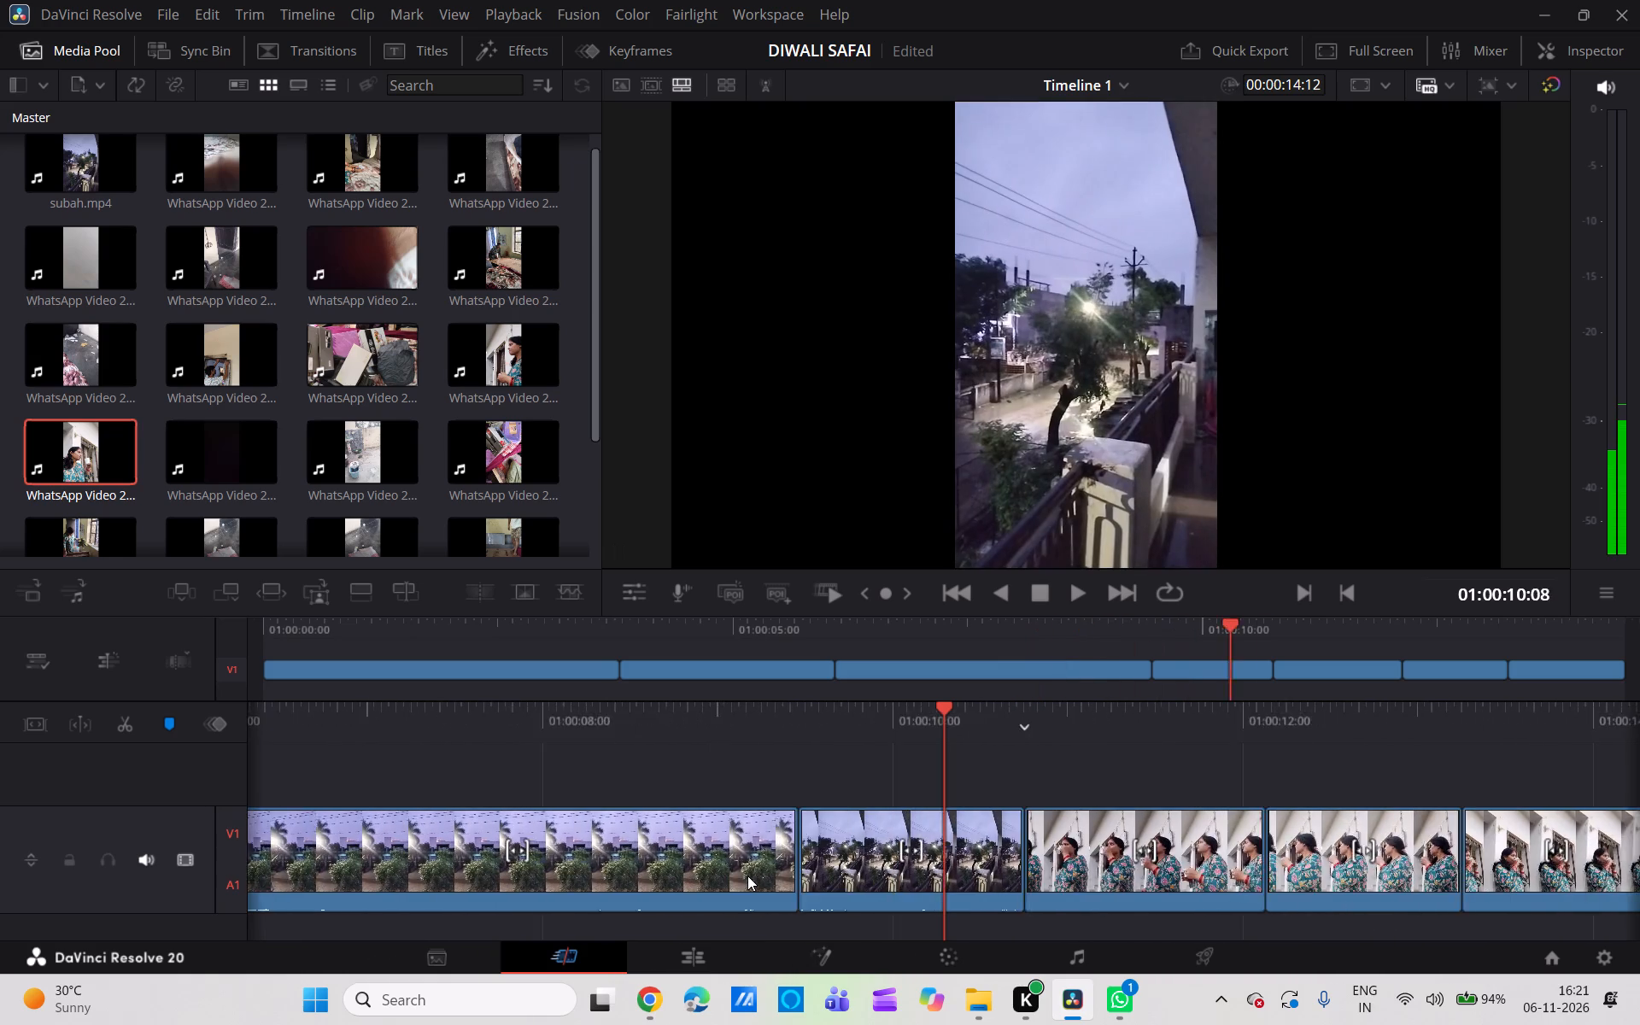
pyautogui.hscroll(-2, 747, 876)
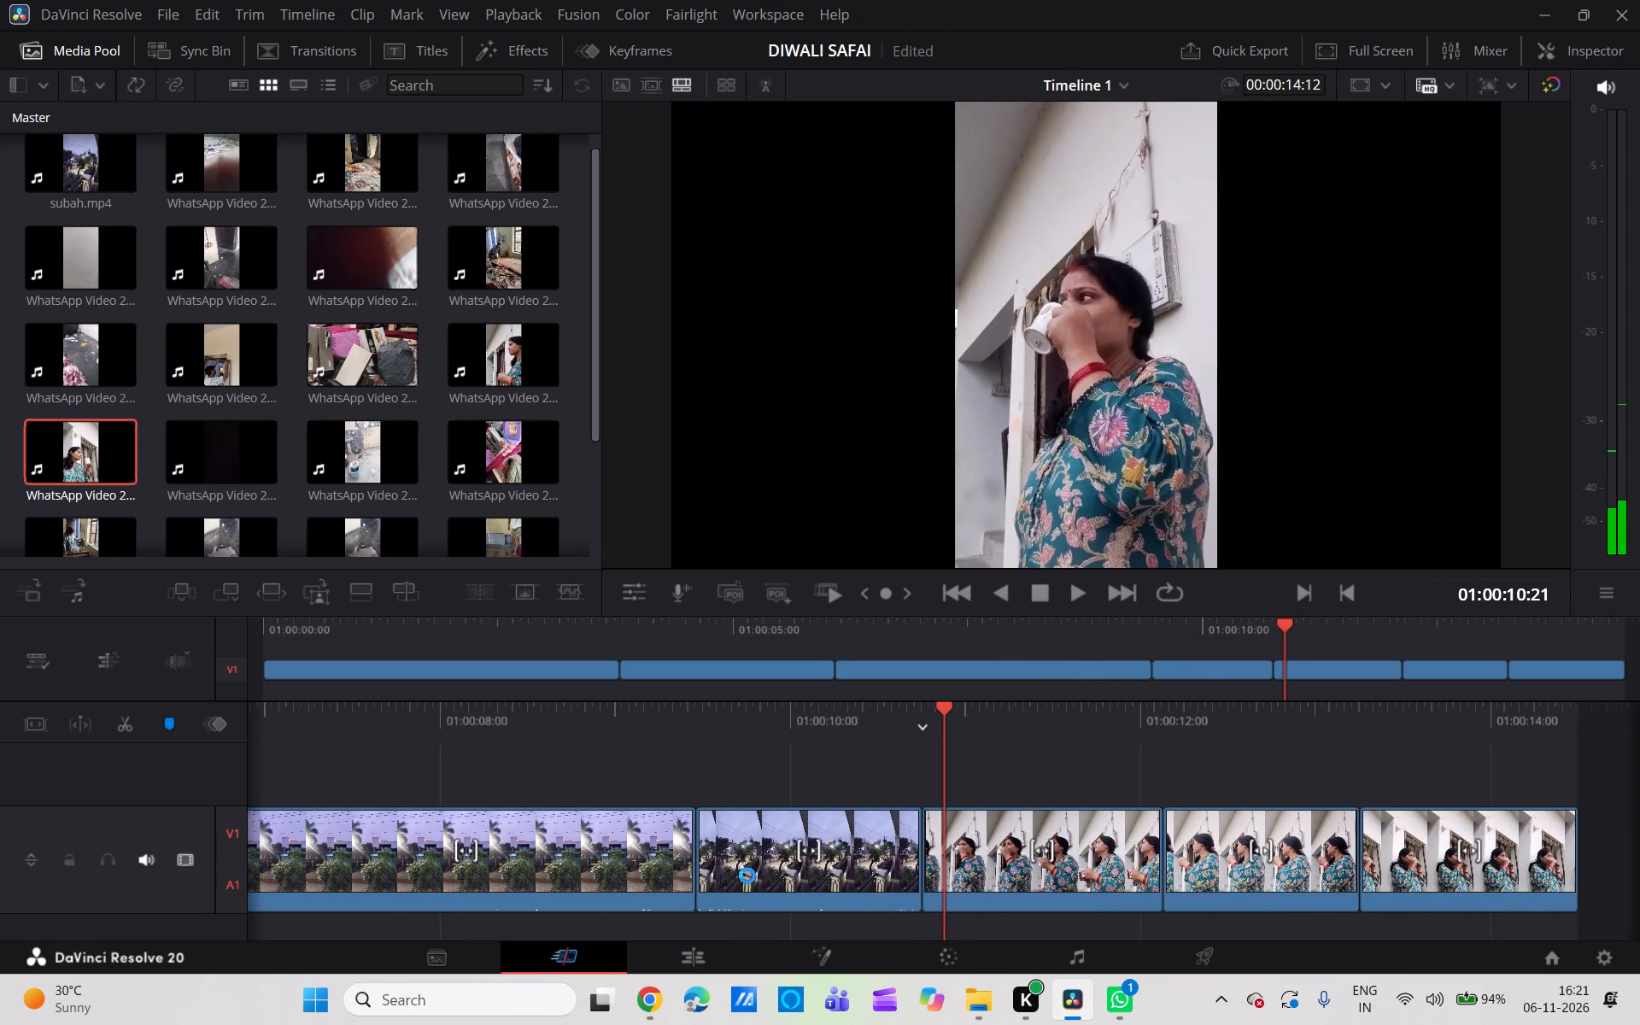
pyautogui.hscroll(1, 747, 876)
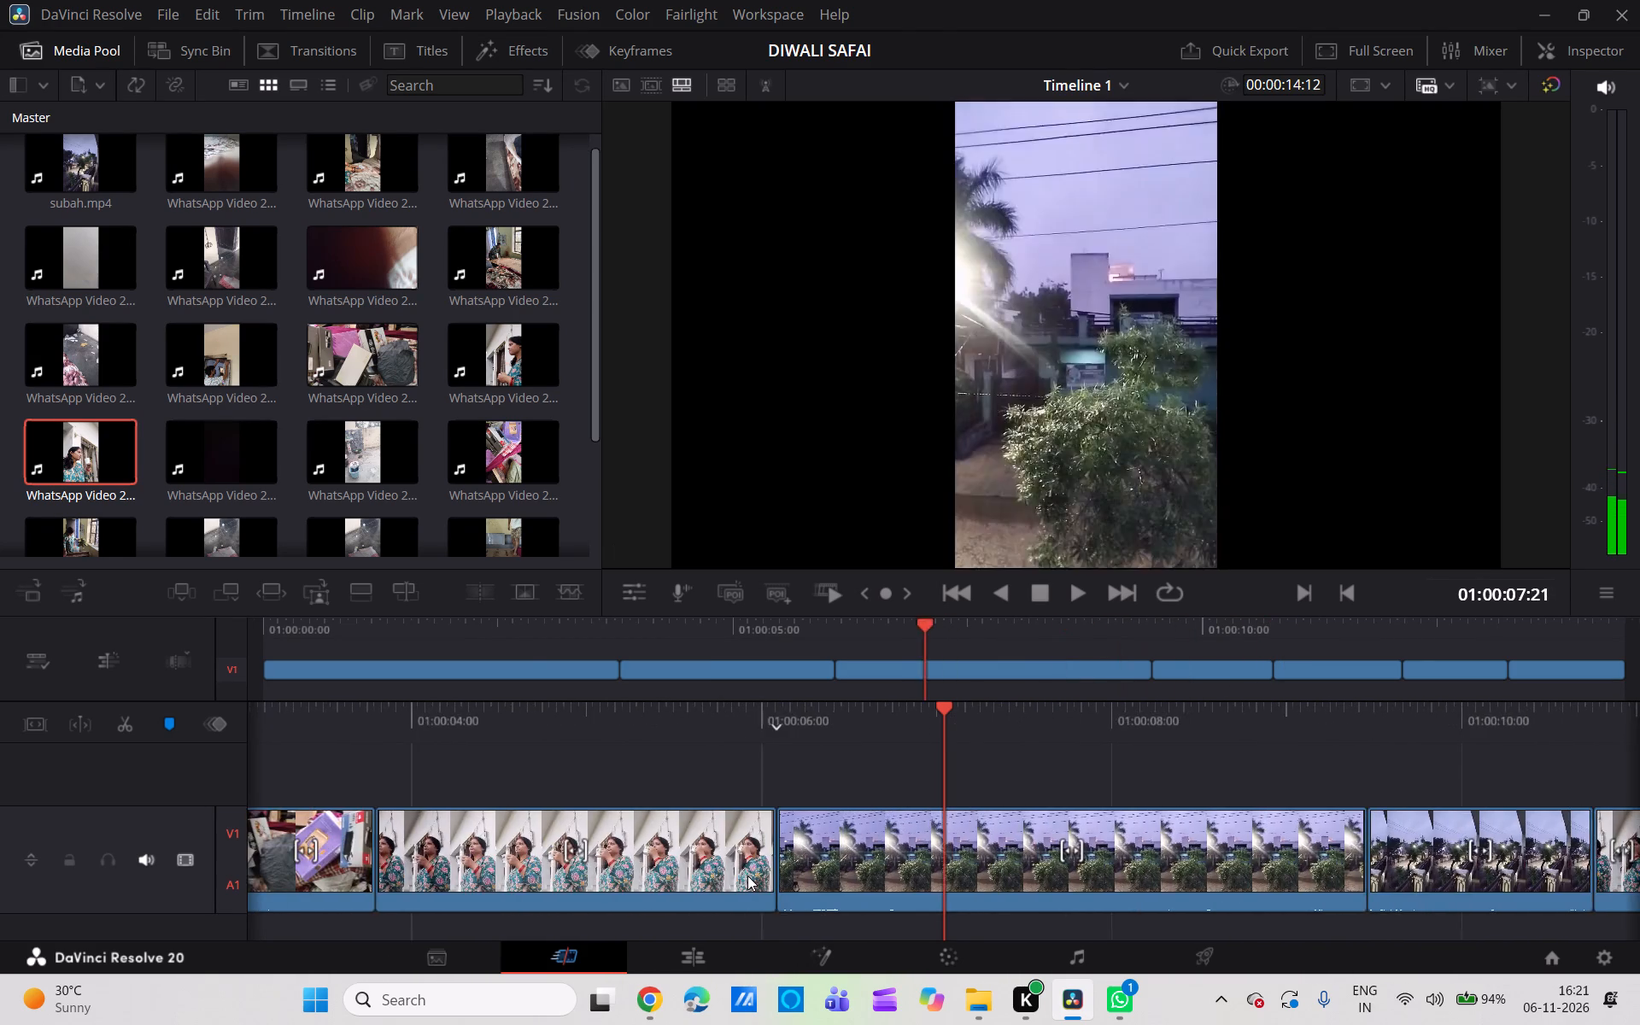
pyautogui.hscroll(2, 747, 876)
pyautogui.keyDown('ctrl'); pyautogui.scroll(2, 747, 876); pyautogui.keyUp('ctrl')
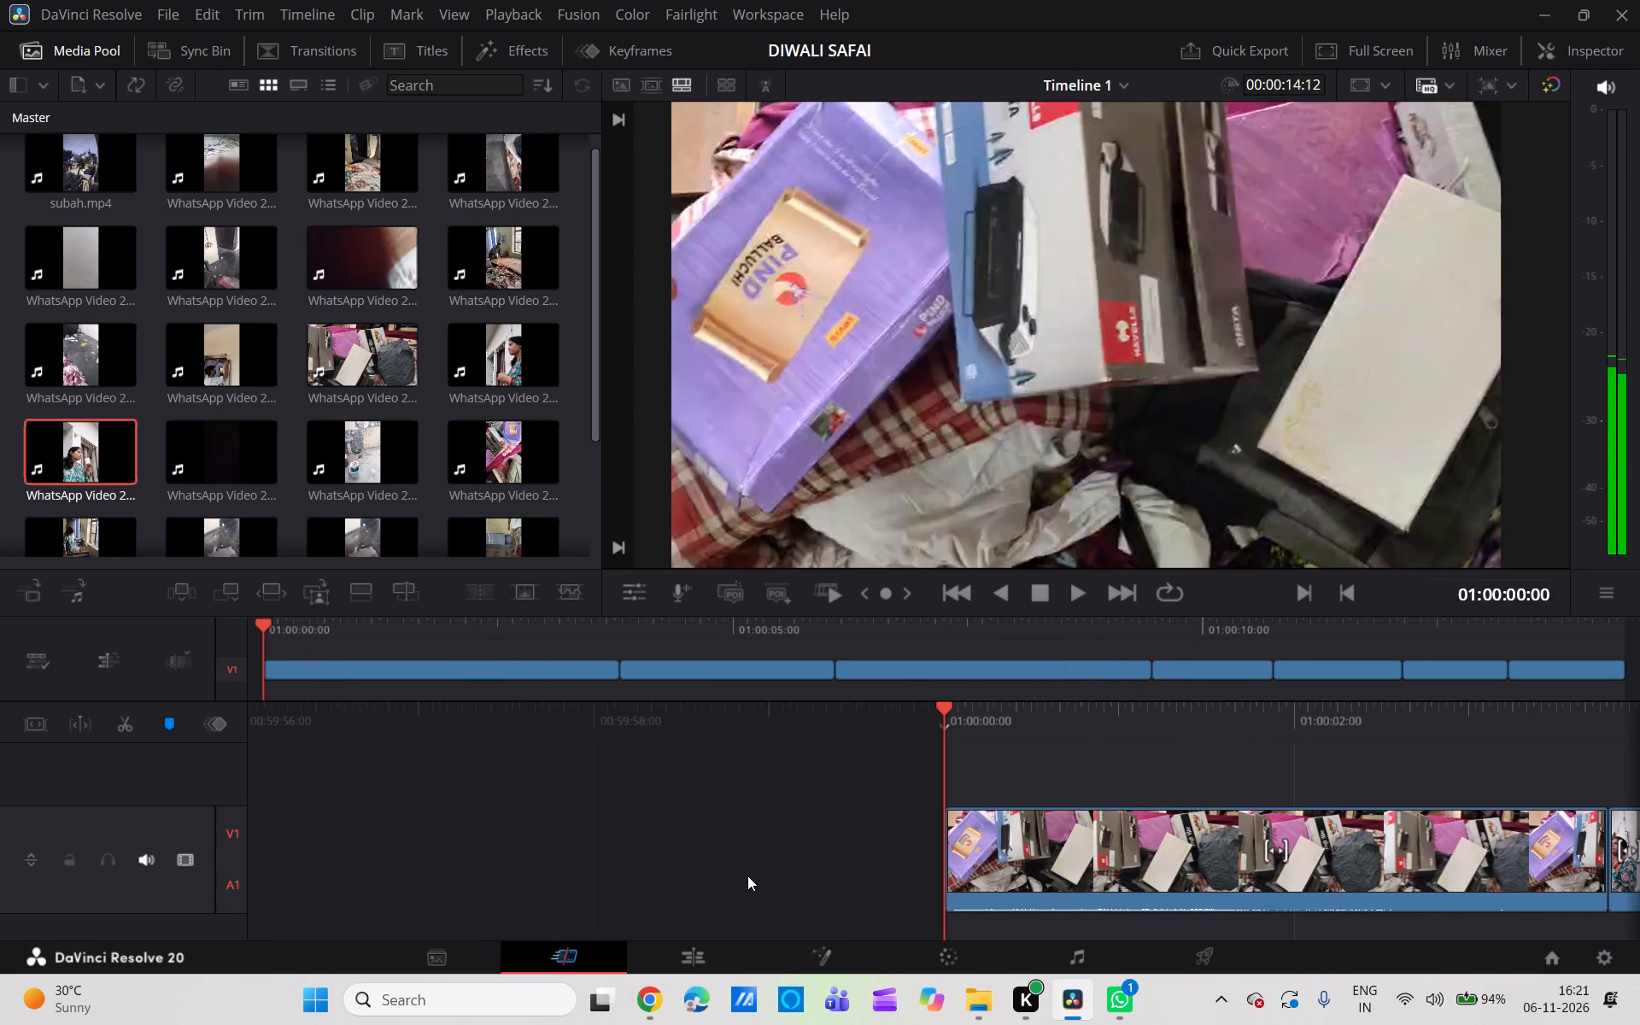
# Split the opening boxes clip at 01:00:02:19 and delete the part after the split.
pyautogui.hscroll(-1, 747, 876)
pyautogui.scroll(1, 747, 876)
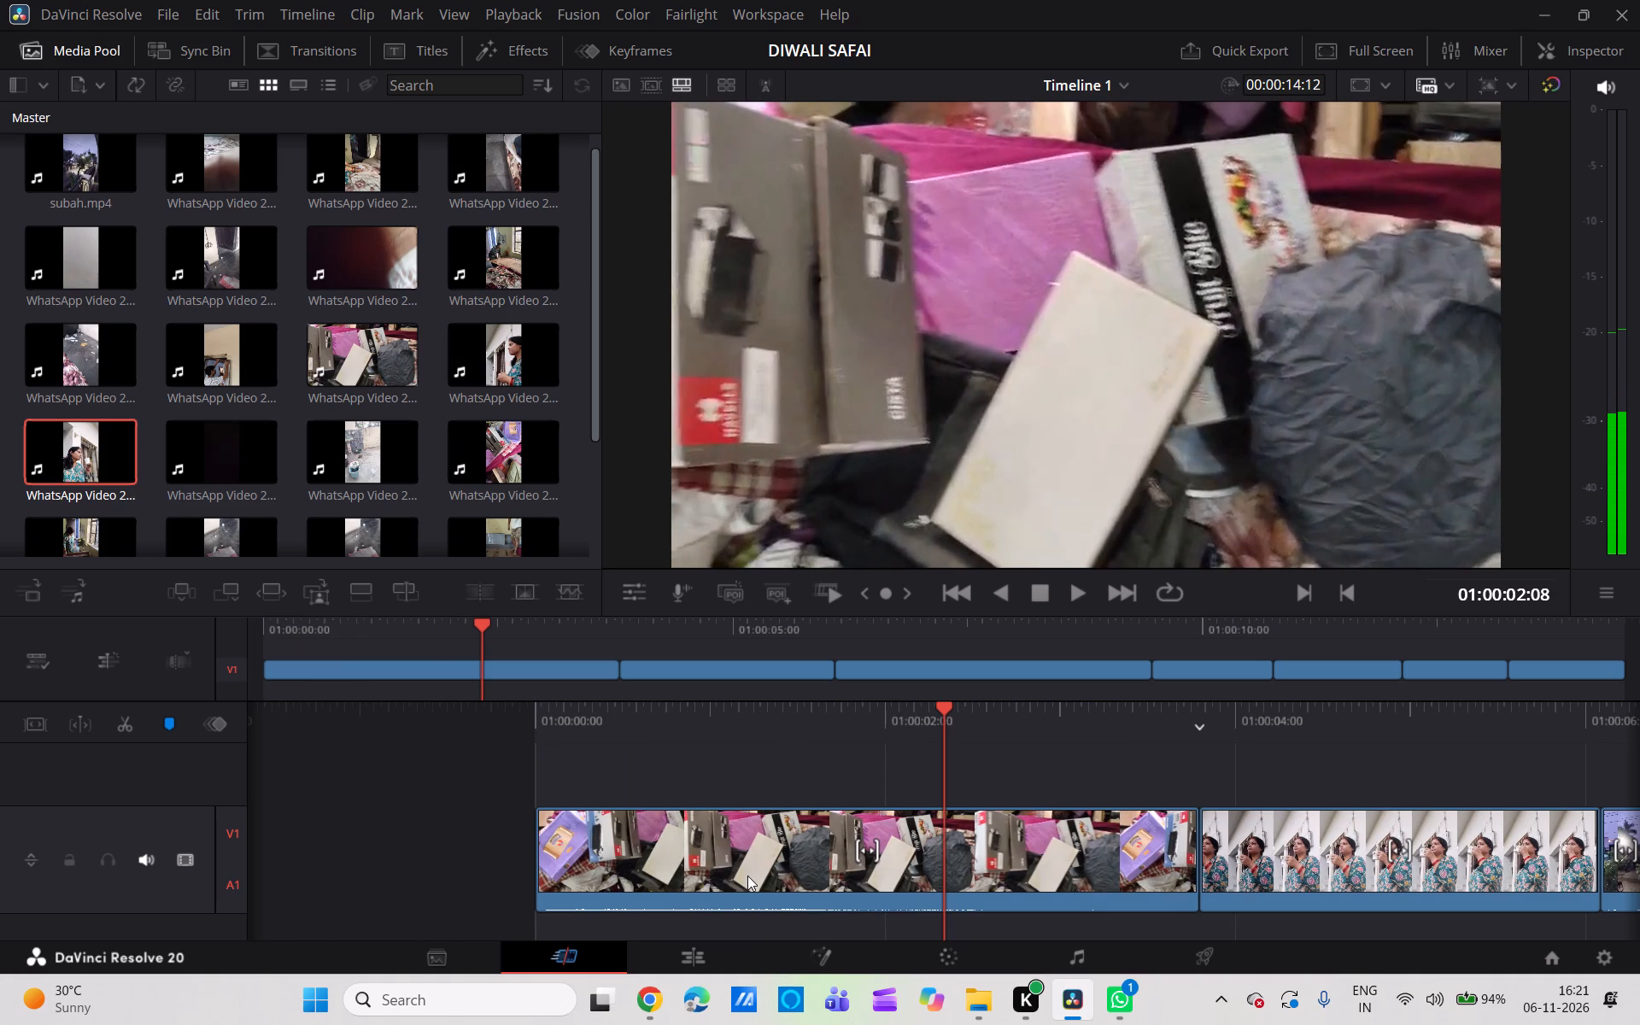
pyautogui.scroll(1, 747, 876)
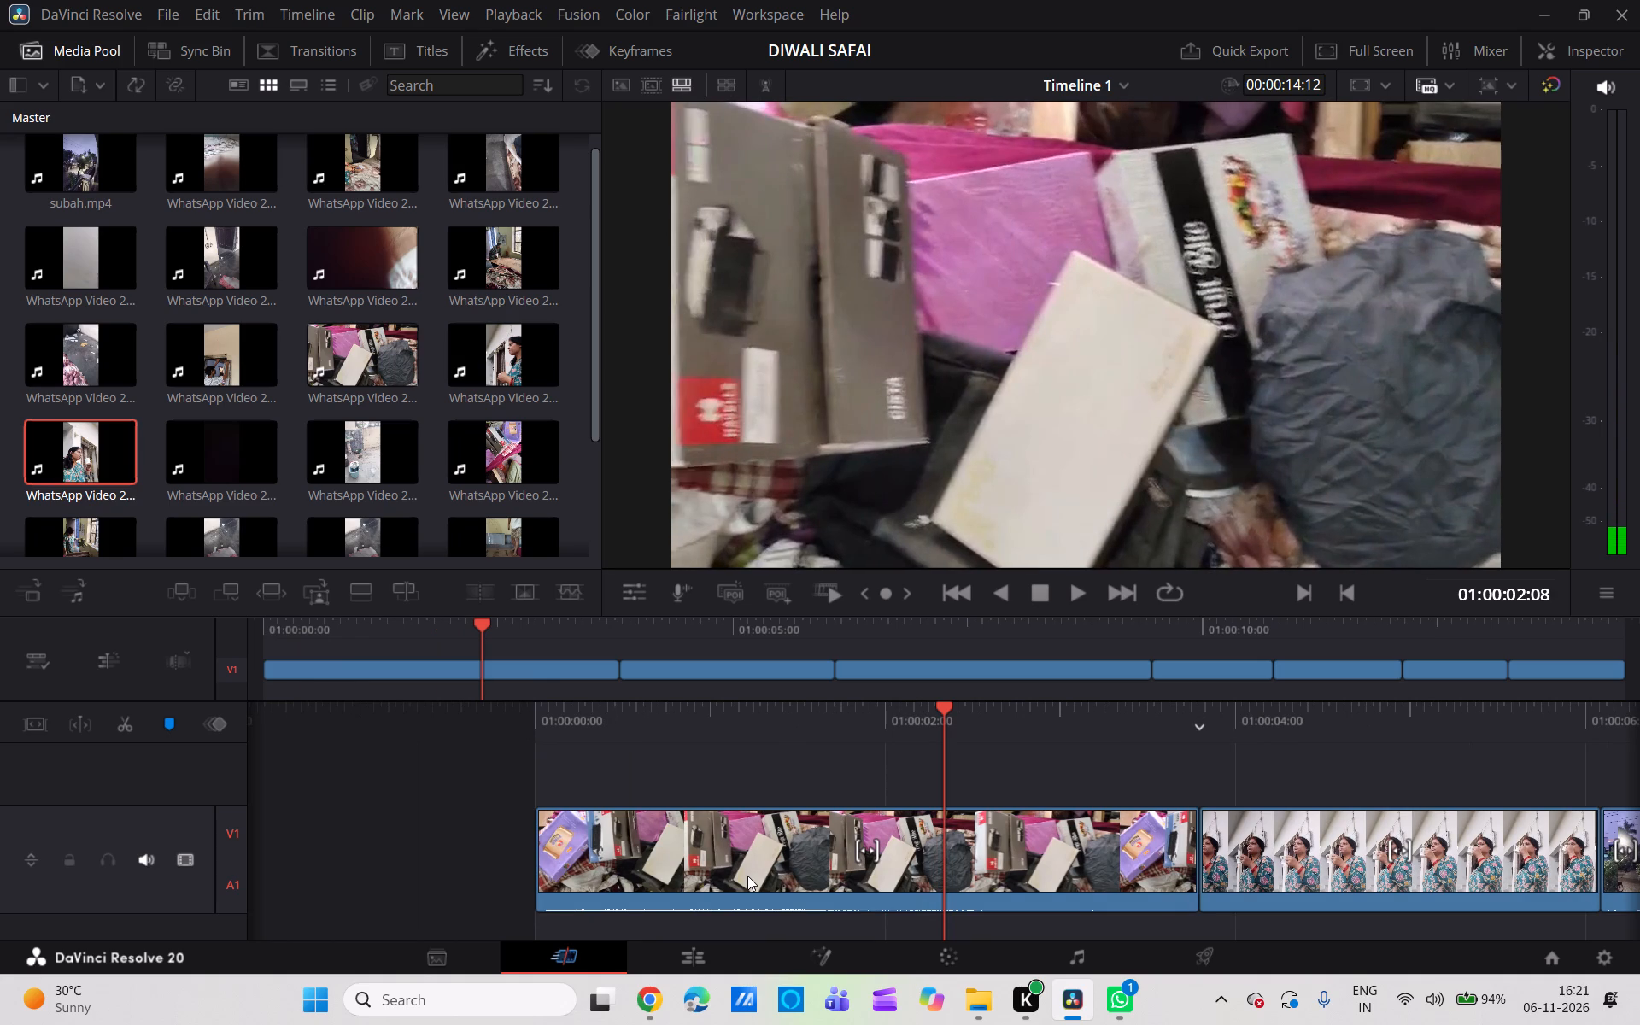
pyautogui.scroll(1, 747, 876)
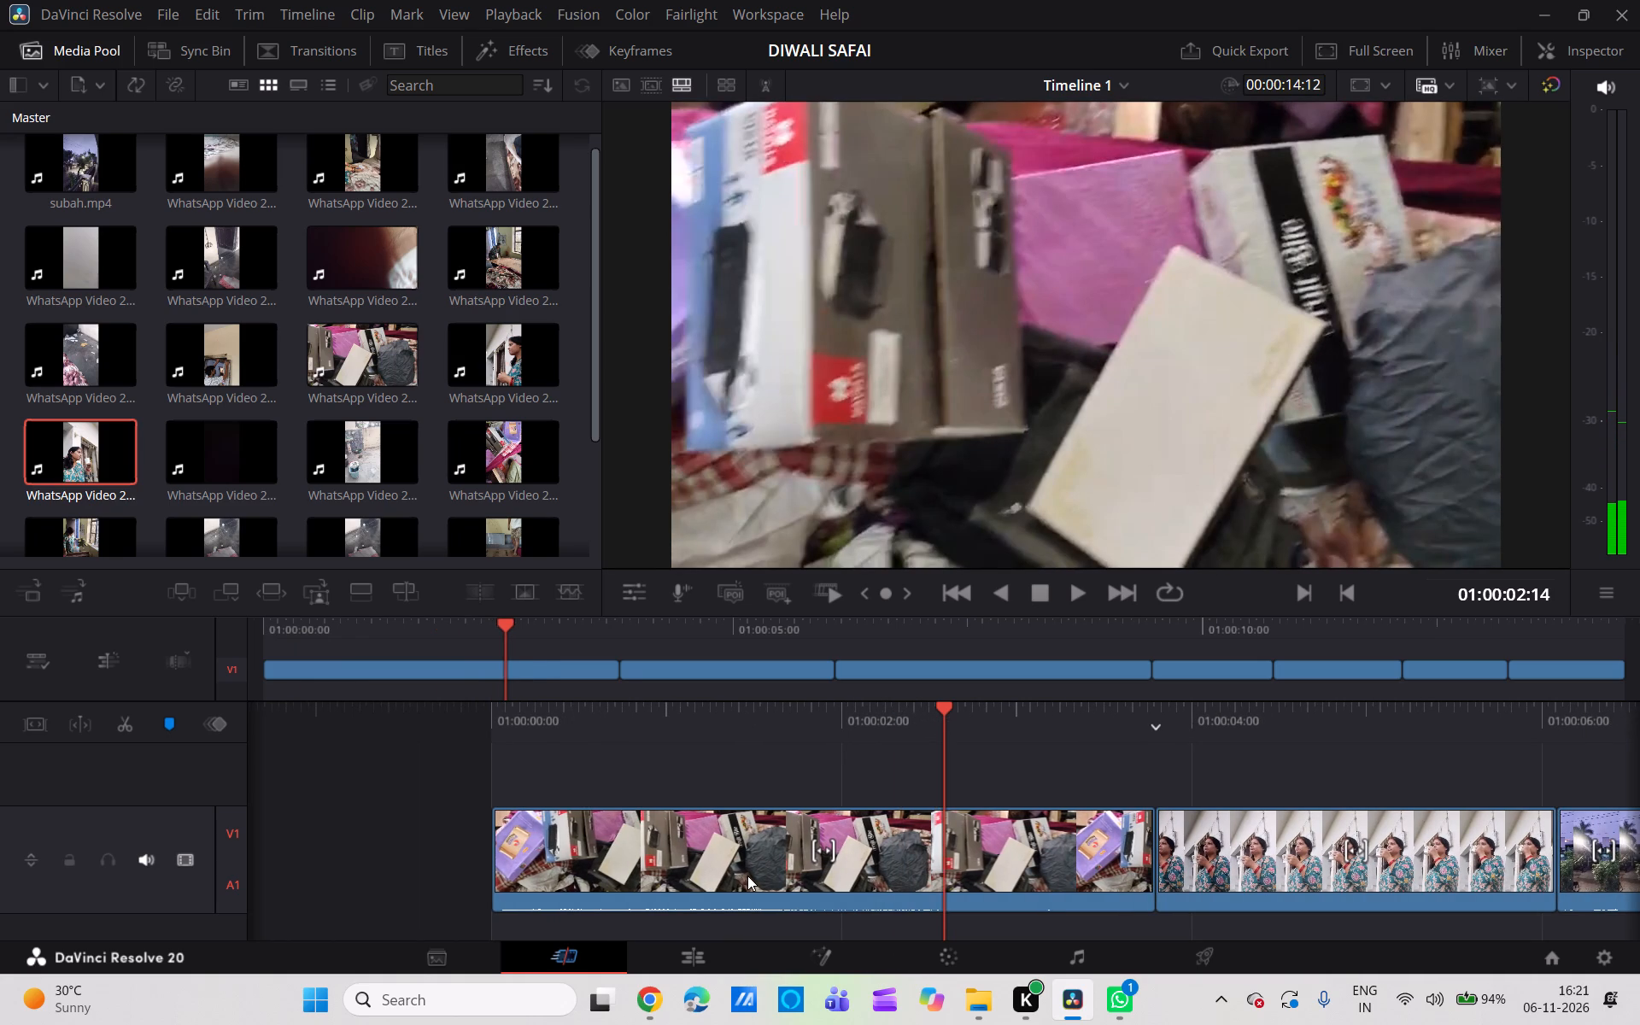
pyautogui.scroll(1, 747, 876)
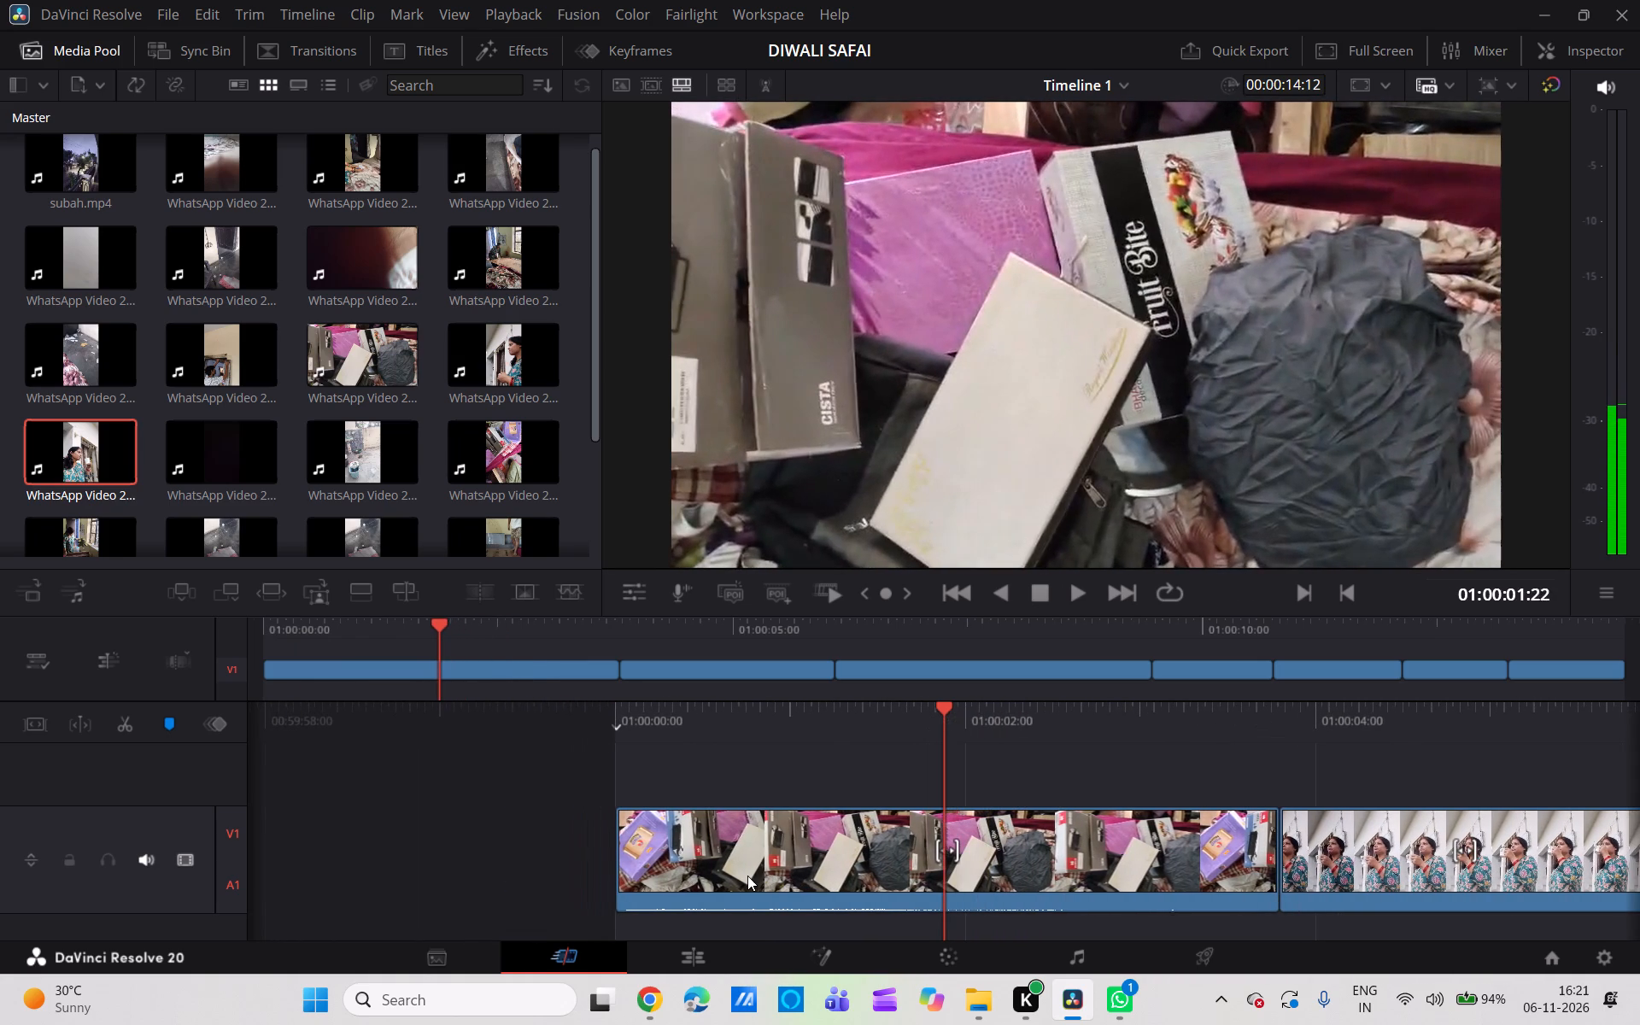
pyautogui.scroll(1, 747, 876)
pyautogui.hscroll(-1, 747, 876)
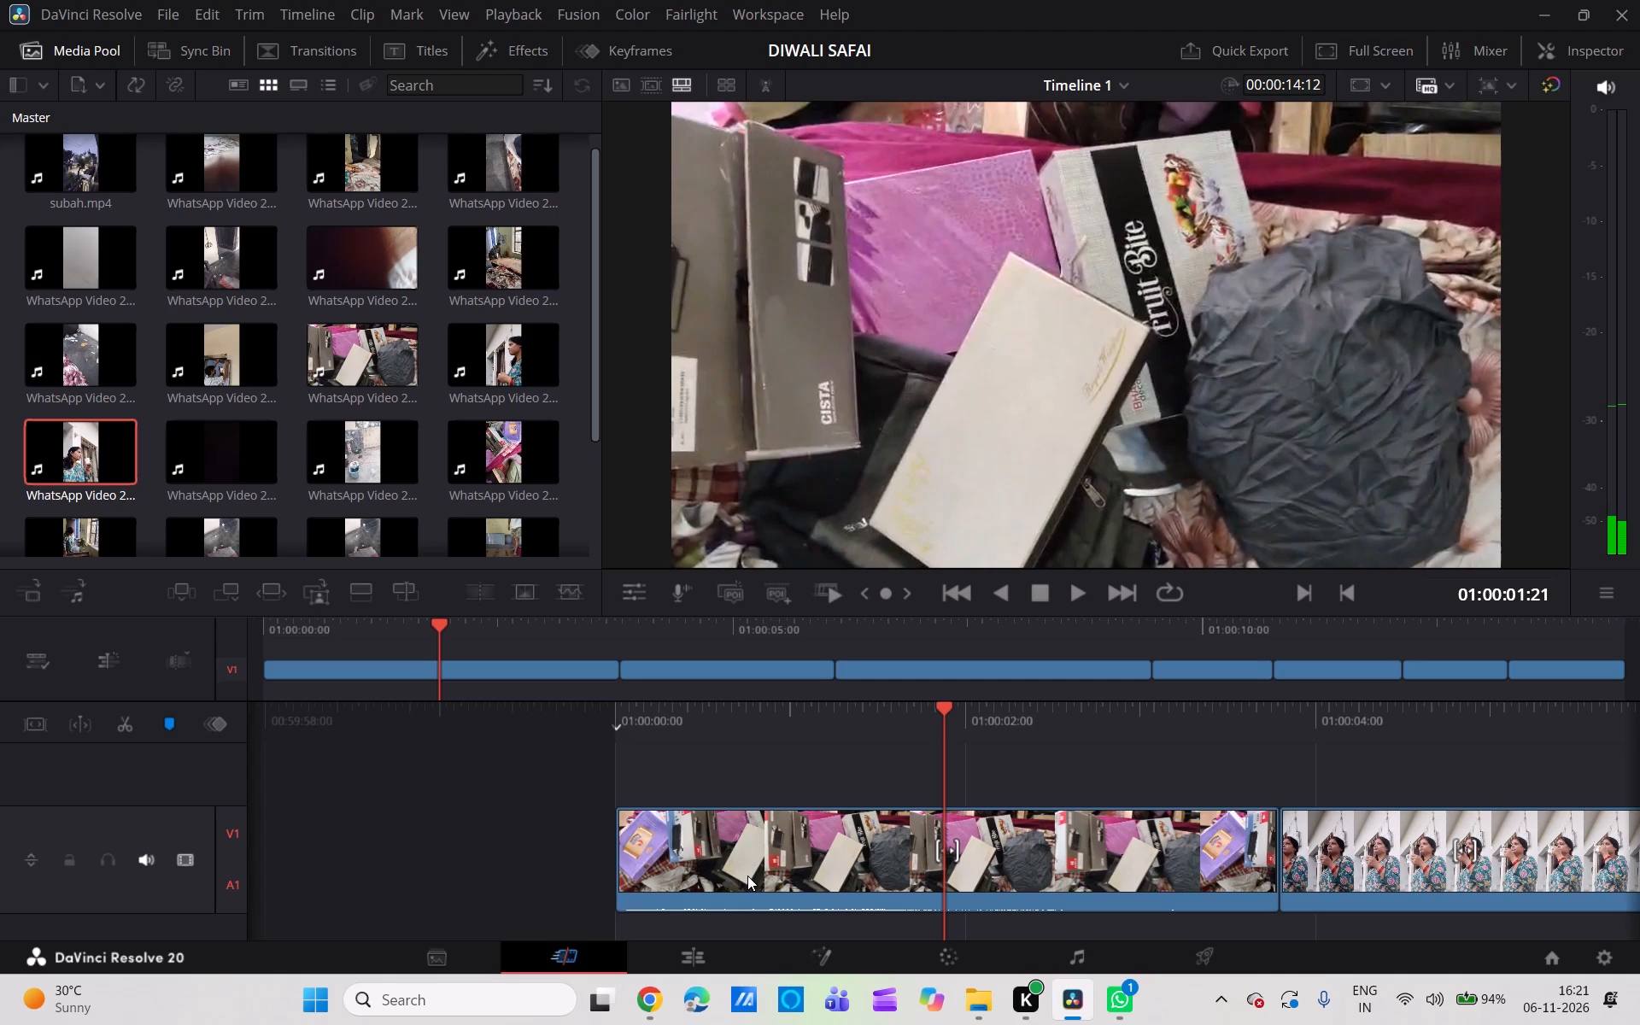
pyautogui.hscroll(-1, 747, 876)
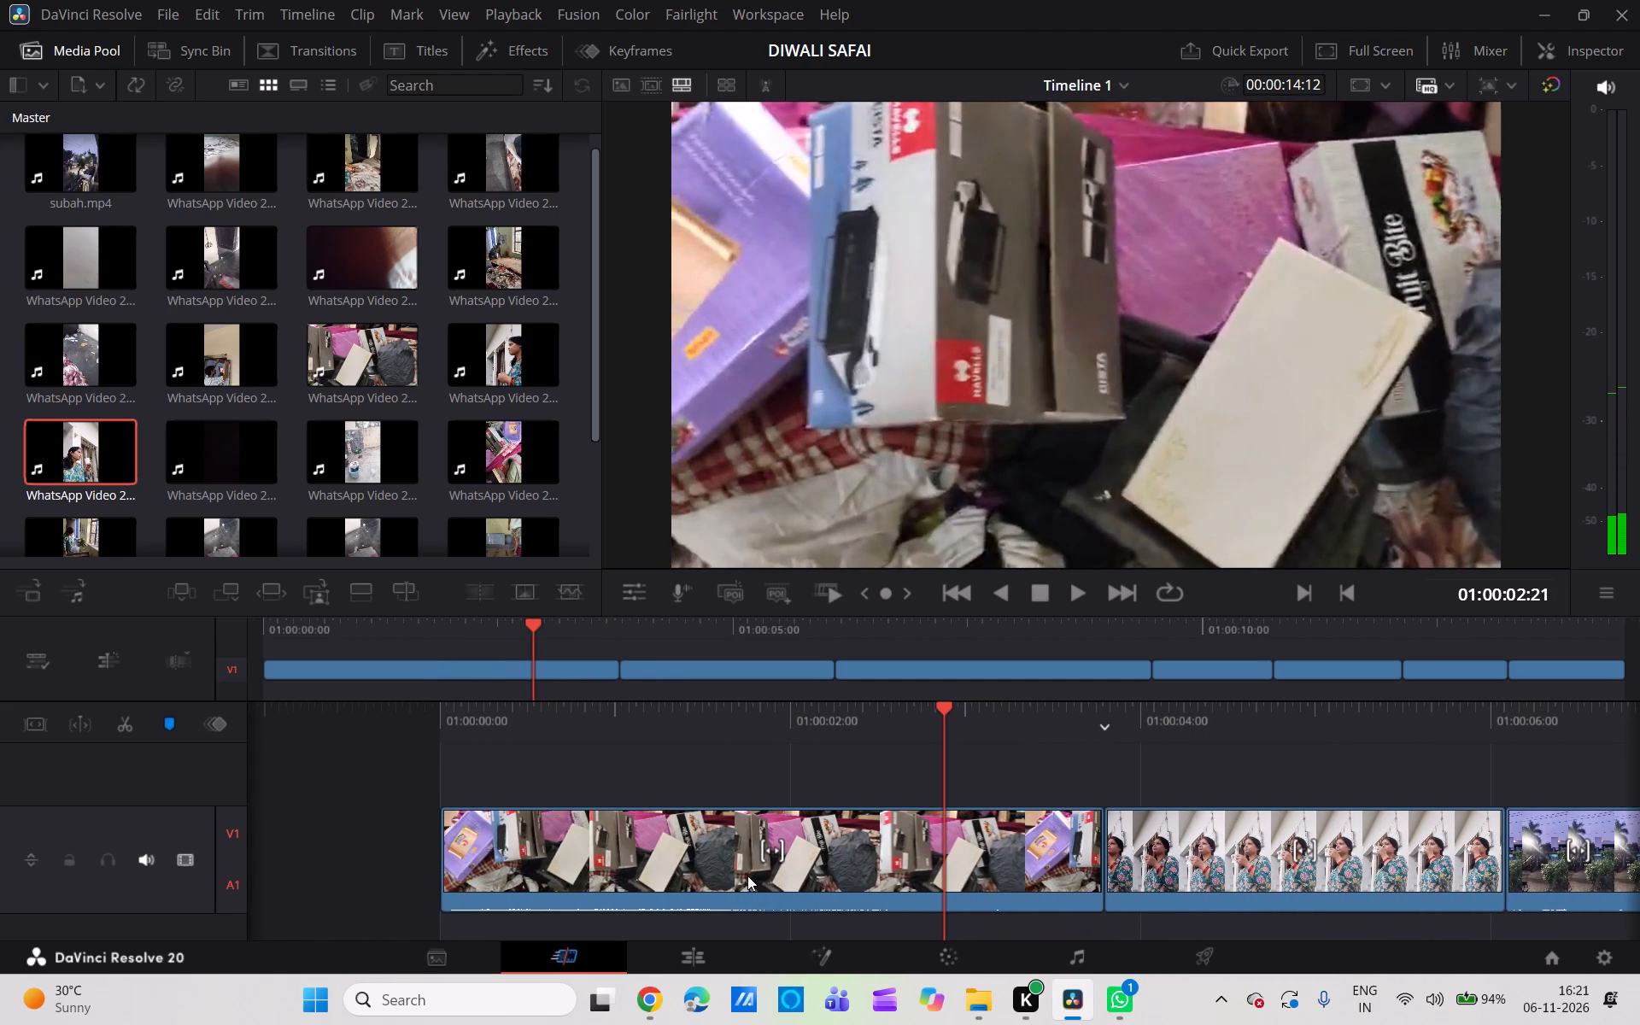
pyautogui.hscroll(1, 747, 876)
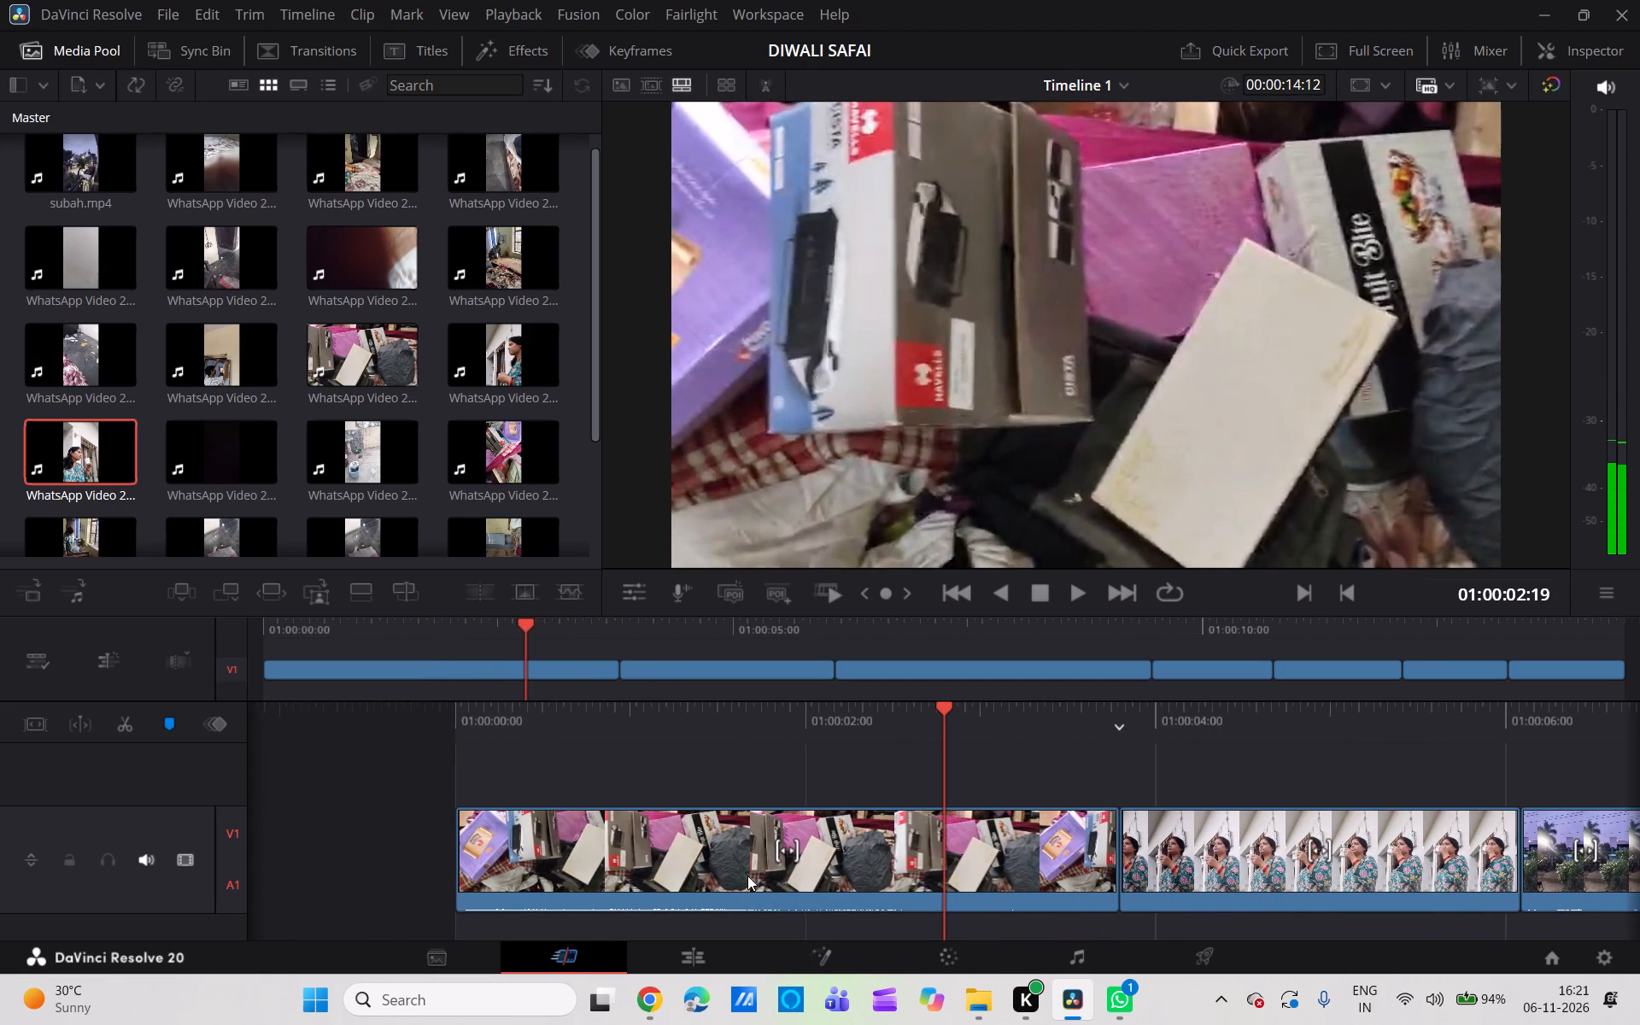
pyautogui.click(124, 727)
pyautogui.click(1015, 845)
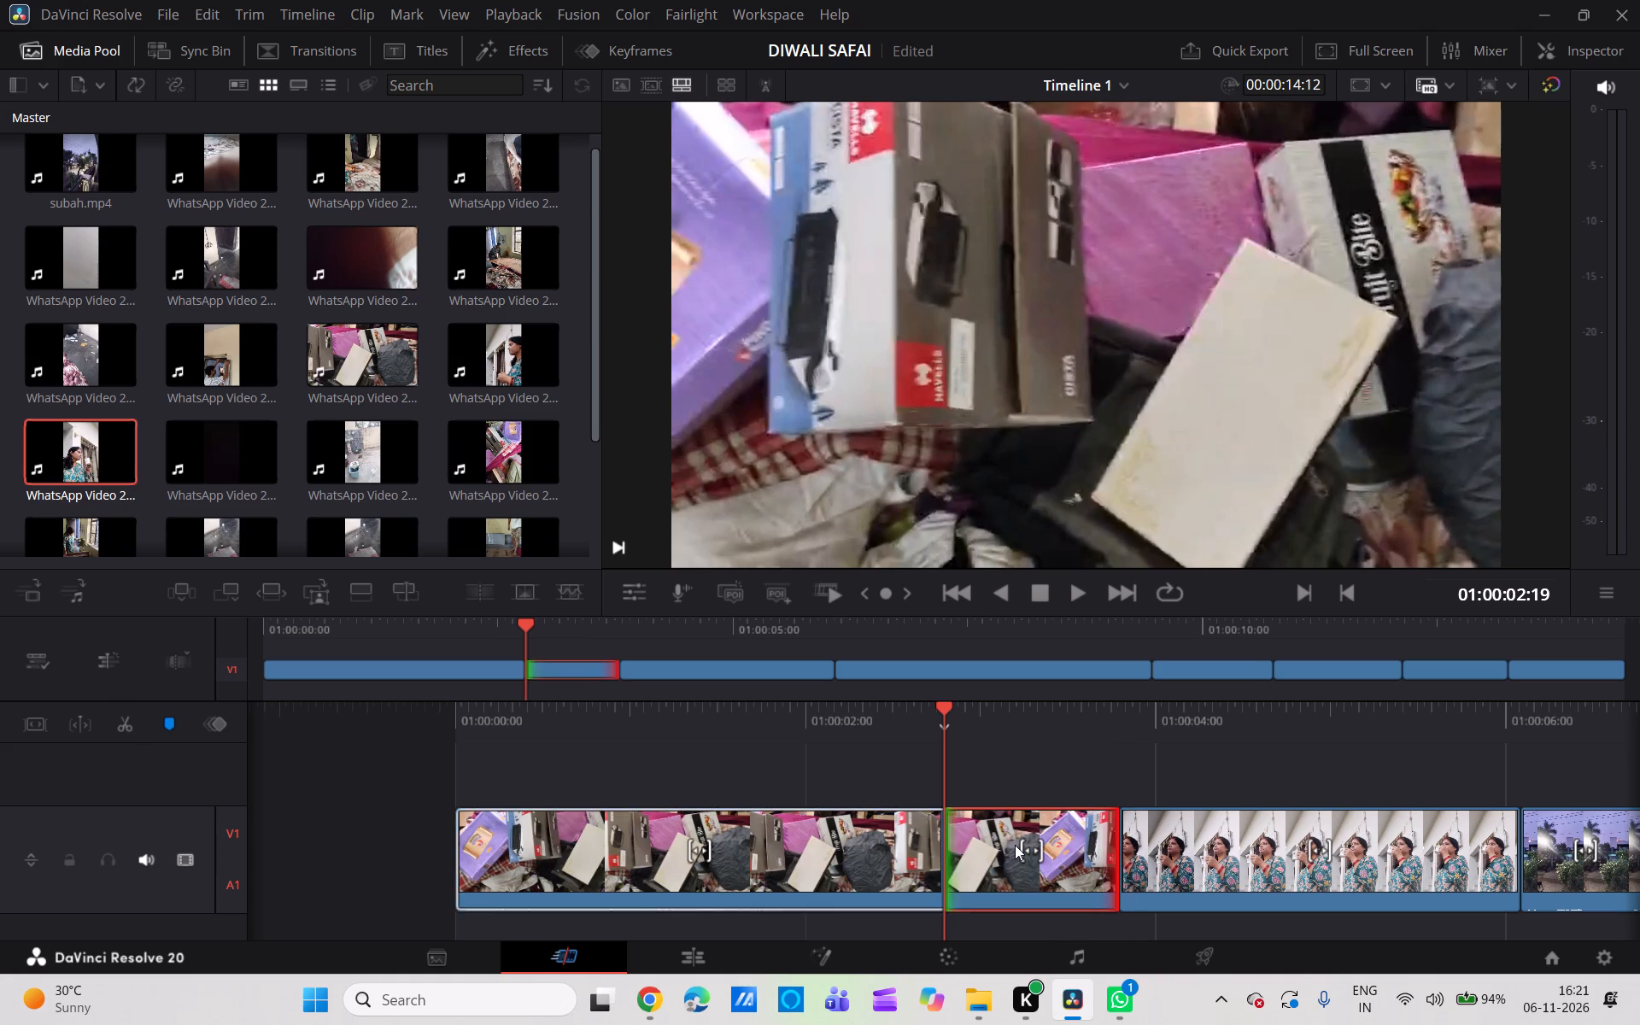
pyautogui.press('BackSpace')
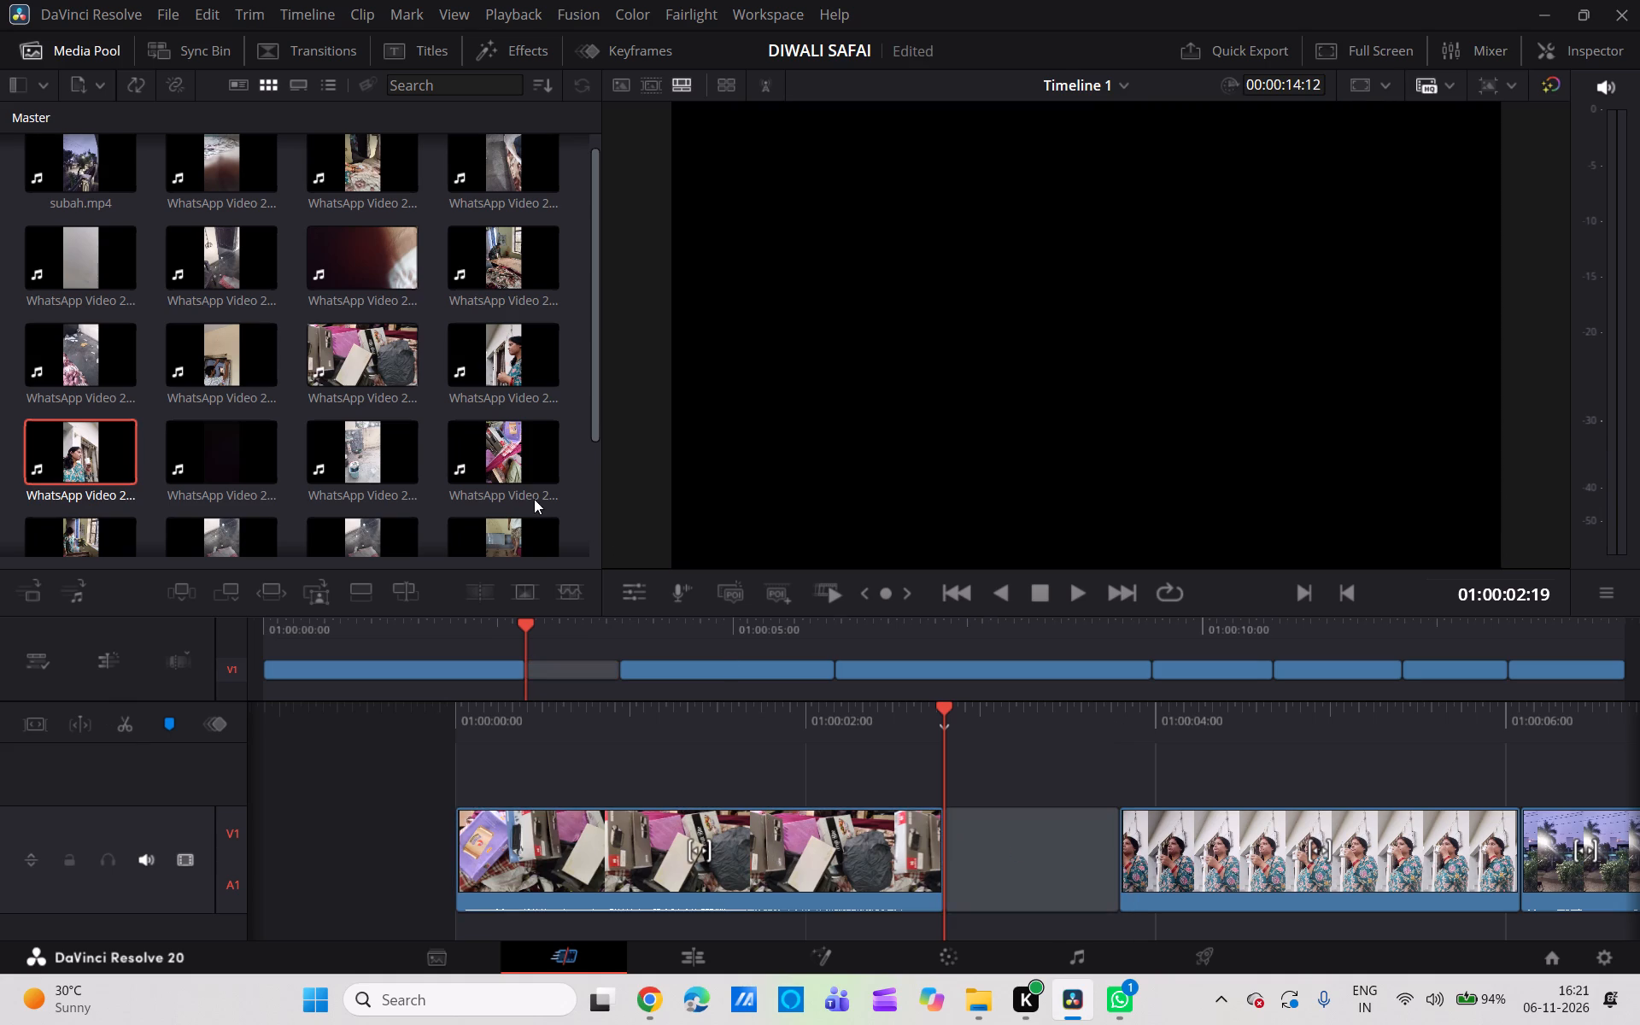
# Insert the WhatsApp video of the woman lifting the plywood bed board right after the boxes clip at 01:00:02:19.
pyautogui.scroll(1, 454, 334)
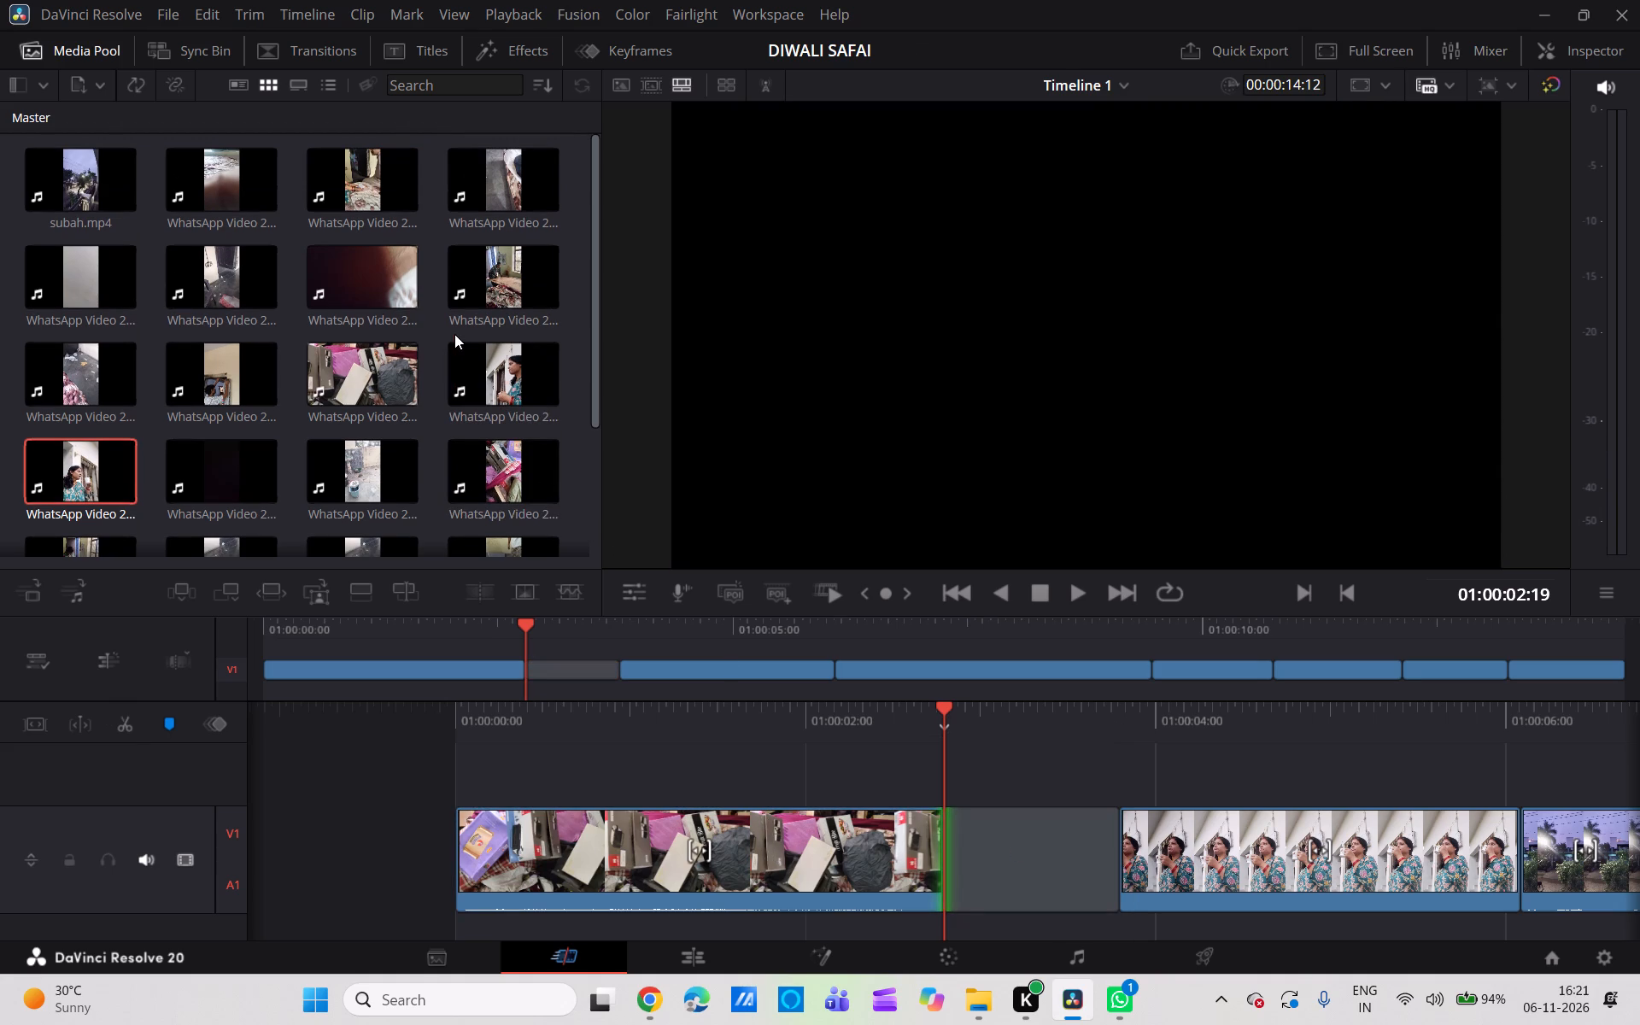
pyautogui.moveTo(495, 277); pyautogui.dragTo(668, 431)
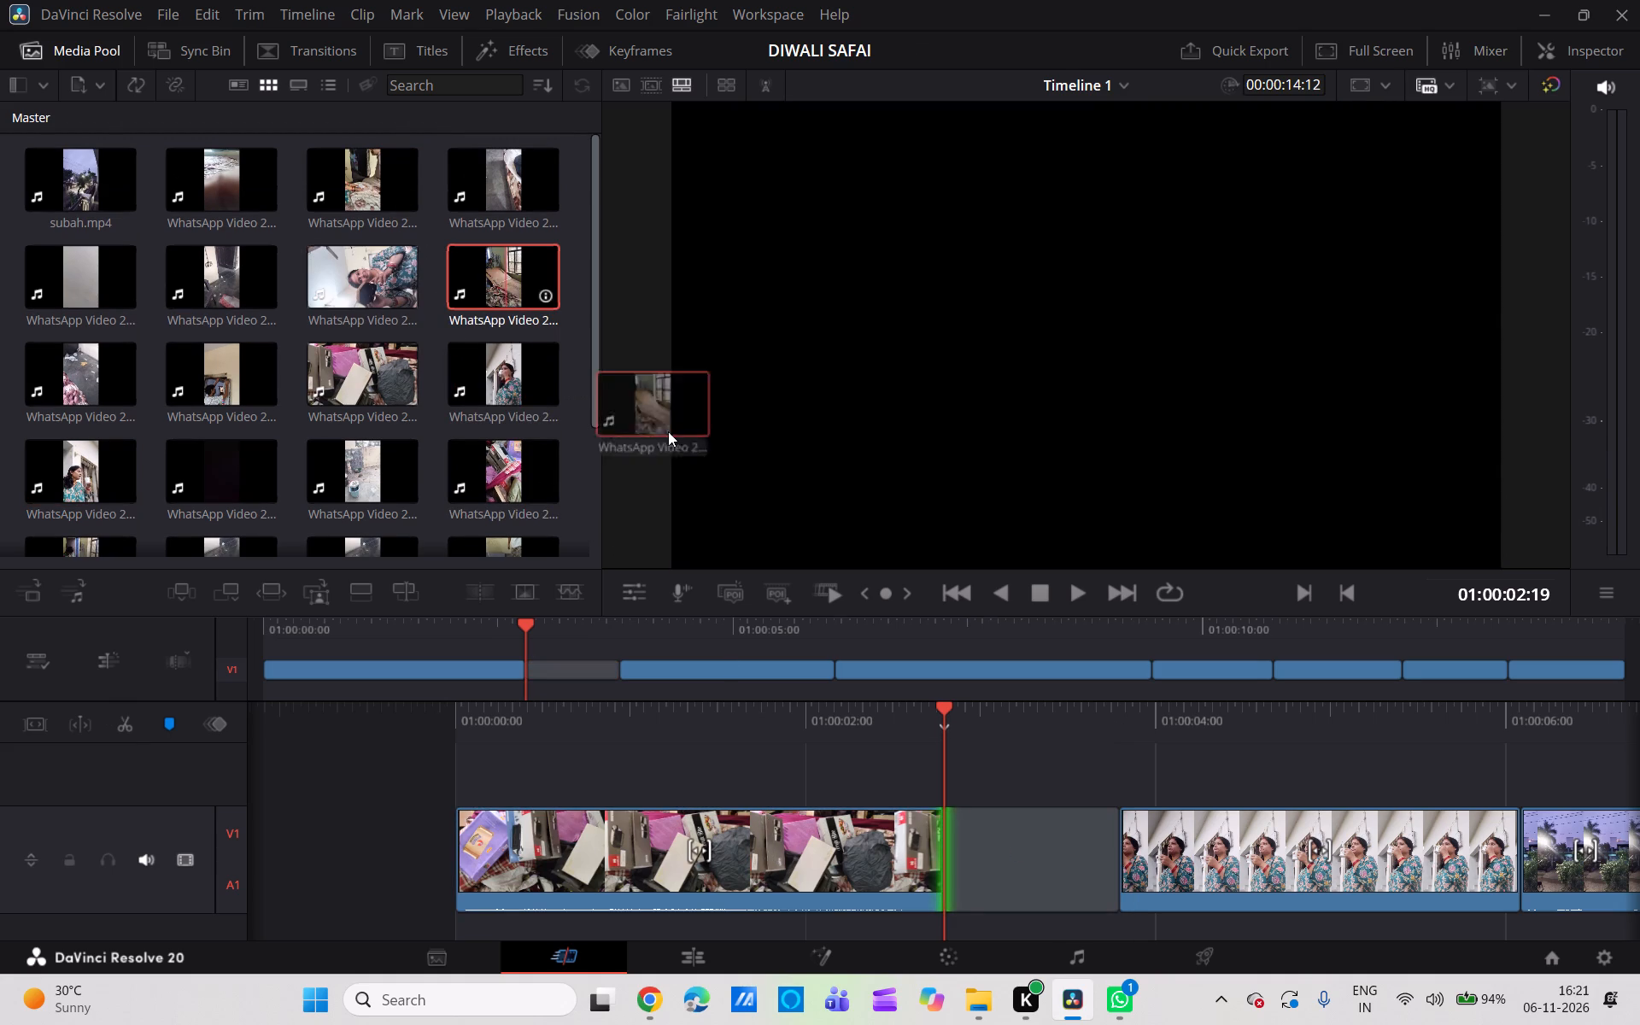
pyautogui.moveTo(668, 431); pyautogui.dragTo(954, 810)
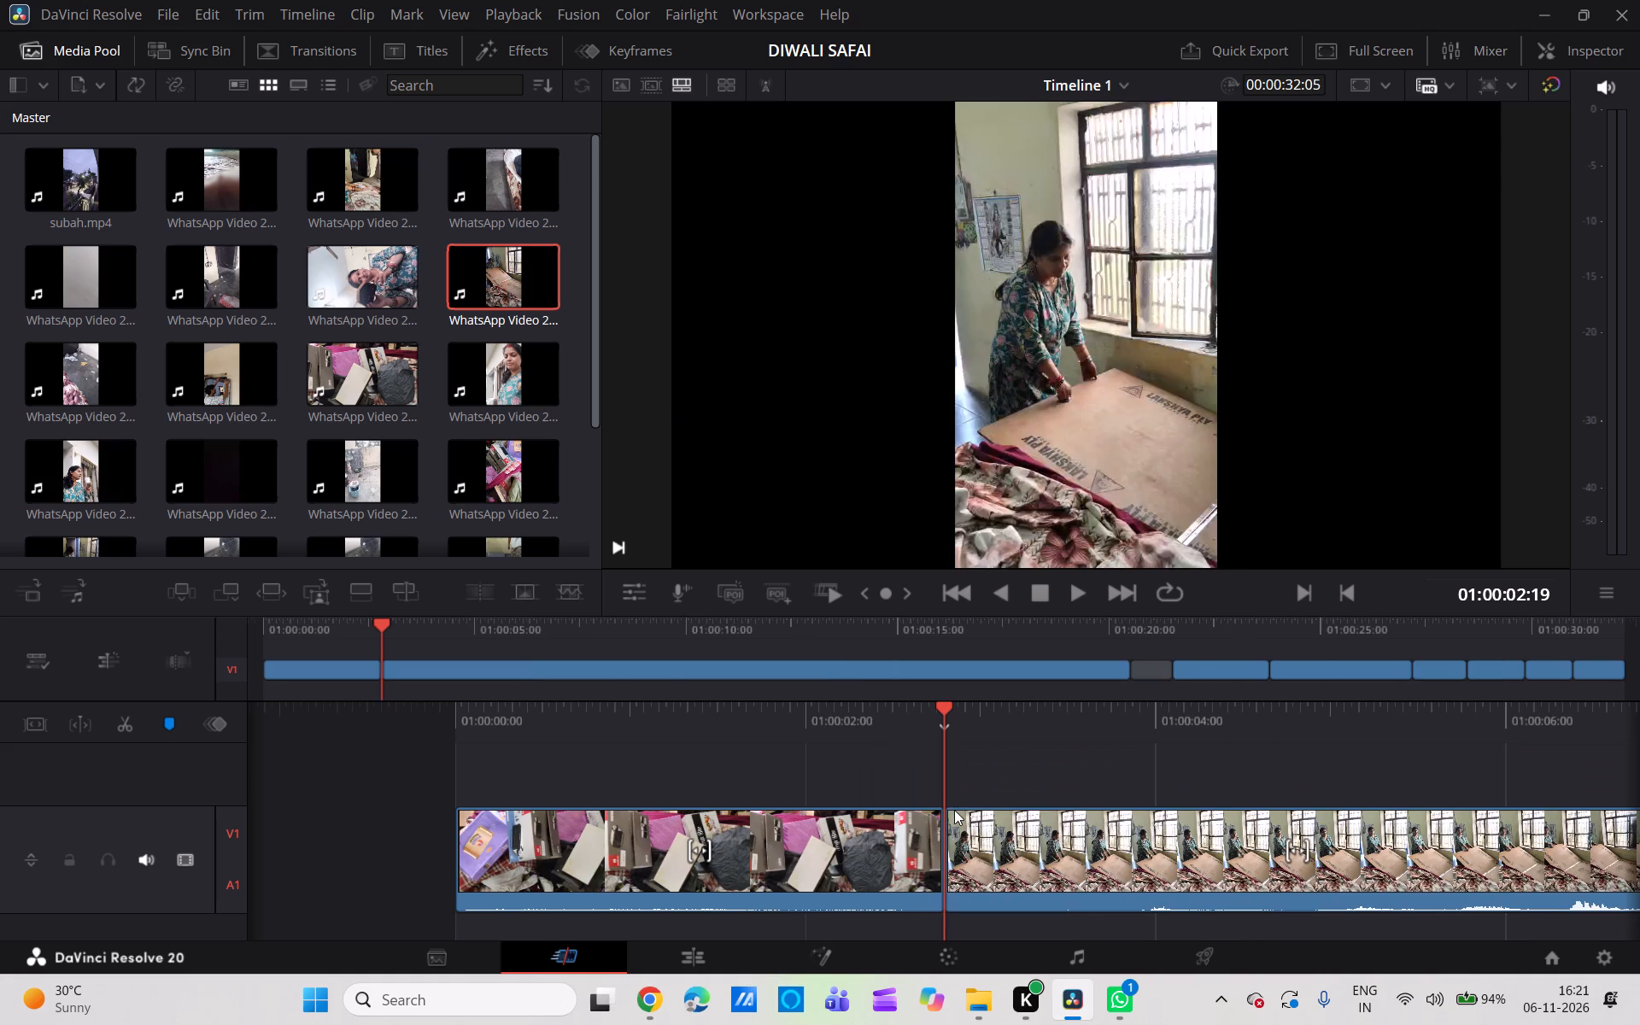
# Split the bed-board clip at 01:00:17:21, delete its part before the split, and close the gap after the boxes clip.
pyautogui.hscroll(-1, 935, 821)
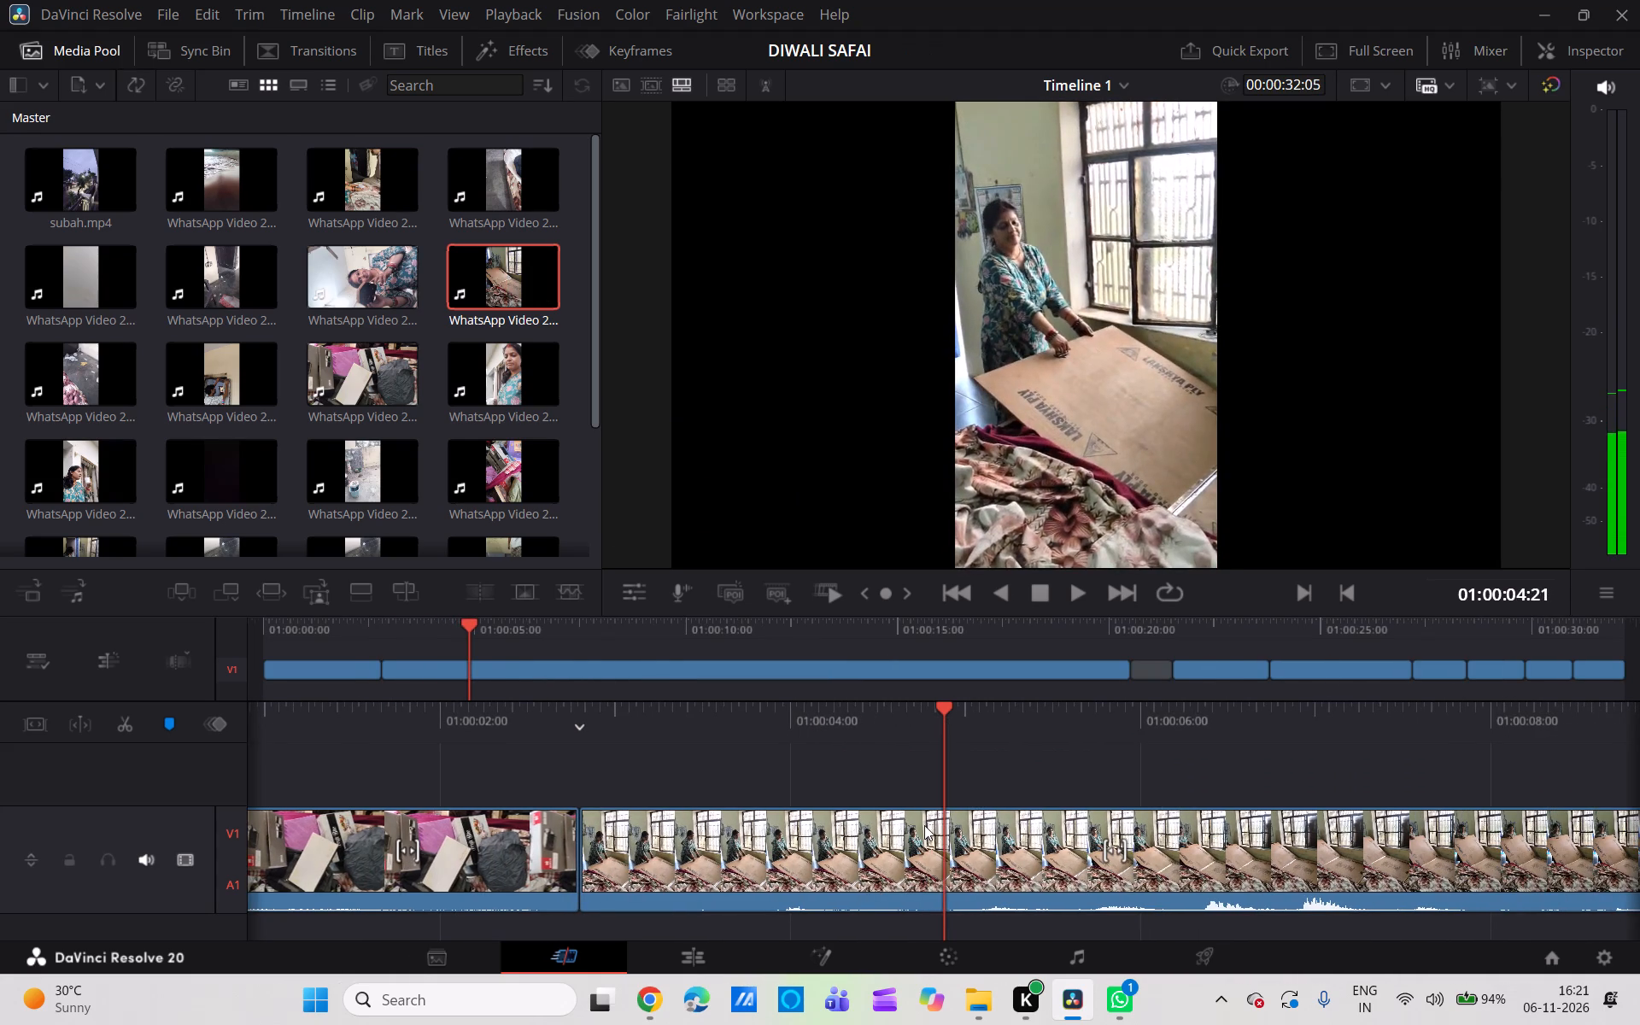
pyautogui.scroll(1, 924, 825)
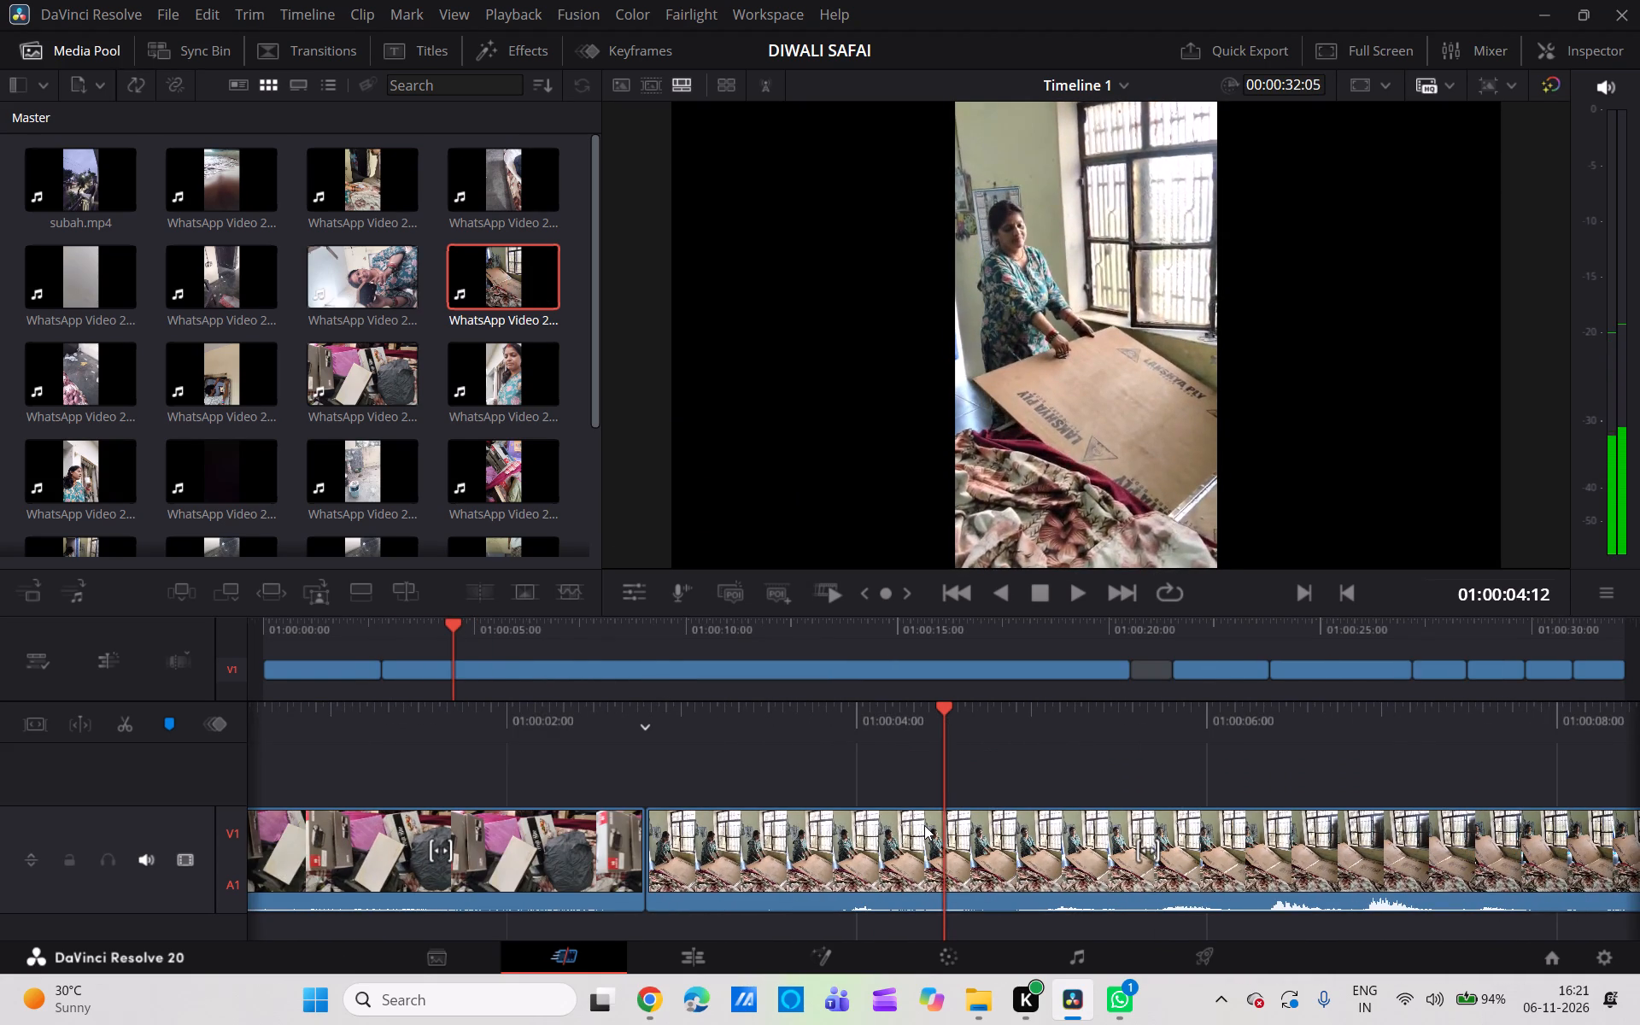
pyautogui.scroll(1, 924, 825)
pyautogui.hscroll(-2, 924, 825)
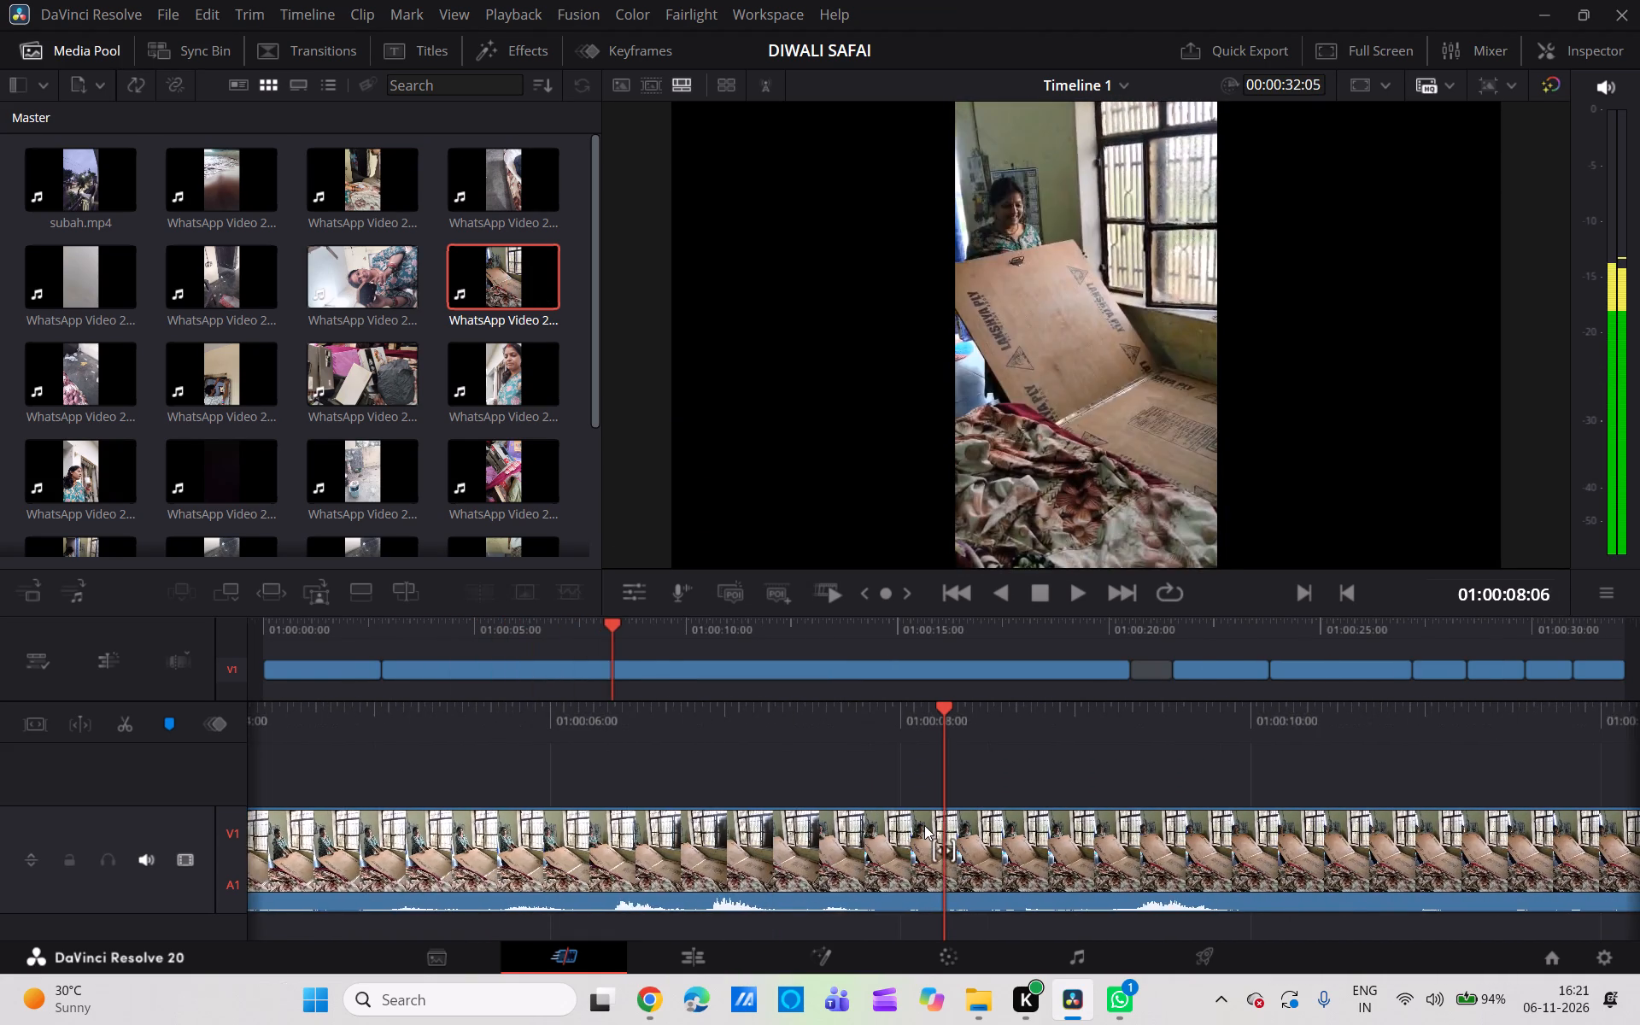
pyautogui.hscroll(-3, 924, 825)
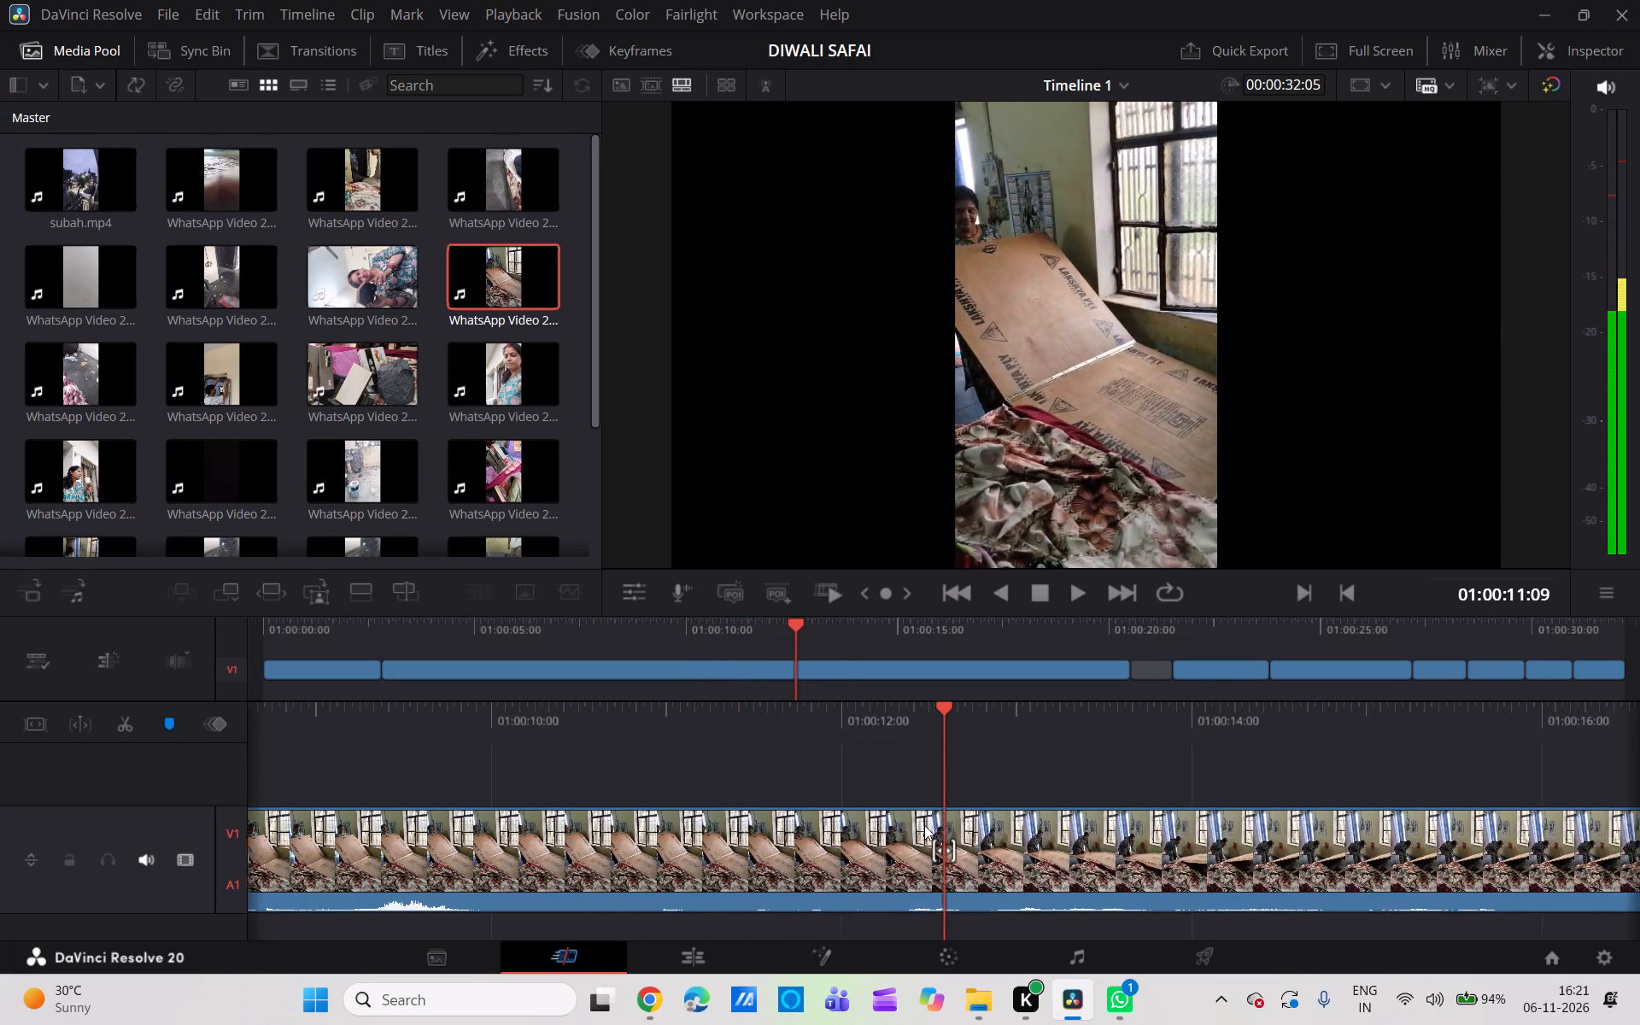
pyautogui.hscroll(-3, 924, 825)
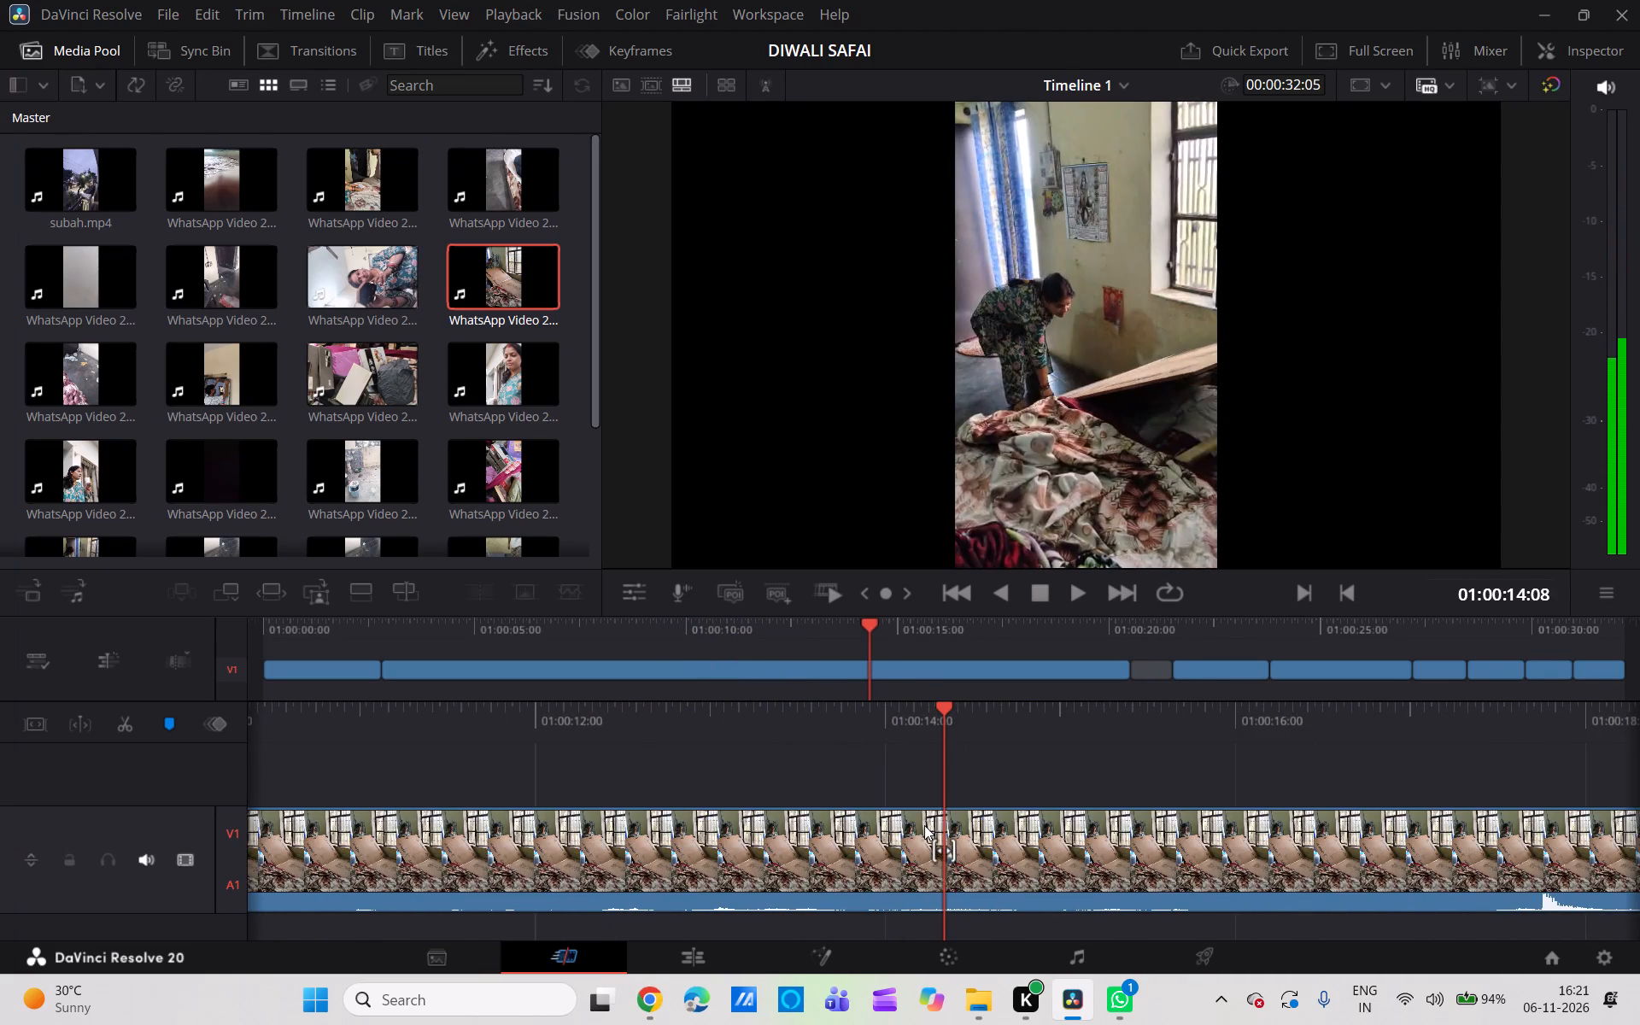
pyautogui.hscroll(-3, 924, 825)
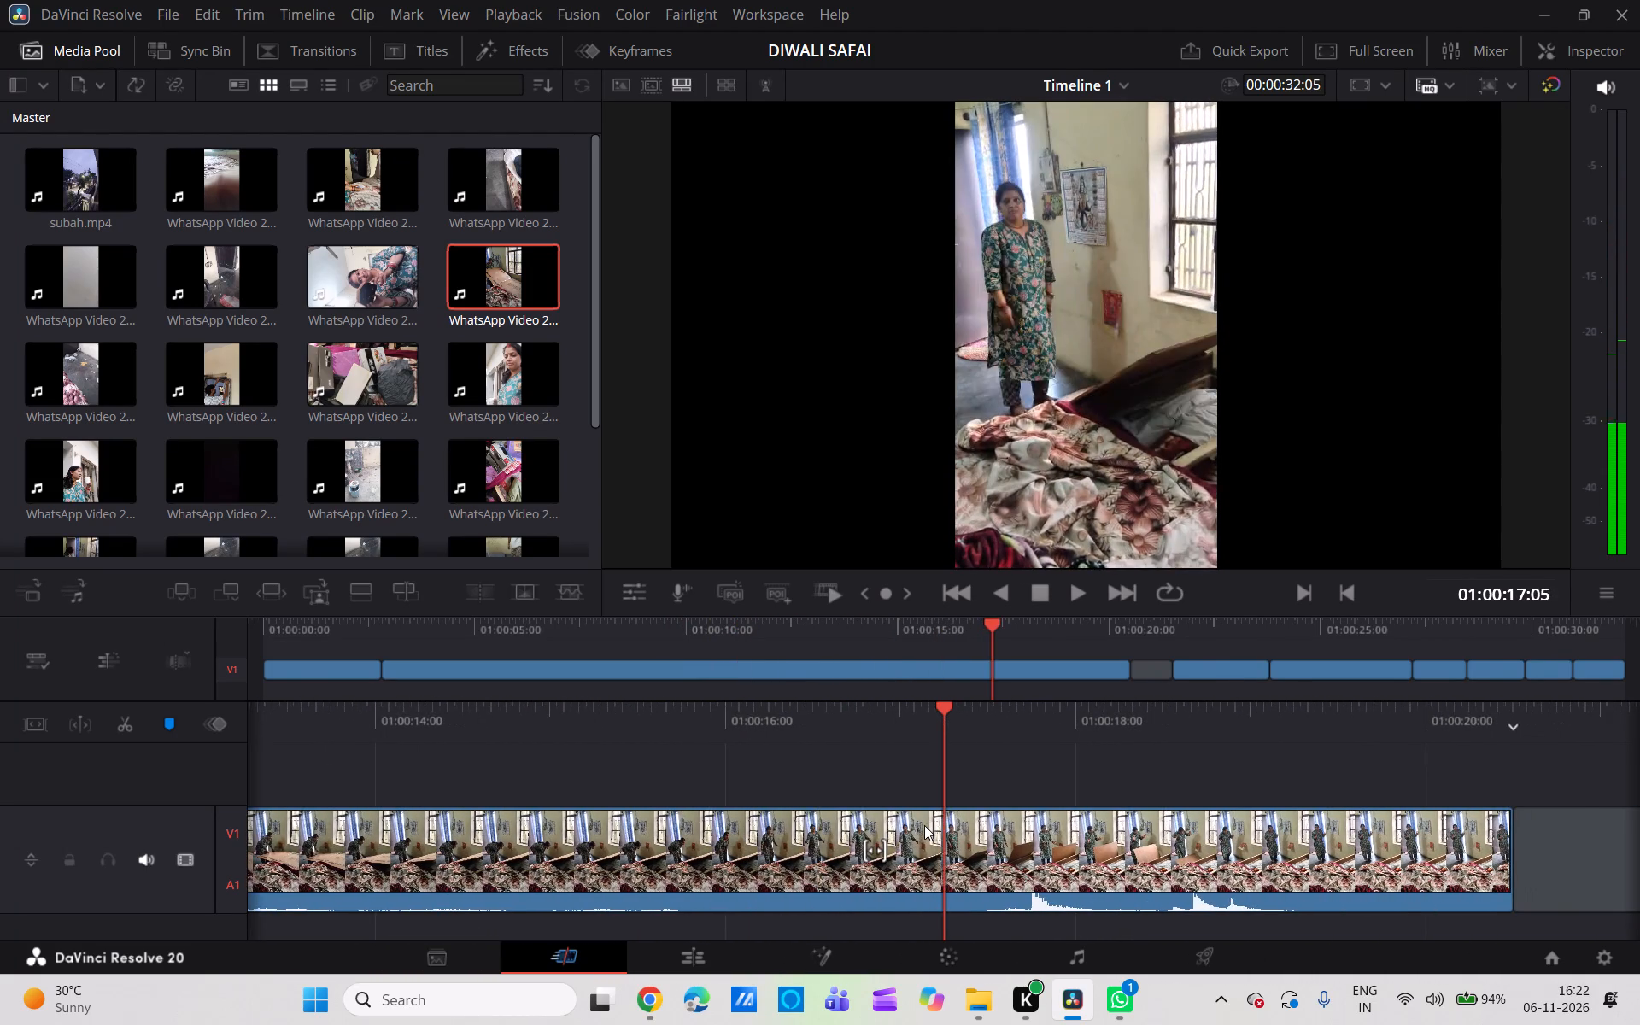
pyautogui.hscroll(-1, 924, 825)
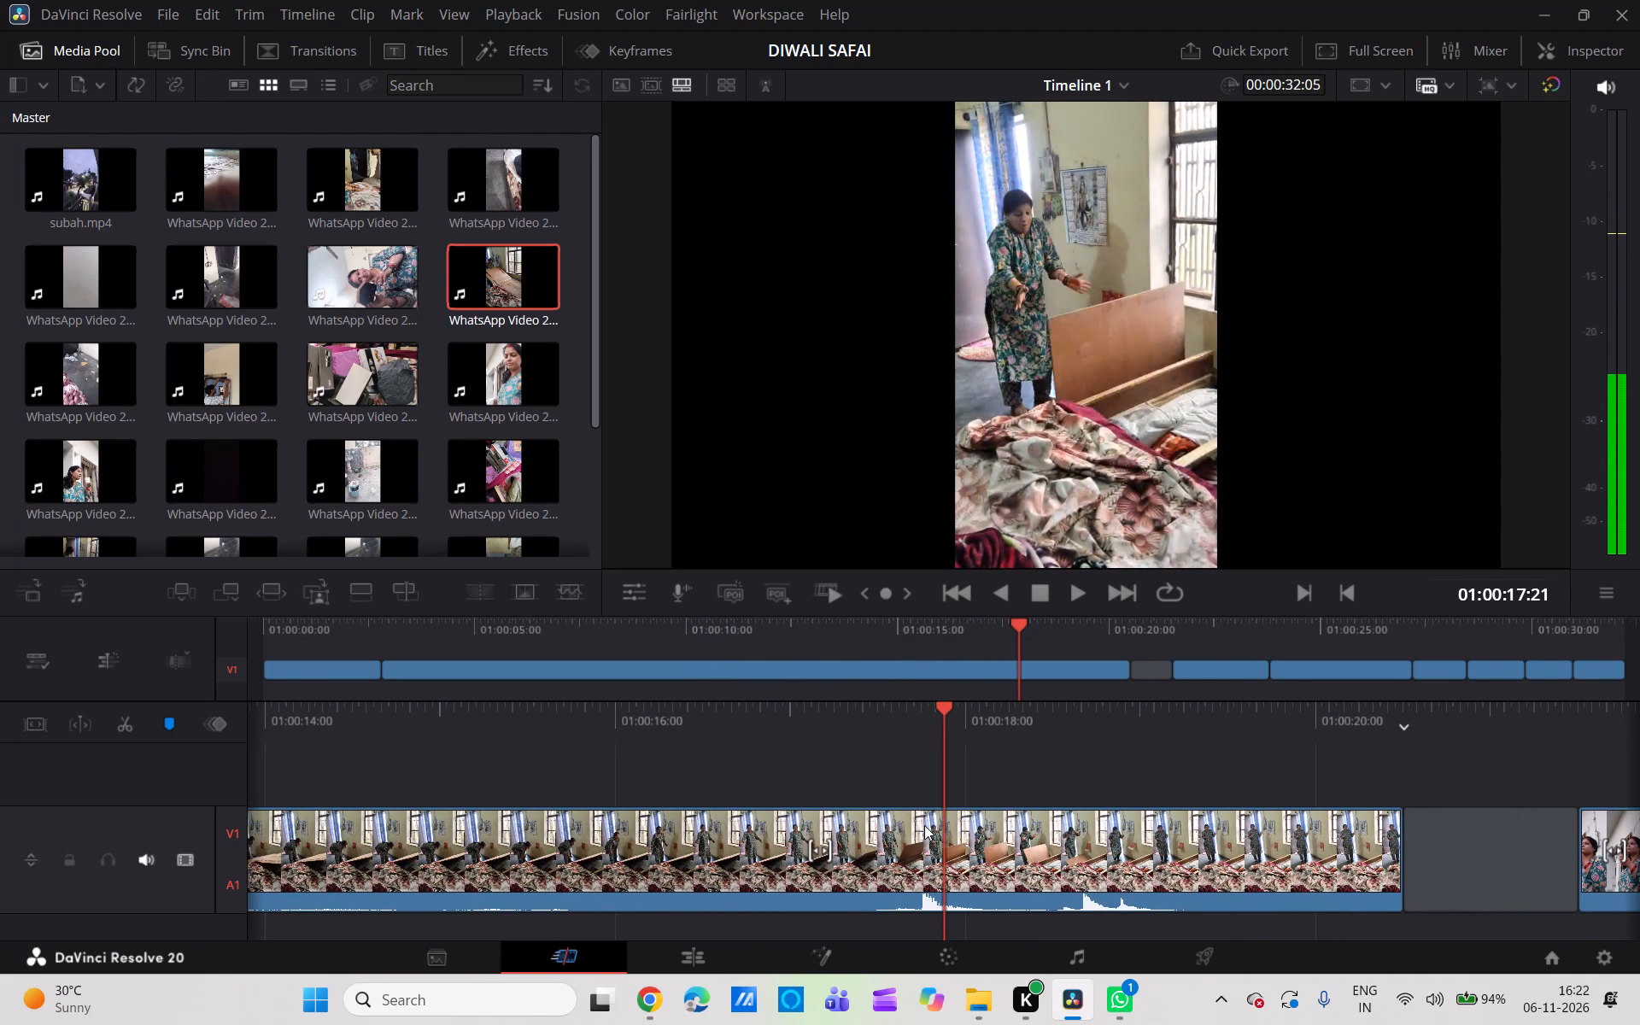
pyautogui.hscroll(-1, 924, 825)
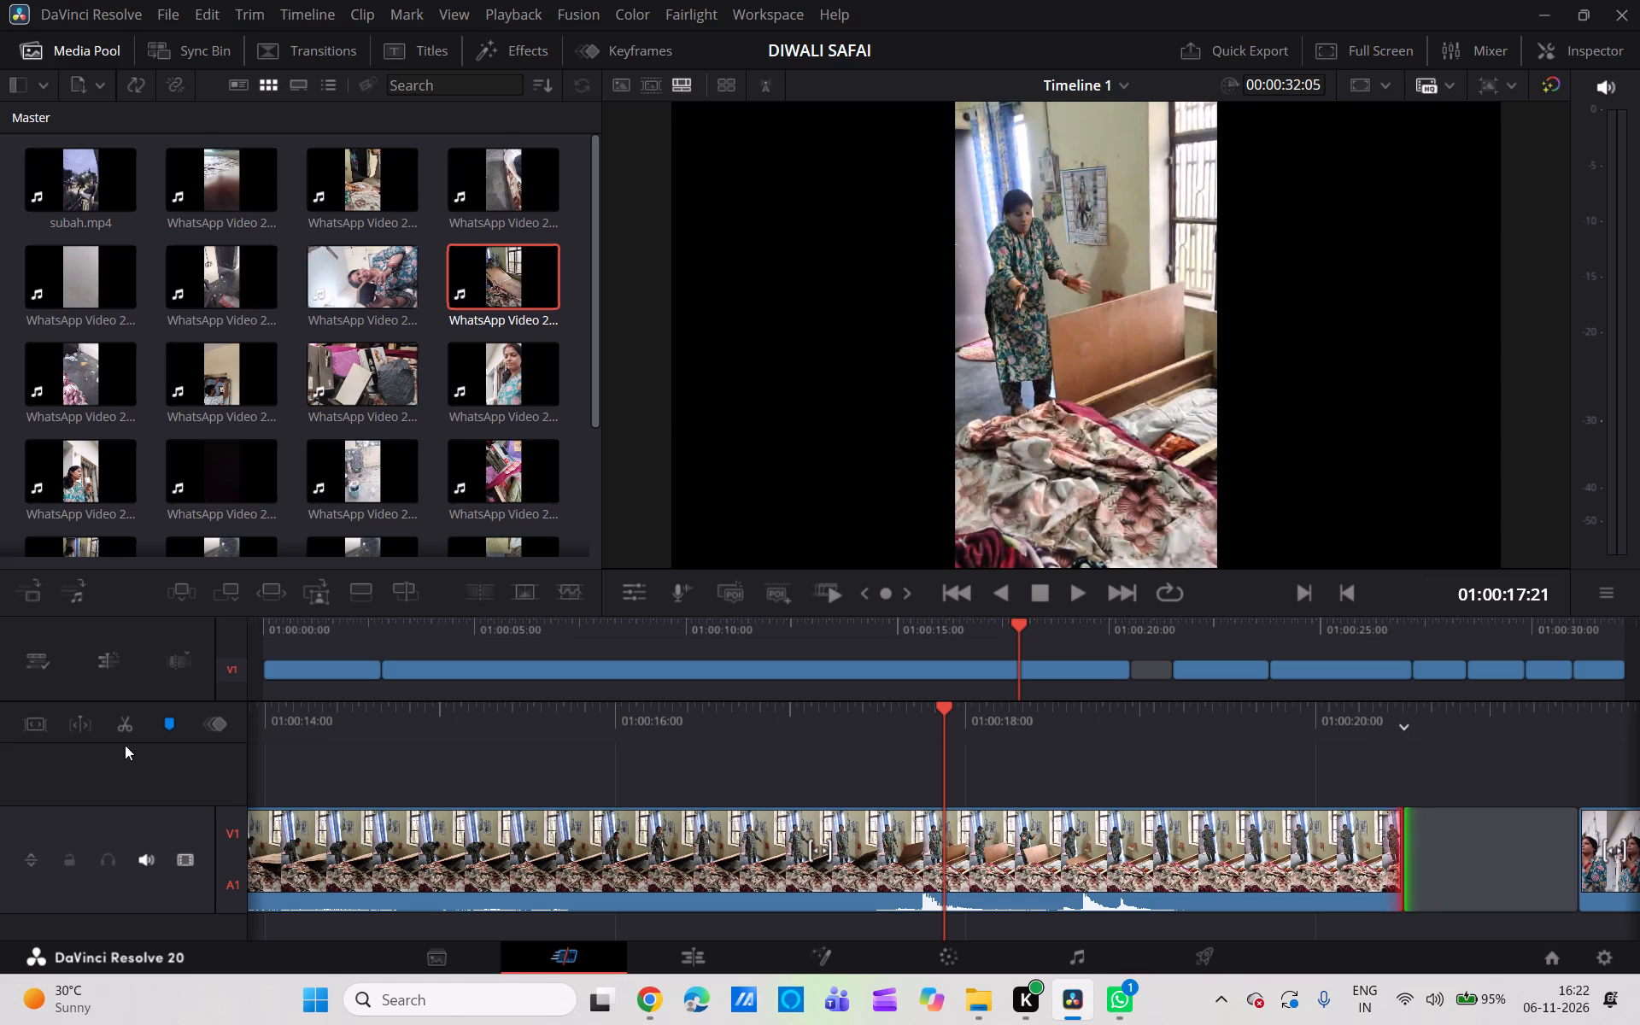
pyautogui.click(515, 864)
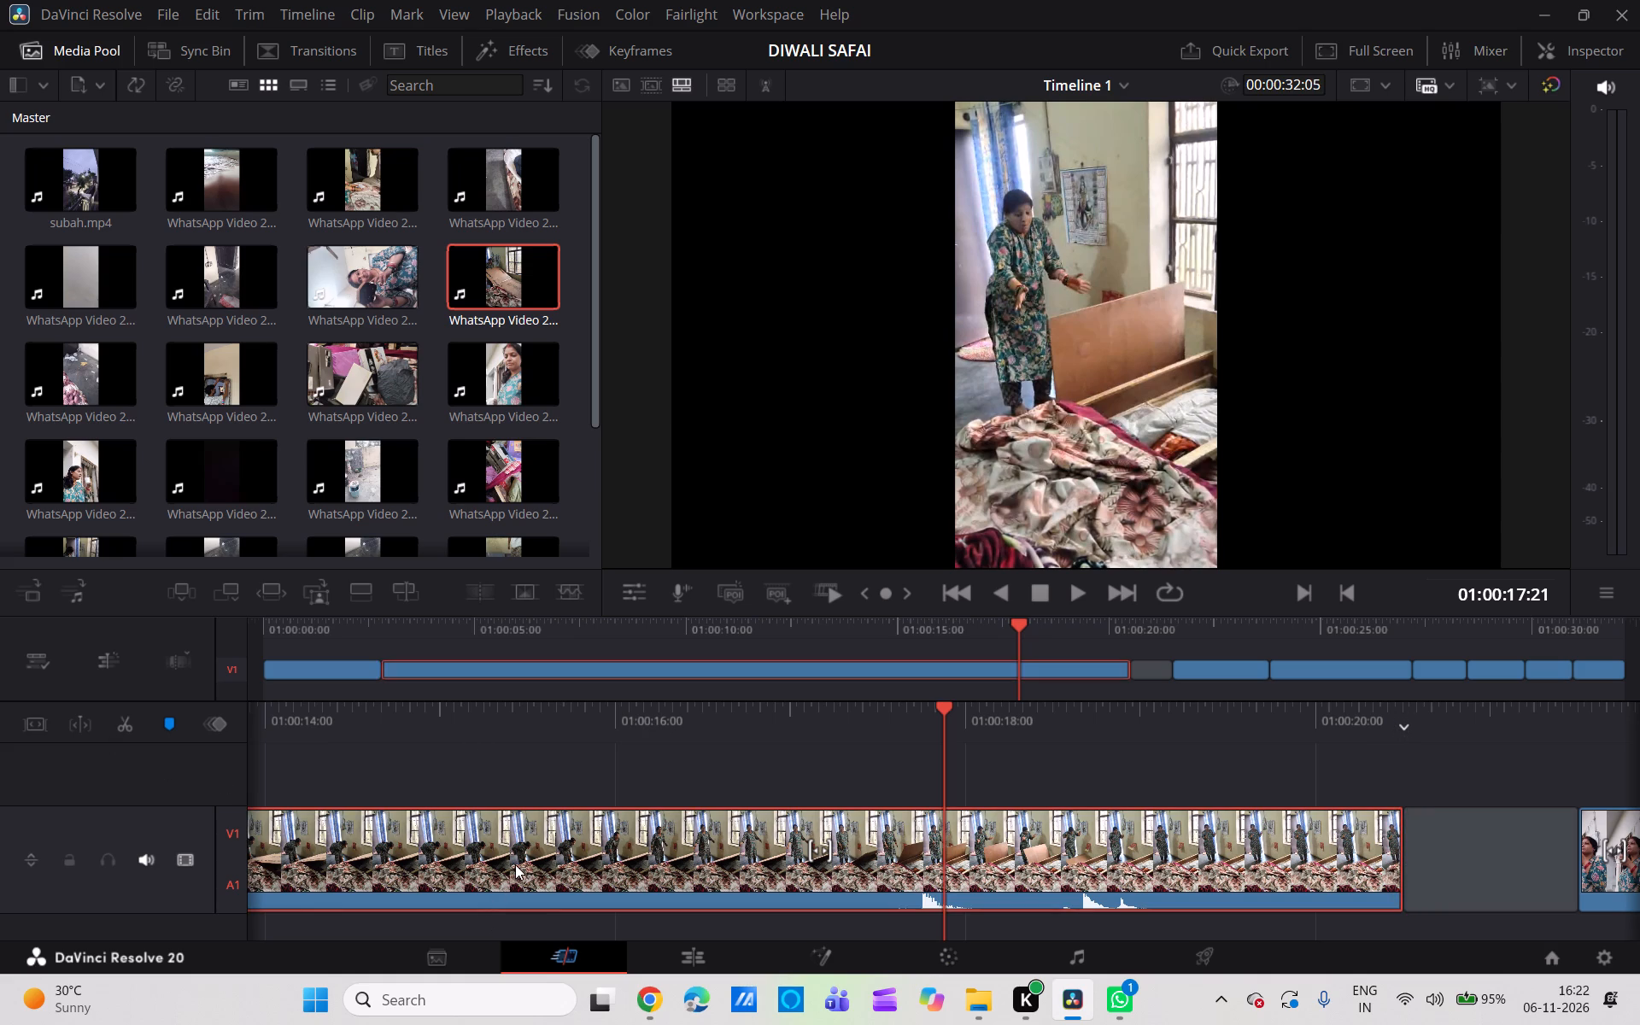
pyautogui.click(118, 724)
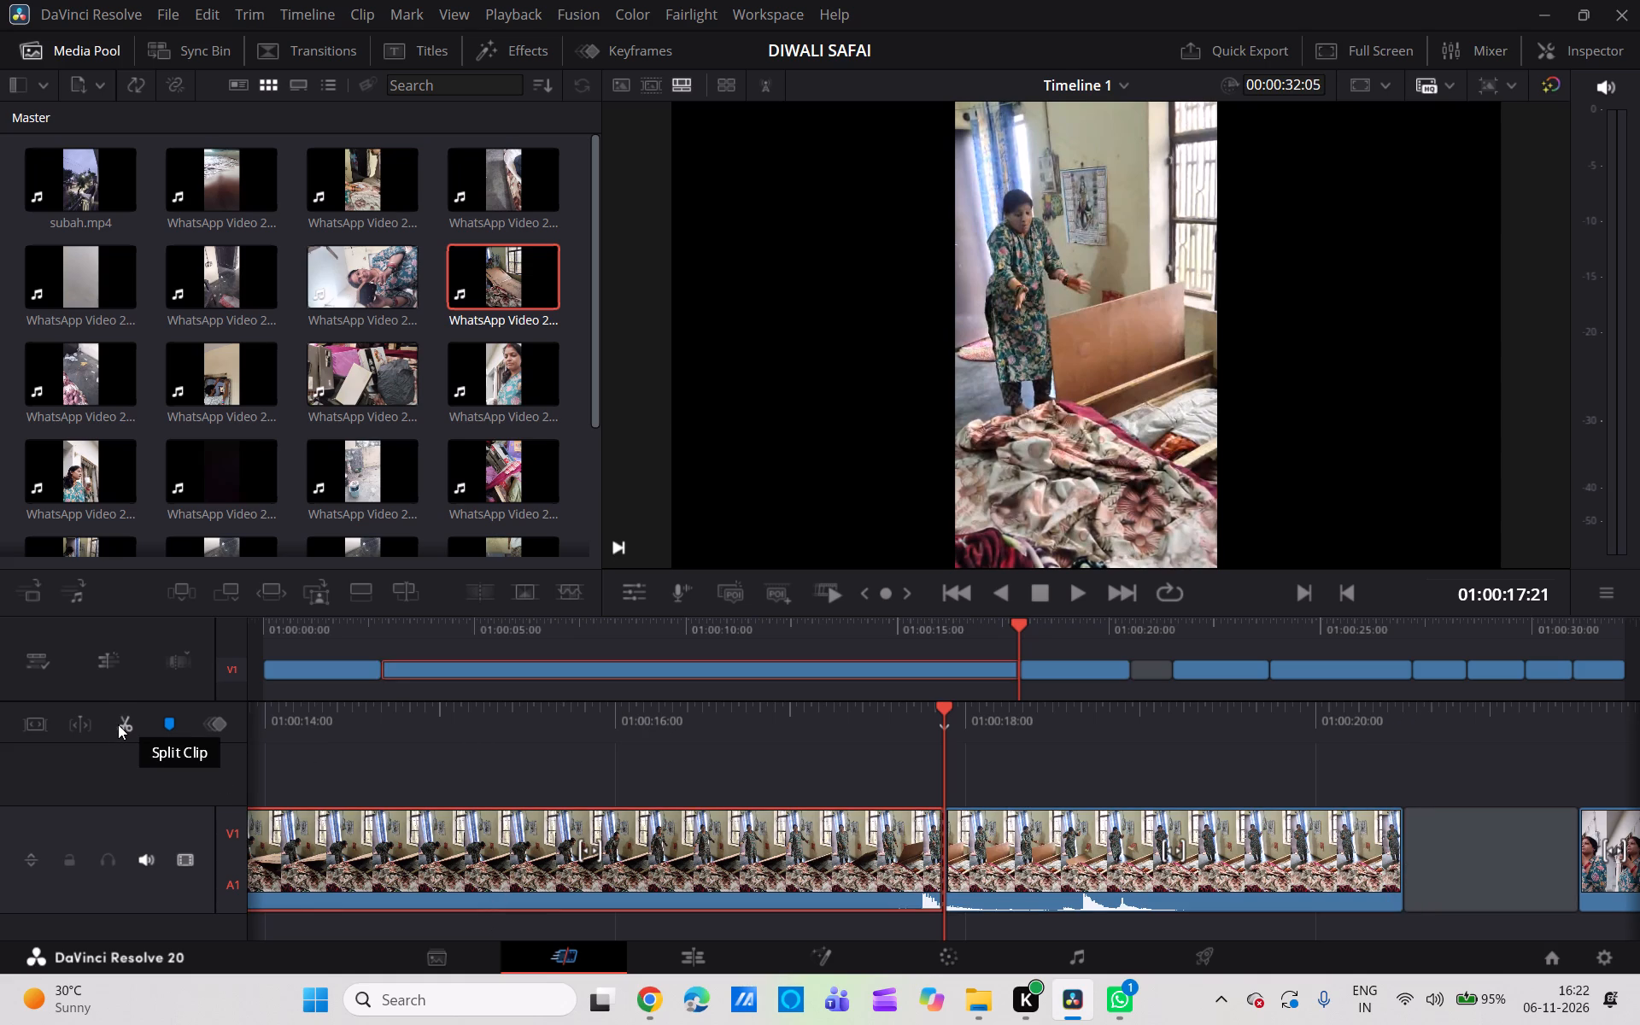
pyautogui.press('BackSpace')
pyautogui.click(118, 724)
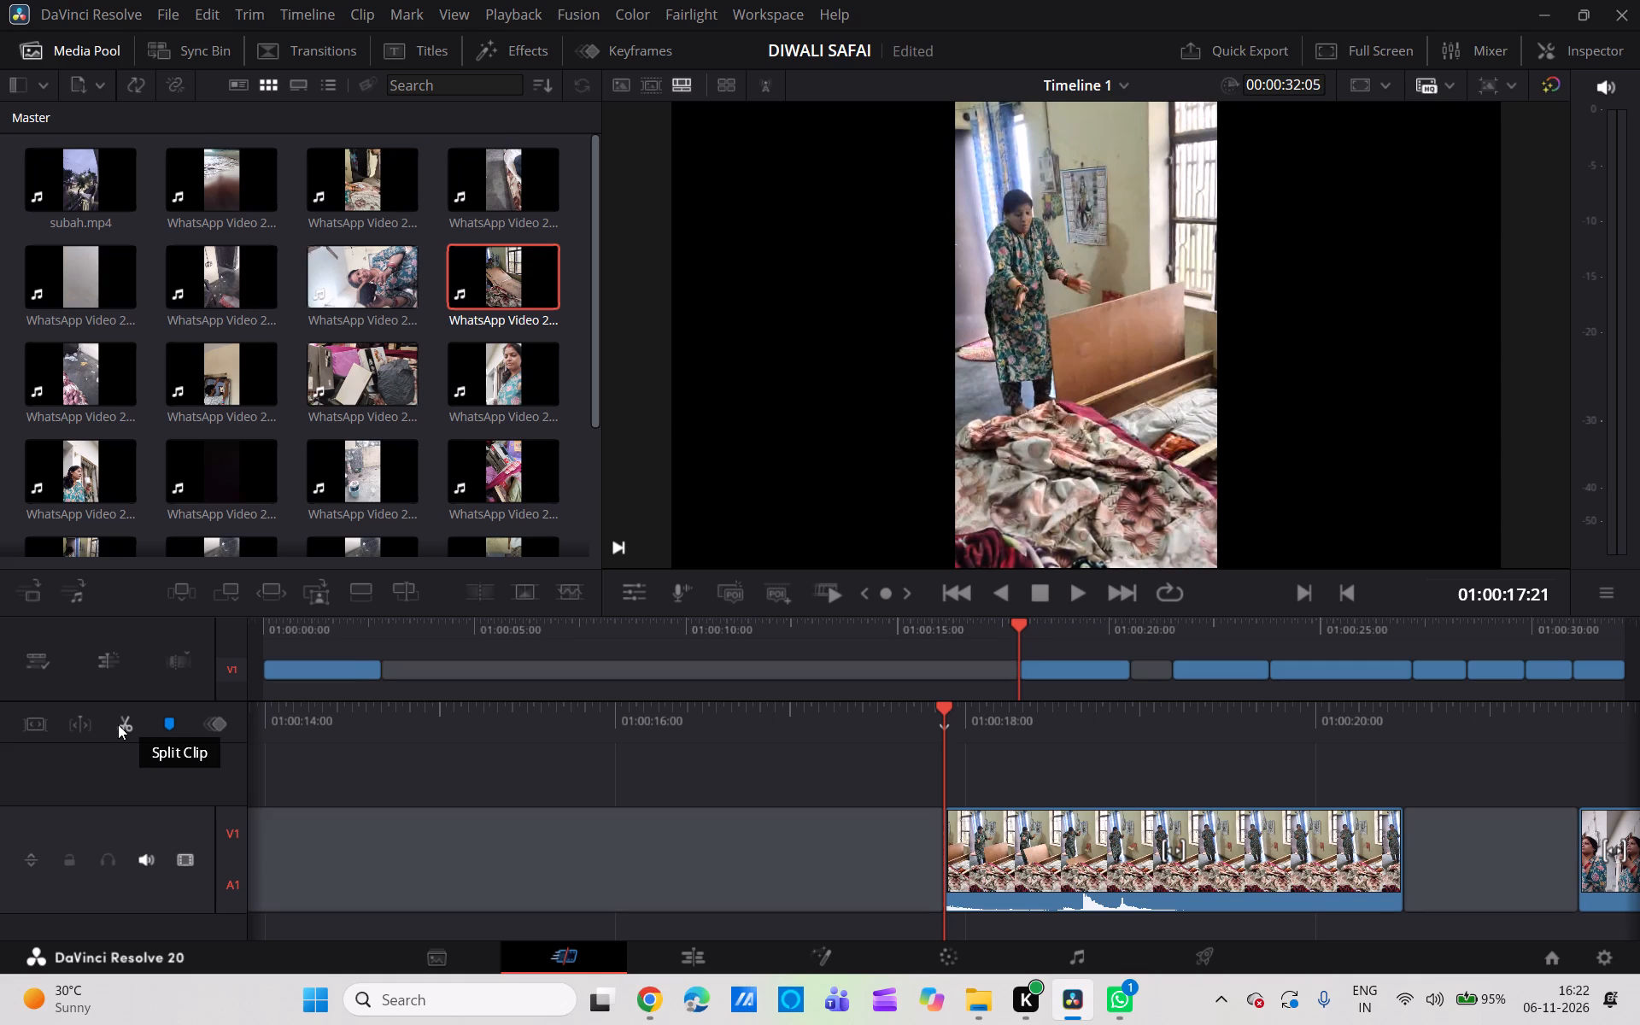
pyautogui.click(351, 840)
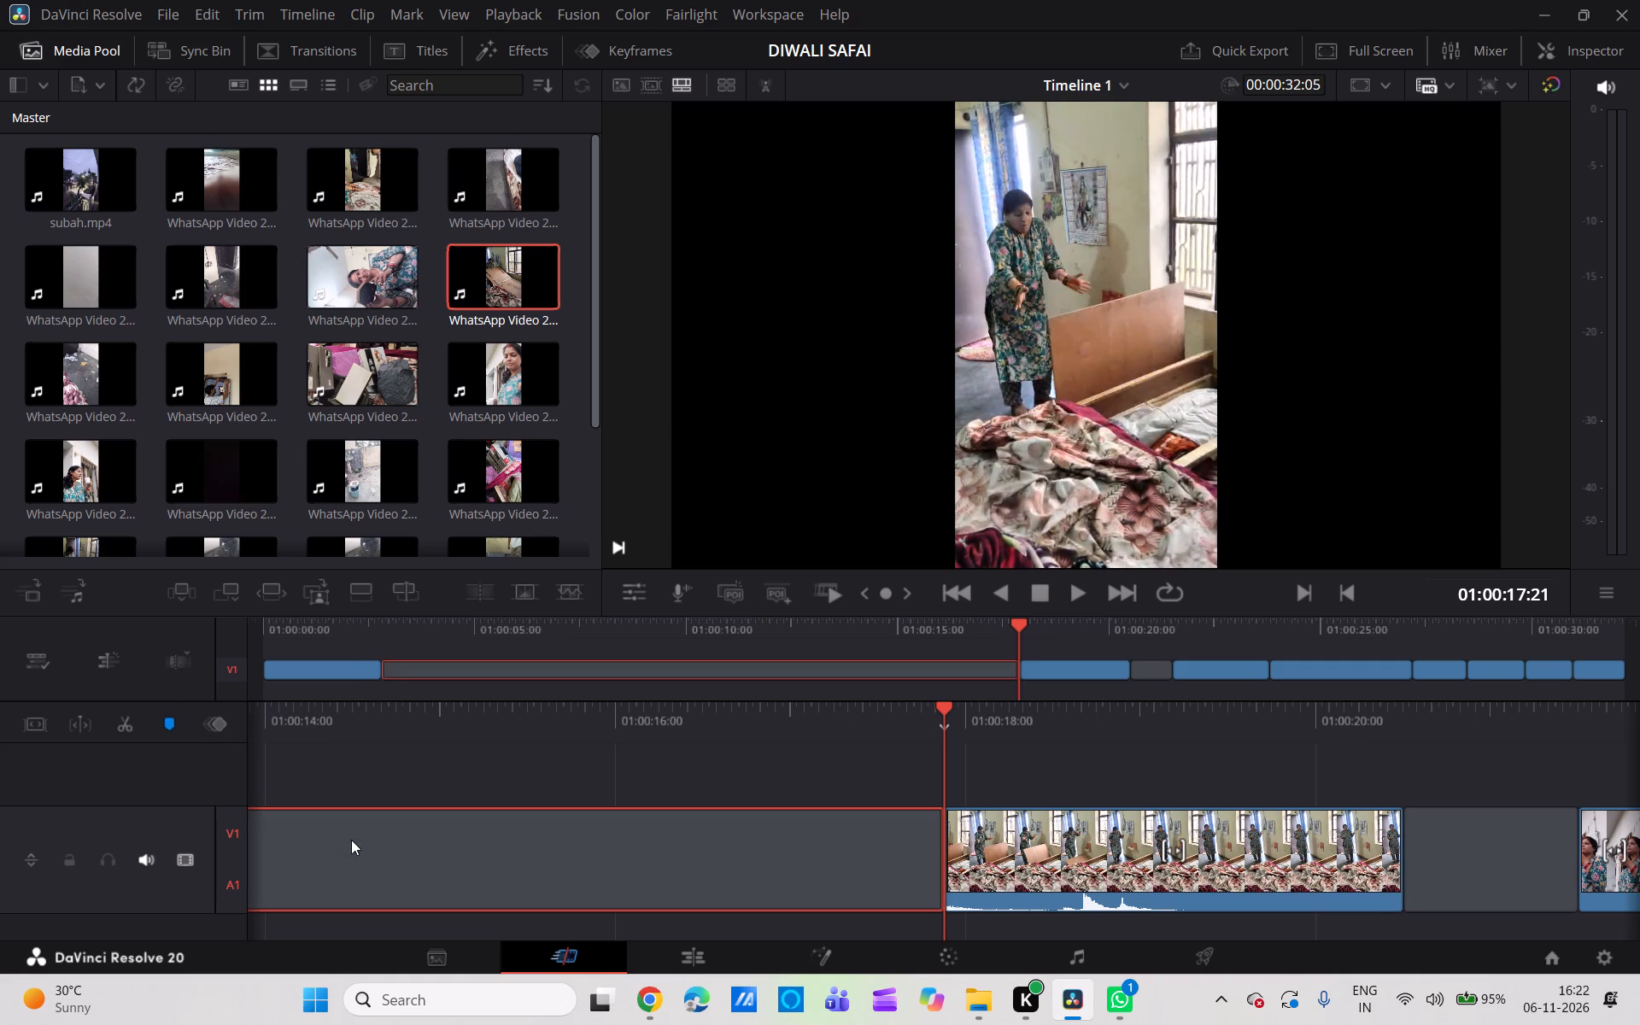
pyautogui.press('BackSpace')
# Close the empty gap between the bed-board clip and the first cup-drinking clip.
pyautogui.scroll(1, 351, 840)
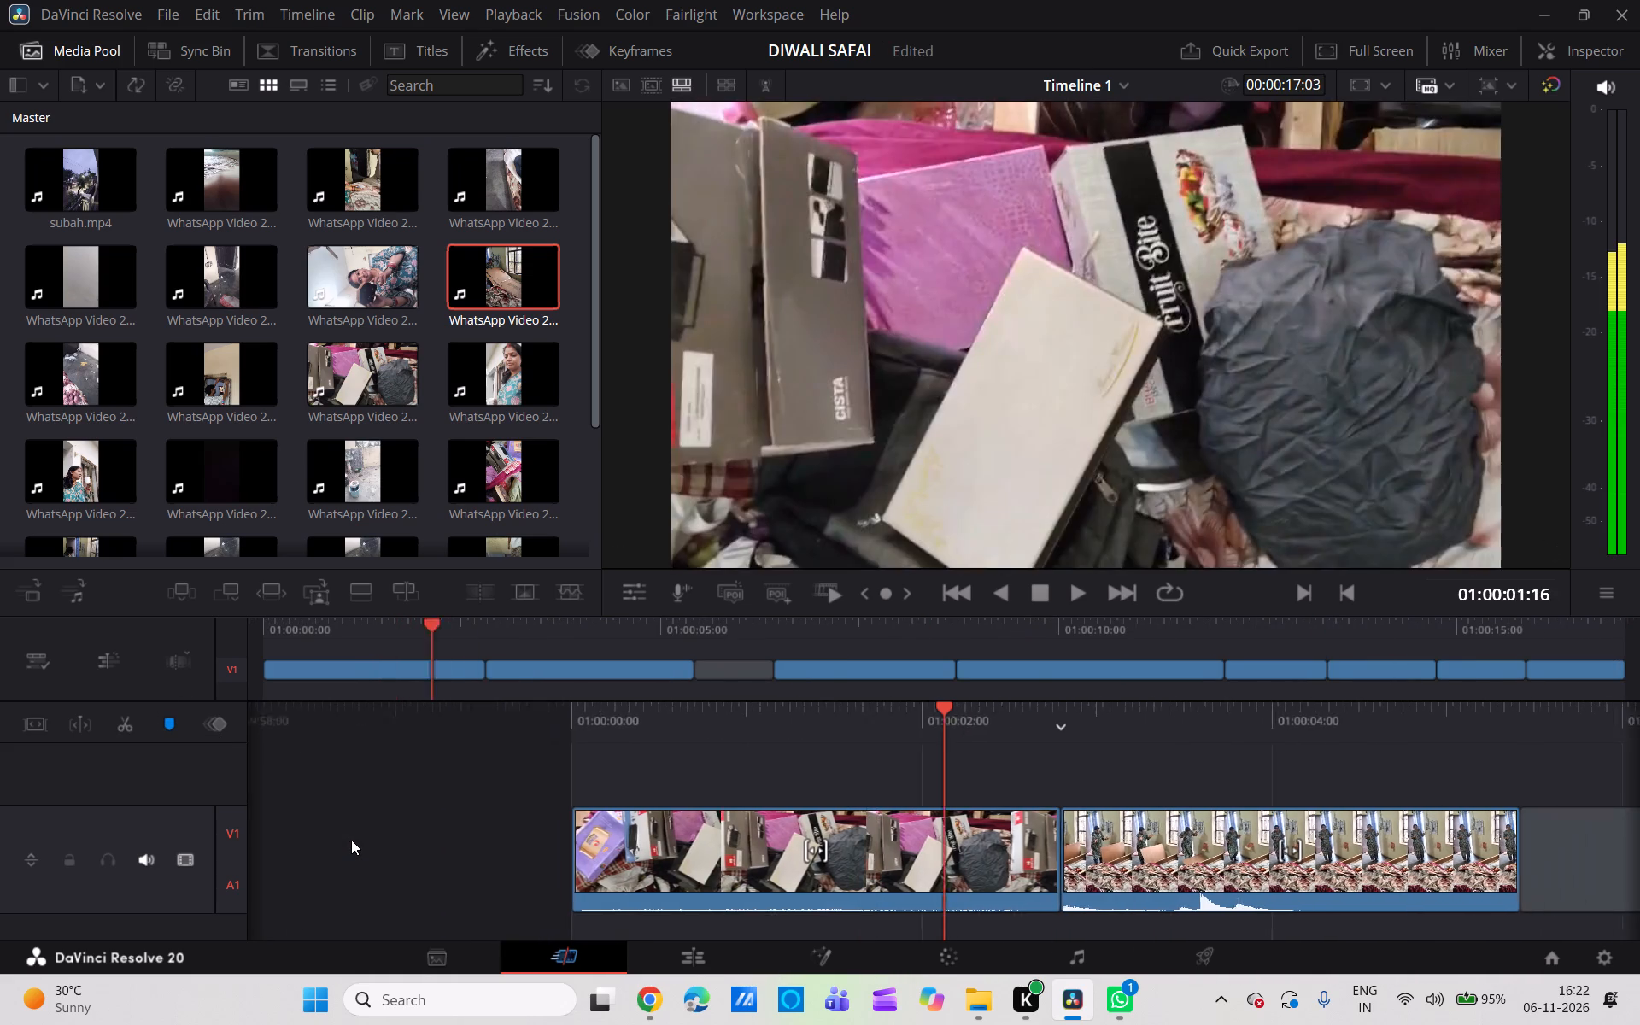
pyautogui.scroll(2, 351, 840)
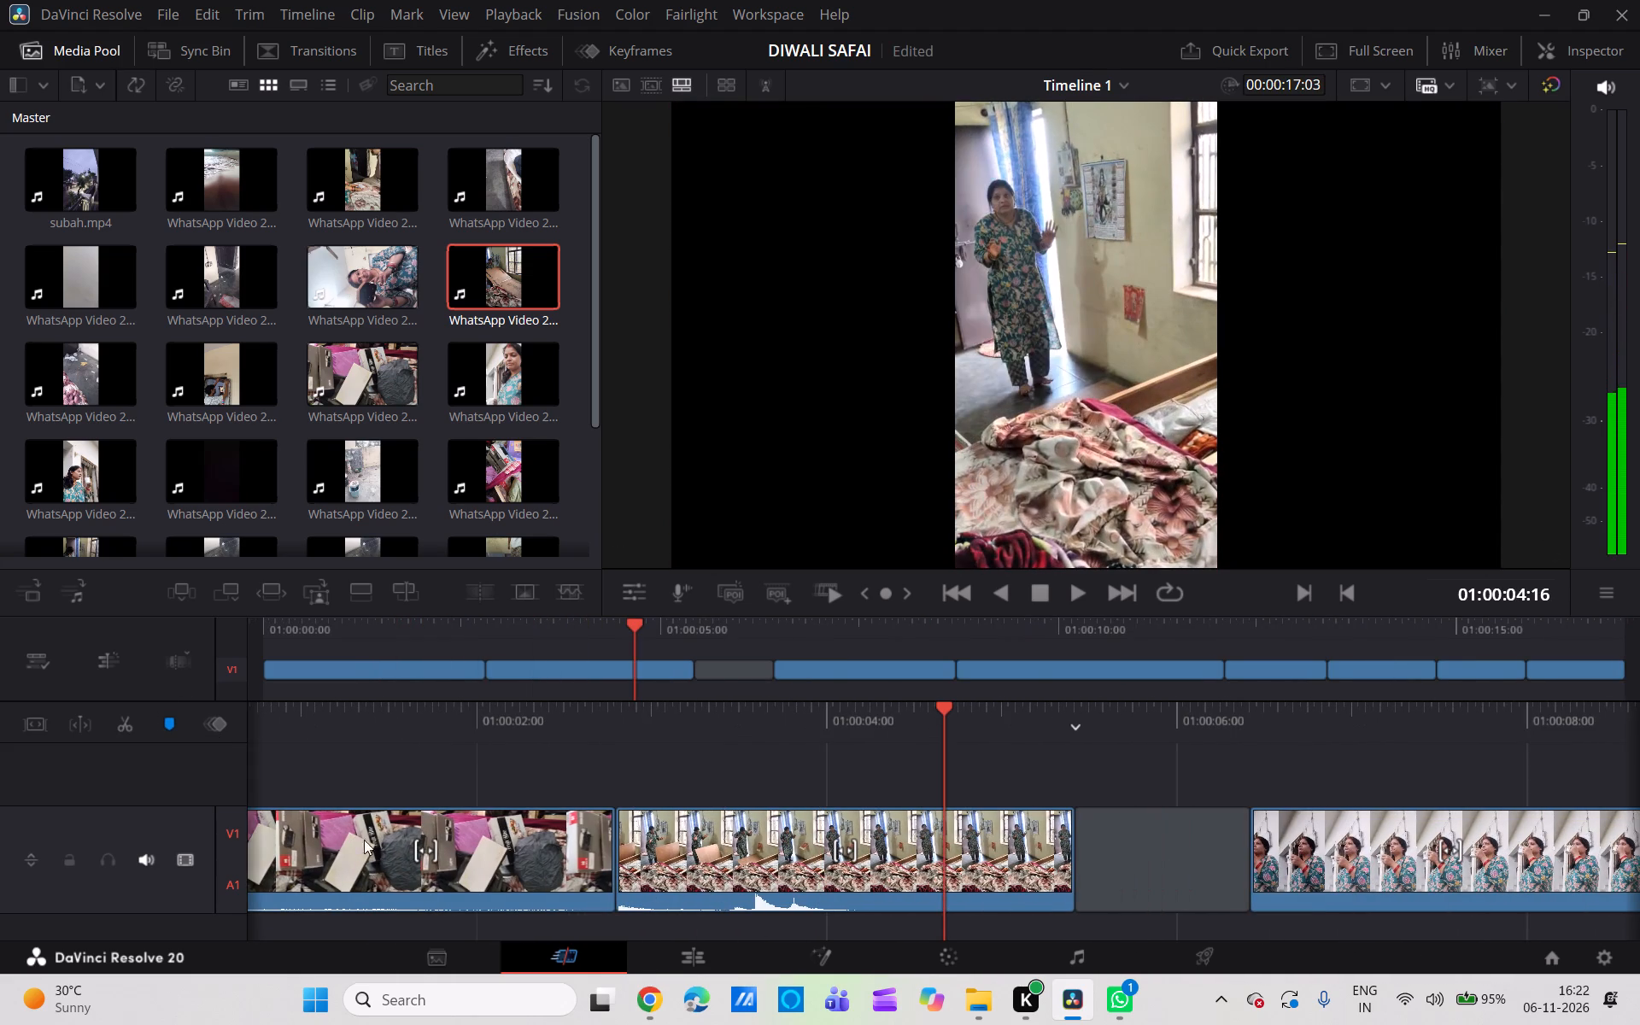
pyautogui.click(1143, 857)
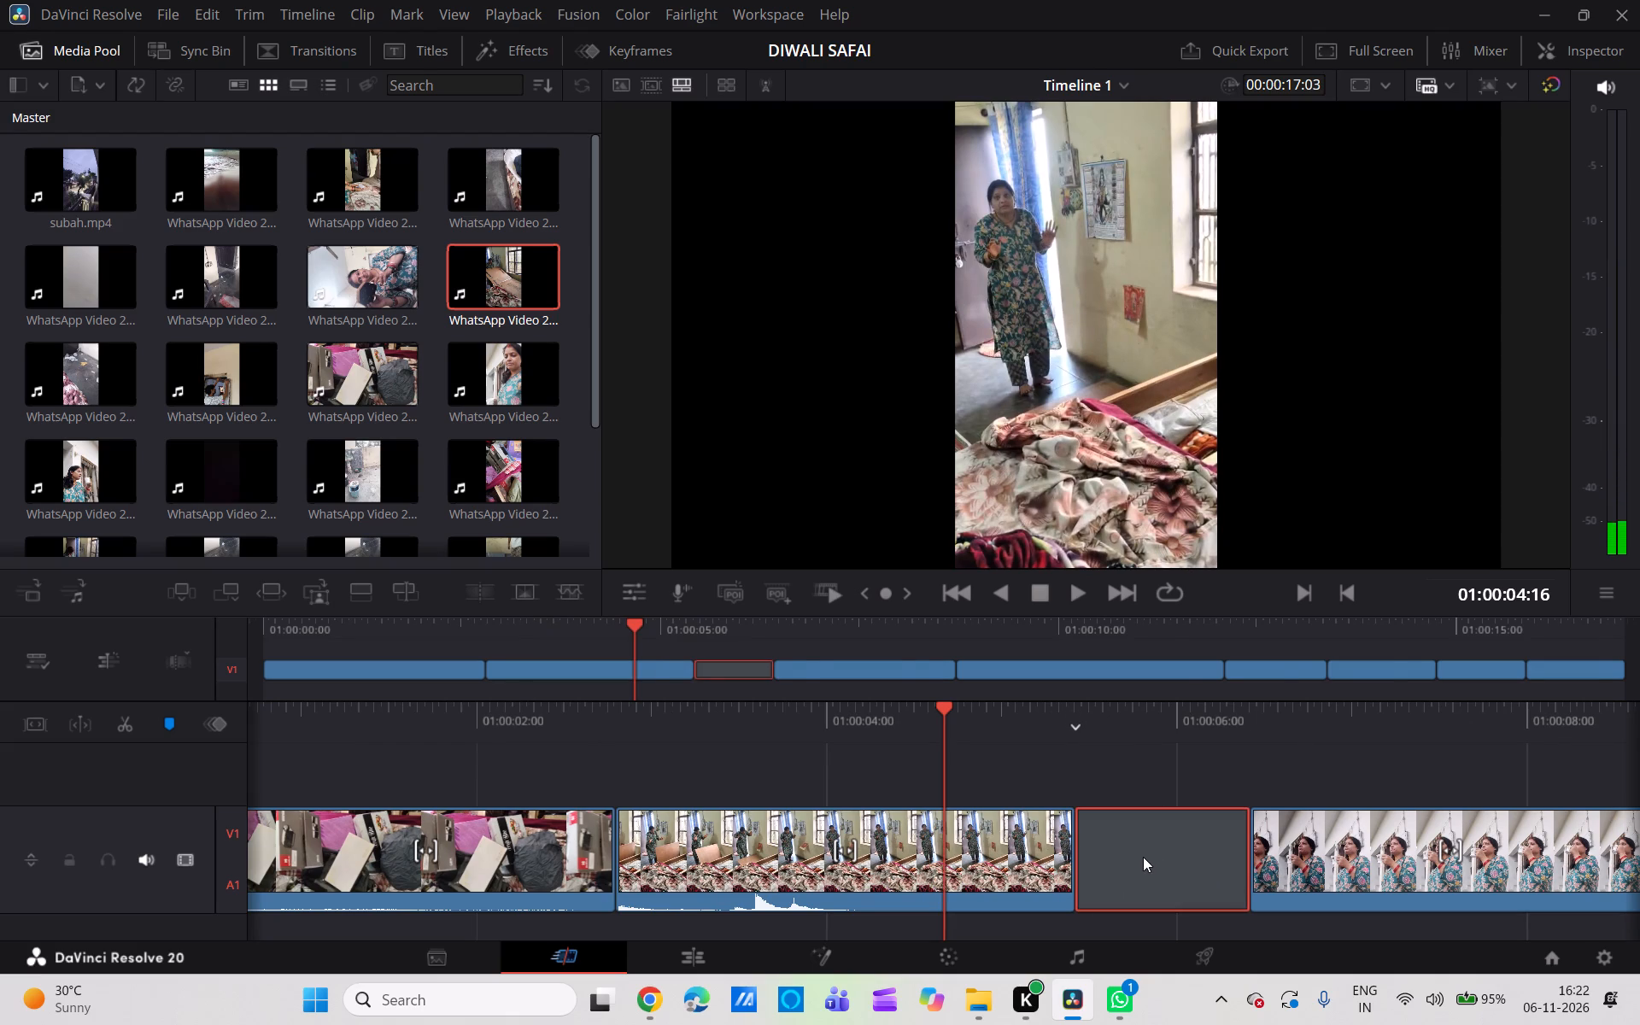
pyautogui.press('BackSpace')
# Play the whole timeline back from the opening boxes clip, then go back over the closing cup-drinking clips.
pyautogui.hscroll(1, 1143, 857)
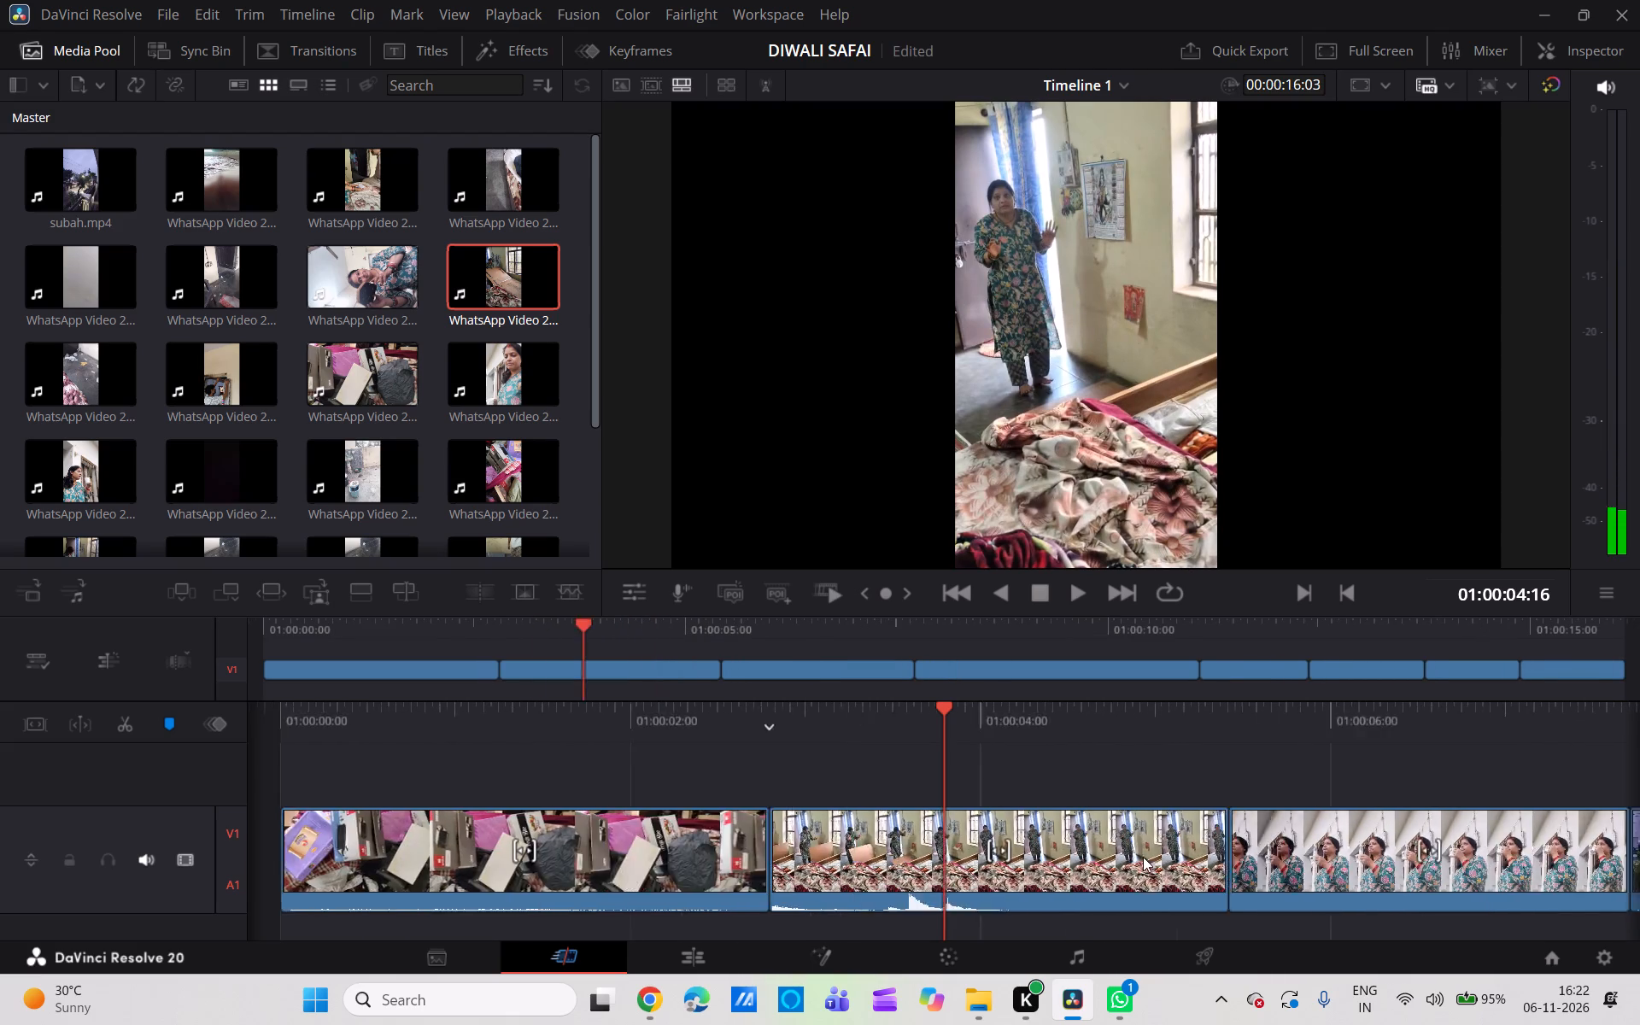
pyautogui.hscroll(4, 1143, 857)
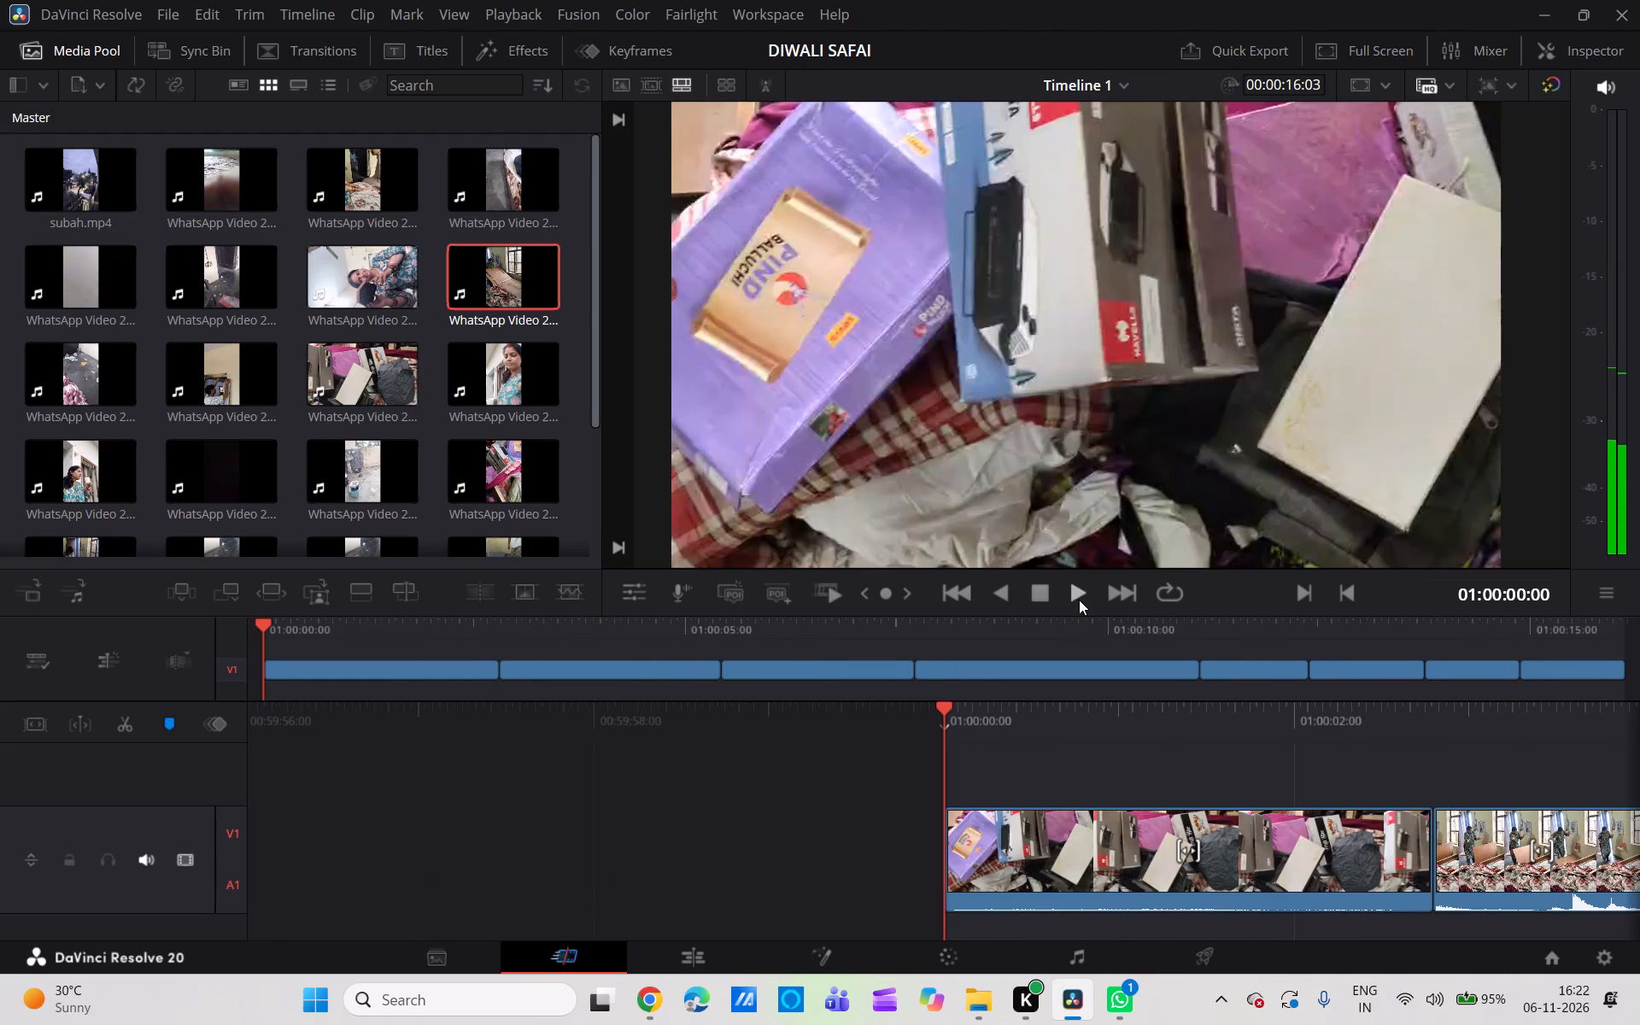
pyautogui.click(1075, 594)
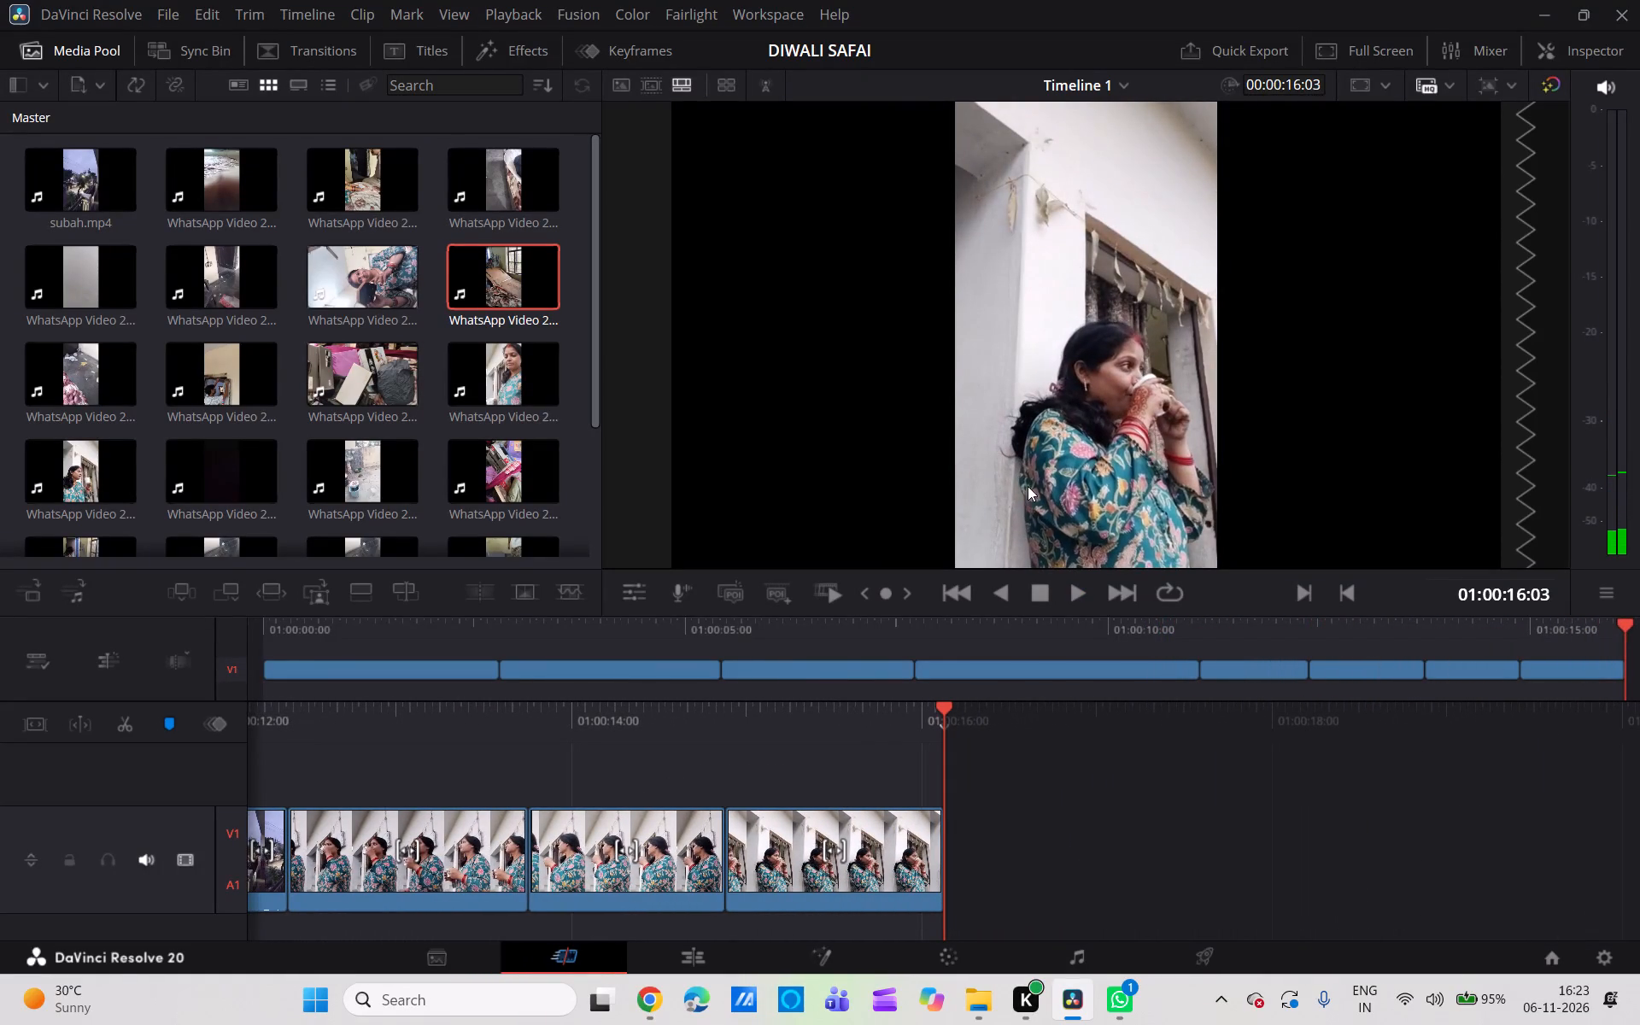
pyautogui.hscroll(1, 855, 735)
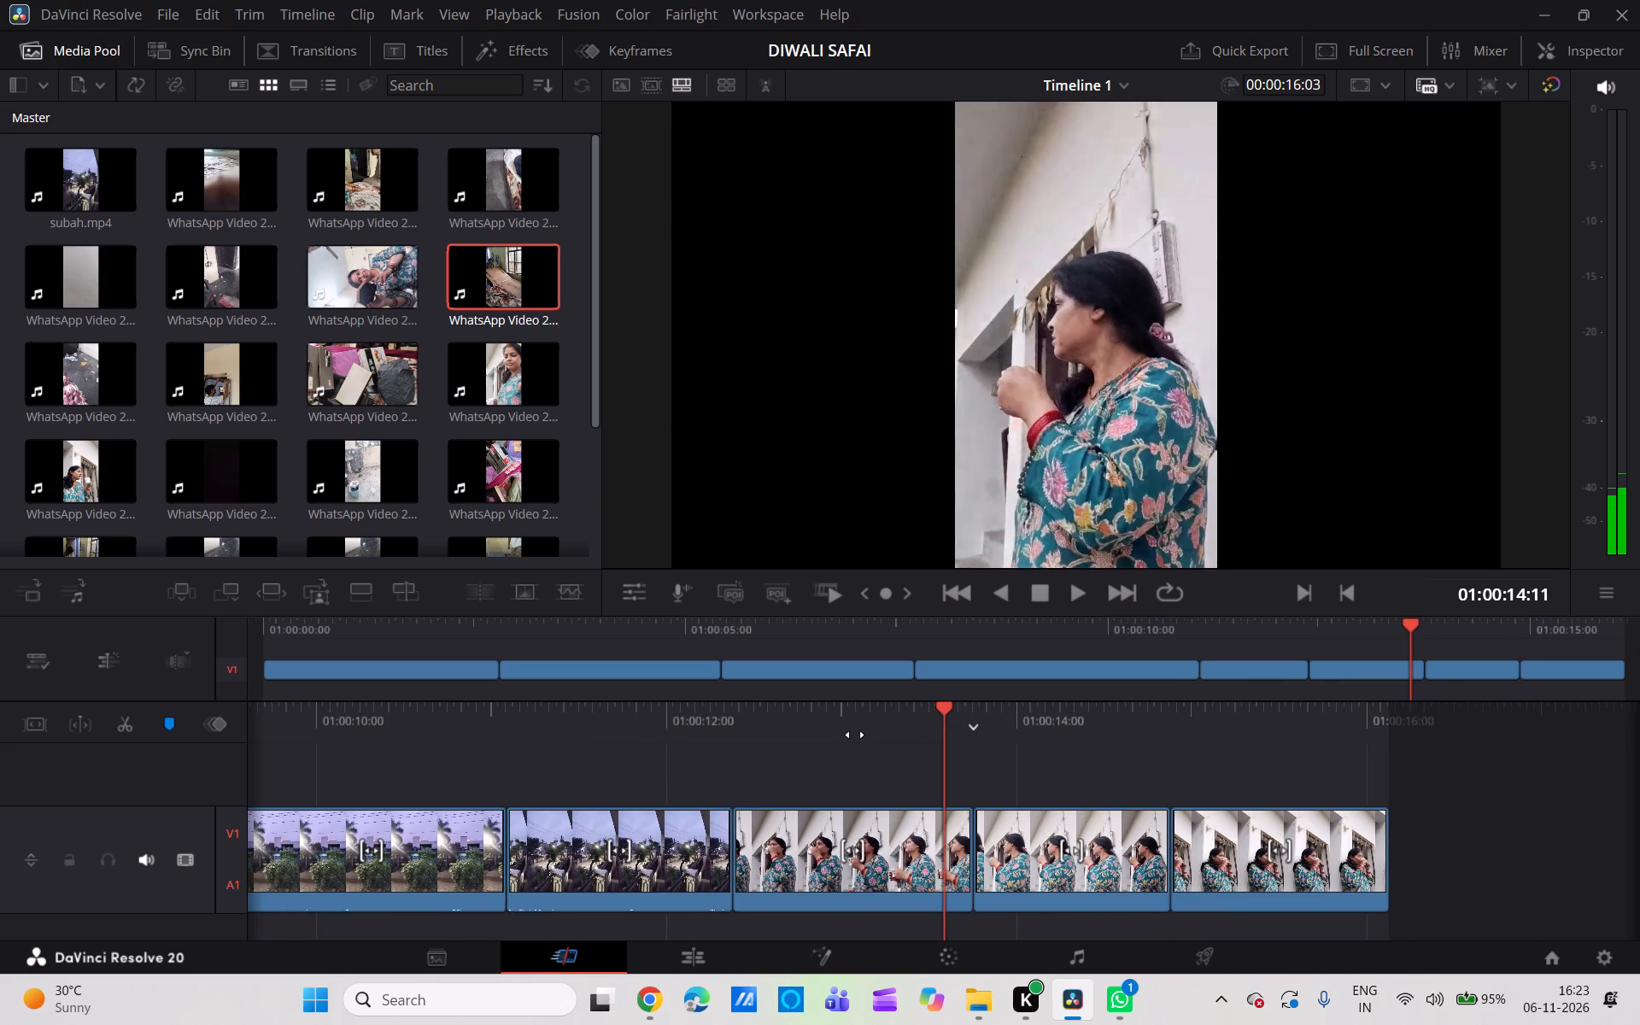
# Move the middle one of the three closing cup-drinking clips from V1 up to a new track V2.
pyautogui.hscroll(1, 855, 735)
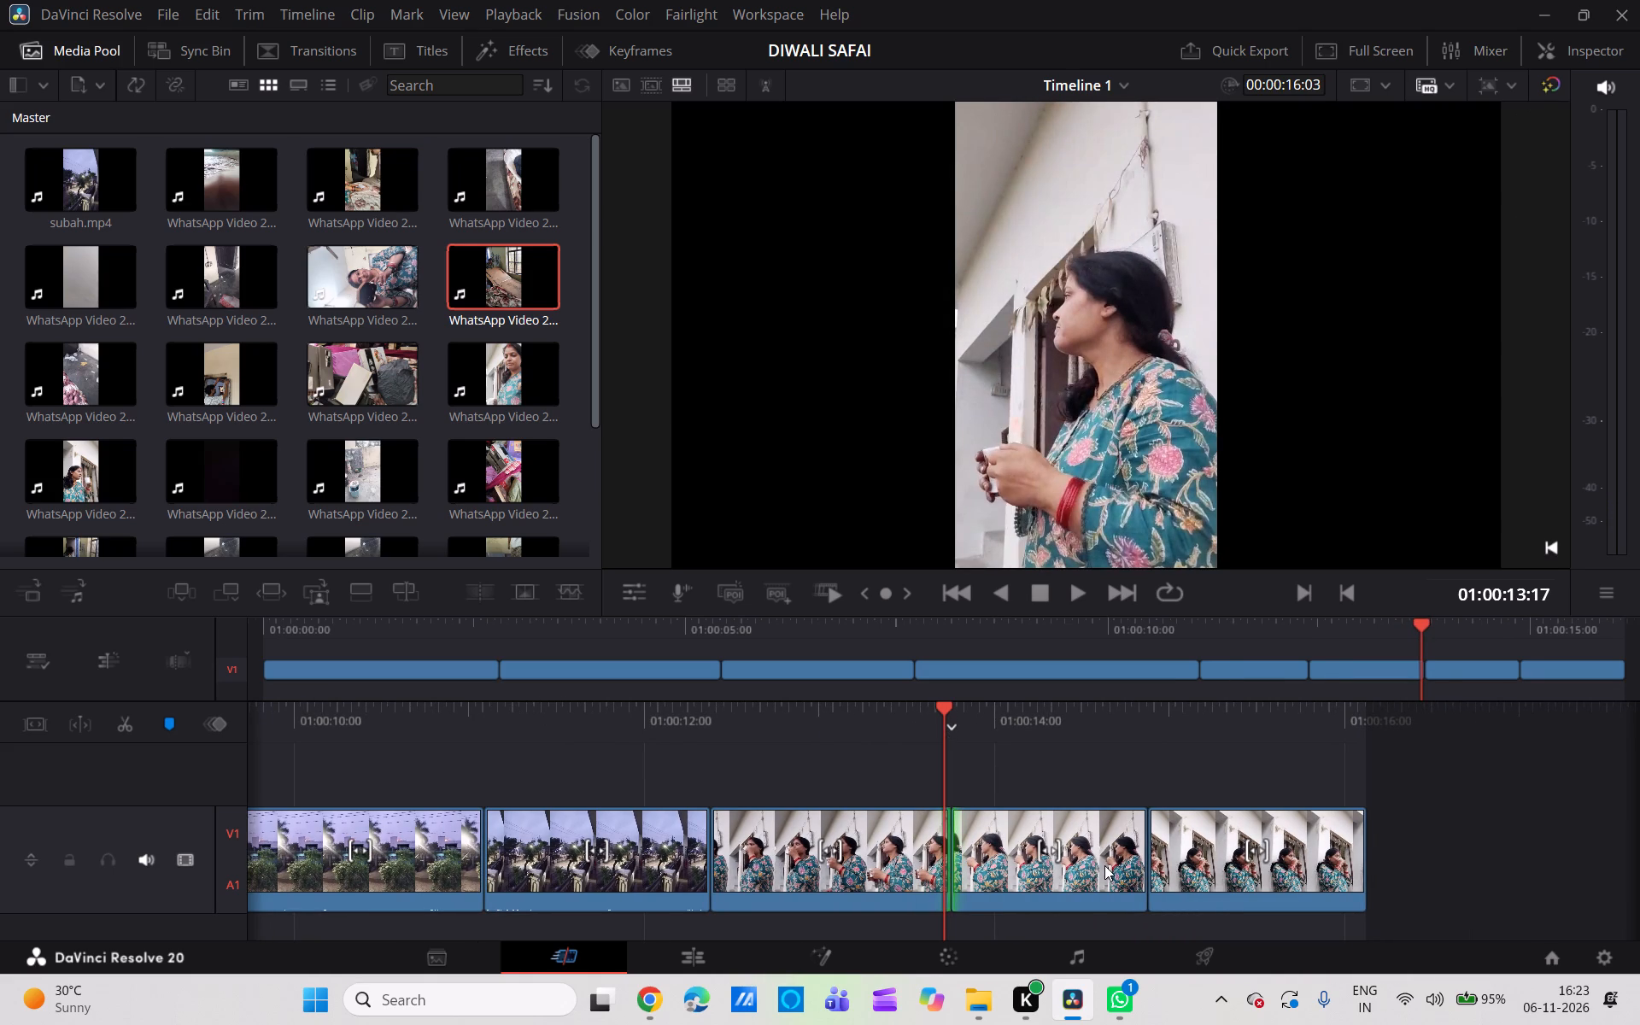
pyautogui.click(1104, 865)
pyautogui.moveTo(1110, 858); pyautogui.dragTo(1111, 735)
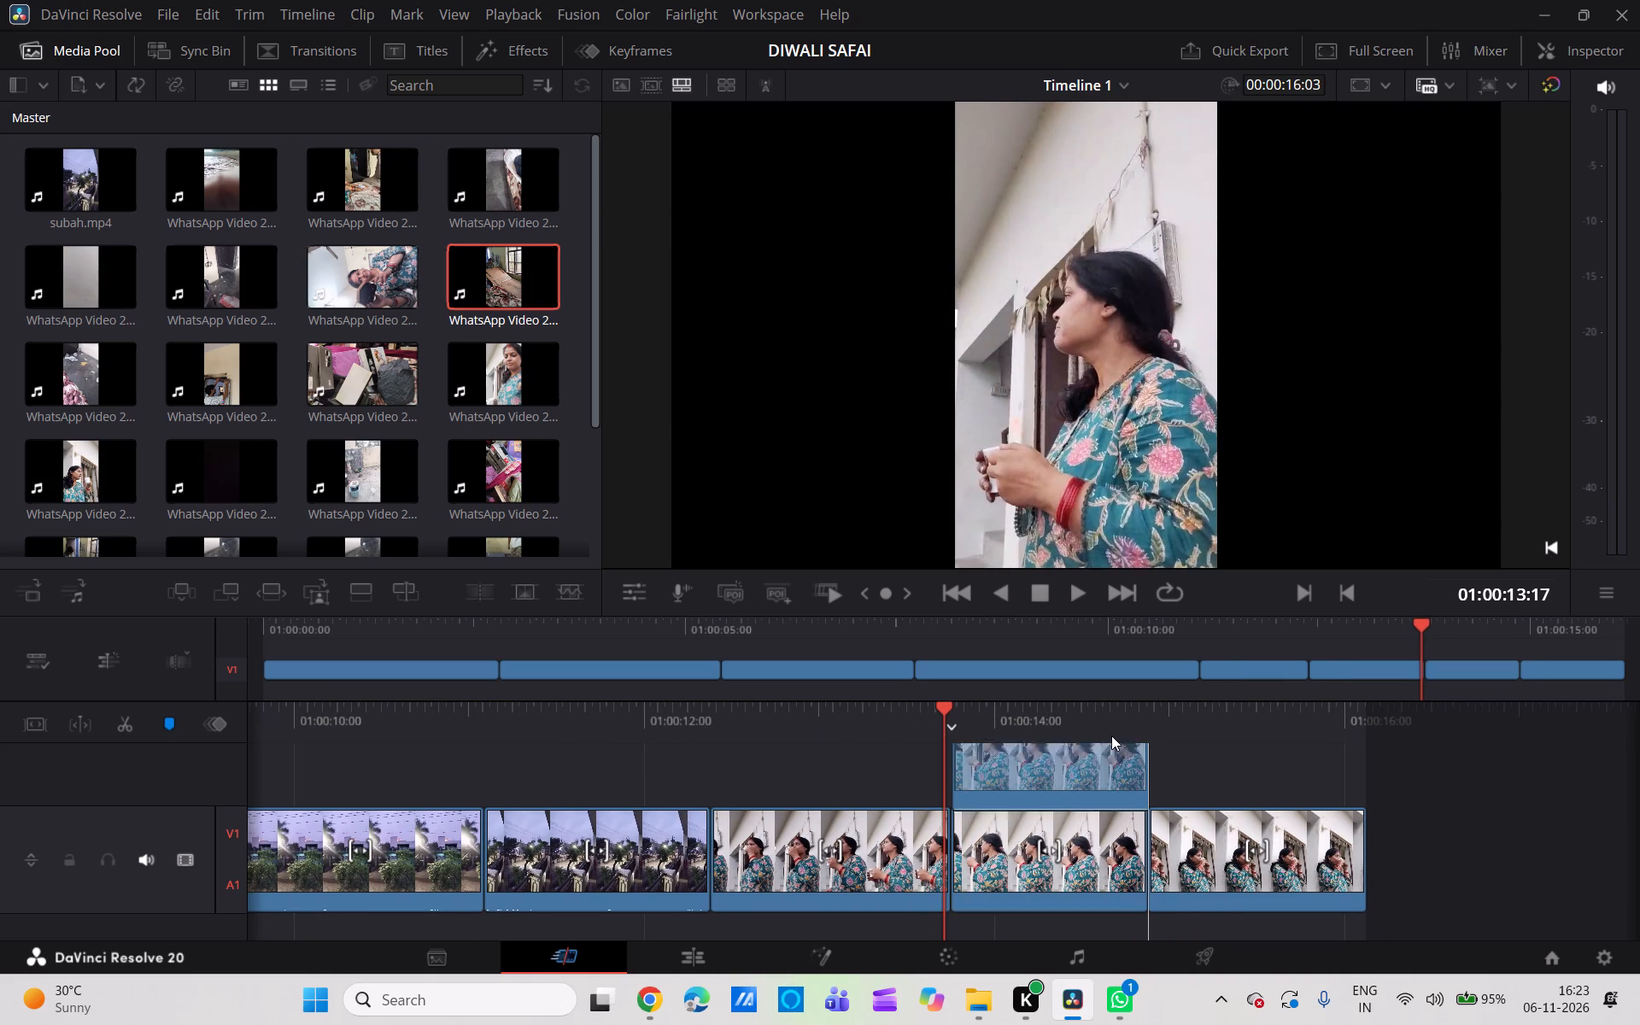
pyautogui.moveTo(1111, 735); pyautogui.dragTo(1111, 727)
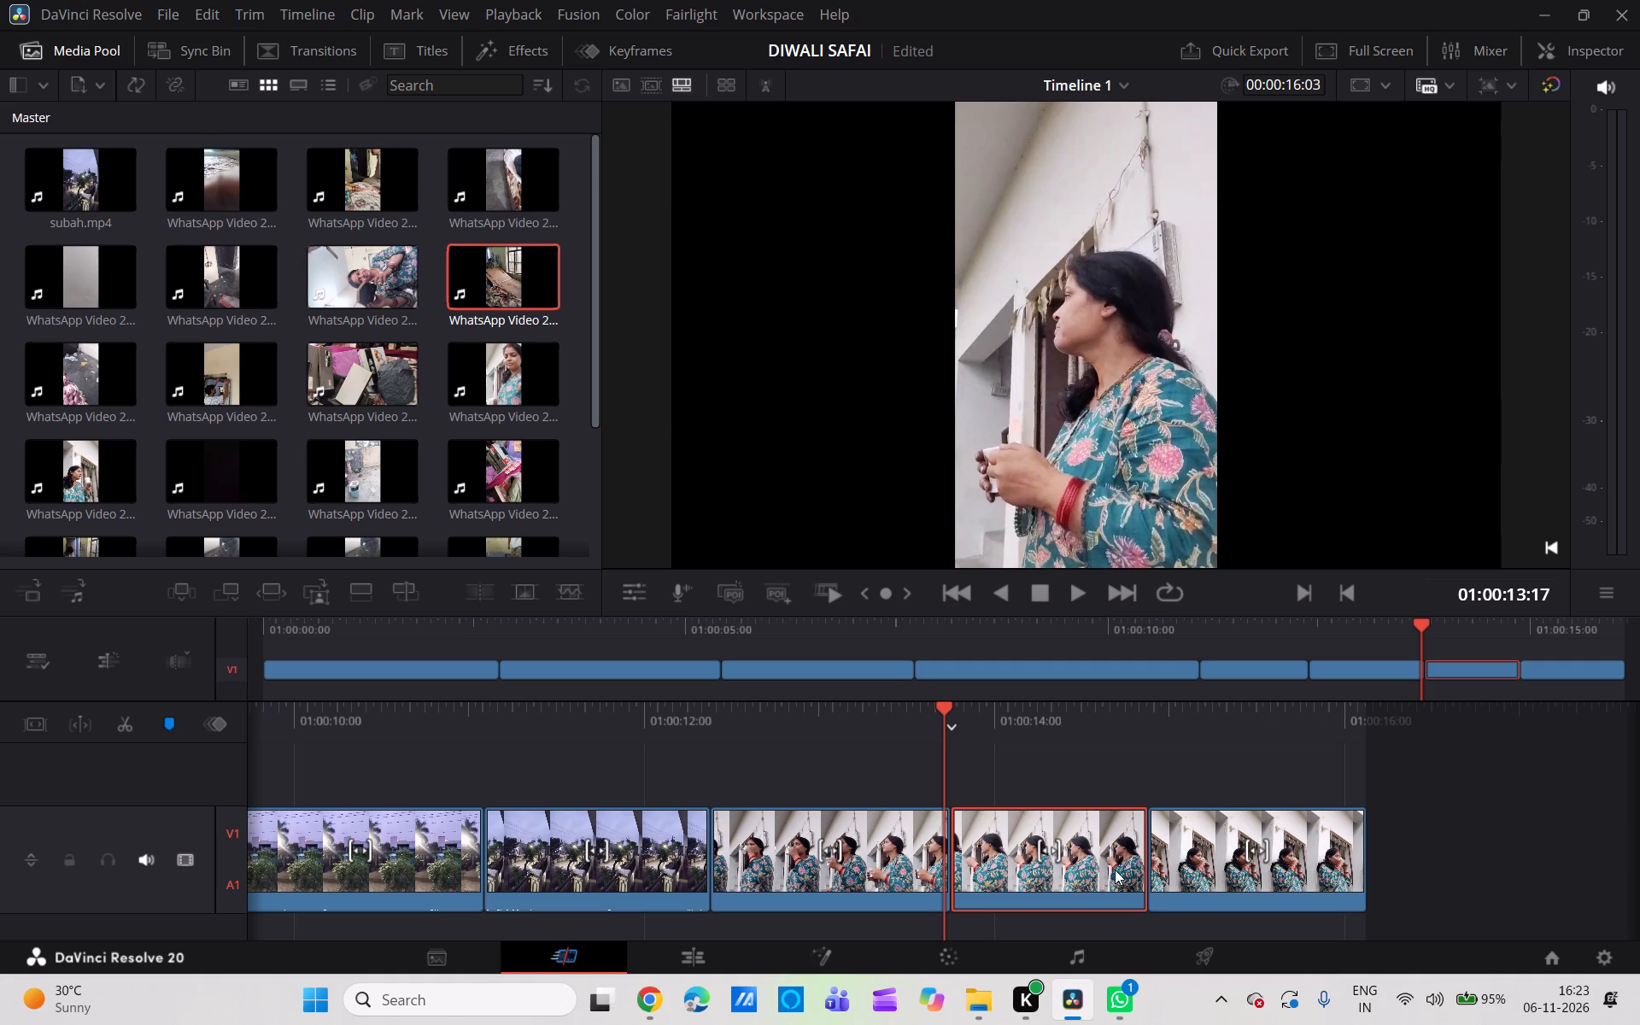
pyautogui.moveTo(1115, 870); pyautogui.dragTo(1112, 788)
pyautogui.click(1122, 850)
pyautogui.moveTo(1114, 845); pyautogui.dragTo(1081, 733)
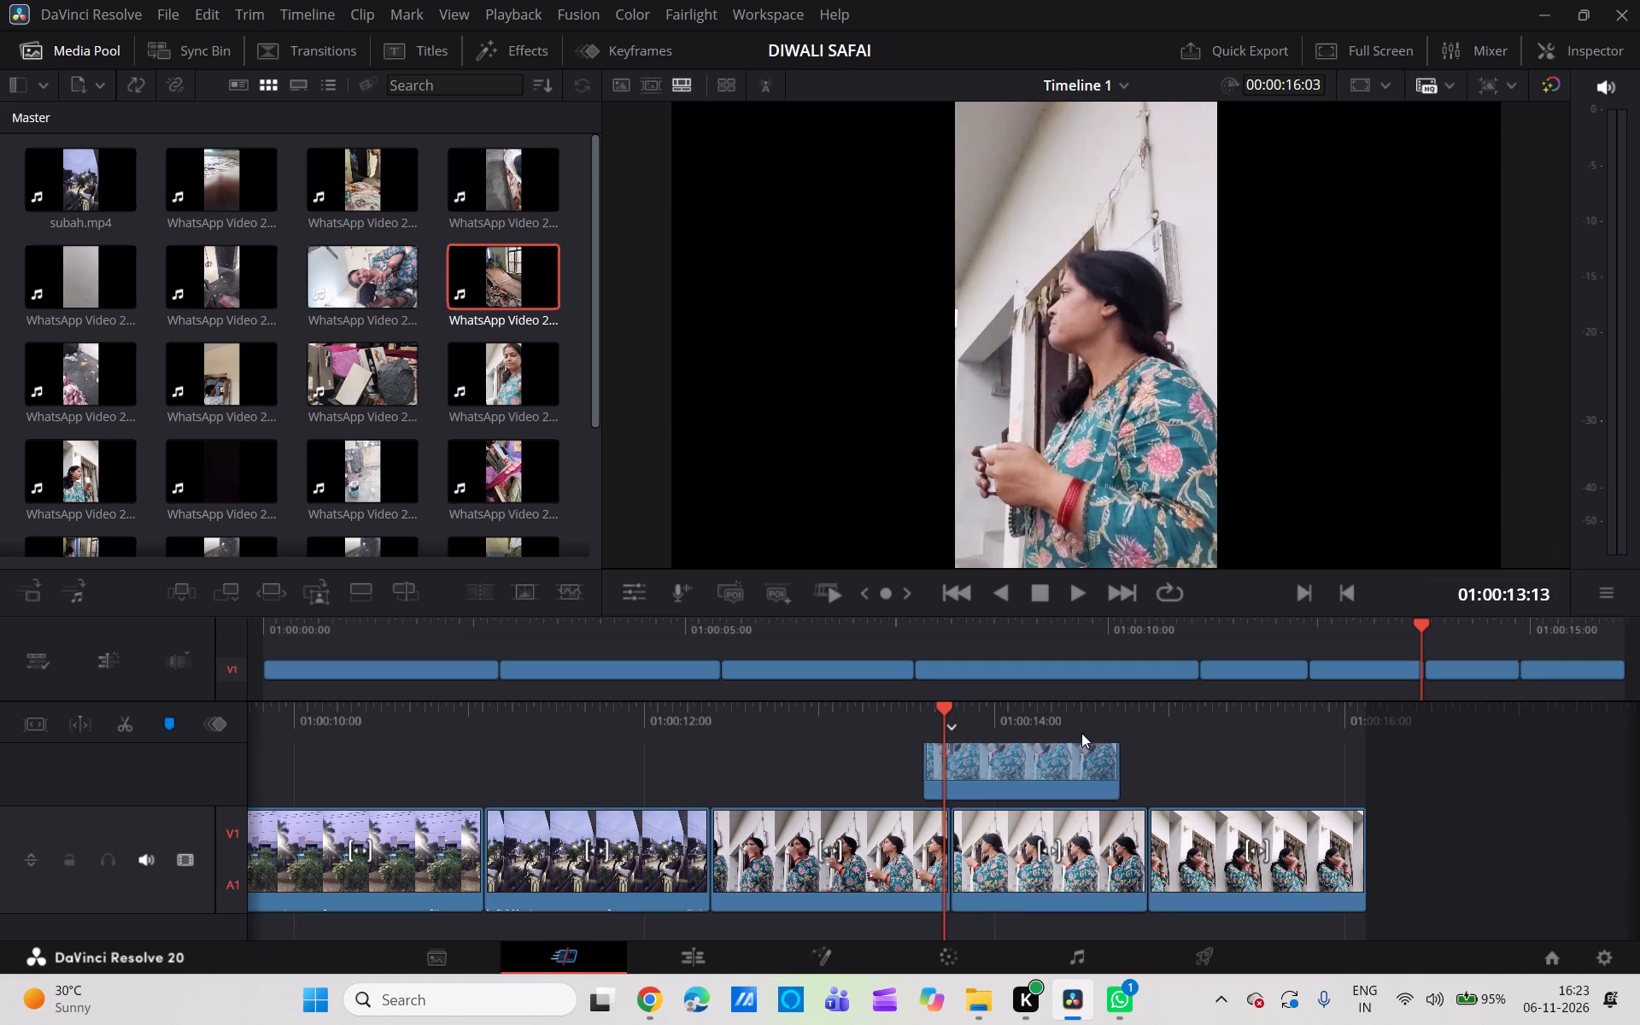
pyautogui.moveTo(1081, 733); pyautogui.dragTo(1177, 743)
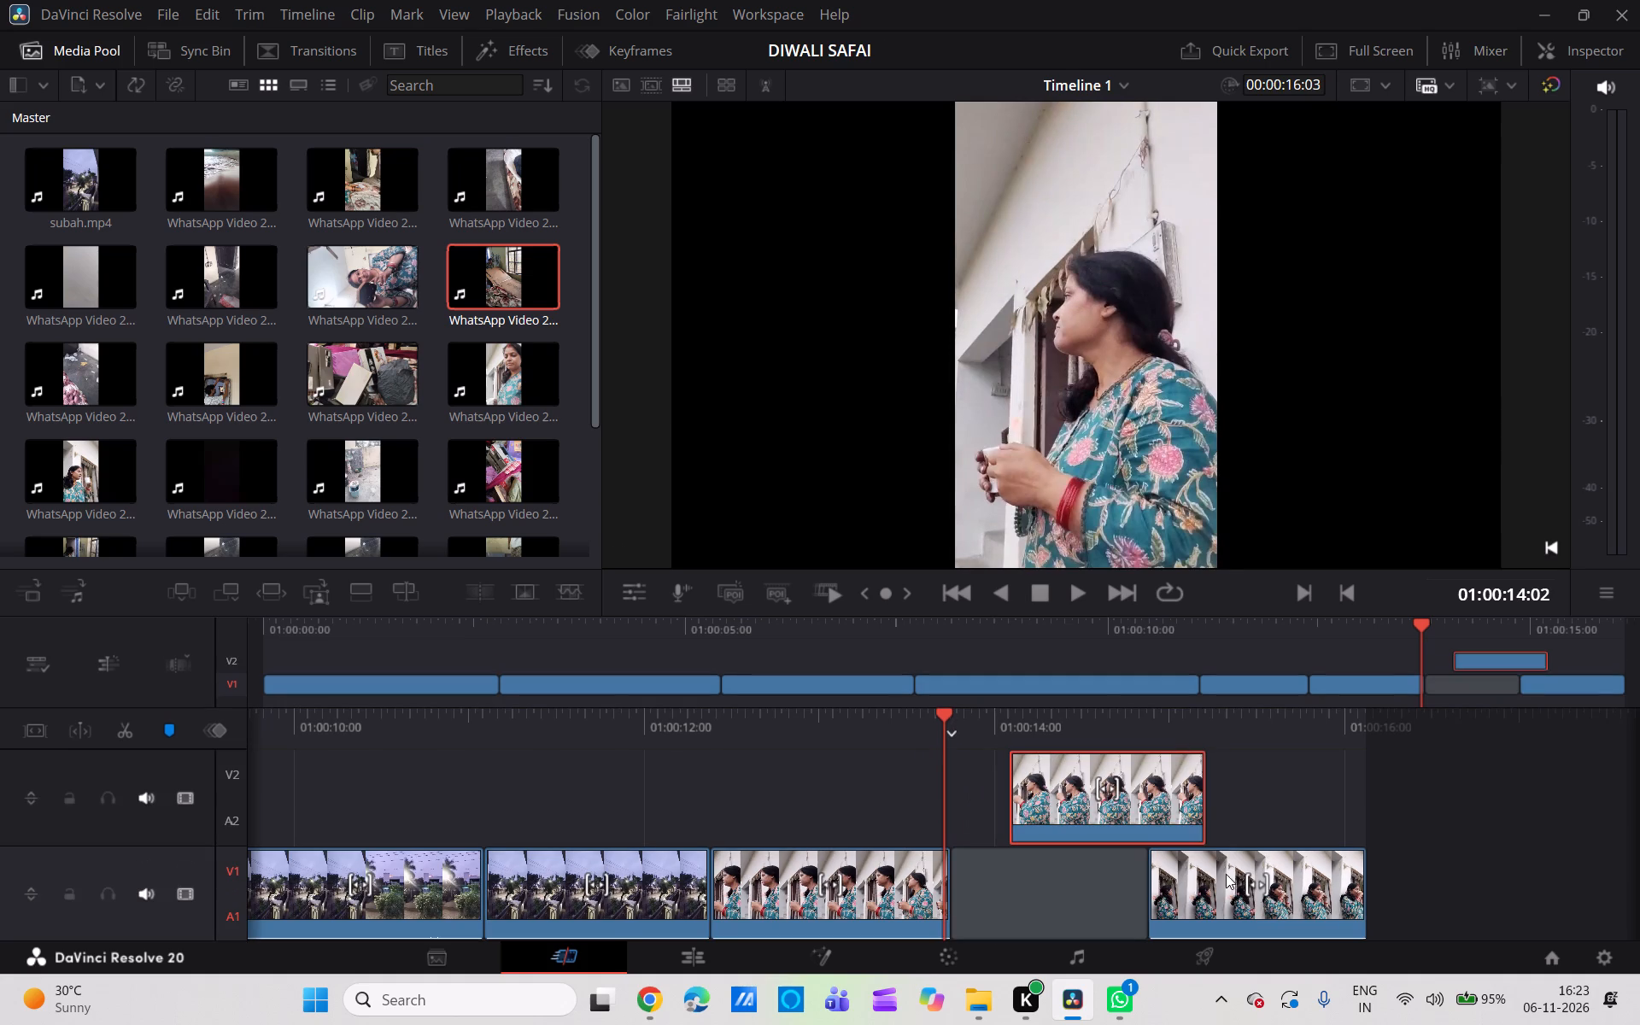
# Move the last cup-drinking clip on V1 back into the empty gap right after the first cup-drinking clip.
pyautogui.moveTo(1209, 904); pyautogui.dragTo(1082, 930)
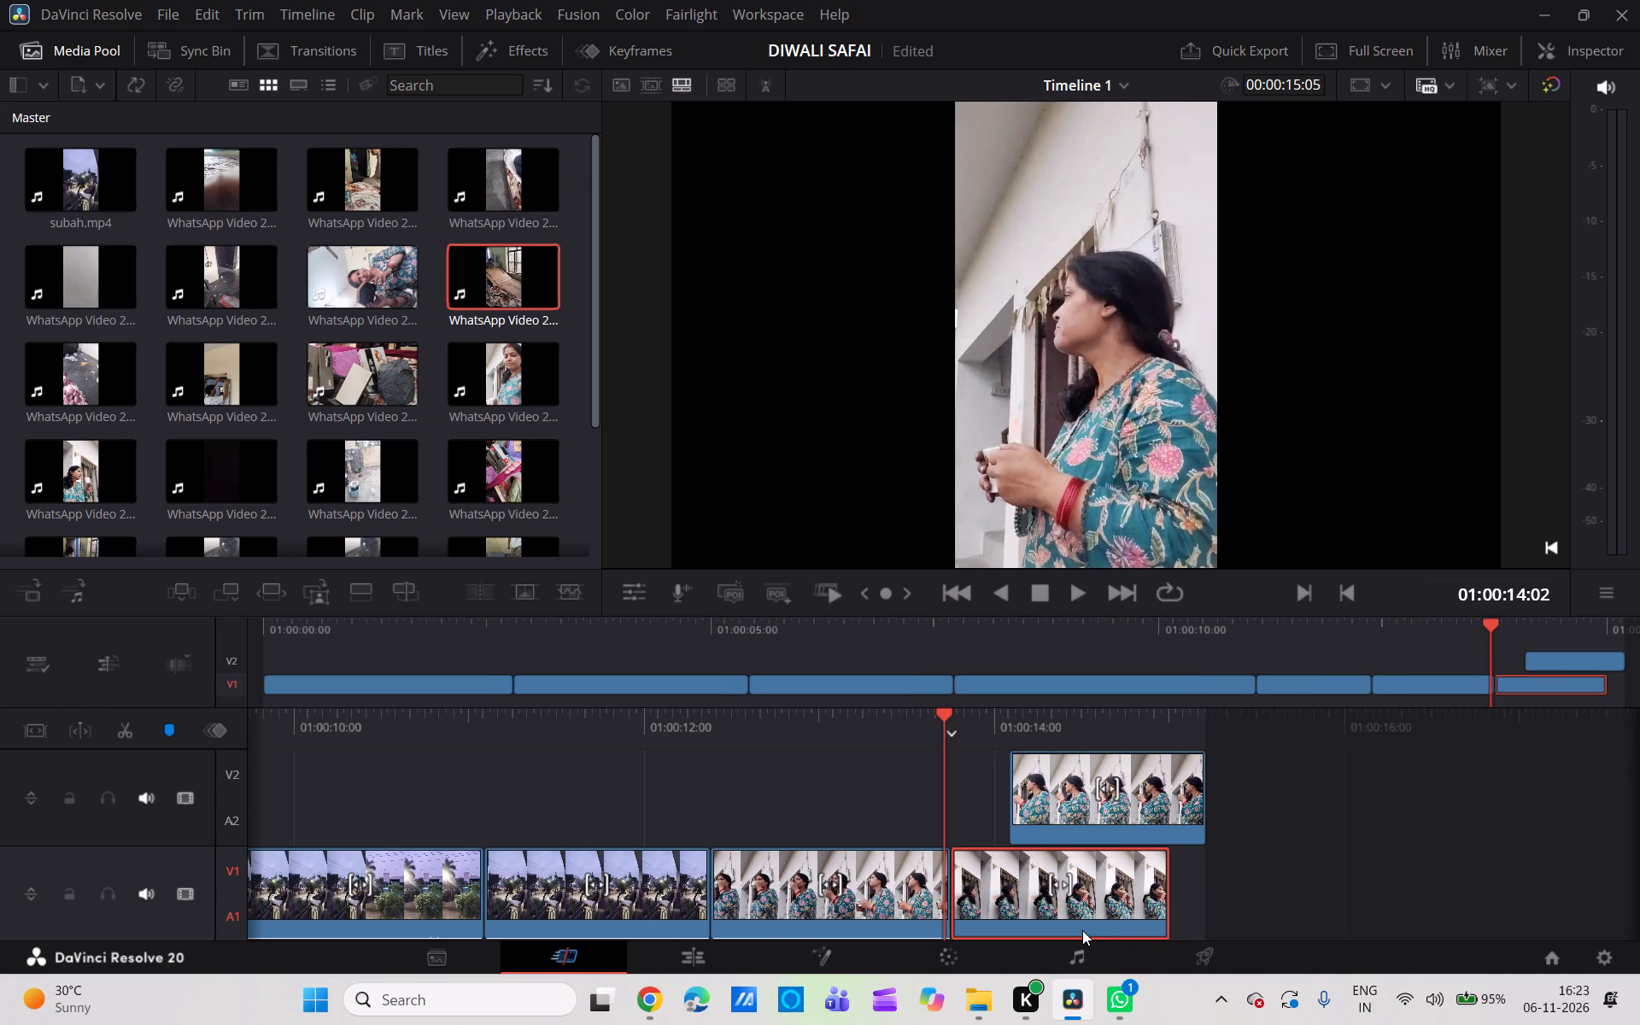
# Extend the end of the V2 cup-drinking clip by about 5 frames and place it last on V1.
pyautogui.moveTo(1198, 821); pyautogui.dragTo(1238, 825)
pyautogui.moveTo(1159, 799); pyautogui.dragTo(1270, 948)
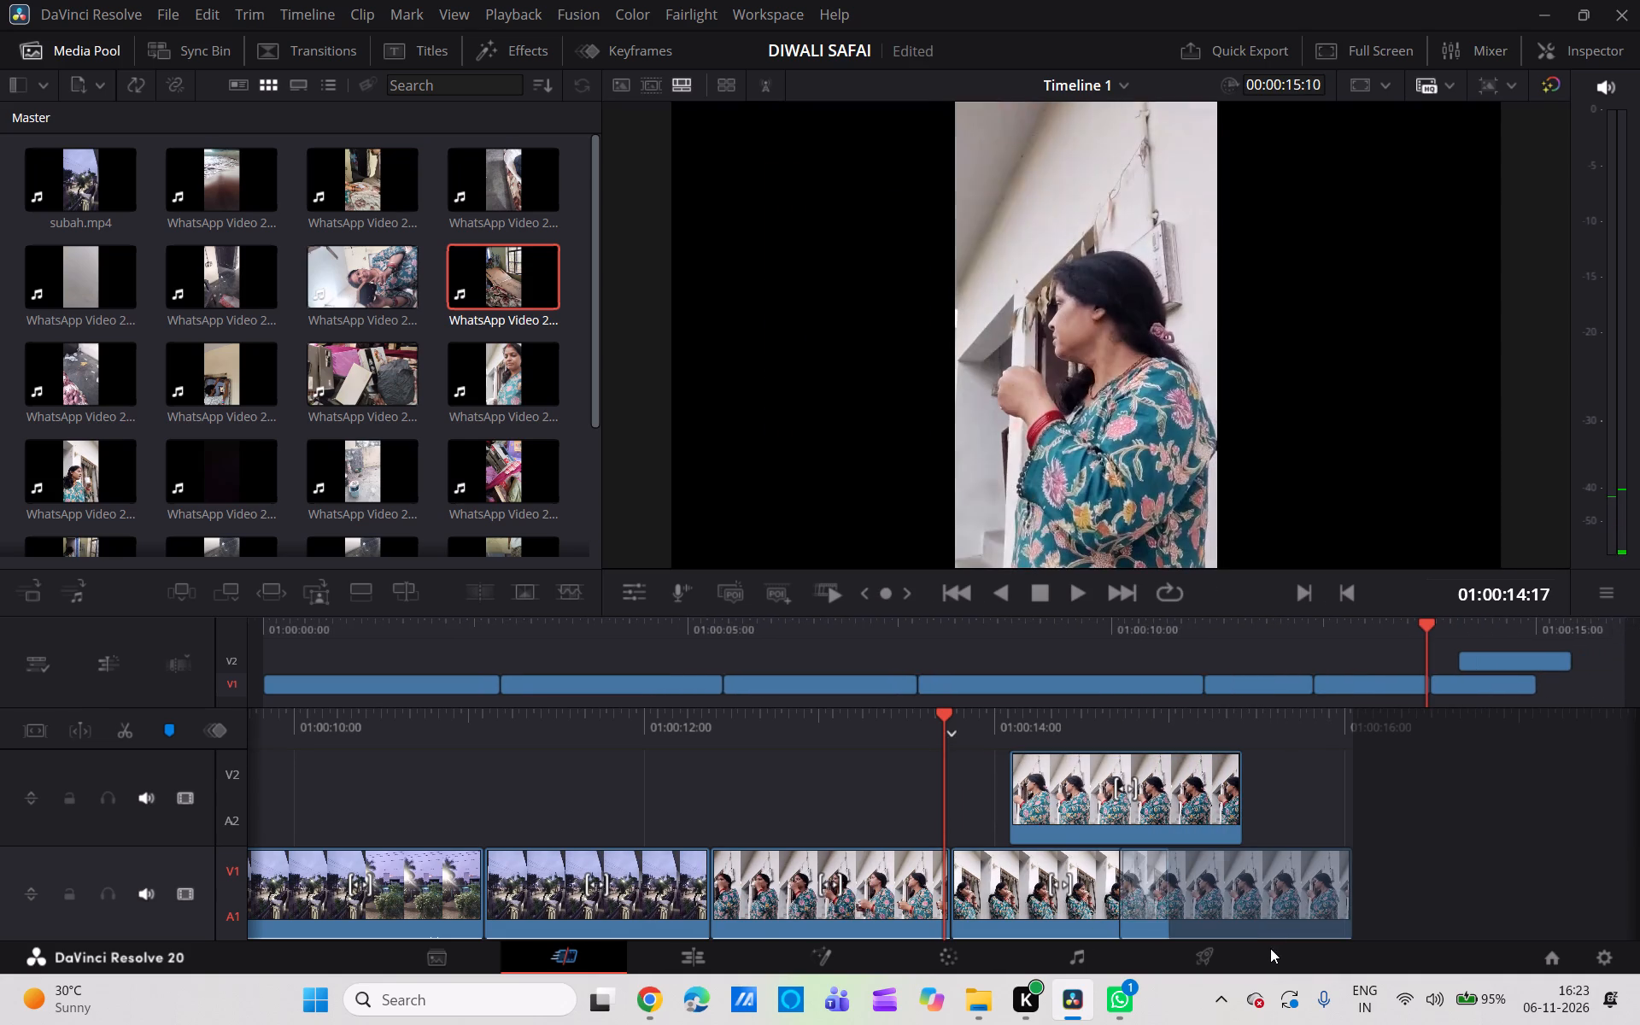
pyautogui.moveTo(1270, 948); pyautogui.dragTo(1331, 917)
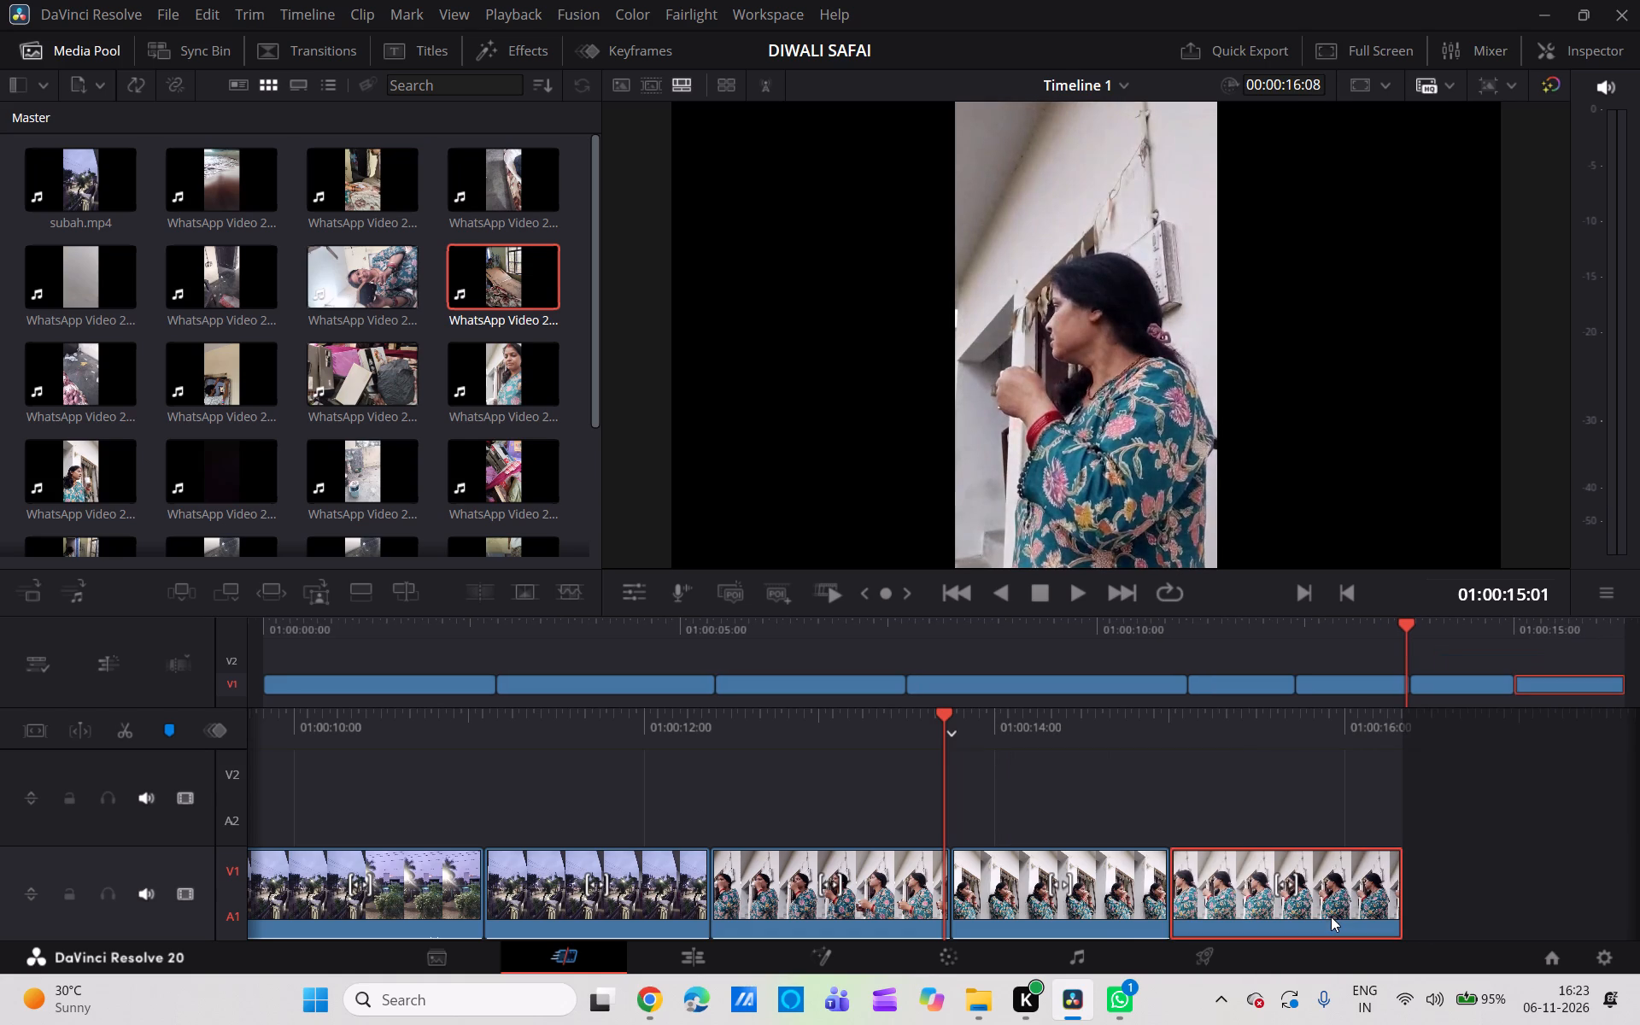
# Append the WhatsApp video of the woman in the floral dress beside the doorway at the end of V1, at 01:00:16:08.
pyautogui.hscroll(-1, 1226, 813)
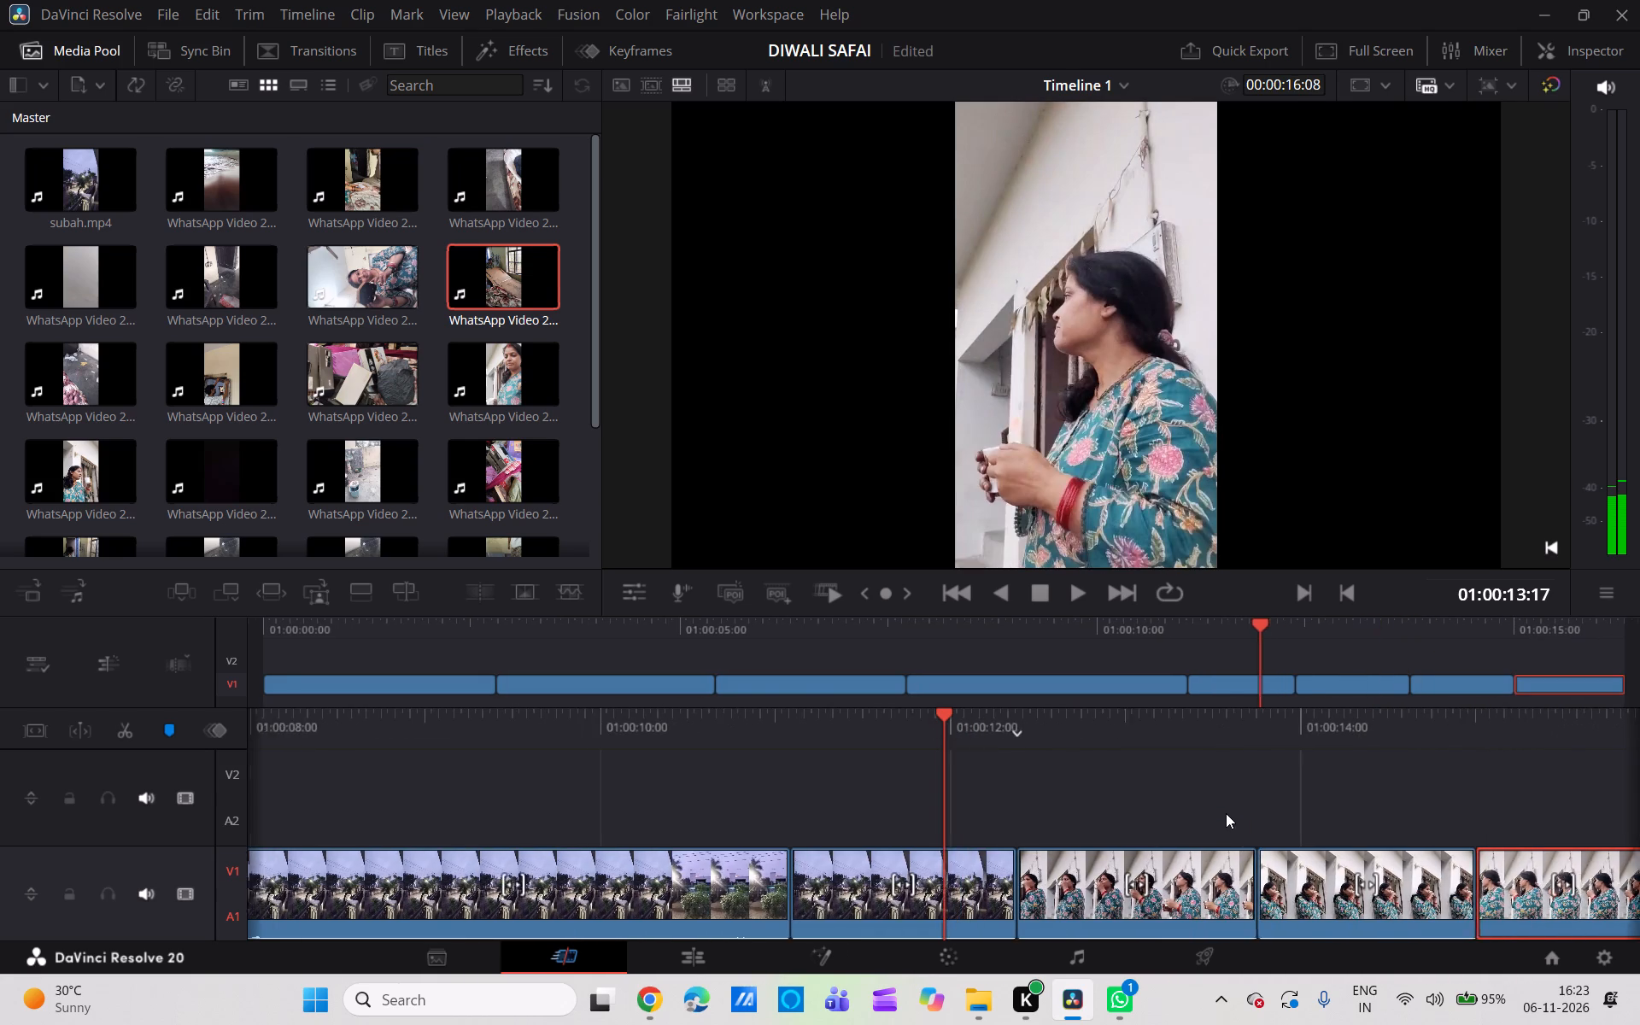
pyautogui.hscroll(-2, 1226, 813)
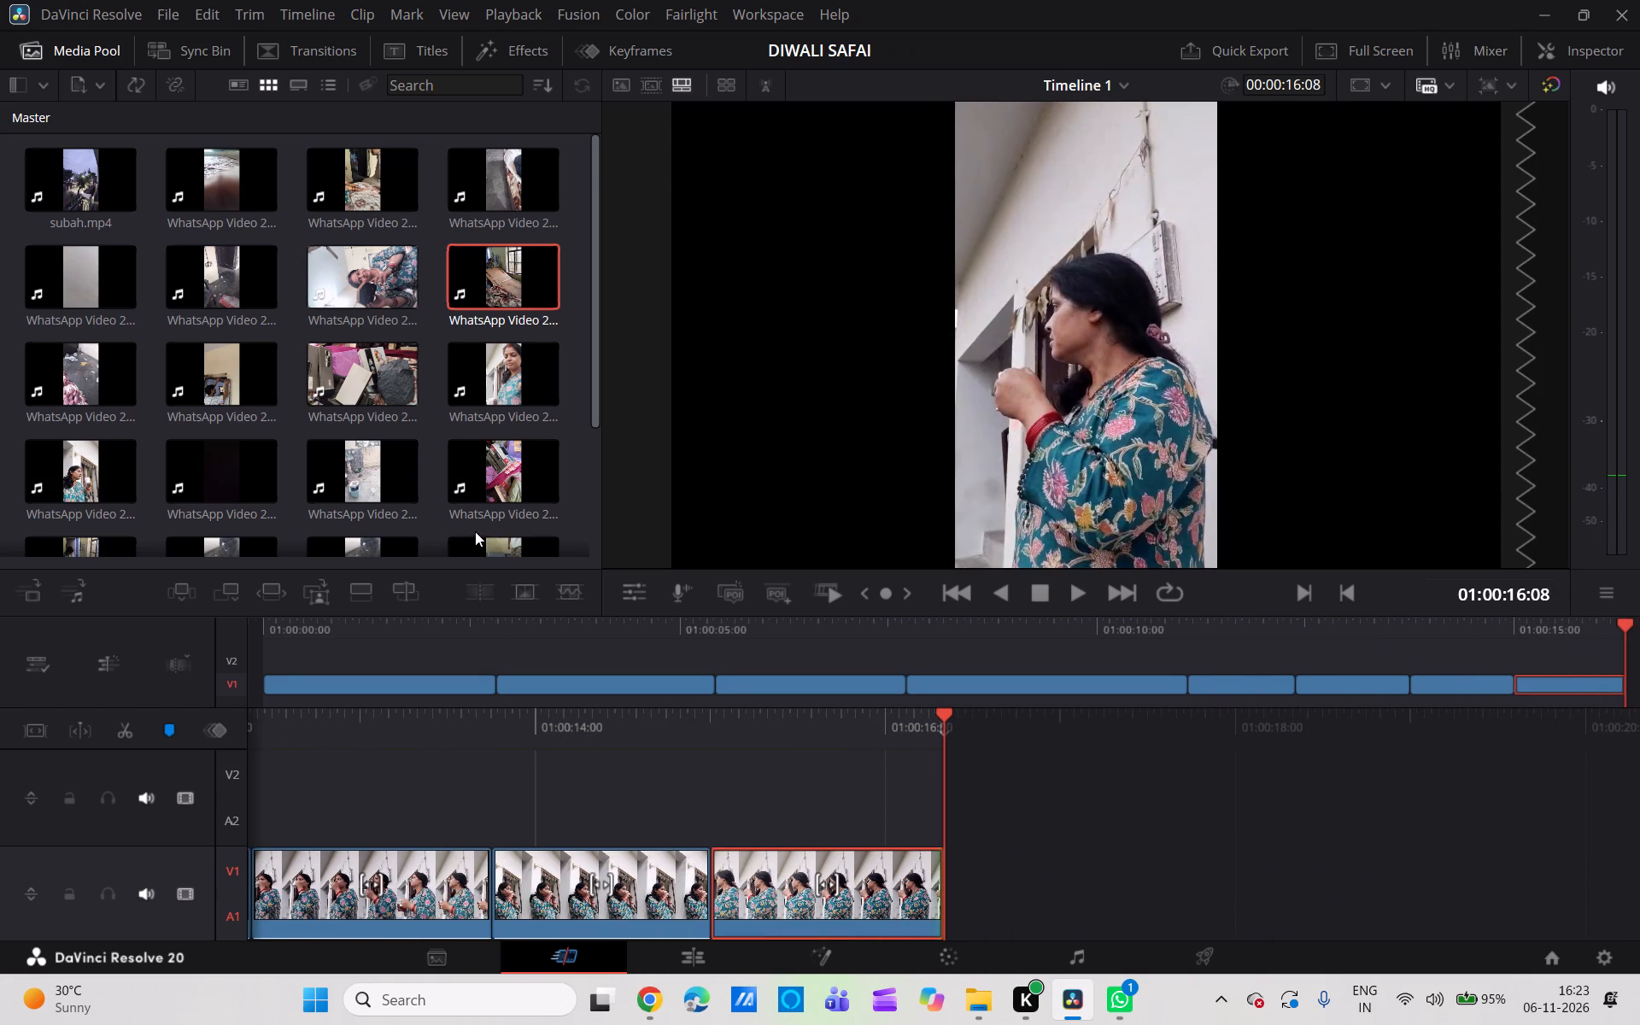
pyautogui.scroll(-1, 471, 486)
pyautogui.scroll(1, 471, 486)
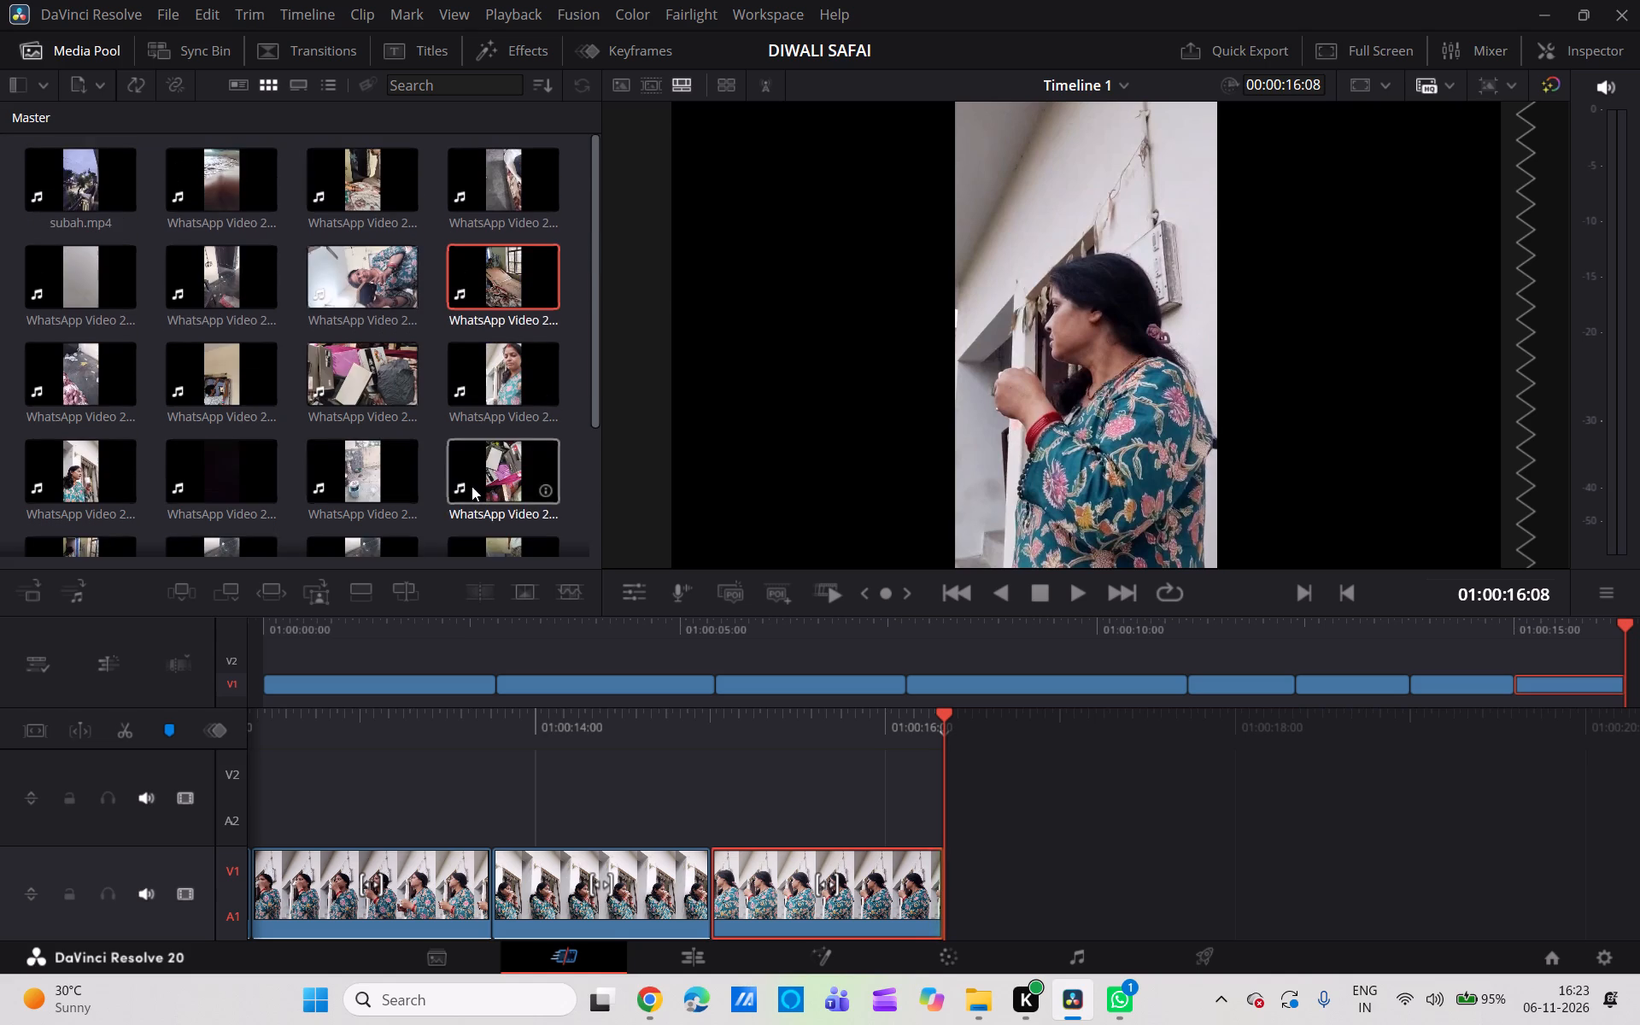
pyautogui.scroll(1, 471, 486)
pyautogui.moveTo(518, 361); pyautogui.dragTo(775, 574)
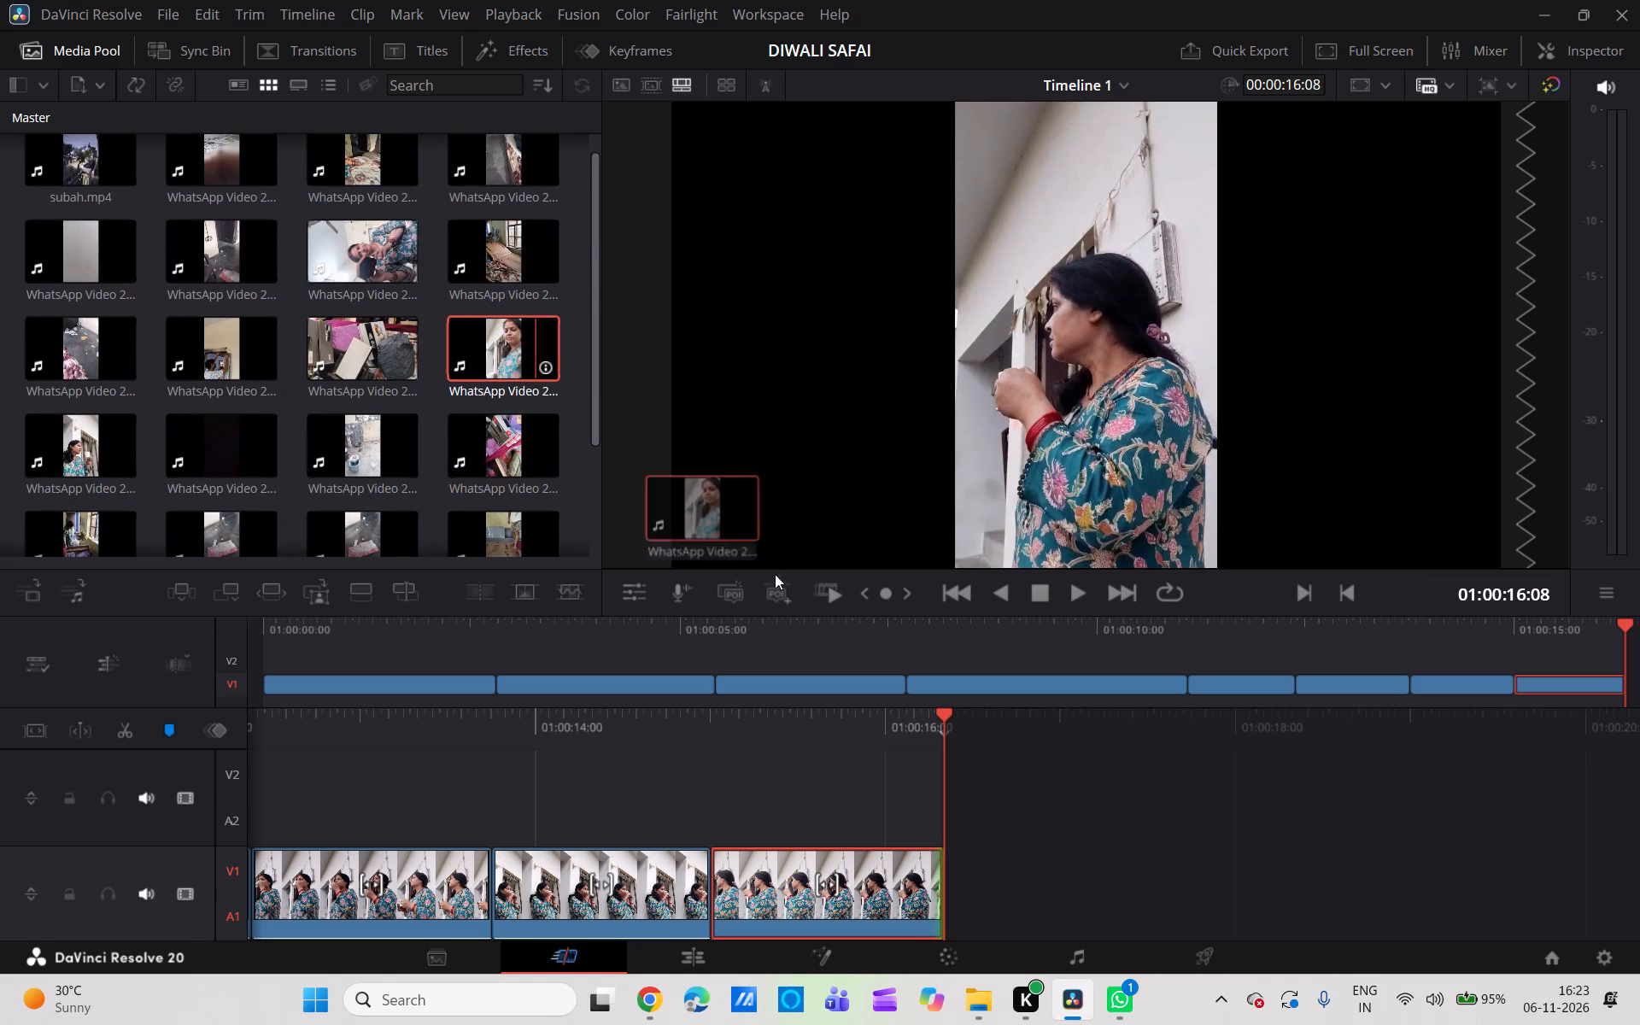
pyautogui.moveTo(775, 574); pyautogui.dragTo(946, 805)
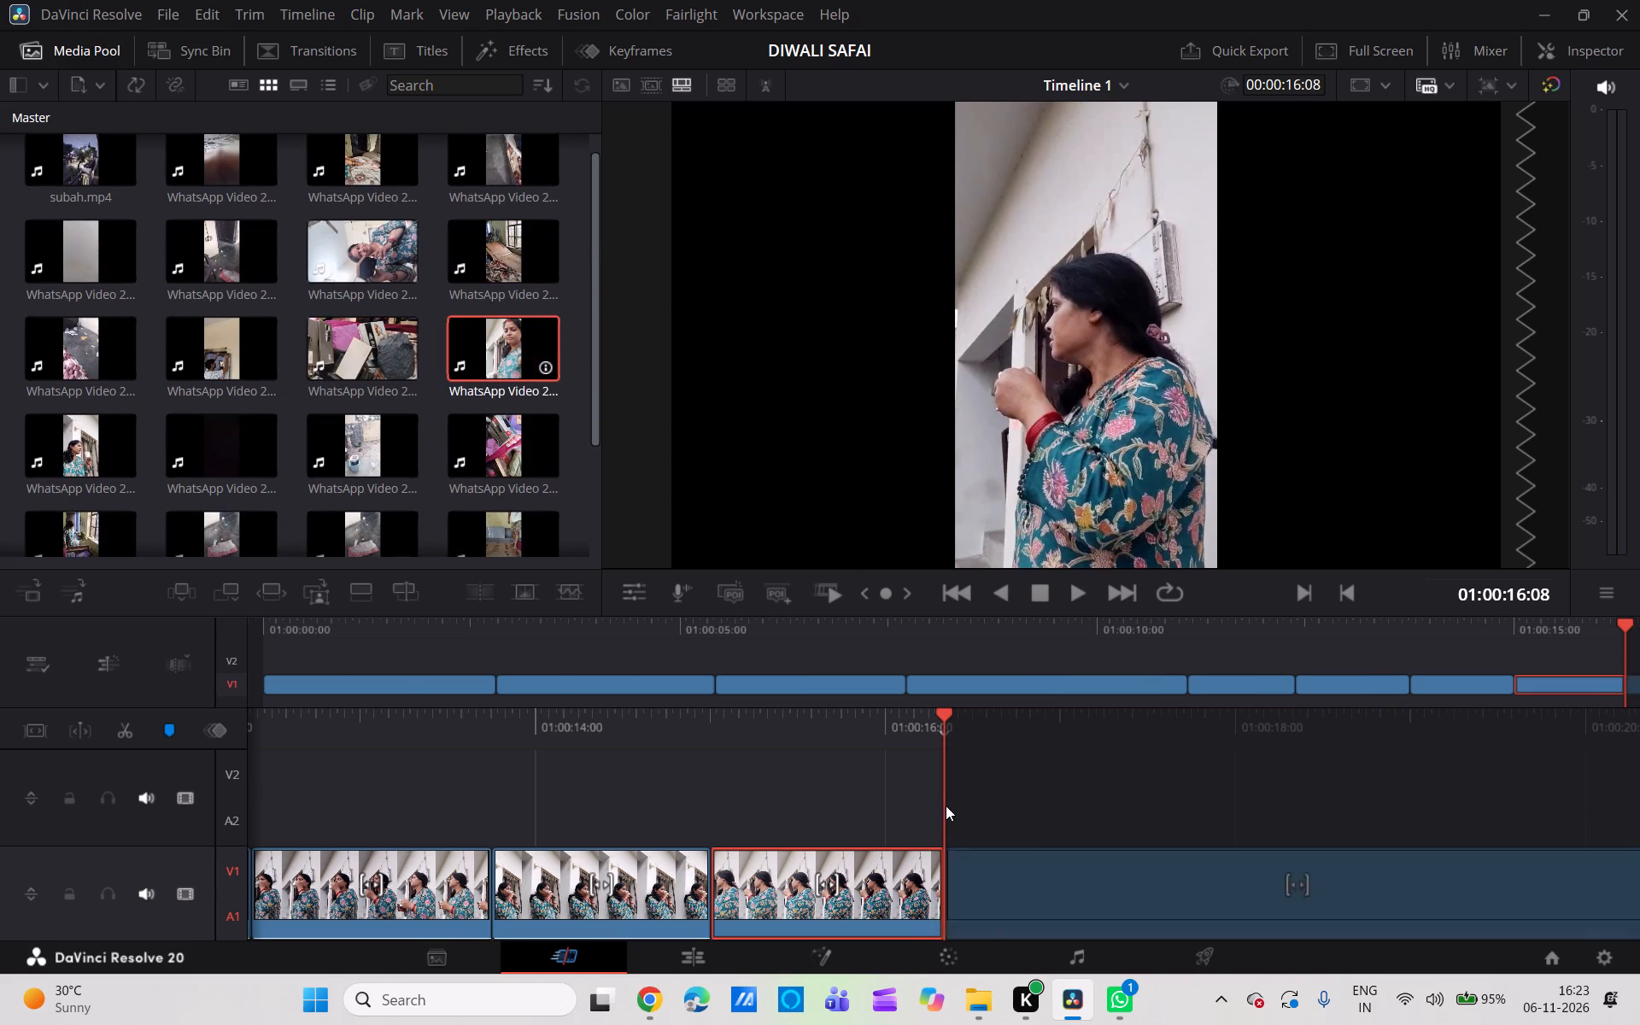
# Look through the newly appended clip to its end, going back over its cup-drinking passages between about 01:00:41 and 01:00:48.
pyautogui.hscroll(-2, 946, 805)
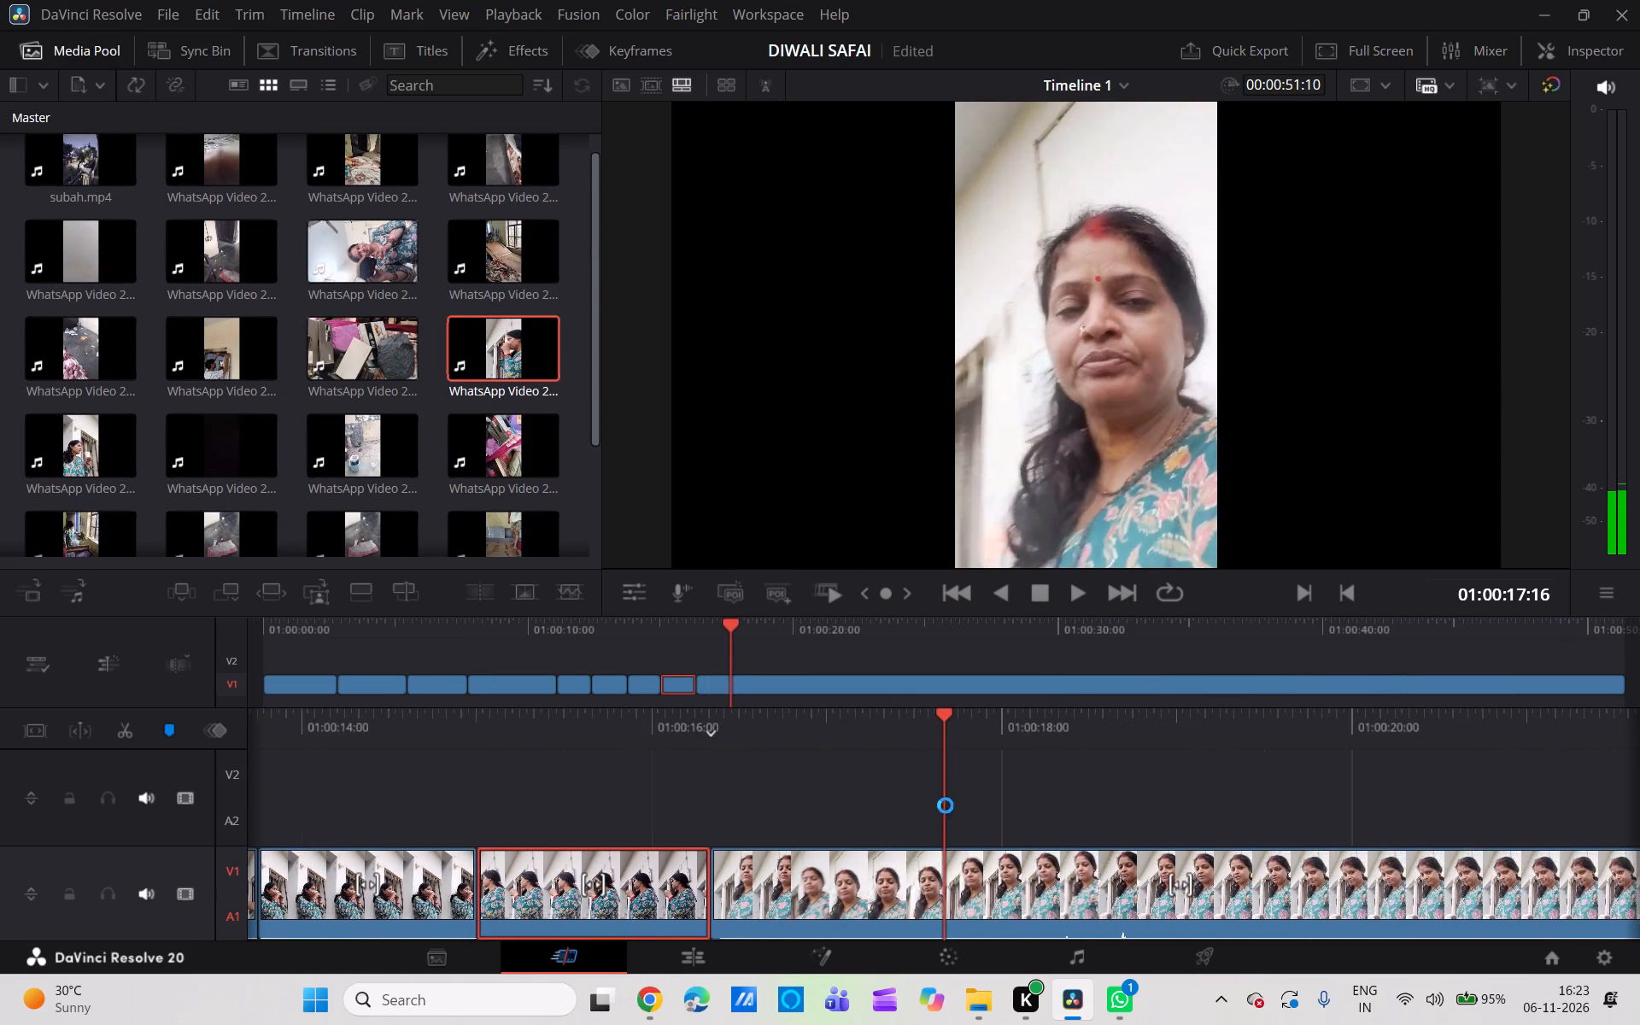
pyautogui.hscroll(-3, 946, 805)
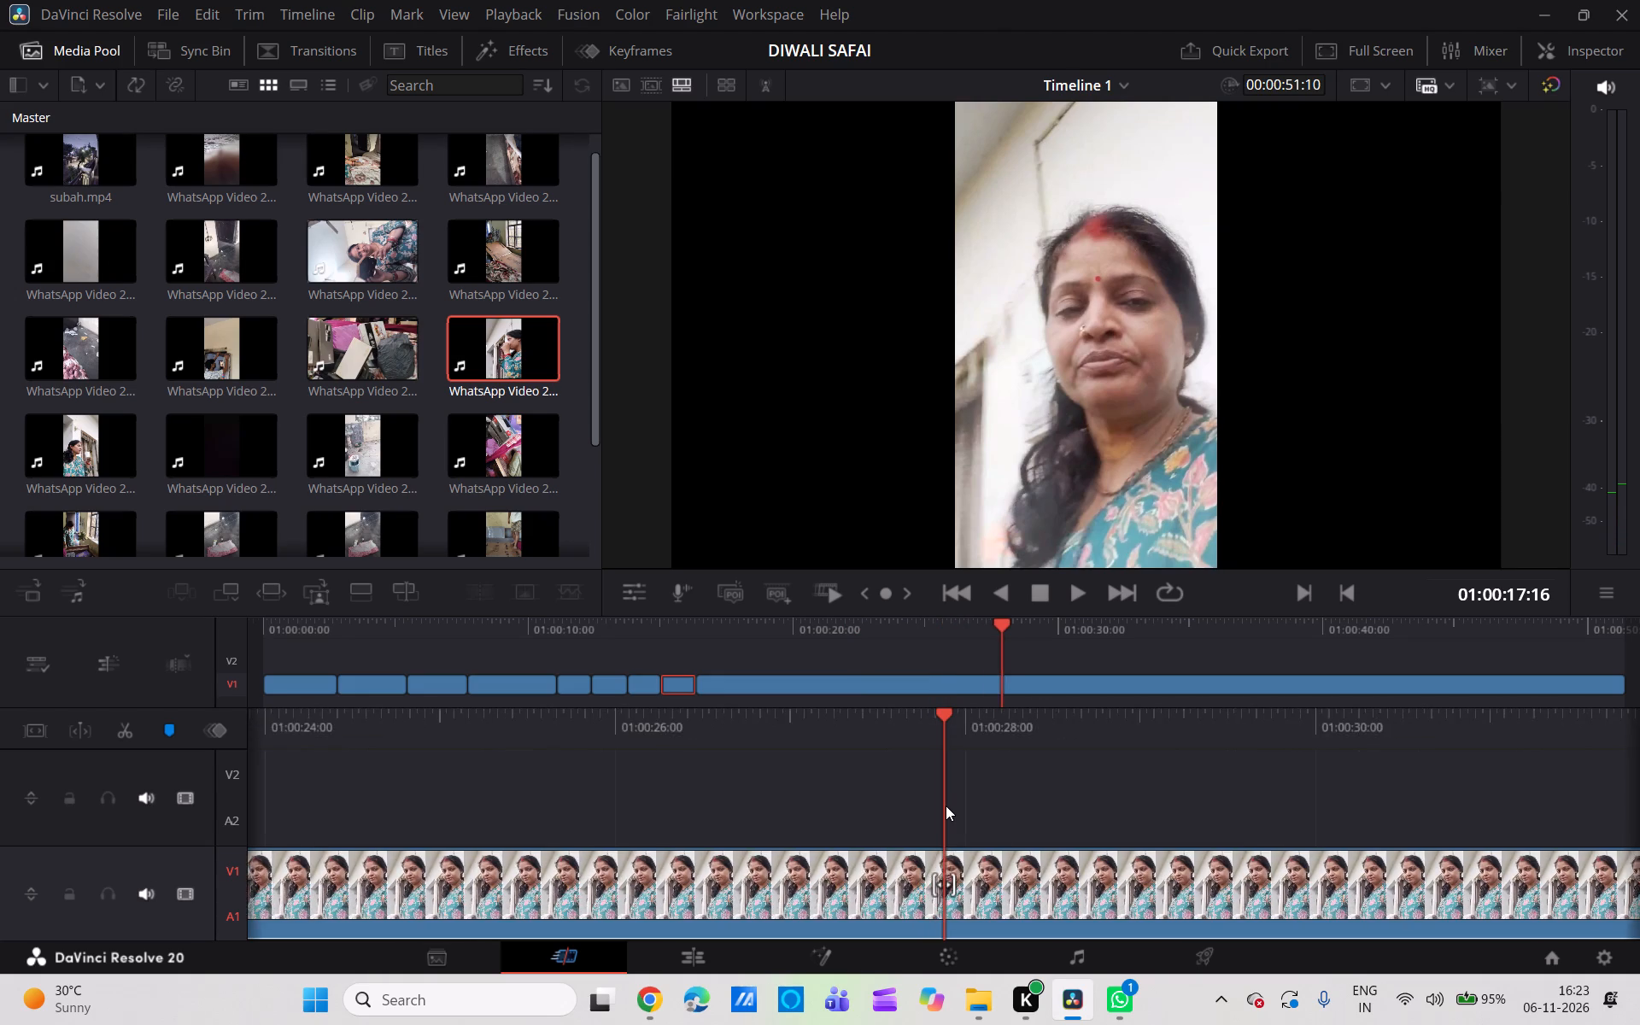
pyautogui.hscroll(-3, 946, 805)
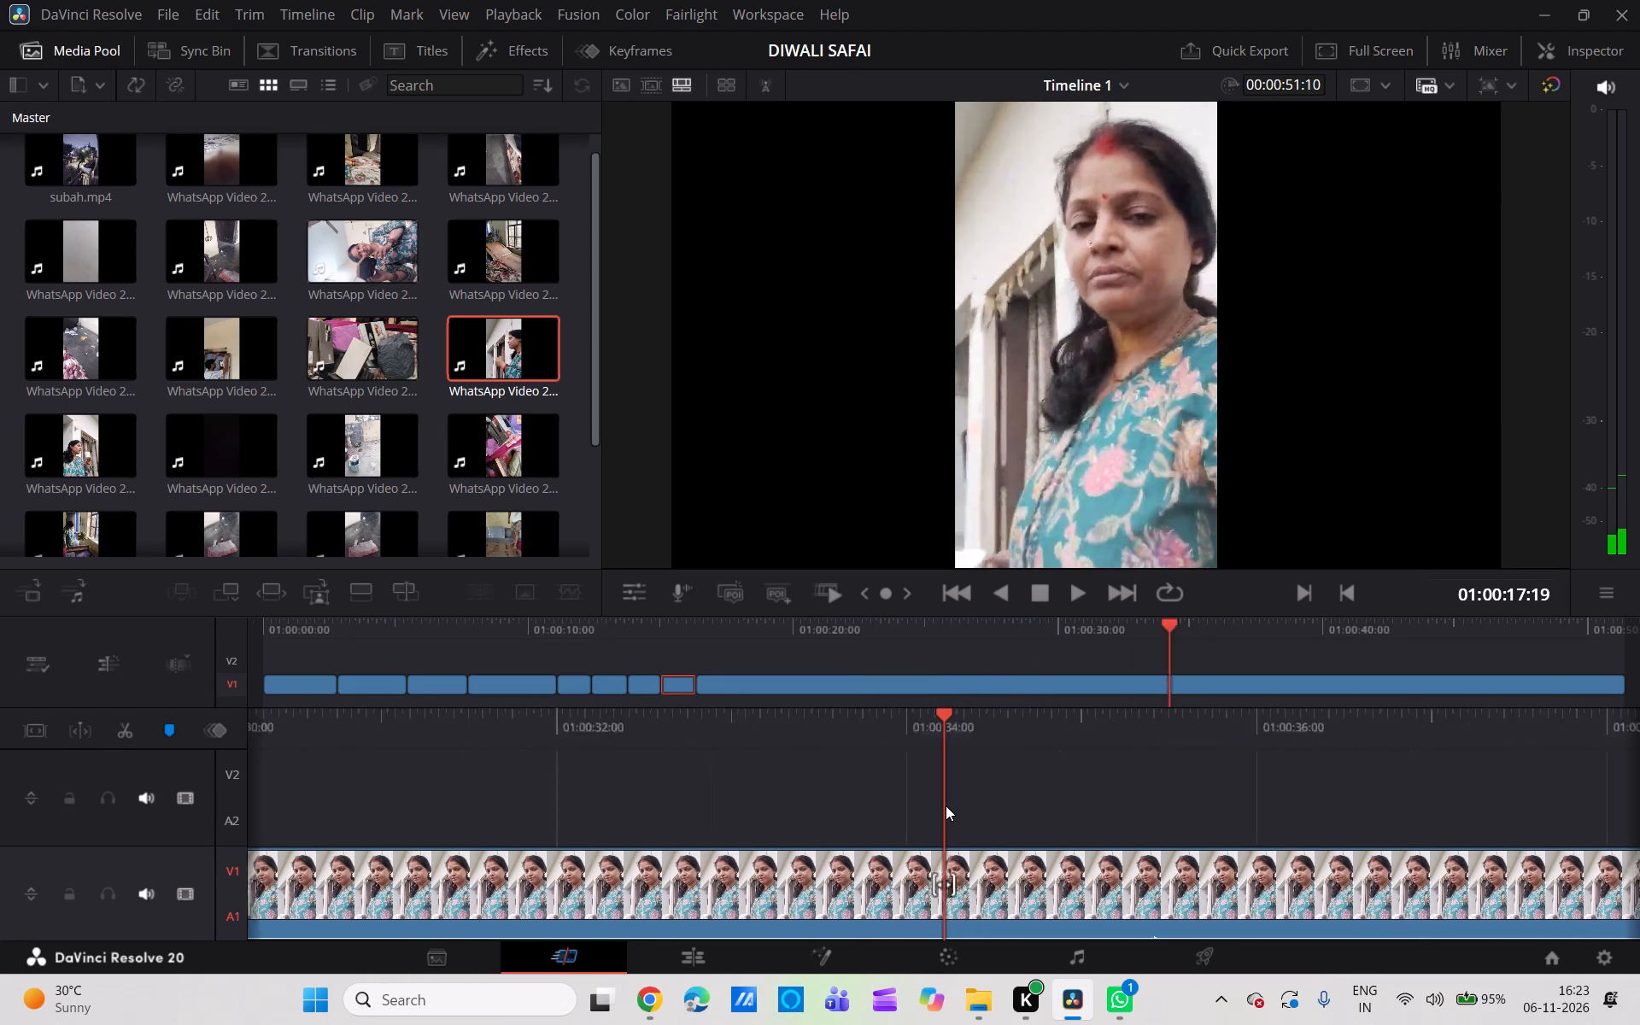
pyautogui.hscroll(-2, 946, 805)
pyautogui.hscroll(1, 946, 805)
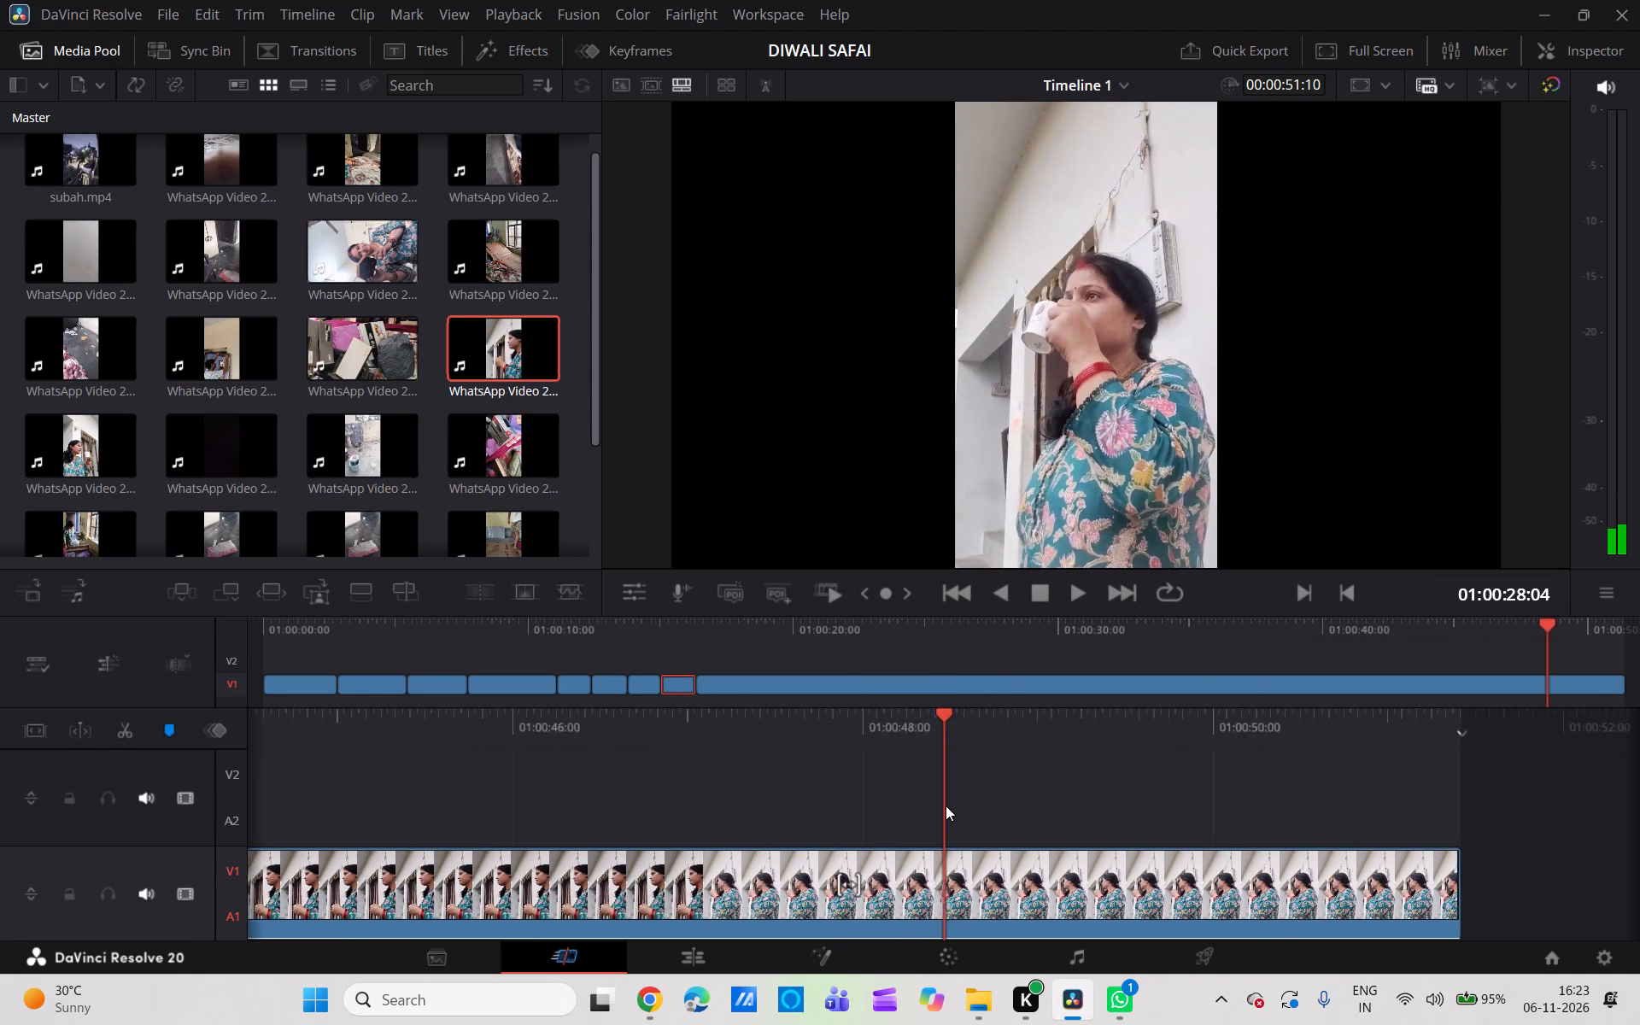
pyautogui.hscroll(1, 946, 805)
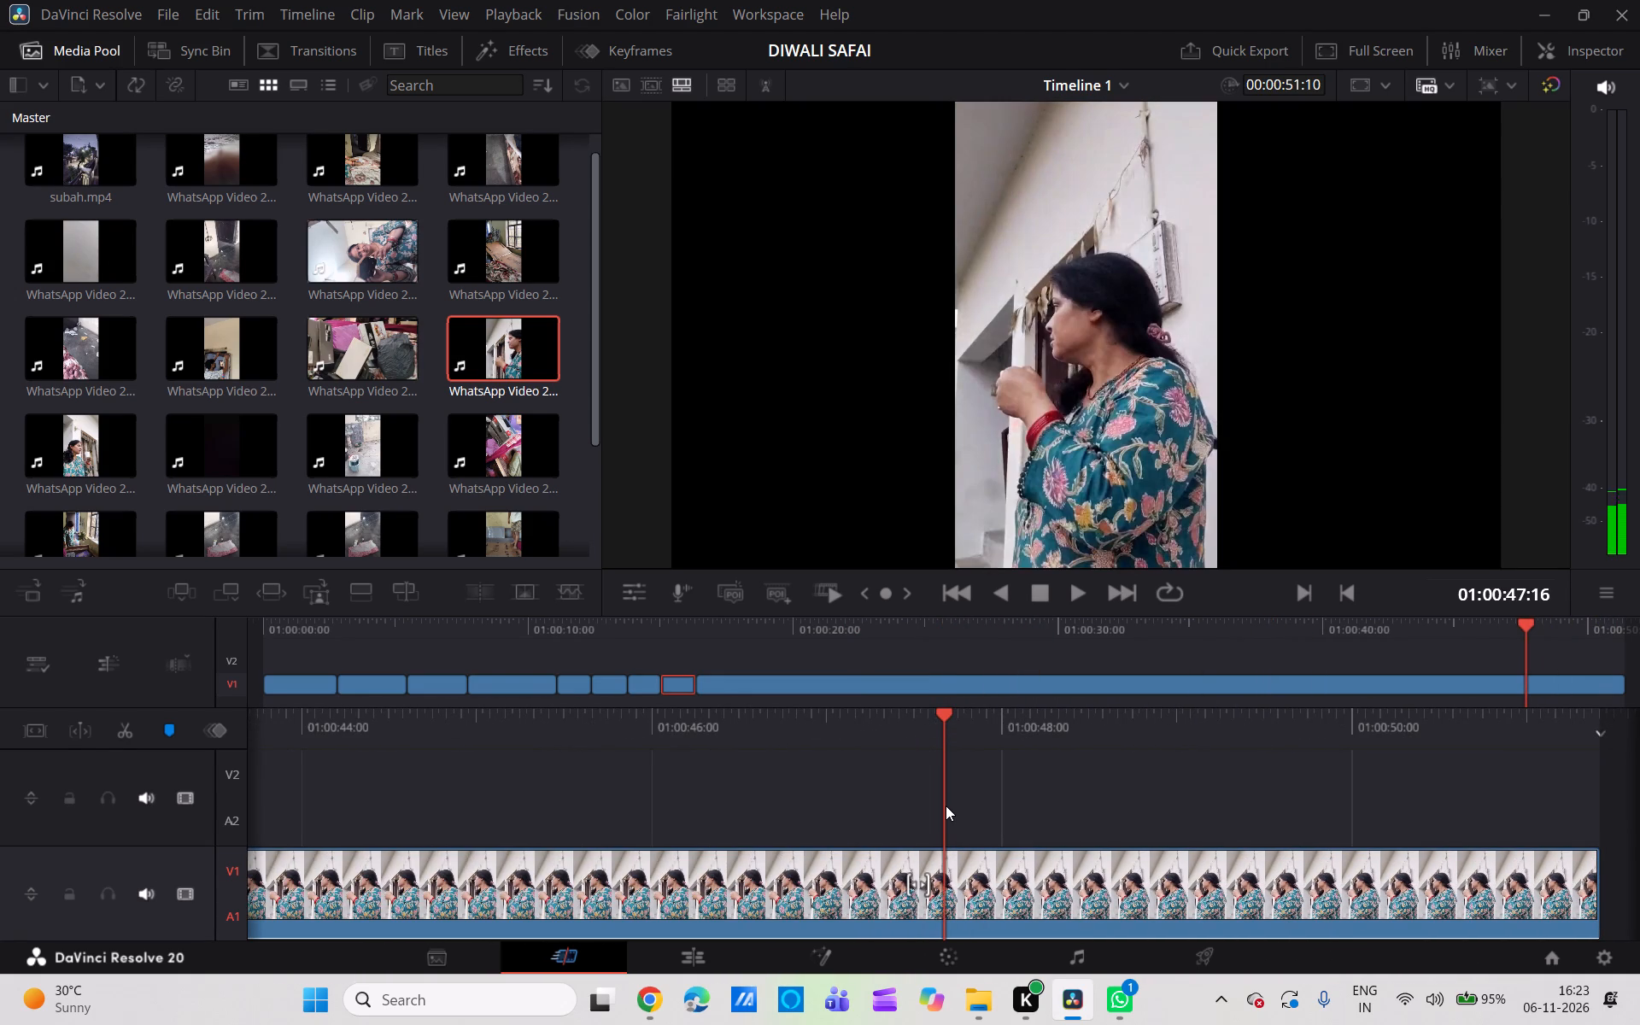
pyautogui.hscroll(1, 946, 805)
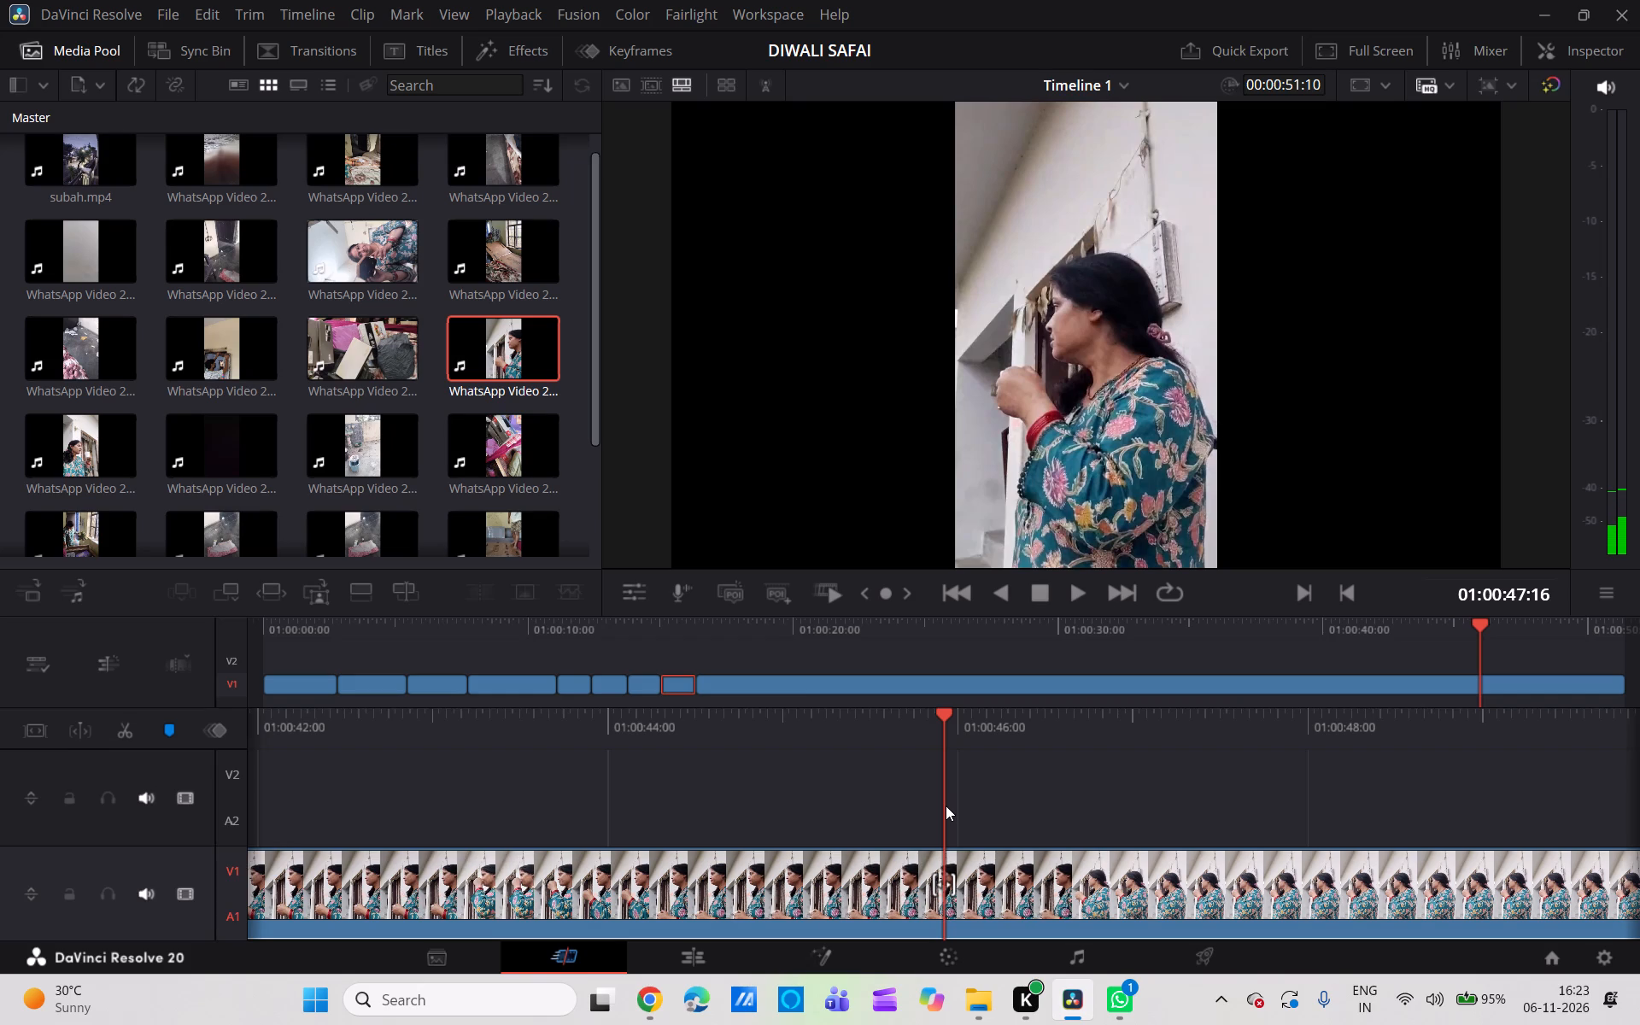
pyautogui.hscroll(2, 946, 805)
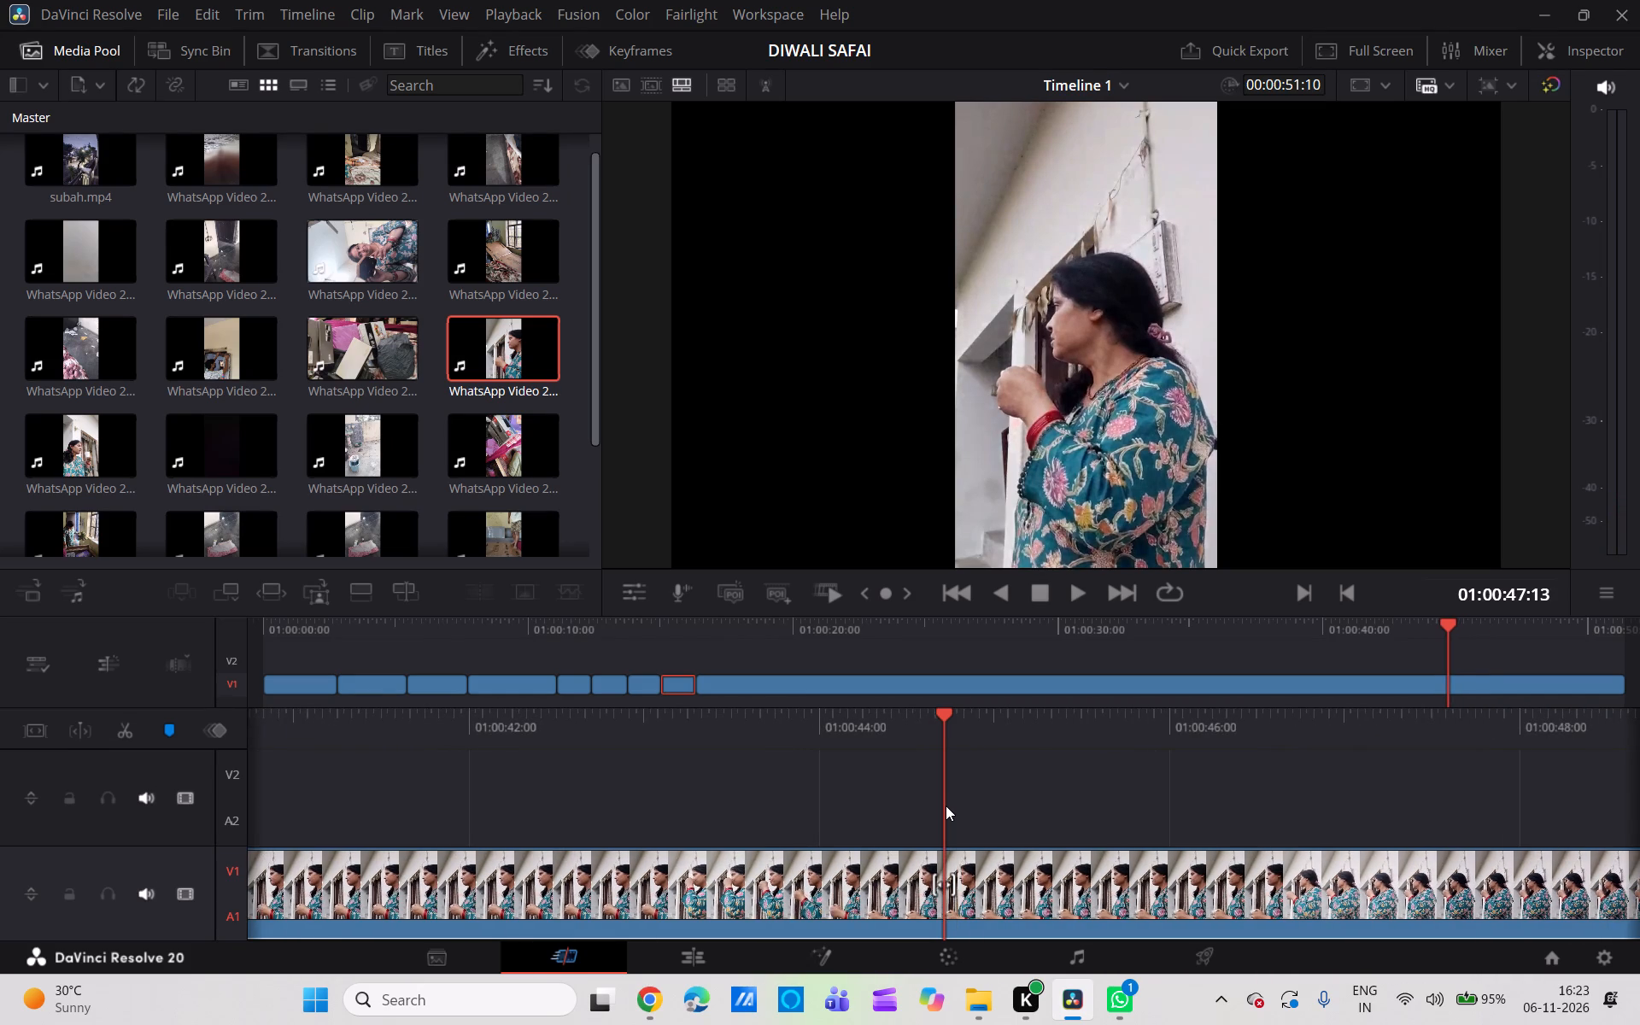
pyautogui.hscroll(2, 946, 805)
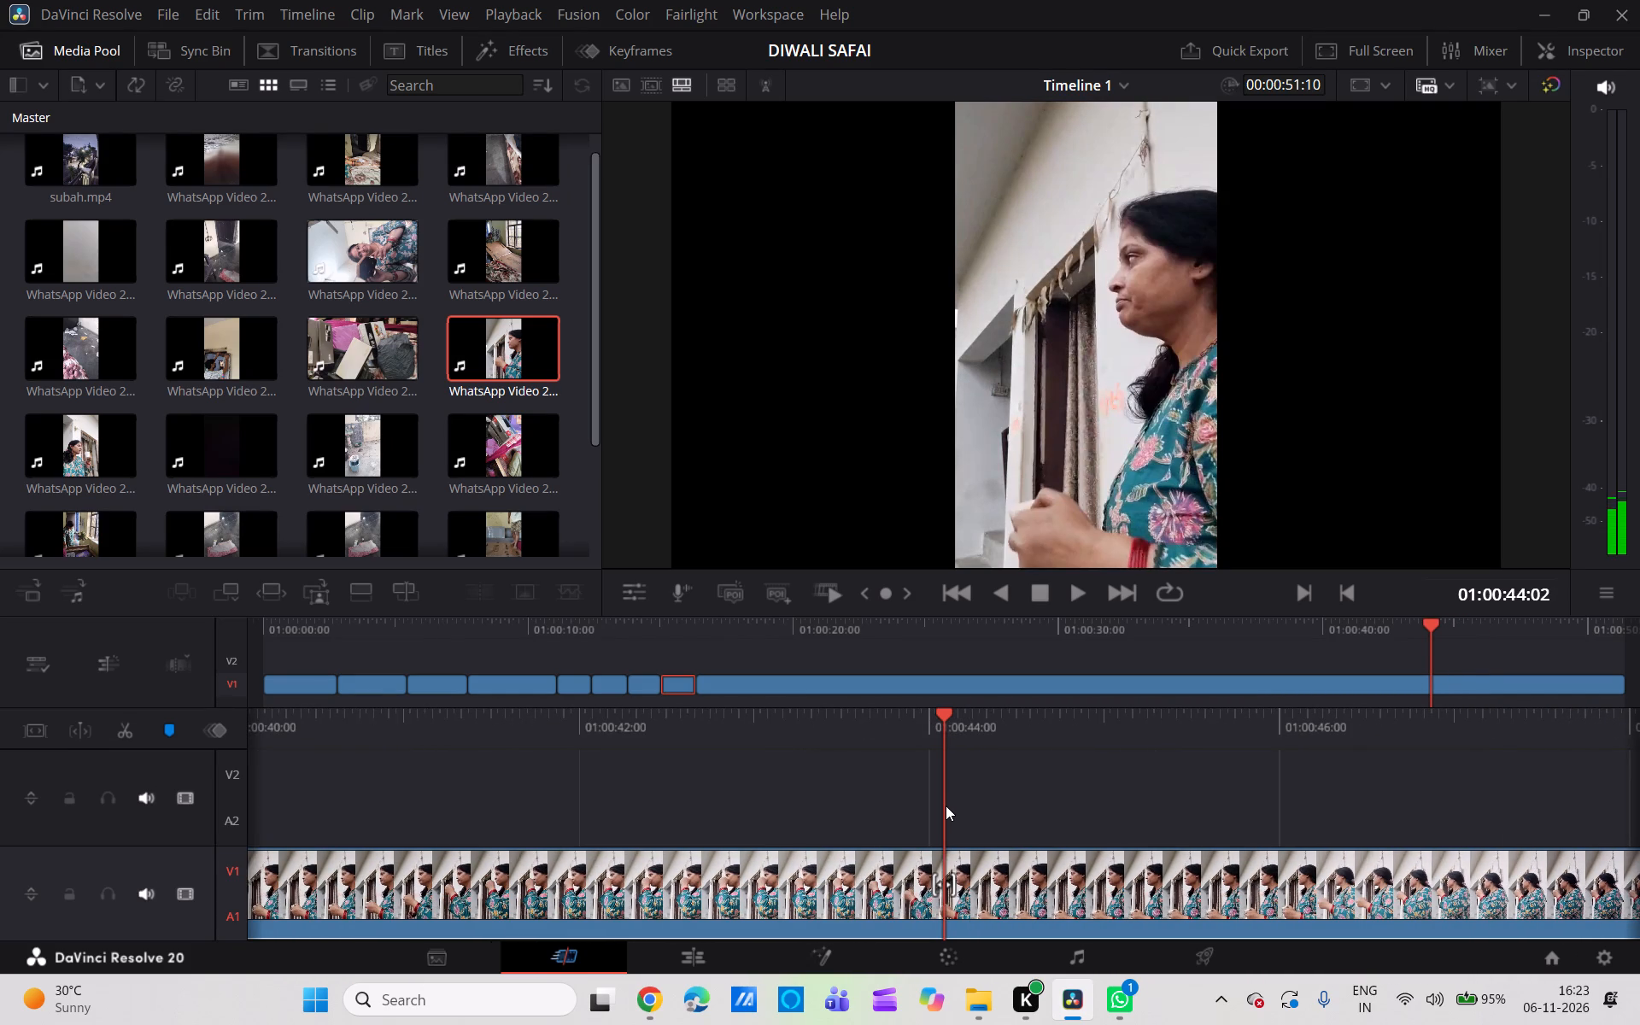
pyautogui.hscroll(1, 1016, 776)
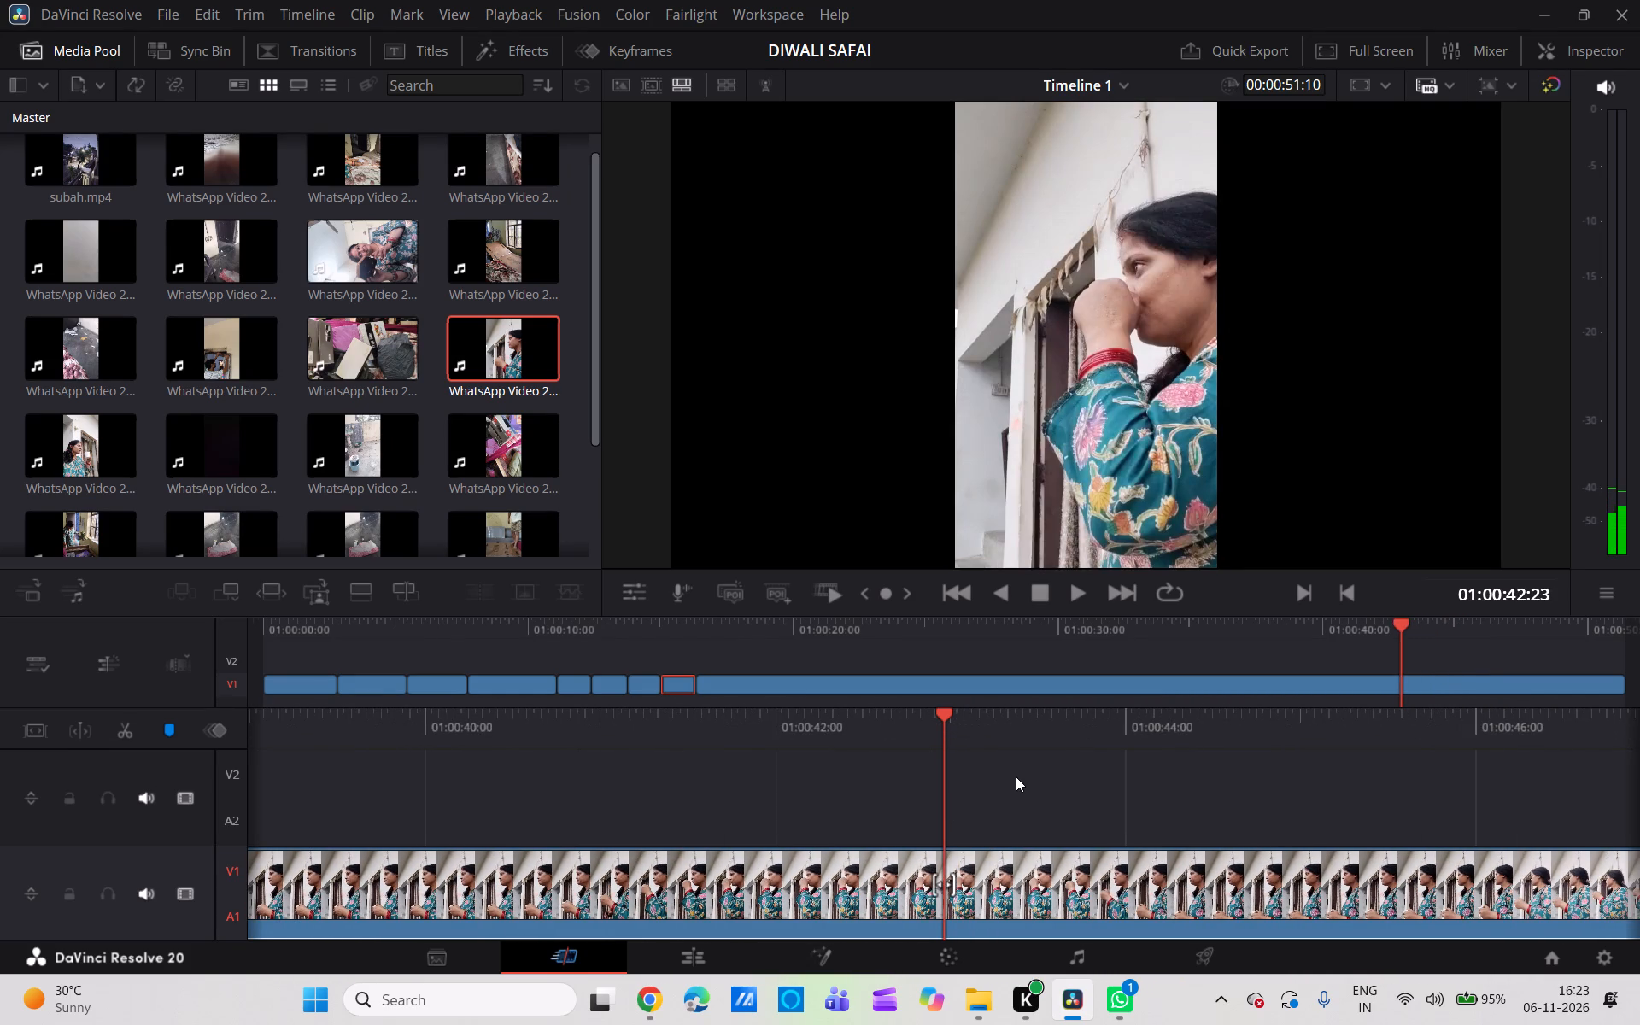
pyautogui.hscroll(-1, 1016, 776)
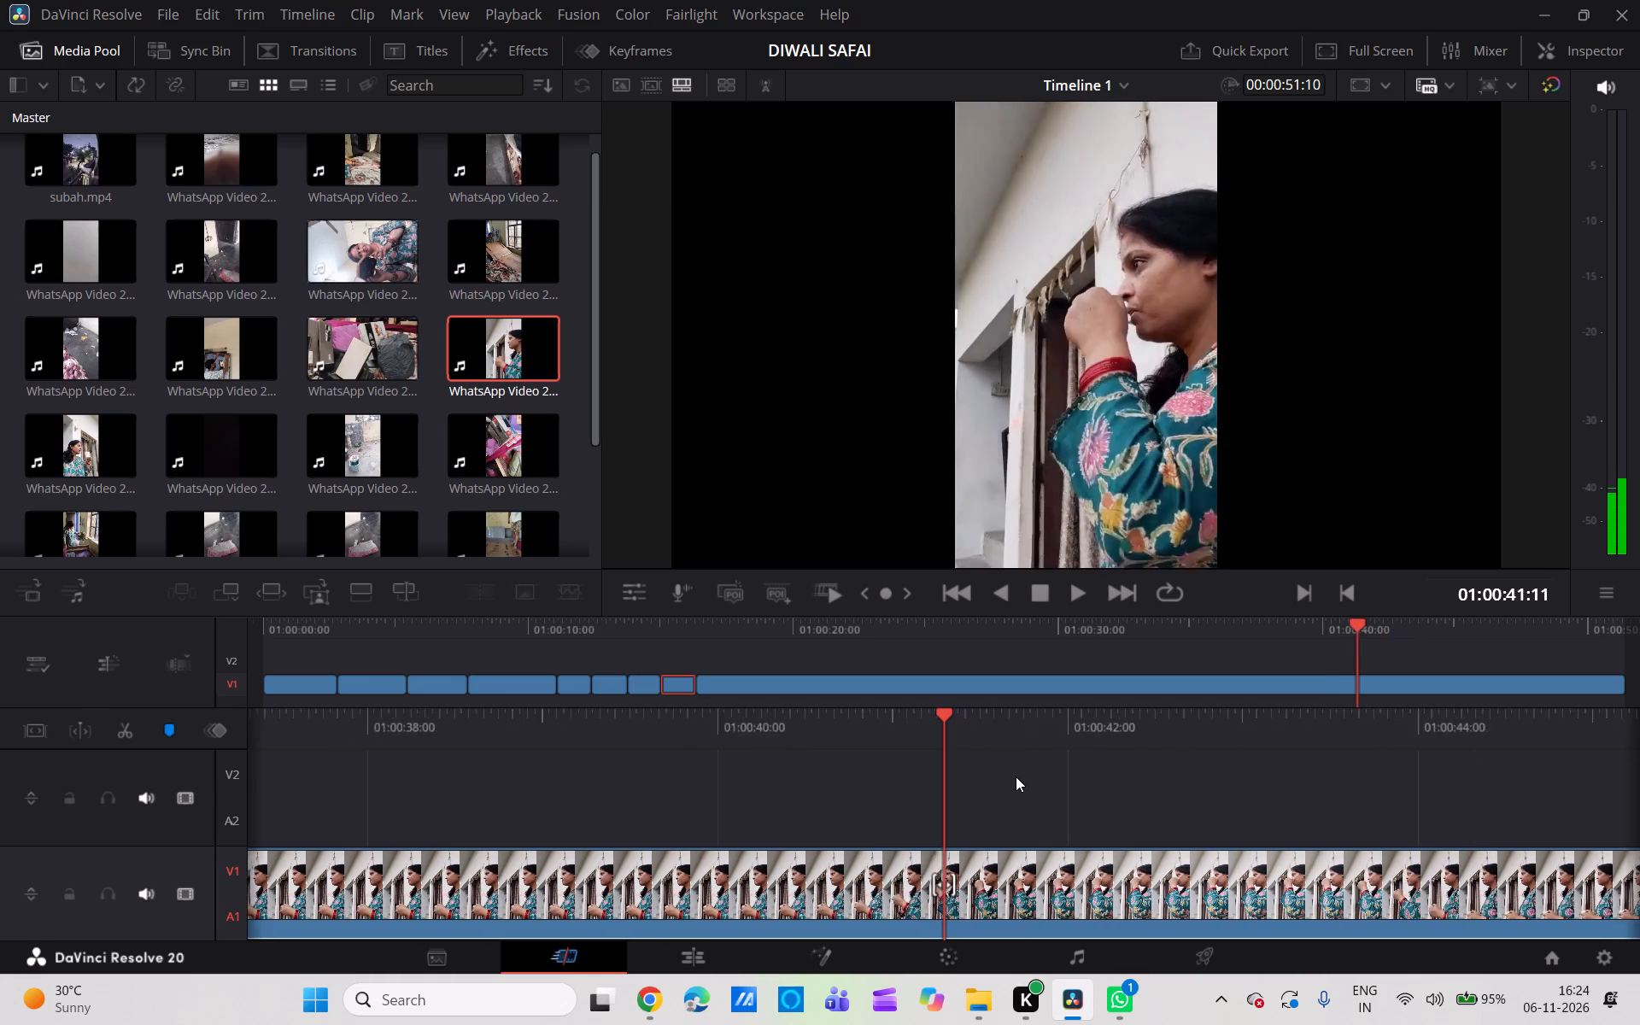
pyautogui.hscroll(-3, 1016, 776)
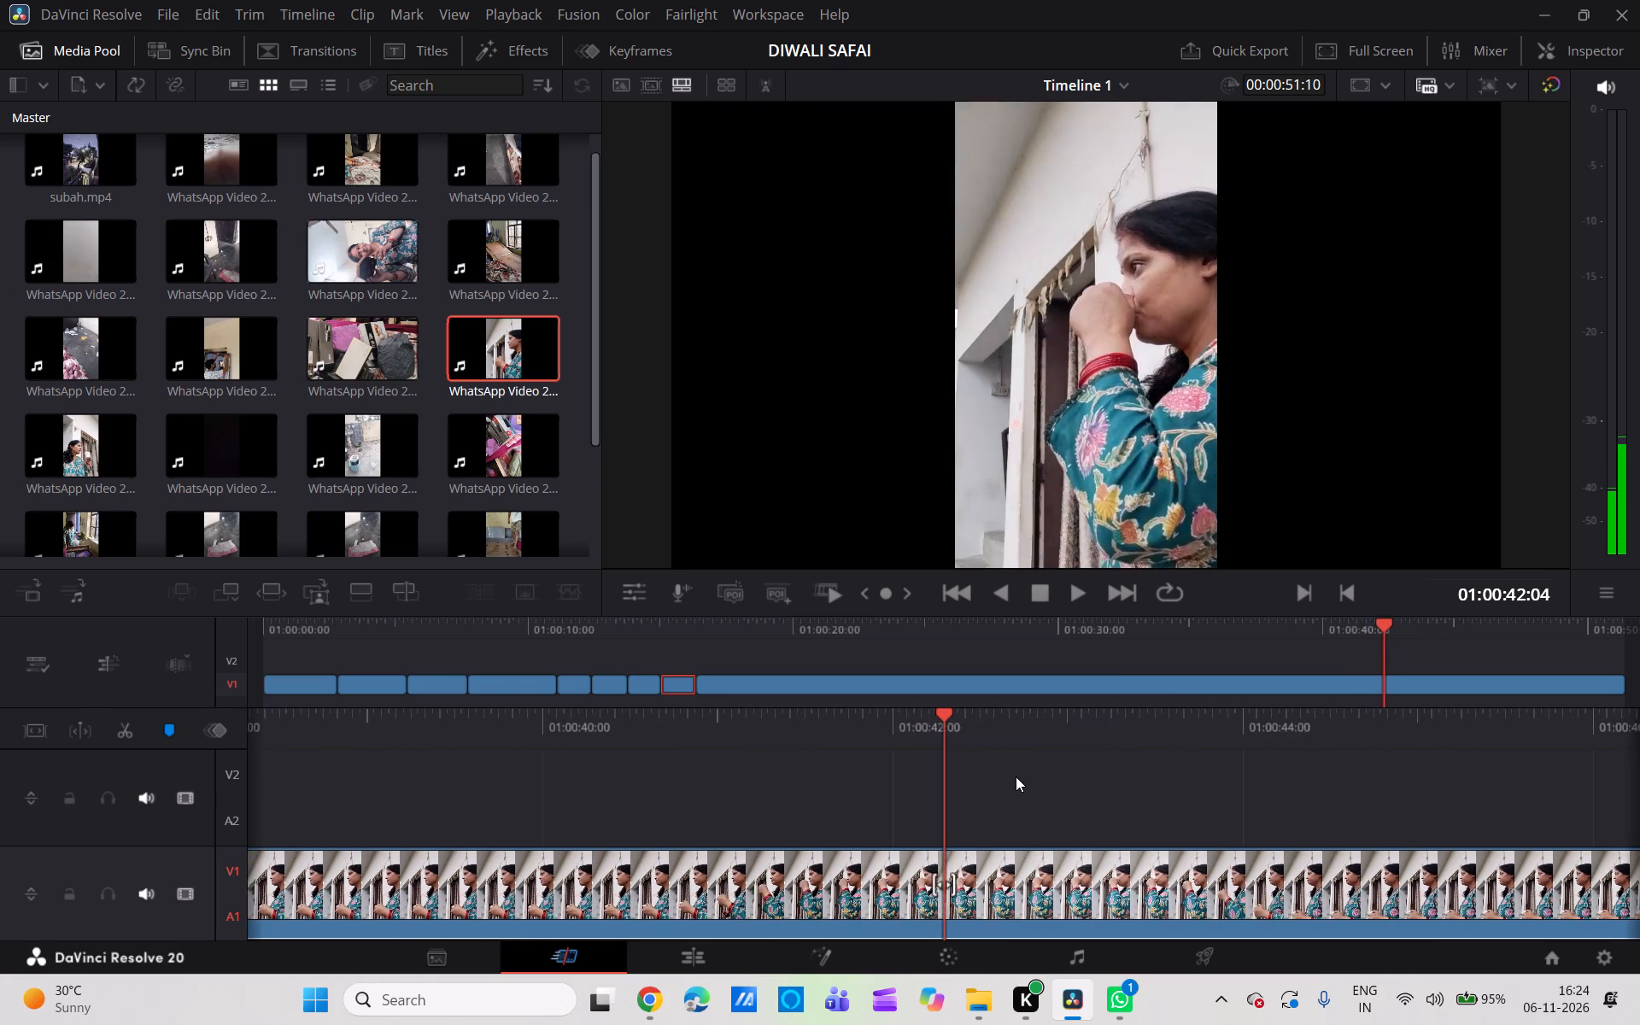
pyautogui.hscroll(-3, 1016, 776)
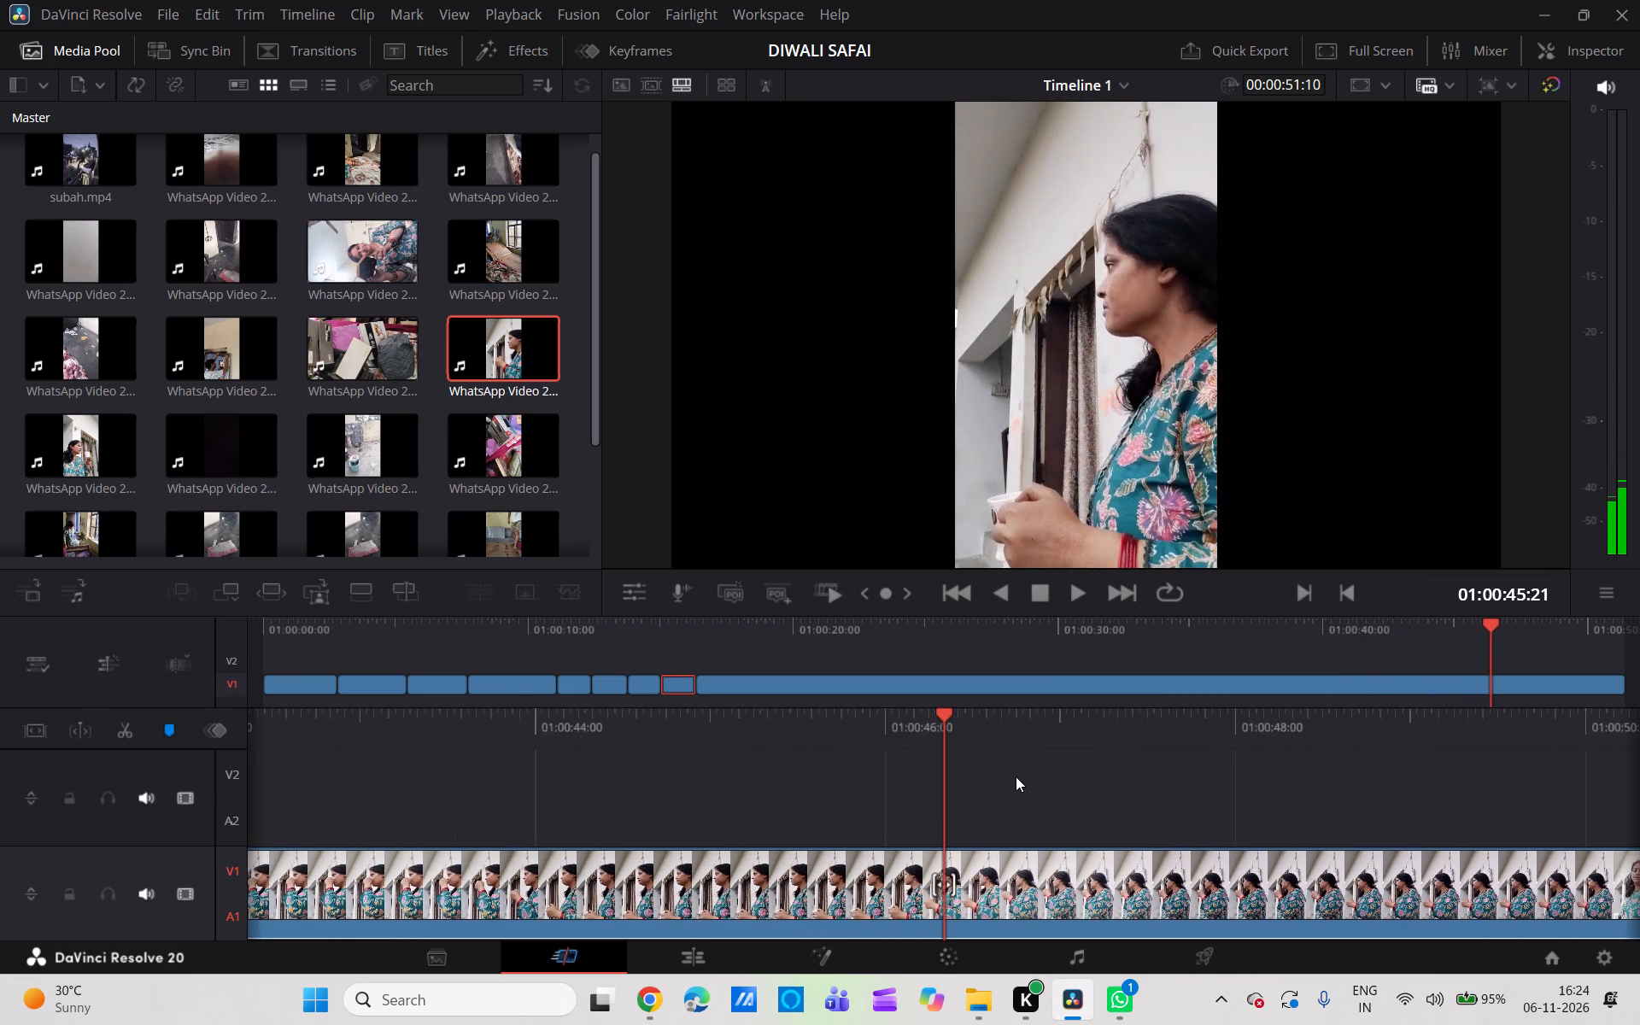
pyautogui.hscroll(-1, 1016, 776)
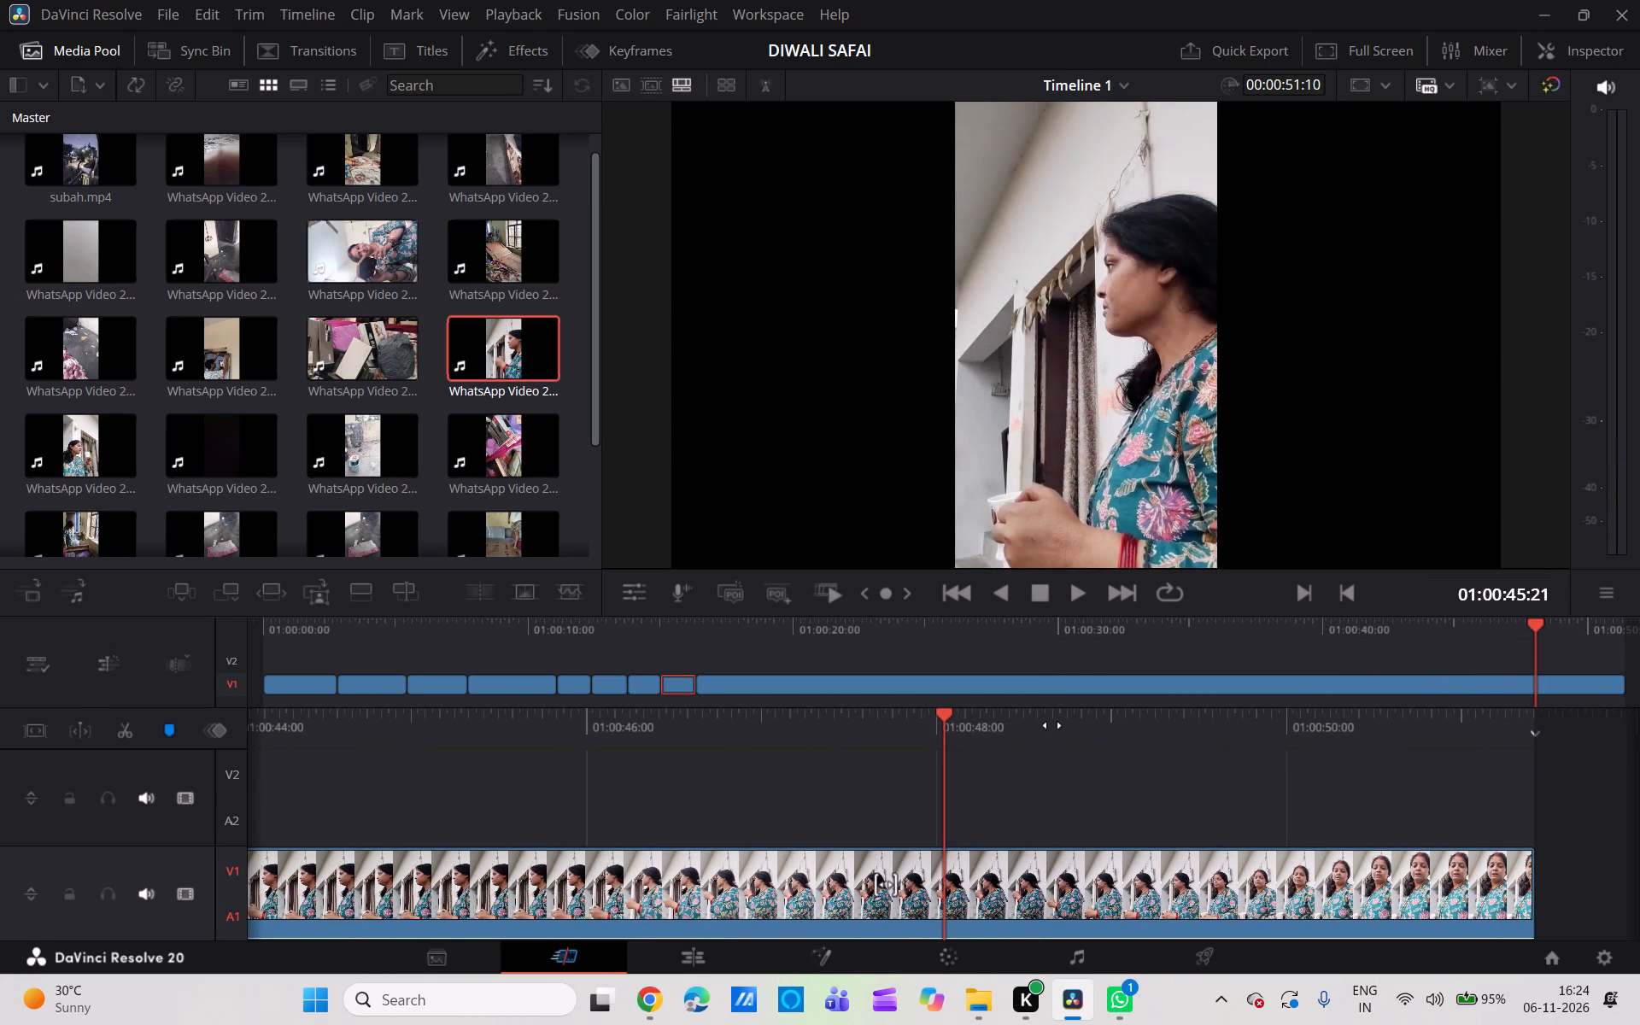
# Look back over the short cup-drinking clips on V1 from about 01:00:13 up to the start of the long doorway clip.
pyautogui.hscroll(3, 1085, 761)
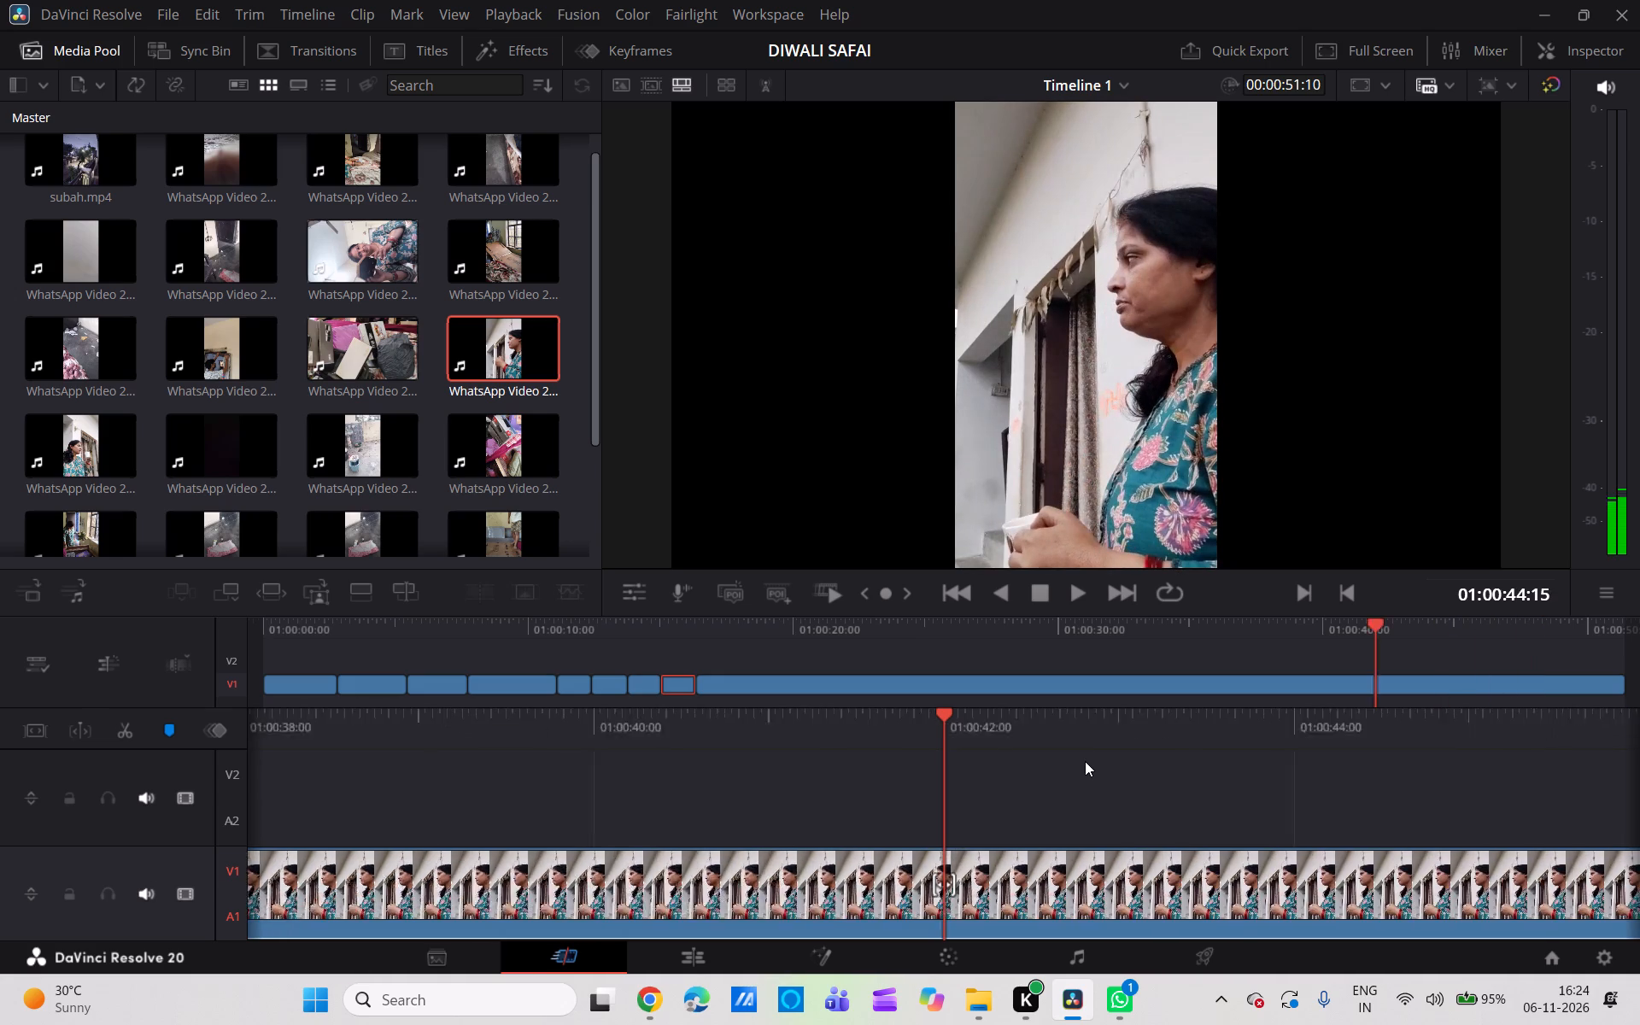
pyautogui.hscroll(6, 1085, 761)
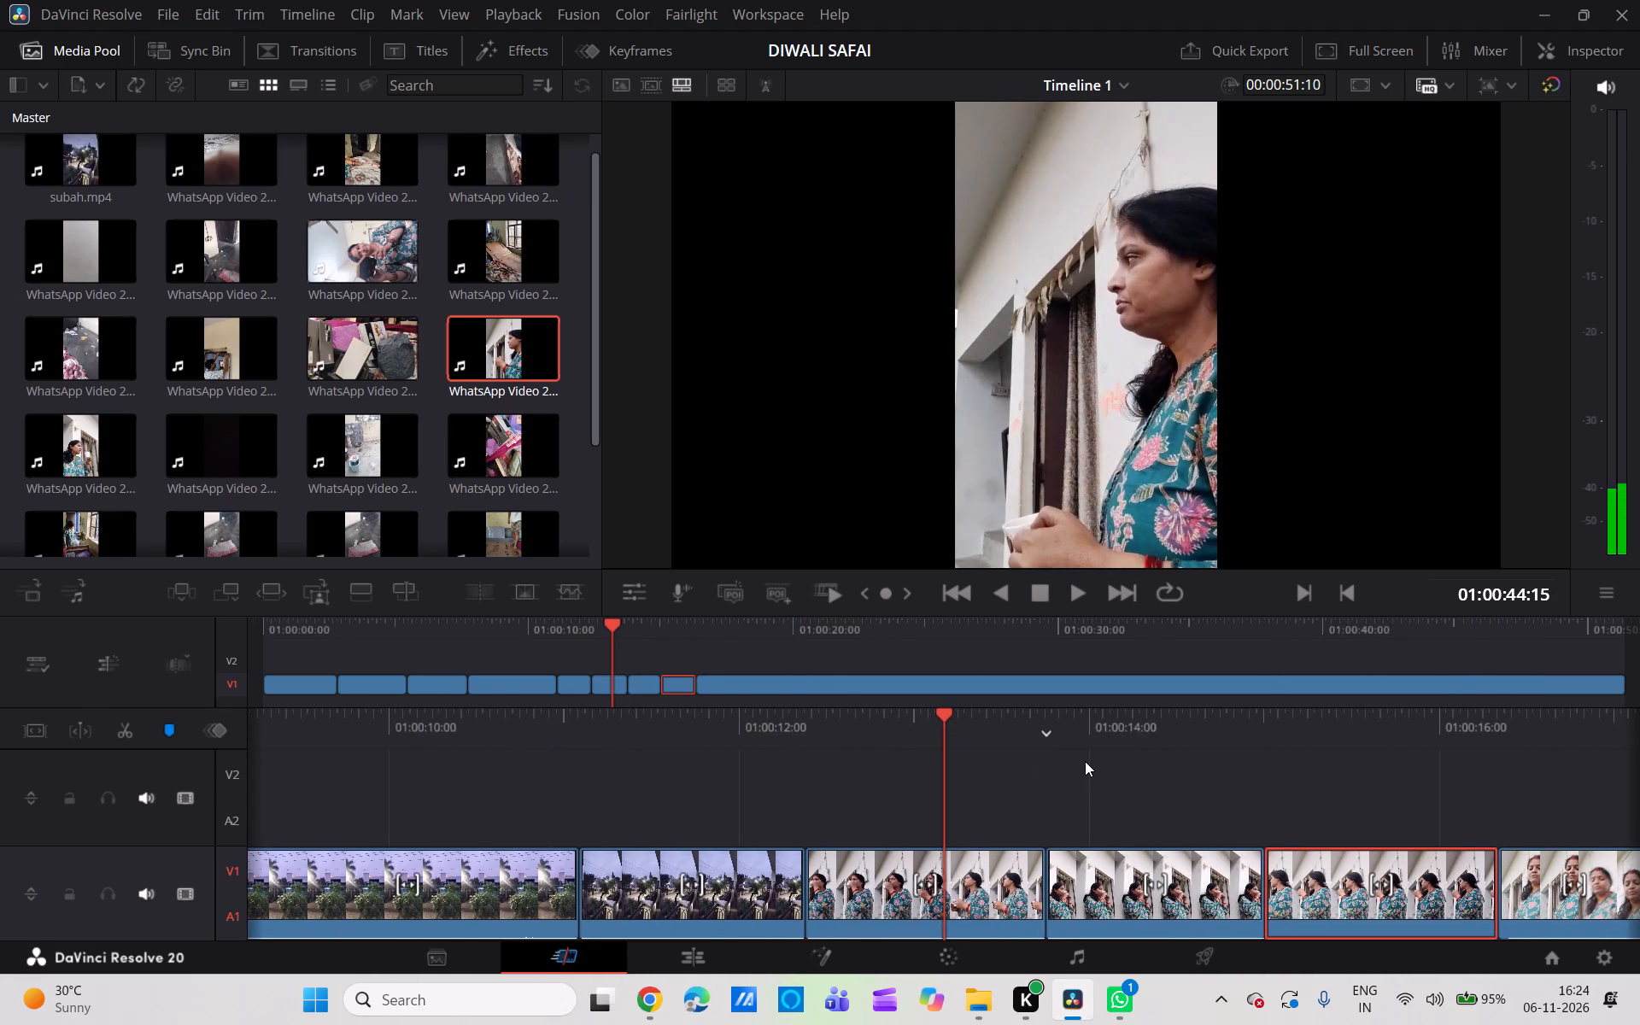
pyautogui.hscroll(-2, 1085, 761)
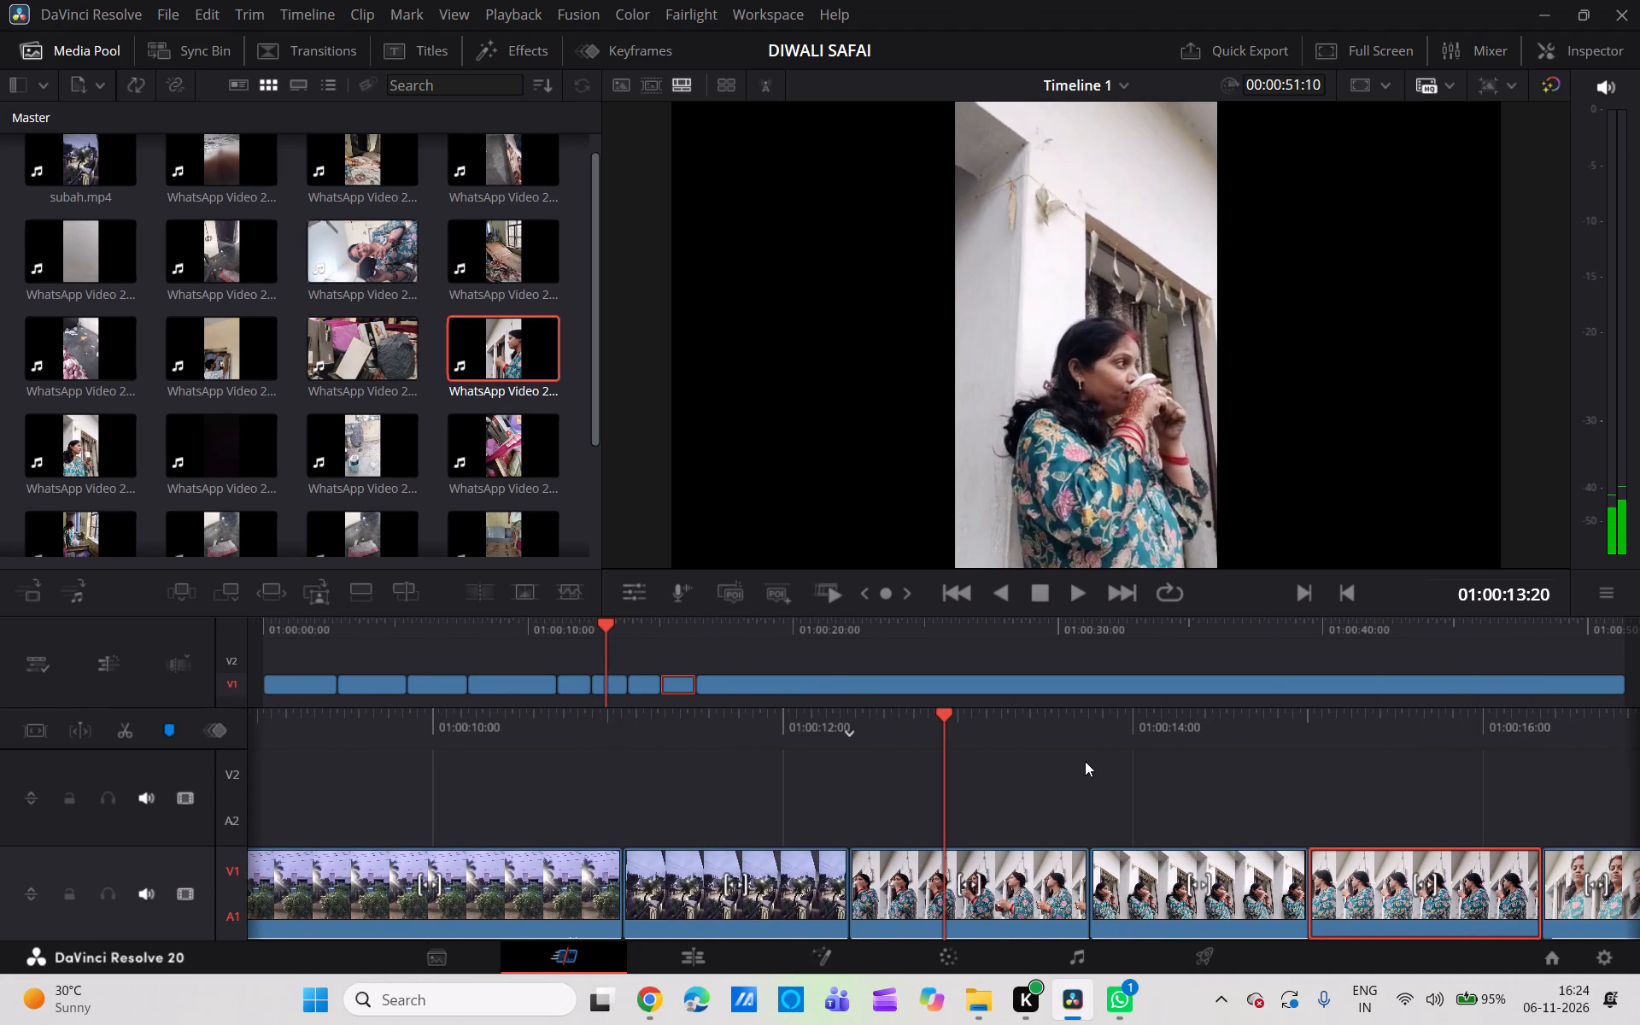
pyautogui.hscroll(-1, 1085, 761)
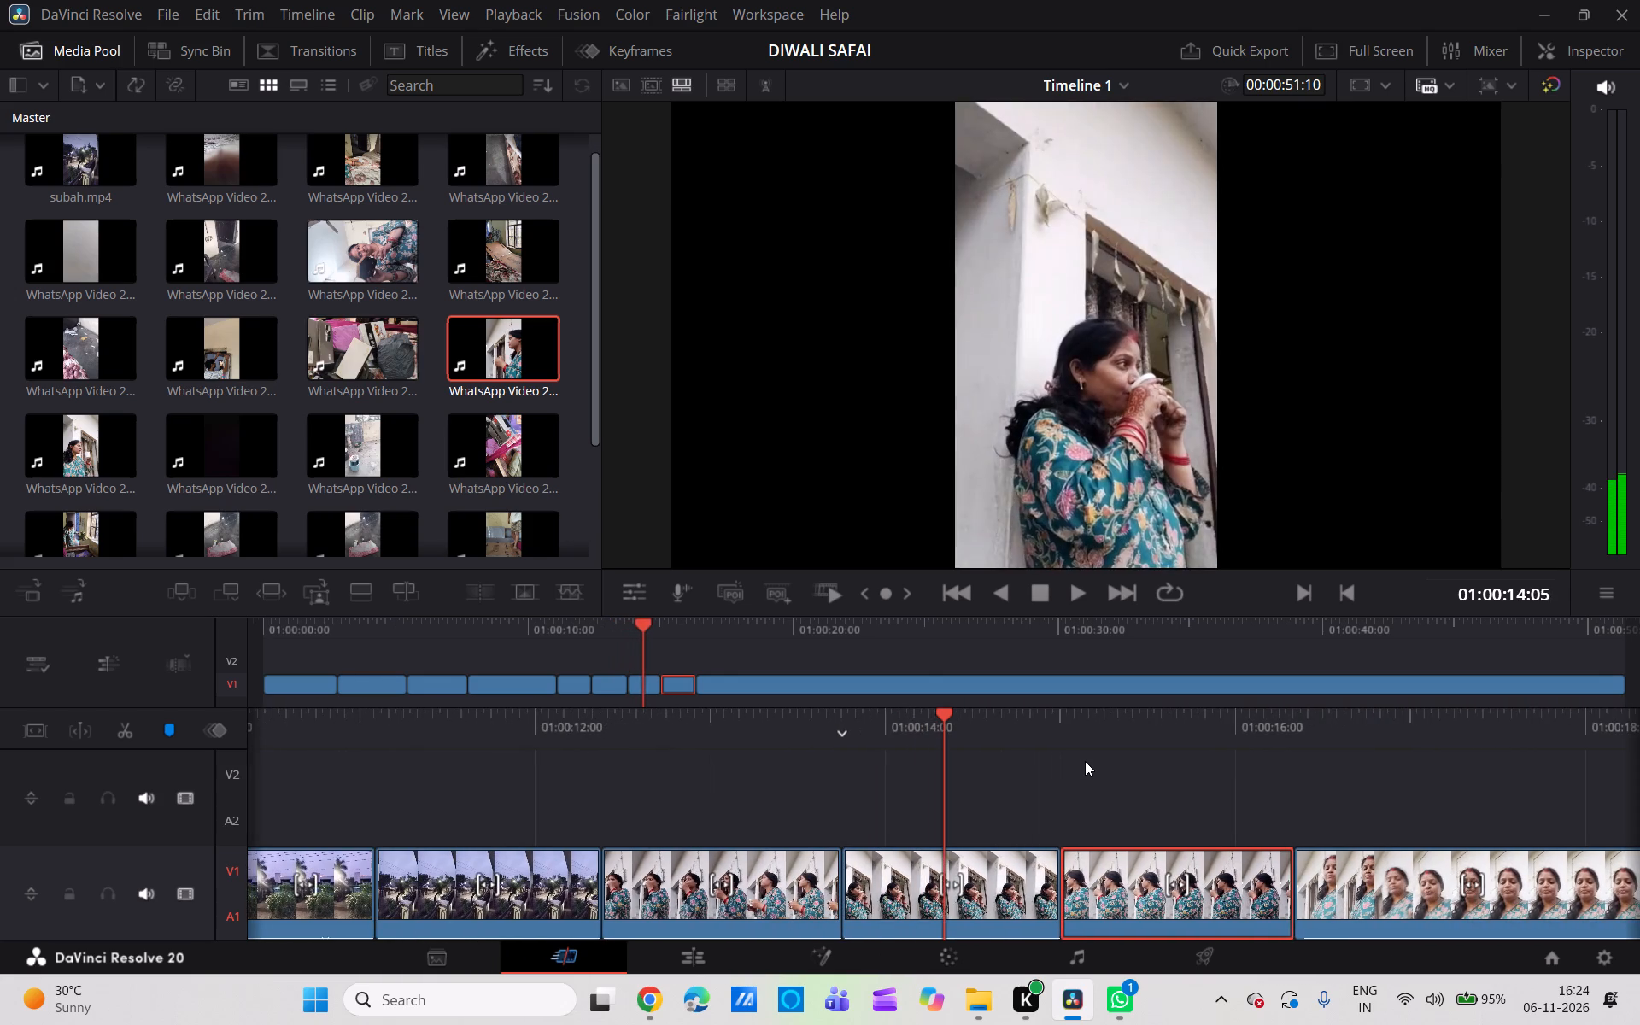
pyautogui.hscroll(-2, 1085, 761)
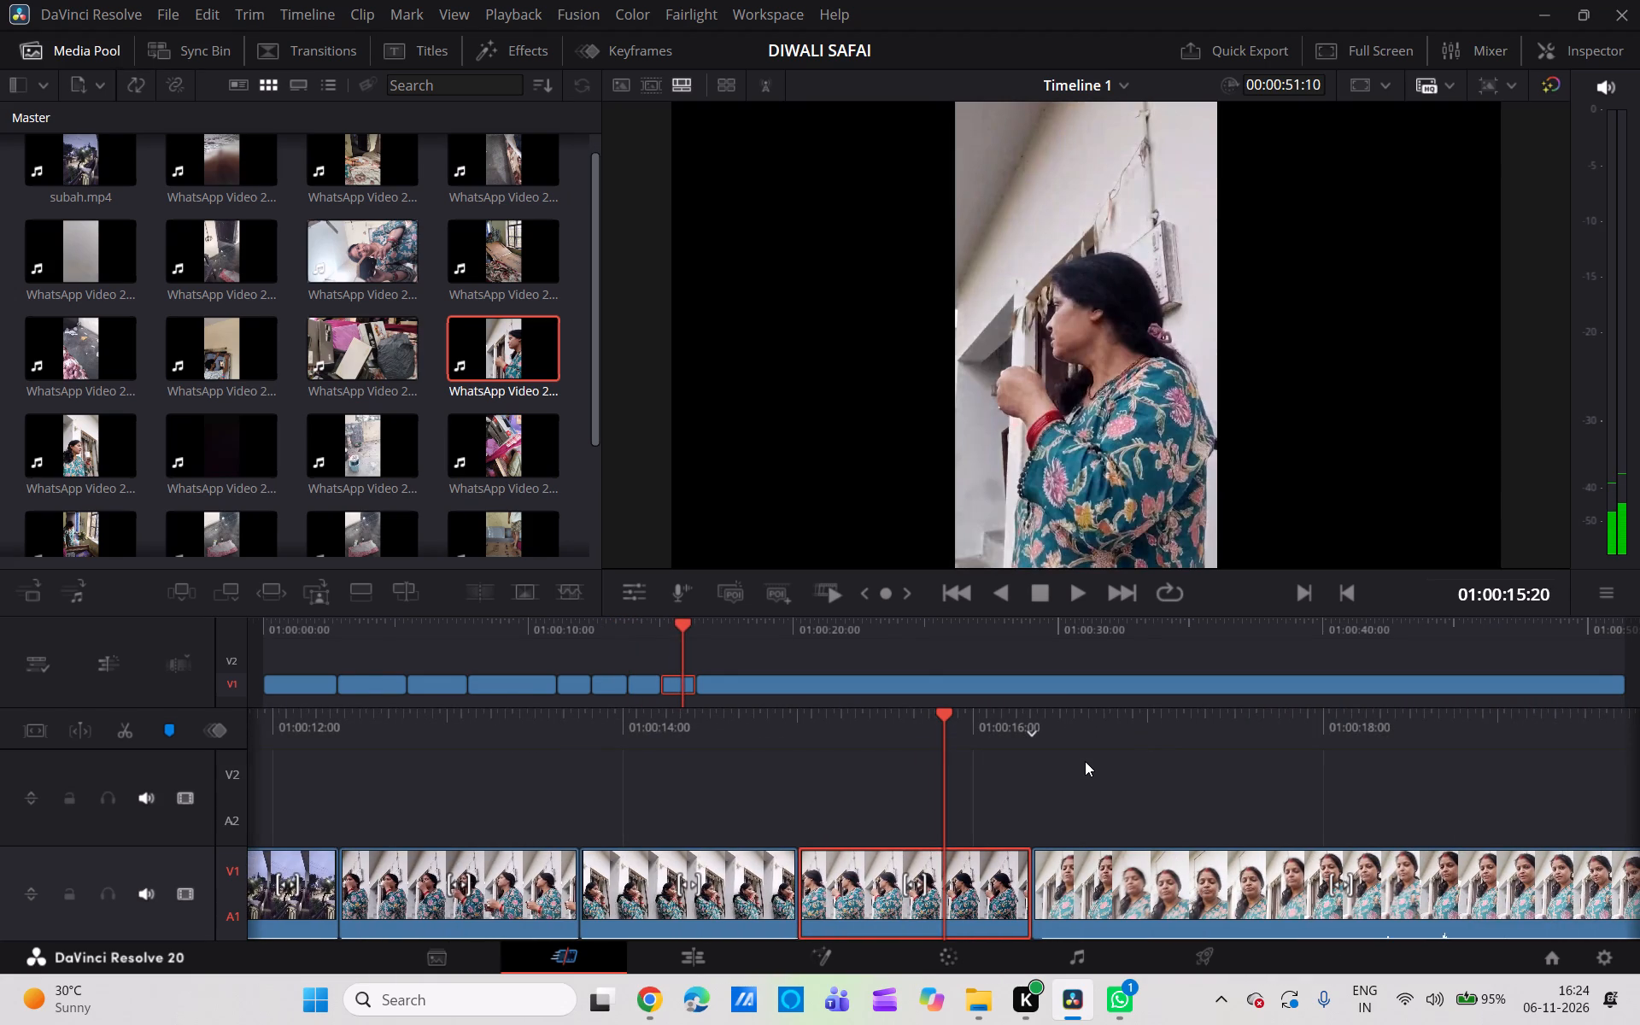
pyautogui.hscroll(-3, 1085, 761)
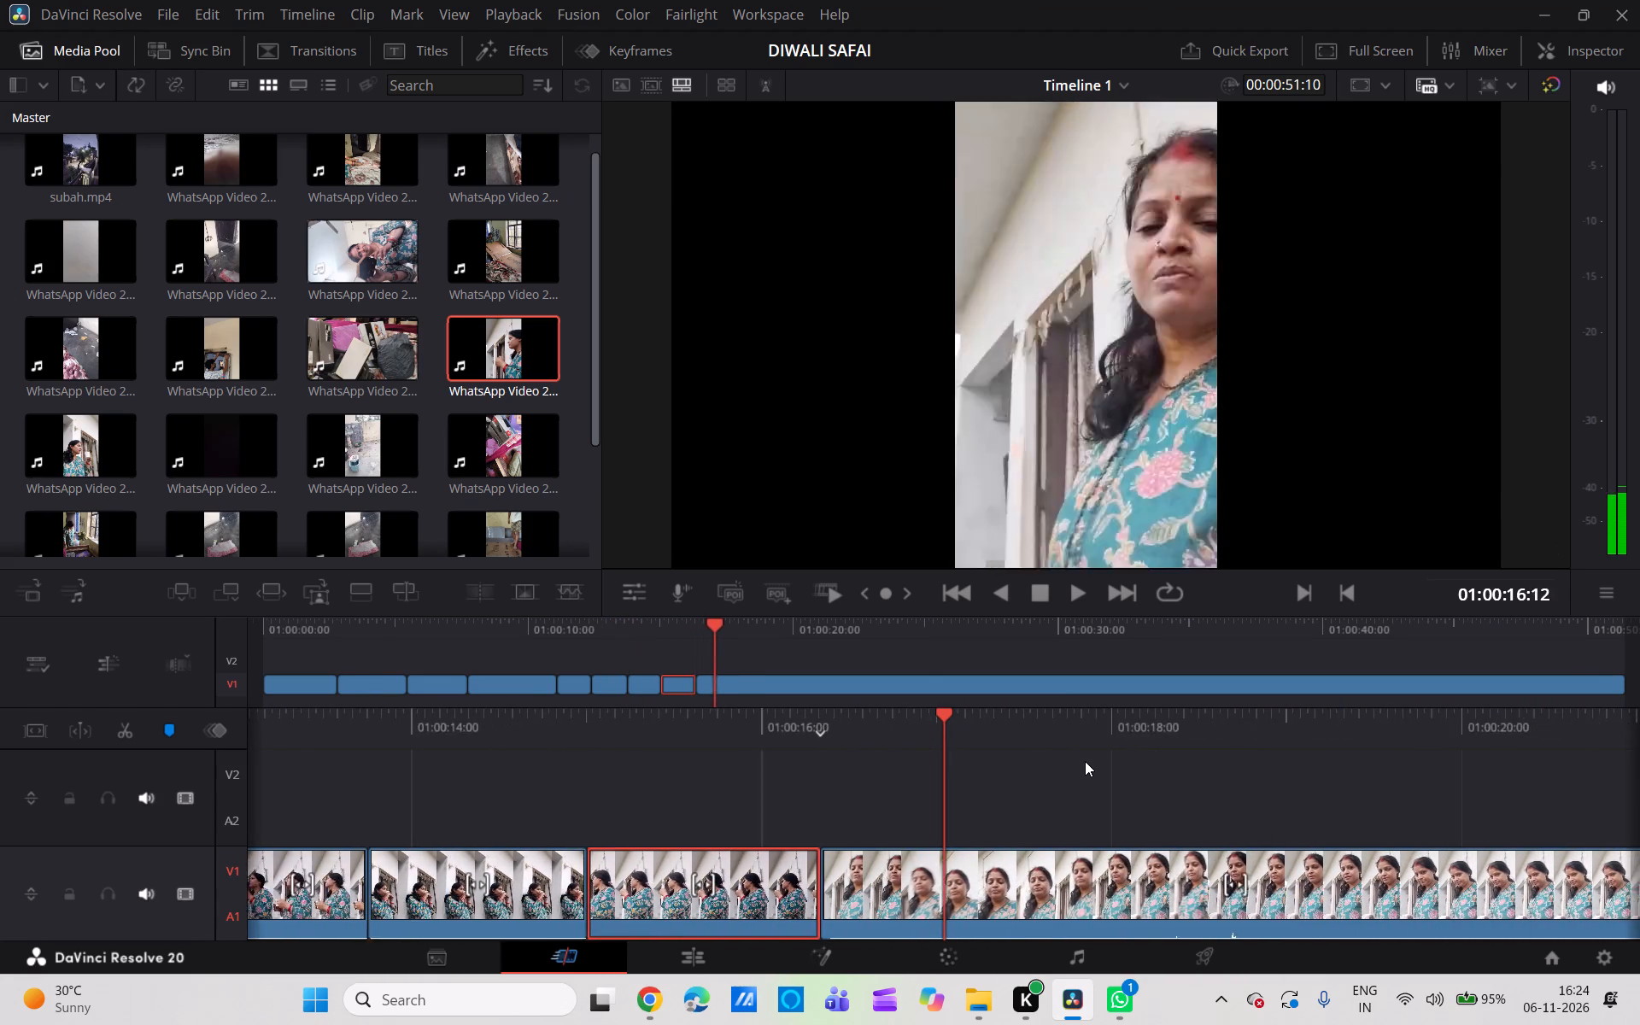
# Split the long doorway clip on V1 at 01:00:28:08, delete the part before the cut and close the gap.
pyautogui.hscroll(-3, 1085, 761)
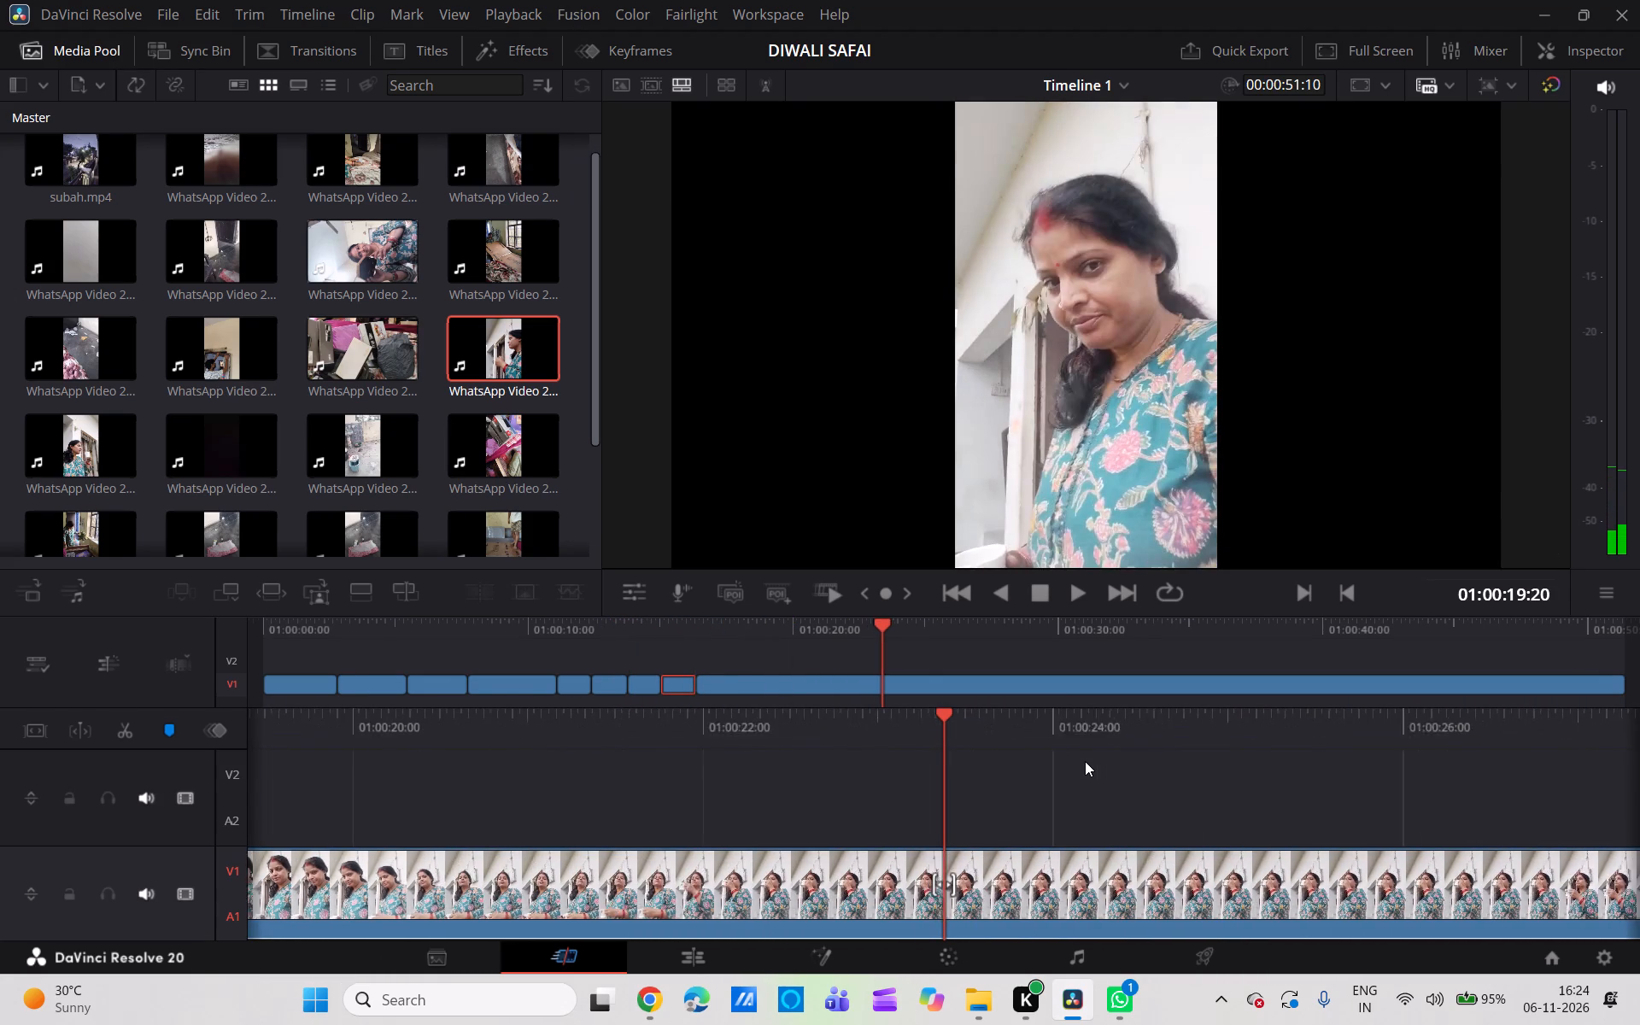
pyautogui.hscroll(-3, 1085, 761)
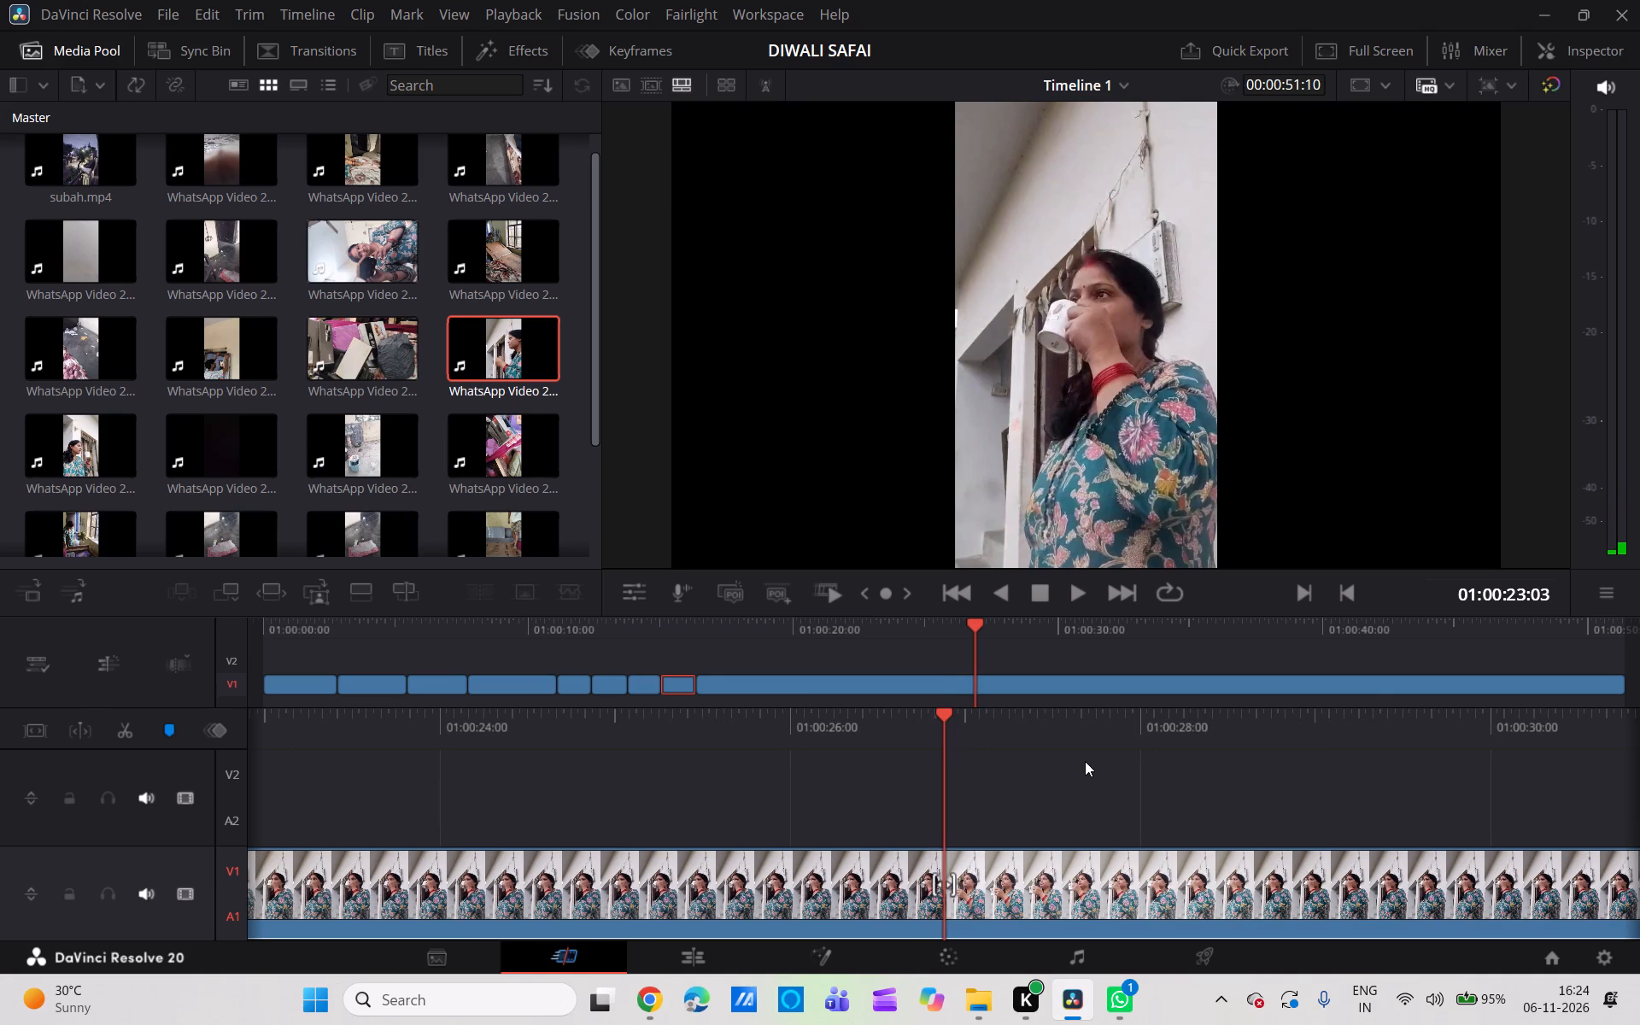
pyautogui.hscroll(-2, 1085, 761)
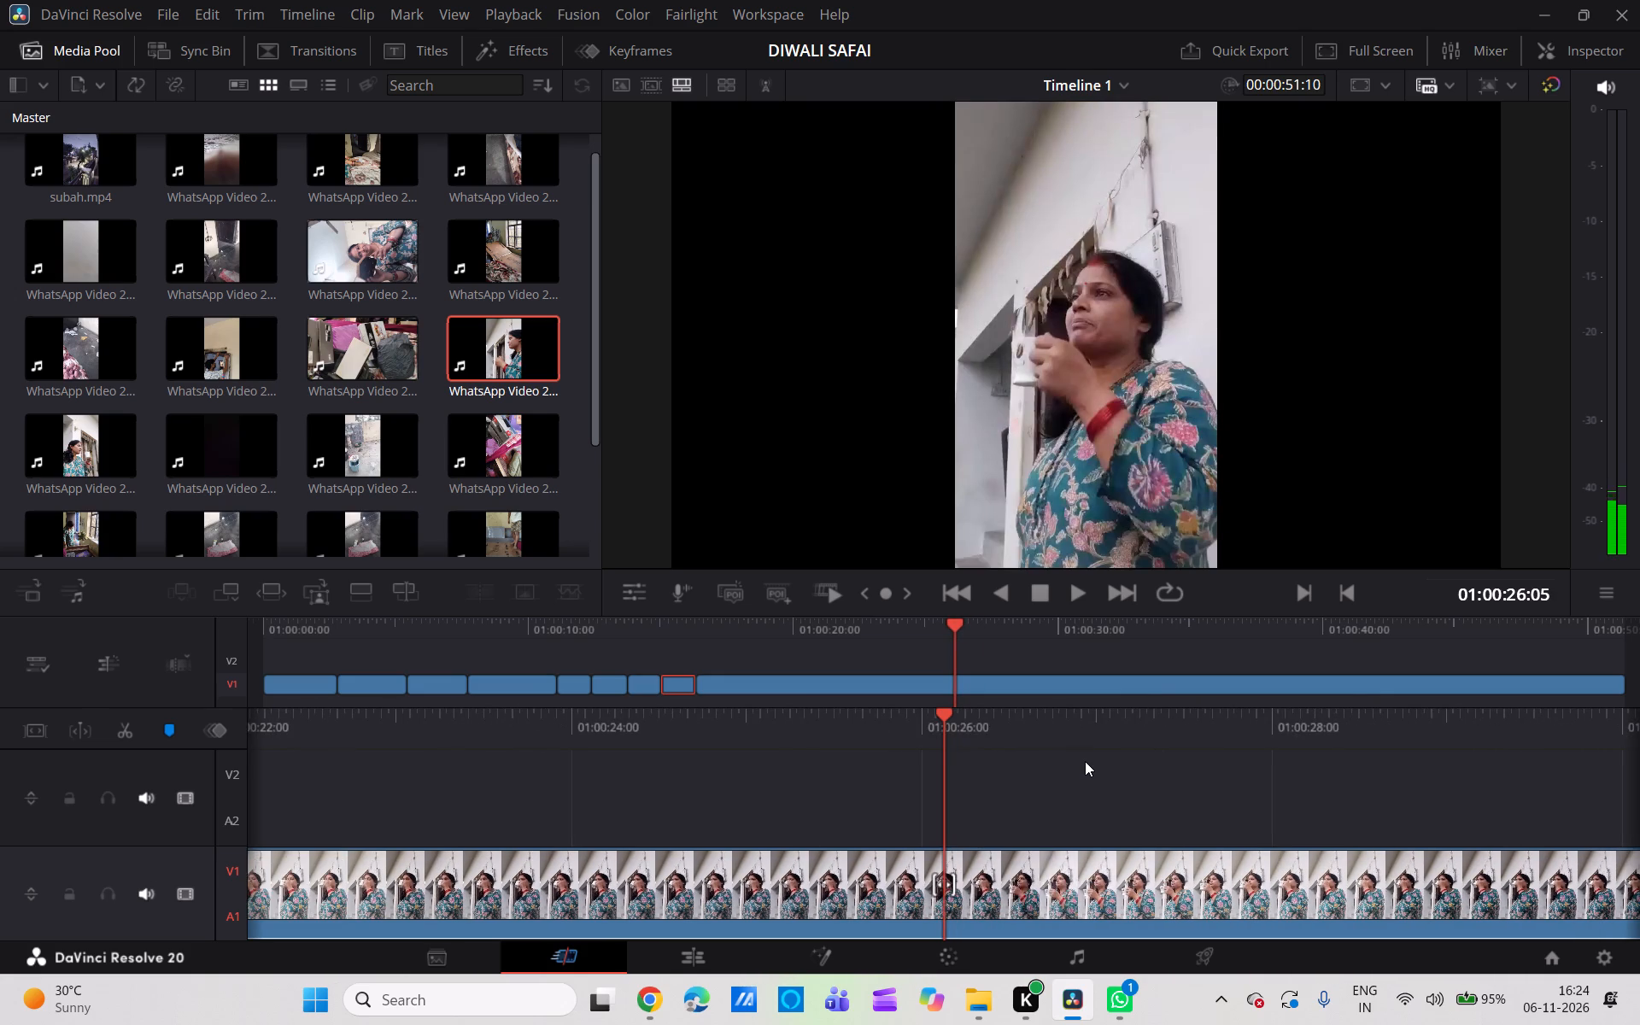
pyautogui.hscroll(-2, 1085, 761)
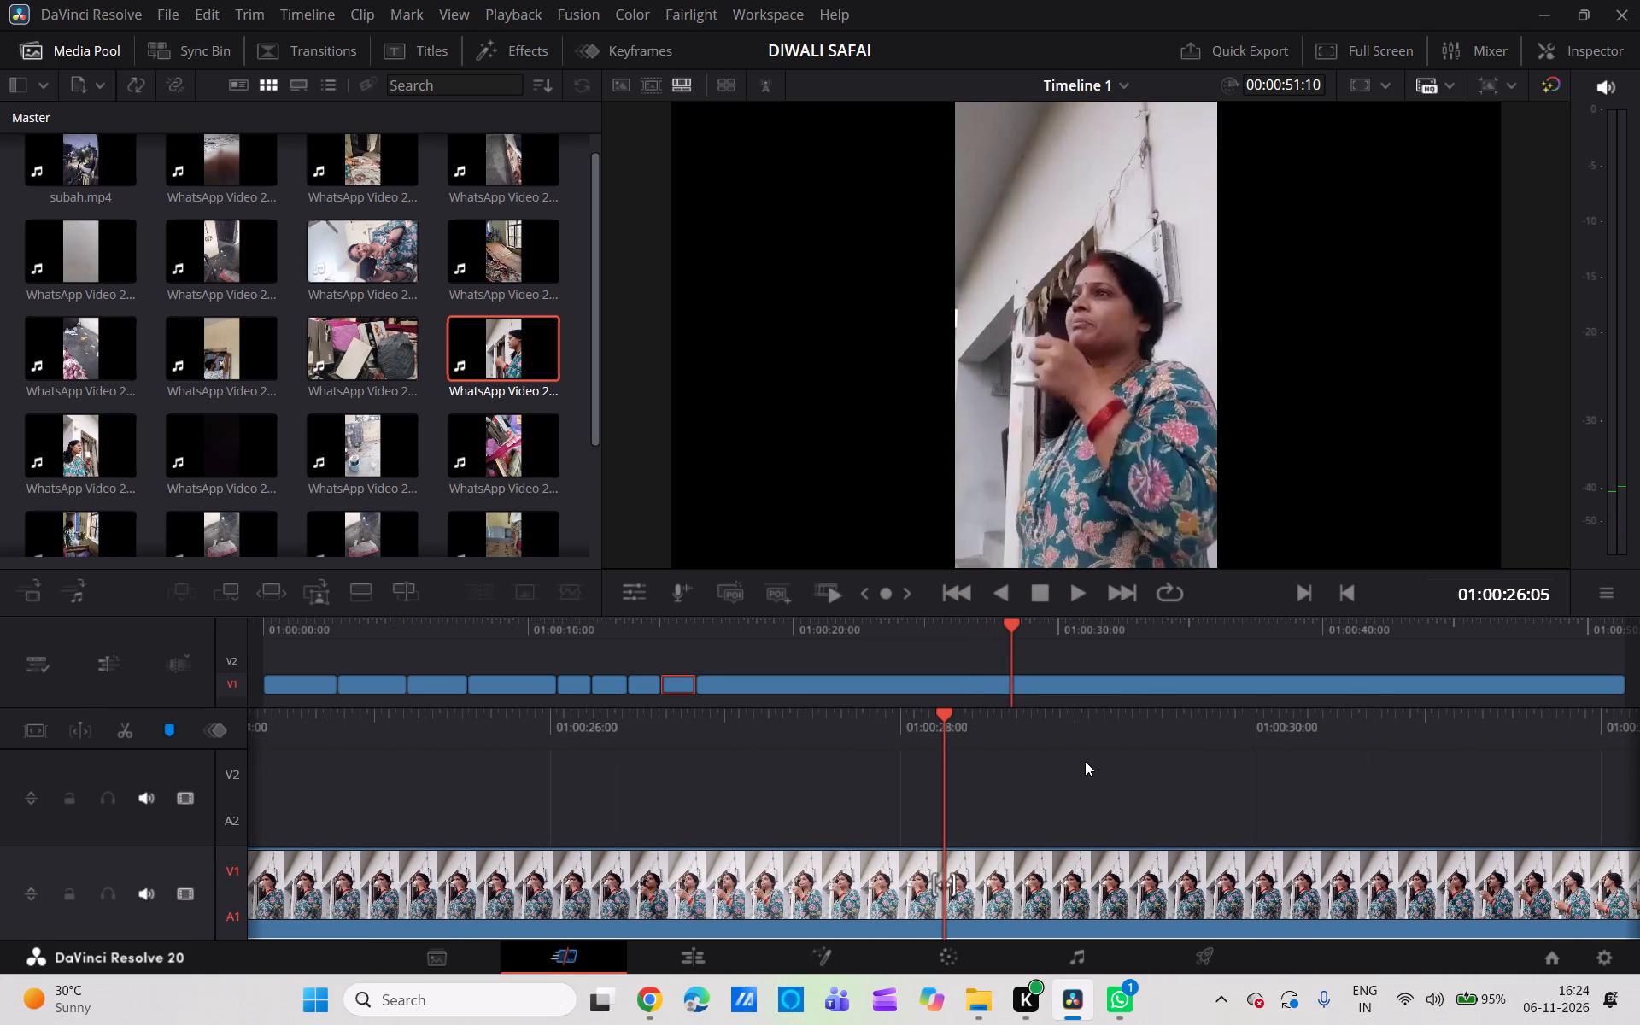
pyautogui.hscroll(-1, 1085, 761)
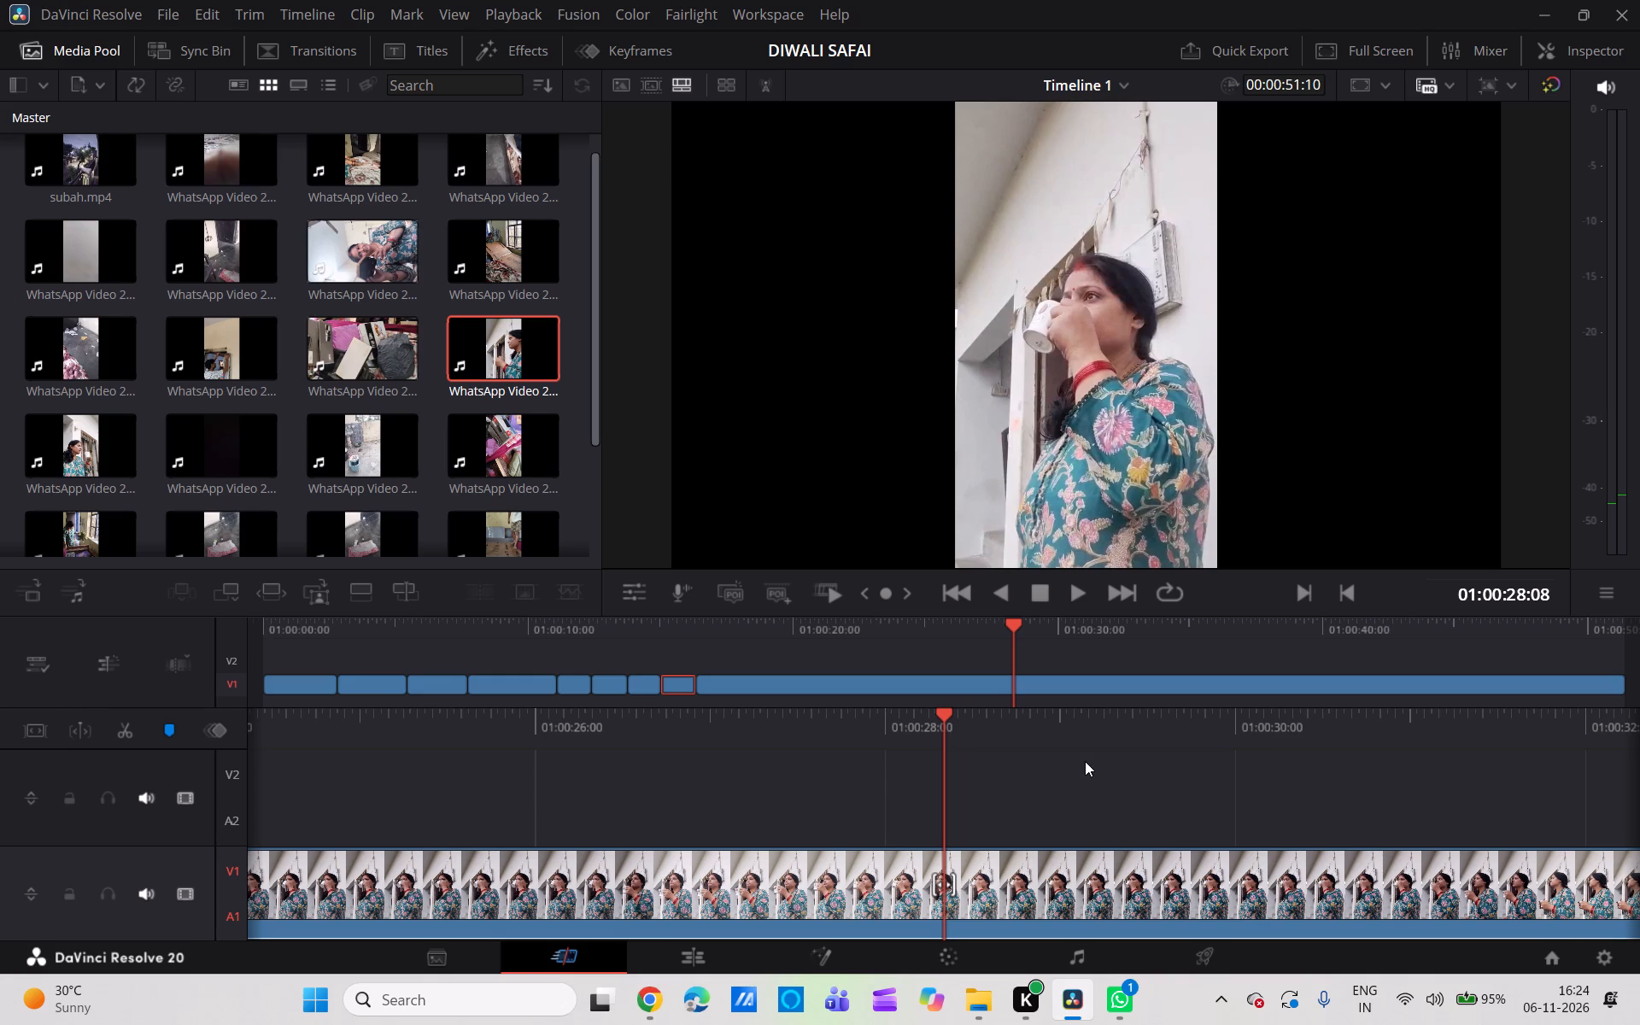
pyautogui.click(120, 735)
pyautogui.click(612, 866)
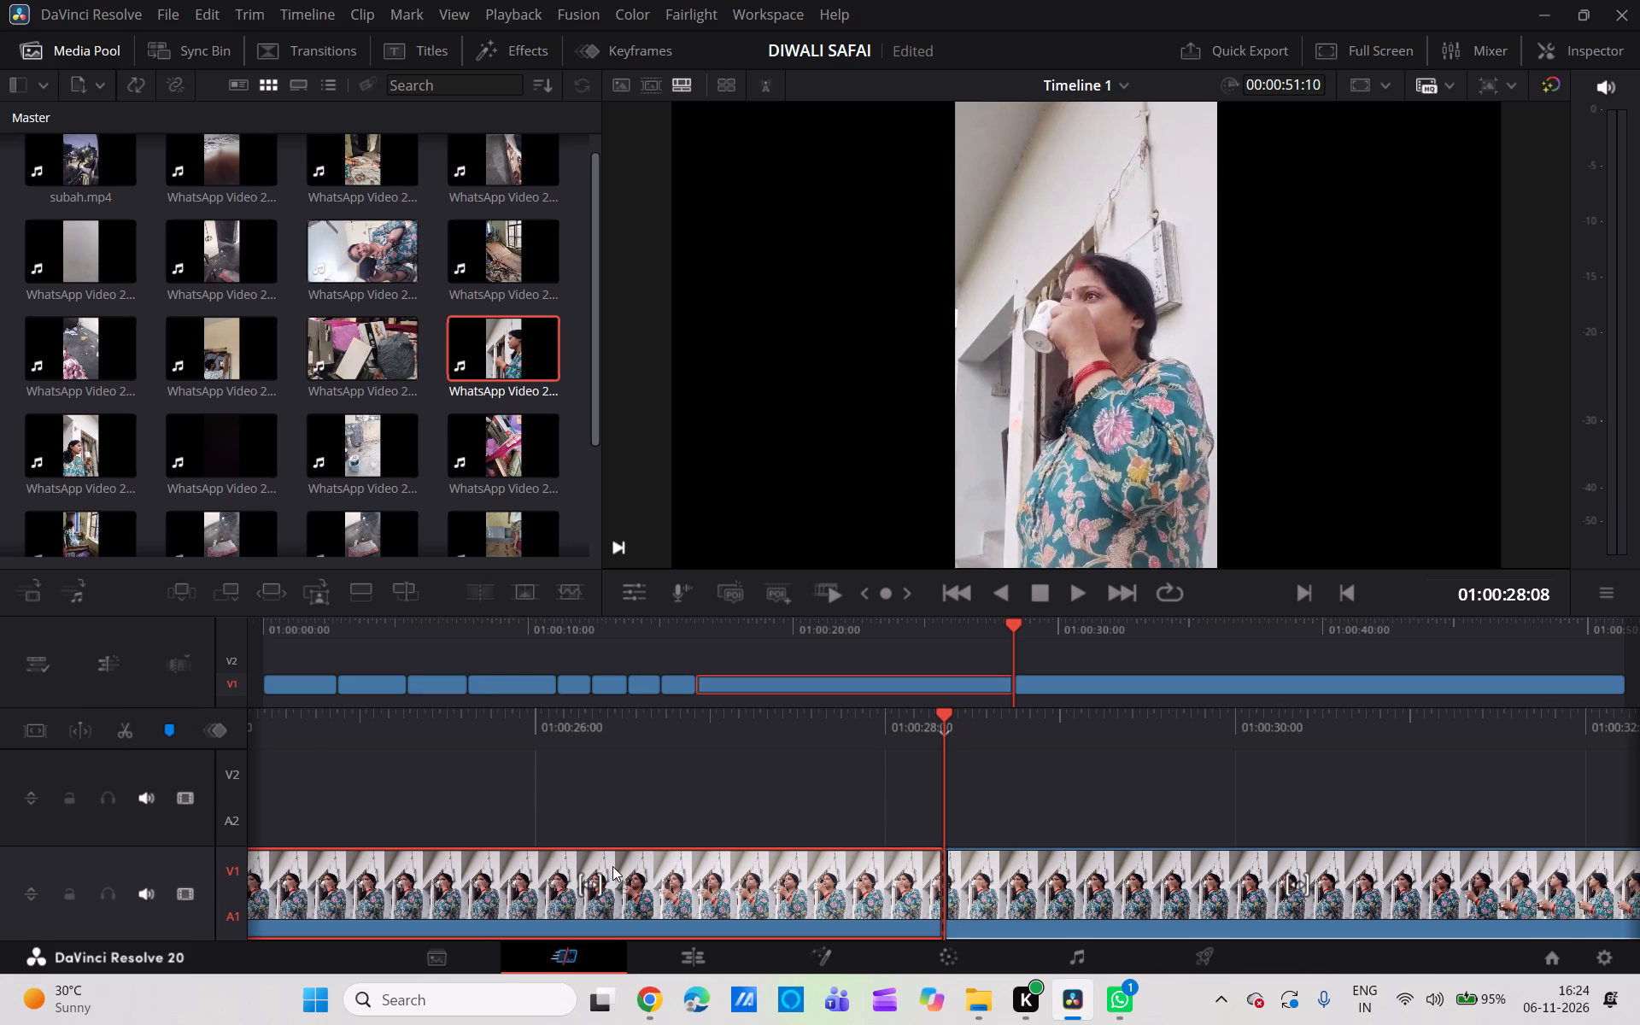
pyautogui.press('BackSpace')
pyautogui.click(612, 866)
pyautogui.press('BackSpace')
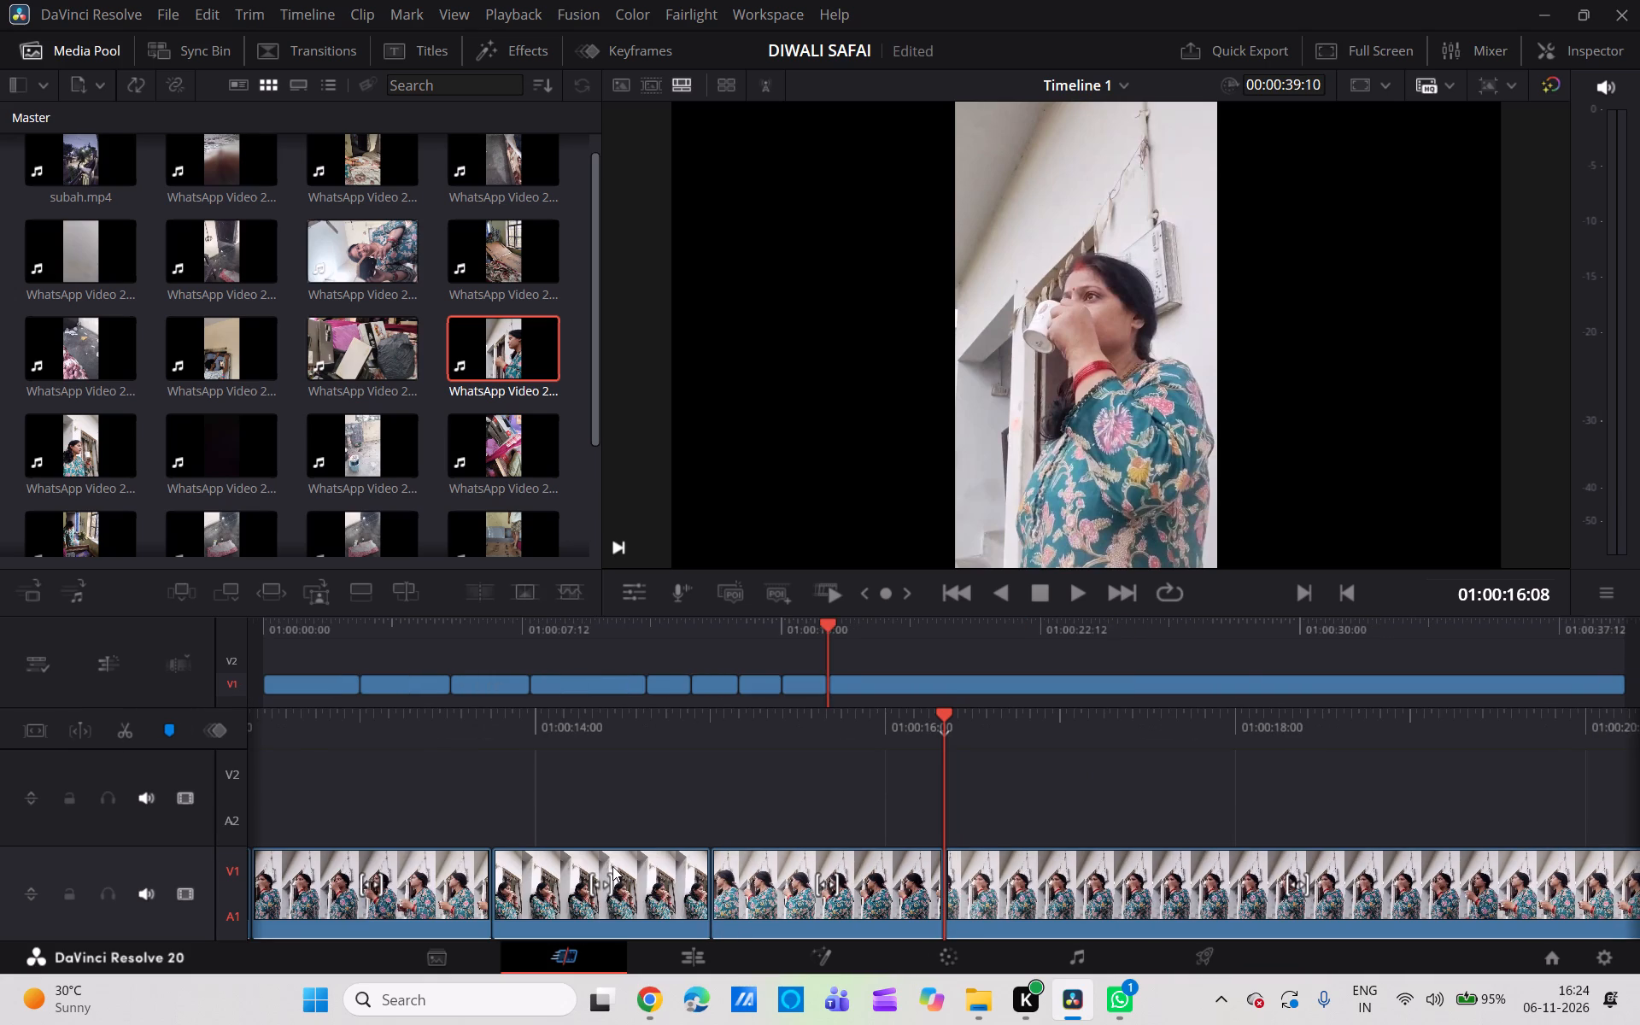
# Split the remaining doorway clip on V1 at 01:00:17:22 and delete everything after the cut.
pyautogui.hscroll(-1, 612, 866)
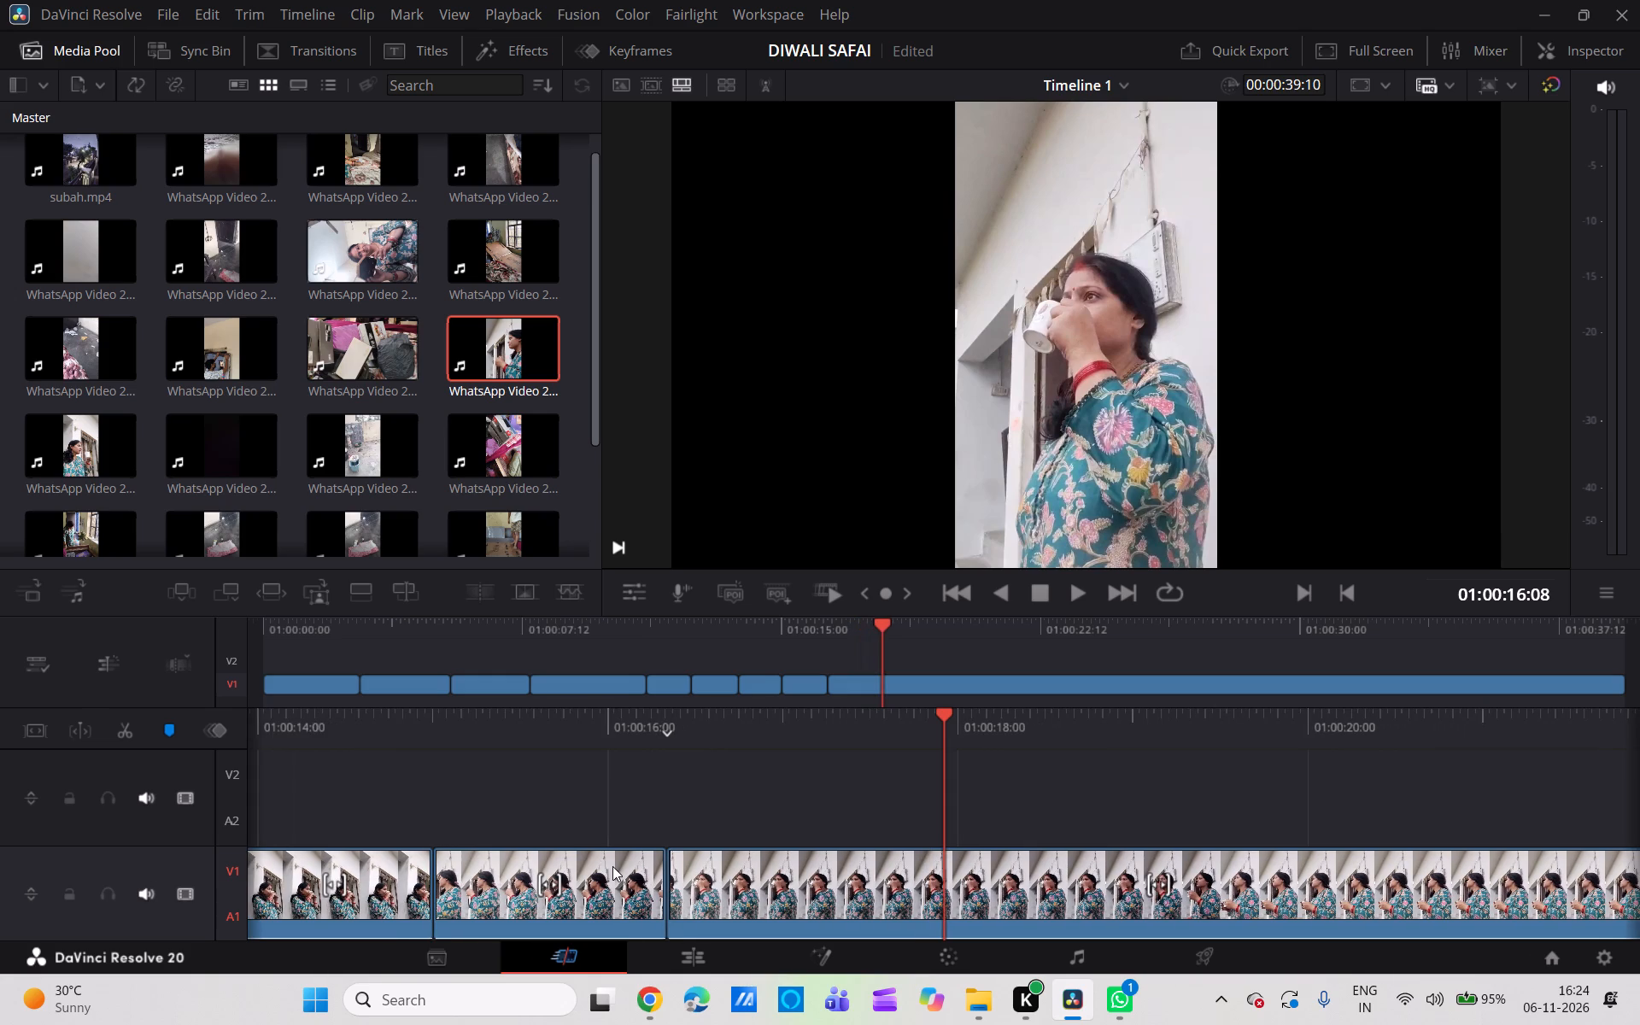
pyautogui.hscroll(-1, 612, 866)
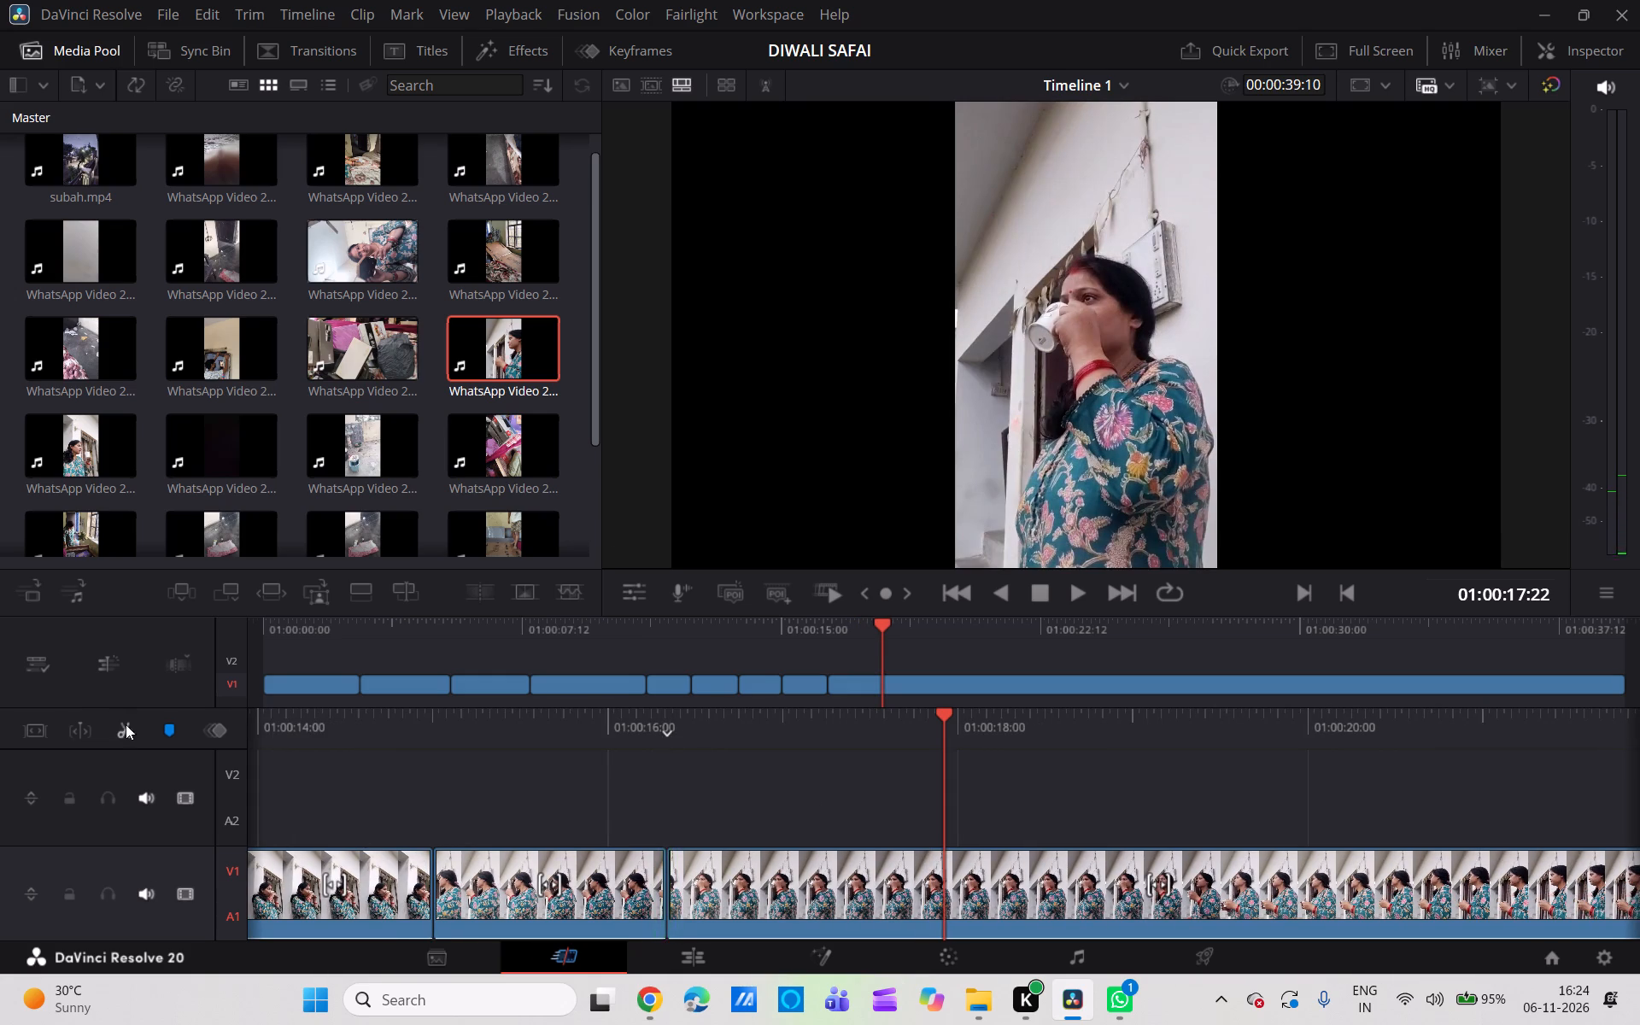
pyautogui.hscroll(-1, 1073, 788)
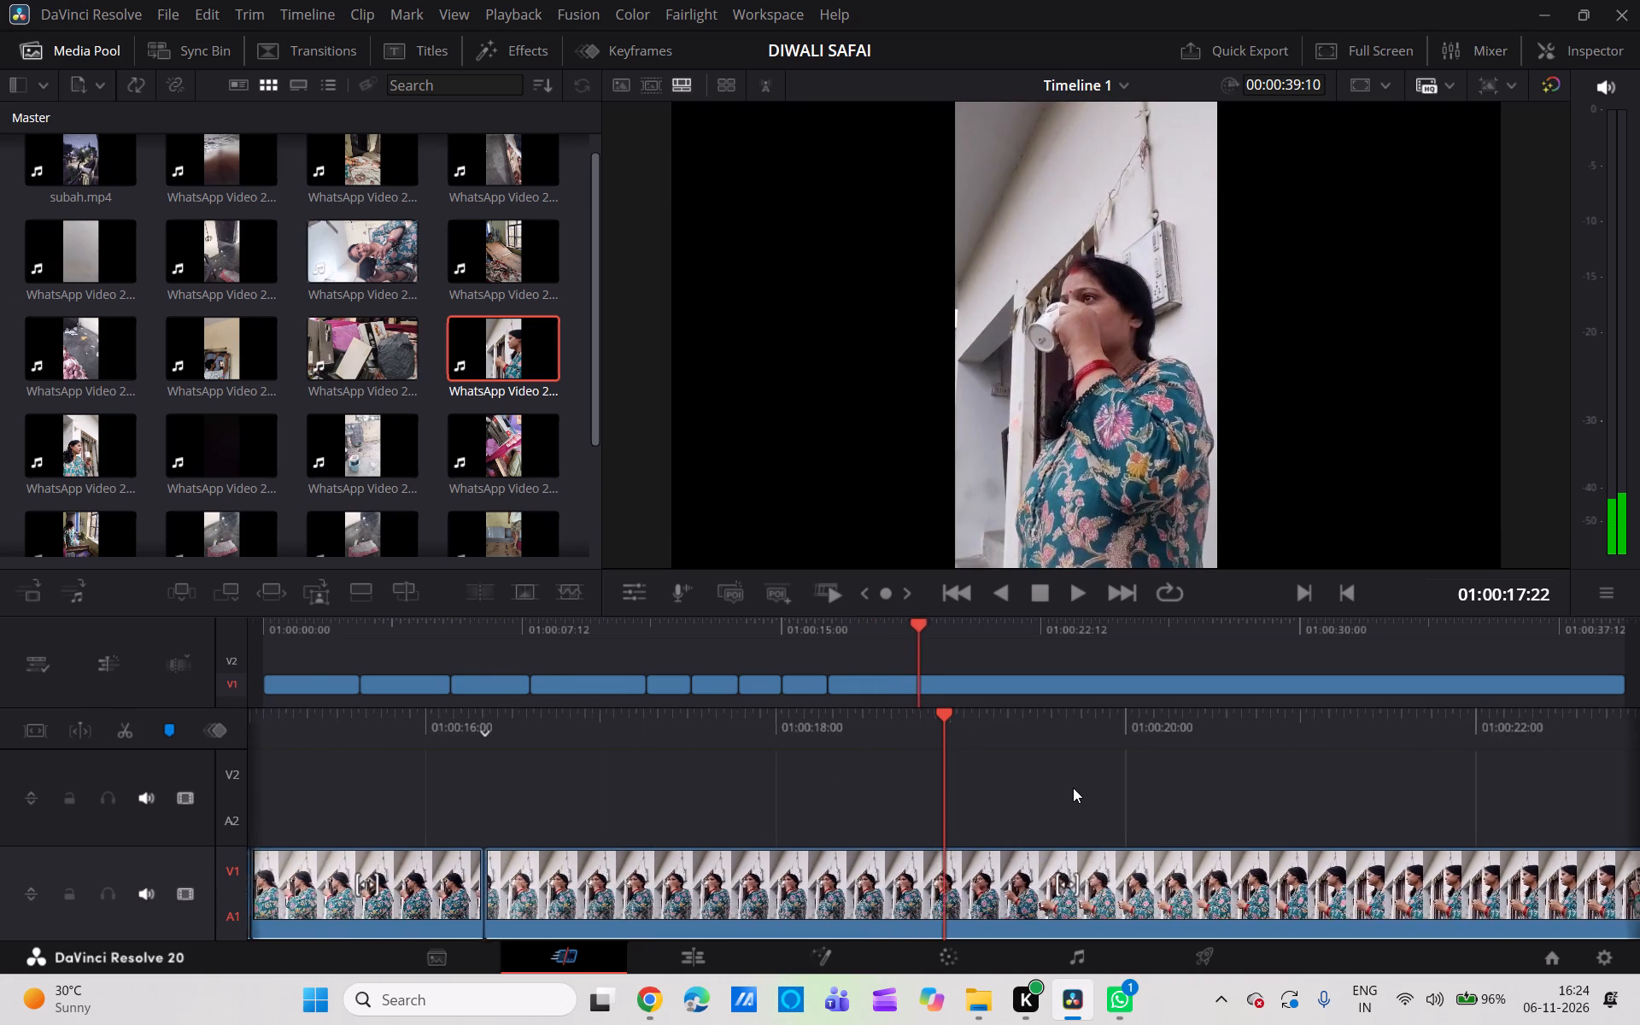
pyautogui.hscroll(-1, 1073, 788)
pyautogui.hscroll(1, 1073, 788)
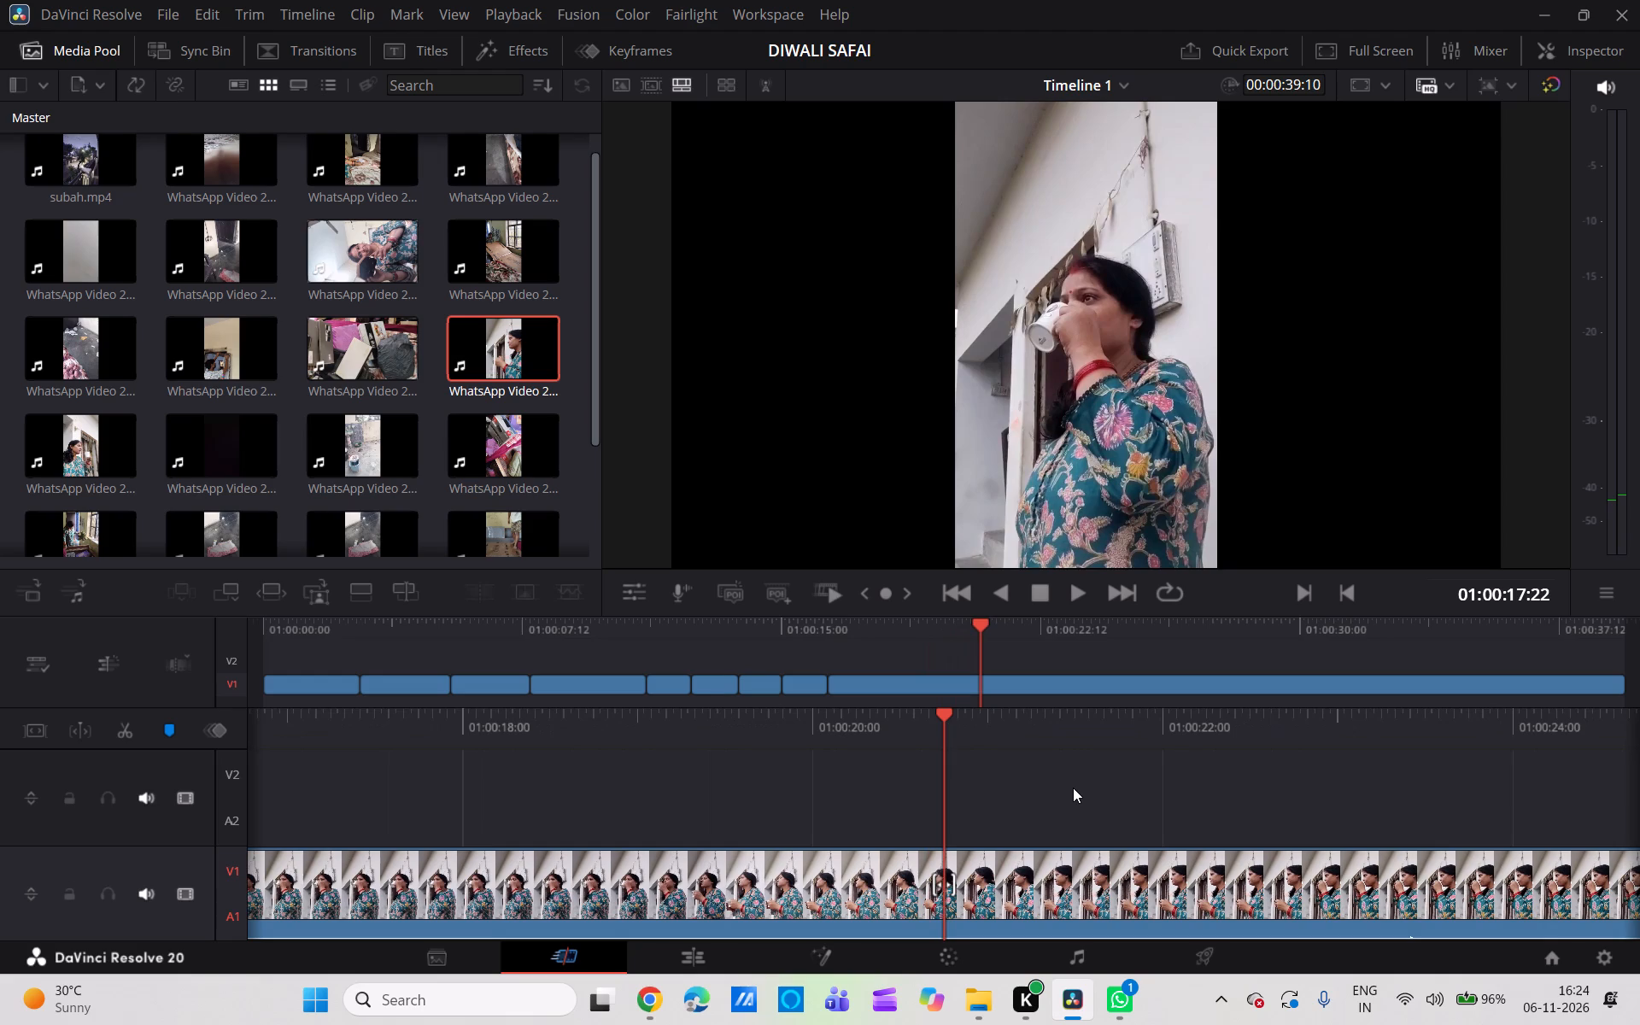
pyautogui.hscroll(2, 1073, 788)
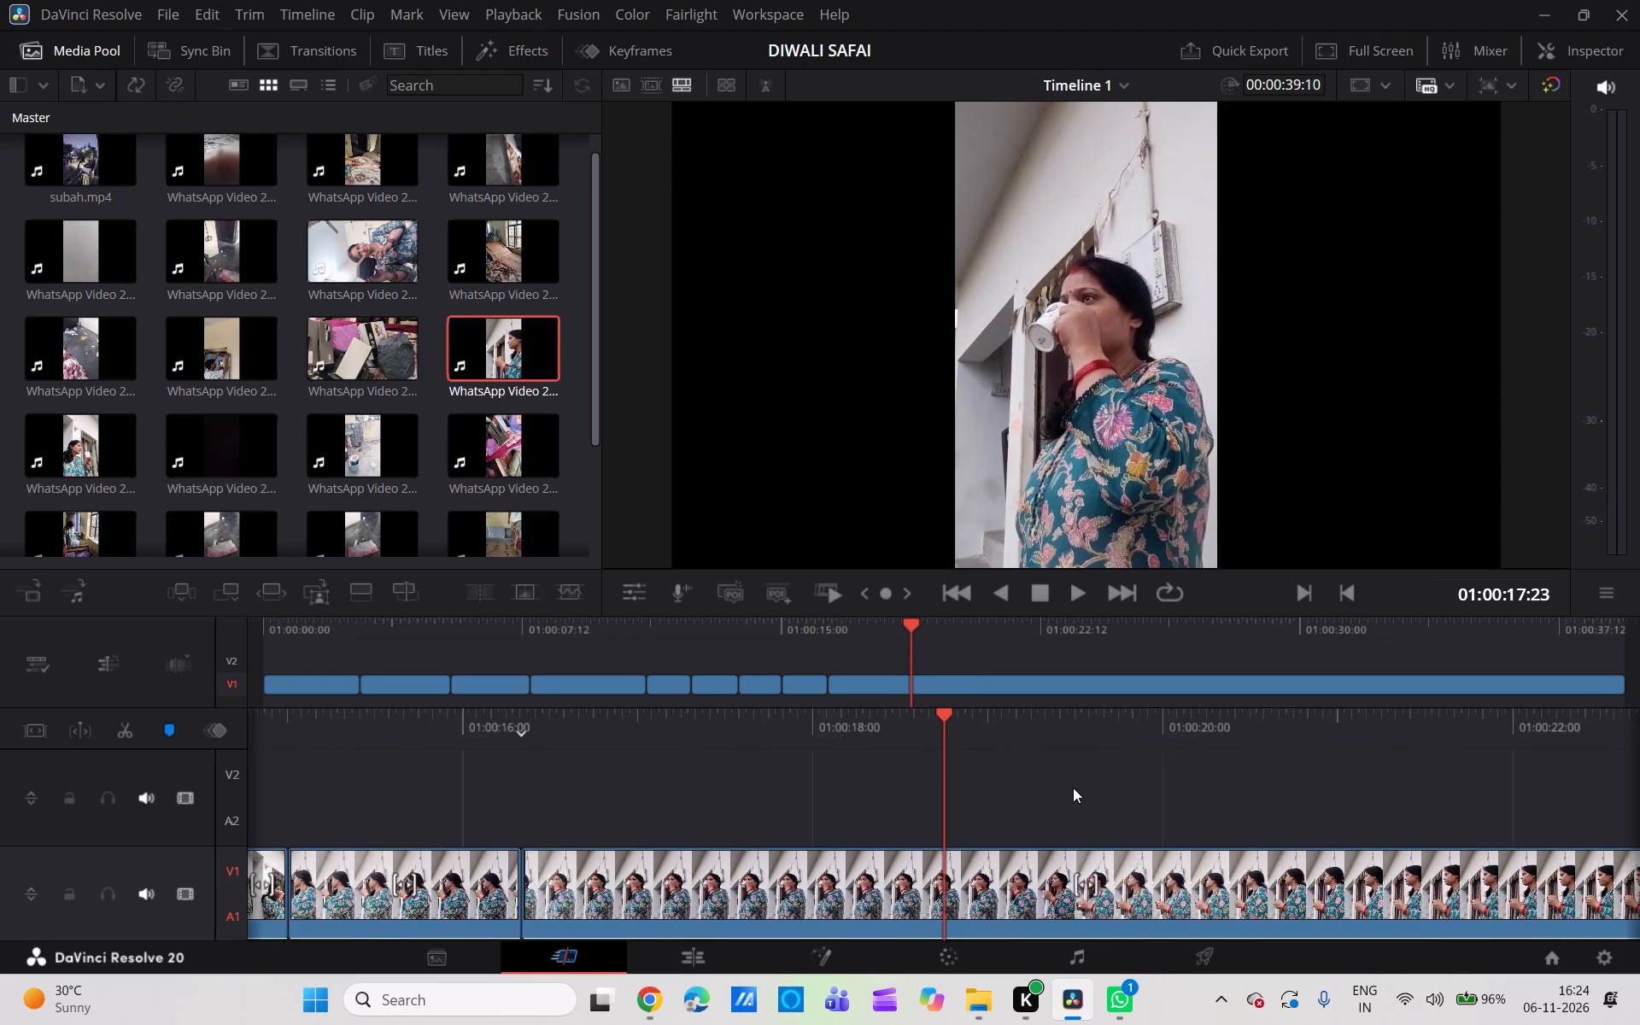
pyautogui.hscroll(1, 1073, 788)
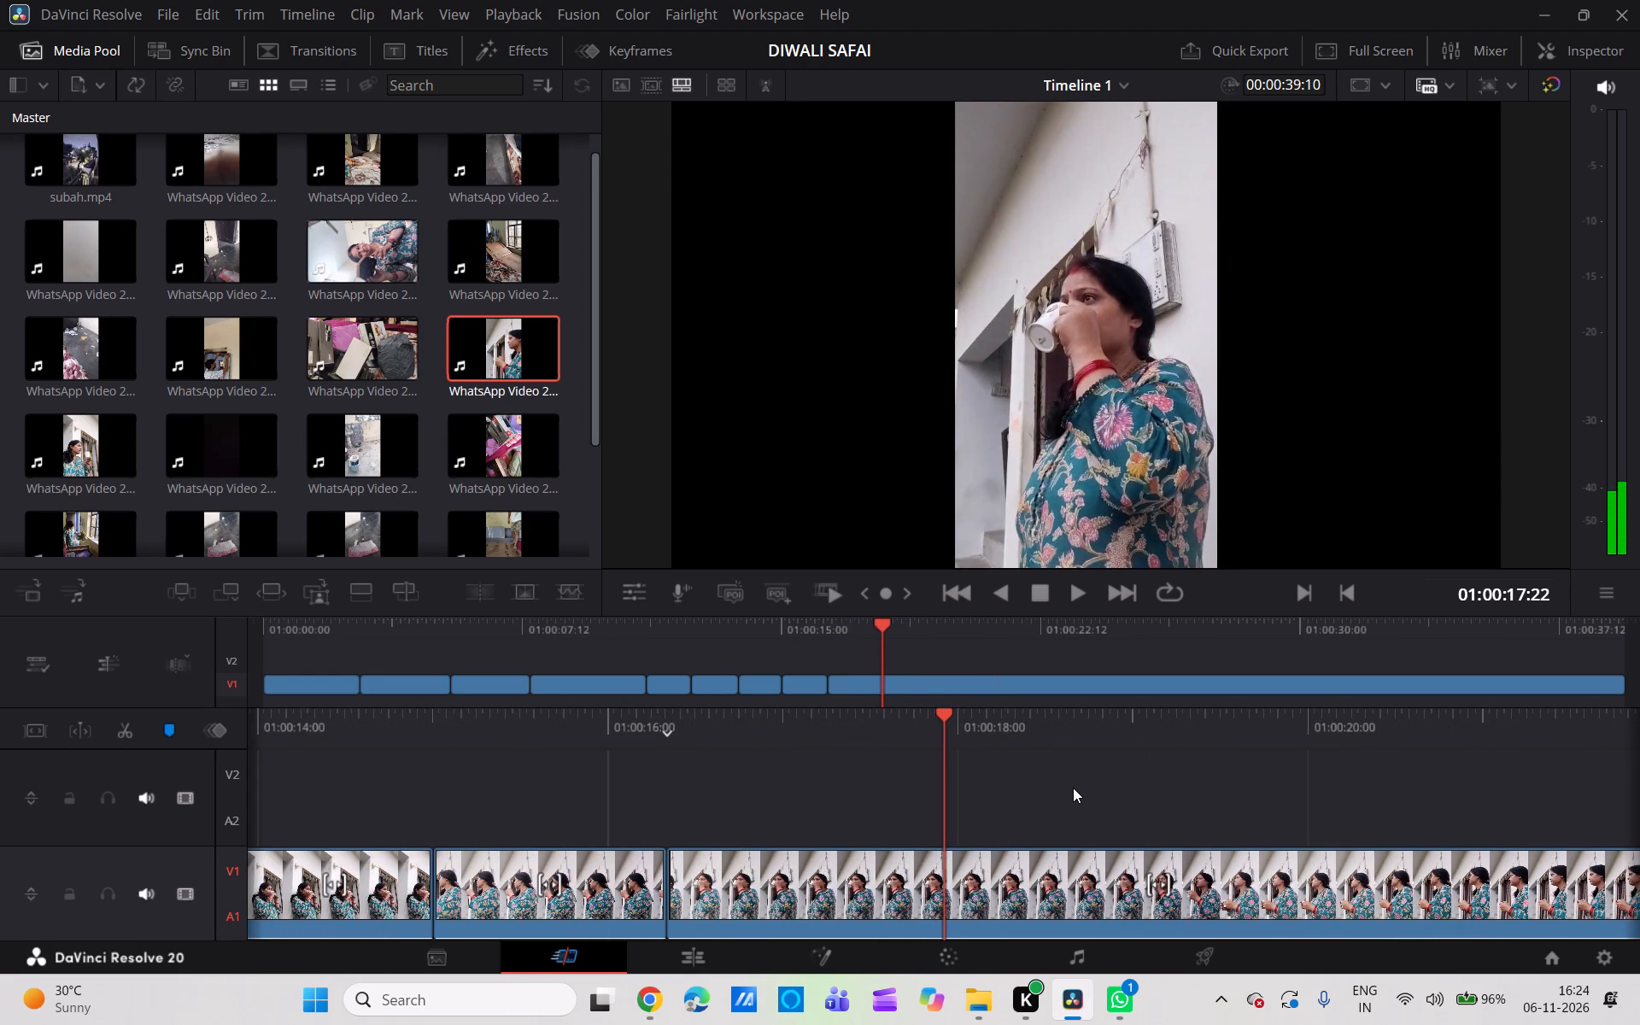
pyautogui.click(128, 724)
pyautogui.click(1222, 881)
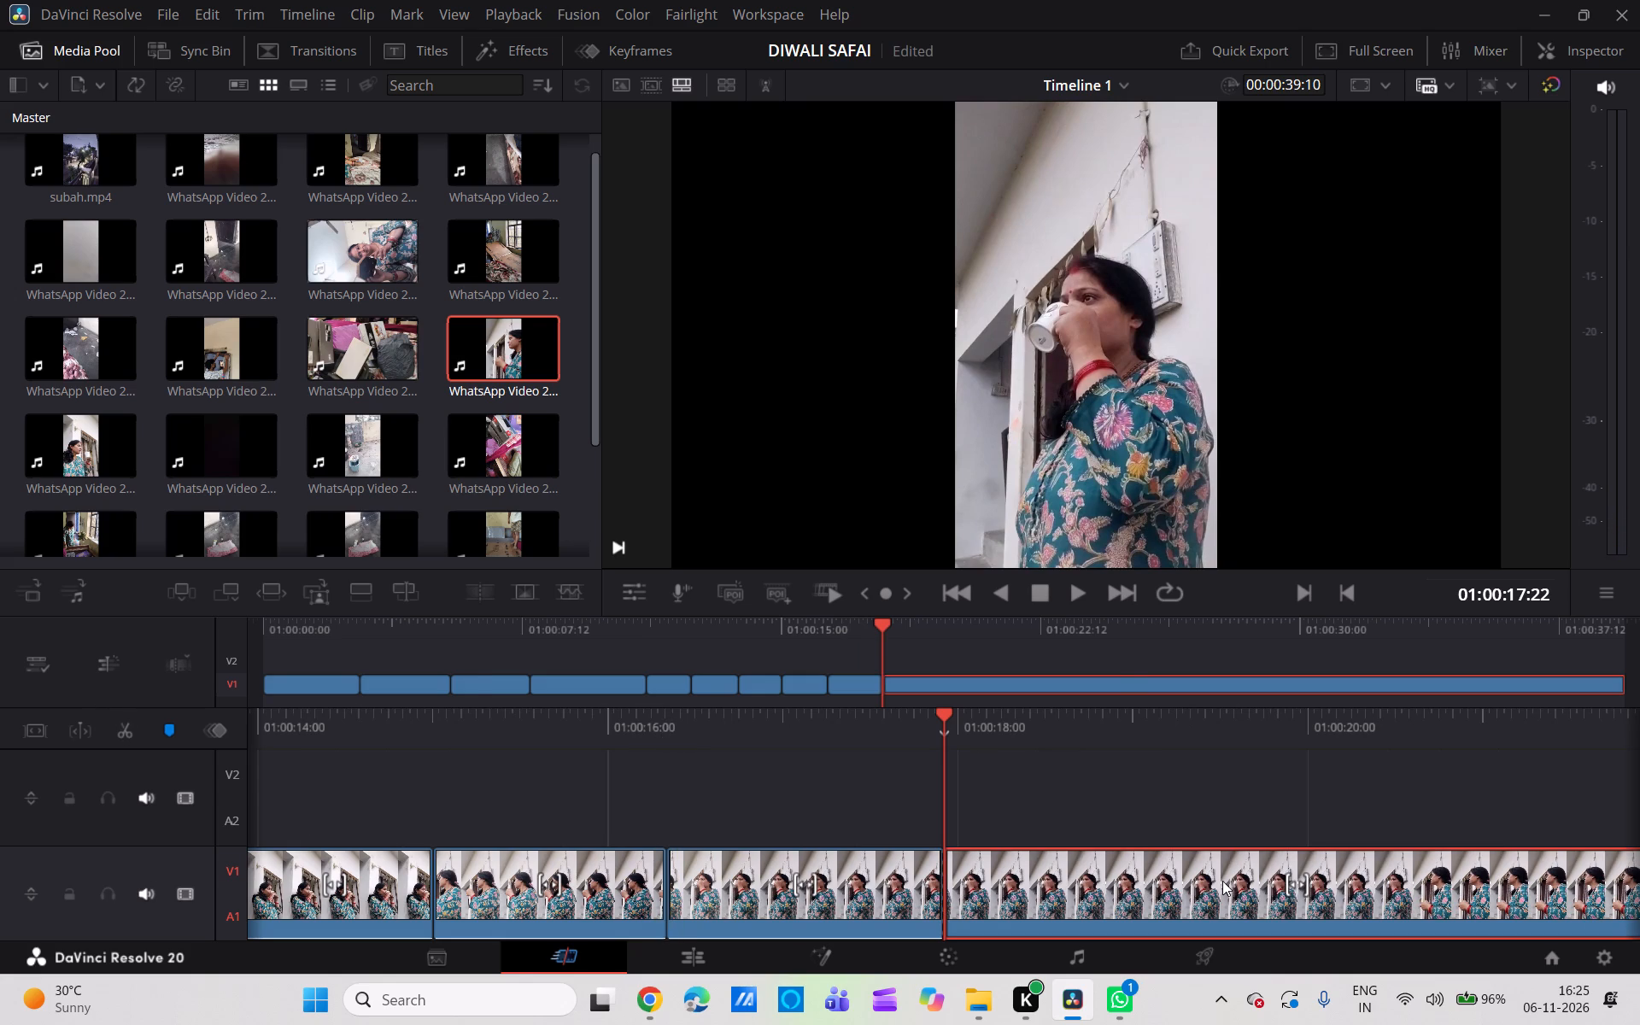
pyautogui.press('BackSpace')
# Play the whole timeline from 01:00:00:00 to its end to review the edit.
pyautogui.hscroll(7, 1222, 881)
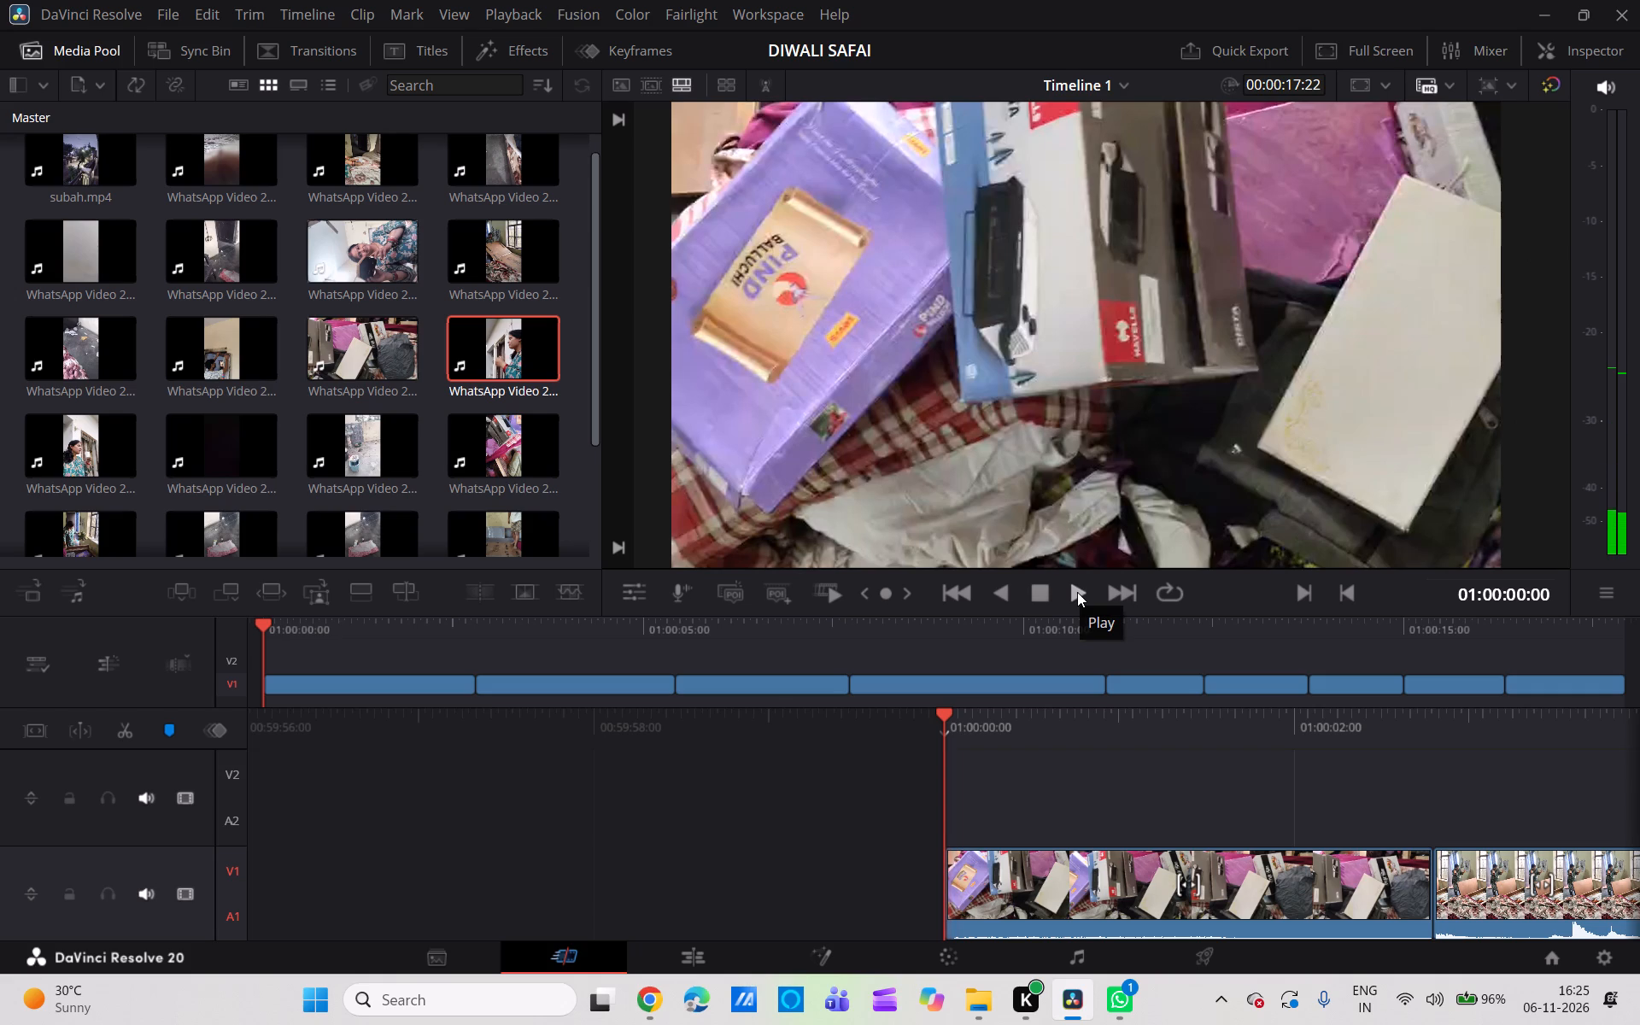
pyautogui.click(1077, 592)
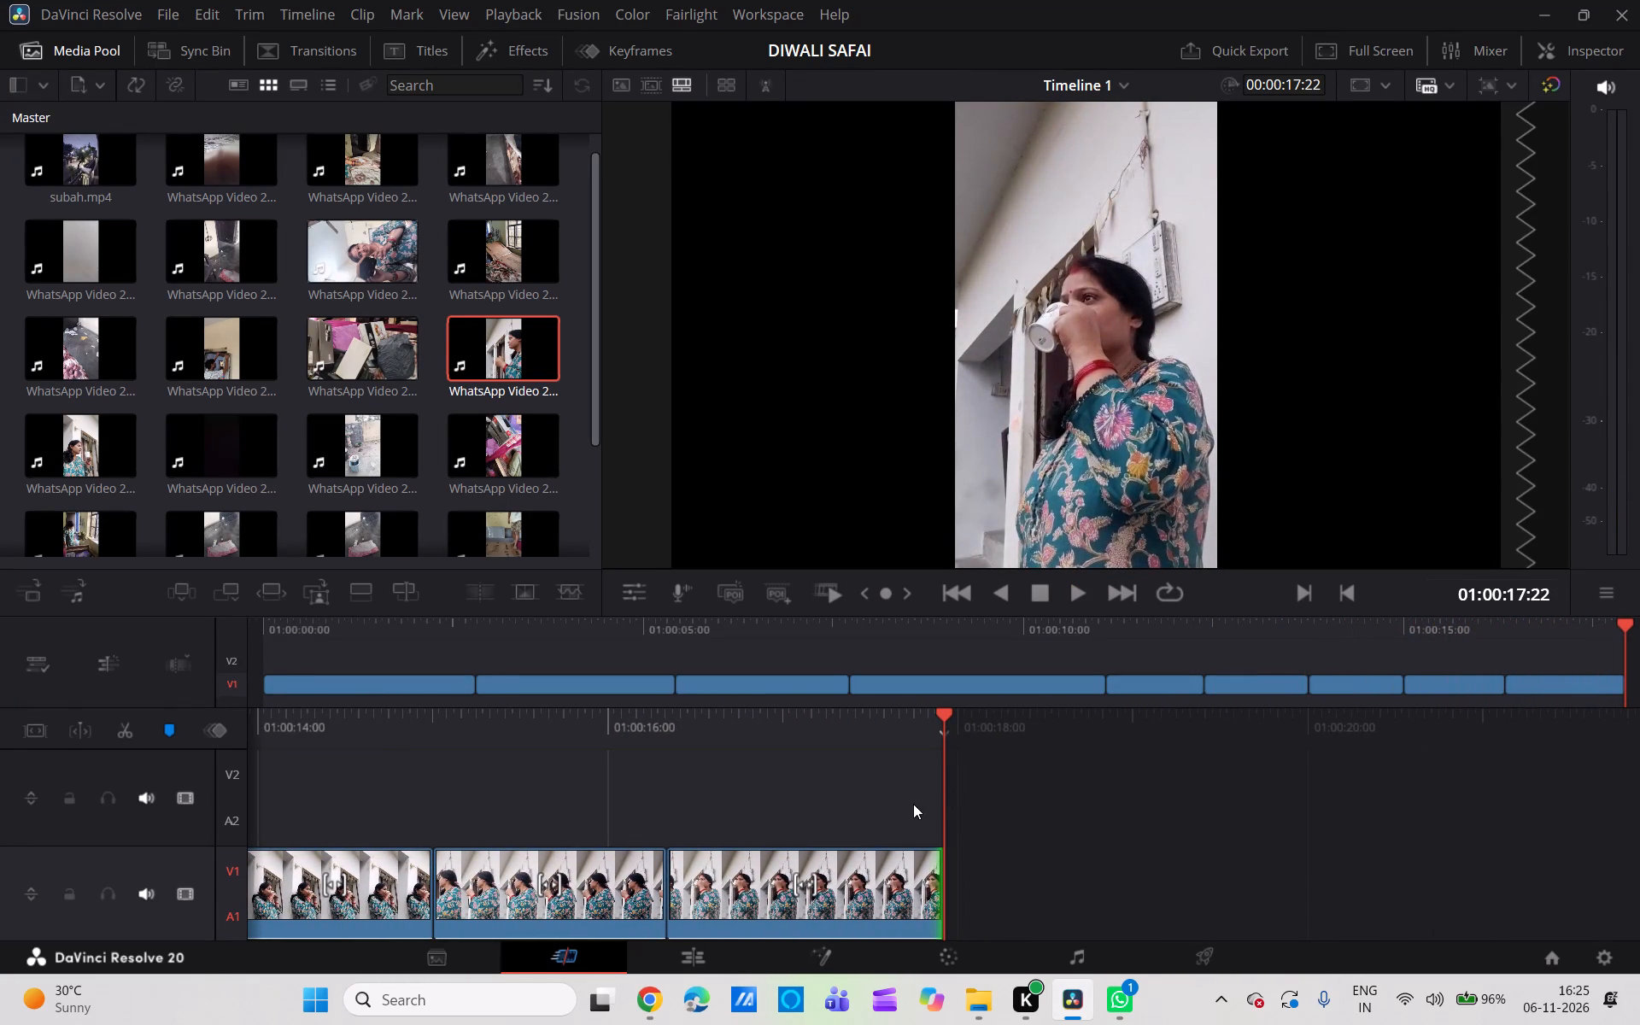
# Split the cup-drinking clip between the bed-board and street clips at 01:00:06:22, delete its second part and close the gap.
pyautogui.hscroll(5, 909, 802)
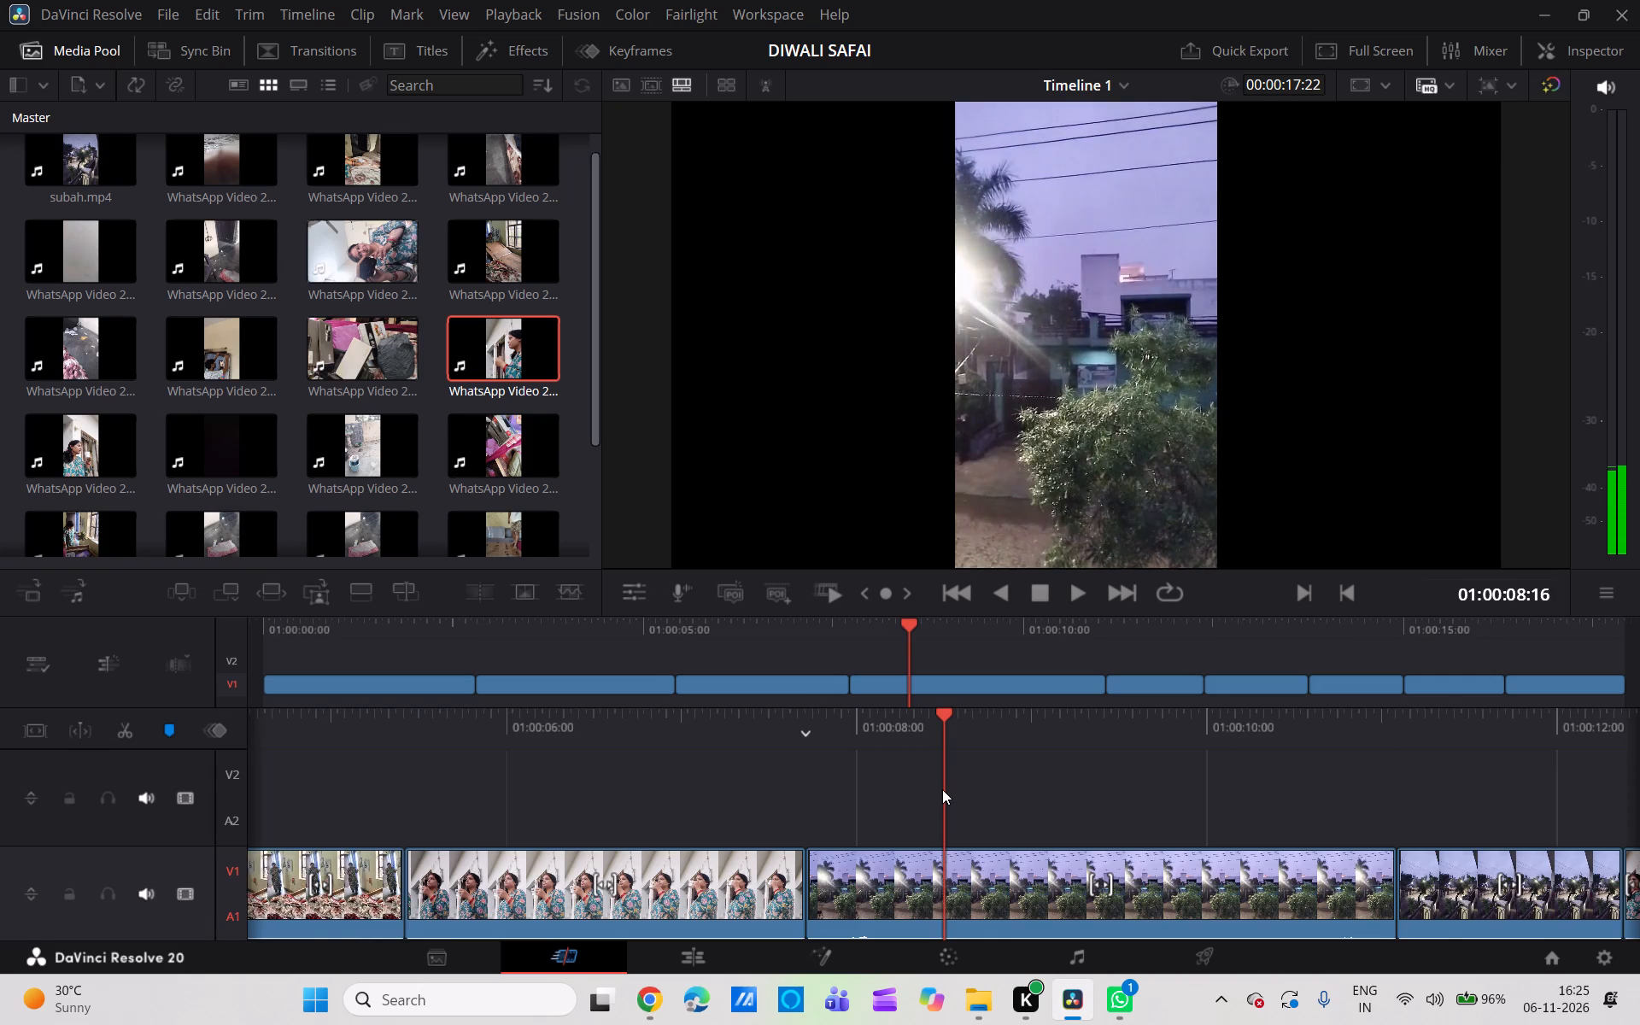
pyautogui.hscroll(1, 942, 789)
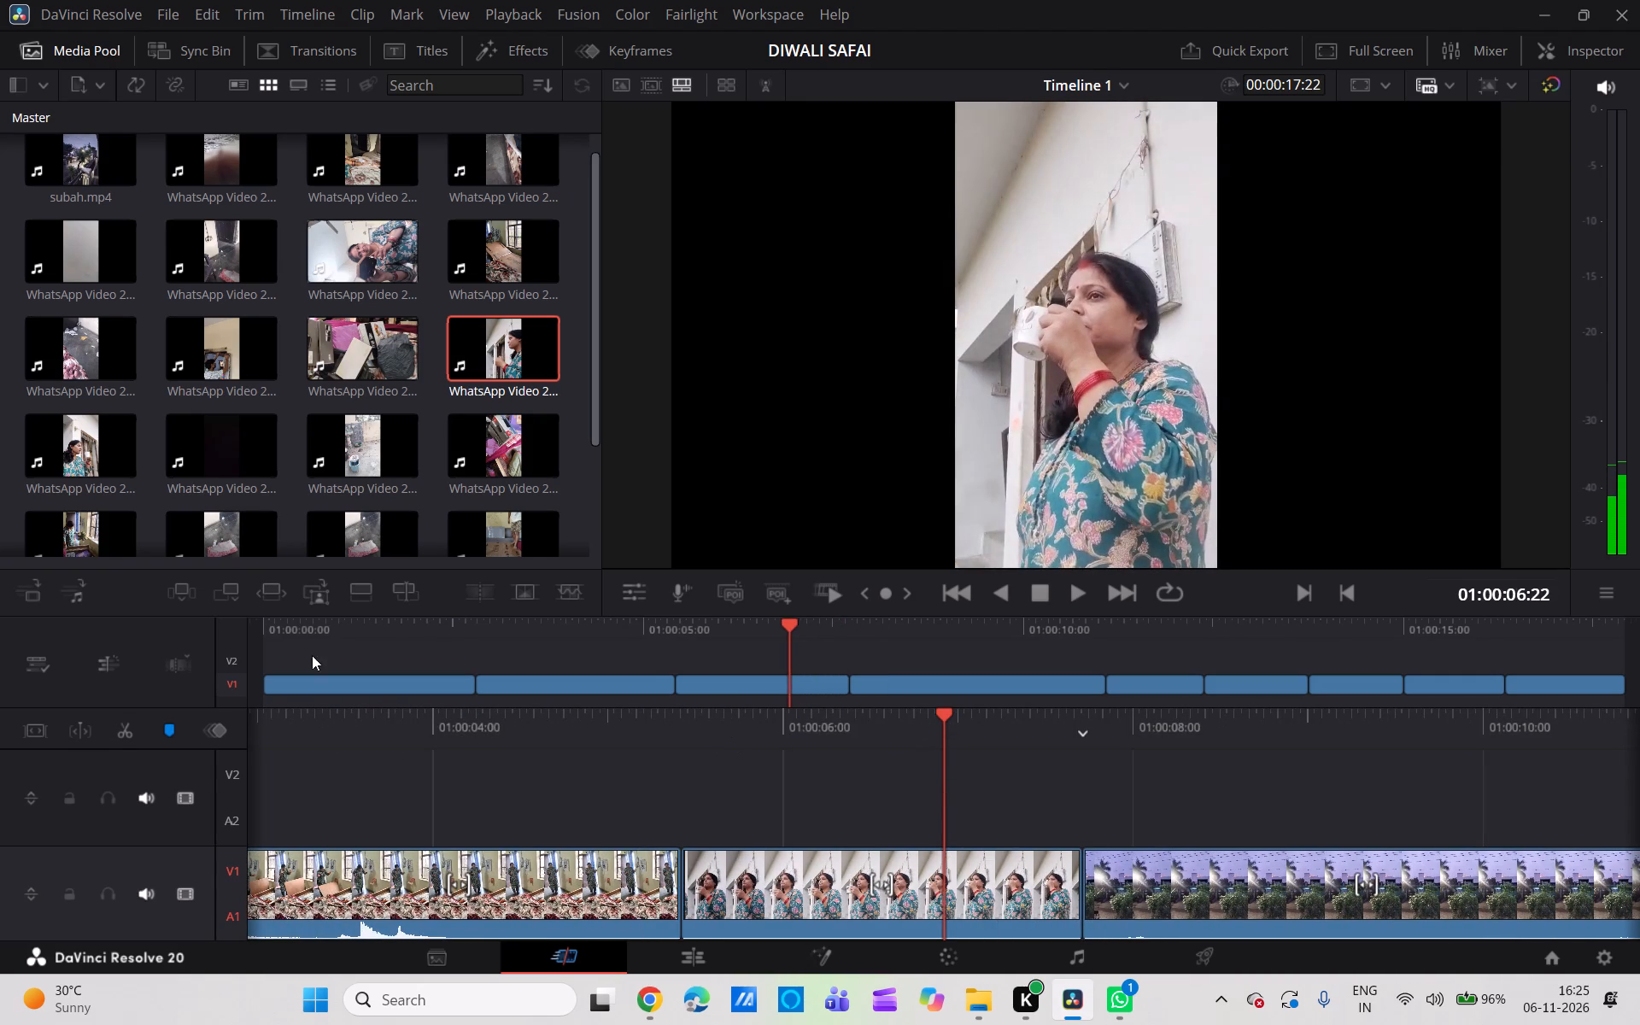
pyautogui.click(125, 733)
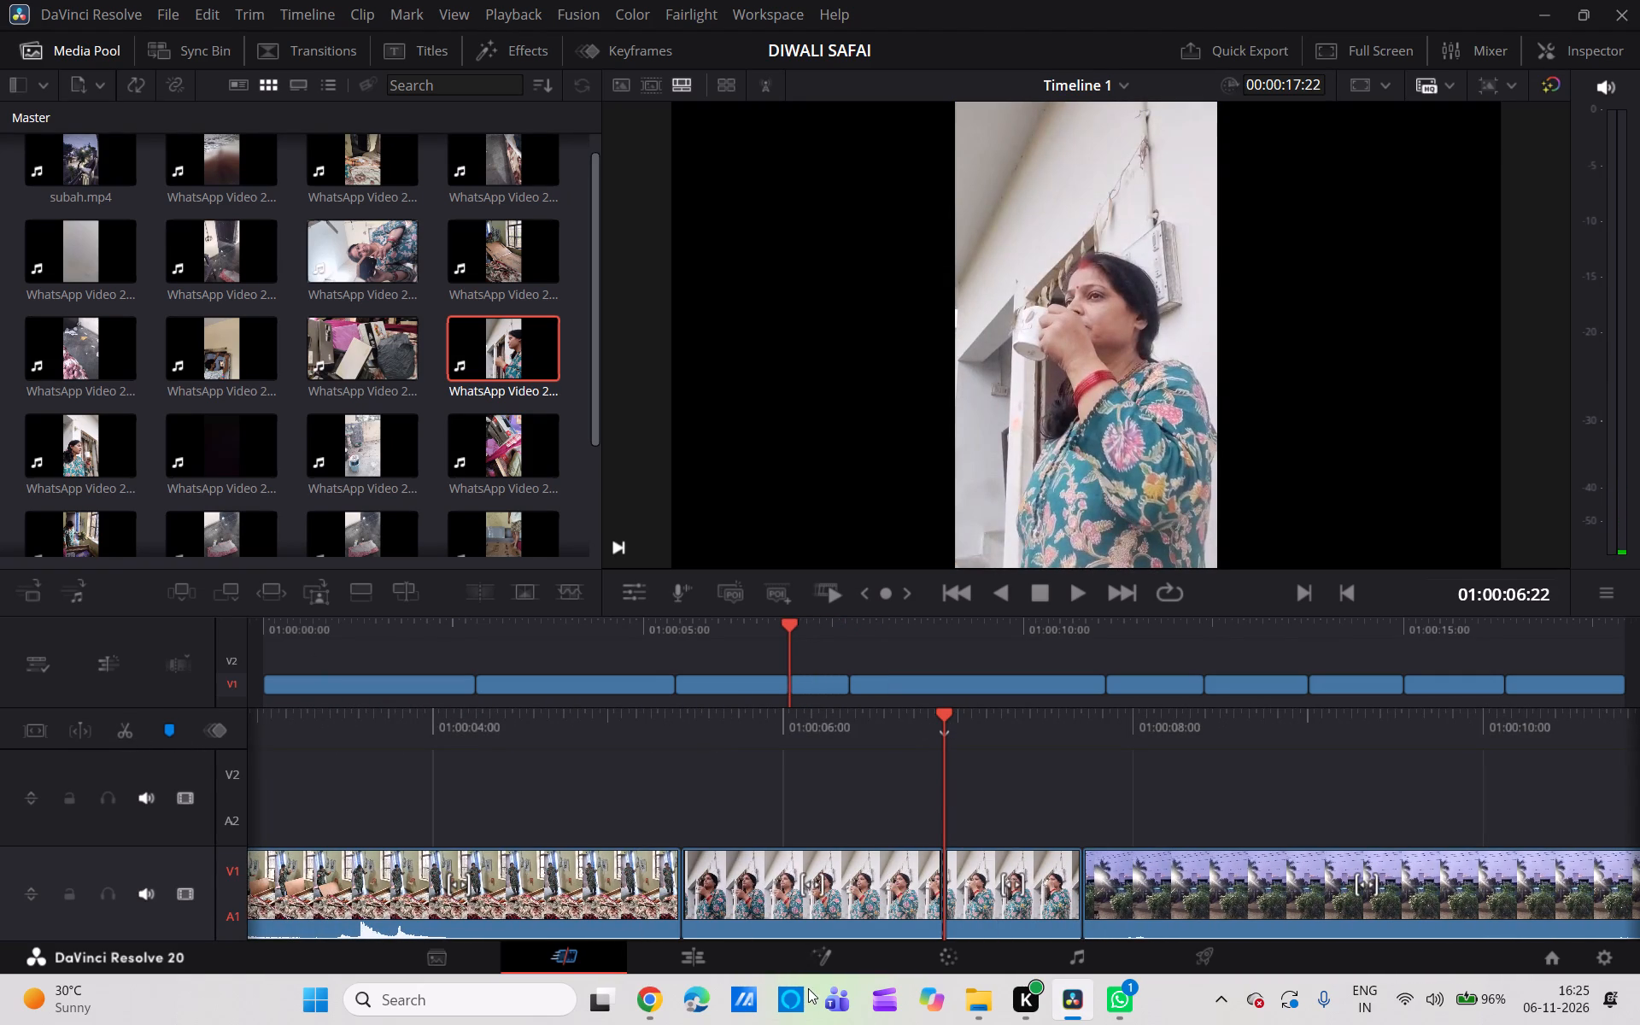
pyautogui.click(984, 905)
pyautogui.press('BackSpace')
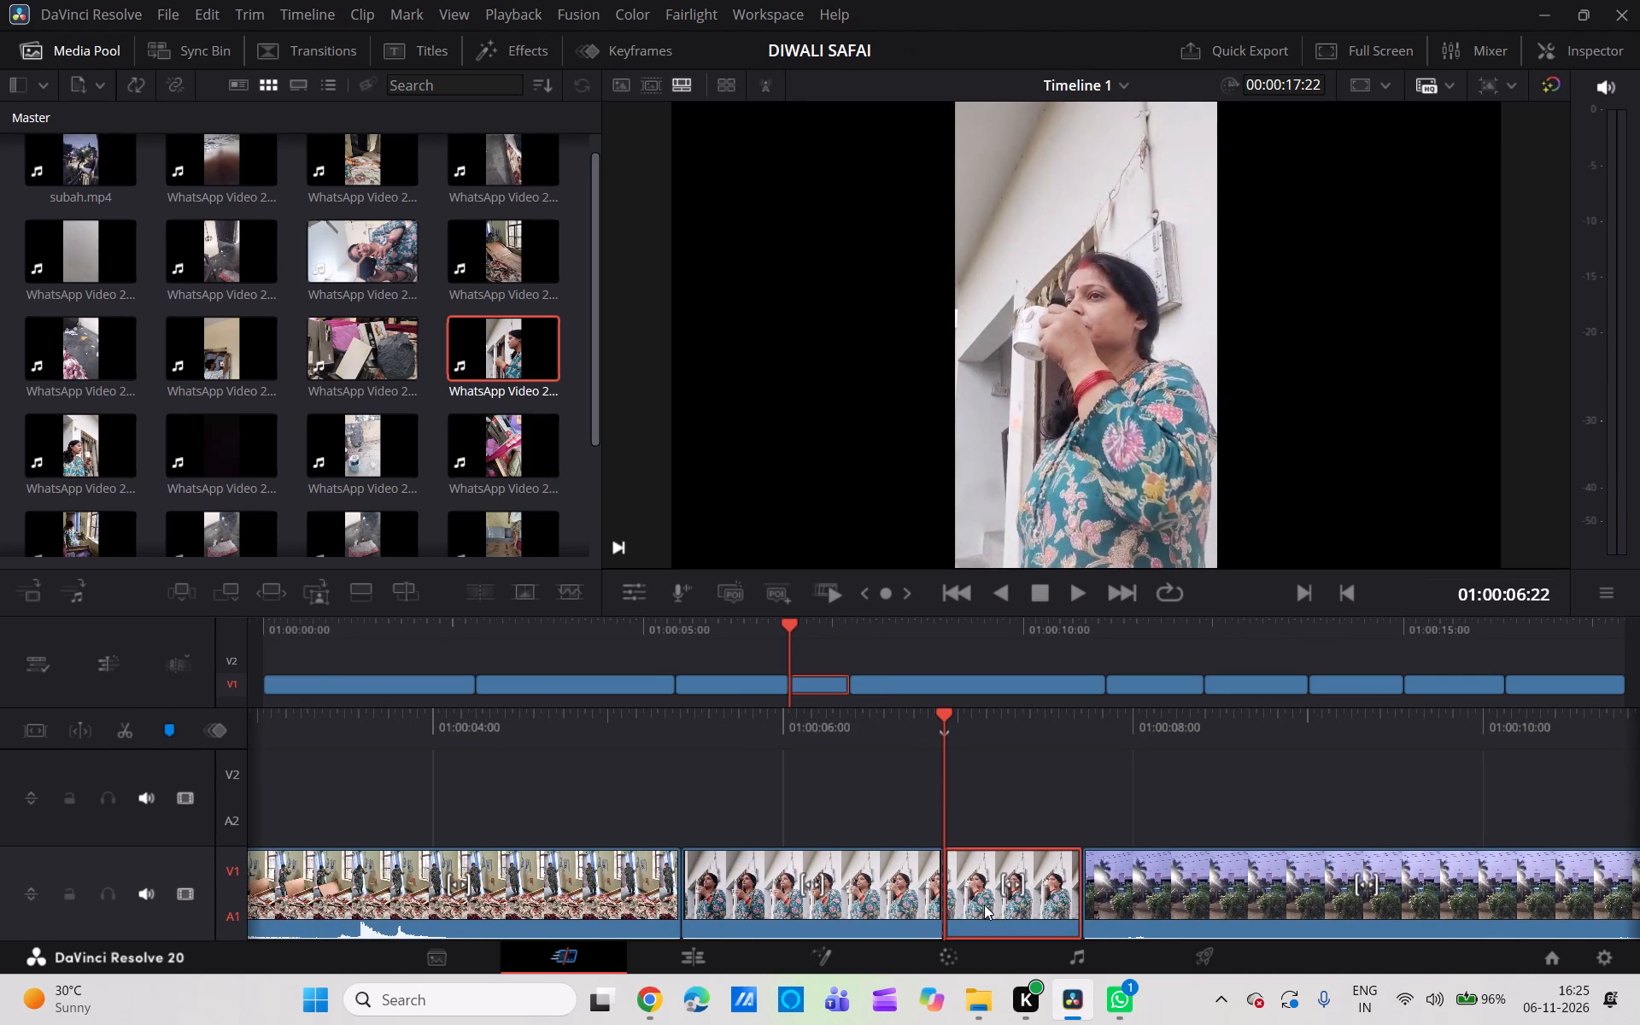
pyautogui.click(984, 905)
pyautogui.press('BackSpace')
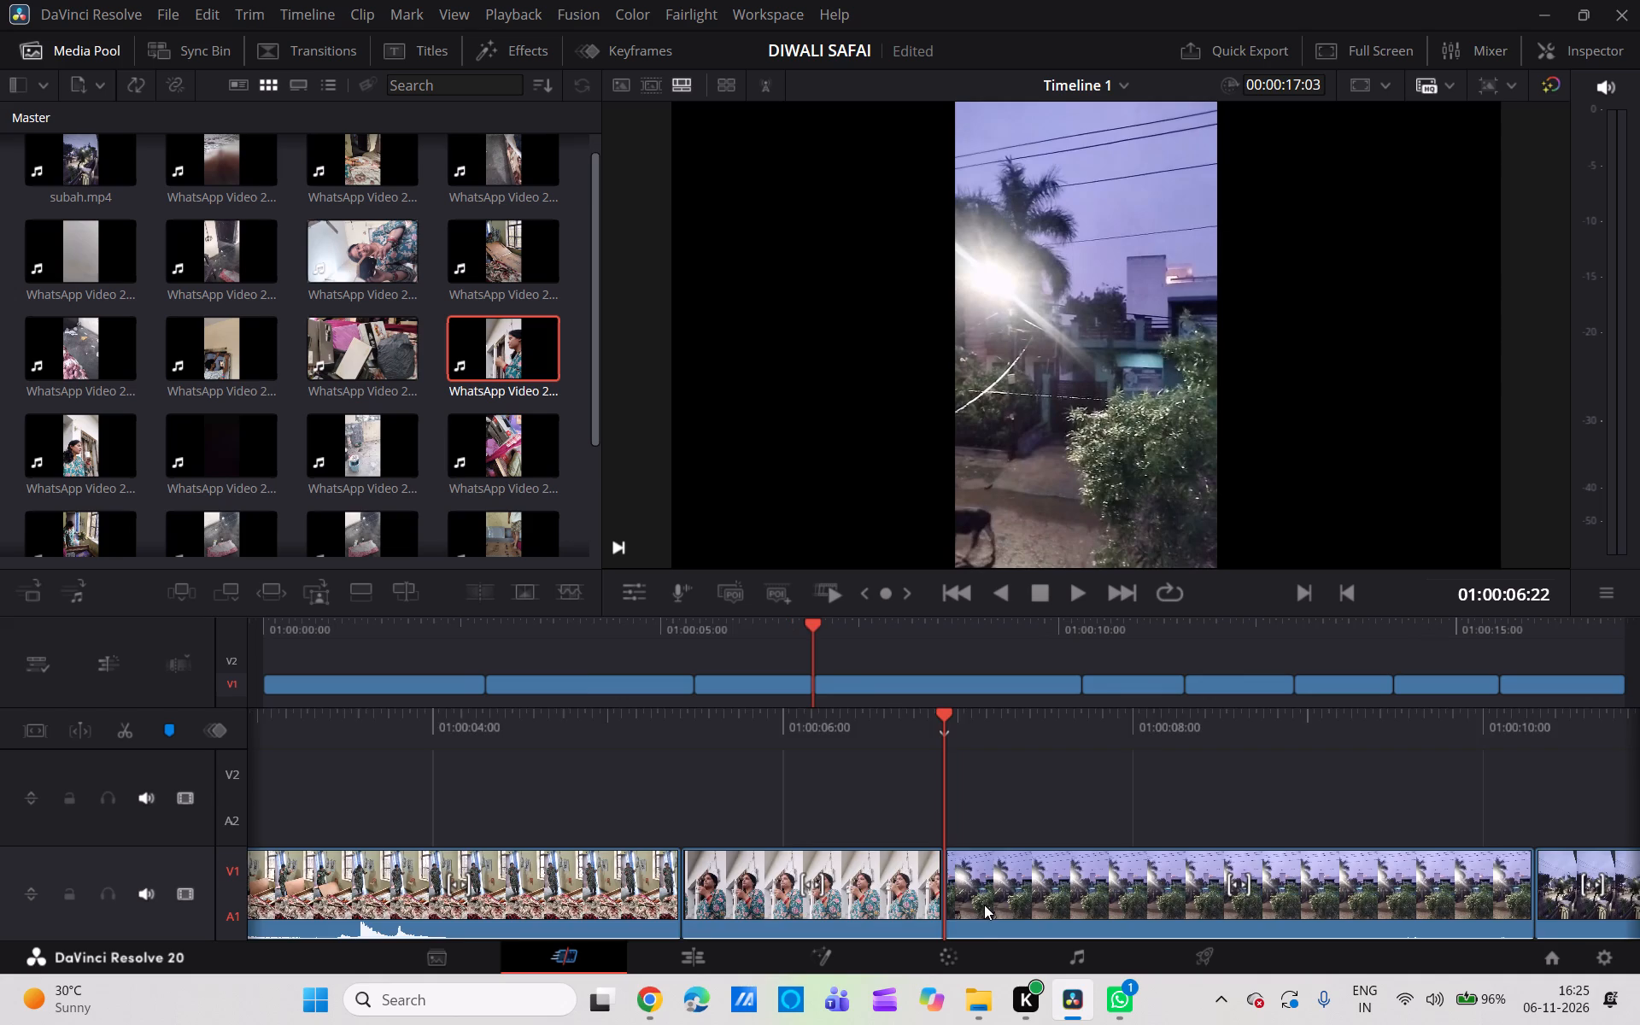
# Play the timeline through to its end to check the shortened cup-drinking clip.
pyautogui.hscroll(1, 984, 905)
pyautogui.click(1077, 590)
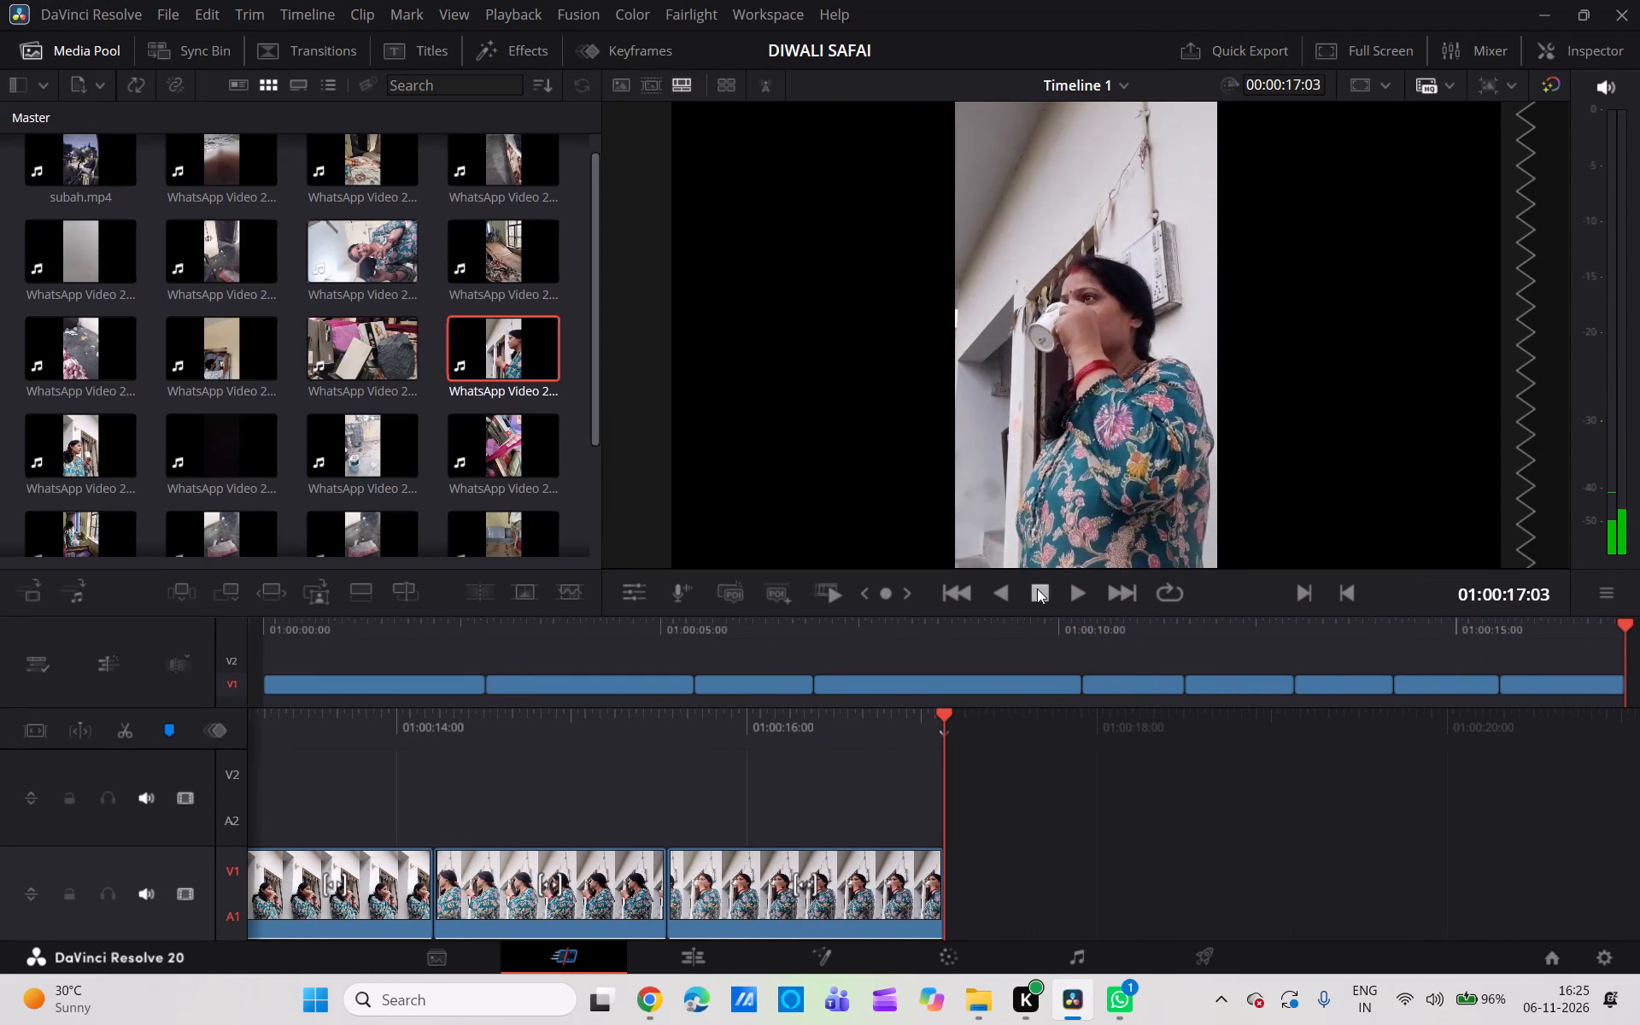
# Delete the second-to-last cup-drinking clip on V1 and close the gap before the final clip.
pyautogui.hscroll(1, 745, 768)
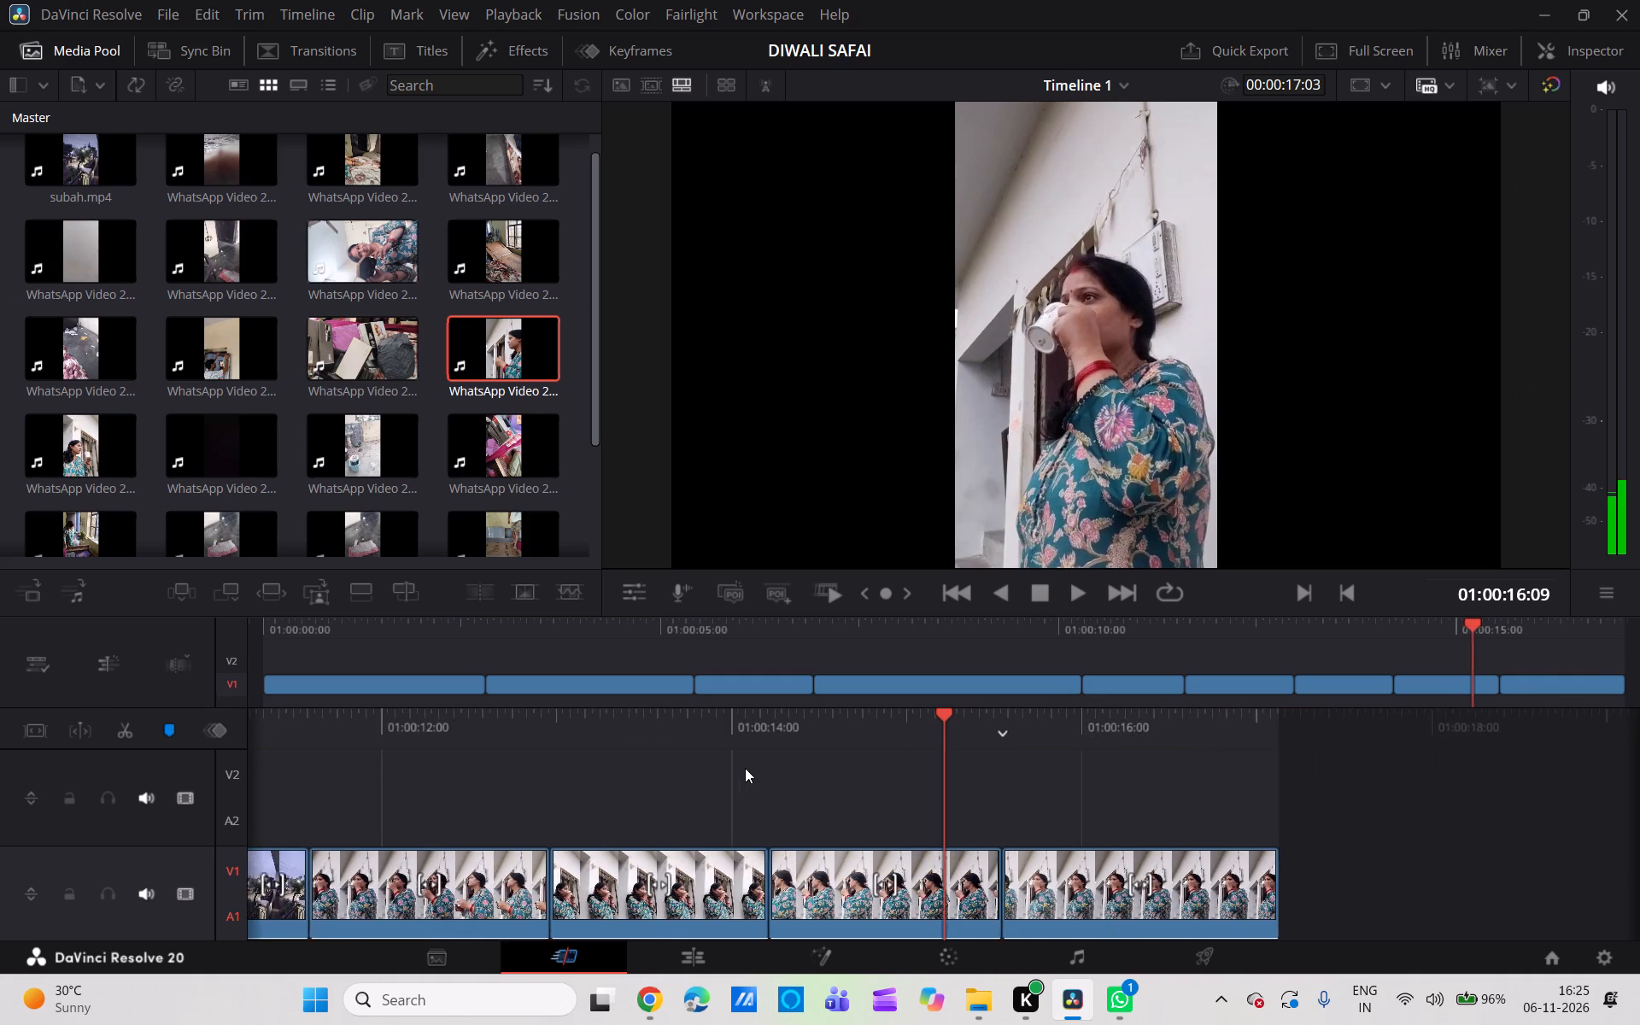
pyautogui.hscroll(1, 745, 768)
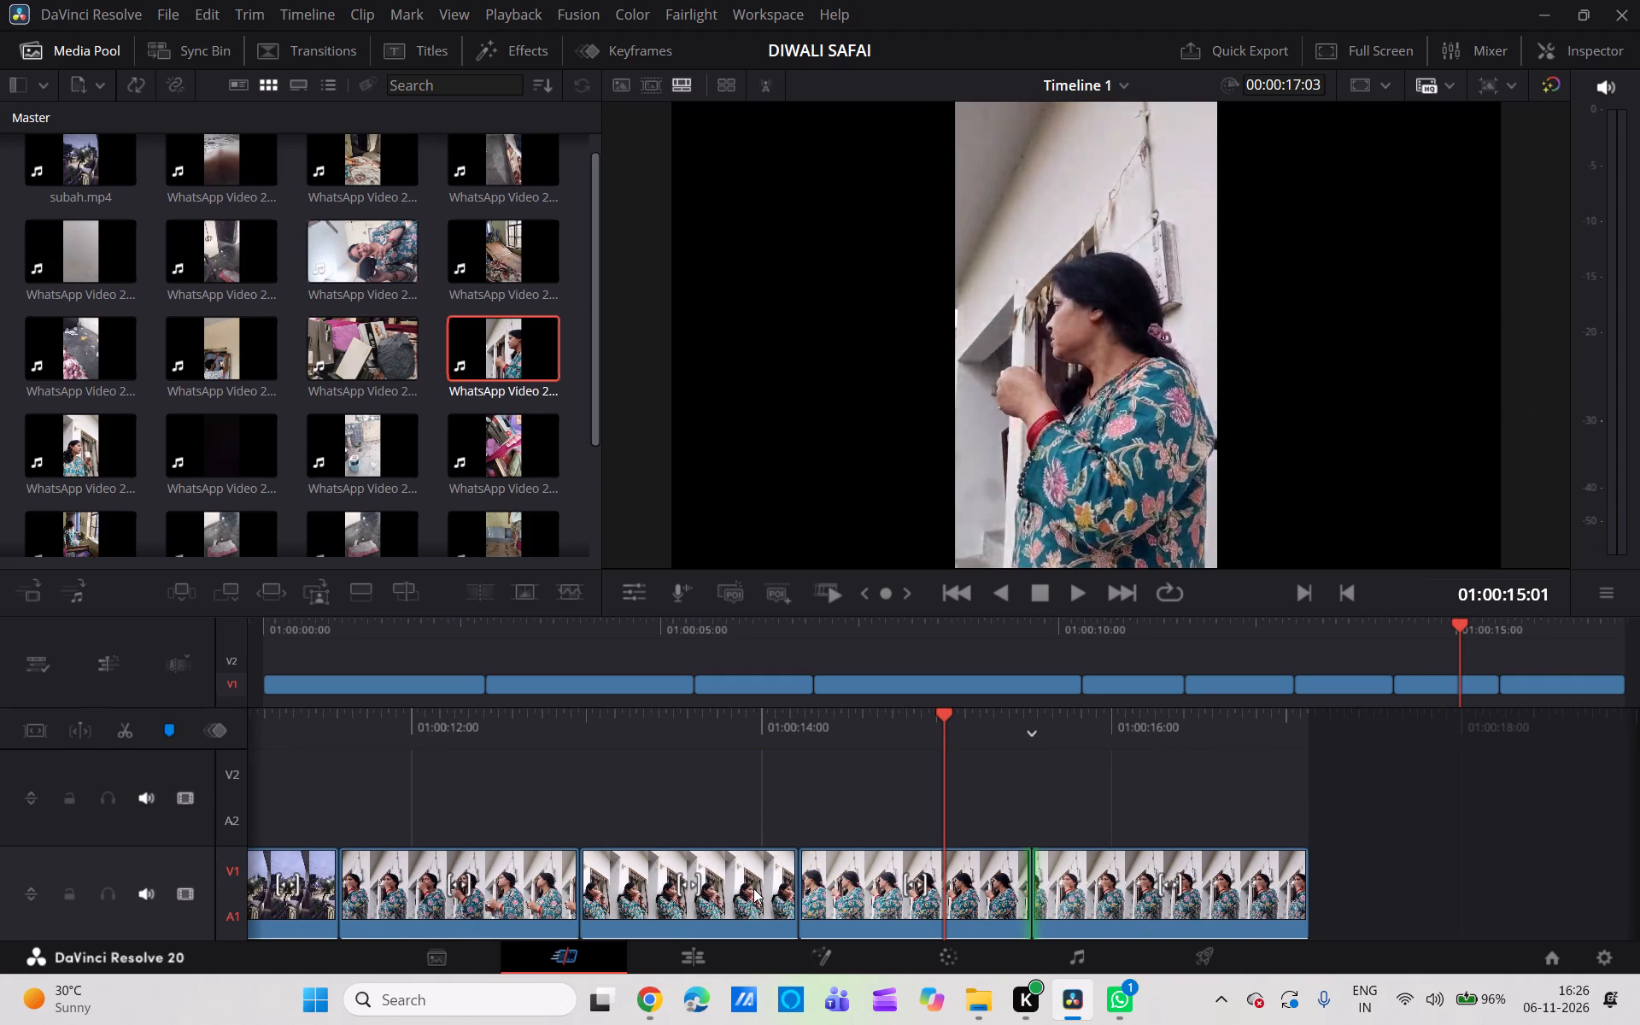
pyautogui.click(859, 908)
pyautogui.press('BackSpace')
pyautogui.click(859, 908)
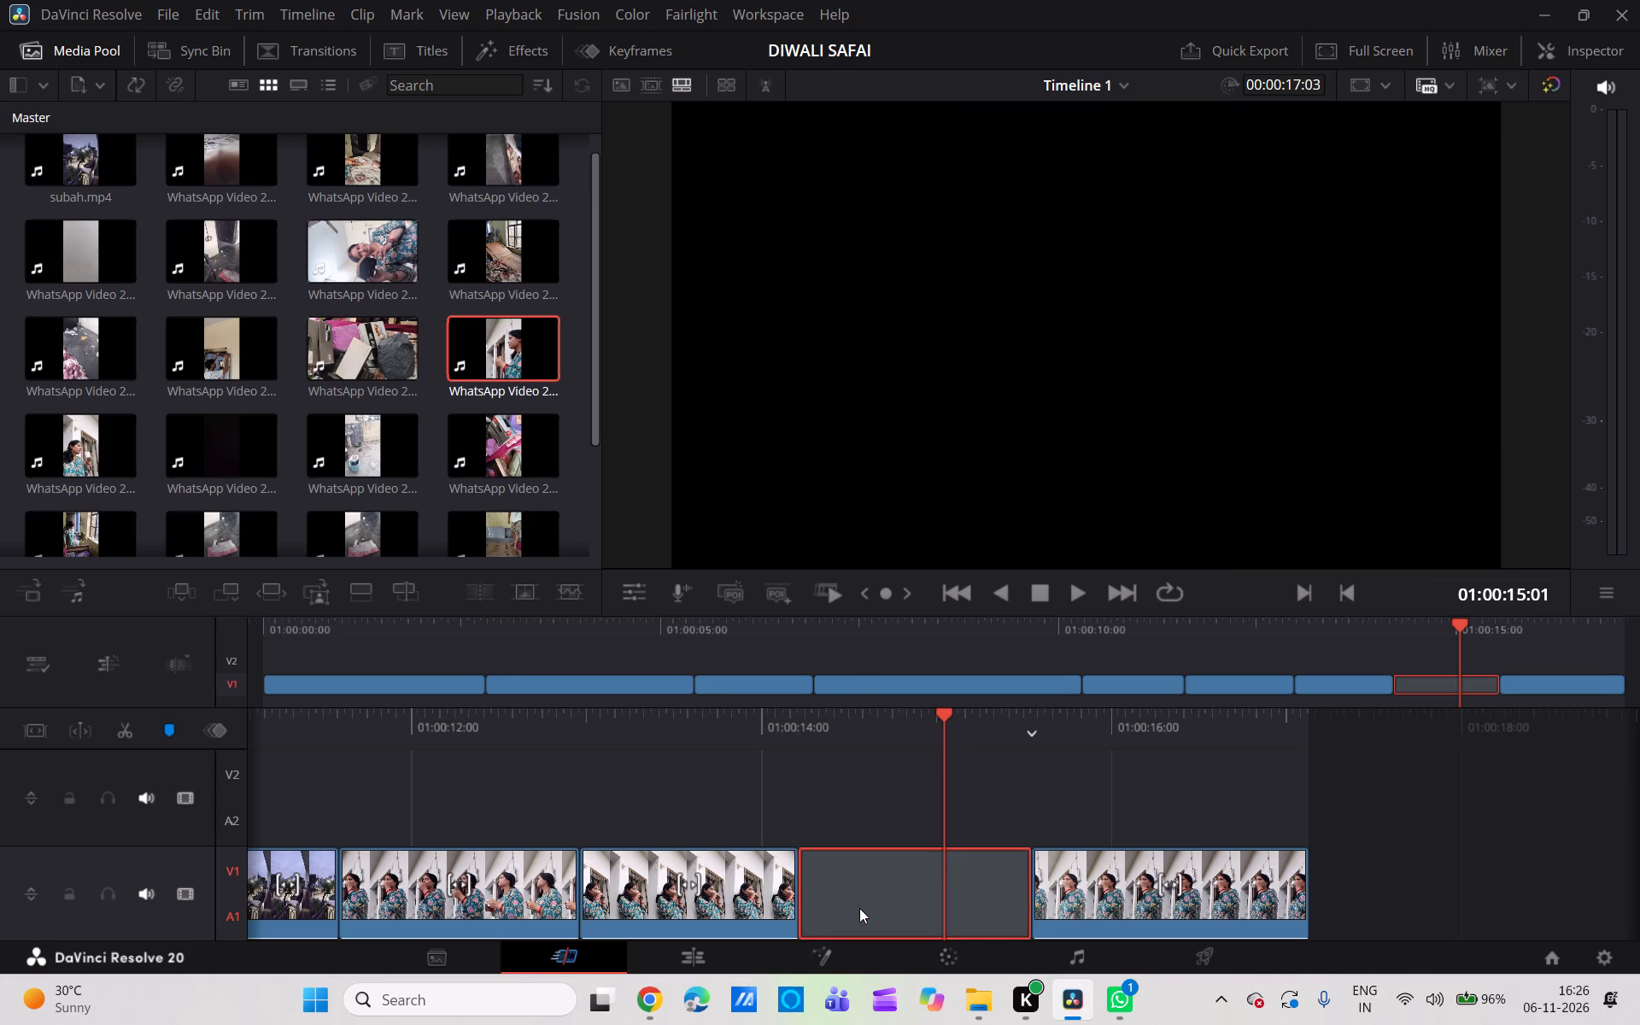
pyautogui.press('BackSpace')
# Play the shortened timeline to its end, going back to replay its earlier clips.
pyautogui.hscroll(1, 859, 908)
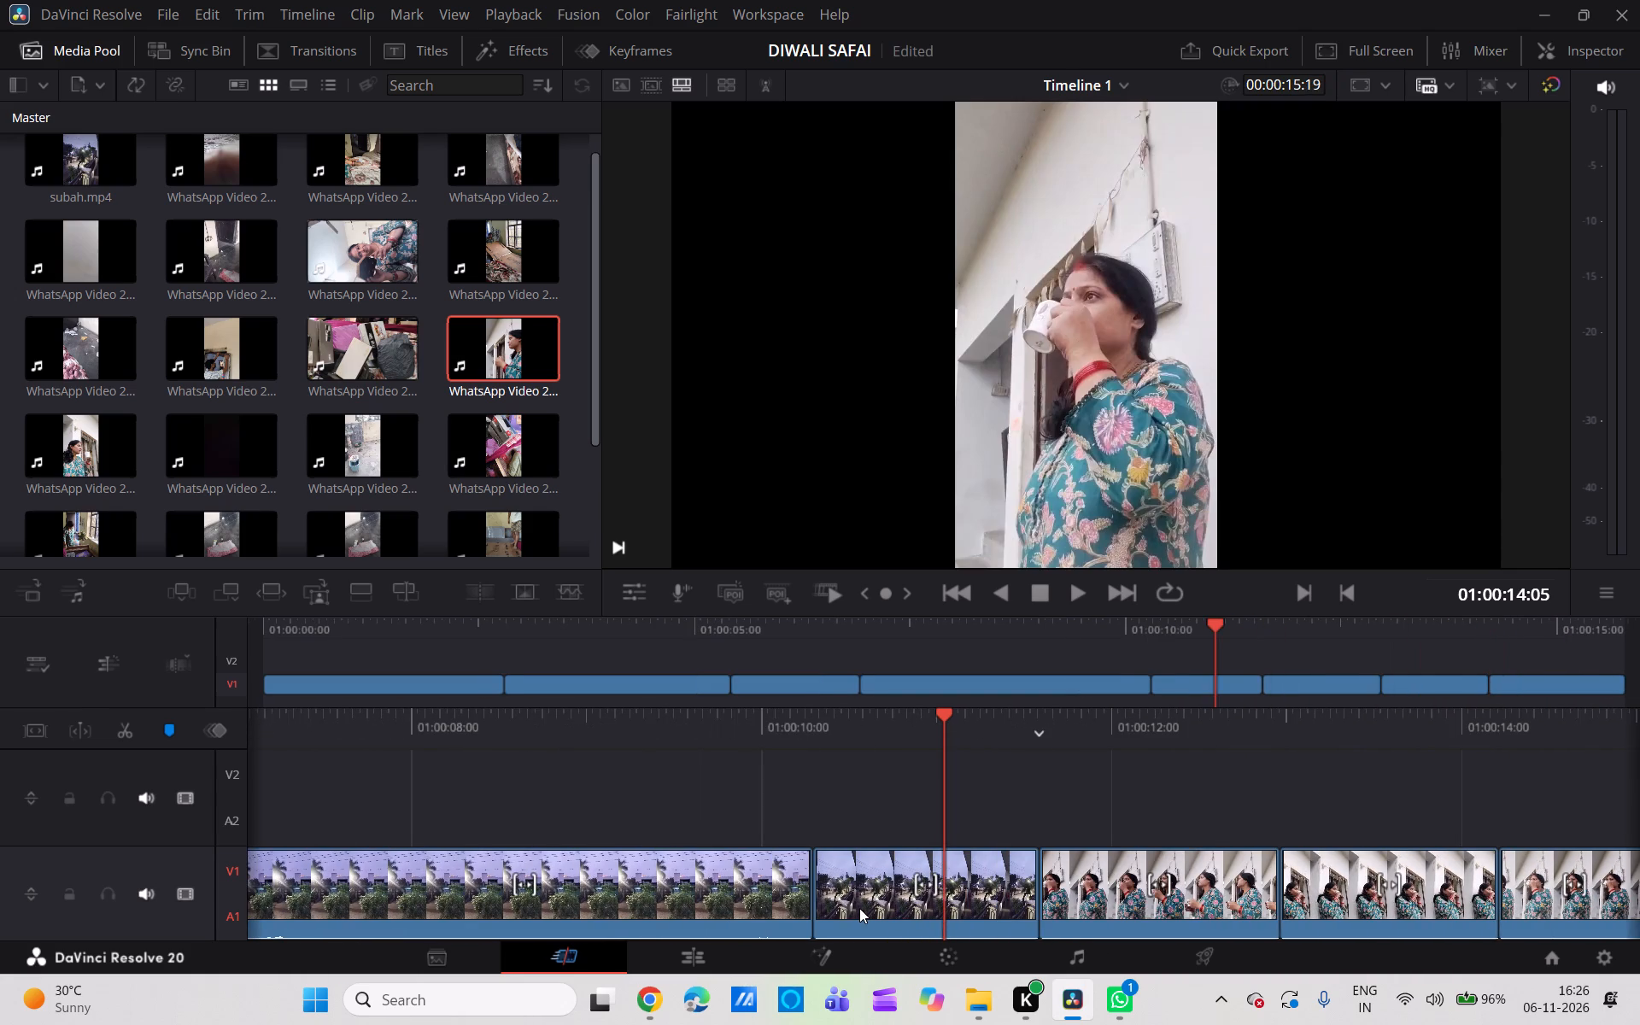
pyautogui.click(1076, 594)
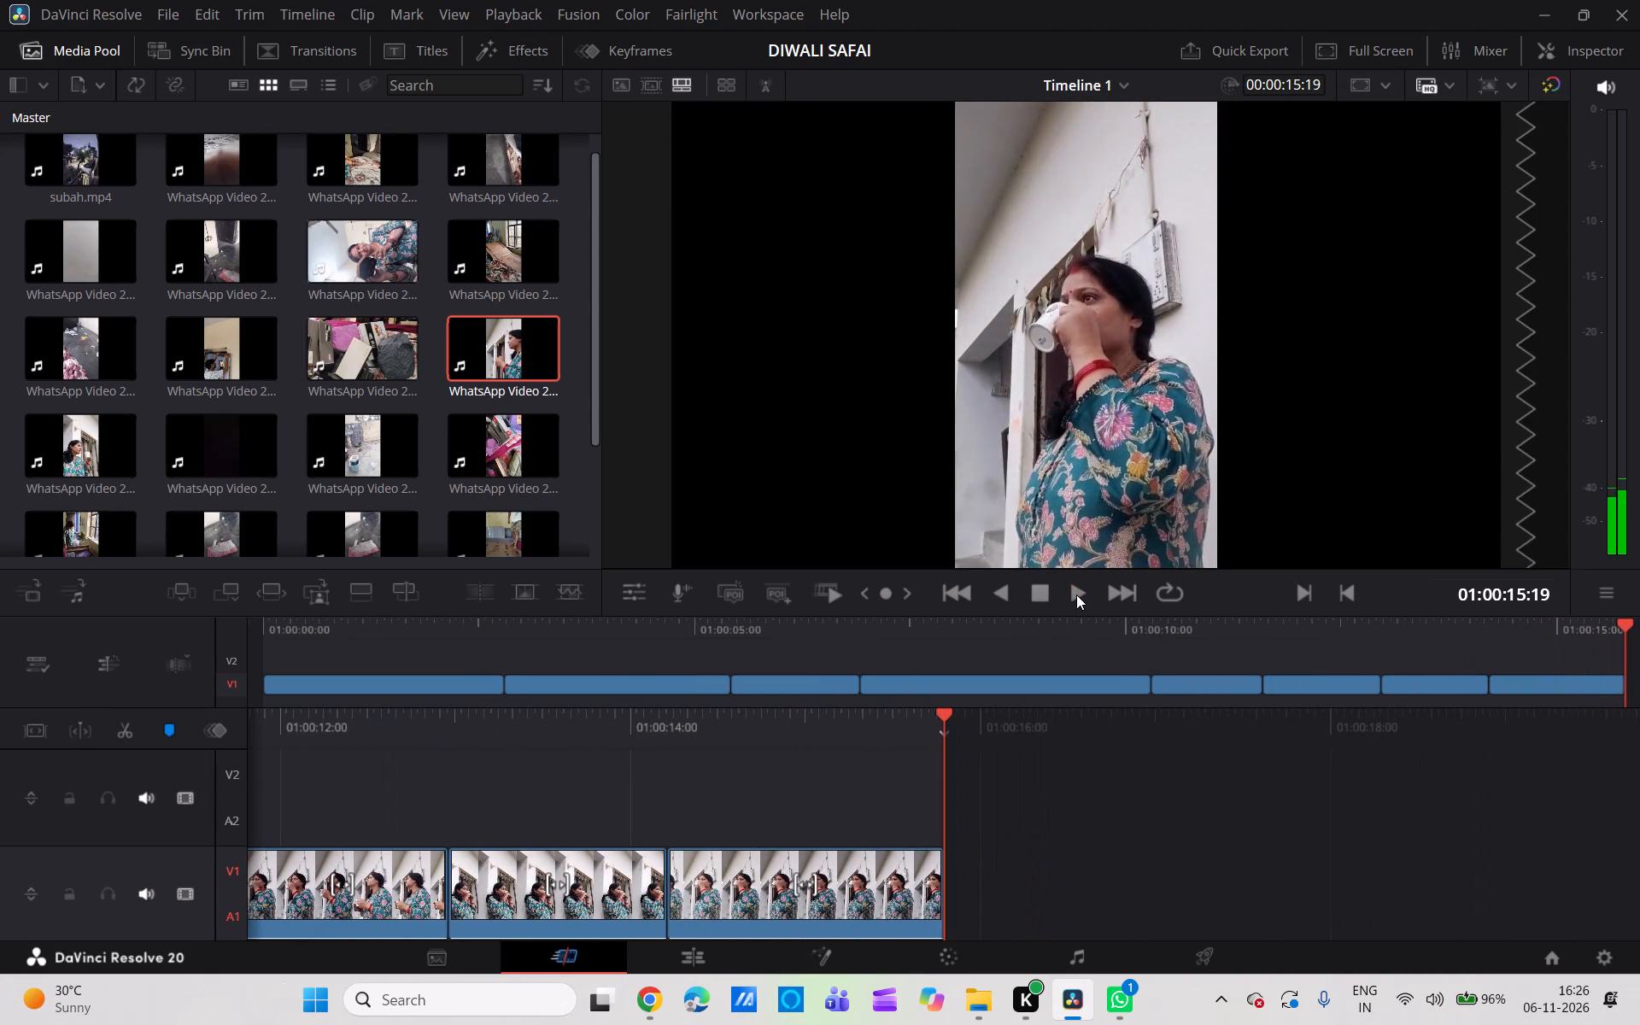
pyautogui.hscroll(3, 890, 733)
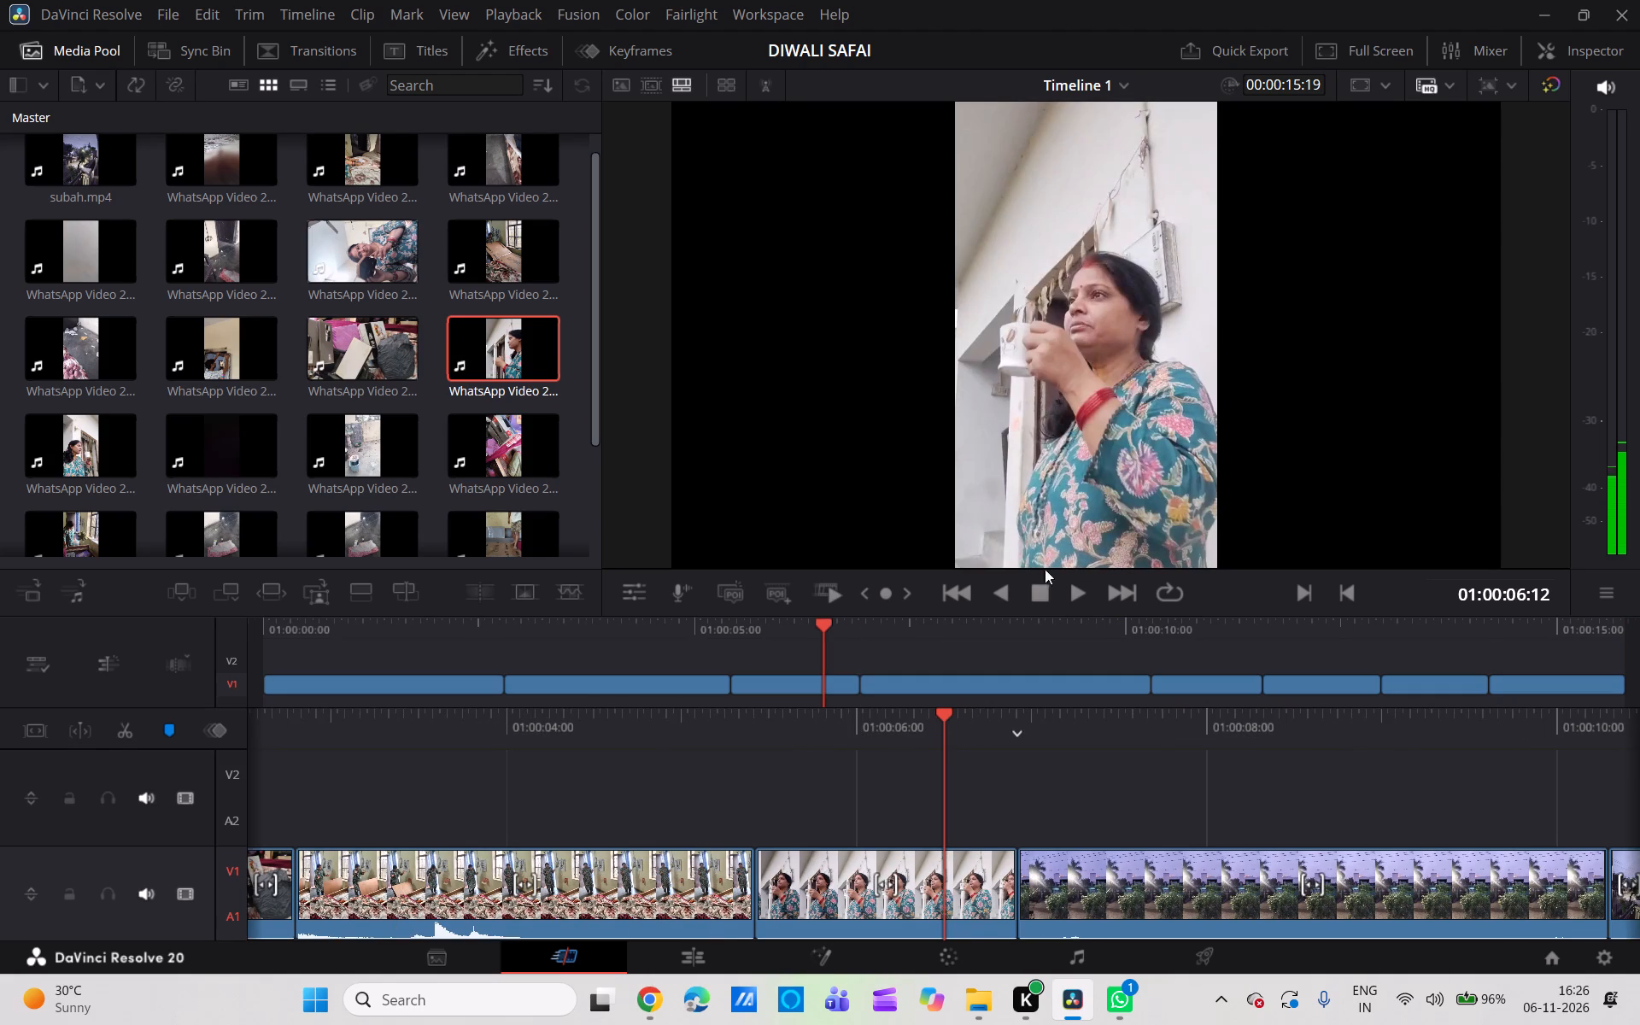
pyautogui.click(1072, 589)
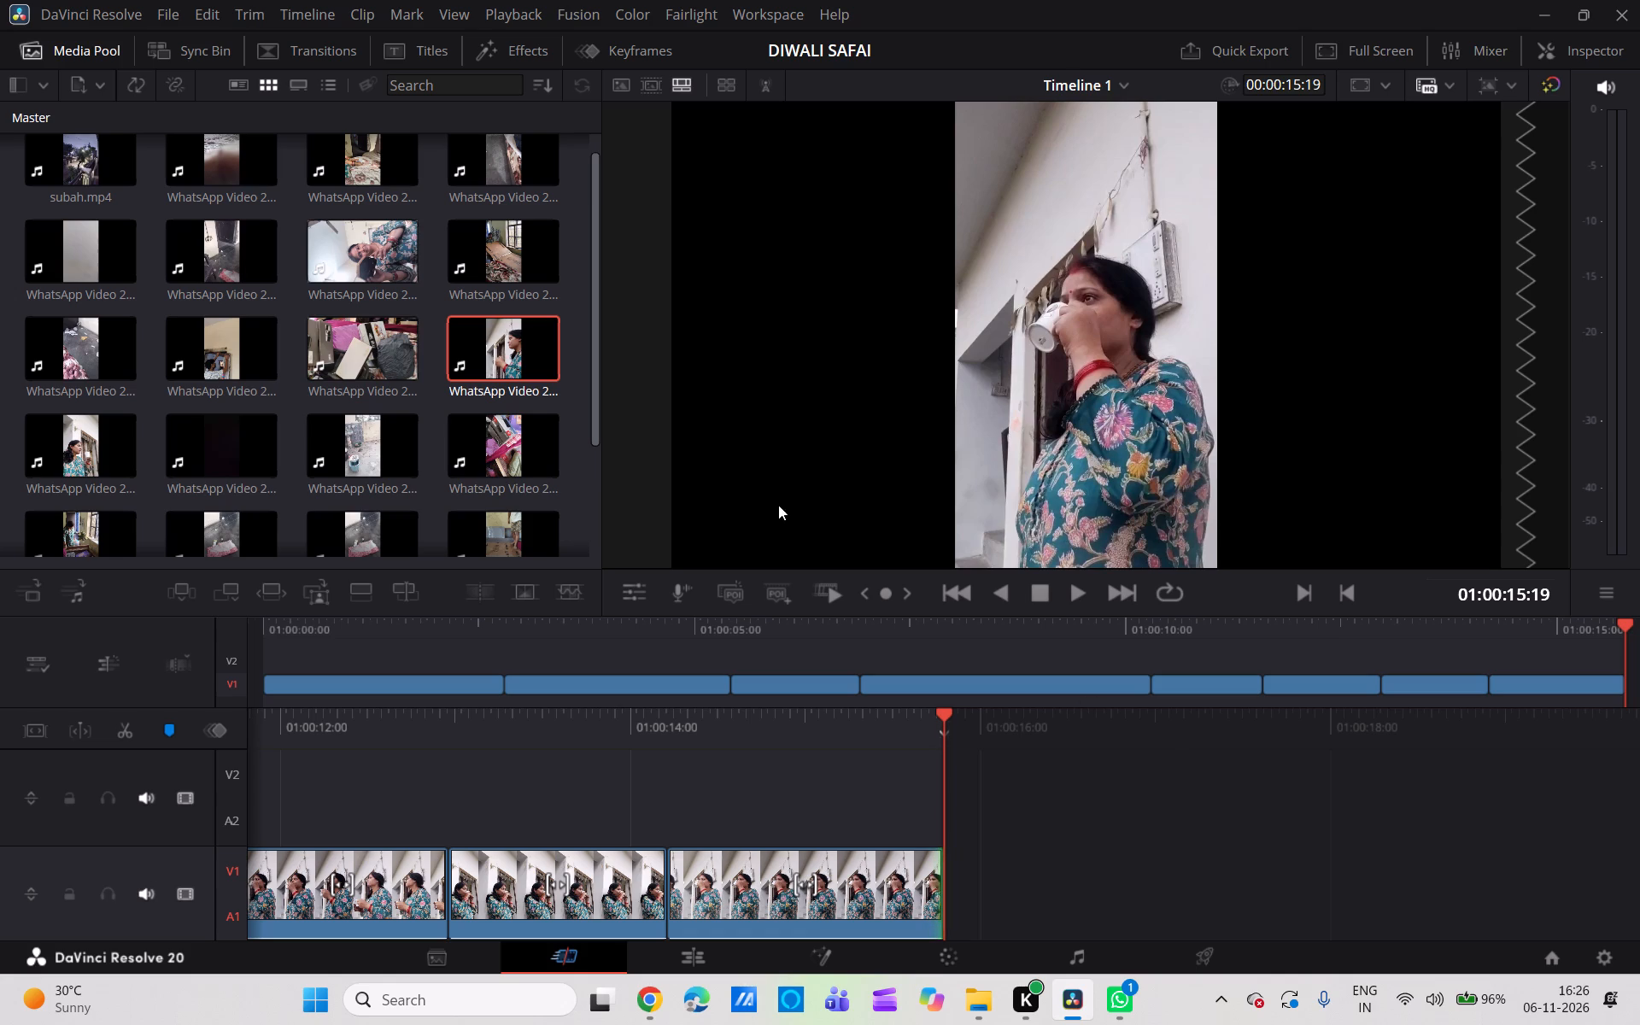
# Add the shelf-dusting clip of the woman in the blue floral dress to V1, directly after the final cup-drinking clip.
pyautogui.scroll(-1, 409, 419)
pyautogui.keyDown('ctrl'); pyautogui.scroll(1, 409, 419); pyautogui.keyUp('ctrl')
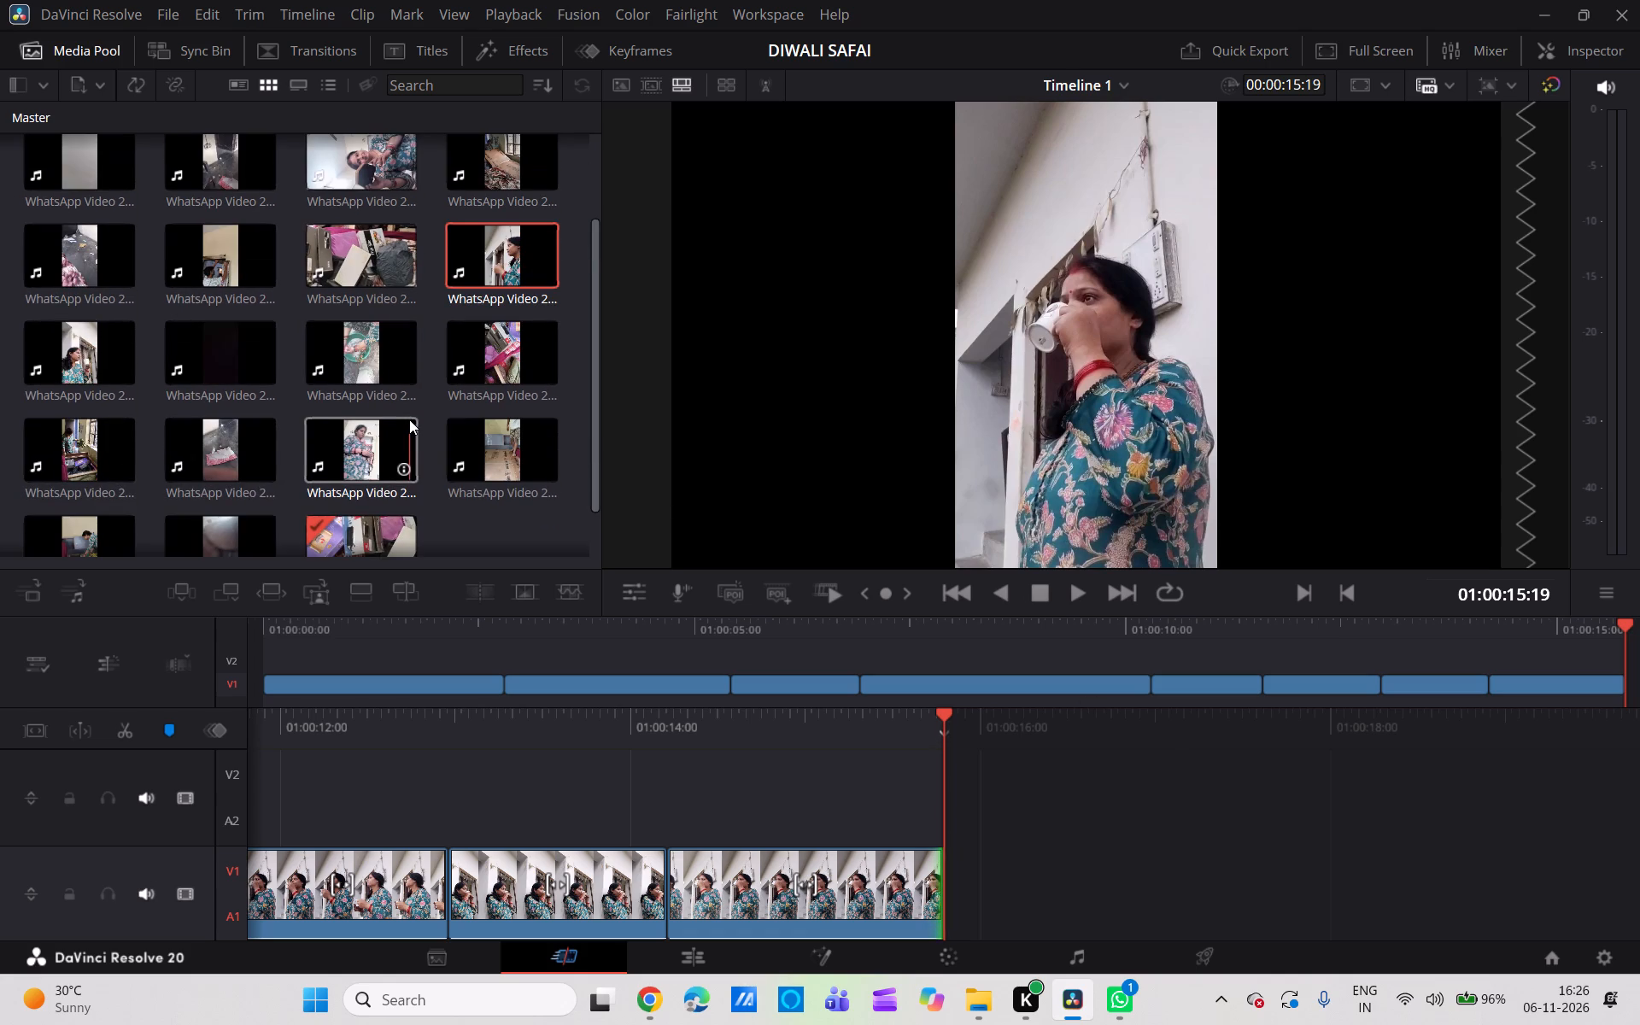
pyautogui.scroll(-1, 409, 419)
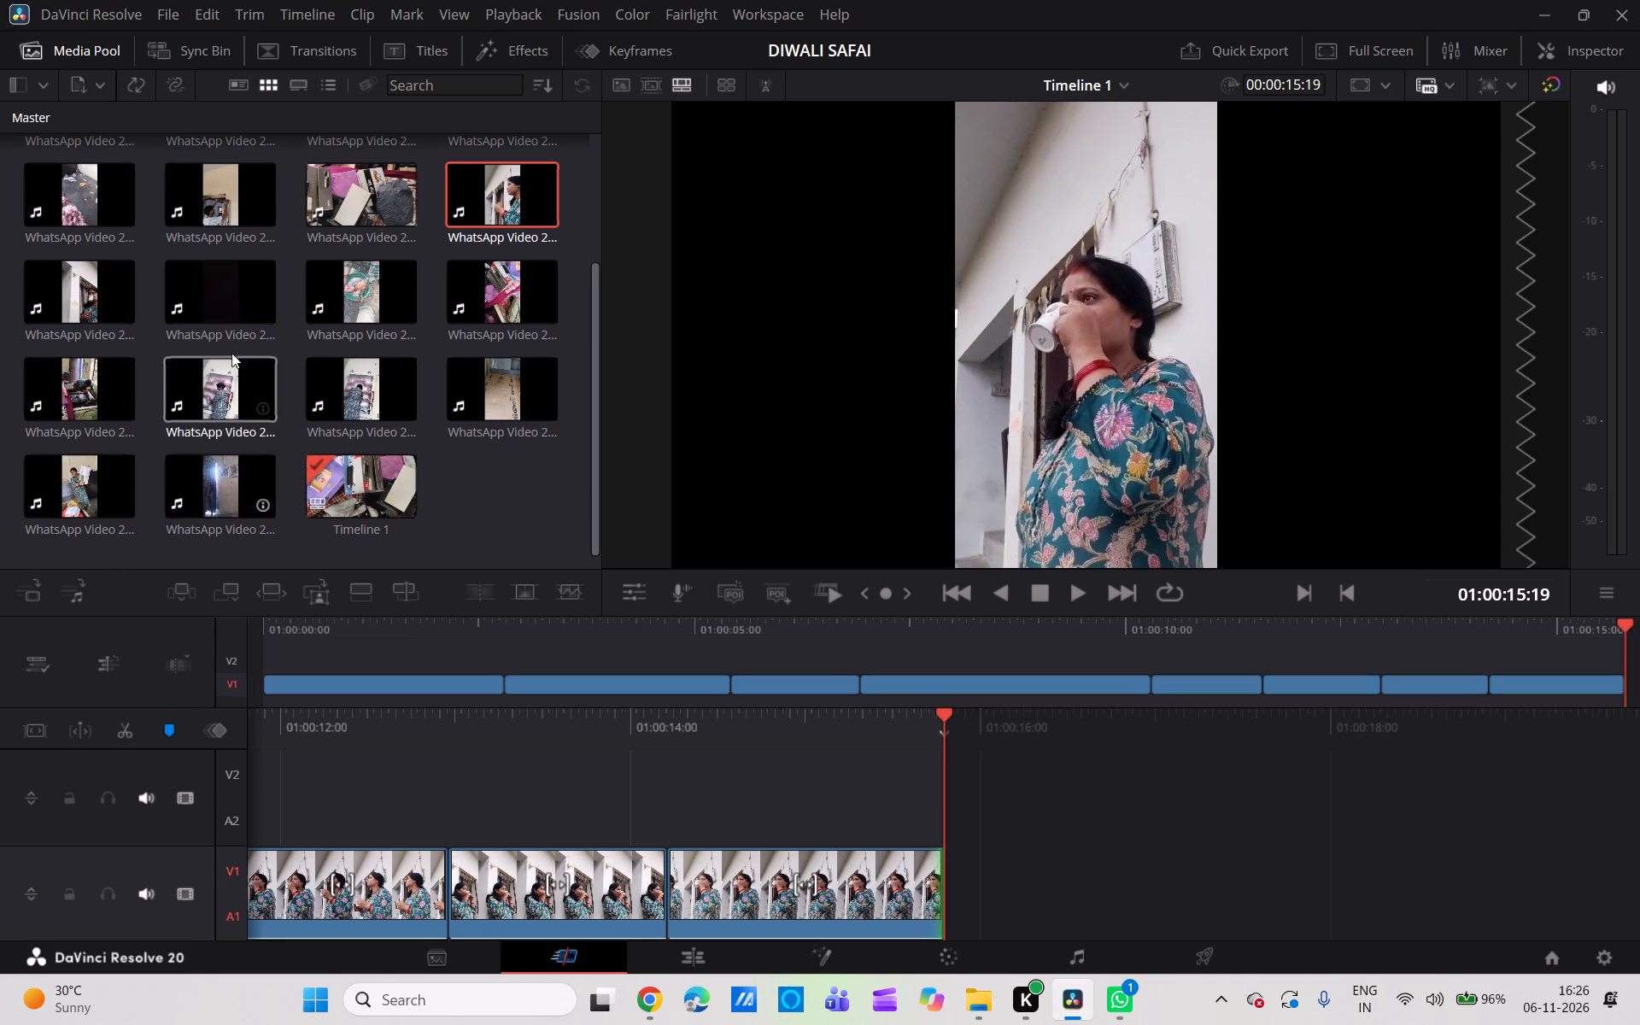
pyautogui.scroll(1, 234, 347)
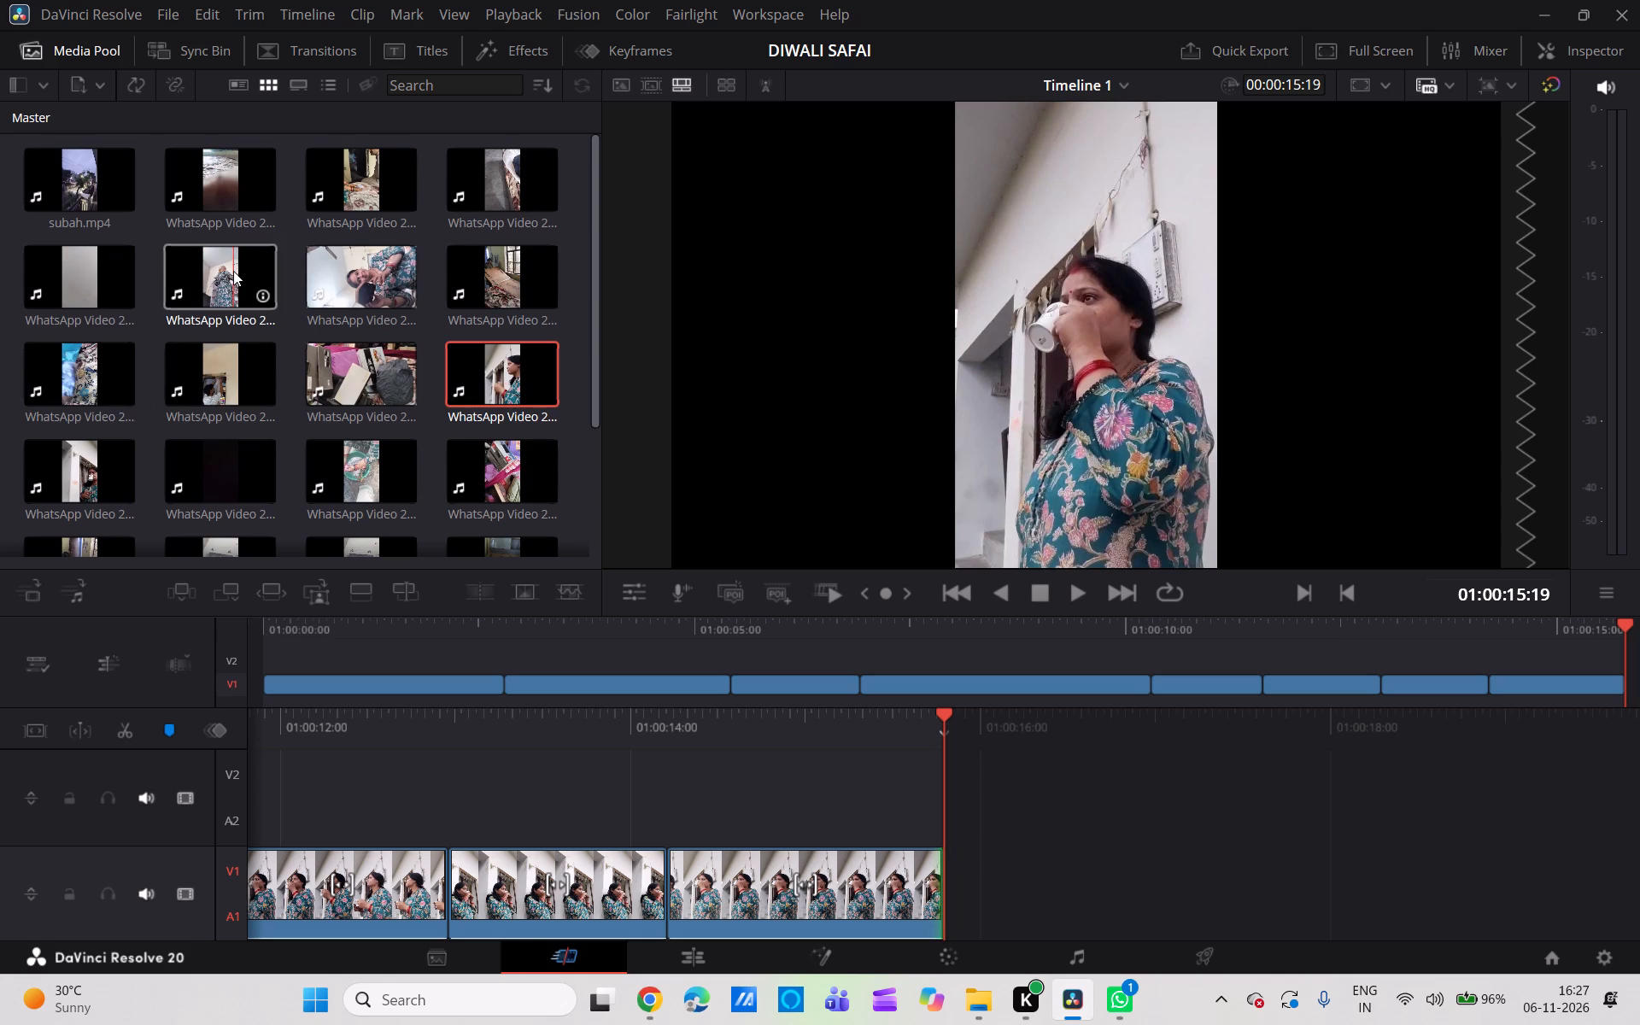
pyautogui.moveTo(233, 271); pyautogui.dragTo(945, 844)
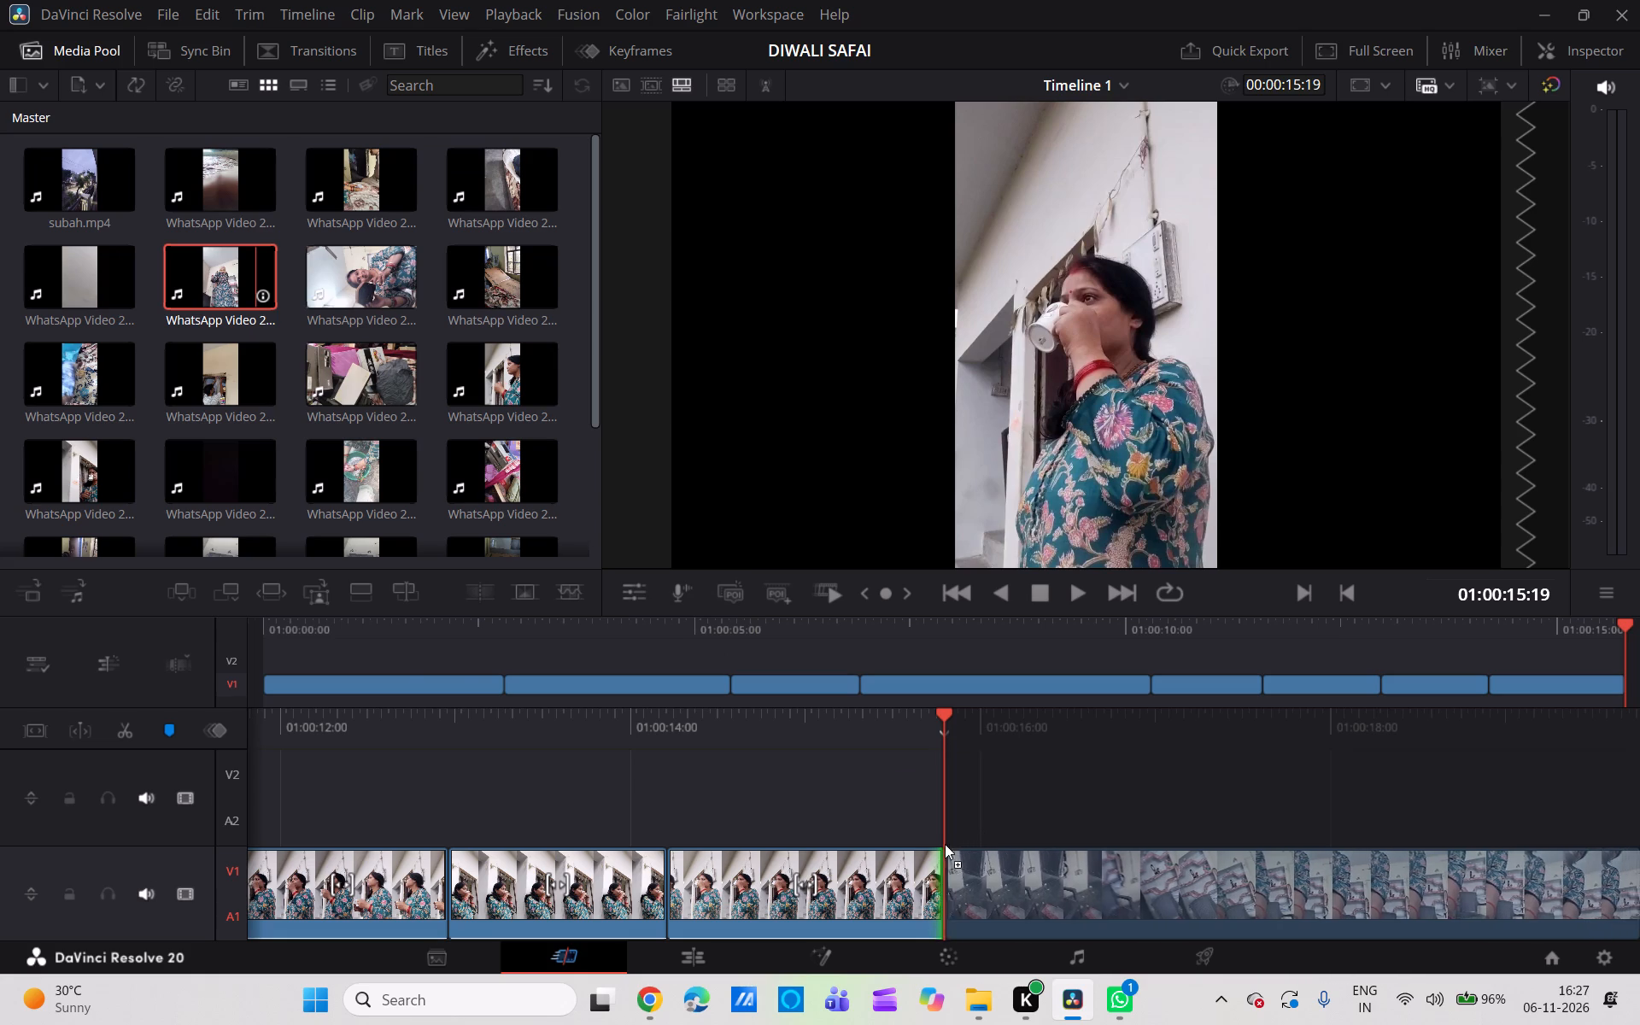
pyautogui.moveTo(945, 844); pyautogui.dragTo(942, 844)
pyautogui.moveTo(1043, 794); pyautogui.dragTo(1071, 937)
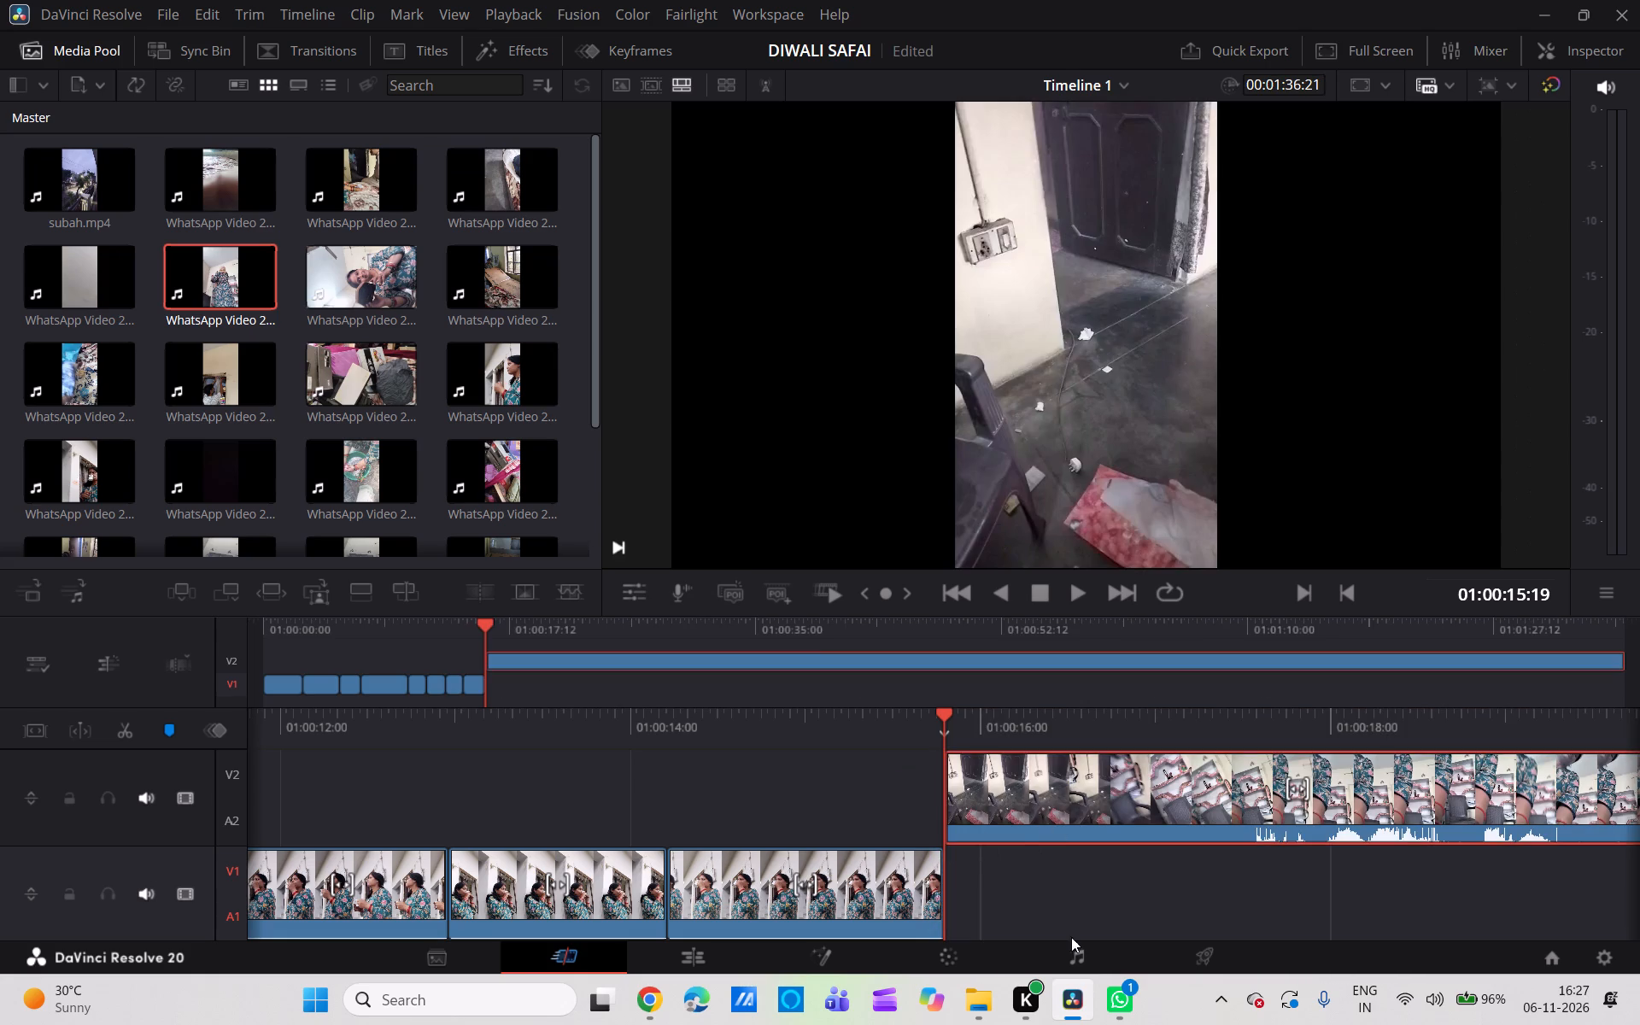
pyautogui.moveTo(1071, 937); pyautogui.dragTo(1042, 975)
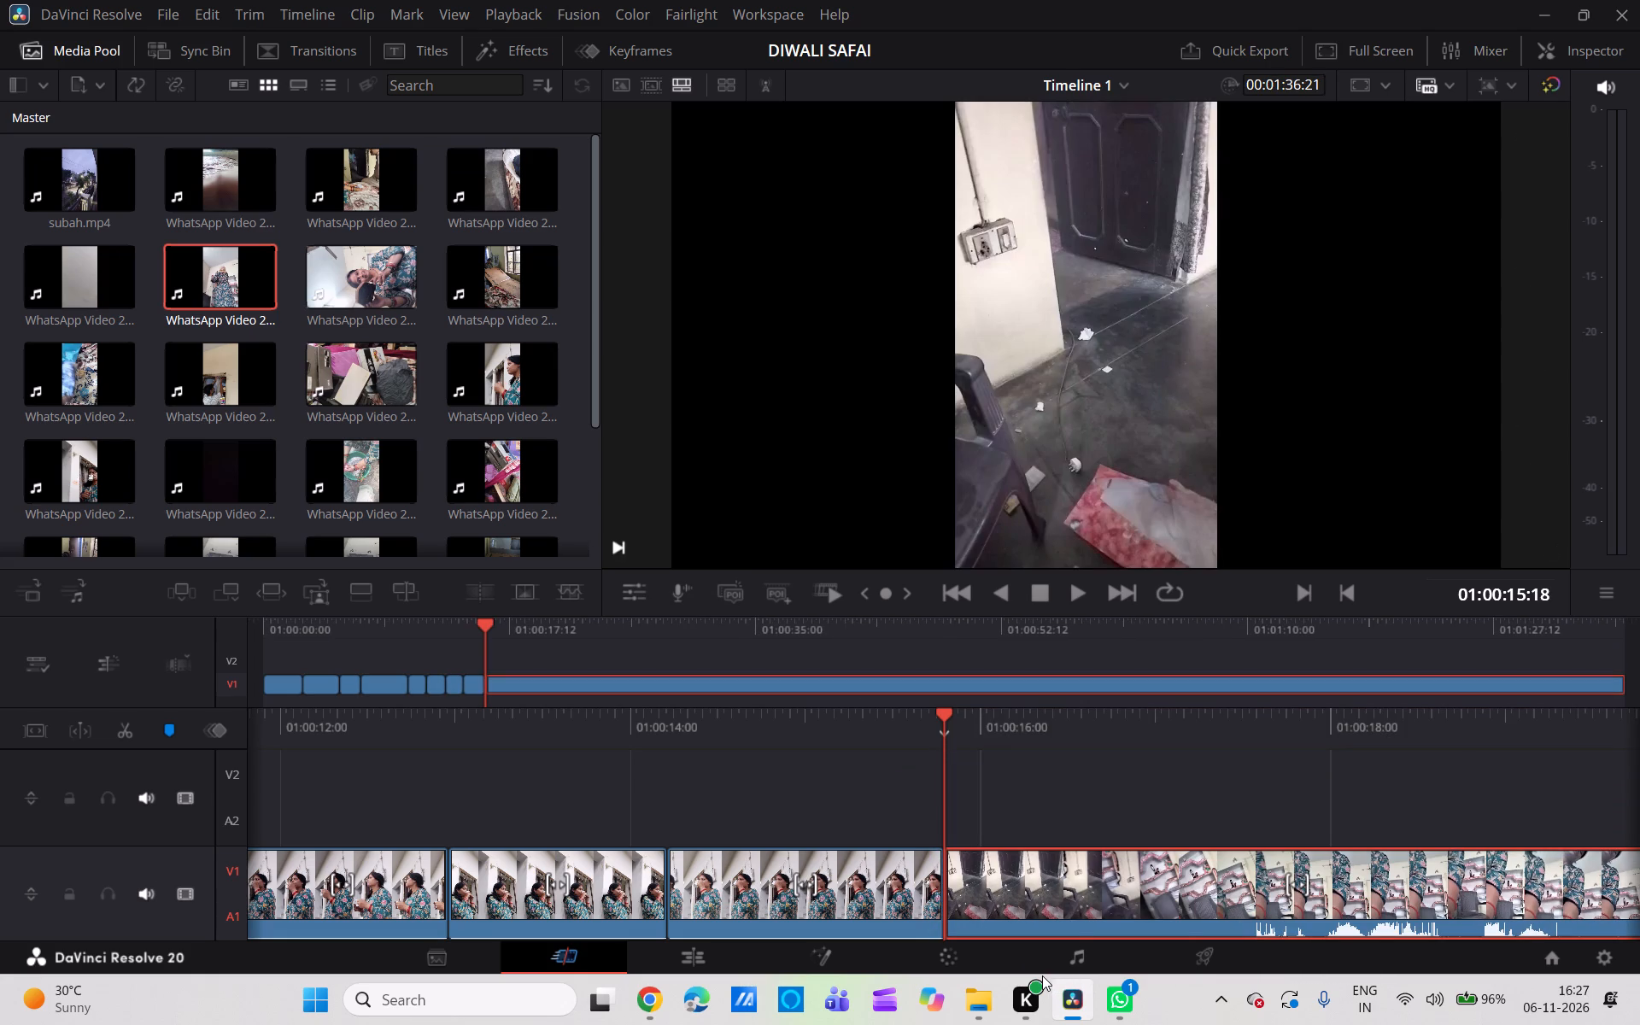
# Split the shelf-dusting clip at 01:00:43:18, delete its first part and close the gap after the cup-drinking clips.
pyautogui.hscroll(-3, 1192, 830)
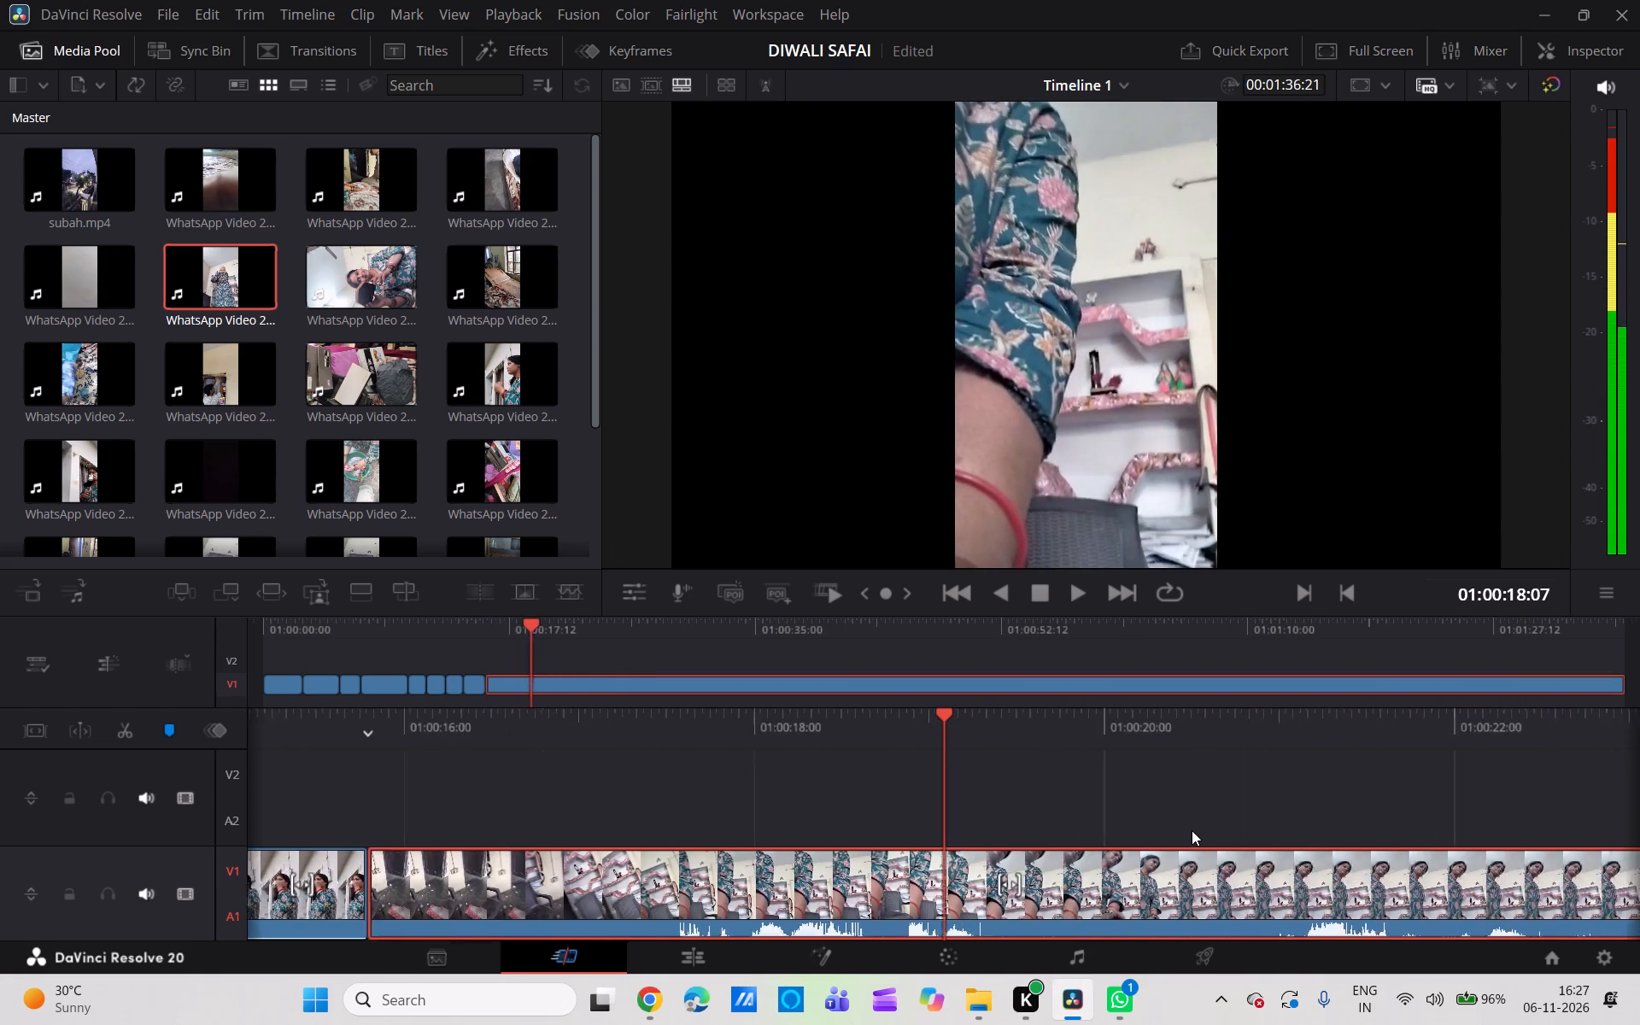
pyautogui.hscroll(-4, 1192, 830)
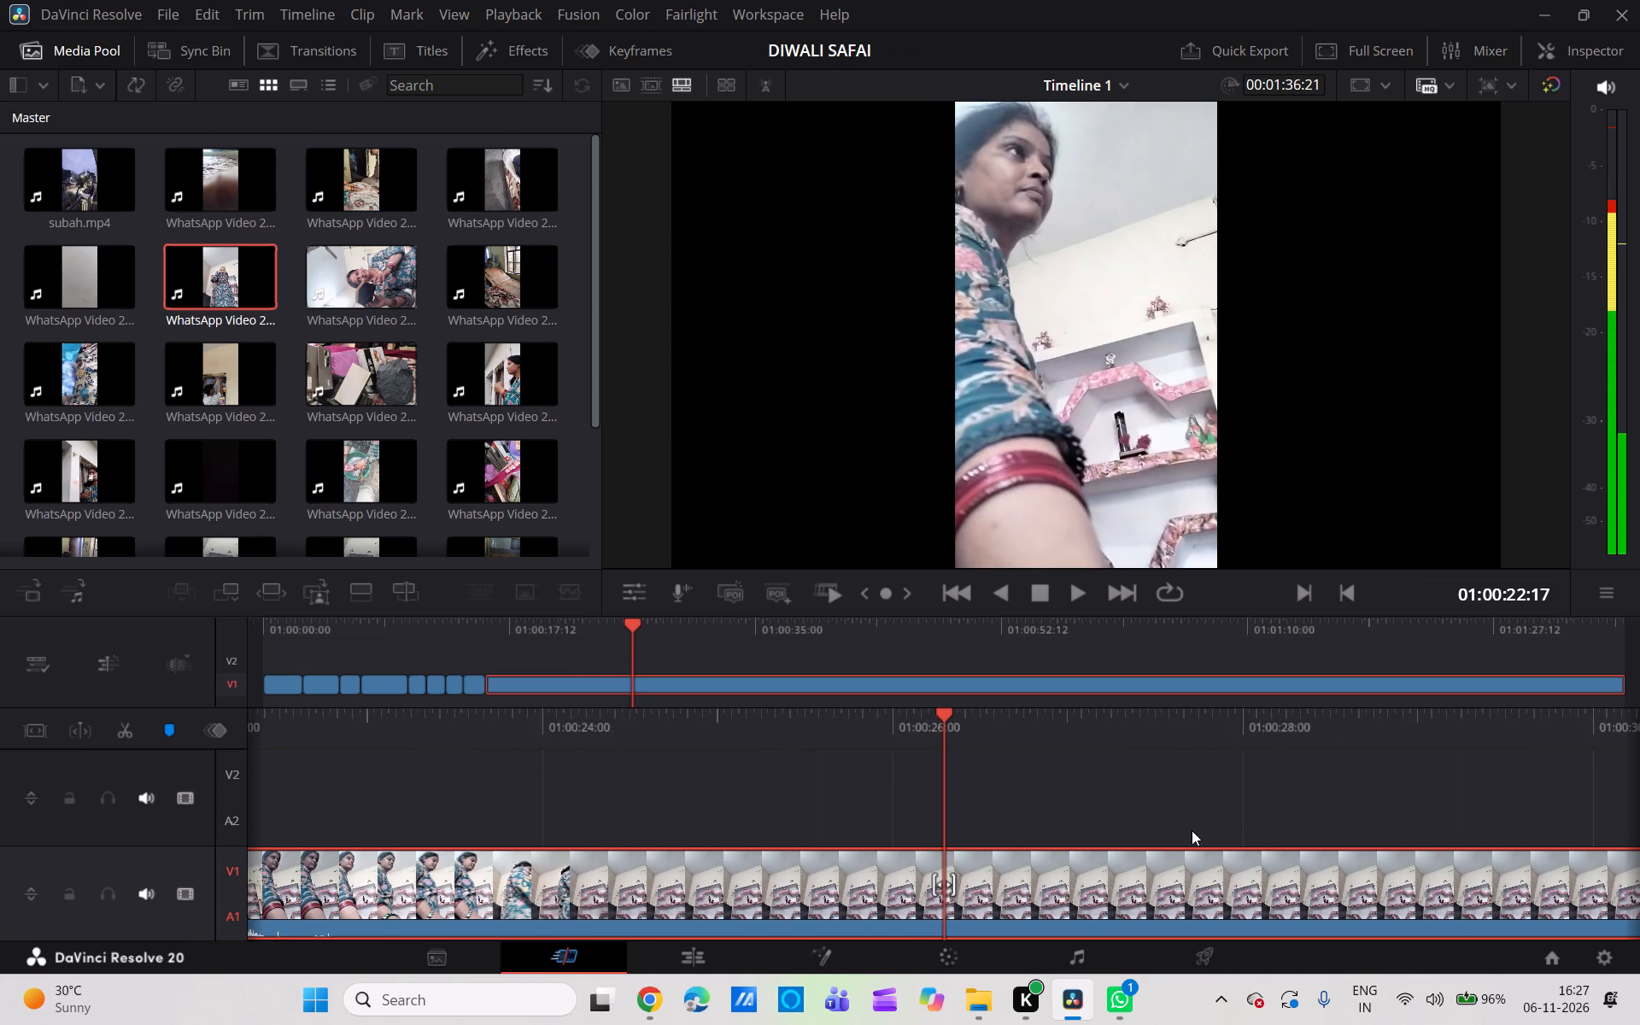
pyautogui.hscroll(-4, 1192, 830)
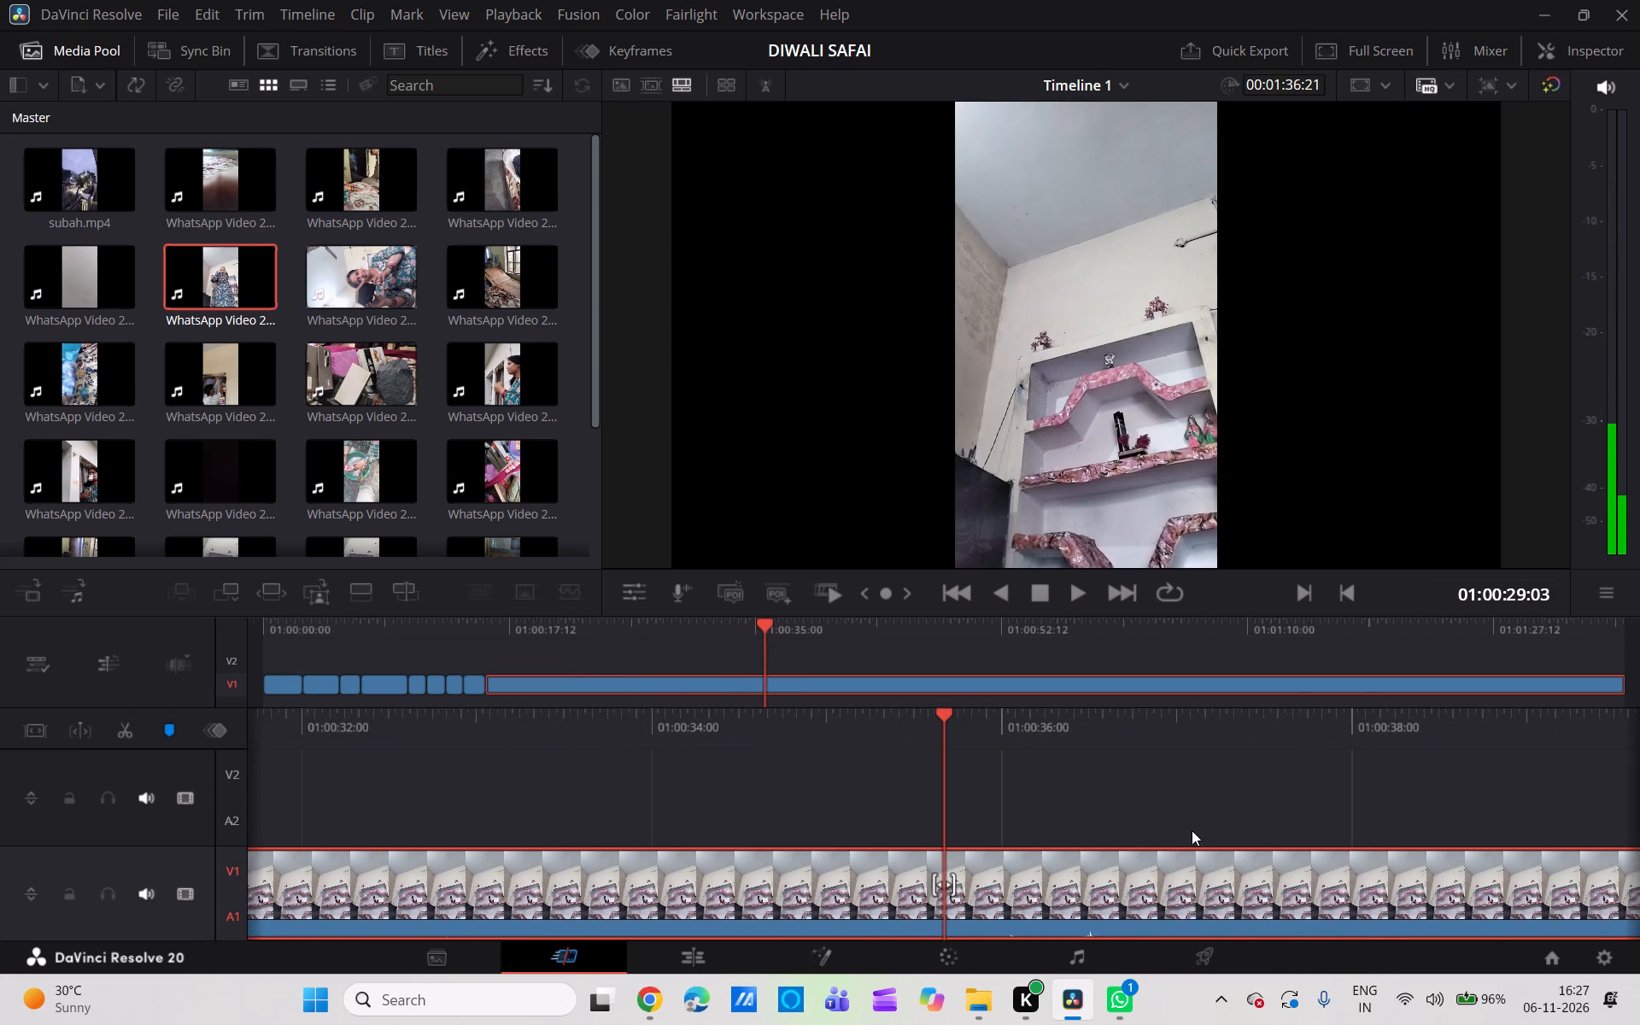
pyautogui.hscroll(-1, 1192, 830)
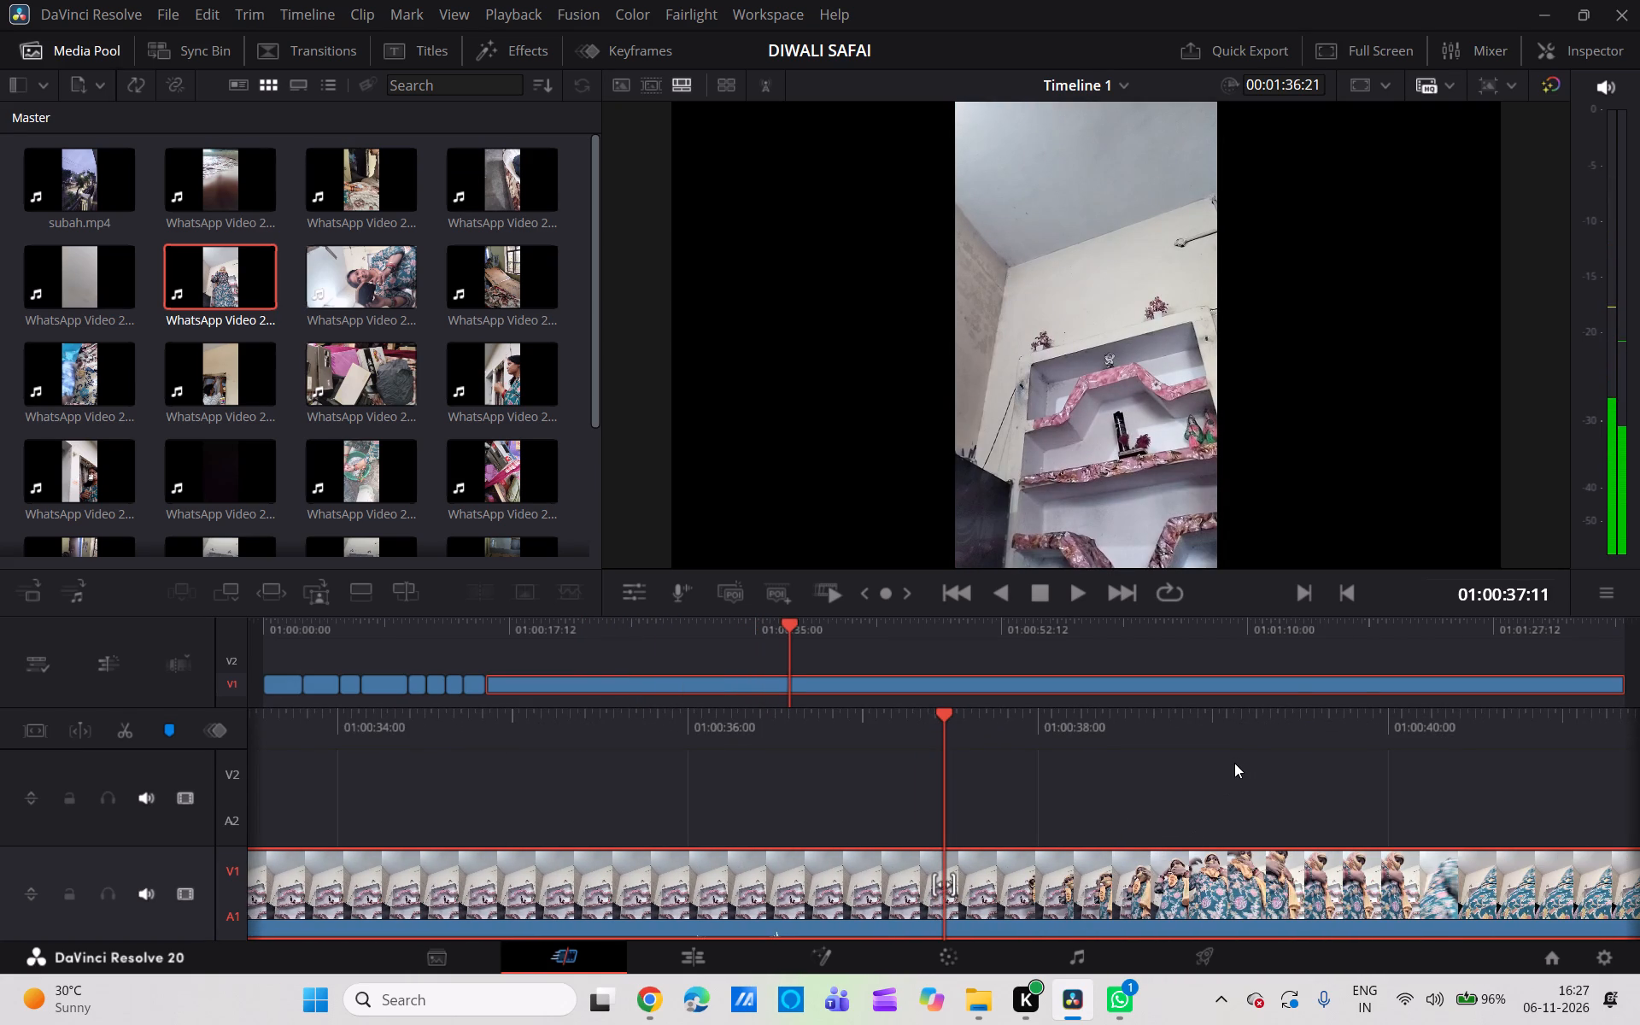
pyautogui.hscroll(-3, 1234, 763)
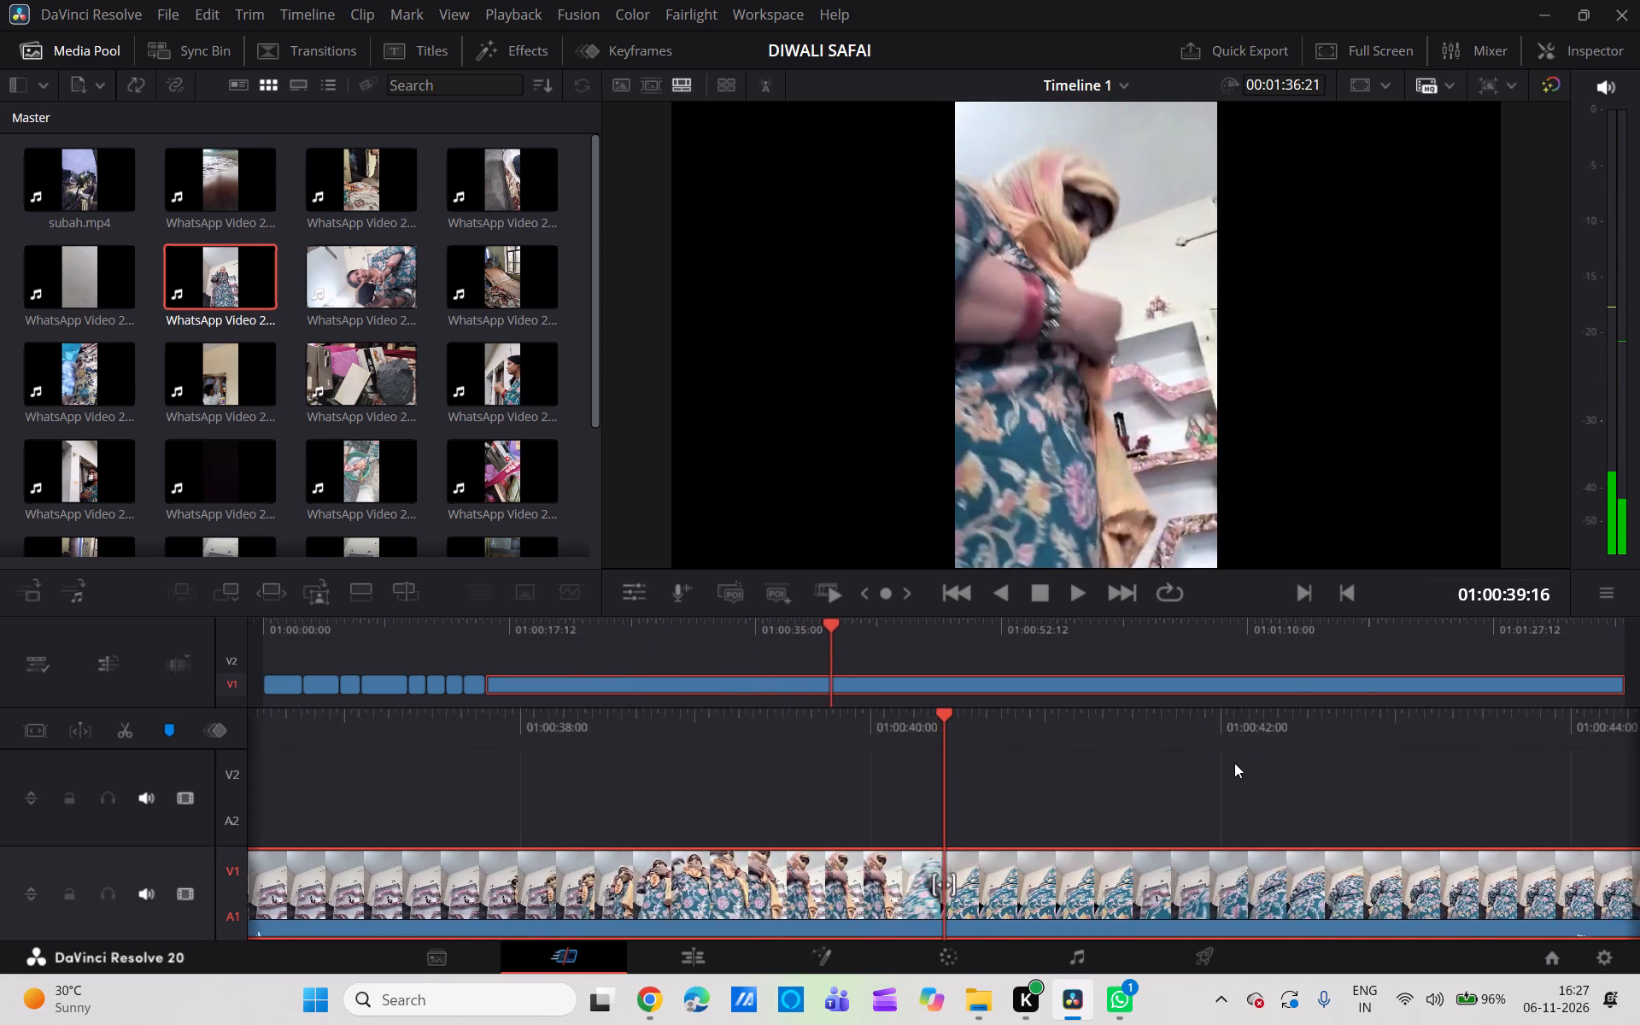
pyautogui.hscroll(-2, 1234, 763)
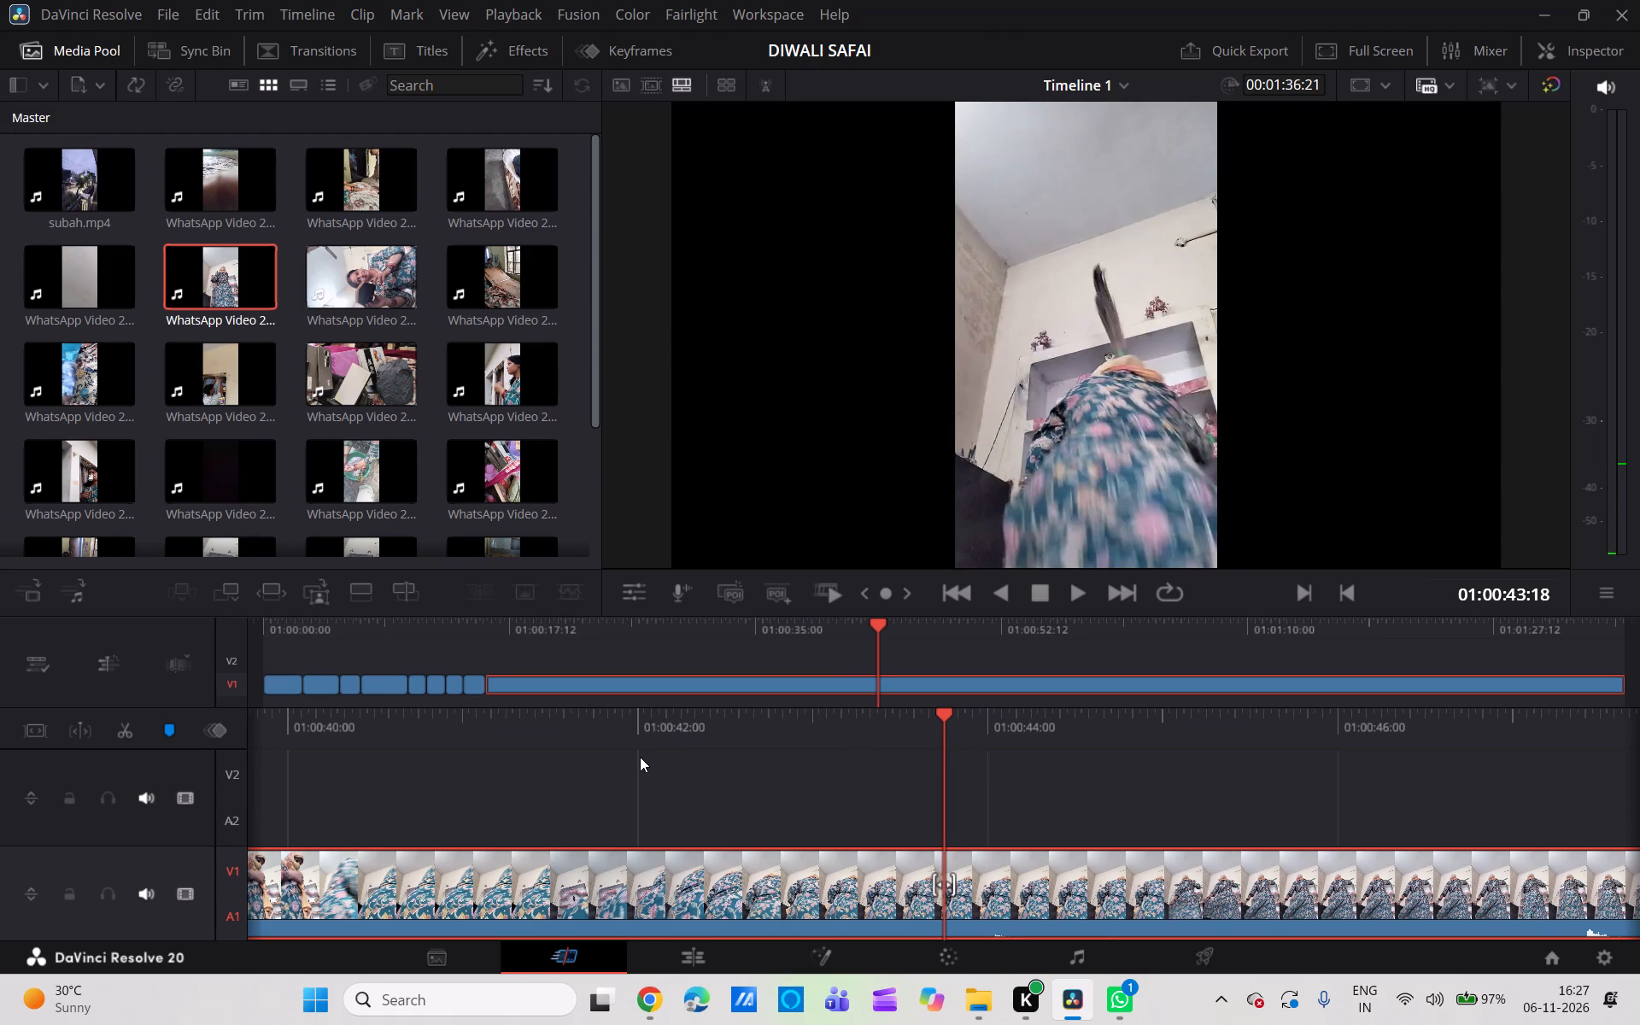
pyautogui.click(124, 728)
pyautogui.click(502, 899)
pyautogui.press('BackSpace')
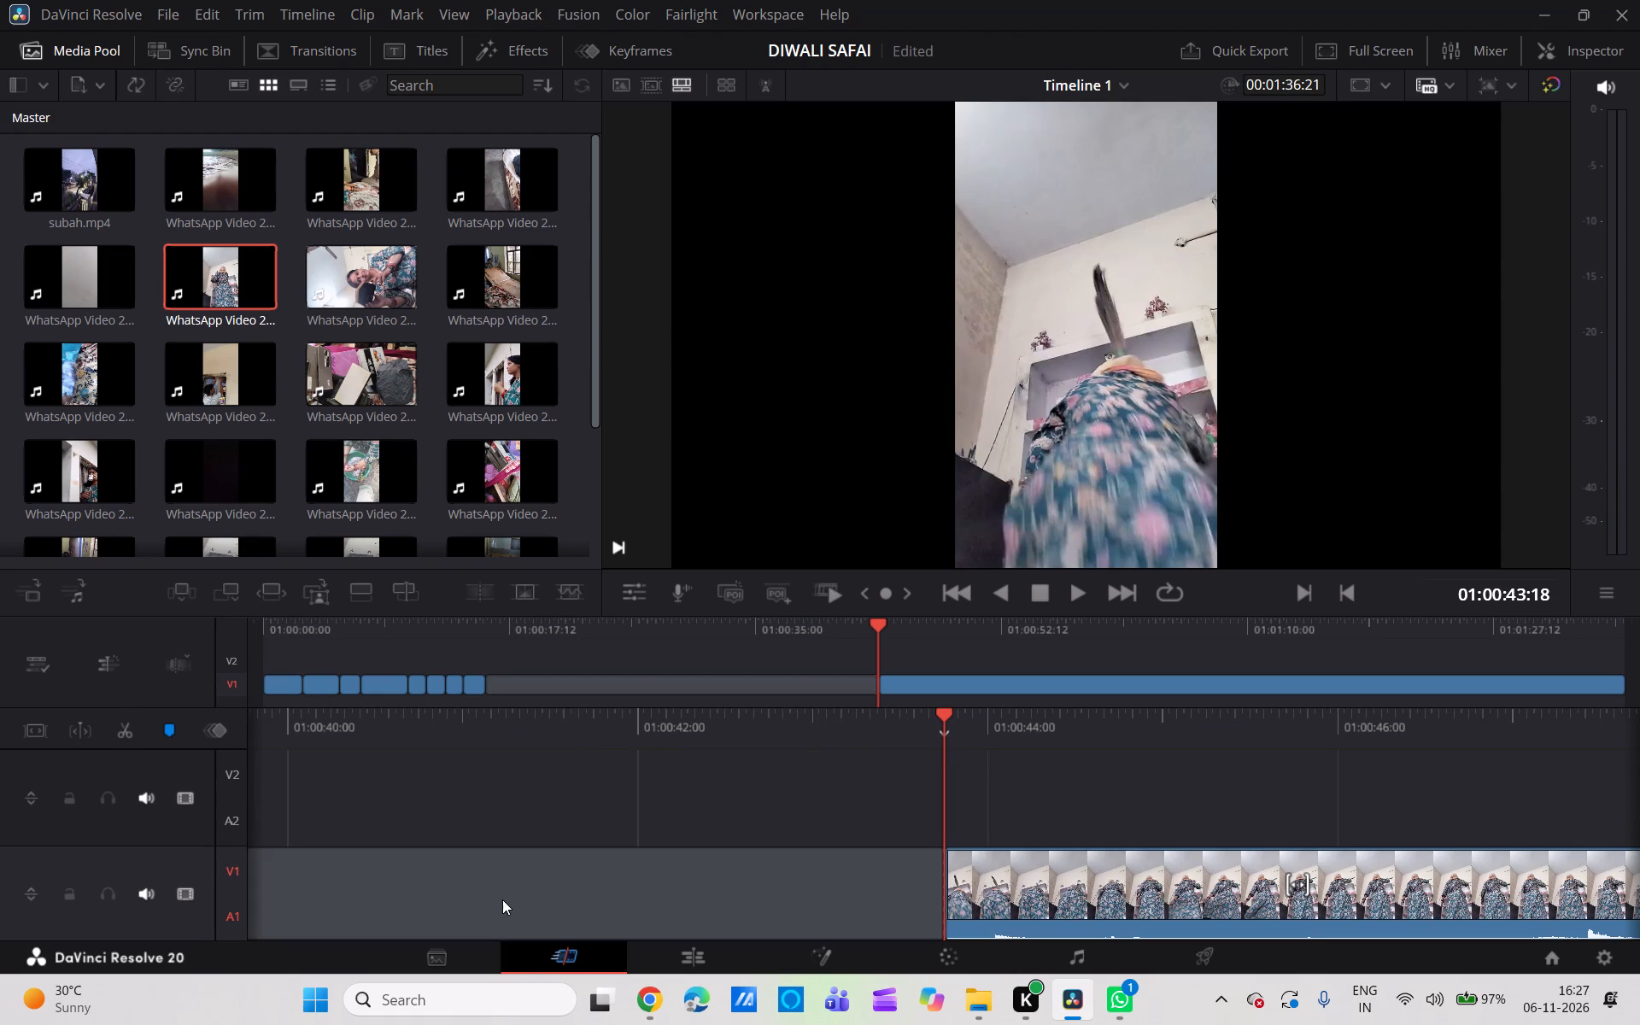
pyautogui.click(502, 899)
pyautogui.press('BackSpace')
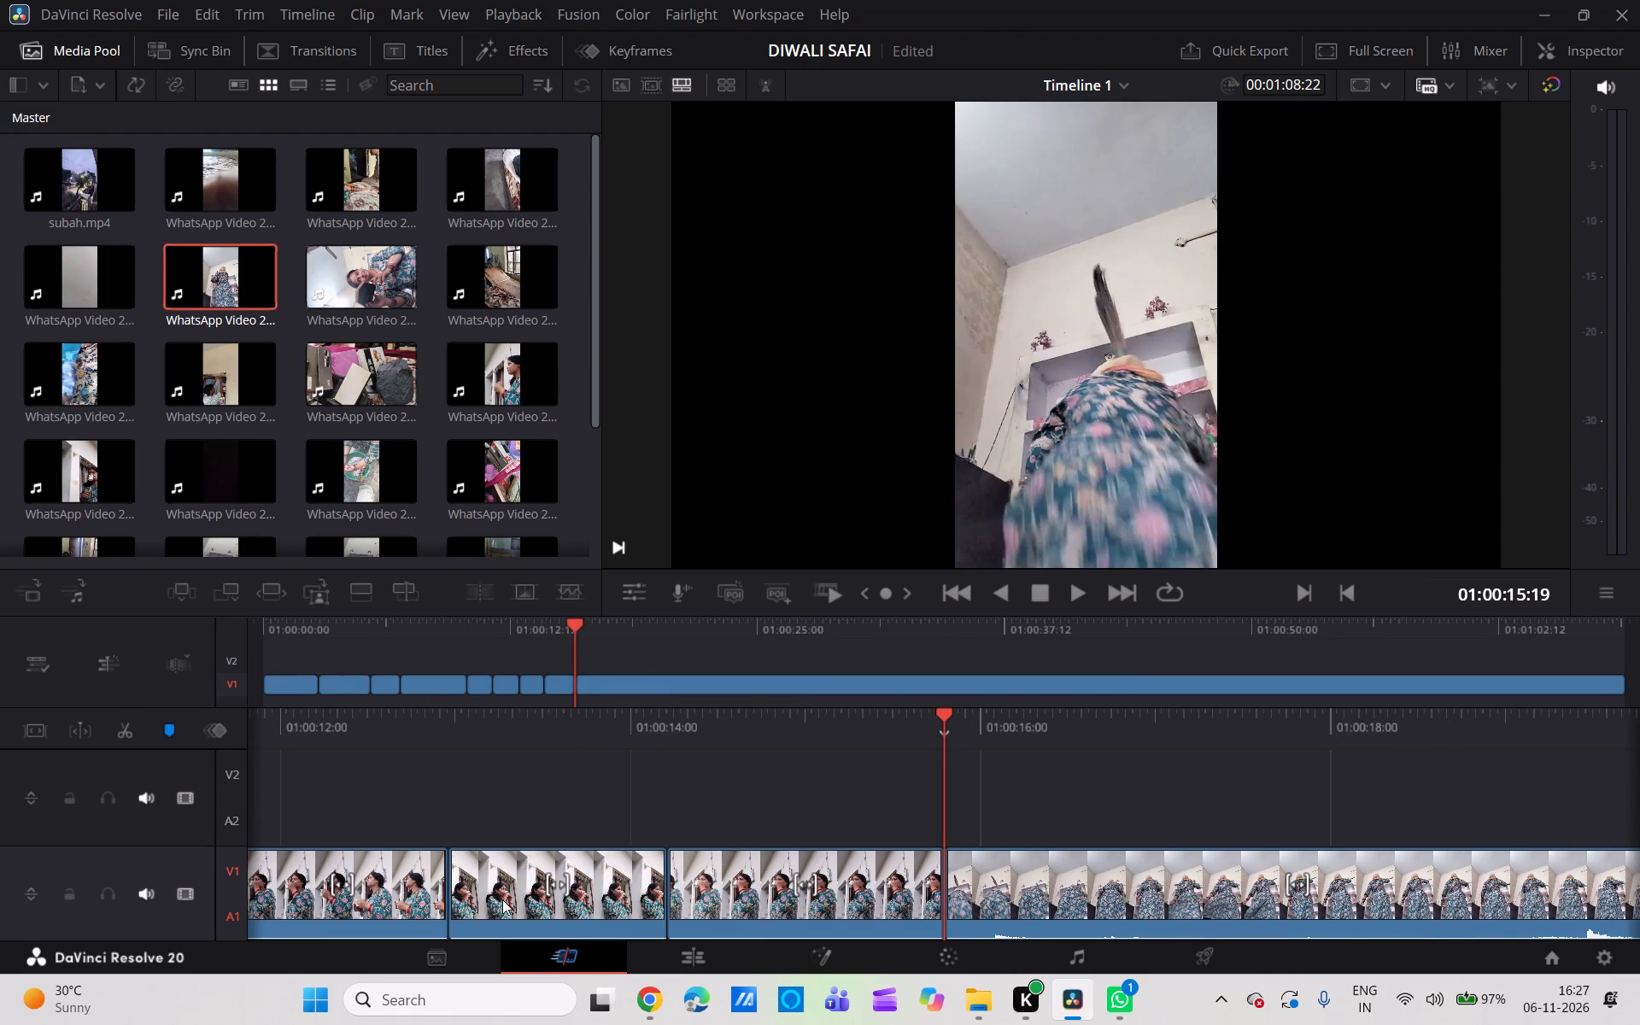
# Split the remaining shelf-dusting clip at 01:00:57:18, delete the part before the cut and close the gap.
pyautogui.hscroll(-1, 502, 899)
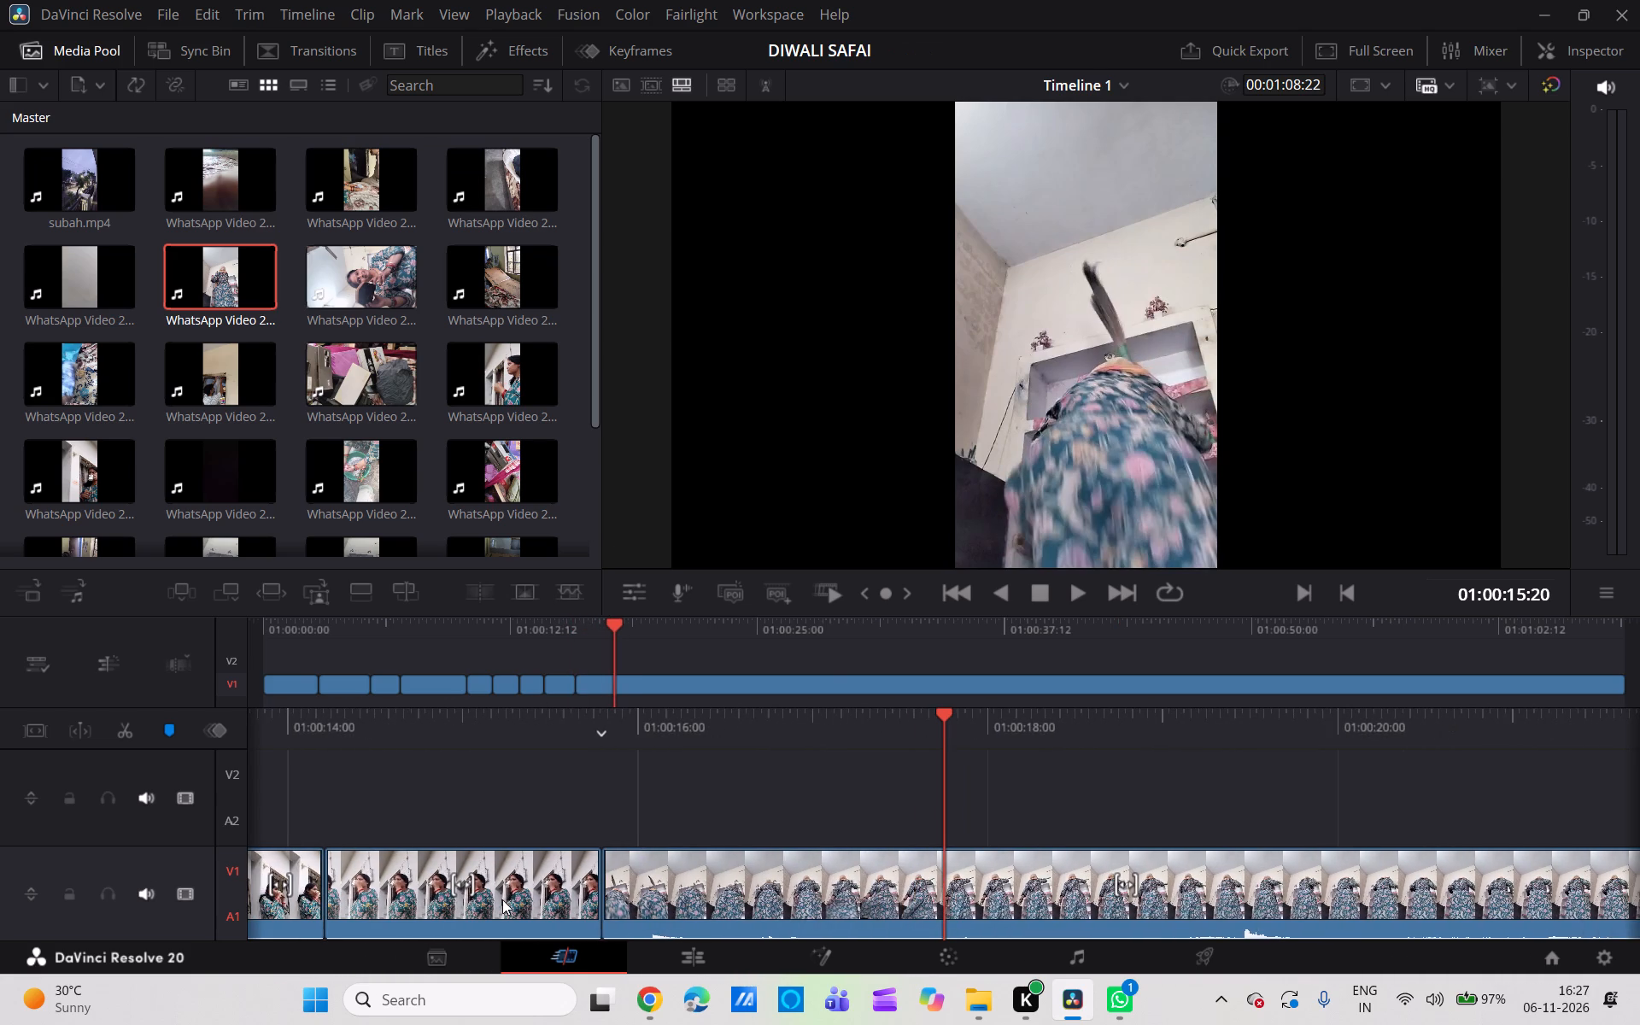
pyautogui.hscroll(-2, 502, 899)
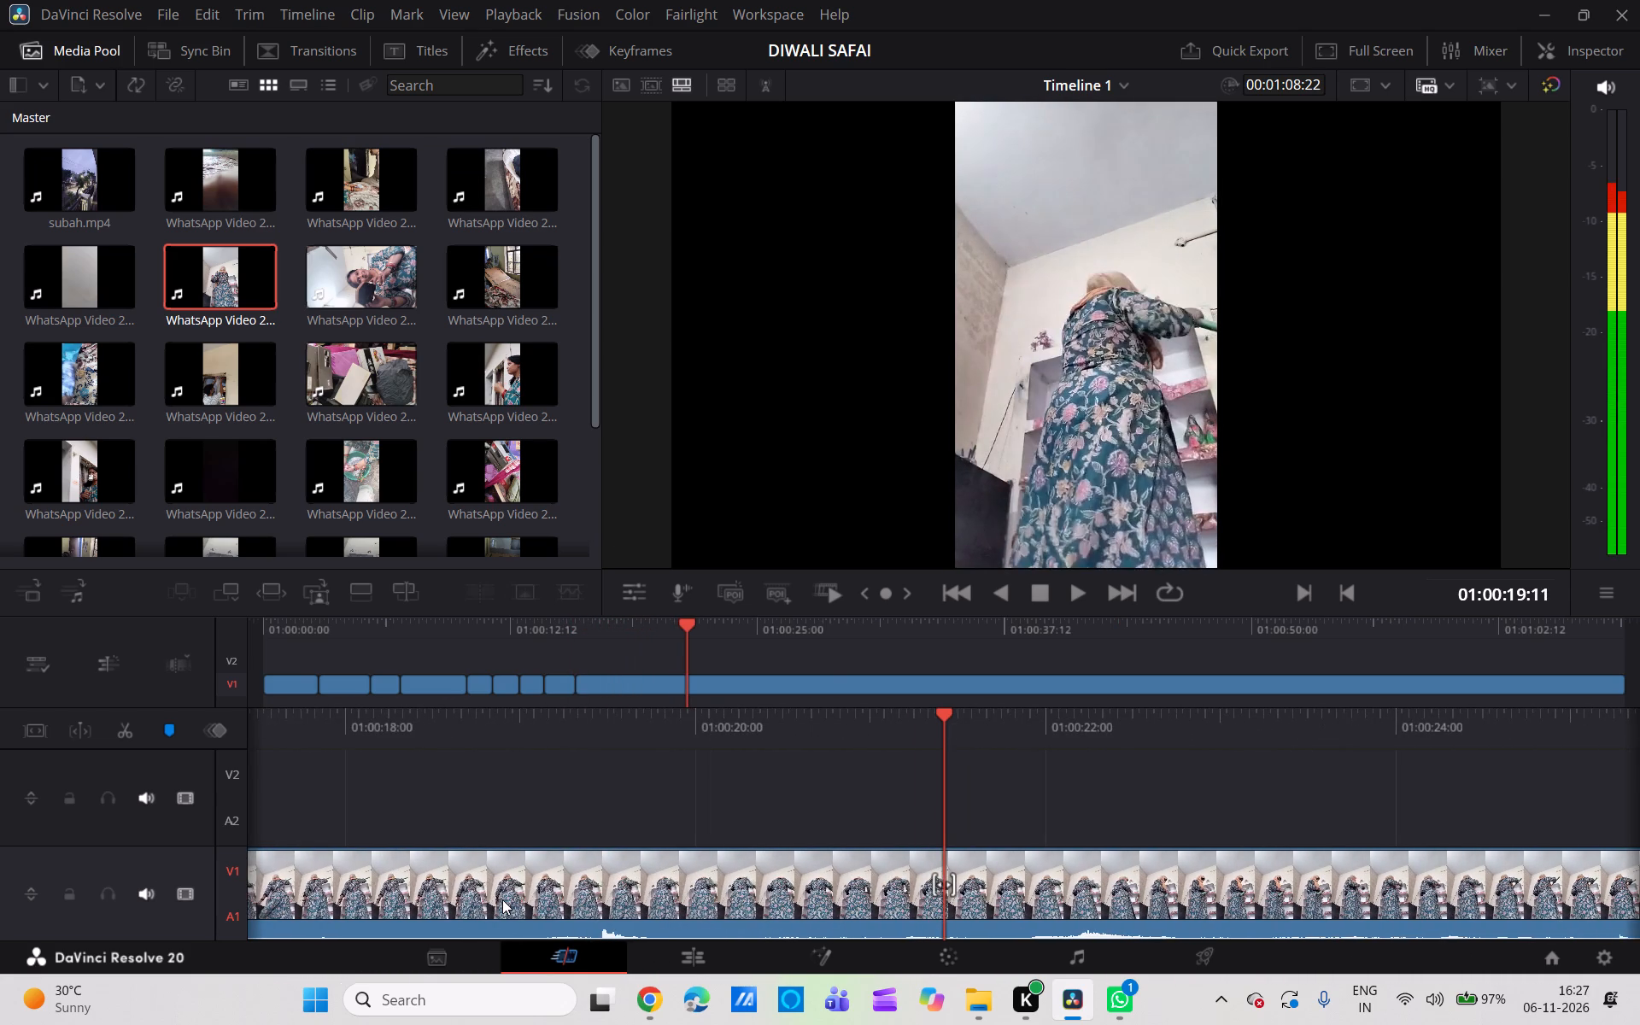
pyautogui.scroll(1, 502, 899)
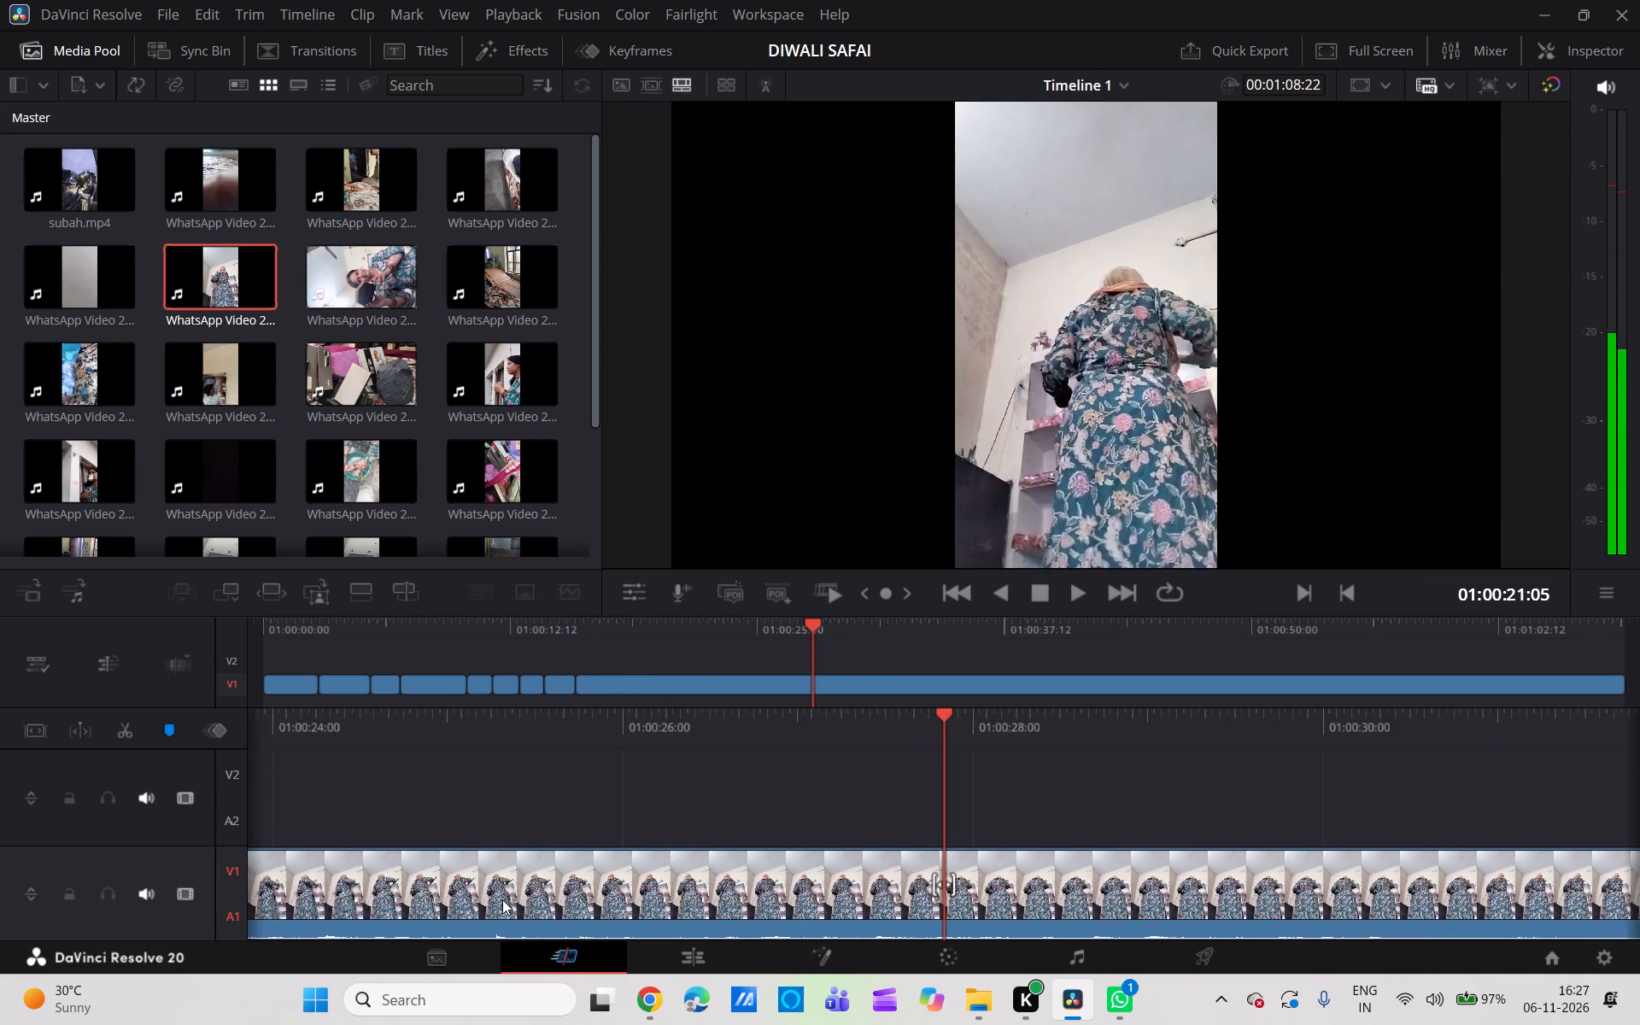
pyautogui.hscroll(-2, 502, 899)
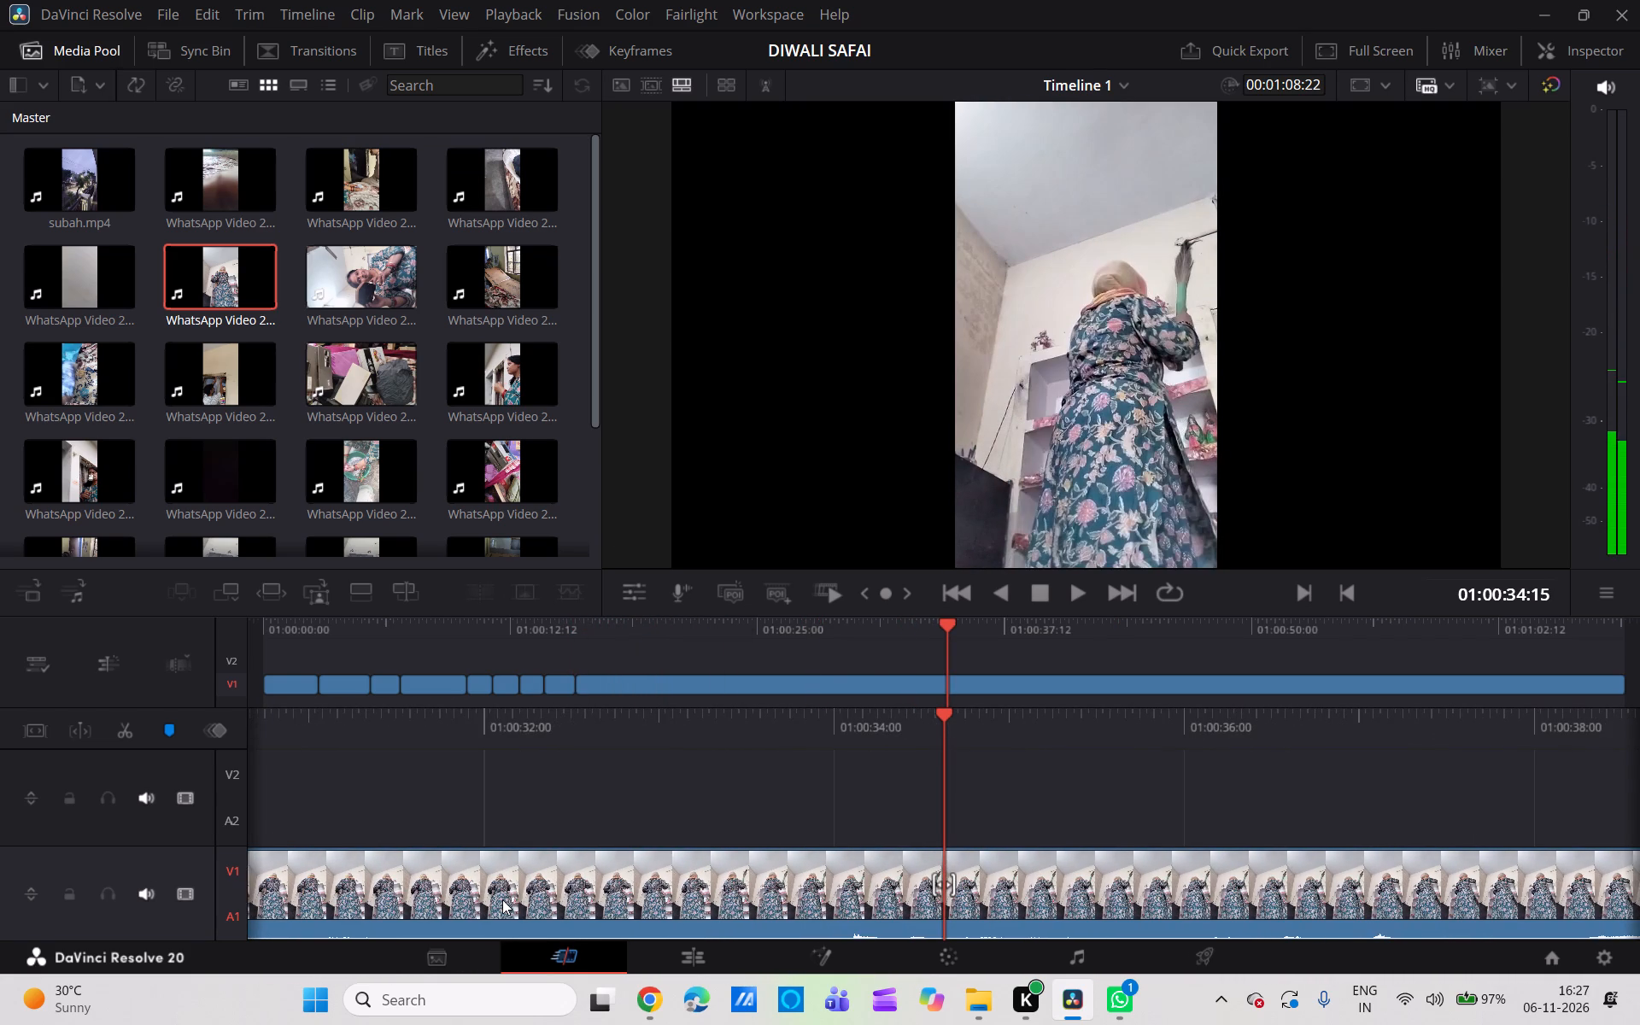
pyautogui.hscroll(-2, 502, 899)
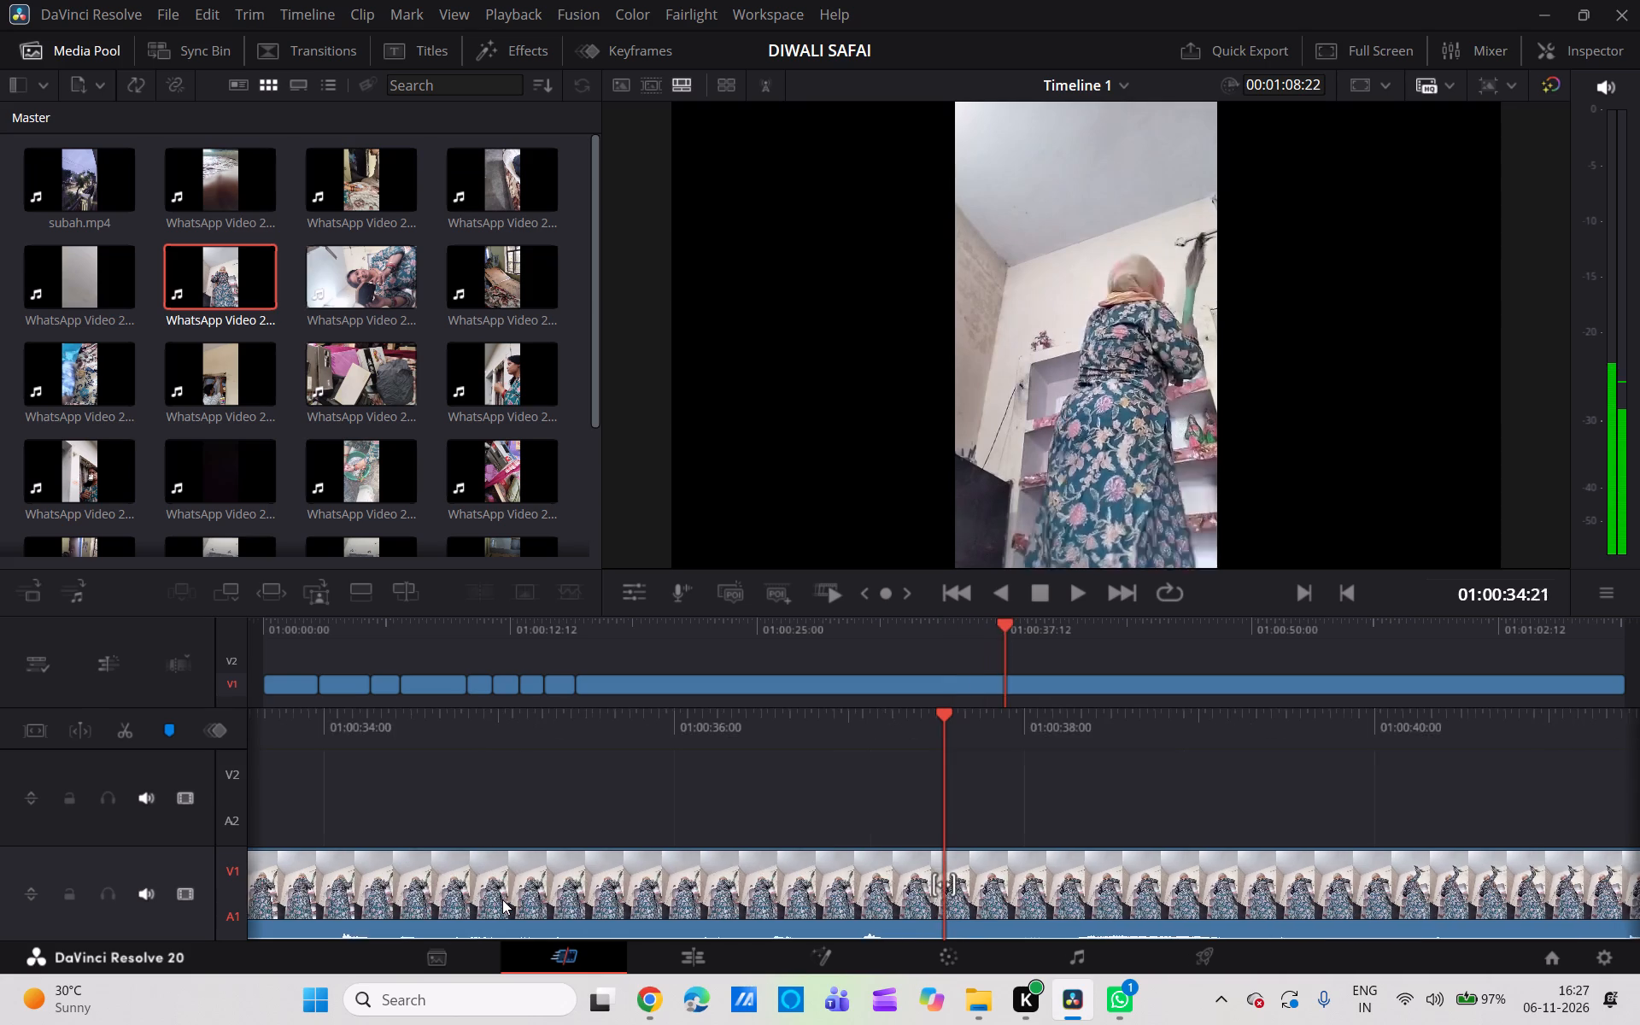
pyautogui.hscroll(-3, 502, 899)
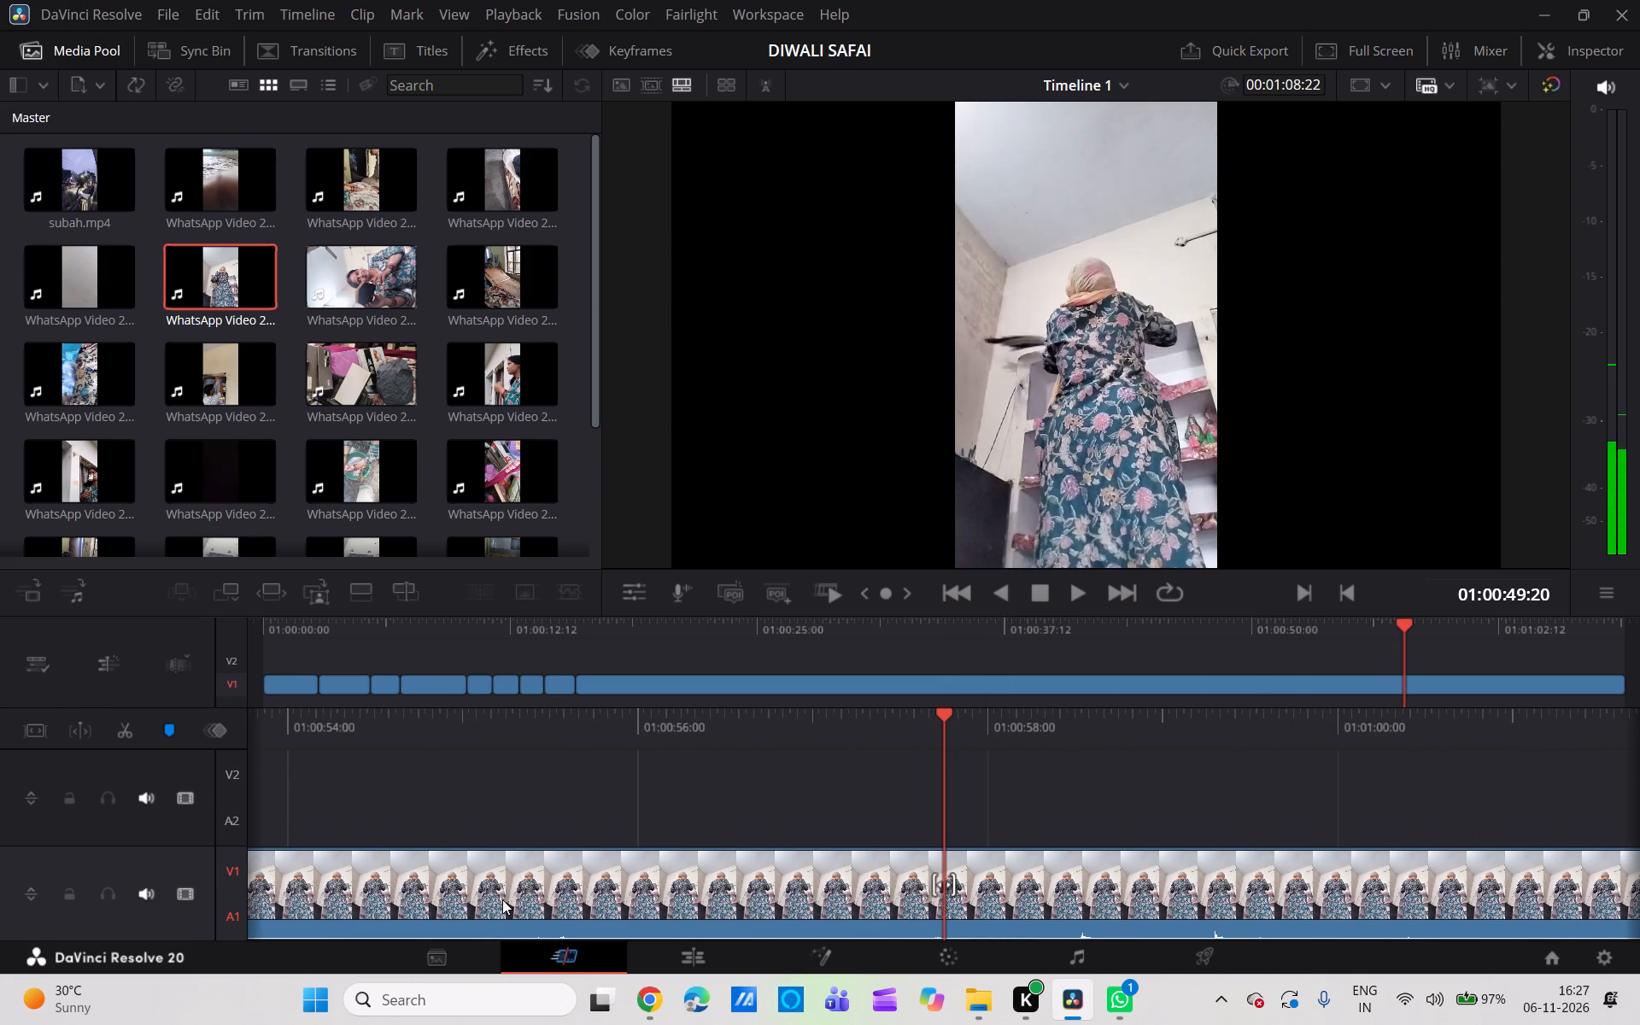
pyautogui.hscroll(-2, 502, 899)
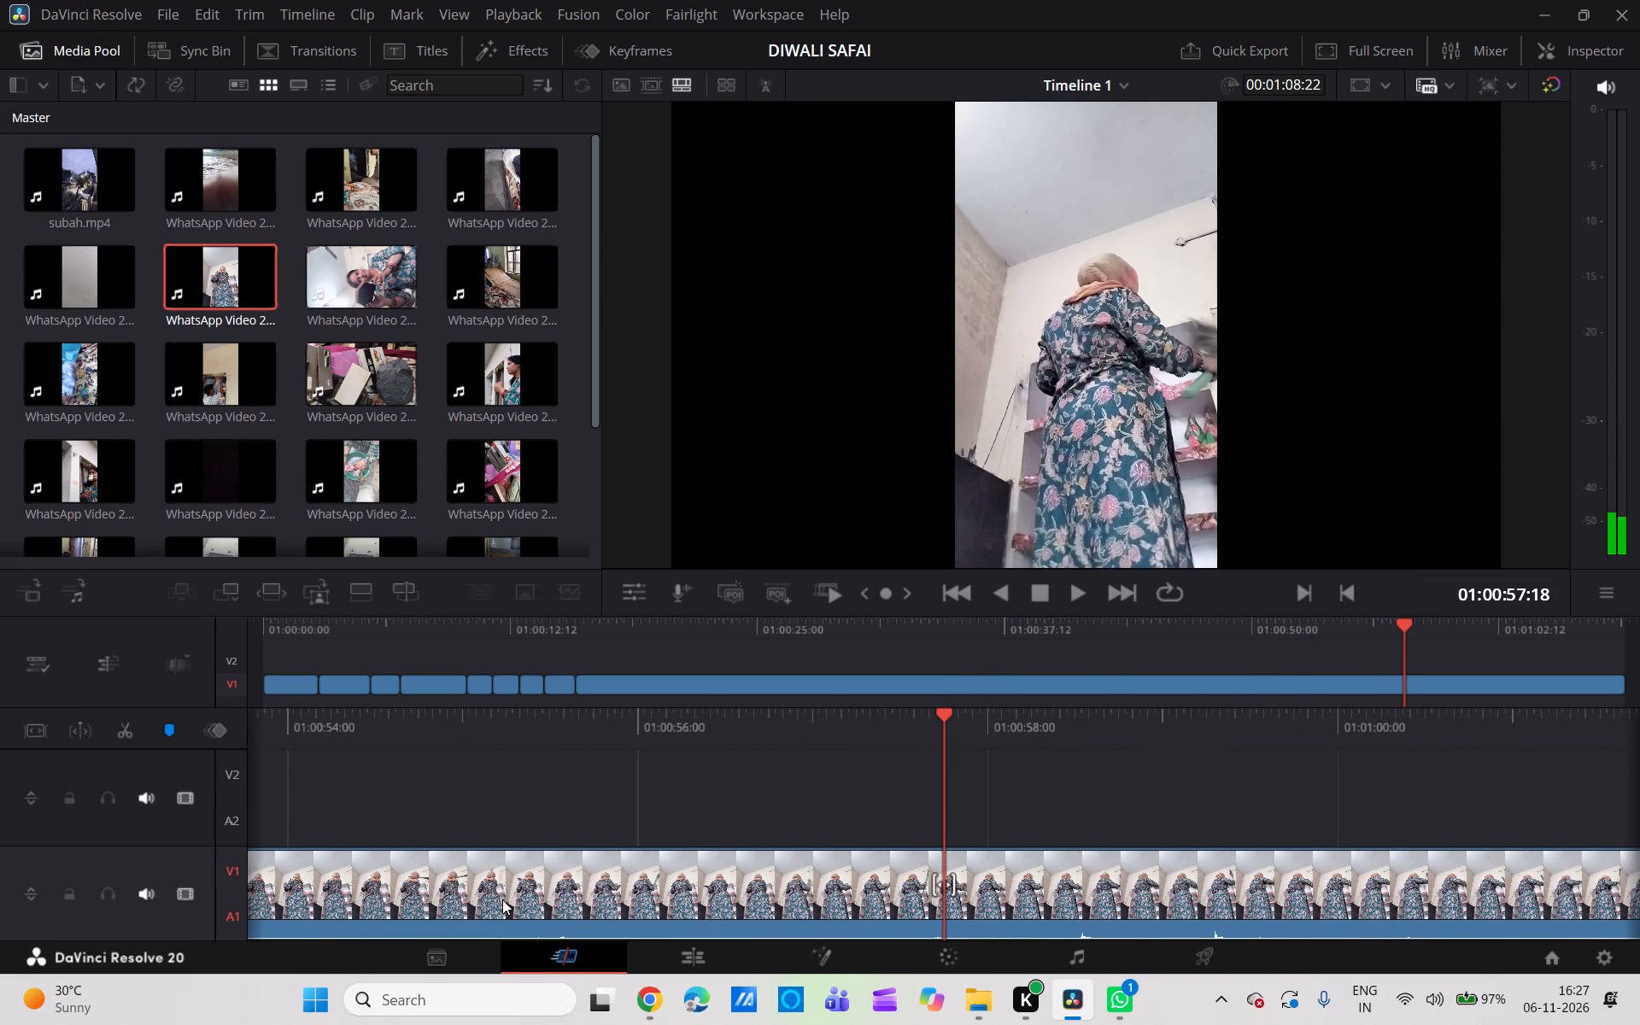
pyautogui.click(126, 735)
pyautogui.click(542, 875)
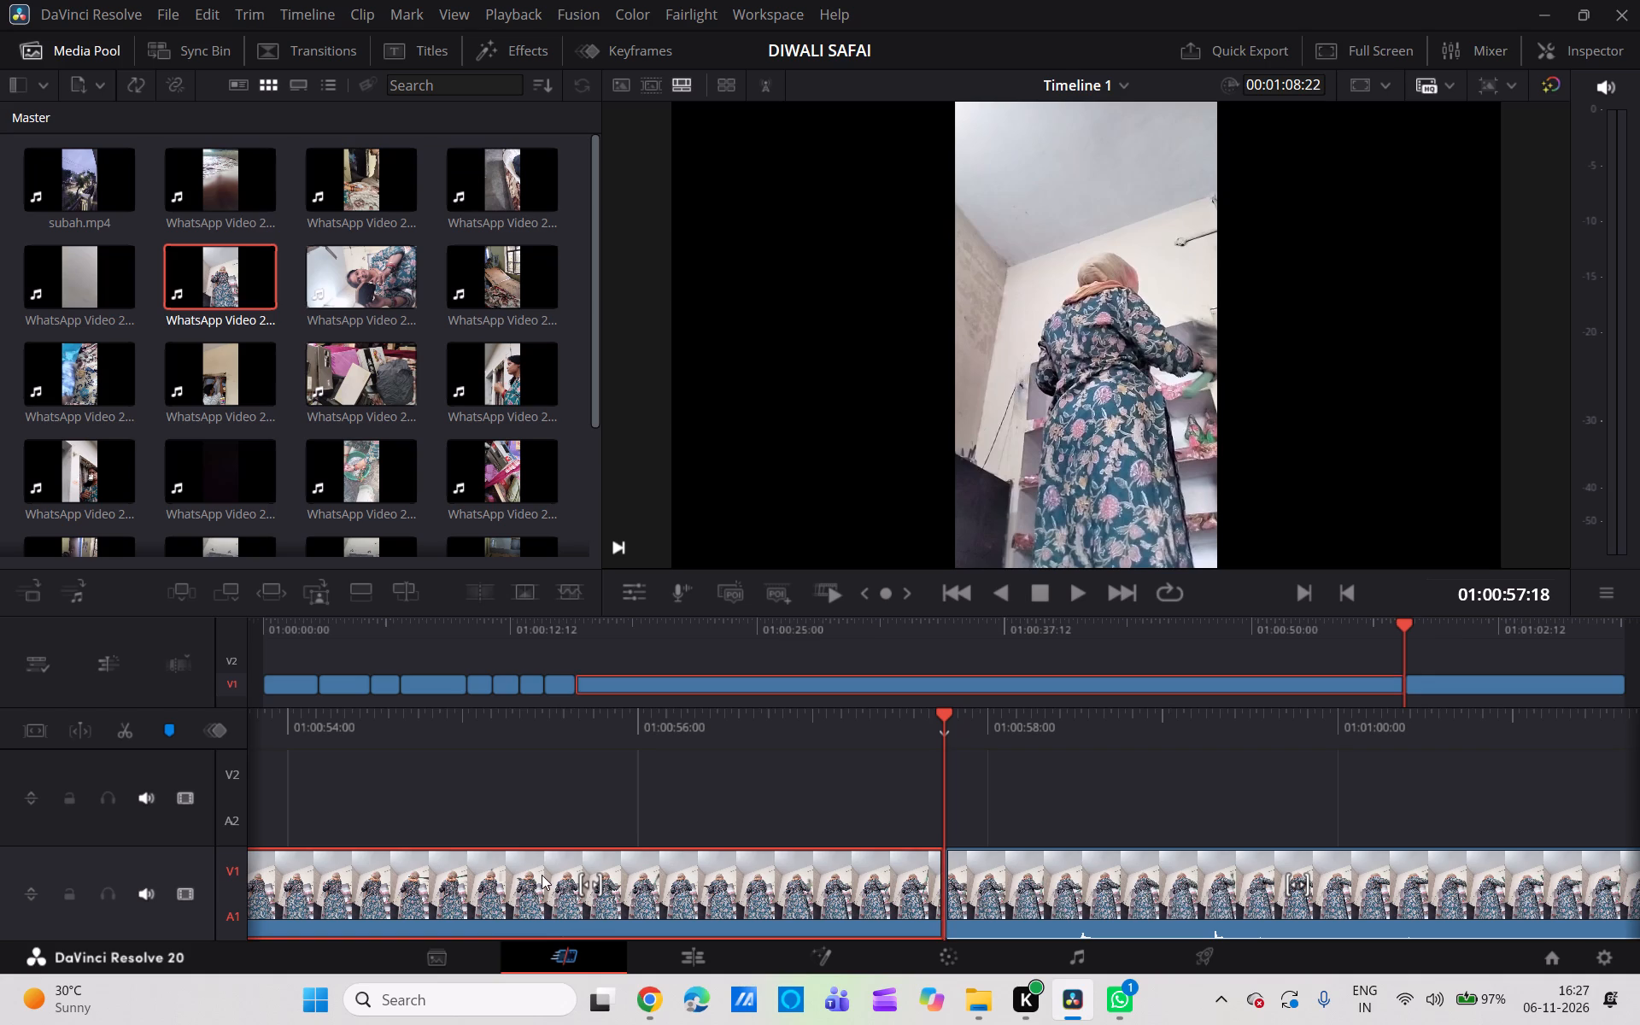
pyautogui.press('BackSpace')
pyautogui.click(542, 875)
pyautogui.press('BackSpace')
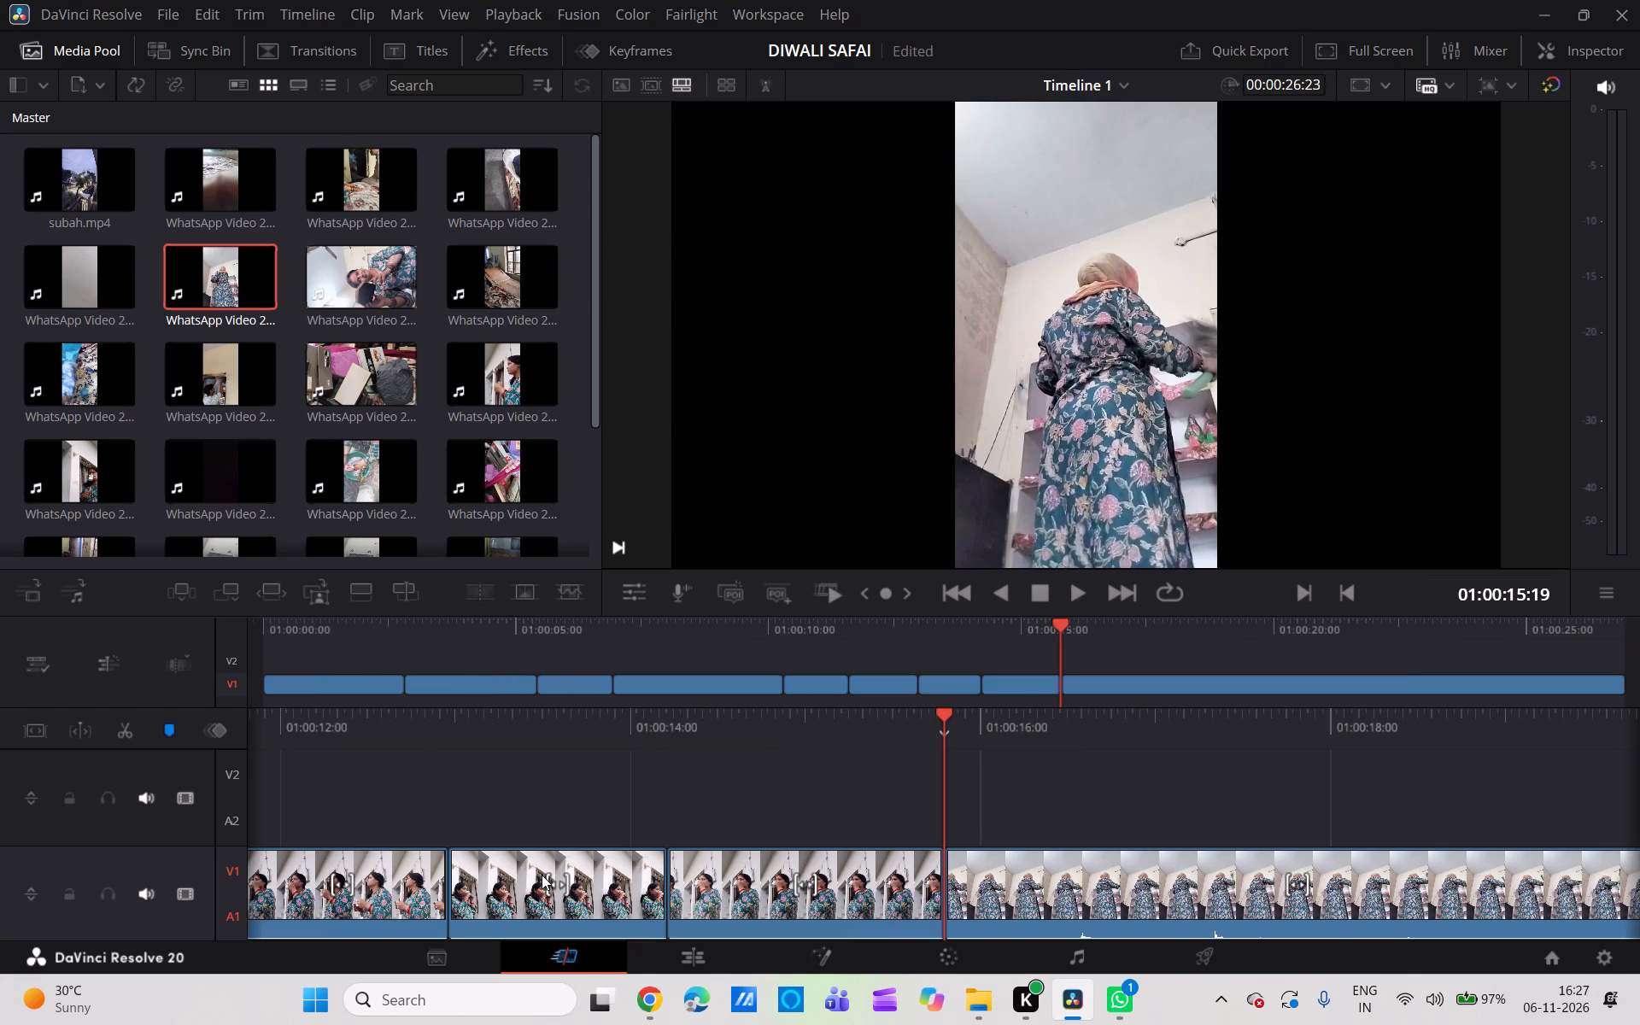
# Review the trimmed shelf-dusting clip, playing from the cup-drinking clips into it.
pyautogui.hscroll(-2, 542, 875)
pyautogui.hscroll(1, 542, 875)
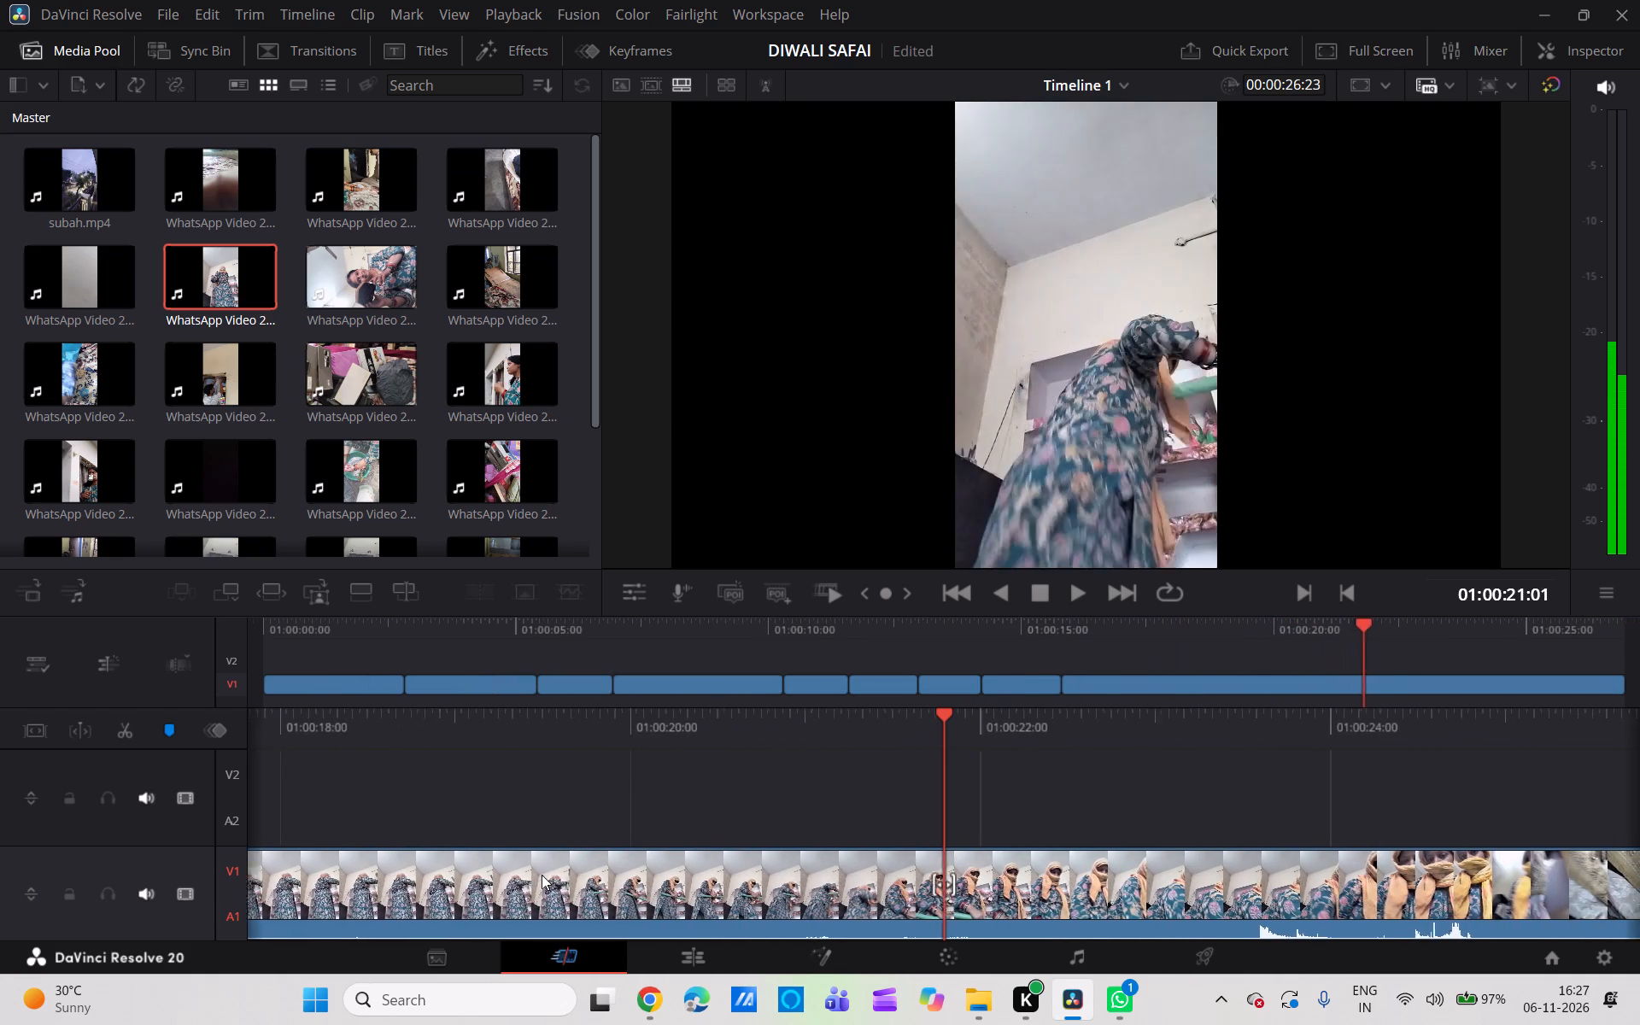
pyautogui.hscroll(2, 542, 875)
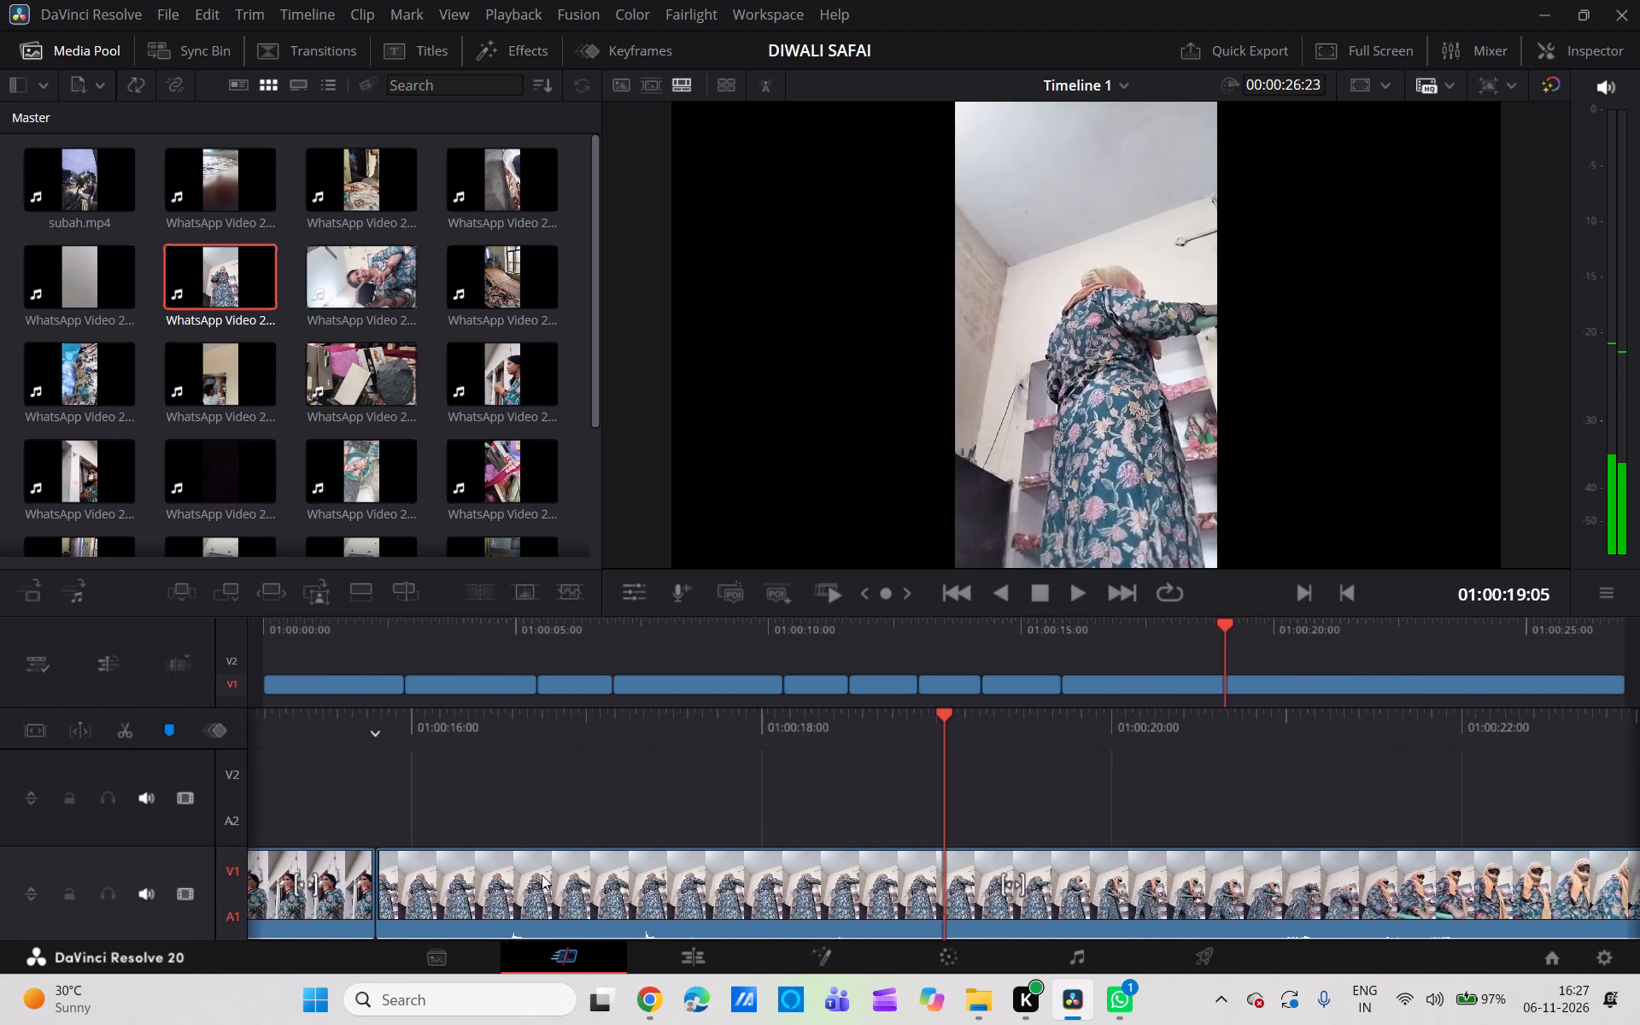
pyautogui.hscroll(1, 542, 875)
pyautogui.hscroll(5, 509, 736)
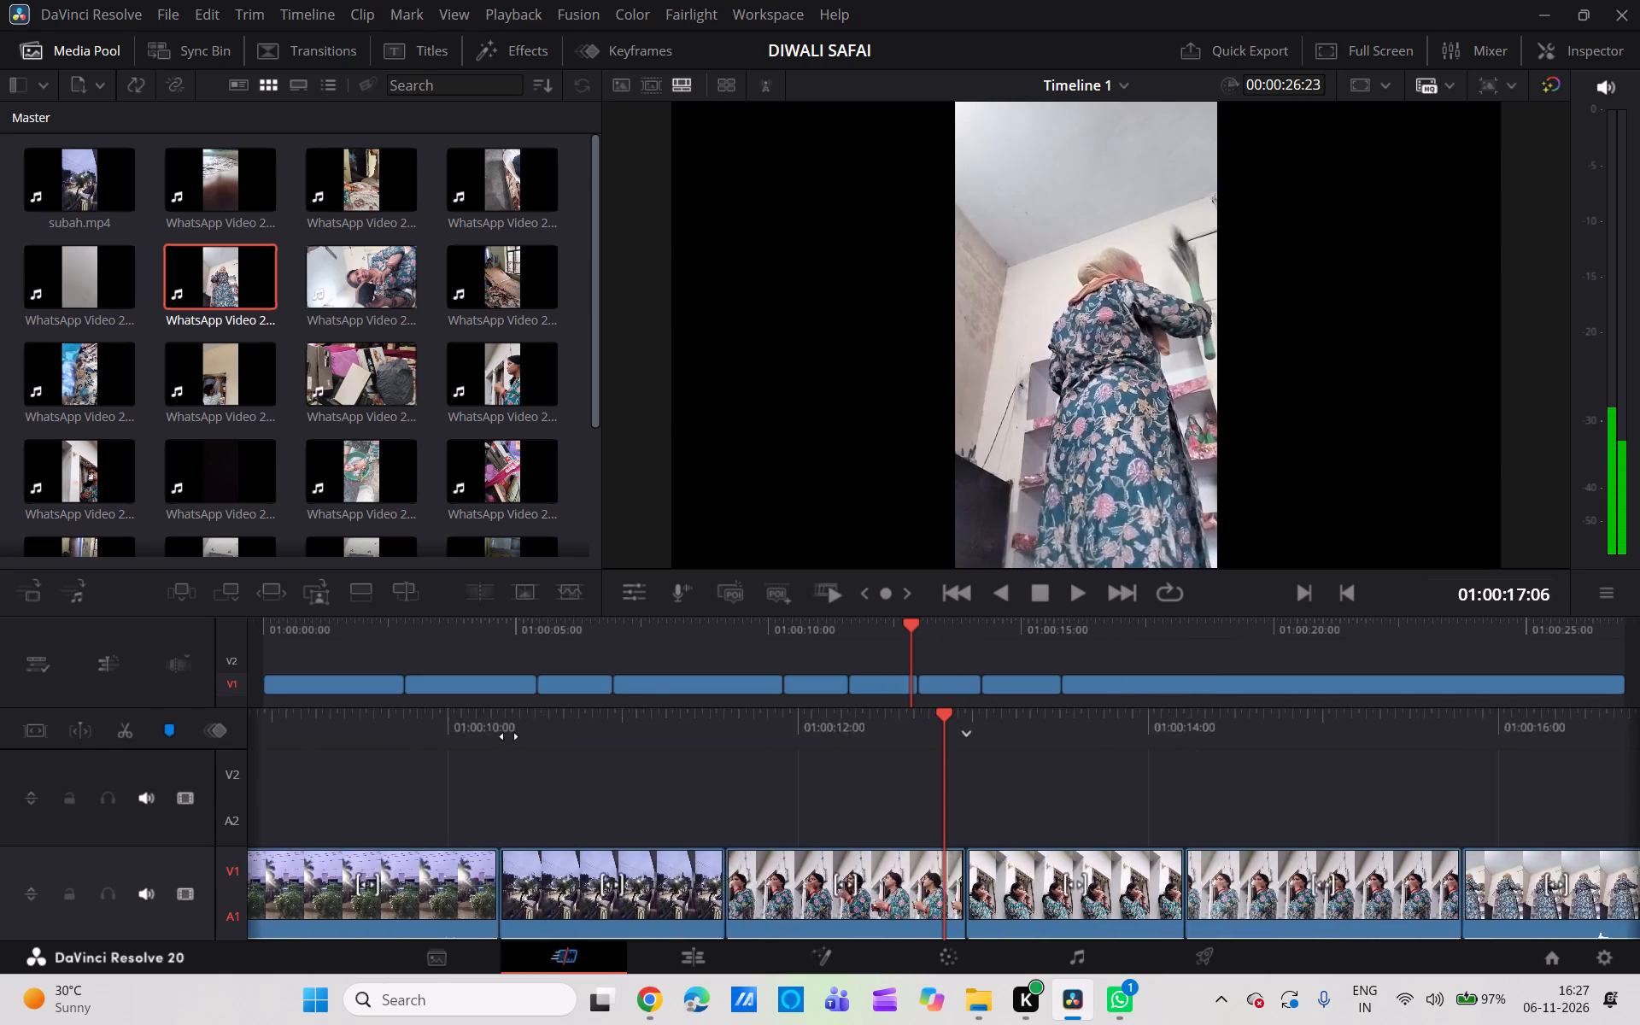
pyautogui.click(1076, 589)
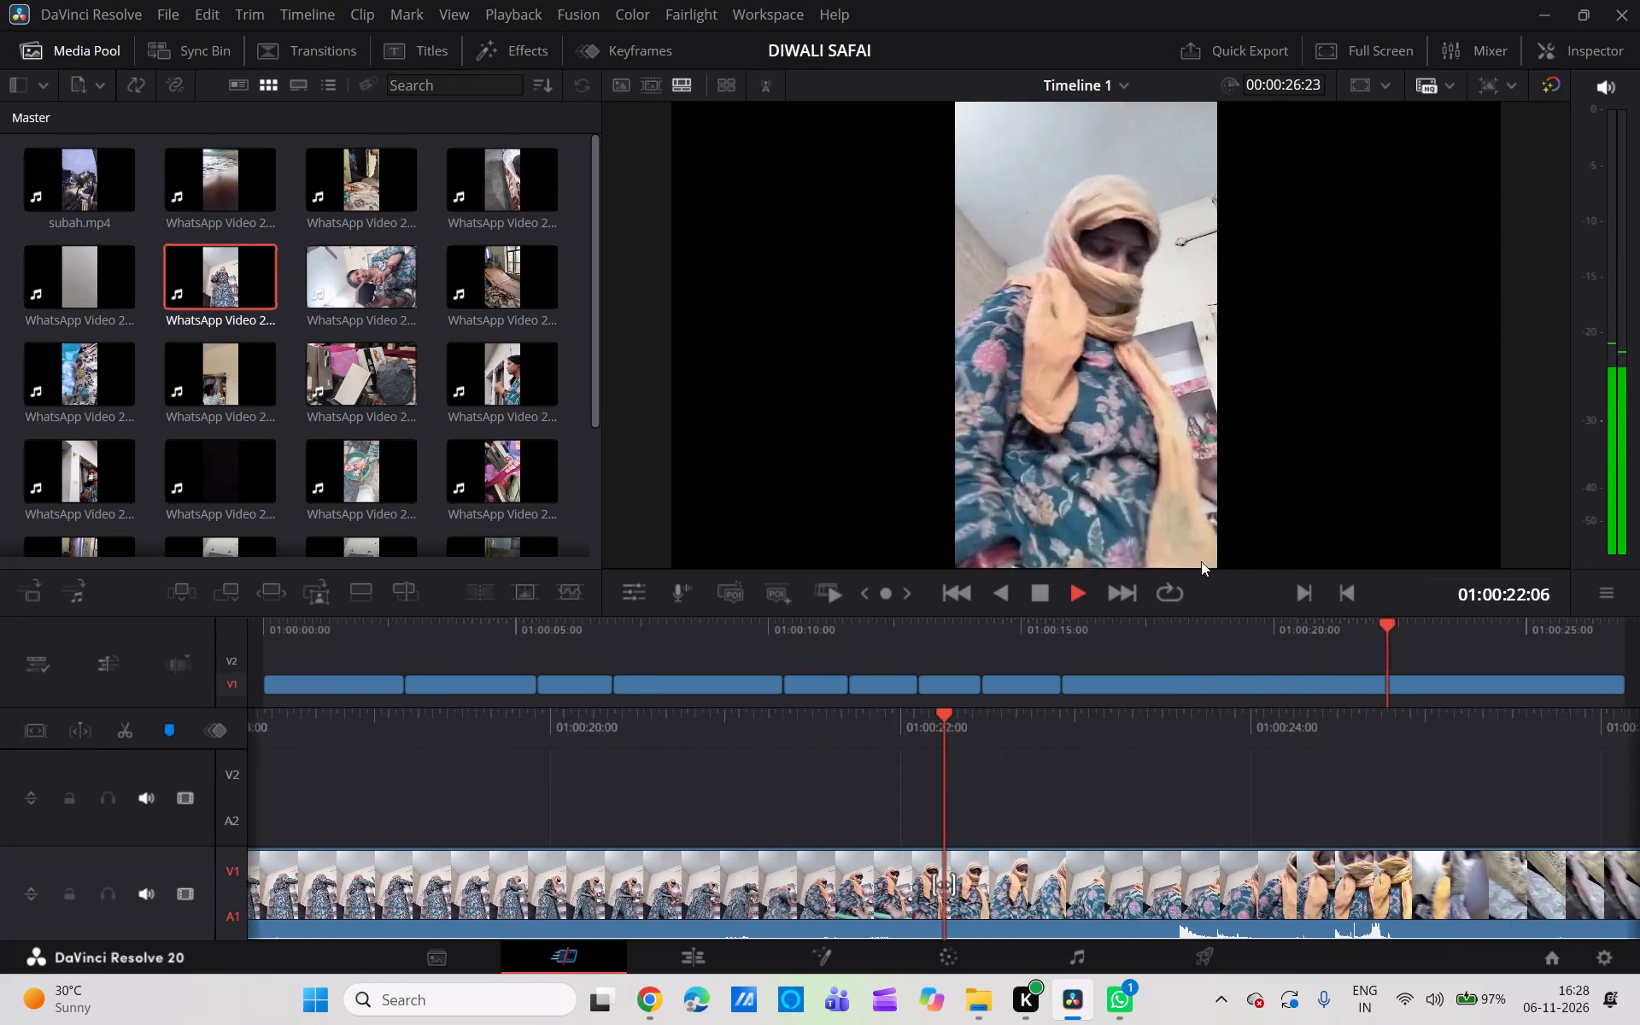
pyautogui.click(1039, 595)
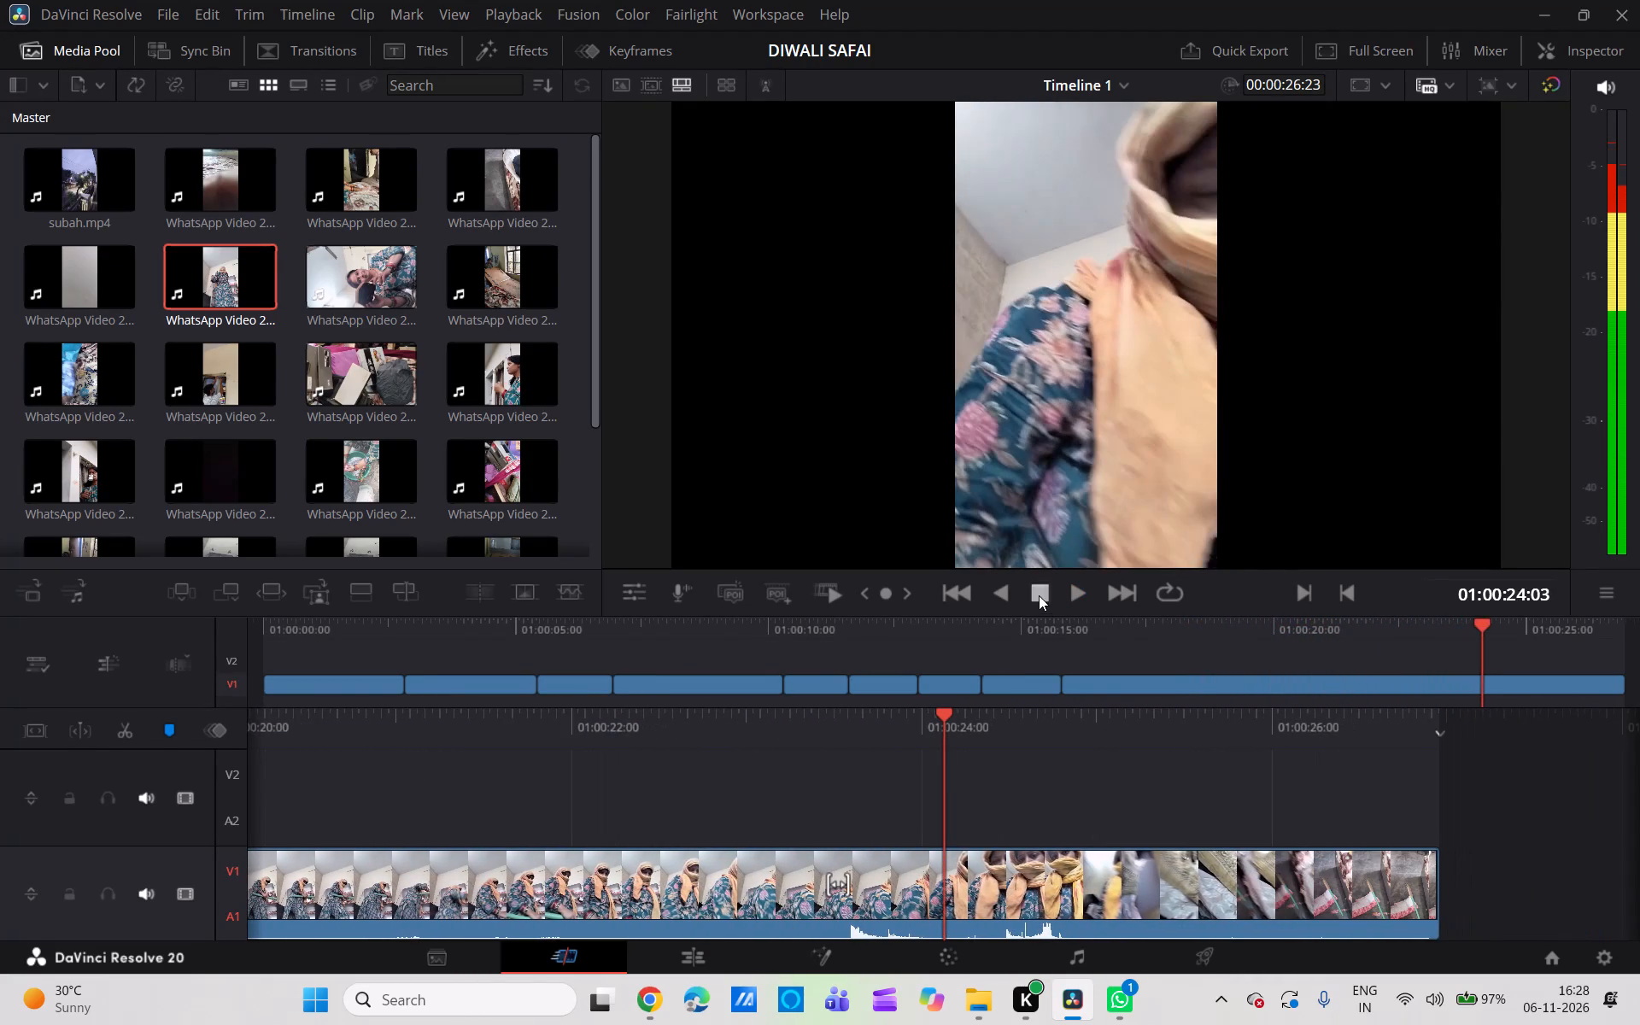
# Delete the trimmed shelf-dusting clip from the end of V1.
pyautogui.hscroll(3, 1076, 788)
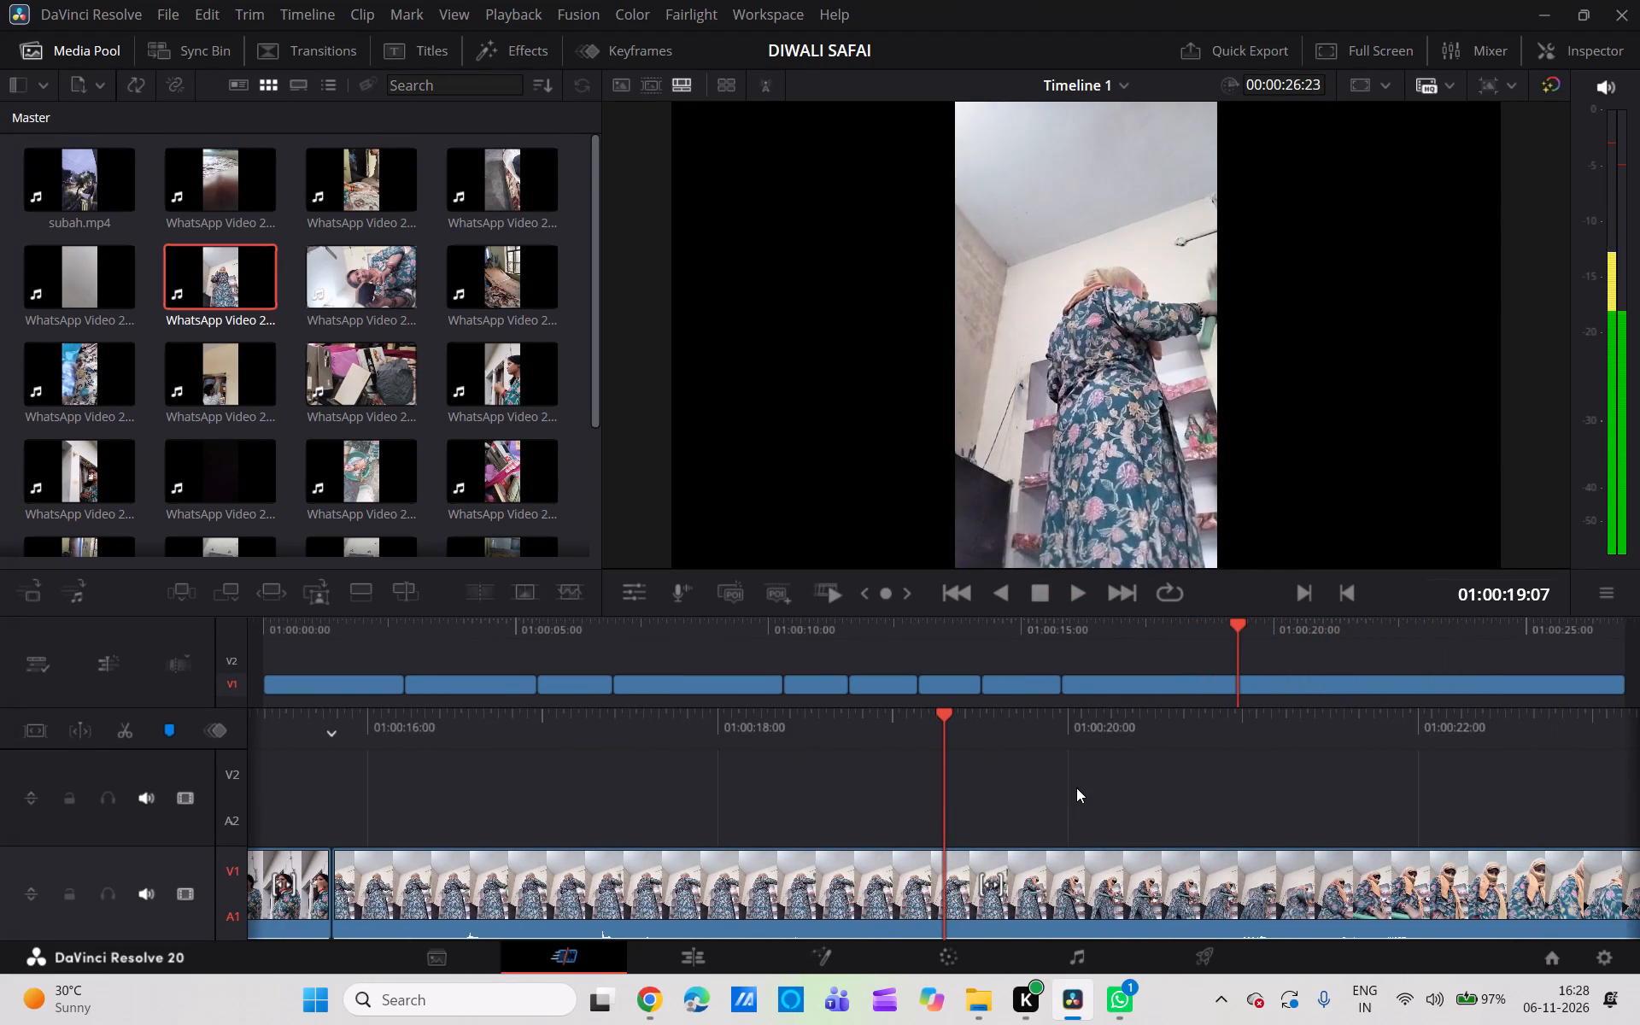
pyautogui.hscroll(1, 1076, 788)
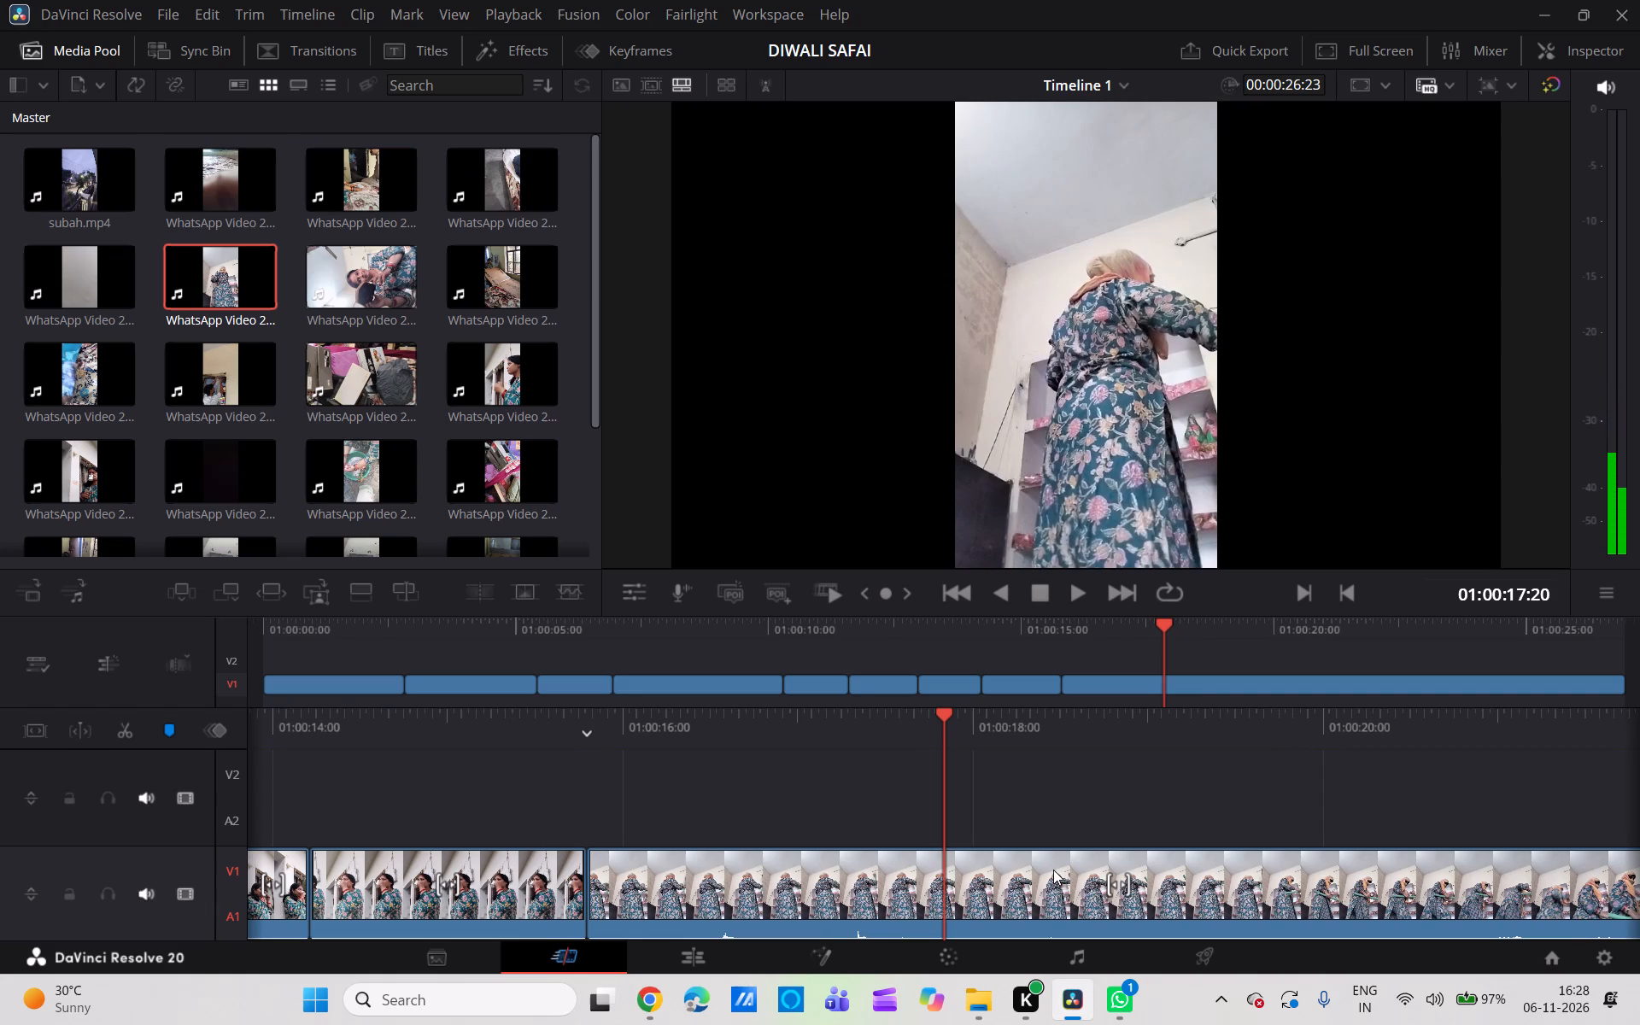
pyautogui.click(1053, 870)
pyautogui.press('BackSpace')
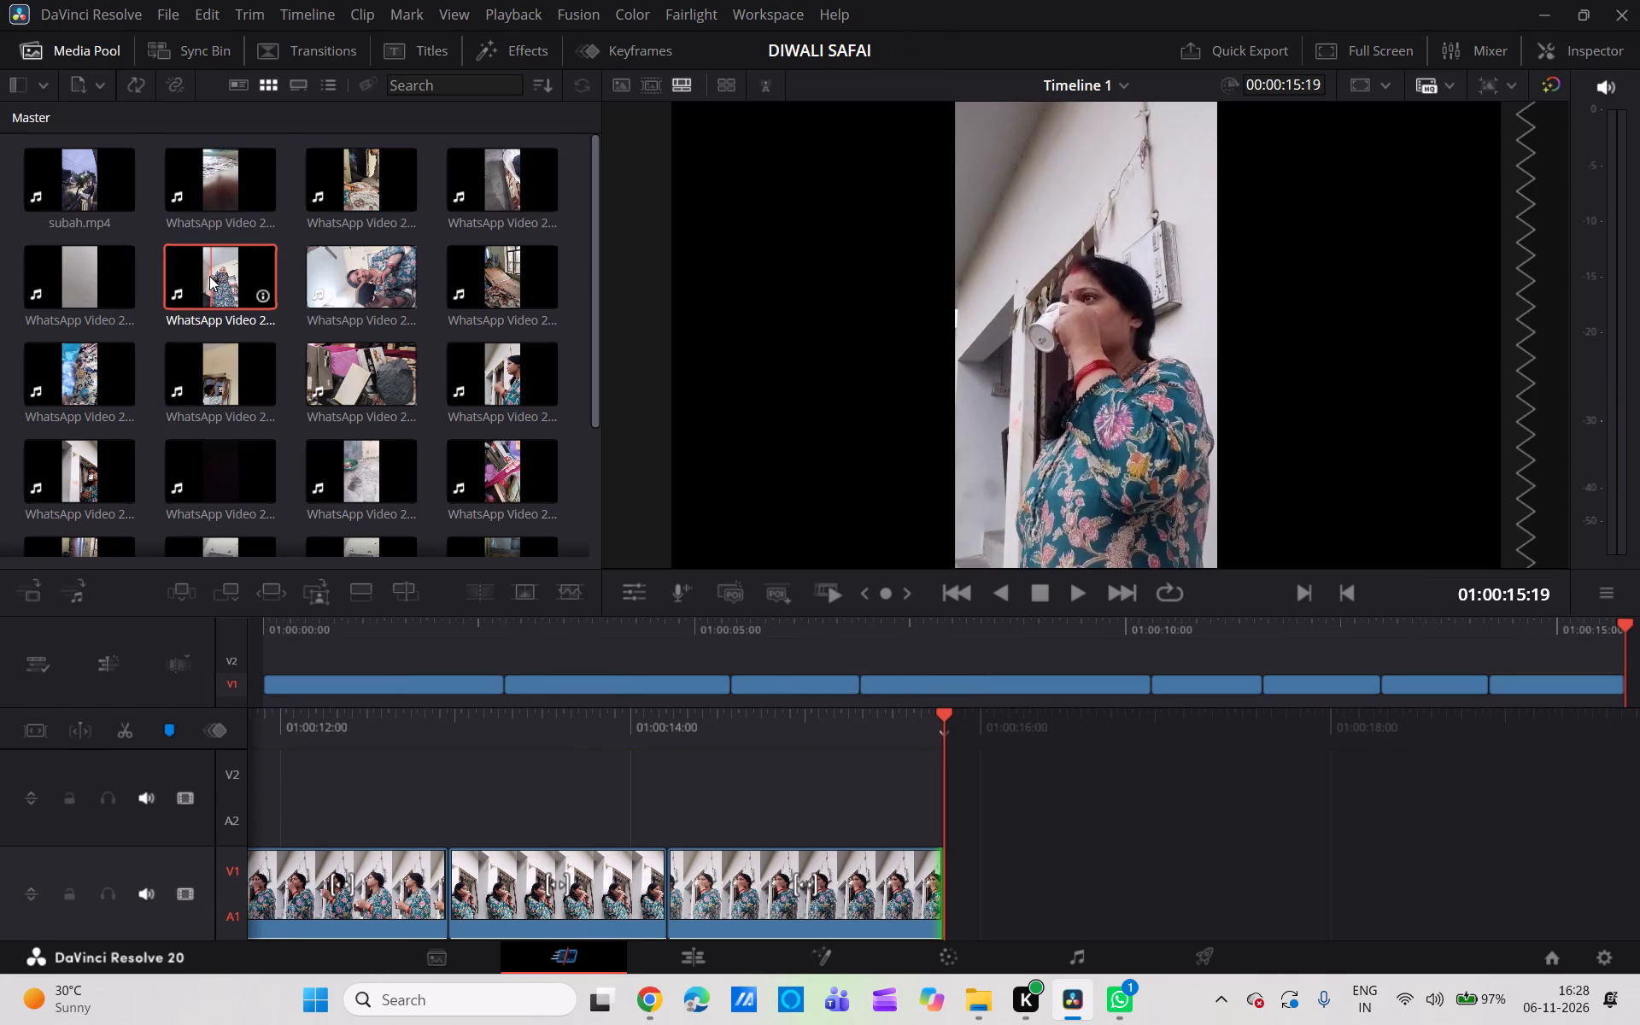
# Add the full shelf-dusting clip from the media pool to V1 again, directly after the final cup-drinking clip.
pyautogui.moveTo(209, 276); pyautogui.dragTo(942, 865)
# Split the shelf-dusting clip on V1 at 01:00:52:02, delete the part before the cut and close the gap.
pyautogui.scroll(1, 942, 865)
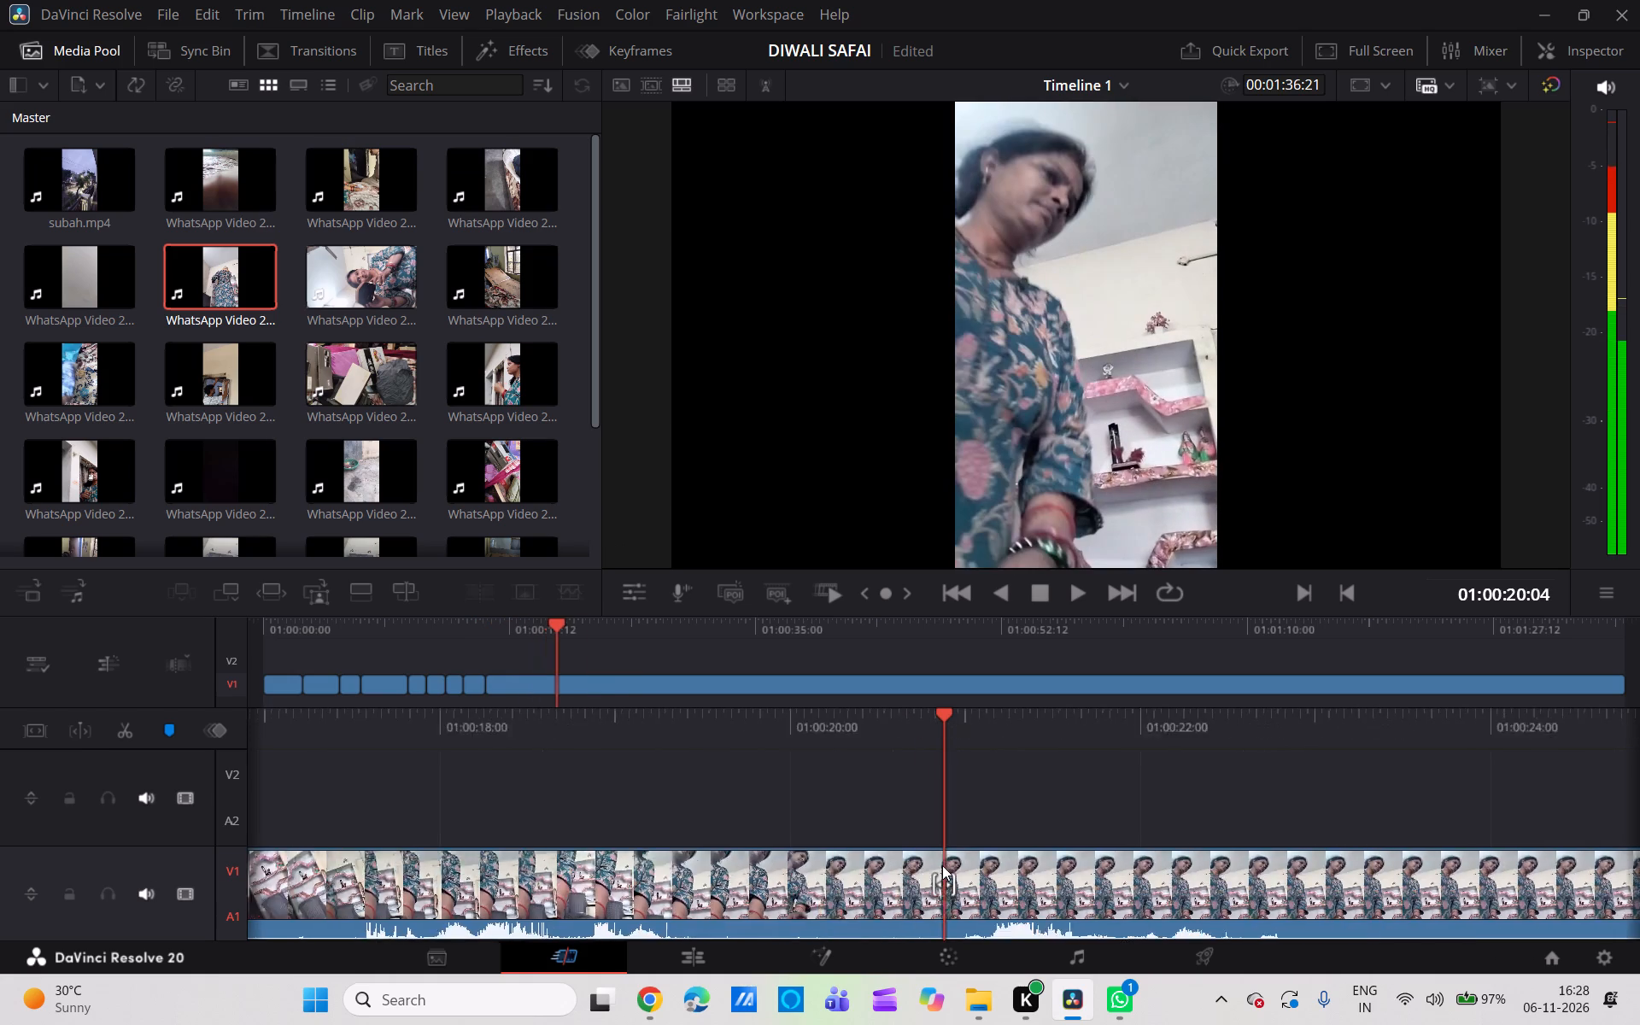
pyautogui.scroll(1, 942, 865)
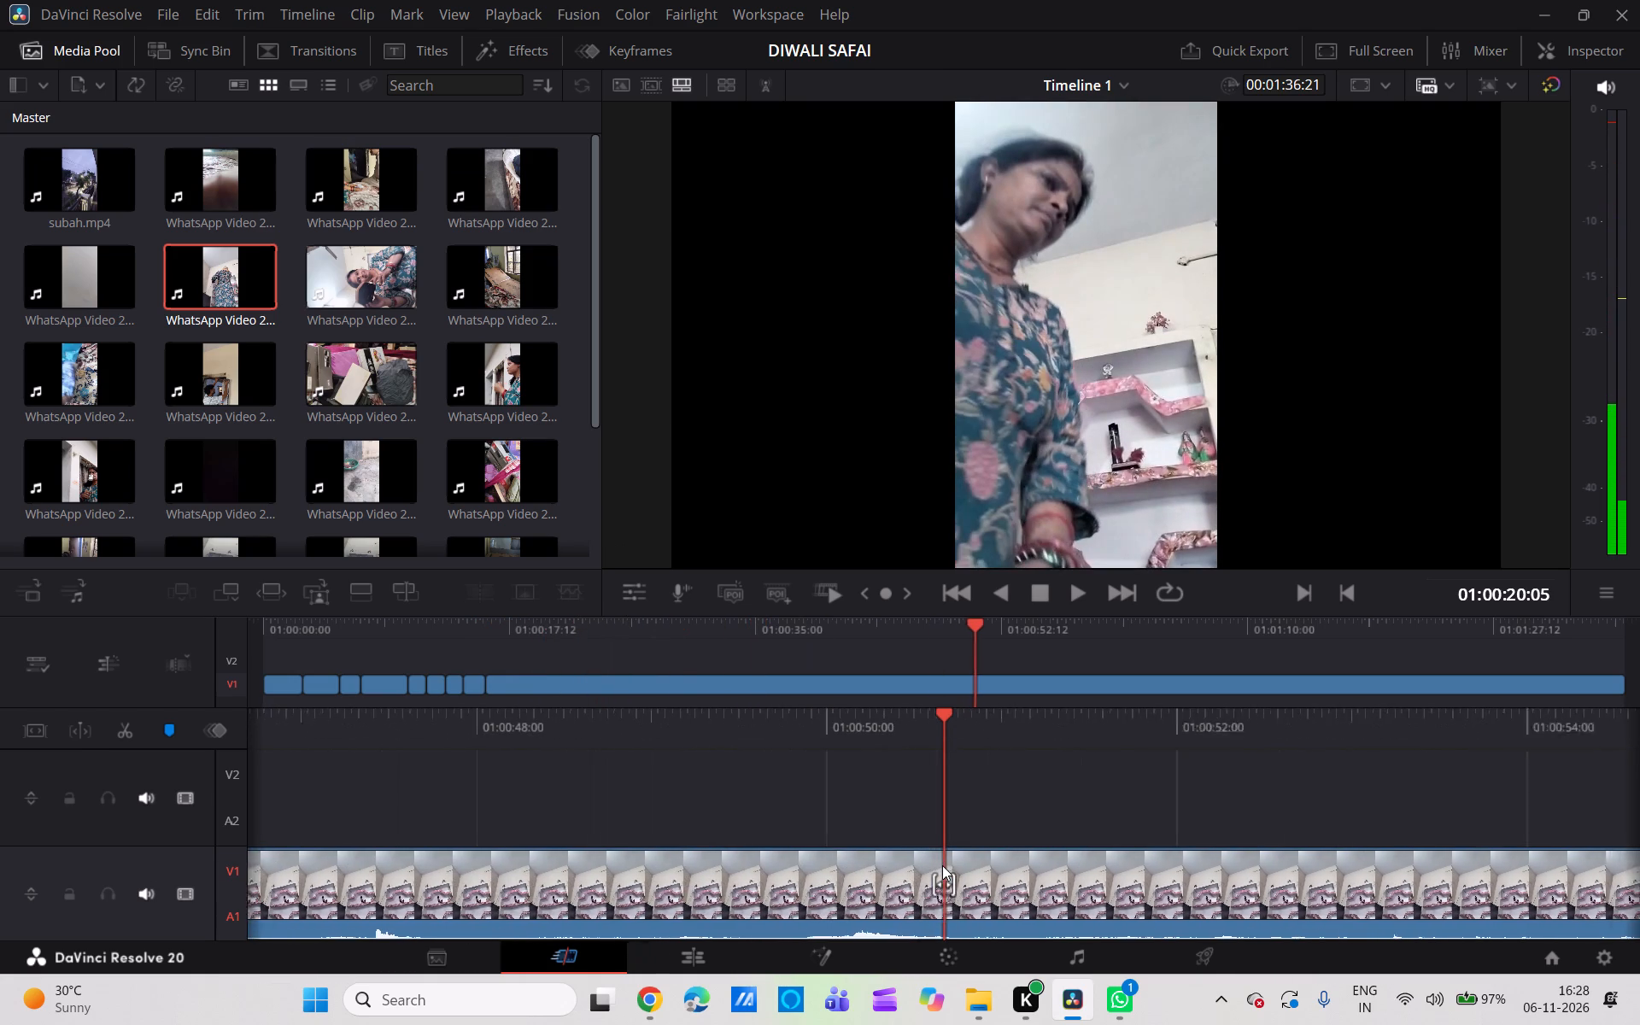
pyautogui.hscroll(-1, 1092, 798)
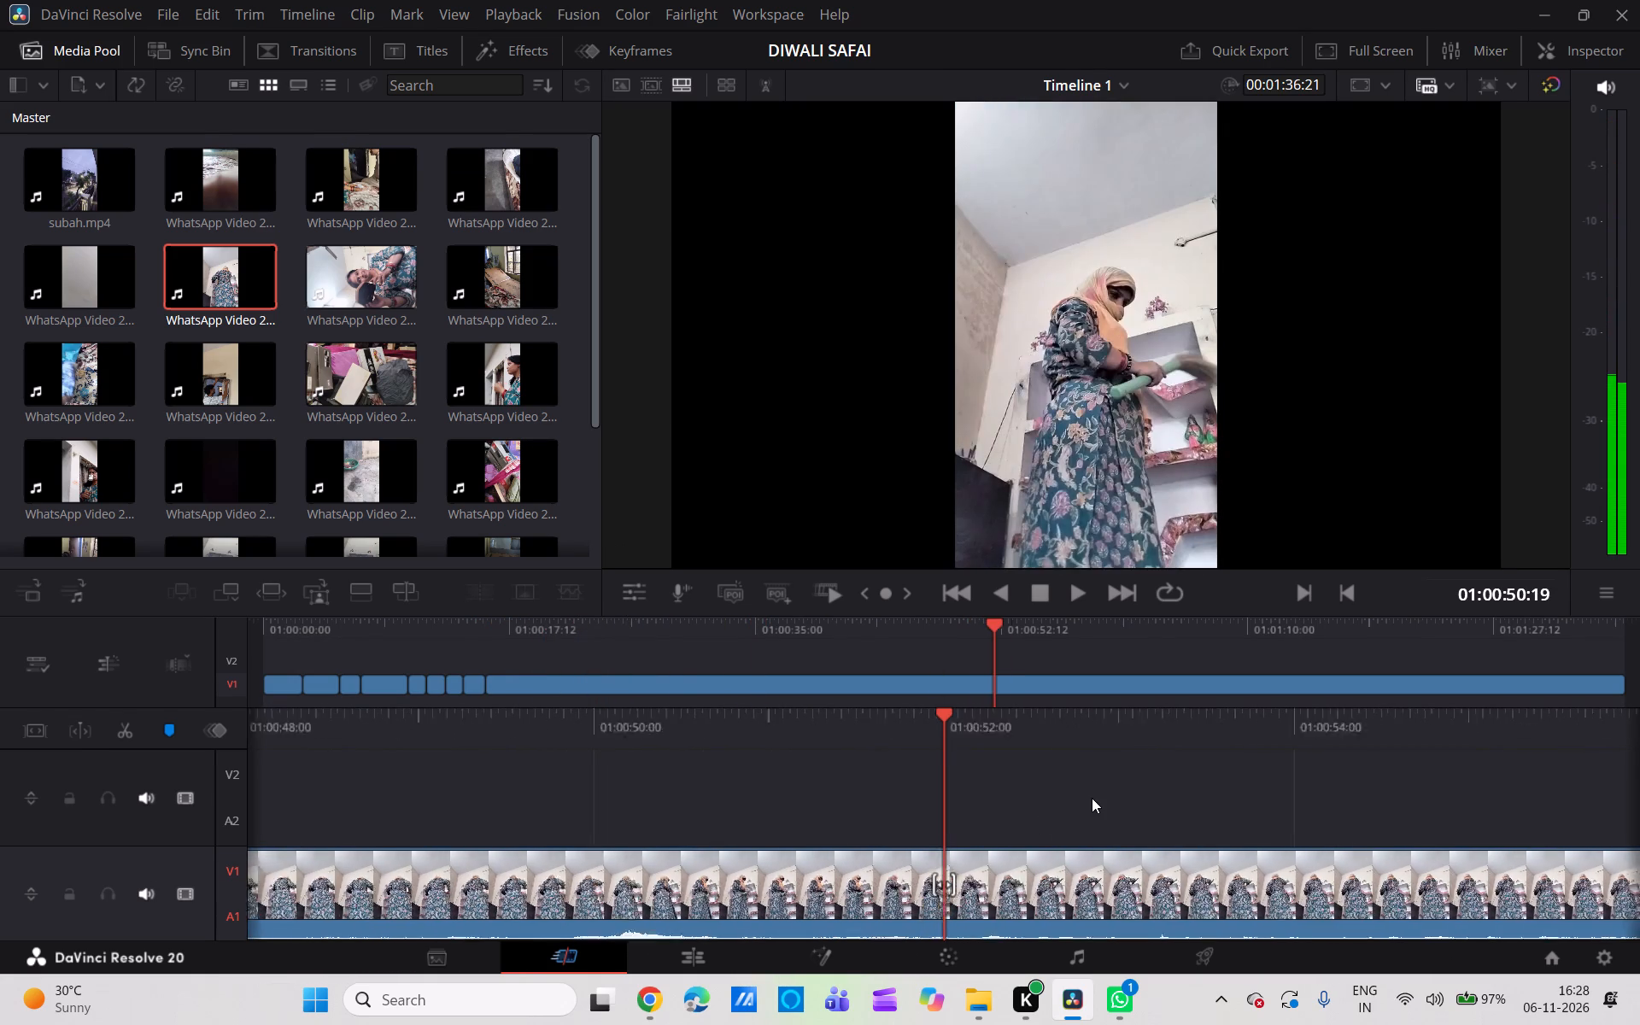
pyautogui.hscroll(-2, 1092, 798)
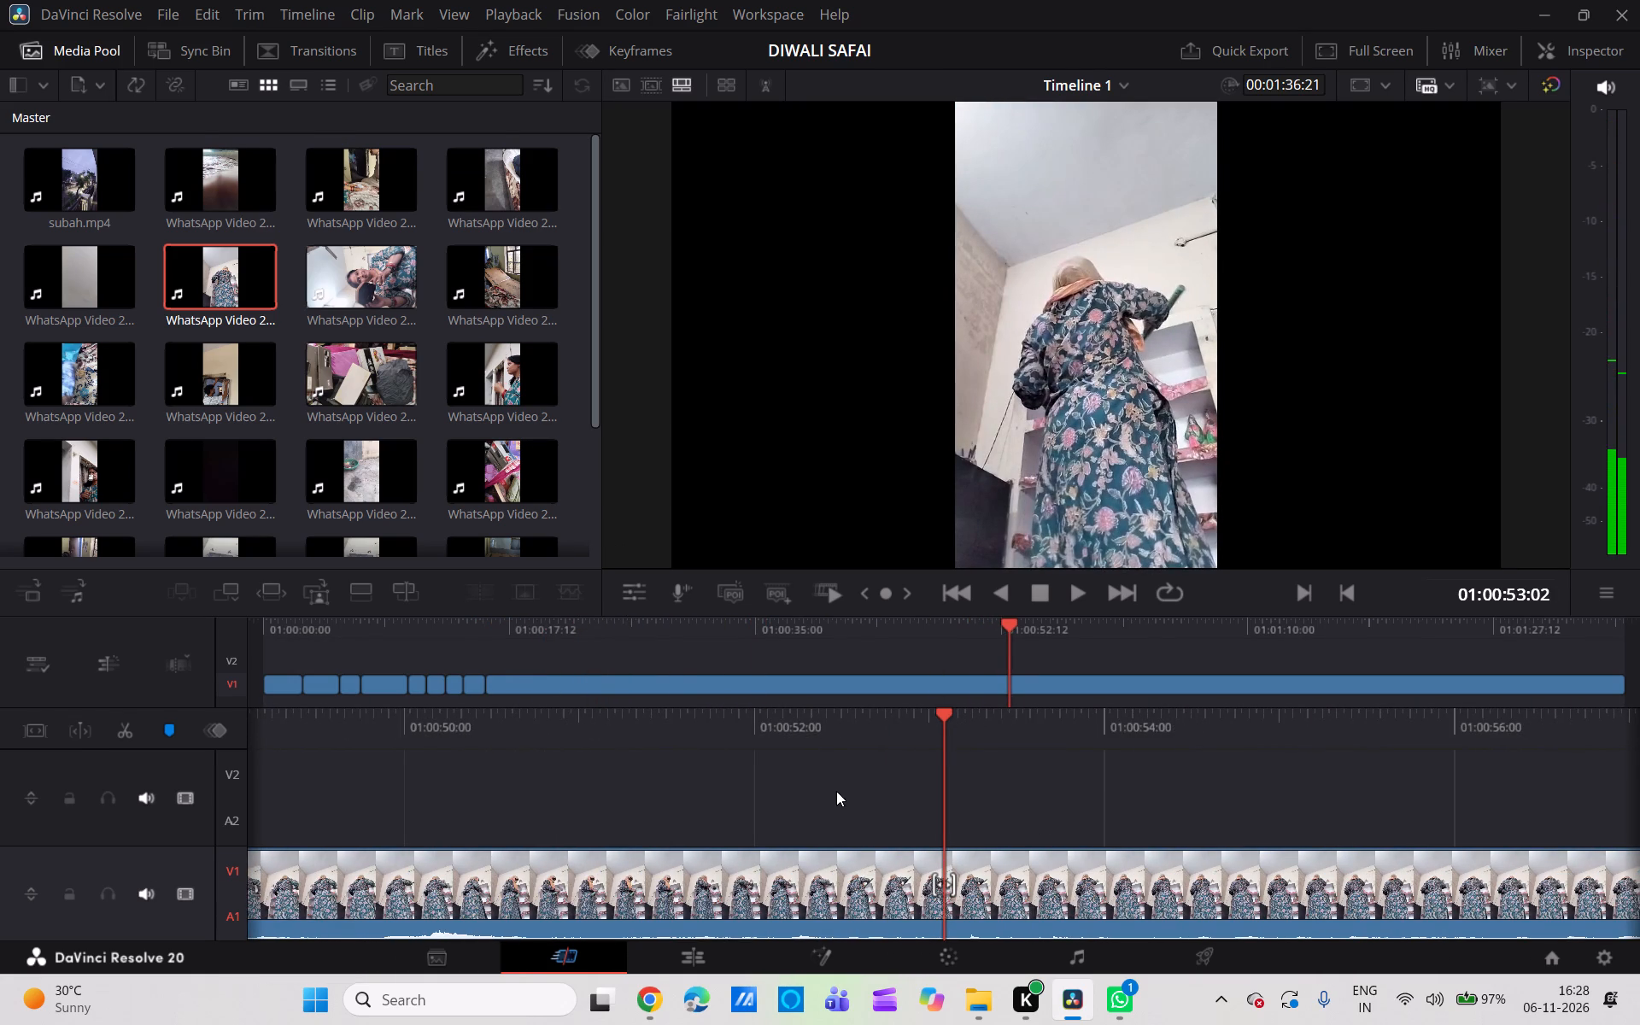
pyautogui.hscroll(1, 836, 791)
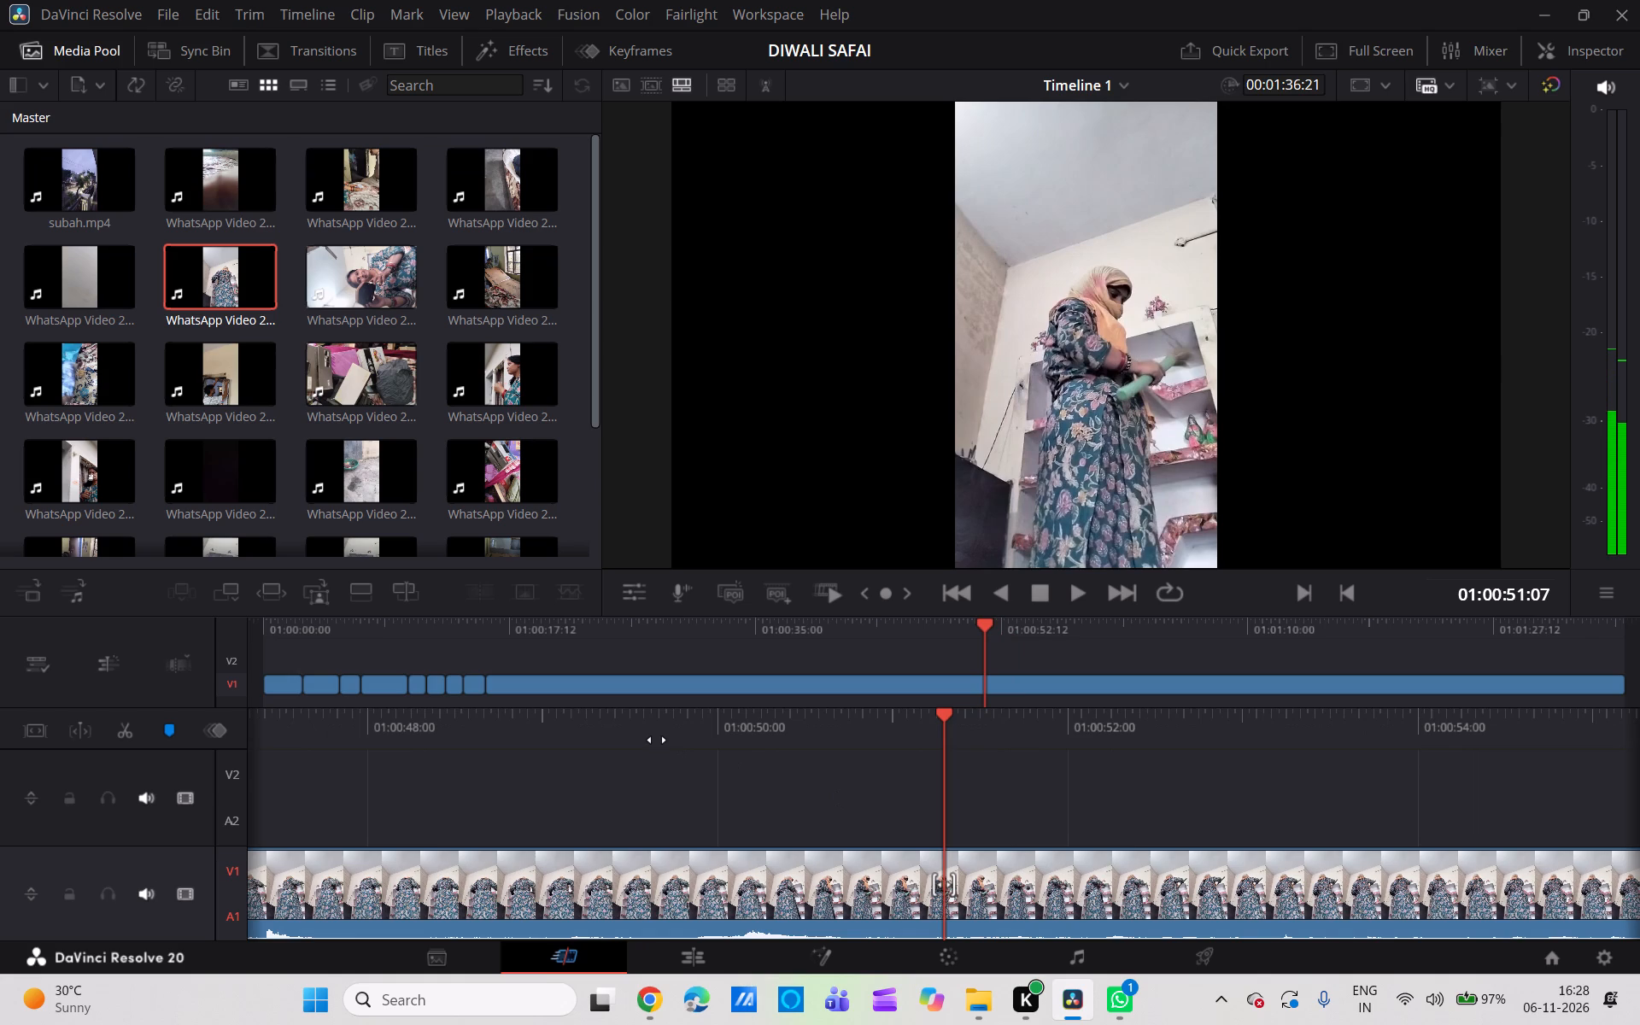
pyautogui.hscroll(-2, 887, 779)
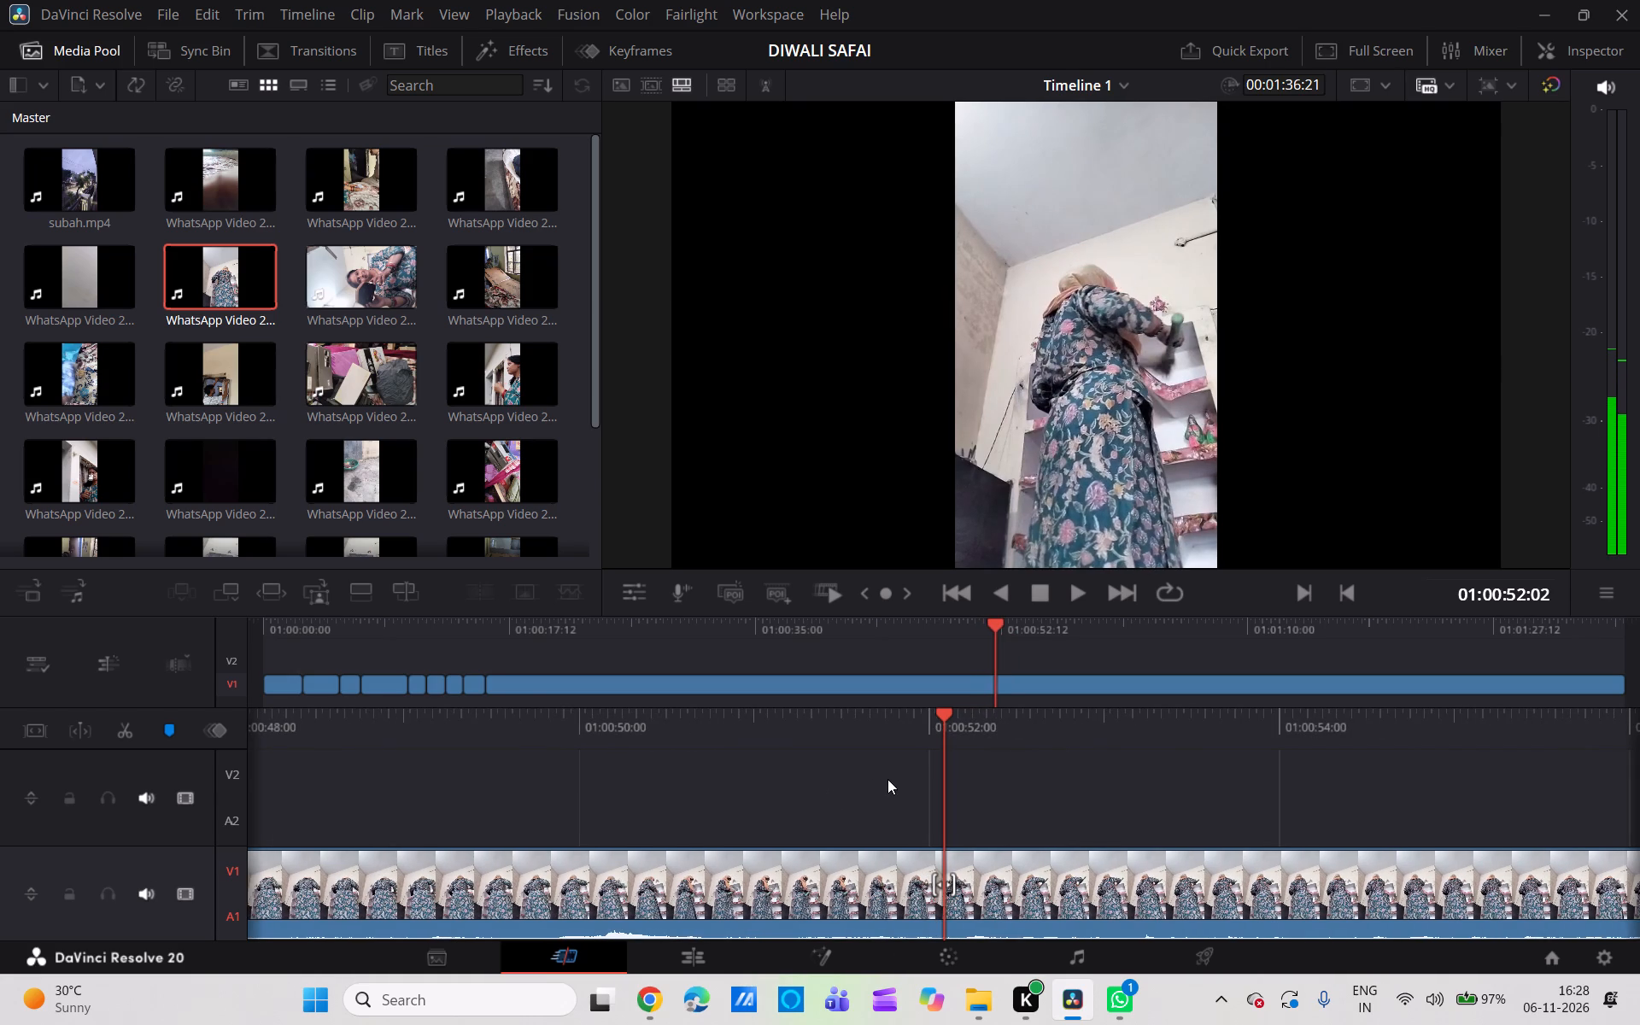
pyautogui.click(762, 874)
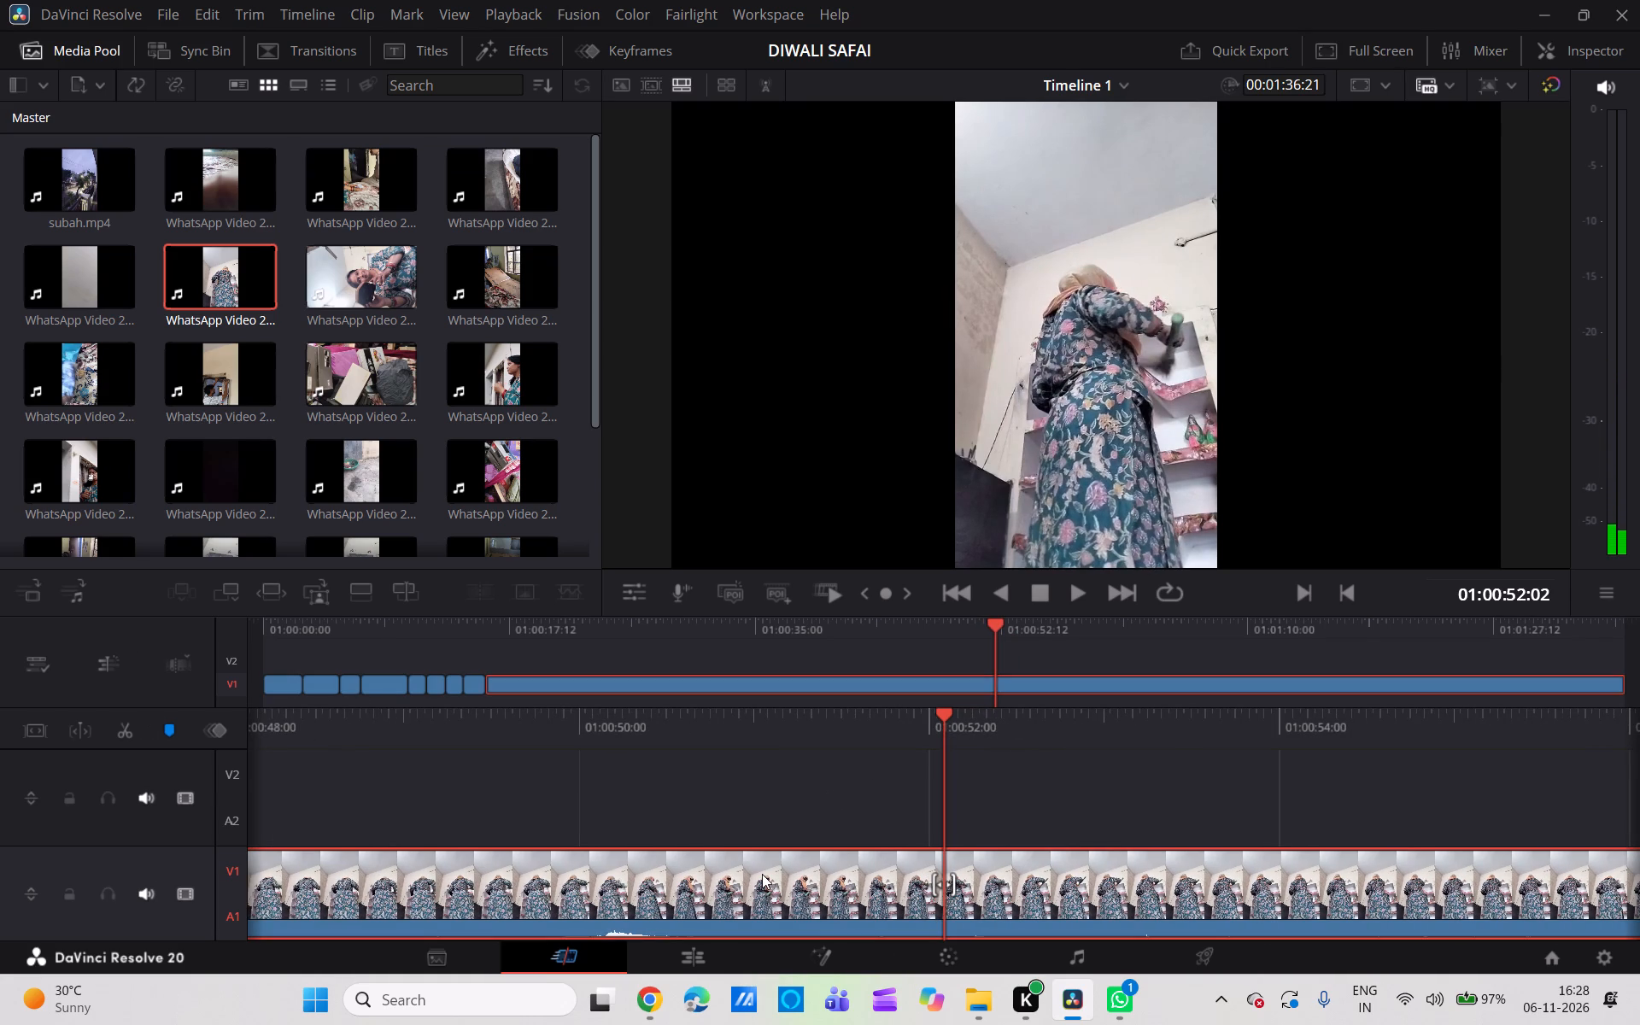
pyautogui.click(120, 730)
pyautogui.press('BackSpace')
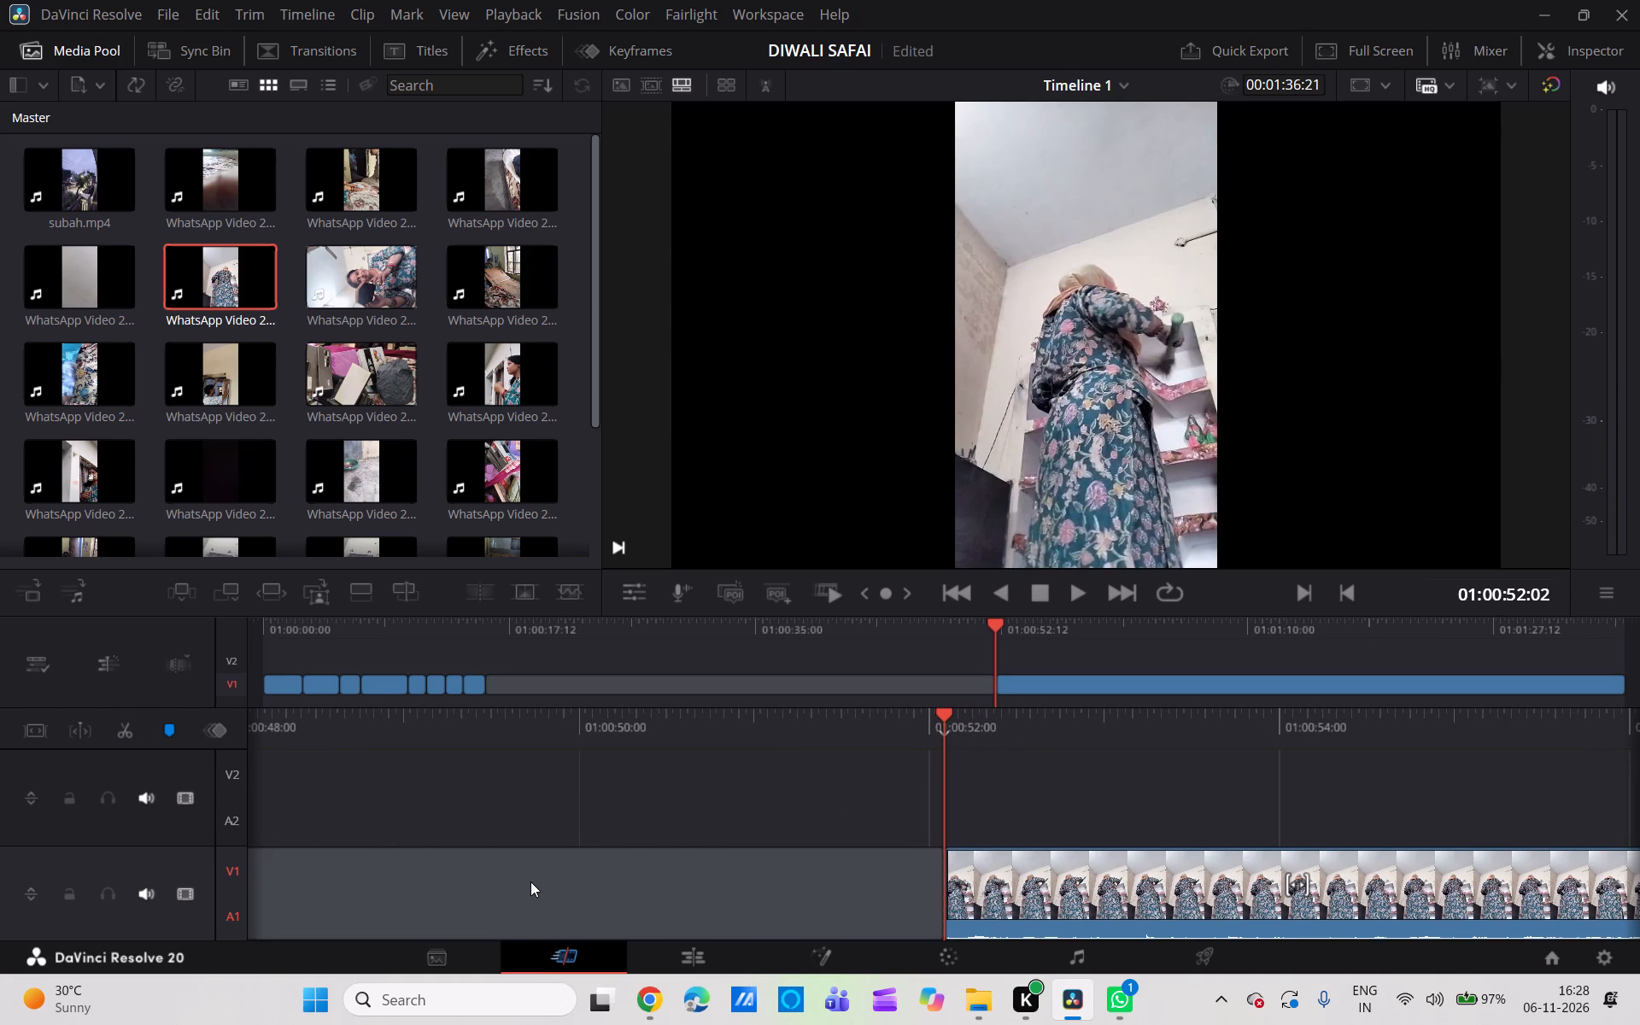
pyautogui.click(530, 881)
pyautogui.press('BackSpace')
# Split the shelf-dusting clip at 01:00:22:09 and delete everything after the cut.
pyautogui.scroll(1, 530, 881)
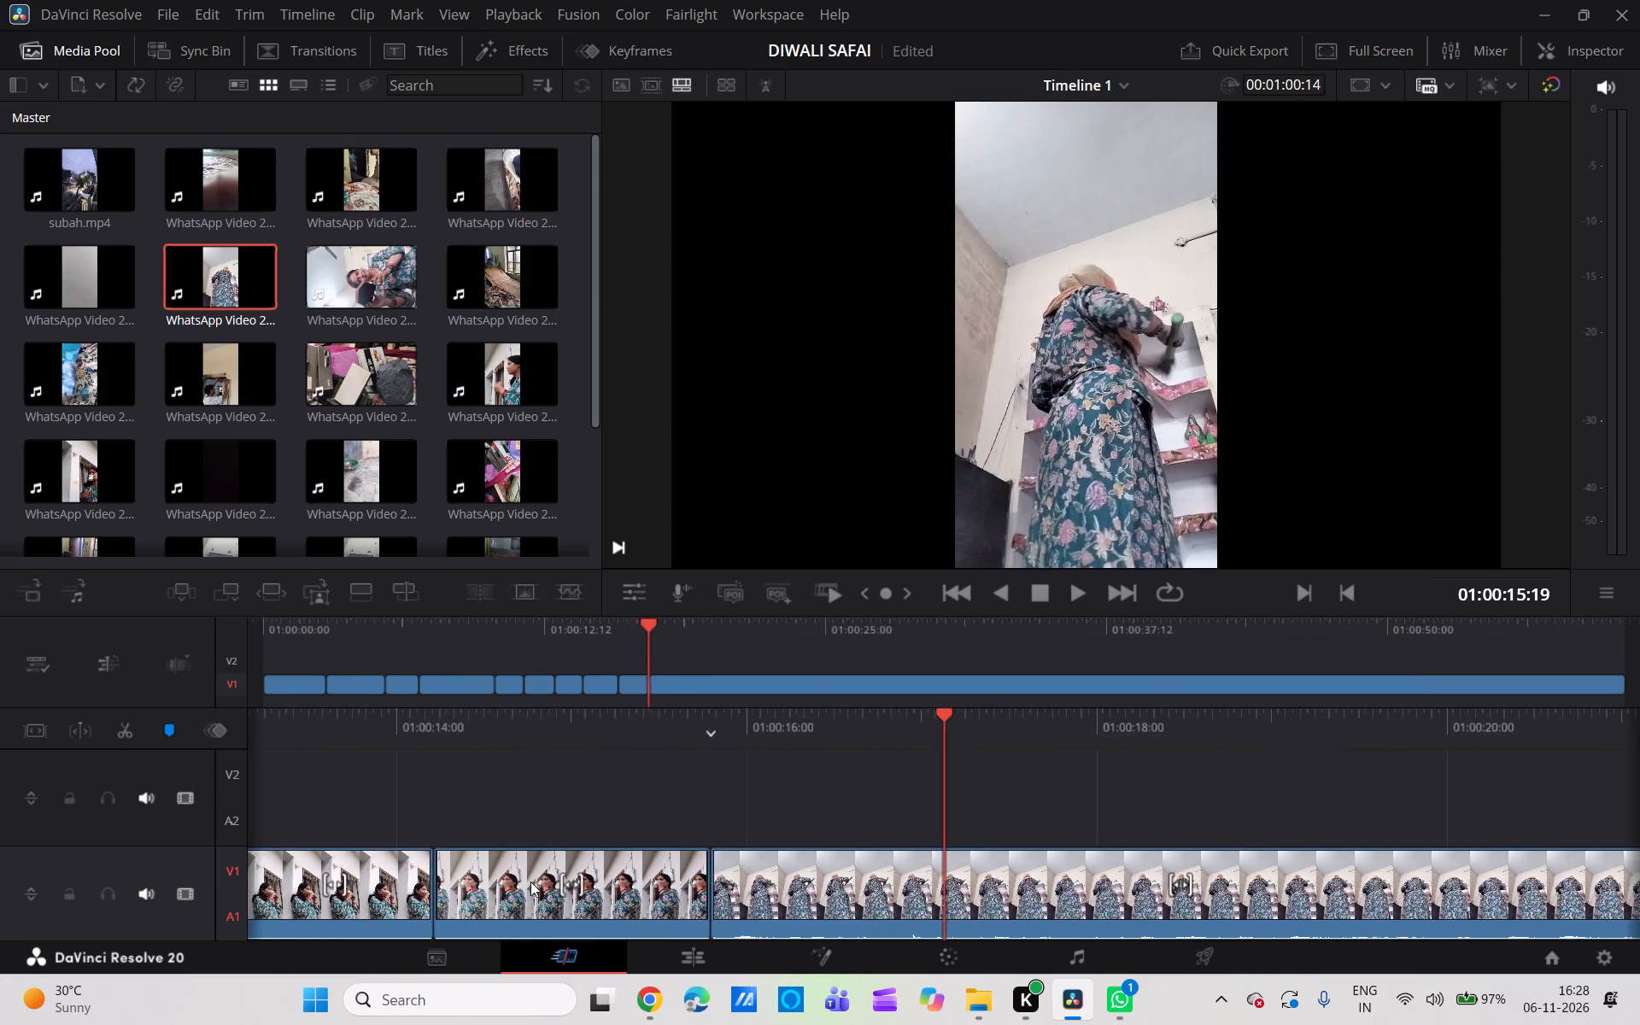
pyautogui.scroll(1, 530, 881)
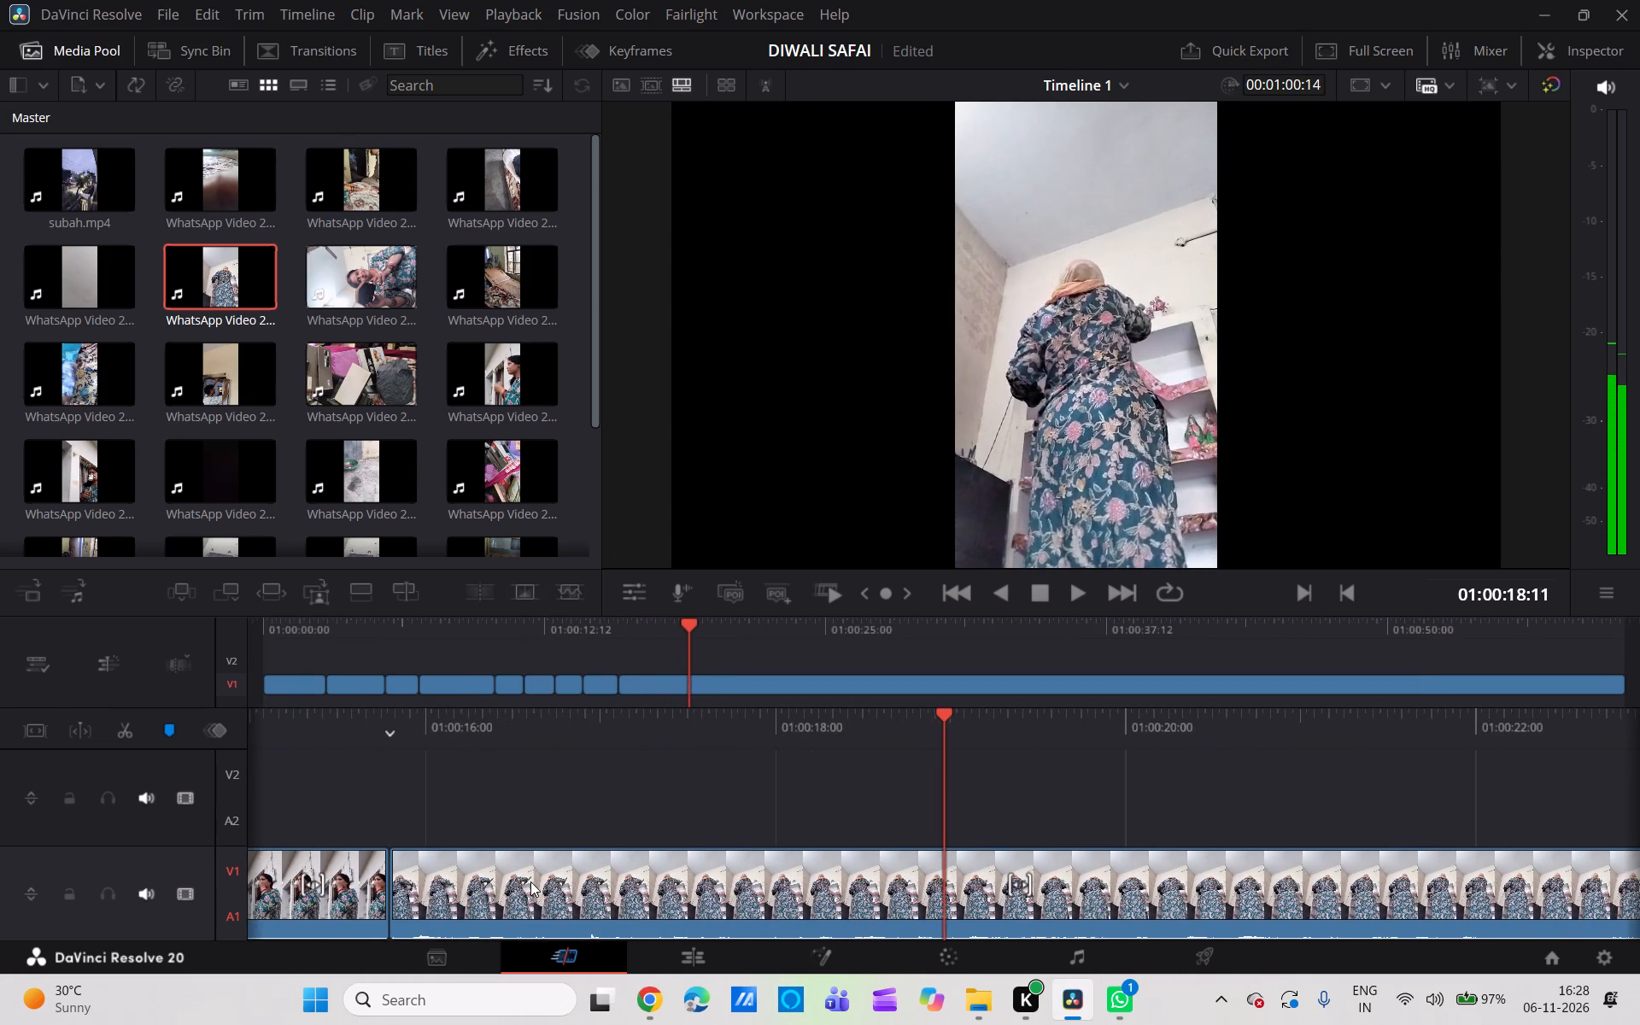
pyautogui.scroll(1, 530, 881)
pyautogui.keyDown('ctrl'); pyautogui.scroll(1, 530, 881); pyautogui.keyUp('ctrl')
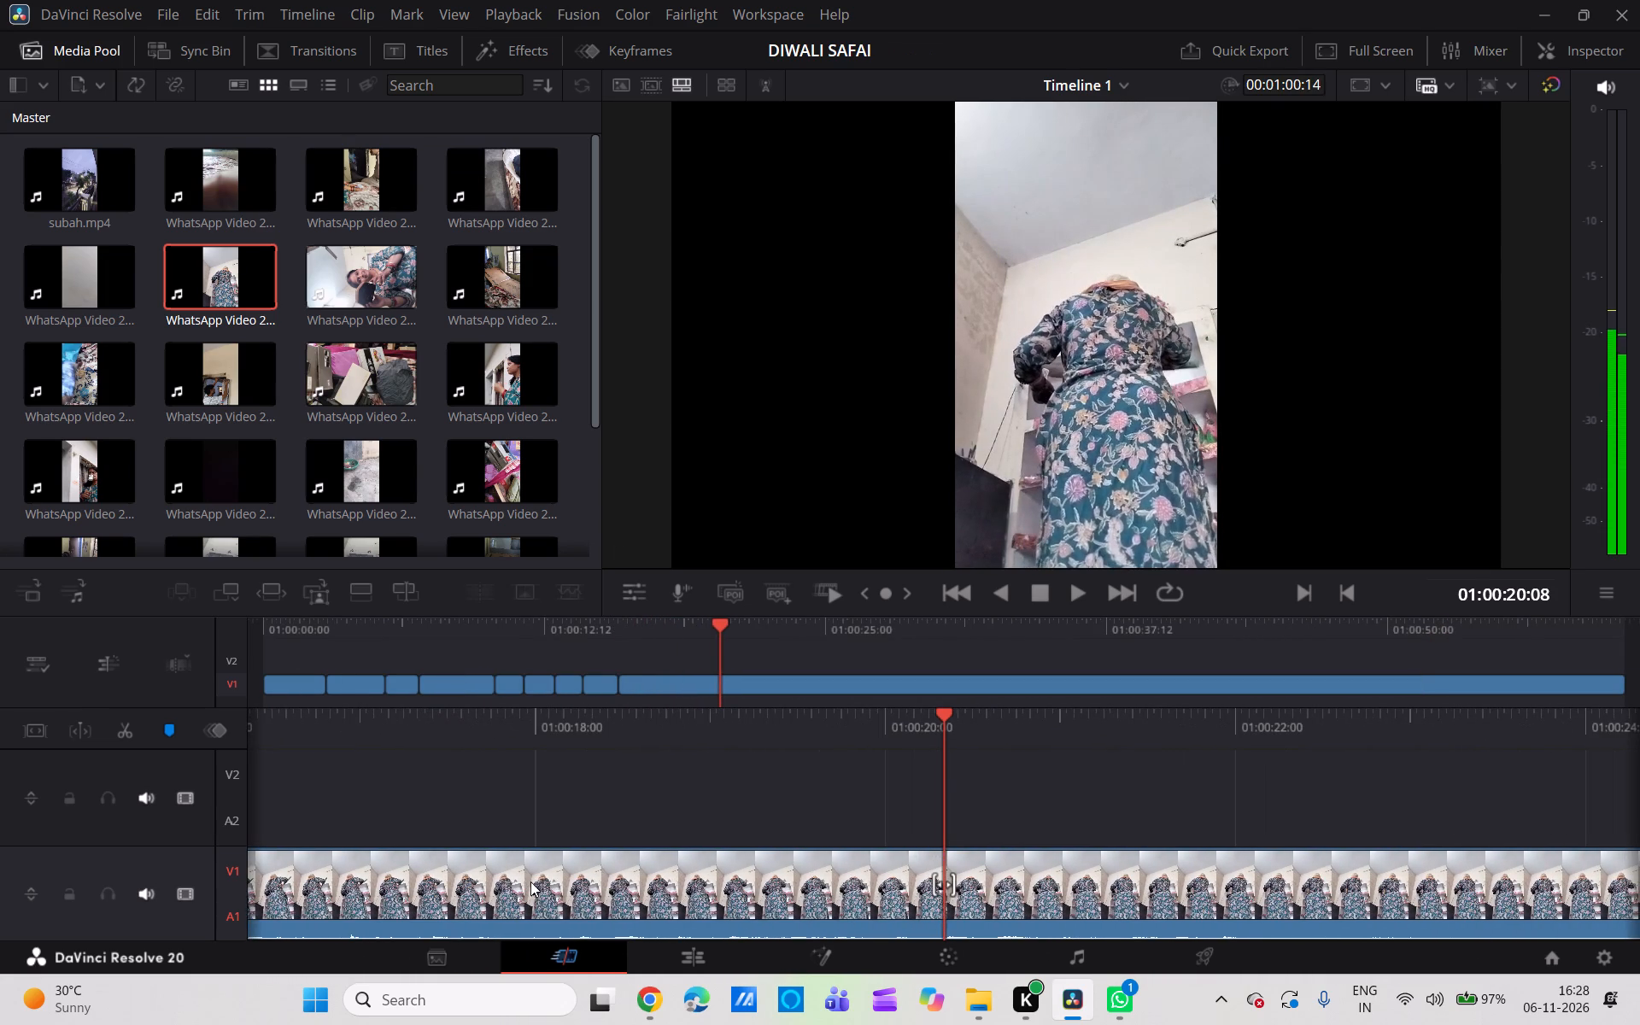
pyautogui.hscroll(-1, 530, 881)
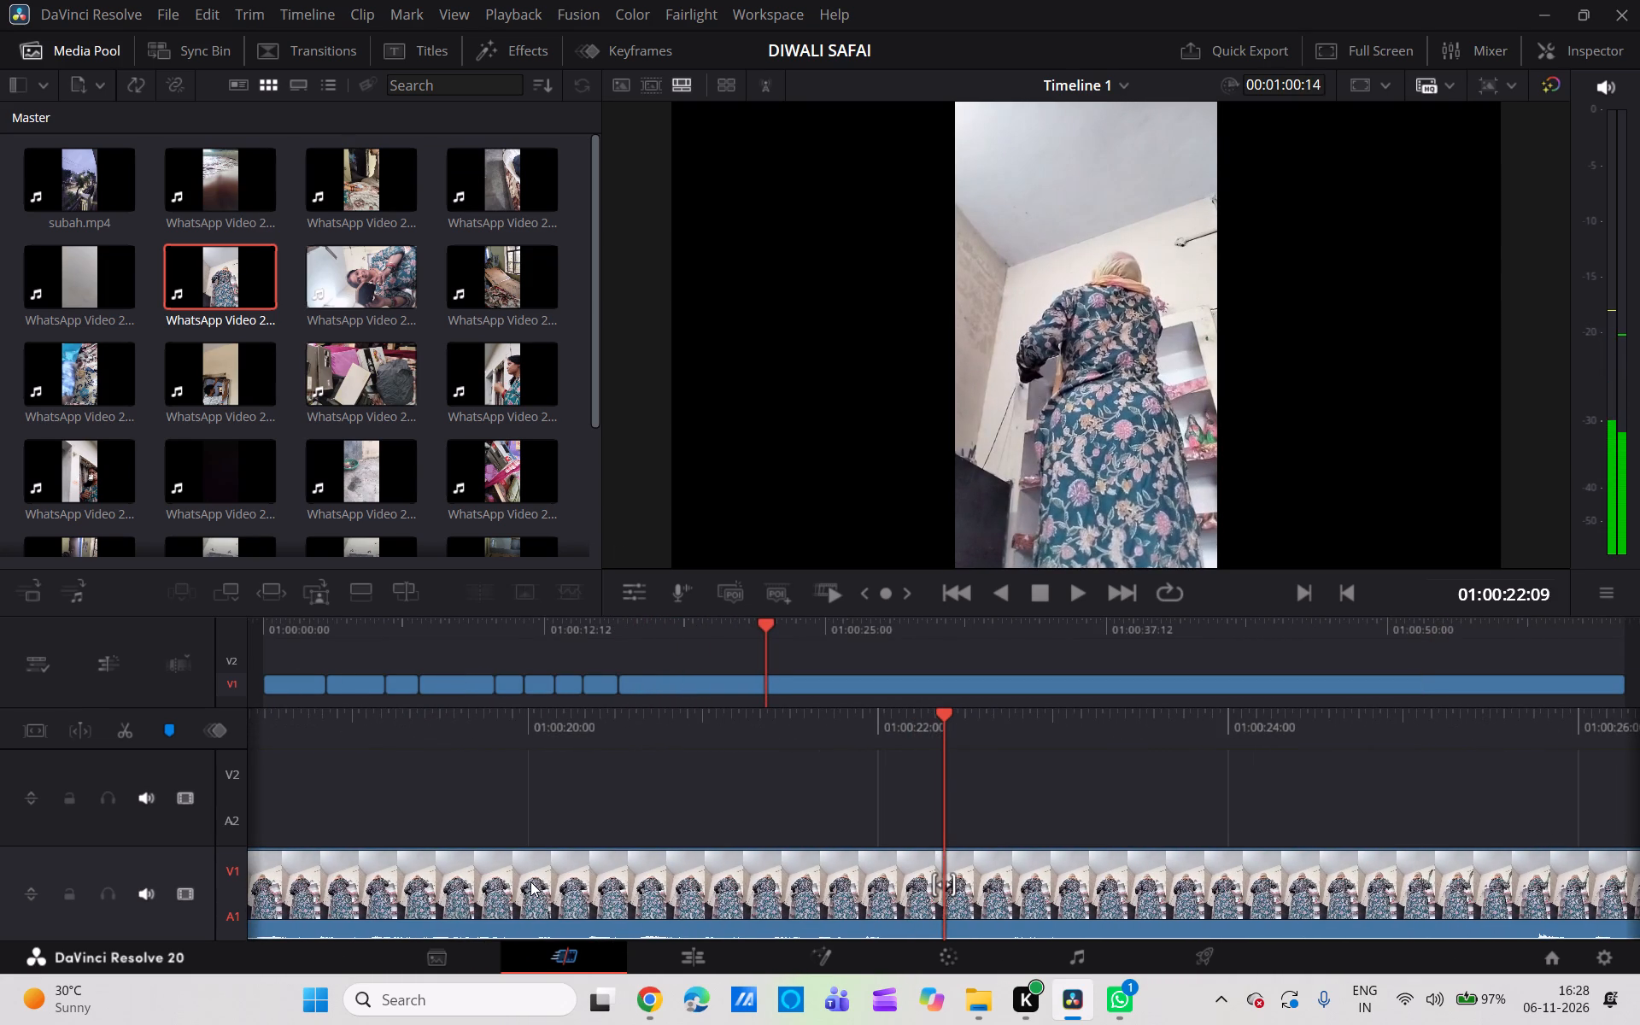
pyautogui.moveTo(116, 731); pyautogui.dragTo(786, 854)
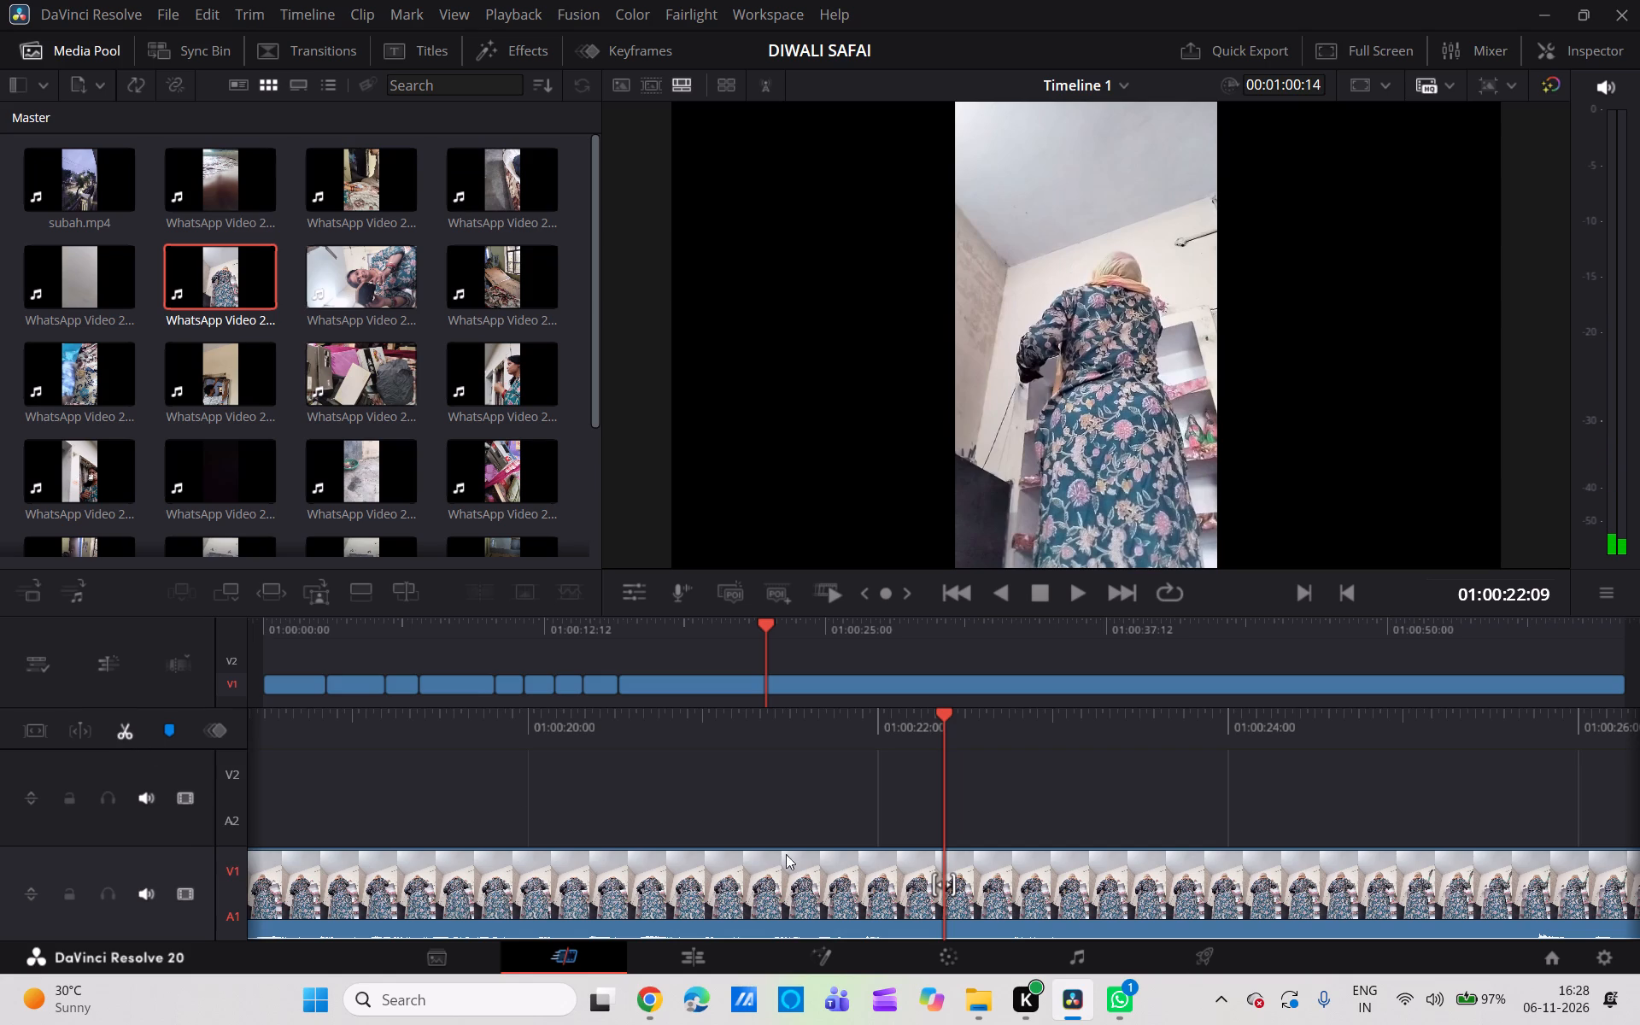
pyautogui.moveTo(786, 854); pyautogui.dragTo(1270, 899)
pyautogui.click(1270, 899)
pyautogui.press('BackSpace')
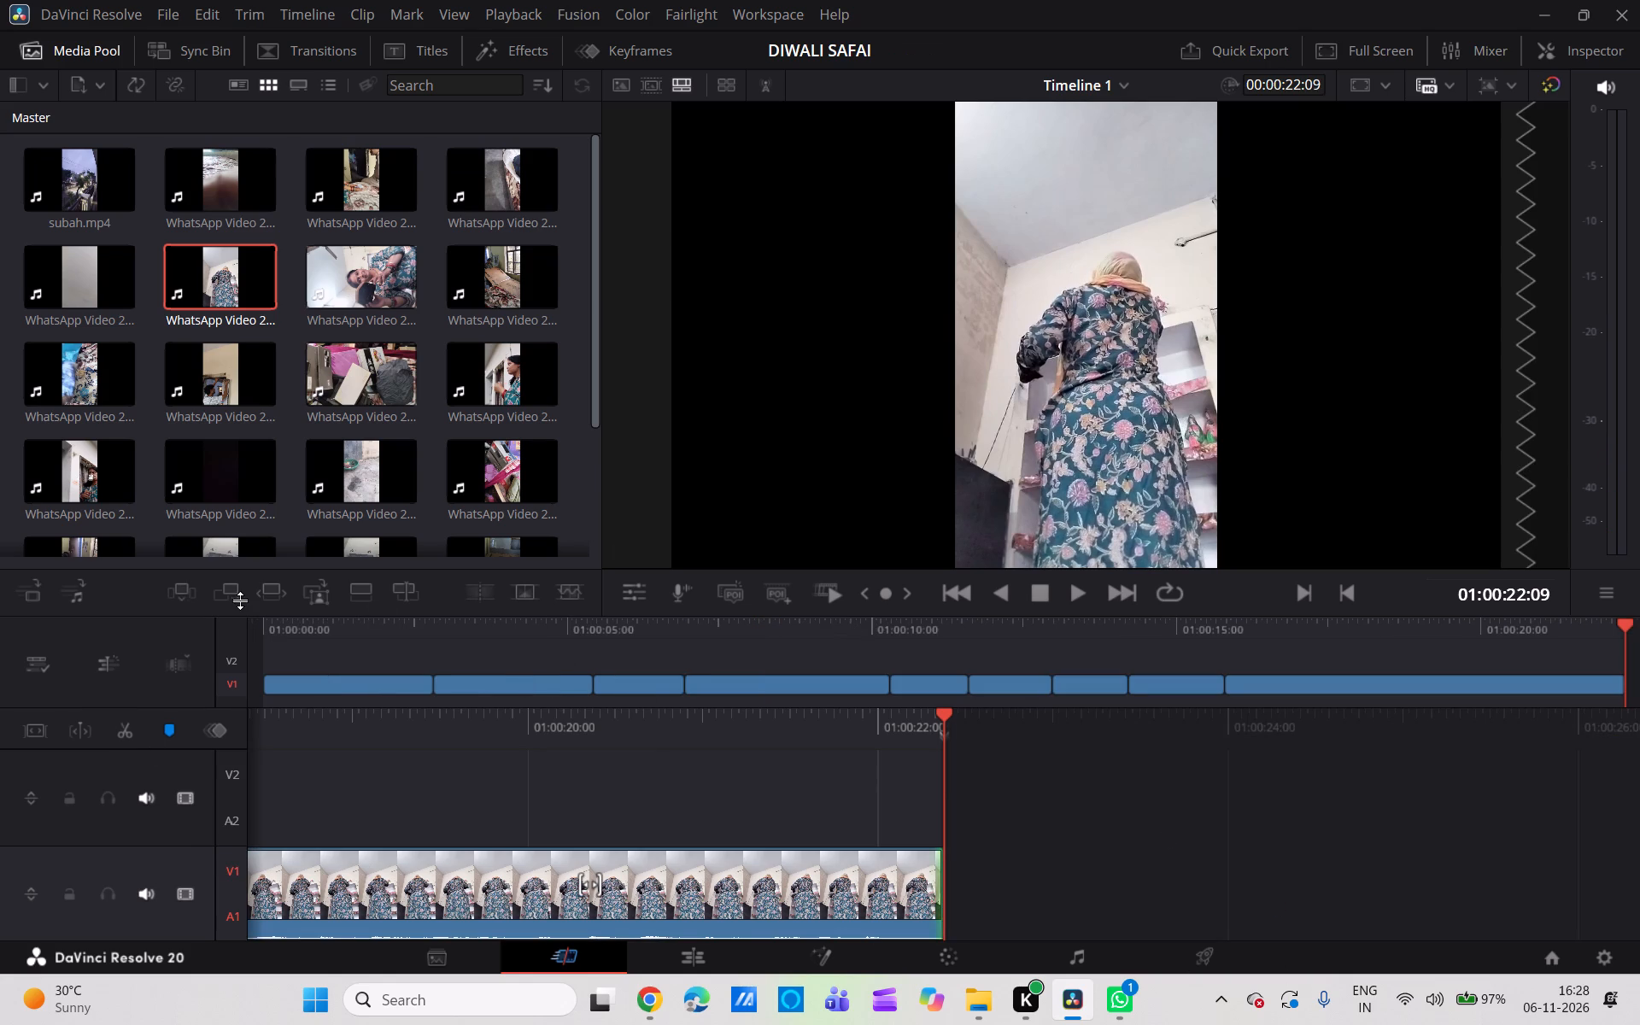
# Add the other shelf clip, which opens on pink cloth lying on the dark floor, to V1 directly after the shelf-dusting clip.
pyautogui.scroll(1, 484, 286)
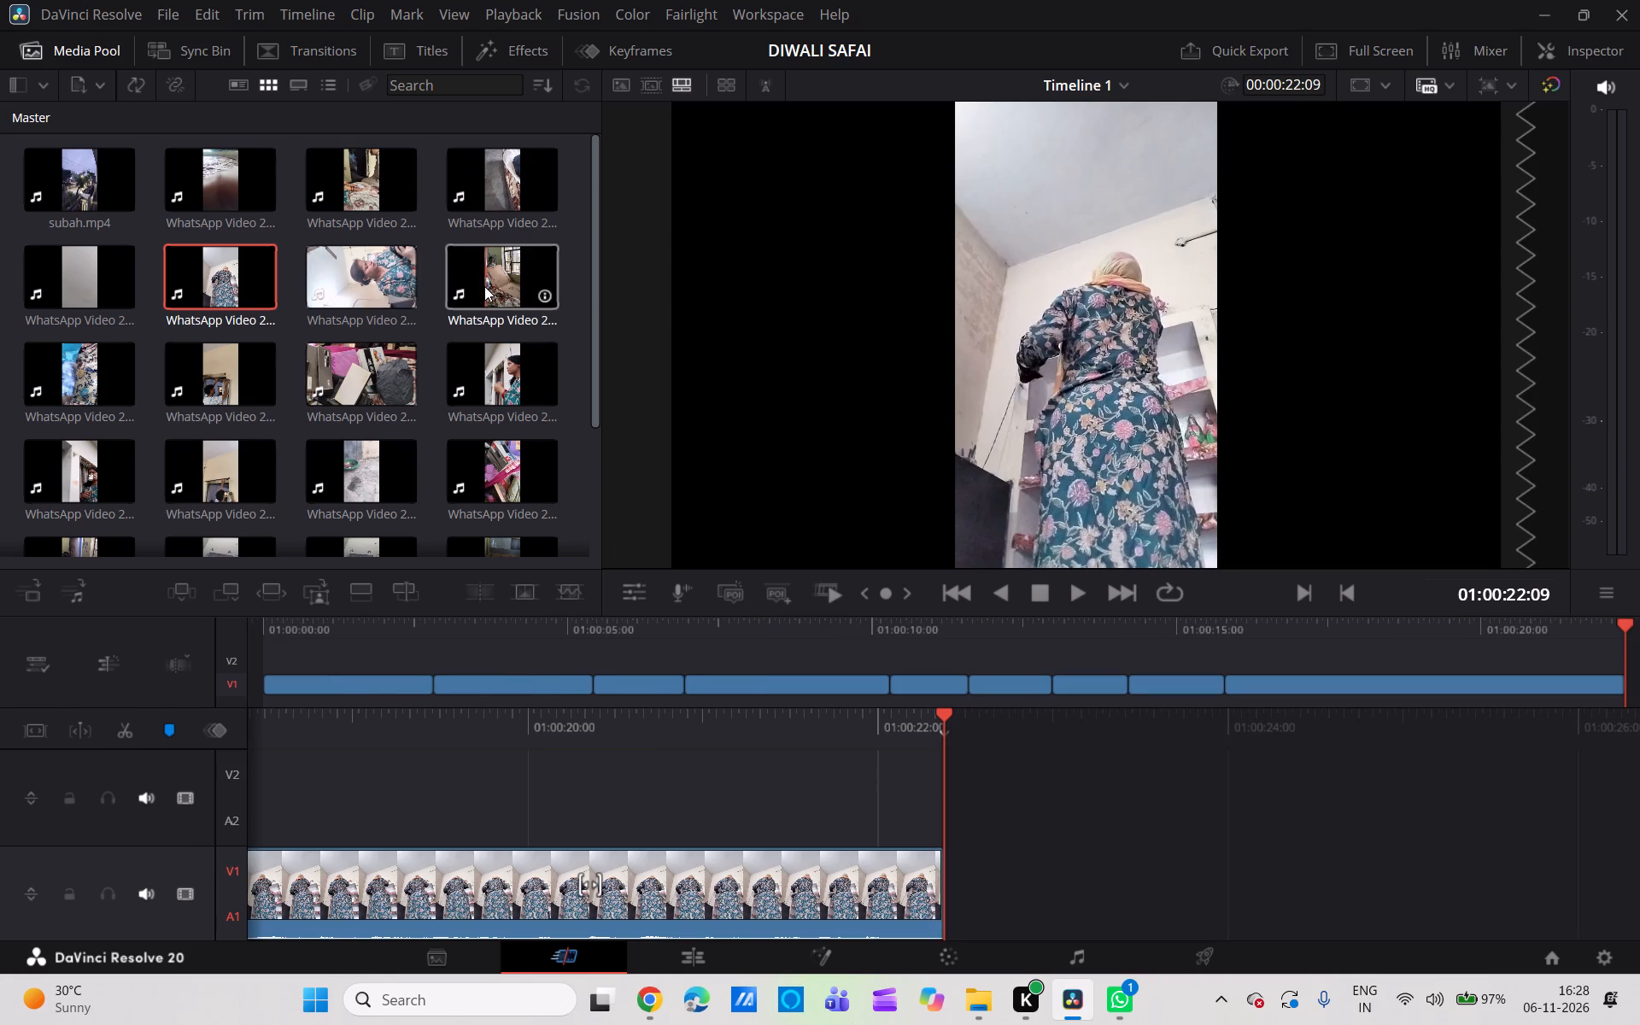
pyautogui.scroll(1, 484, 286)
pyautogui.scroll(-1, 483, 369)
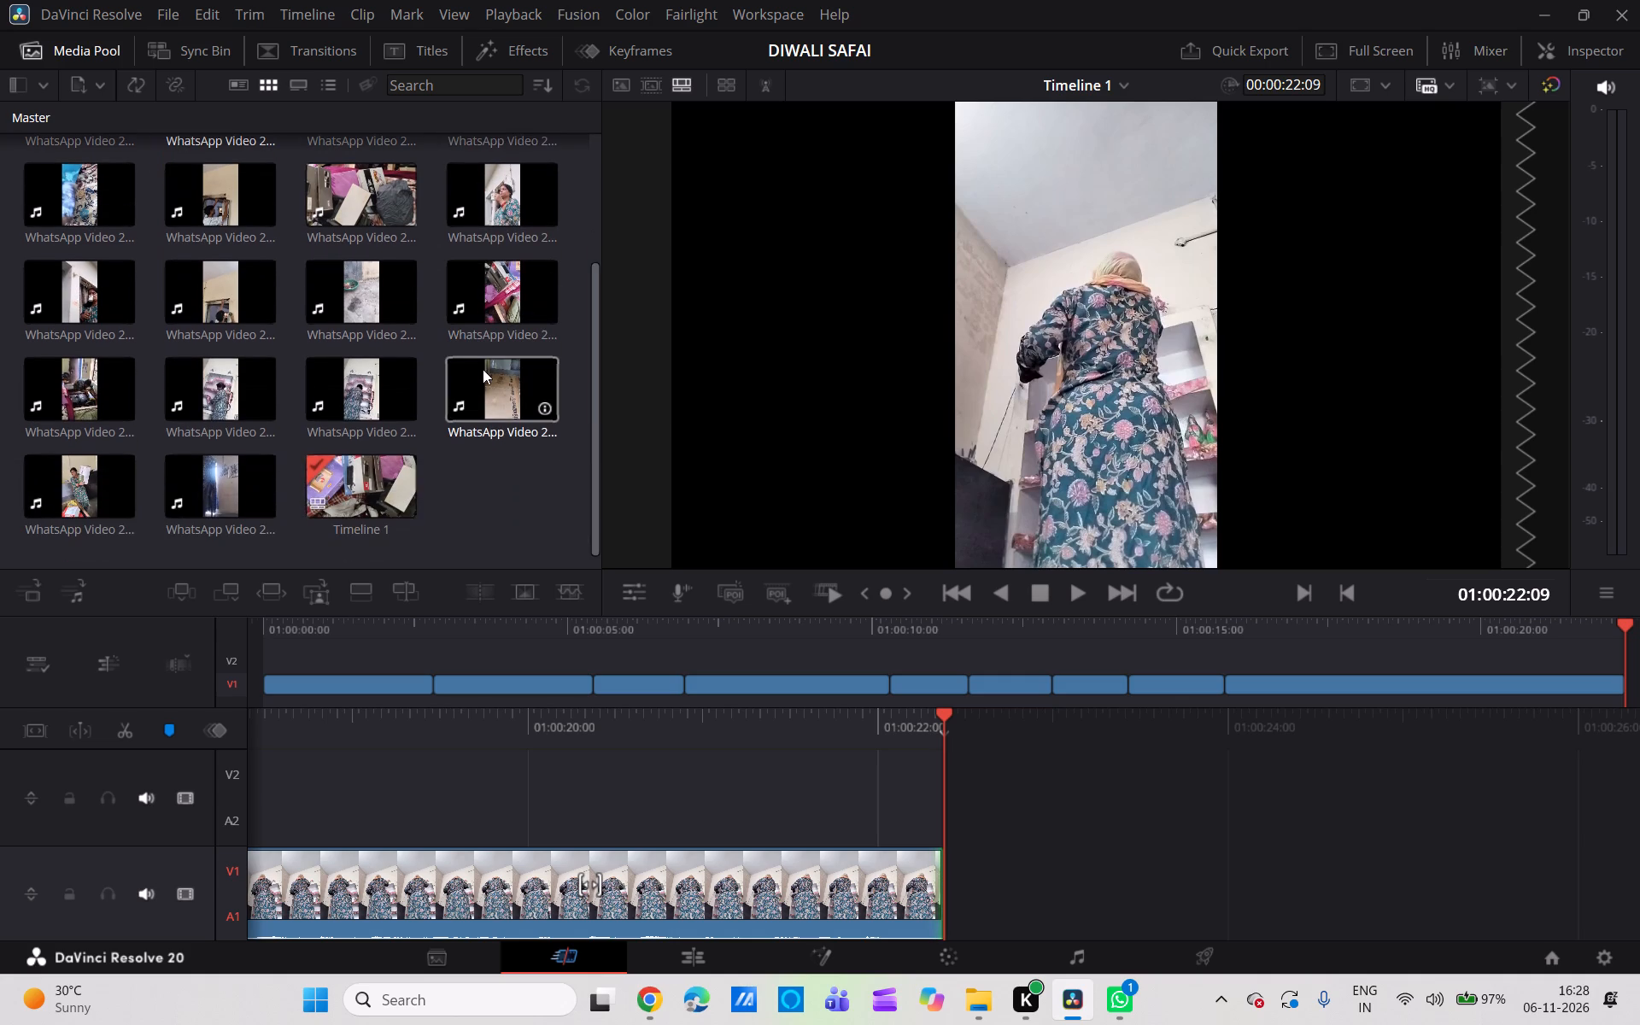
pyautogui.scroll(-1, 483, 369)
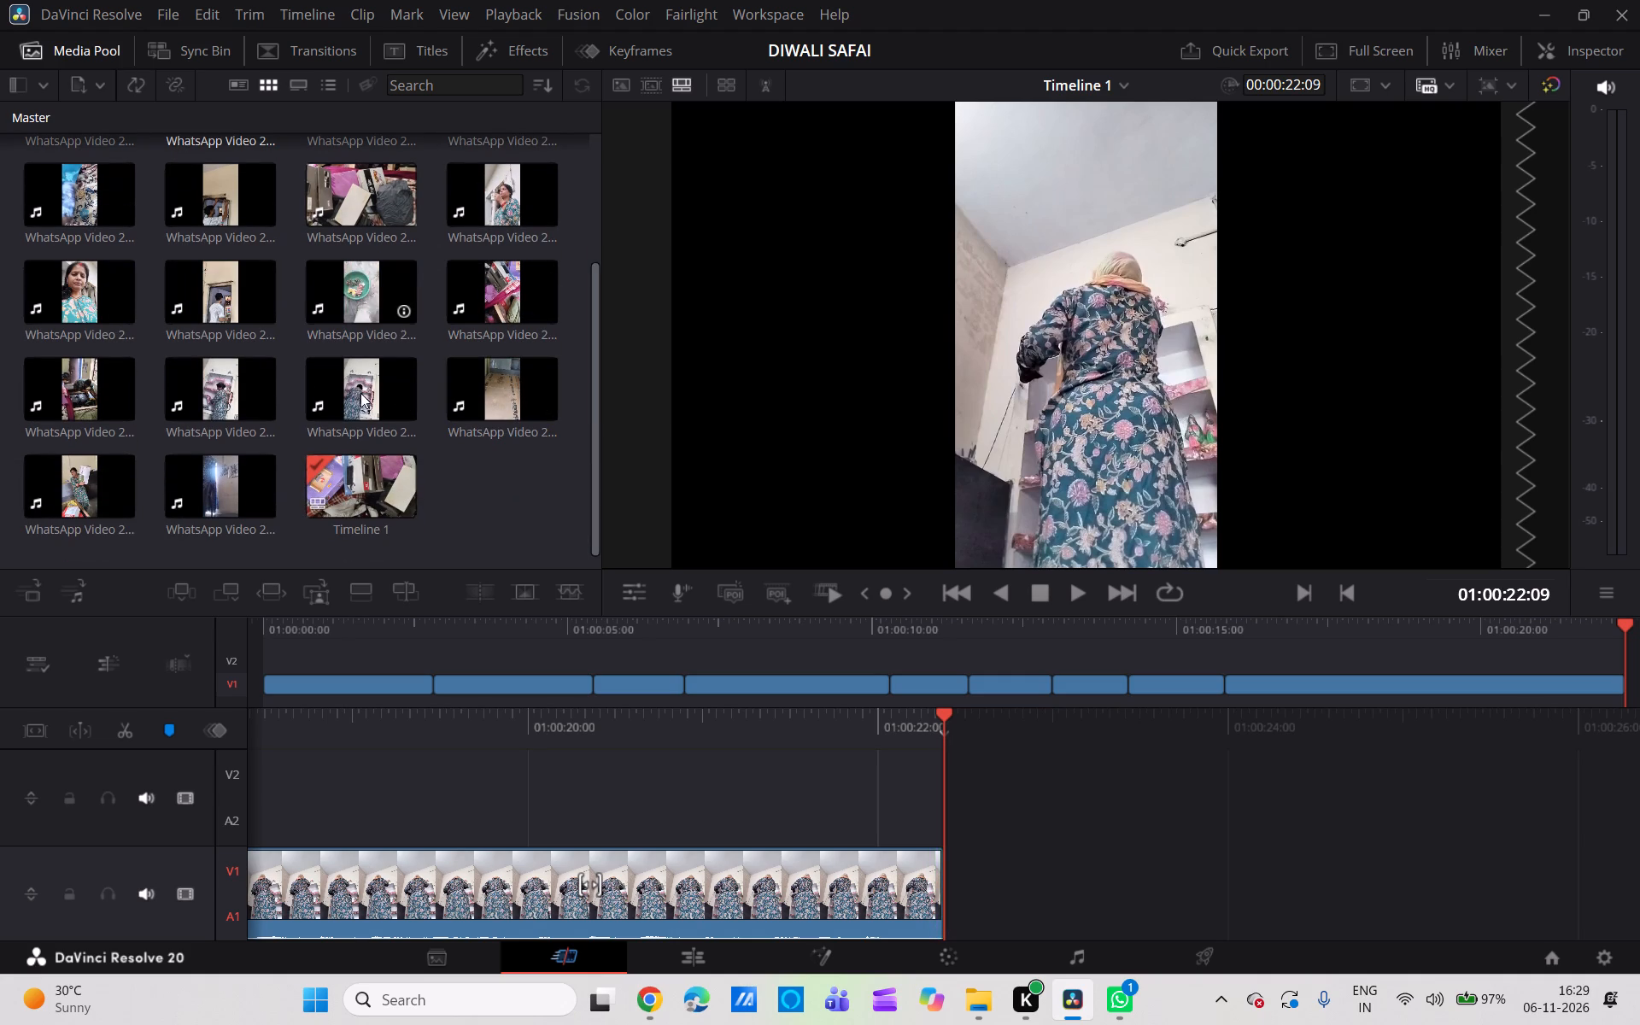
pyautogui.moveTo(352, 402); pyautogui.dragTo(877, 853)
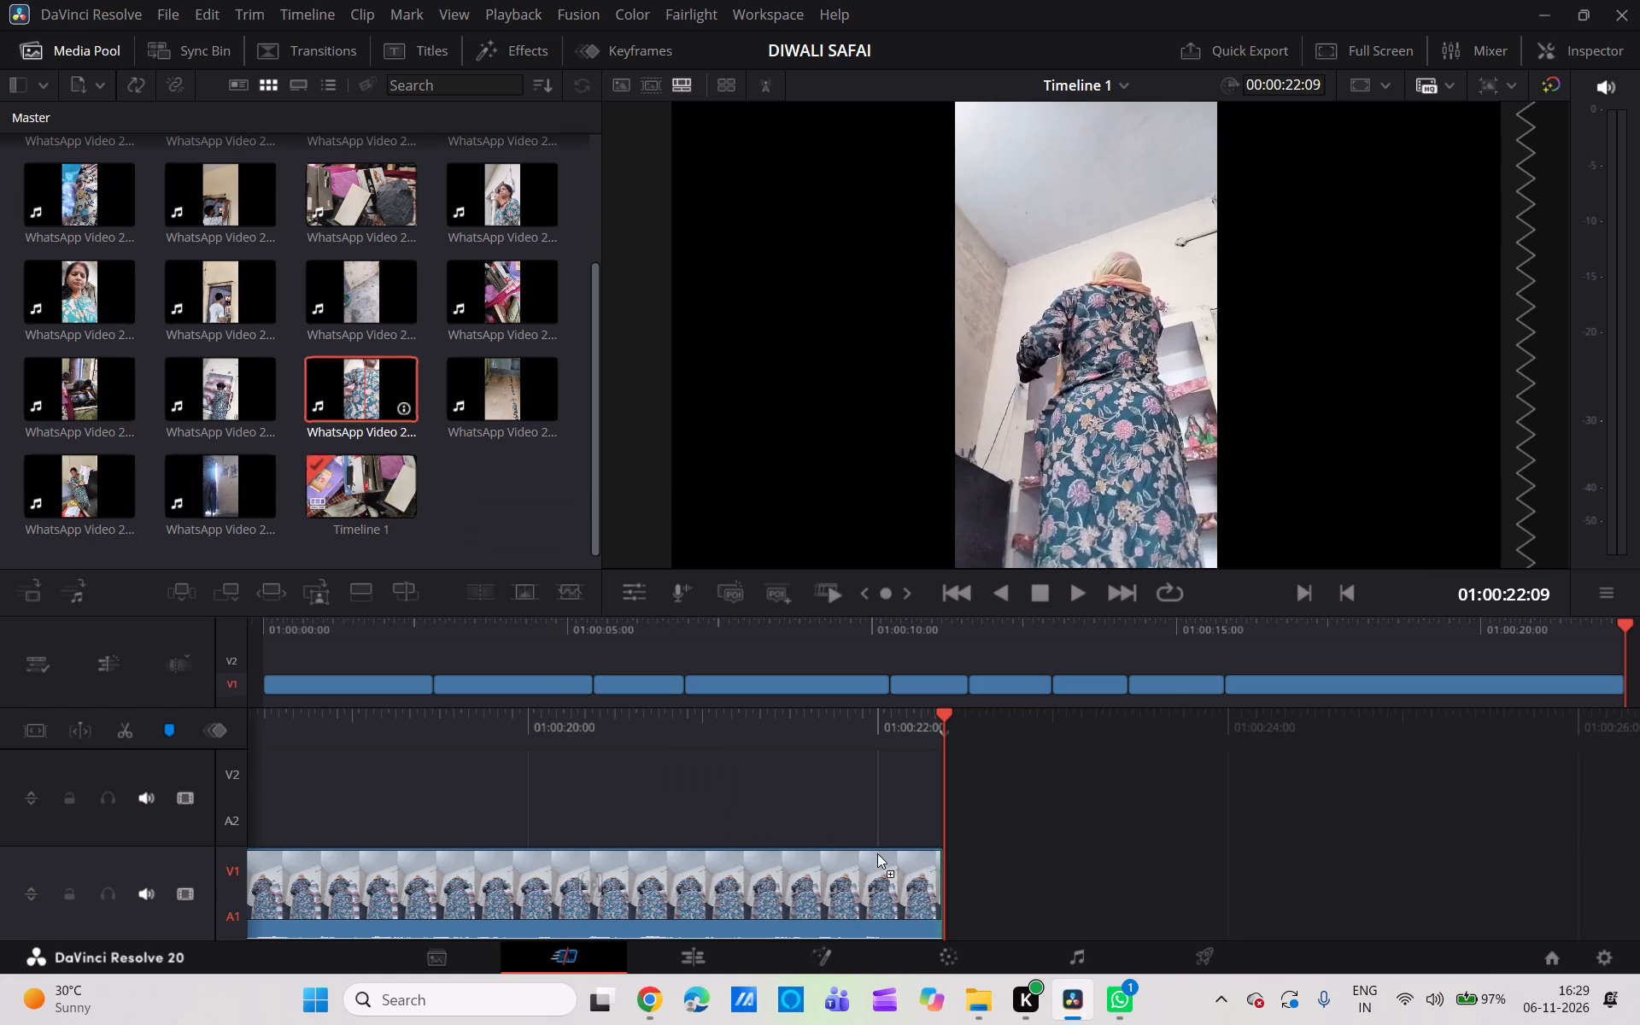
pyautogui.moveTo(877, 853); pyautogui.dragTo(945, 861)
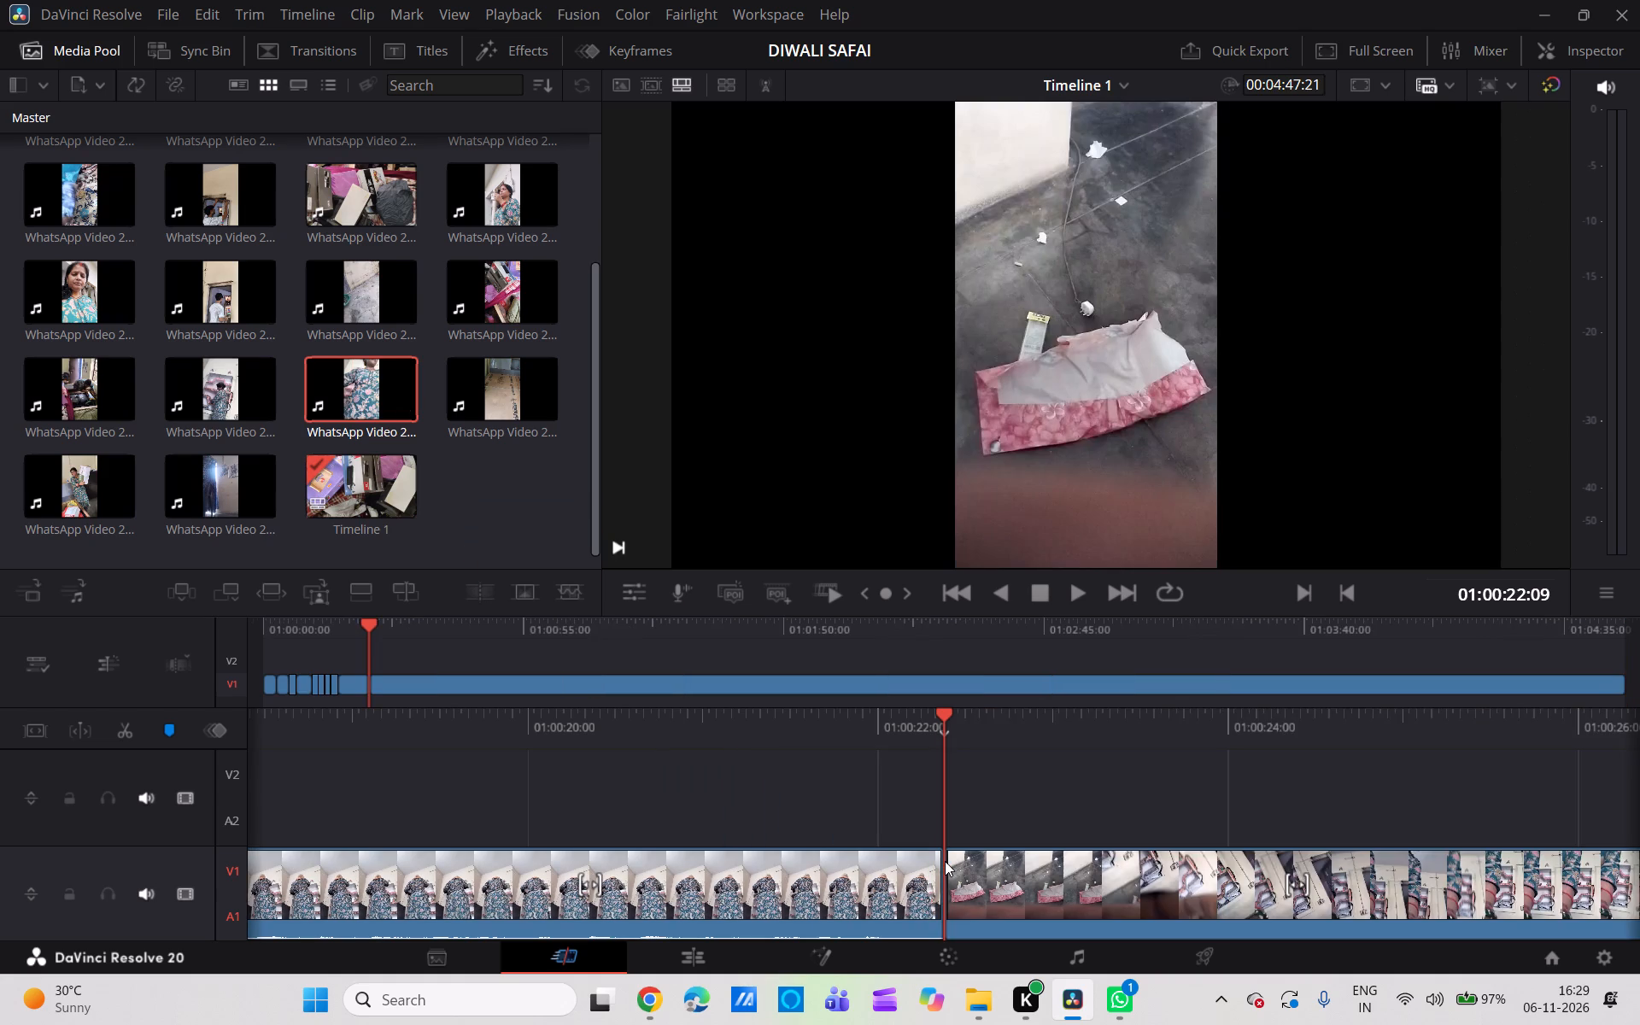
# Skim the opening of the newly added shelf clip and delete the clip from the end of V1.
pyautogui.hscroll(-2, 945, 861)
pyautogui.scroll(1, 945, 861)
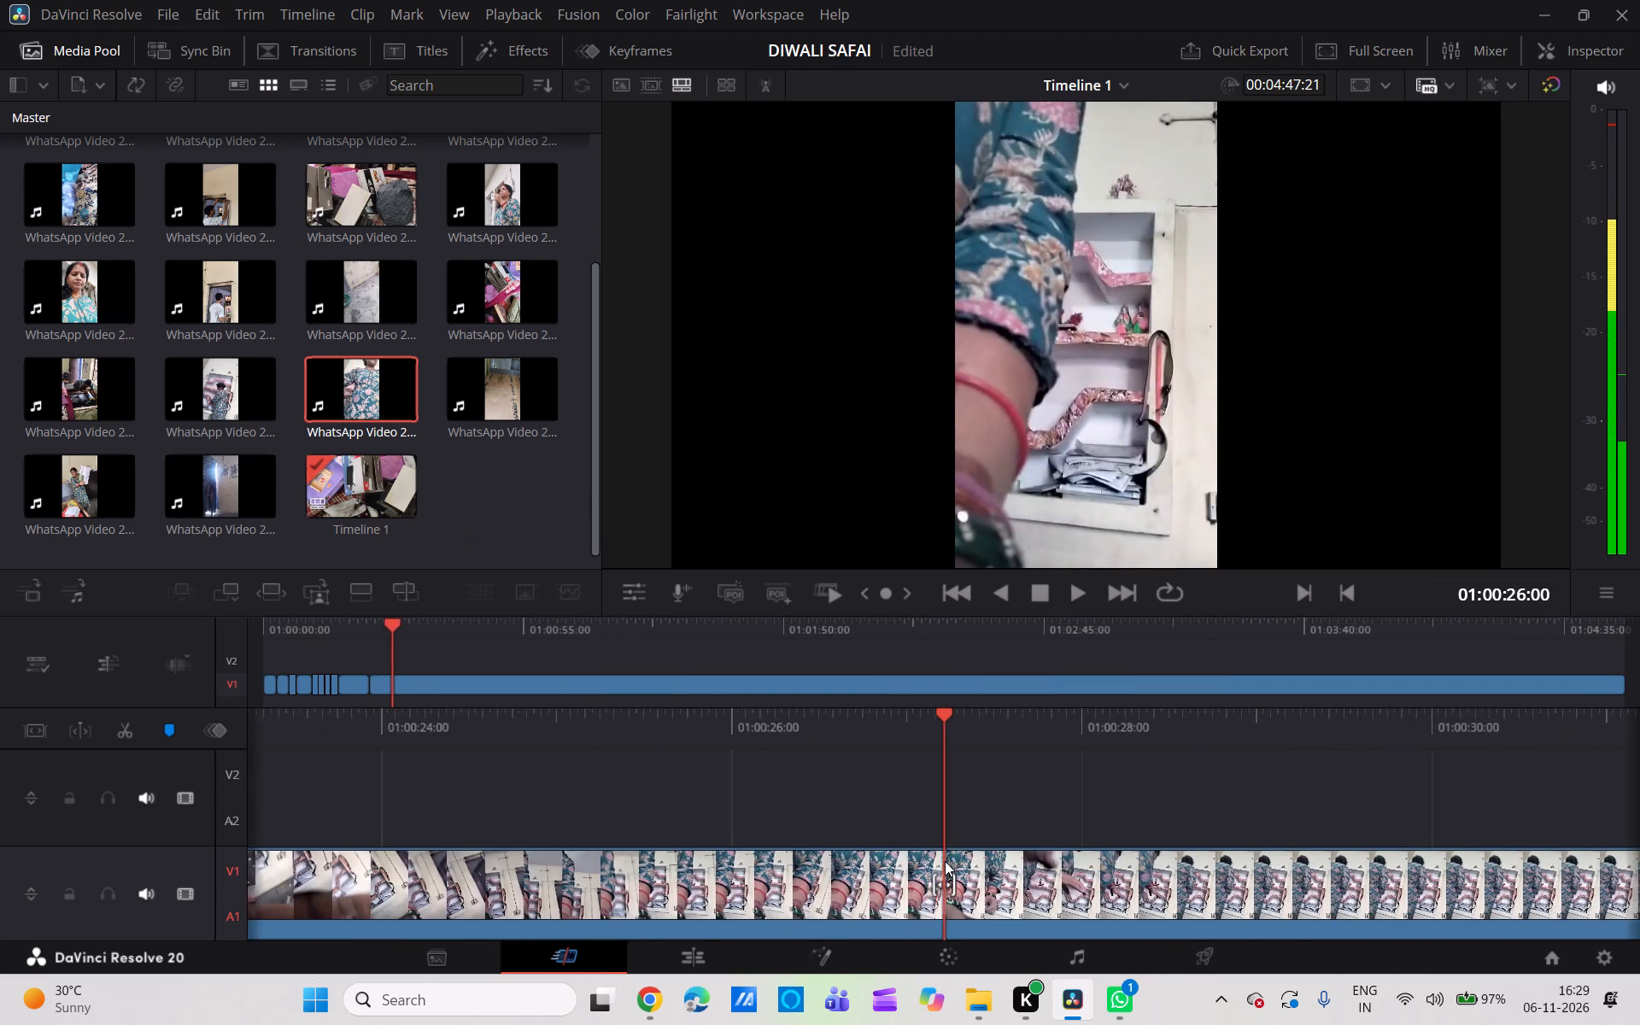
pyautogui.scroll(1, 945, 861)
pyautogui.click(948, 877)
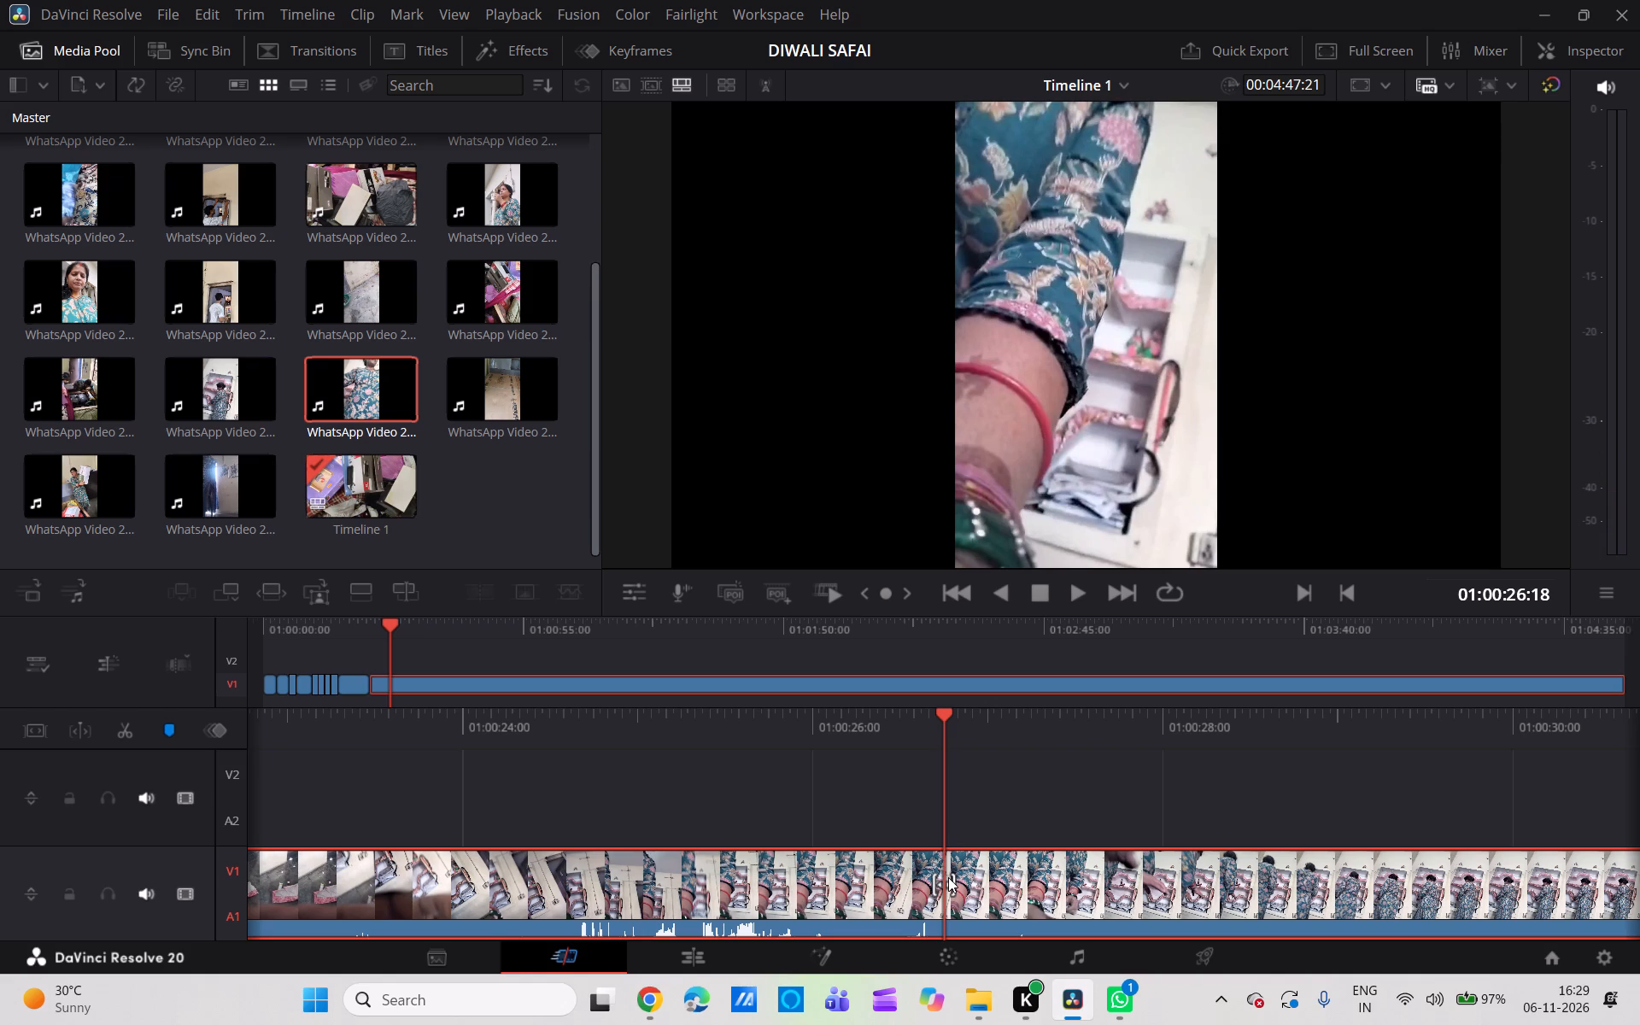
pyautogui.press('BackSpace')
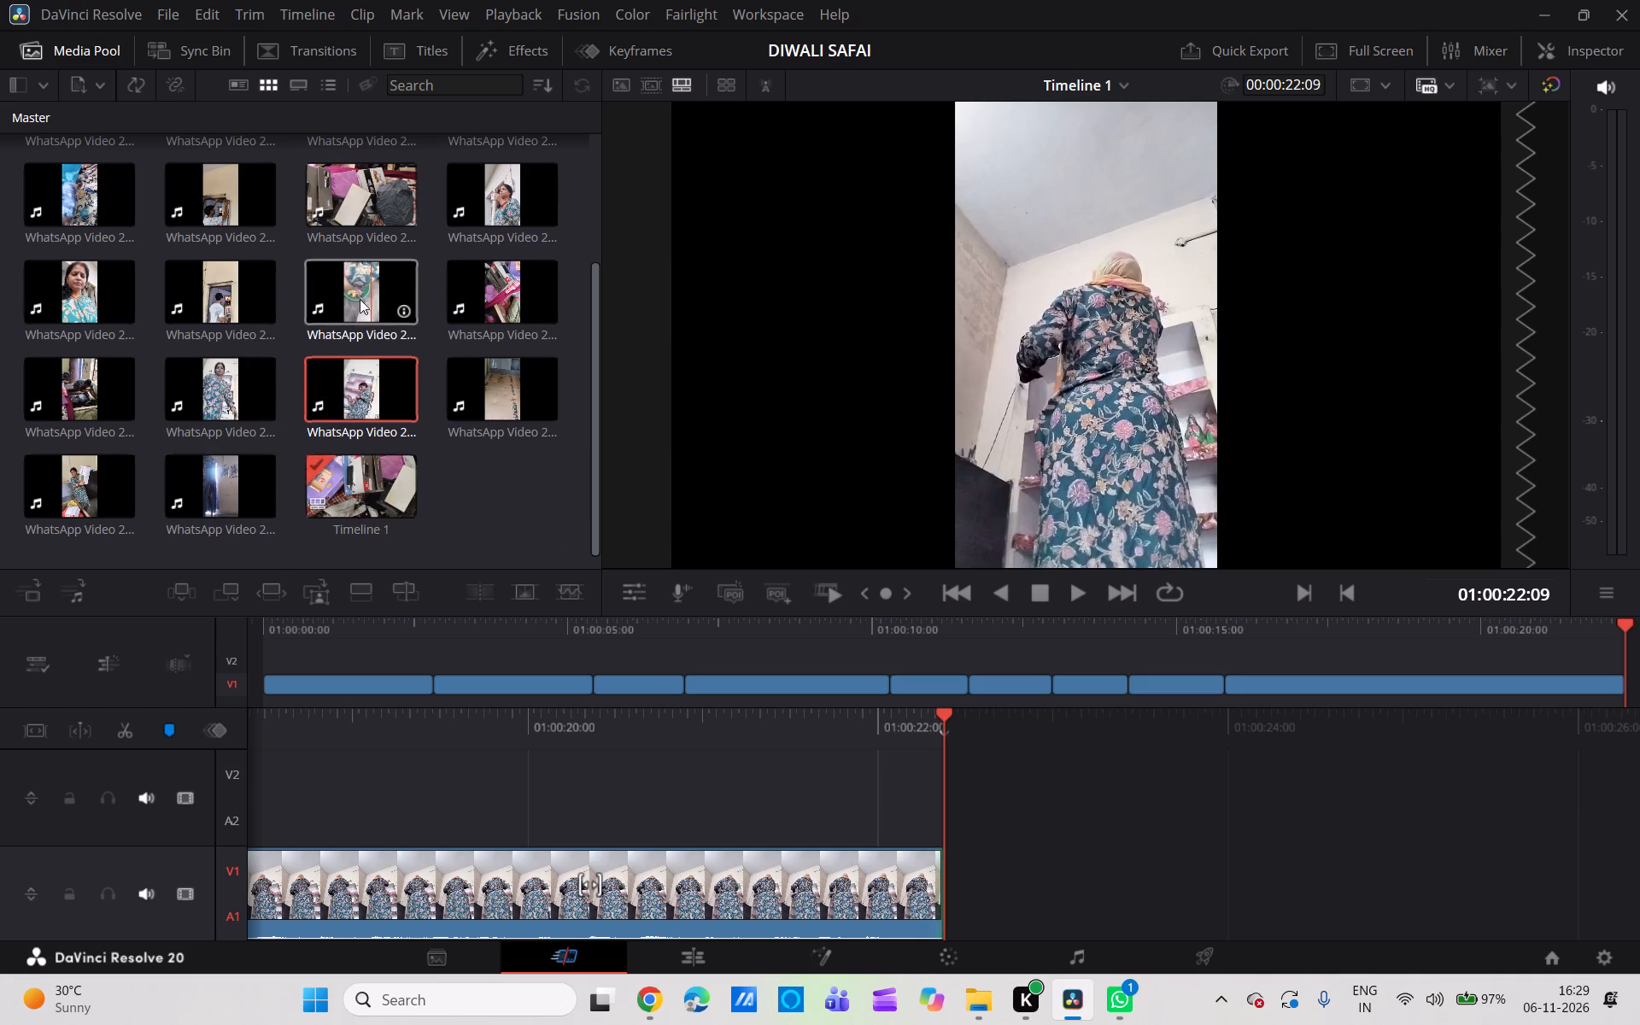
# Add the courtyard green-tub washing clip from the media pool to V1, directly after the shelf-dusting clip.
pyautogui.moveTo(350, 300); pyautogui.dragTo(928, 861)
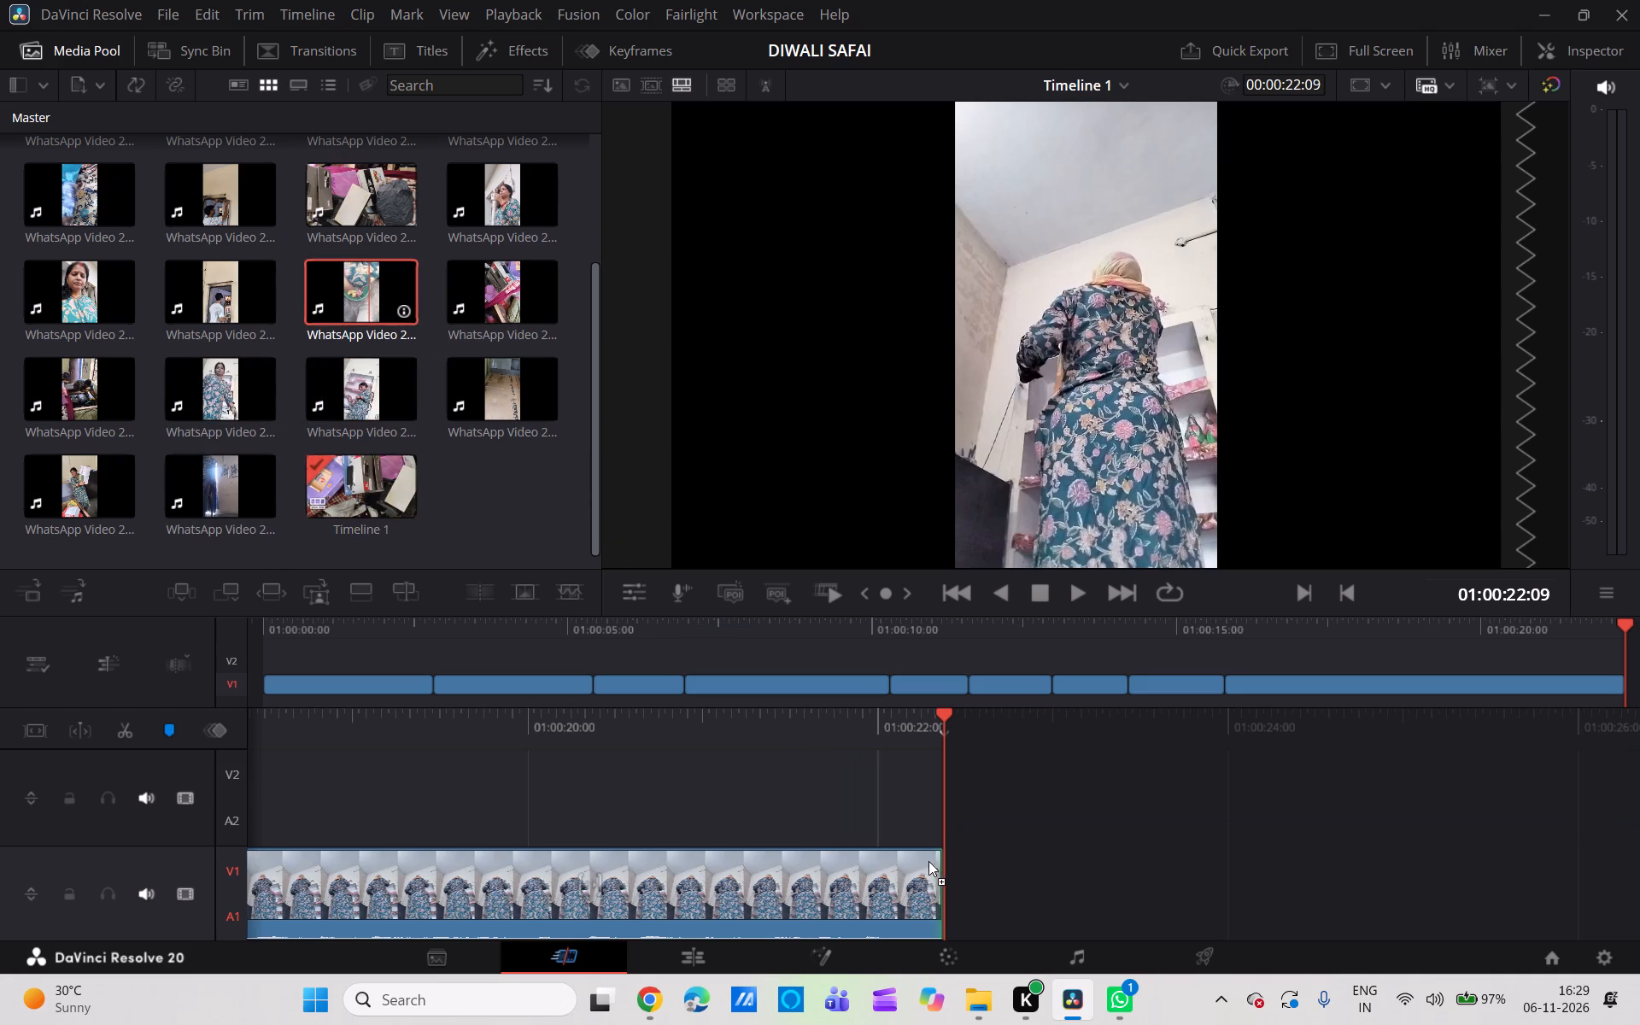
pyautogui.moveTo(928, 861); pyautogui.dragTo(942, 867)
# Split the green-tub washing clip at 01:01:05:03, where the hands reach into the tub, delete everything before the cut and close the gap.
pyautogui.hscroll(-1, 942, 867)
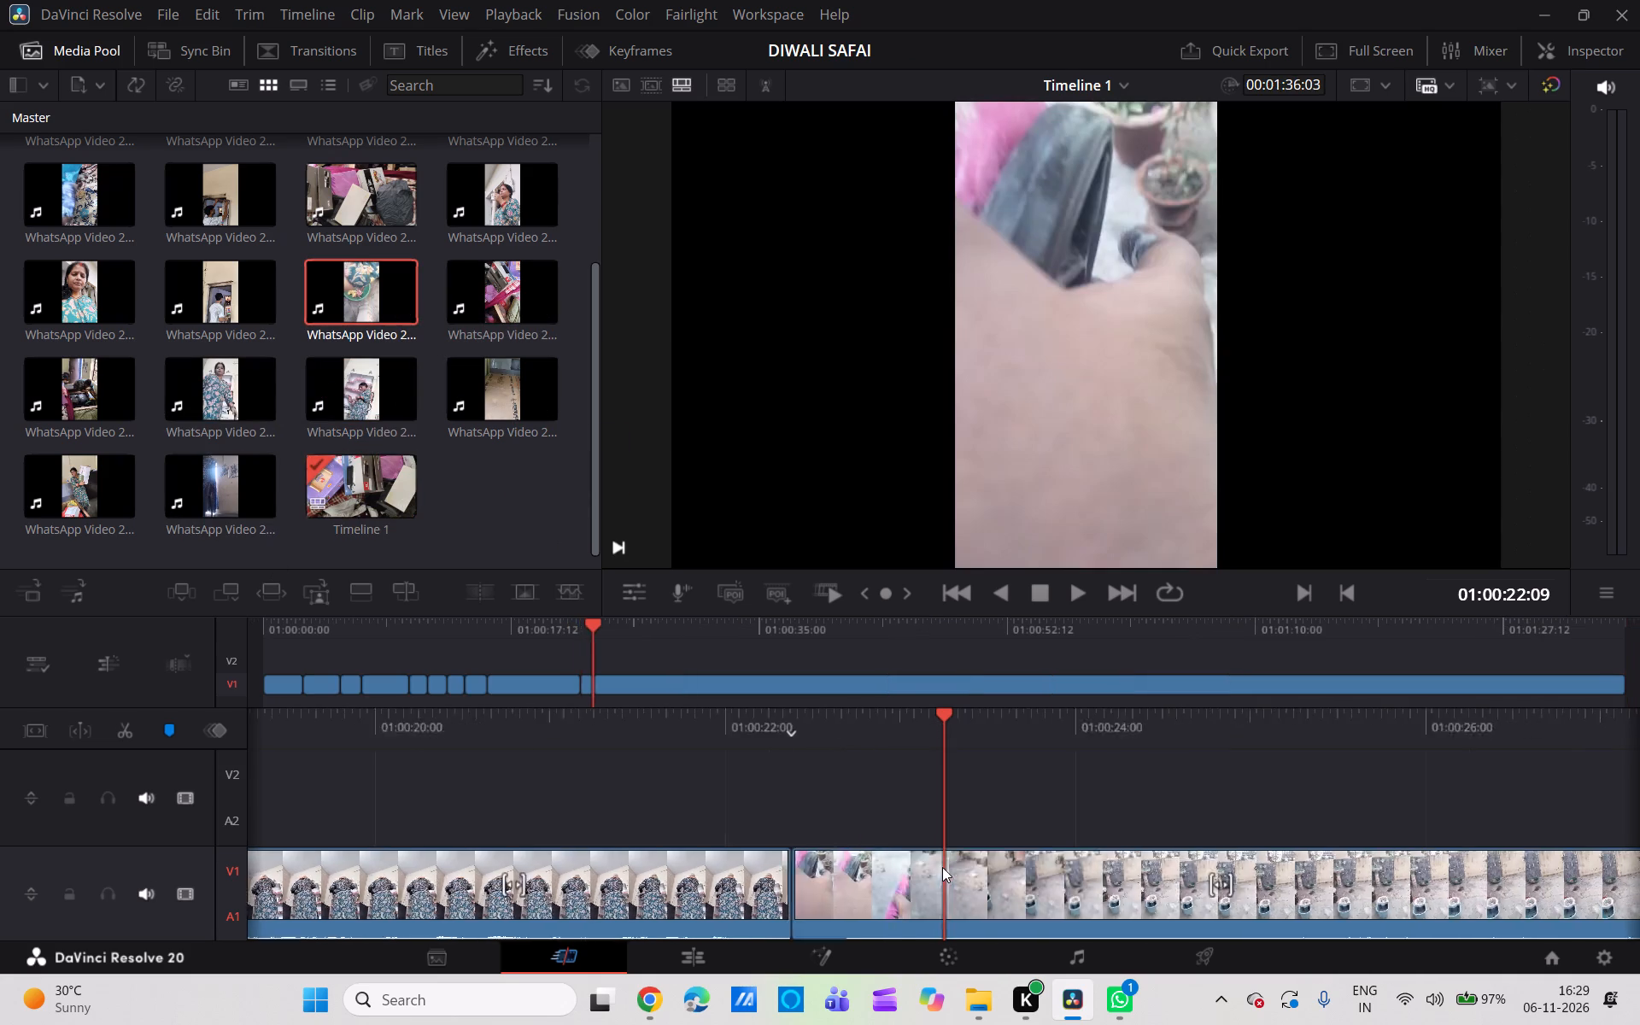
pyautogui.hscroll(-6, 942, 867)
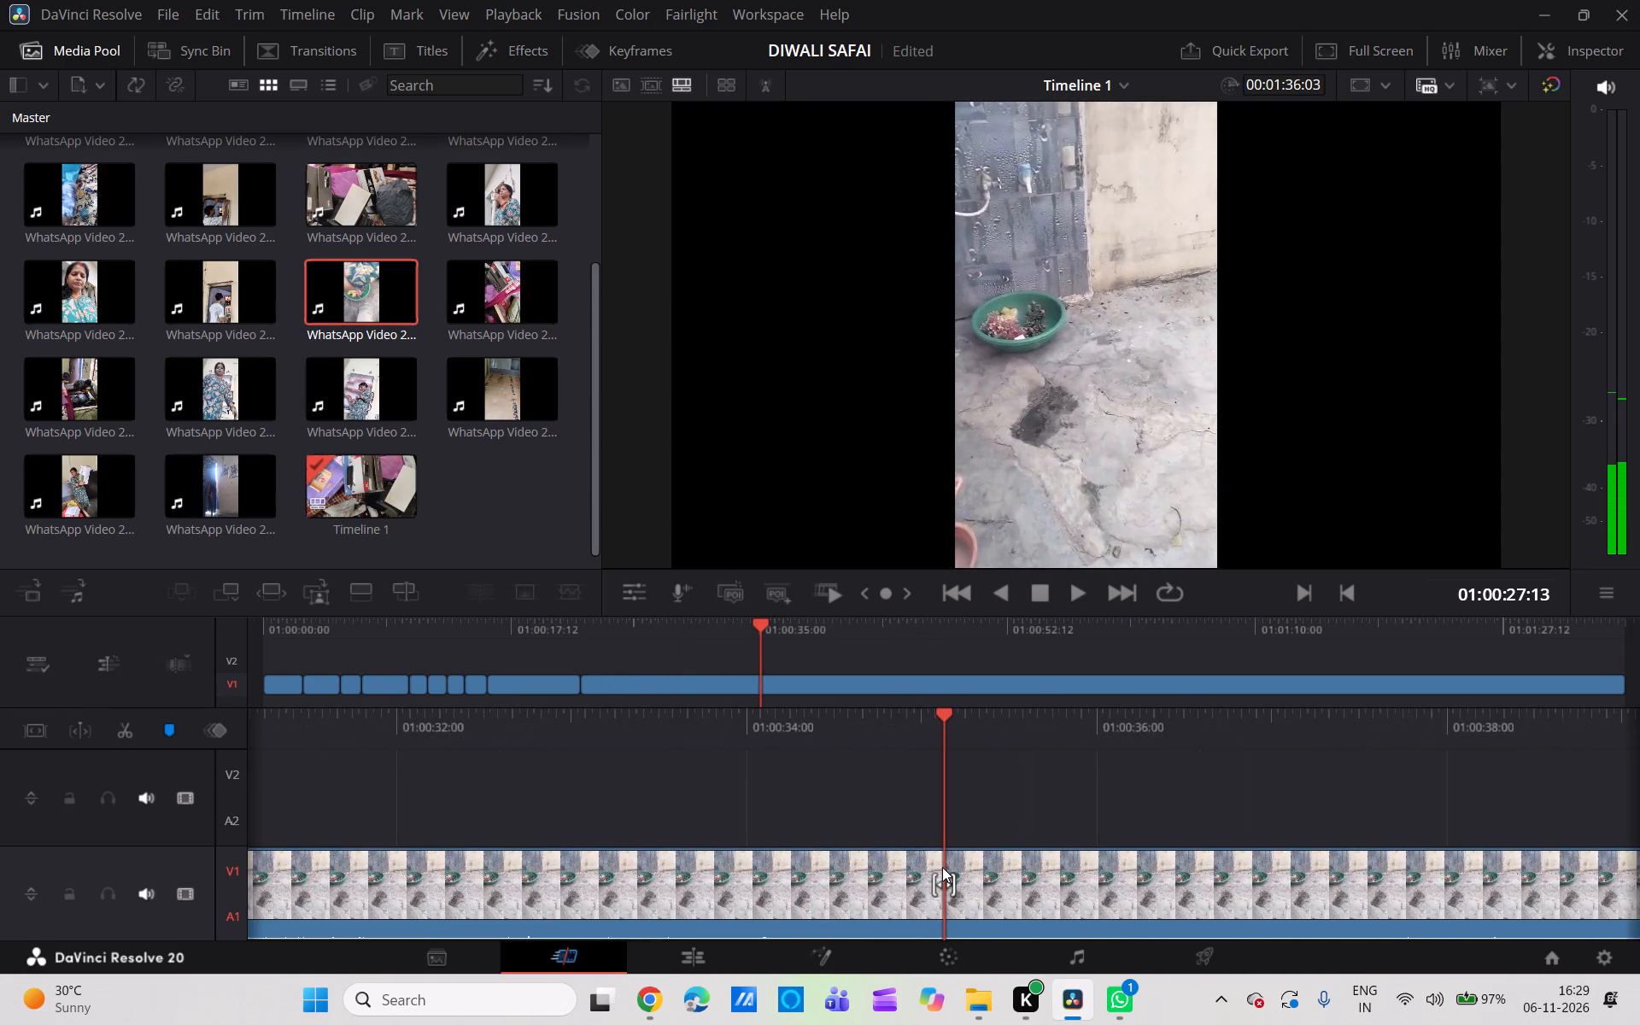
pyautogui.hscroll(-3, 942, 867)
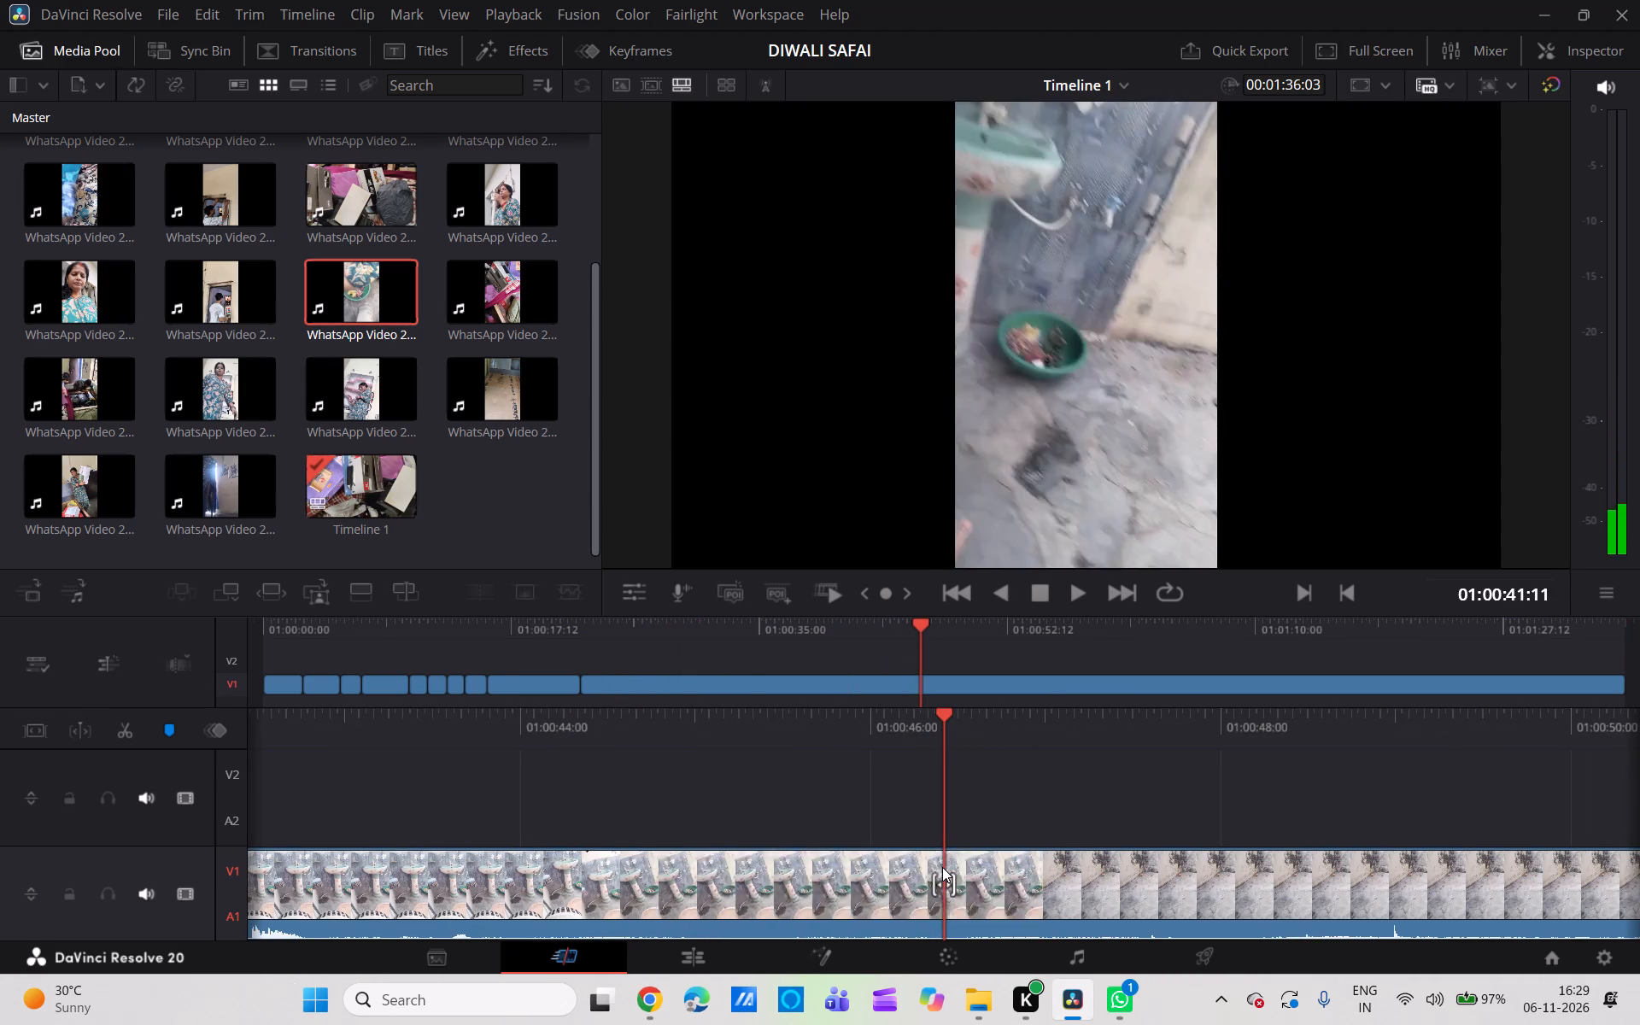
pyautogui.hscroll(1, 942, 867)
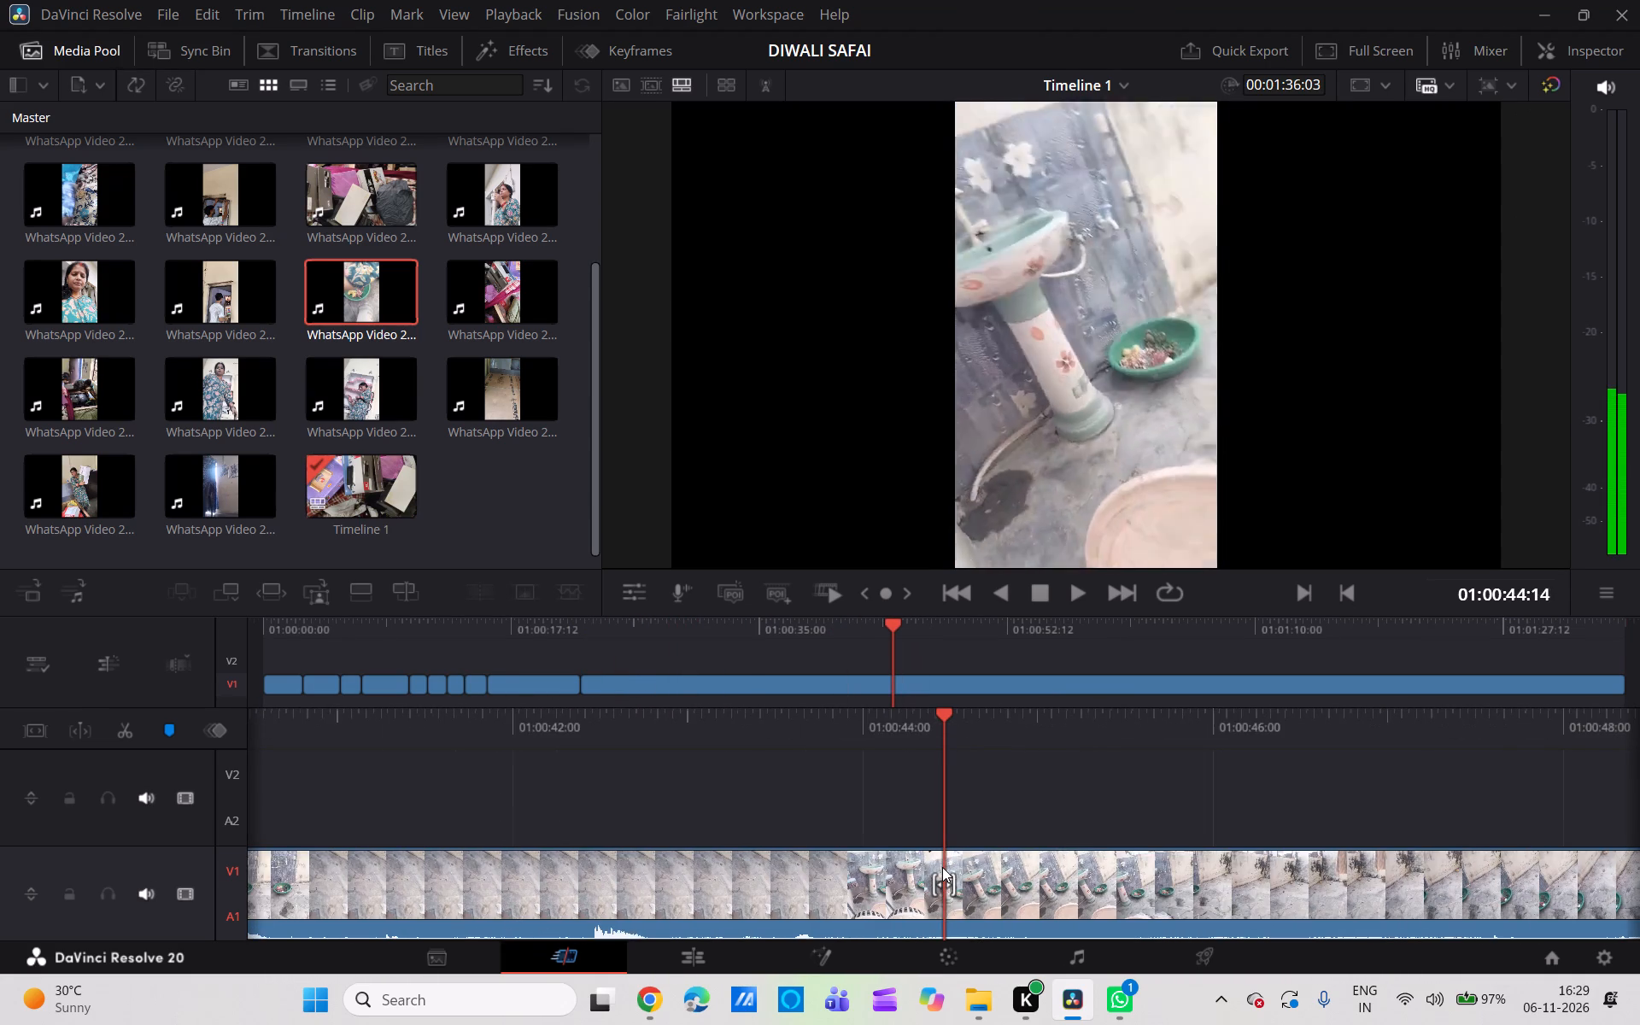
pyautogui.hscroll(-2, 942, 867)
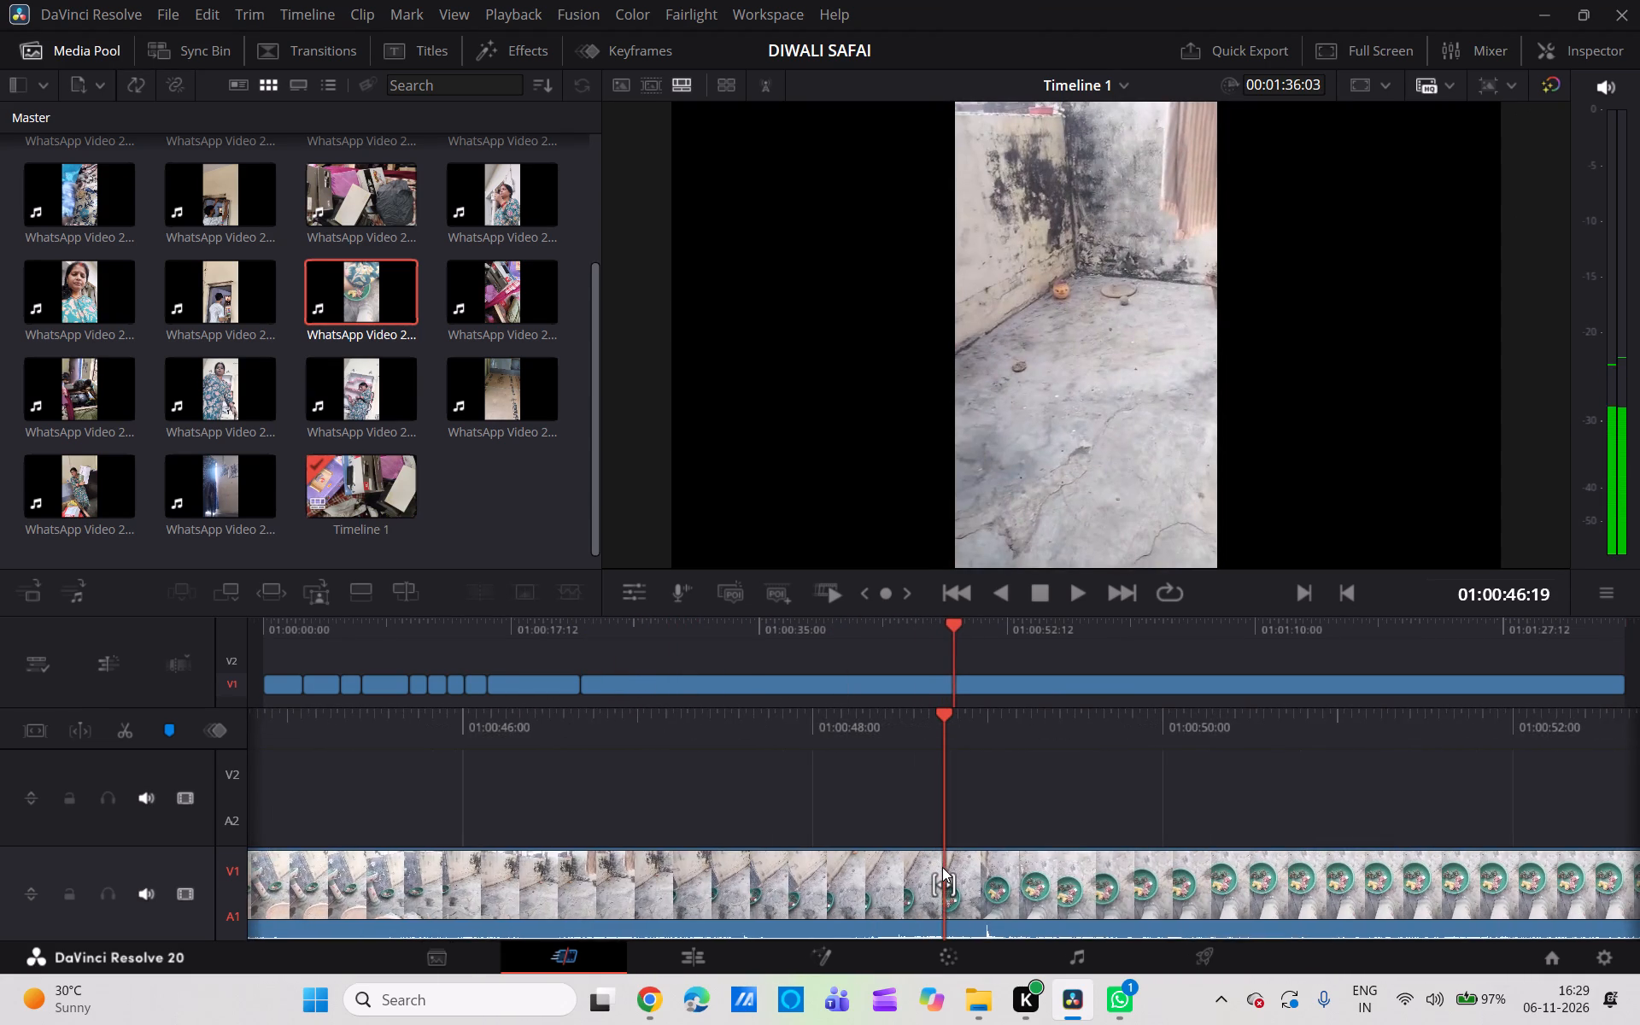
pyautogui.hscroll(-3, 942, 867)
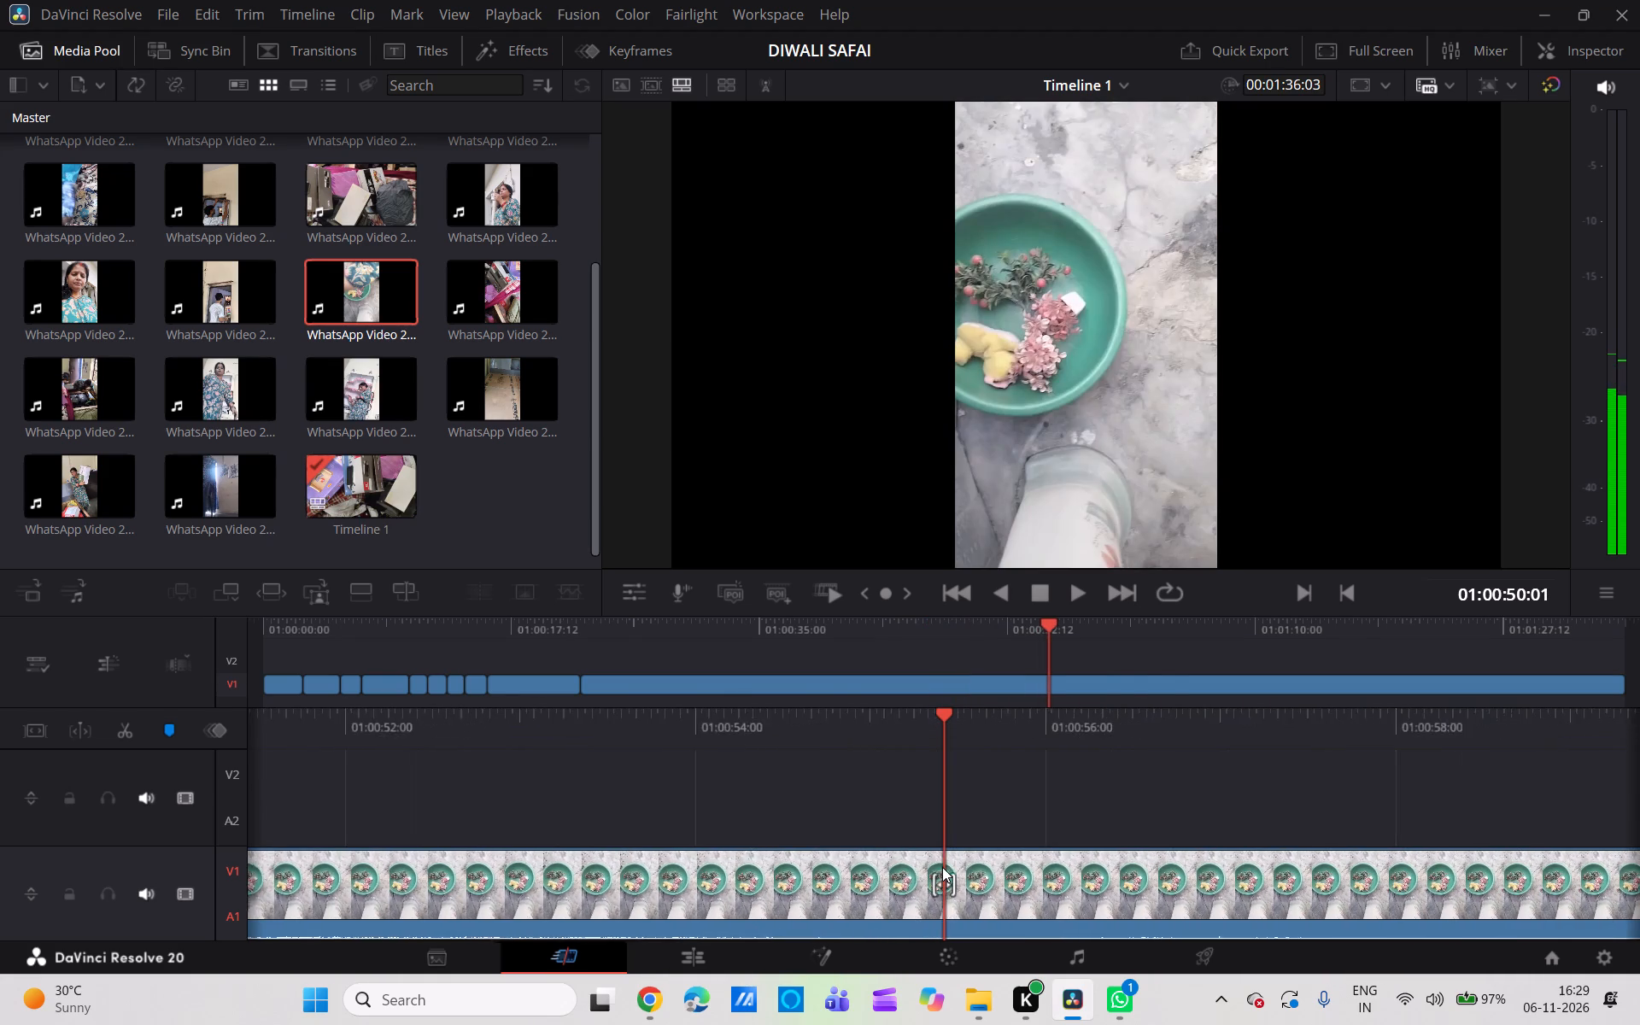
pyautogui.hscroll(-3, 942, 867)
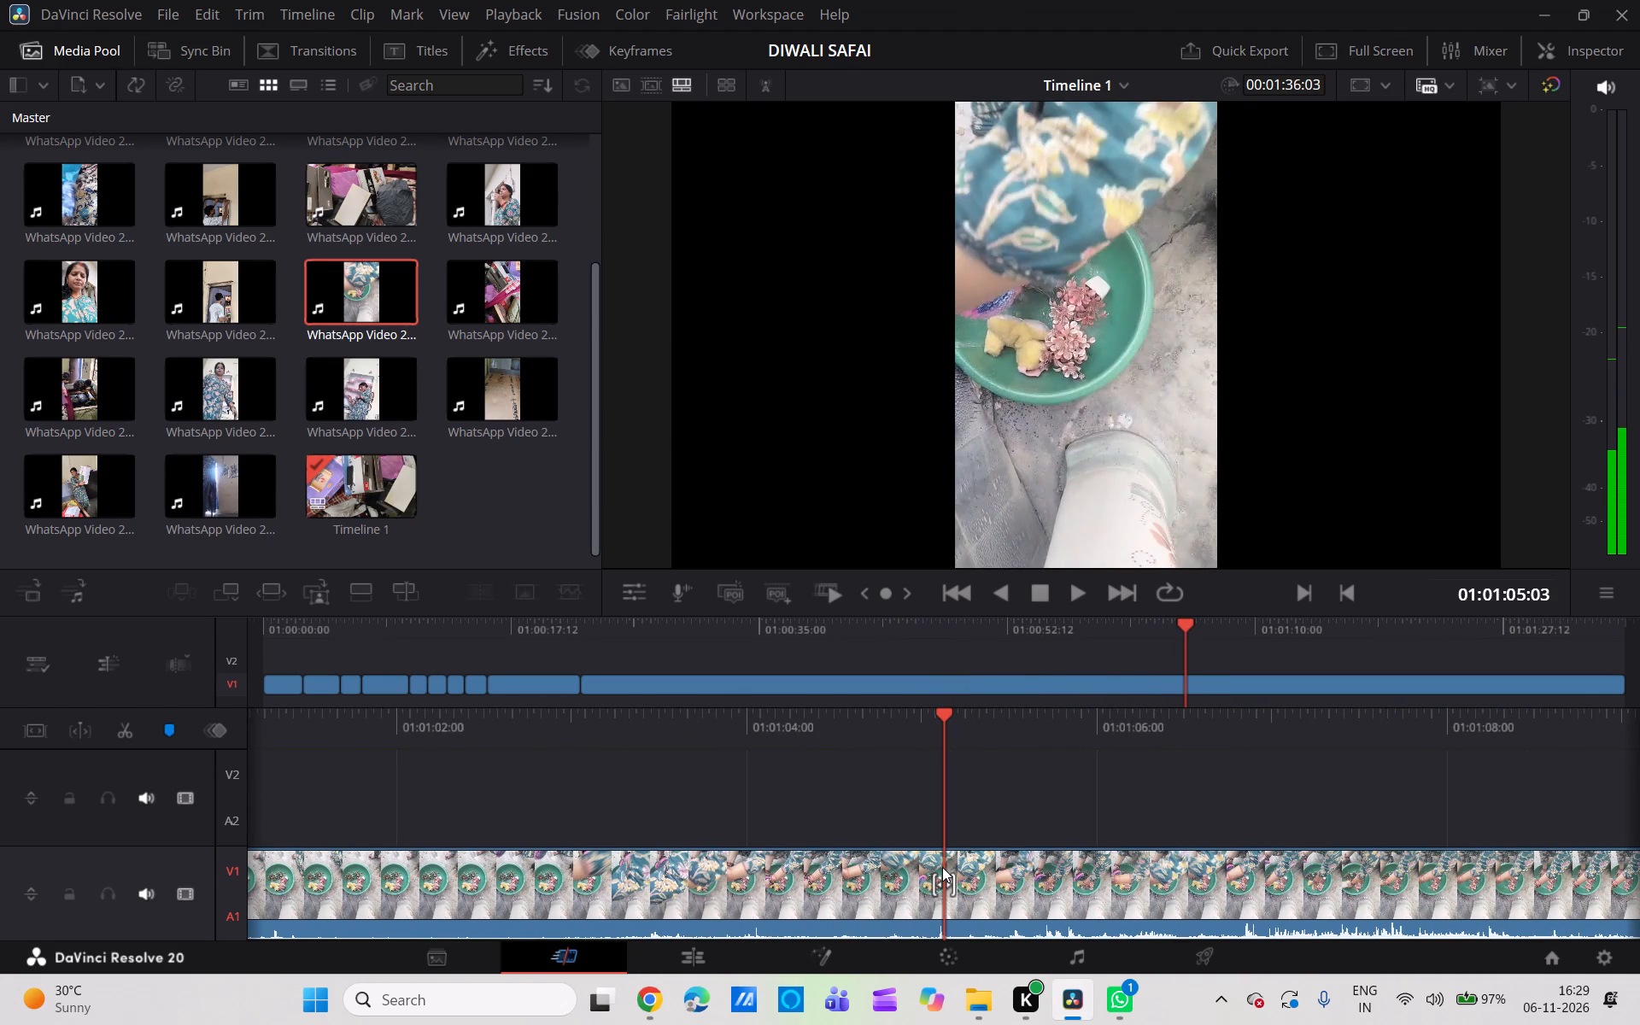
pyautogui.hscroll(3, 942, 867)
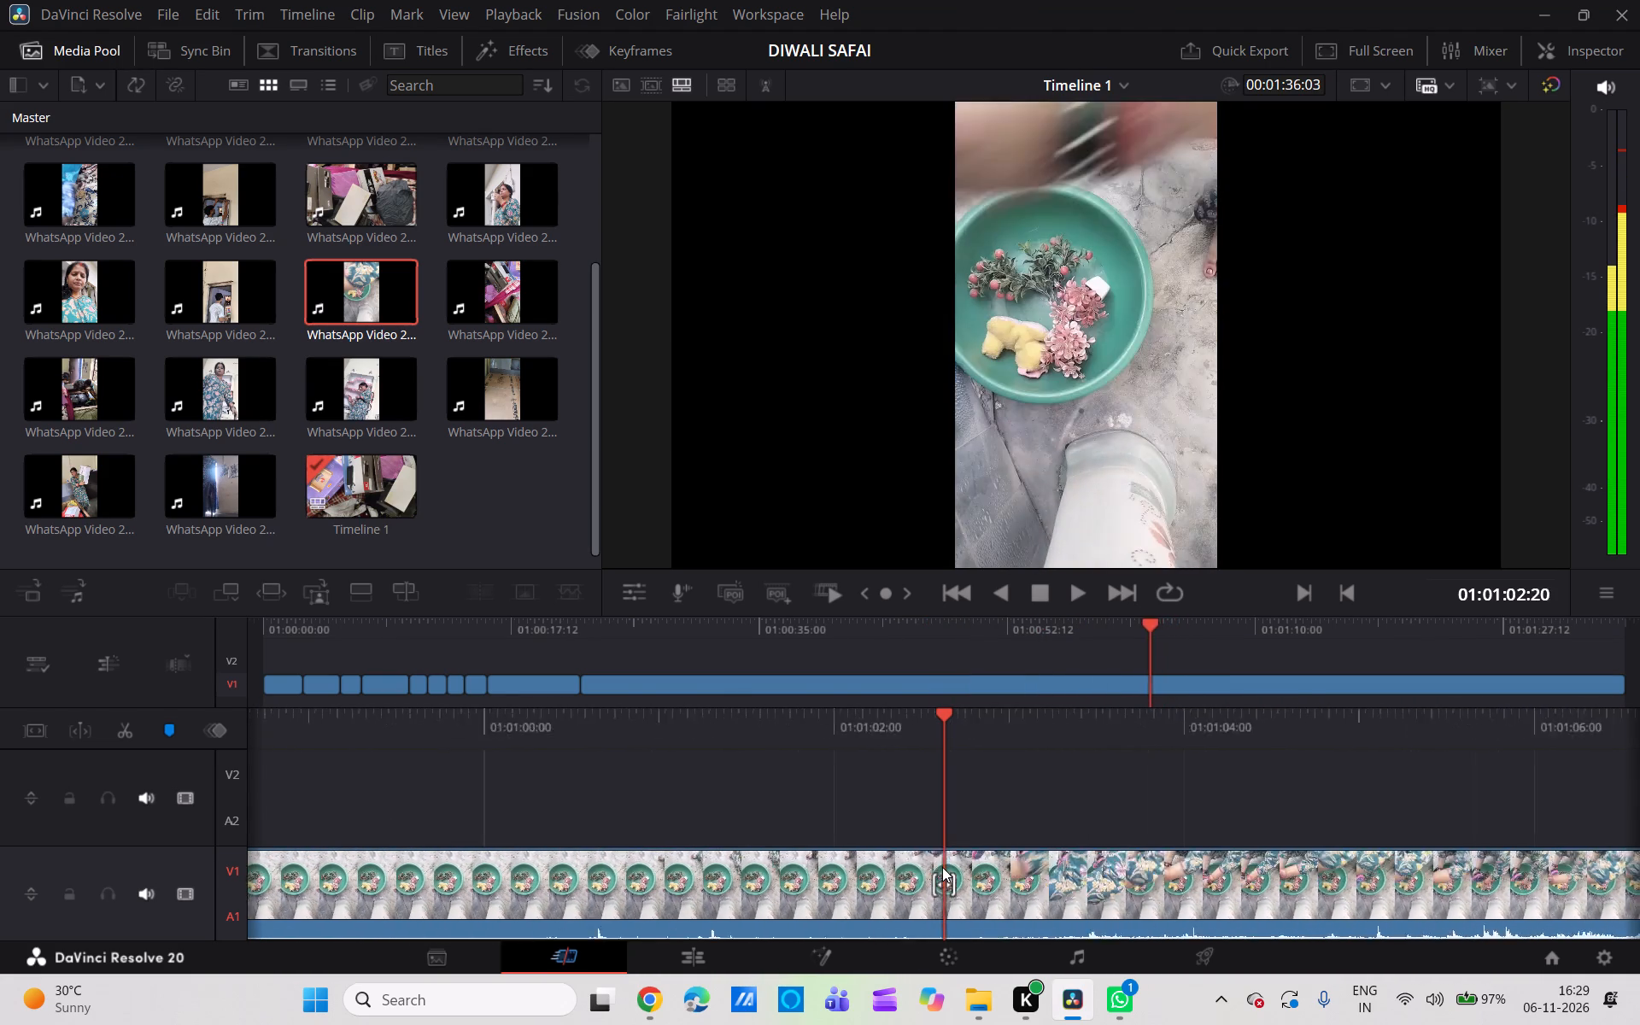
pyautogui.hscroll(1, 942, 867)
pyautogui.hscroll(-1, 942, 867)
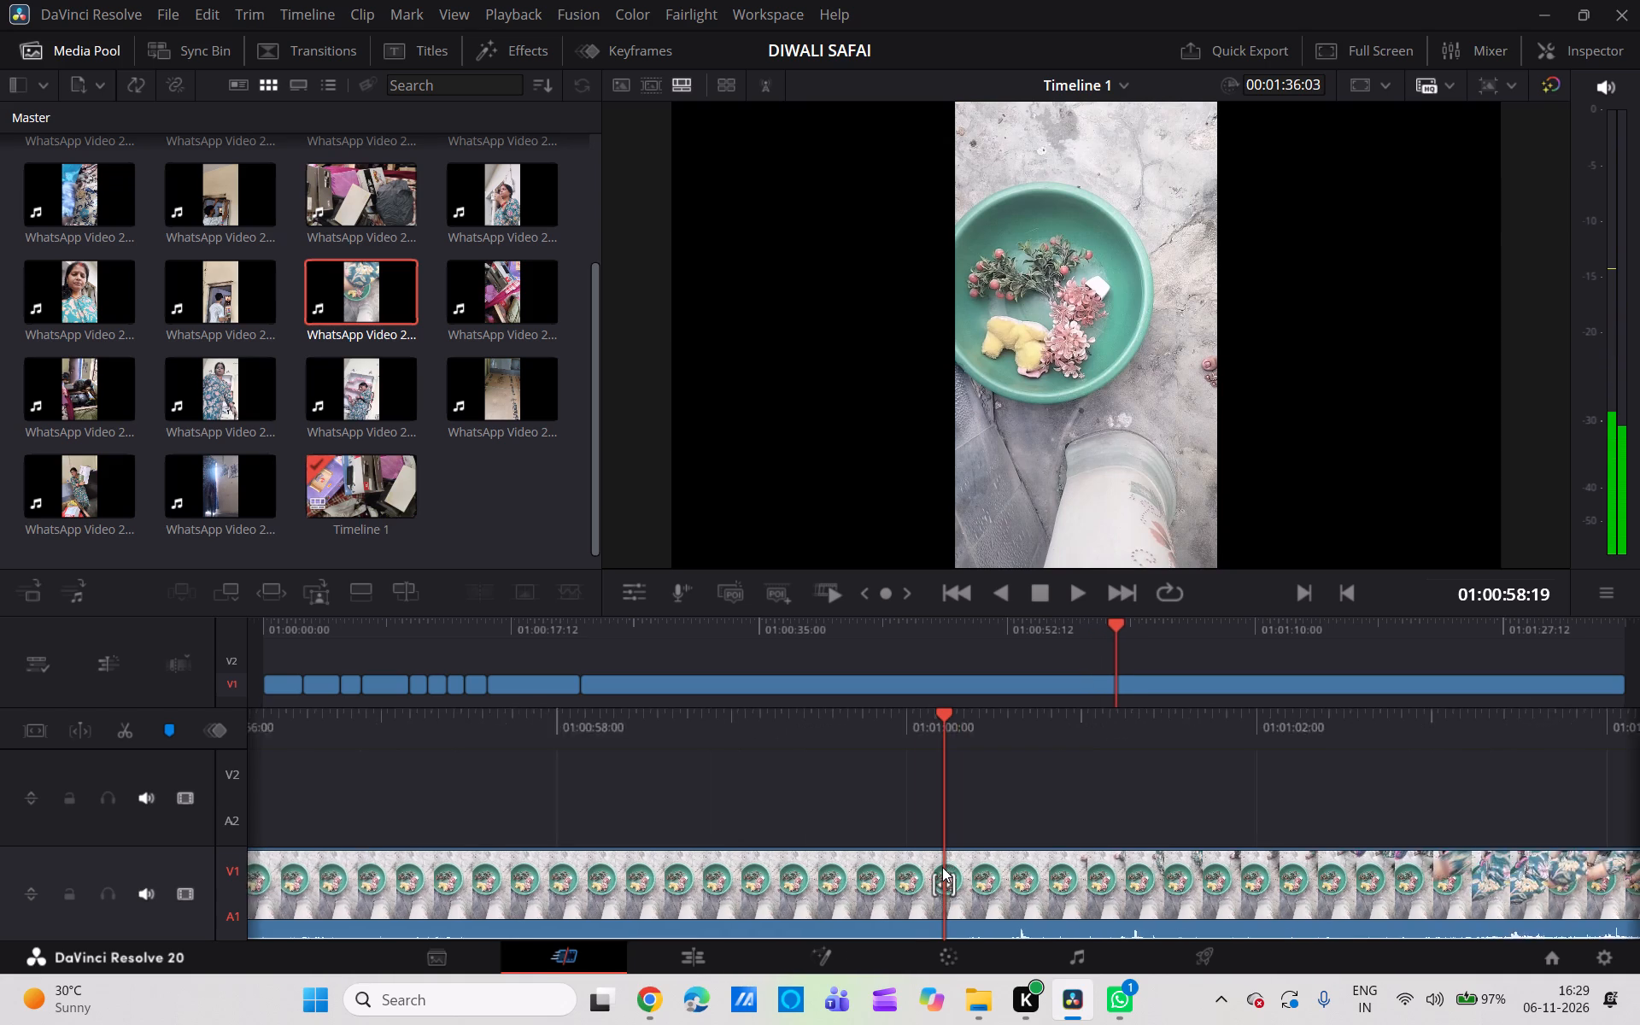
pyautogui.hscroll(-2, 942, 867)
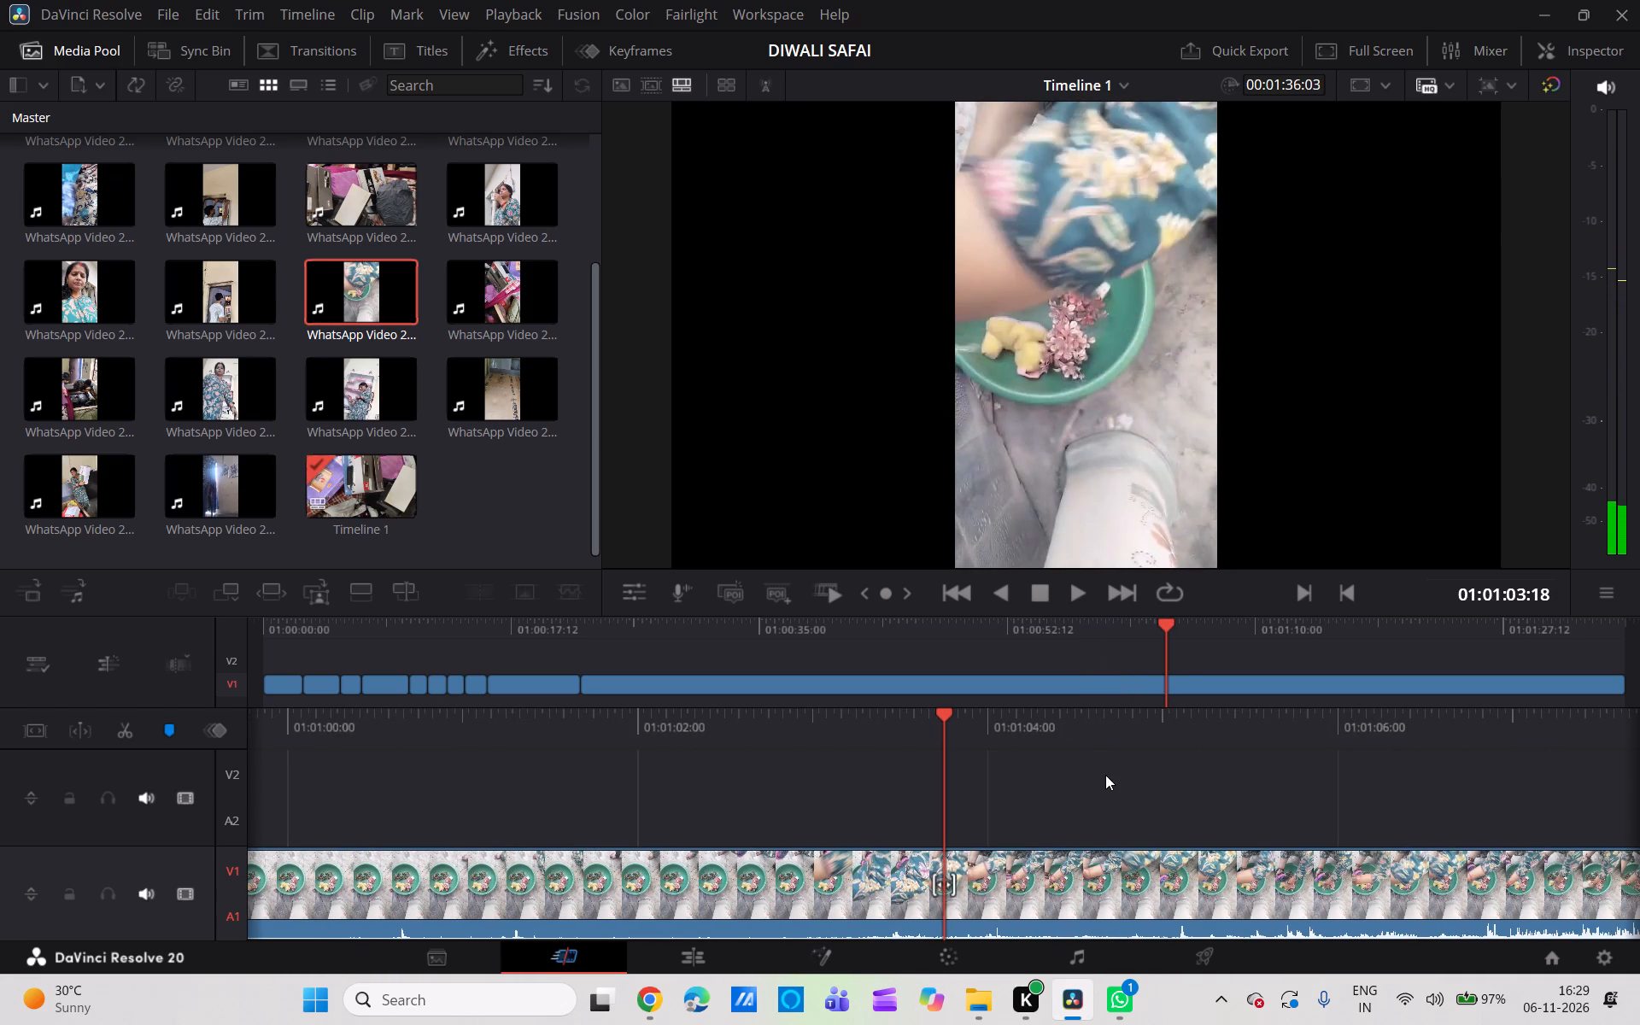
pyautogui.hscroll(-3, 1105, 775)
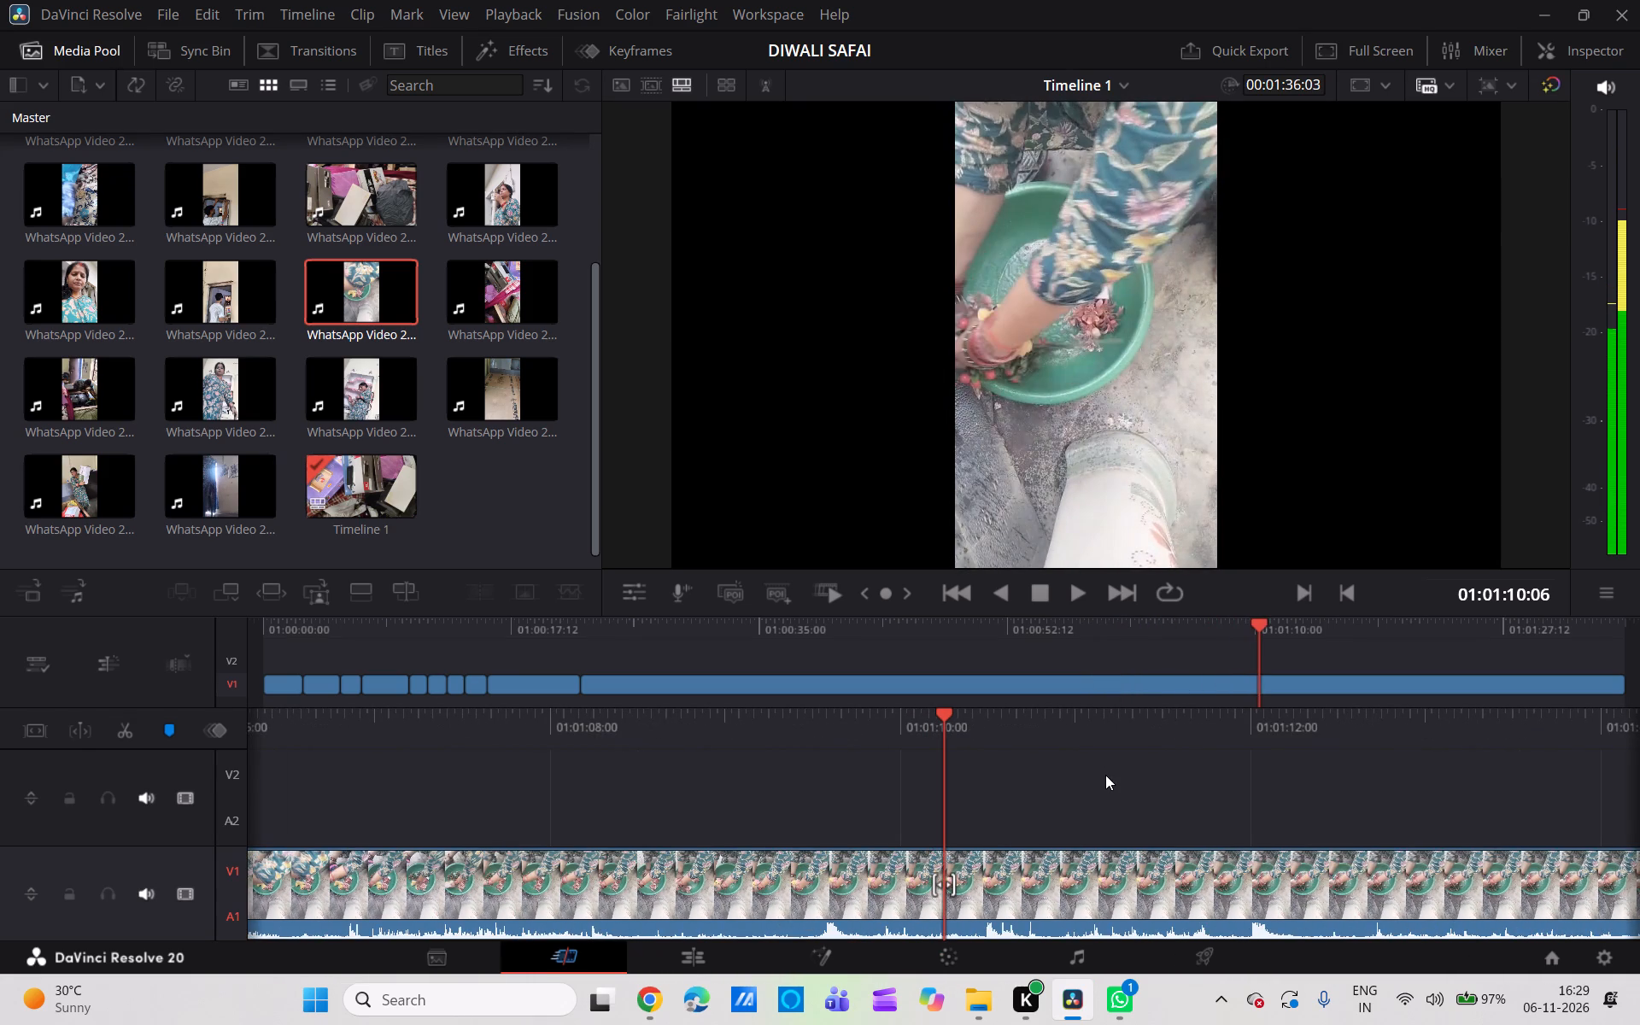
pyautogui.hscroll(4, 1105, 775)
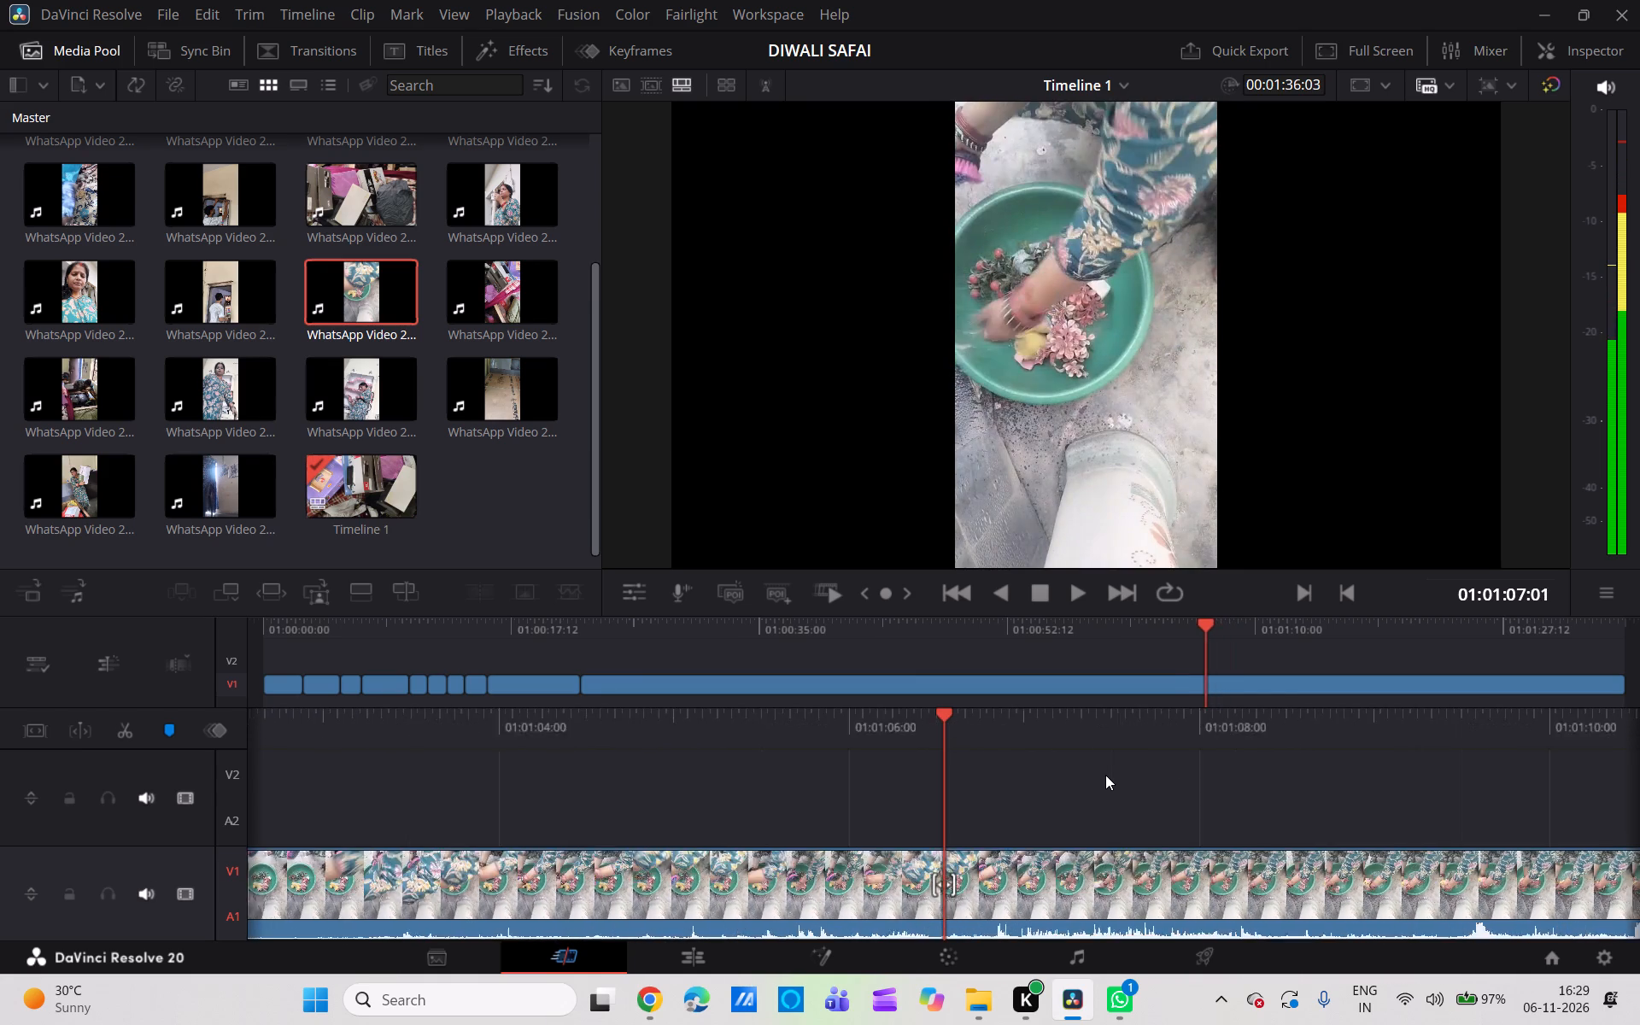
pyautogui.hscroll(1, 1105, 775)
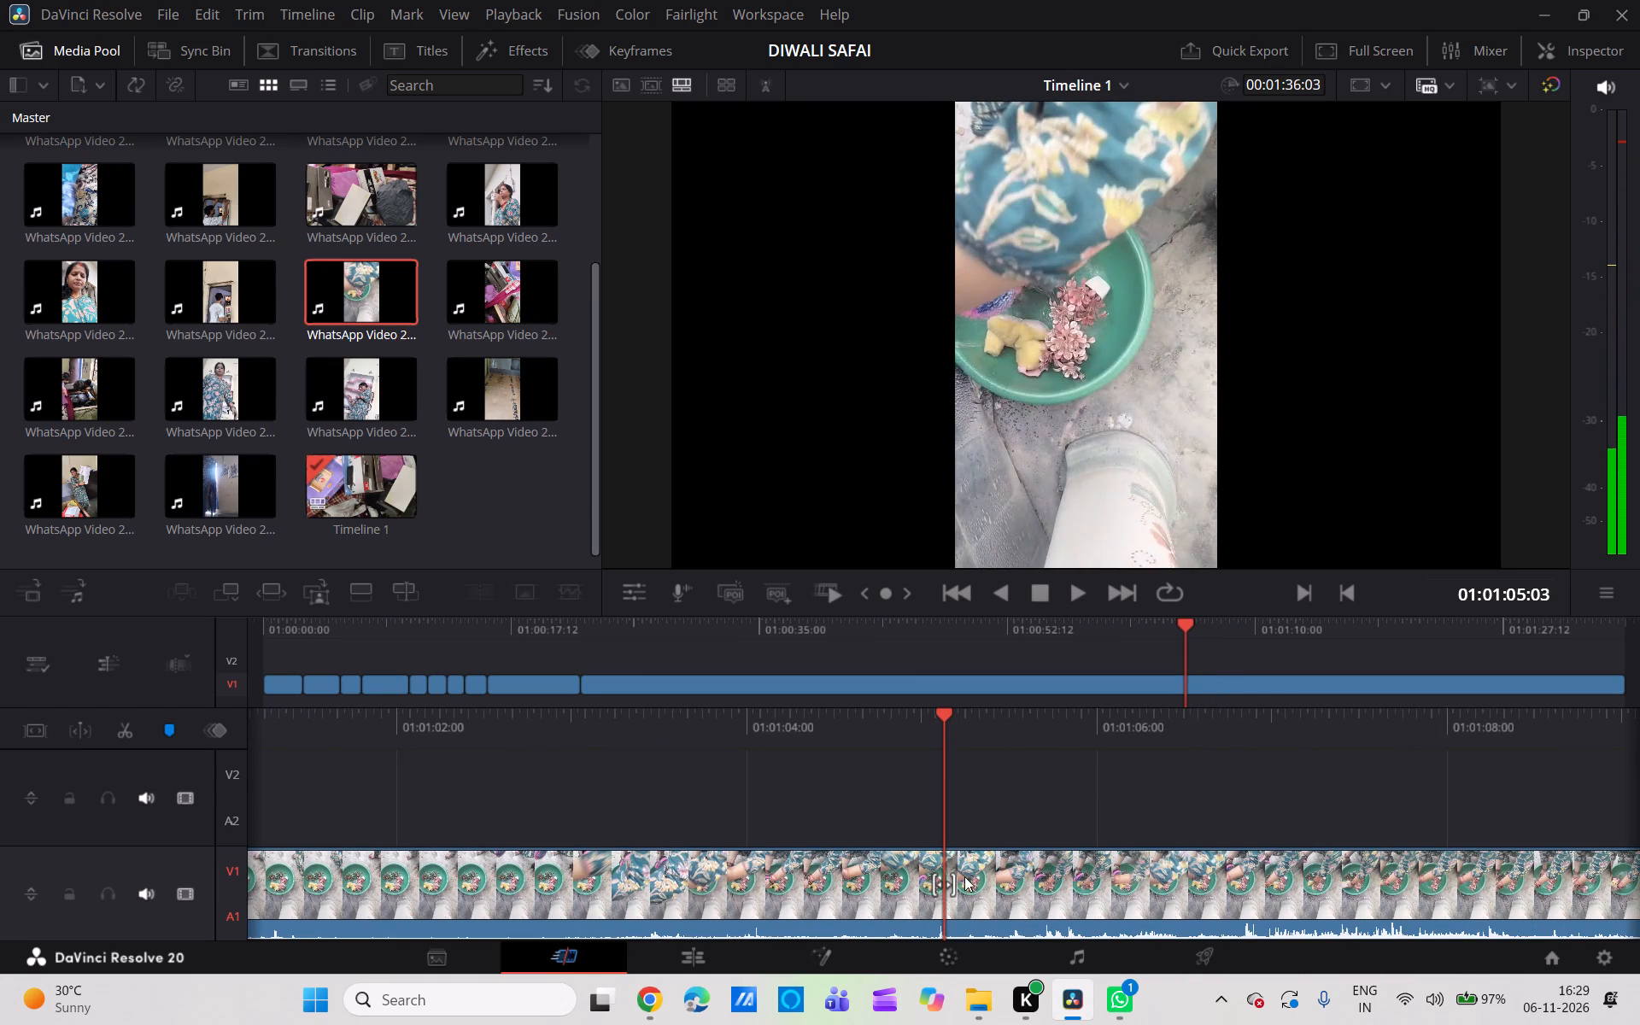
pyautogui.click(964, 876)
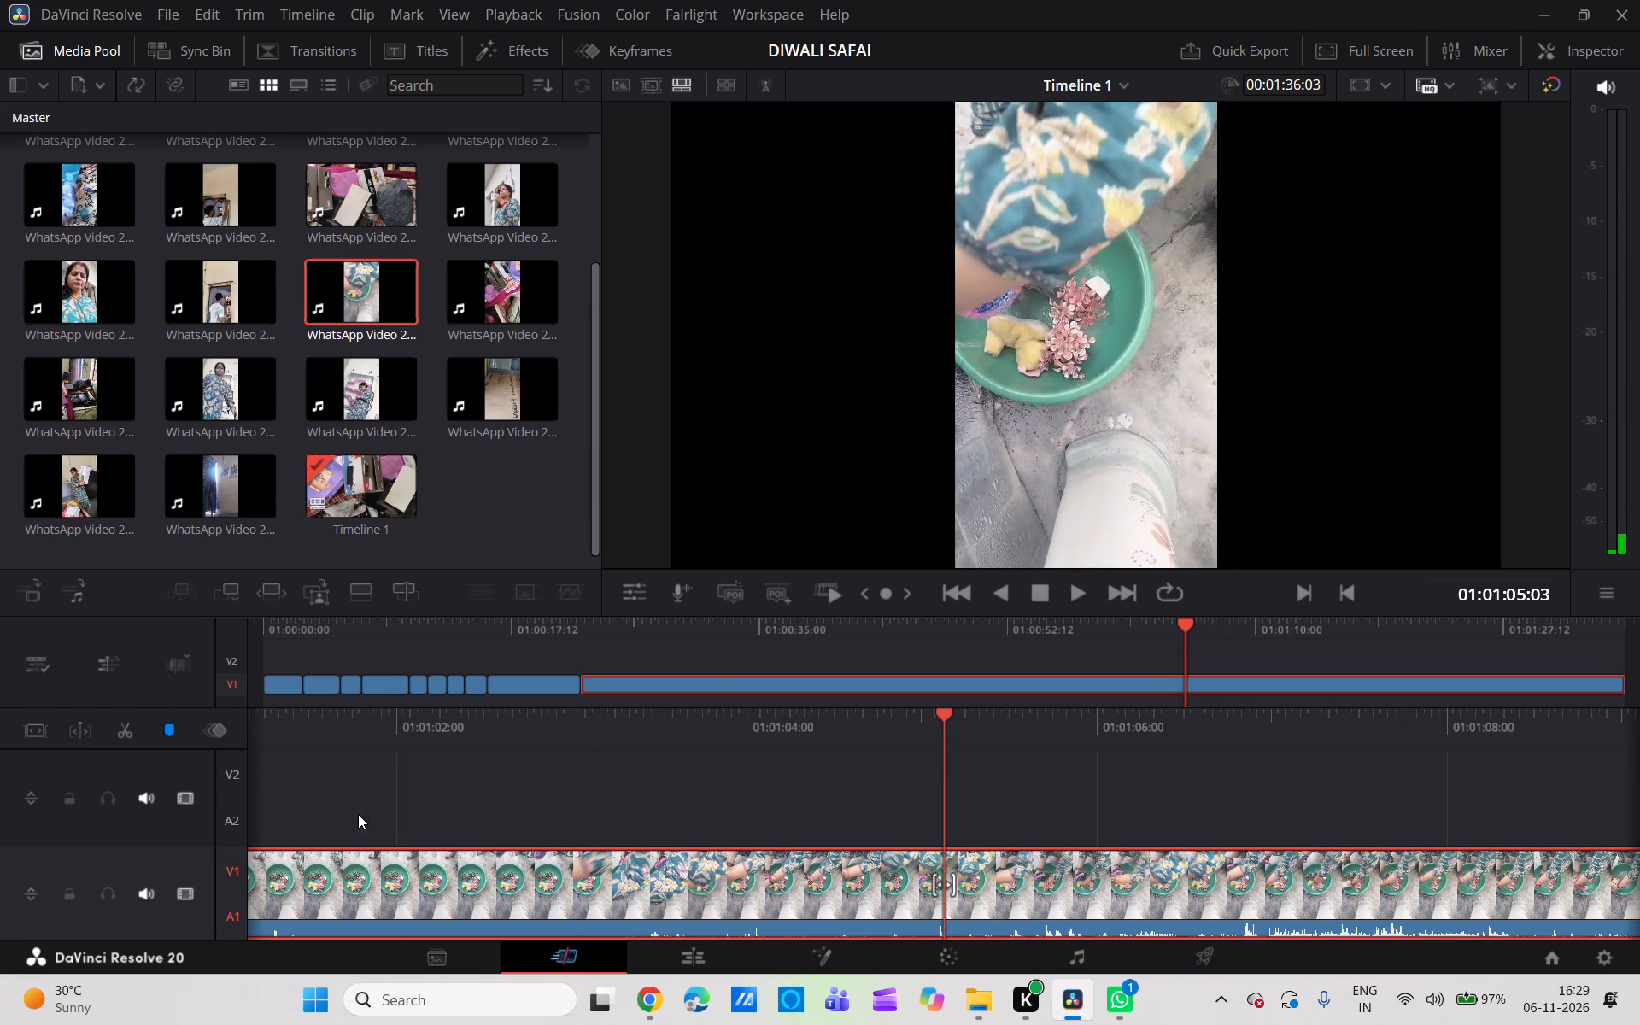
pyautogui.click(121, 729)
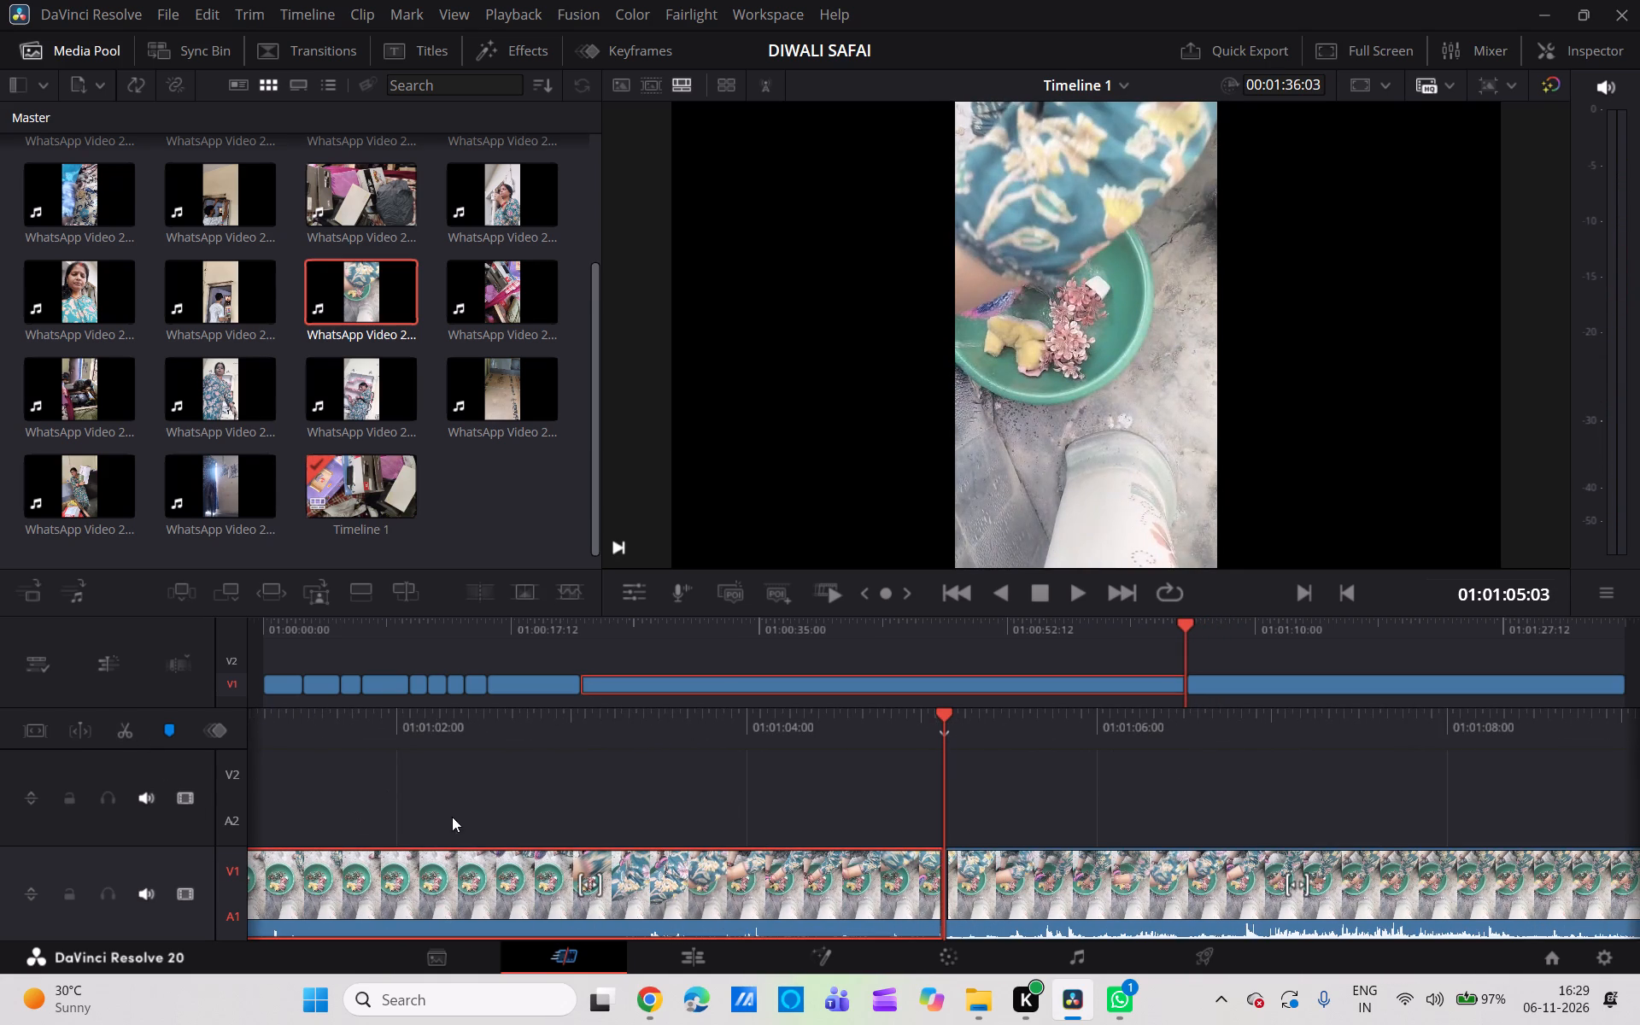
pyautogui.press('BackSpace')
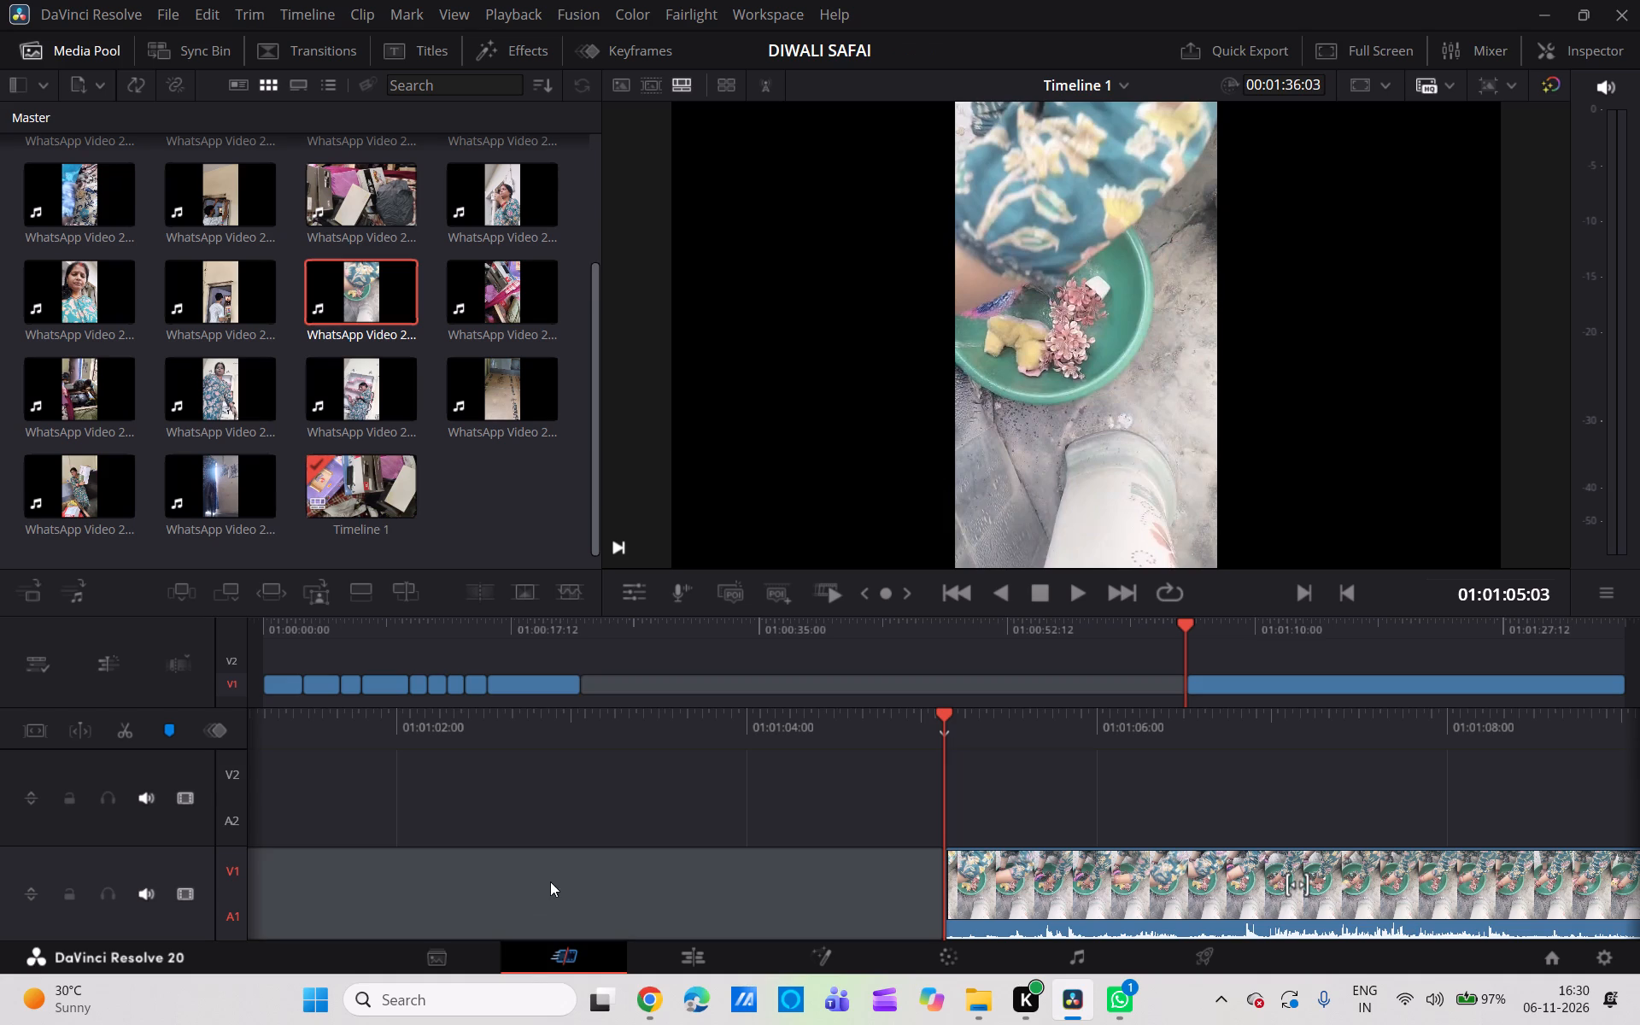
pyautogui.click(688, 892)
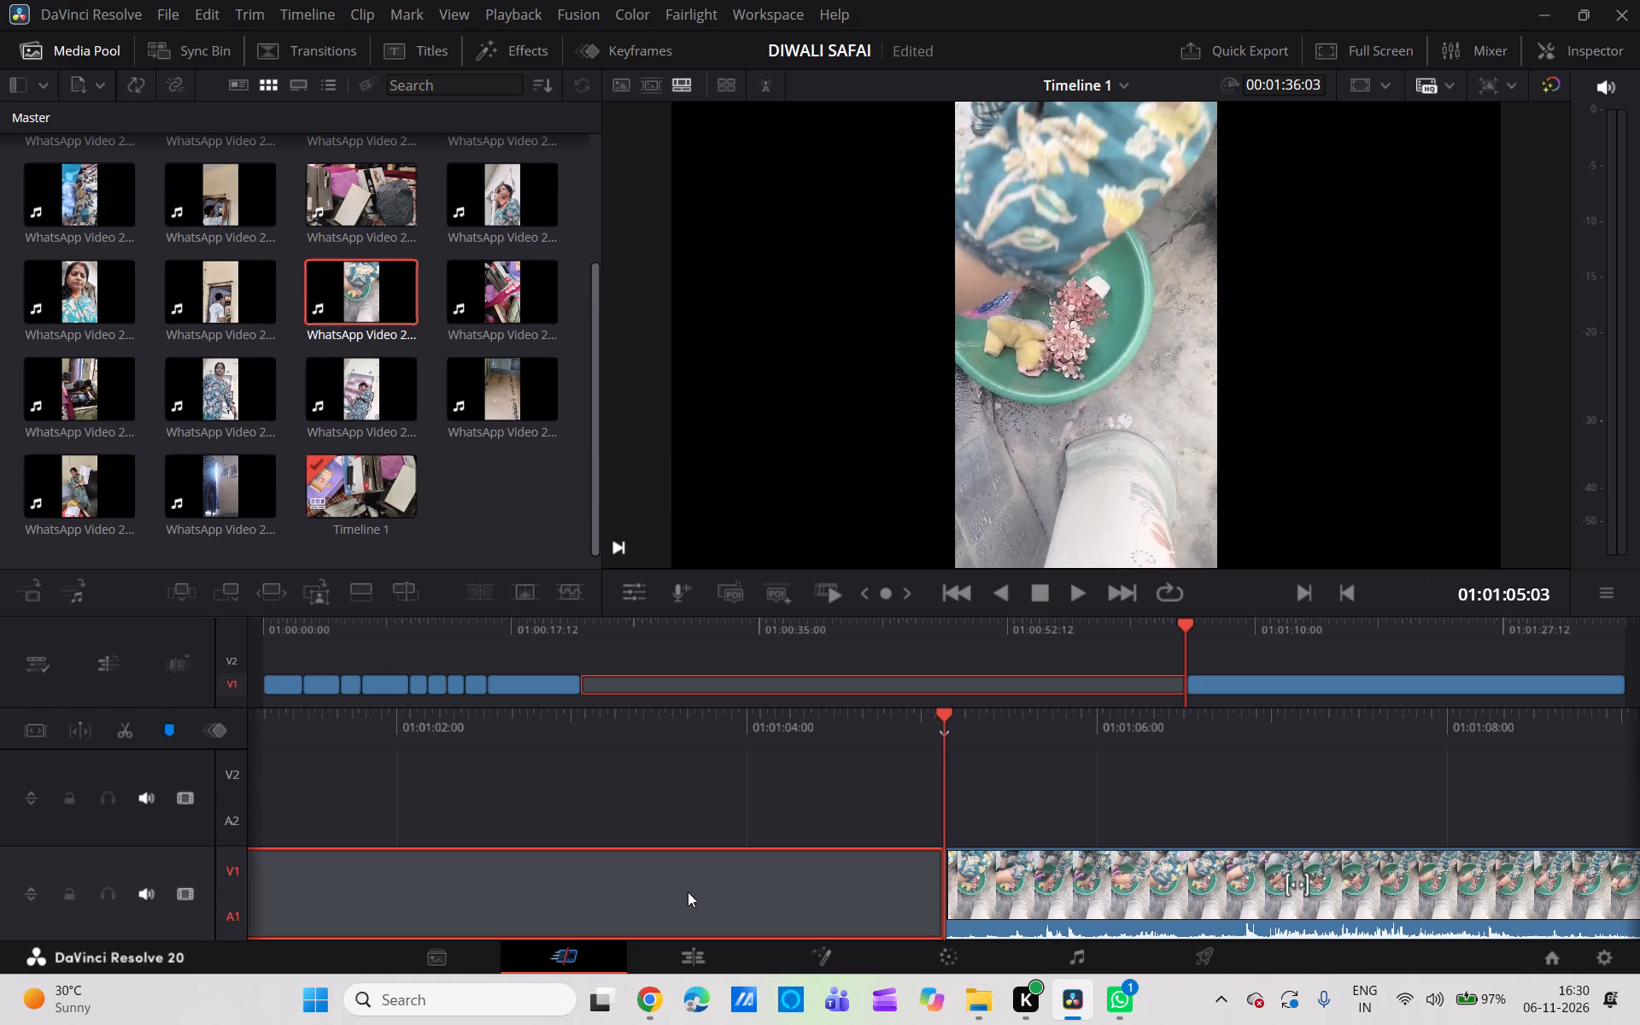
pyautogui.press('BackSpace')
# Split the trimmed tub-washing clip on V1 at 01:00:34:10.
pyautogui.keyDown('ctrl'); pyautogui.scroll(1, 688, 892); pyautogui.keyUp('ctrl')
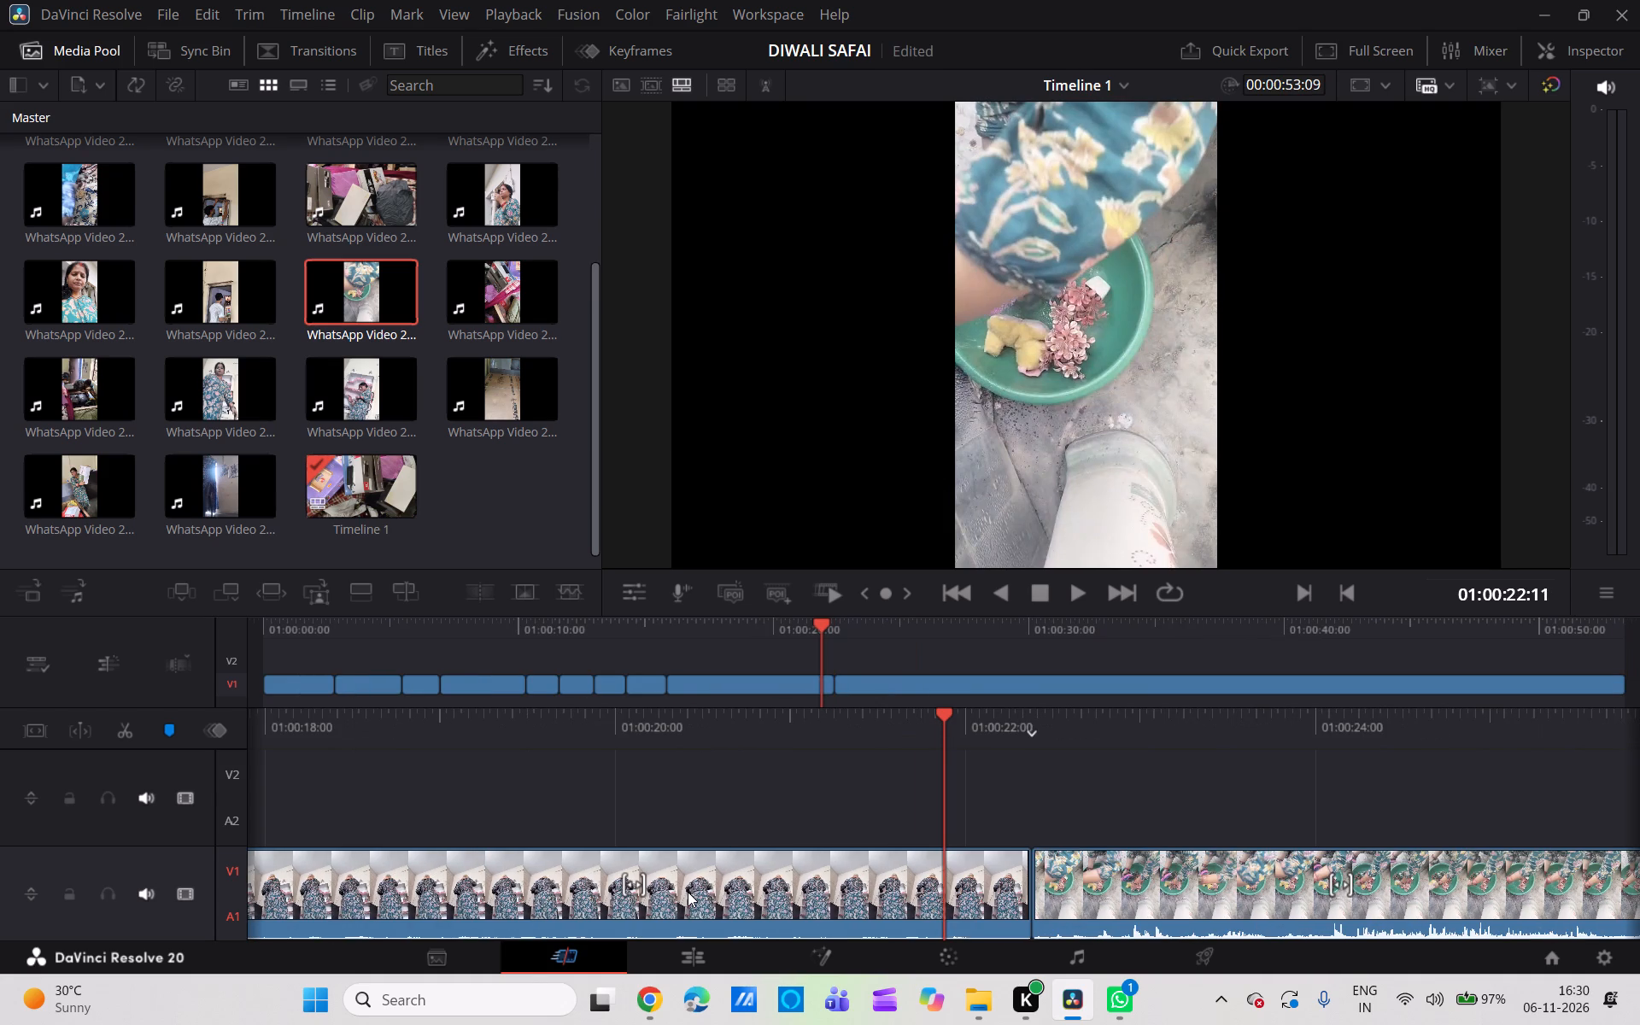
pyautogui.hscroll(-6, 688, 892)
pyautogui.hscroll(-1, 1113, 752)
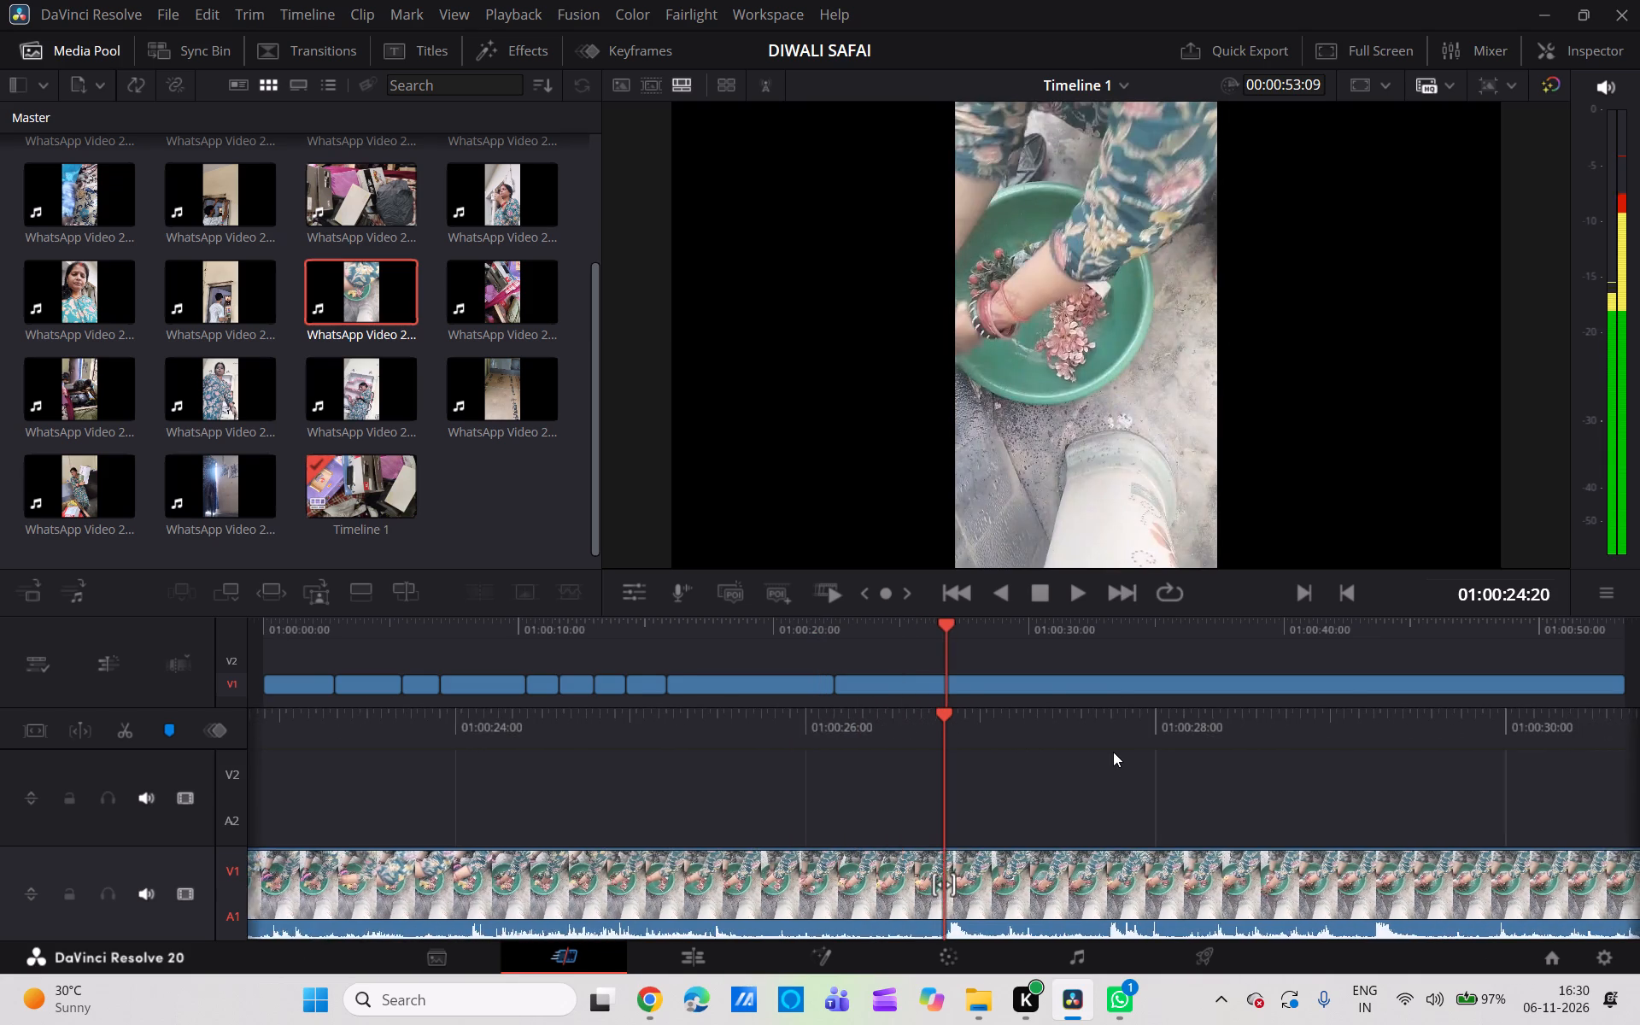
pyautogui.hscroll(-3, 1113, 752)
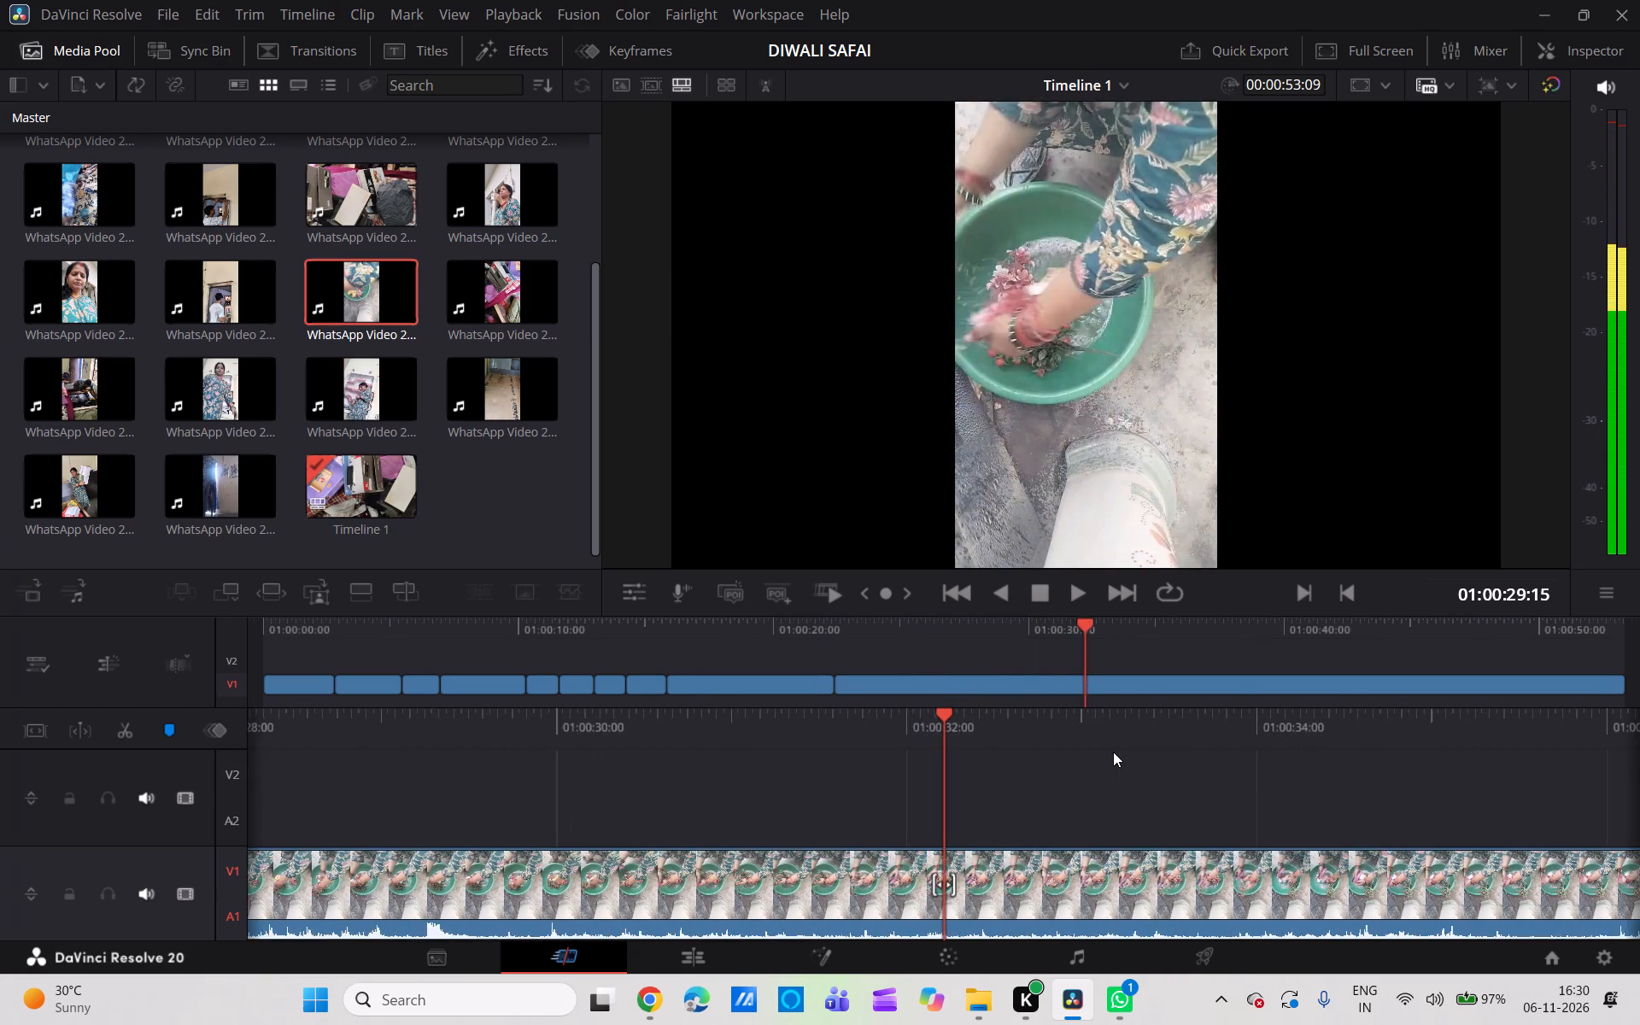
pyautogui.hscroll(-2, 1113, 752)
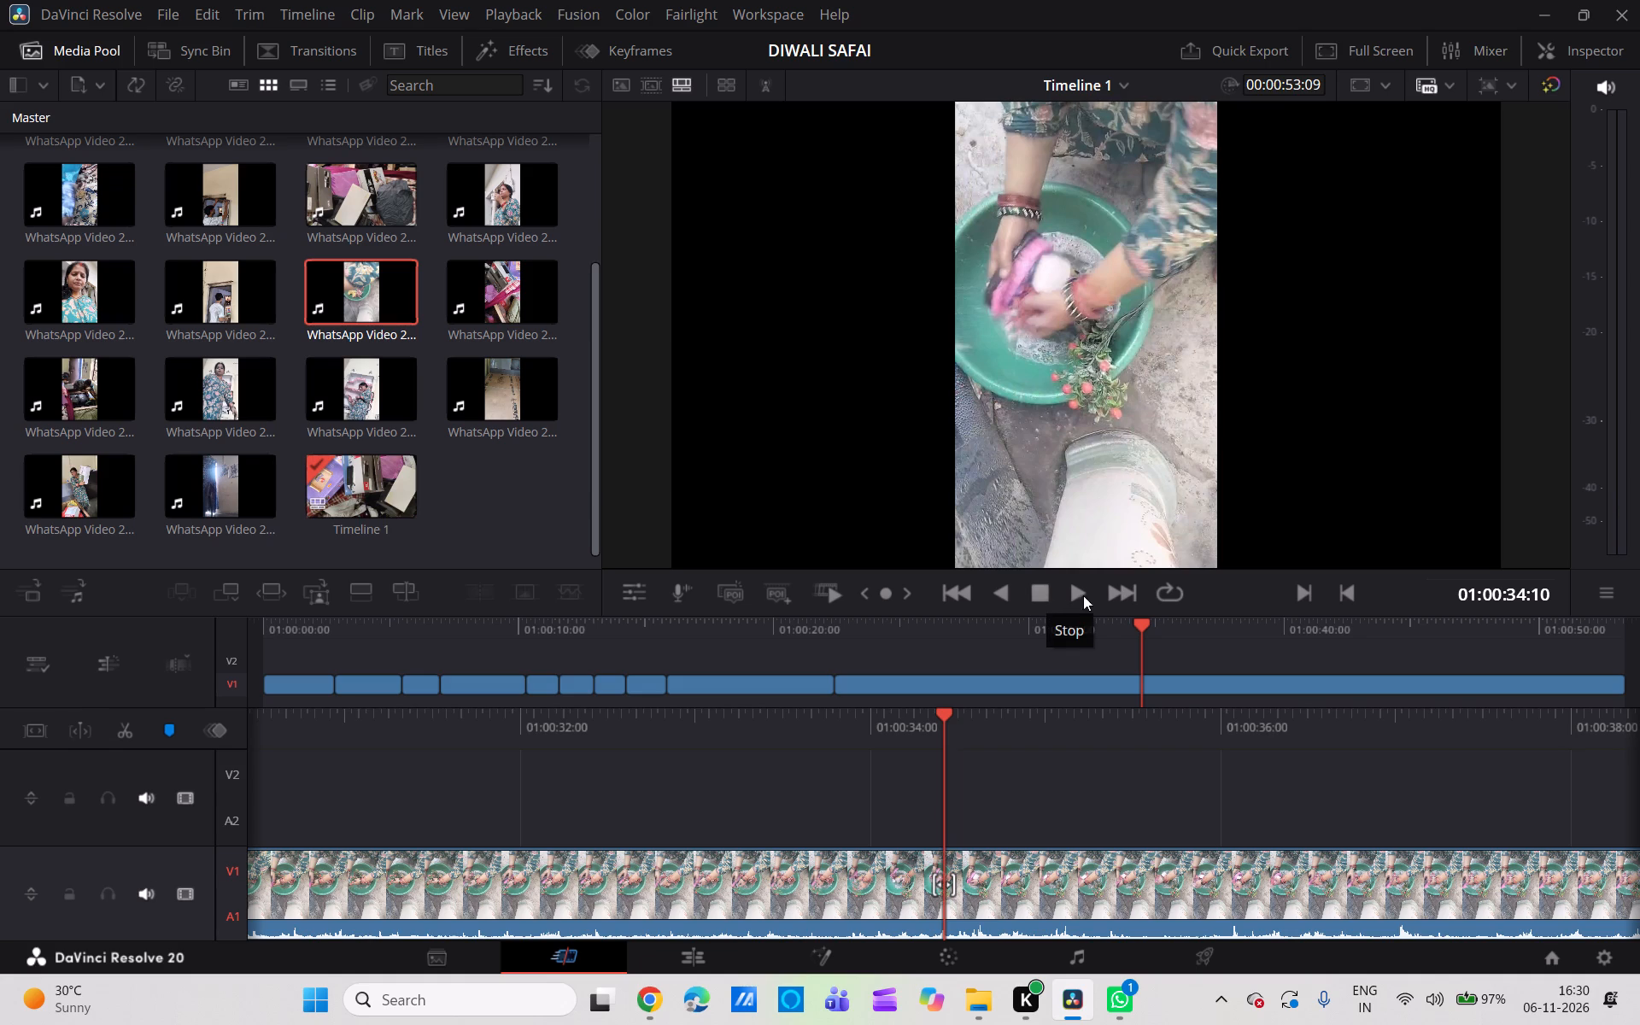
pyautogui.click(1079, 879)
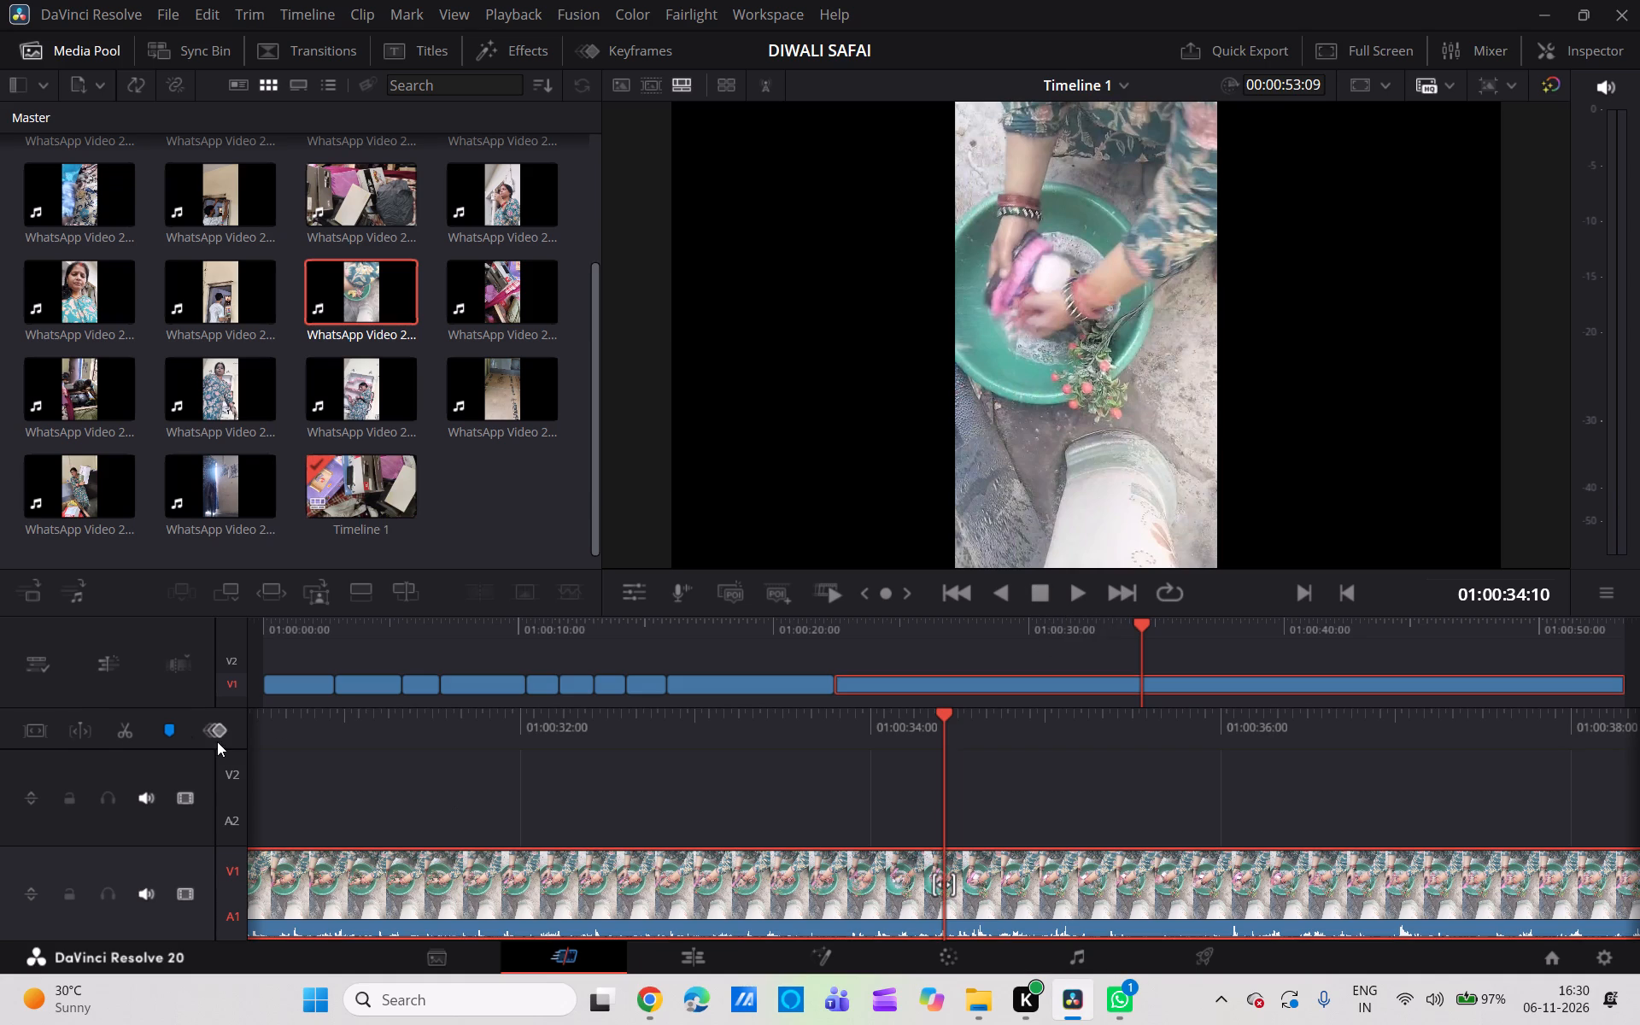
pyautogui.click(123, 729)
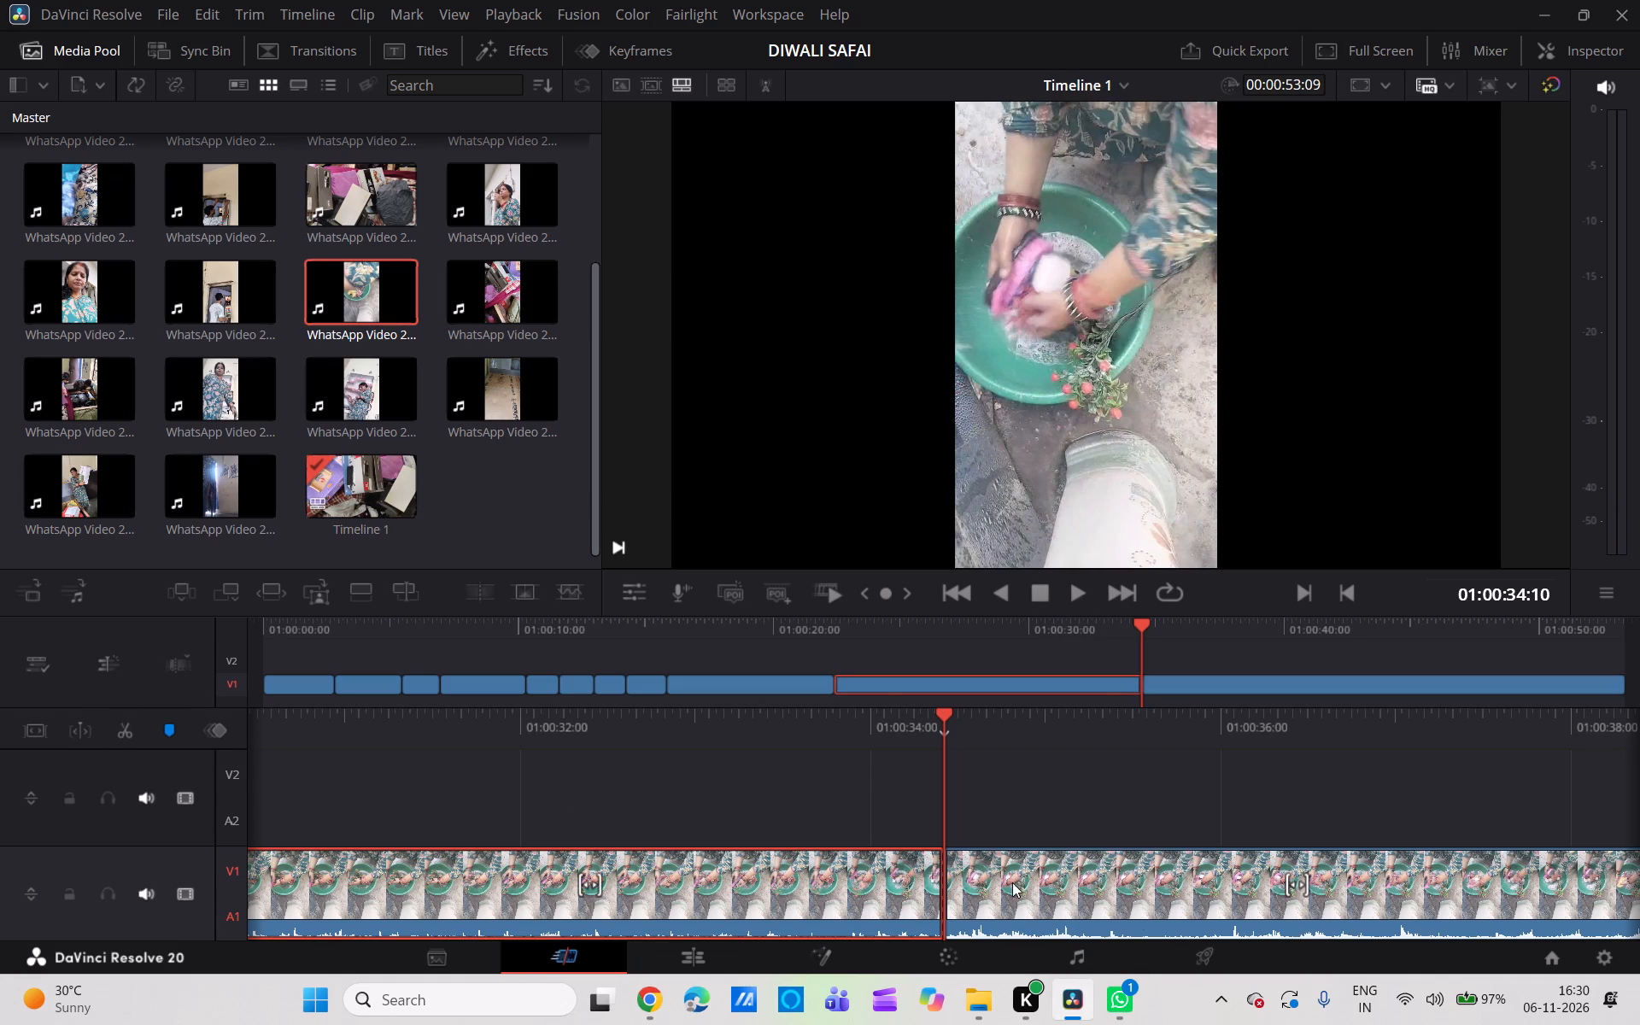
# Skim the tub-washing footage after the 01:00:34:10 cut on V1 and delete that second part from the timeline.
pyautogui.click(1090, 886)
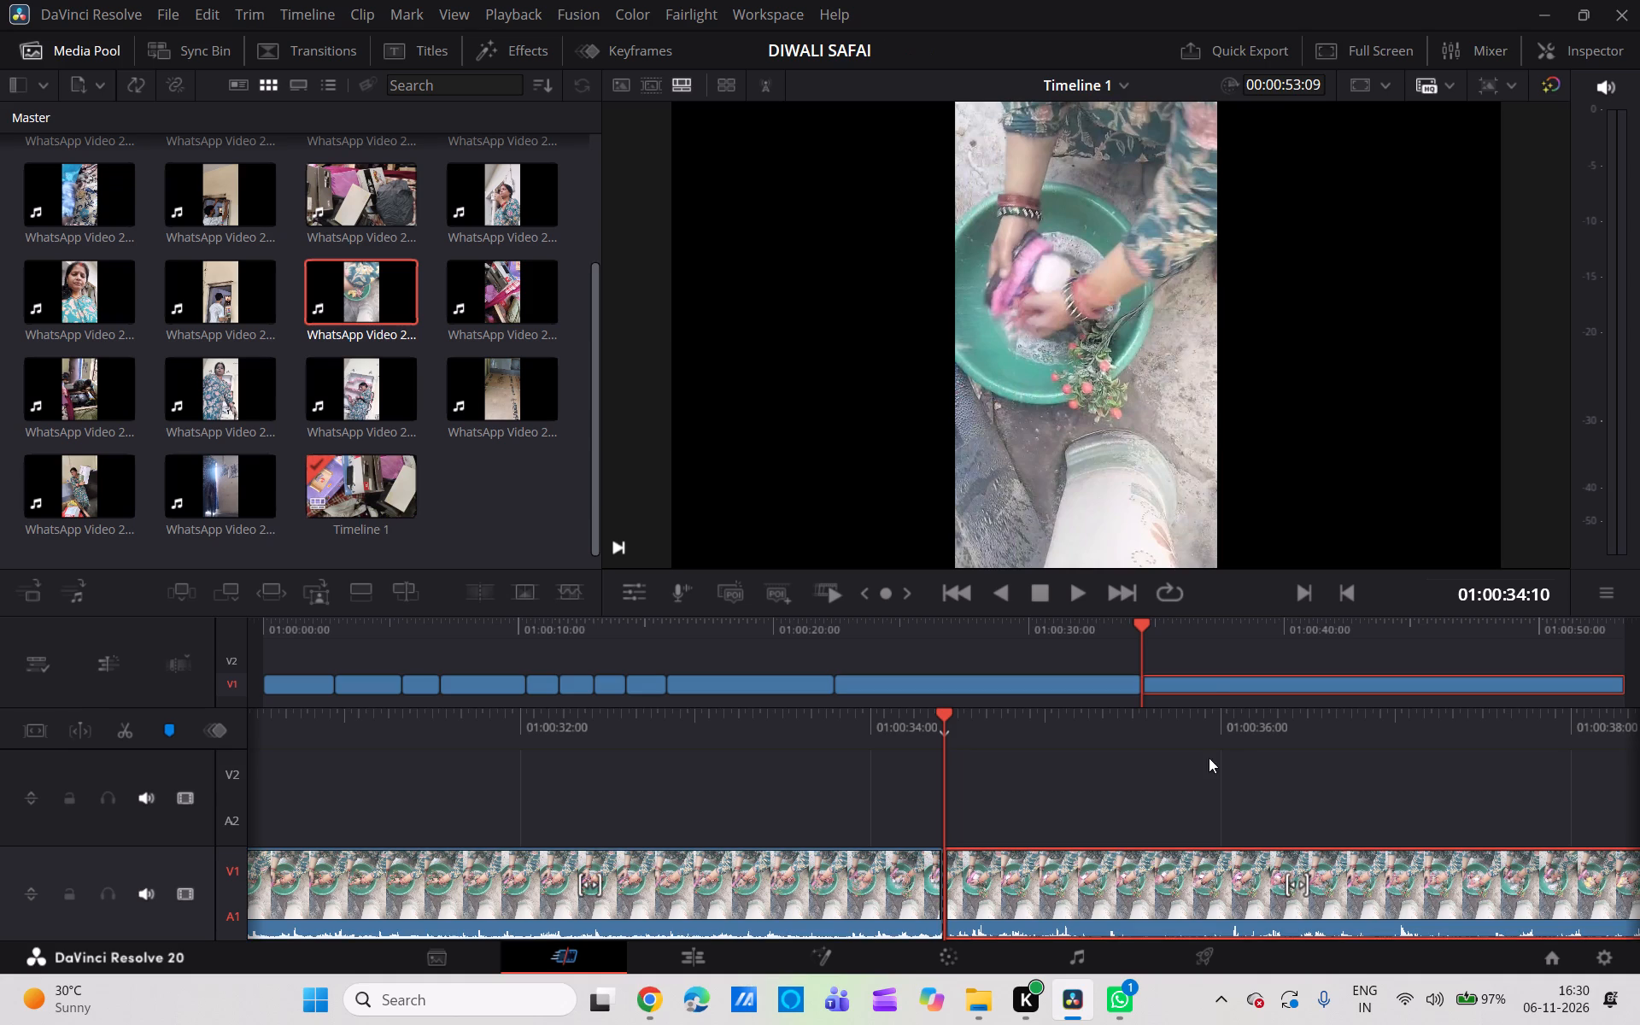
pyautogui.hscroll(-4, 1232, 760)
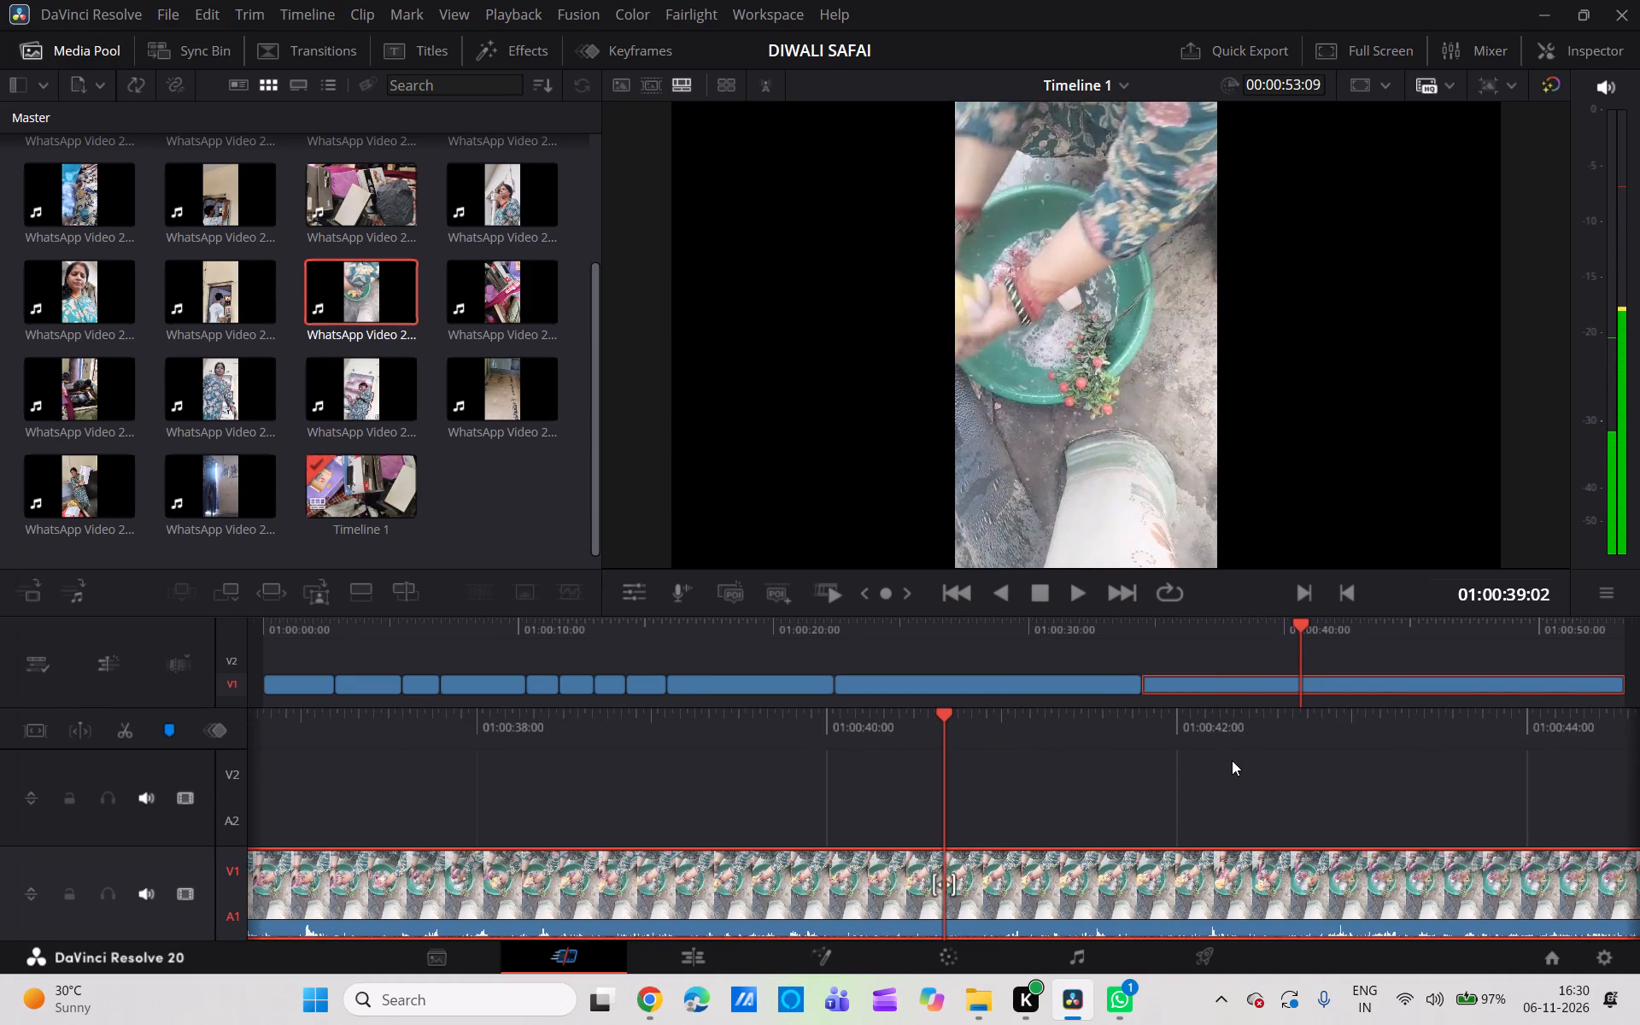
pyautogui.hscroll(-2, 1232, 760)
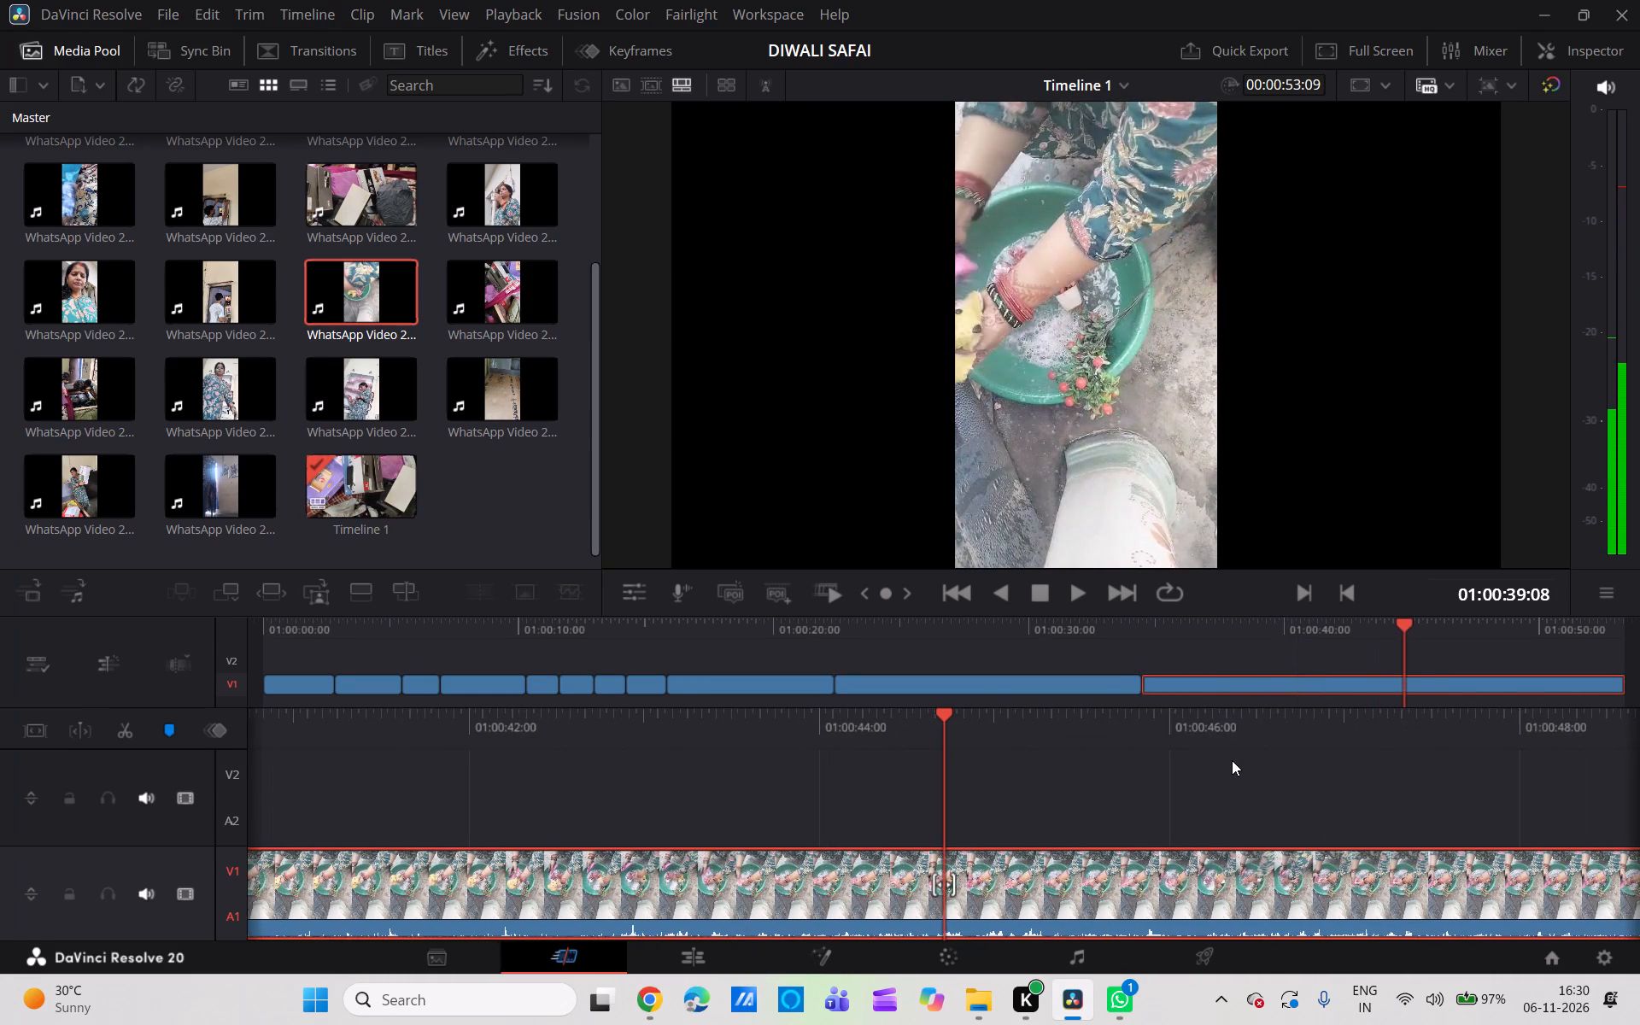
pyautogui.hscroll(-3, 1232, 760)
pyautogui.scroll(1, 1232, 760)
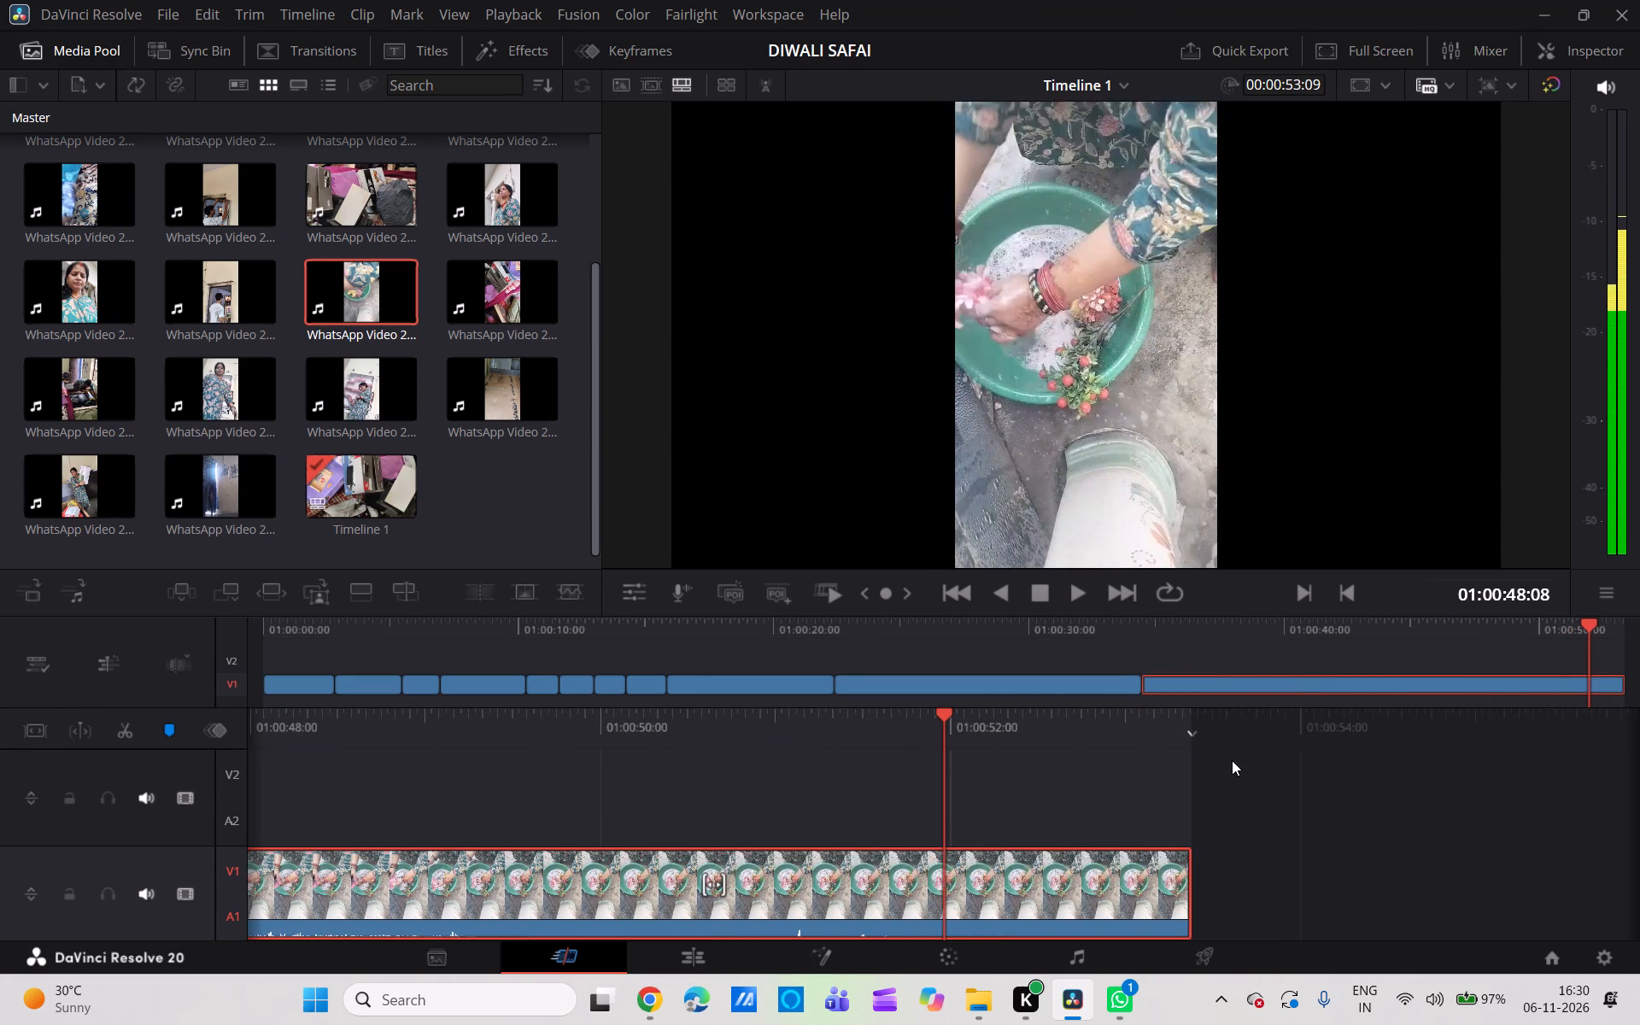
pyautogui.hscroll(4, 1232, 760)
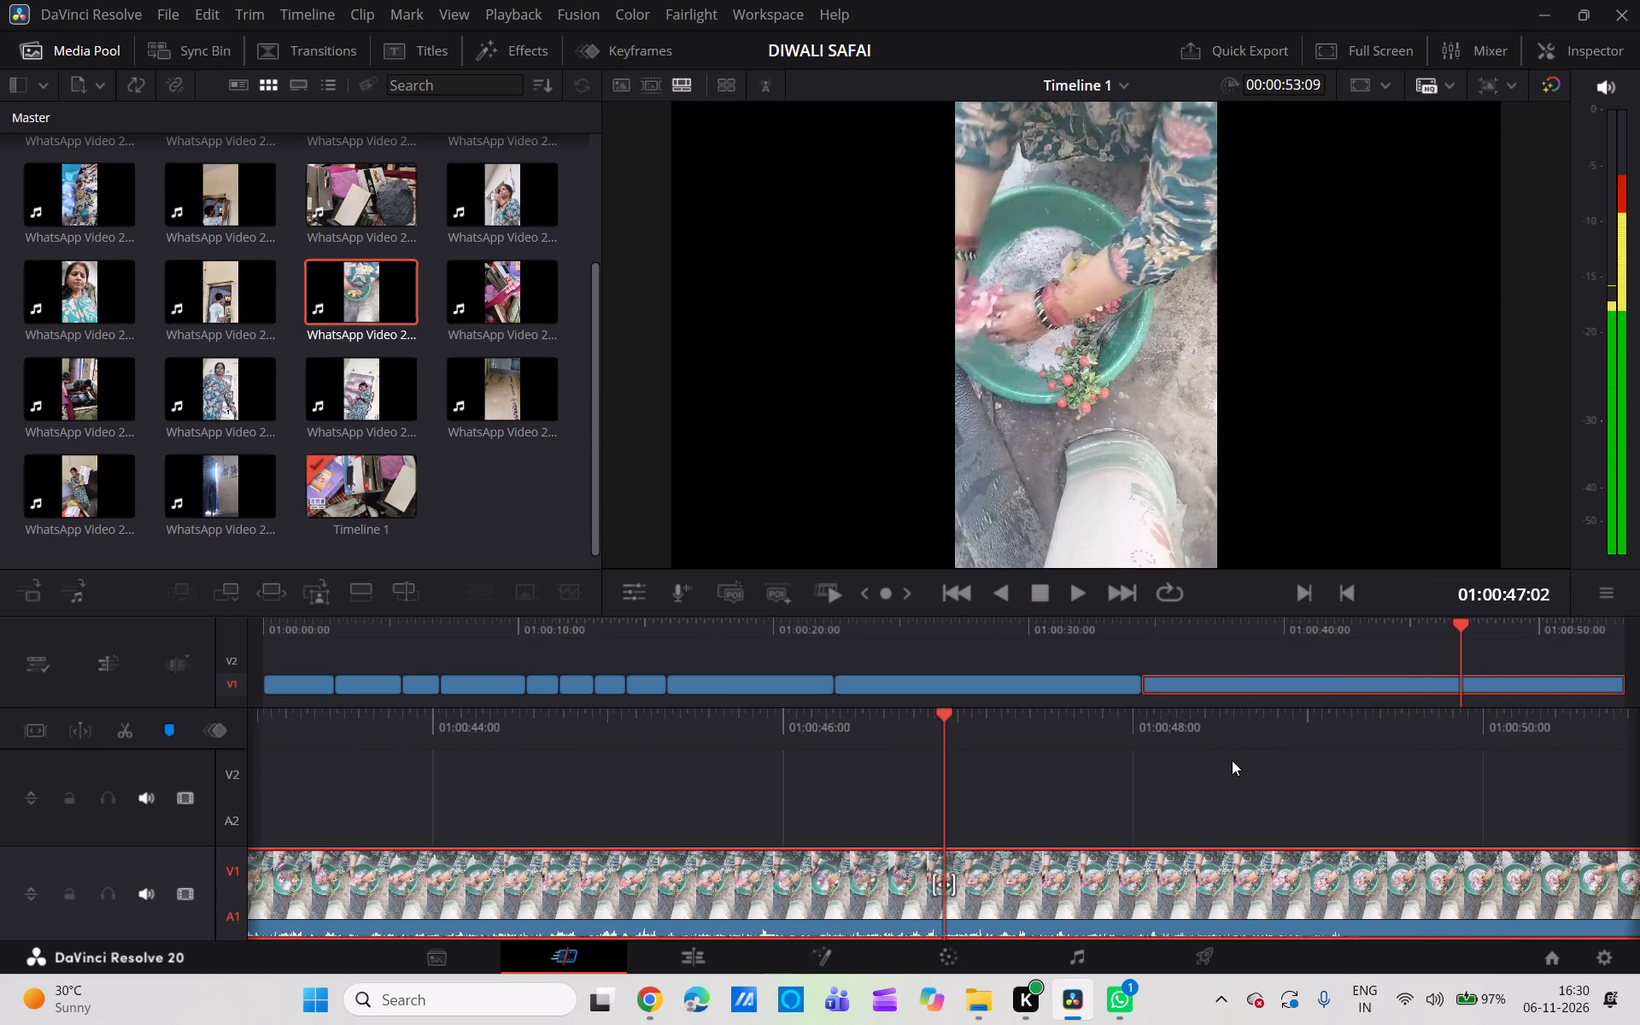
pyautogui.hscroll(5, 1232, 760)
pyautogui.hscroll(-1, 1232, 760)
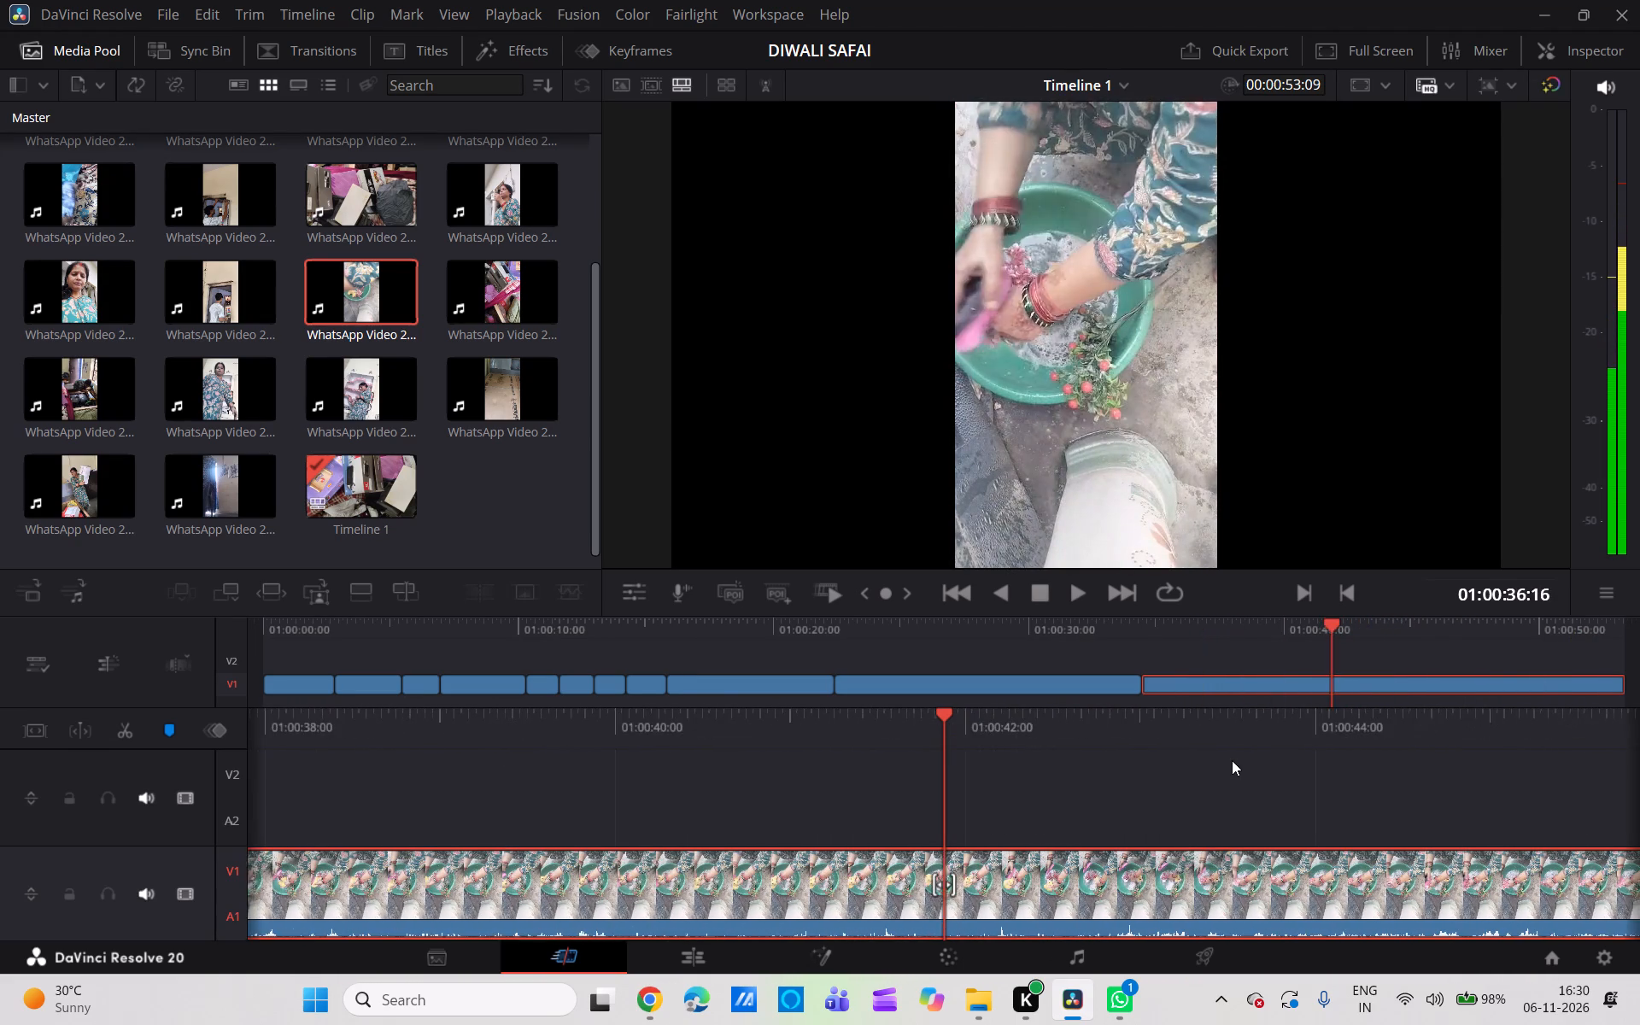
pyautogui.hscroll(-2, 1232, 760)
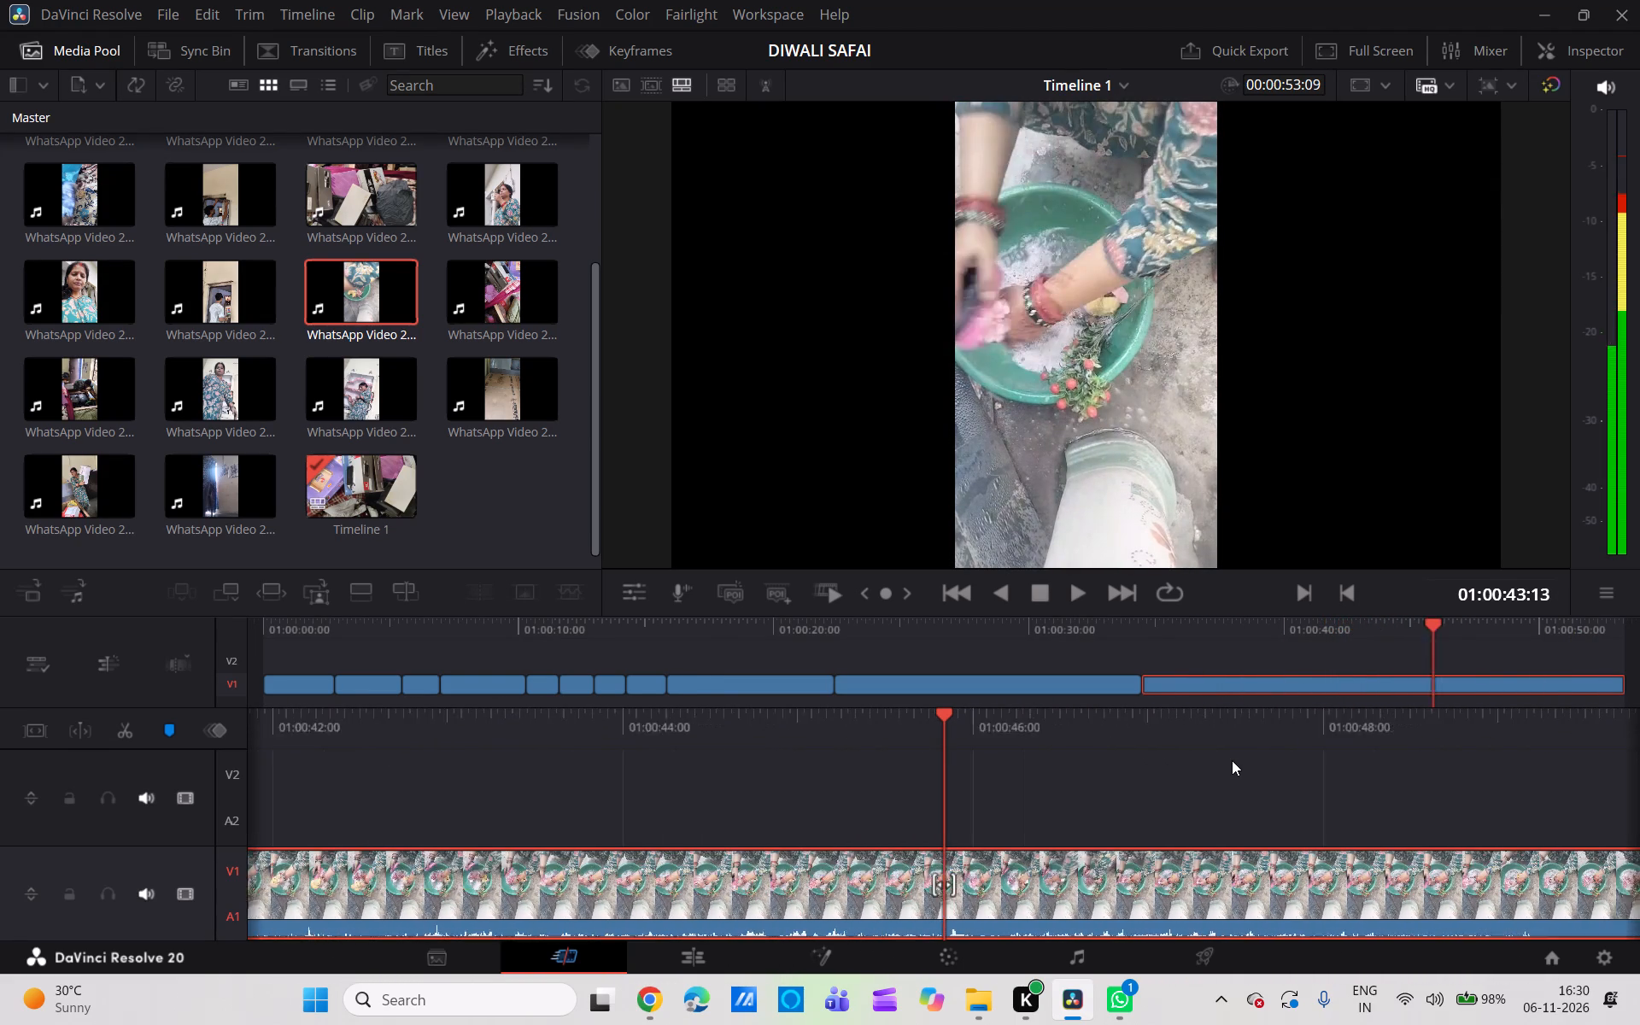
pyautogui.hscroll(-2, 1232, 760)
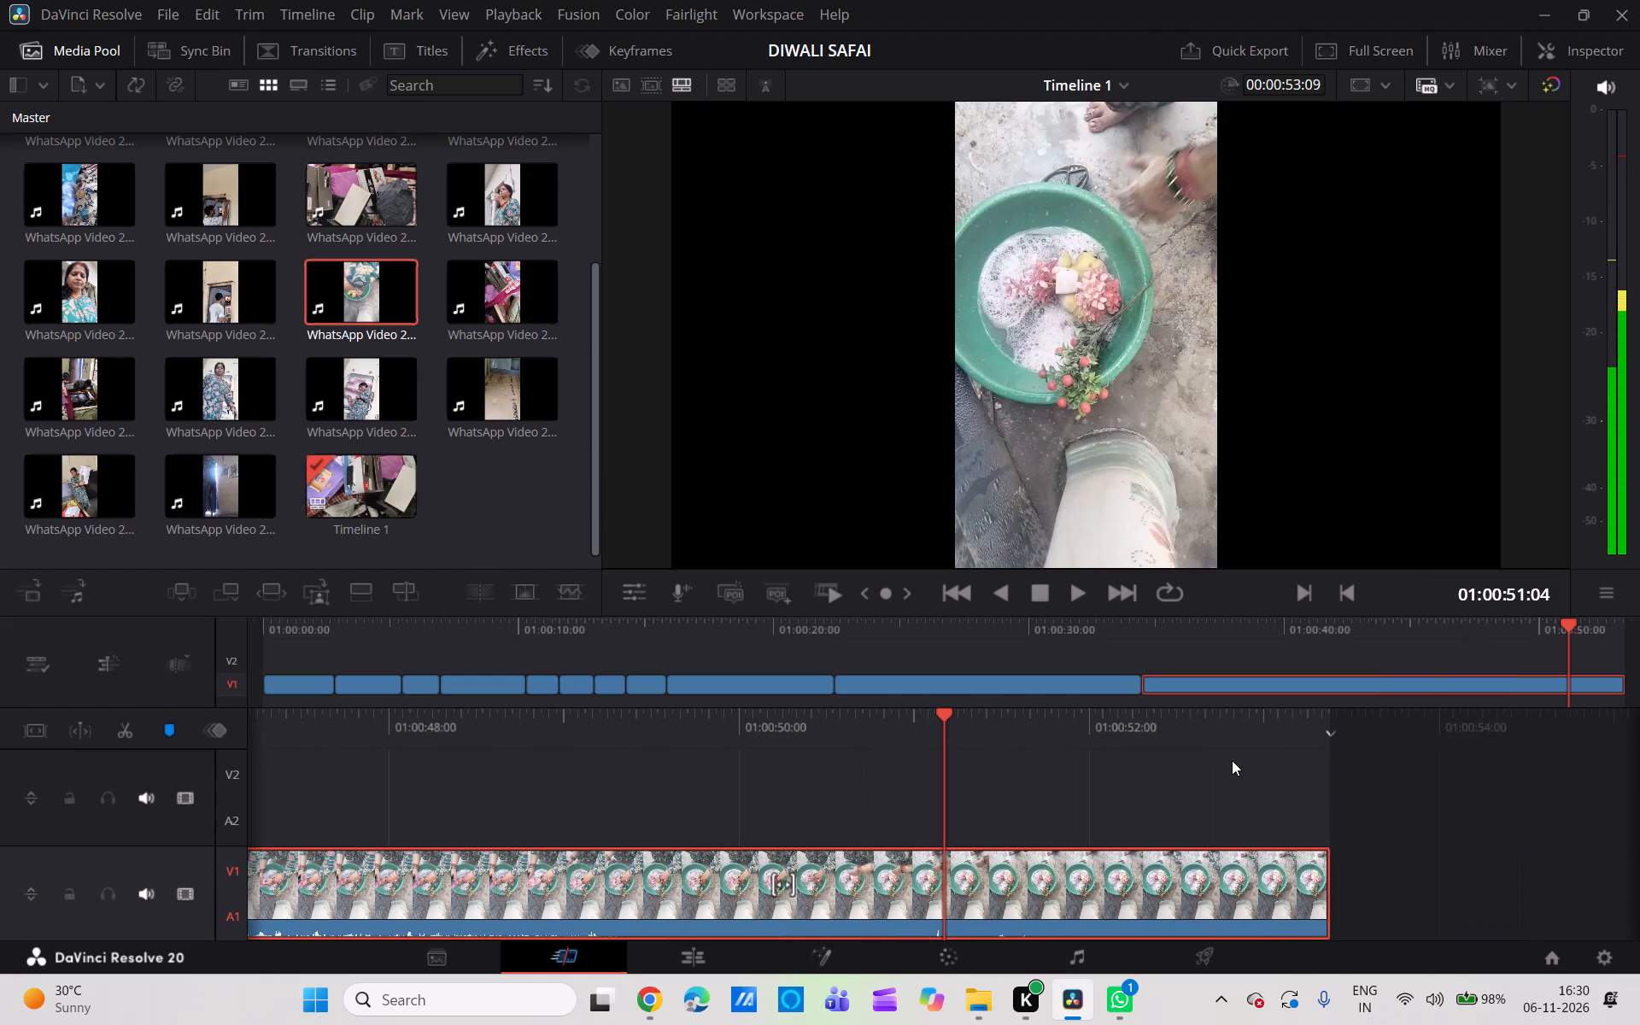
pyautogui.hscroll(-1, 1232, 760)
pyautogui.hscroll(19, 1232, 760)
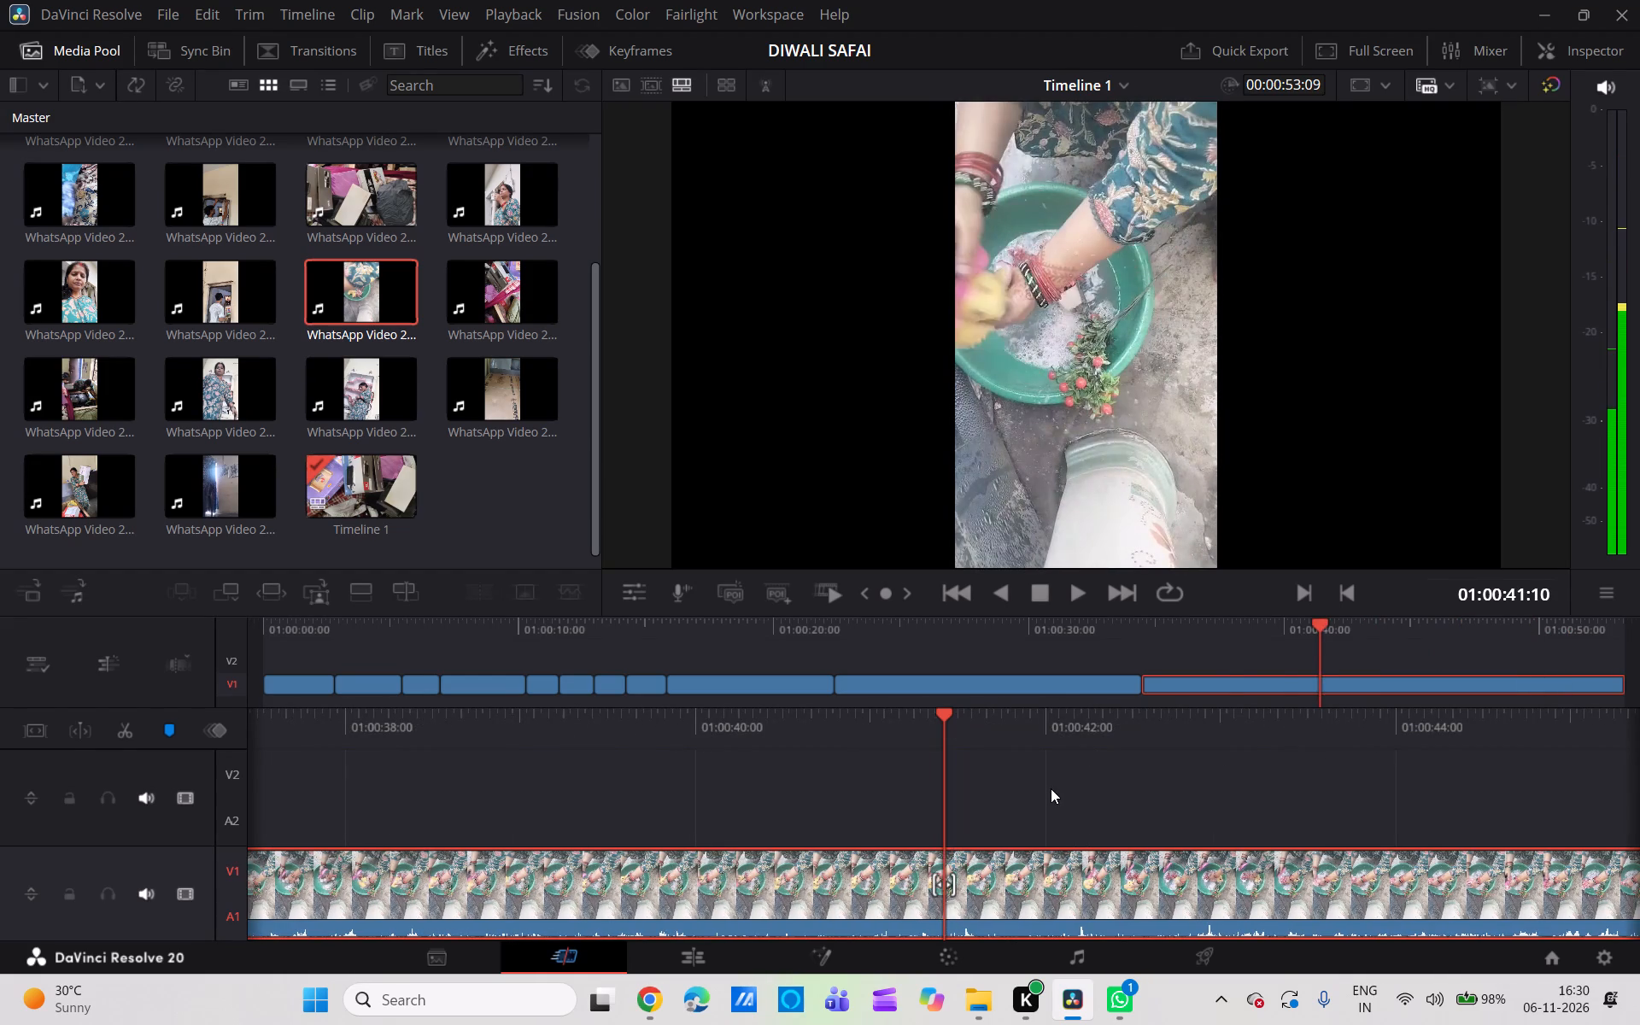
pyautogui.hscroll(4, 1051, 788)
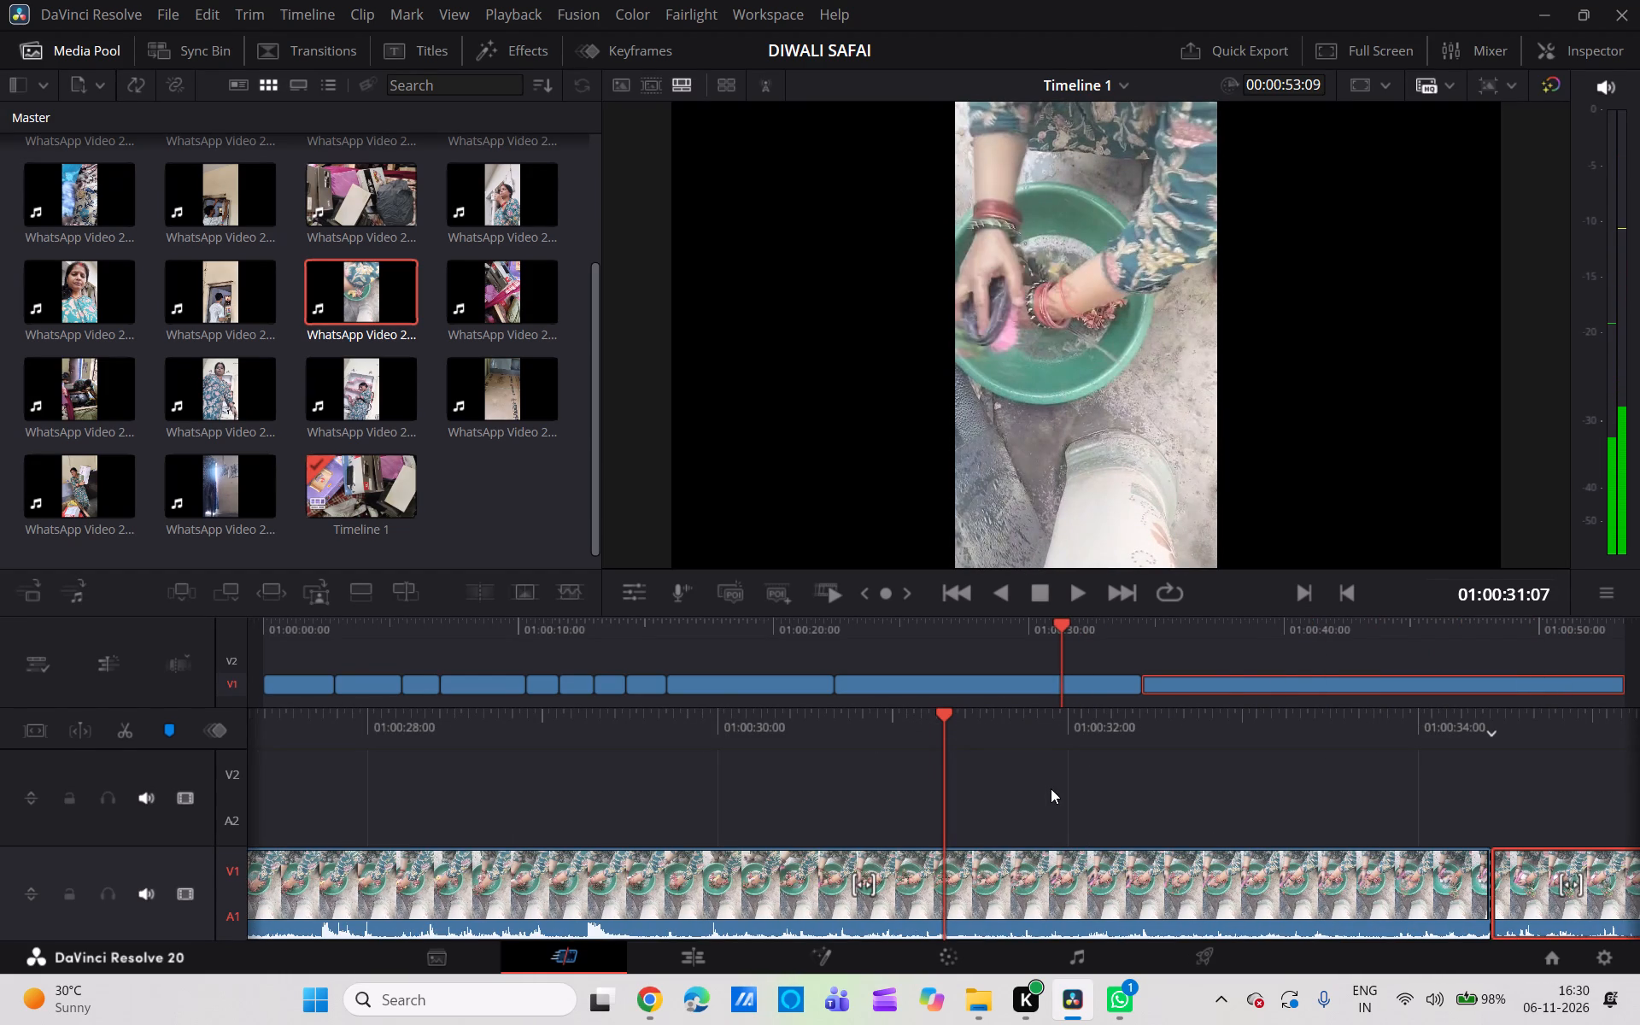
pyautogui.hscroll(-1, 1051, 788)
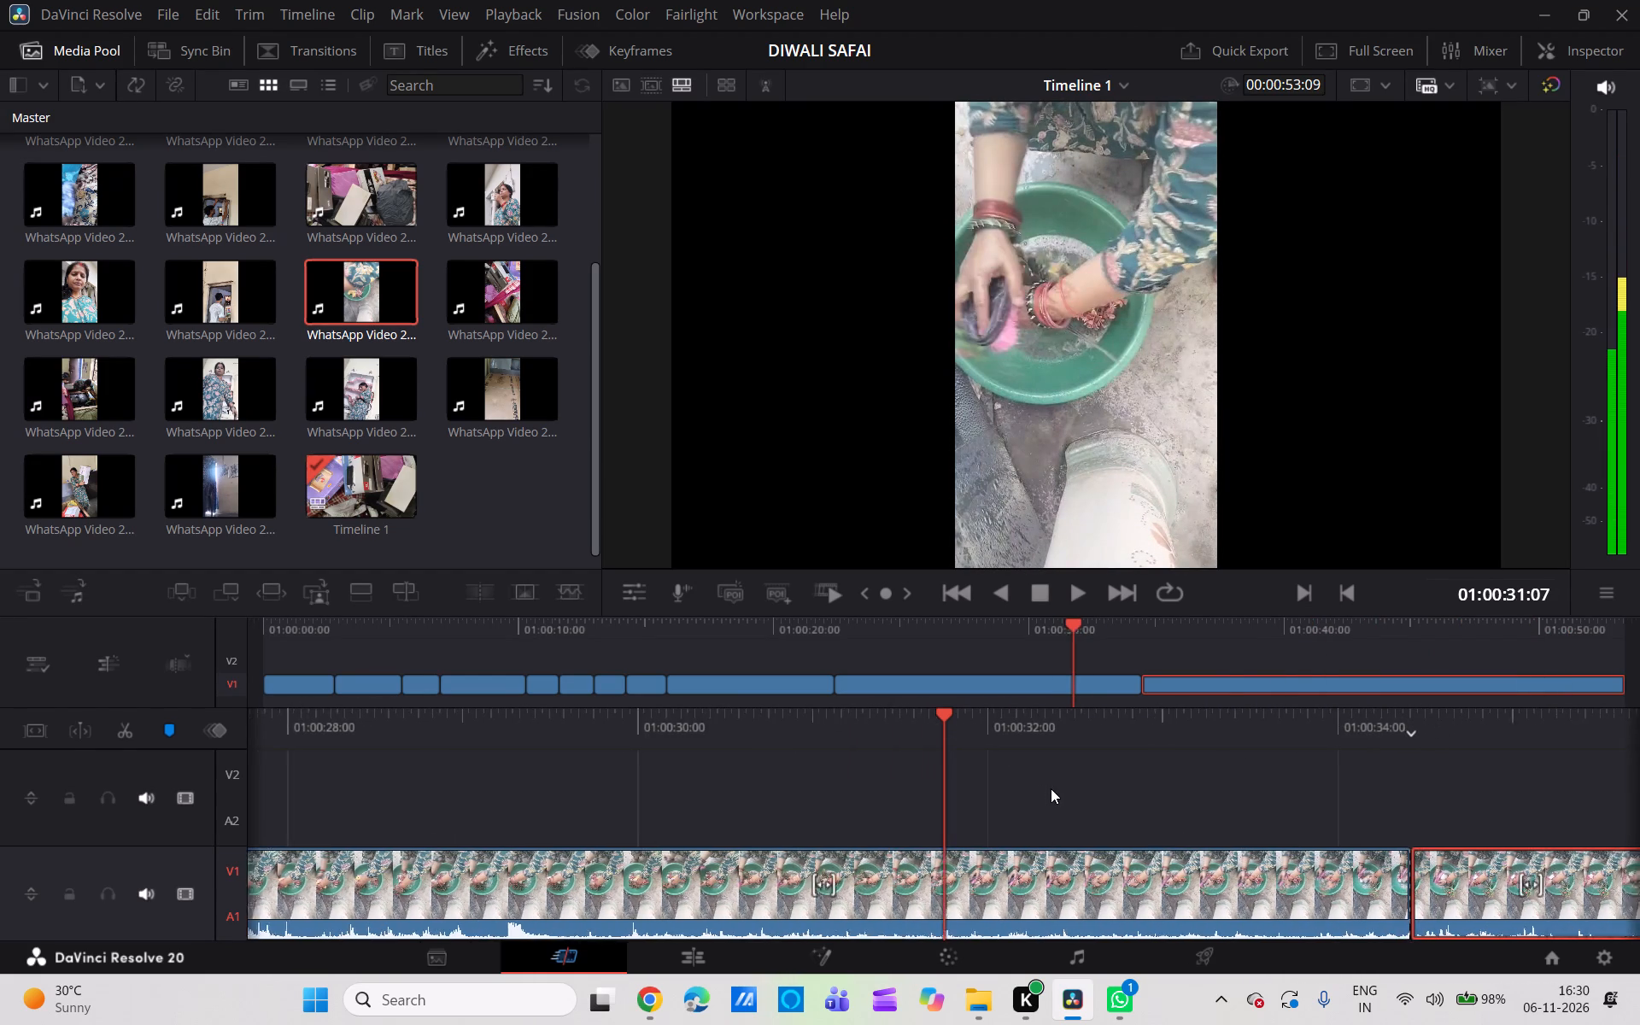
pyautogui.hscroll(-1, 1051, 788)
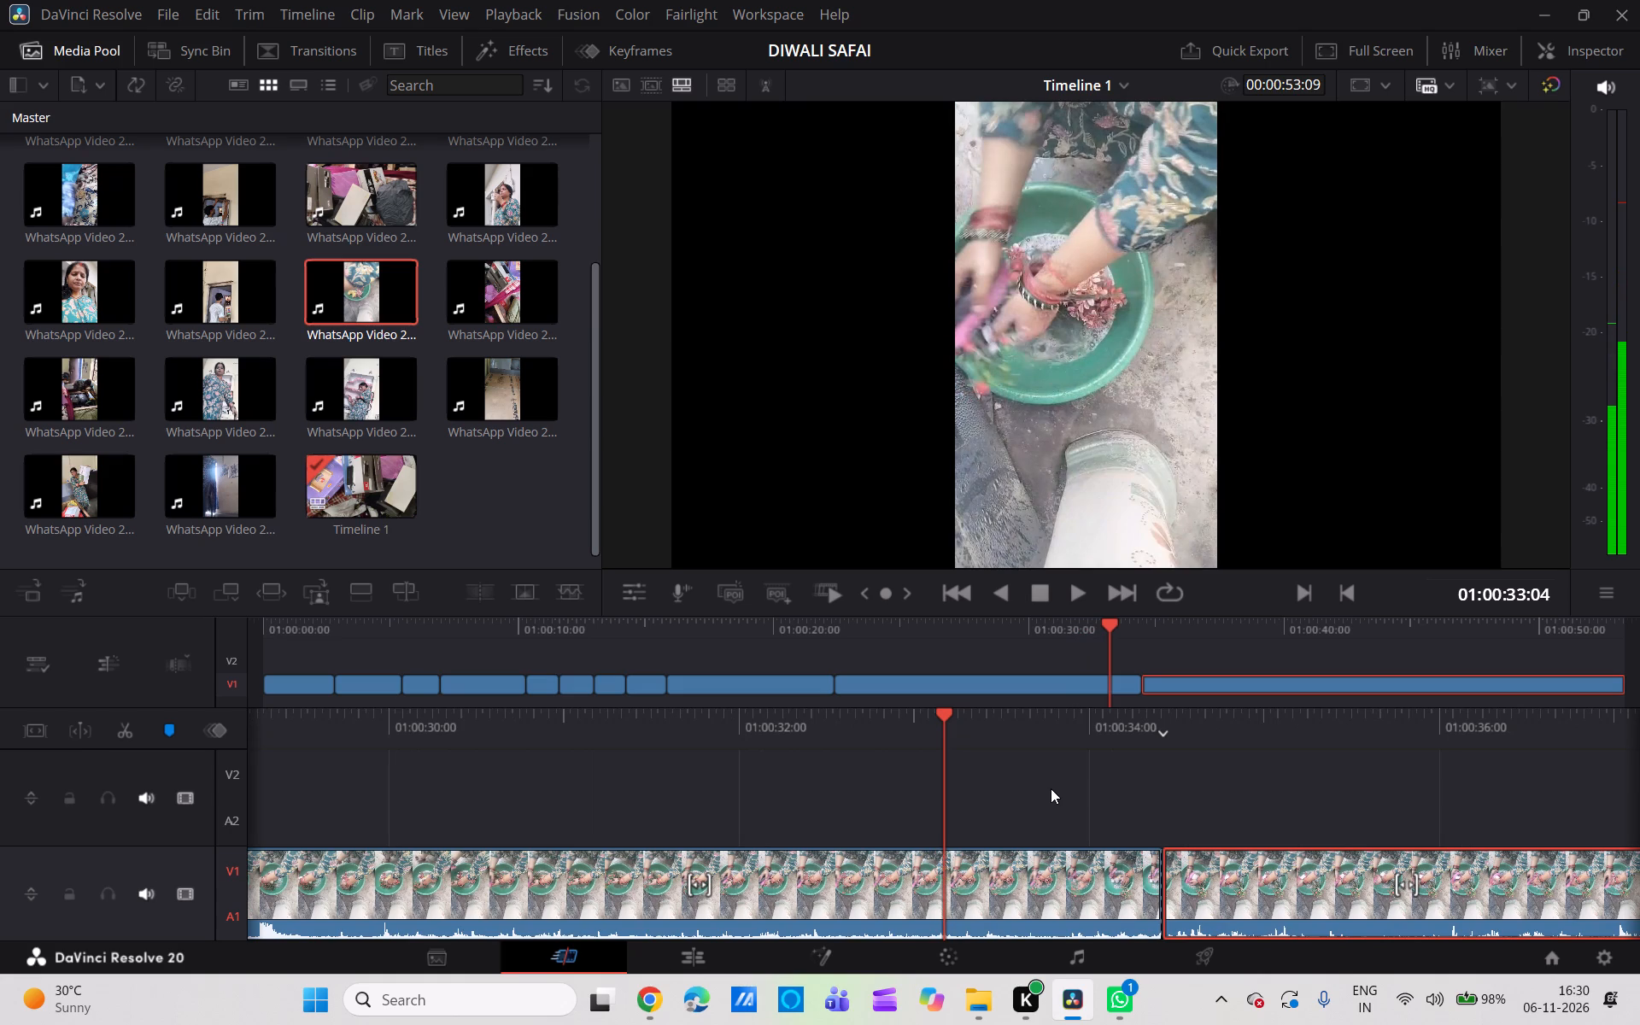
pyautogui.press('BackSpace')
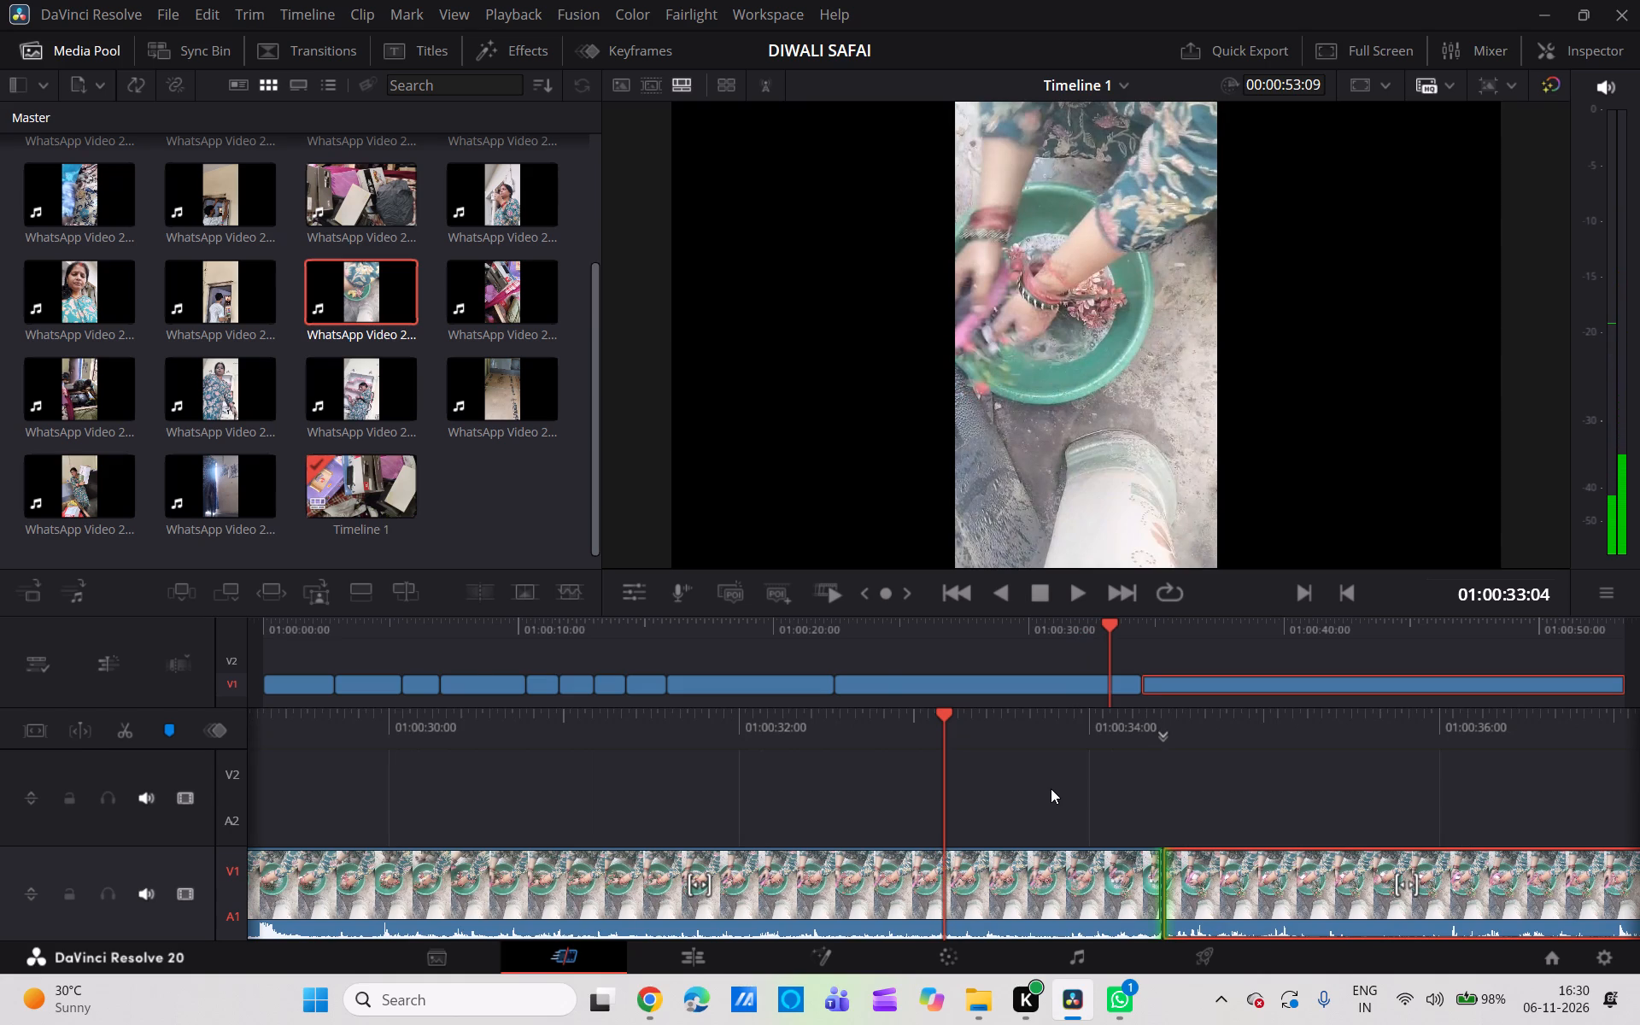
pyautogui.press('BackSpace')
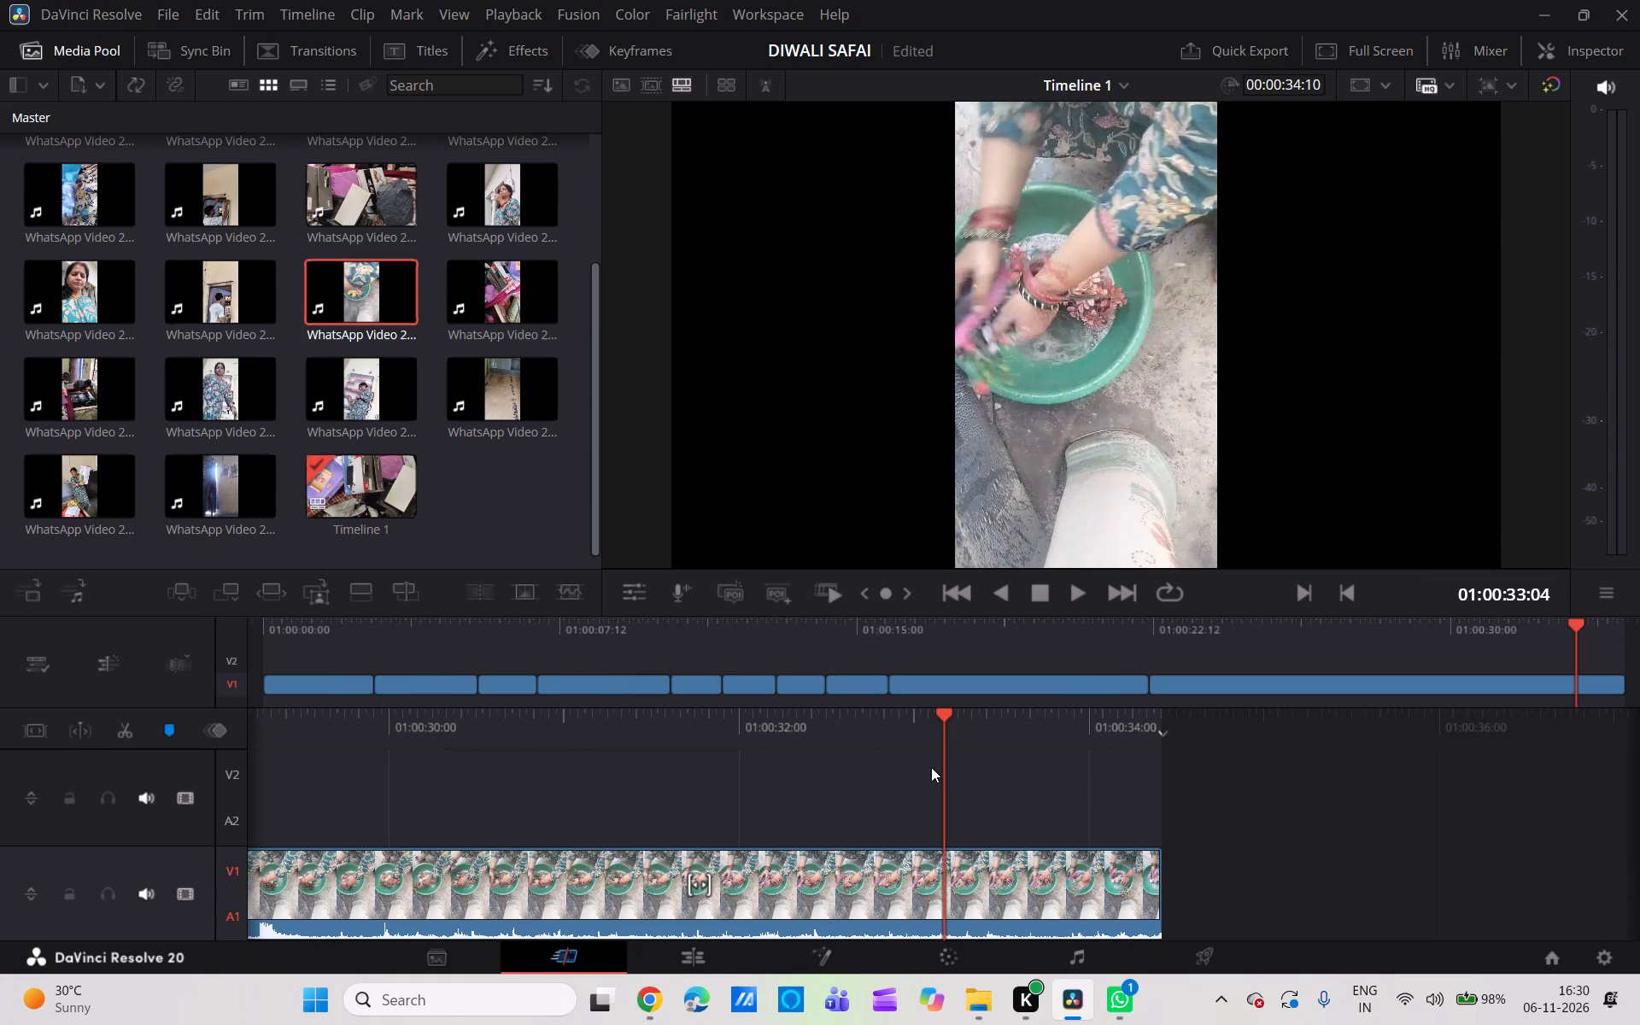
# Add the clip of the wall shelves with pink patterned edging from the media pool to V1, directly after the trimmed tub-washing clip.
pyautogui.hscroll(7, 931, 767)
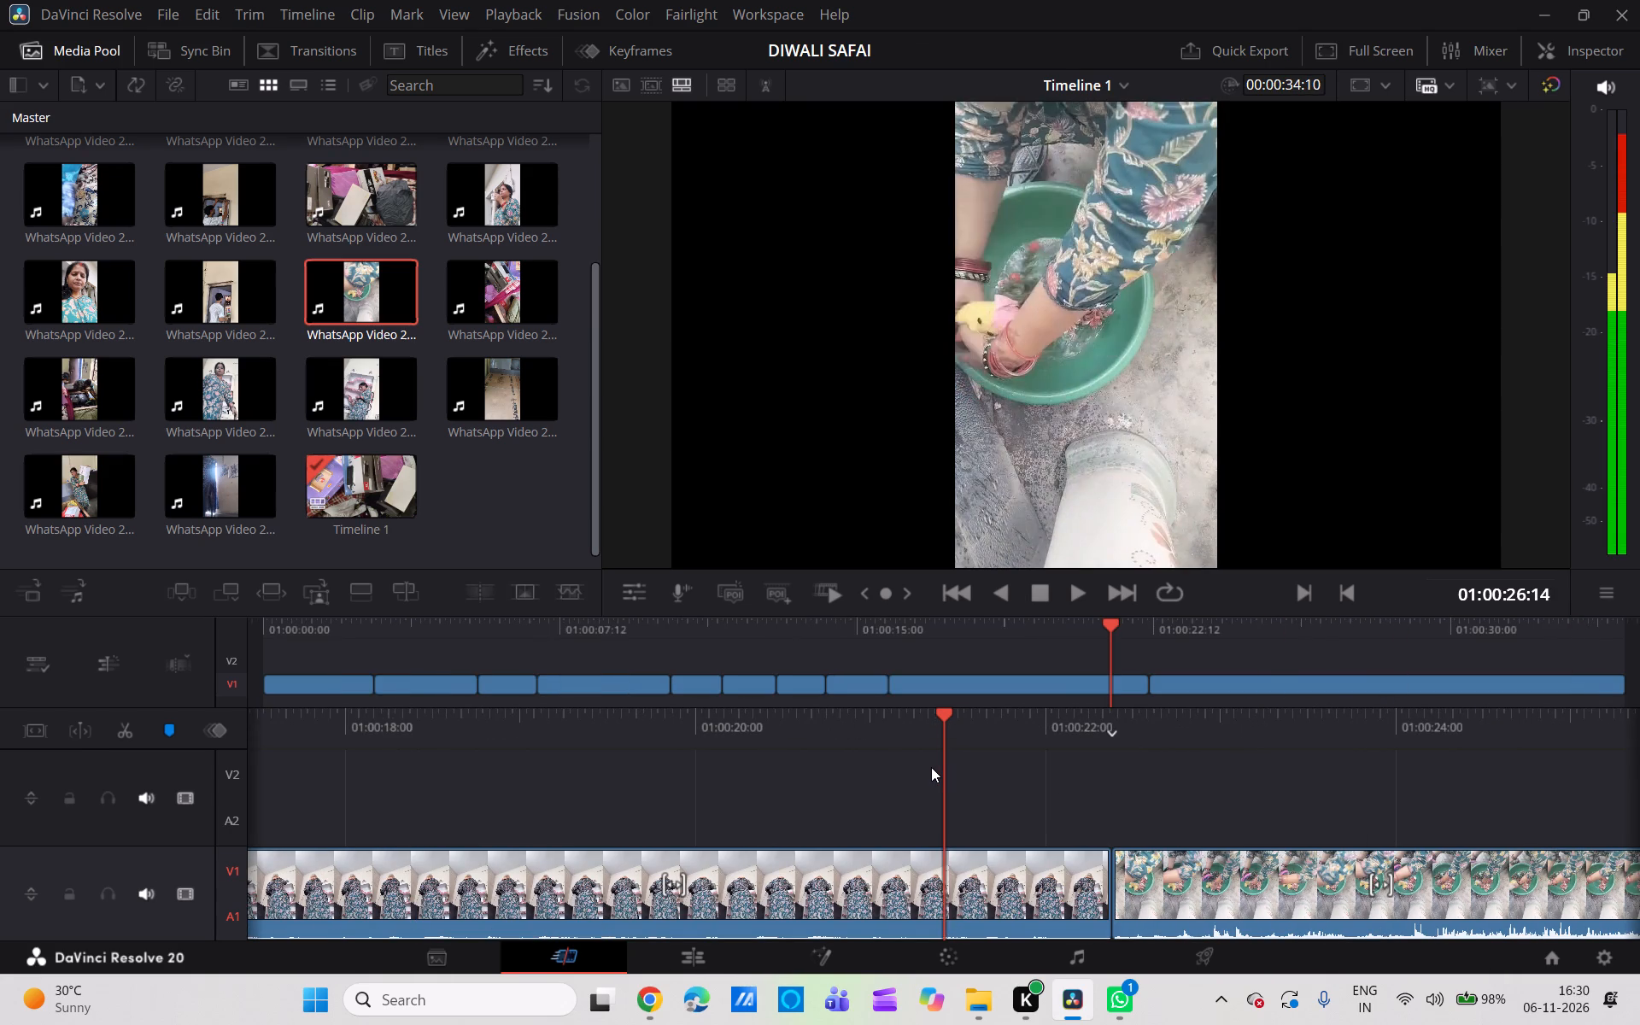
pyautogui.hscroll(-4, 1340, 756)
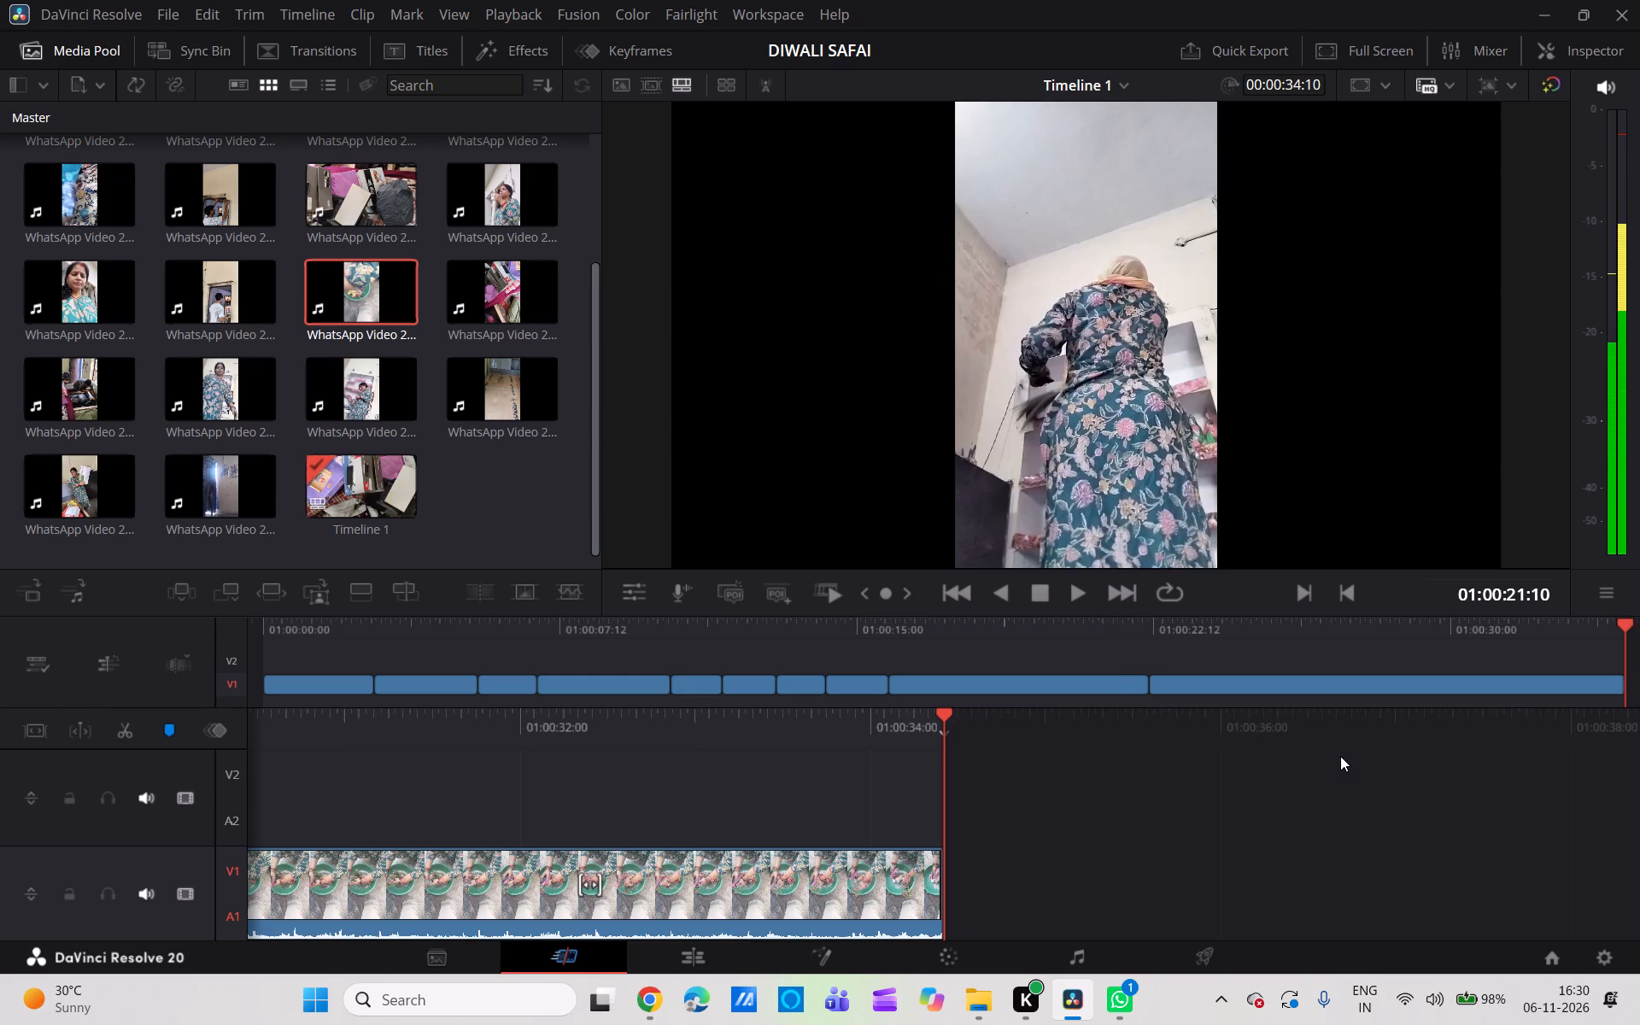
pyautogui.hscroll(-5, 1340, 756)
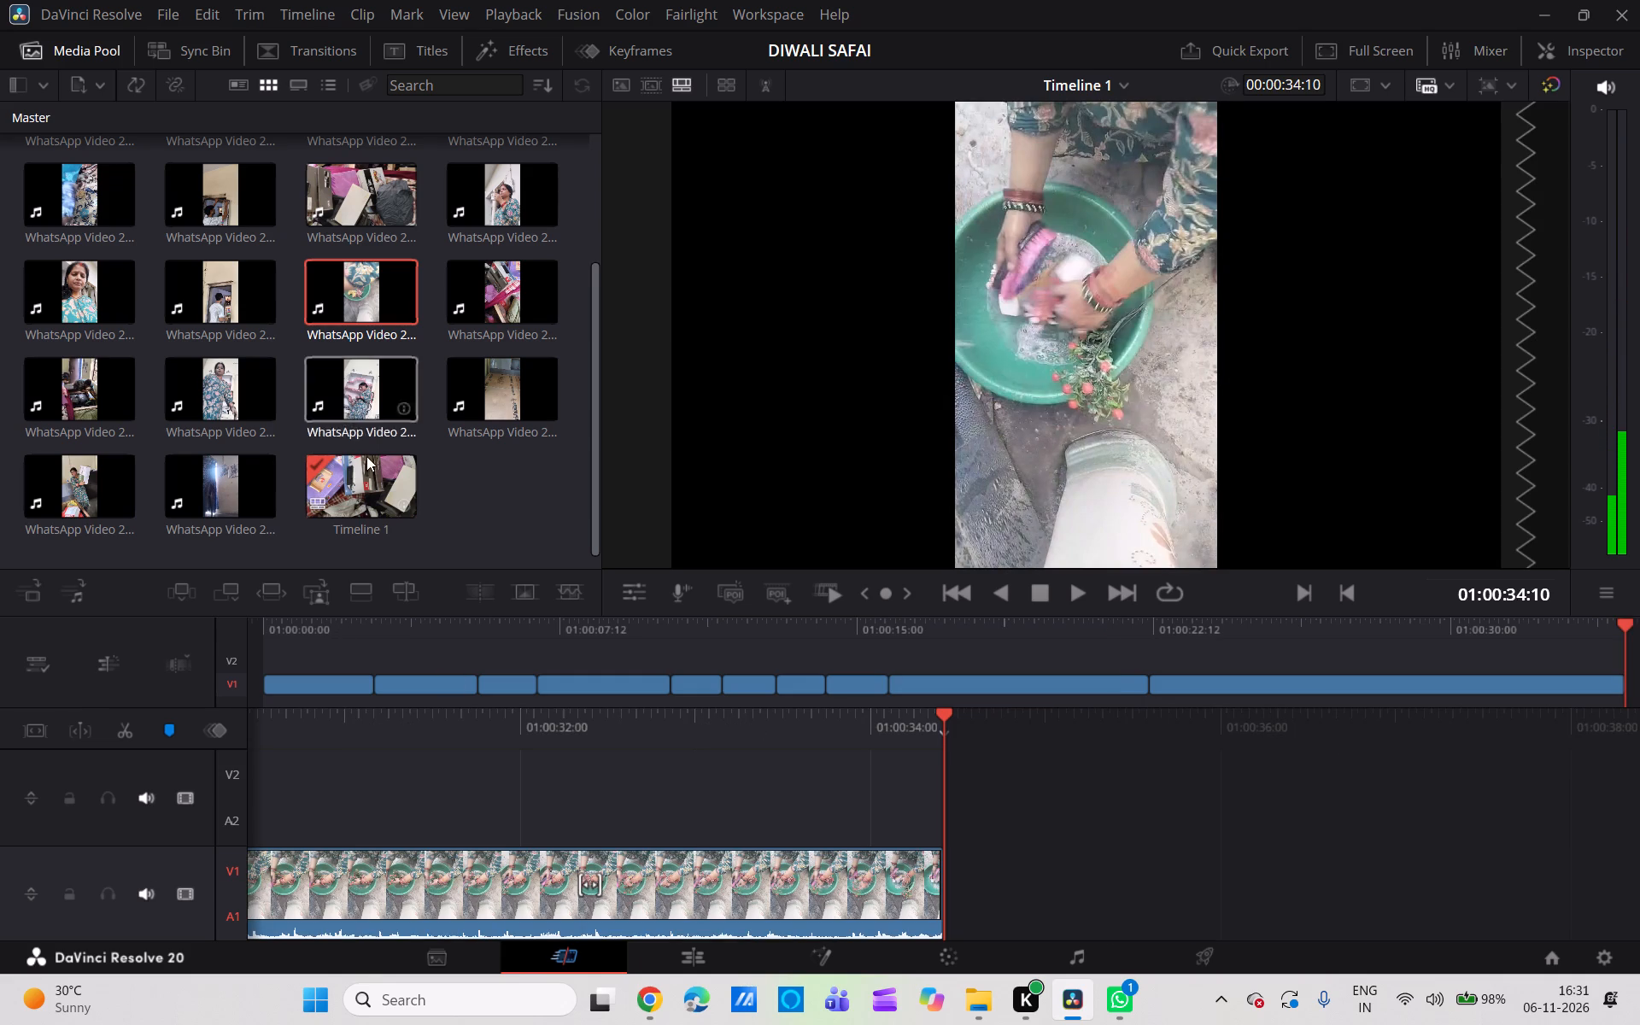
pyautogui.click(353, 395)
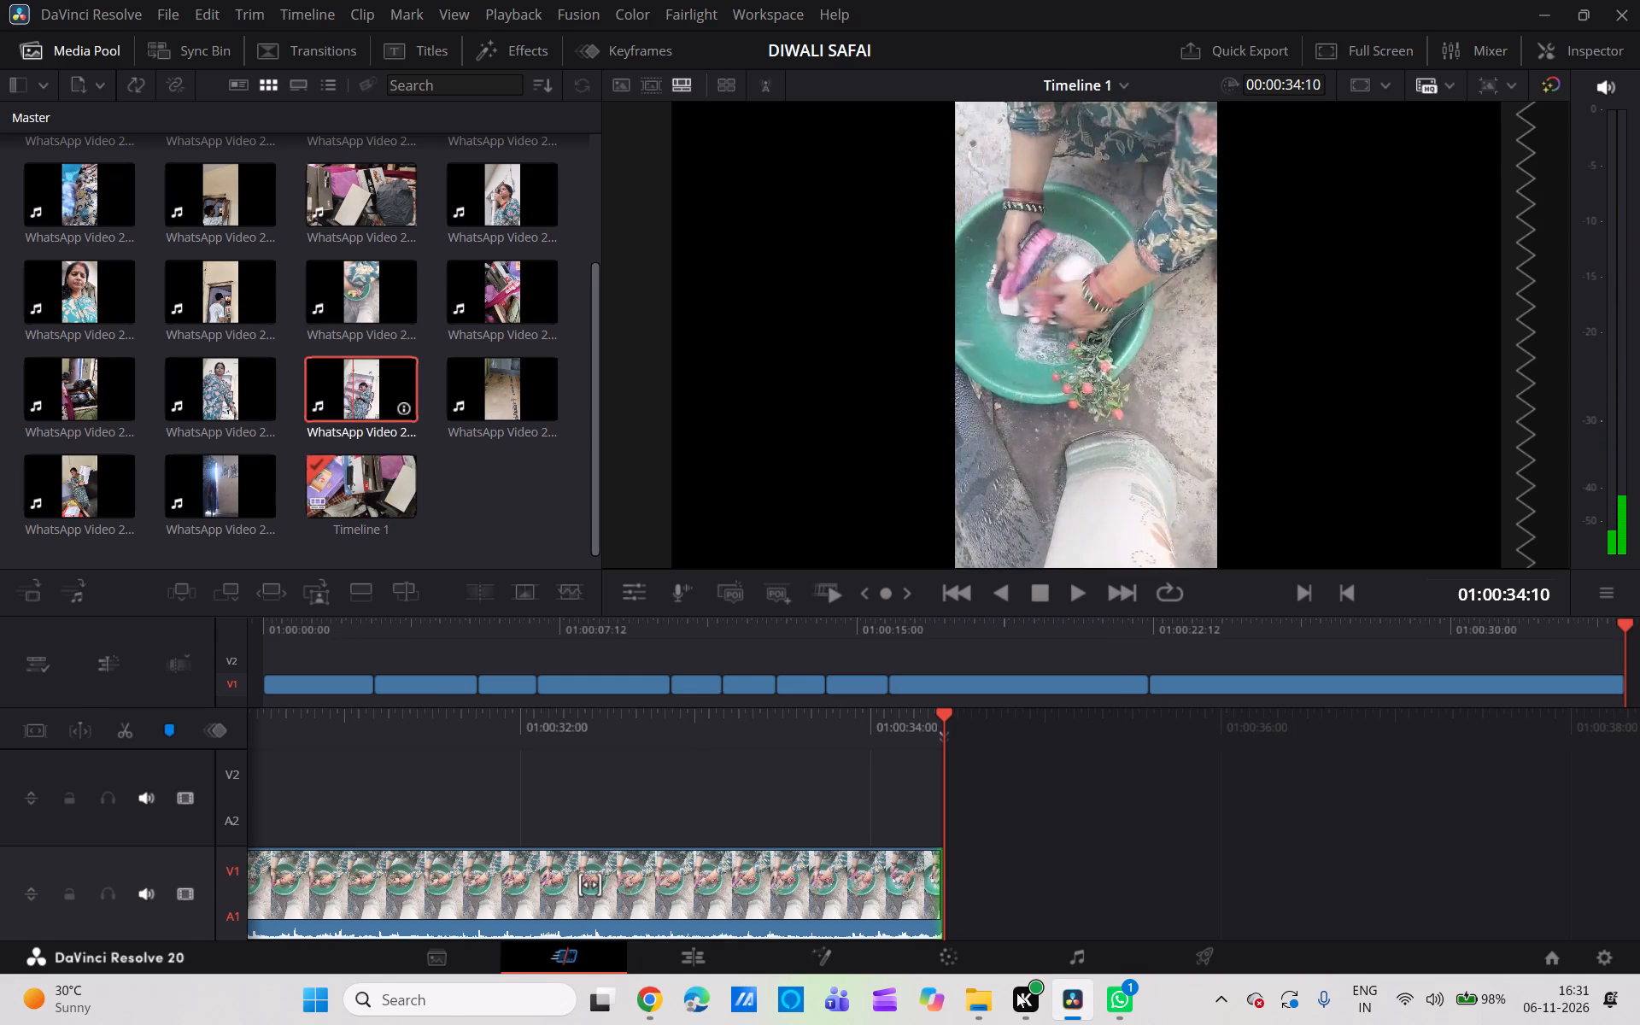
pyautogui.moveTo(369, 401); pyautogui.dragTo(844, 795)
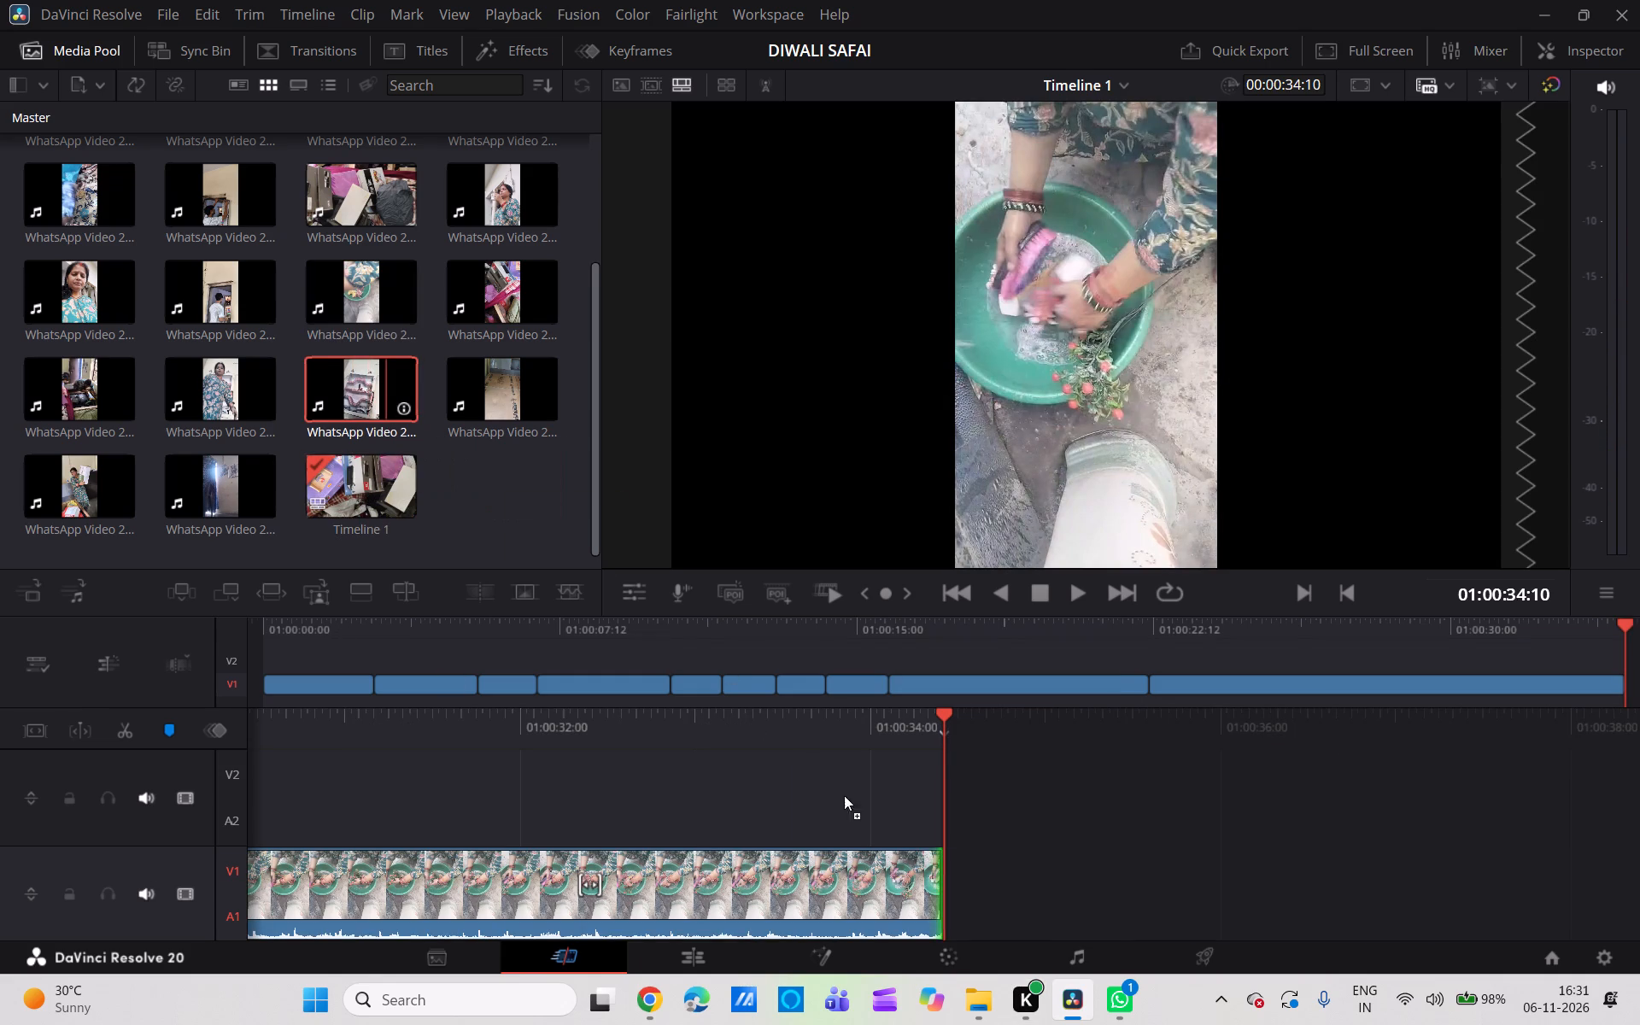
pyautogui.moveTo(844, 795); pyautogui.dragTo(934, 887)
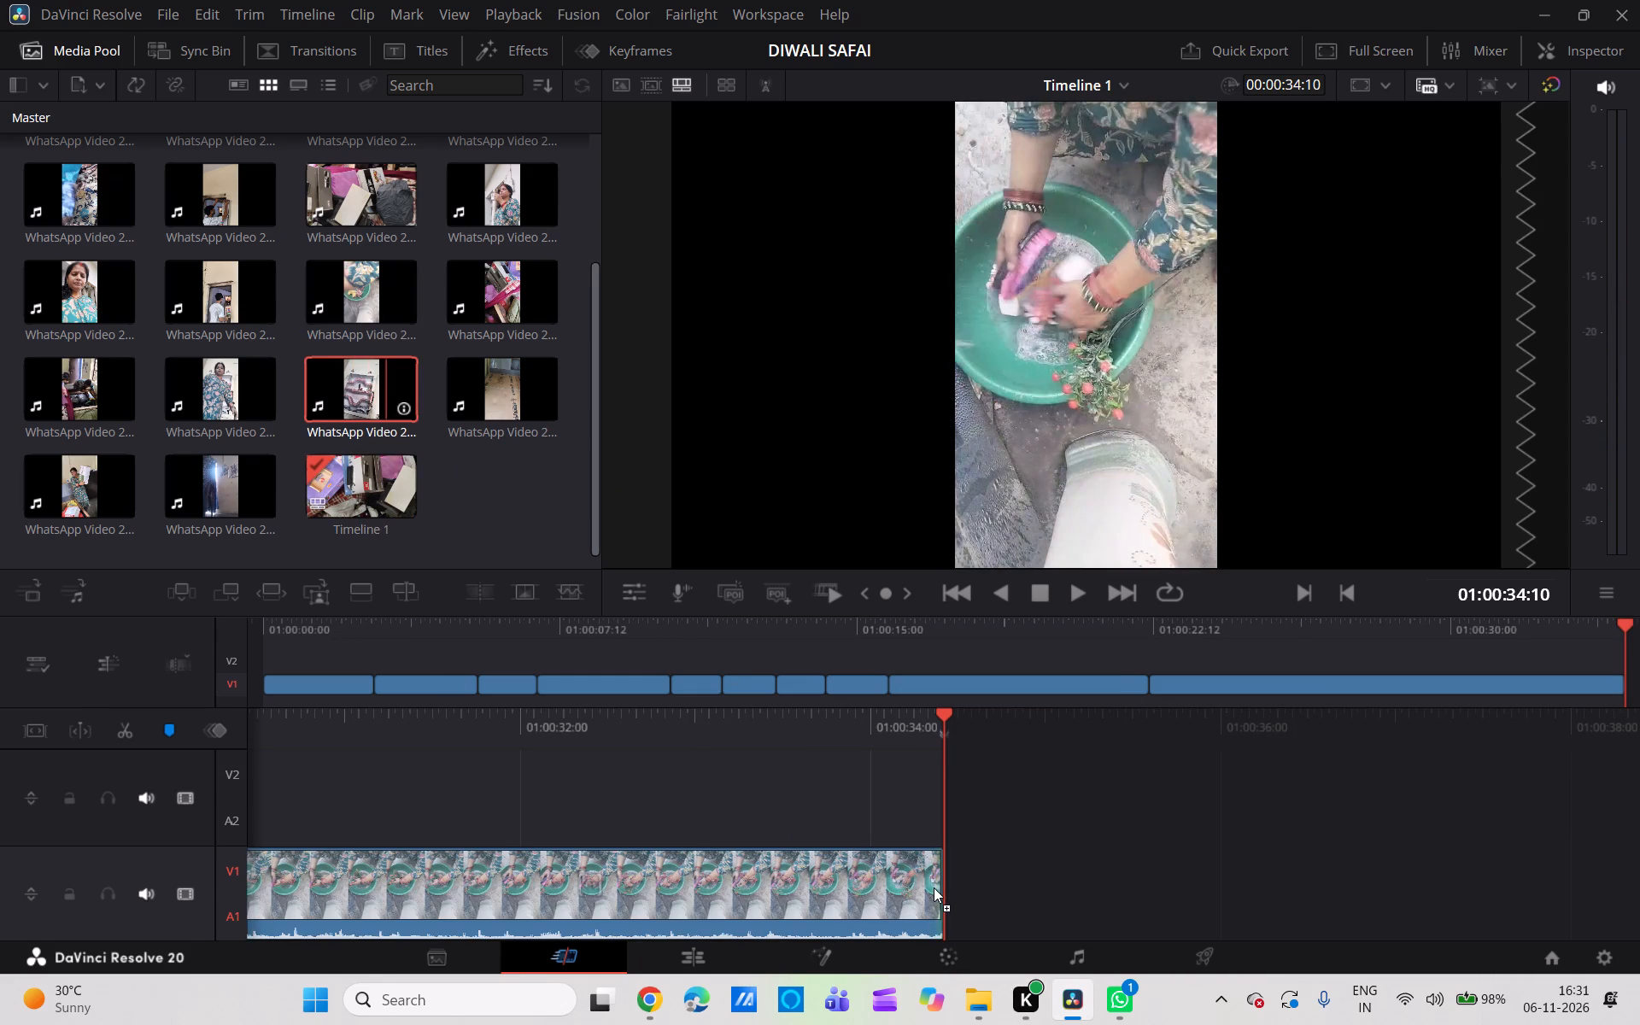
pyautogui.moveTo(934, 887); pyautogui.dragTo(939, 887)
# Skim and play the newly added wall-shelf clip between its opening and about 01:01:12 to look for the portion worth keeping.
pyautogui.hscroll(-3, 939, 887)
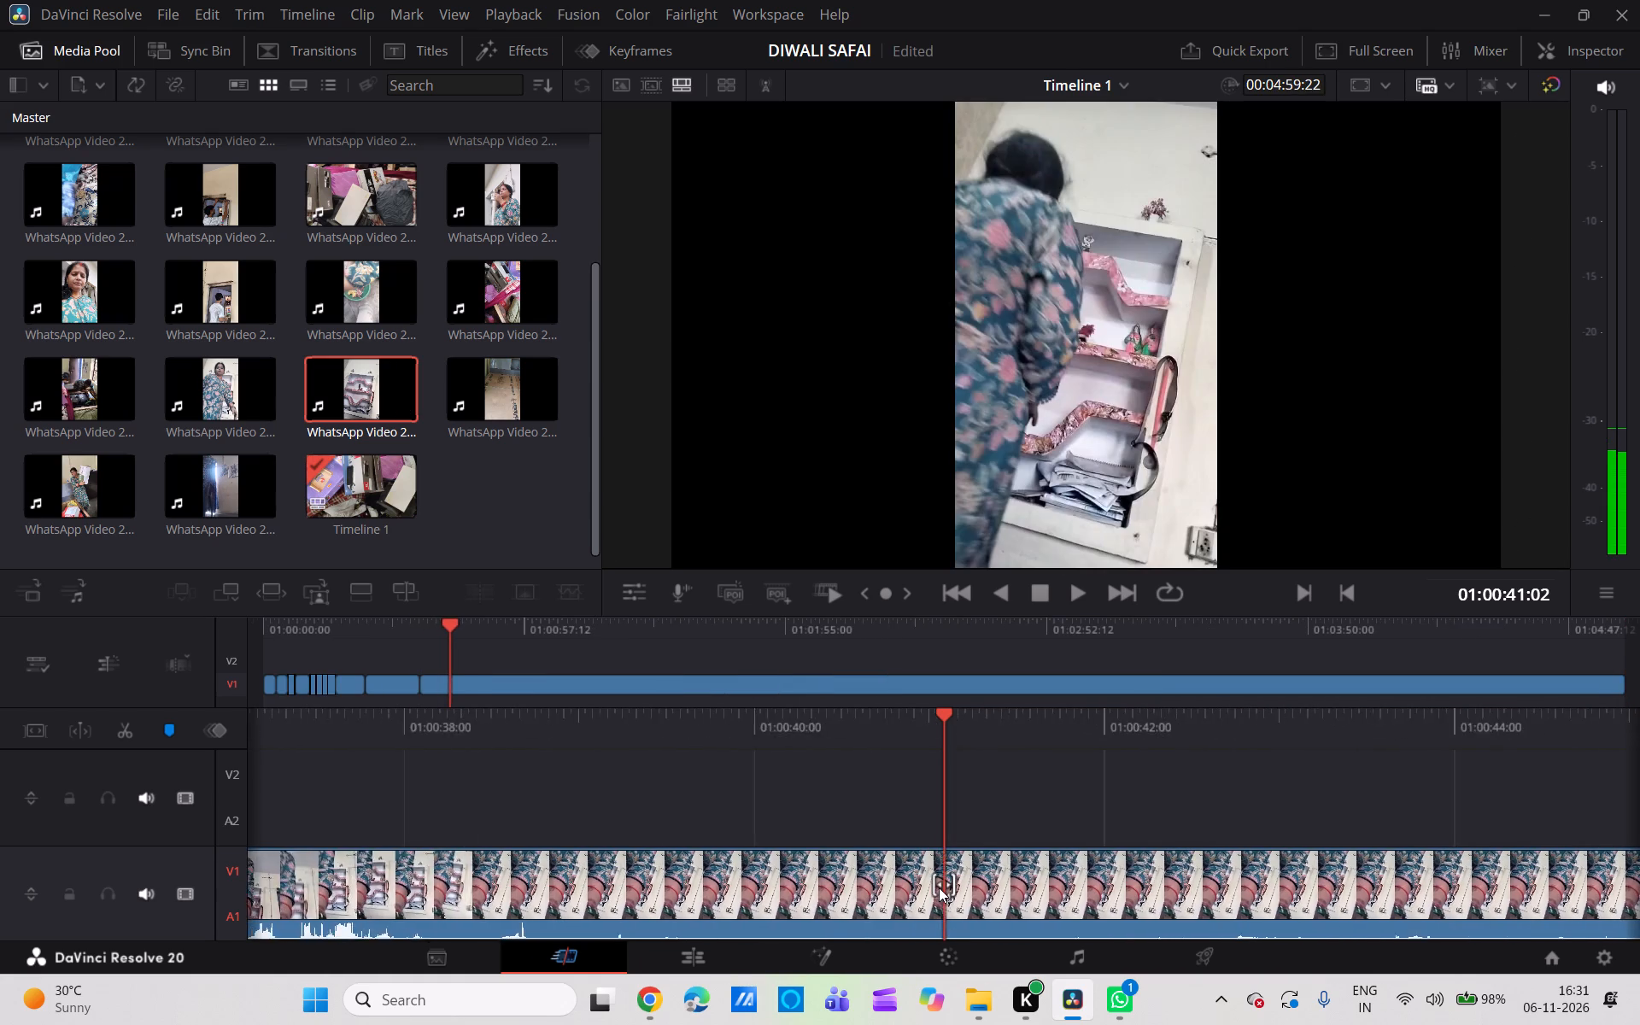
pyautogui.hscroll(-3, 939, 887)
pyautogui.hscroll(1, 939, 887)
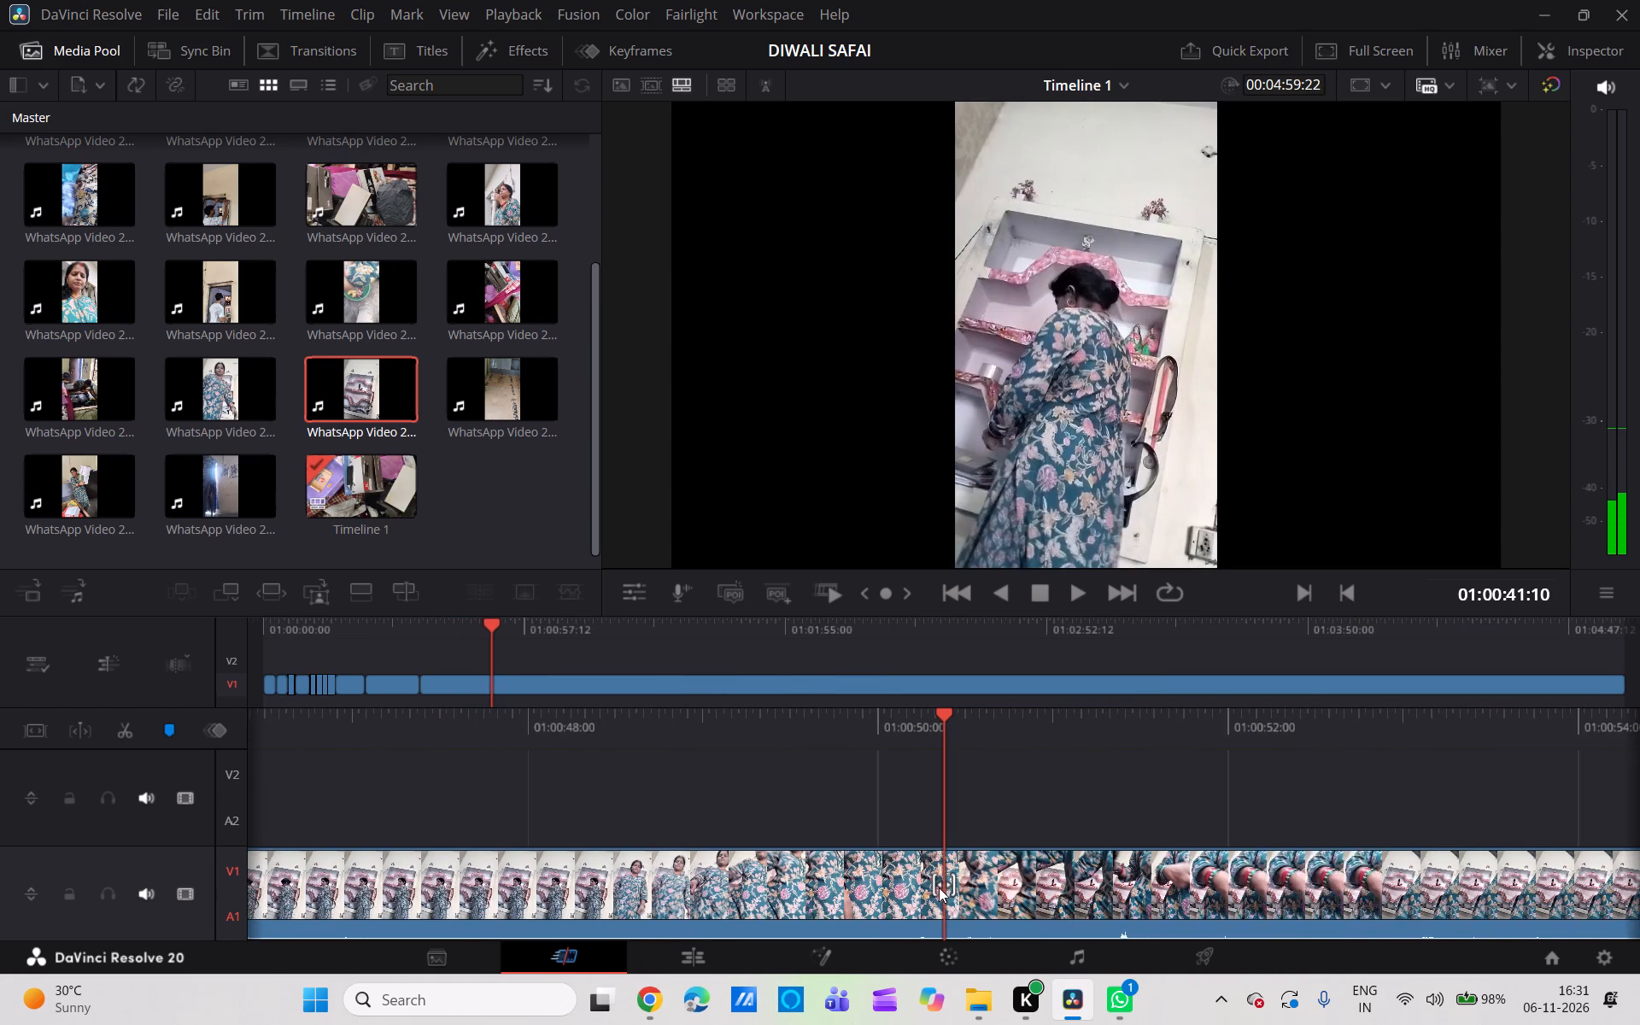
pyautogui.hscroll(1, 939, 887)
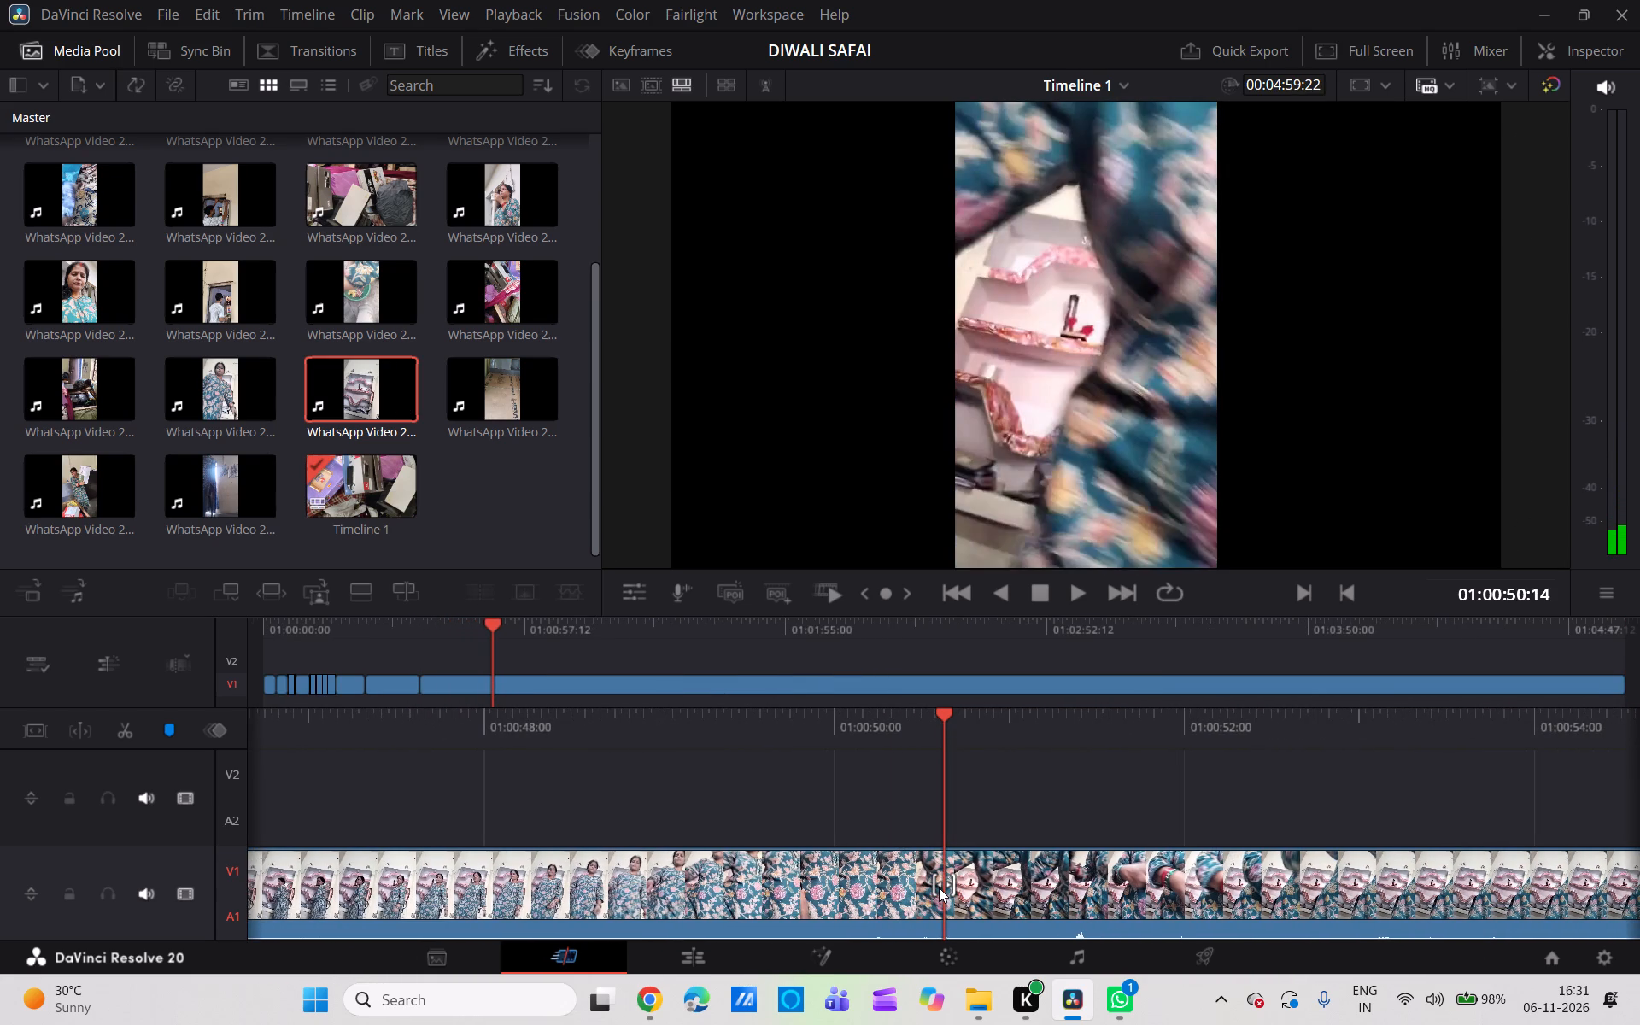
pyautogui.hscroll(2, 939, 887)
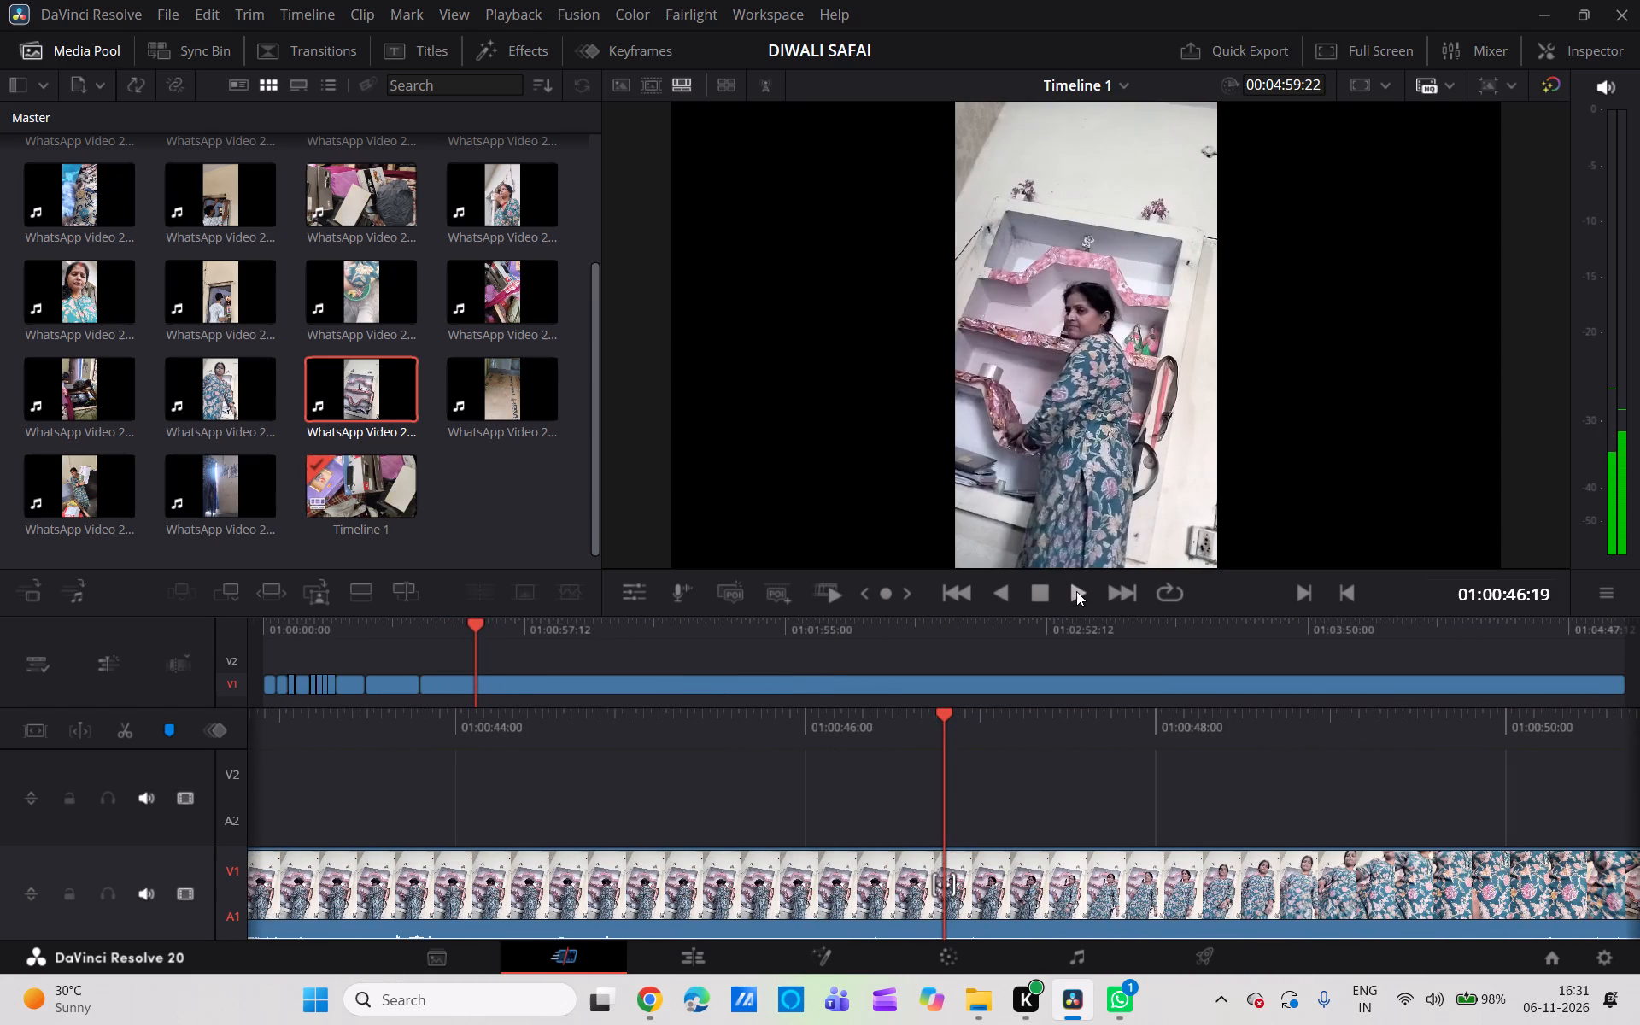
pyautogui.click(1076, 591)
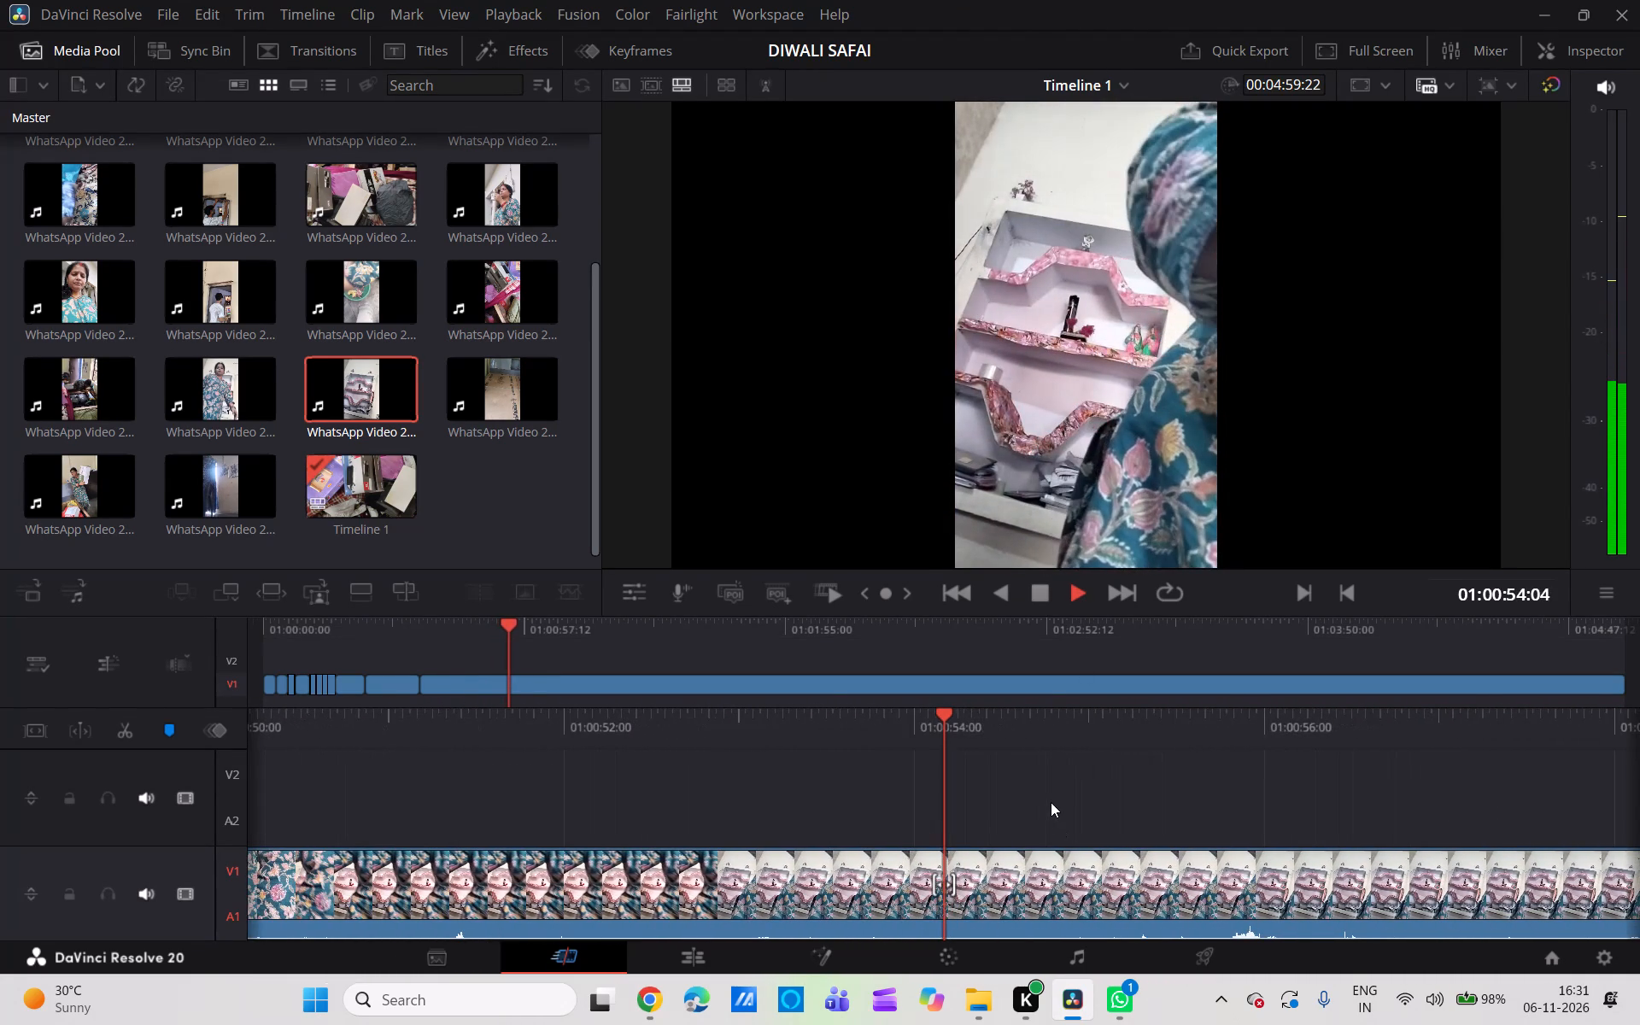
pyautogui.hscroll(3, 1051, 802)
pyautogui.hscroll(-2, 1111, 764)
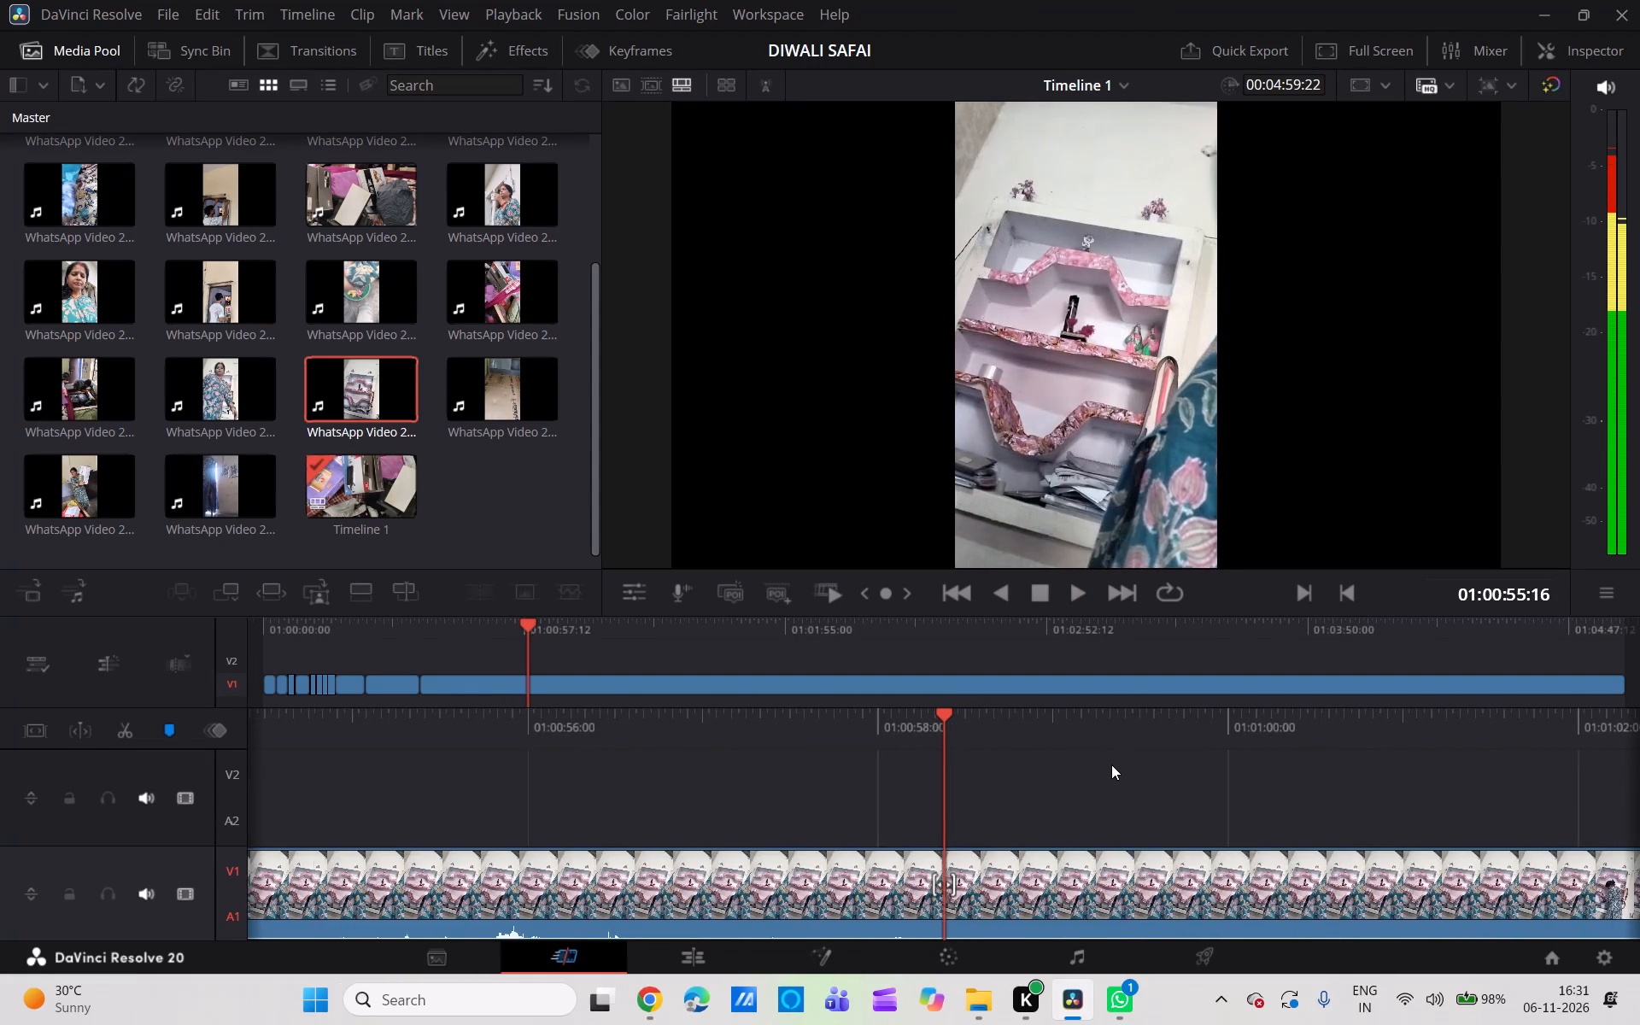
pyautogui.hscroll(-2, 1111, 764)
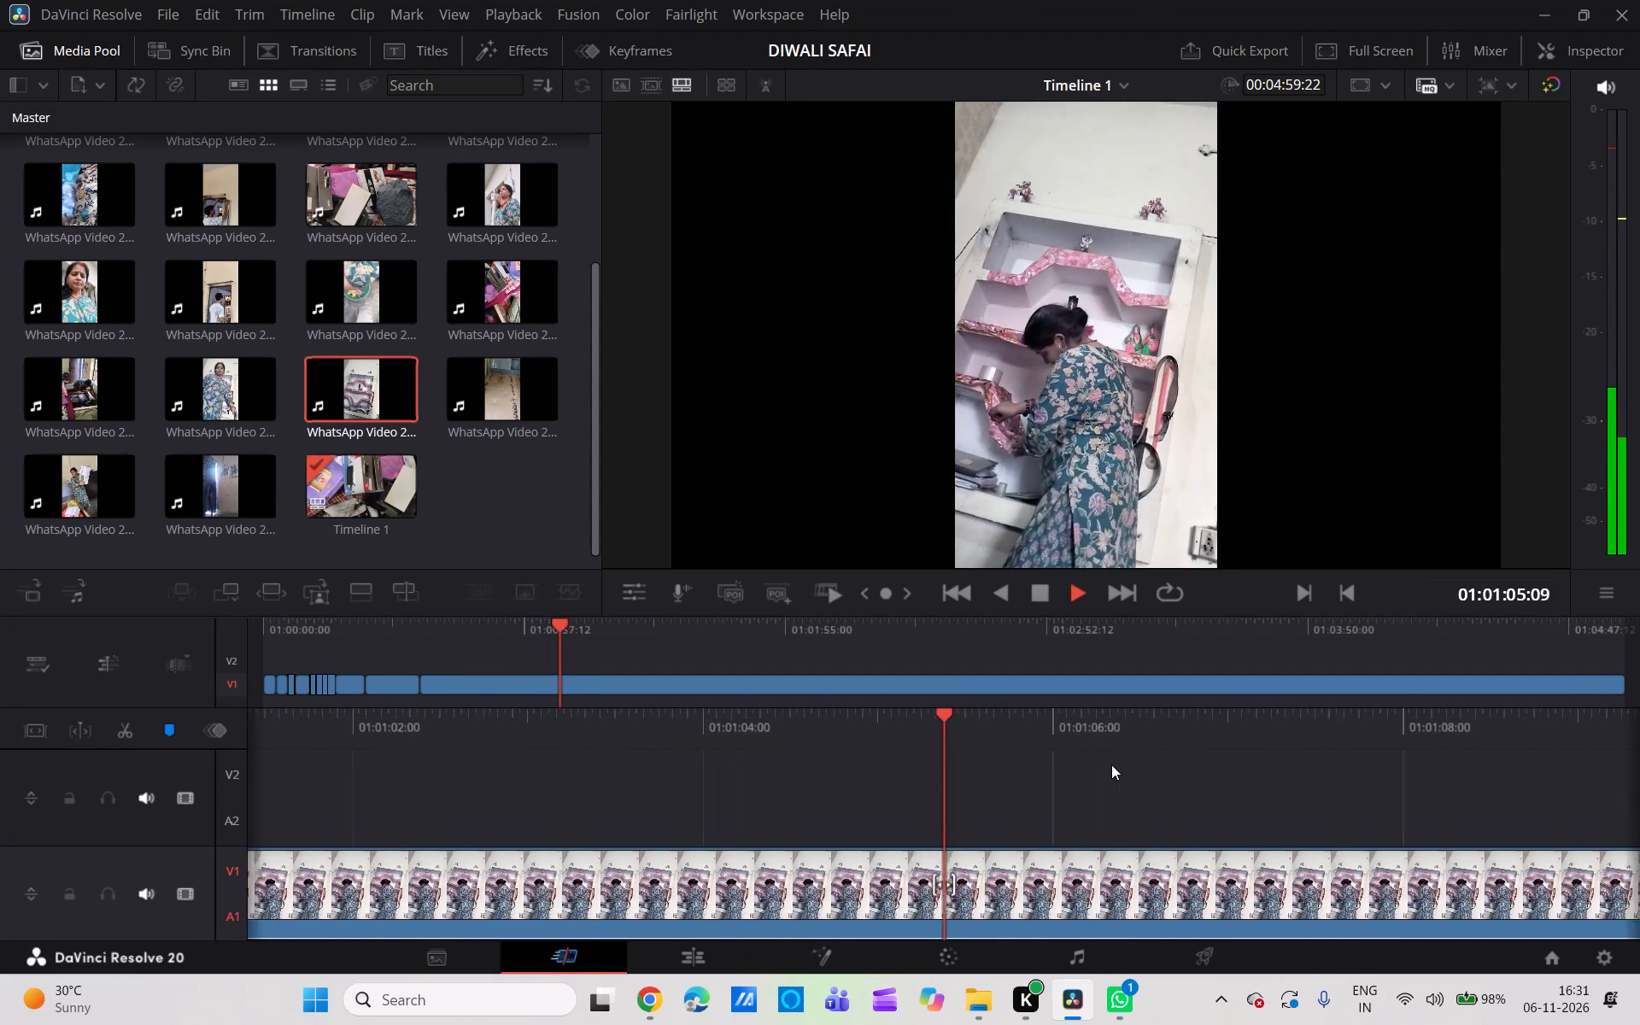
pyautogui.hscroll(1, 1111, 764)
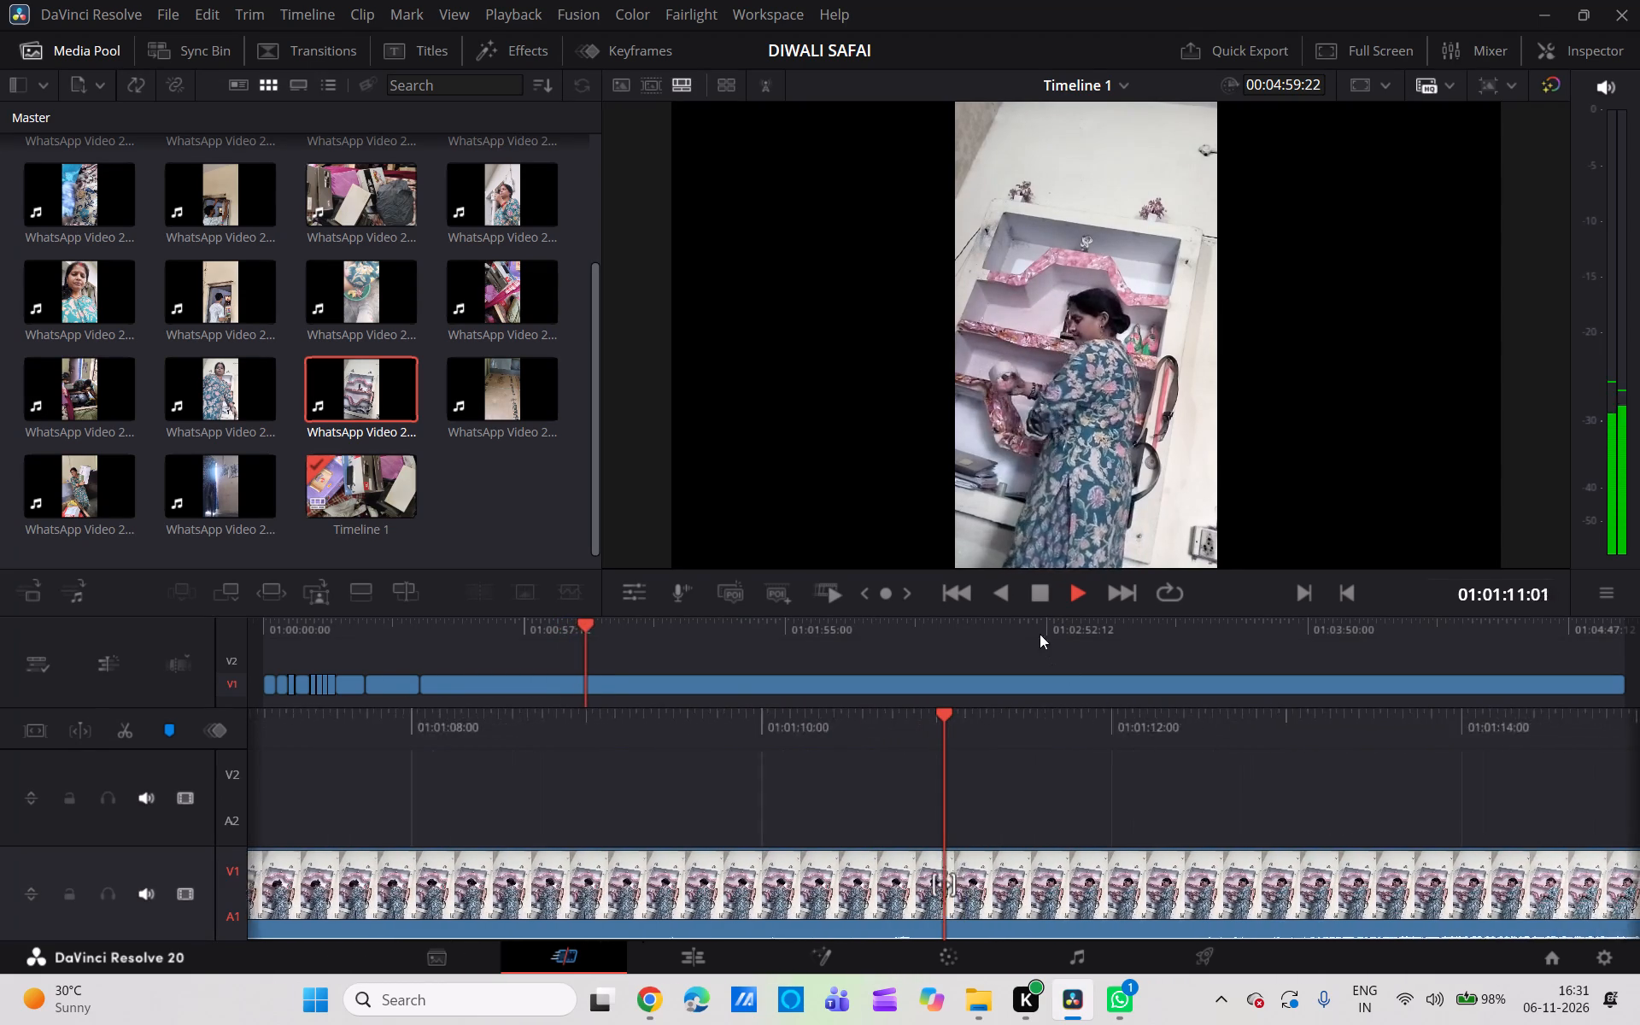
pyautogui.click(1045, 594)
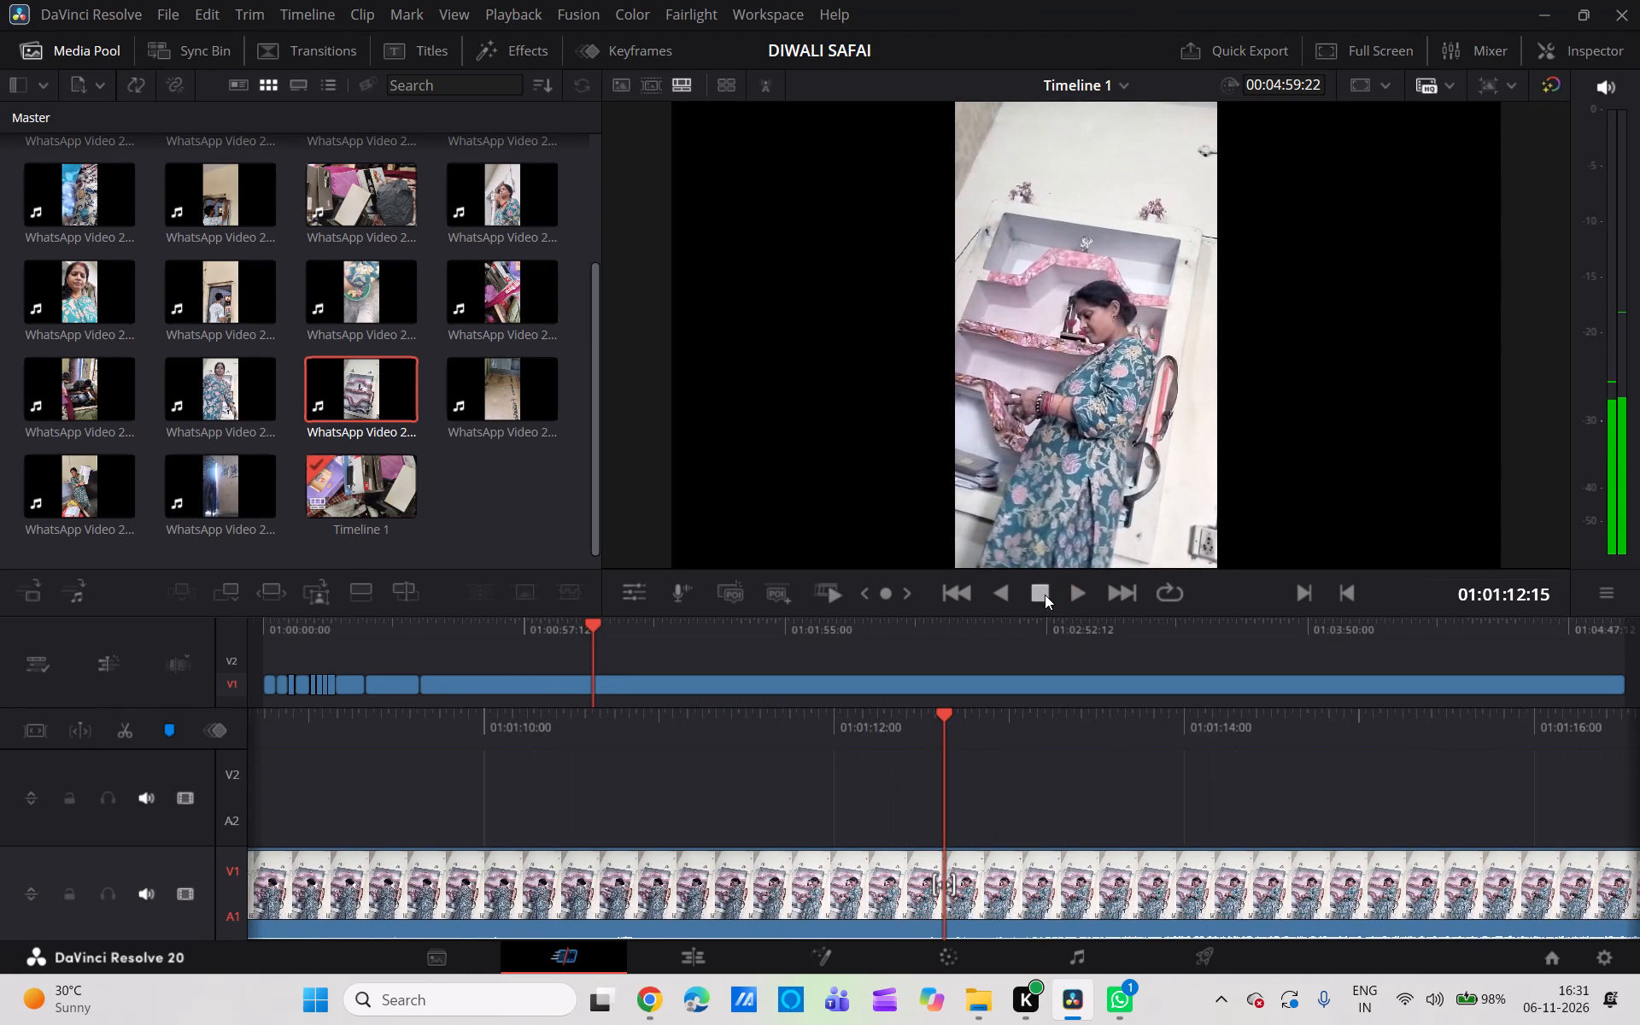
pyautogui.hscroll(1, 869, 789)
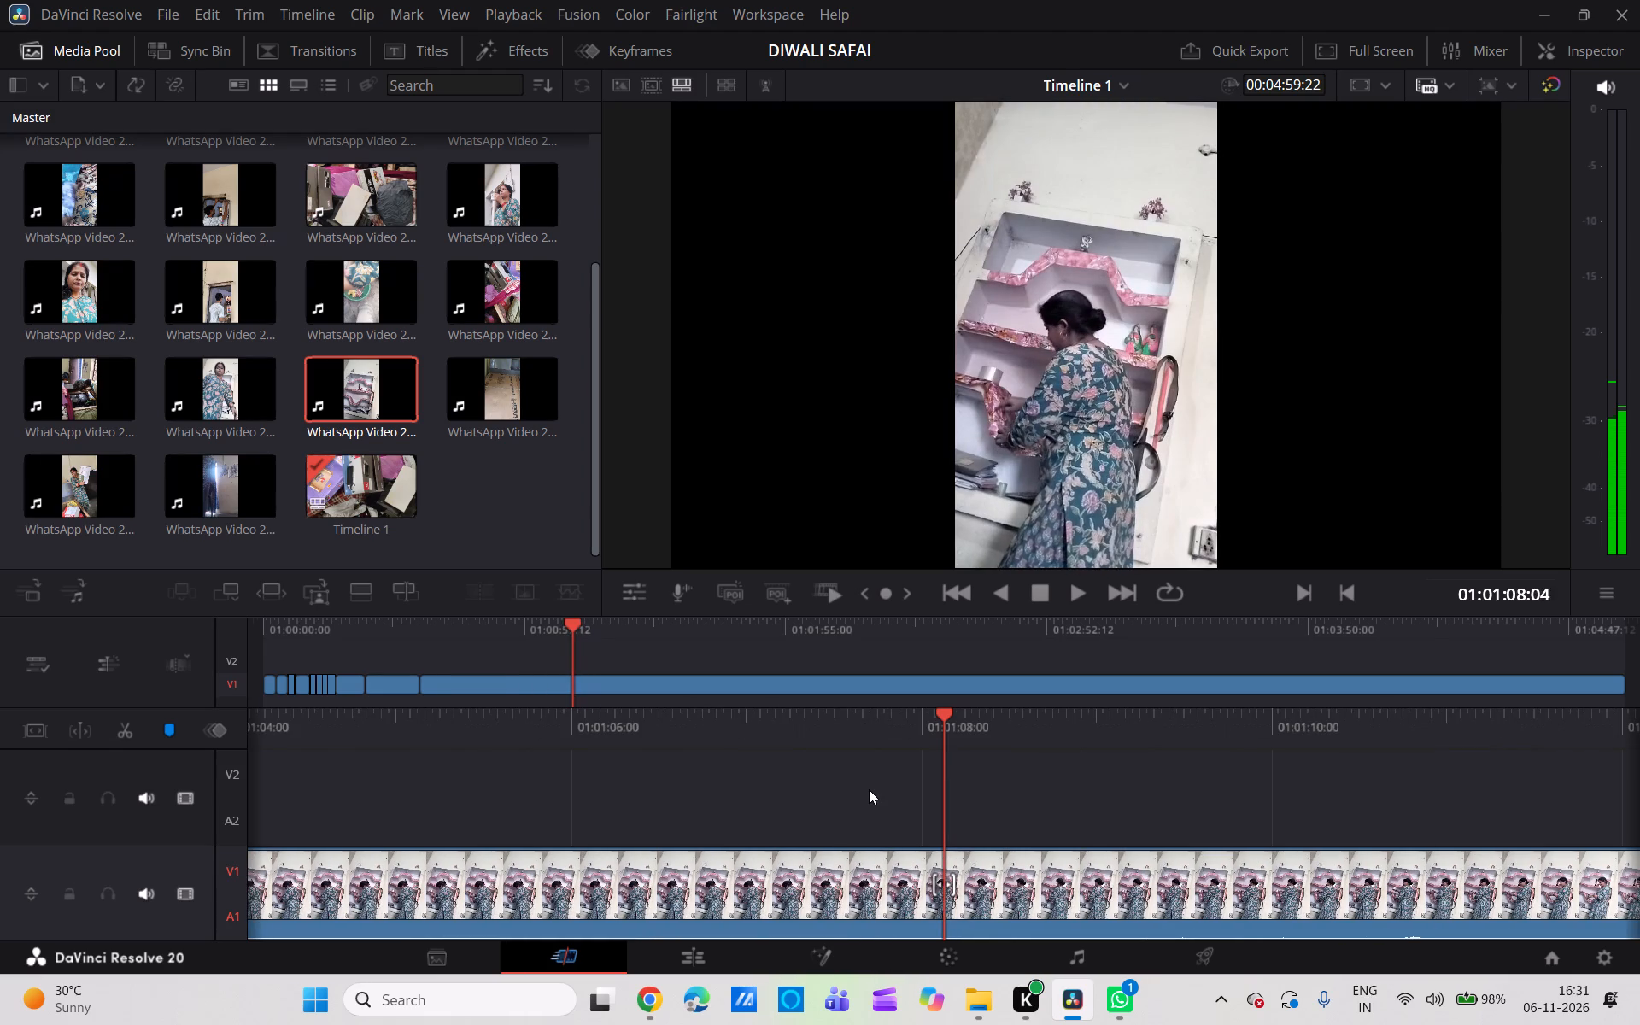
pyautogui.hscroll(3, 869, 789)
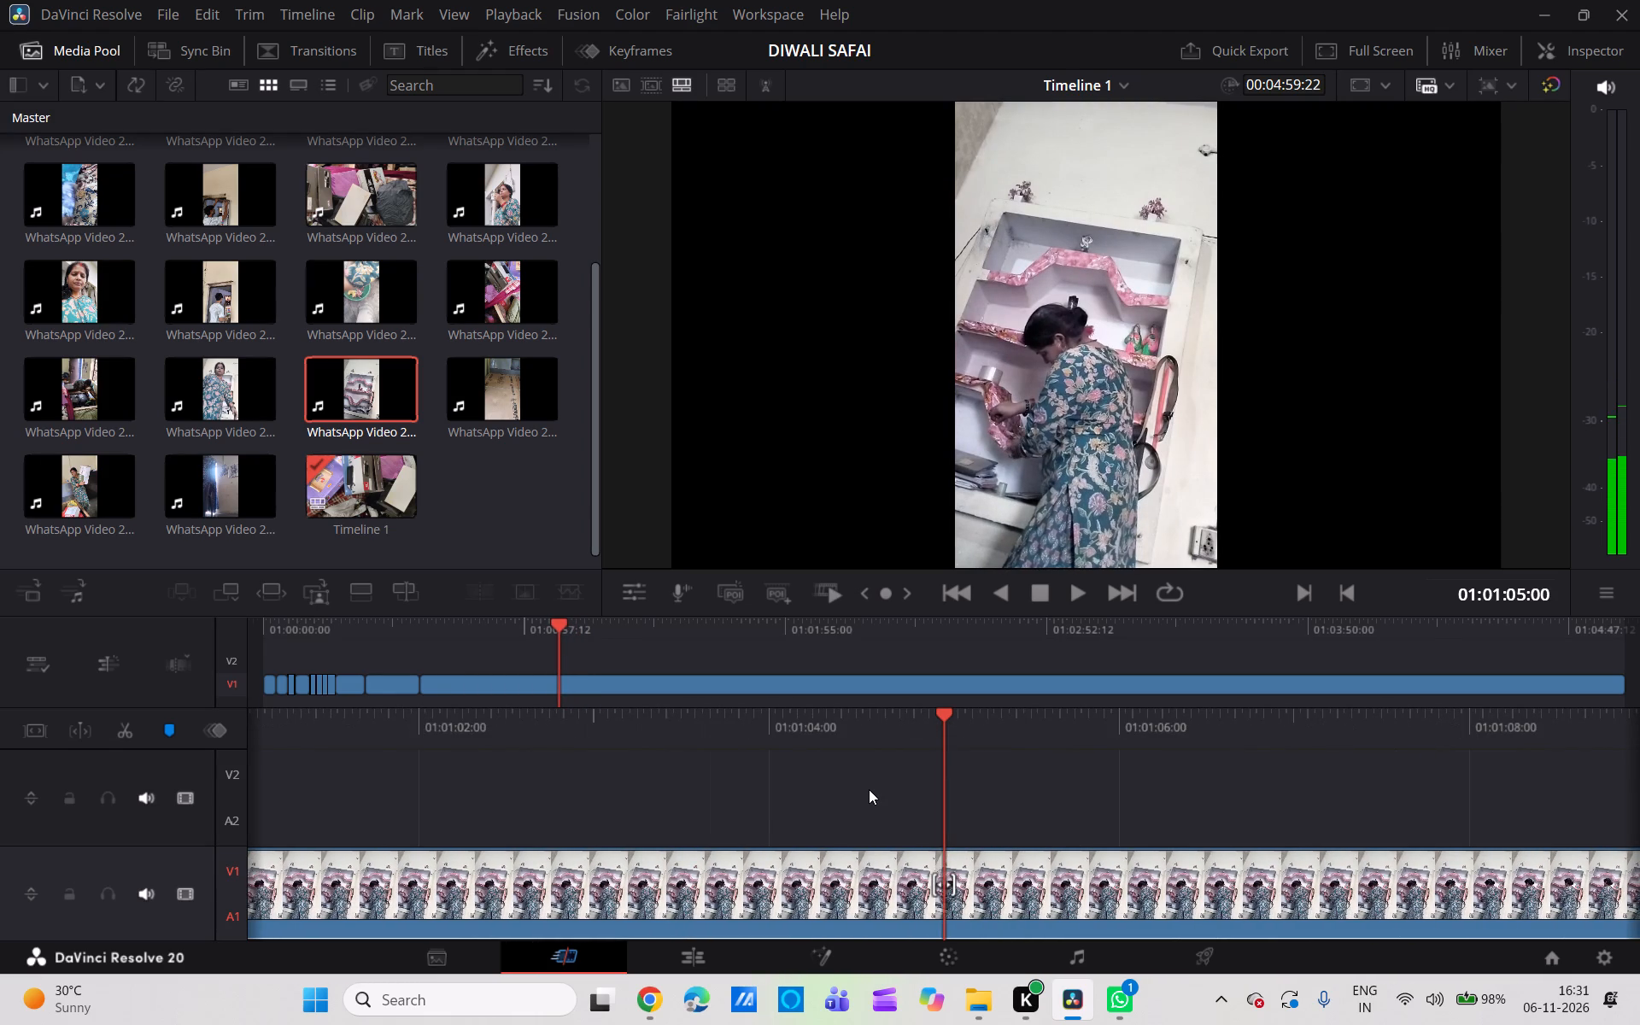
pyautogui.hscroll(3, 869, 789)
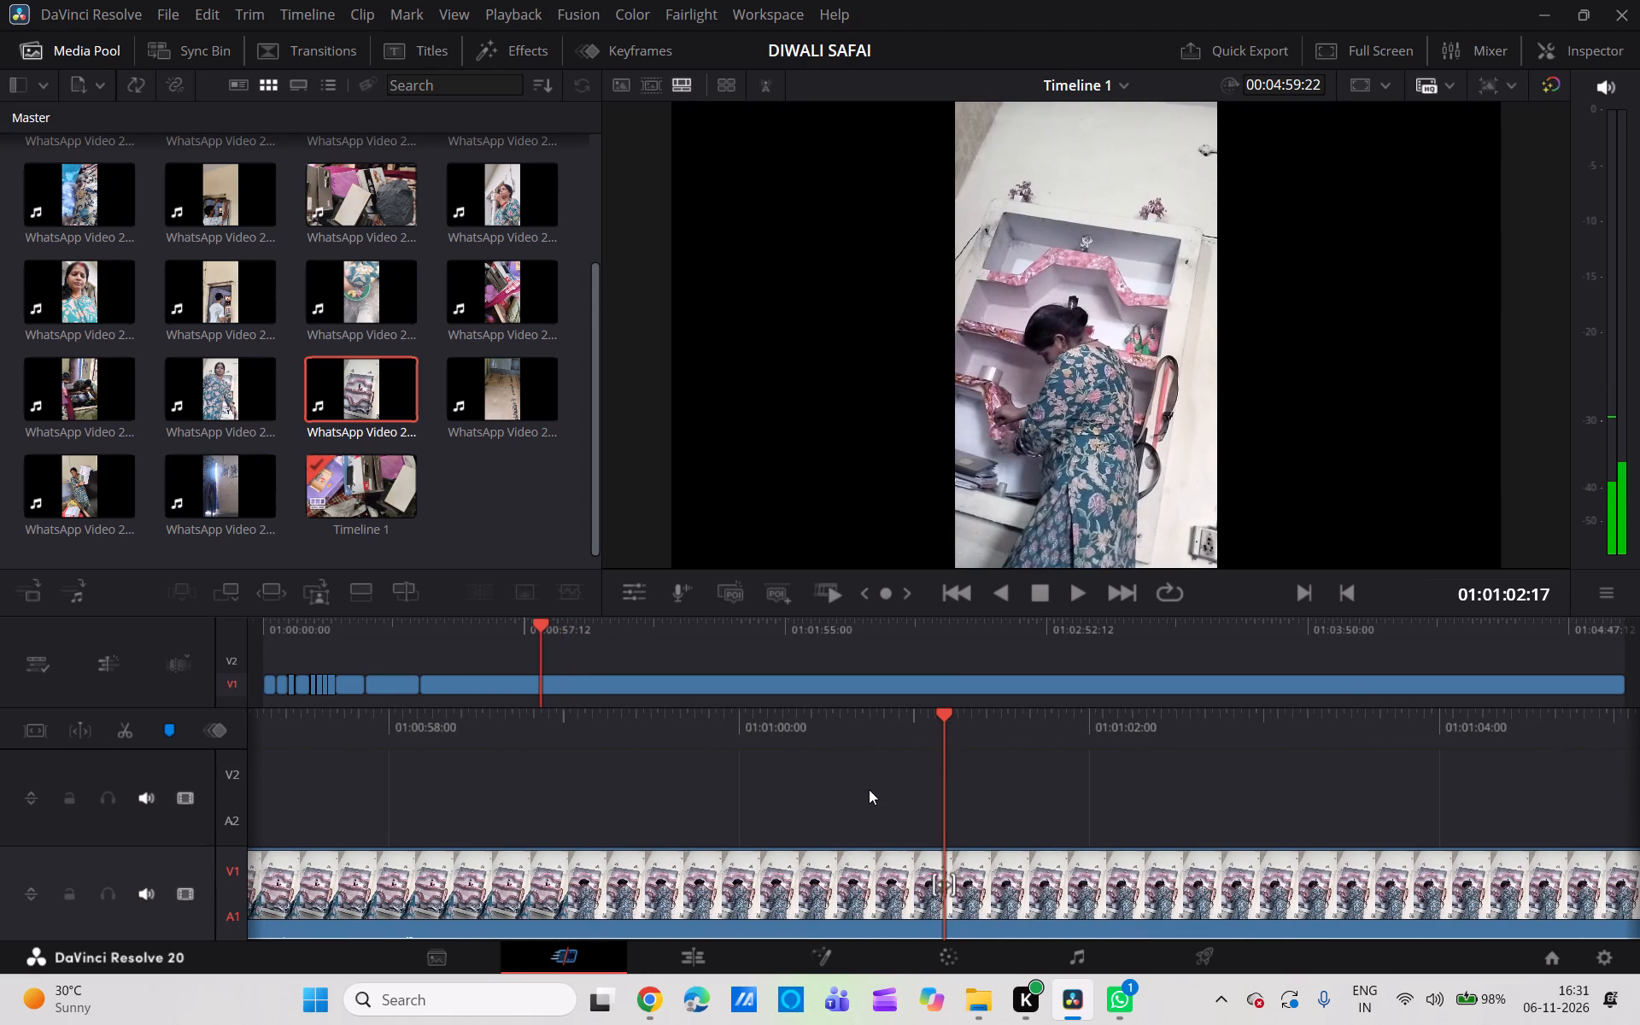
pyautogui.hscroll(3, 869, 789)
pyautogui.hscroll(3, 800, 793)
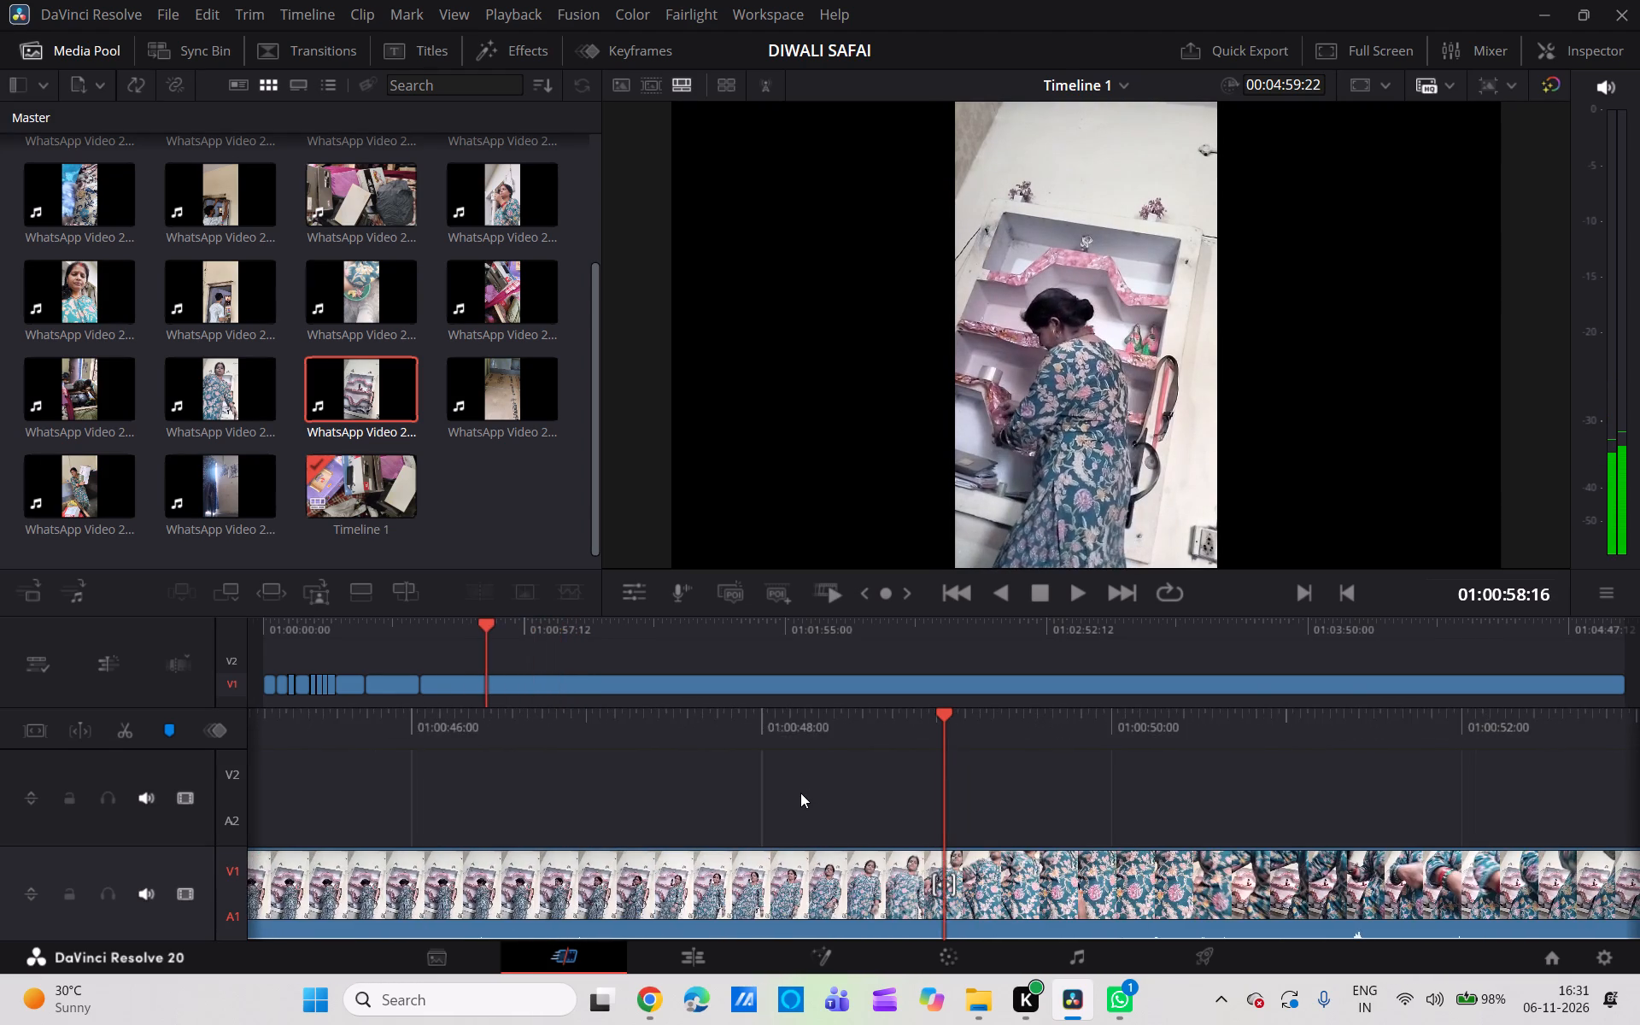
pyautogui.hscroll(4, 800, 793)
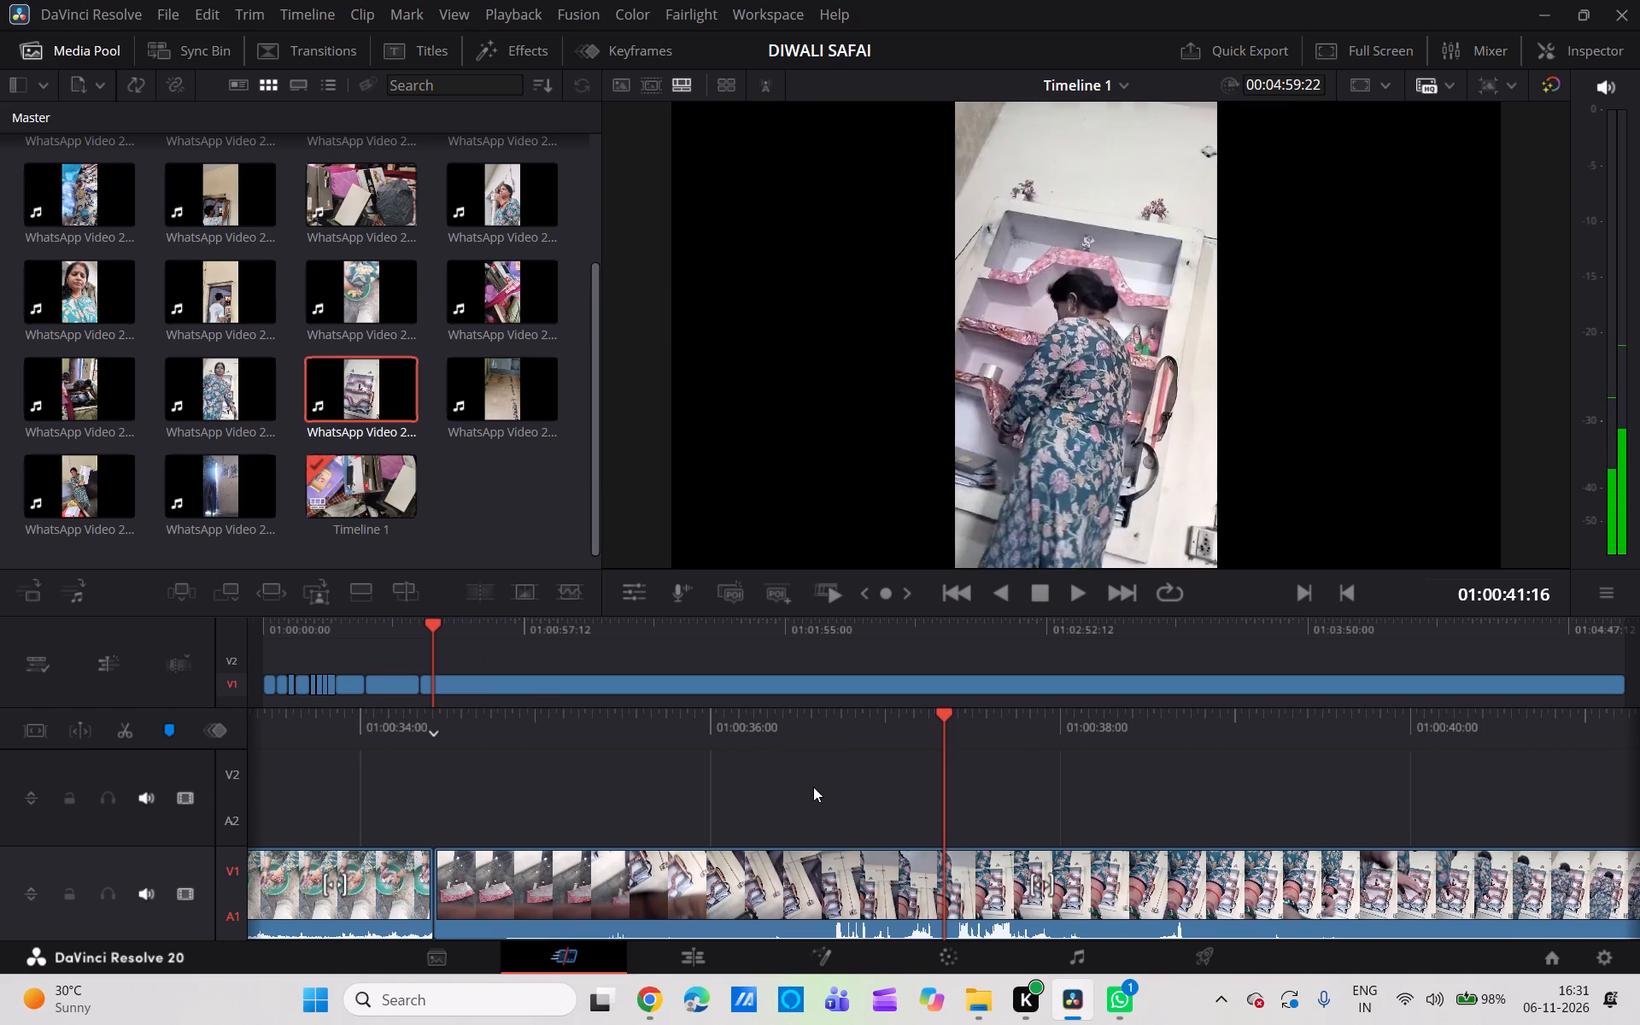
# Skim the wall-shelf clip on V1 from its opening to about 01:01:35 to judge which portion to keep.
pyautogui.hscroll(-2, 813, 787)
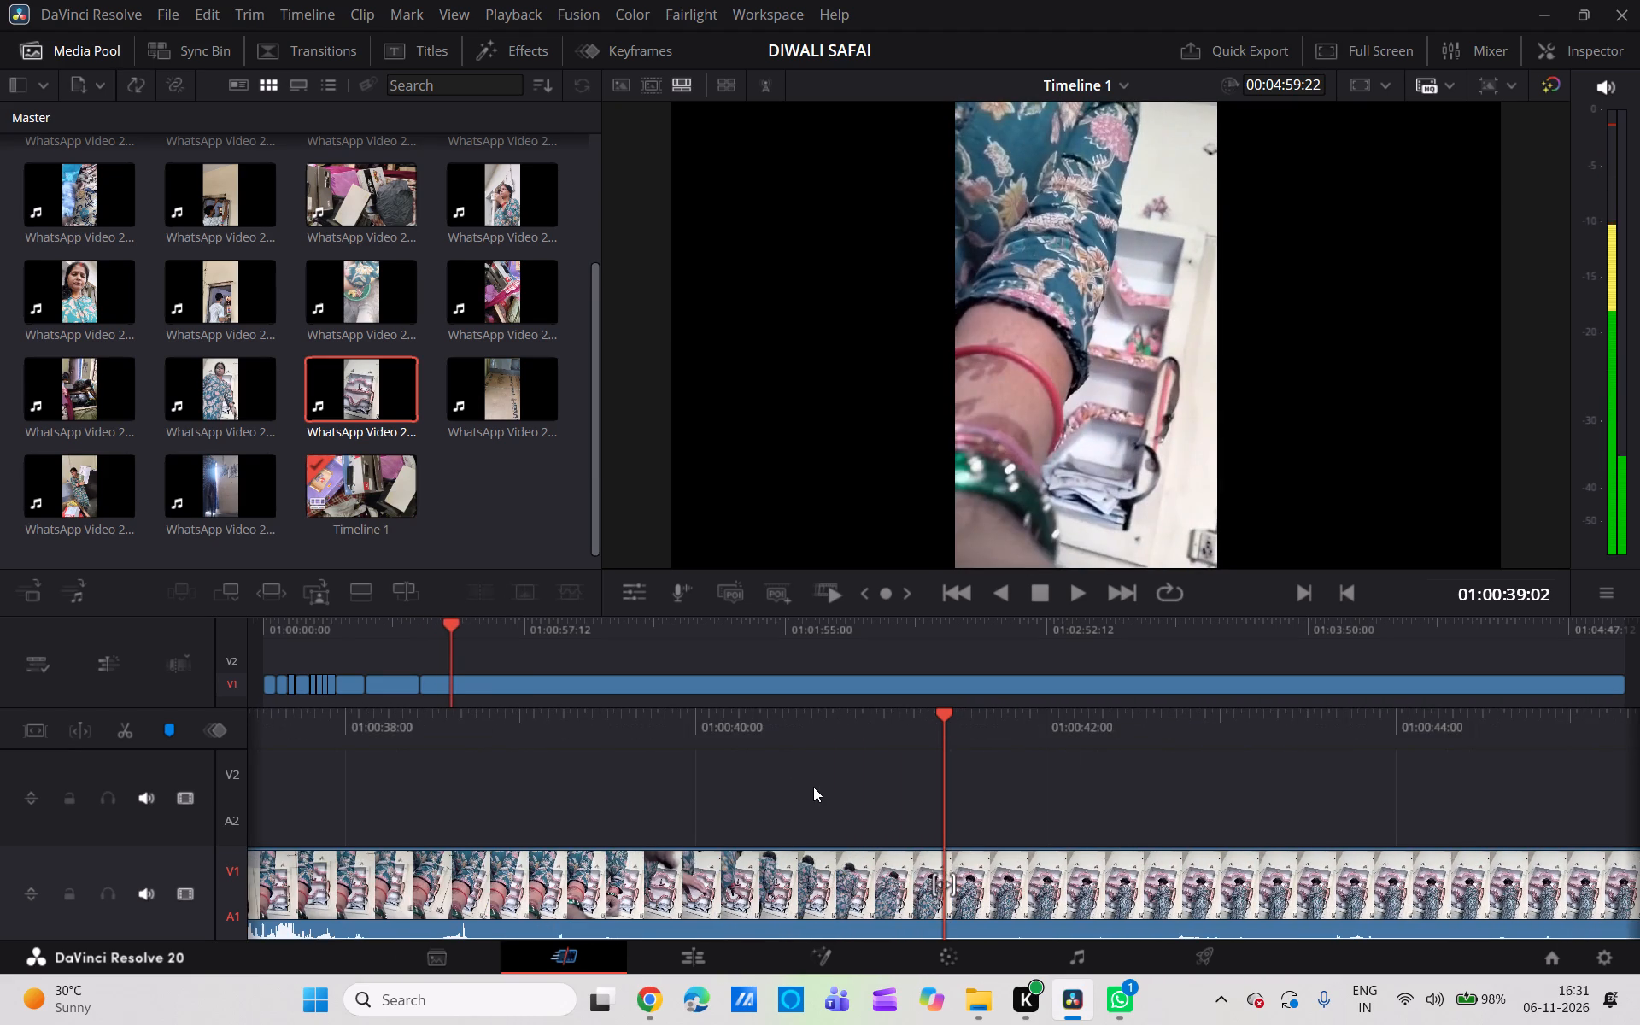
pyautogui.click(782, 887)
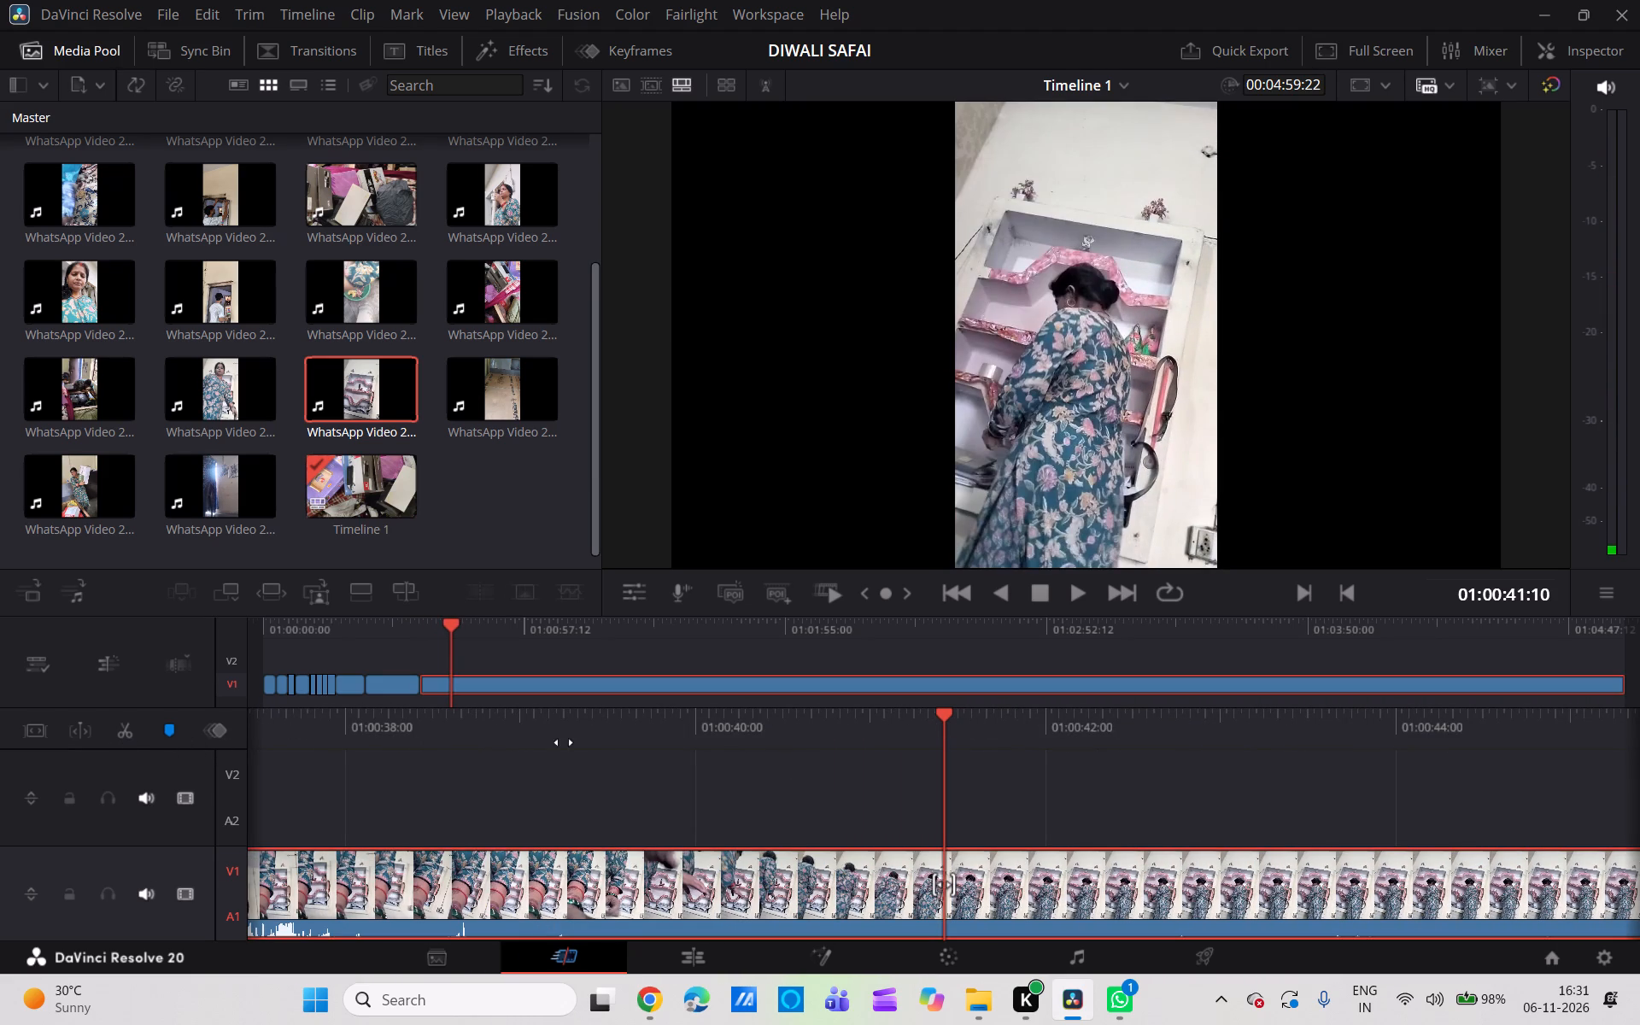
pyautogui.hscroll(-1, 706, 808)
pyautogui.hscroll(-2, 875, 798)
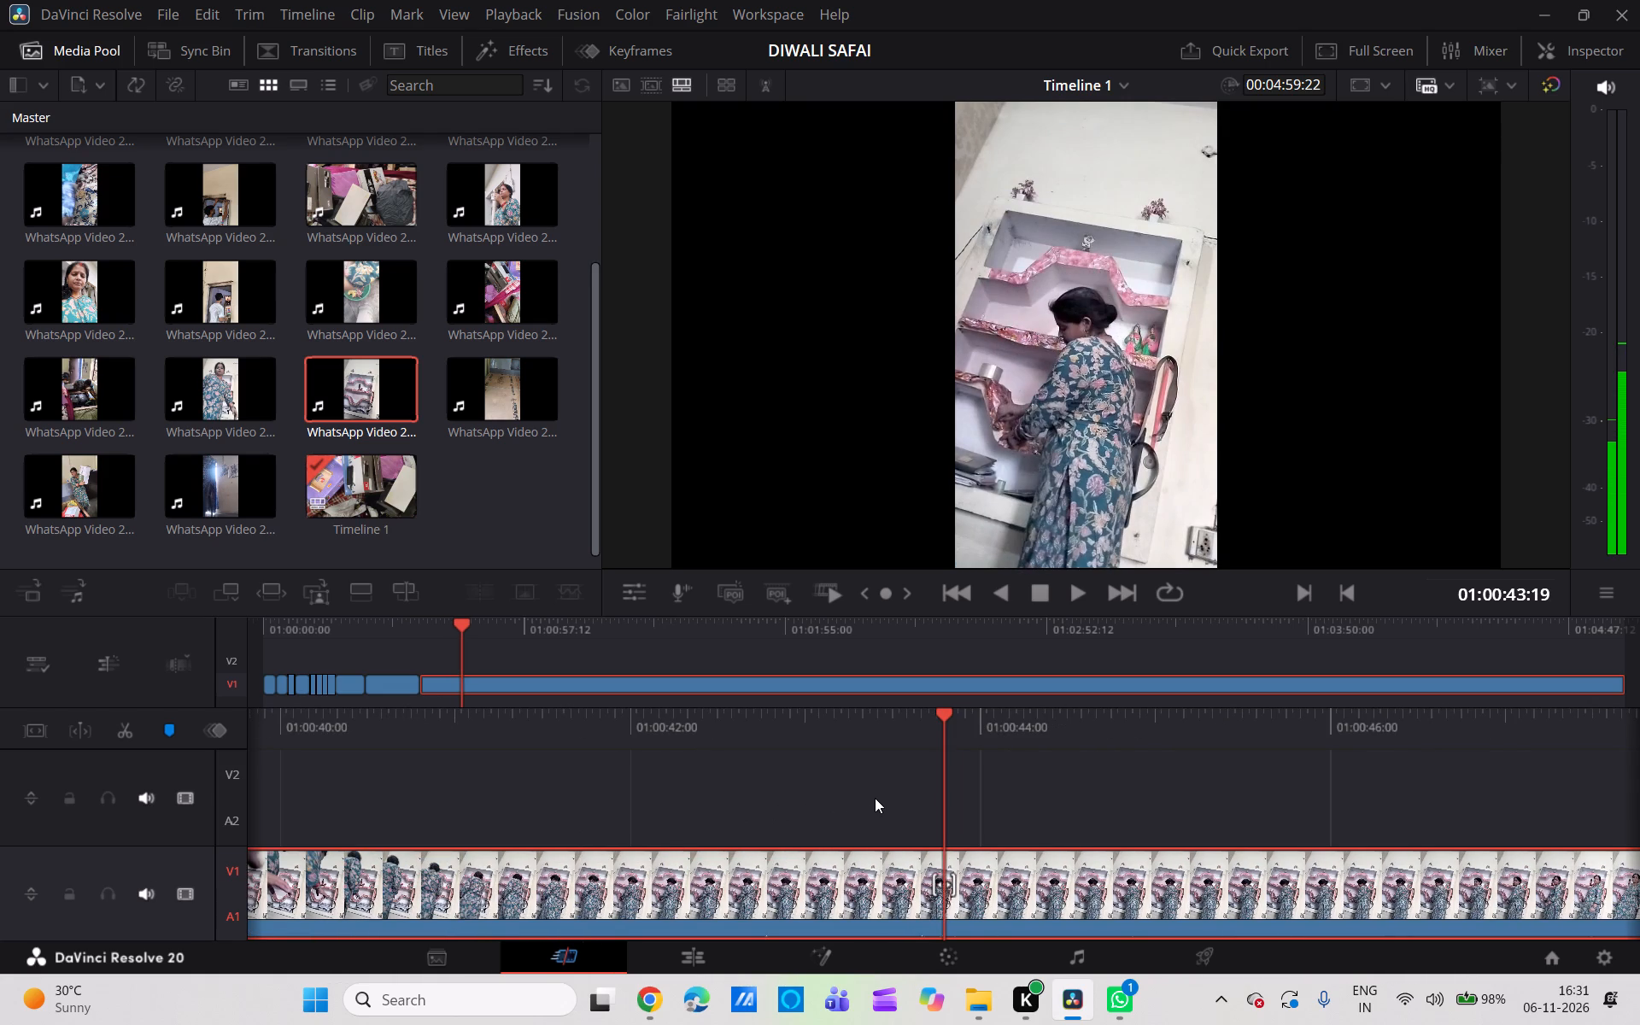
pyautogui.hscroll(-3, 875, 798)
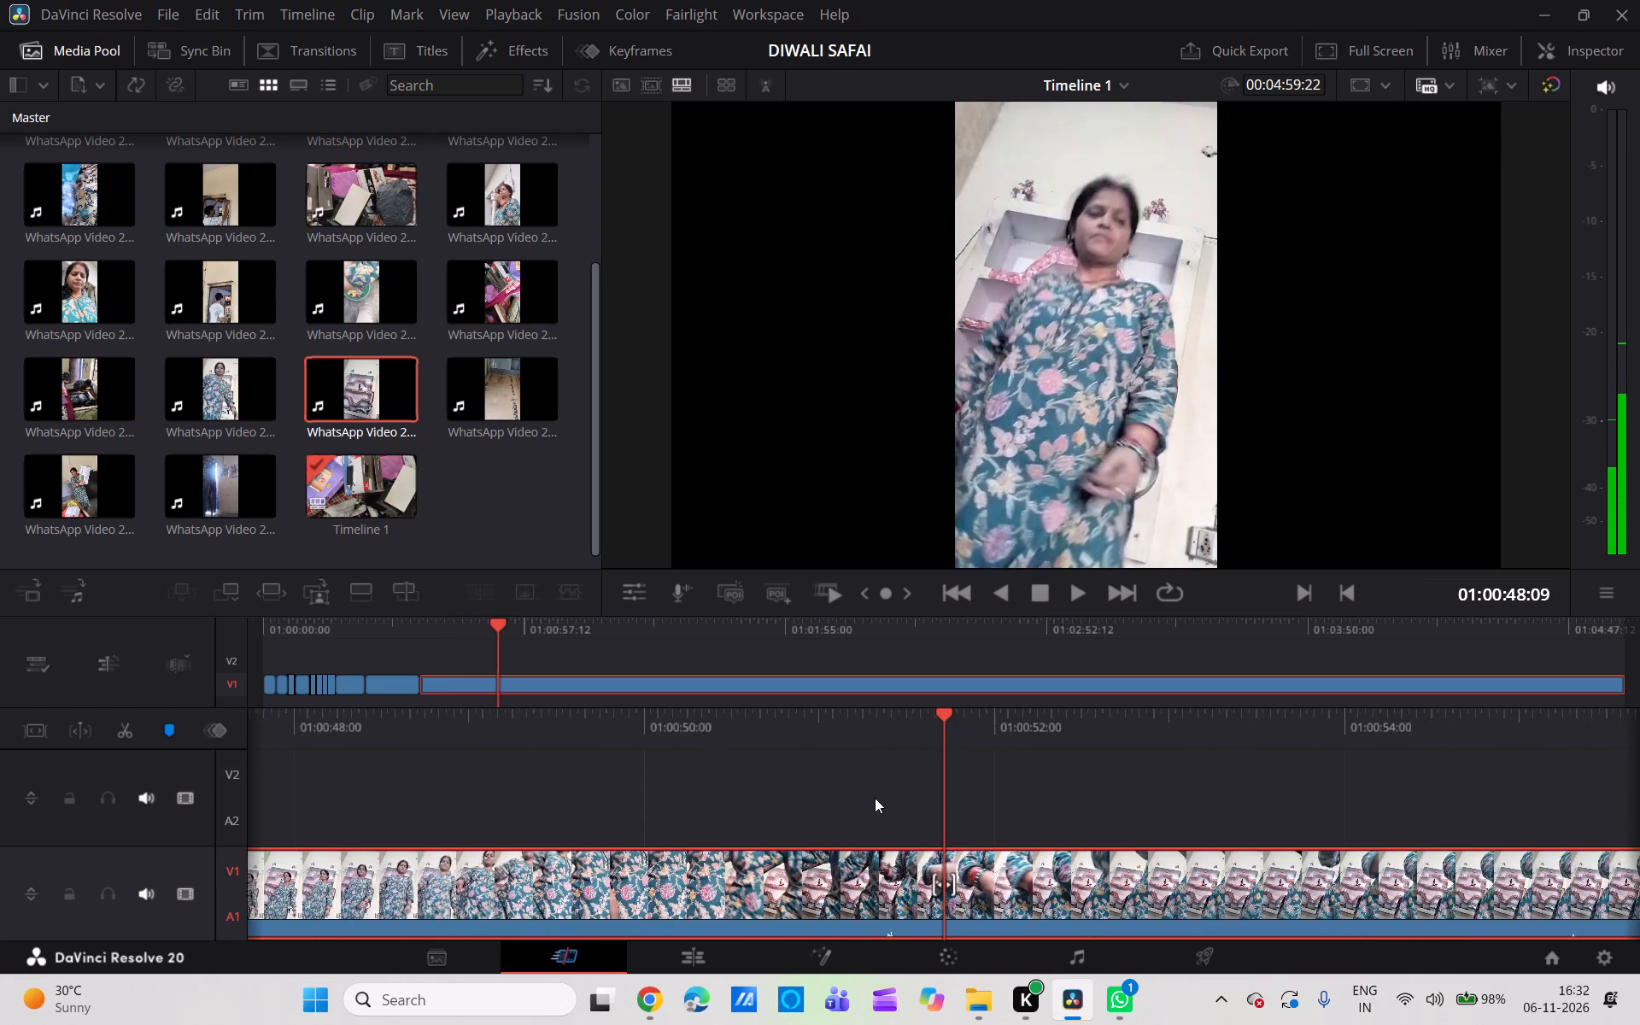
pyautogui.hscroll(-5, 875, 798)
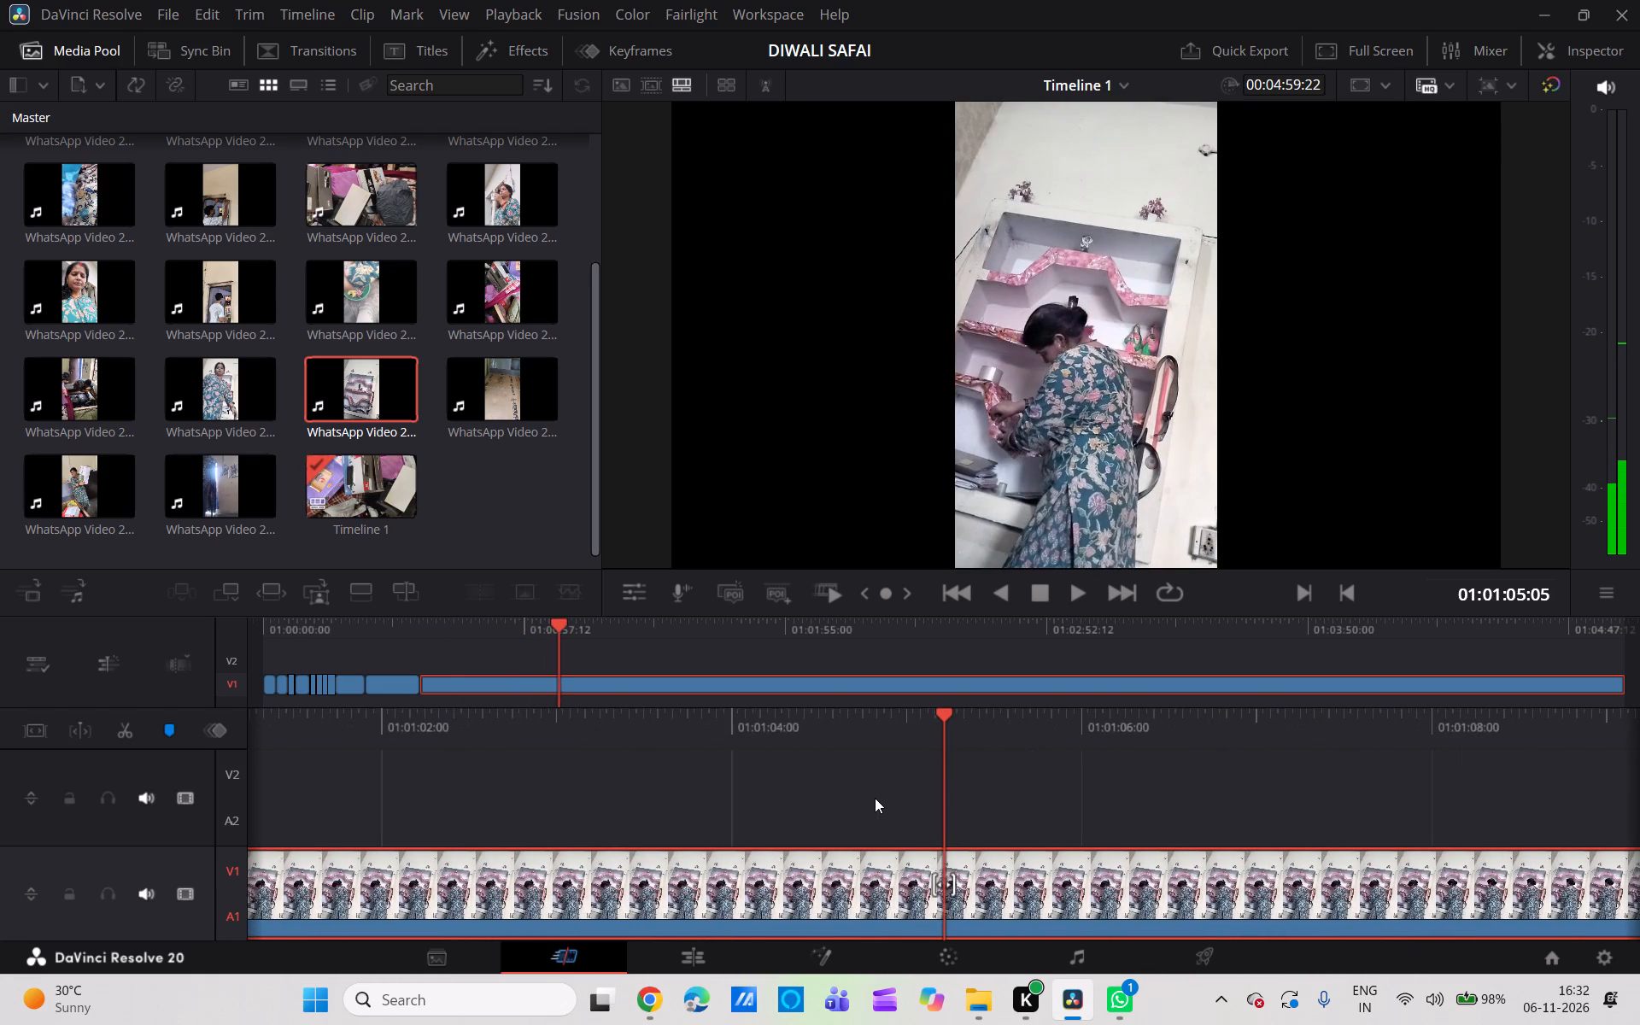
pyautogui.hscroll(-4, 875, 798)
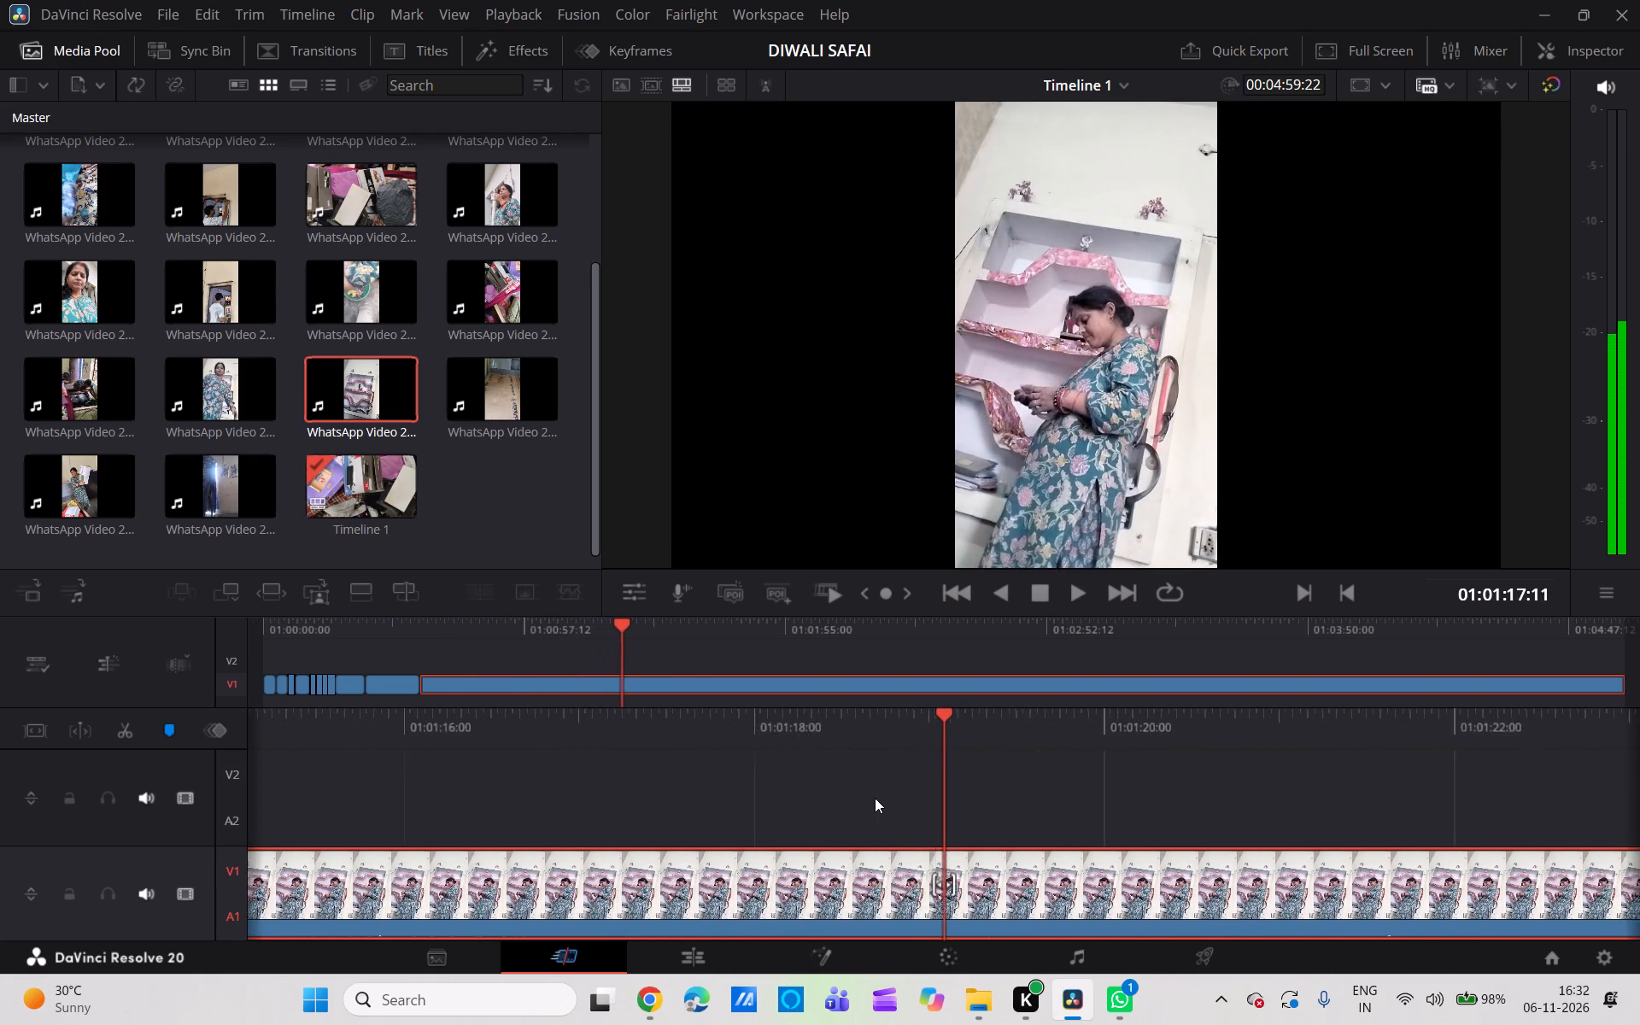
pyautogui.hscroll(-1, 875, 798)
pyautogui.hscroll(2, 875, 798)
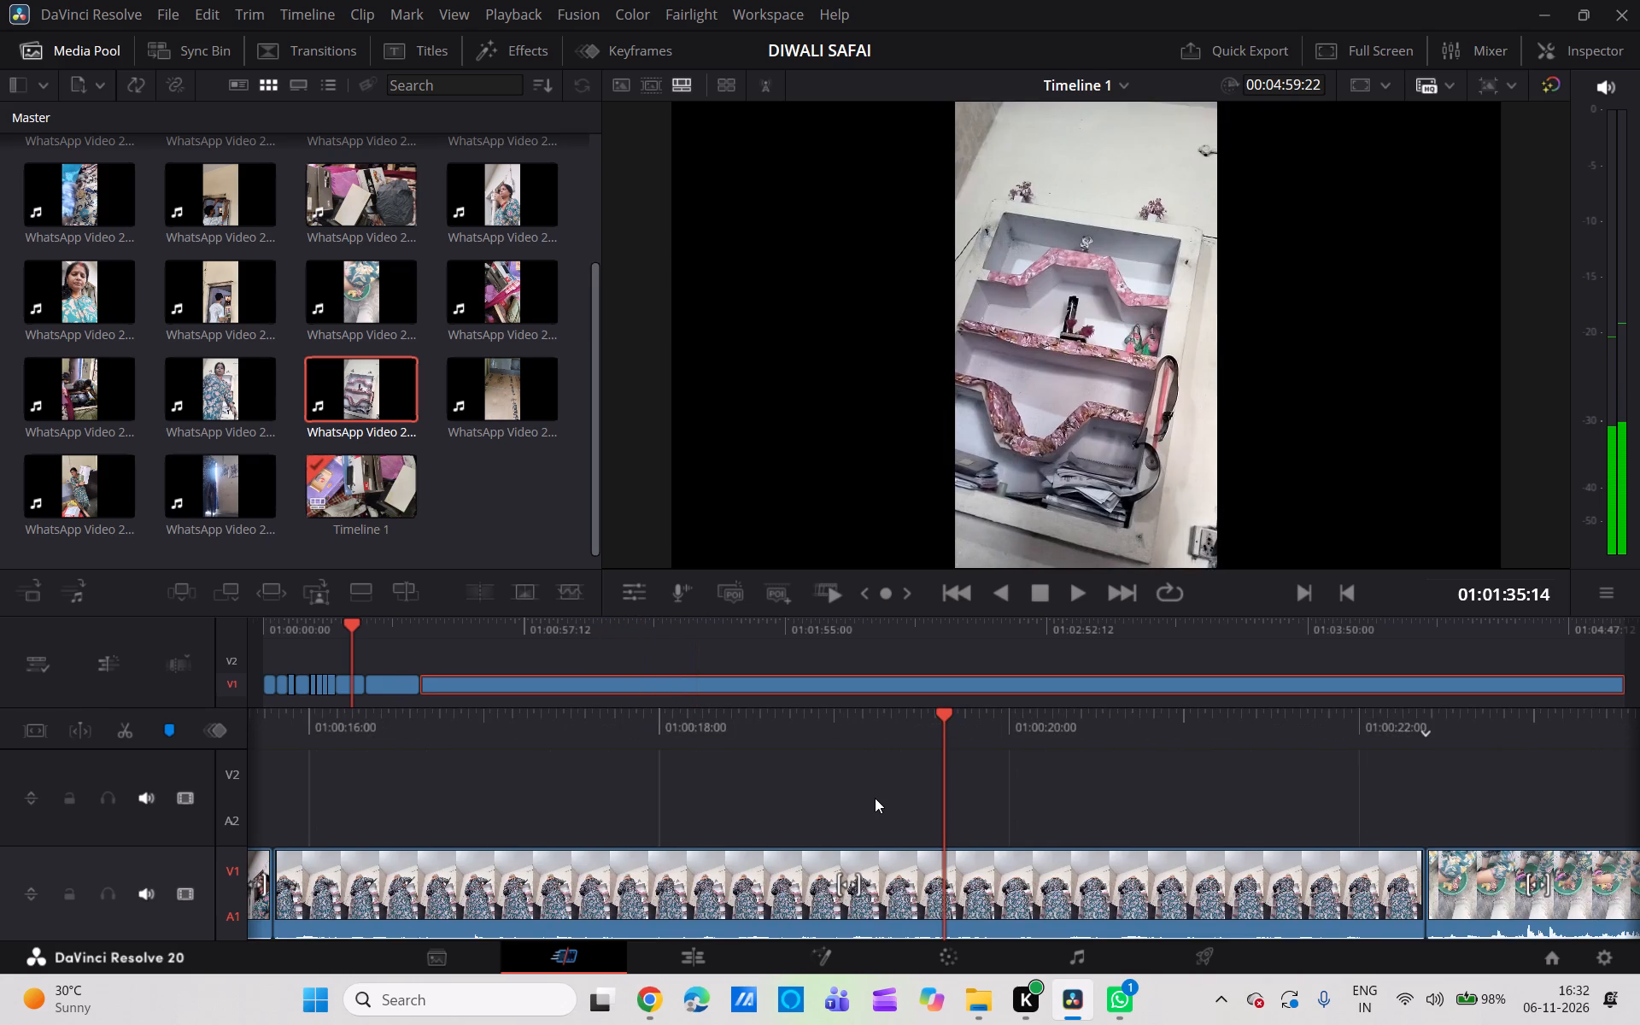
pyautogui.hscroll(2, 875, 798)
# Split the wall-shelf clip on V1 at 01:00:45:20, delete the part before the cut and close the gap.
pyautogui.hscroll(-3, 875, 798)
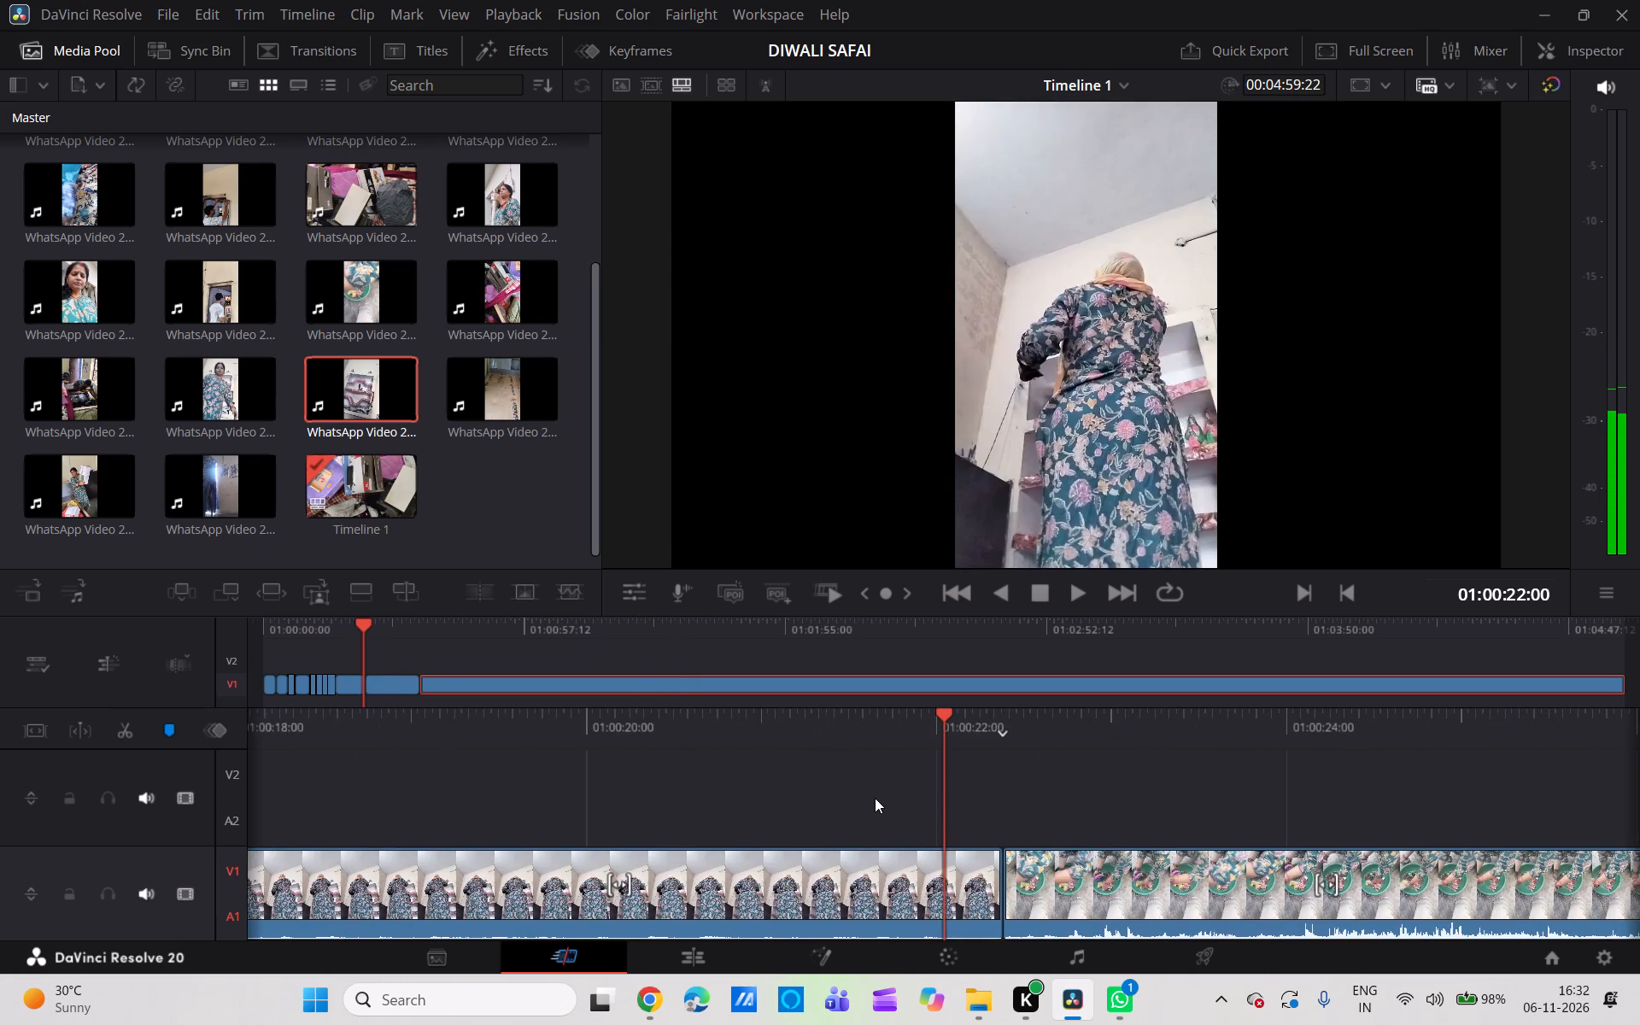
pyautogui.hscroll(-4, 875, 798)
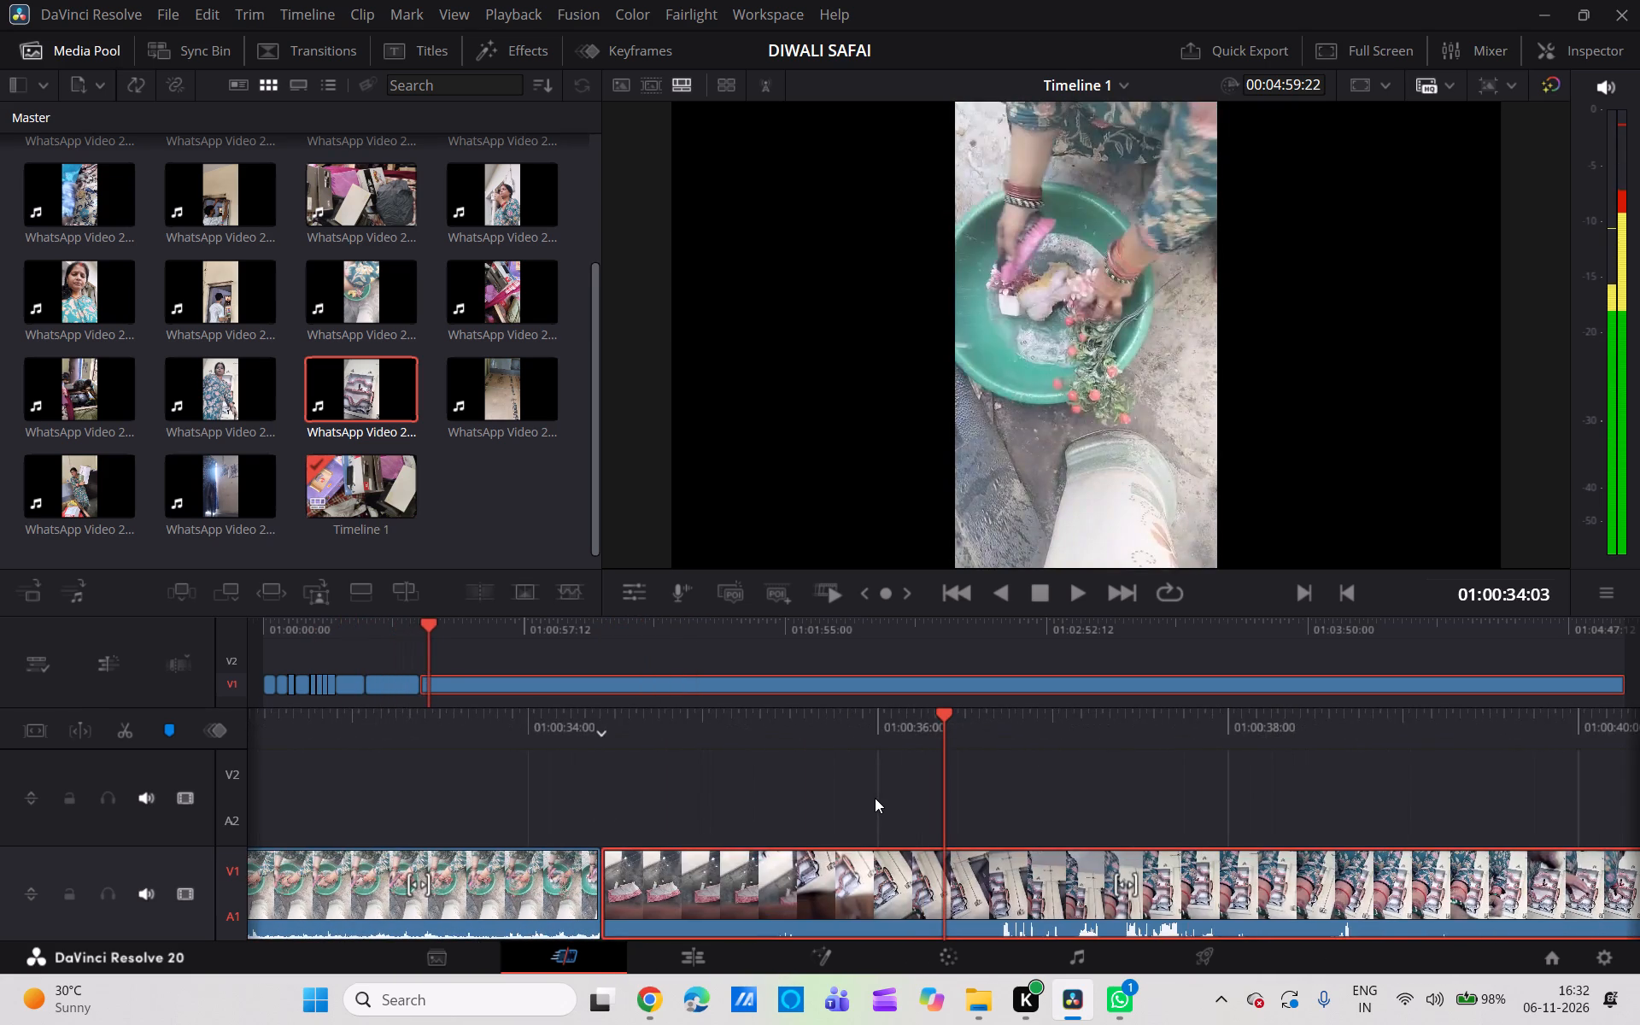
pyautogui.hscroll(-3, 875, 798)
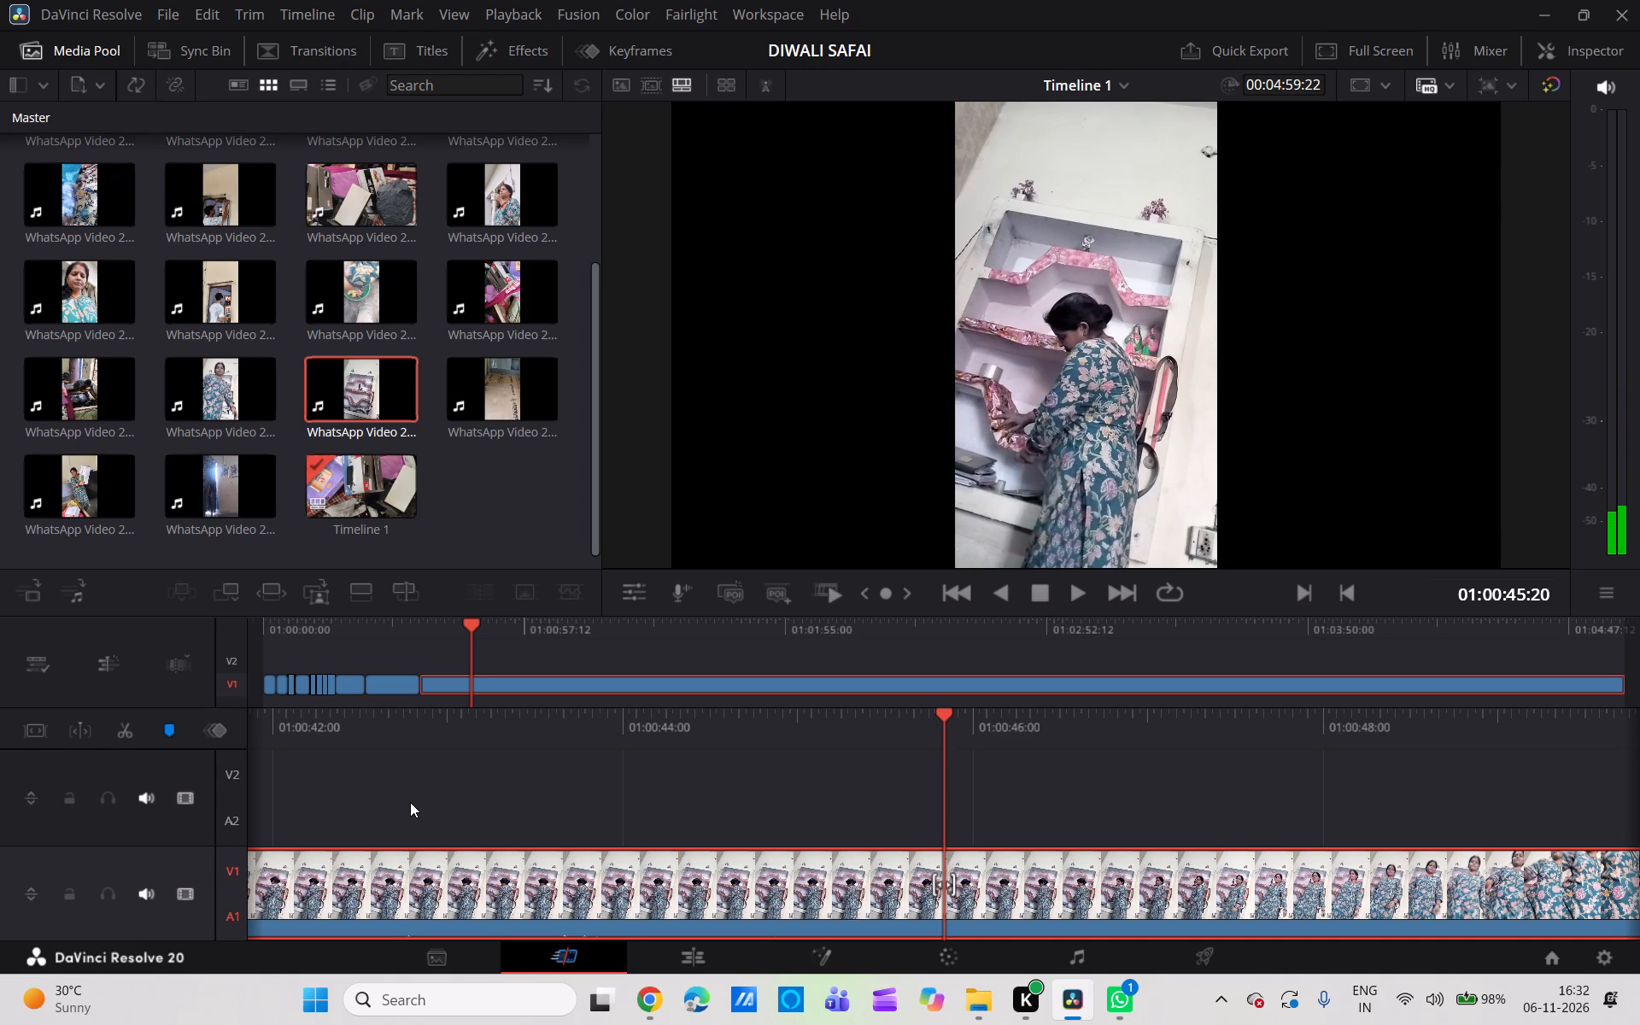
pyautogui.click(127, 729)
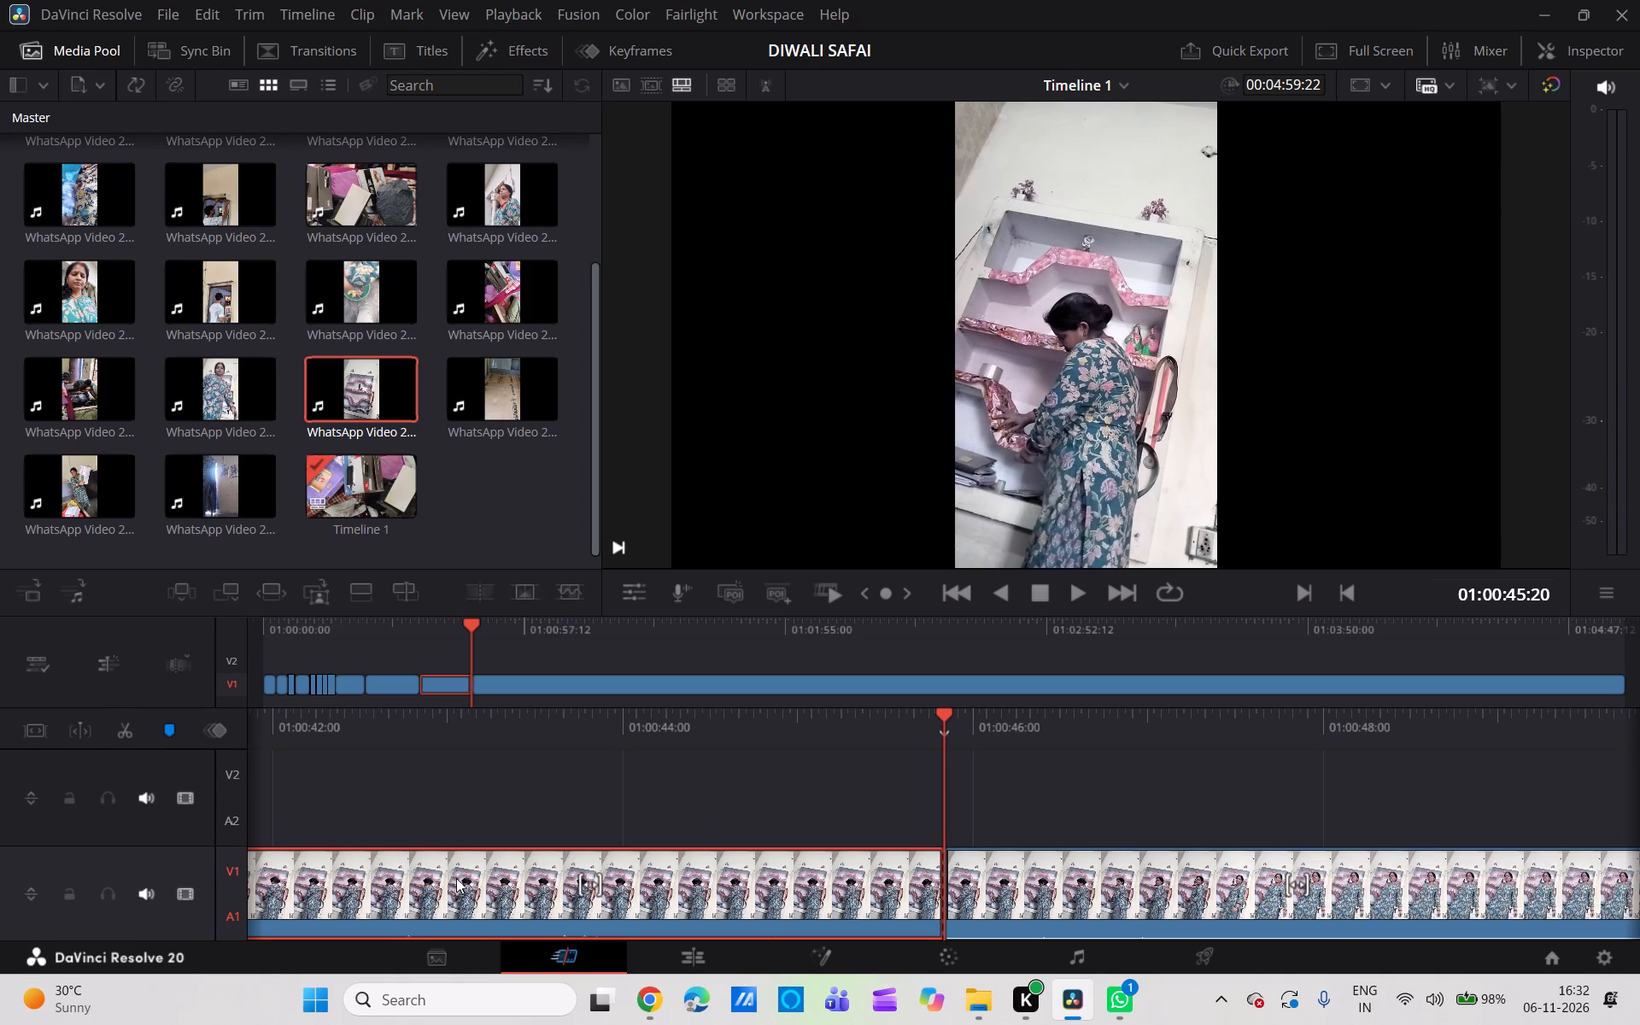
pyautogui.press('BackSpace')
pyautogui.click(506, 898)
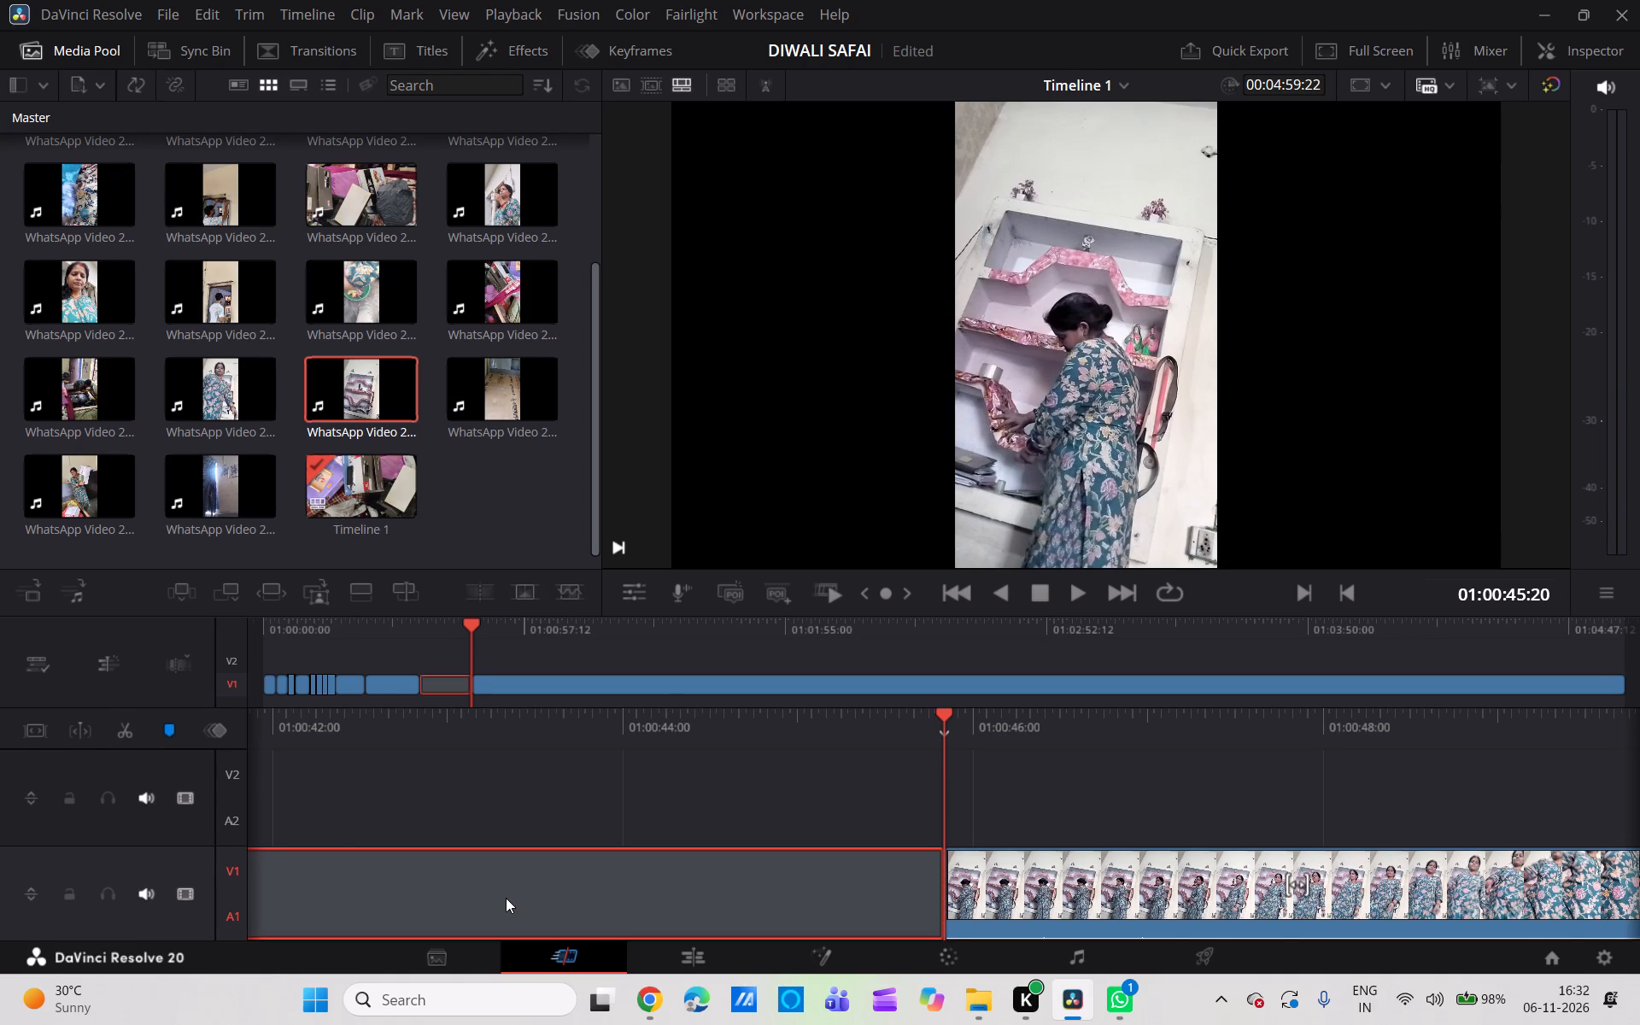
pyautogui.press('BackSpace')
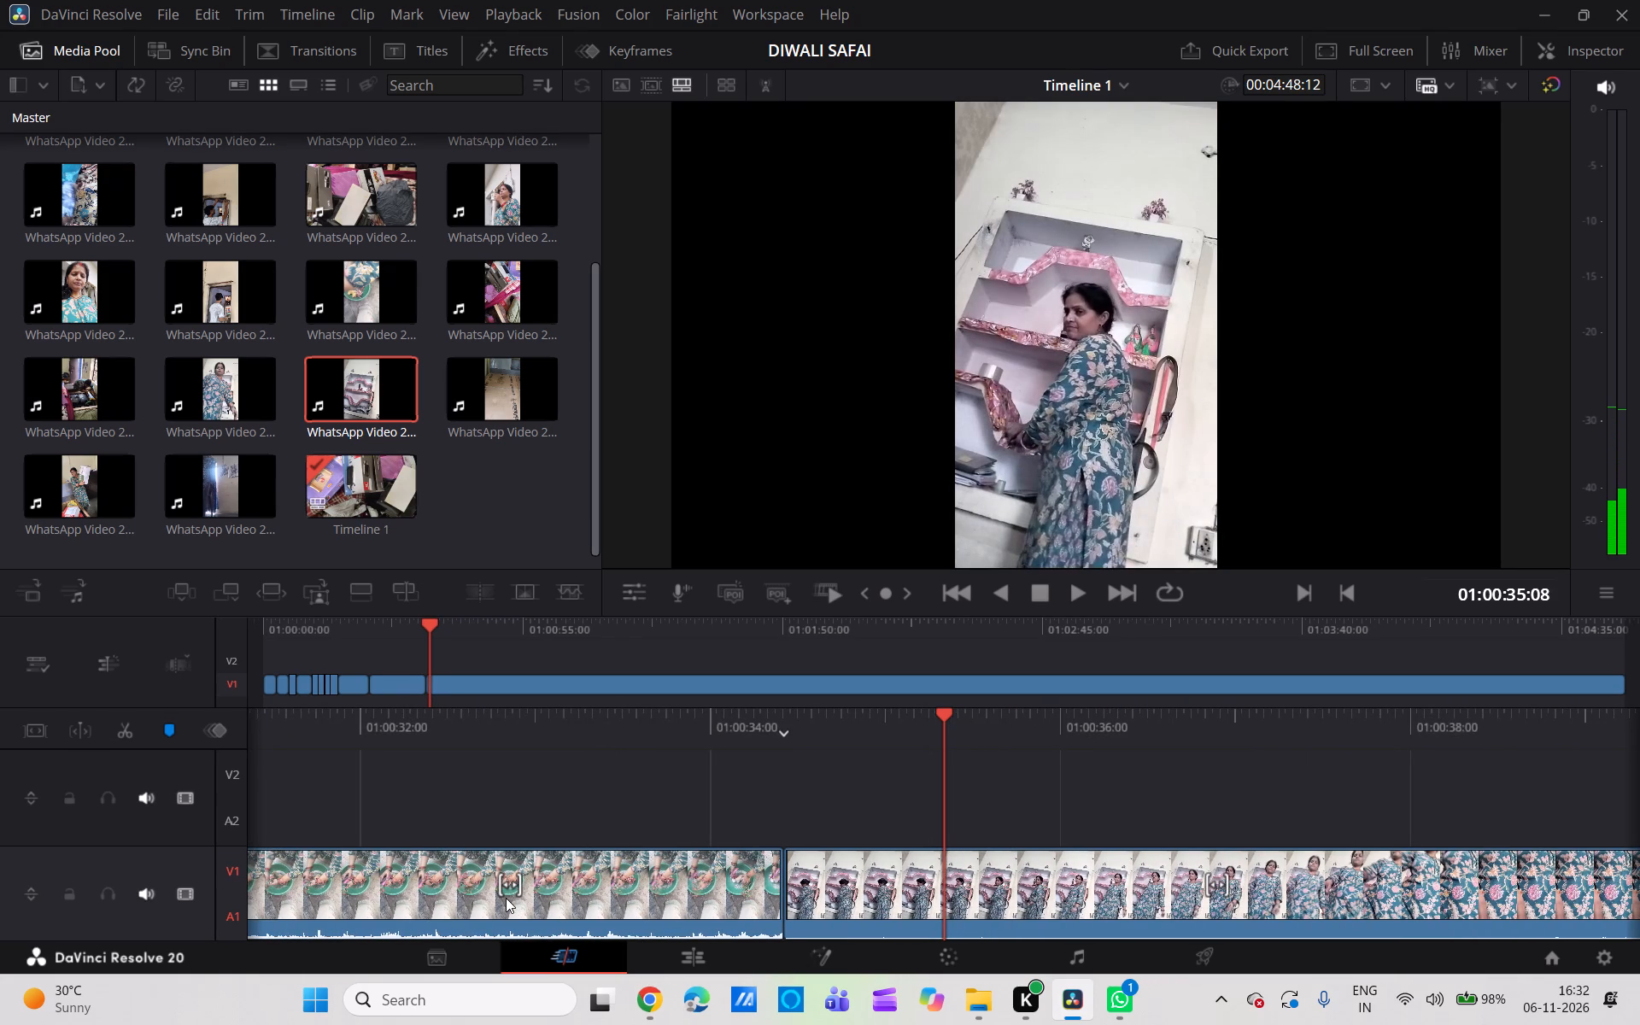
# Split the remaining wall-shelf clip on V1 at 01:00:48:17, delete the part before the cut and close the gap.
pyautogui.hscroll(-1, 506, 898)
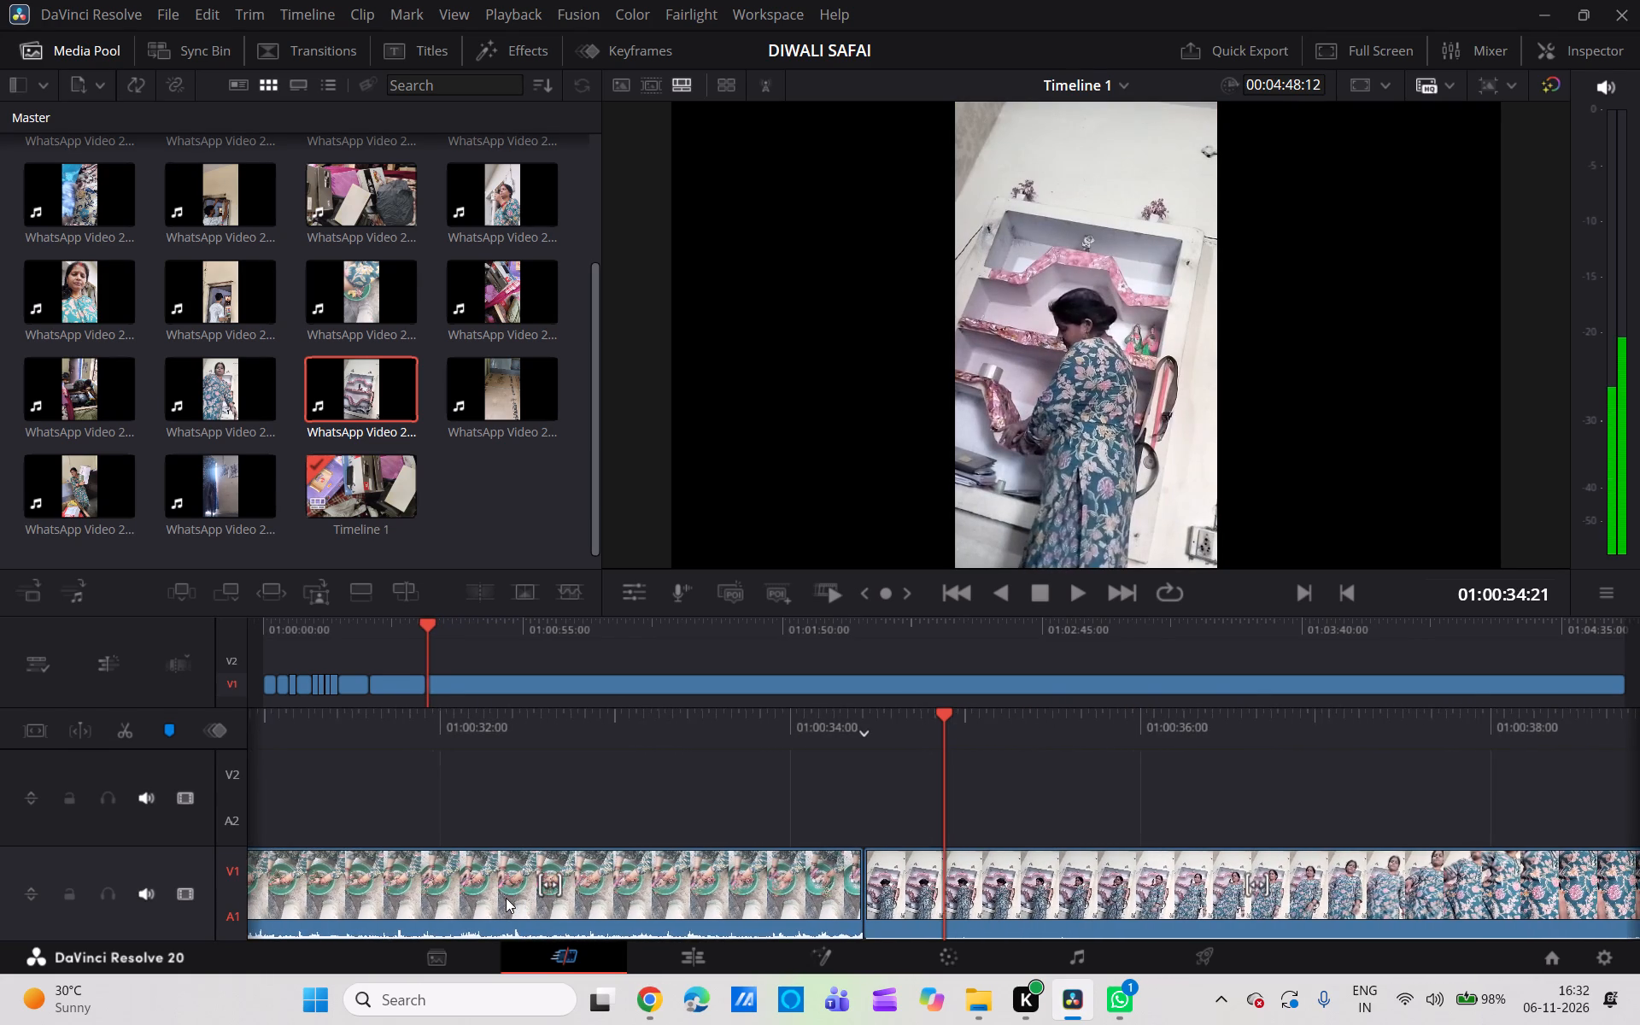
pyautogui.hscroll(-2, 506, 898)
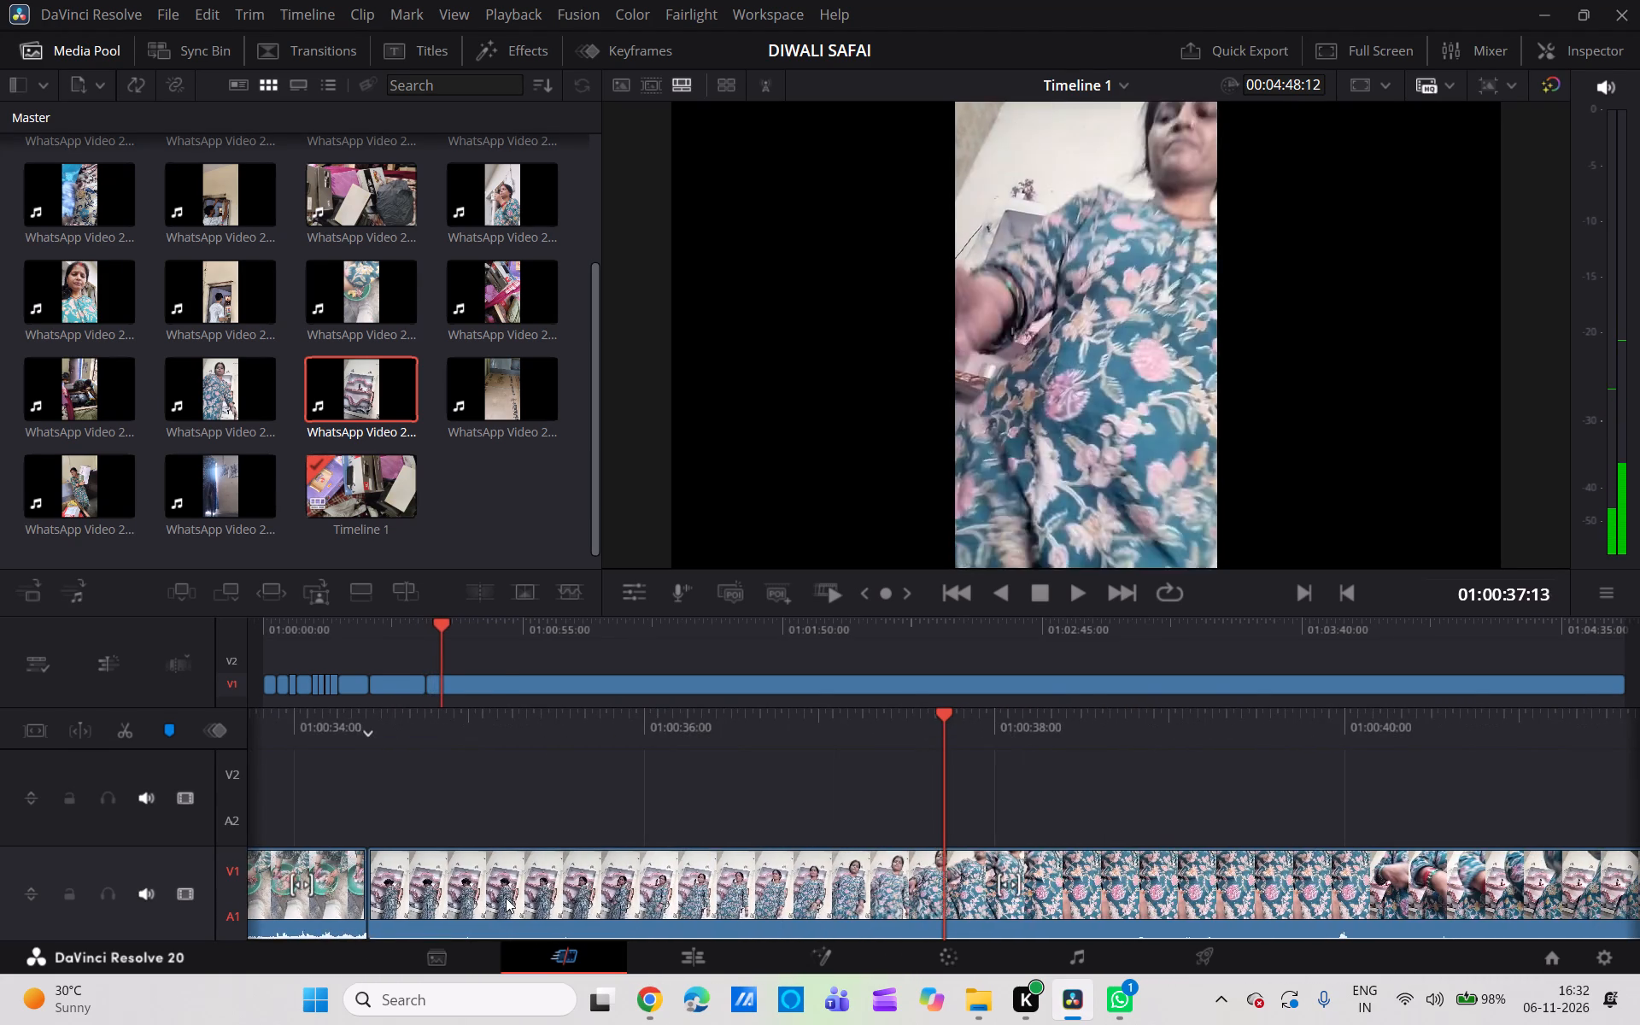
pyautogui.hscroll(-4, 506, 898)
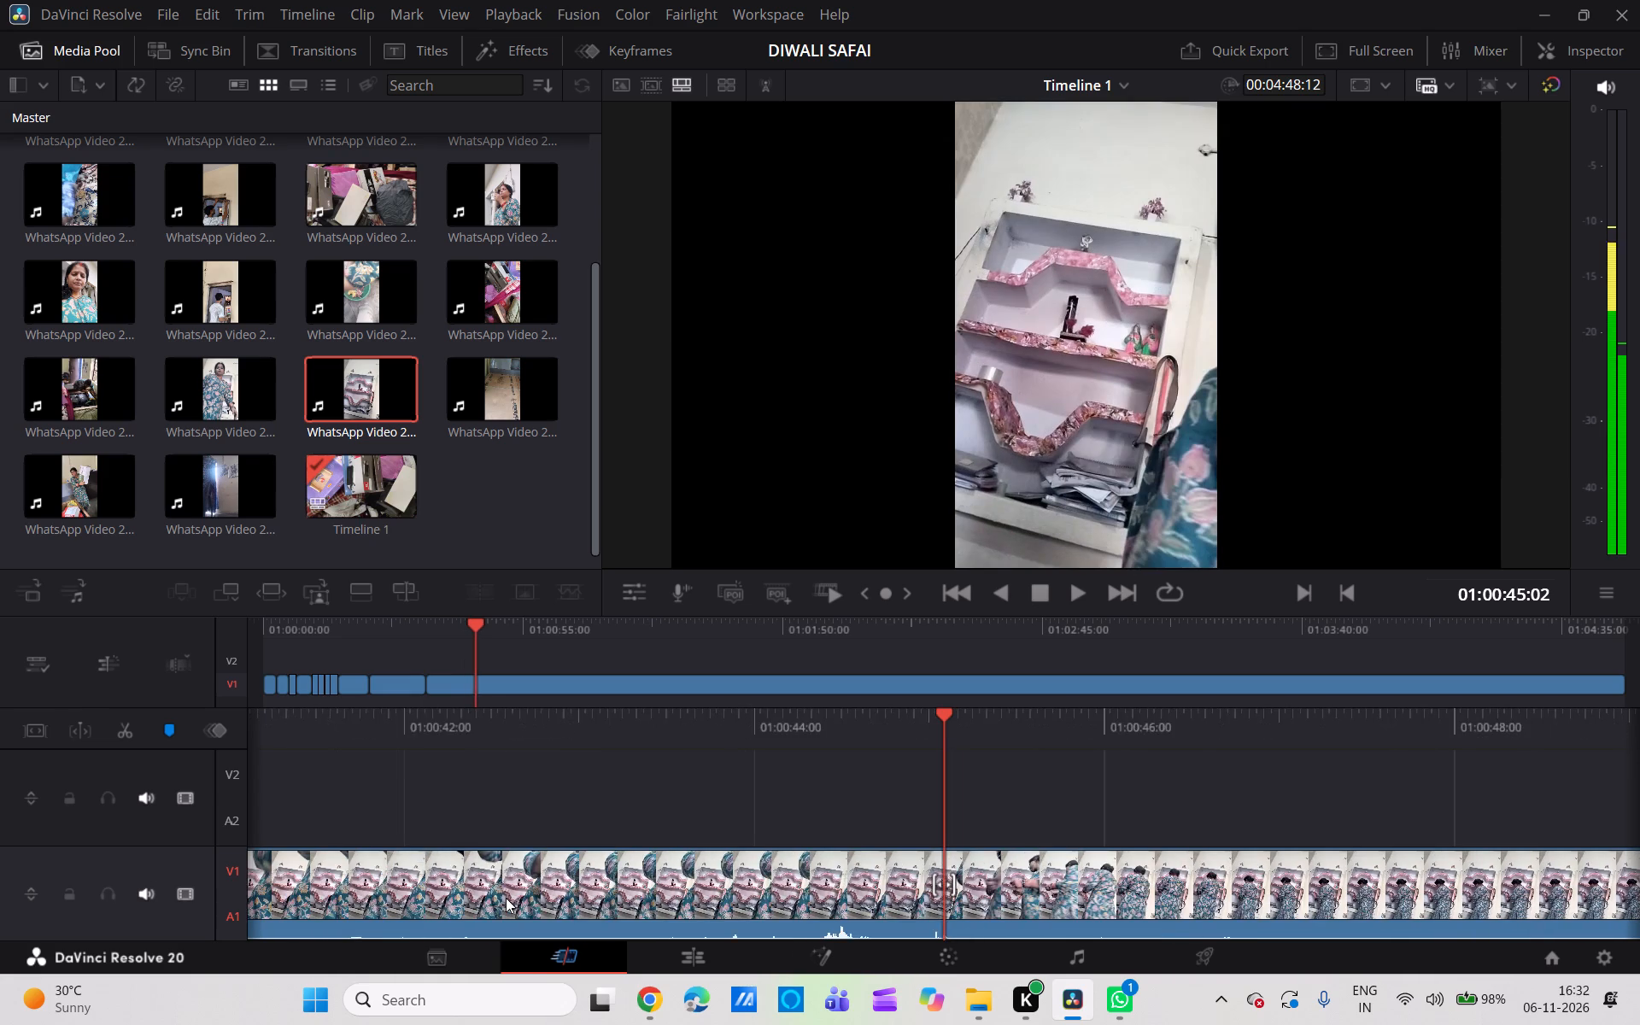
pyautogui.hscroll(-1, 506, 898)
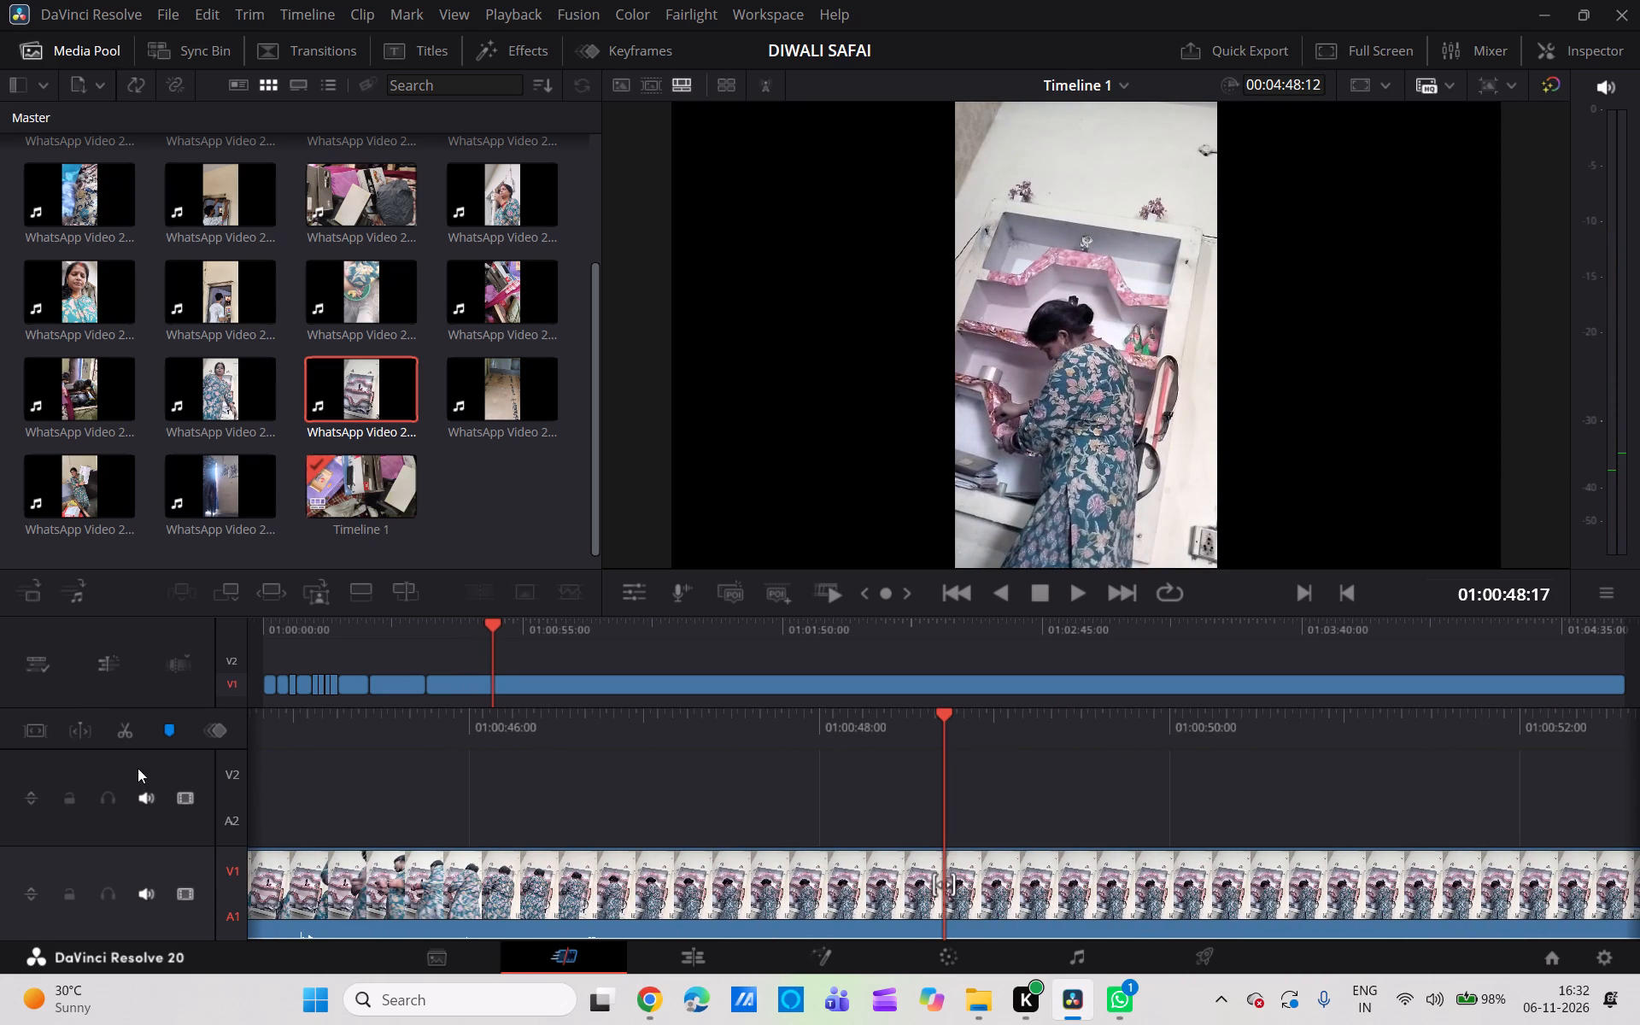
pyautogui.click(125, 730)
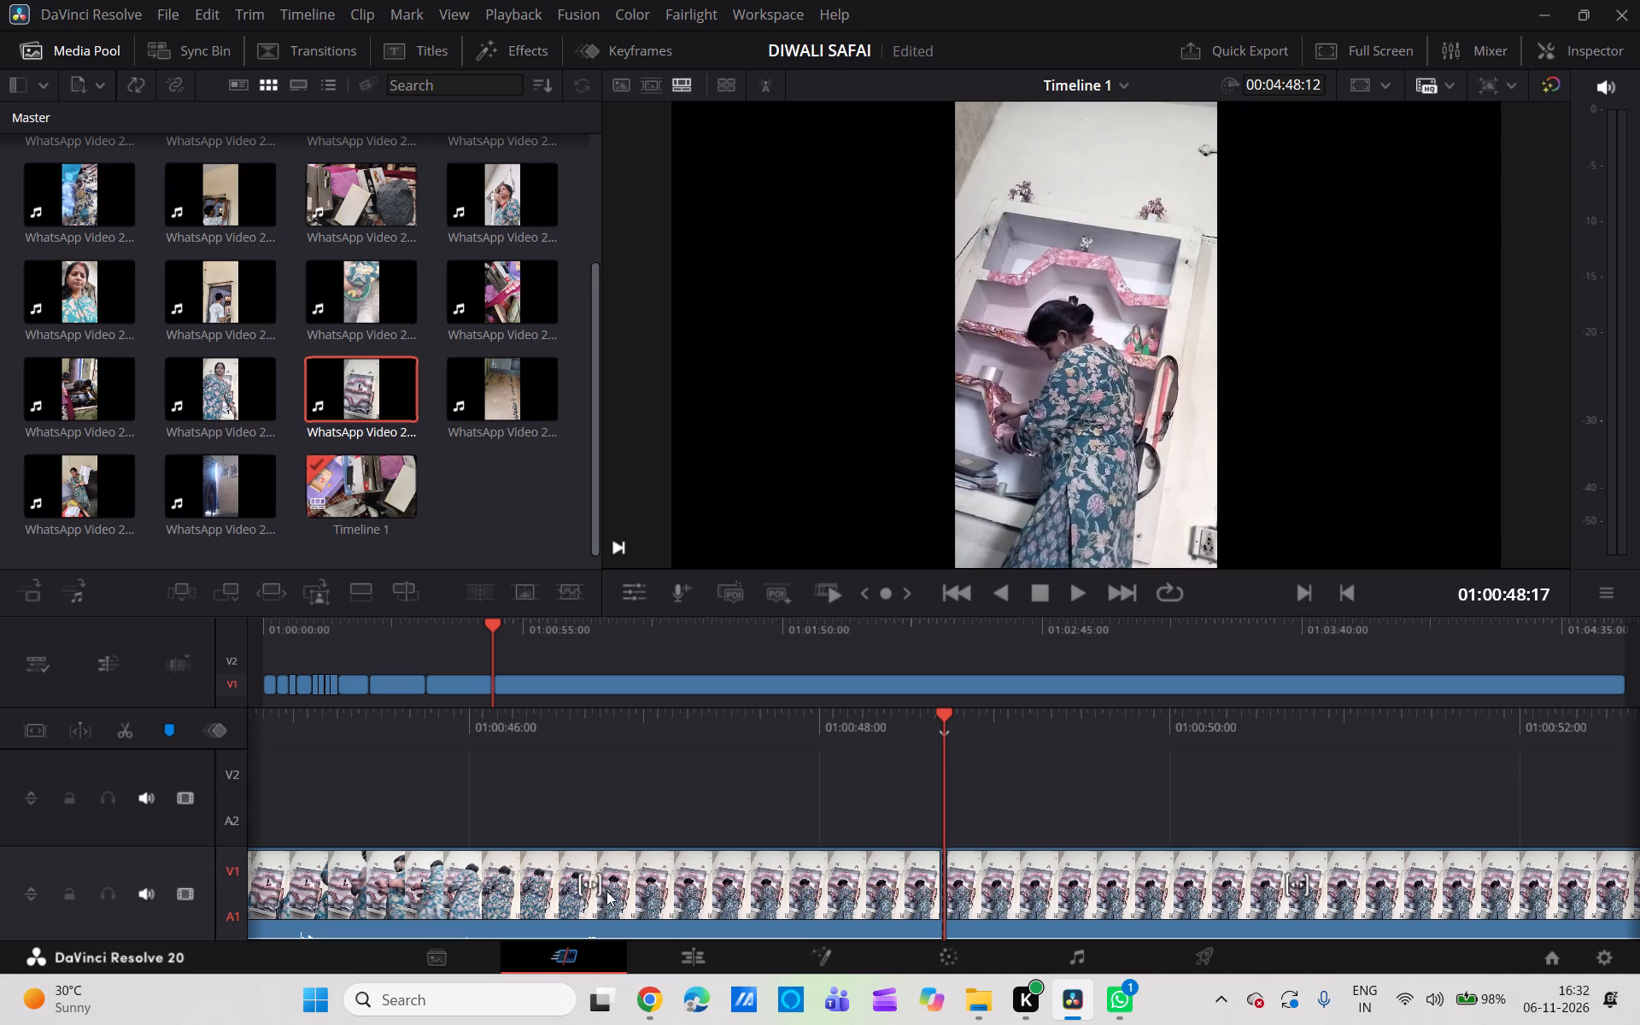
pyautogui.click(647, 892)
pyautogui.press('BackSpace')
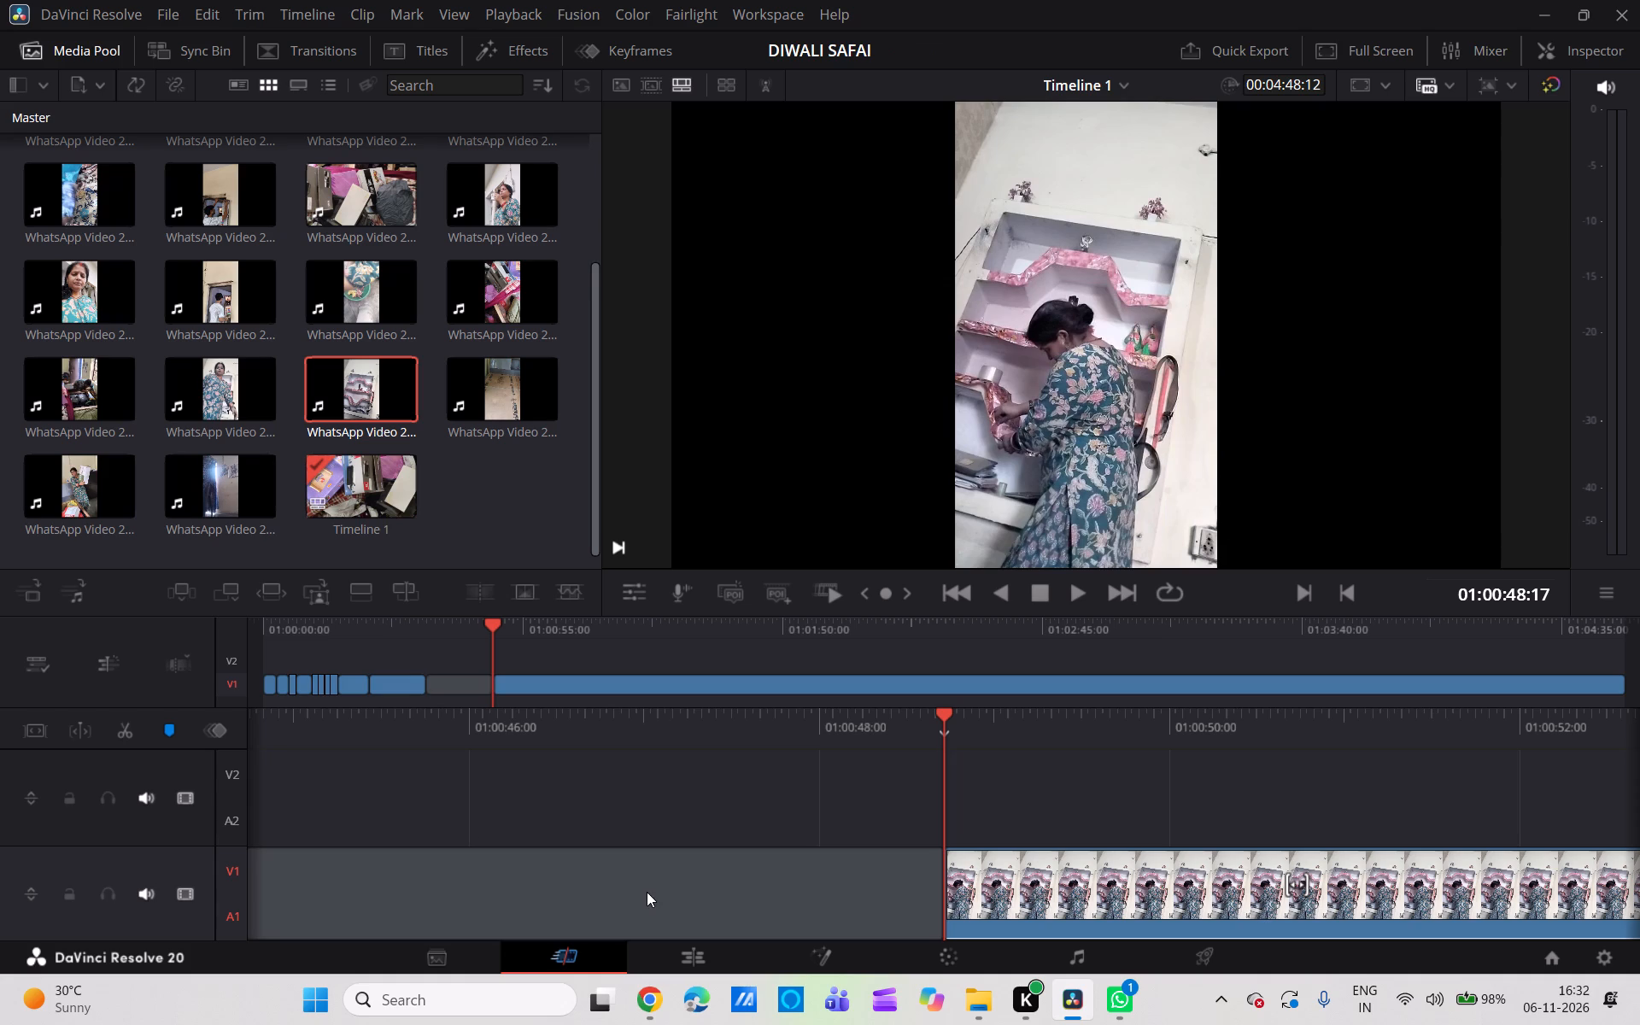
pyautogui.click(647, 892)
pyautogui.press('BackSpace')
# Split the wall-shelf clip on V1 at 01:00:36:22, shortly after it begins.
pyautogui.hscroll(-1, 647, 892)
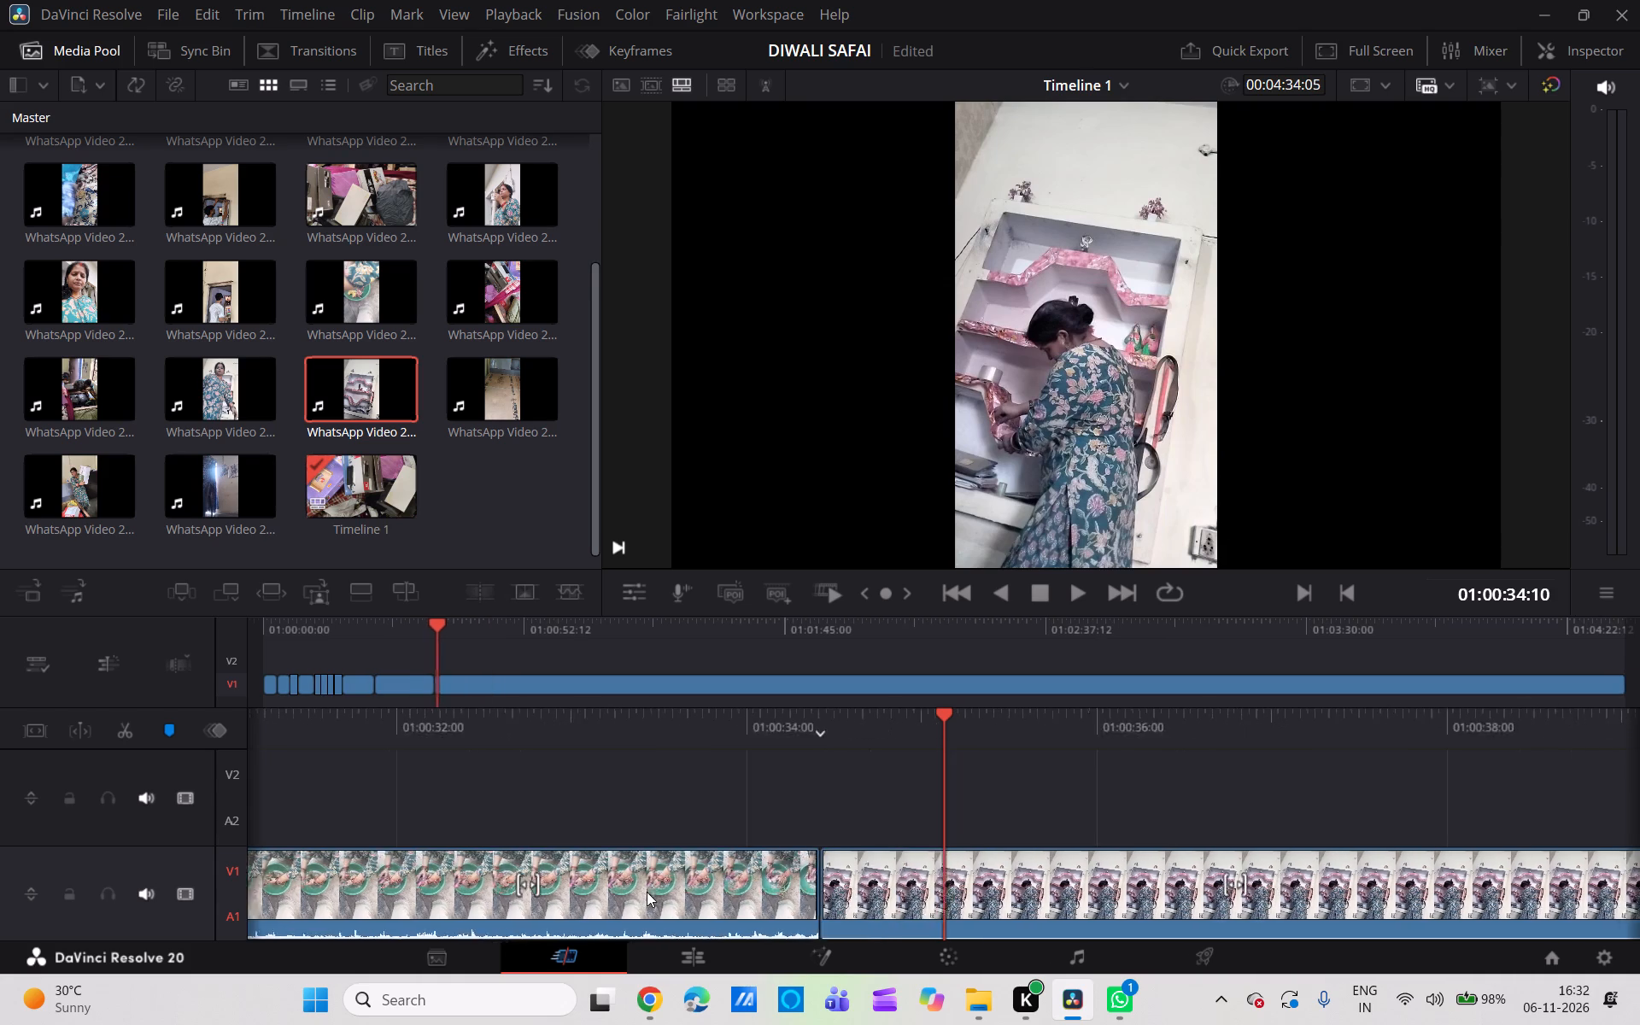
pyautogui.hscroll(-1, 647, 892)
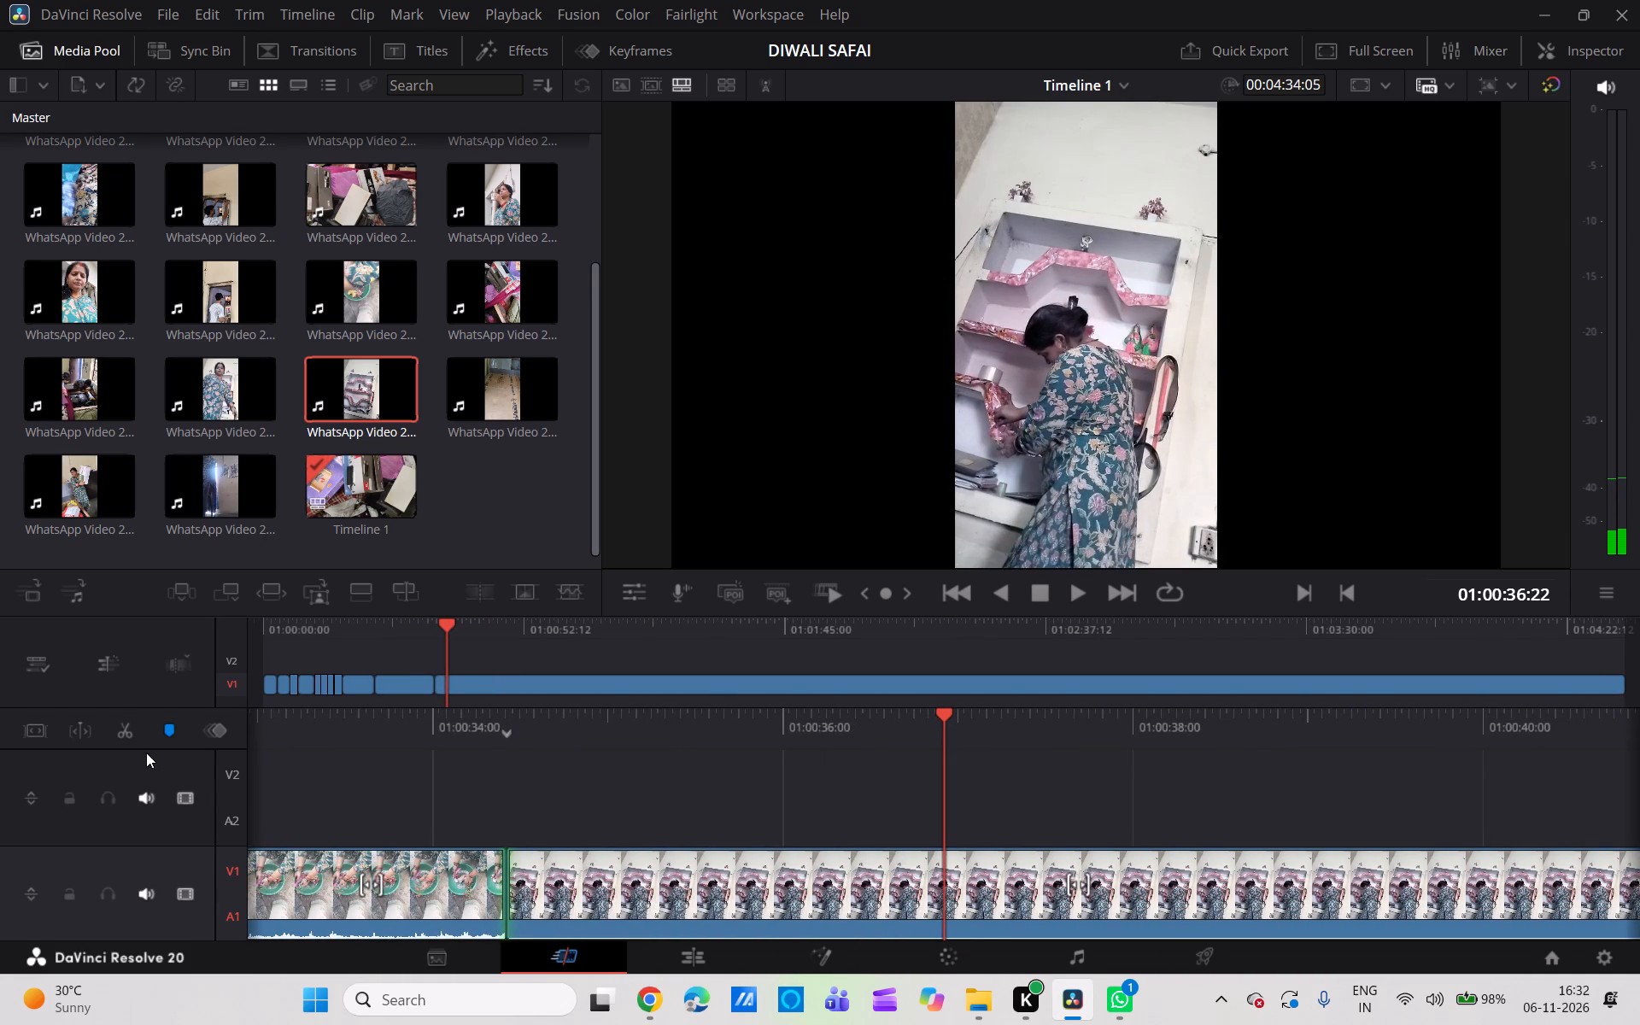
pyautogui.click(126, 732)
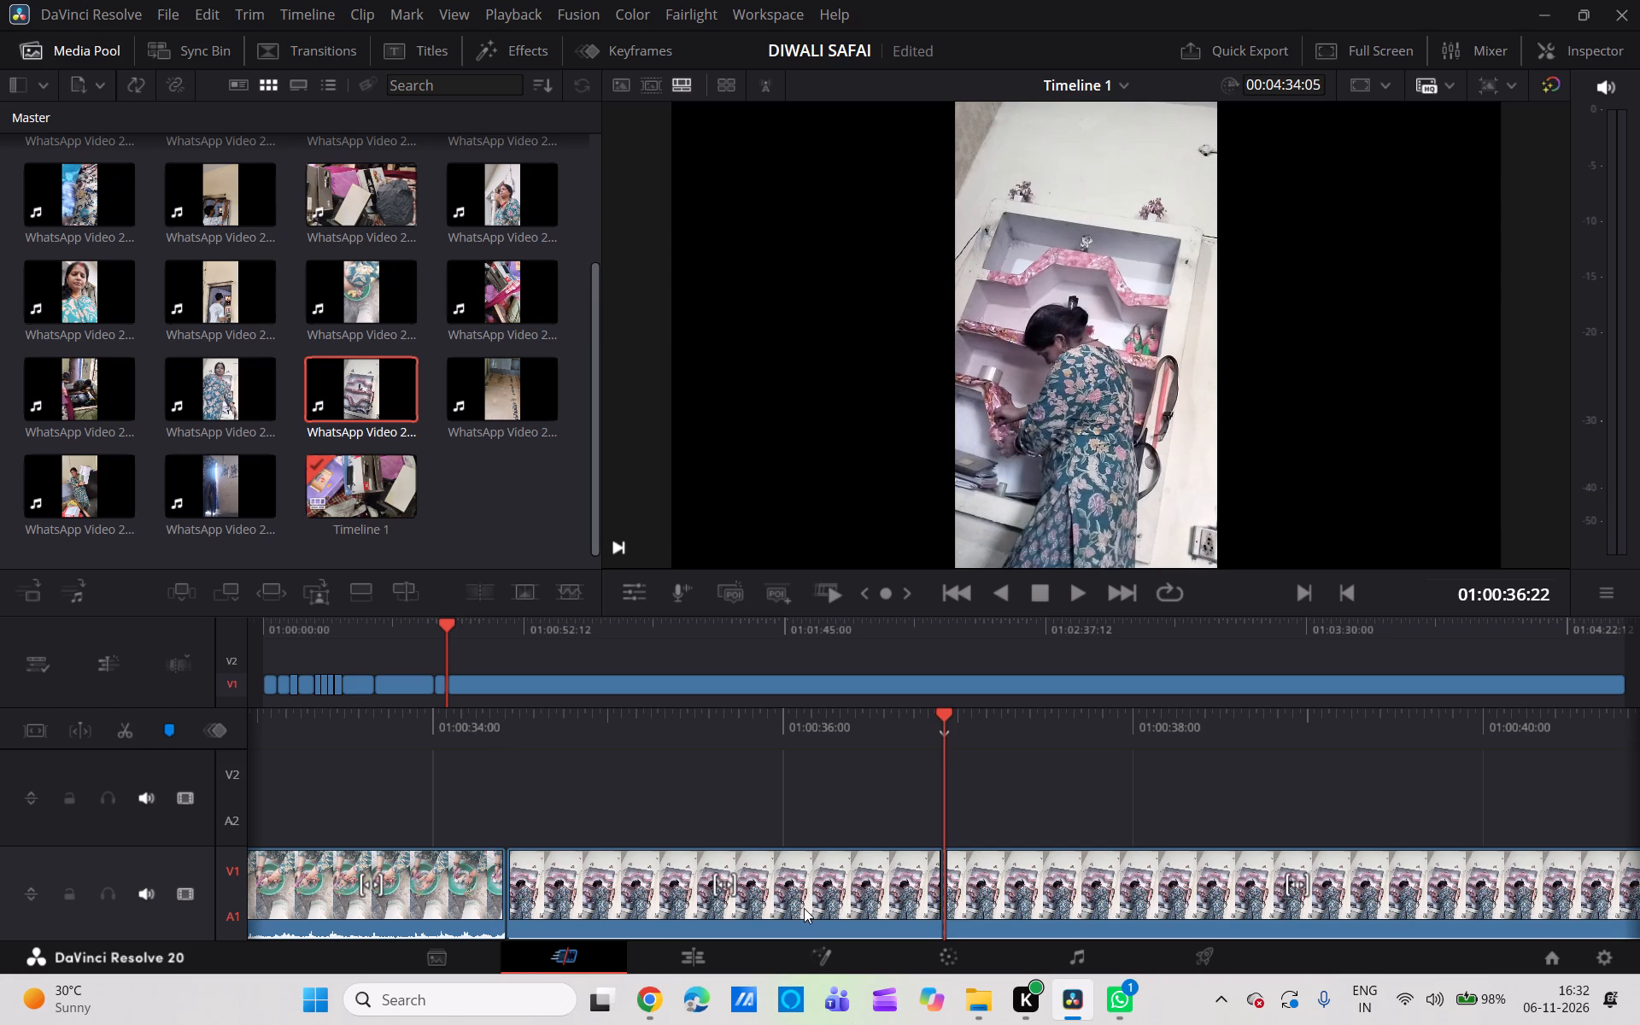
# Split the wall-shelf footage after the 01:00:36:22 cut on V1 again at 01:00:45:21.
pyautogui.hscroll(-1, 1112, 785)
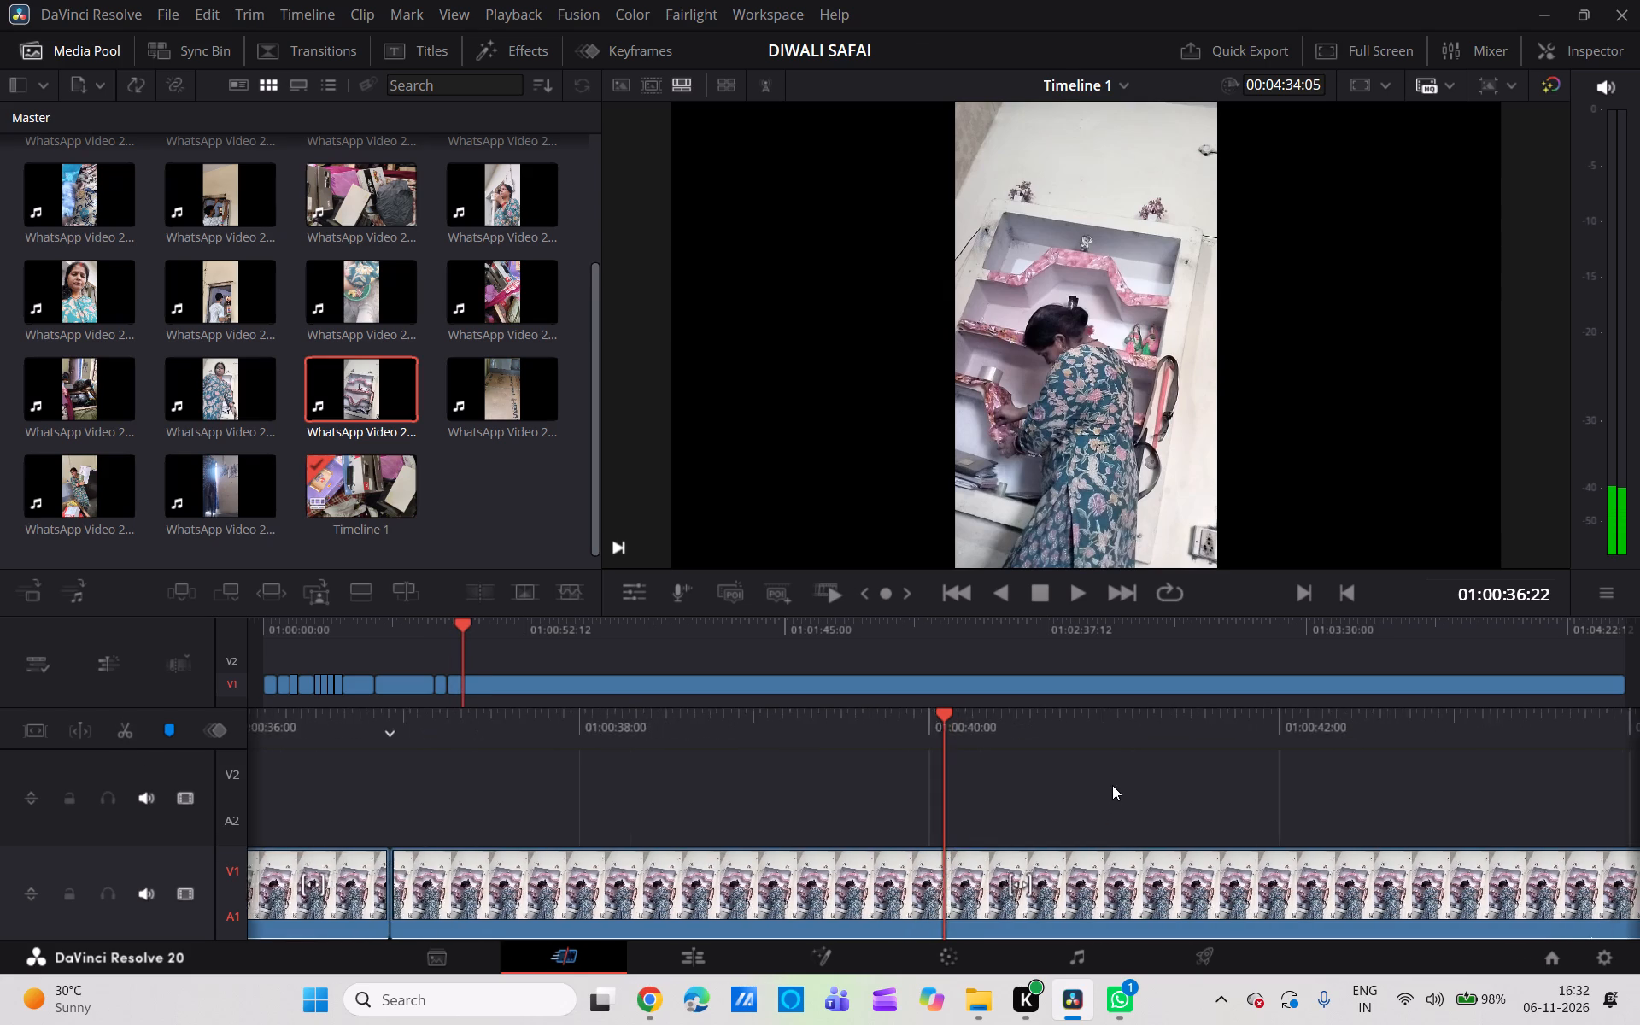
pyautogui.hscroll(-3, 1112, 785)
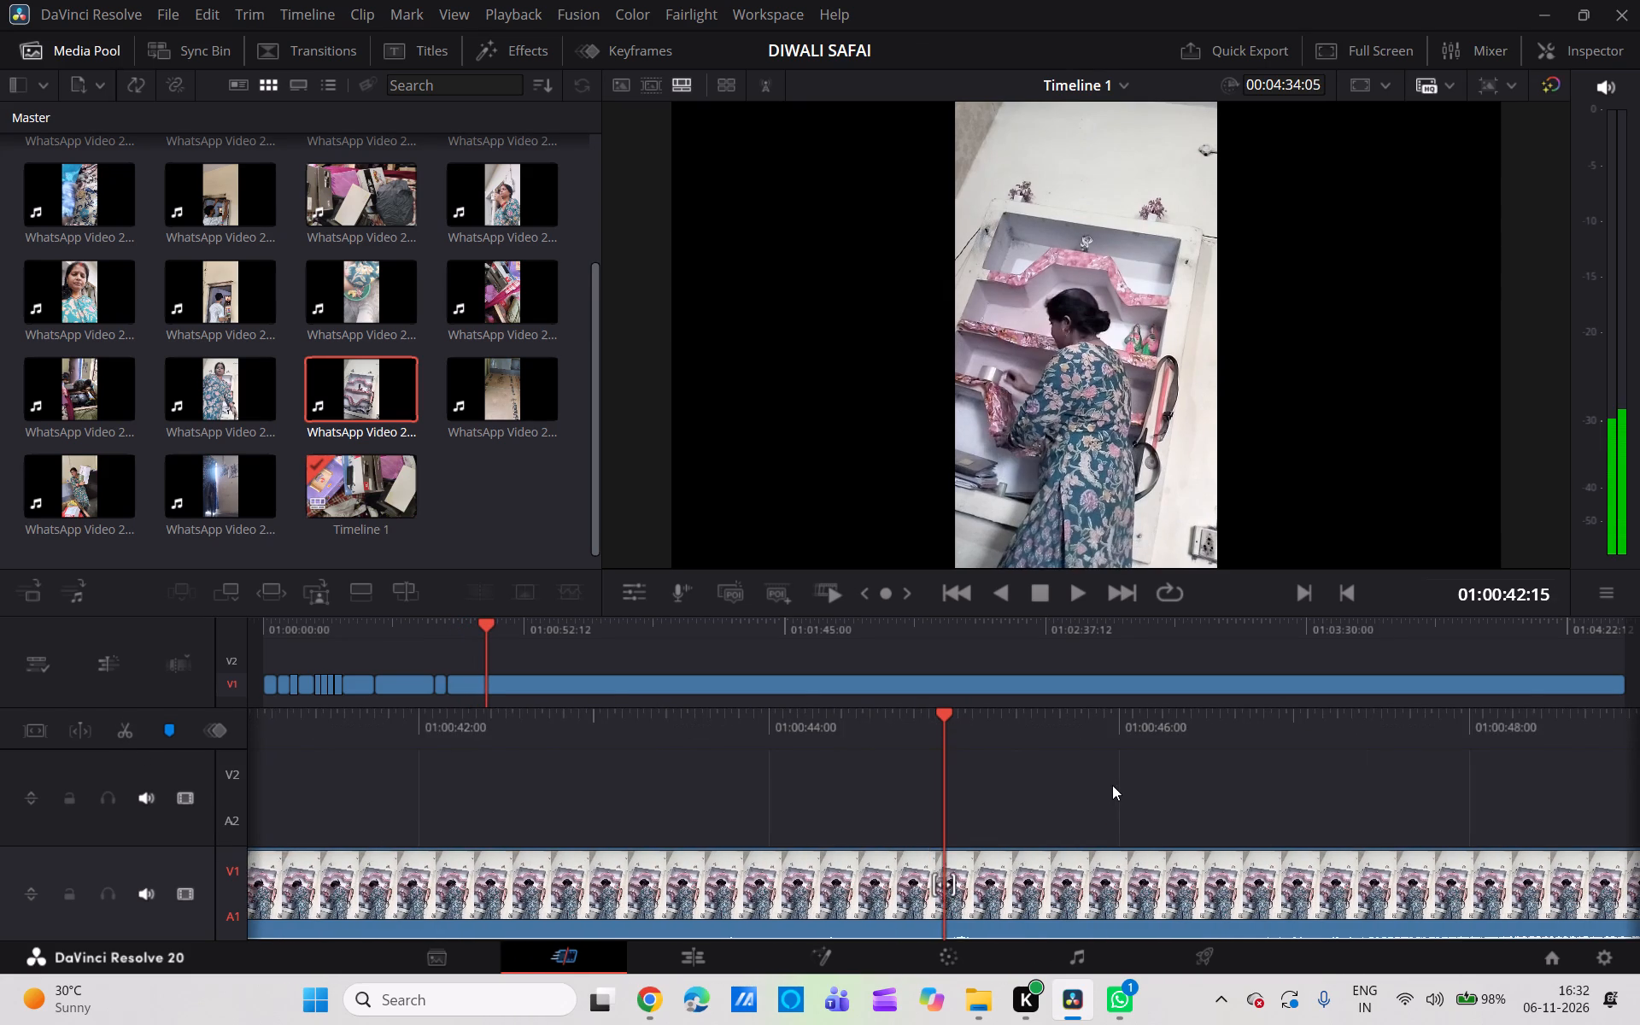
pyautogui.hscroll(-2, 1112, 785)
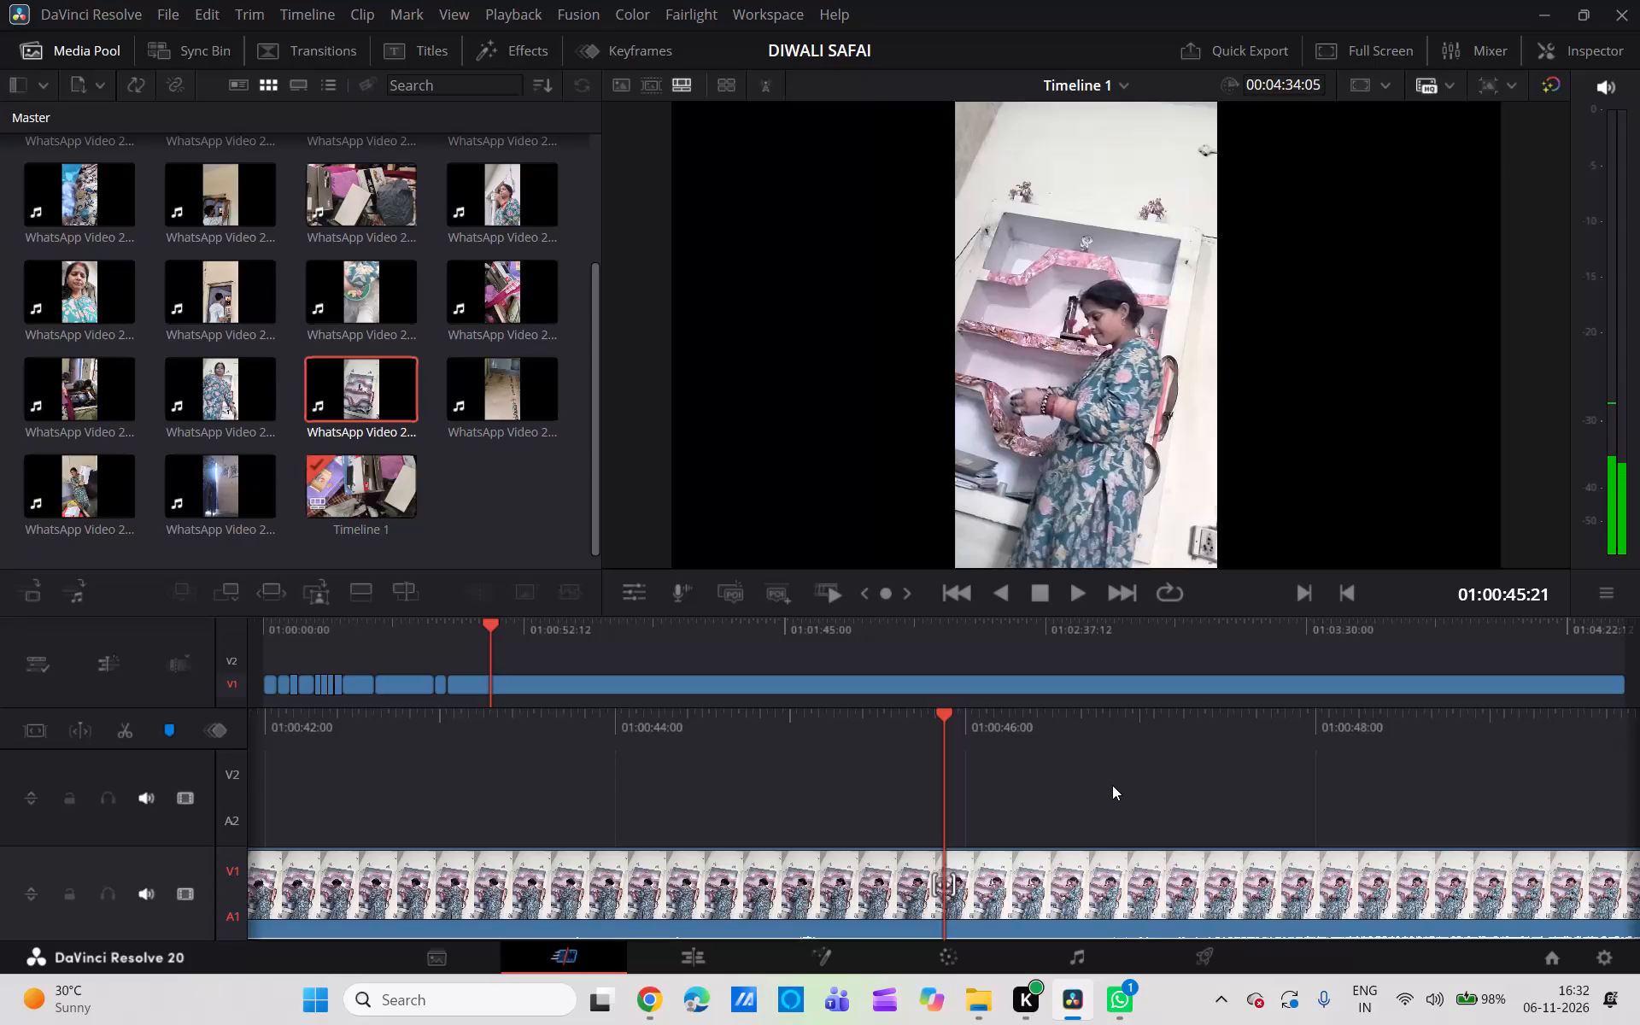
pyautogui.click(125, 730)
pyautogui.click(572, 876)
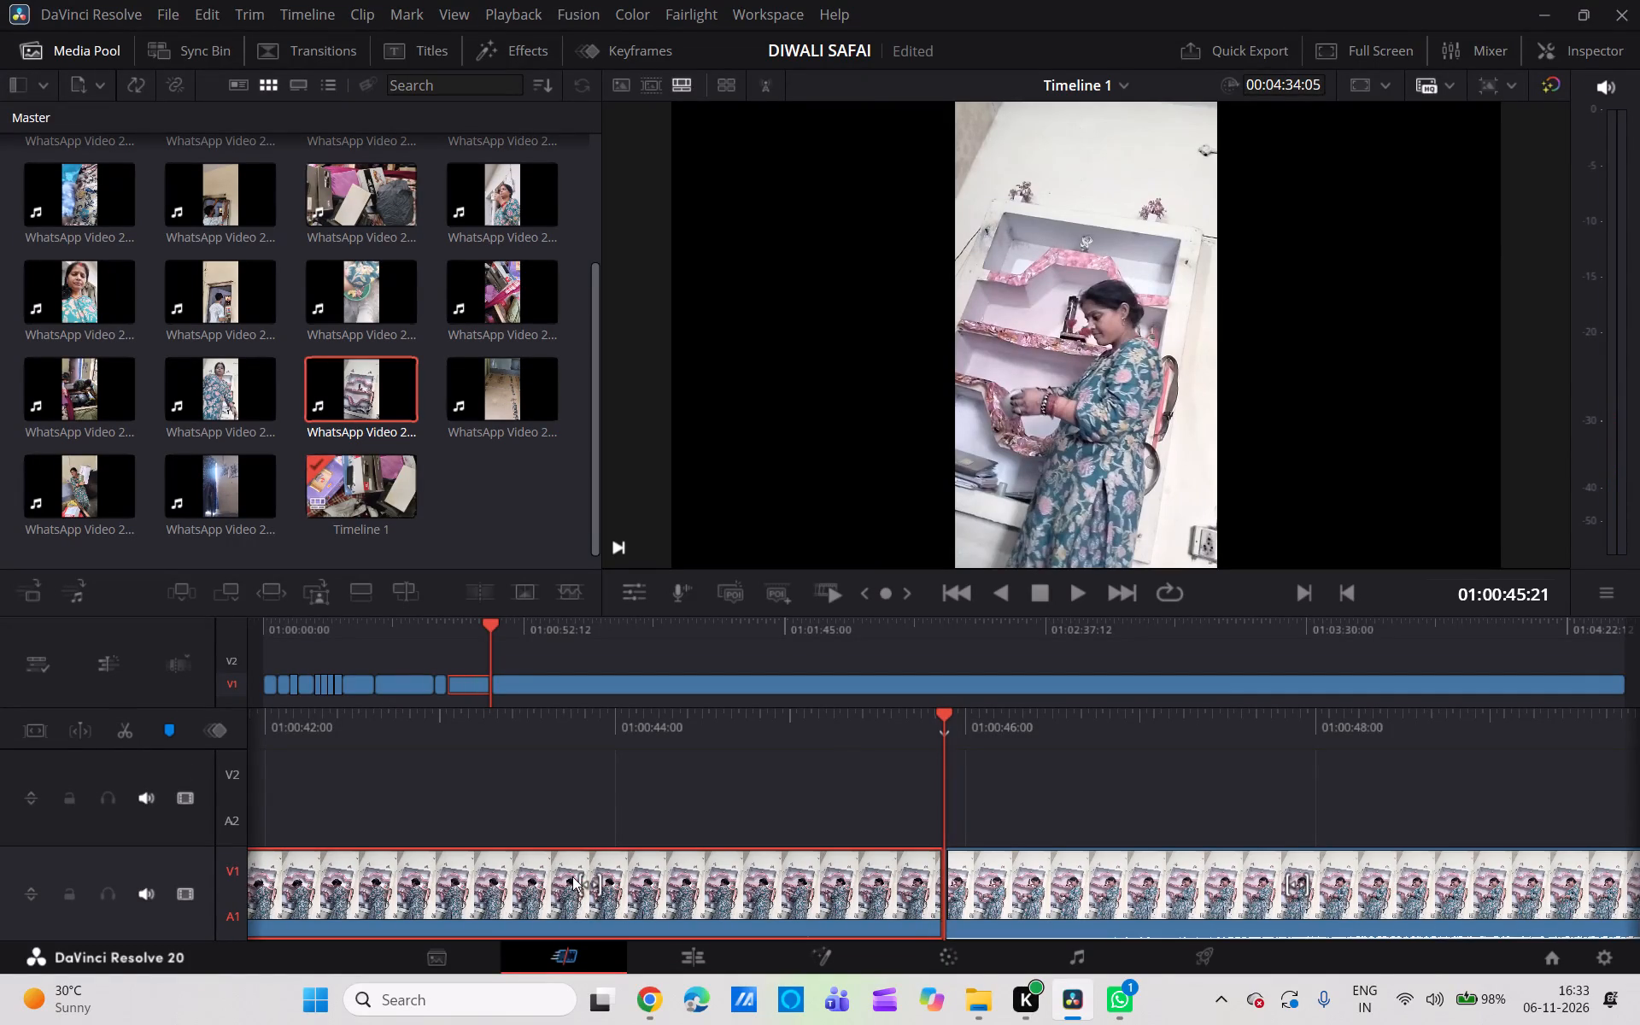
# Split the middle wall-shelf piece on V1 at 01:00:40:17, delete its part from 01:00:36:22 to that cut and close the gap.
pyautogui.hscroll(2, 615, 782)
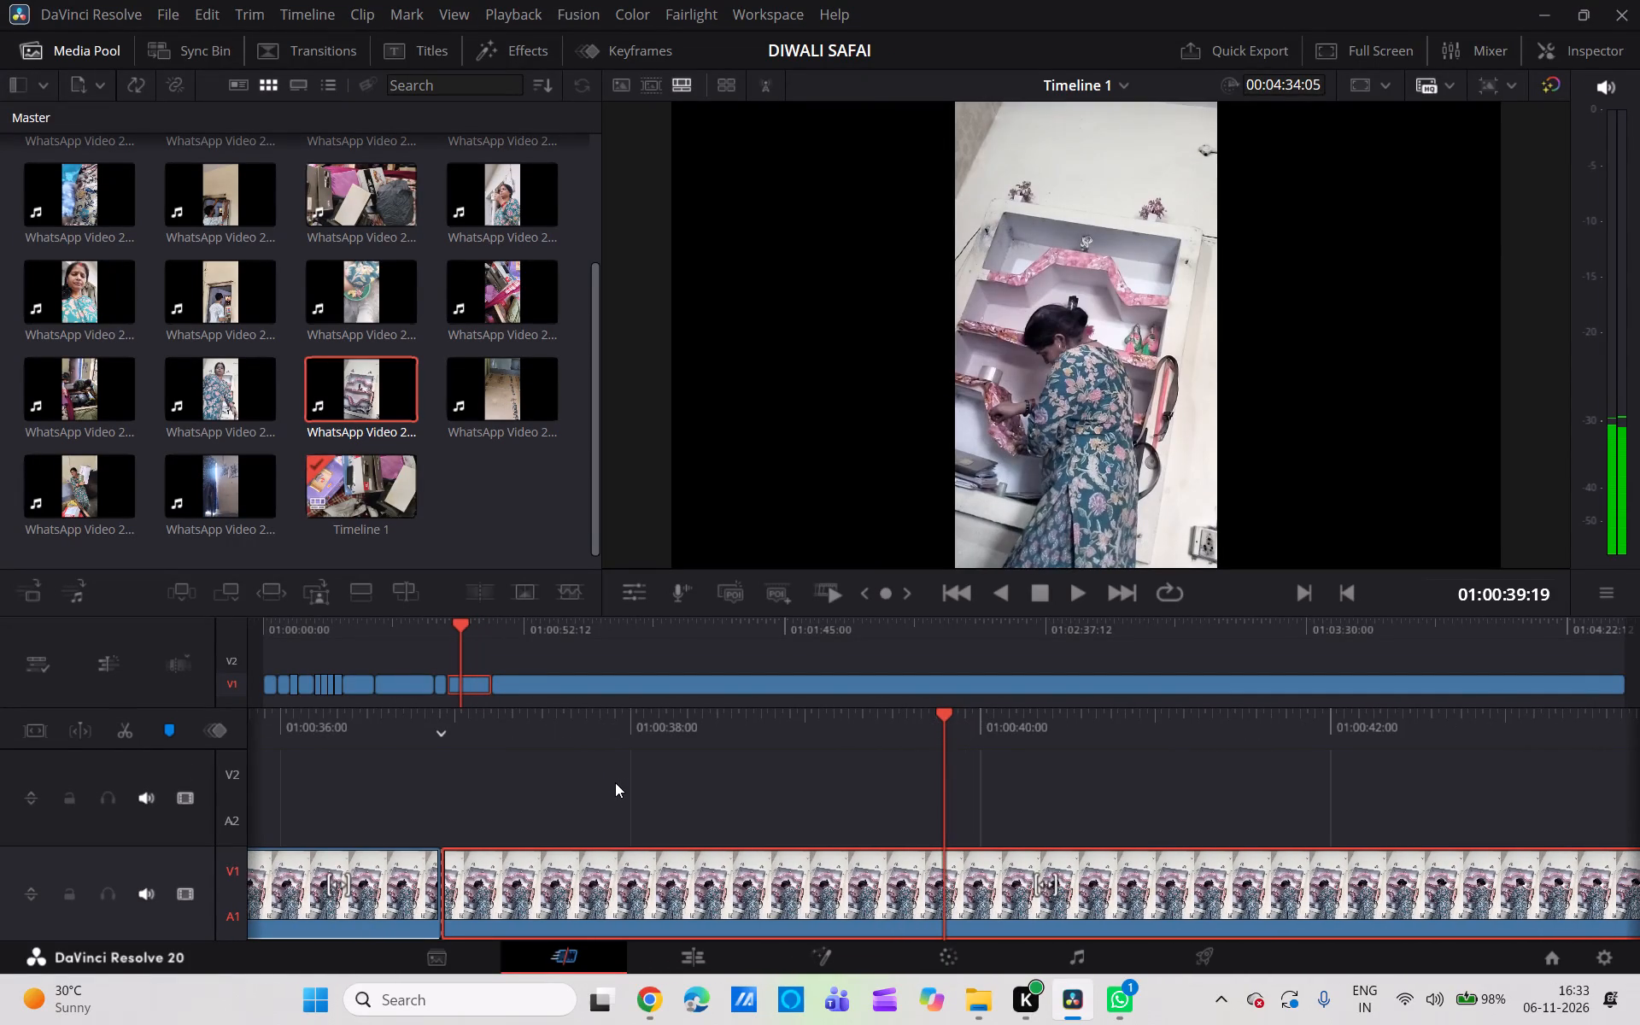
pyautogui.hscroll(3, 615, 782)
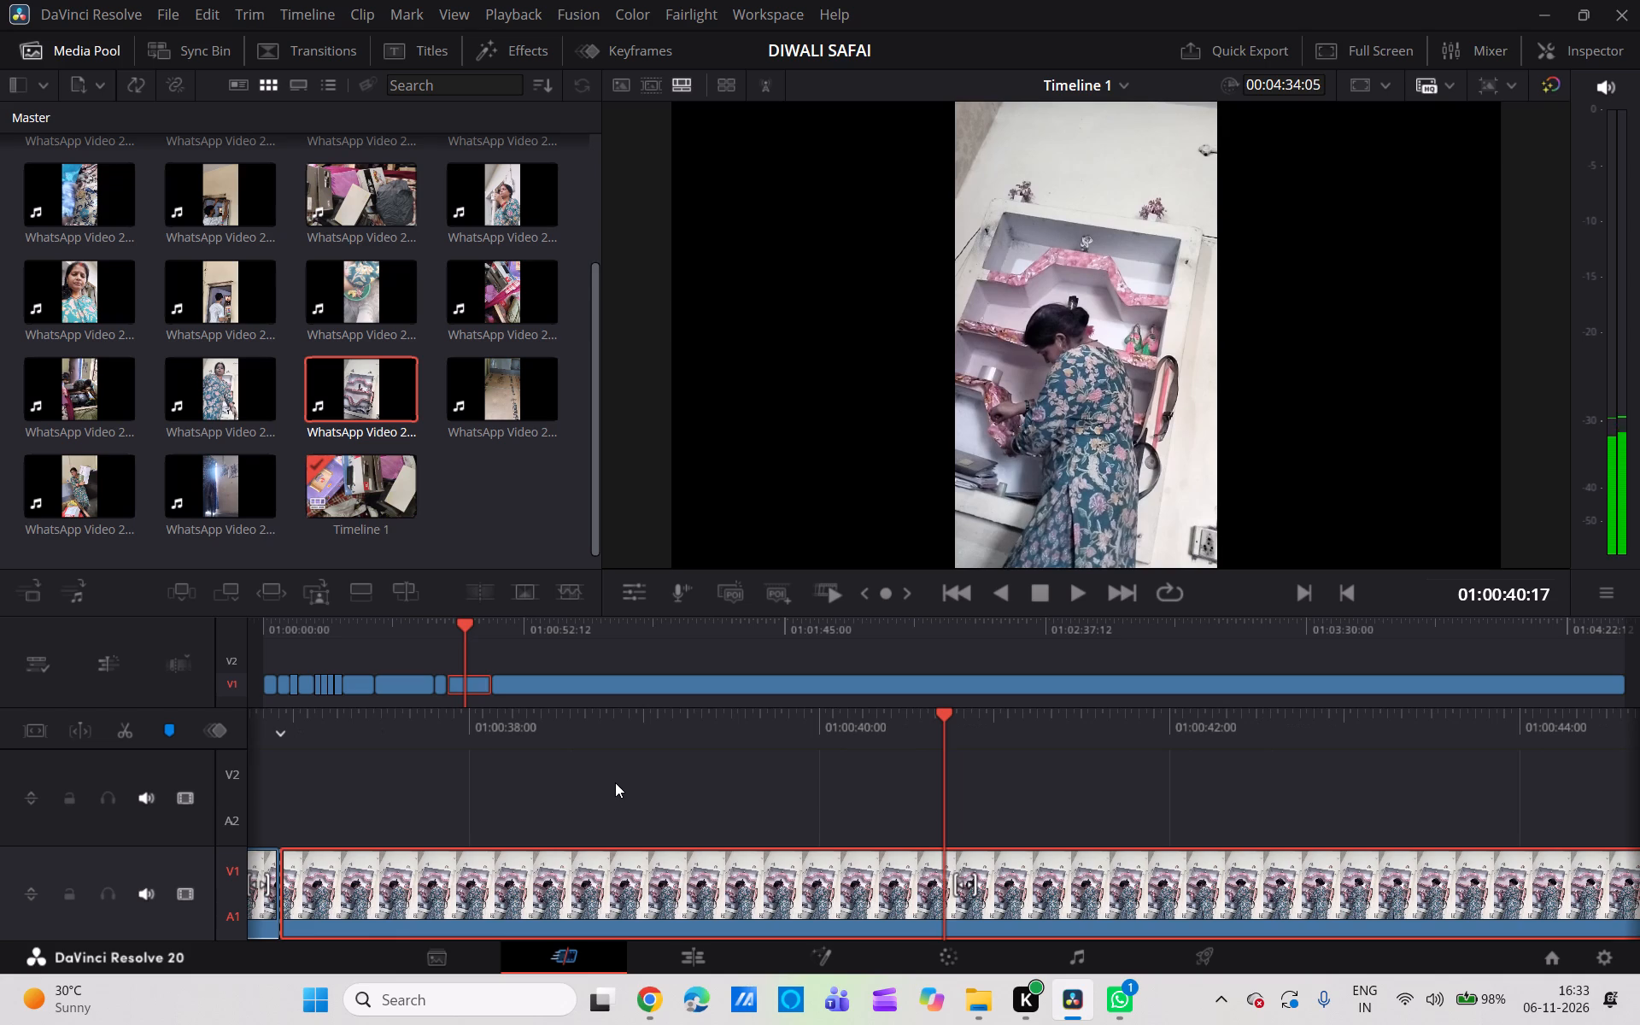
pyautogui.hscroll(1, 615, 782)
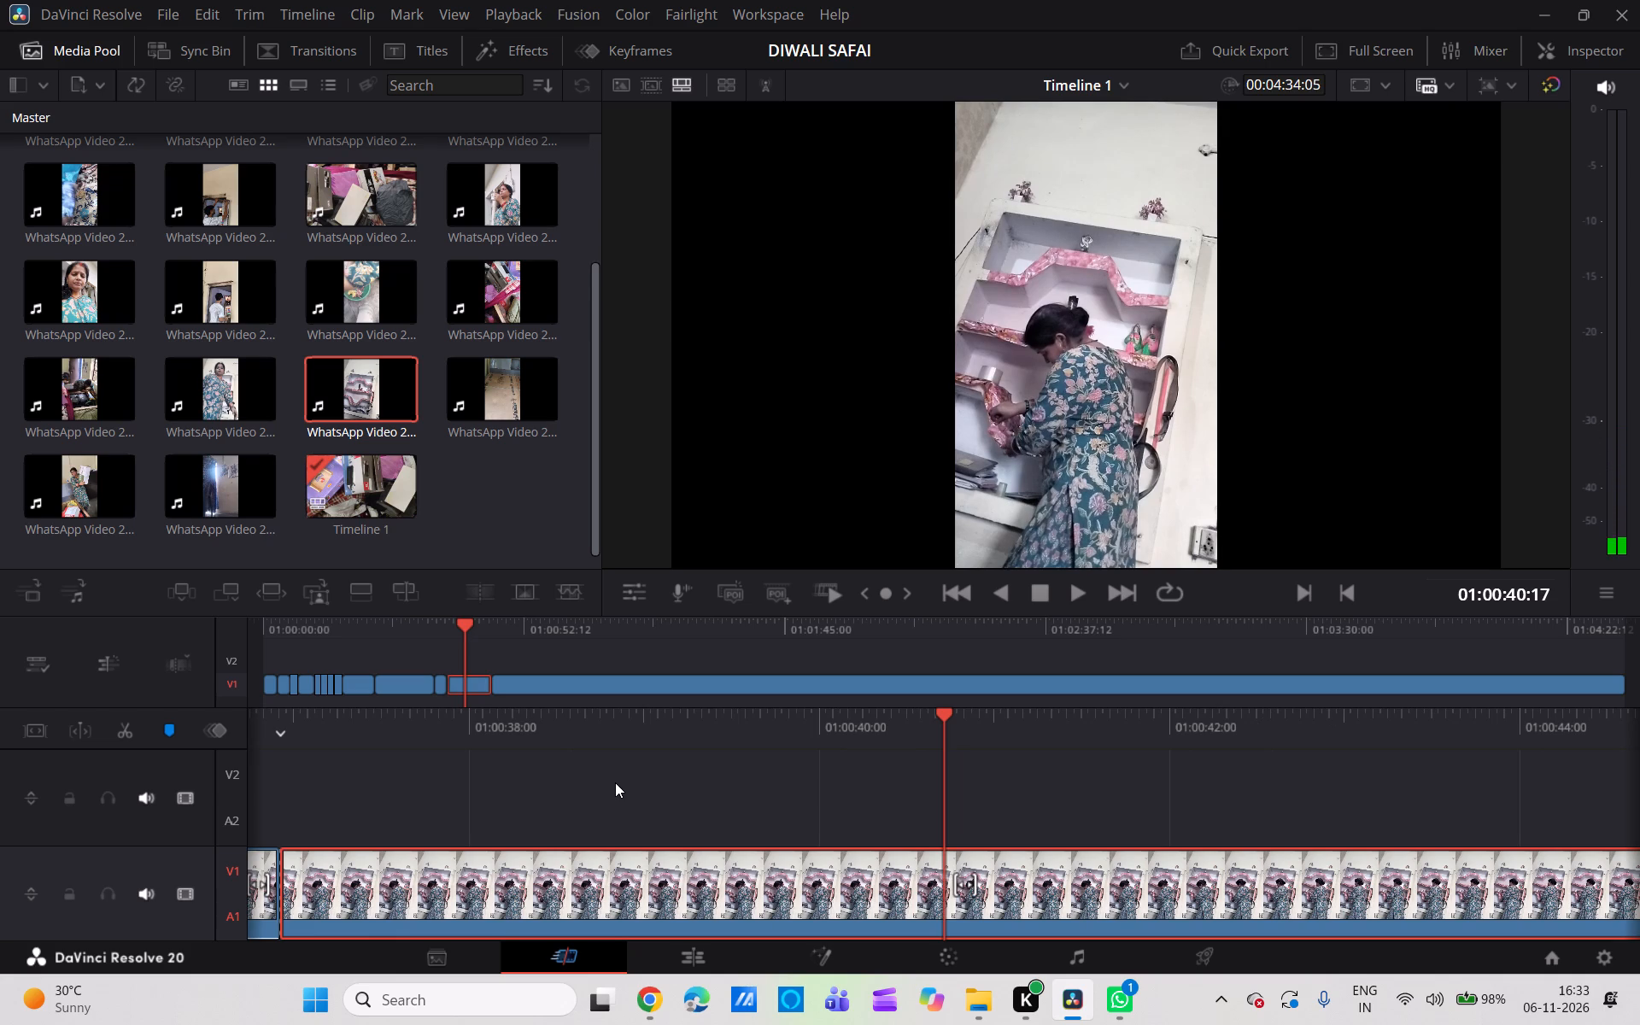
pyautogui.click(127, 734)
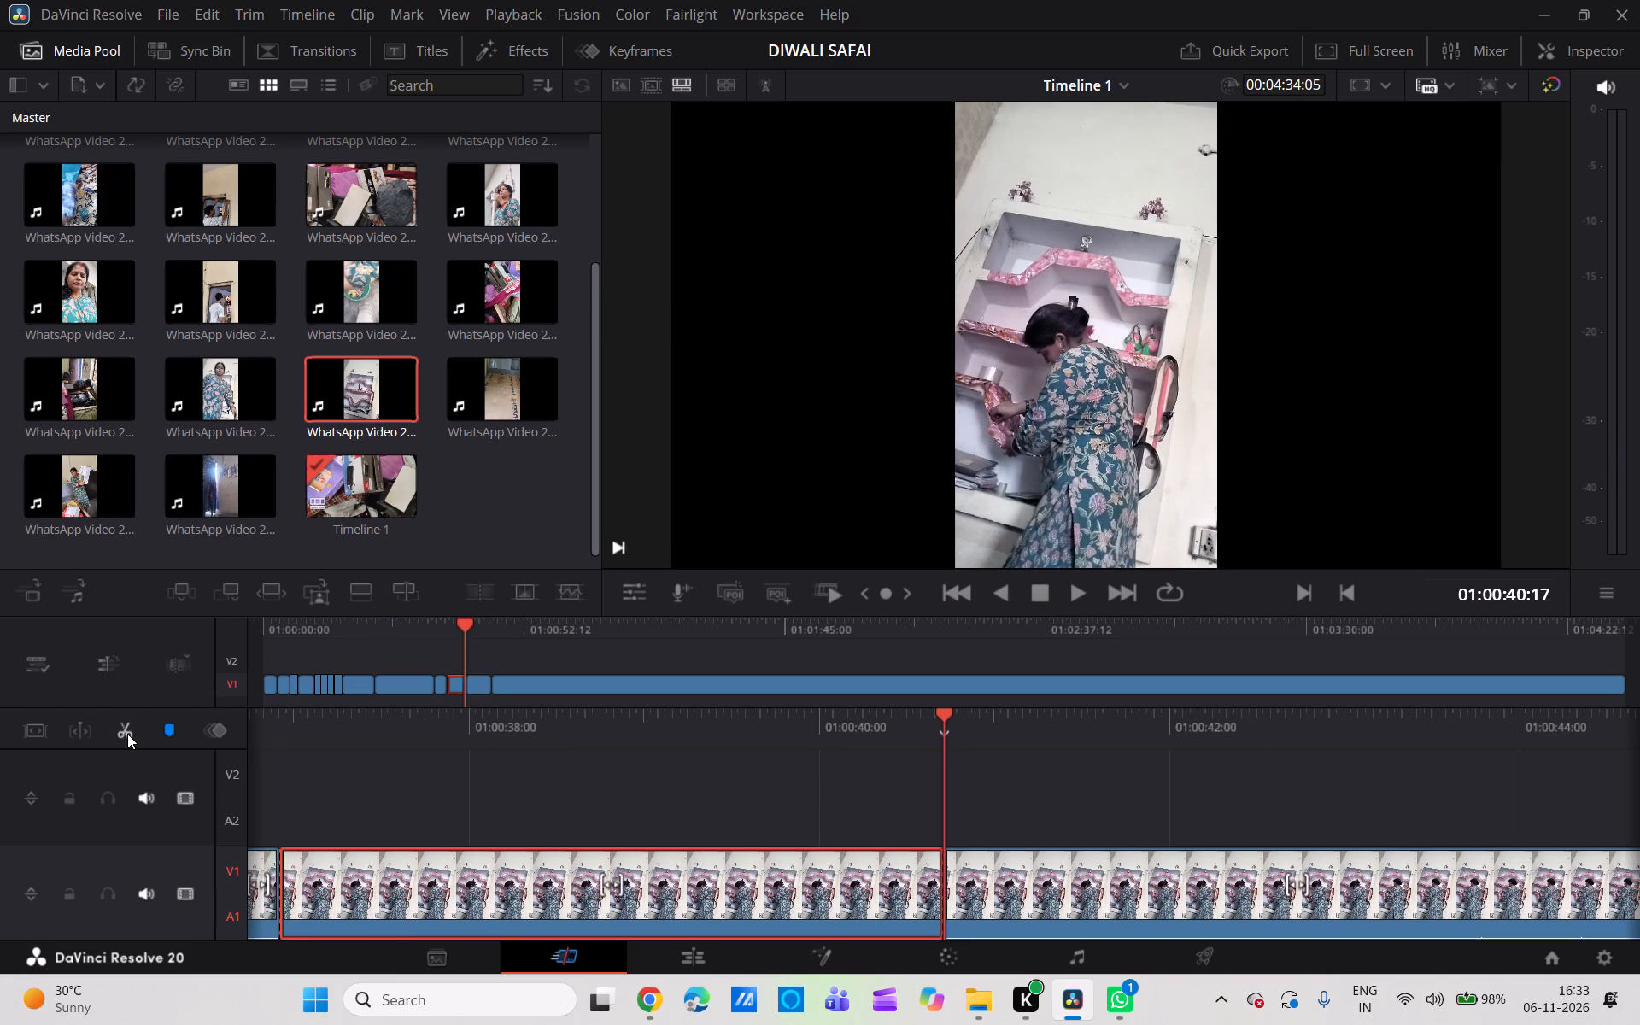
pyautogui.press('BackSpace')
pyautogui.click(127, 734)
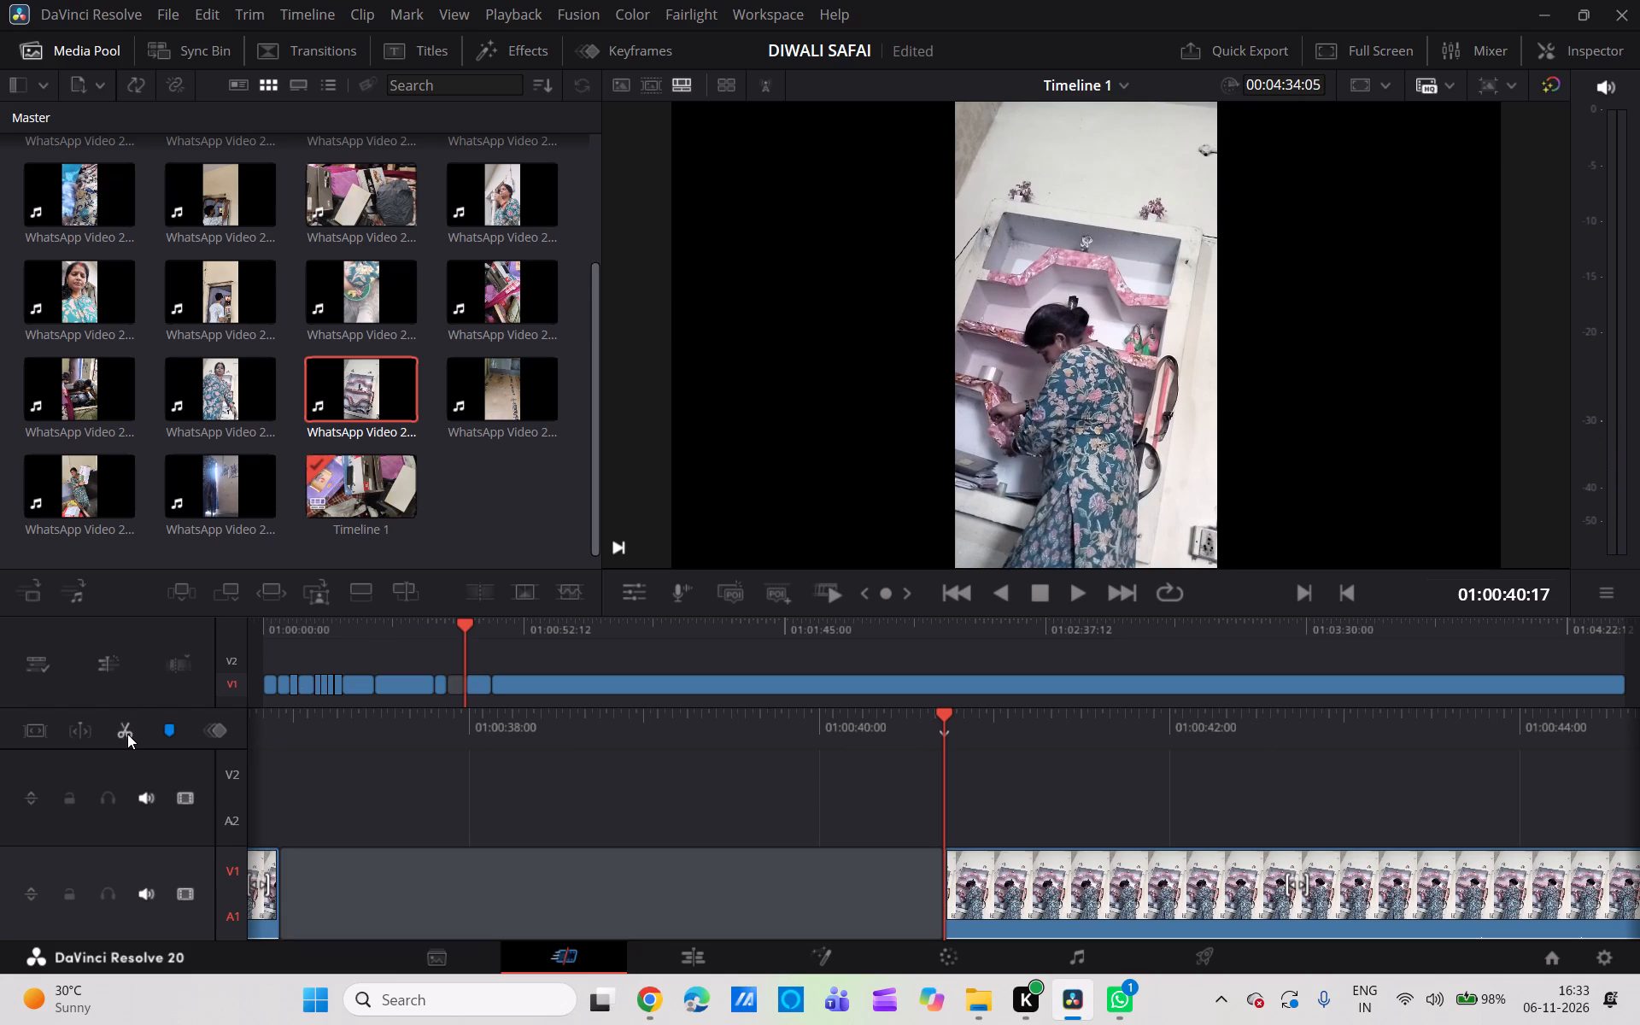
pyautogui.click(446, 903)
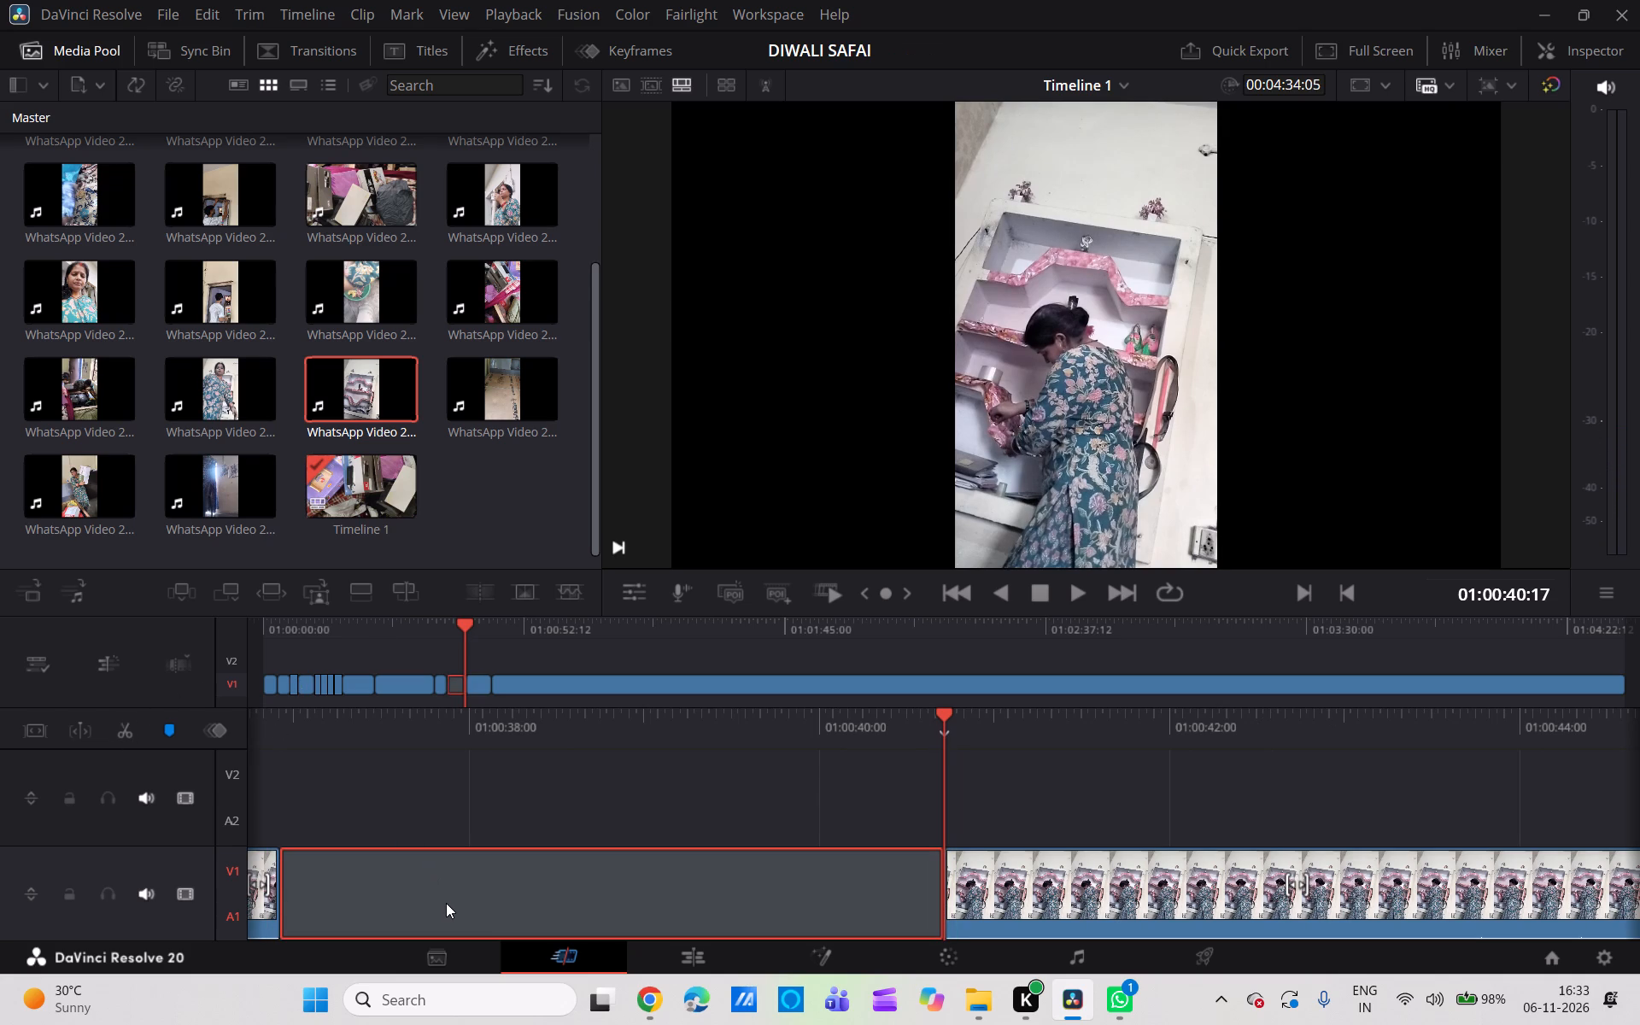
pyautogui.press('BackSpace')
# Split the last wall-shelf clip on V1 at 01:00:45:06, delete the part between its start near 01:00:42:00 and that cut, and close the gap.
pyautogui.scroll(1, 446, 903)
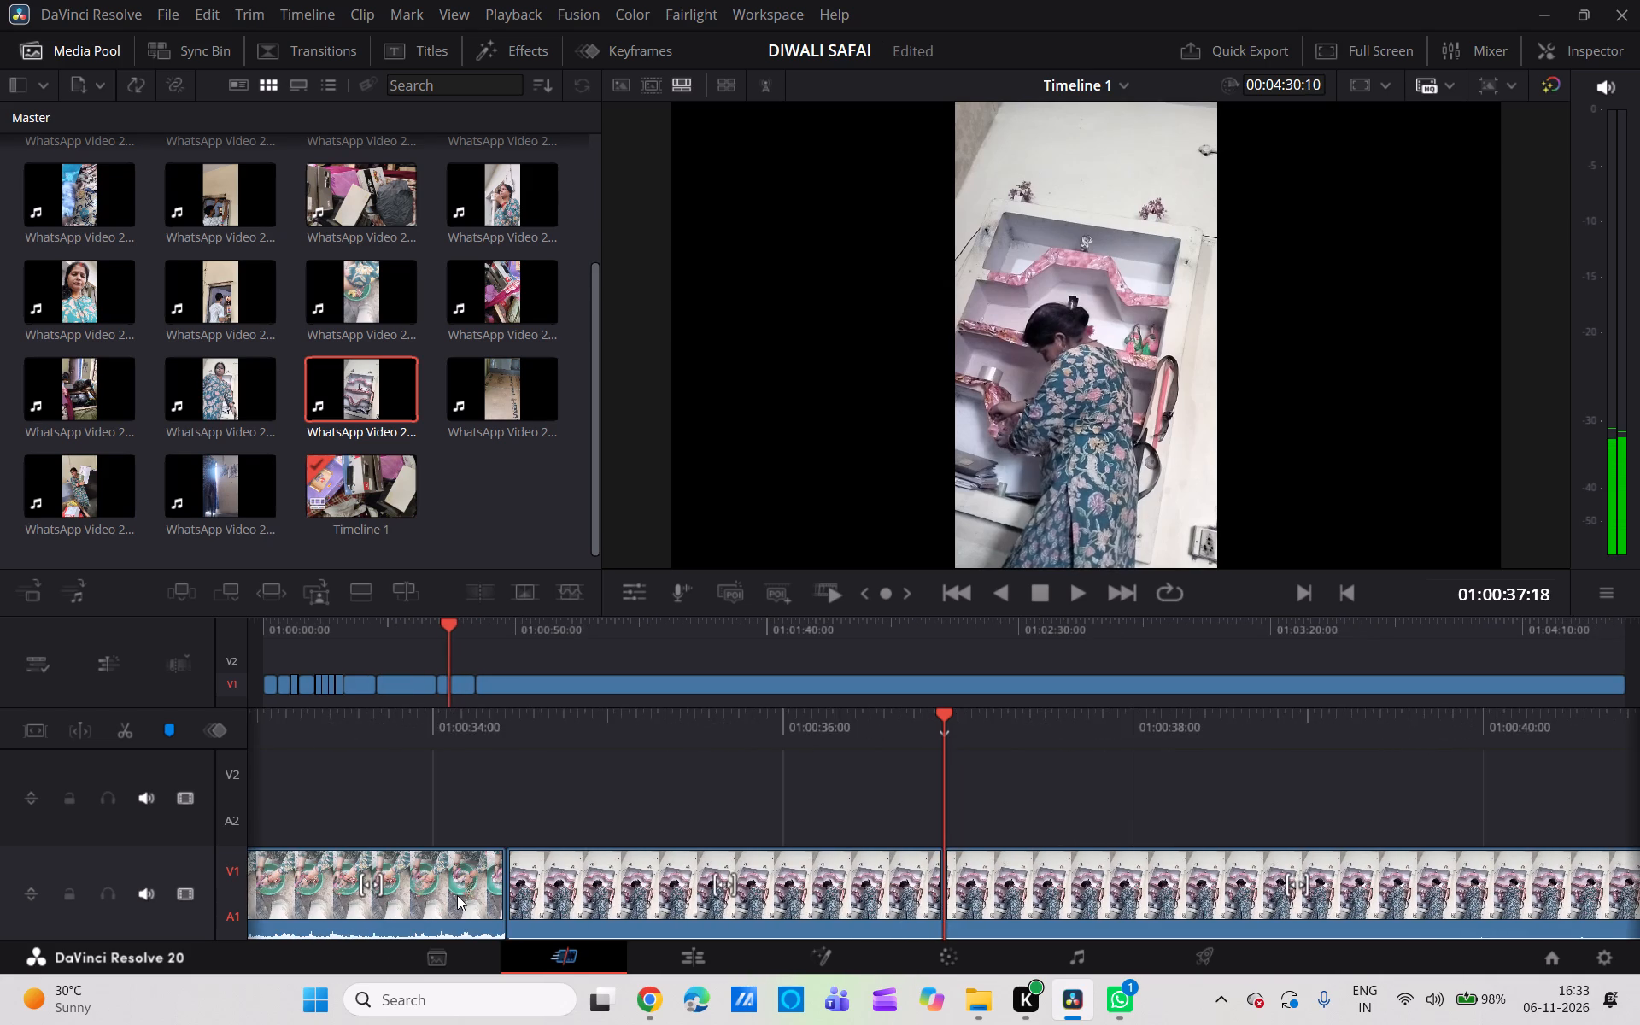
pyautogui.scroll(1, 457, 895)
pyautogui.keyDown('ctrl'); pyautogui.hscroll(-1, 457, 895); pyautogui.keyUp('ctrl')
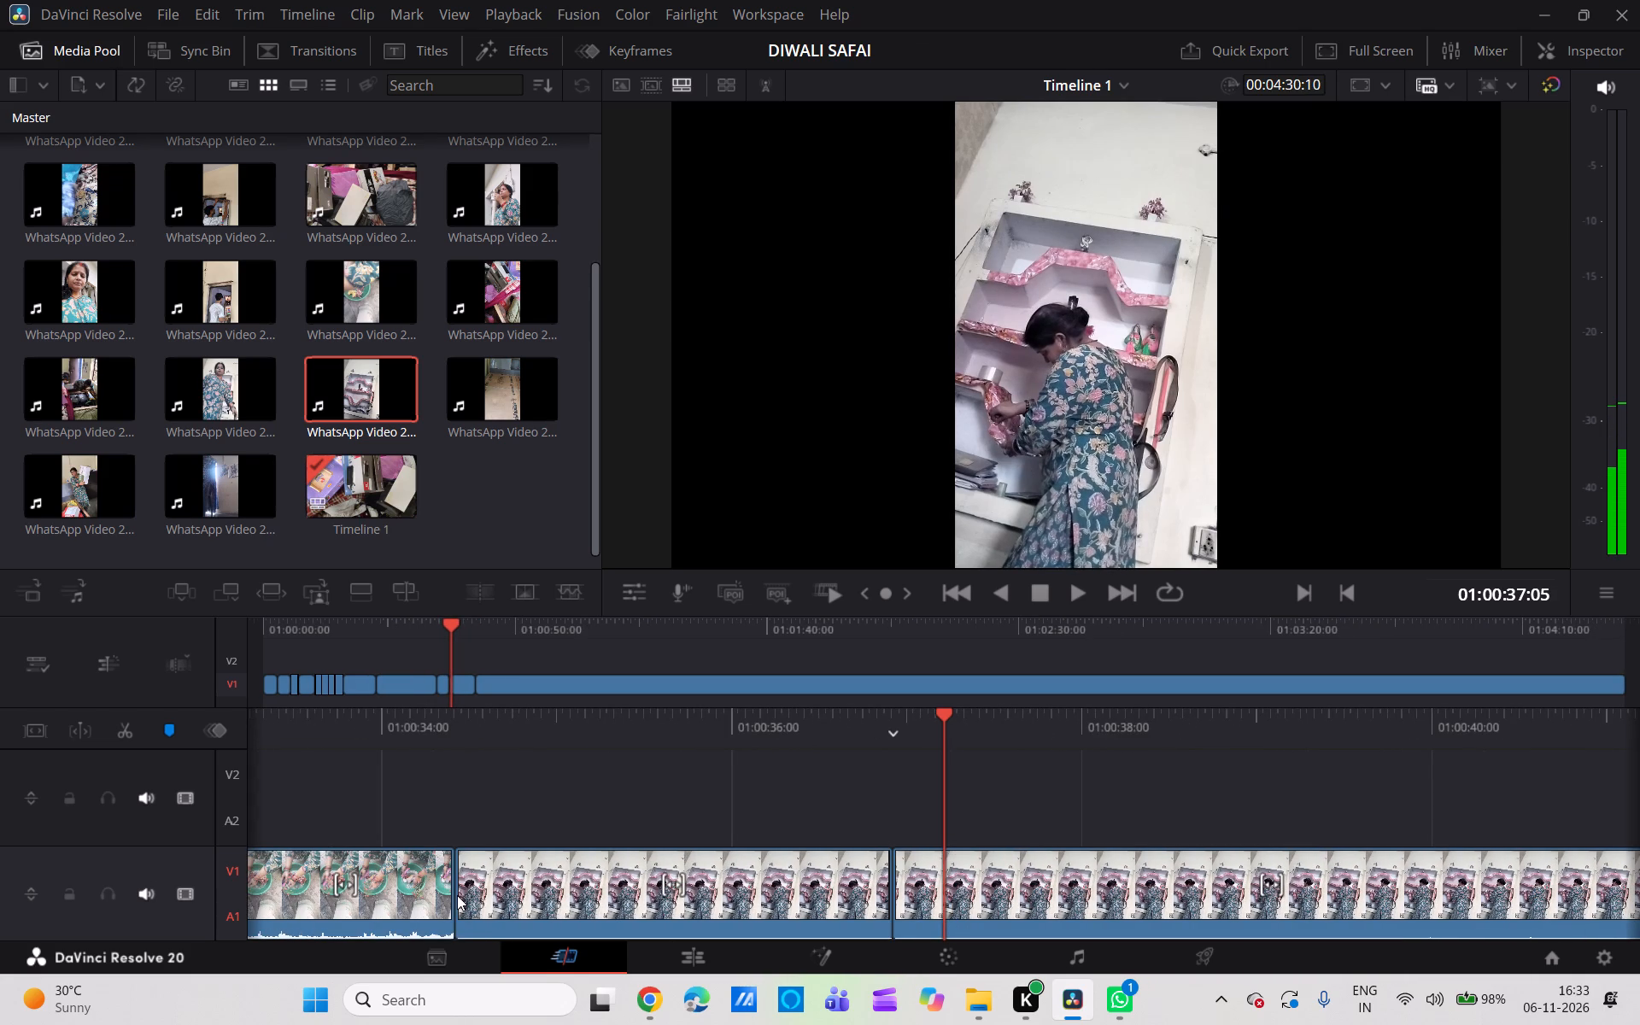
pyautogui.keyDown('ctrl'); pyautogui.hscroll(-1, 457, 895); pyautogui.keyUp('ctrl')
pyautogui.scroll(1, 454, 895)
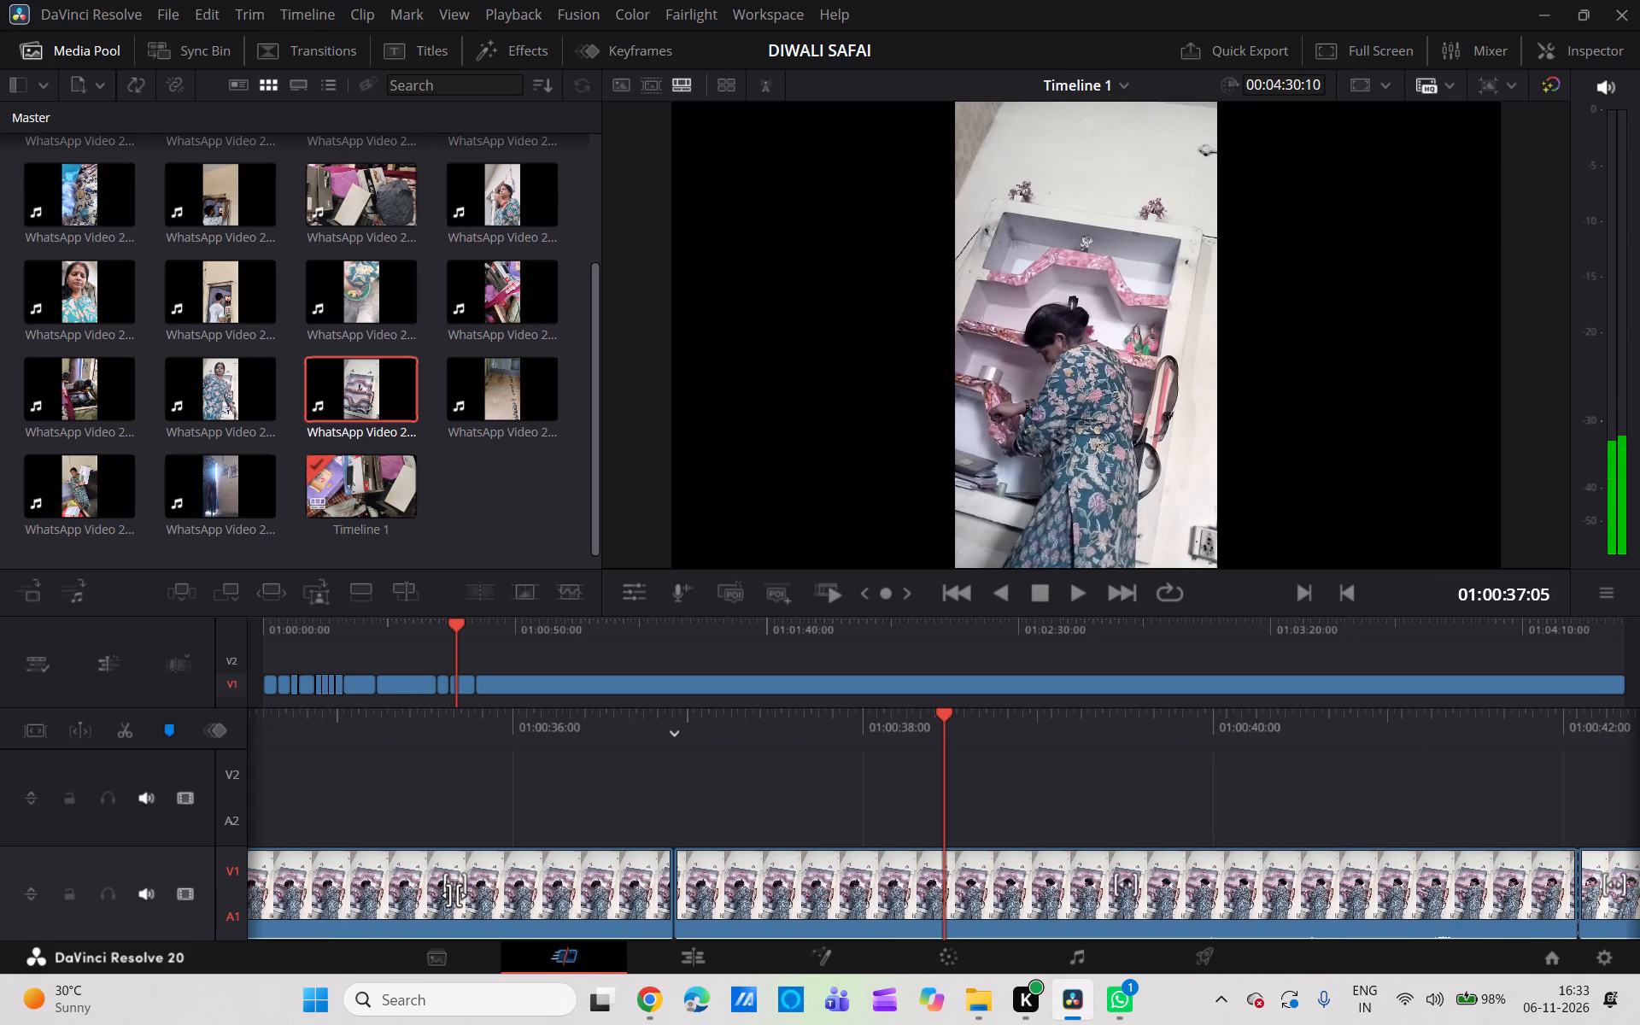
pyautogui.scroll(1, 454, 895)
pyautogui.hscroll(-3, 755, 804)
pyautogui.scroll(-1, 734, 818)
pyautogui.hscroll(-3, 734, 818)
pyautogui.hscroll(3, 734, 818)
pyautogui.keyDown('ctrl'); pyautogui.scroll(1, 734, 818); pyautogui.keyUp('ctrl')
pyautogui.hscroll(1, 734, 818)
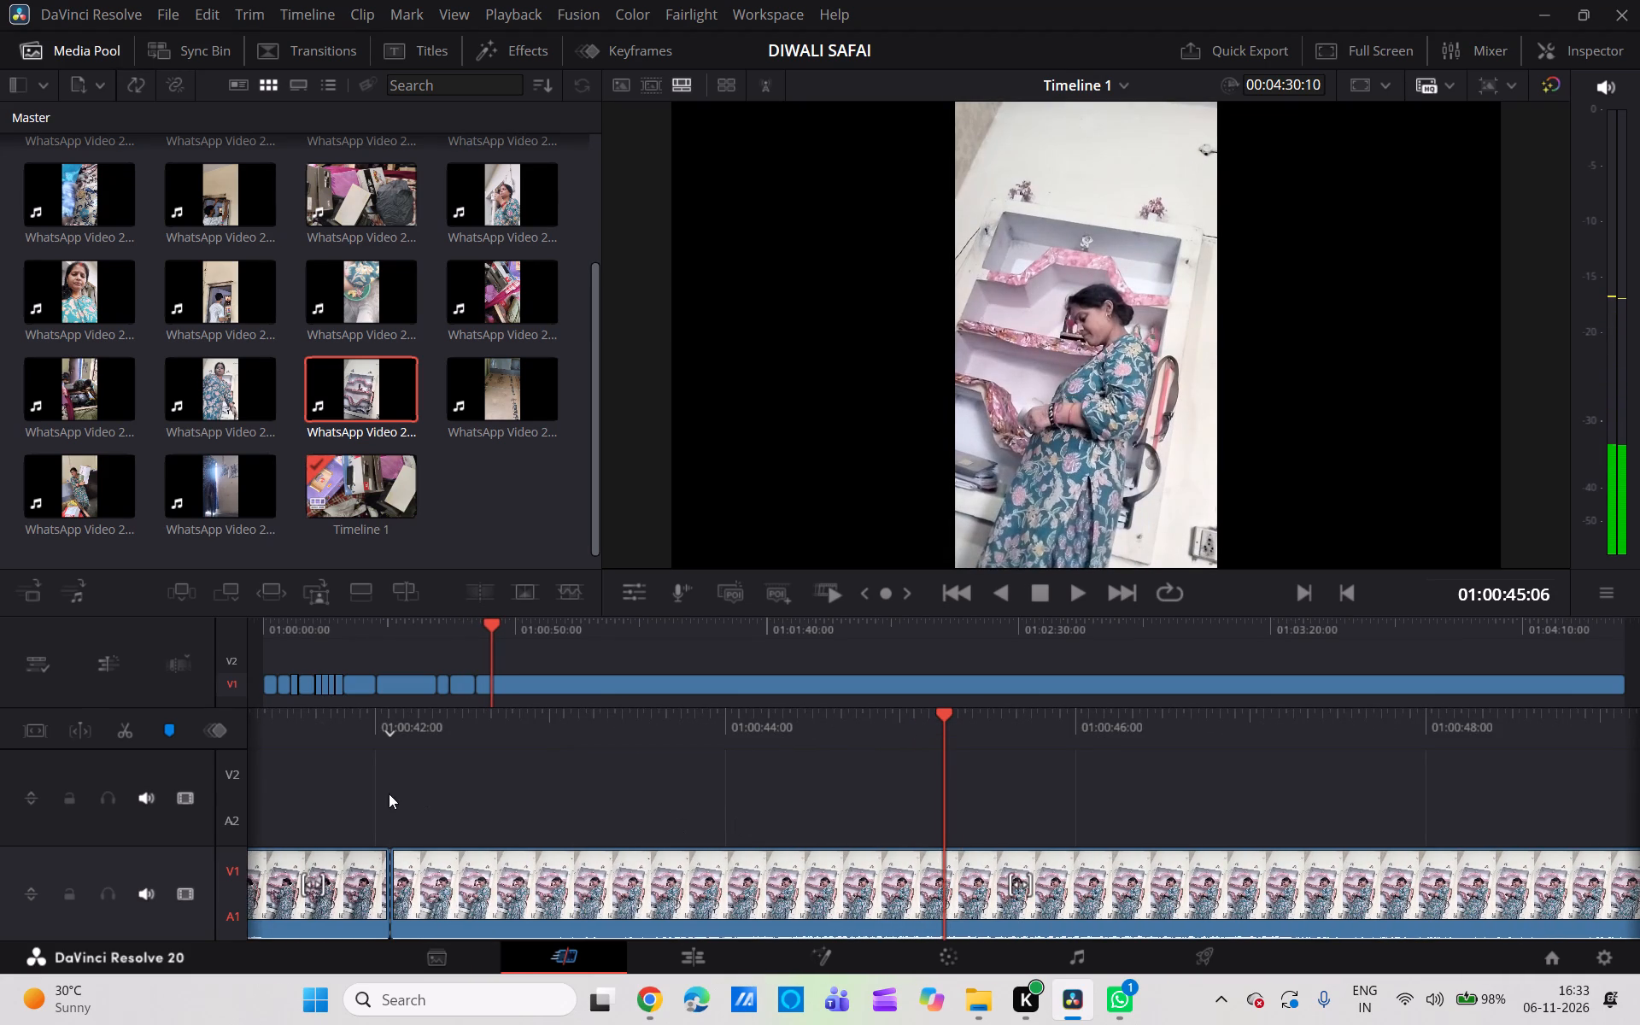
pyautogui.click(120, 732)
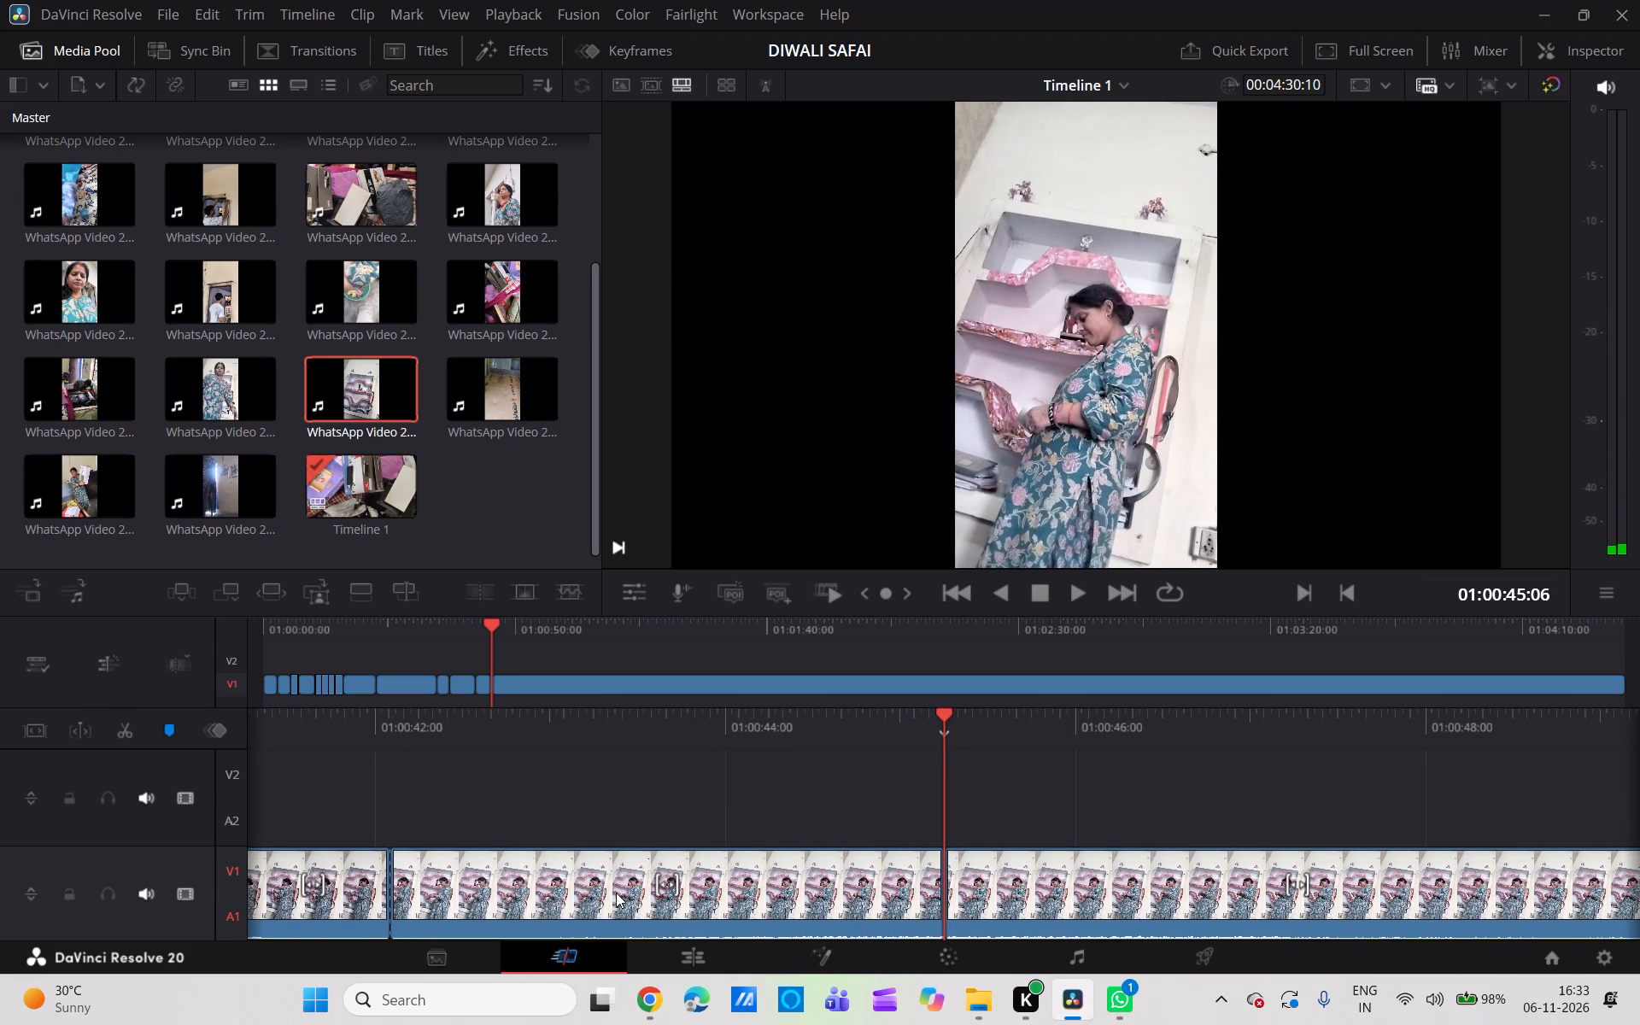
pyautogui.click(616, 893)
pyautogui.press('BackSpace')
pyautogui.click(616, 893)
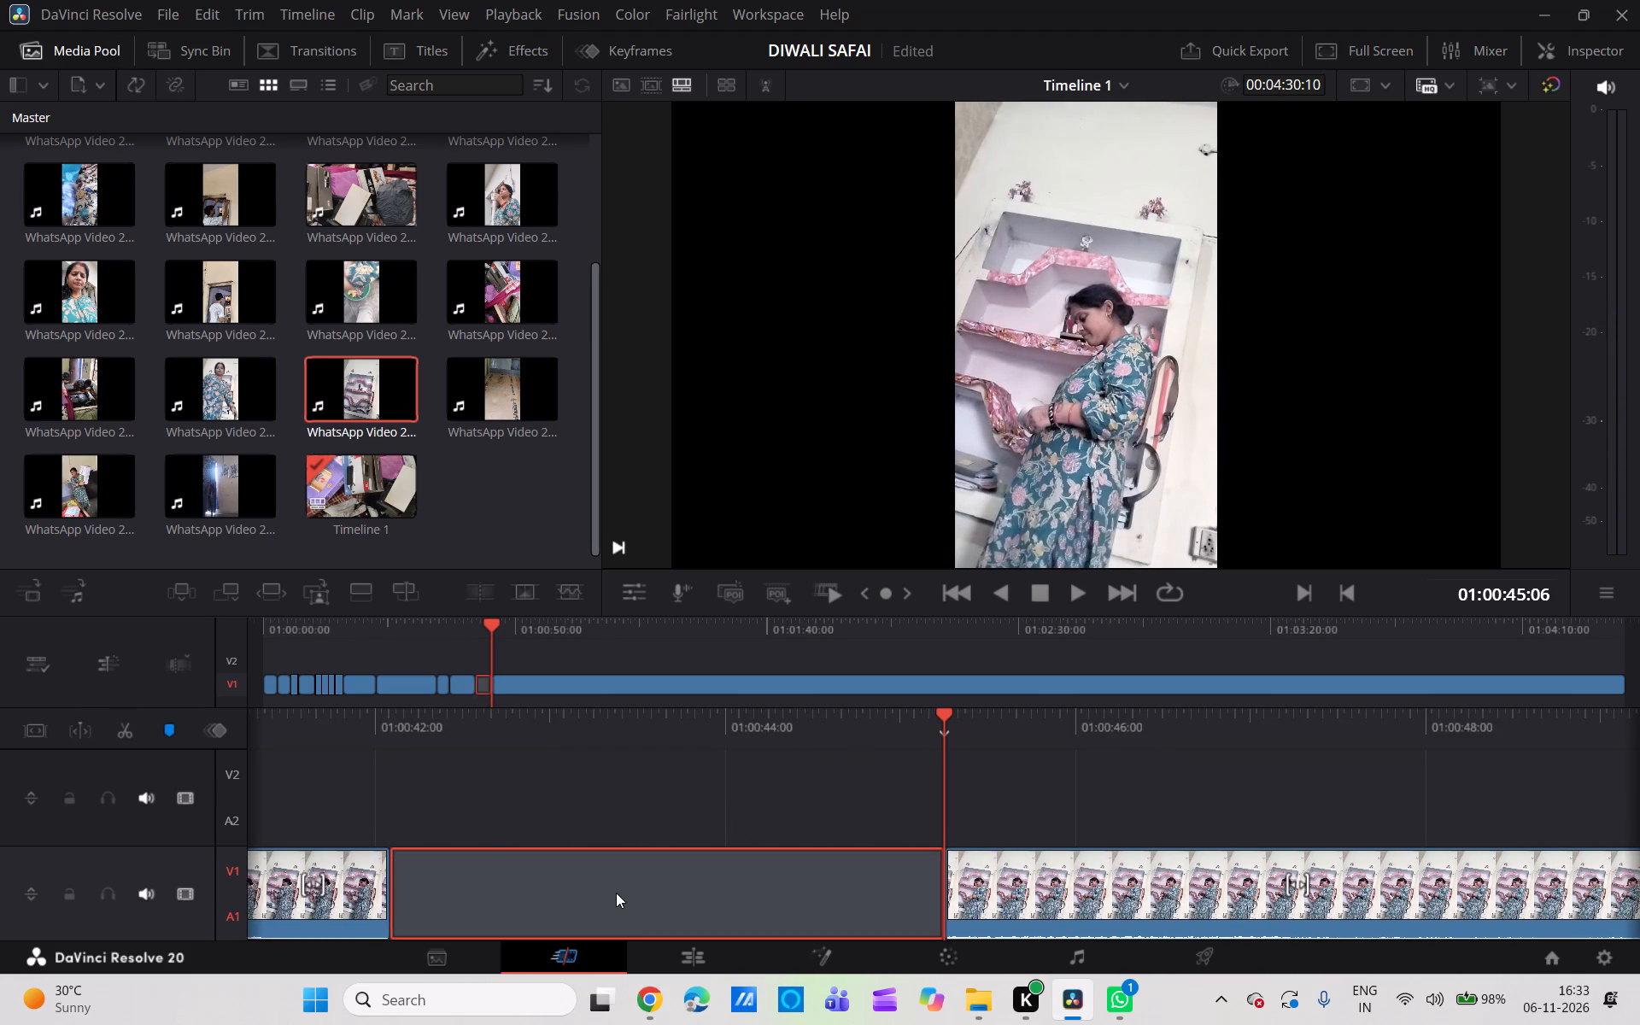
pyautogui.press('BackSpace')
# Split the remaining wall-shelf clip on V1 at 01:00:44:21.
pyautogui.hscroll(-1, 616, 893)
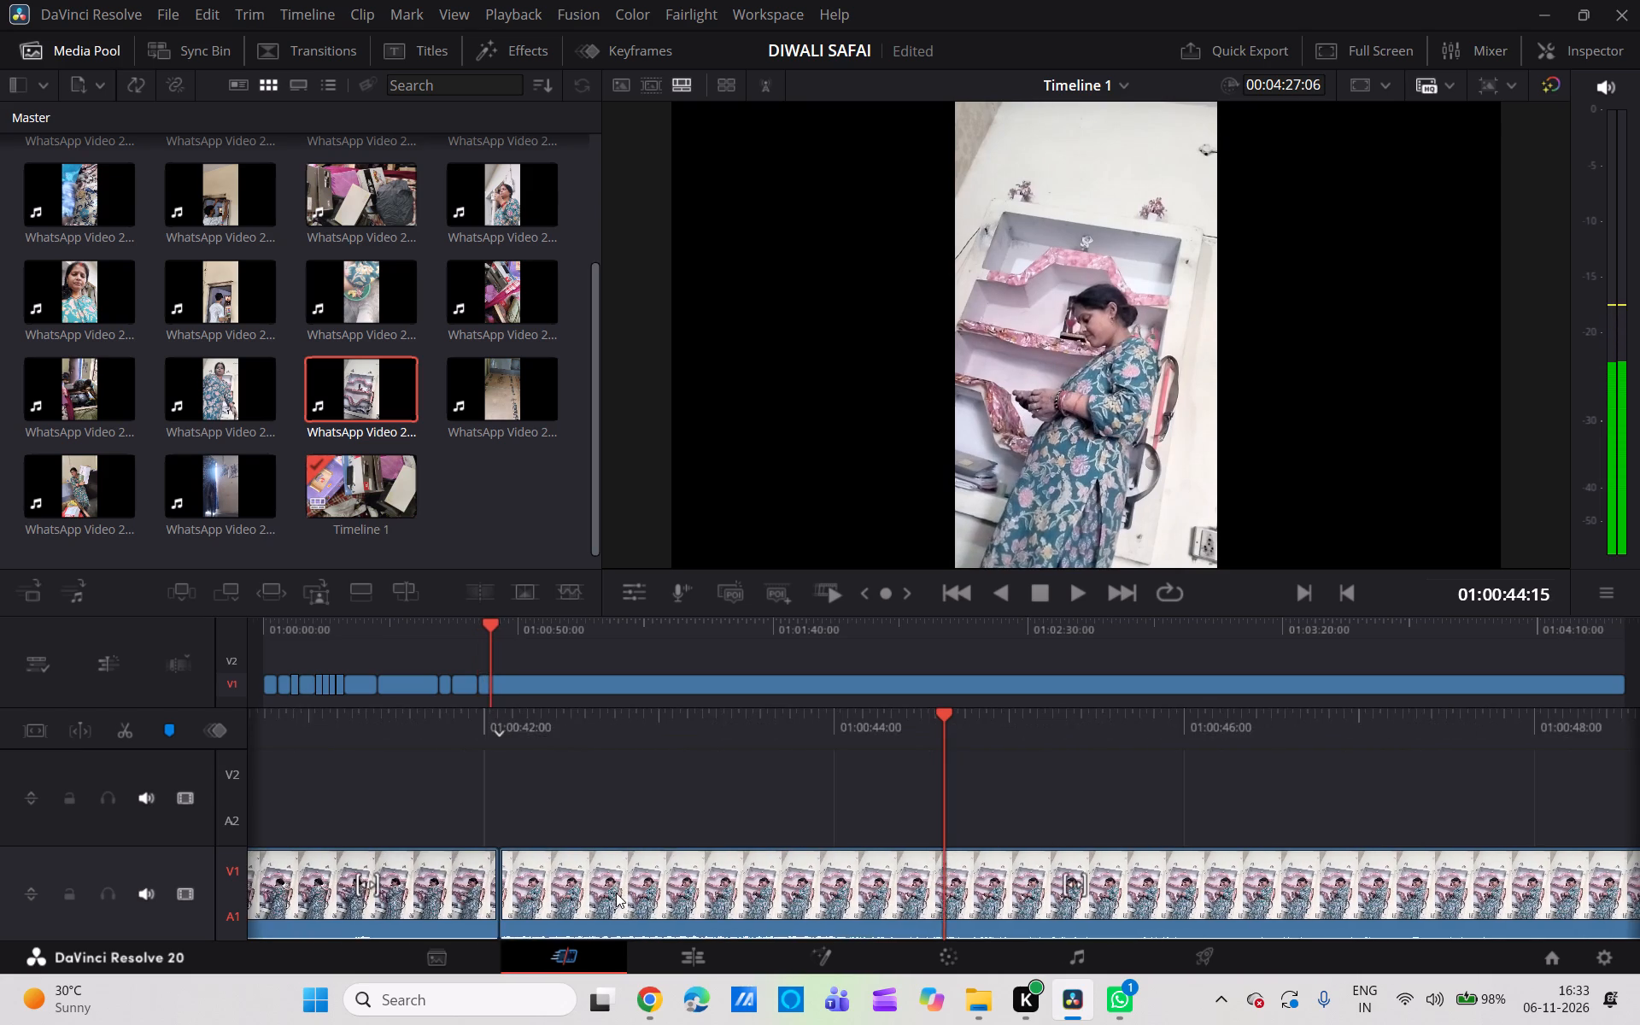
pyautogui.hscroll(-2, 616, 893)
pyautogui.hscroll(1, 616, 893)
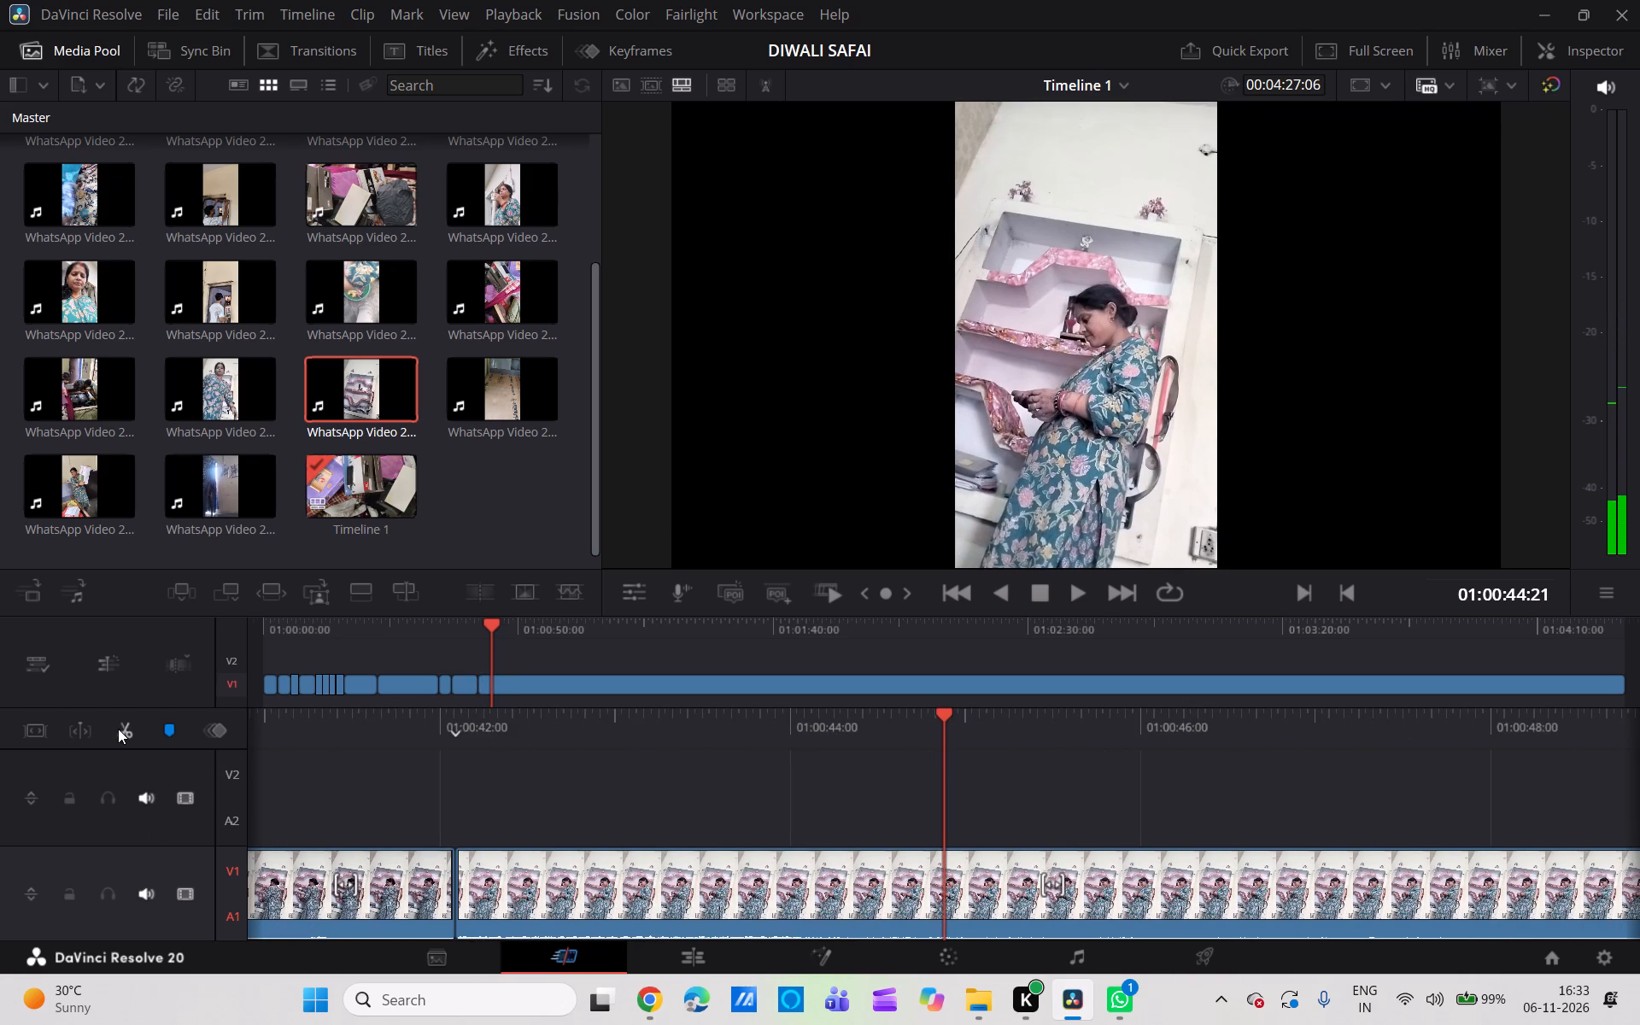
pyautogui.click(118, 729)
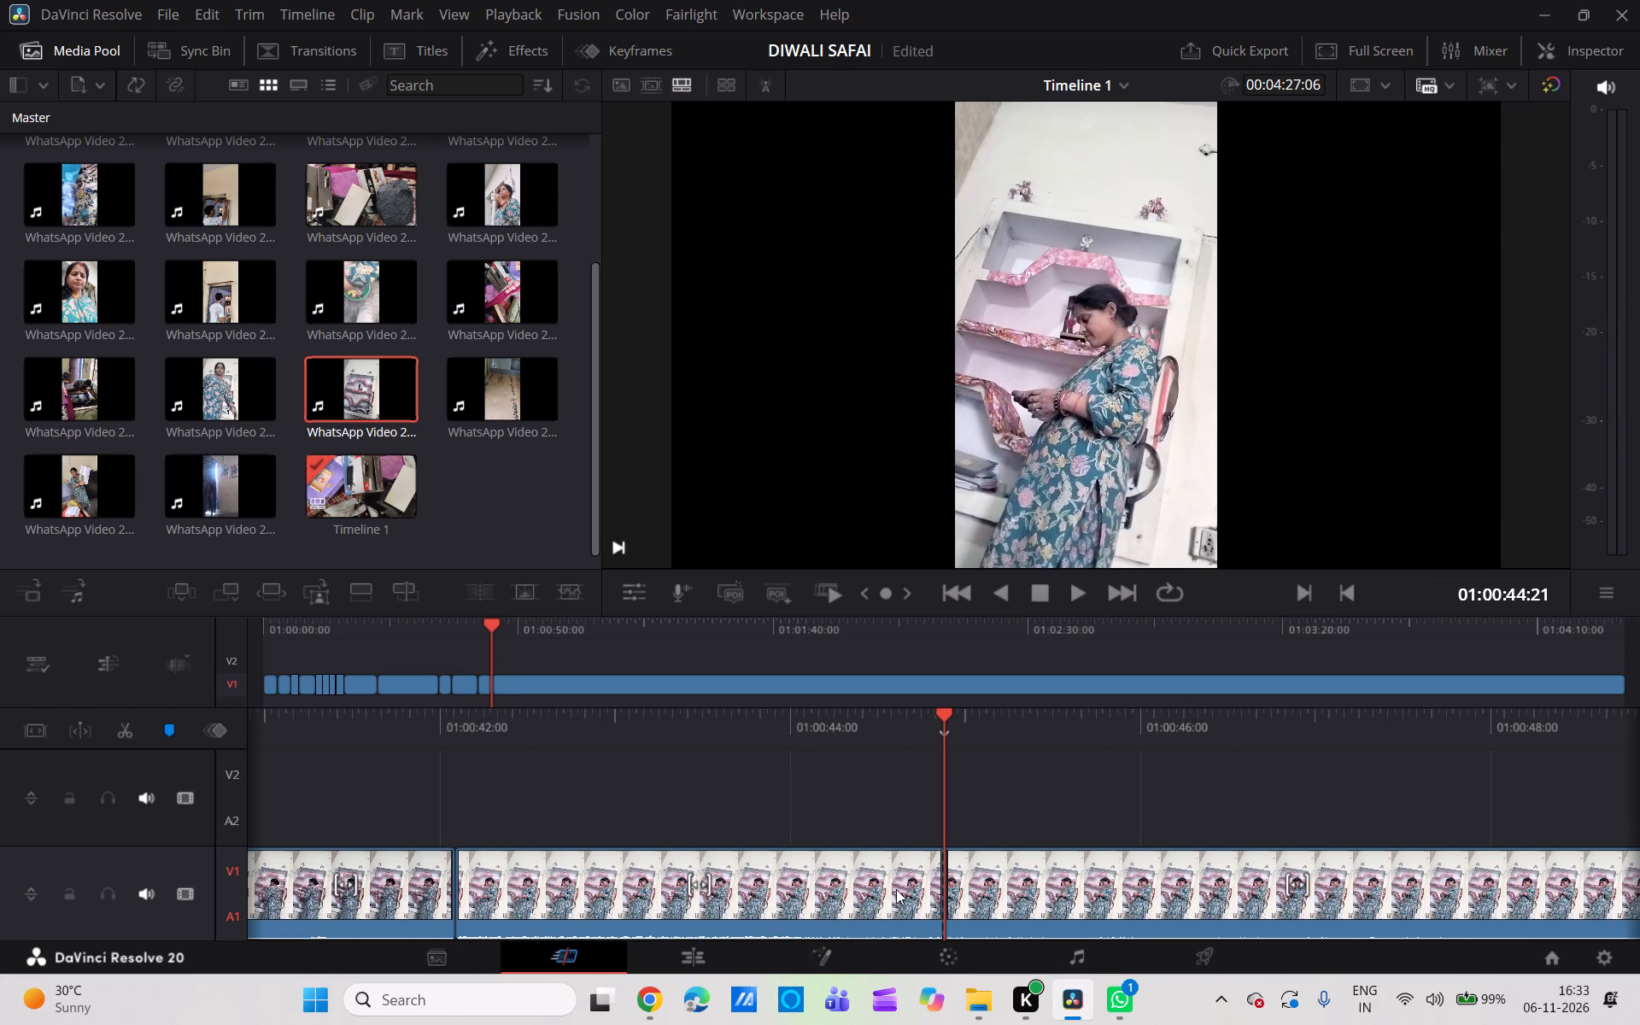
# Split the long wall-shelf clip on V1 at 01:01:08:21, after the woman returns to the shelves, and select the piece before the cut.
pyautogui.hscroll(3, 653, 826)
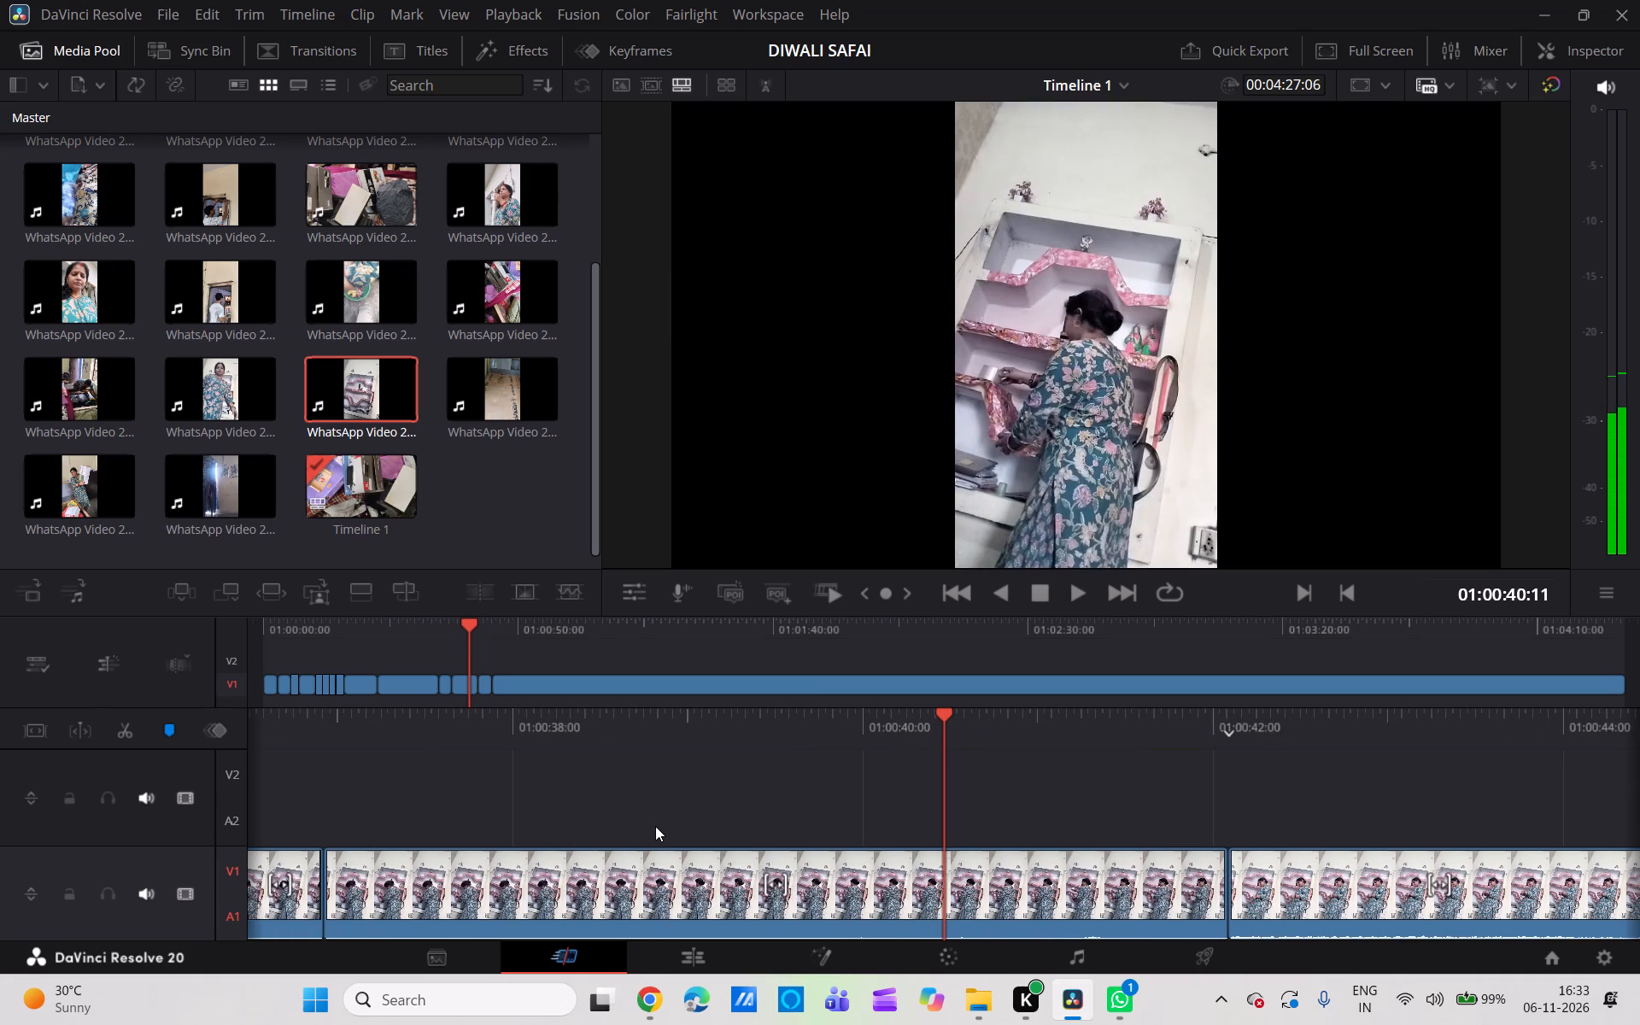
pyautogui.hscroll(-3, 600, 852)
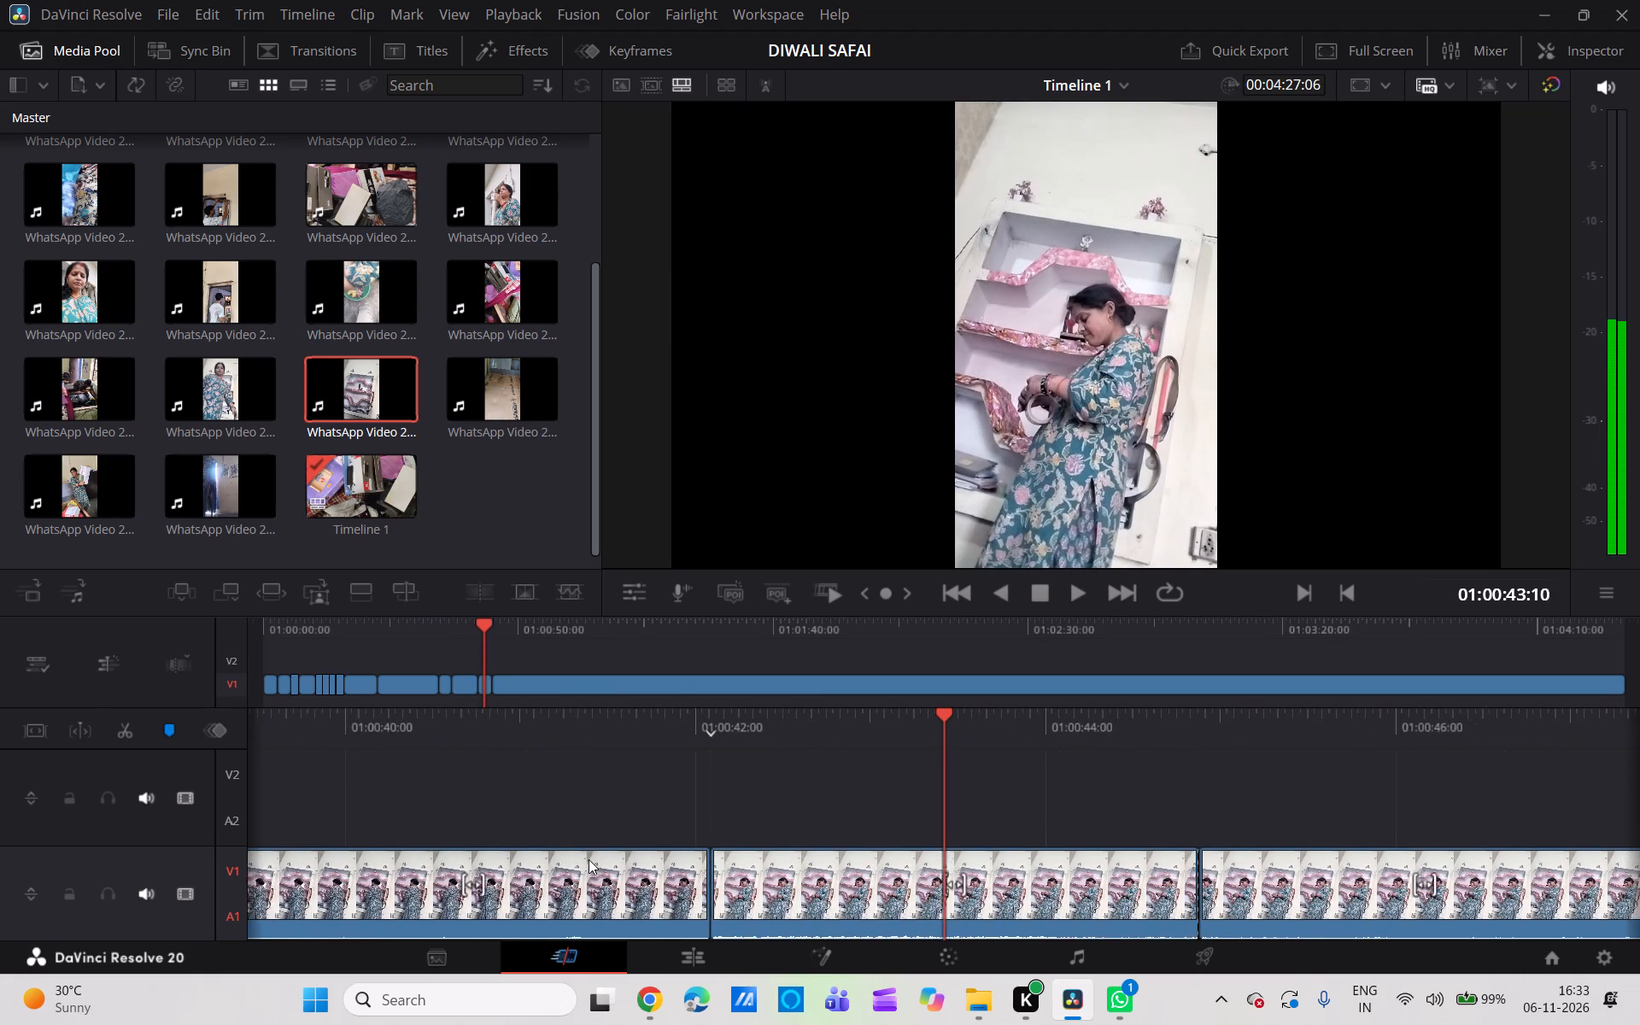
pyautogui.hscroll(-4, 589, 859)
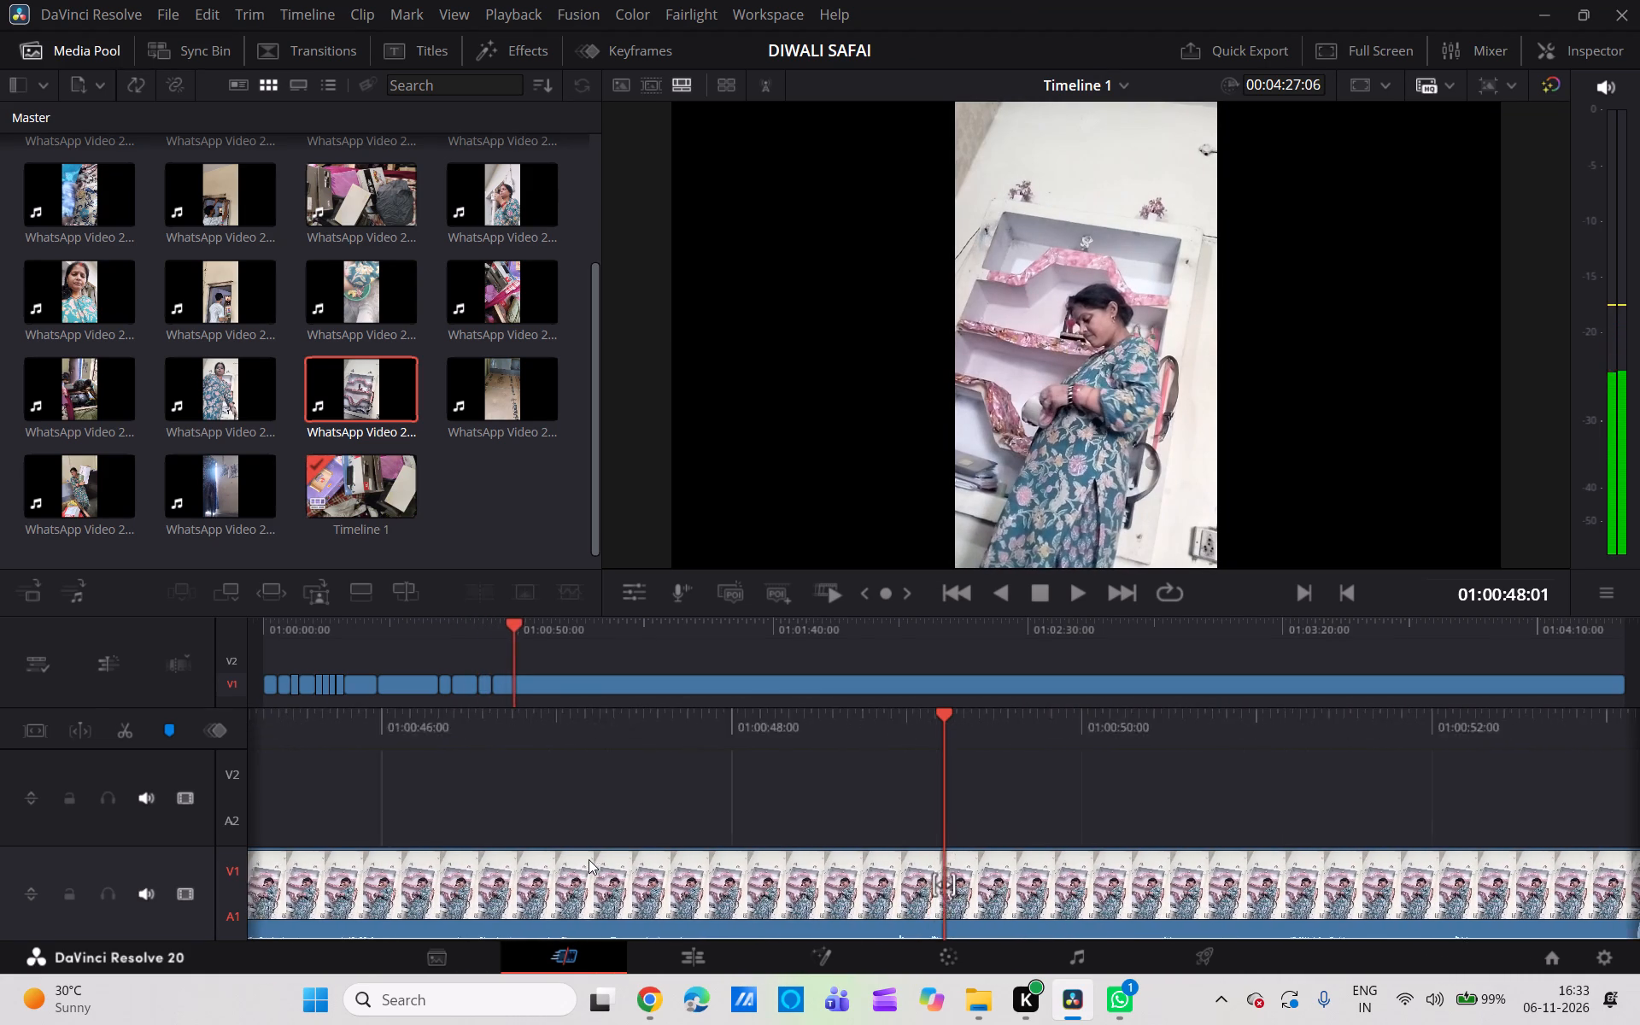
pyautogui.hscroll(-5, 589, 859)
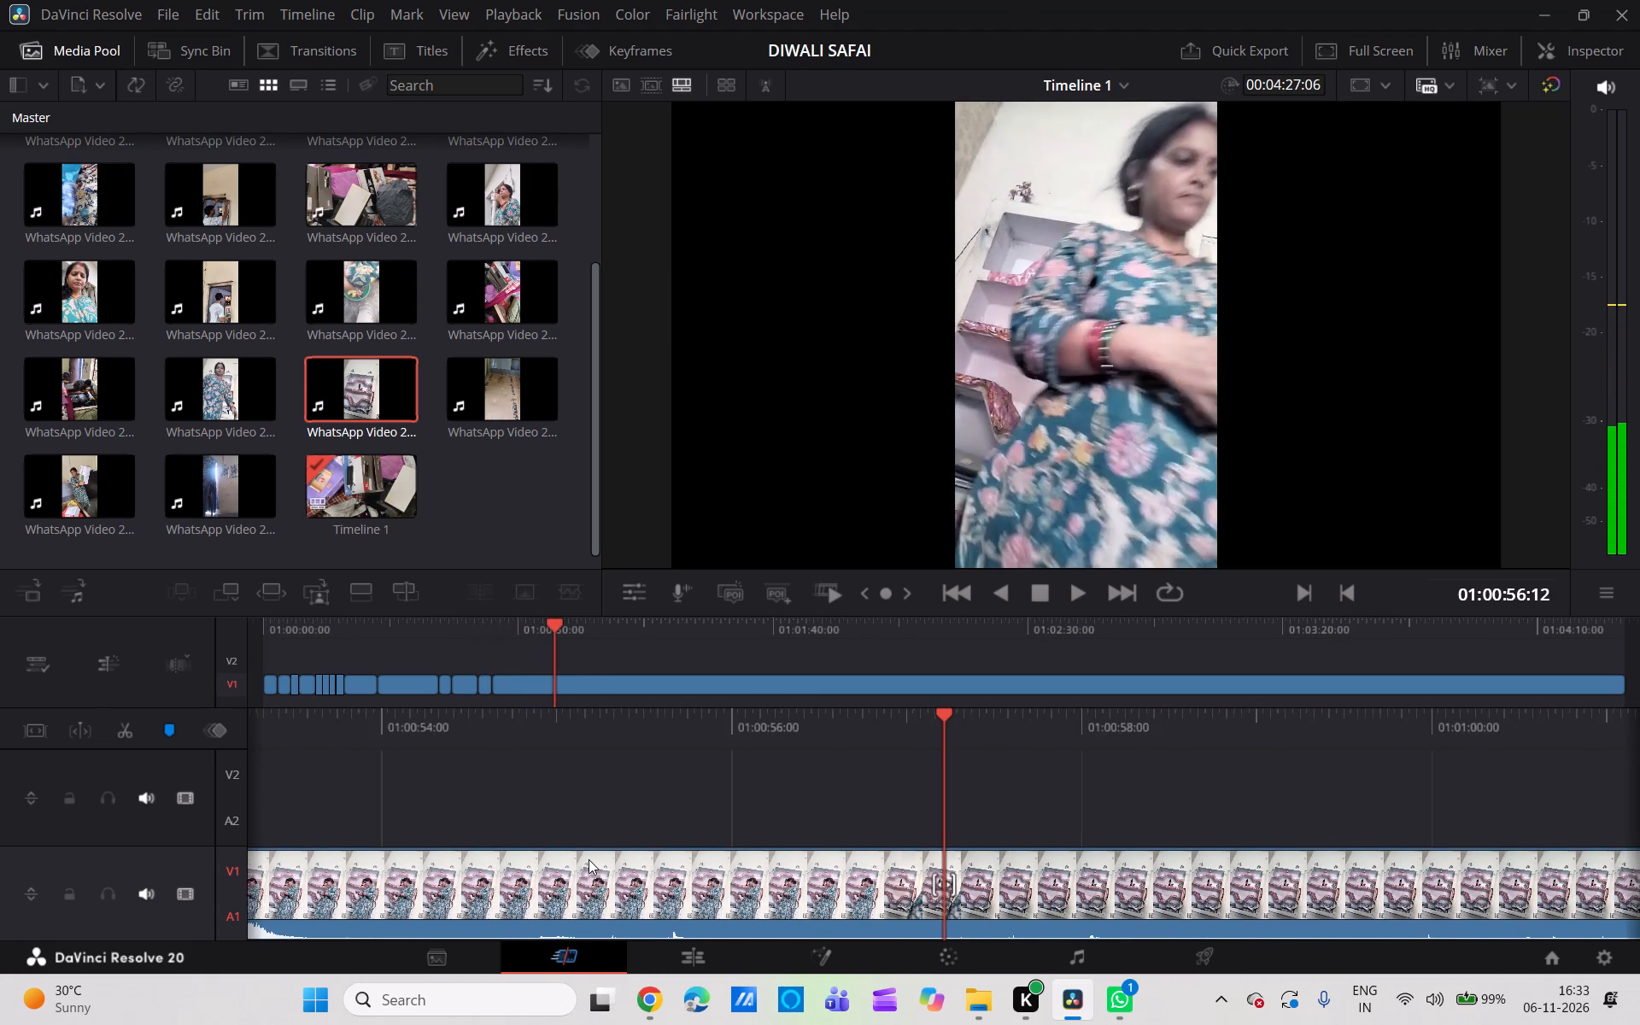
pyautogui.hscroll(-2, 589, 859)
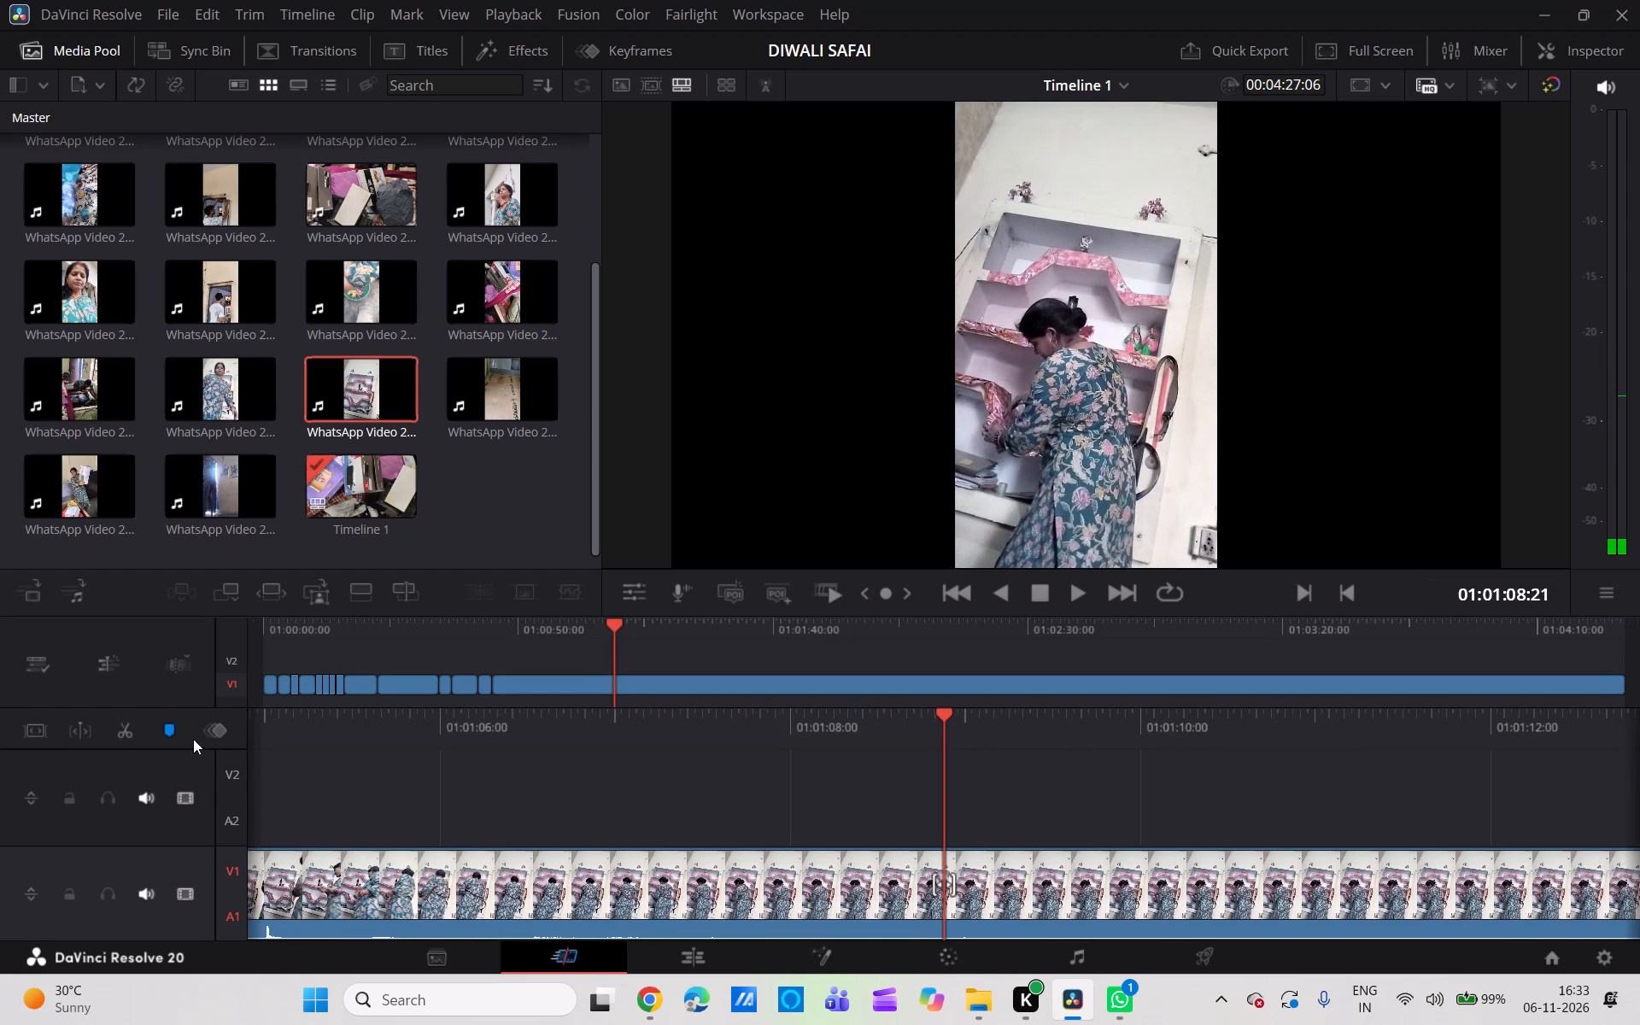
pyautogui.click(121, 733)
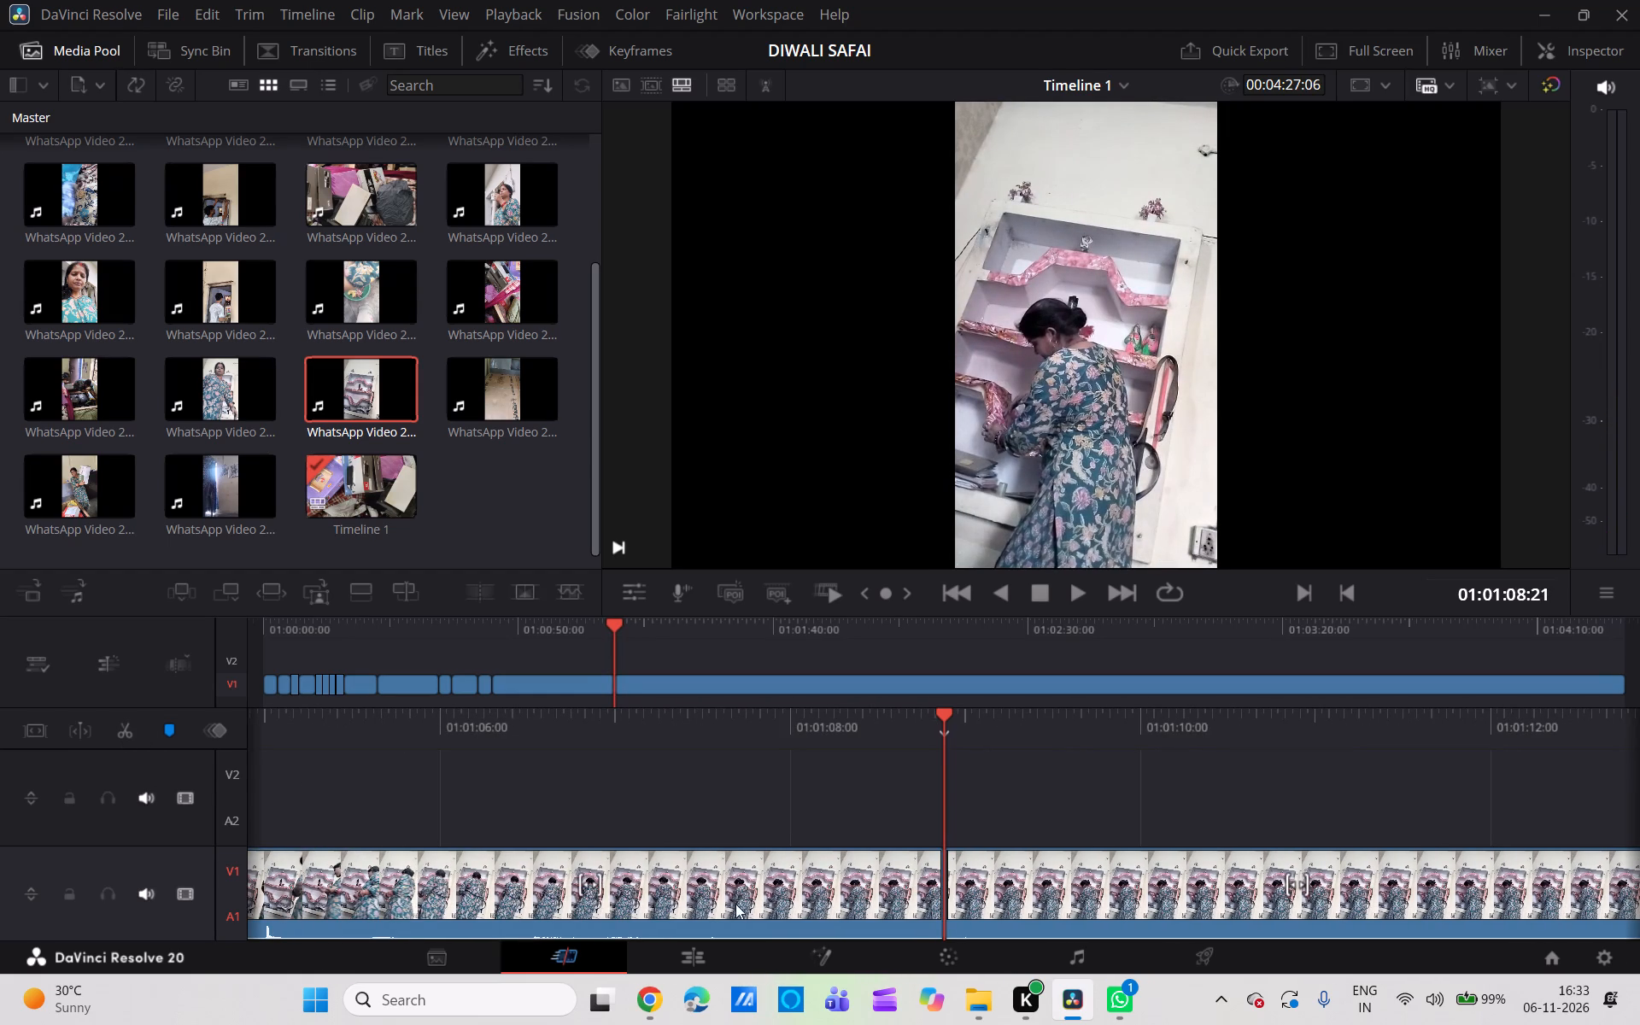
pyautogui.click(752, 911)
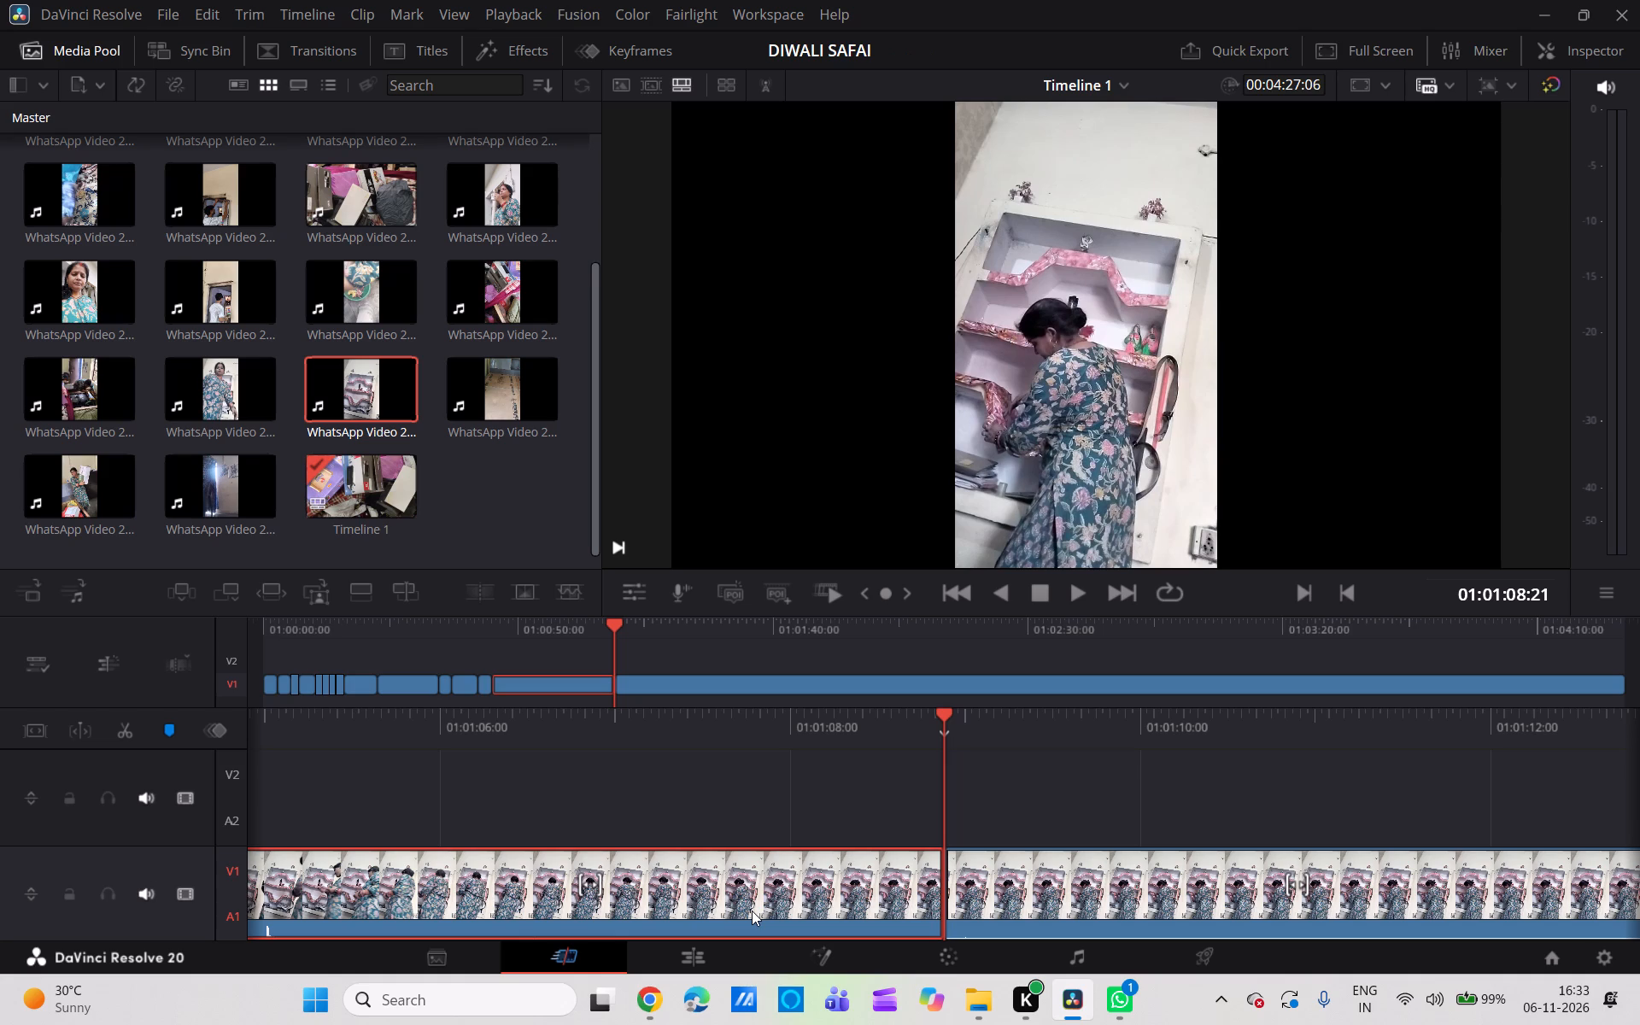
# Split the wall-shelf clip on V1 at 01:01:12:03, delete the piece from 01:01:08:21 to that cut and close the gap.
pyautogui.hscroll(-1, 1136, 795)
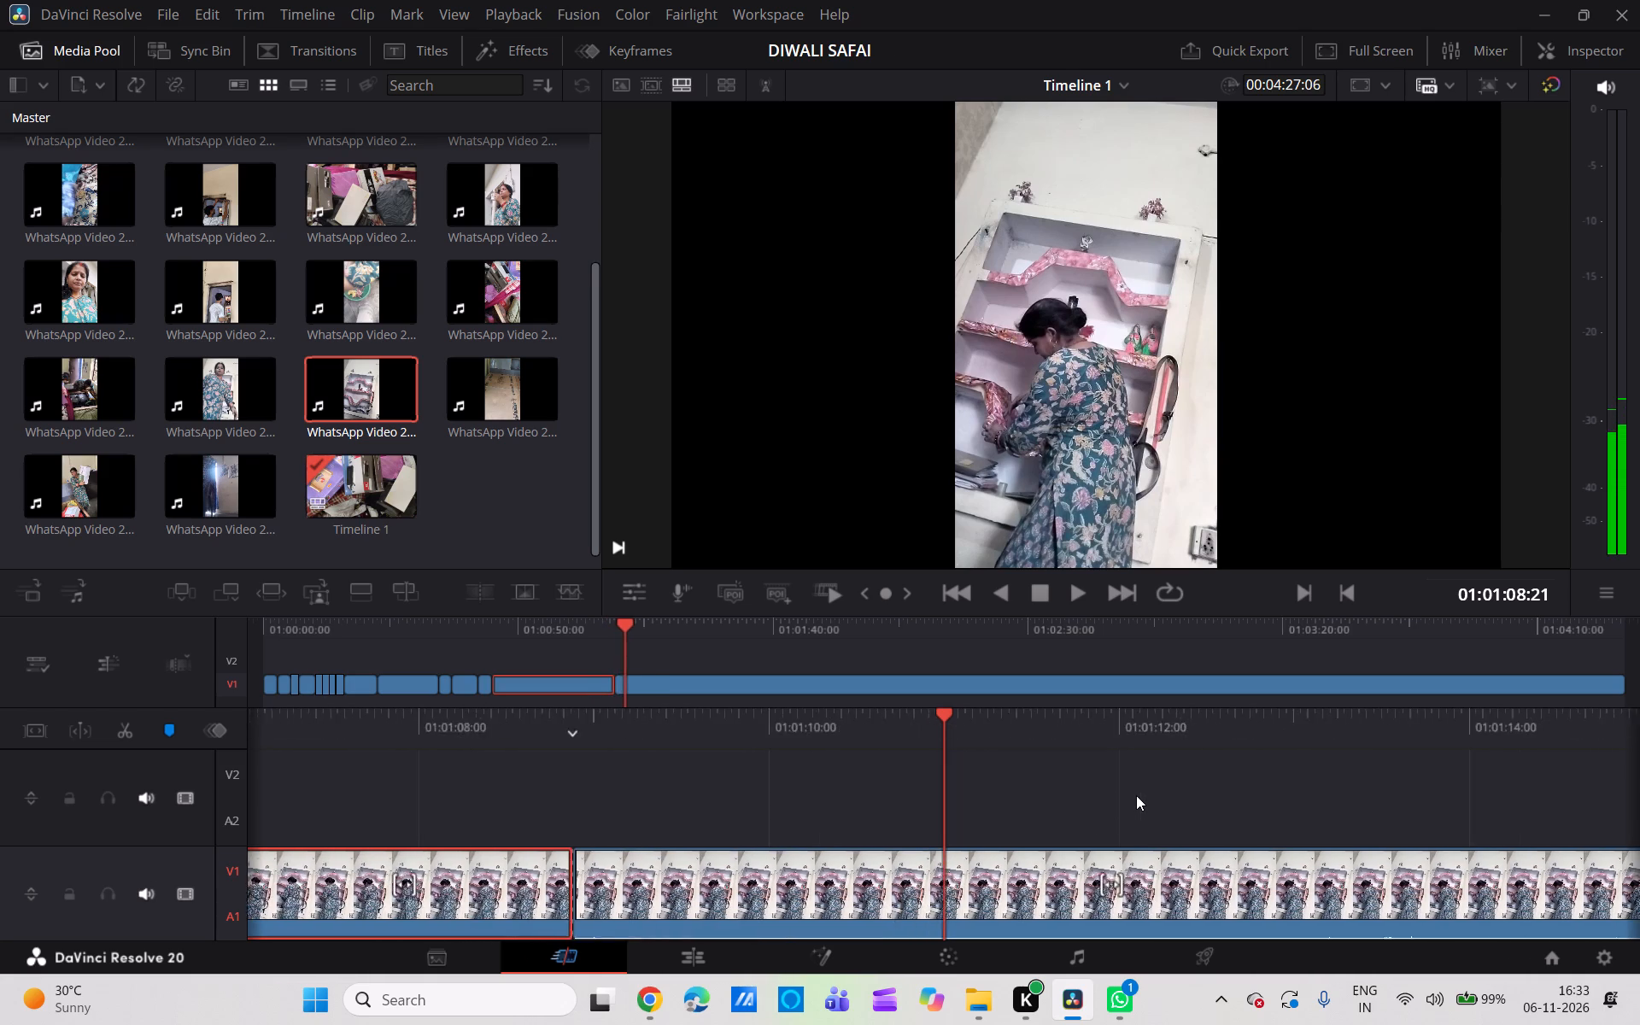
pyautogui.hscroll(-2, 1136, 795)
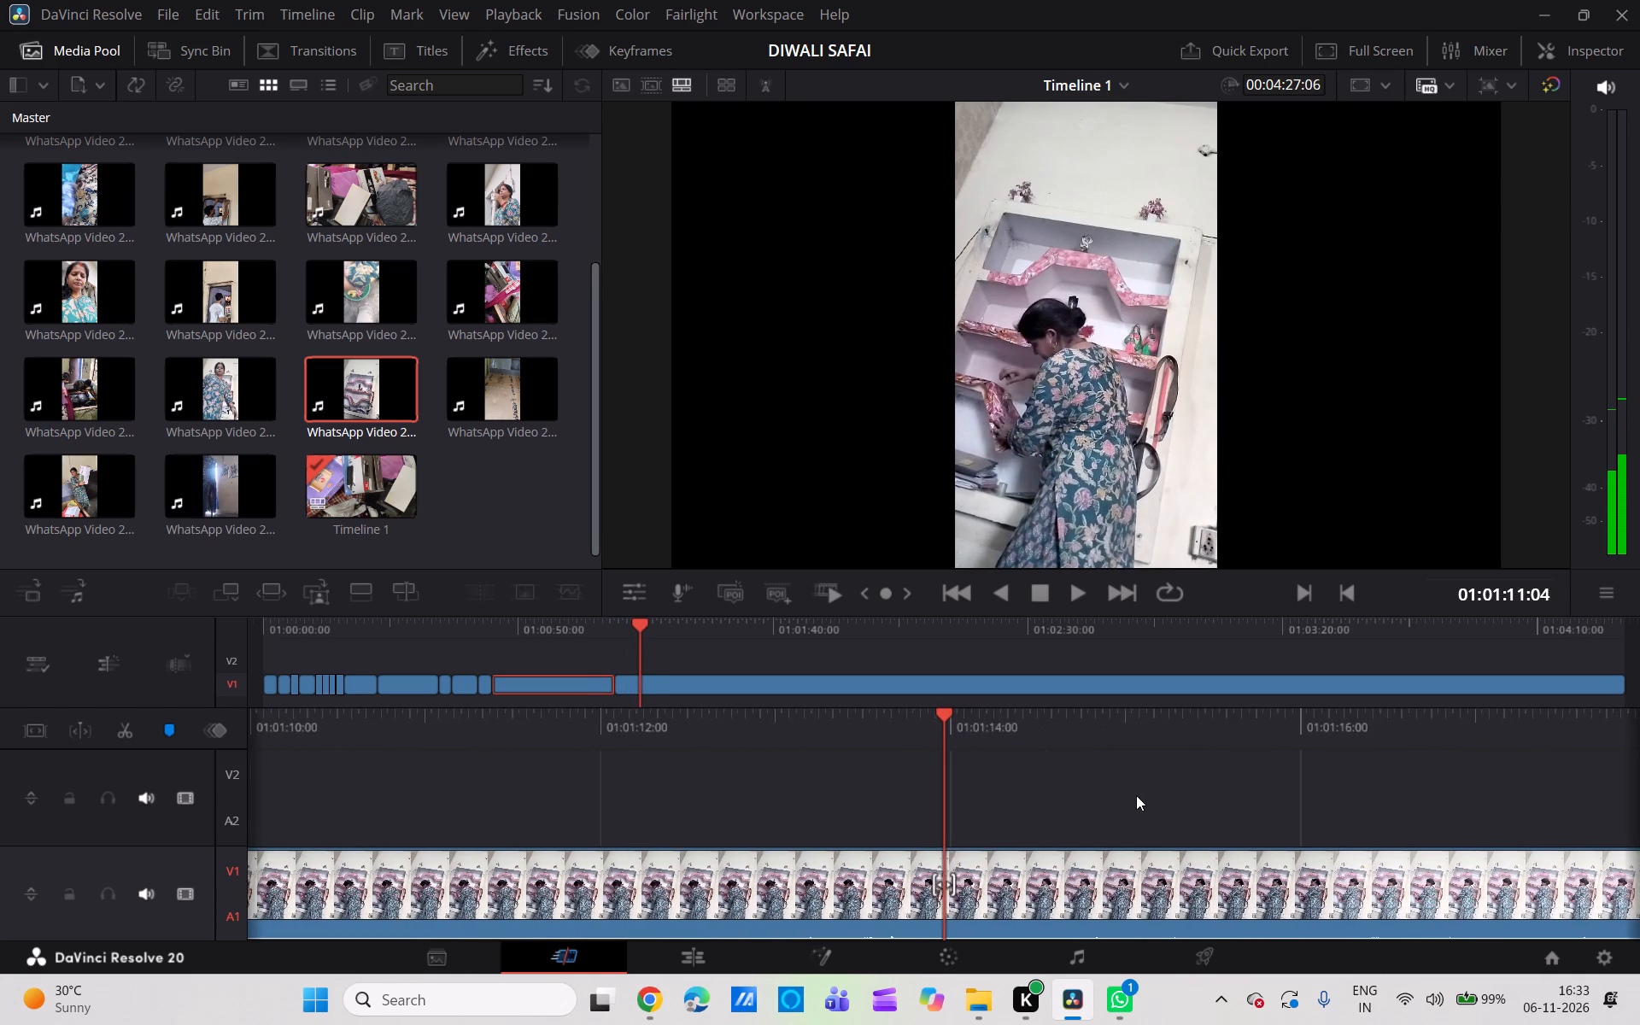
pyautogui.hscroll(-1, 1136, 795)
pyautogui.hscroll(1, 1136, 795)
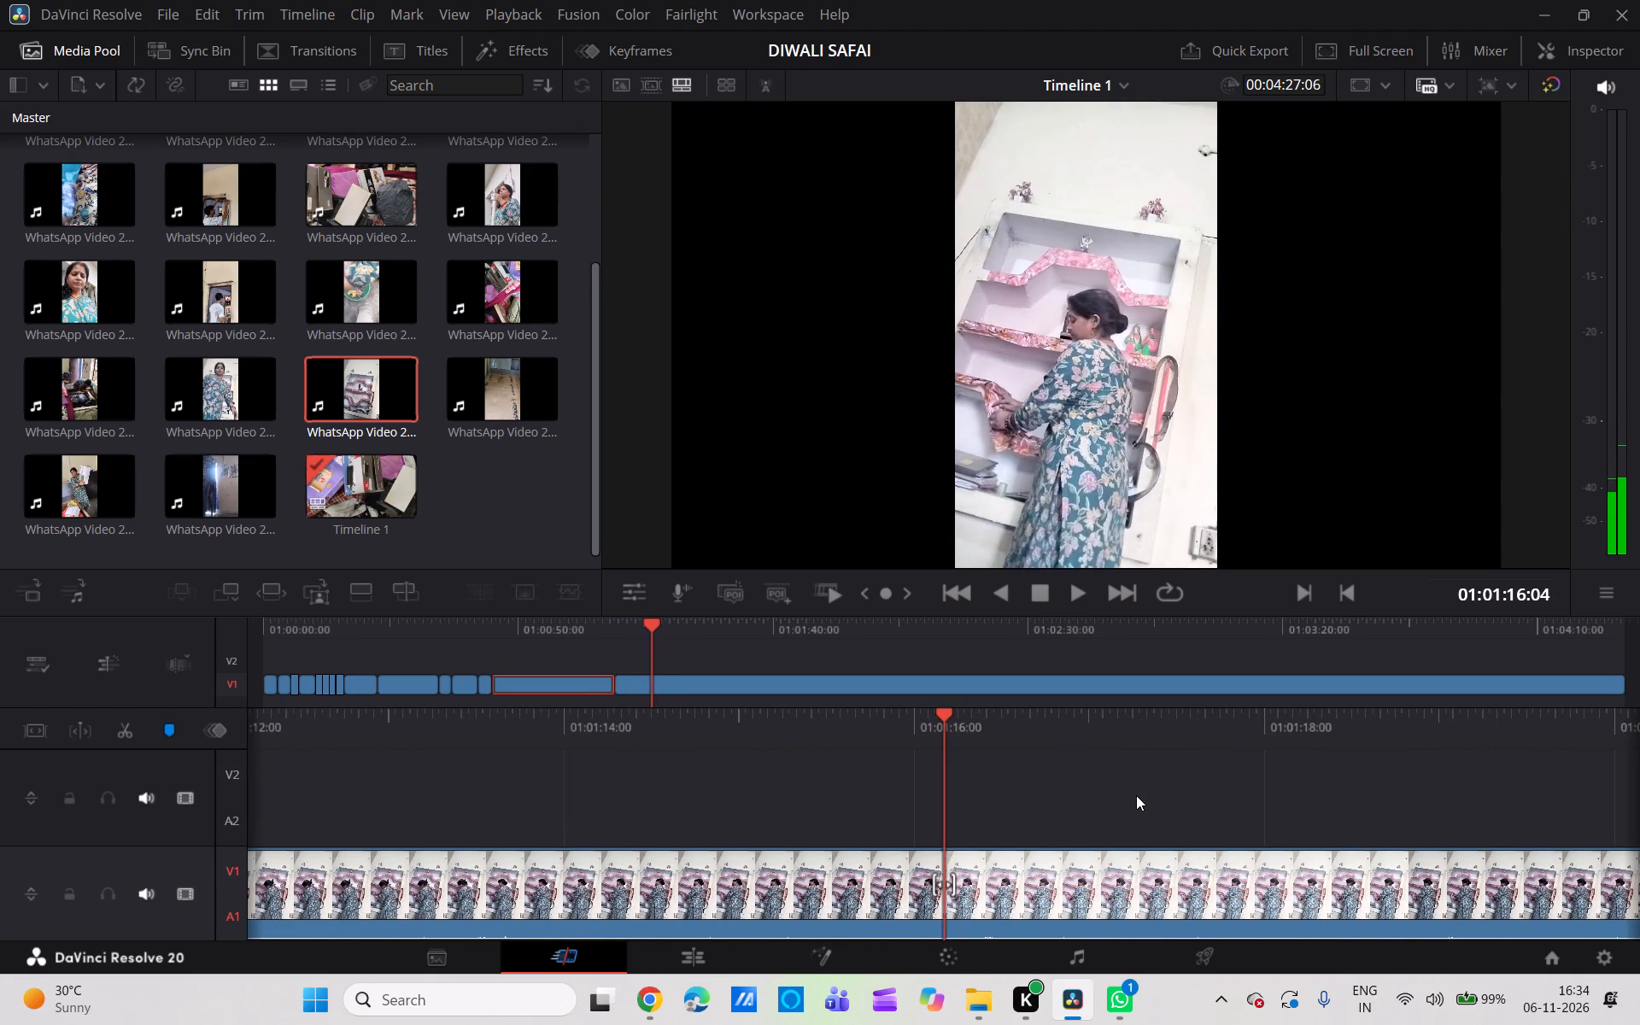
pyautogui.hscroll(2, 1136, 795)
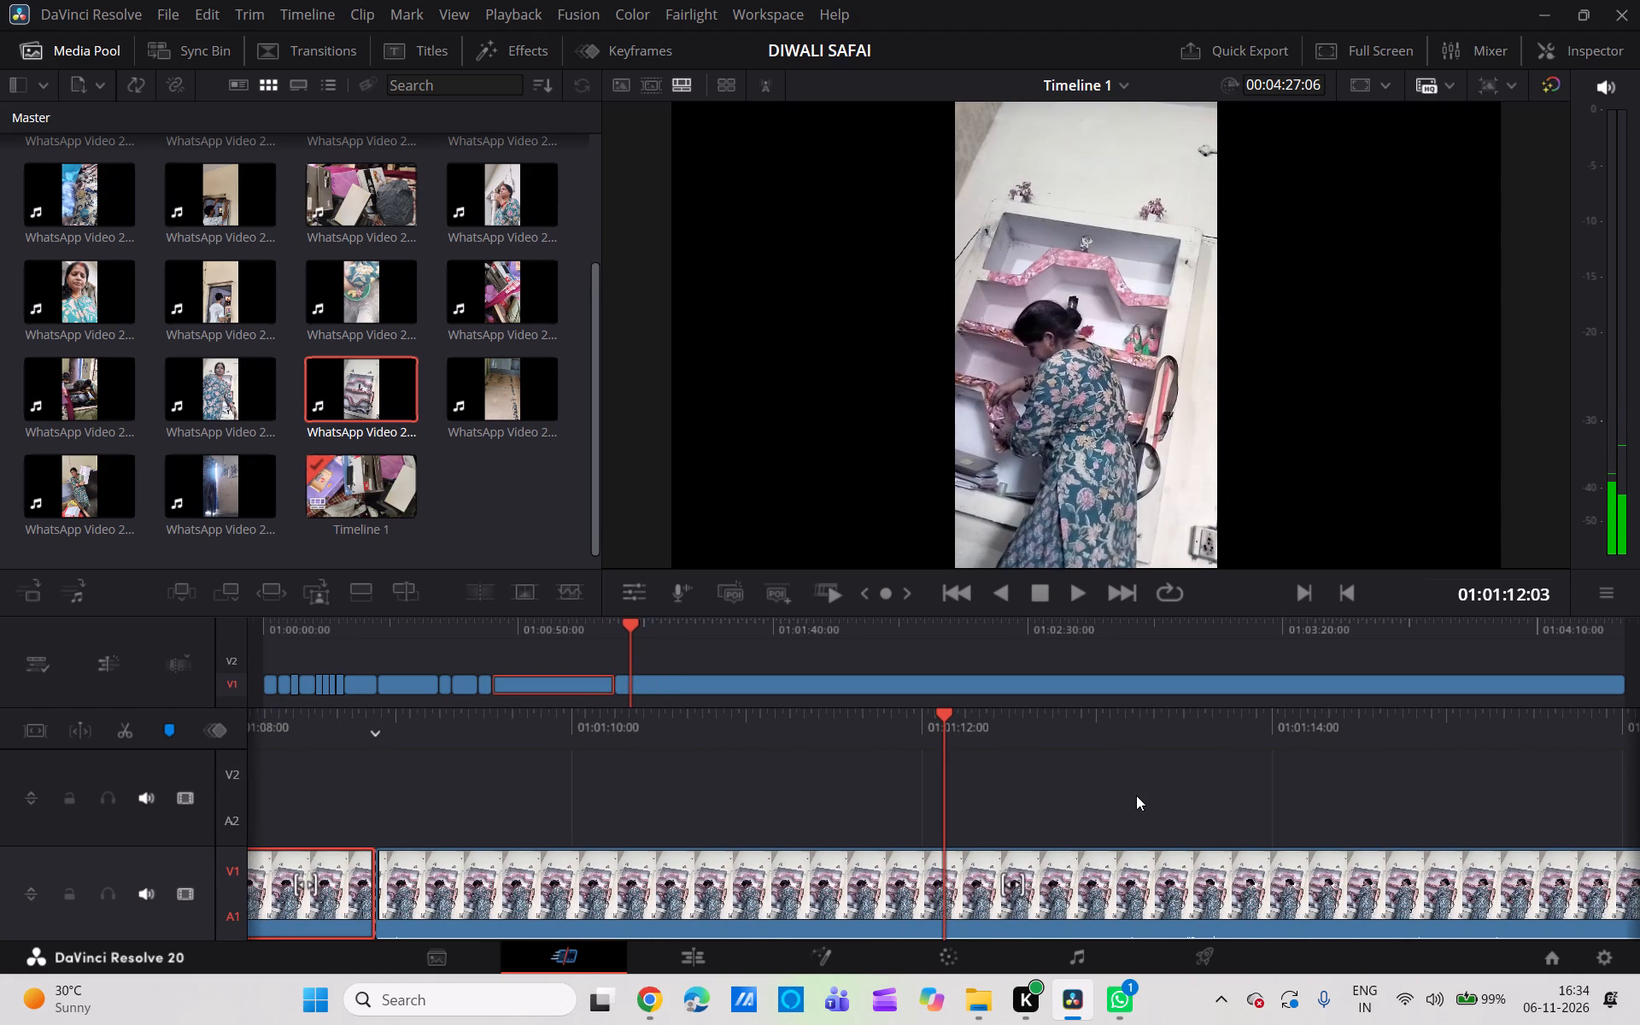
pyautogui.click(121, 734)
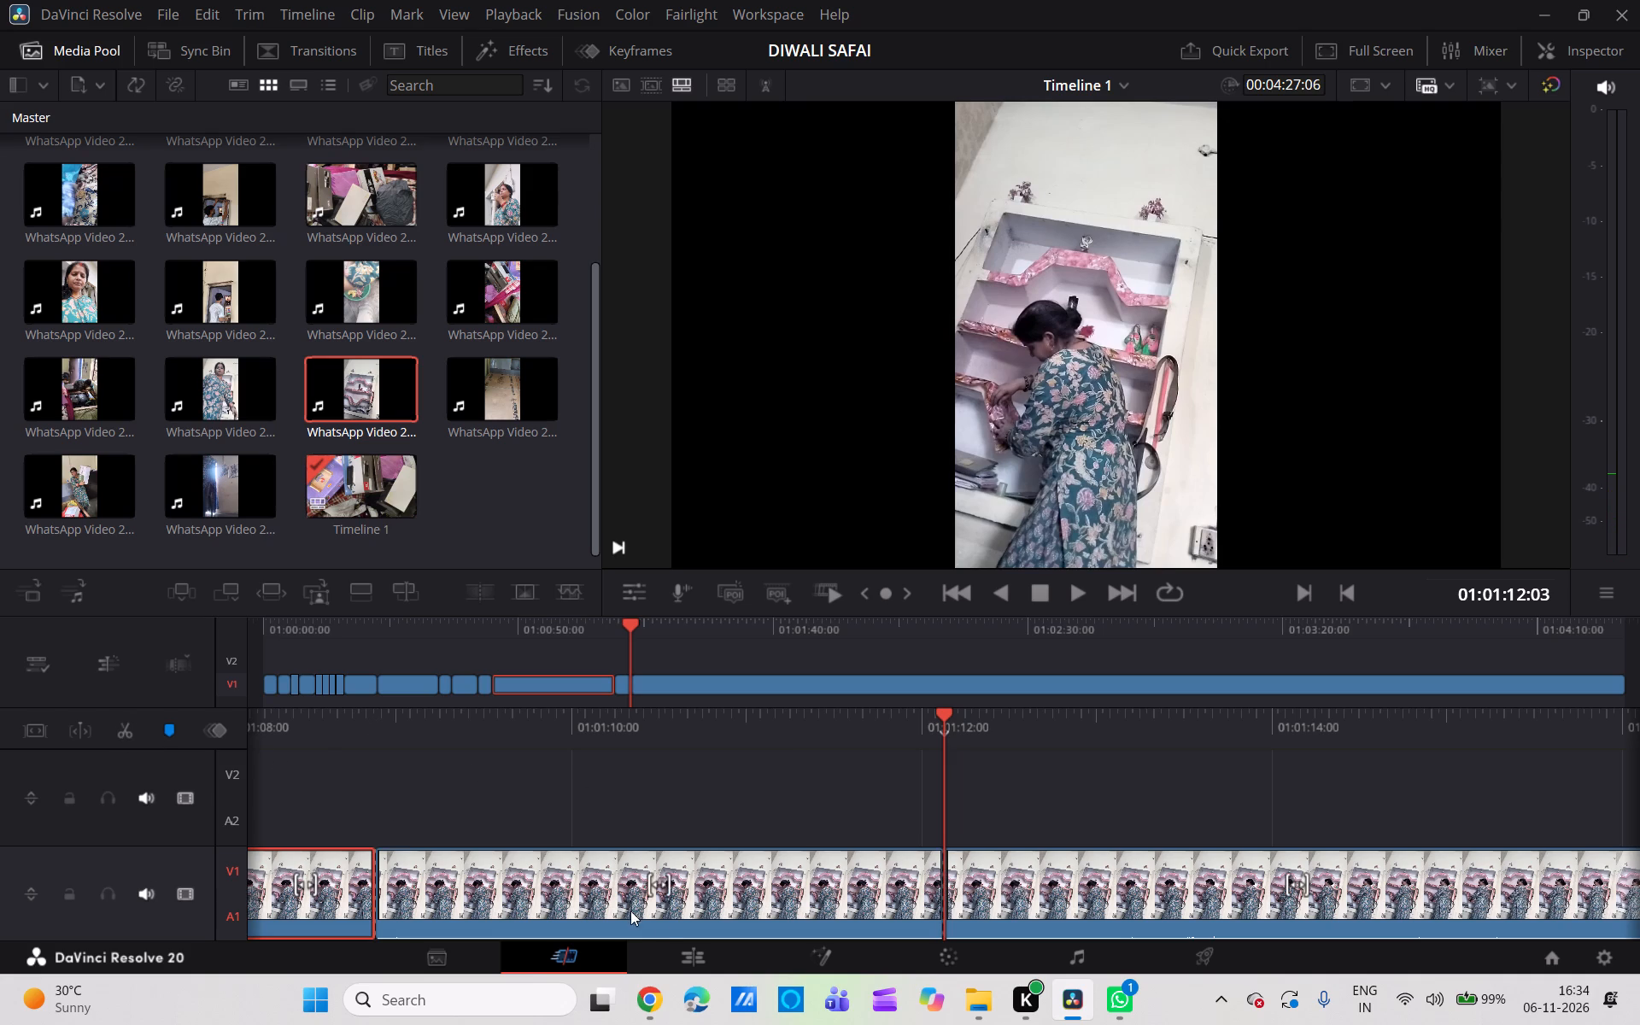
pyautogui.click(699, 888)
pyautogui.press('BackSpace')
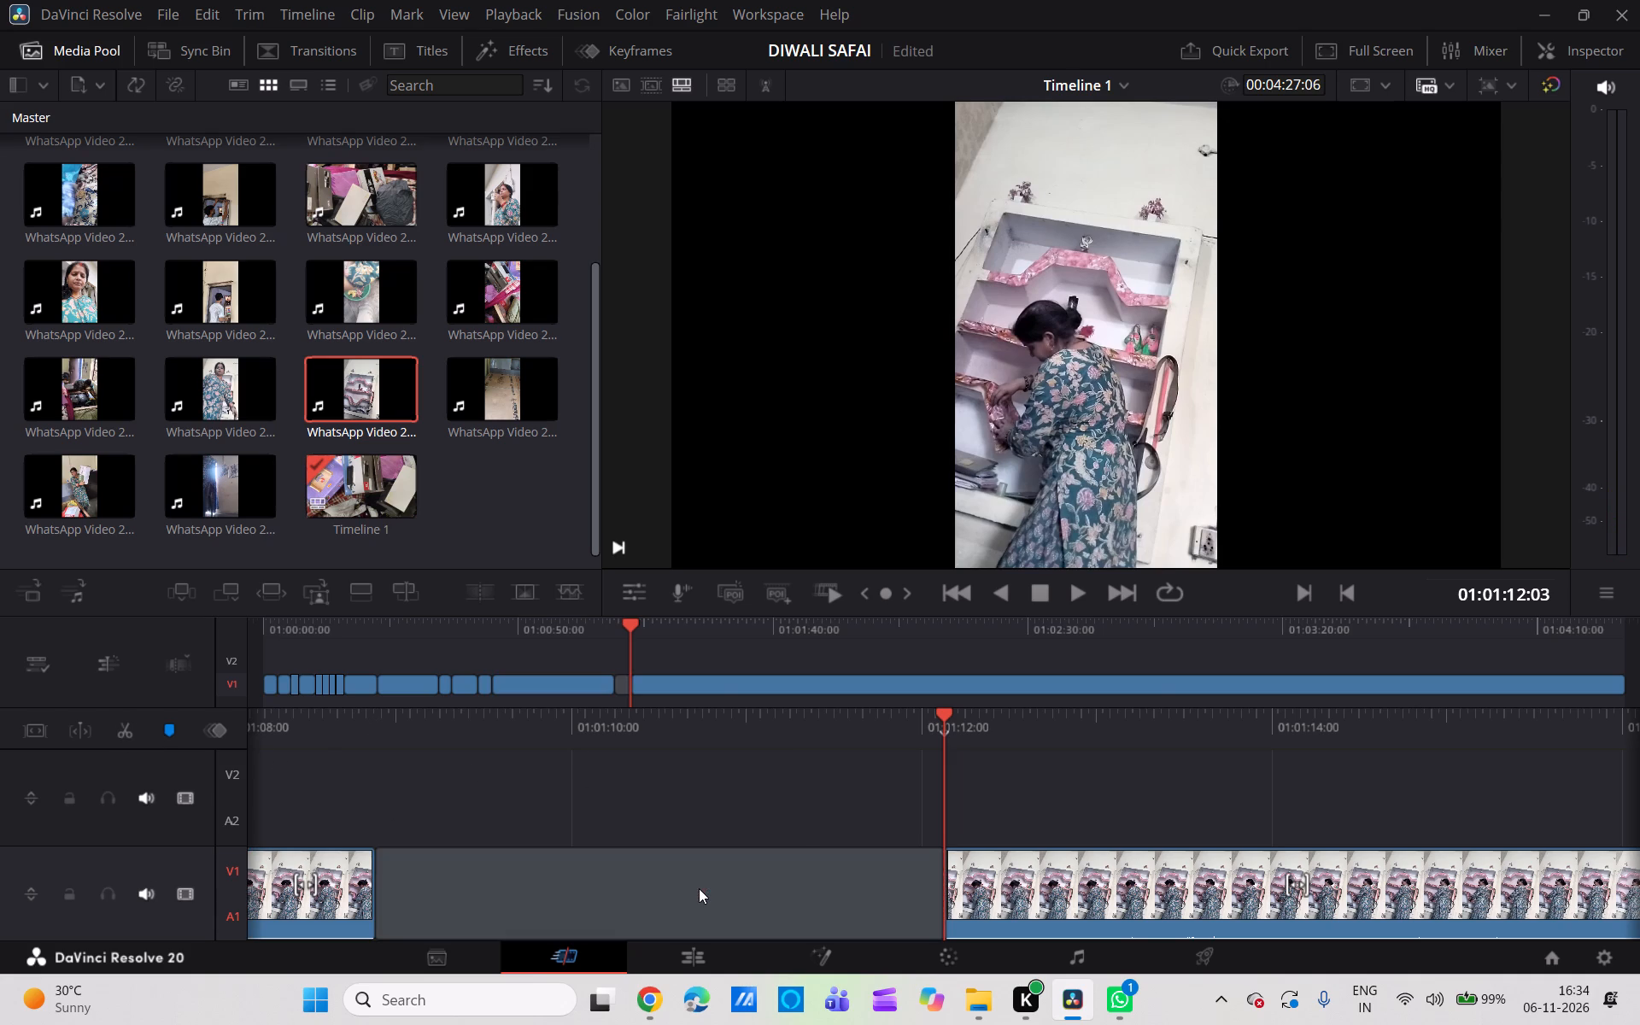
pyautogui.click(699, 888)
pyautogui.press('BackSpace')
# Split the remaining wall-shelf clip on V1 at 01:01:10:22 and select the piece after the cut.
pyautogui.hscroll(-1, 699, 888)
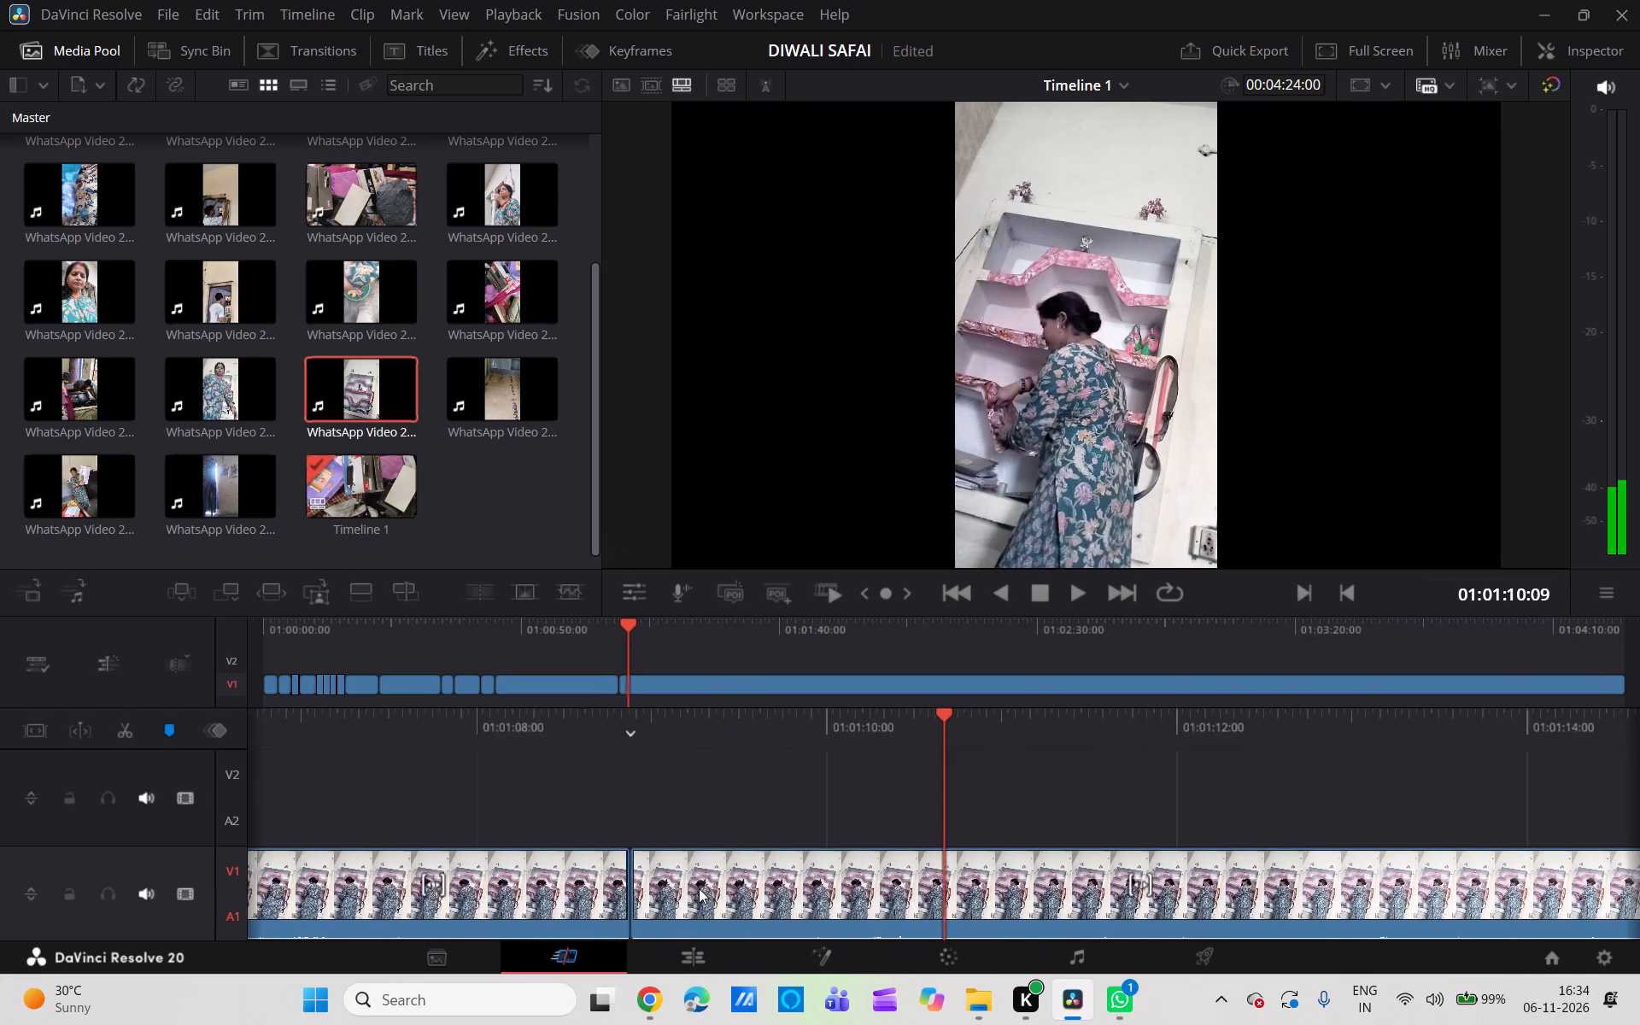
pyautogui.hscroll(-1, 699, 888)
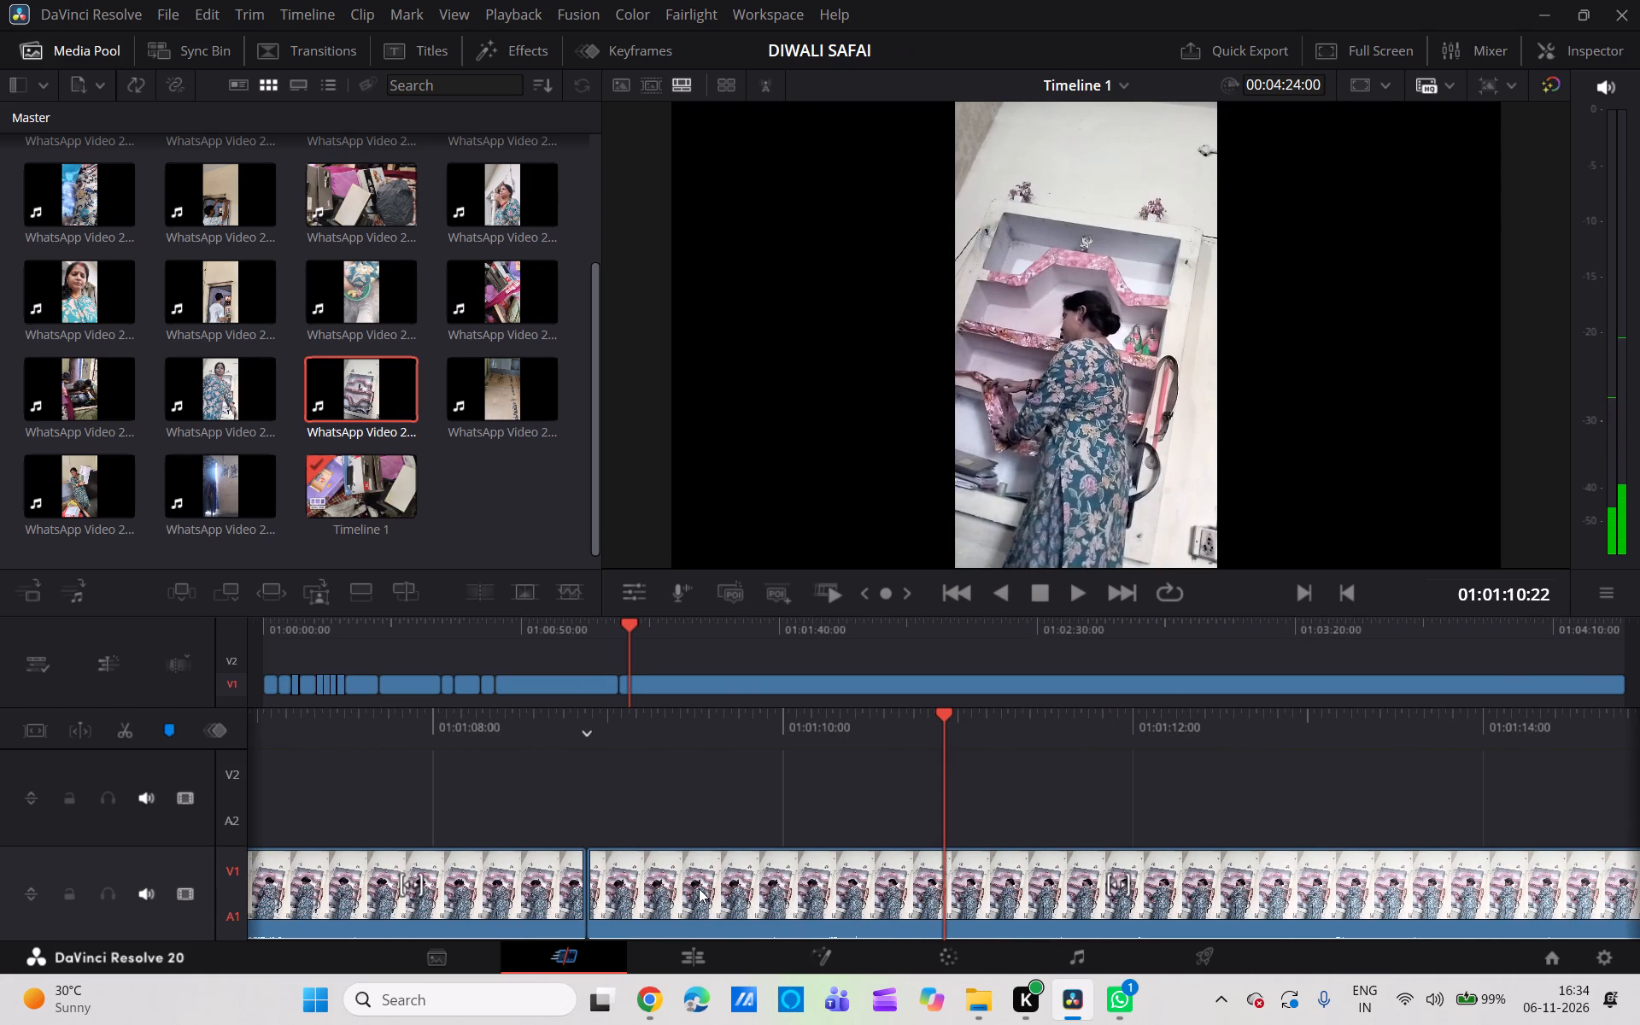
pyautogui.hscroll(-1, 699, 888)
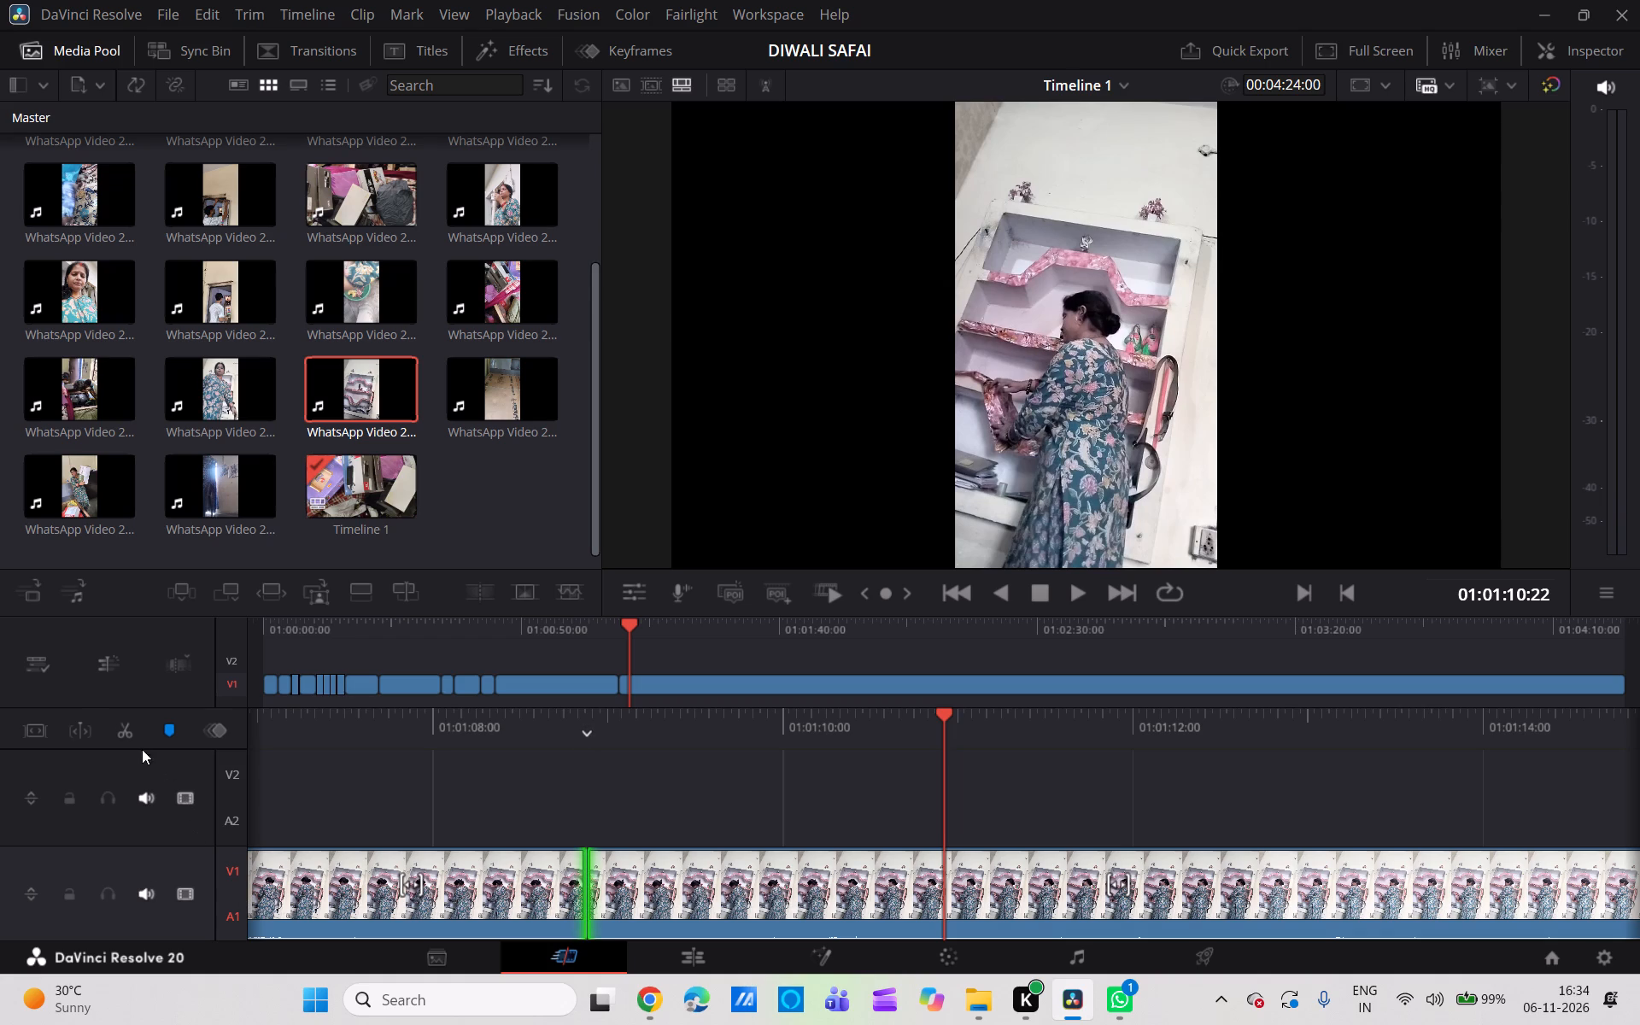
pyautogui.click(125, 725)
pyautogui.click(1089, 894)
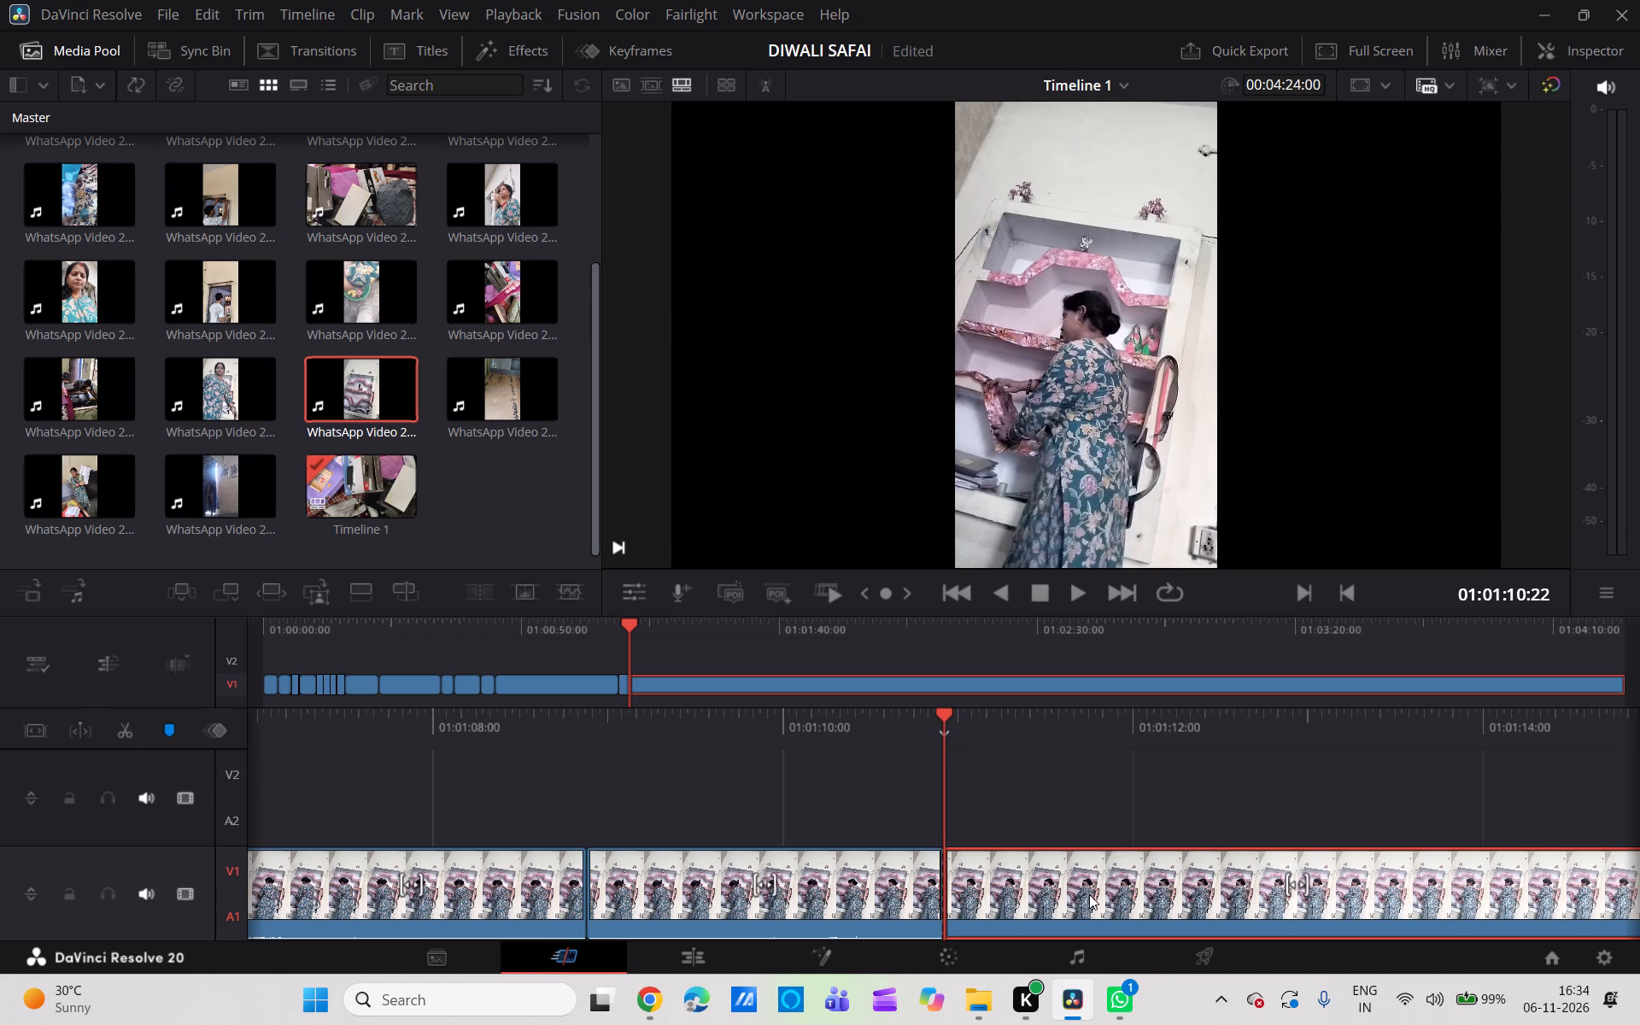
# Split the wall-shelf footage after the 01:01:10:22 cut on V1 again at 01:01:16:13.
pyautogui.click(1255, 723)
pyautogui.hscroll(-2, 1255, 723)
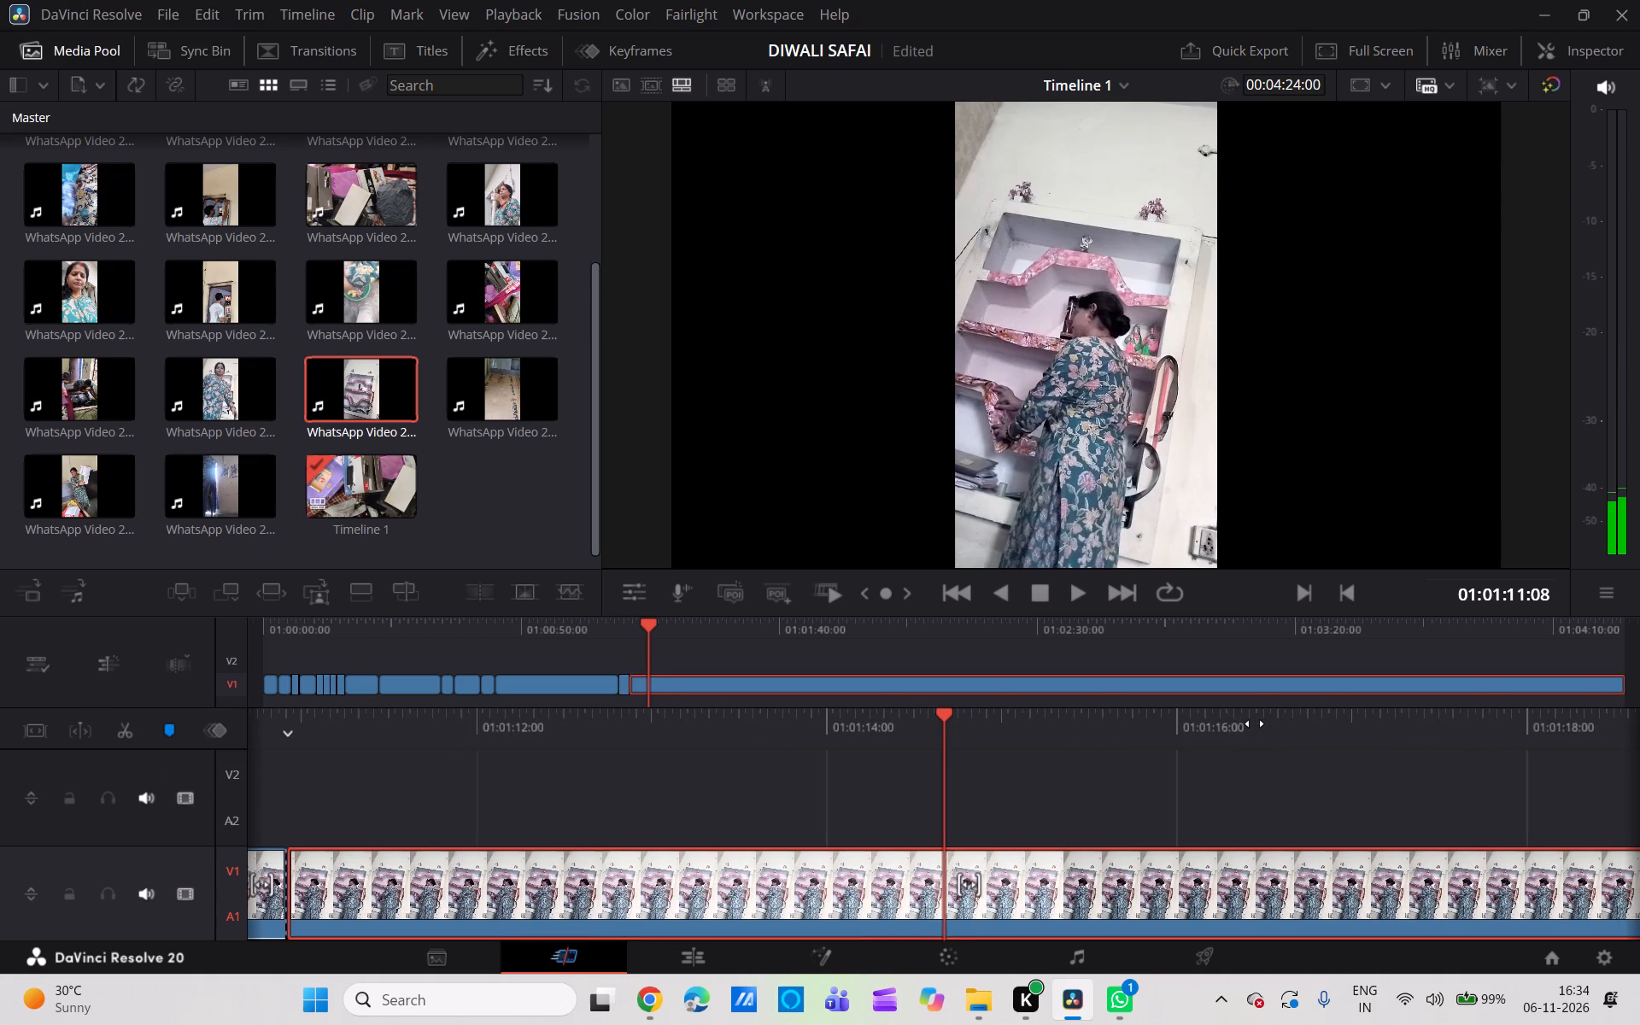
pyautogui.hscroll(-2, 1255, 723)
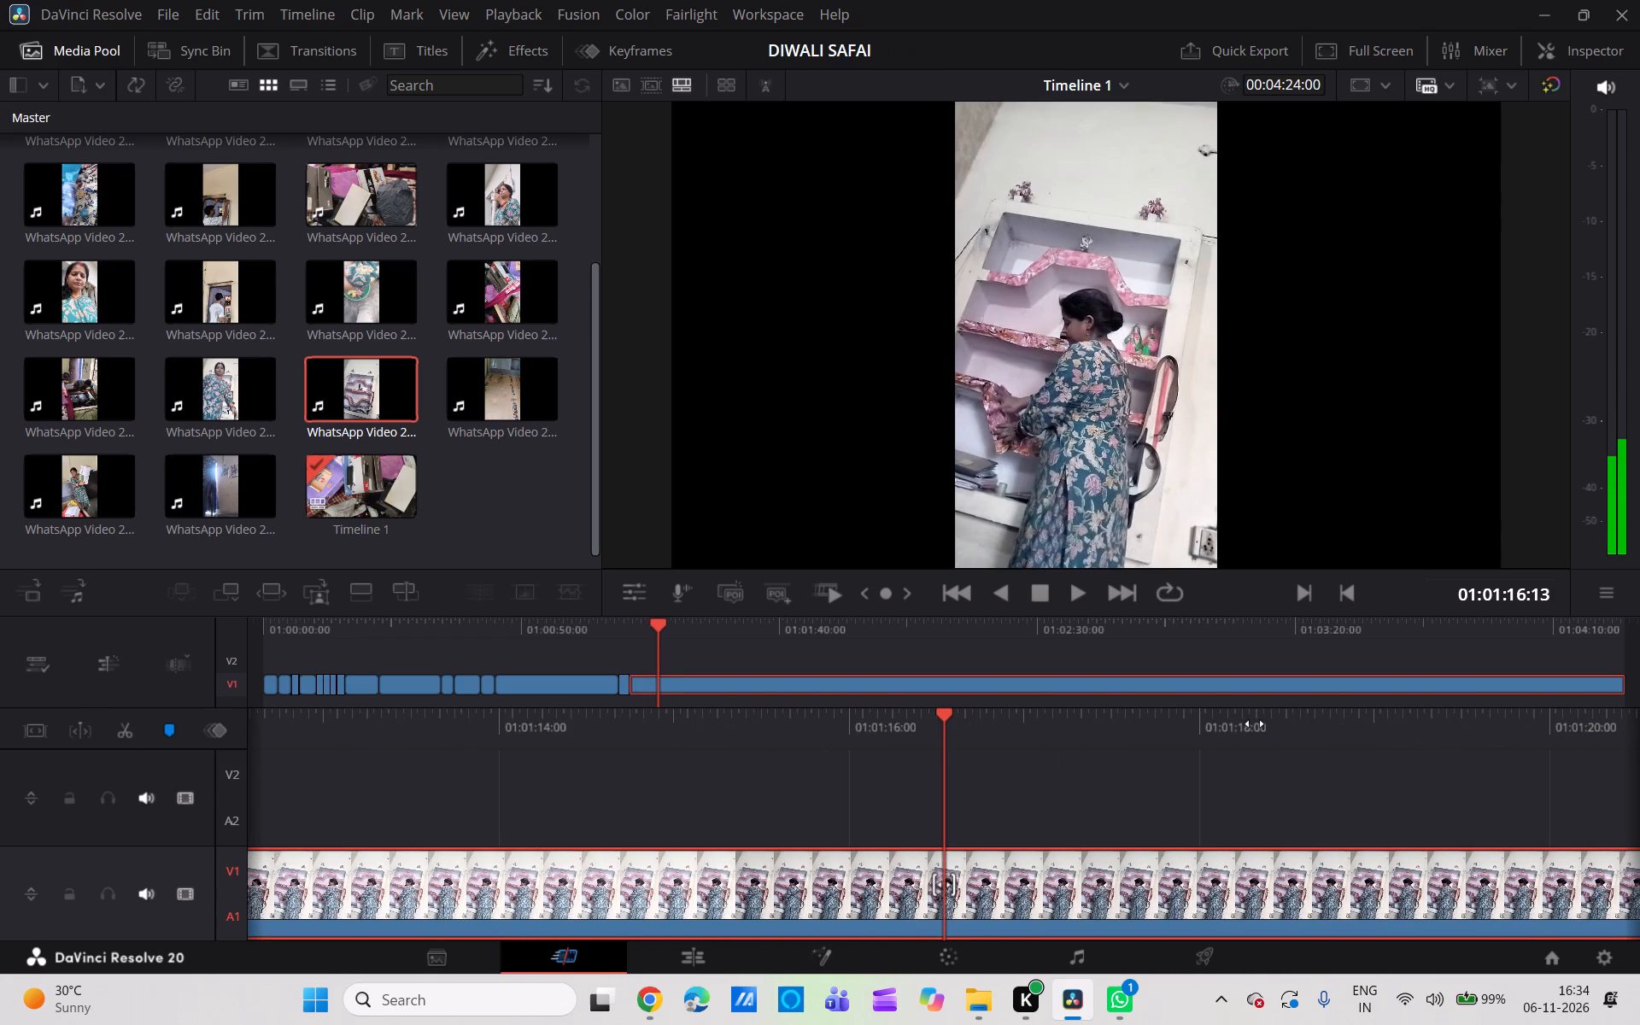
pyautogui.hscroll(-2, 1255, 723)
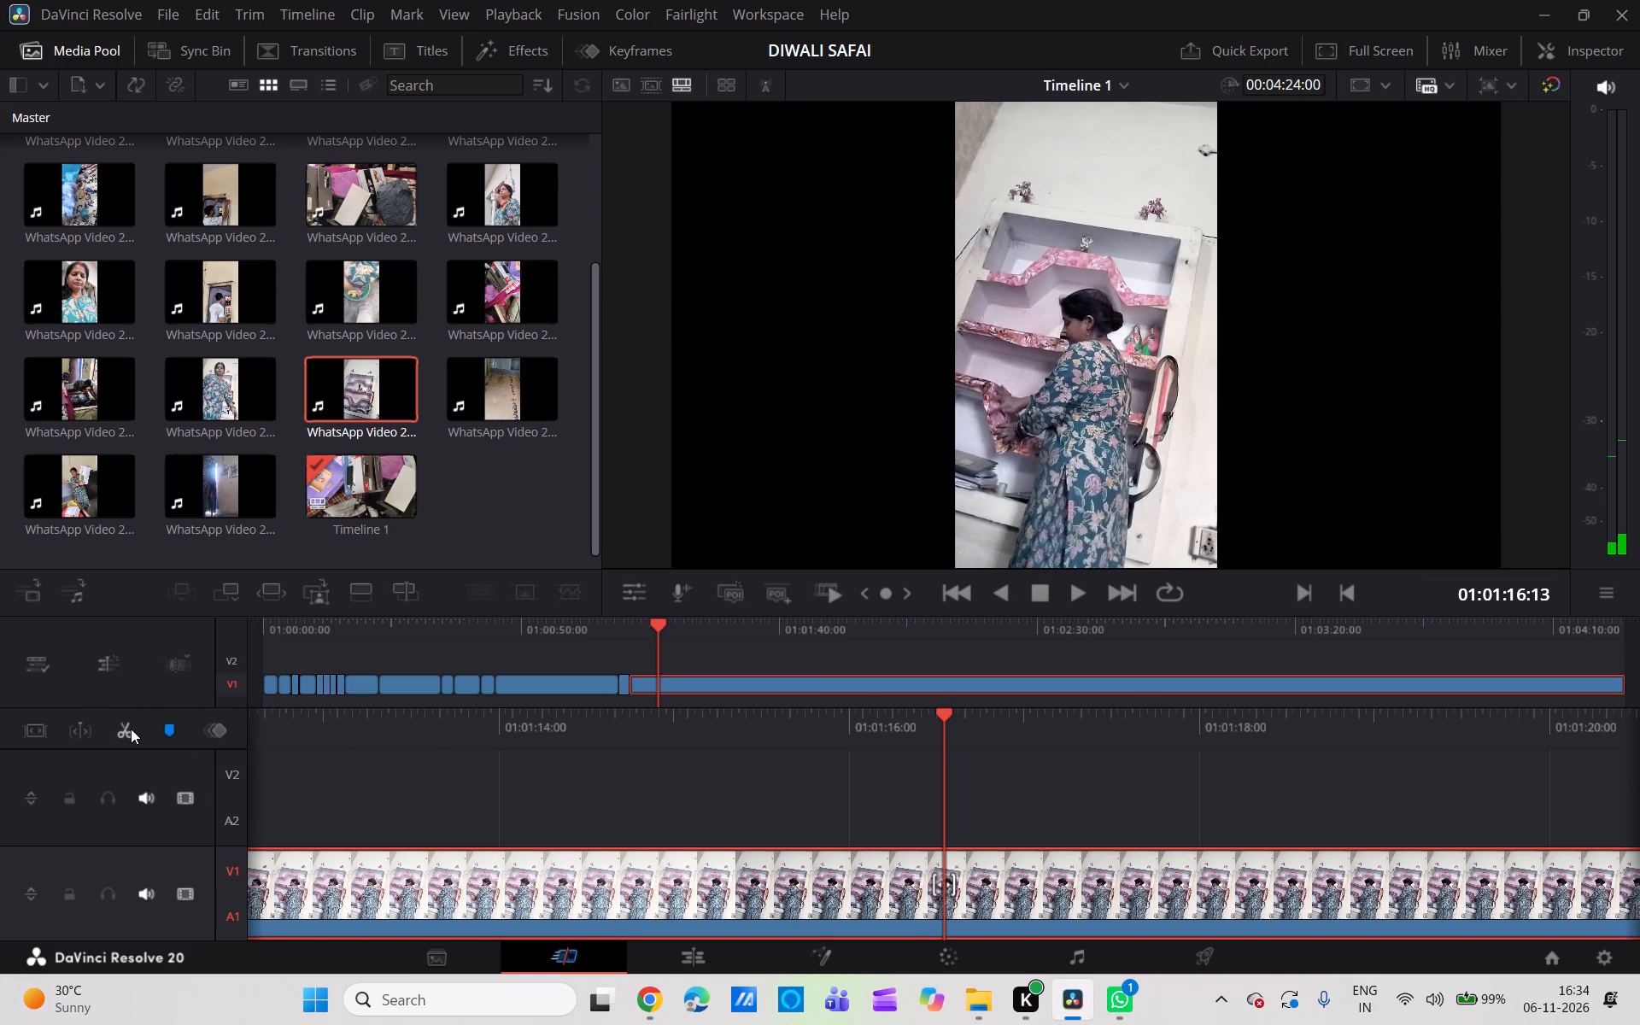
pyautogui.click(126, 728)
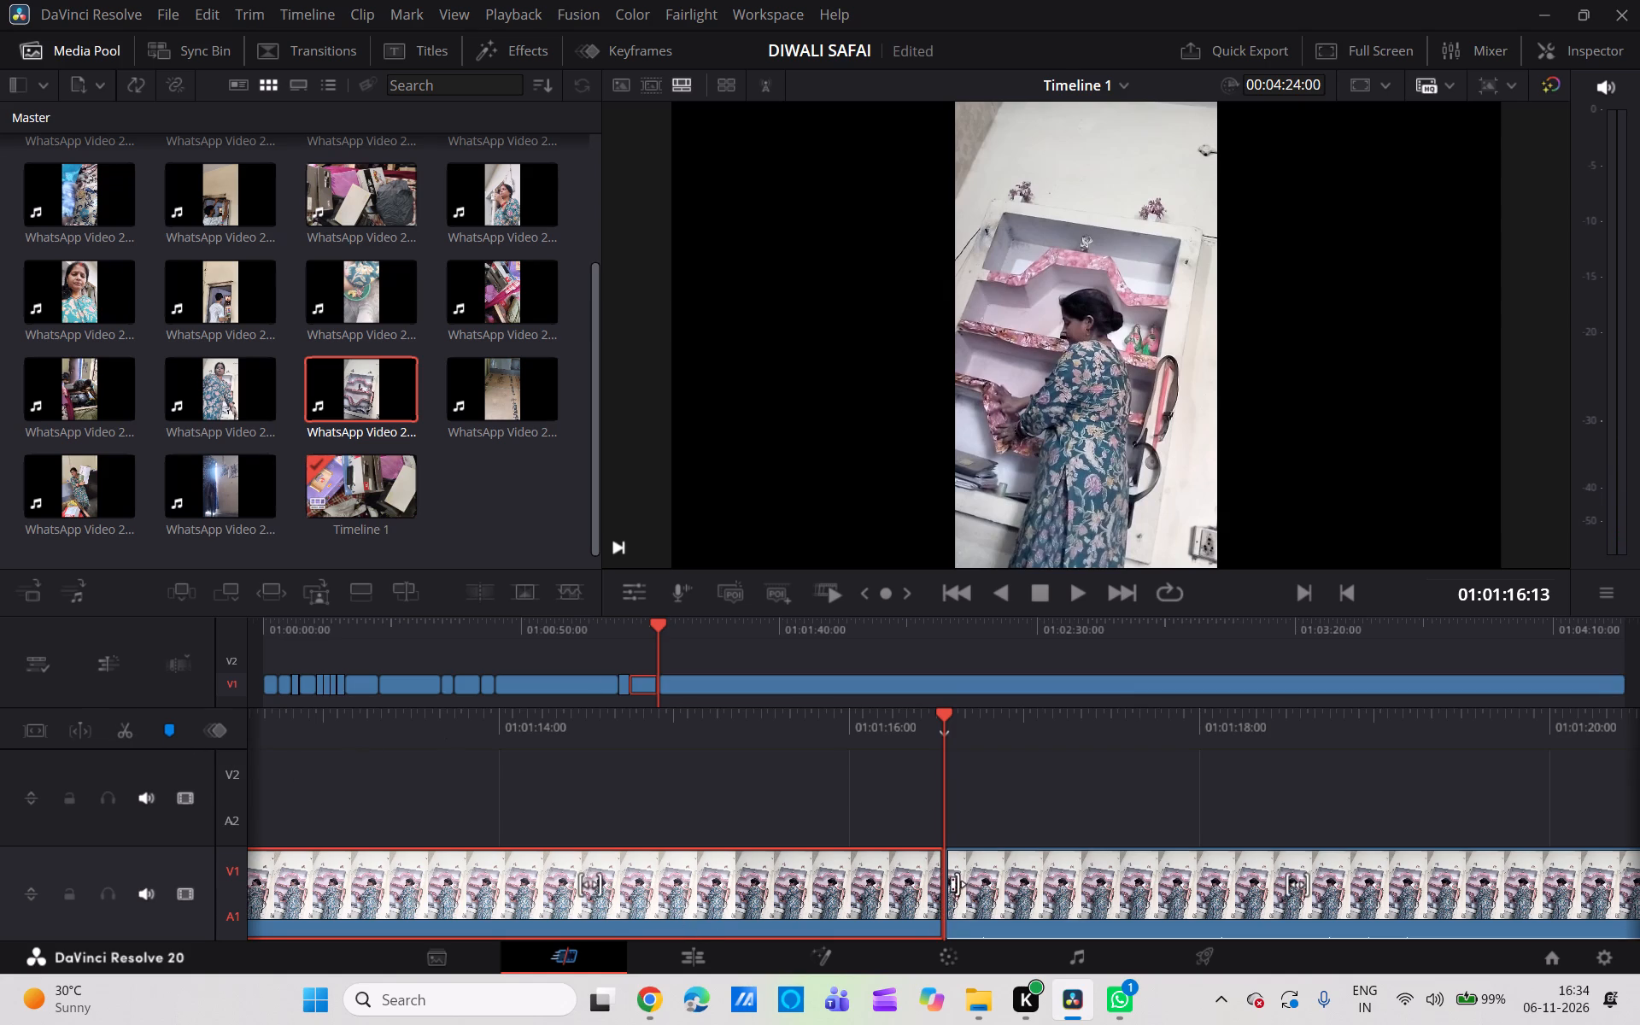
# Split the last wall-shelf clip on V1 at 01:01:19:22.
pyautogui.hscroll(-1, 1116, 822)
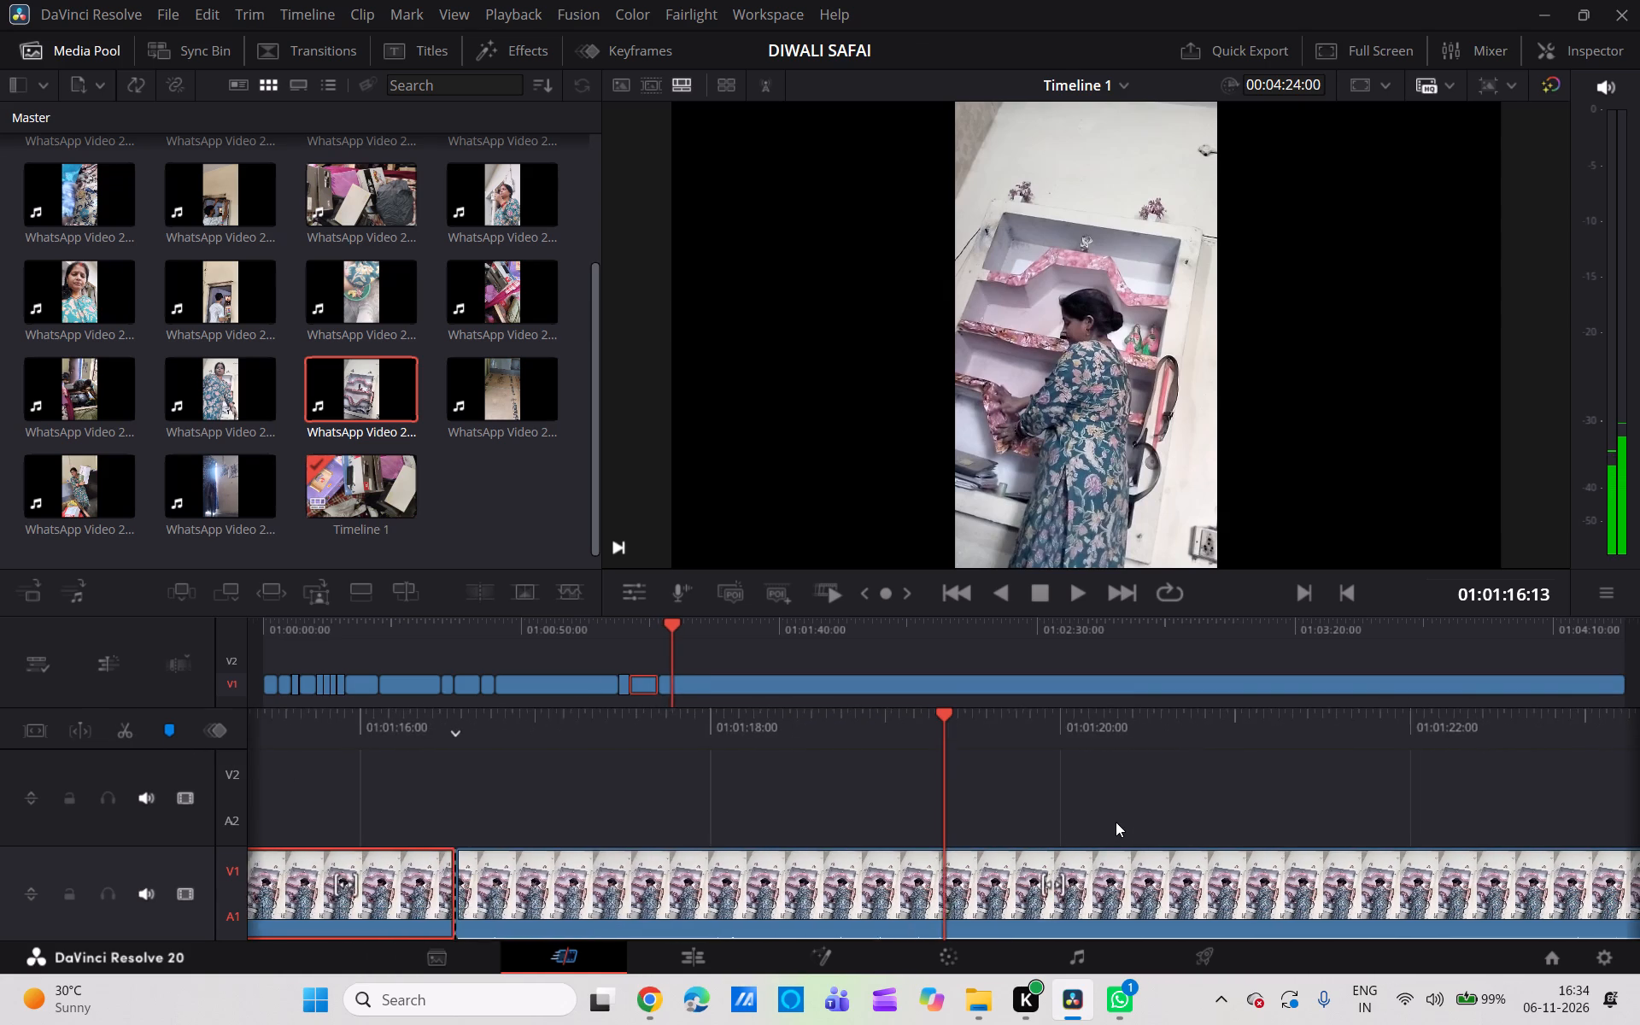
pyautogui.hscroll(-1, 1116, 822)
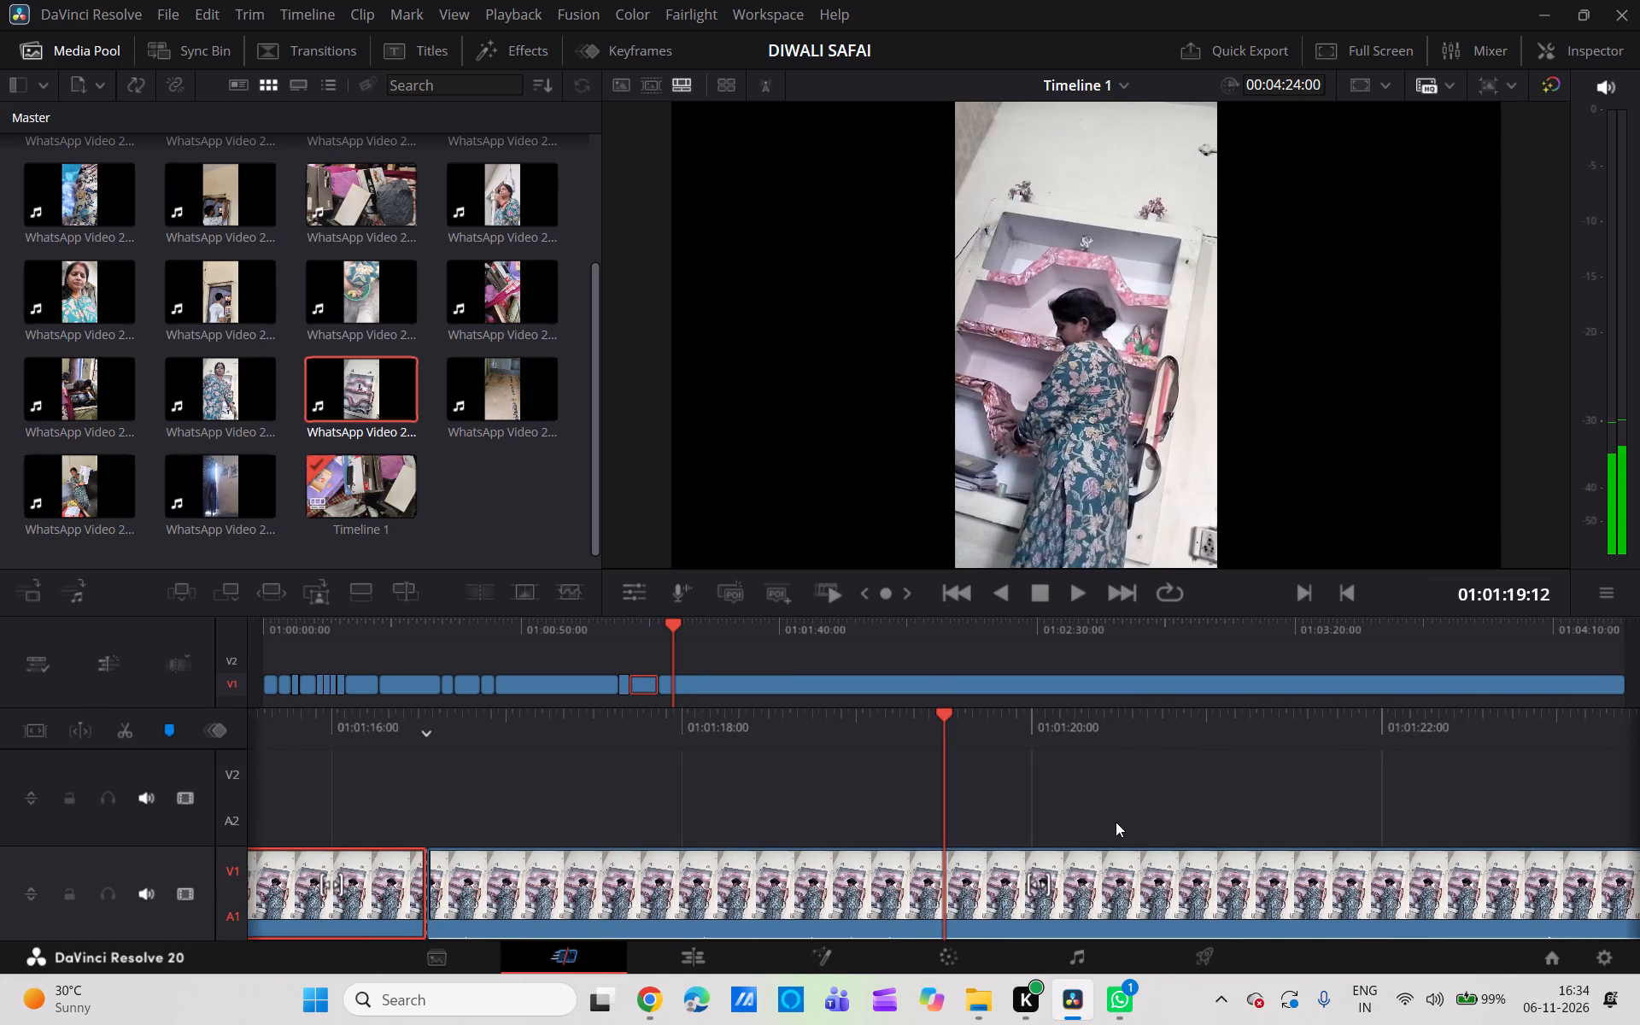
pyautogui.hscroll(-1, 1116, 822)
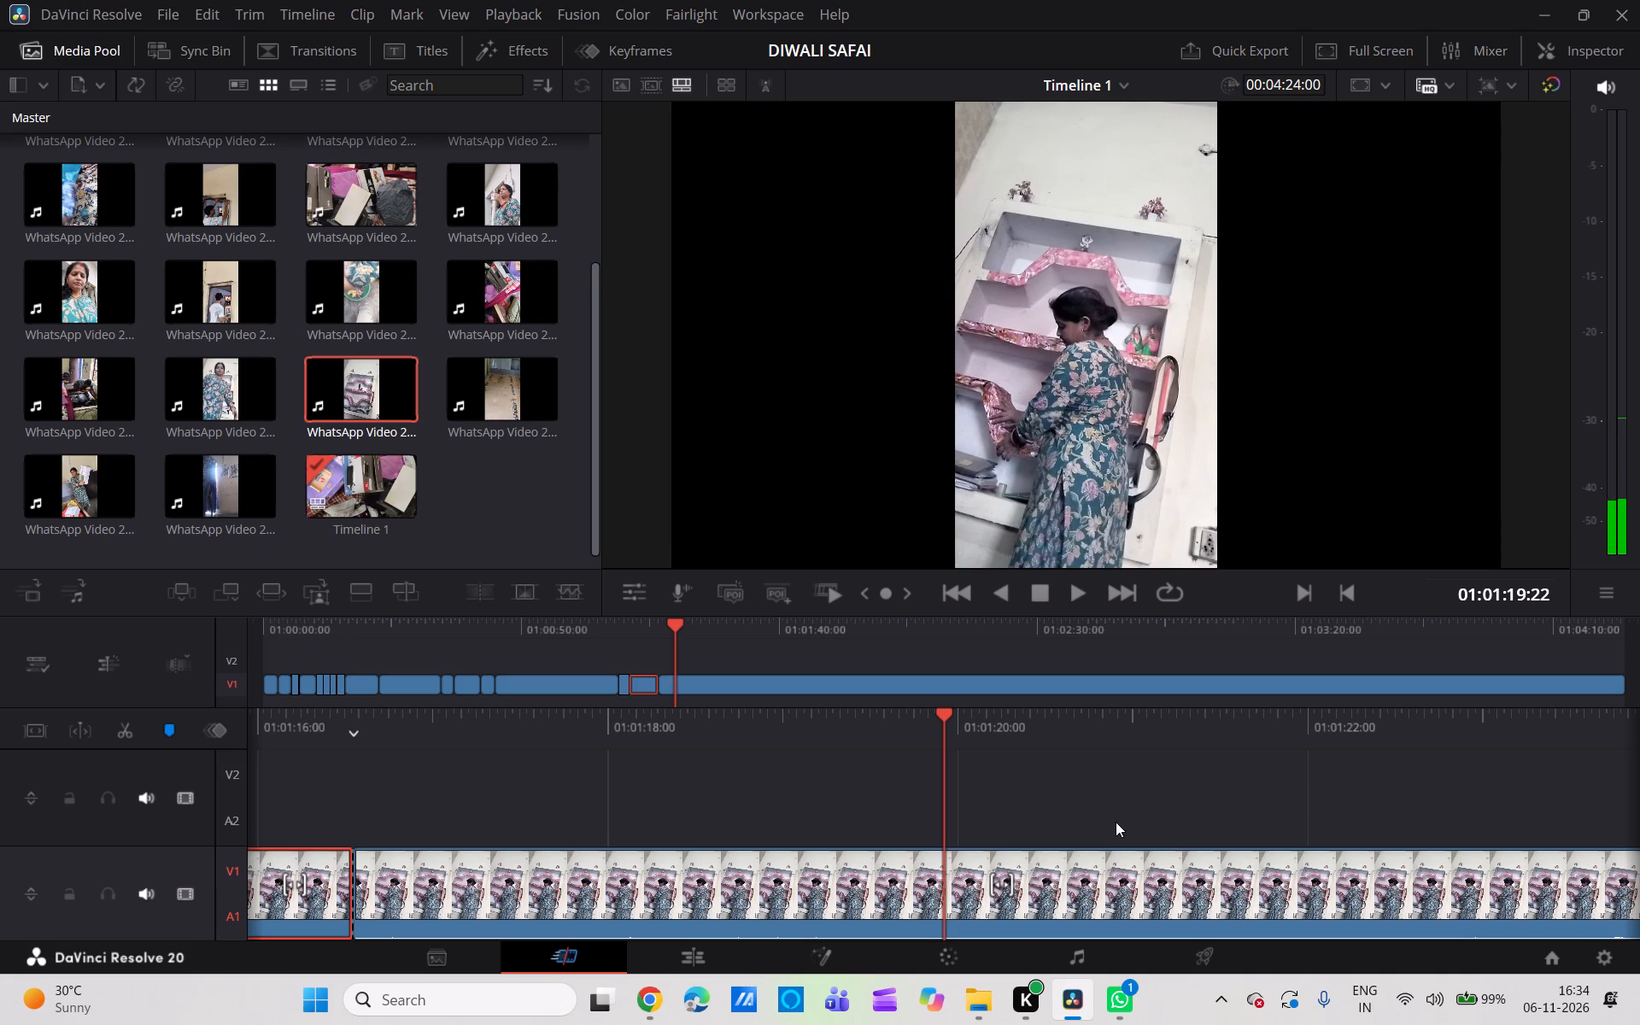
pyautogui.hscroll(-1, 1116, 822)
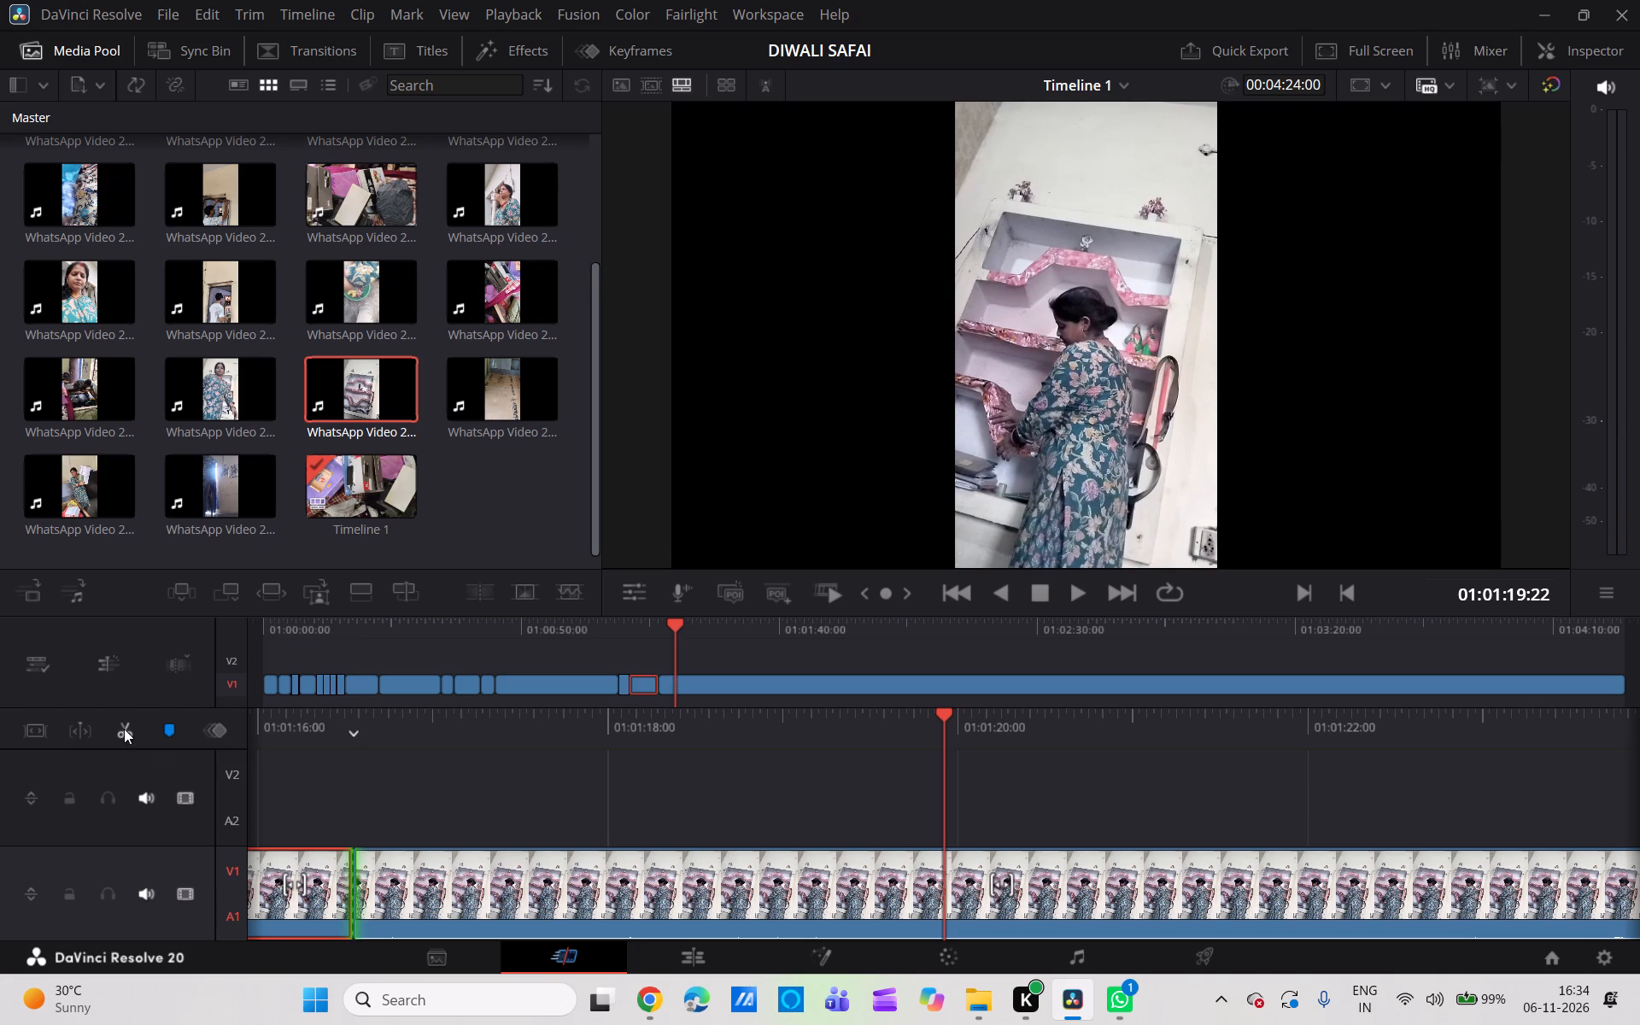
# Split the wall-shelf clip on V1 at 01:01:19:22 and 01:01:40:04, delete the piece between the cuts and close the gap.
pyautogui.click(123, 724)
pyautogui.hscroll(-1, 1100, 821)
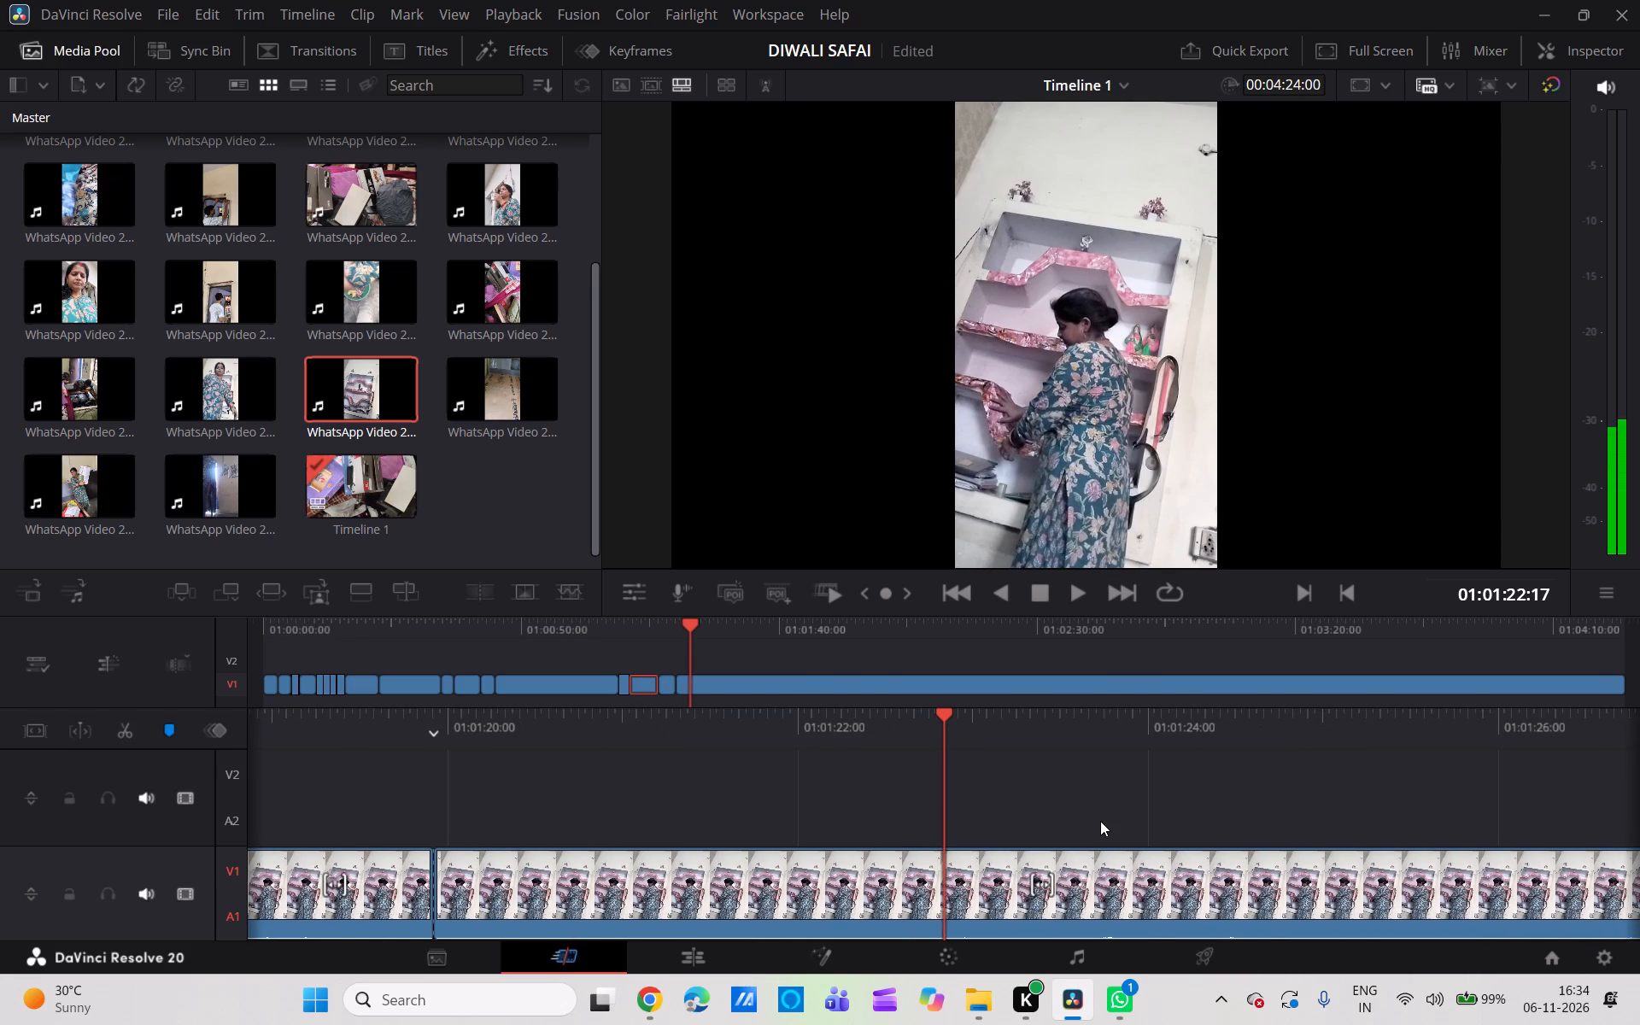
pyautogui.hscroll(-2, 1100, 821)
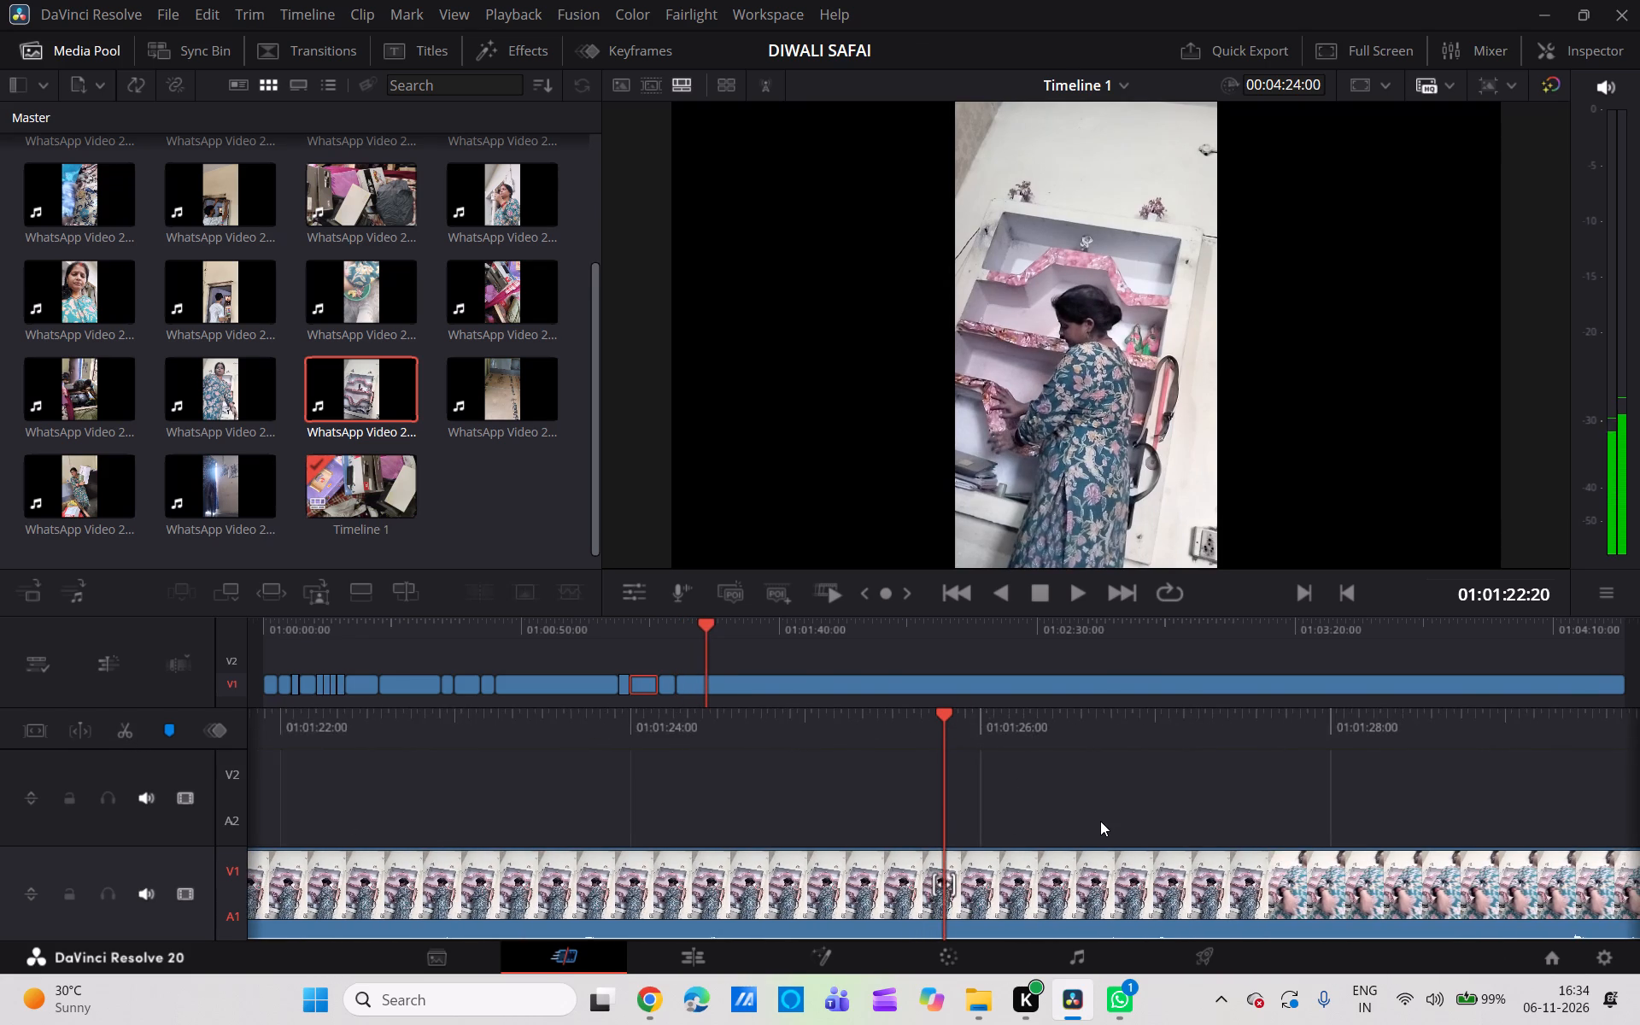
pyautogui.hscroll(-3, 1100, 821)
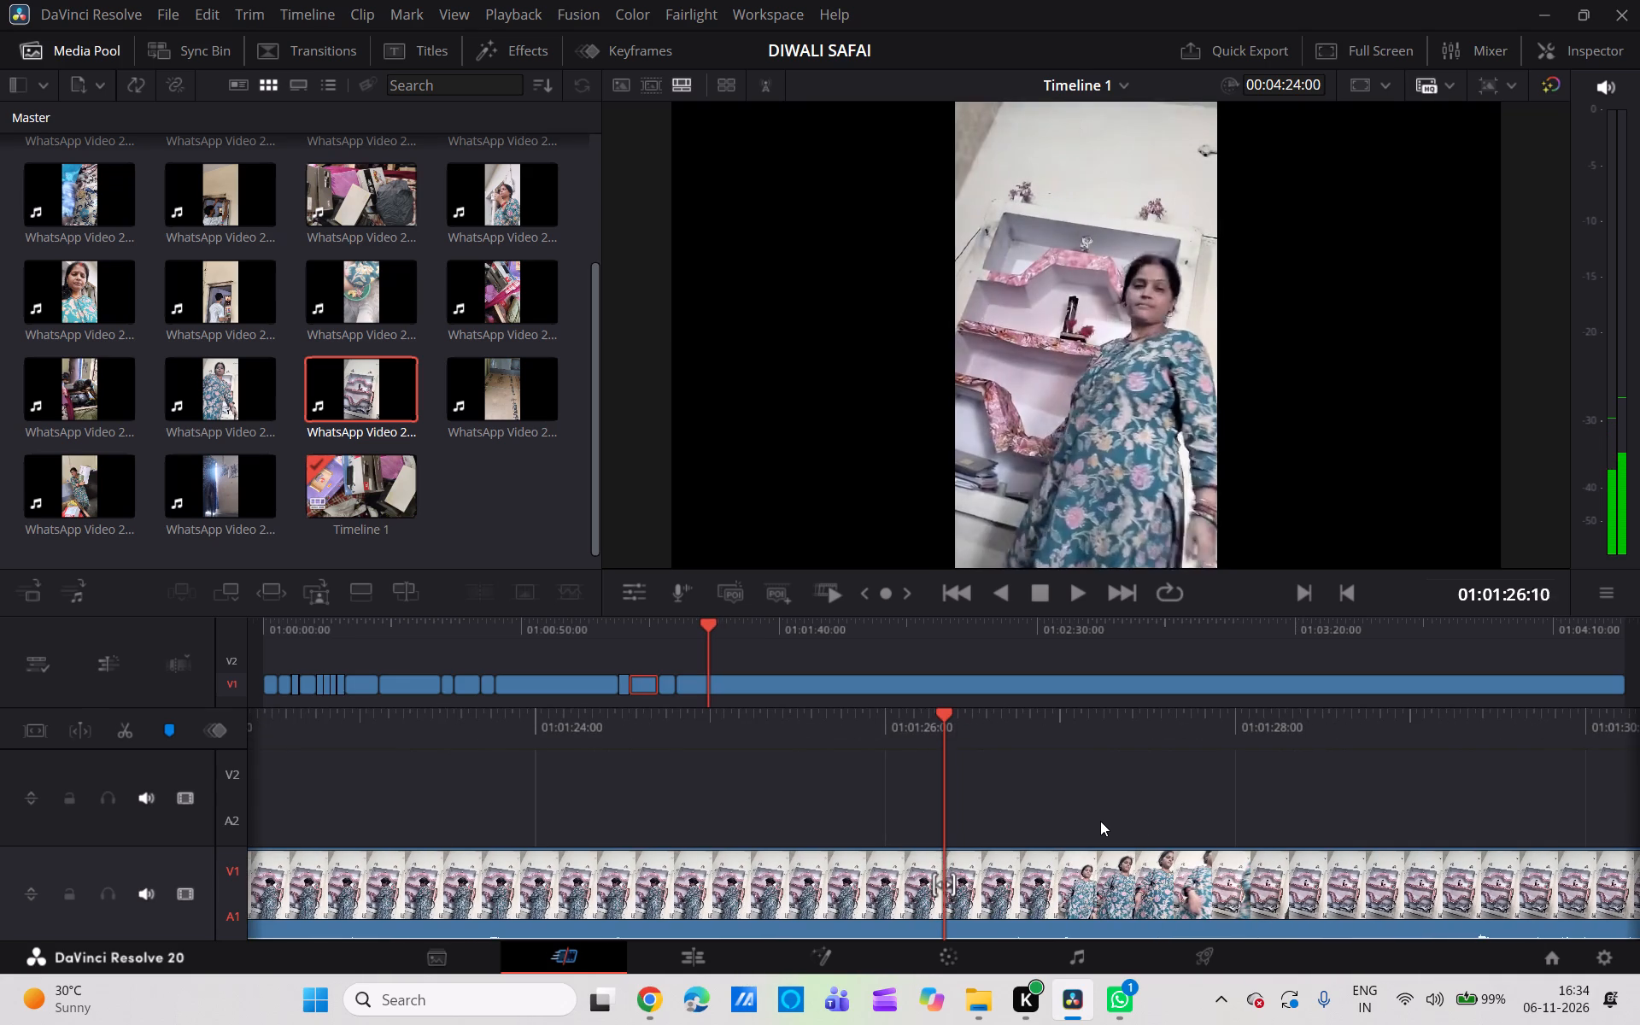
pyautogui.hscroll(-3, 1100, 821)
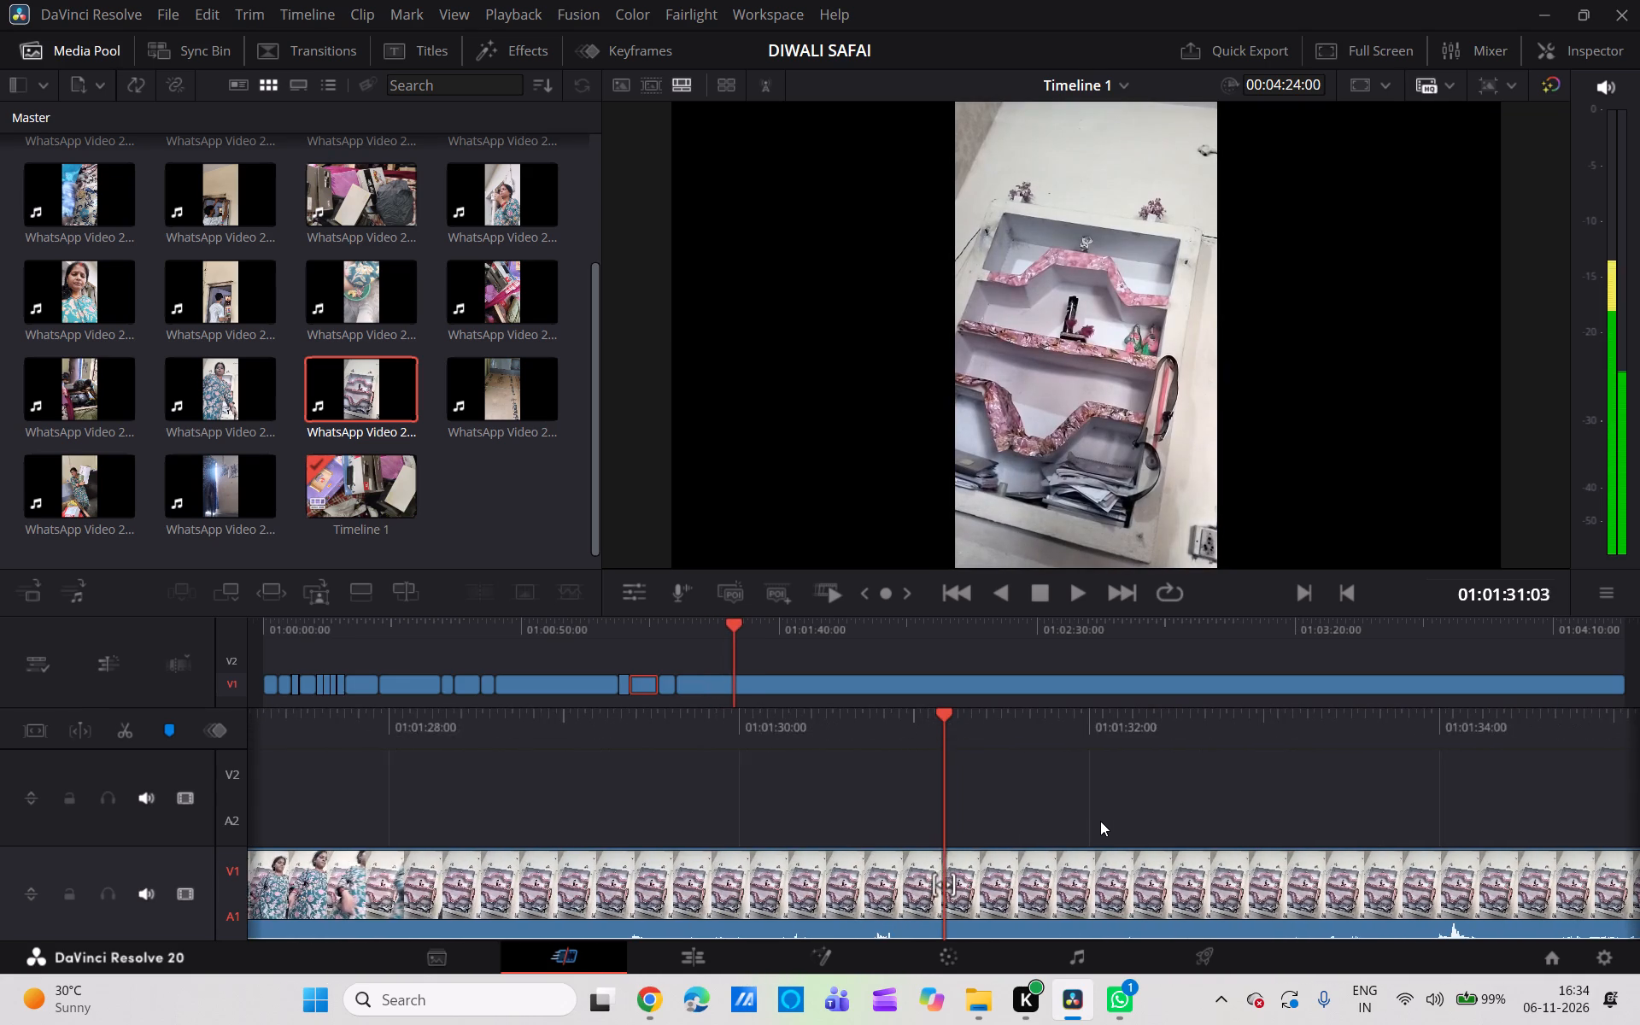
pyautogui.hscroll(-3, 1100, 821)
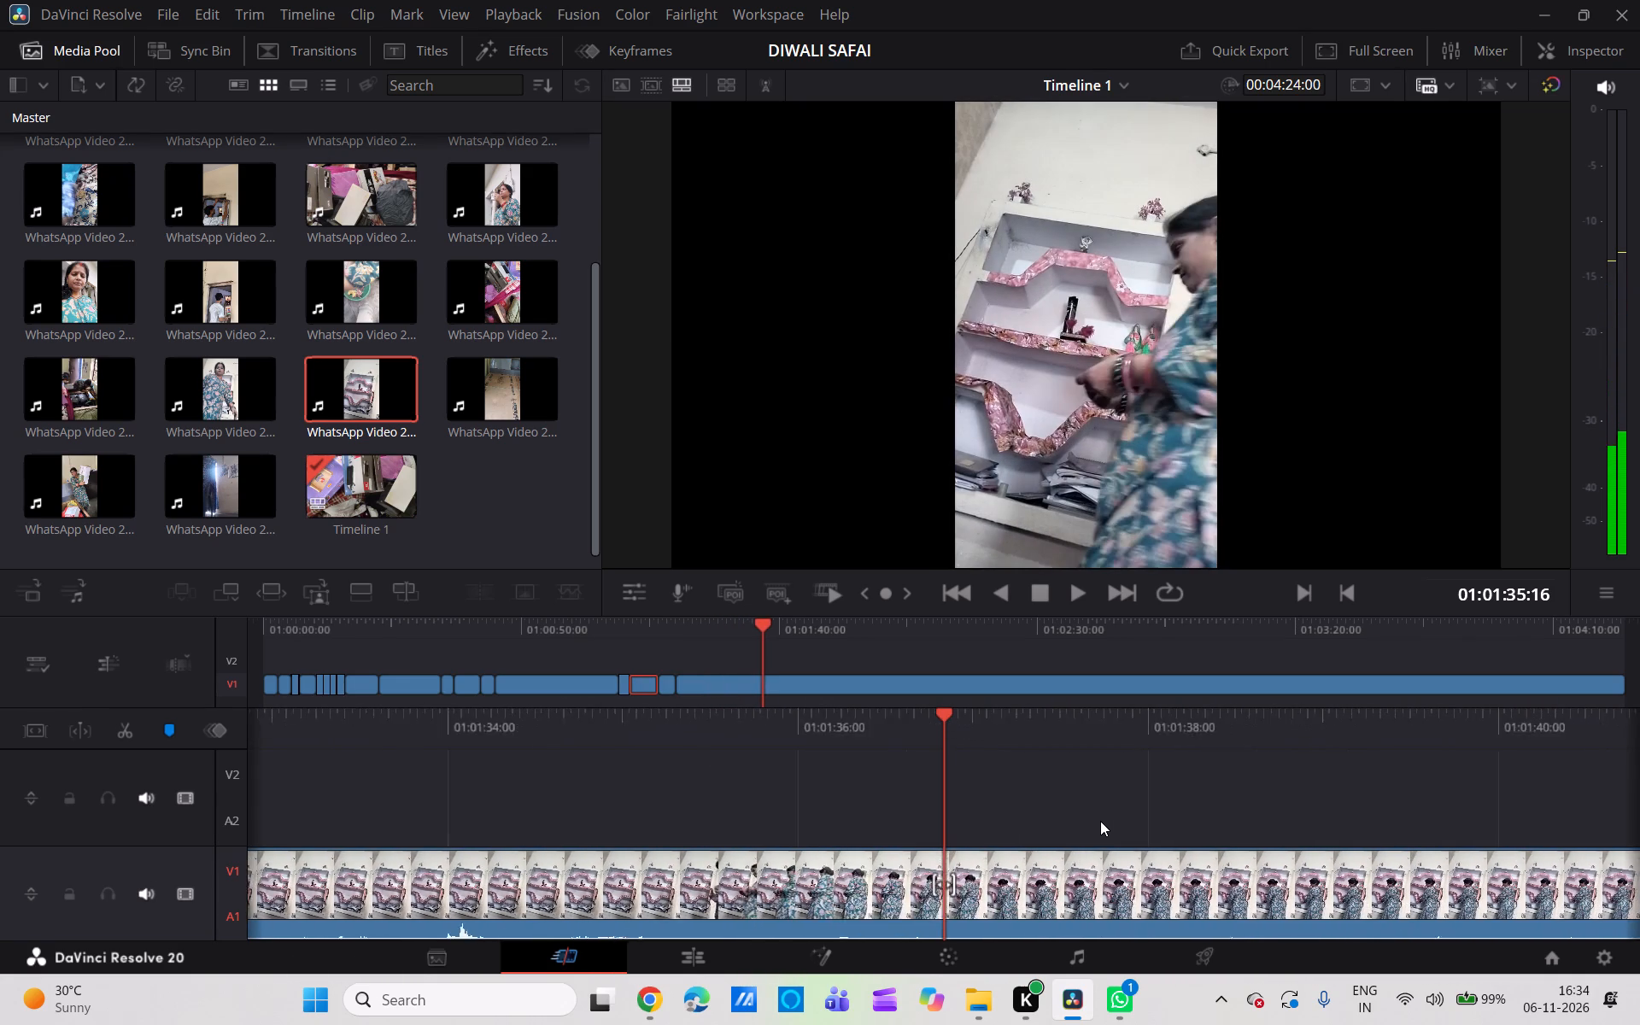
pyautogui.hscroll(-3, 1100, 821)
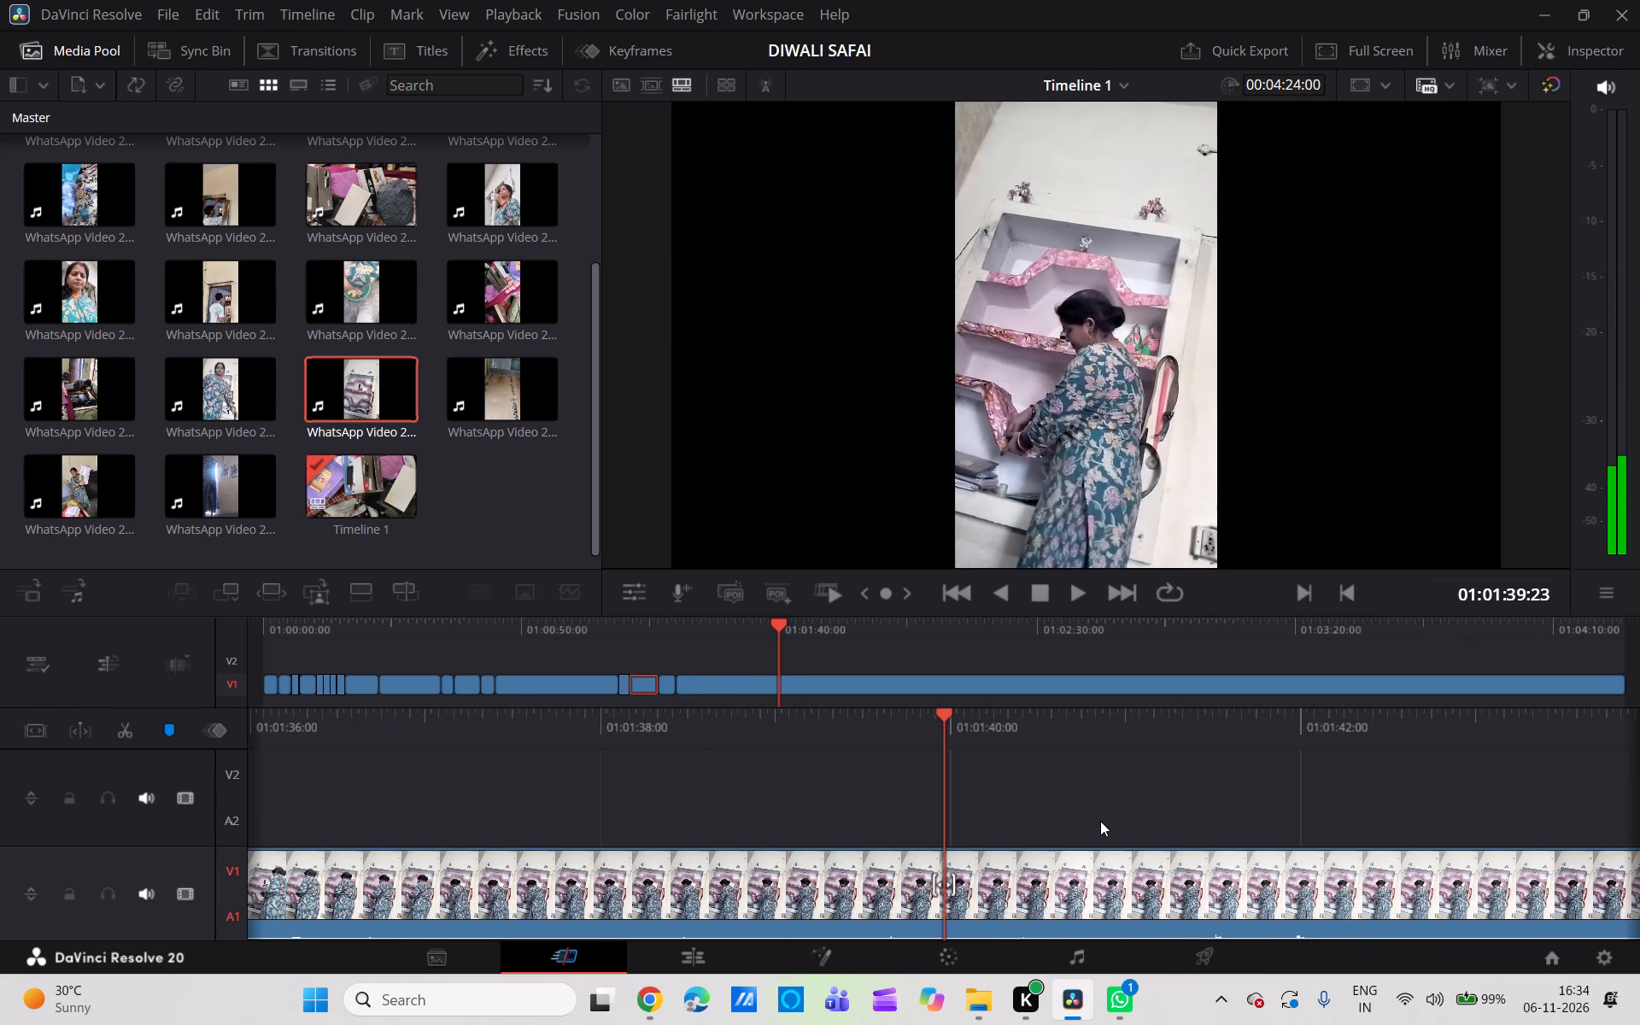
pyautogui.hscroll(-1, 1100, 821)
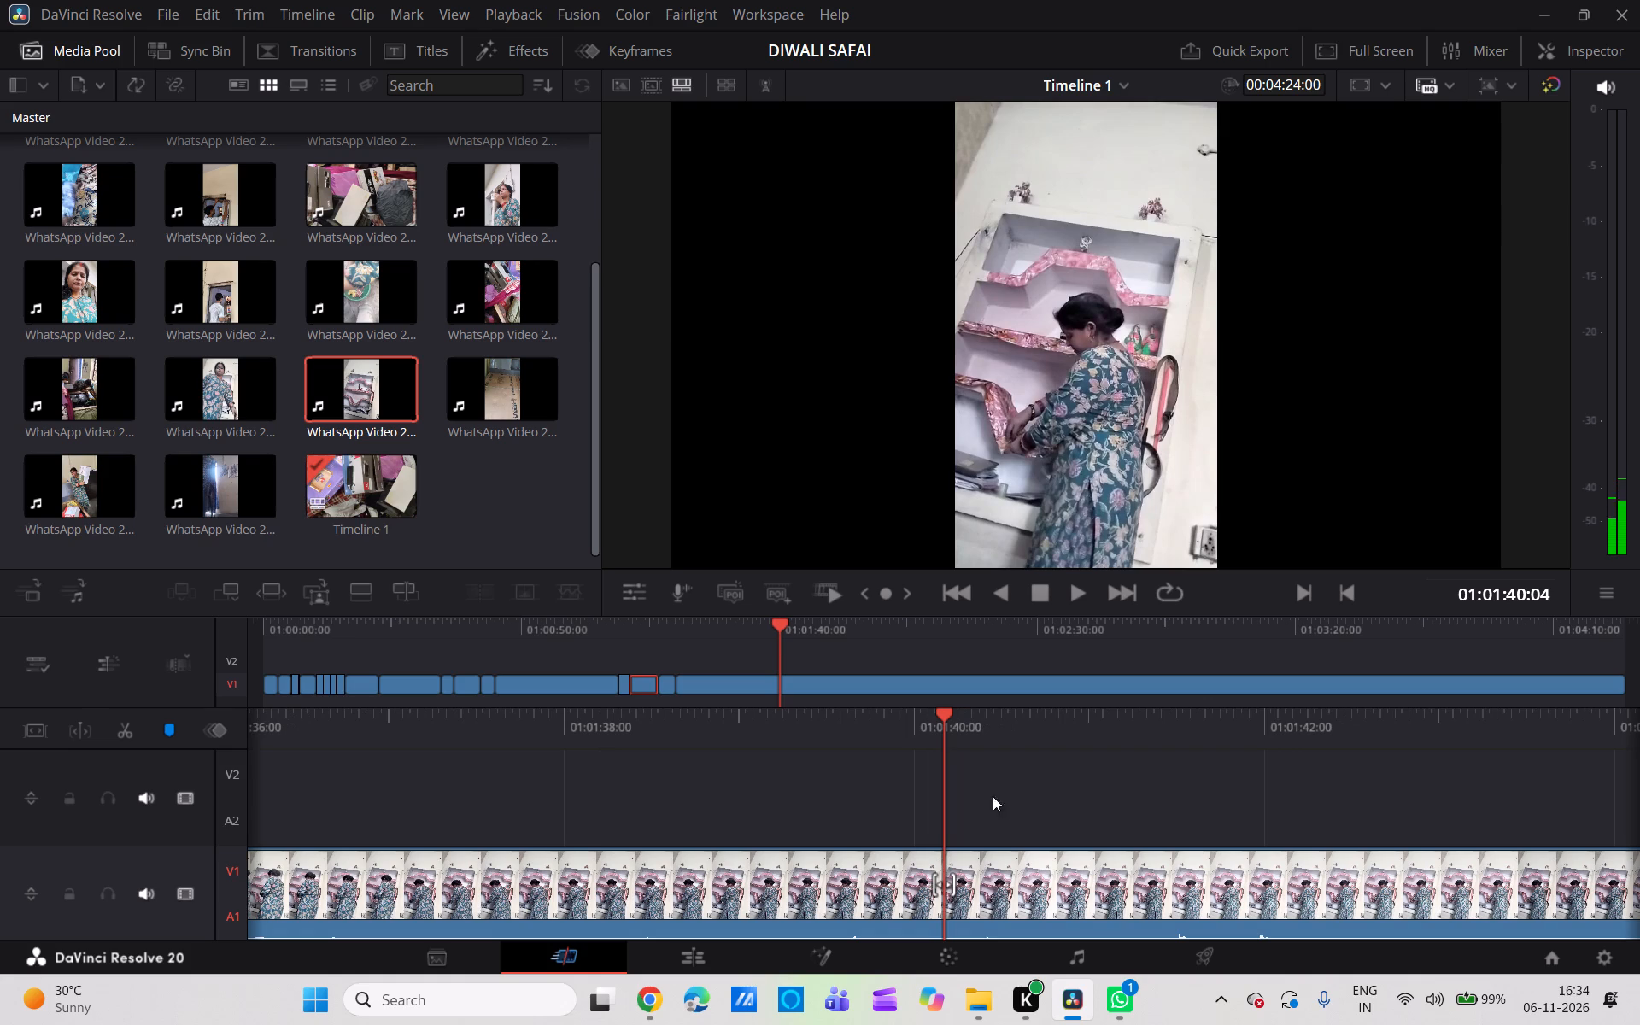
pyautogui.click(125, 725)
pyautogui.click(518, 884)
pyautogui.press('BackSpace')
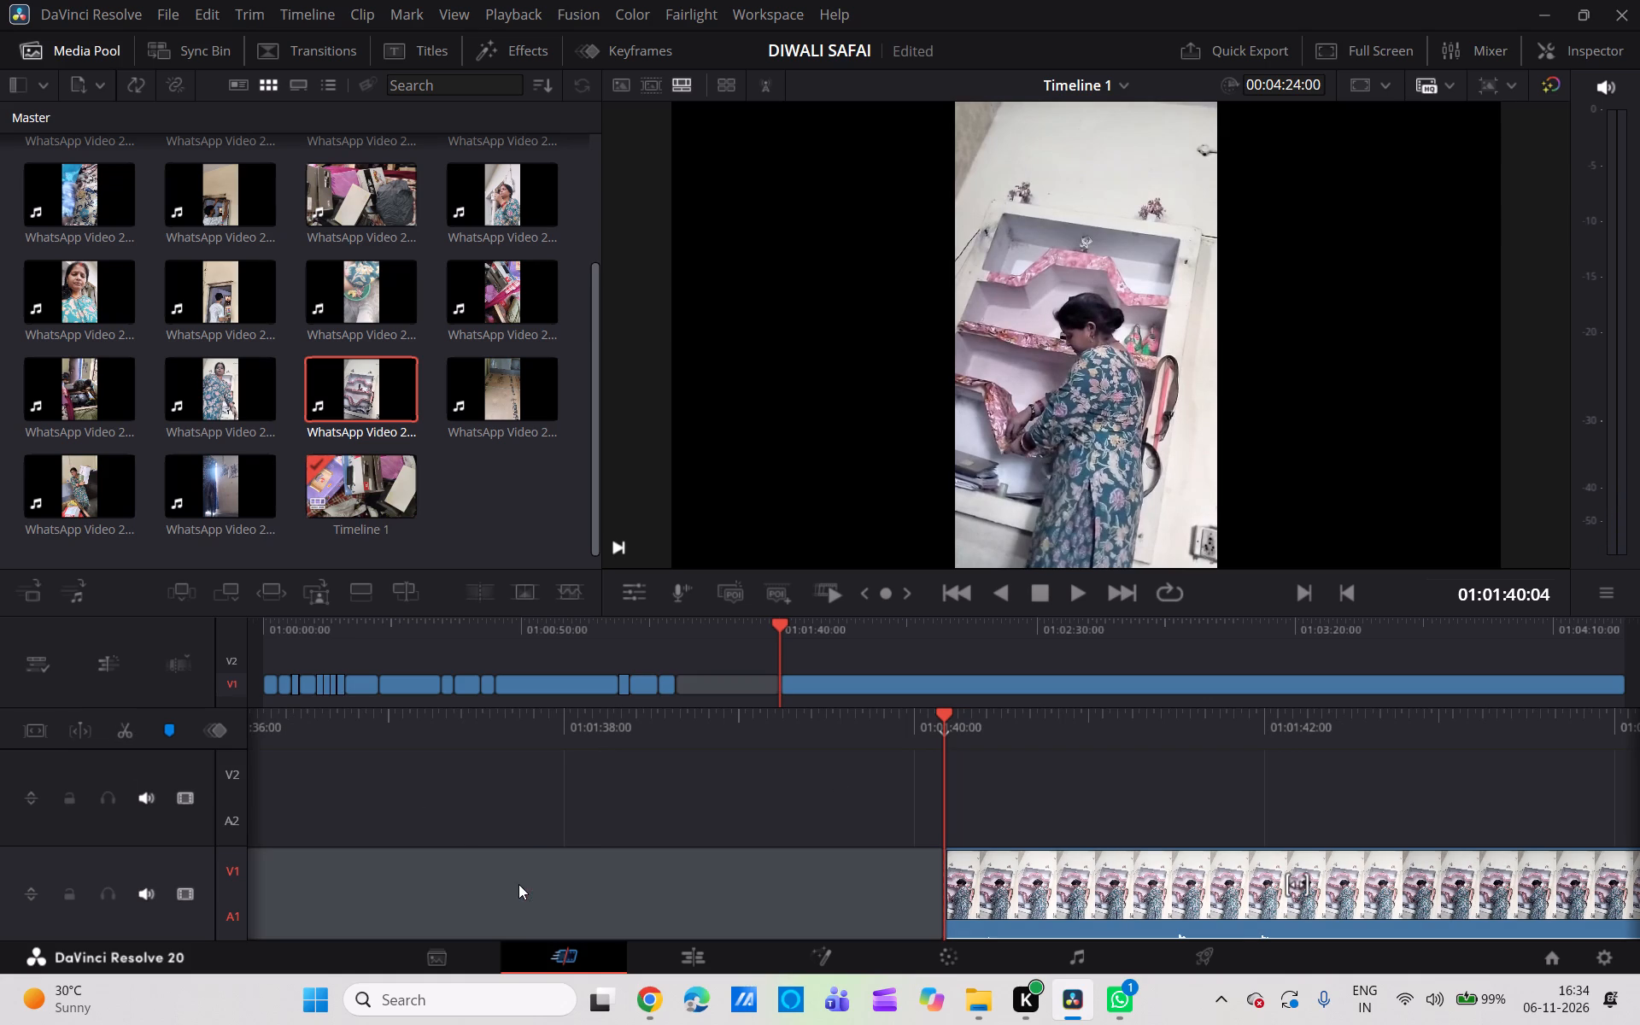
pyautogui.click(518, 884)
pyautogui.press('BackSpace')
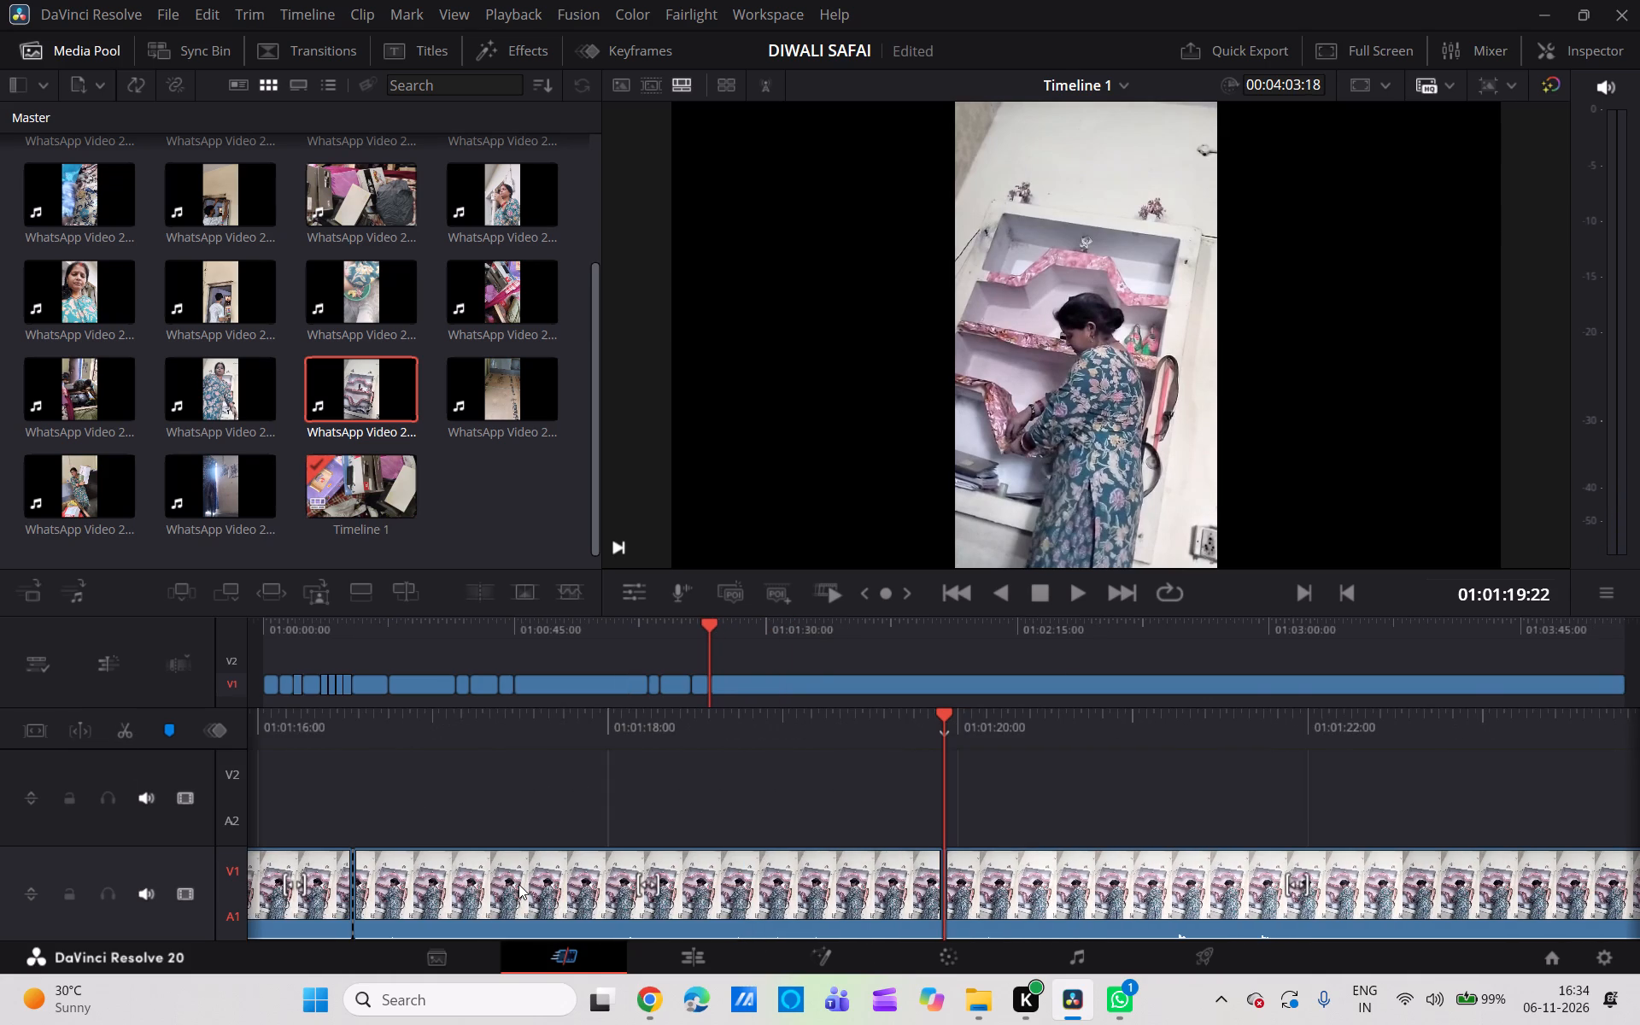
# Split the last wall-shelf clip on V1 at 01:03:42:21, just before the woman turns away from the shelves.
pyautogui.hscroll(-2, 518, 884)
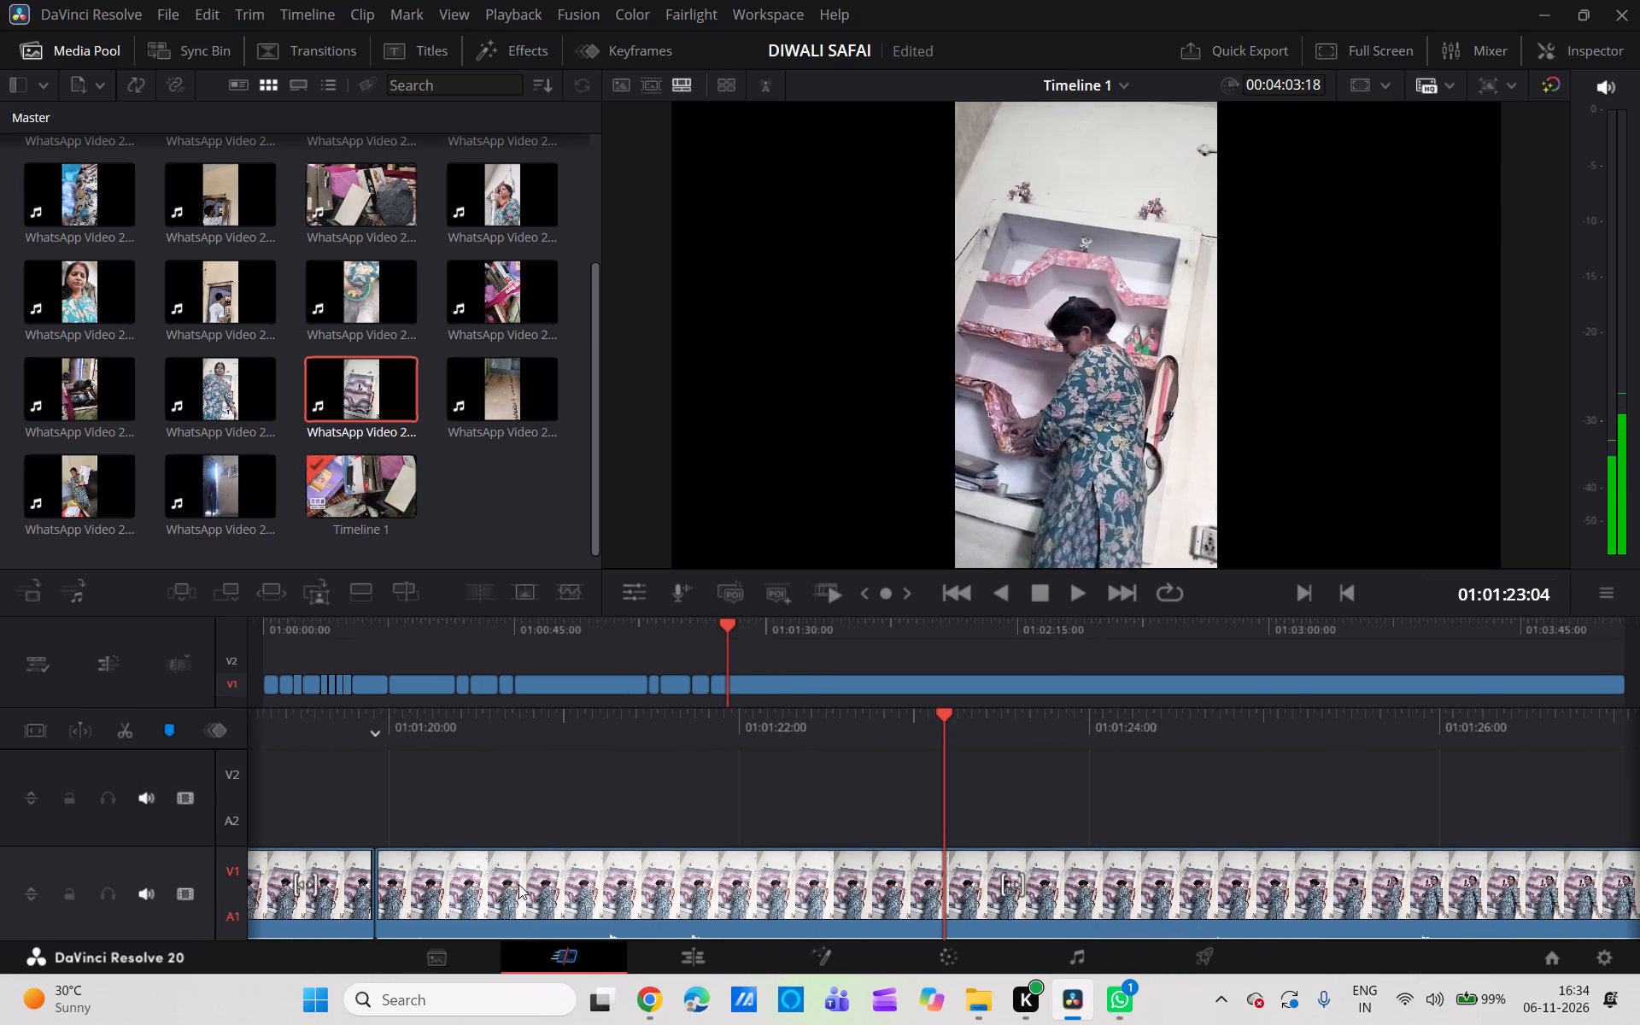
pyautogui.hscroll(-1, 518, 884)
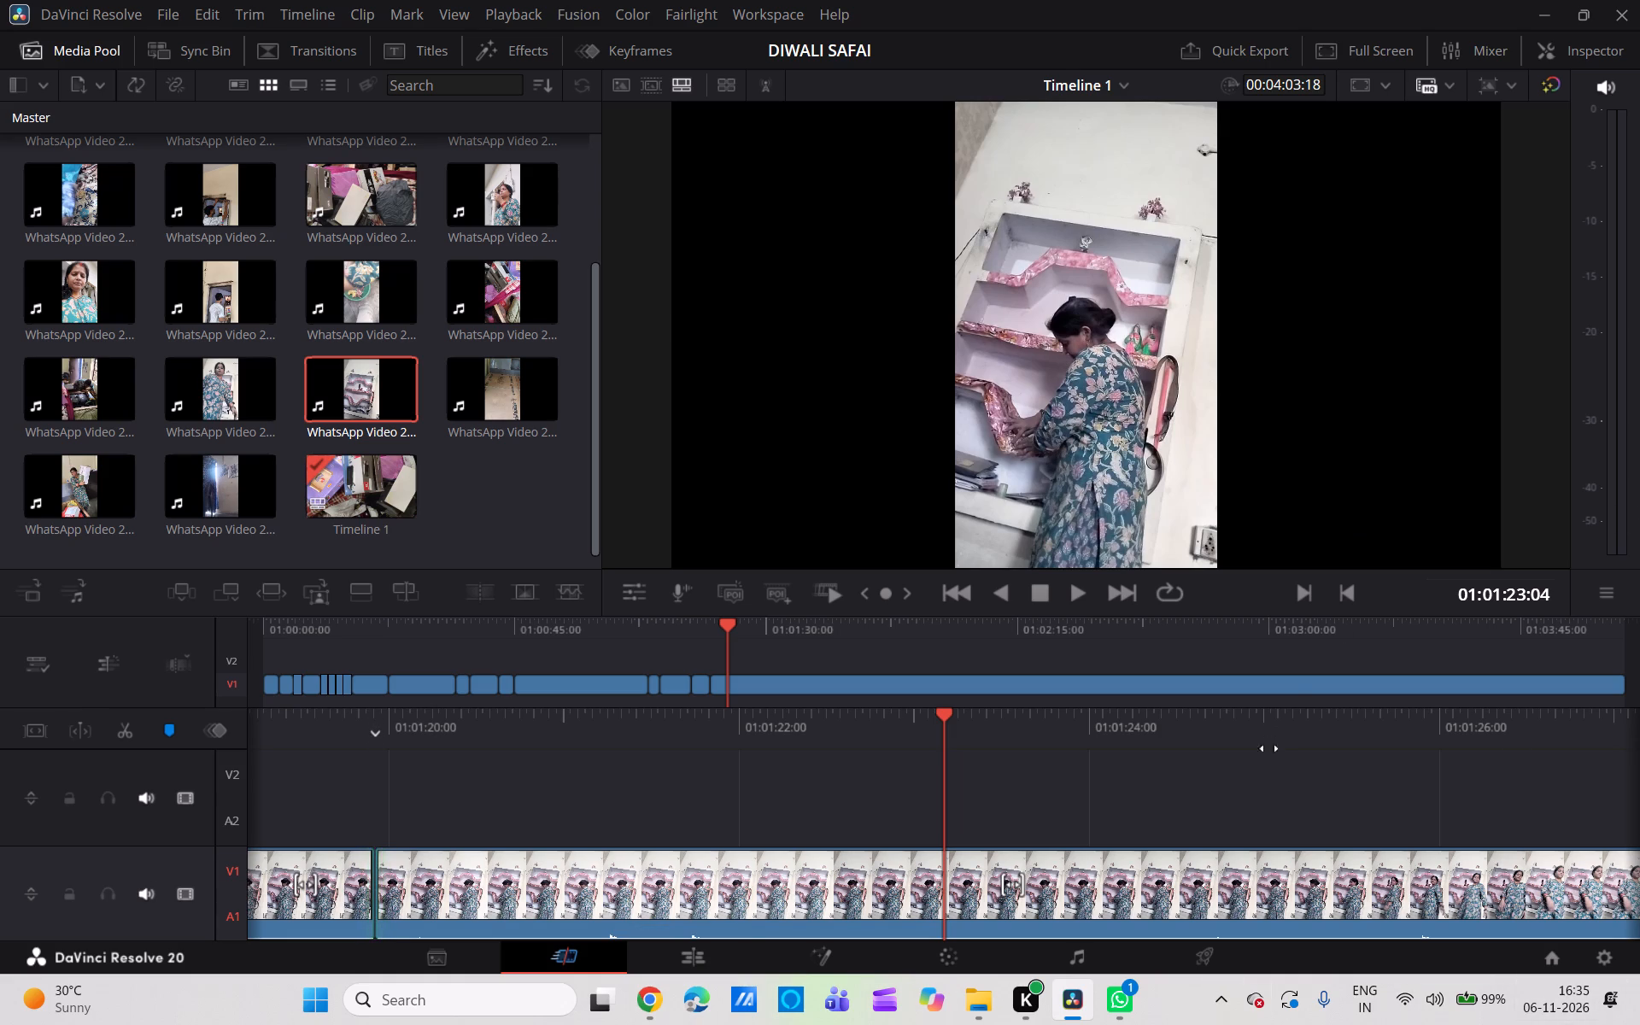
pyautogui.hscroll(-4, 1271, 757)
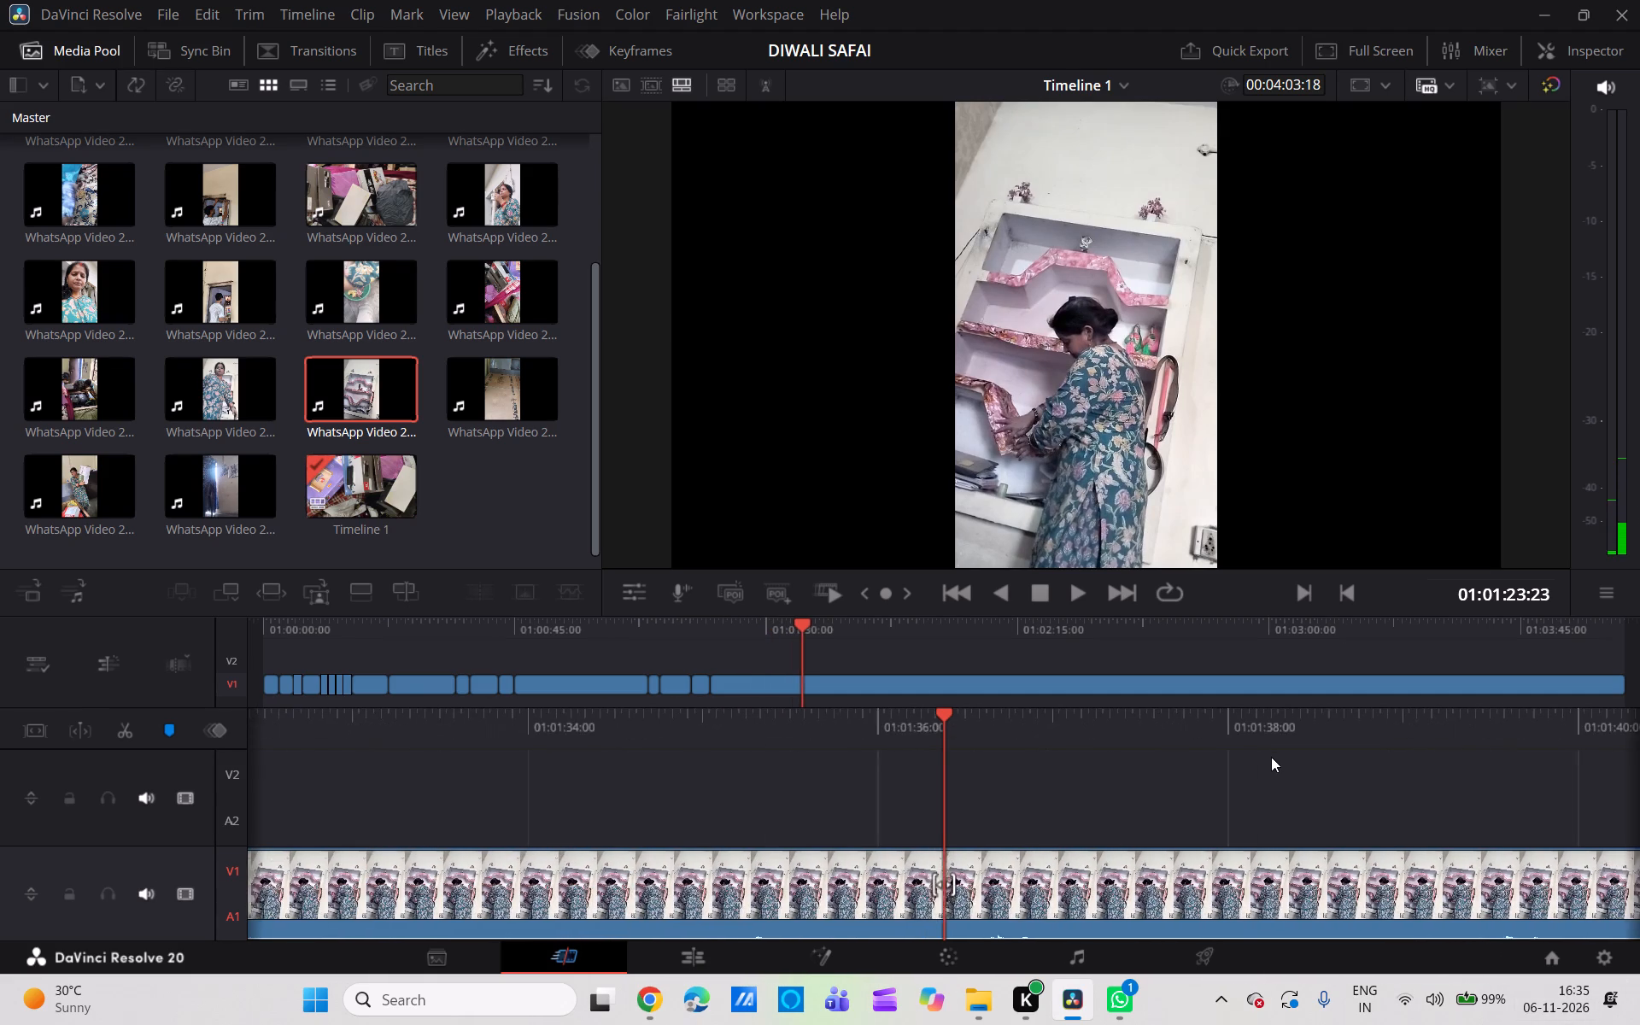
pyautogui.hscroll(-5, 1271, 757)
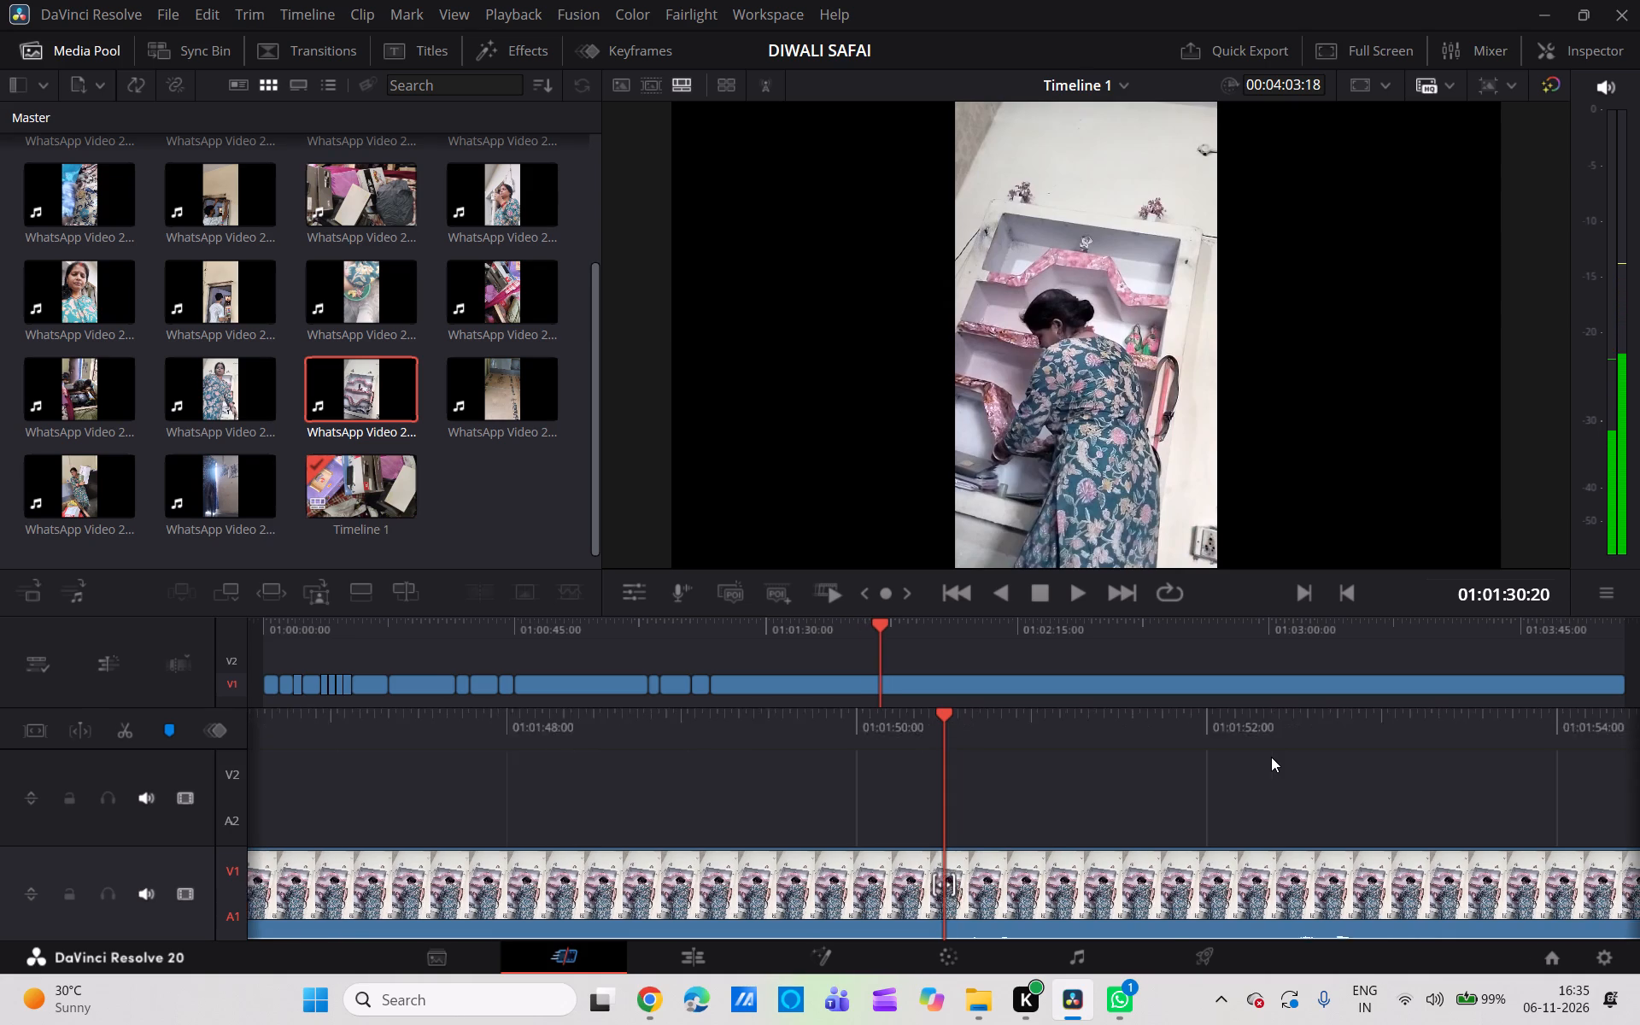
pyautogui.hscroll(-4, 1271, 757)
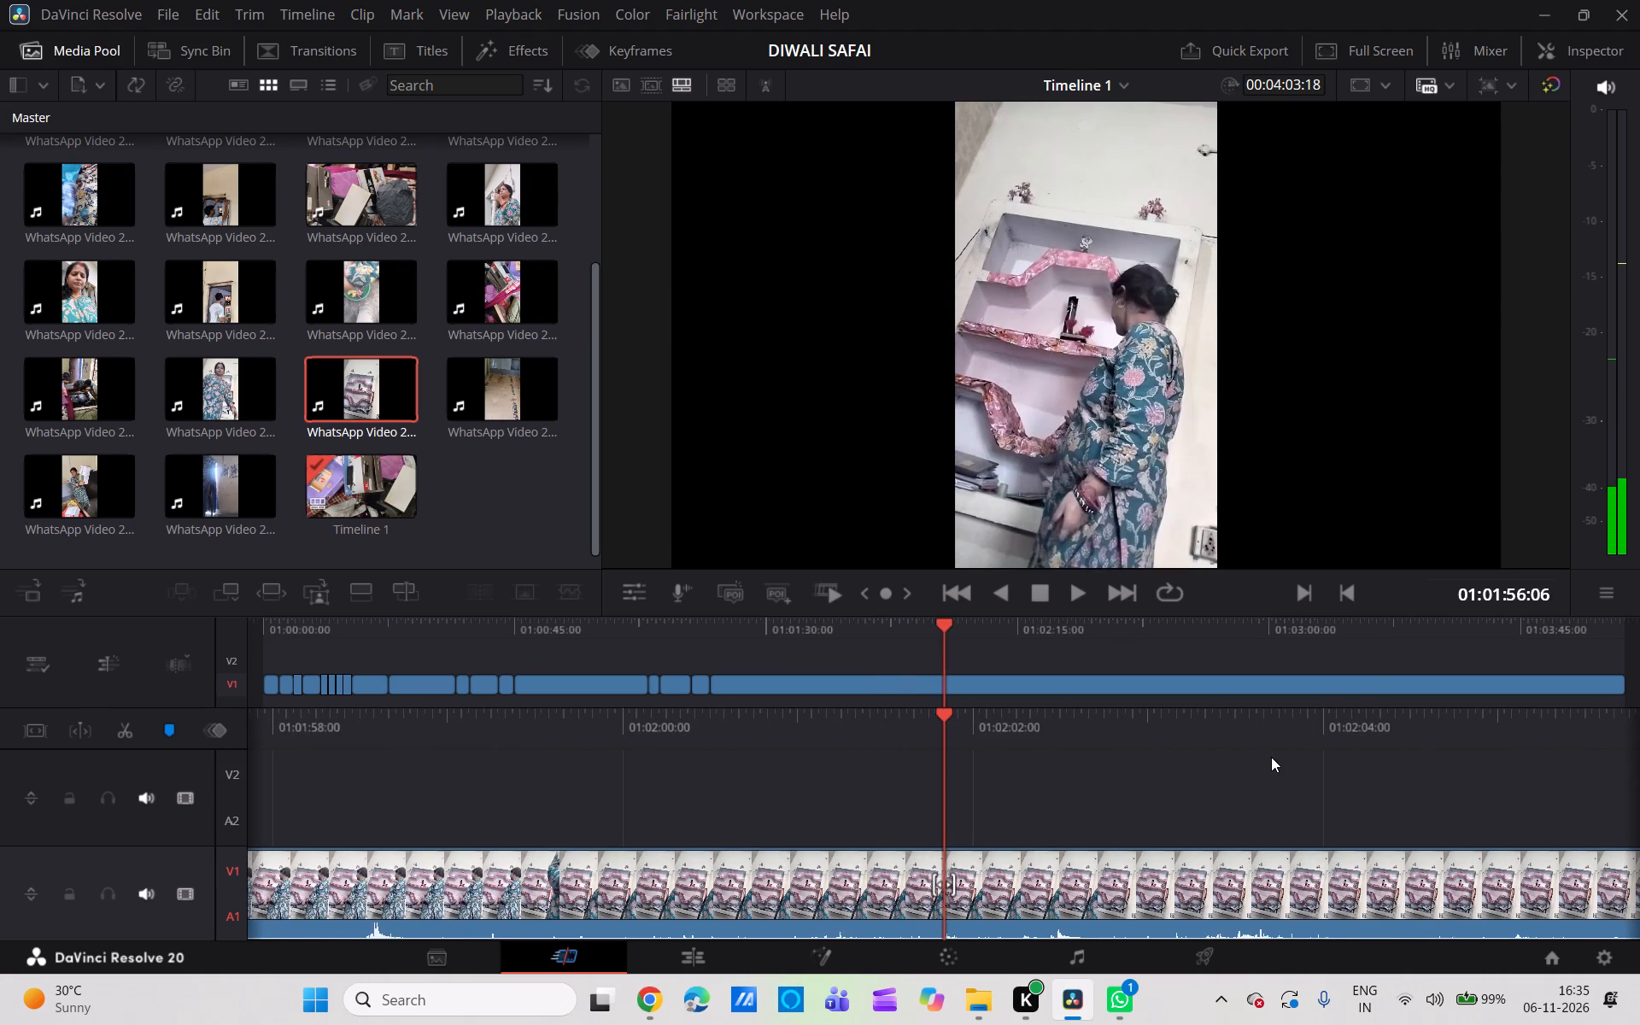
pyautogui.hscroll(-3, 1271, 757)
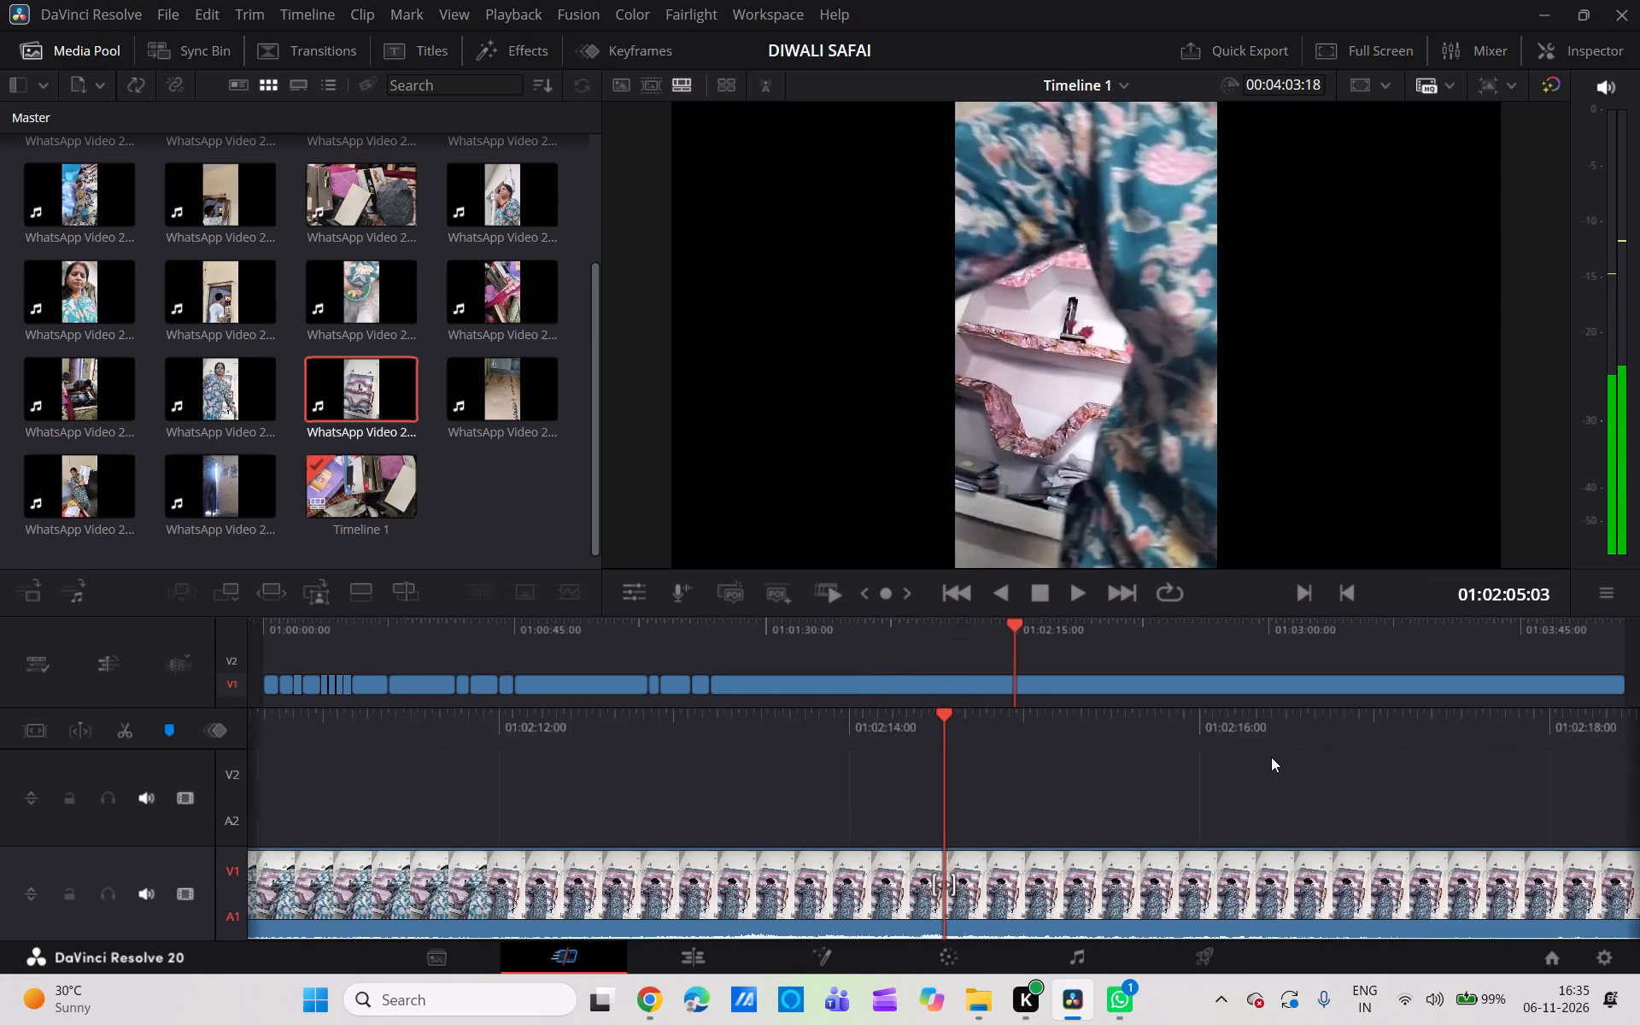
pyautogui.hscroll(-9, 1271, 757)
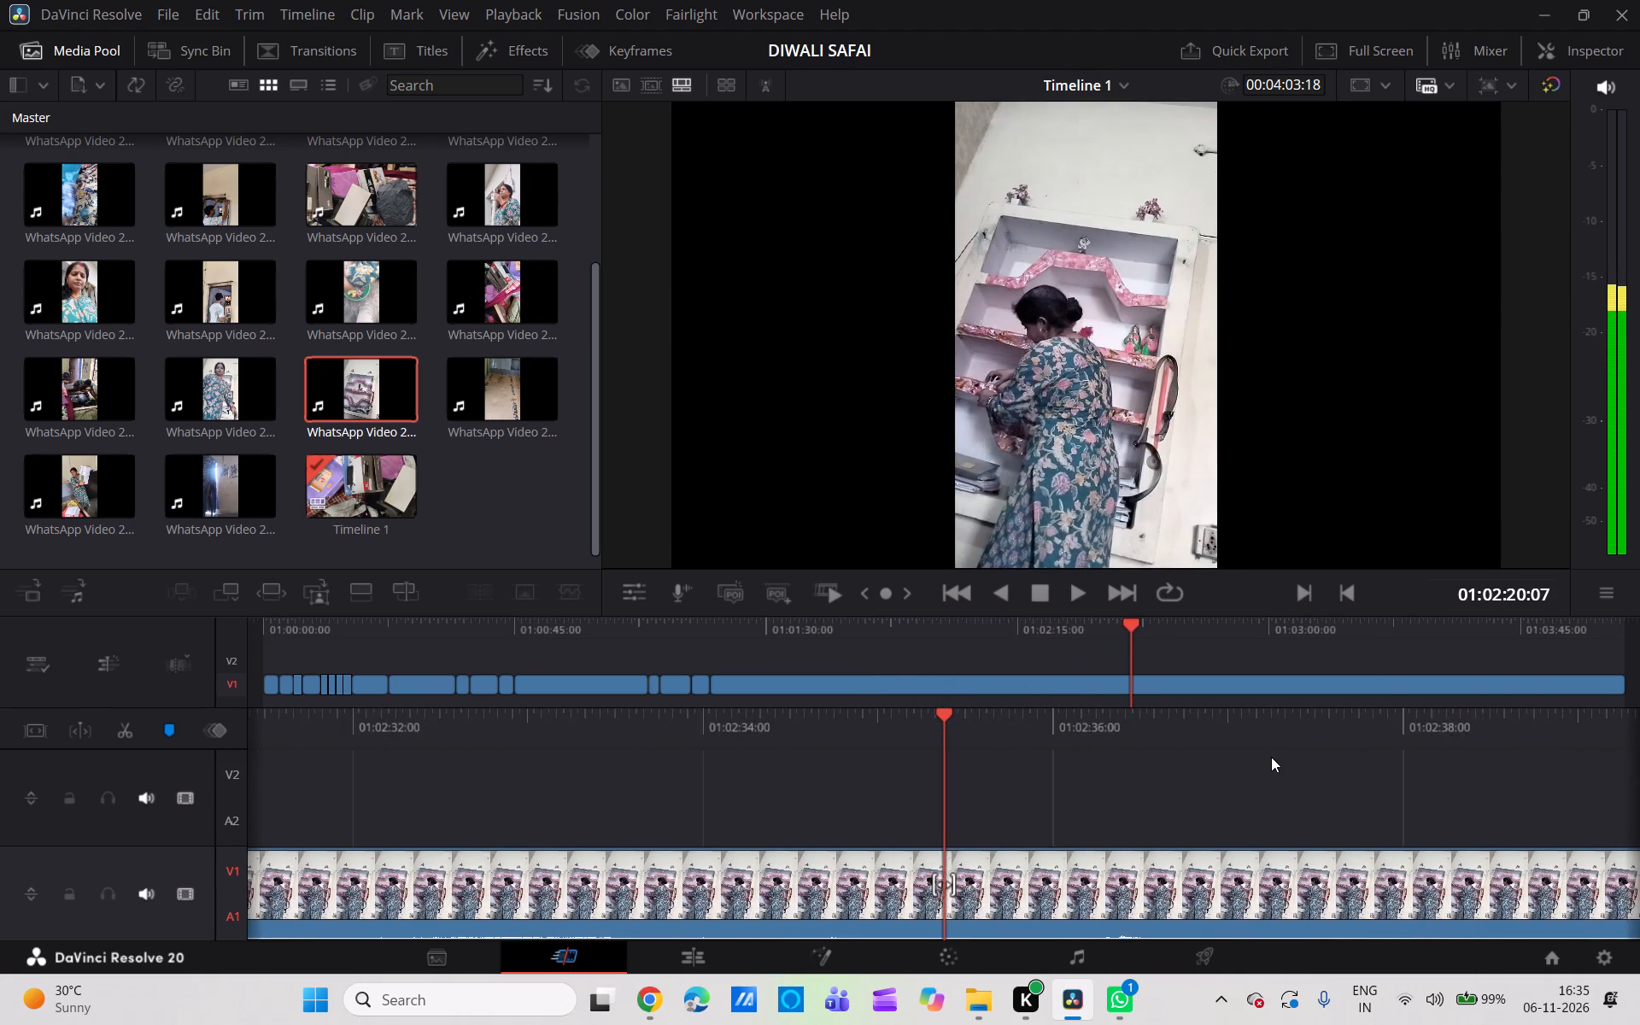
pyautogui.hscroll(-4, 1271, 757)
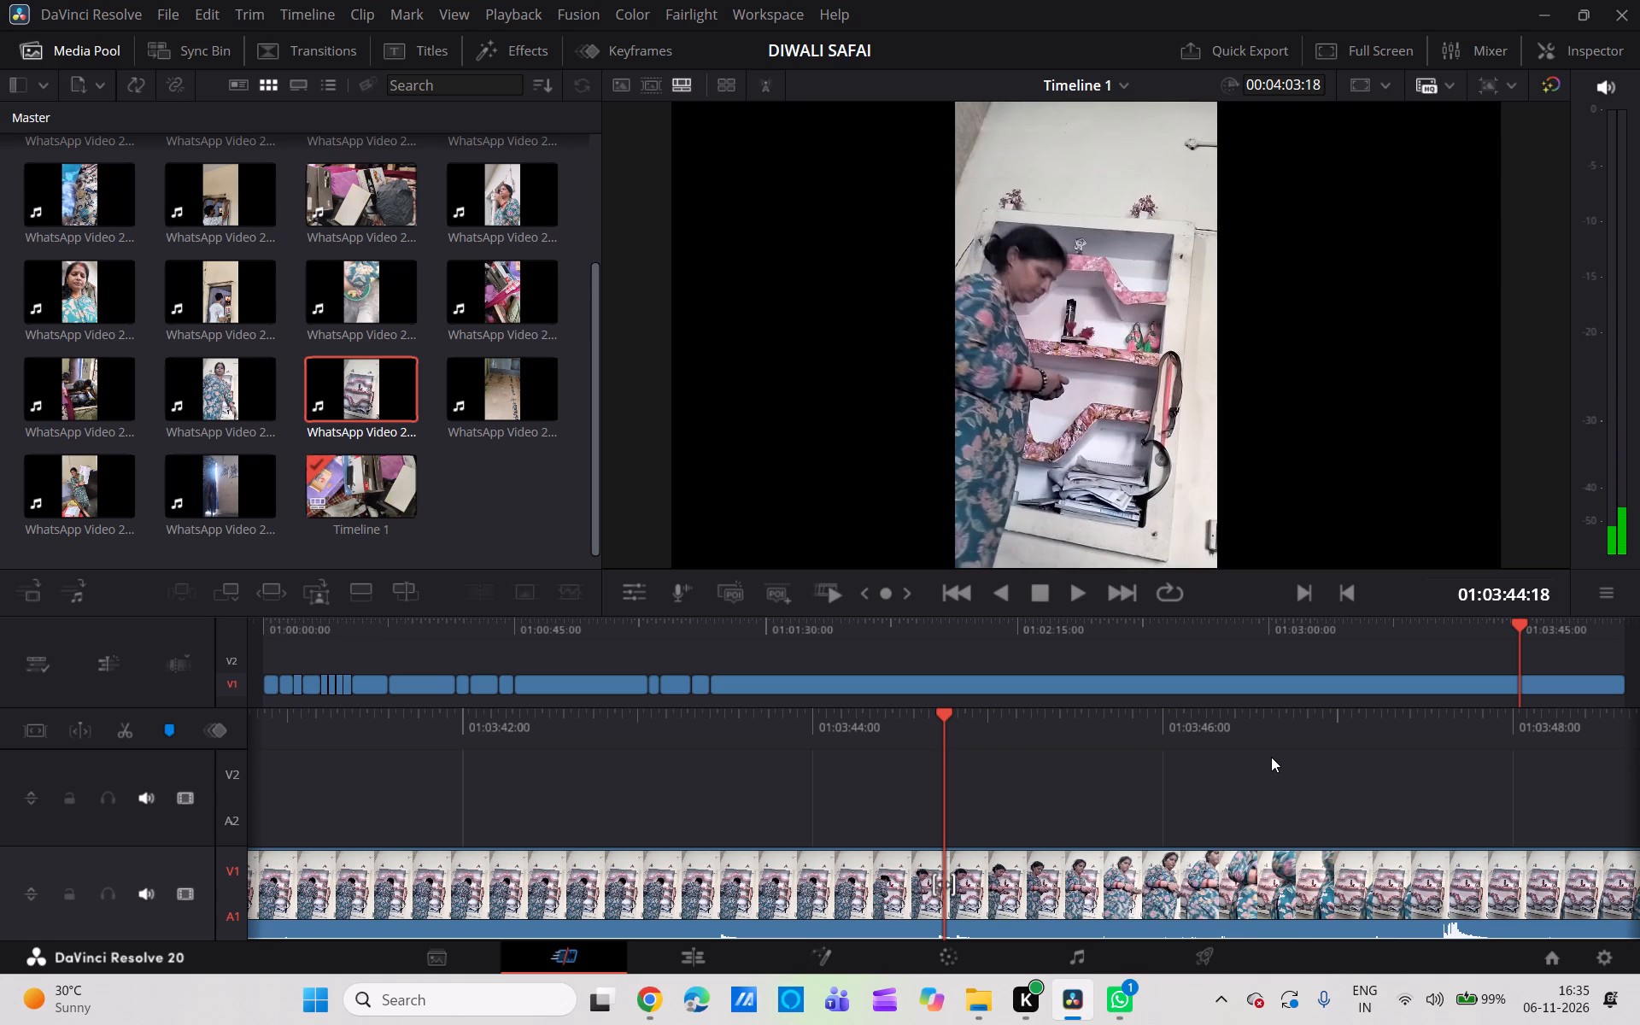
pyautogui.hscroll(1, 1271, 757)
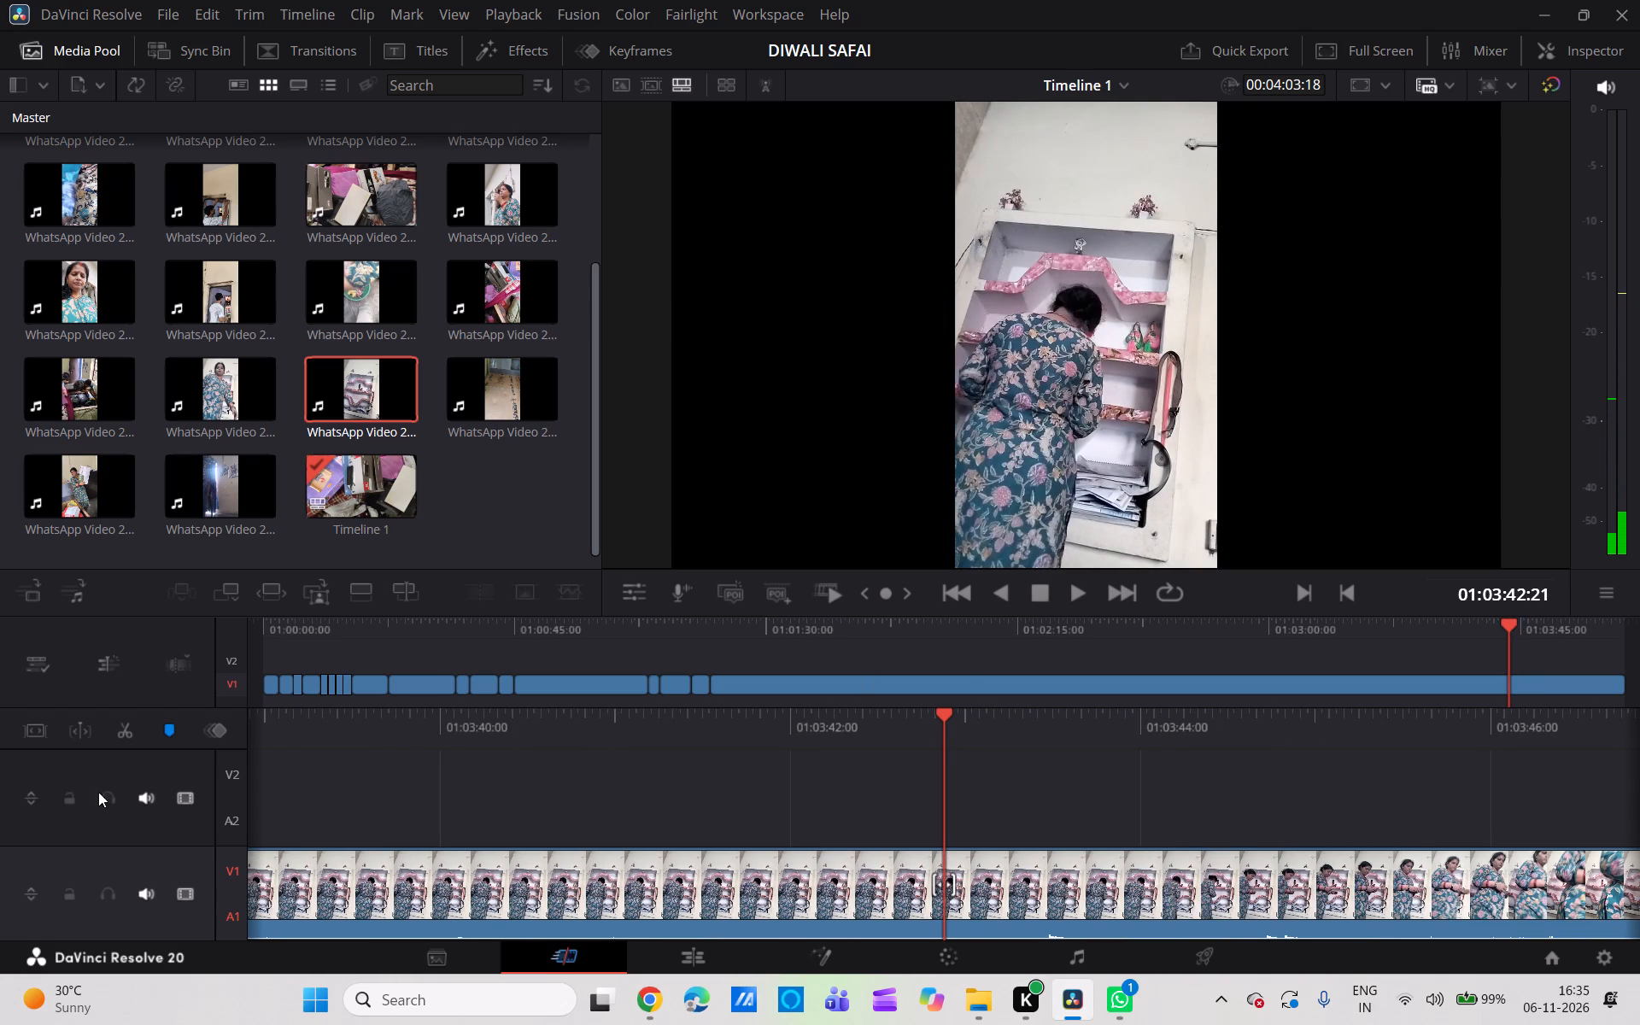
pyautogui.click(123, 732)
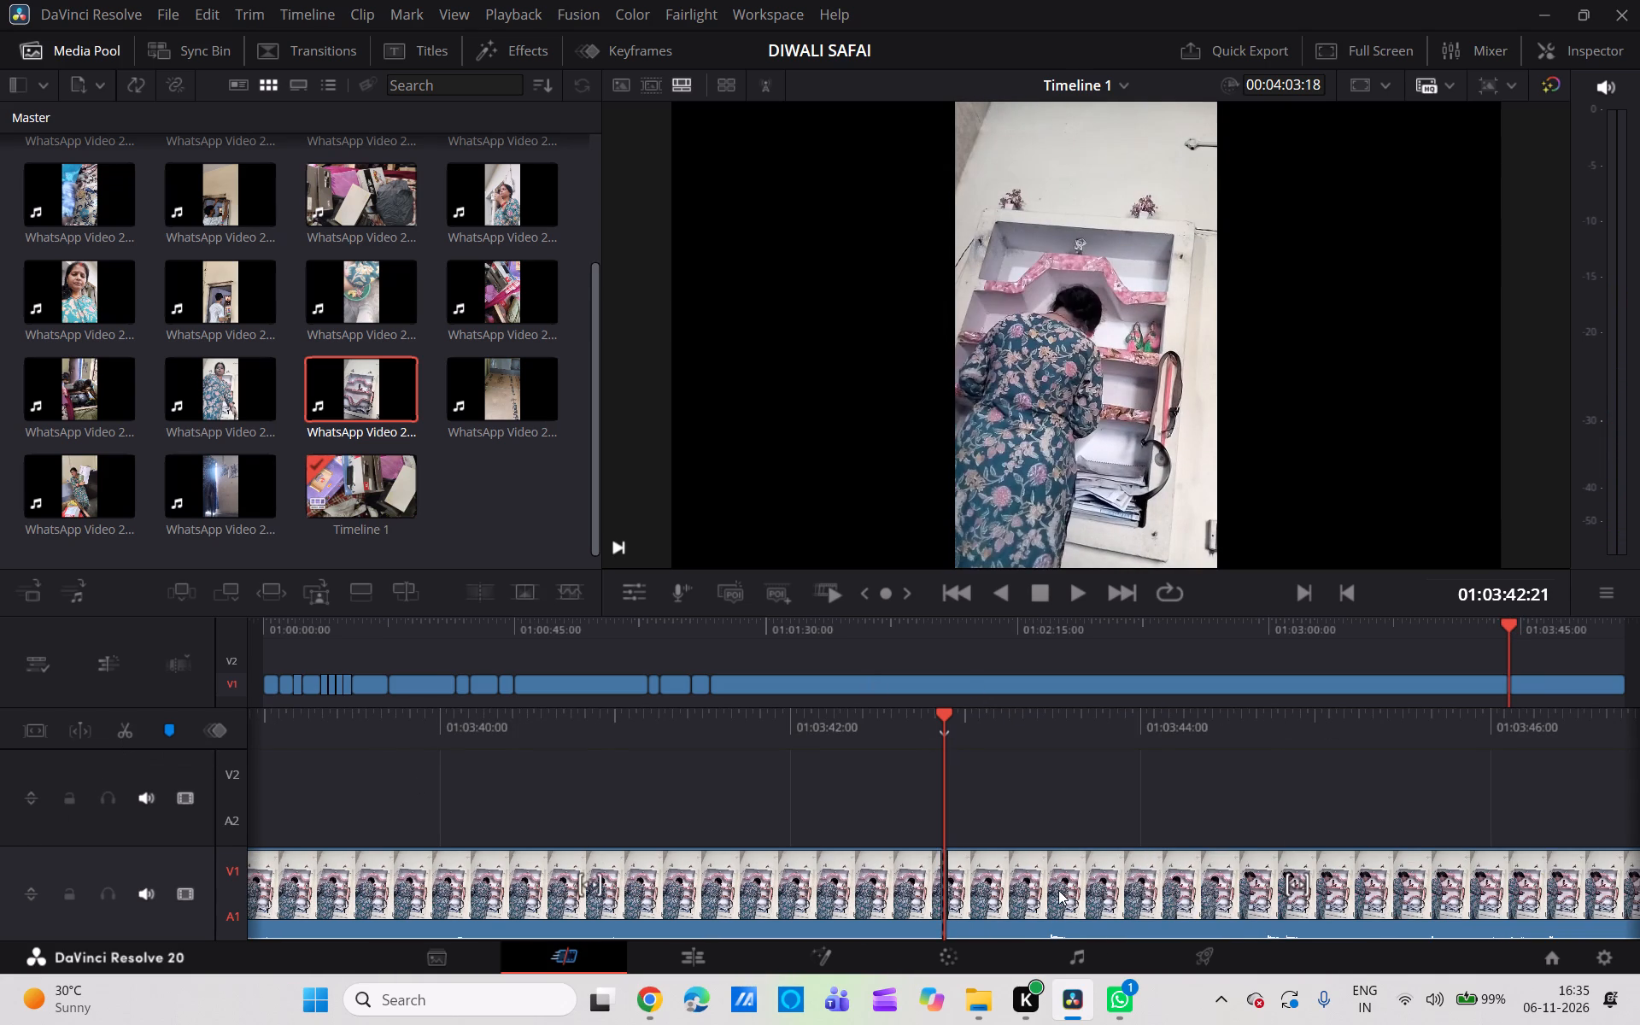
# Delete the wall-shelf piece after the 01:03:42:21 cut through to the end of the timeline.
pyautogui.click(1058, 890)
pyautogui.hscroll(-3, 1058, 890)
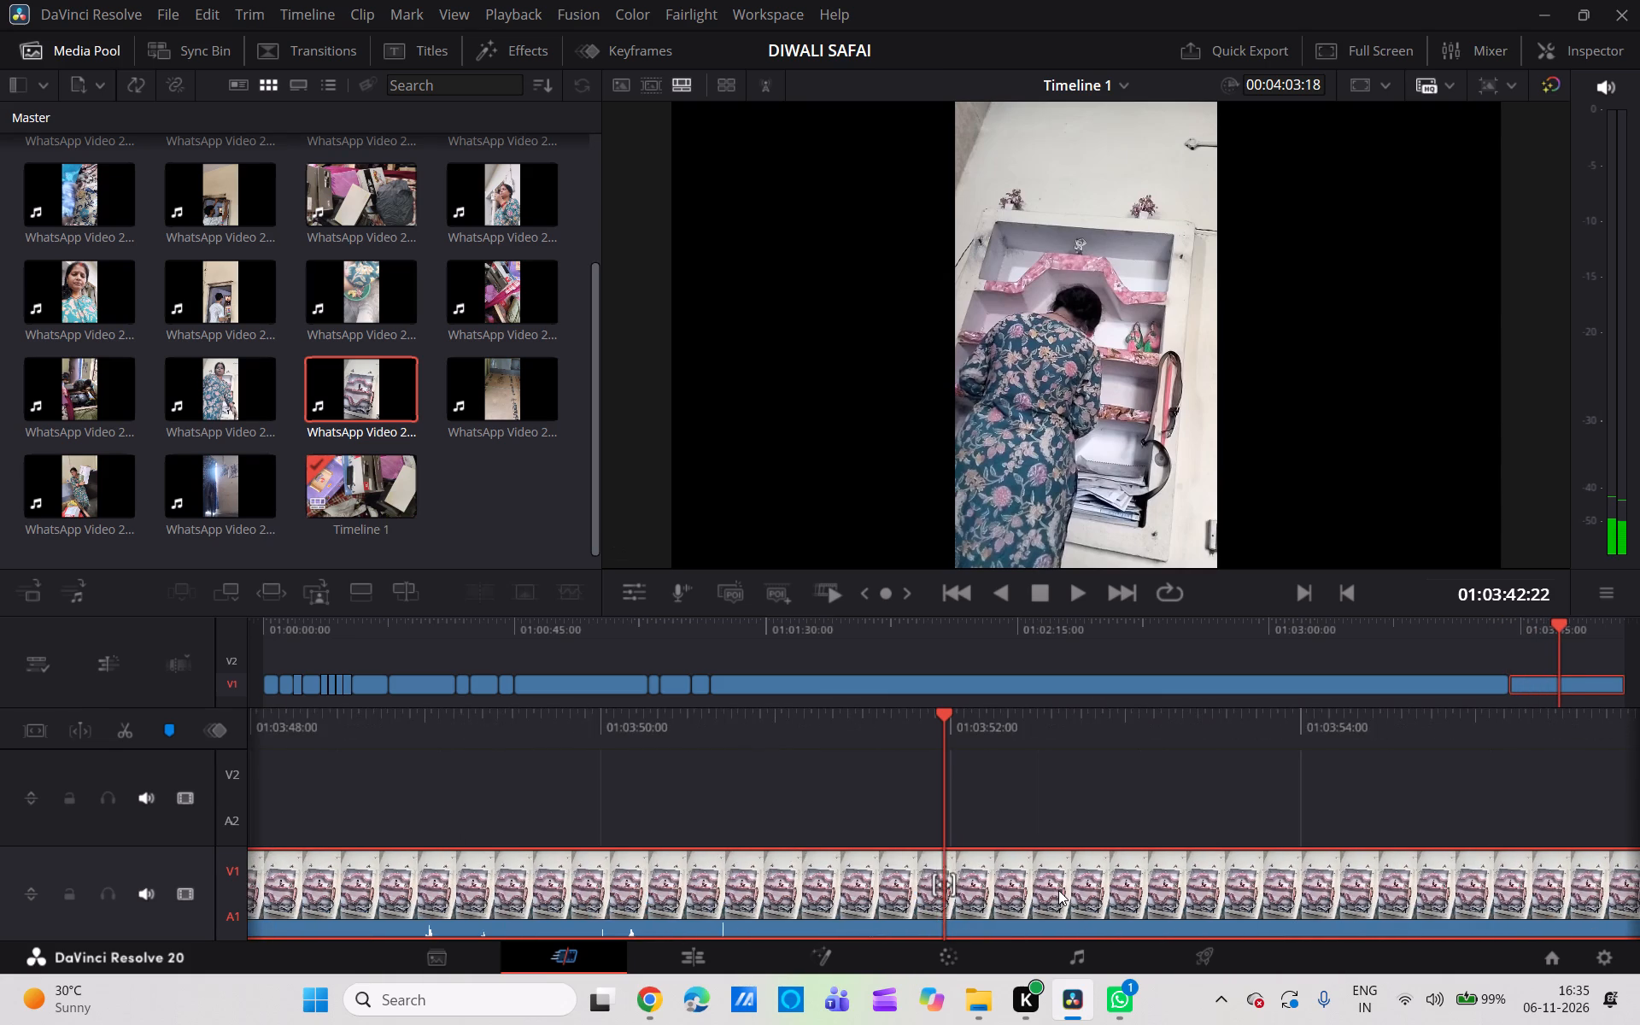
pyautogui.hscroll(-3, 1058, 890)
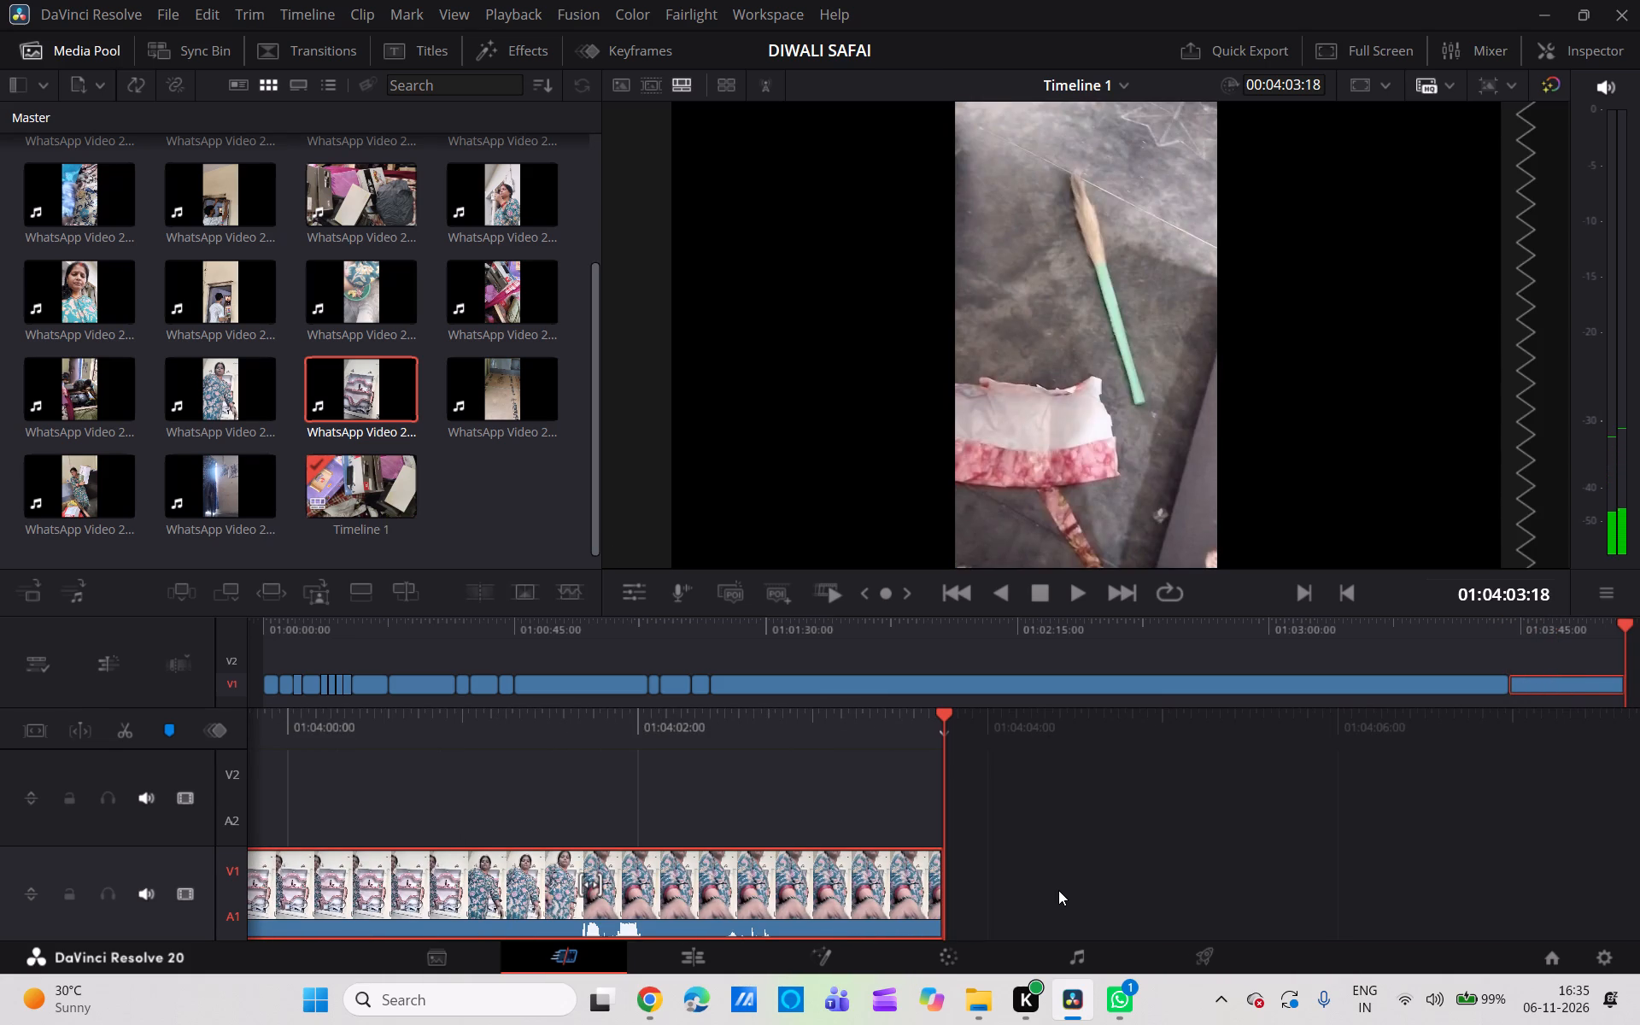
pyautogui.press('BackSpace')
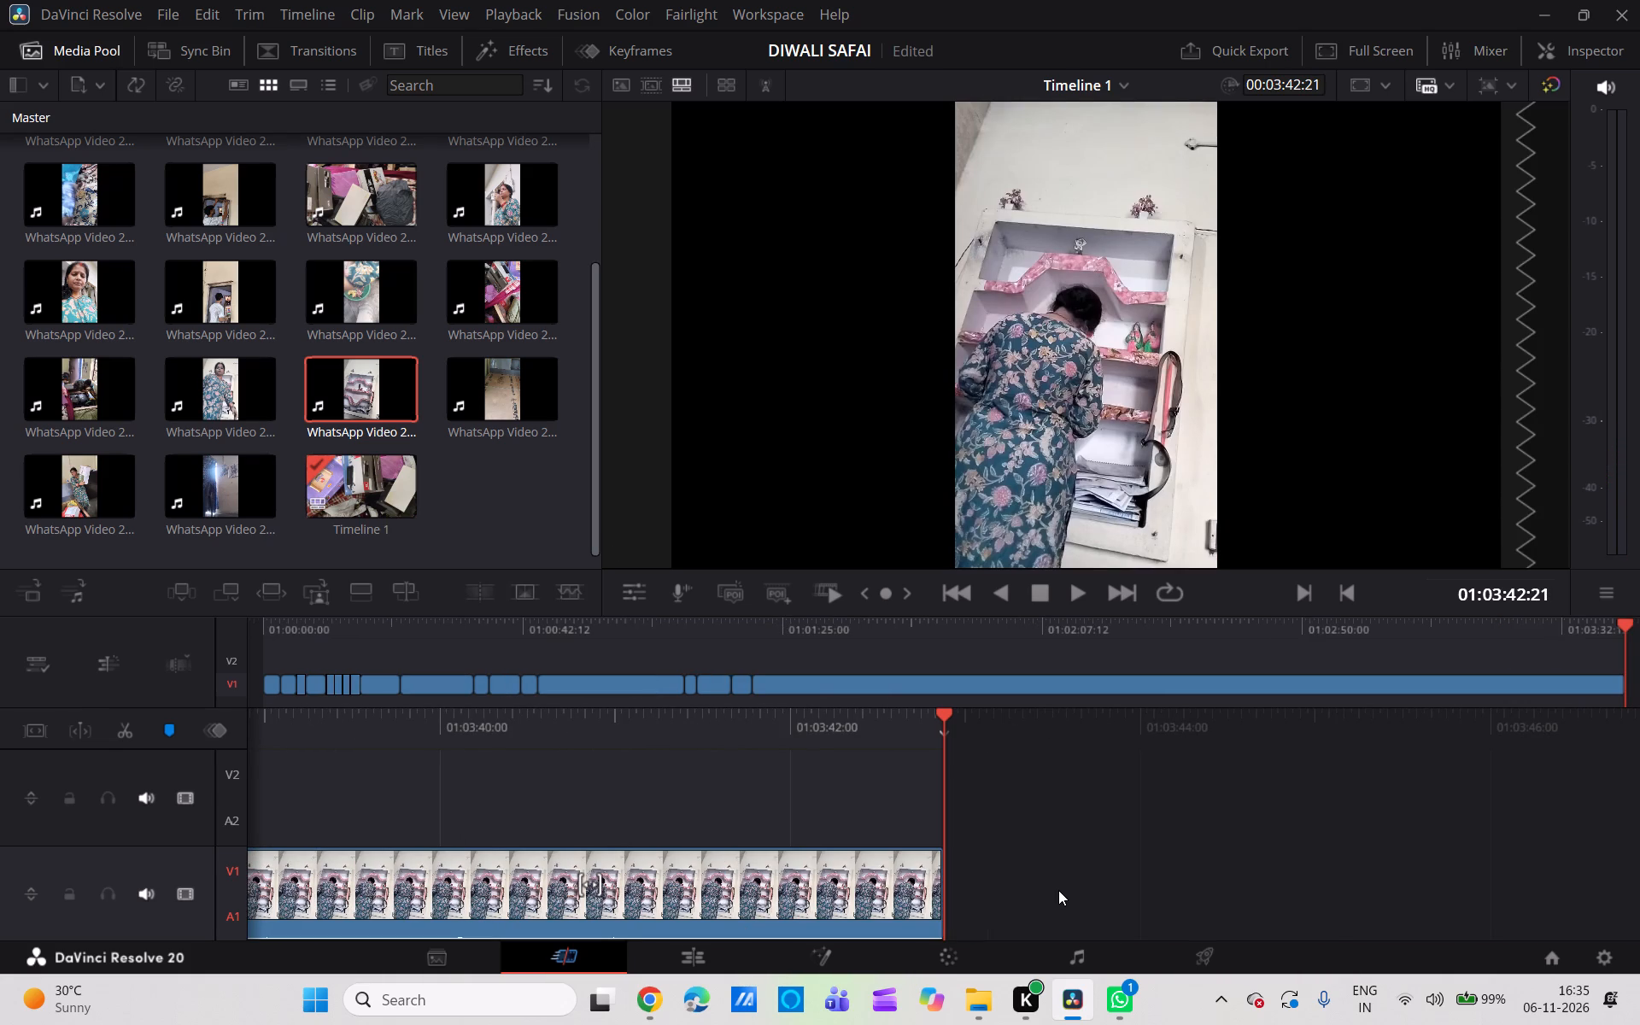
# Split the last wall-shelf clip on V1 at 01:03:03:14.
pyautogui.hscroll(7, 857, 813)
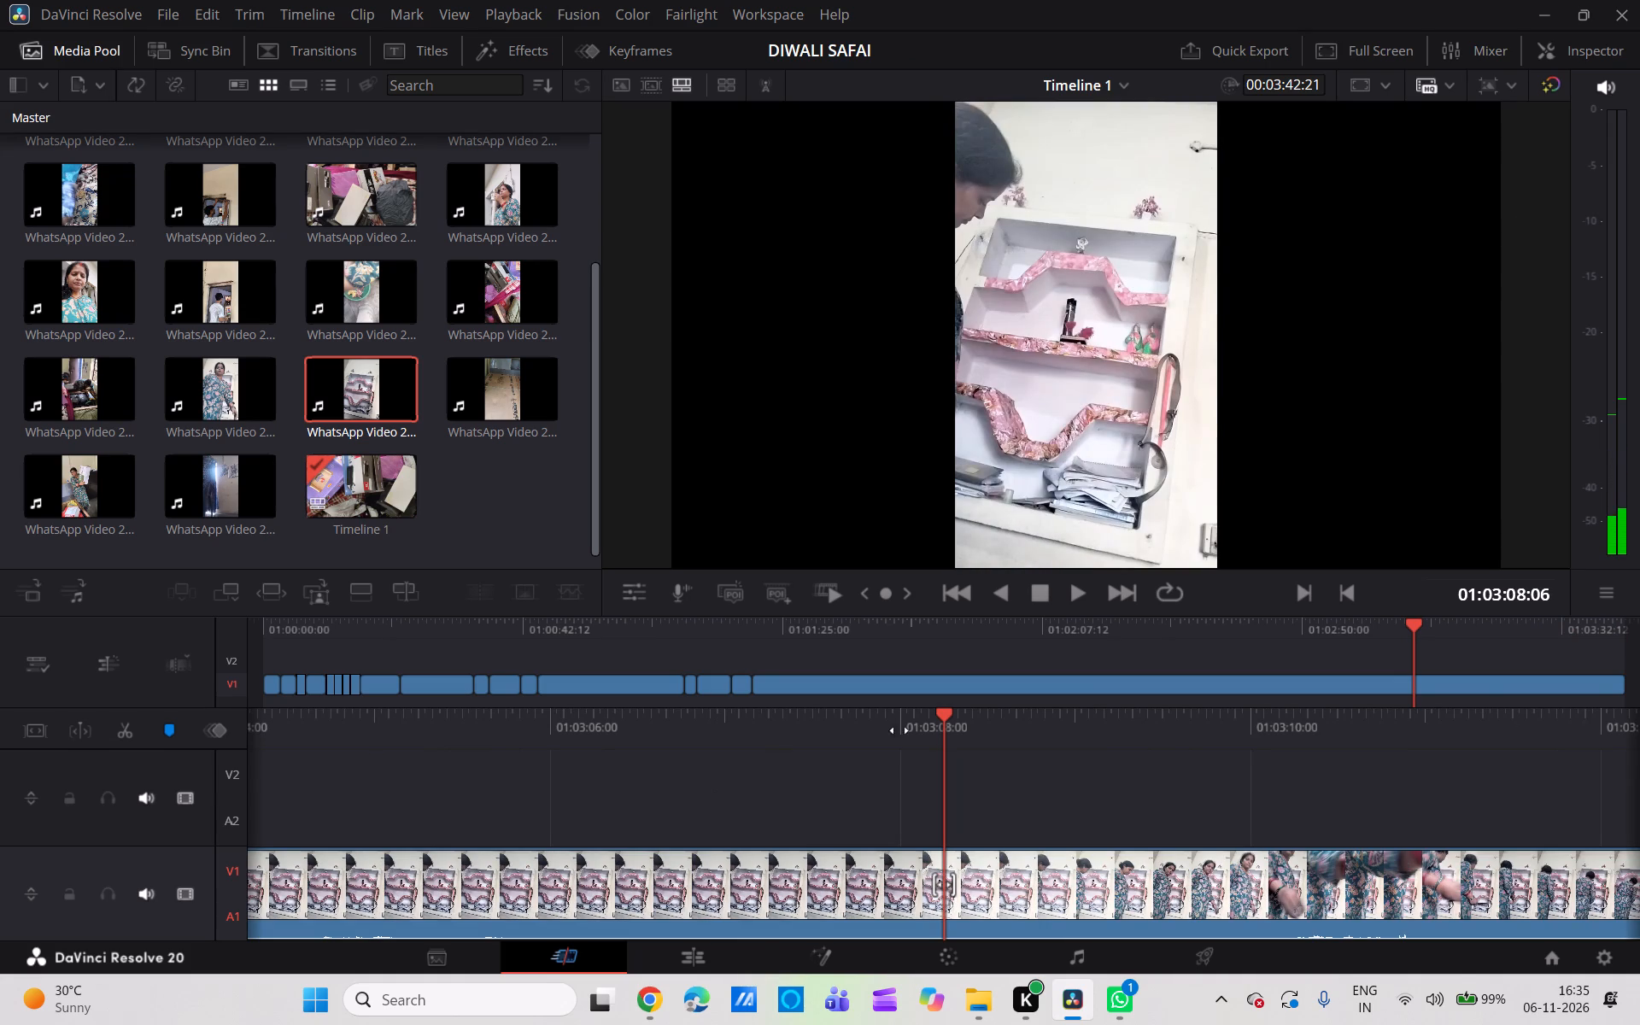
pyautogui.hscroll(3, 1122, 782)
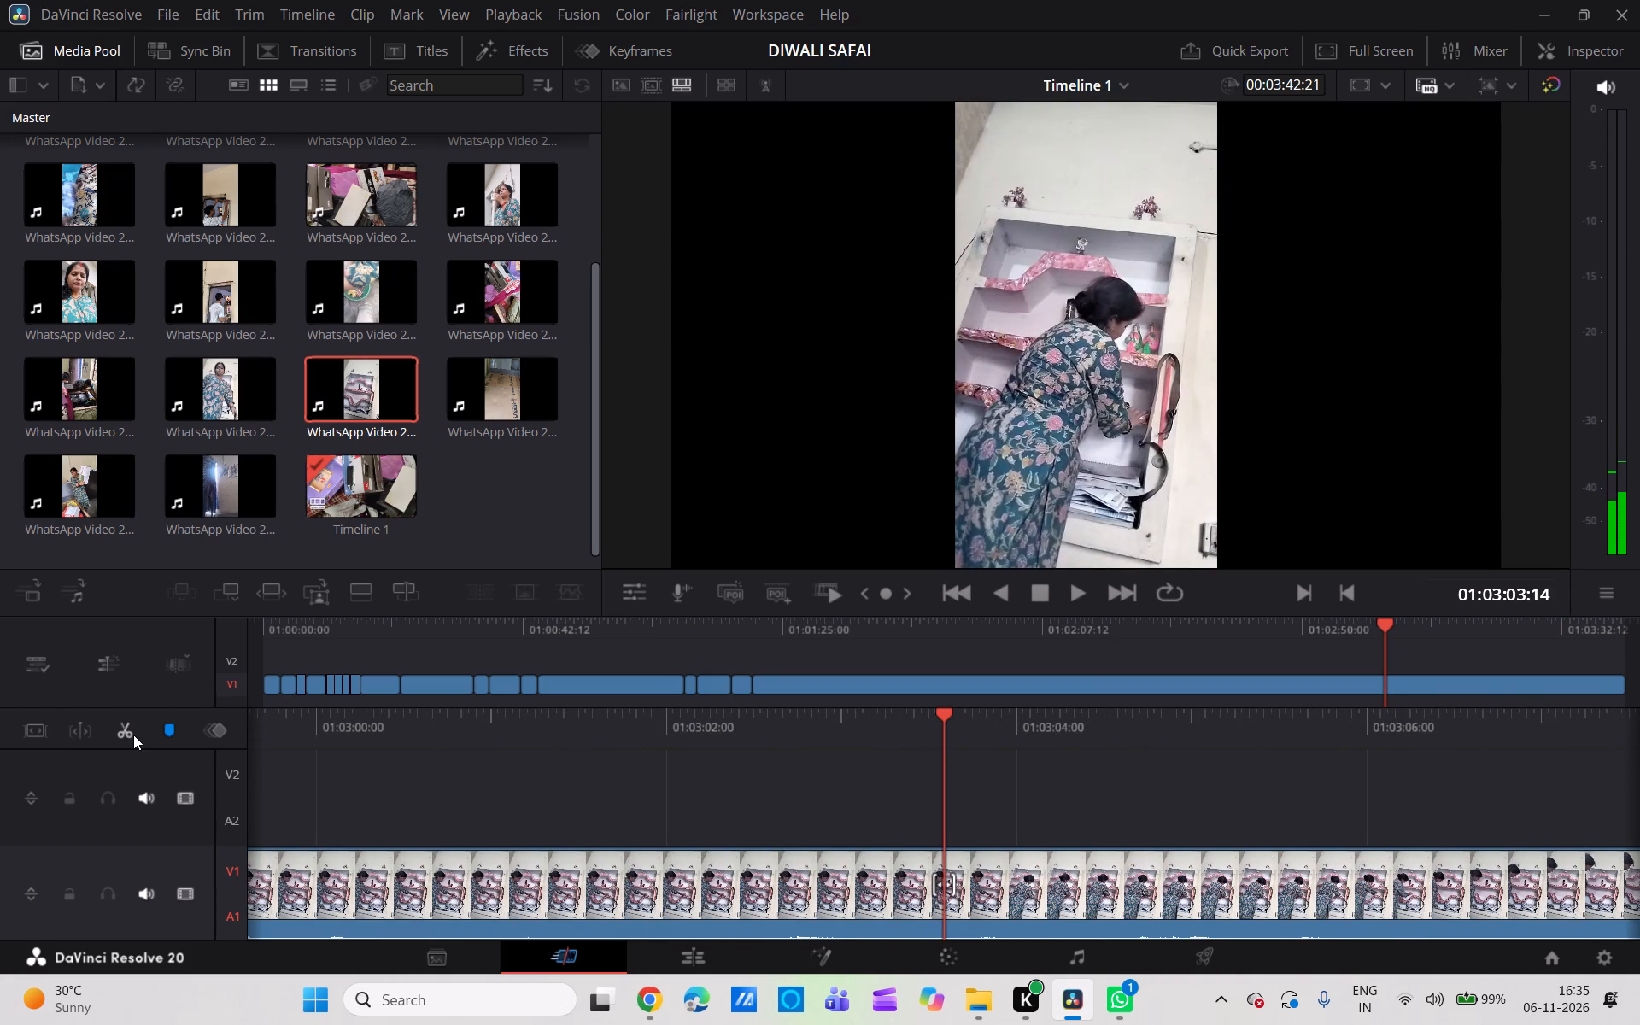
pyautogui.click(127, 735)
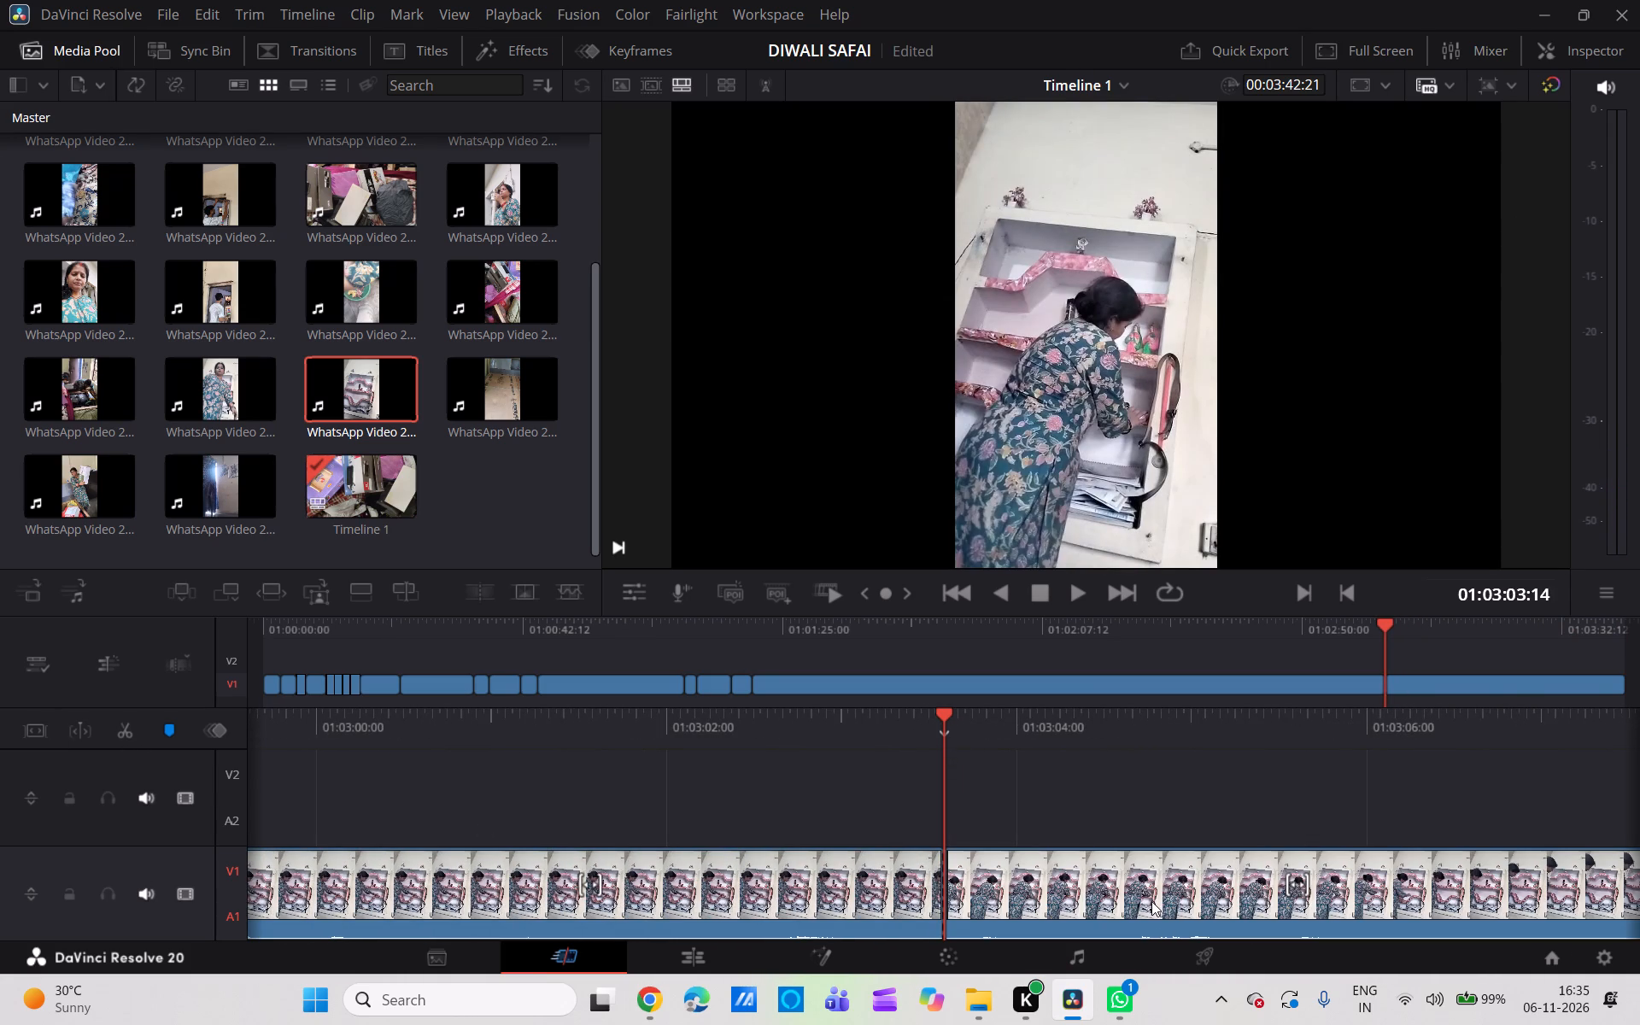
# Split the last wall-shelf clip again at 01:03:35:17, delete the piece from 01:03:03:14 to that cut and close the gap.
pyautogui.click(1149, 899)
pyautogui.hscroll(-3, 1149, 899)
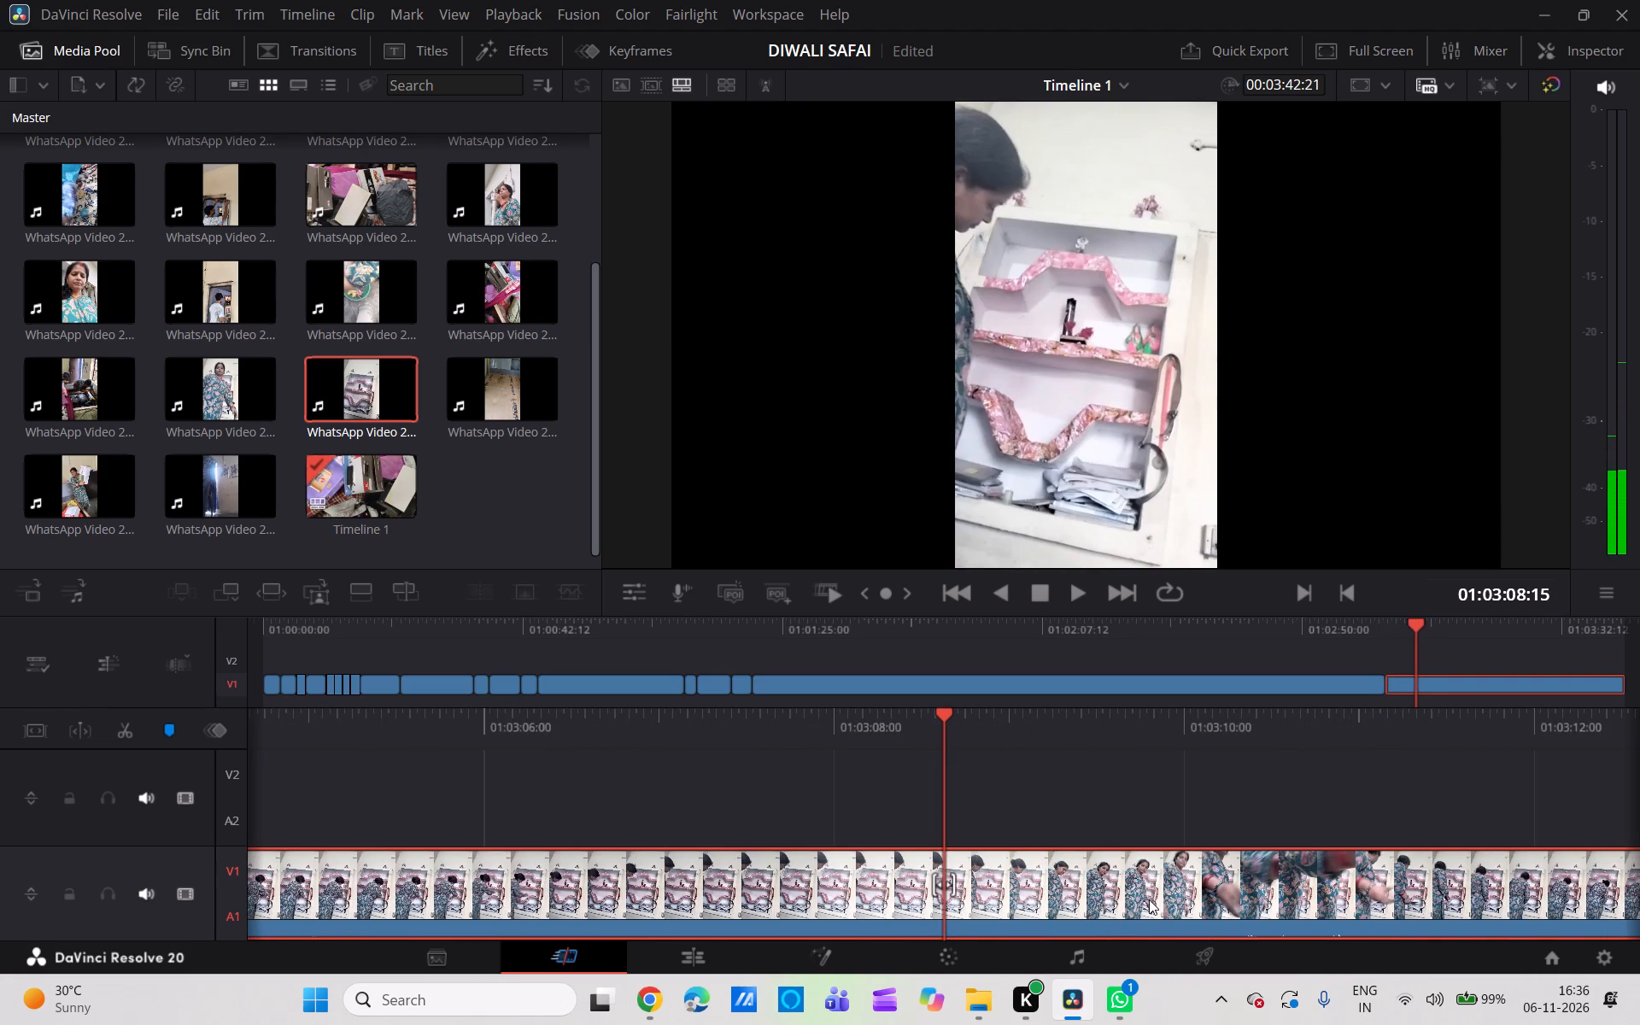
pyautogui.hscroll(-1, 1073, 897)
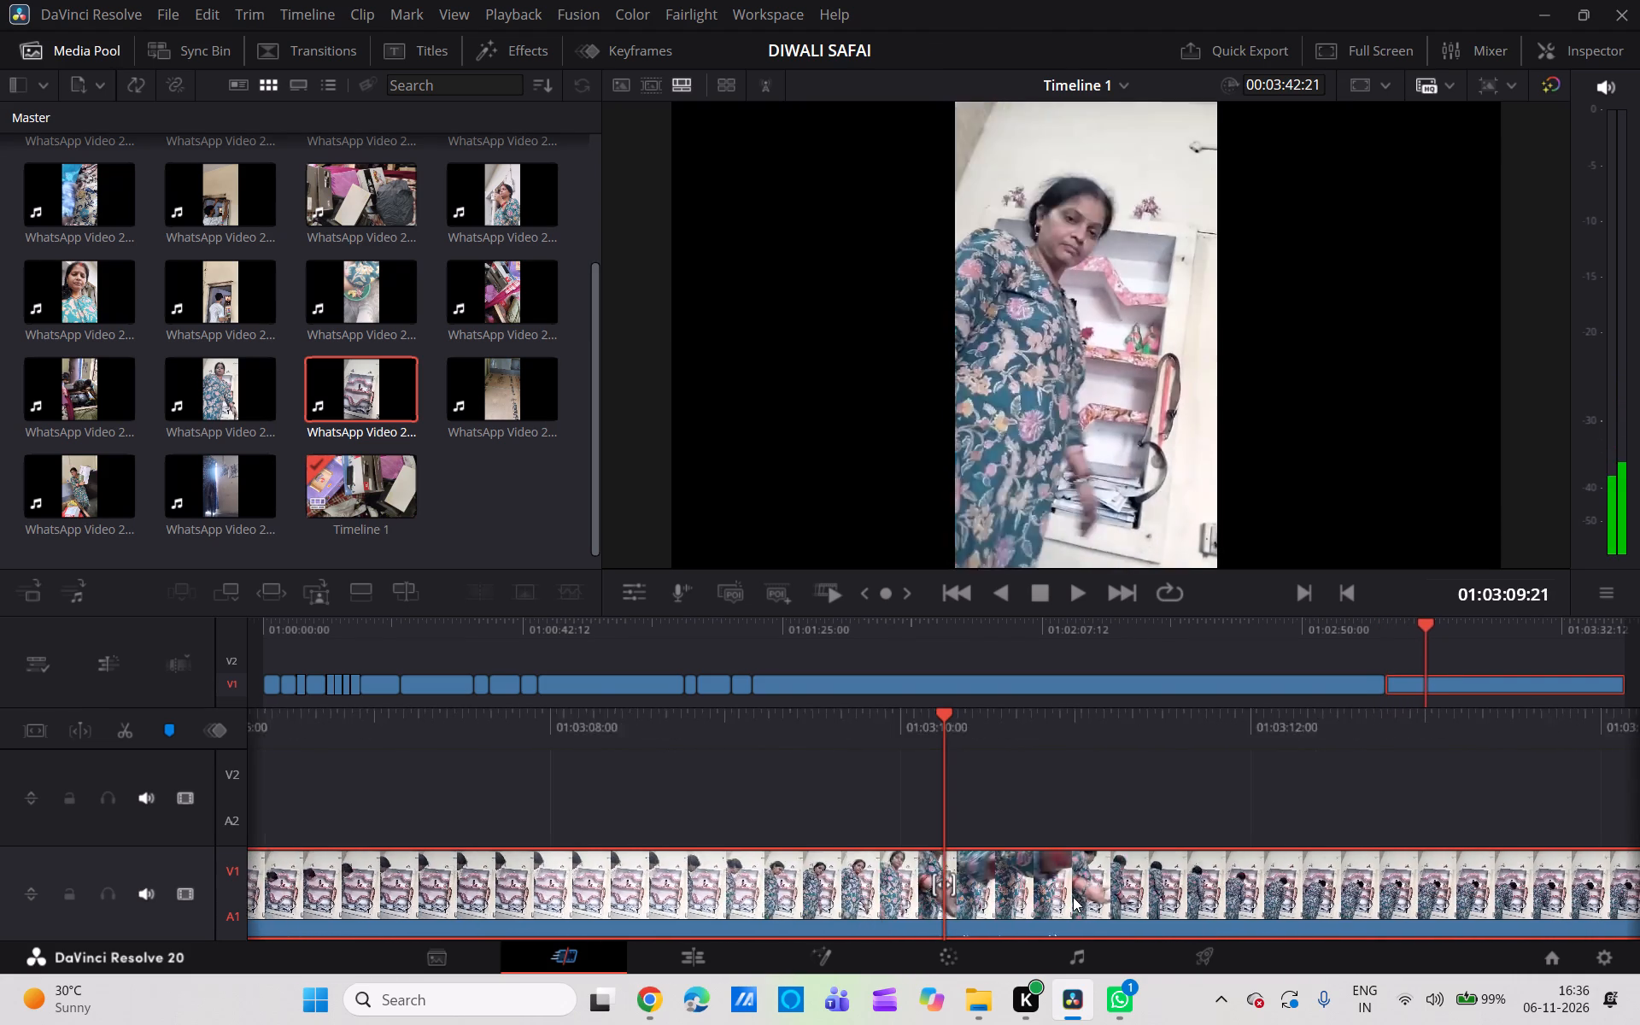
pyautogui.hscroll(-4, 1073, 897)
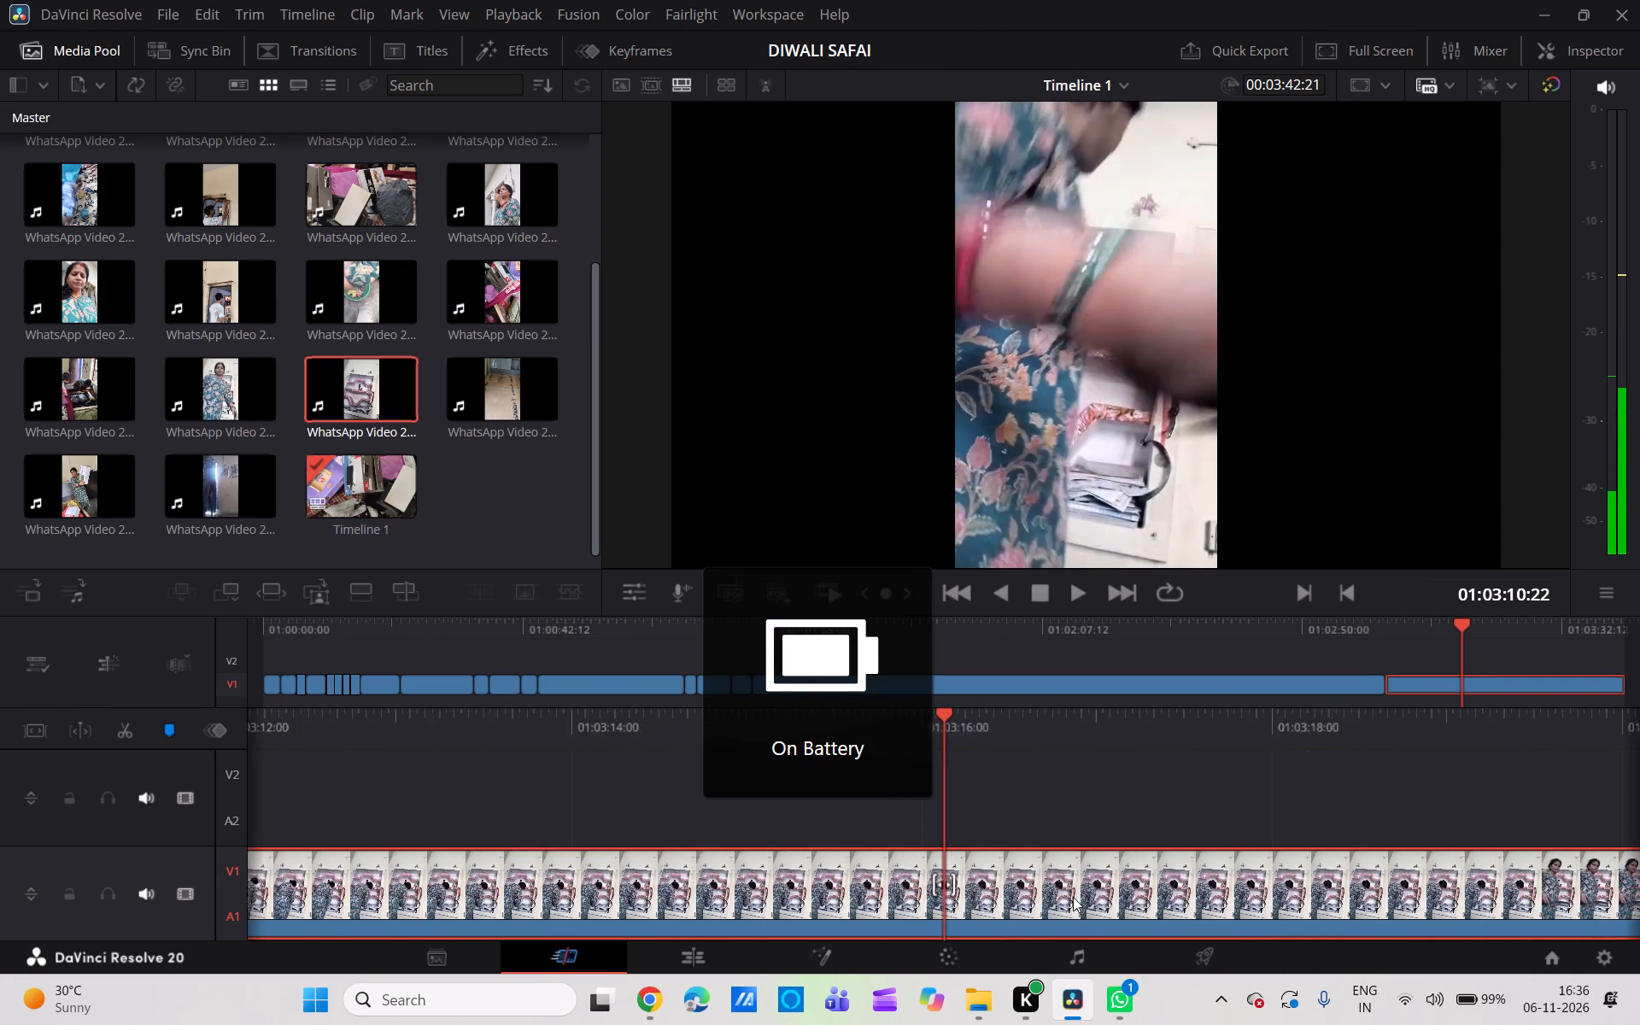
pyautogui.hscroll(-2, 1073, 897)
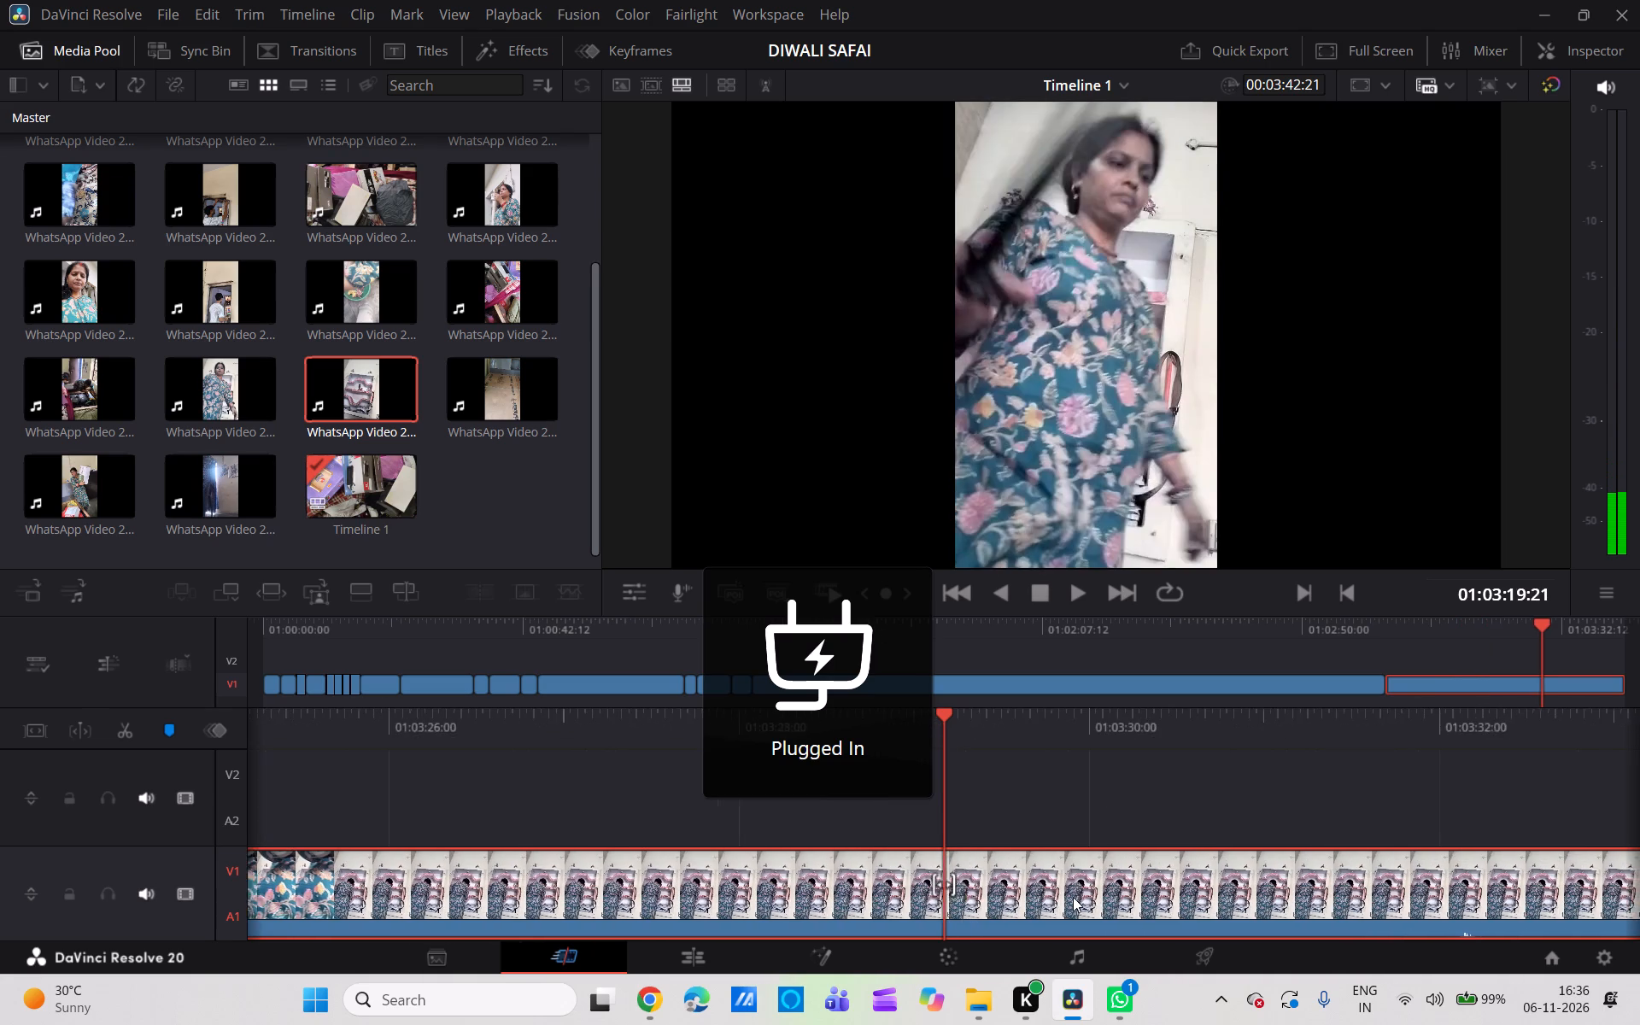
pyautogui.hscroll(-4, 1073, 897)
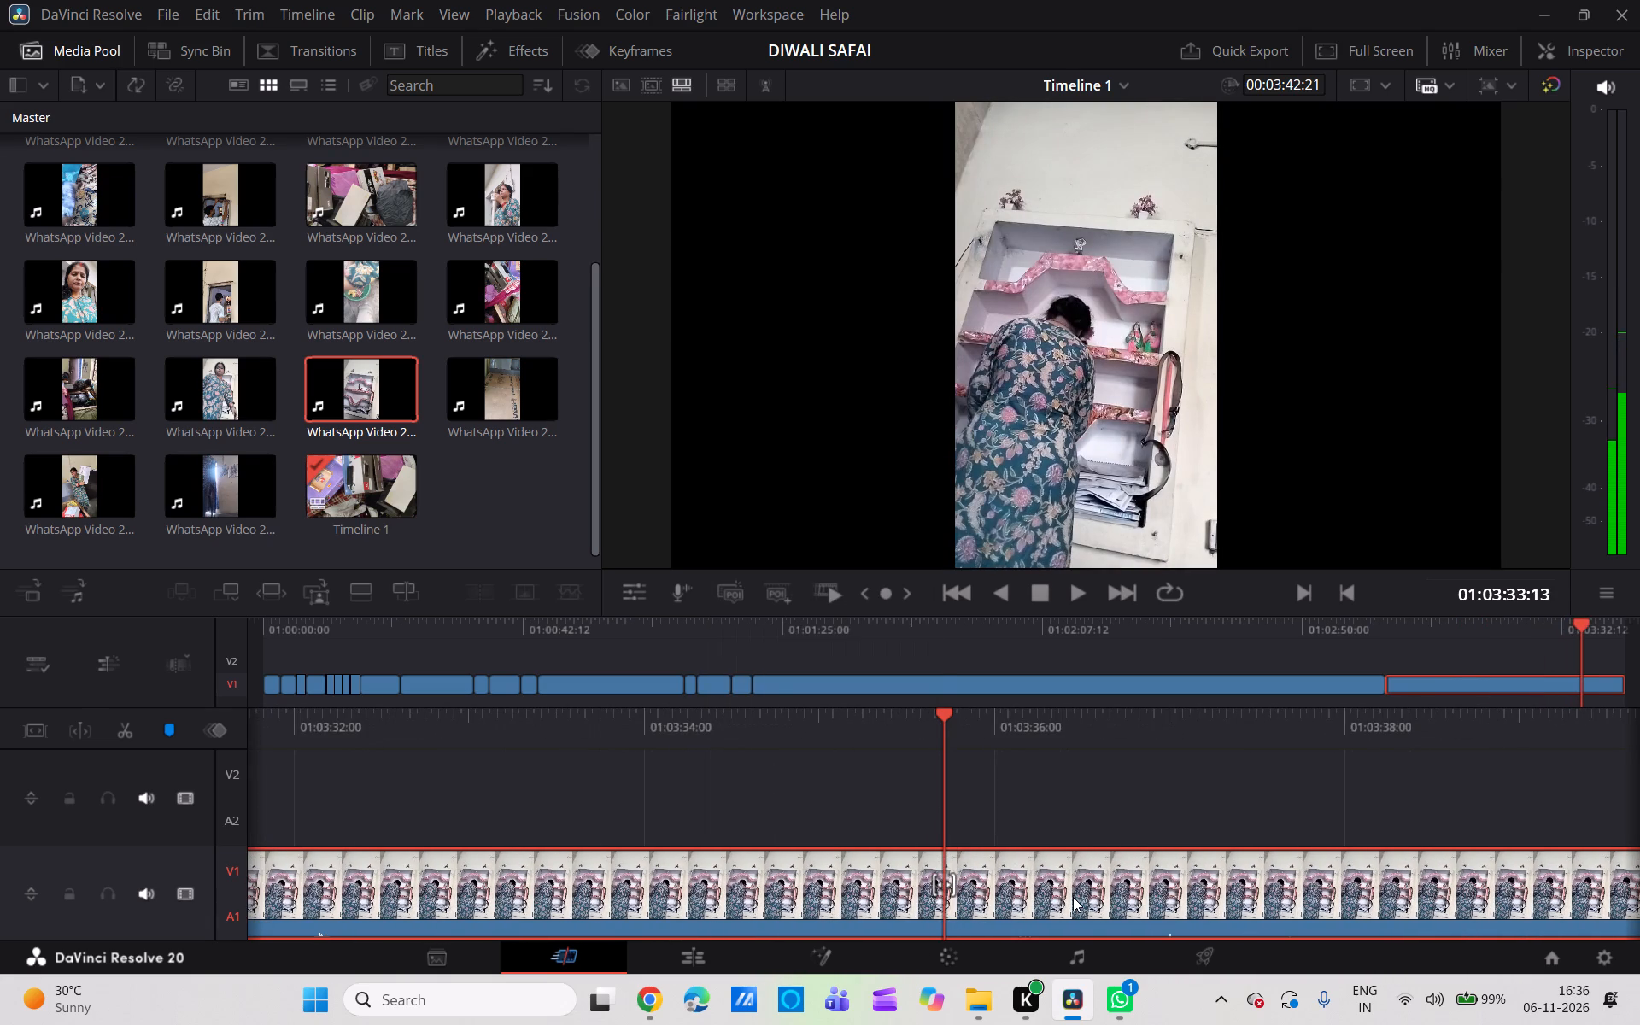
pyautogui.hscroll(-1, 1073, 897)
pyautogui.click(125, 733)
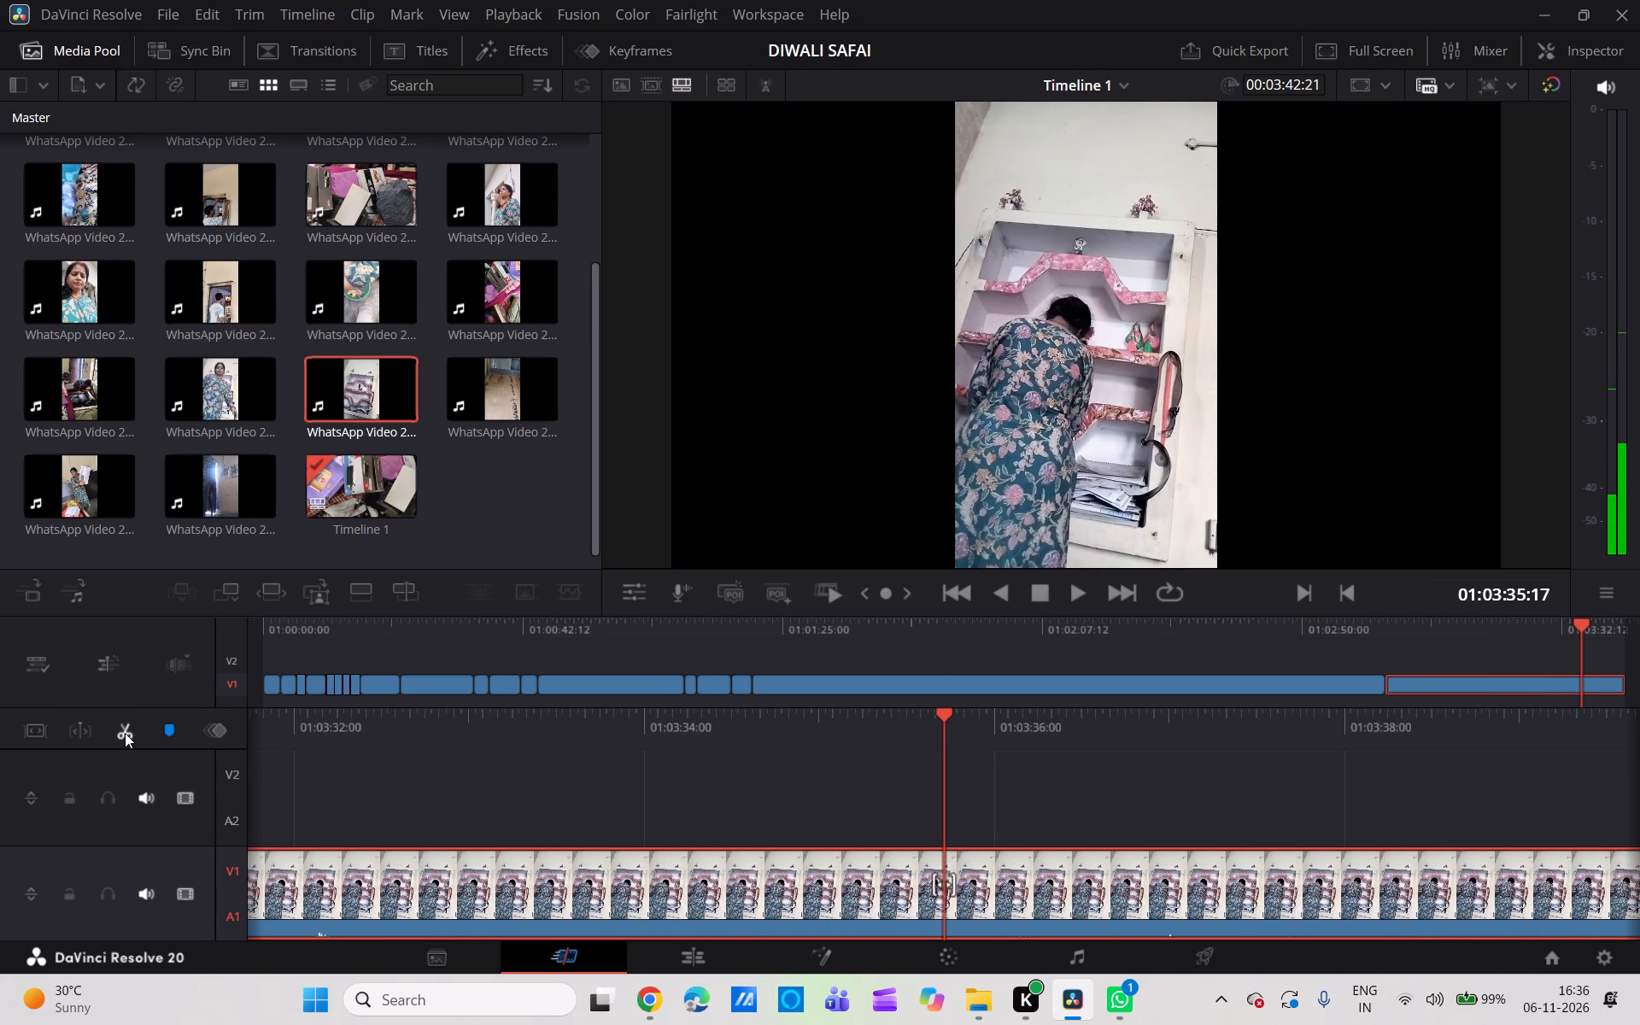
pyautogui.click(609, 887)
pyautogui.press('BackSpace')
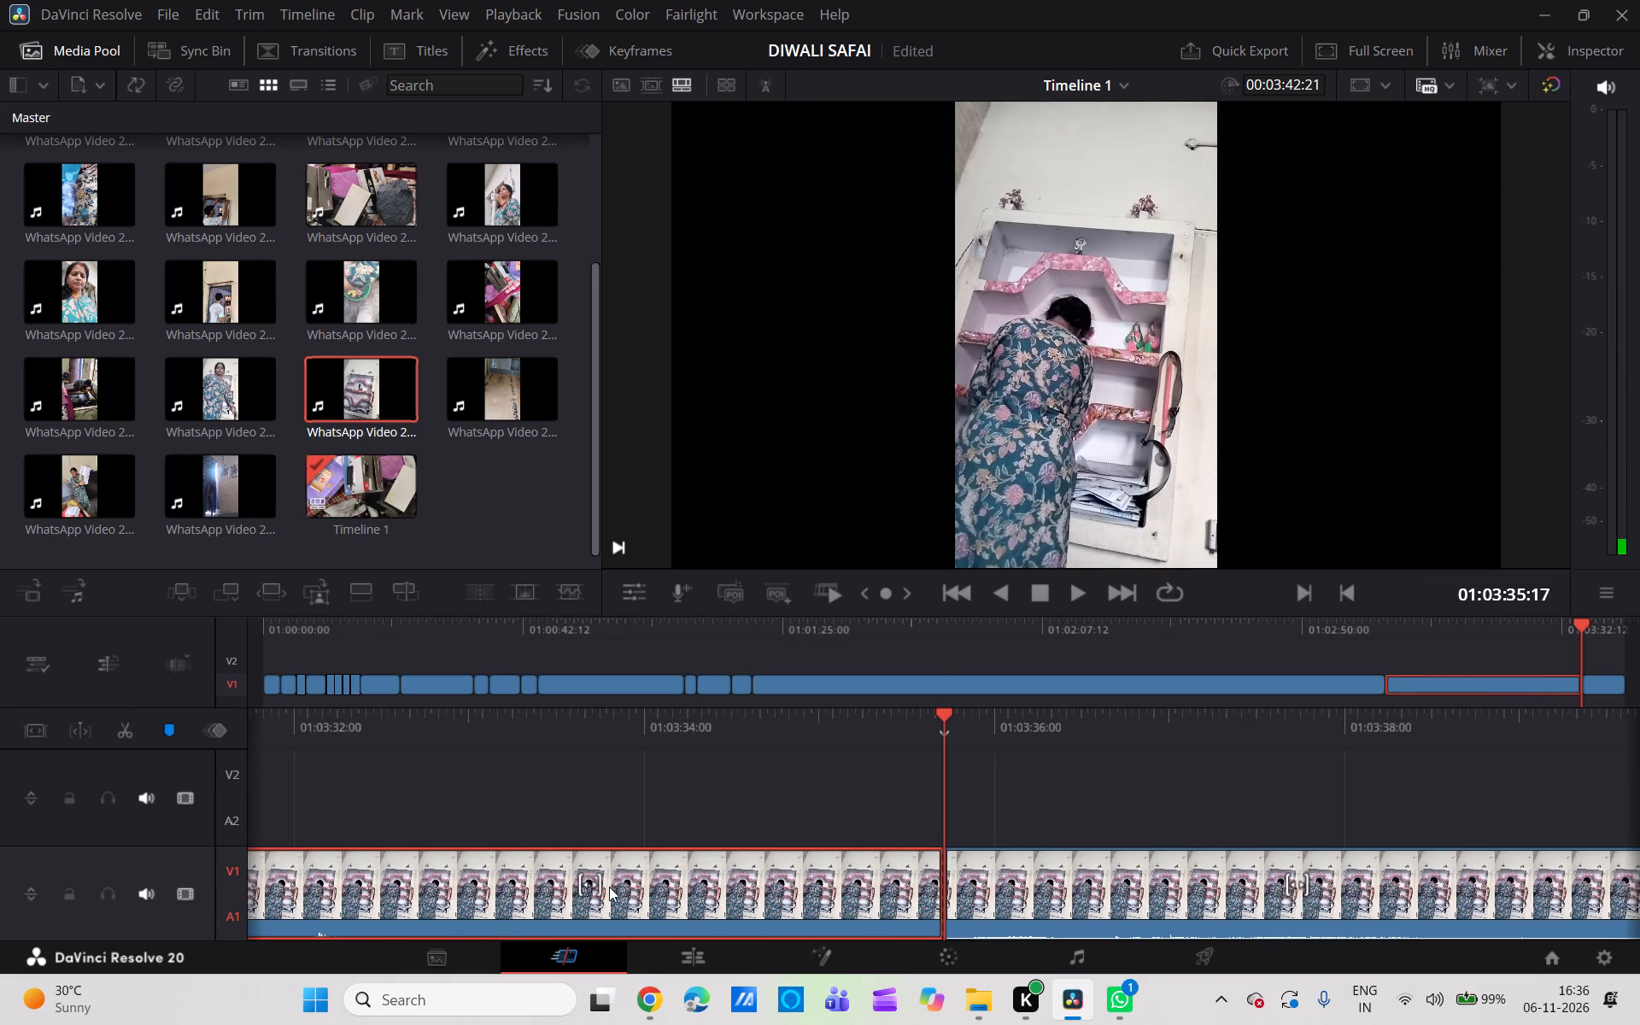
pyautogui.click(609, 887)
pyautogui.press('BackSpace')
pyautogui.hscroll(-1, 609, 887)
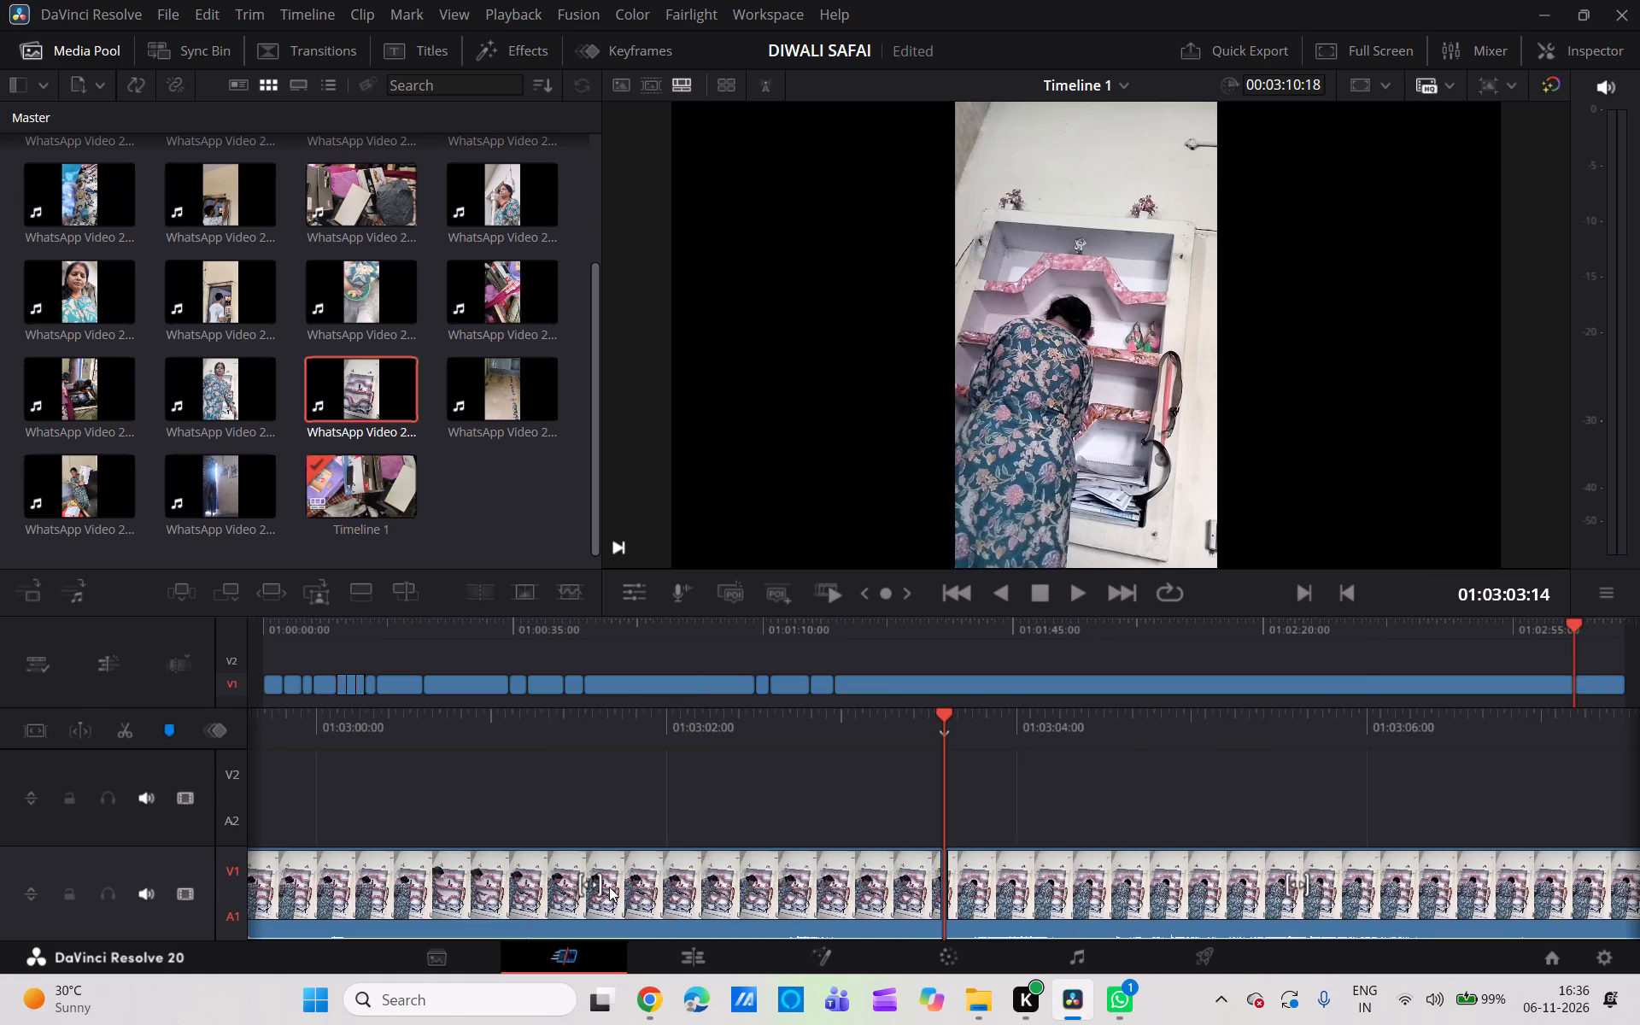
# Delete the final wall-shelf piece on V1, from the 01:03:03:14 cut to the end of the timeline.
pyautogui.hscroll(-1, 609, 887)
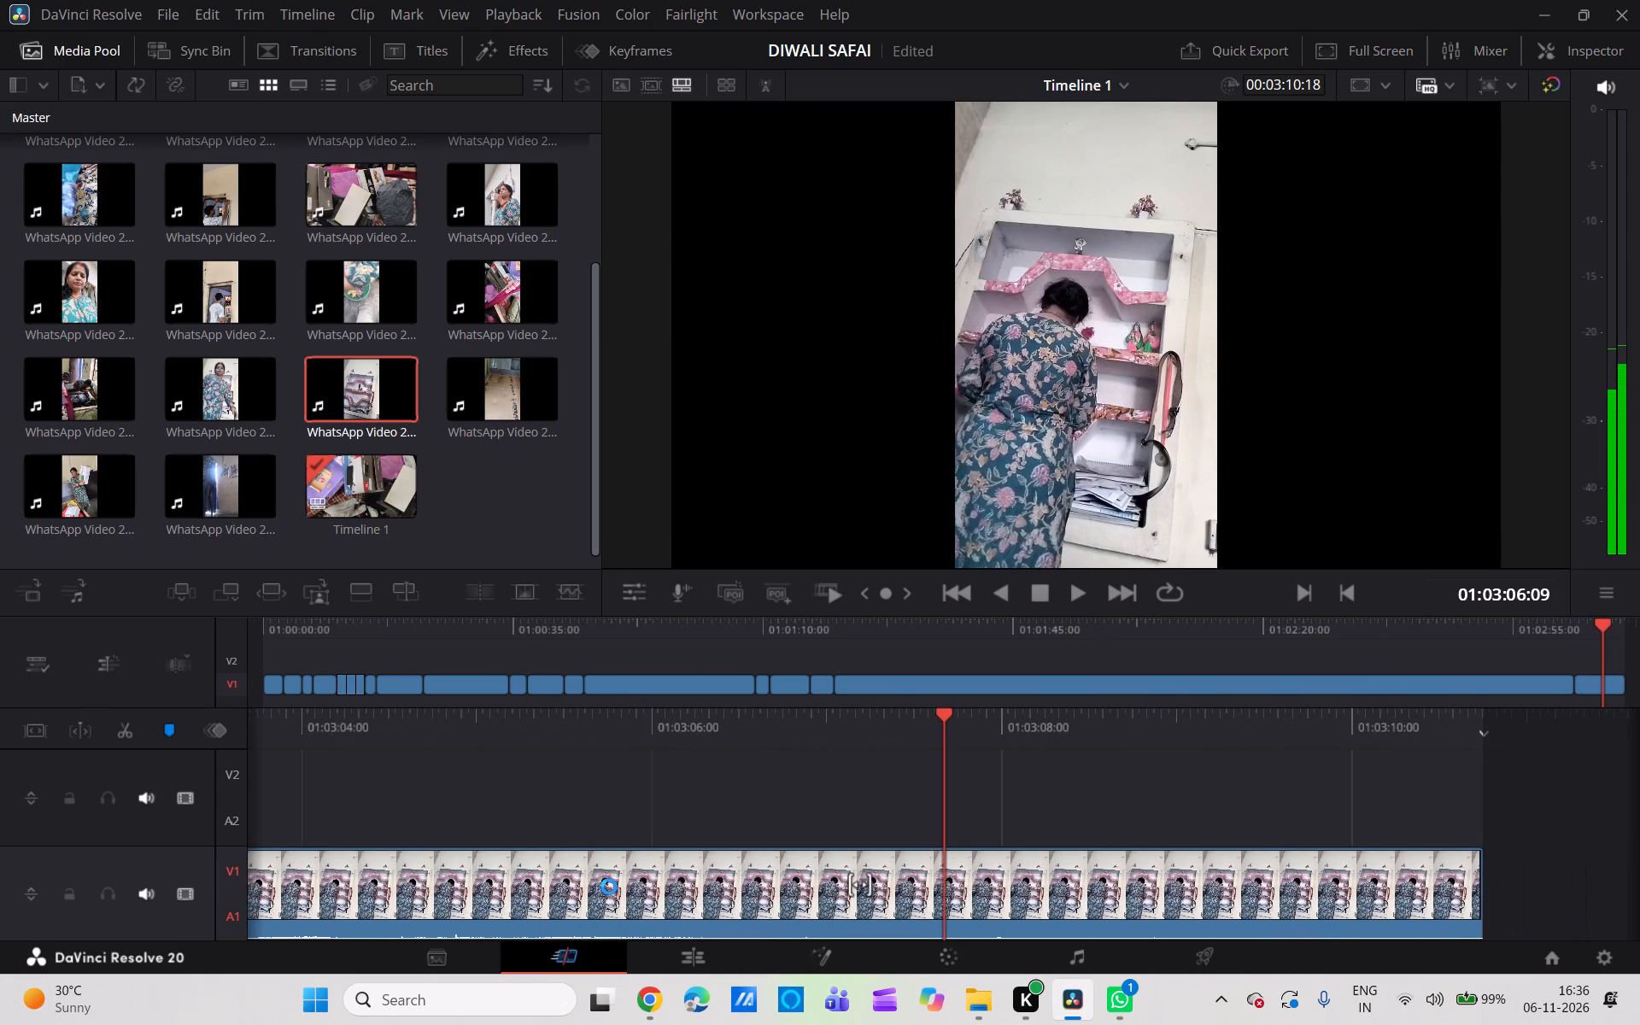
pyautogui.hscroll(-3, 609, 887)
pyautogui.hscroll(1, 609, 887)
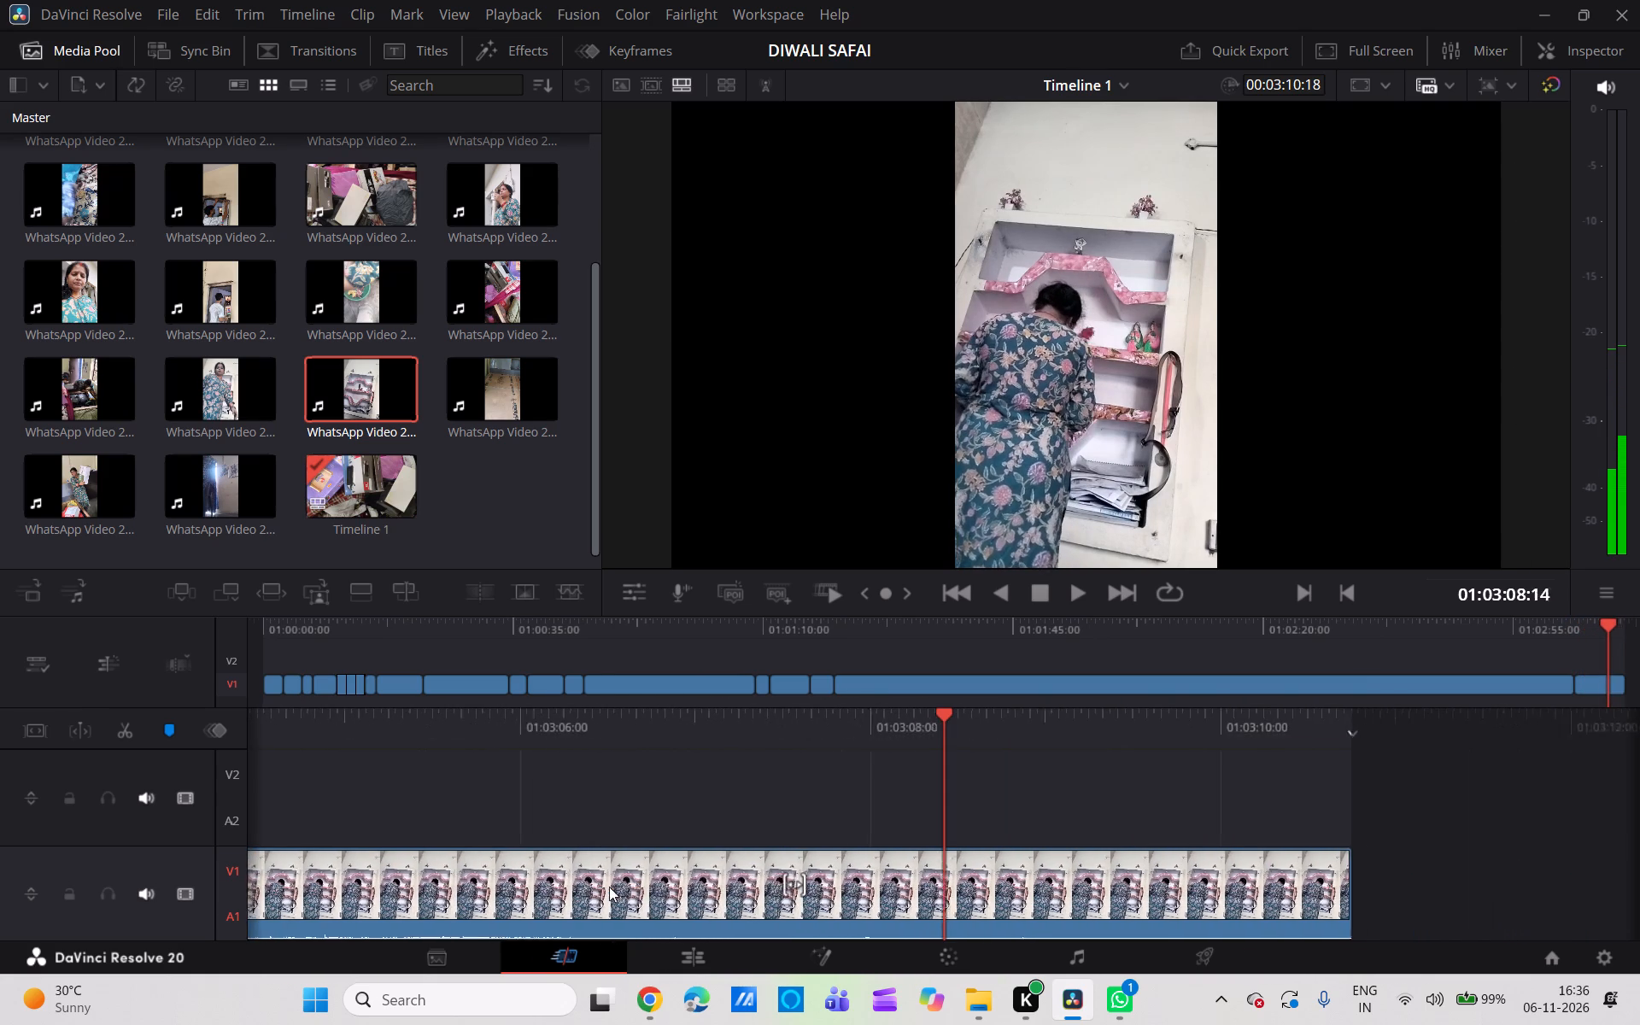
pyautogui.hscroll(2, 609, 887)
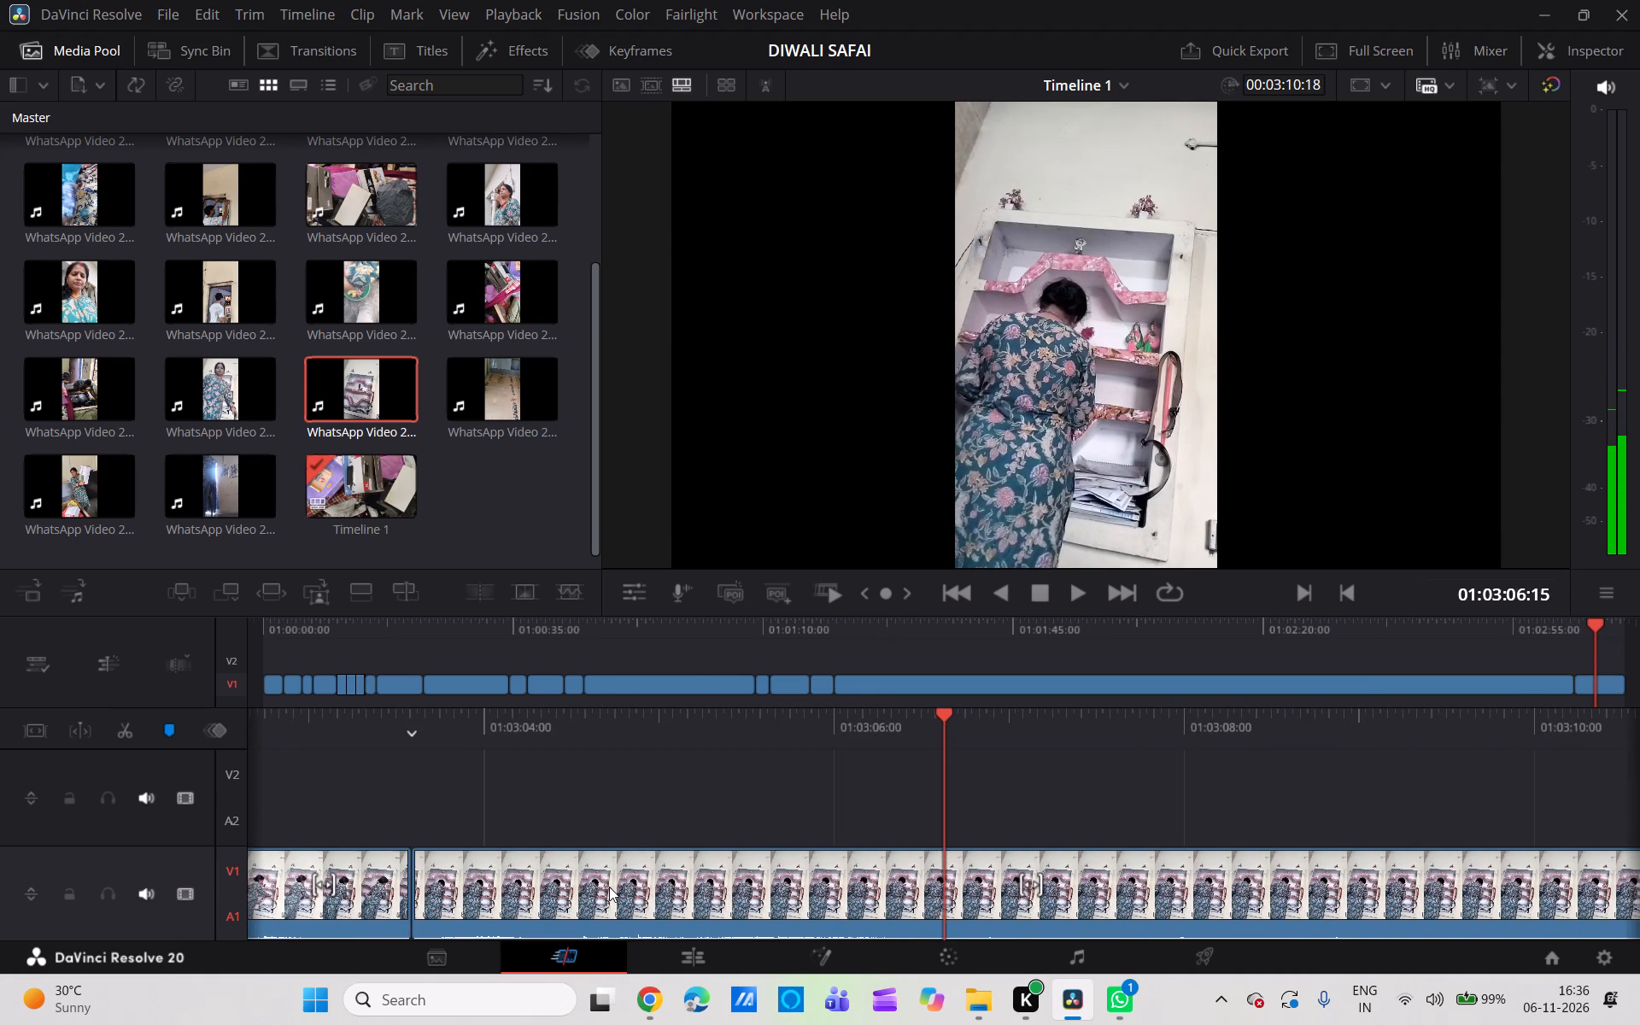
pyautogui.click(677, 923)
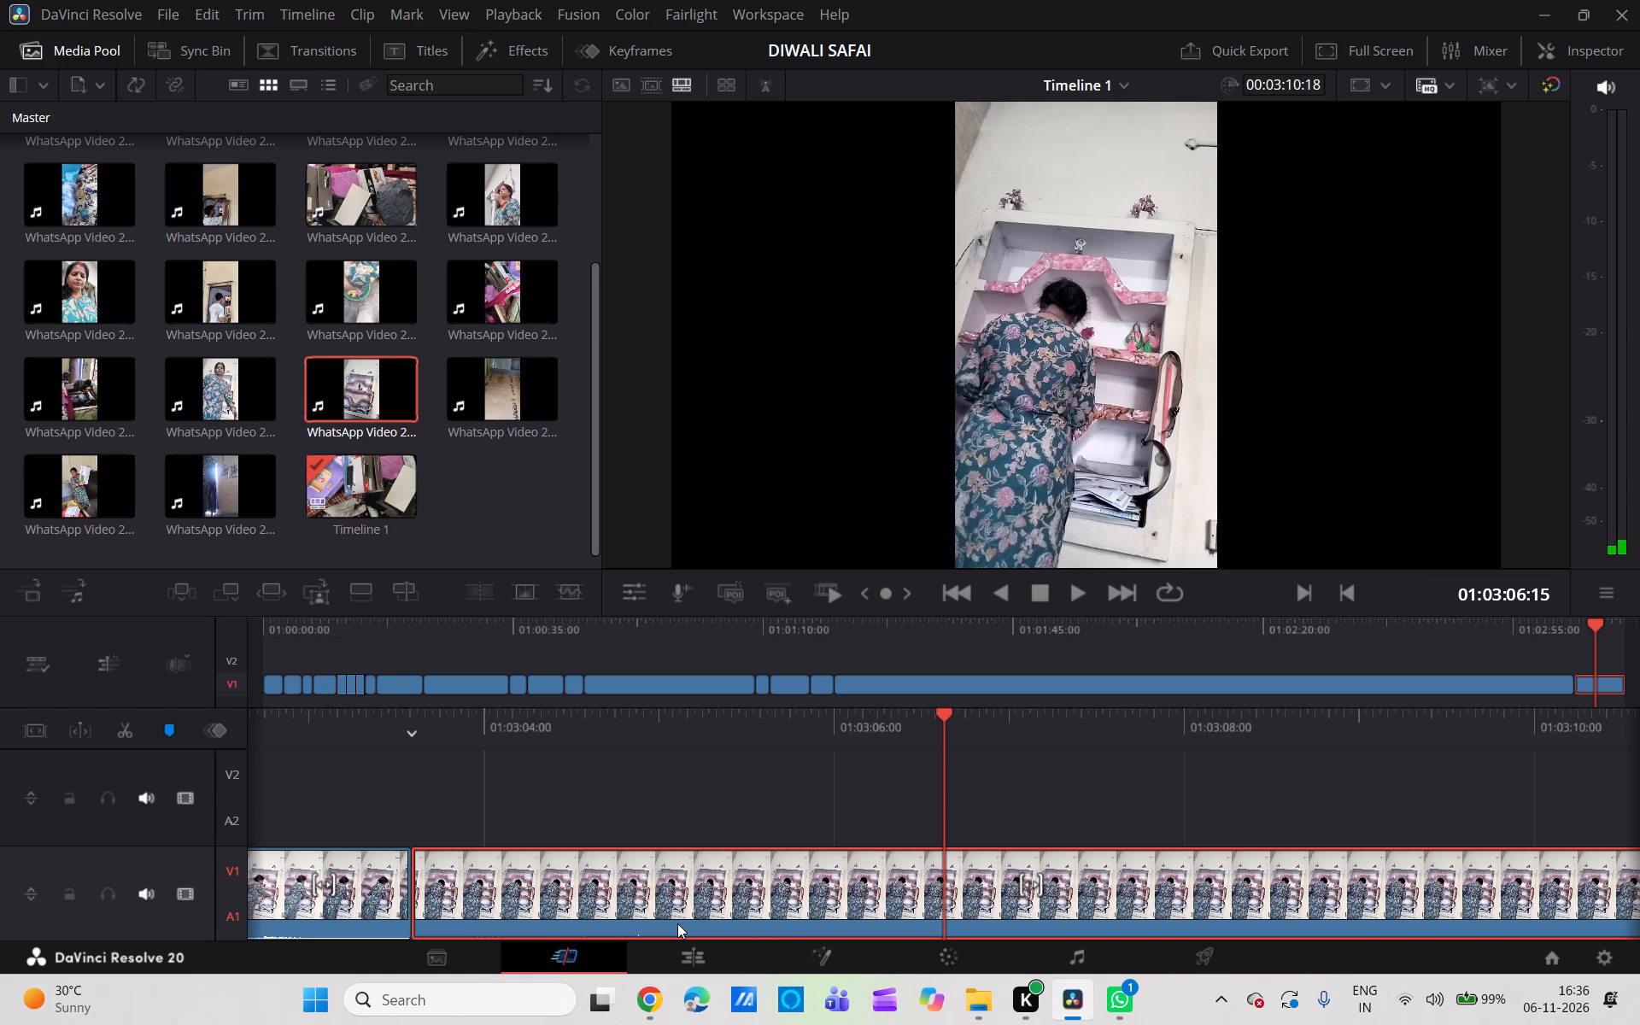
pyautogui.press('BackSpace')
# Split the last wall-shelf clip on V1 at 01:02:38:15, where the woman steps back in front of the shelves.
pyautogui.hscroll(1, 677, 923)
pyautogui.keyDown('ctrl'); pyautogui.scroll(1, 677, 923); pyautogui.keyUp('ctrl')
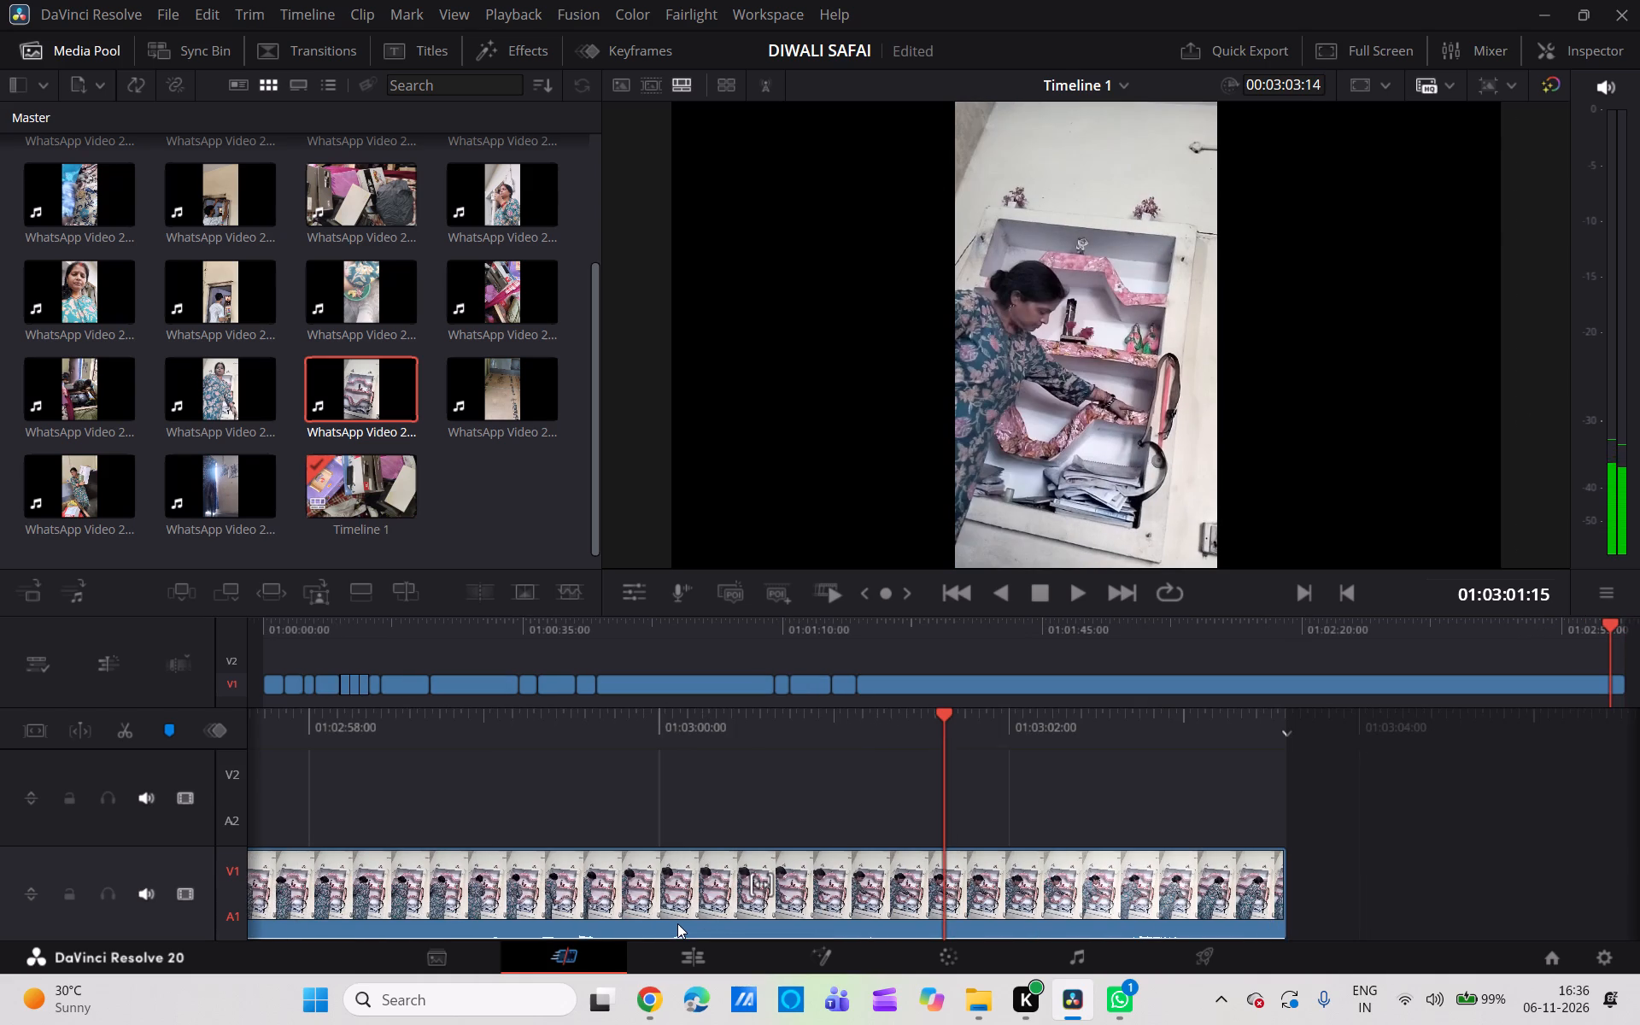
pyautogui.hscroll(2, 677, 923)
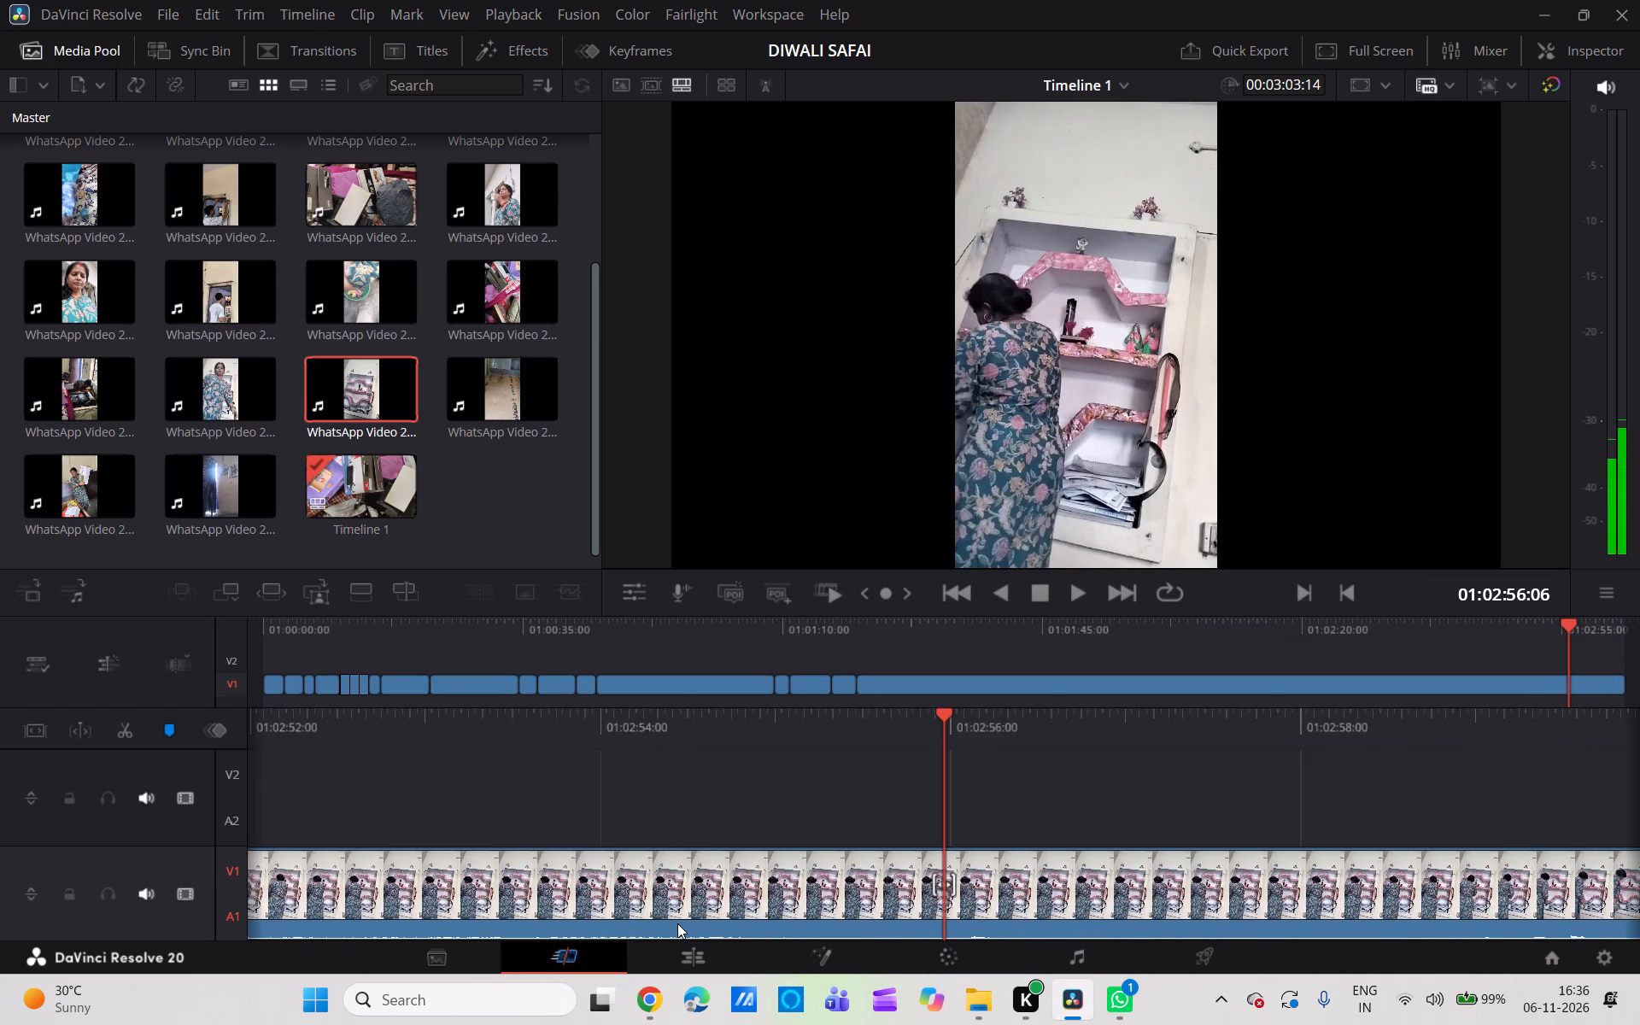
pyautogui.hscroll(4, 677, 923)
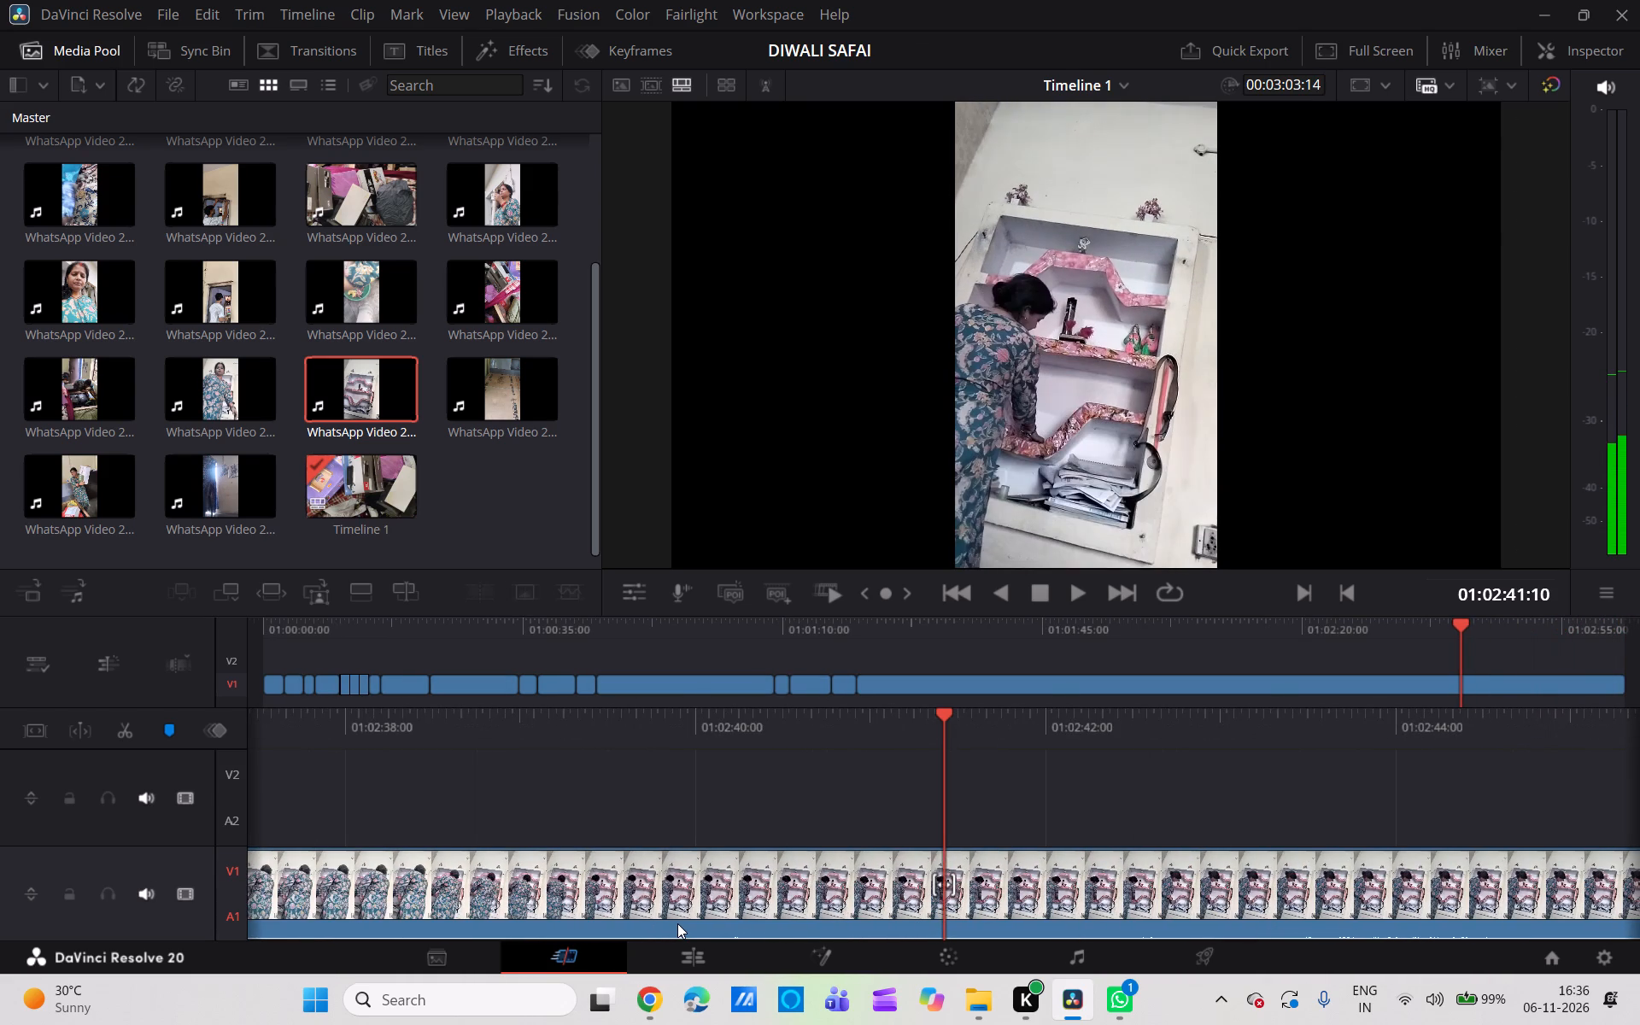
pyautogui.hscroll(1, 483, 782)
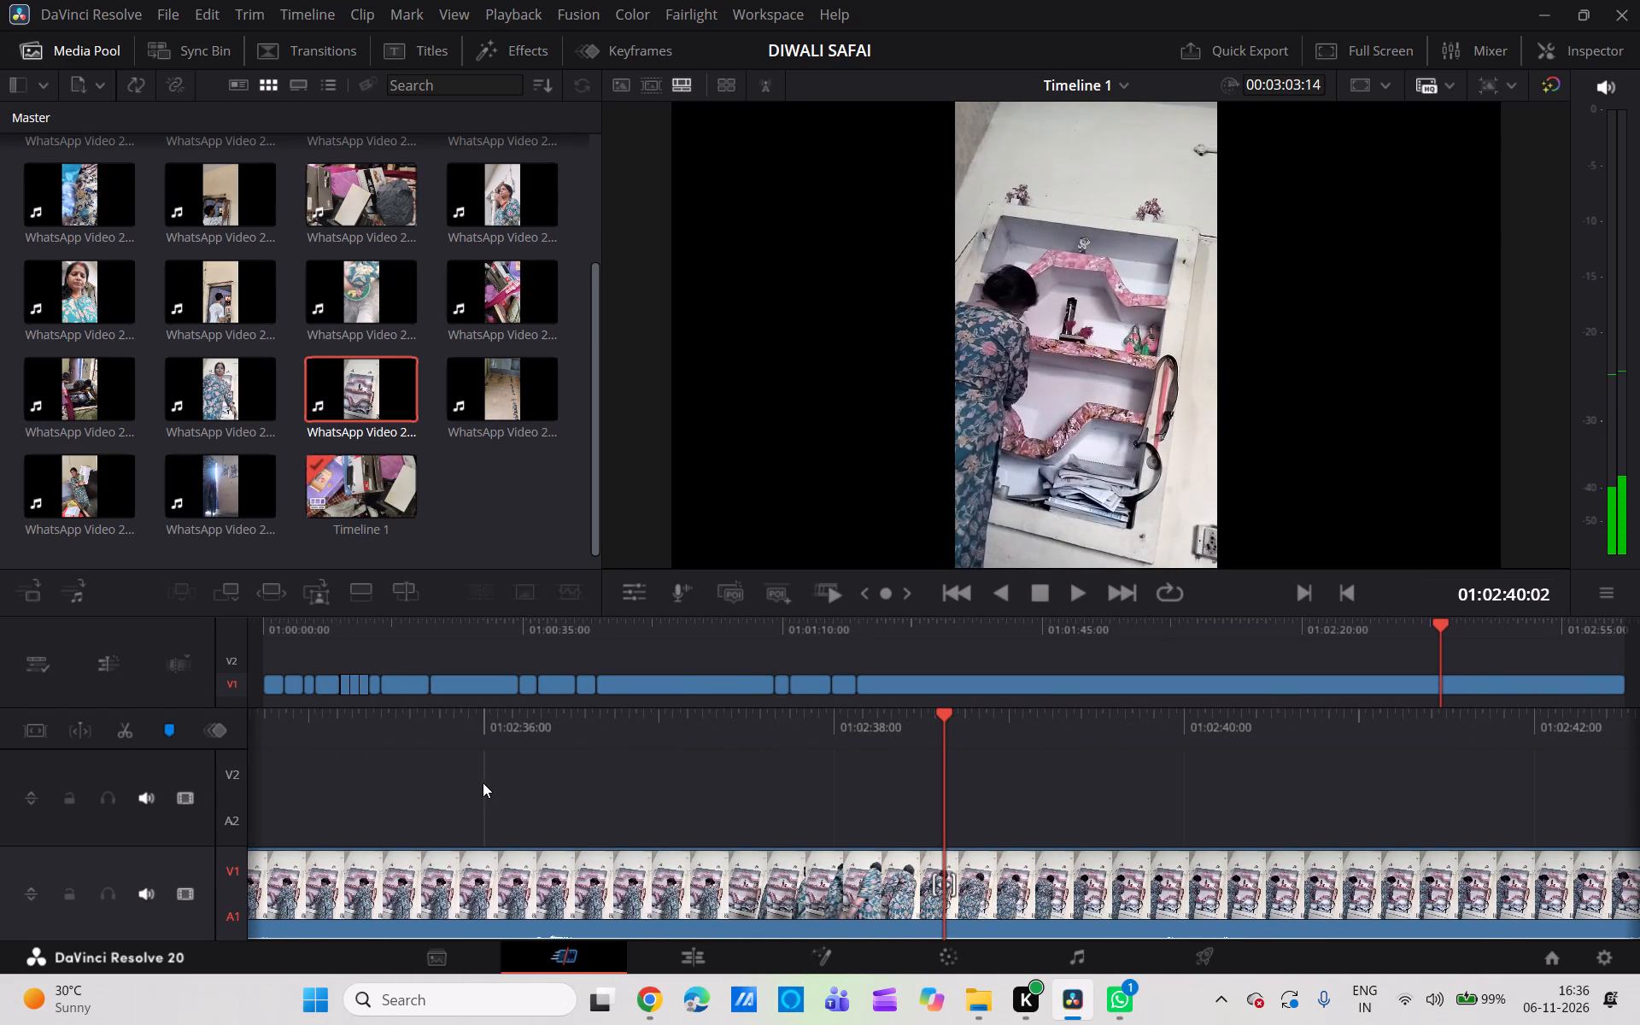
pyautogui.click(124, 735)
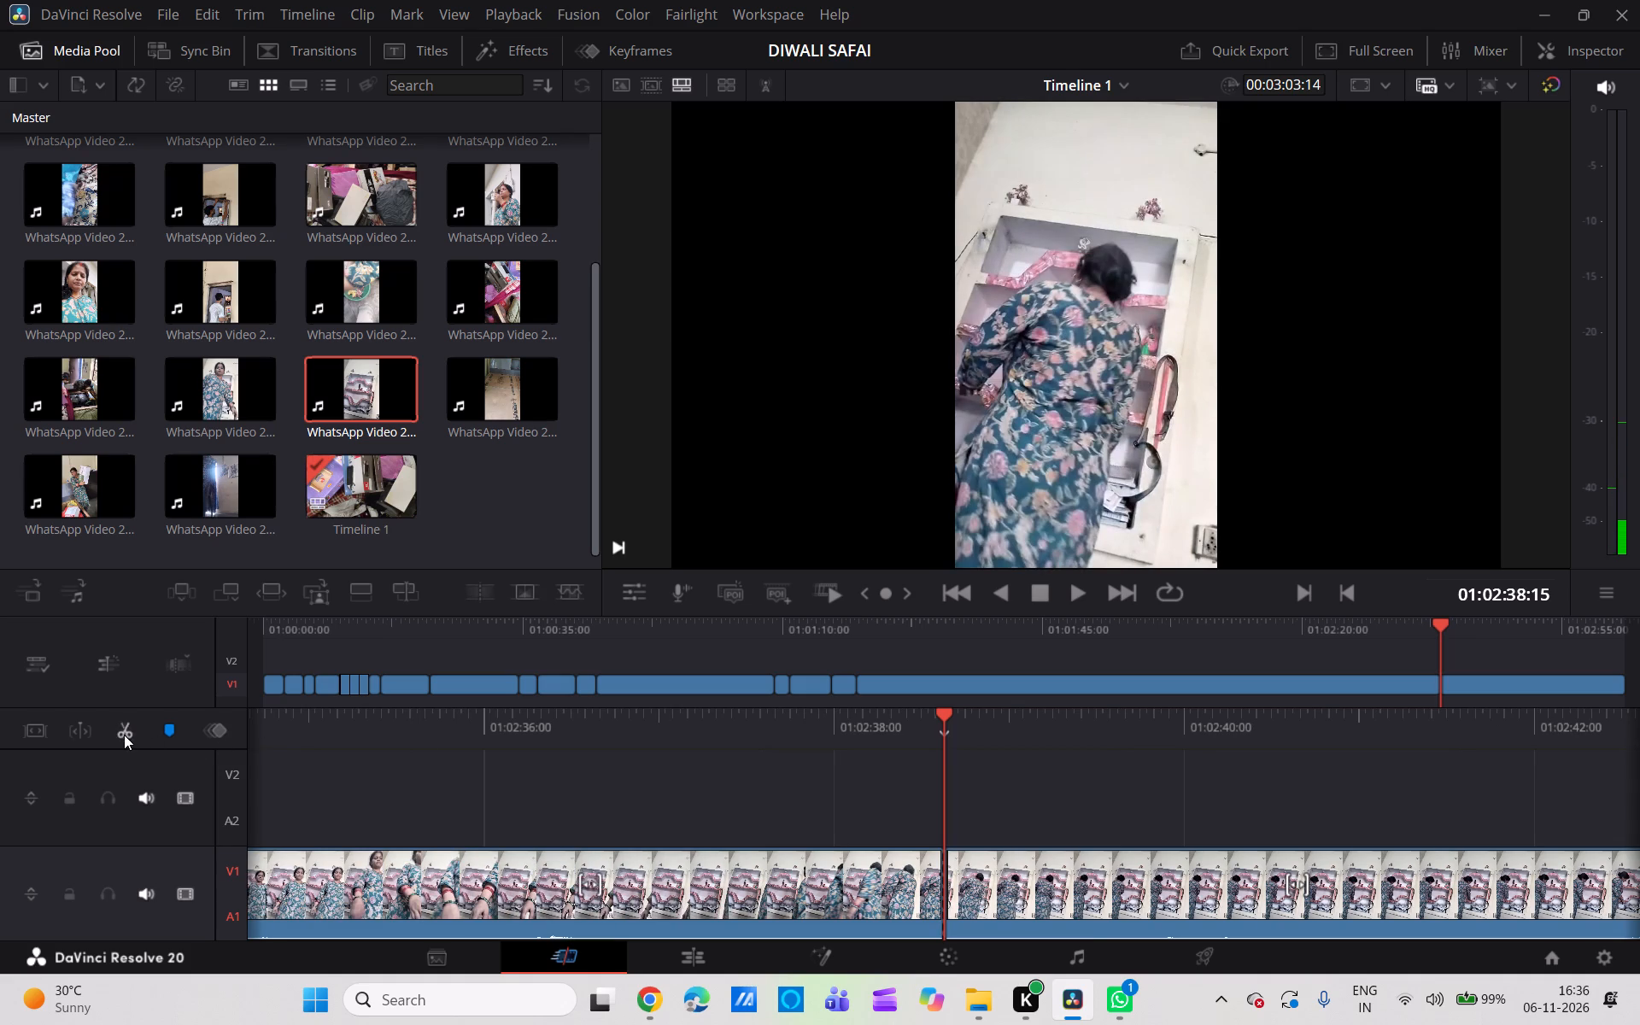
# Split the last wall-shelf clip on V1 again at 01:03:02:05, shortly before the end of the timeline.
pyautogui.hscroll(-1, 1297, 788)
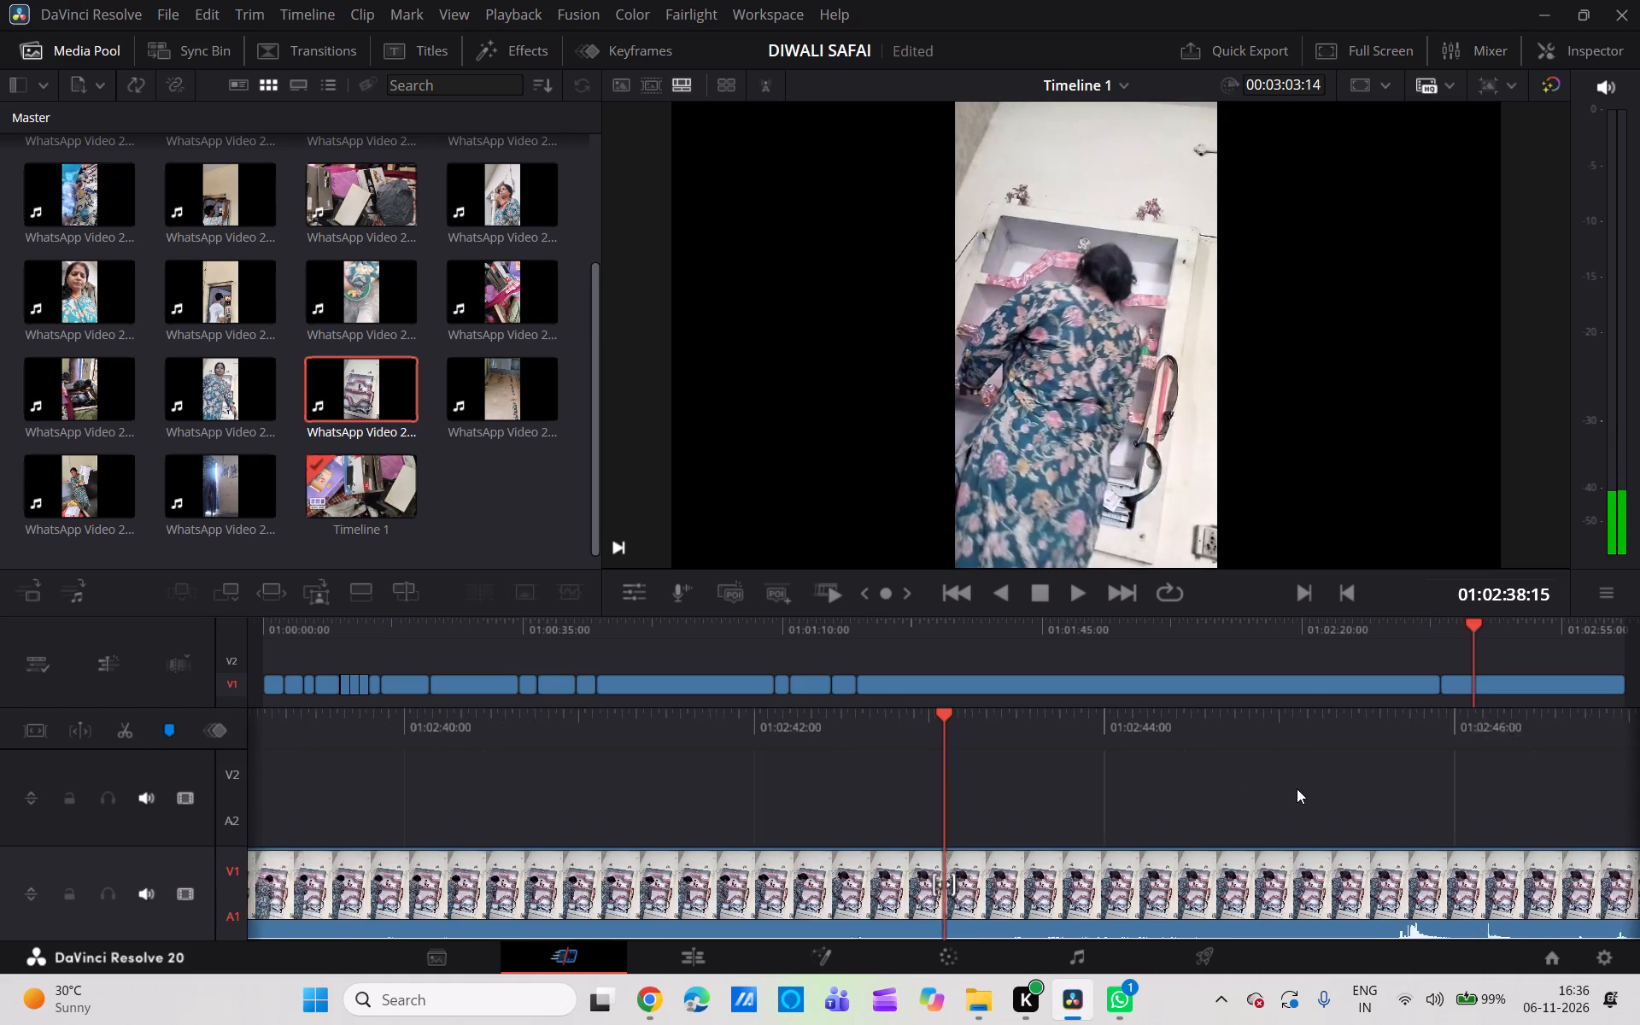
pyautogui.hscroll(-2, 1297, 788)
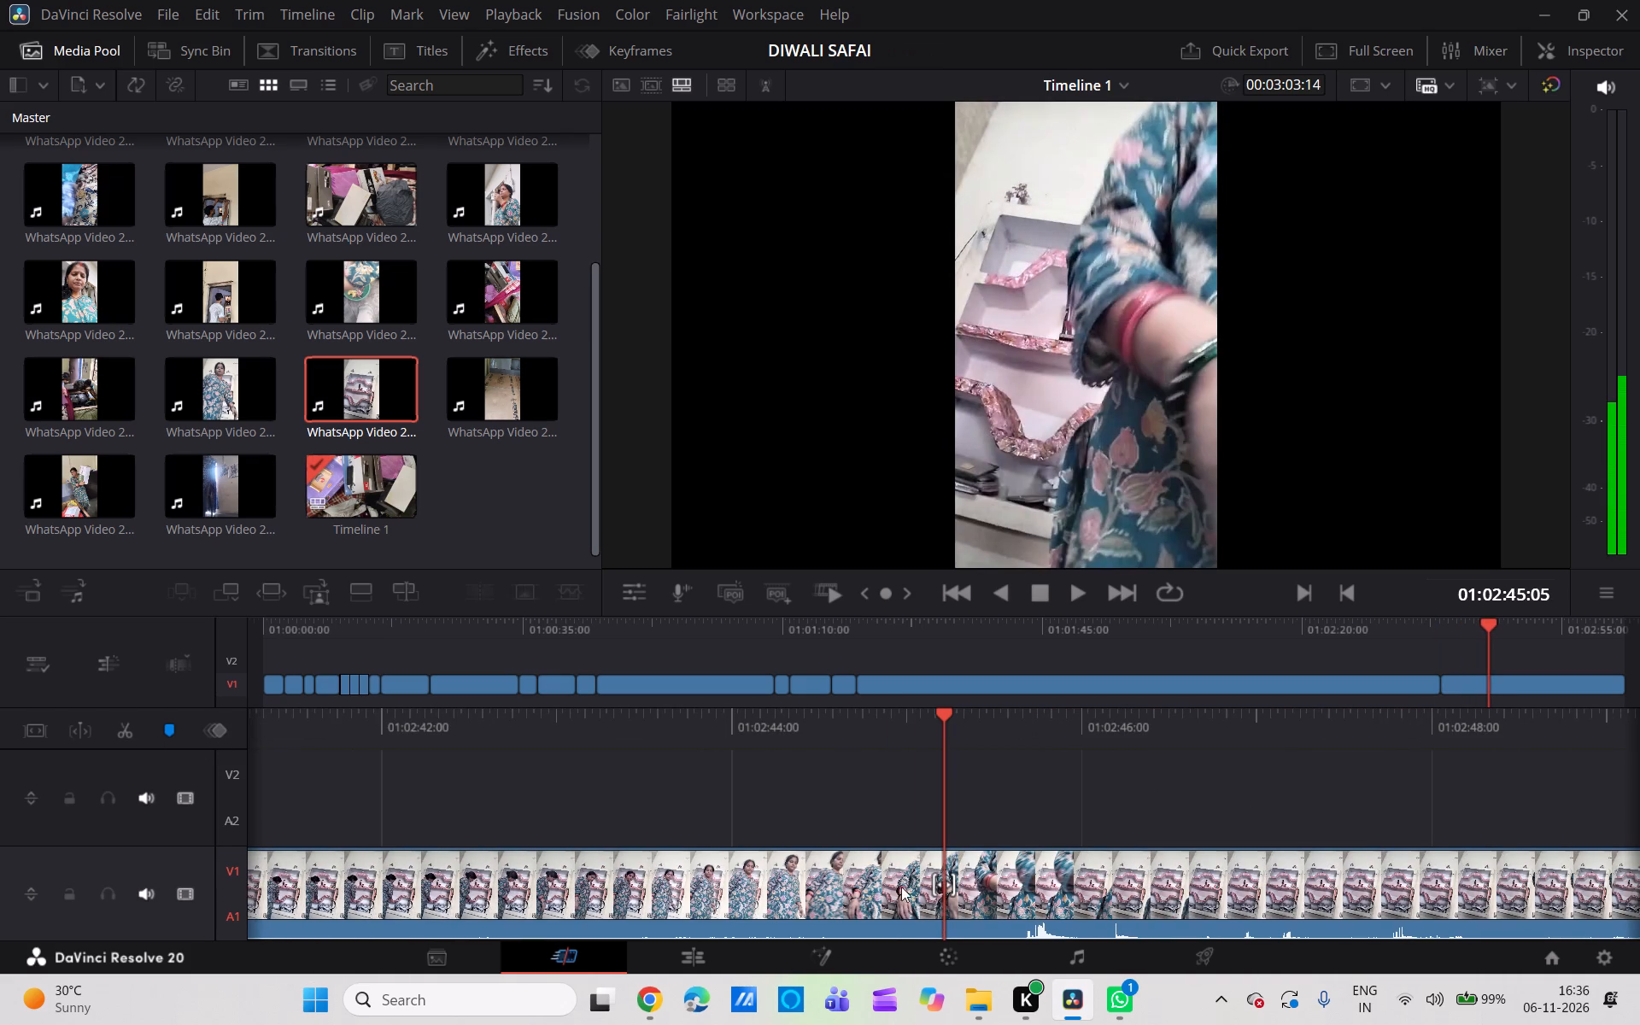
pyautogui.hscroll(-1, 1139, 828)
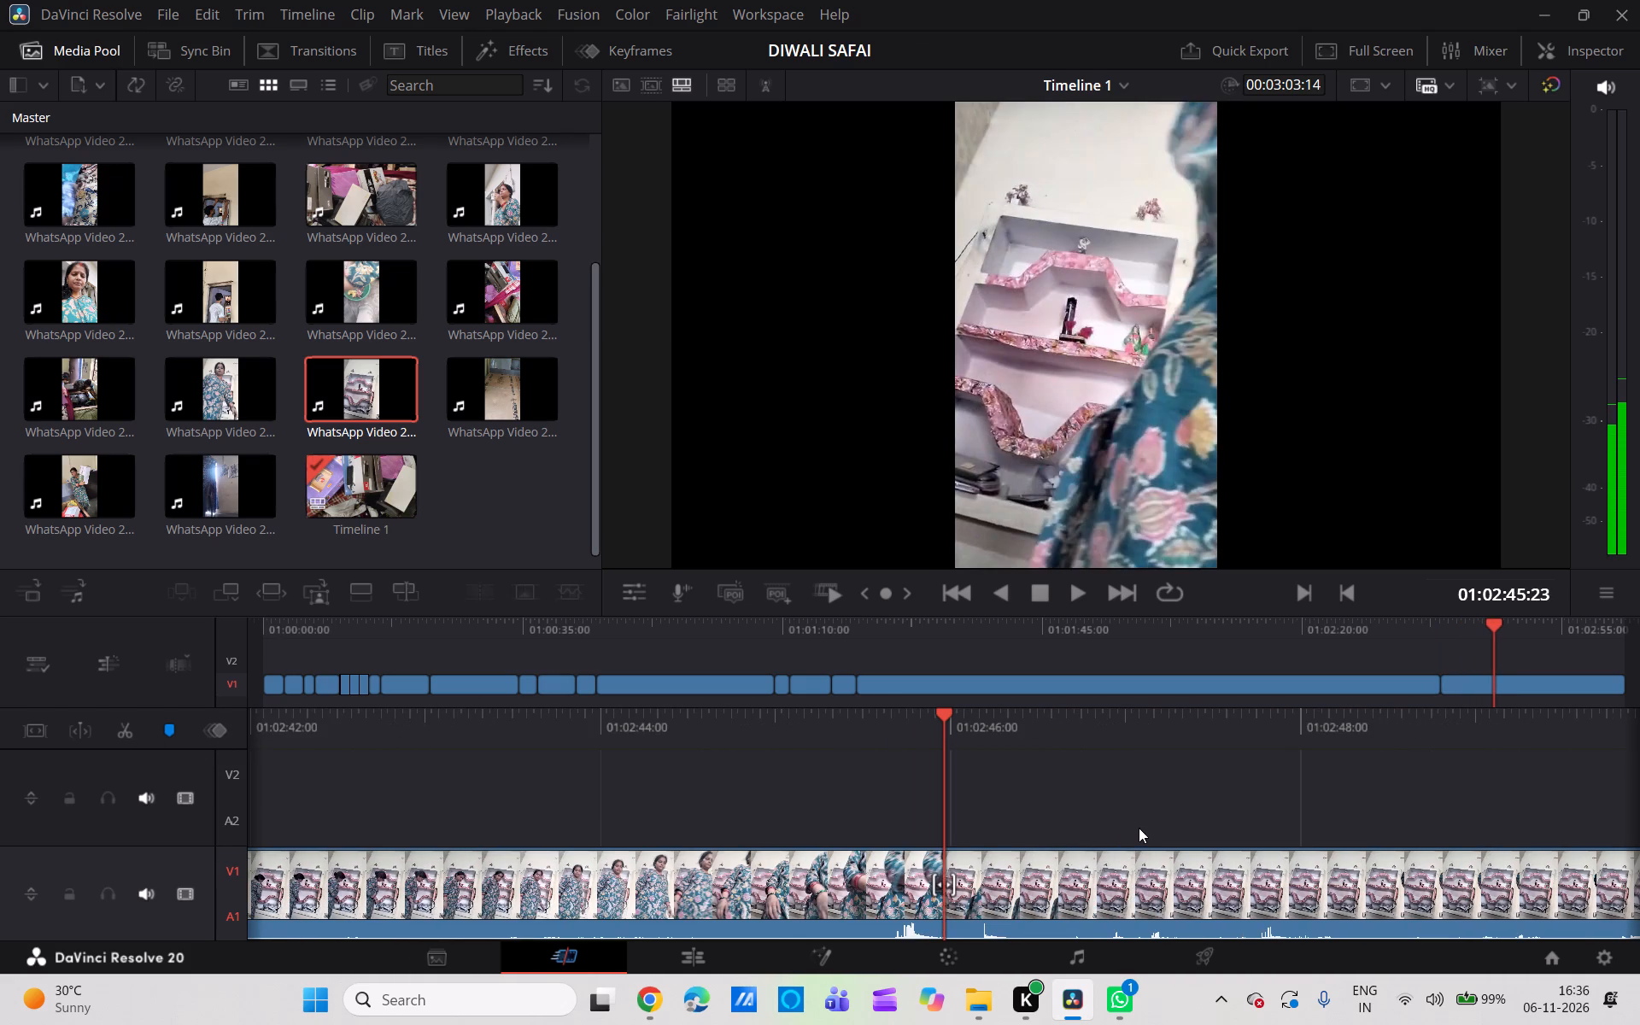
pyautogui.hscroll(-3, 1139, 828)
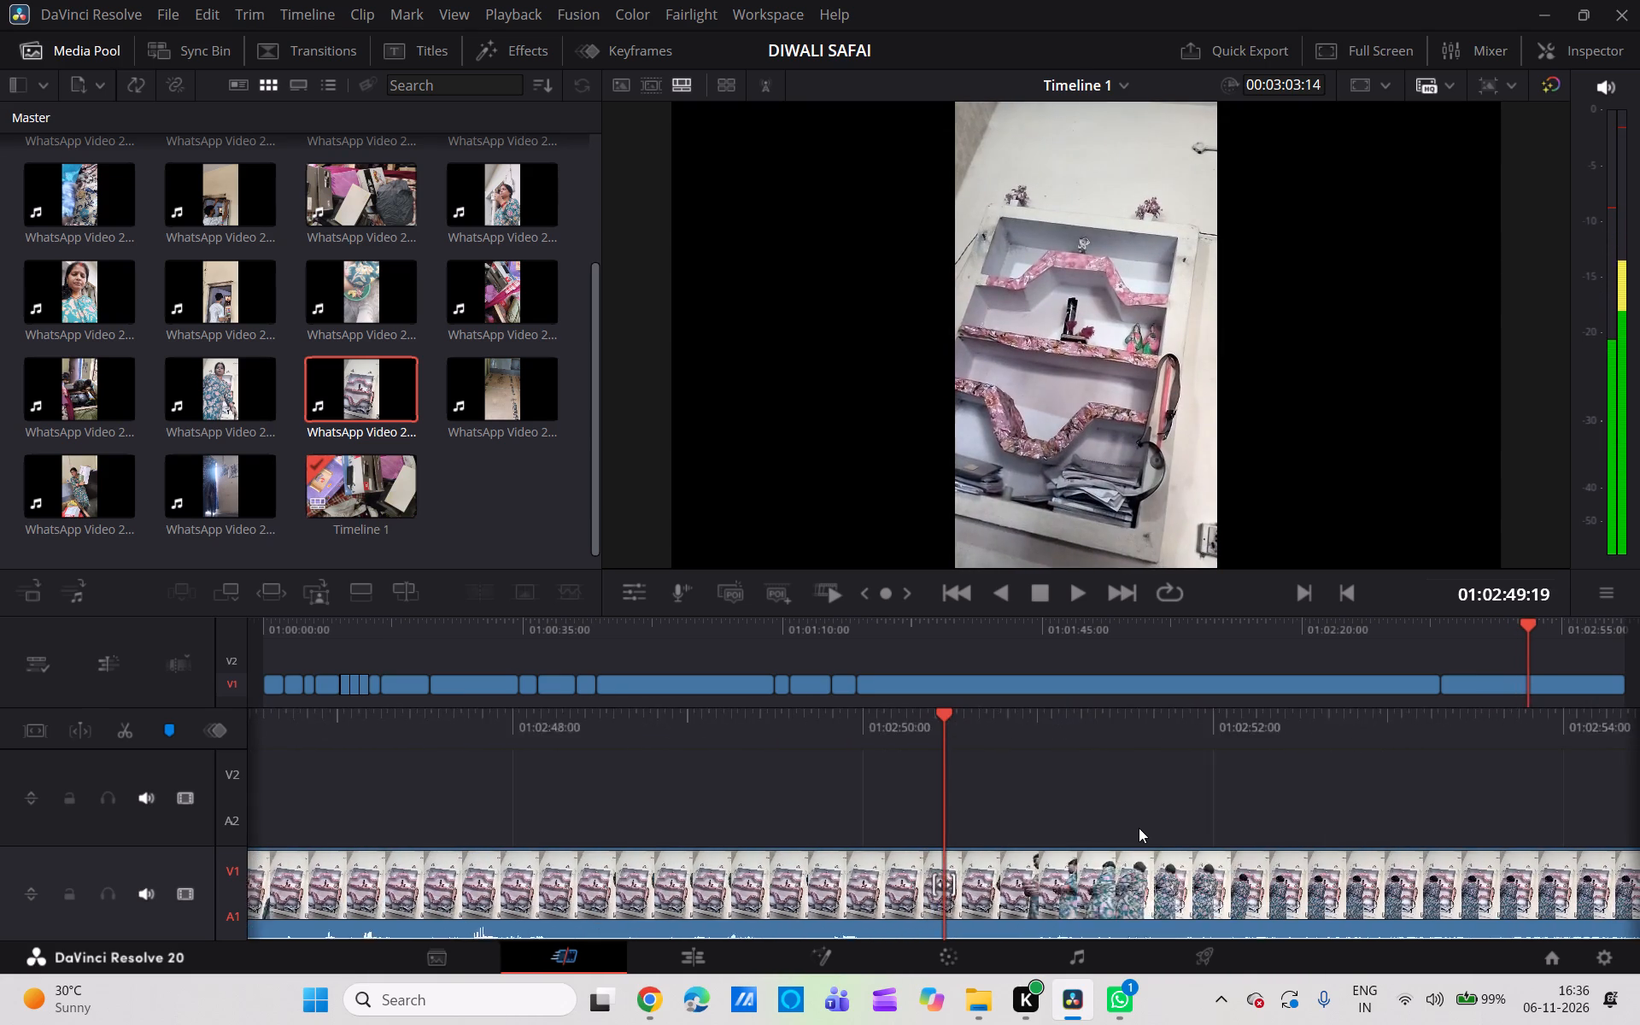
pyautogui.hscroll(-3, 1139, 828)
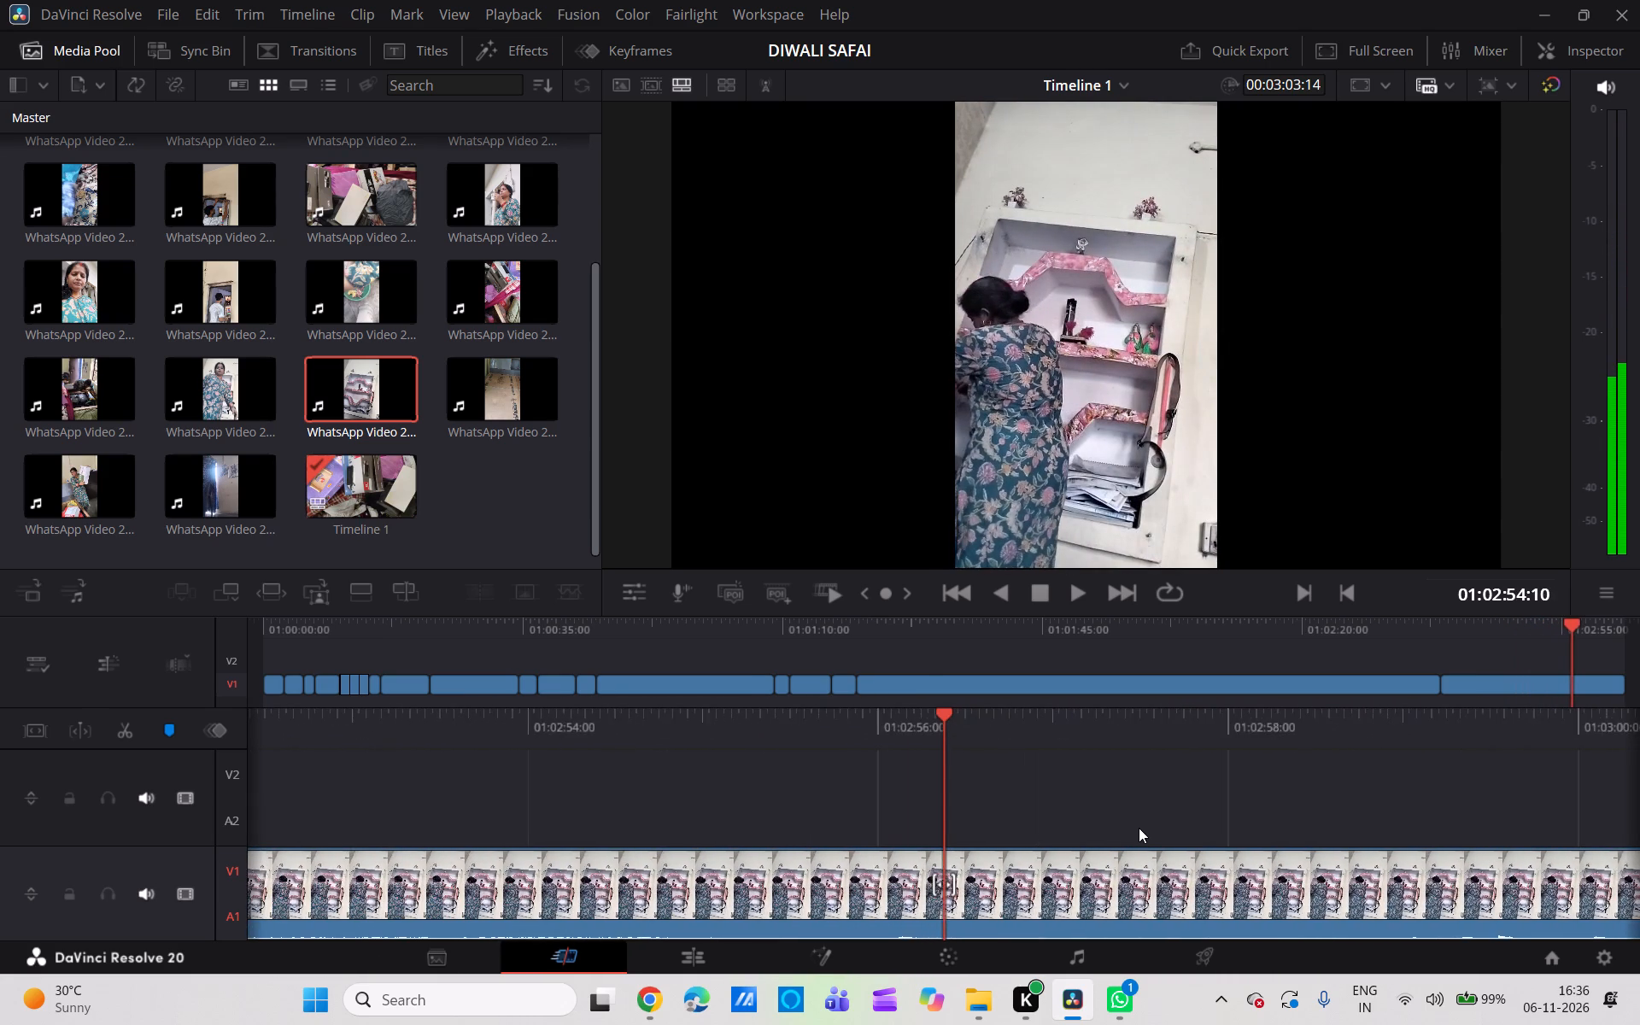
pyautogui.hscroll(-2, 1139, 828)
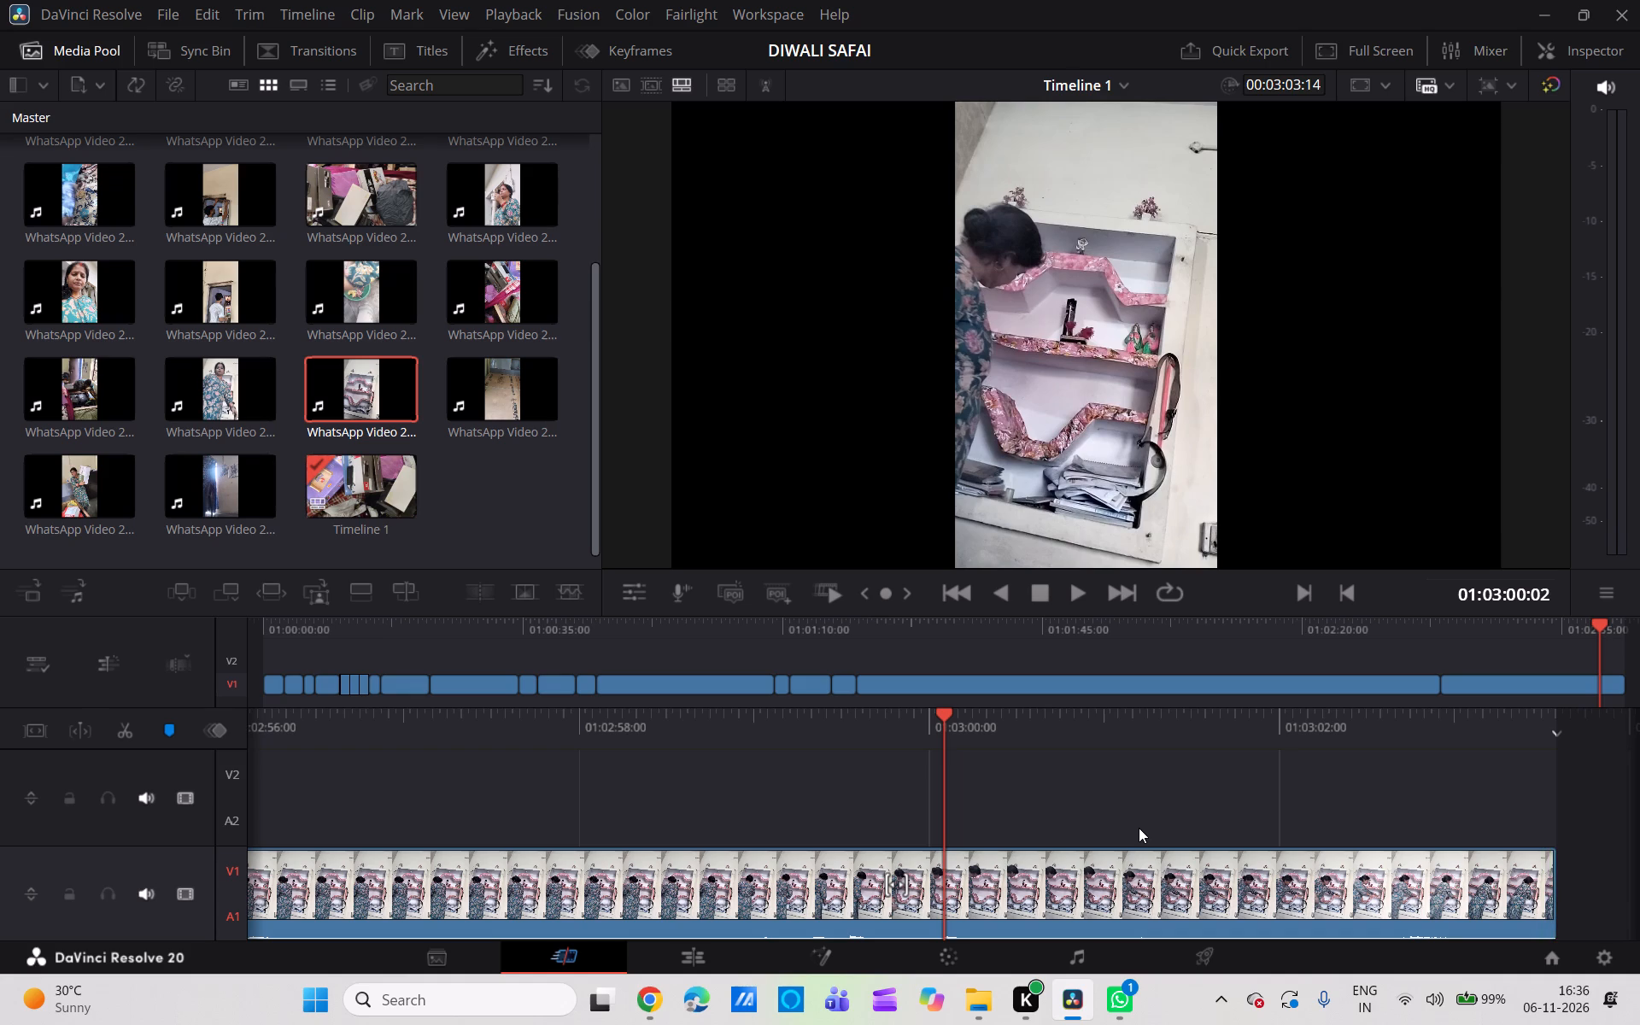
pyautogui.hscroll(-2, 1139, 828)
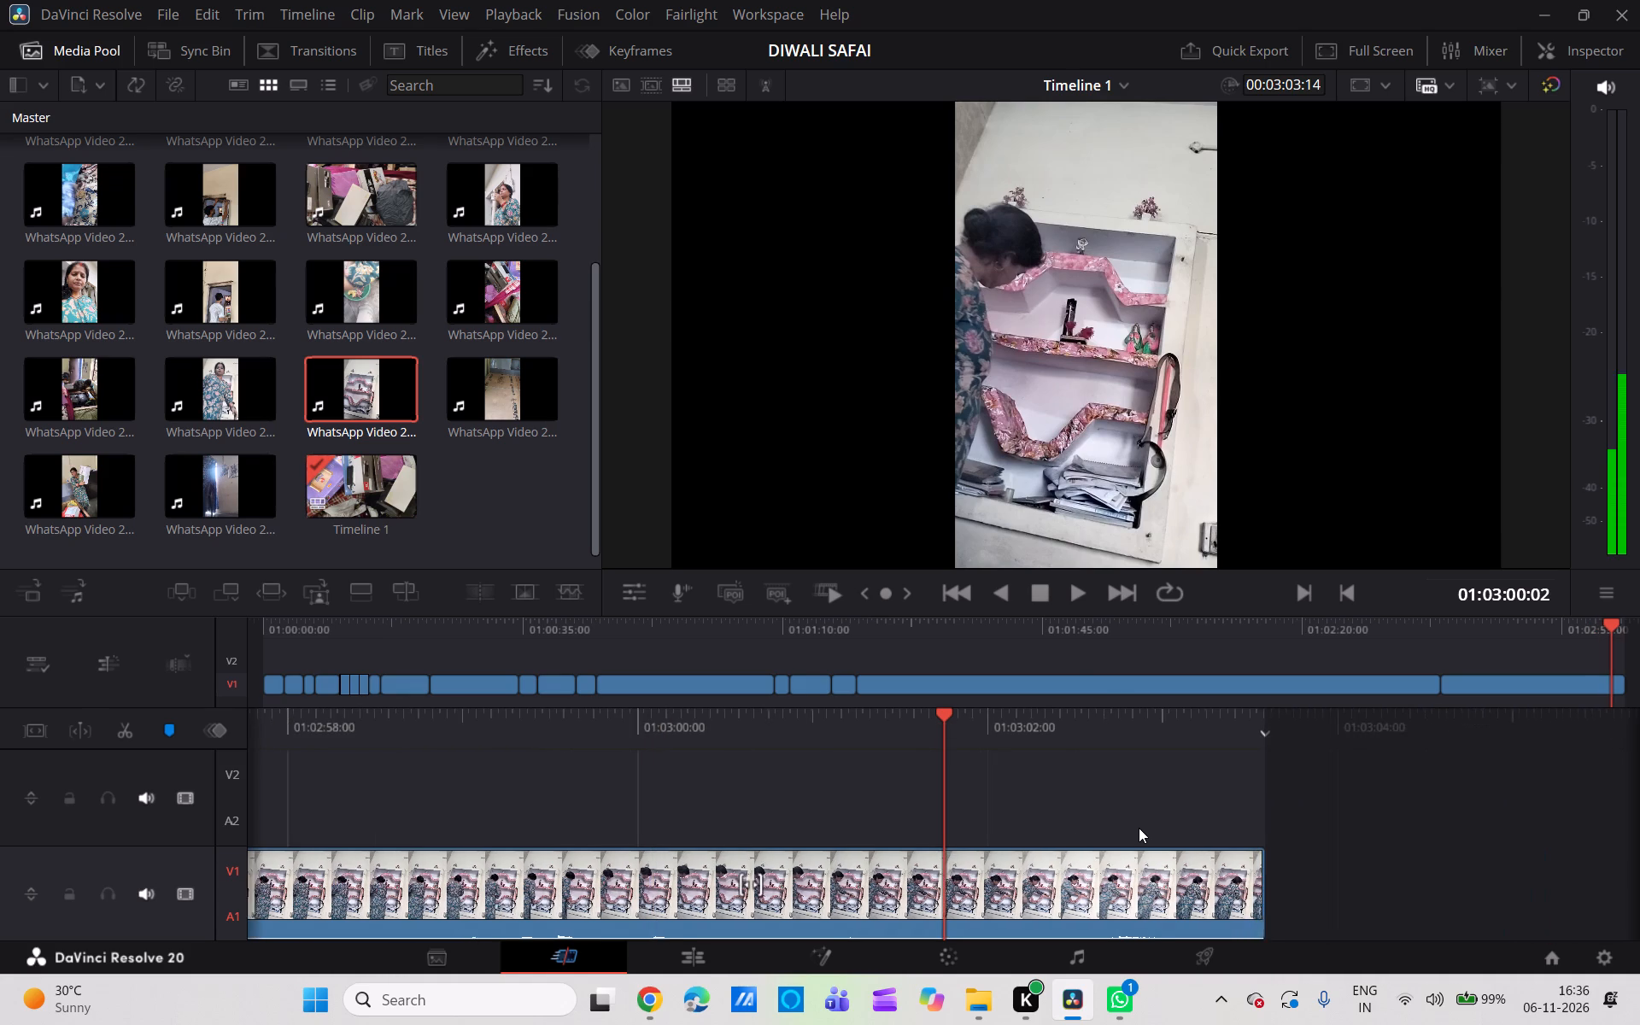
pyautogui.hscroll(-2, 1139, 828)
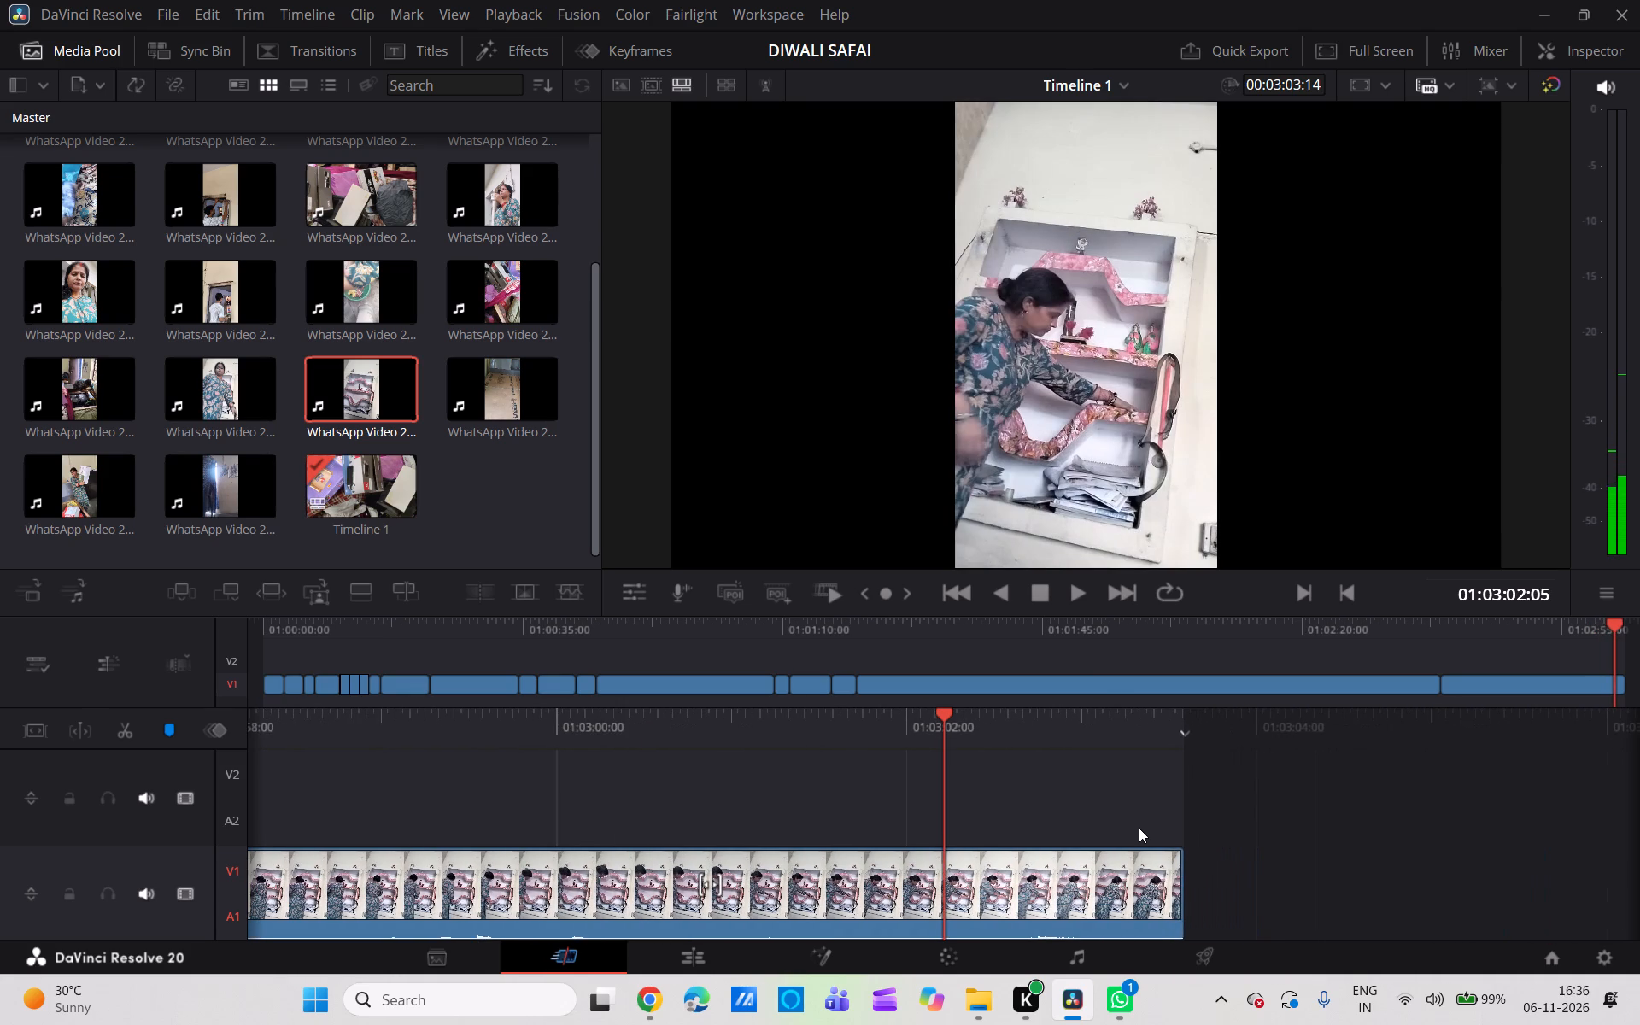
pyautogui.click(123, 725)
# Delete the wall-shelf piece between the 01:02:38:15 and 01:03:02:05 cuts and close the gap.
pyautogui.click(377, 875)
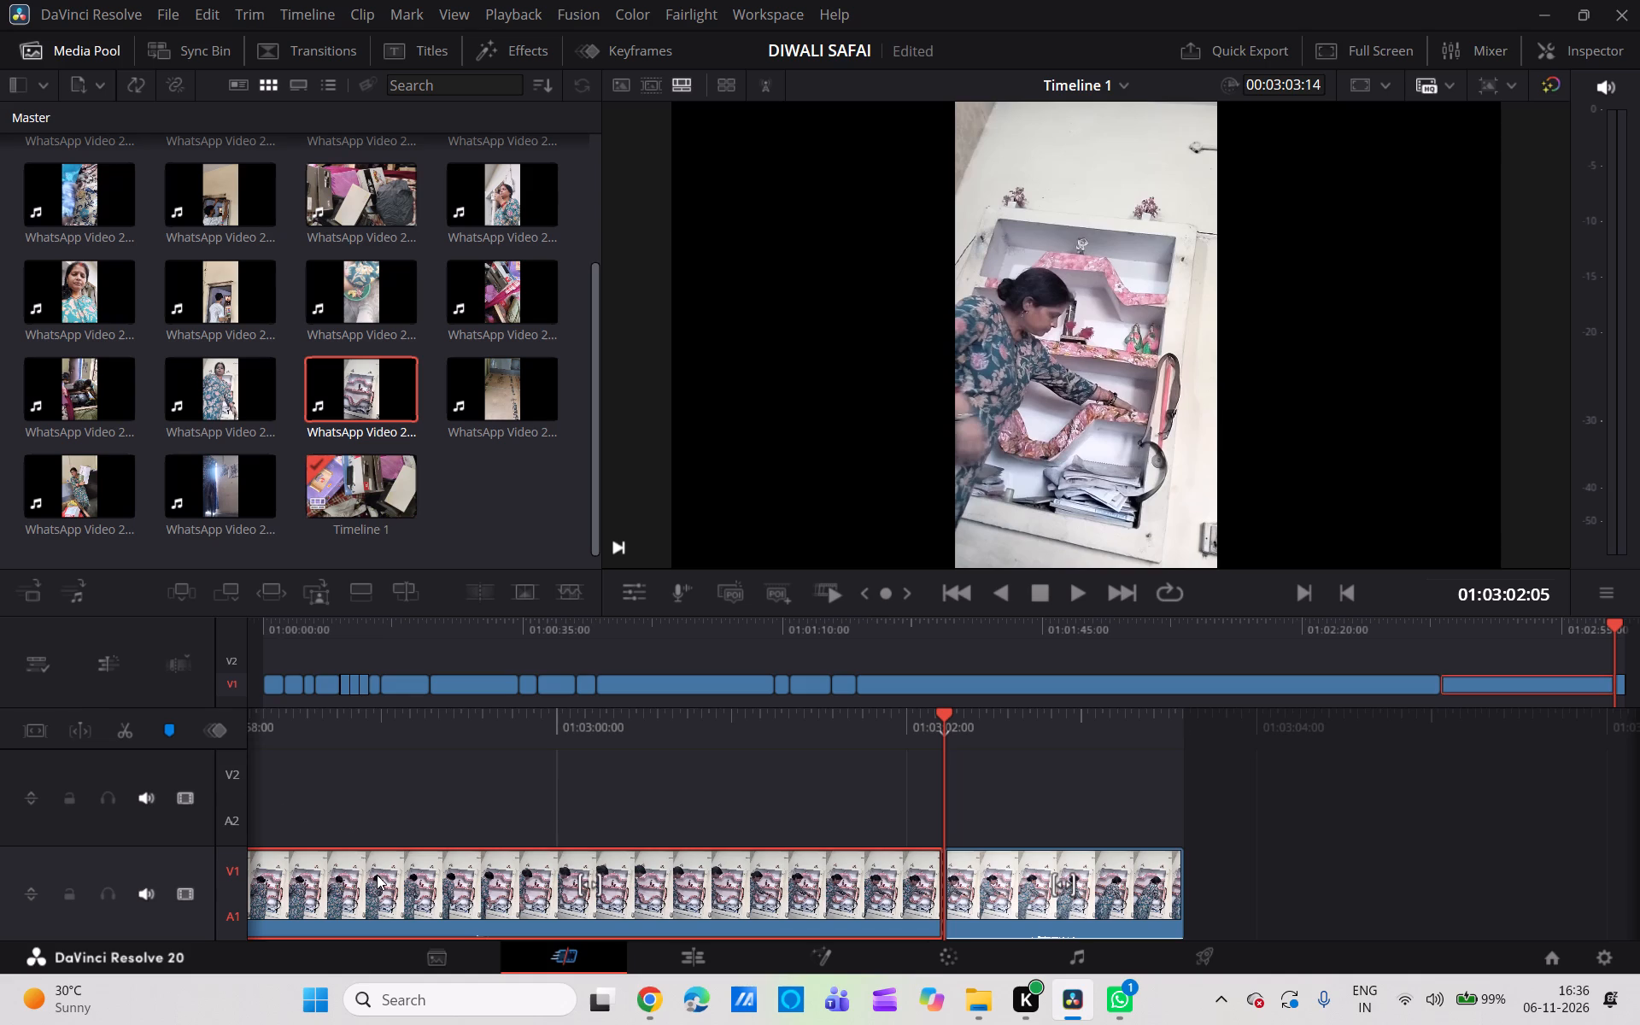
pyautogui.press('BackSpace')
pyautogui.click(377, 875)
pyautogui.press('BackSpace')
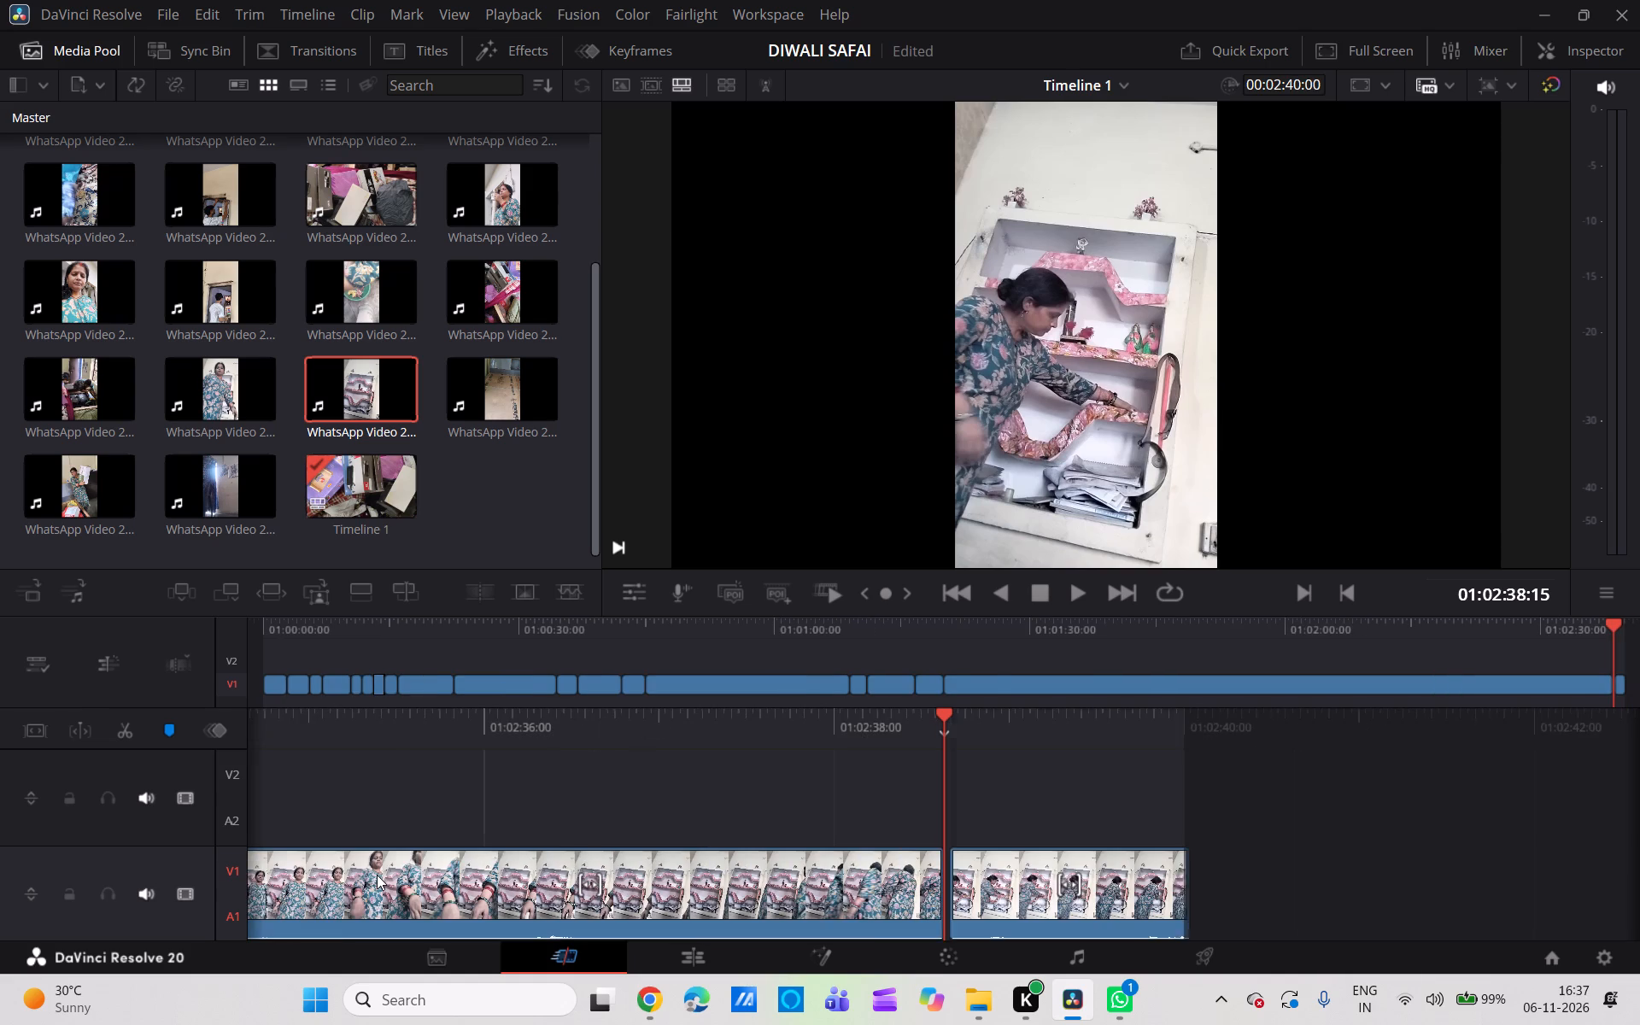
pyautogui.press('BackSpace')
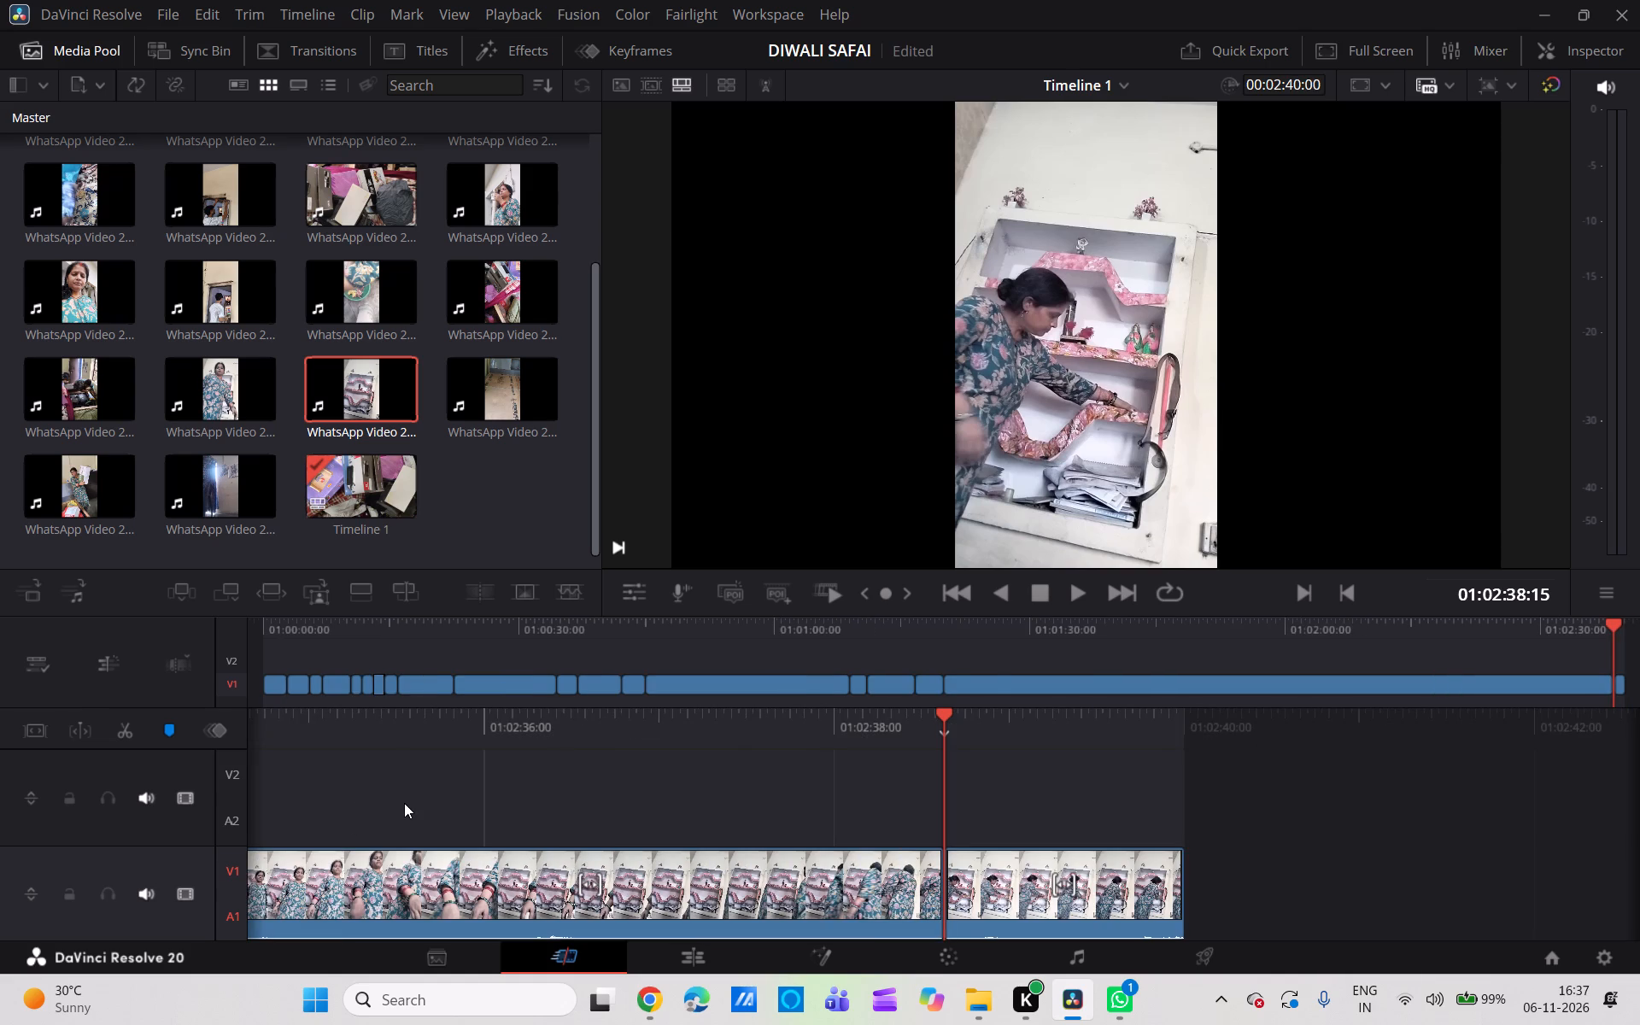
# Split the long wall-shelf clip on V1 at 01:02:00:11, just after the woman's hand moves away from the camera.
pyautogui.hscroll(3, 404, 803)
pyautogui.press('BackSpace')
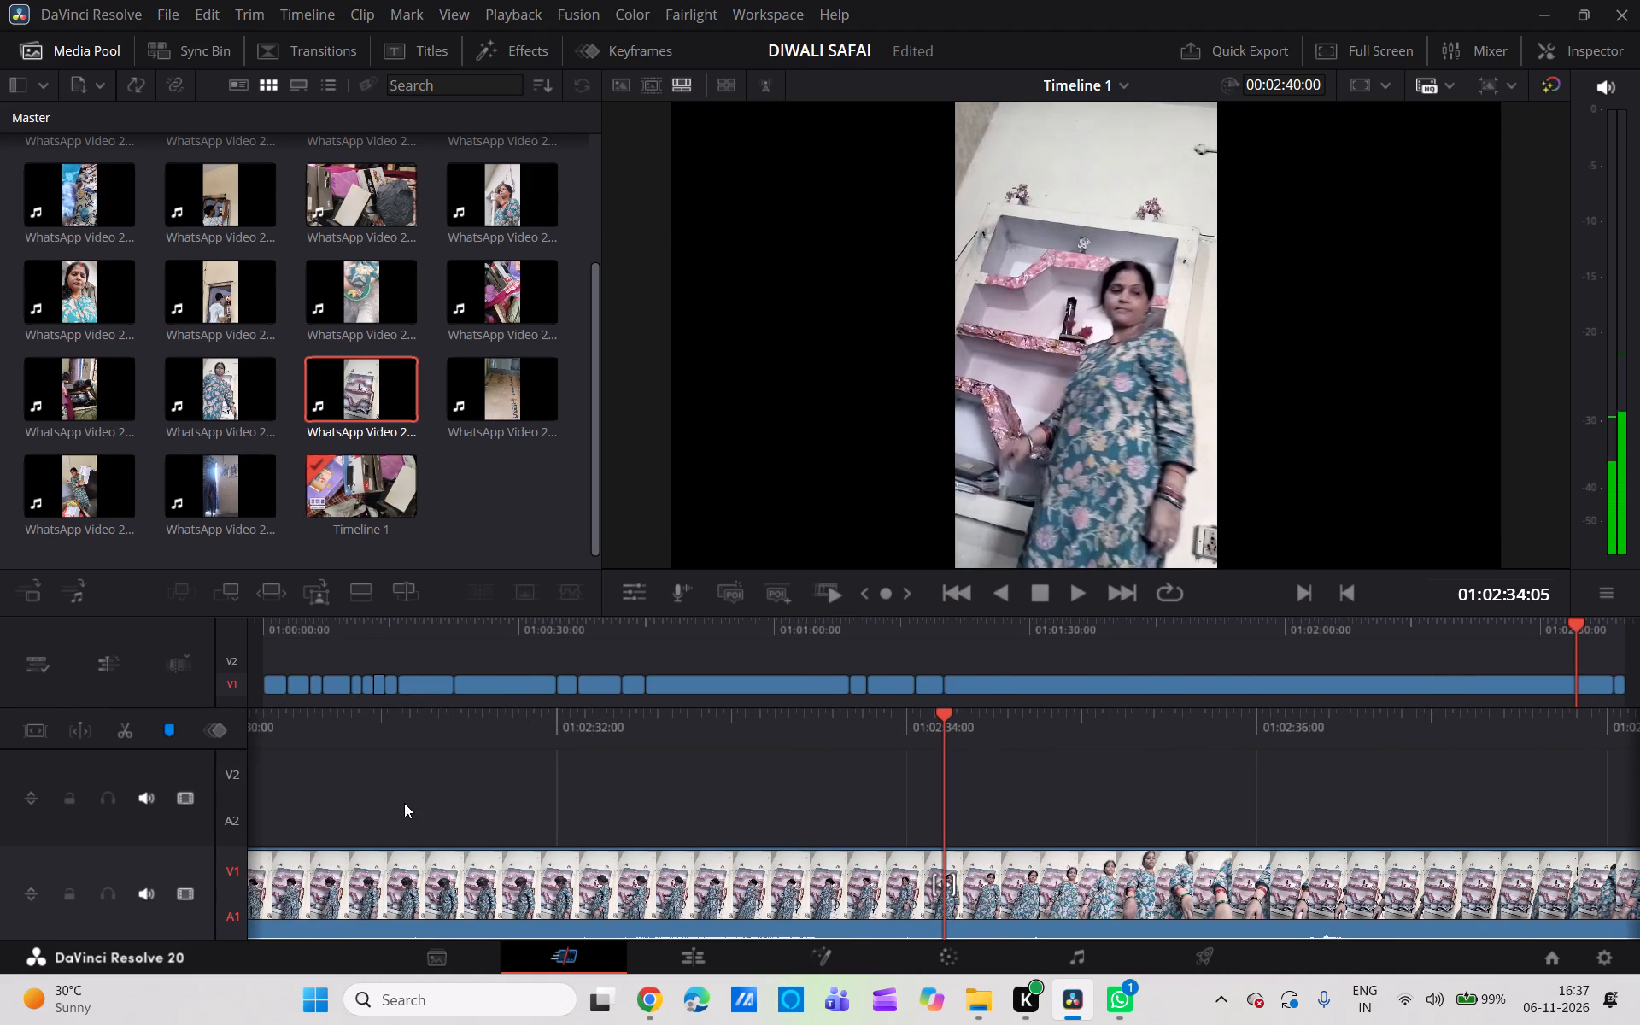
pyautogui.hscroll(3, 404, 803)
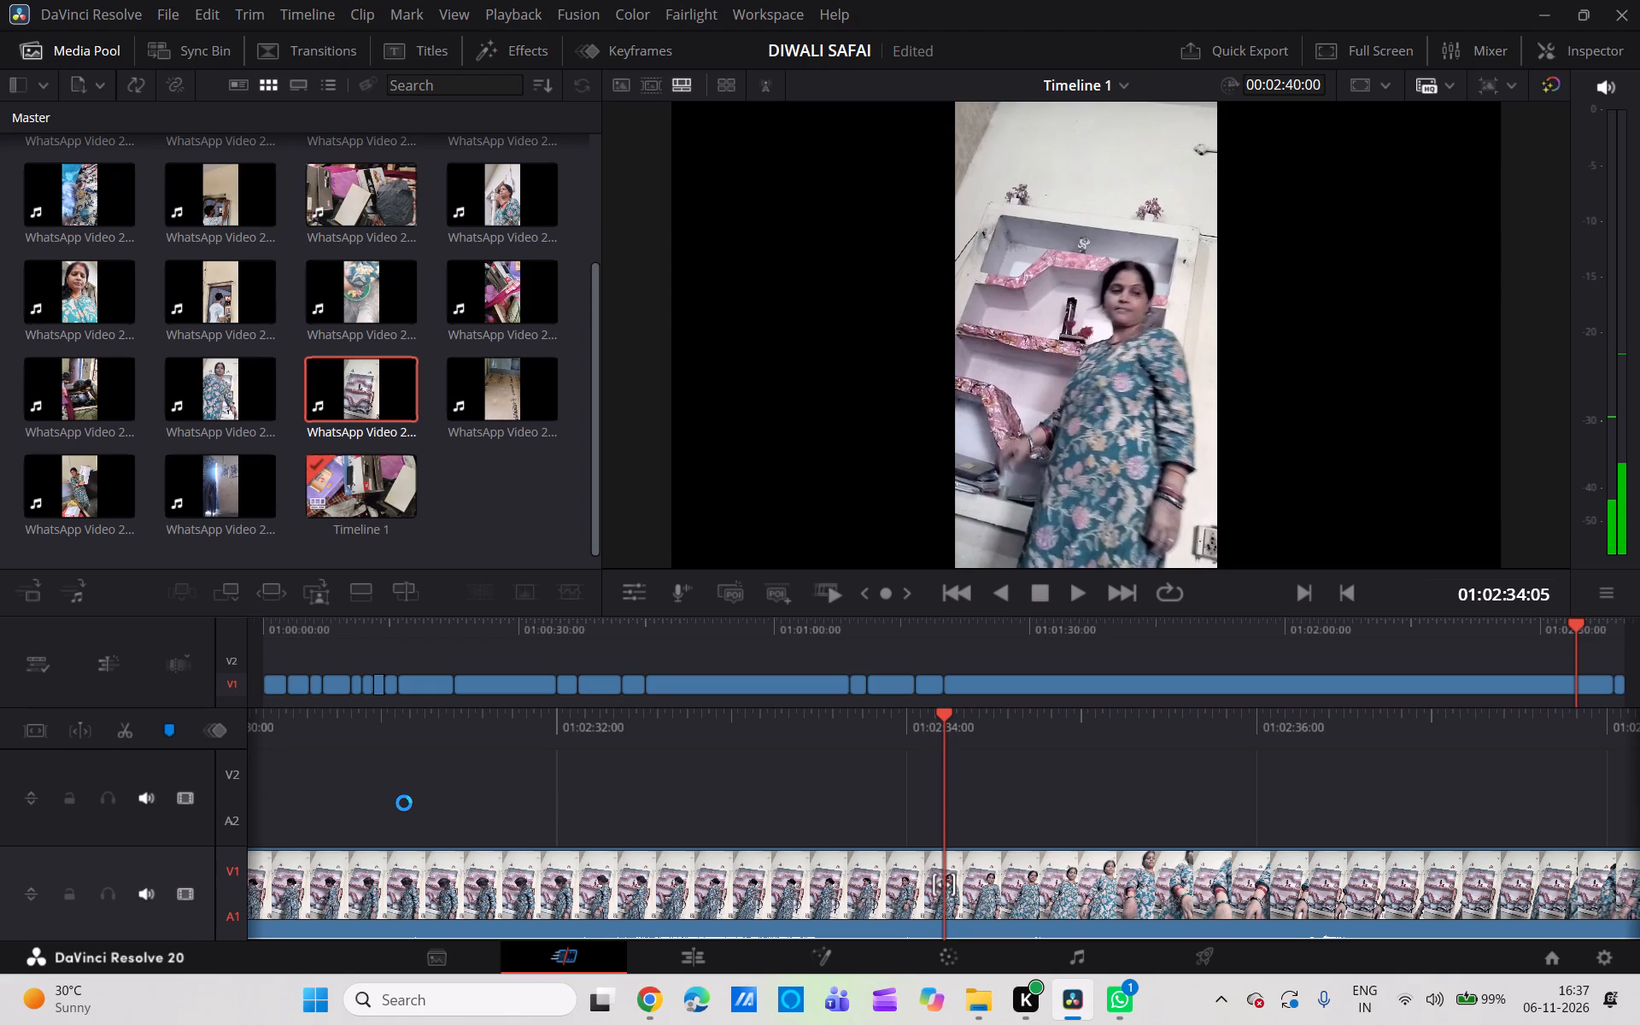
pyautogui.hscroll(6, 404, 803)
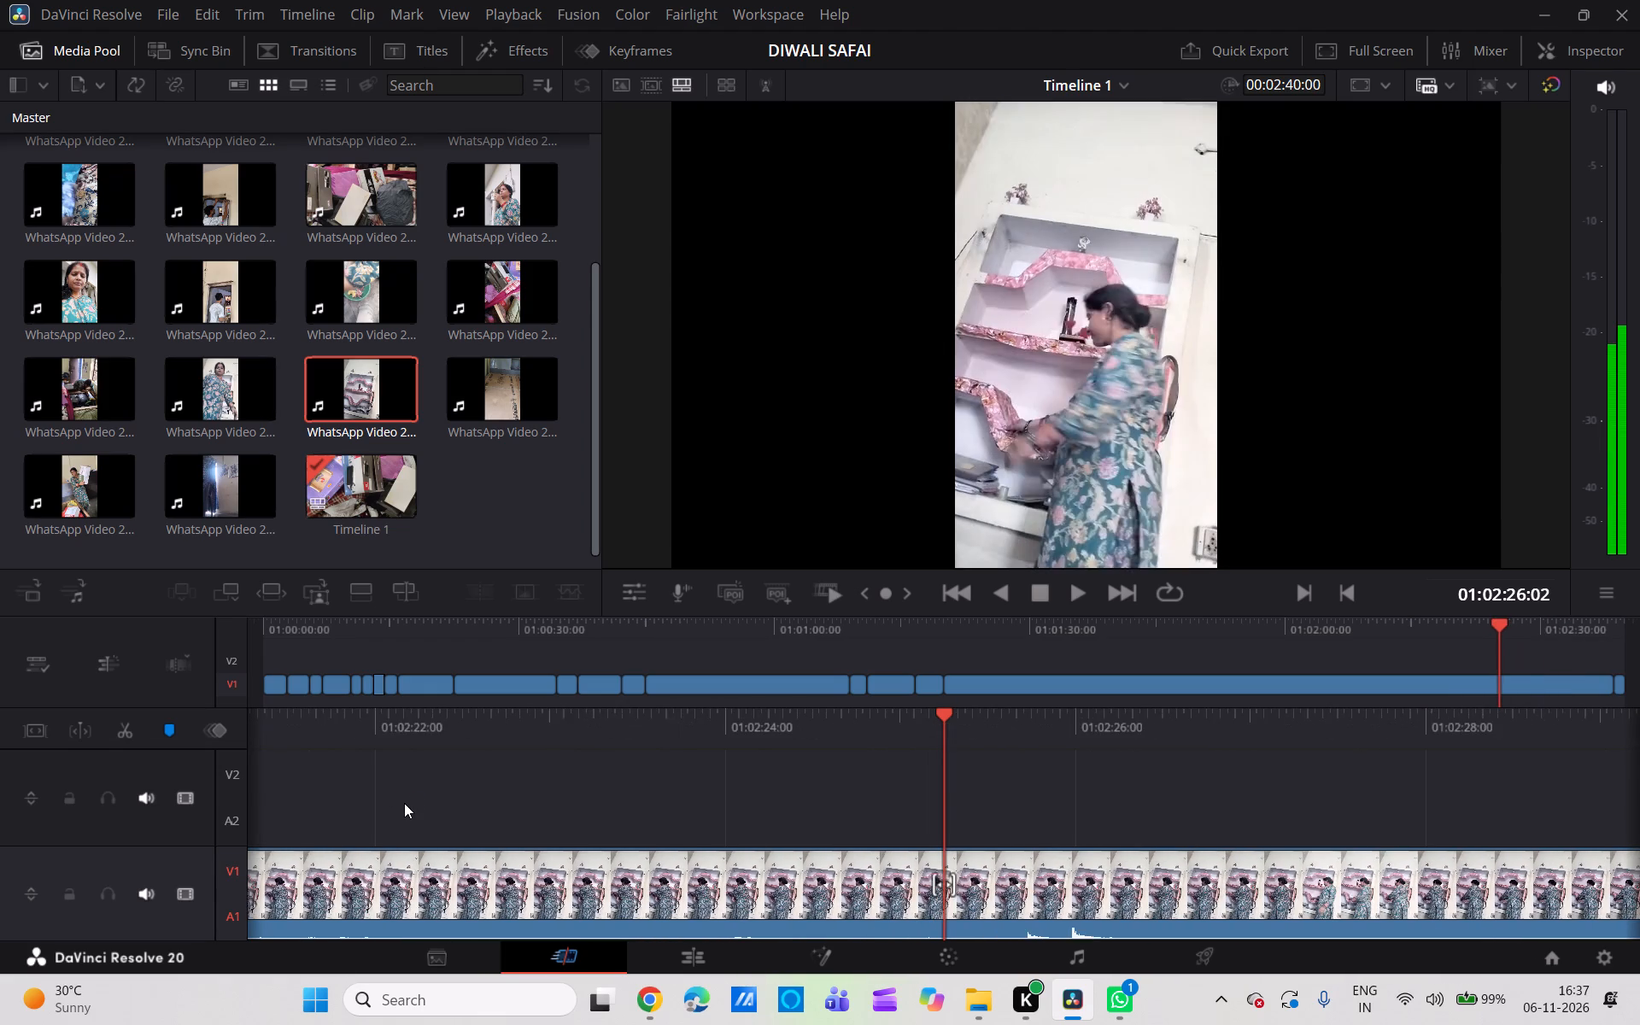
pyautogui.hscroll(6, 404, 803)
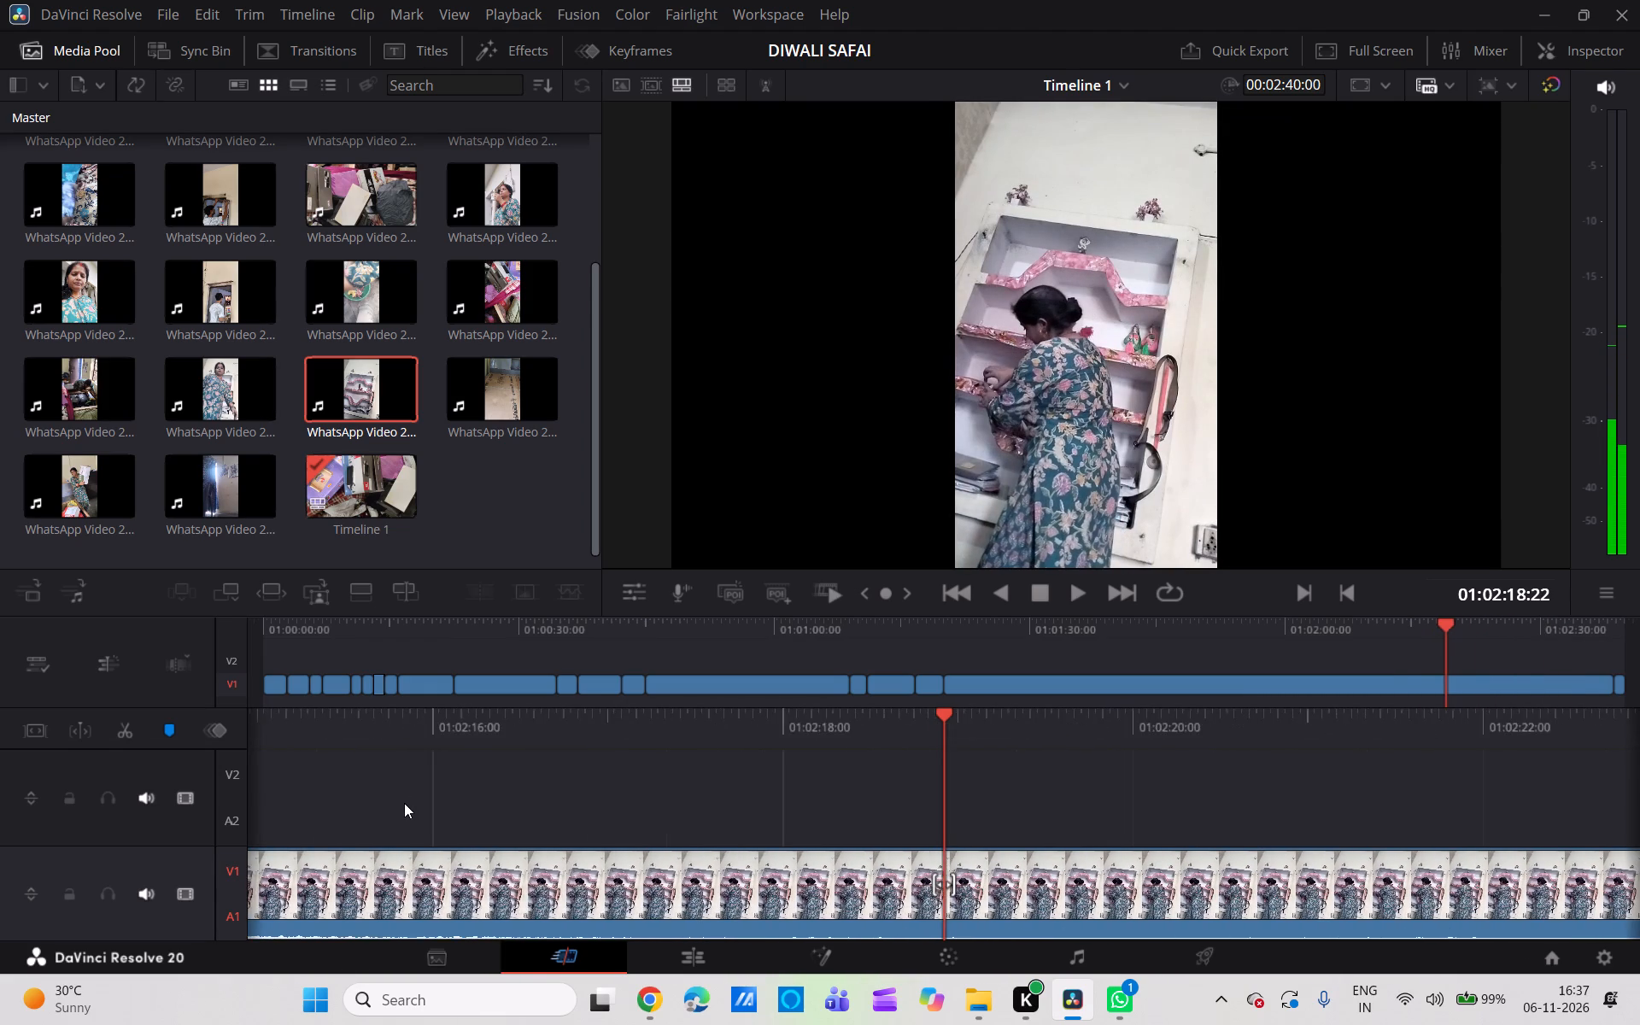
pyautogui.hscroll(4, 404, 803)
pyautogui.hscroll(-1, 404, 803)
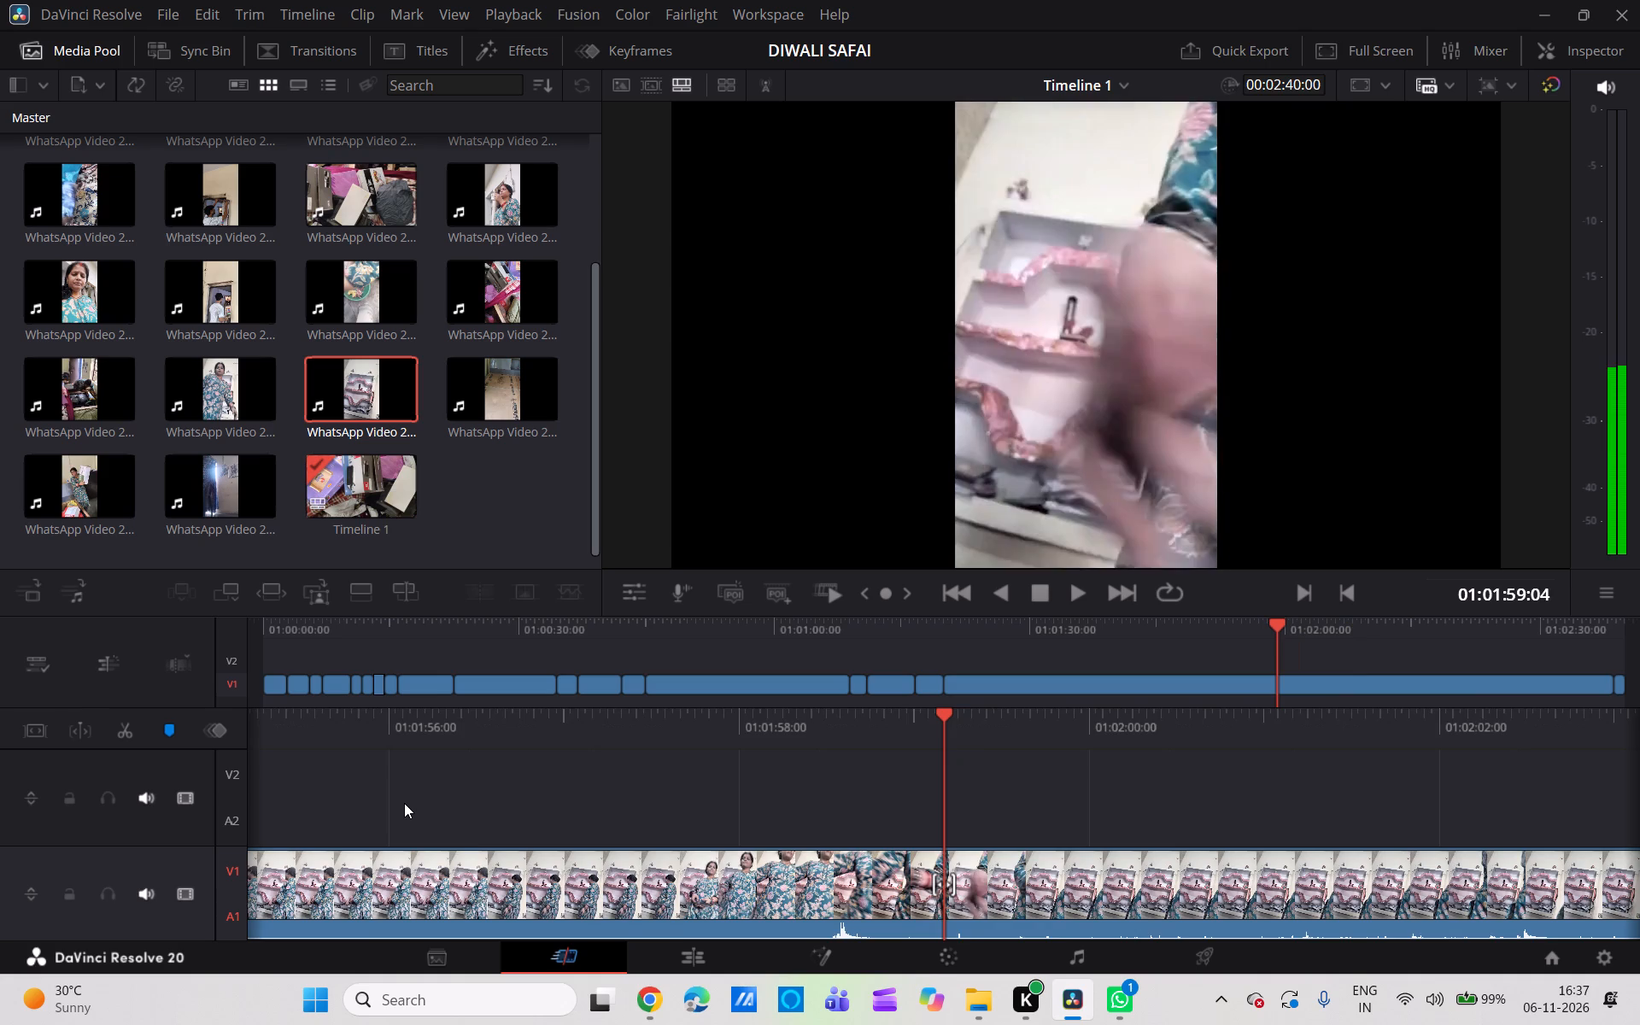
pyautogui.hscroll(-1, 404, 803)
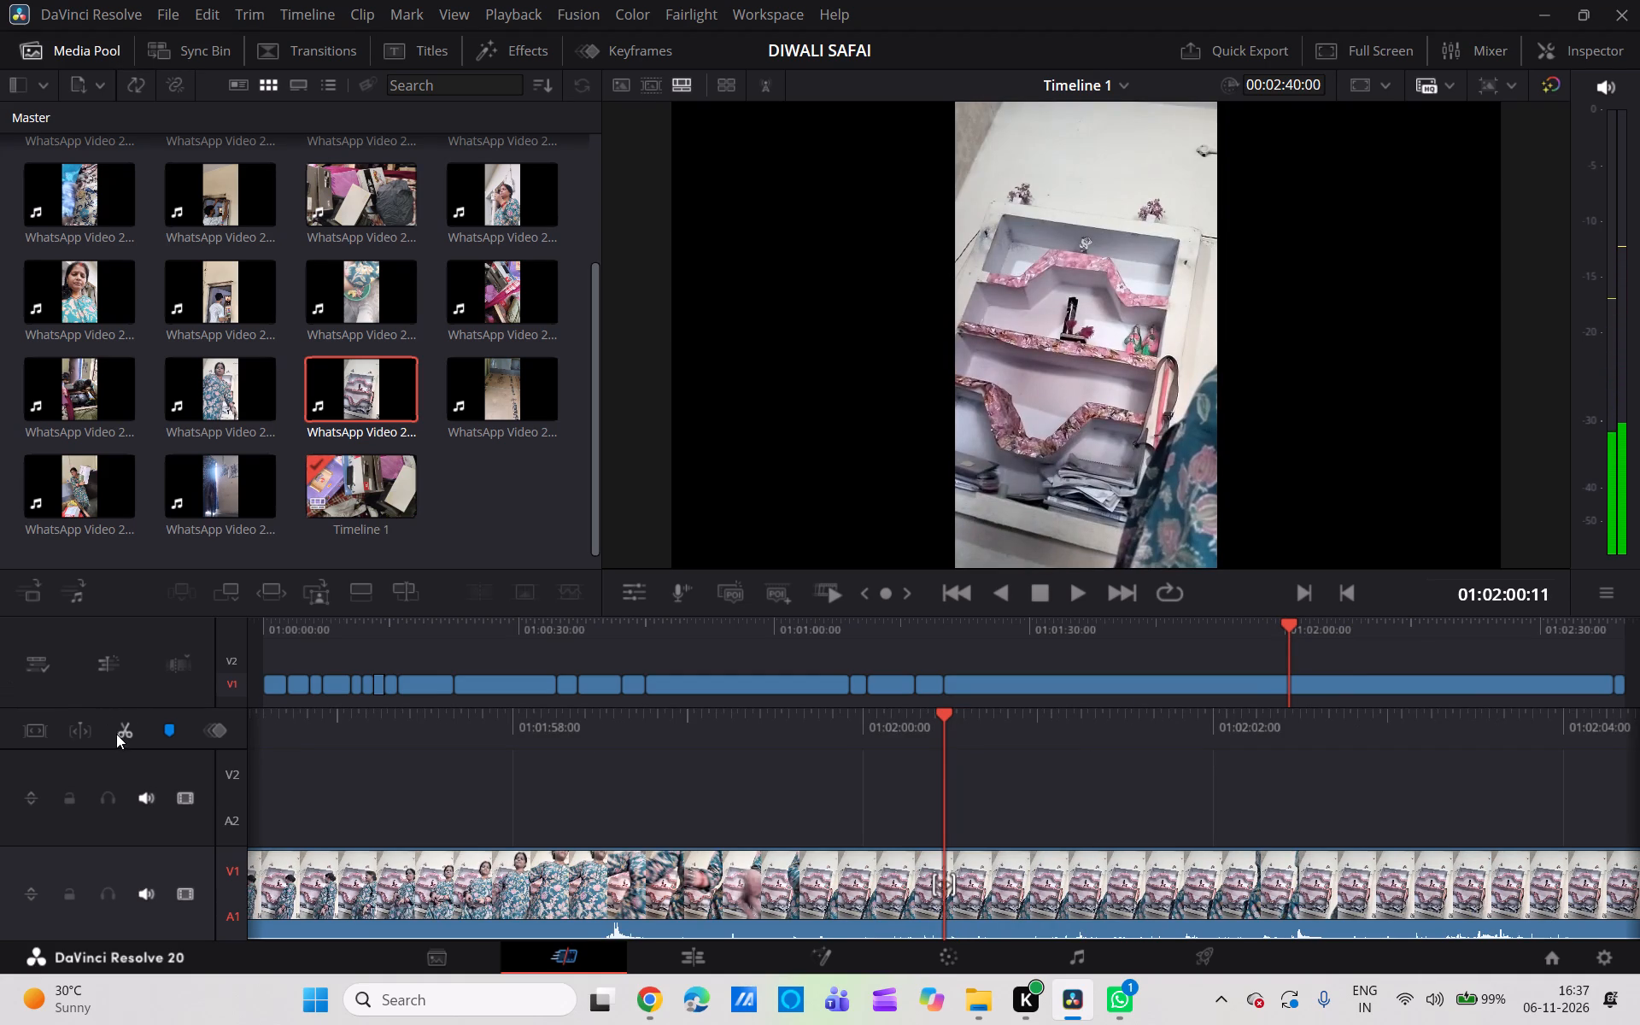
pyautogui.click(118, 735)
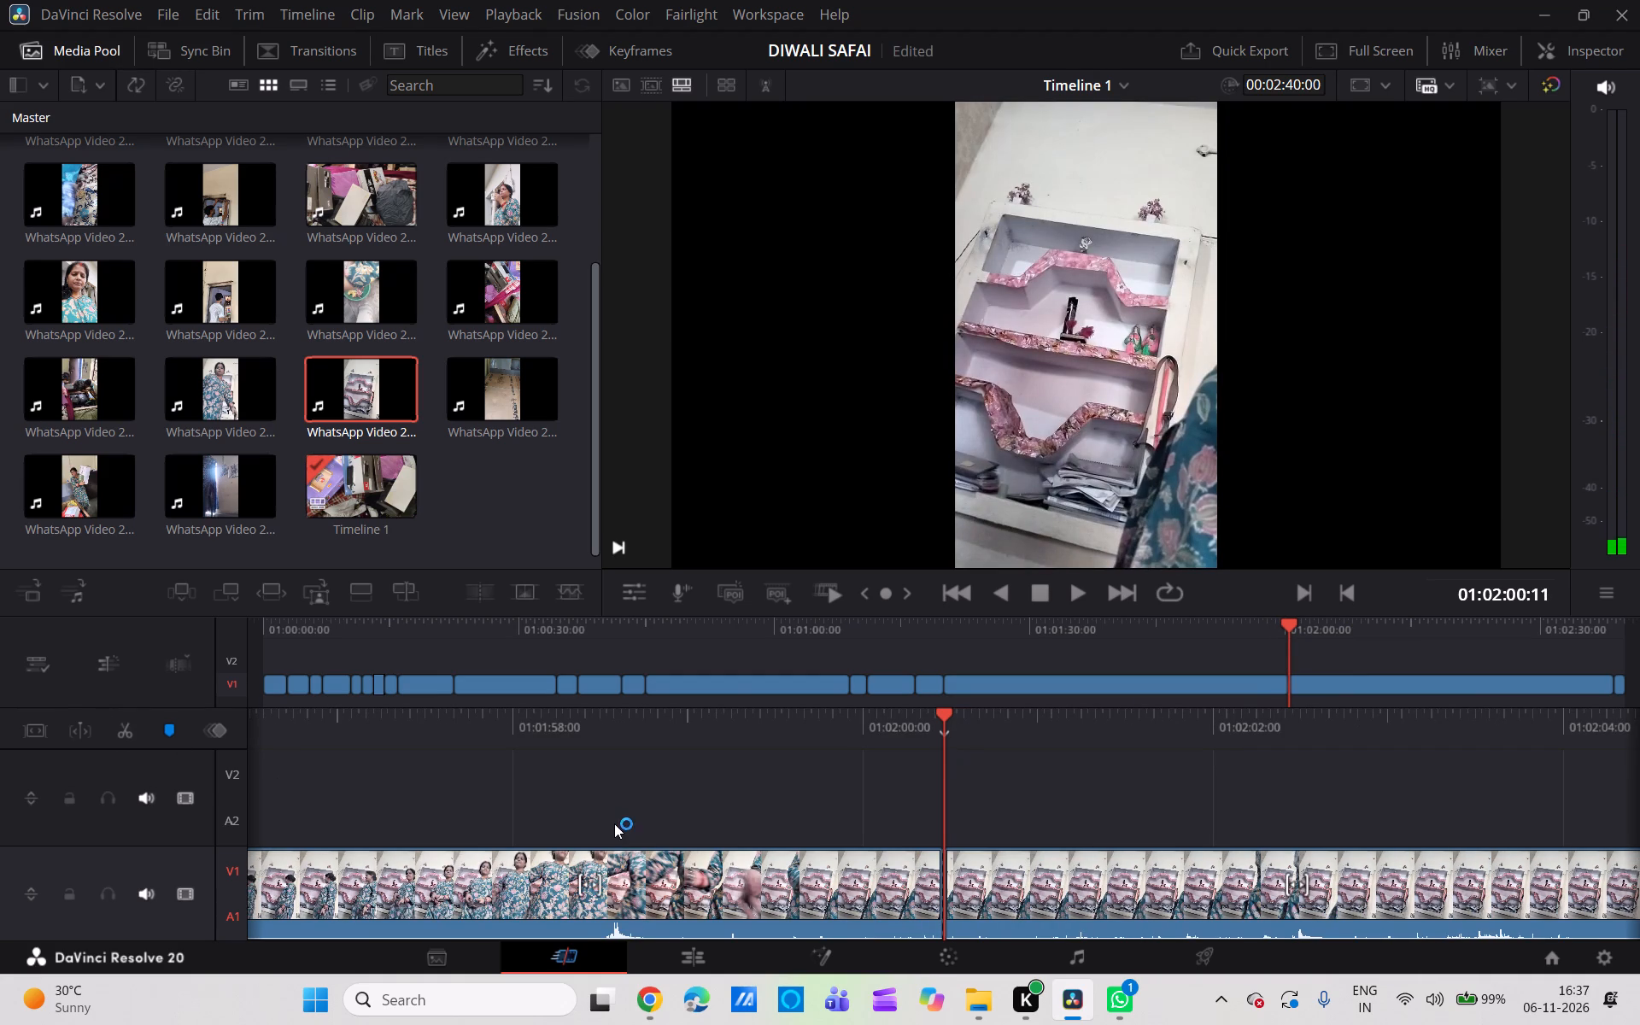
# Split the long wall-shelf clip on V1 again at 01:01:44:23, while the woman is working at the shelves.
pyautogui.click(614, 823)
pyautogui.hscroll(4, 705, 778)
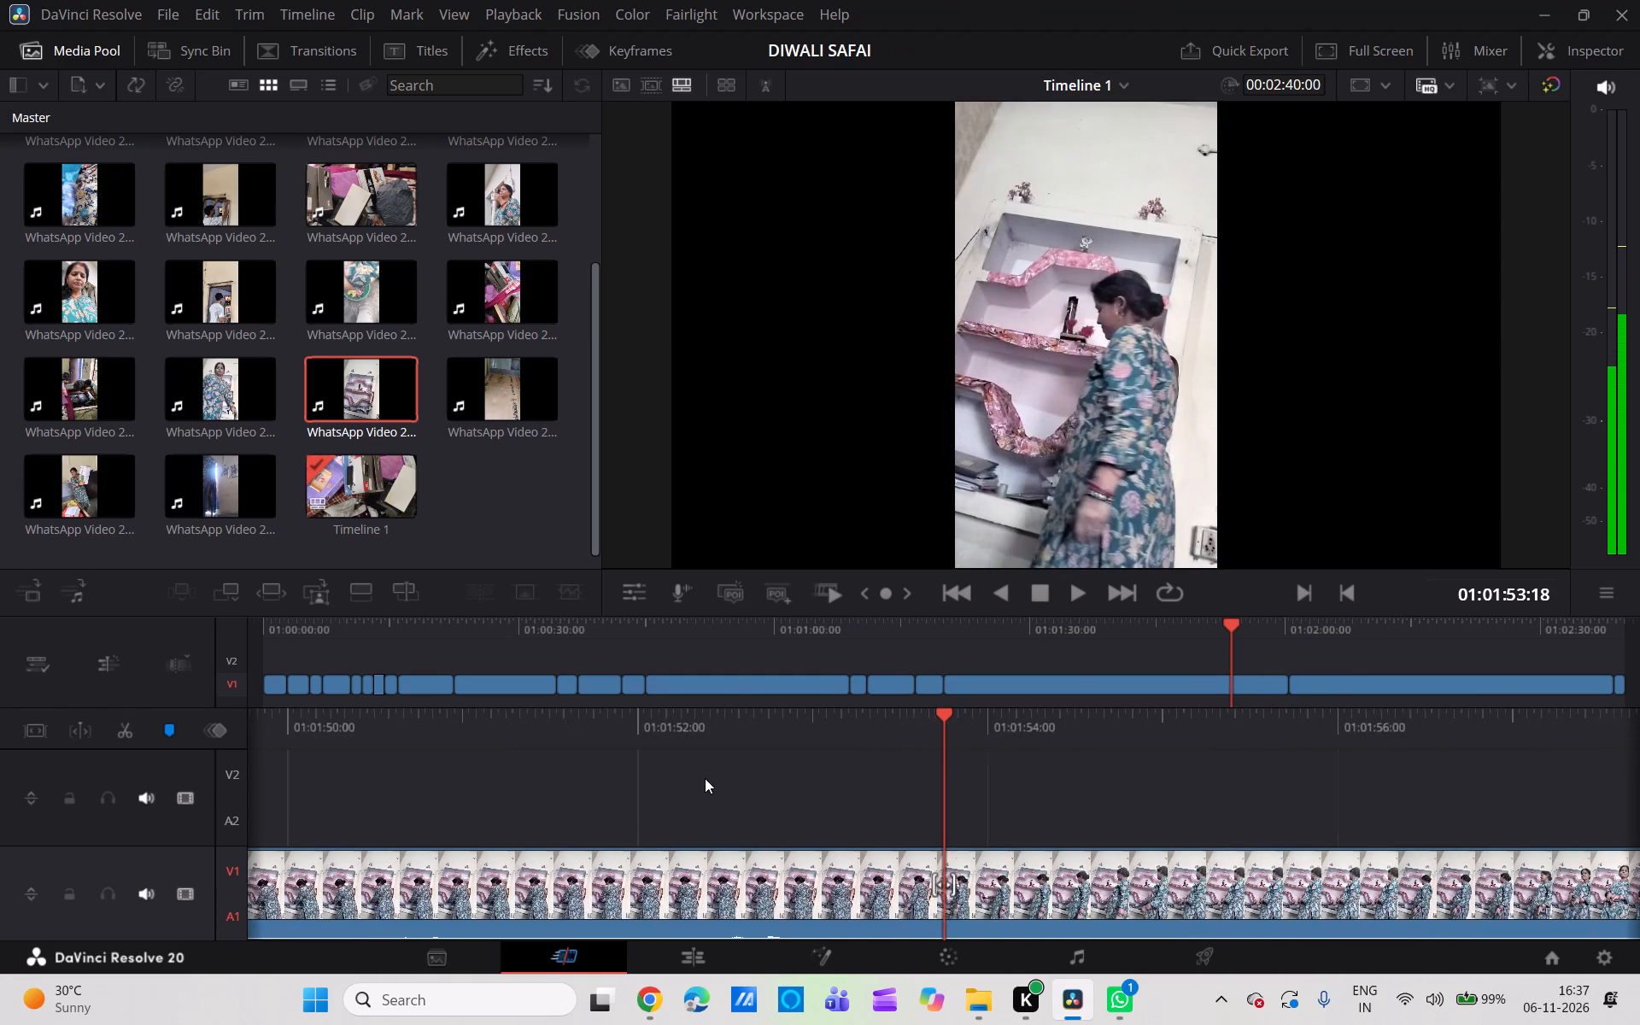
pyautogui.hscroll(4, 705, 778)
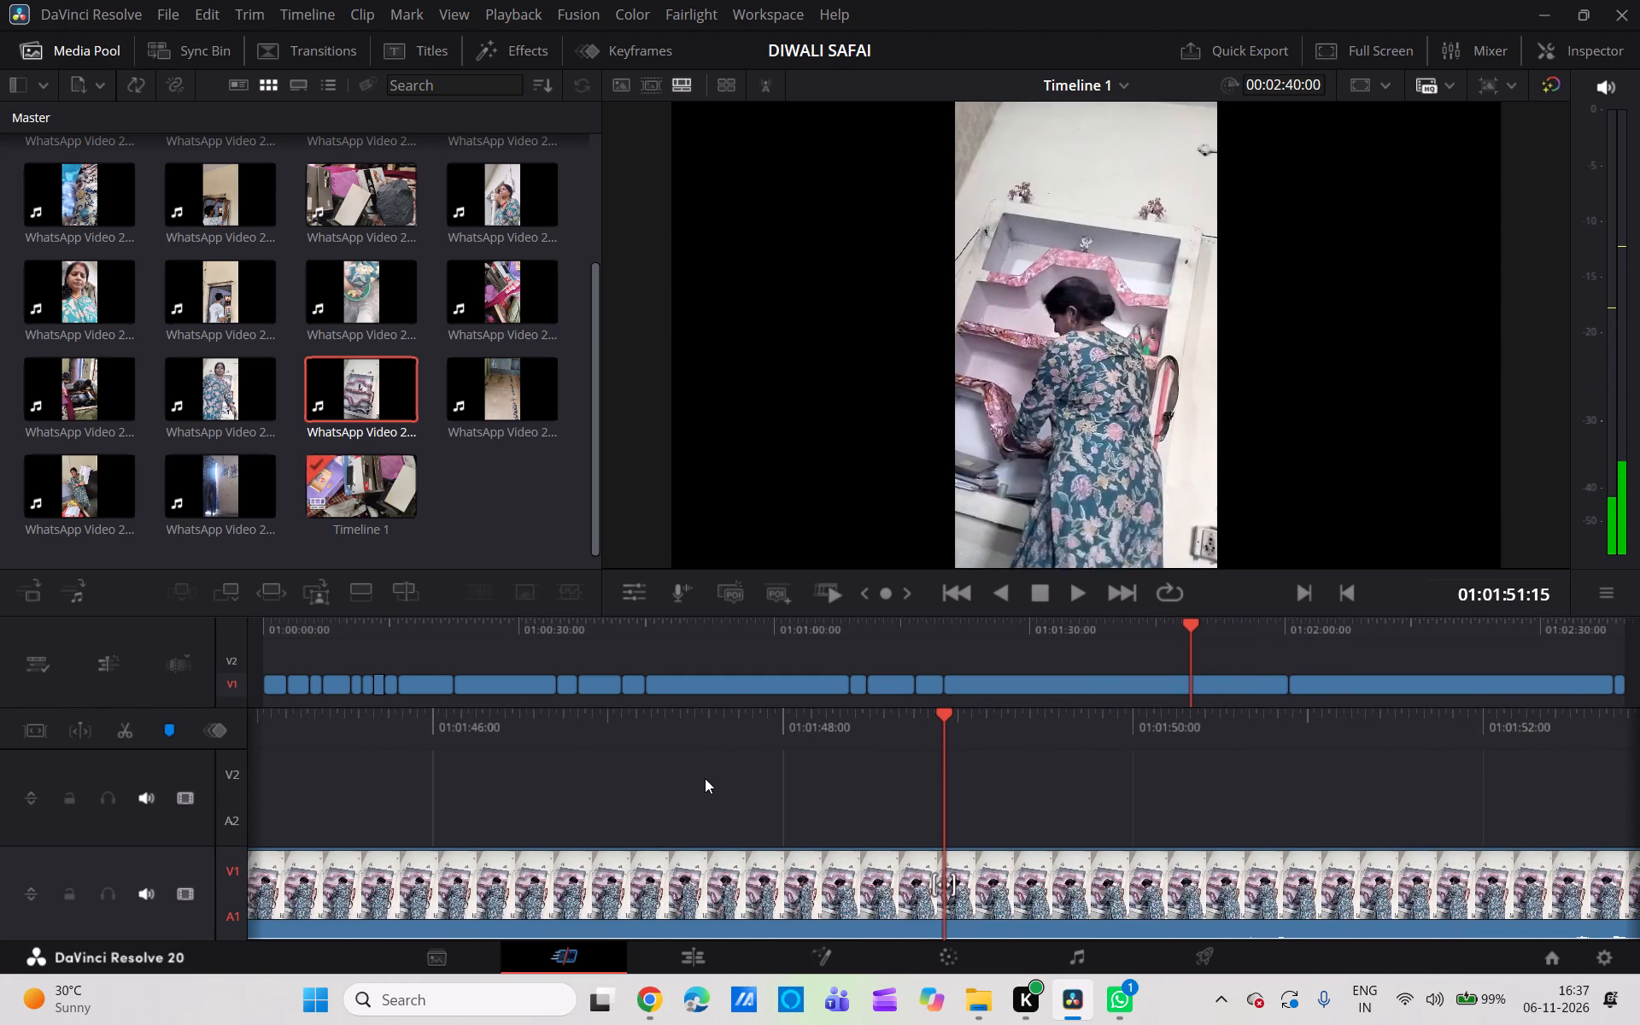
pyautogui.hscroll(2, 705, 778)
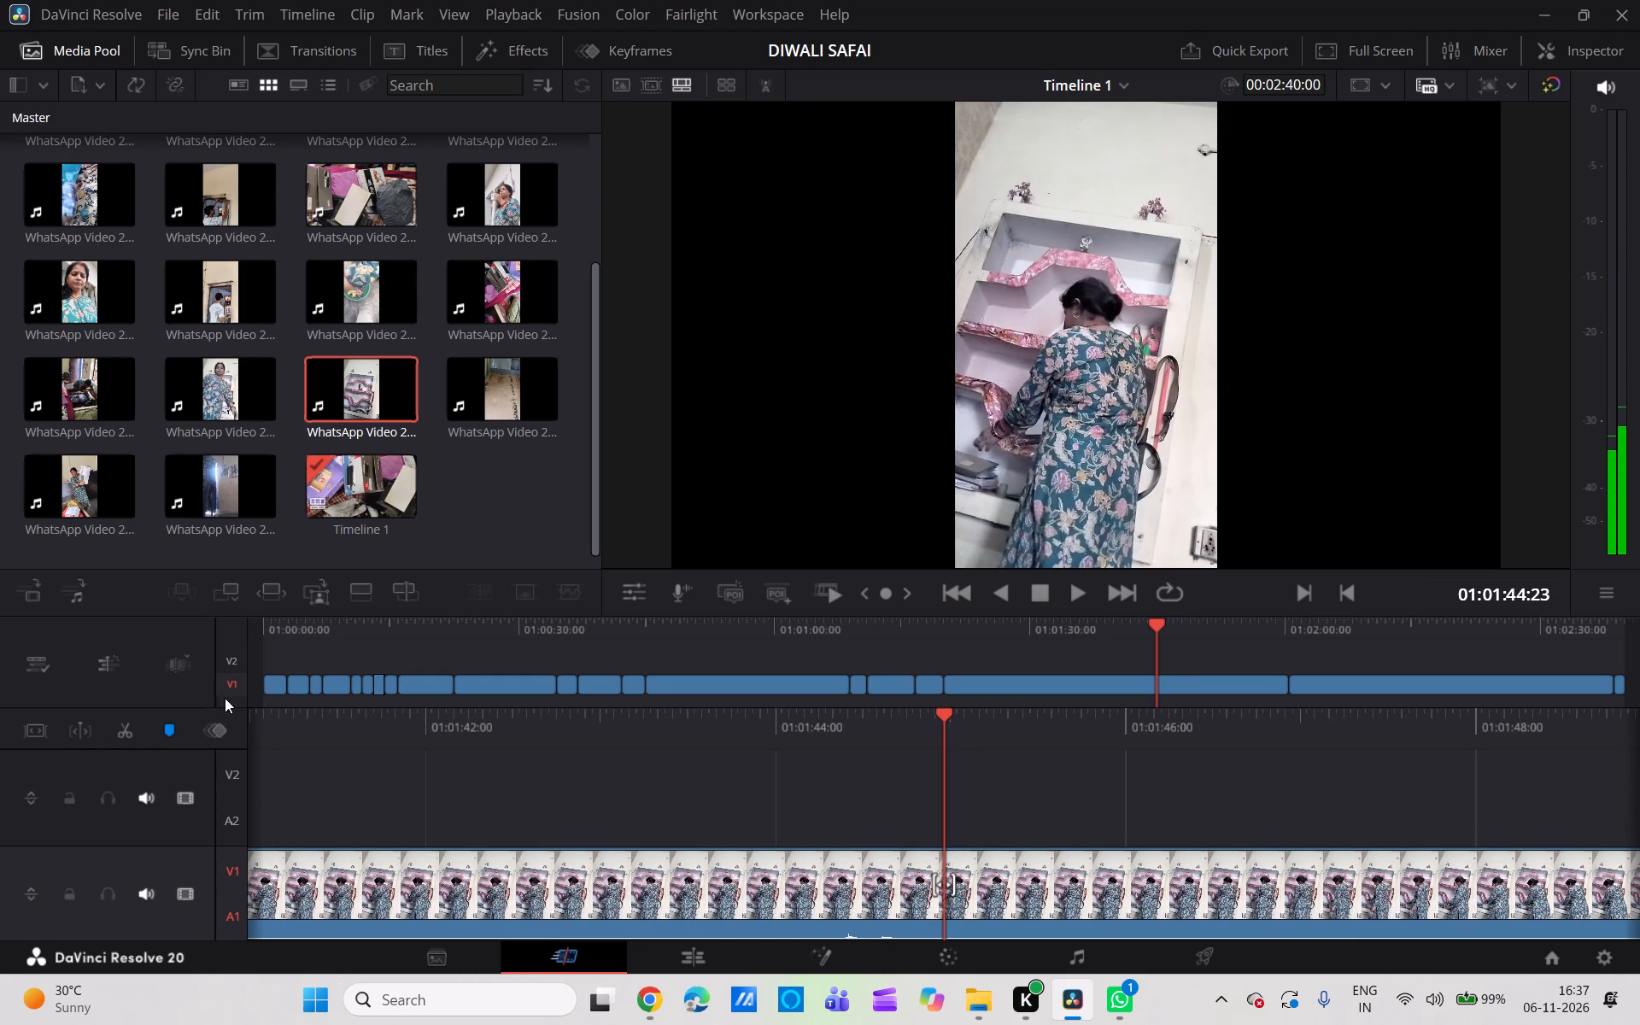
pyautogui.click(122, 724)
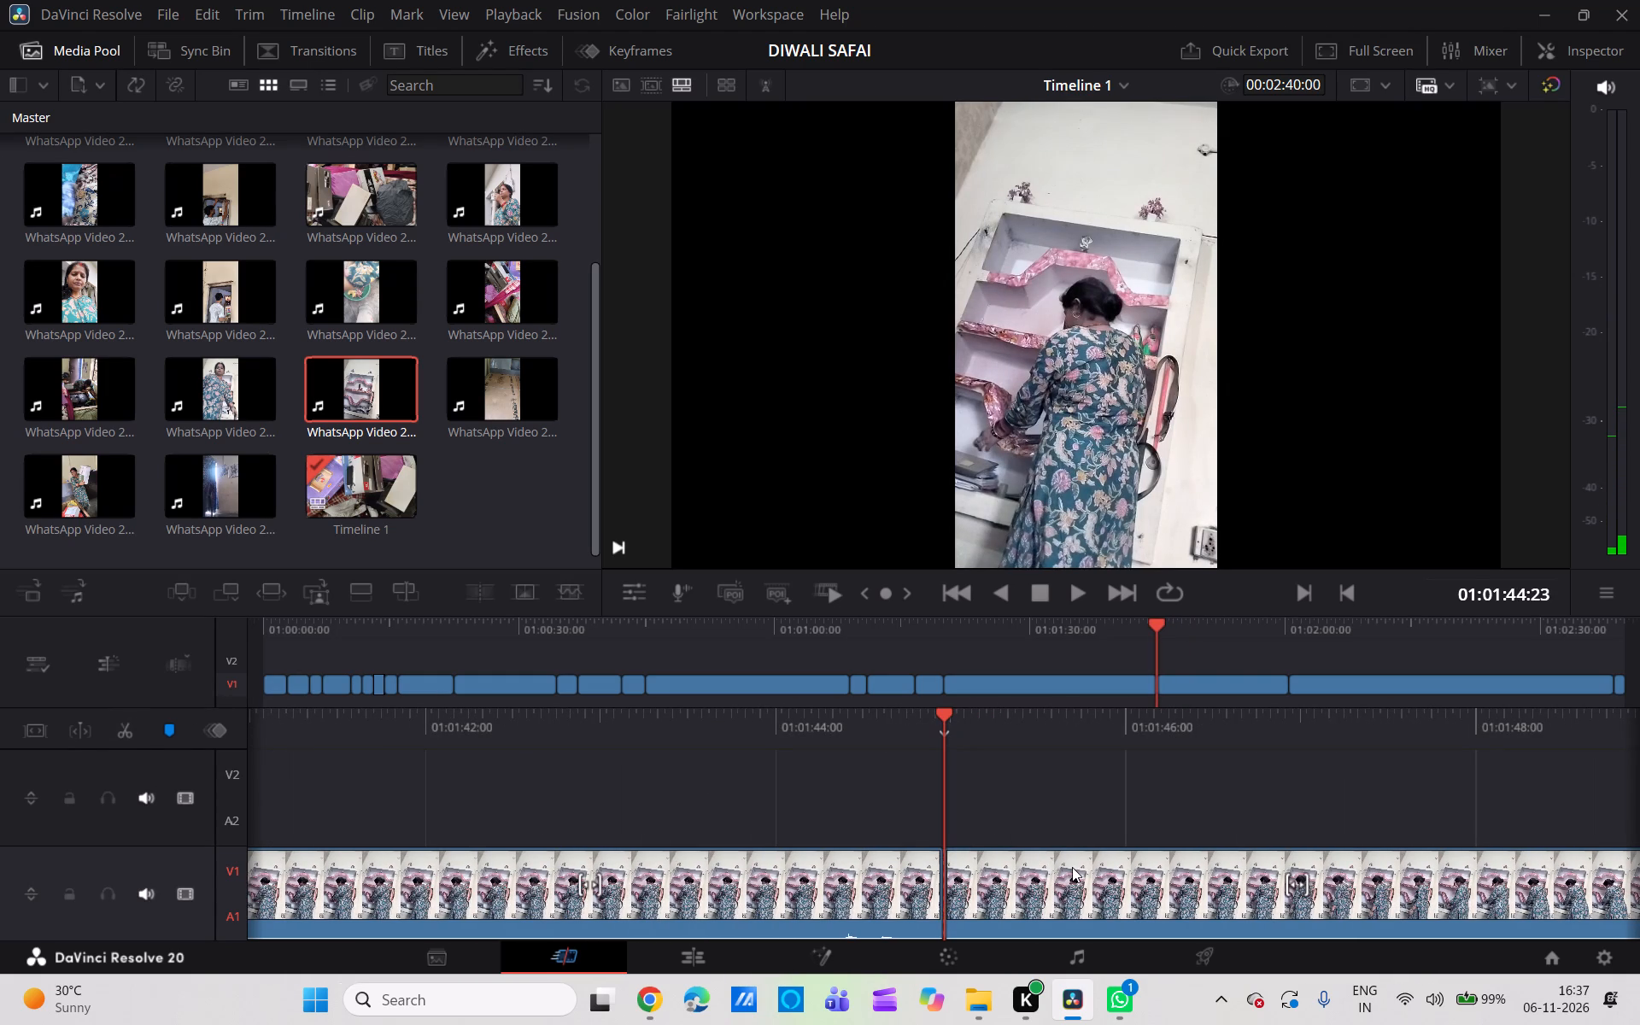
# Delete the wall-shelf piece between the 01:01:44:23 and 01:02:00:11 cuts and close the gap.
pyautogui.click(1072, 867)
pyautogui.press('BackSpace')
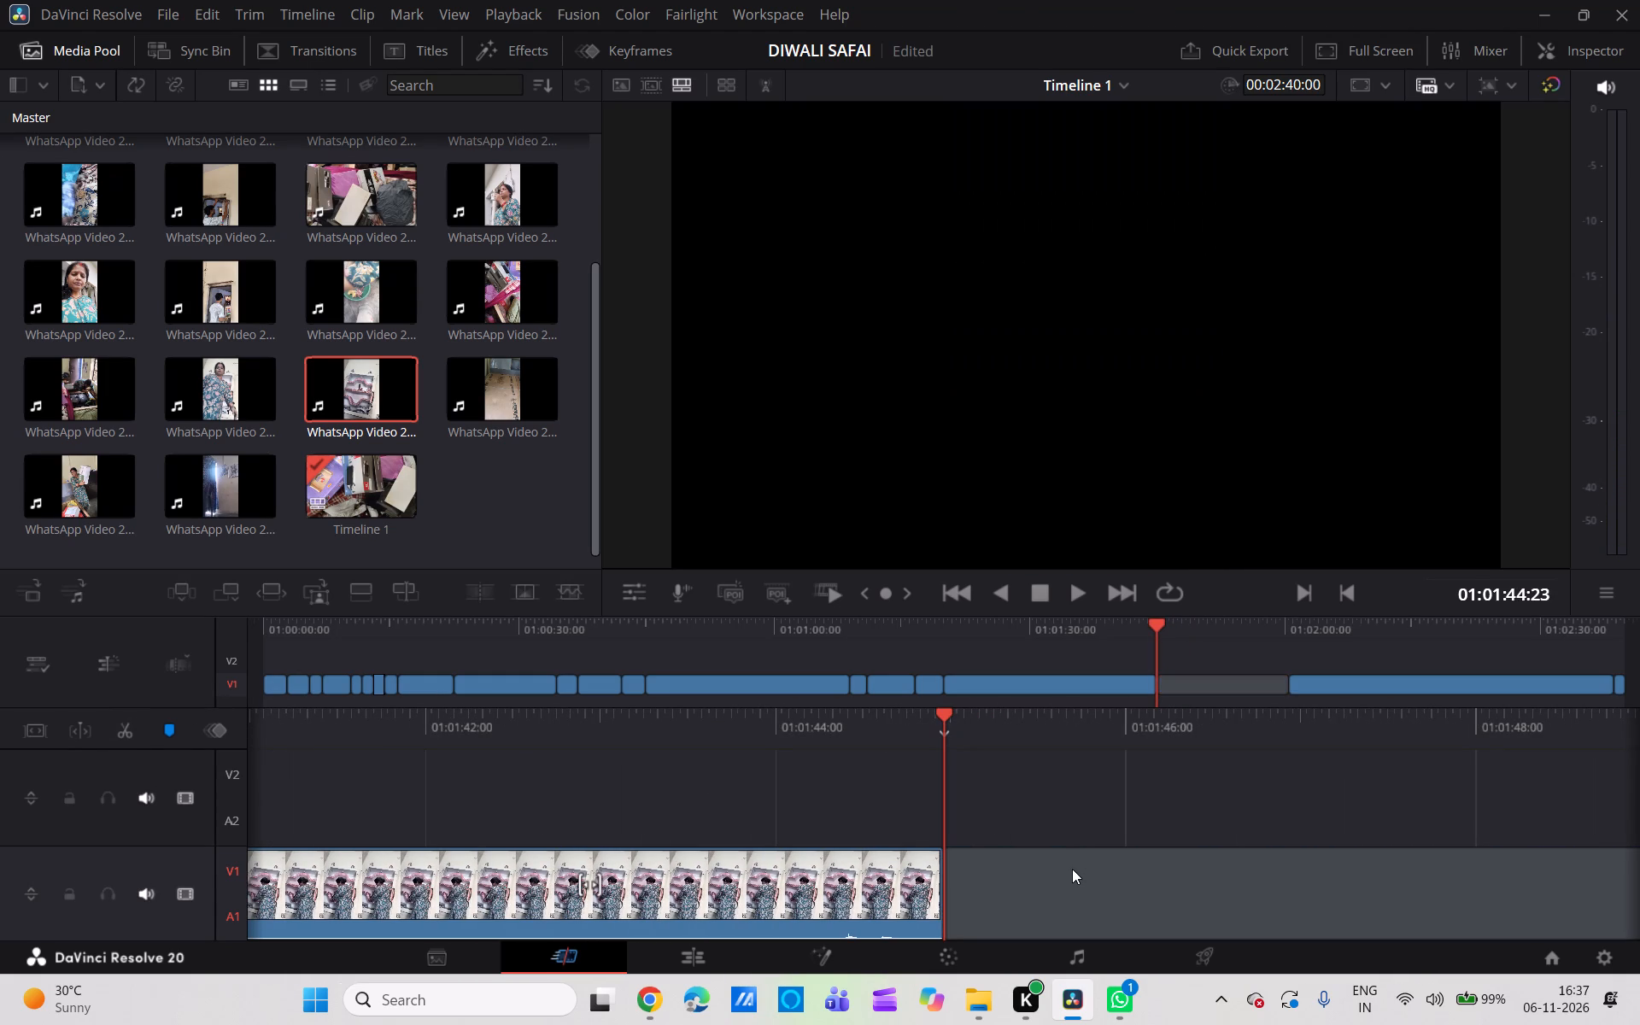
pyautogui.click(1090, 899)
pyautogui.press('BackSpace')
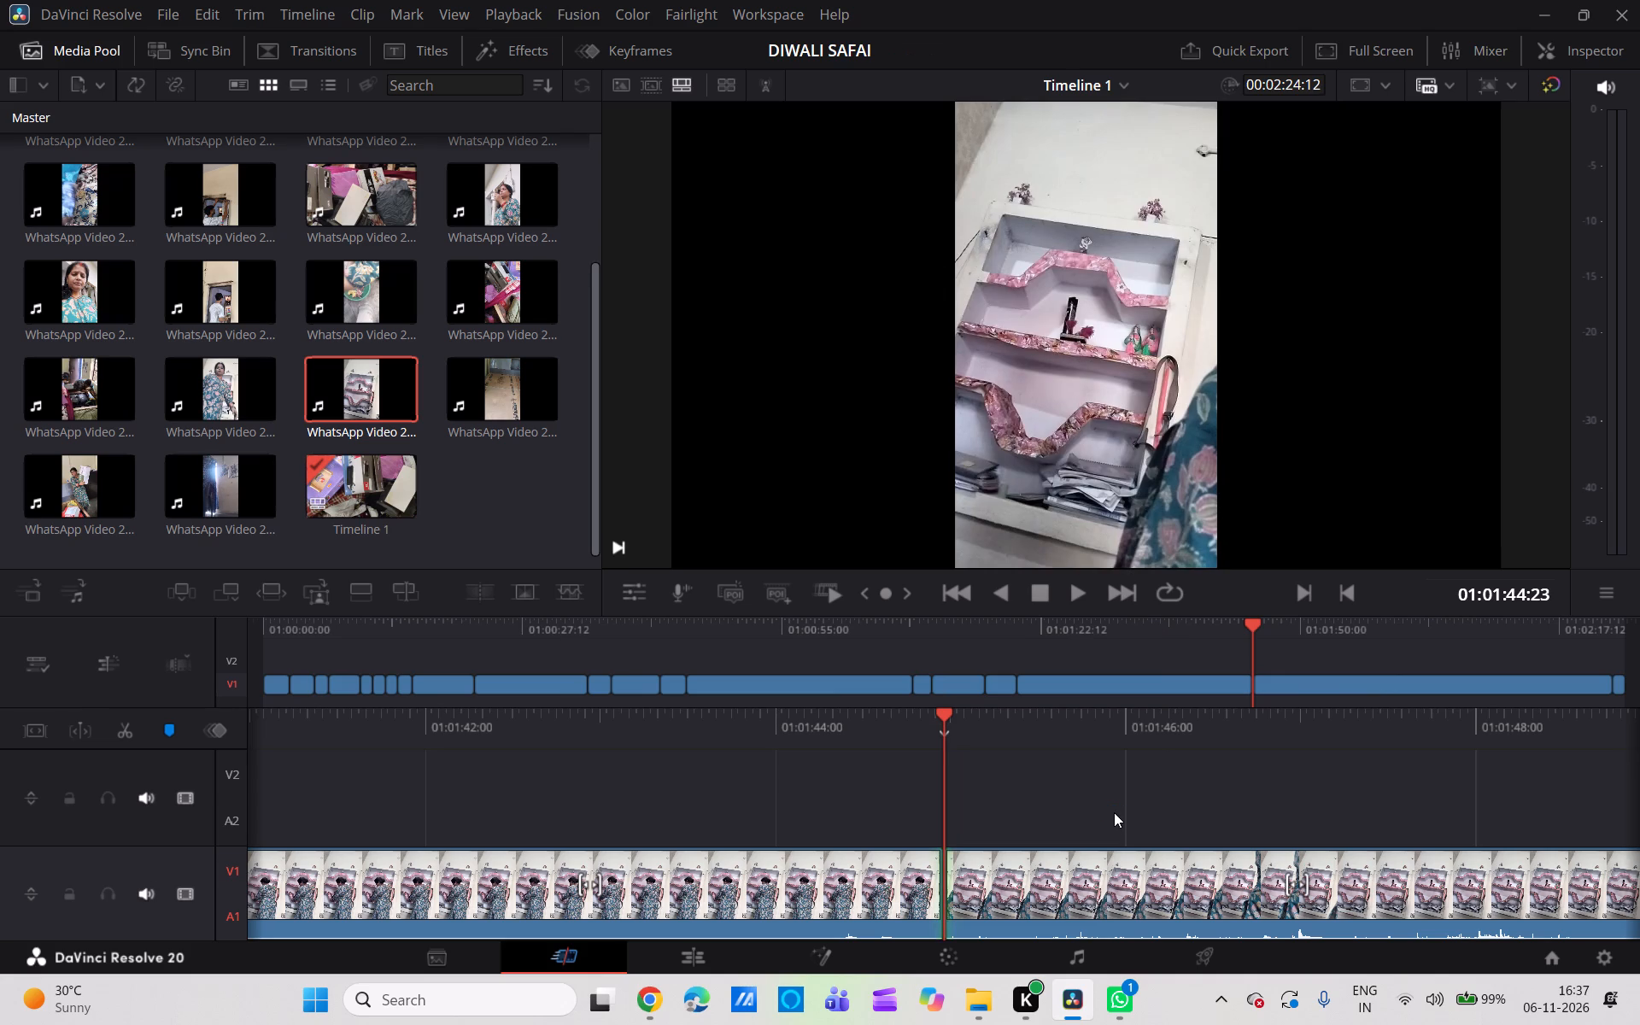
pyautogui.hscroll(-1, 1114, 812)
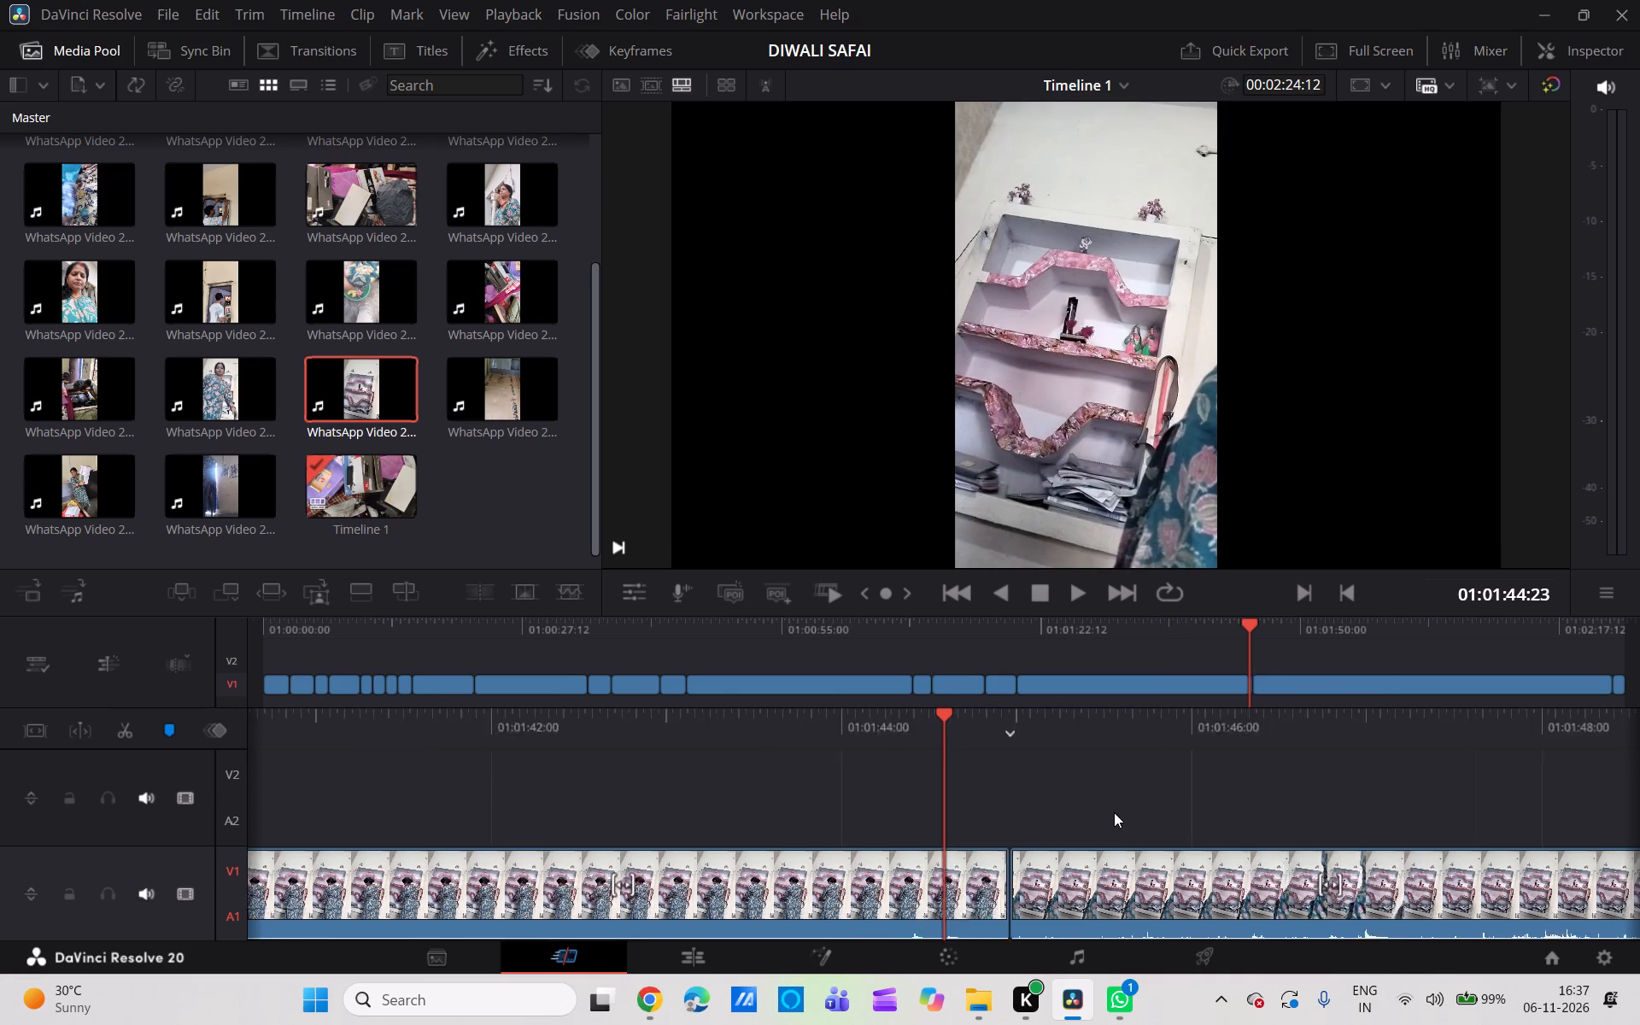
# Split the long wall-shelf clip on V1 at 01:01:55:04, just after the woman steps back to the shelves.
pyautogui.hscroll(-3, 1114, 812)
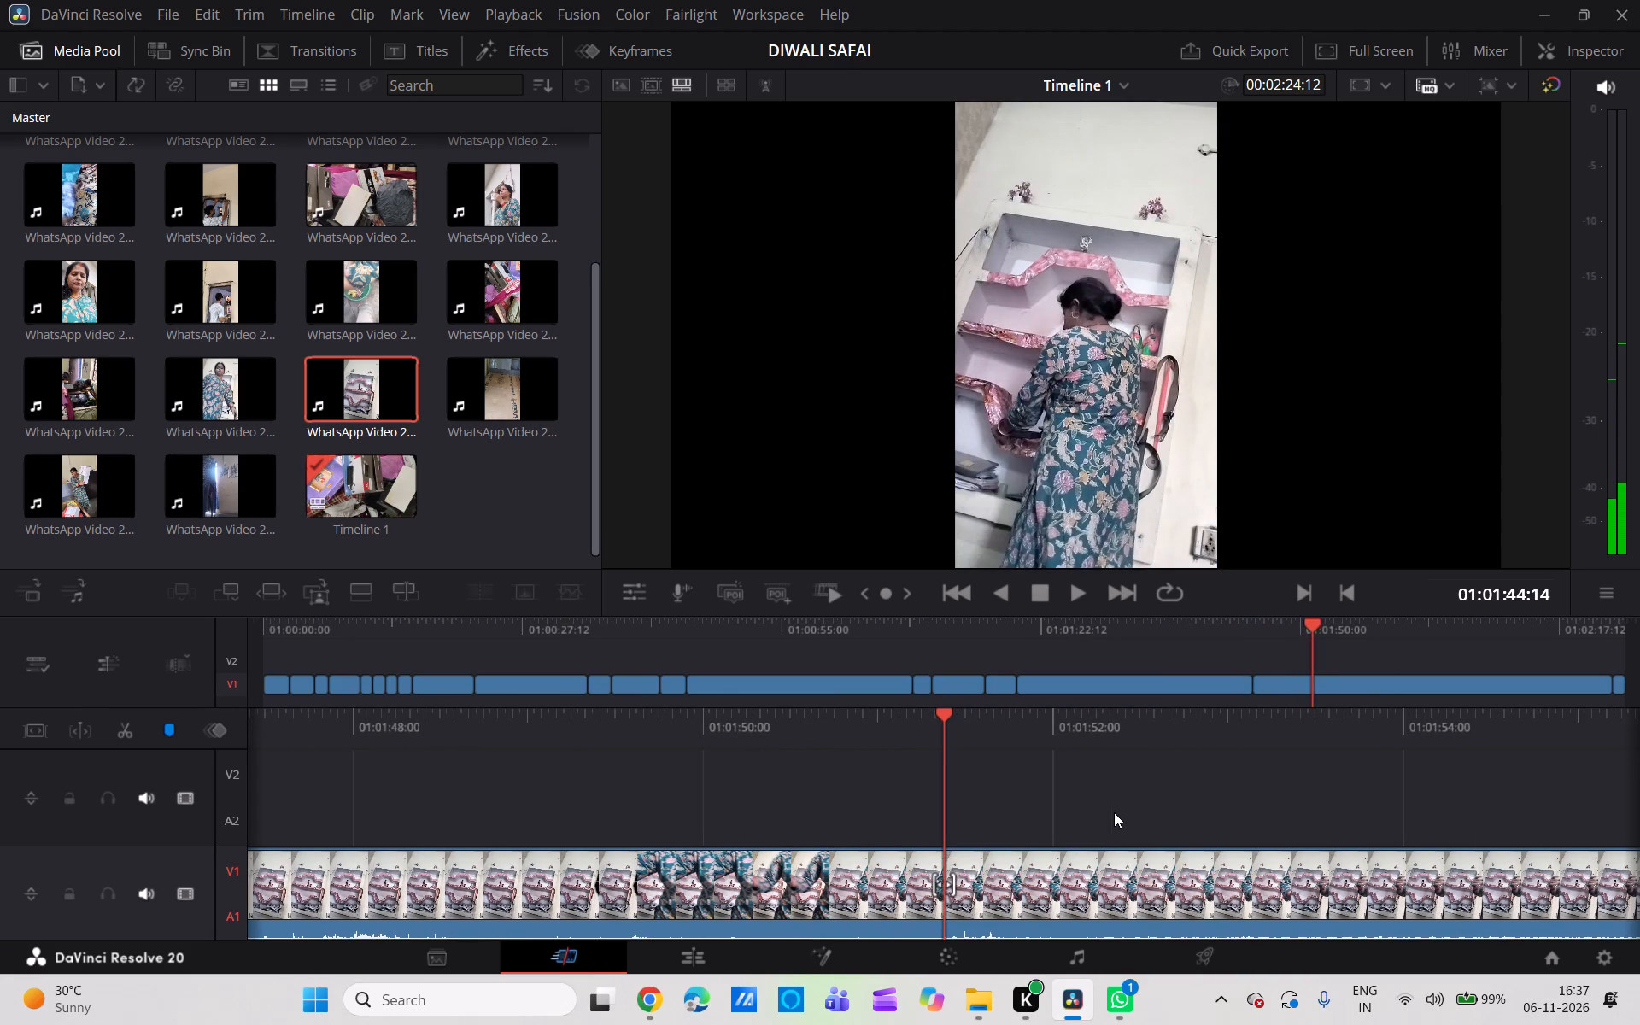
pyautogui.hscroll(-1, 1114, 812)
pyautogui.click(1036, 913)
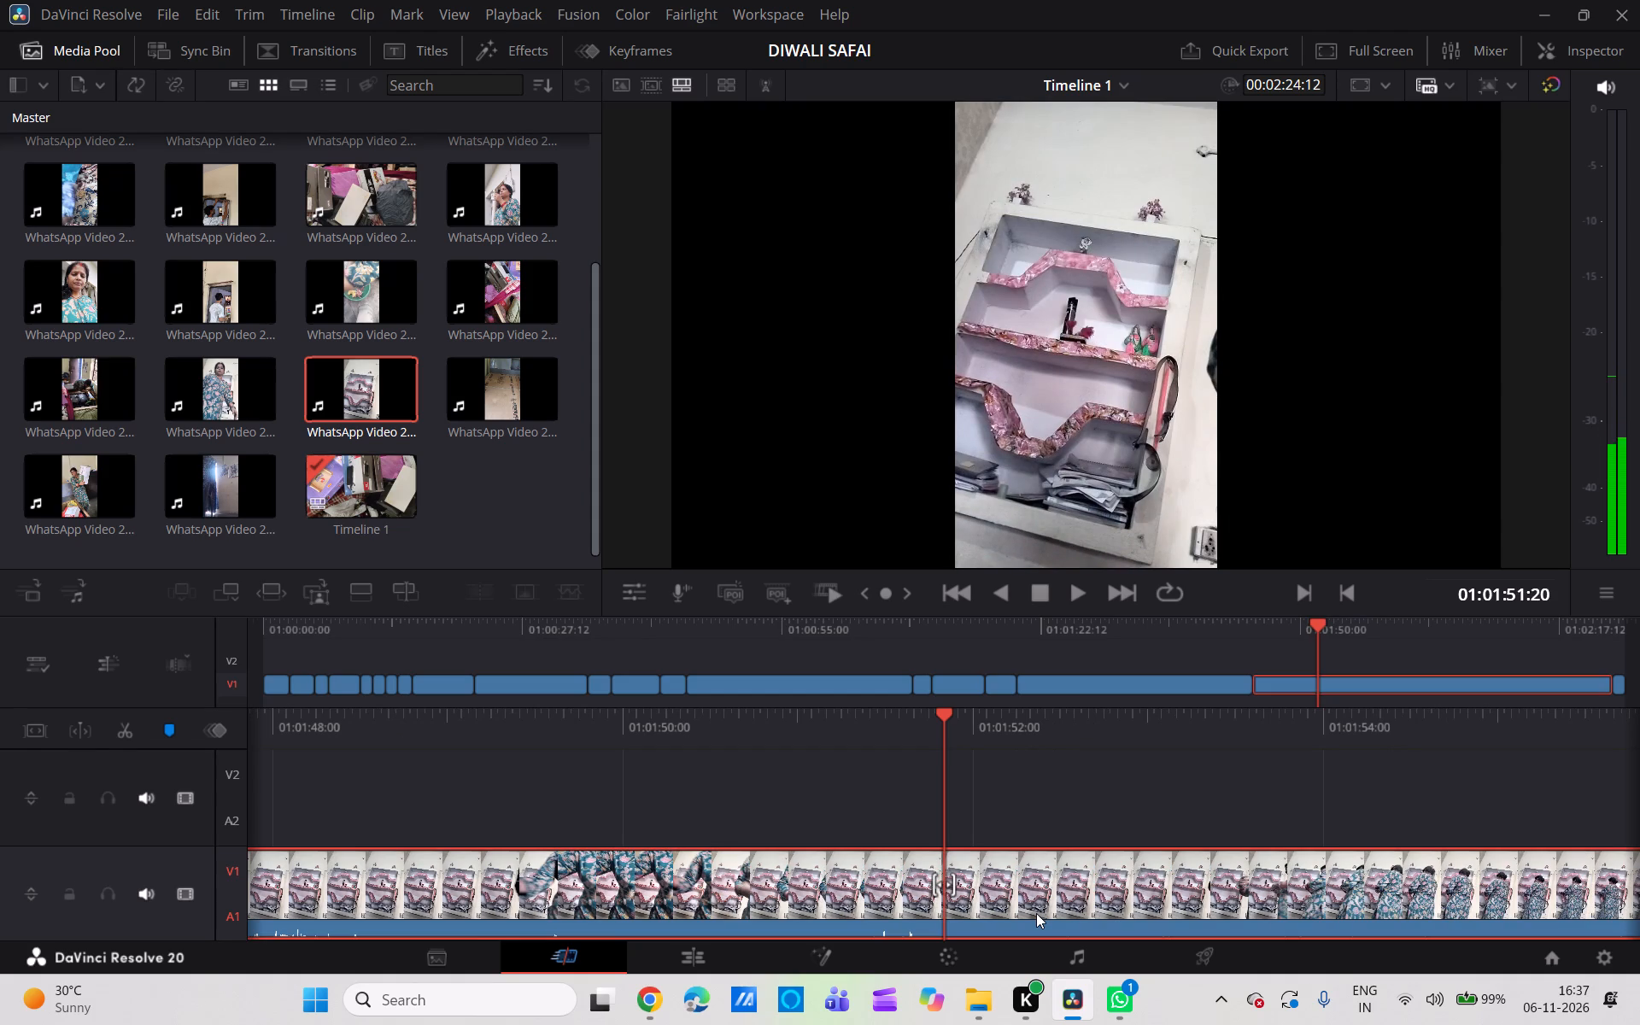
pyautogui.hscroll(-1, 1126, 803)
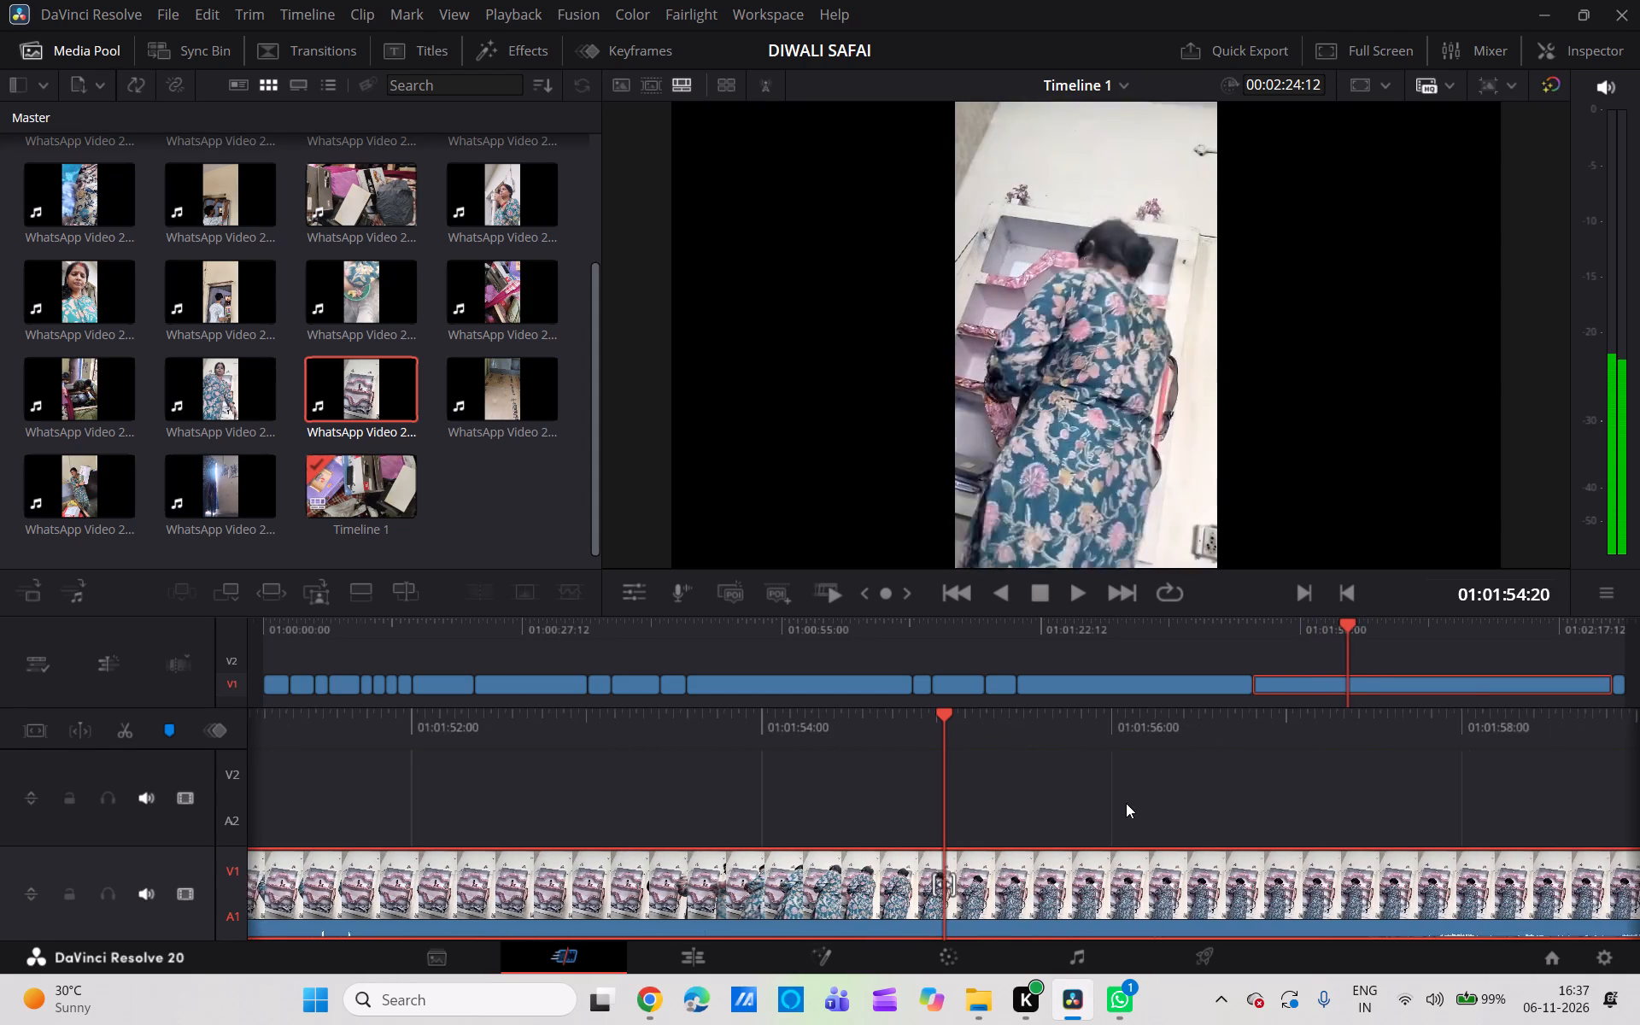
pyautogui.hscroll(-1, 1126, 803)
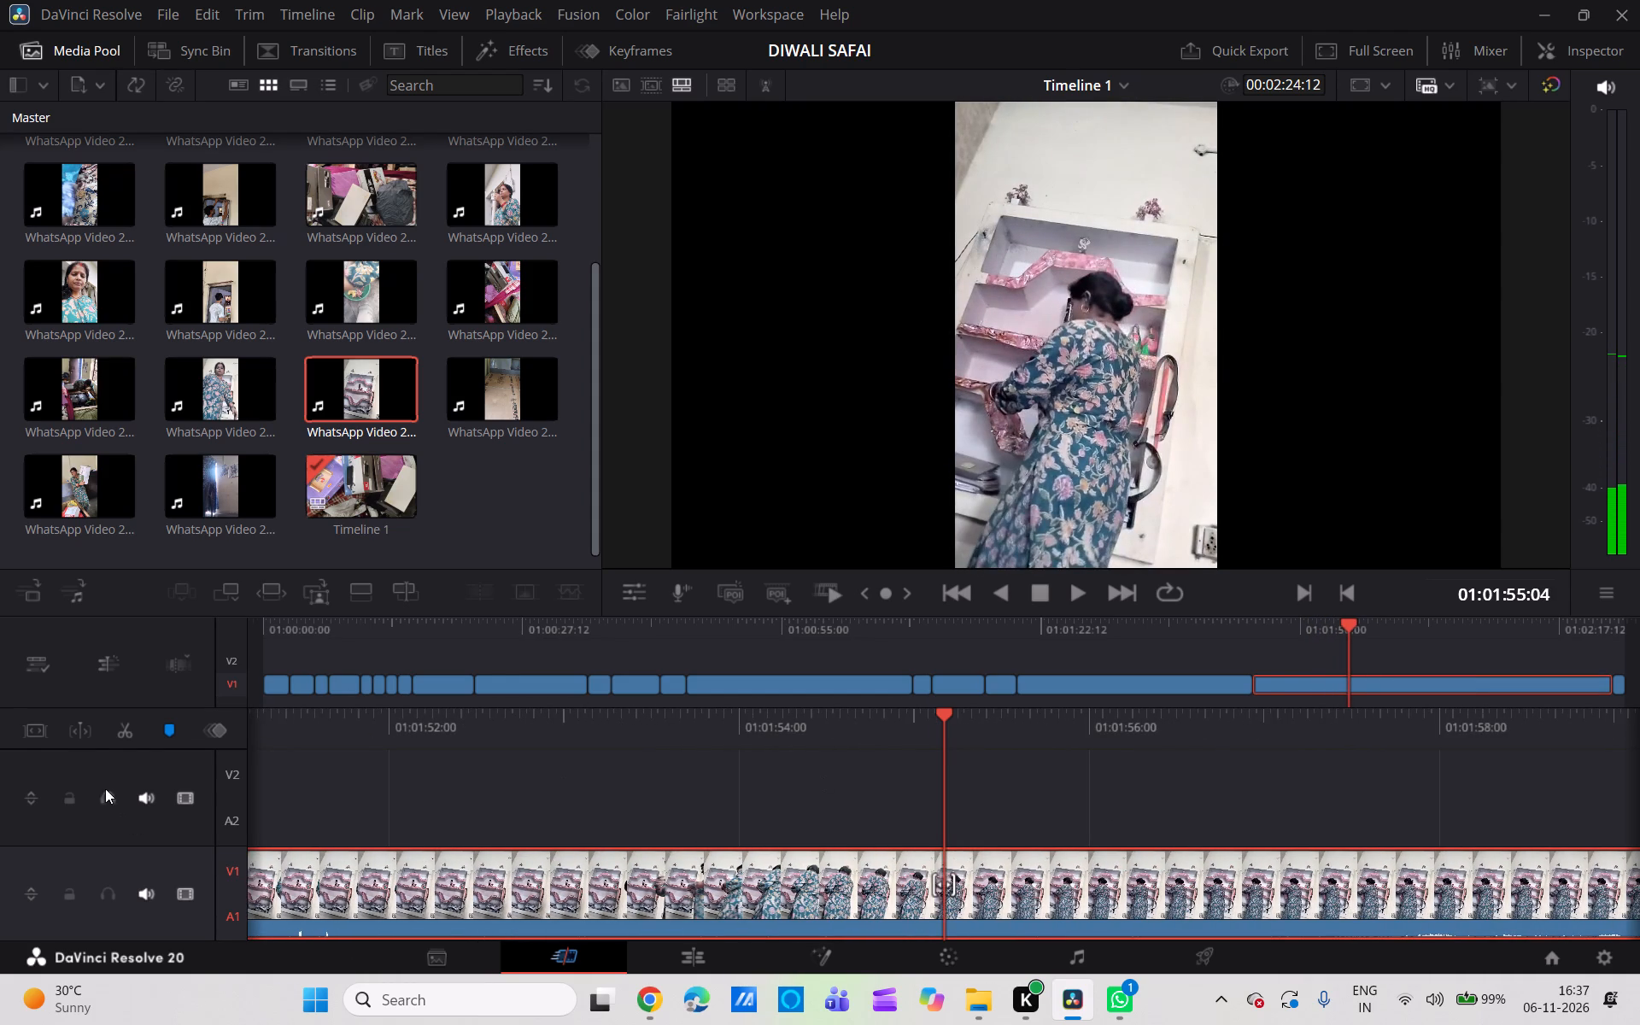
pyautogui.click(127, 727)
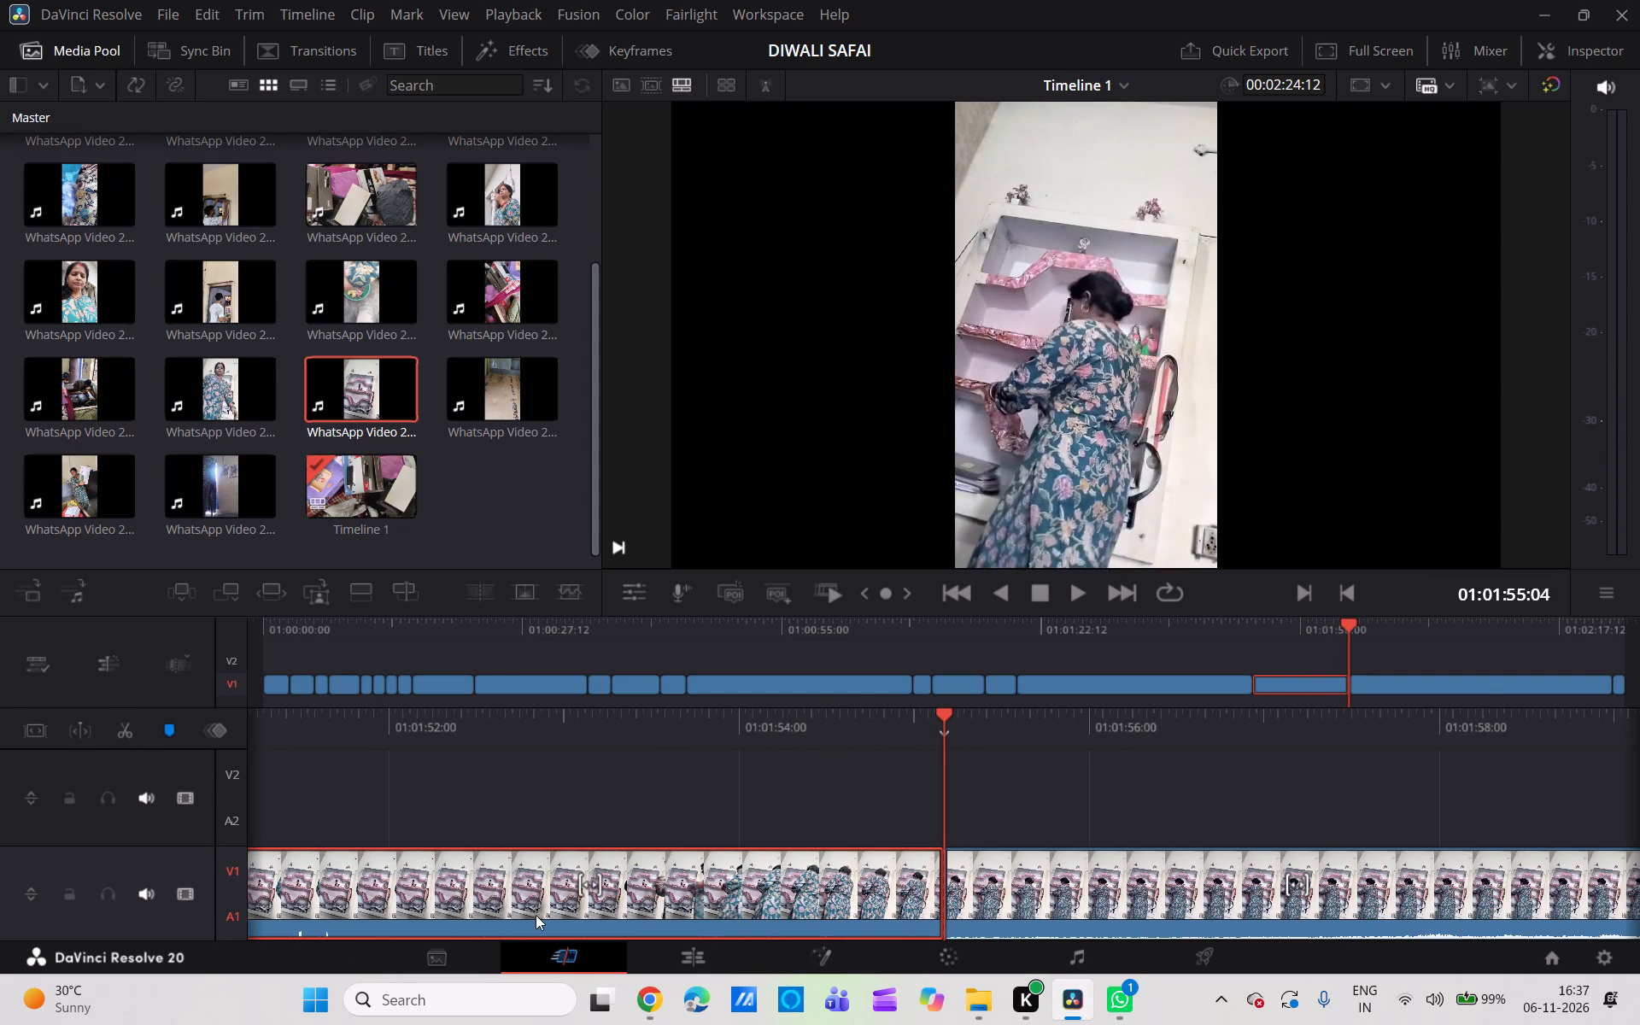
# Delete the wall-shelf piece between the 01:01:44:23 and 01:01:55:04 cuts and close the gap.
pyautogui.click(532, 896)
pyautogui.hscroll(3, 580, 779)
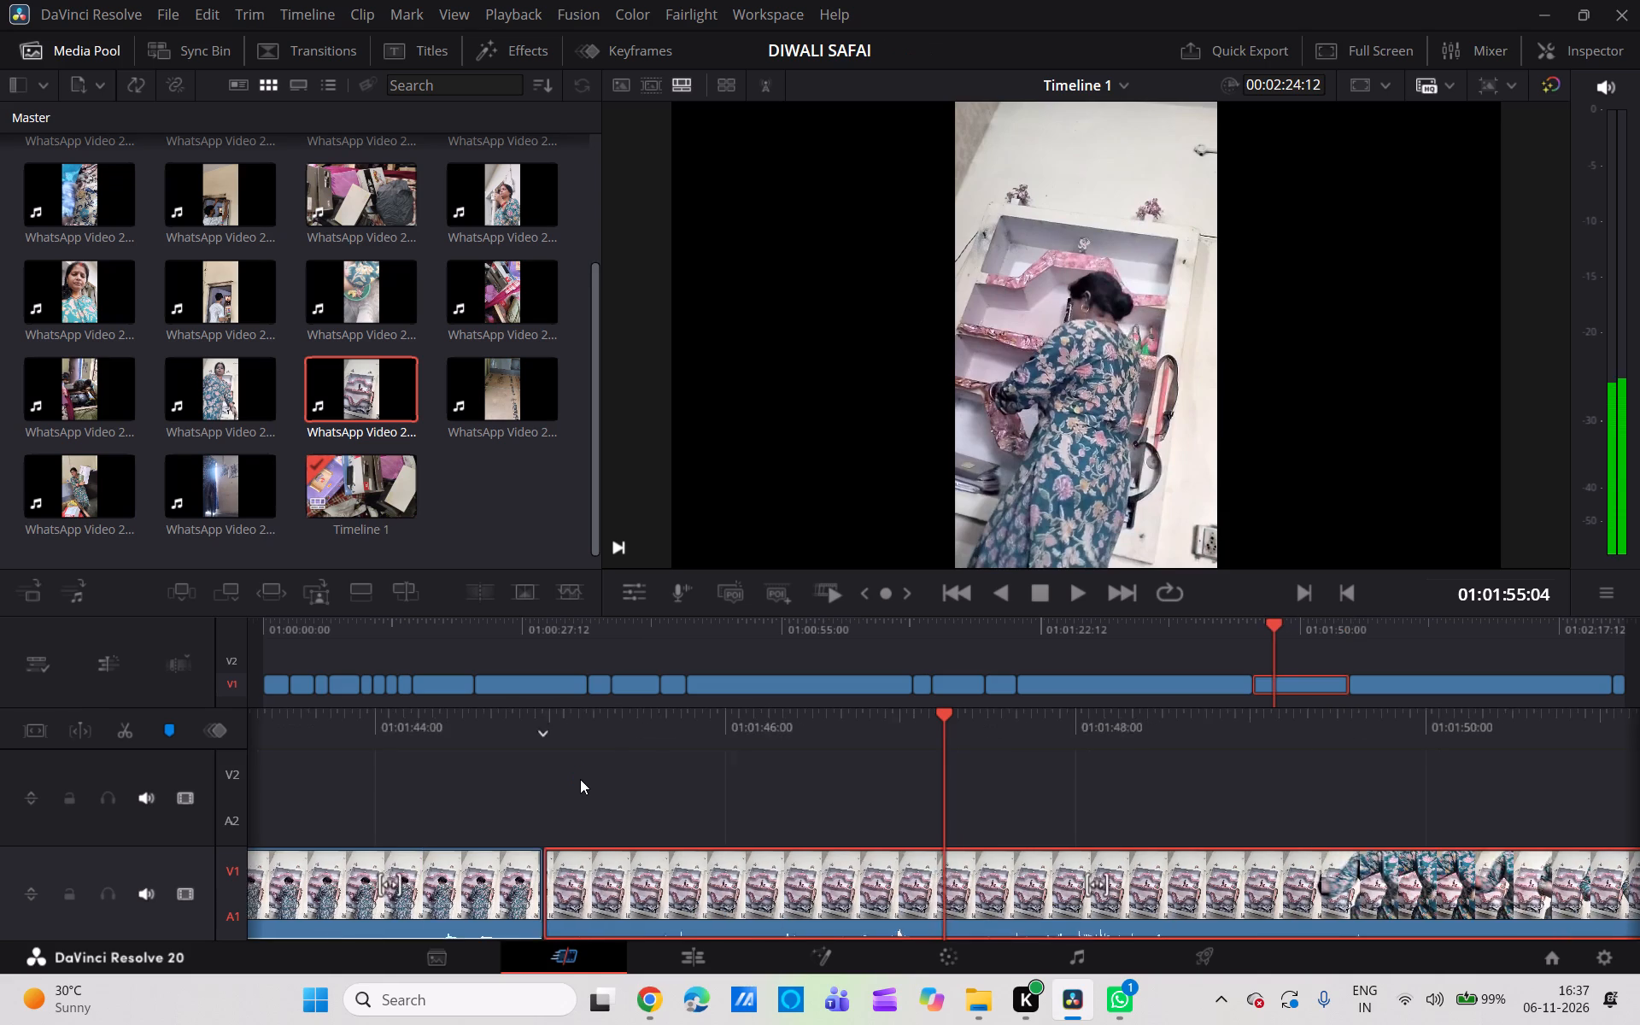
pyautogui.hscroll(1, 580, 779)
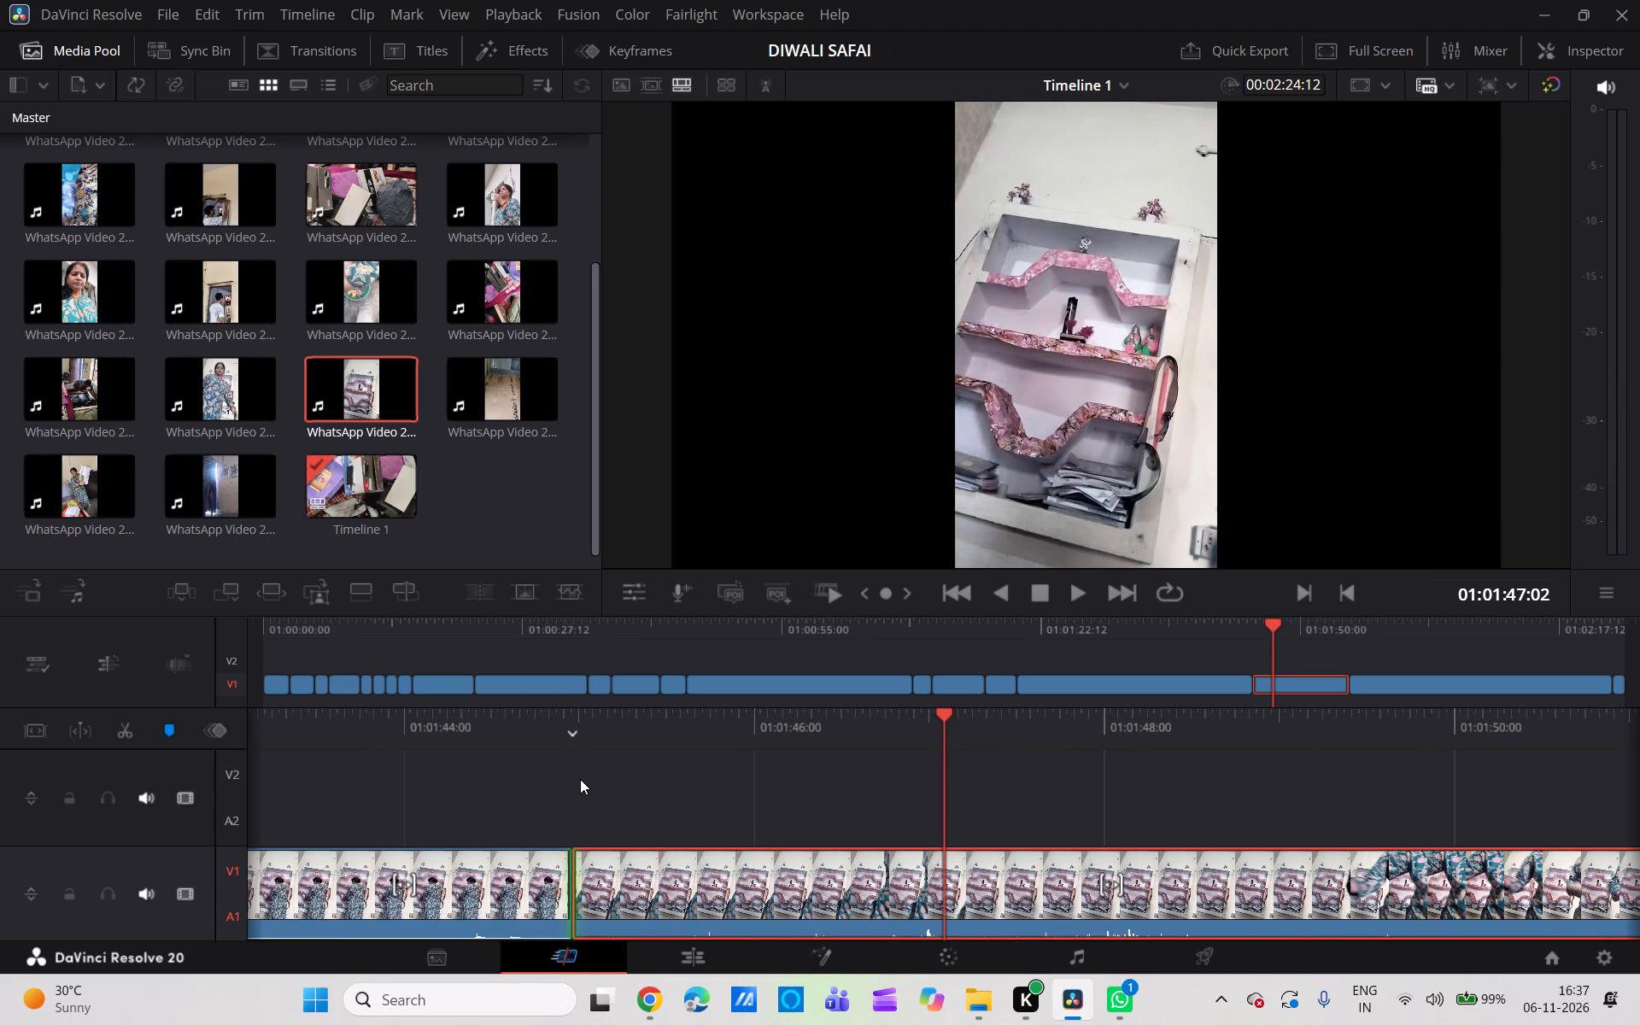
pyautogui.hscroll(3, 580, 779)
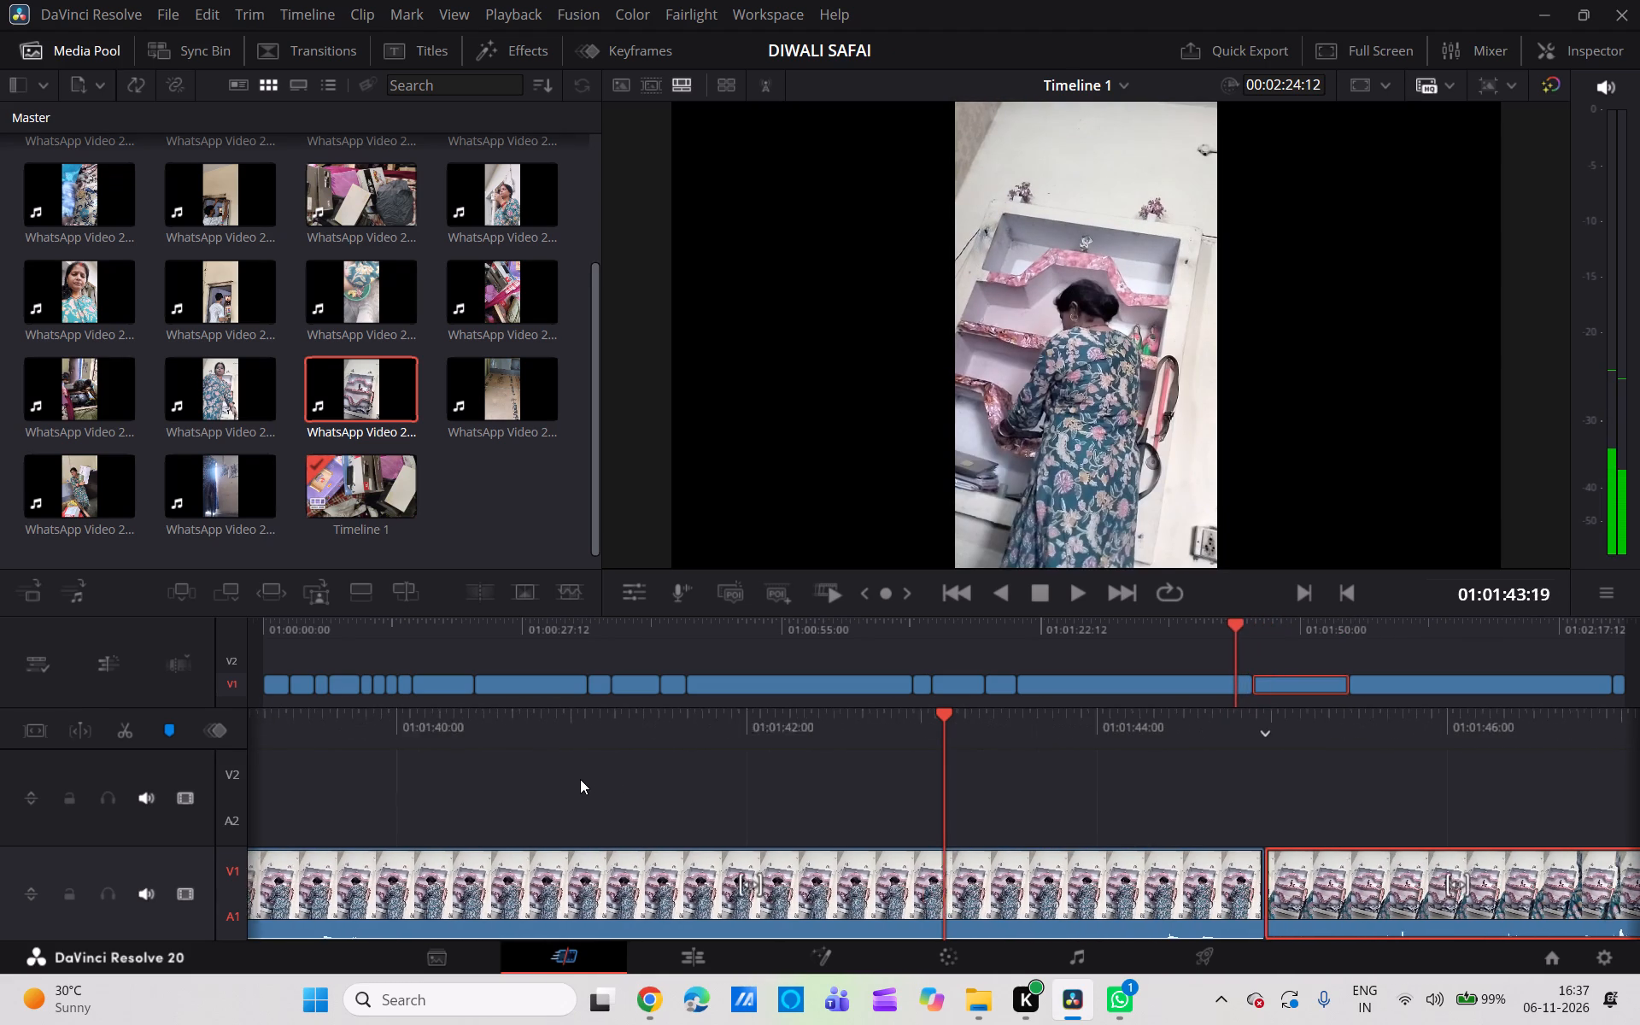
pyautogui.hscroll(1, 580, 779)
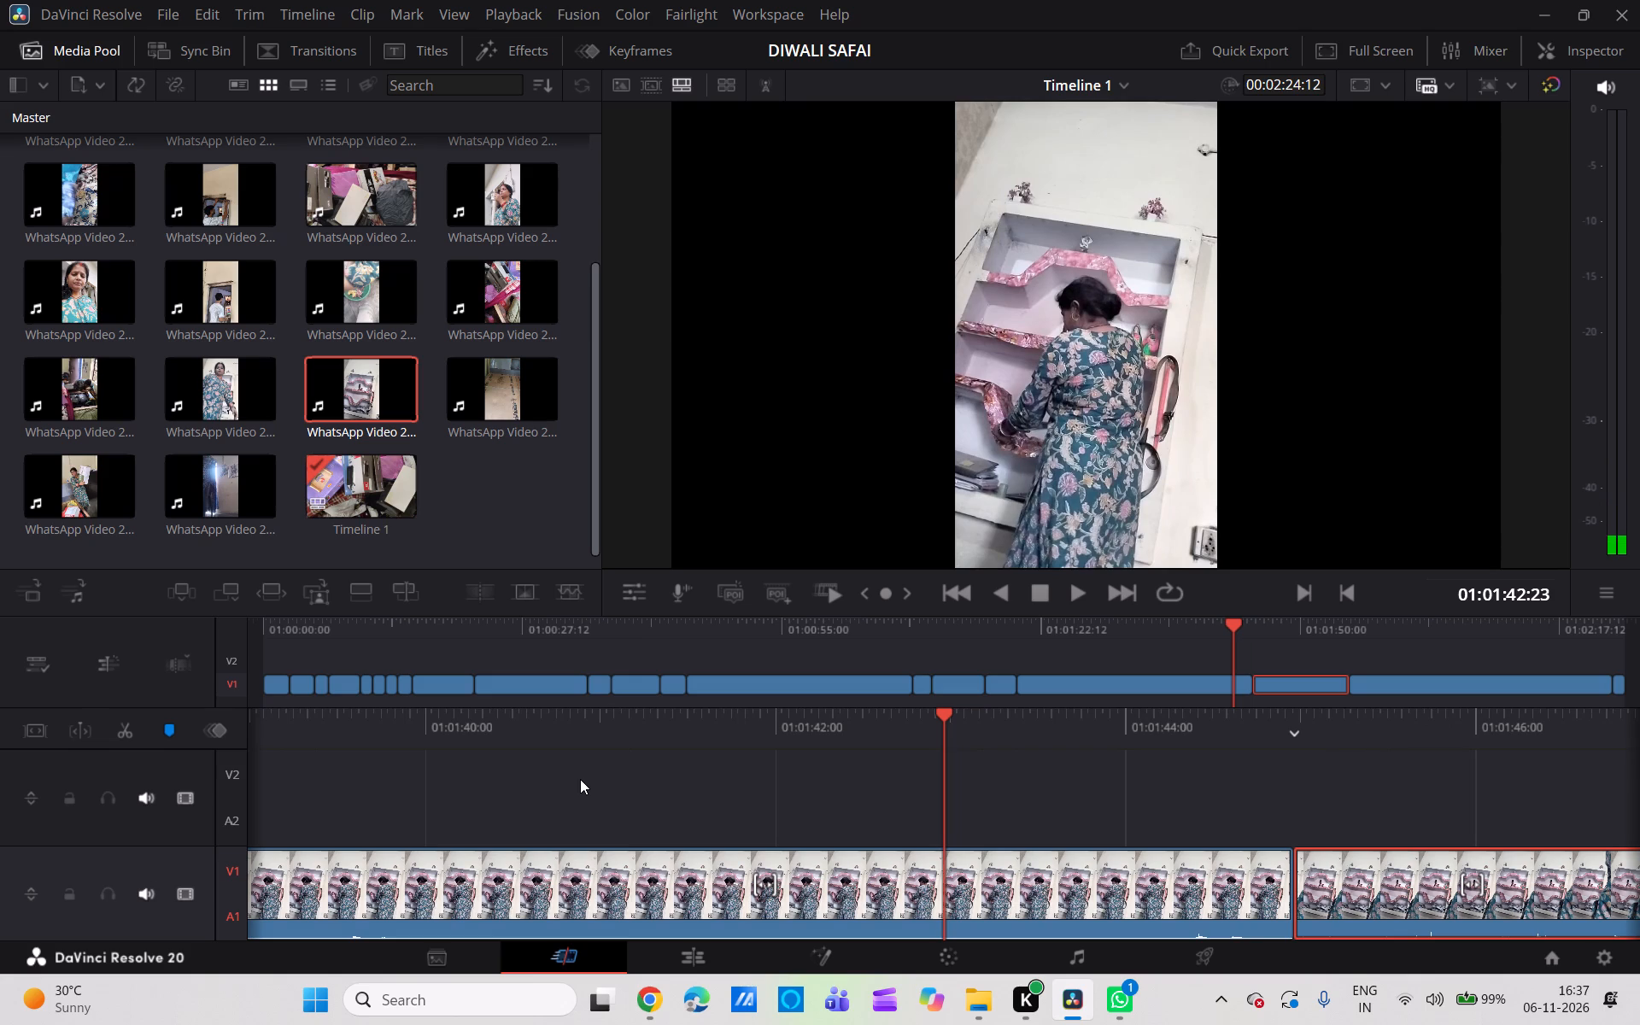
pyautogui.press('BackSpace')
pyautogui.press('BackSpace')
pyautogui.press('BackSpace')
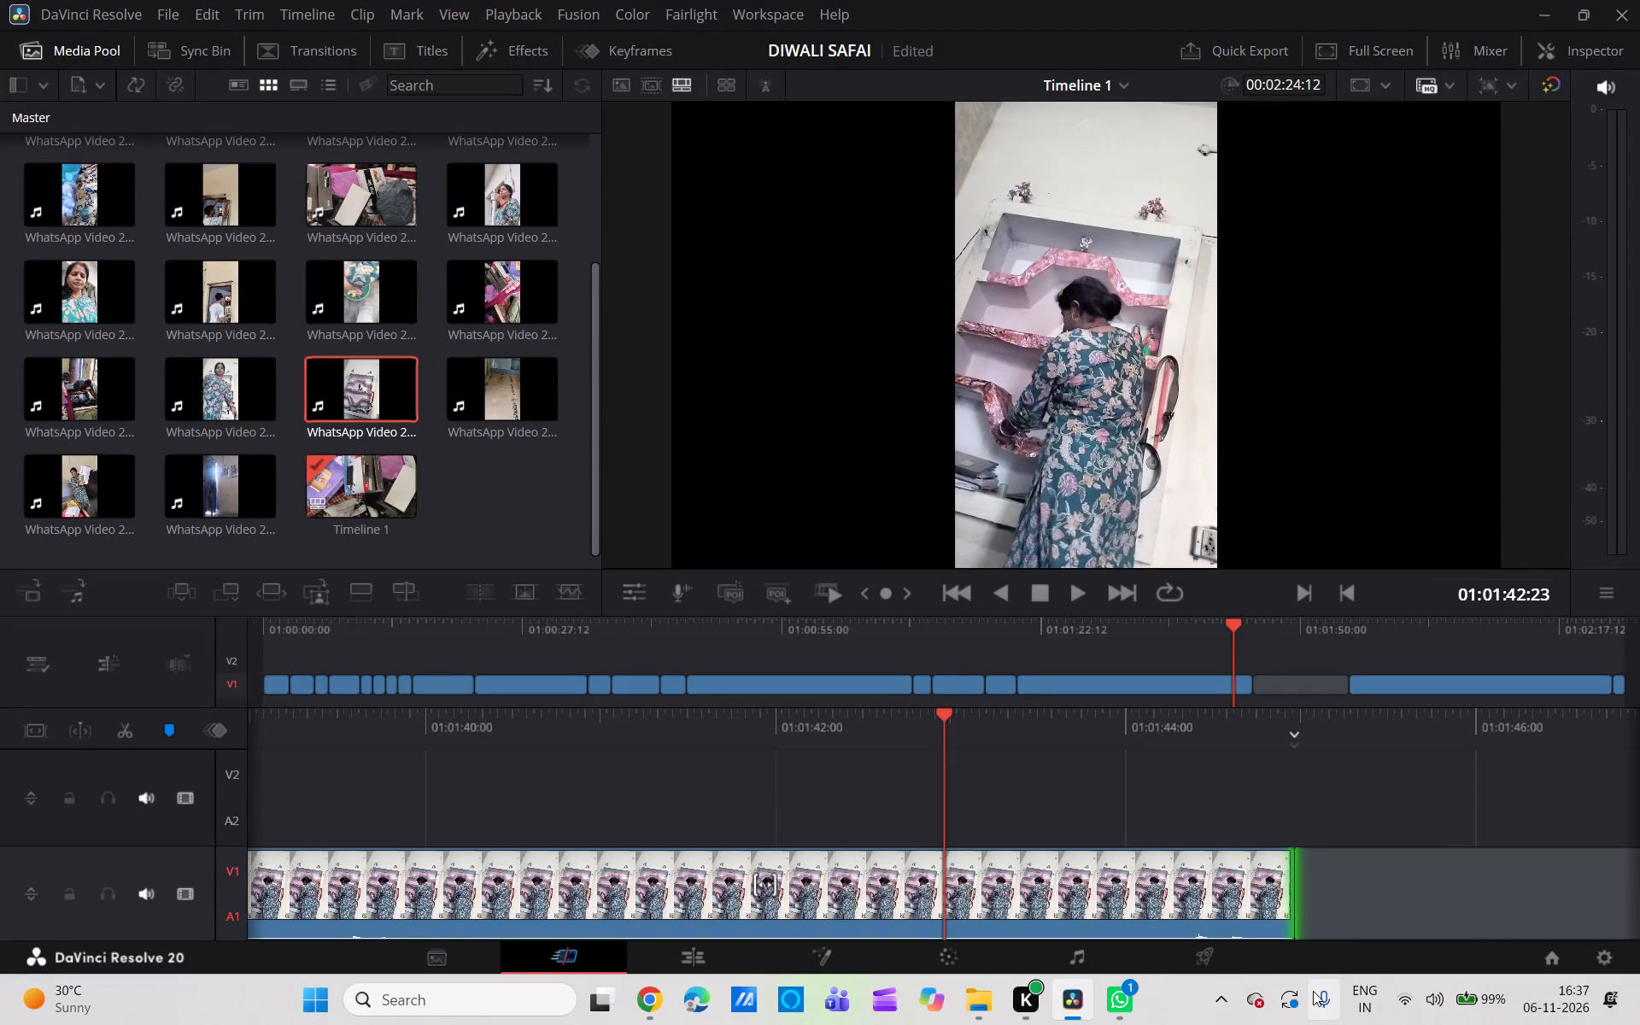
pyautogui.click(1480, 915)
pyautogui.press('BackSpace')
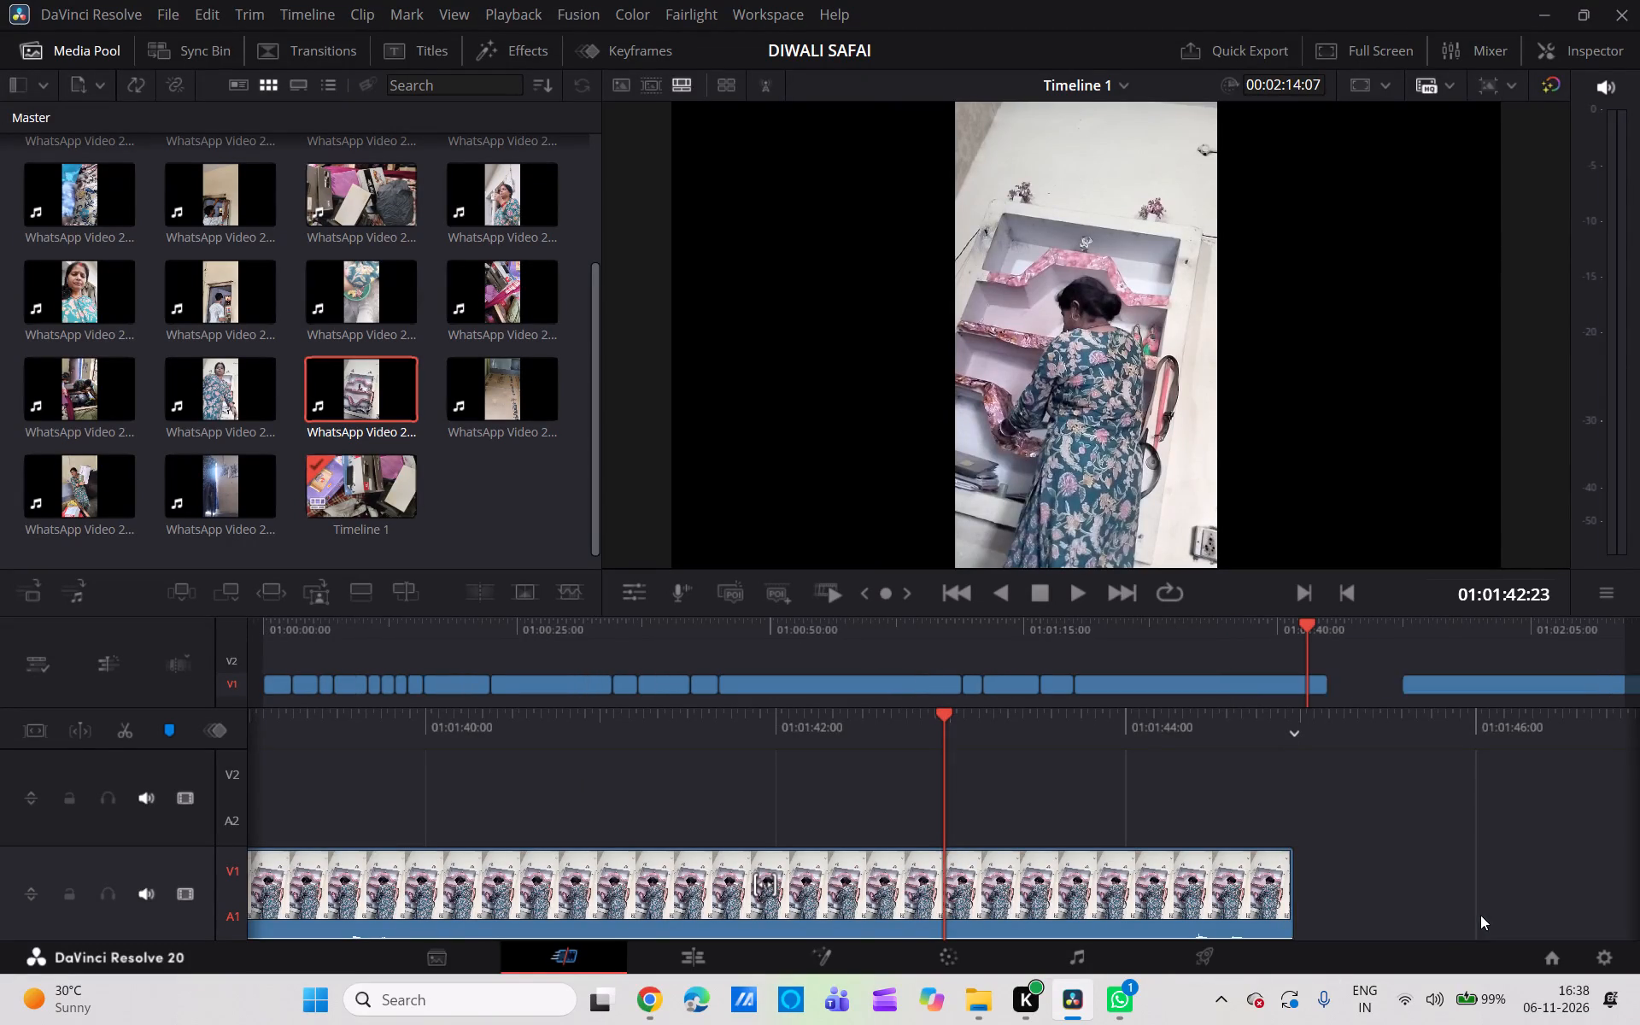
# Split the preceding wall-shelf clip on V1 at 01:01:33:11, while the woman is bending toward the shelves.
pyautogui.hscroll(5, 1480, 915)
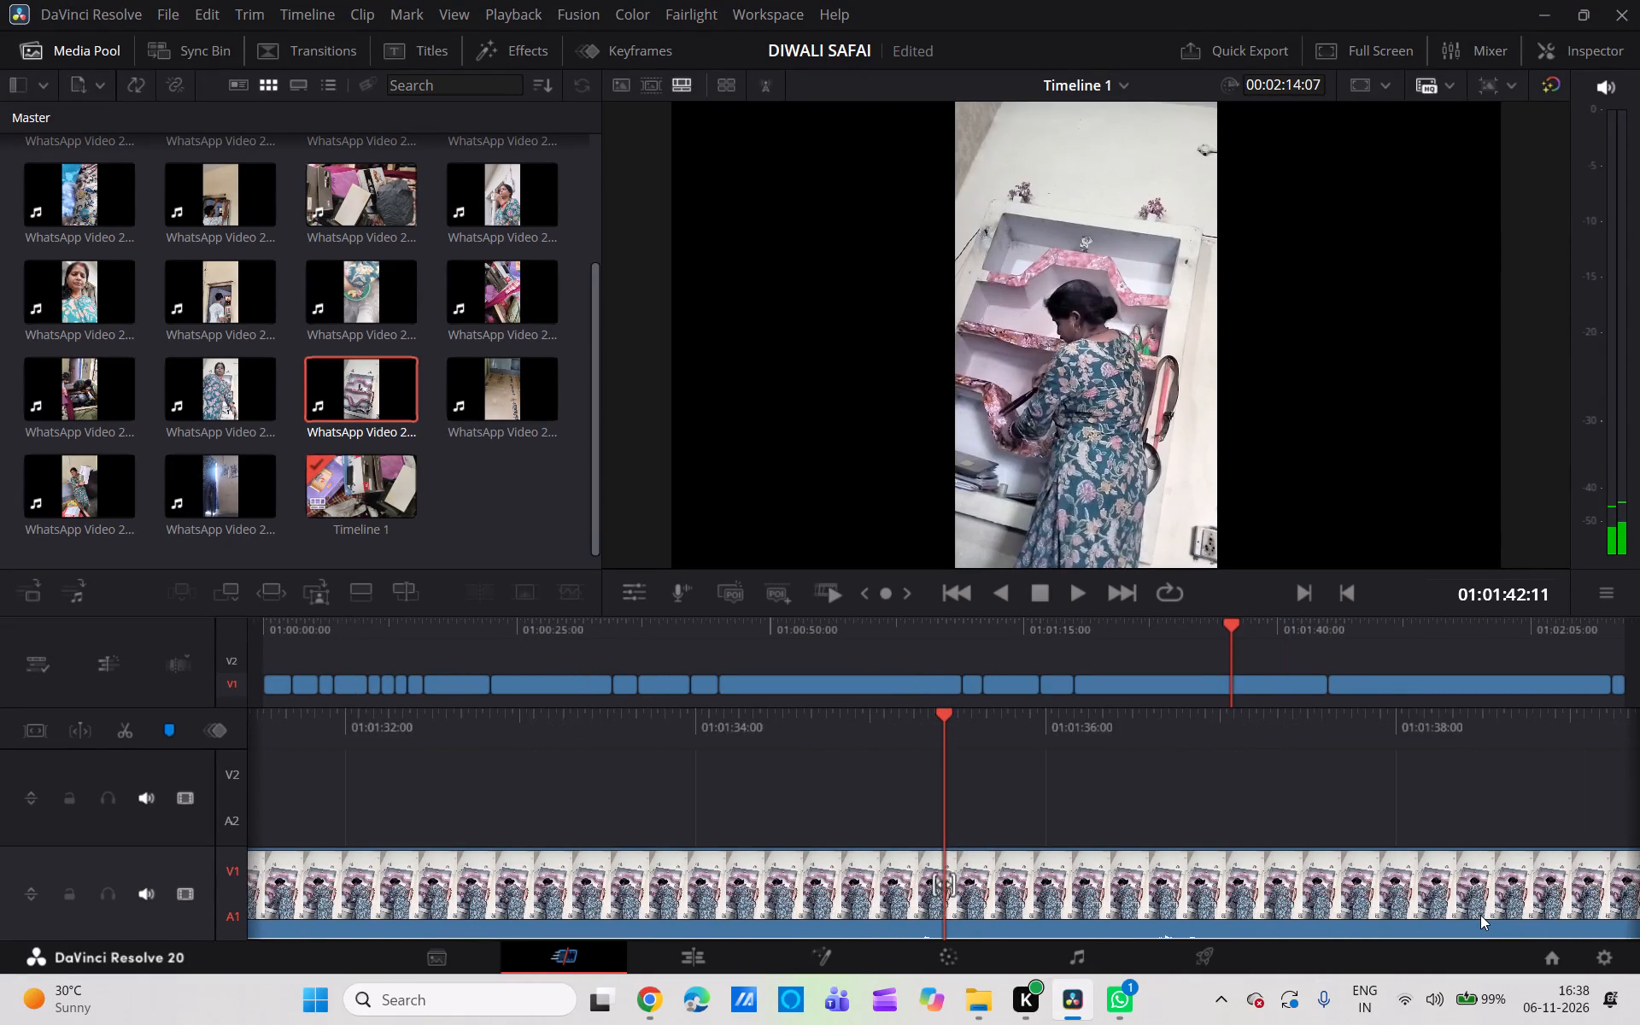
pyautogui.hscroll(1, 1480, 915)
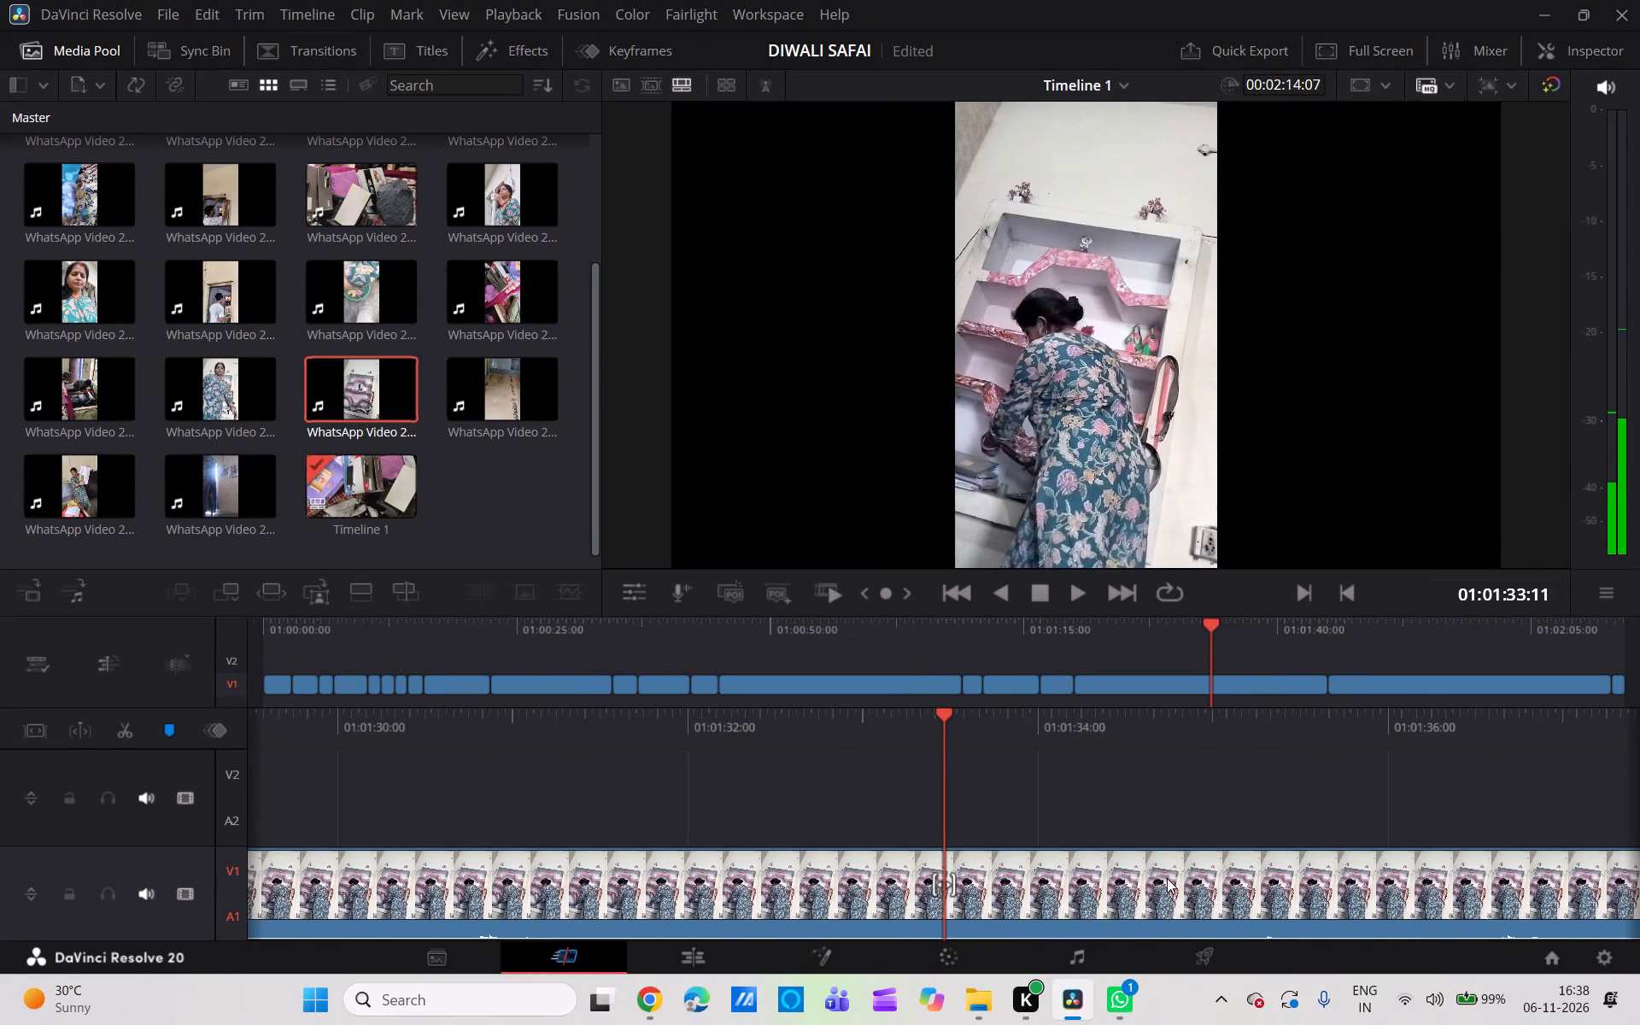
pyautogui.click(124, 725)
# Delete the wall-shelf piece between the 01:01:33:11 and 01:01:44:23 cuts and close the gap.
pyautogui.click(1057, 894)
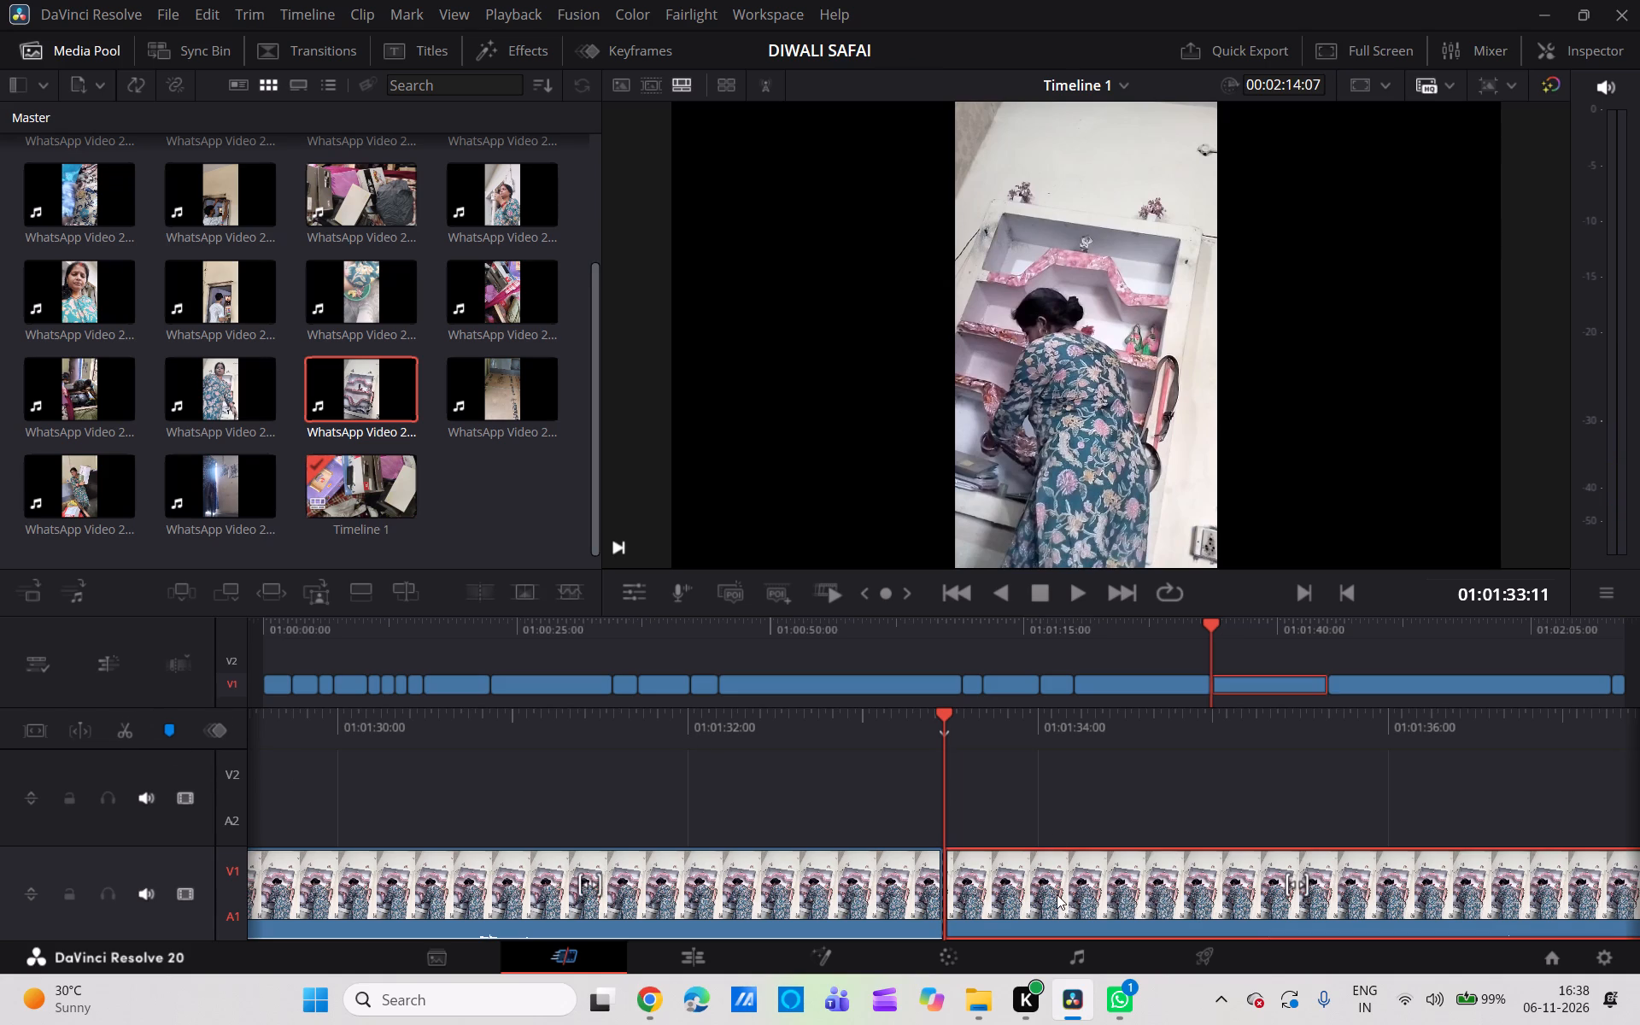
pyautogui.press('BackSpace')
pyautogui.click(1057, 894)
pyautogui.press('BackSpace')
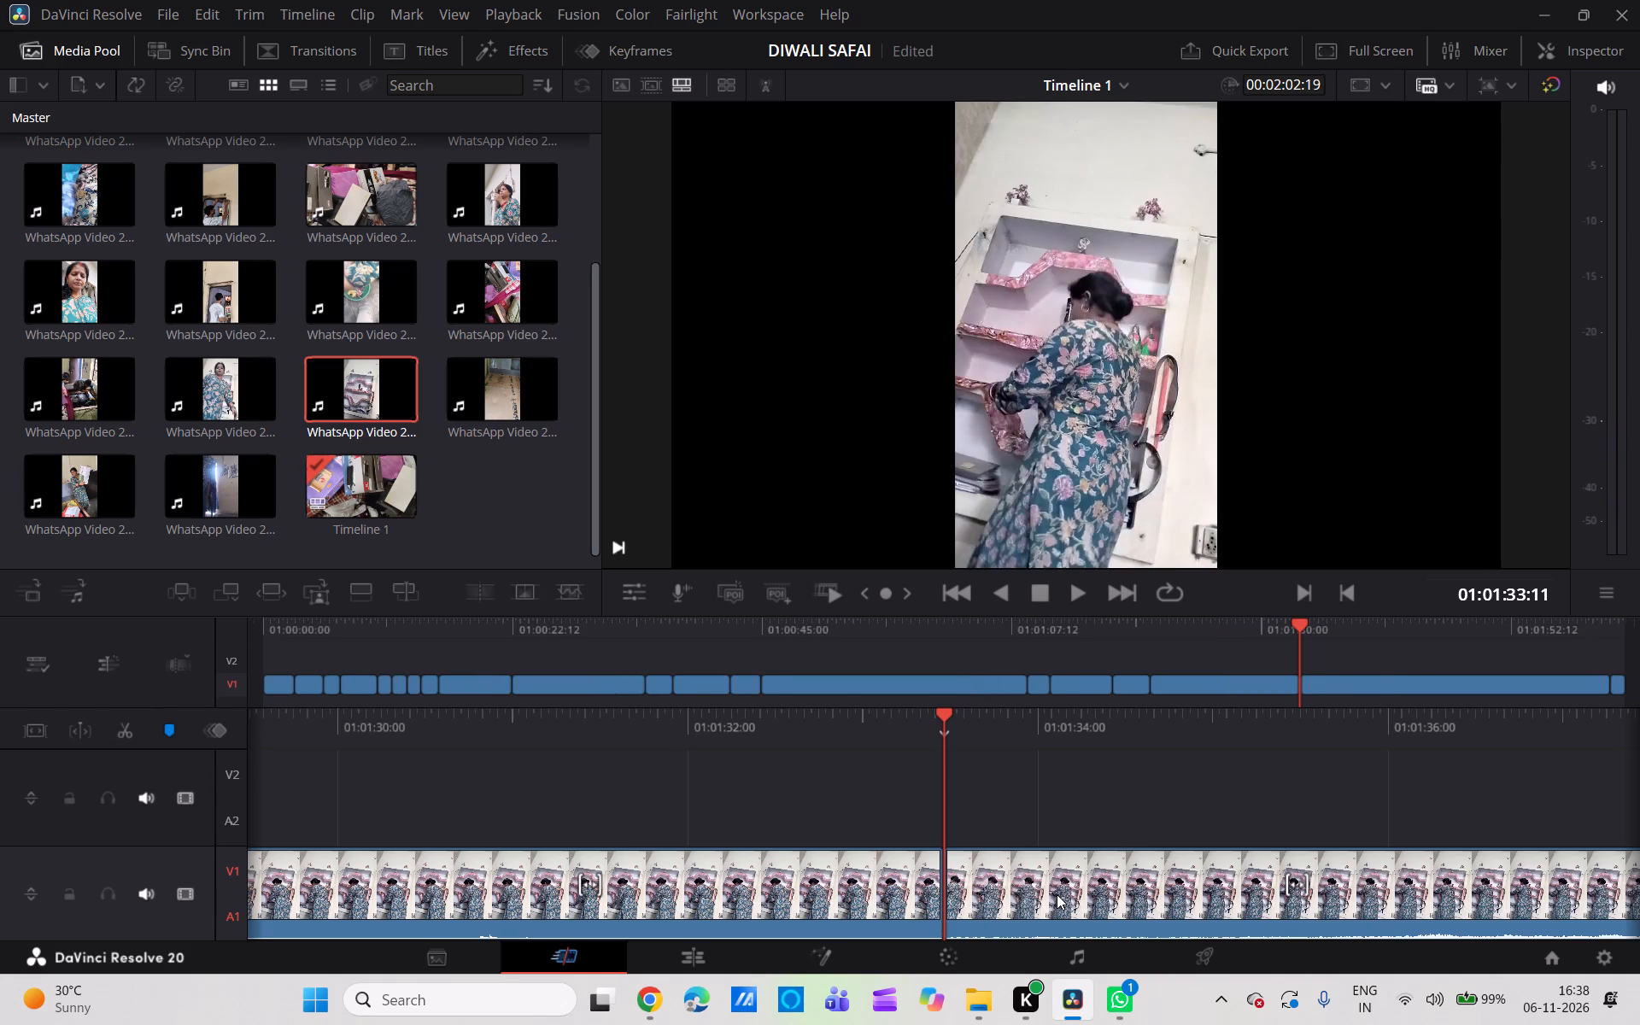
# Delete the wall-shelf piece between the cut at about 01:01:20 and the 01:01:33:11 cut, and close the gap.
pyautogui.hscroll(3, 1057, 894)
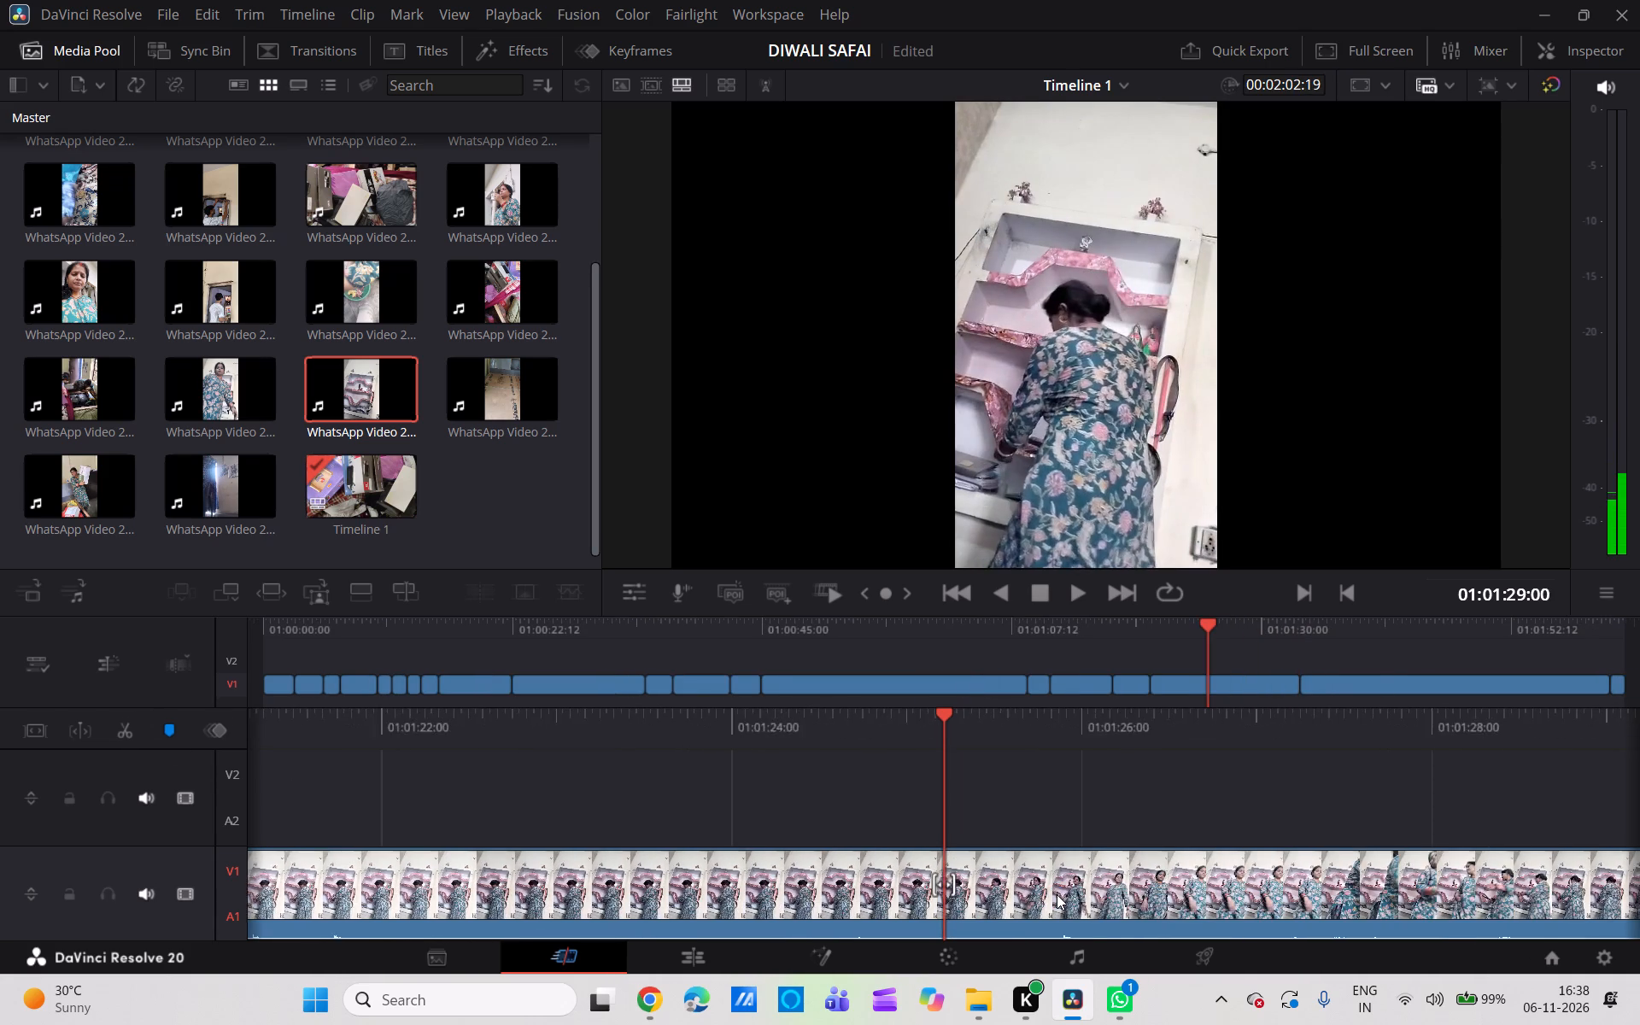
pyautogui.hscroll(3, 1057, 894)
pyautogui.keyDown('ctrl'); pyautogui.scroll(1, 1057, 894); pyautogui.keyUp('ctrl')
pyautogui.keyDown('ctrl'); pyautogui.hscroll(1, 1057, 894); pyautogui.keyUp('ctrl')
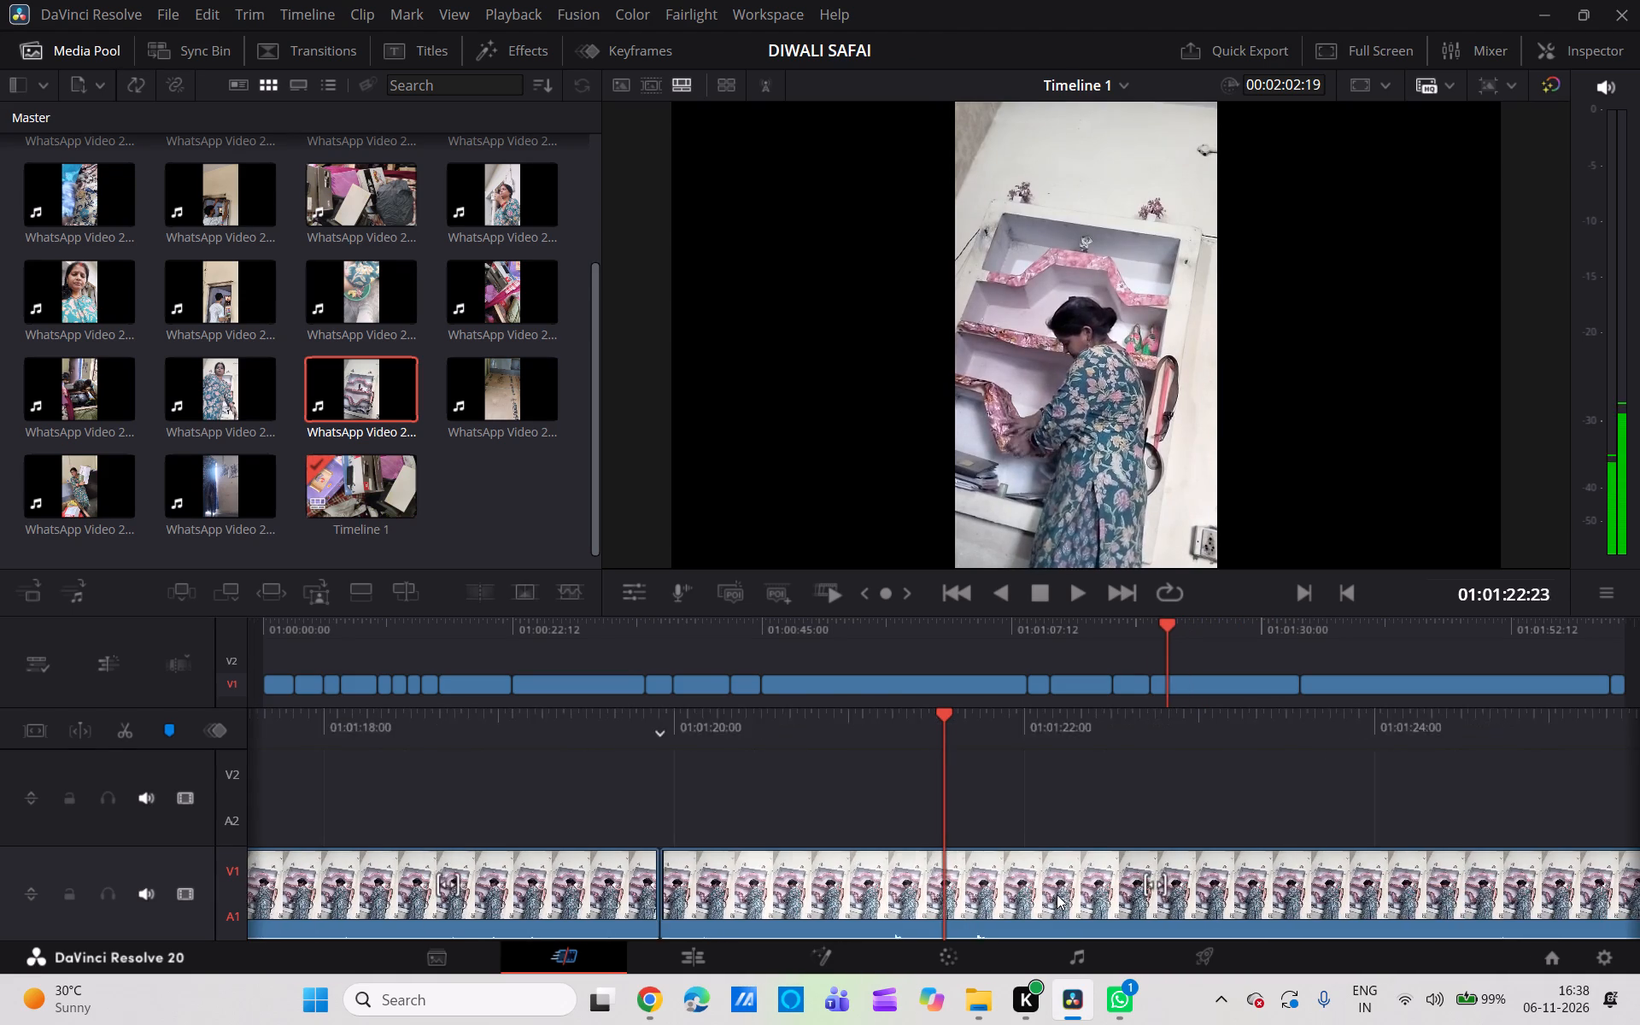
pyautogui.keyDown('ctrl'); pyautogui.hscroll(1, 1057, 894); pyautogui.keyUp('ctrl')
pyautogui.hscroll(-1, 1057, 894)
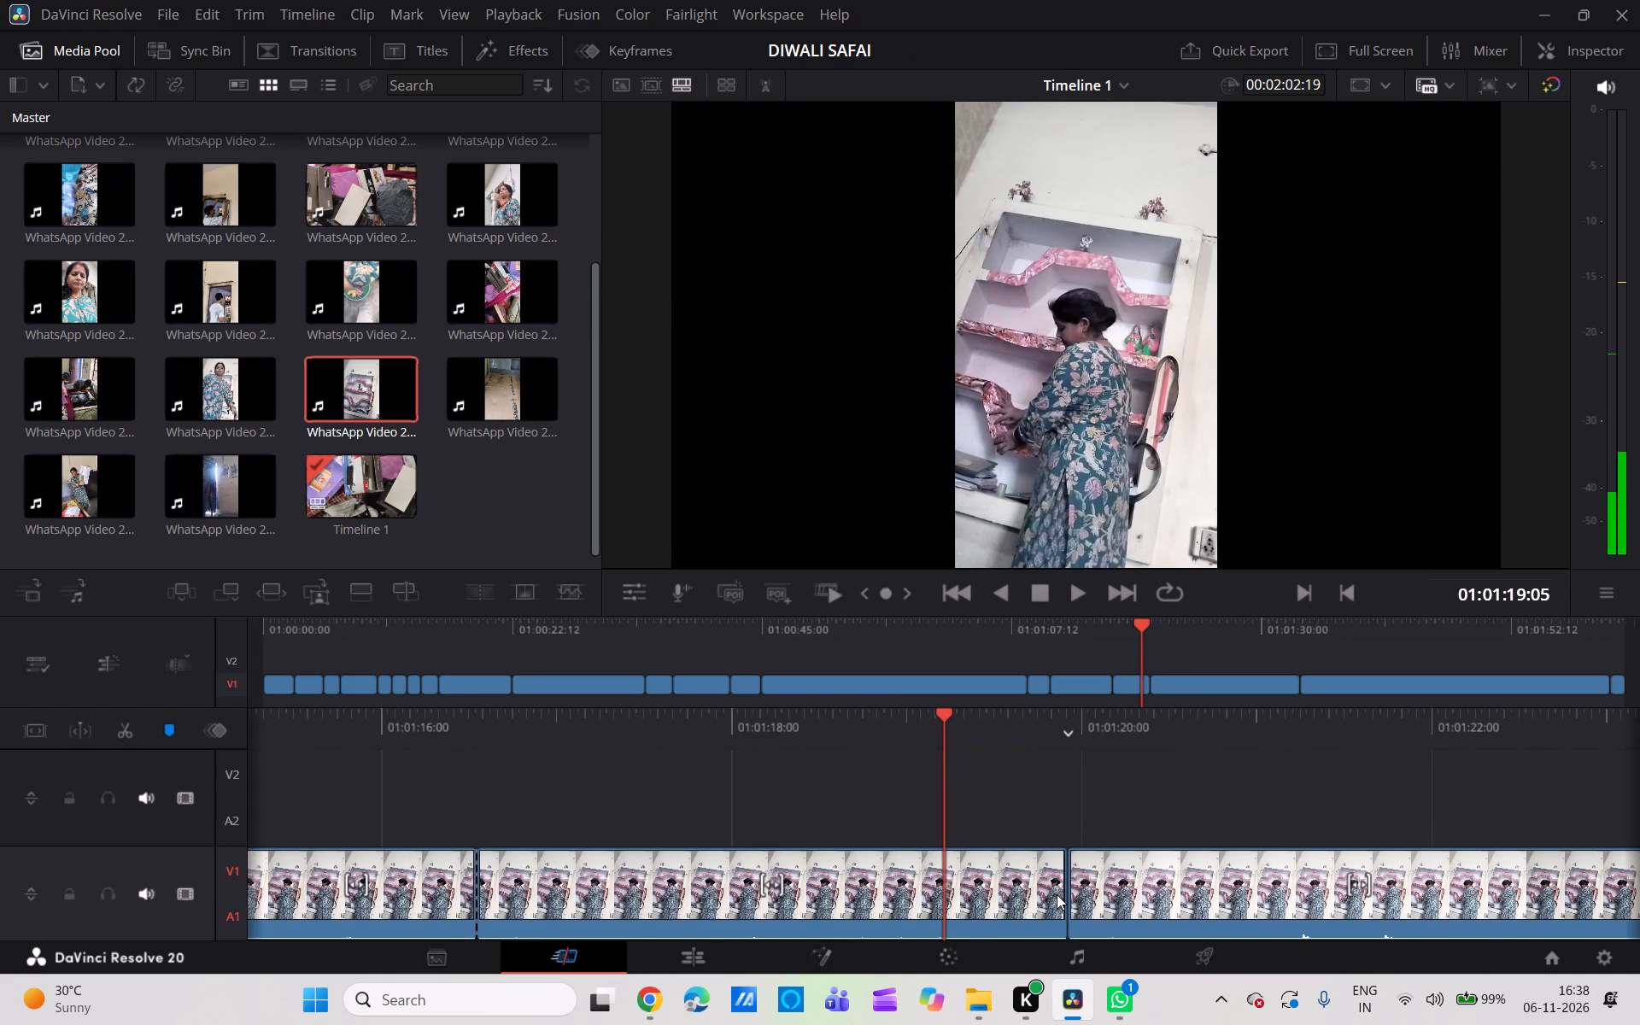
pyautogui.hscroll(-1, 1057, 894)
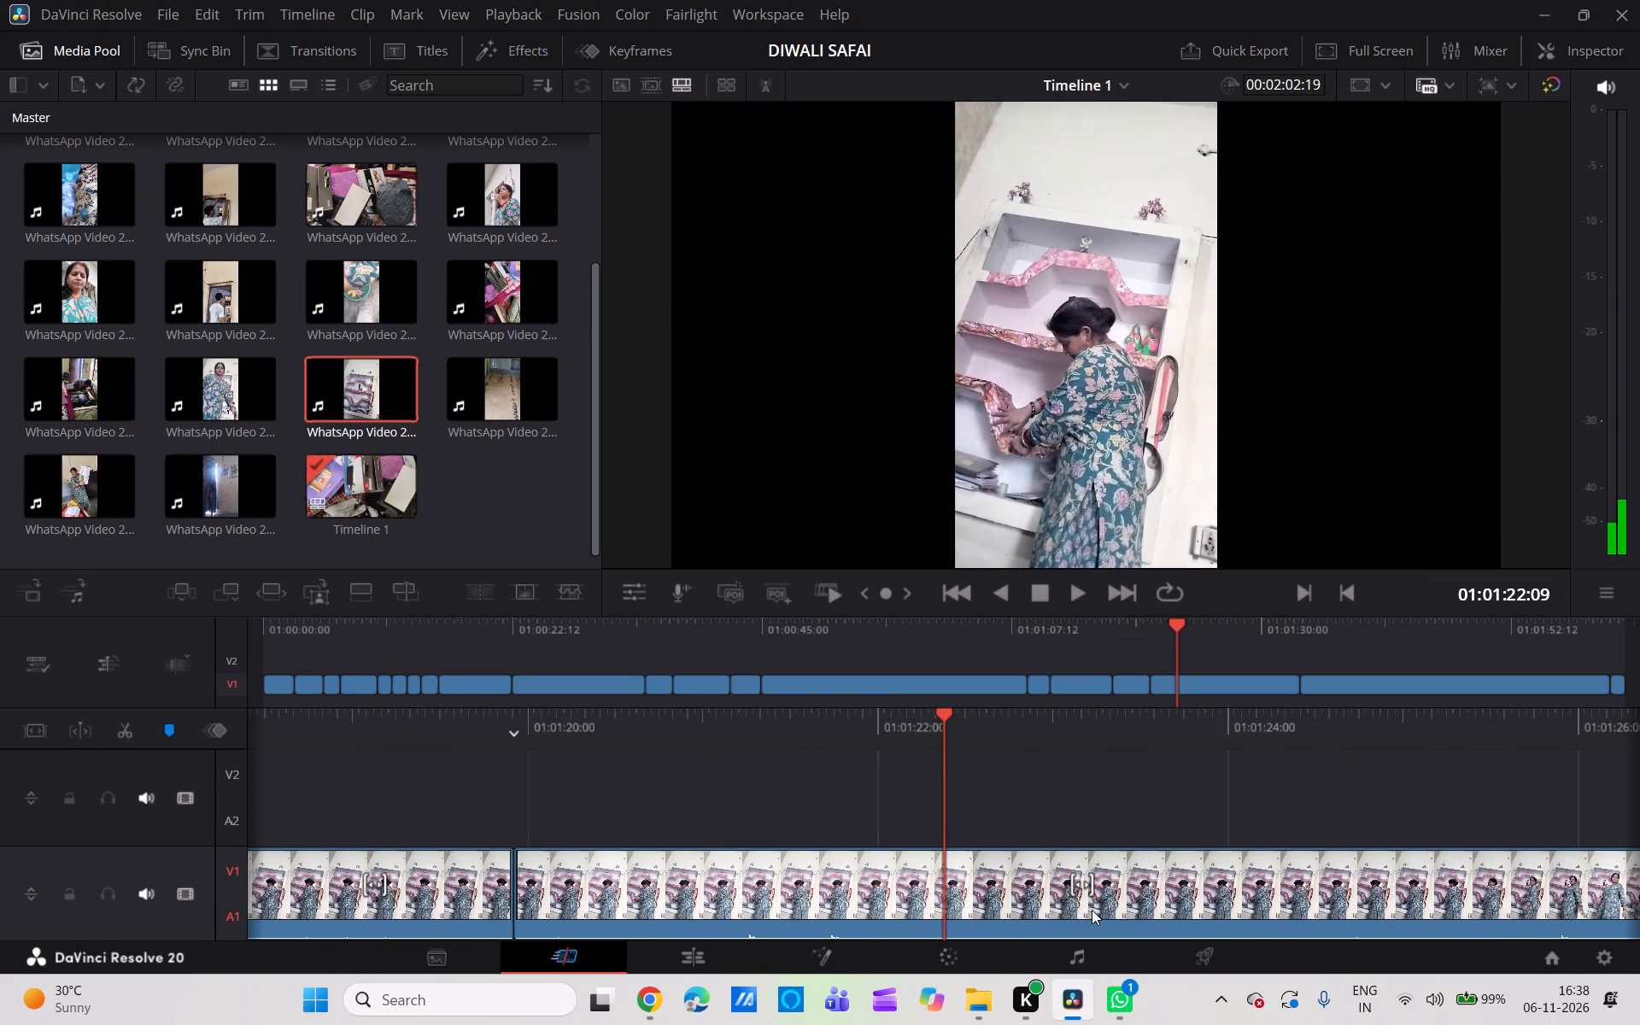
pyautogui.click(1092, 910)
pyautogui.press('BackSpace')
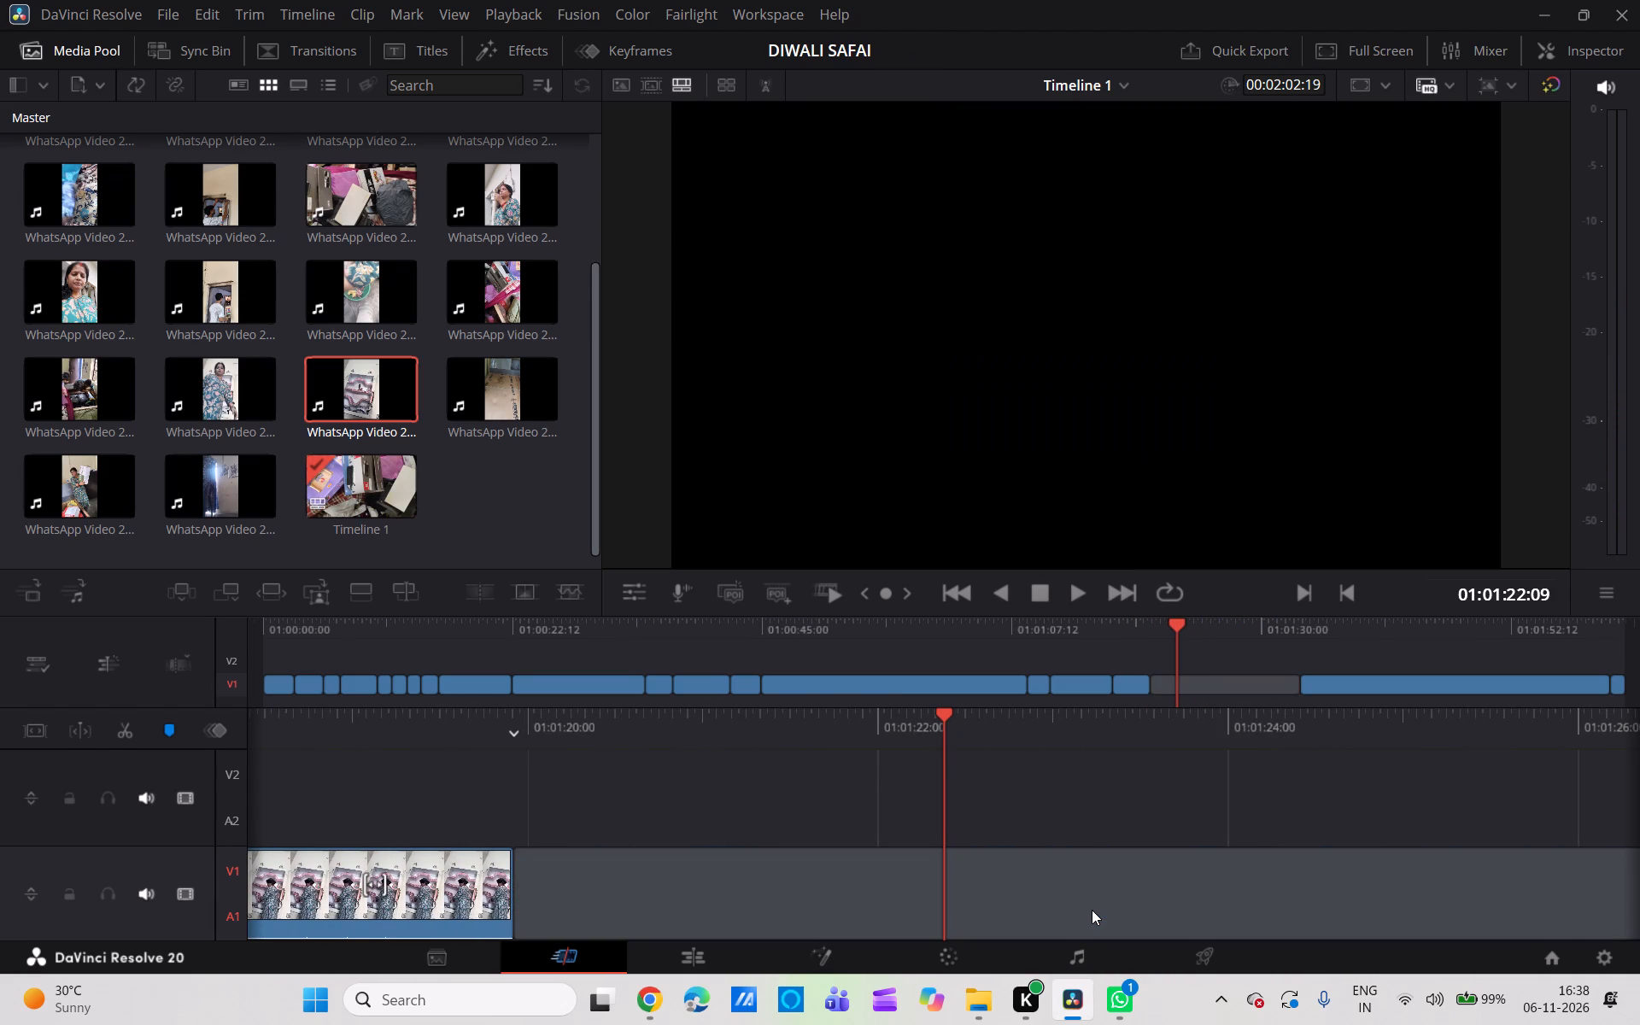
pyautogui.click(1104, 921)
pyautogui.press('BackSpace')
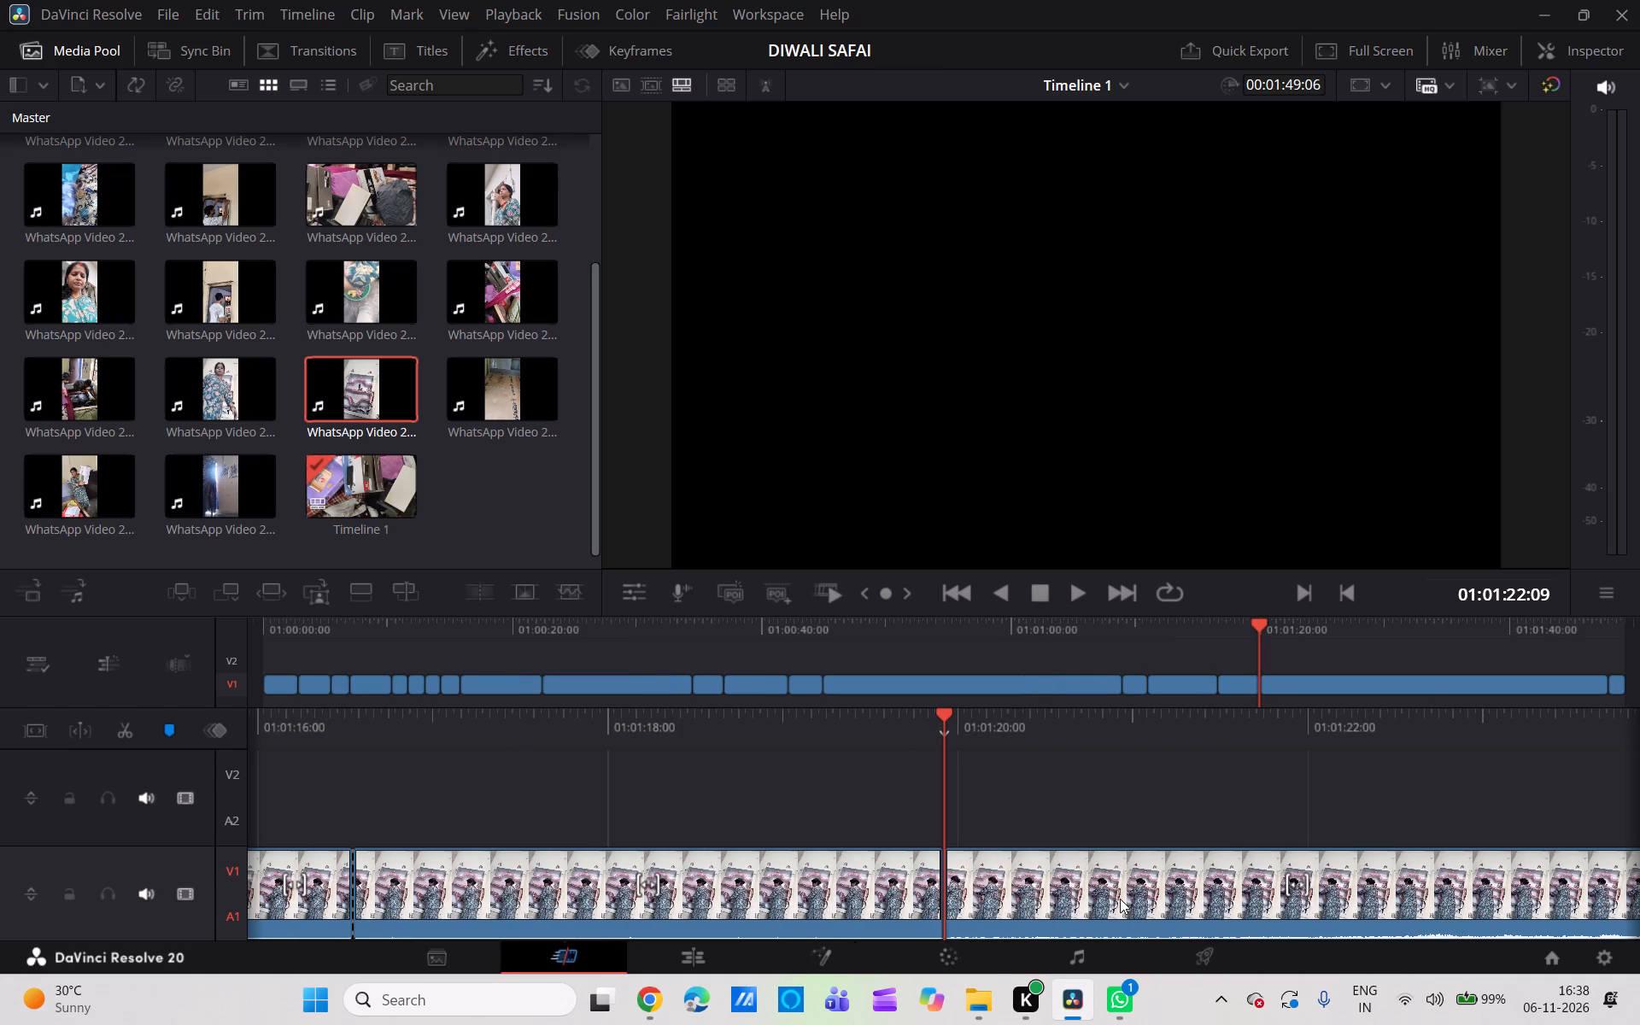
# Split the wall-shelf clip on V1 at 01:00:47:02, while the woman stands handling something in front of the shelves.
pyautogui.hscroll(16, 1120, 899)
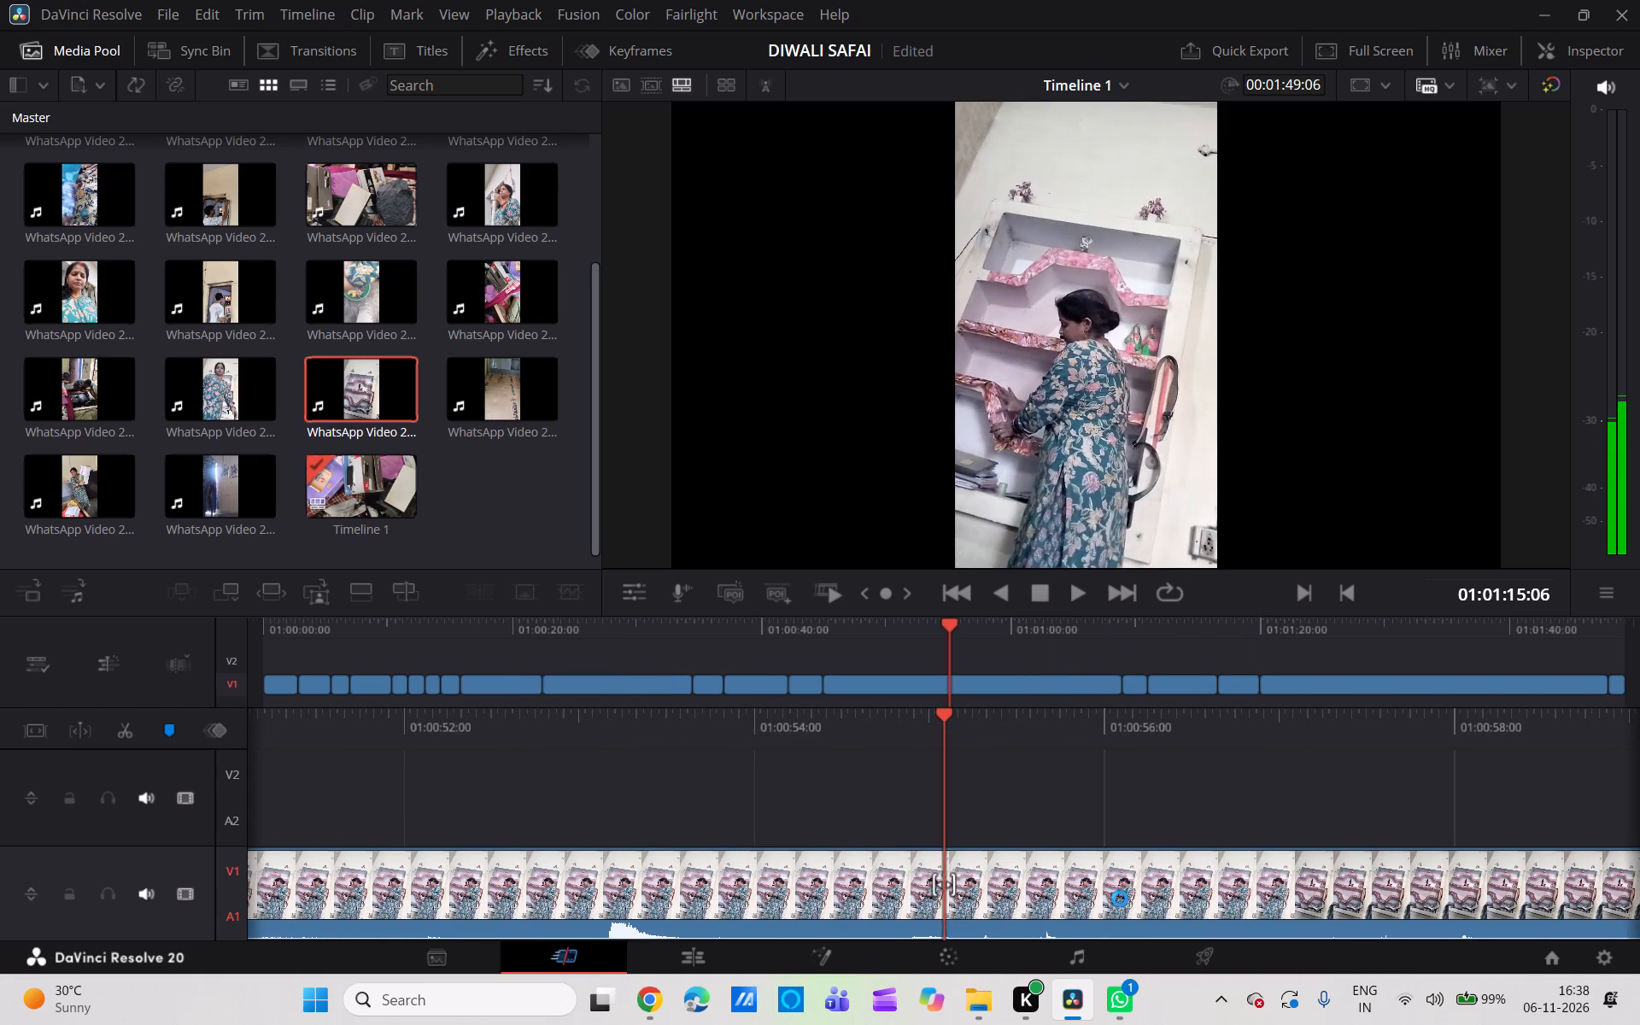
pyautogui.hscroll(2, 1120, 899)
pyautogui.scroll(1, 1120, 899)
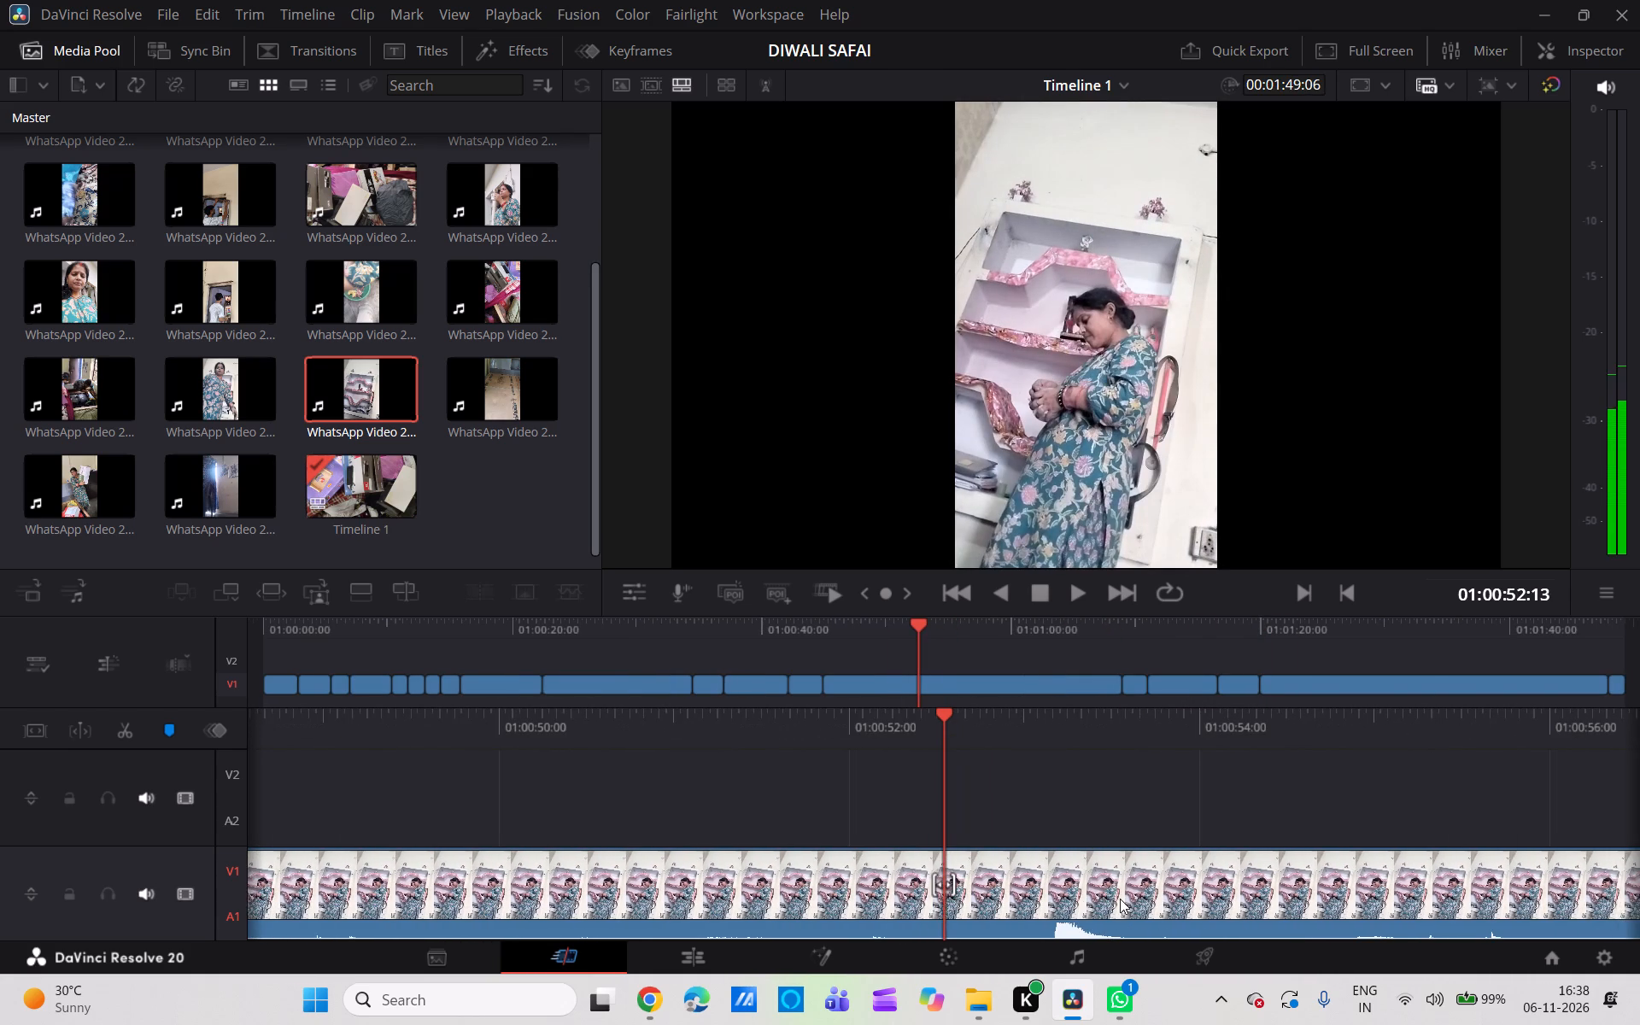
pyautogui.scroll(1, 1120, 899)
pyautogui.hscroll(1, 1120, 899)
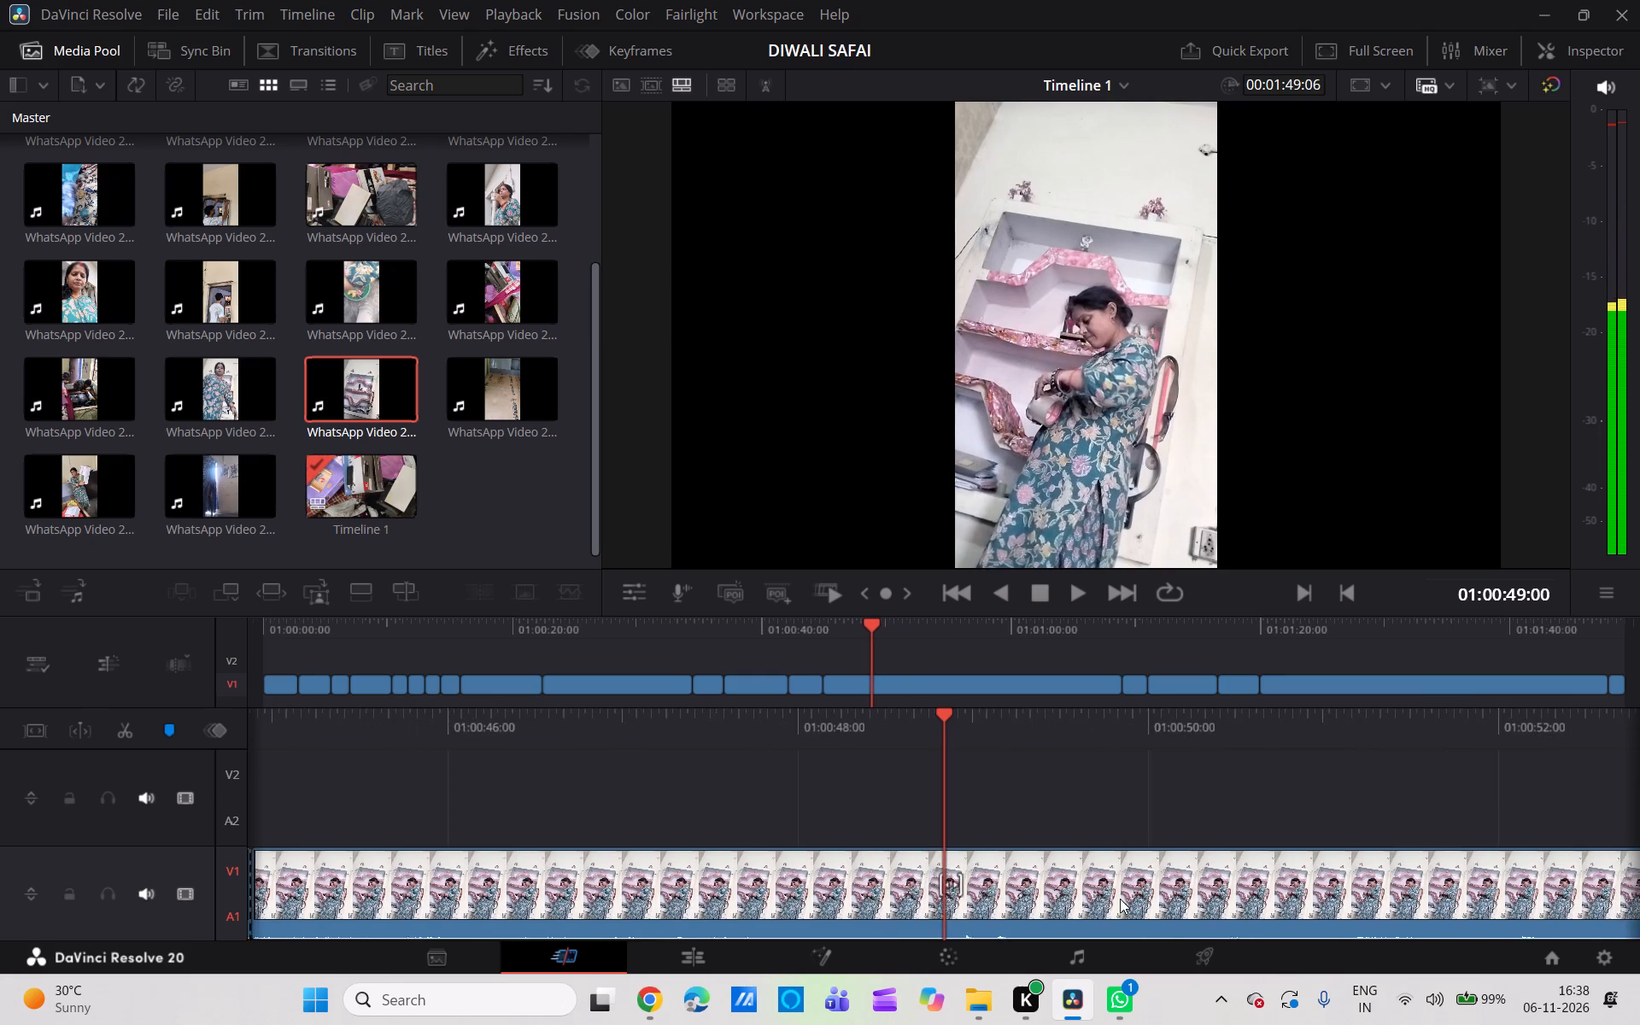
pyautogui.hscroll(2, 1120, 899)
pyautogui.keyDown('ctrl'); pyautogui.scroll(1, 1120, 899); pyautogui.keyUp('ctrl')
pyautogui.keyDown('ctrl'); pyautogui.hscroll(1, 1120, 899); pyautogui.keyUp('ctrl')
pyautogui.keyDown('ctrl'); pyautogui.scroll(1, 1120, 899); pyautogui.keyUp('ctrl')
pyautogui.keyDown('ctrl'); pyautogui.hscroll(1, 1120, 899); pyautogui.keyUp('ctrl')
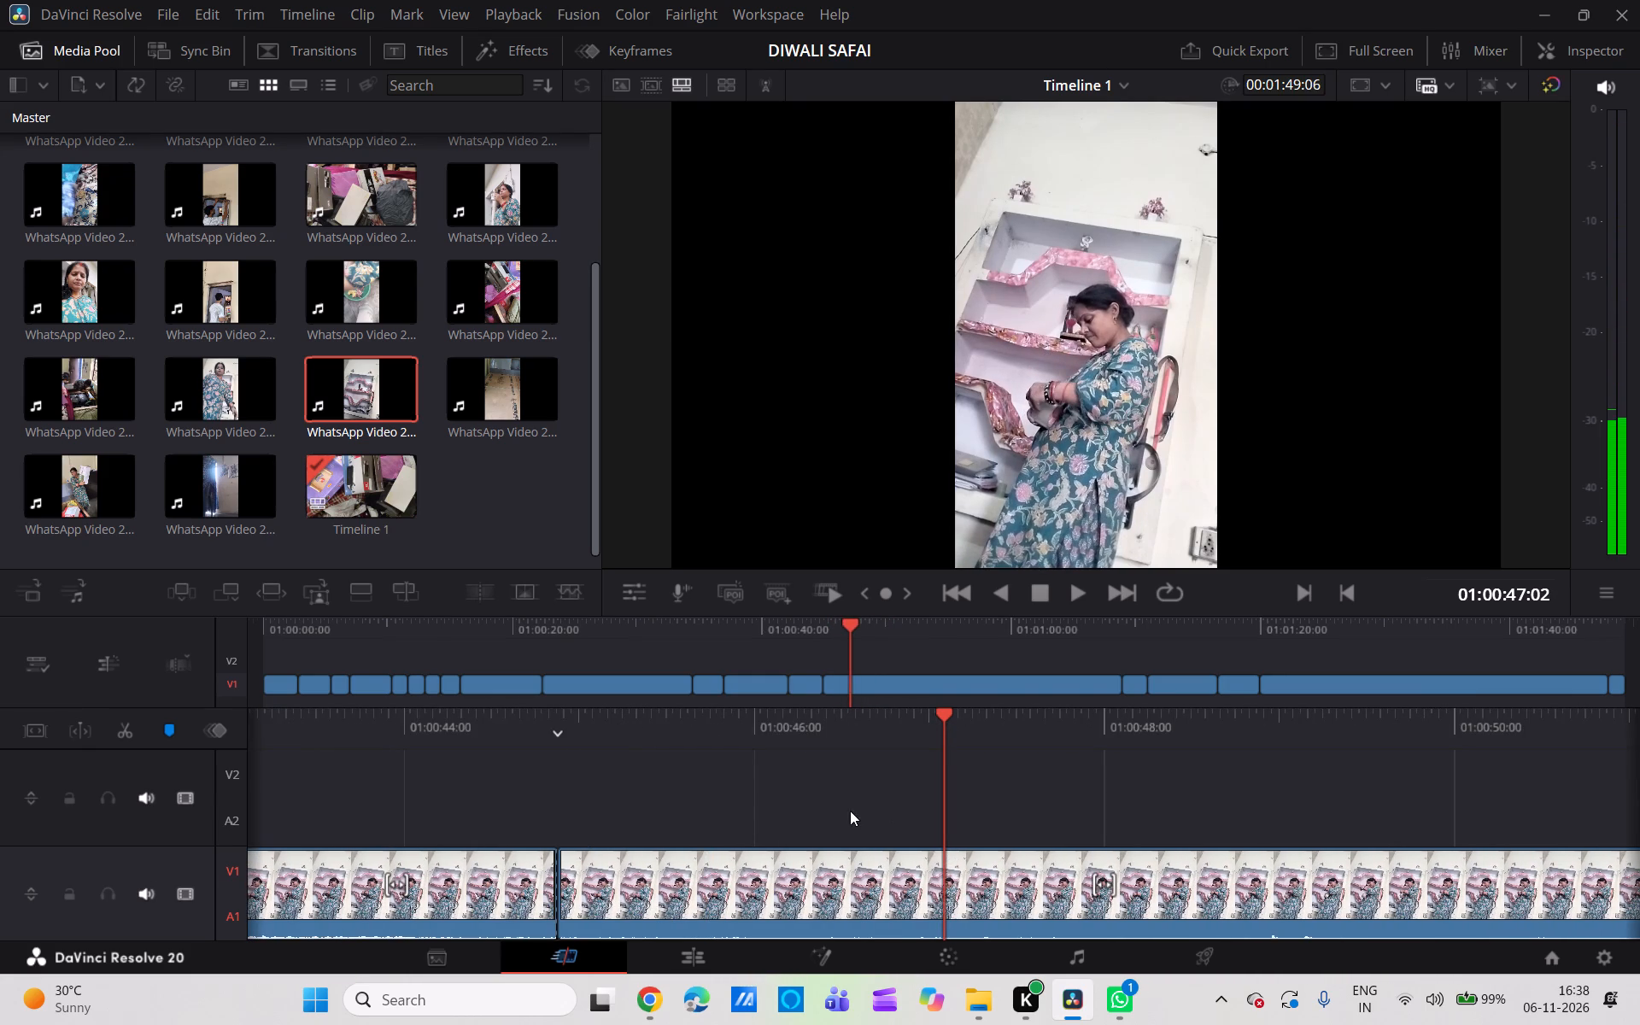
pyautogui.click(126, 734)
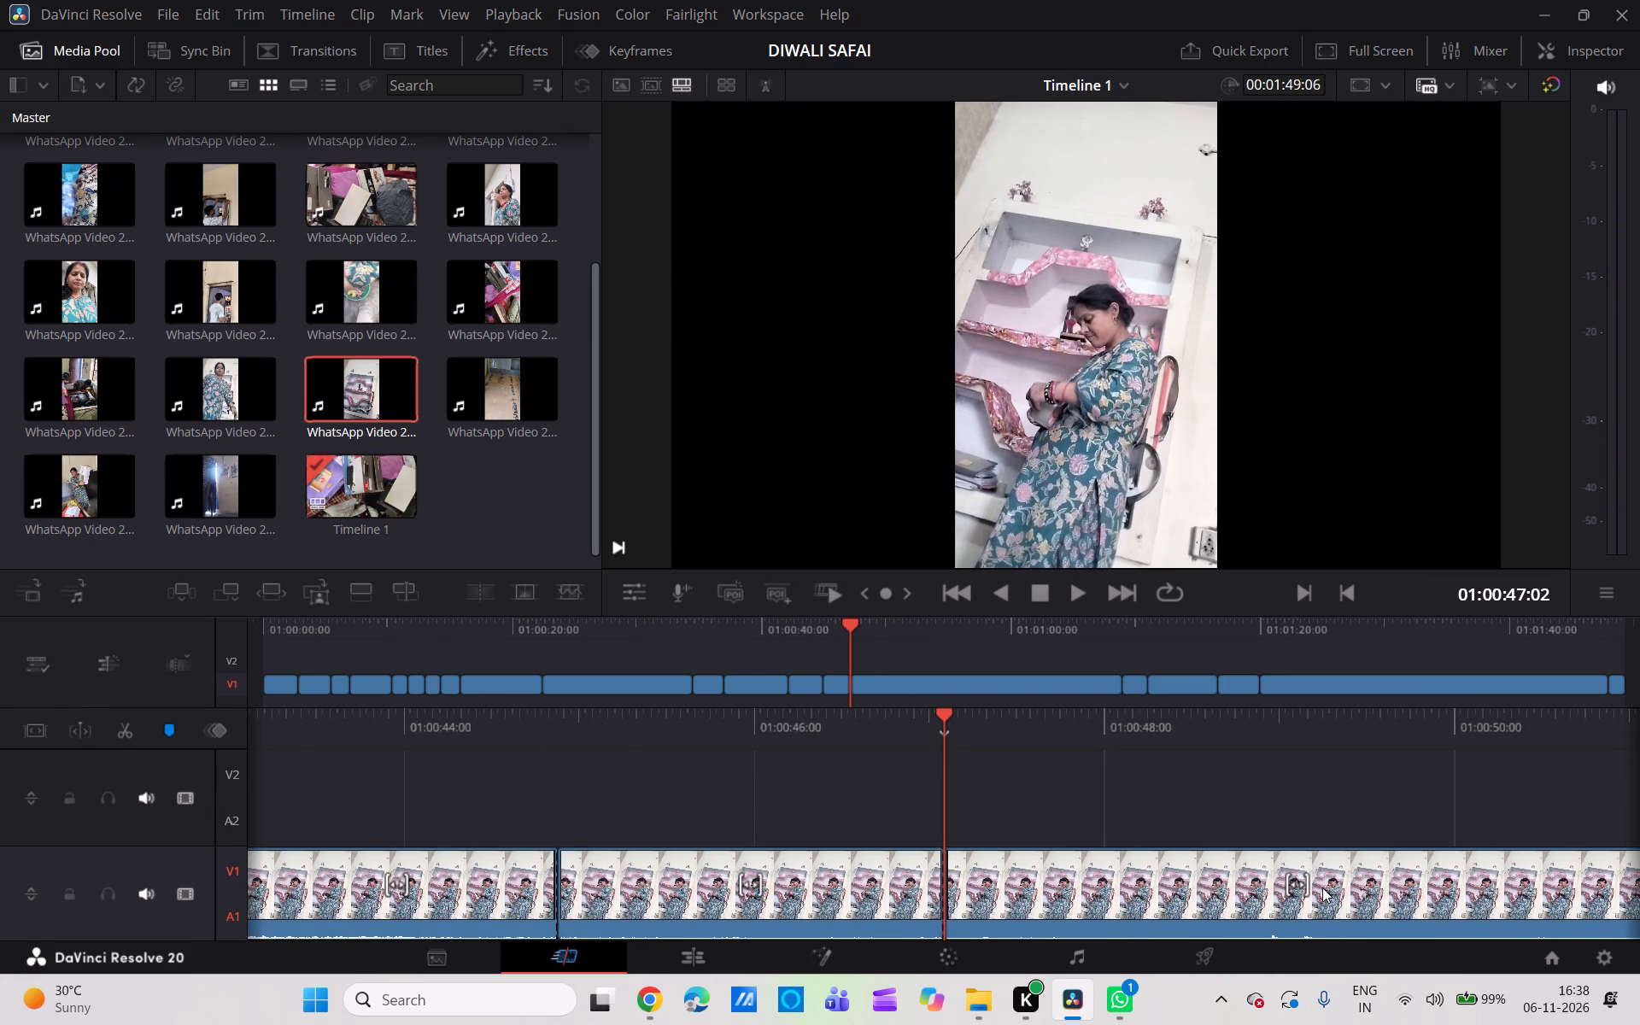
# Delete the wall-shelf piece between the 01:00:47:02 cut and the cut at about 01:01:09, and close the gap.
pyautogui.click(1304, 896)
pyautogui.hscroll(-2, 1420, 821)
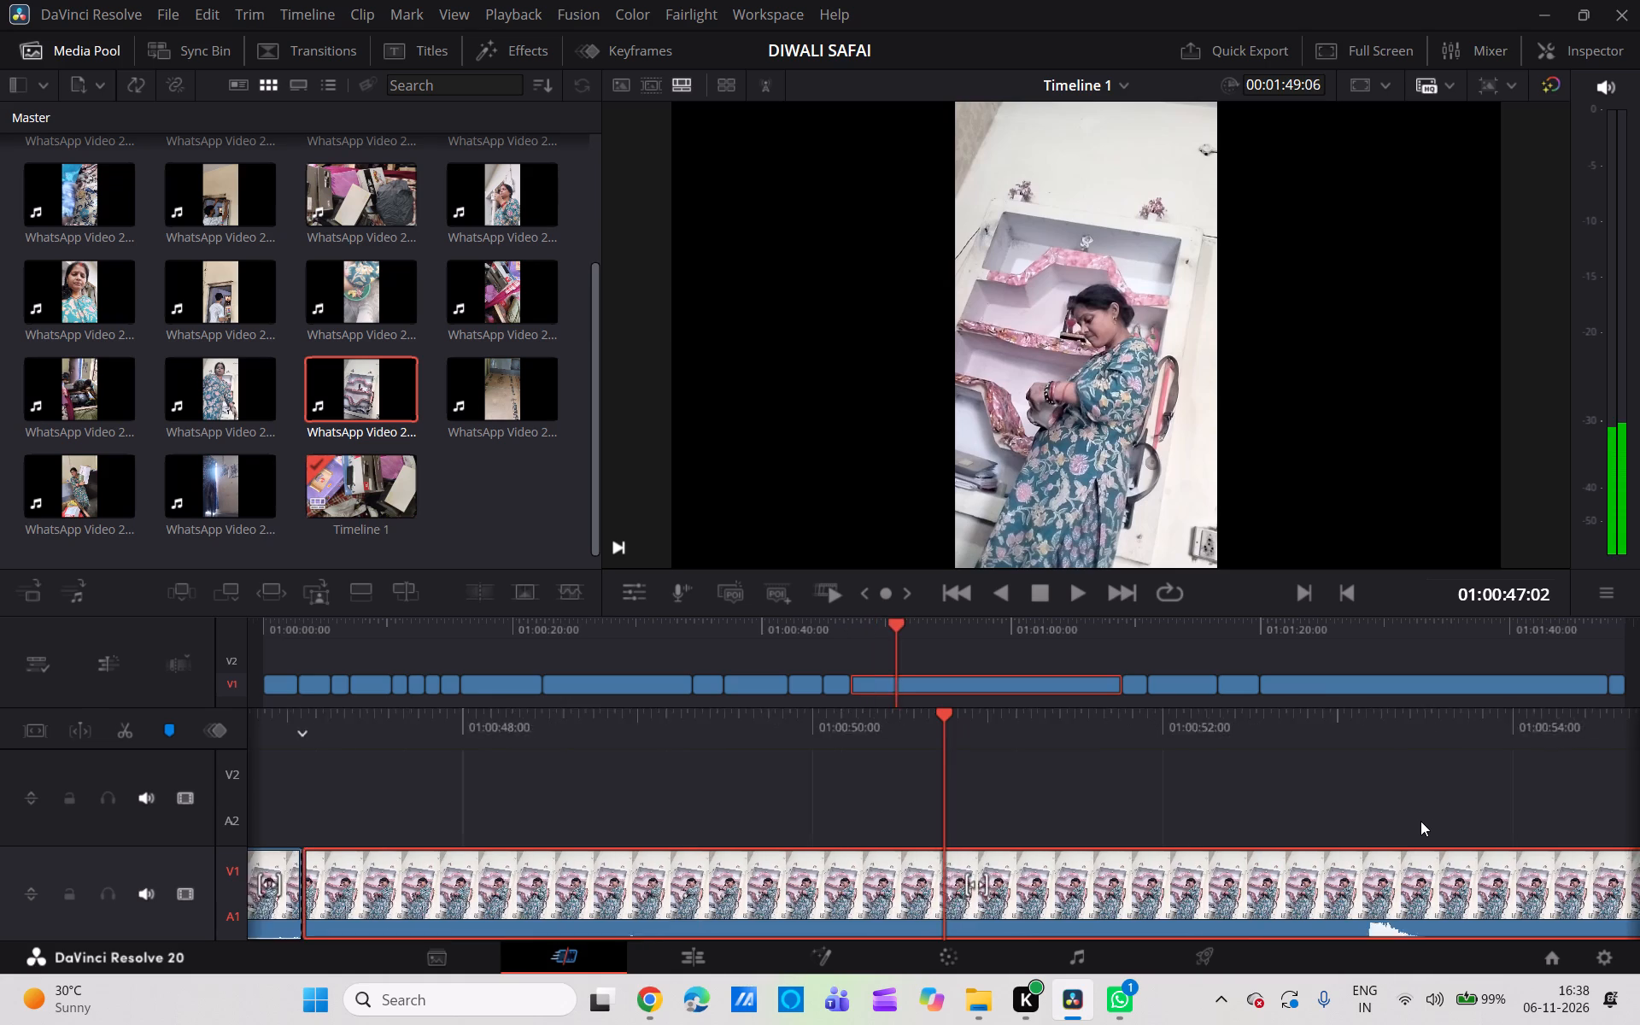
pyautogui.hscroll(-3, 1420, 821)
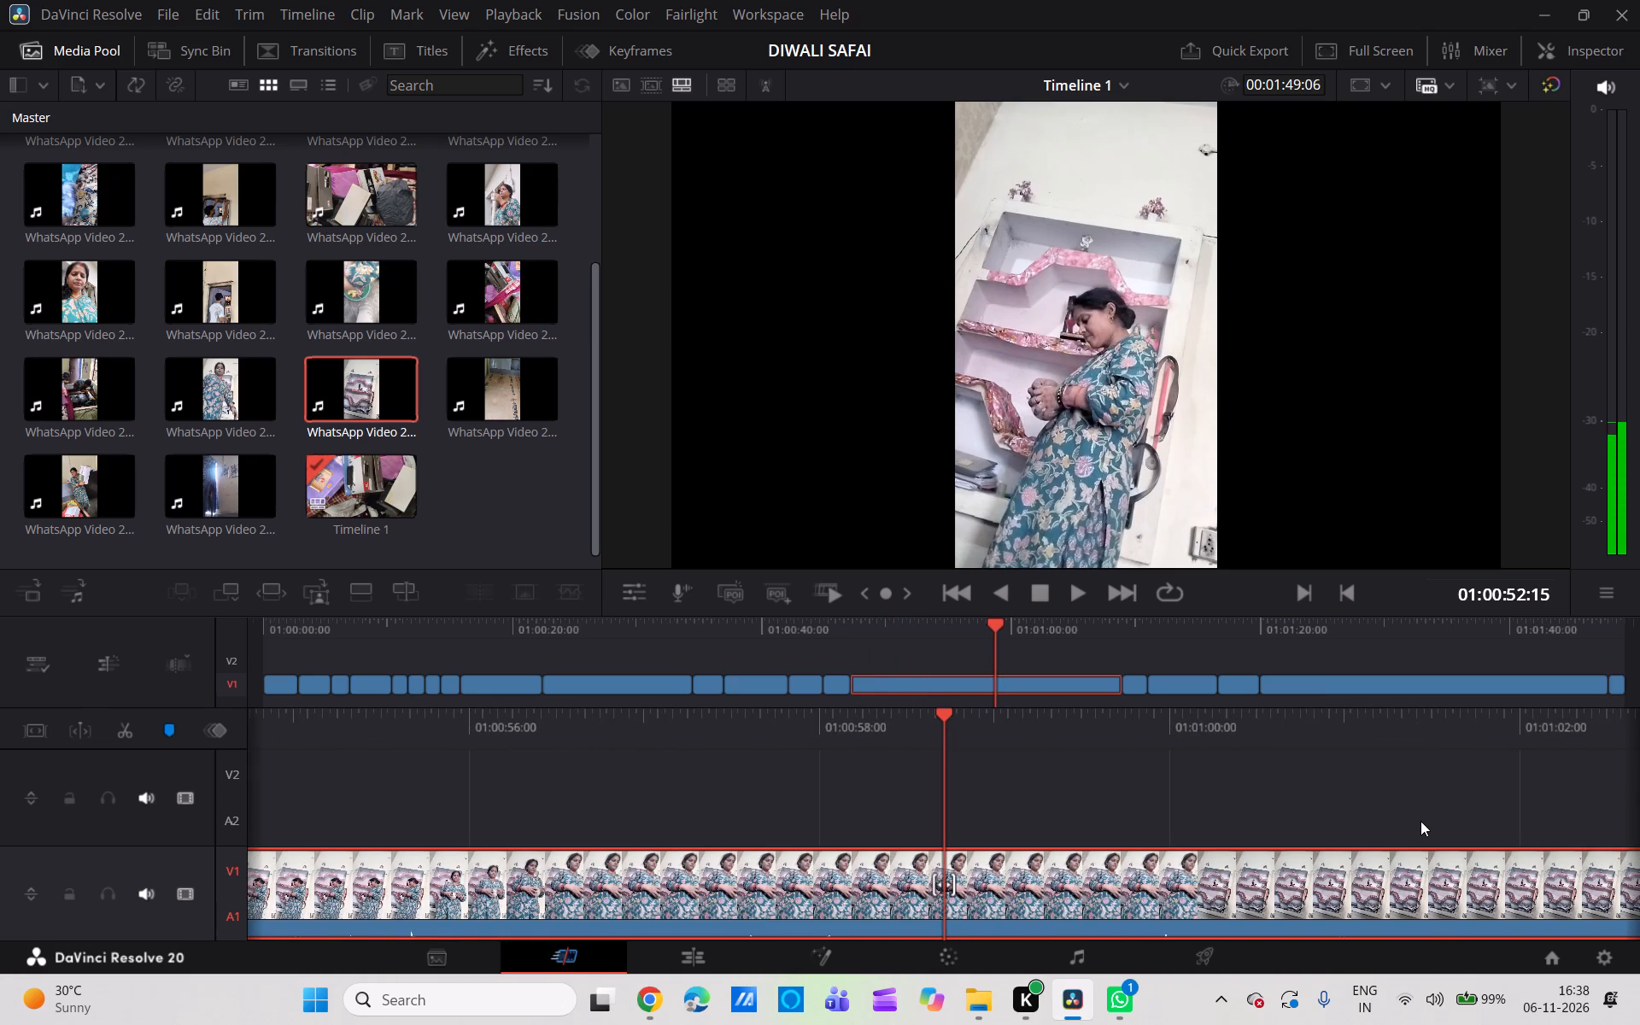
pyautogui.hscroll(-4, 1420, 821)
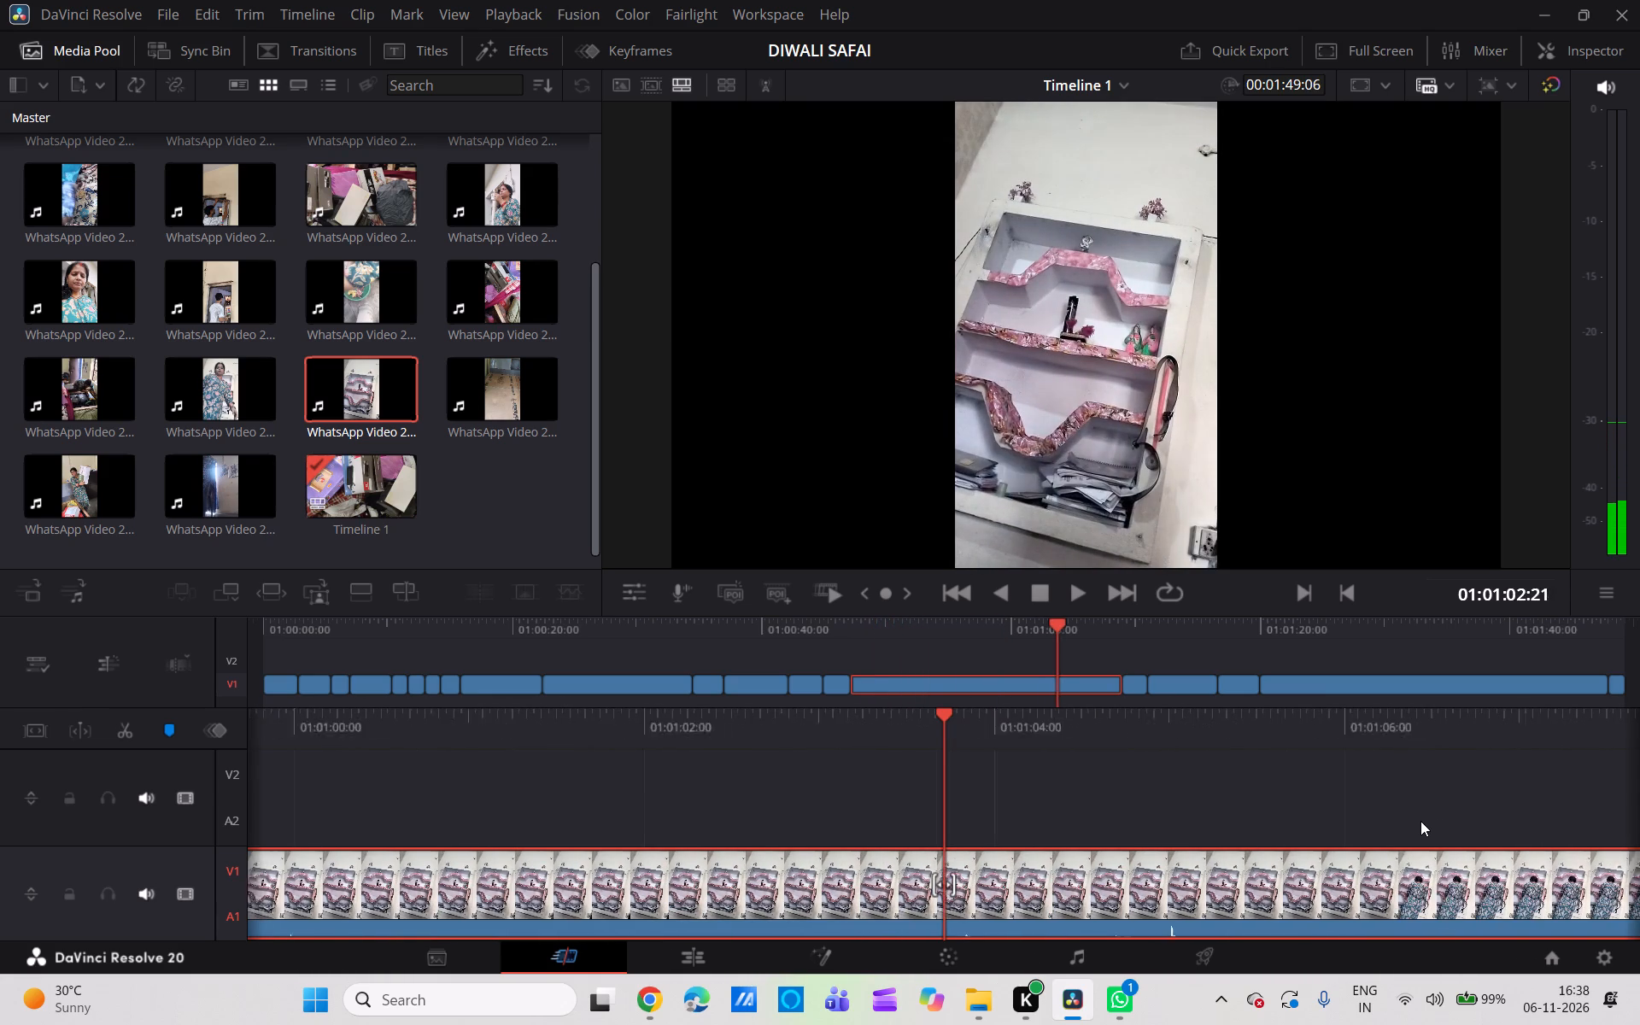
pyautogui.hscroll(-4, 1420, 821)
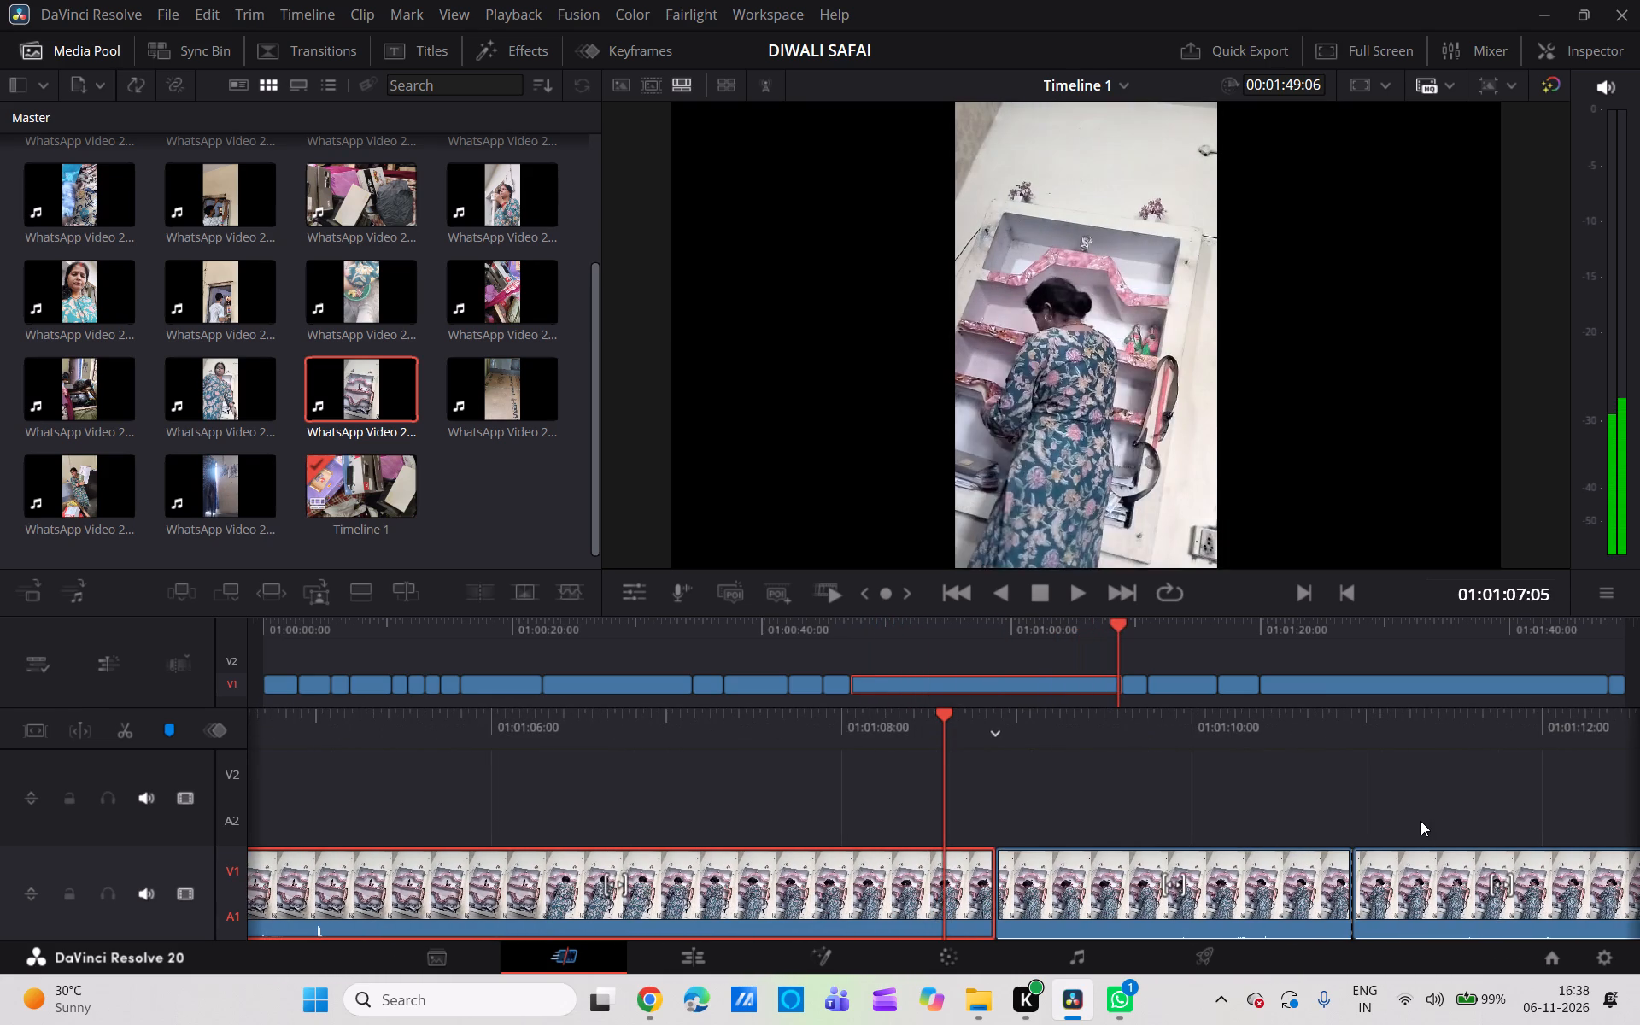
pyautogui.hscroll(-2, 1420, 821)
pyautogui.hscroll(1, 1420, 821)
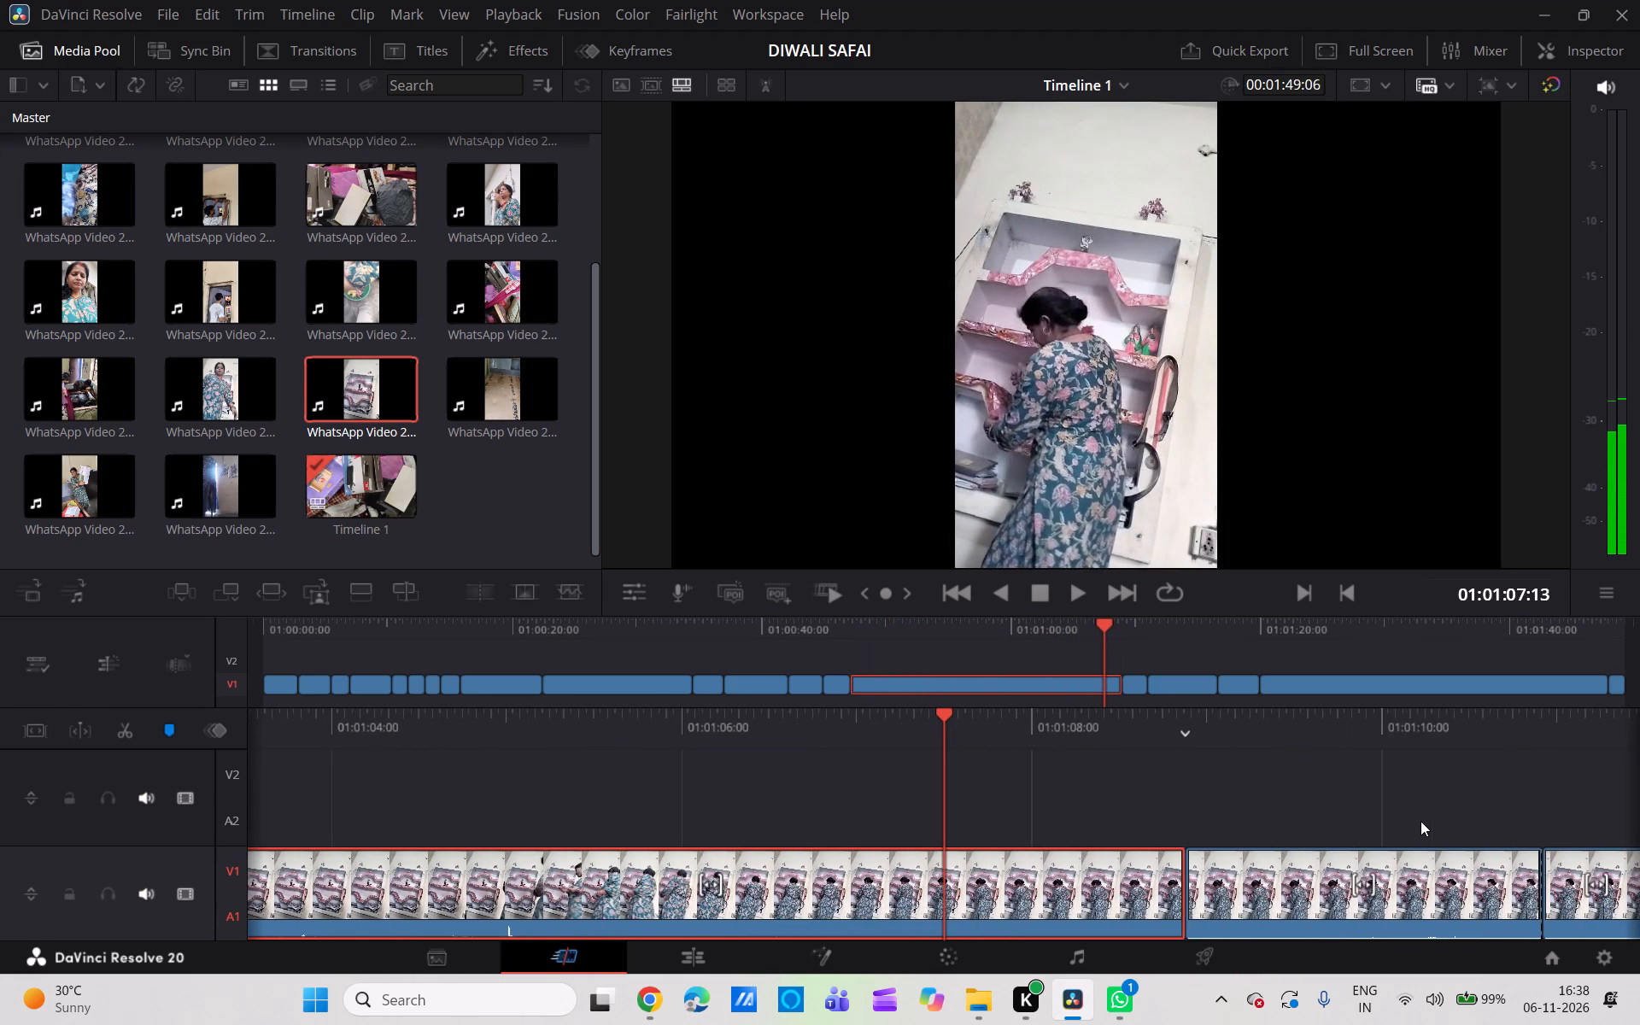
pyautogui.hscroll(1, 1420, 821)
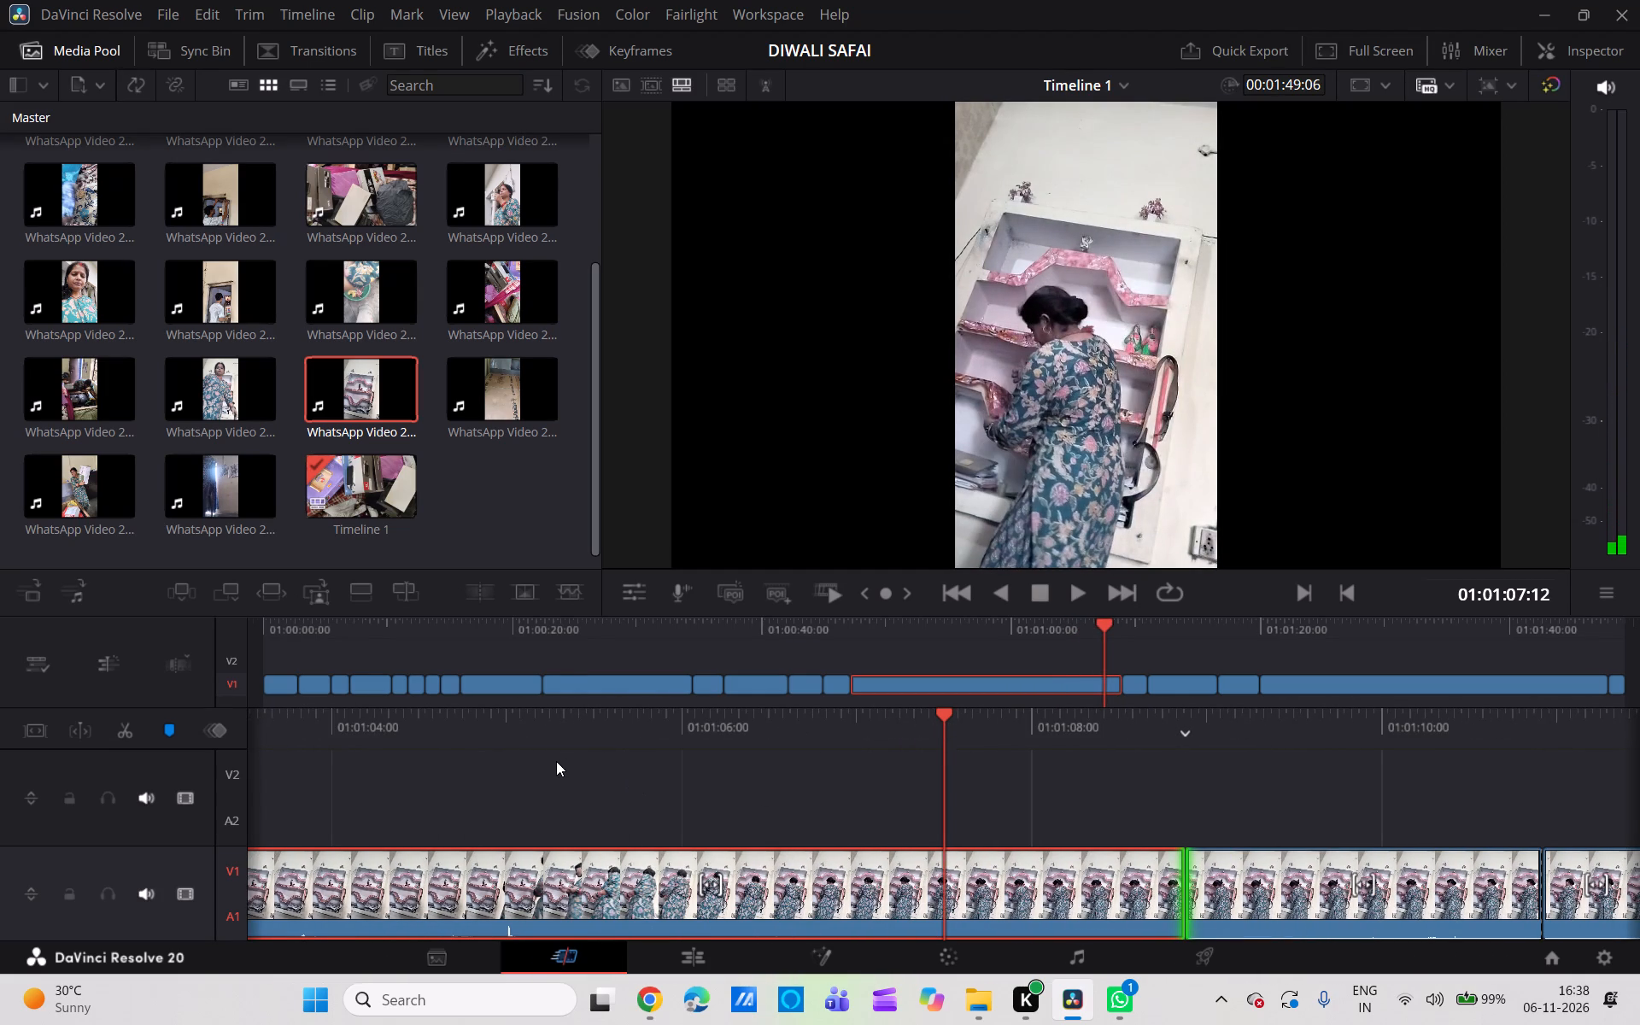
pyautogui.press('BackSpace')
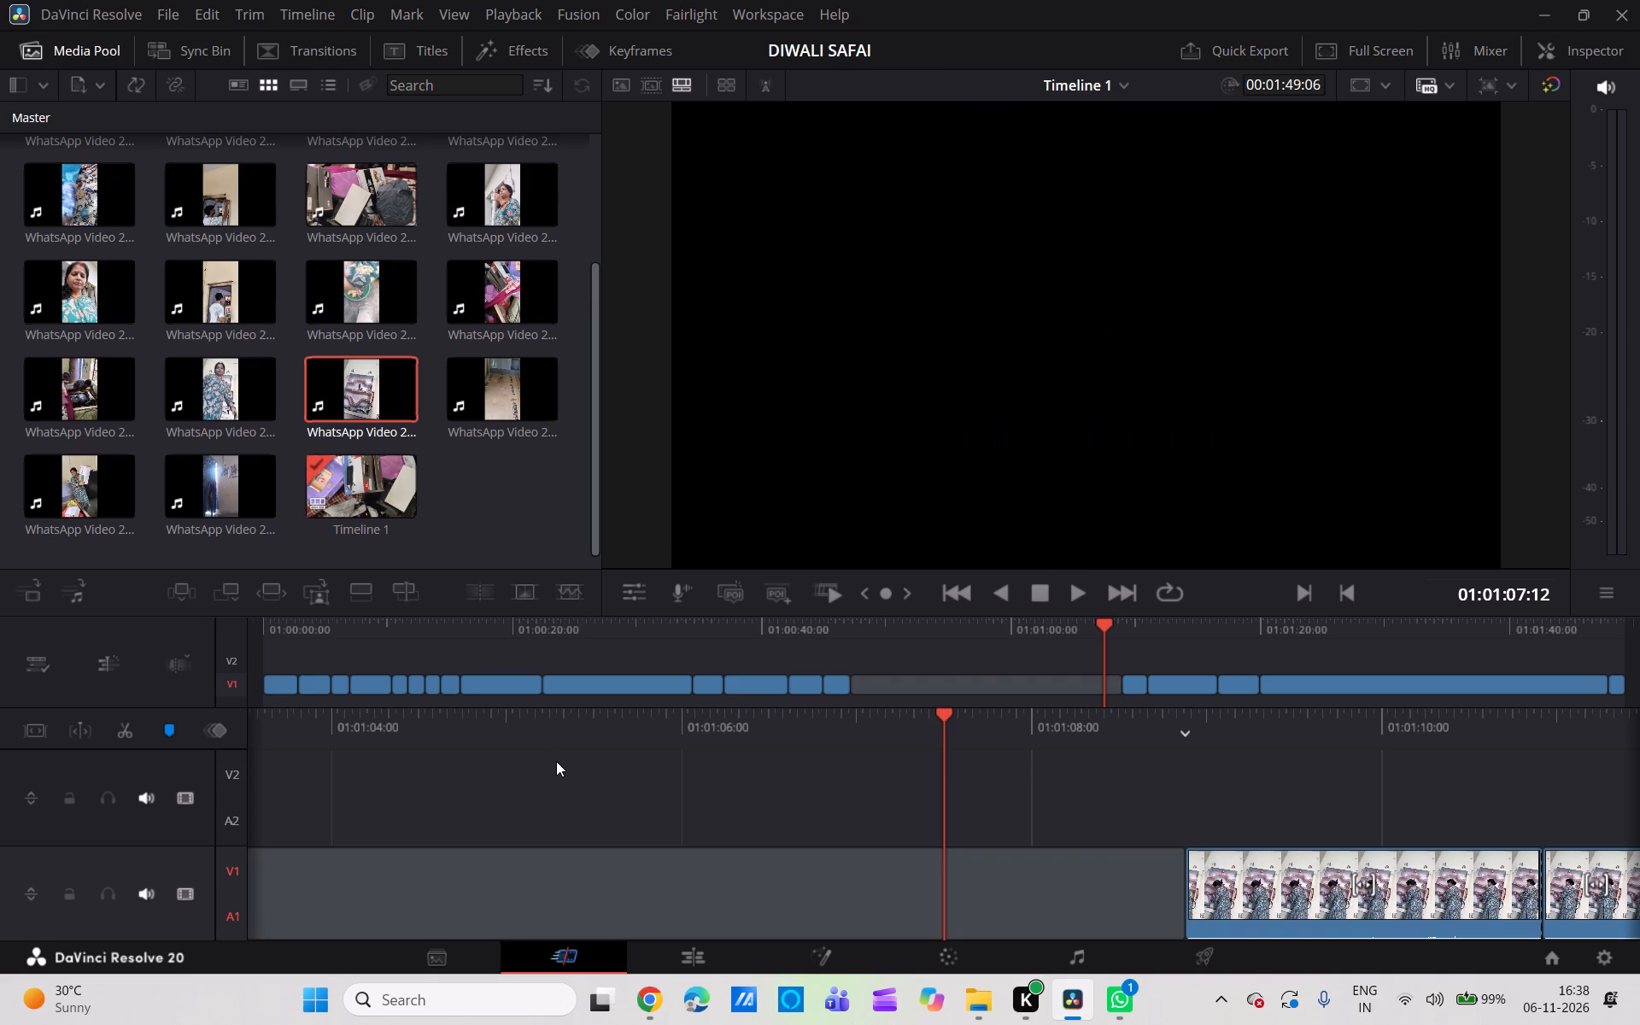
pyautogui.click(556, 761)
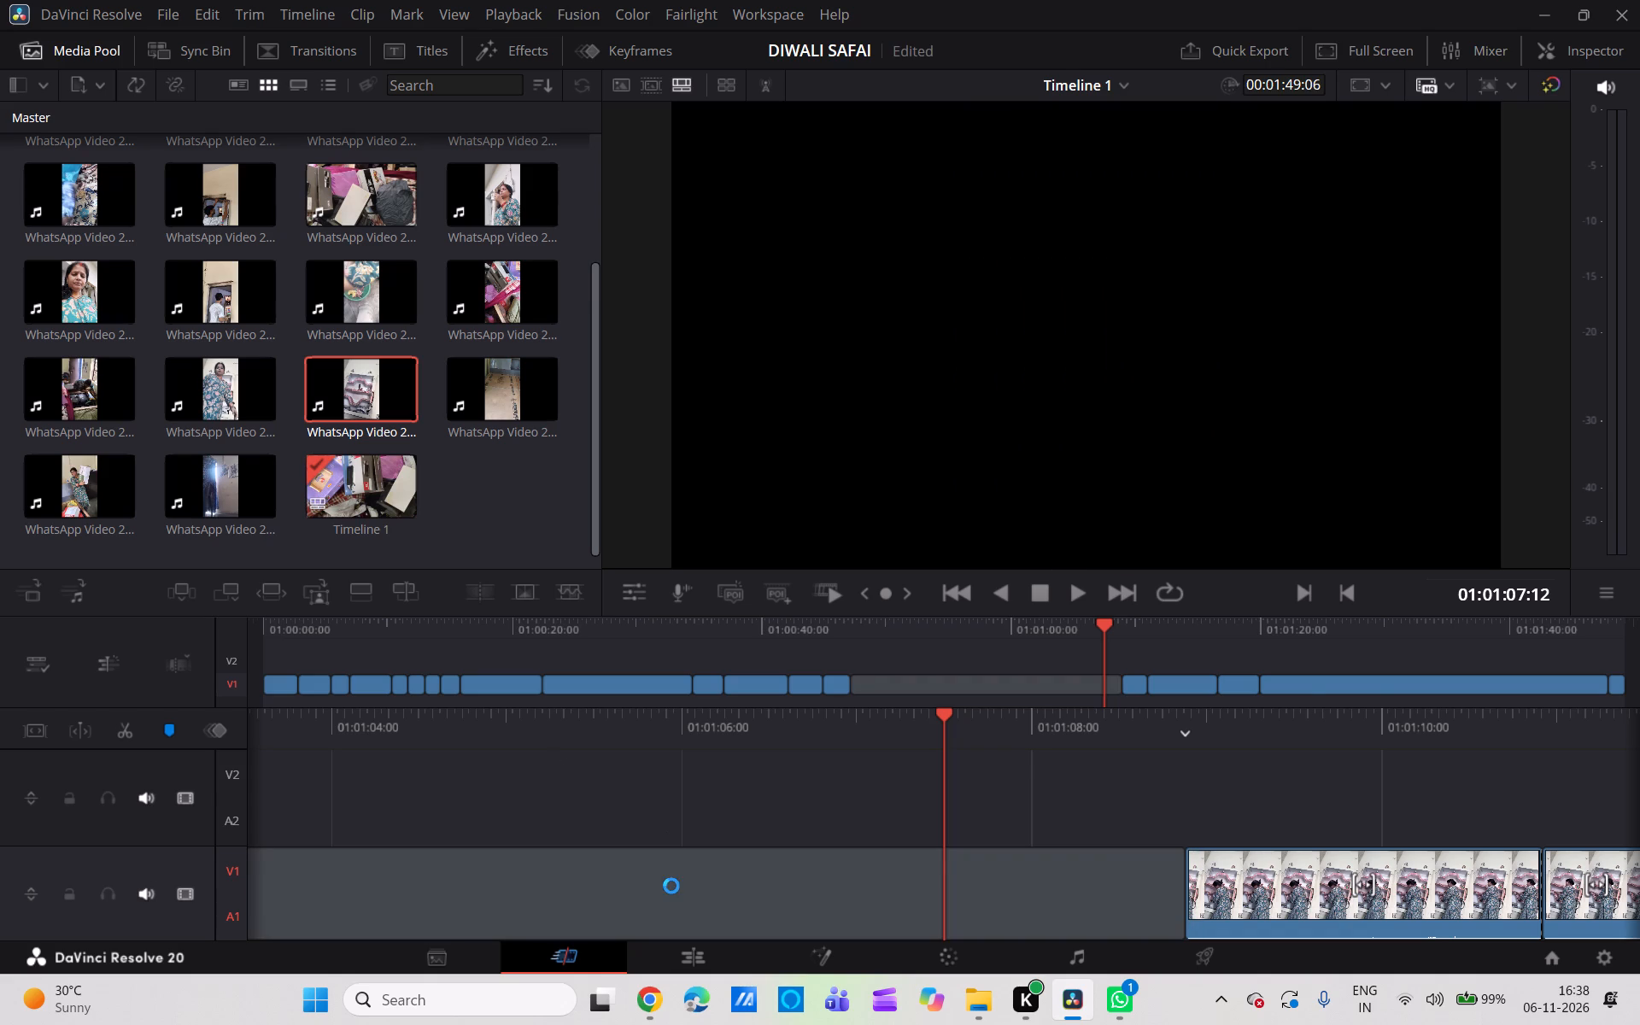
pyautogui.click(671, 886)
pyautogui.press('BackSpace')
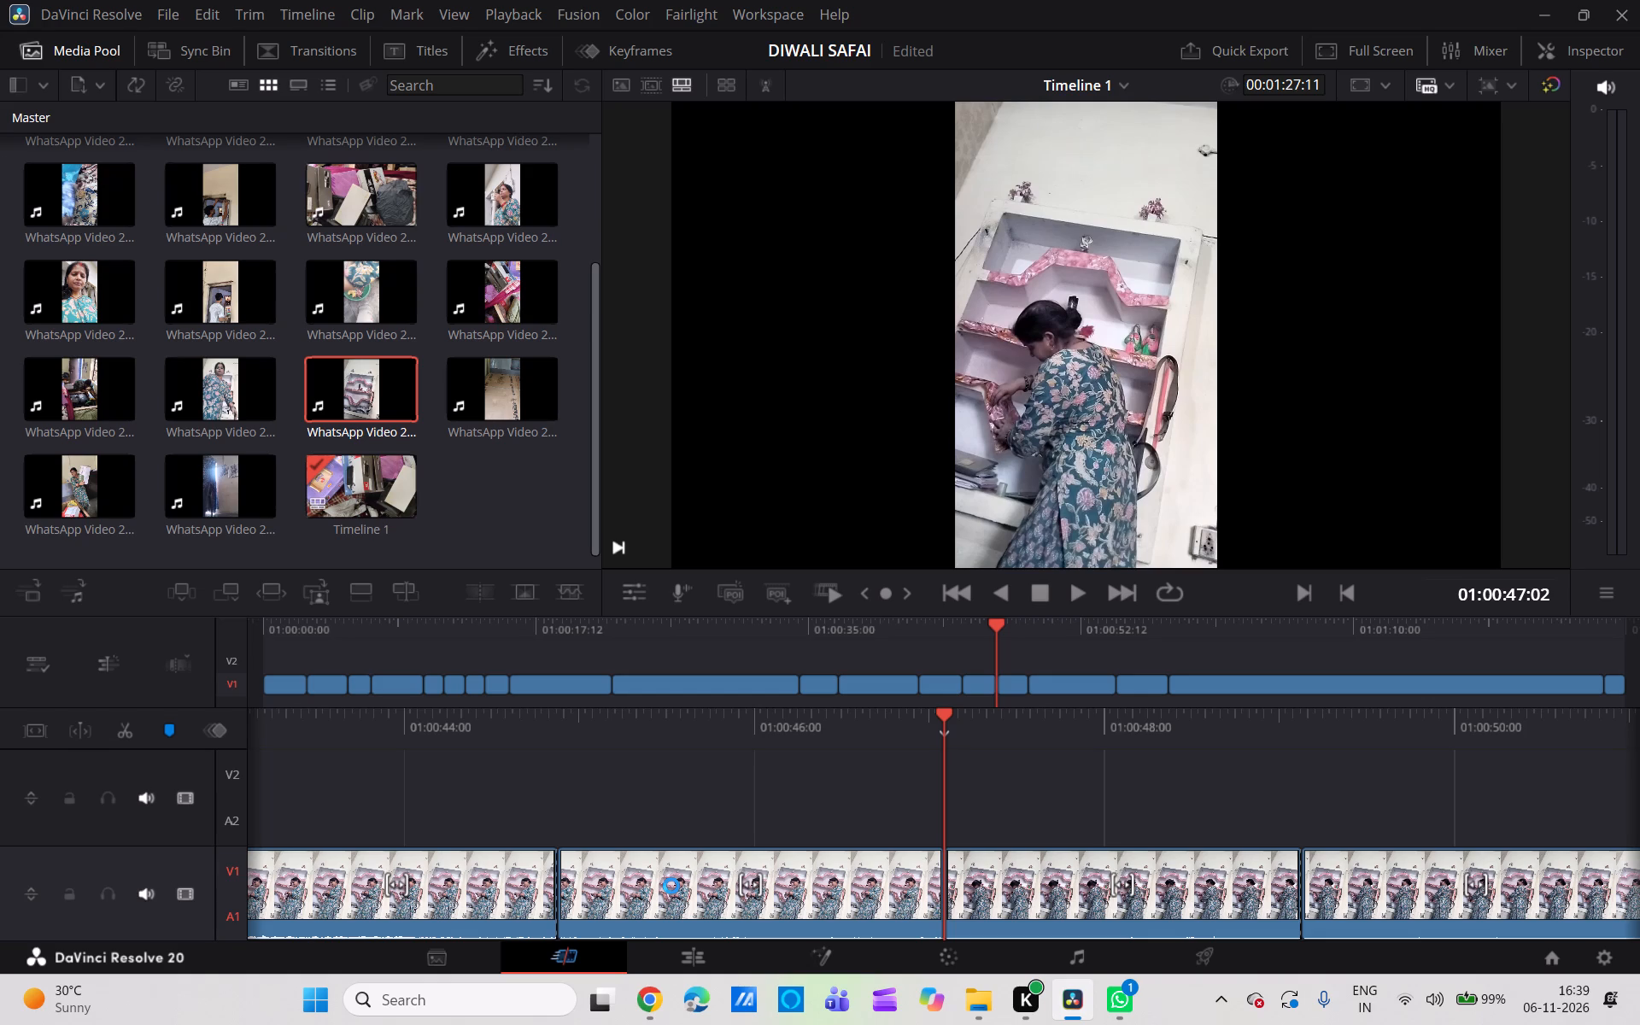
# Review the tub-washing clip on V1 and split it at 01:00:26:07, while the hands are washing in the green tub.
pyautogui.hscroll(-2, 671, 886)
pyautogui.hscroll(3, 782, 664)
pyautogui.hscroll(-1, 742, 683)
pyautogui.hscroll(2, 1139, 589)
pyautogui.hscroll(1, 879, 758)
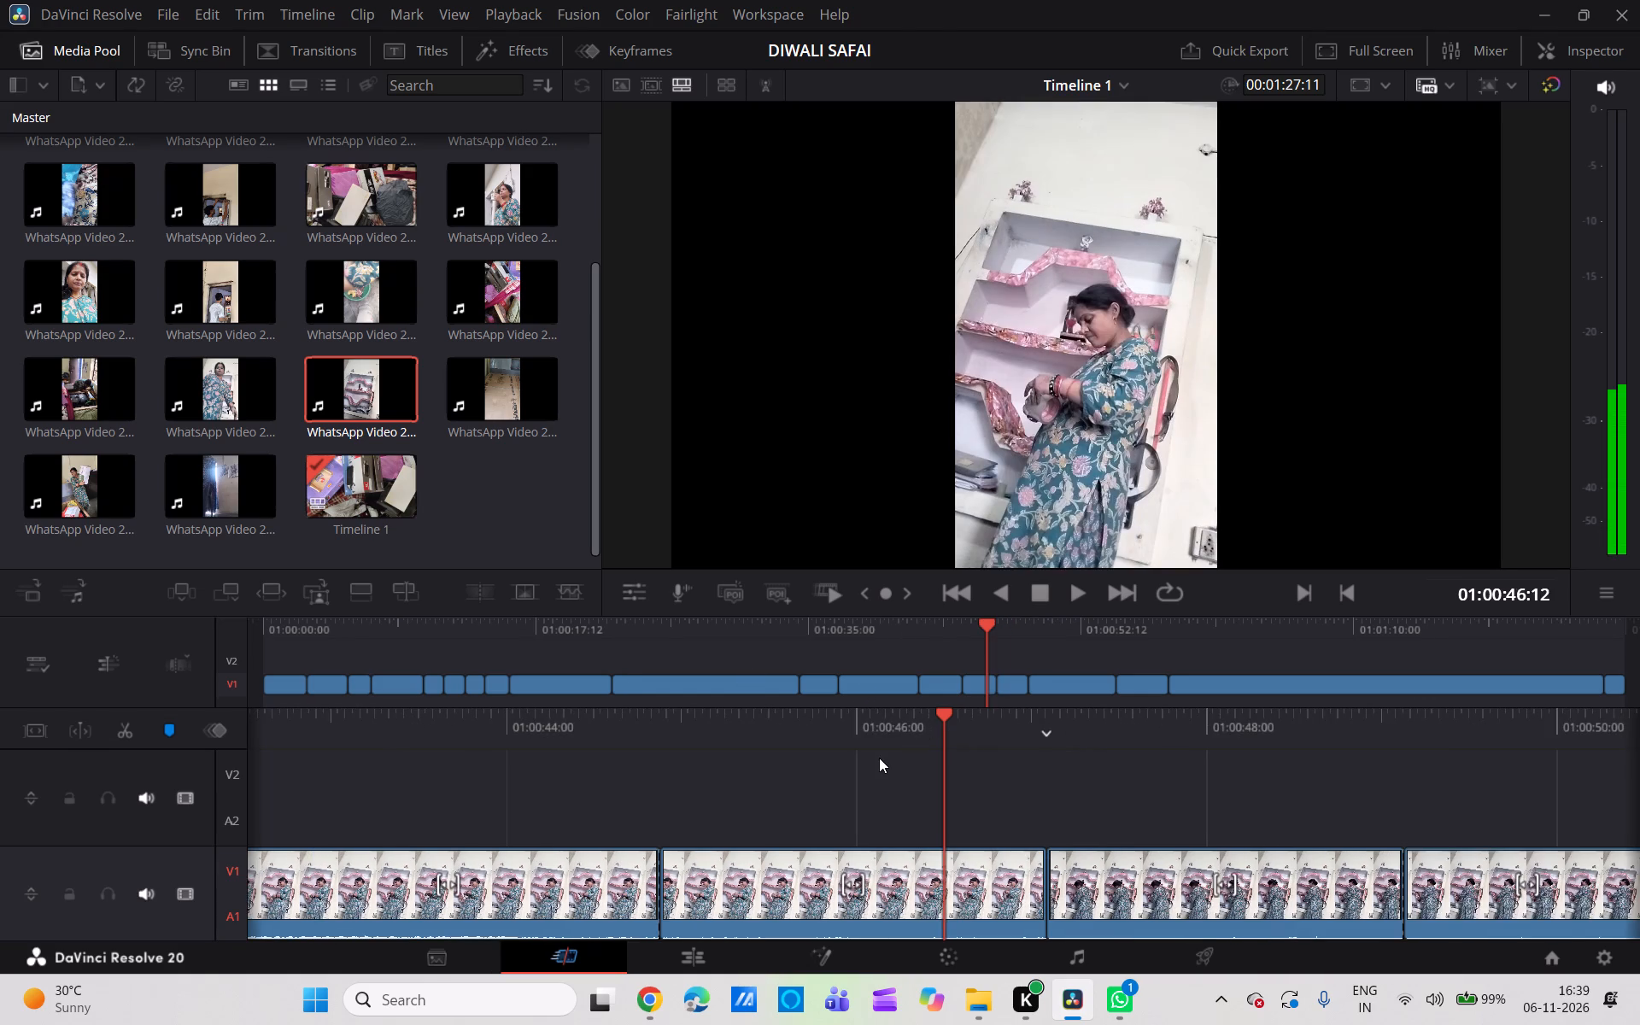
pyautogui.hscroll(6, 879, 758)
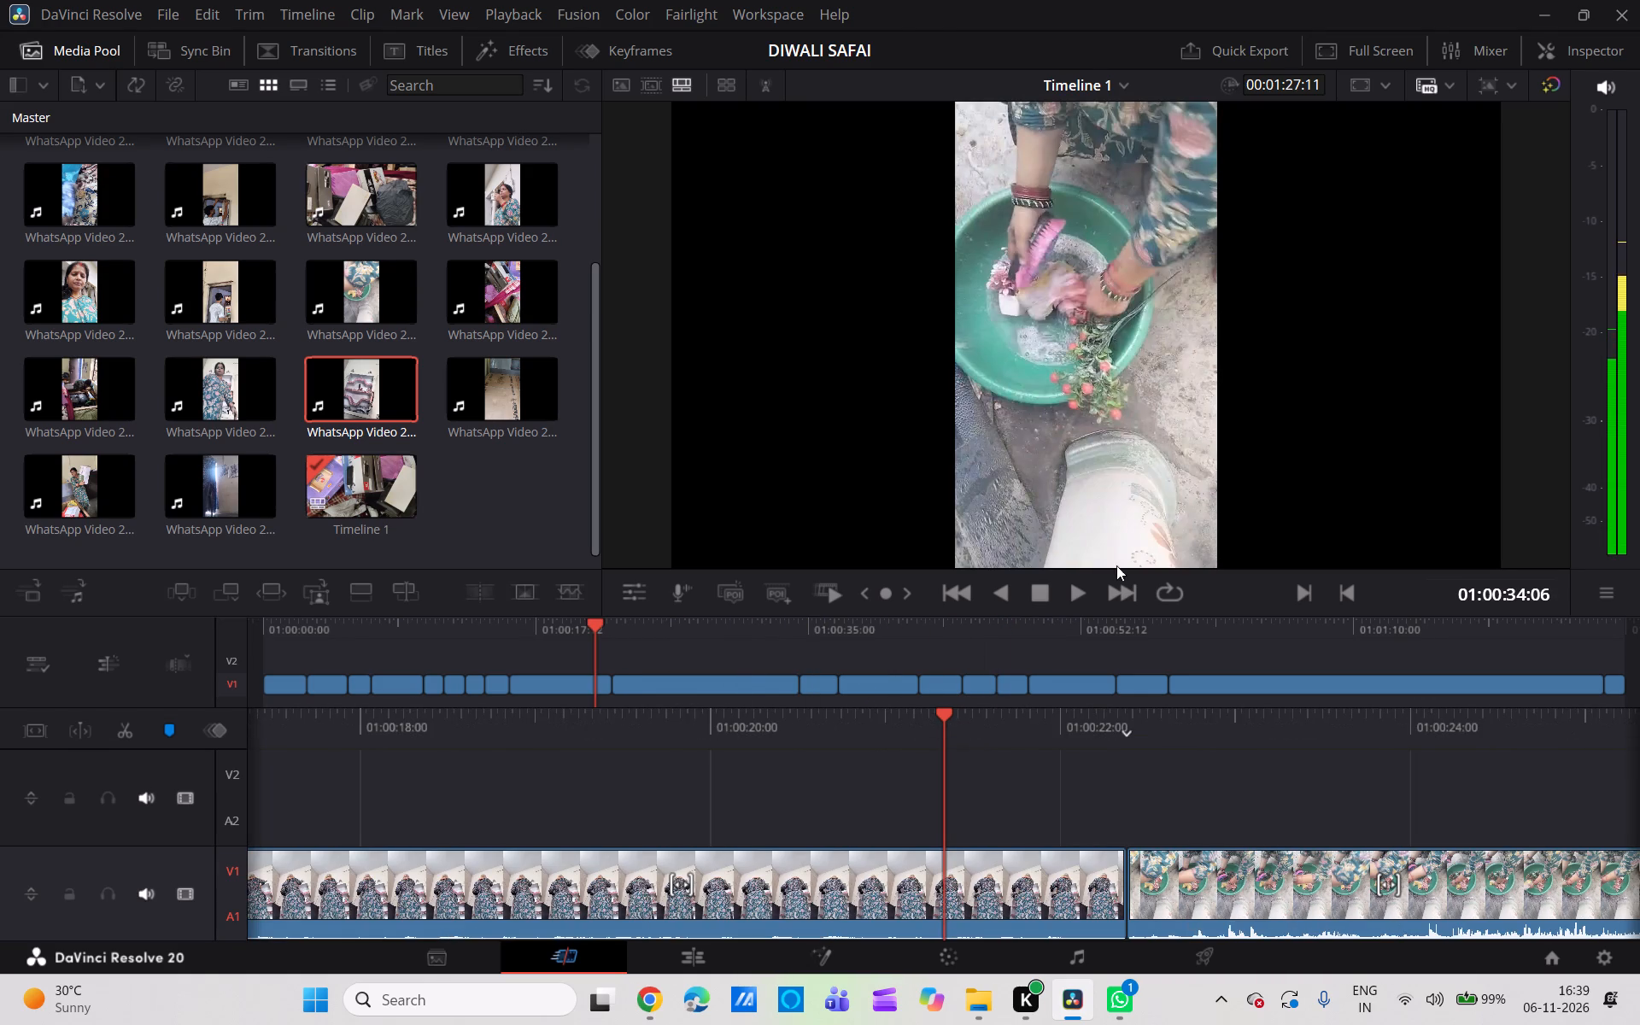
pyautogui.click(1075, 589)
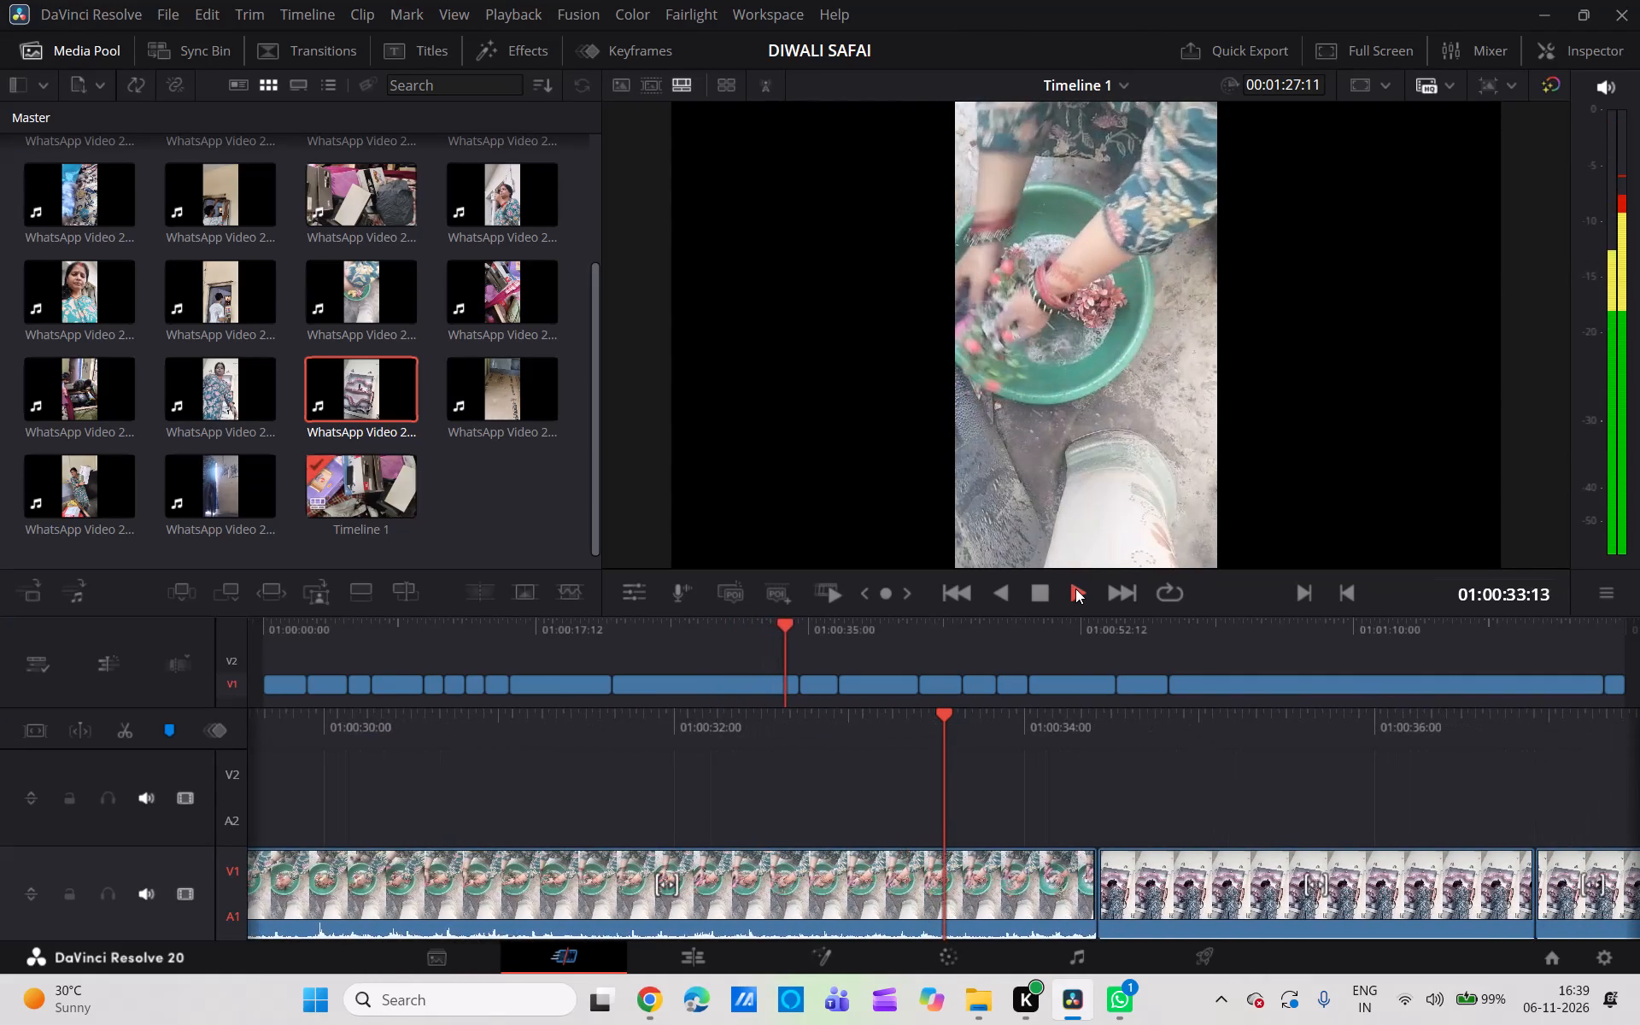
pyautogui.click(1031, 591)
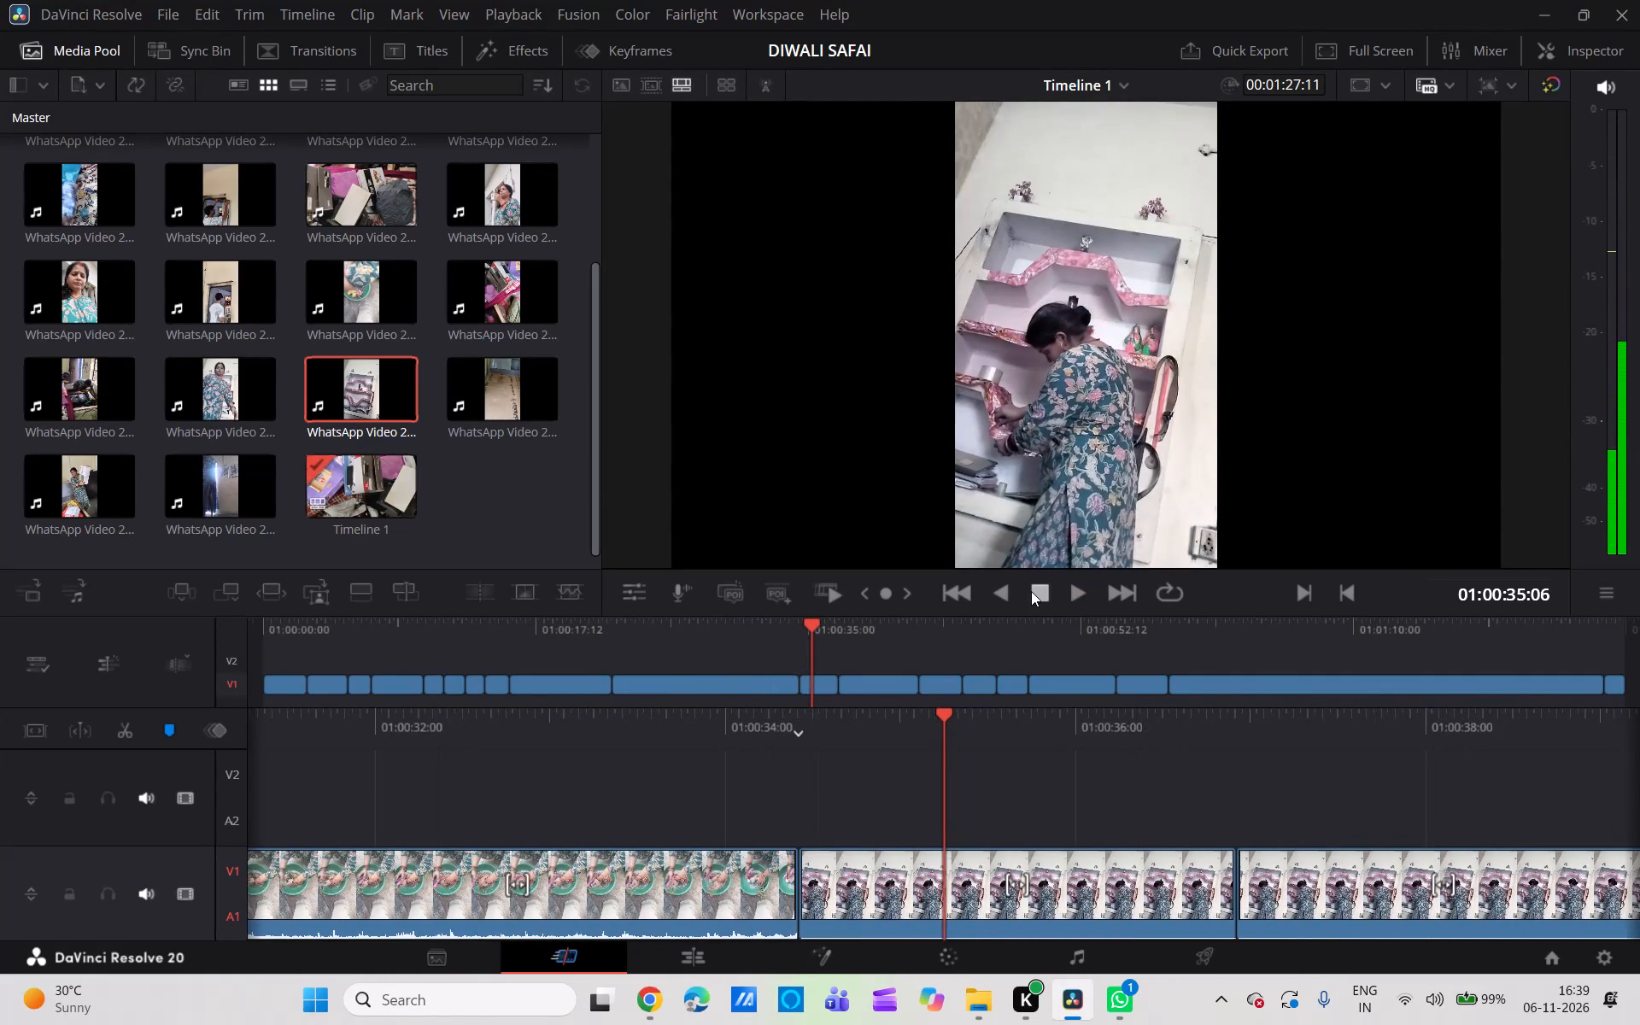
pyautogui.hscroll(3, 663, 780)
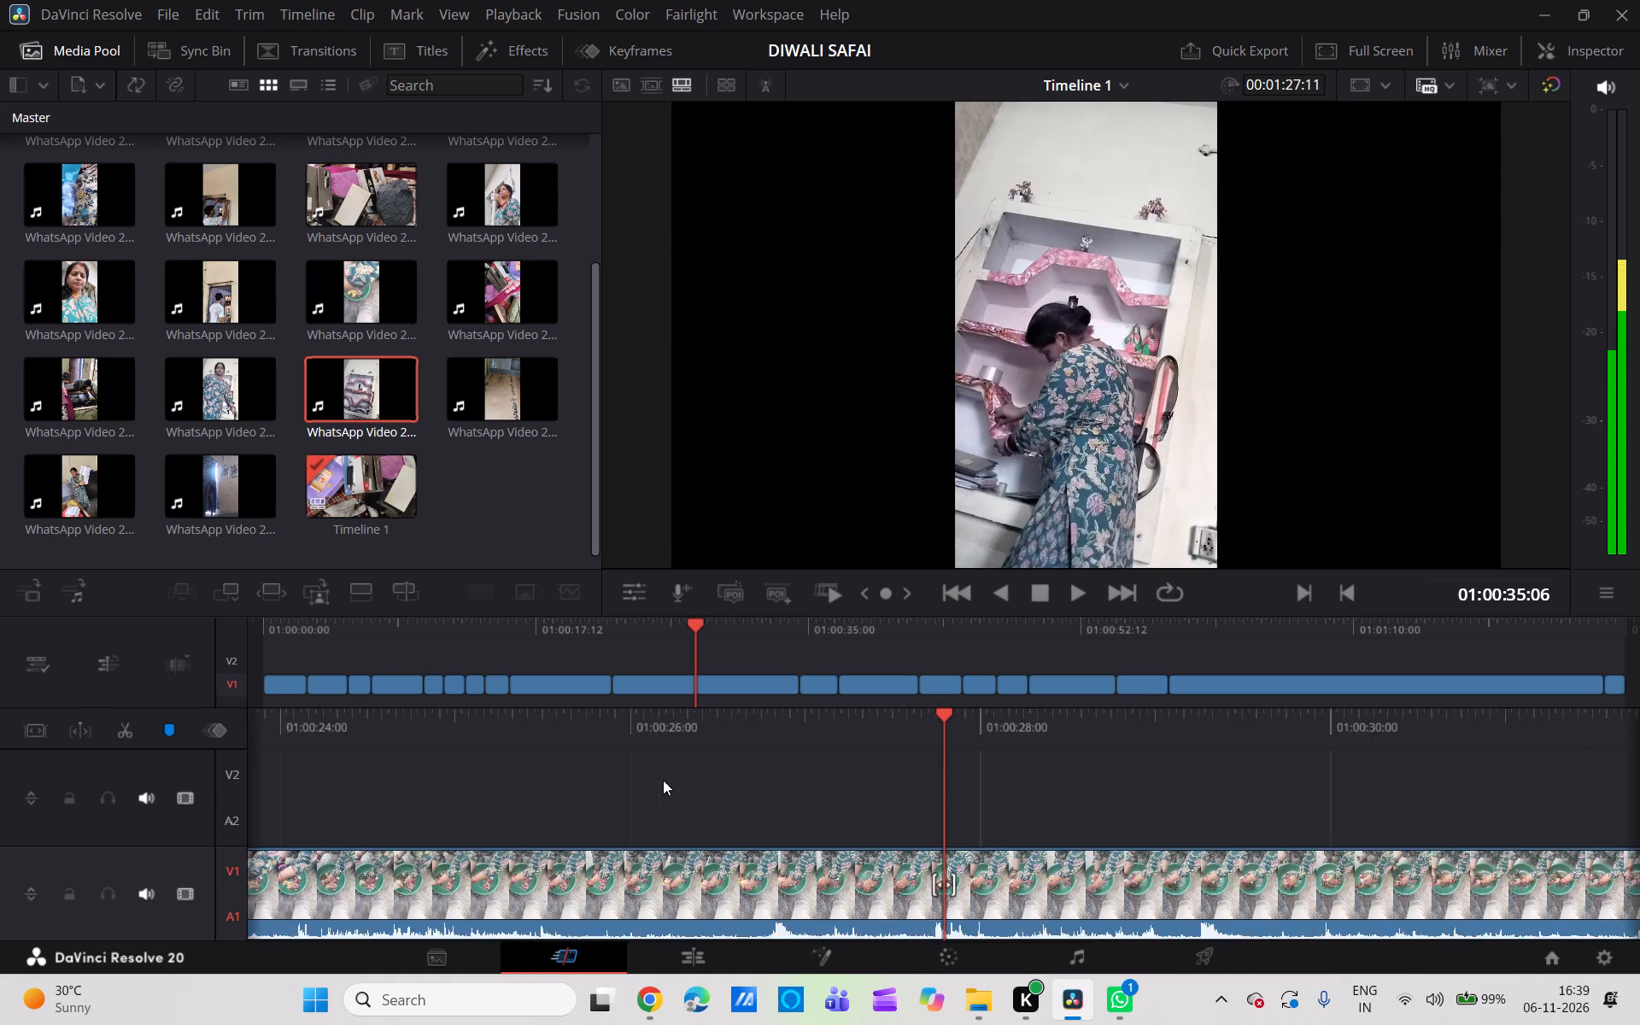
pyautogui.hscroll(2, 663, 780)
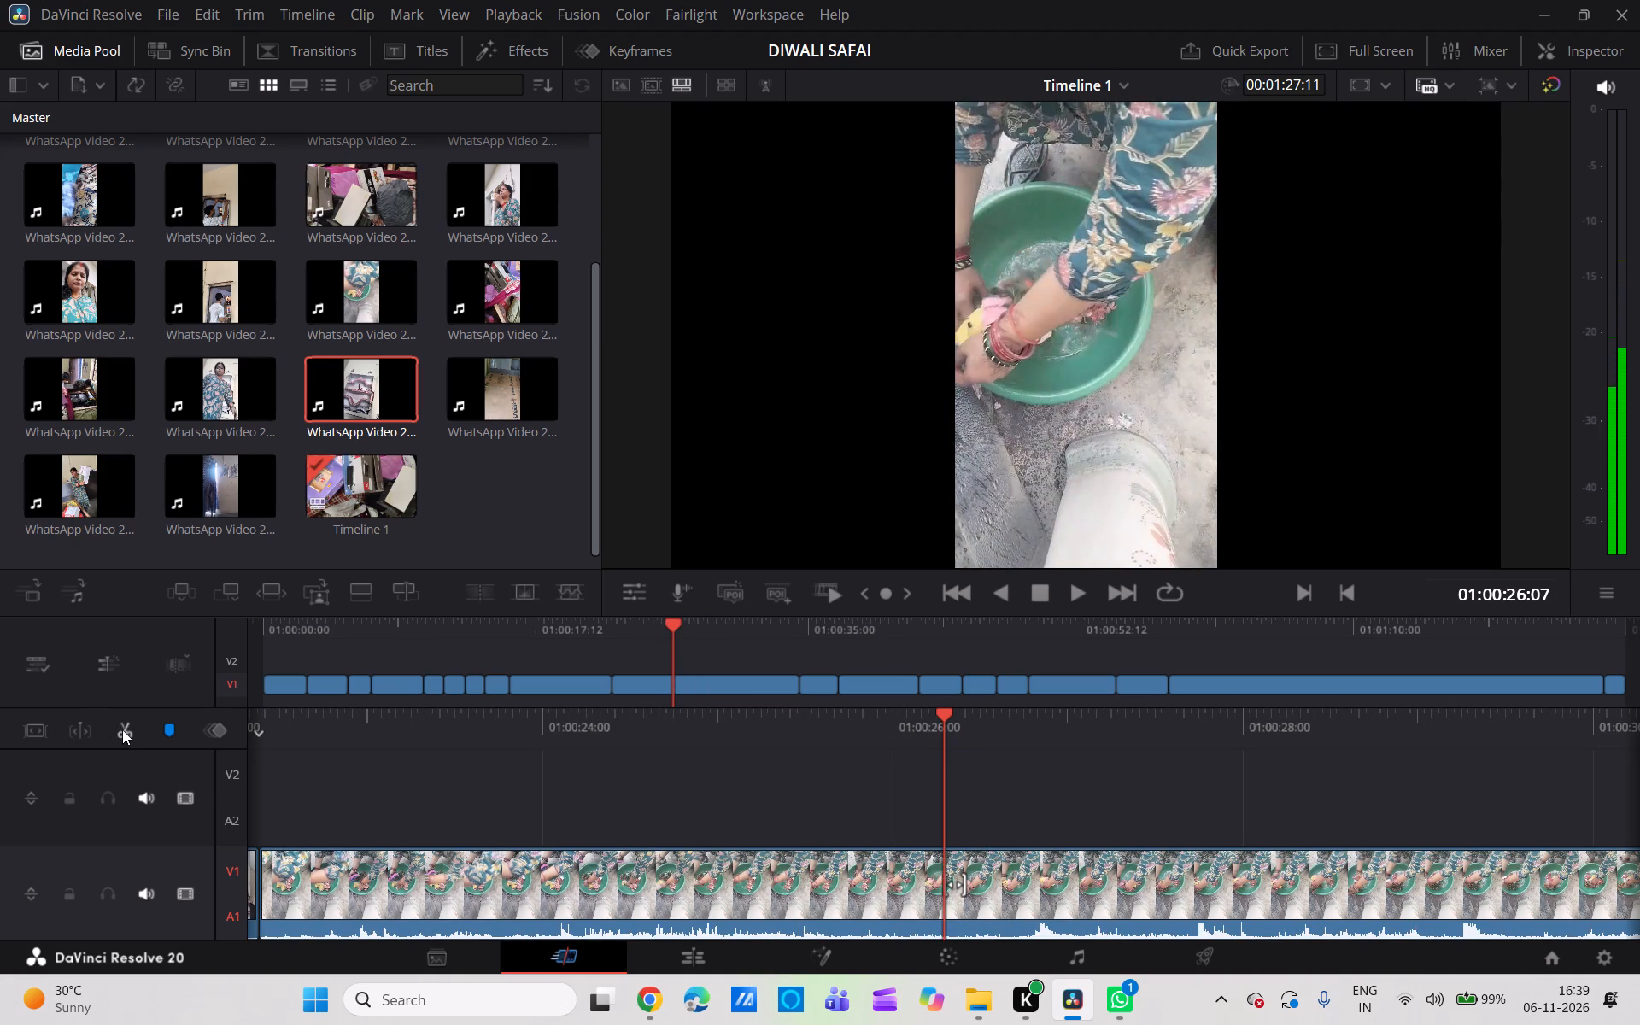
pyautogui.click(122, 729)
# Delete the rest of the tub-washing clip after the 01:00:26:07 cut and close the gap.
pyautogui.click(993, 885)
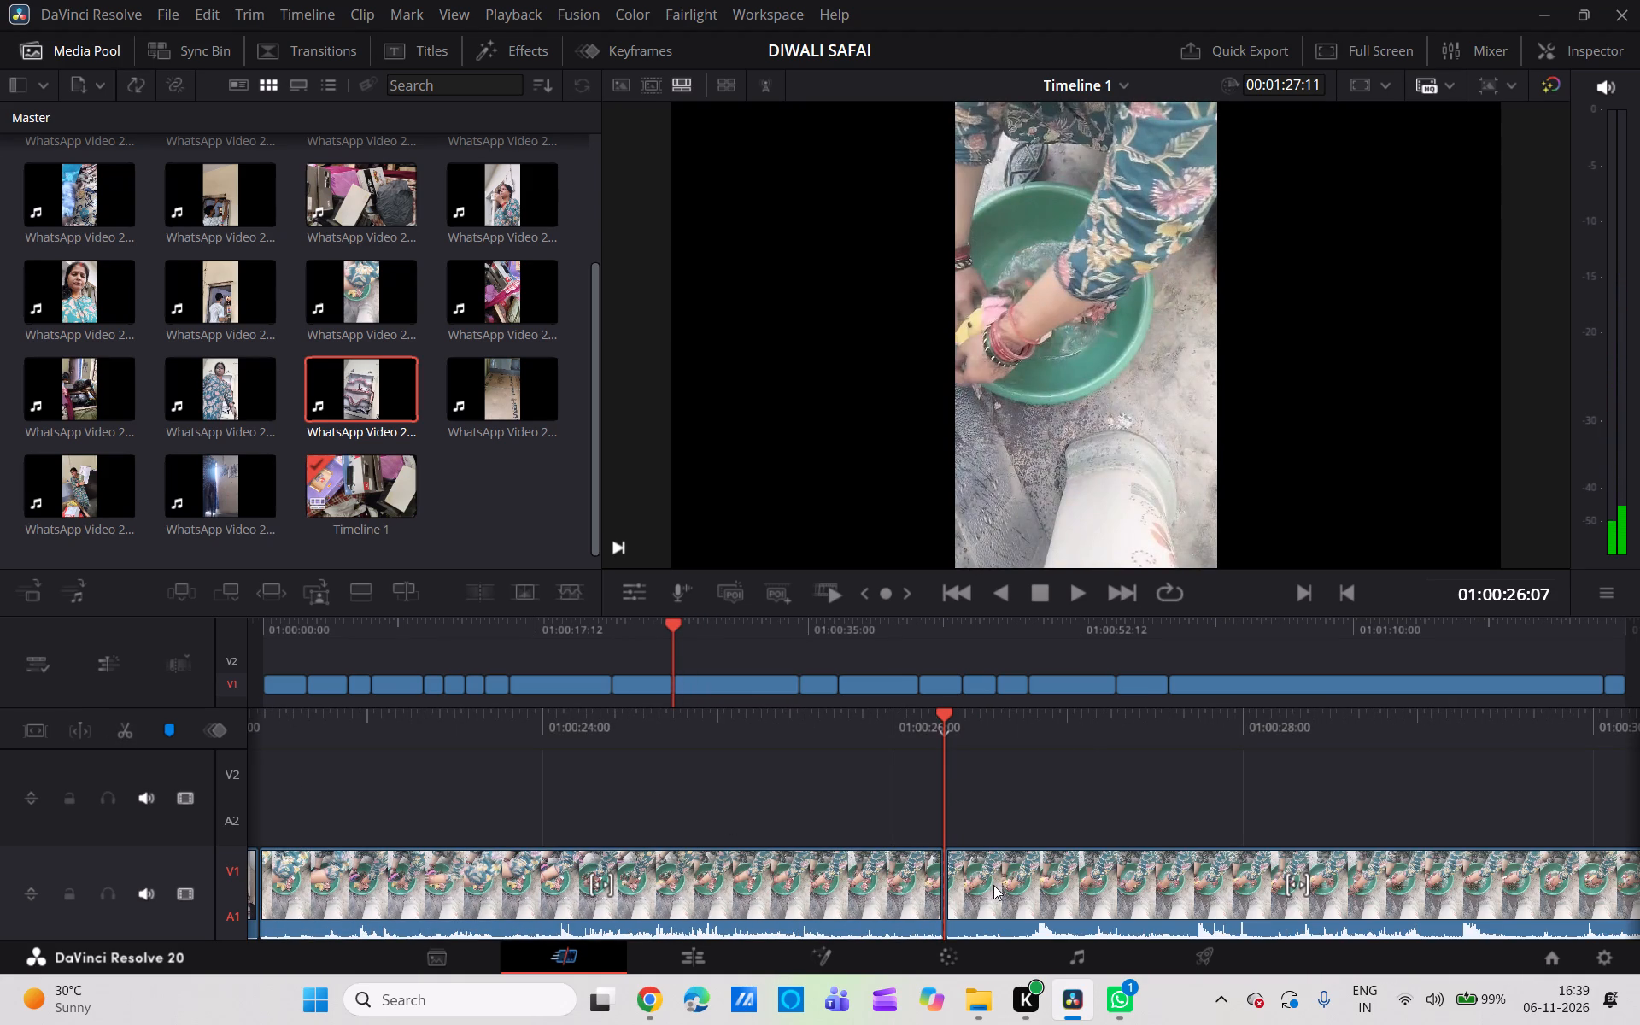
pyautogui.press('BackSpace')
pyautogui.click(993, 885)
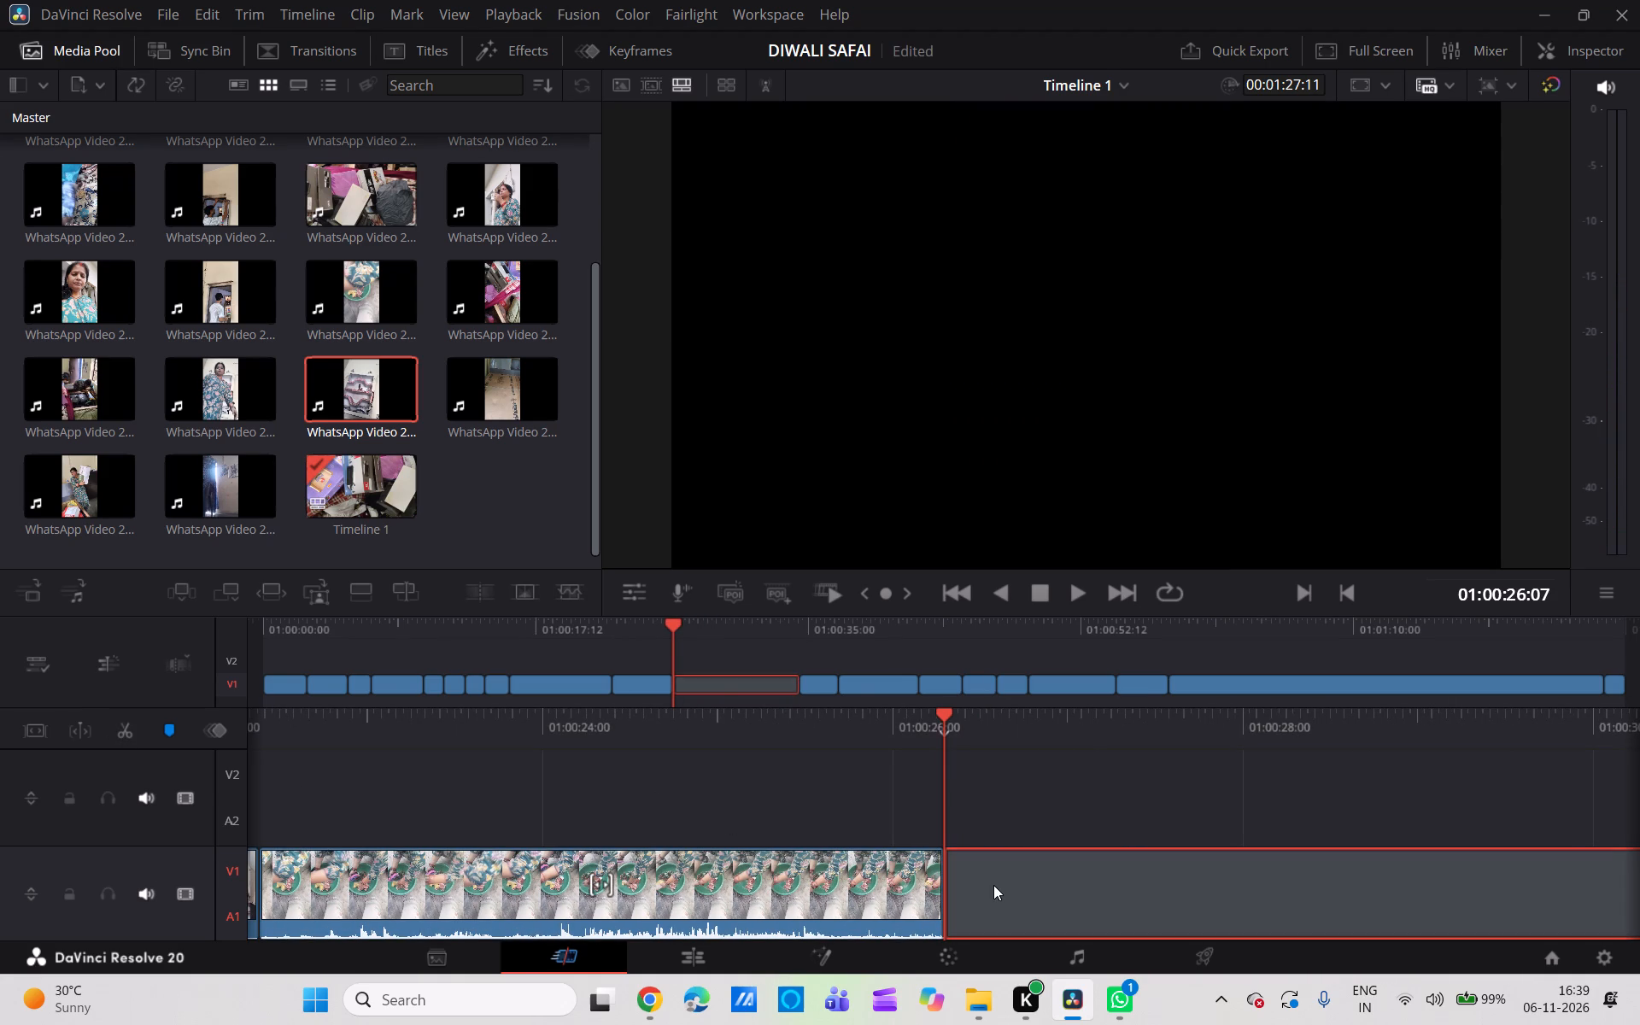
pyautogui.press('BackSpace')
# Delete the wall-shelf piece on V1 between the cuts at about 01:00:41 and 01:00:46:15, and close the gap.
pyautogui.hscroll(2, 995, 883)
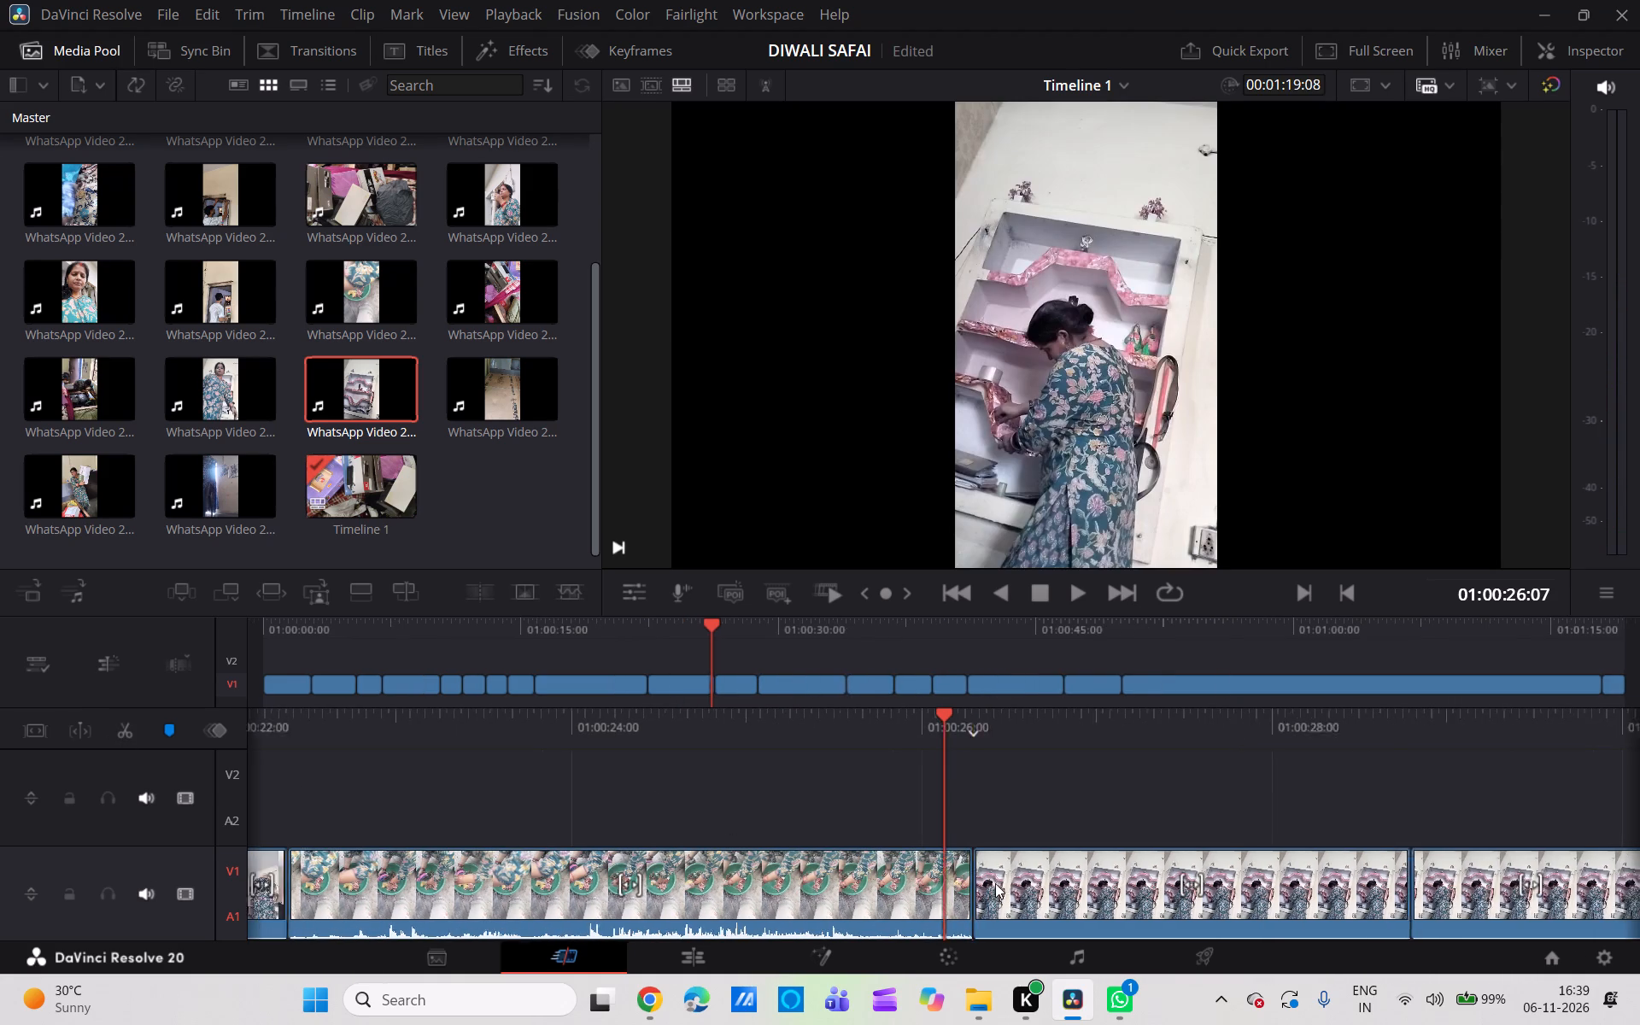
pyautogui.hscroll(4, 995, 883)
pyautogui.hscroll(-1, 995, 883)
pyautogui.hscroll(1, 995, 883)
pyautogui.hscroll(-1, 995, 883)
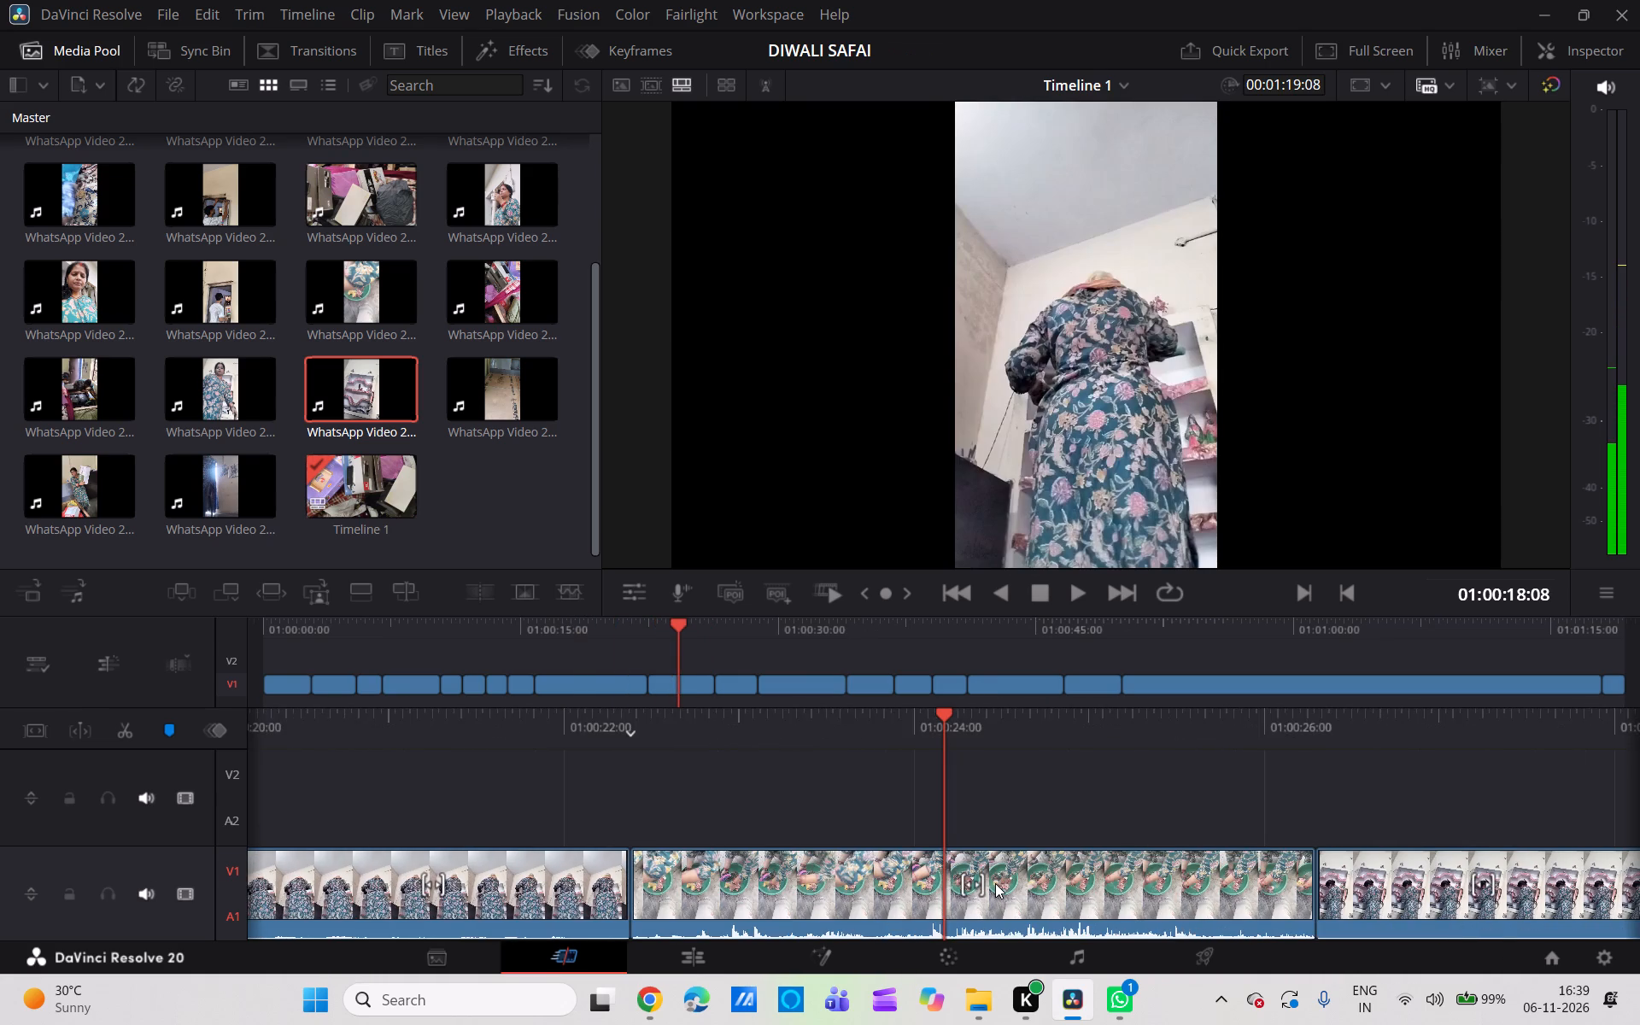
pyautogui.hscroll(-1, 995, 883)
pyautogui.scroll(1, 995, 883)
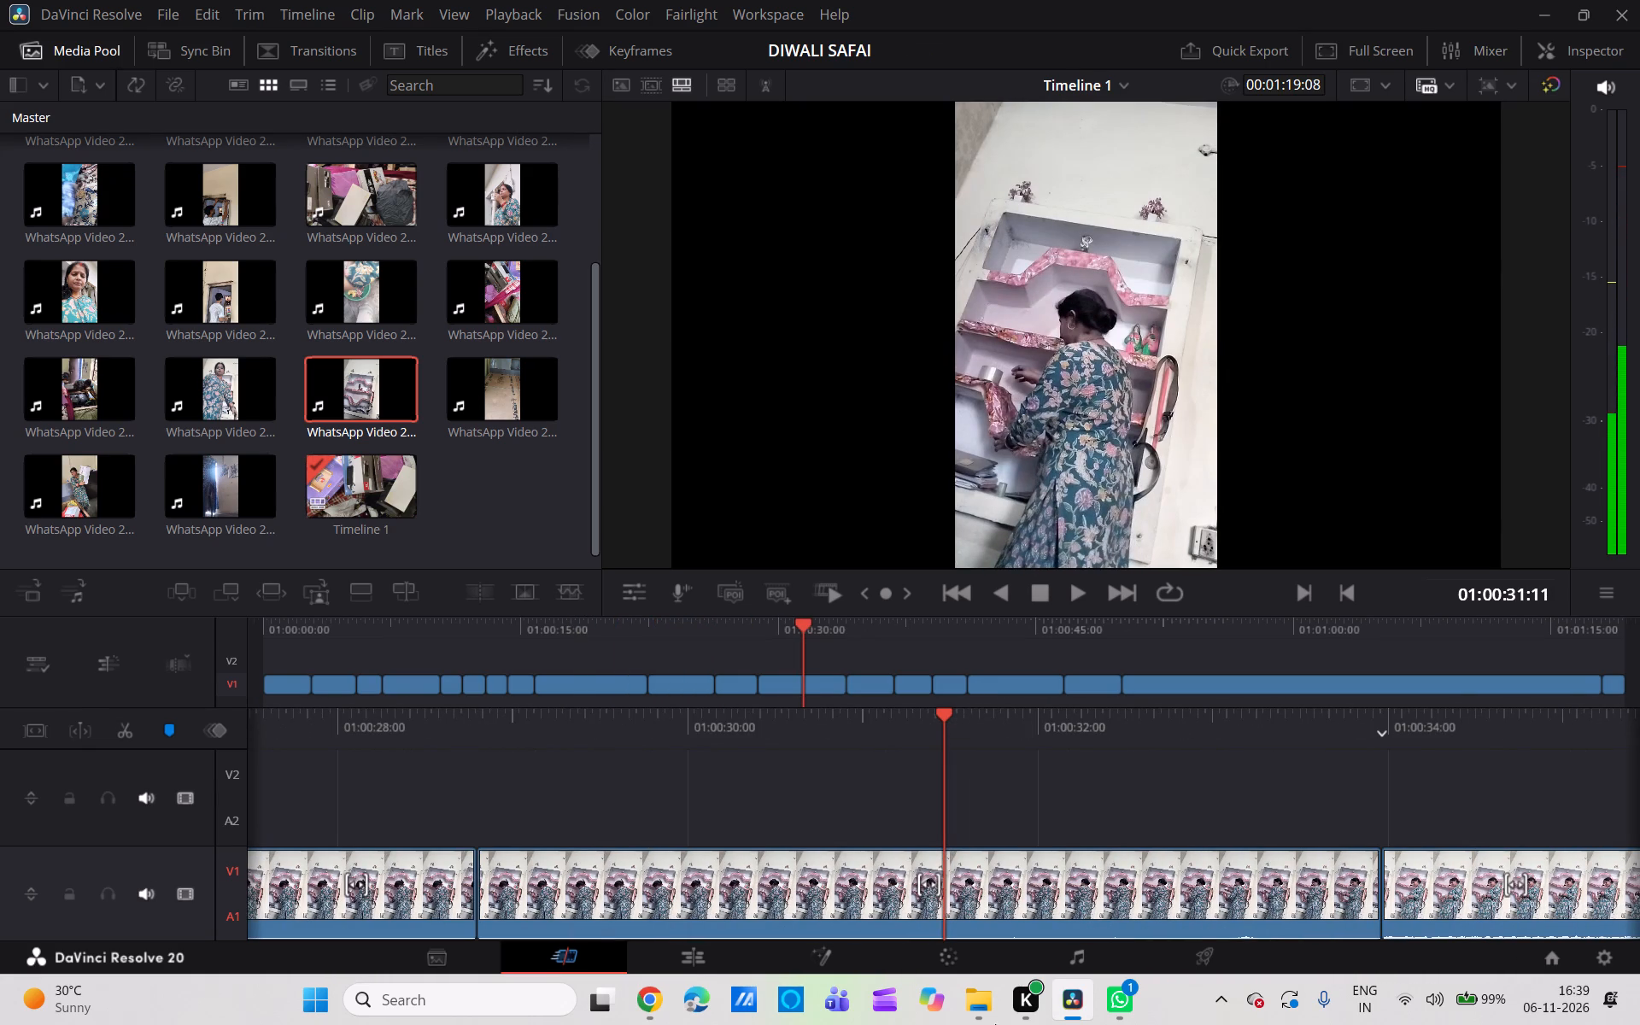
pyautogui.hscroll(-1, 1146, 887)
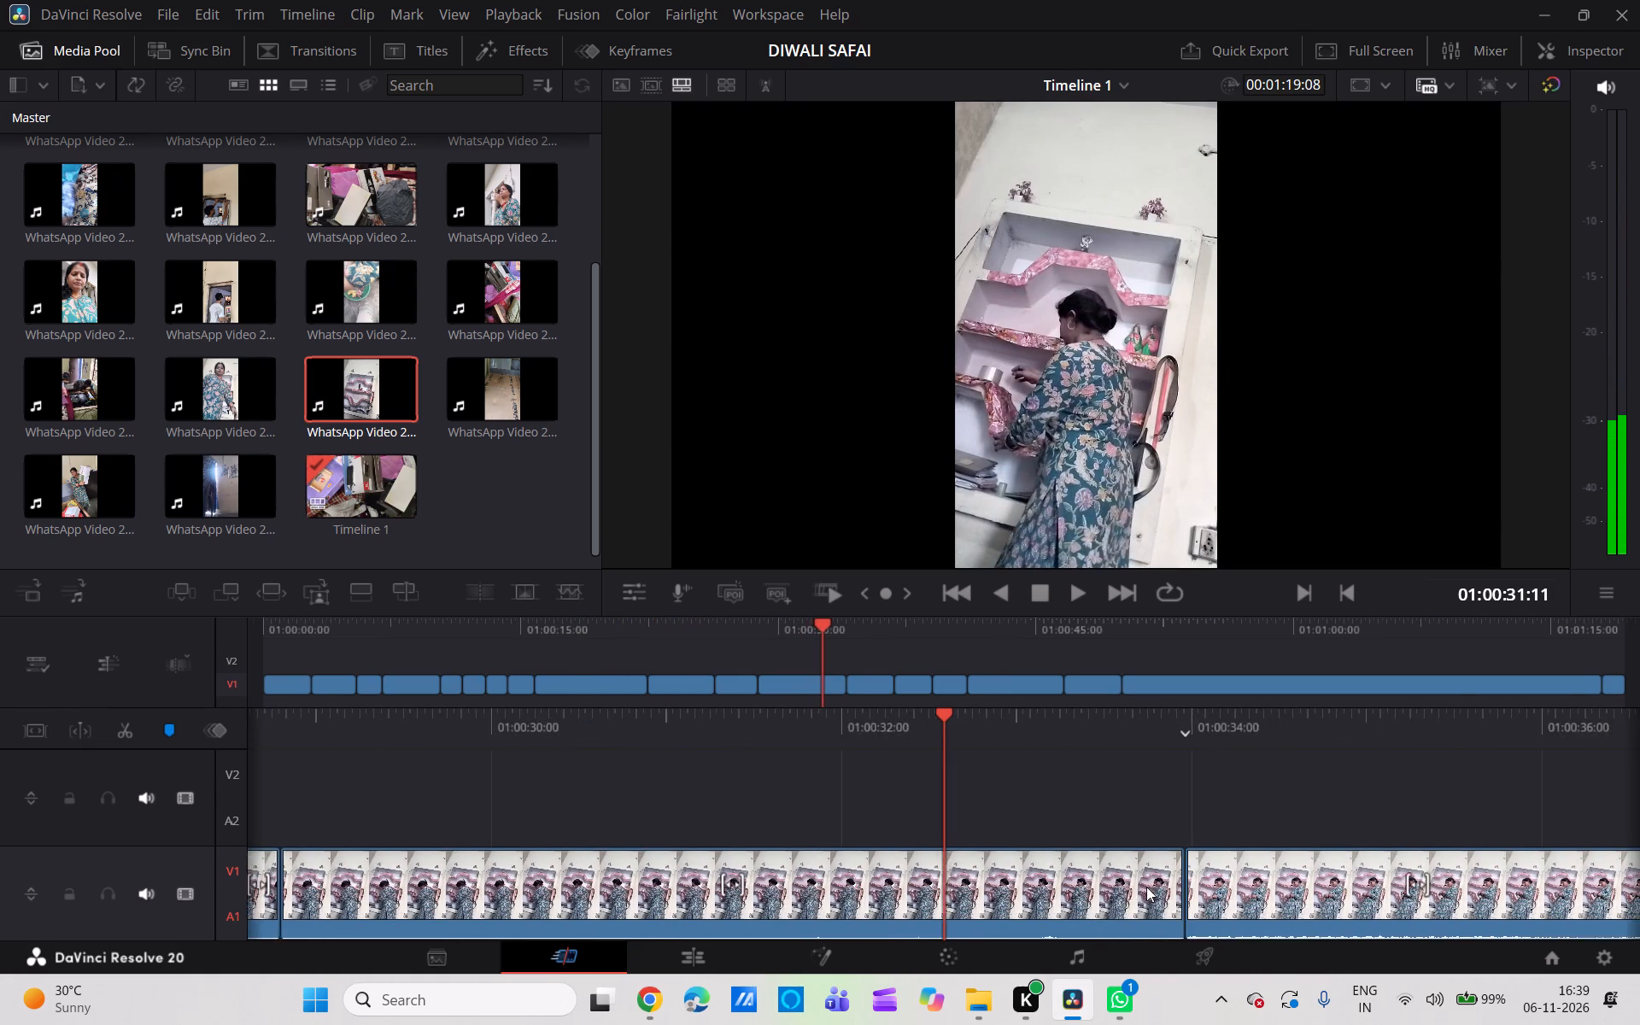
pyautogui.hscroll(-3, 1146, 887)
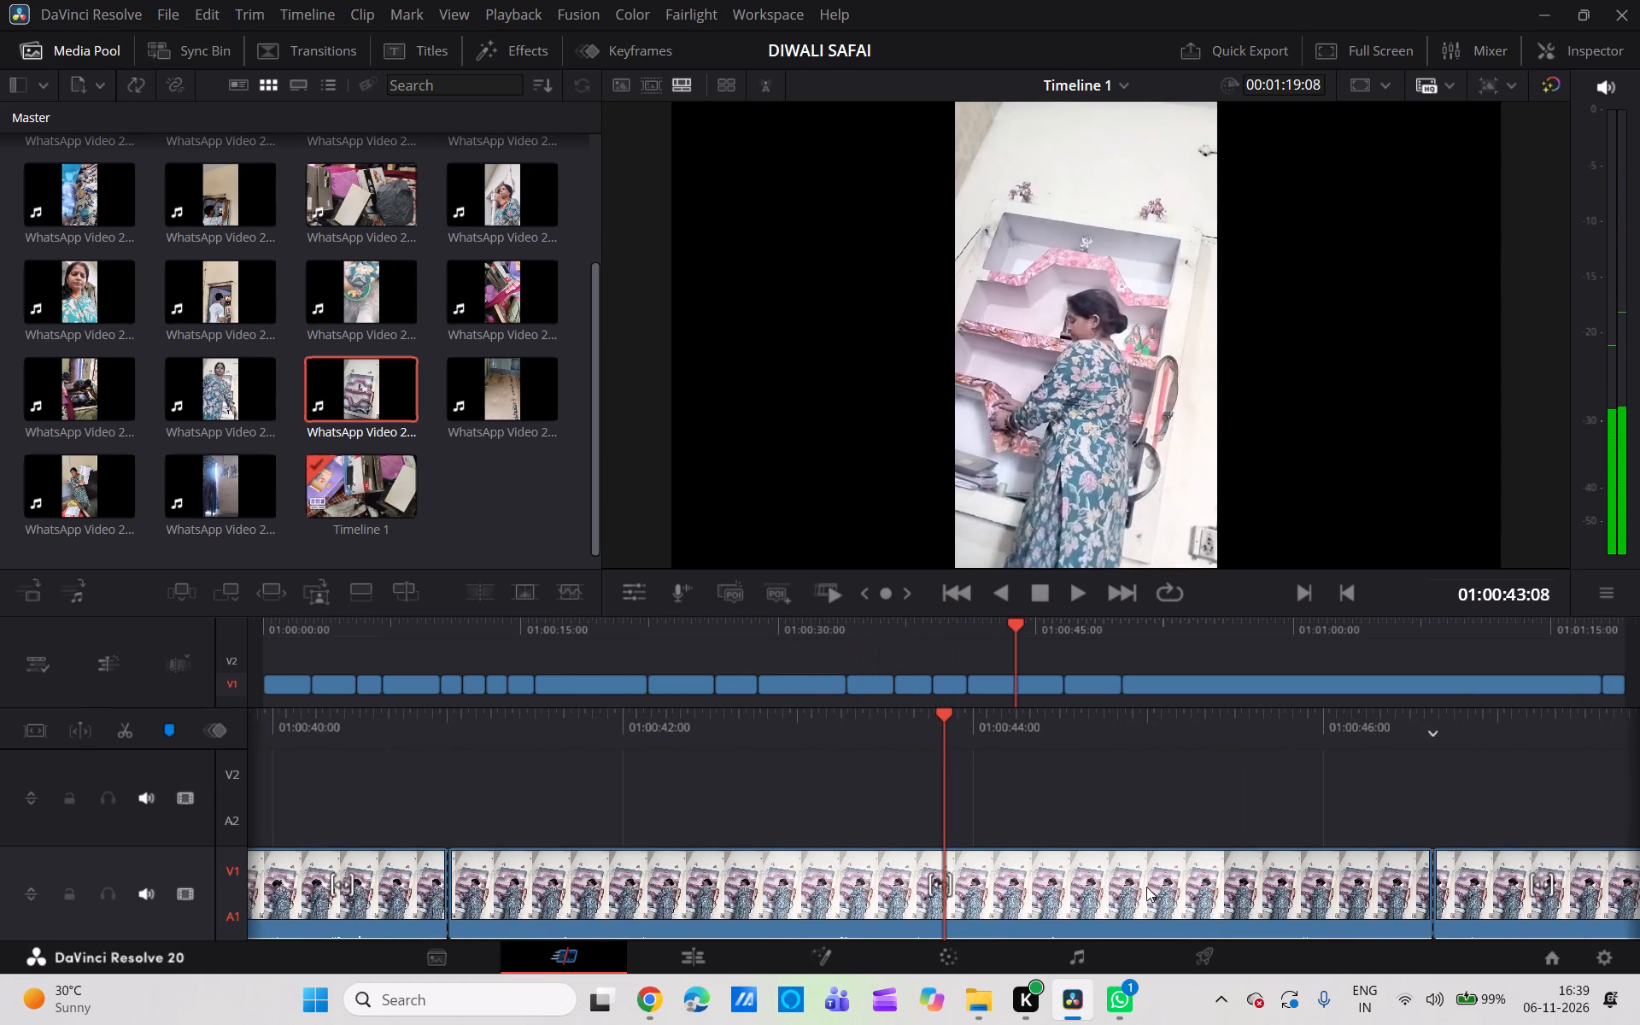
pyautogui.scroll(1, 1146, 887)
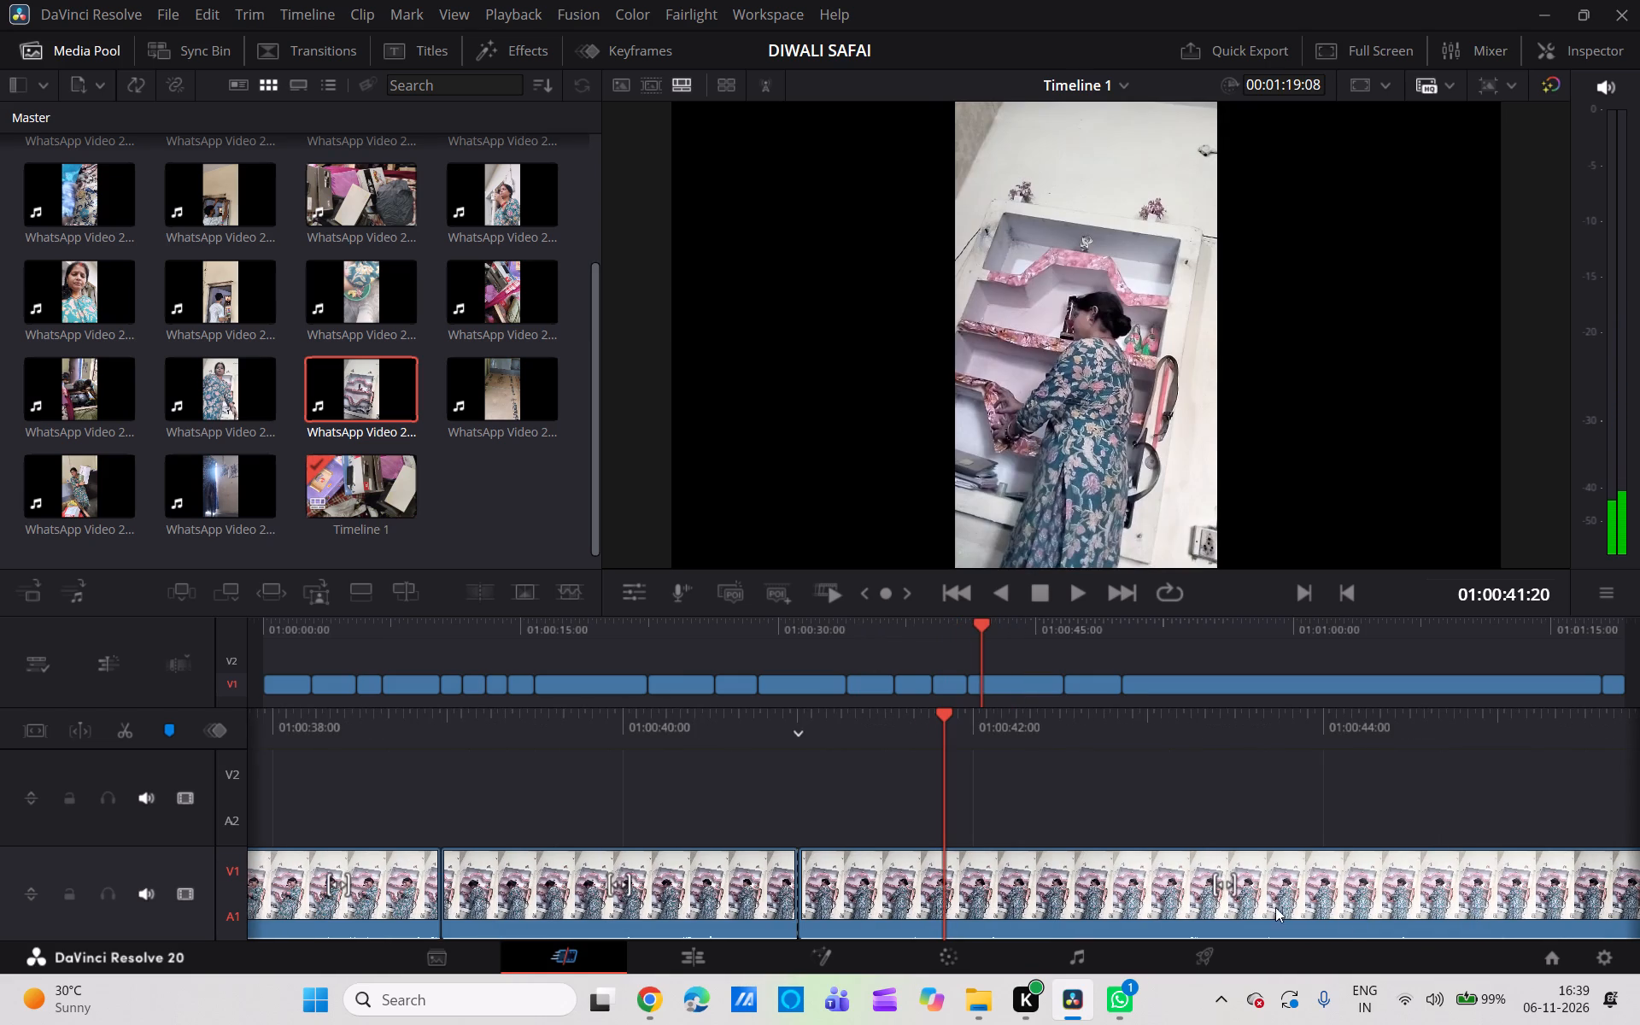
pyautogui.hscroll(-1, 1314, 774)
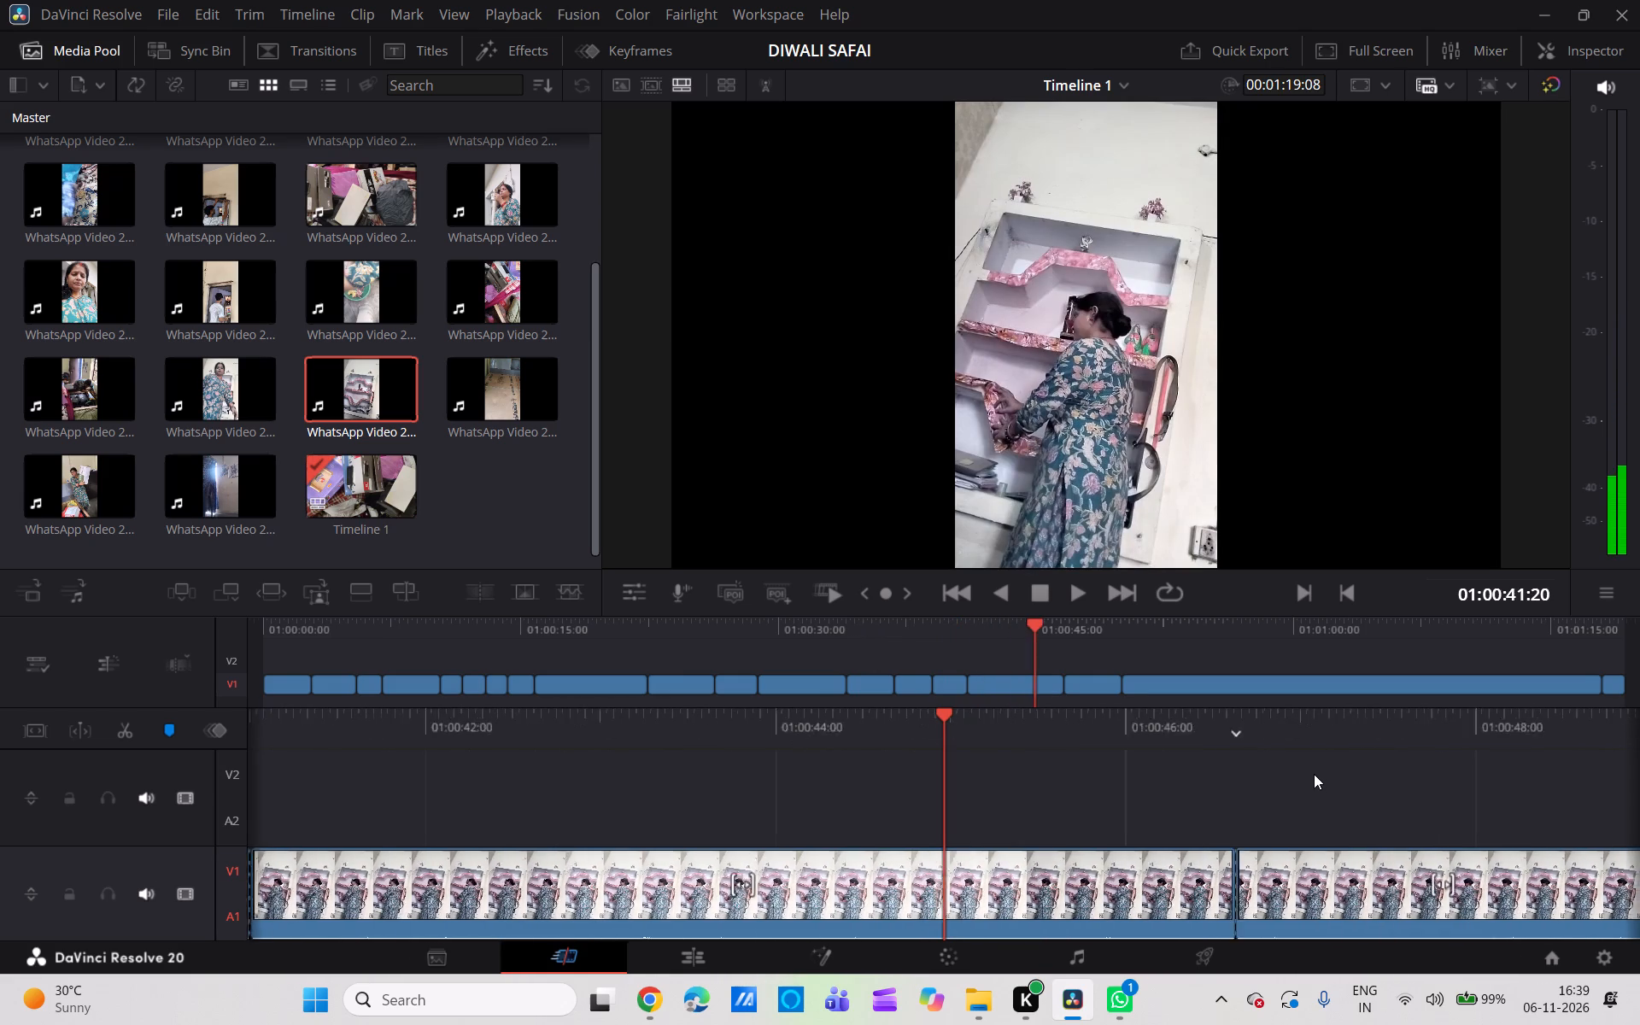
pyautogui.hscroll(-2, 1314, 774)
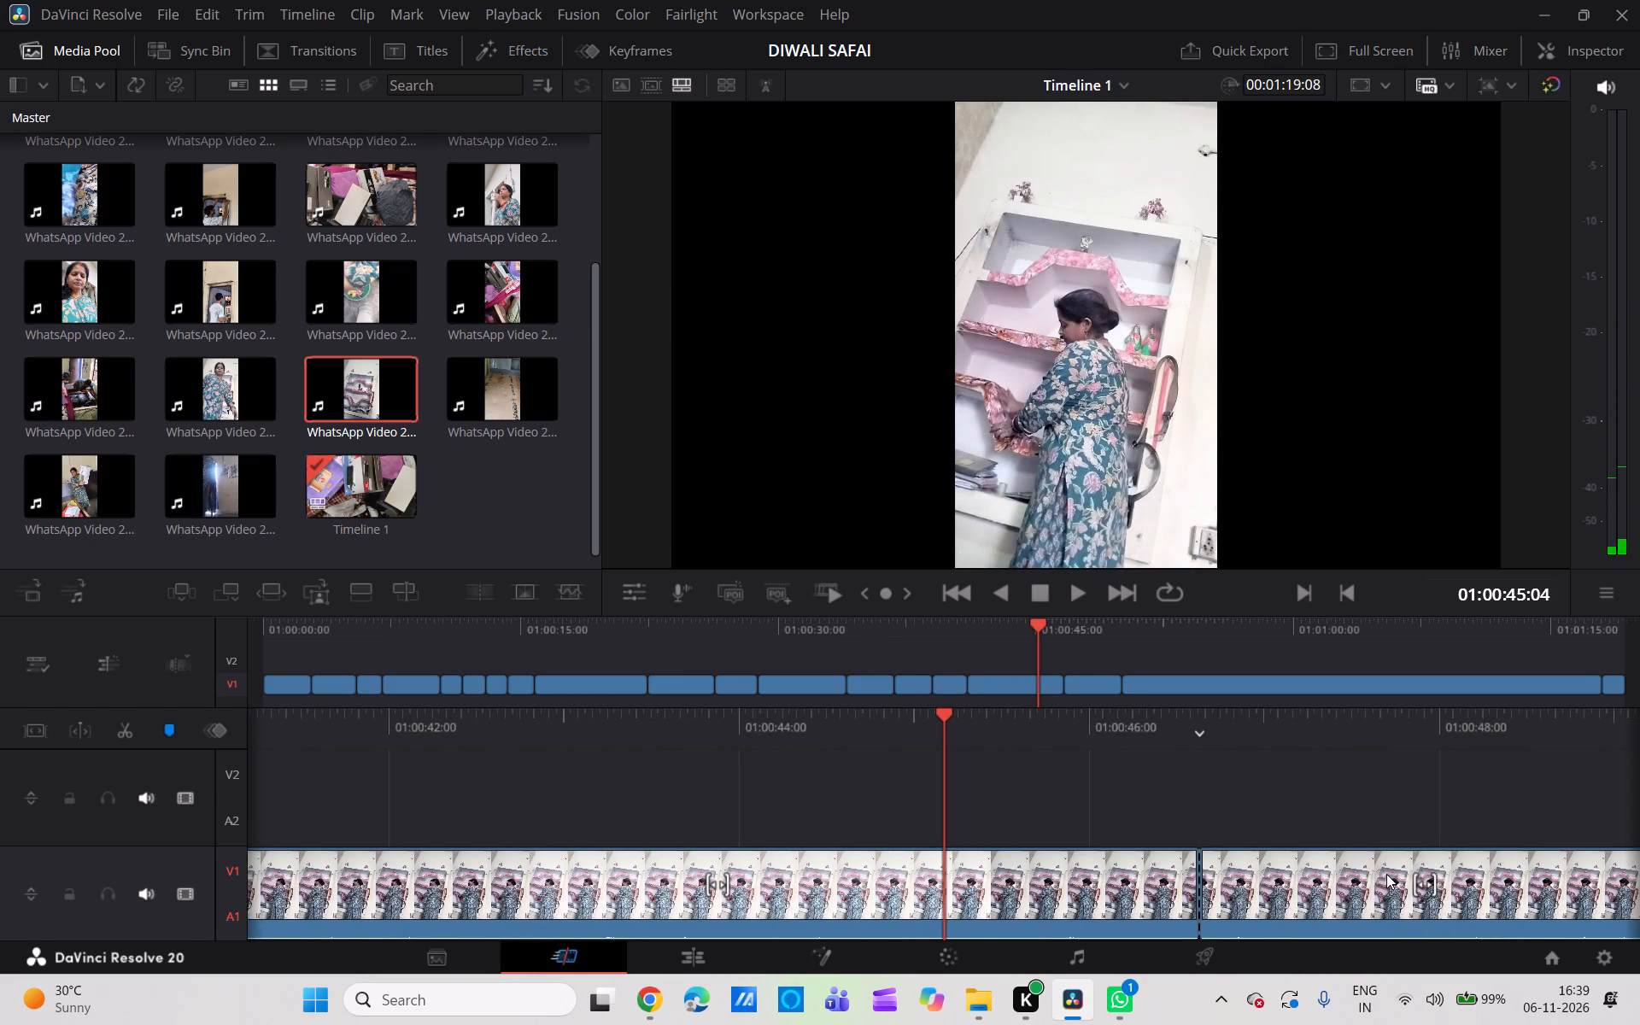
pyautogui.click(1081, 913)
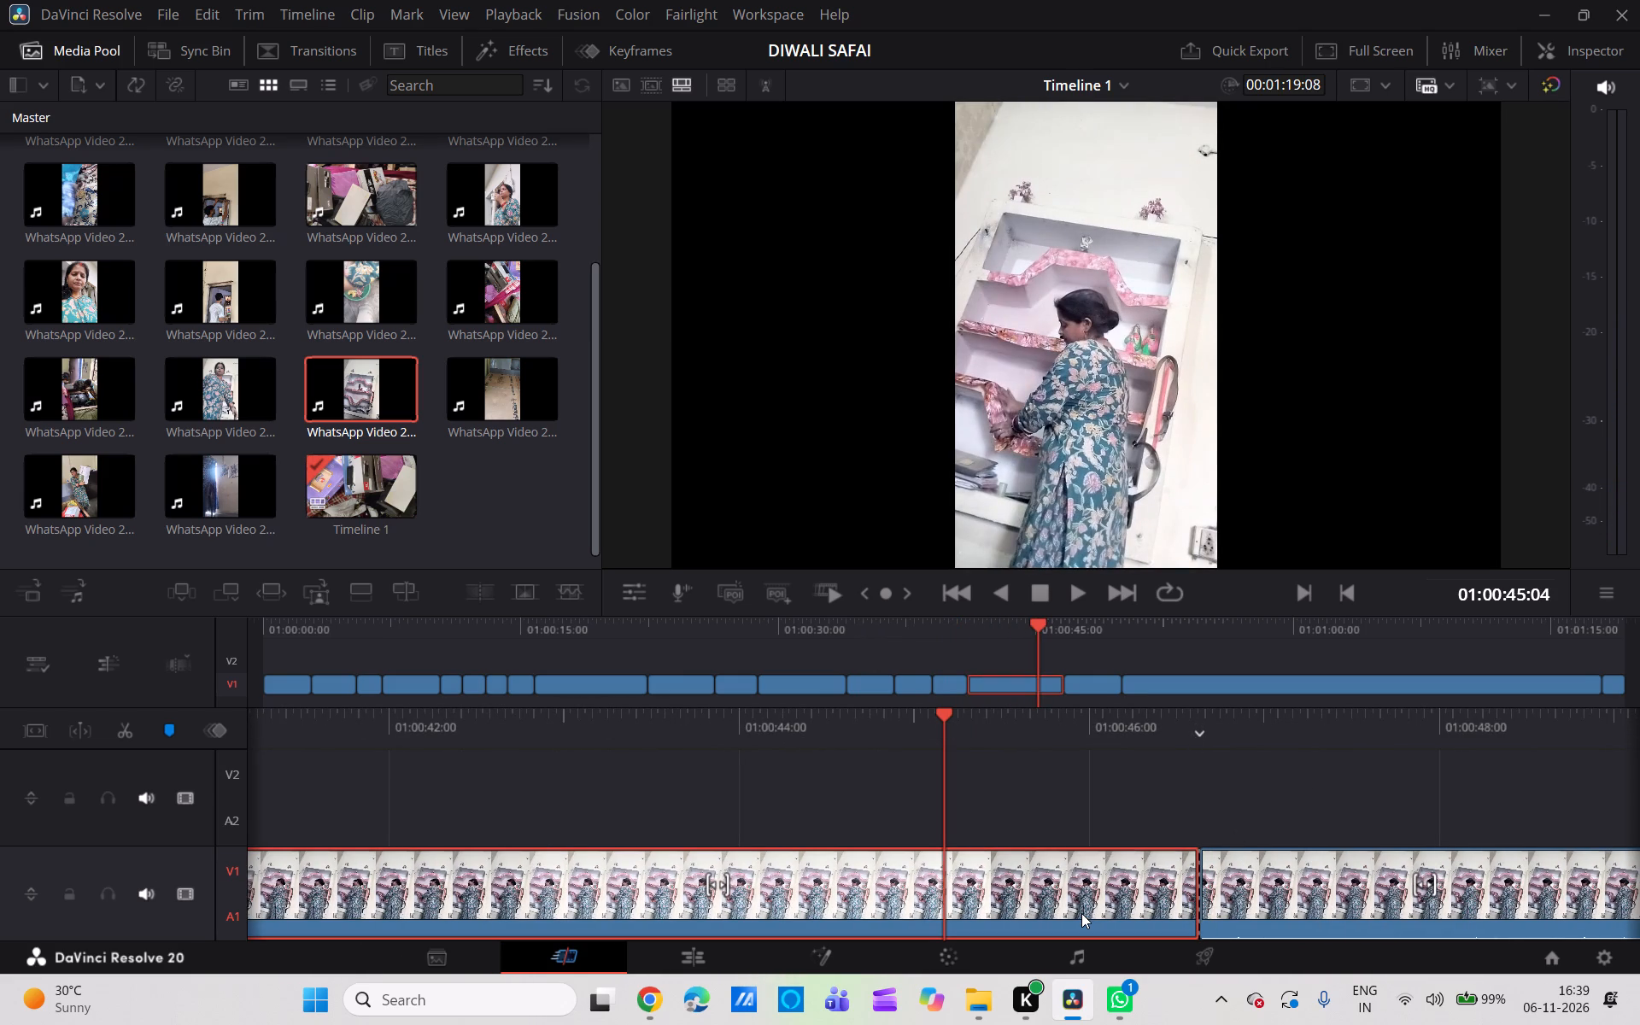
pyautogui.press('BackSpace')
pyautogui.click(1081, 913)
pyautogui.press('BackSpace')
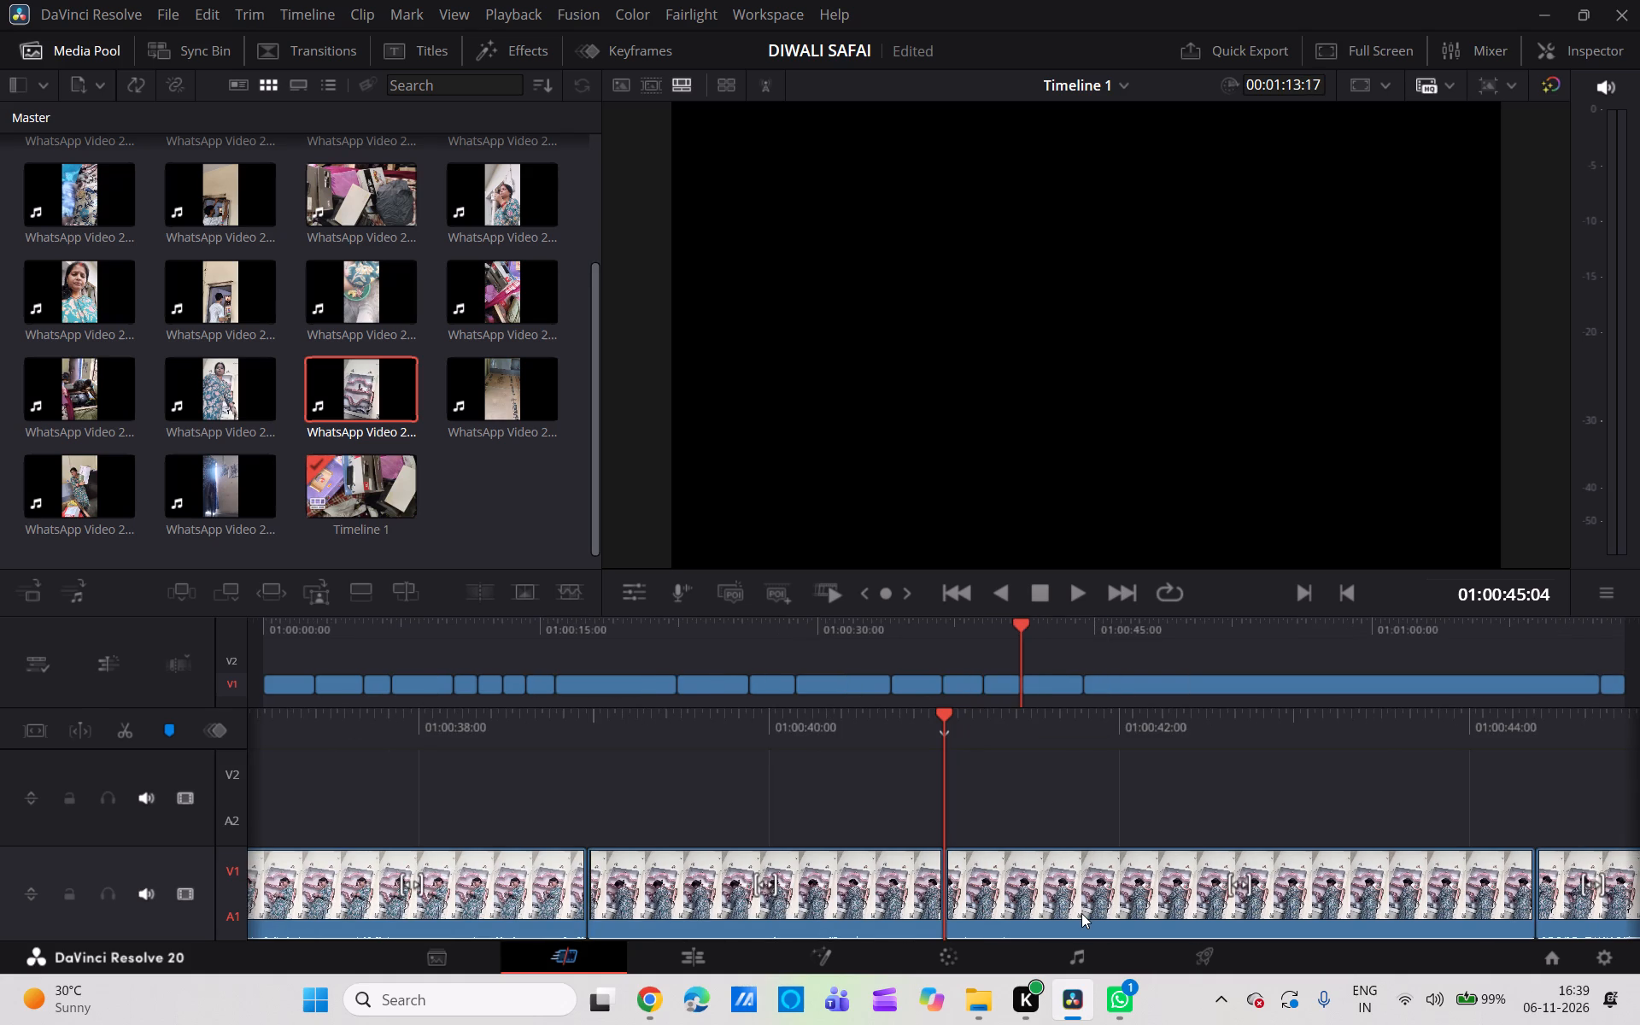
# Review the wall-shelf footage on V1 and split it at 01:01:02:19, while the woman faces the shelves.
pyautogui.hscroll(2, 1081, 913)
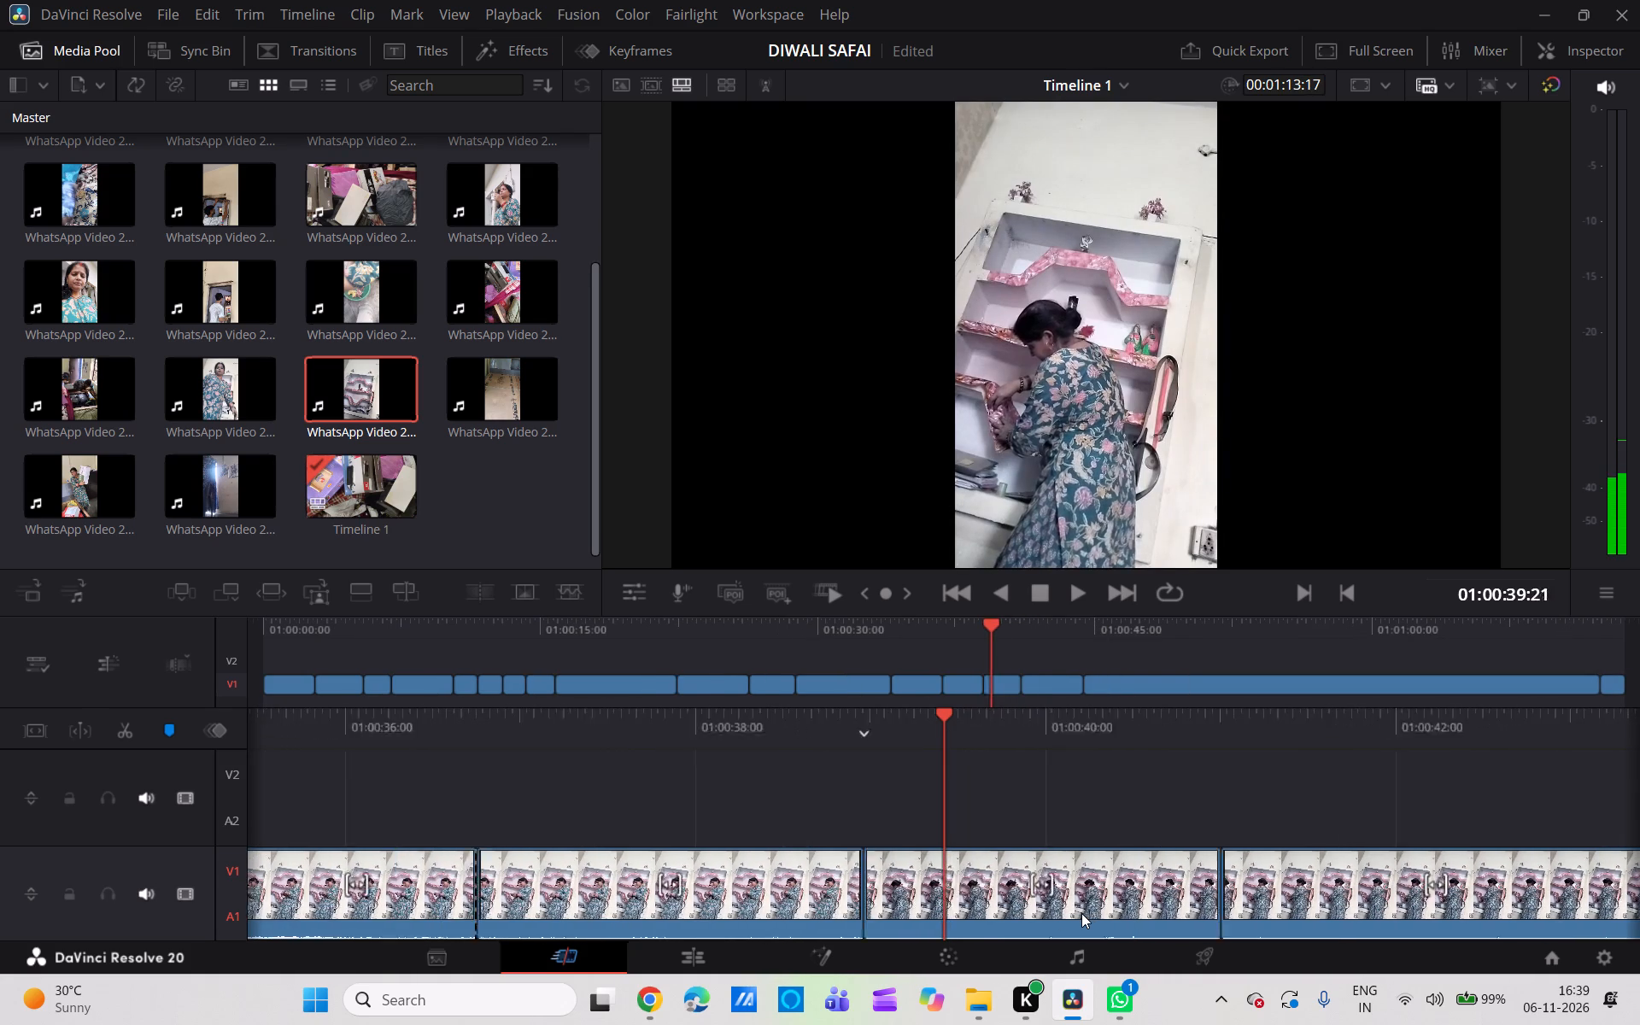
pyautogui.hscroll(-4, 1081, 913)
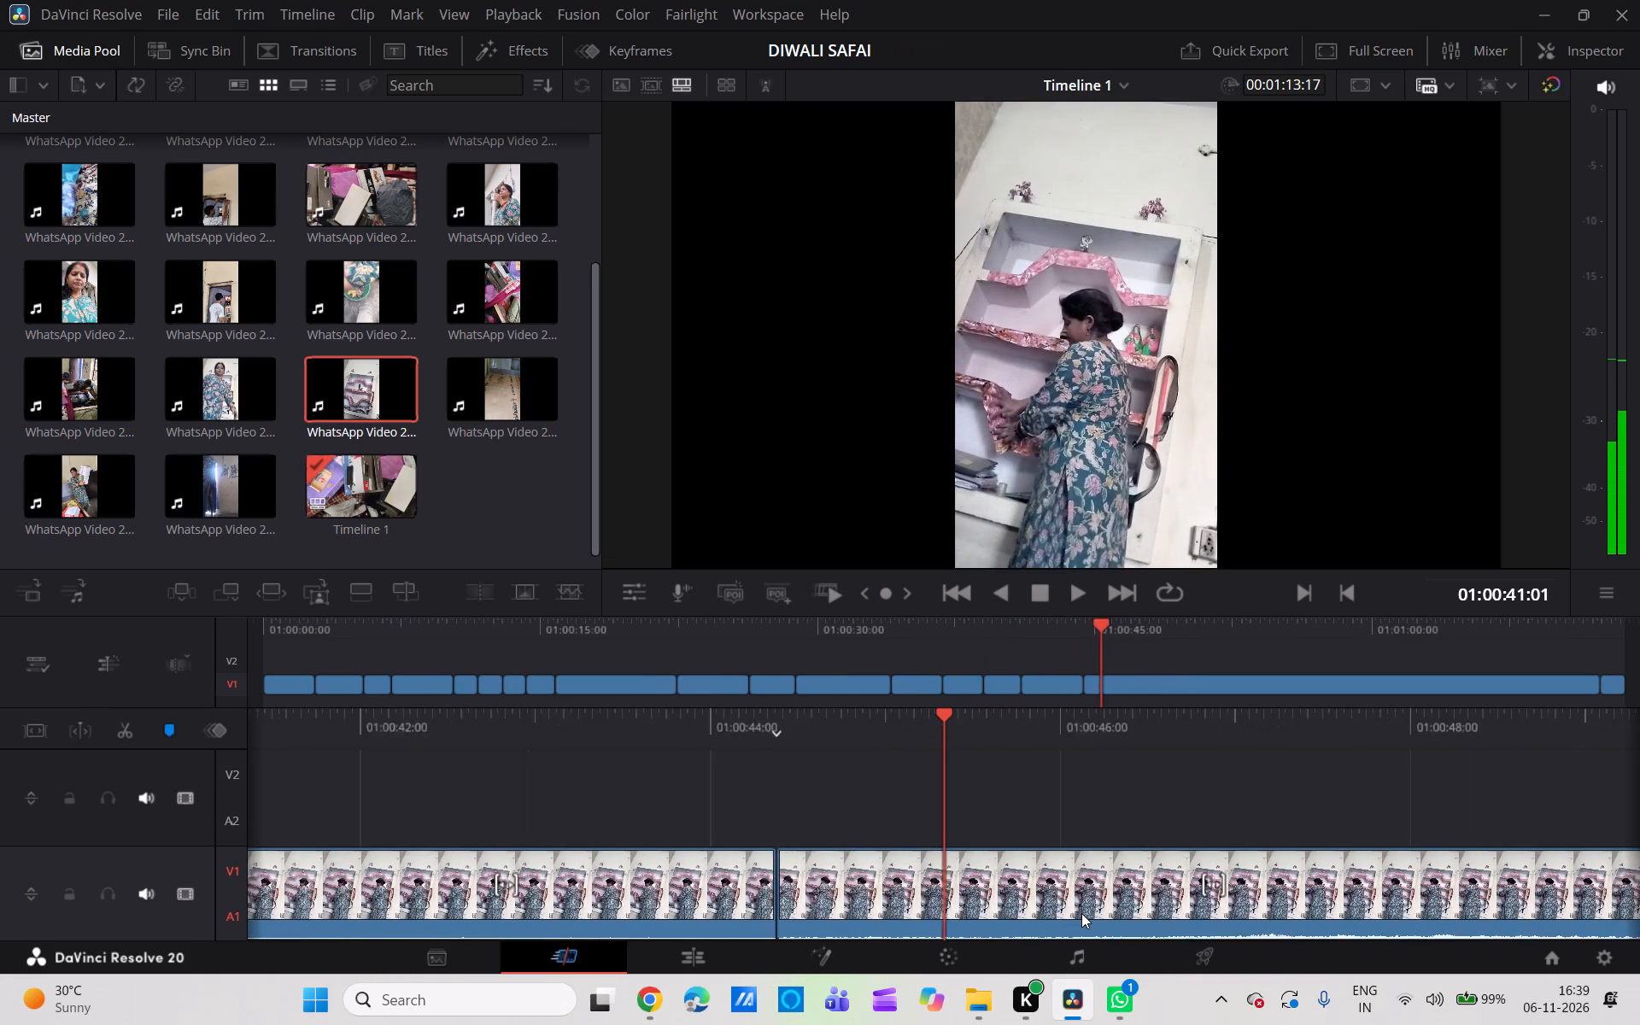
pyautogui.hscroll(-4, 1081, 913)
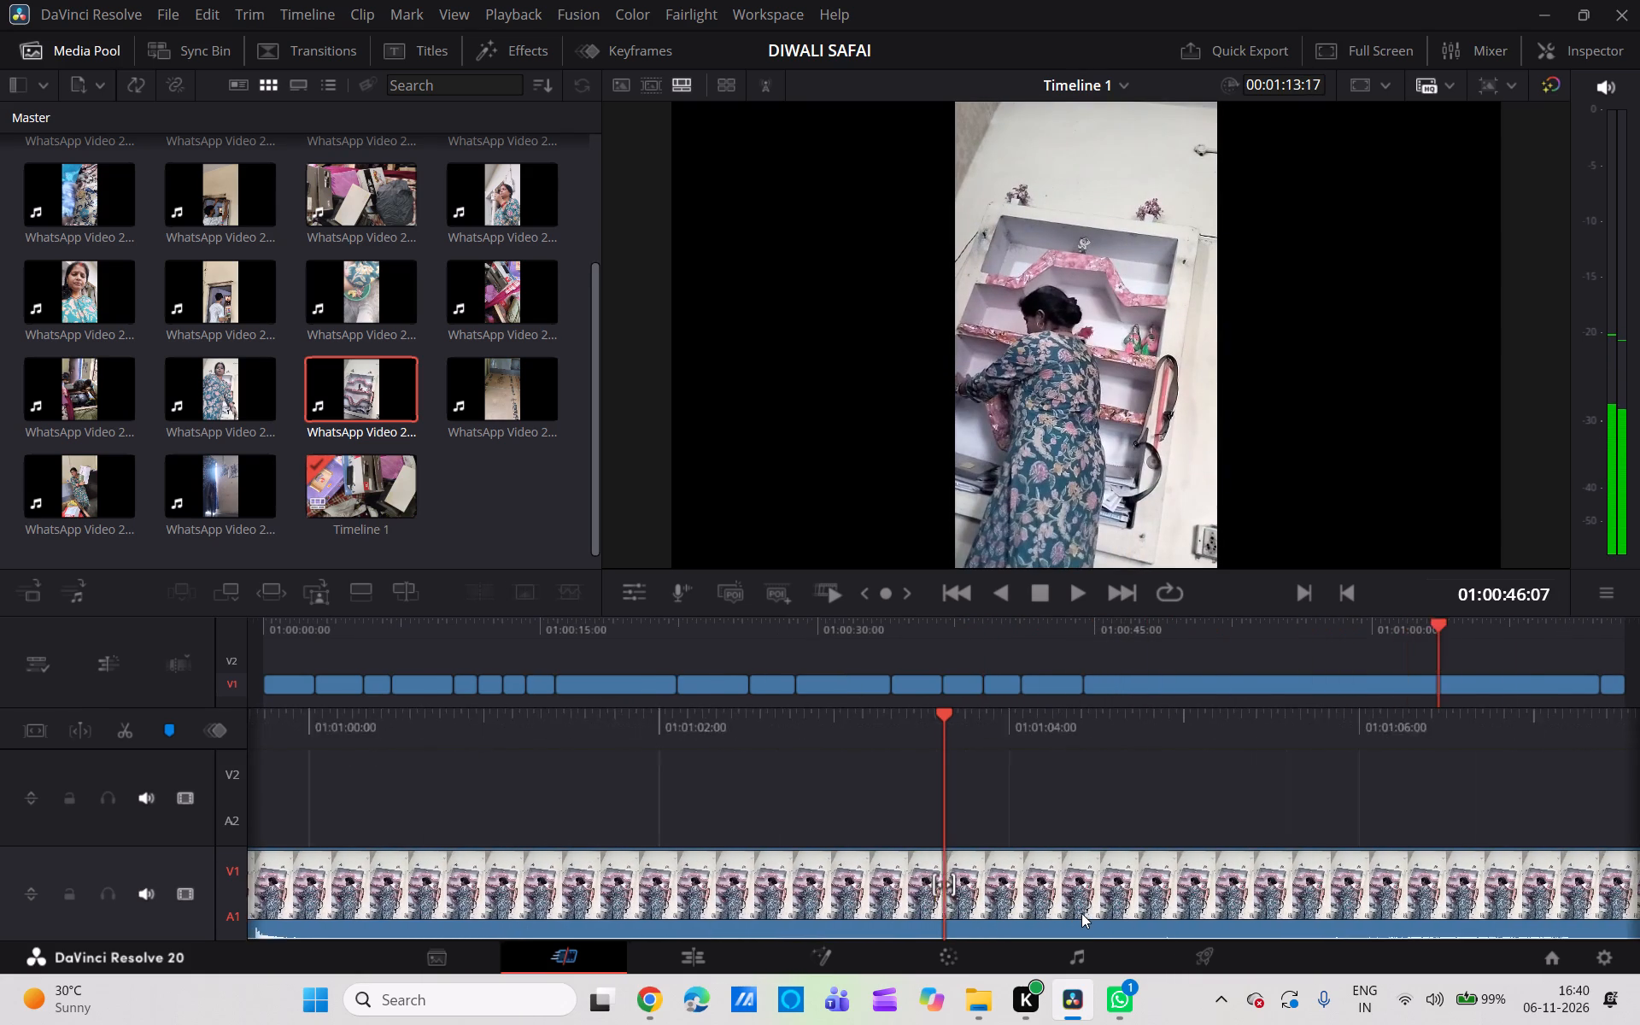
pyautogui.hscroll(-1, 1081, 913)
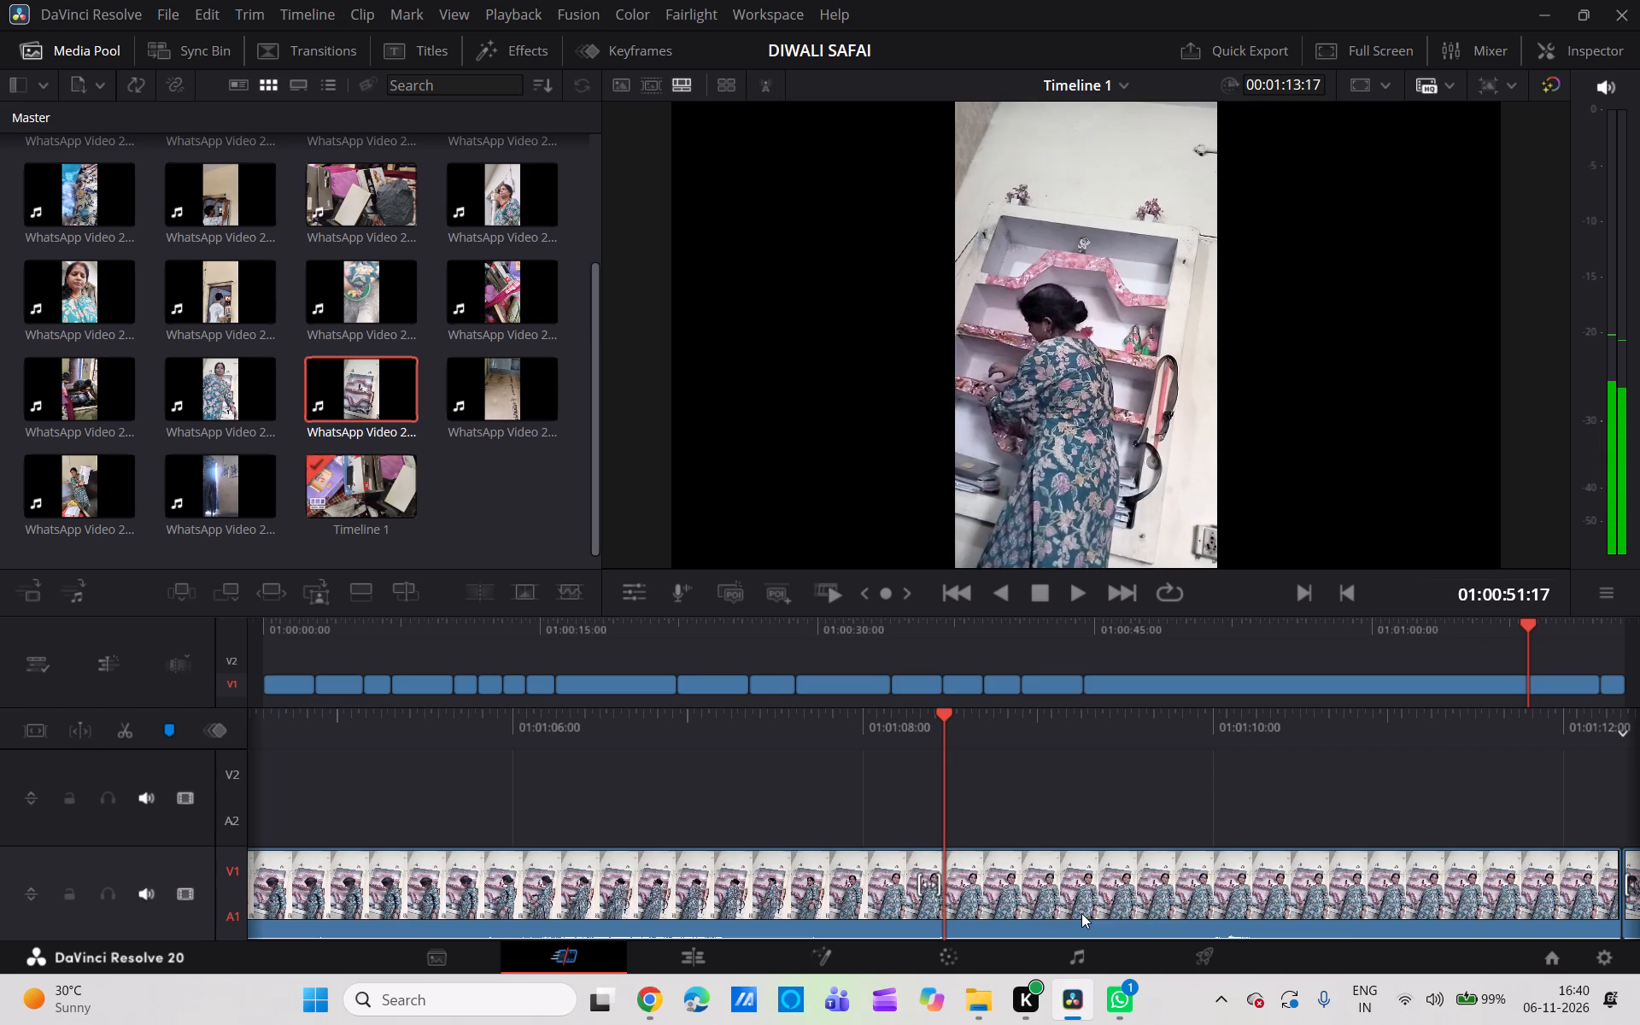
pyautogui.hscroll(2, 1081, 913)
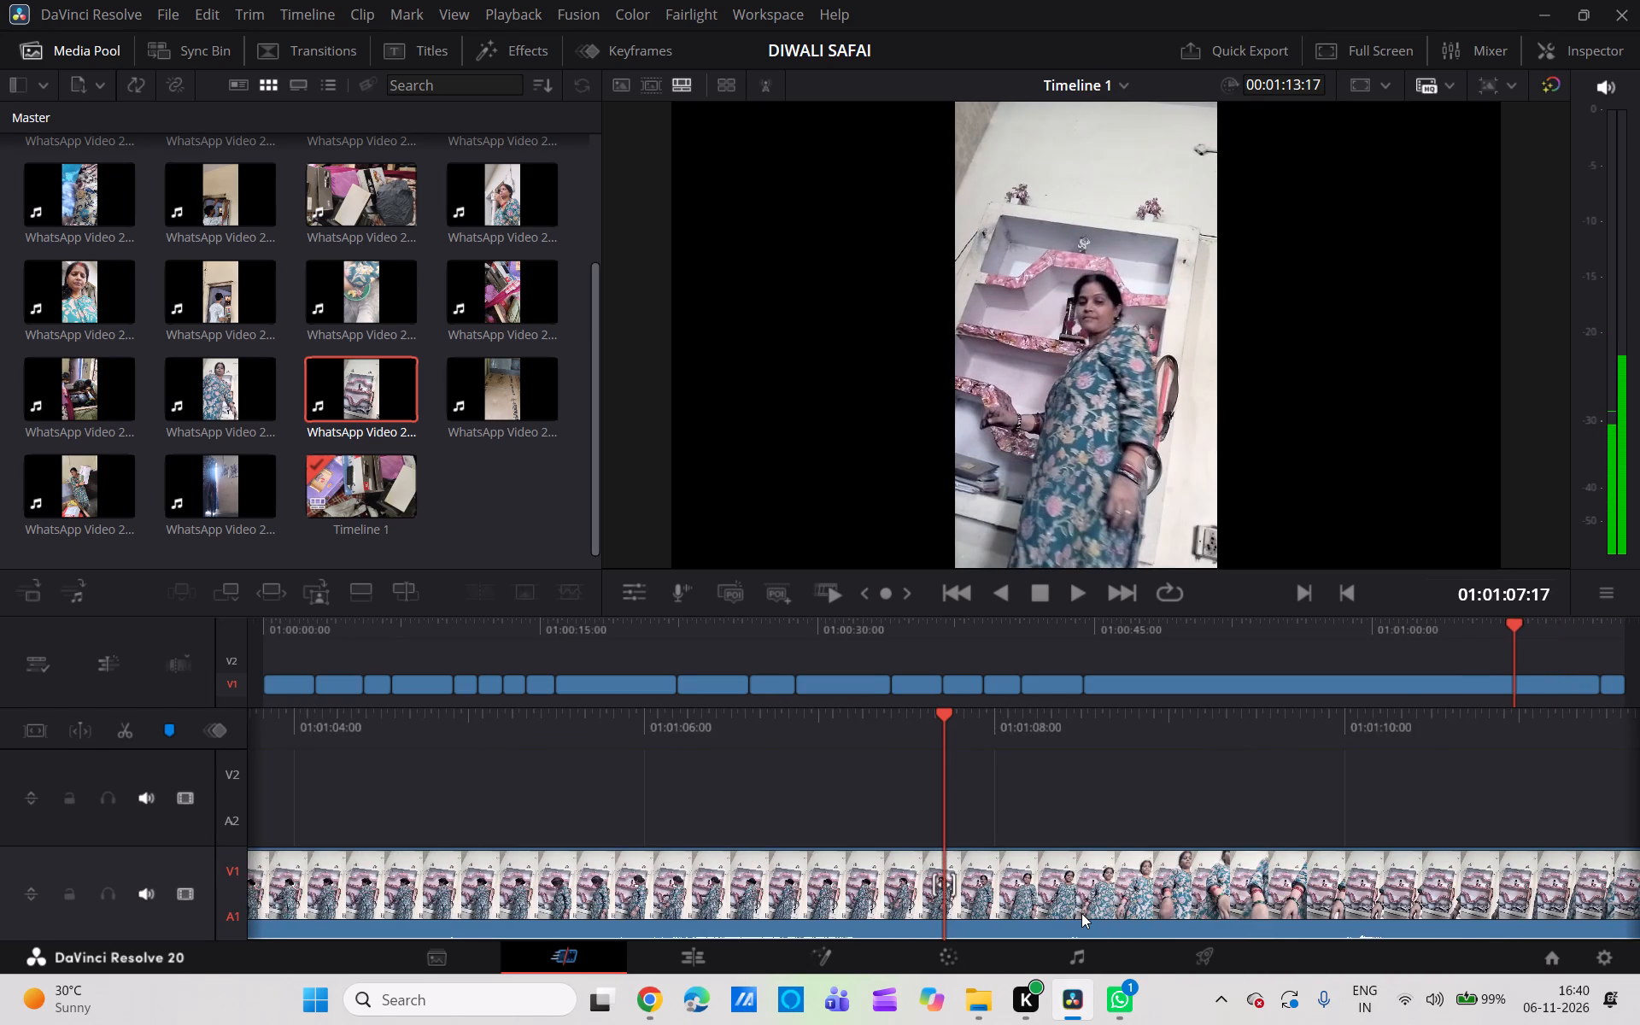
pyautogui.hscroll(2, 1081, 913)
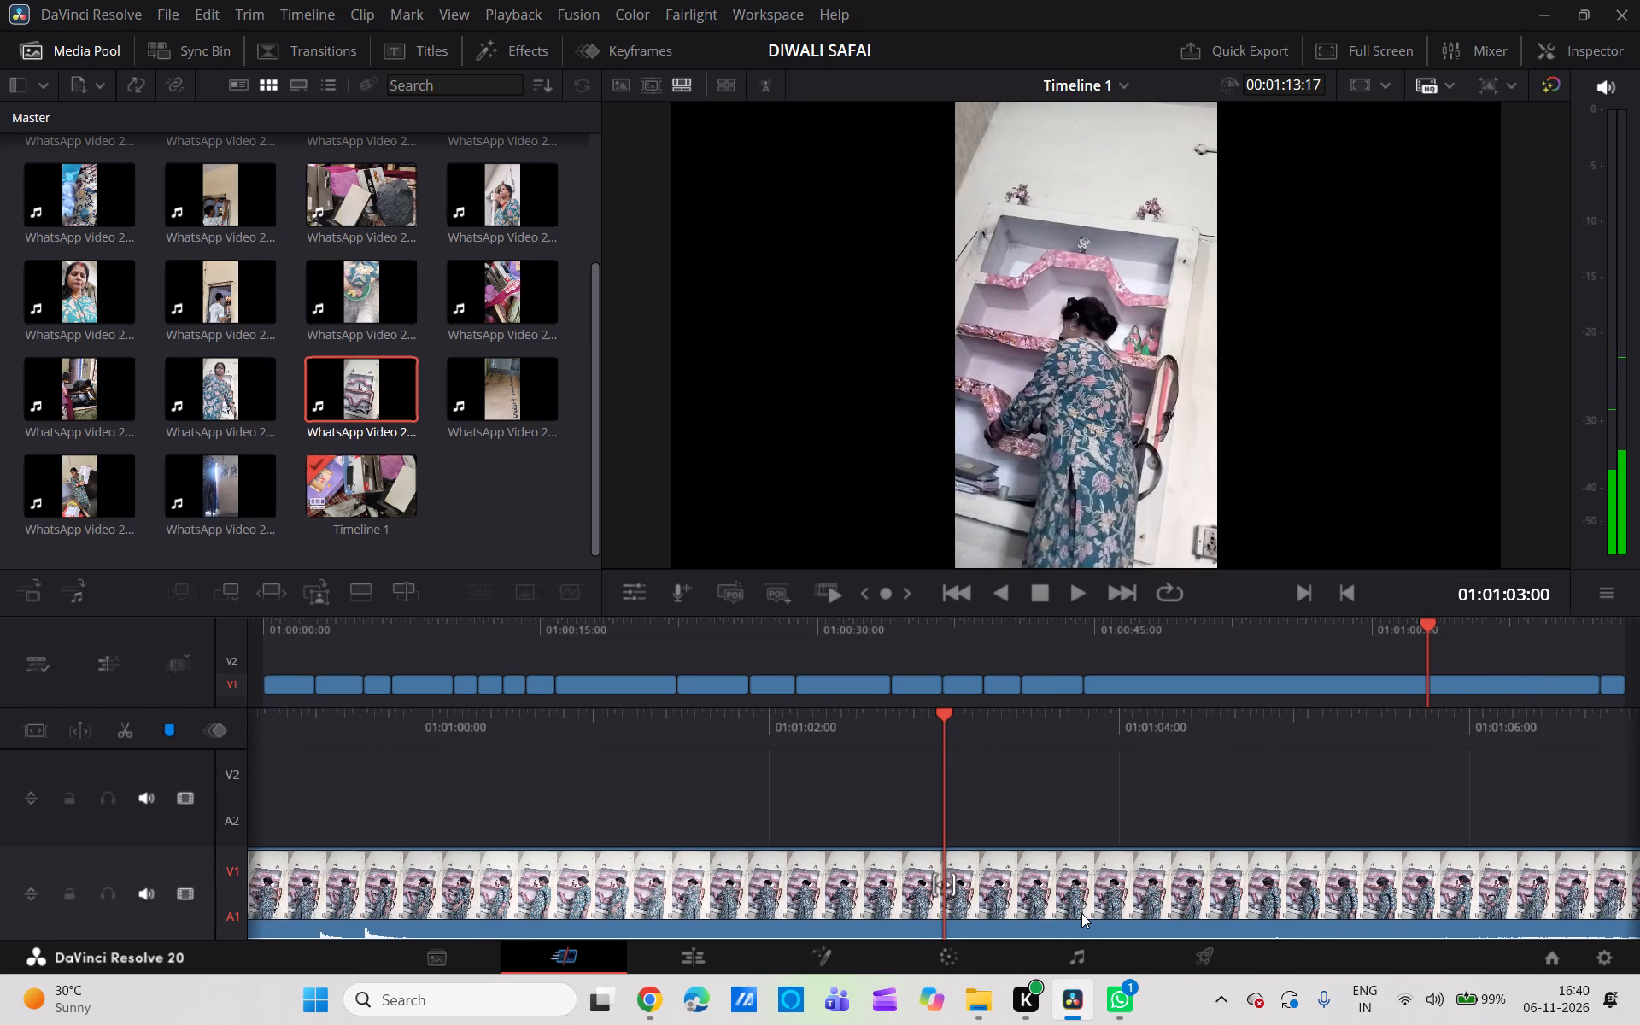
pyautogui.hscroll(2, 1081, 913)
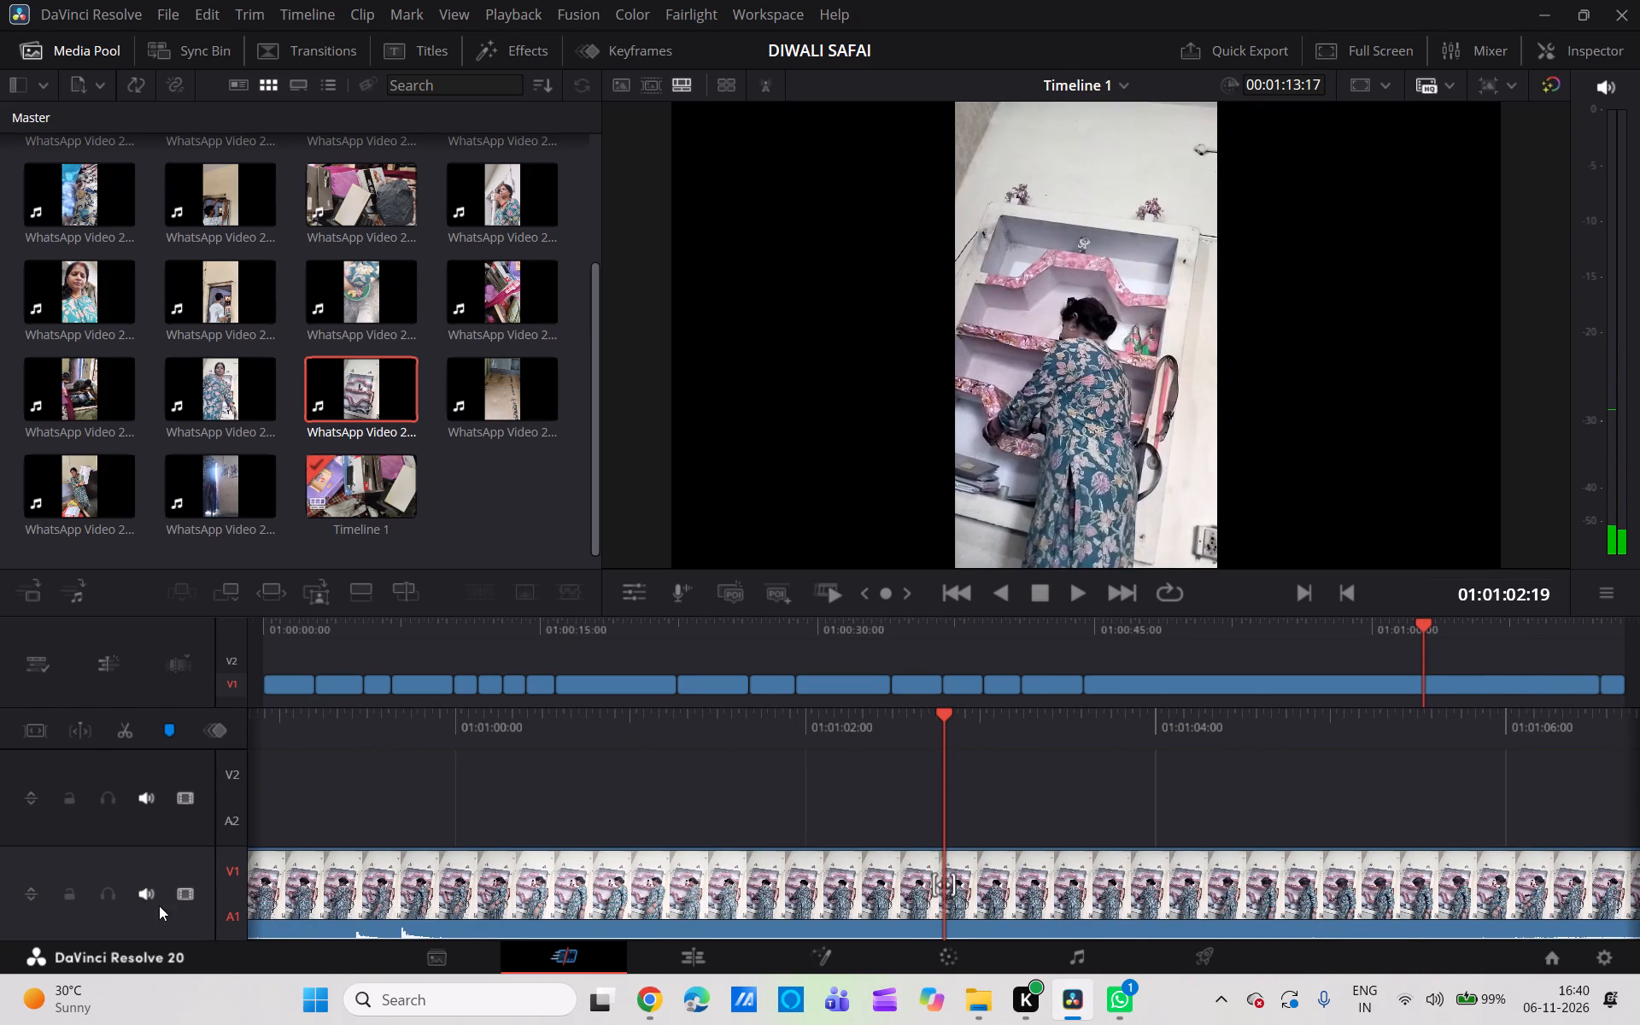
pyautogui.click(126, 729)
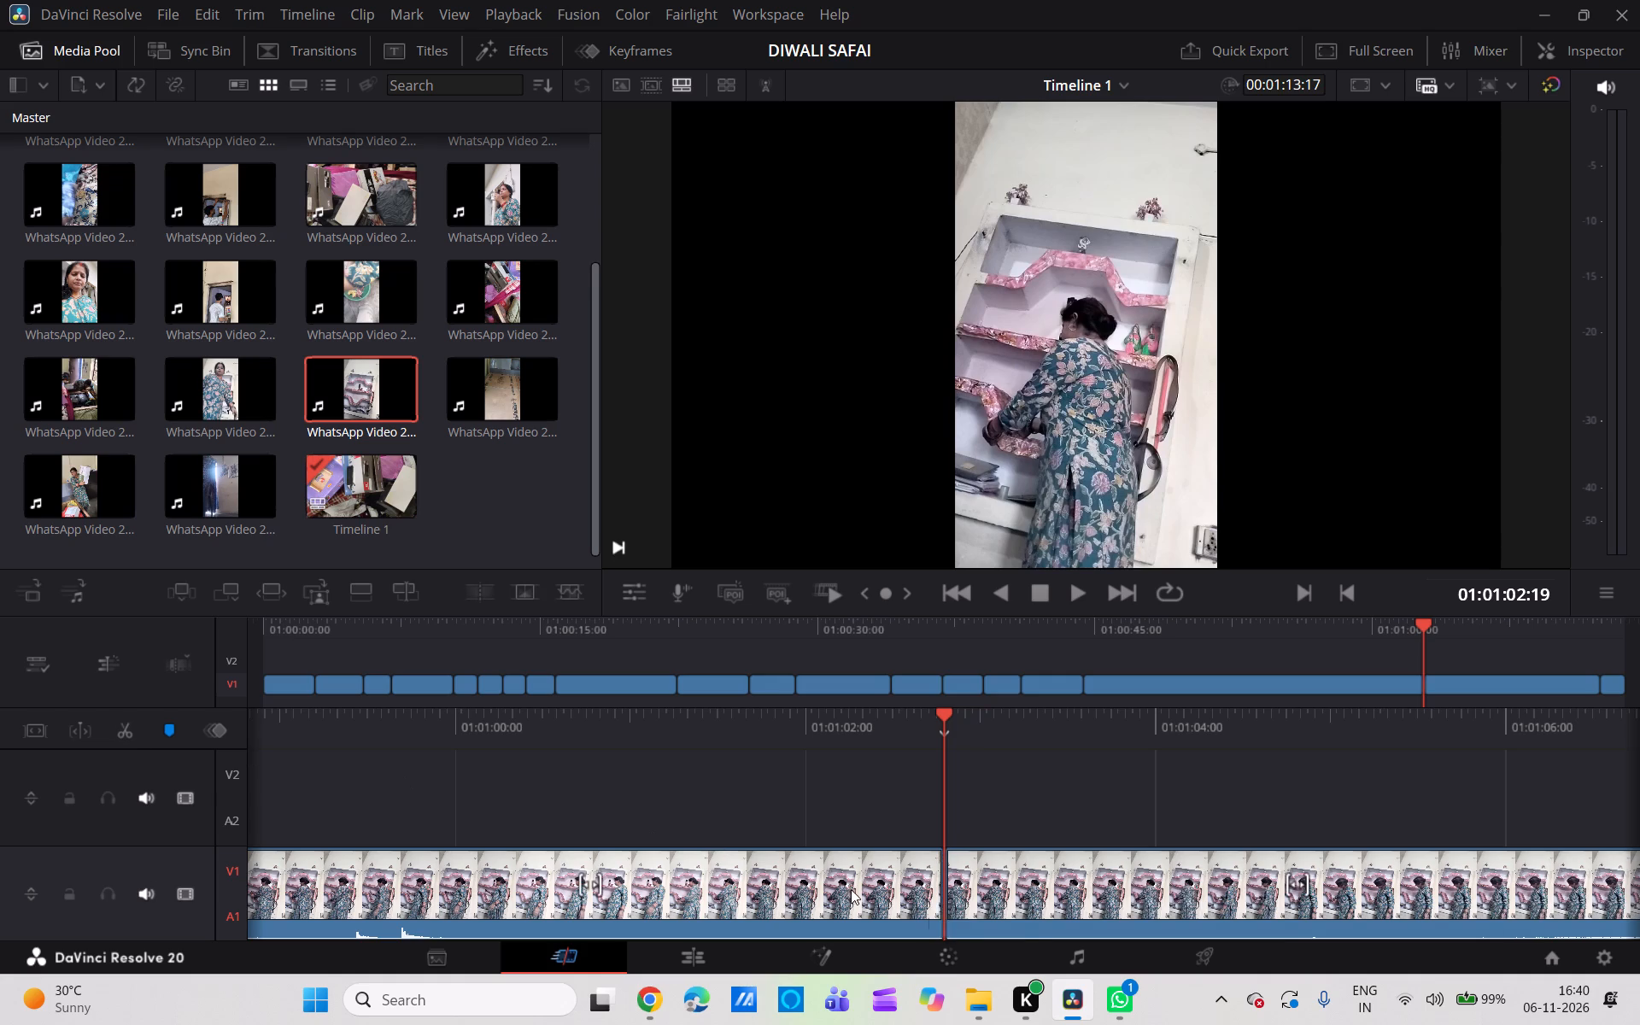
# Delete the wall-shelf piece between the 01:01:02:19 cut and the cut at about 01:01:12, and close the gap.
pyautogui.click(1039, 925)
pyautogui.hscroll(-2, 1186, 785)
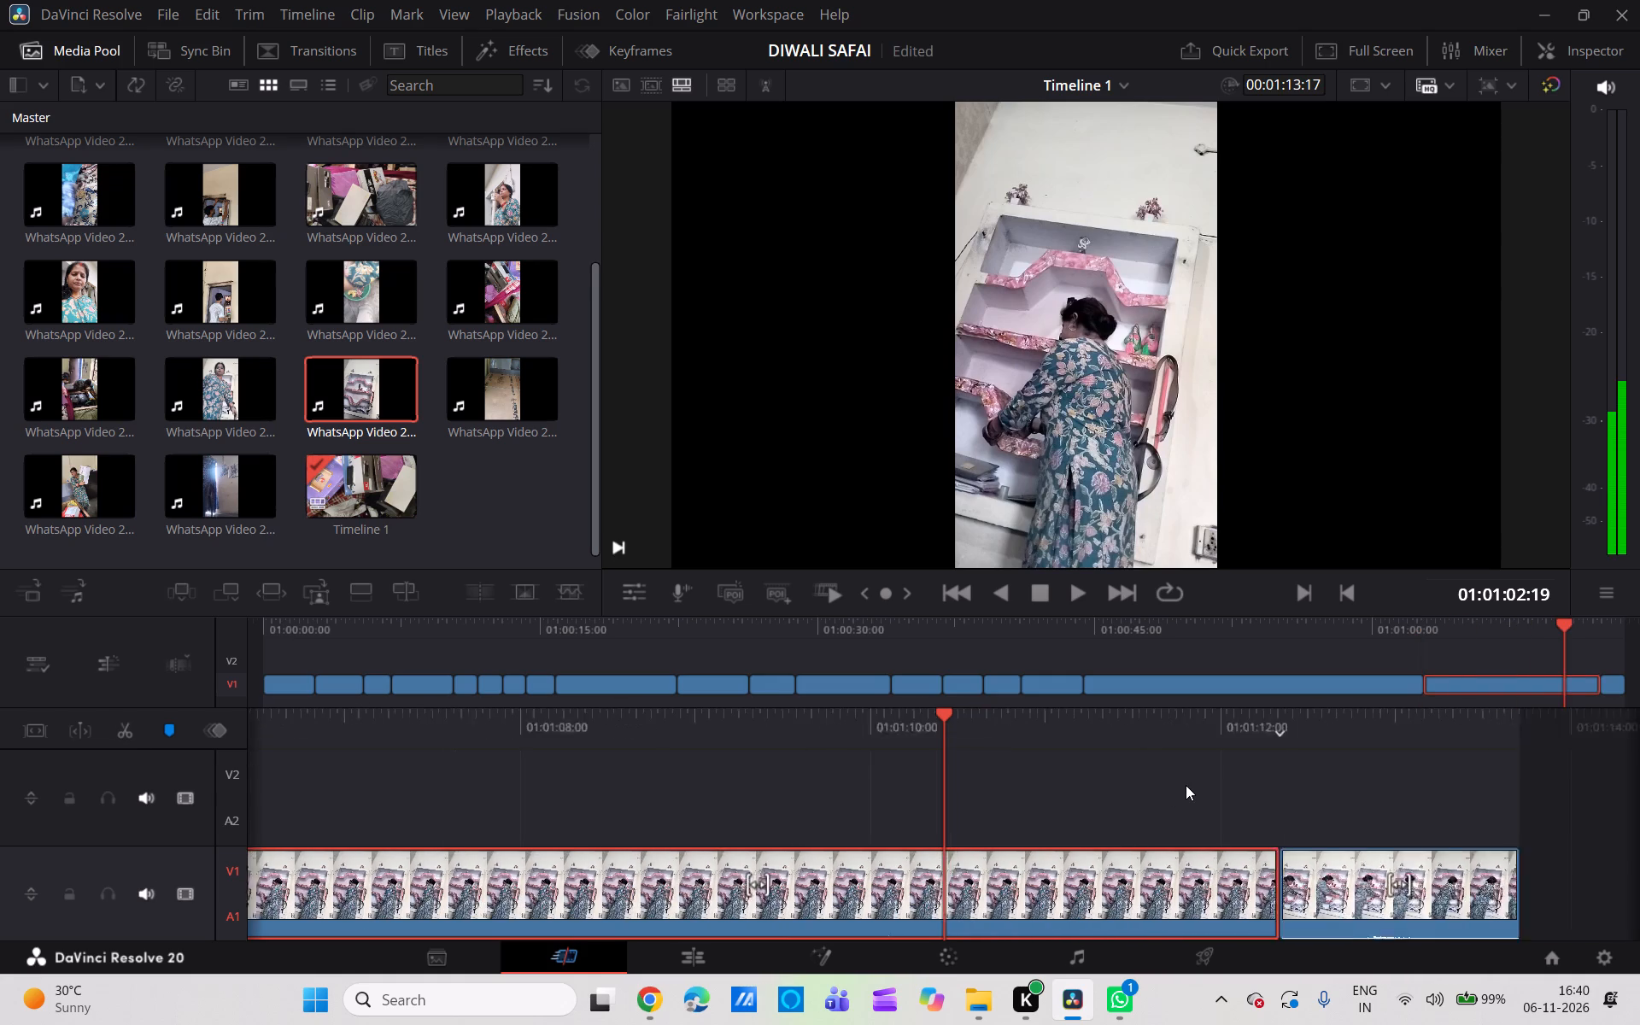
pyautogui.hscroll(-1, 1186, 785)
pyautogui.press('BackSpace')
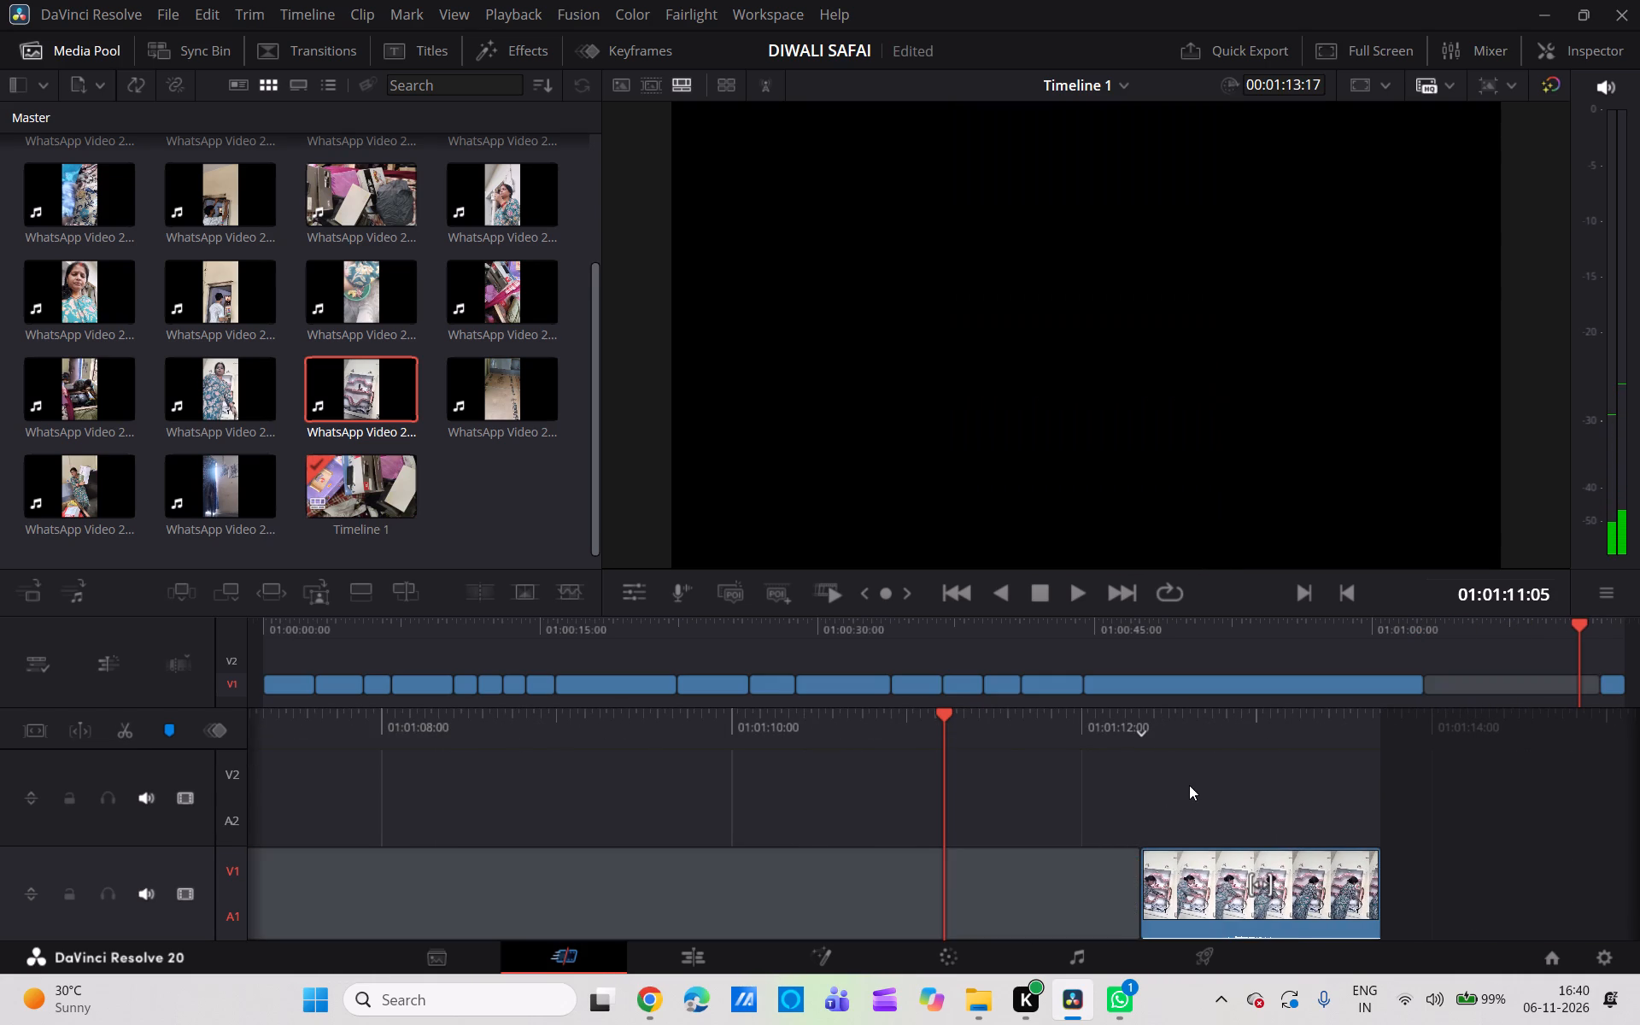
pyautogui.click(1081, 922)
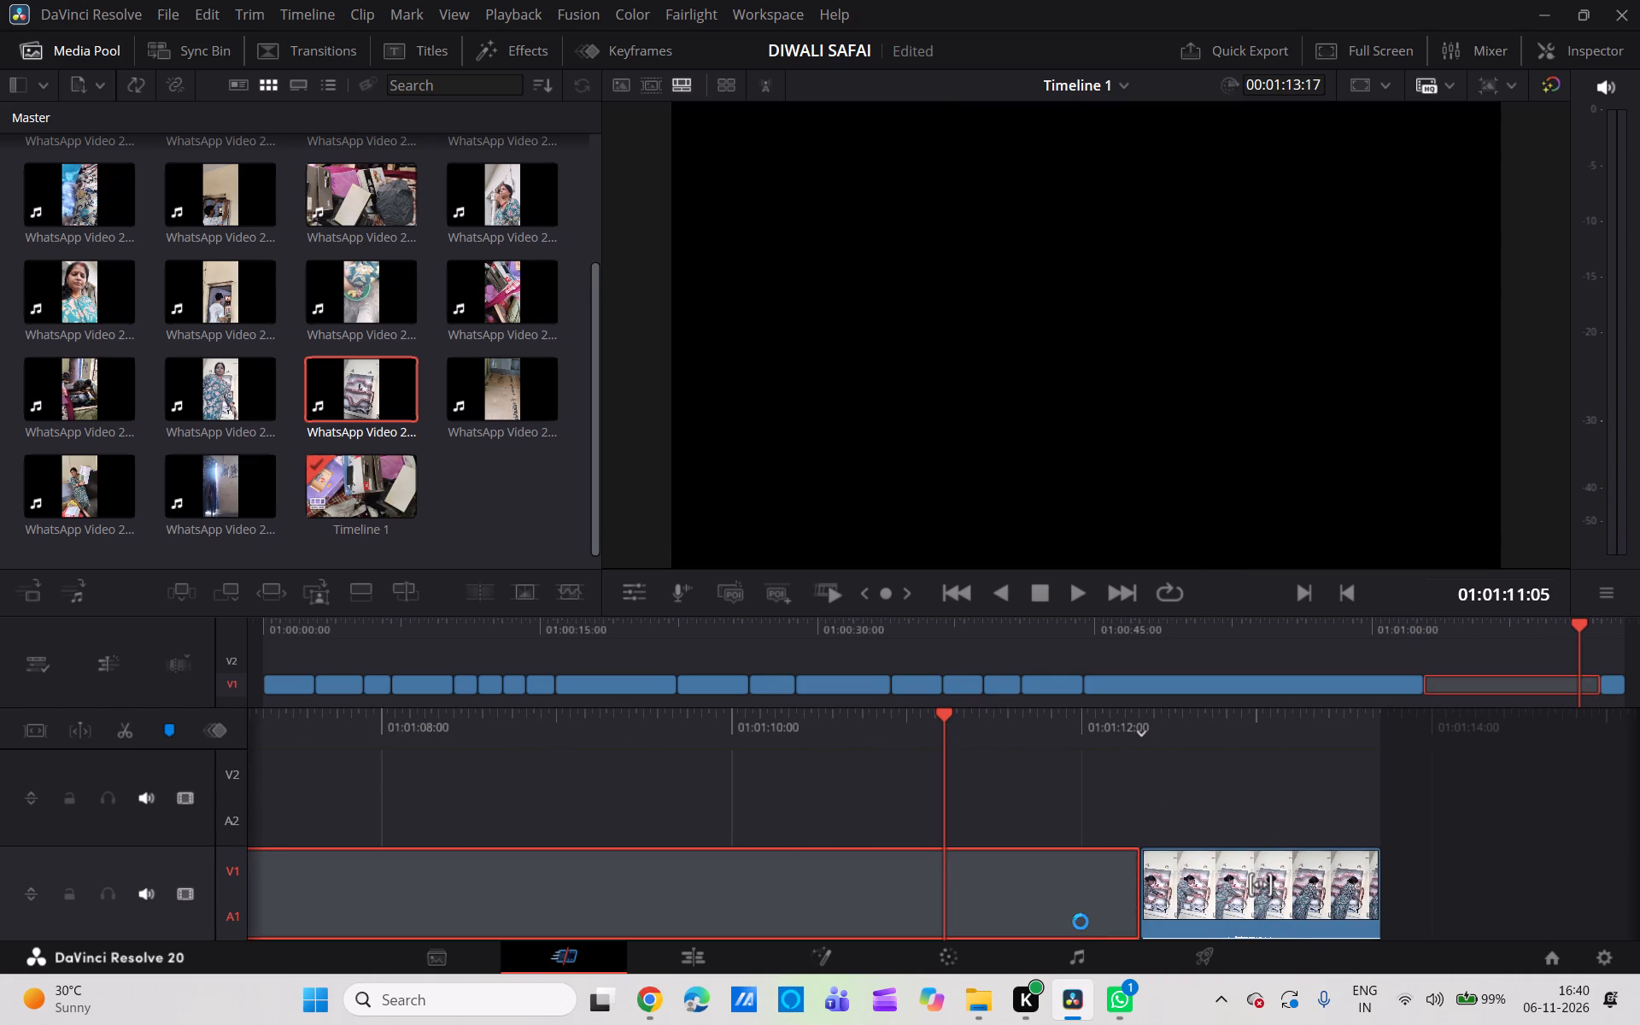
pyautogui.press('BackSpace')
# Add the media pool clip of the bright curtained doorway to the end of V1 at 01:01:04:04, after the wall-shelf footage.
pyautogui.hscroll(1, 1081, 922)
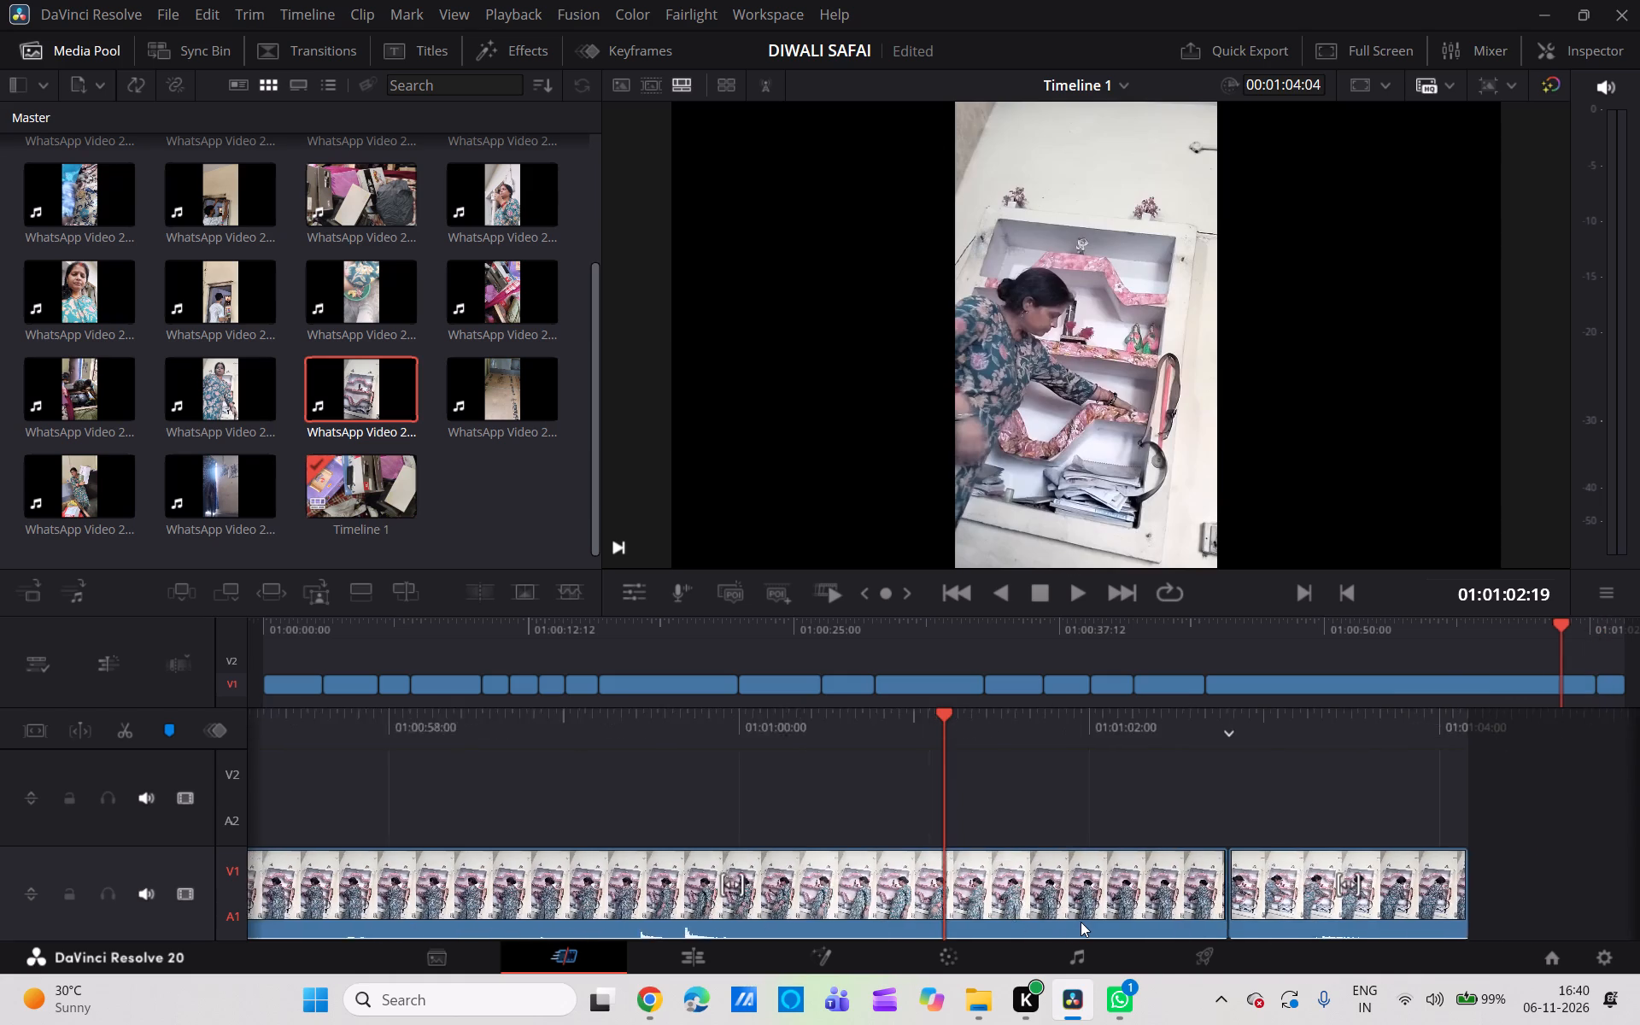
pyautogui.hscroll(1, 1081, 922)
pyautogui.scroll(1, 1081, 922)
pyautogui.hscroll(5, 1081, 922)
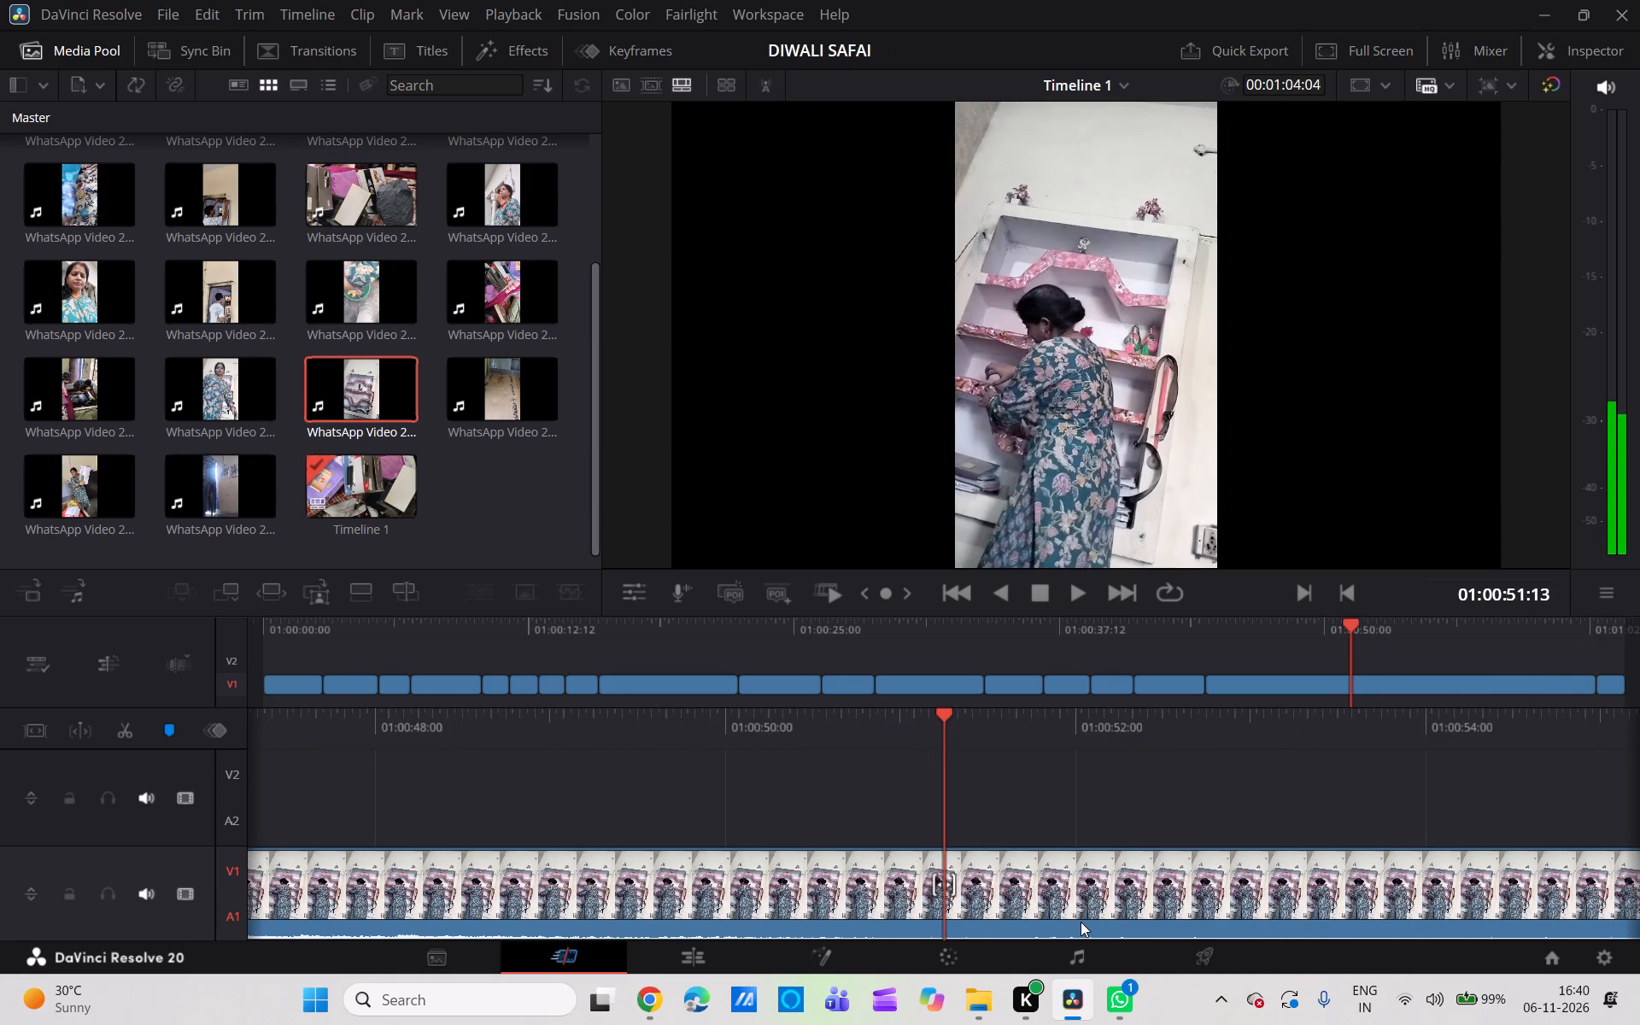
pyautogui.hscroll(-18, 1081, 922)
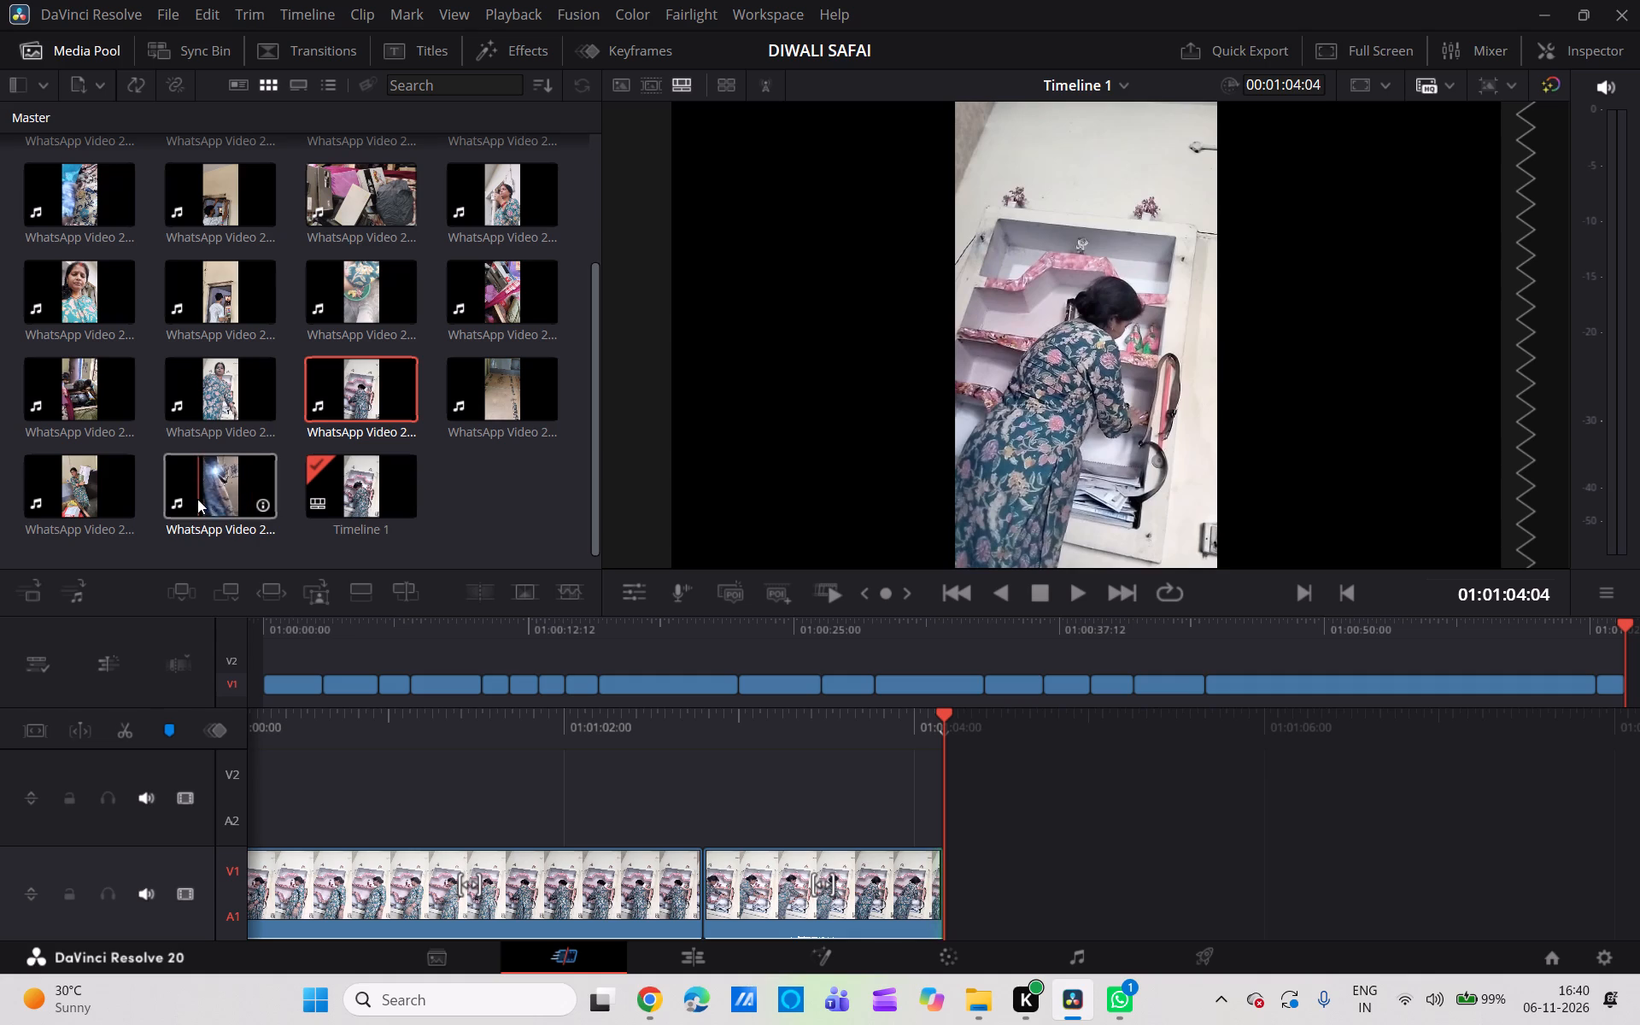
pyautogui.moveTo(238, 495); pyautogui.dragTo(878, 782)
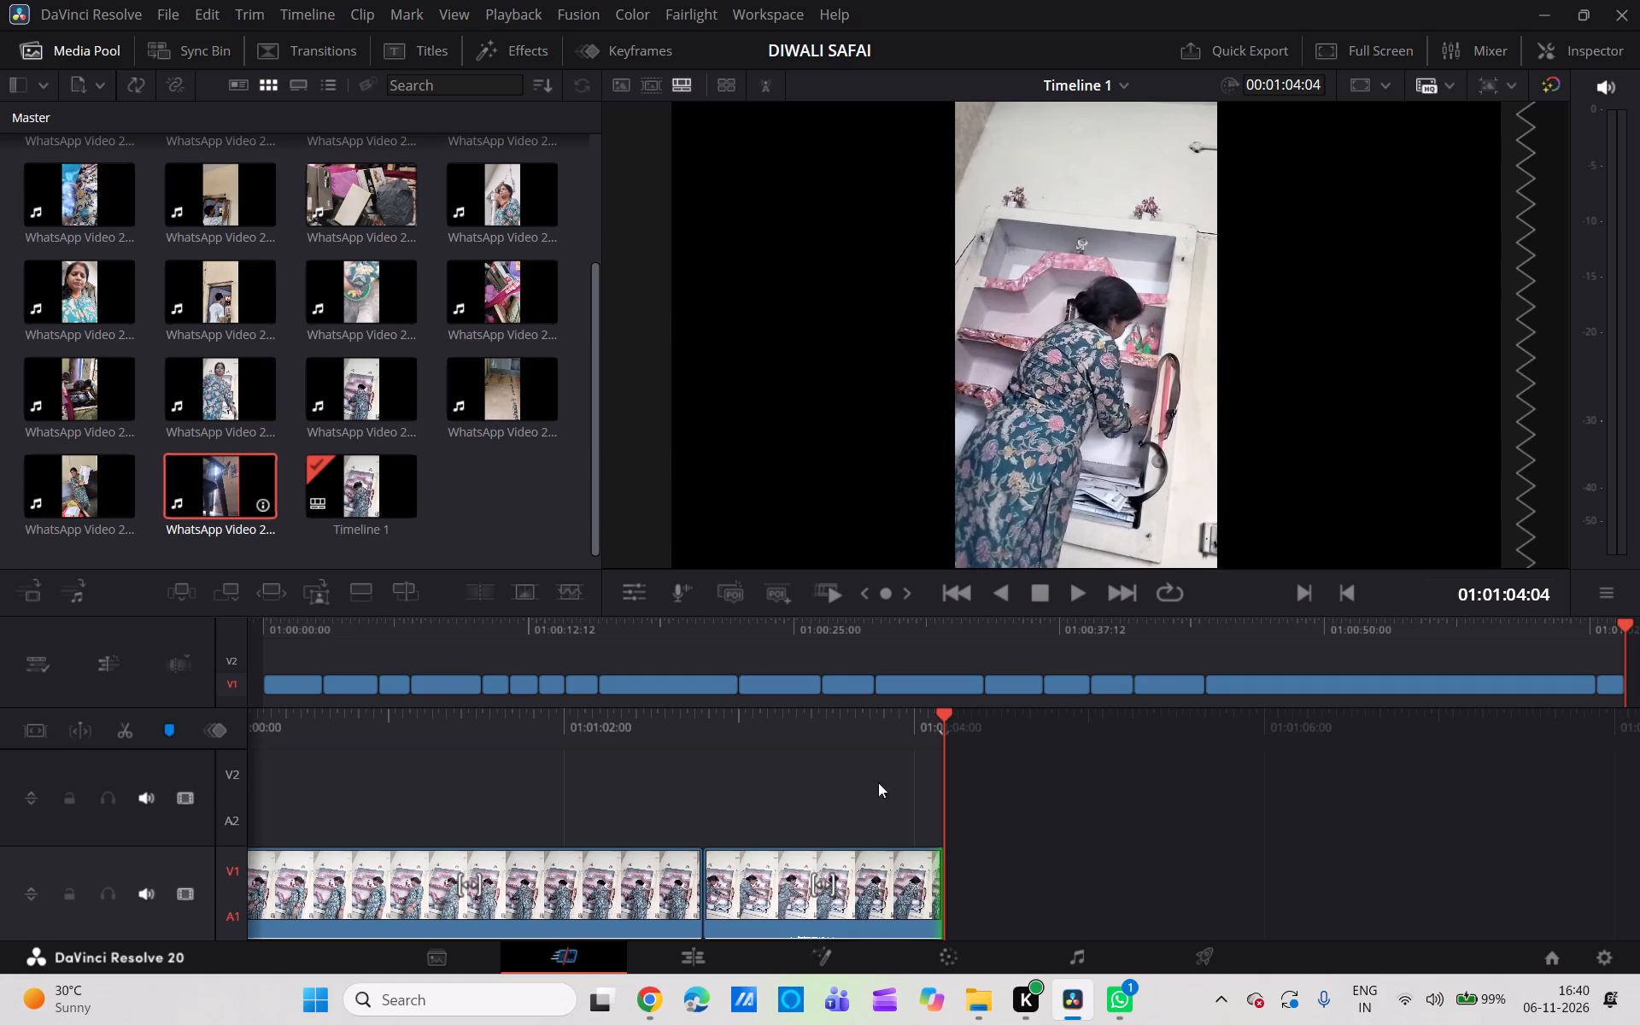
pyautogui.moveTo(878, 782); pyautogui.dragTo(945, 903)
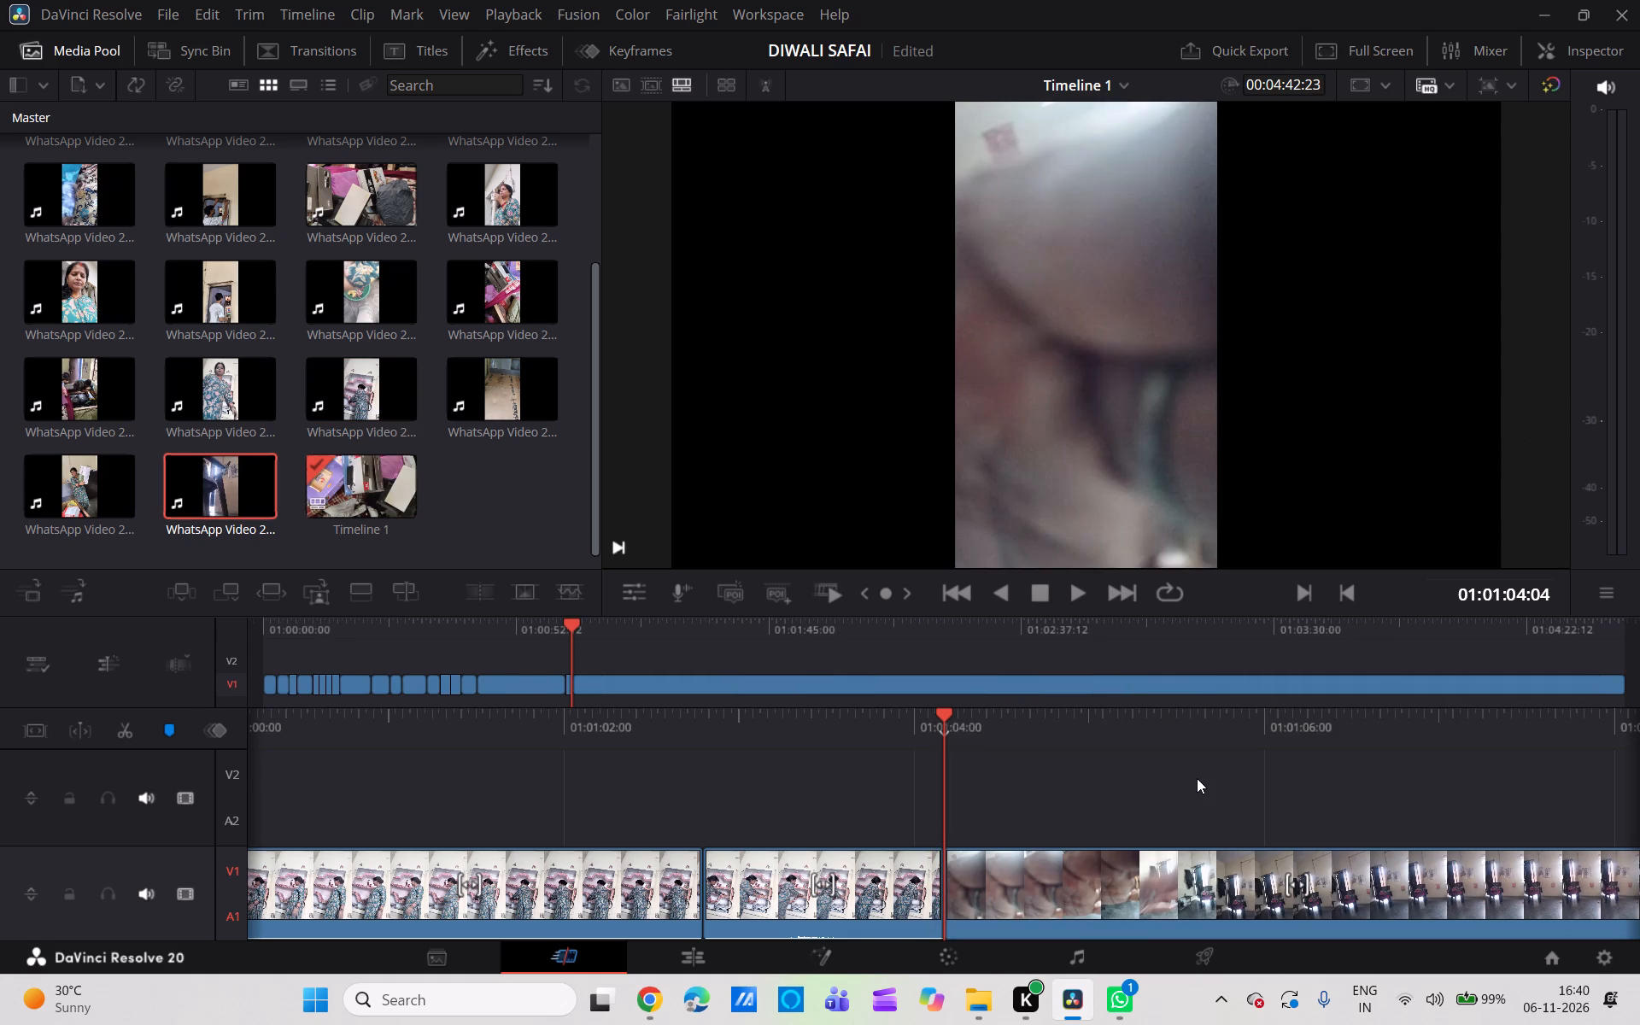
# Review the new curtain-and-chair clip on V1 and split it at 01:02:19:00, where the blue curtain hangs beside the chair.
pyautogui.hscroll(-2, 1197, 778)
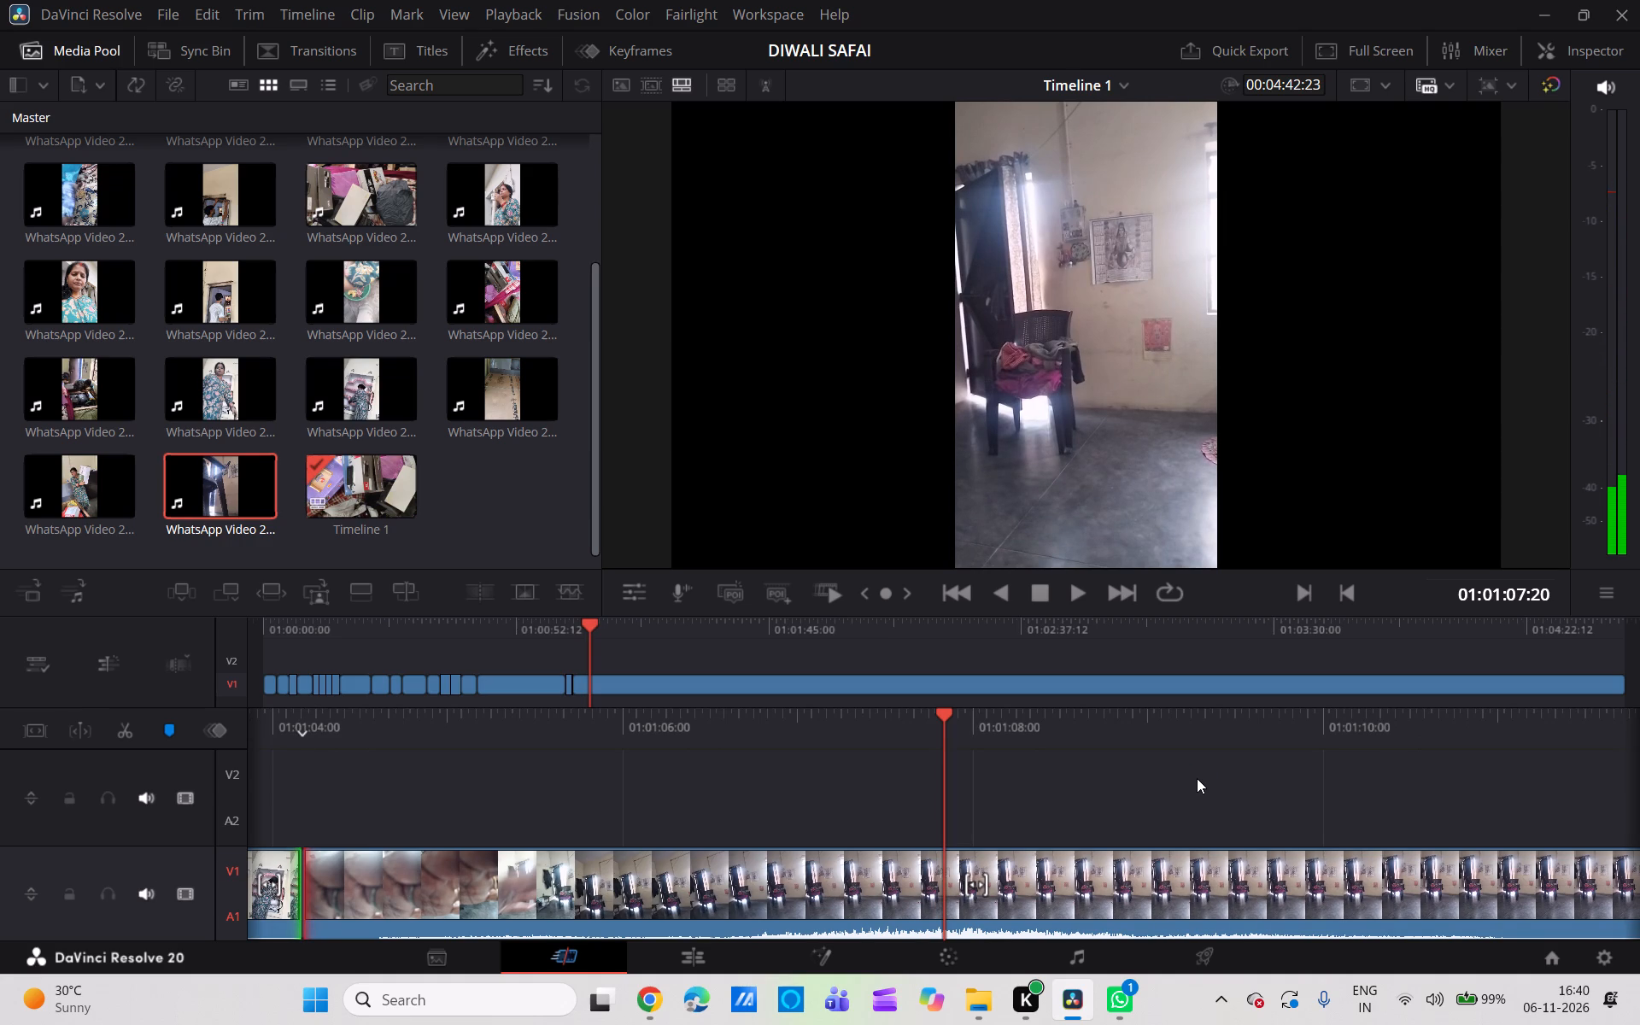
pyautogui.hscroll(-3, 1197, 778)
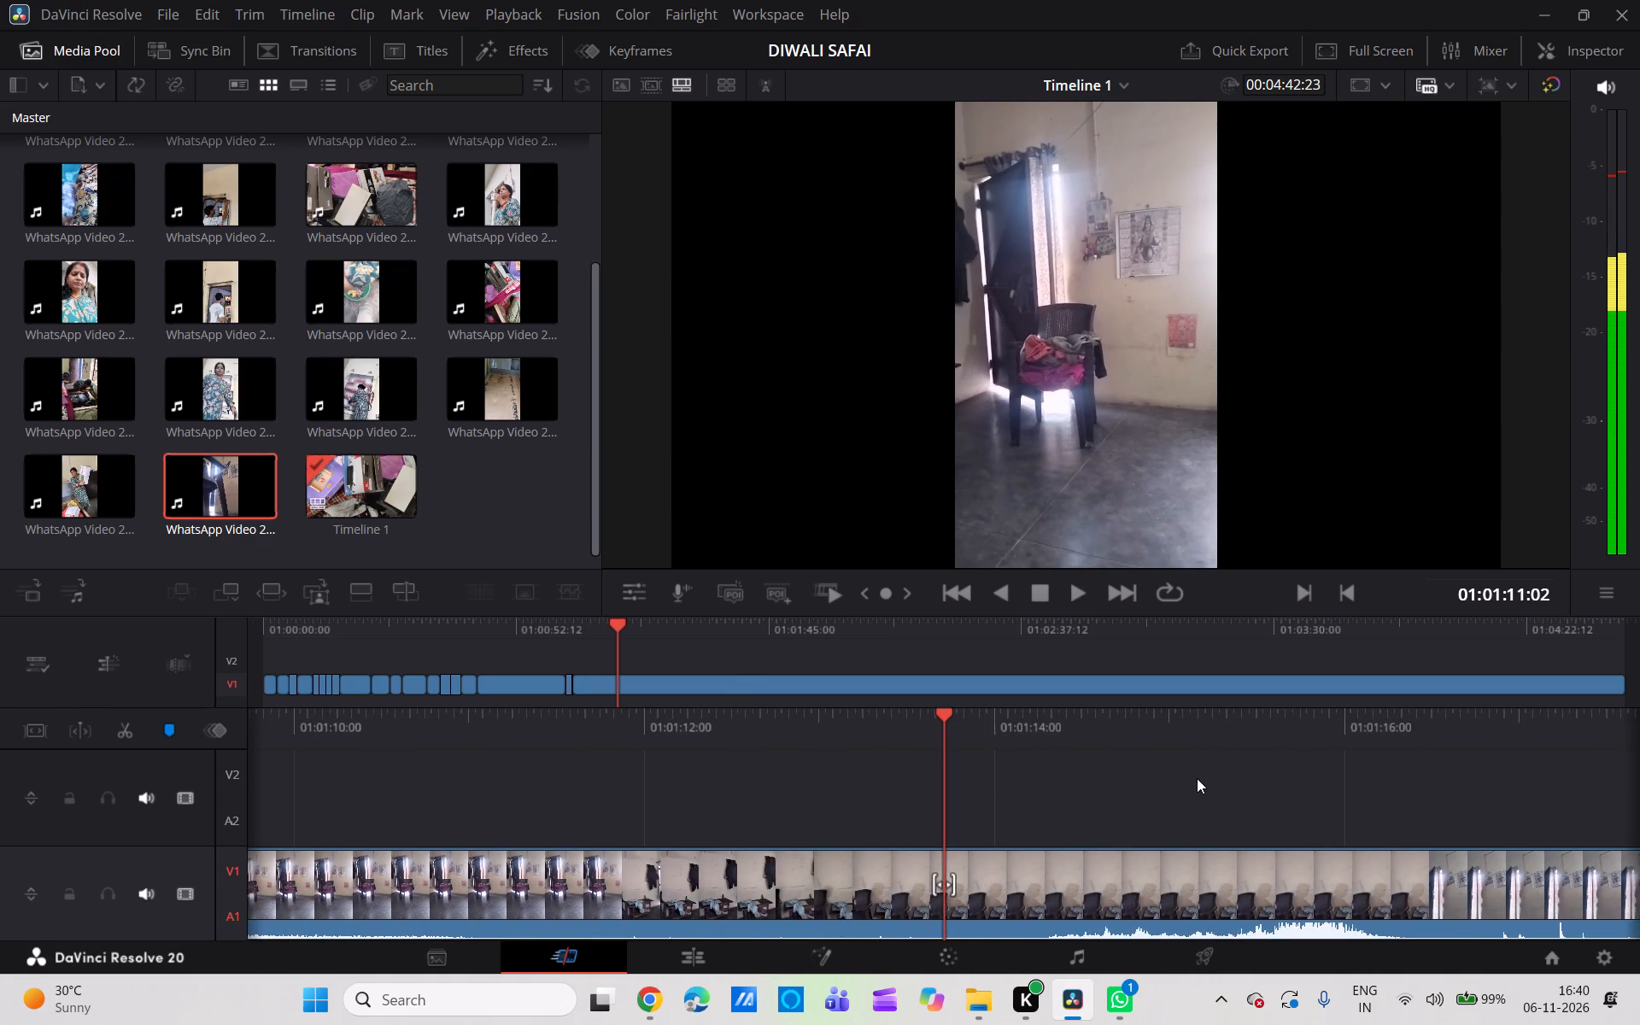
pyautogui.hscroll(-4, 1197, 778)
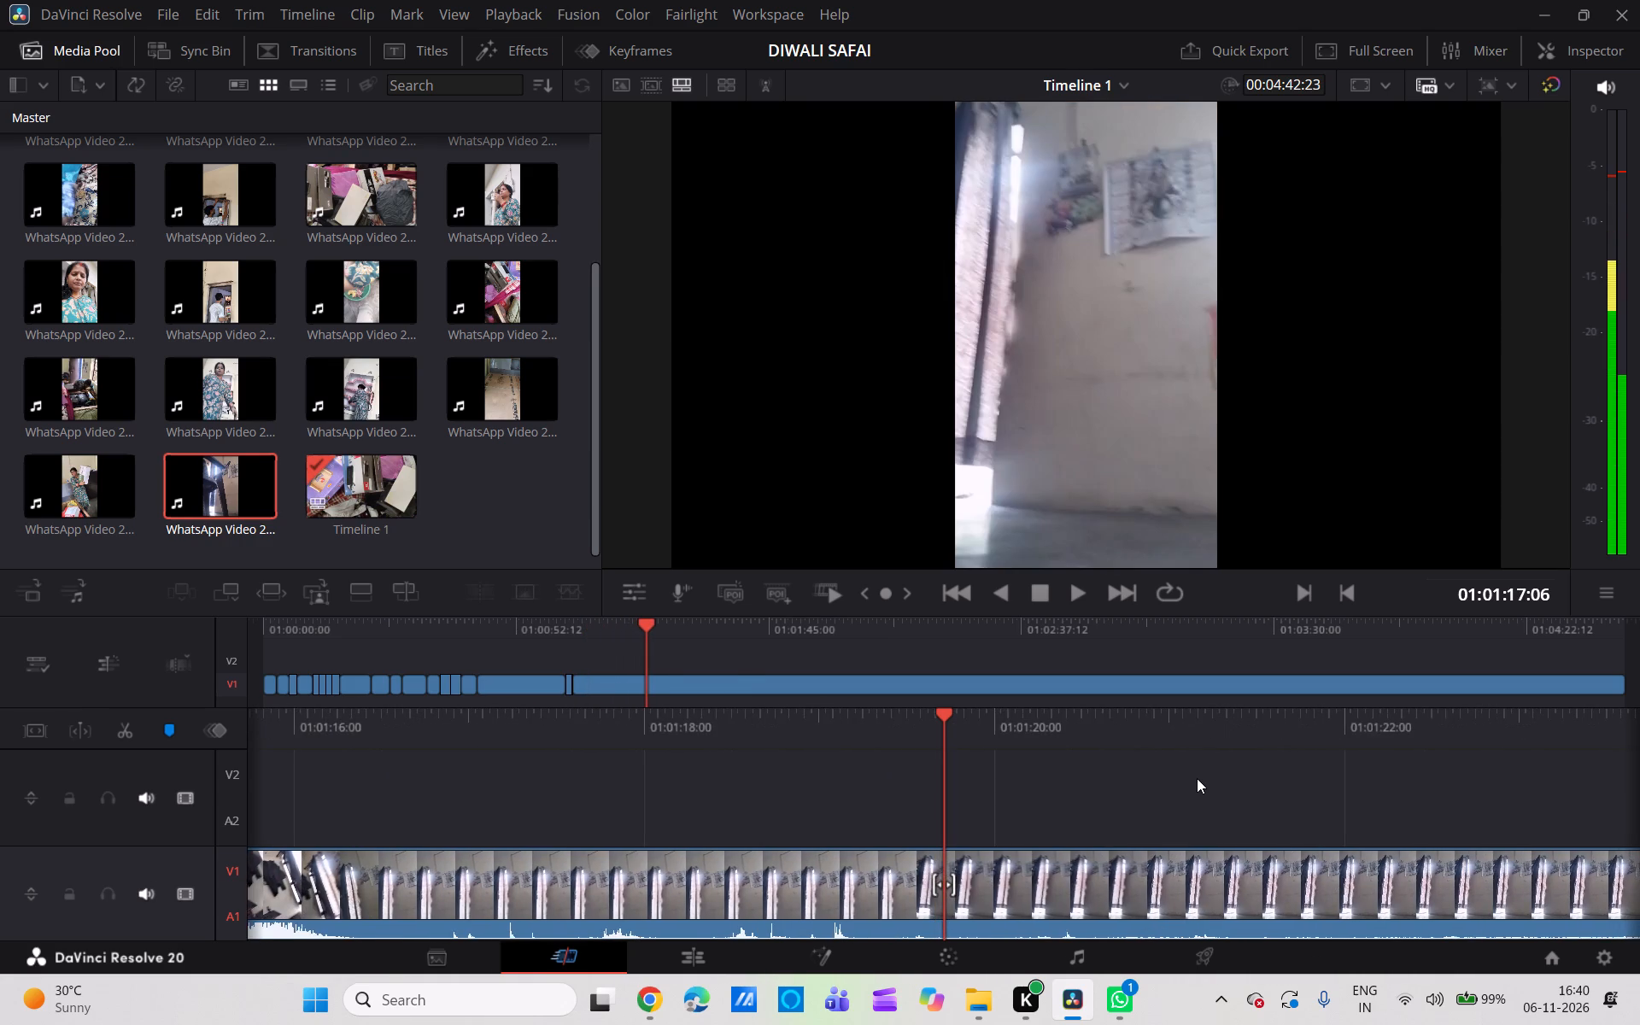
pyautogui.hscroll(-7, 1197, 778)
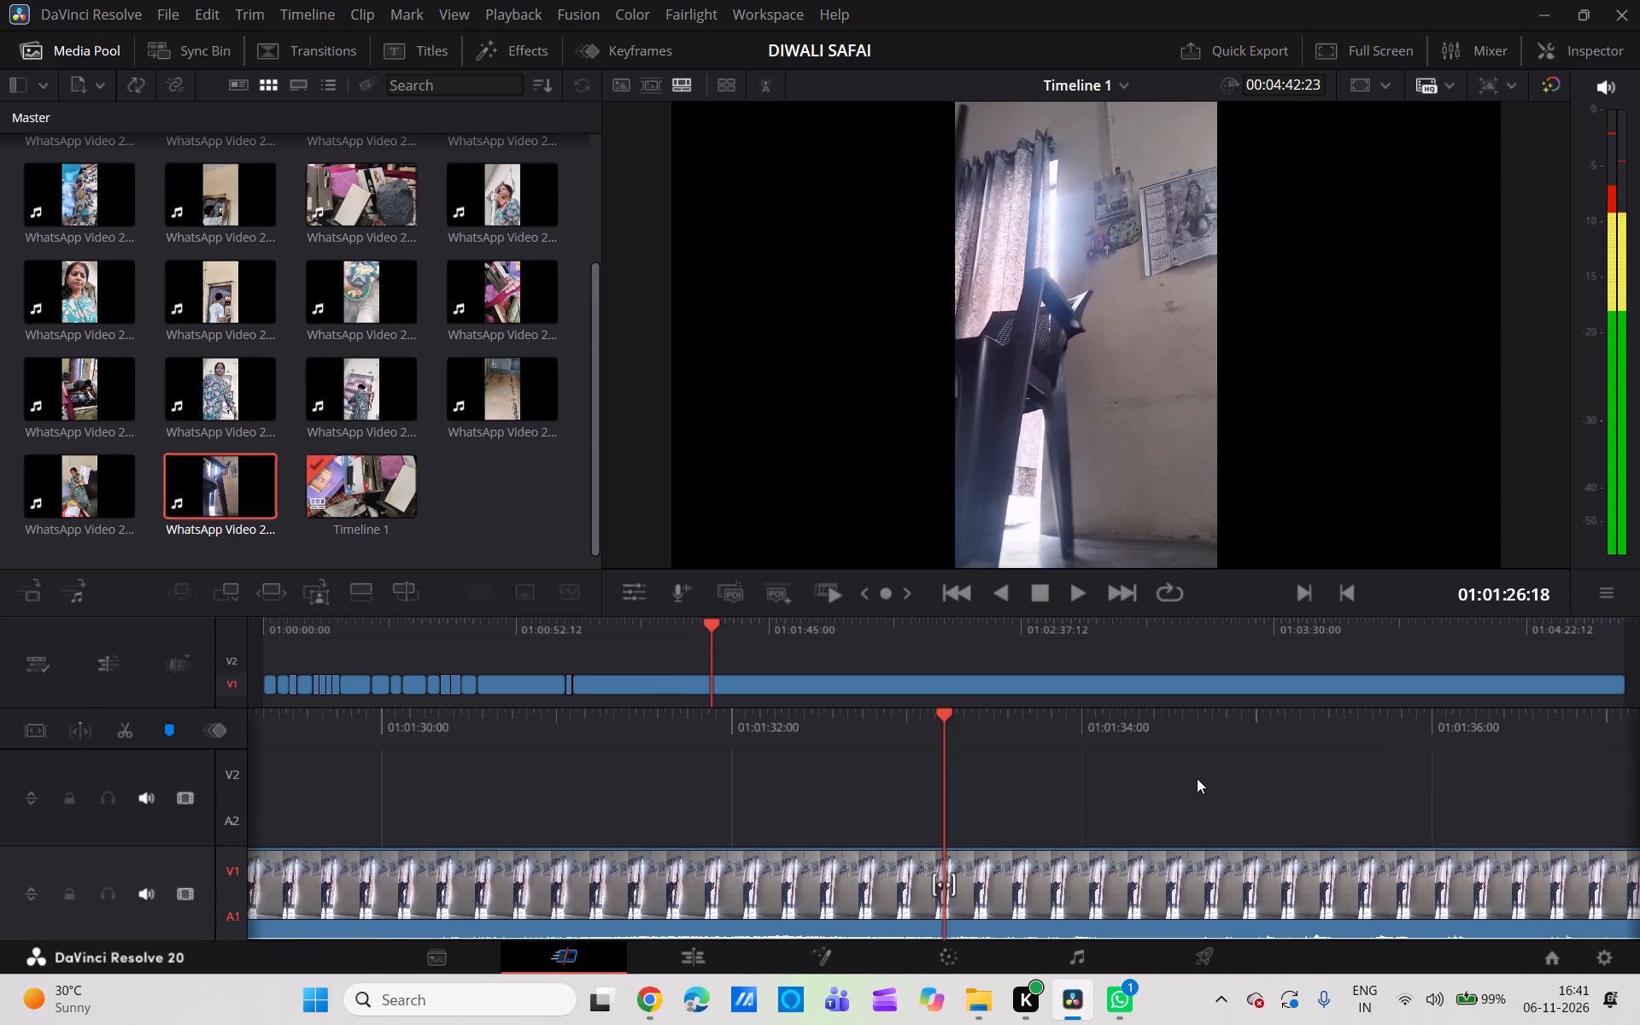
pyautogui.hscroll(-12, 1197, 778)
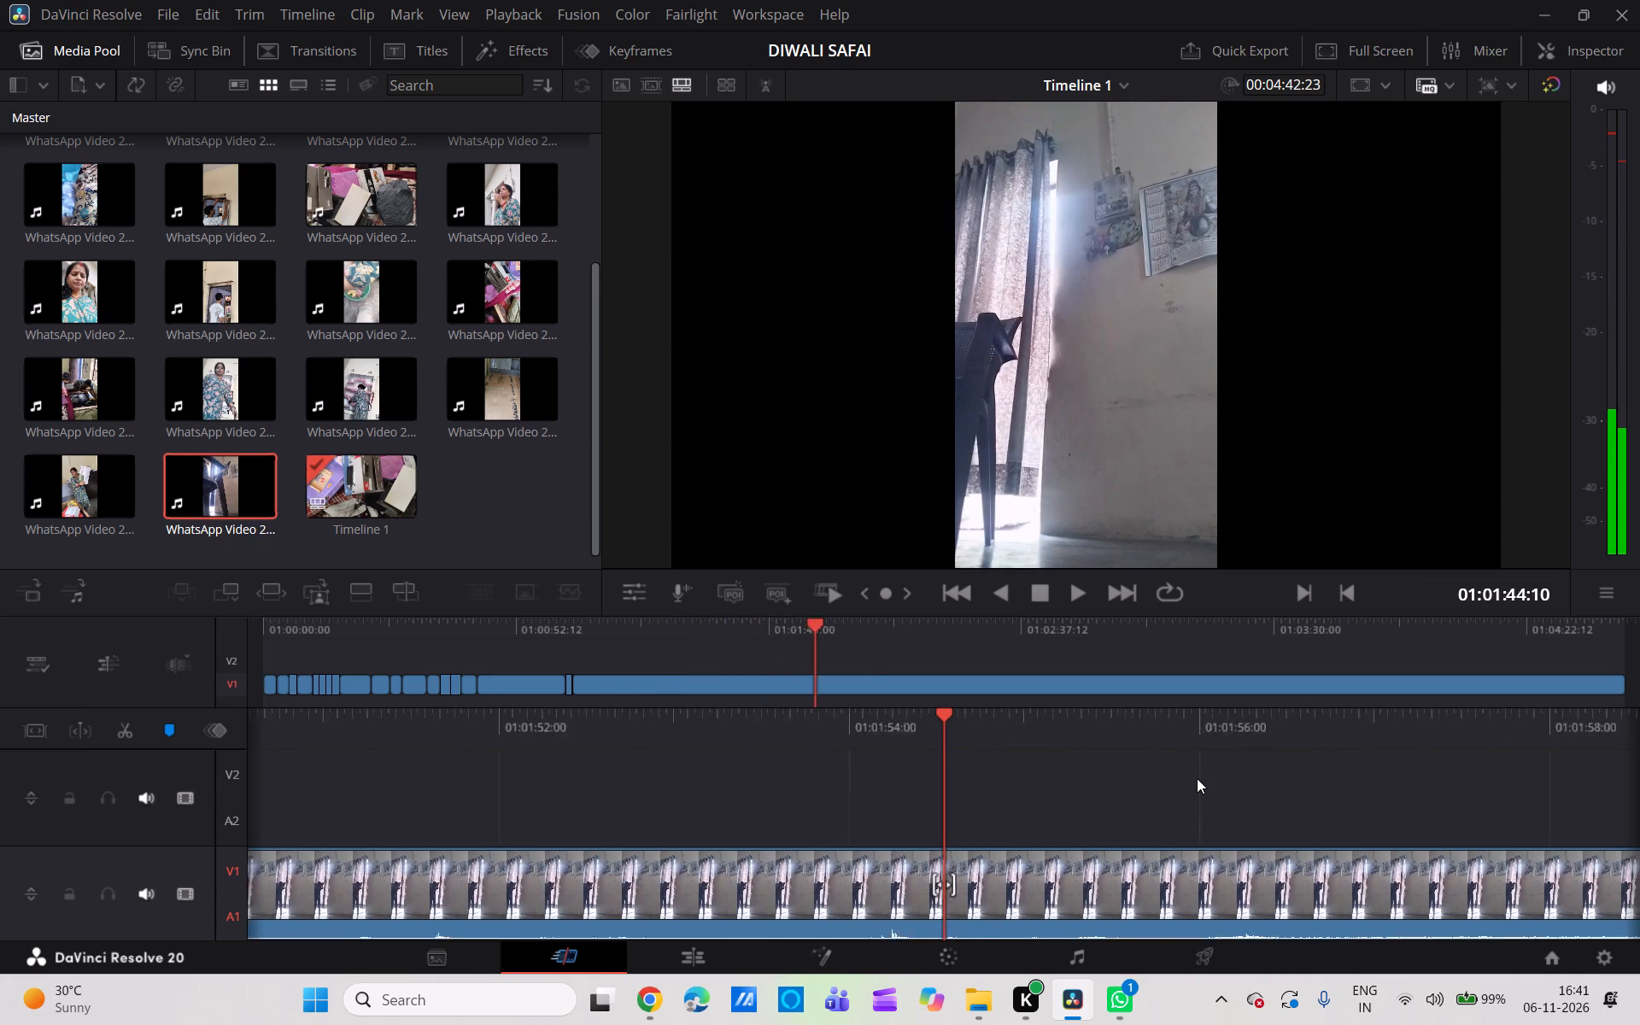
pyautogui.hscroll(-3, 1197, 778)
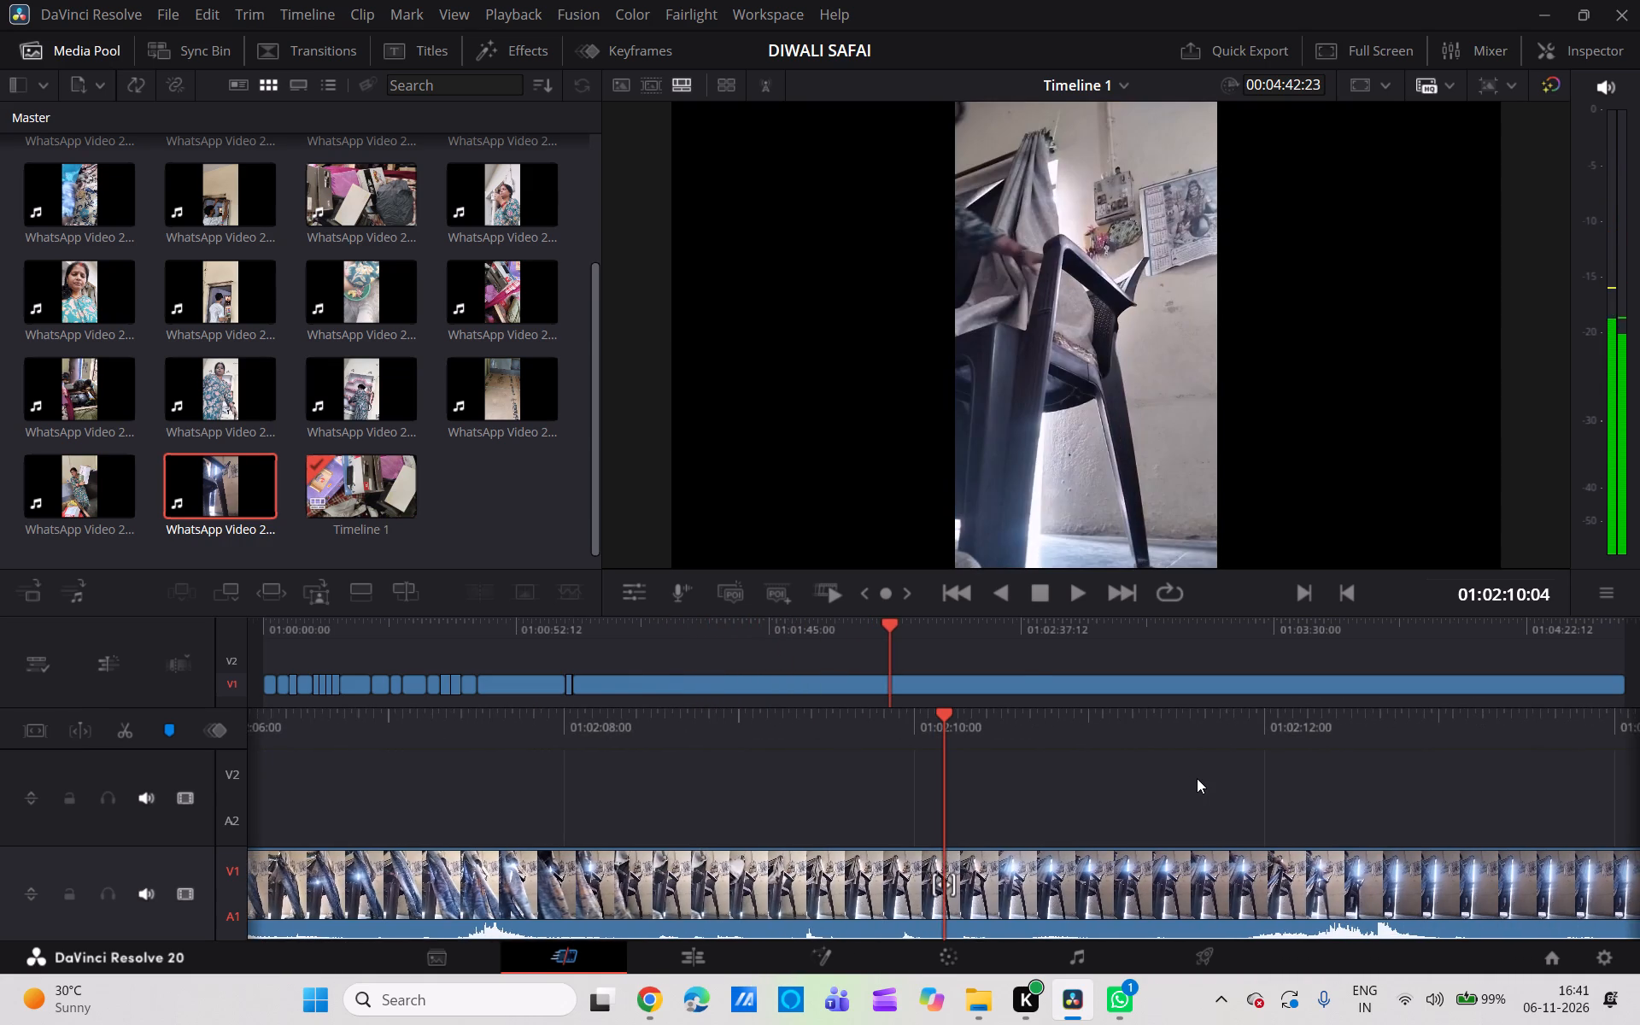
pyautogui.hscroll(-2, 1197, 778)
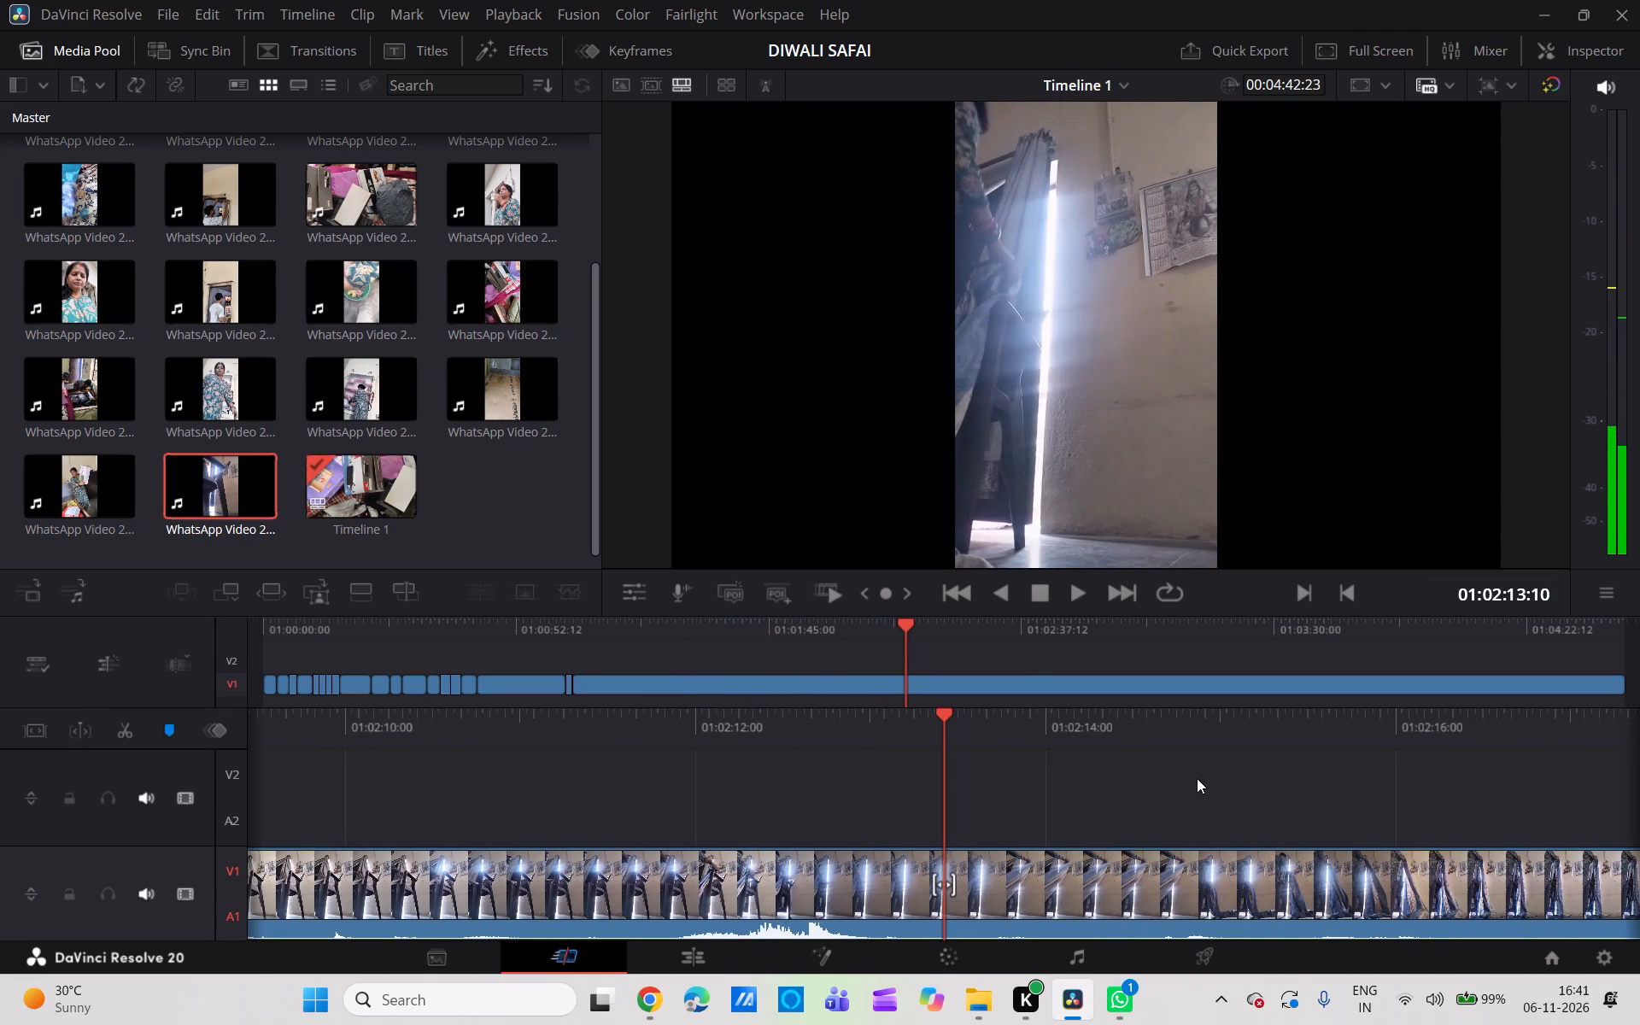
pyautogui.hscroll(-2, 1197, 778)
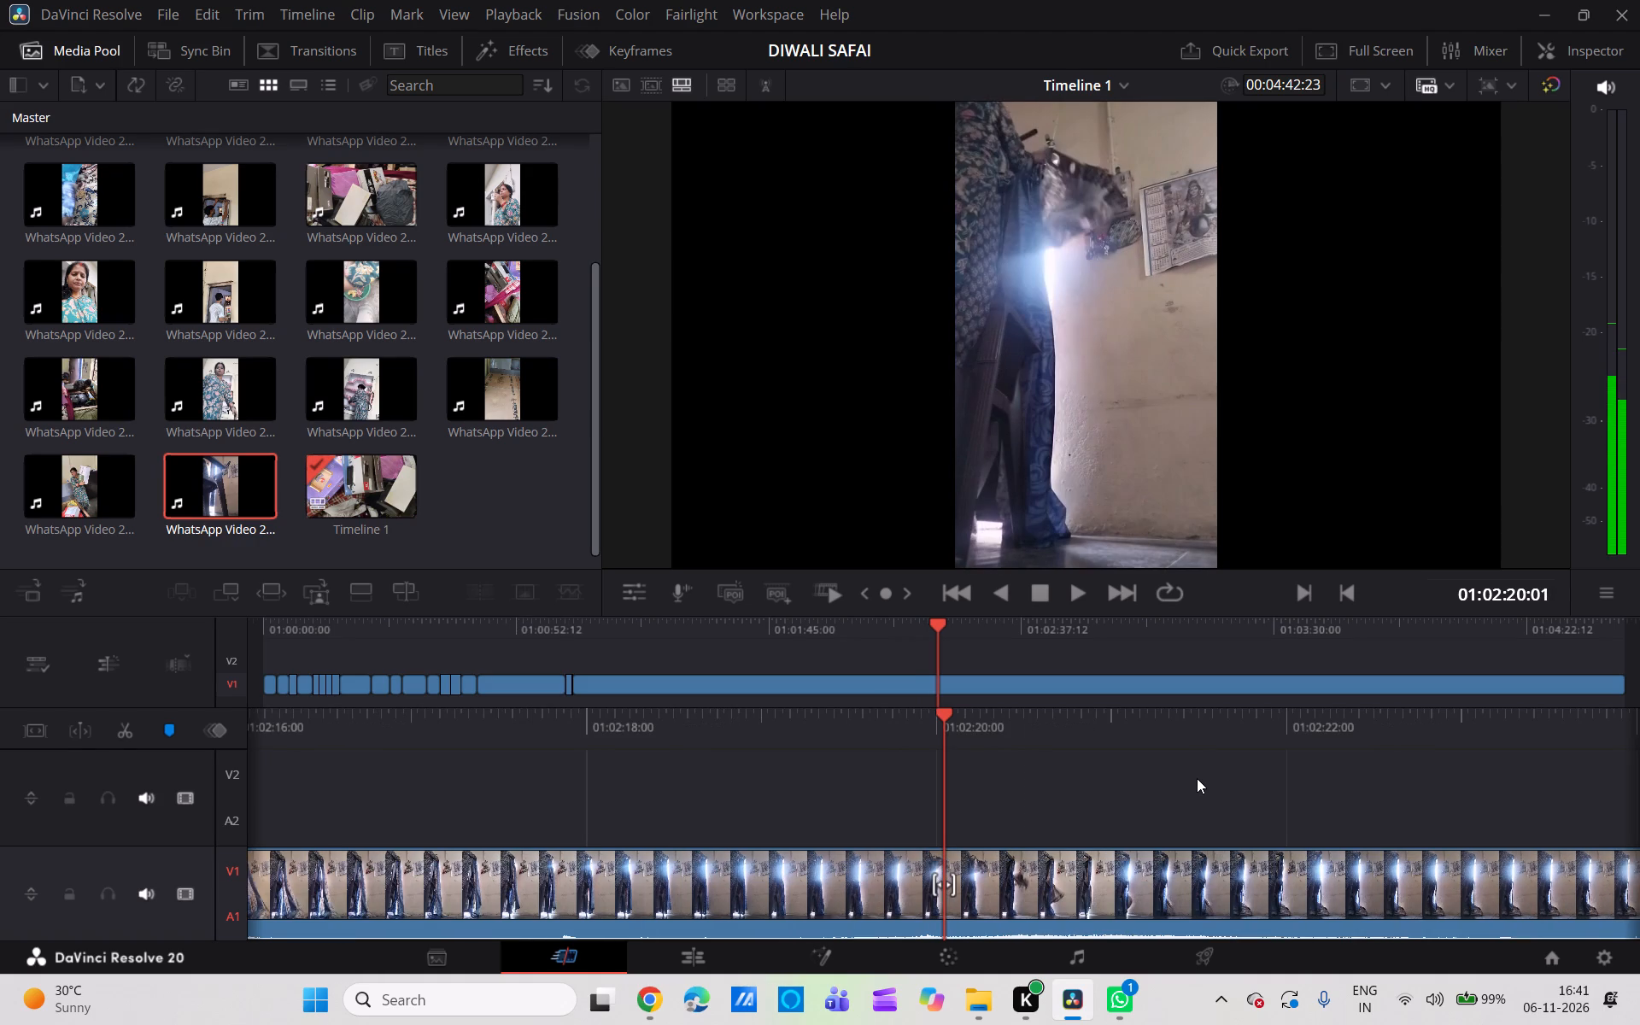
pyautogui.hscroll(1, 1197, 778)
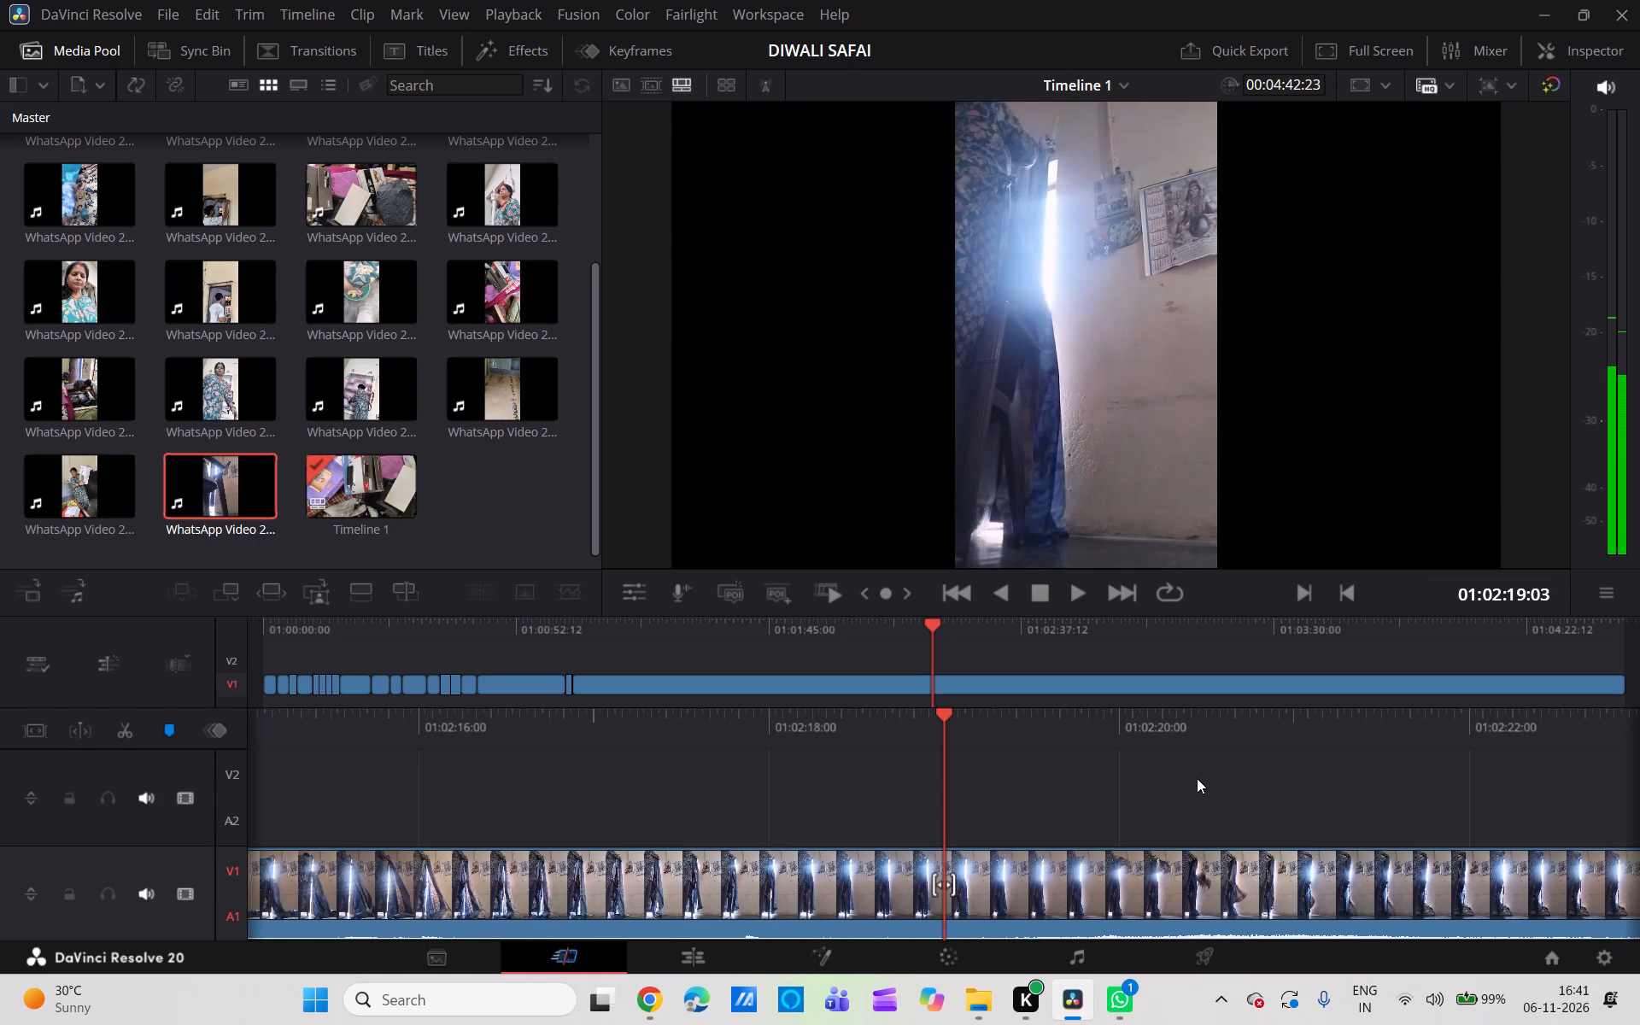
pyautogui.click(122, 731)
# Delete the part of the curtain clip before the 01:02:19:00 cut and close the gap after the wall-shelf footage.
pyautogui.click(497, 883)
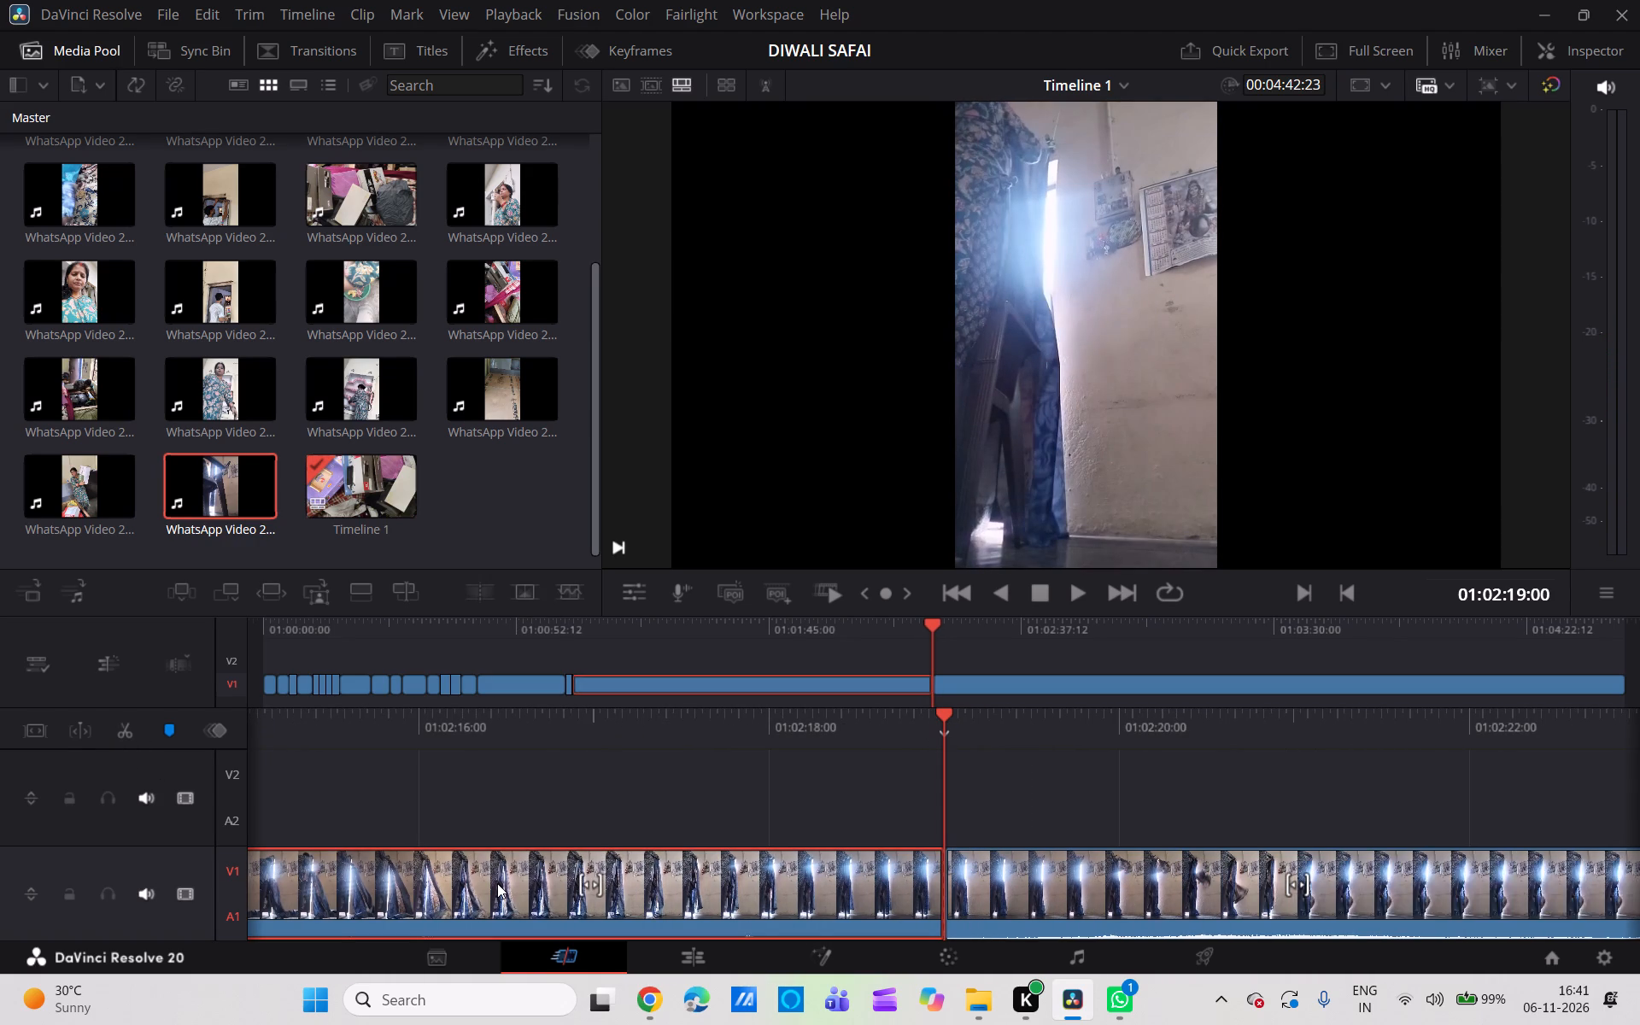
pyautogui.press('BackSpace')
pyautogui.click(497, 883)
pyautogui.press('BackSpace')
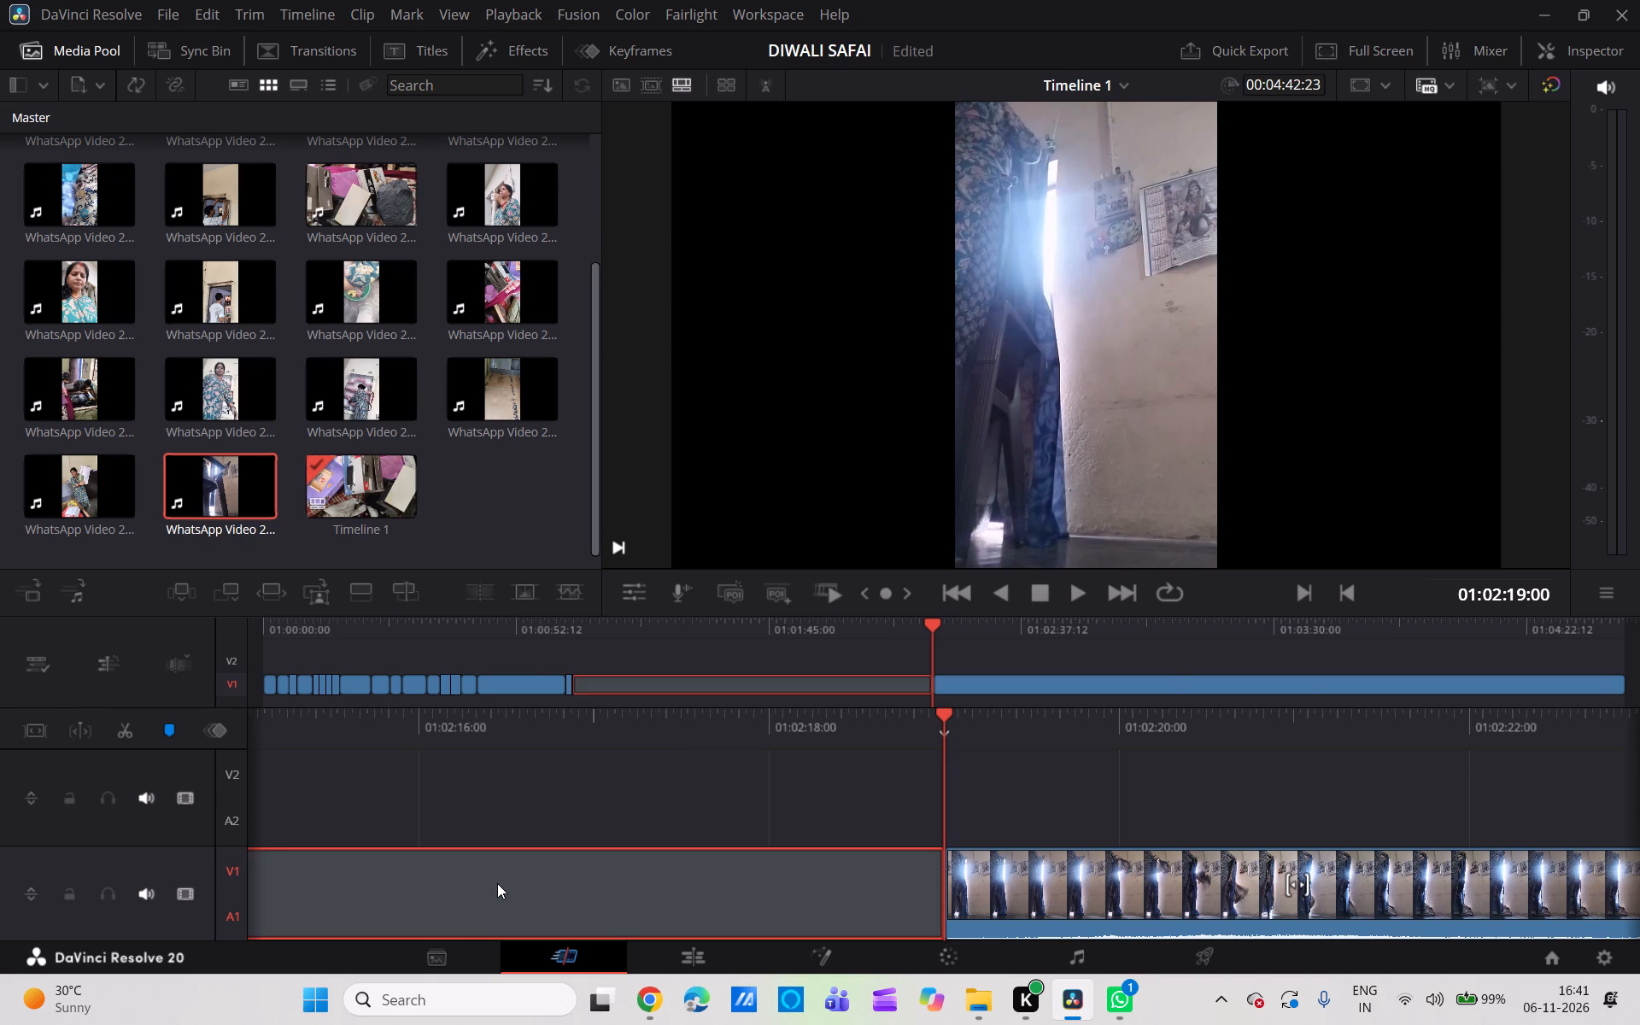
# Review the remaining curtain clip on V1 and split it at 01:01:11:13.
pyautogui.scroll(1, 497, 883)
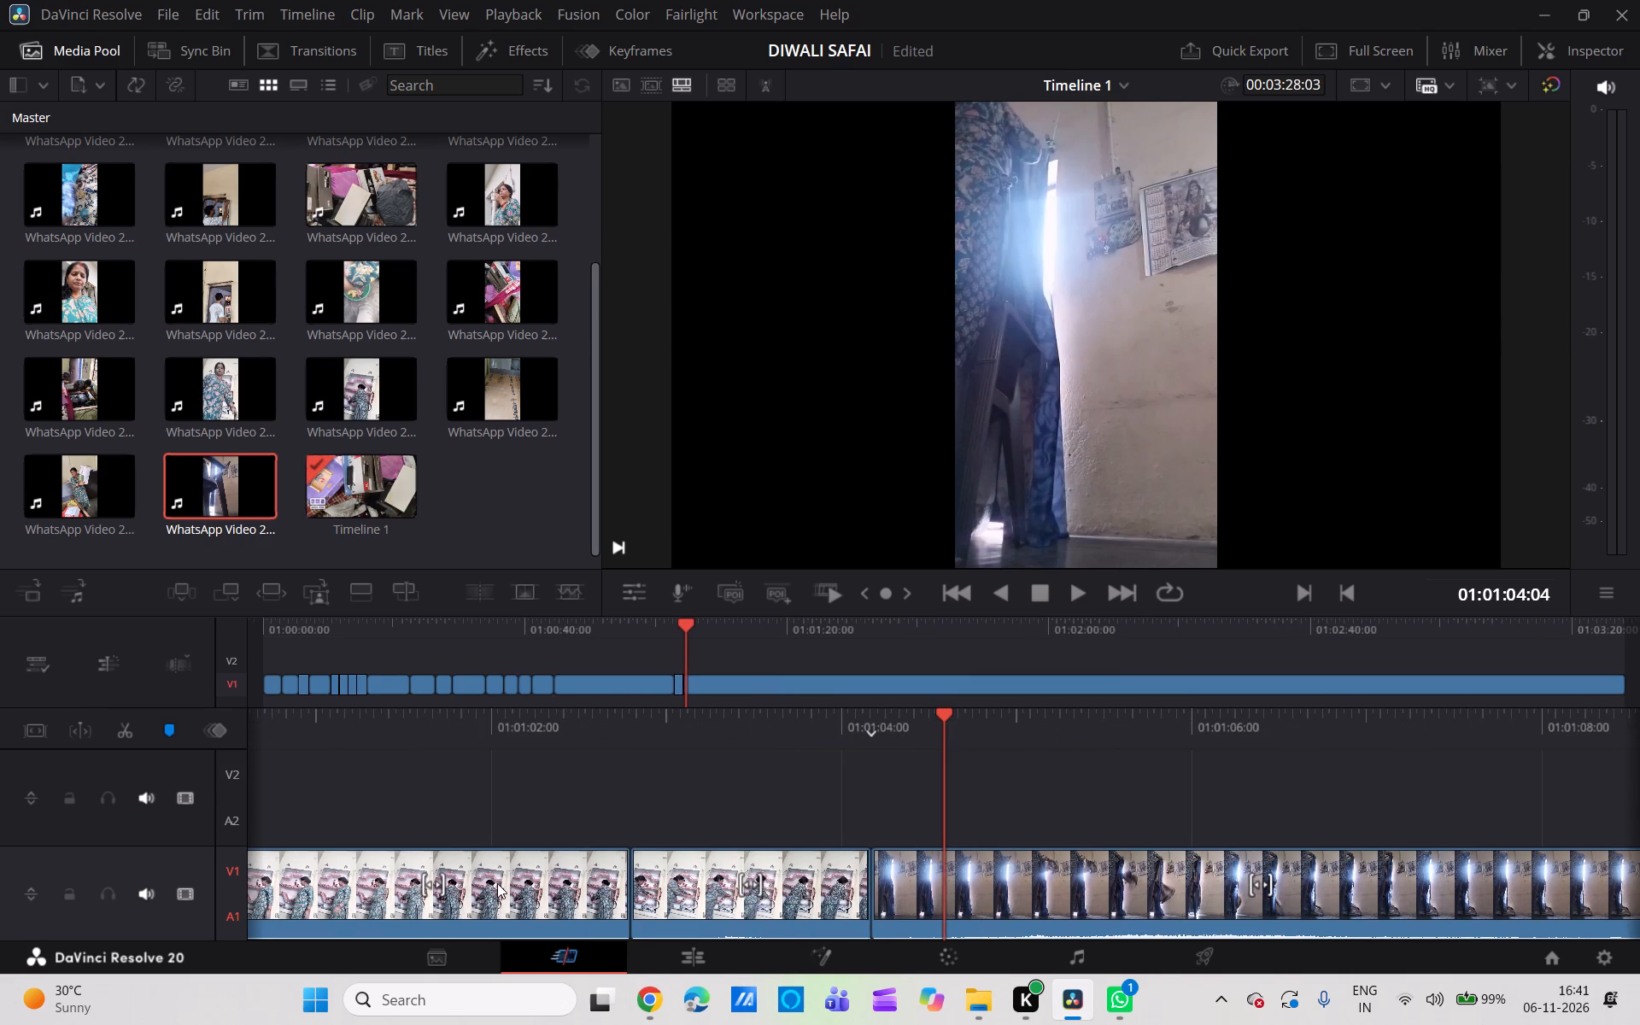
pyautogui.hscroll(-2, 497, 883)
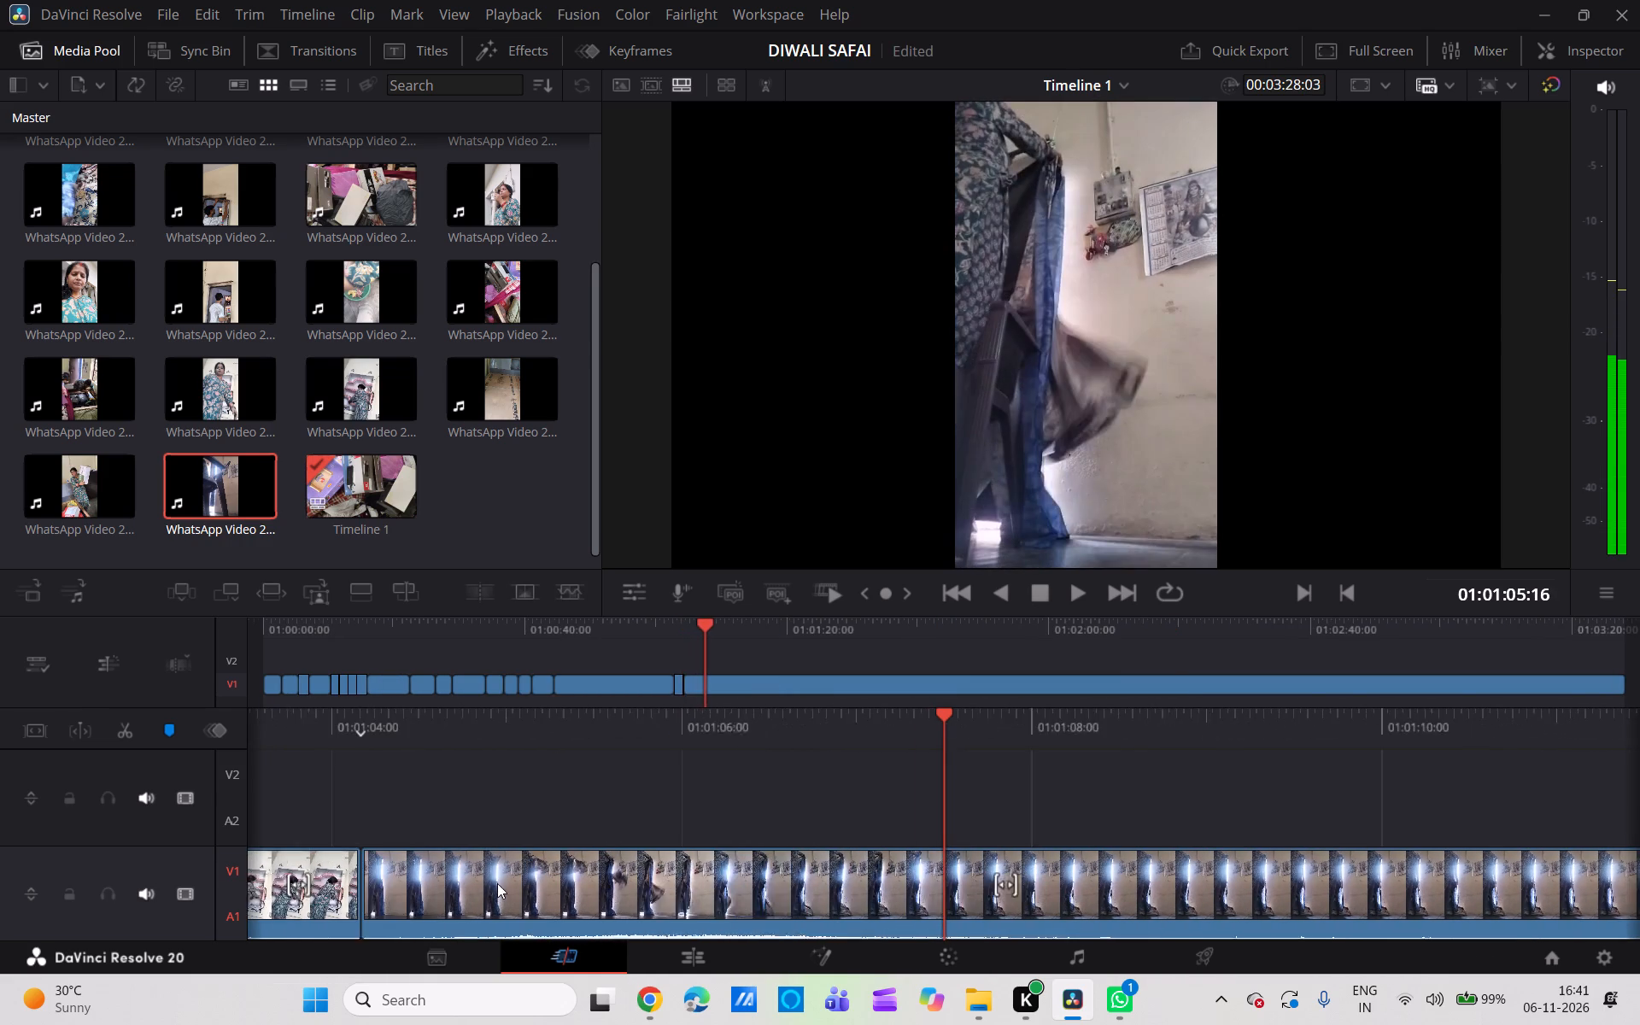
pyautogui.hscroll(-2, 497, 883)
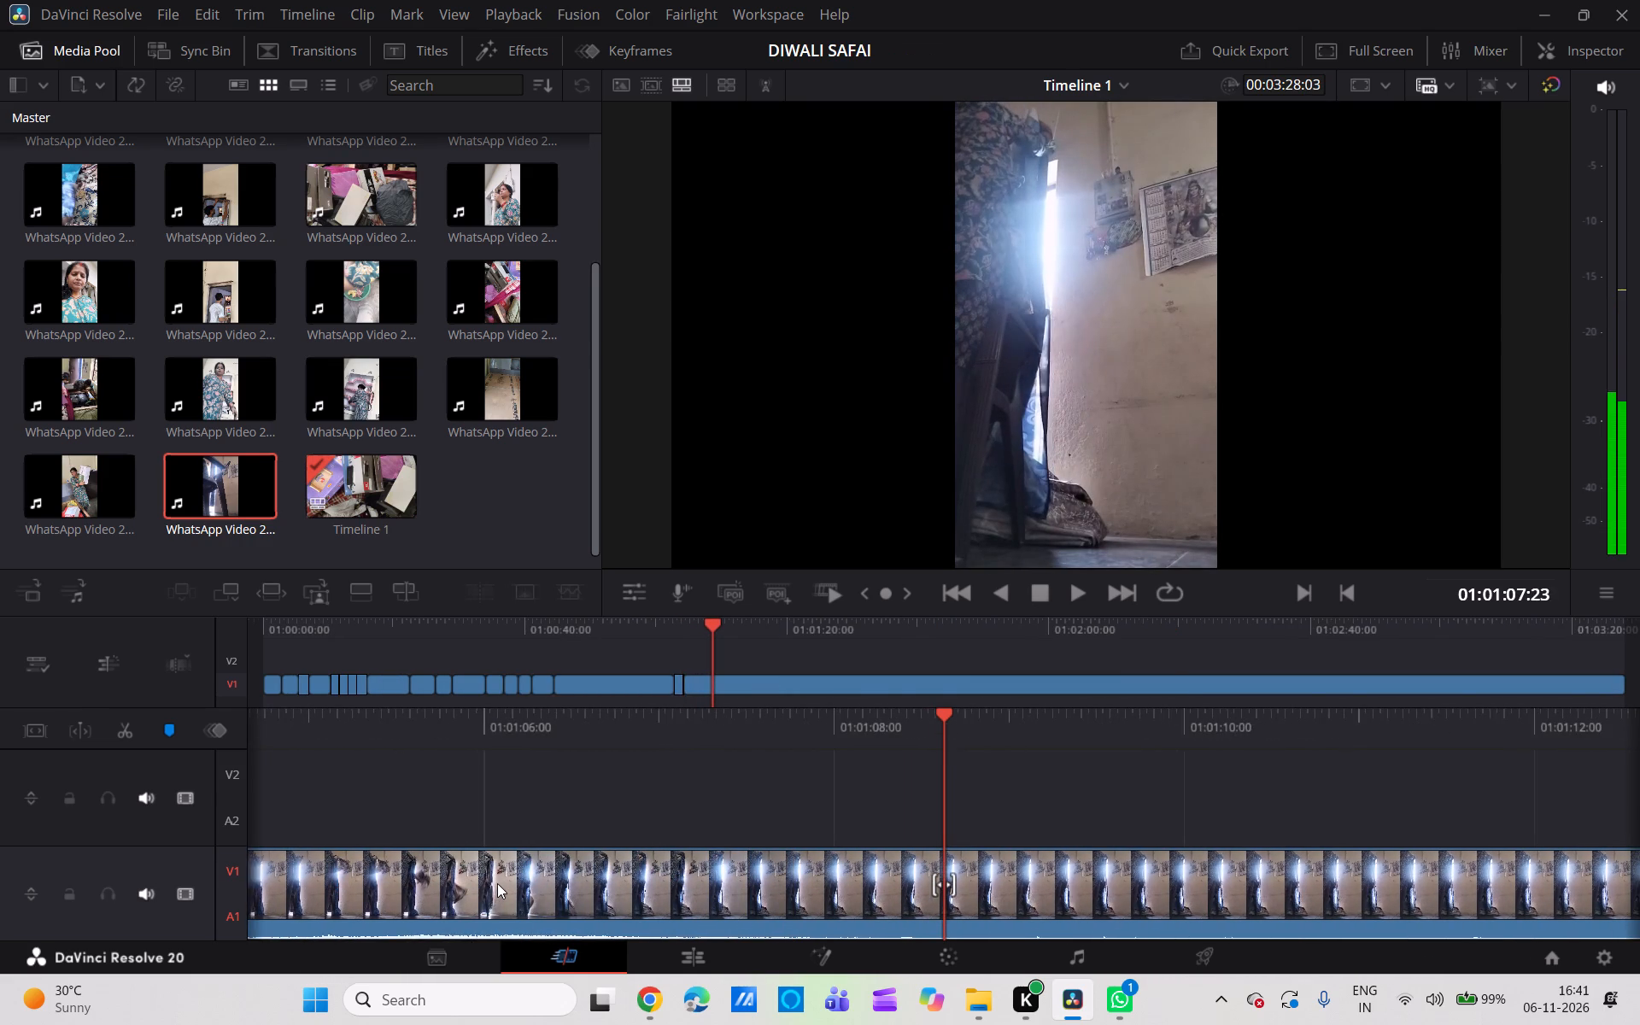
pyautogui.hscroll(-1, 497, 883)
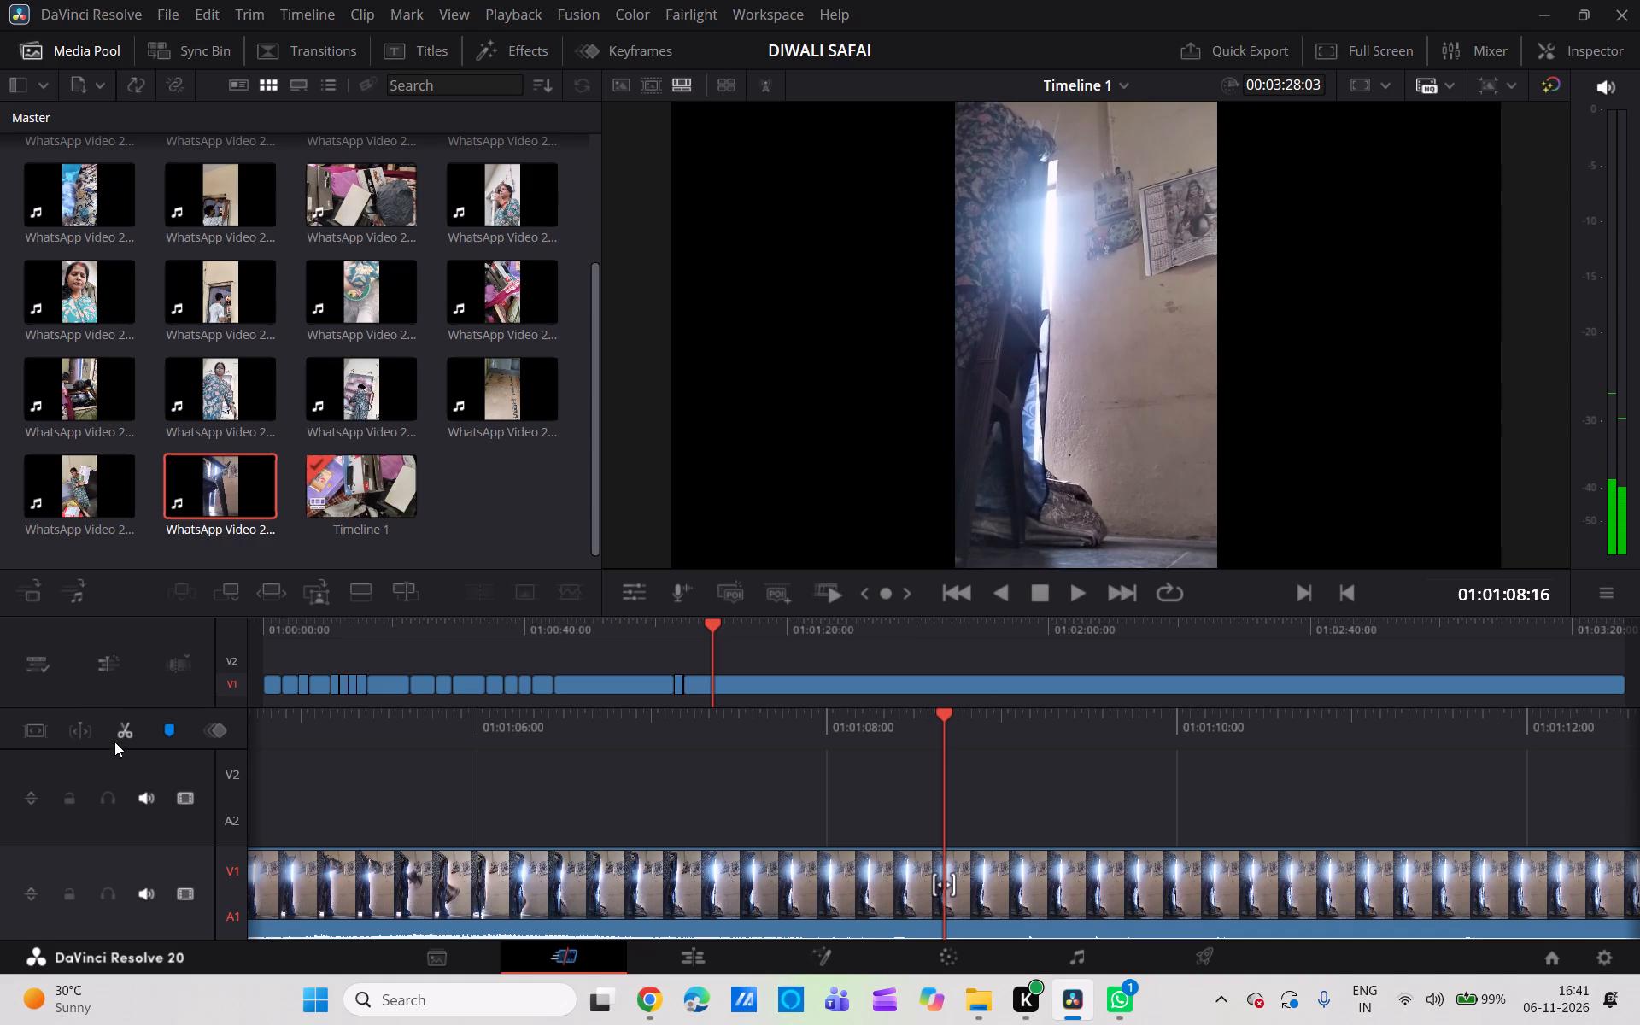
pyautogui.hscroll(-2, 838, 814)
pyautogui.click(123, 727)
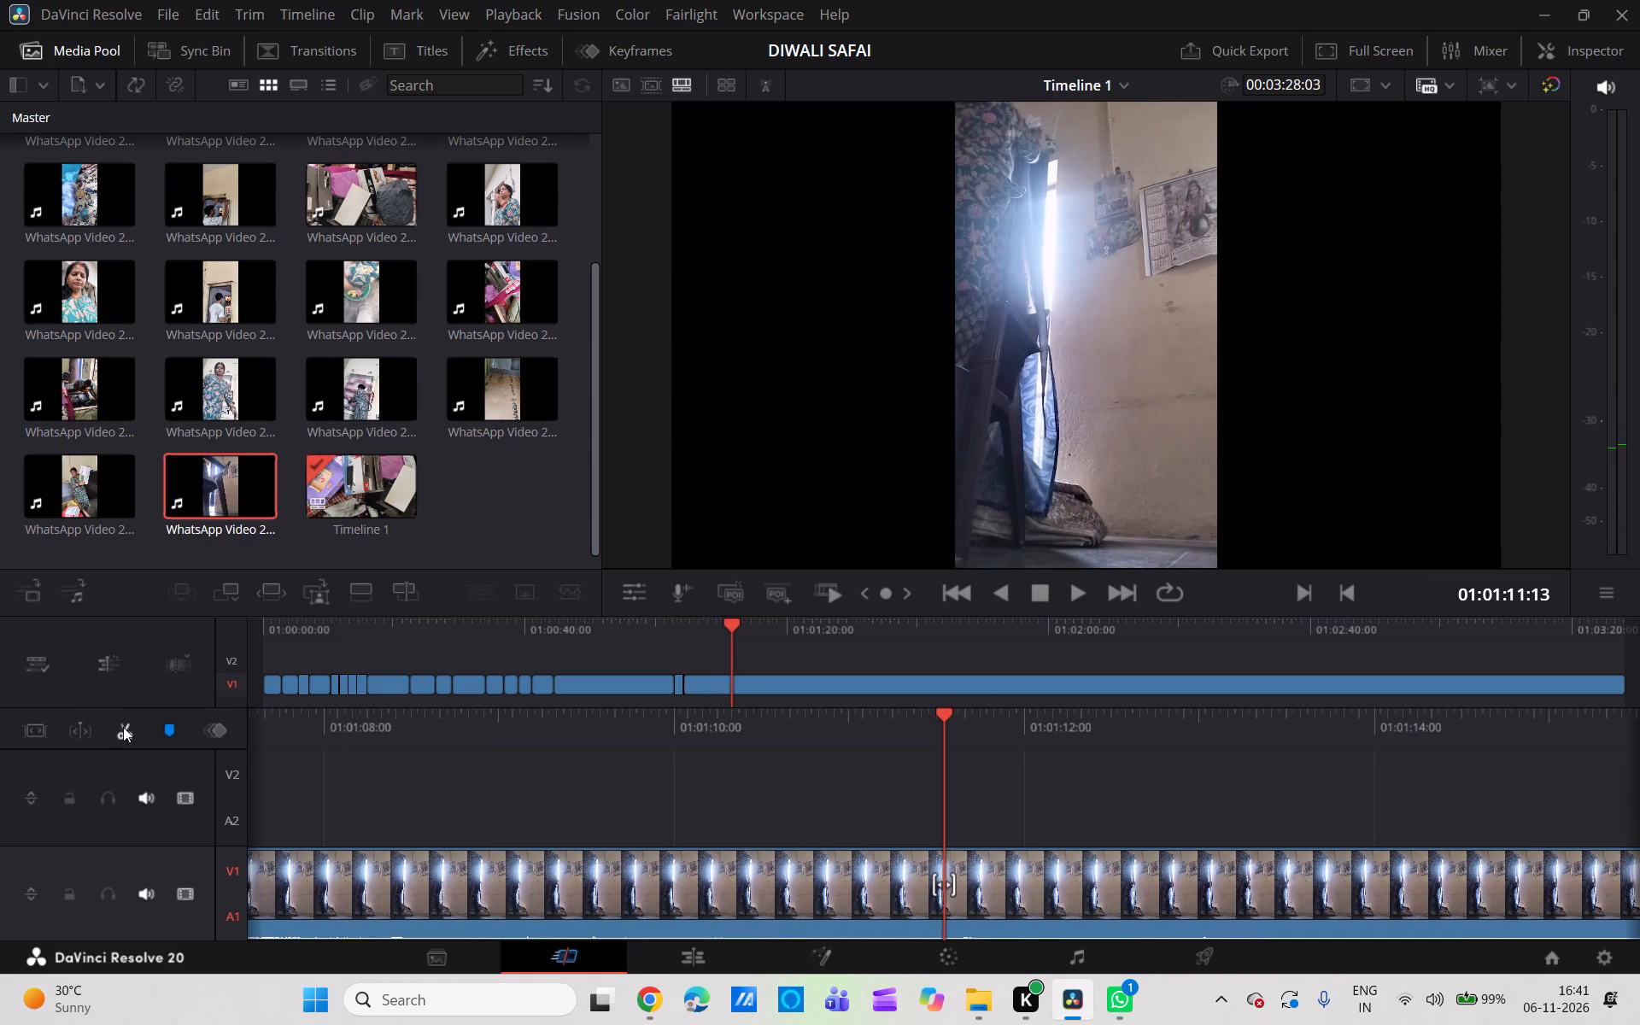
# Delete the rest of the curtain clip after the 01:01:11:13 cut.
pyautogui.click(1168, 896)
pyautogui.press('BackSpace')
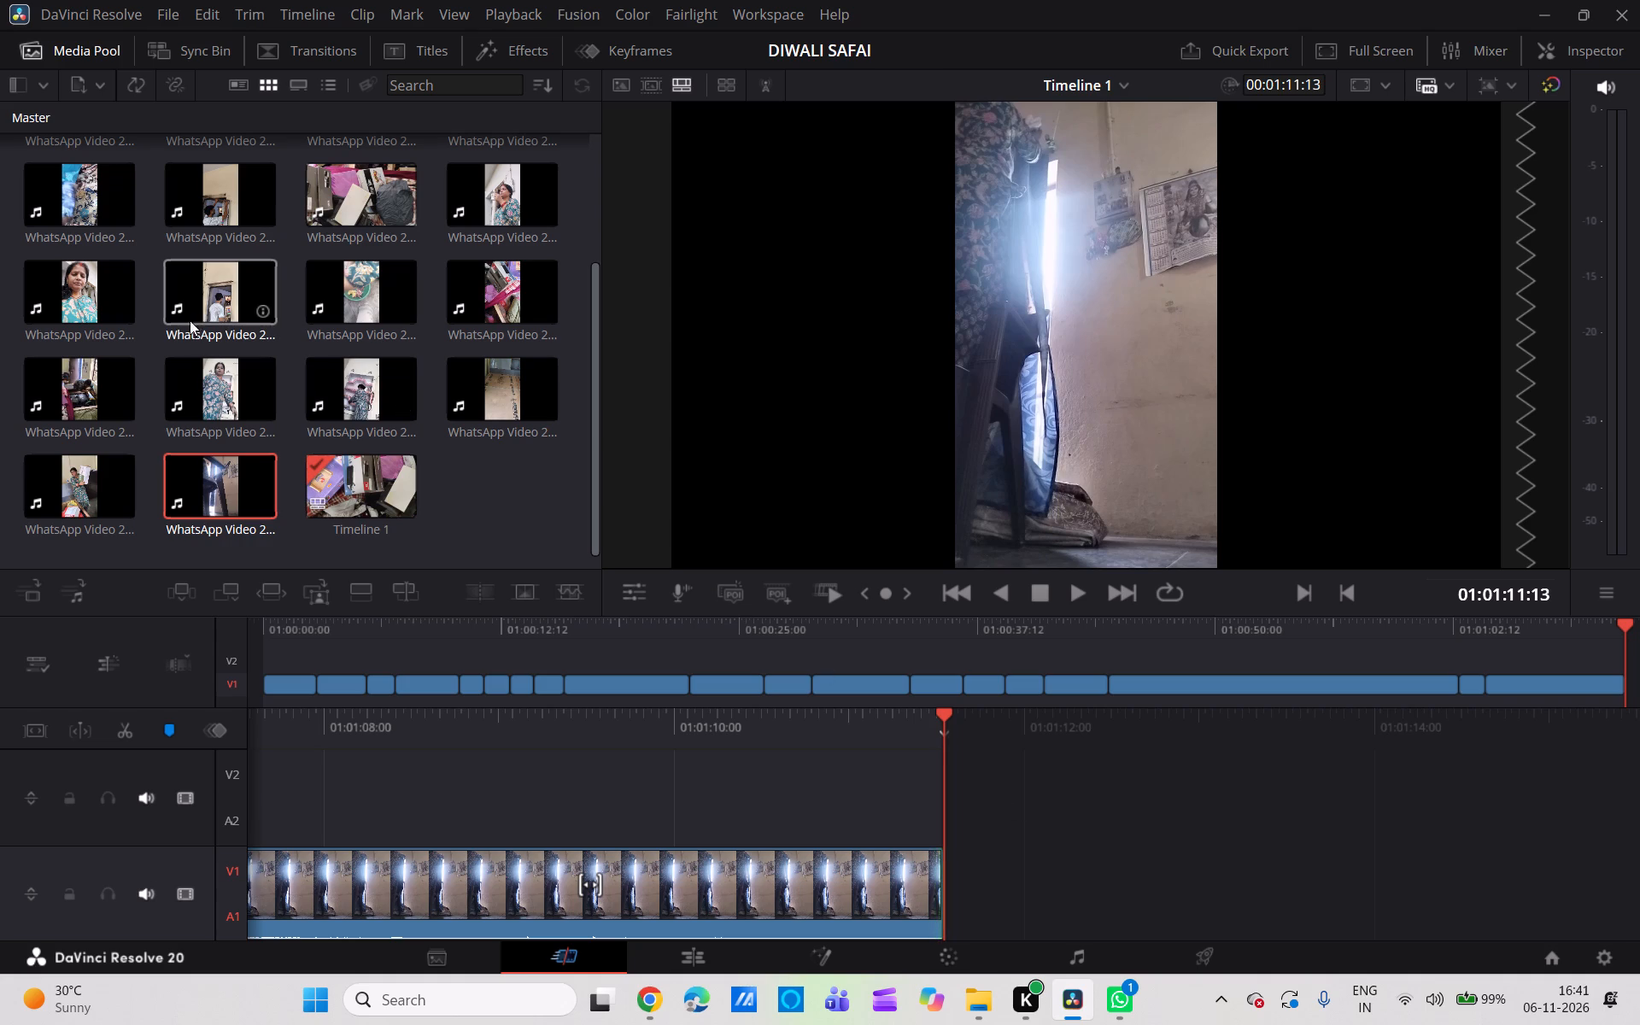
# Add the media pool clip of the person in white by a doorway to the end of V1 at 01:01:11:13.
pyautogui.moveTo(205, 304); pyautogui.dragTo(949, 925)
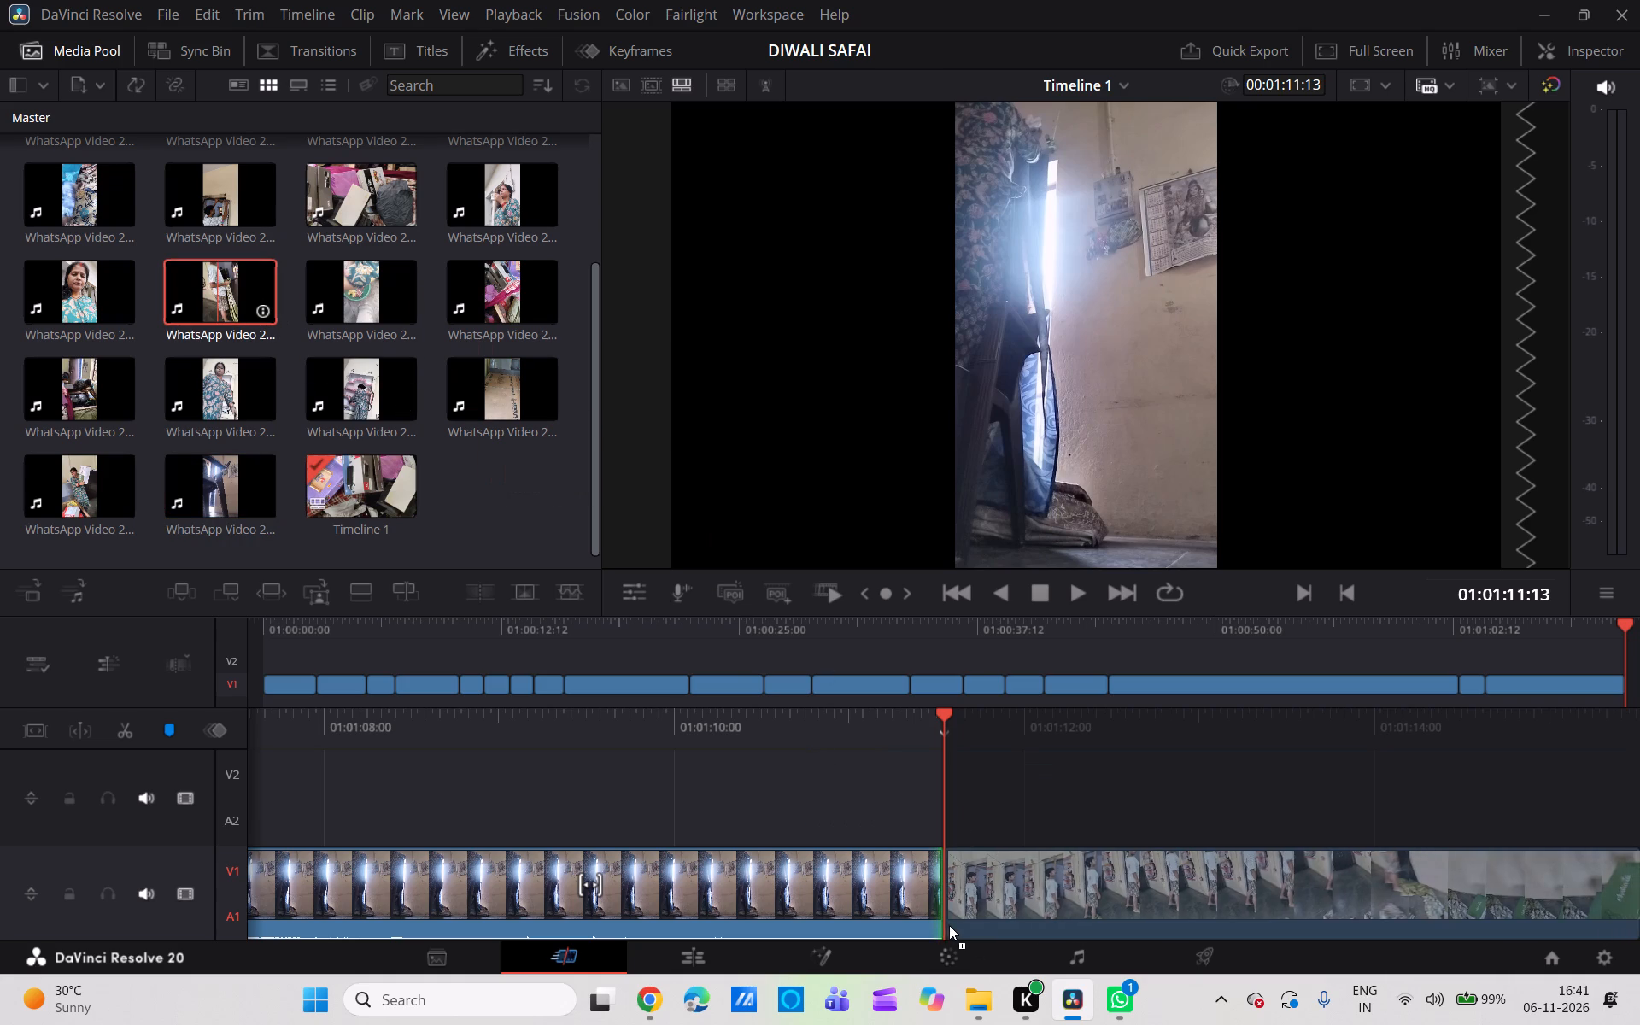
pyautogui.moveTo(949, 925); pyautogui.dragTo(947, 925)
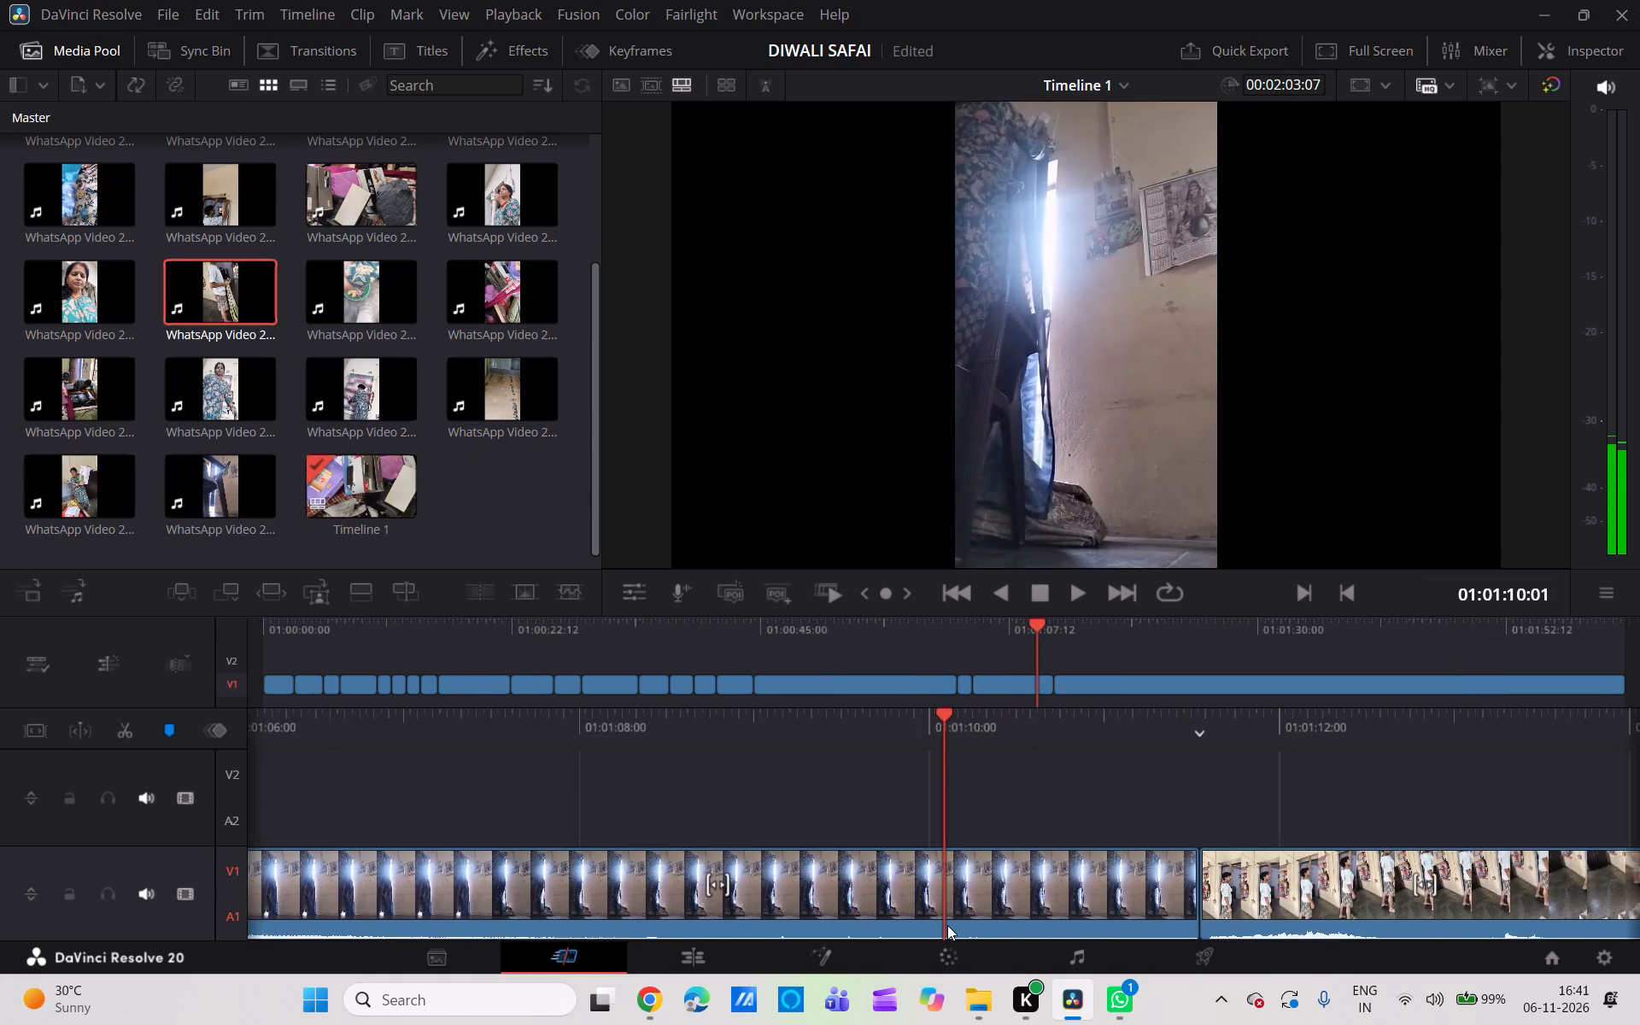
# Scrub through the newly added doorway clip on V1, from its opening through the dark section, to find where the usable footage starts.
pyautogui.hscroll(-2, 947, 925)
pyautogui.hscroll(3, 947, 925)
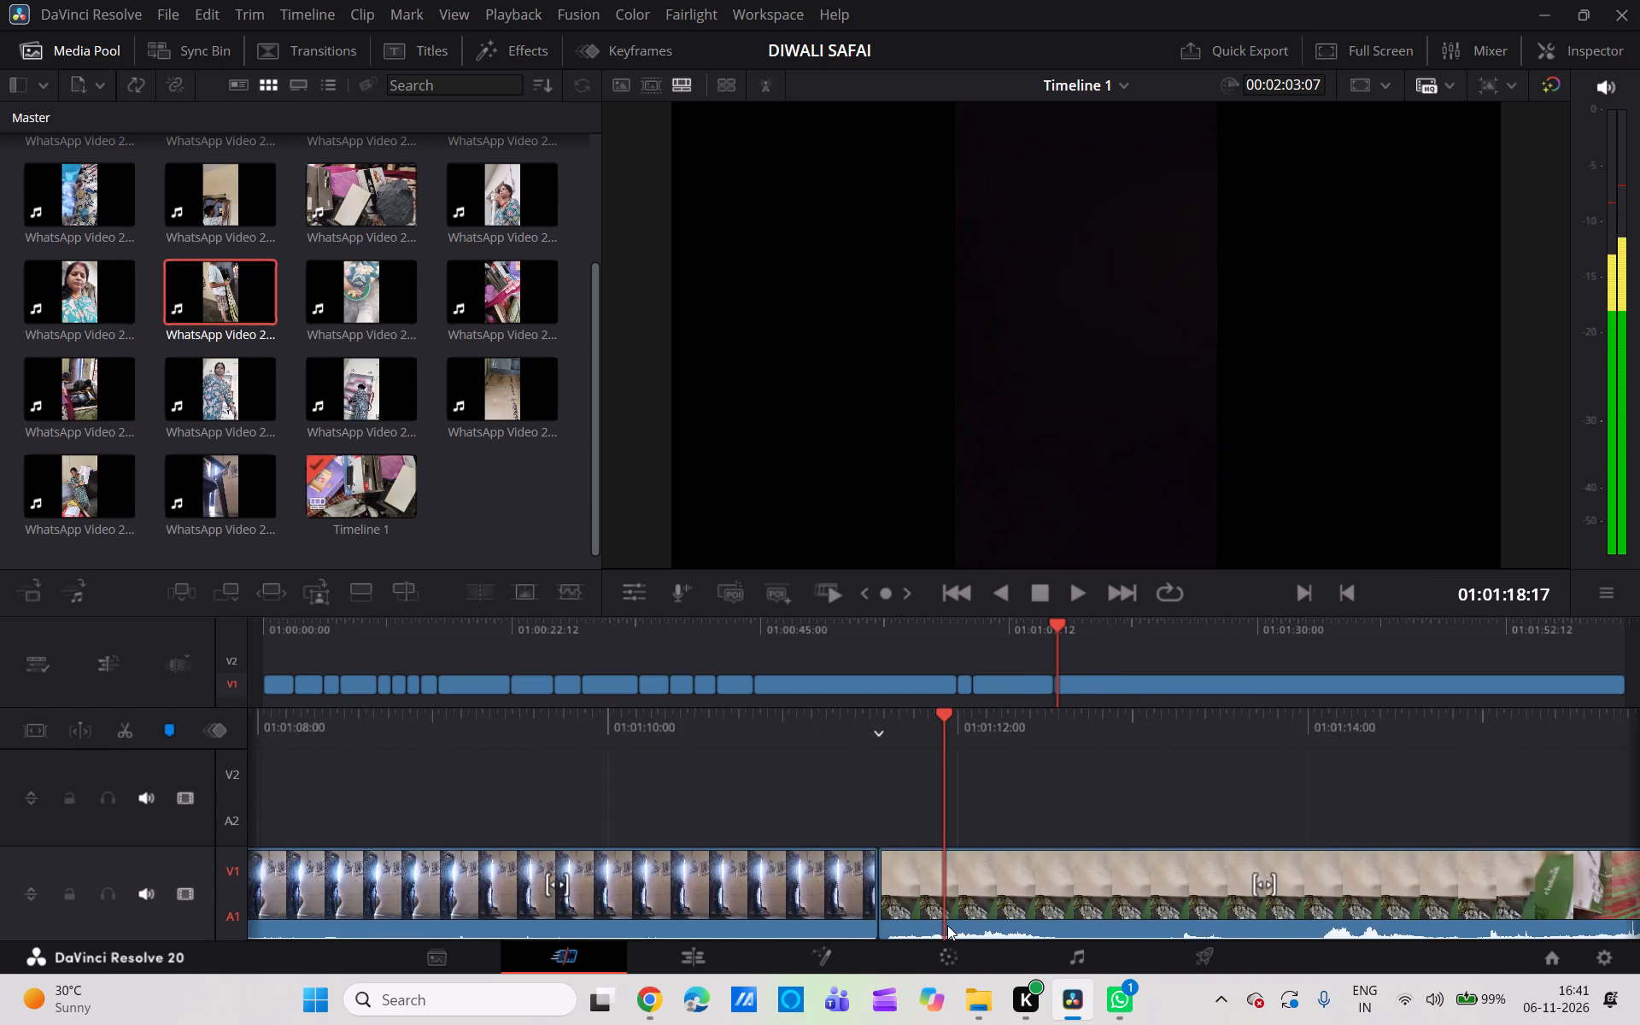
pyautogui.scroll(1, 947, 925)
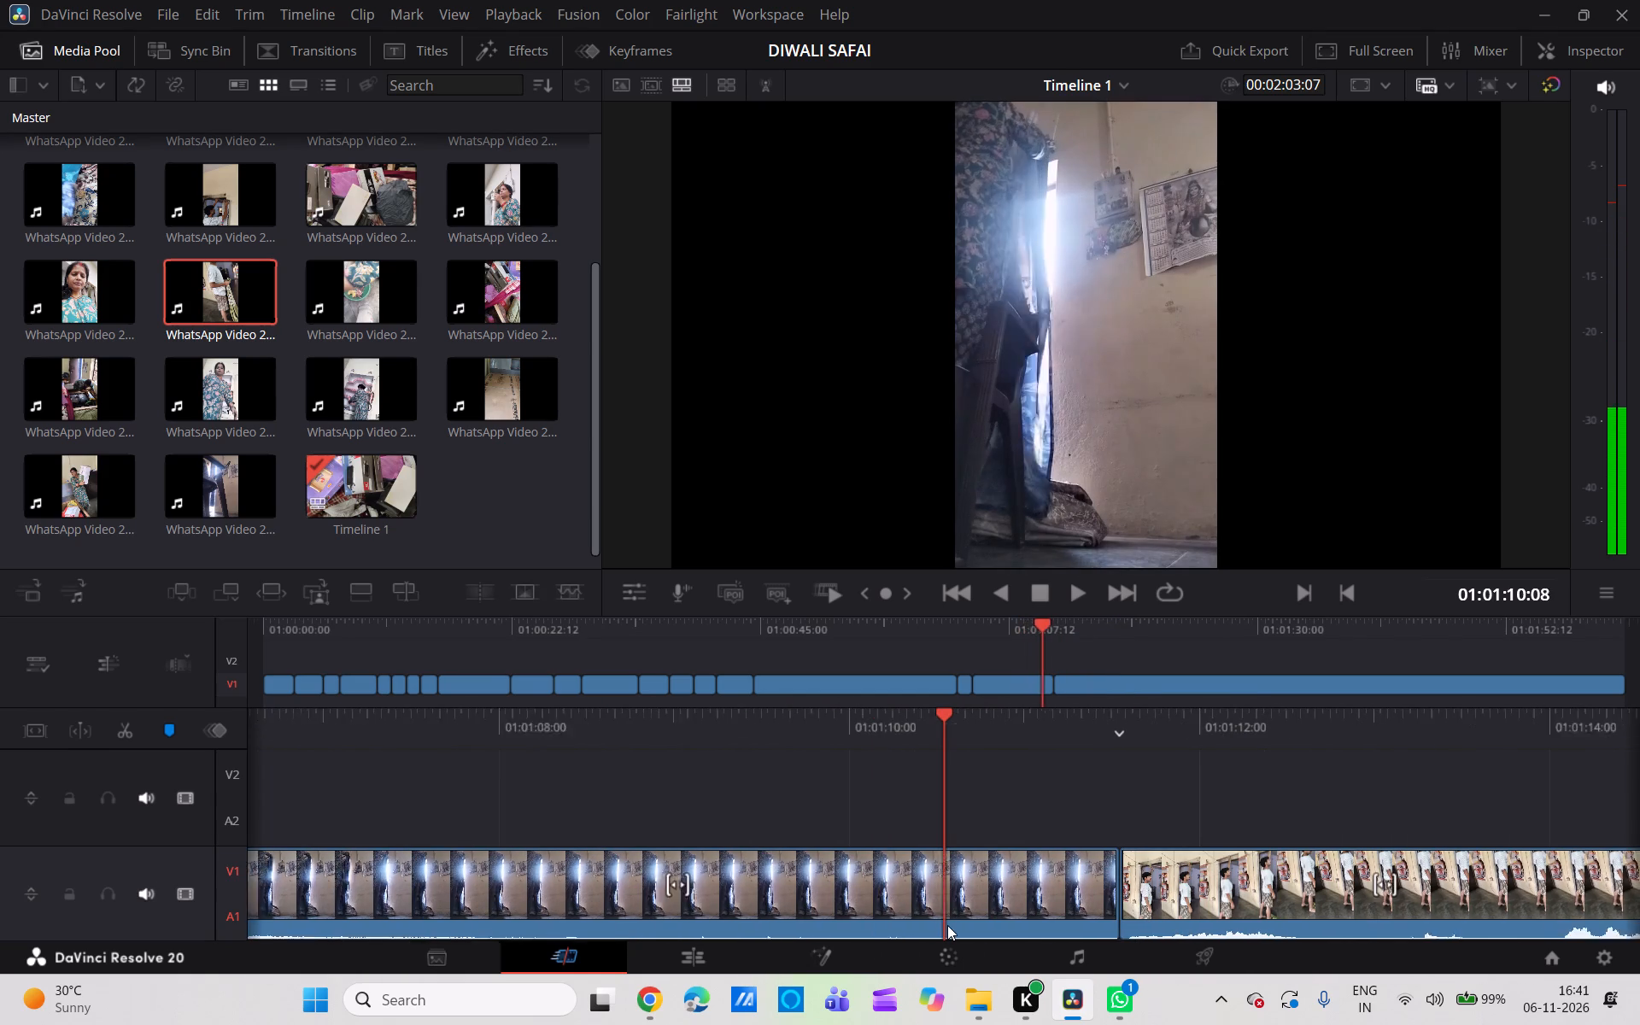
pyautogui.scroll(1, 947, 925)
pyautogui.hscroll(-1, 947, 925)
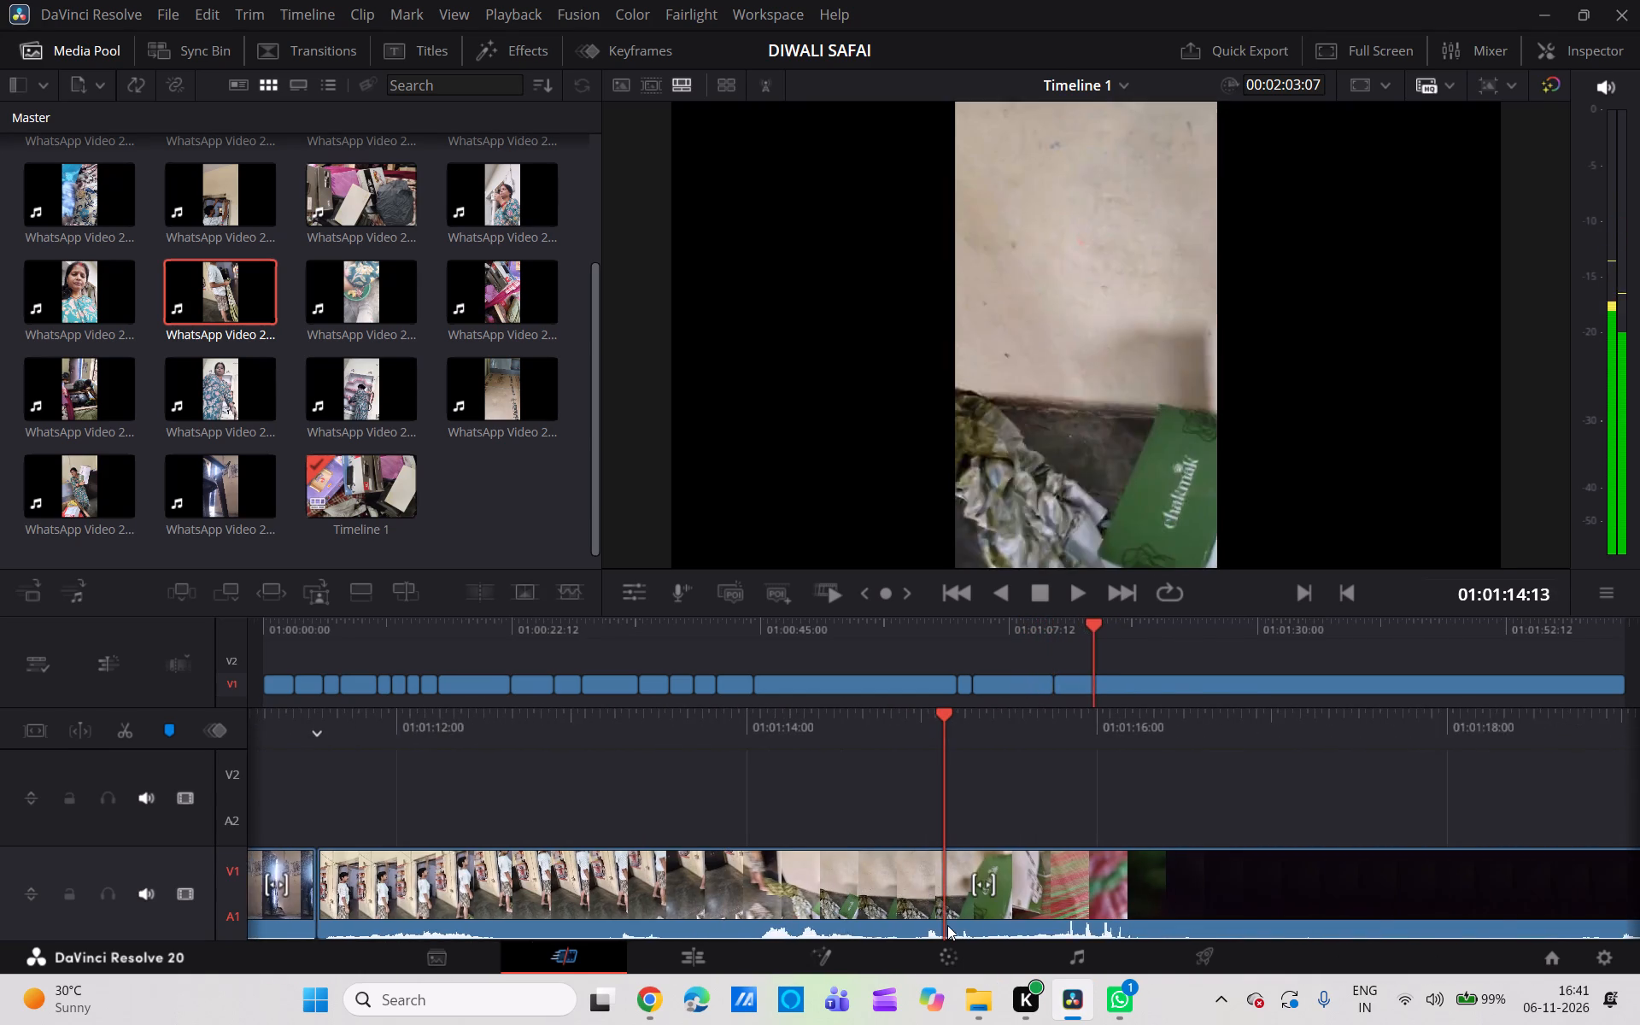
pyautogui.hscroll(-1, 947, 925)
pyautogui.scroll(1, 947, 925)
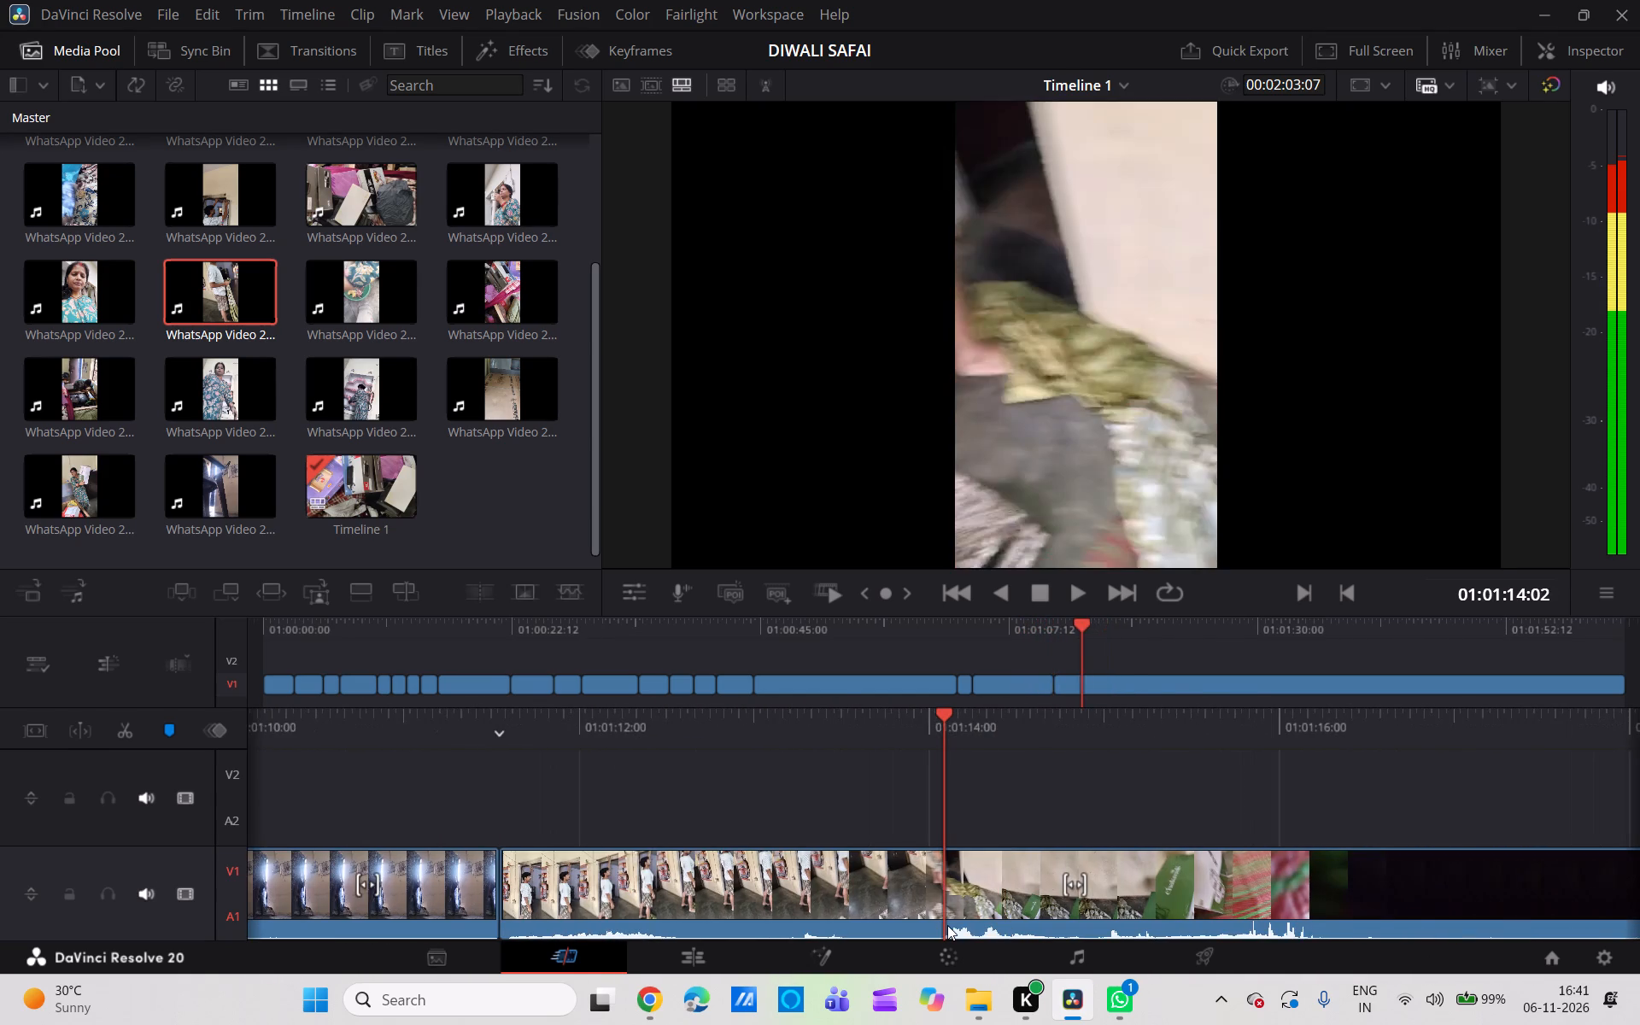
pyautogui.scroll(1, 947, 925)
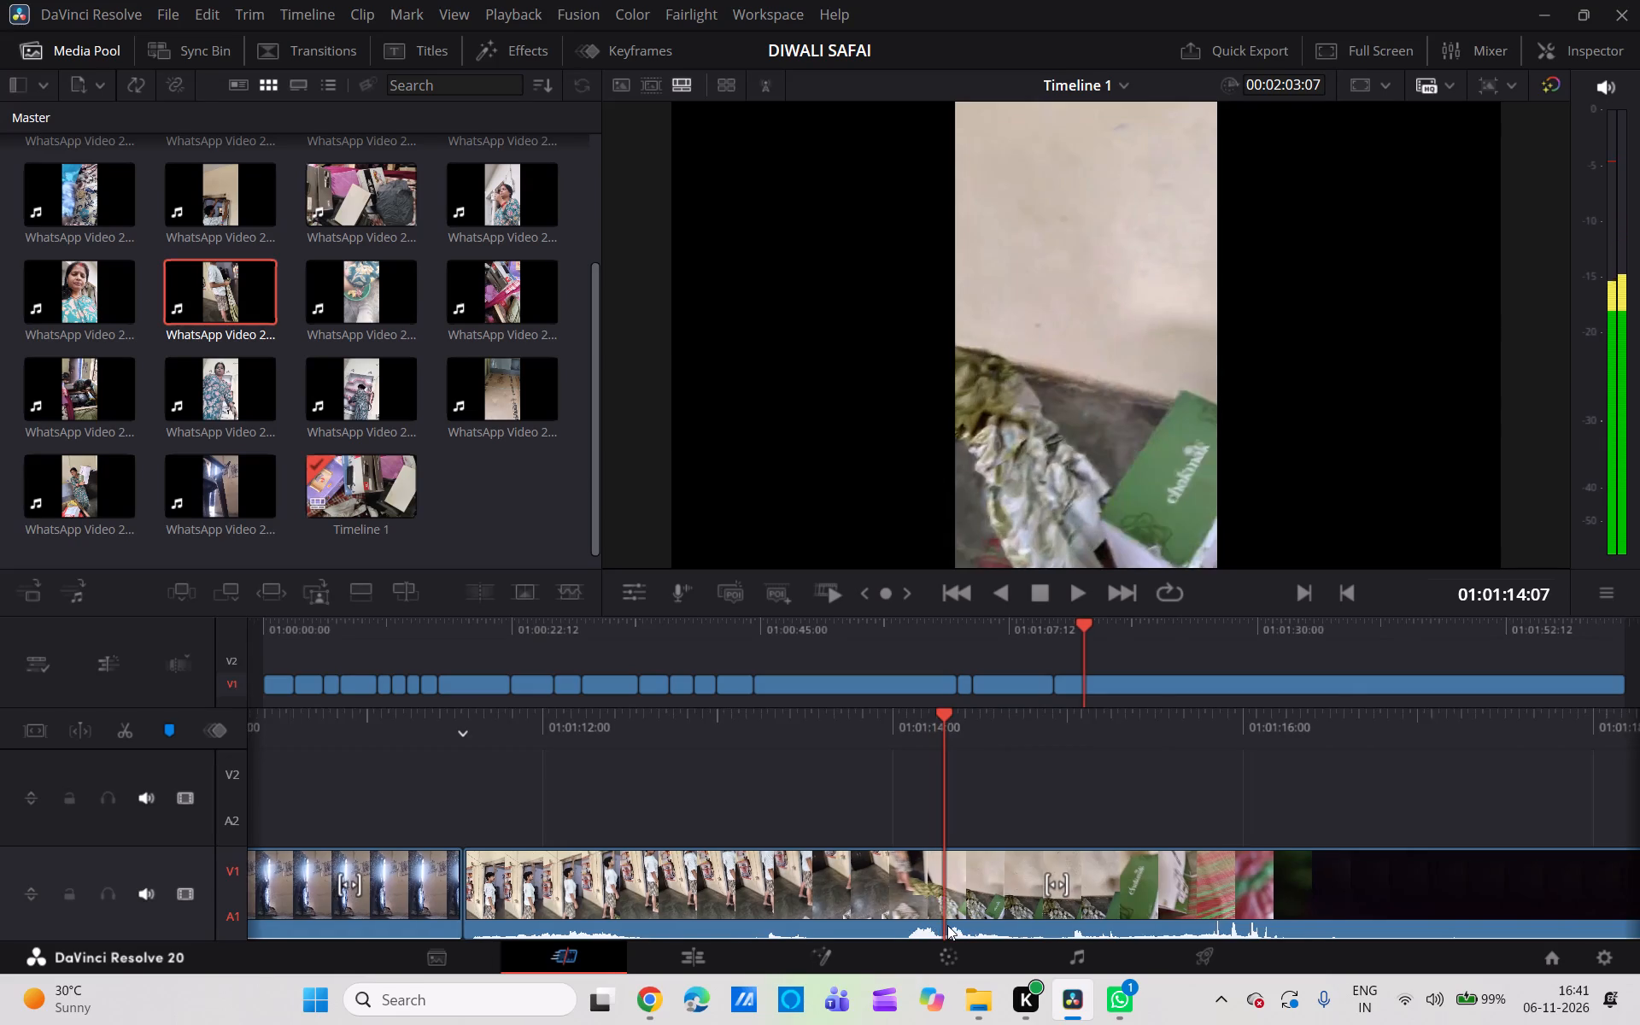
pyautogui.scroll(1, 947, 925)
pyautogui.hscroll(-1, 947, 925)
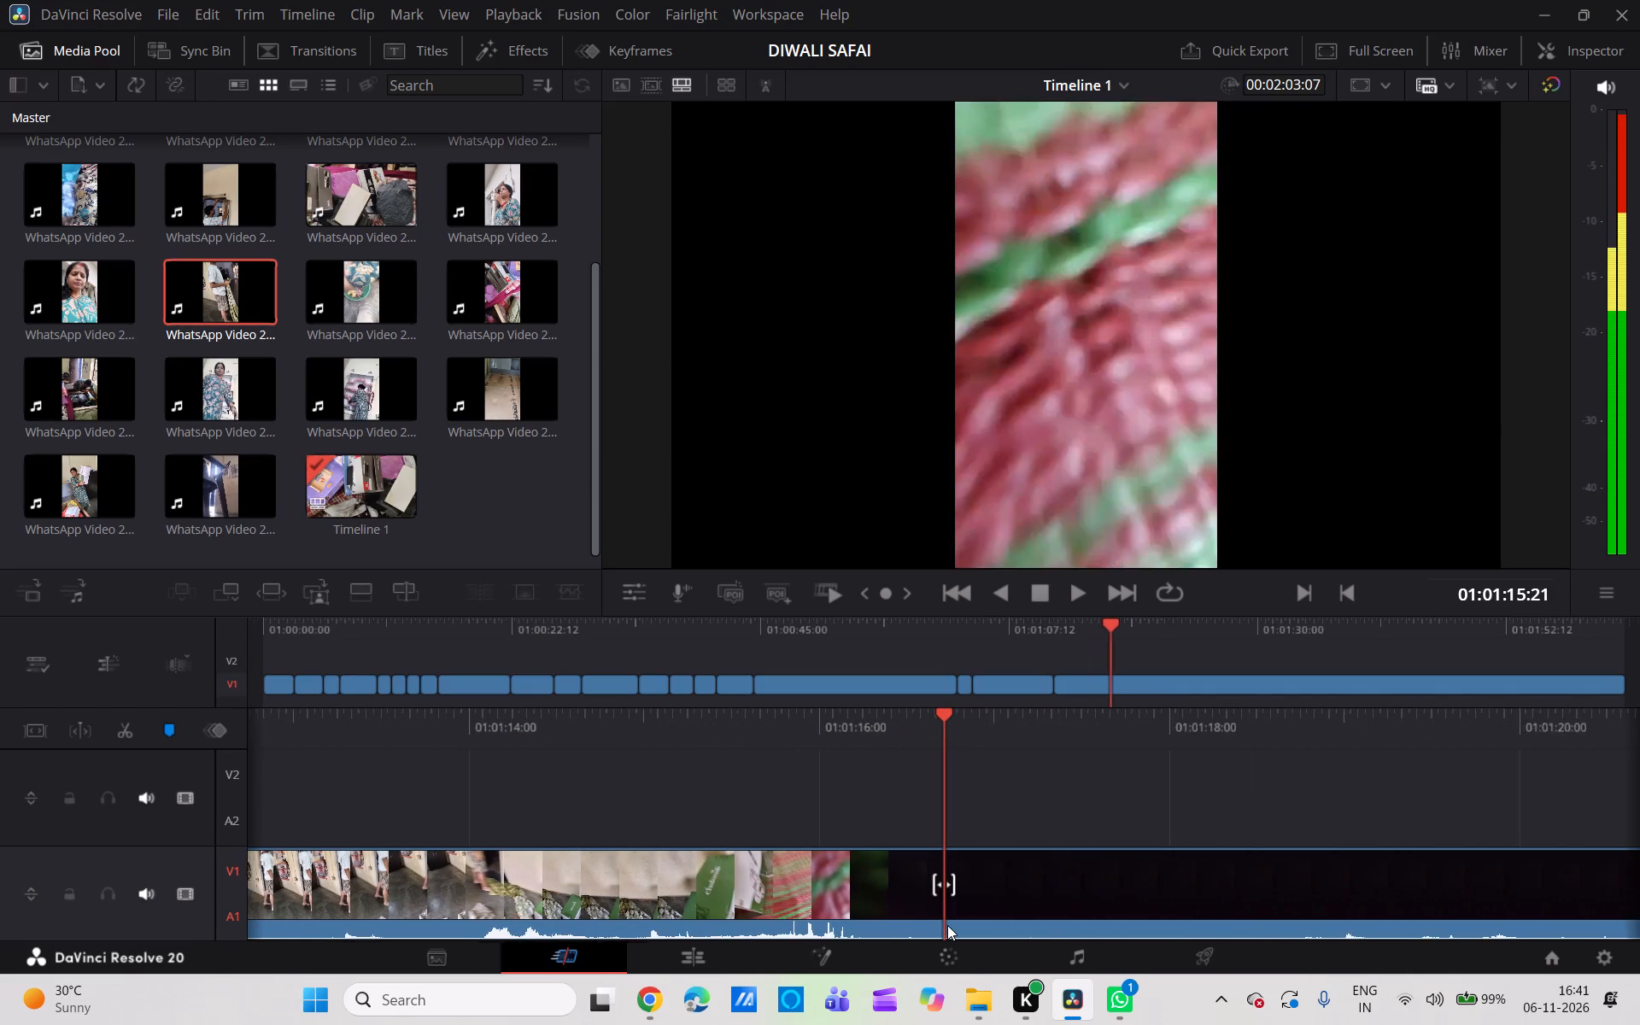
pyautogui.hscroll(-4, 947, 925)
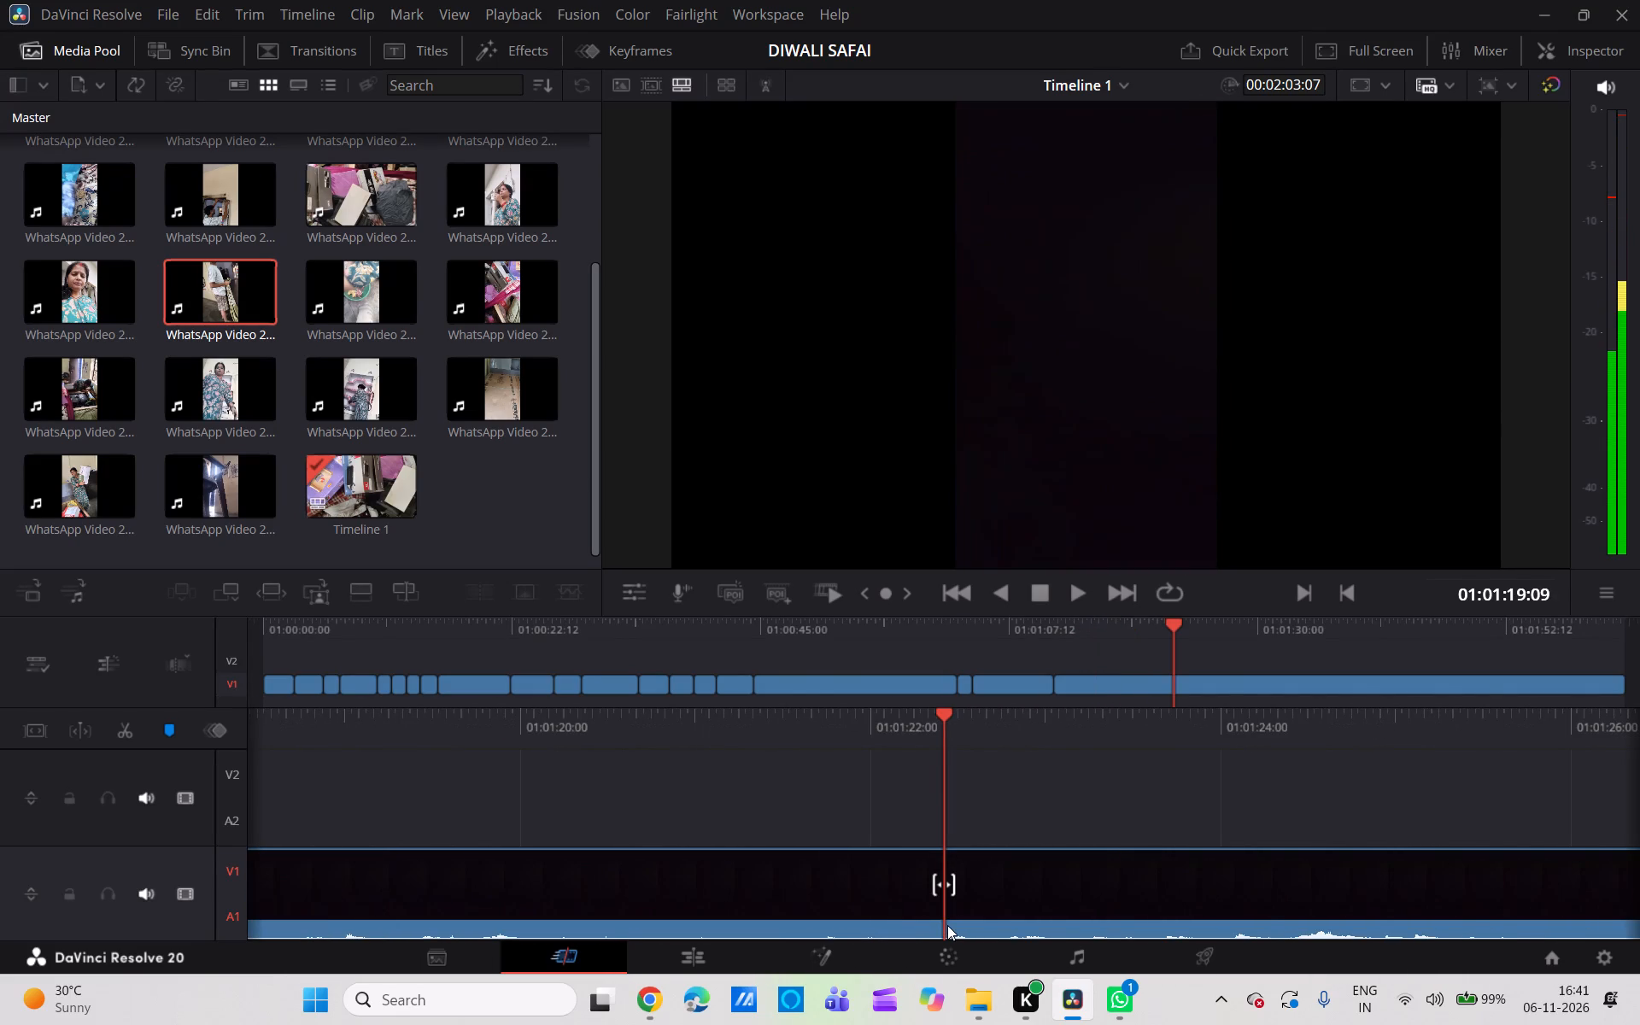
pyautogui.hscroll(-1, 947, 925)
pyautogui.scroll(1, 947, 925)
pyautogui.hscroll(-2, 947, 925)
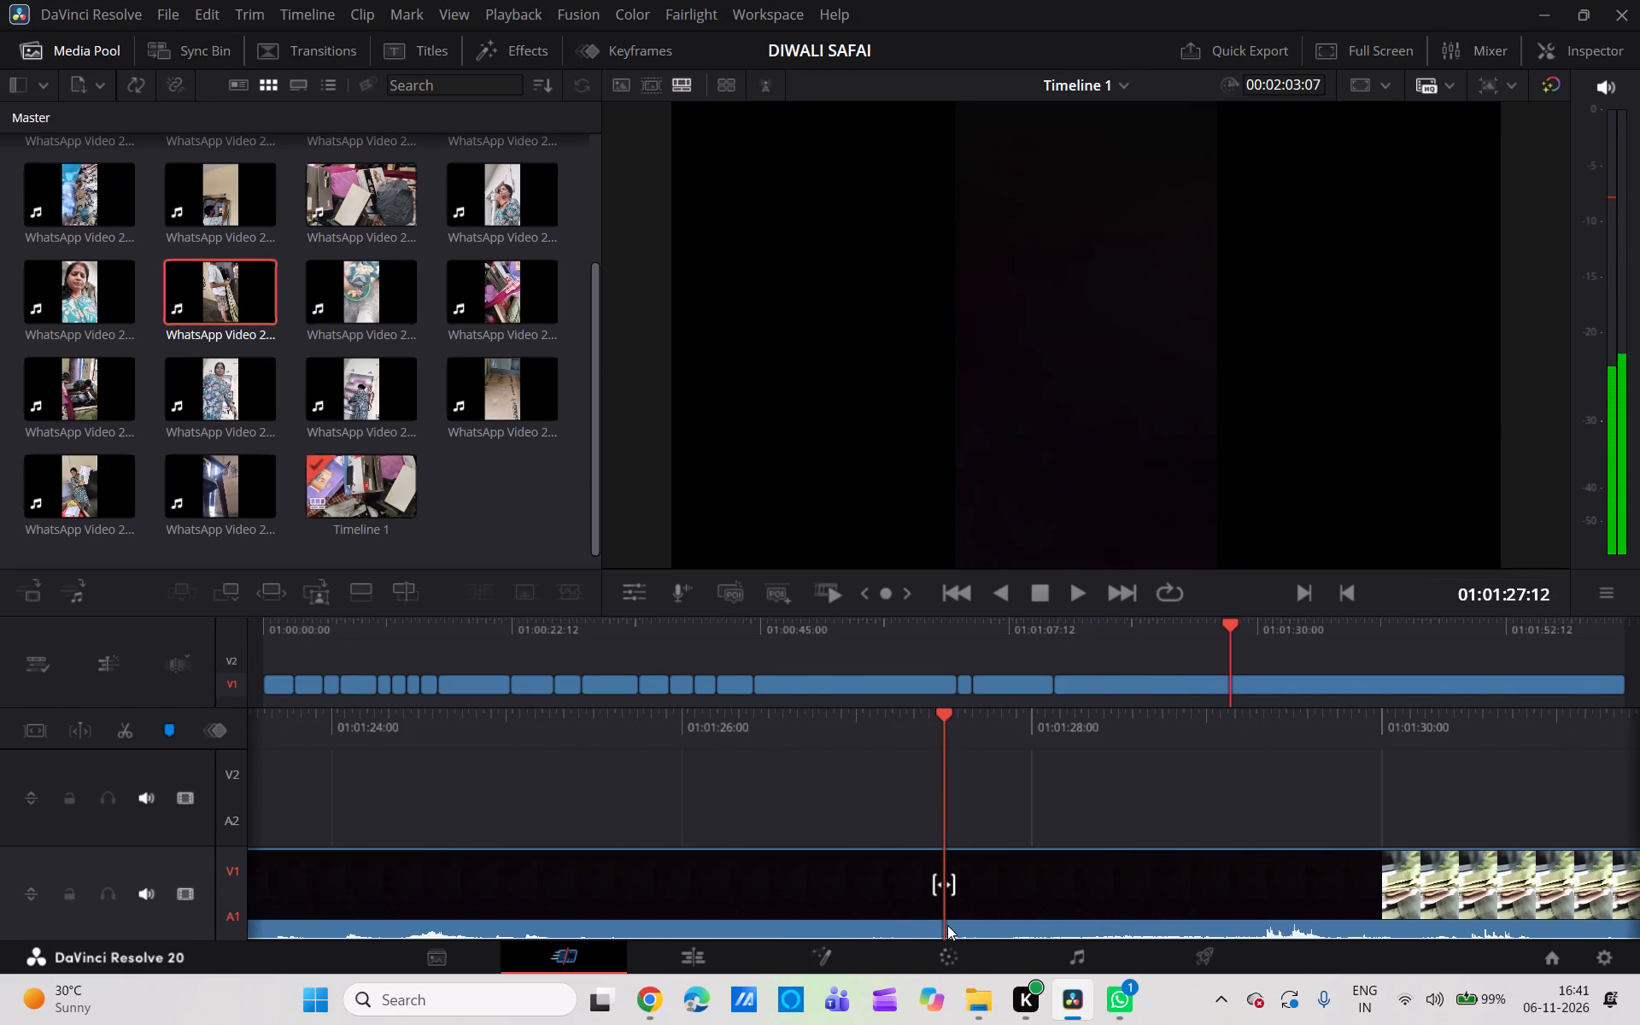
pyautogui.hscroll(-3, 947, 925)
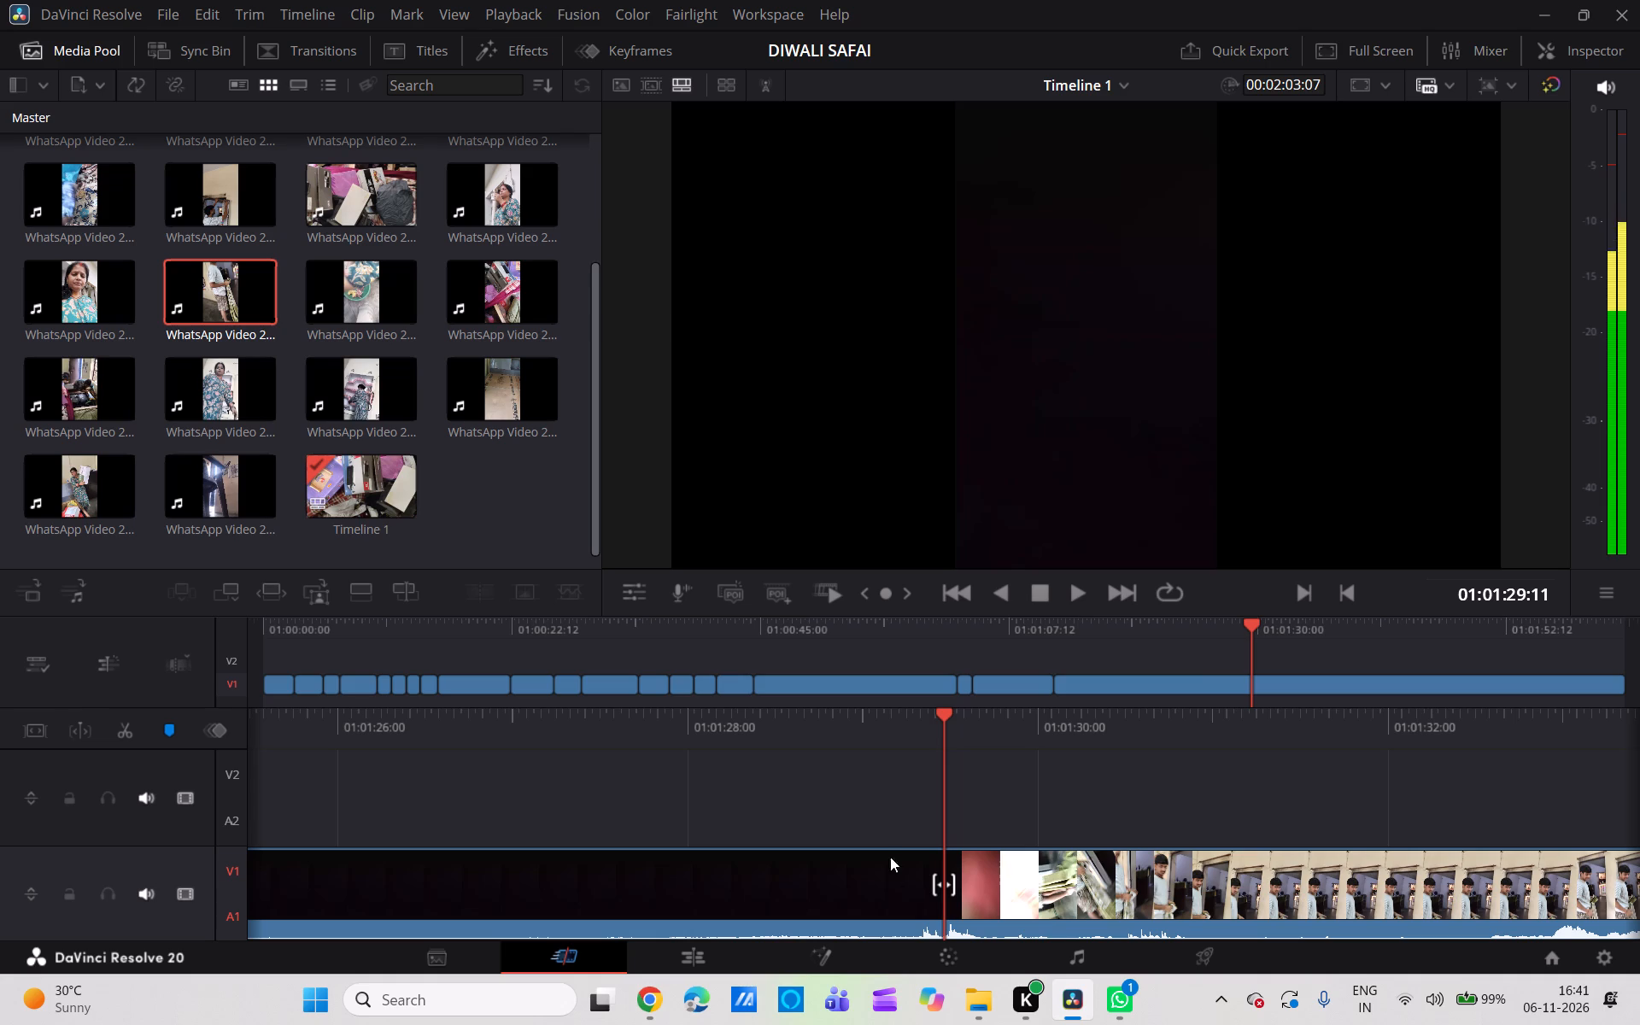
pyautogui.hscroll(4, 899, 790)
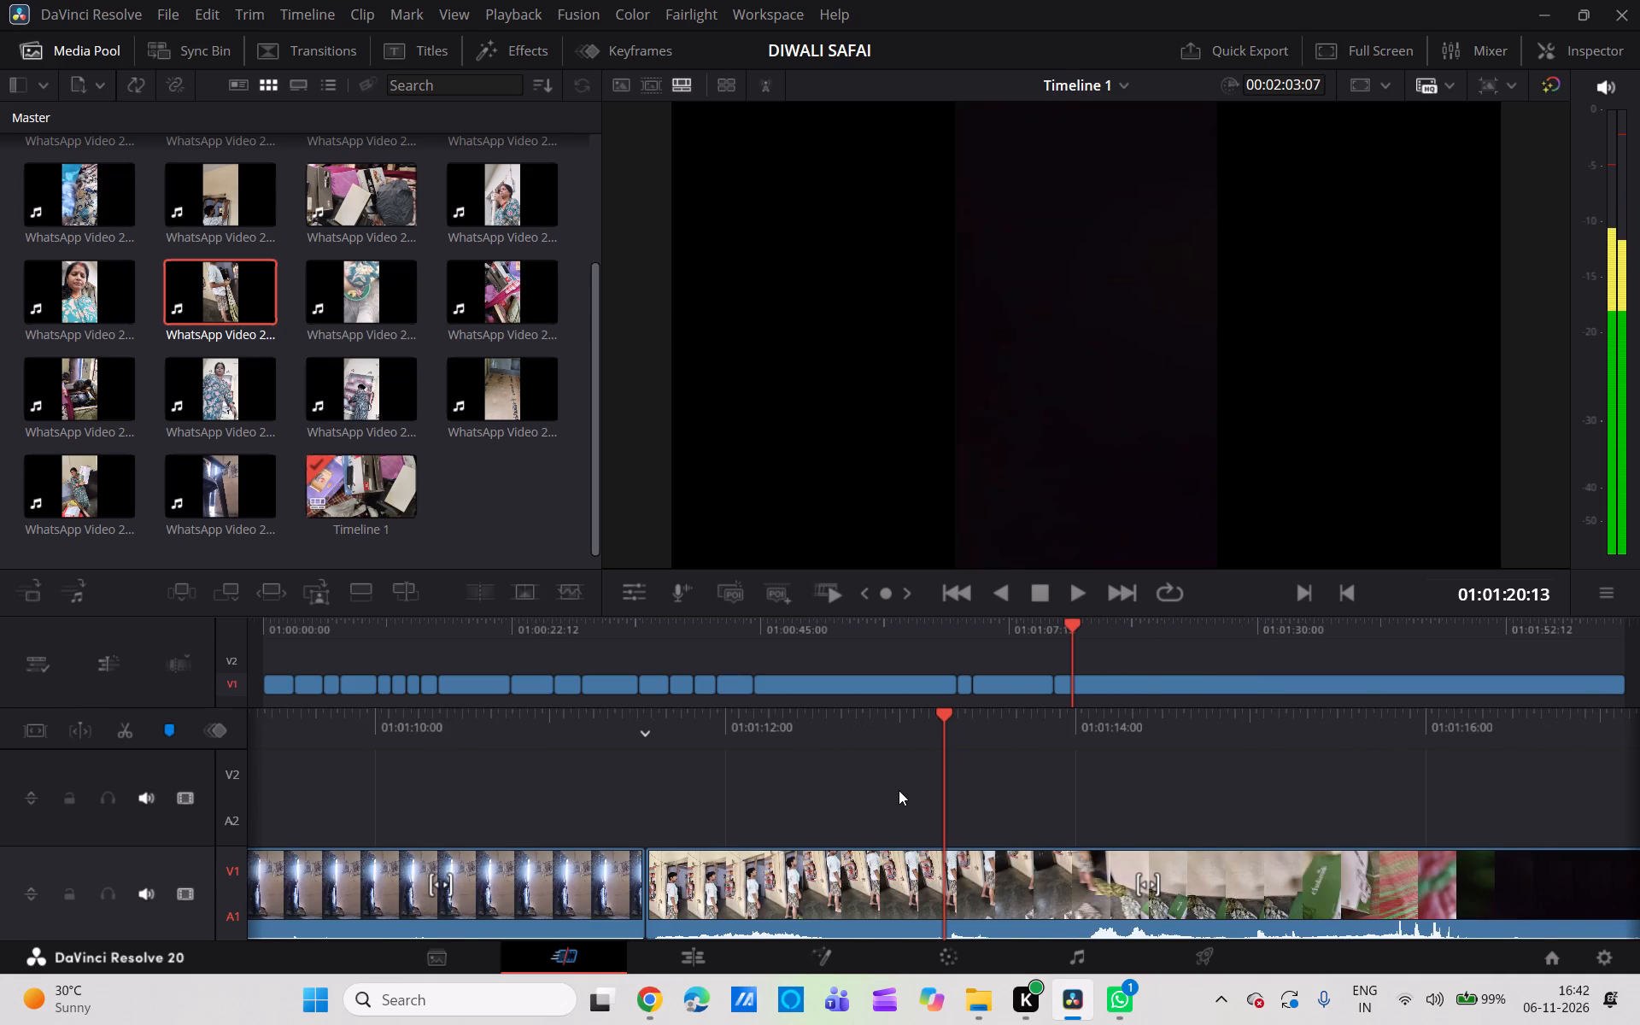
# Split the doorway clip on V1 at 01:01:39:12, then delete the part before the cut and close its gap.
pyautogui.hscroll(-10, 899, 790)
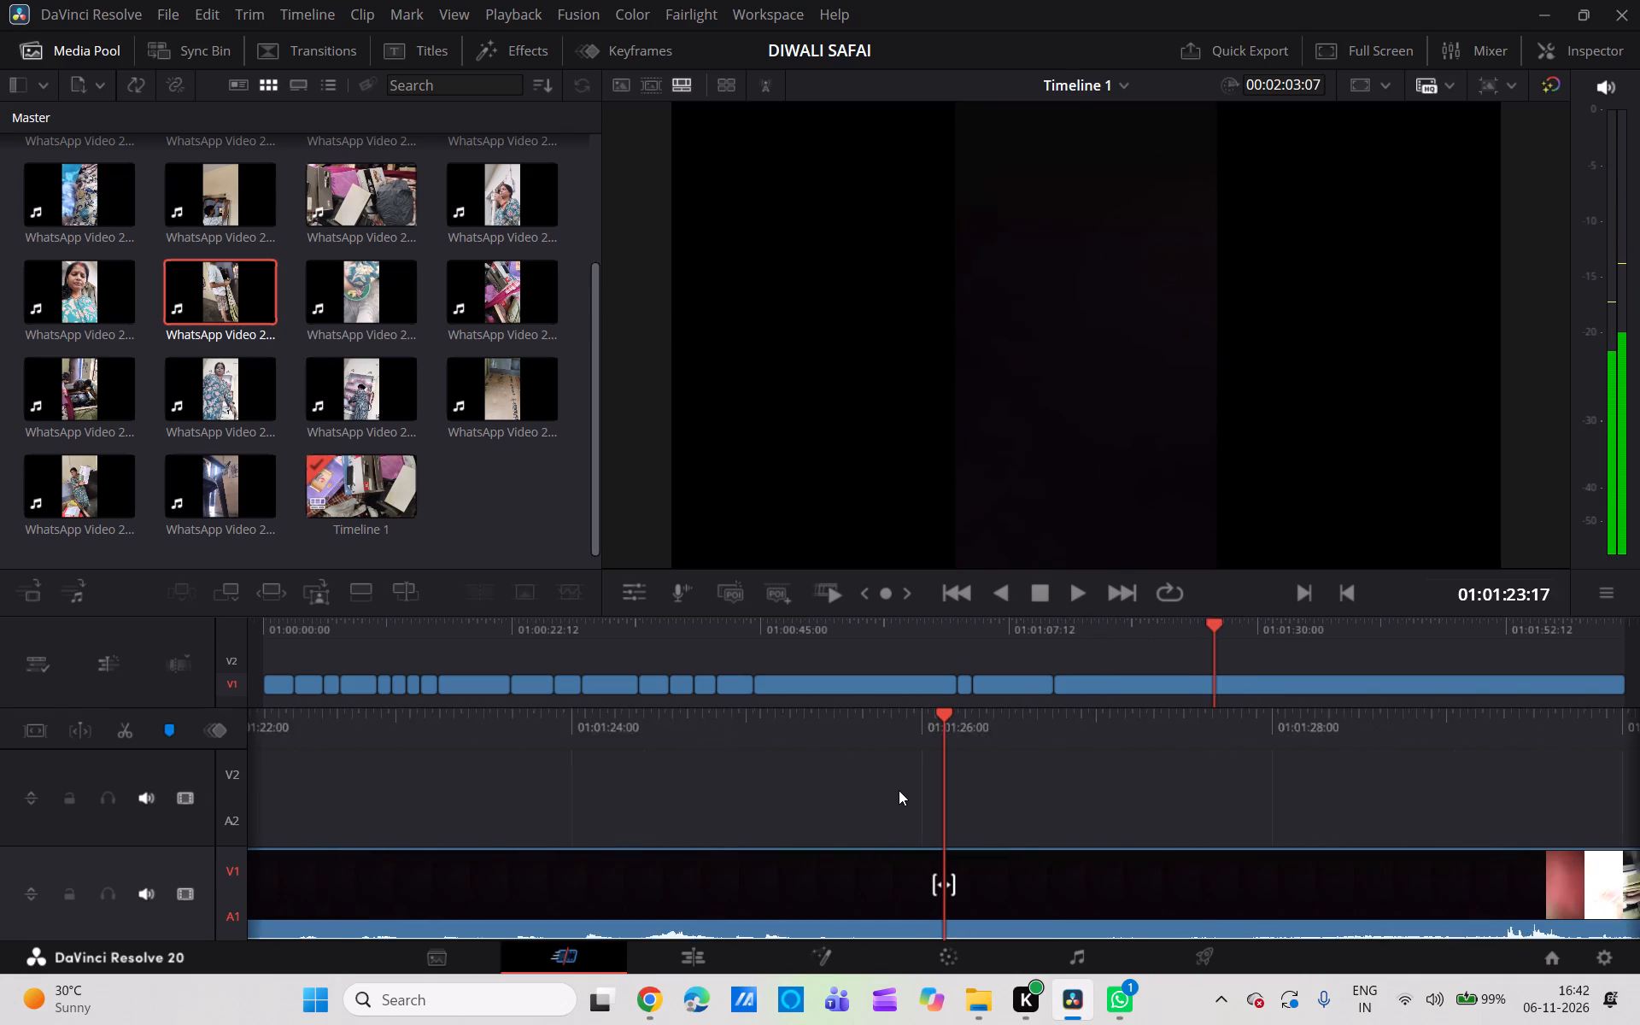
pyautogui.hscroll(-4, 899, 790)
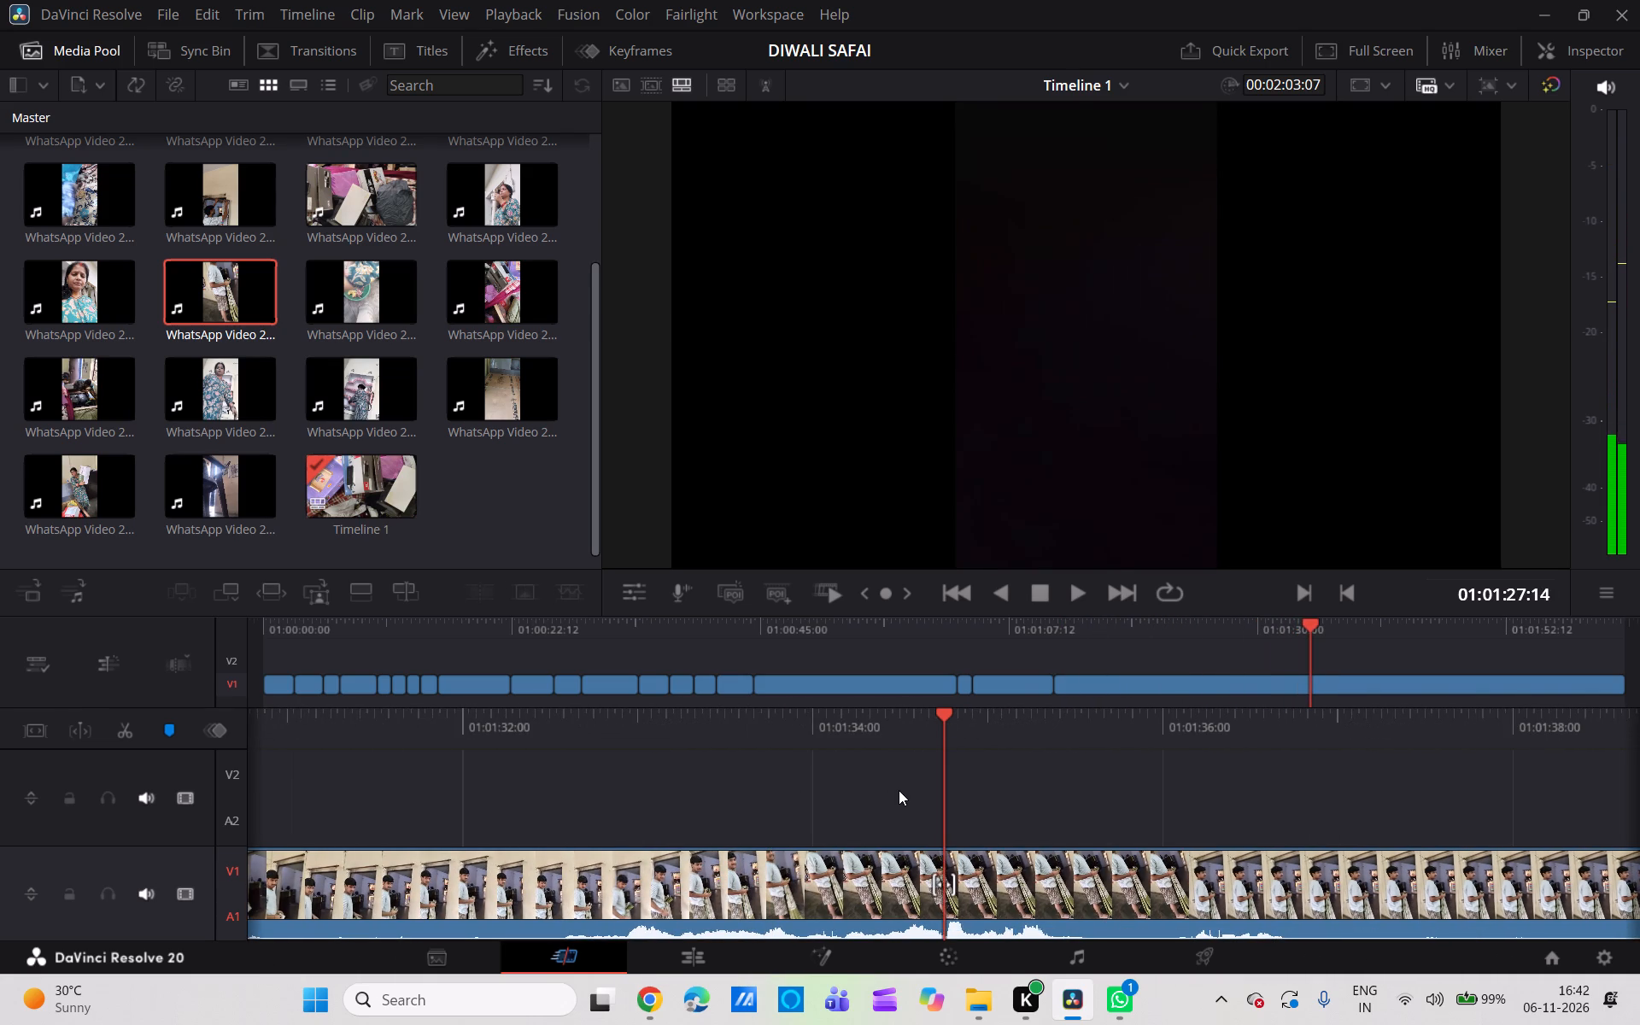
pyautogui.hscroll(-3, 899, 790)
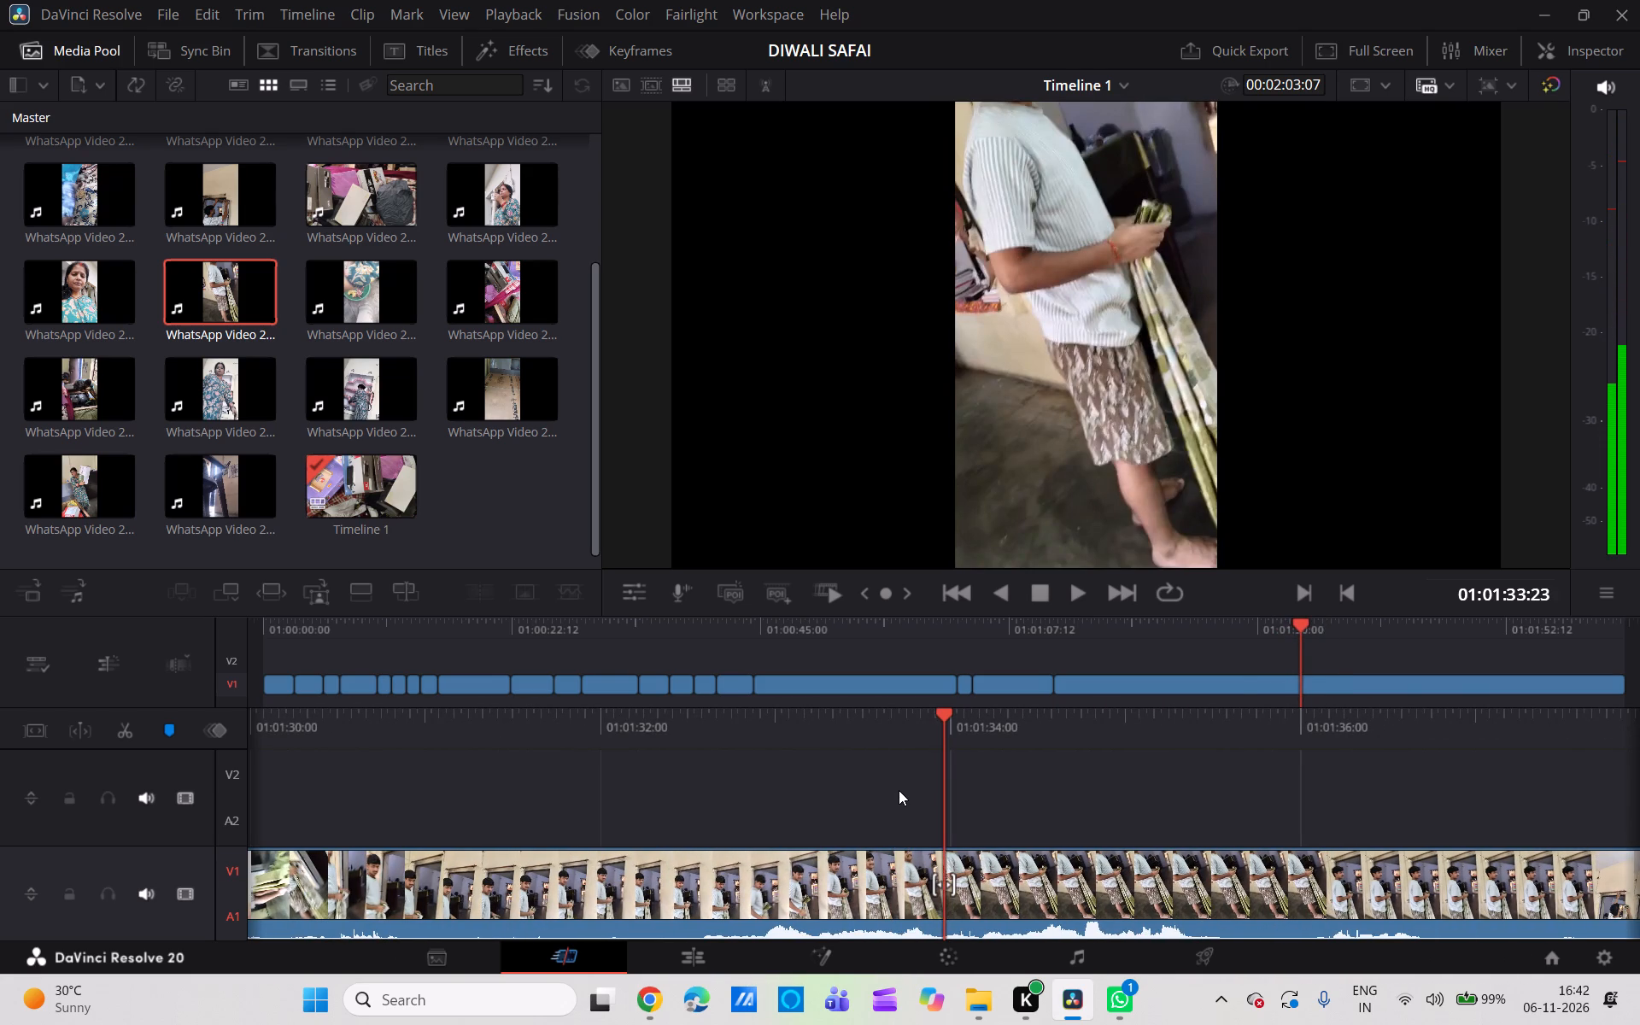
pyautogui.hscroll(-2, 1095, 796)
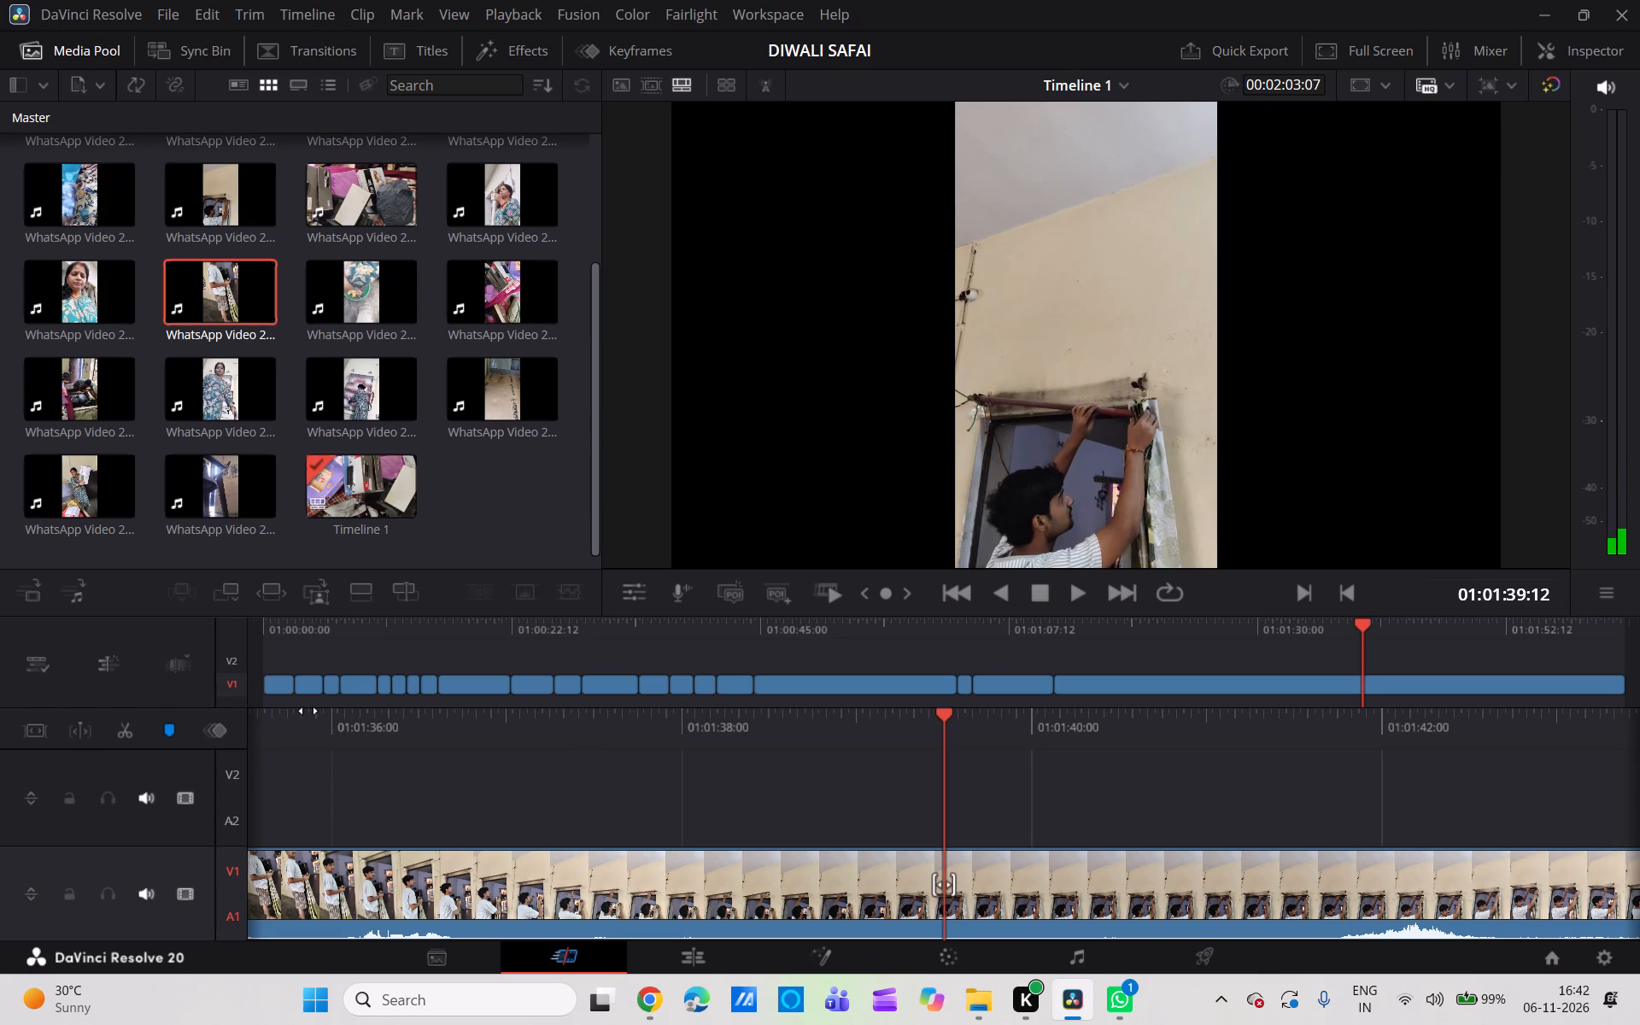
pyautogui.click(119, 727)
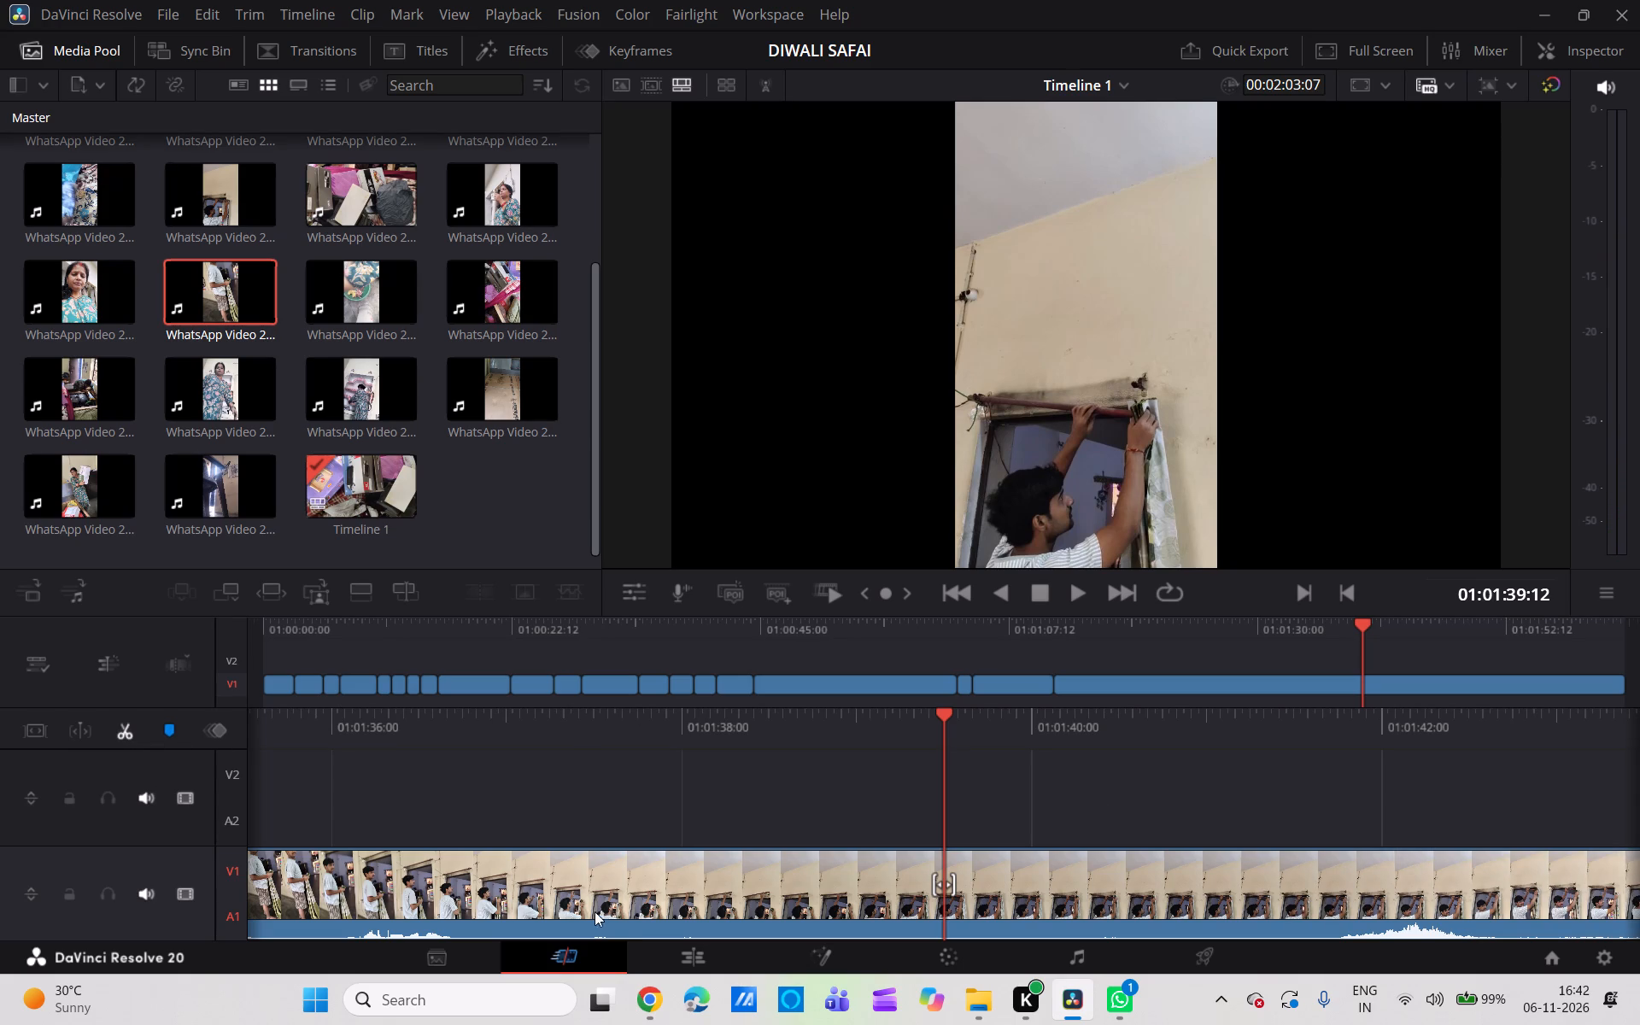
pyautogui.click(606, 895)
pyautogui.press('BackSpace')
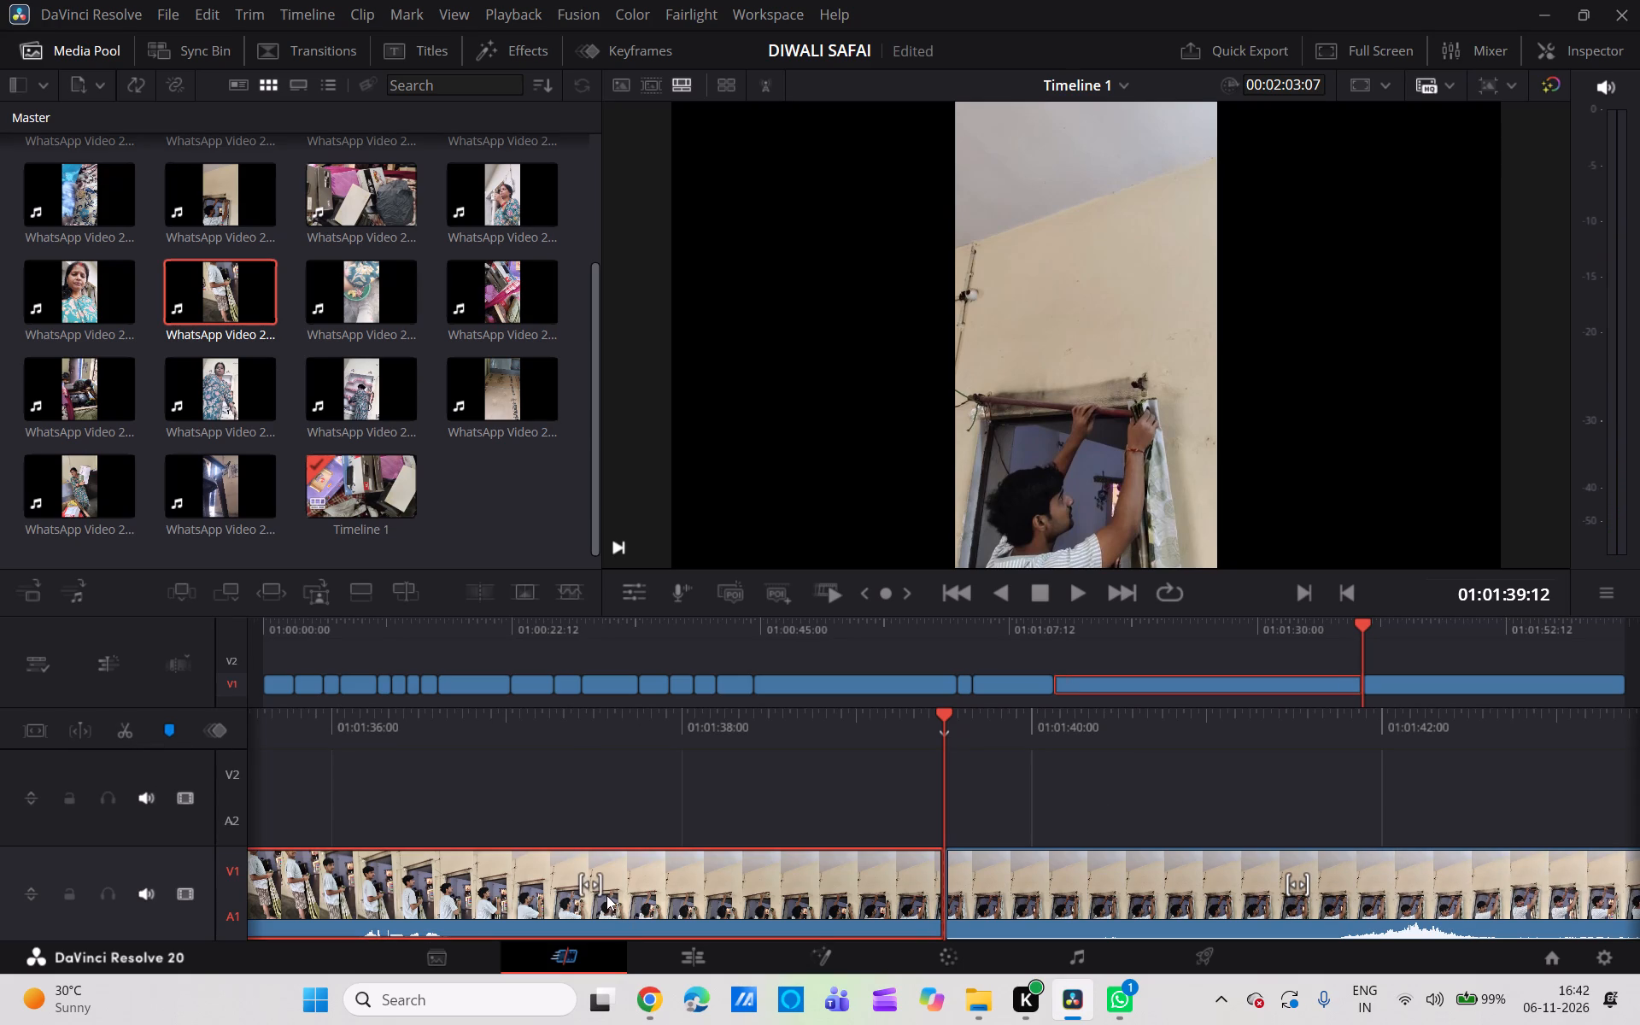
pyautogui.click(606, 895)
pyautogui.press('BackSpace')
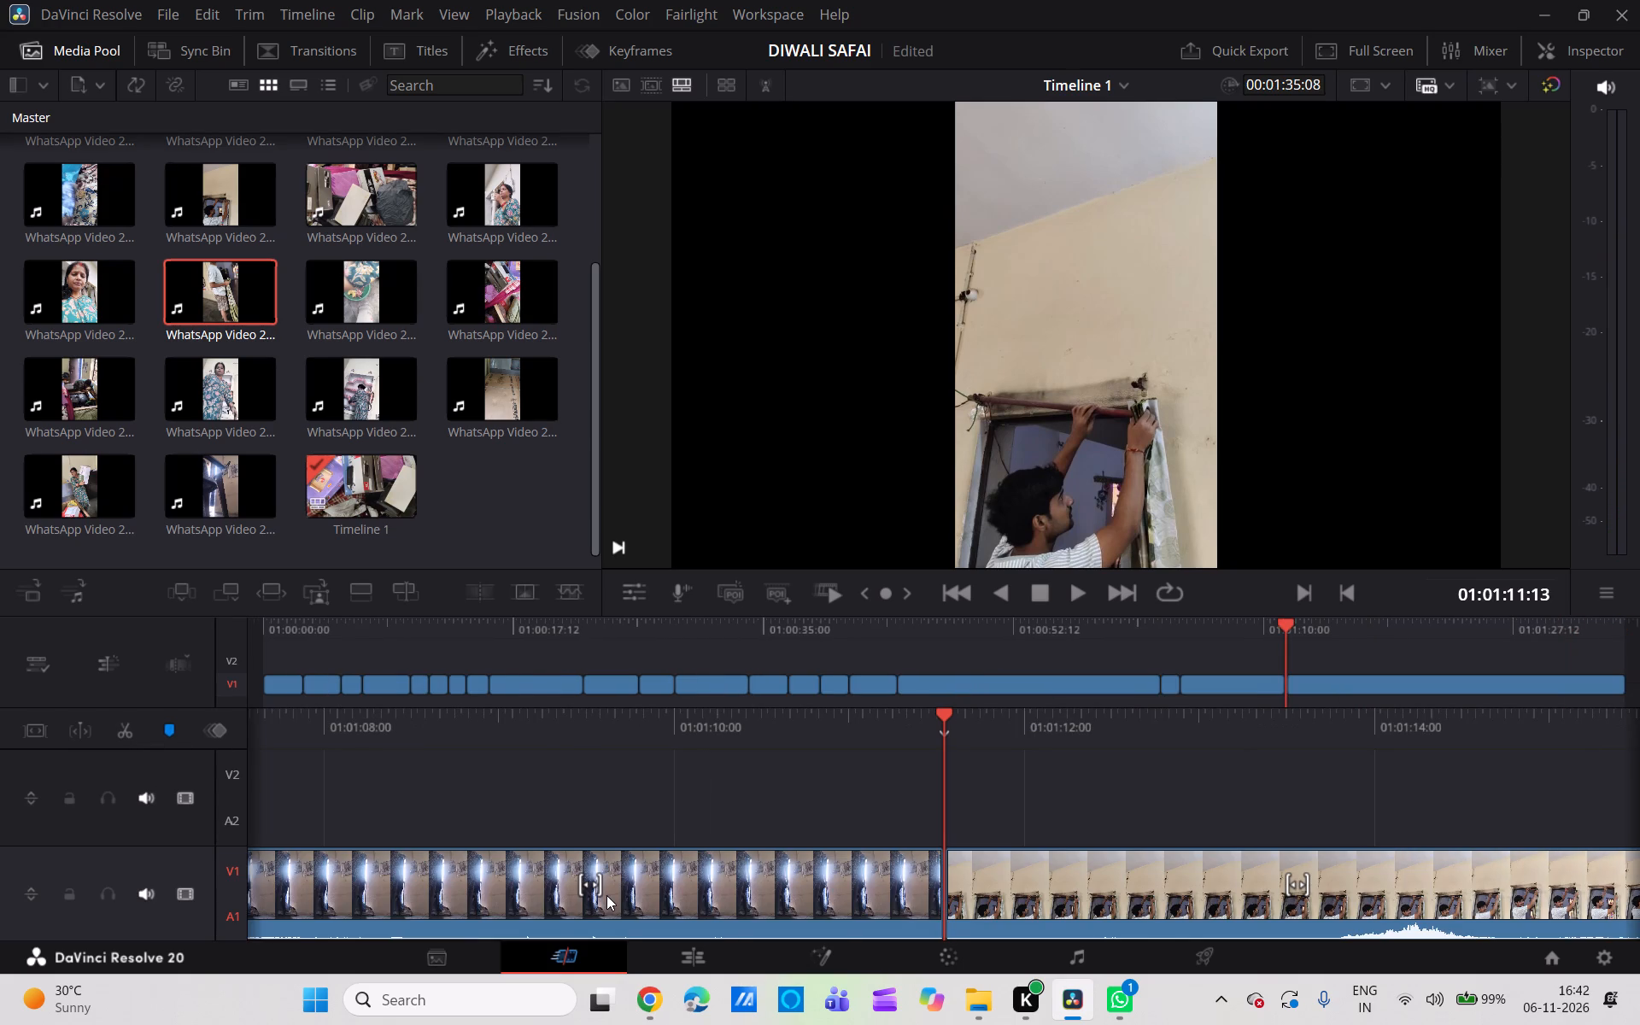
# Split the curtain clip at 01:01:10:04, then delete its tail before the doorway footage and close the gap.
pyautogui.hscroll(-1, 606, 895)
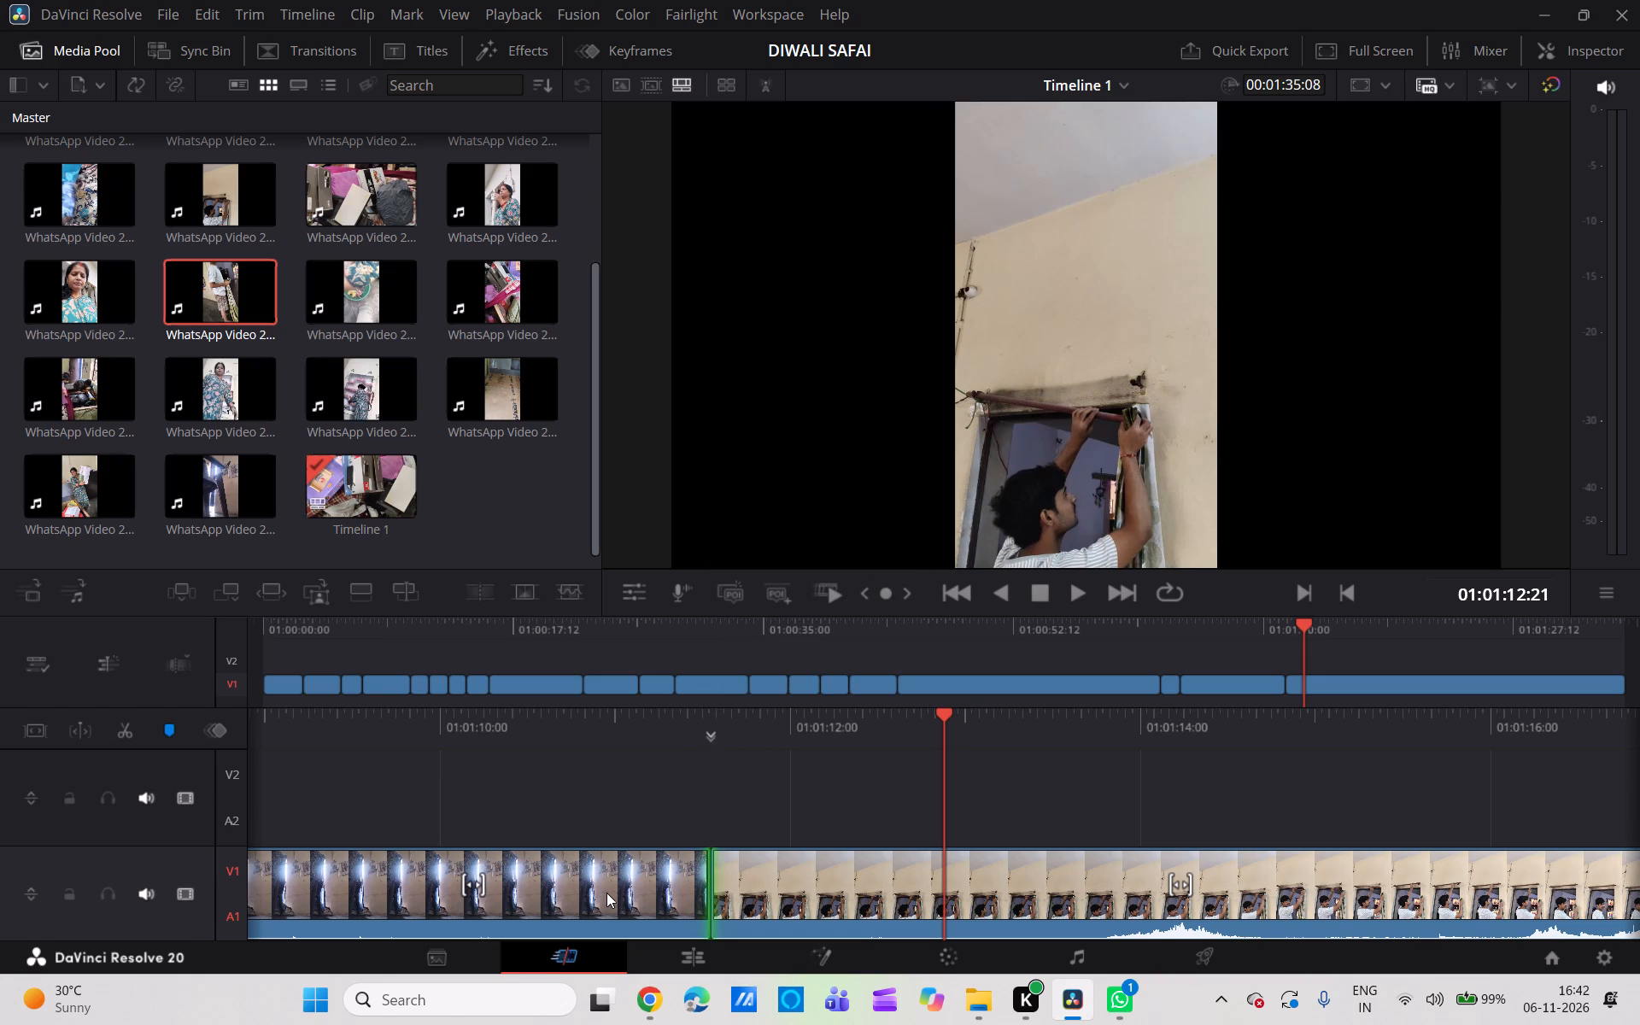
pyautogui.hscroll(3, 669, 794)
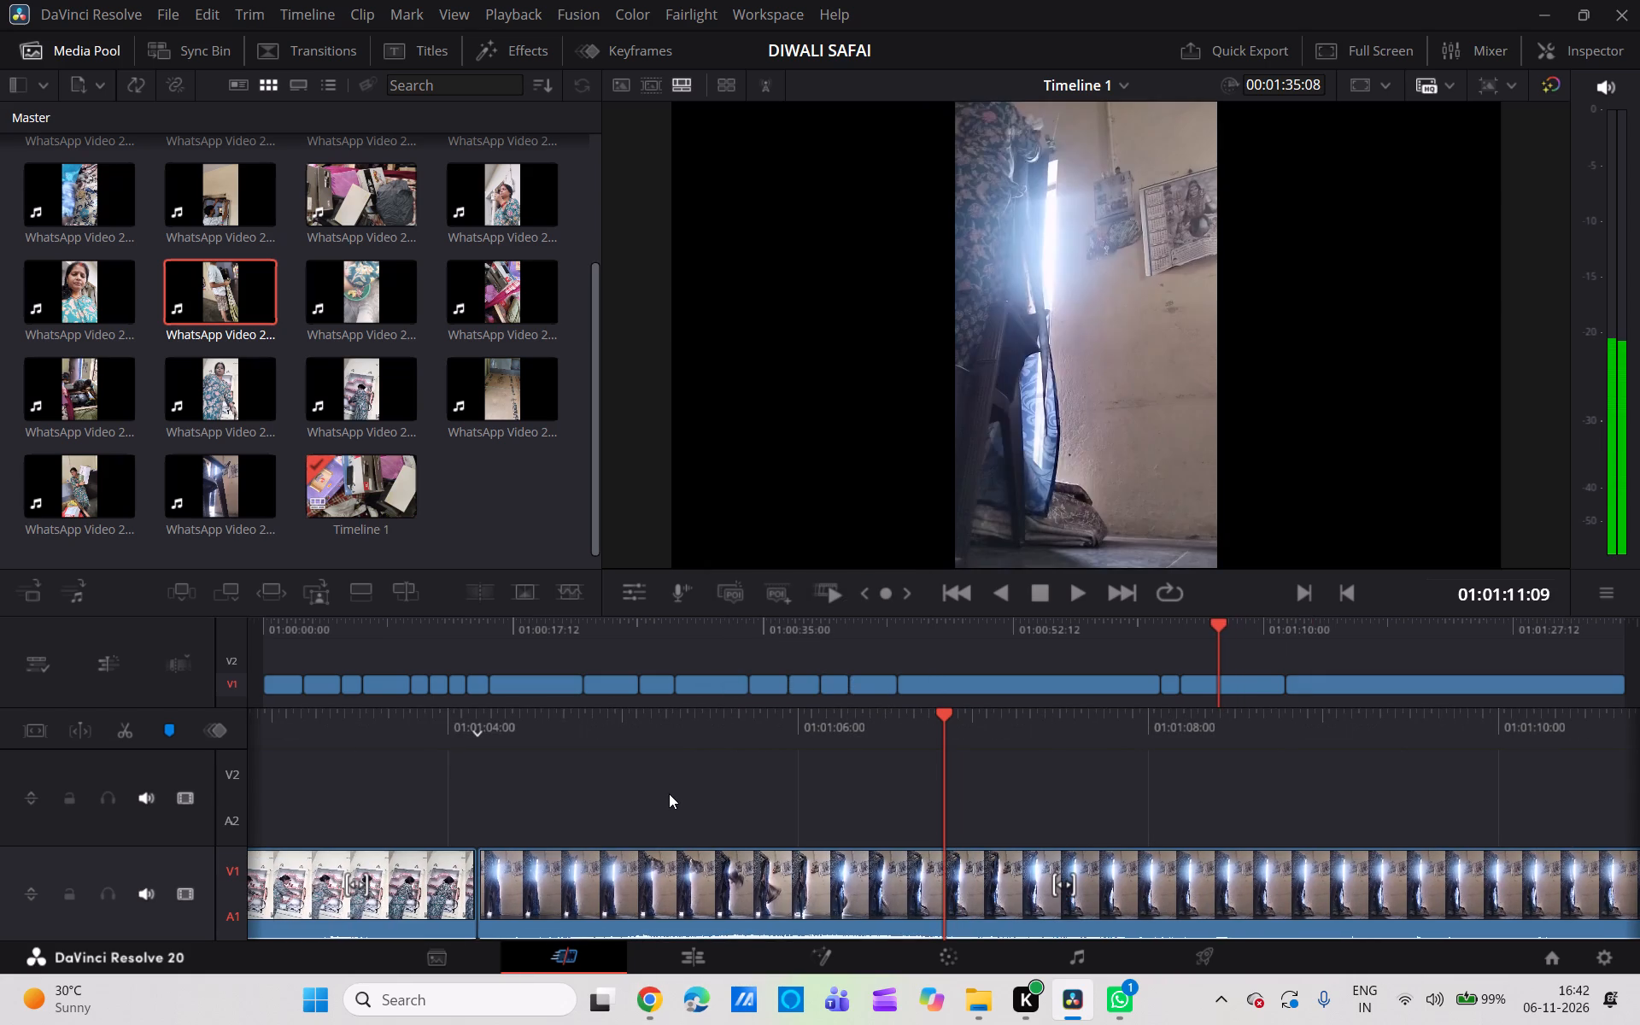
pyautogui.hscroll(-1, 952, 774)
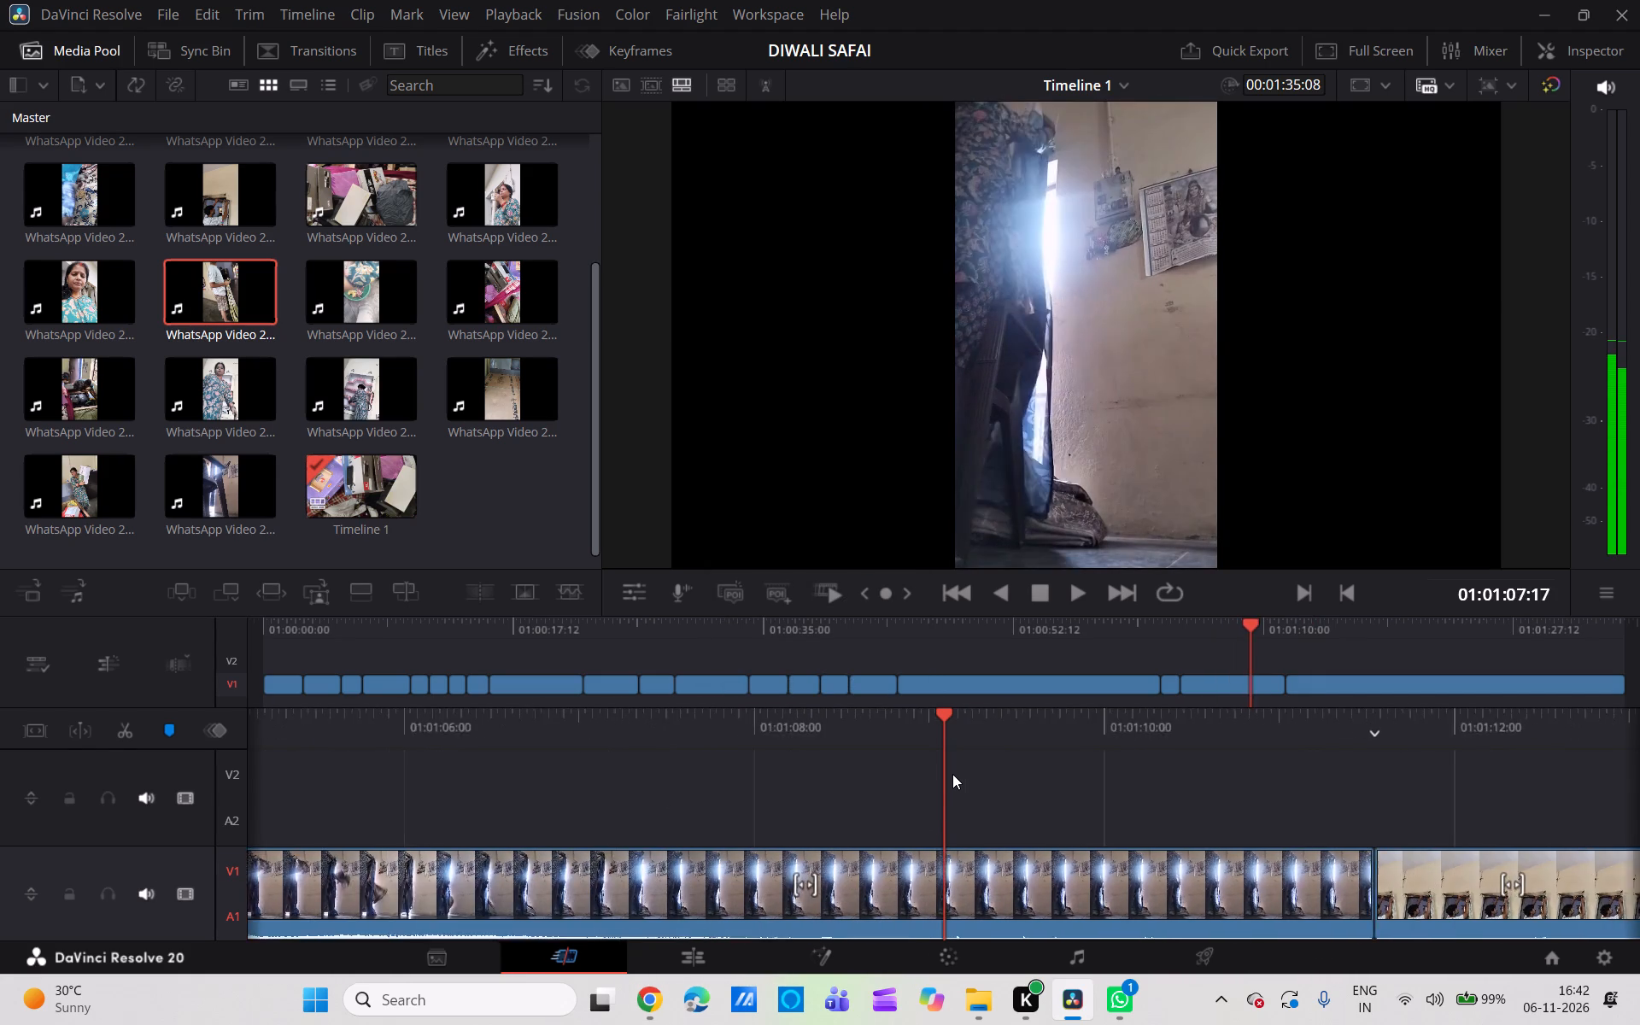
pyautogui.hscroll(-1, 952, 774)
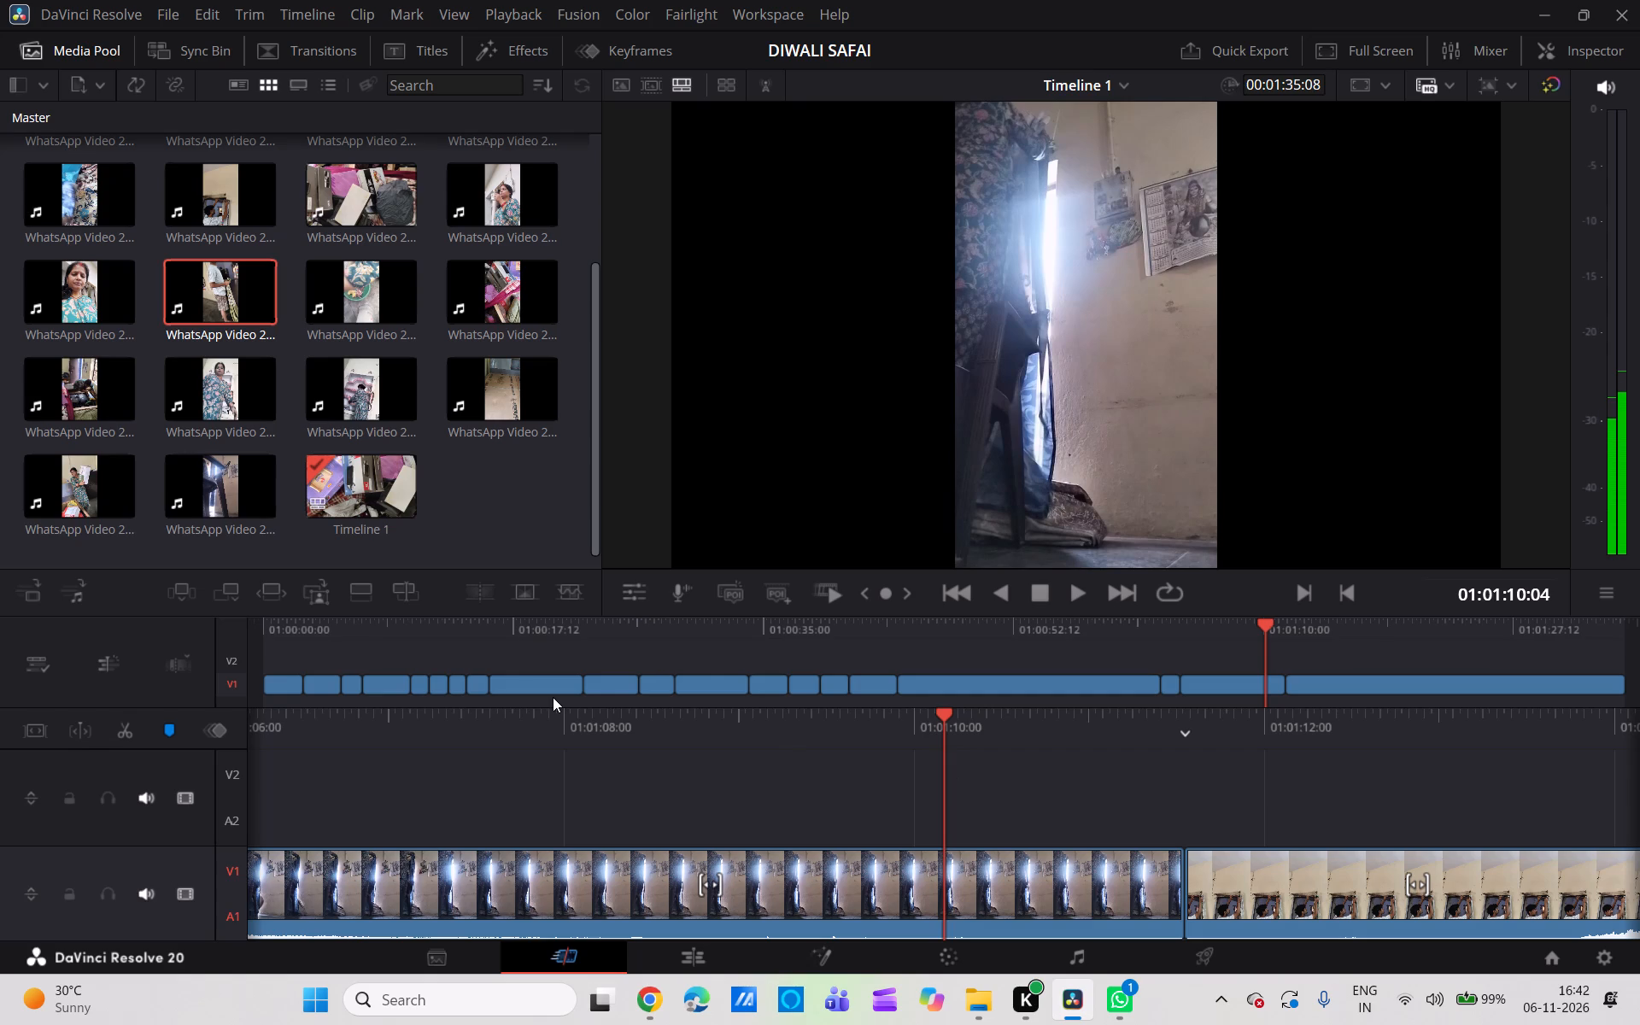
pyautogui.click(123, 734)
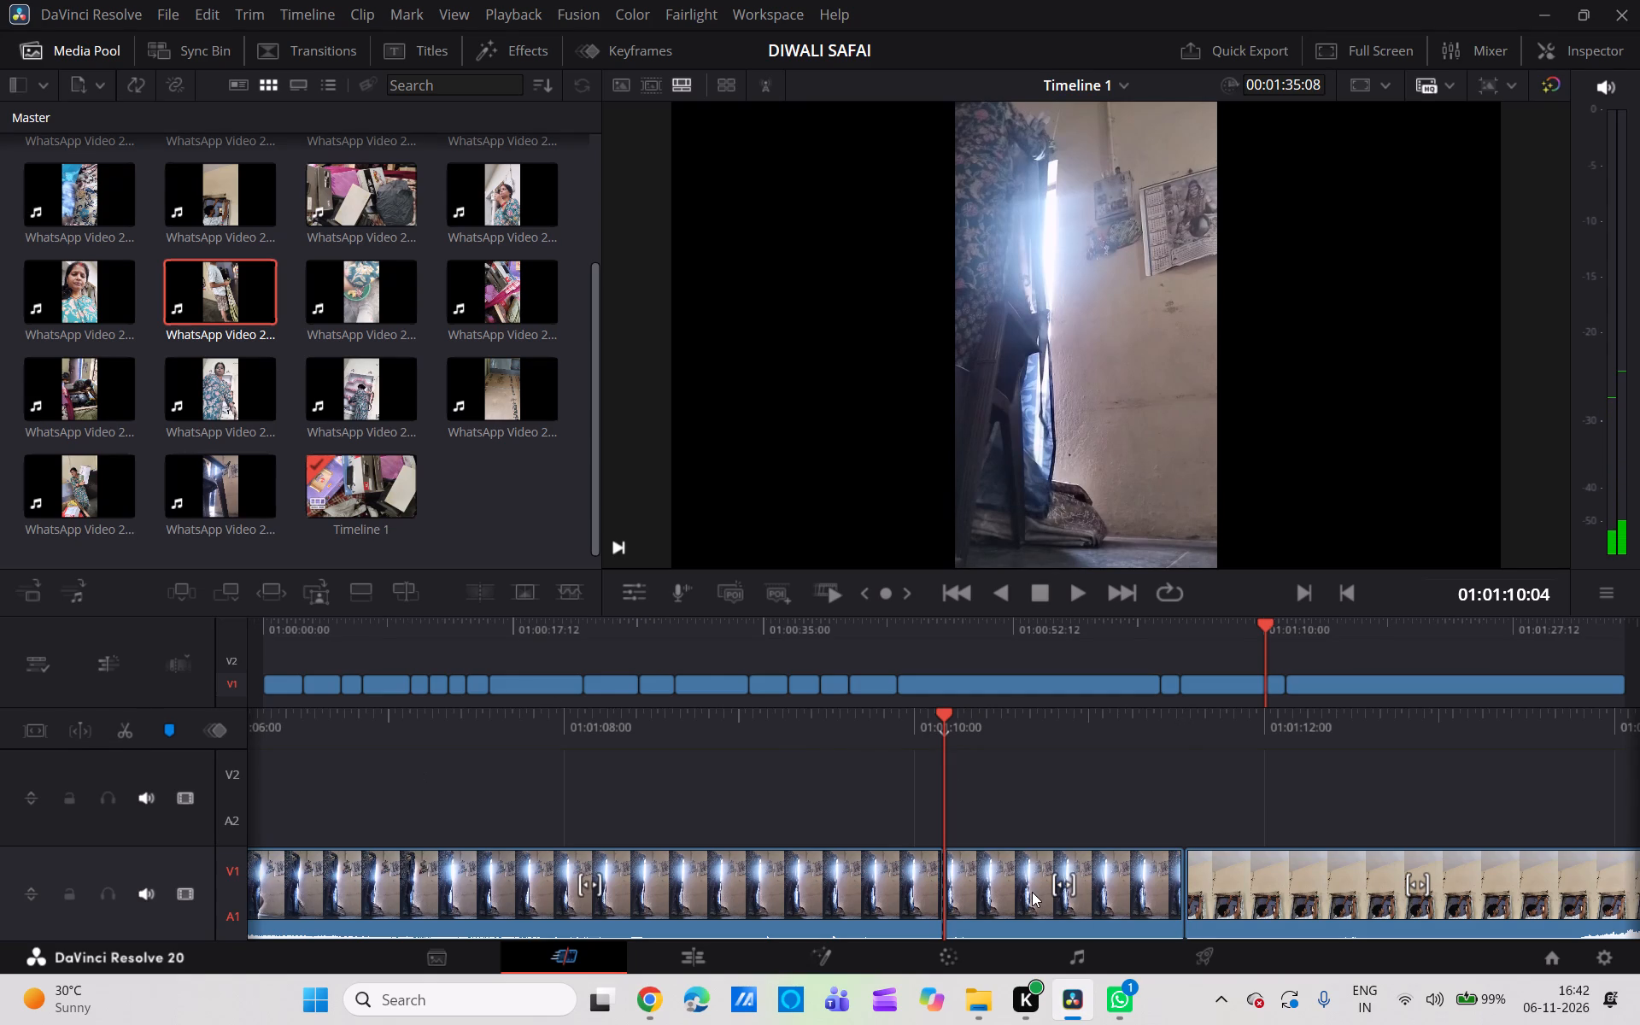
pyautogui.click(1032, 892)
pyautogui.press('BackSpace')
pyautogui.click(1032, 892)
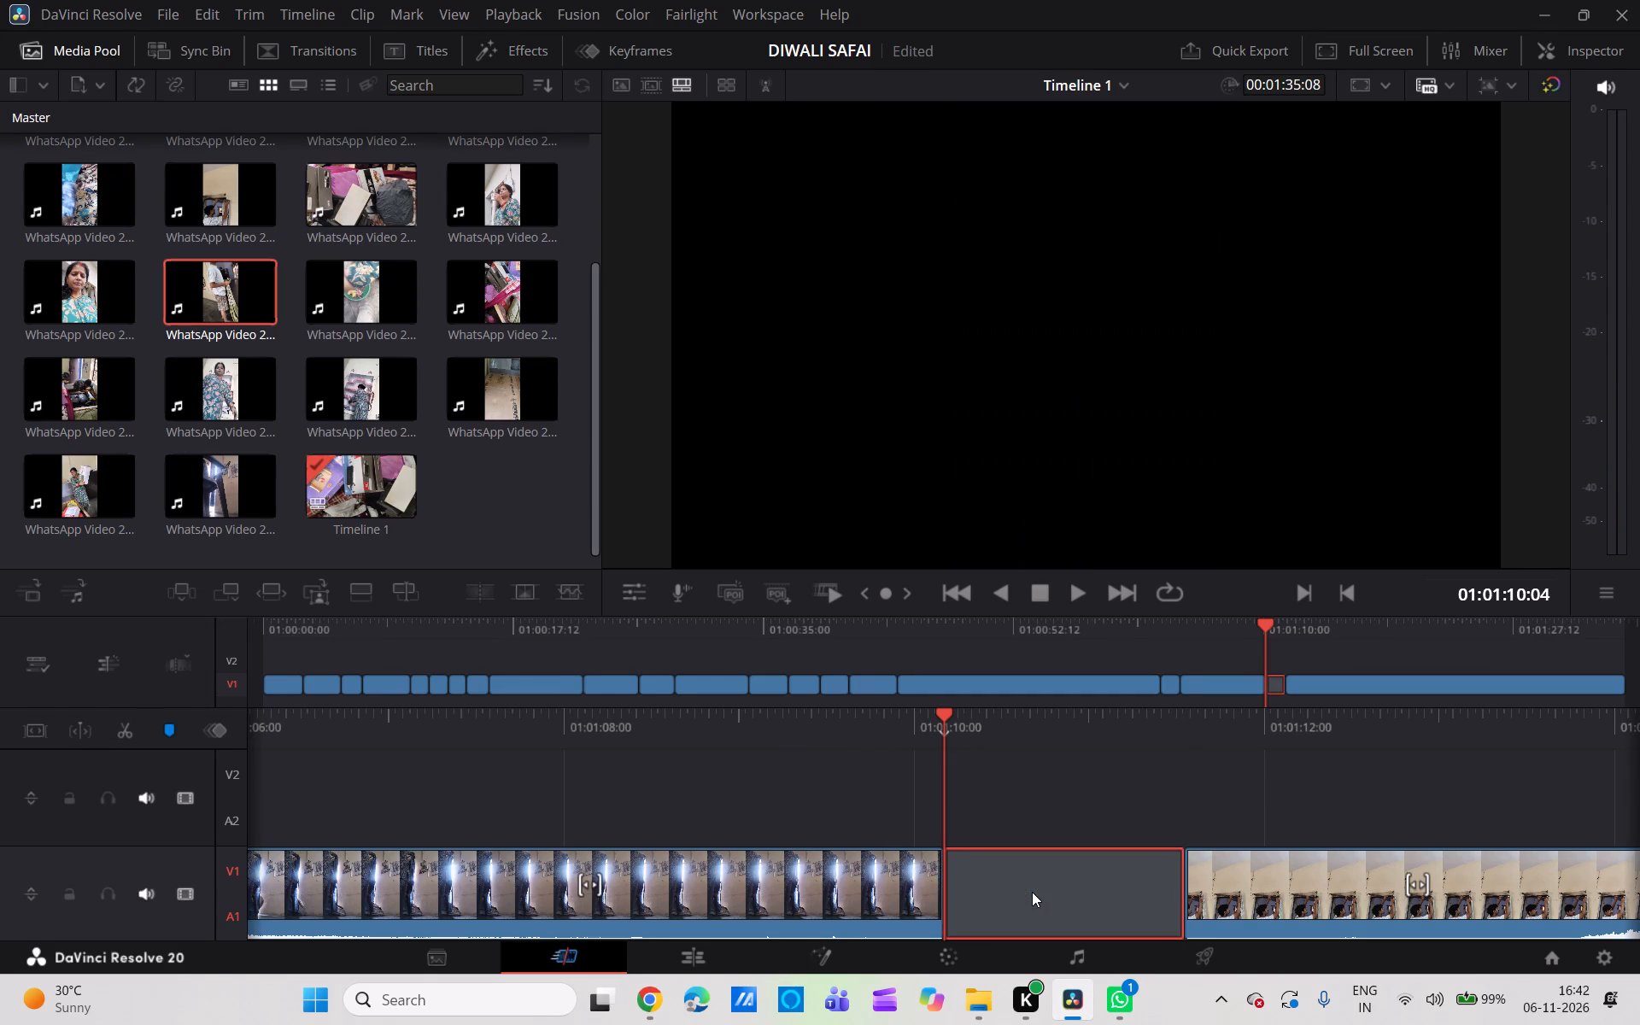
pyautogui.press('BackSpace')
# Split the remaining doorway clip at 01:01:24:06, then delete the part before the cut and close the gap after the curtain clip.
pyautogui.hscroll(-1, 1032, 892)
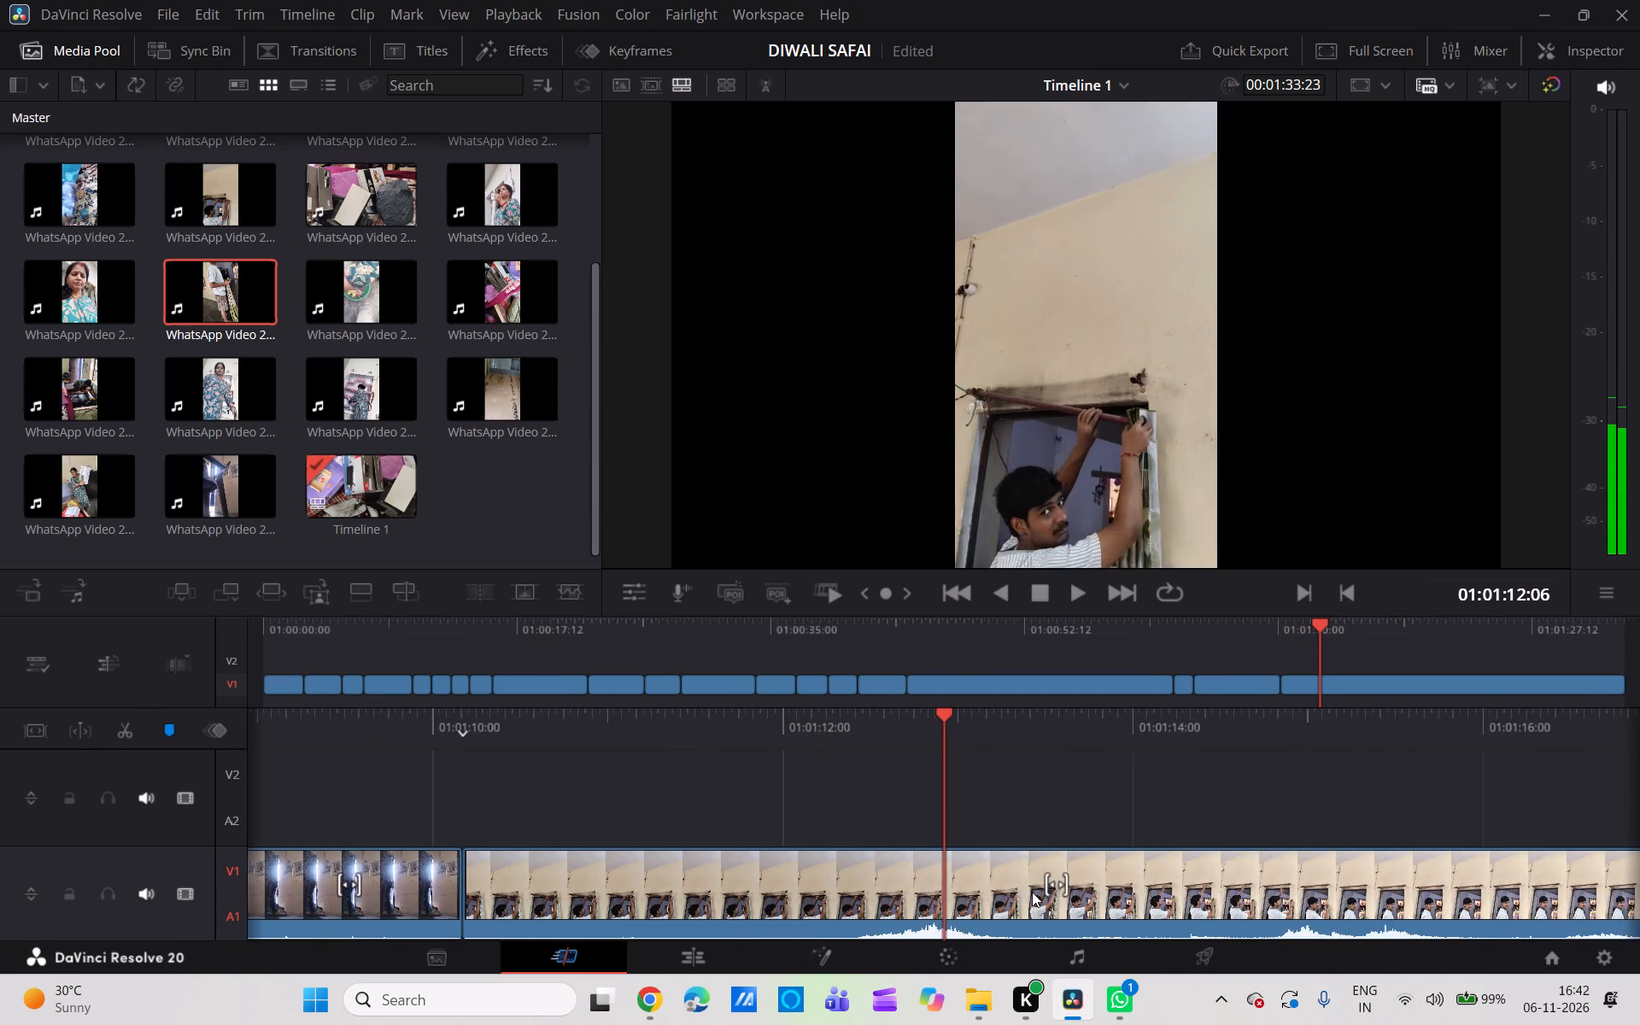
pyautogui.hscroll(-2, 1032, 892)
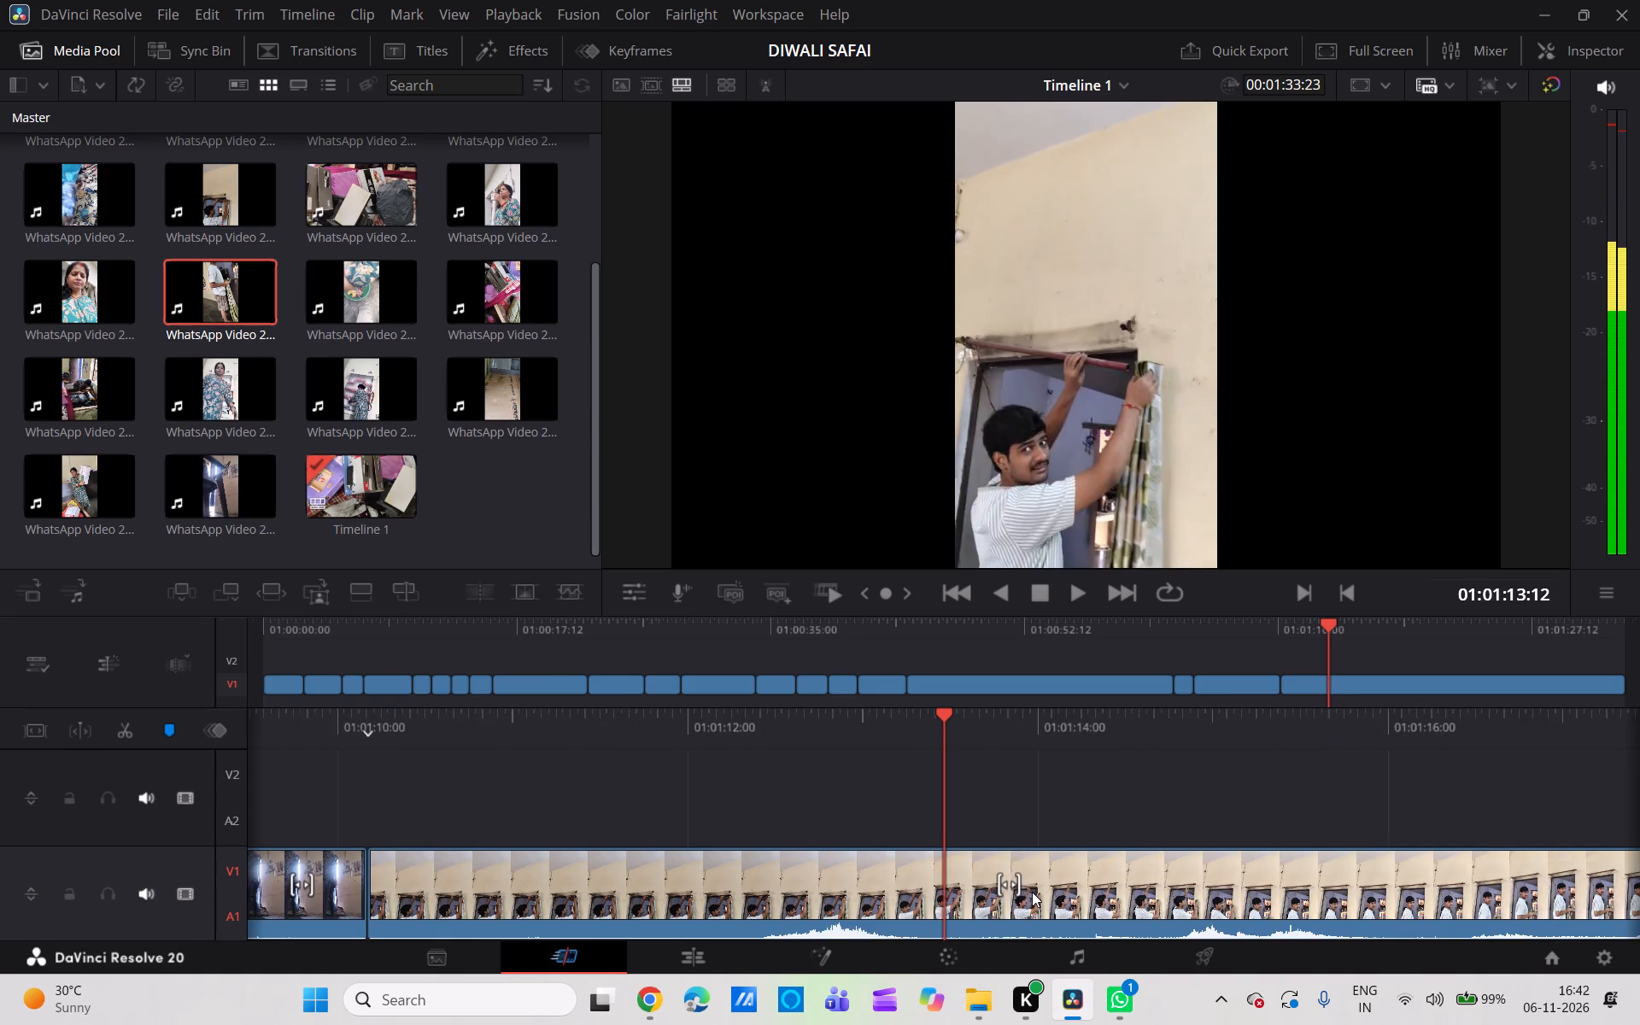
pyautogui.hscroll(-2, 1032, 892)
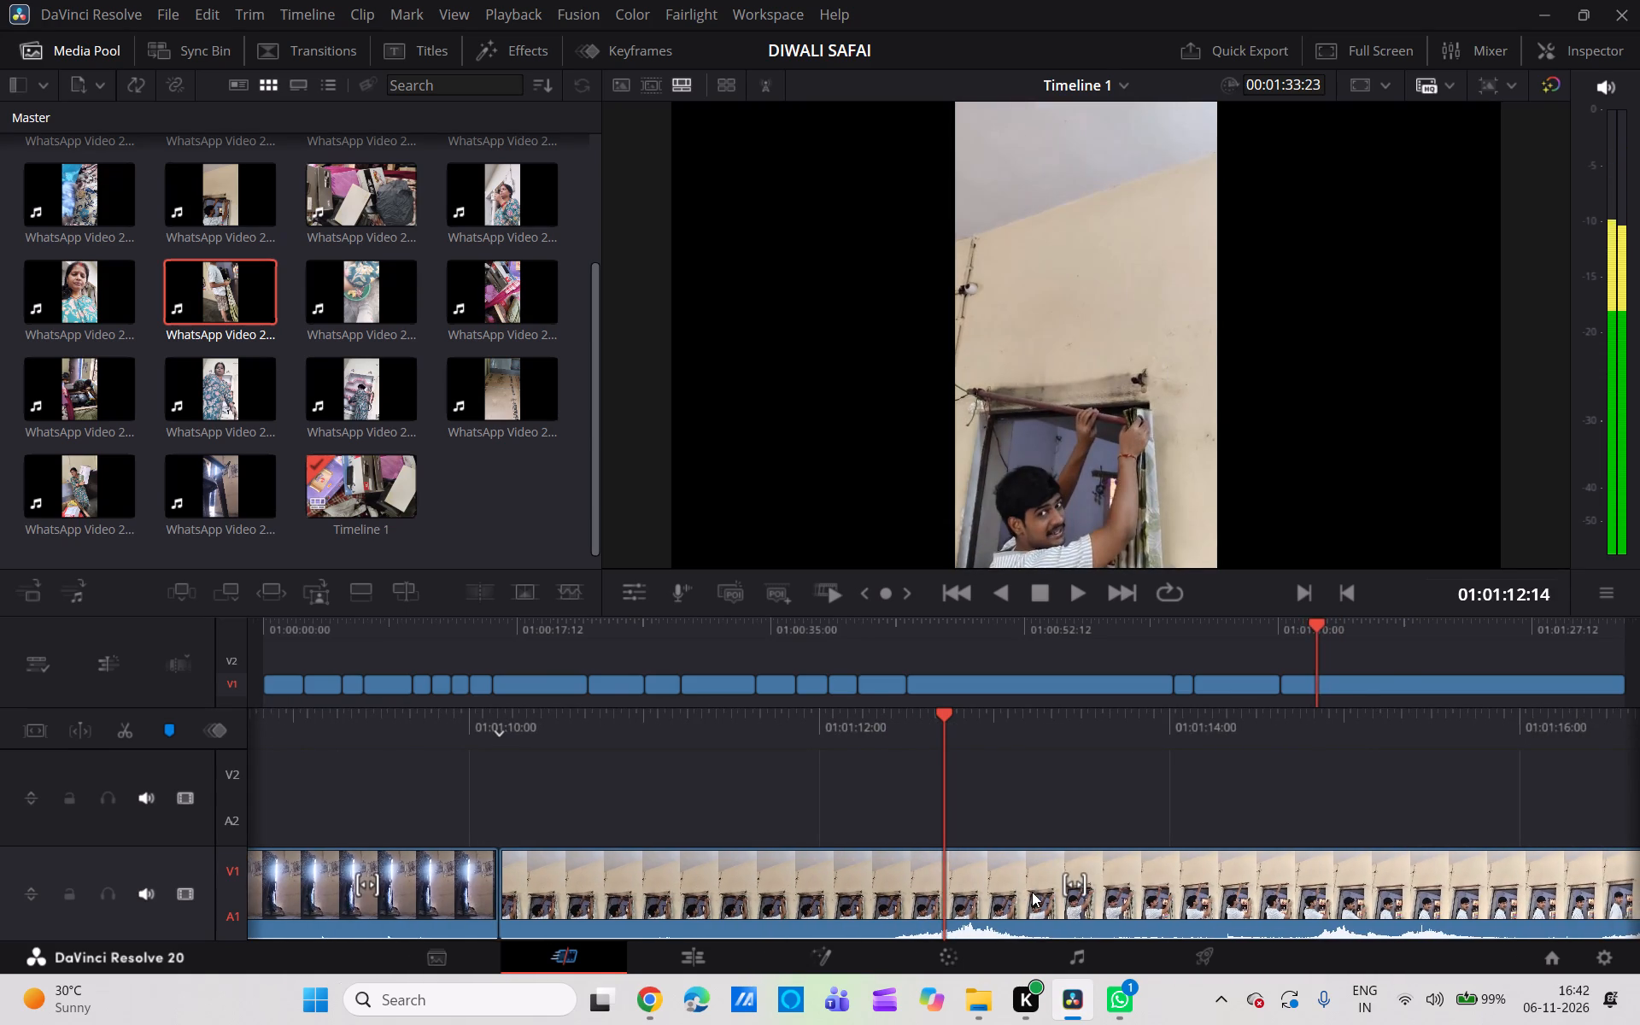
pyautogui.hscroll(-1, 1032, 892)
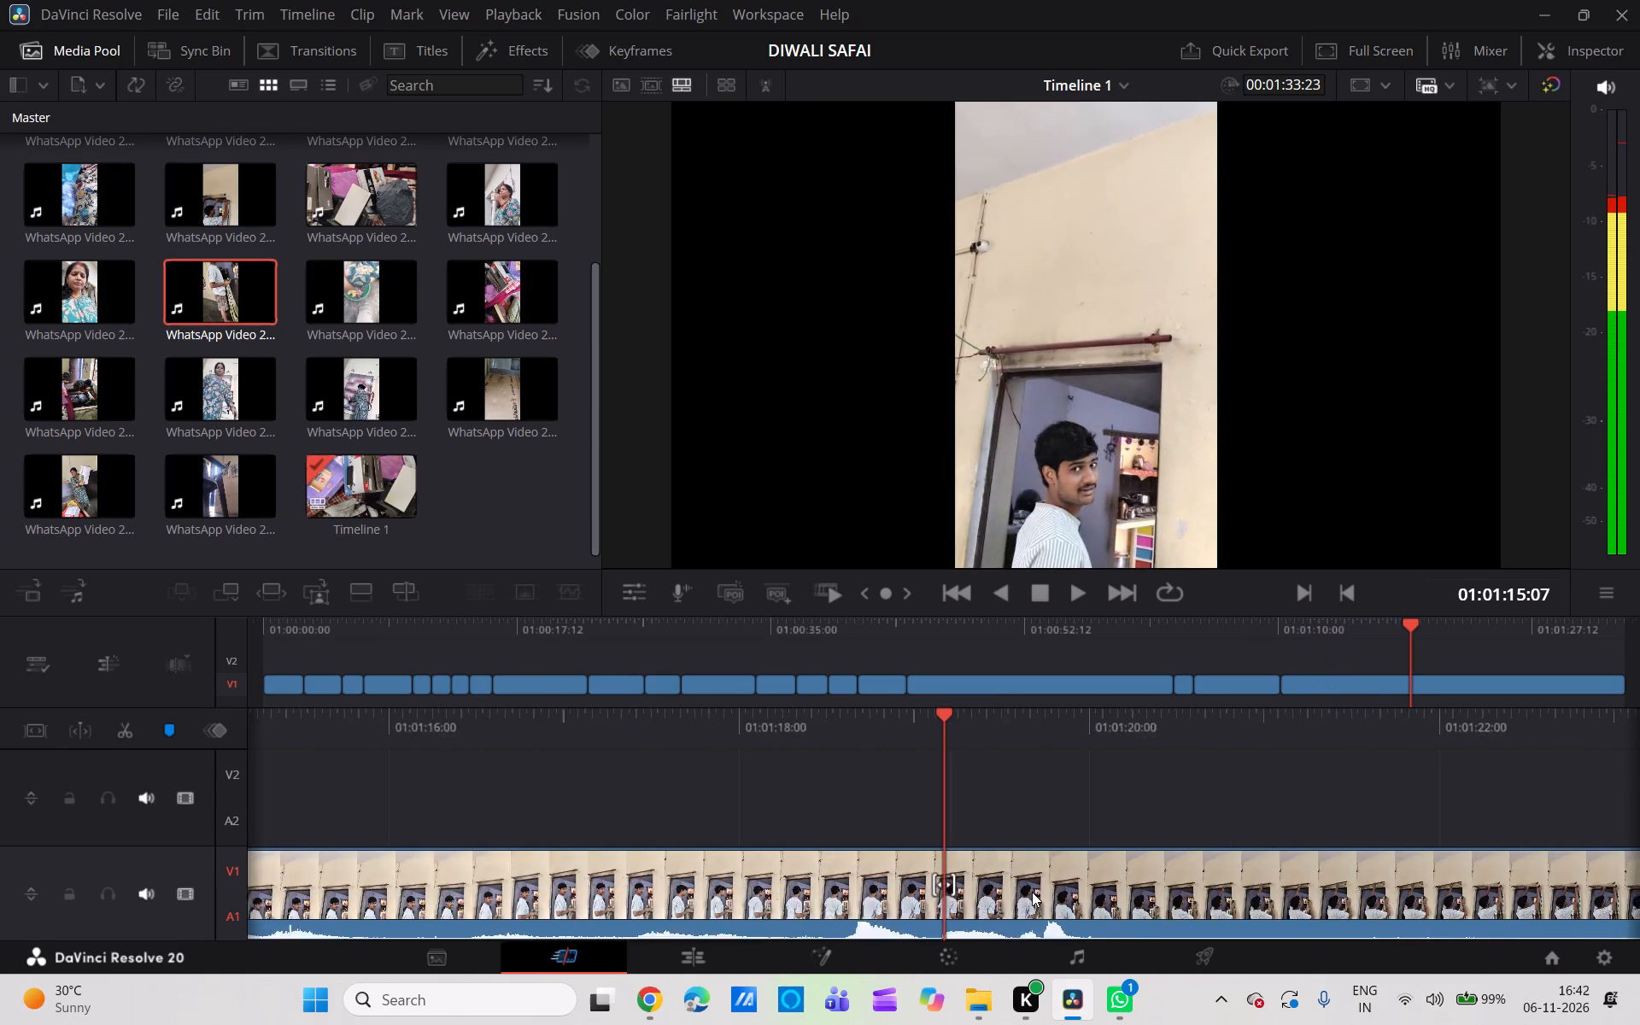
pyautogui.hscroll(-2, 1032, 892)
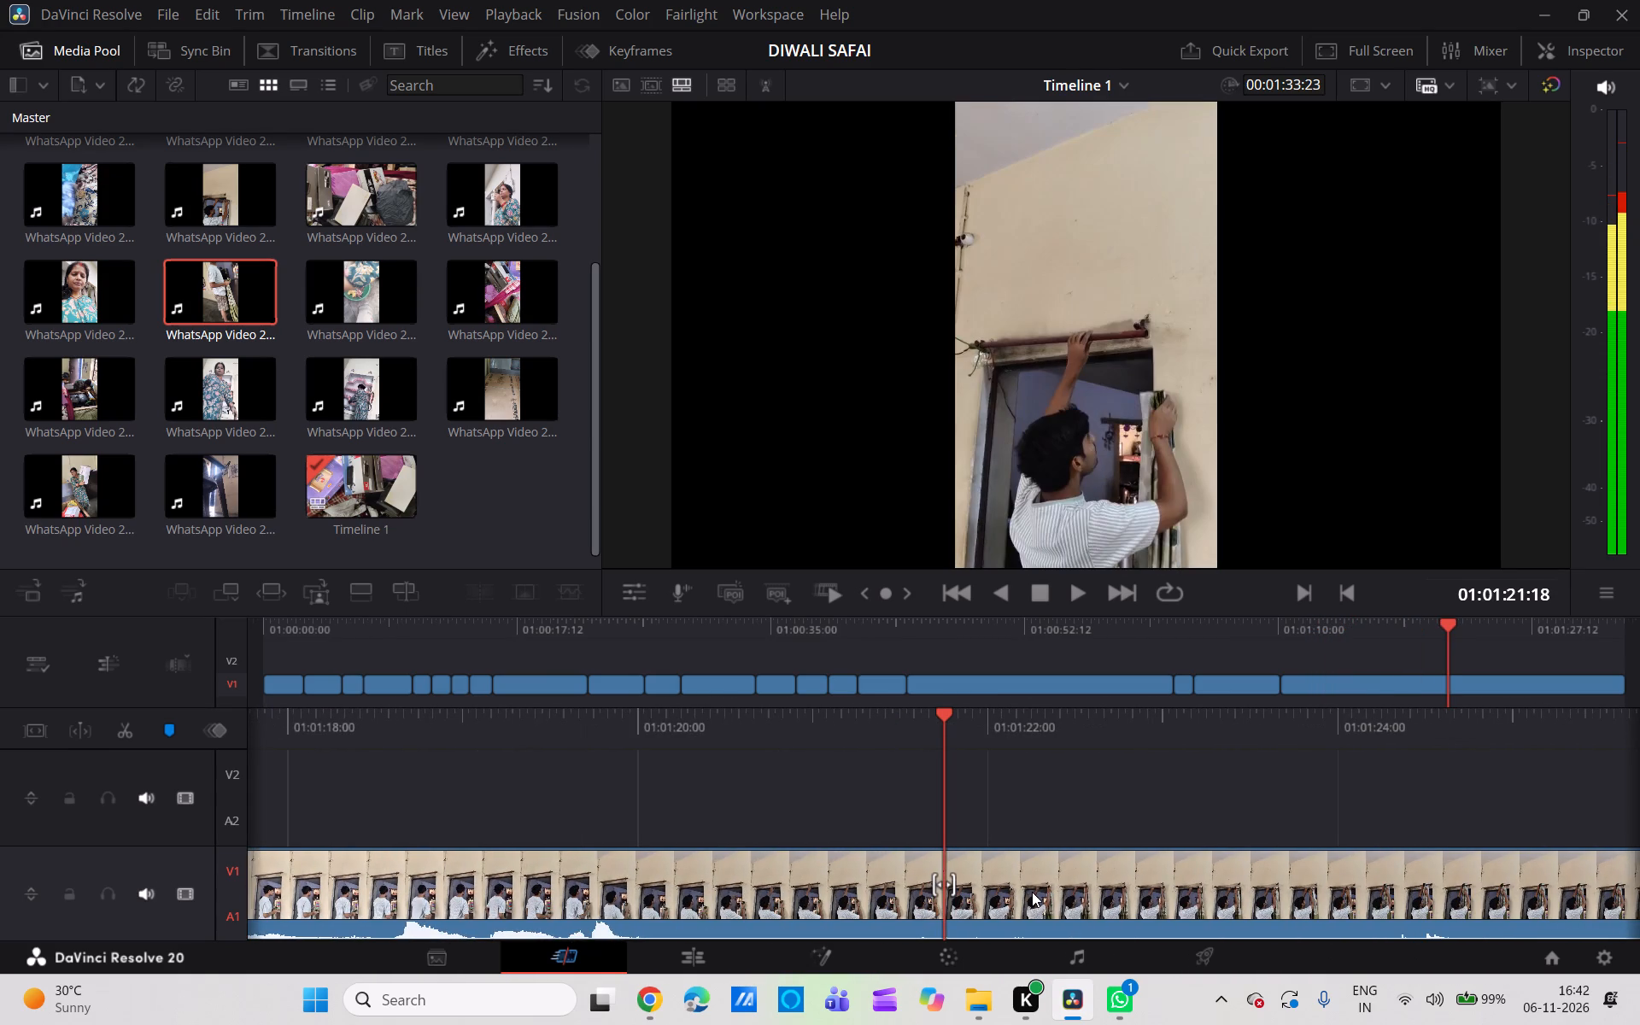
pyautogui.hscroll(-1, 1032, 892)
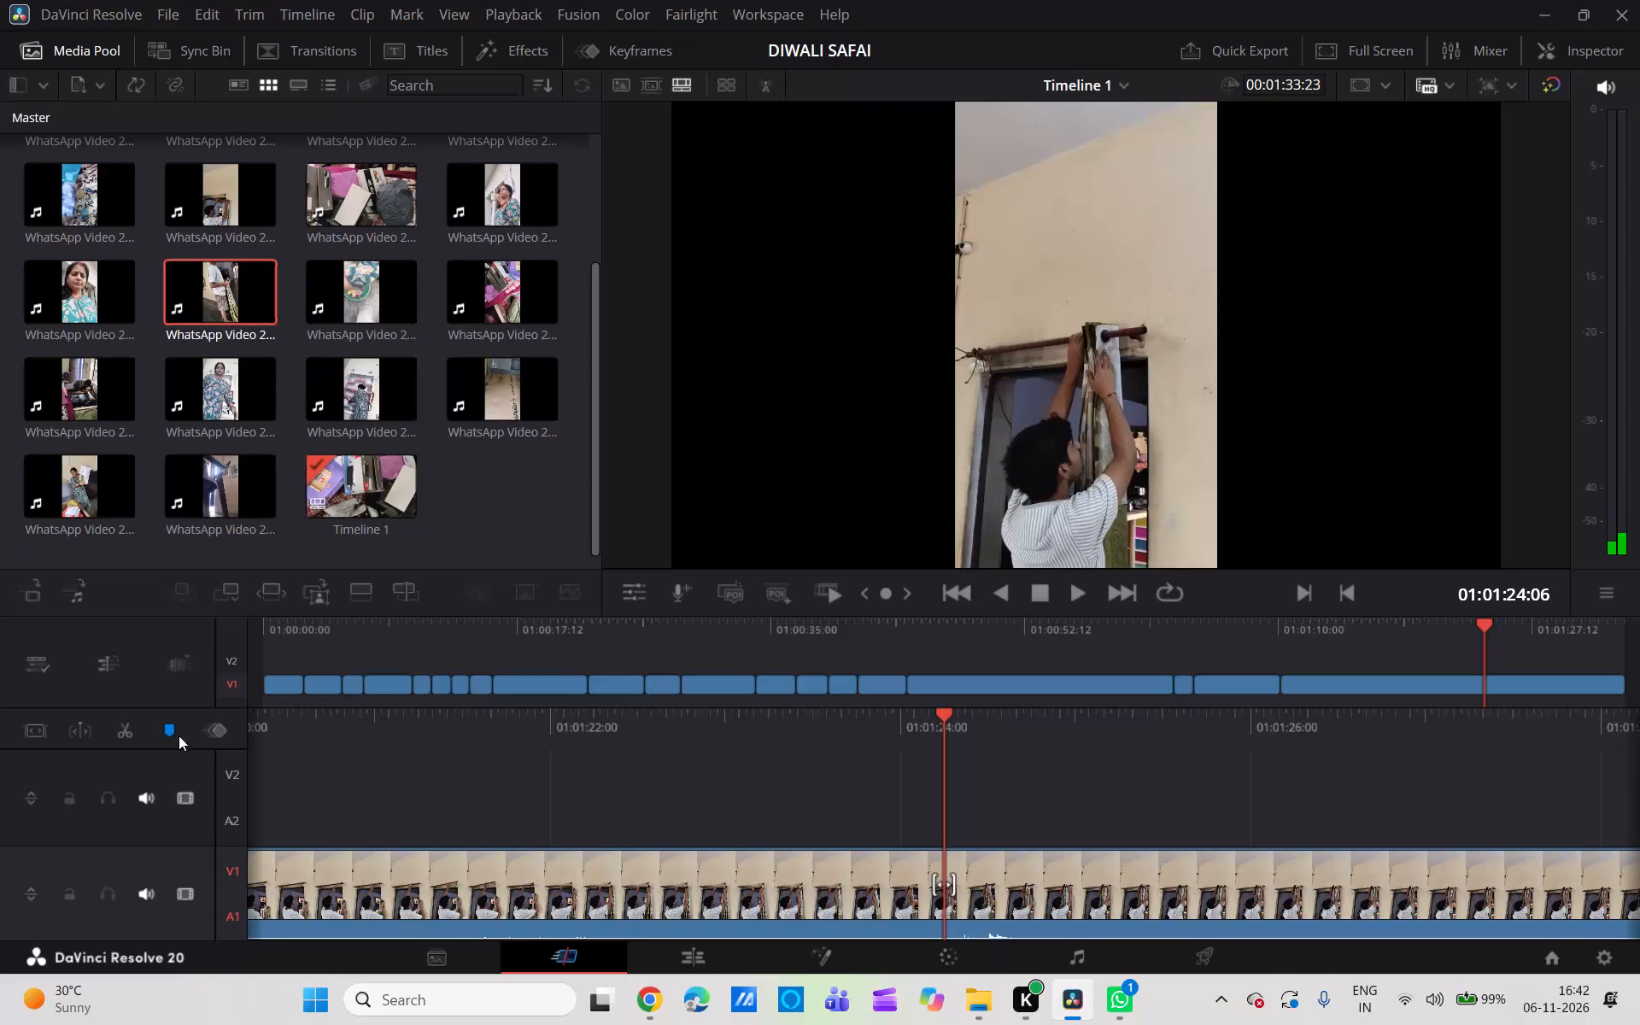
pyautogui.click(122, 727)
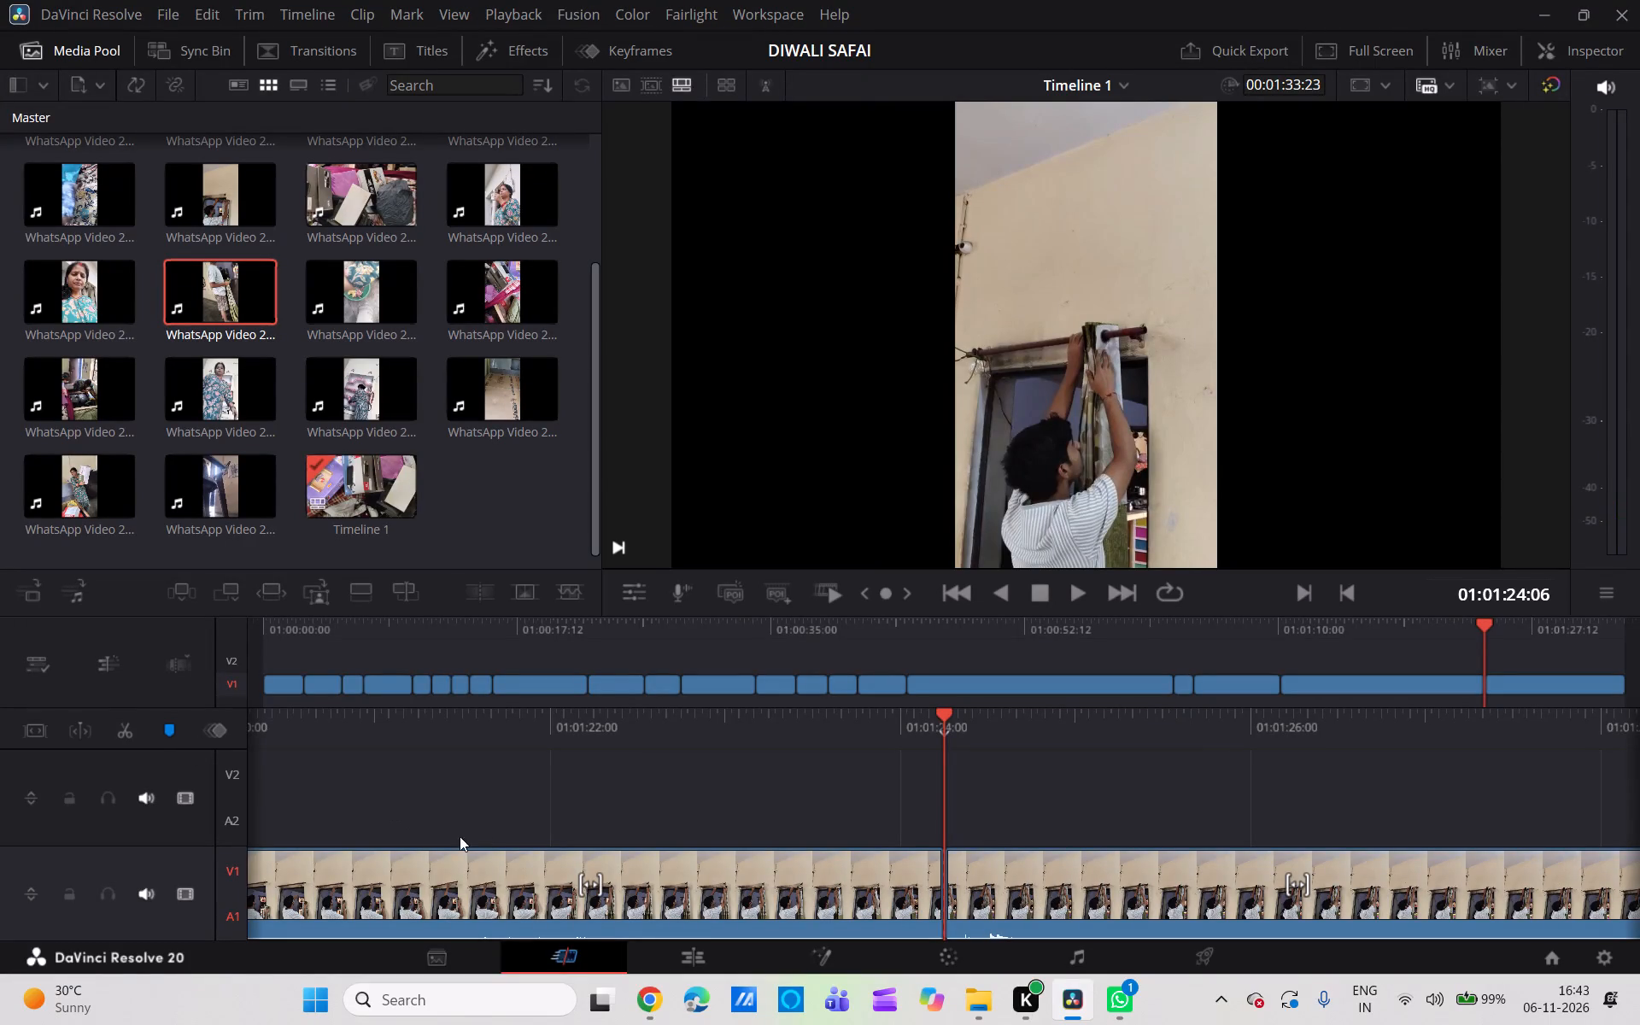
pyautogui.click(483, 865)
pyautogui.press('BackSpace')
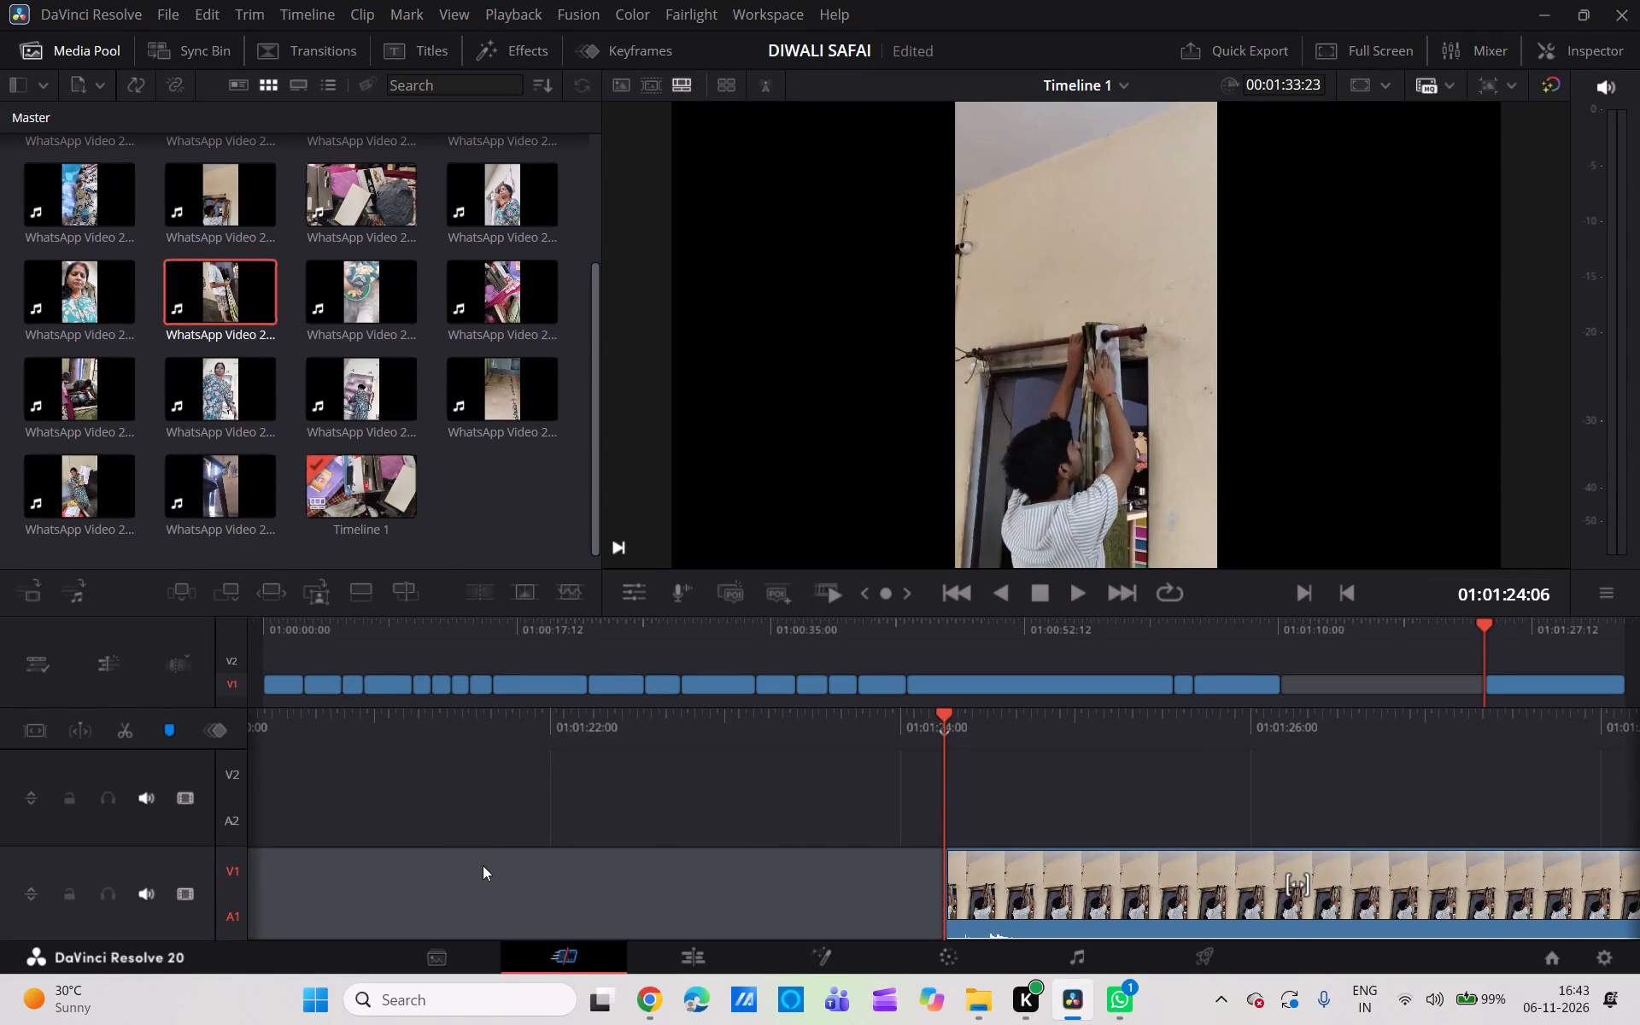
pyautogui.click(483, 865)
pyautogui.press('BackSpace')
# Split the doorway clip on V1 at 01:01:17:04 and delete the part after the cut.
pyautogui.hscroll(-1, 483, 865)
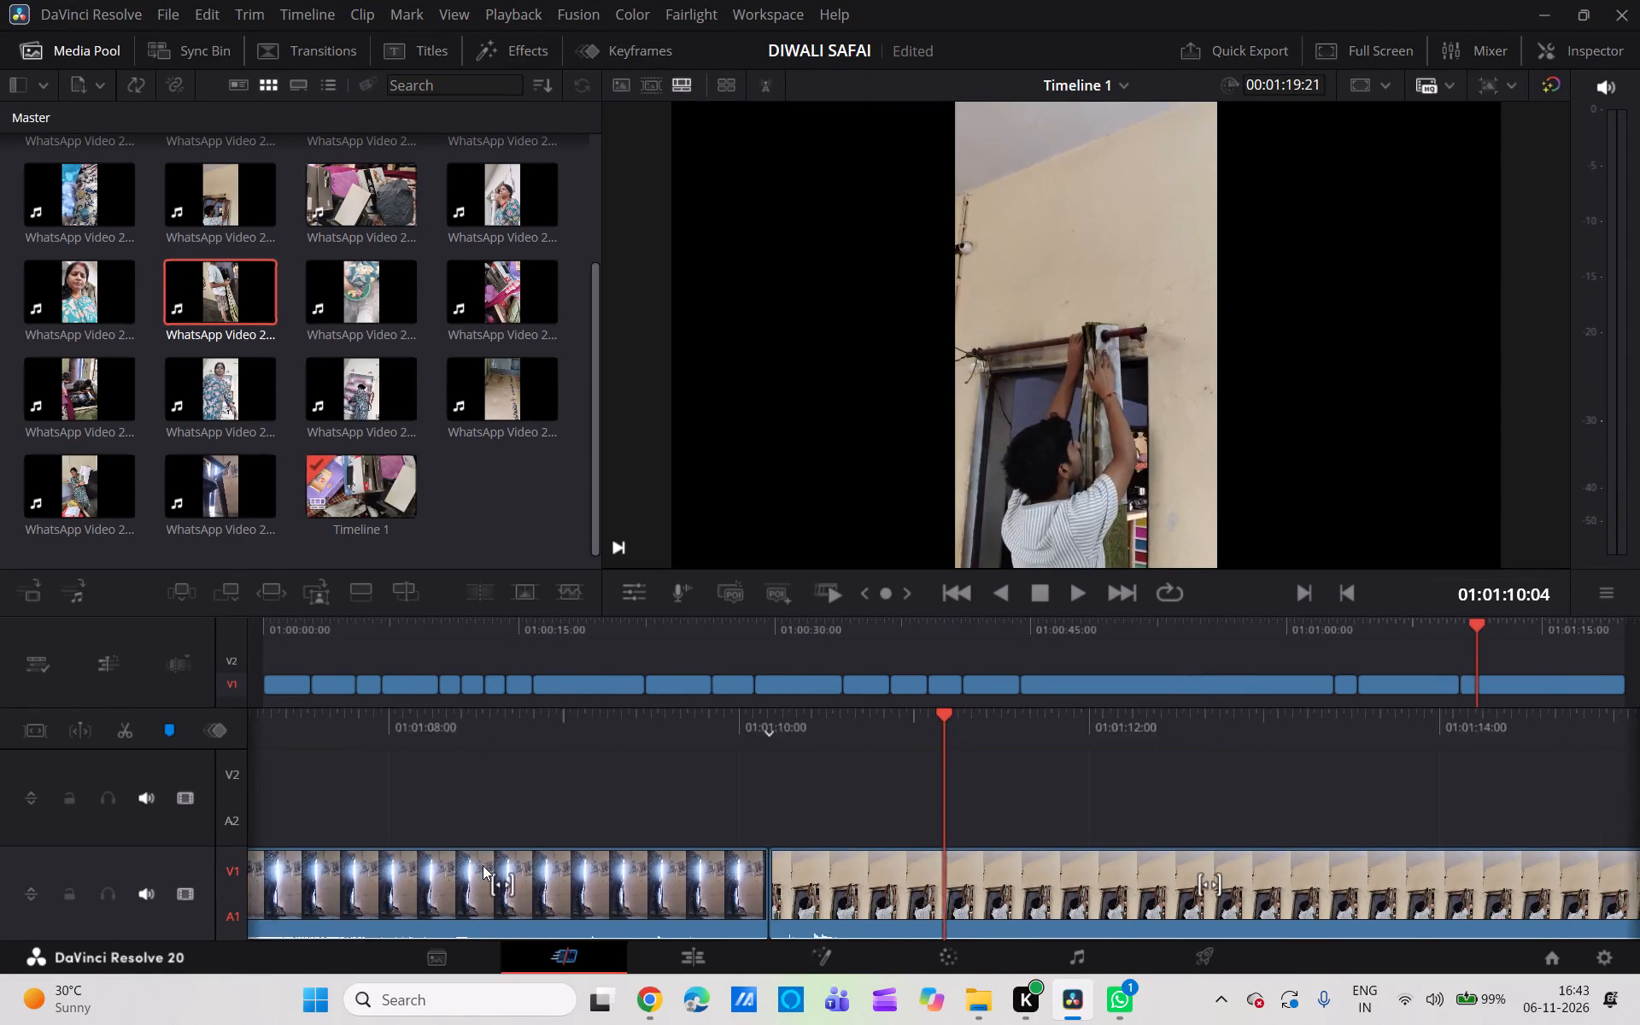
pyautogui.hscroll(-3, 483, 865)
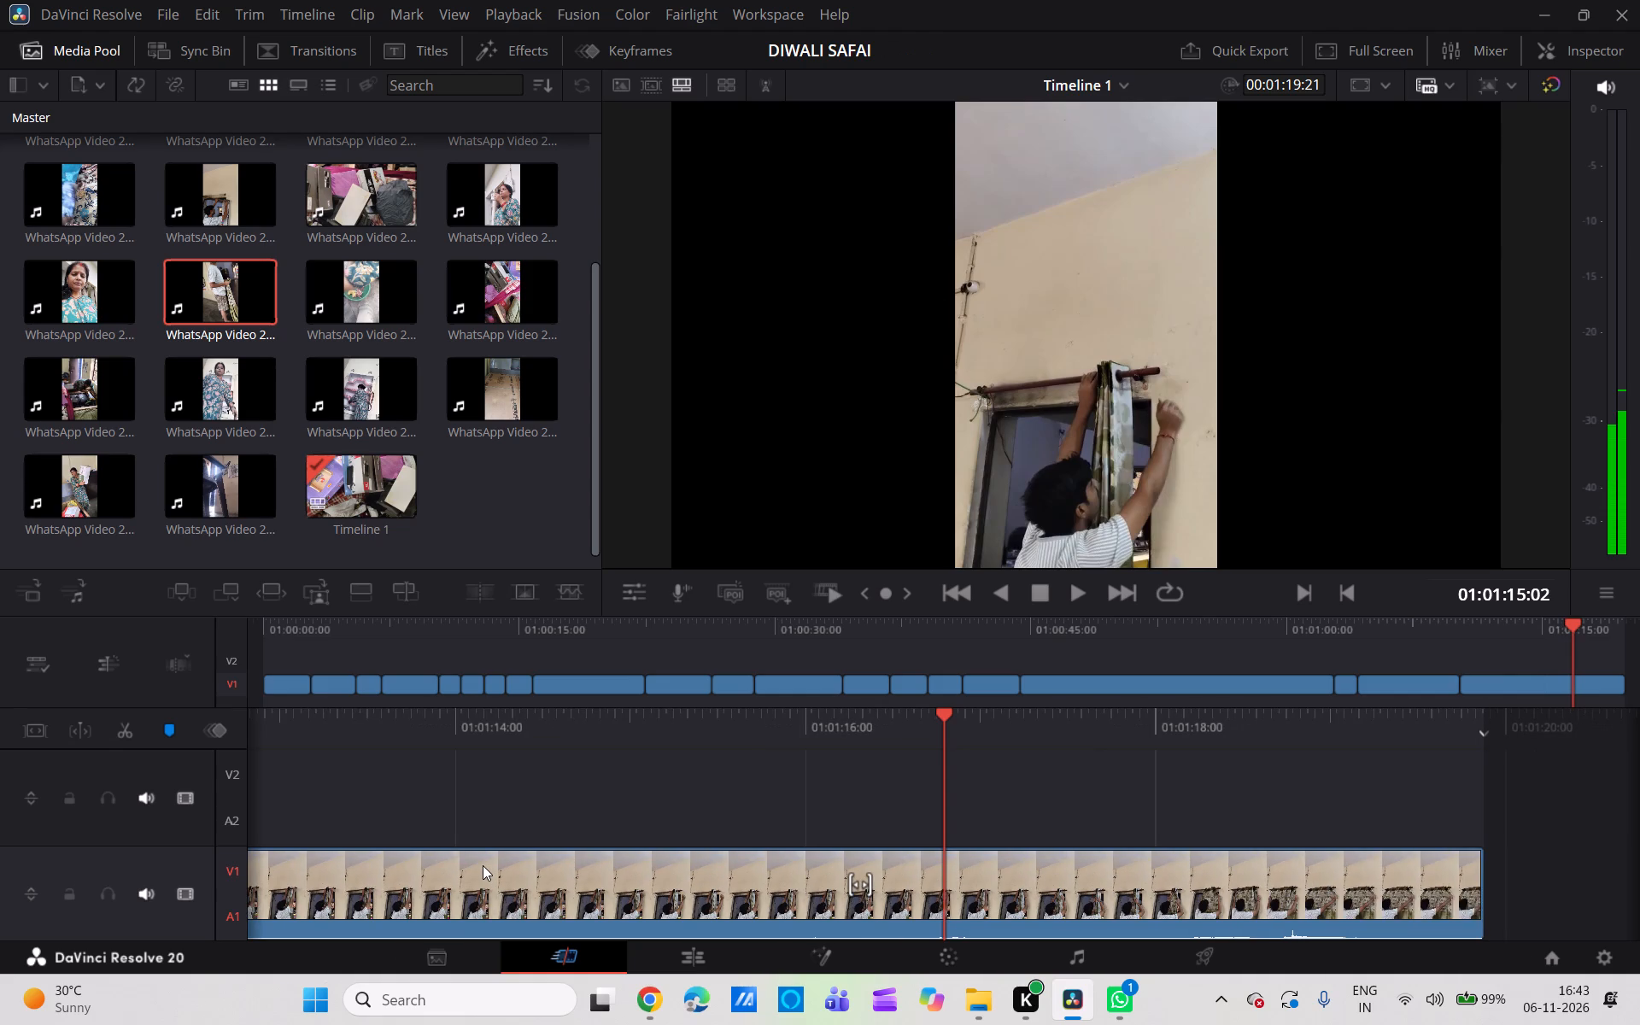
pyautogui.hscroll(-1, 483, 865)
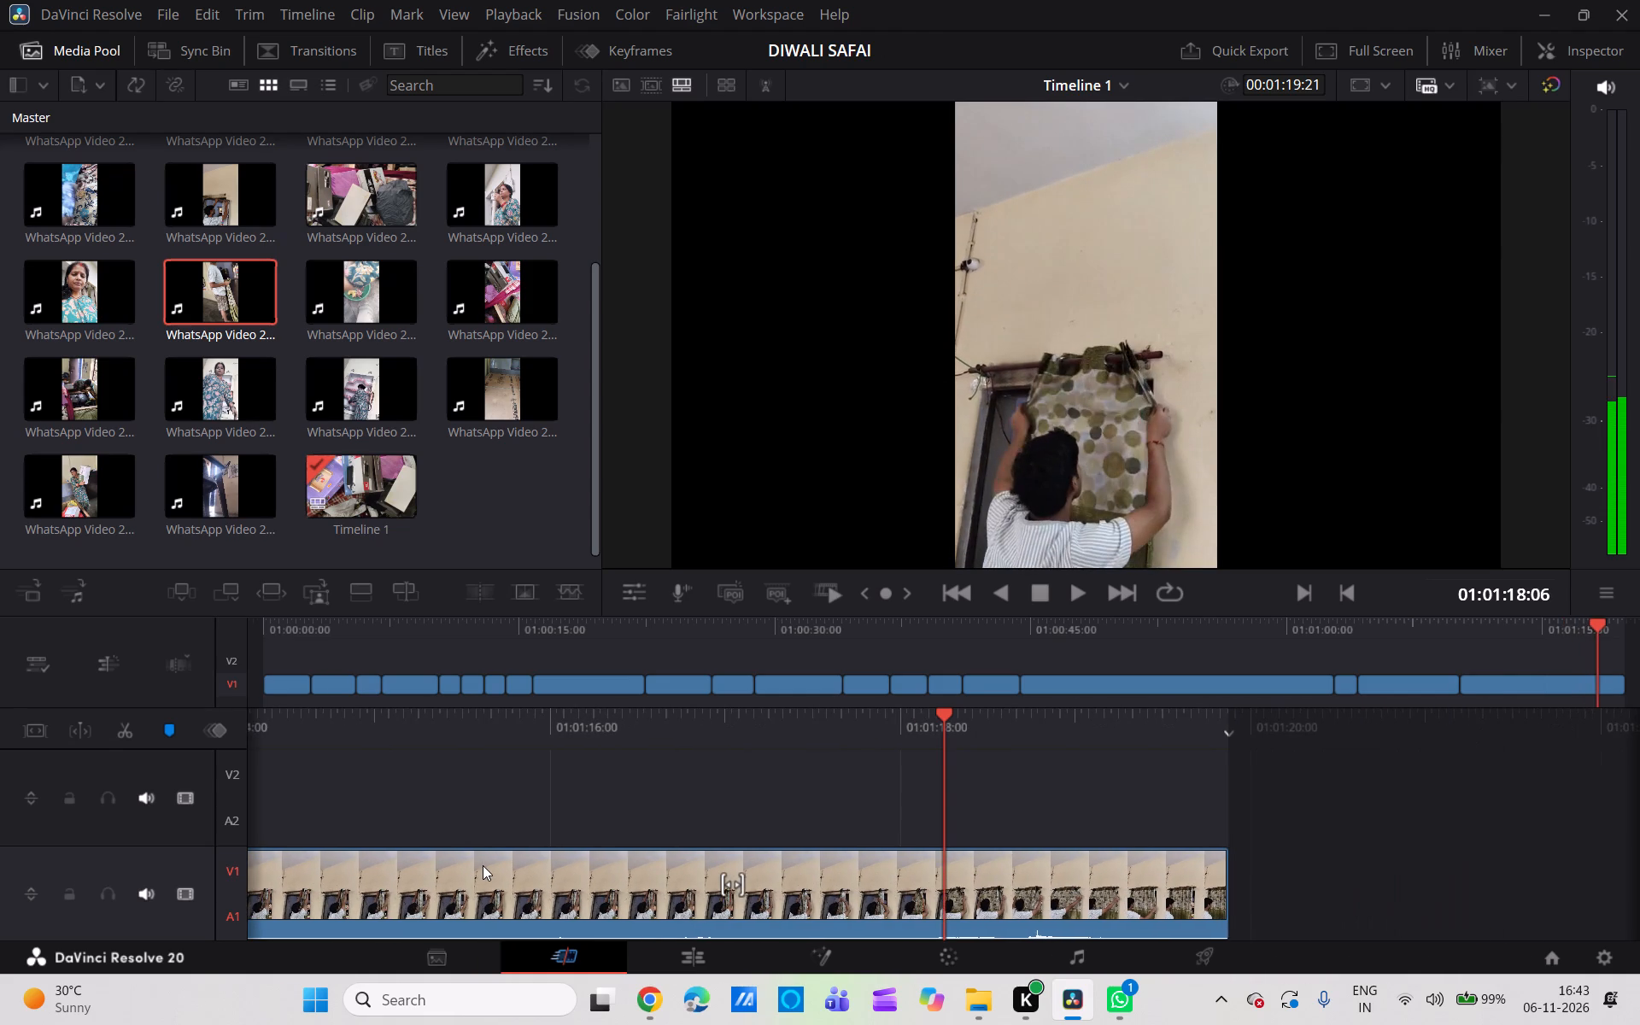
pyautogui.scroll(-1, 483, 865)
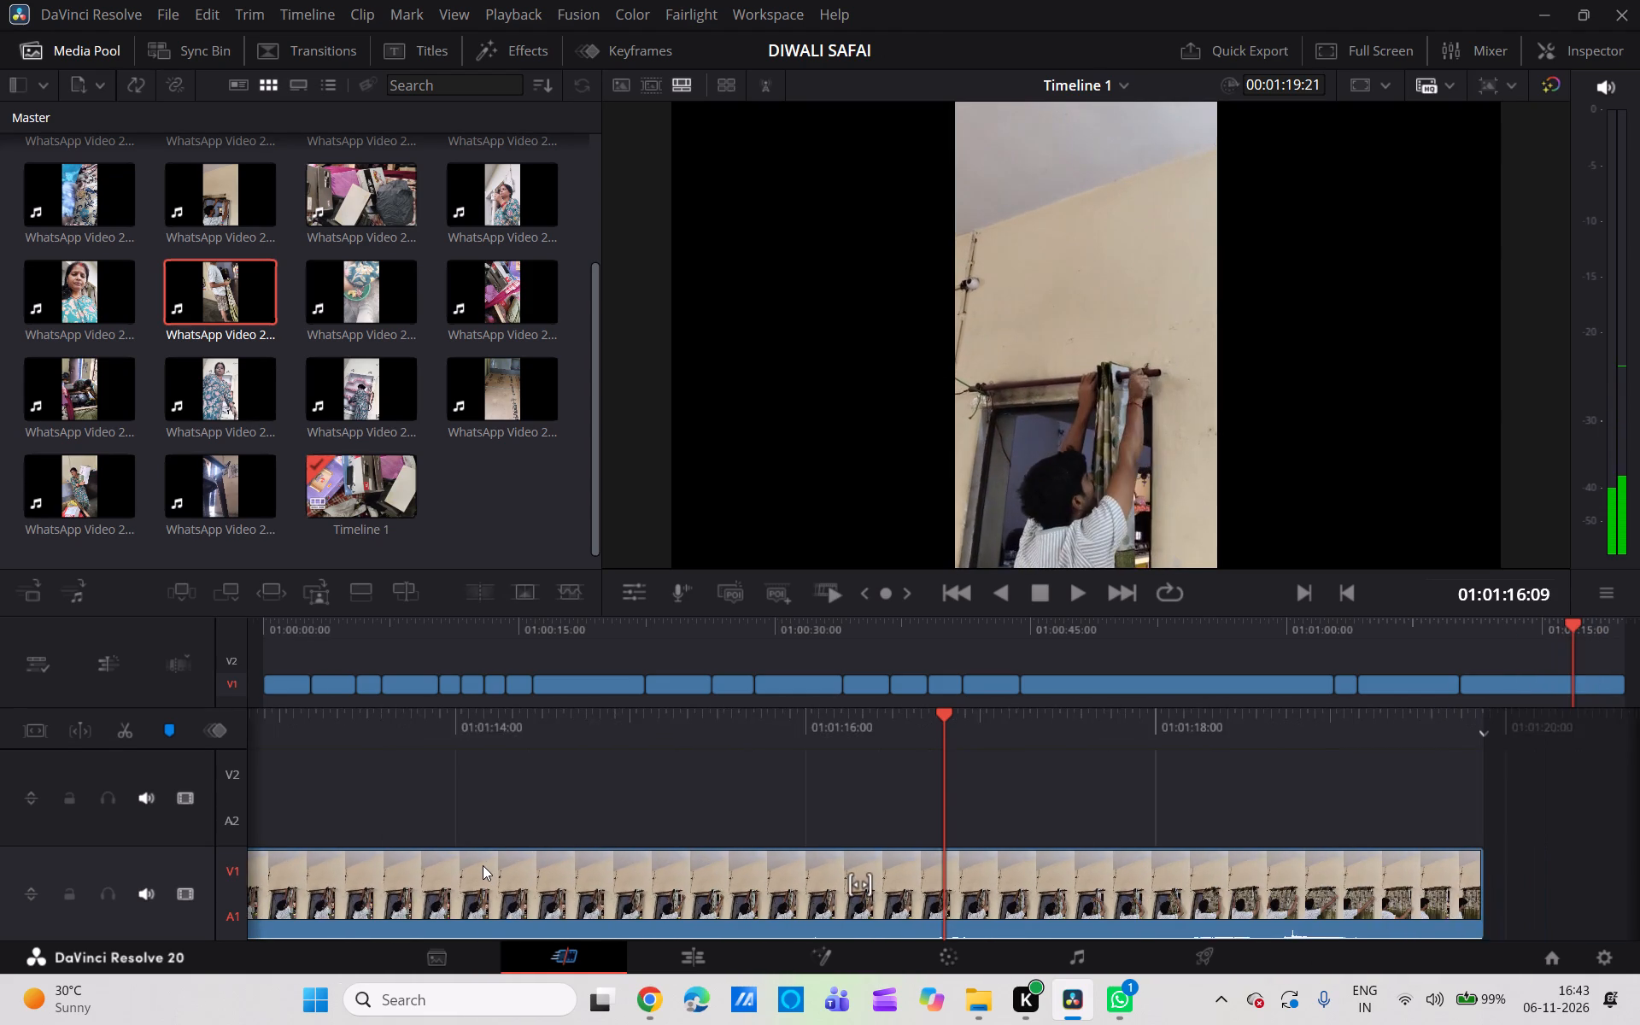
pyautogui.scroll(-1, 483, 865)
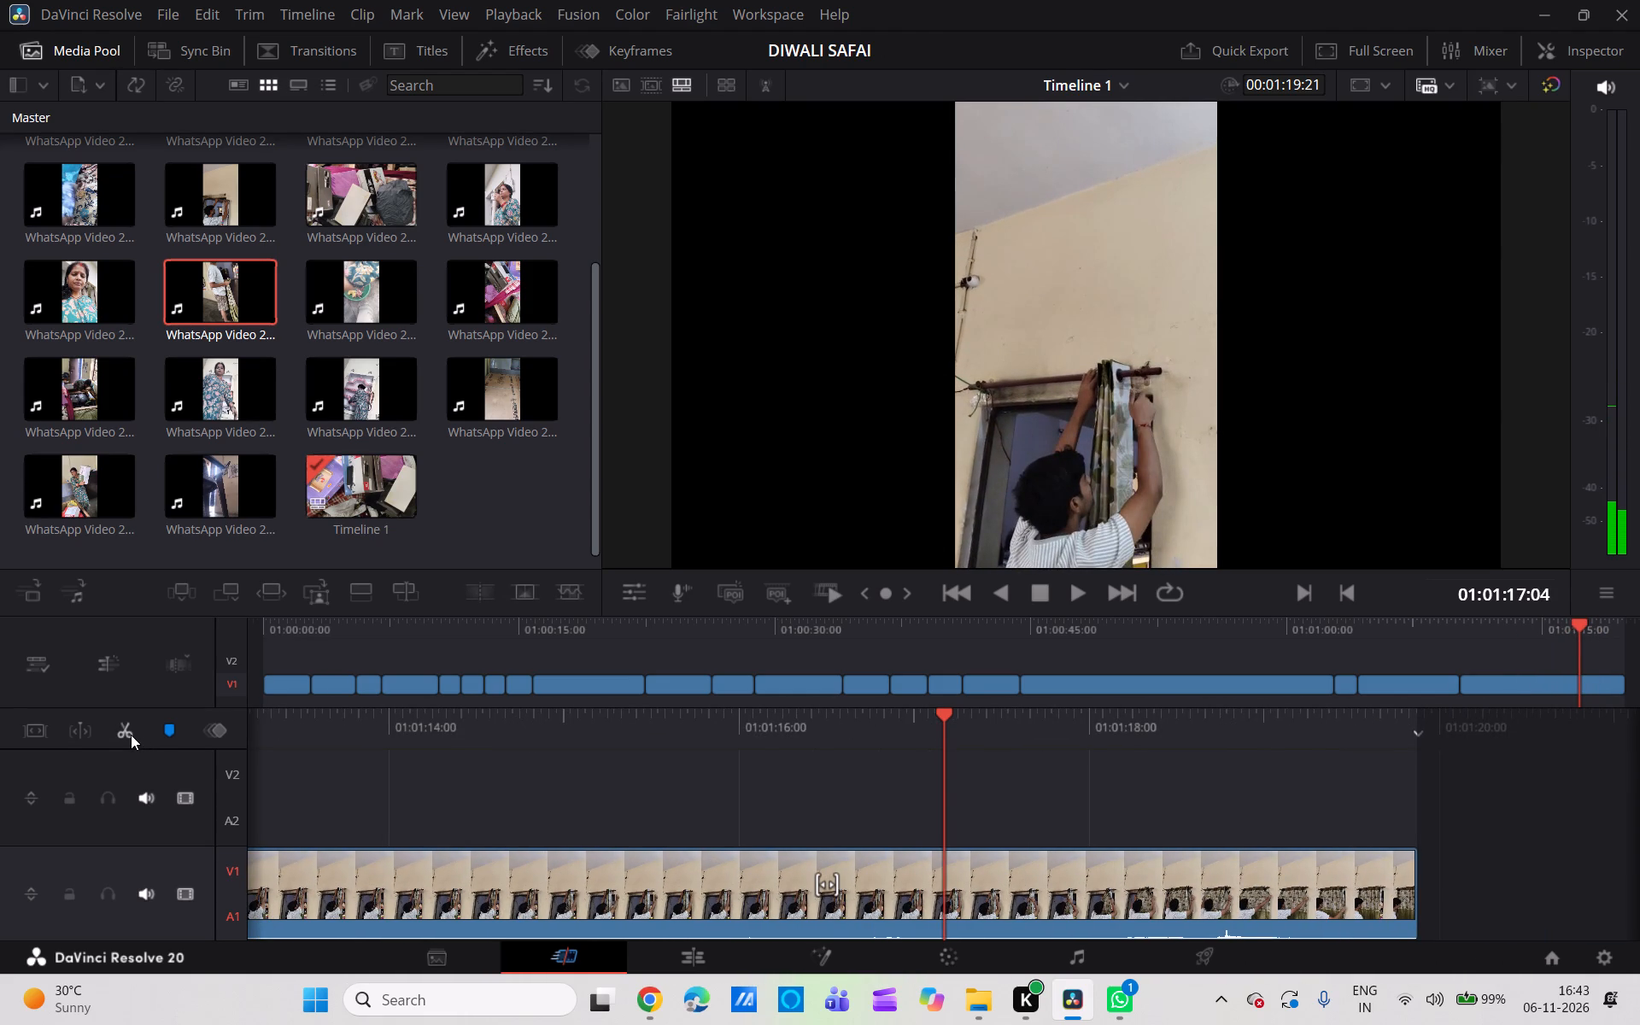
pyautogui.click(126, 732)
pyautogui.click(1109, 897)
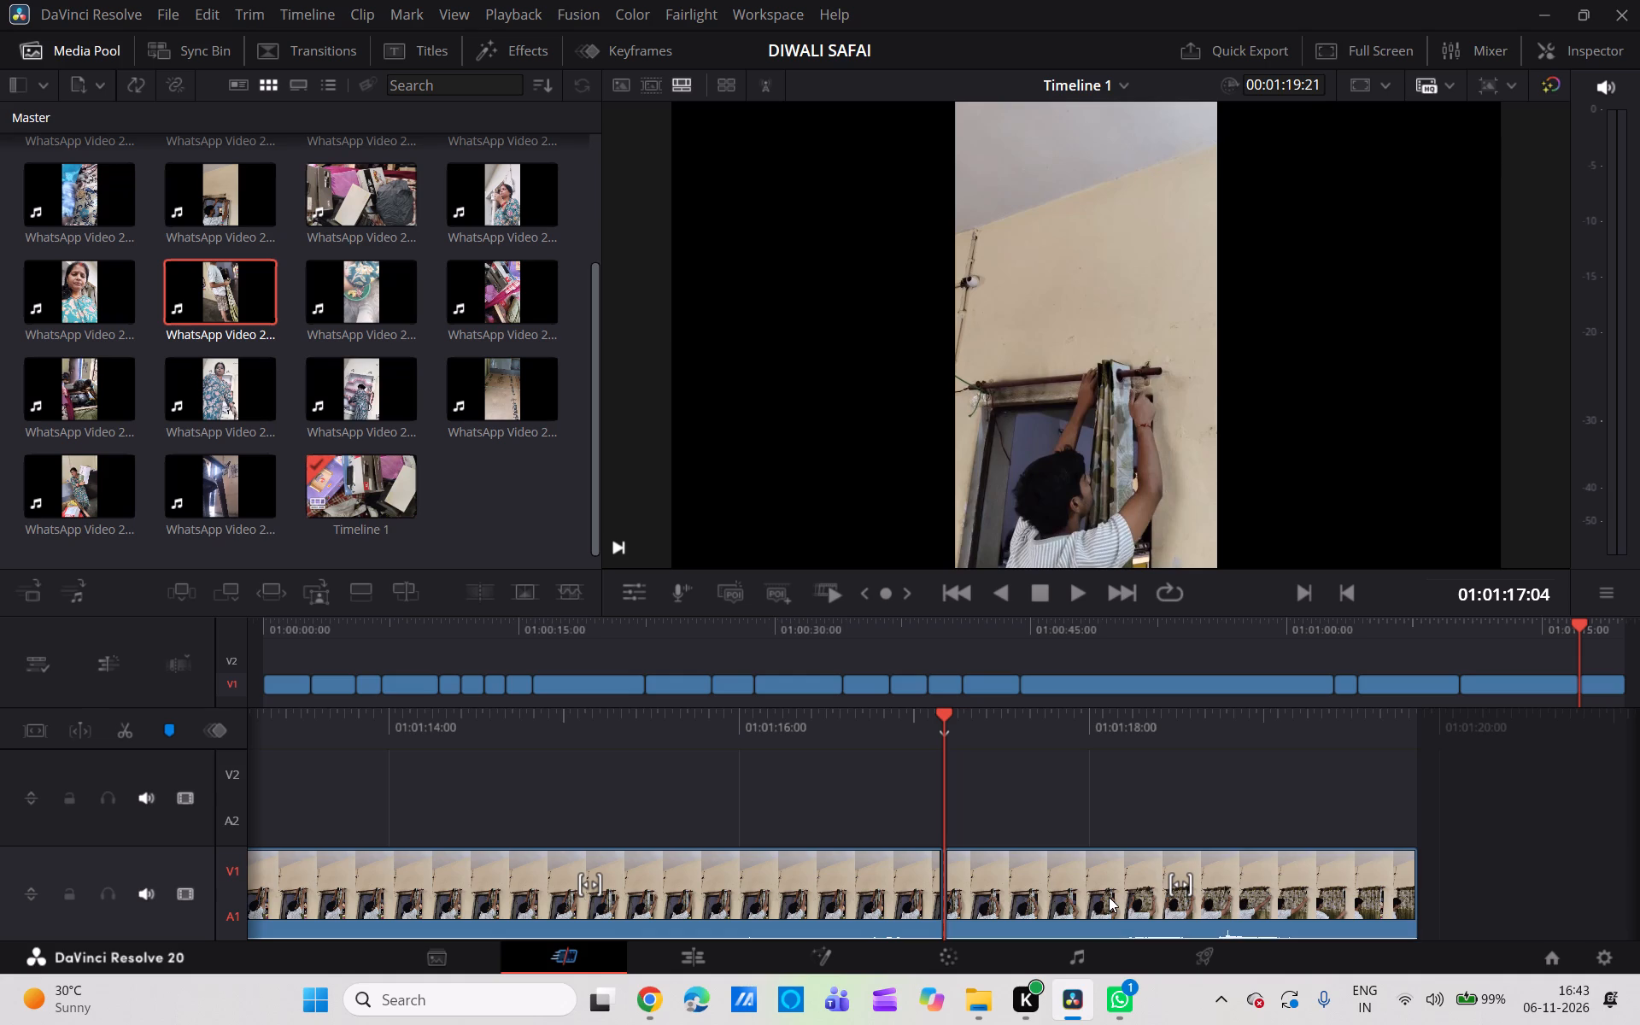
pyautogui.press('BackSpace')
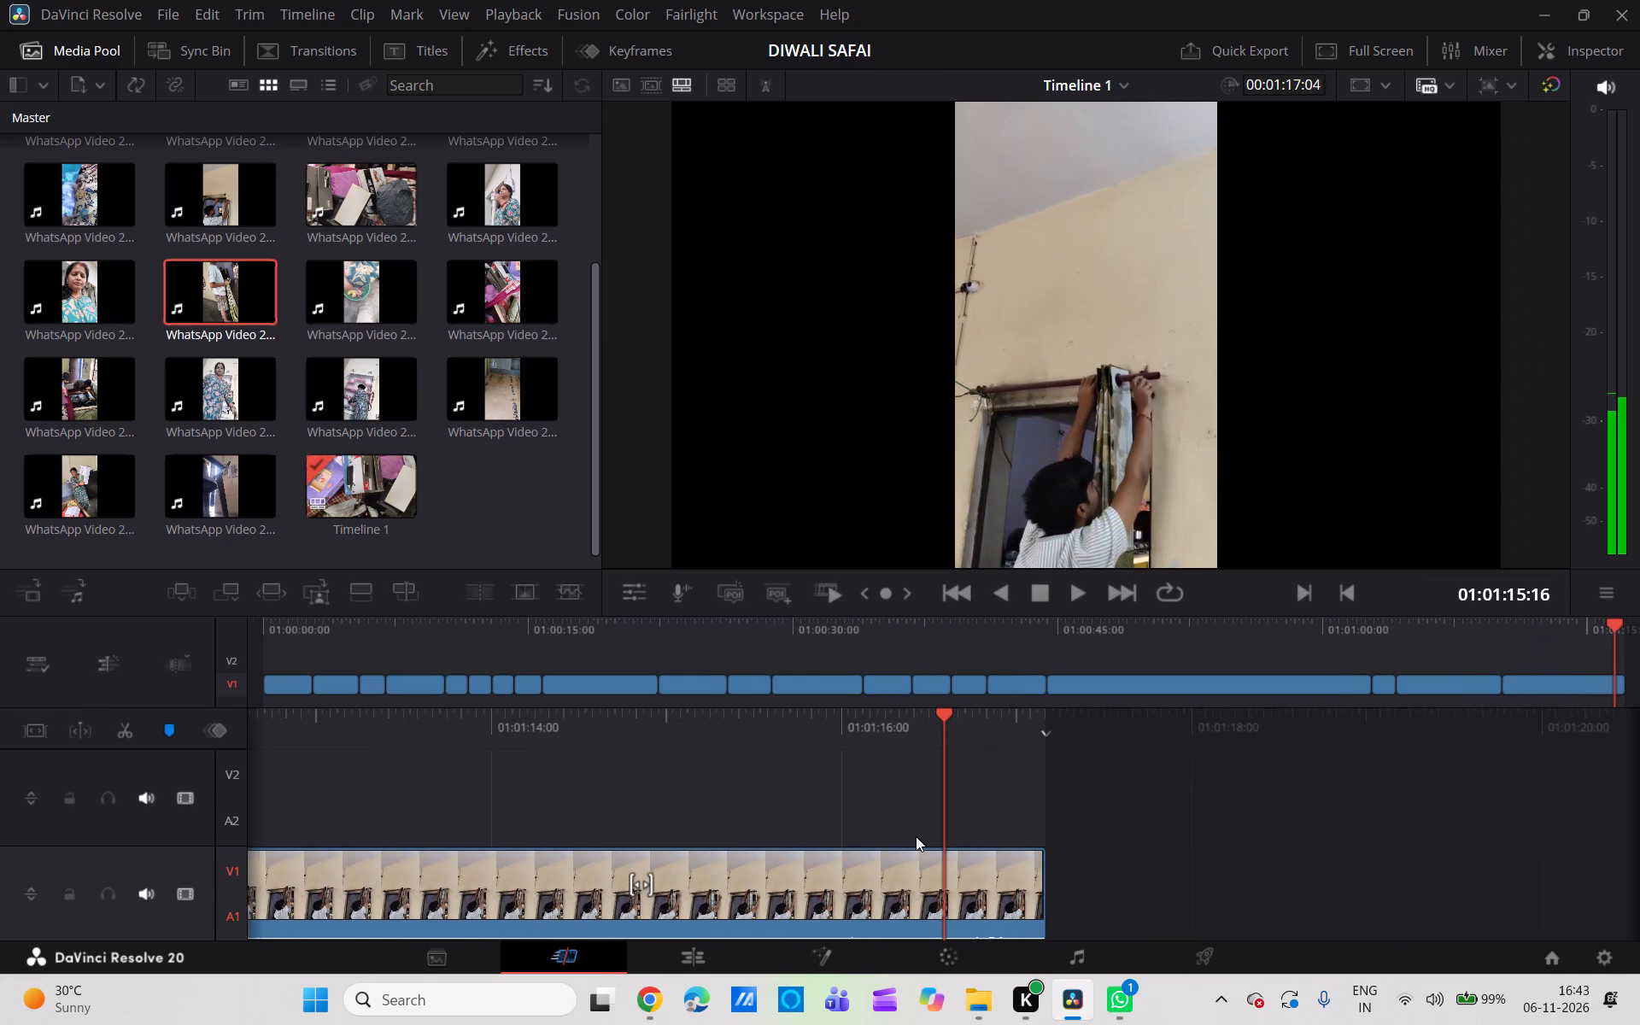
# Split the remaining doorway clip at 01:01:13:19, then delete the part before the cut and close the gap after the curtain clip.
pyautogui.hscroll(-1, 916, 836)
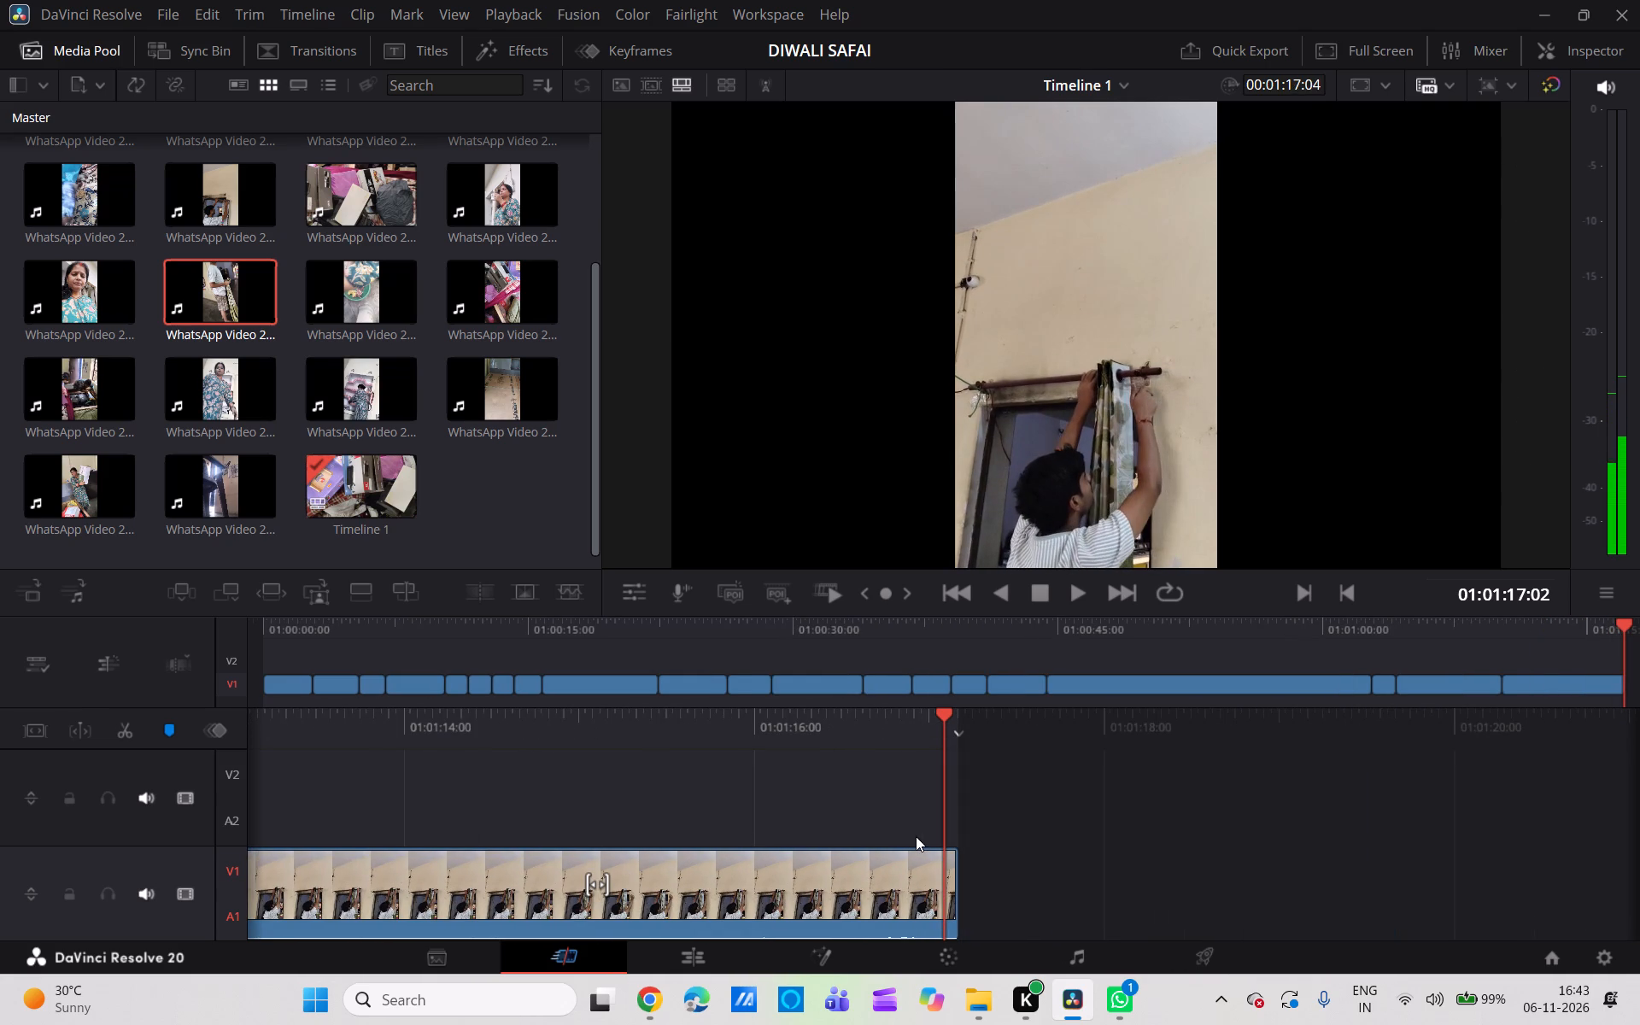
pyautogui.hscroll(-1, 916, 836)
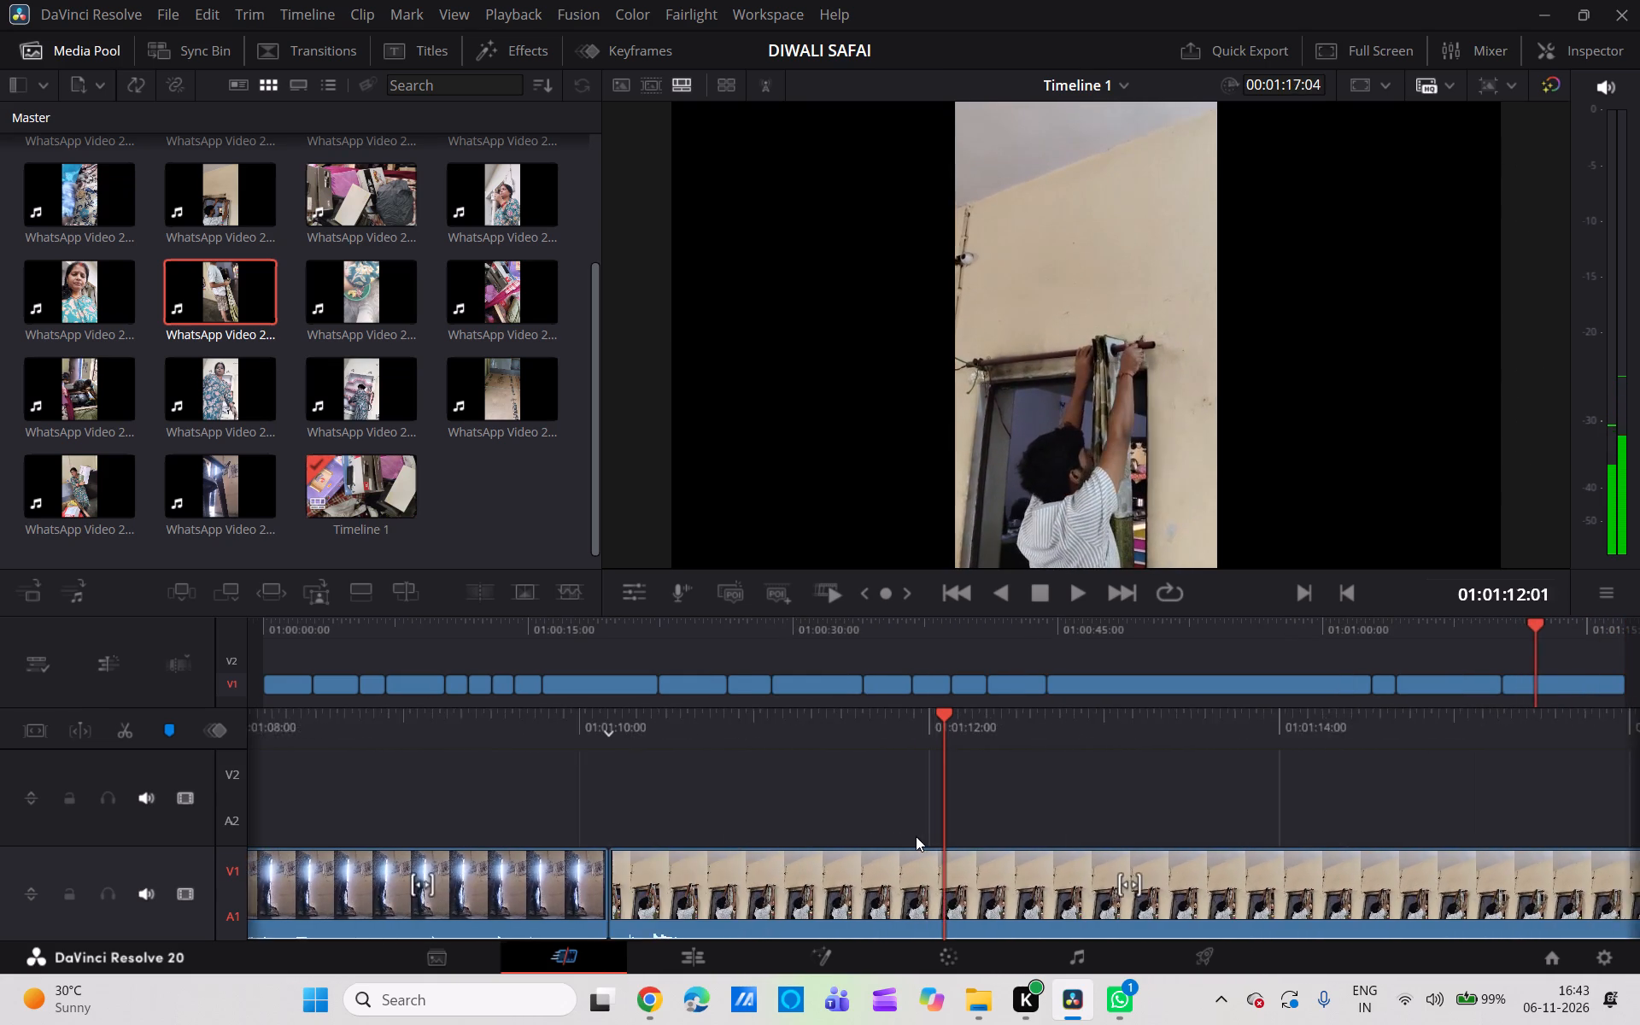
pyautogui.hscroll(-1, 916, 836)
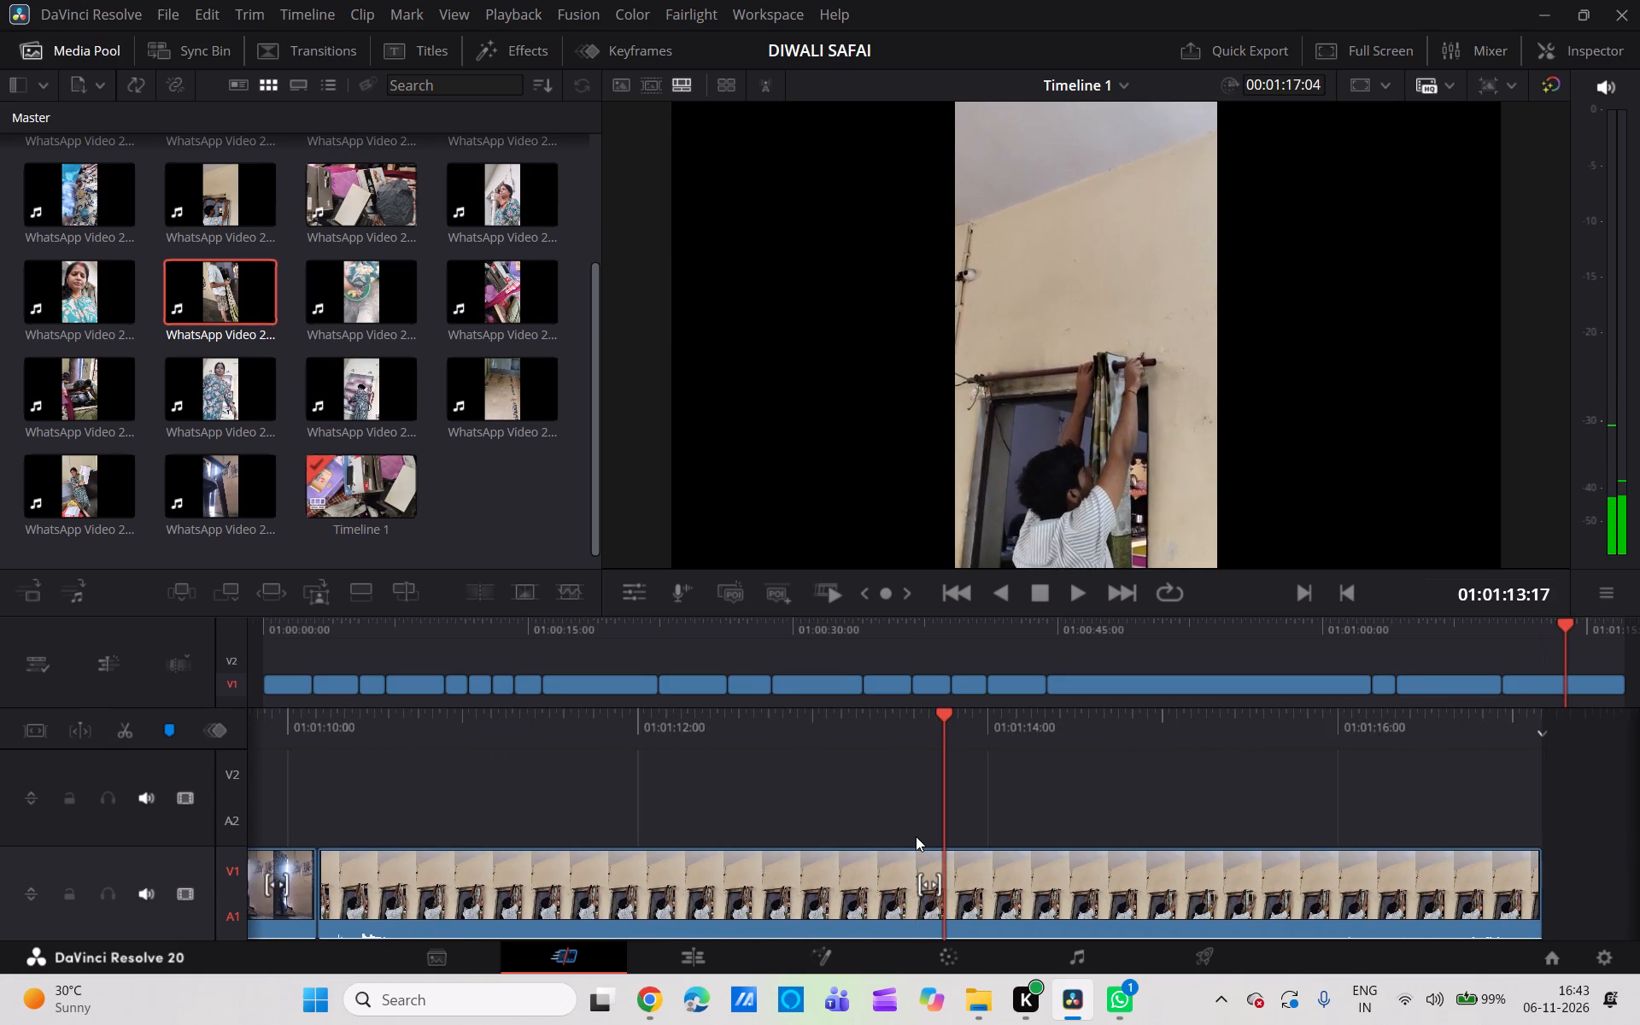
pyautogui.hscroll(-1, 916, 836)
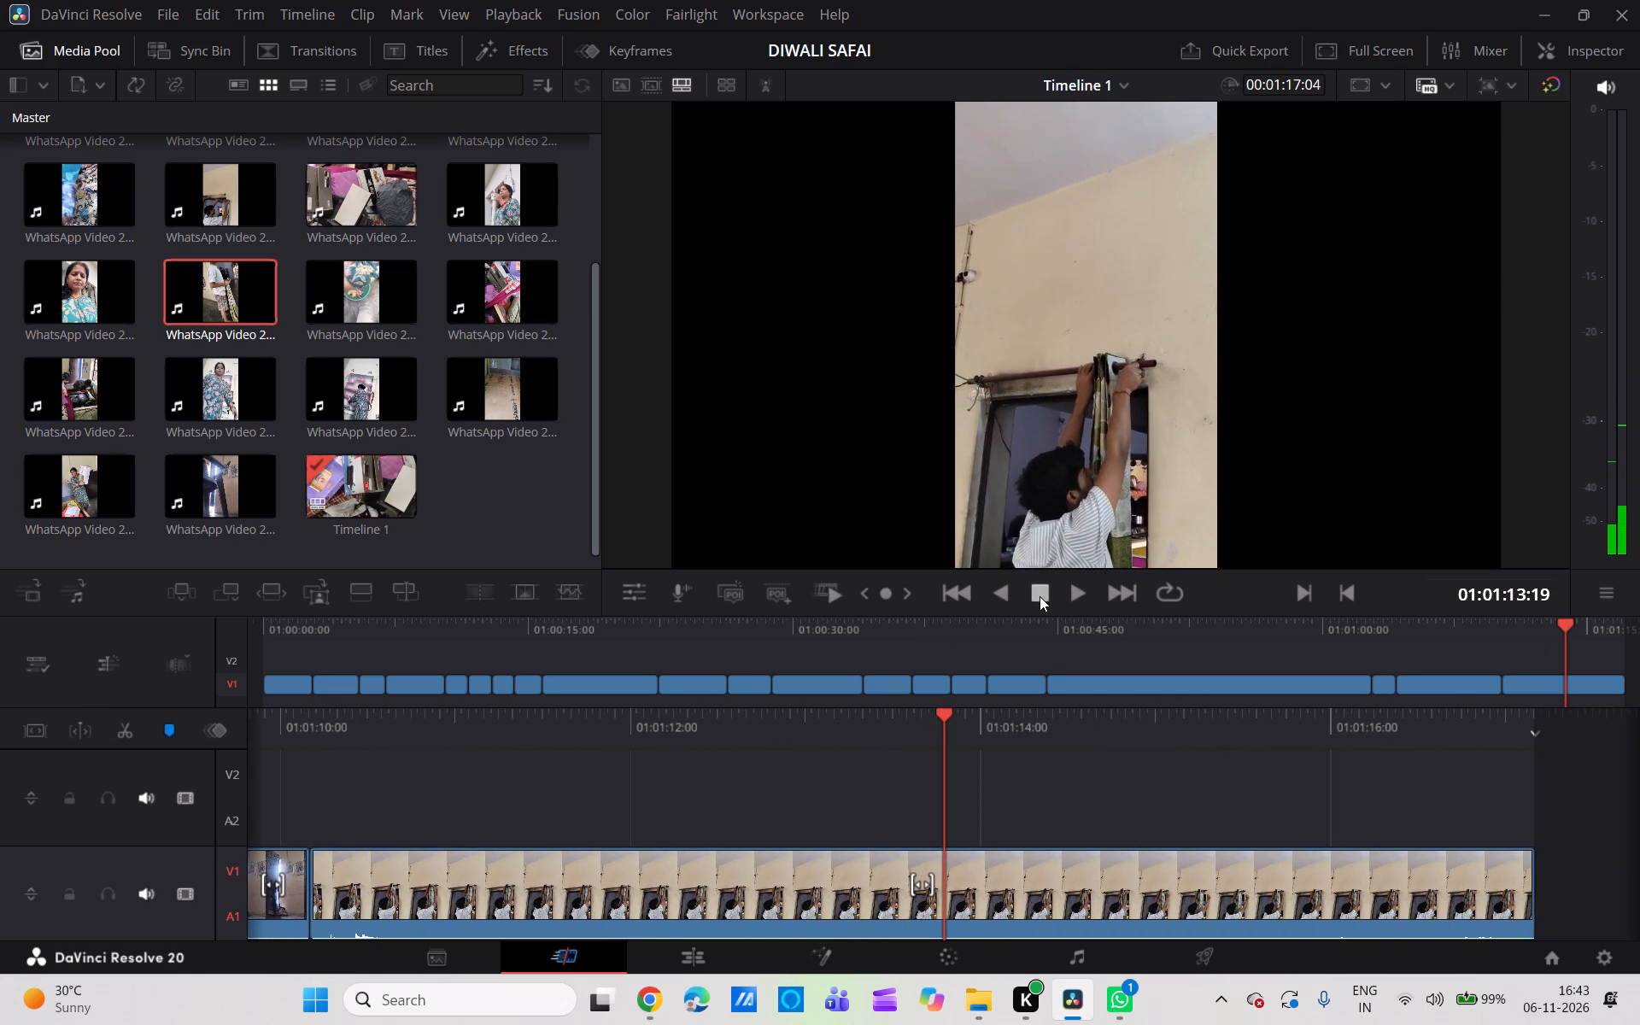
pyautogui.click(124, 727)
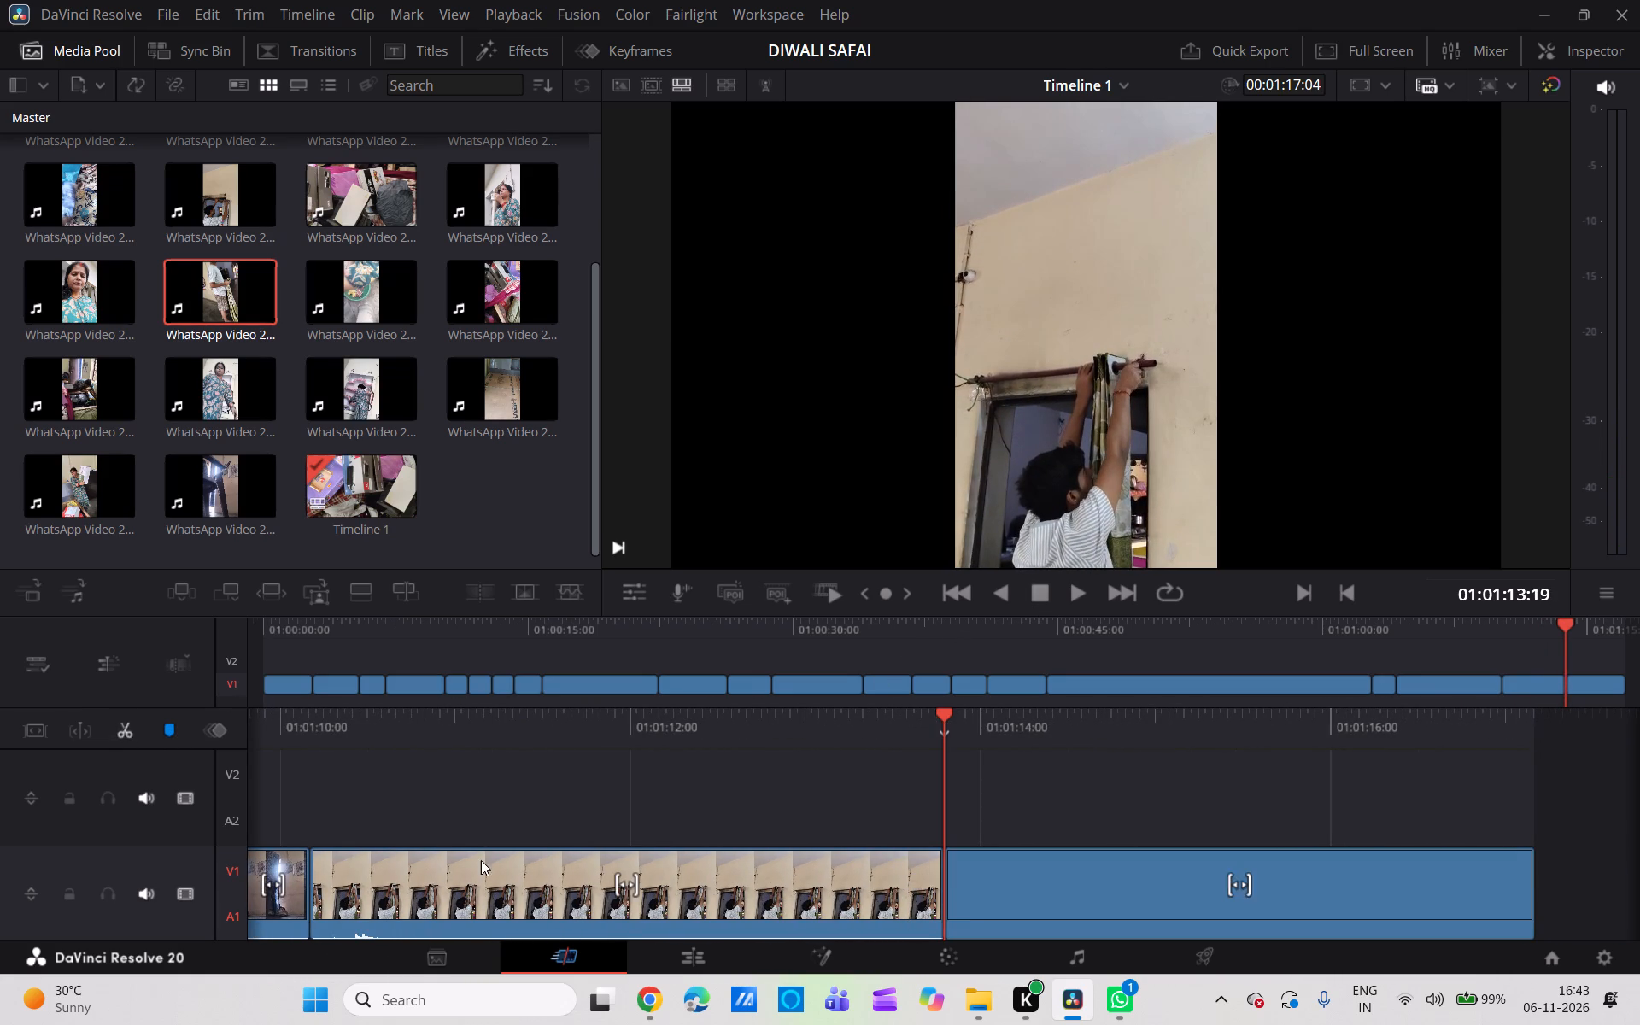
pyautogui.click(541, 885)
pyautogui.press('BackSpace')
pyautogui.click(541, 885)
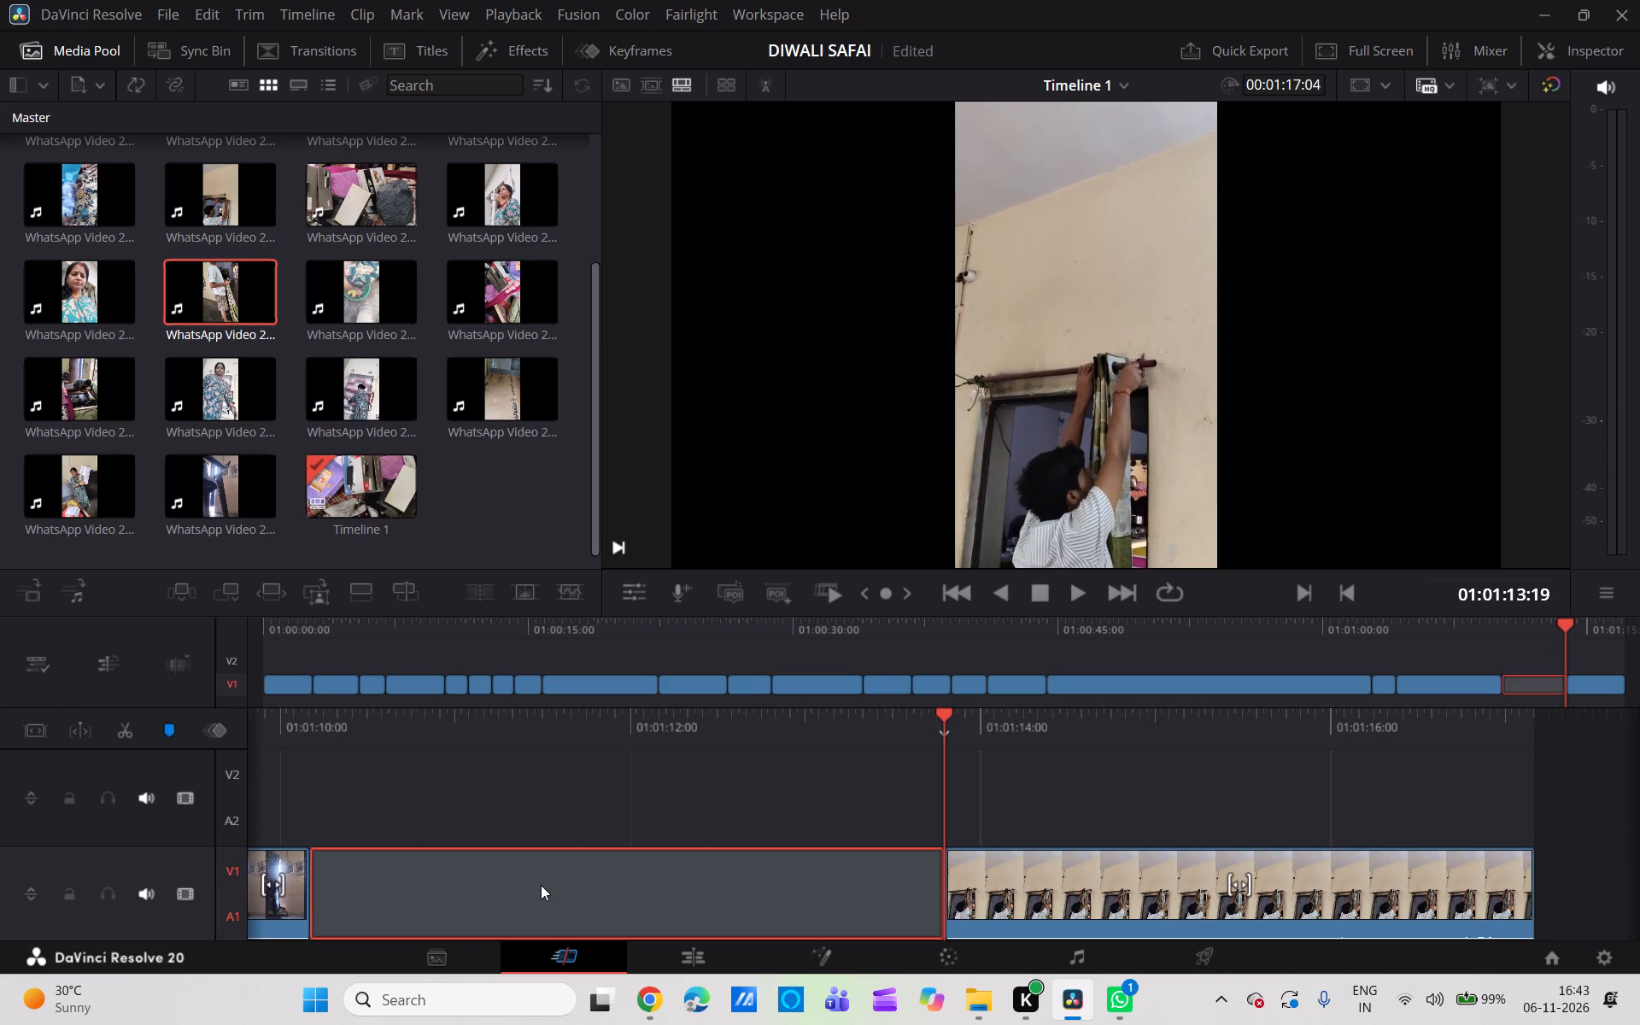
pyautogui.press('BackSpace')
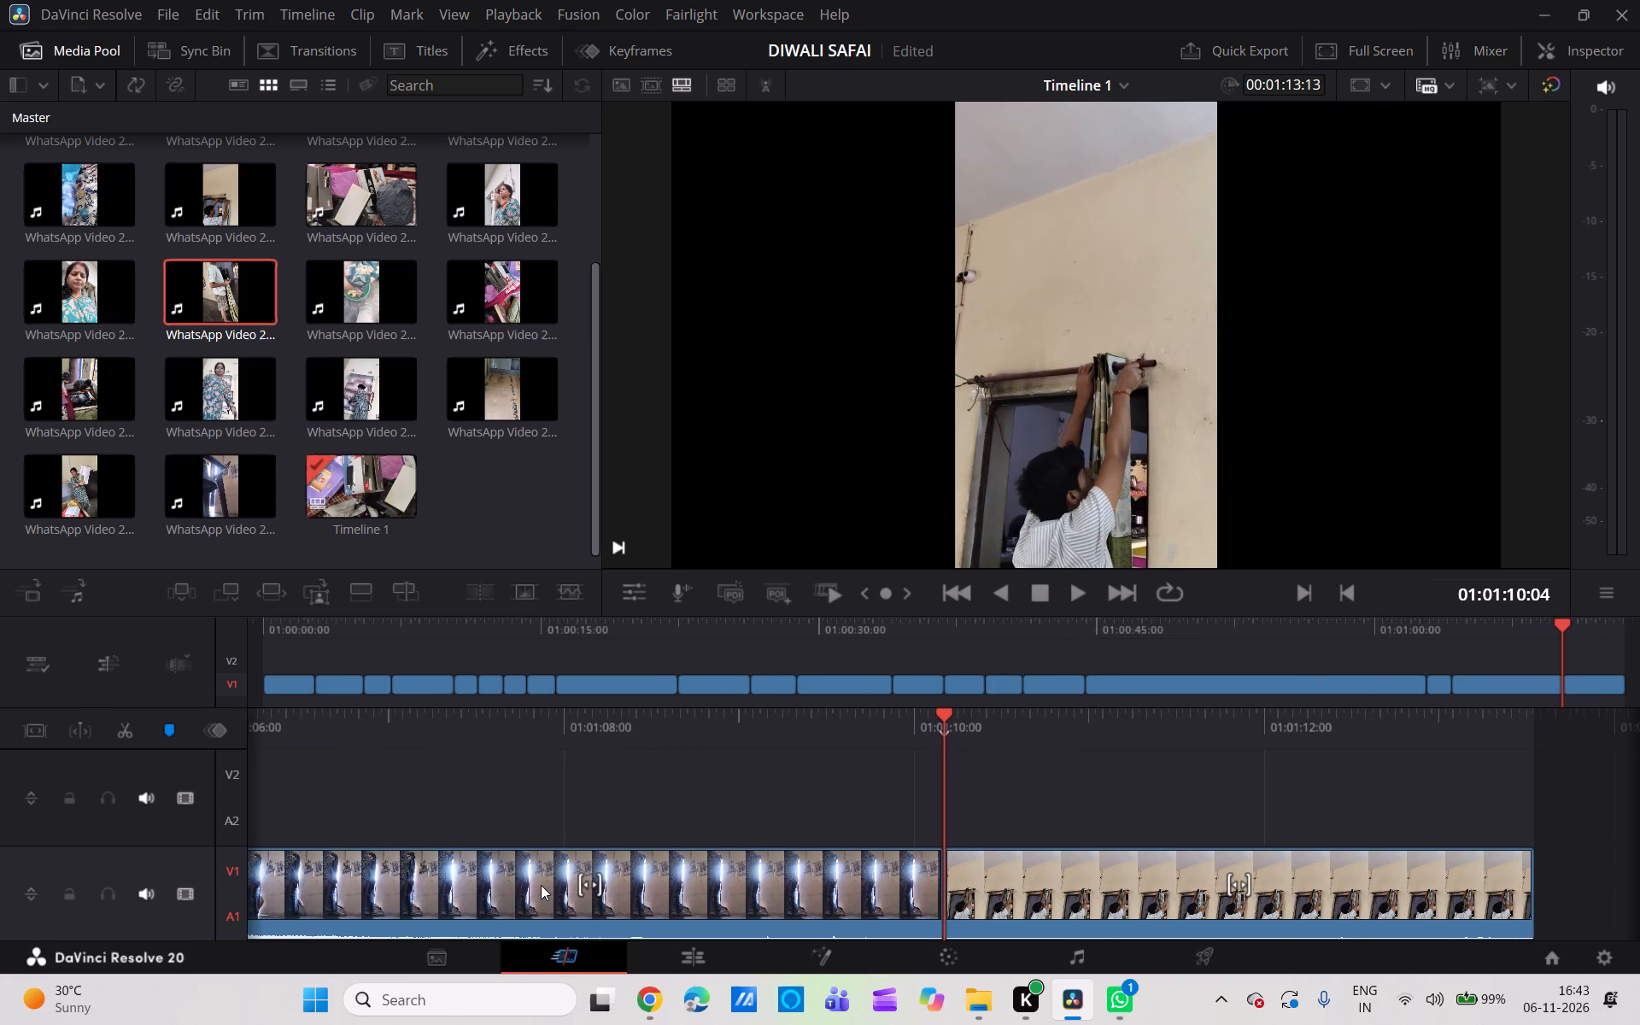
# Add the media clip of the woman placing flower pots on the wall shelves to V1, directly after the doorway clip.
pyautogui.hscroll(-1, 541, 885)
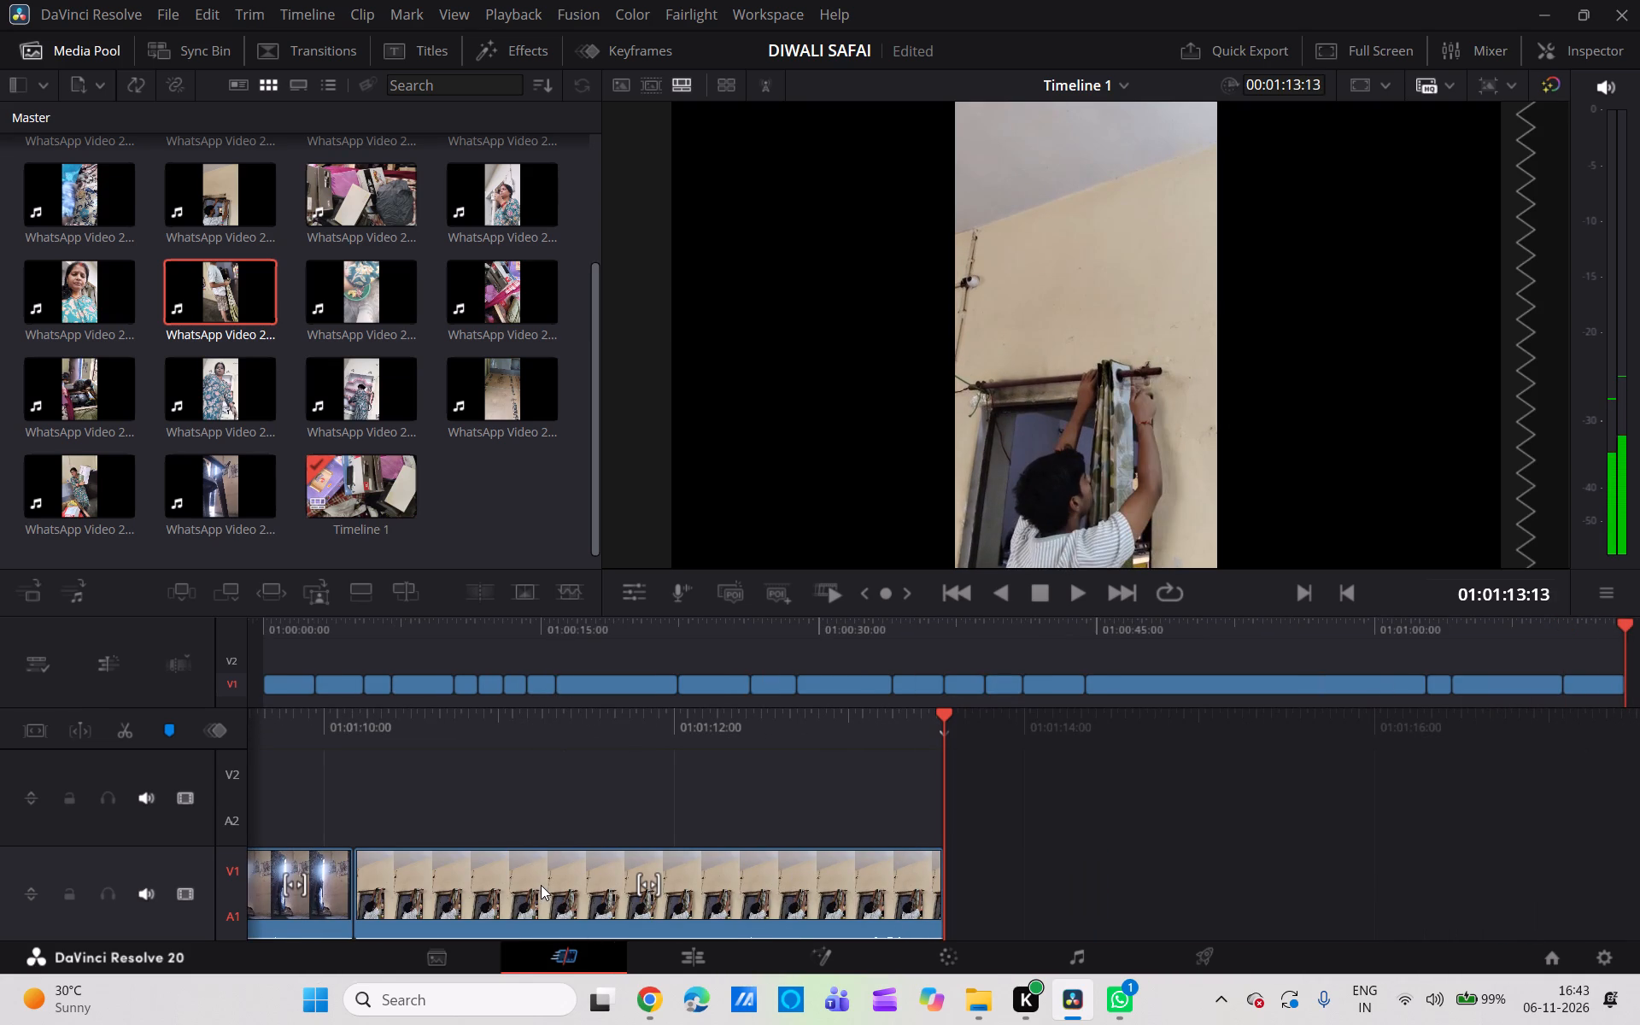
pyautogui.hscroll(-2, 541, 885)
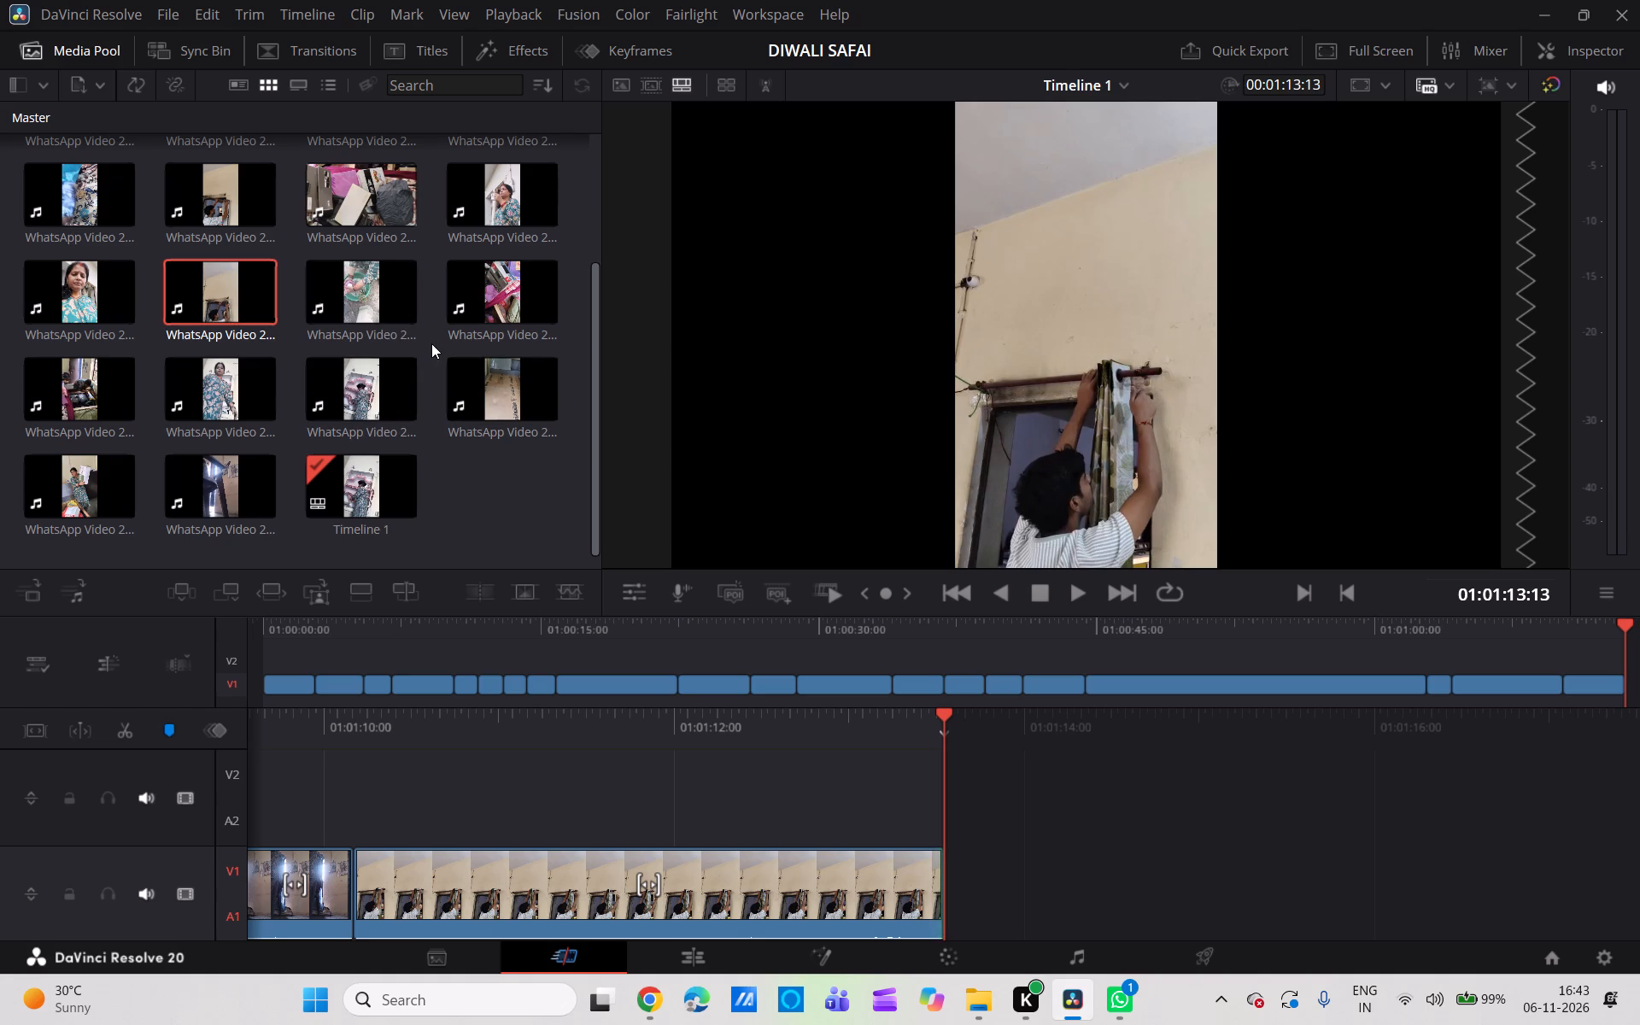
pyautogui.scroll(4, 508, 296)
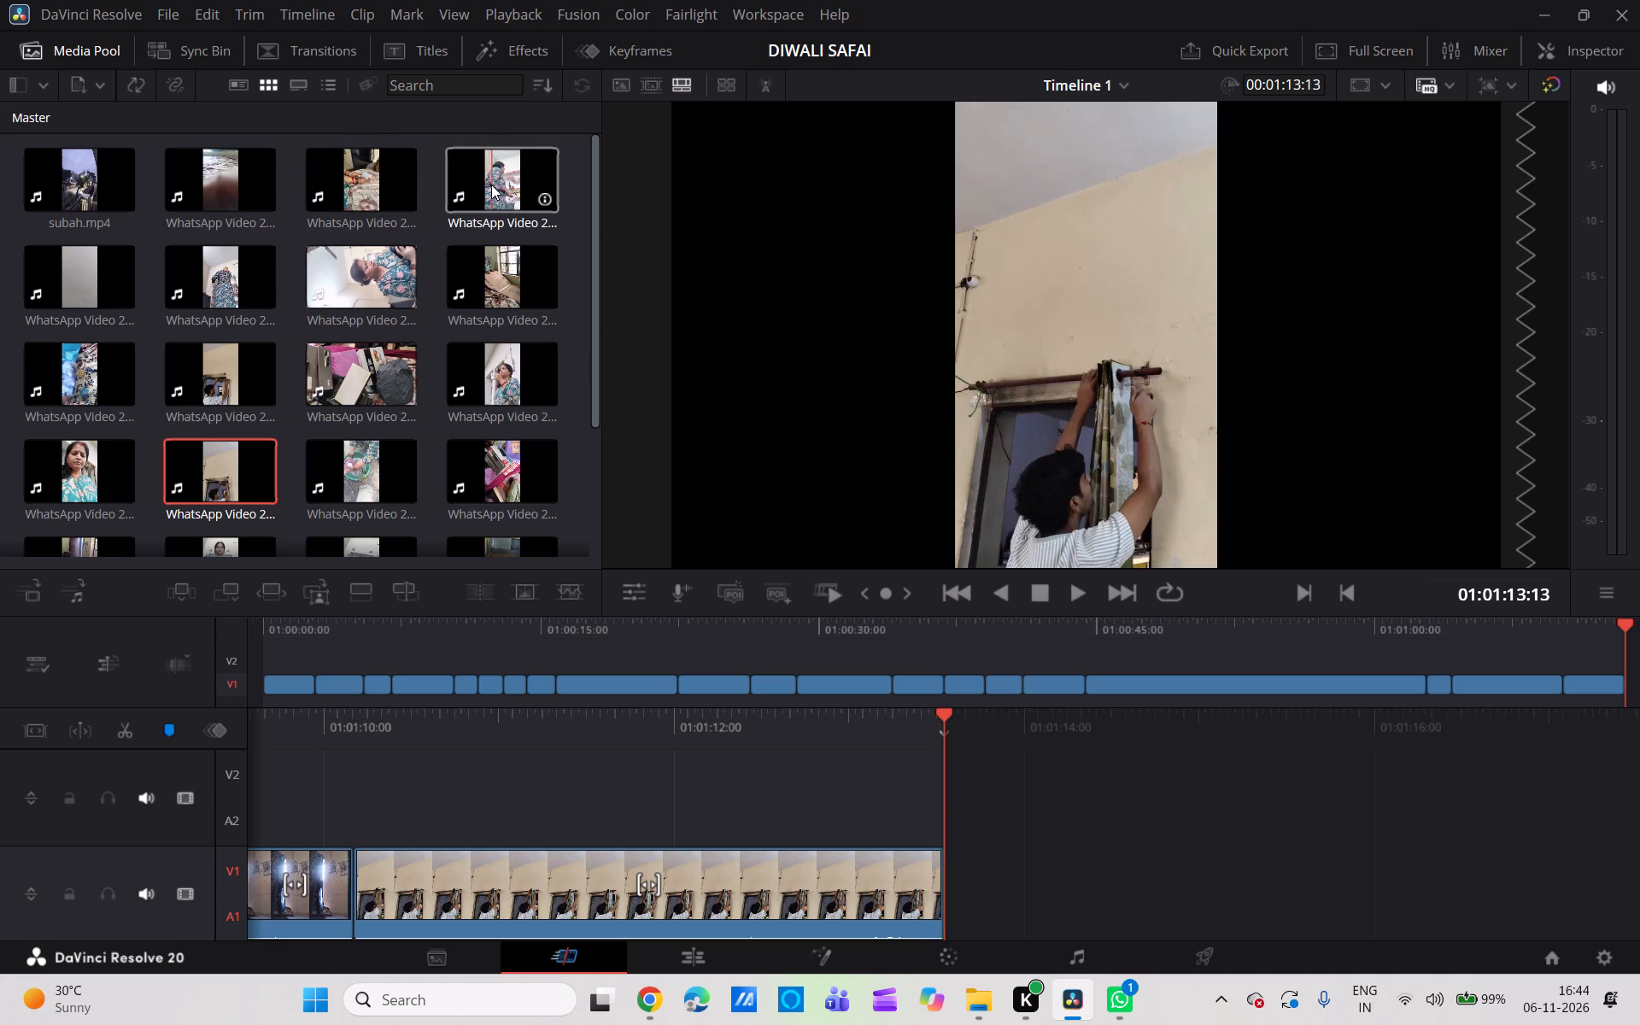
pyautogui.moveTo(491, 184); pyautogui.dragTo(954, 845)
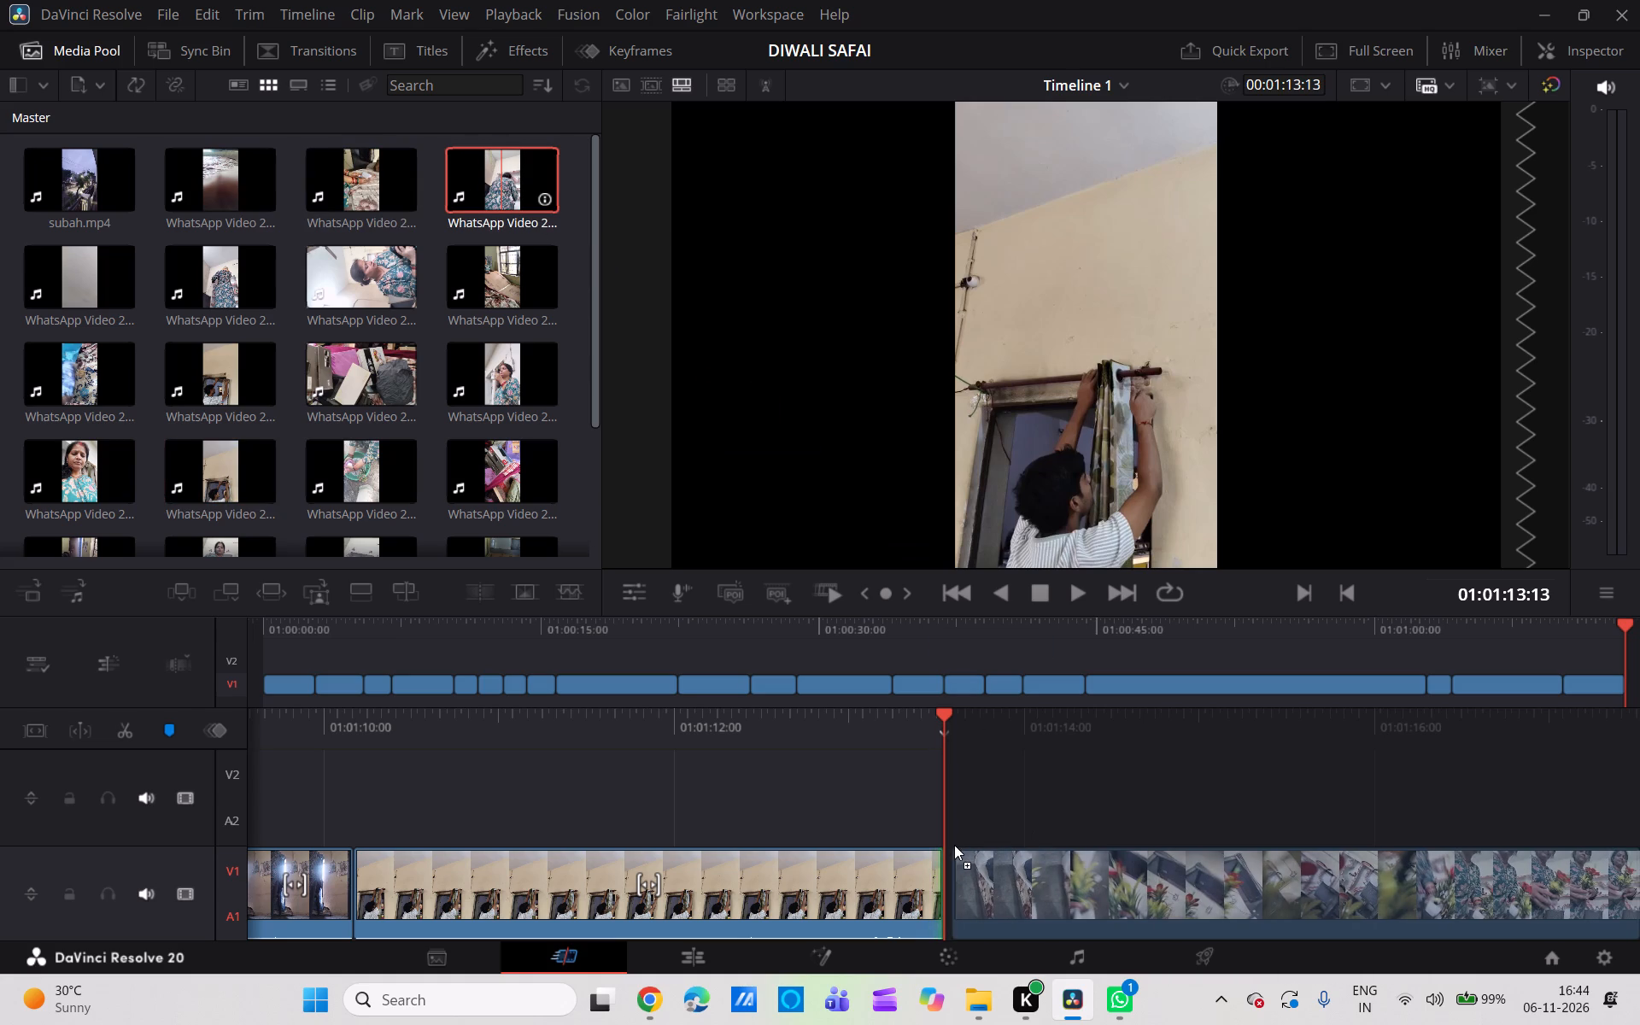
pyautogui.moveTo(954, 845); pyautogui.dragTo(950, 843)
# Split the newly added flower-pot clip on V1 at 01:01:32:20, where the woman faces the wall shelves.
pyautogui.hscroll(-1, 1117, 812)
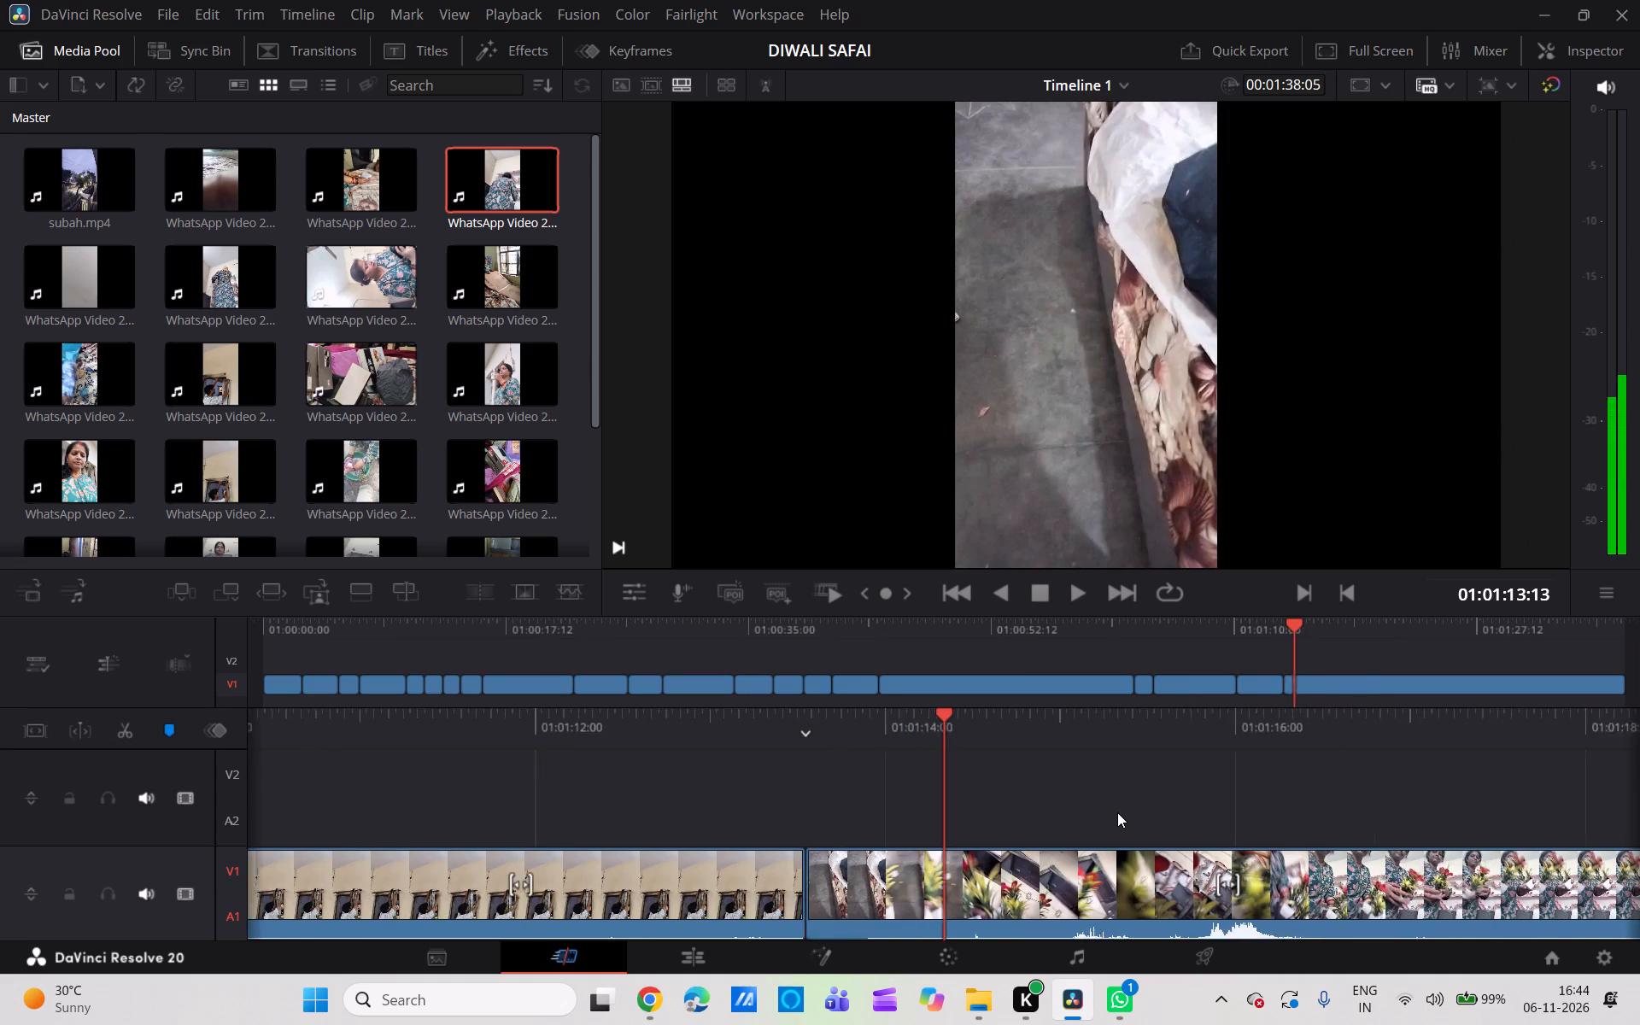
pyautogui.hscroll(-3, 1117, 812)
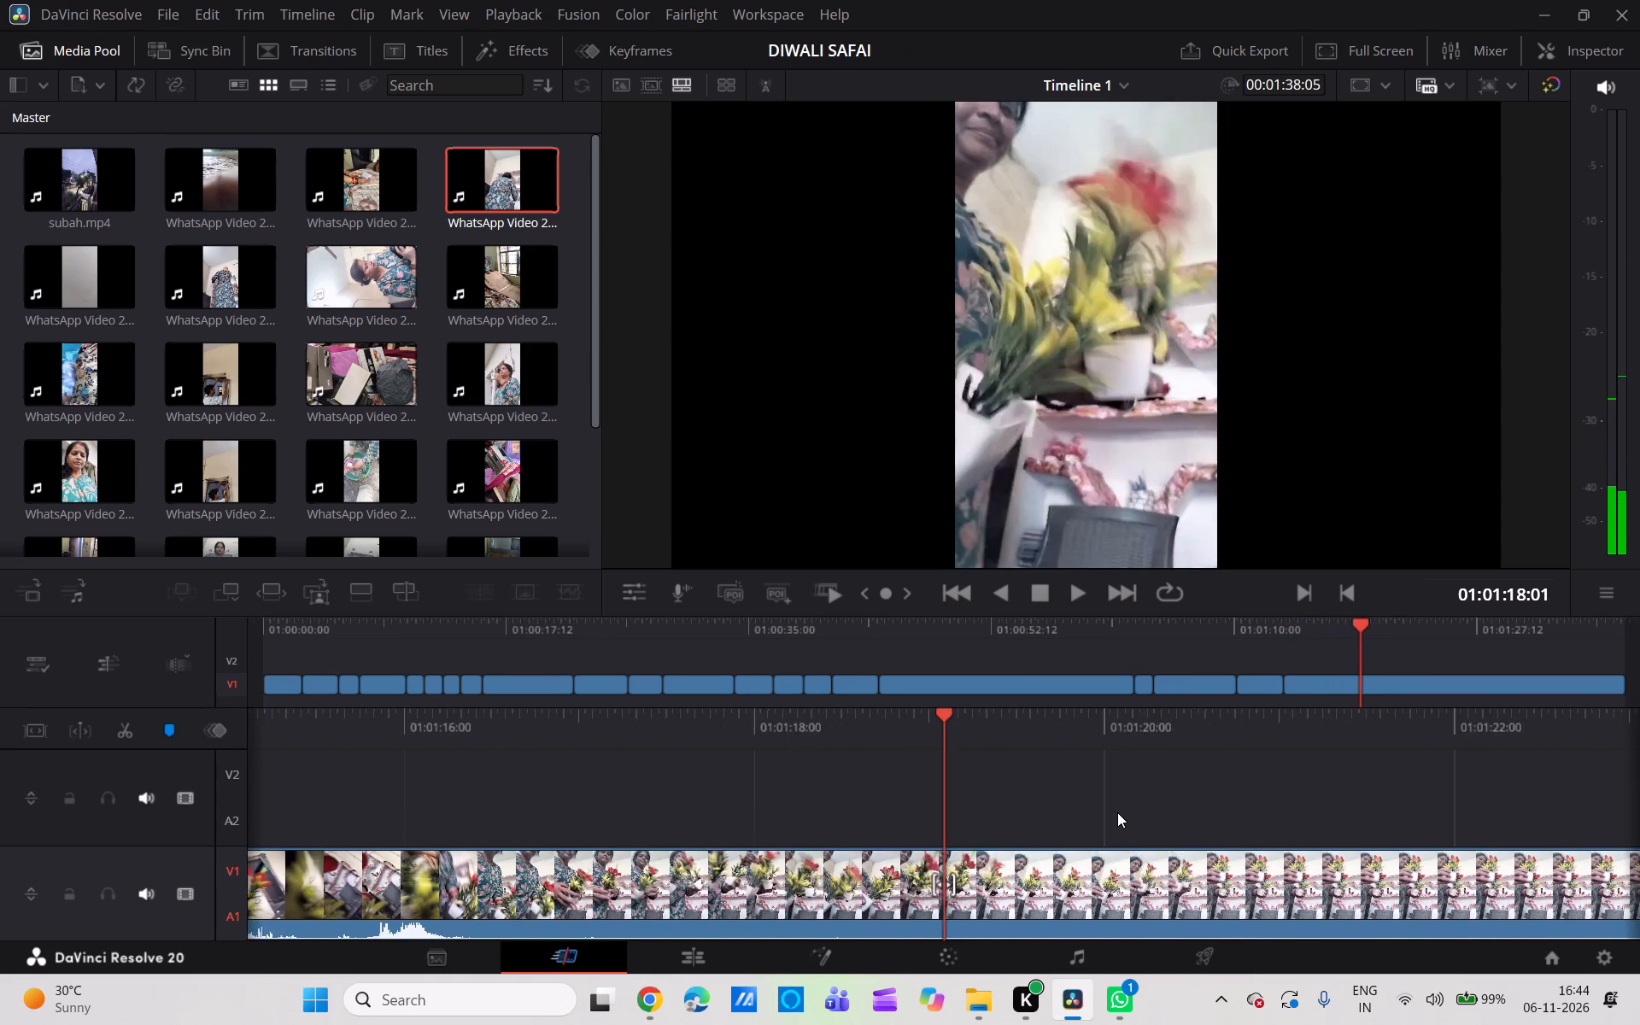
pyautogui.hscroll(-3, 1117, 812)
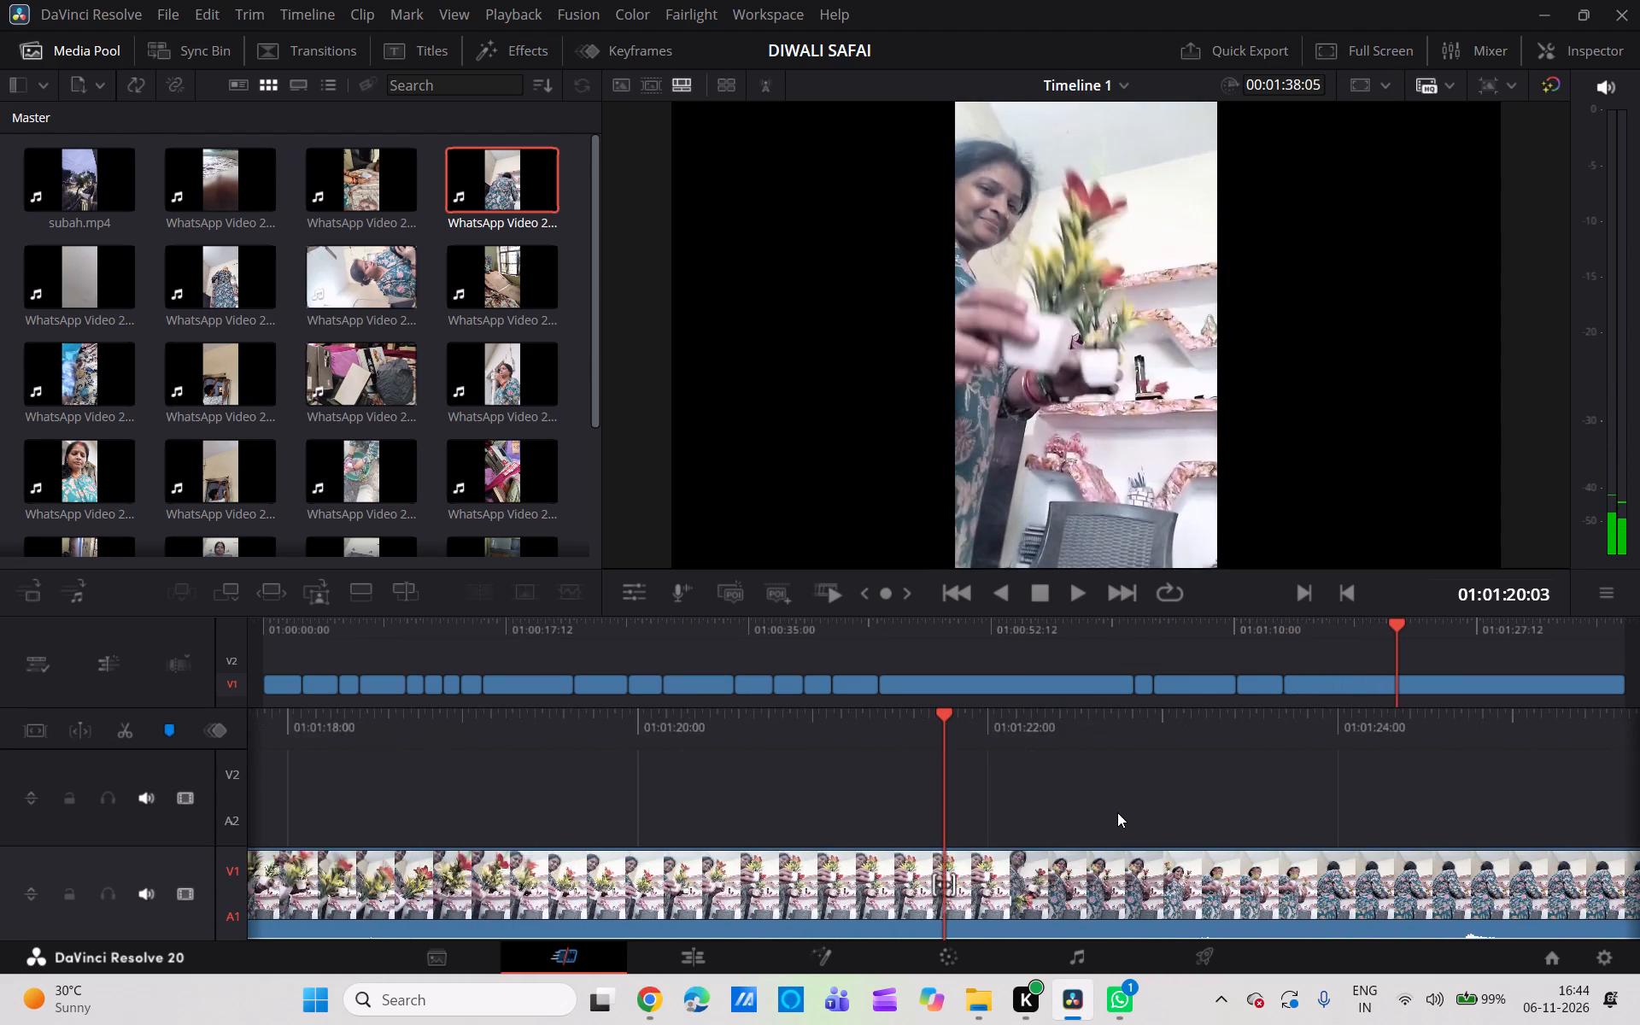
pyautogui.hscroll(-3, 1117, 812)
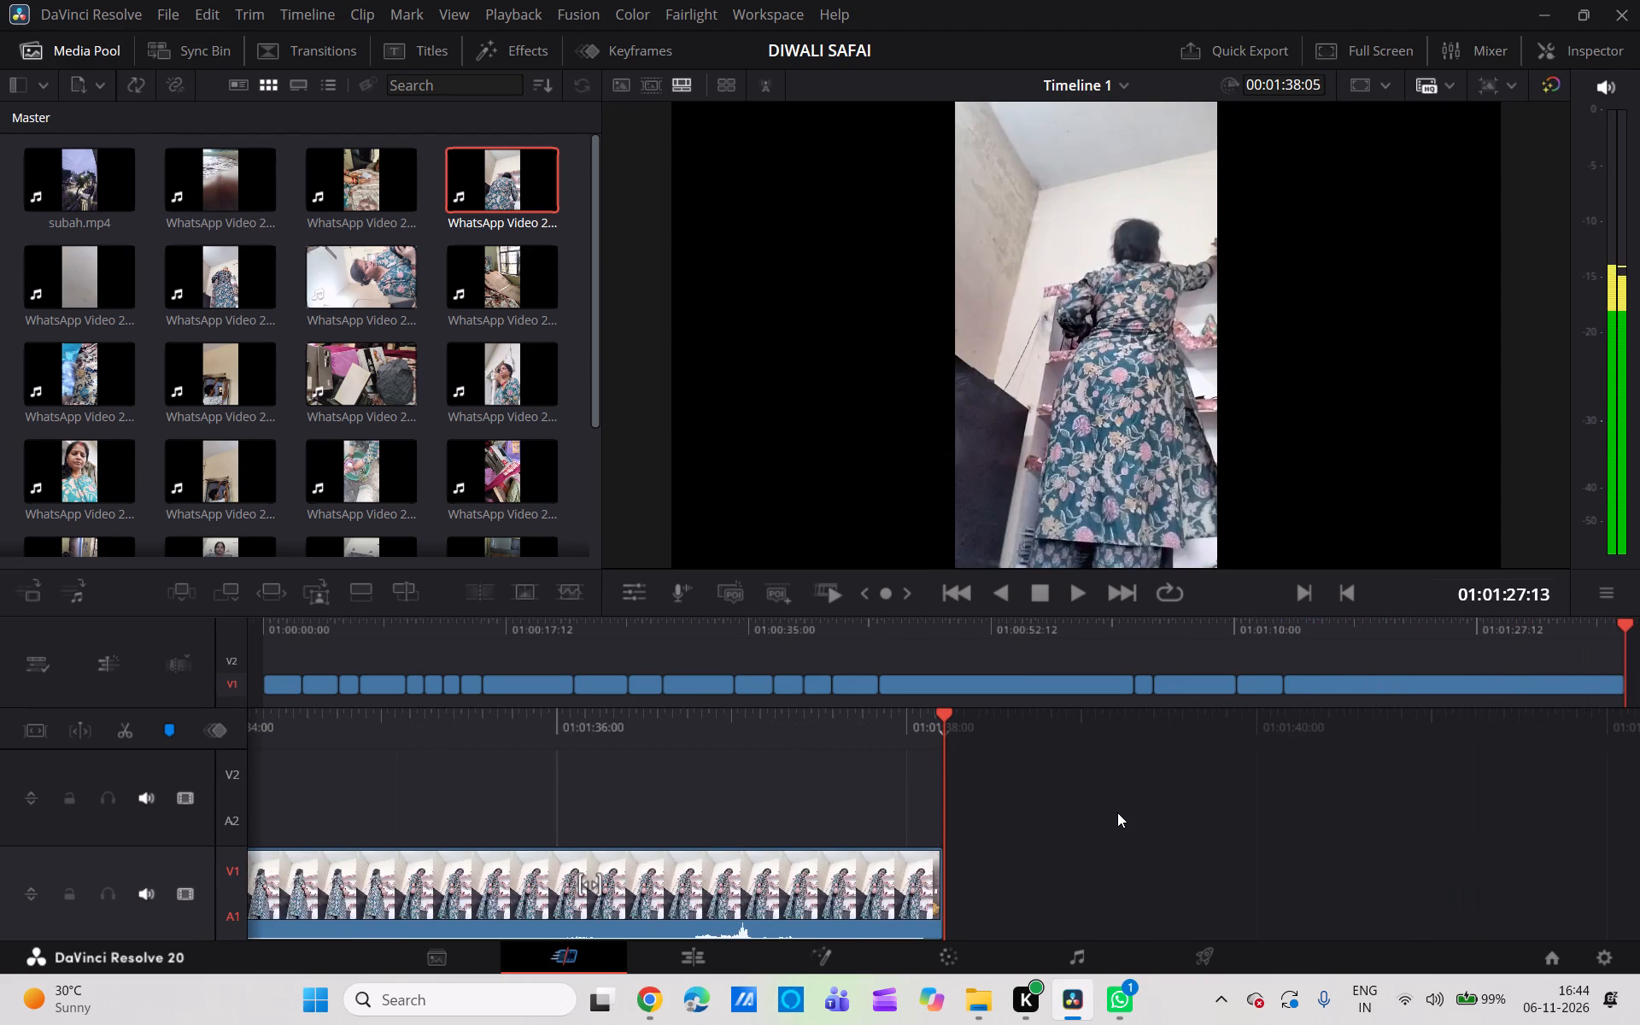
pyautogui.hscroll(1, 1117, 812)
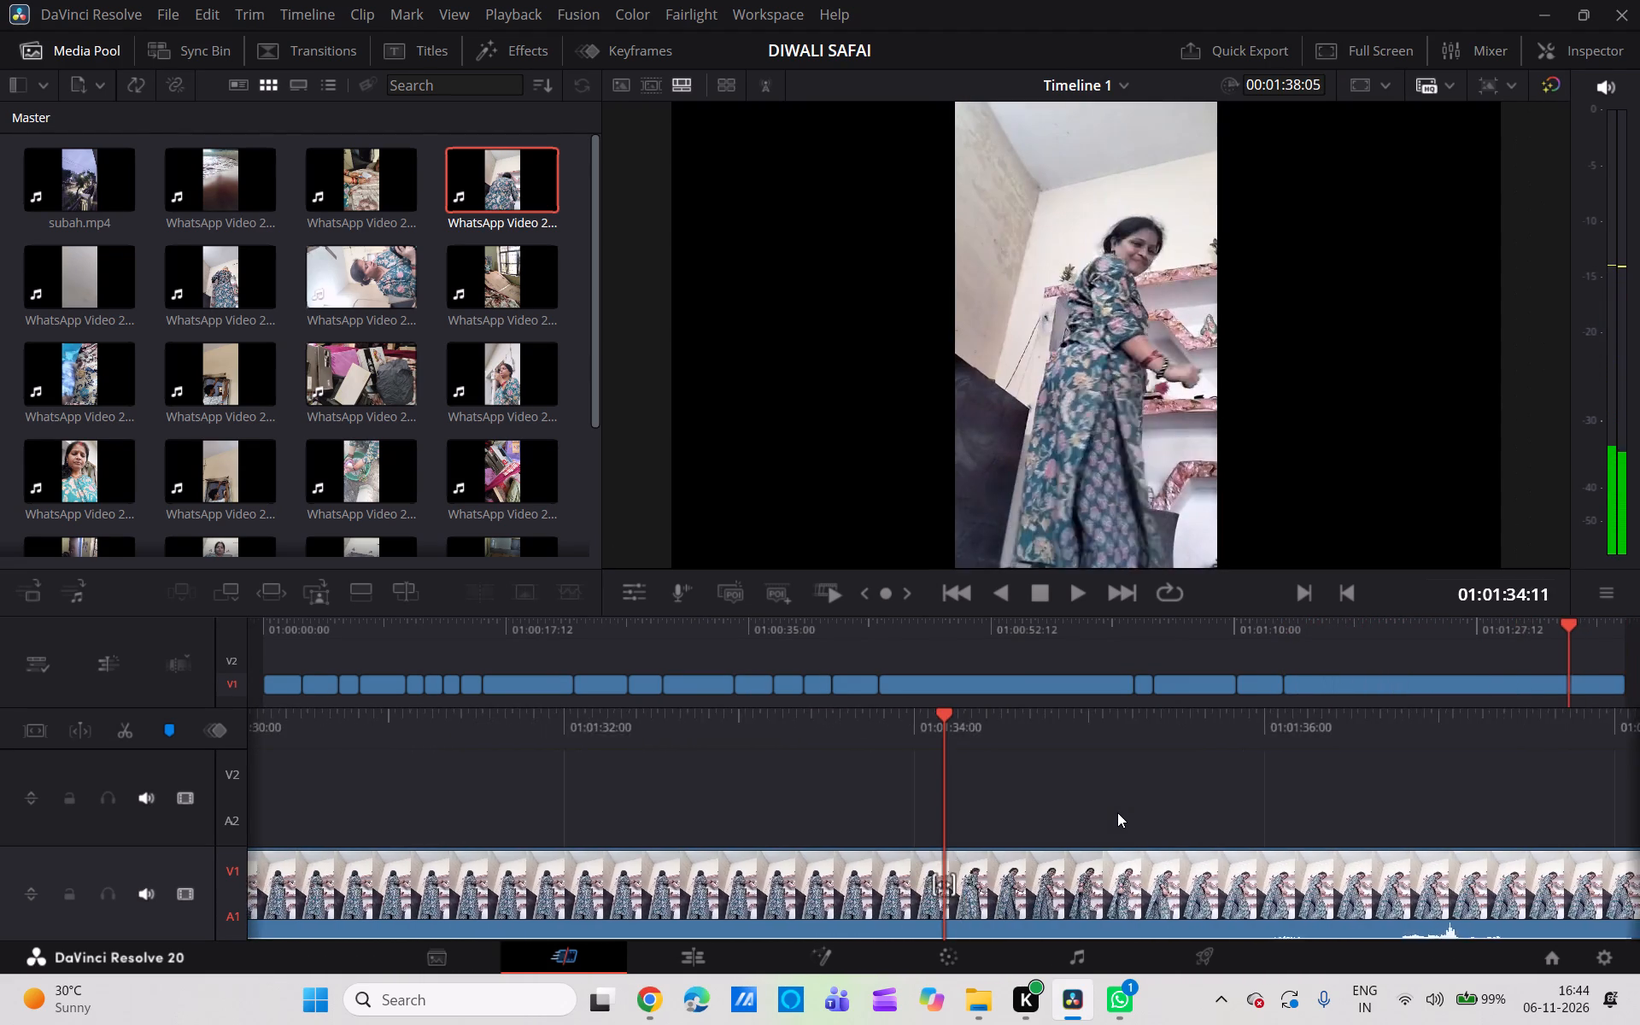
pyautogui.hscroll(1, 1117, 812)
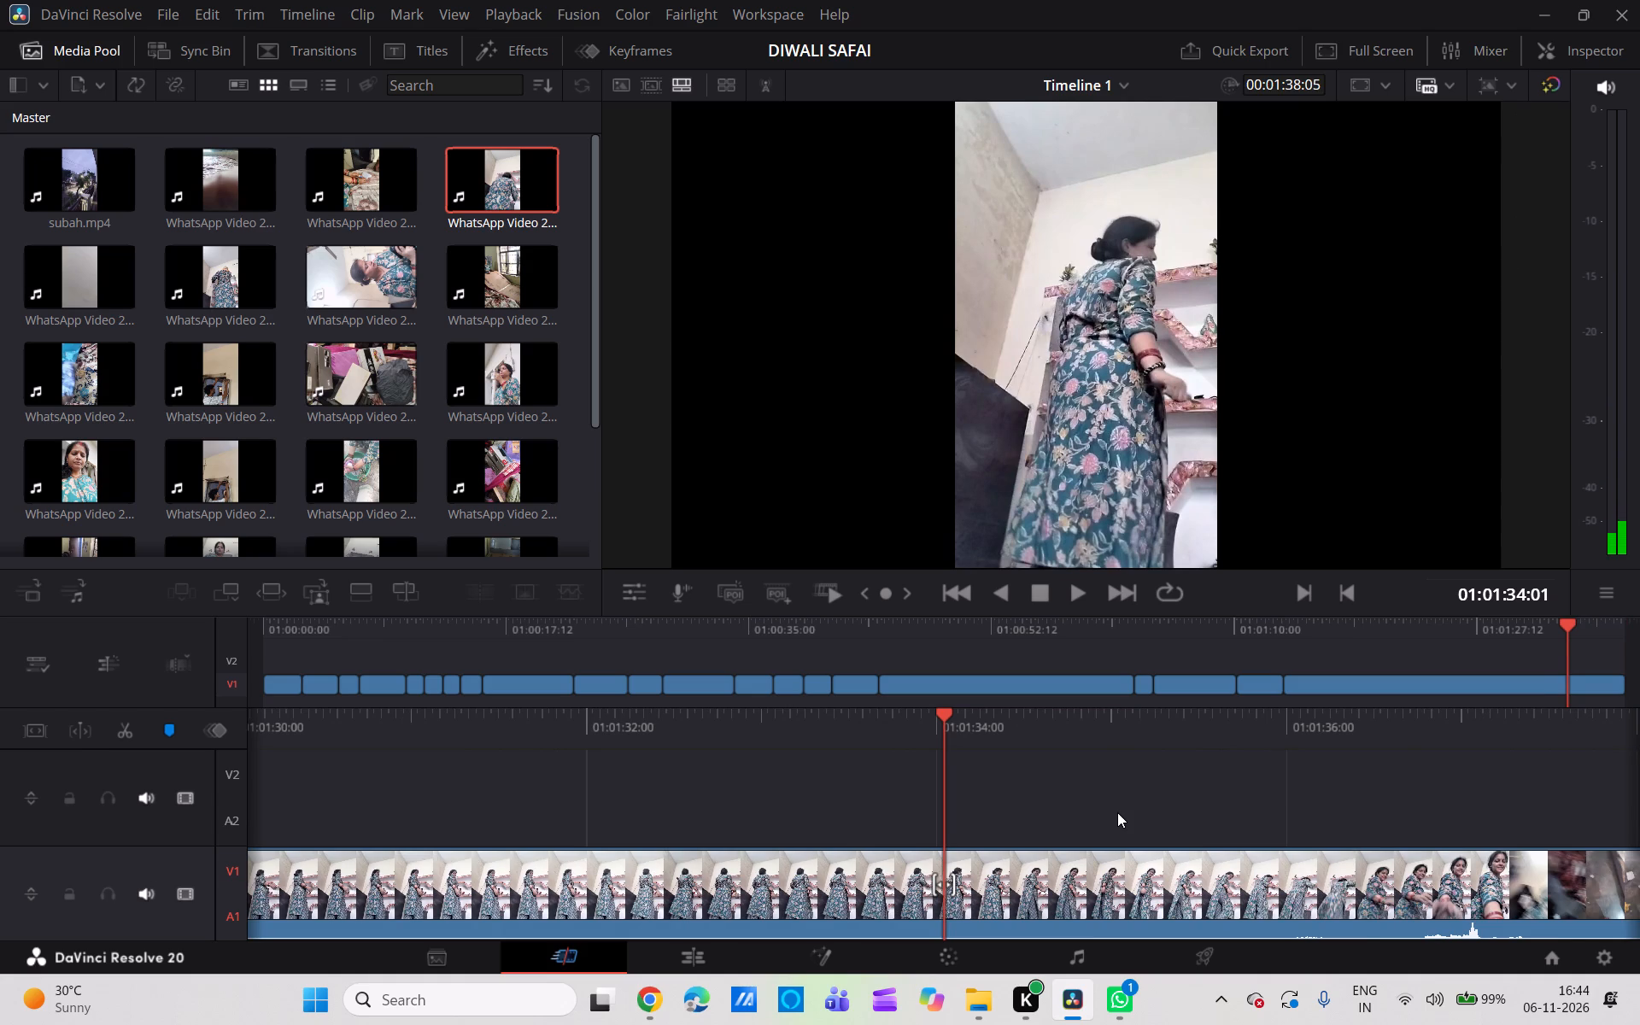
pyautogui.hscroll(2, 1117, 812)
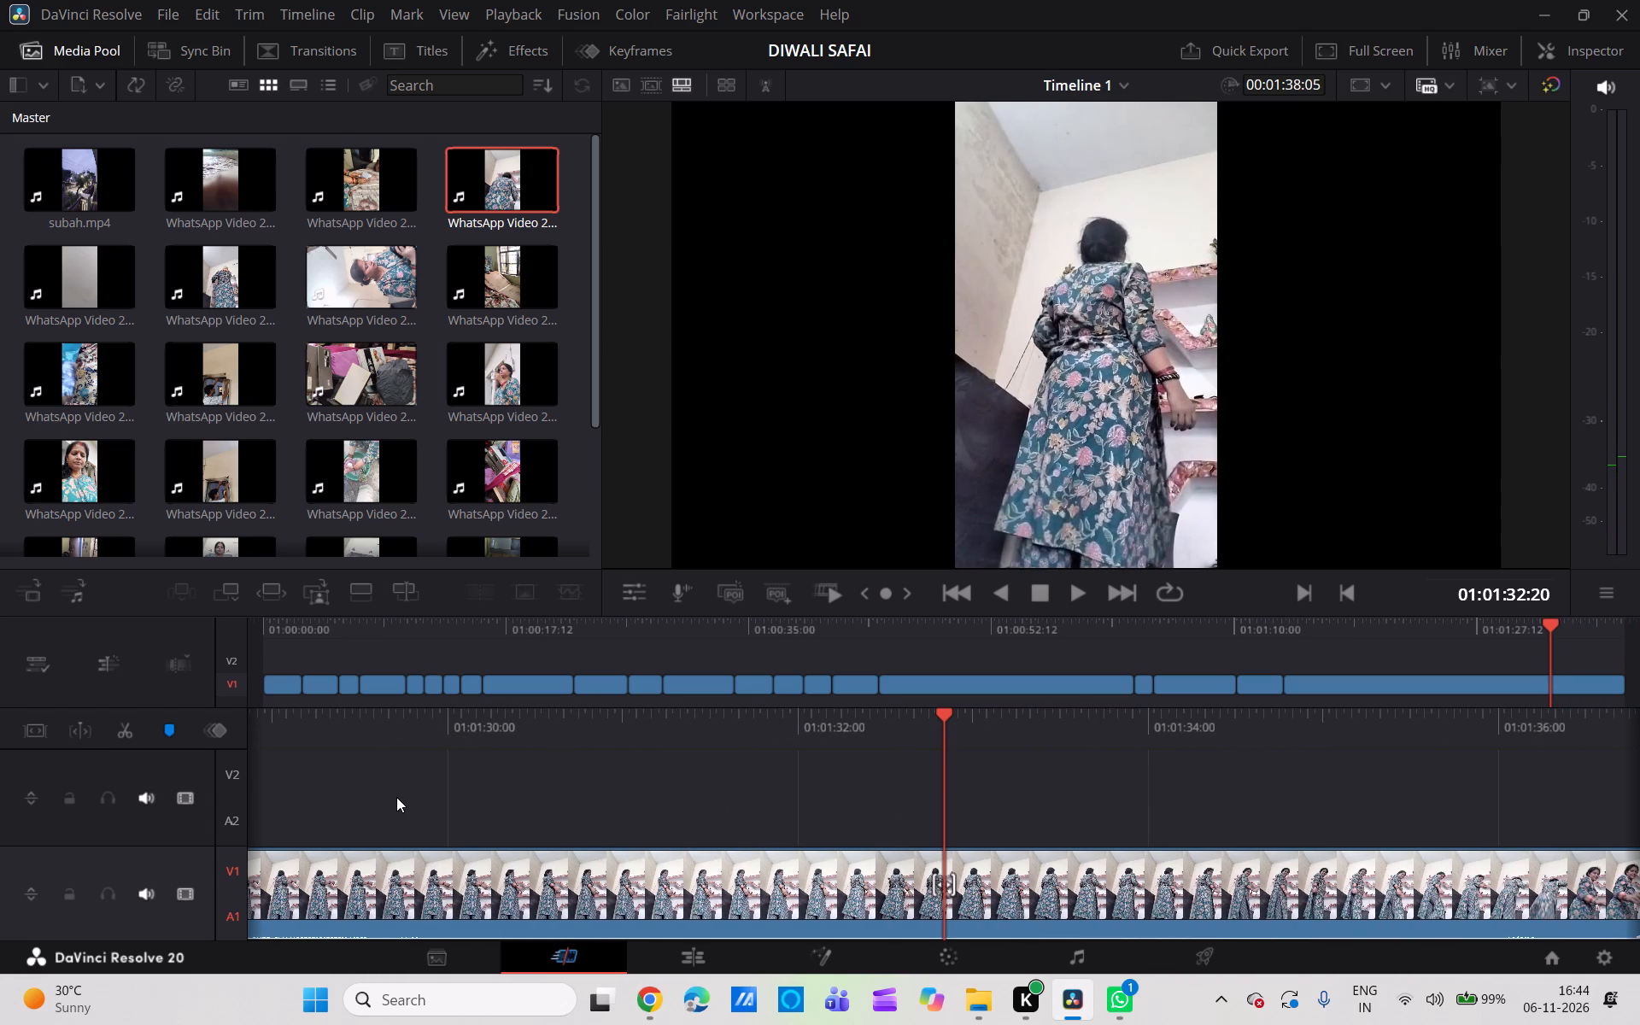
pyautogui.click(903, 890)
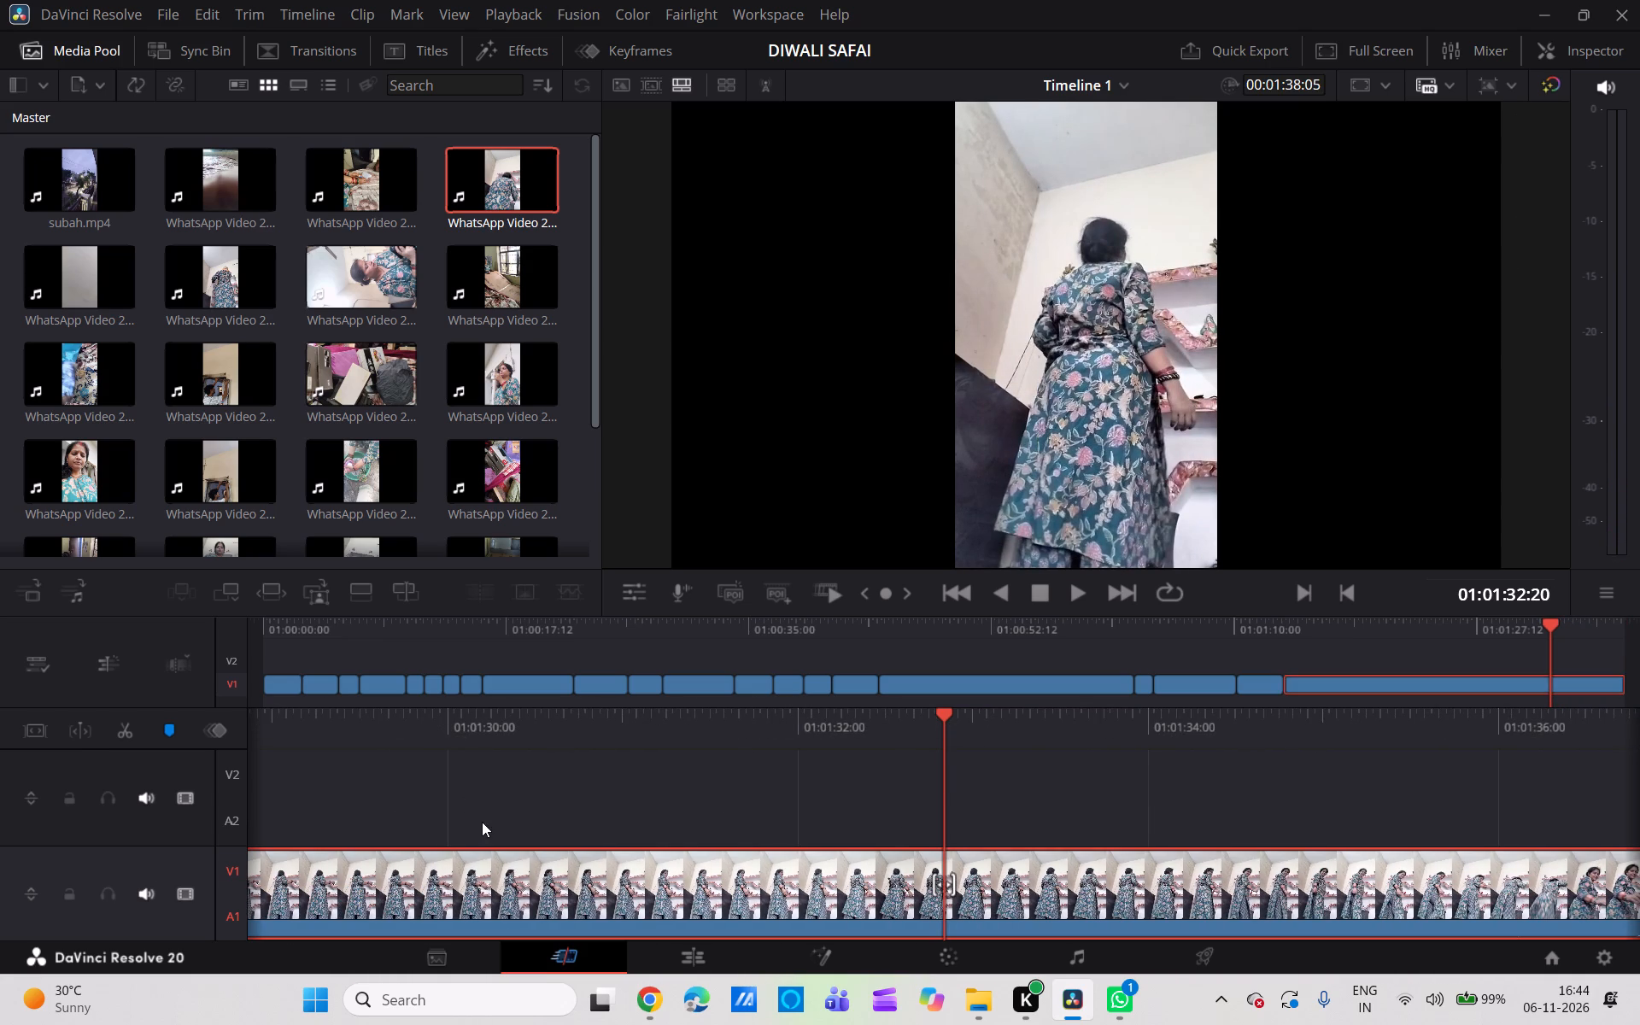
pyautogui.click(124, 734)
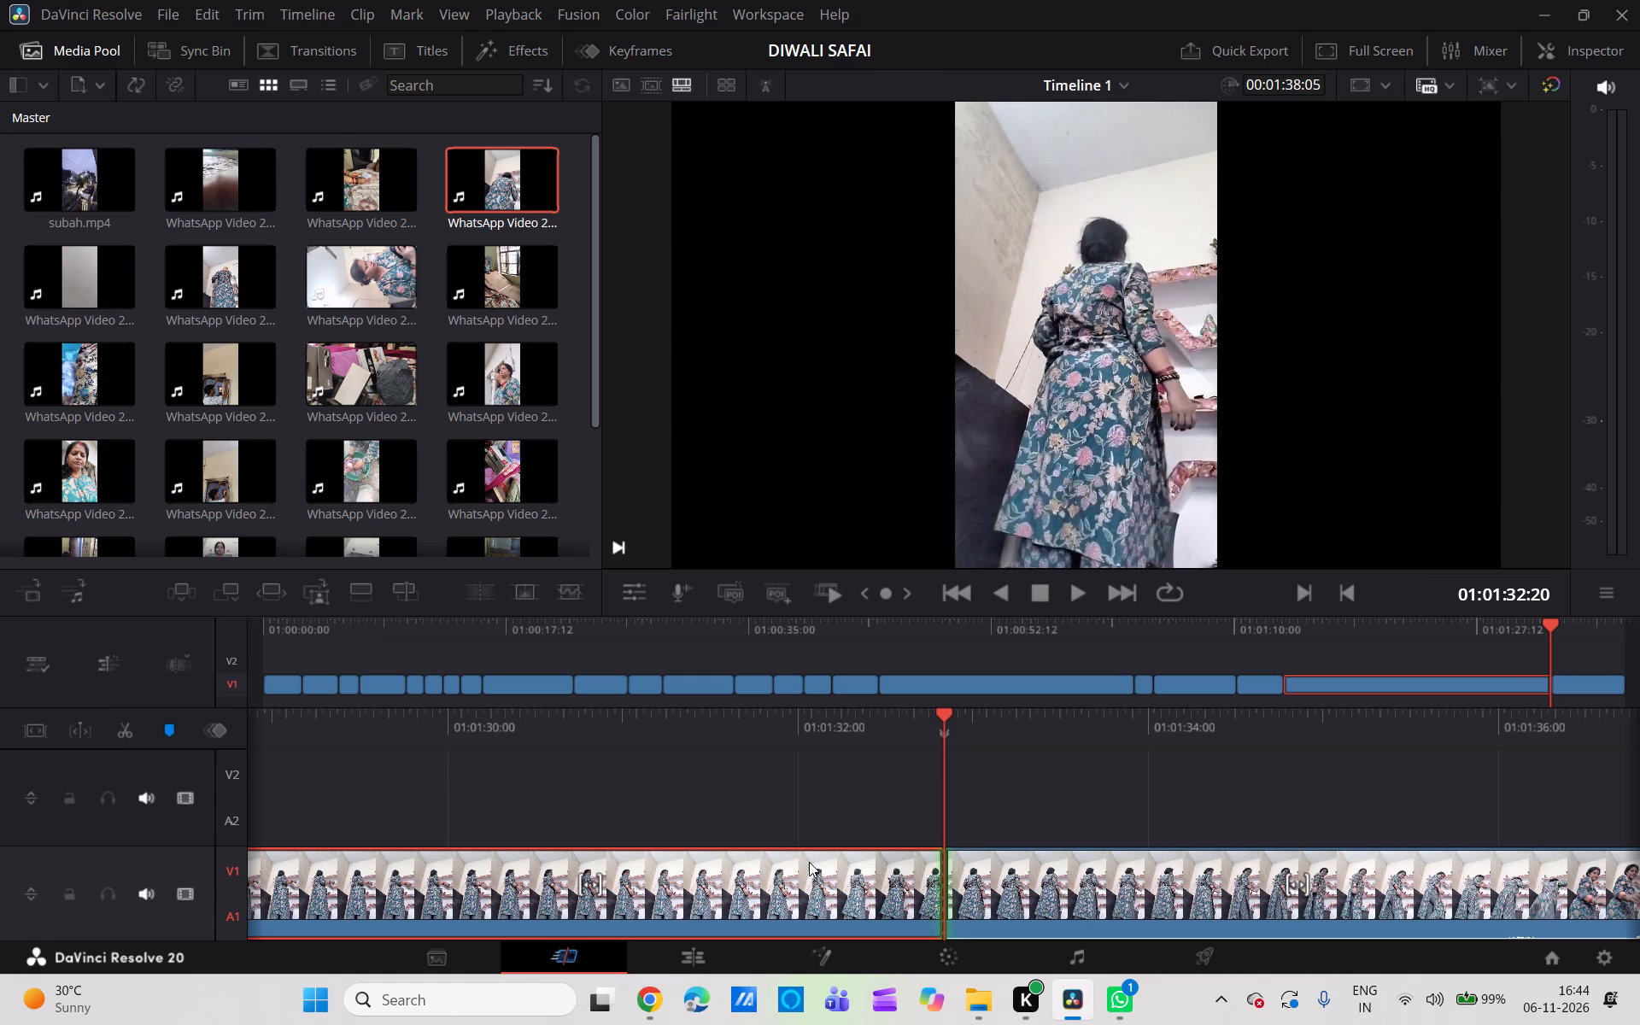
# Split the first part of the flower-pot clip at 01:01:20:06, where the woman holds the flower pots toward the camera.
pyautogui.hscroll(1, 731, 797)
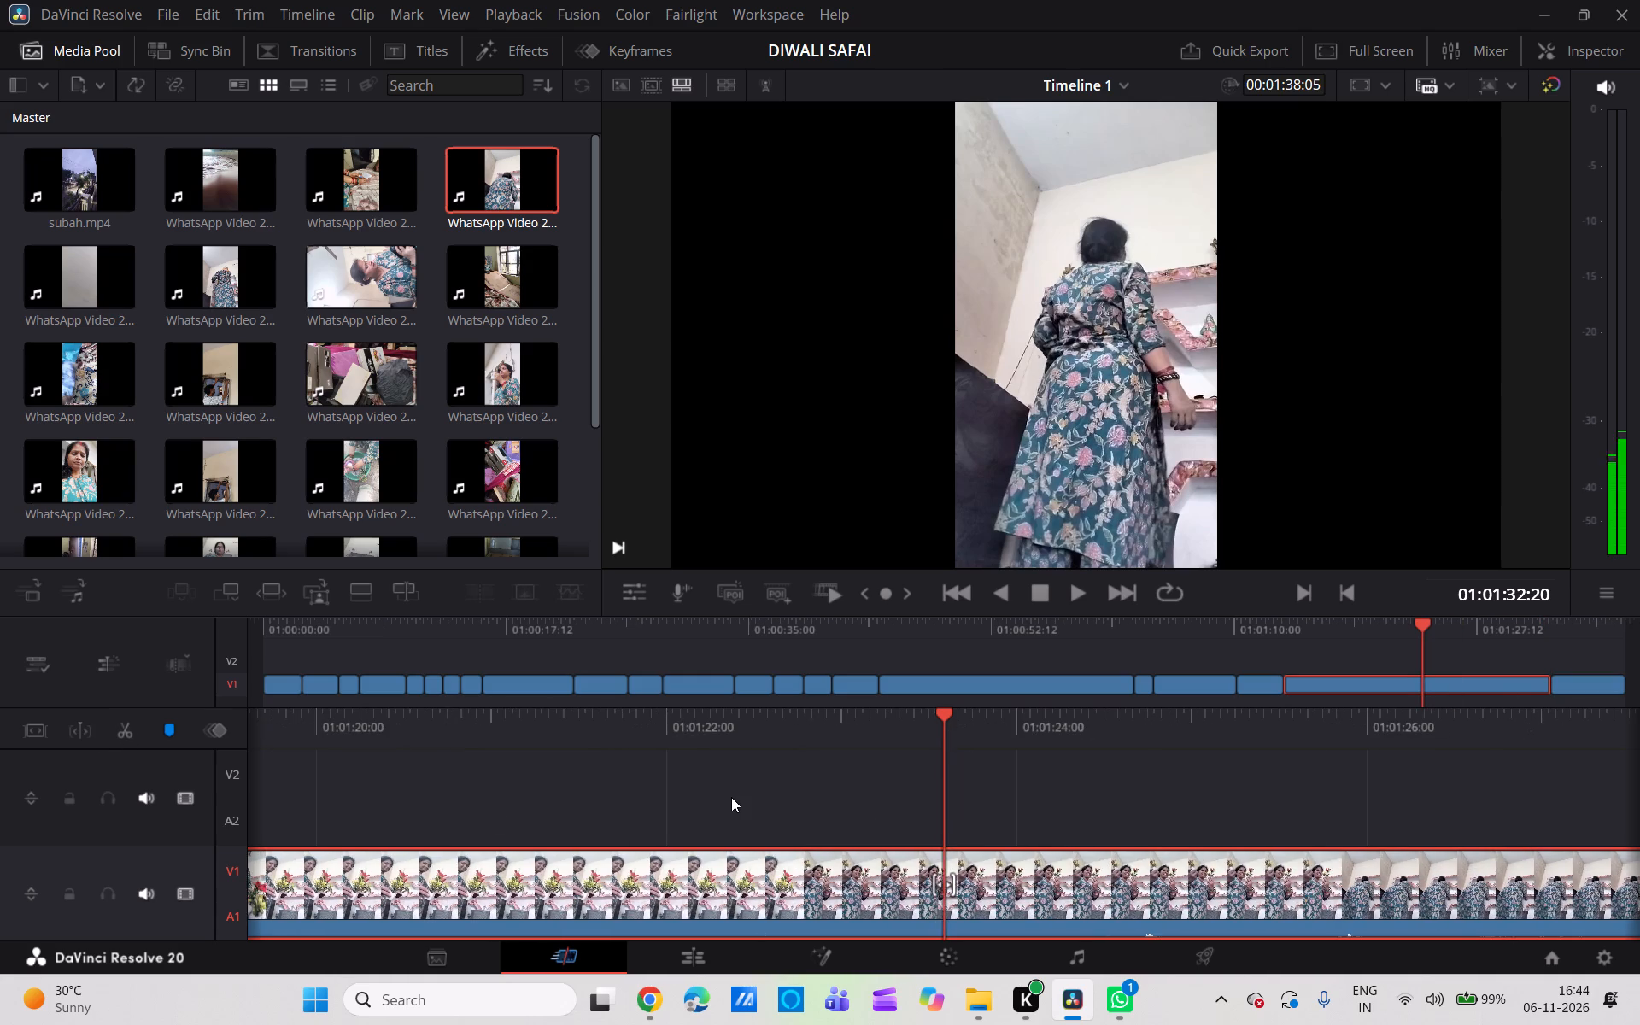
pyautogui.hscroll(3, 731, 797)
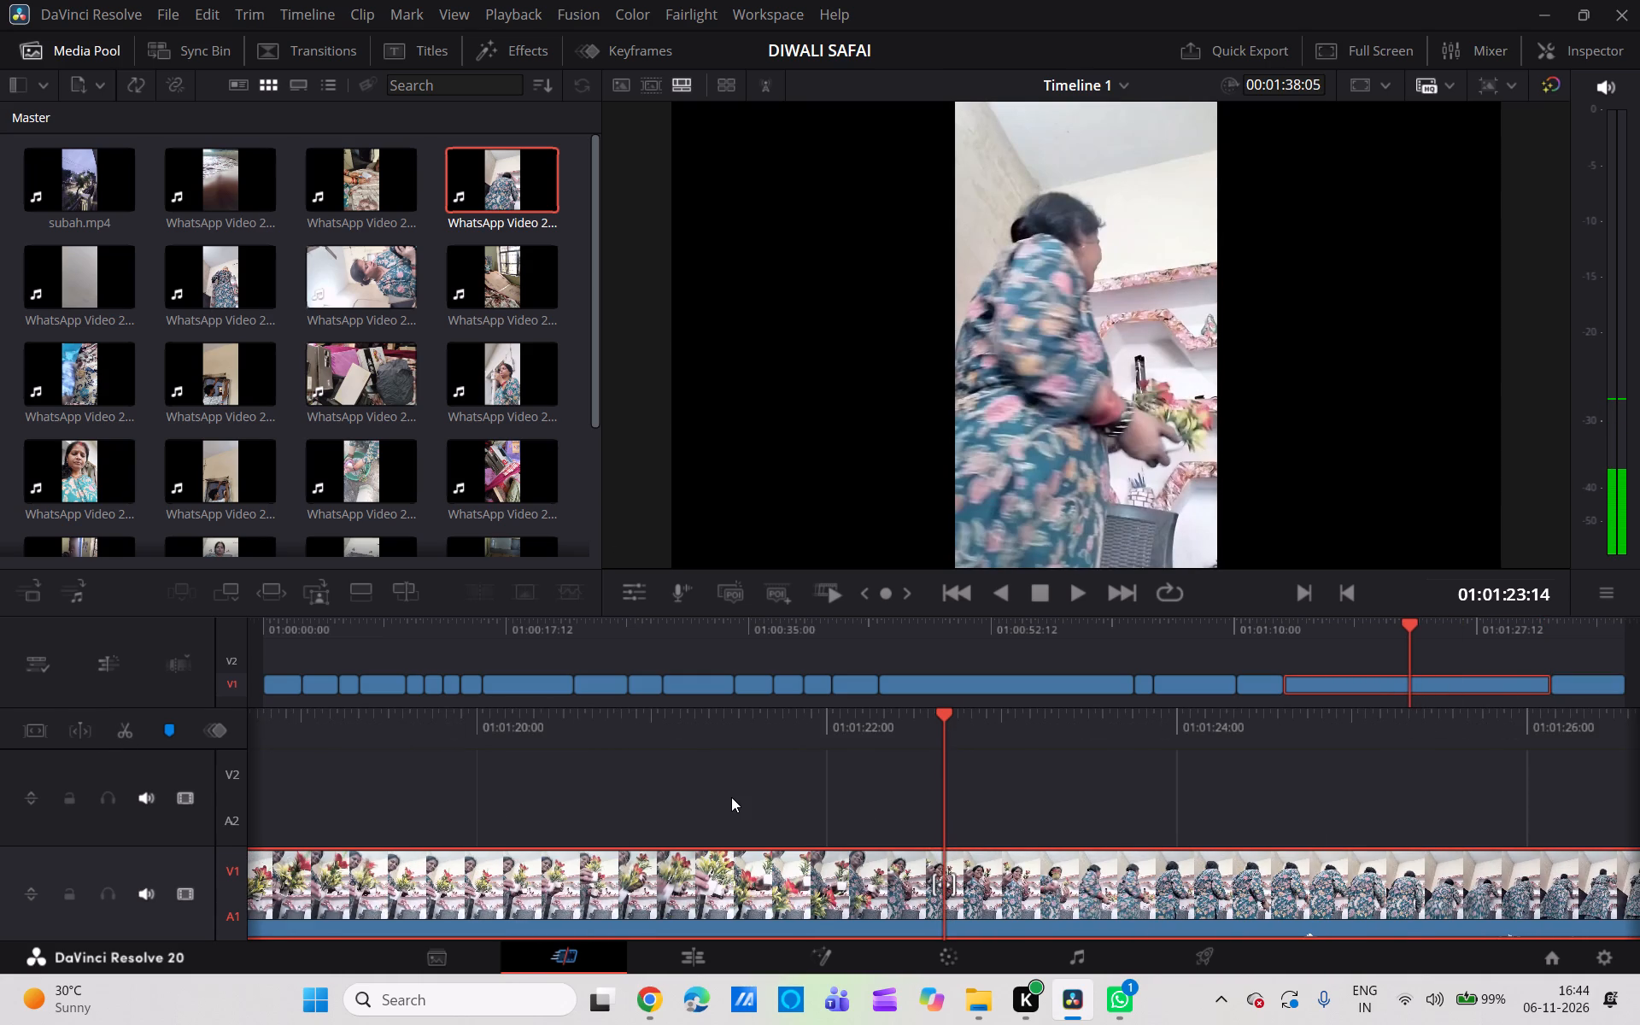
pyautogui.hscroll(2, 731, 797)
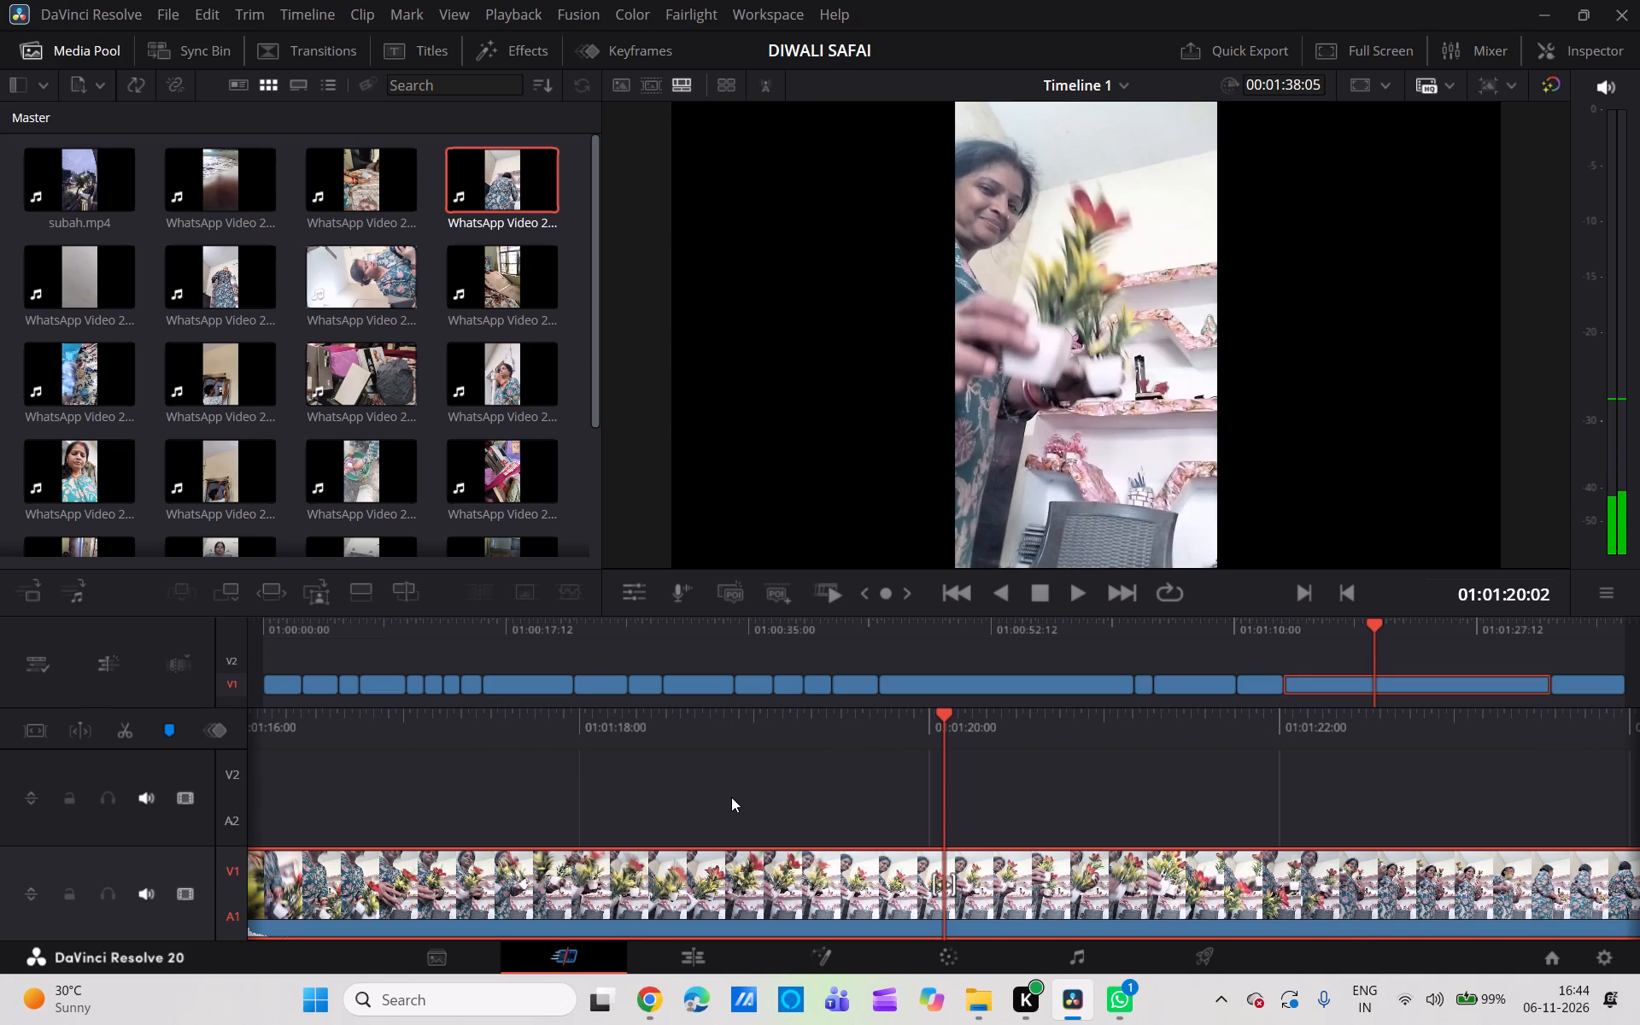
pyautogui.hscroll(2, 731, 797)
pyautogui.hscroll(-1, 731, 797)
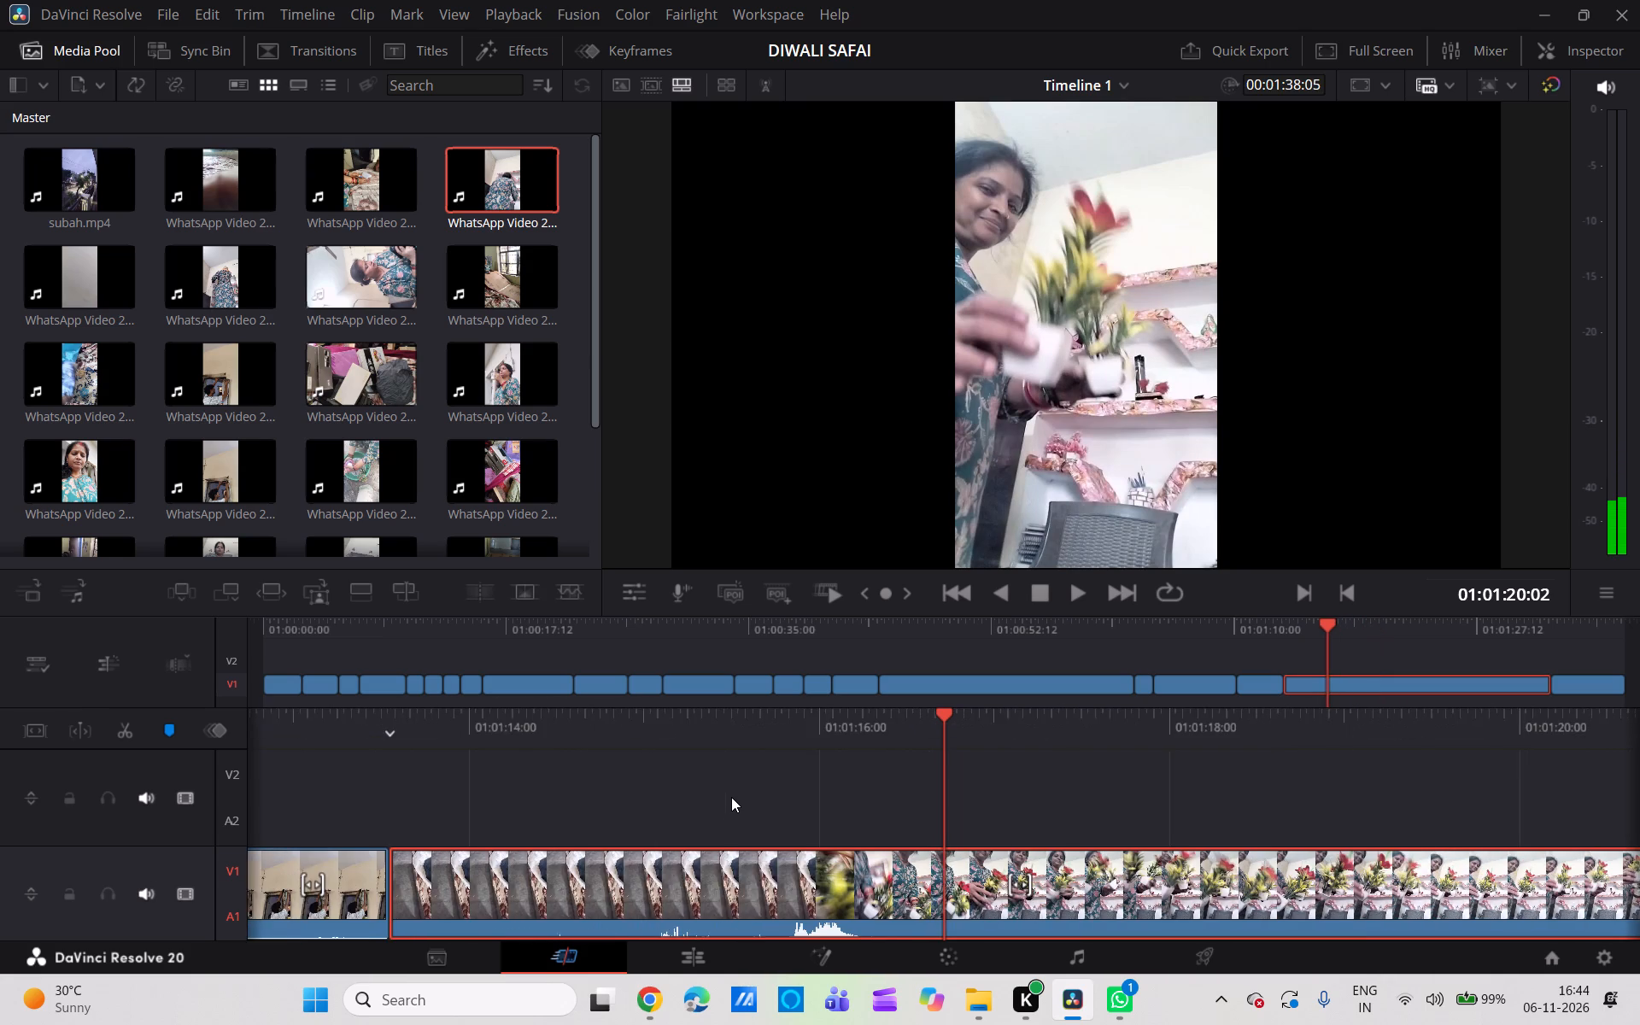
pyautogui.hscroll(-2, 731, 797)
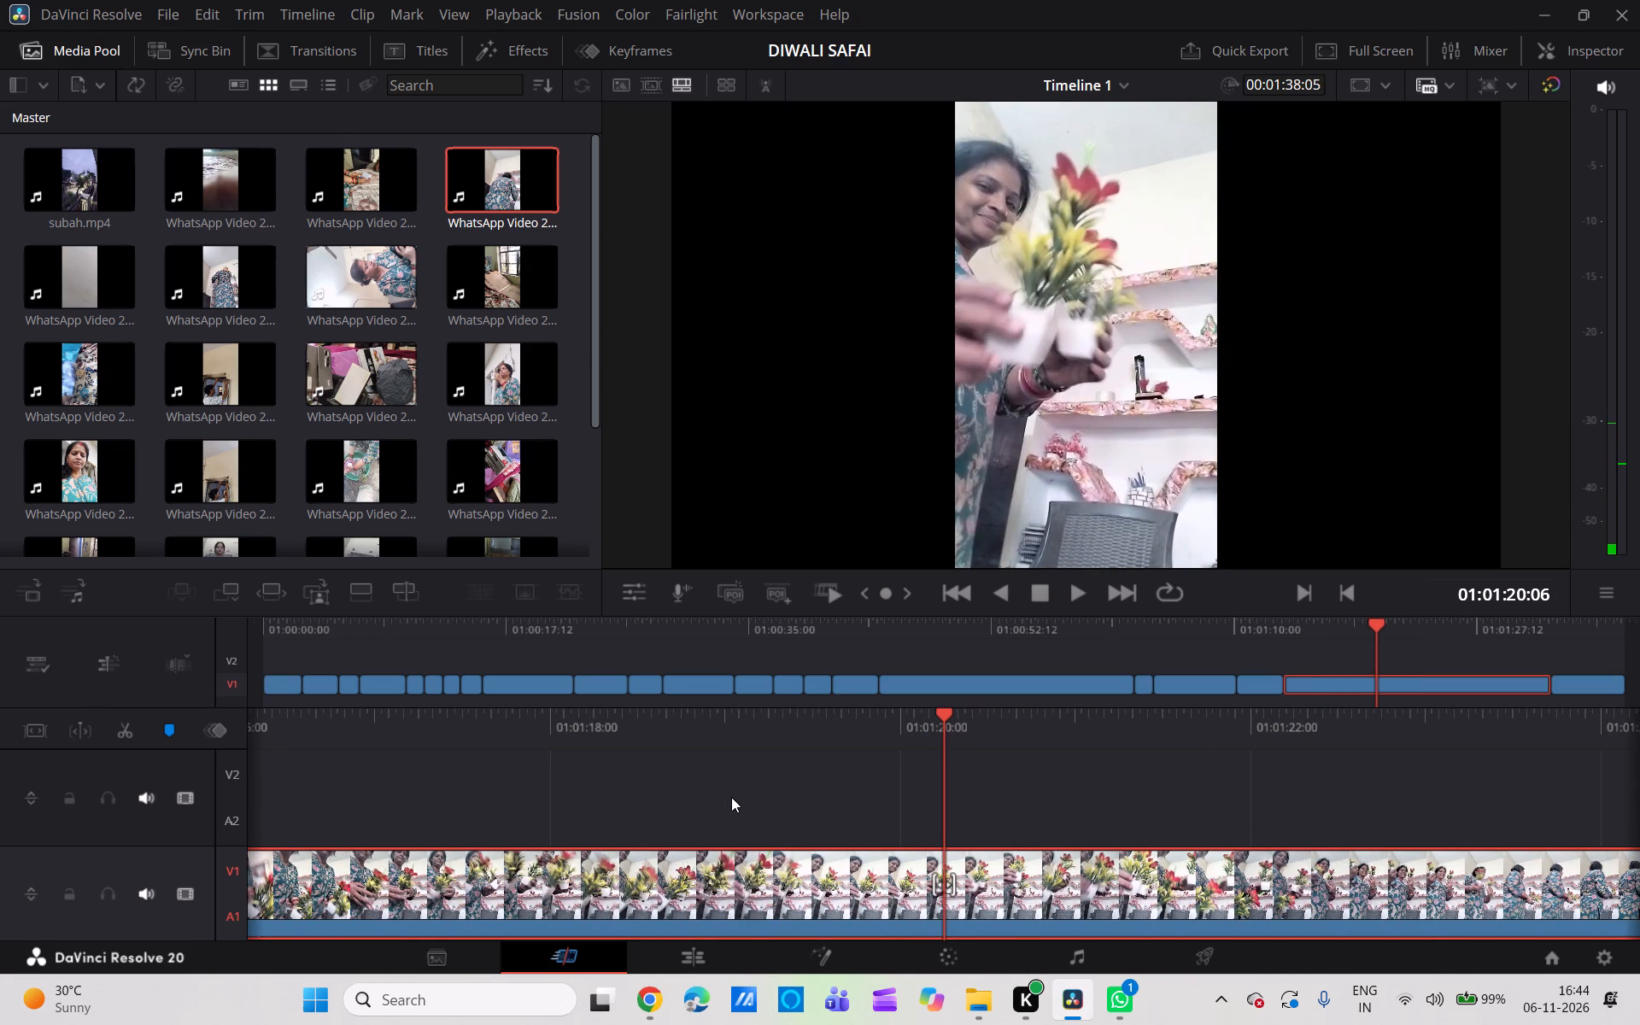
pyautogui.click(123, 725)
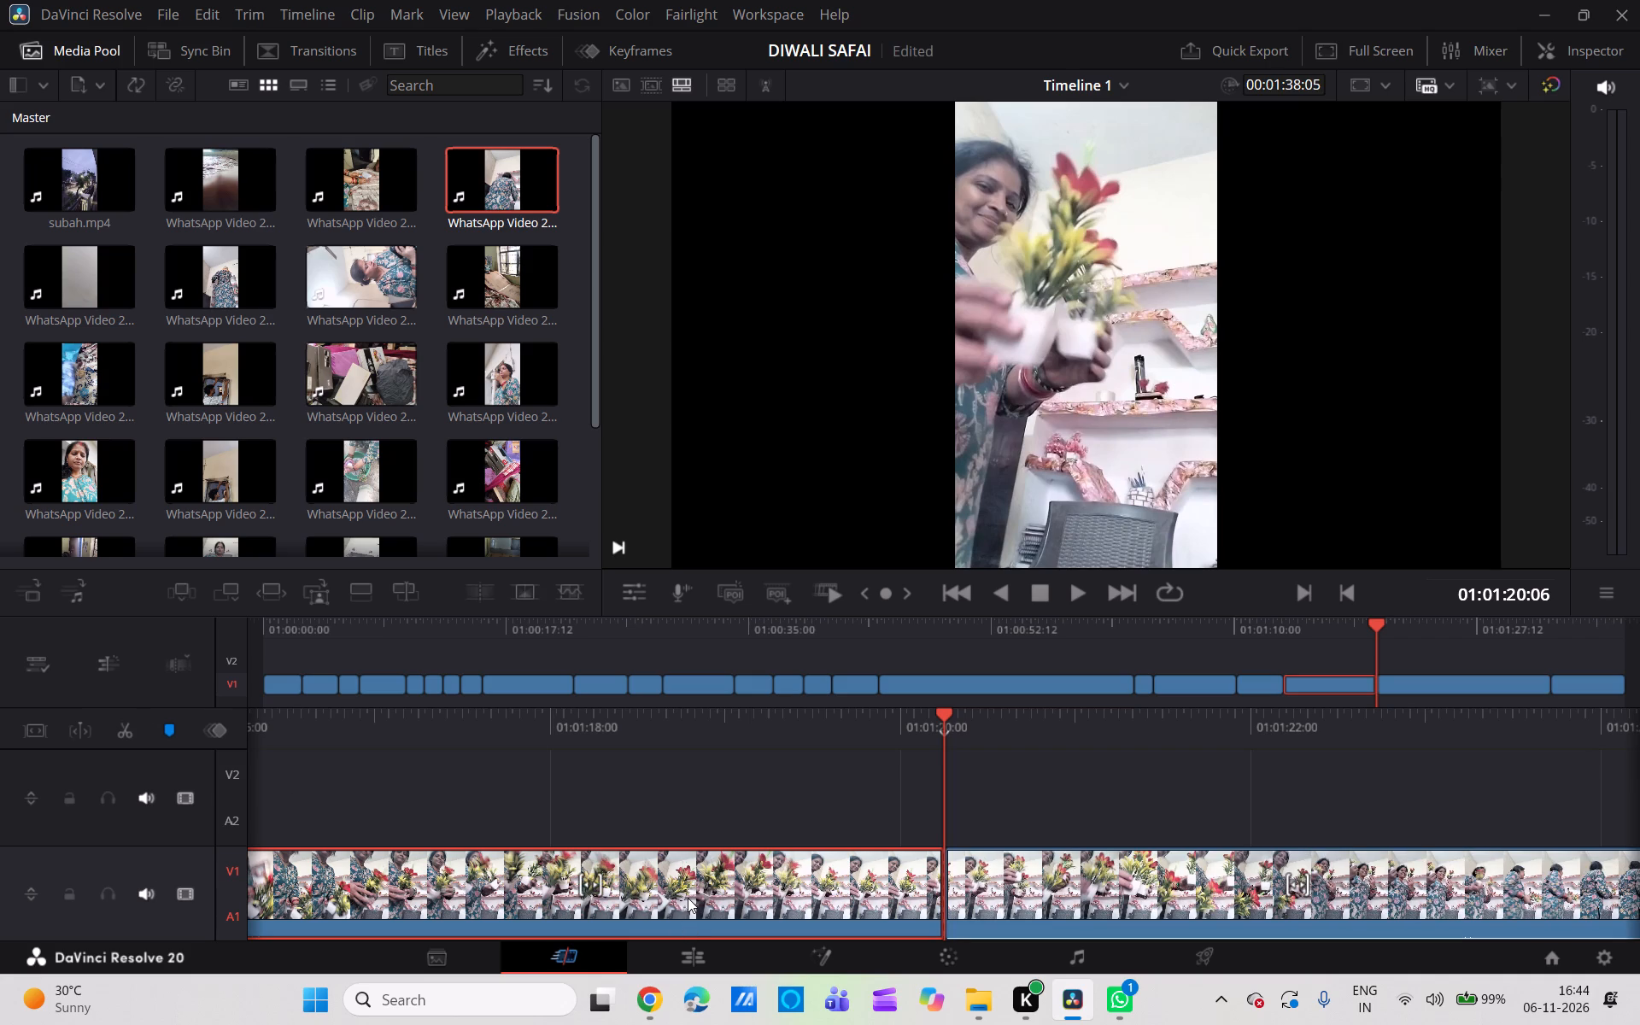
# Split the flower-pot clip at 01:01:26:15, where the woman reaches up to the shelf, then delete the part before the cut and close the gap.
pyautogui.hscroll(-2, 1191, 809)
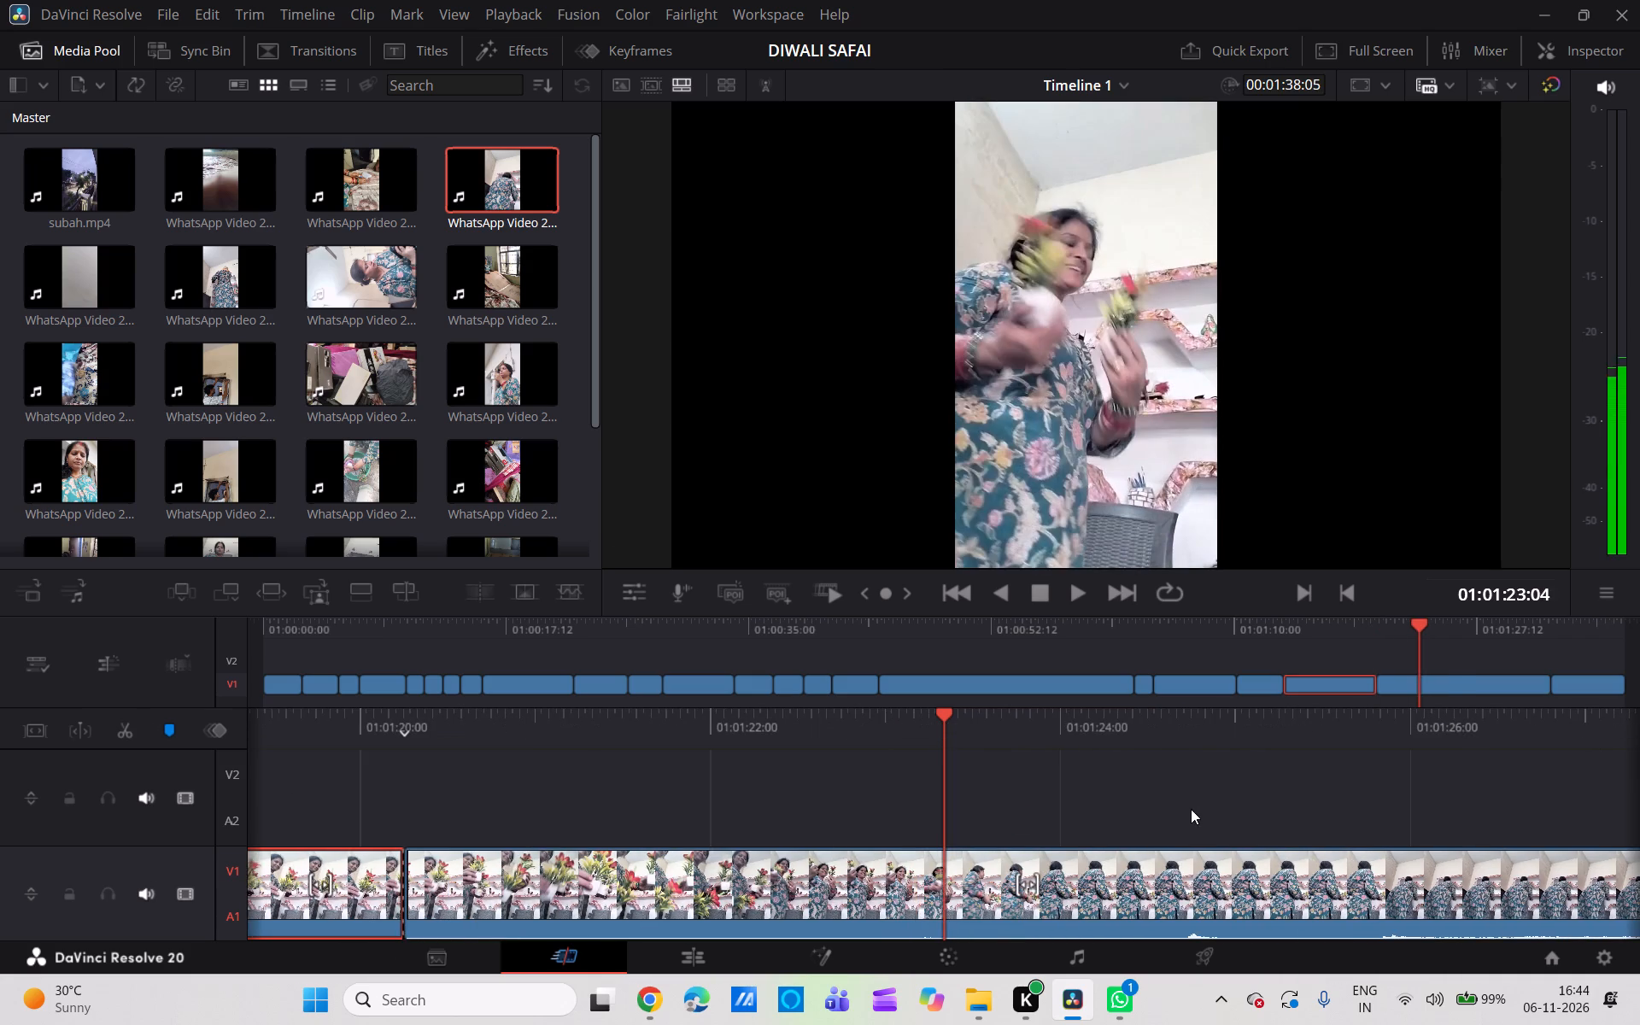
pyautogui.hscroll(-2, 1191, 809)
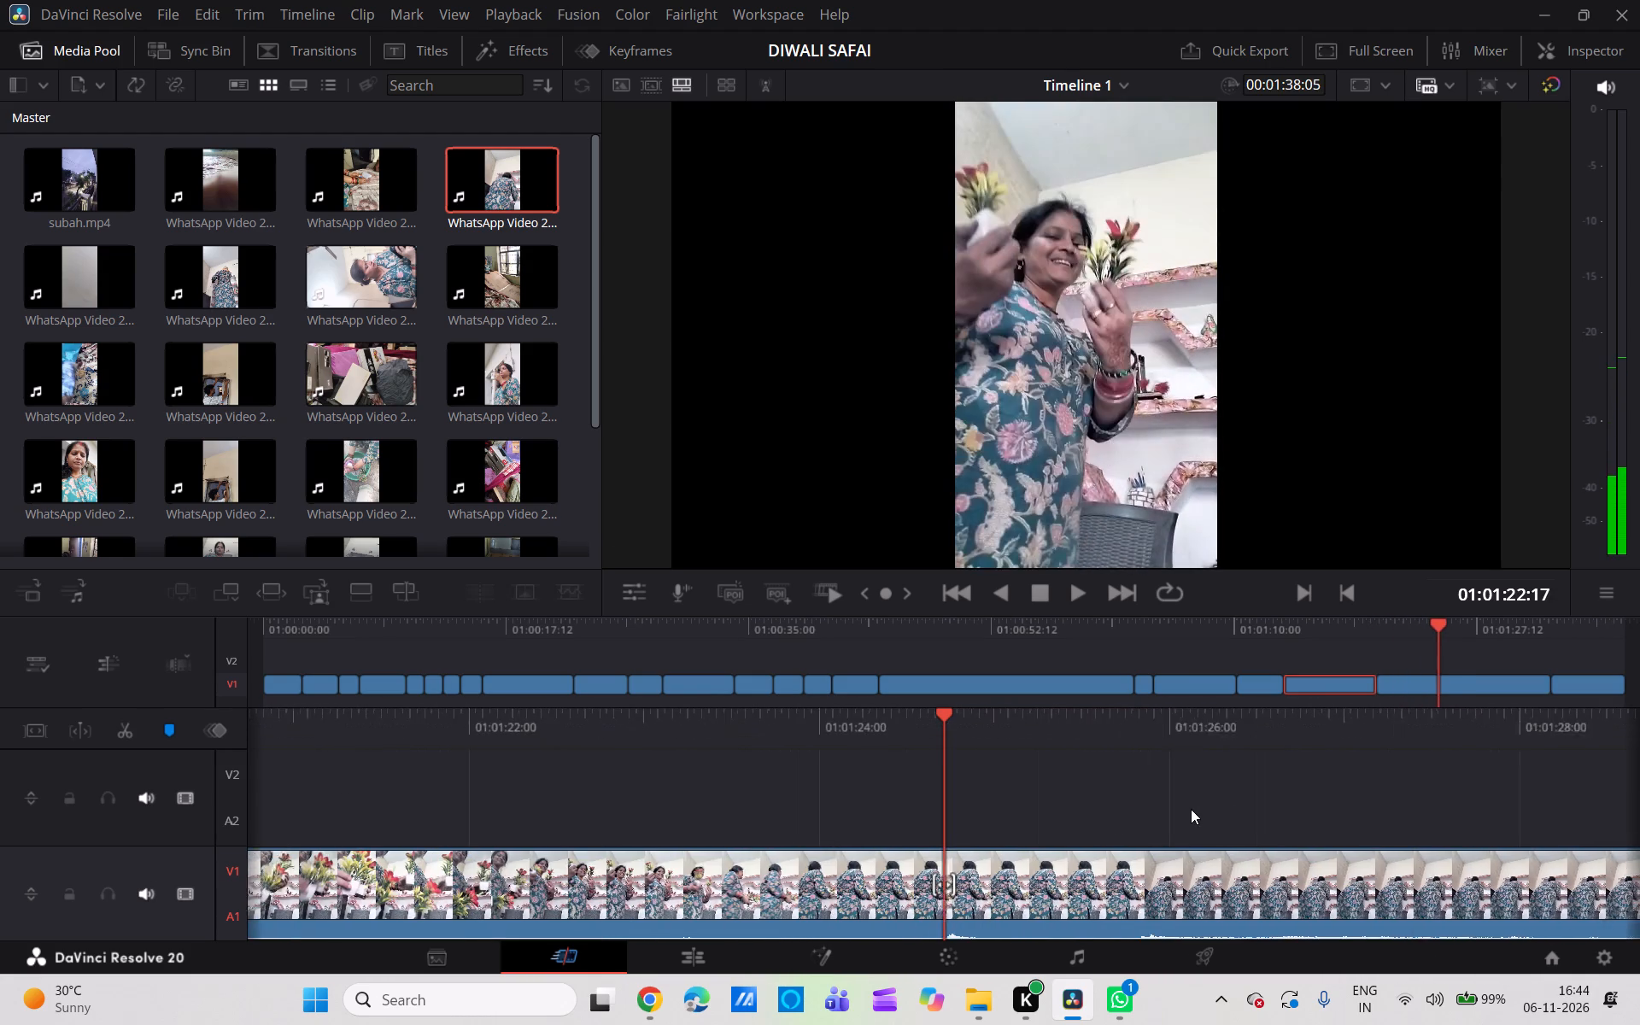
pyautogui.hscroll(-3, 1191, 809)
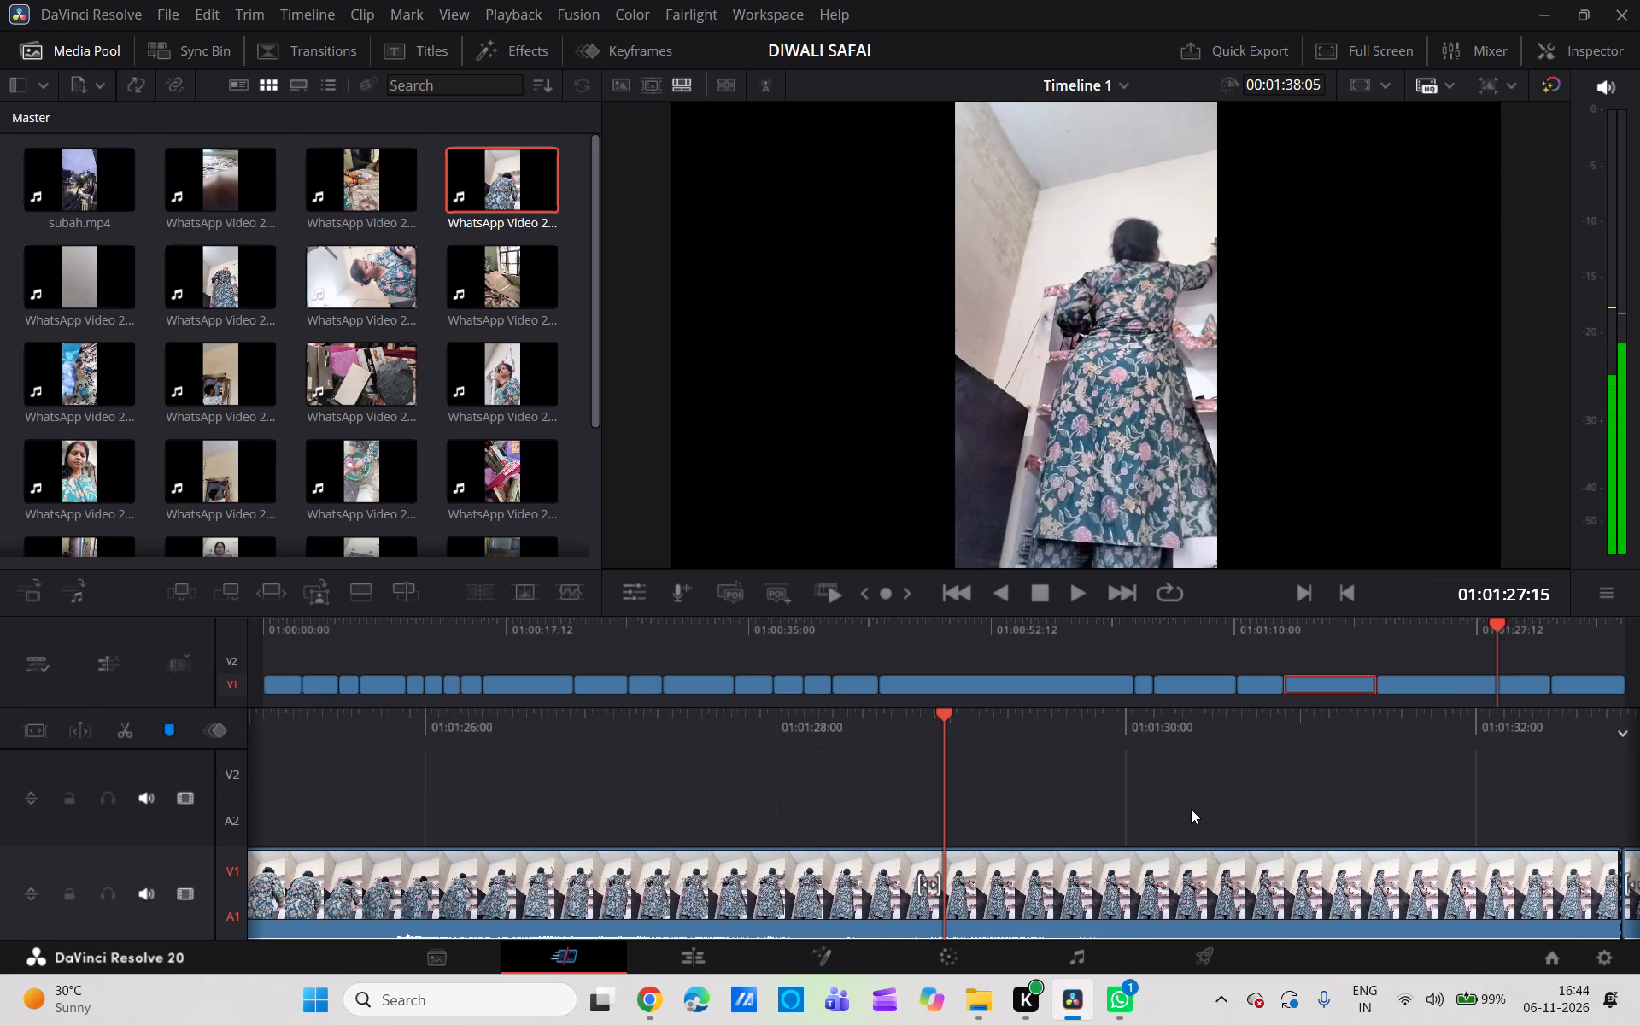
pyautogui.hscroll(-2, 1191, 809)
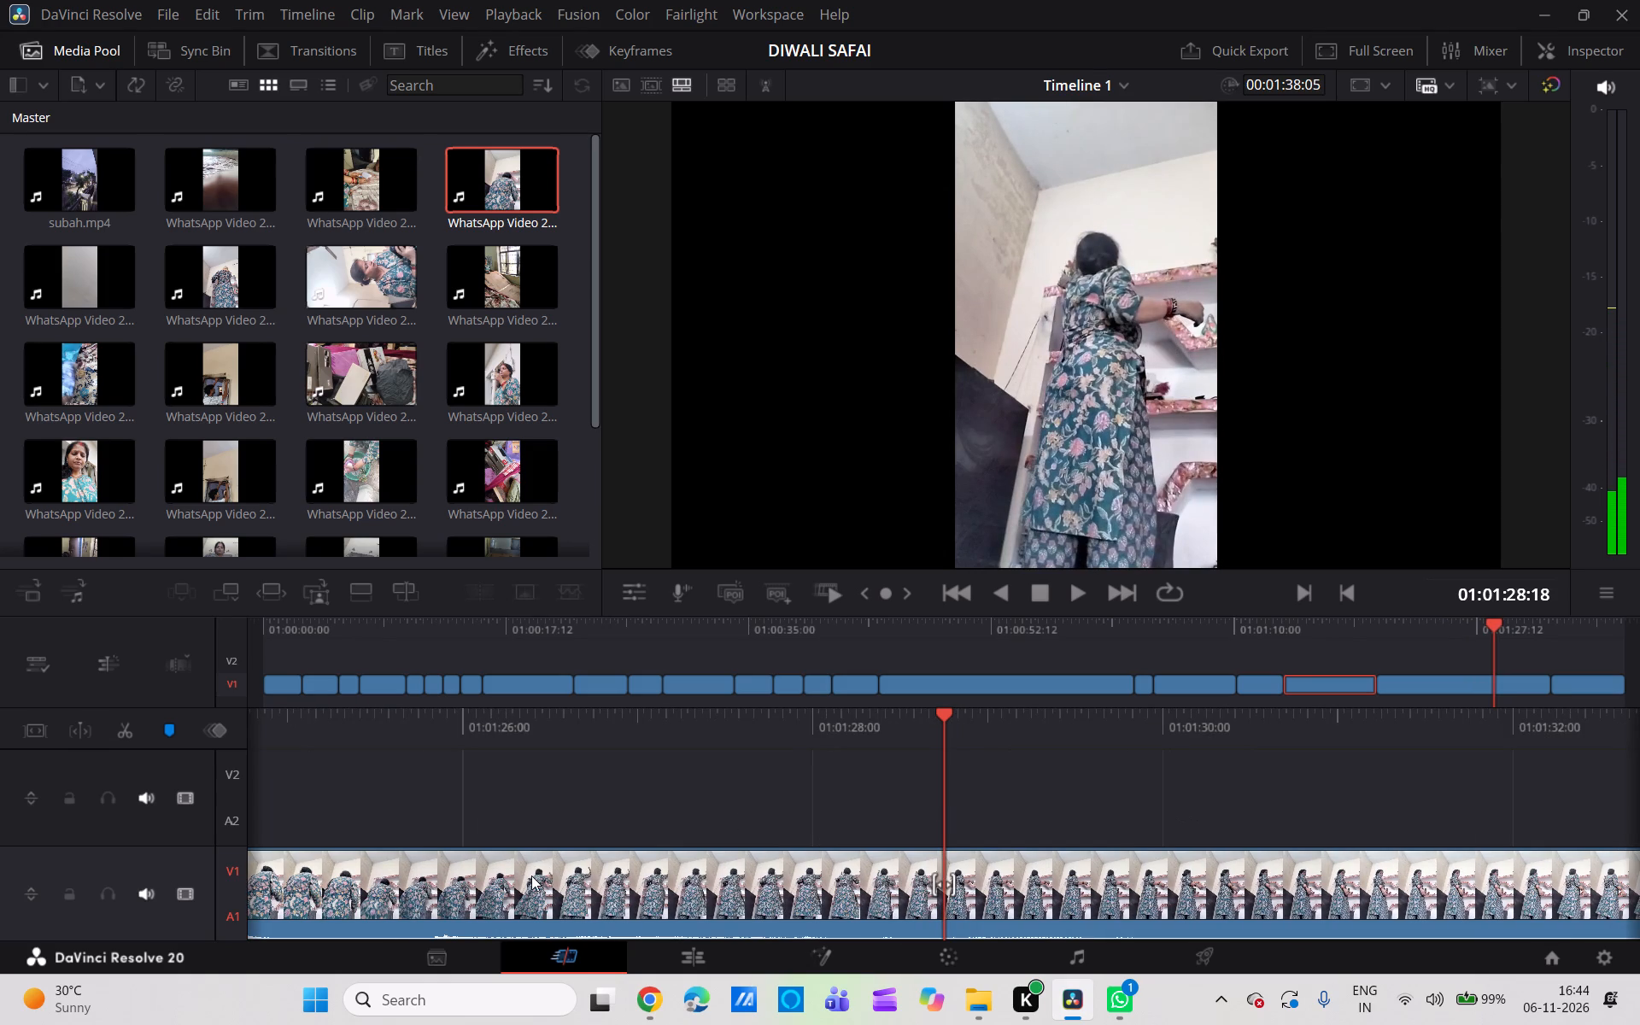
pyautogui.hscroll(1, 531, 876)
pyautogui.hscroll(-1, 531, 876)
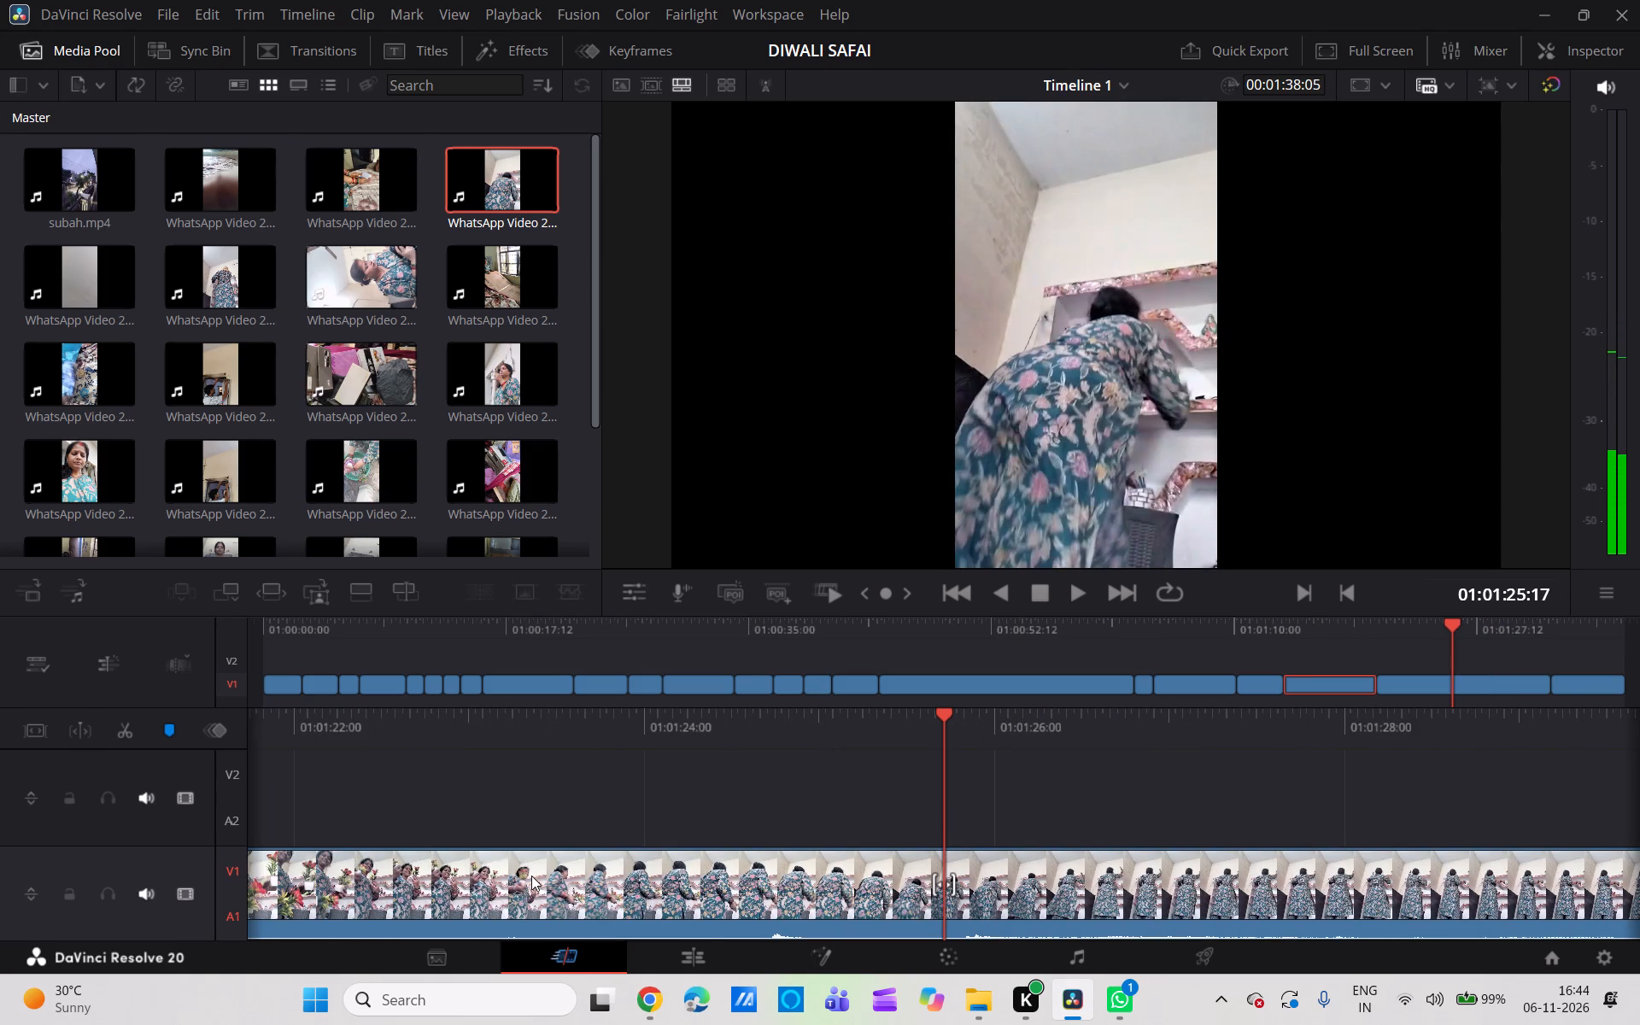
pyautogui.hscroll(-1, 531, 876)
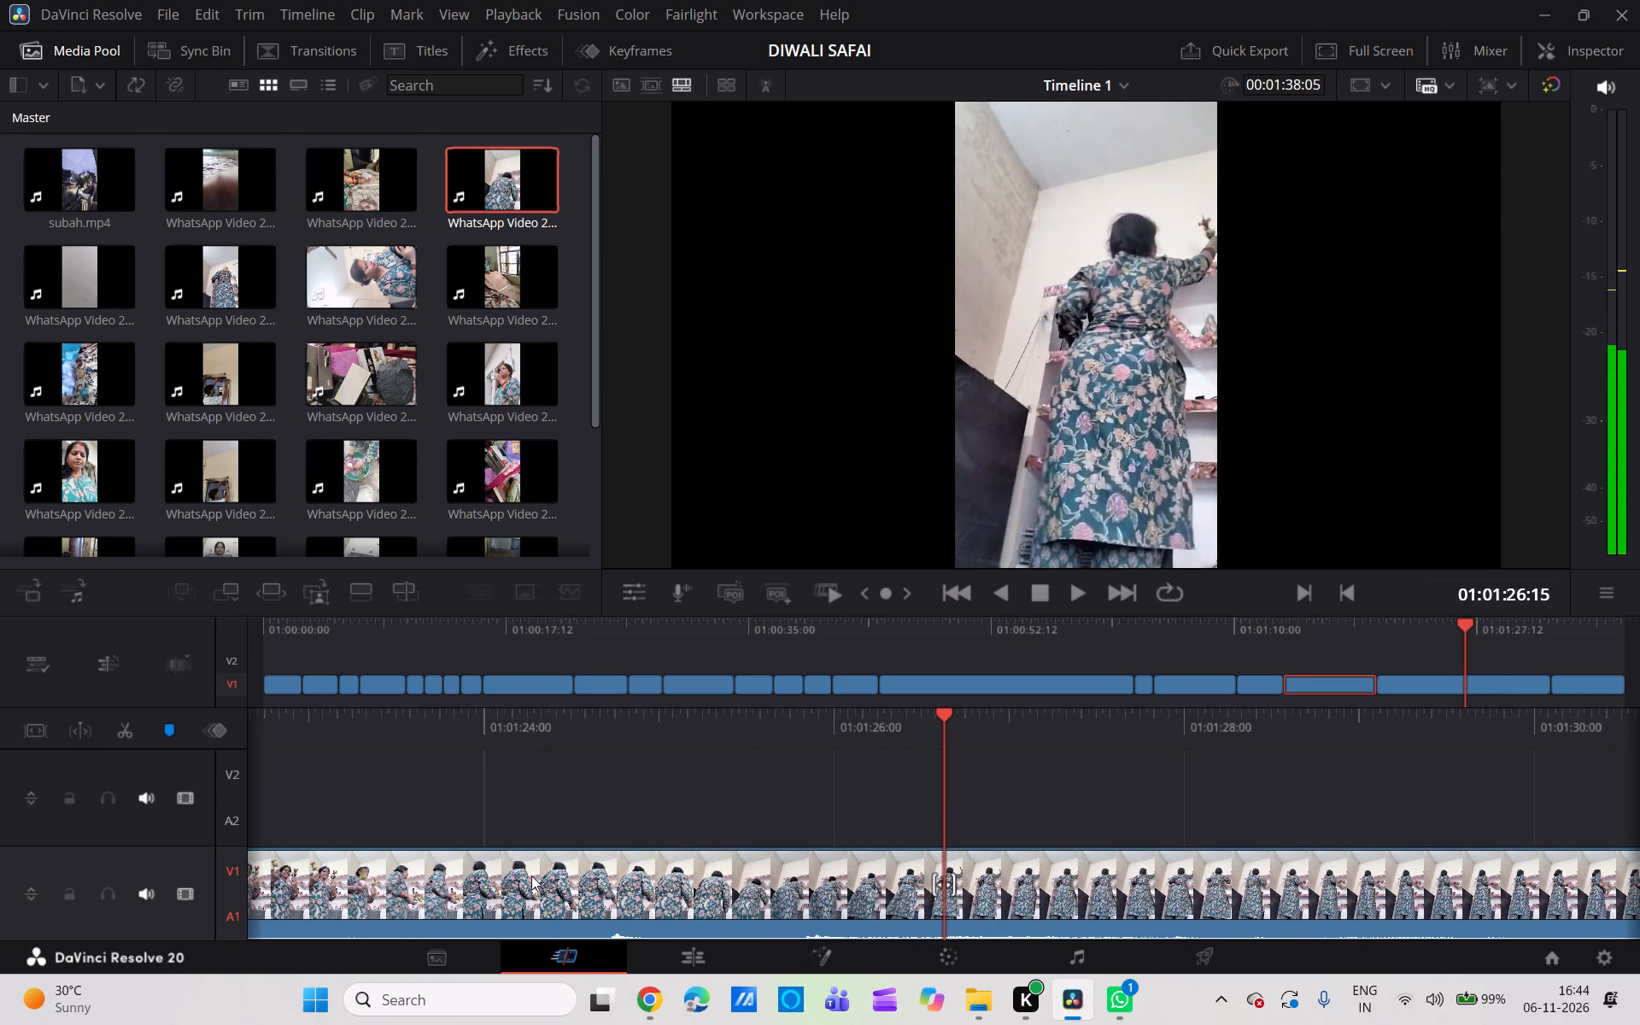
pyautogui.click(121, 731)
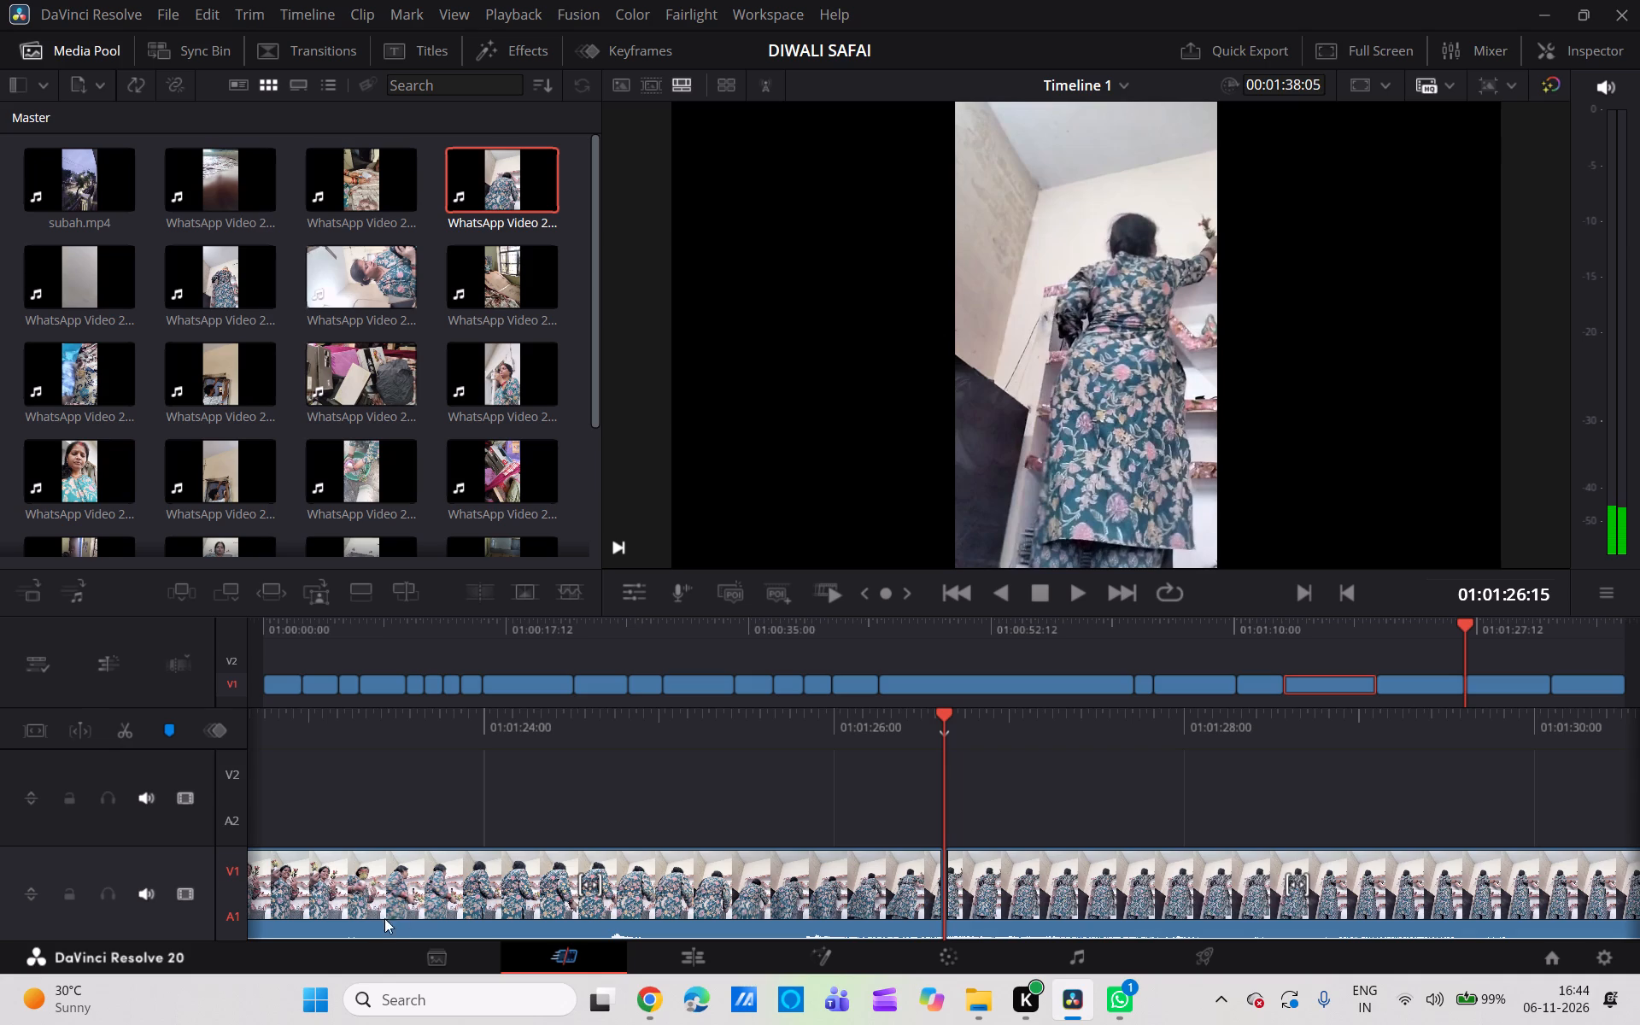
pyautogui.click(429, 896)
pyautogui.press('BackSpace')
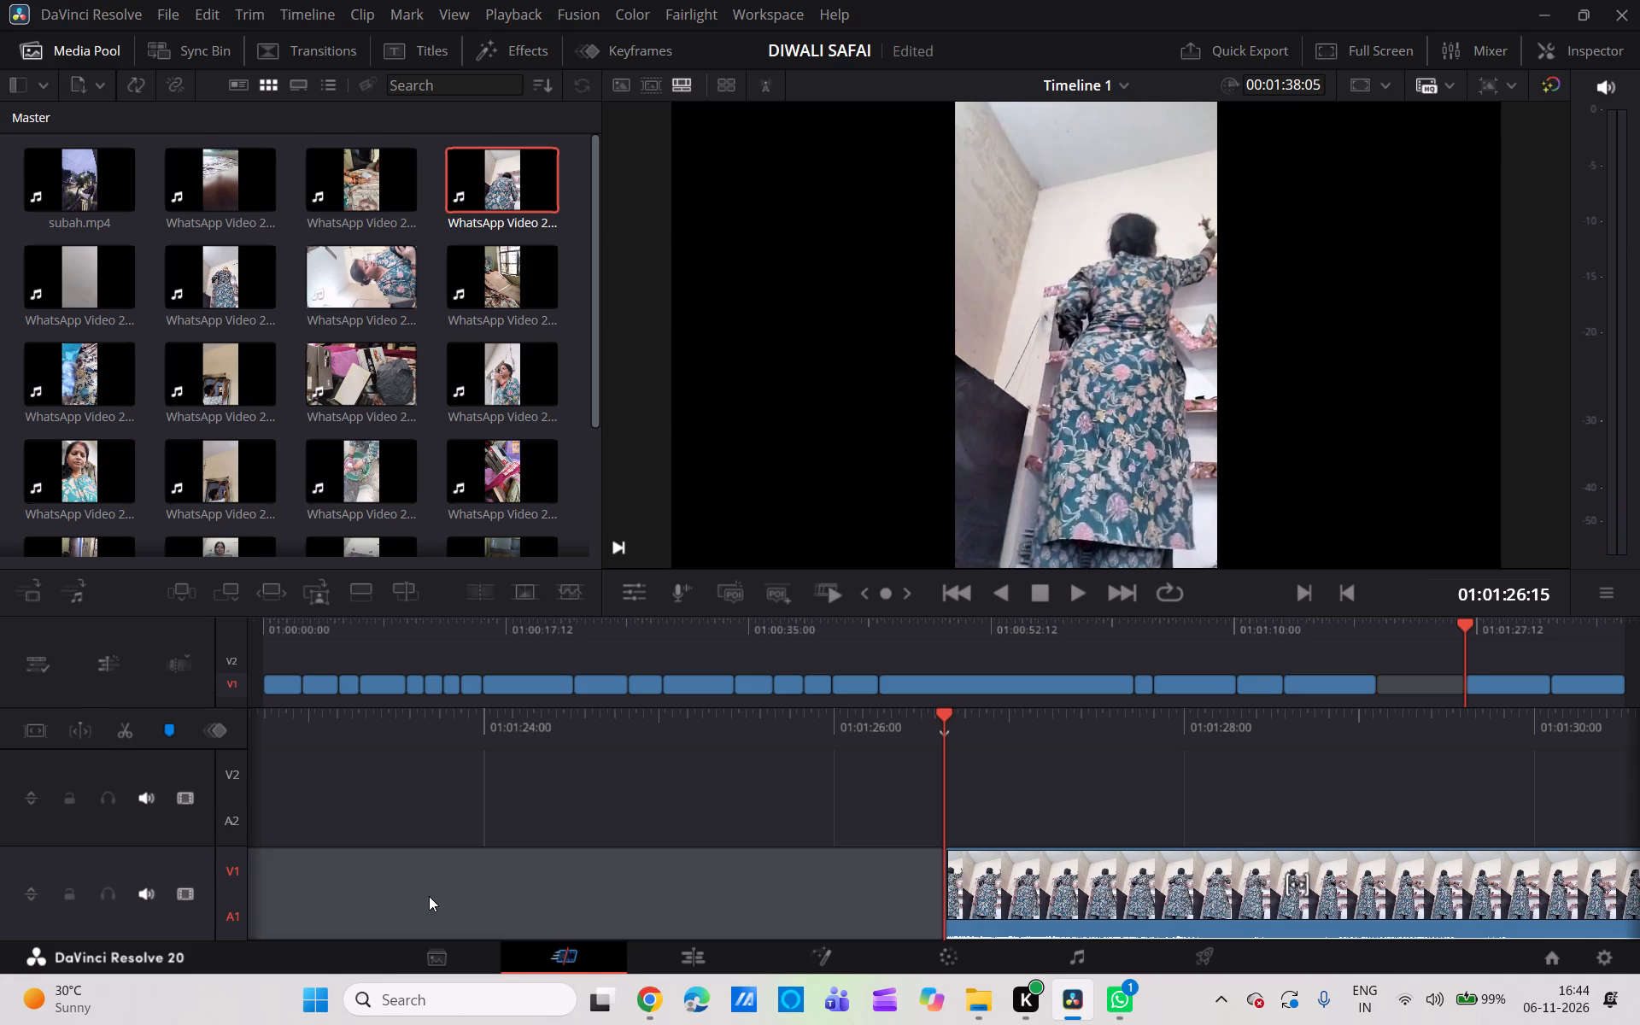
pyautogui.click(429, 896)
pyautogui.press('BackSpace')
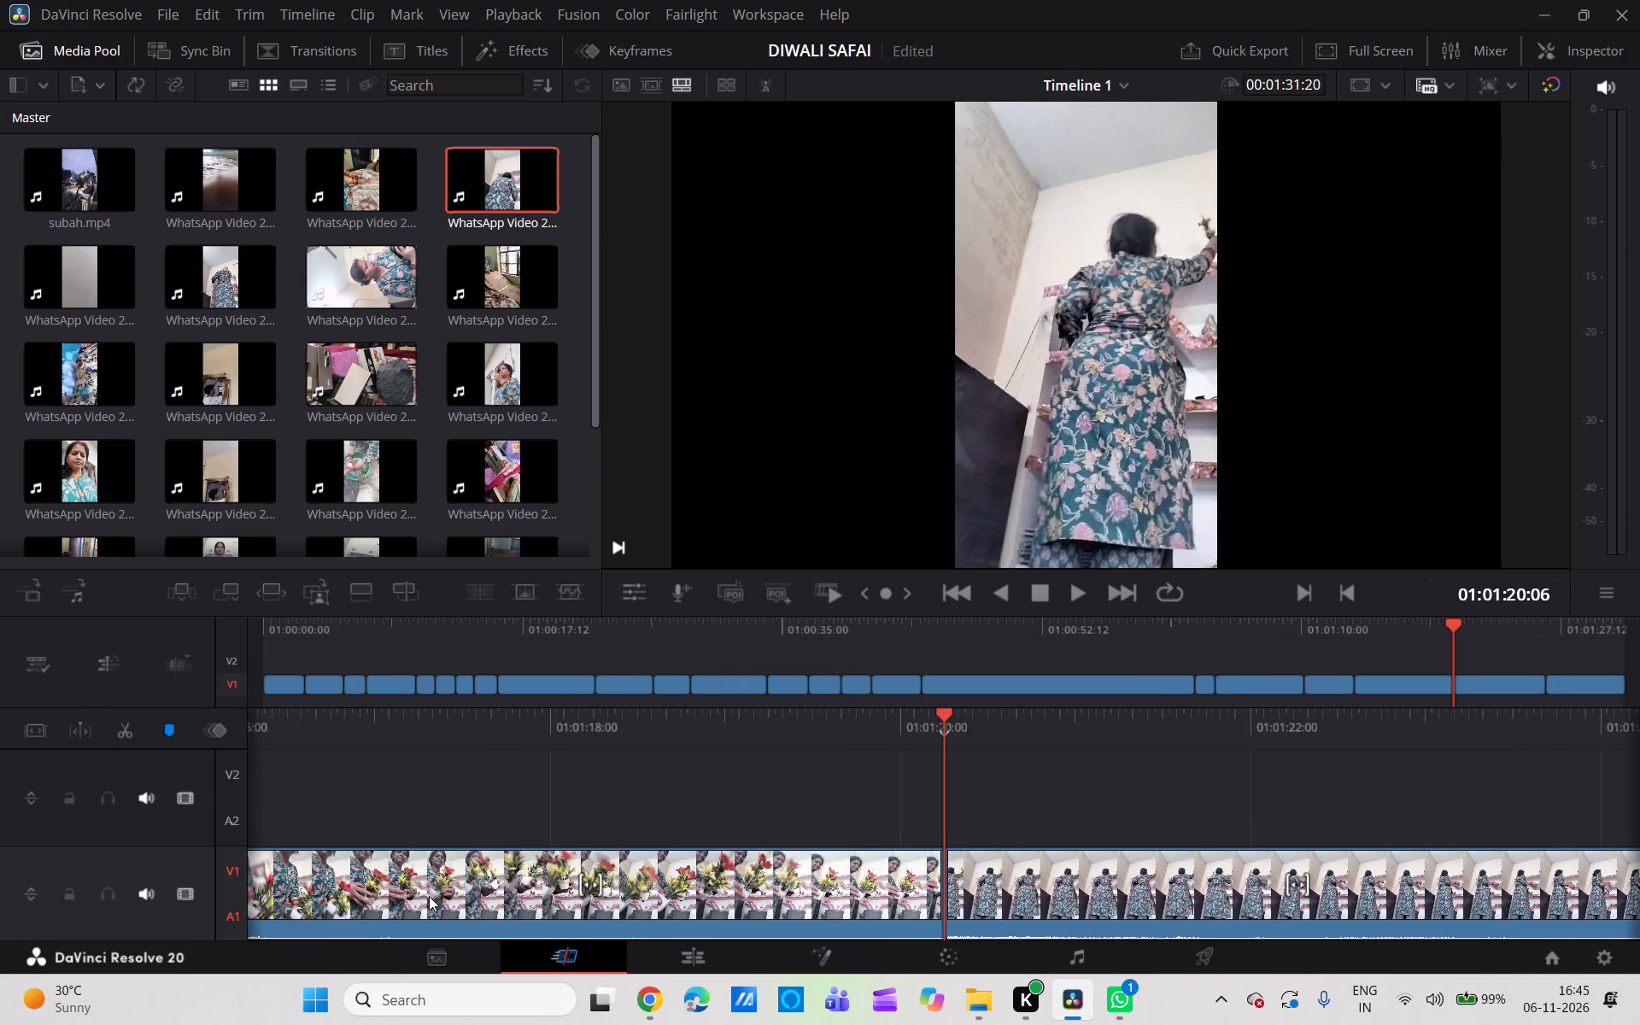
# Split the flower-pot close-up at 01:01:18:12, then delete the part before the cut and close the gap after the doorway clip.
pyautogui.hscroll(1, 429, 896)
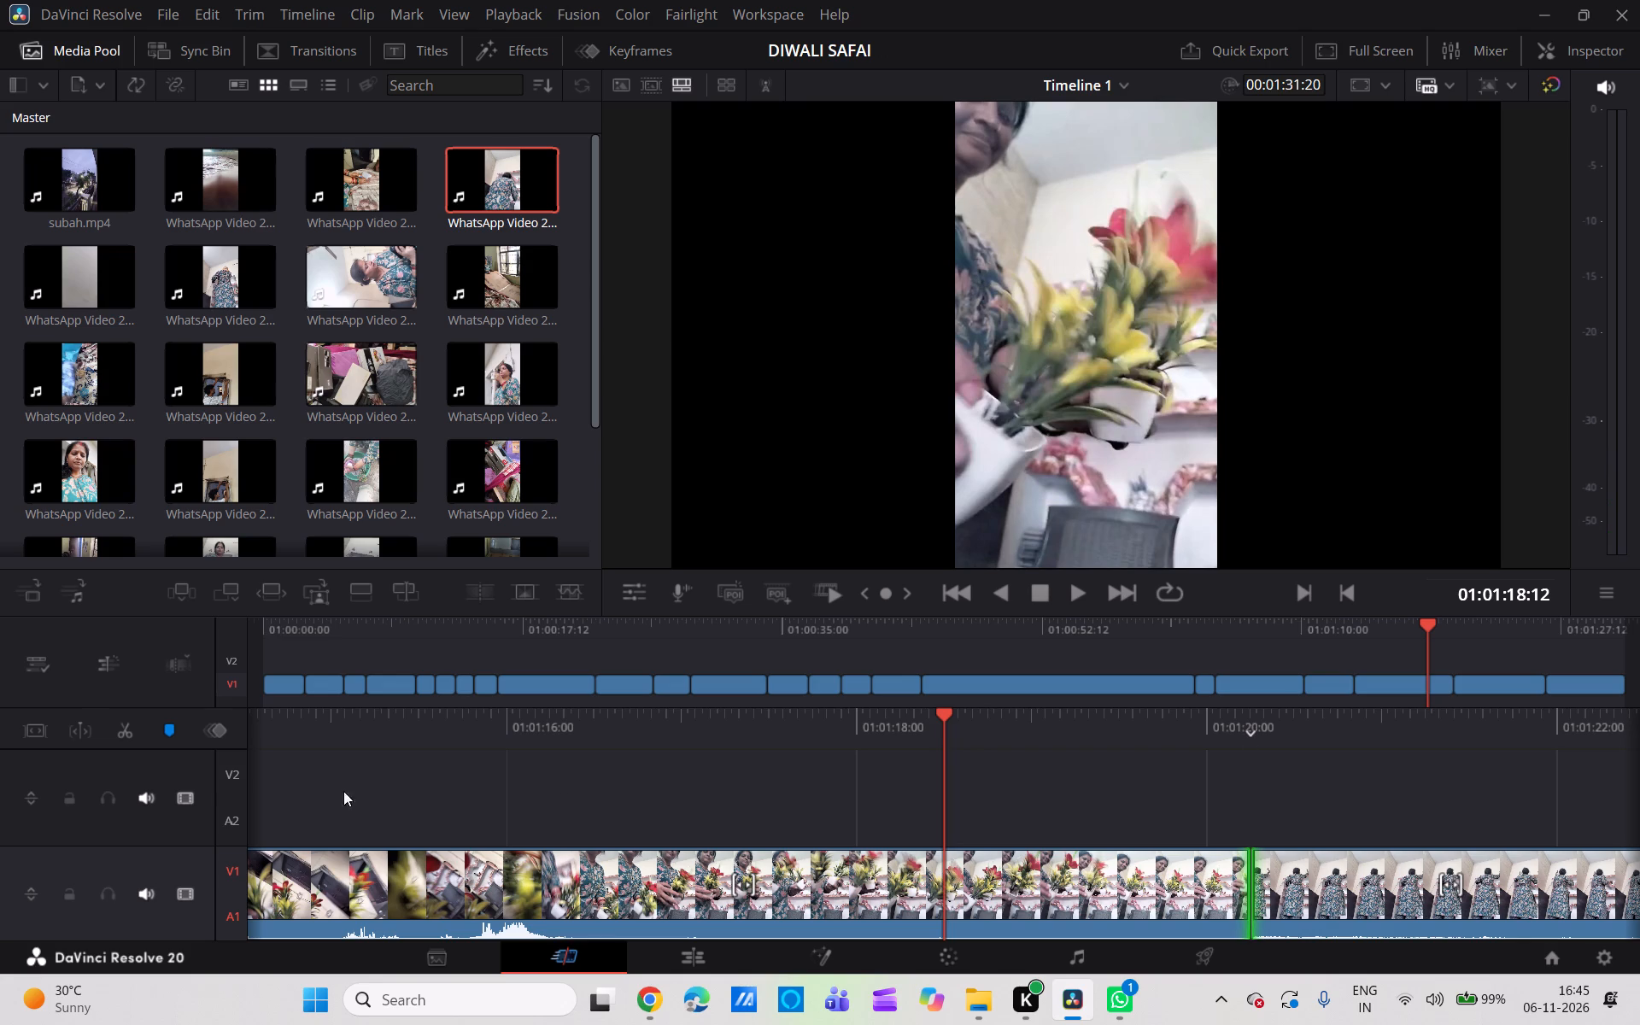
pyautogui.click(514, 909)
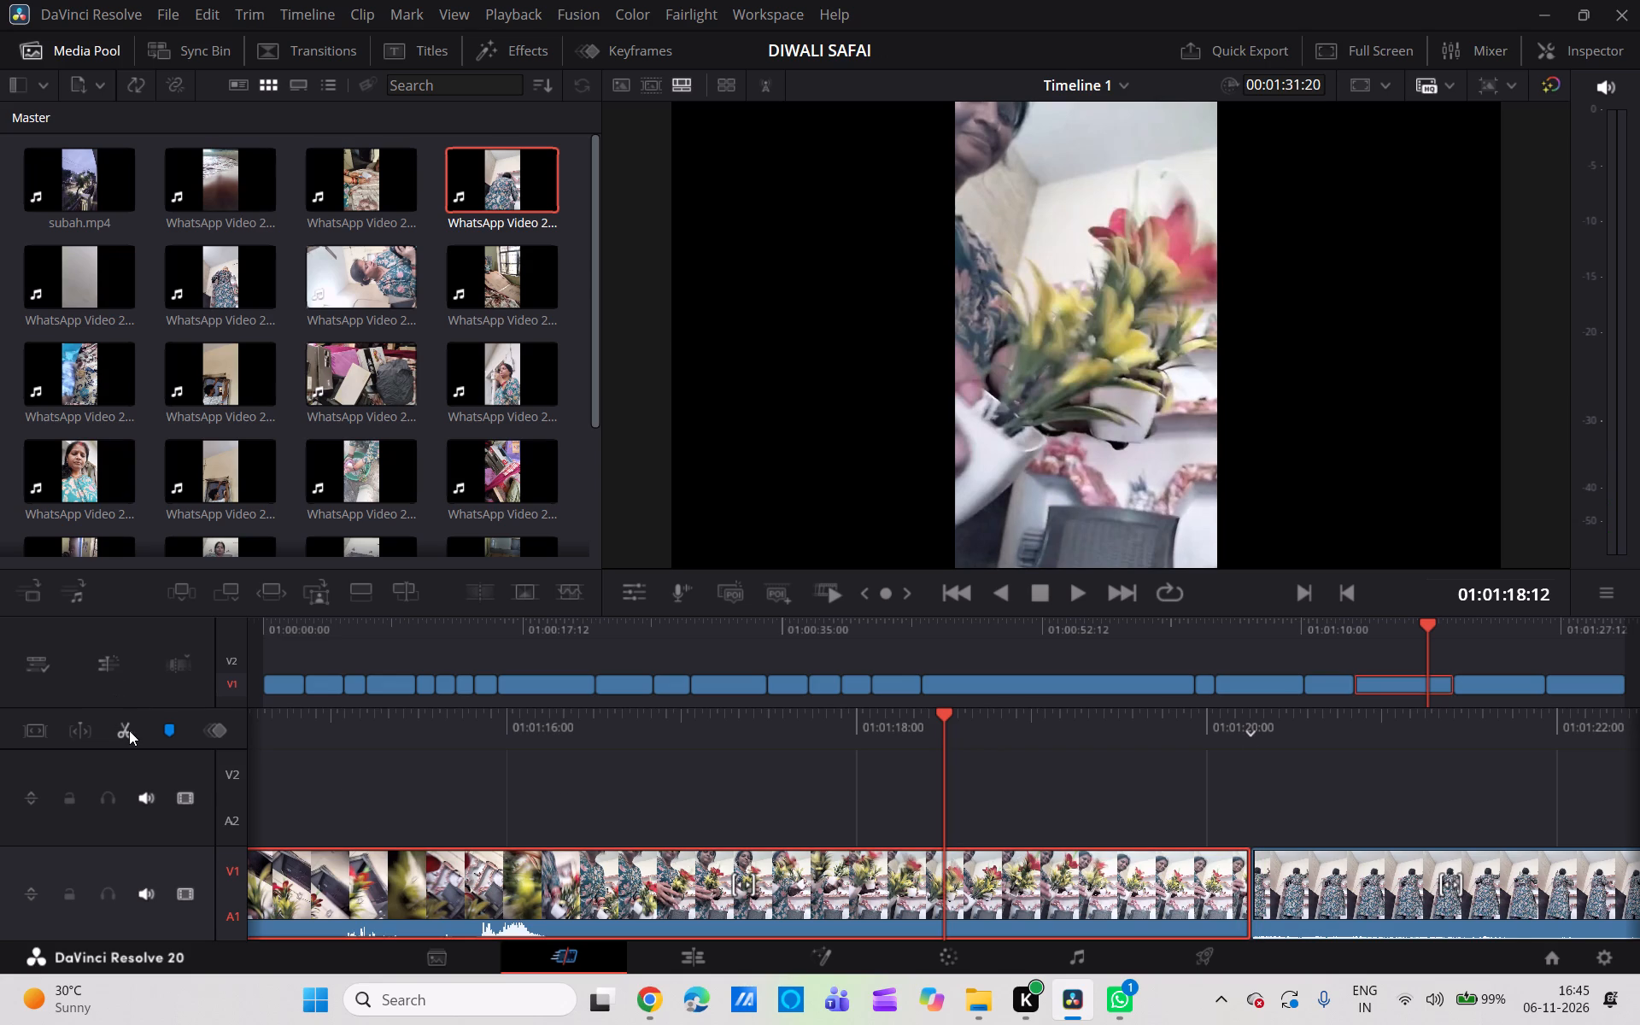
pyautogui.click(129, 730)
pyautogui.press('BackSpace')
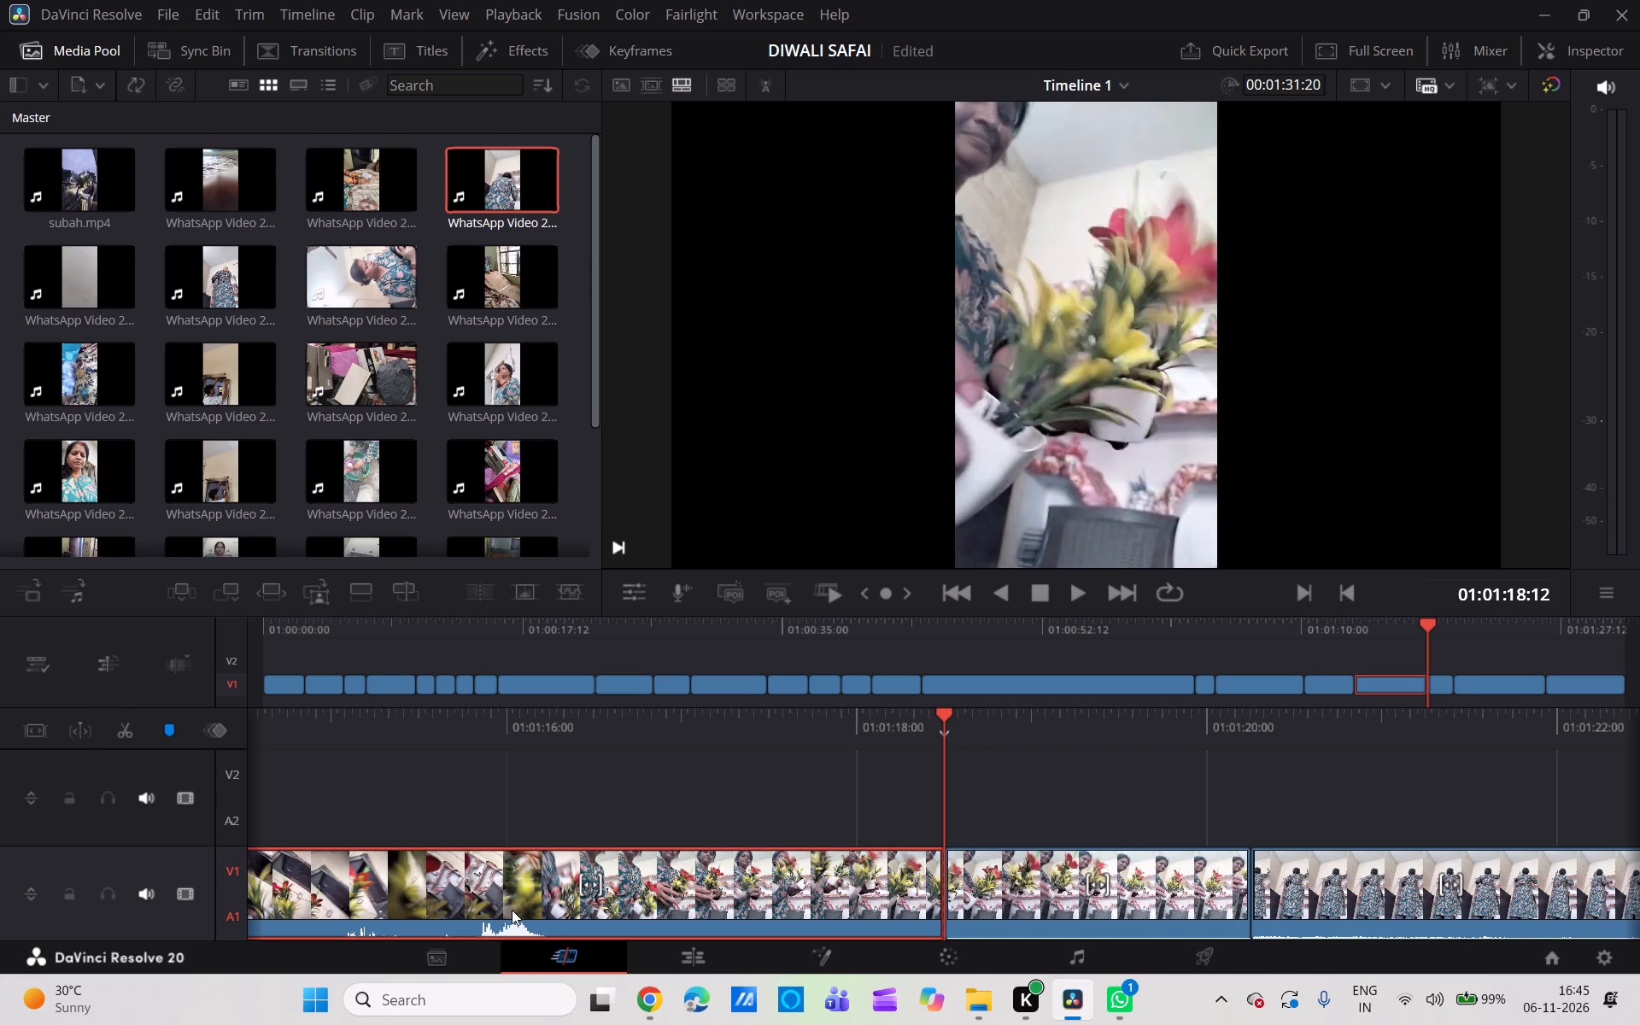
pyautogui.click(512, 910)
pyautogui.press('BackSpace')
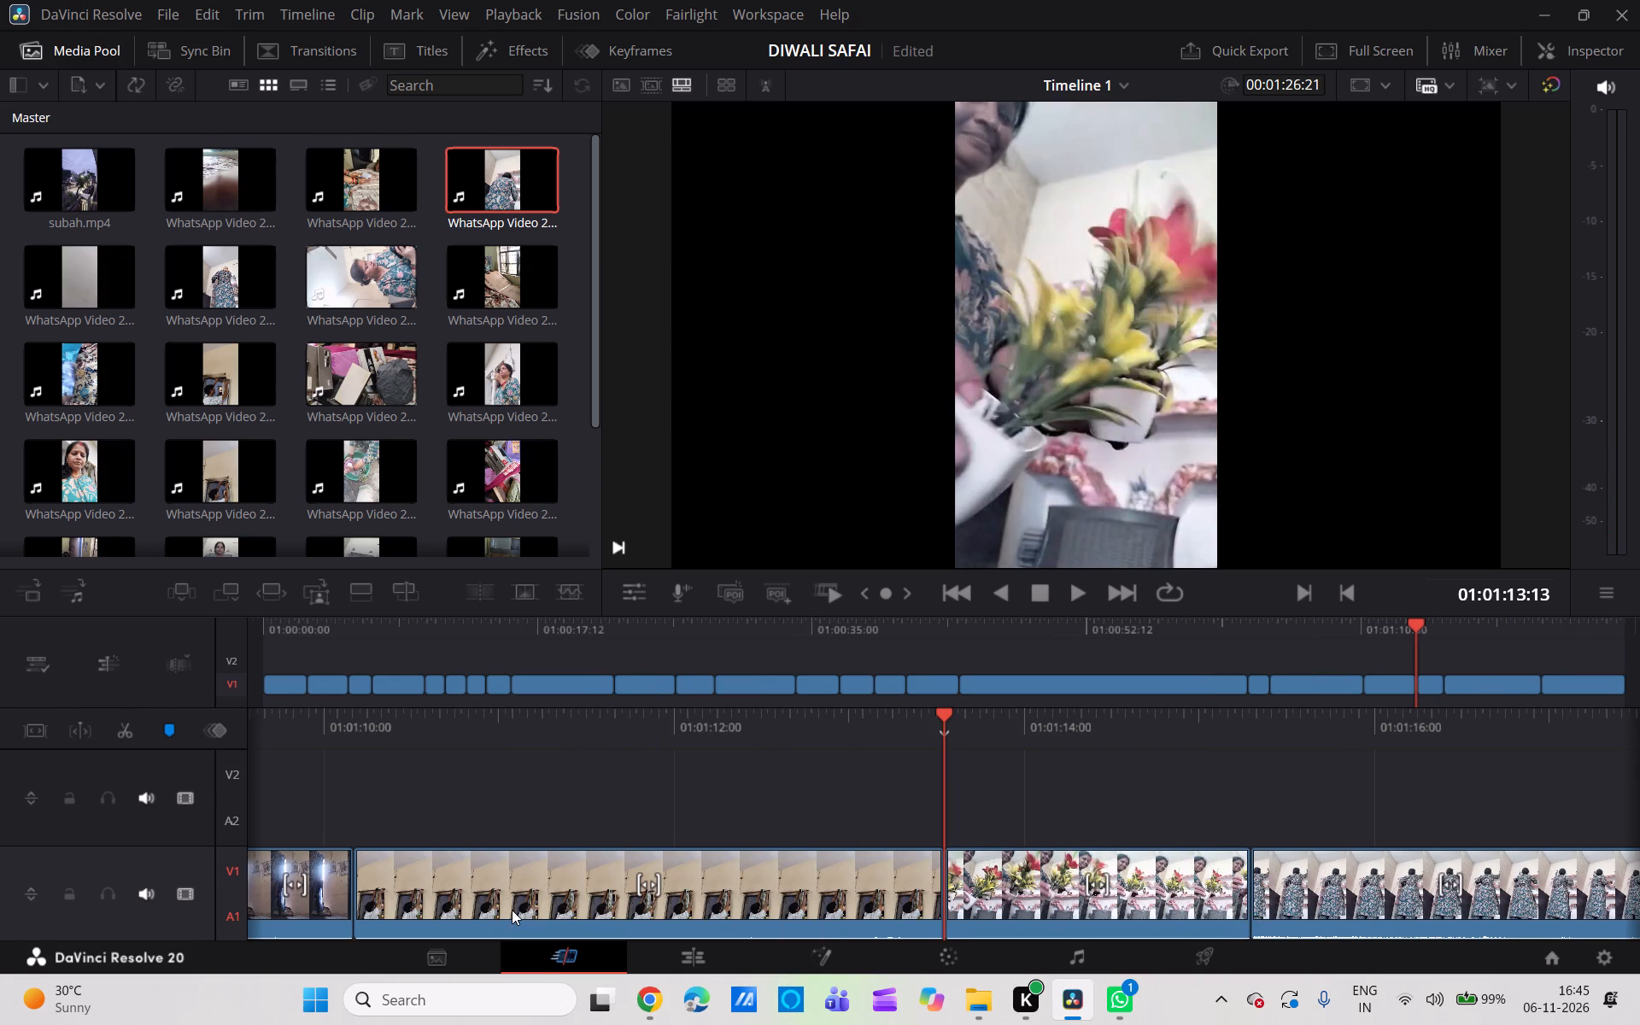
# Split the wall-shelf clip at 01:01:16:13, while the woman is reaching up to the top shelf.
pyautogui.hscroll(-1, 512, 910)
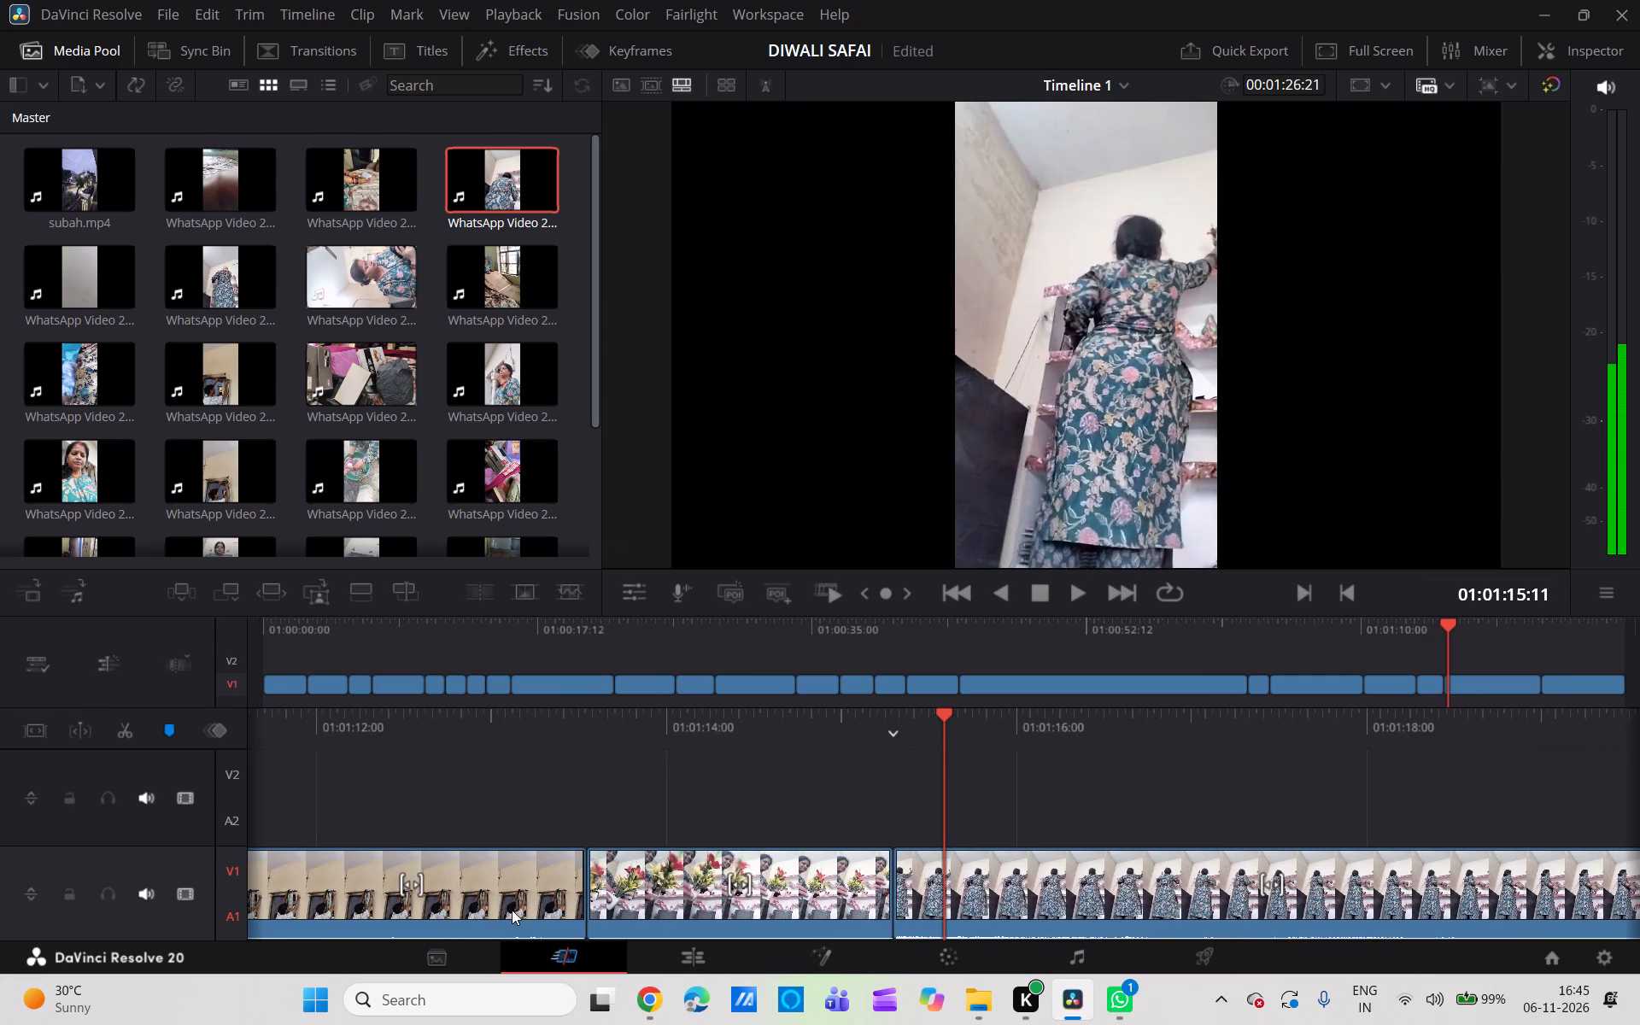
pyautogui.scroll(1, 512, 910)
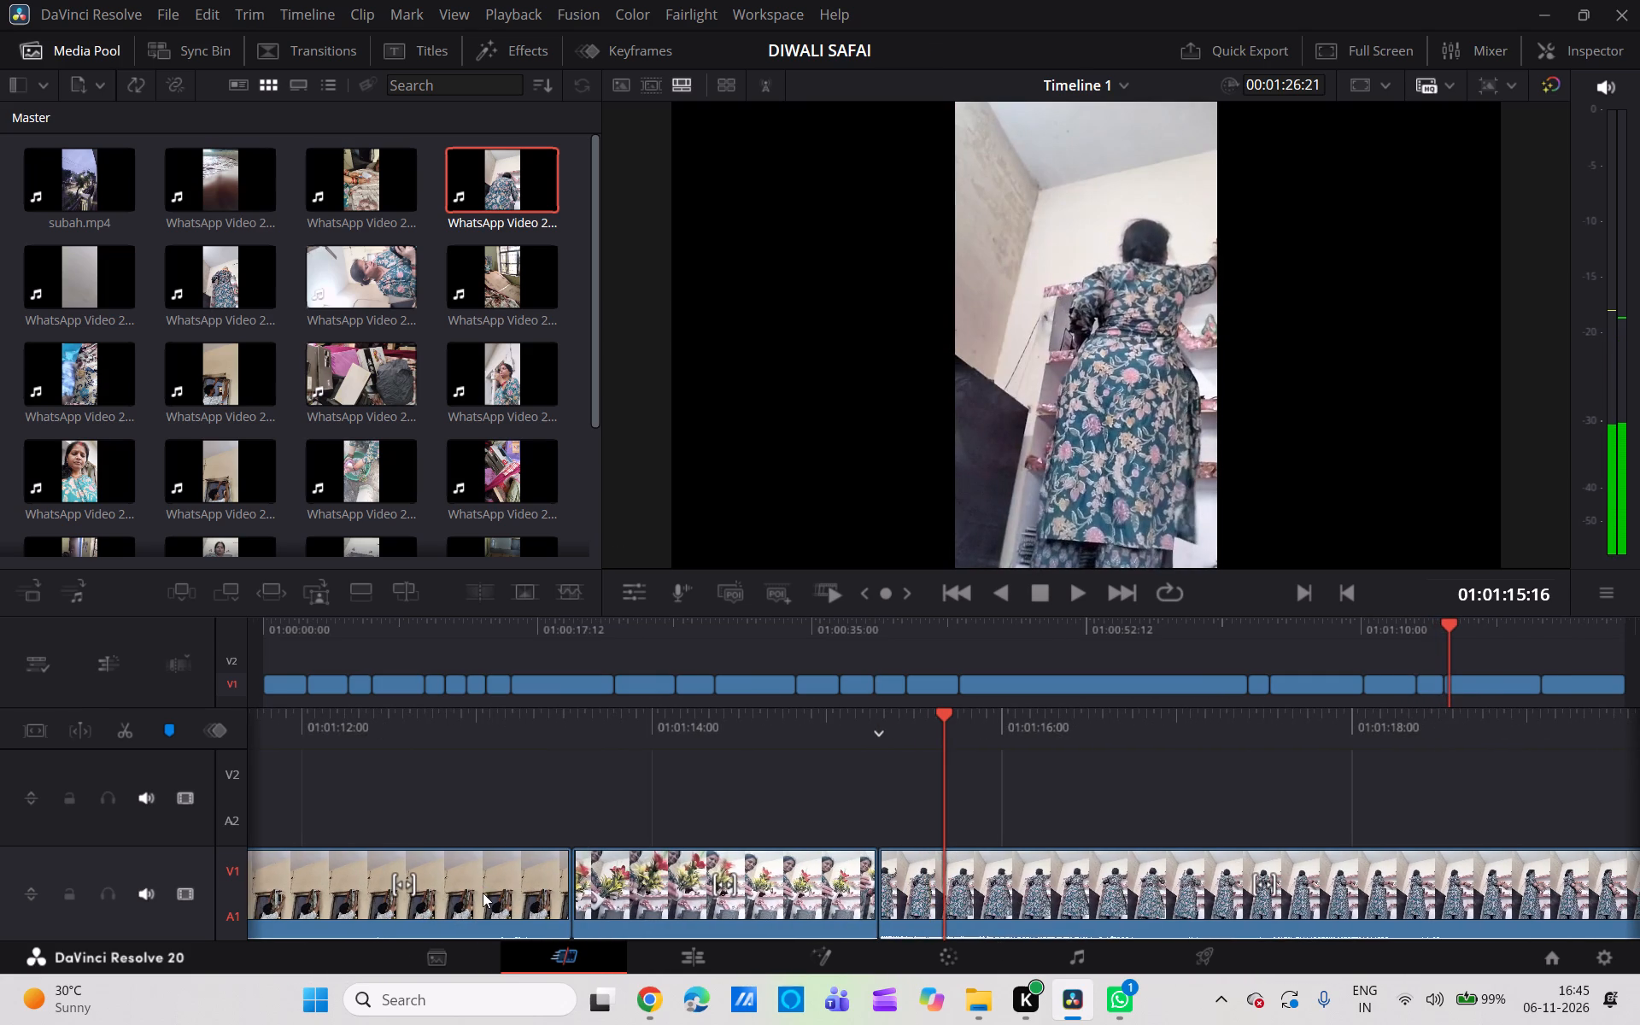
pyautogui.hscroll(-2, 483, 893)
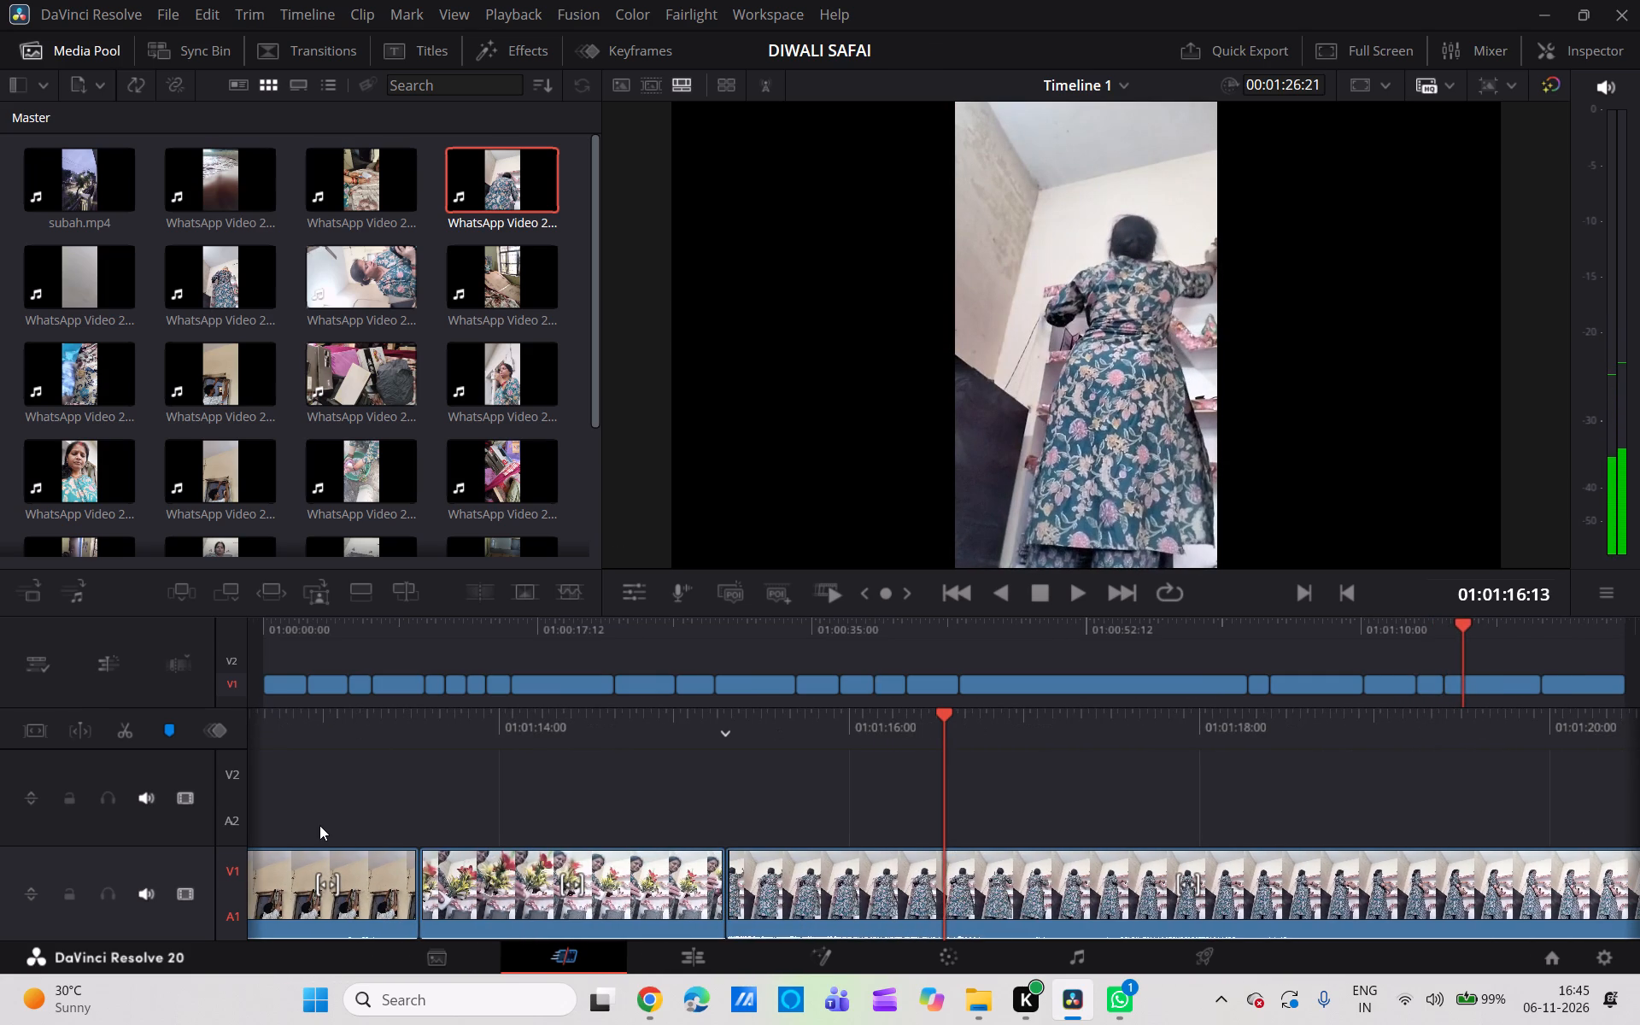
pyautogui.click(126, 728)
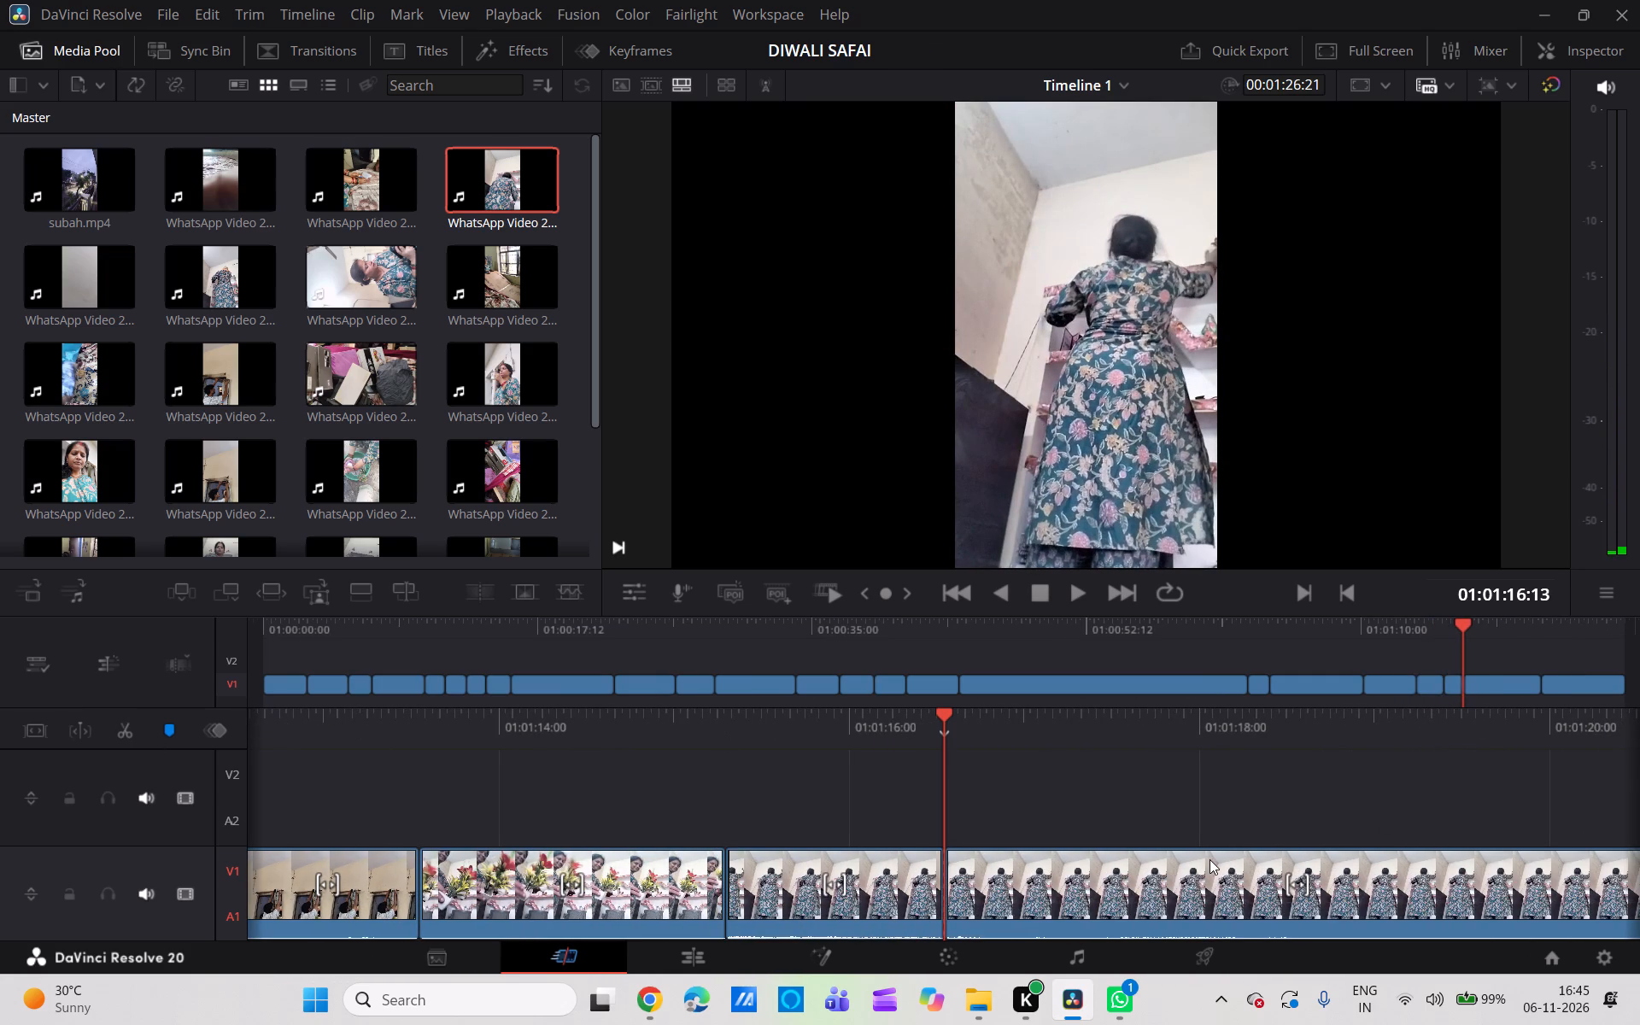
# Split the following wall-shelf part at 01:01:18:02, where the woman places an item on the middle shelf.
pyautogui.hscroll(-1, 1250, 834)
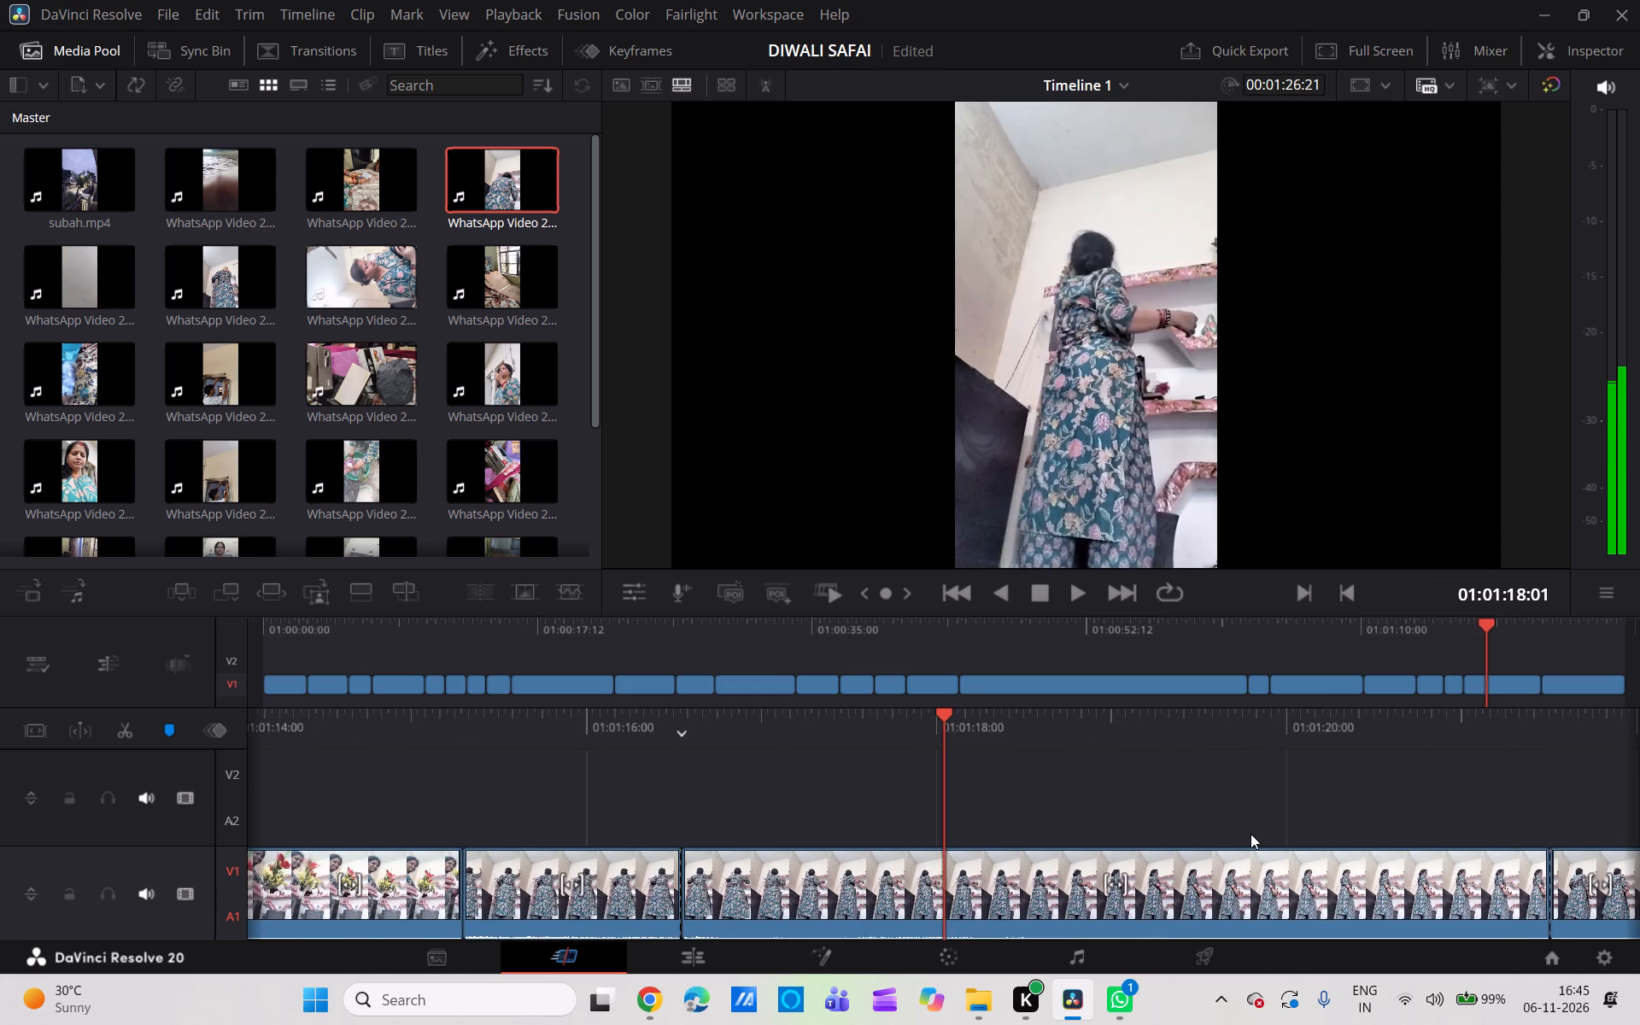
pyautogui.hscroll(-2, 1250, 834)
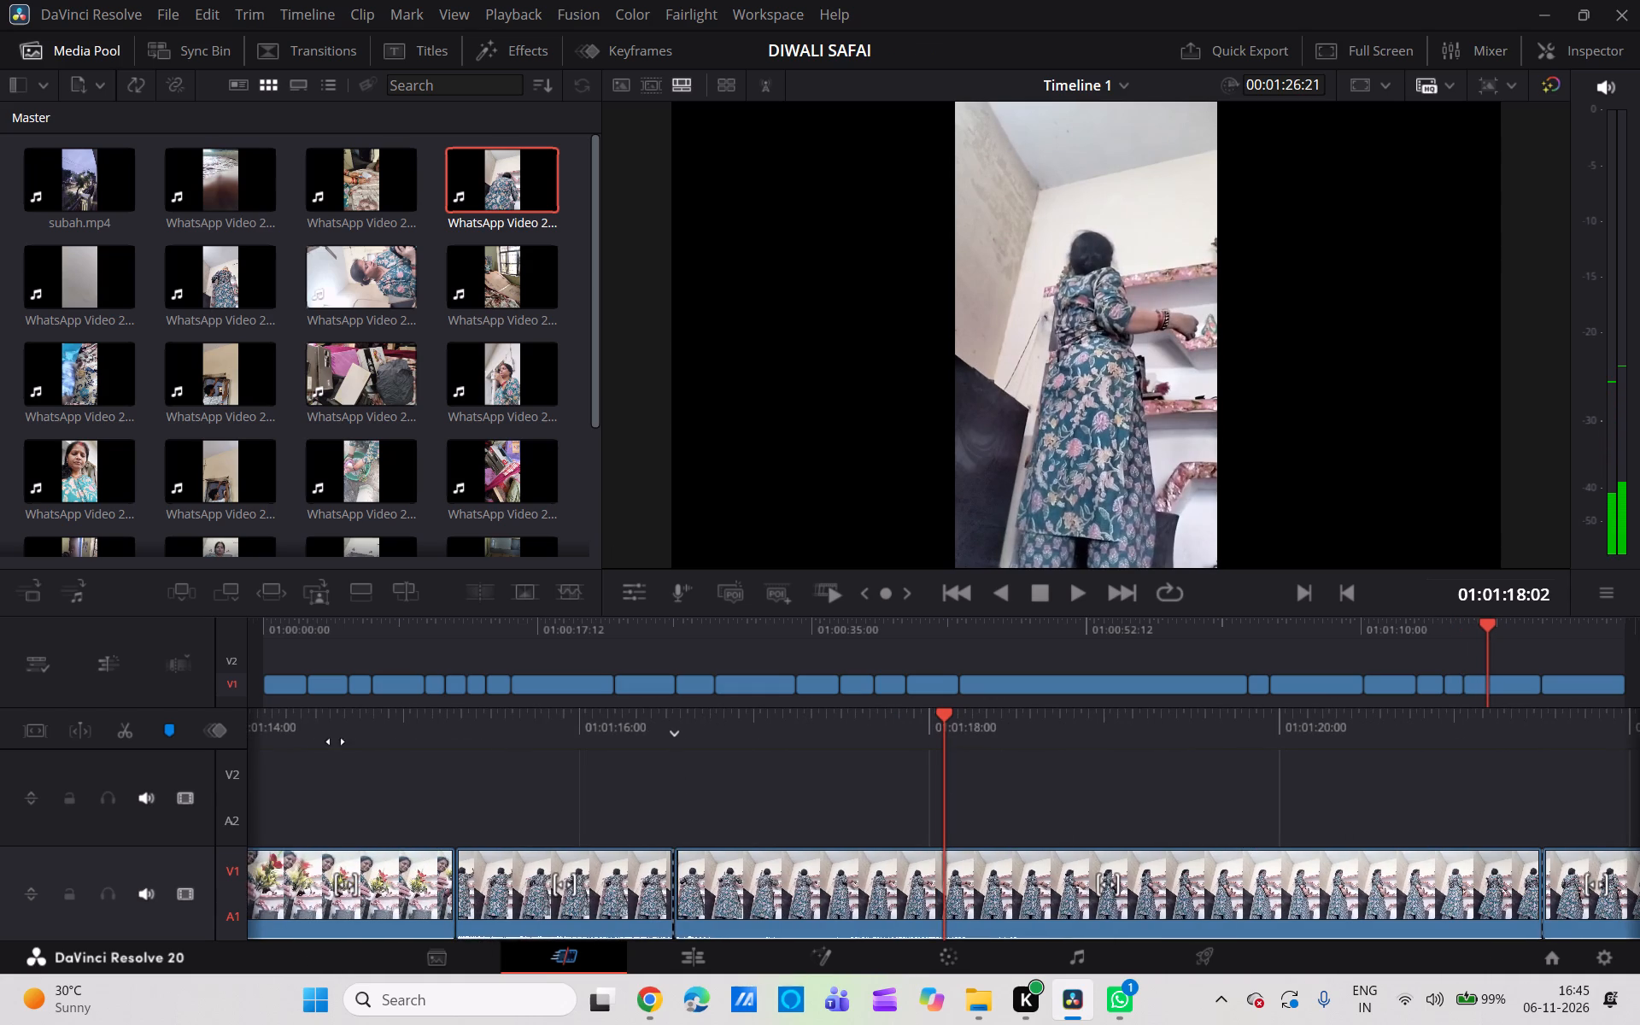
pyautogui.click(132, 729)
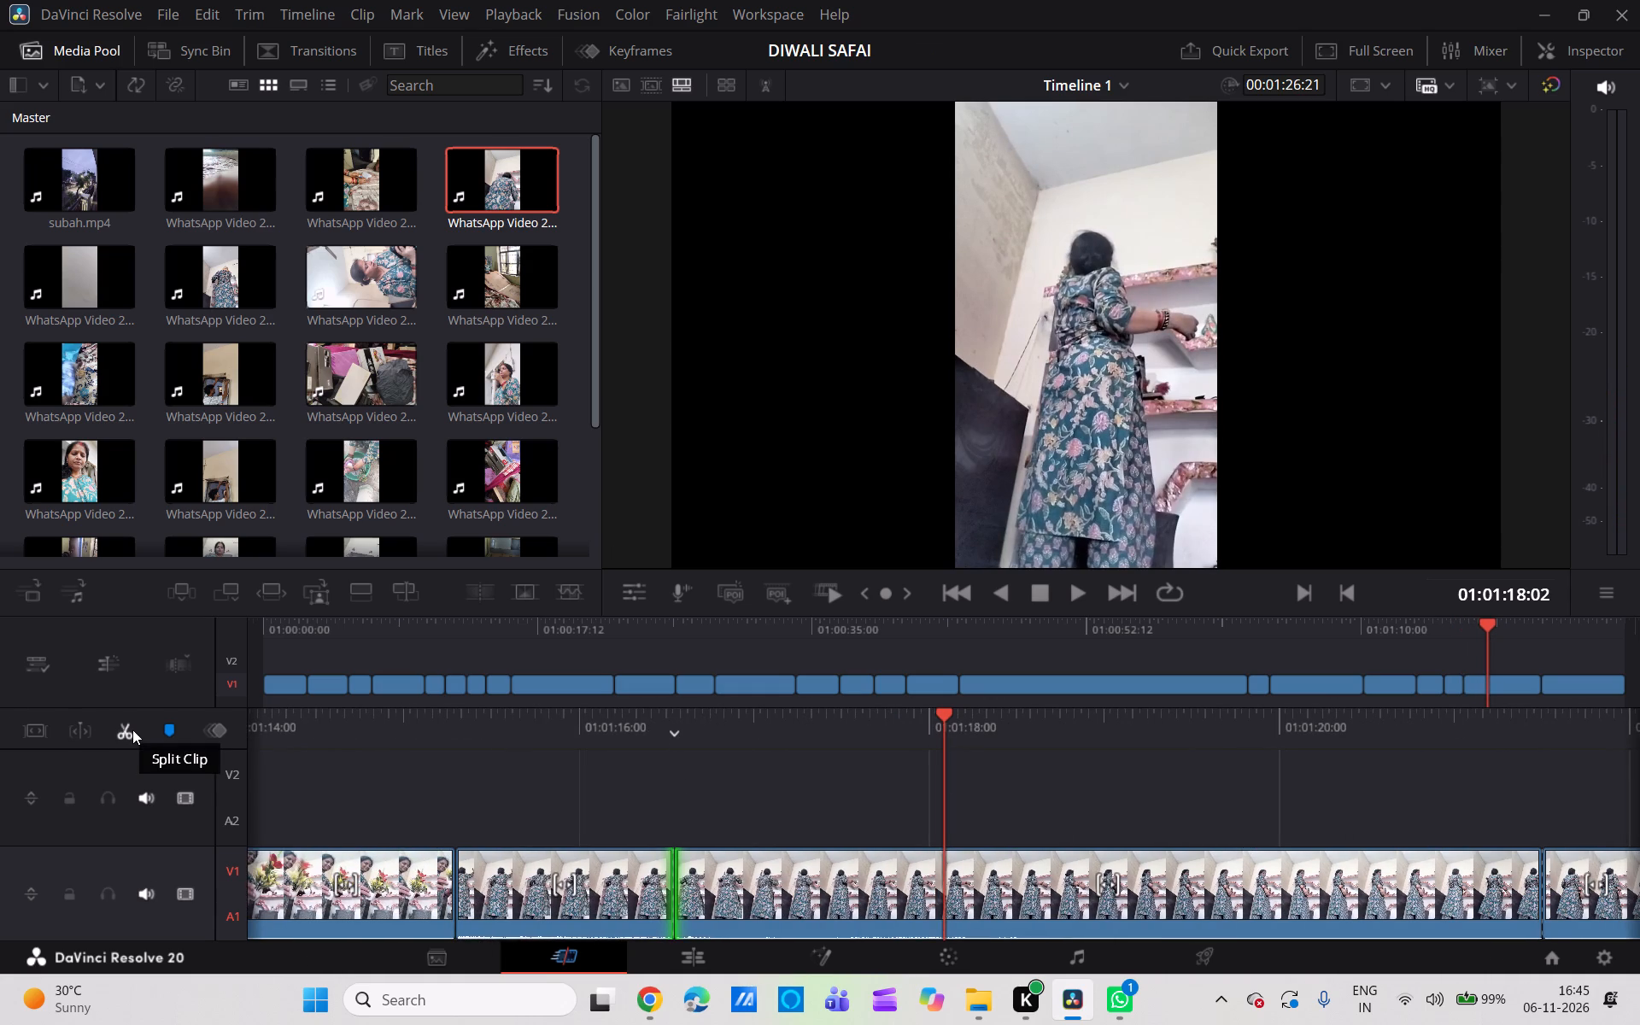
# Delete the wall-shelf segment between the 01:01:18:02 cut and the next cut, and close the gap it leaves.
pyautogui.hscroll(-1, 1061, 810)
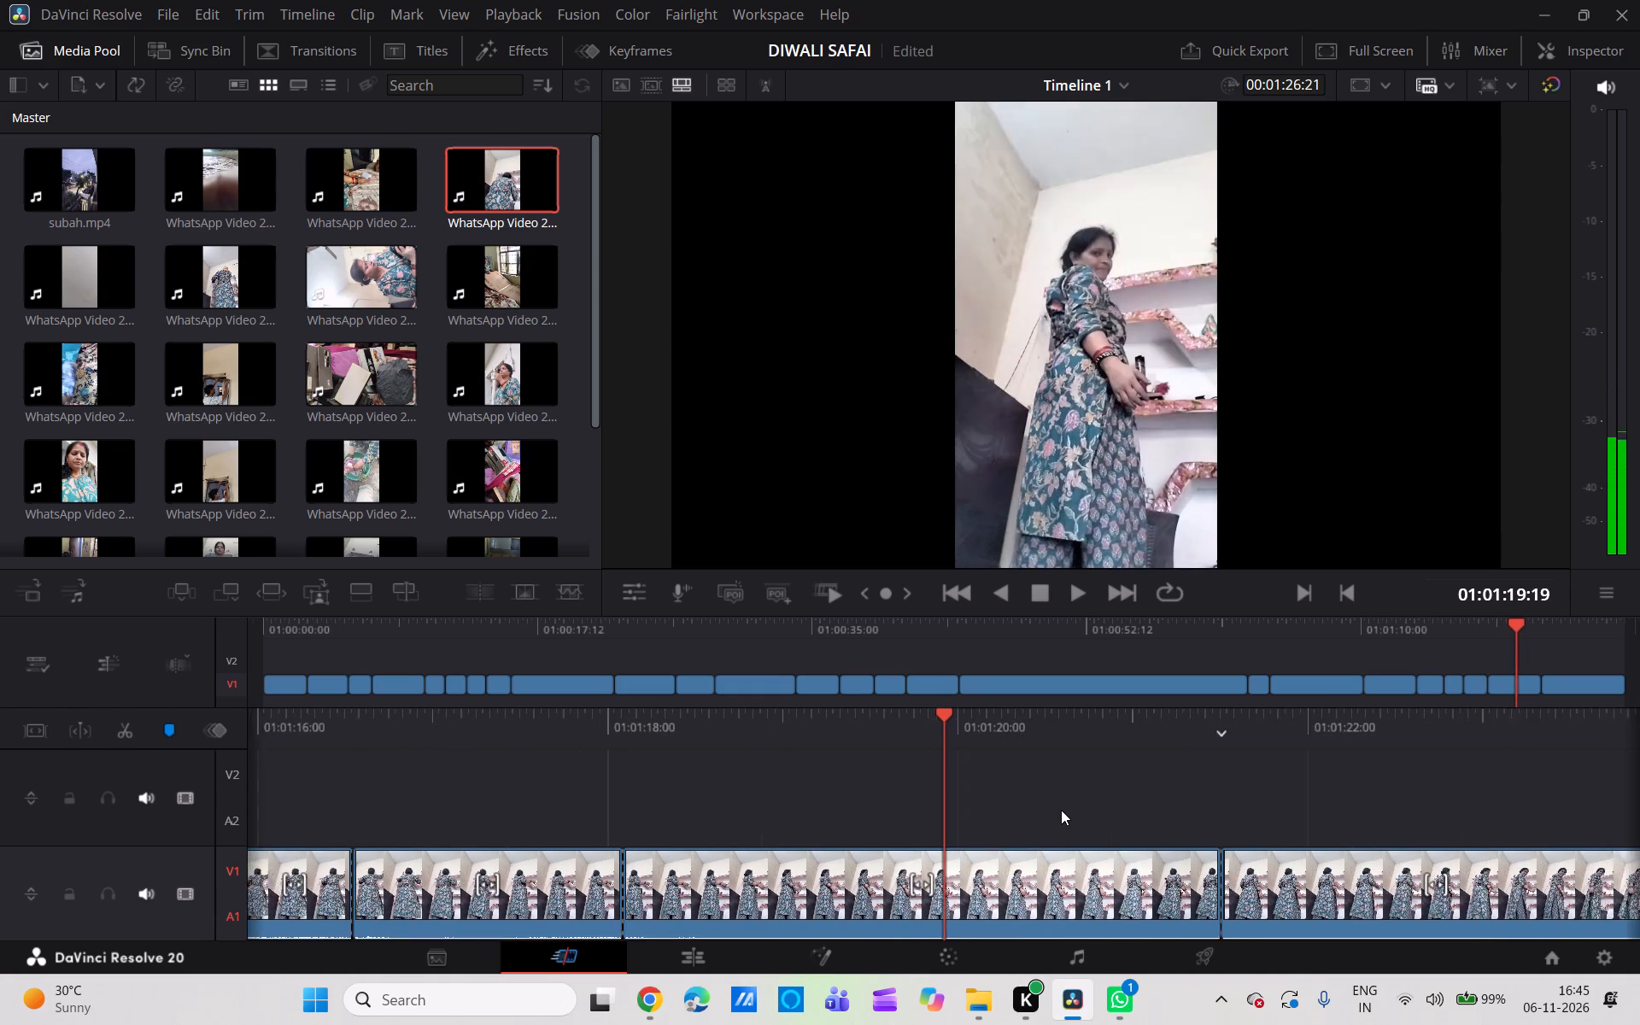
pyautogui.hscroll(-2, 1061, 810)
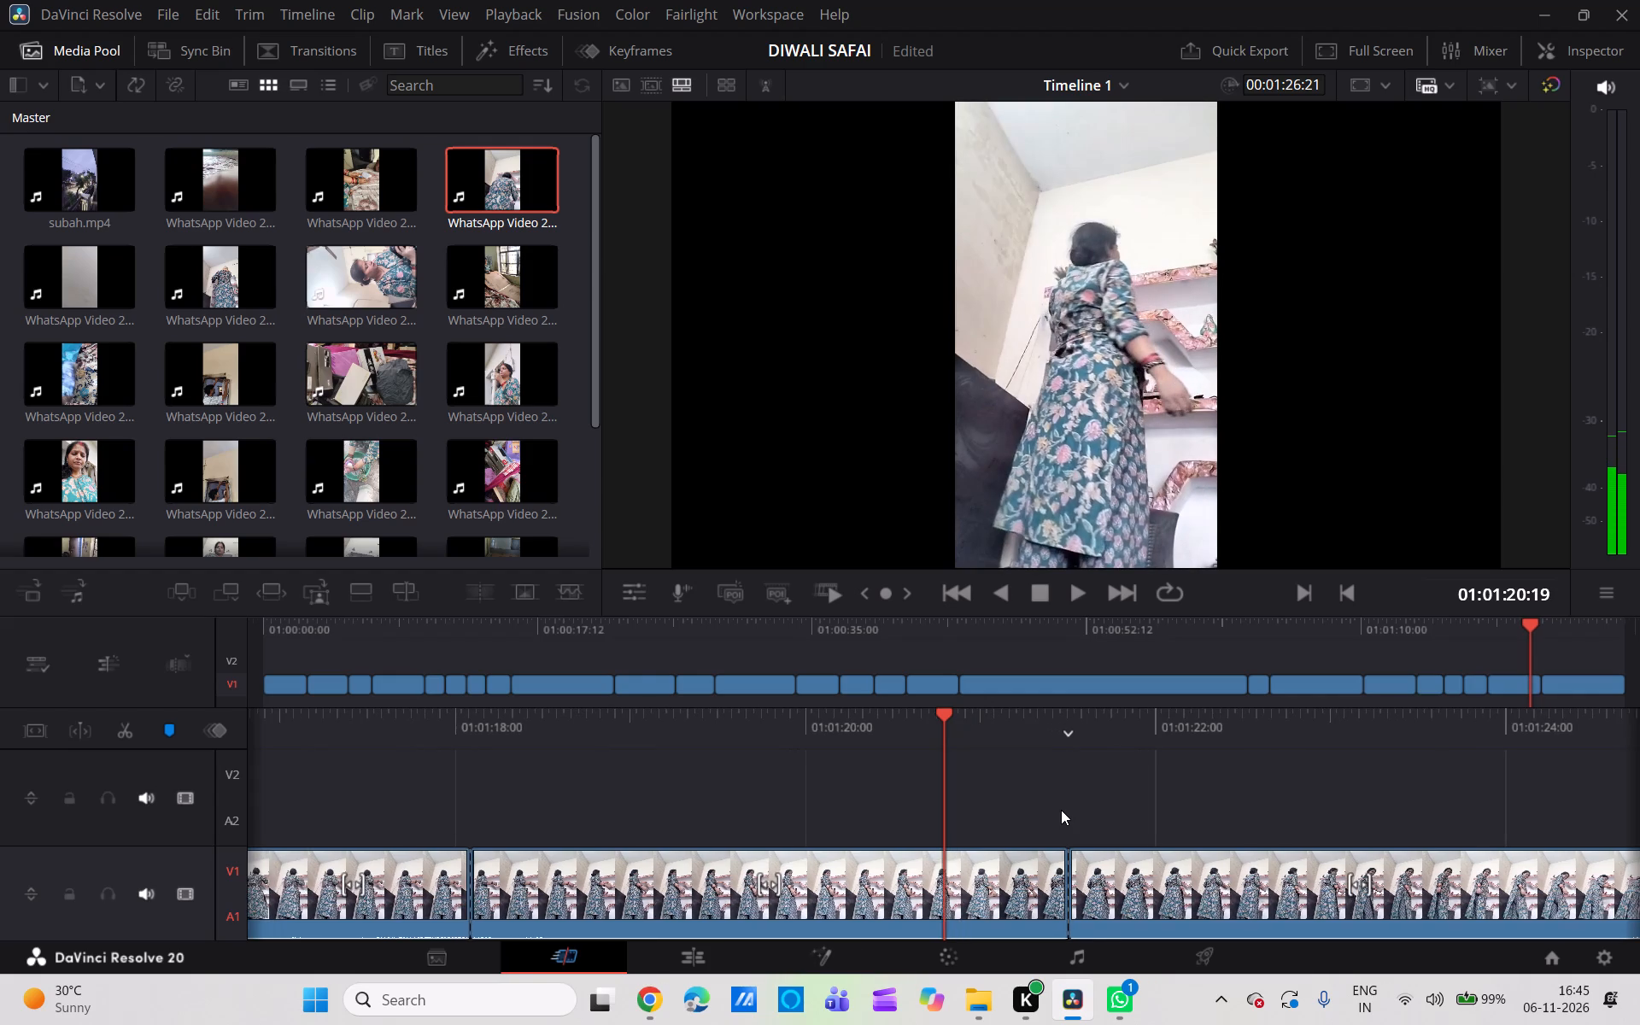
pyautogui.hscroll(-1, 1061, 810)
pyautogui.click(1065, 904)
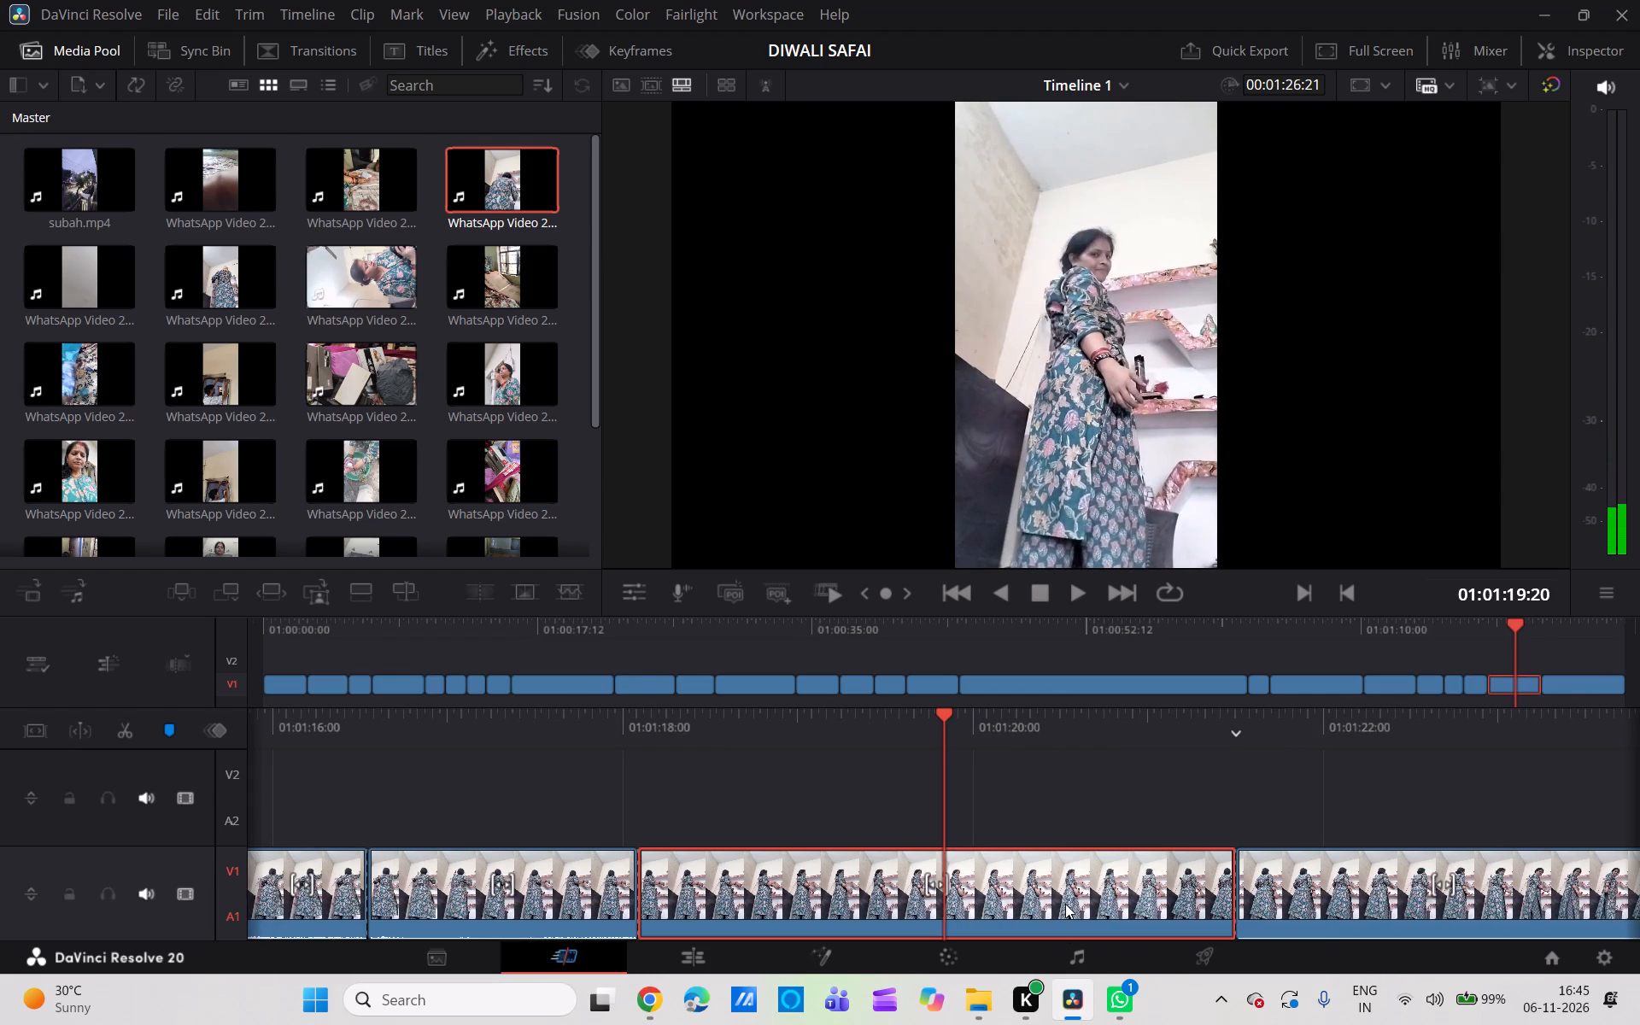
pyautogui.press('BackSpace')
pyautogui.click(1065, 904)
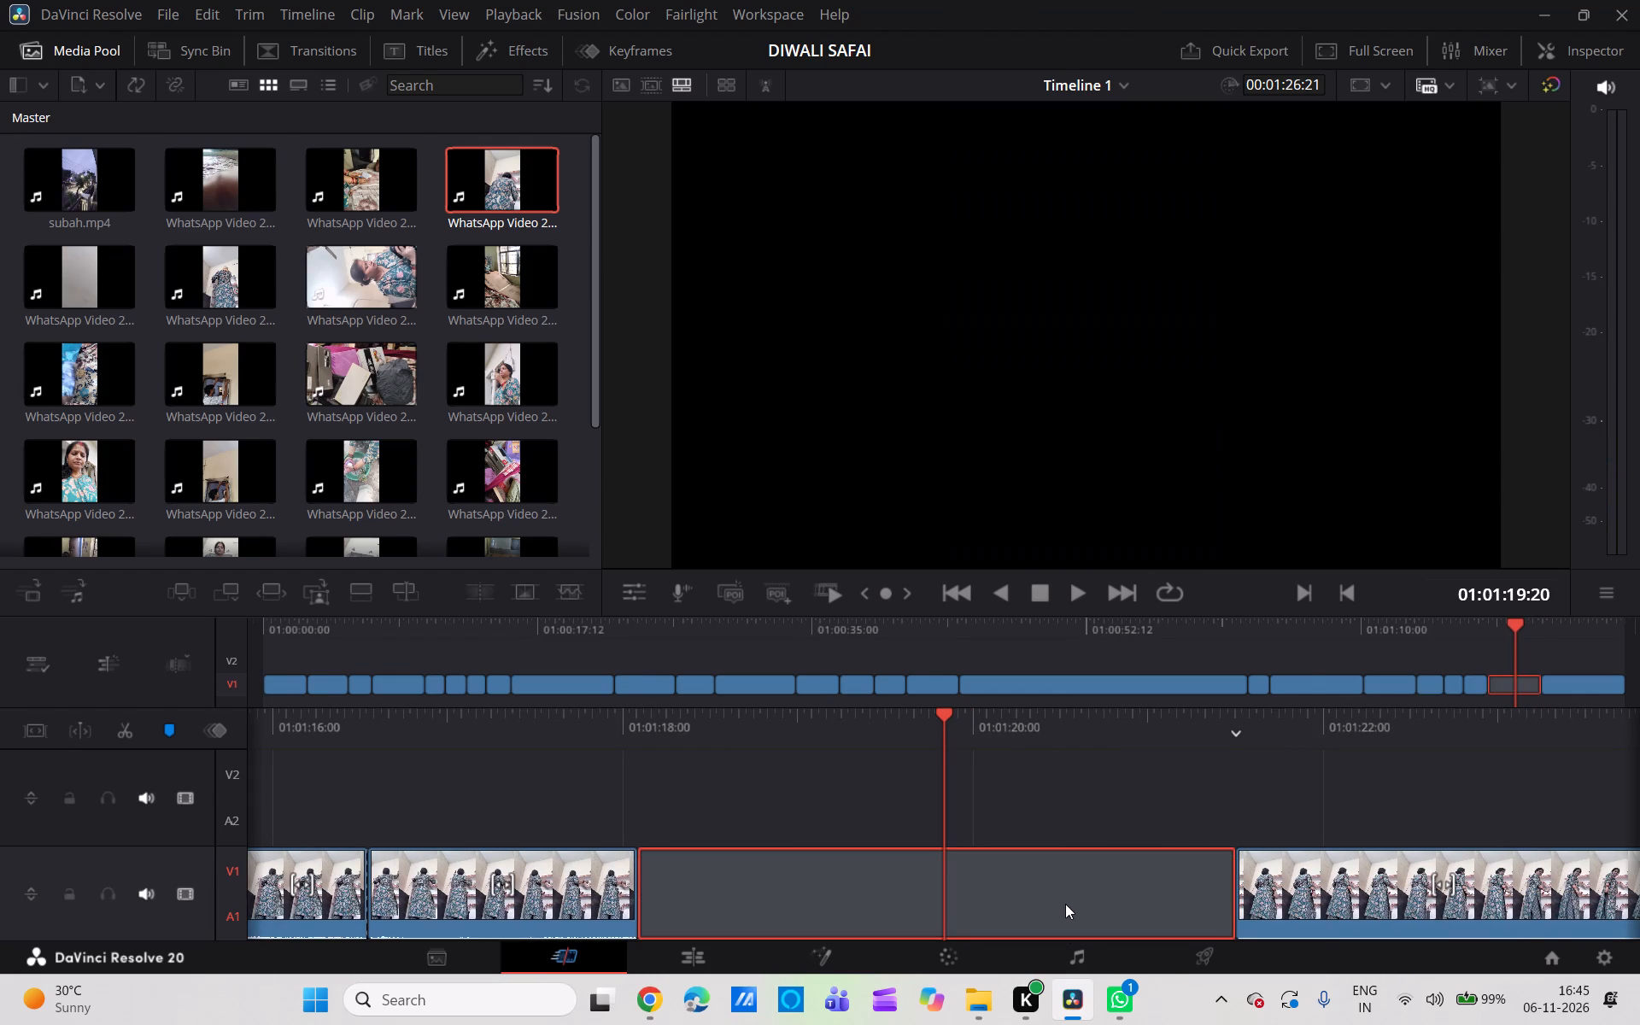
pyautogui.press('BackSpace')
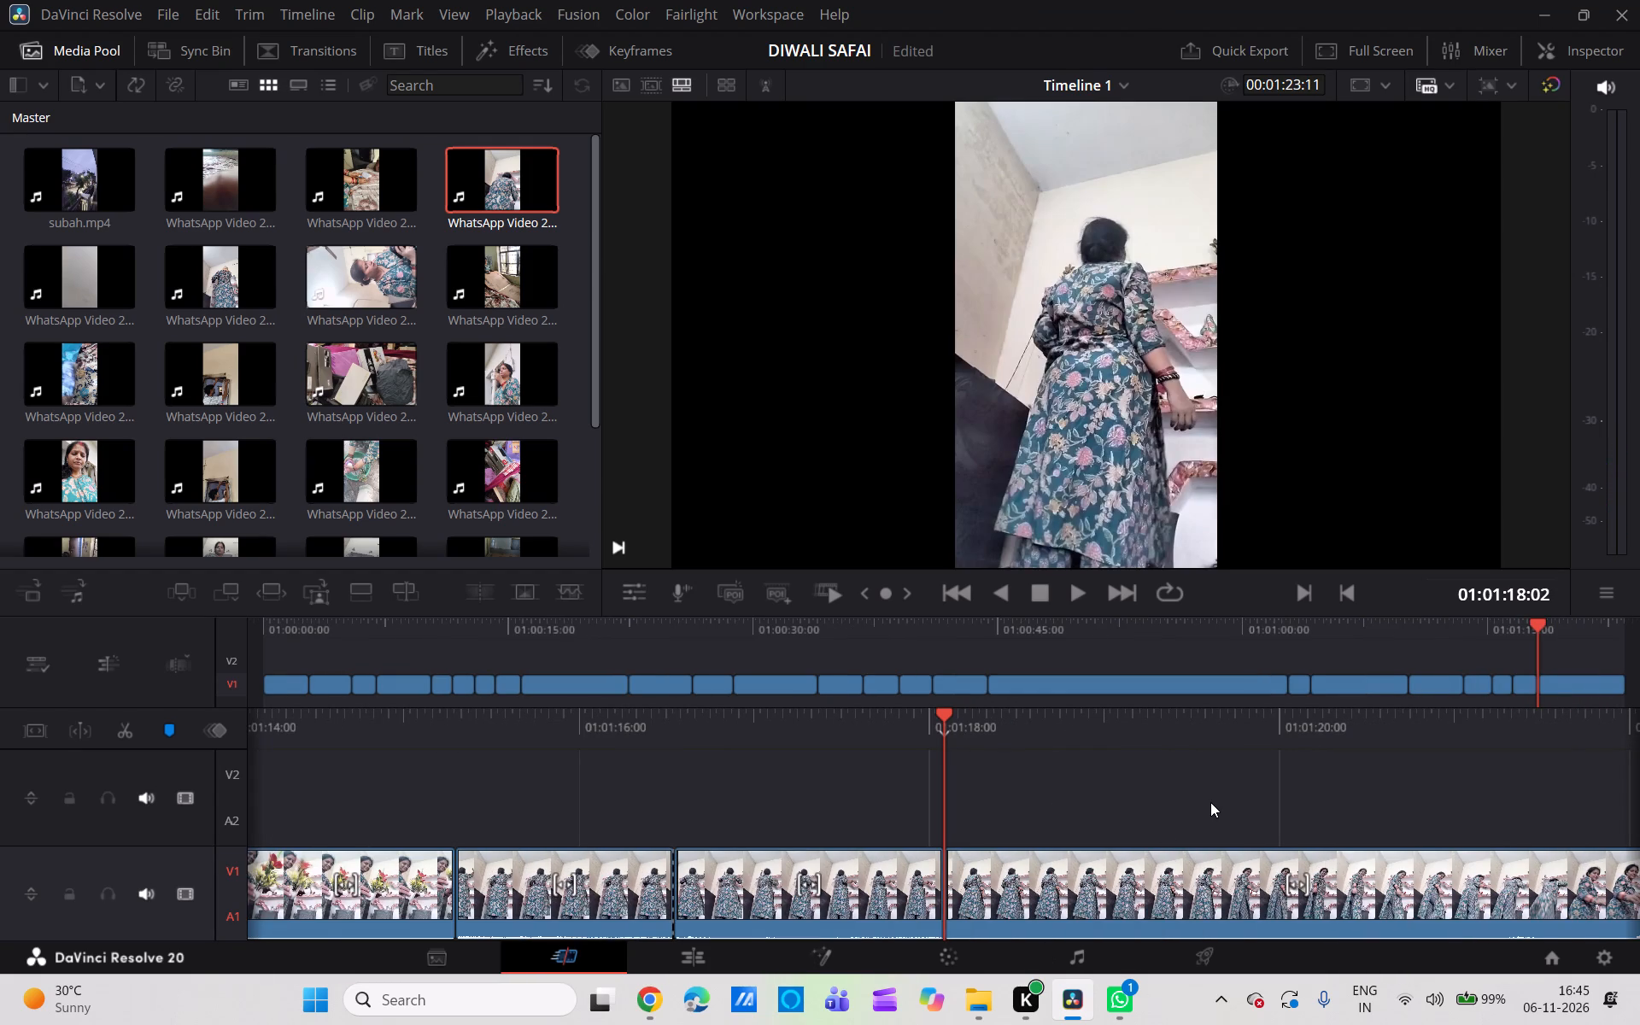
# Delete the last wall-shelf segment after 01:01:18:02, where the woman turns toward the camera.
pyautogui.hscroll(-1, 1210, 802)
pyautogui.keyDown('ctrl'); pyautogui.scroll(1, 1210, 802); pyautogui.keyUp('ctrl')
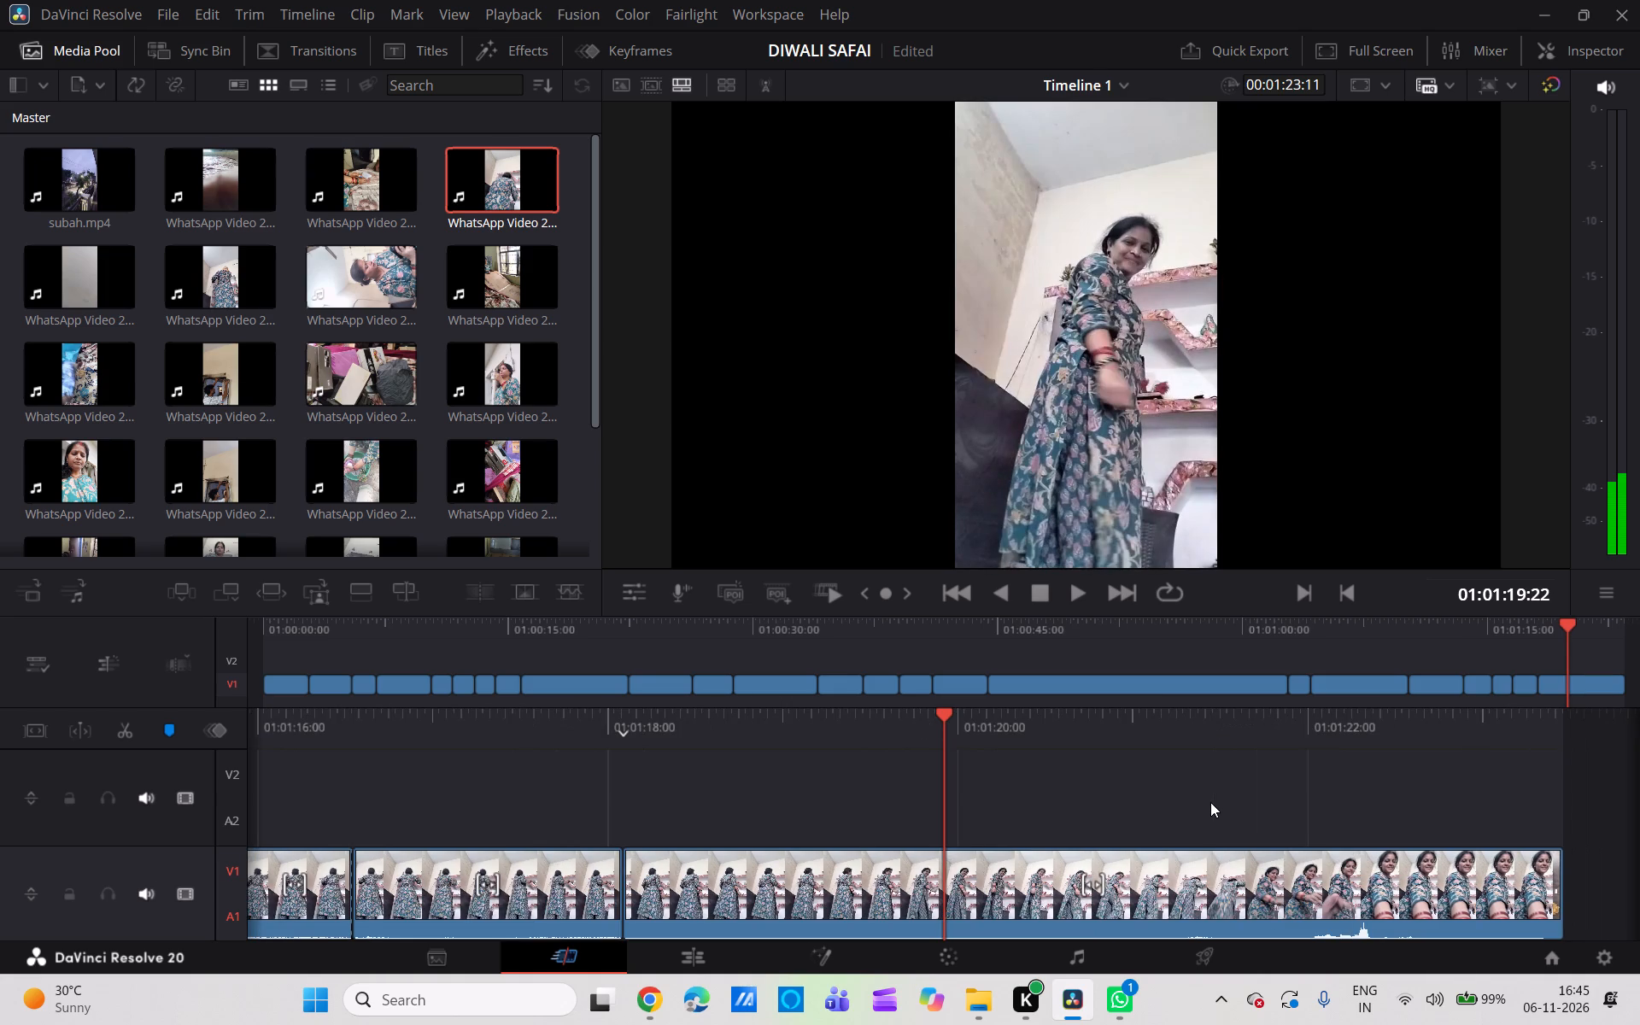
pyautogui.click(1215, 897)
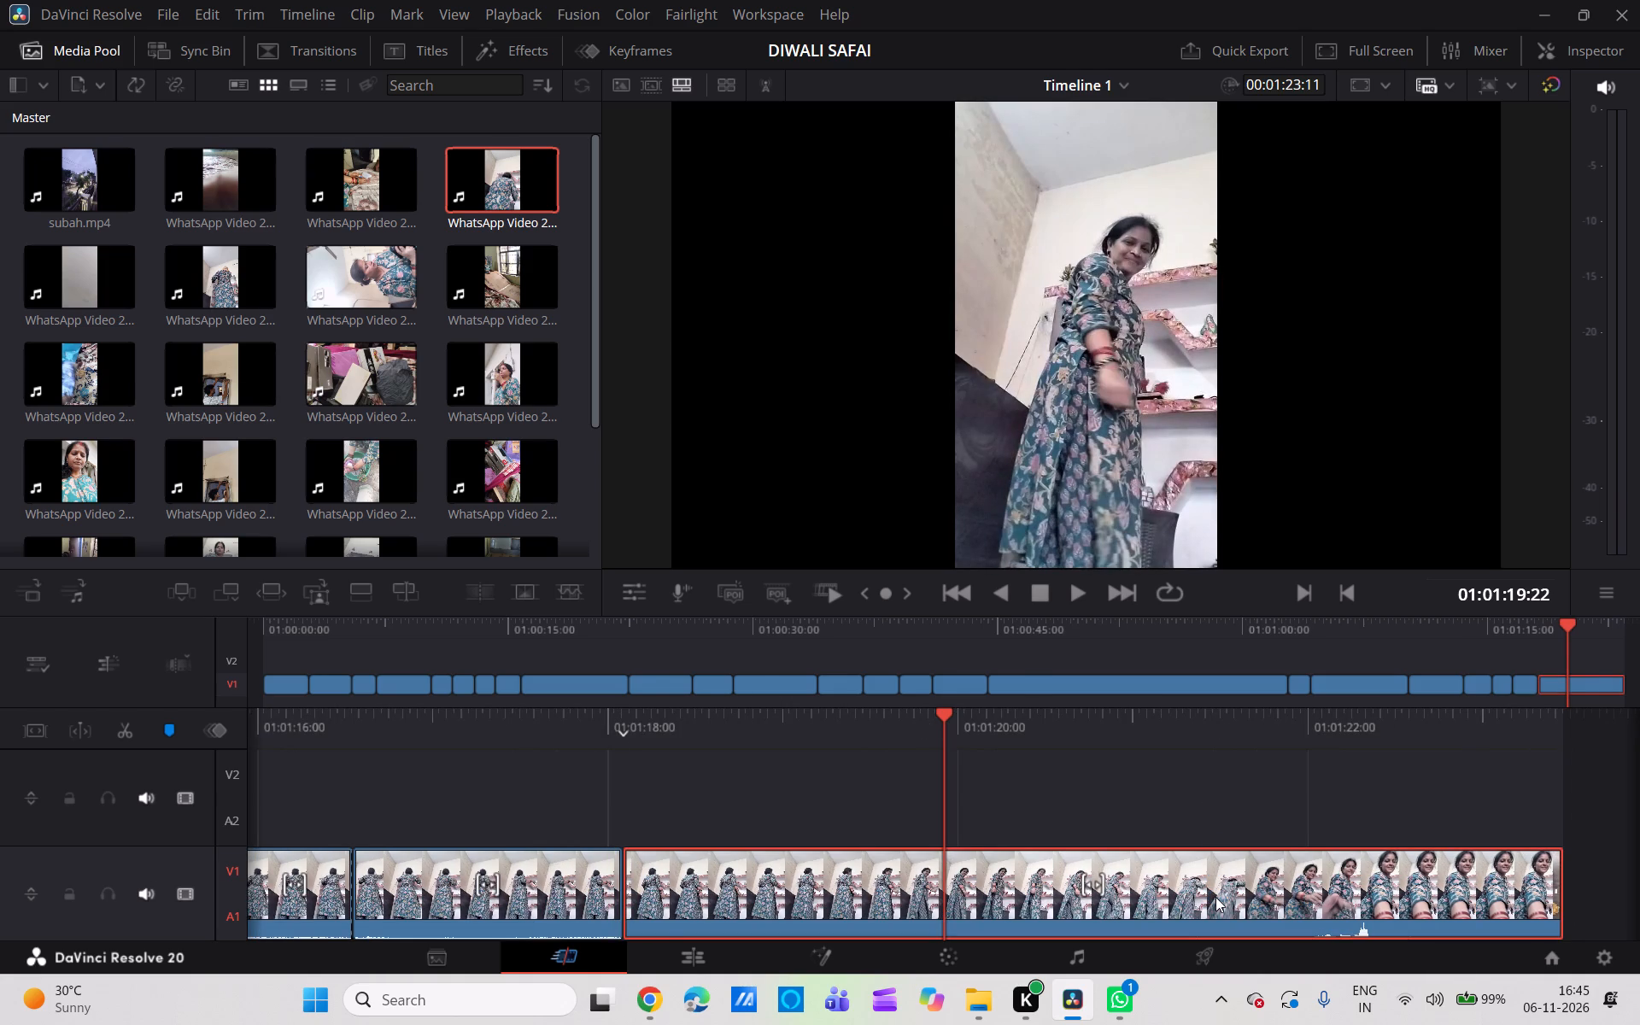
pyautogui.press('BackSpace')
# Add the media clip of the woman sorting the open bed storage box to V1, just after the last wall-shelf clip.
pyautogui.hscroll(-1, 1215, 897)
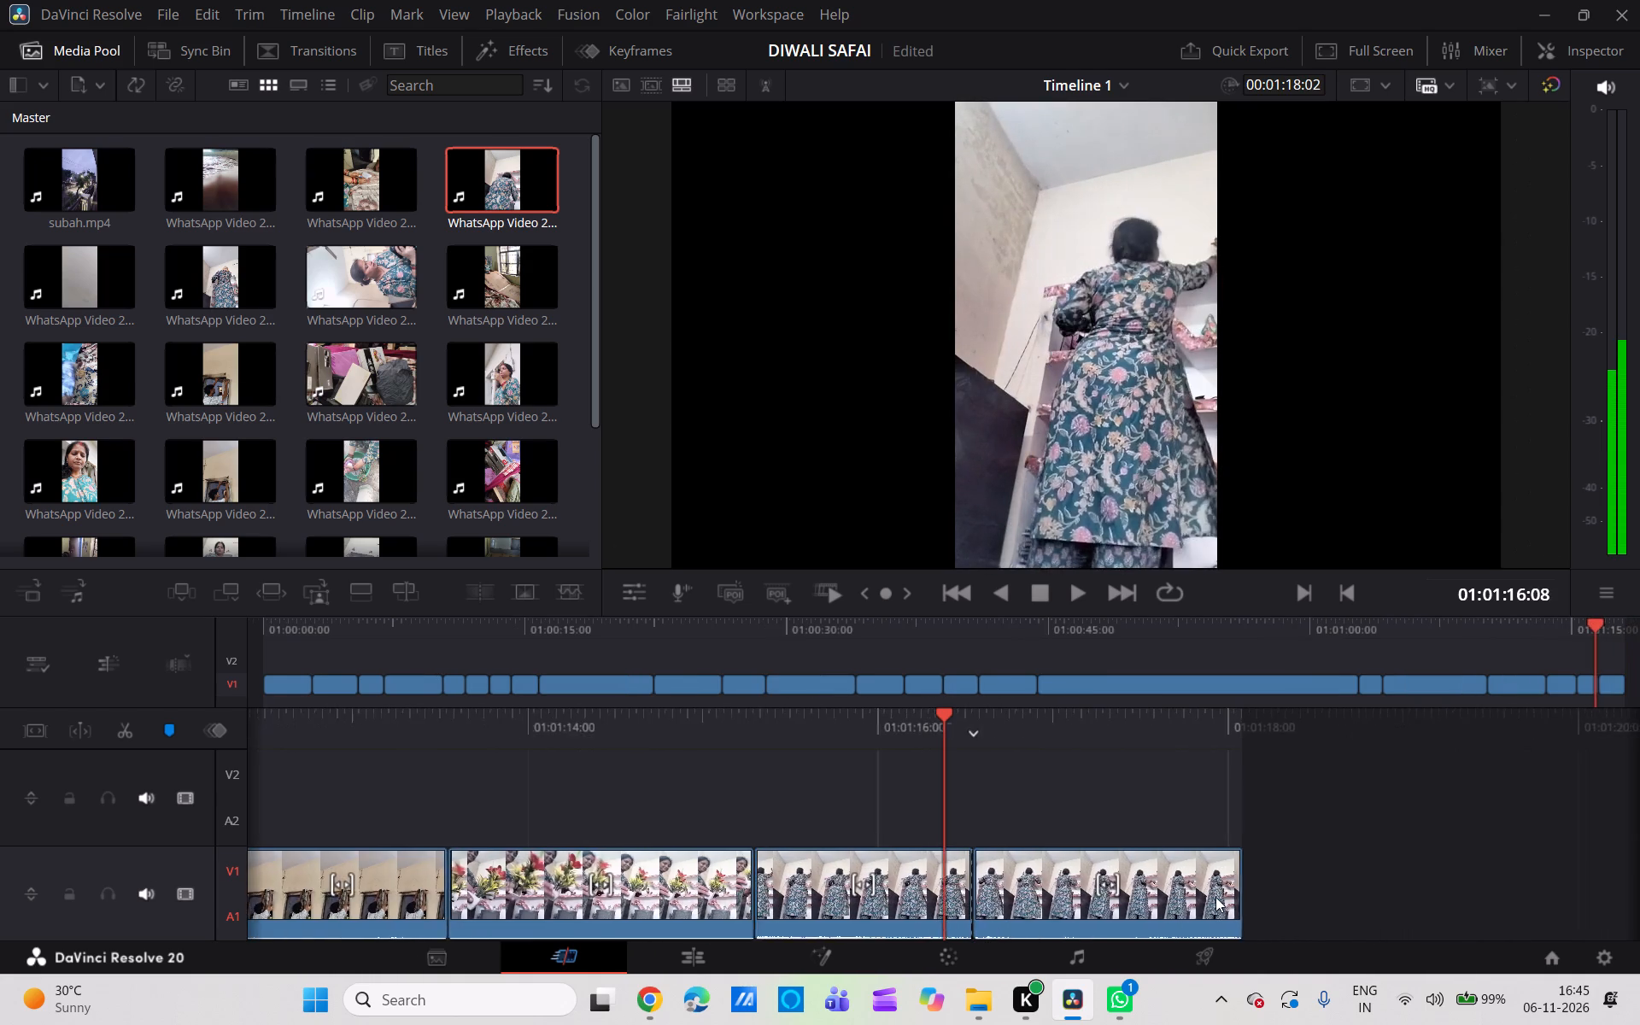
pyautogui.hscroll(-1, 1215, 897)
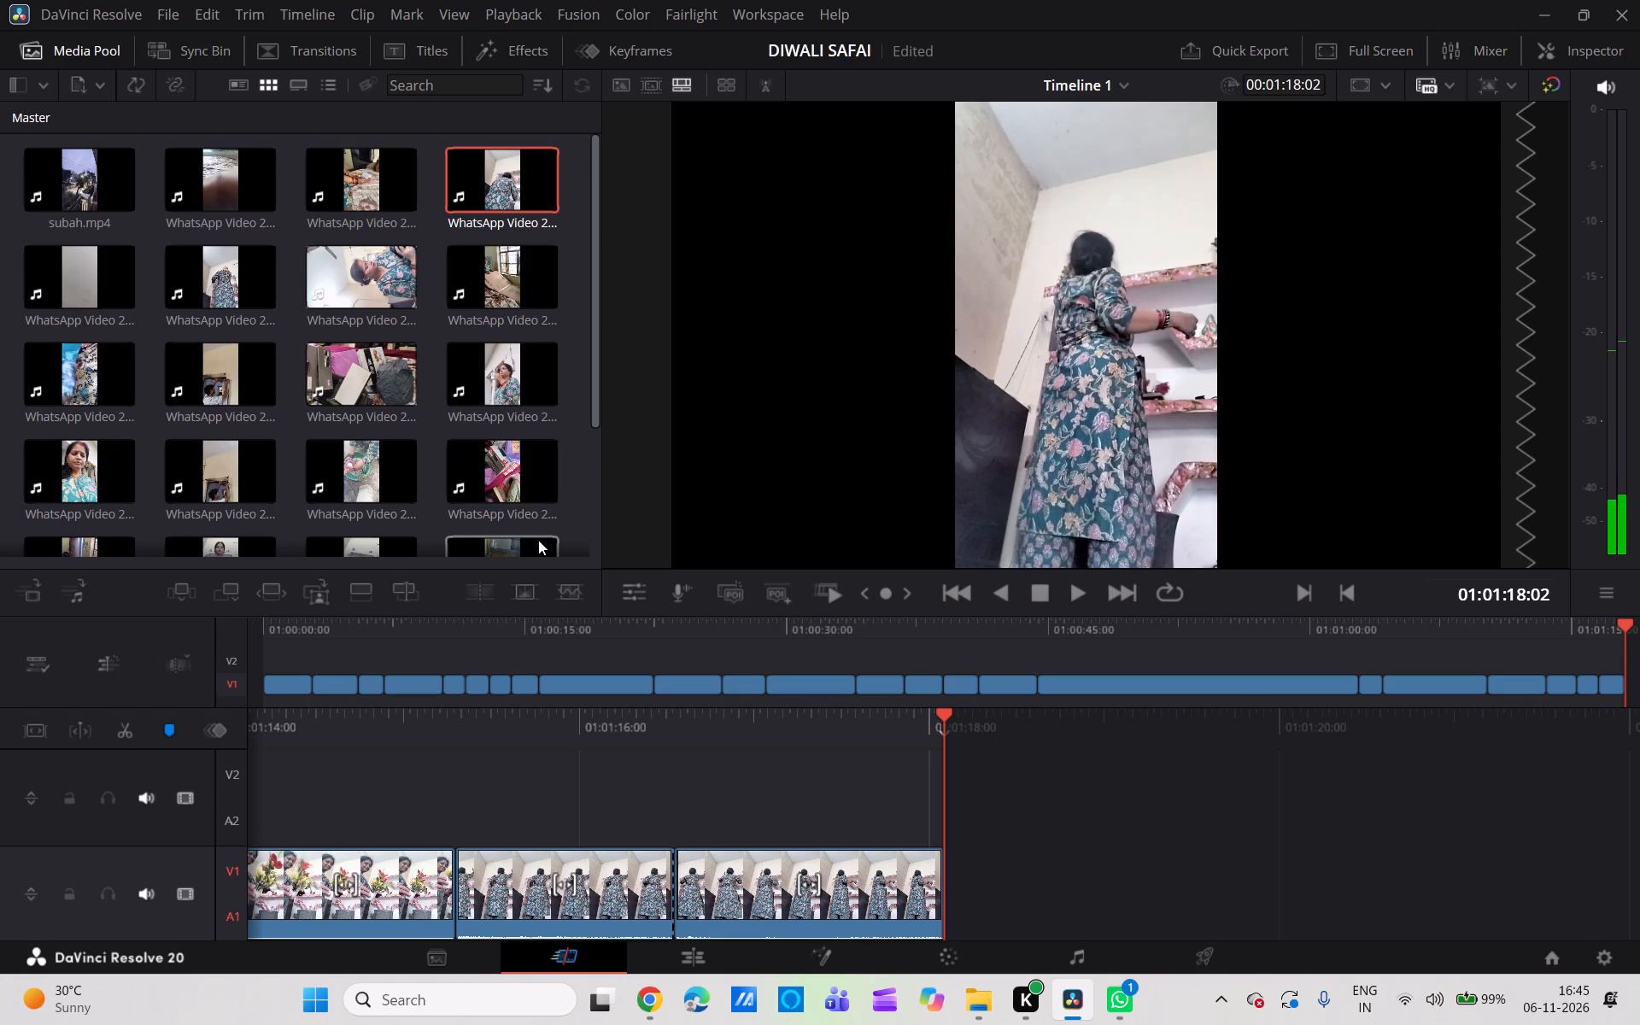
pyautogui.scroll(1, 472, 457)
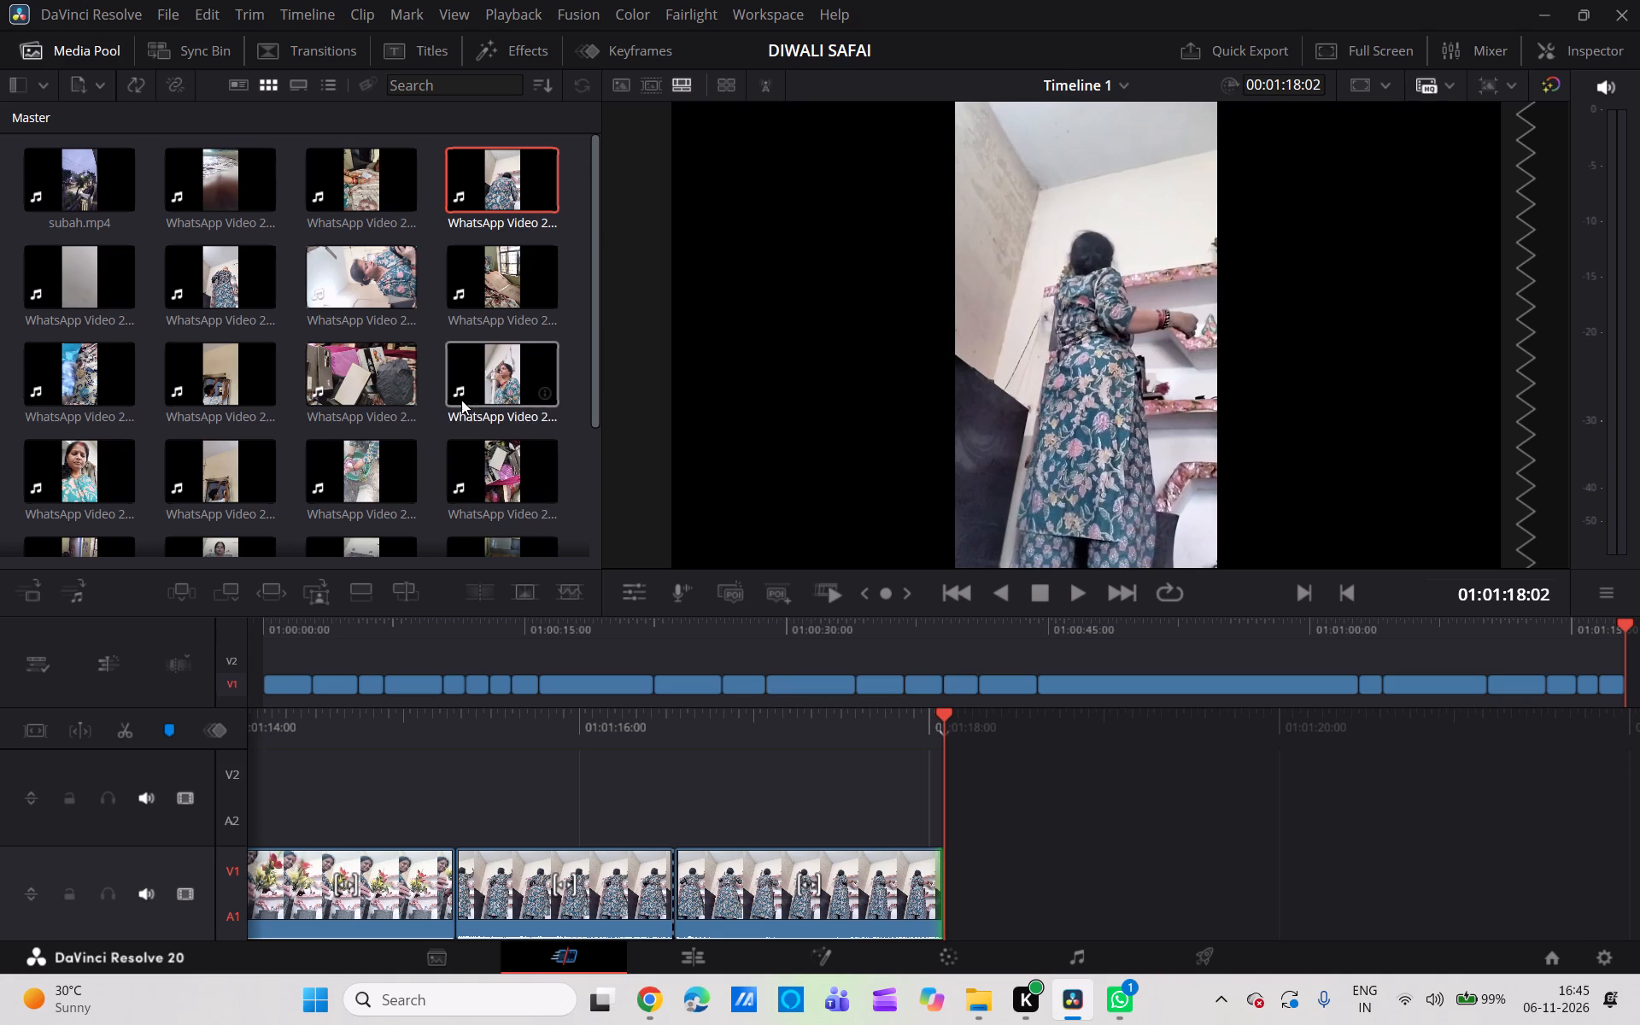
pyautogui.scroll(-1, 461, 409)
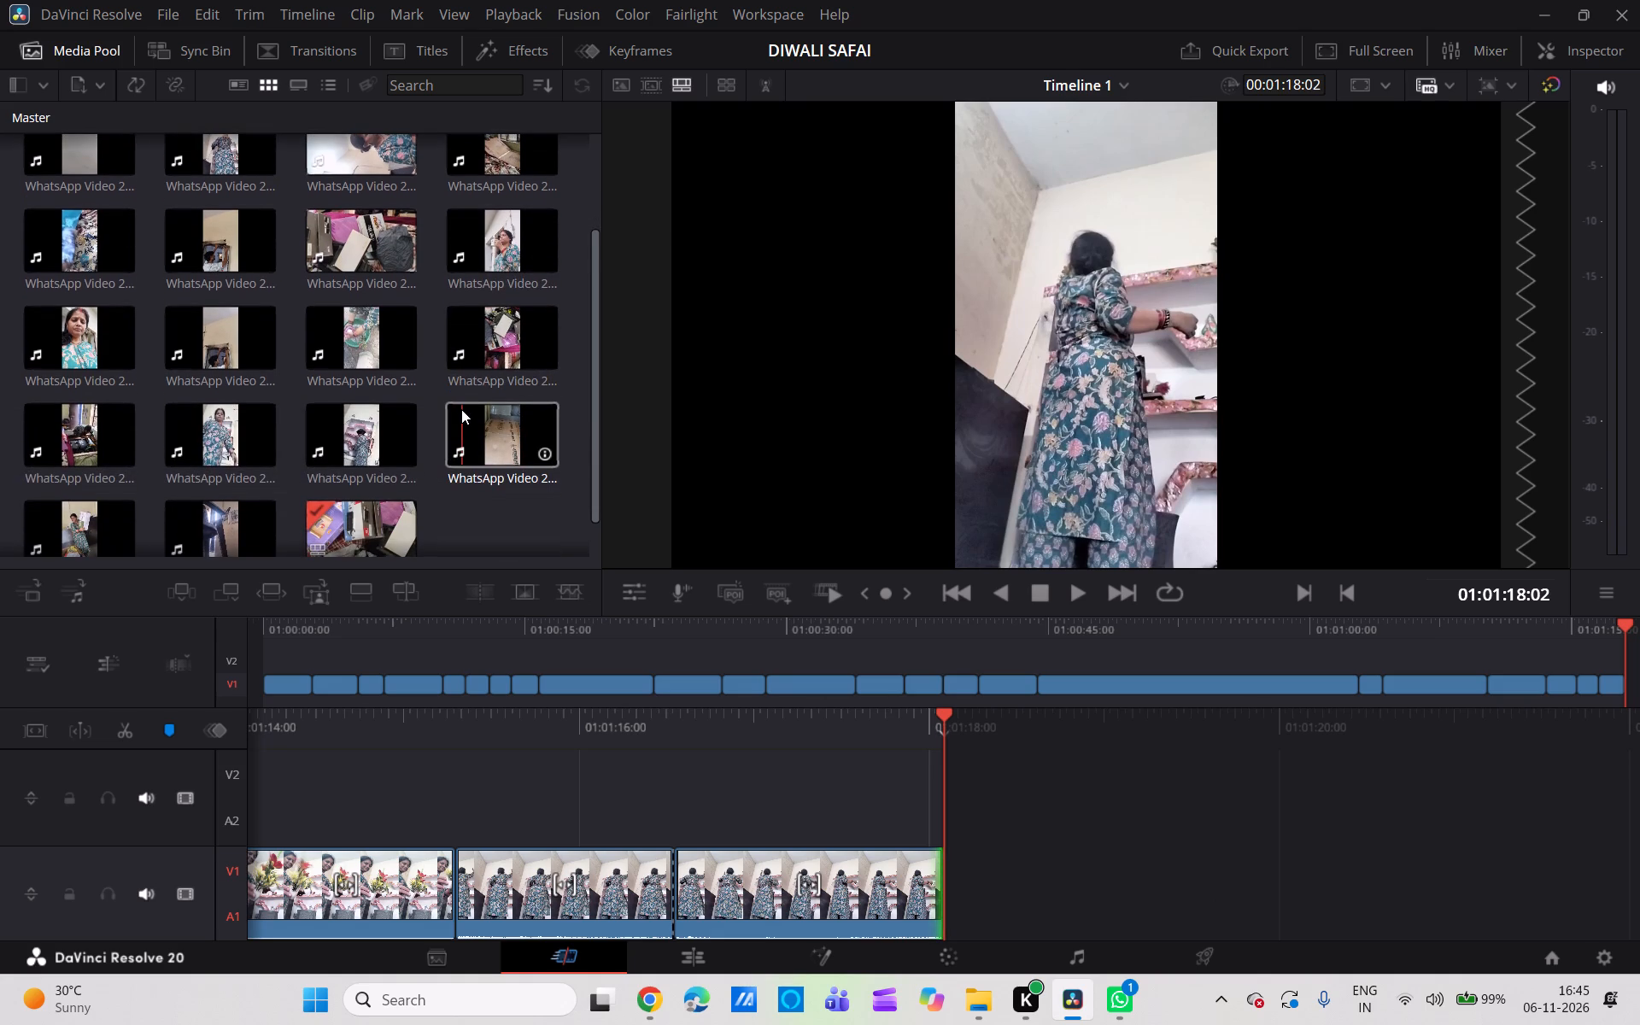
pyautogui.scroll(-1, 461, 409)
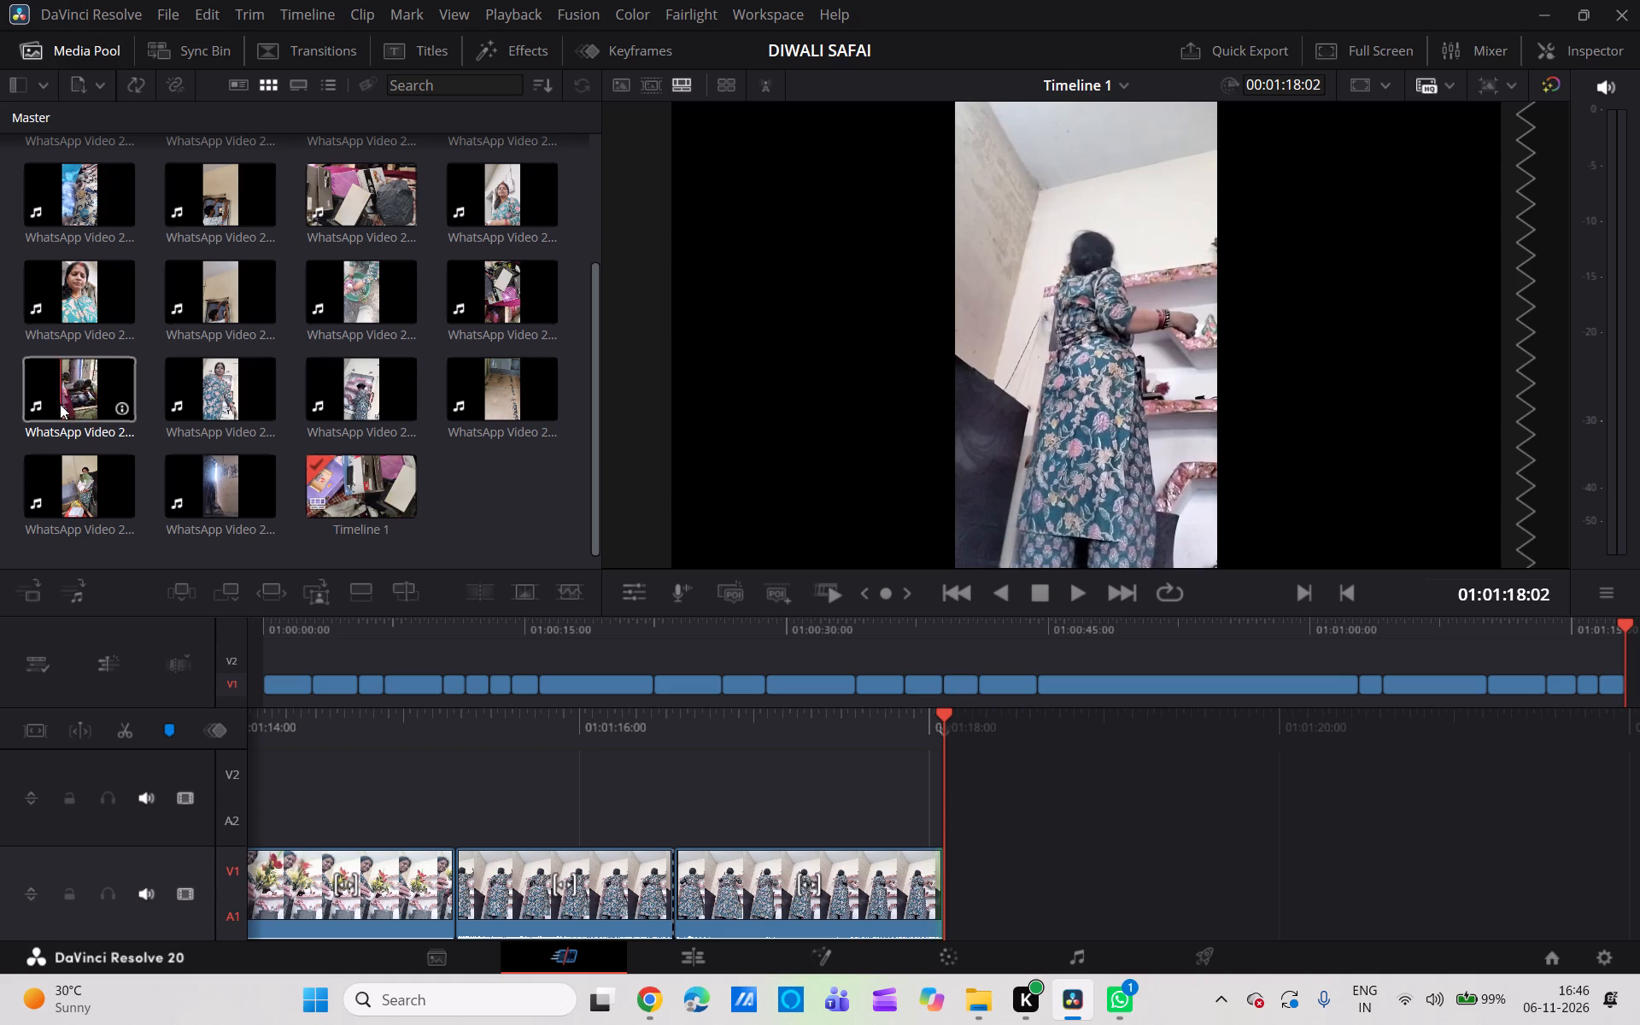
pyautogui.moveTo(91, 399); pyautogui.dragTo(957, 911)
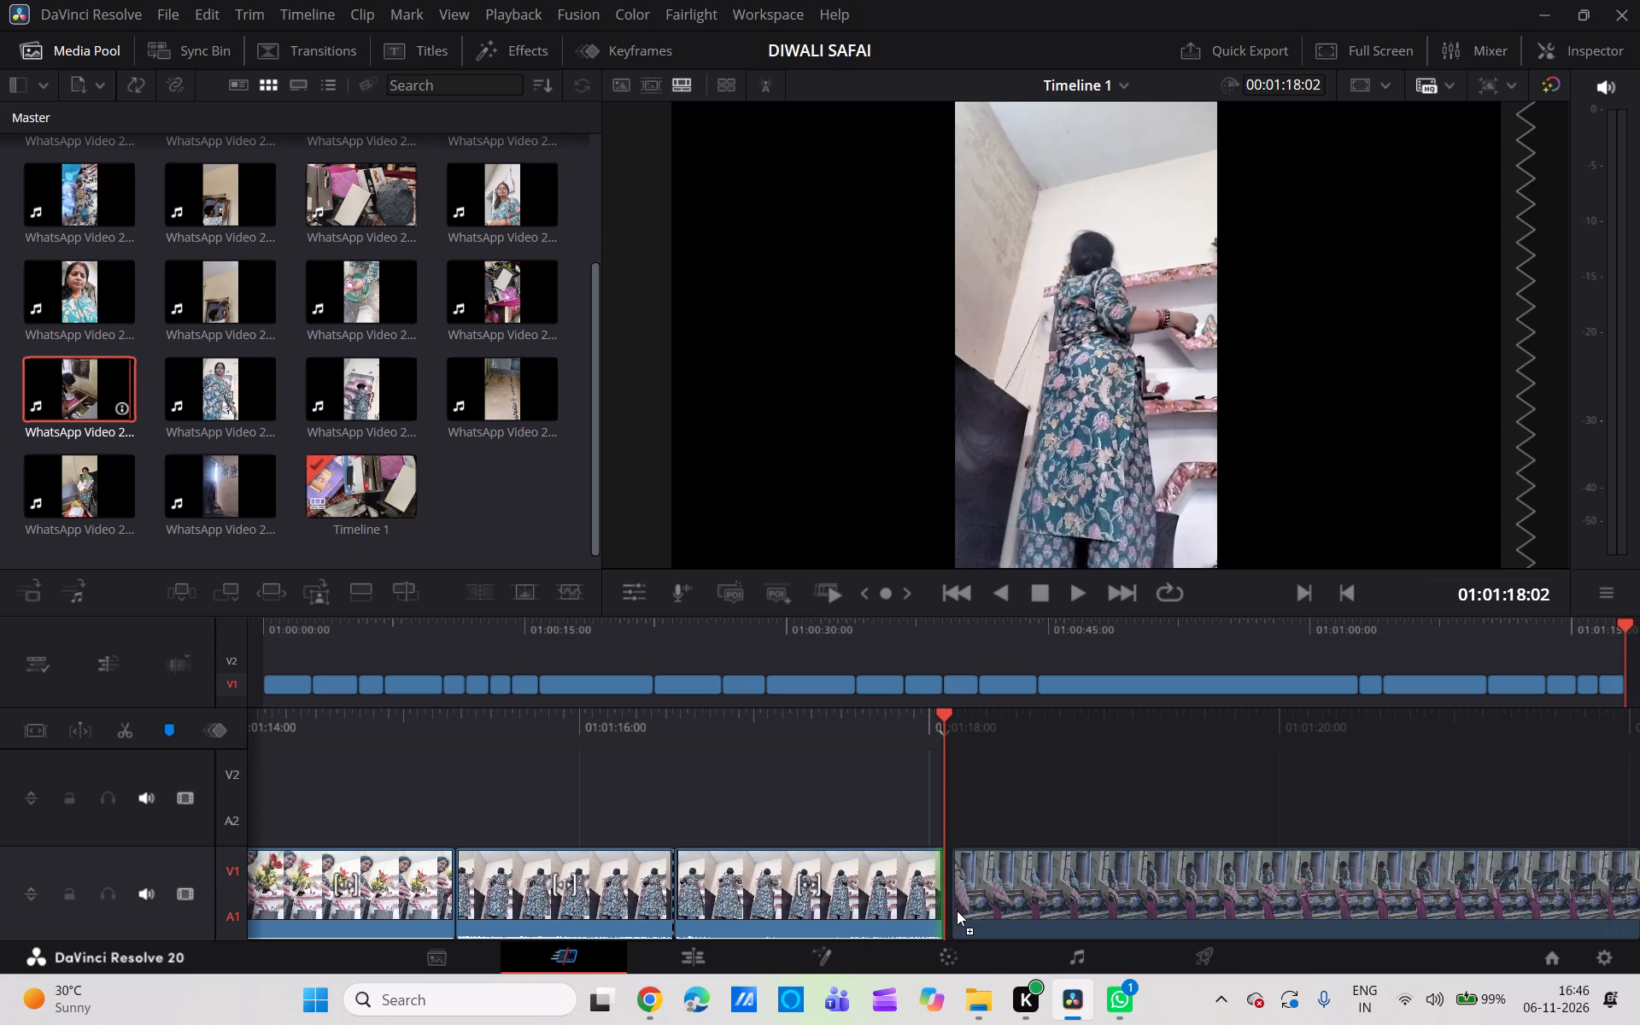
pyautogui.moveTo(957, 911); pyautogui.dragTo(952, 911)
# Review the newly added clip of the woman sorting the open bed storage box and delete it from V1.
pyautogui.hscroll(-1, 1041, 811)
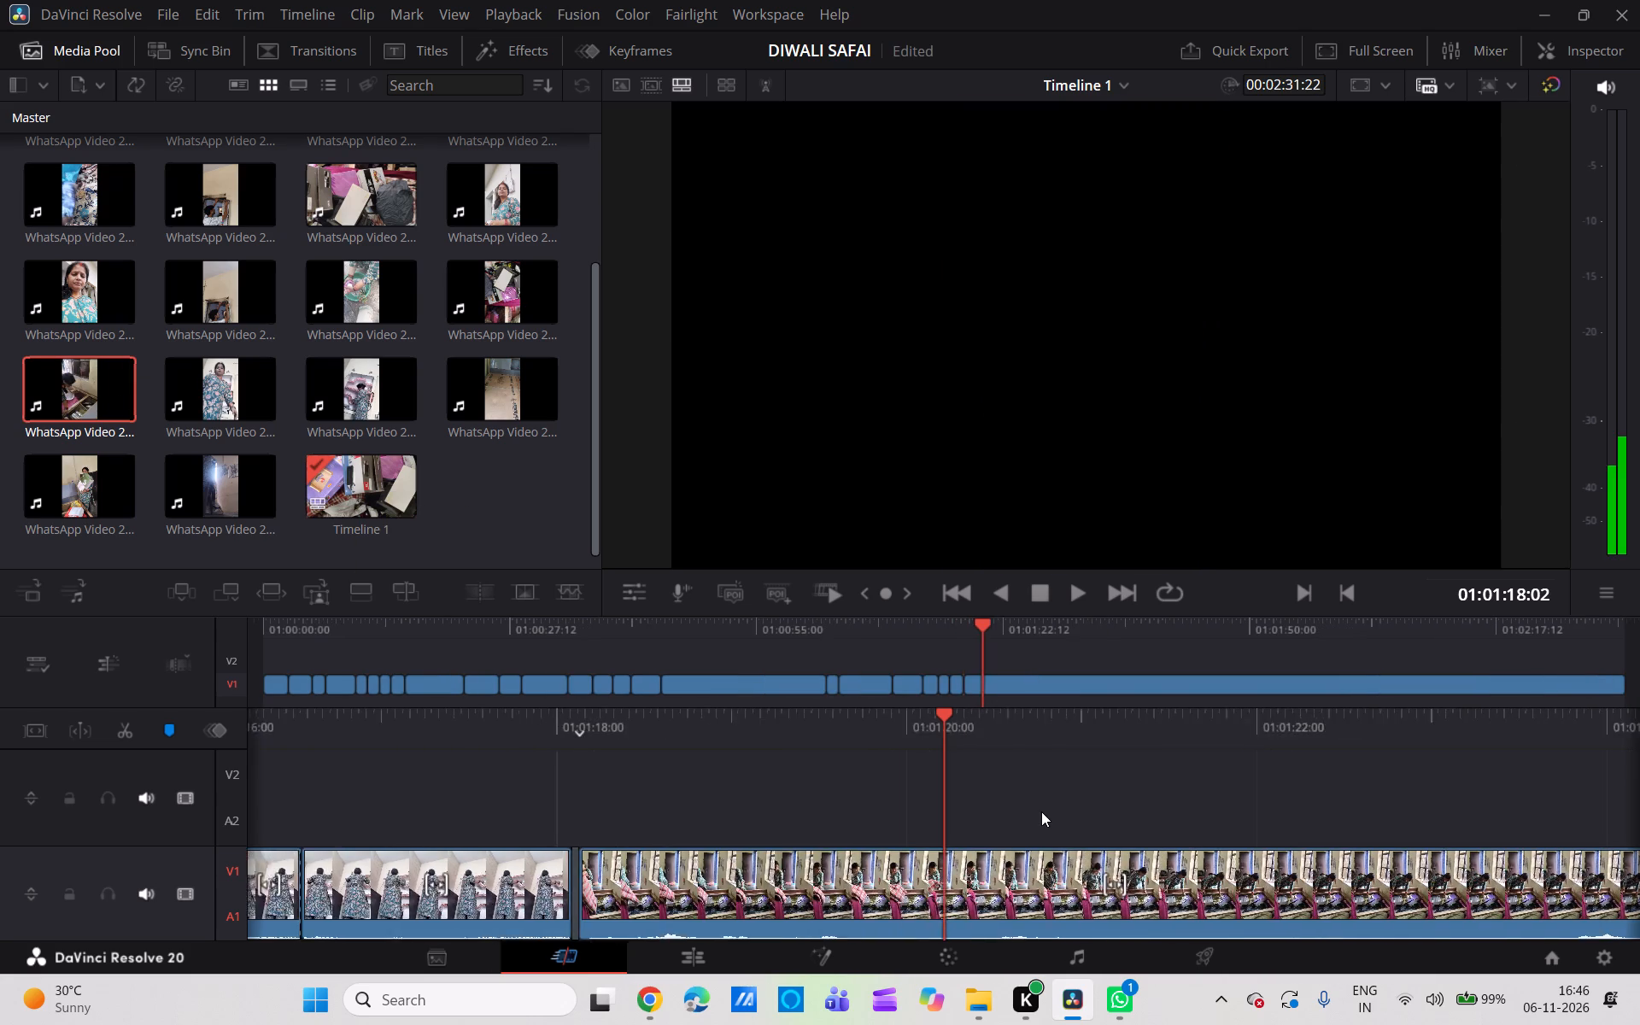
pyautogui.hscroll(-5, 1041, 811)
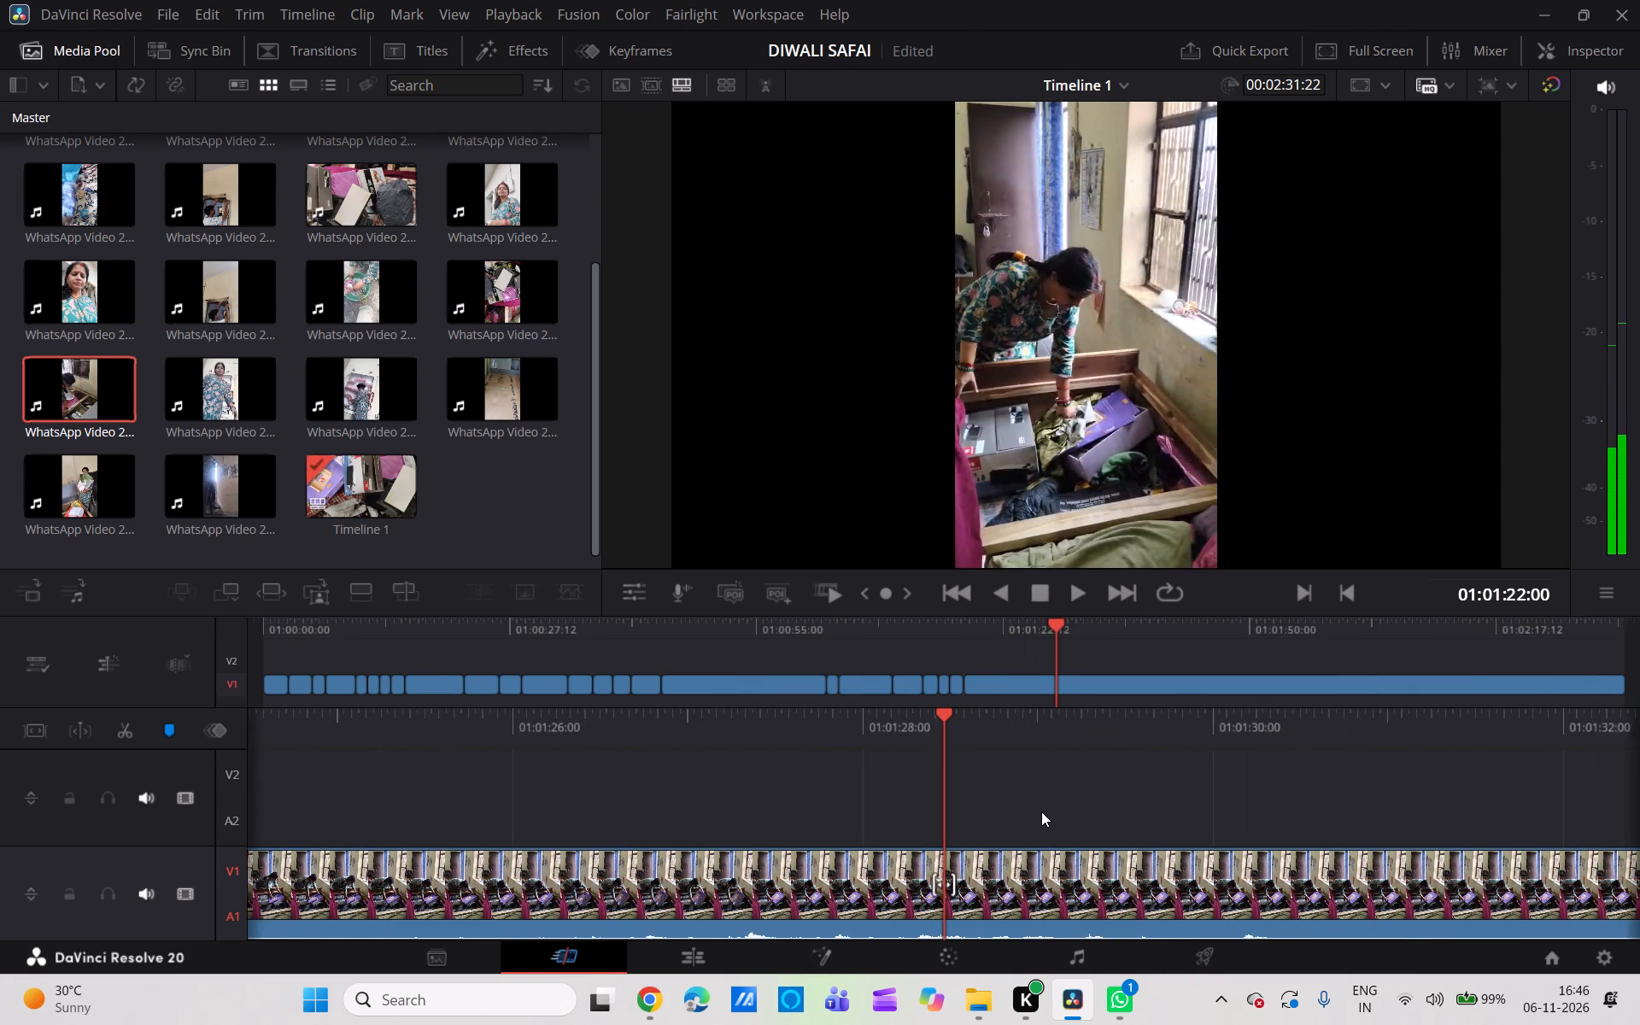
pyautogui.hscroll(-7, 1041, 811)
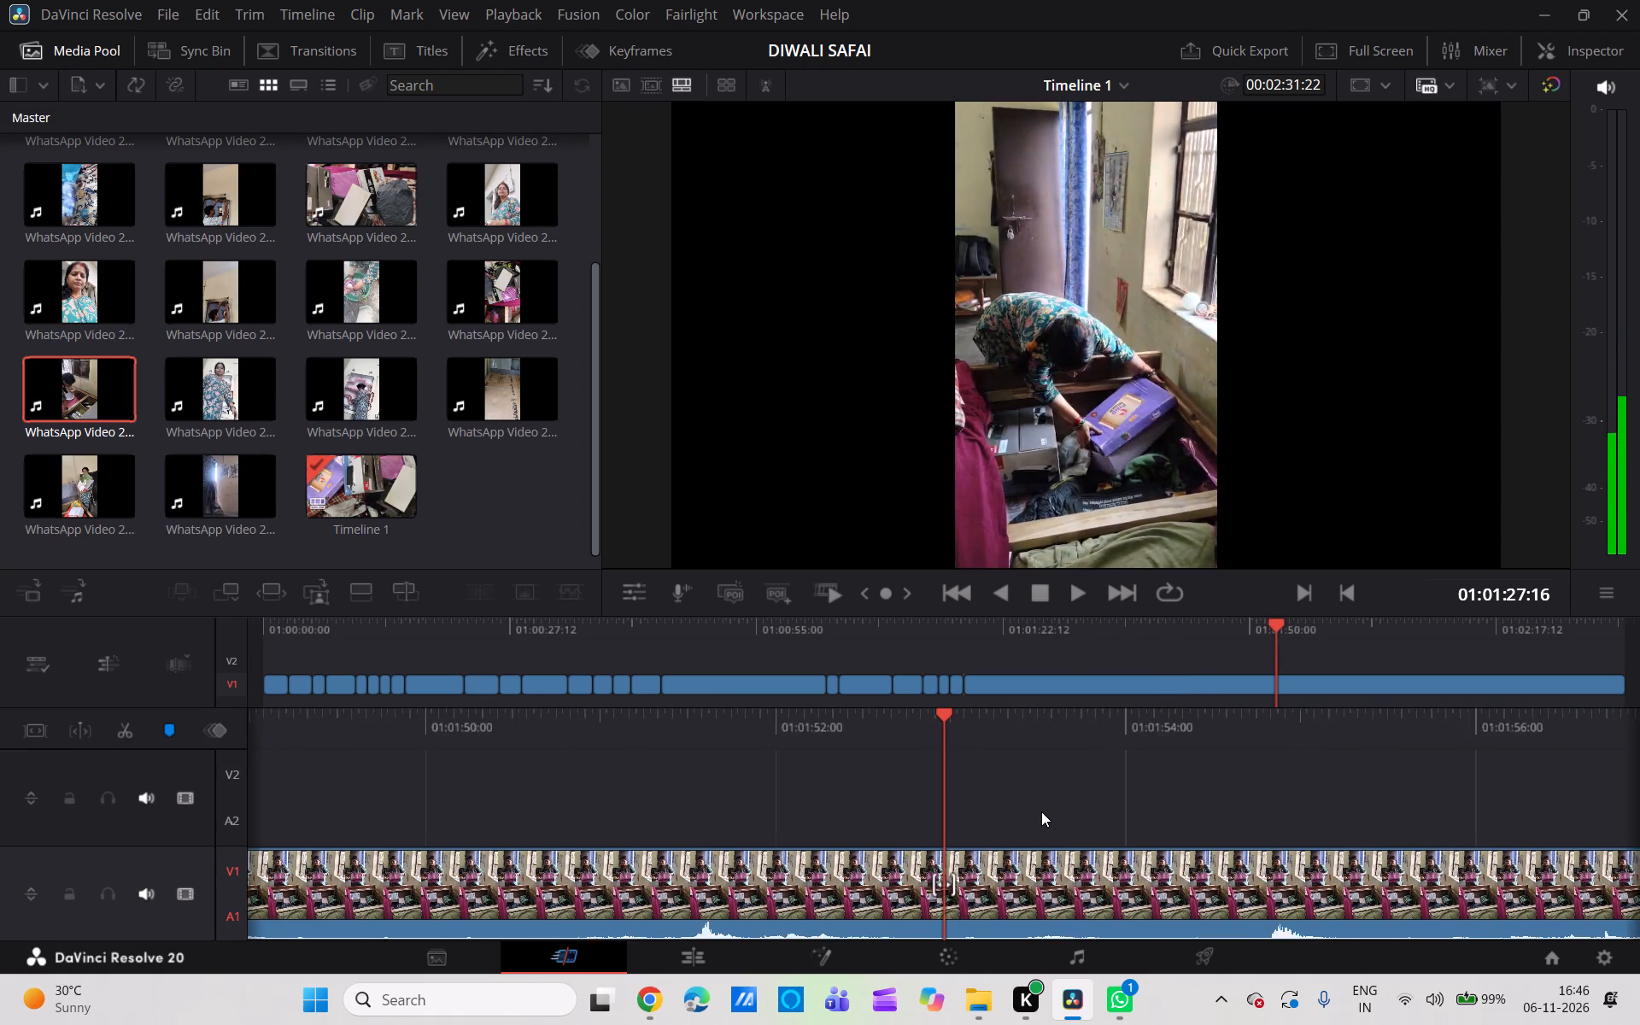
pyautogui.hscroll(-2, 1041, 811)
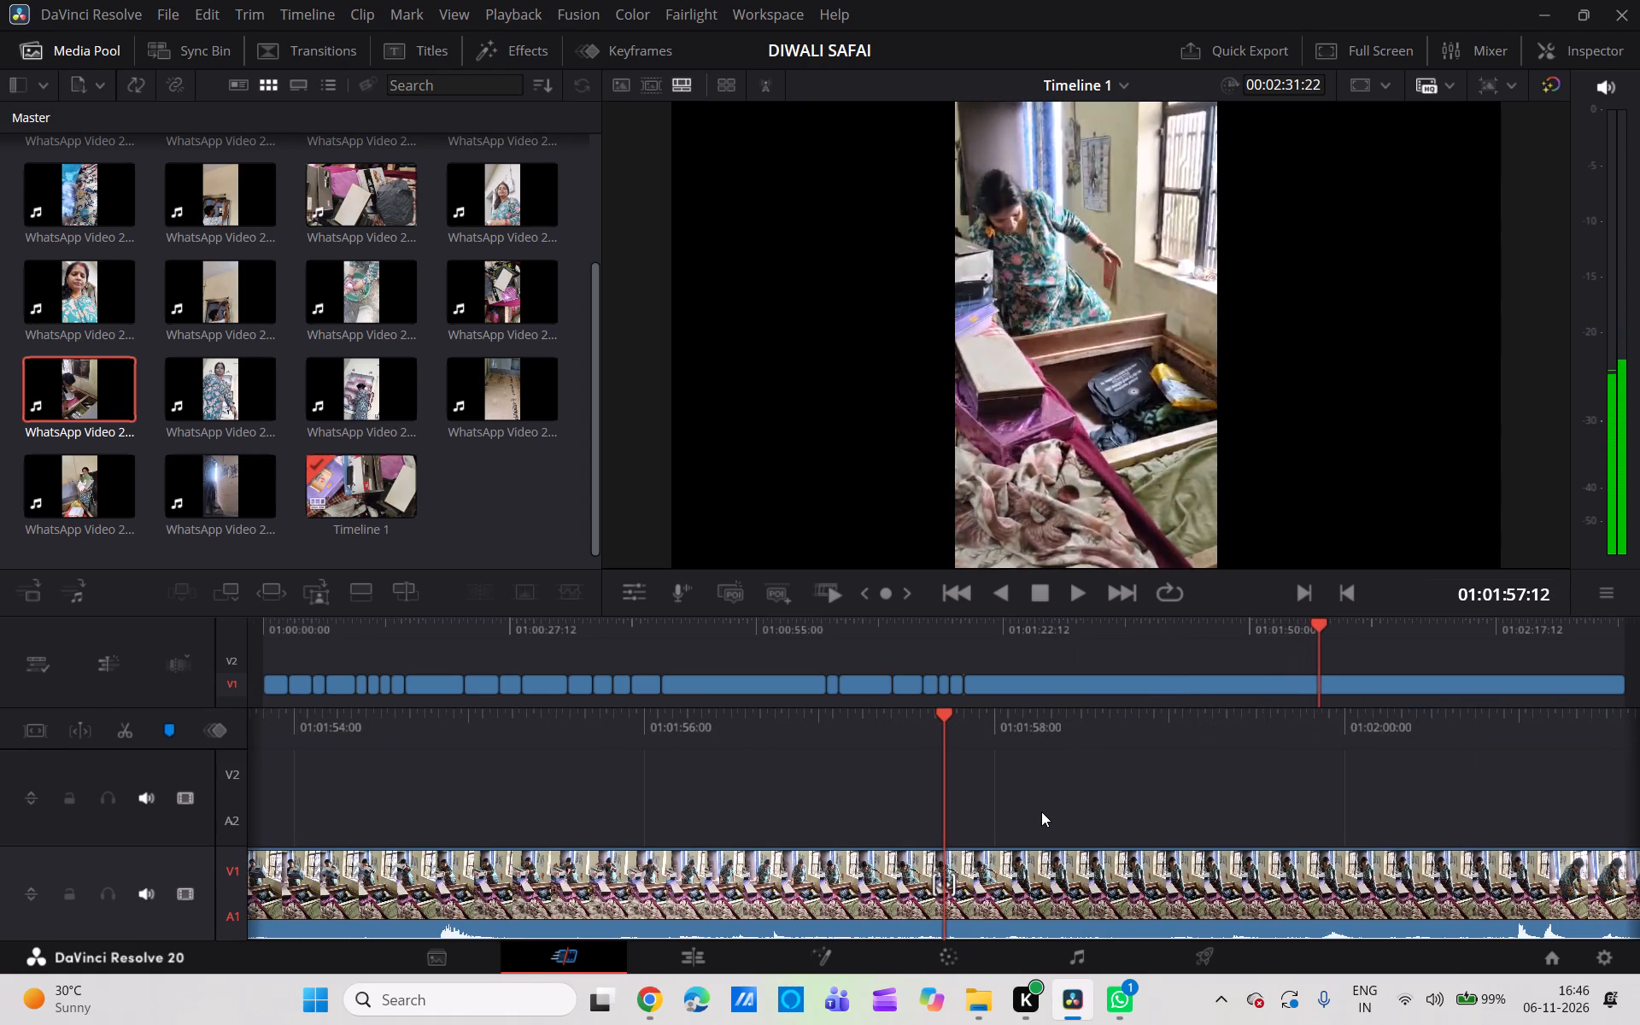
pyautogui.hscroll(3, 1041, 811)
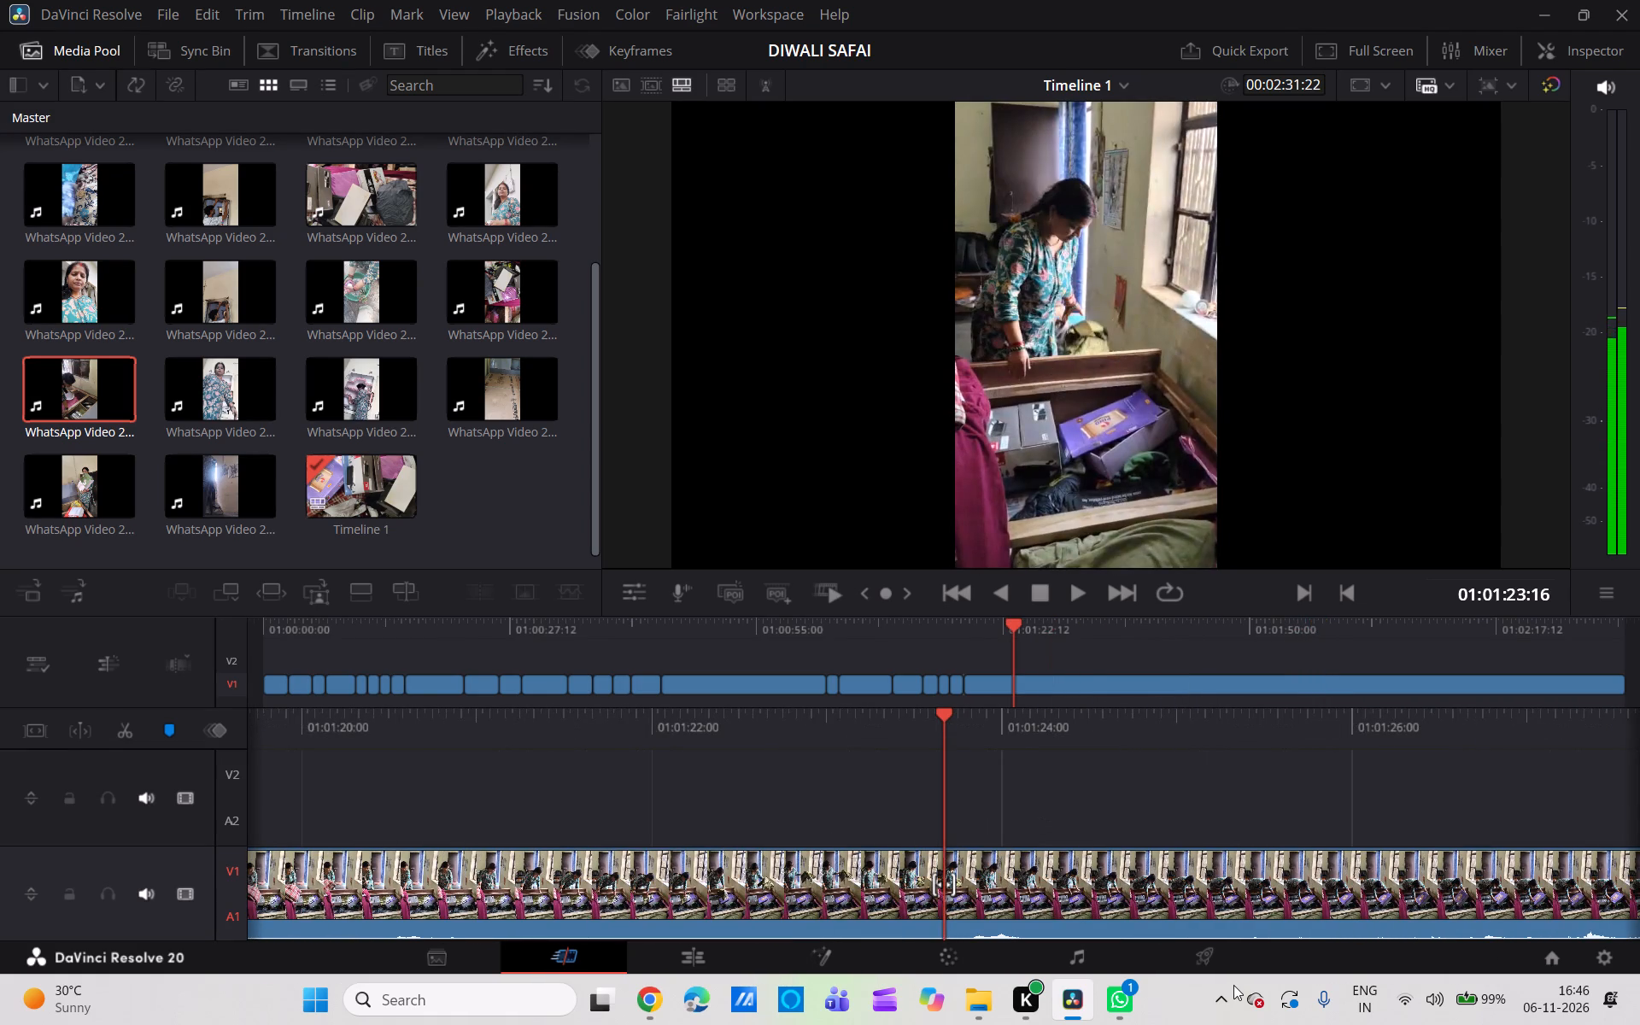
pyautogui.click(1245, 900)
pyautogui.press('BackSpace')
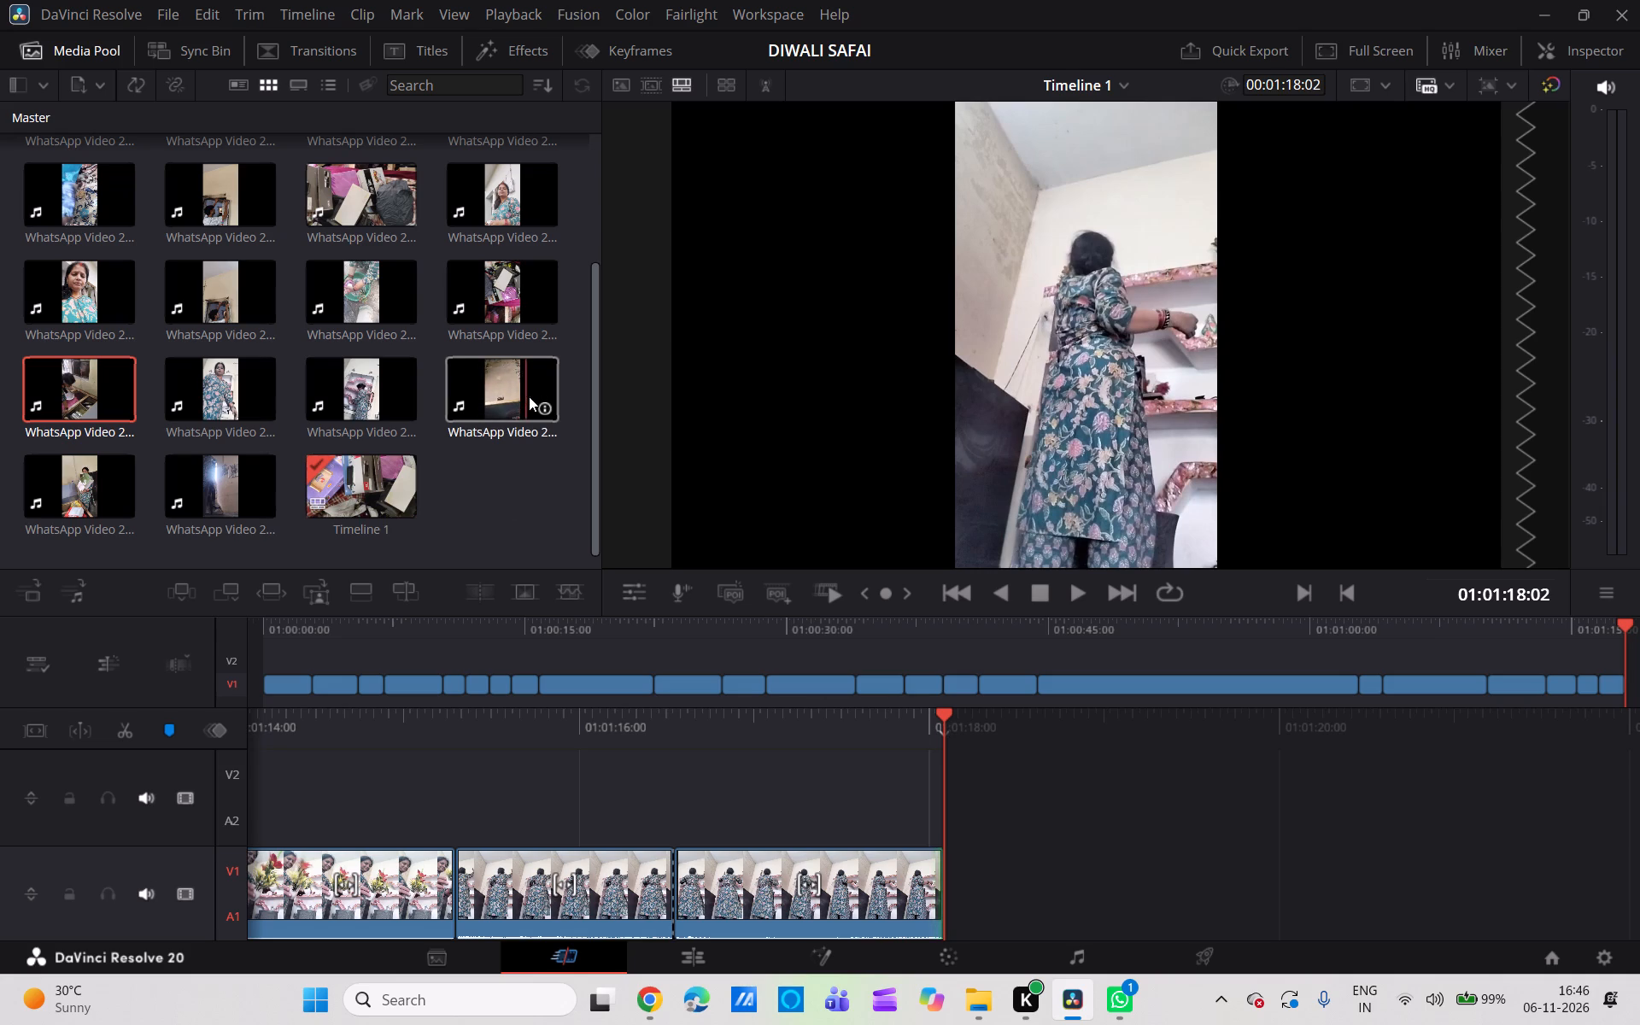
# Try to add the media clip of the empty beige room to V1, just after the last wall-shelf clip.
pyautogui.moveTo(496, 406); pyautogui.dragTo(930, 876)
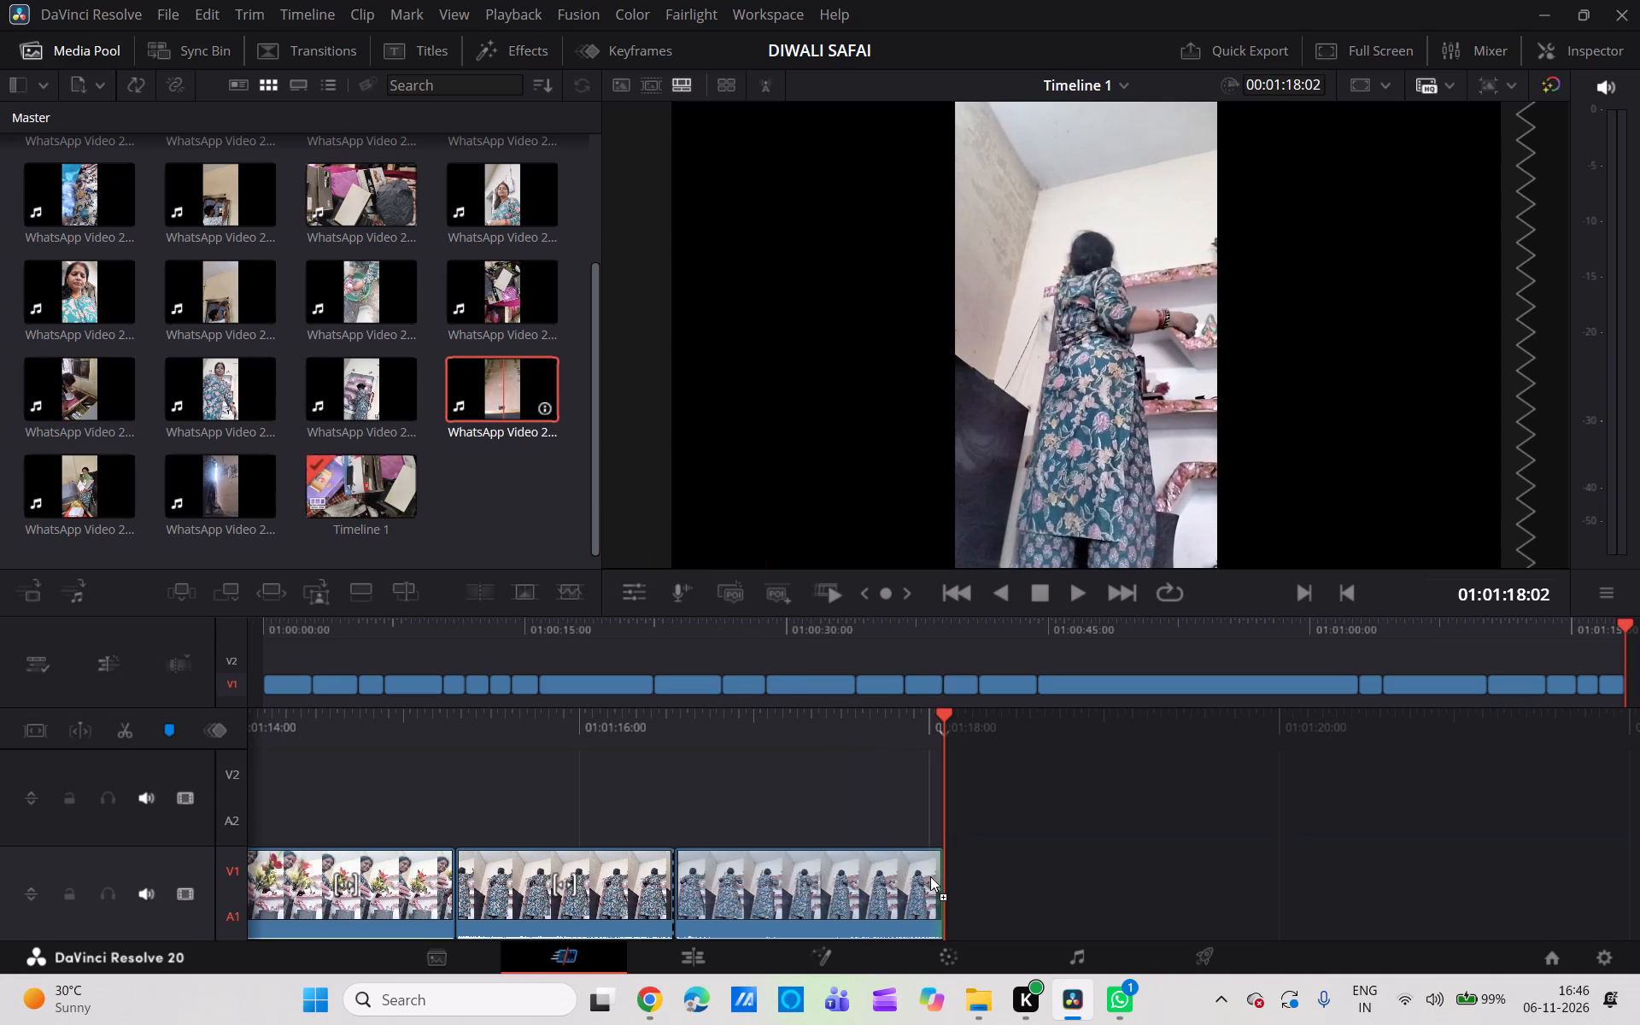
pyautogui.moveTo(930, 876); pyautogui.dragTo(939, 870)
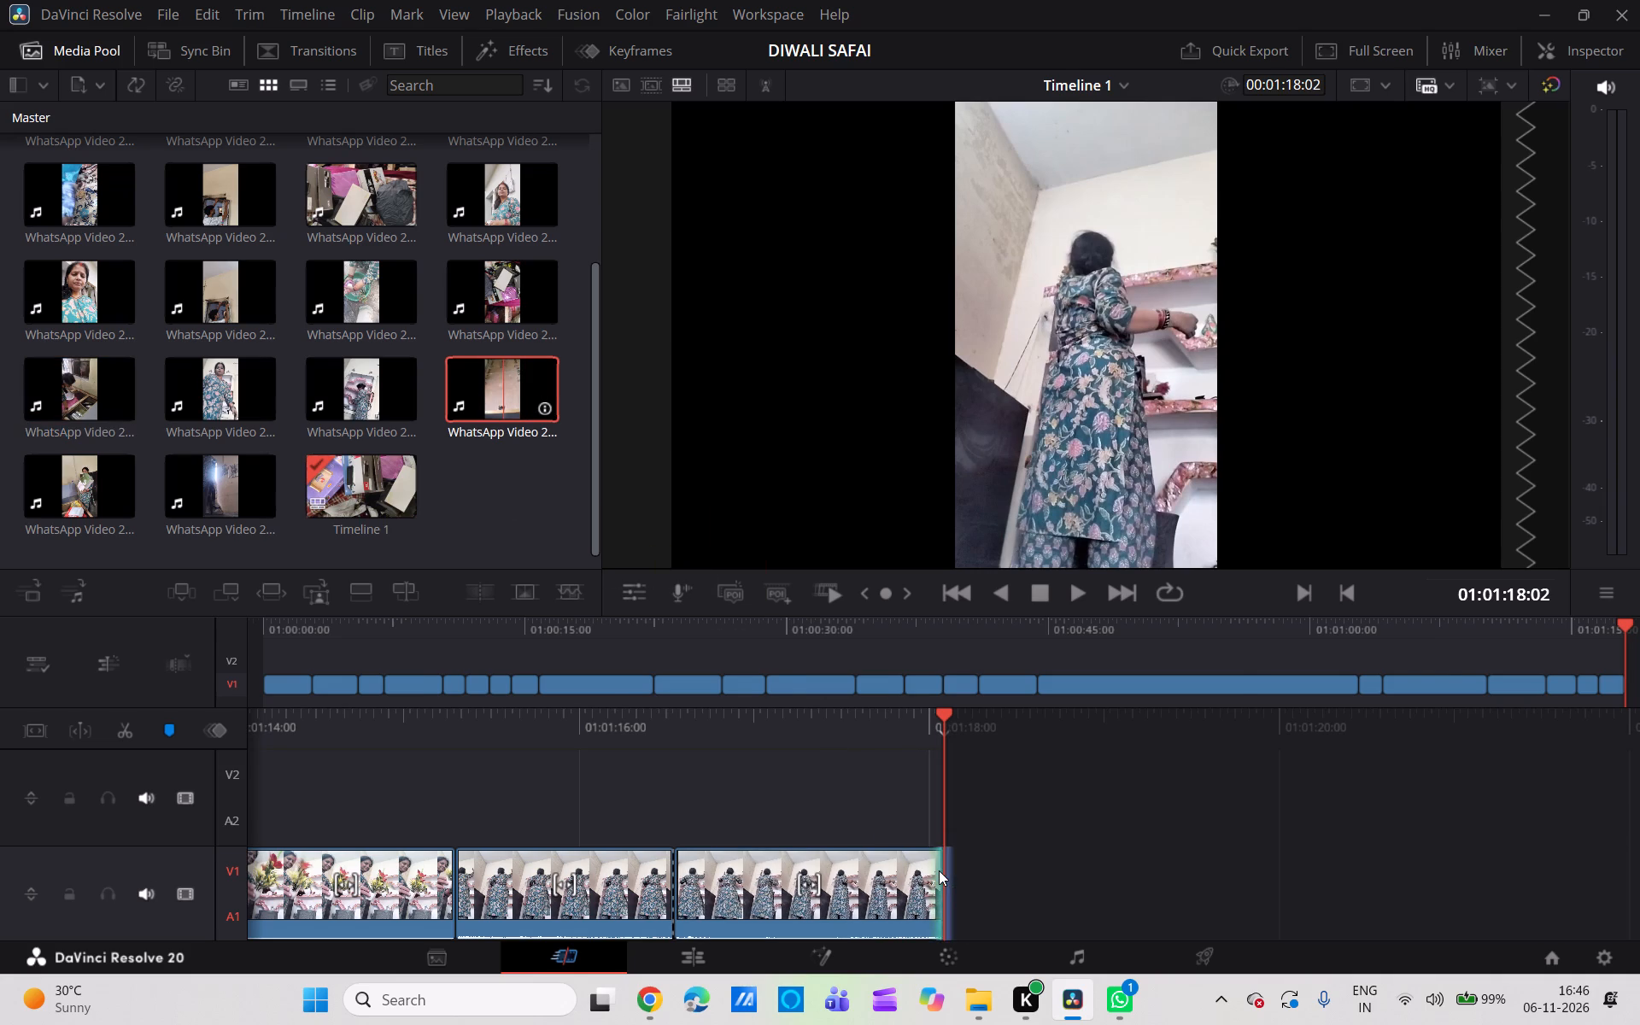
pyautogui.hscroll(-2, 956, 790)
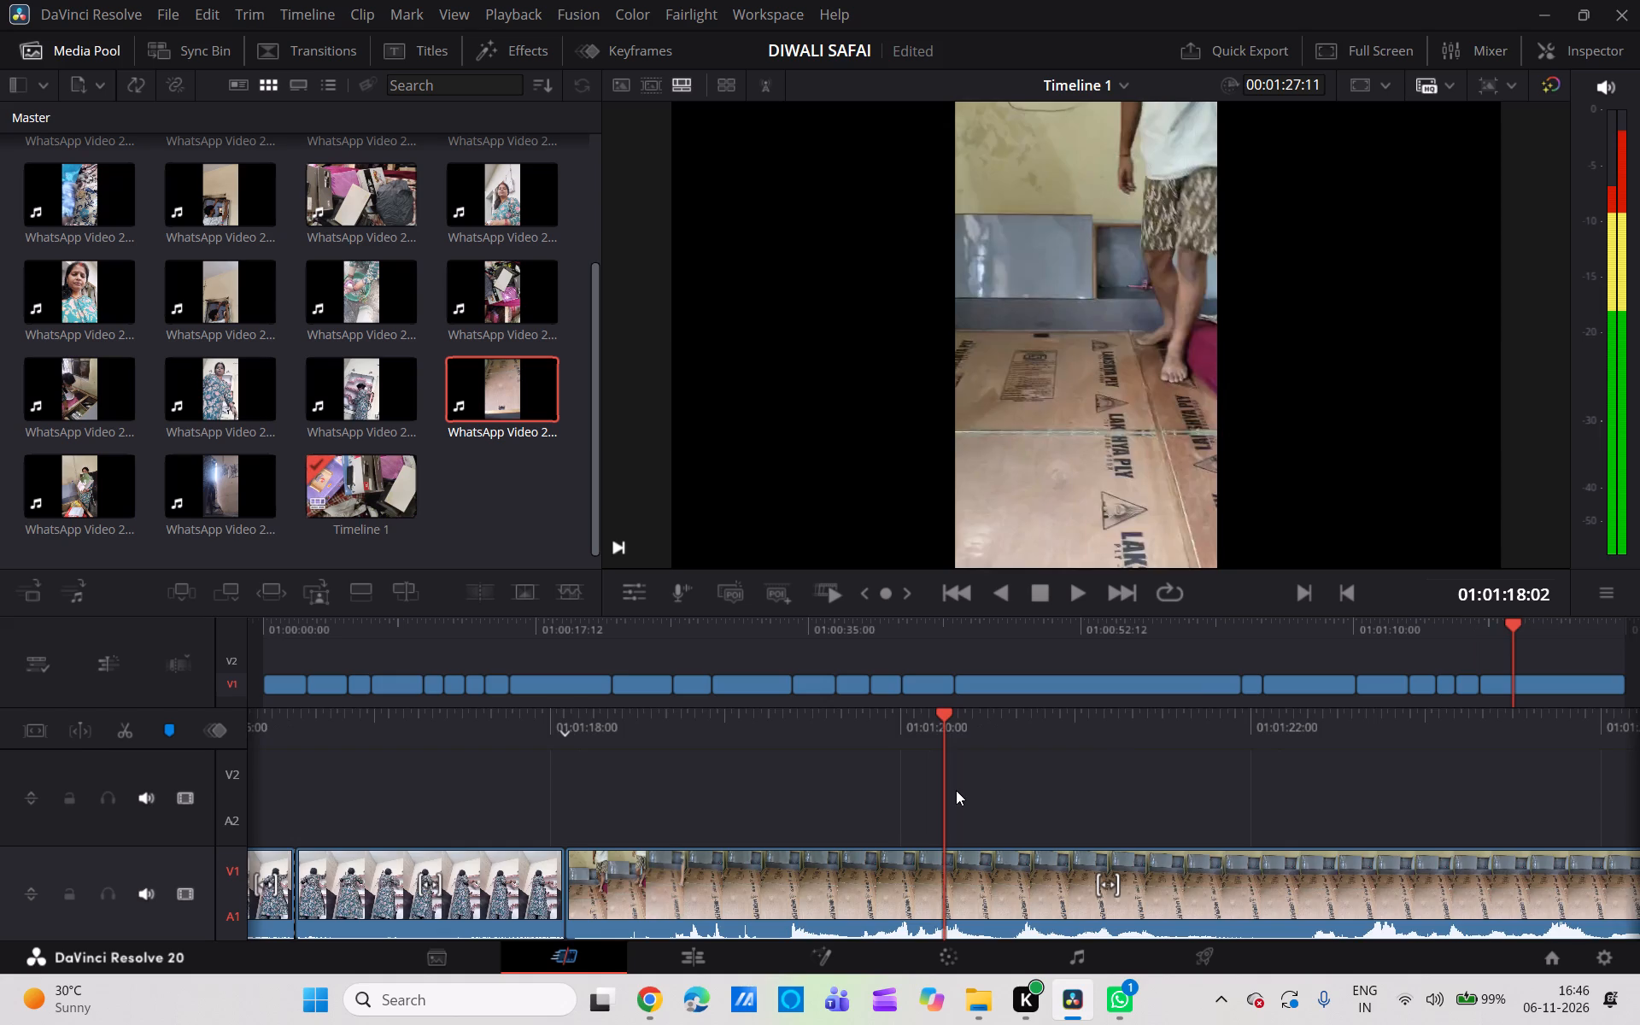
# Review the newly added clip of the plywood bed boards and delete it from the end of V1.
pyautogui.hscroll(-1, 956, 790)
pyautogui.hscroll(1, 956, 790)
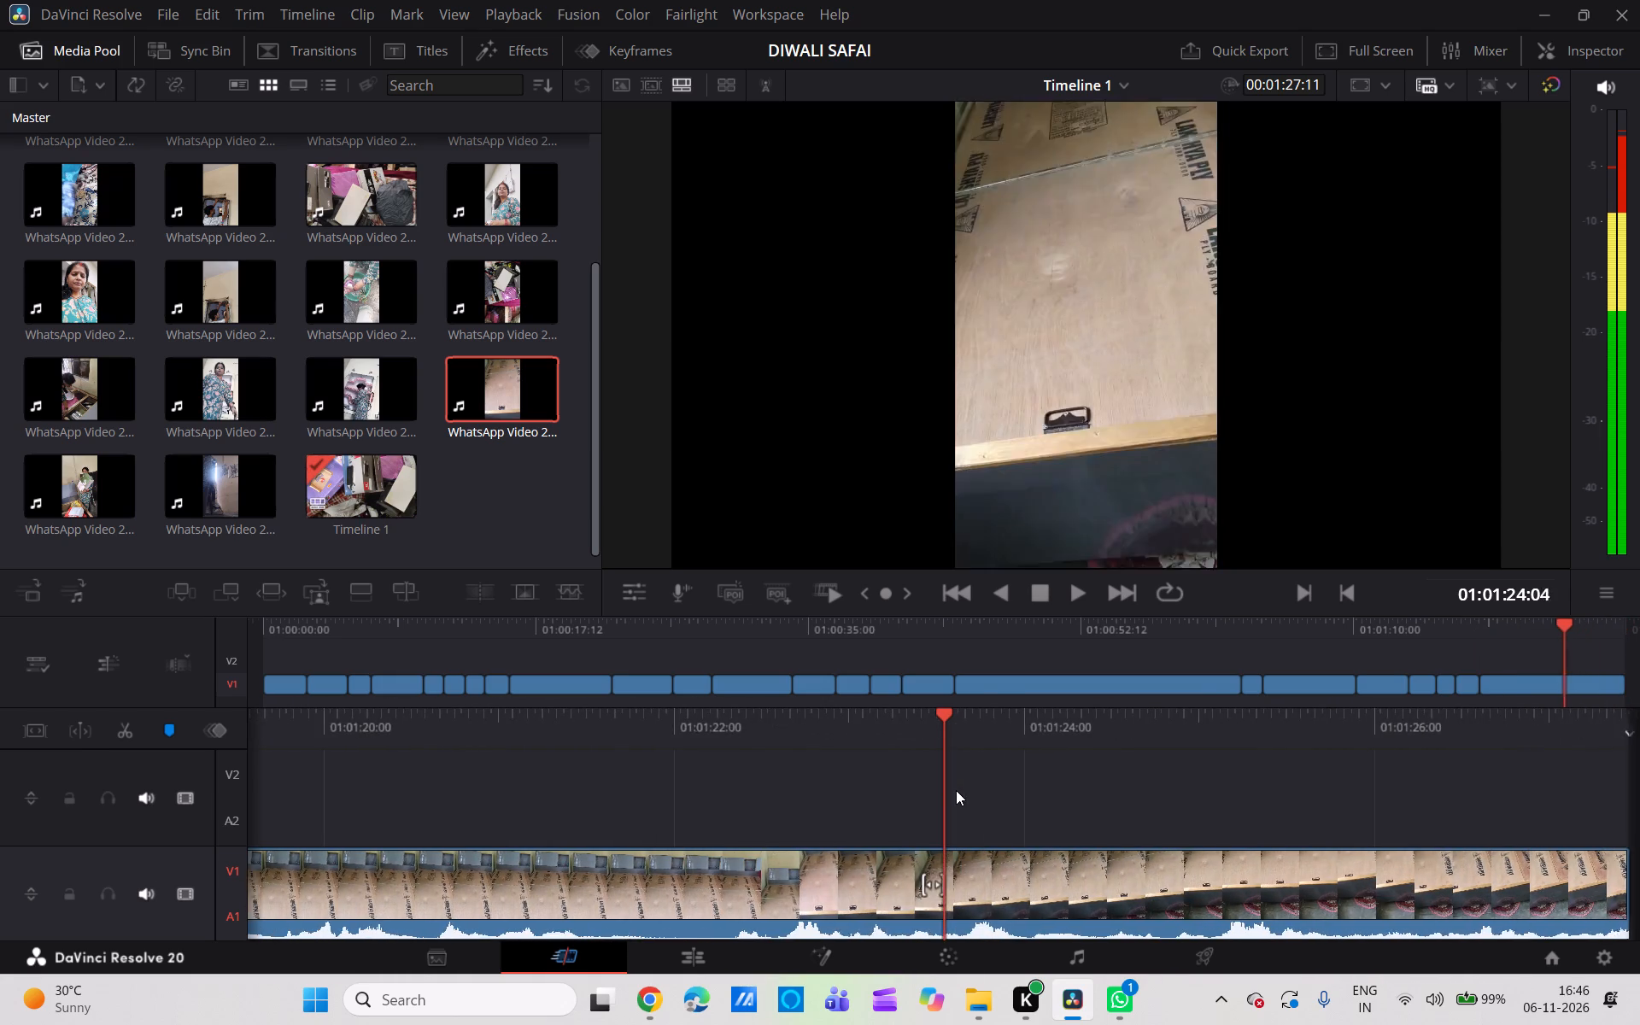
pyautogui.hscroll(1, 956, 790)
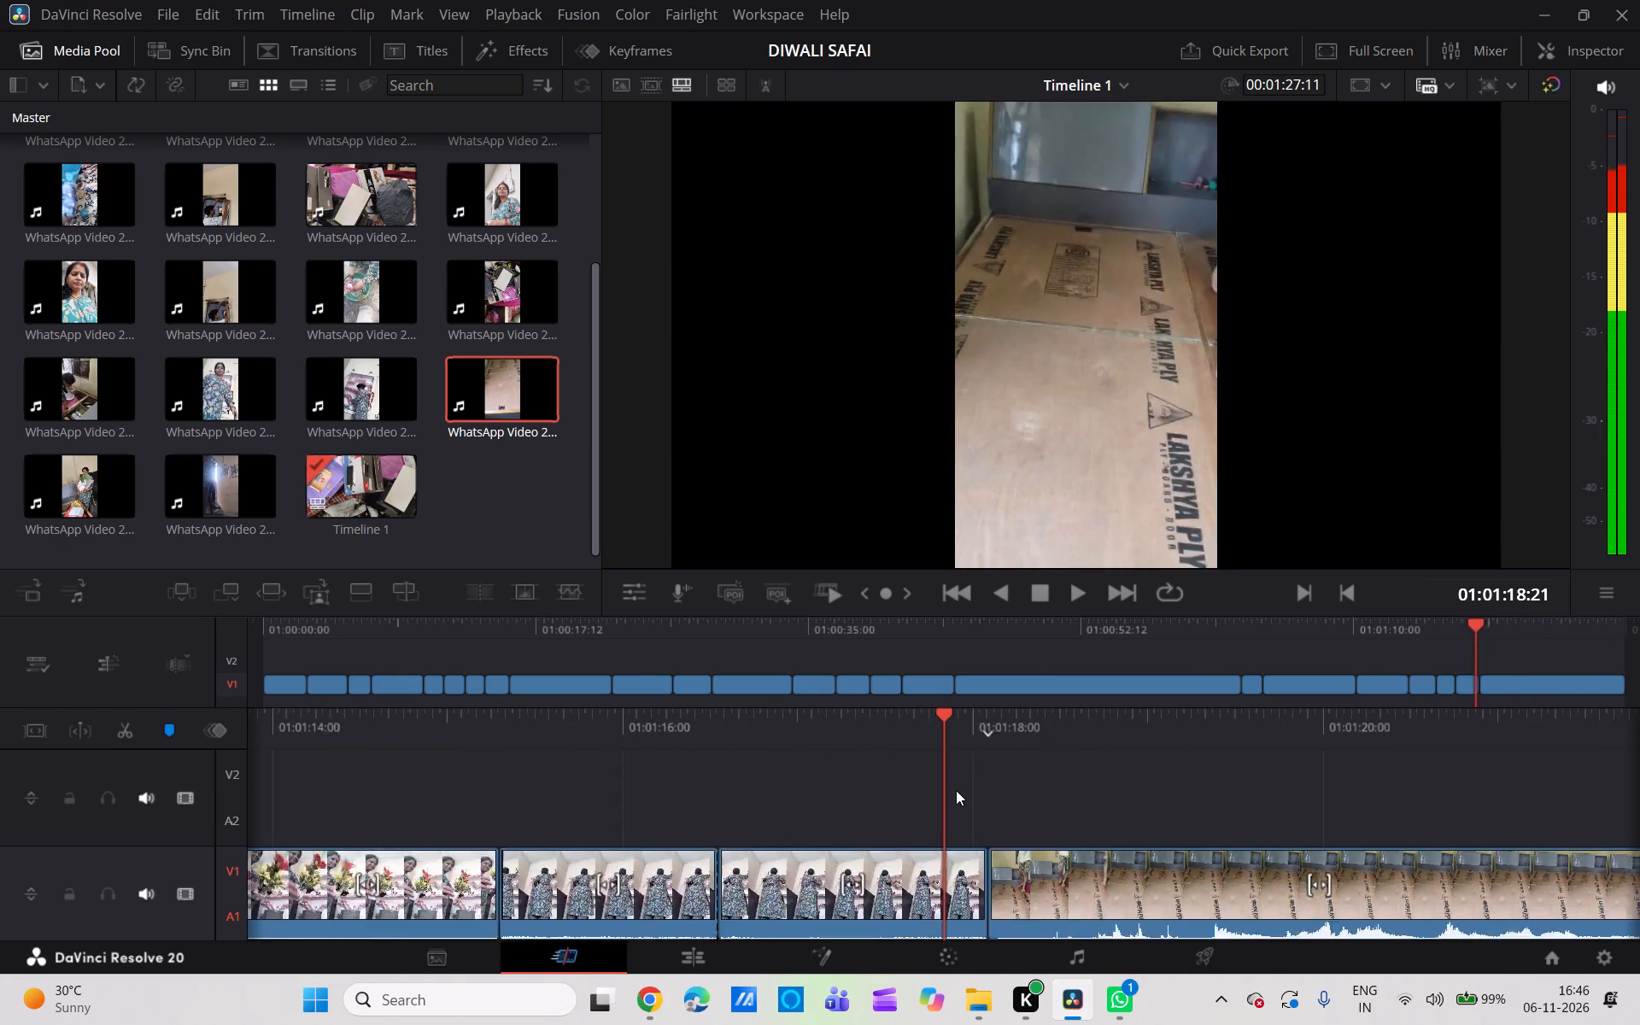
pyautogui.hscroll(-4, 956, 790)
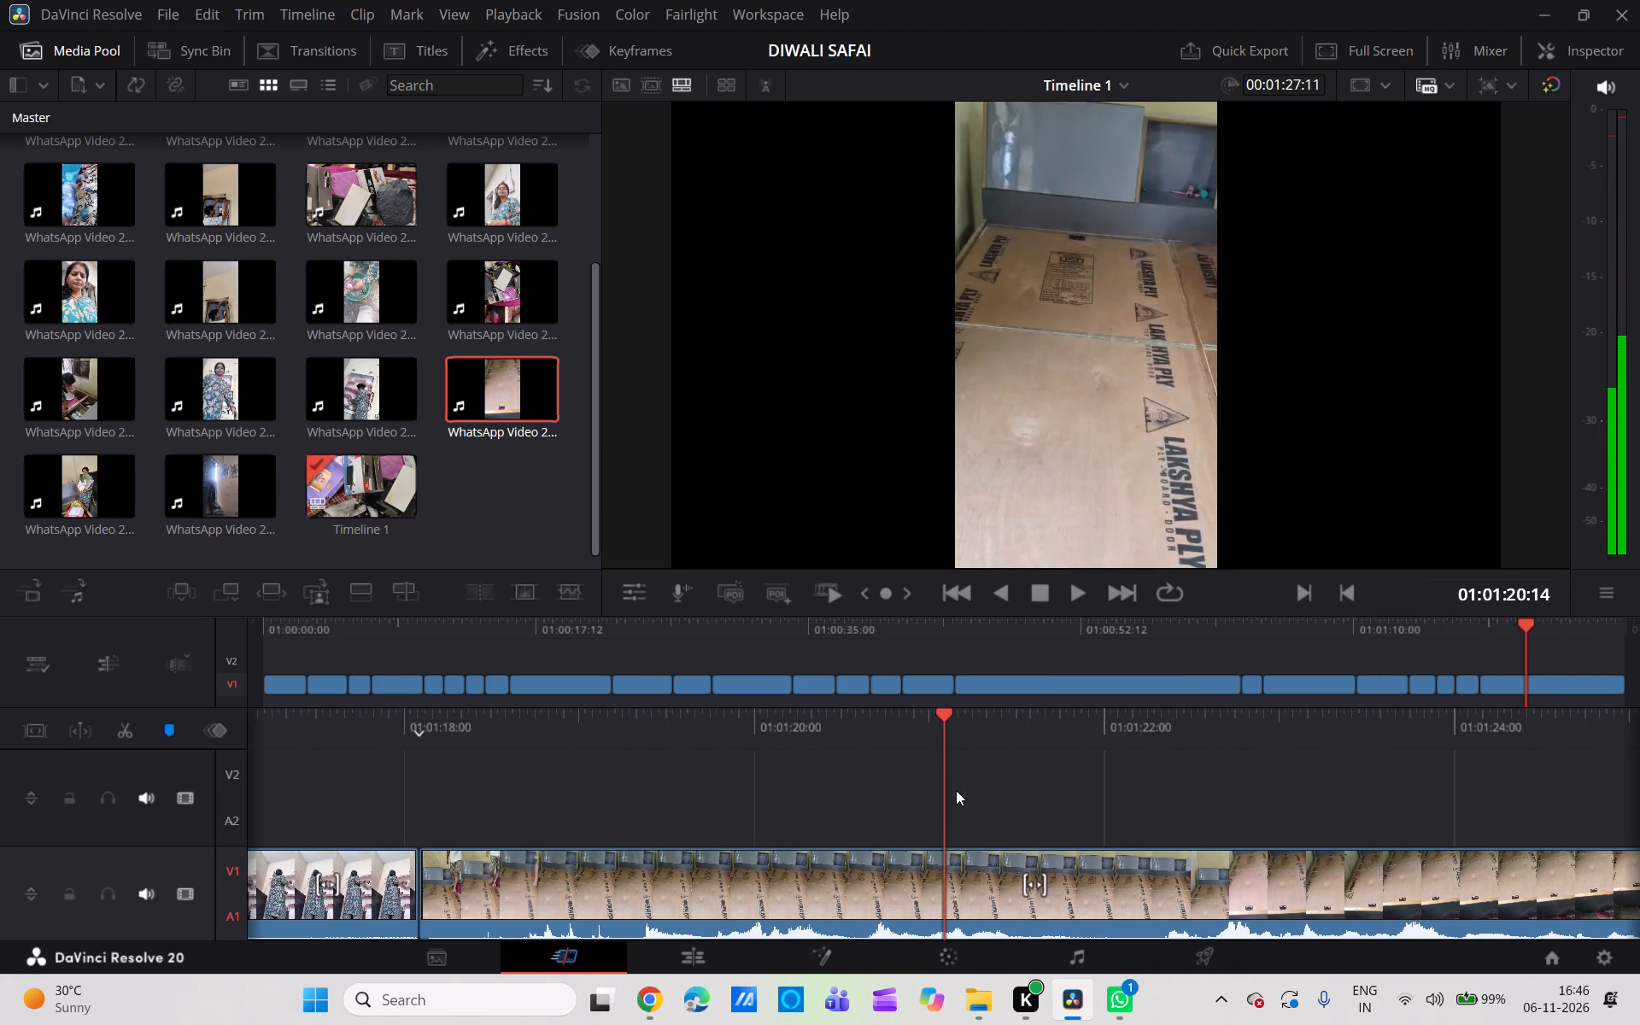
pyautogui.hscroll(-1, 956, 790)
pyautogui.click(997, 883)
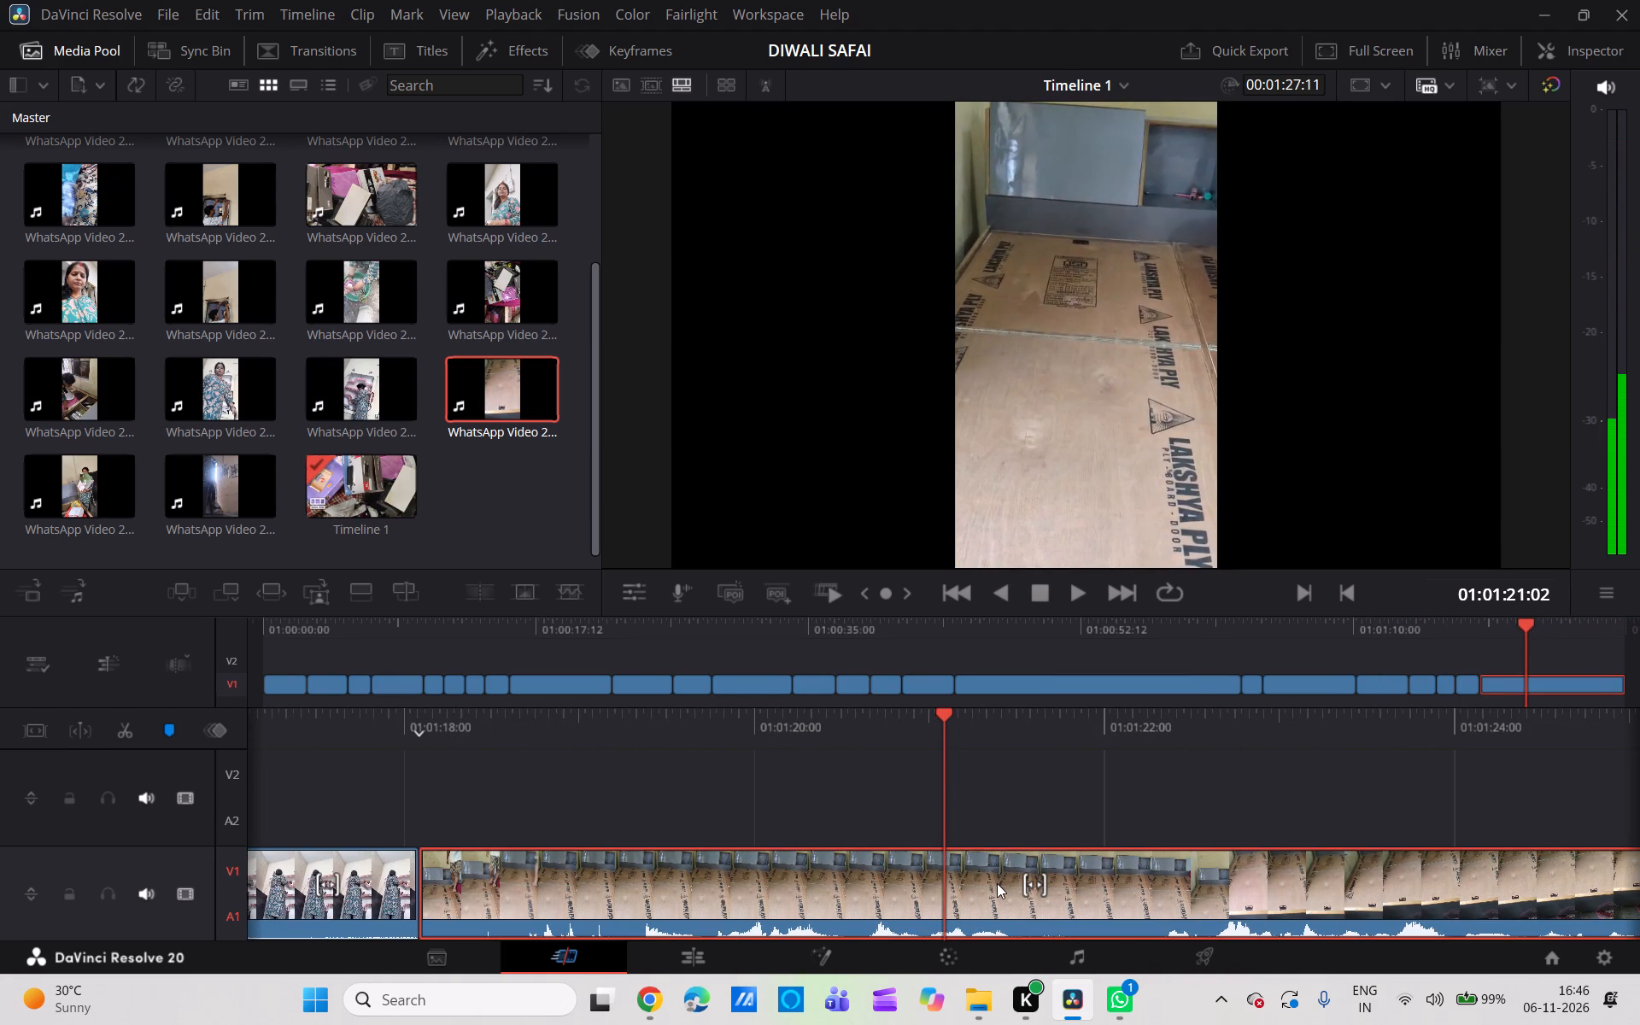
pyautogui.press('BackSpace')
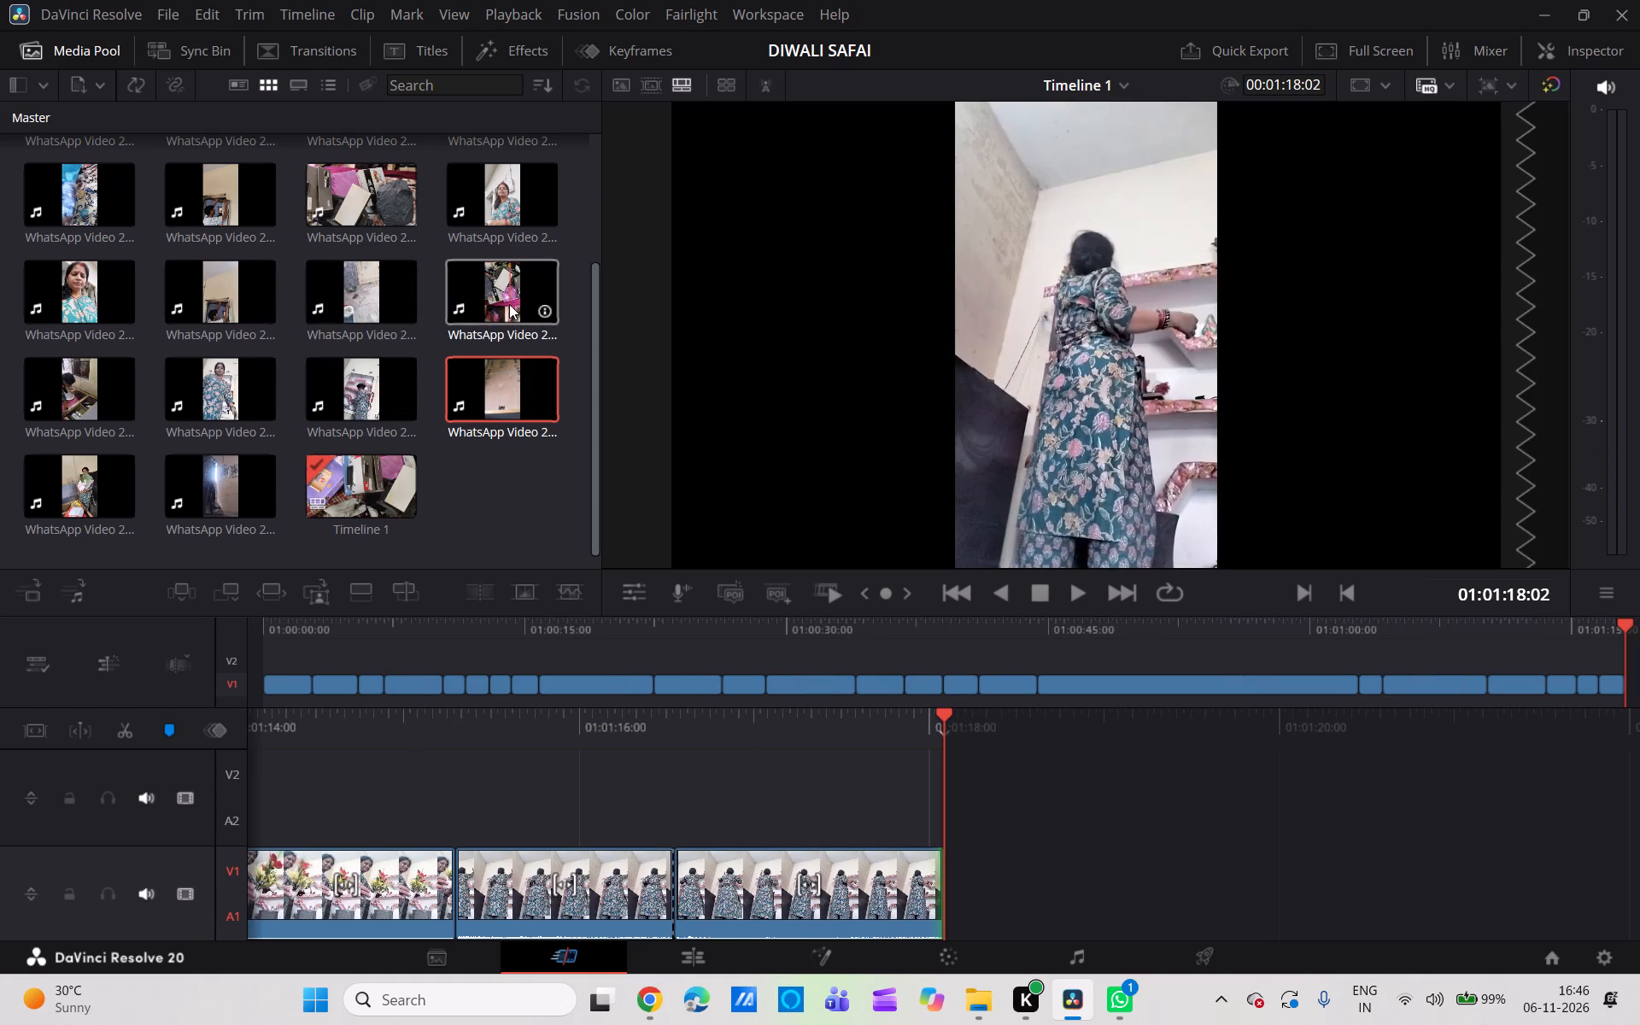
# Look through the media pool thumbnails from the first row for another clip to follow the last wall-shelf clip.
pyautogui.scroll(2, 507, 233)
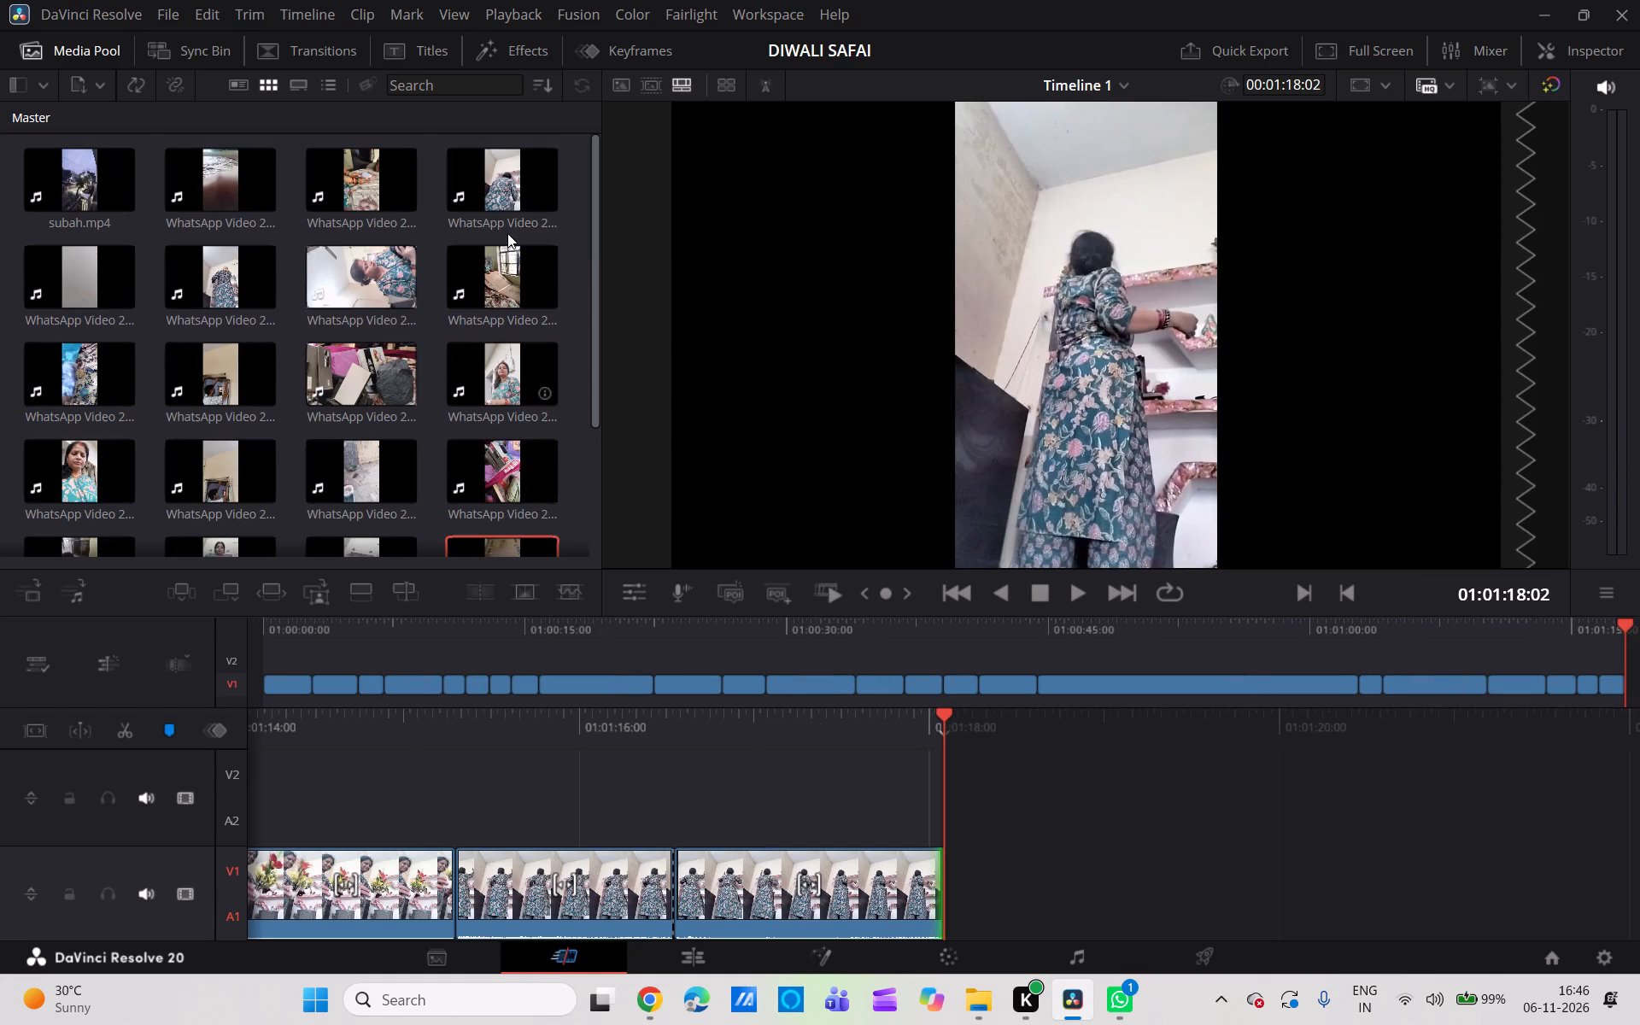
pyautogui.scroll(1, 507, 233)
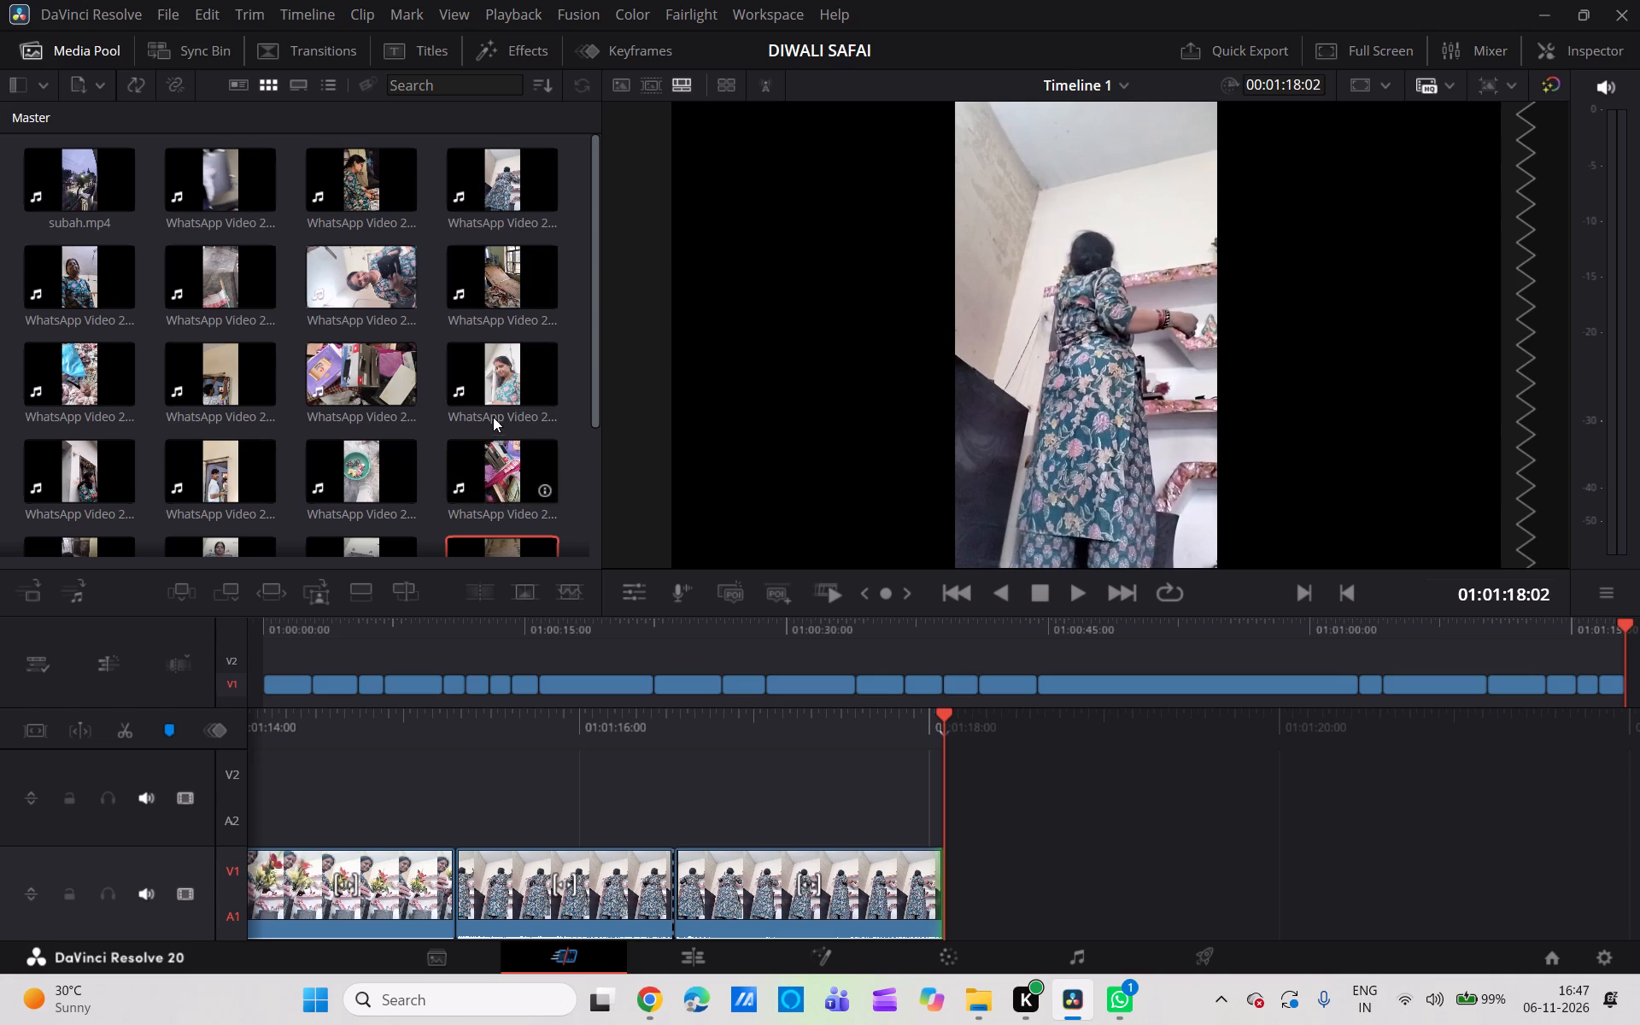
# Add the media clip of the woman lifting a green-and-white box out of the bed storage to V1 at 01:01:18:02.
pyautogui.scroll(-4, 482, 444)
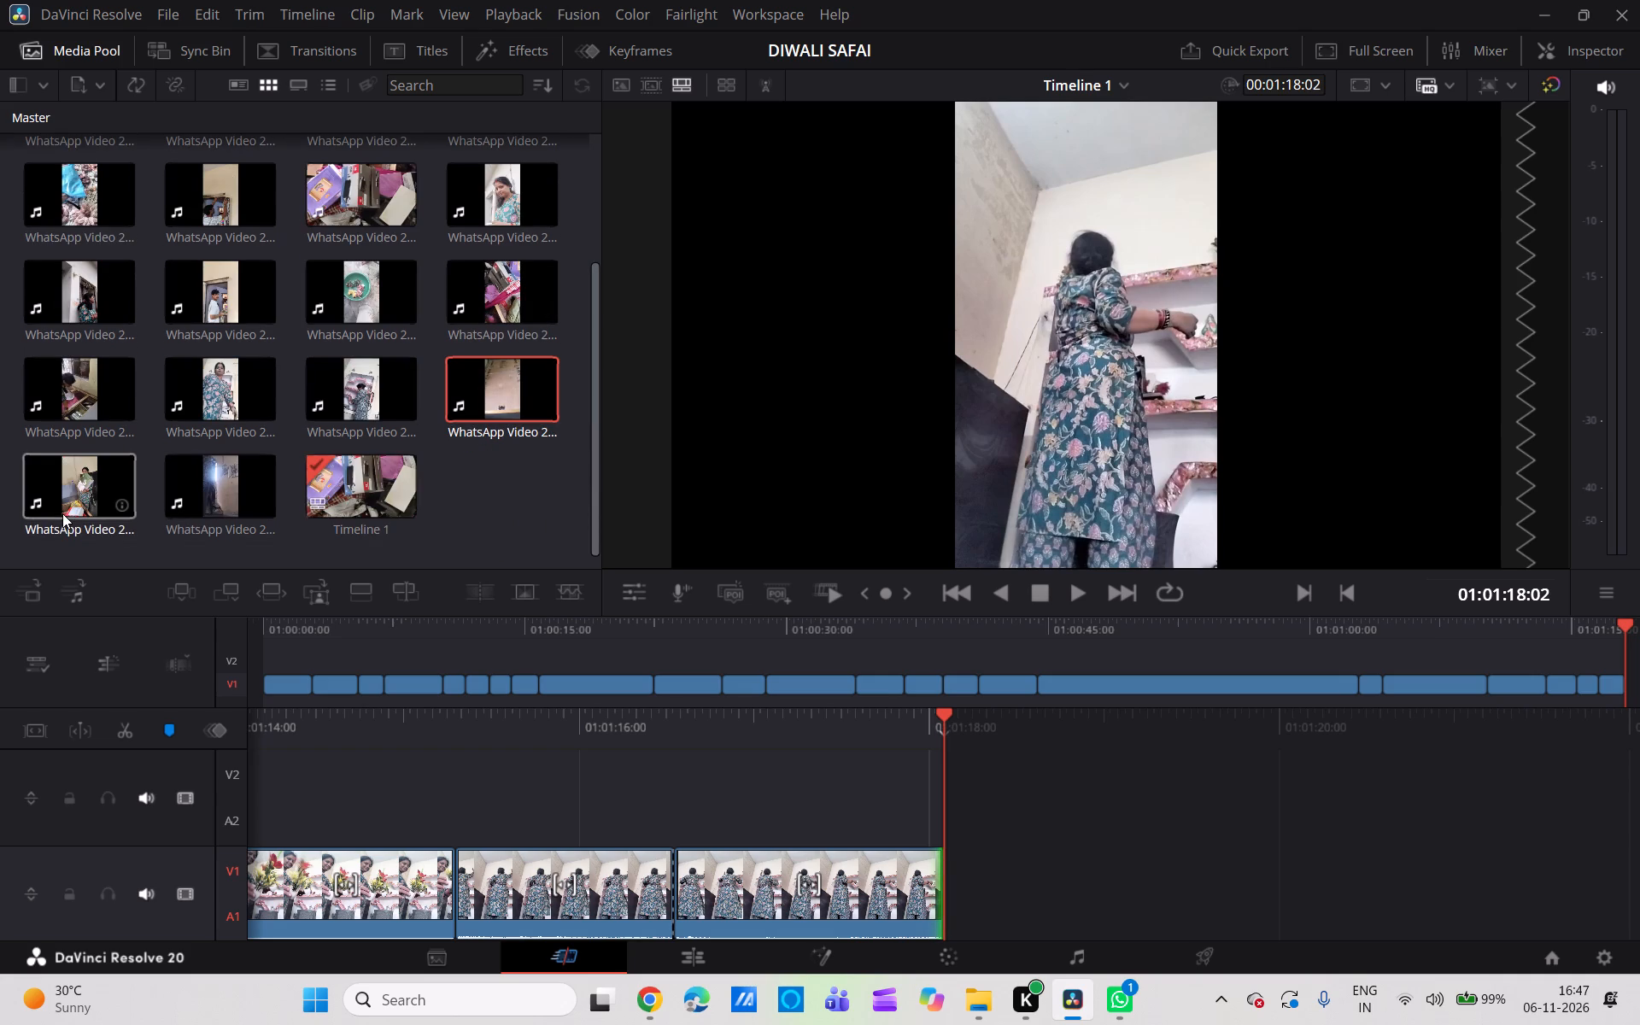
pyautogui.moveTo(85, 477); pyautogui.dragTo(173, 511)
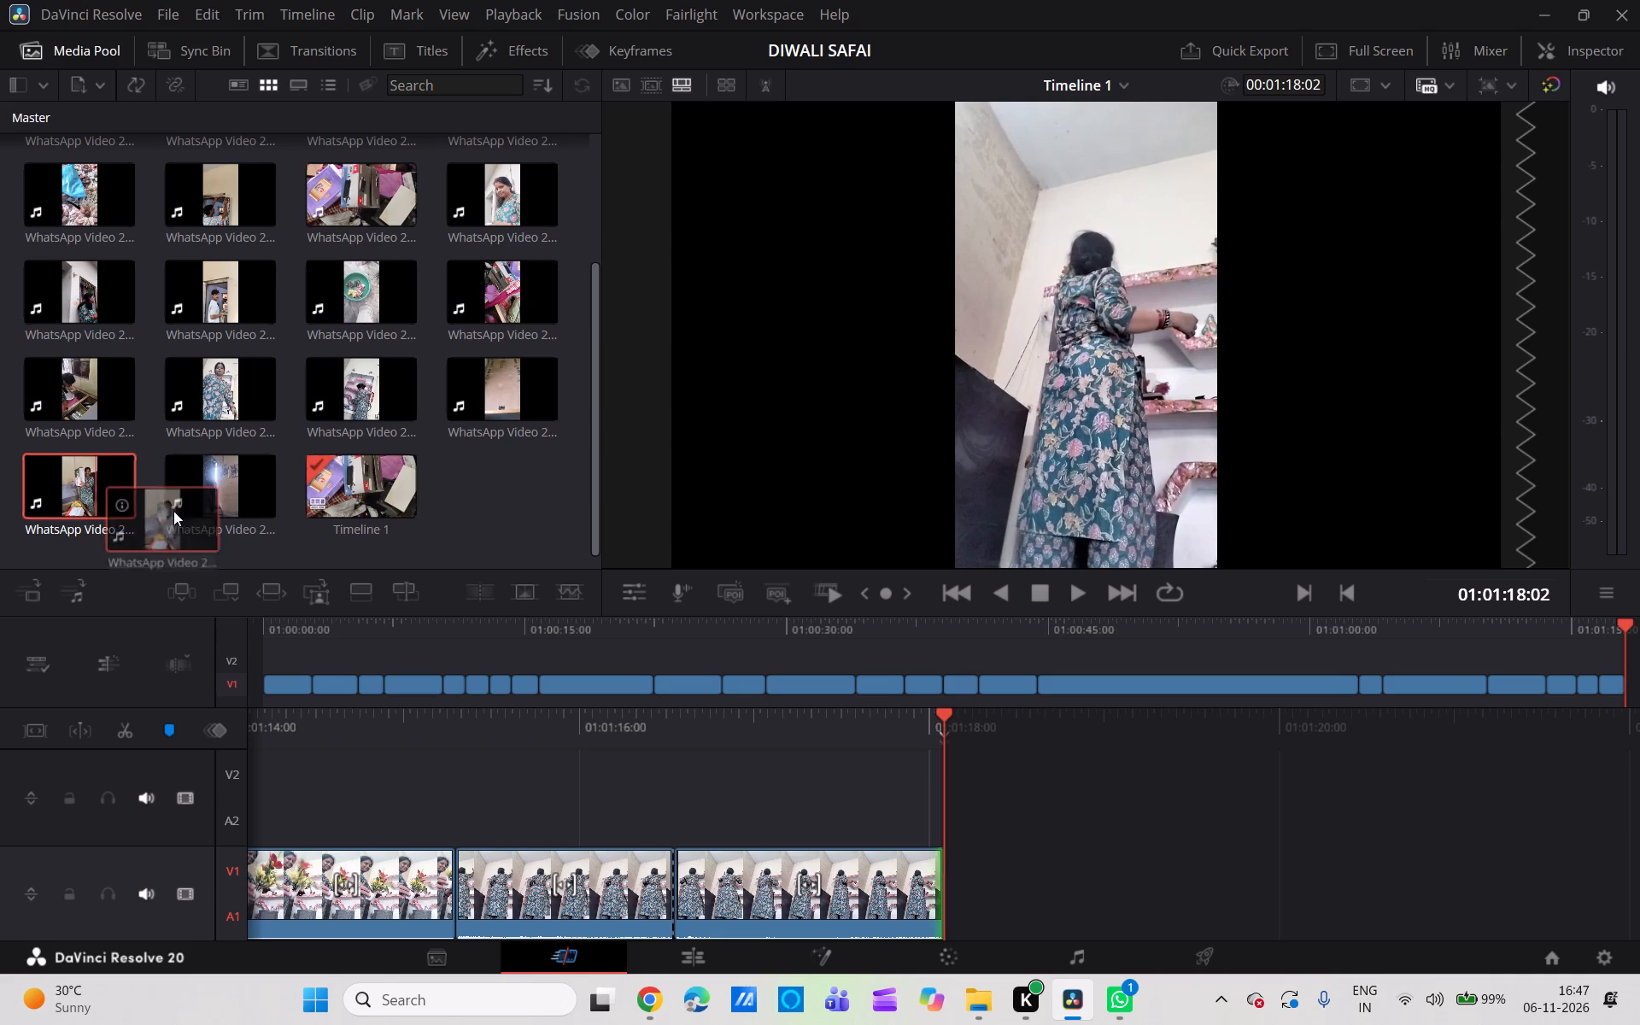
pyautogui.moveTo(173, 511); pyautogui.dragTo(1004, 861)
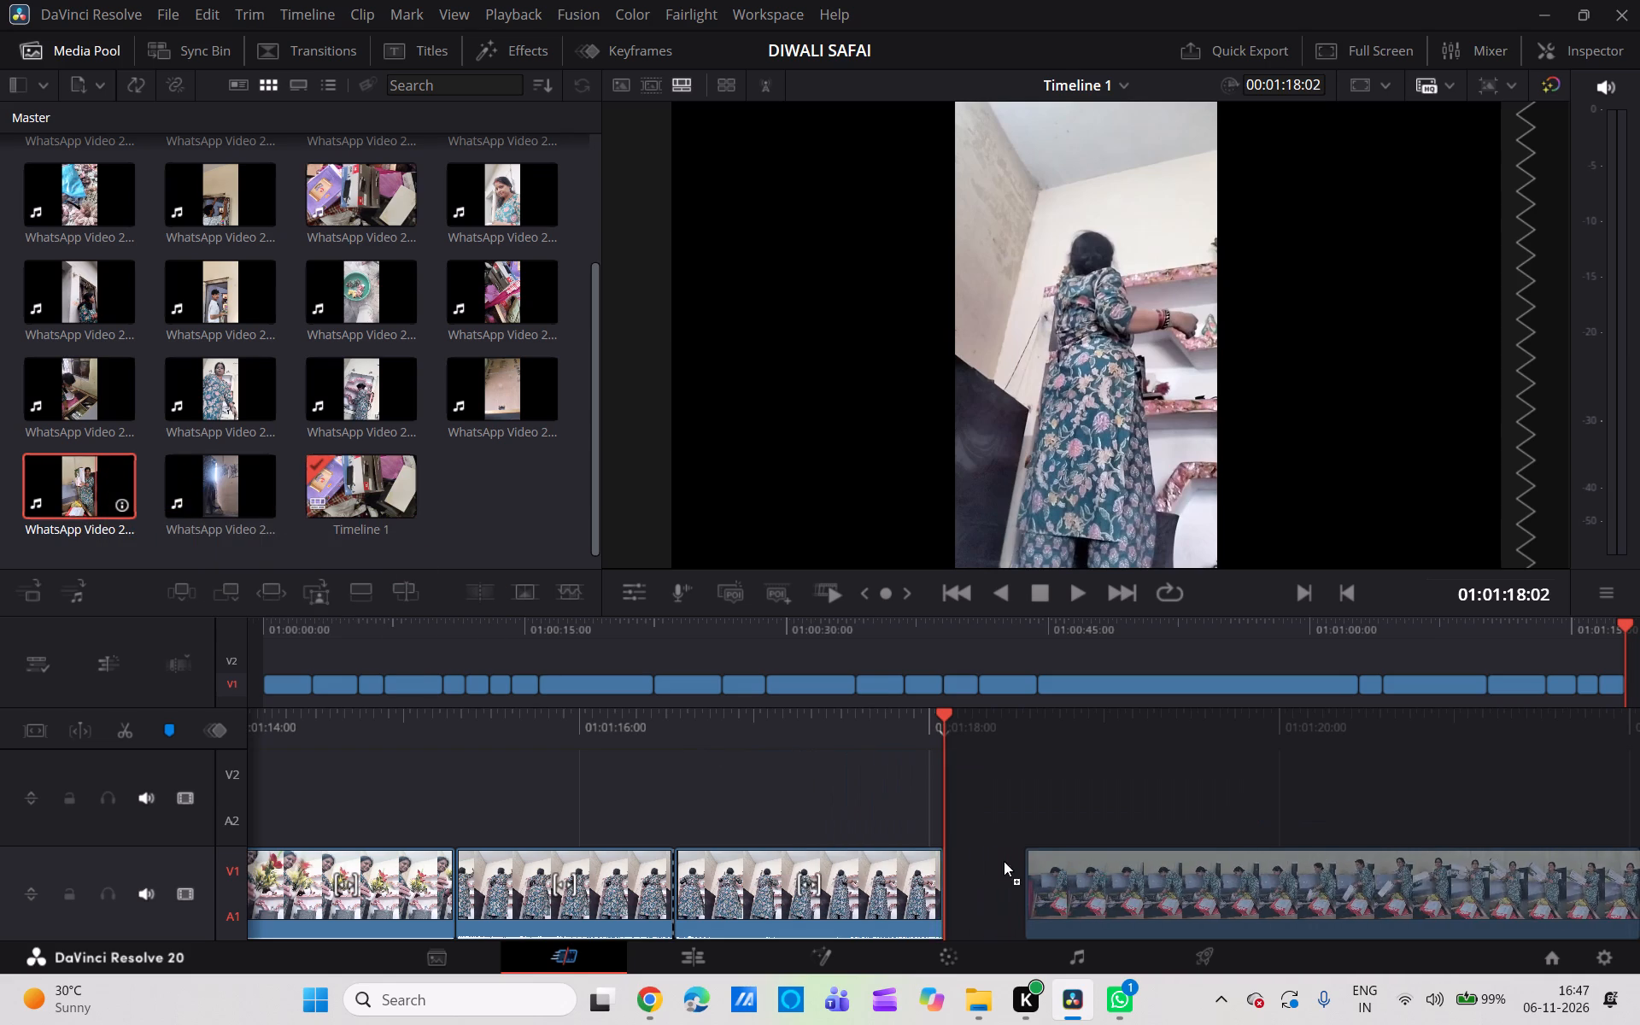
pyautogui.moveTo(1004, 861); pyautogui.dragTo(948, 870)
pyautogui.click(948, 870)
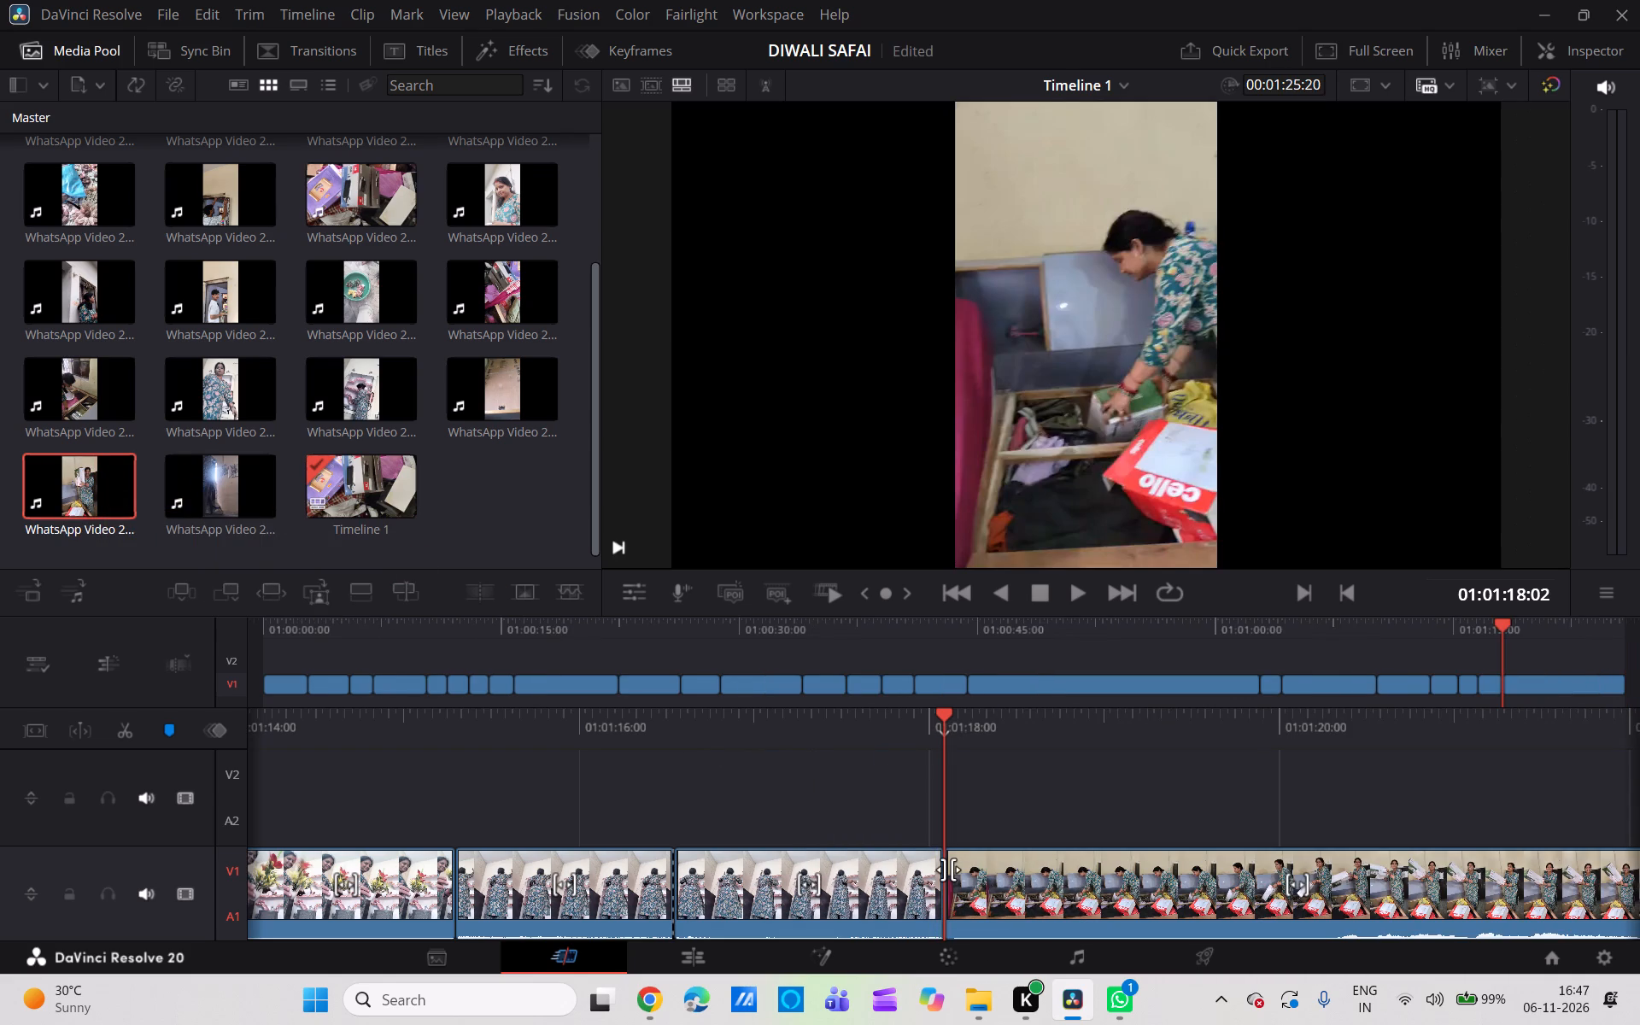
# Split the new bed-storage clip at 01:01:20:21, where the woman holds up the green-and-white box.
pyautogui.hscroll(-1, 1171, 796)
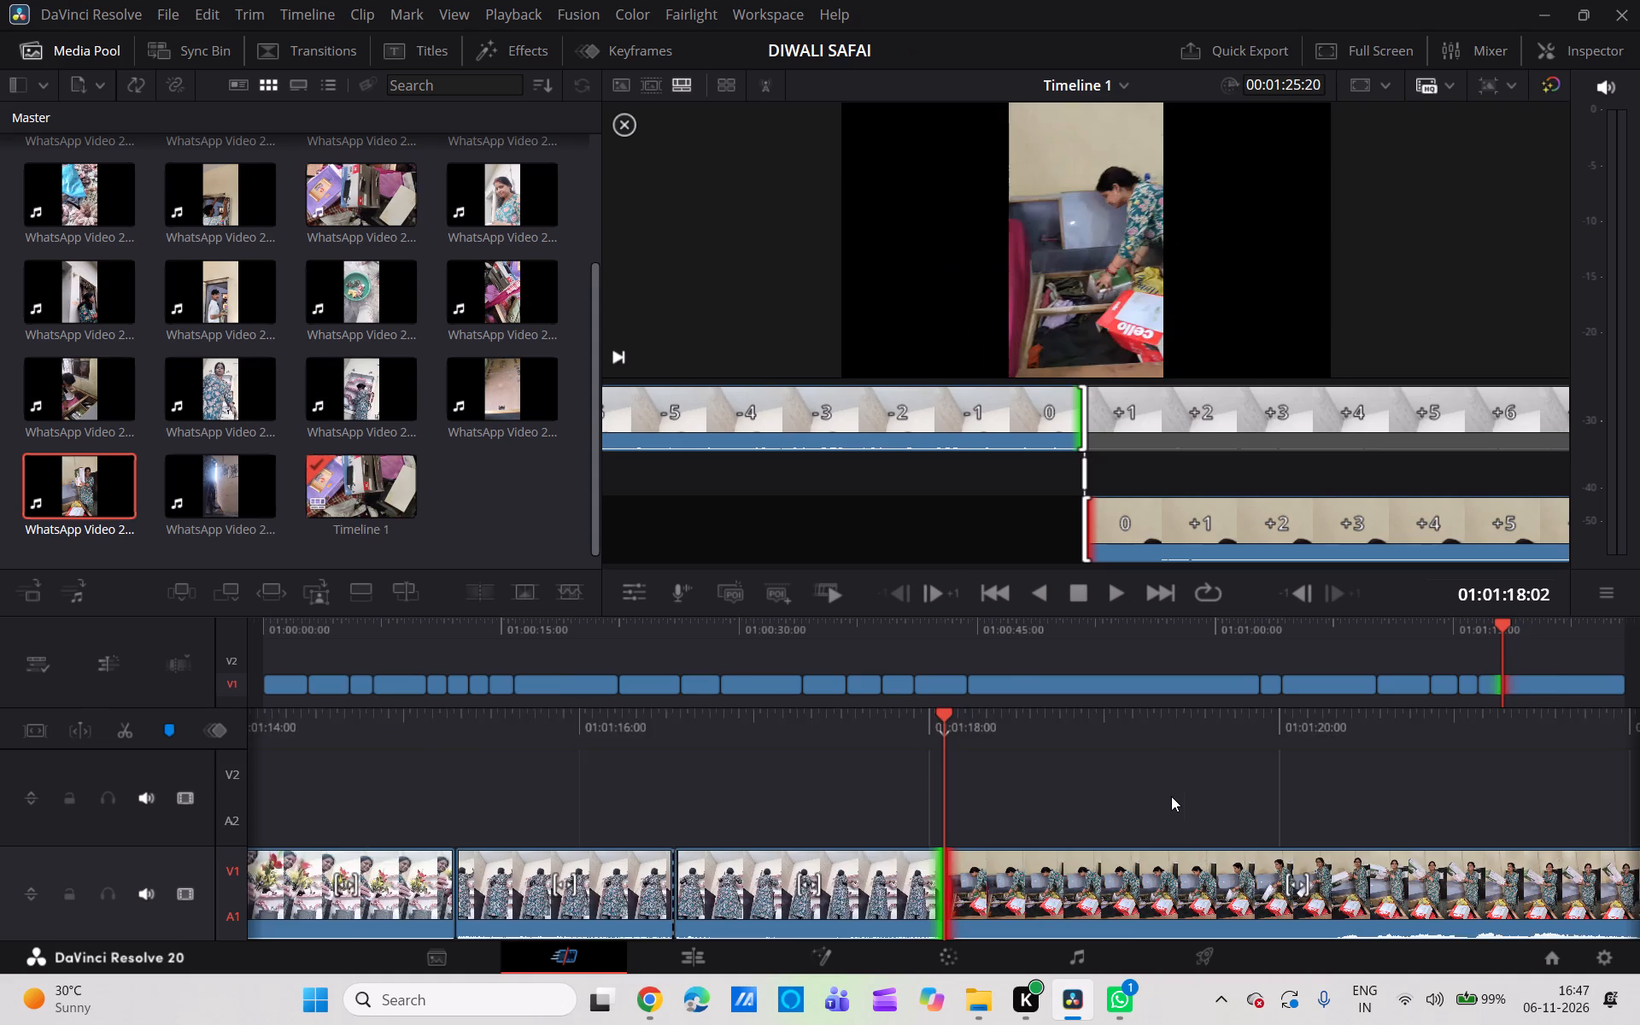
pyautogui.hscroll(-2, 1171, 796)
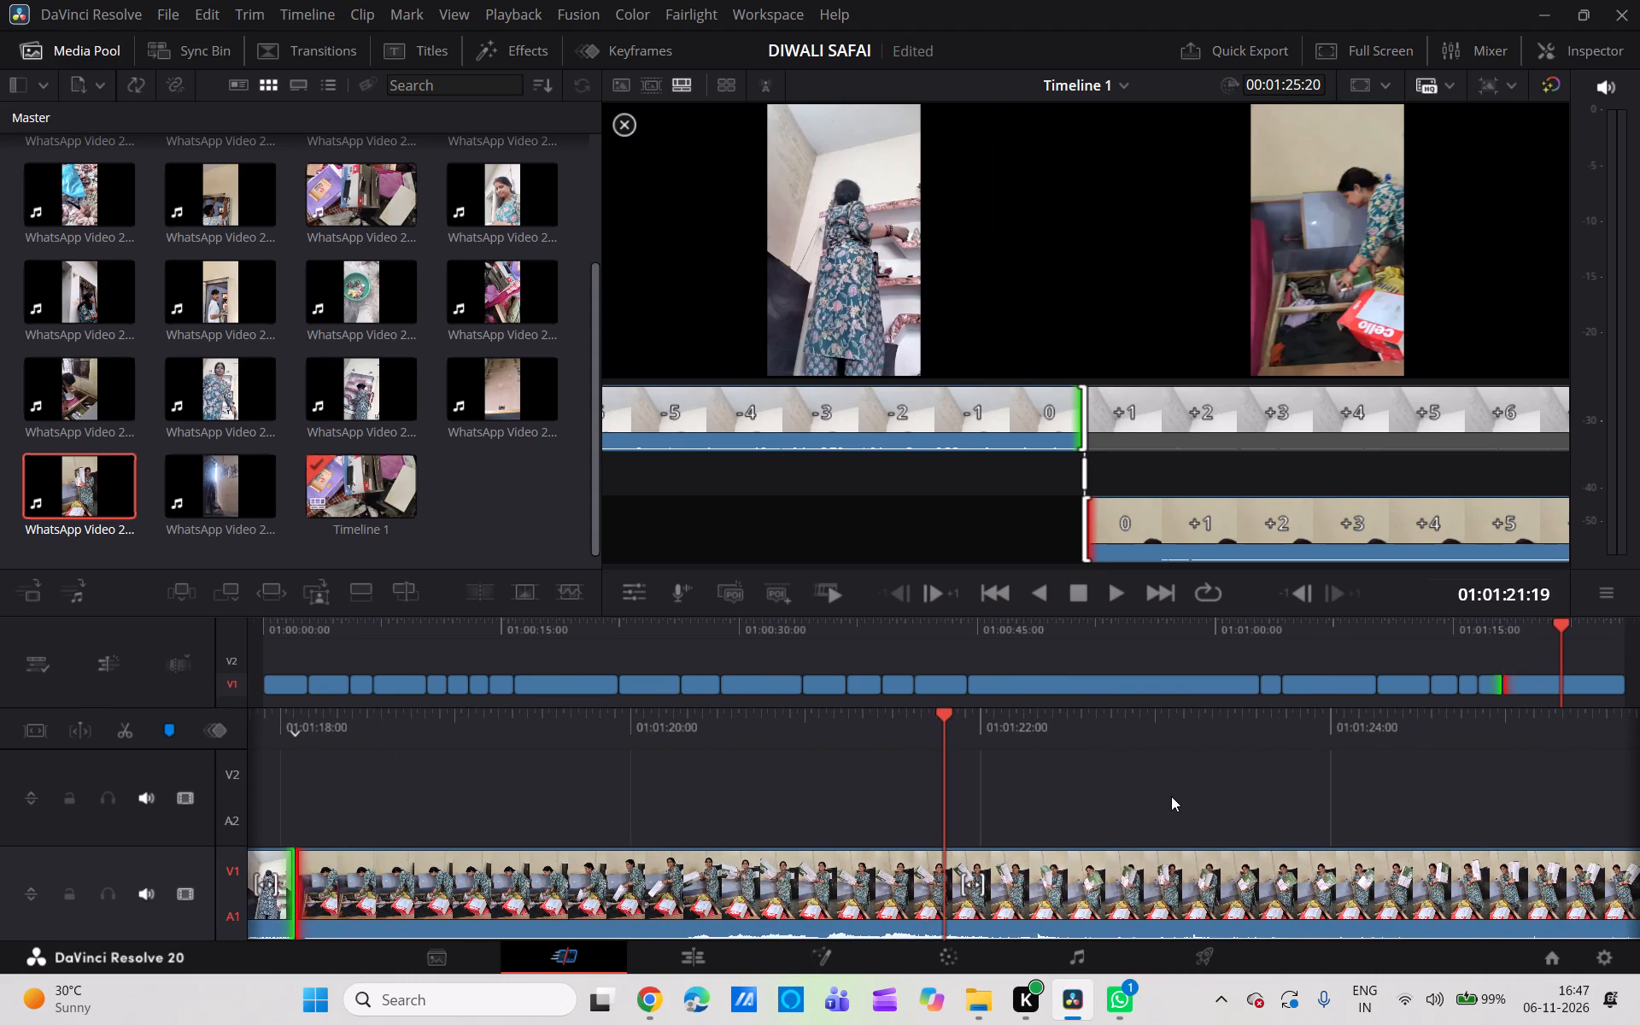
pyautogui.click(1119, 787)
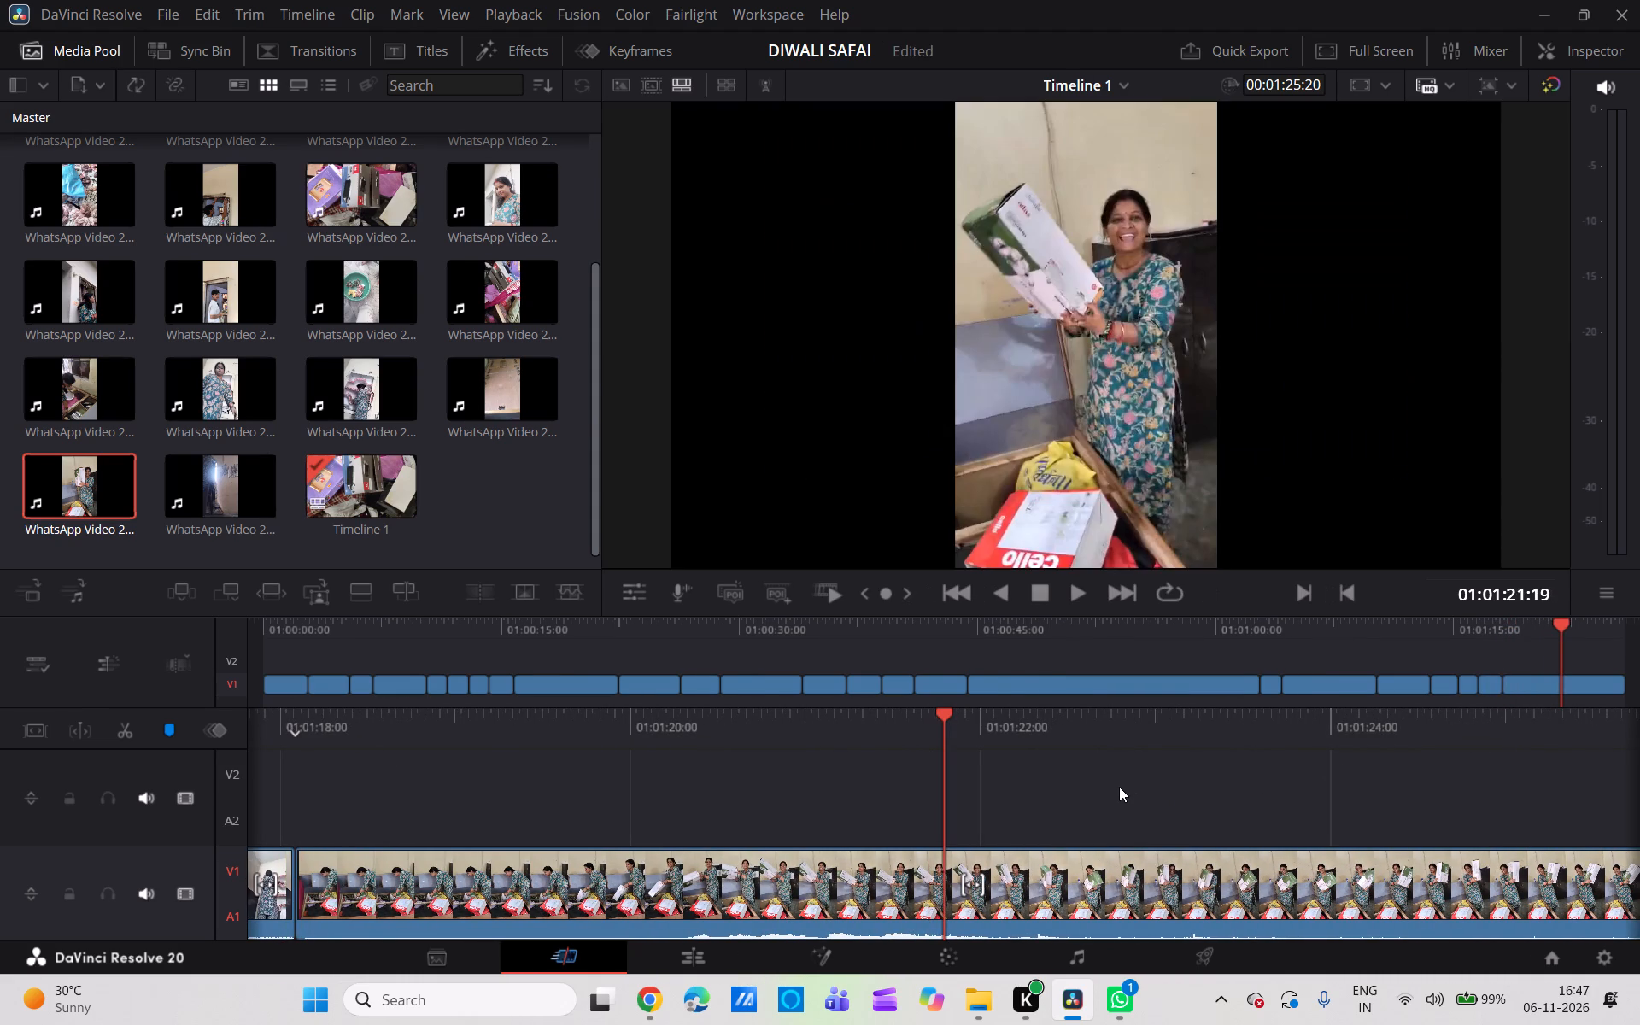
pyautogui.hscroll(1, 1201, 793)
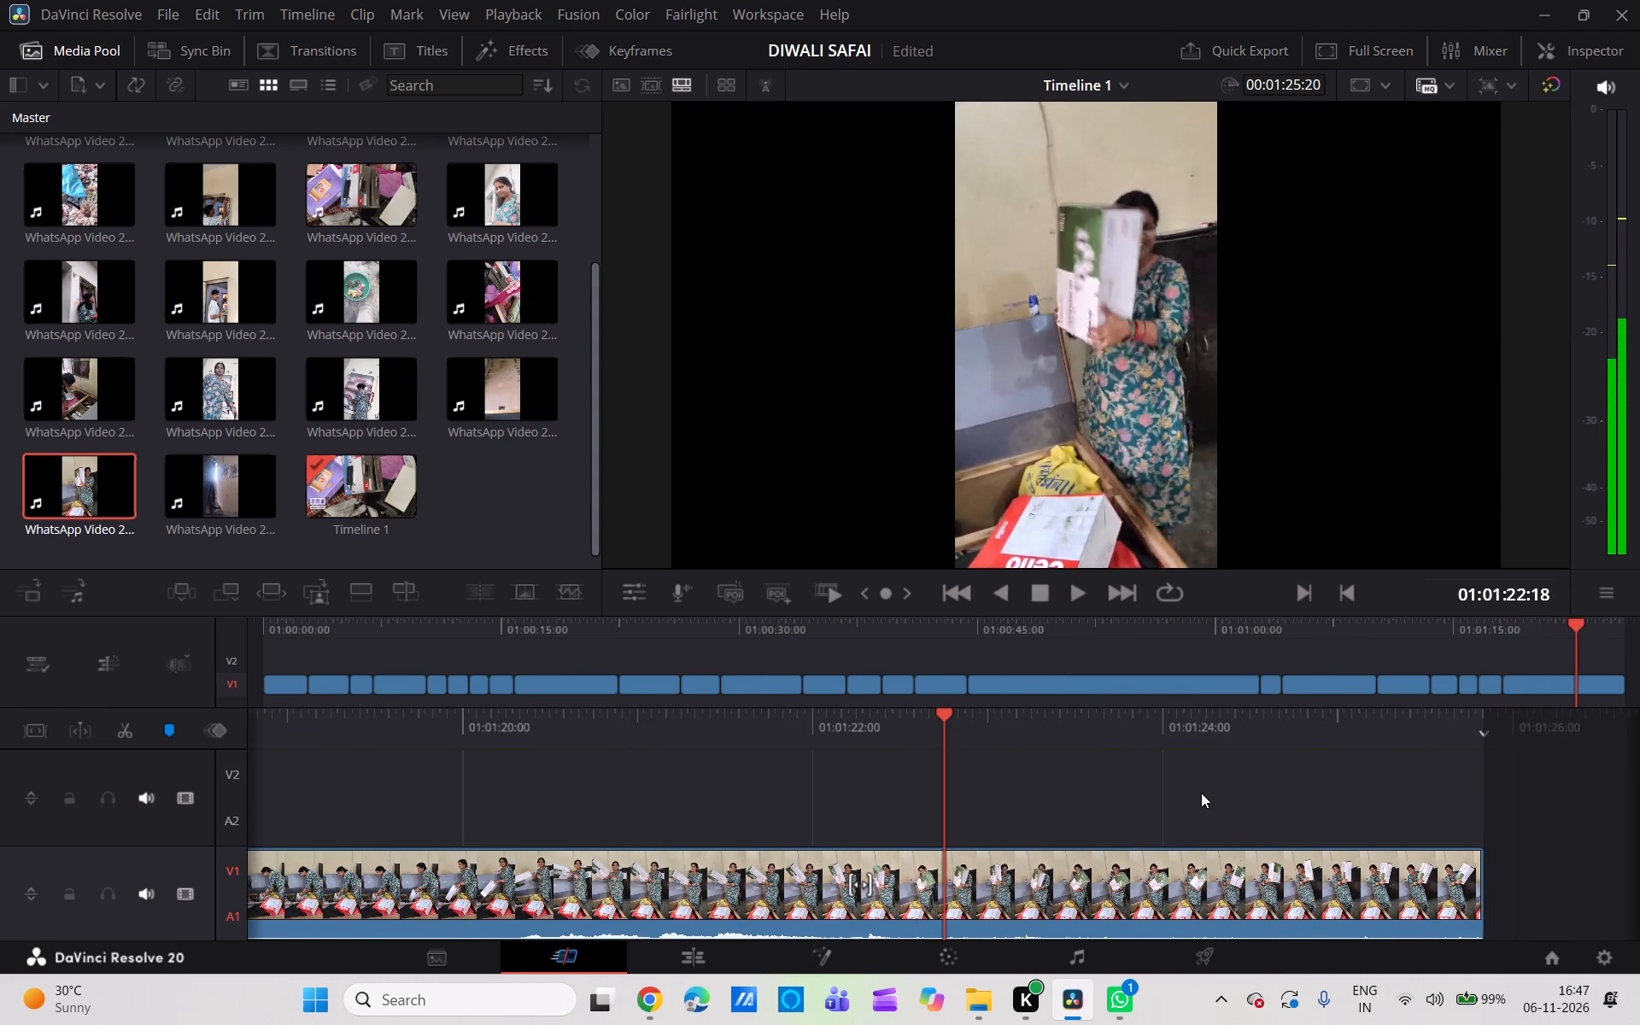
pyautogui.hscroll(2, 1201, 793)
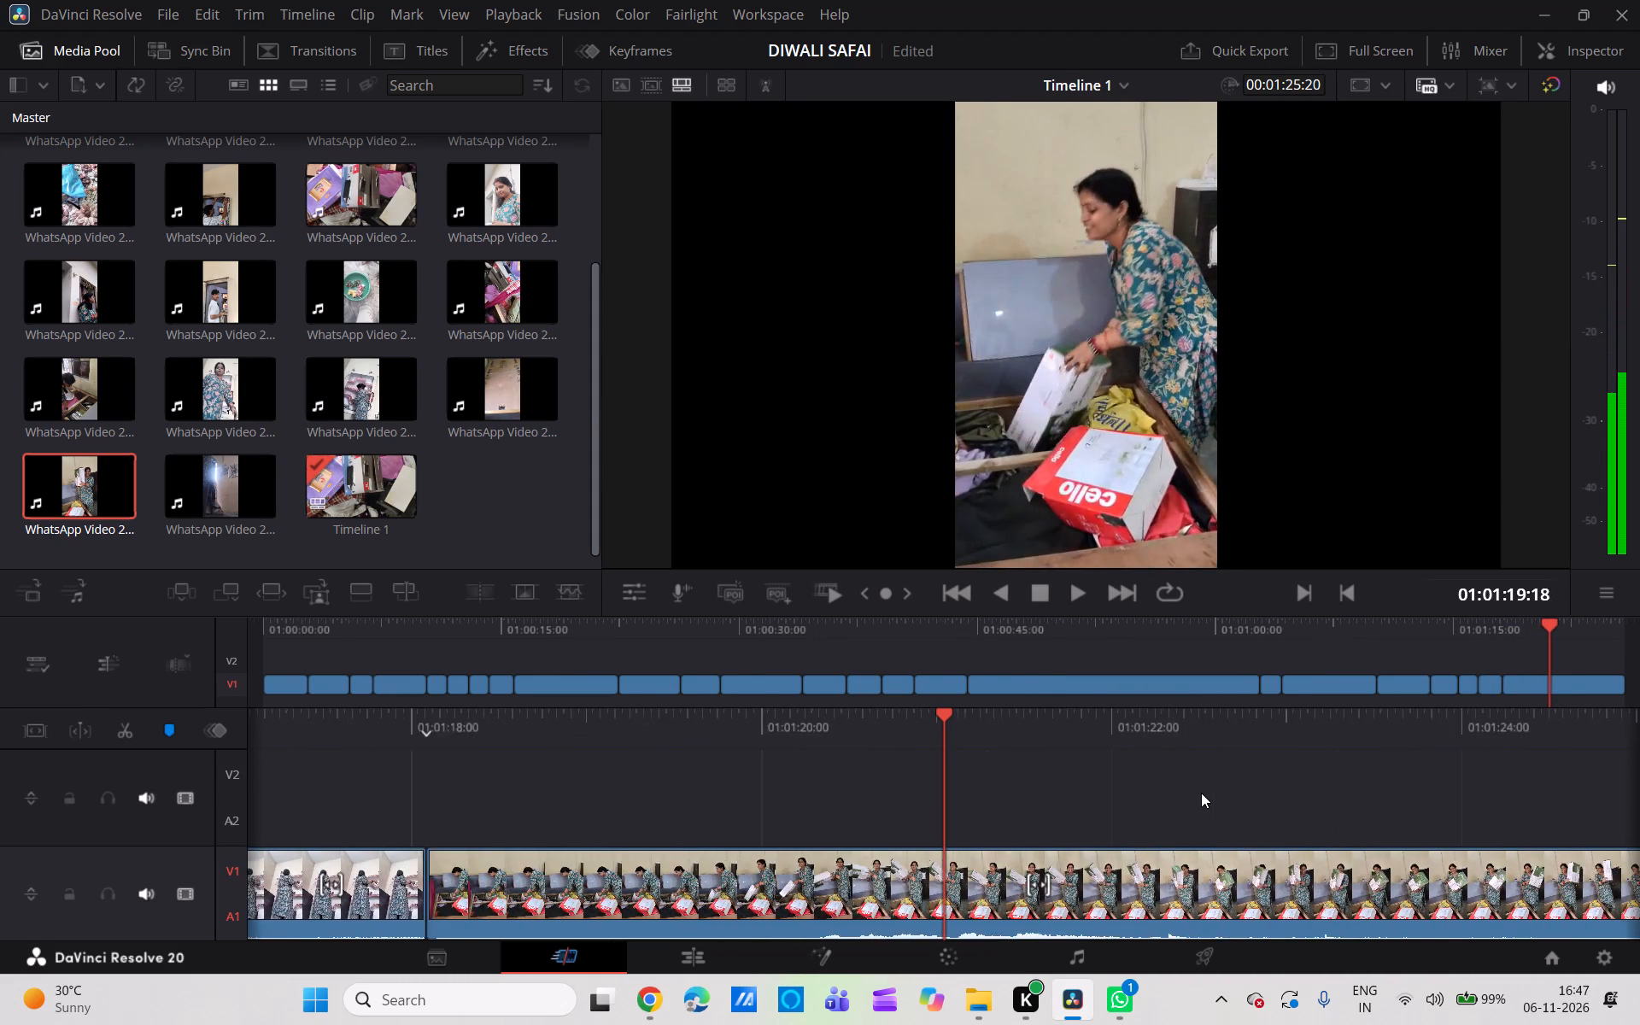
pyautogui.hscroll(1, 1201, 793)
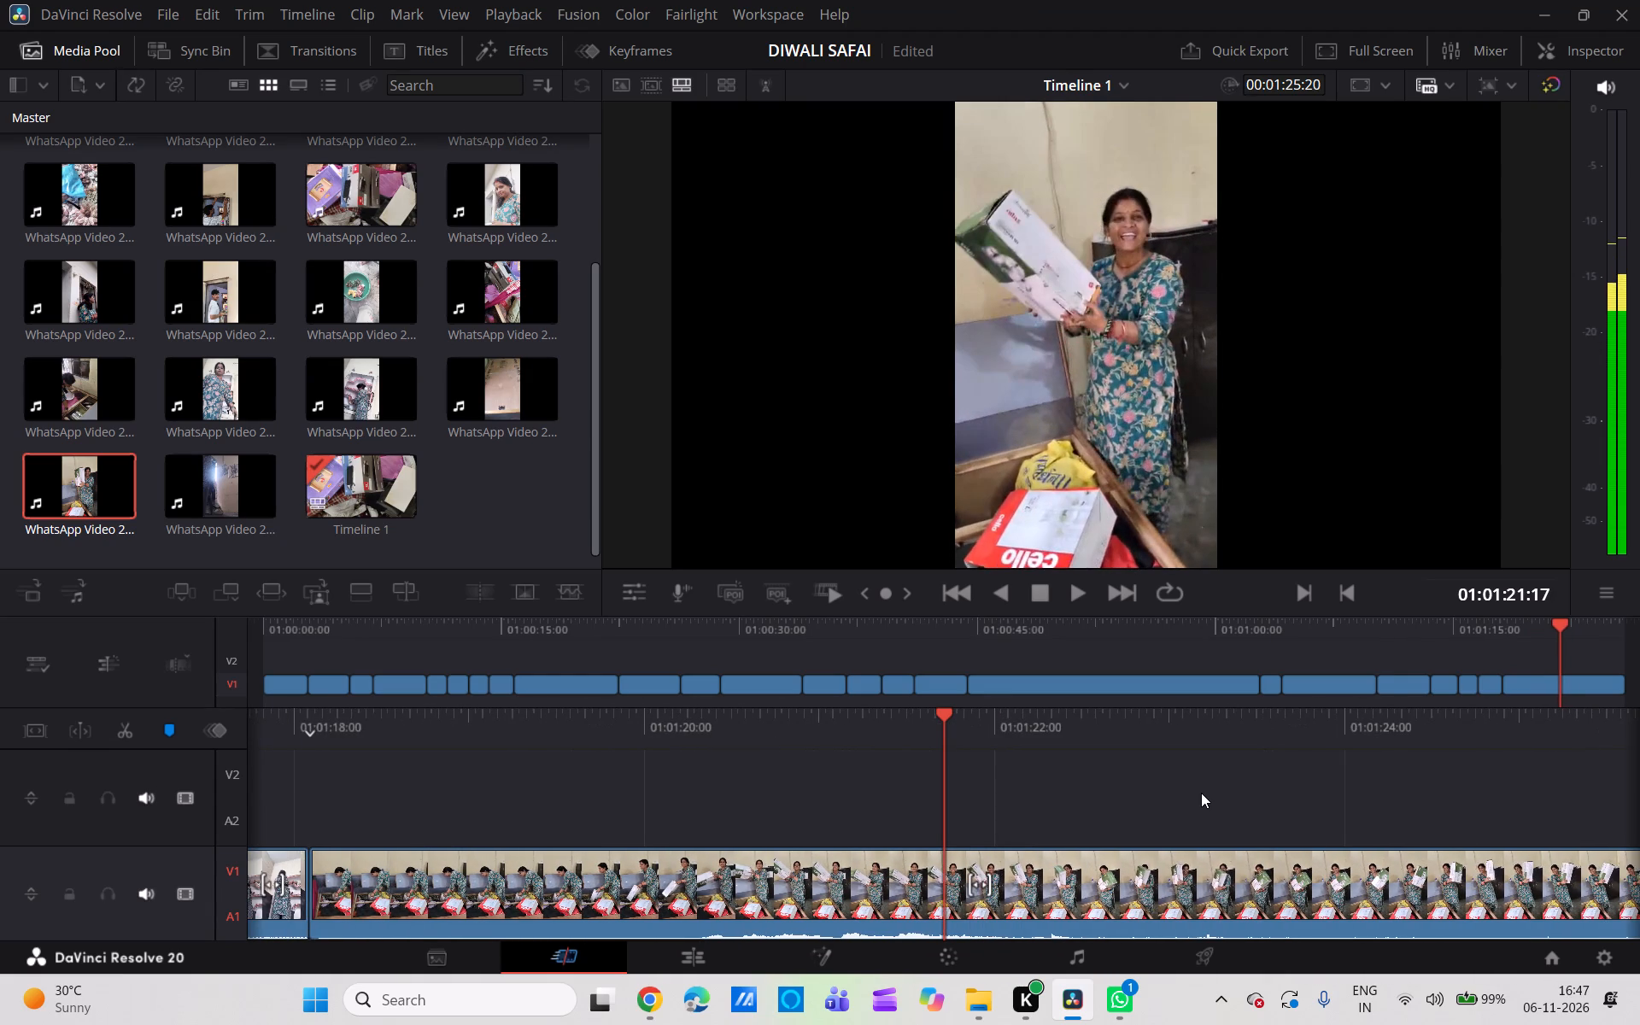
pyautogui.hscroll(2, 1201, 793)
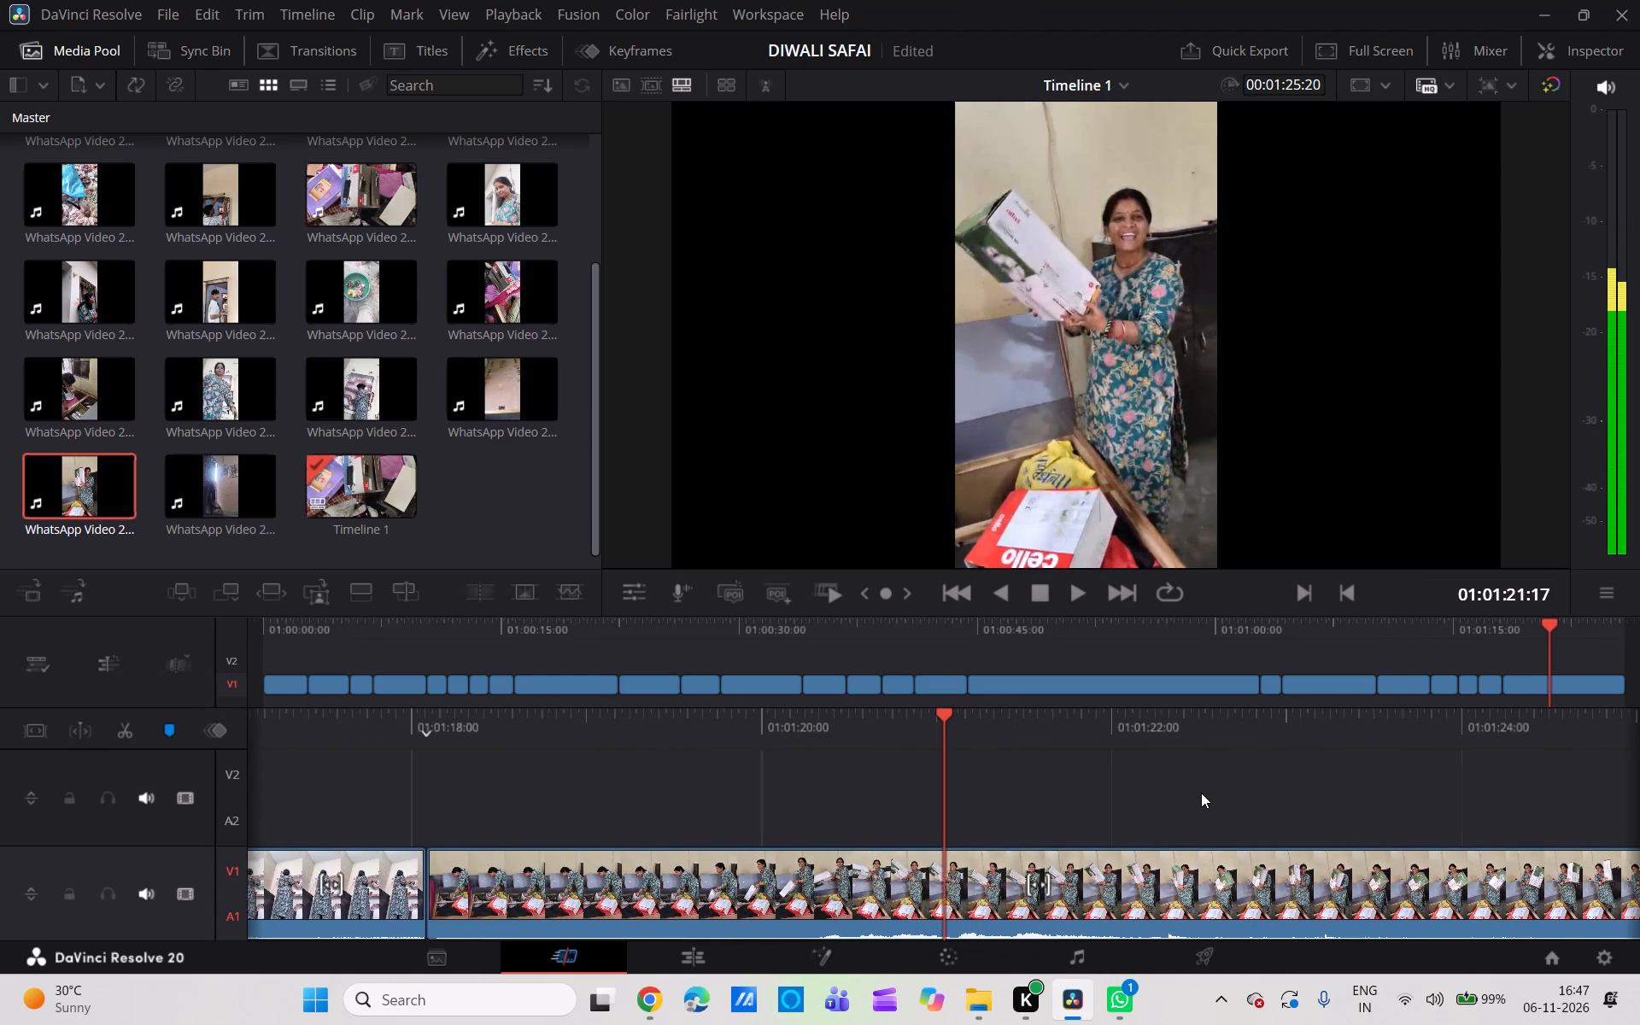
pyautogui.hscroll(4, 1201, 793)
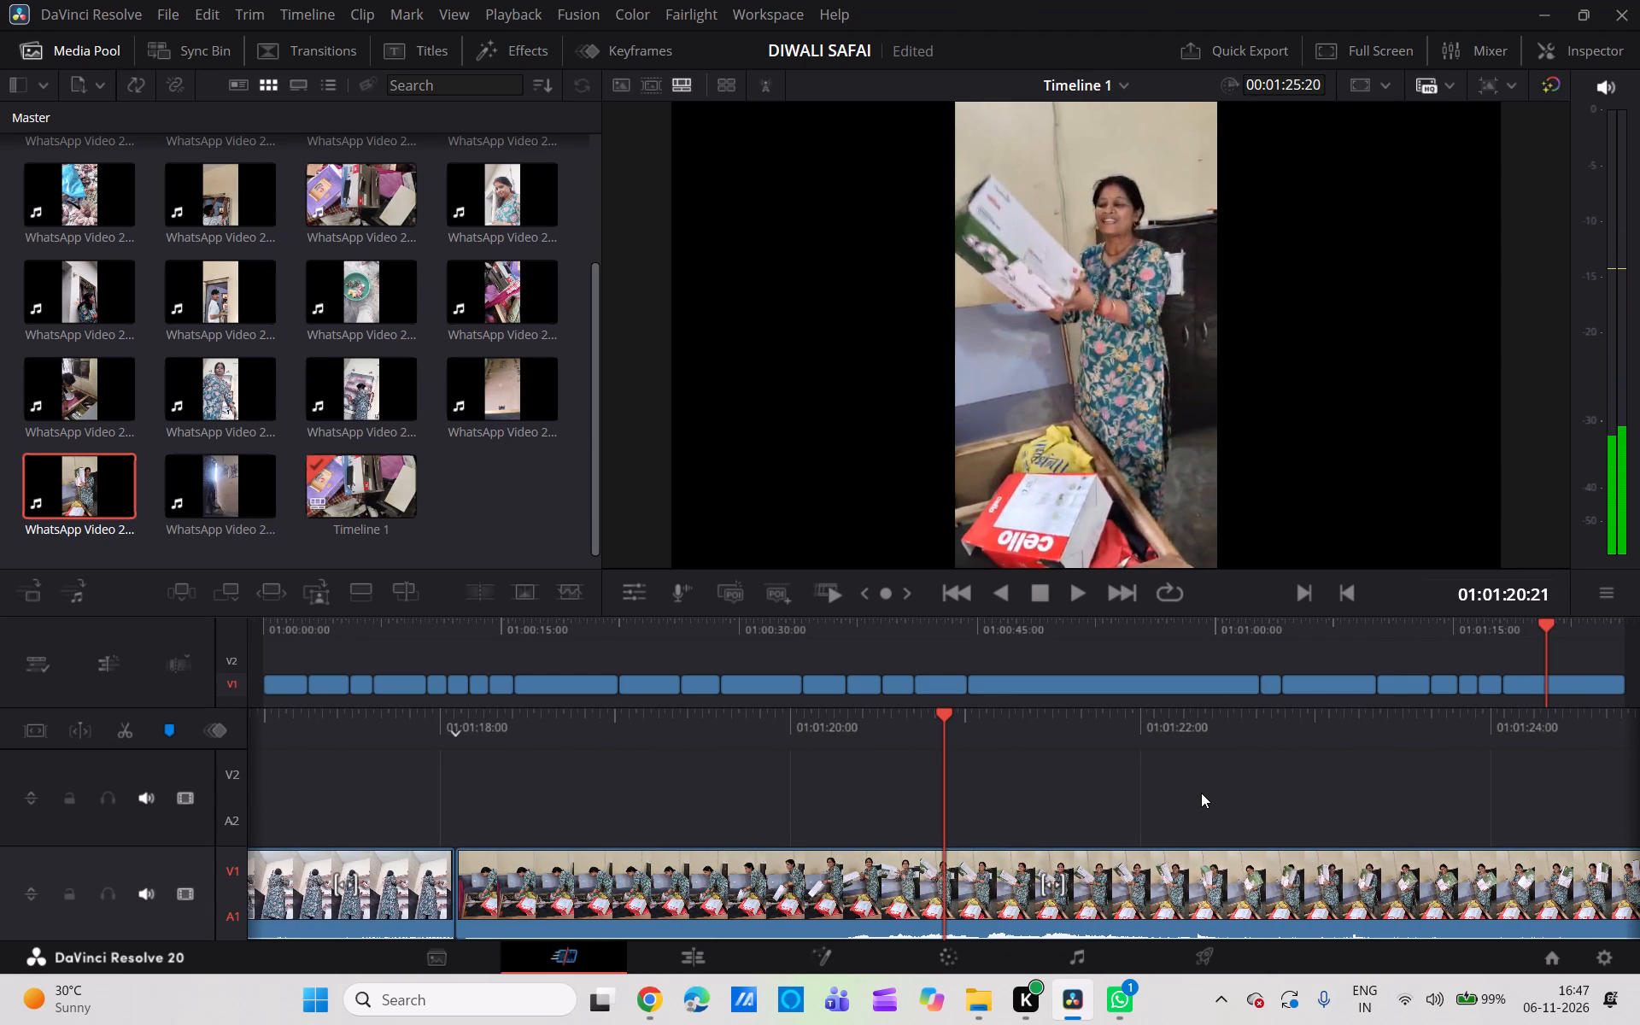
pyautogui.click(539, 871)
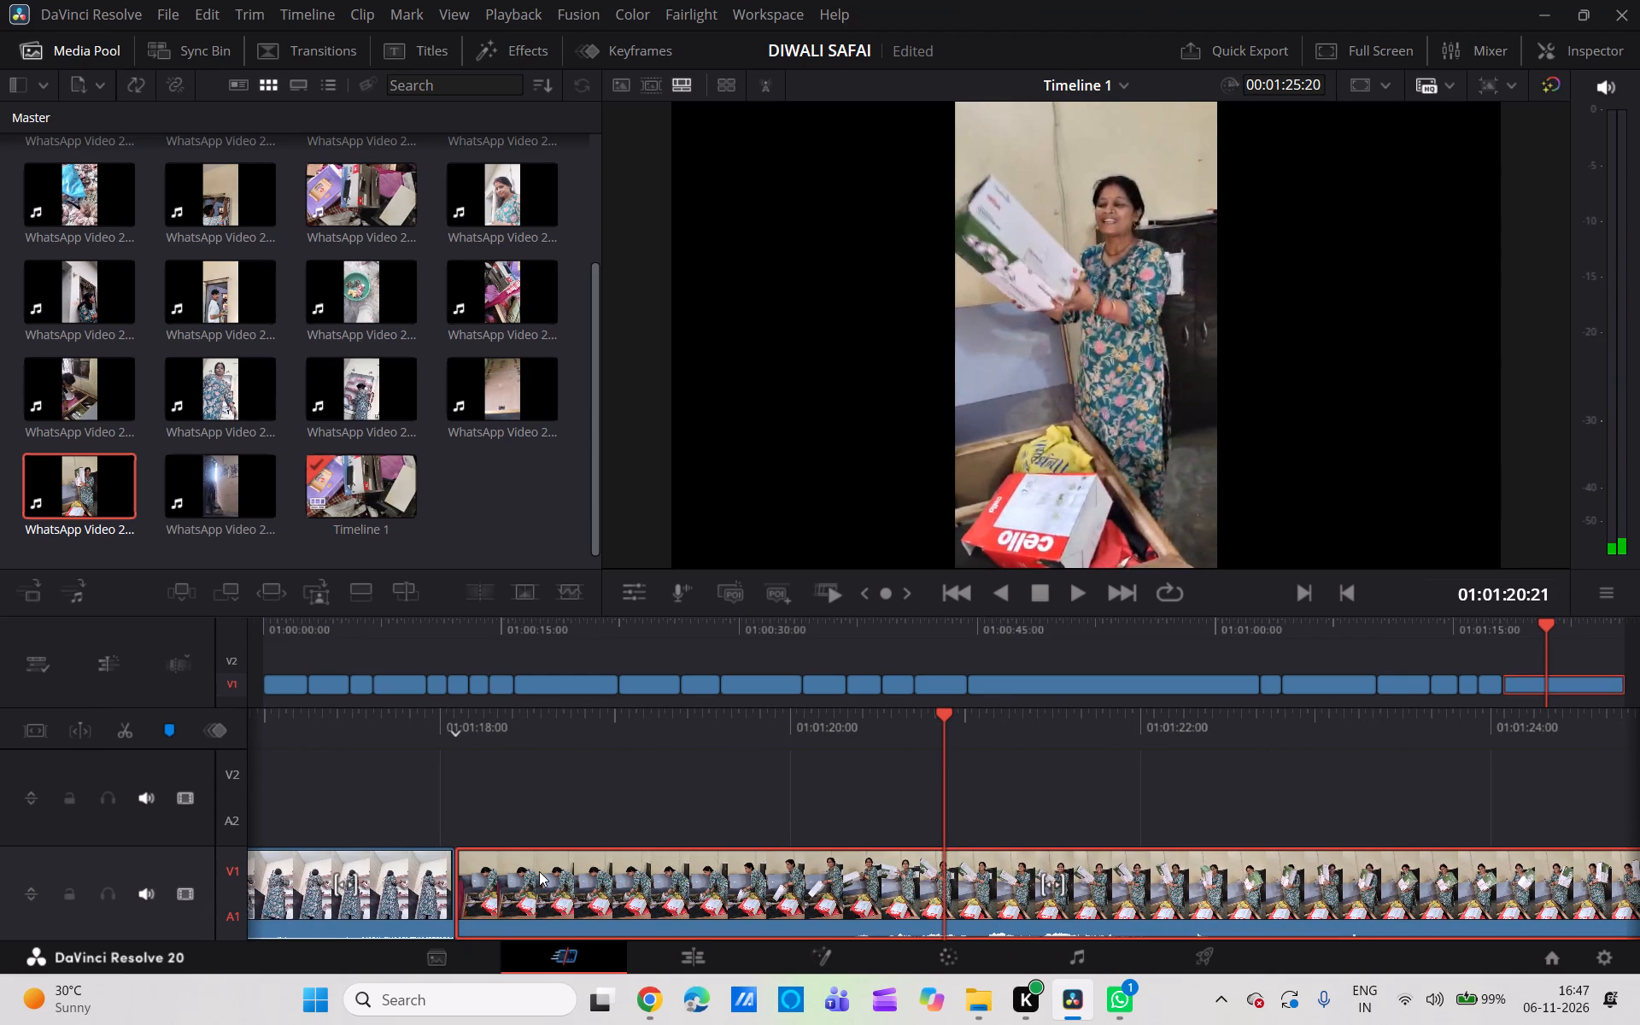
pyautogui.click(125, 737)
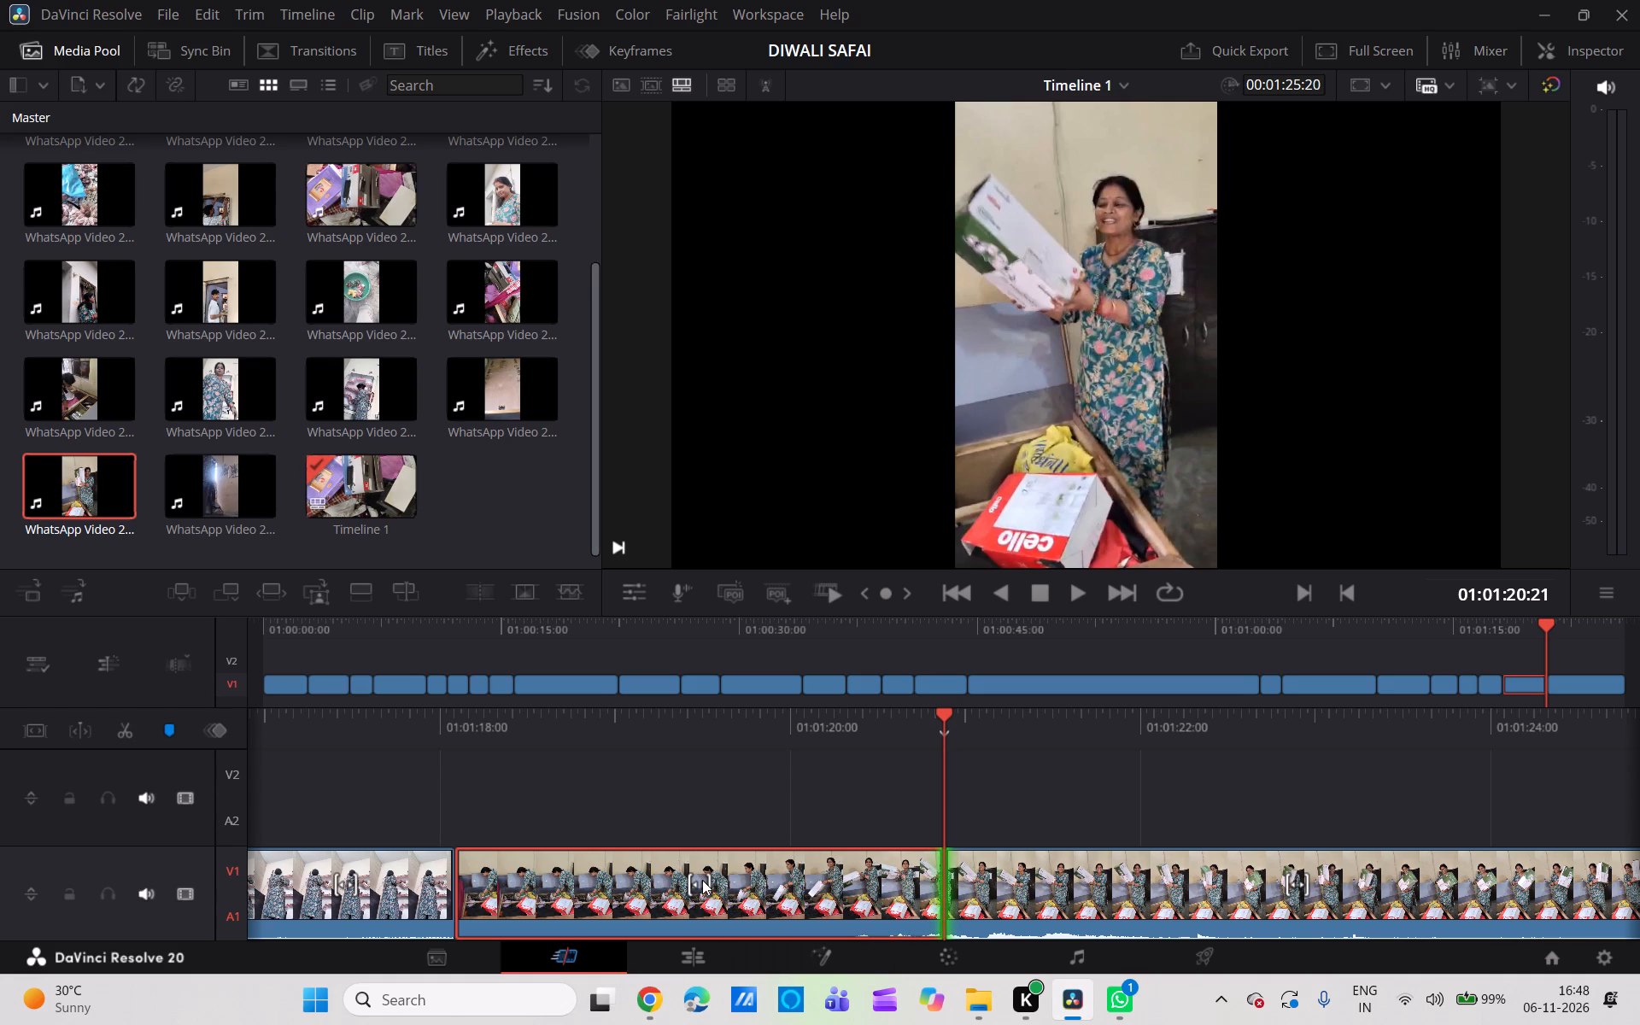
# Delete the bed-storage segment before the 01:01:20:21 cut and close the gap it leaves.
pyautogui.press('BackSpace')
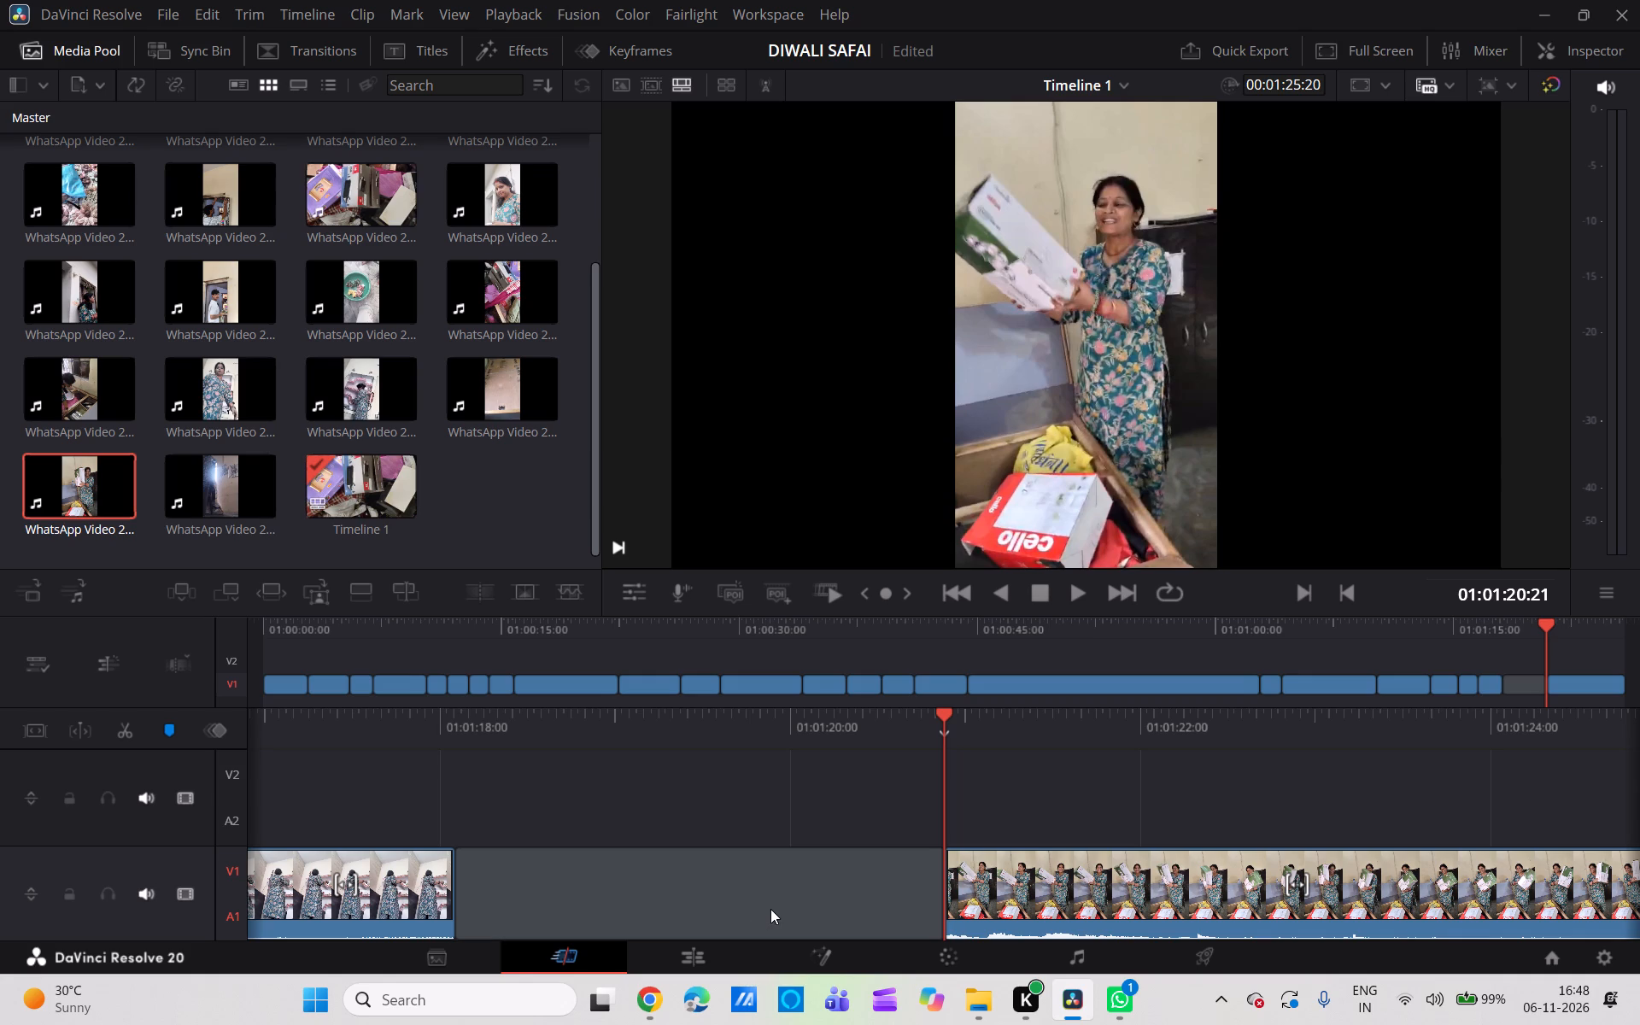
pyautogui.click(770, 909)
pyautogui.press('BackSpace')
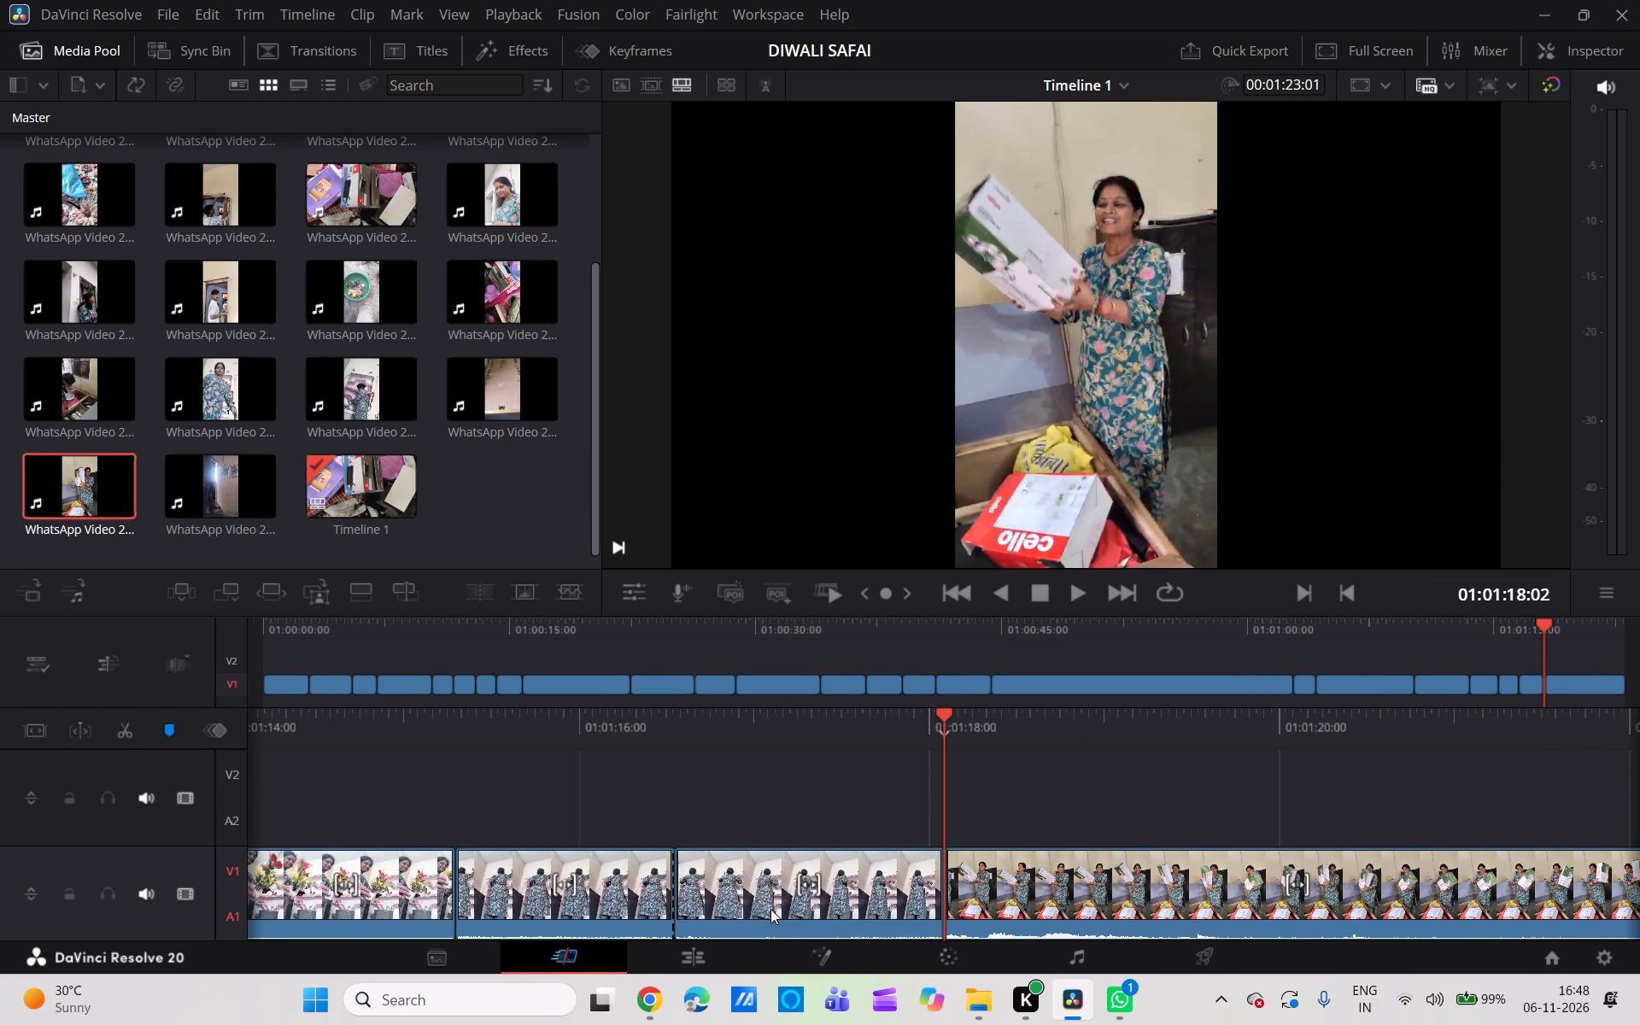
# Trim the start of the remaining bed-storage clip by splitting it at 01:01:20:05, deleting the part before the cut and closing the gap.
pyautogui.hscroll(-1, 770, 909)
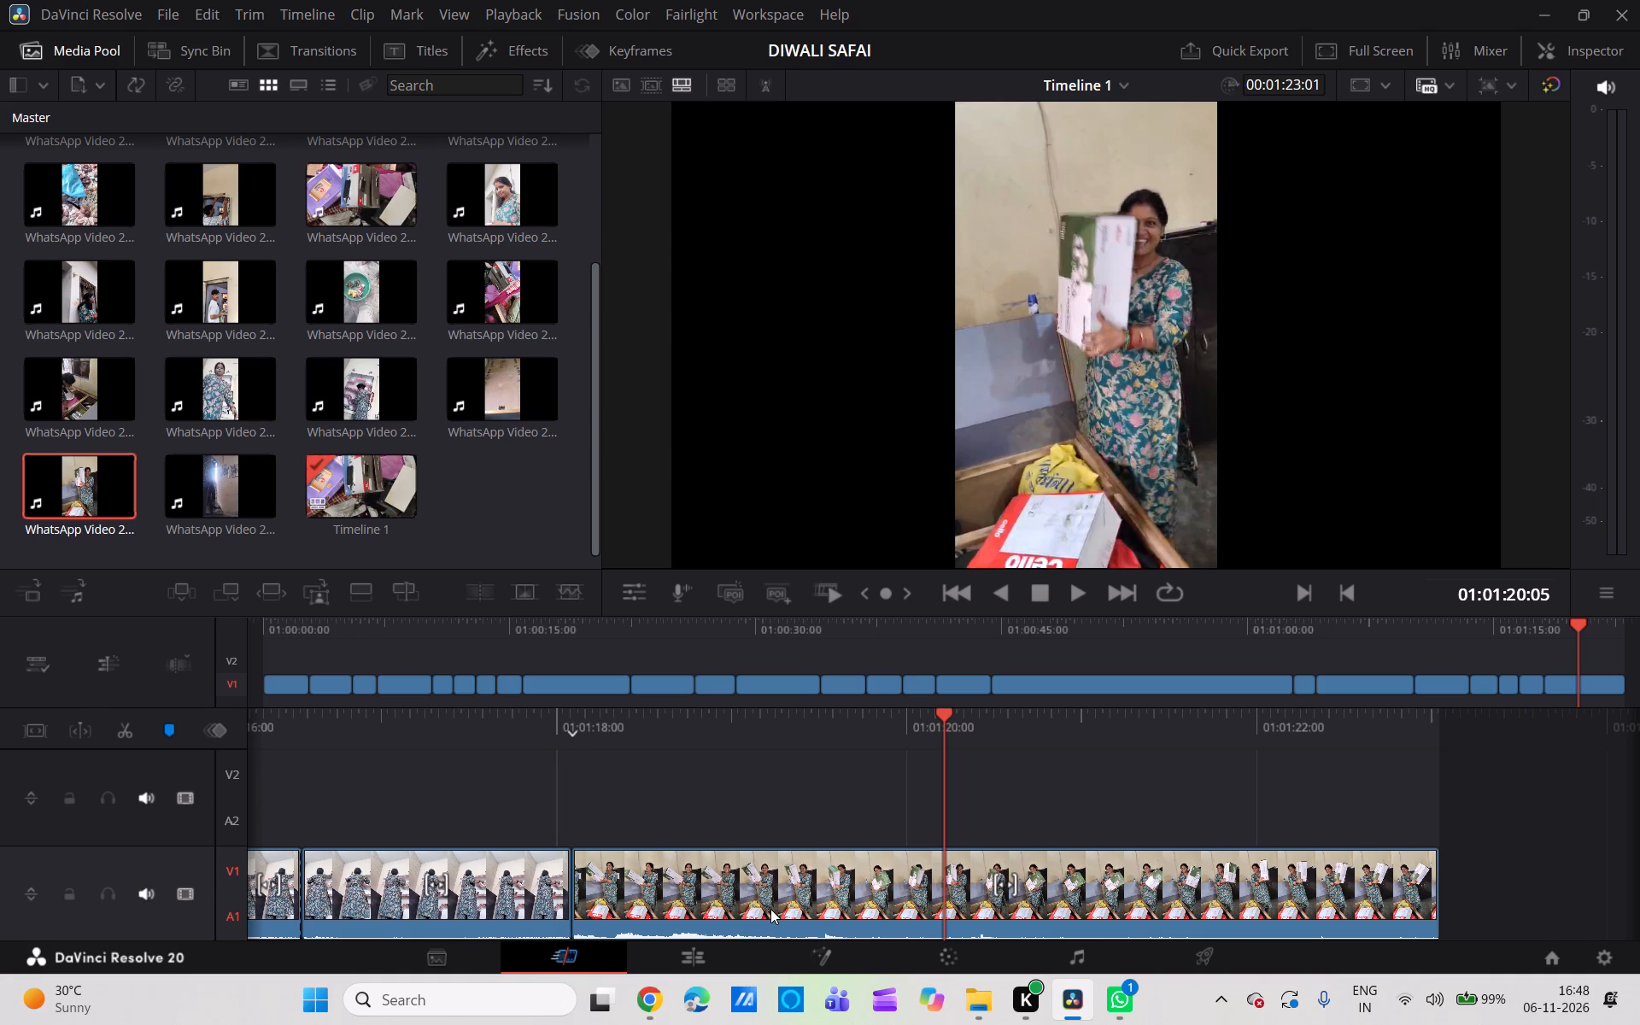
pyautogui.click(122, 726)
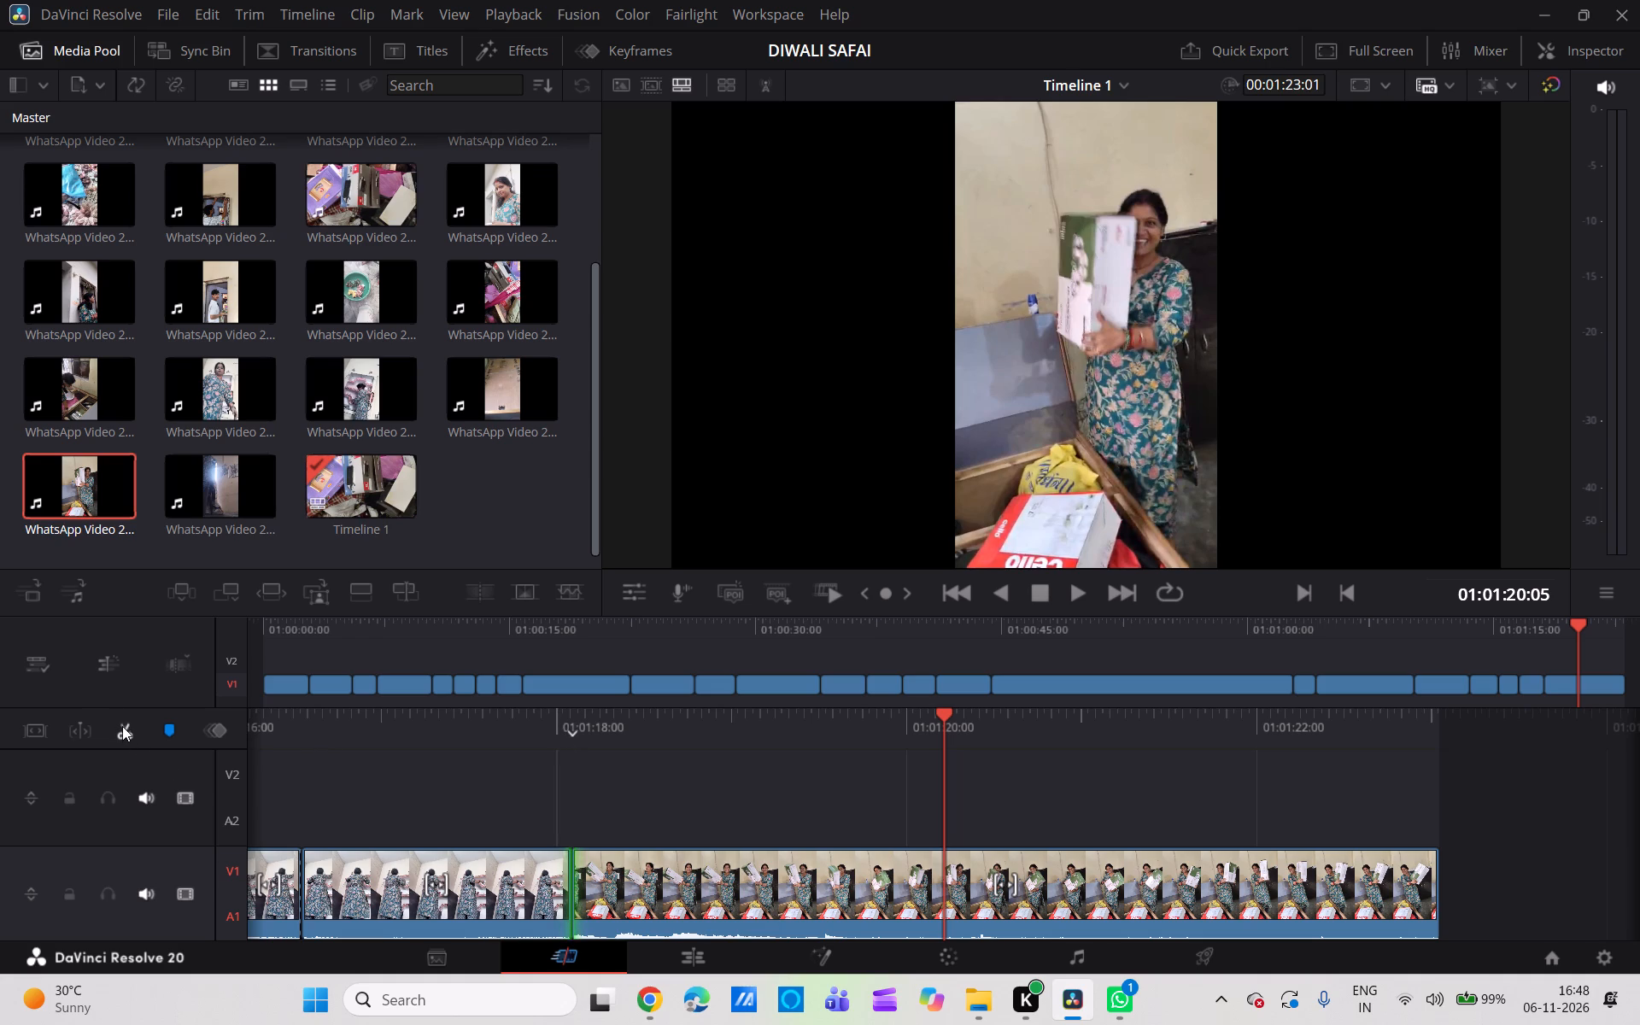
pyautogui.click(892, 897)
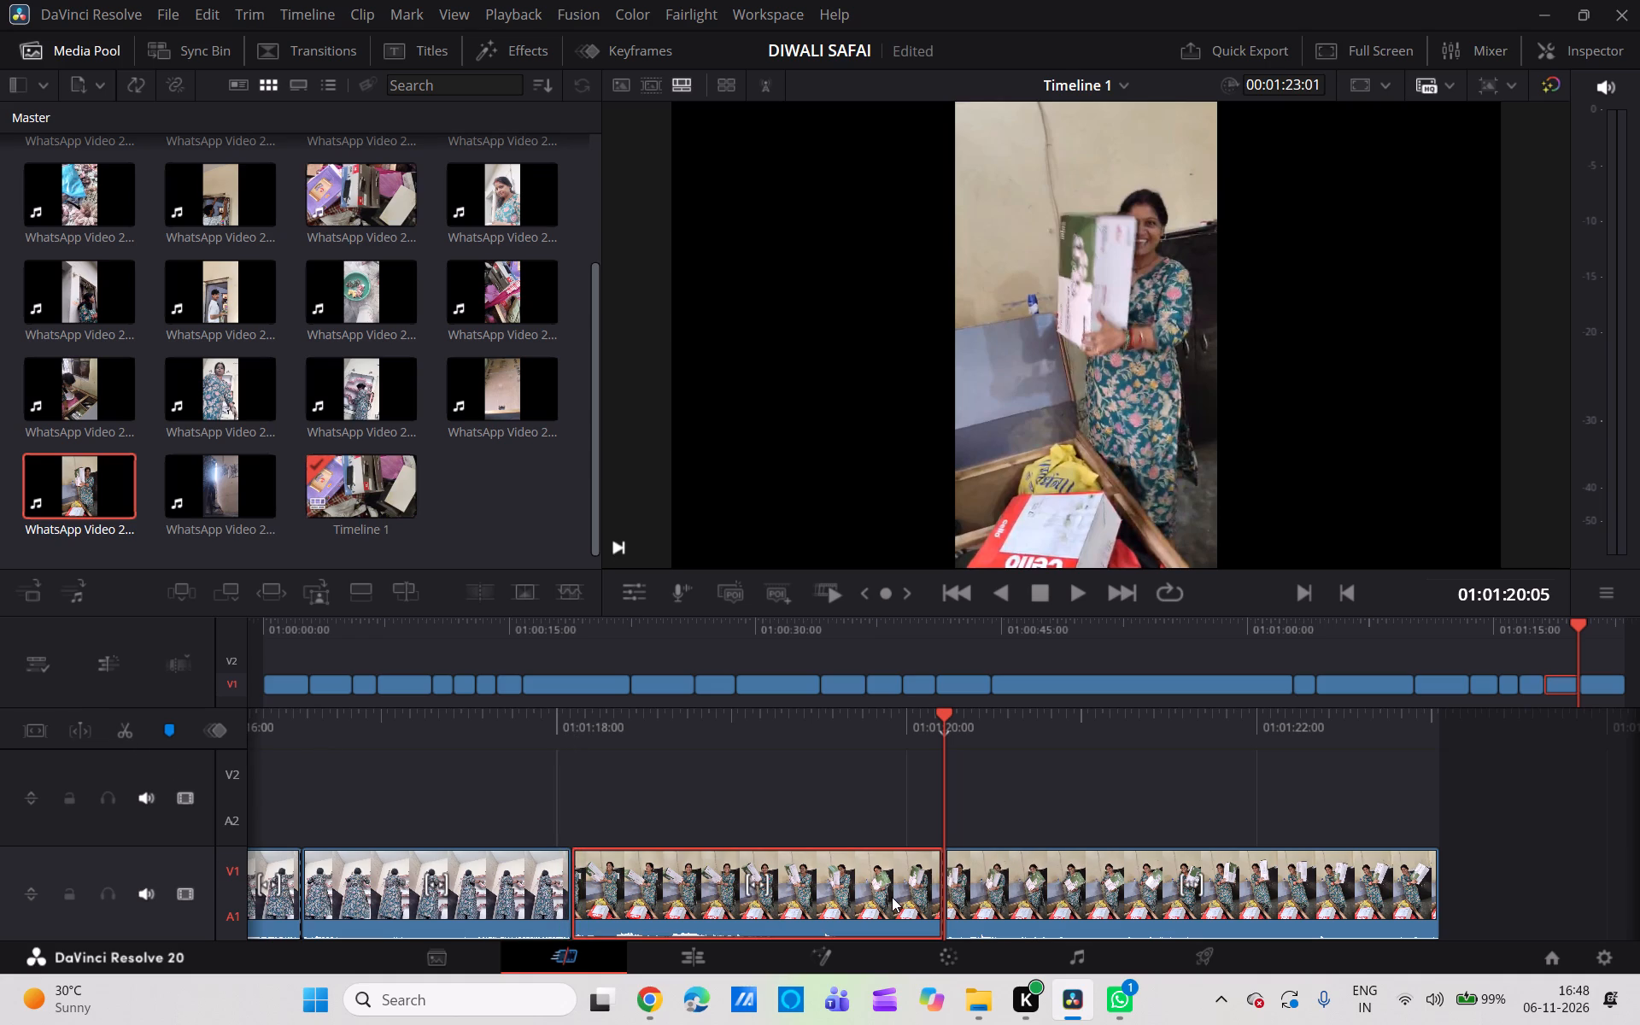
pyautogui.press('BackSpace')
pyautogui.click(892, 897)
pyautogui.press('BackSpace')
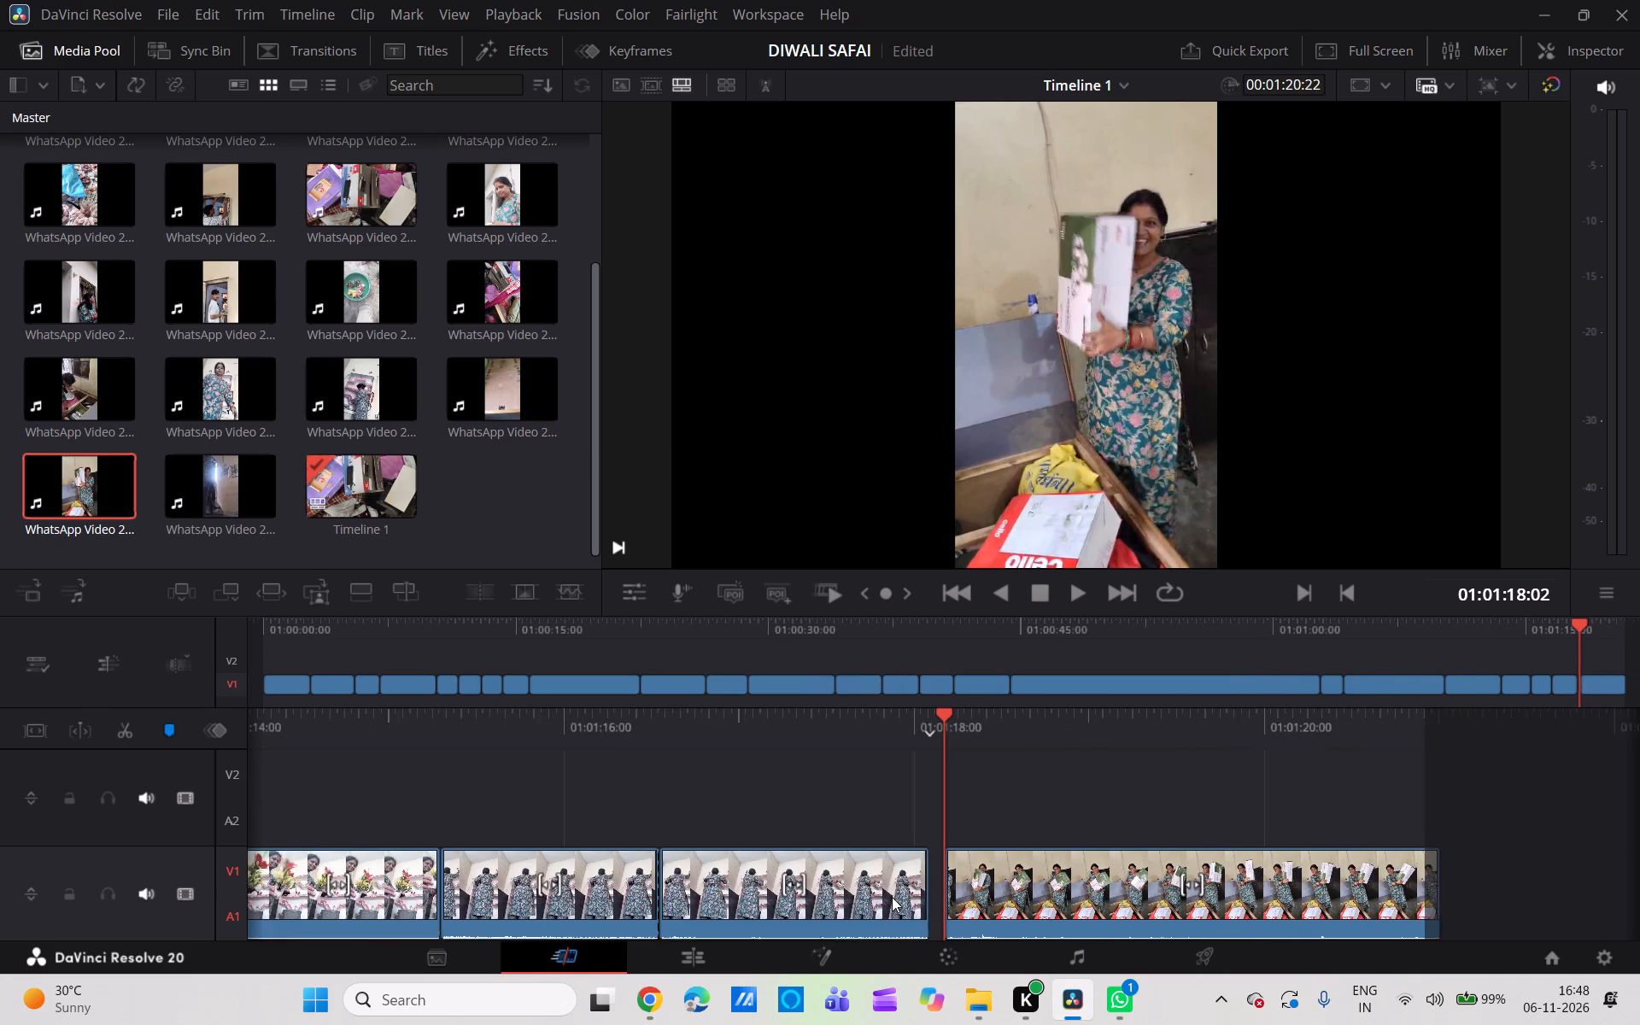
# Delete the remaining bed-storage clip of the woman holding the green-and-white box from the end of V1.
pyautogui.hscroll(-1, 892, 897)
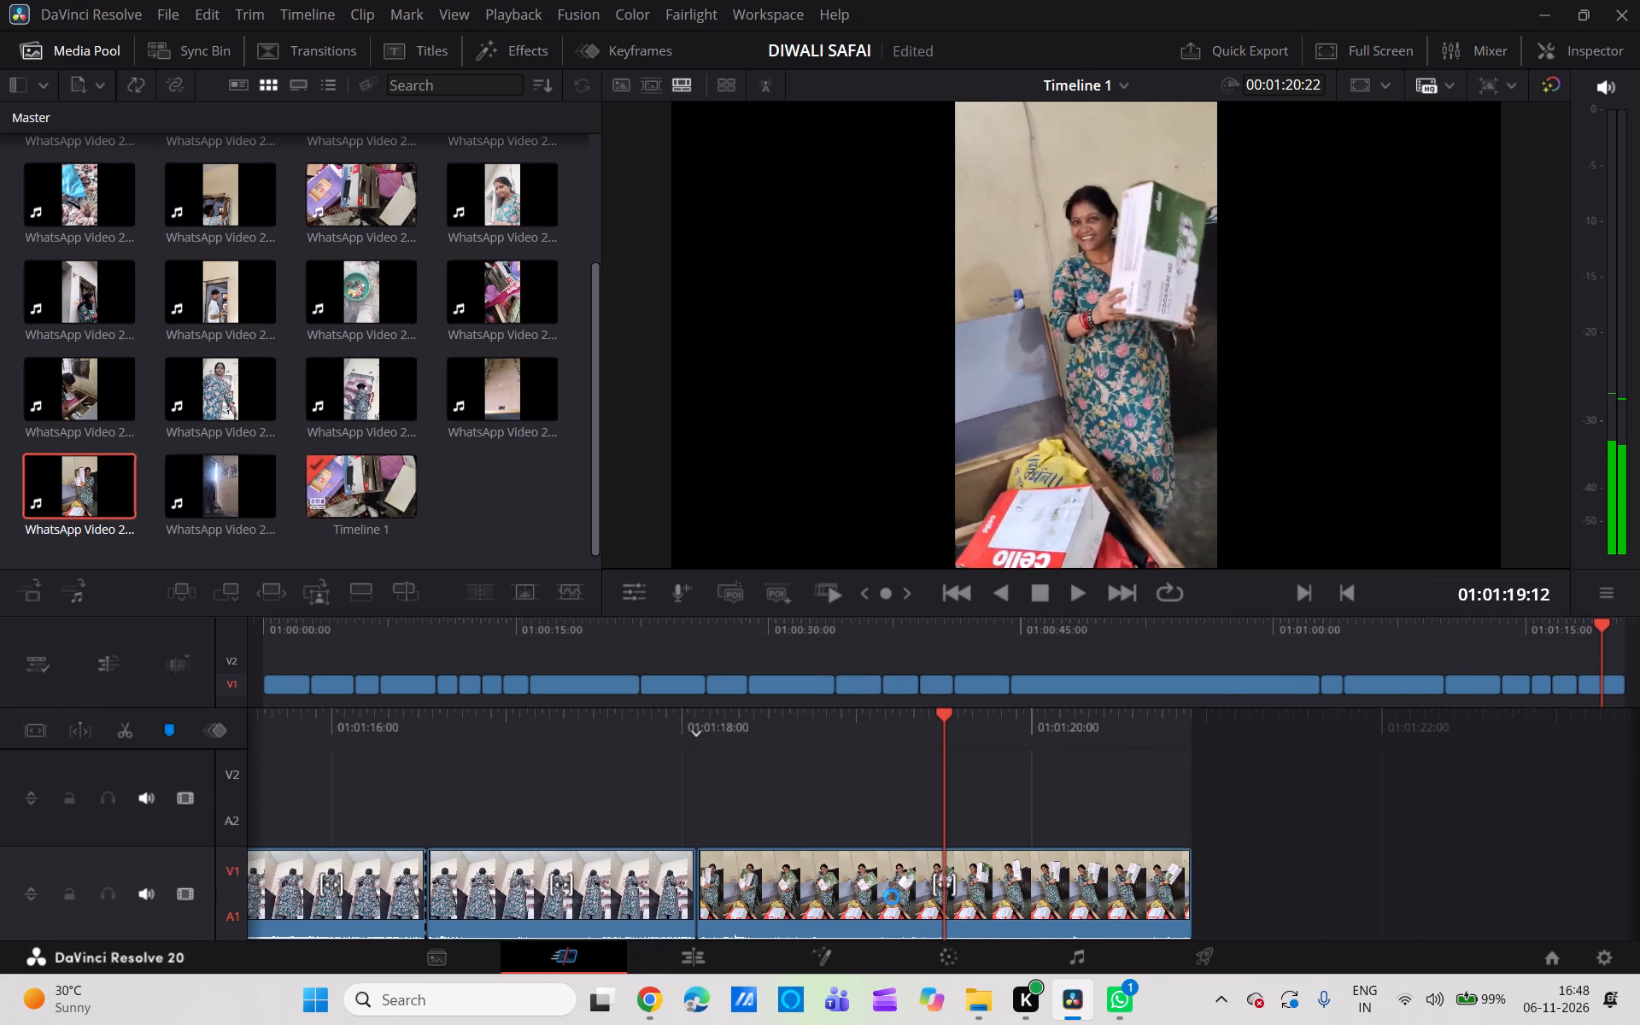
pyautogui.hscroll(1, 896, 914)
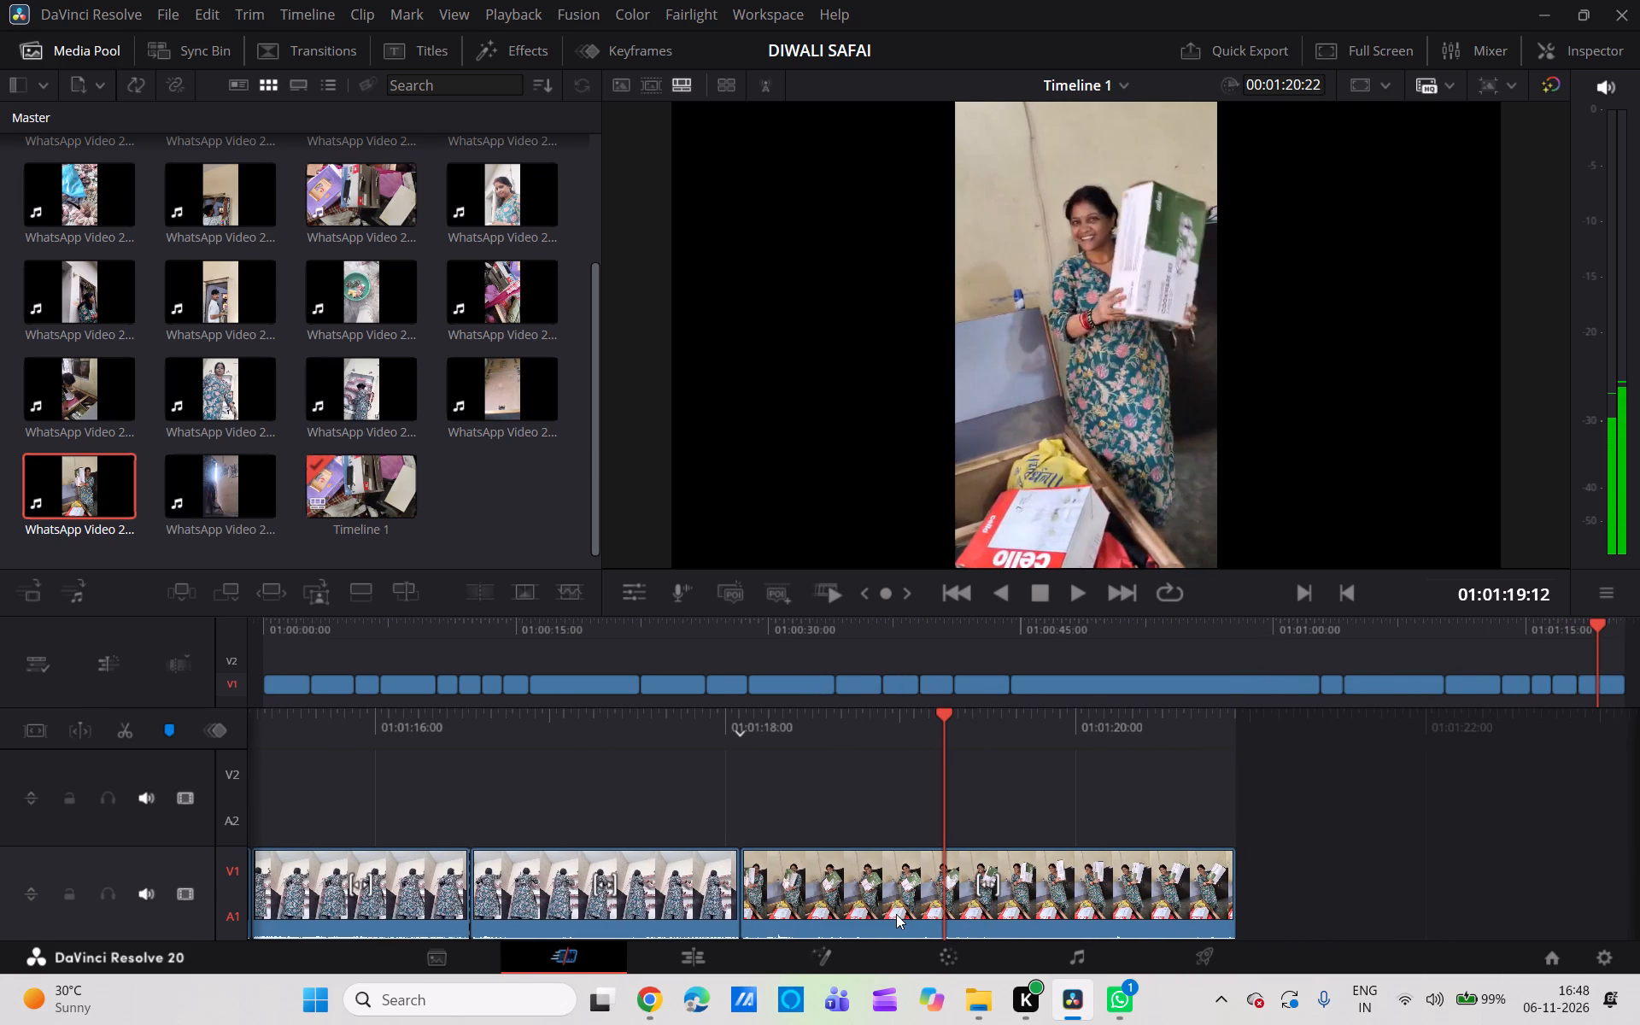
pyautogui.scroll(3, 896, 914)
pyautogui.keyDown('ctrl'); pyautogui.hscroll(1, 896, 914); pyautogui.keyUp('ctrl')
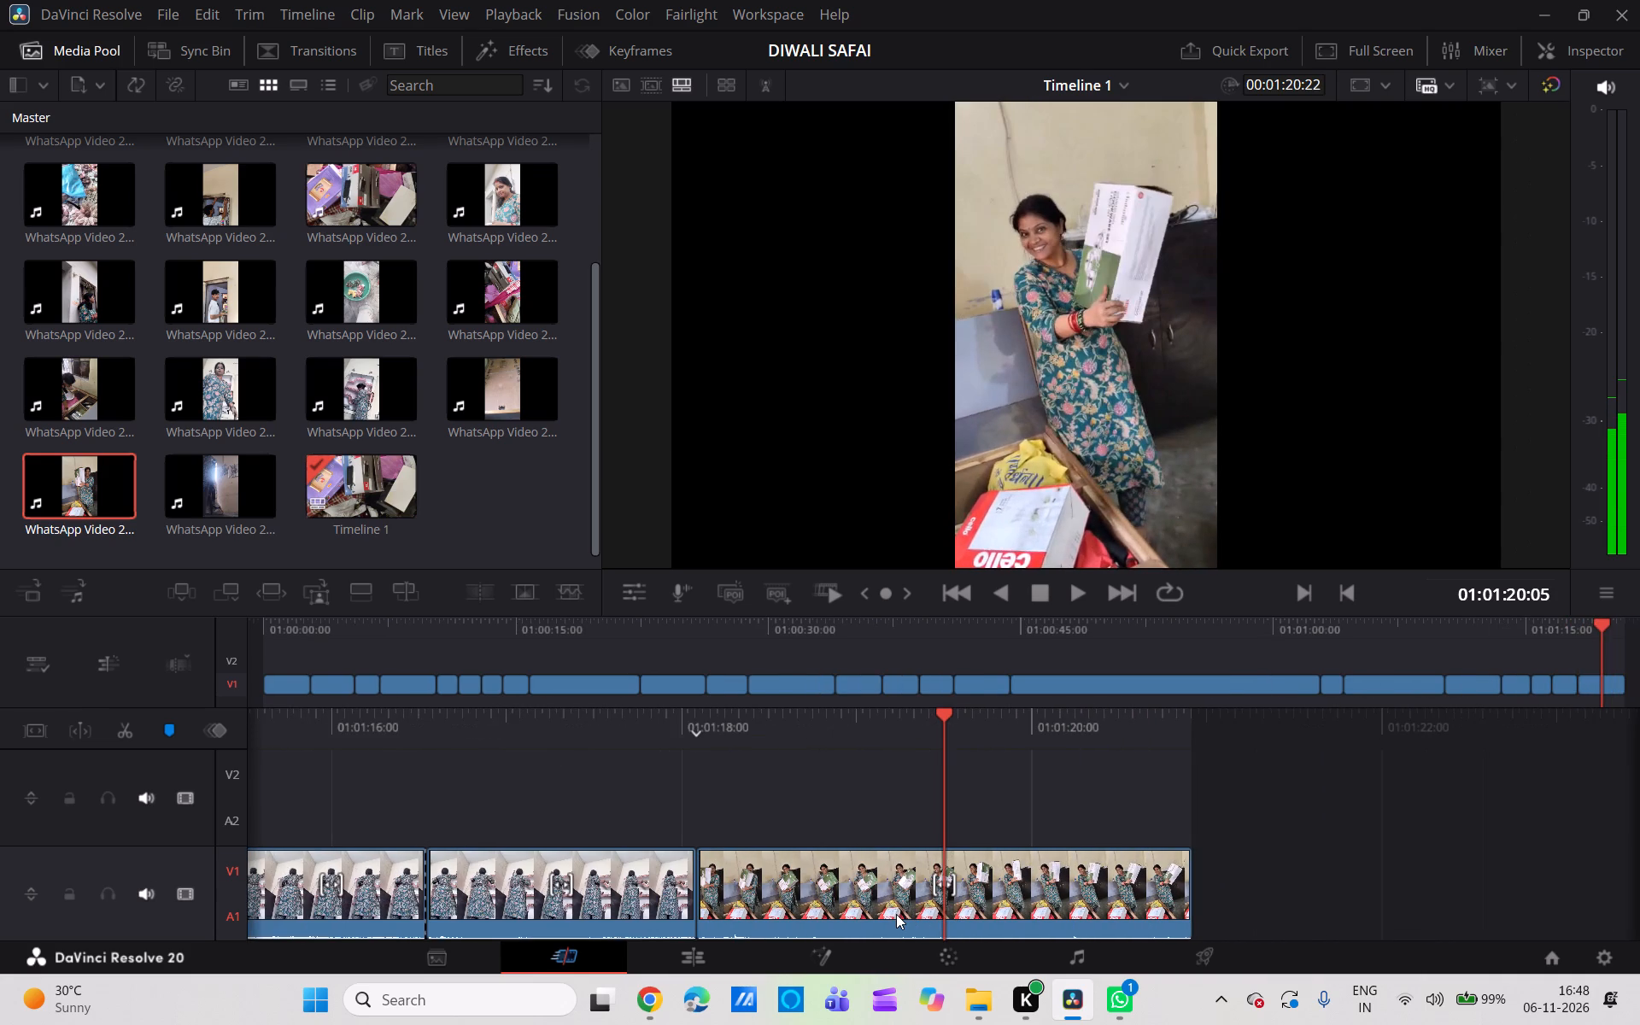
pyautogui.keyDown('ctrl'); pyautogui.hscroll(1, 896, 914); pyautogui.keyUp('ctrl')
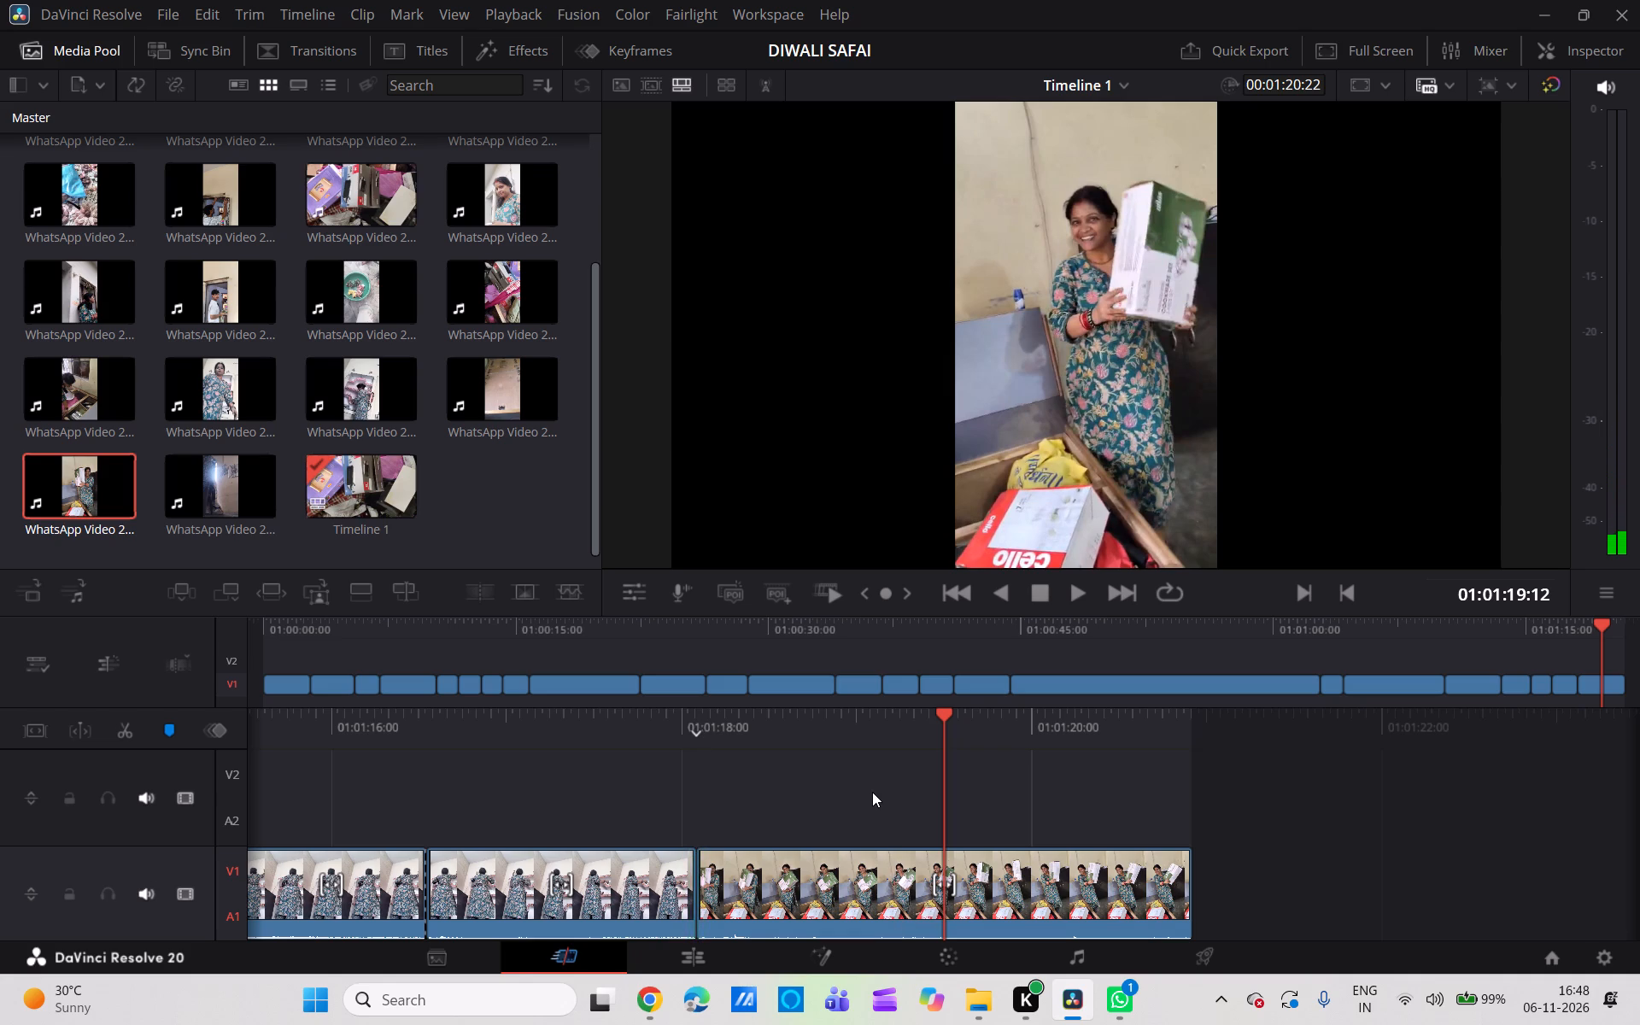
pyautogui.hscroll(1, 872, 792)
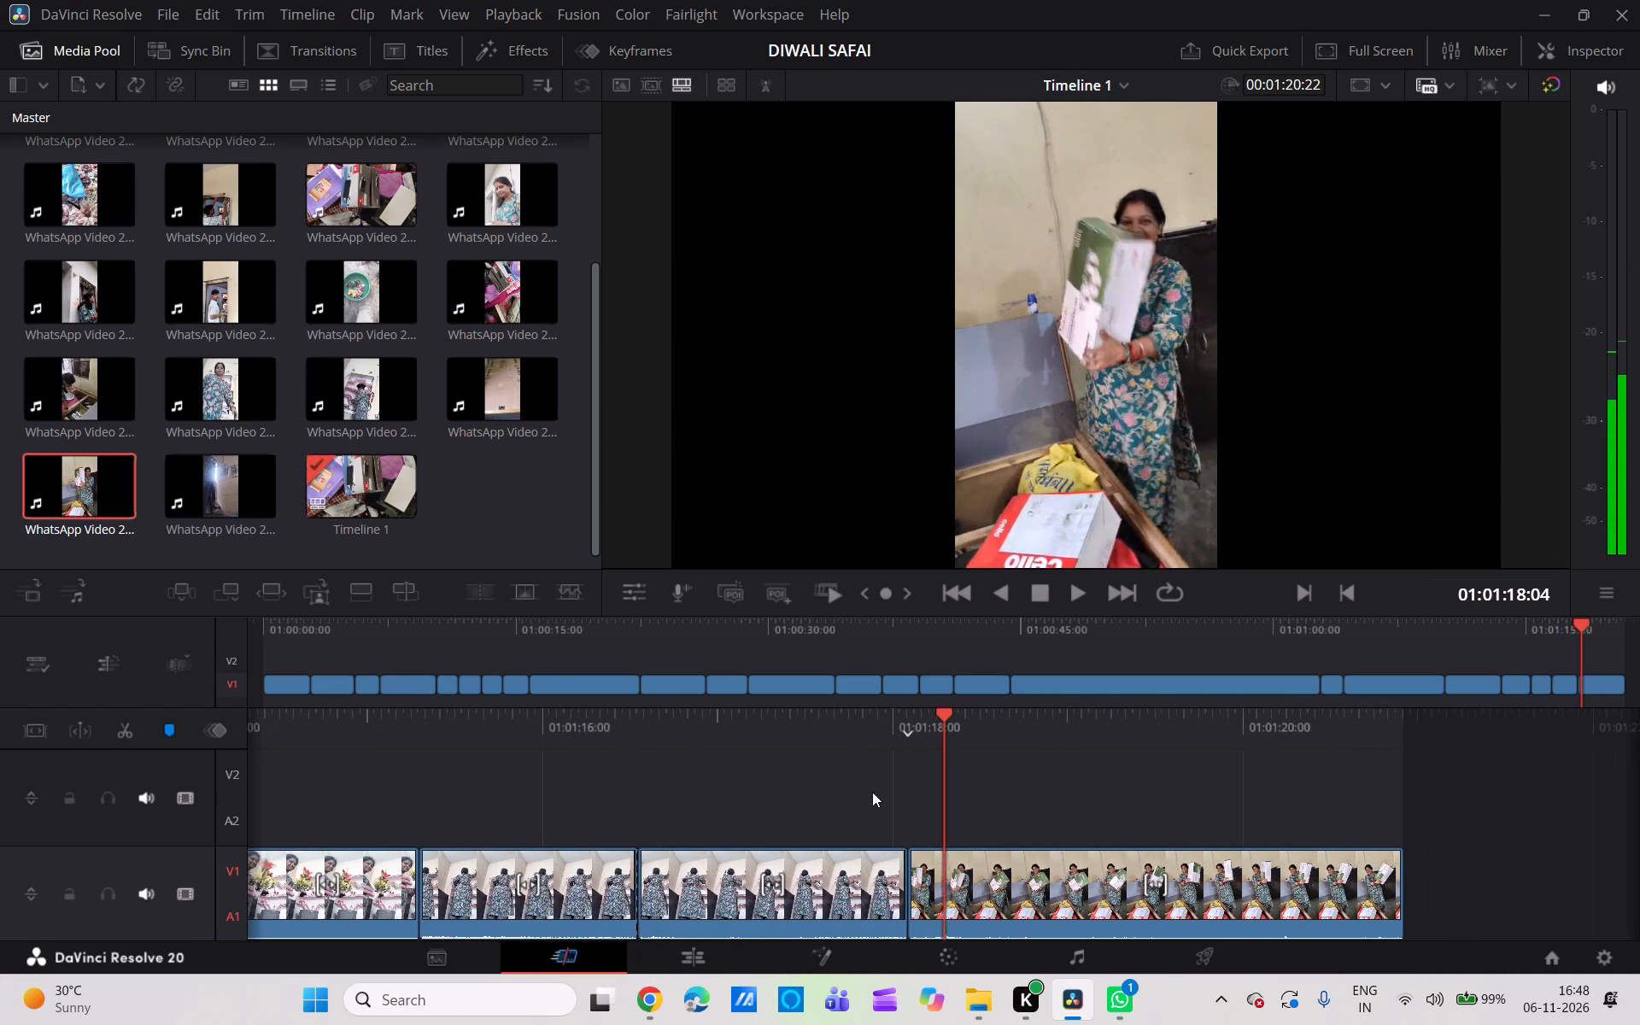
pyautogui.hscroll(2, 872, 792)
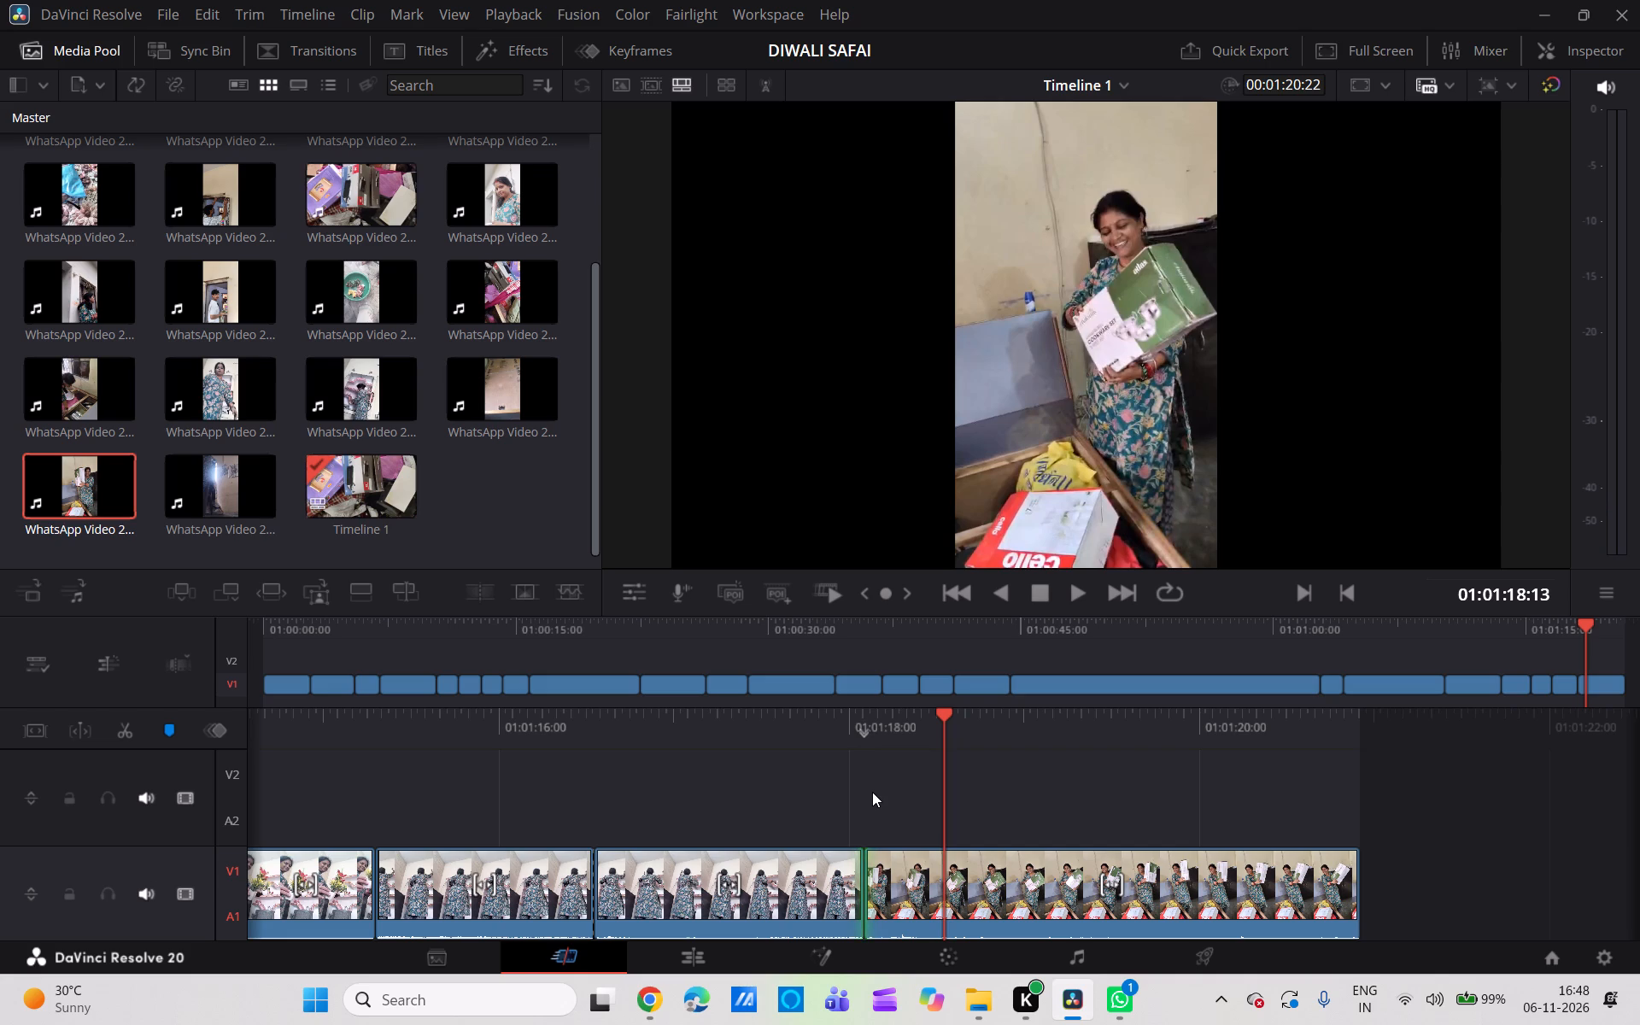
pyautogui.click(1030, 876)
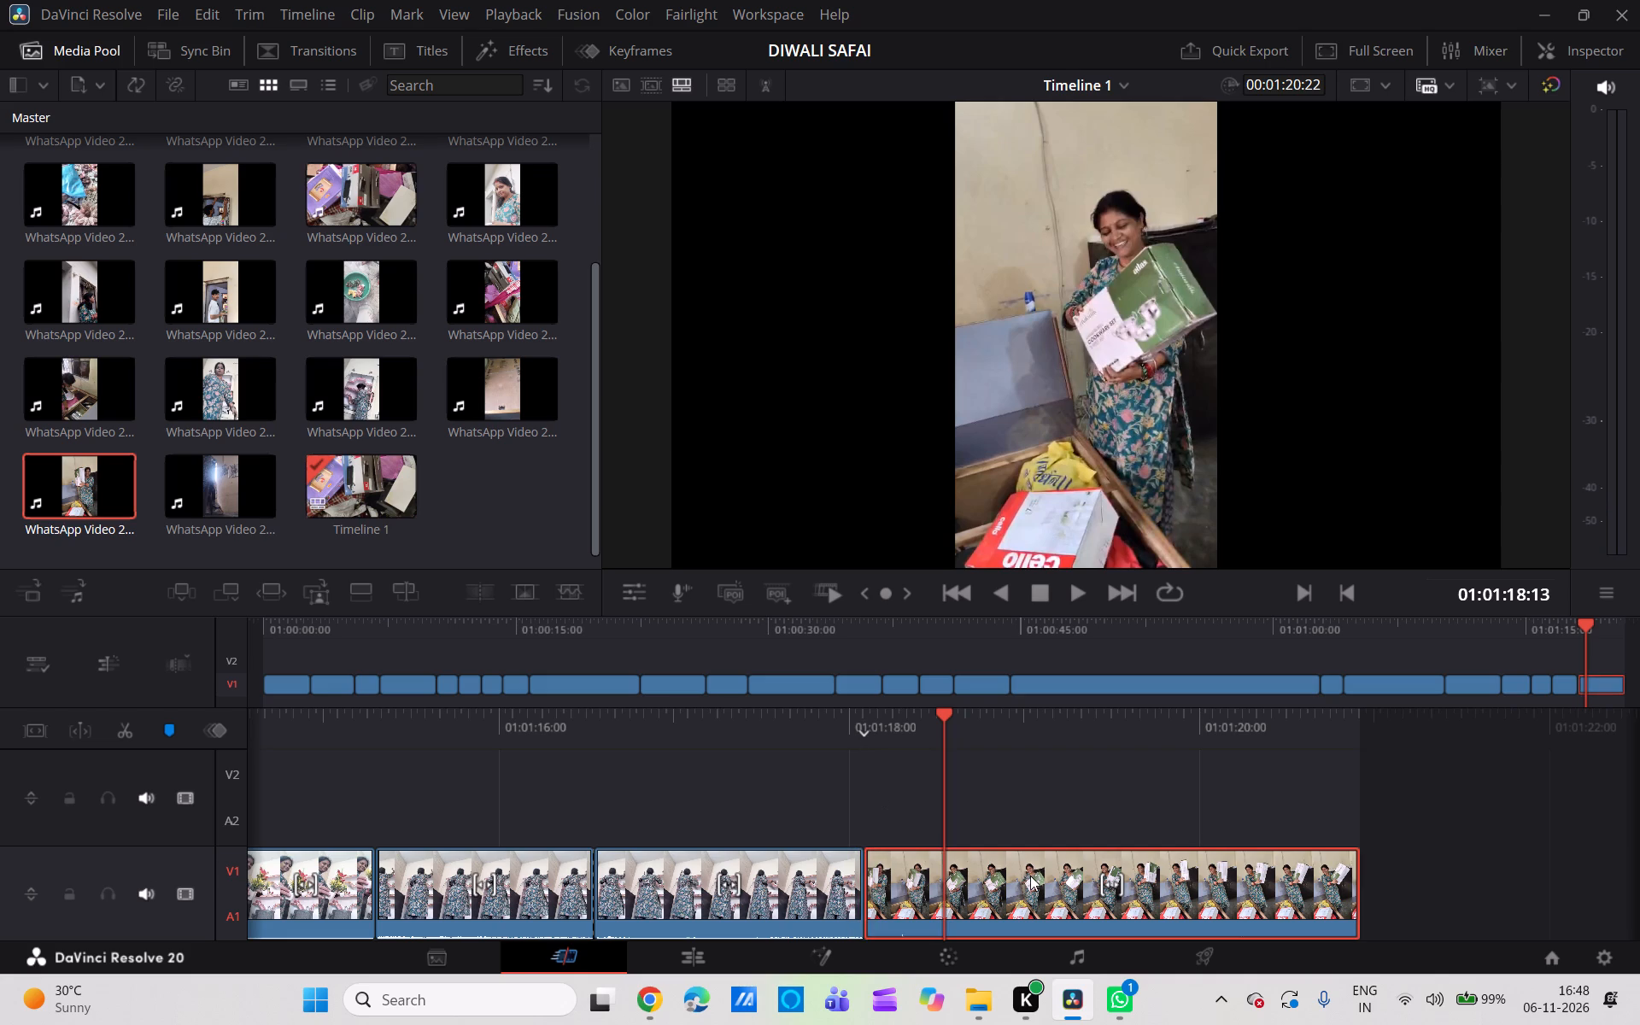
pyautogui.press('BackSpace')
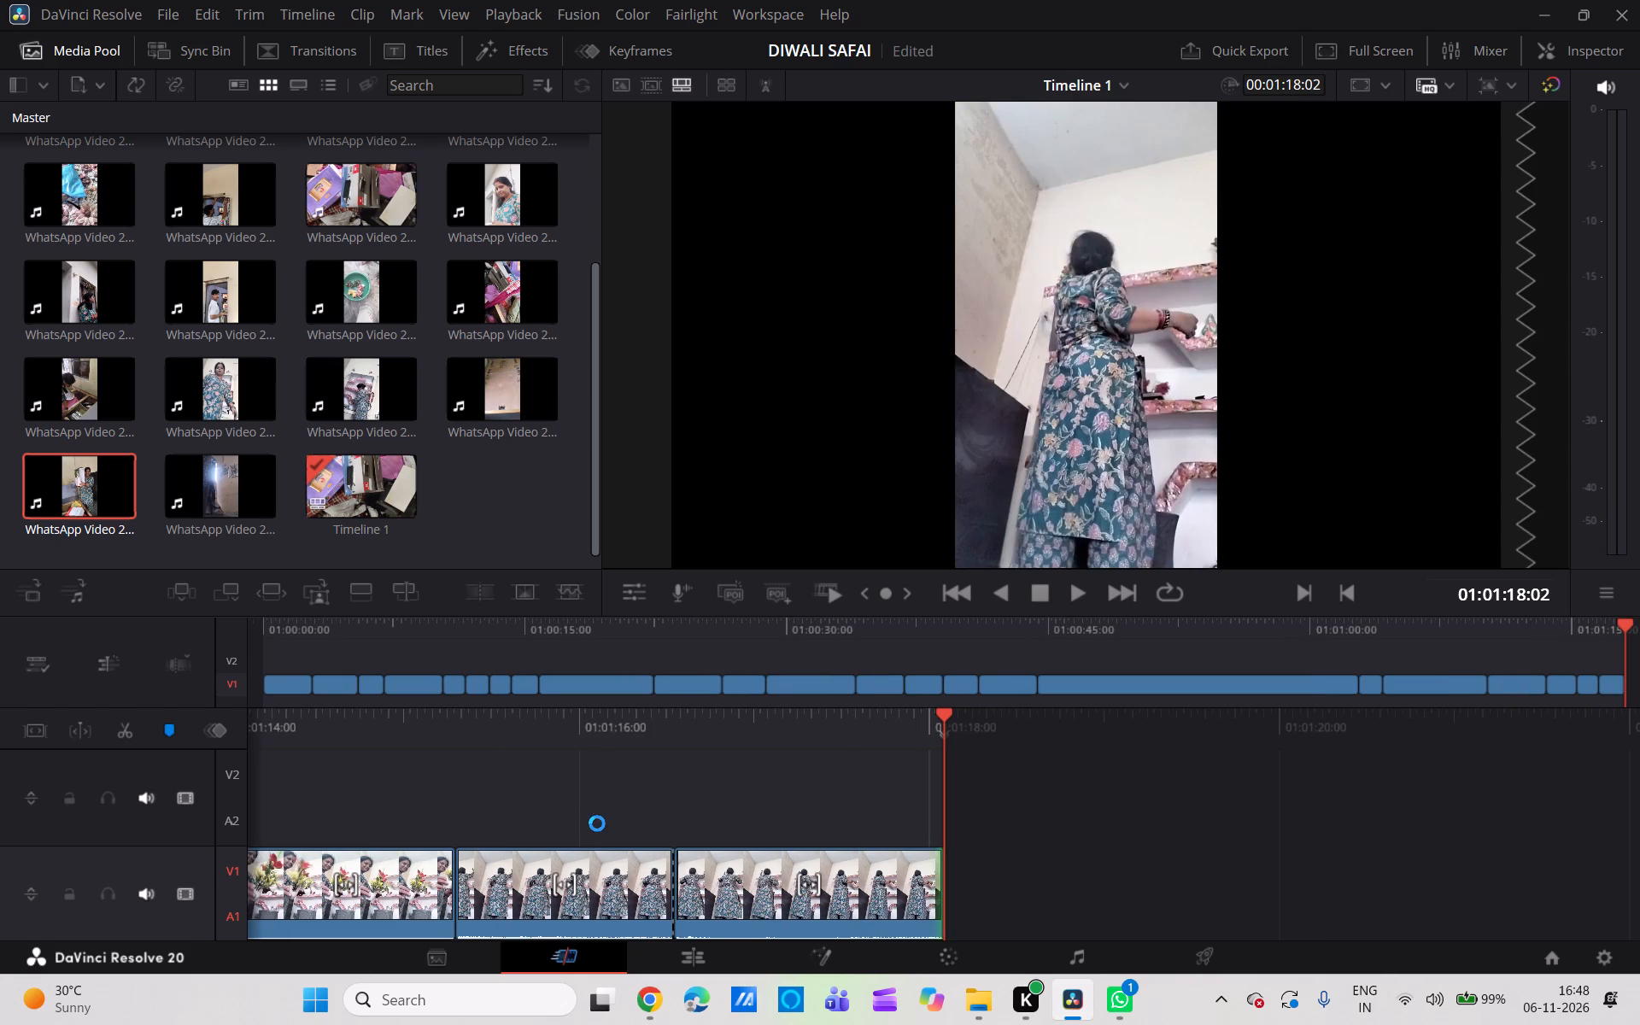
# Add the landscape media clip of the purple and Havells boxes to V1 just after the last wall-shelf clip.
pyautogui.moveTo(384, 198); pyautogui.dragTo(920, 867)
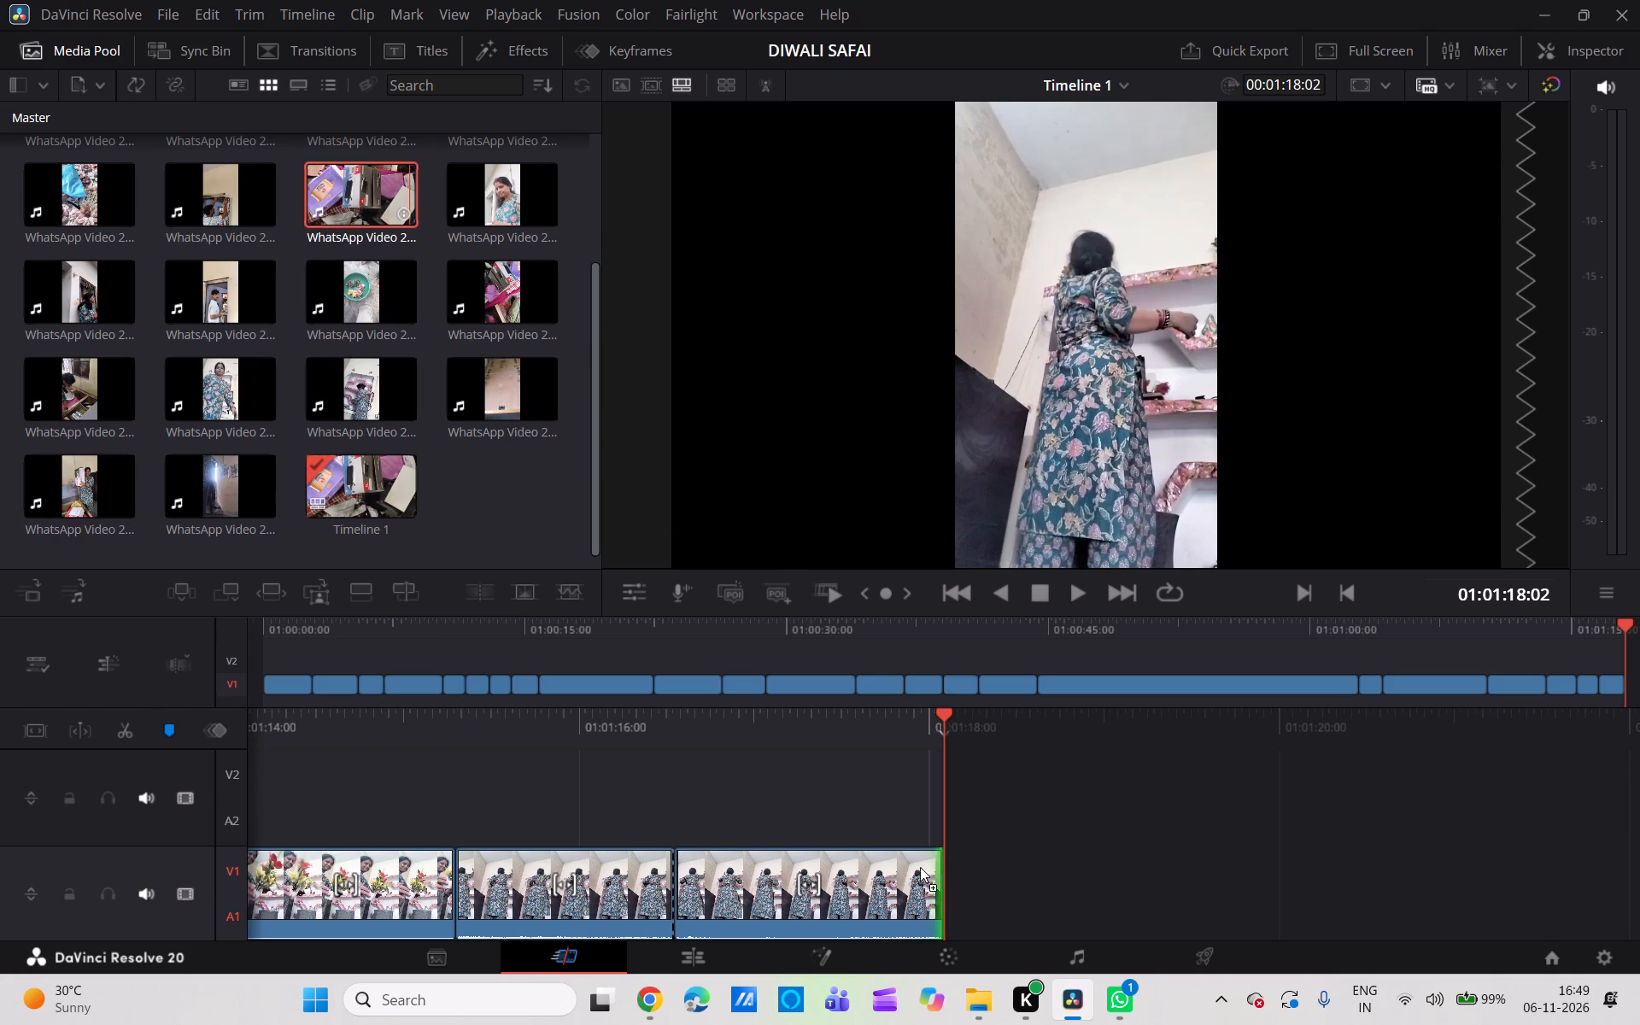
pyautogui.moveTo(920, 867); pyautogui.dragTo(964, 924)
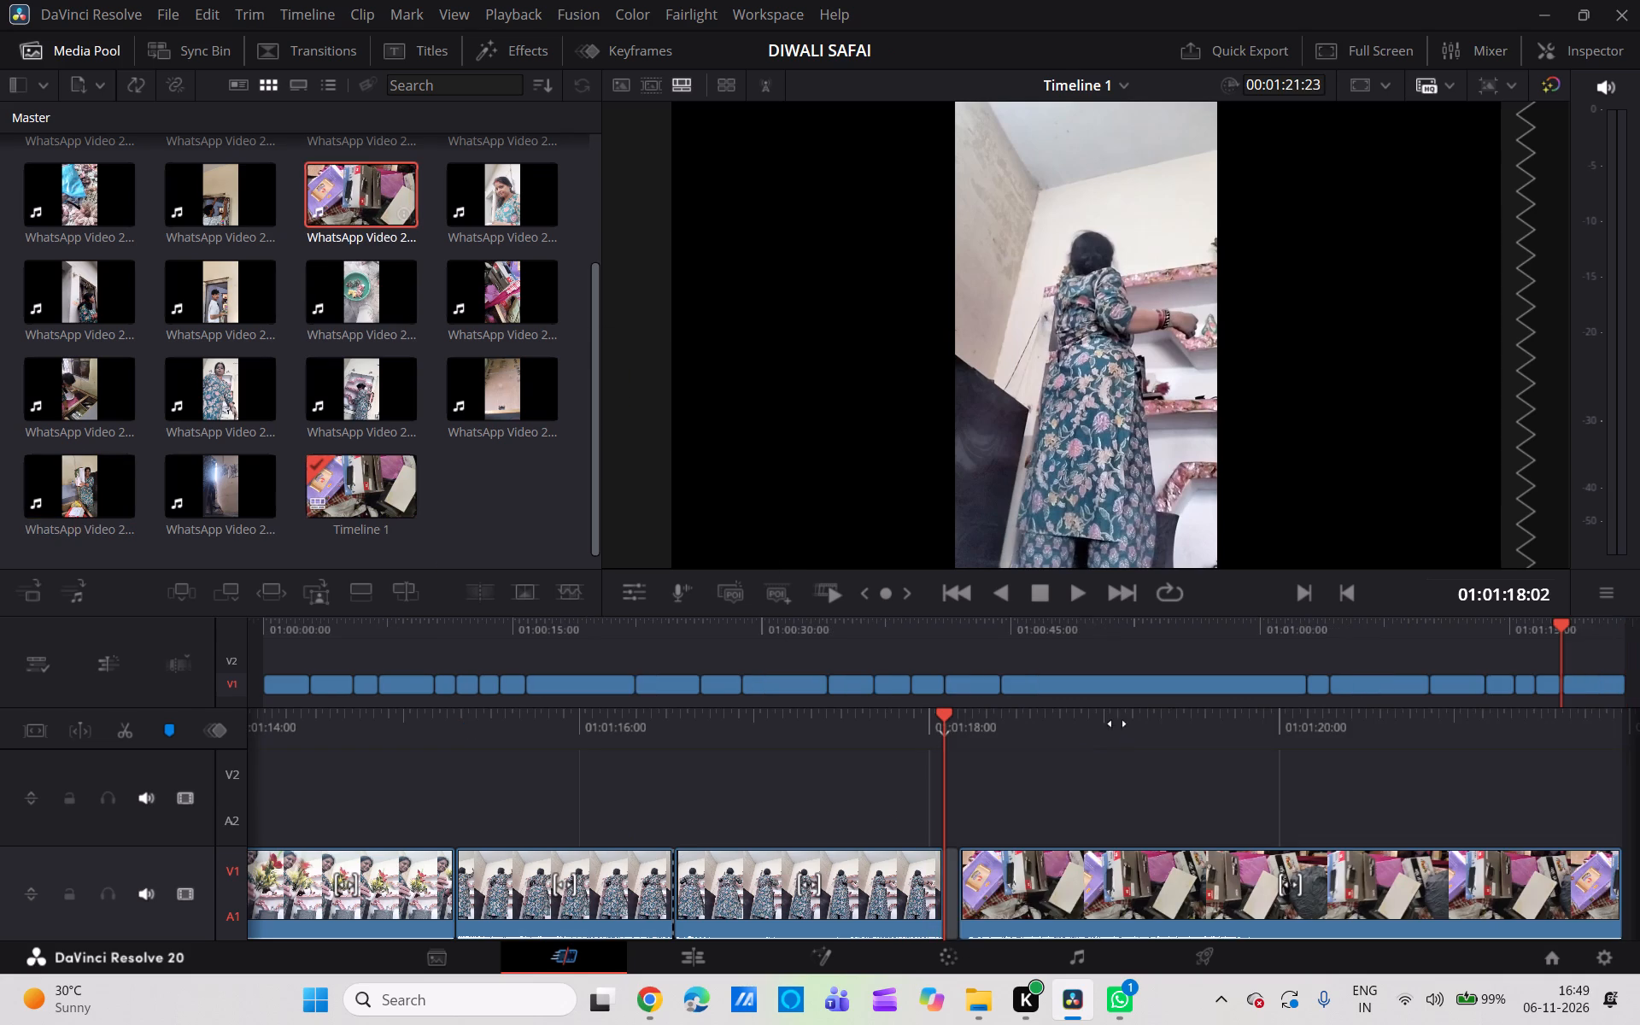
# Trim the end of the landscape boxes clip by splitting it at 01:01:20:07 and deleting the part after the cut.
pyautogui.scroll(1, 1120, 747)
pyautogui.hscroll(-1, 1120, 747)
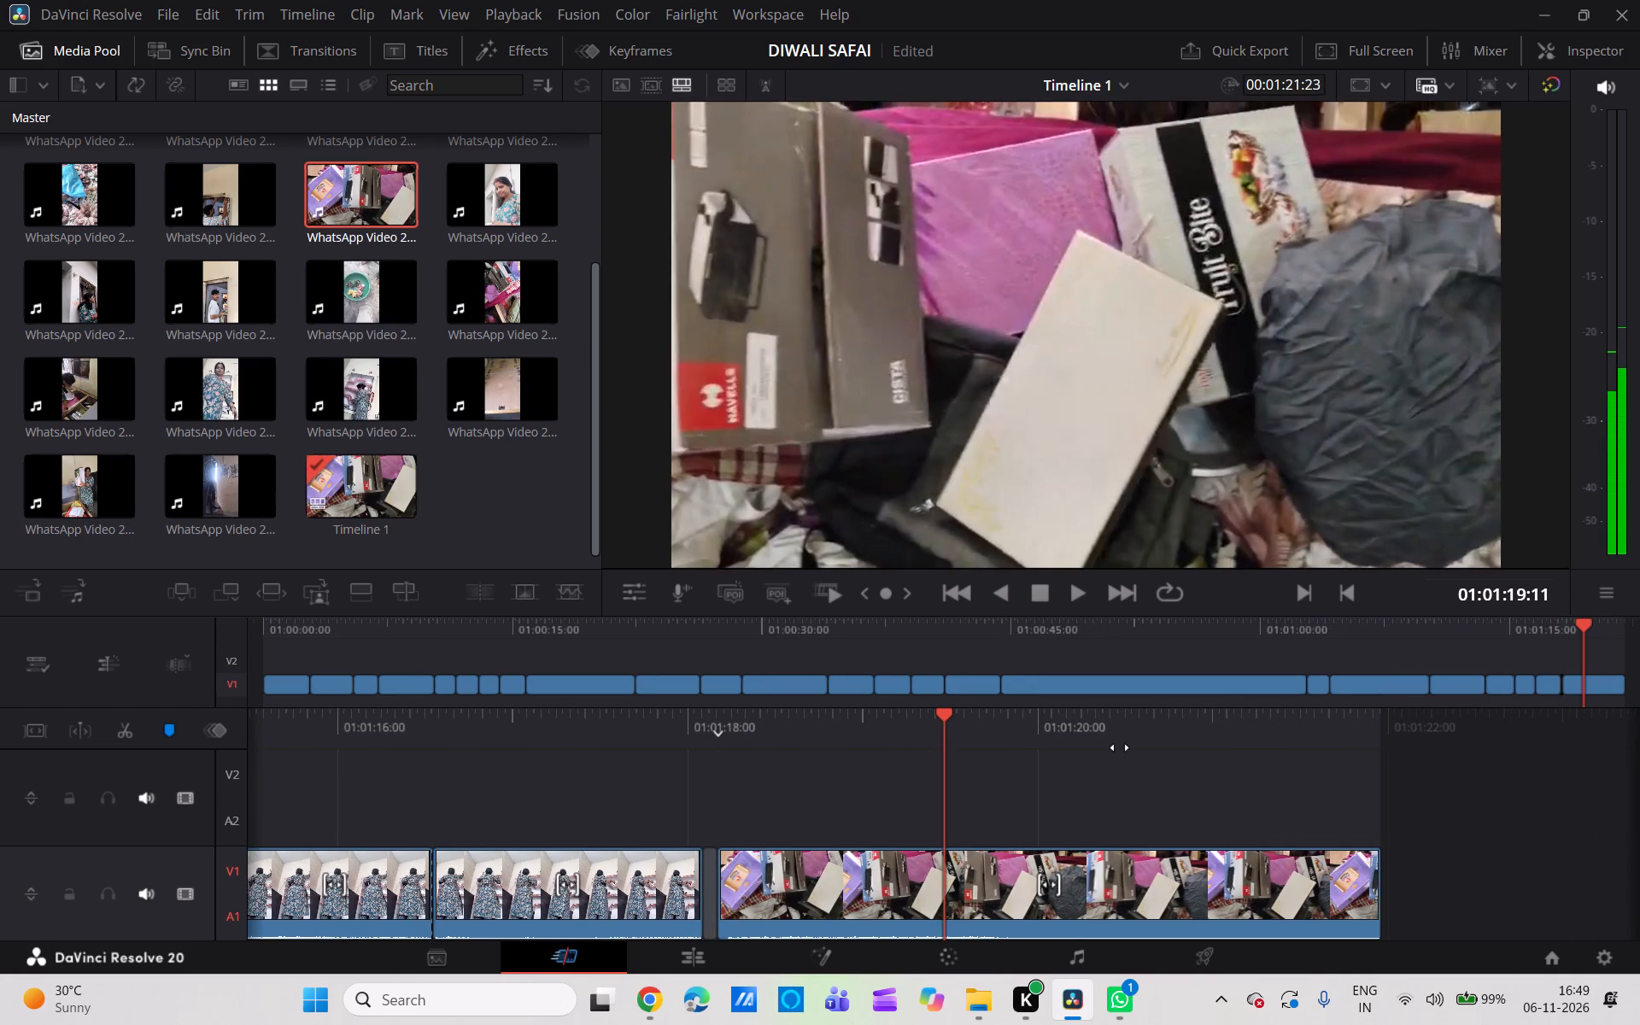
pyautogui.hscroll(-3, 1120, 747)
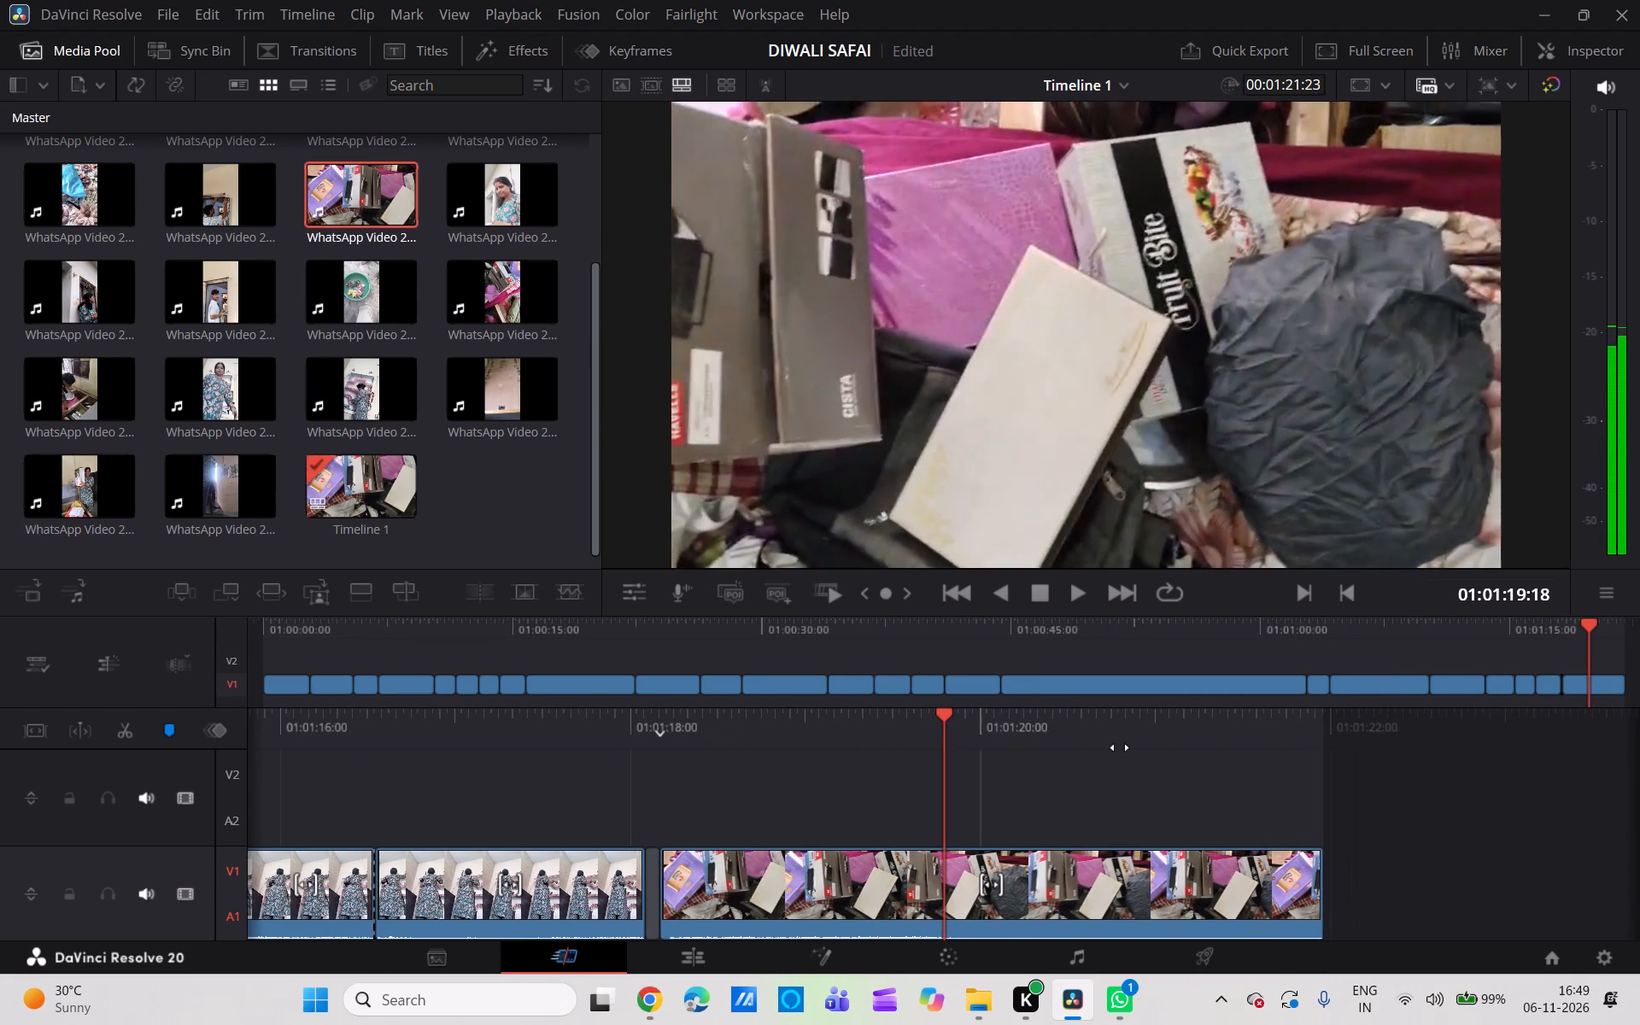
pyautogui.hscroll(-1, 1120, 747)
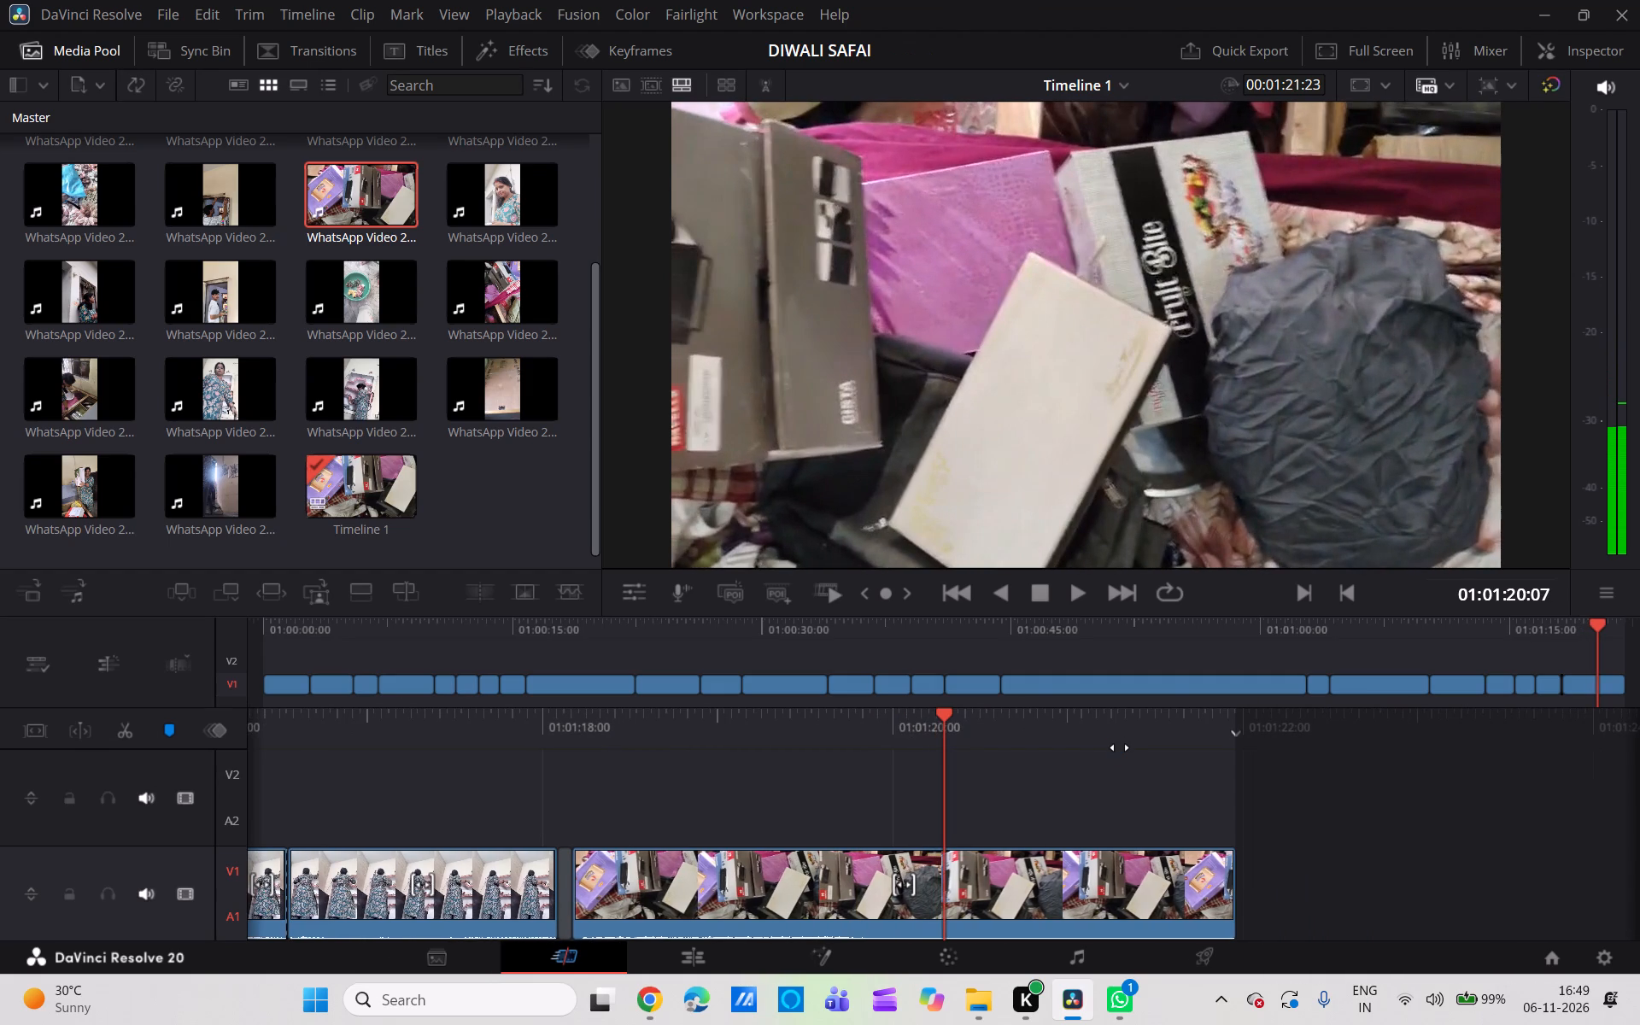
pyautogui.hscroll(-1, 1120, 747)
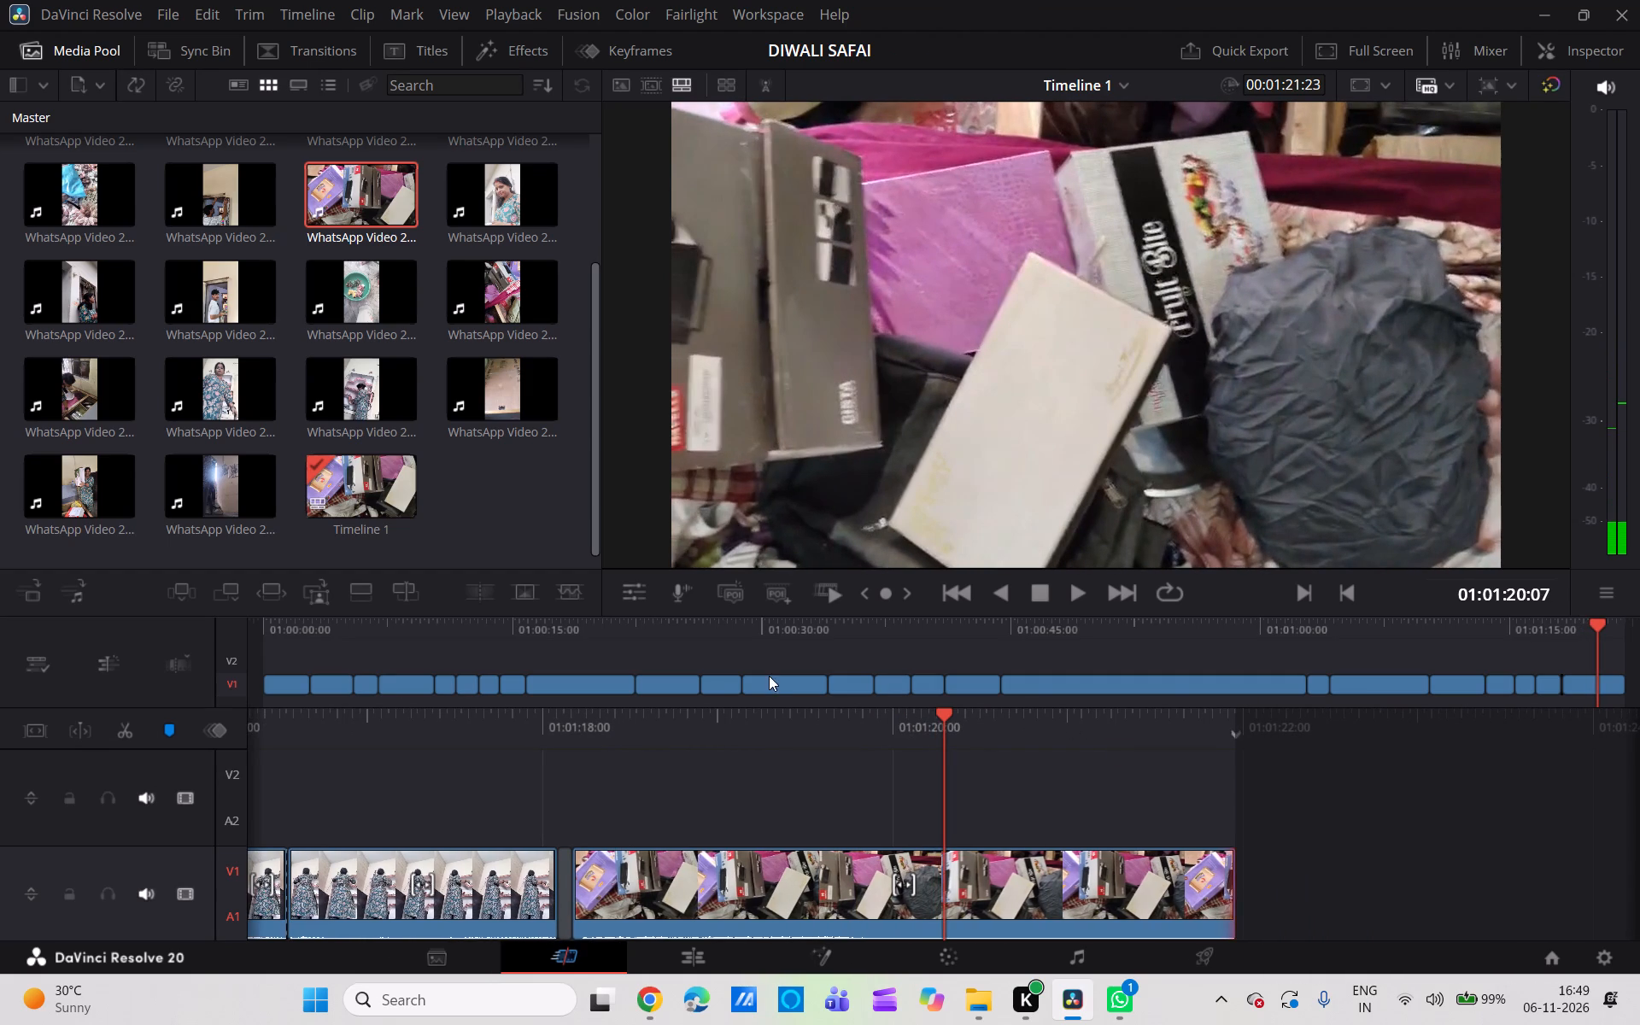
pyautogui.click(126, 723)
pyautogui.click(995, 862)
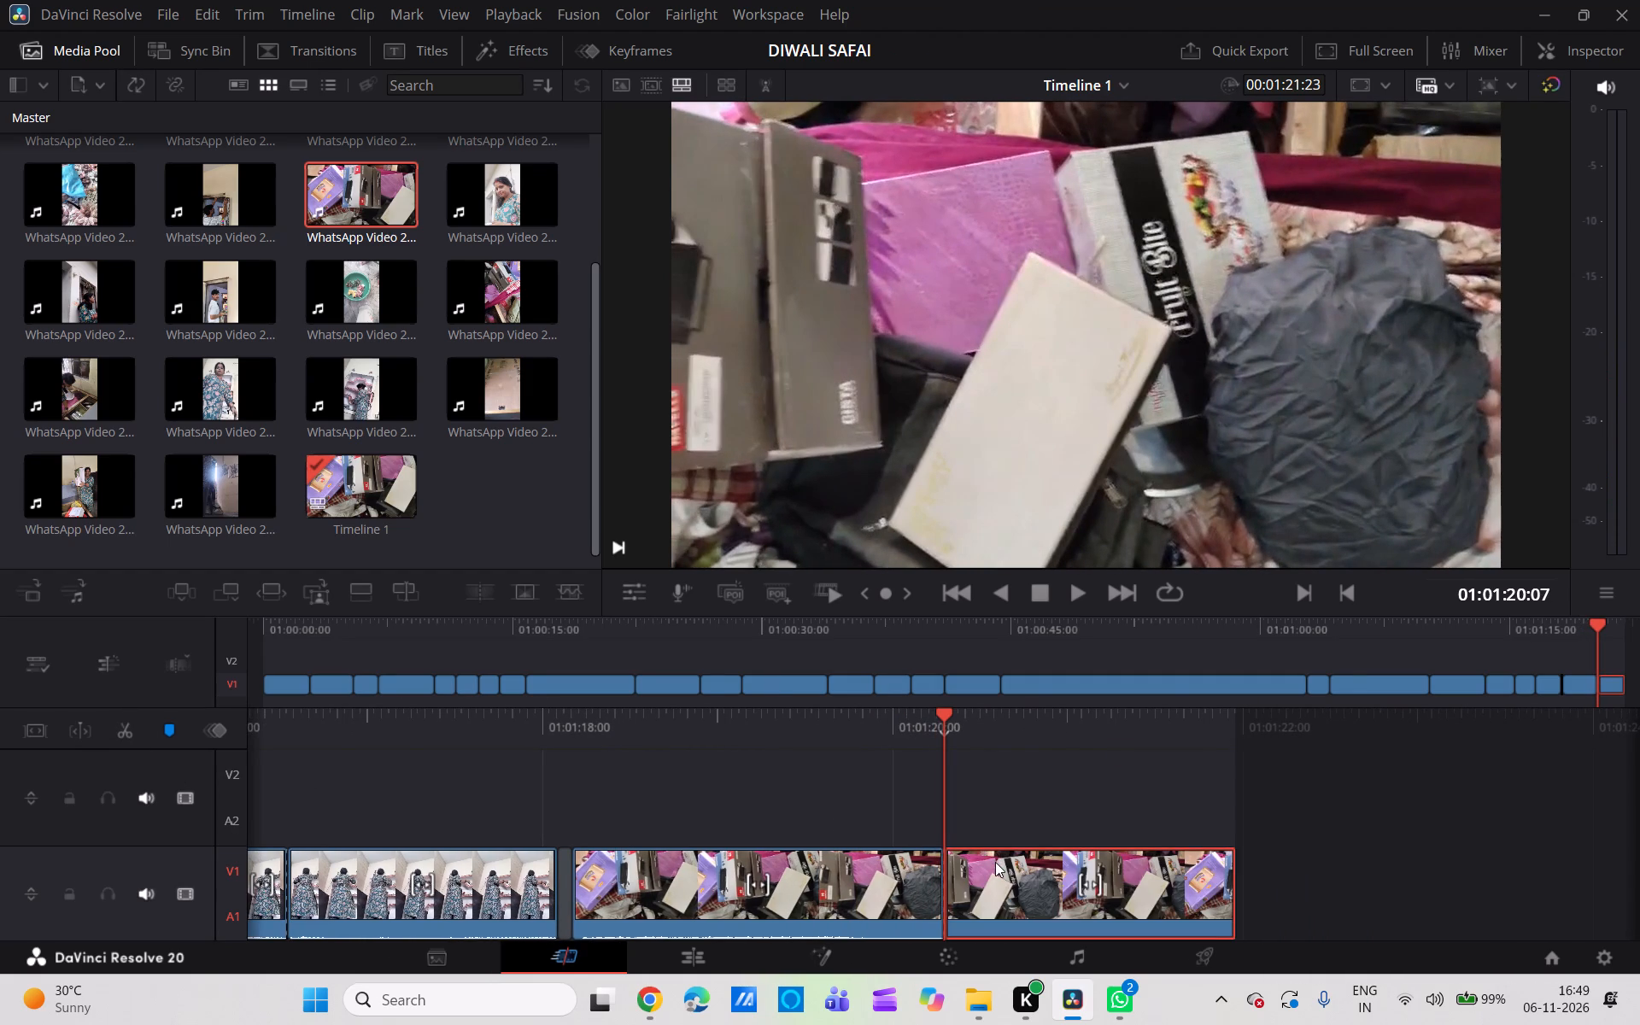
pyautogui.press('BackSpace')
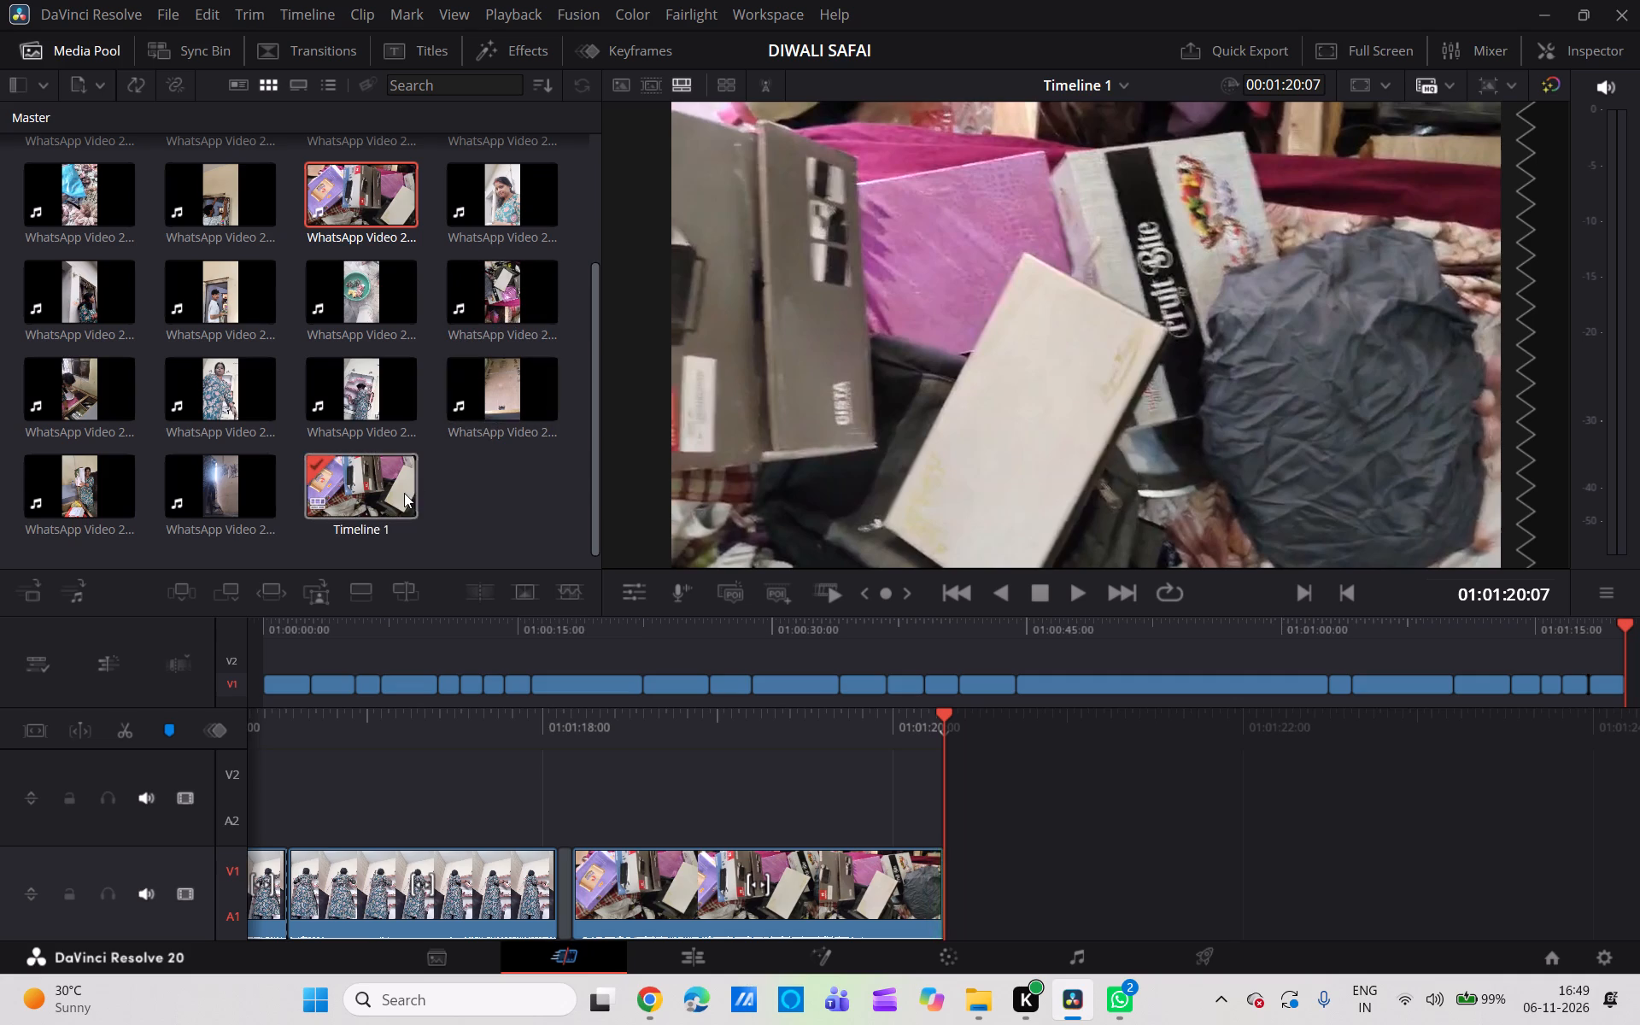
# Add the portrait media clip of the boxes piled beside the open bed storage to V1 at 01:01:20:07.
pyautogui.moveTo(501, 297); pyautogui.dragTo(928, 758)
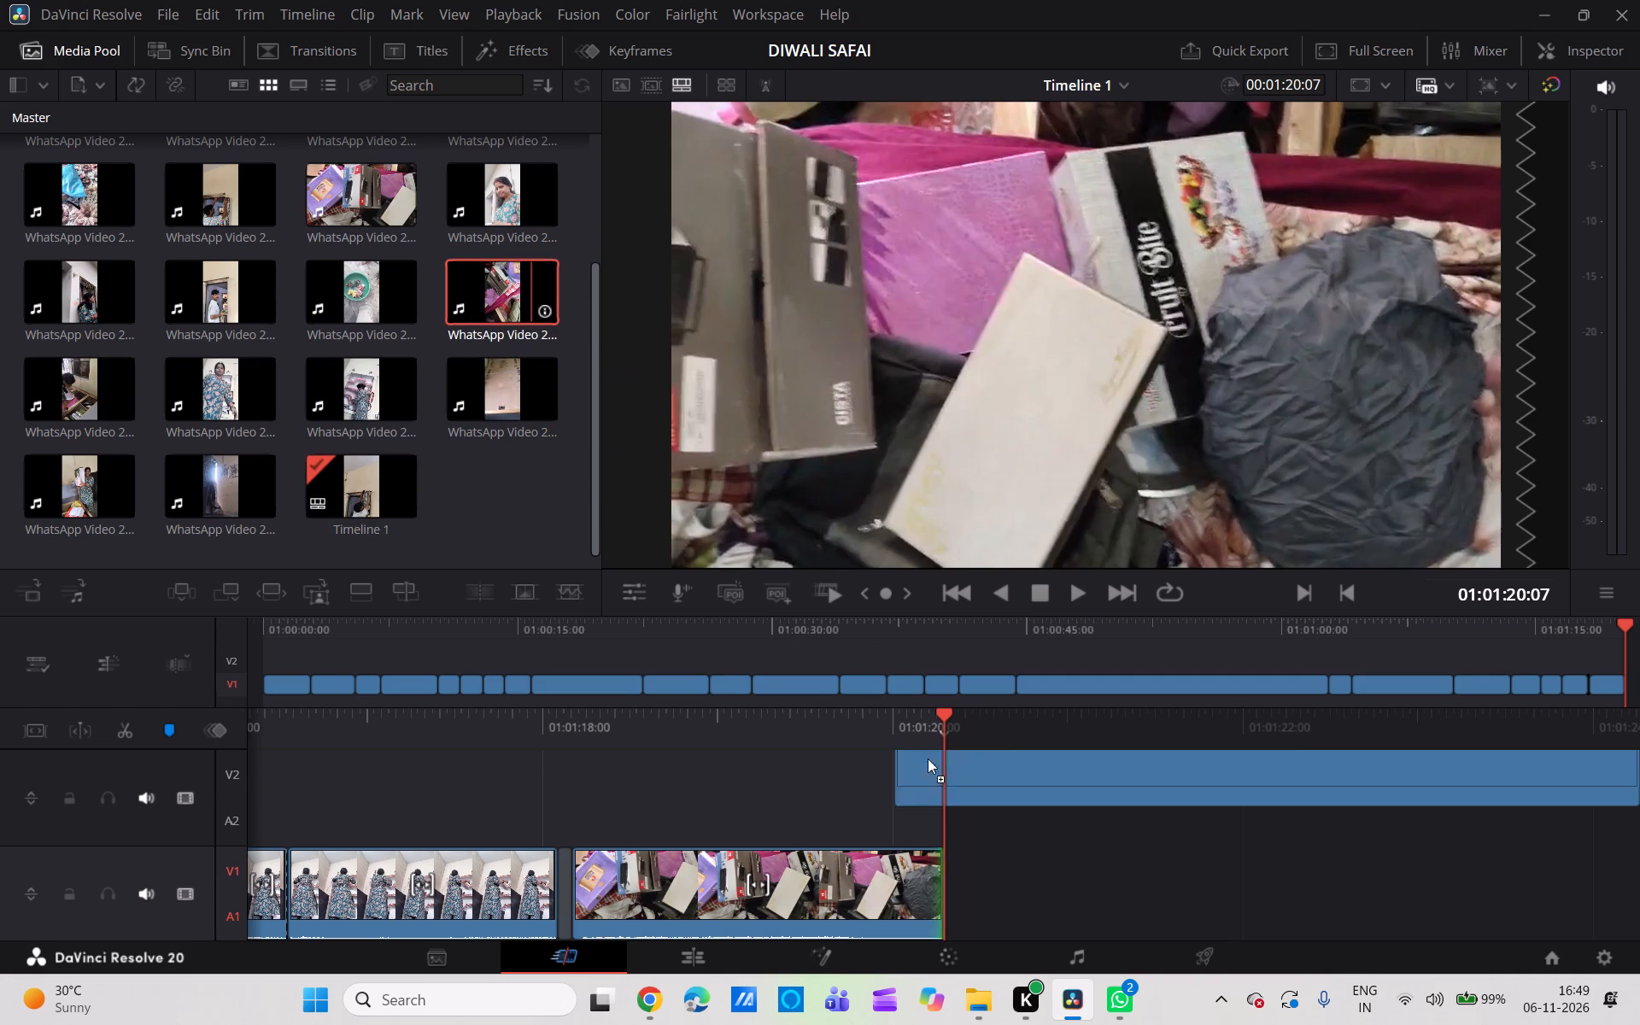
pyautogui.moveTo(928, 758); pyautogui.dragTo(948, 782)
# Scrub through the new portrait boxes clip to review its footage.
pyautogui.hscroll(-1, 1028, 776)
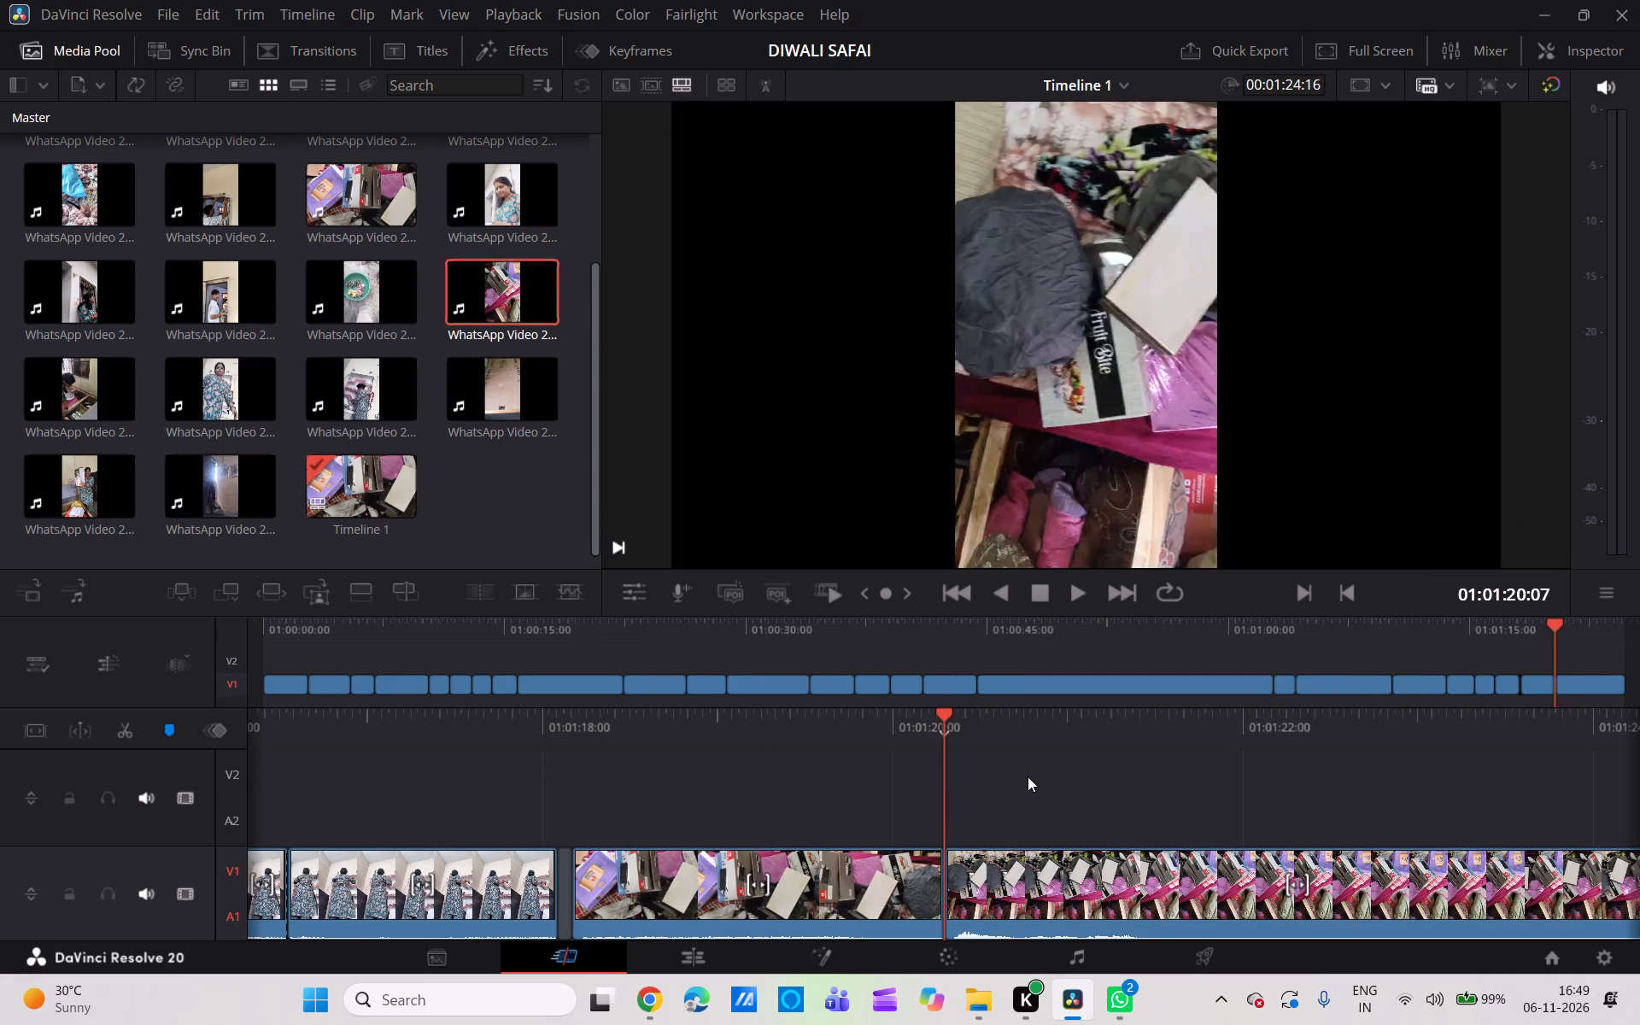
pyautogui.hscroll(-1, 1028, 776)
pyautogui.hscroll(1, 1028, 776)
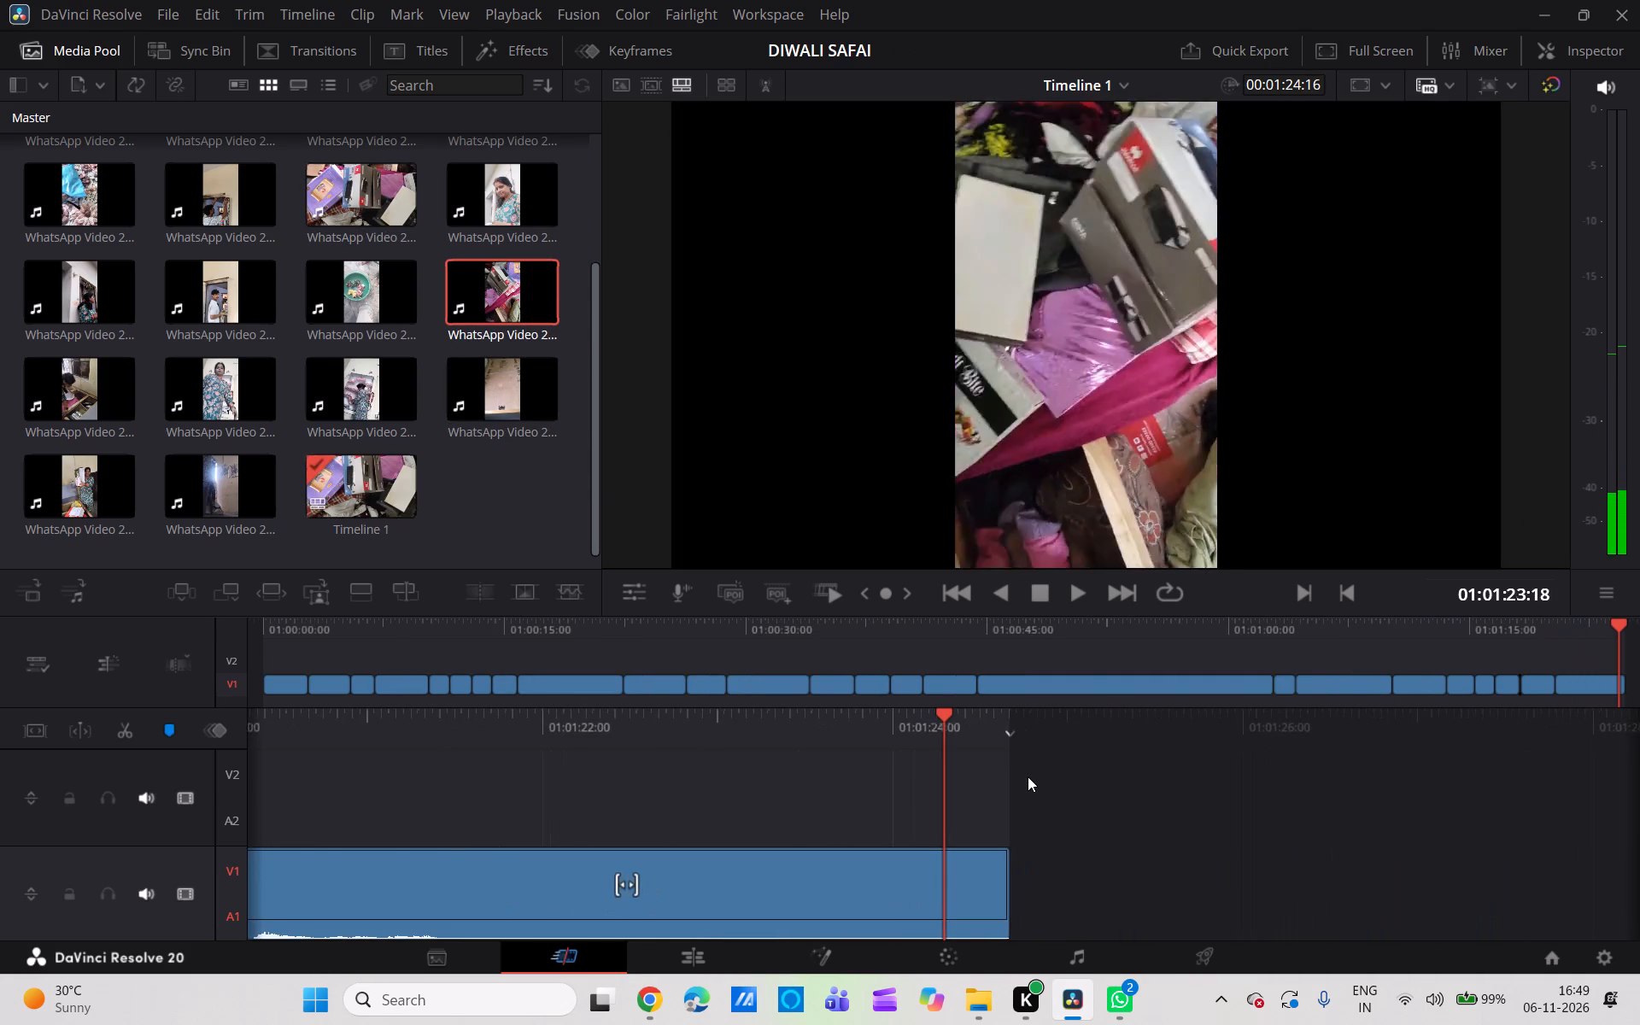
pyautogui.hscroll(2, 1028, 776)
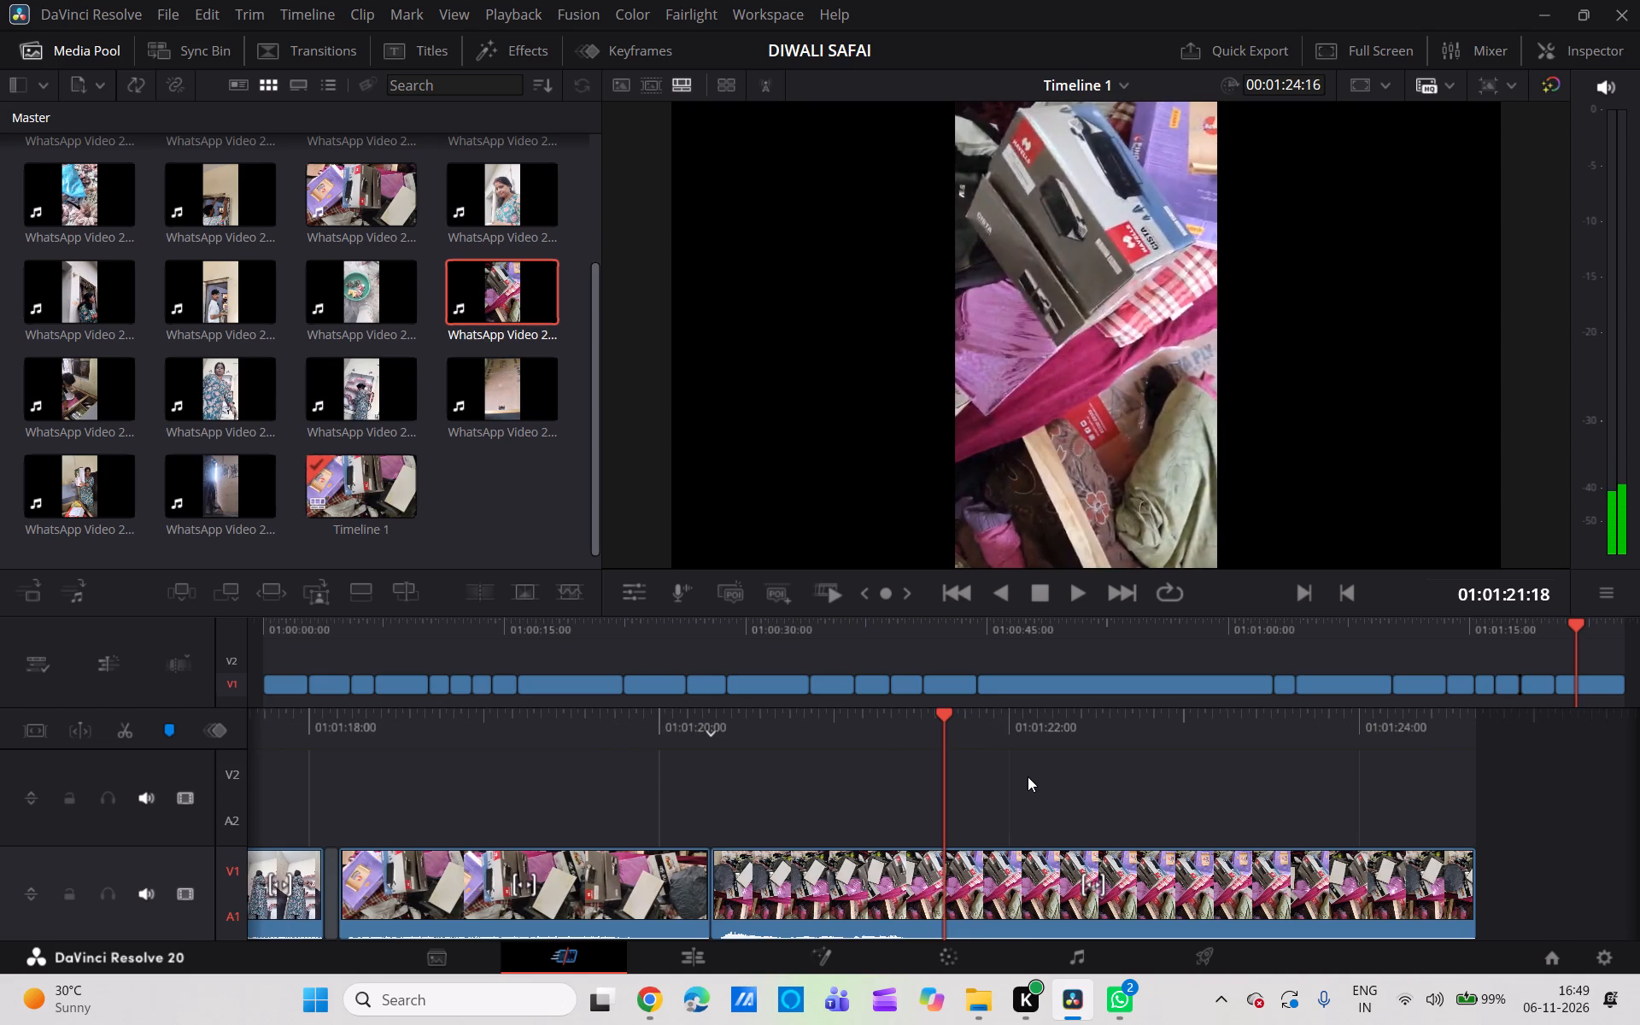
pyautogui.hscroll(3, 1028, 776)
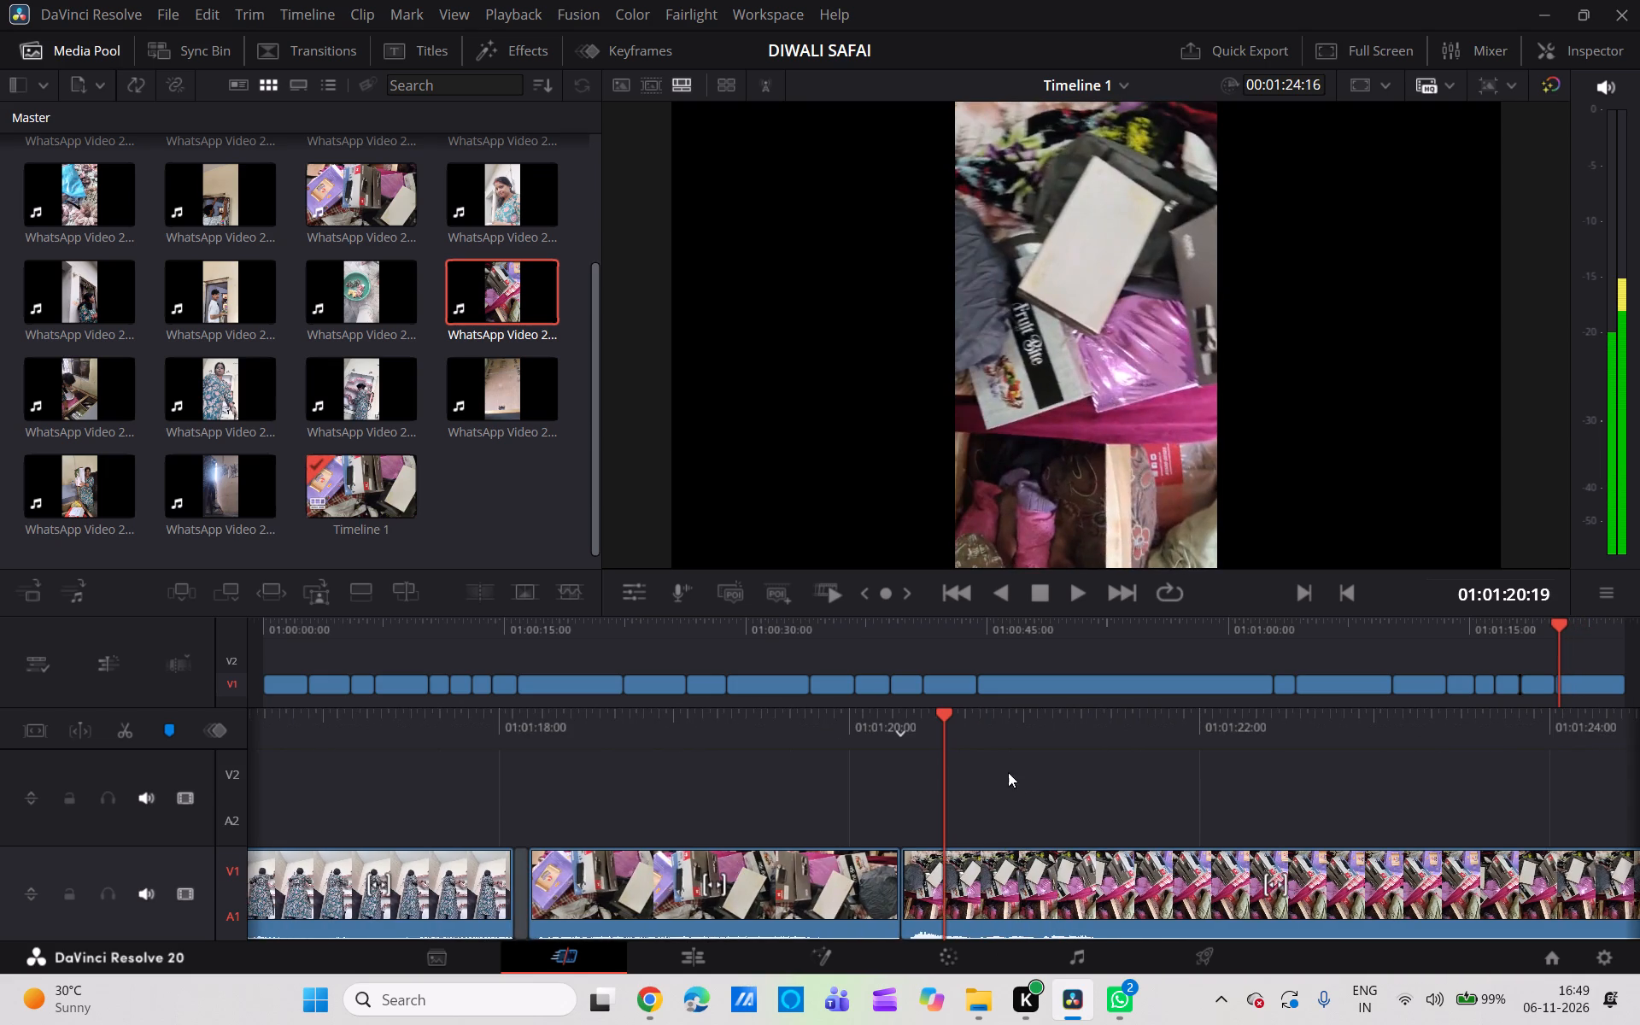
# Move the landscape boxes clip earlier on V1 so it sits directly against the end of the wall-shelf clip.
pyautogui.hscroll(5, 862, 800)
pyautogui.hscroll(-1, 835, 805)
pyautogui.hscroll(-1, 1018, 794)
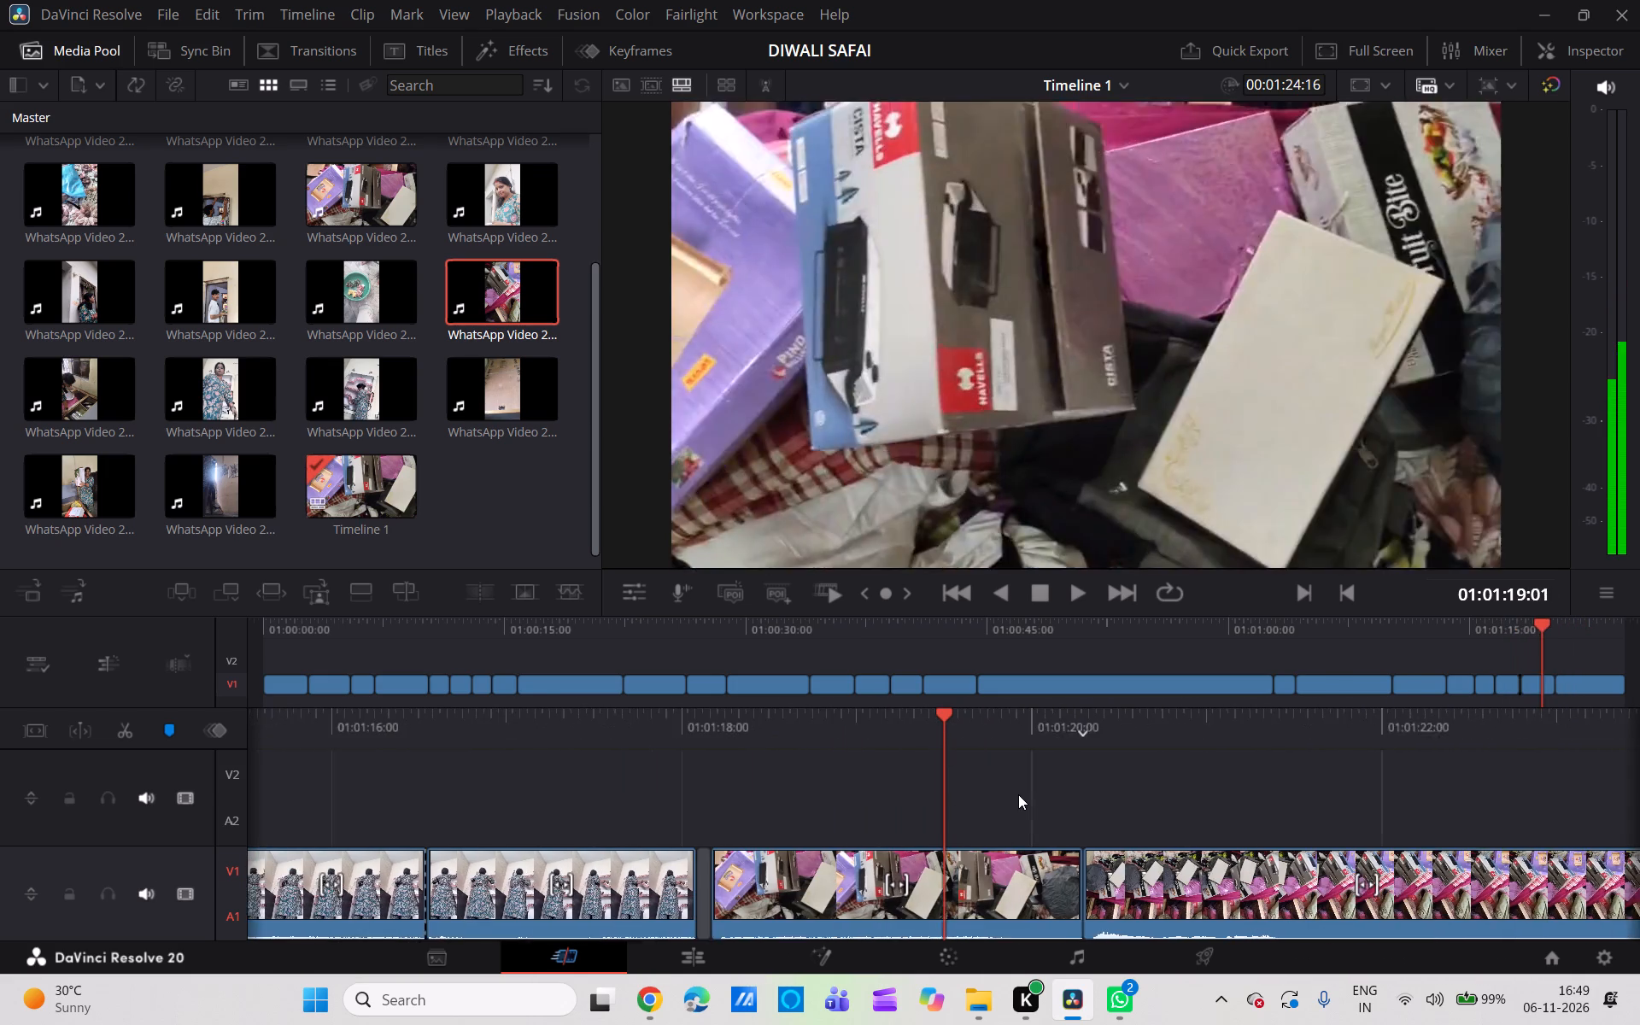
pyautogui.hscroll(-1, 1018, 794)
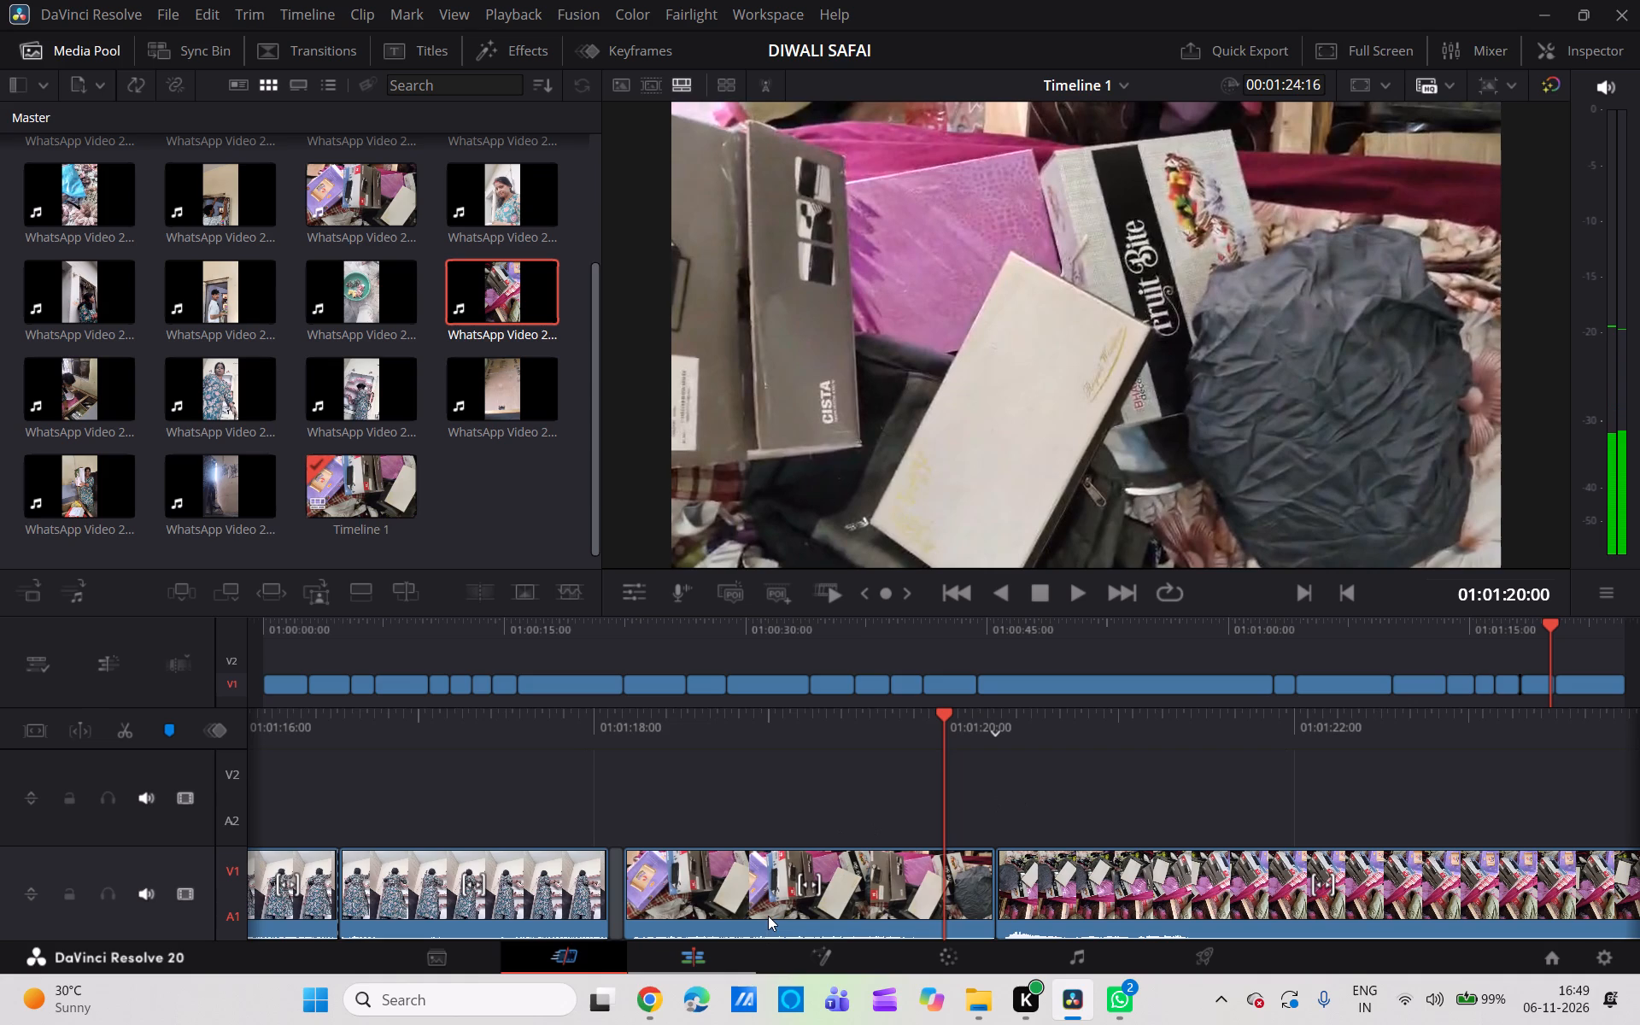
pyautogui.click(768, 914)
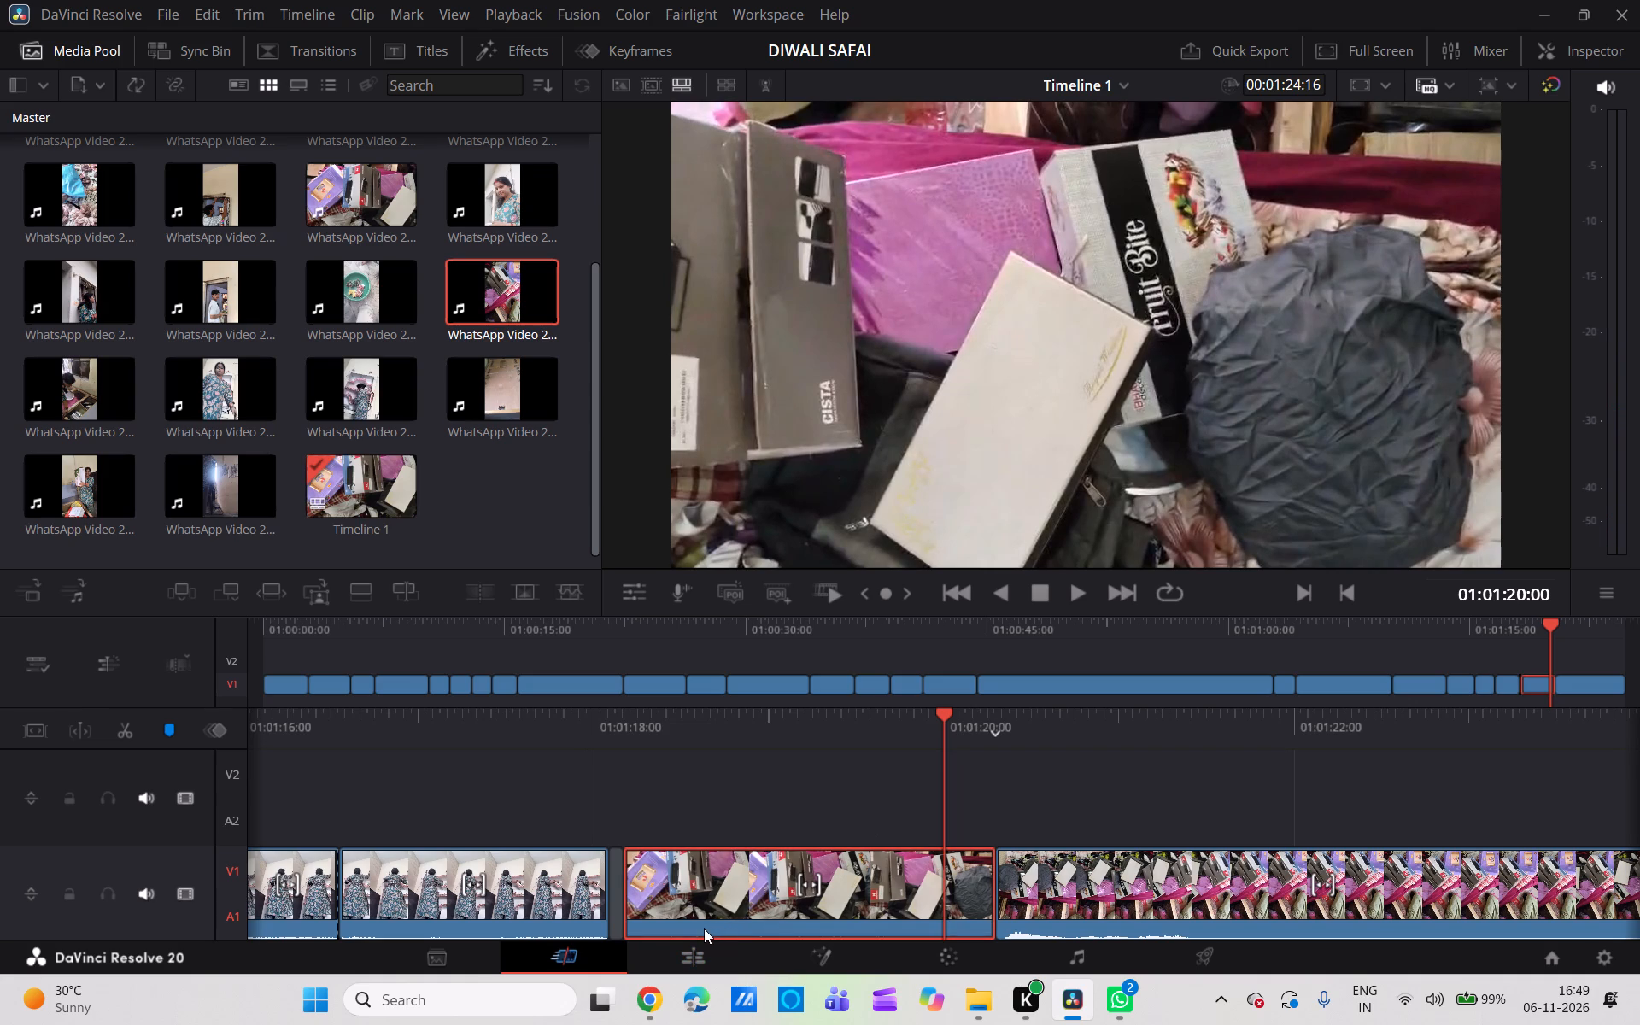
pyautogui.moveTo(704, 900); pyautogui.dragTo(655, 909)
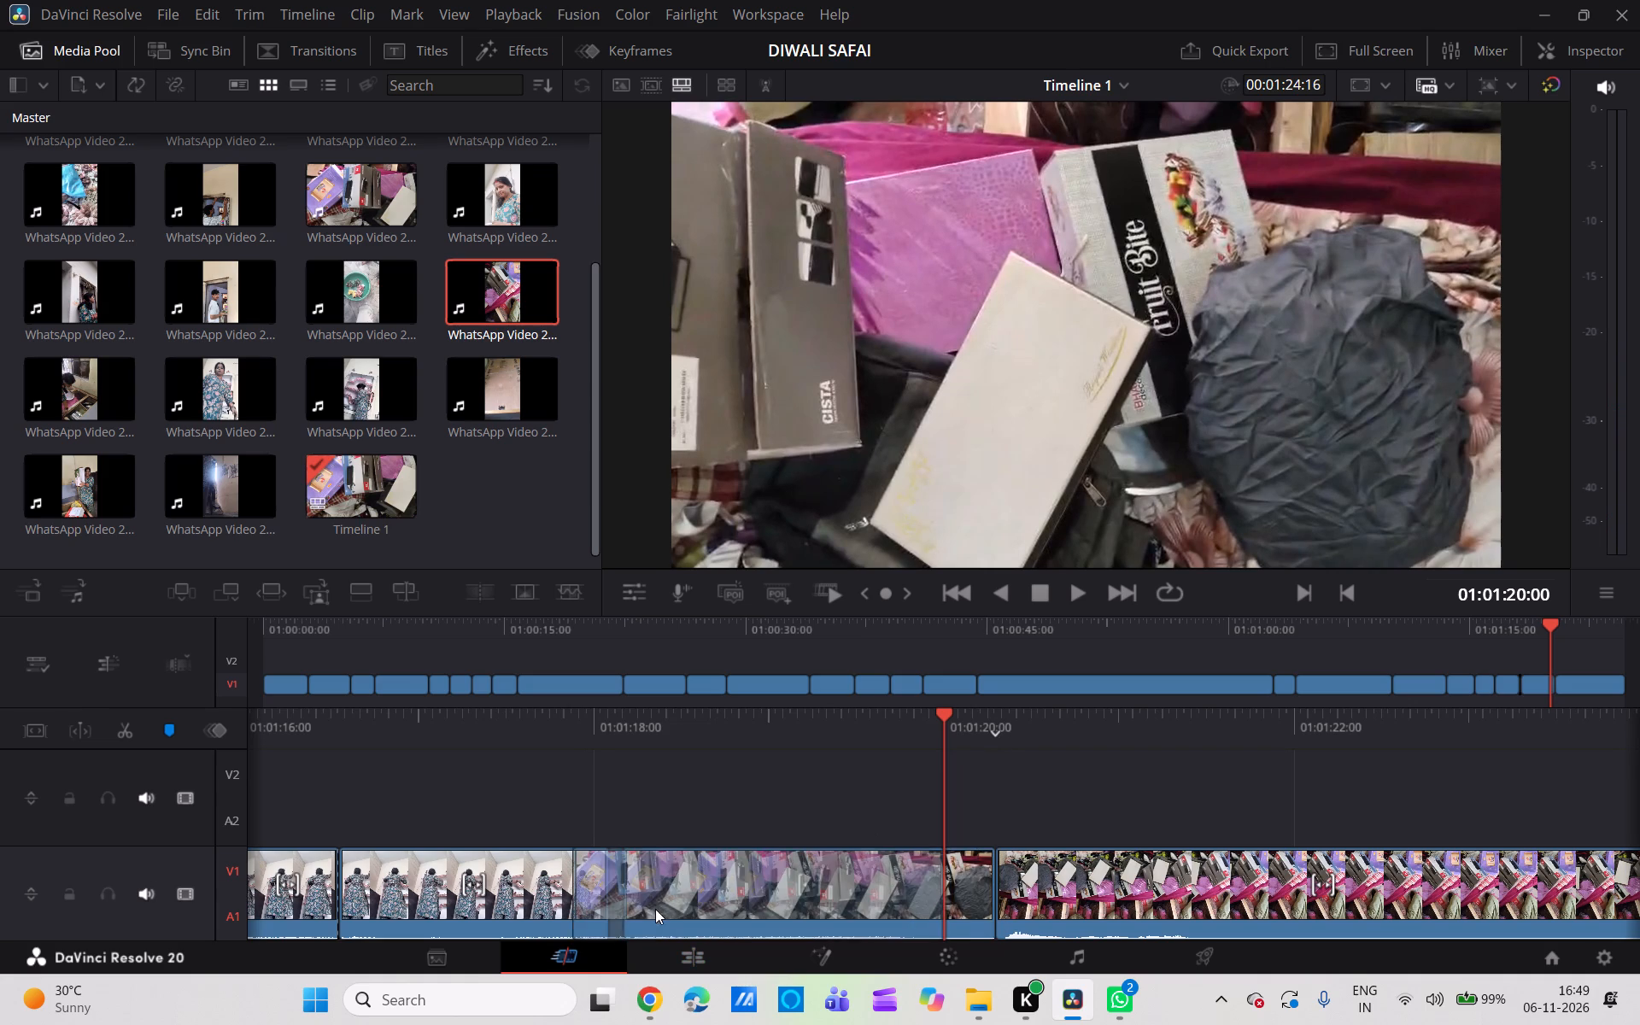
pyautogui.moveTo(655, 909); pyautogui.dragTo(674, 905)
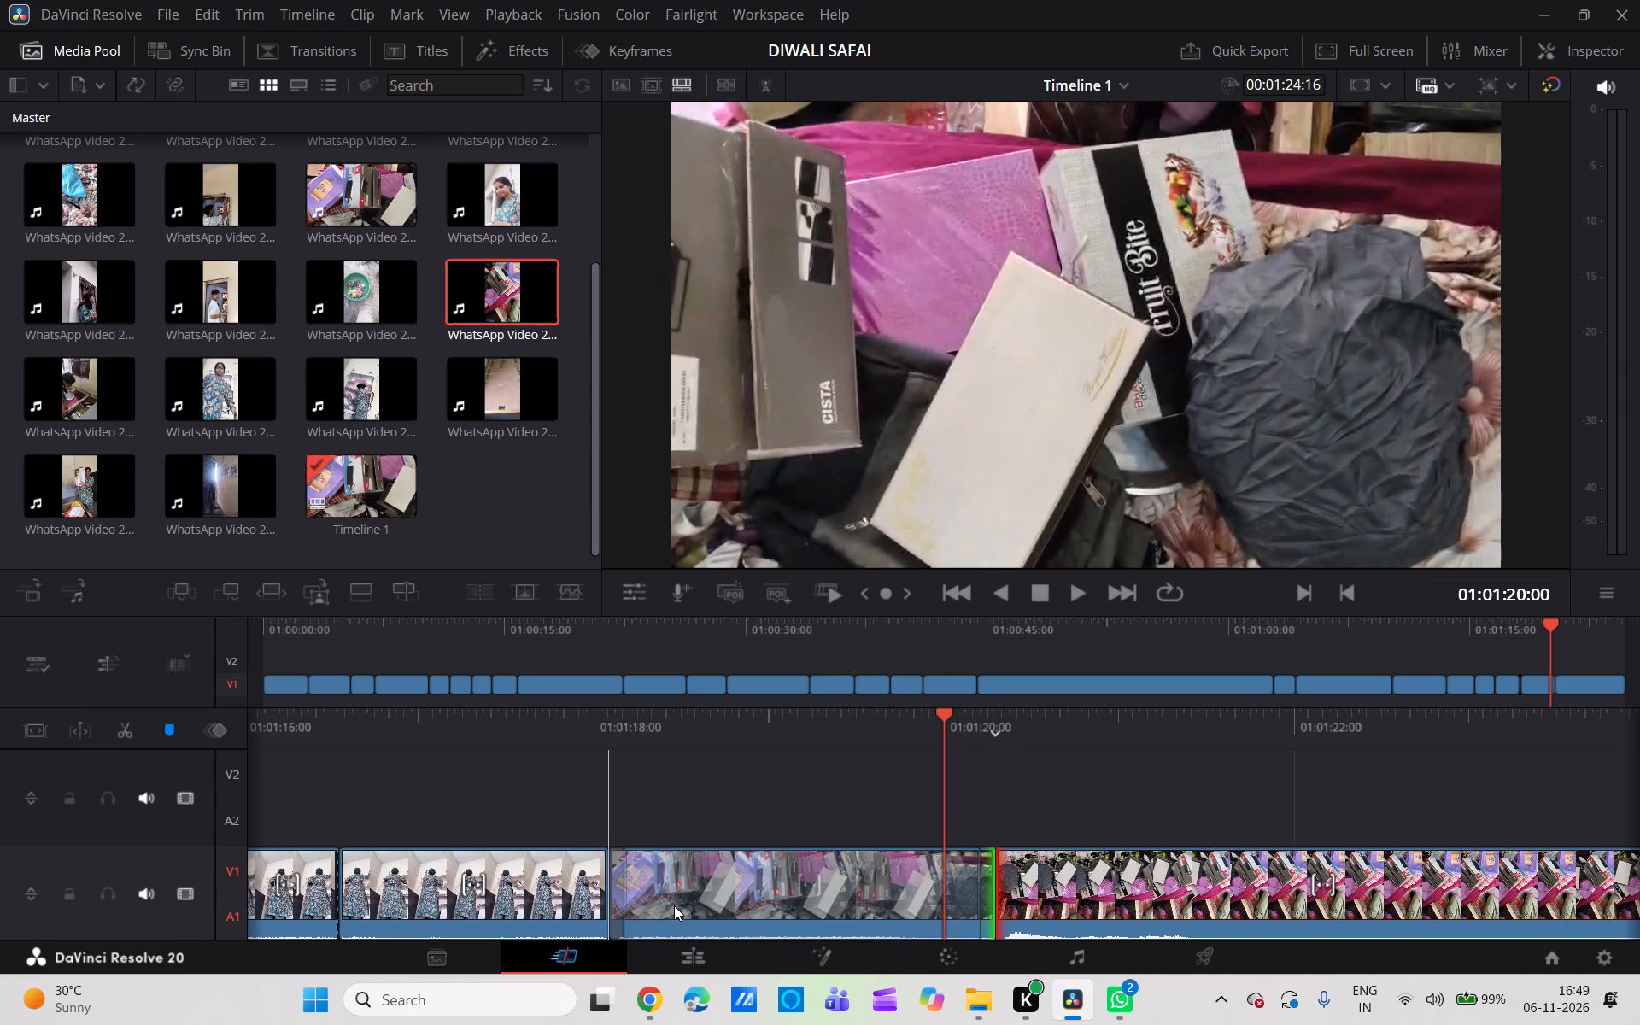
pyautogui.moveTo(674, 905); pyautogui.dragTo(686, 901)
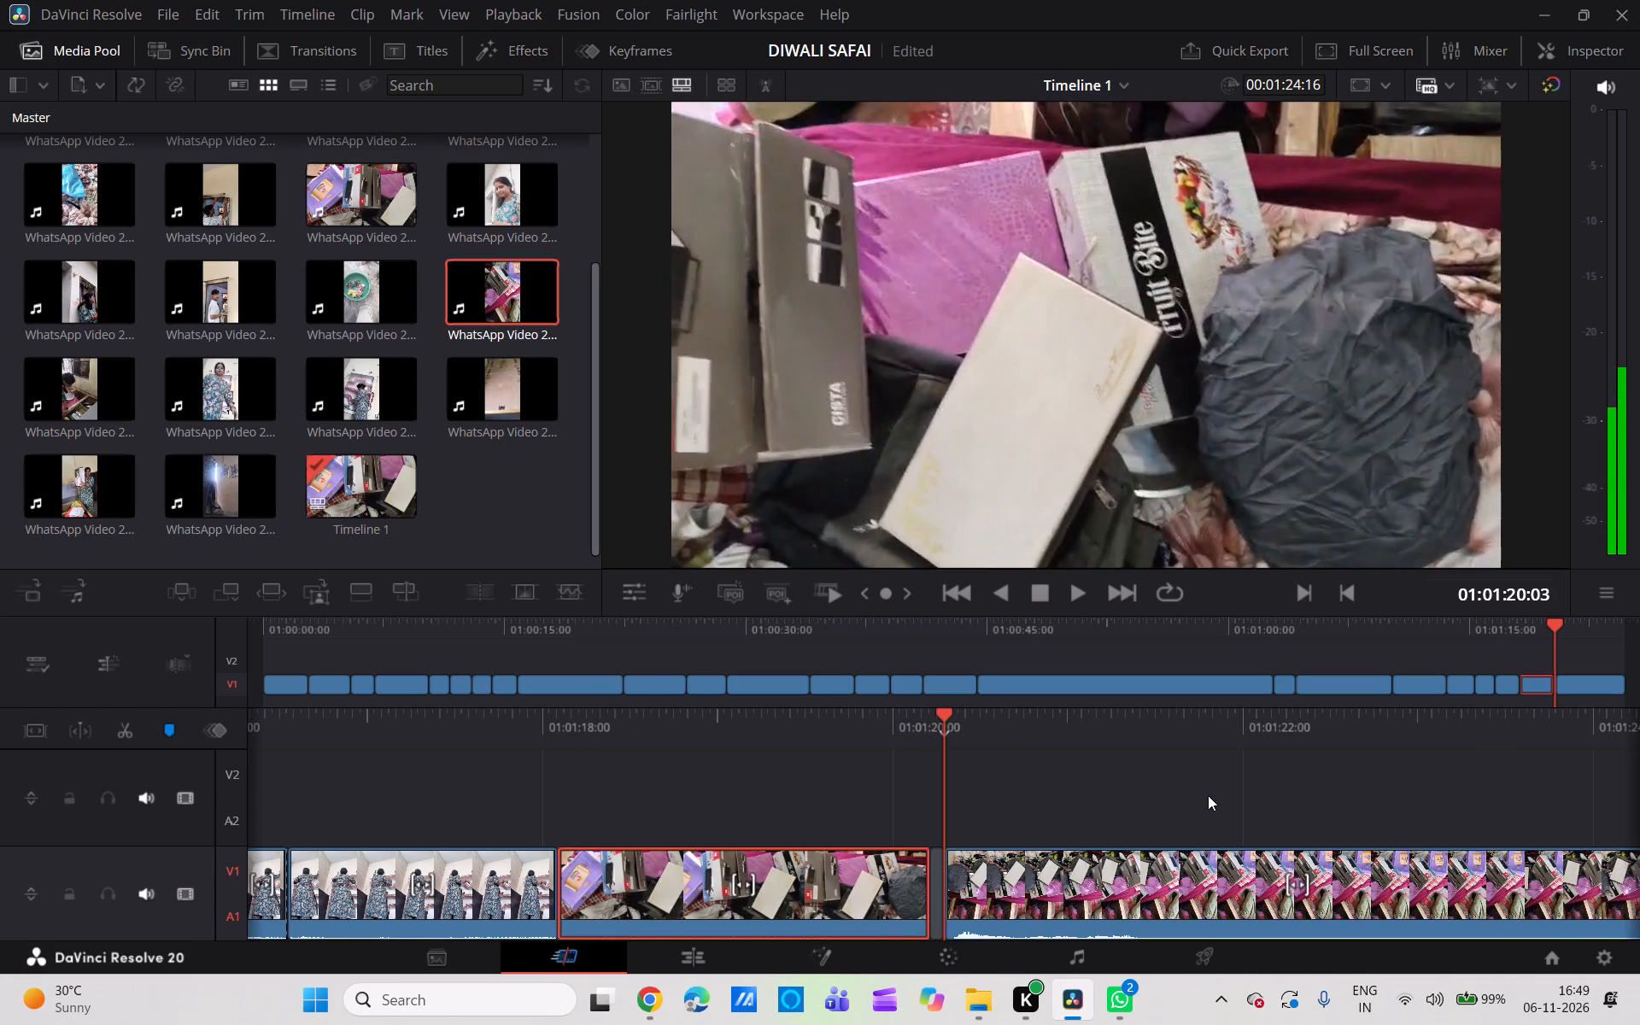
# Move the portrait boxes clip earlier on V1 so it sits directly against the end of the landscape boxes clip.
pyautogui.moveTo(1101, 900); pyautogui.dragTo(1074, 909)
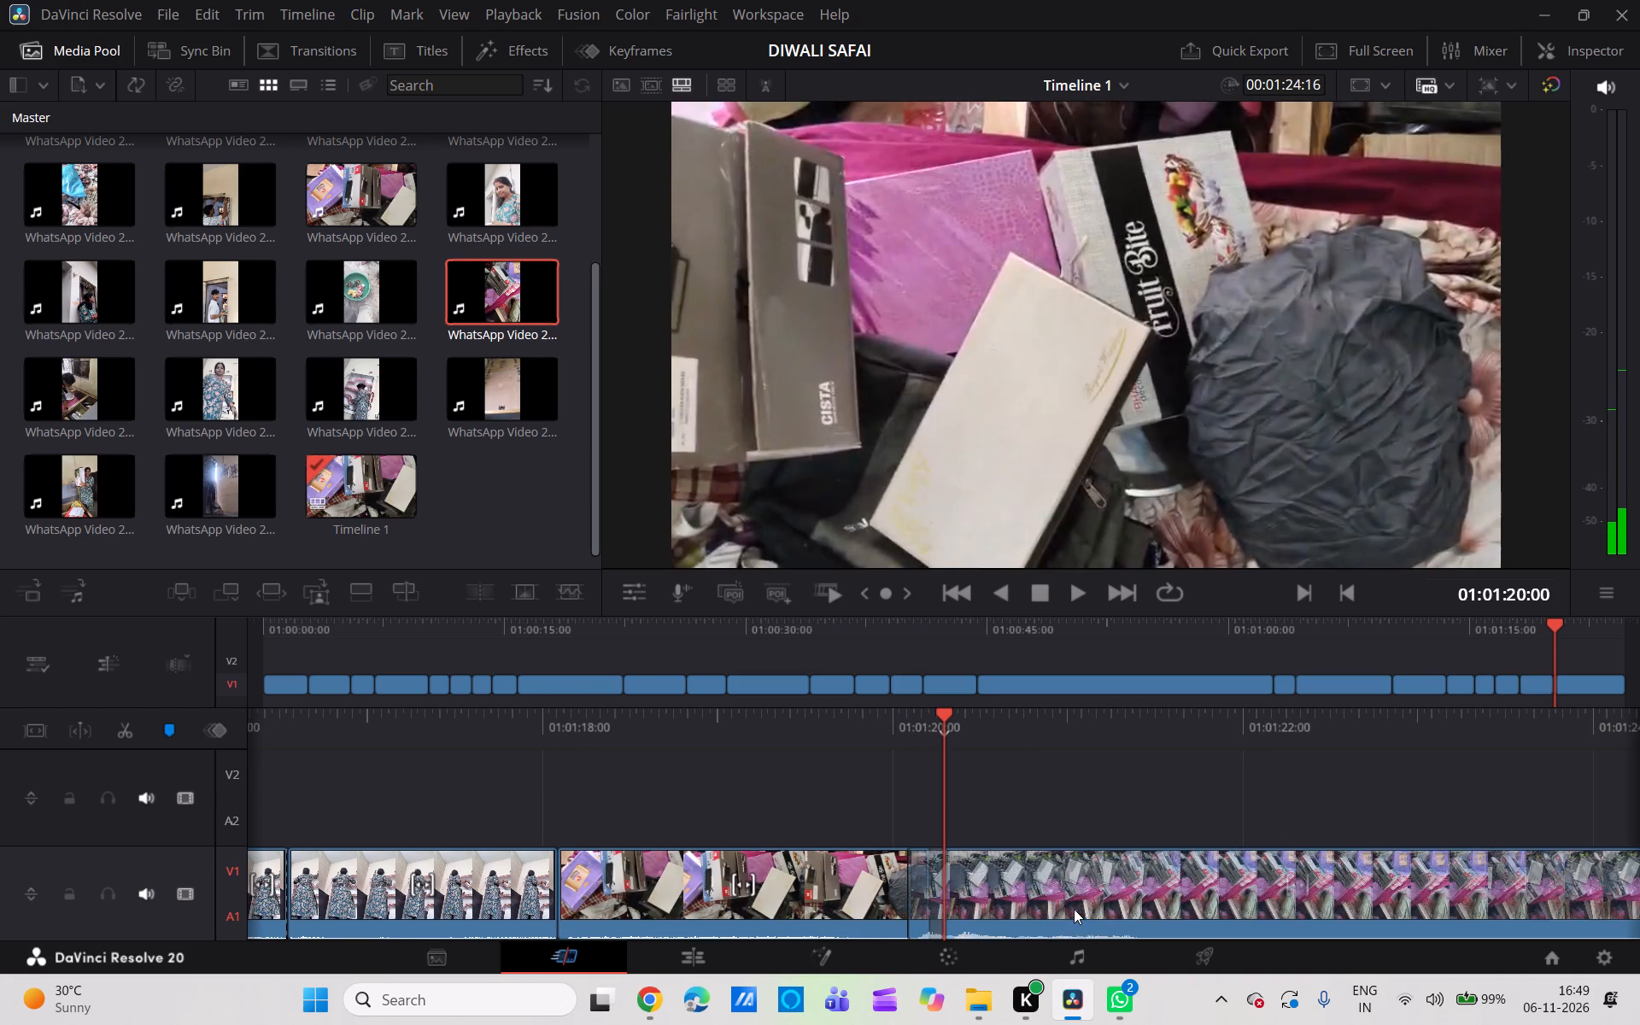
pyautogui.moveTo(1074, 909); pyautogui.dragTo(1086, 908)
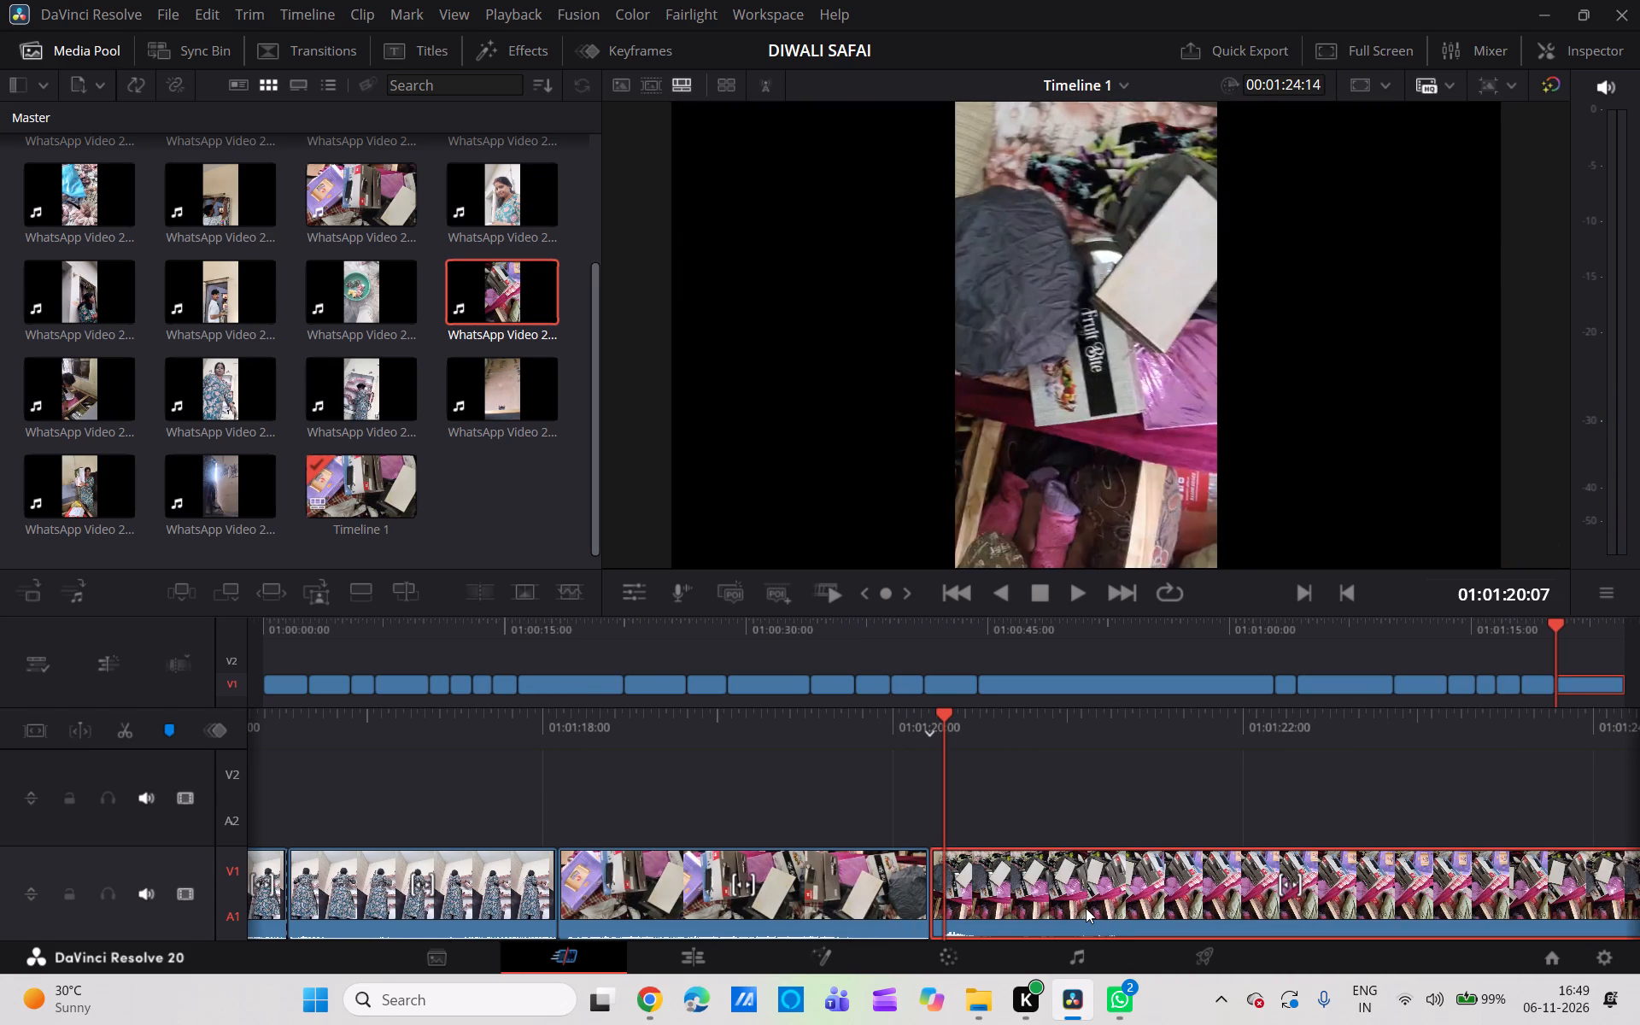
# Split the portrait boxes clip at 01:01:21:08, where the Havells box is in view.
pyautogui.hscroll(-3, 1086, 908)
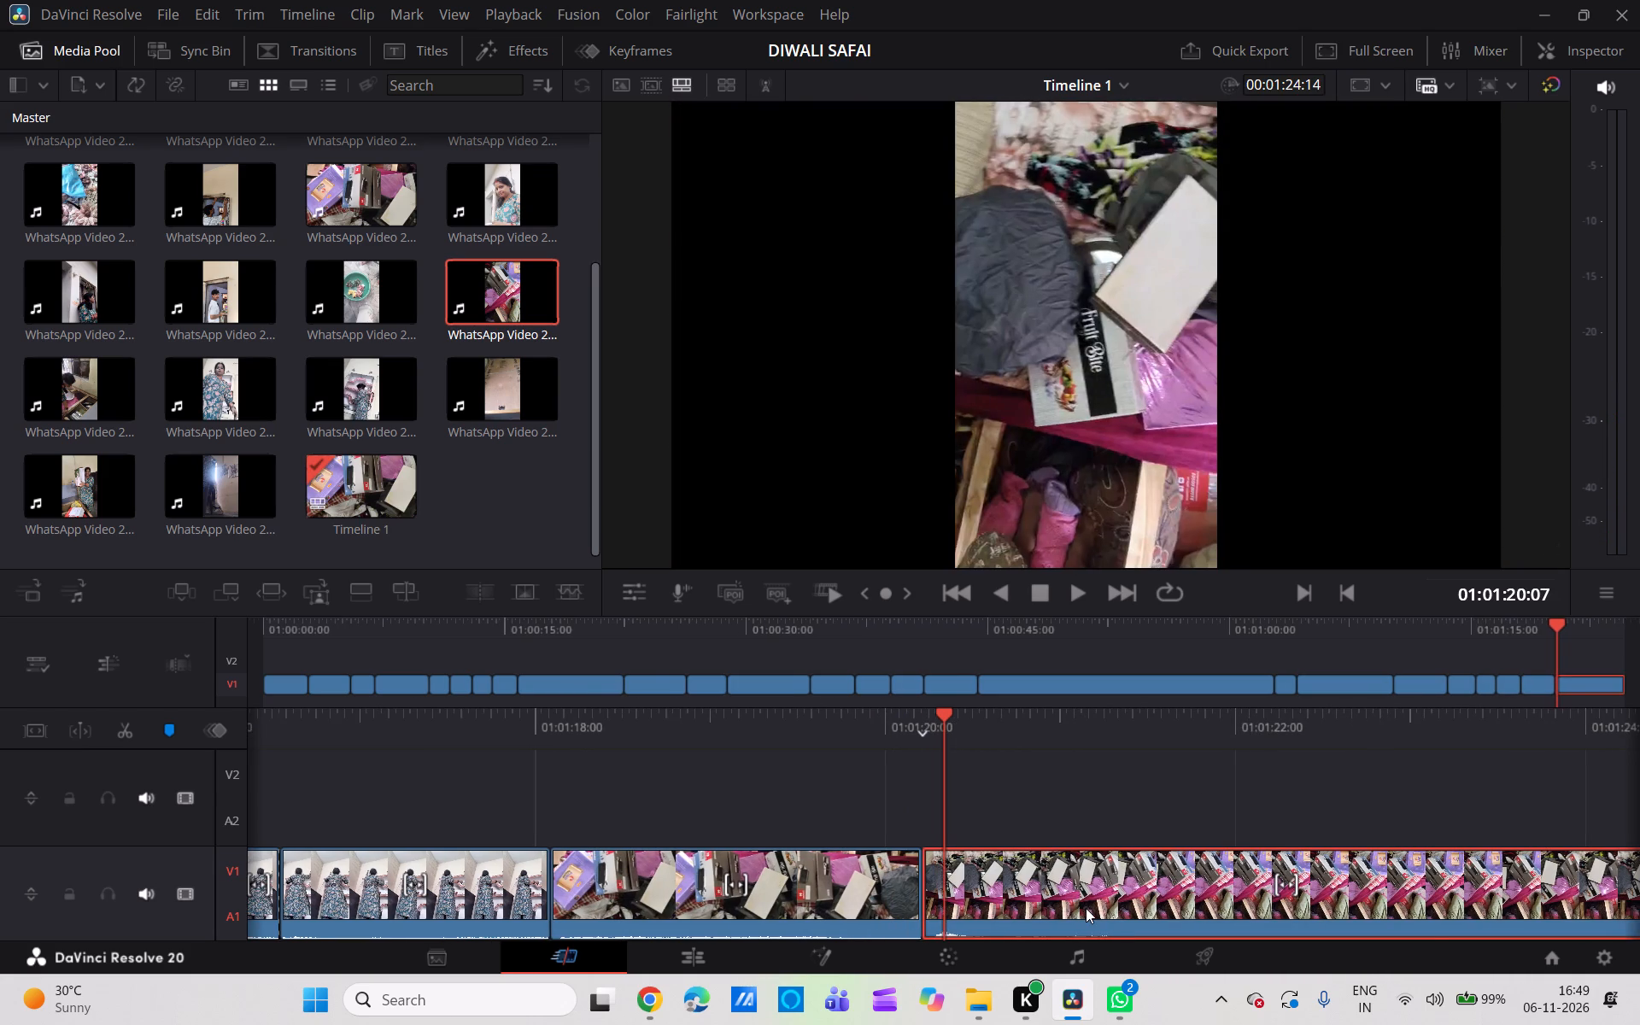
pyautogui.hscroll(-4, 1086, 908)
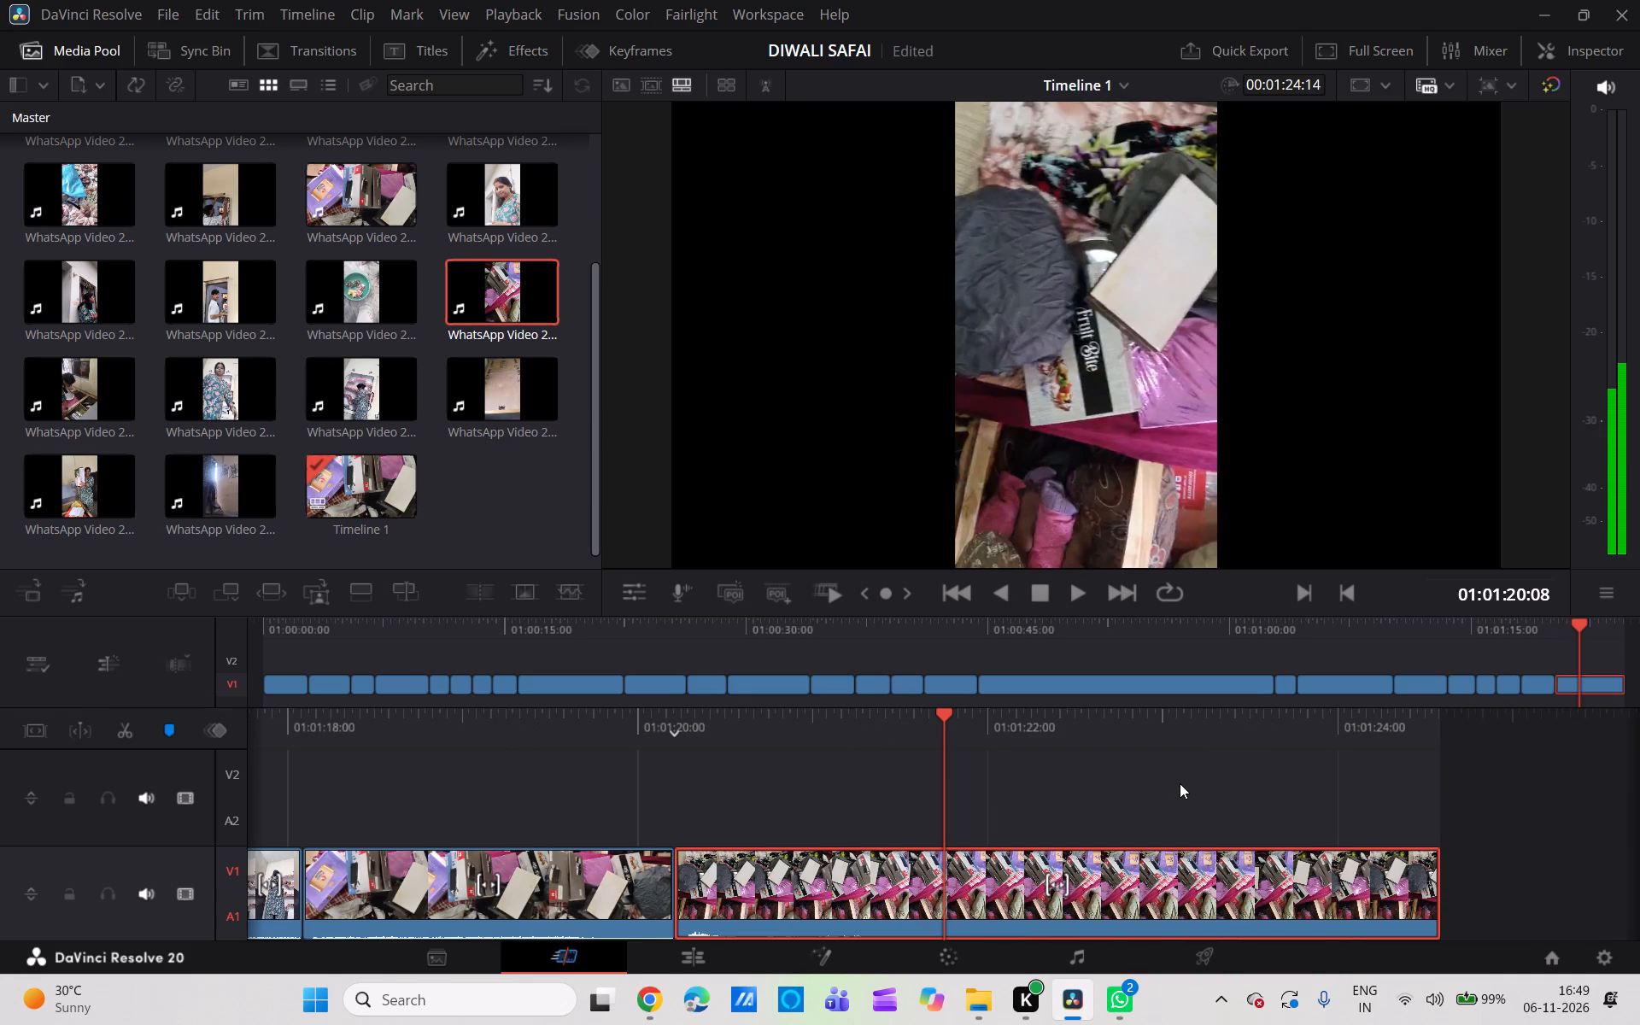
pyautogui.hscroll(-6, 1180, 783)
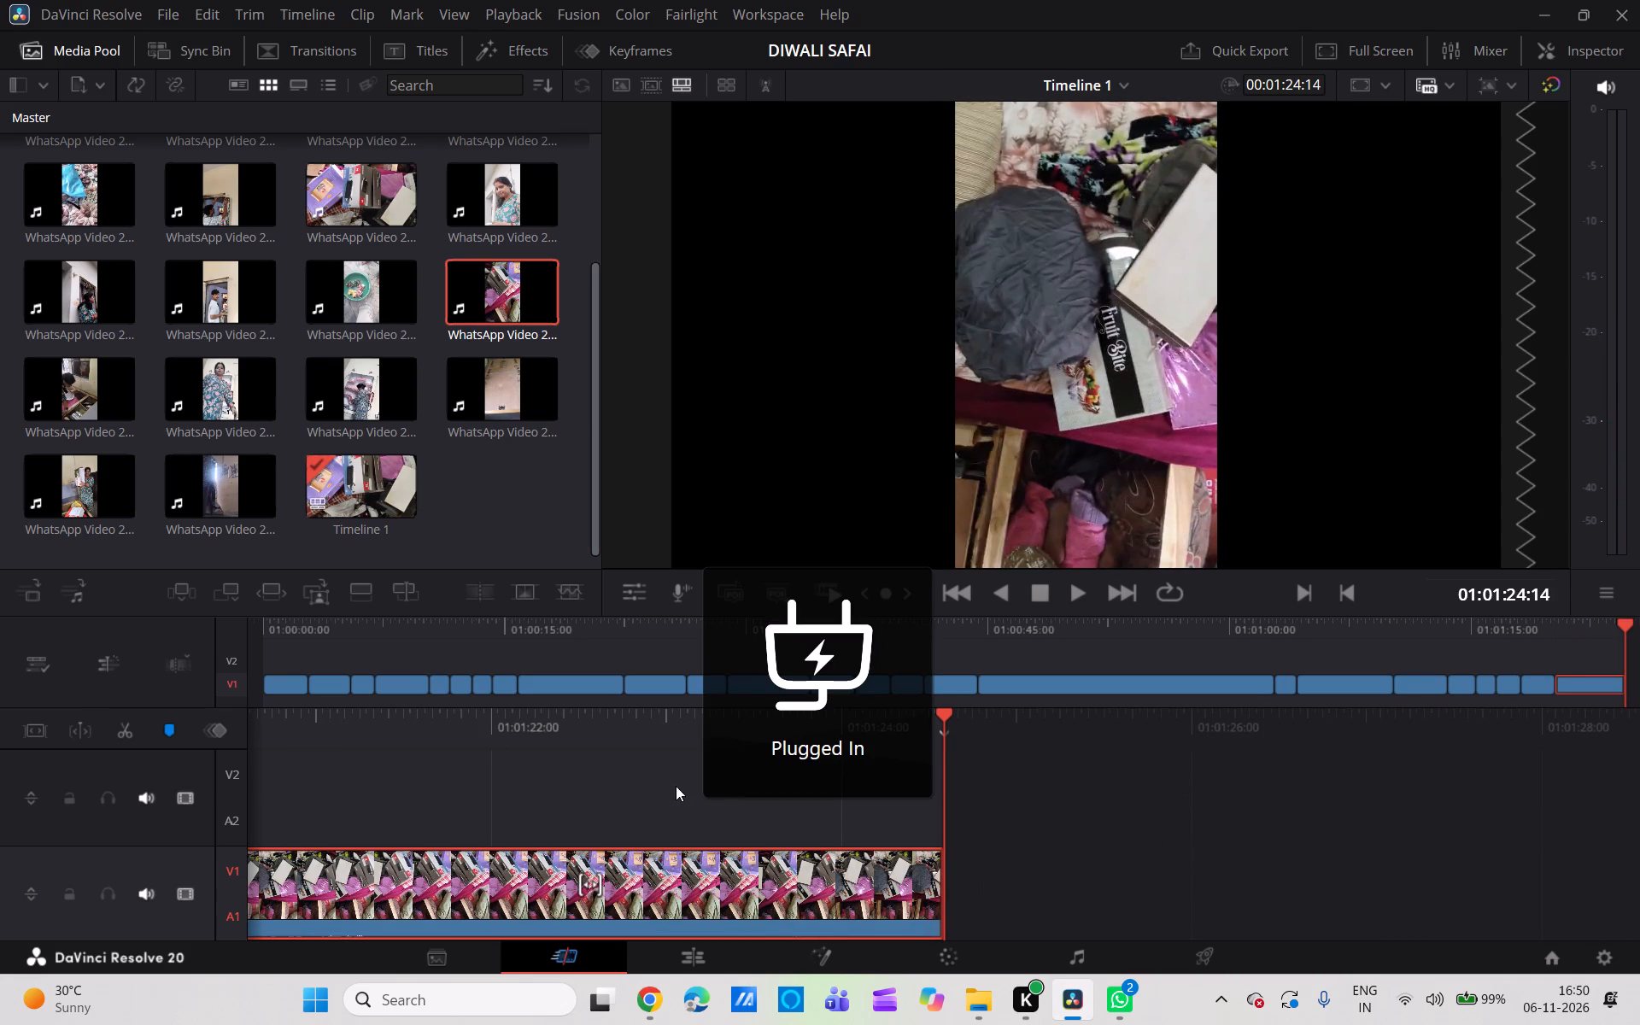
pyautogui.hscroll(3, 671, 800)
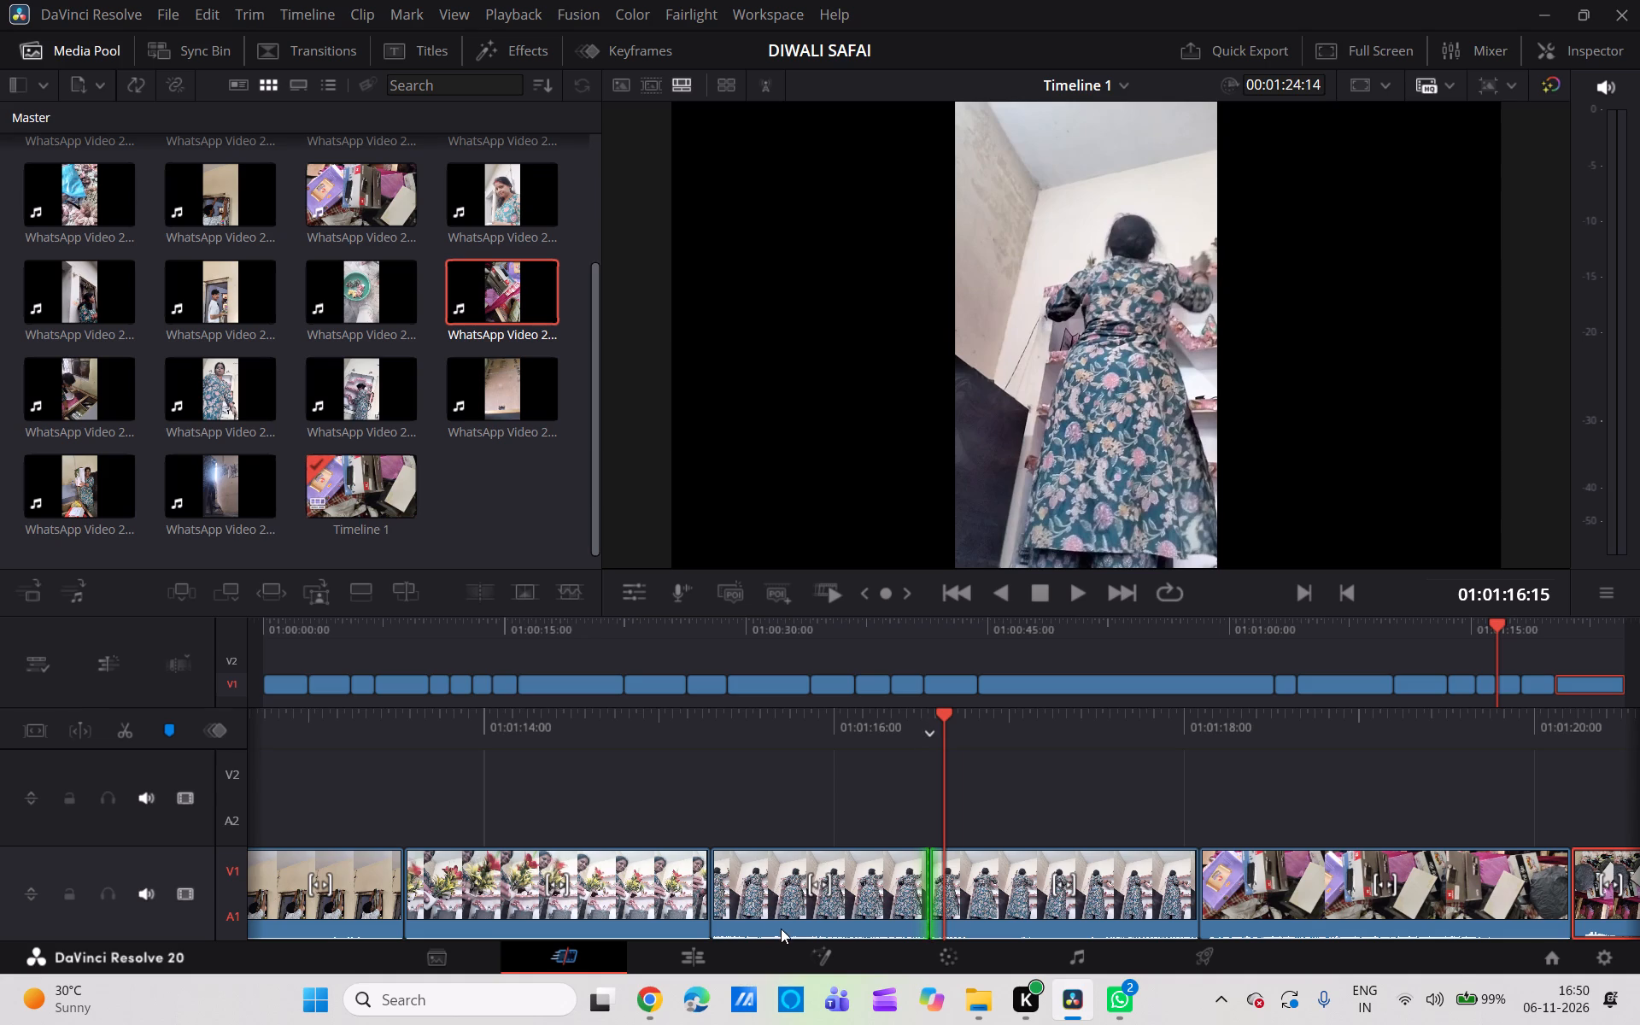
pyautogui.hscroll(-3, 1098, 792)
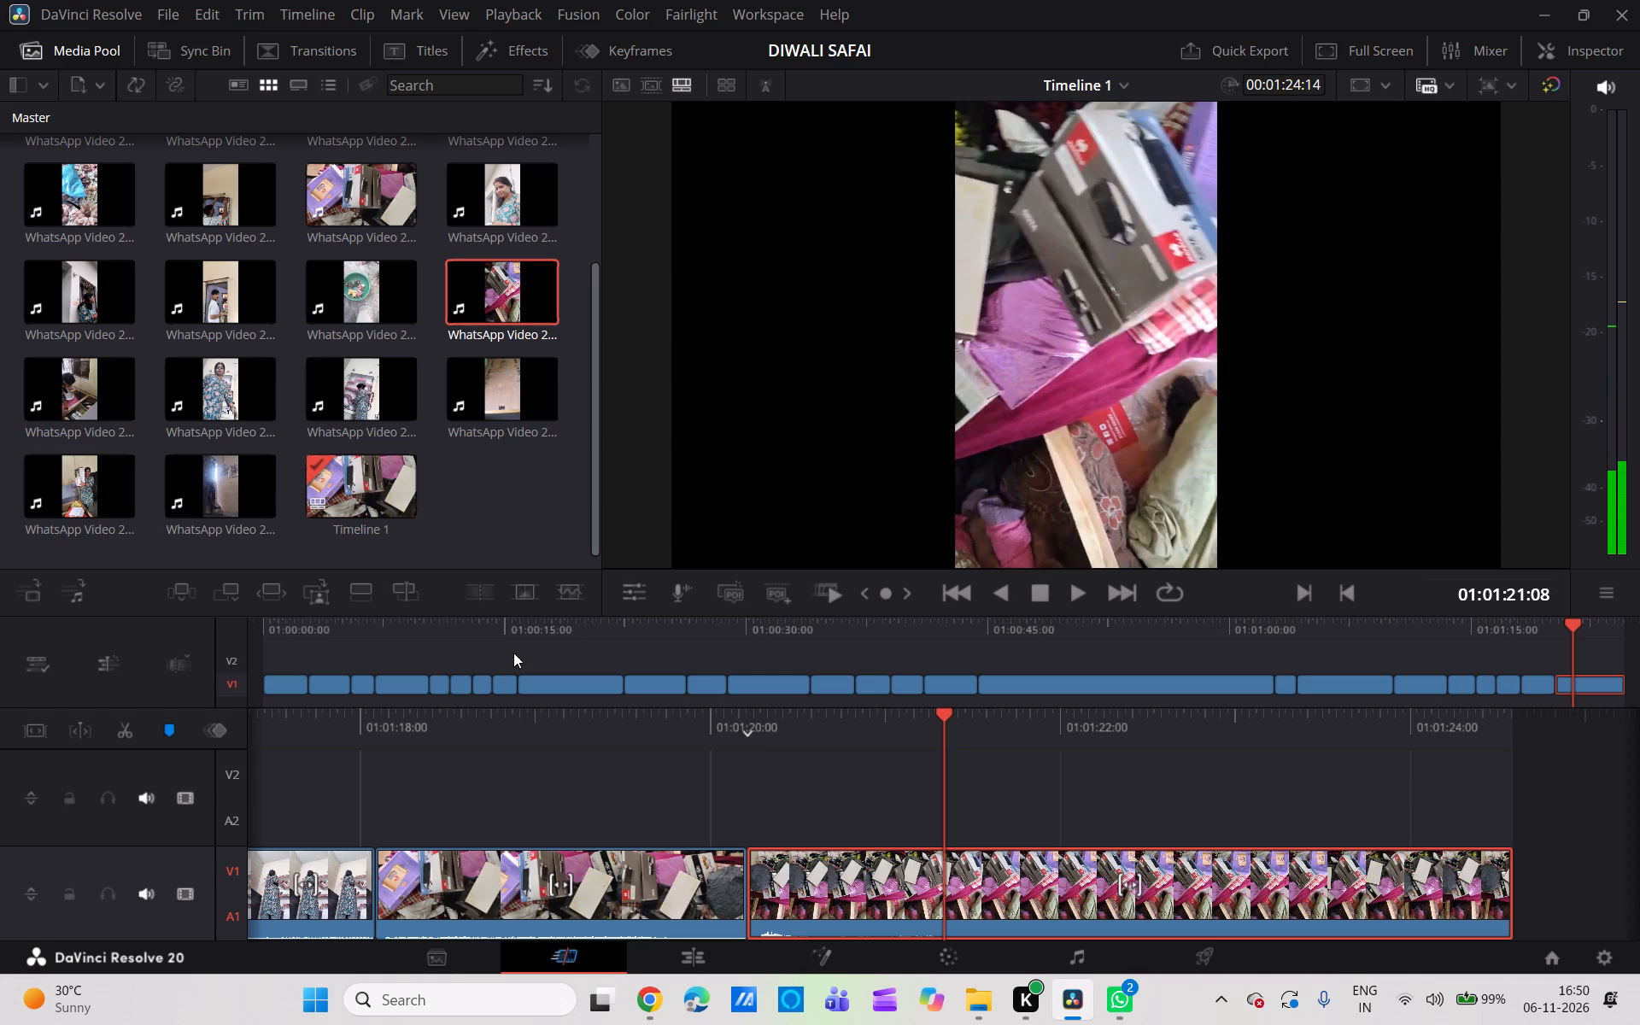
pyautogui.click(127, 732)
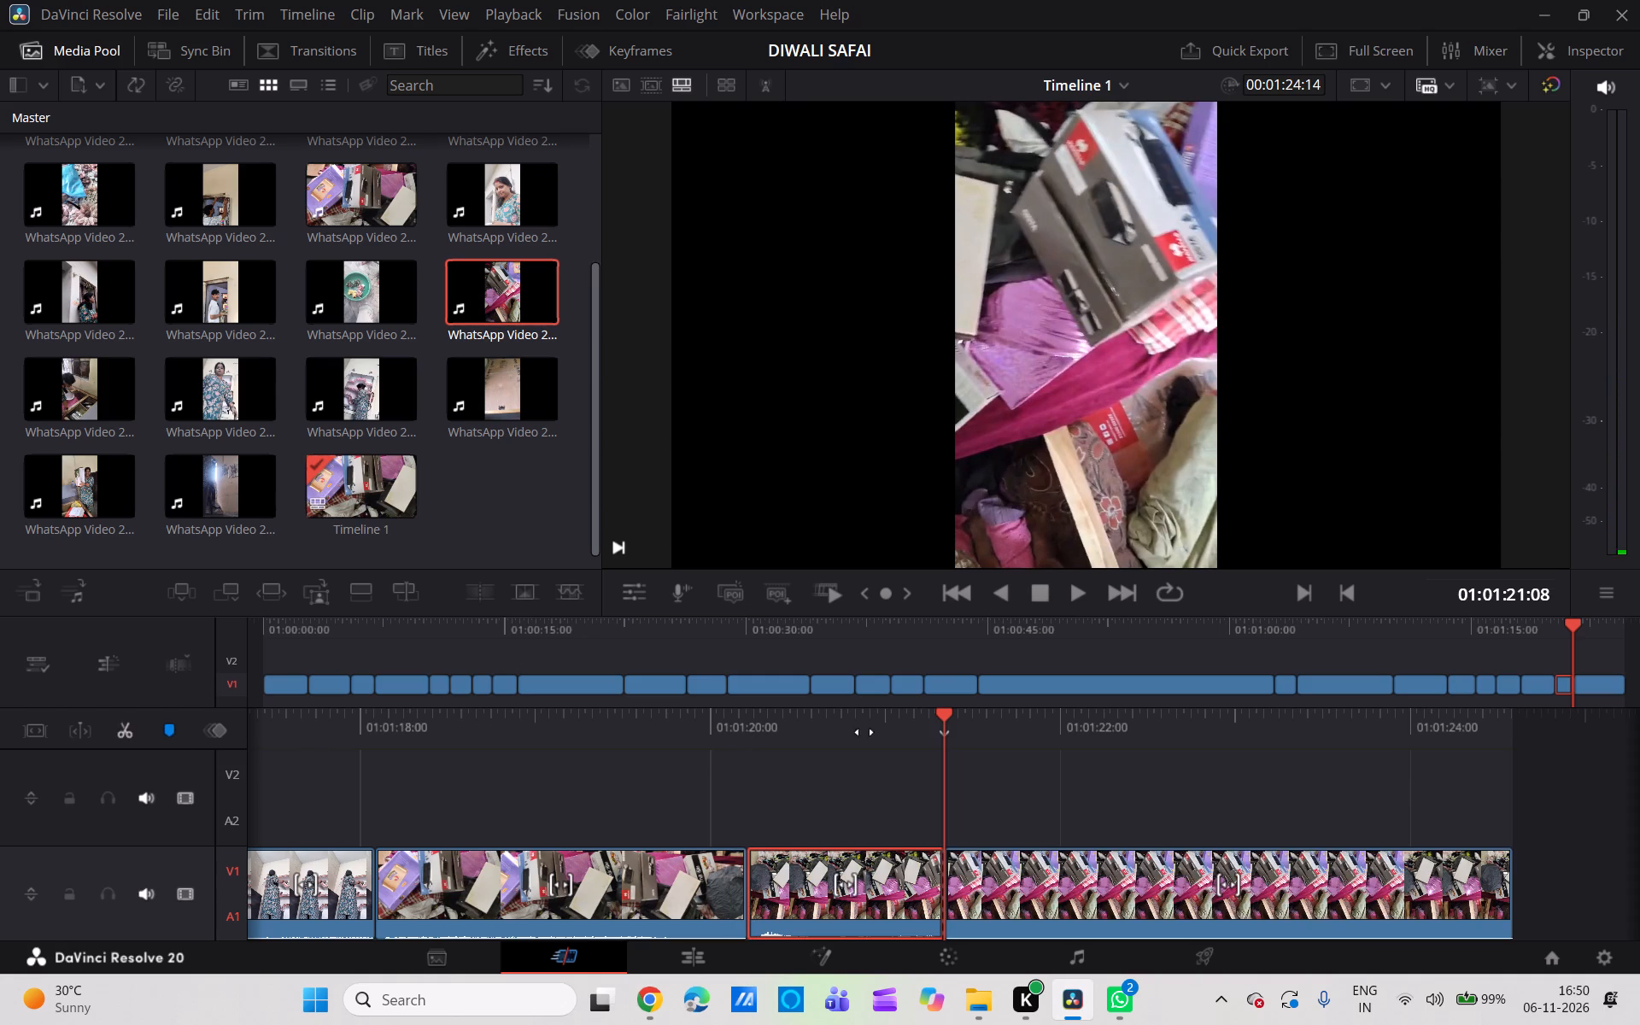
# Delete the part of the portrait boxes clip after the split at 01:01:21:08.
pyautogui.click(1161, 868)
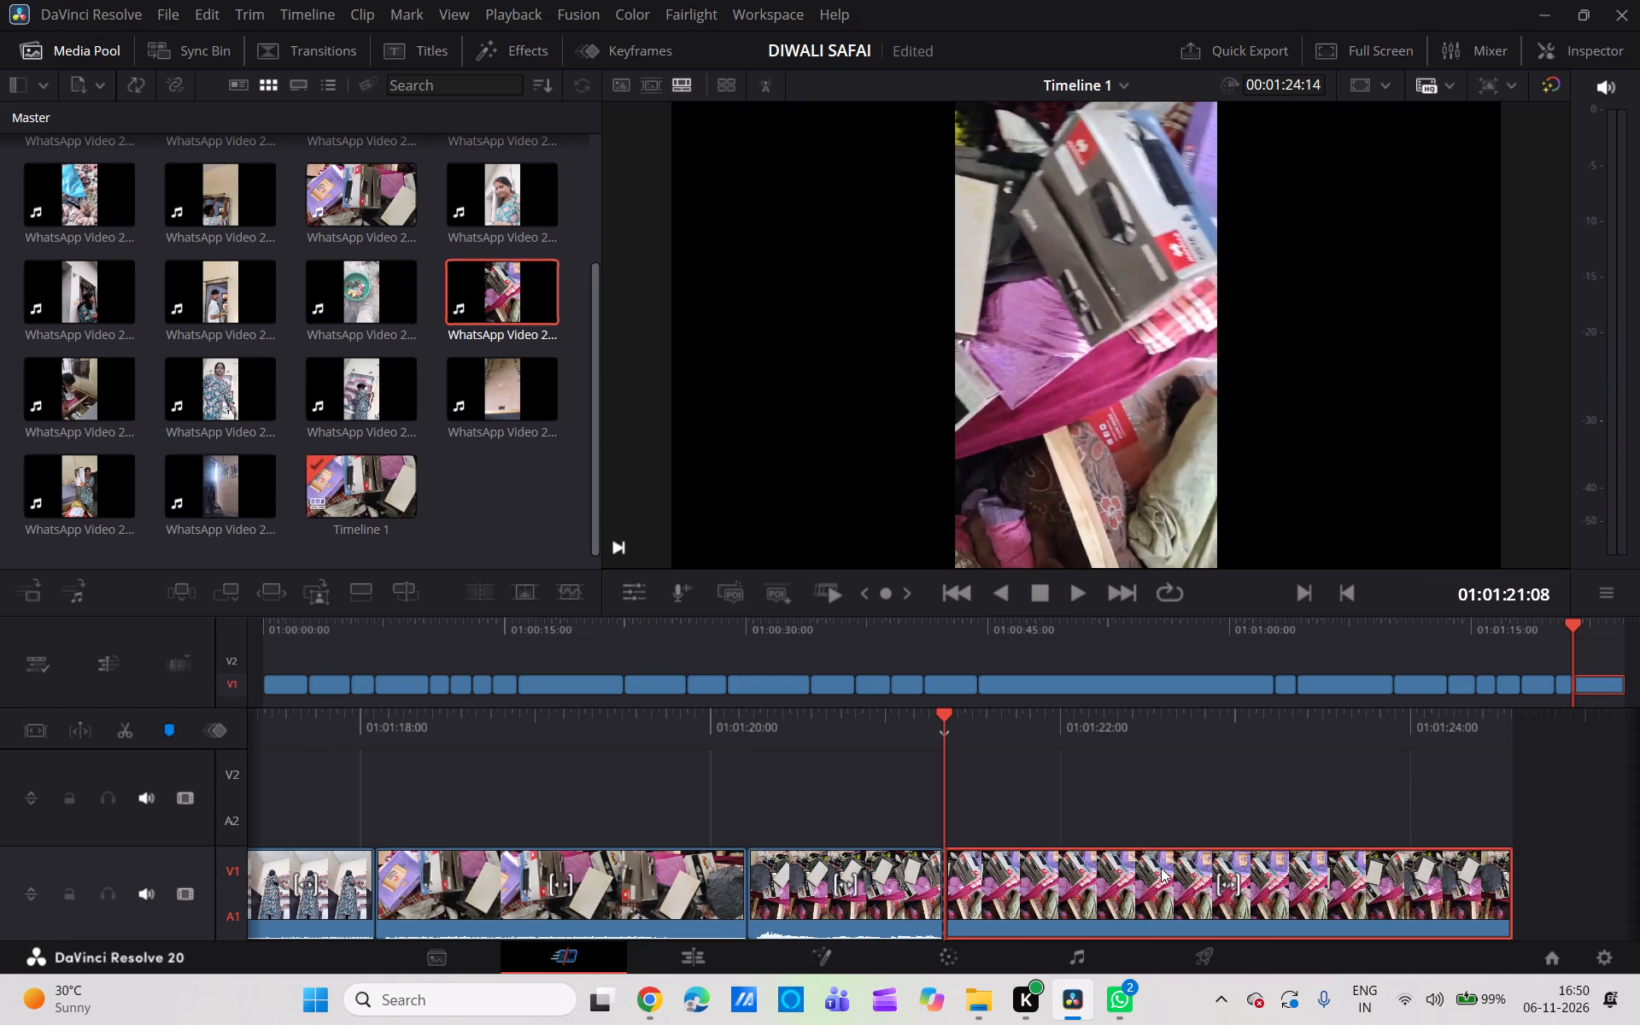
pyautogui.press('BackSpace')
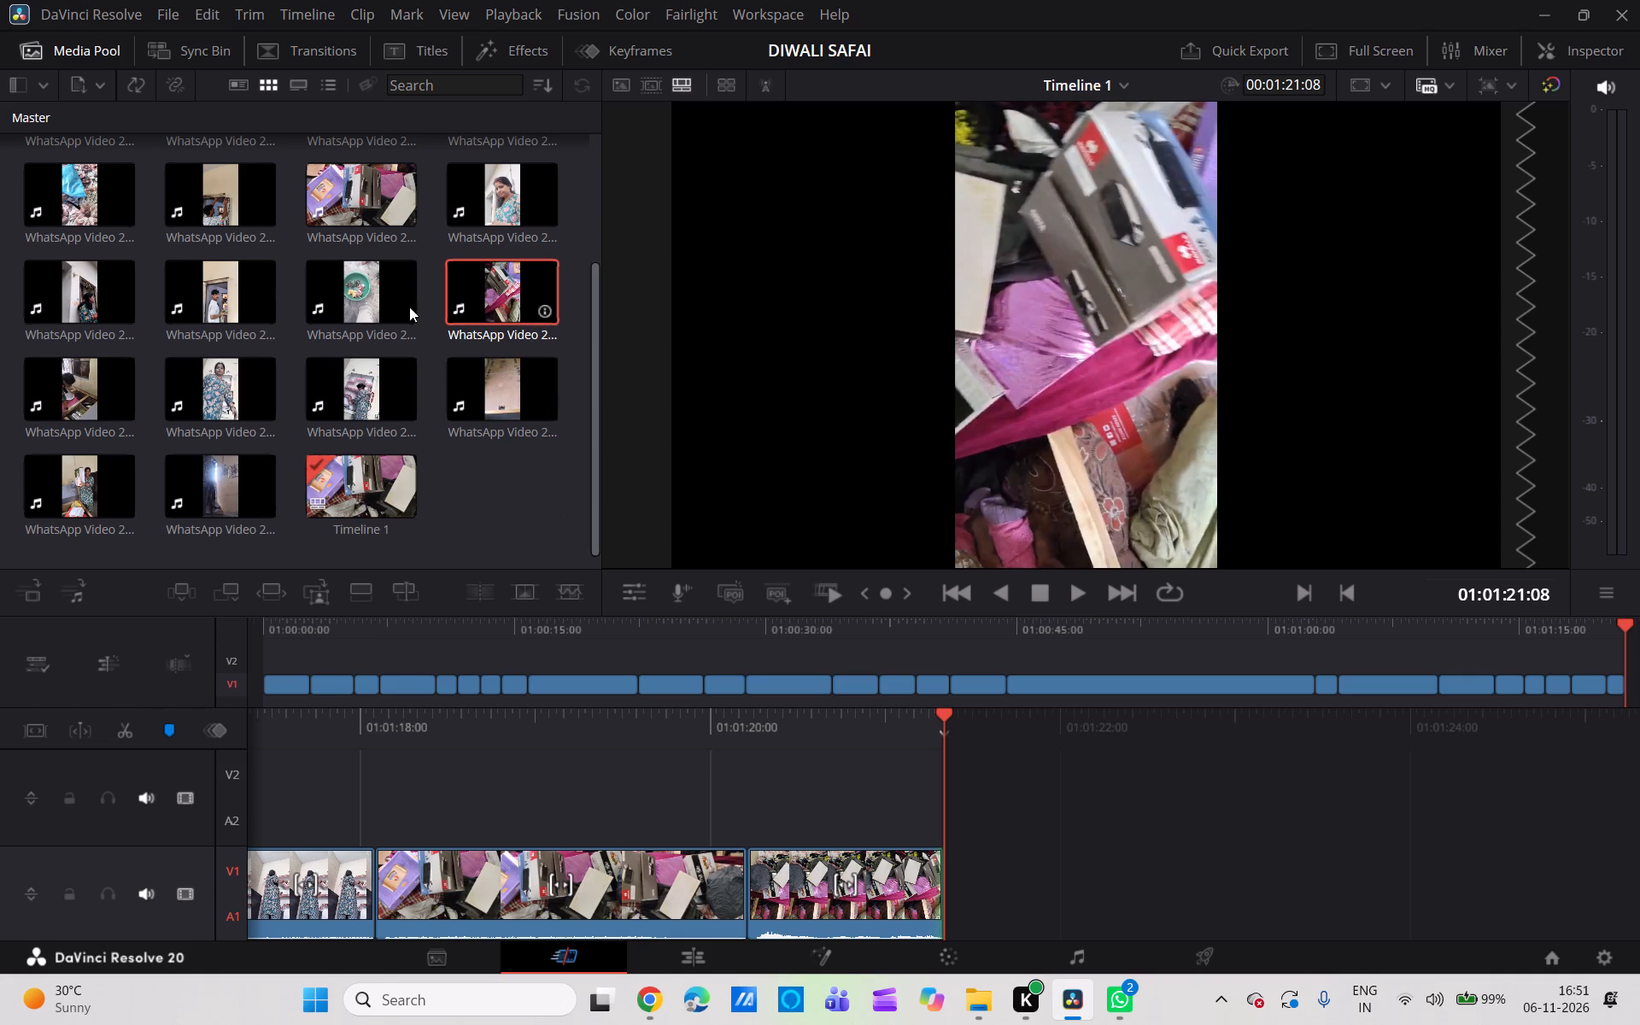
# Add the clip of the woman lifting a box beside the Cello carton to V1, directly against the portrait boxes clip's end.
pyautogui.scroll(1, 386, 312)
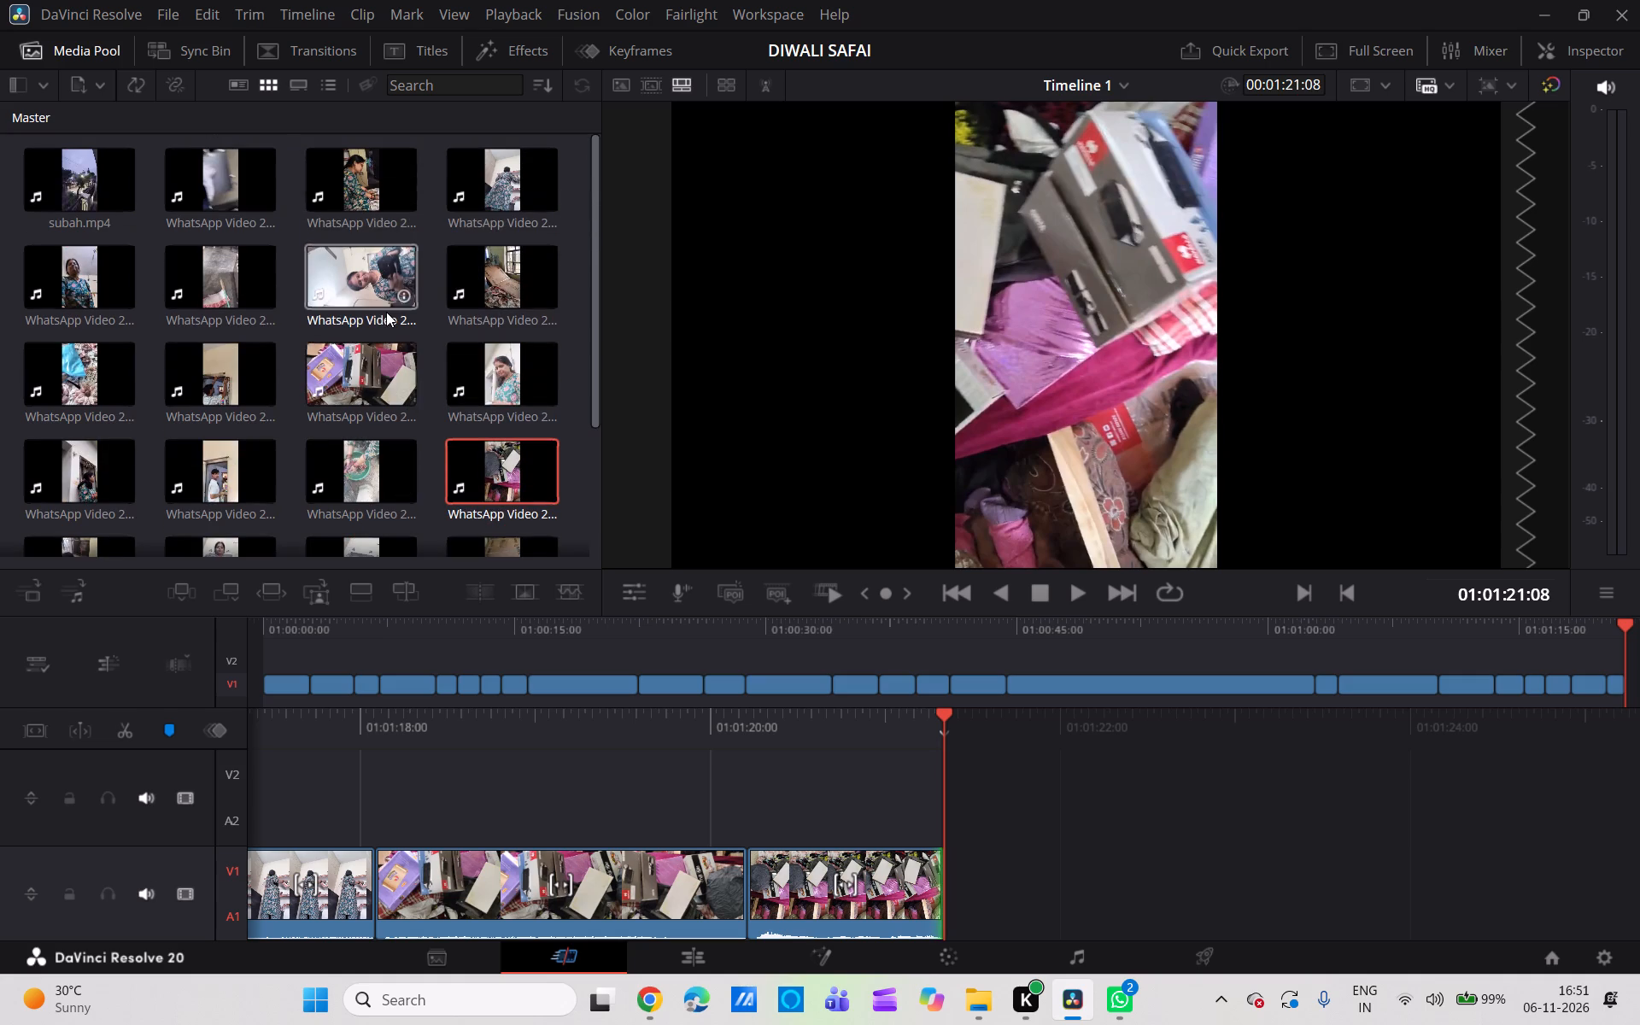
pyautogui.scroll(2, 386, 312)
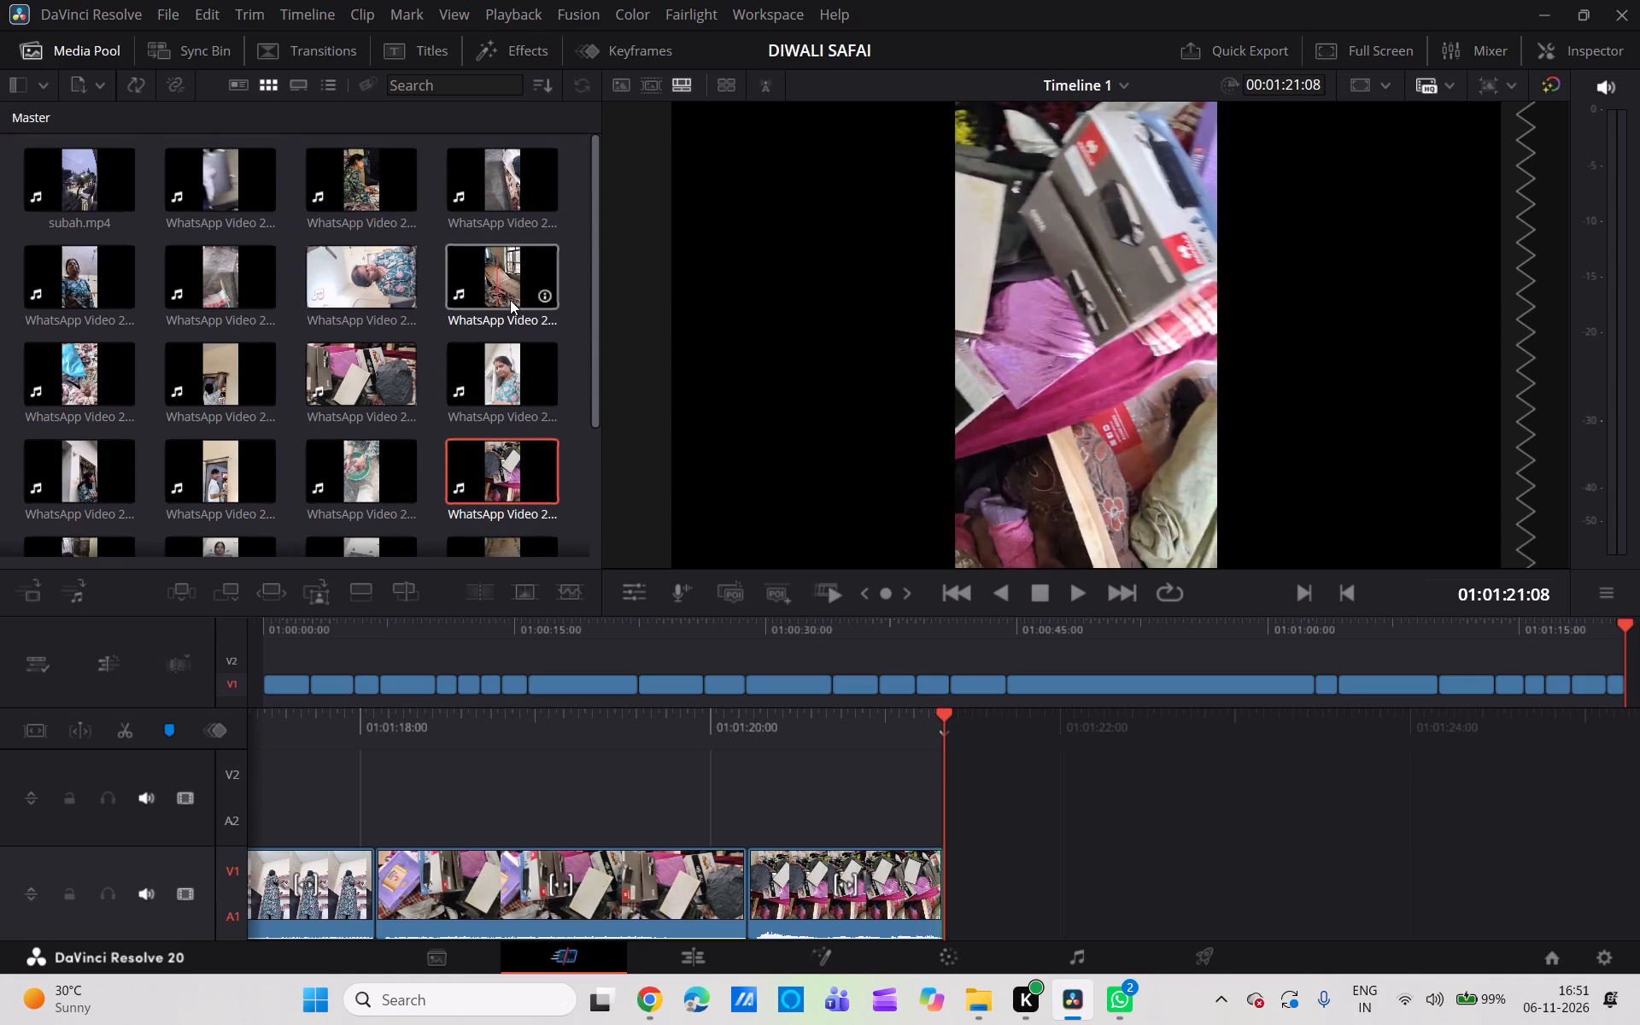
pyautogui.scroll(-2, 482, 418)
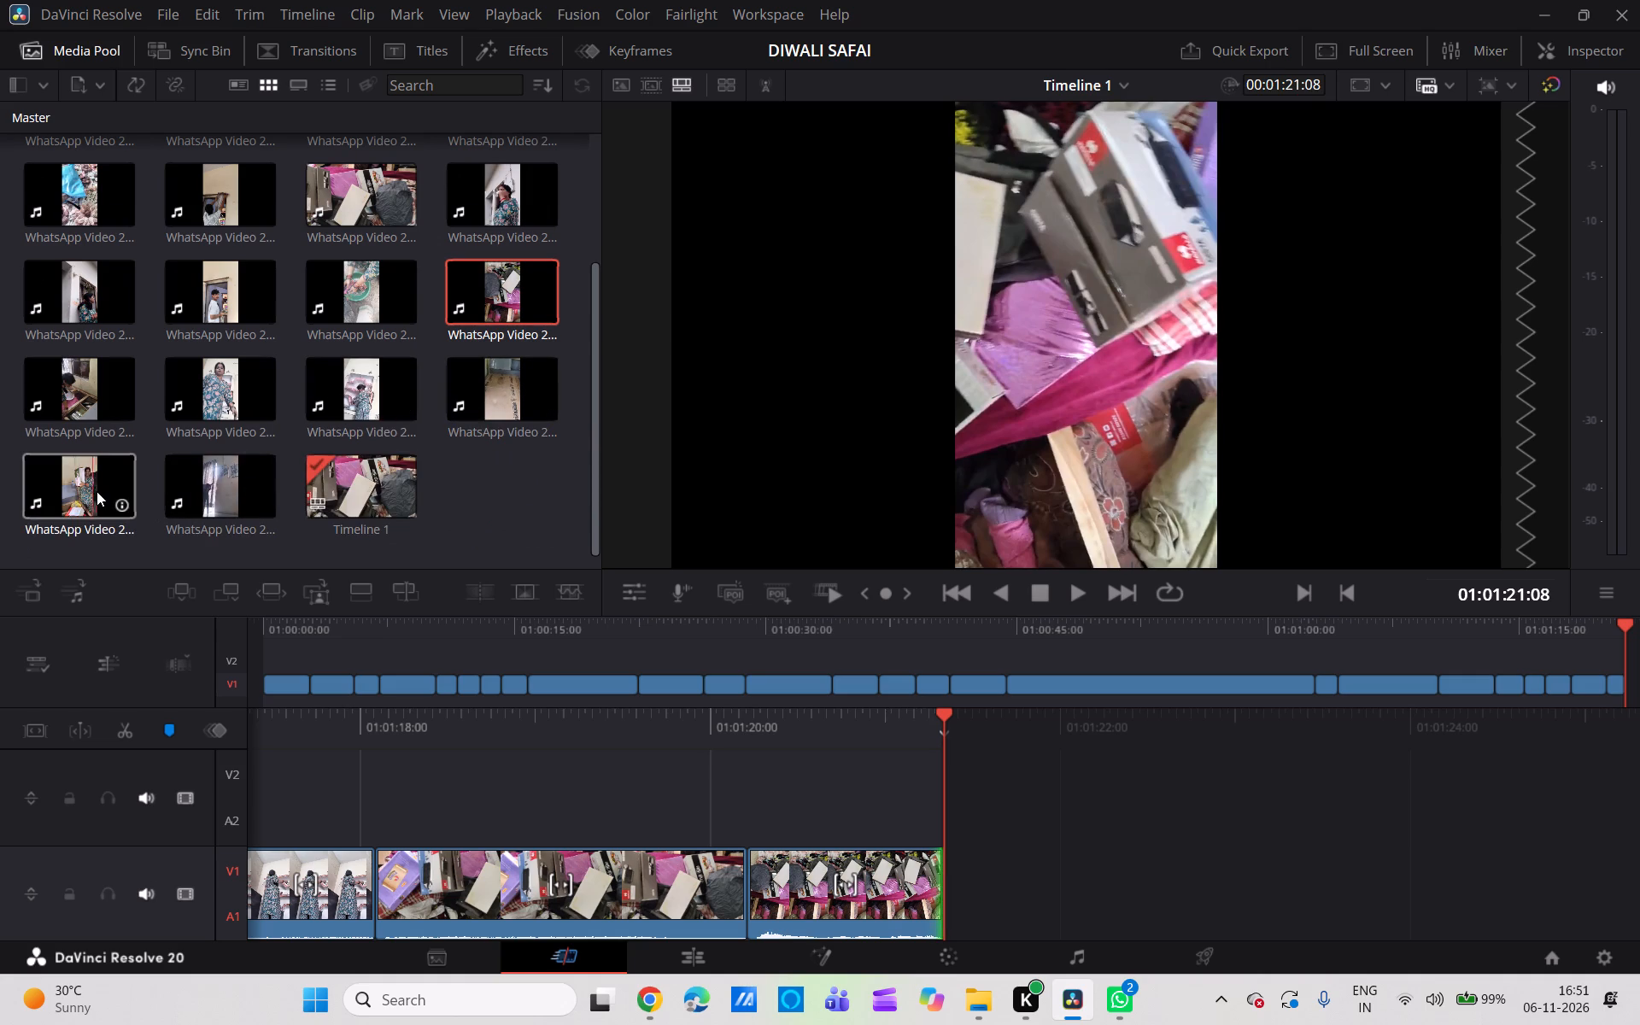
pyautogui.moveTo(97, 491); pyautogui.dragTo(986, 911)
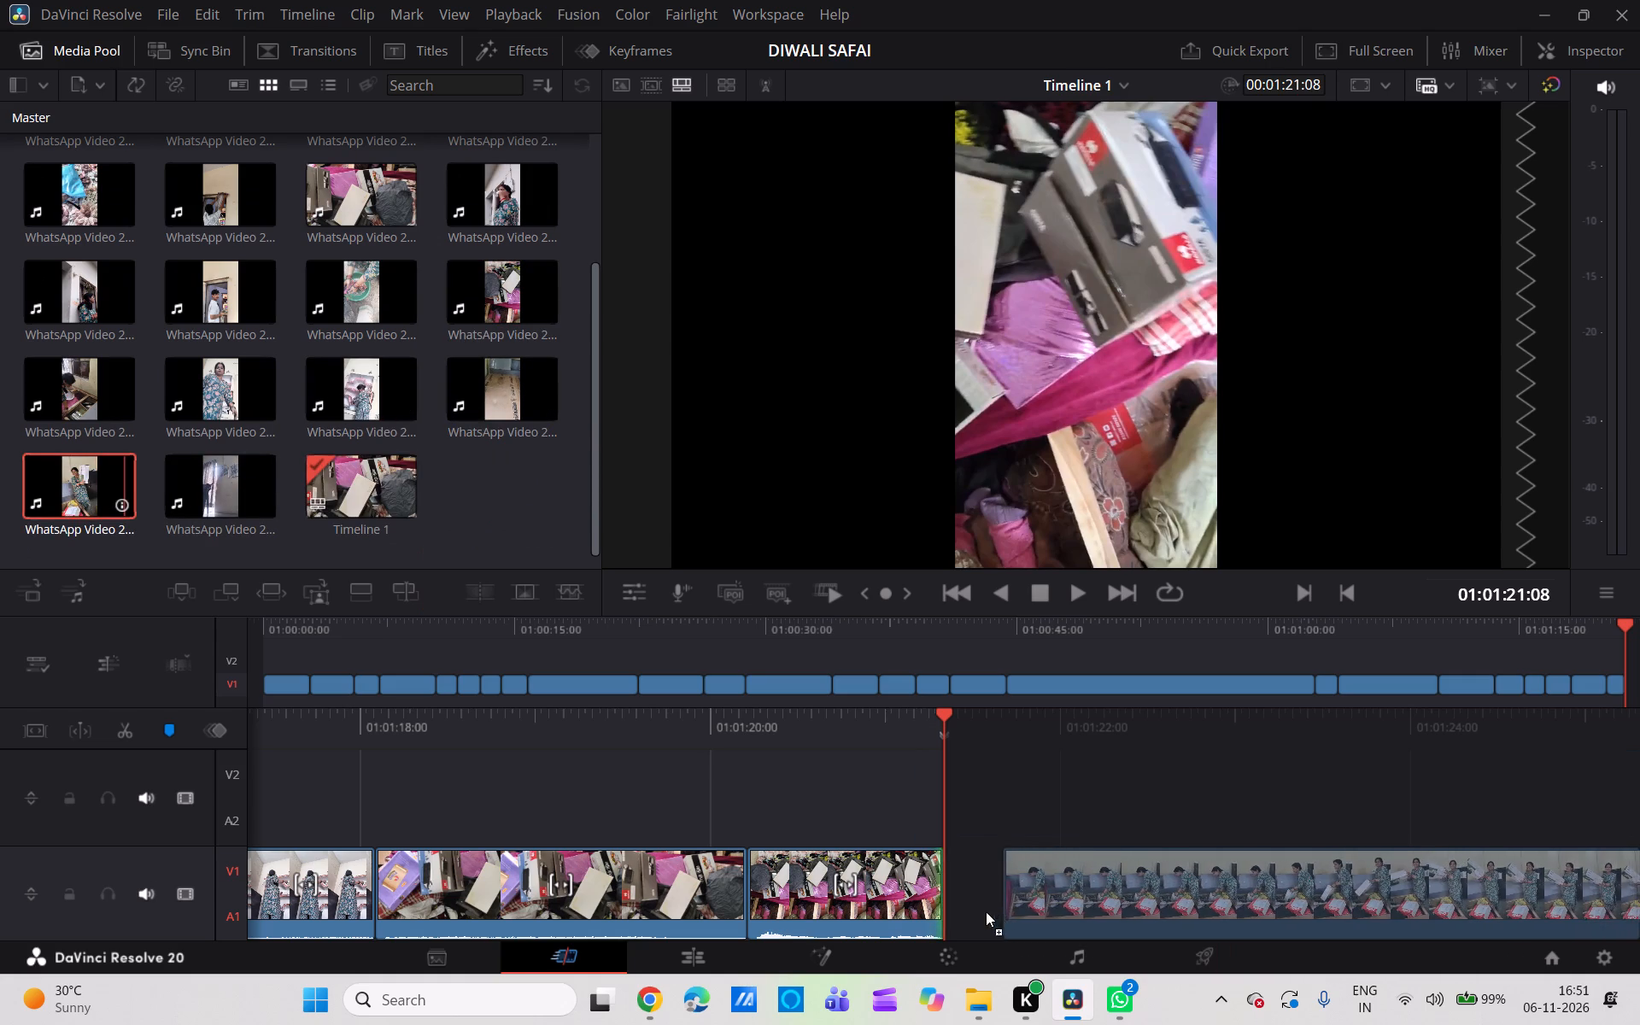
pyautogui.moveTo(986, 911); pyautogui.dragTo(944, 898)
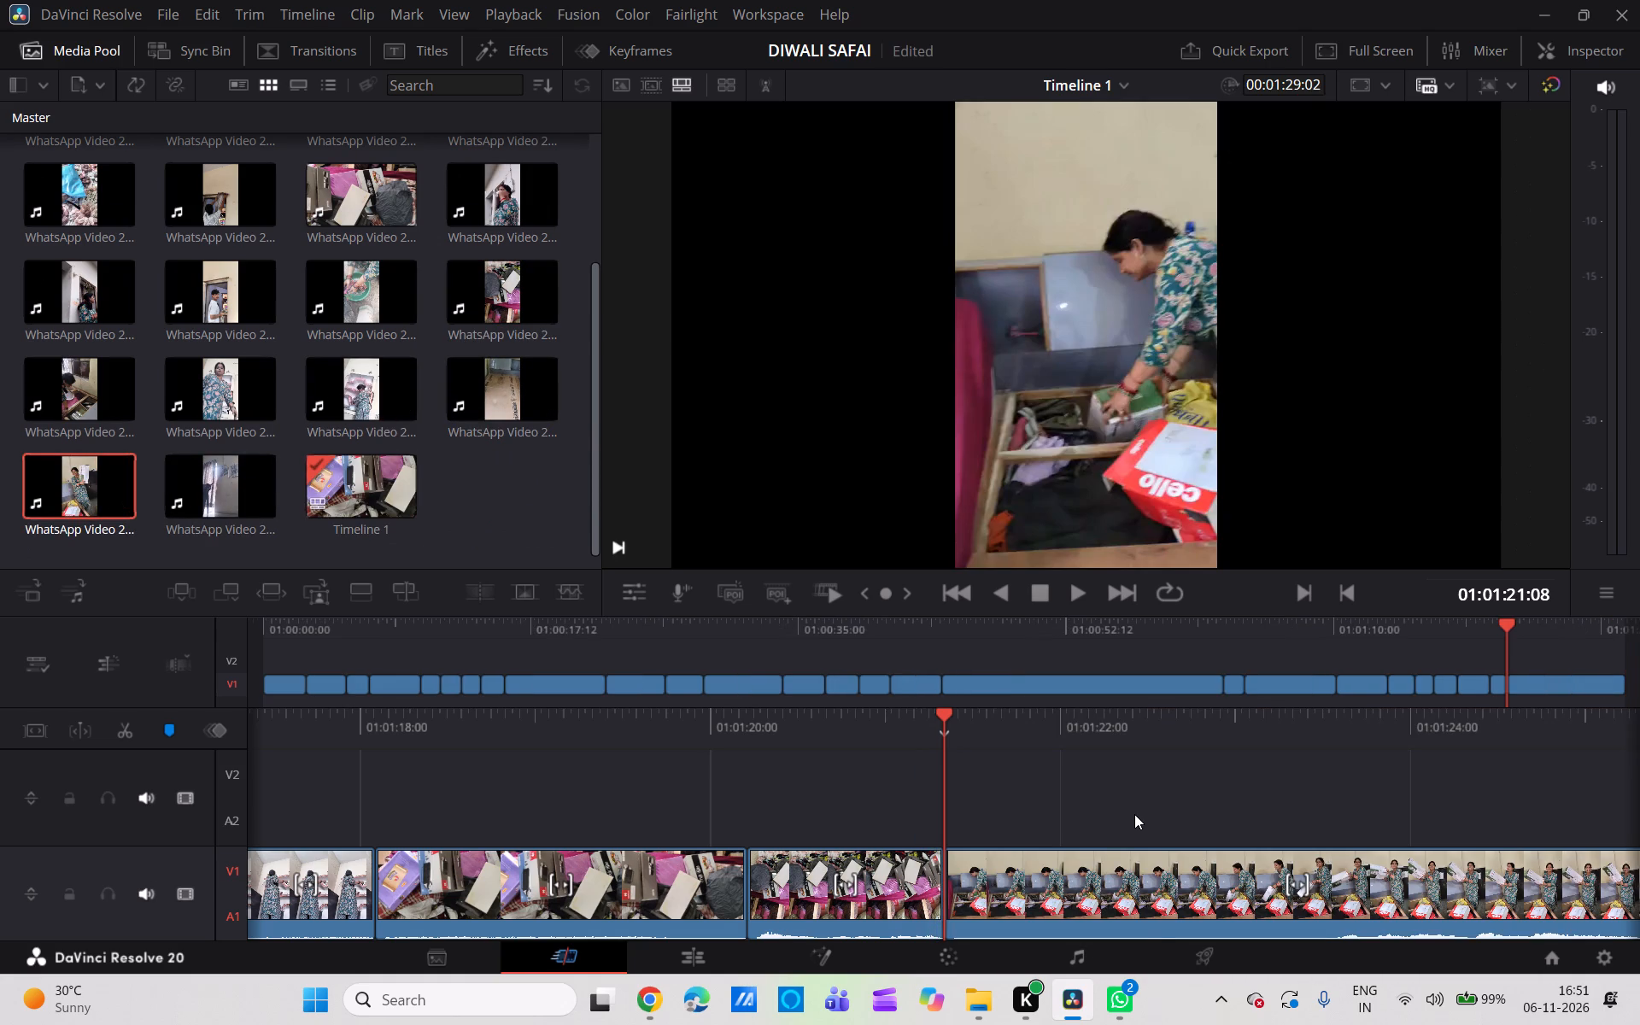
# Split the Cello carton clip at 01:01:23:17, where the woman holds up the white box.
pyautogui.hscroll(-1, 1134, 814)
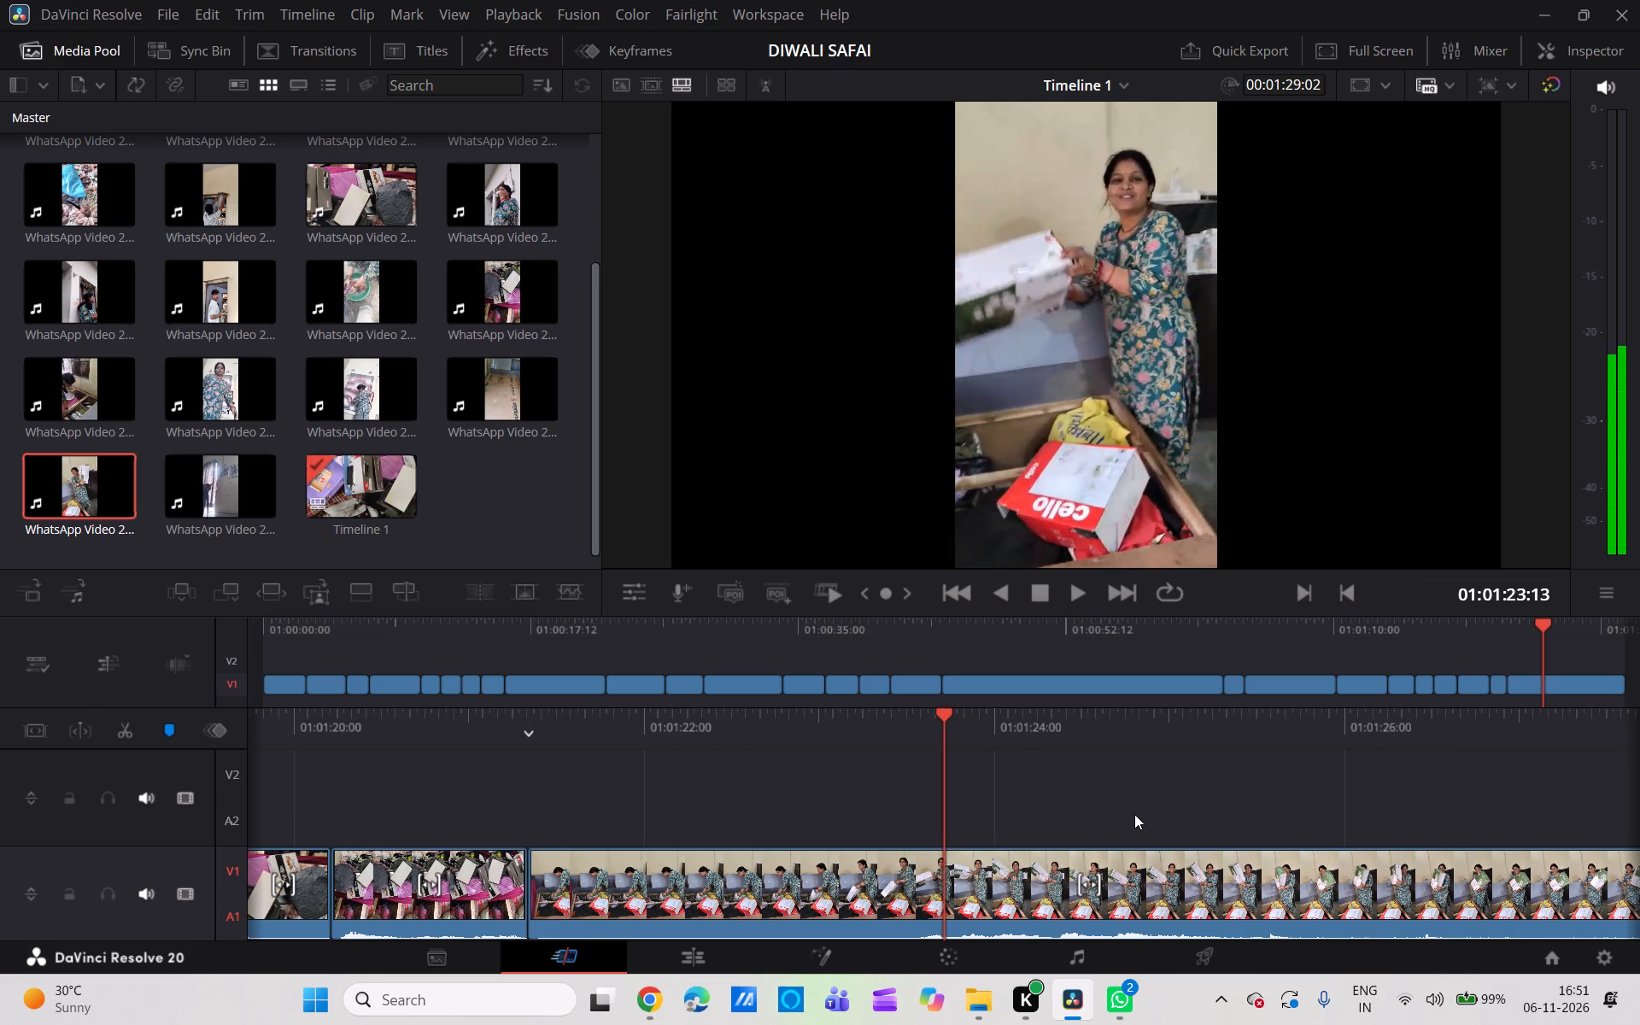
pyautogui.hscroll(-2, 1134, 814)
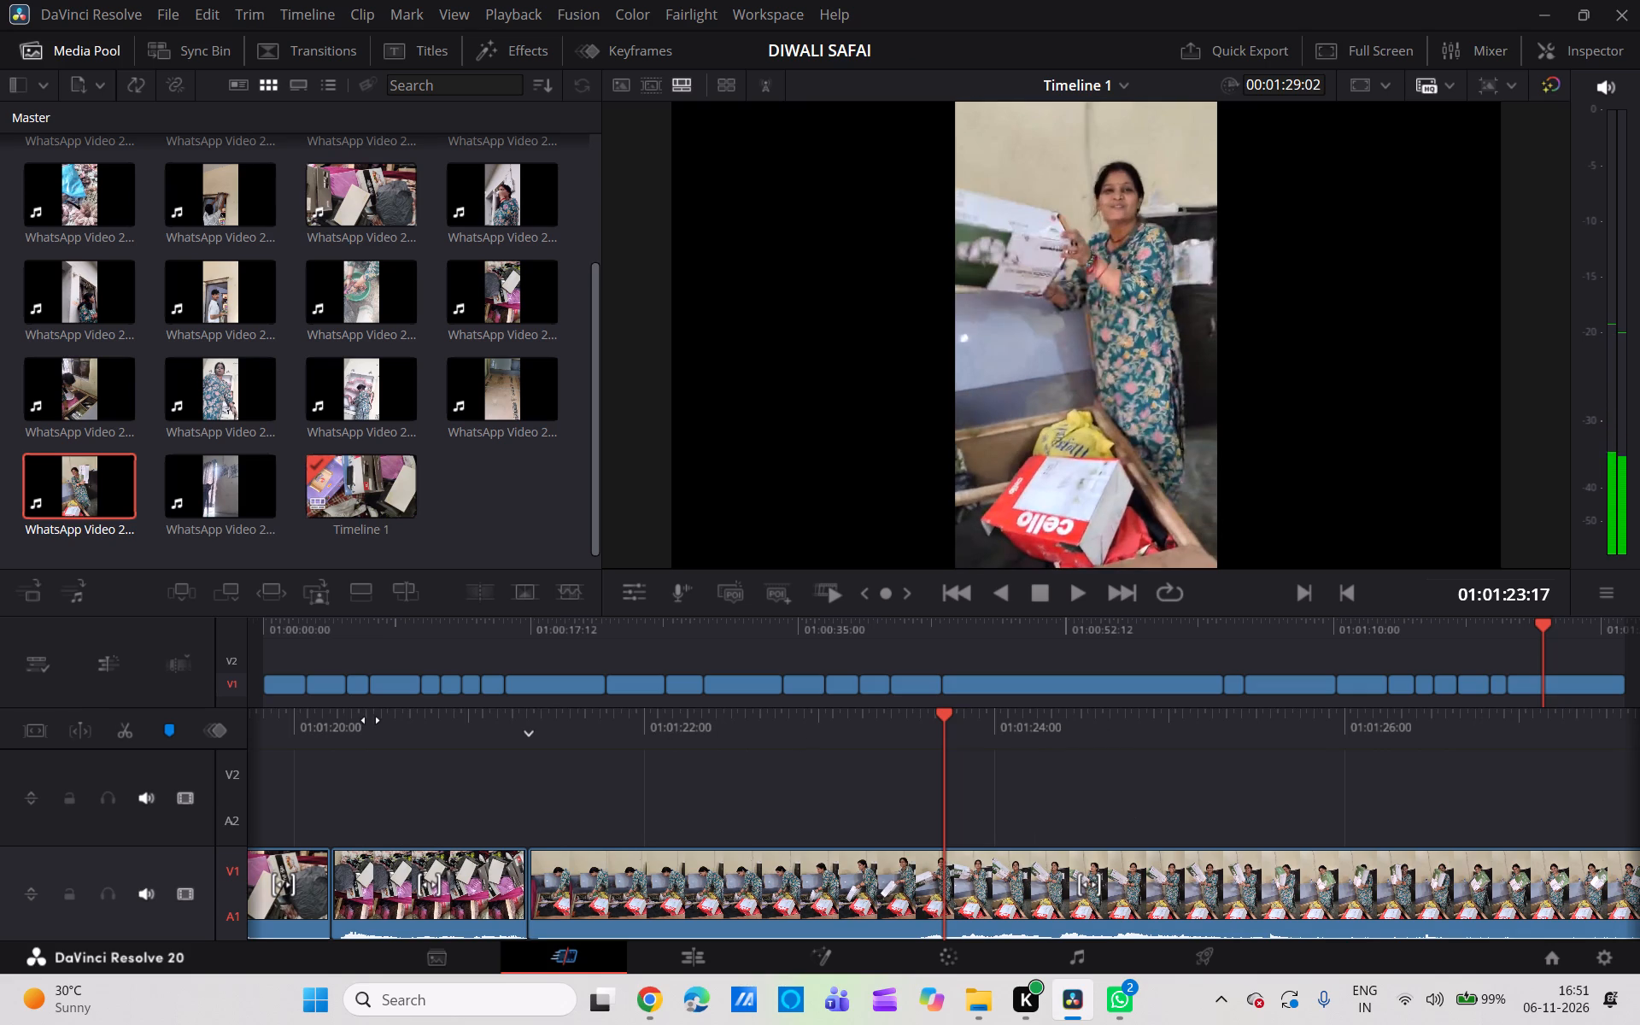
pyautogui.click(122, 731)
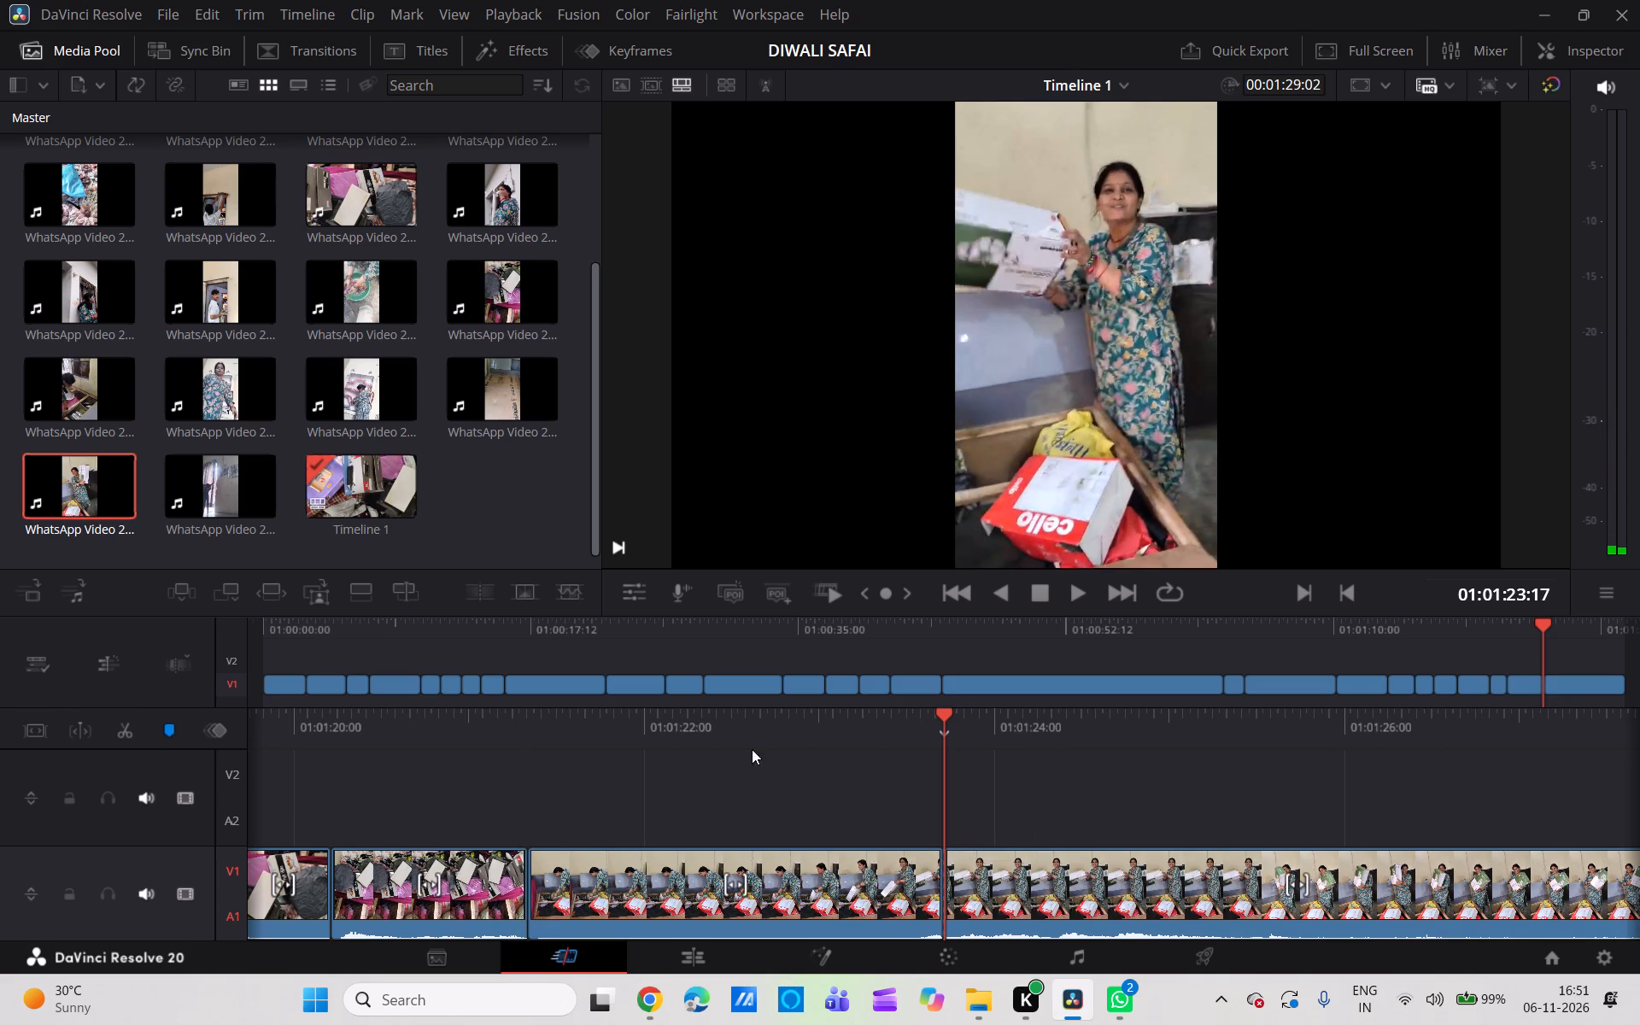
# Cut the Cello carton clip at 01:01:24:23 and delete the footage after the cut.
pyautogui.hscroll(-1, 993, 757)
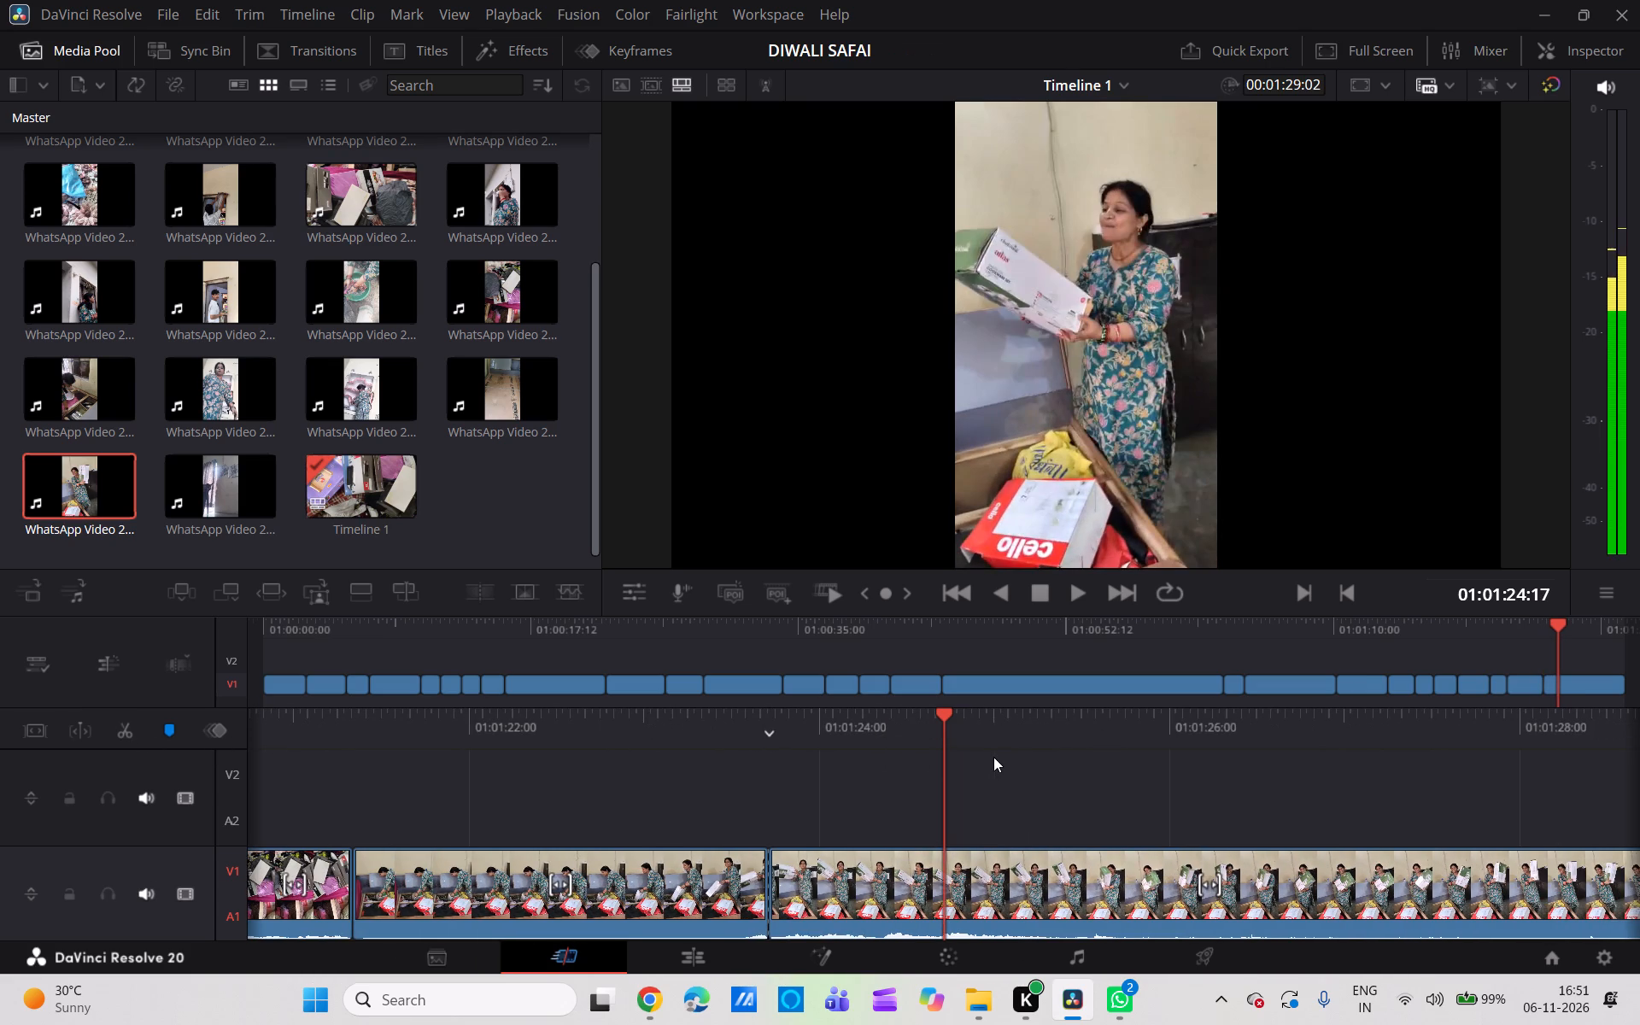
pyautogui.hscroll(-3, 993, 757)
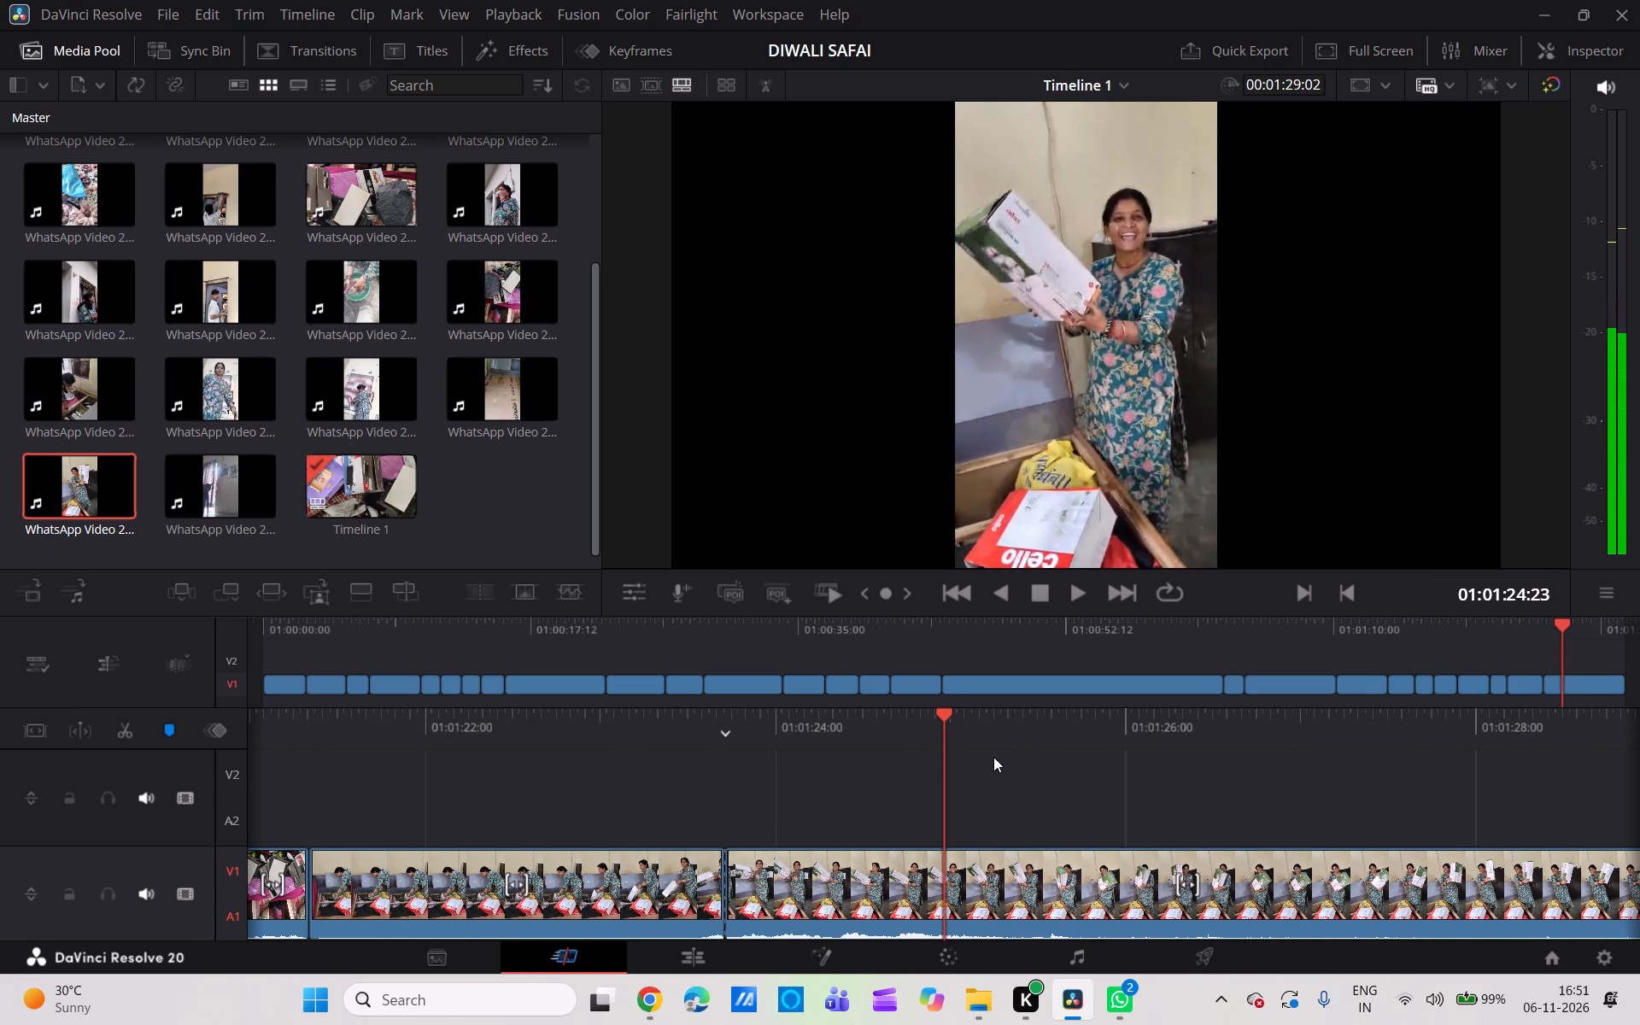
pyautogui.hscroll(-1, 993, 757)
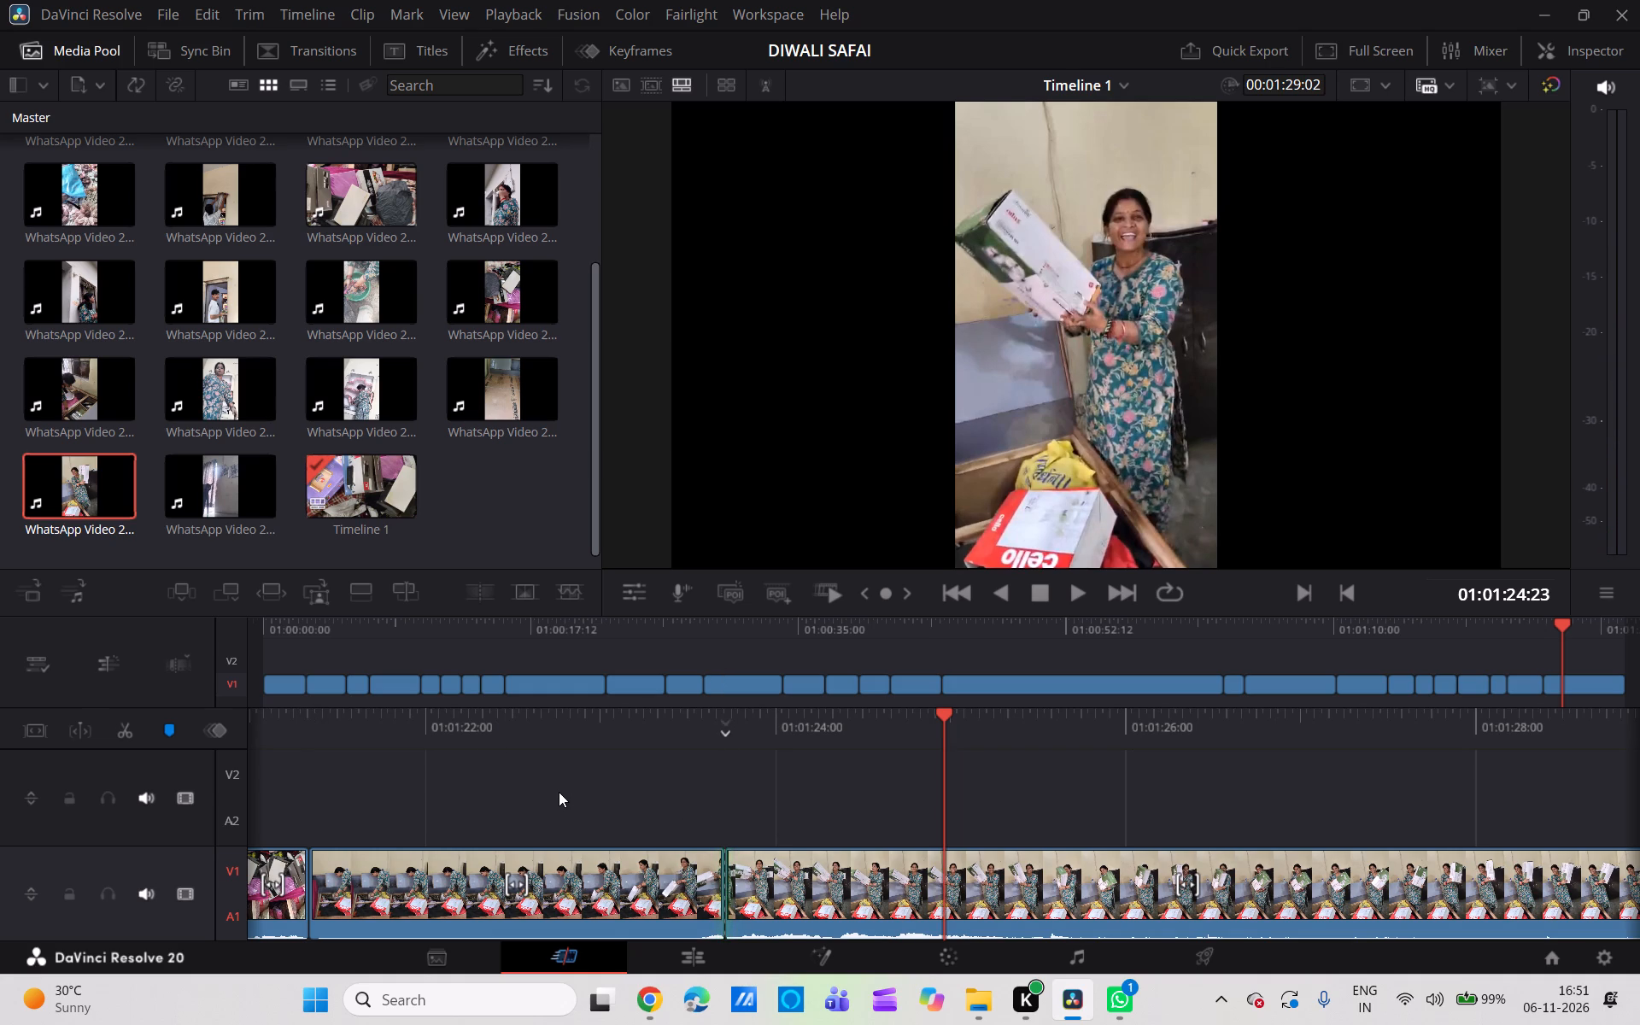
pyautogui.click(122, 734)
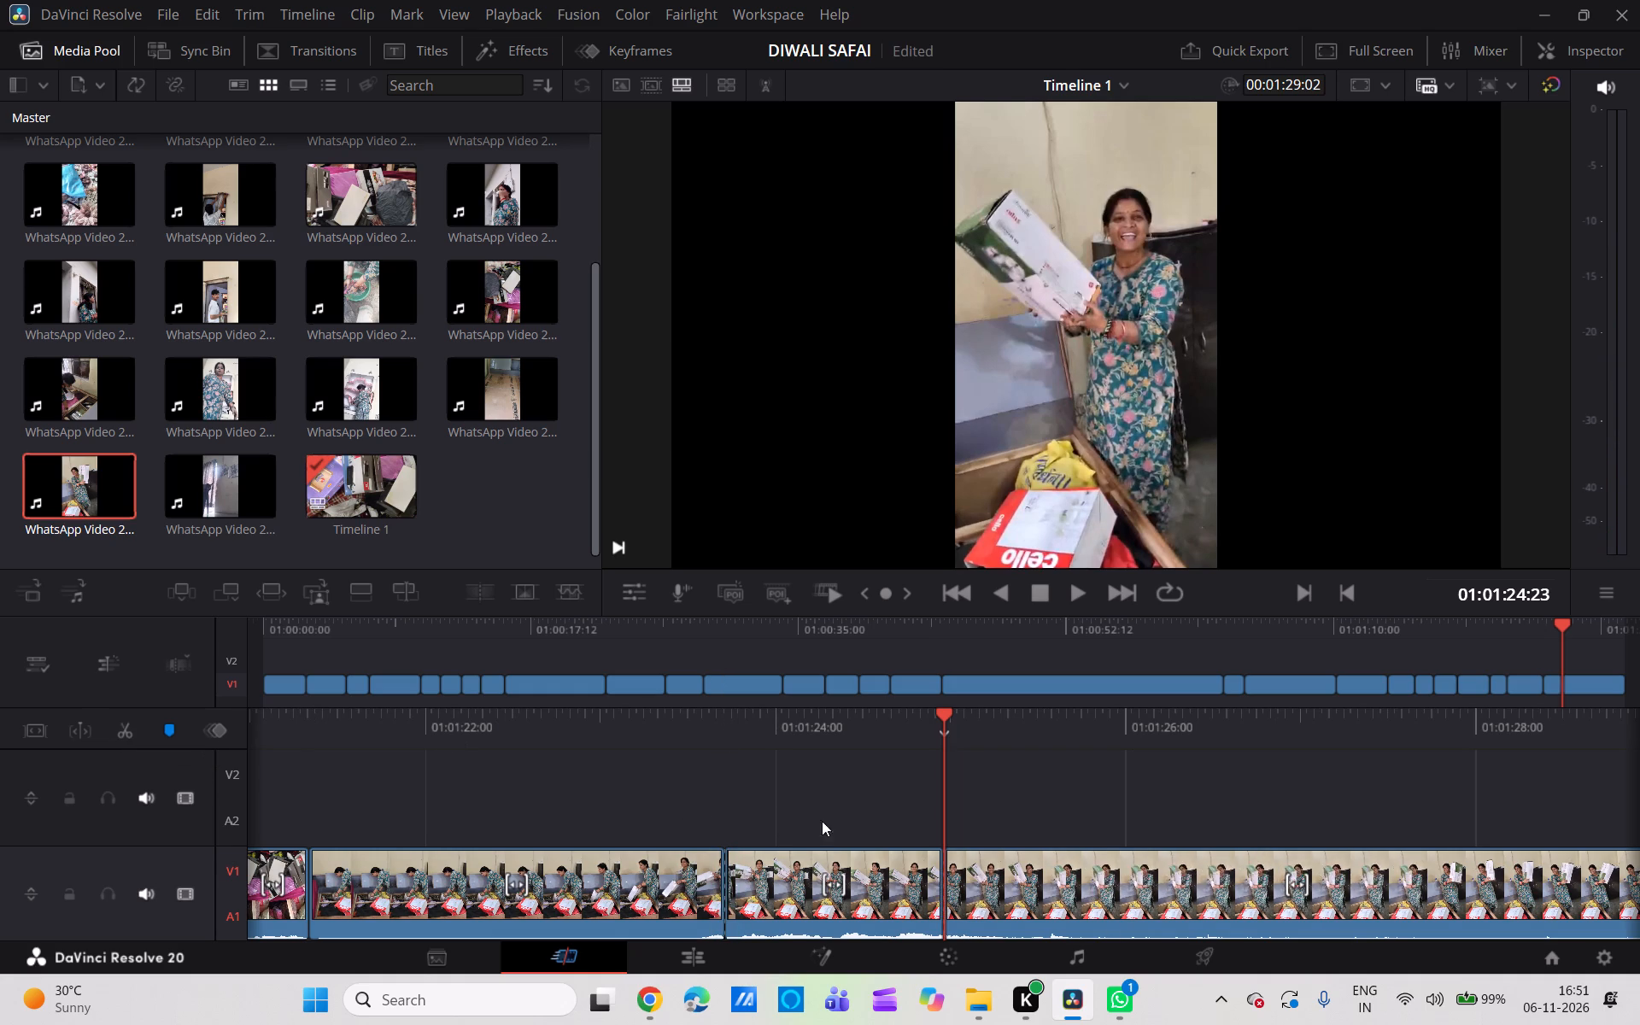
pyautogui.click(1174, 899)
pyautogui.press('BackSpace')
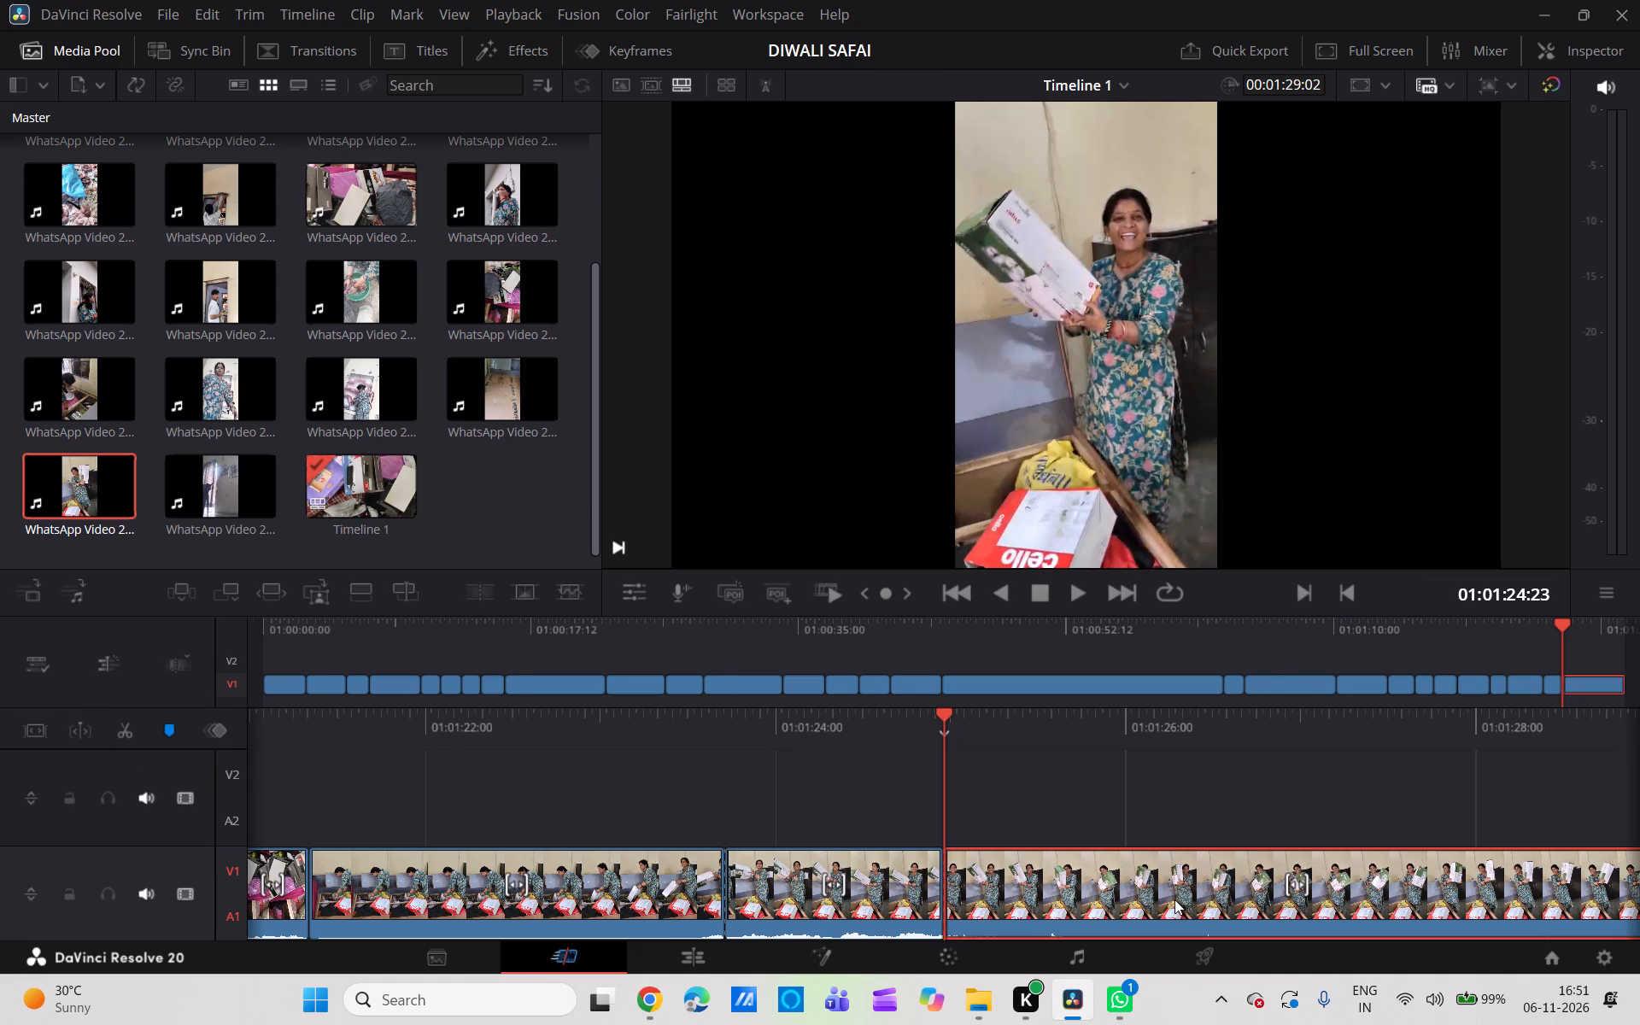
# Cut the first Cello carton segment at 01:01:23:04, delete the portion before the cut and close the gap on V1.
pyautogui.scroll(1, 694, 798)
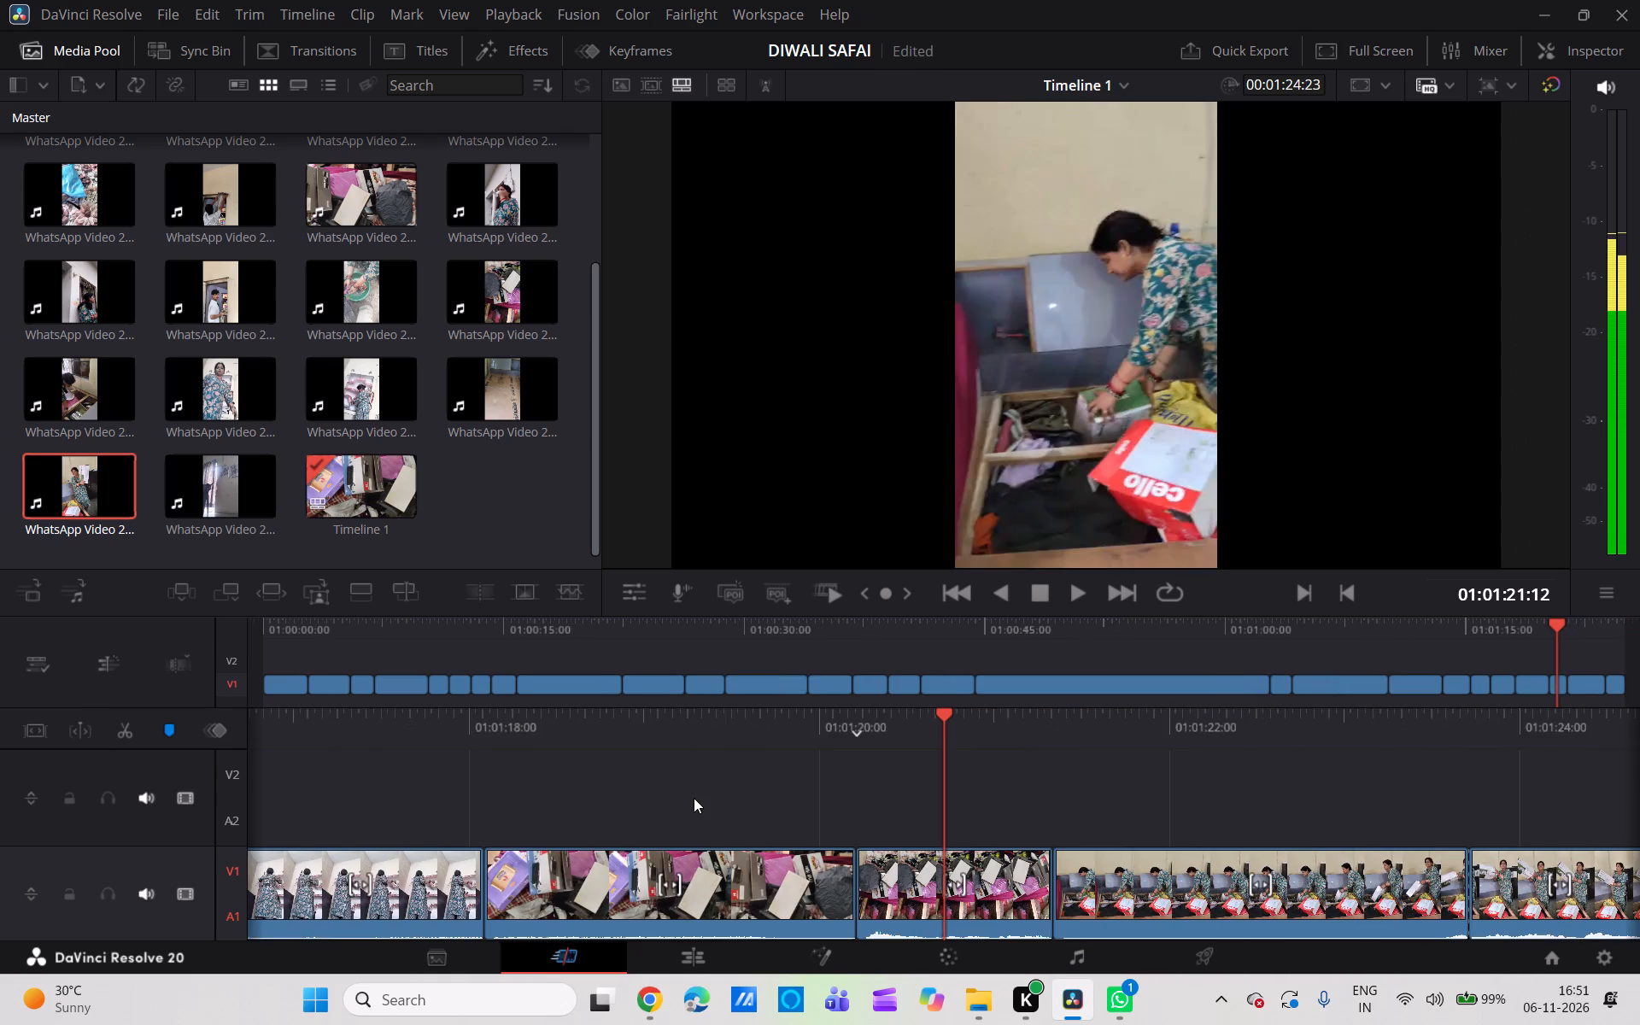
pyautogui.scroll(1, 694, 798)
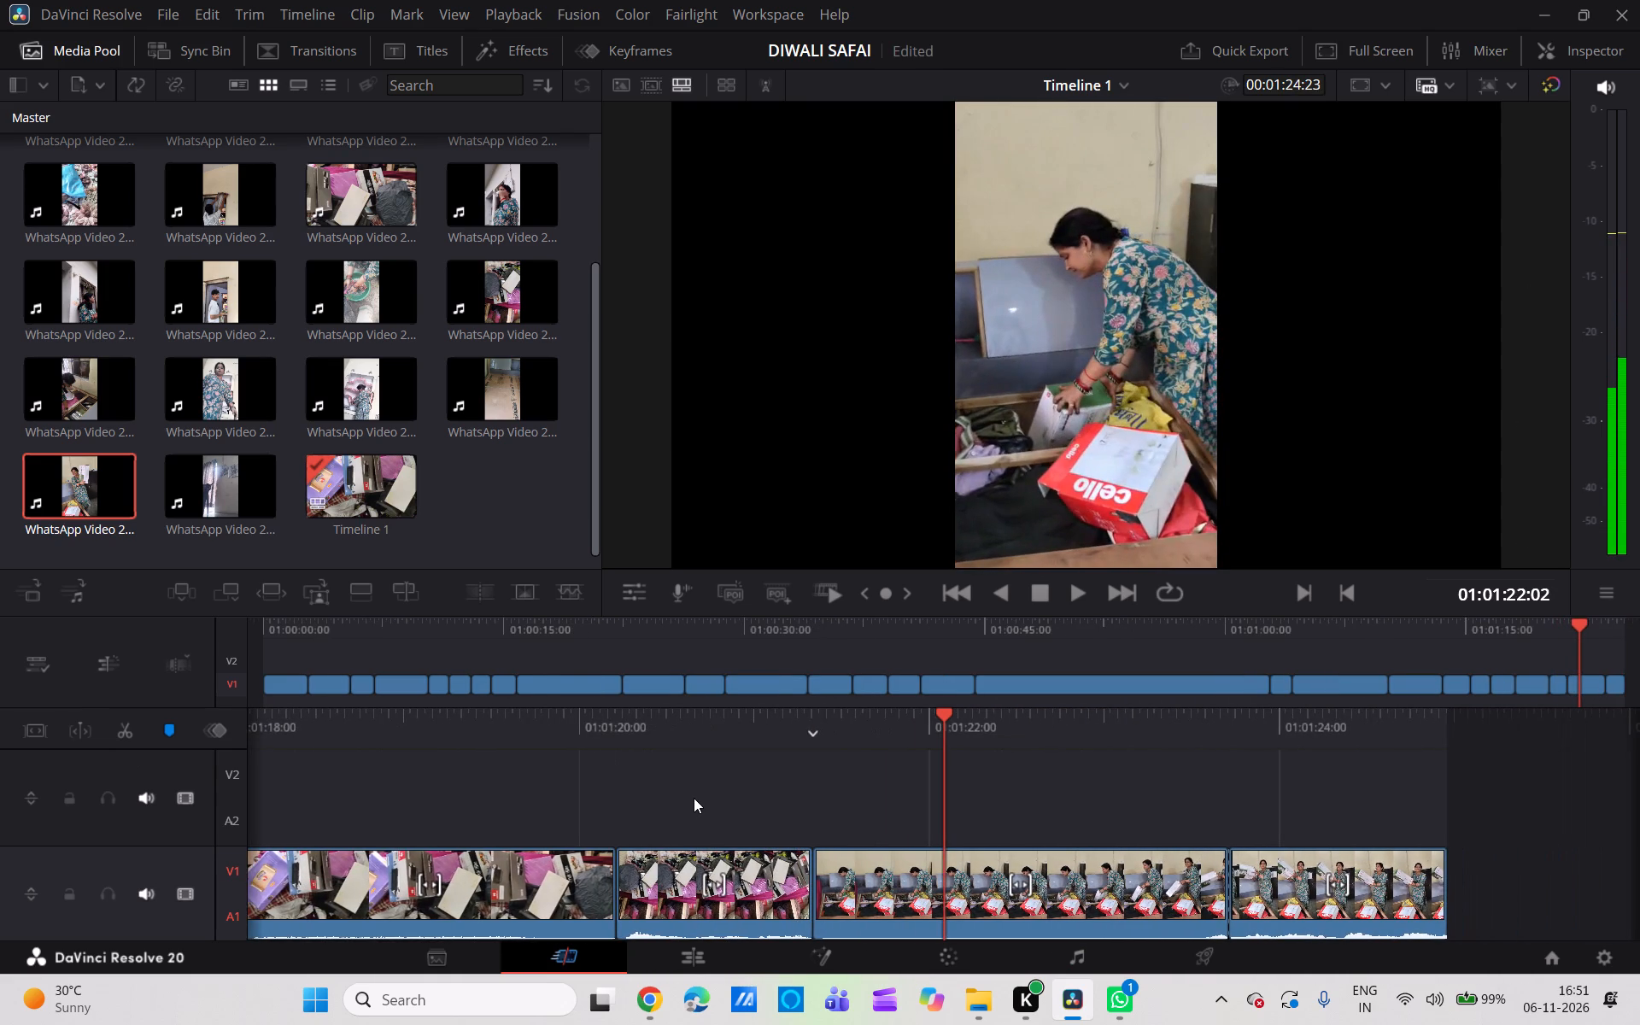
pyautogui.scroll(1, 694, 798)
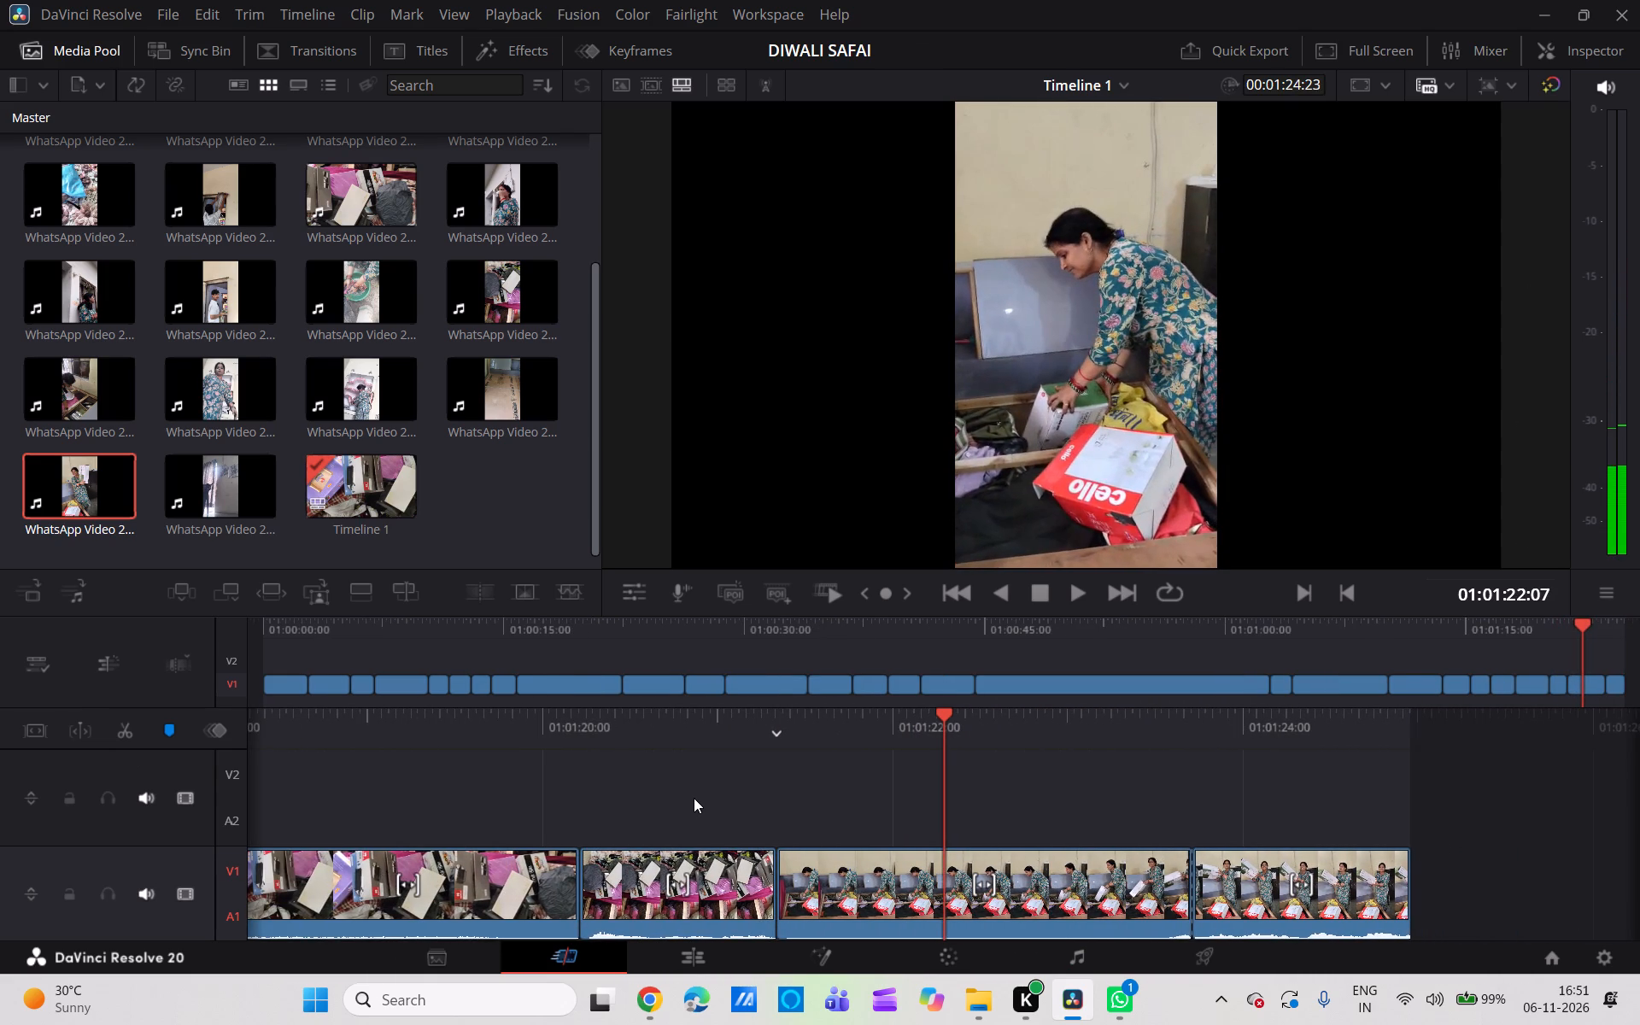
pyautogui.hscroll(-1, 694, 798)
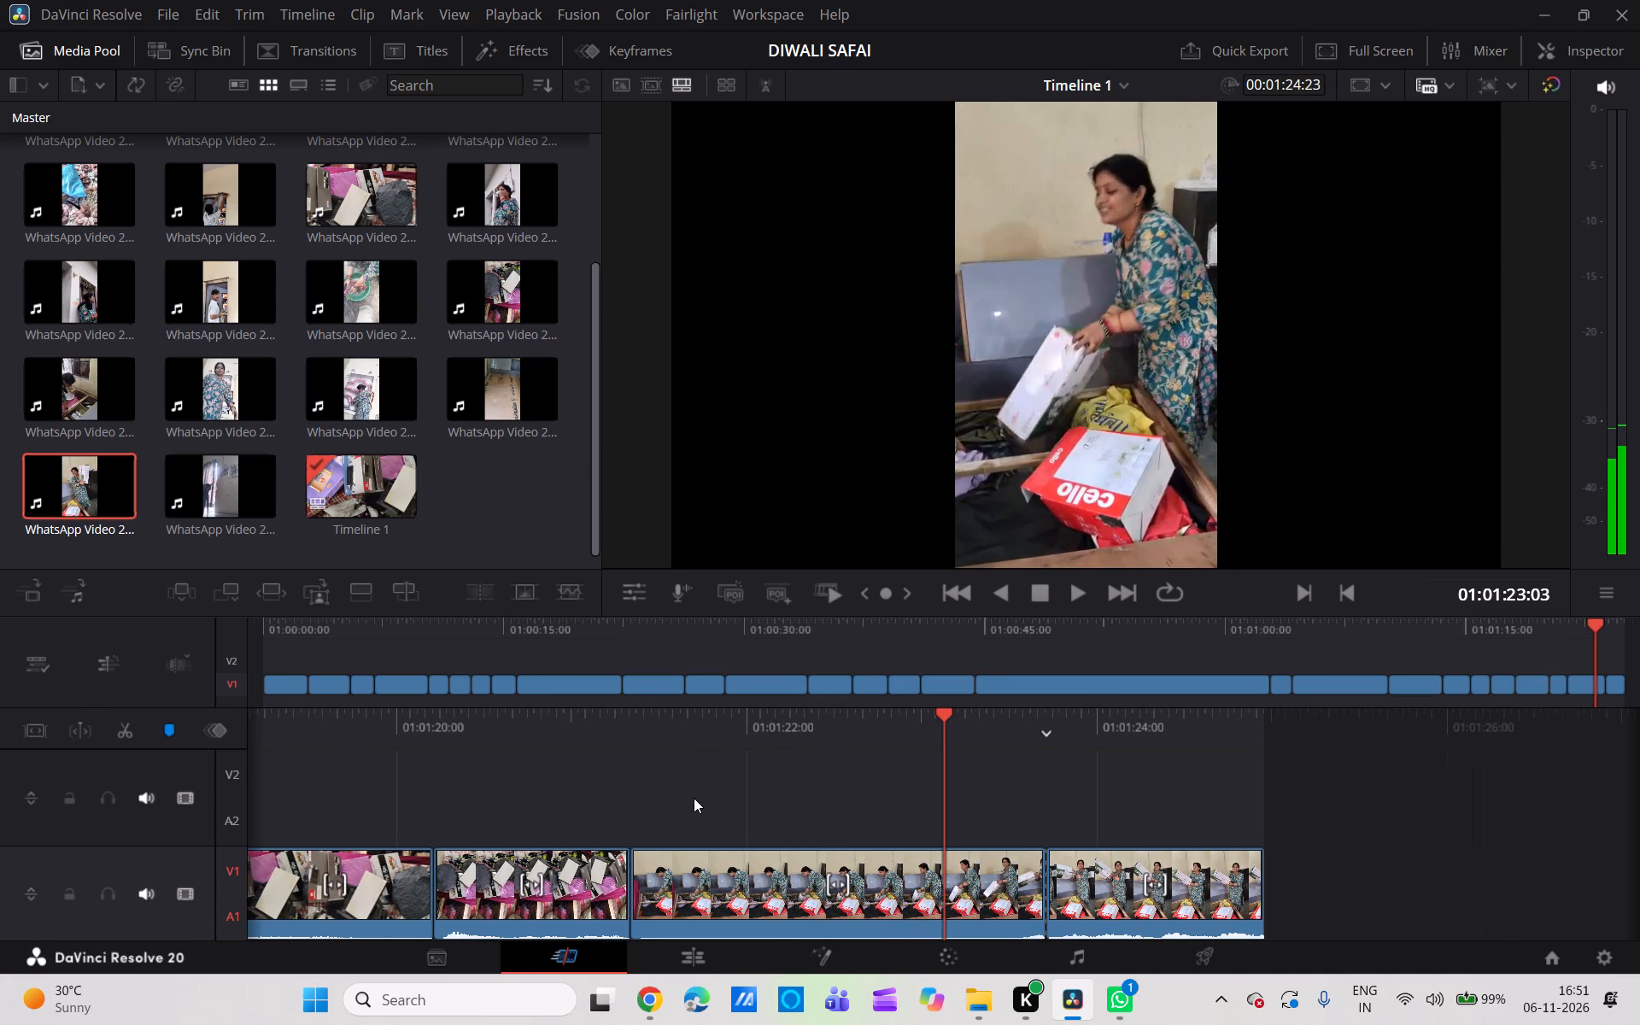
pyautogui.hscroll(-3, 694, 798)
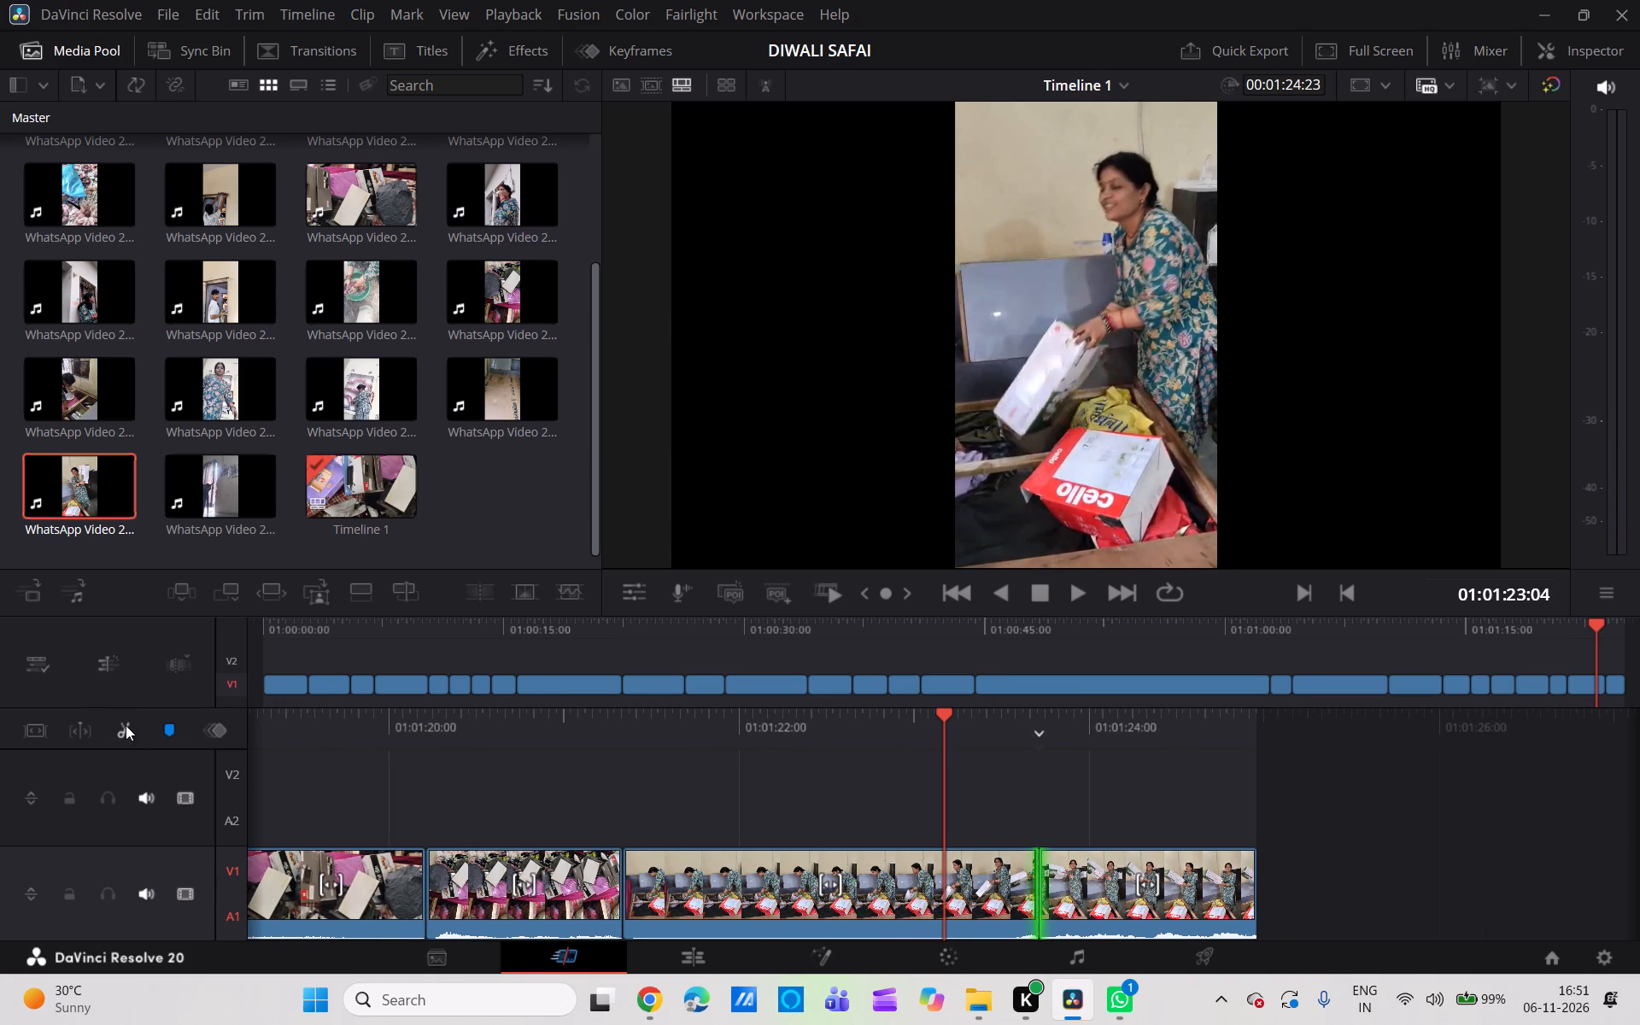
pyautogui.click(120, 728)
pyautogui.click(825, 867)
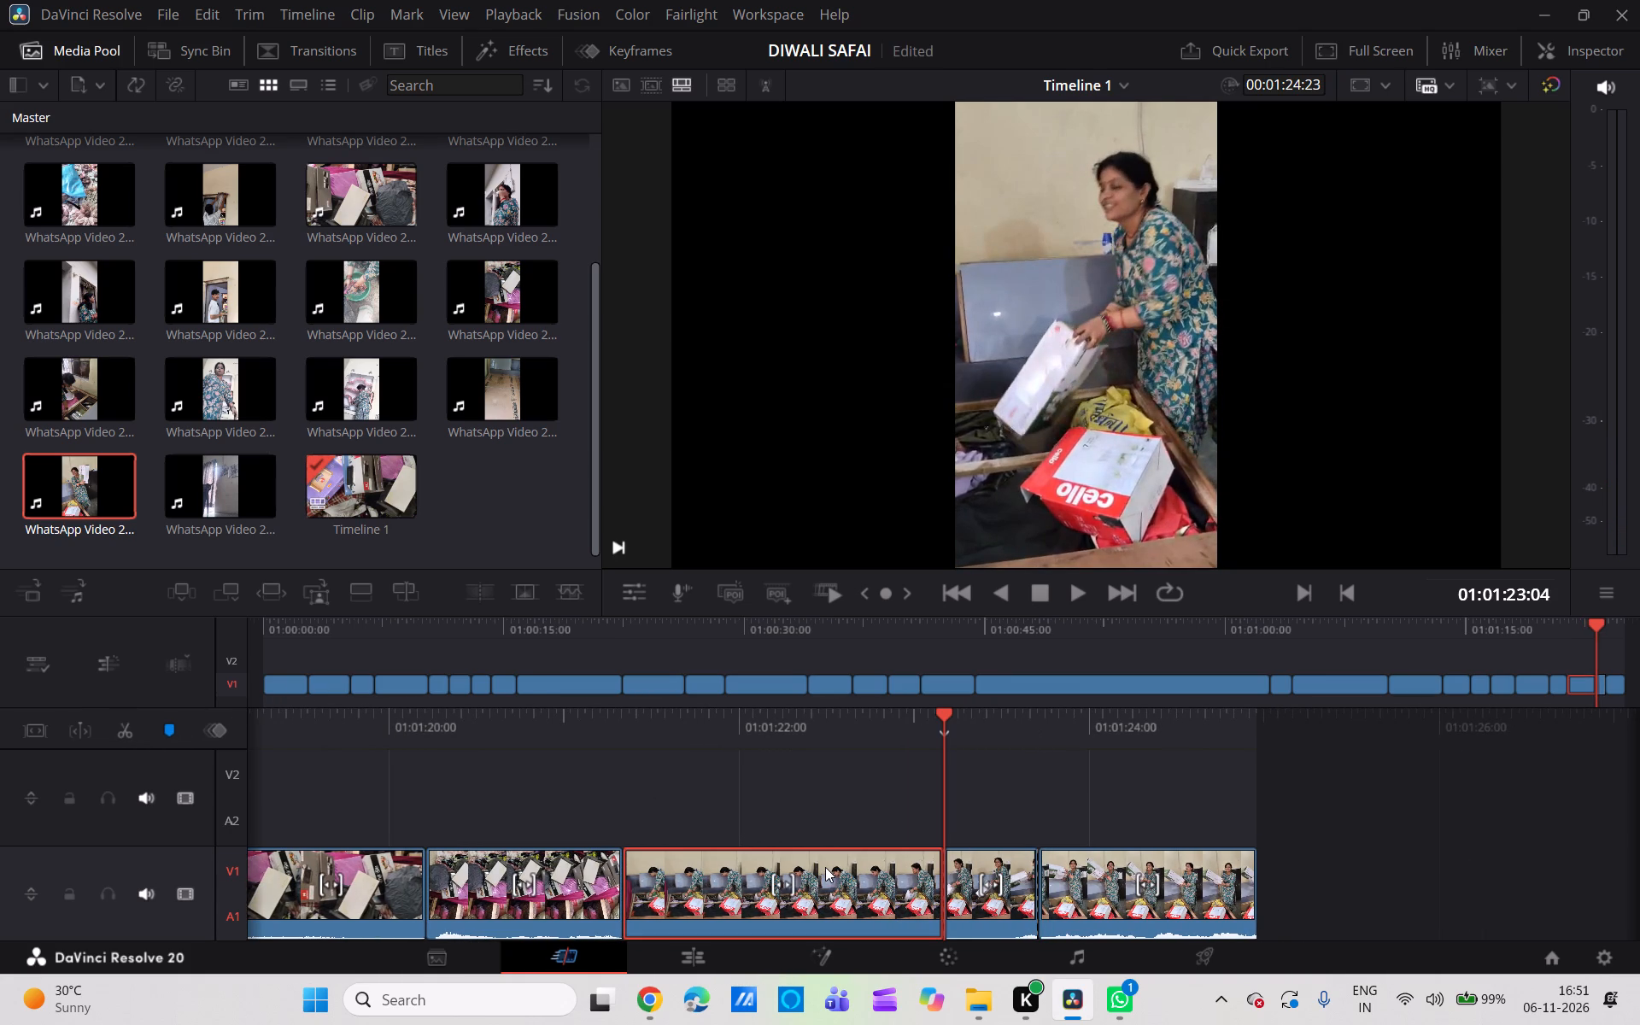
pyautogui.press('BackSpace')
pyautogui.click(825, 867)
pyautogui.press('BackSpace')
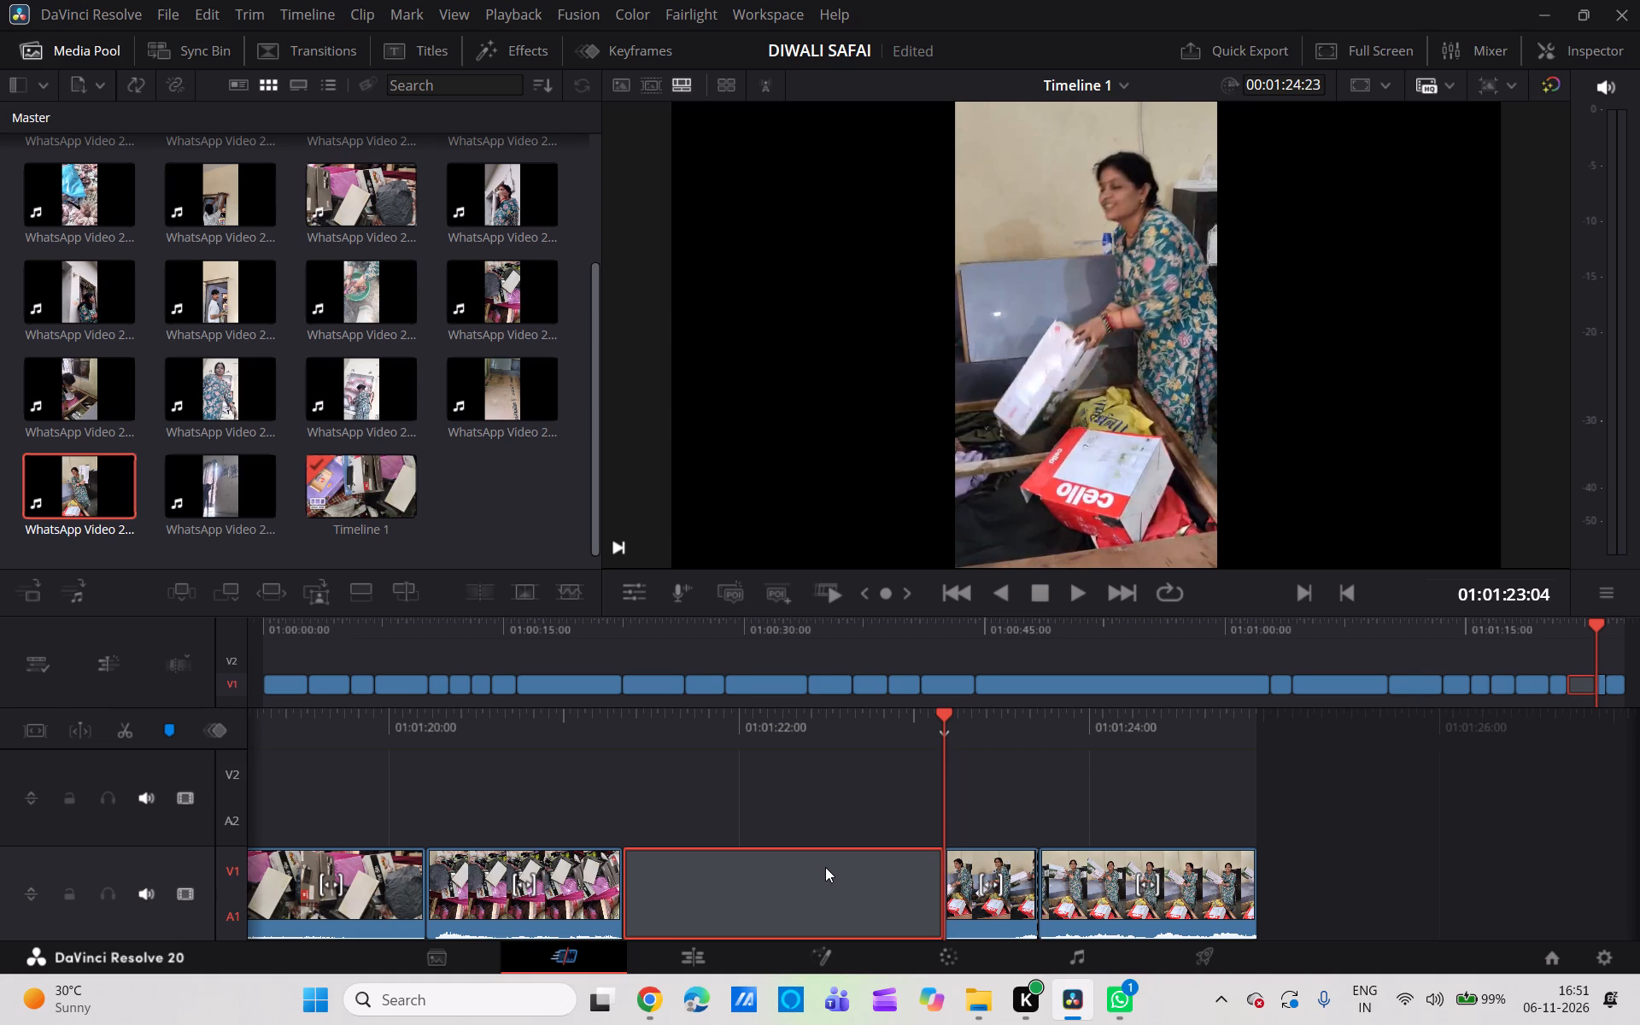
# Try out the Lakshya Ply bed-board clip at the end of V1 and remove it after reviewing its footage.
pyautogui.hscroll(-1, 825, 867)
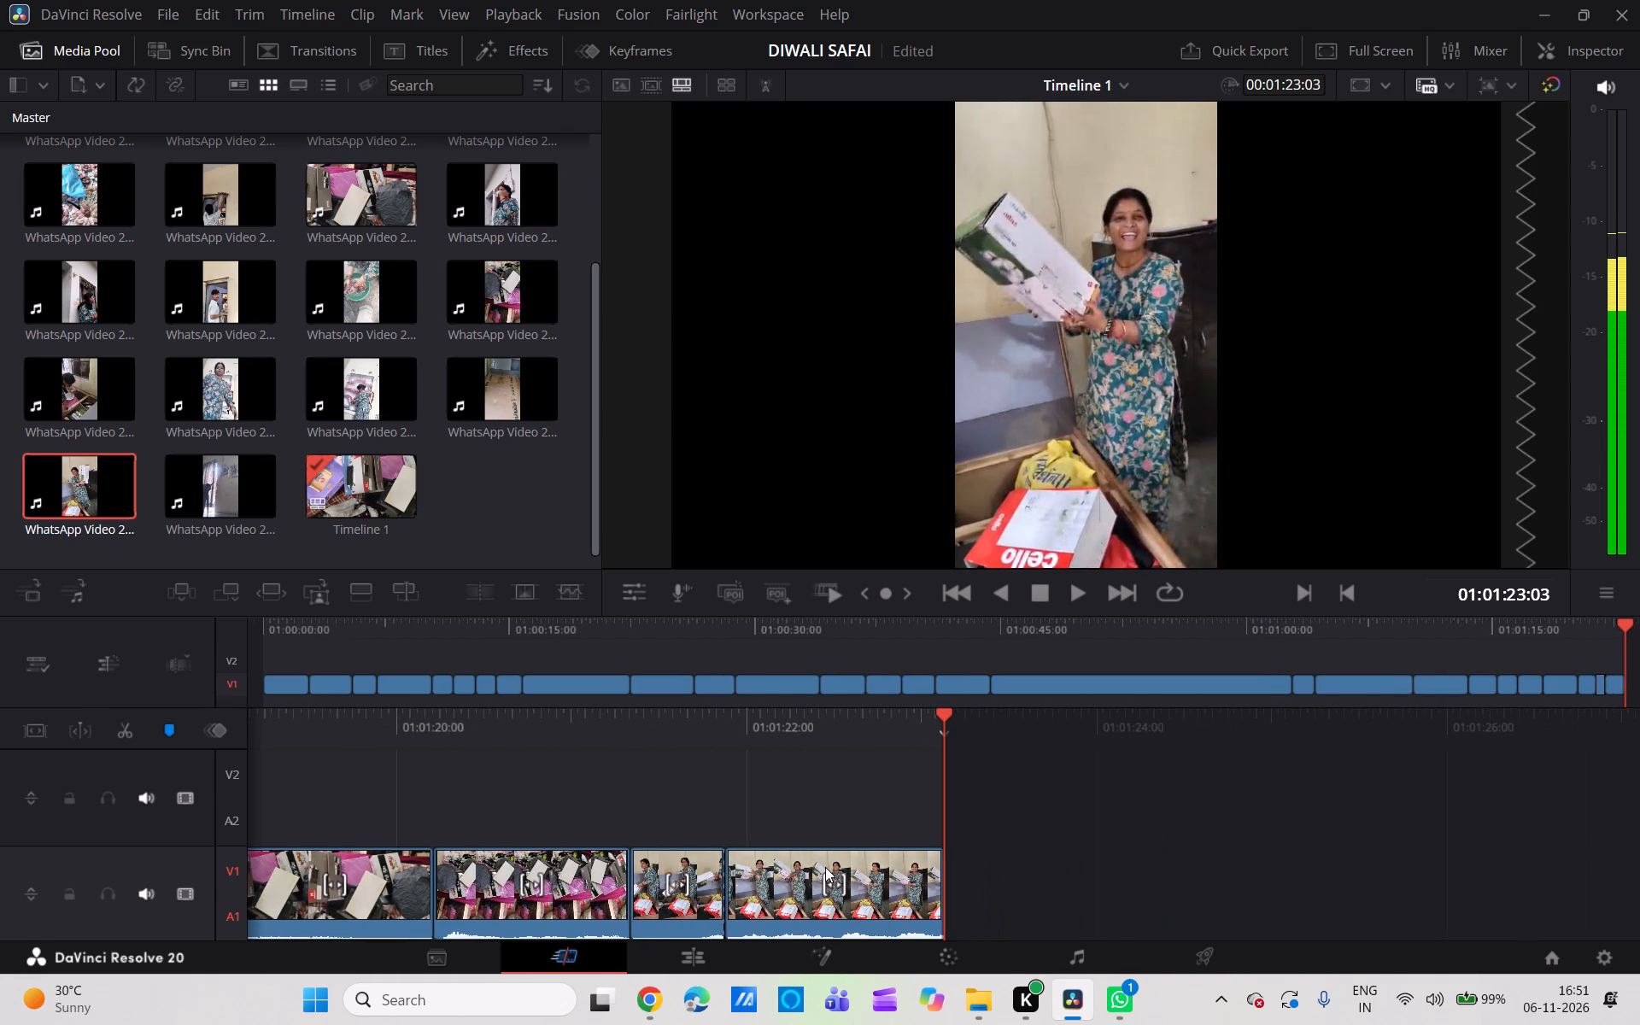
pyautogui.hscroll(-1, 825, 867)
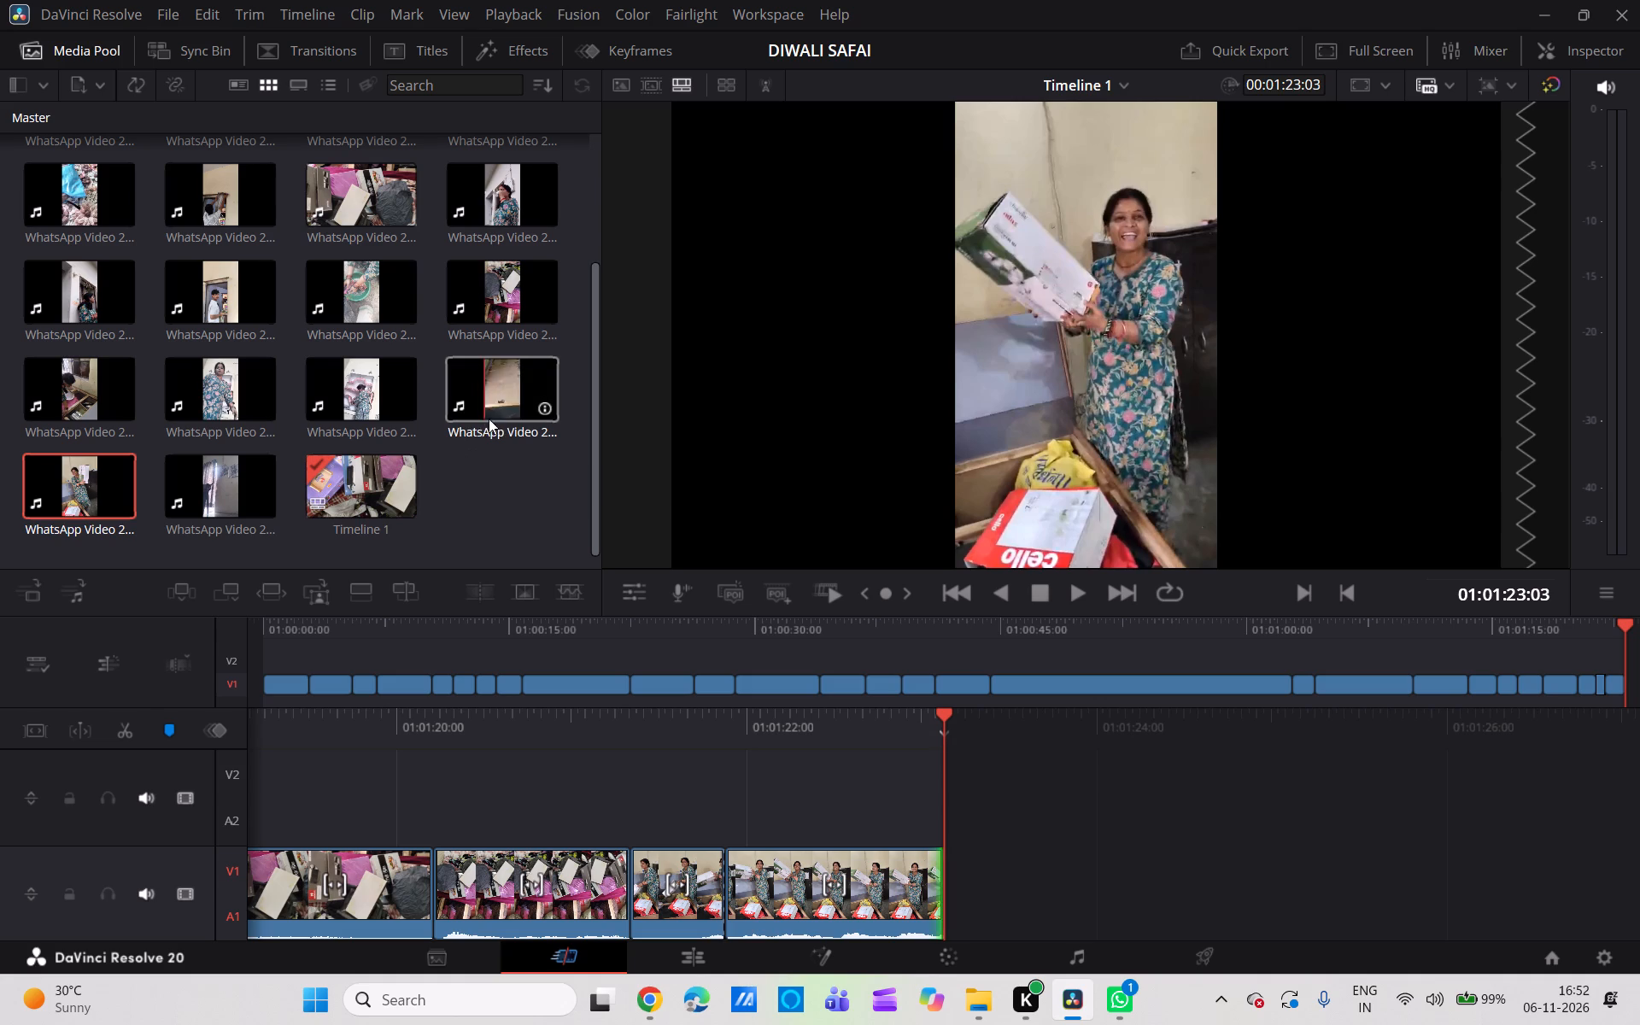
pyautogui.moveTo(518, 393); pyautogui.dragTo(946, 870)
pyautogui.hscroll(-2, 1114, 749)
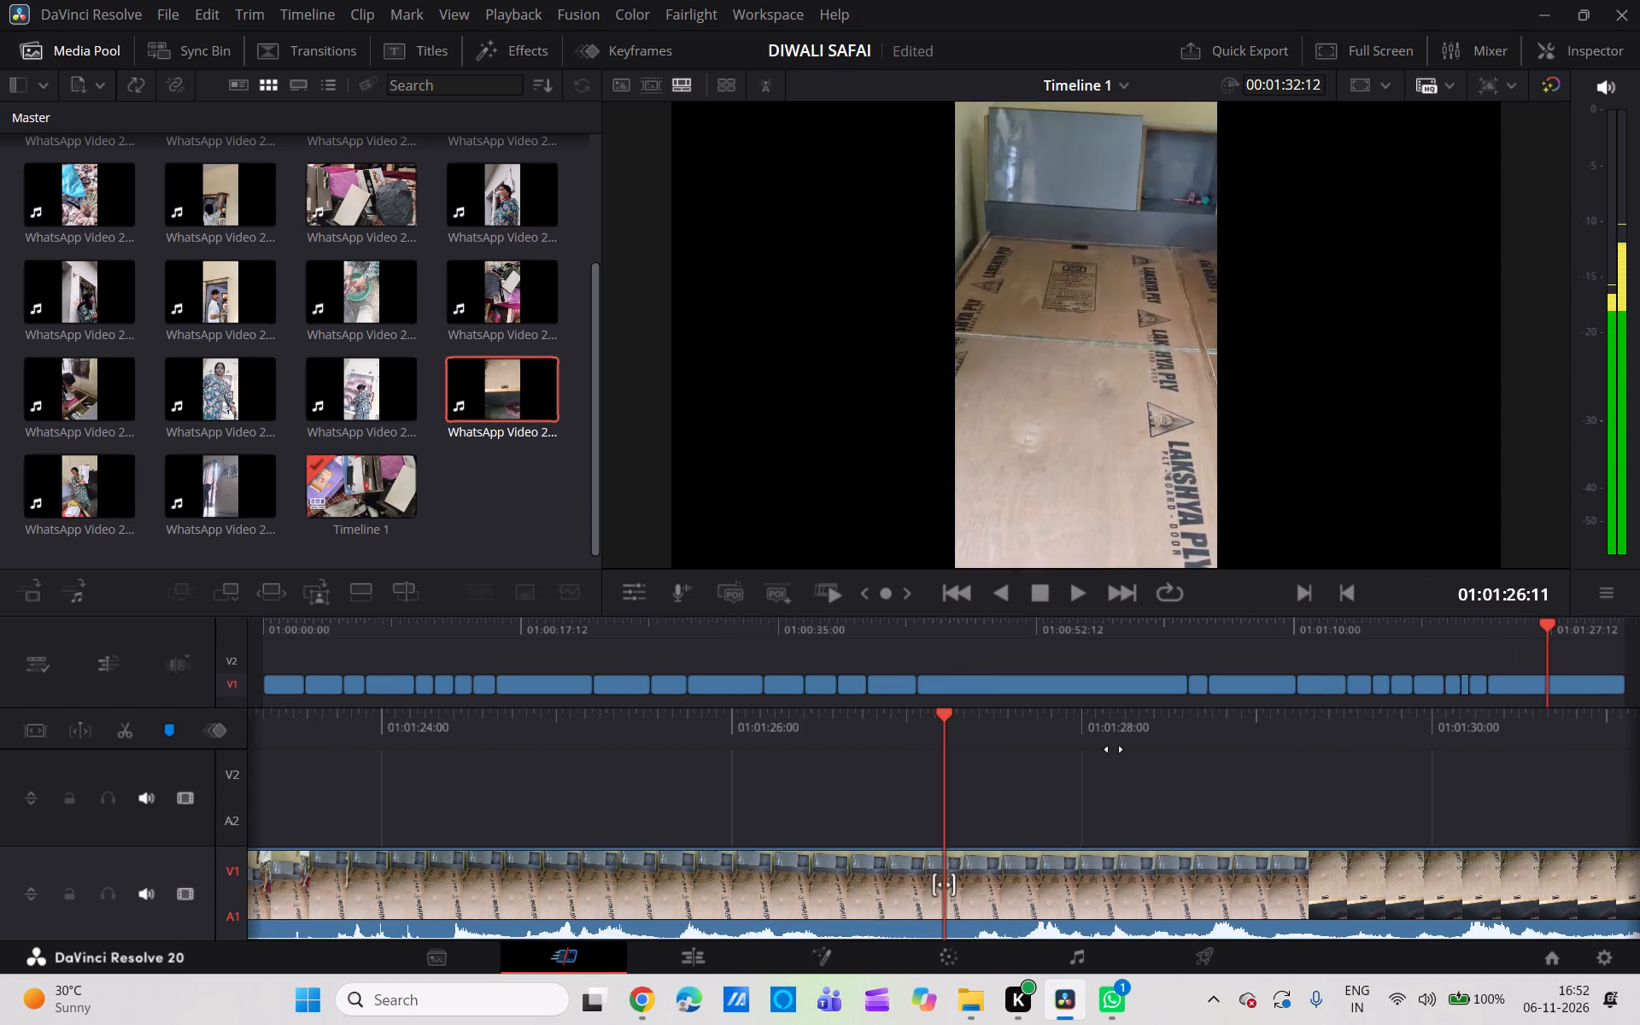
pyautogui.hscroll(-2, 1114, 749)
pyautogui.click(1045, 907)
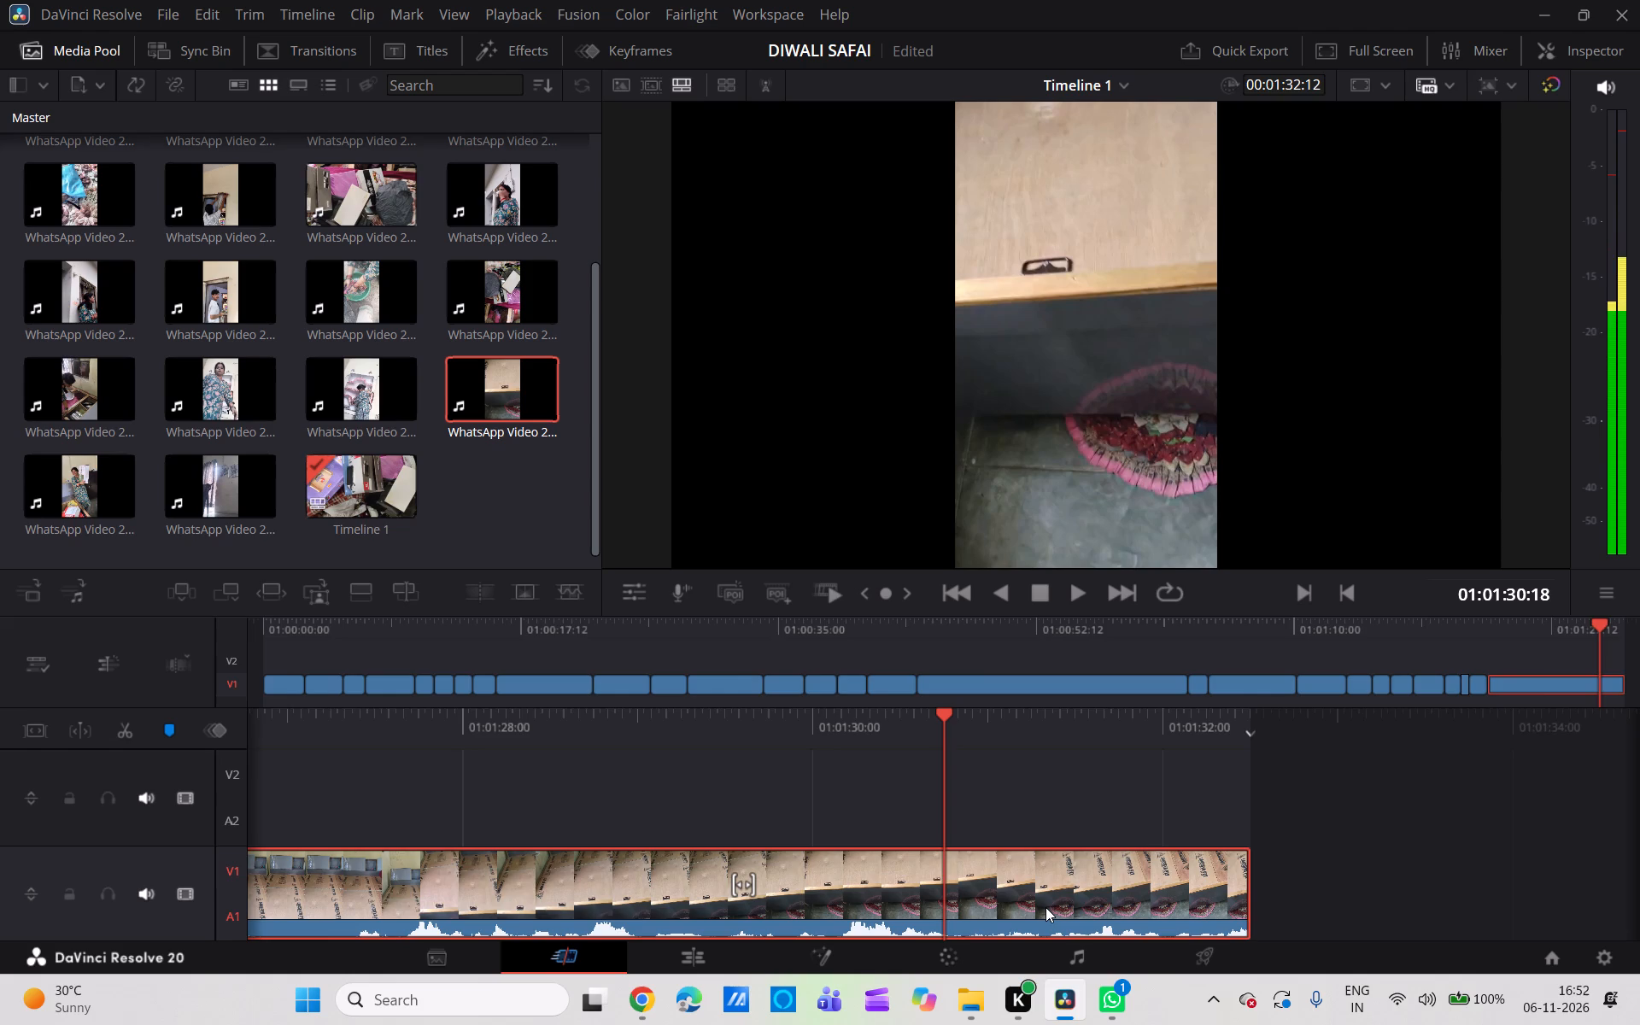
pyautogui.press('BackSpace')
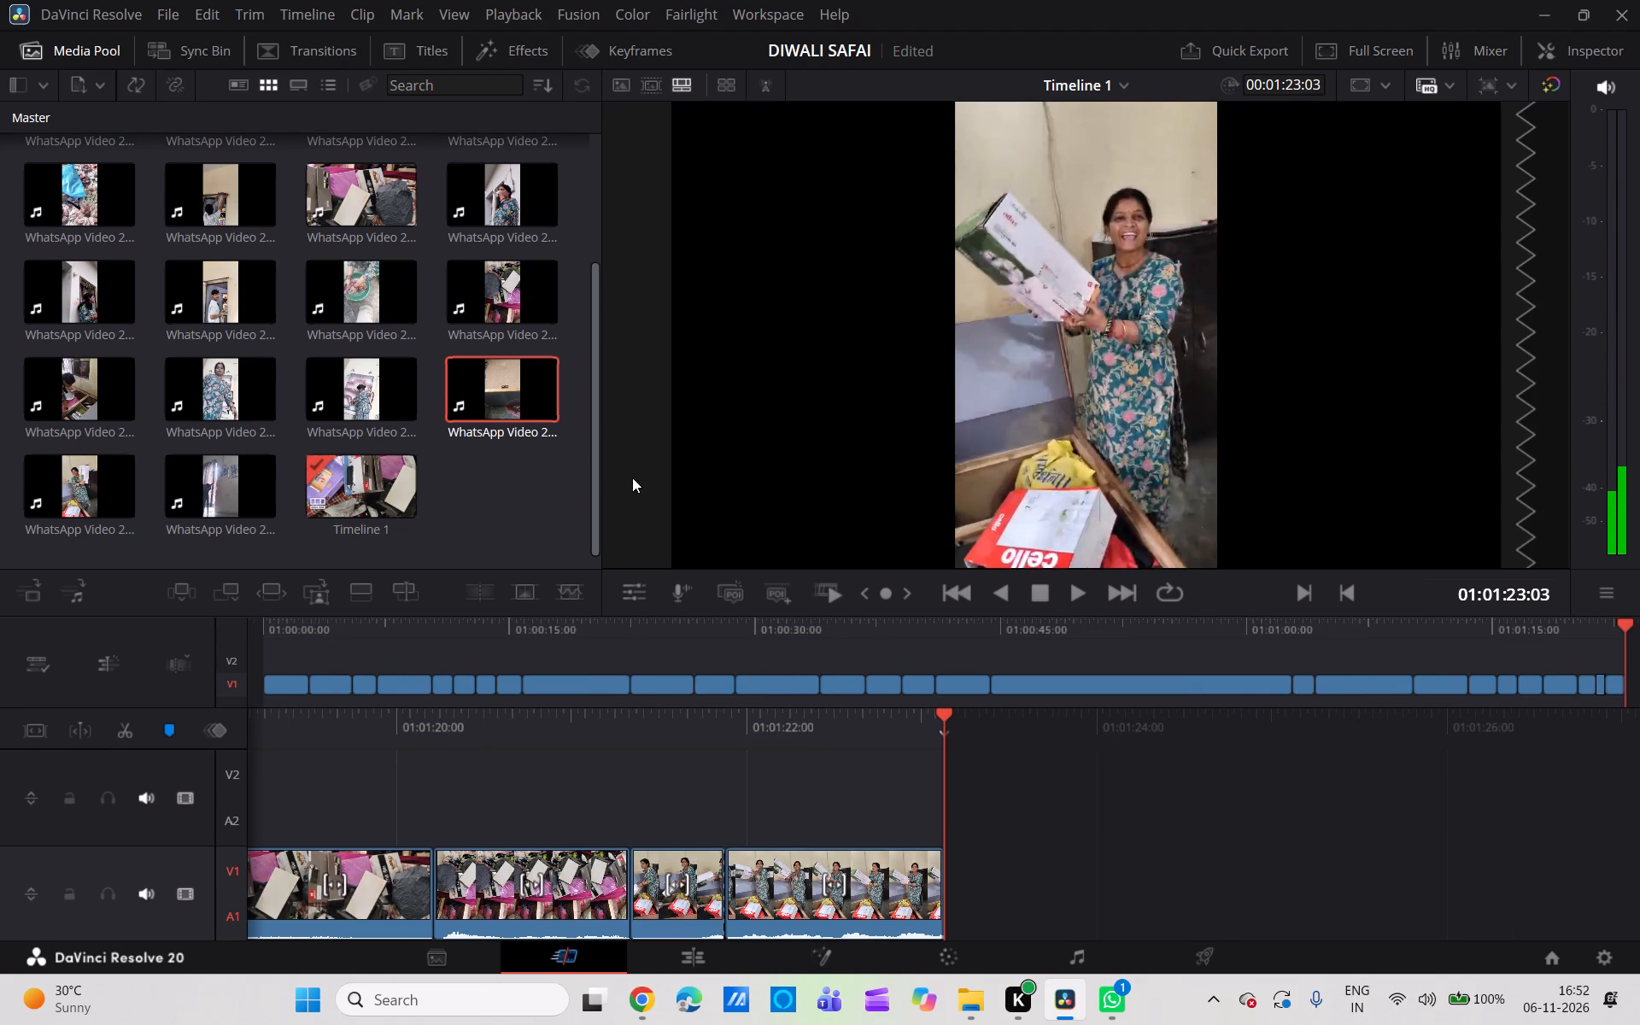
# Add the clip of the woman handling the plywood board by the window to V1, directly against the last Cello carton segment.
pyautogui.scroll(2, 474, 290)
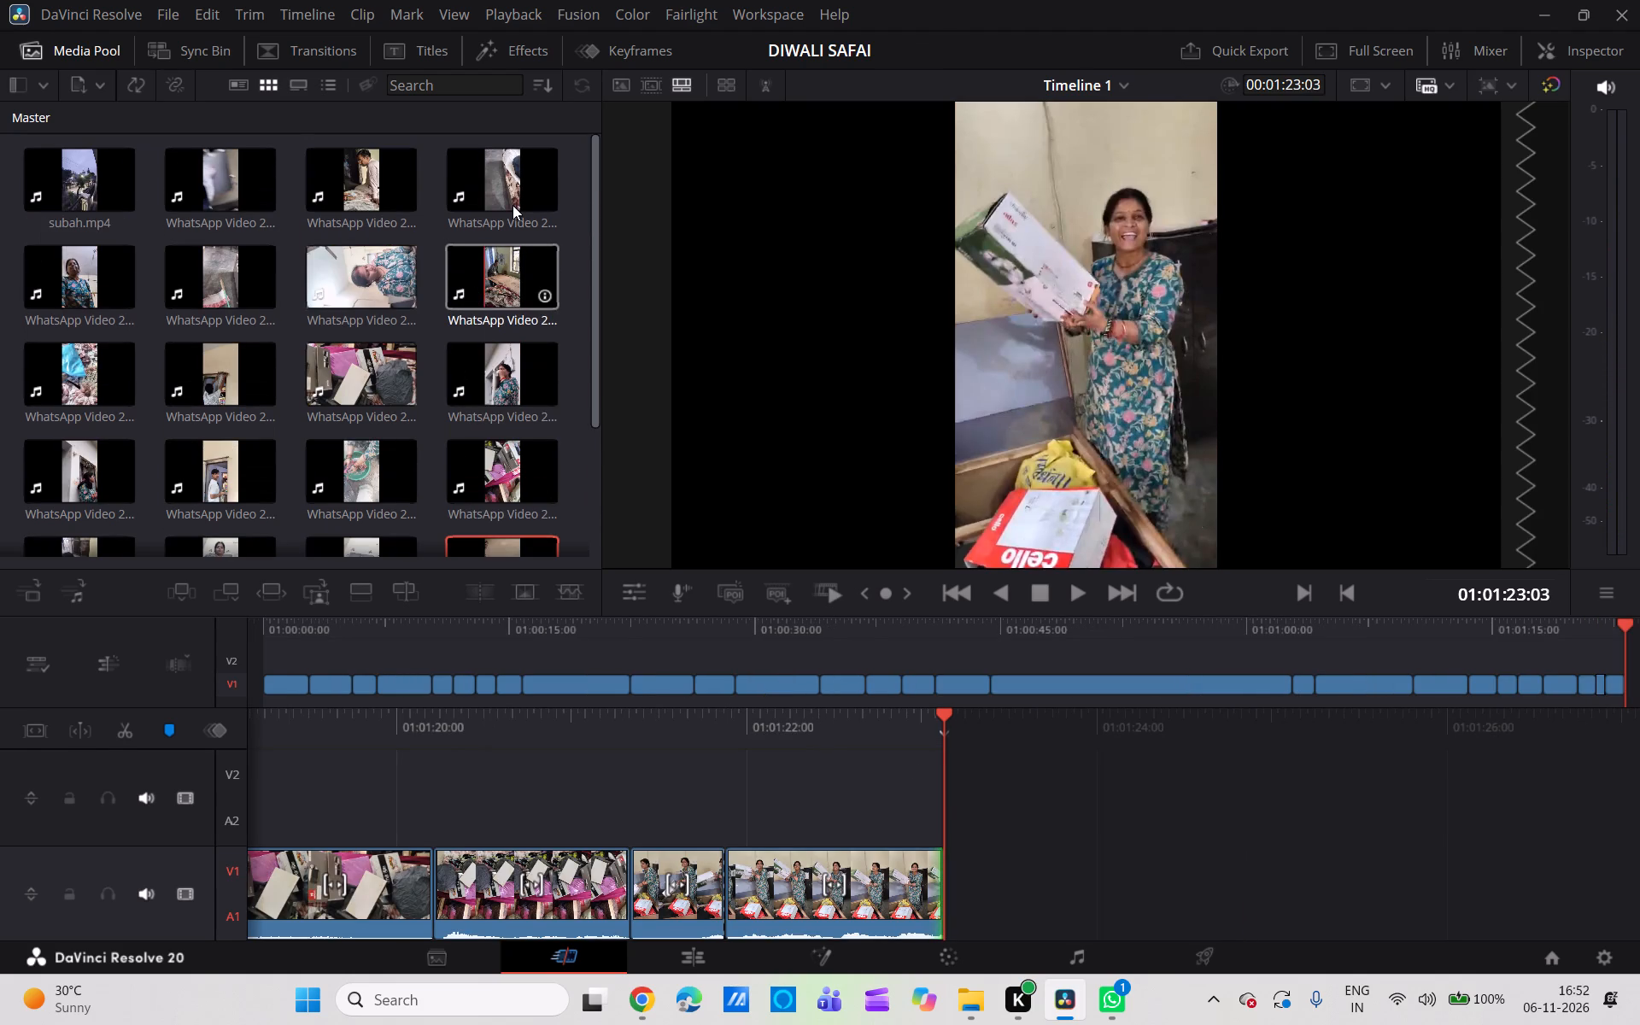
pyautogui.moveTo(513, 269); pyautogui.dragTo(969, 849)
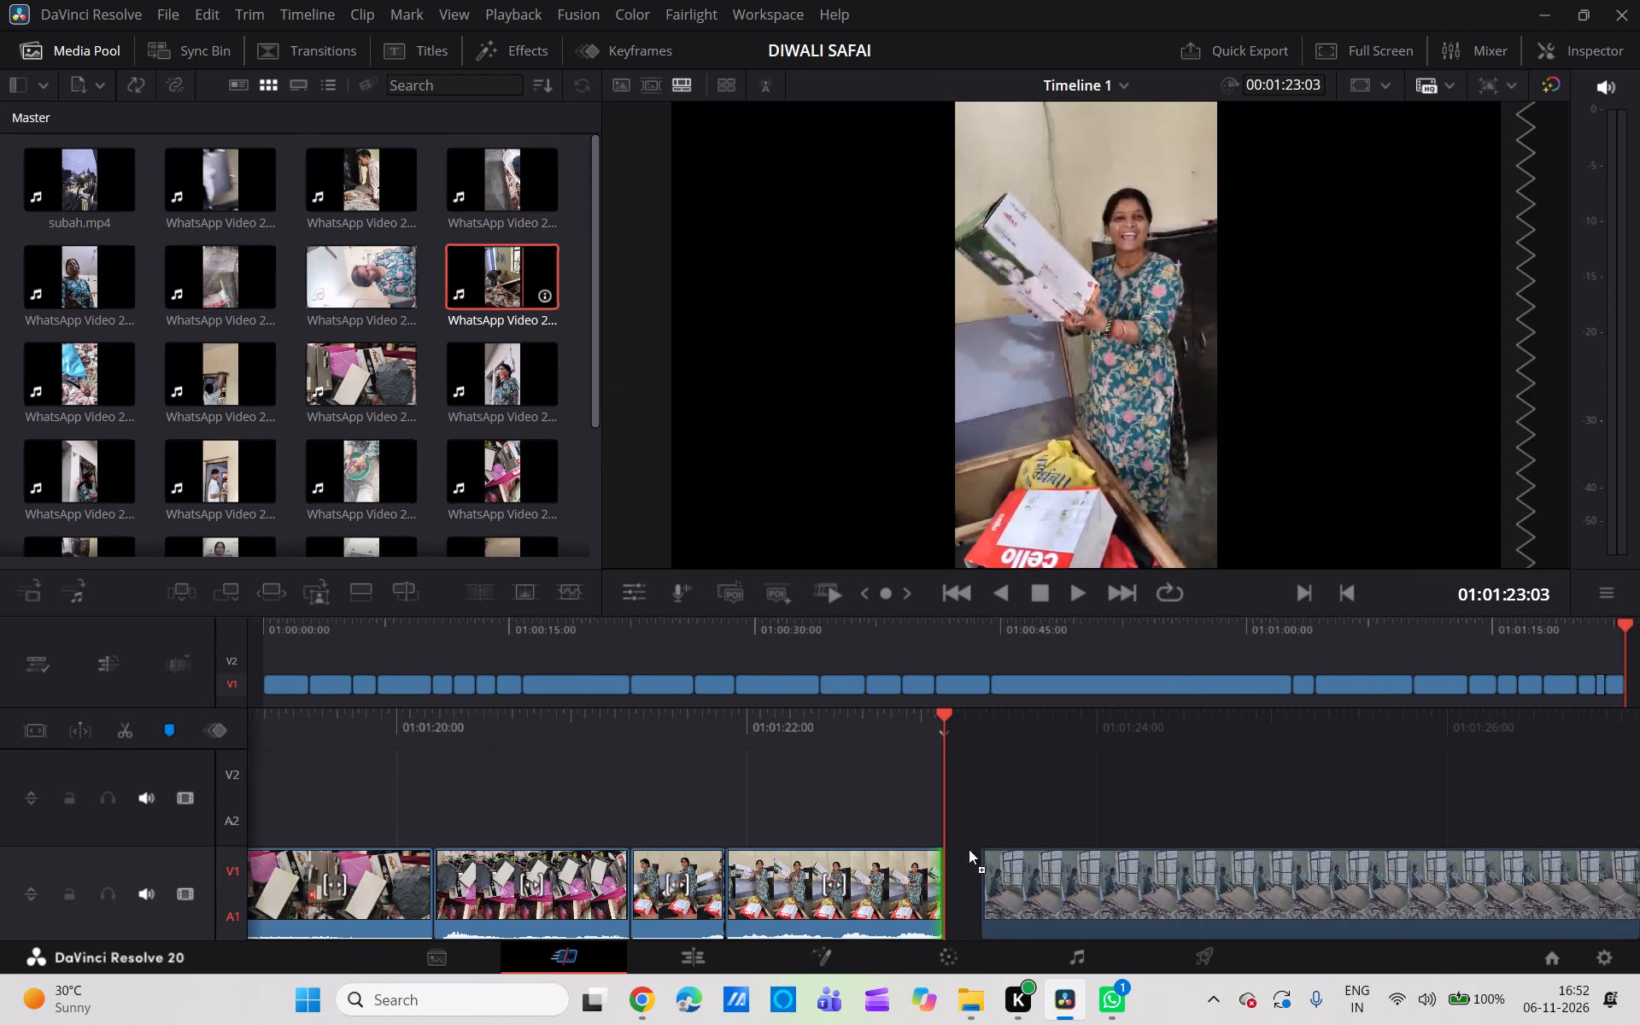
pyautogui.moveTo(969, 849); pyautogui.dragTo(951, 852)
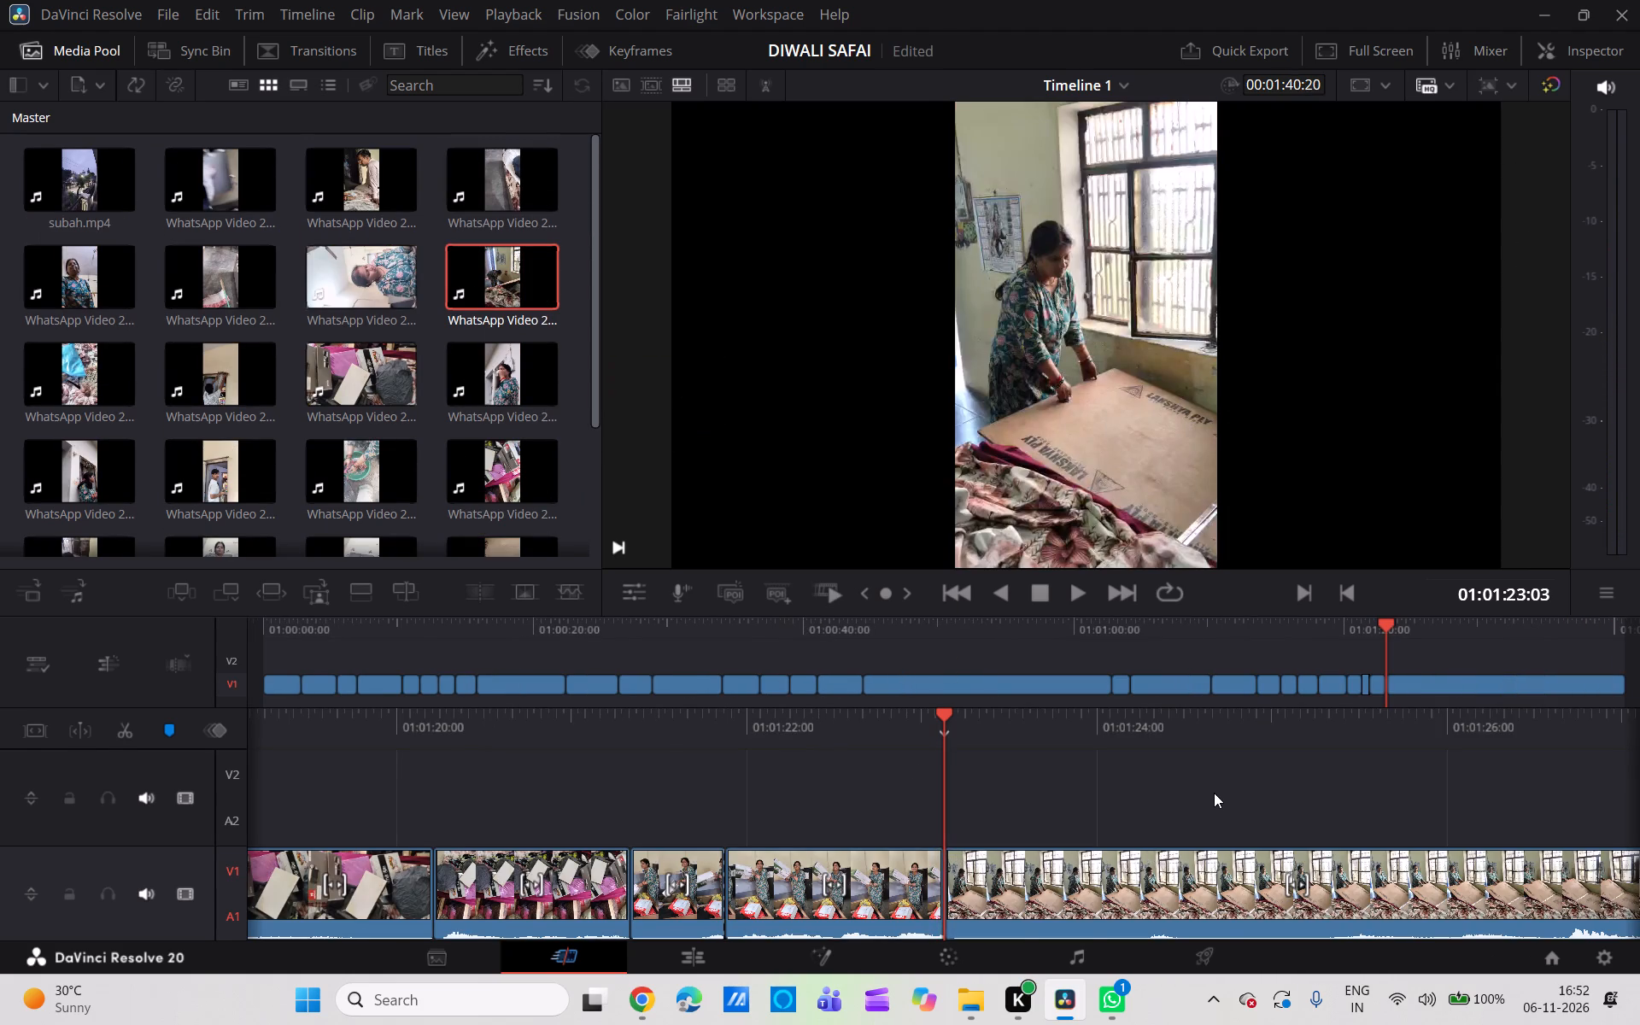
# Split the window plywood clip at 01:01:25:10, where the woman has raised the board.
pyautogui.hscroll(-2, 1214, 793)
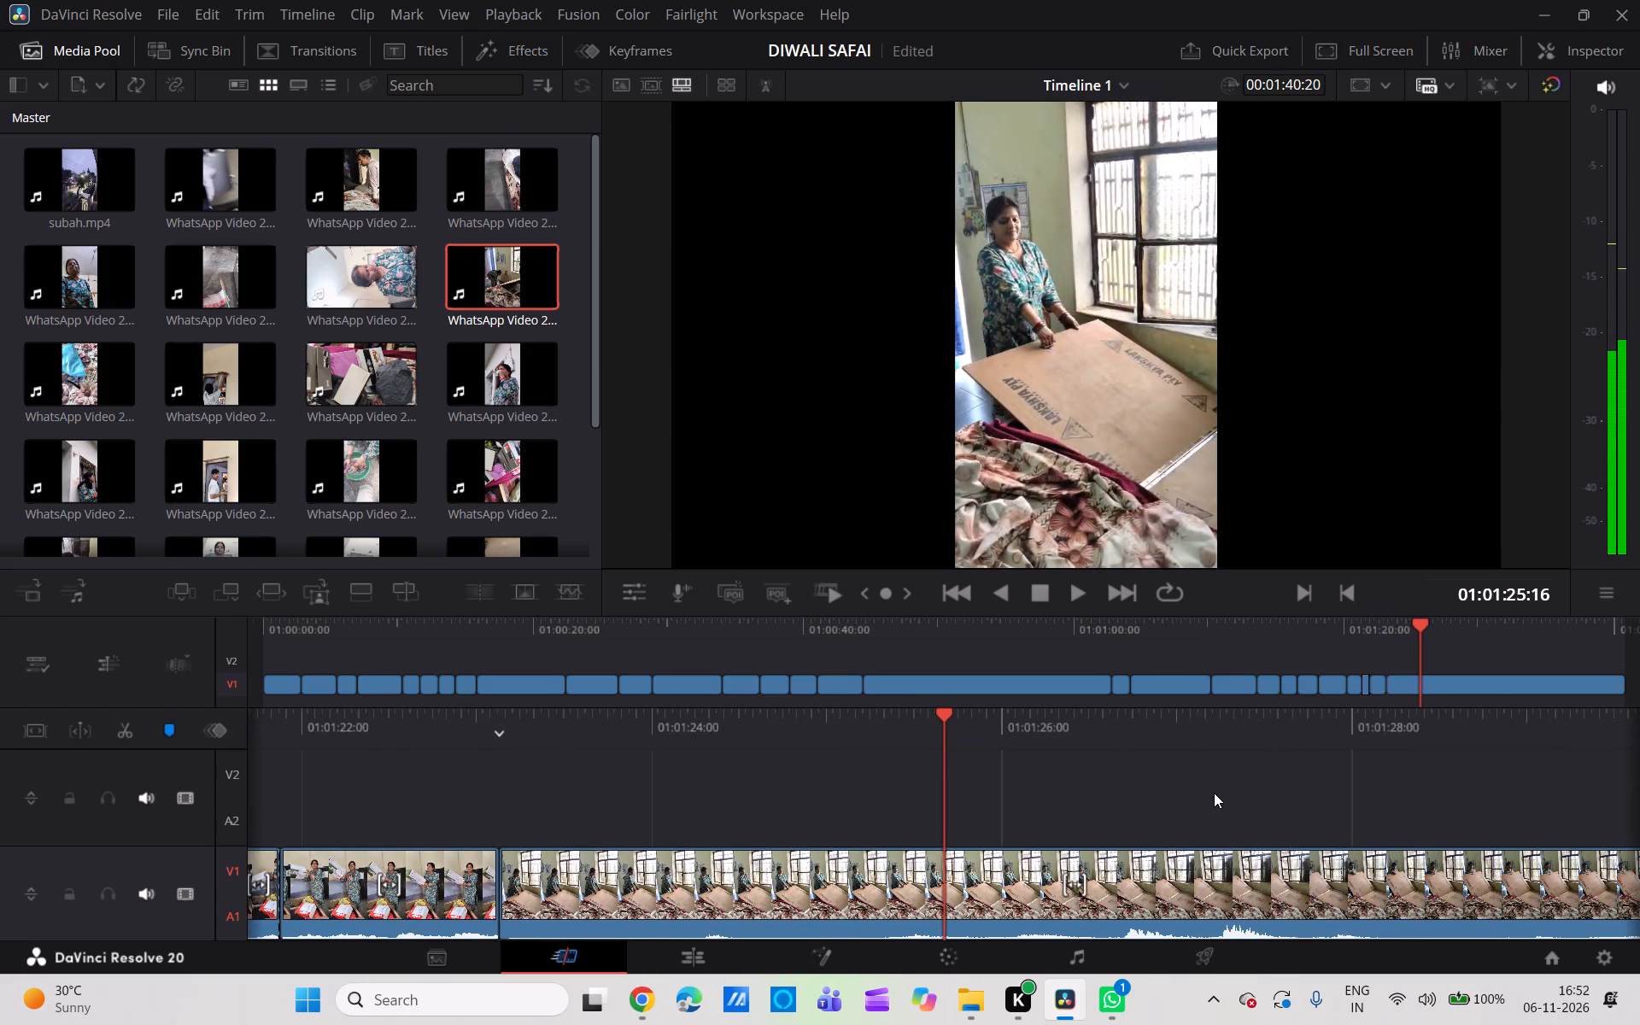
pyautogui.hscroll(-1, 1214, 793)
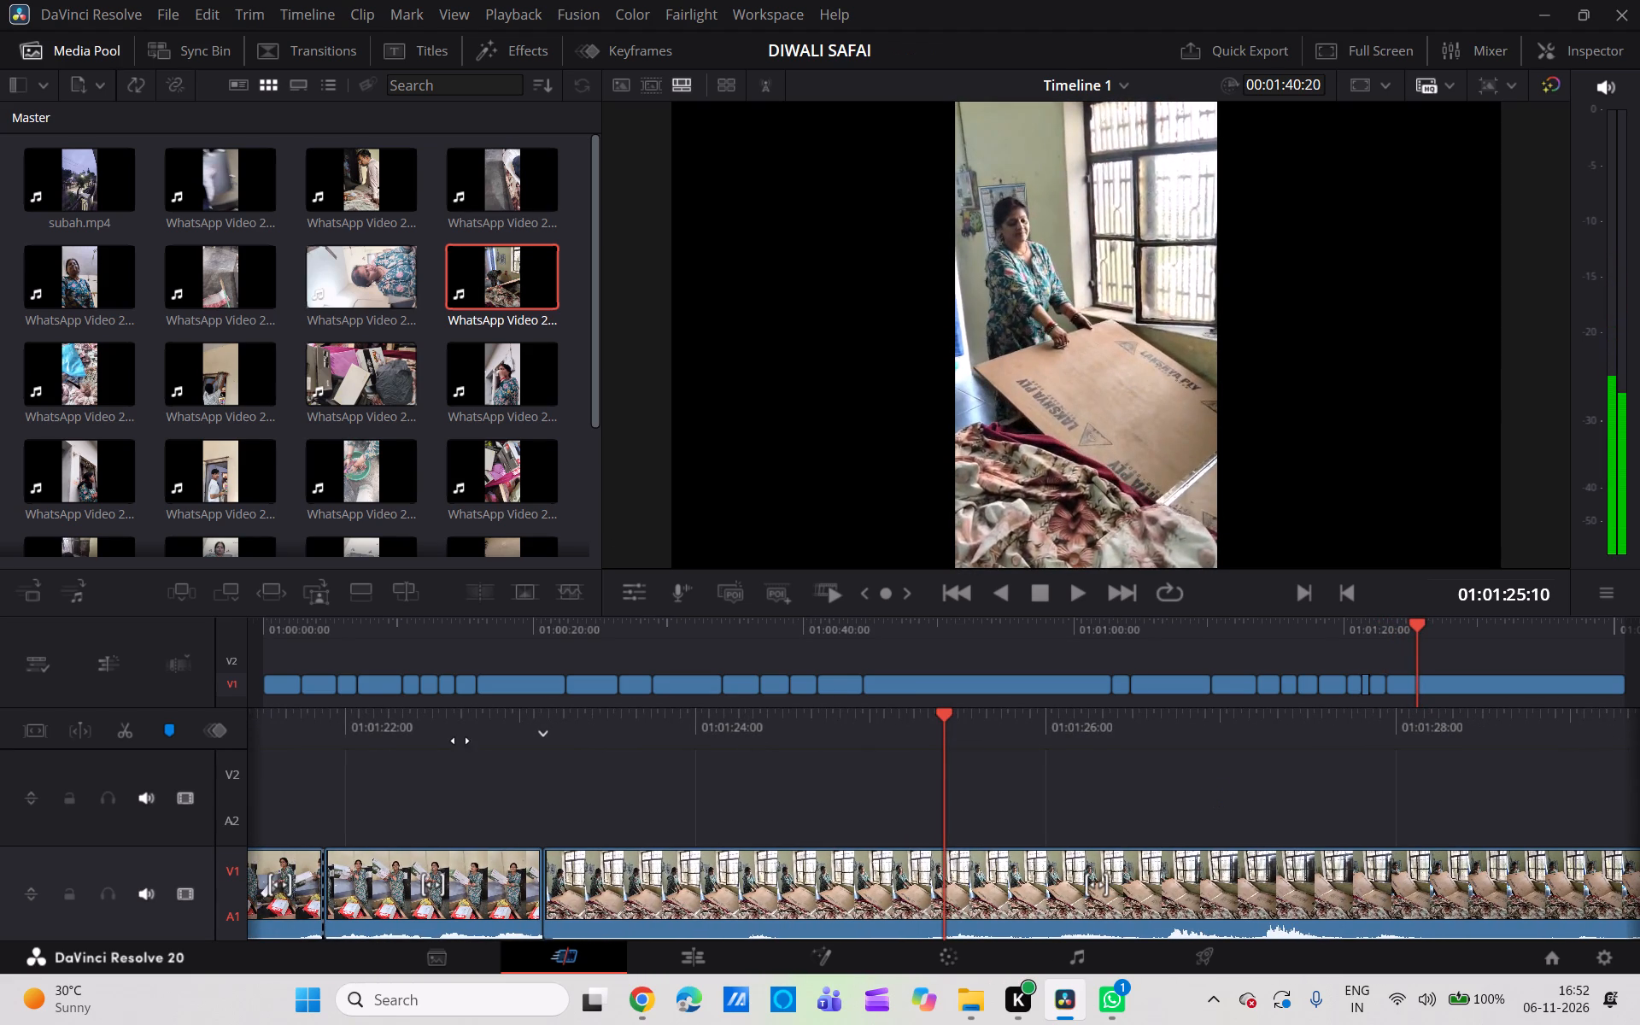
pyautogui.click(123, 729)
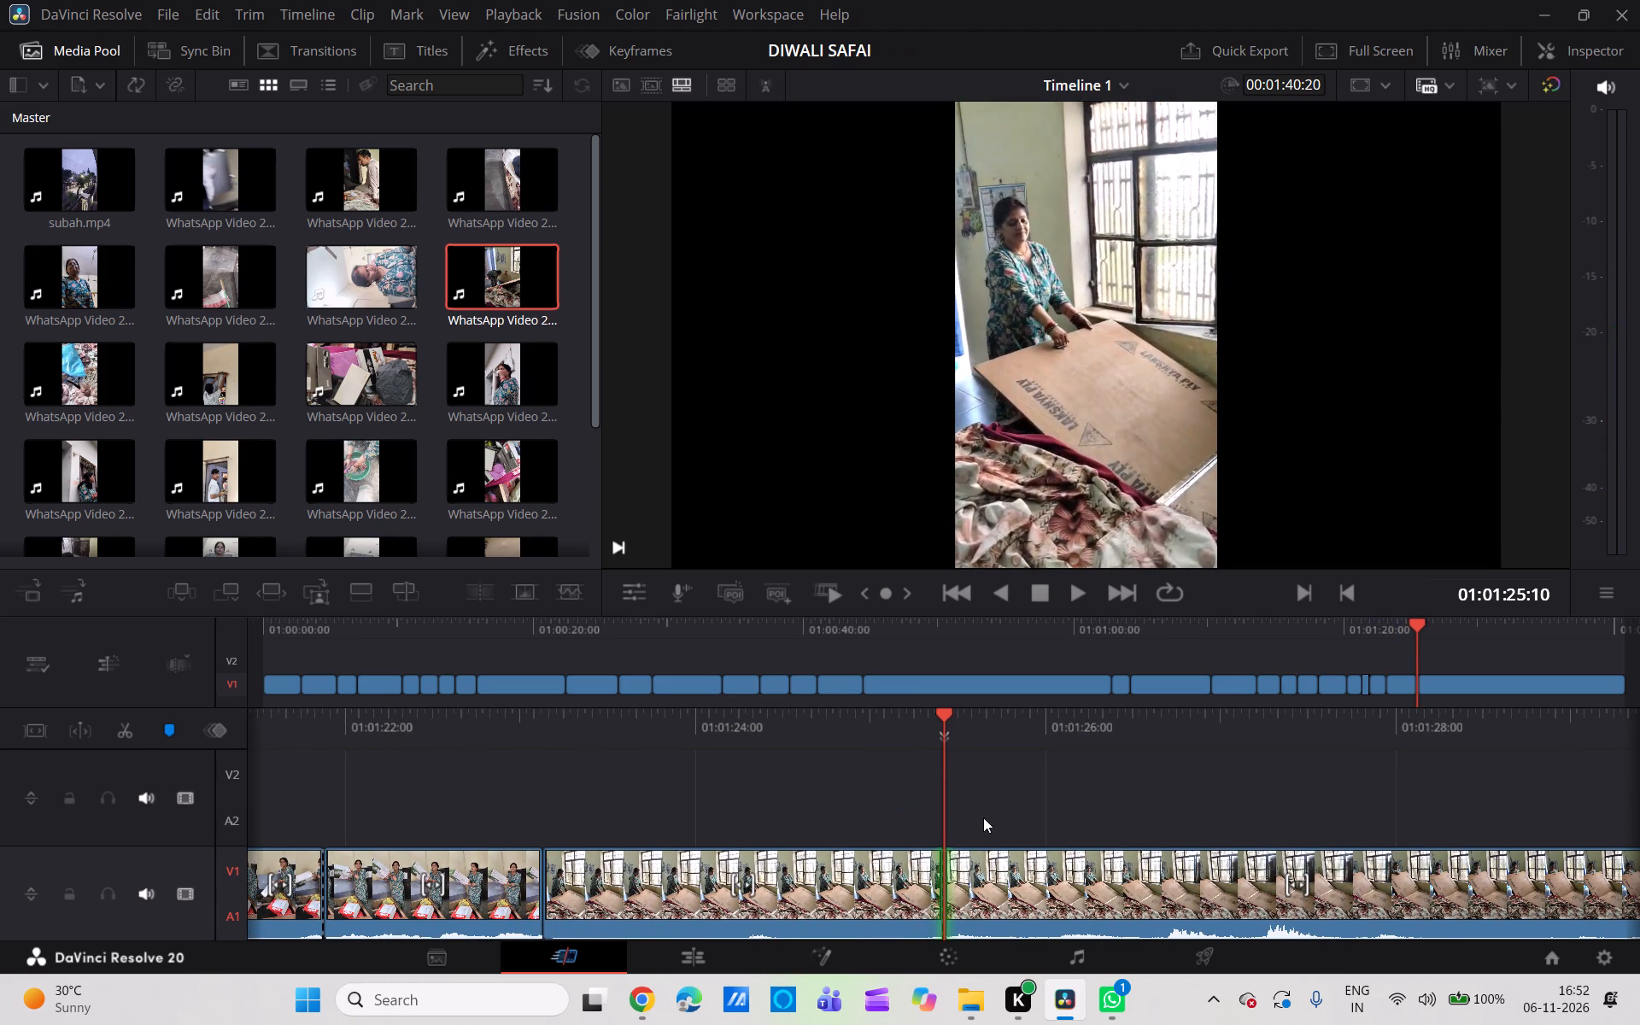
# Cut the first window plywood segment at 01:01:24:05, delete the portion before the cut and close the gap on V1.
pyautogui.hscroll(-1, 992, 812)
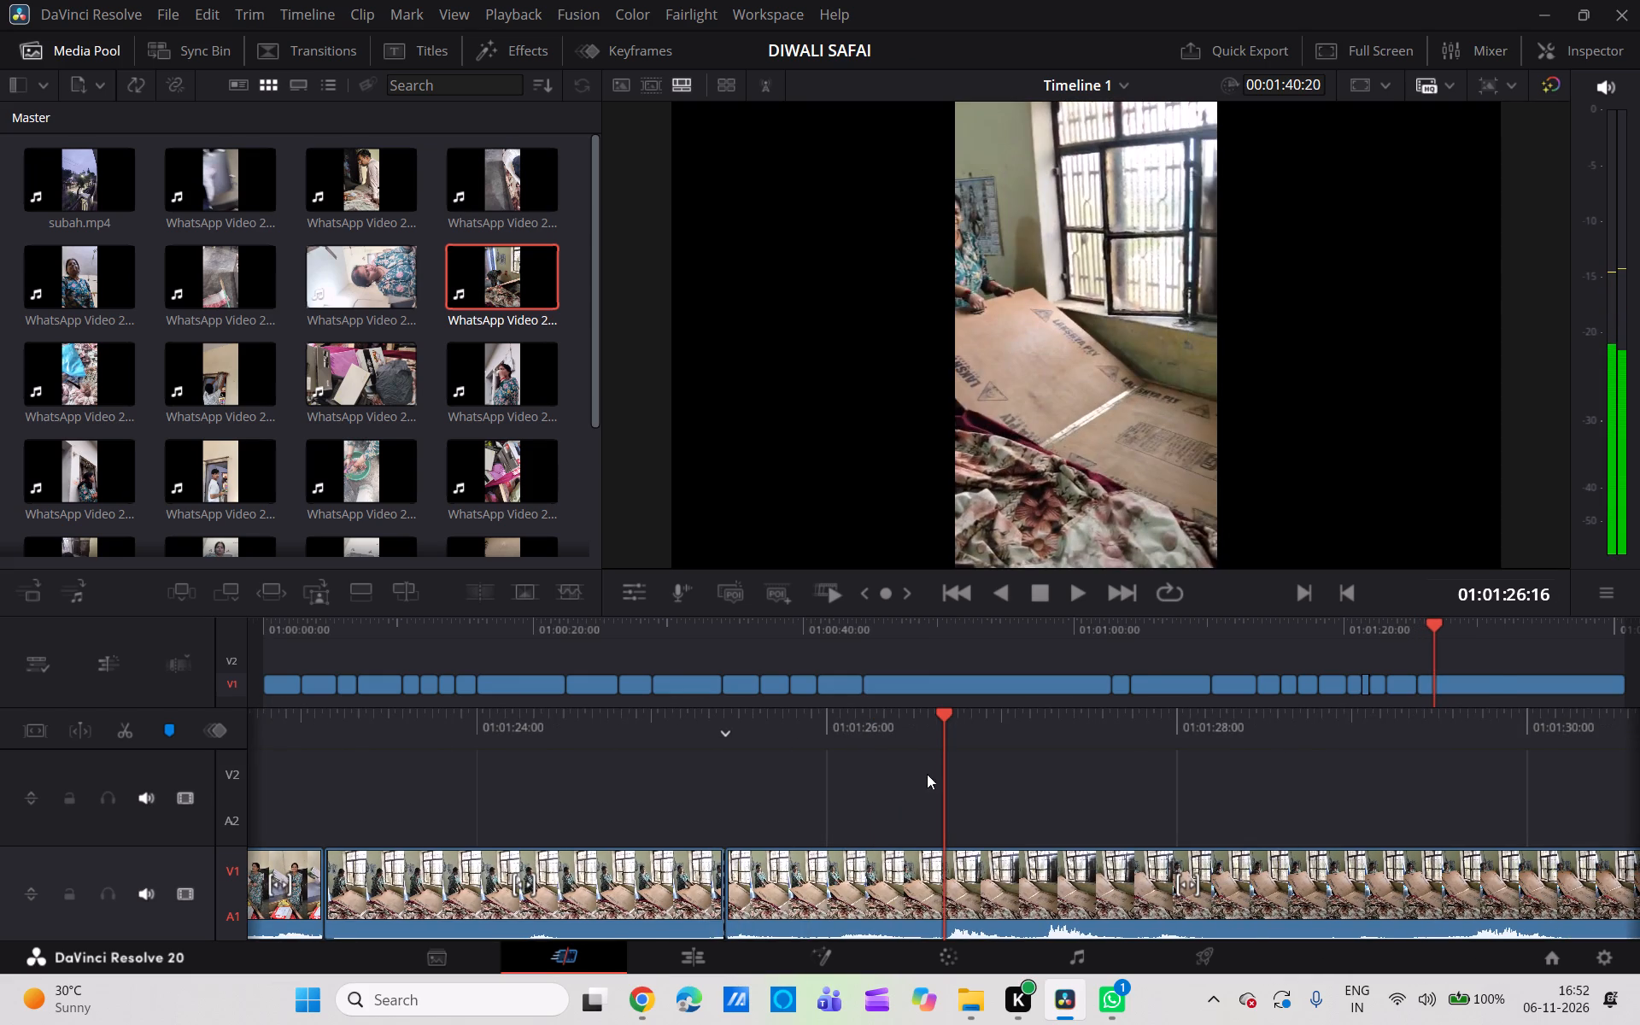
pyautogui.hscroll(2, 1038, 787)
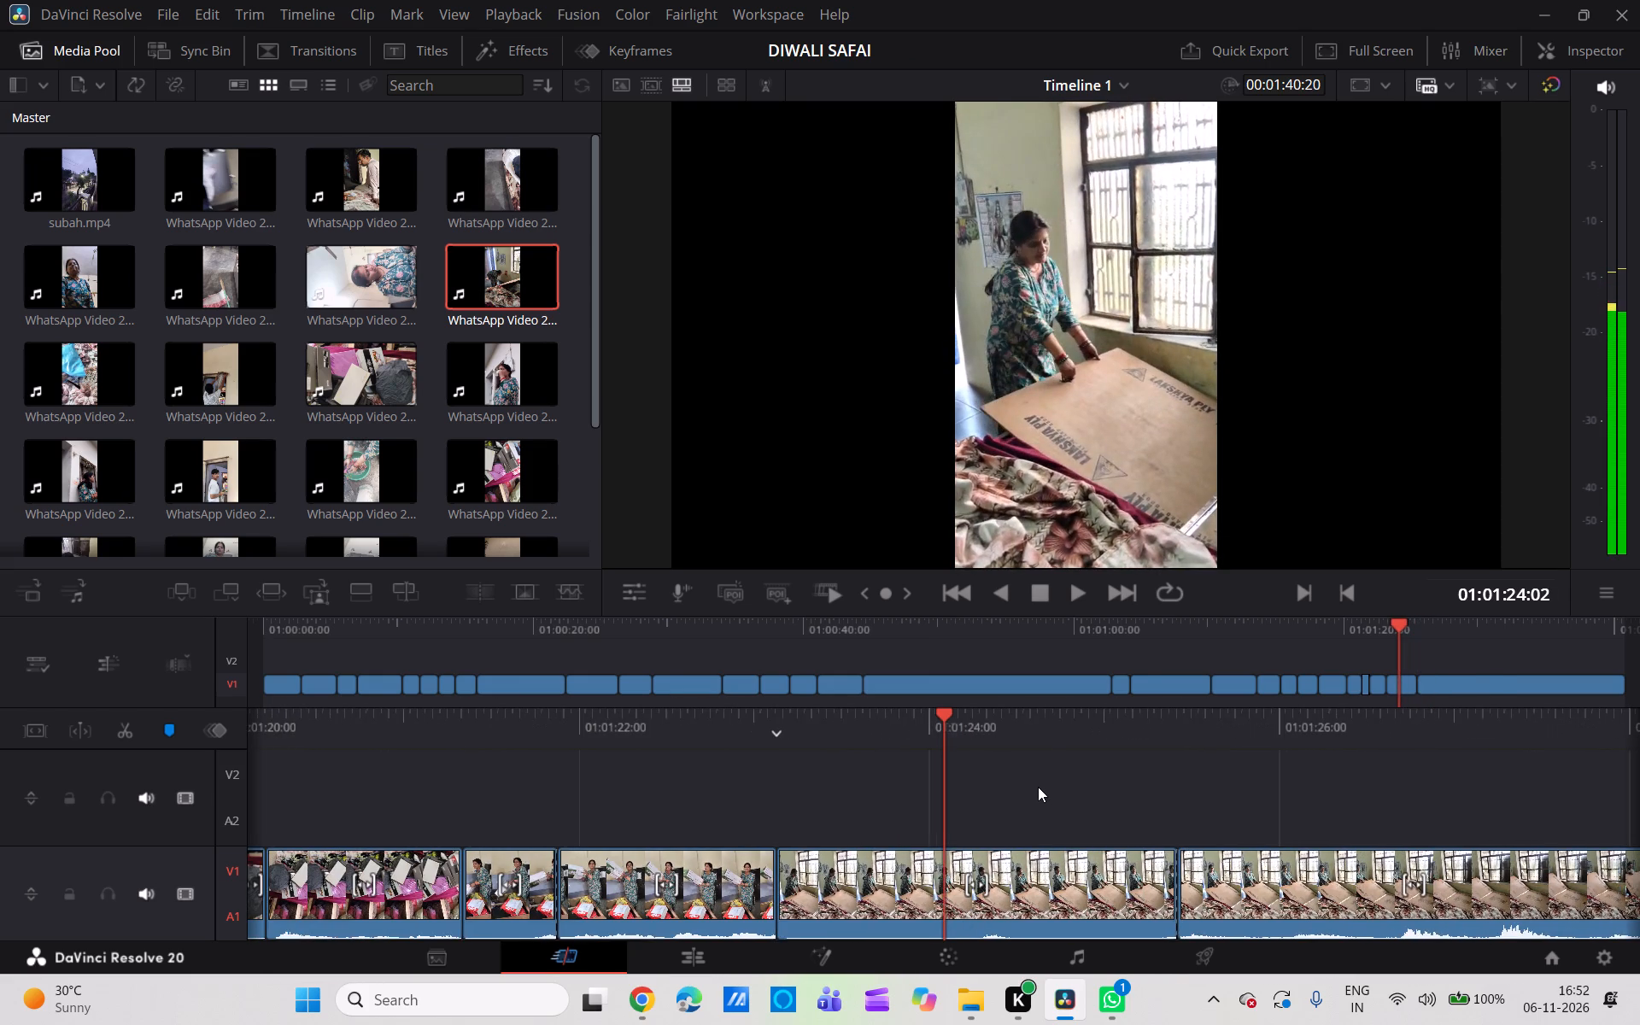
pyautogui.hscroll(-2, 1038, 787)
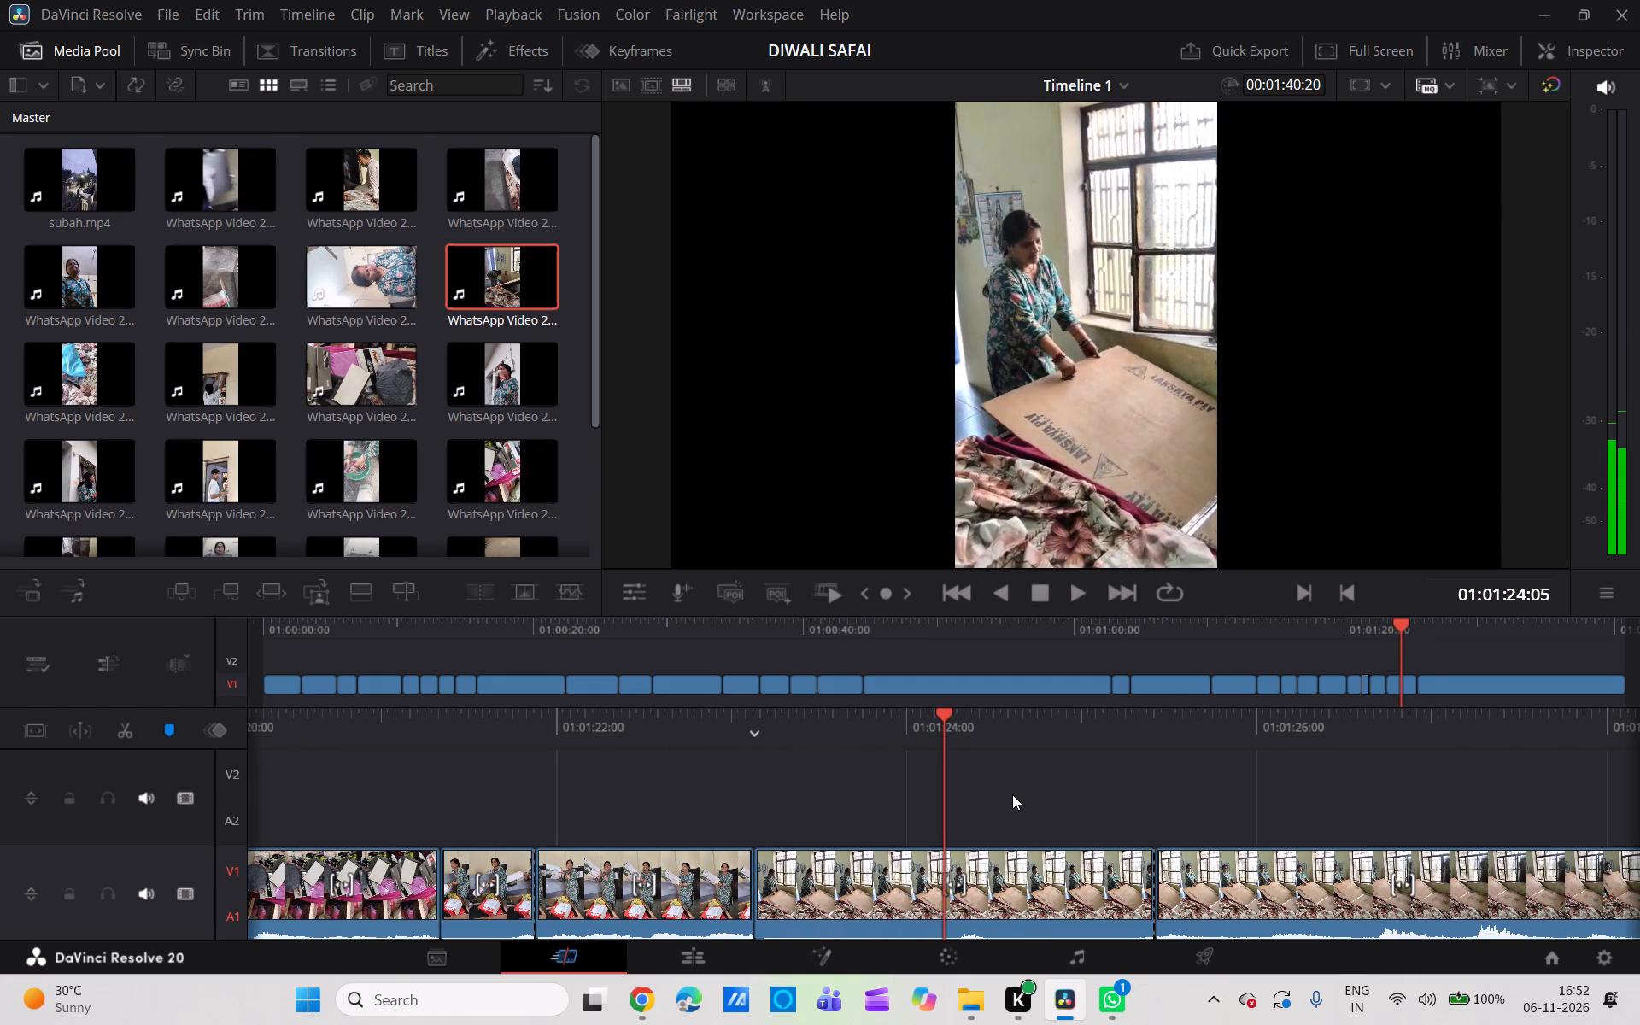
pyautogui.click(120, 729)
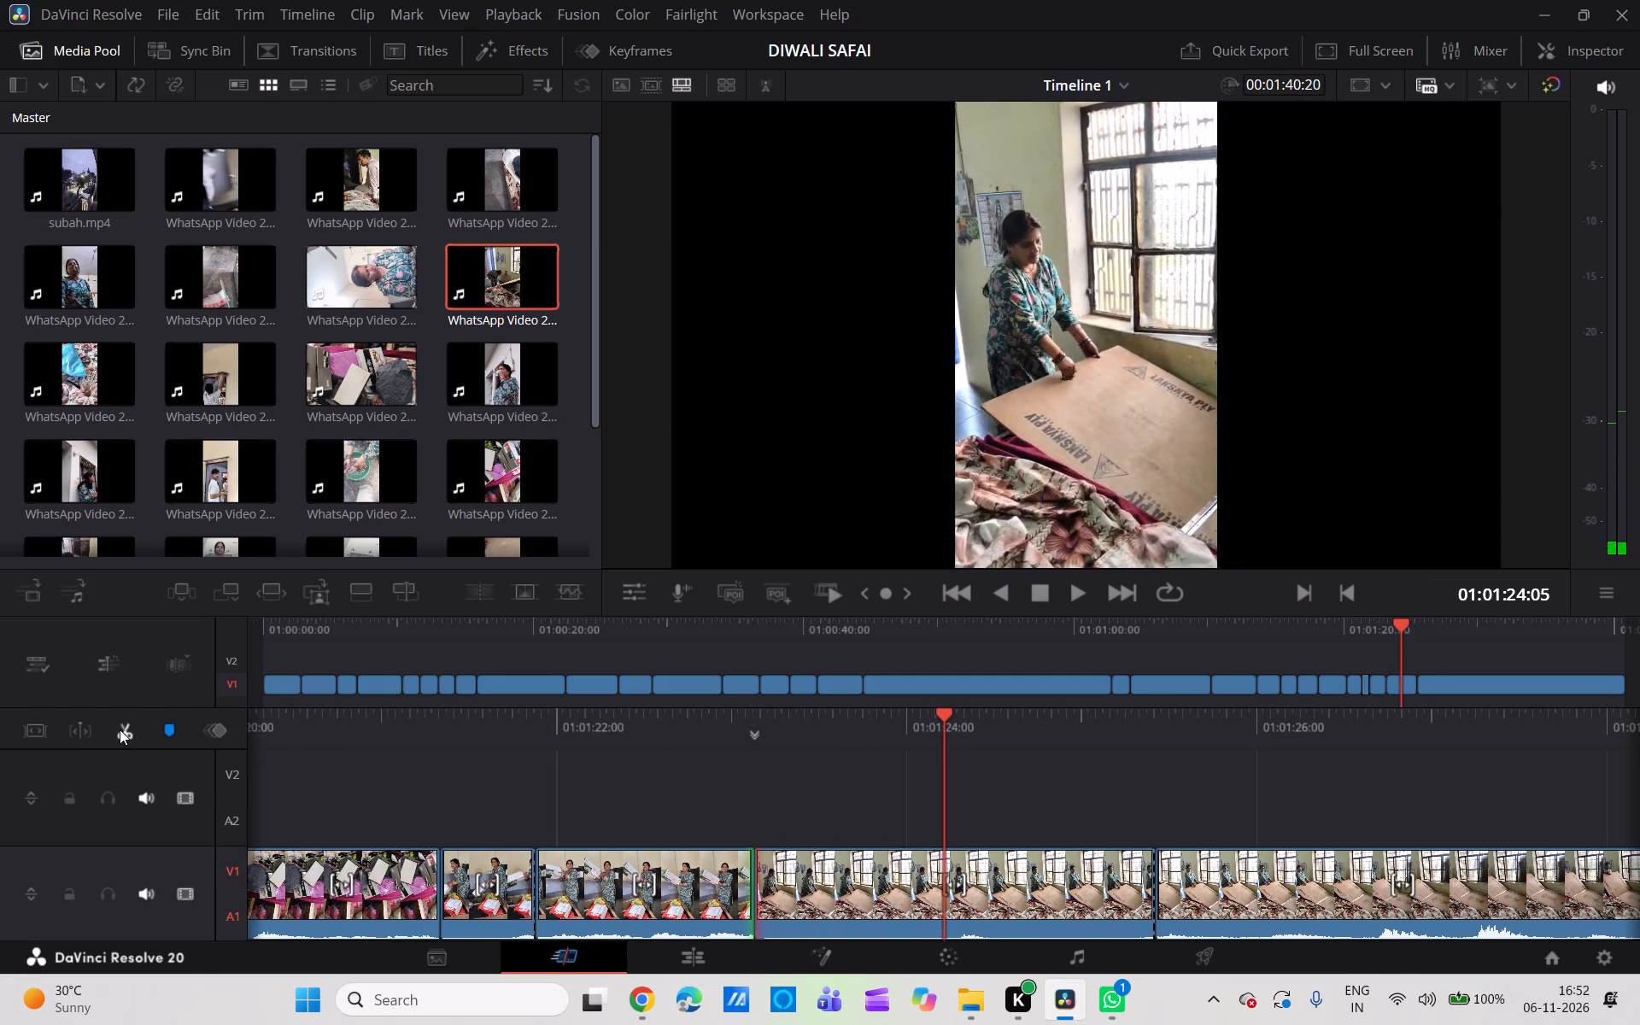
pyautogui.click(827, 907)
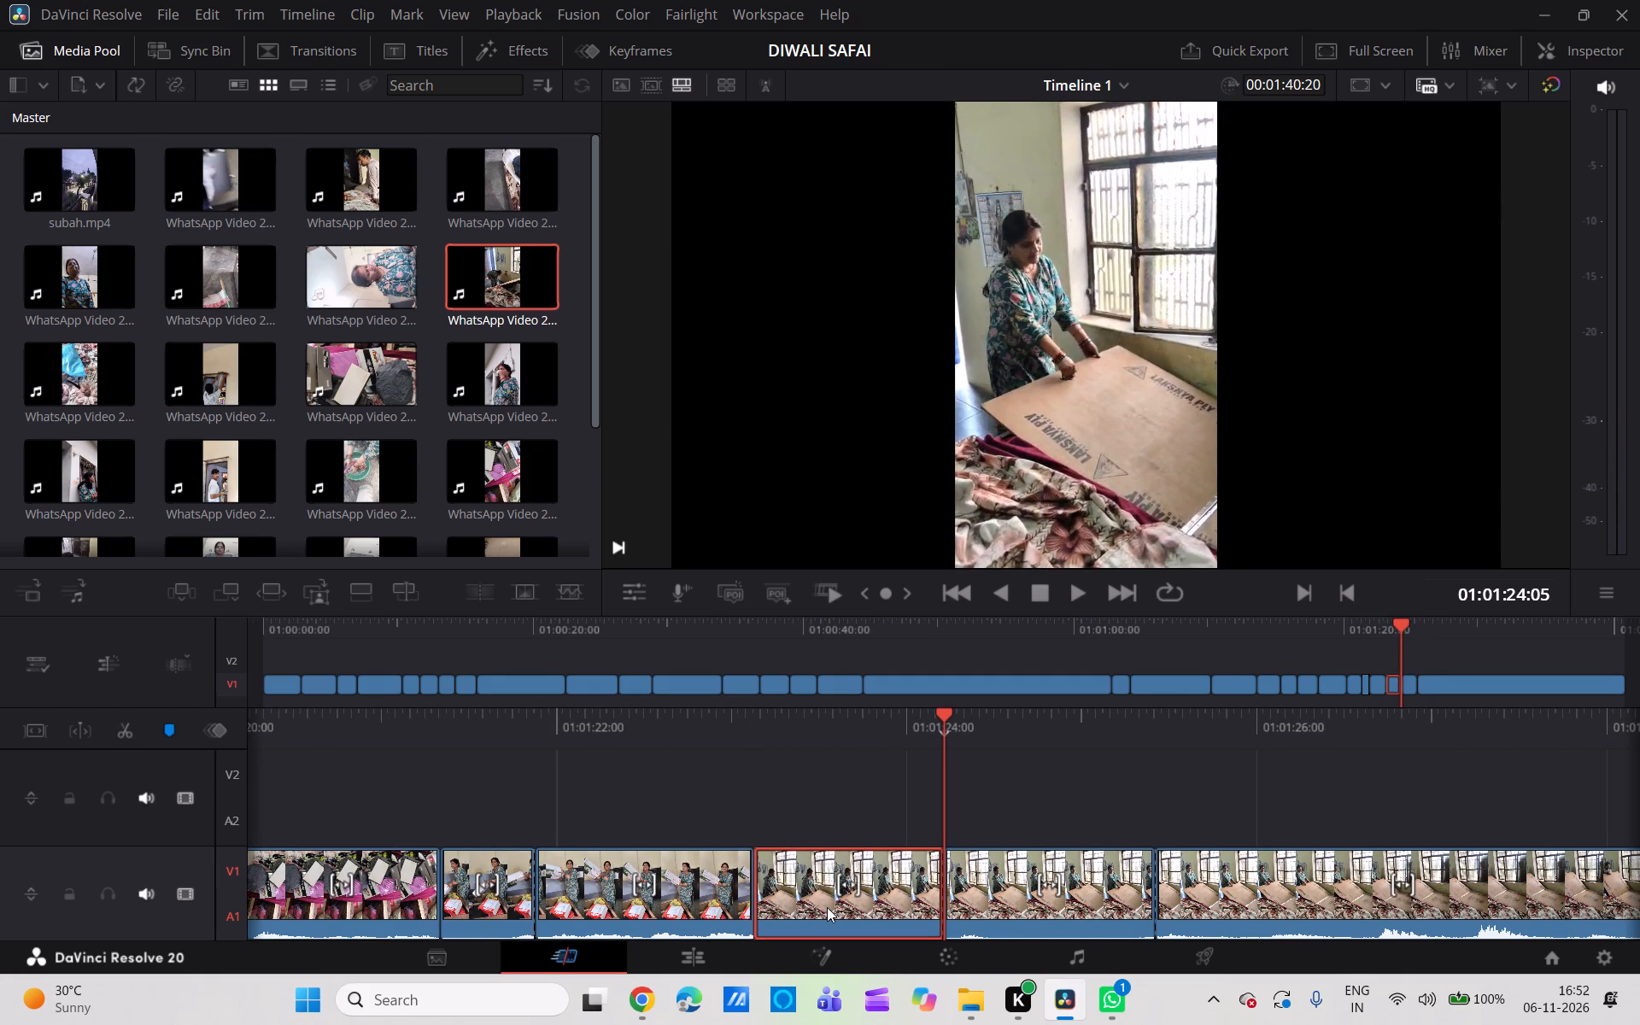
pyautogui.press('BackSpace')
pyautogui.click(827, 907)
pyautogui.press('BackSpace')
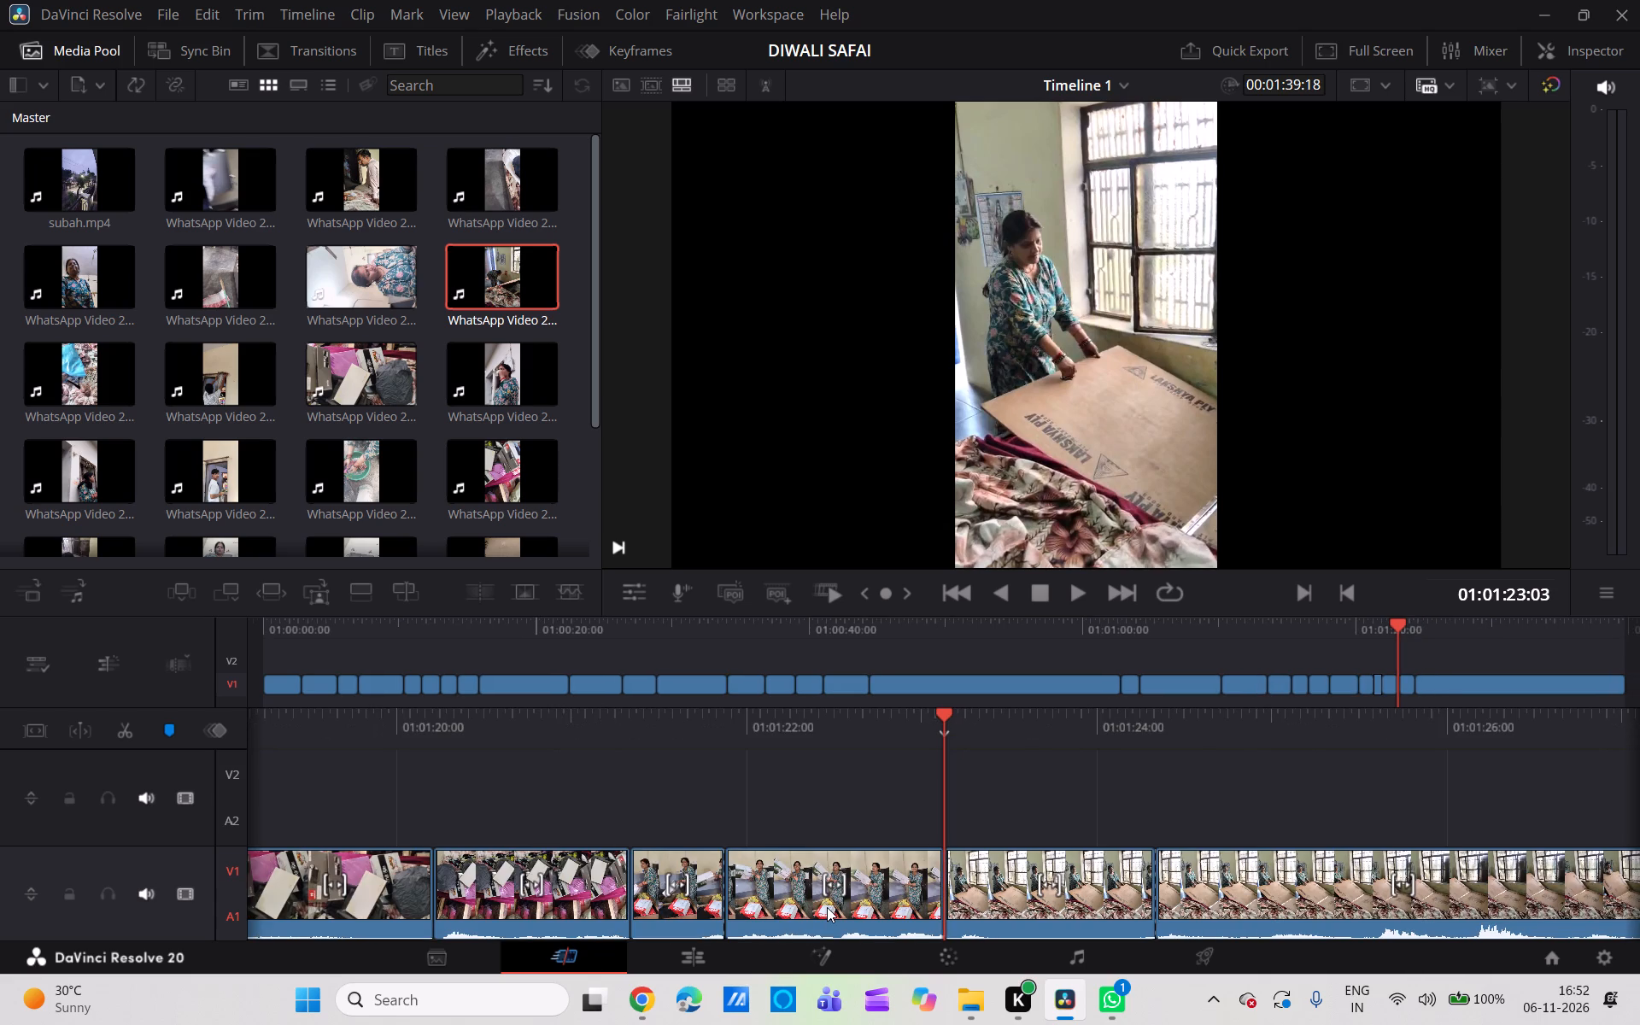
# Split the remaining window plywood footage at 01:01:25:12, where the woman has lifted the board up.
pyautogui.hscroll(-3, 827, 907)
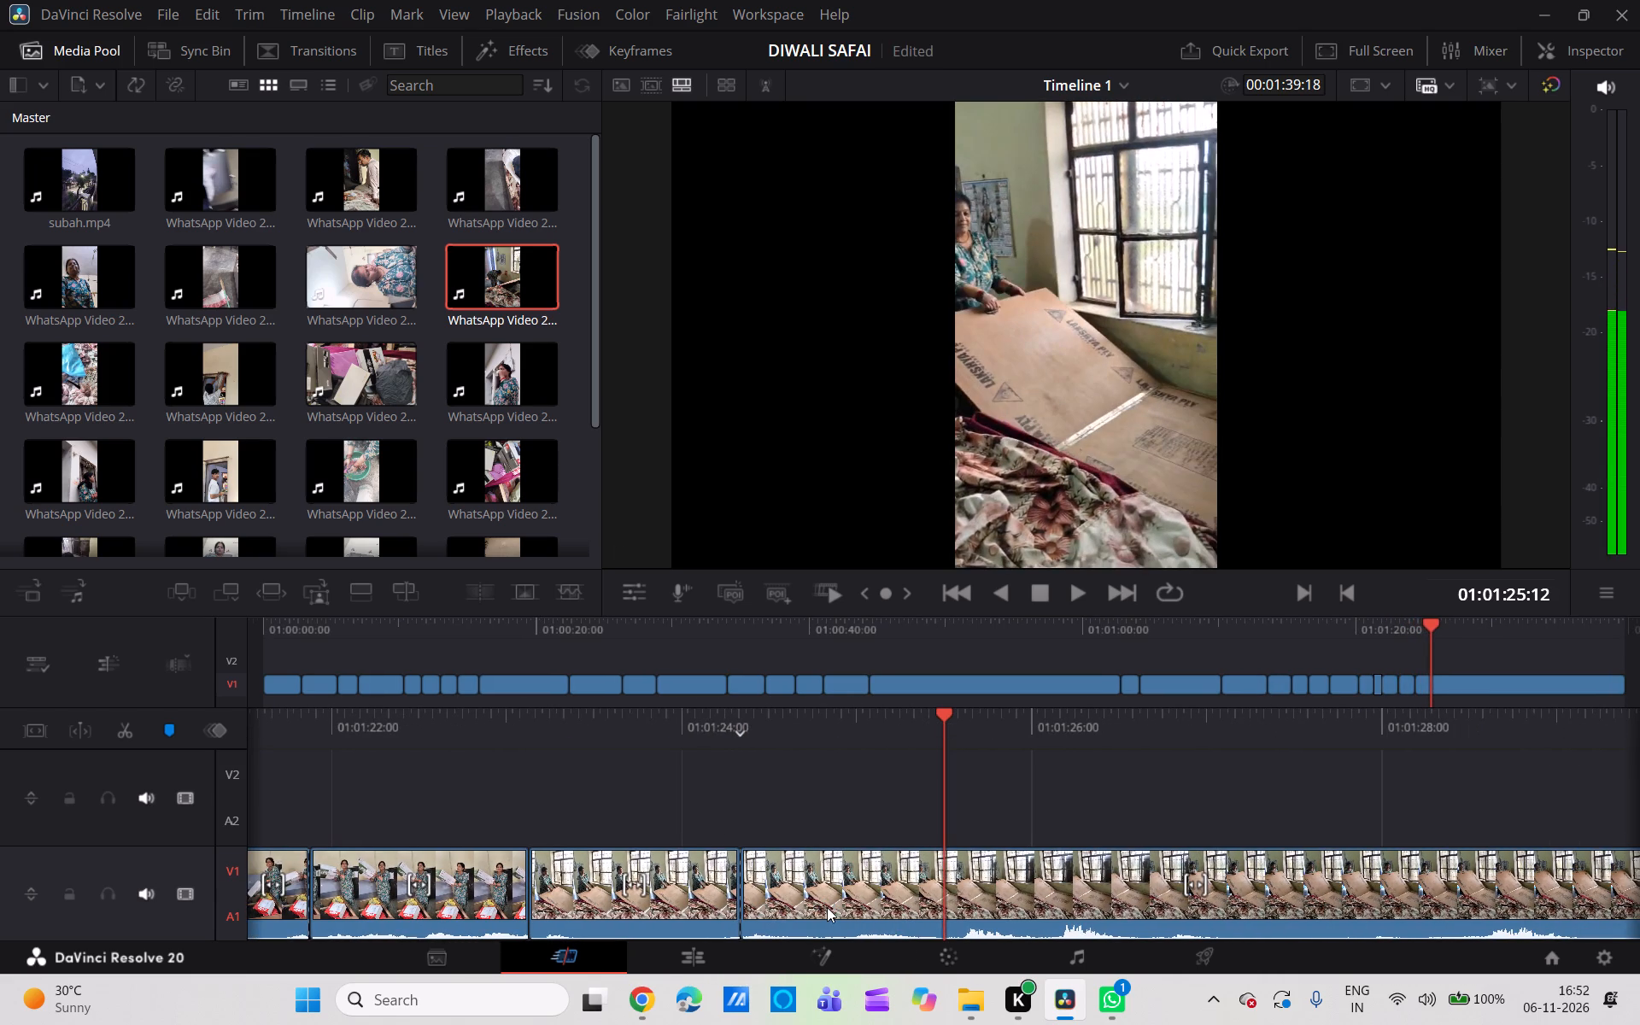
pyautogui.hscroll(-1, 827, 907)
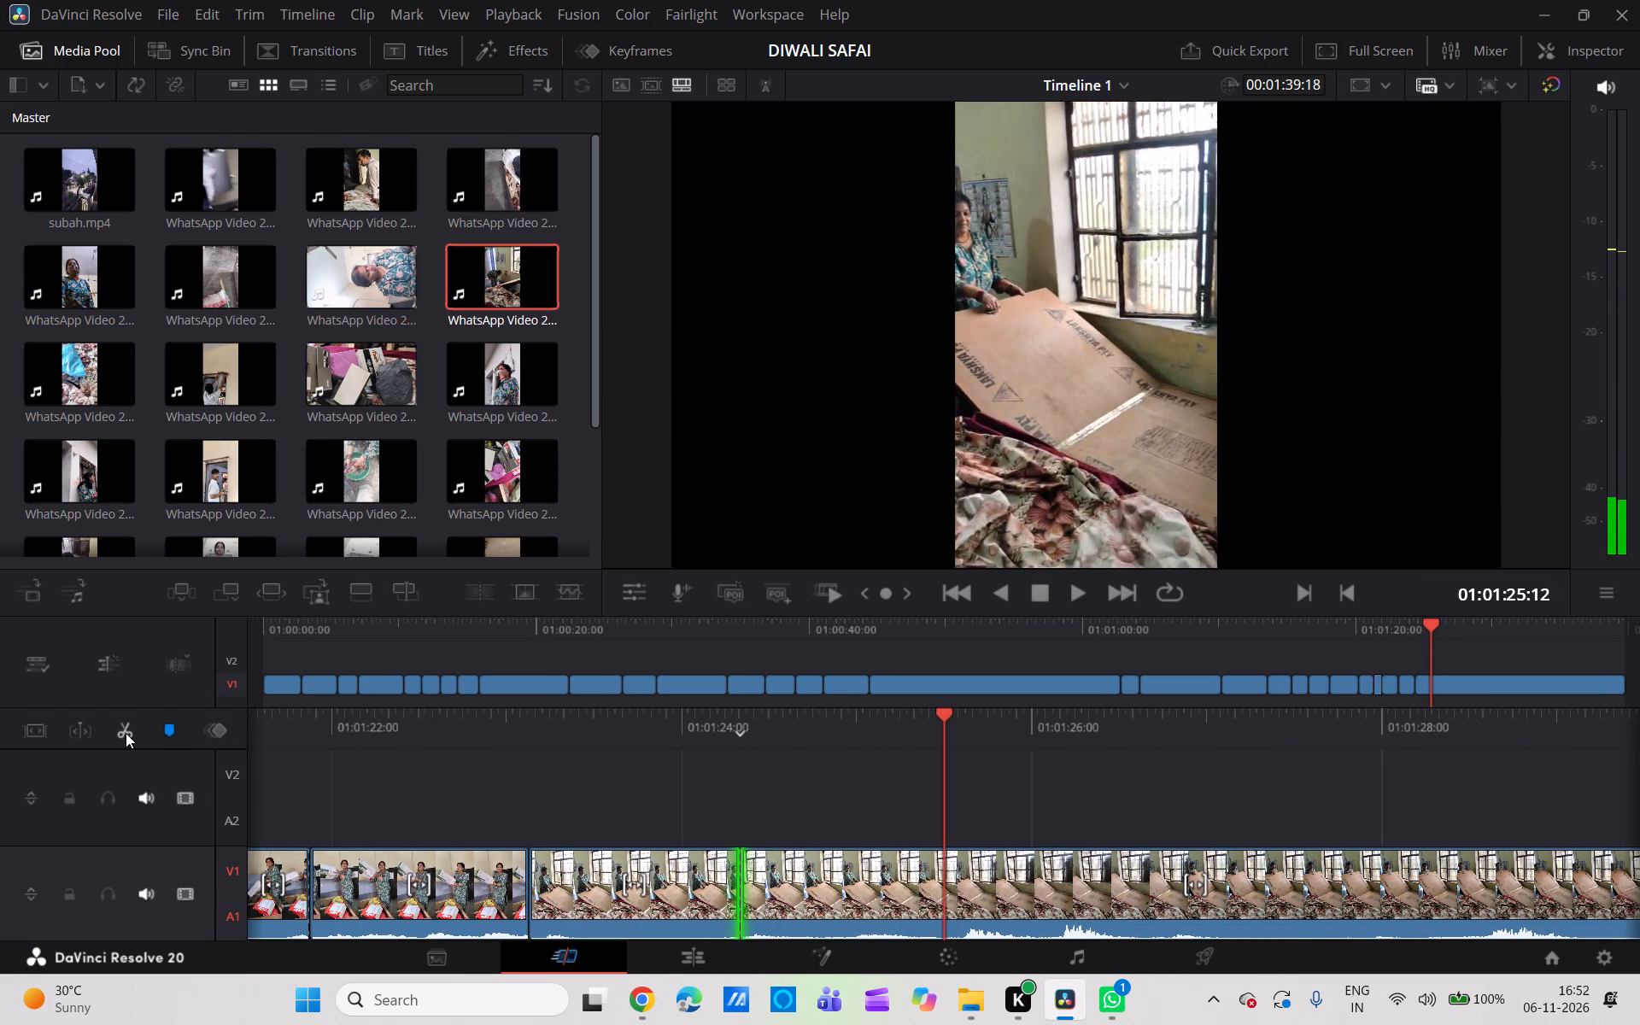
pyautogui.click(126, 733)
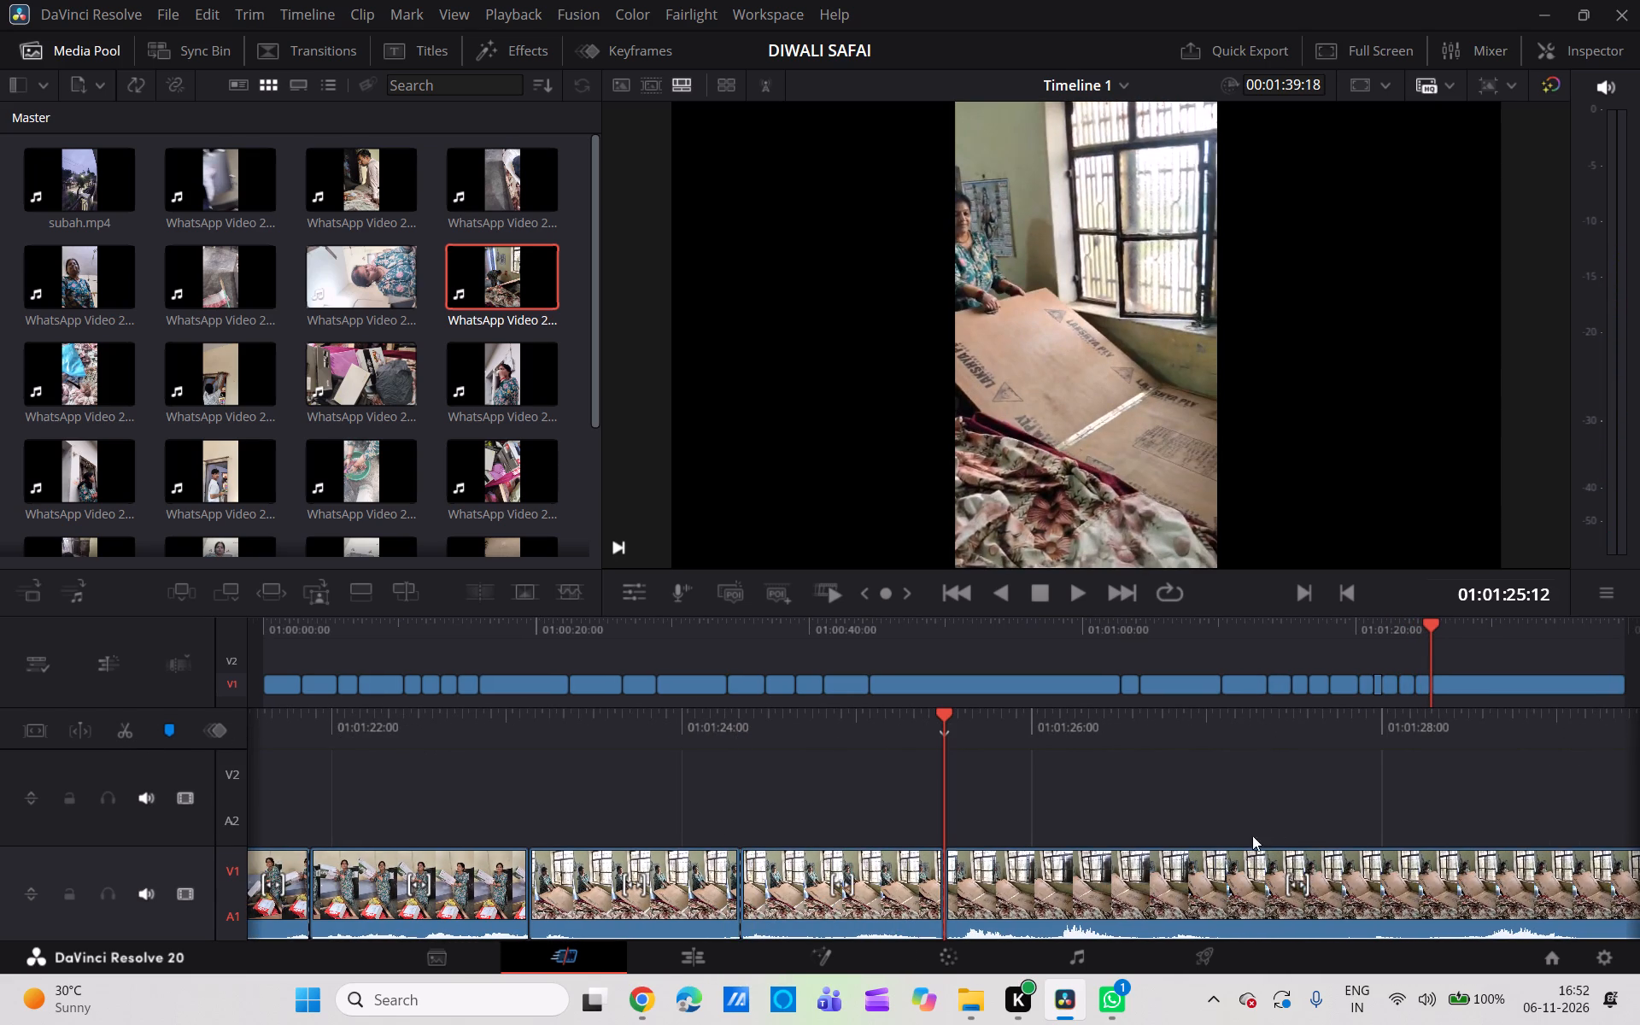
# Cut the plywood footage at 01:01:31:19, delete the stretch between 01:01:25:12 and this cut, and close the gap.
pyautogui.hscroll(-2, 1248, 837)
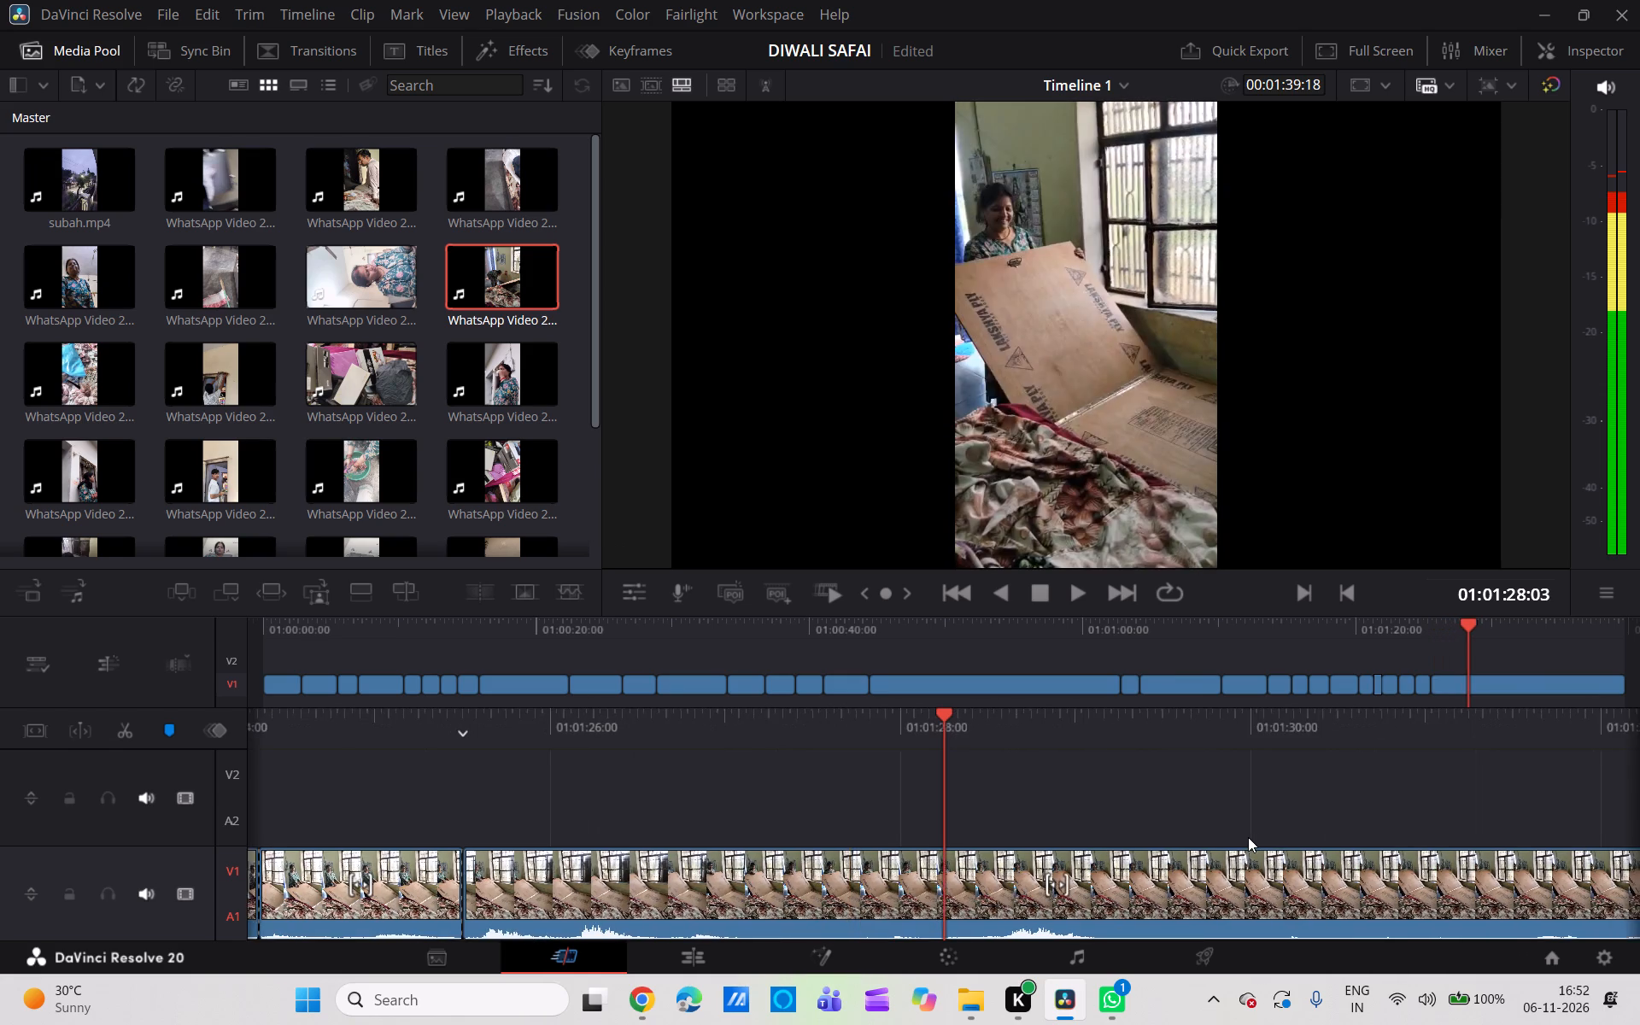
pyautogui.hscroll(-2, 1248, 837)
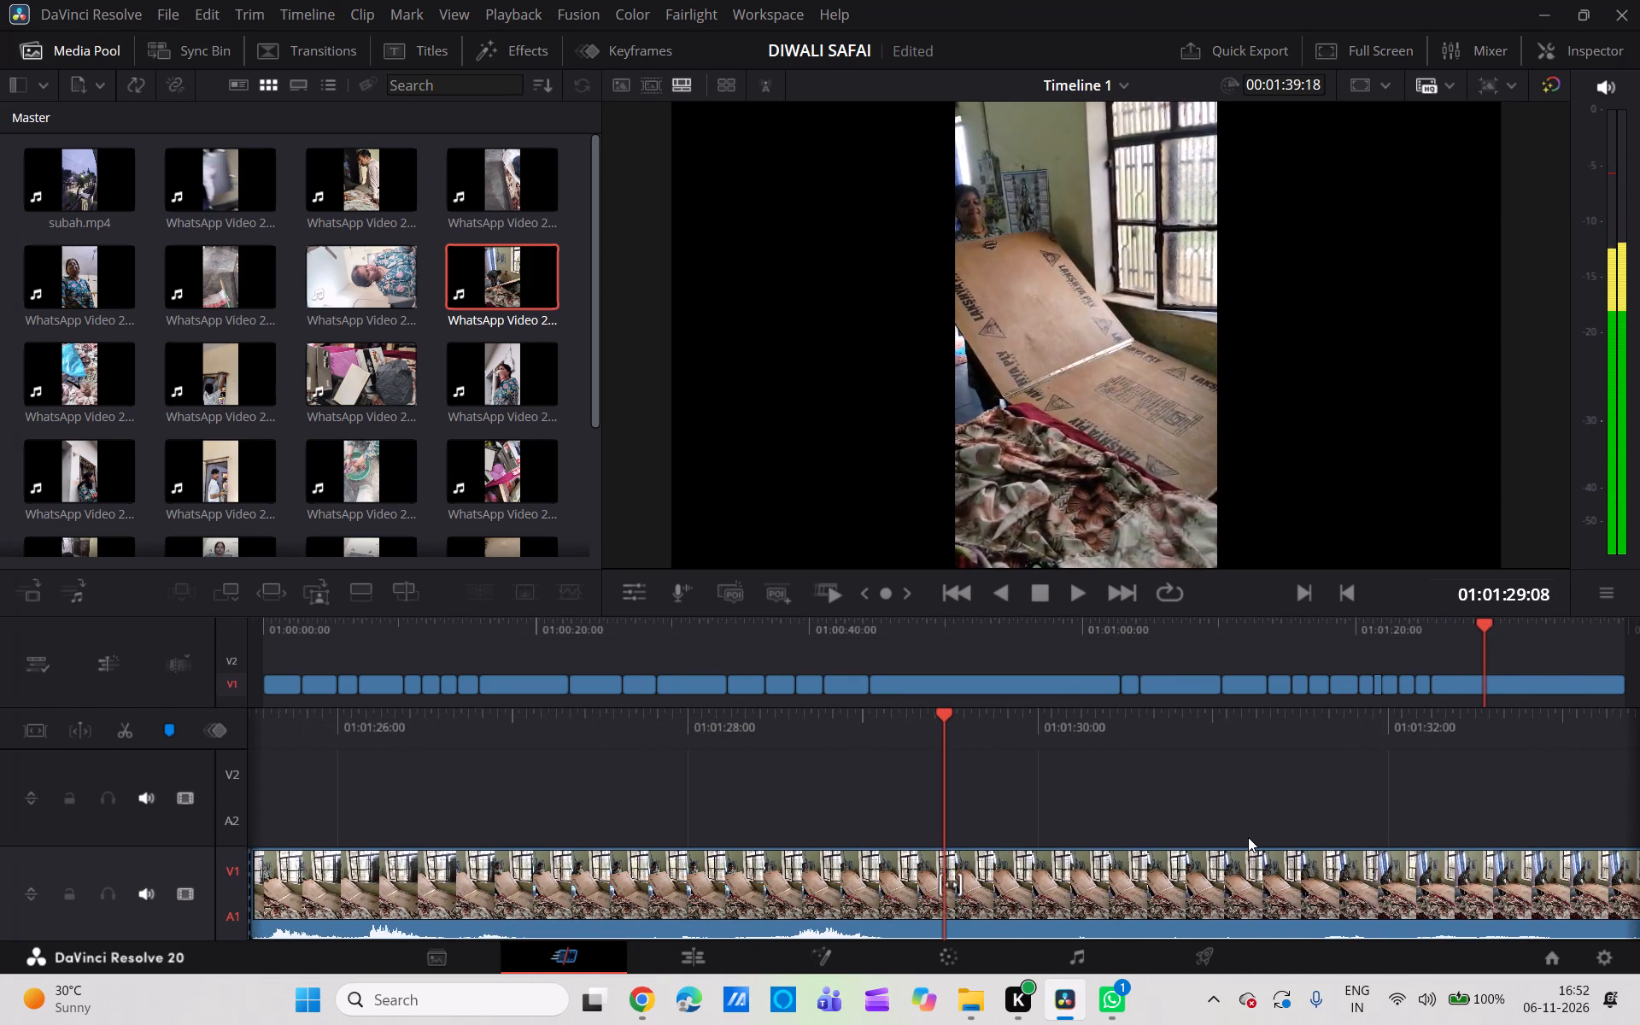
pyautogui.hscroll(-1, 1248, 837)
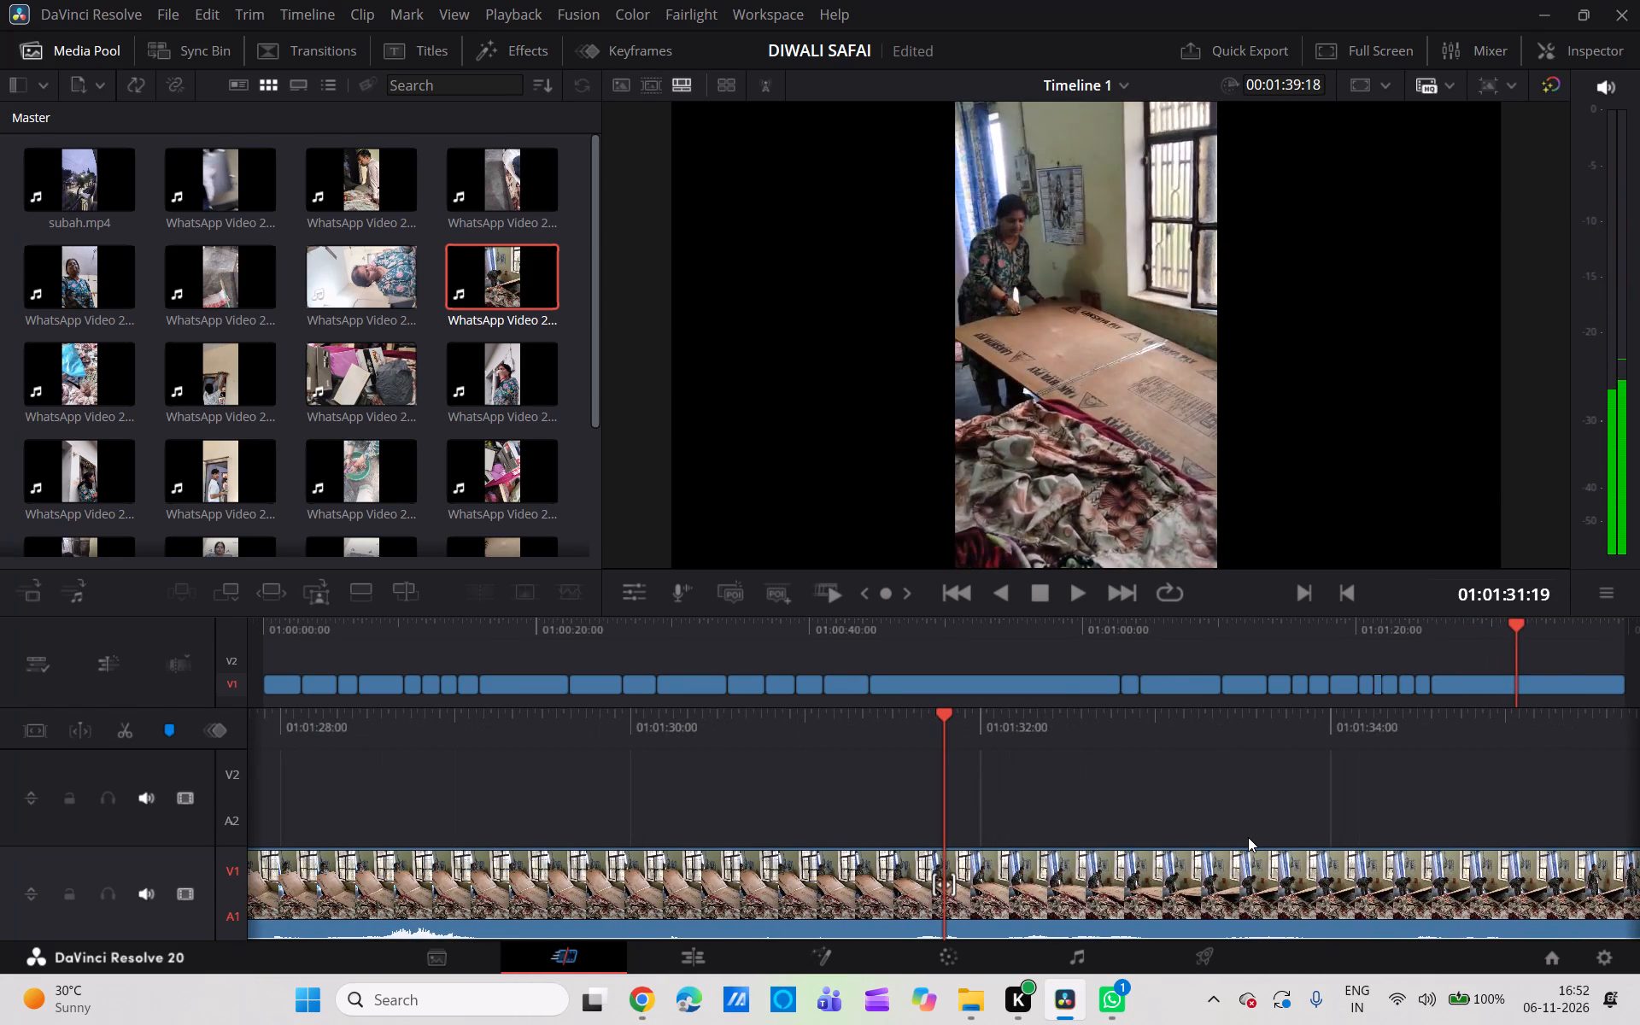
pyautogui.click(126, 726)
pyautogui.click(622, 890)
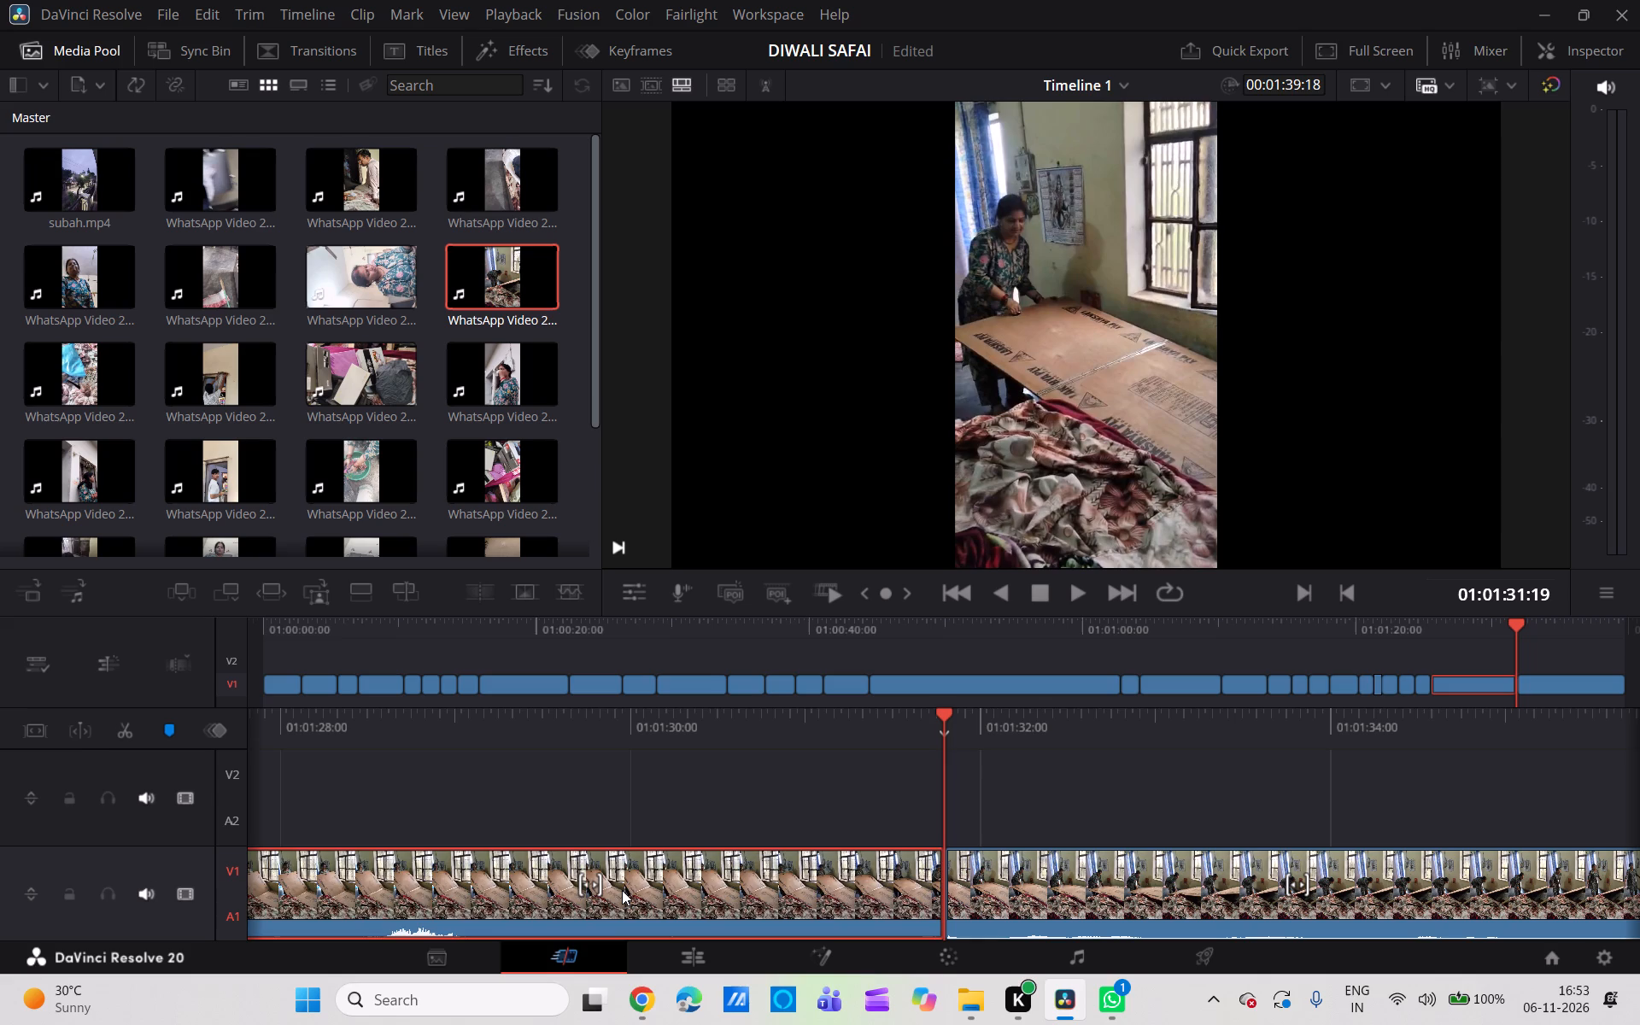
pyautogui.press('BackSpace')
pyautogui.click(622, 890)
pyautogui.press('BackSpace')
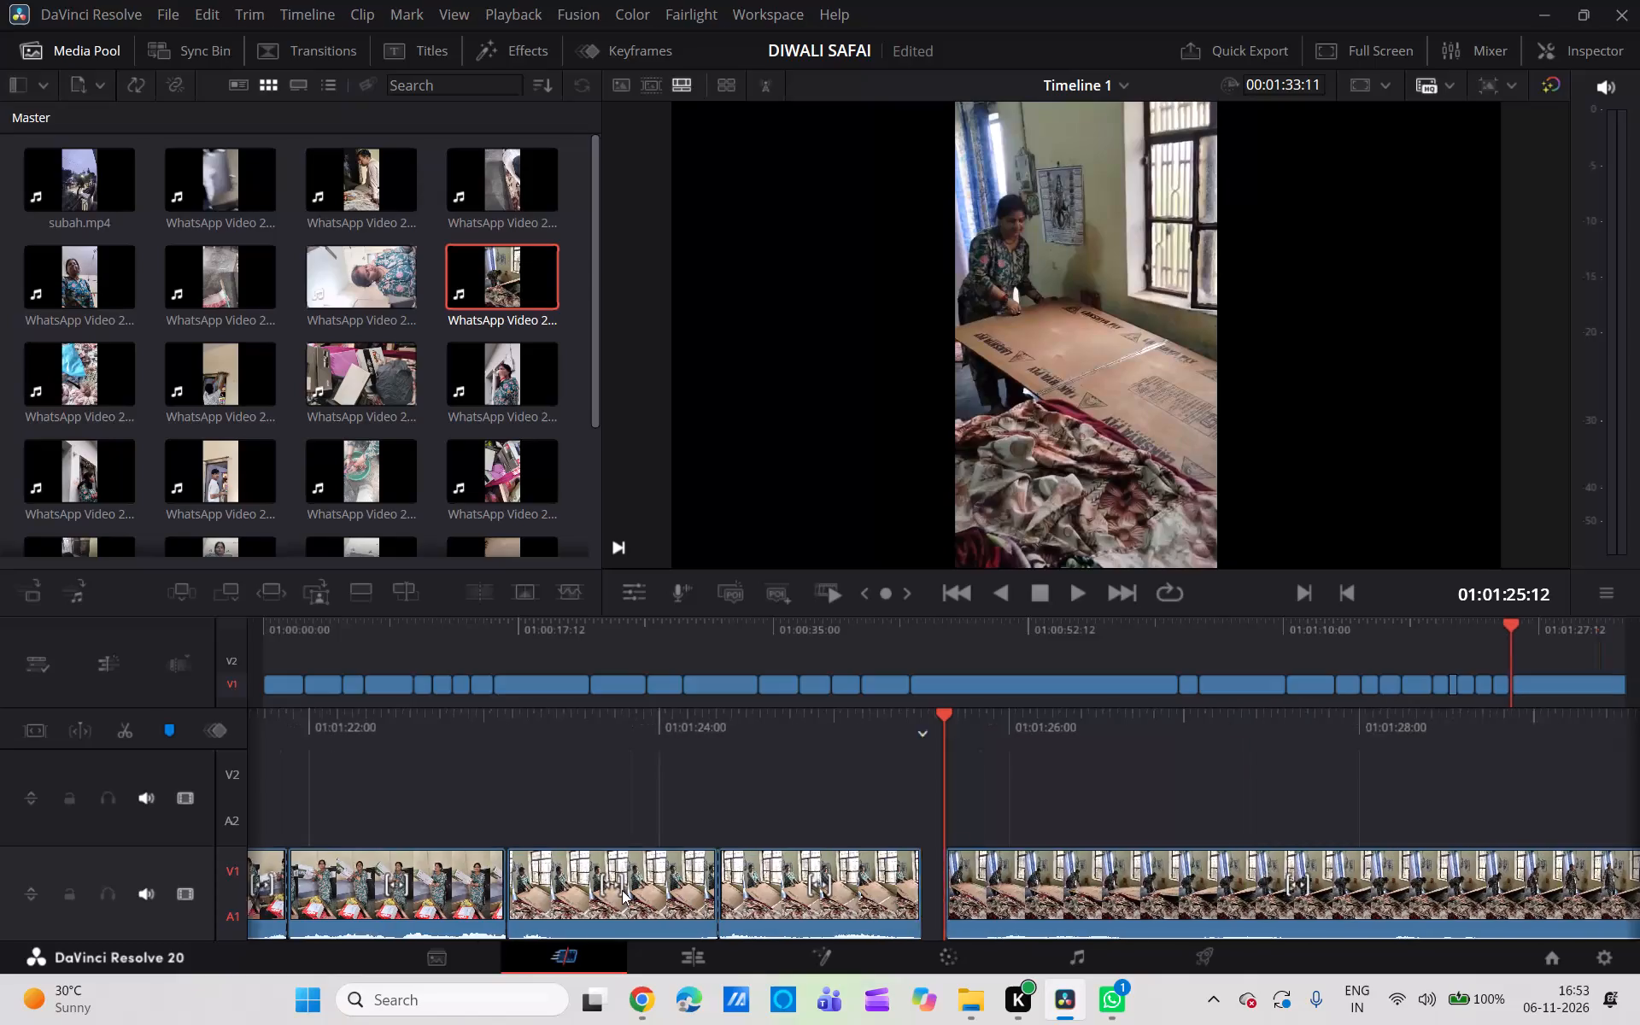
# Split the last plywood segment at 01:01:26:18, where the woman bends down to lift the board's edge.
pyautogui.hscroll(-1, 622, 890)
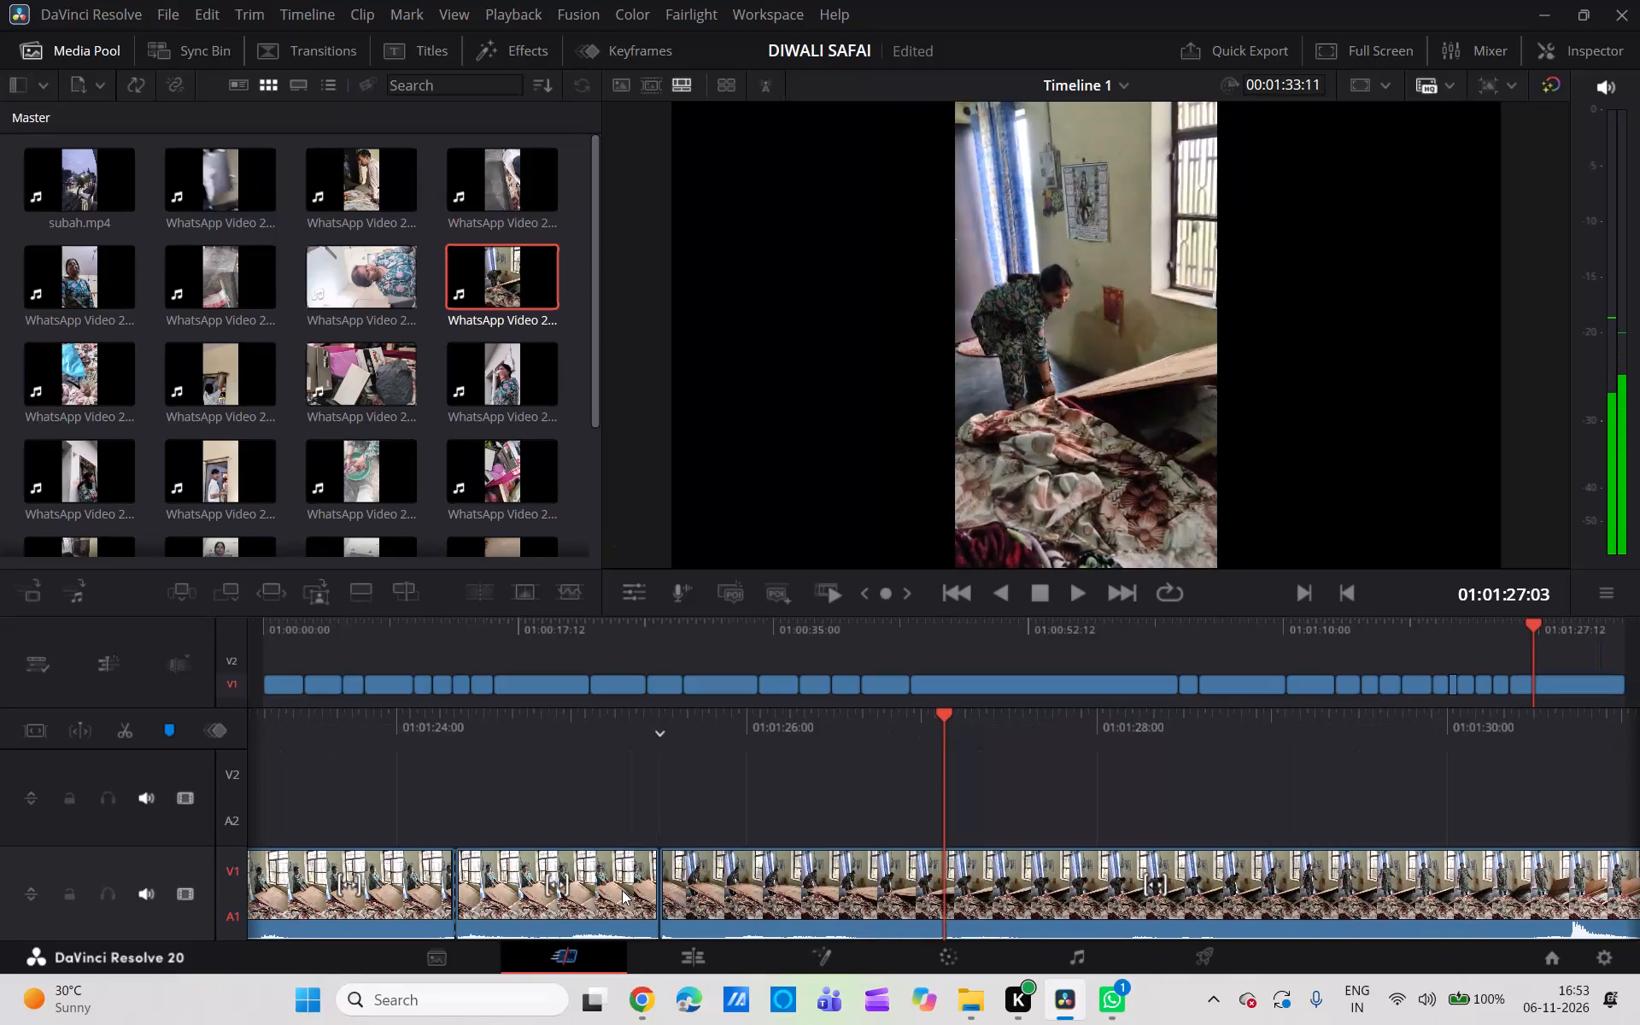
pyautogui.hscroll(-2, 622, 890)
pyautogui.hscroll(1, 622, 890)
pyautogui.hscroll(-2, 616, 895)
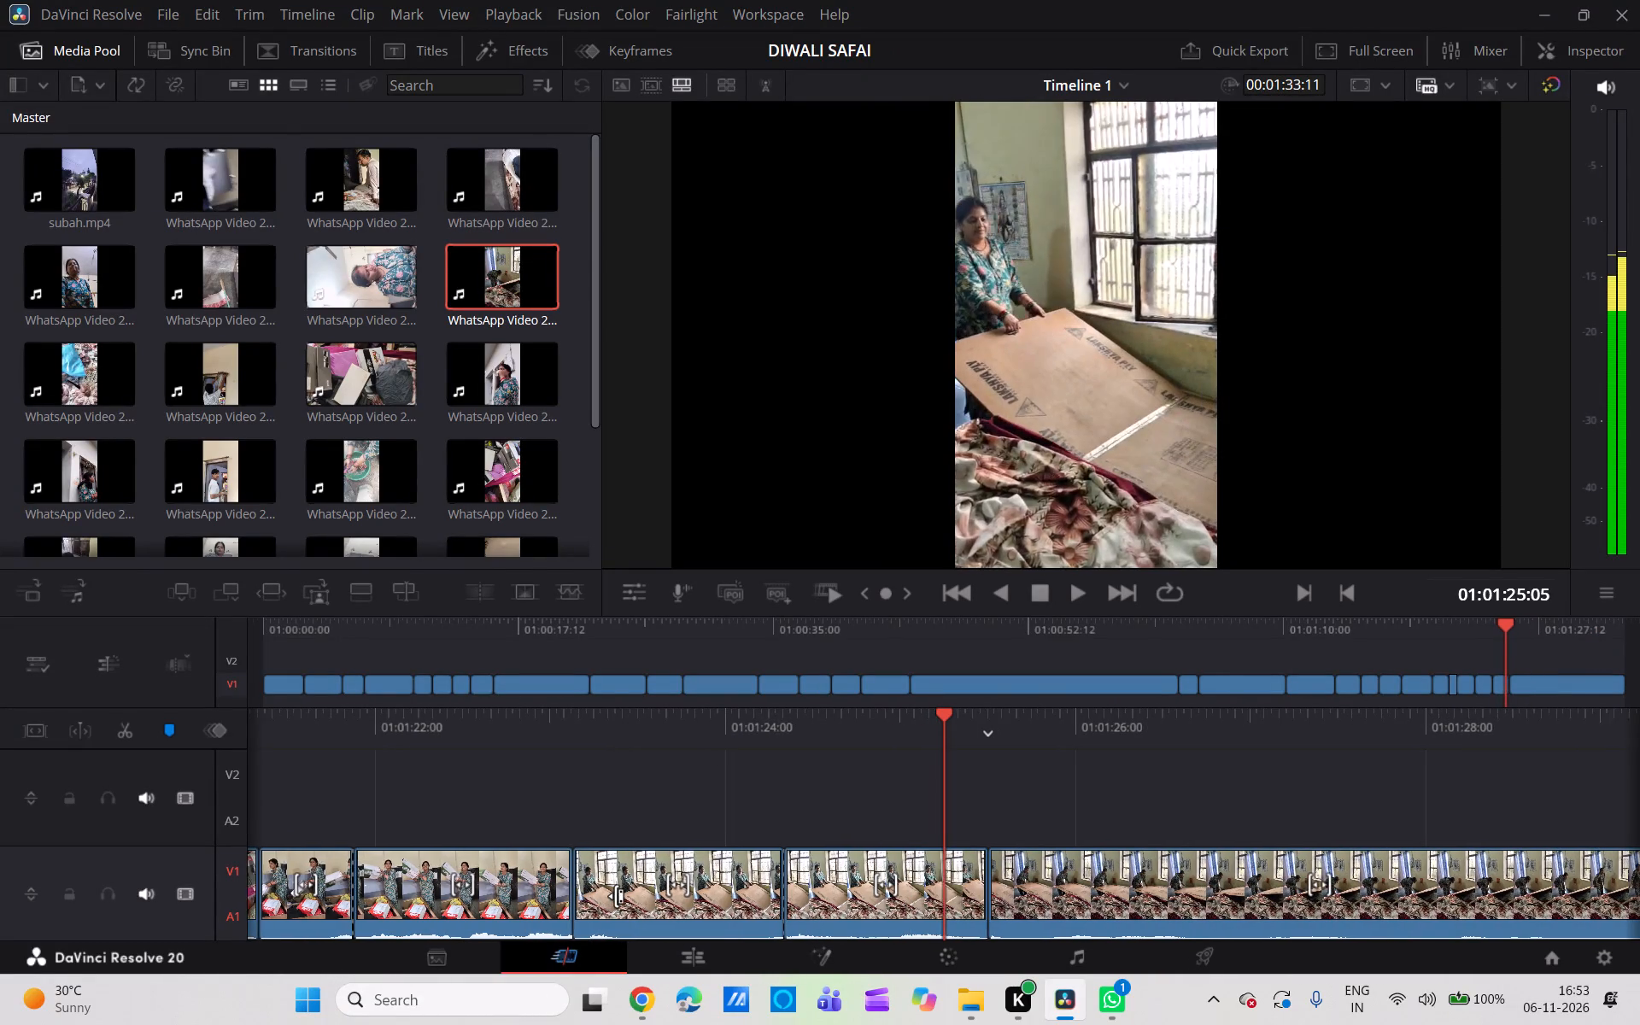
pyautogui.hscroll(-1, 616, 896)
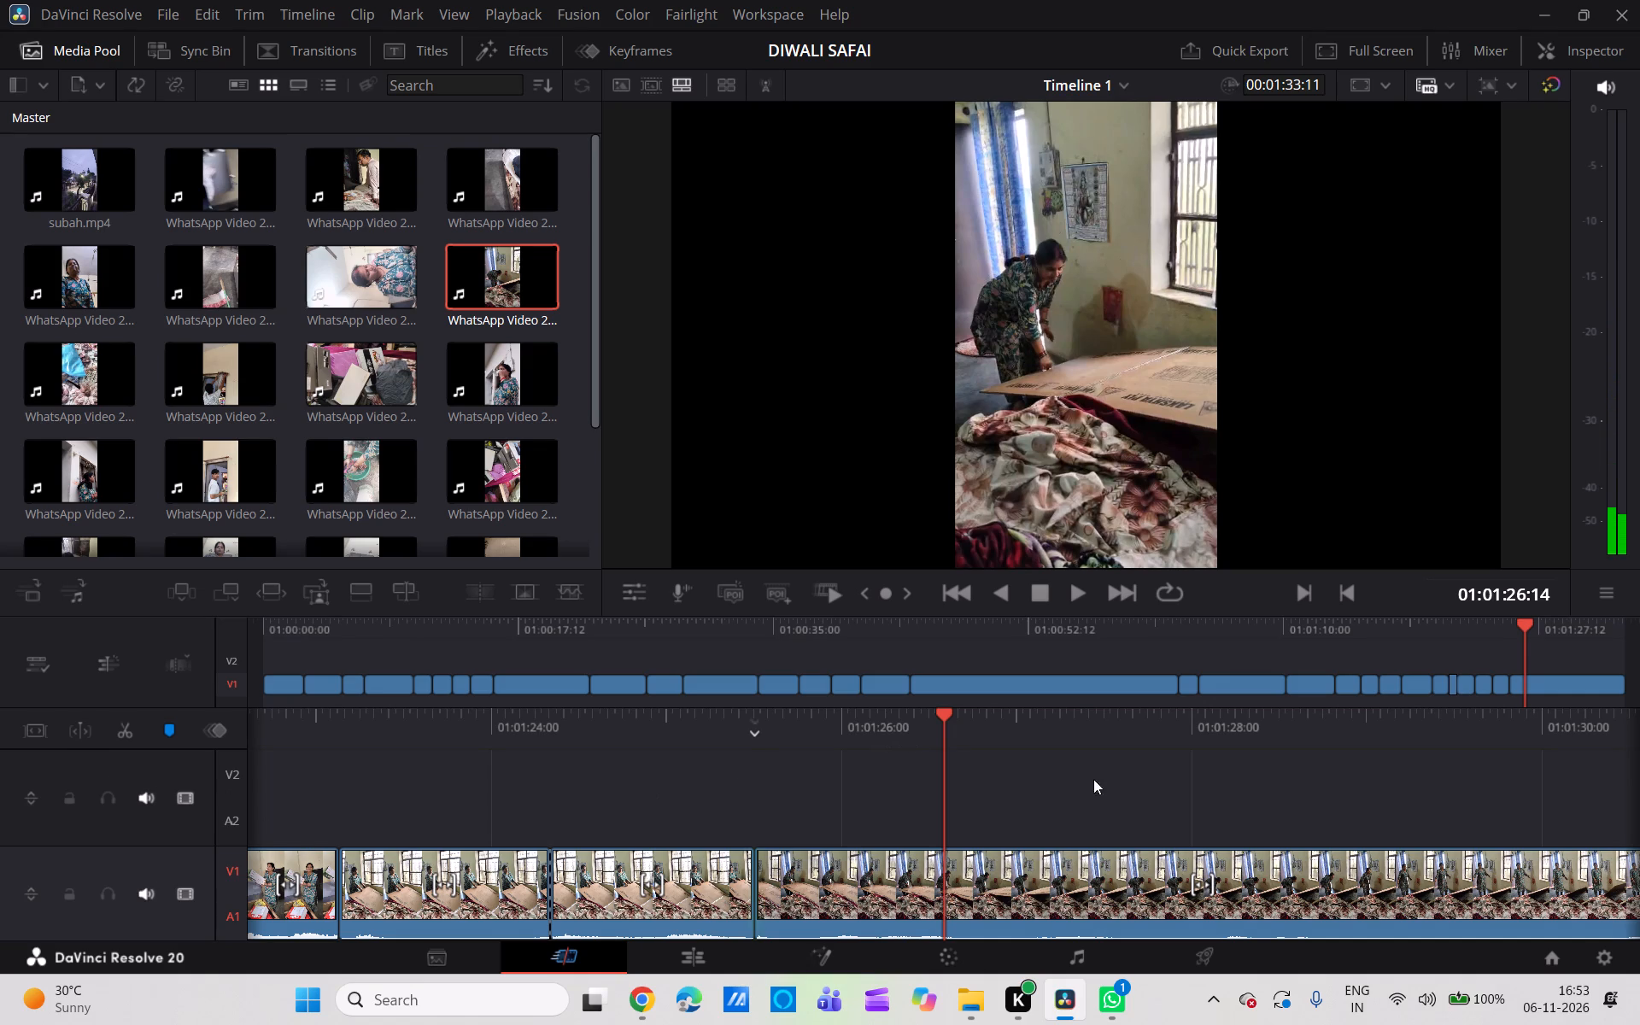
pyautogui.hscroll(-2, 1126, 787)
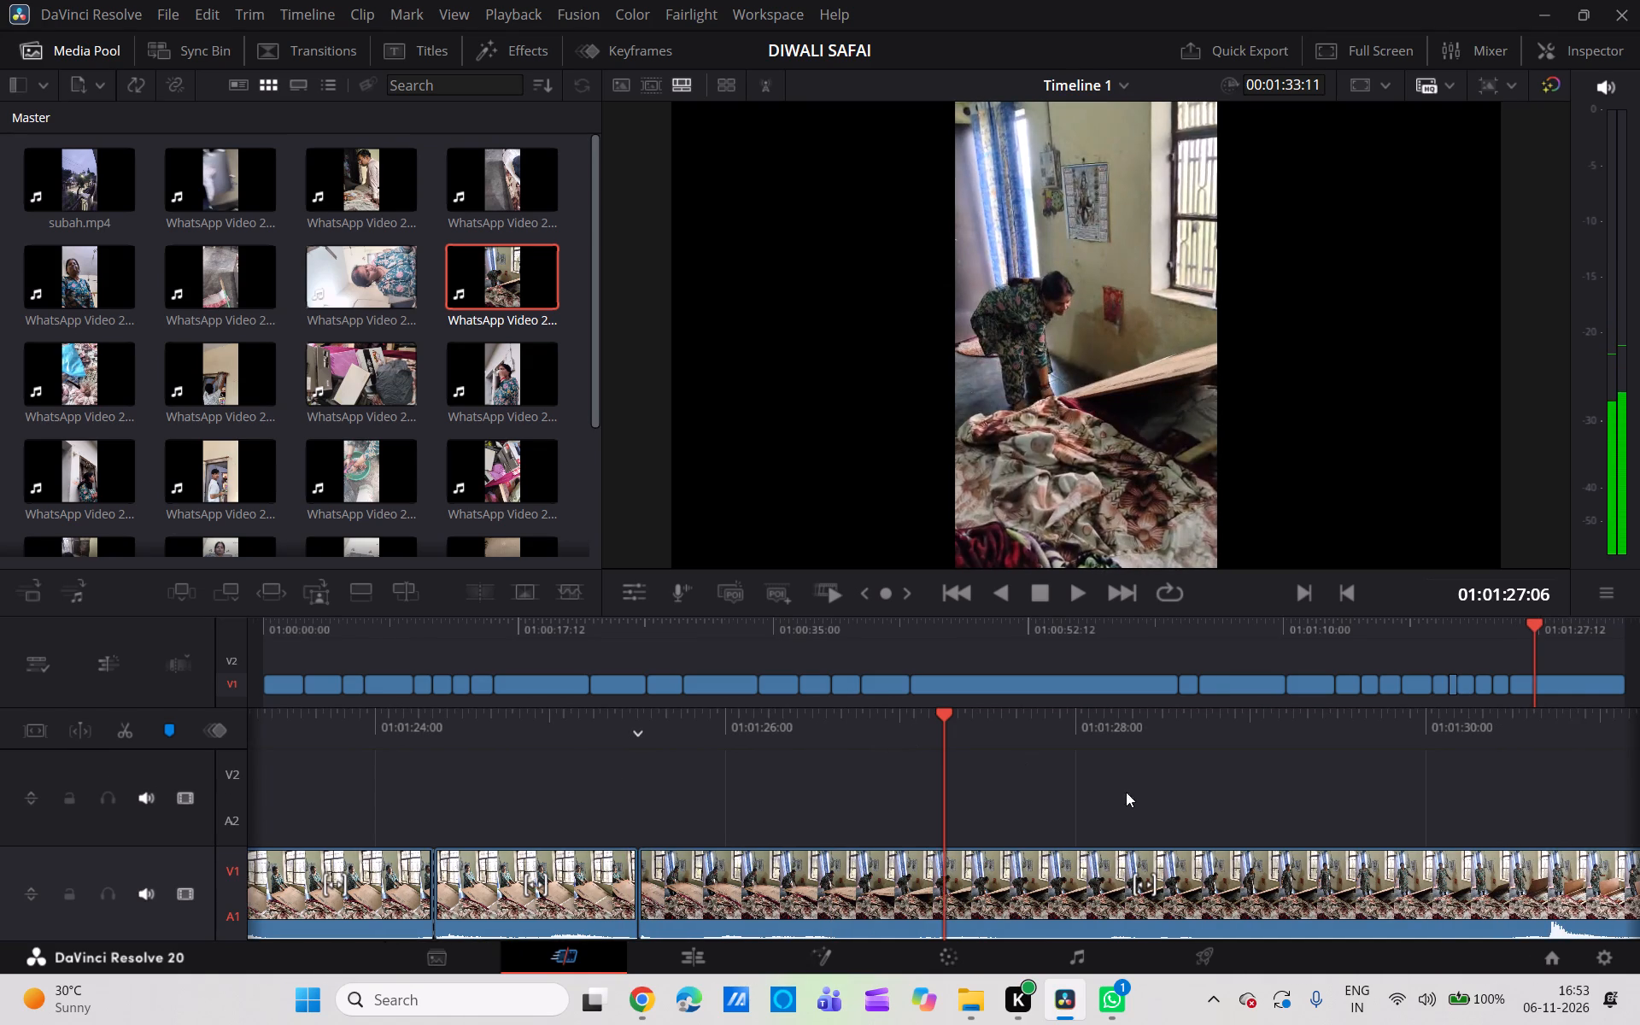
pyautogui.hscroll(1, 1134, 794)
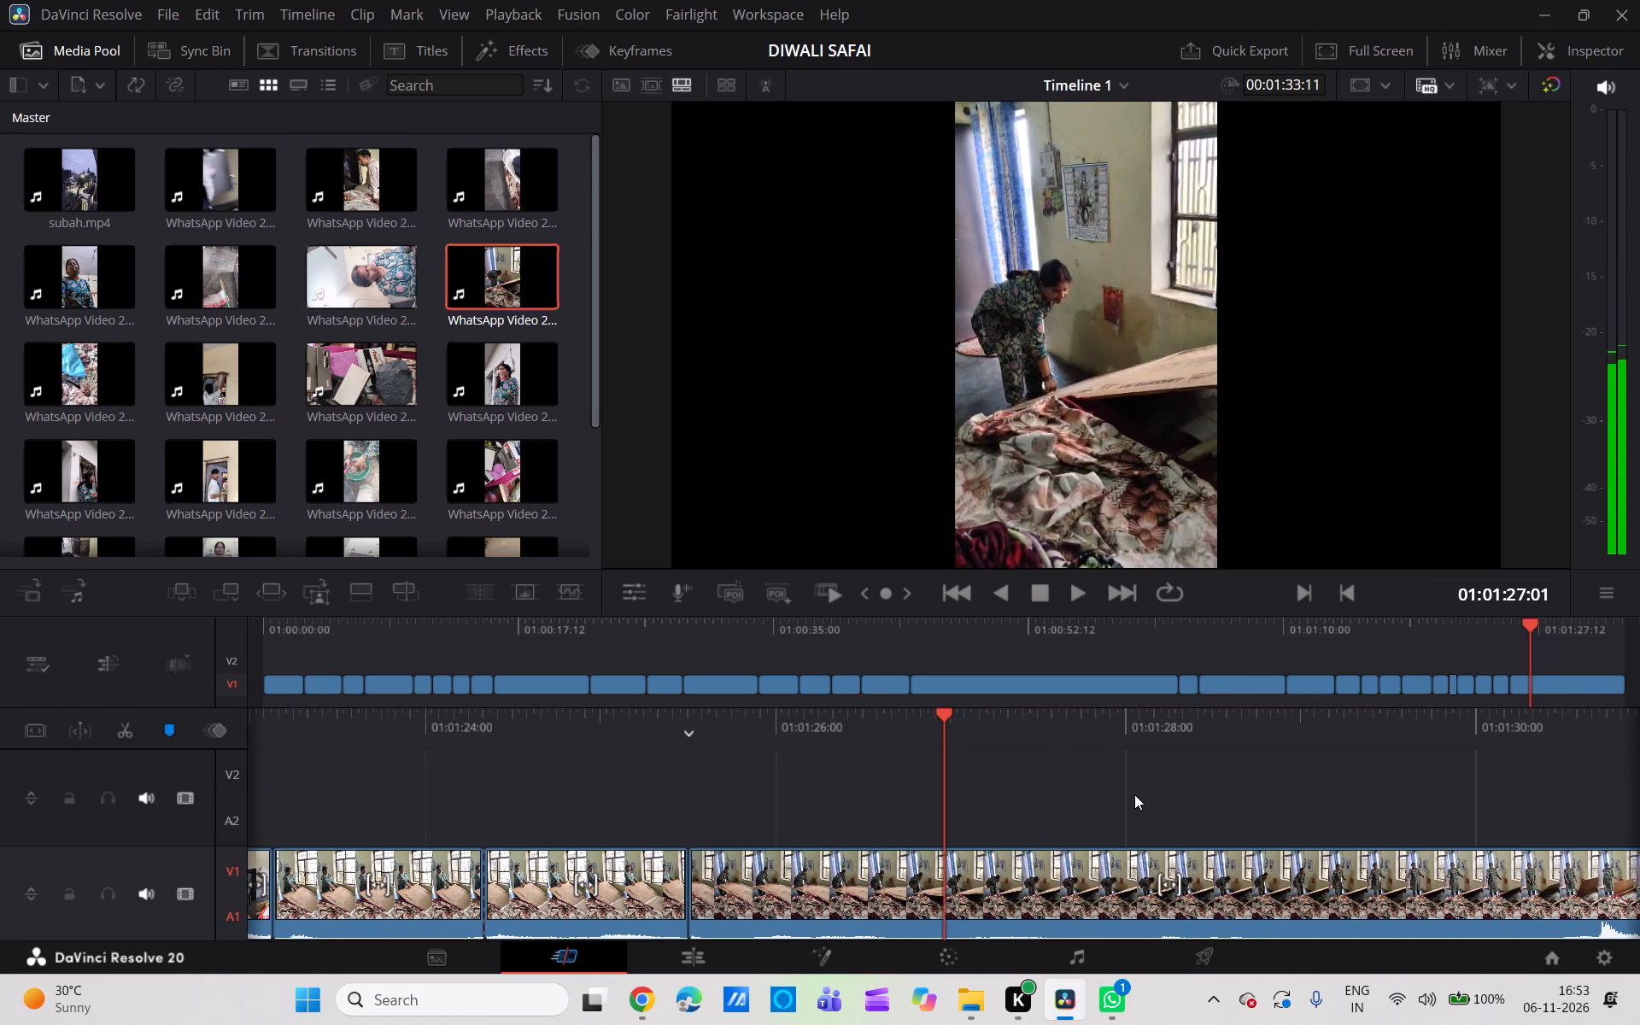
pyautogui.hscroll(1, 1134, 794)
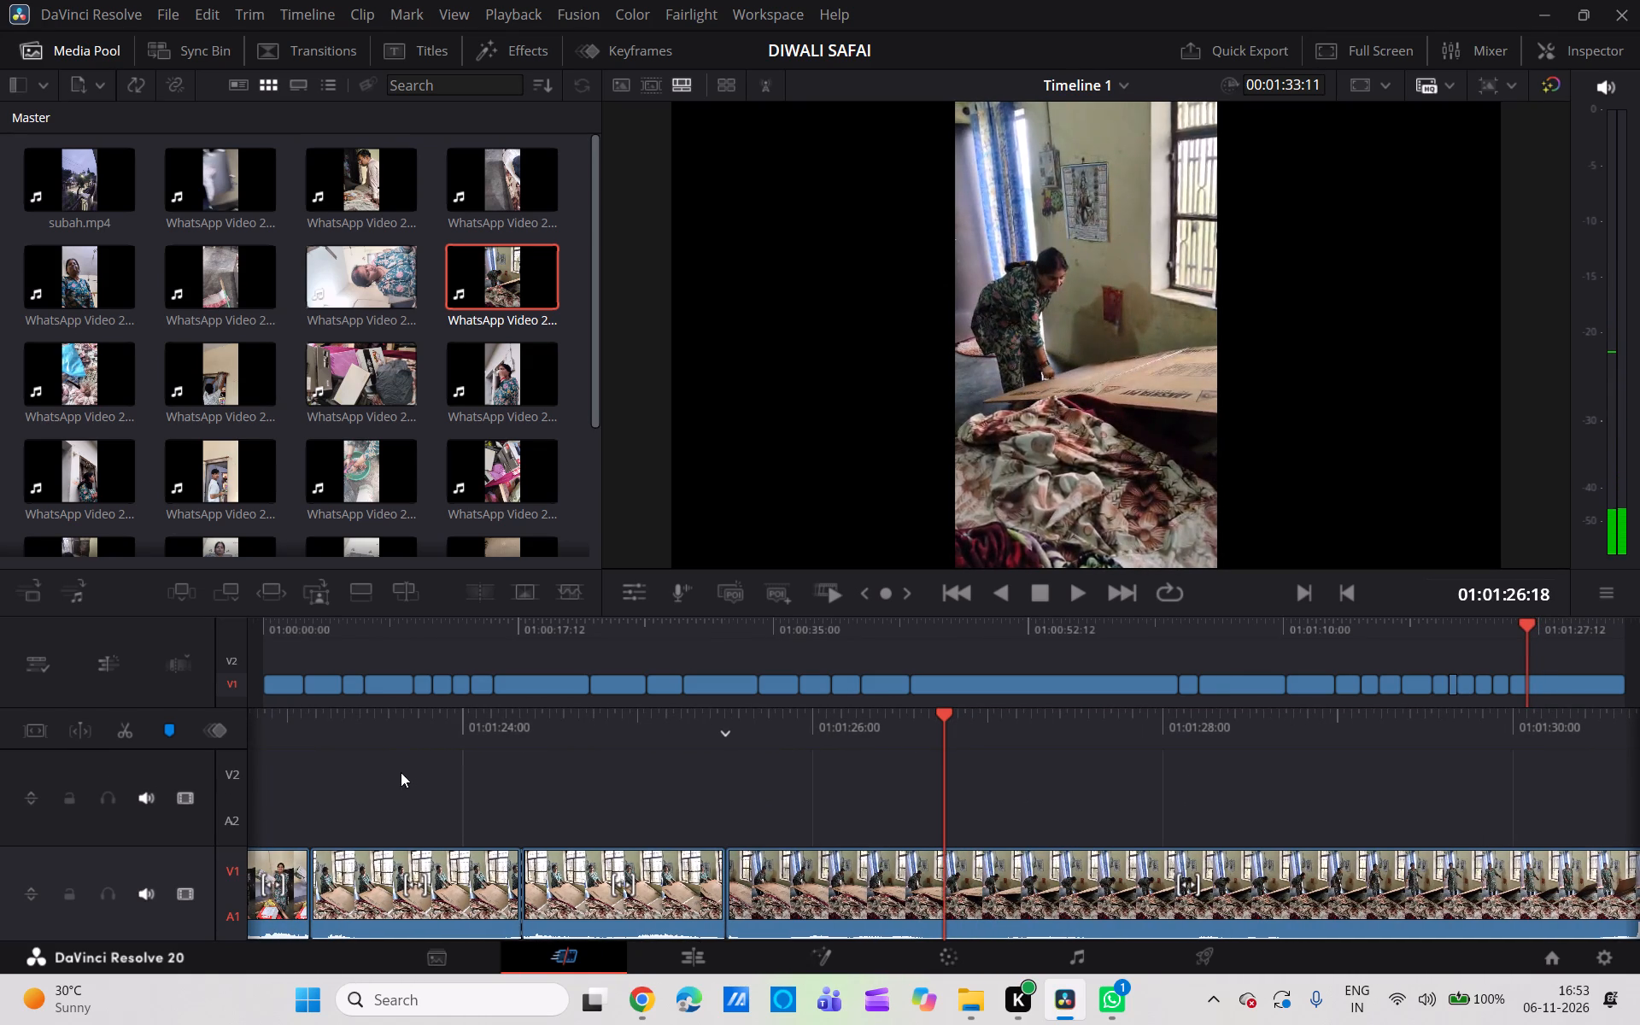
pyautogui.click(126, 729)
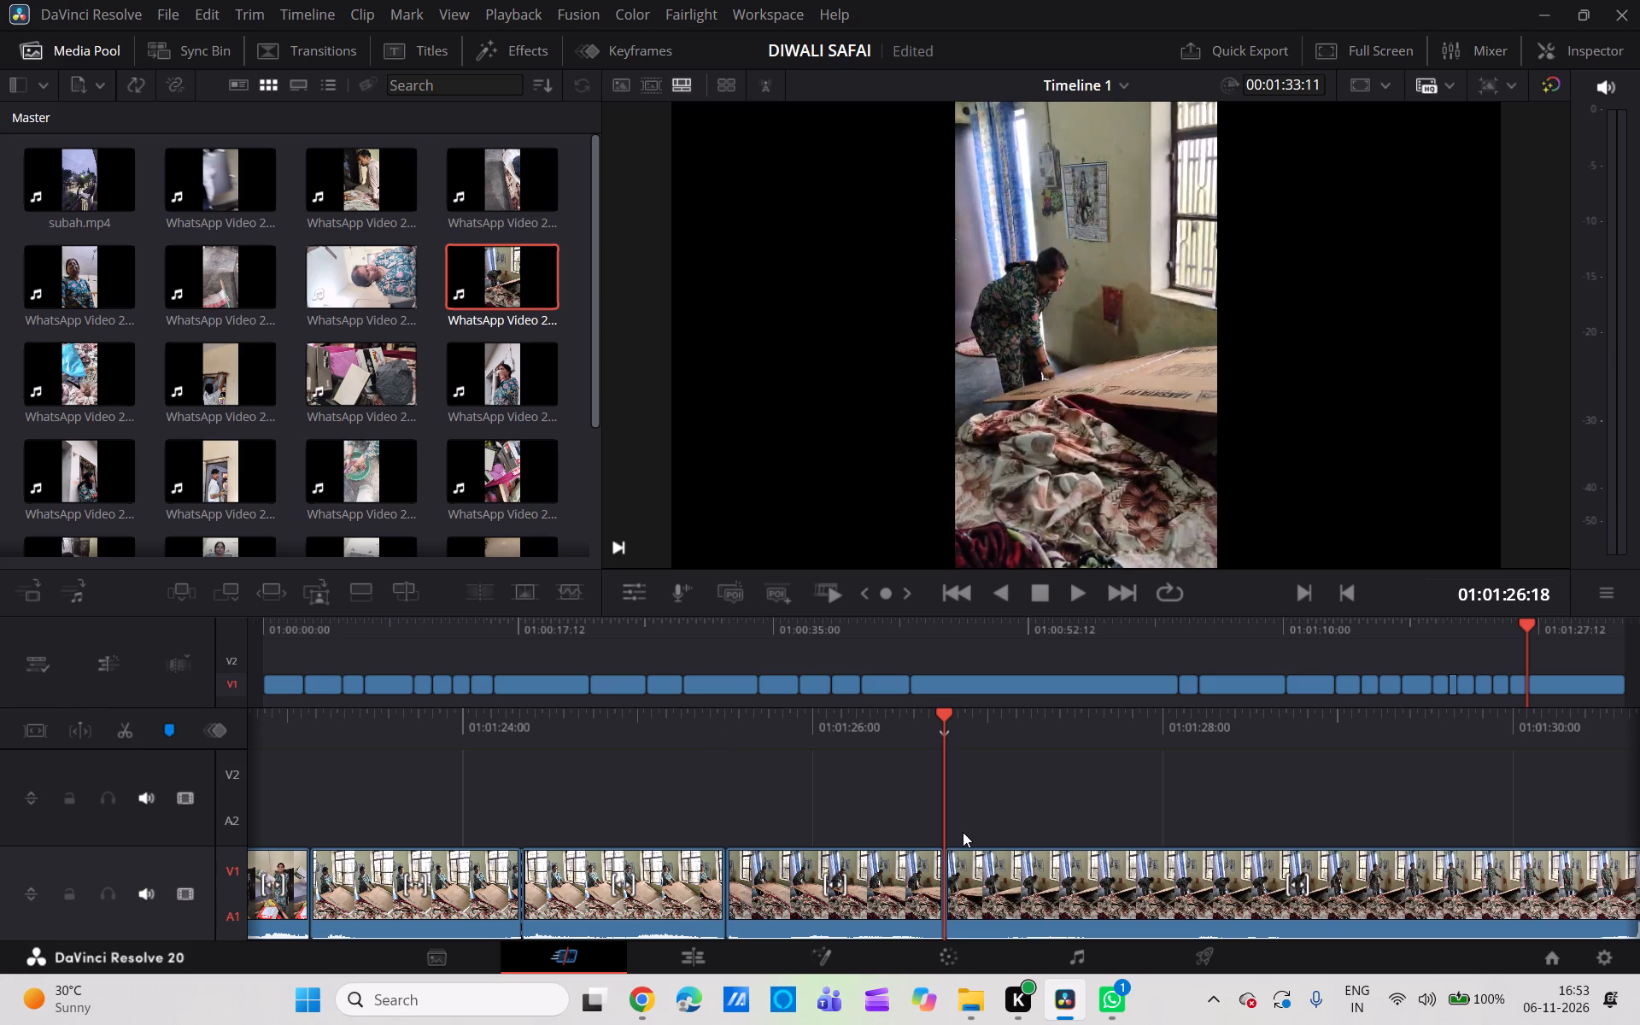
# Split the last plywood segment at 01:01:30:00, where the woman stands upright beside the open bed box.
pyautogui.hscroll(-1, 1078, 814)
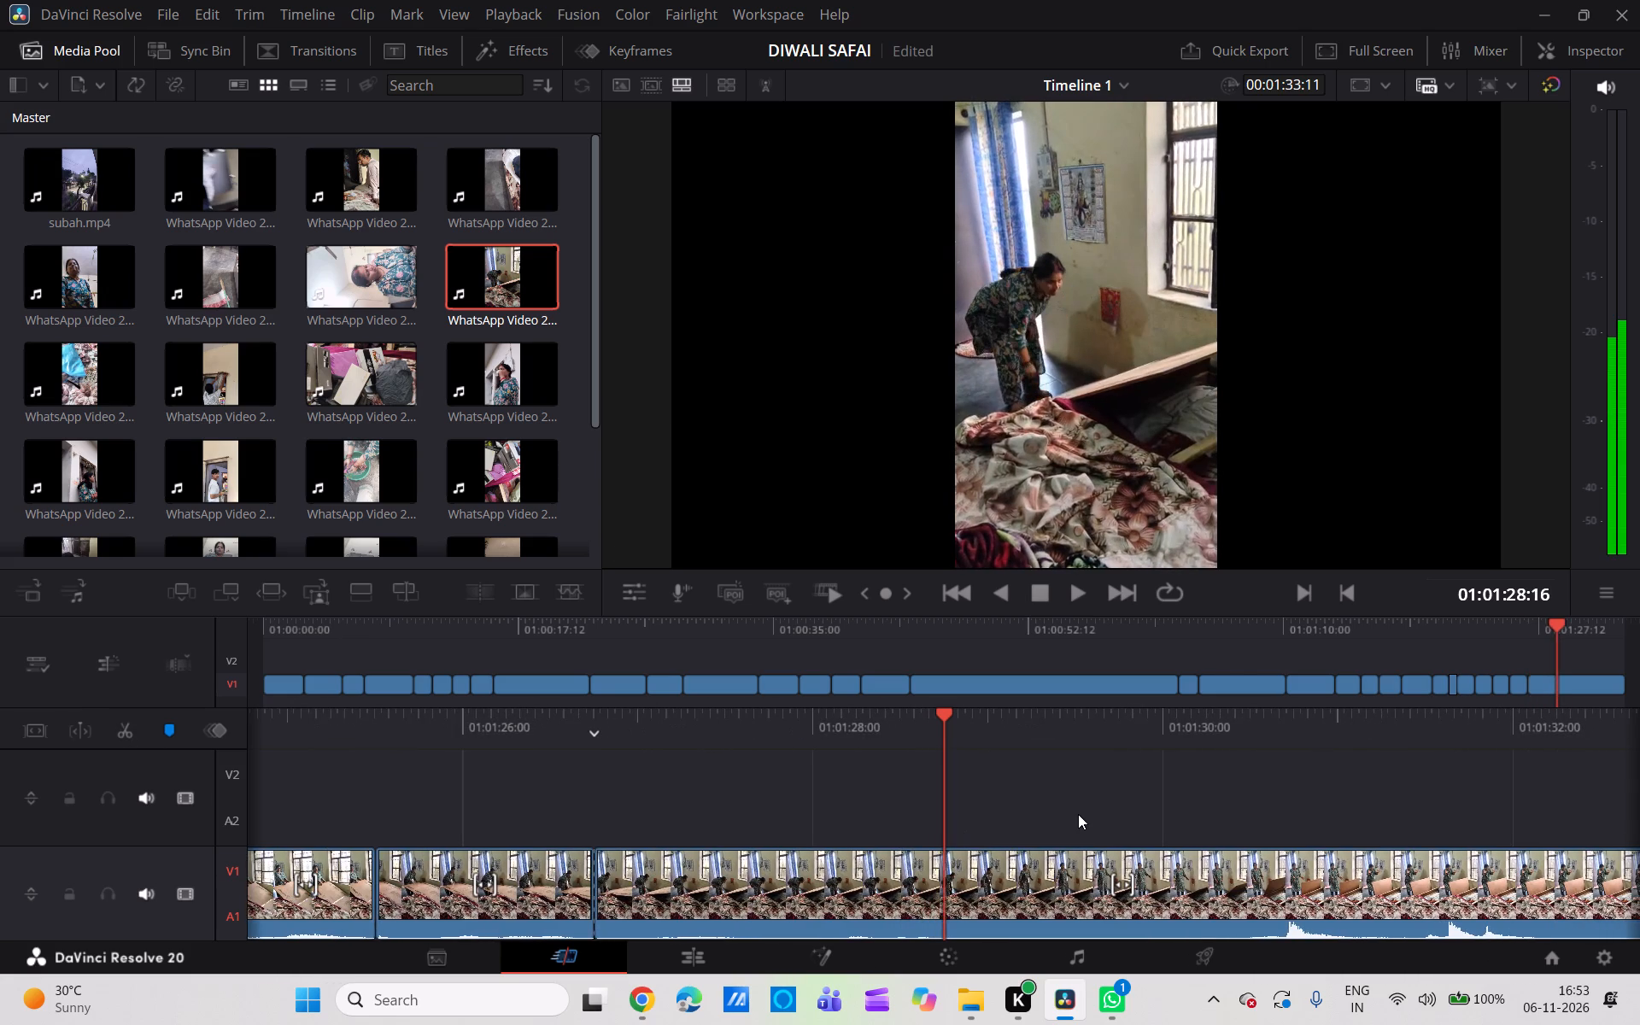
pyautogui.hscroll(-1, 1078, 814)
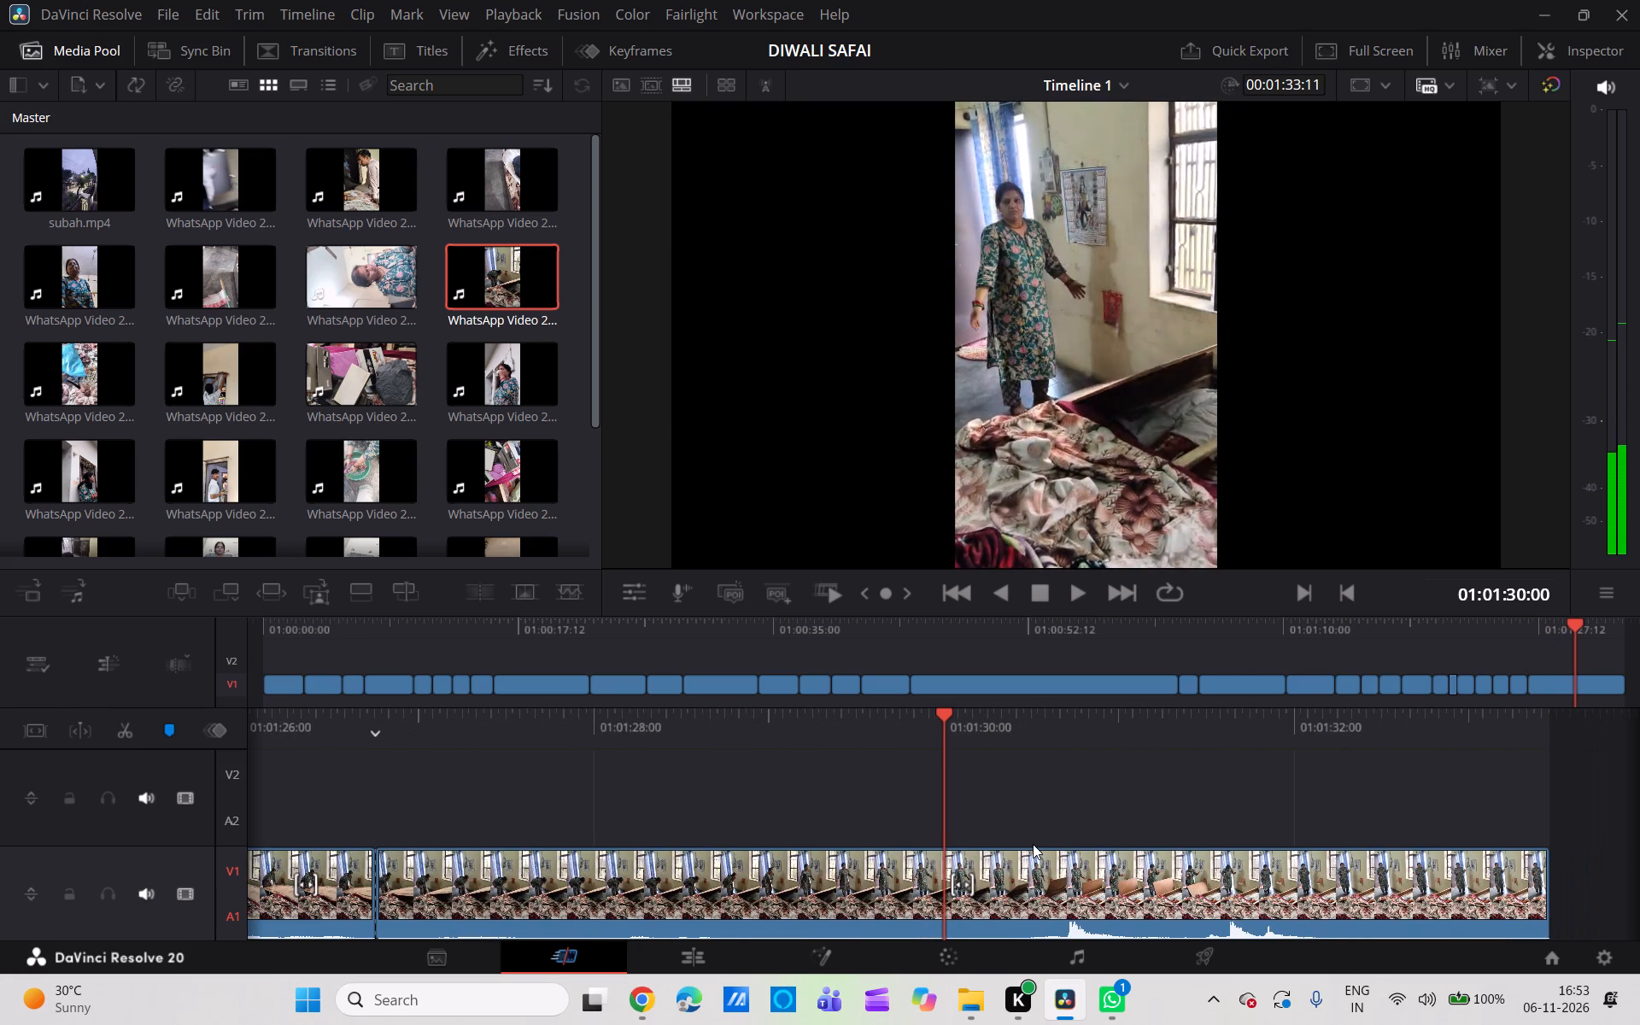
pyautogui.hscroll(-1, 1033, 844)
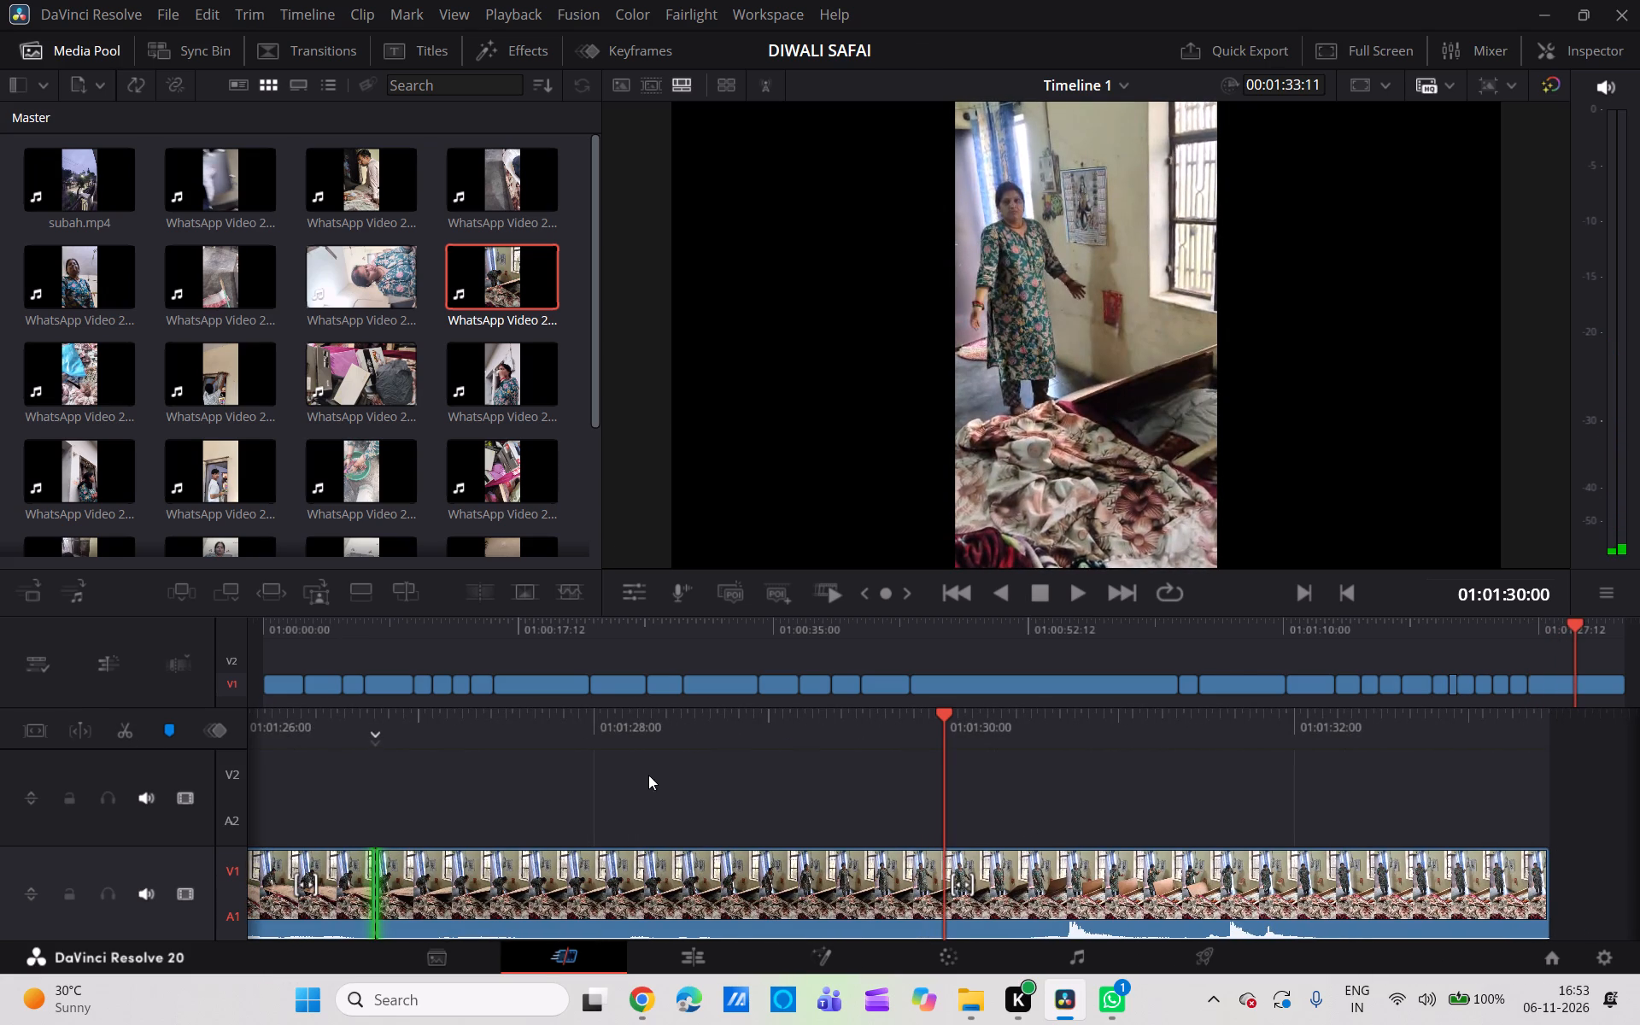
pyautogui.click(126, 730)
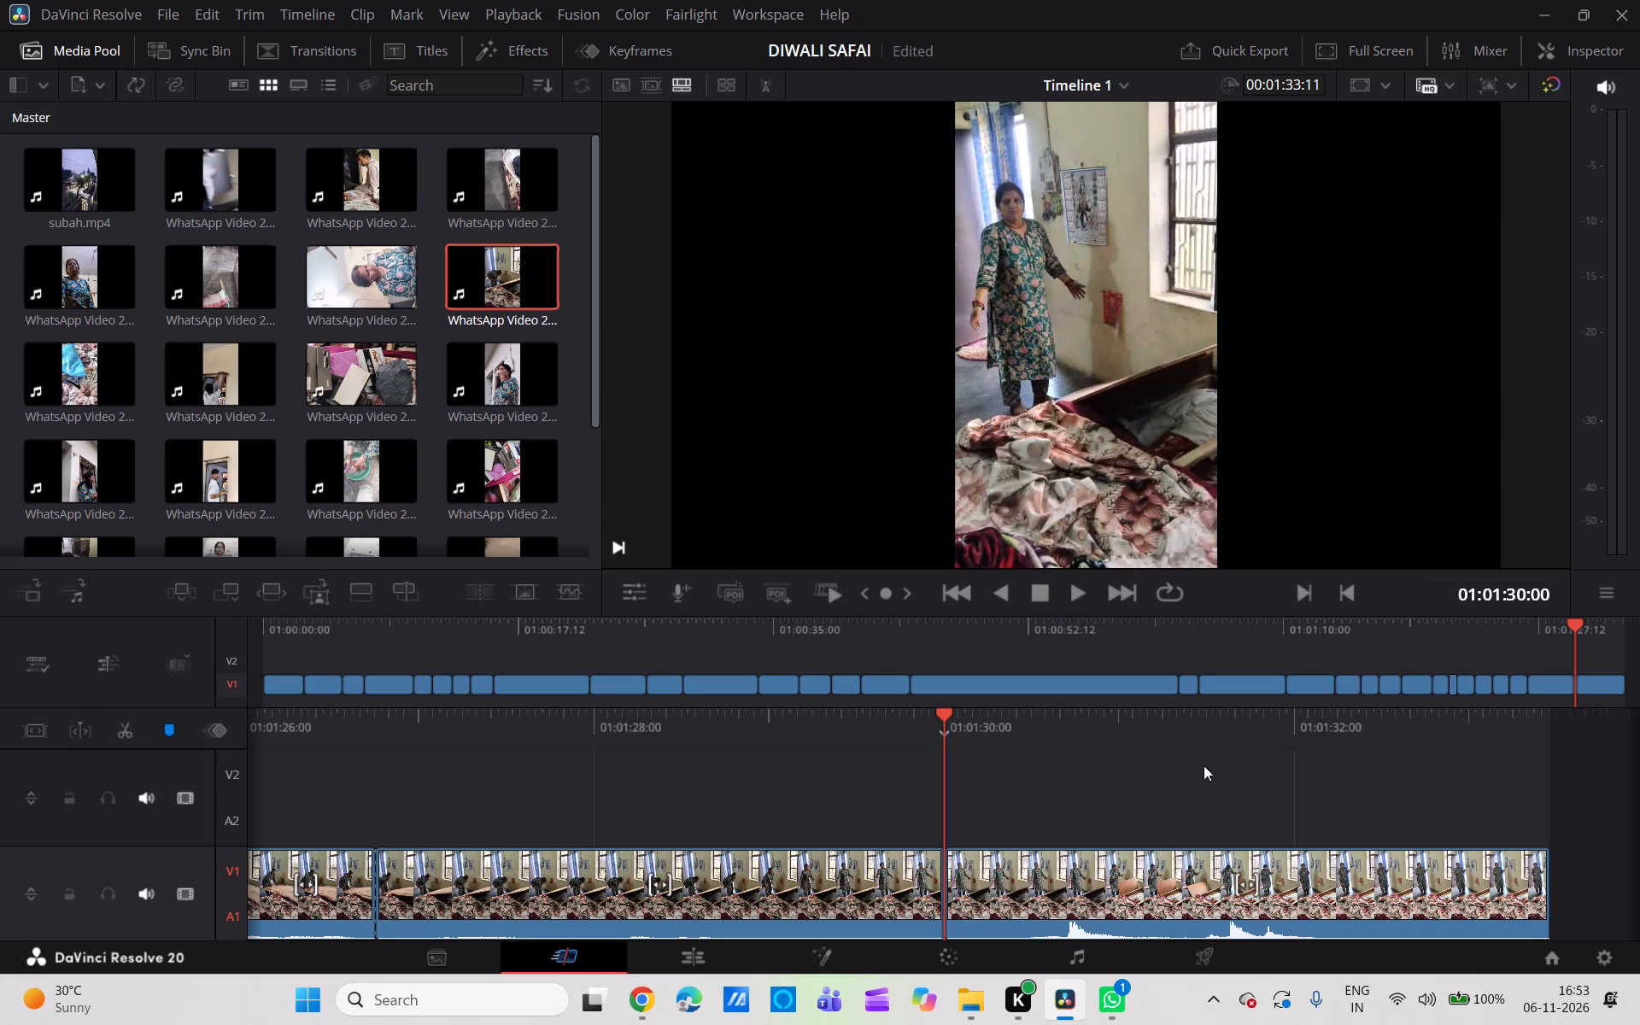
# Replay the trimmed plywood segments and split the one ending at 01:01:30:00 at 01:01:28:12, where the woman is still bending.
pyautogui.click(1274, 768)
pyautogui.scroll(1, 1274, 768)
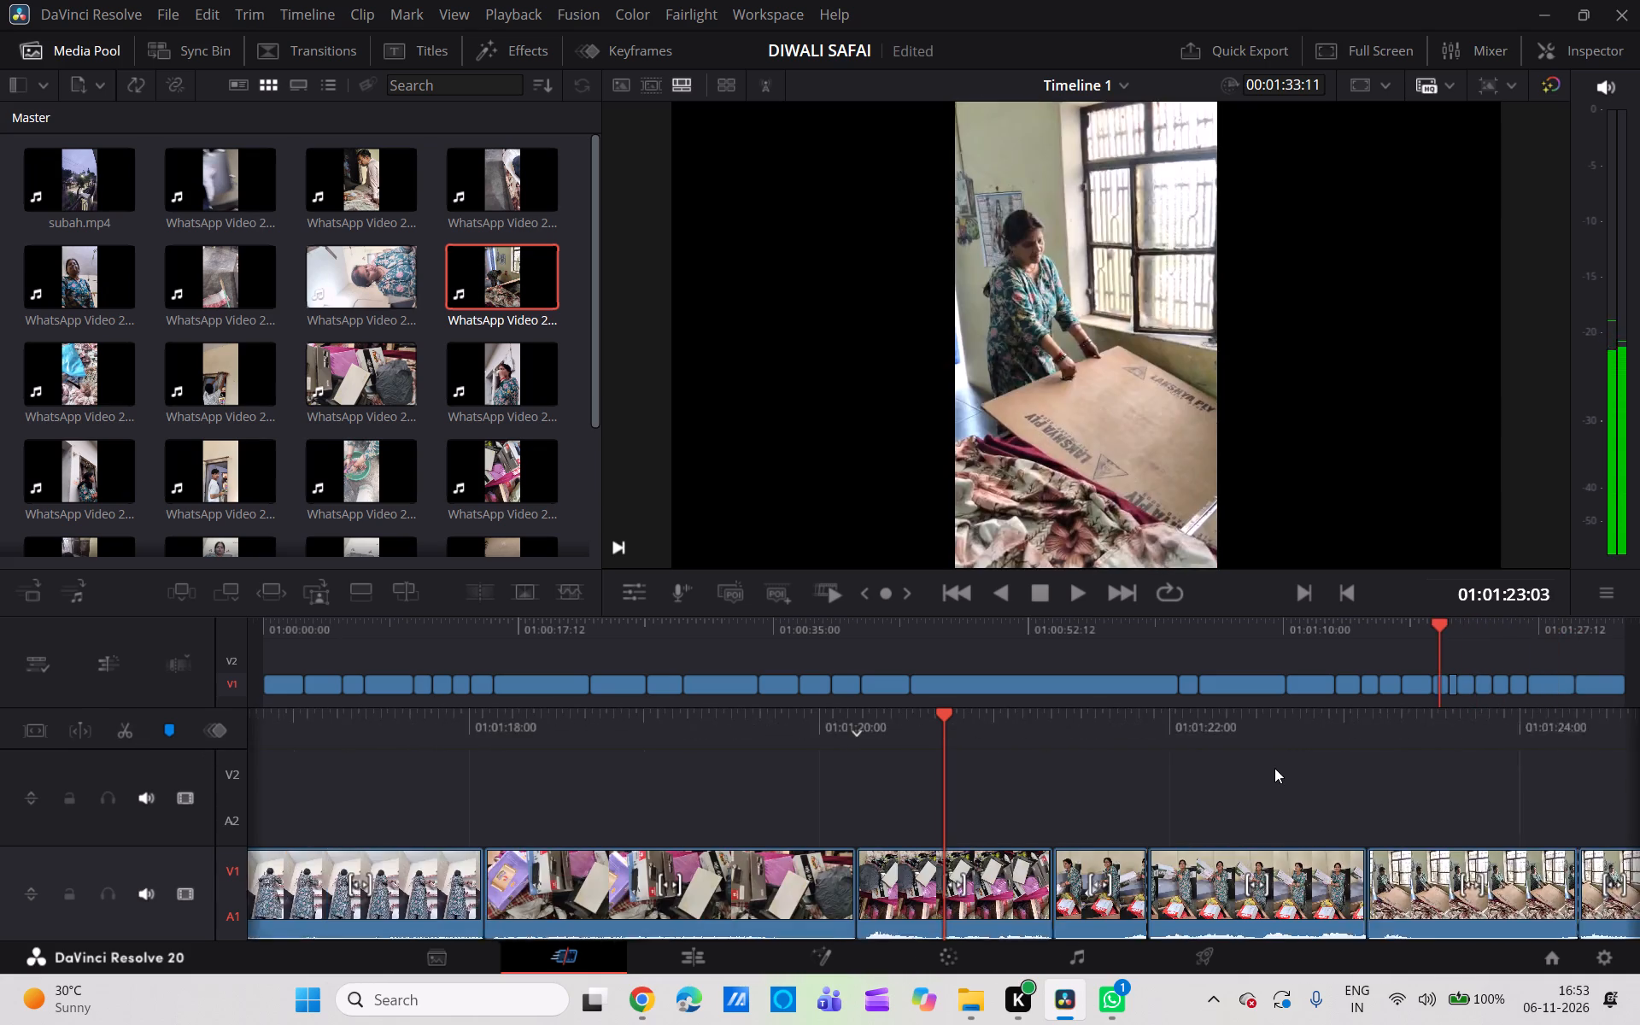
pyautogui.scroll(1, 1274, 768)
pyautogui.hscroll(-1, 1274, 768)
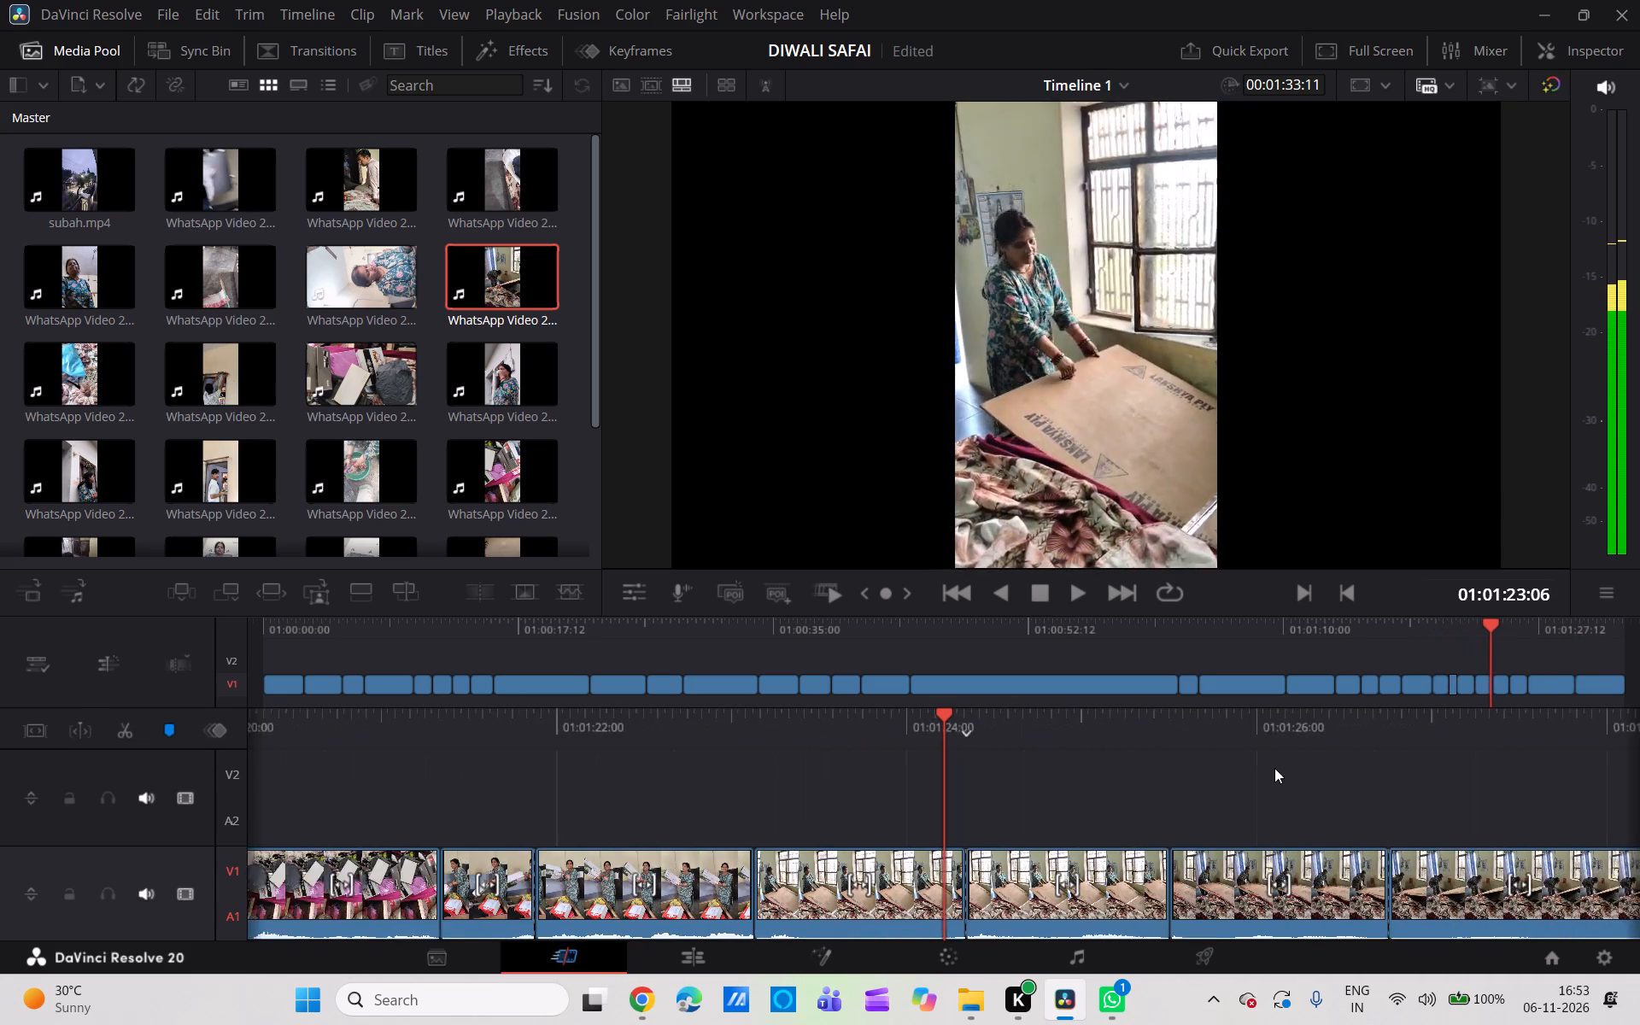
pyautogui.hscroll(-2, 1274, 768)
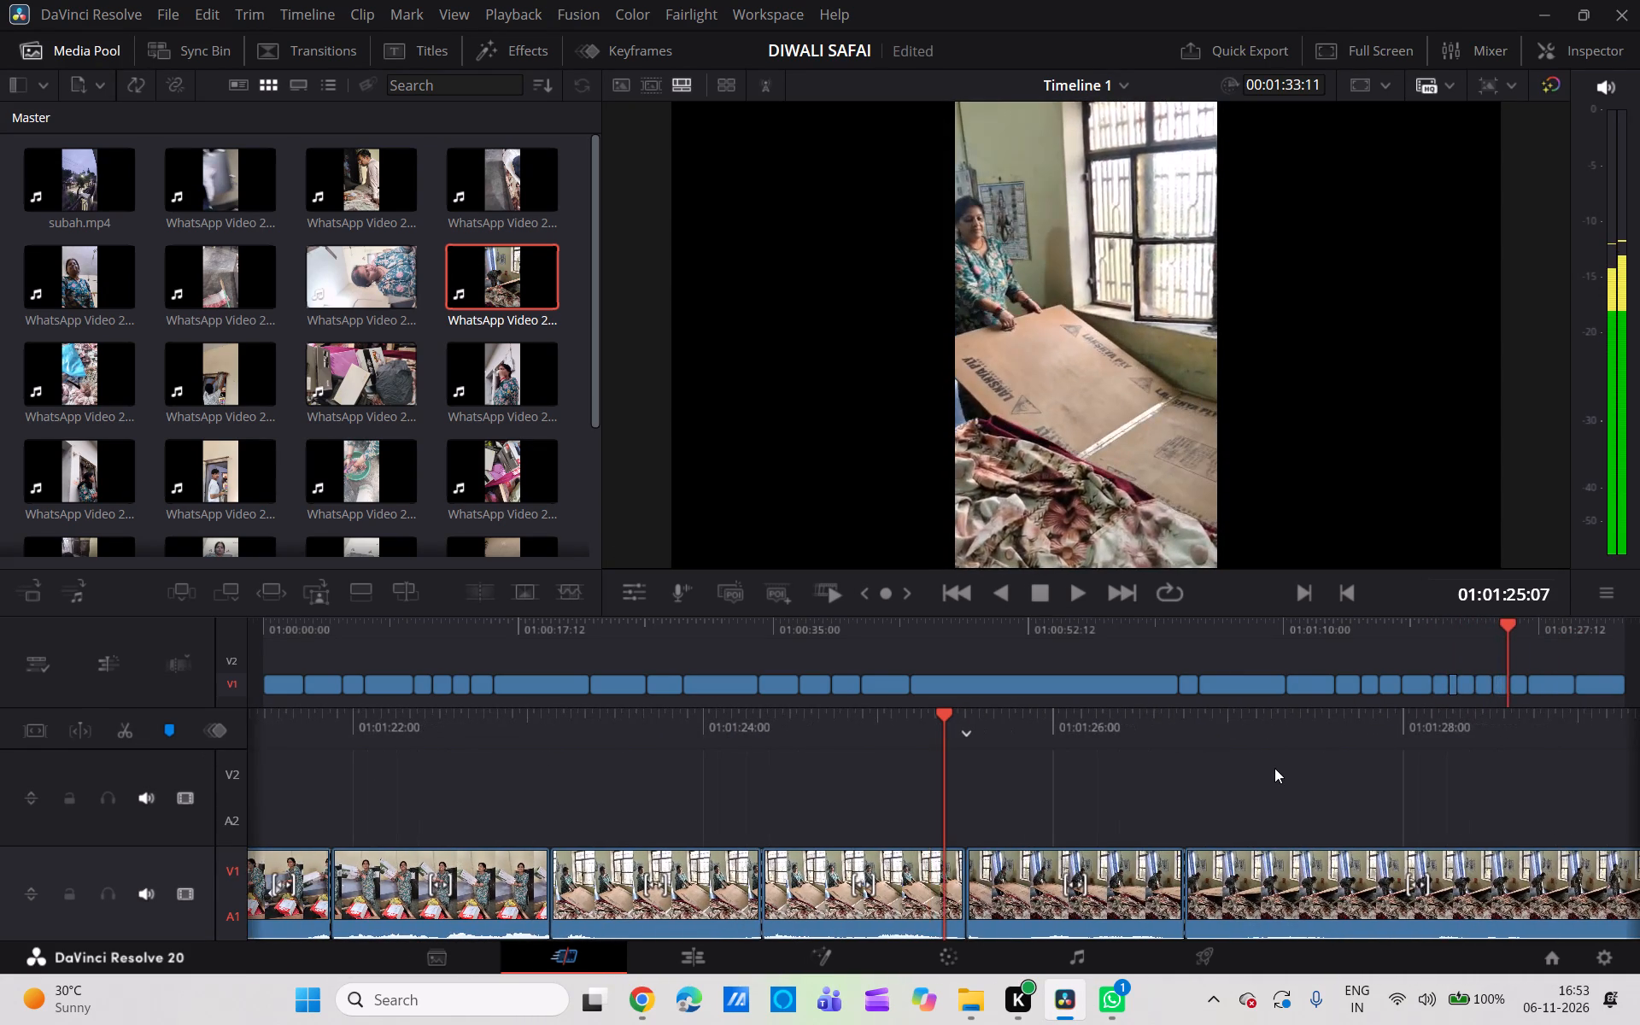
pyautogui.hscroll(-1, 1274, 768)
pyautogui.scroll(1, 1274, 768)
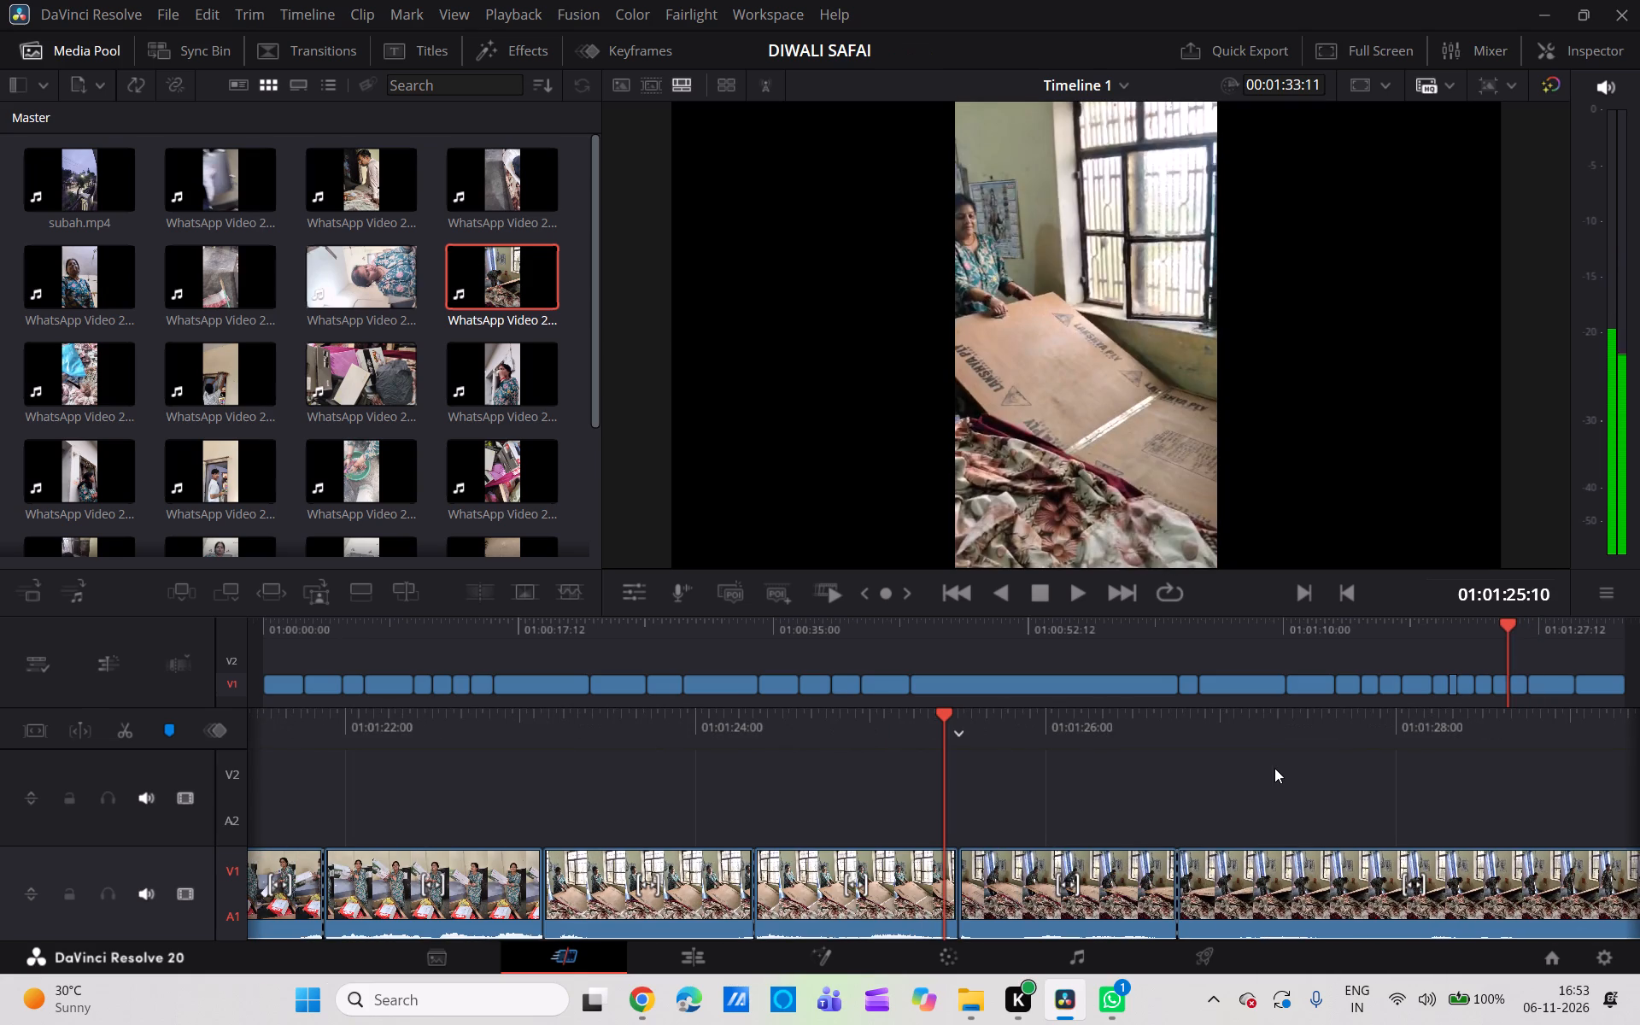
pyautogui.scroll(2, 1274, 768)
pyautogui.hscroll(-1, 1274, 768)
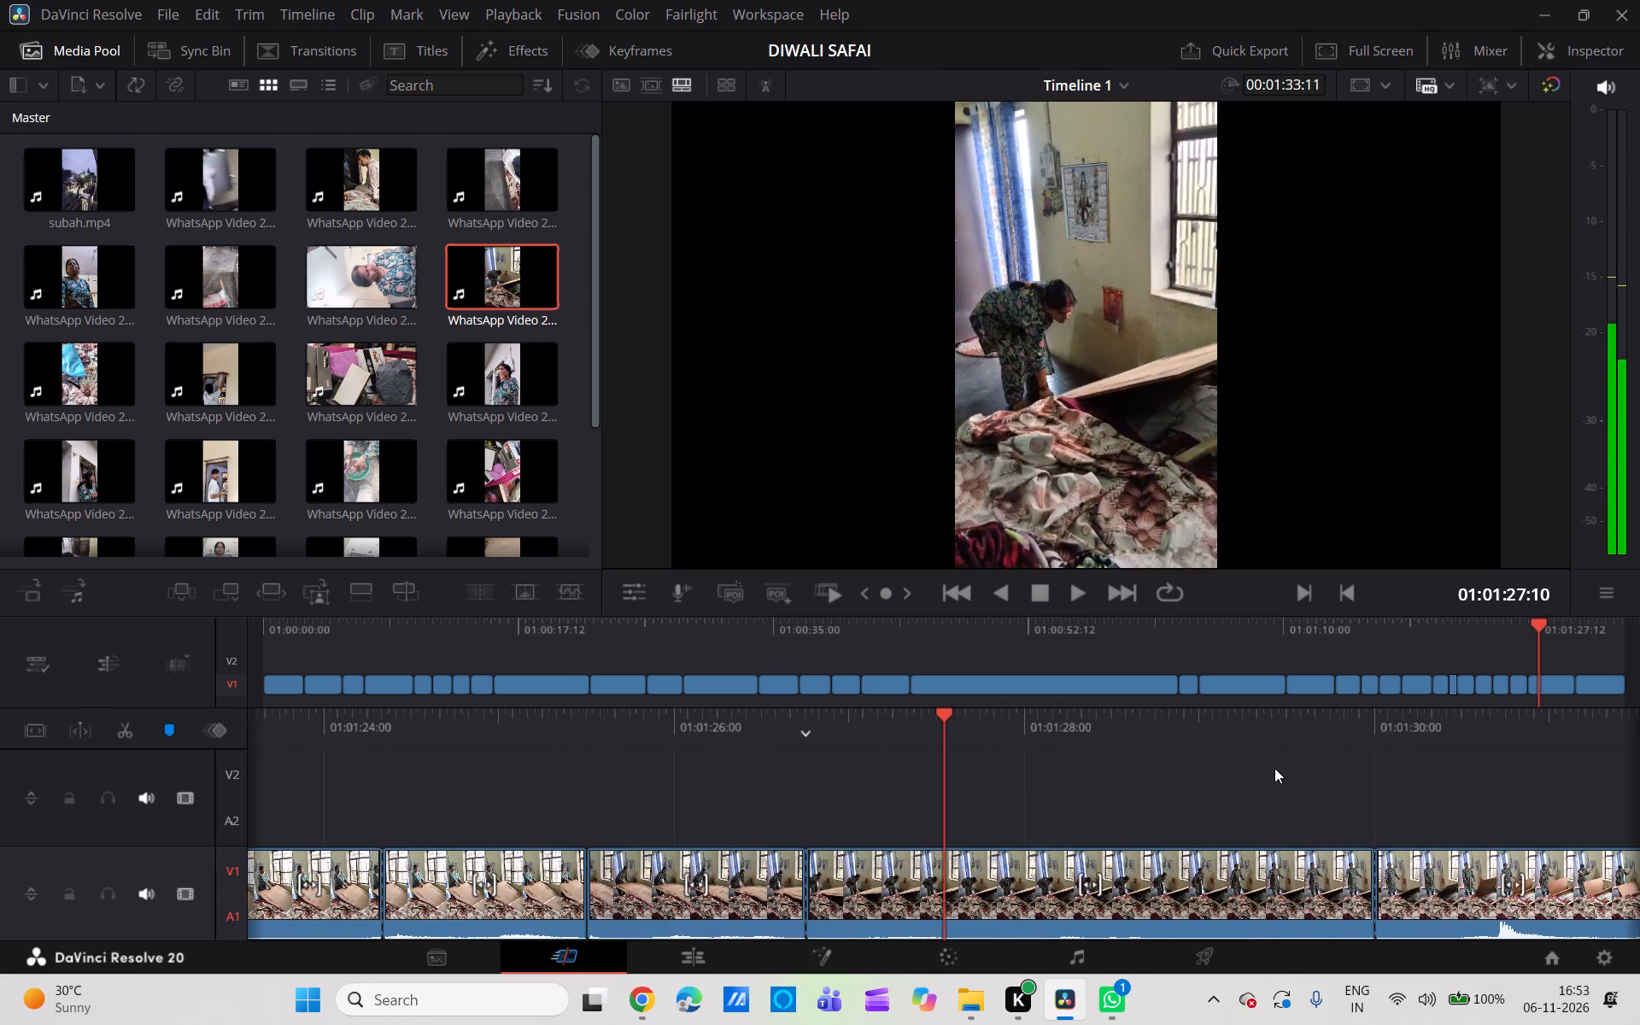
pyautogui.hscroll(-1, 1274, 768)
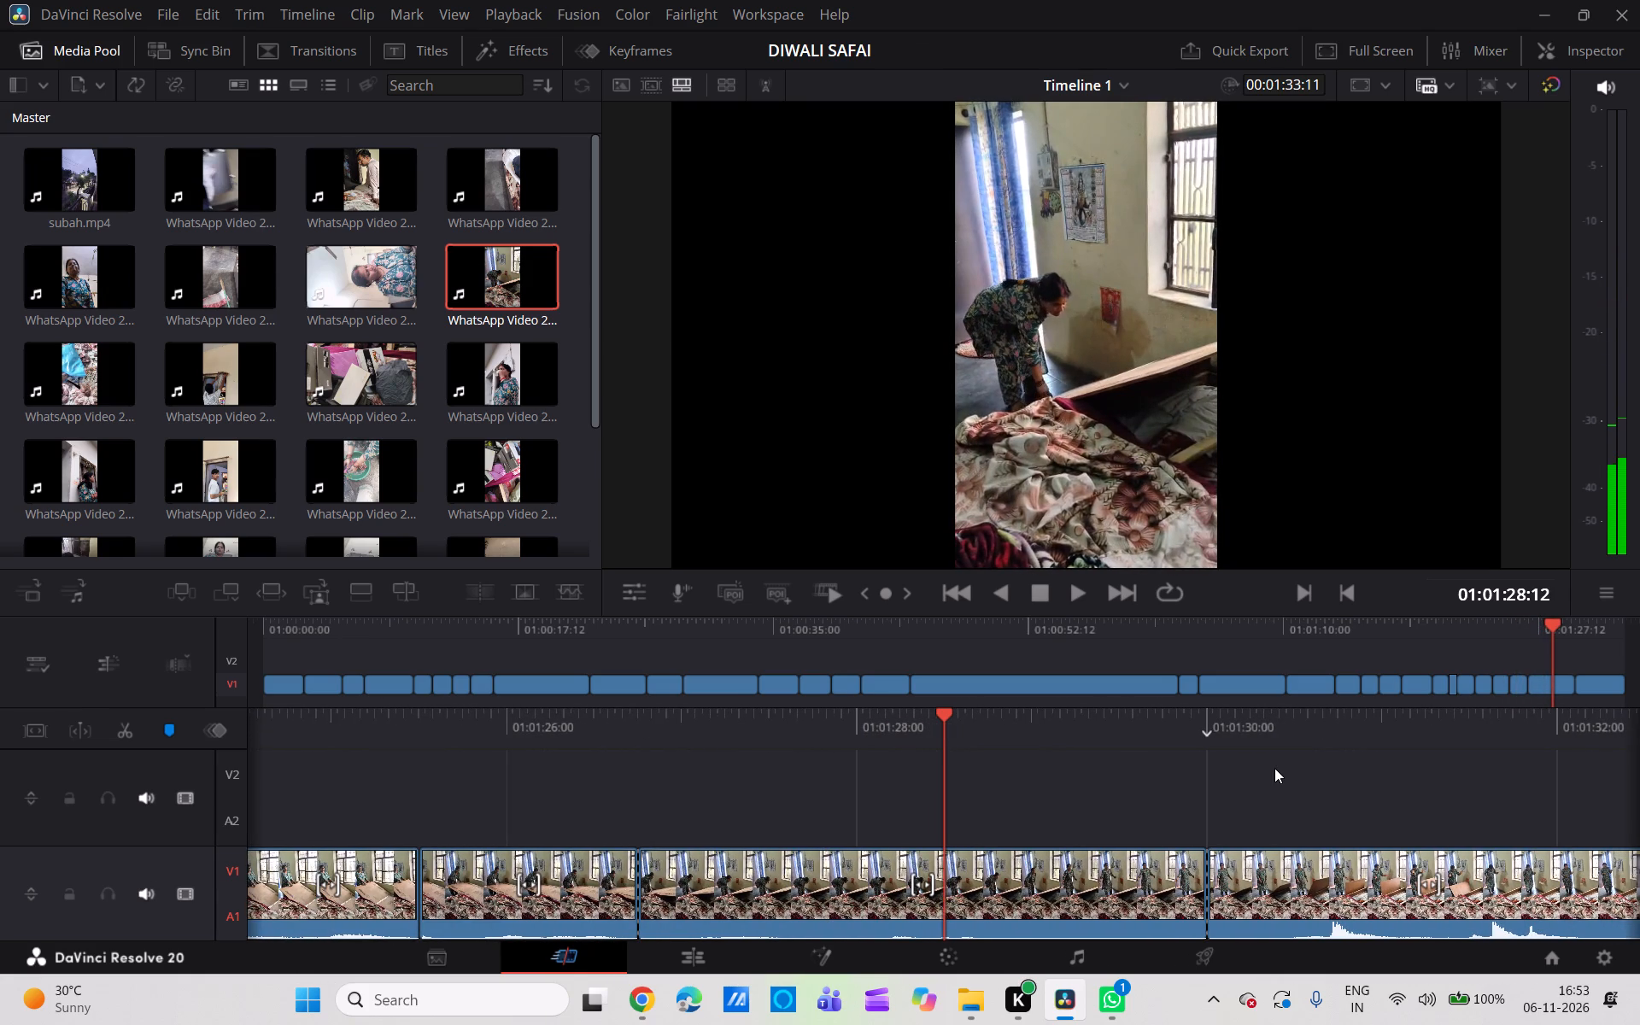
pyautogui.hscroll(-1, 1274, 768)
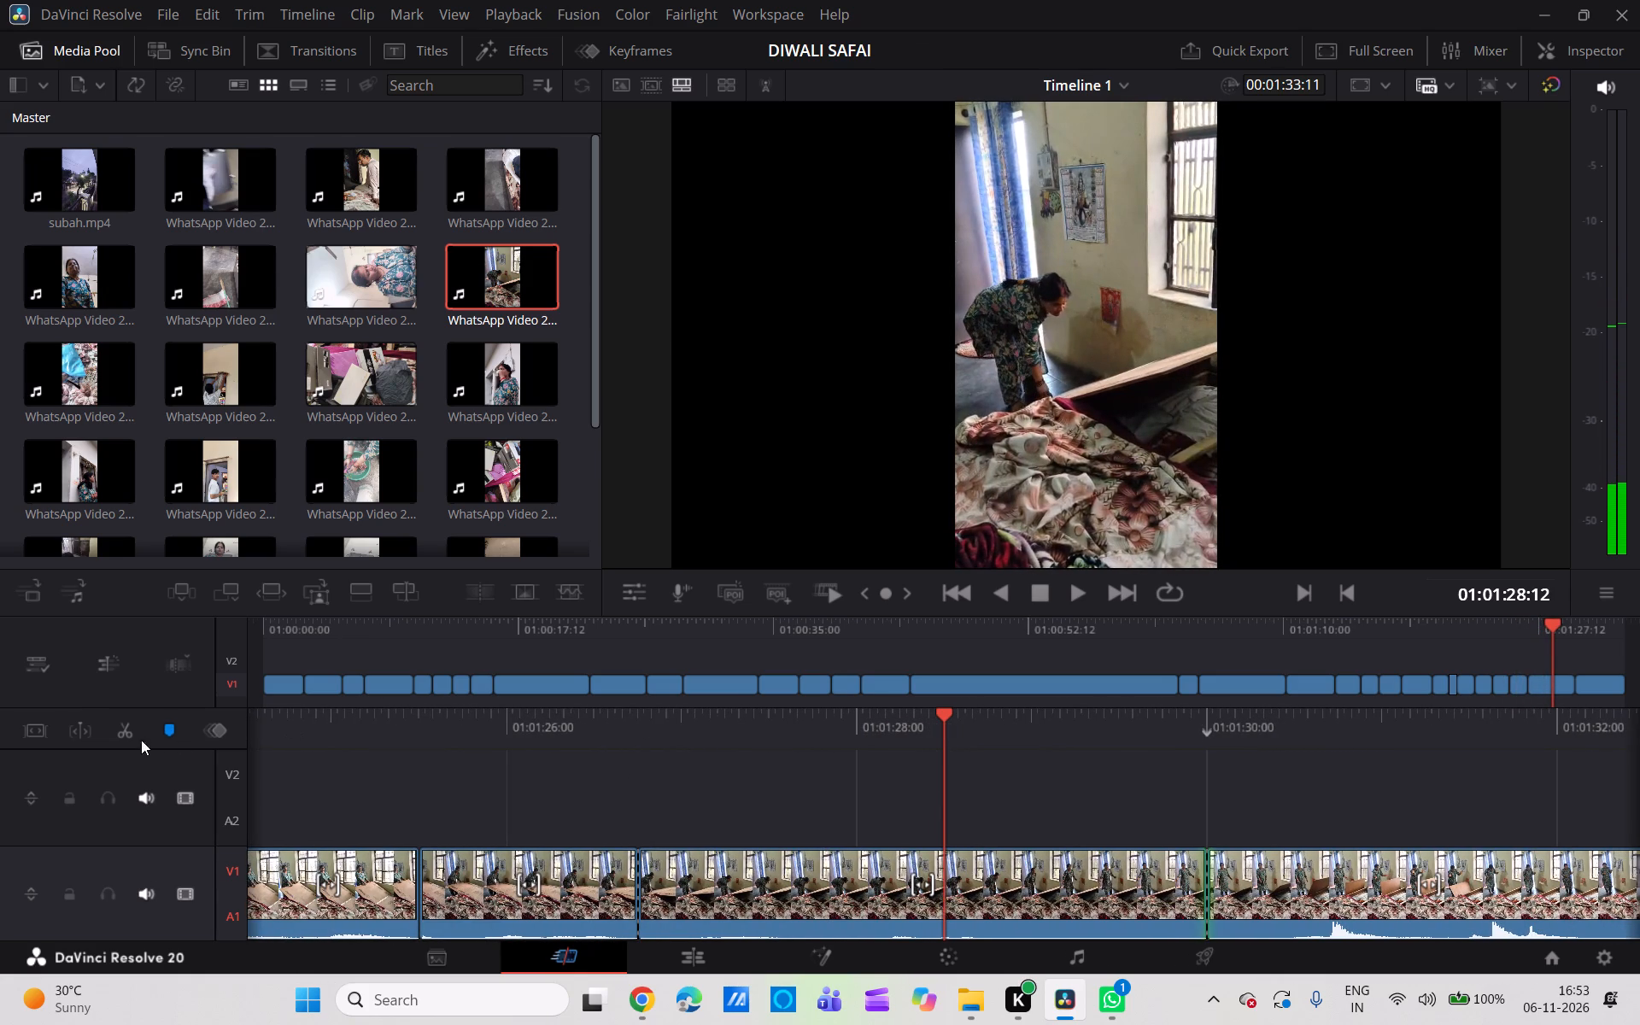
pyautogui.click(116, 730)
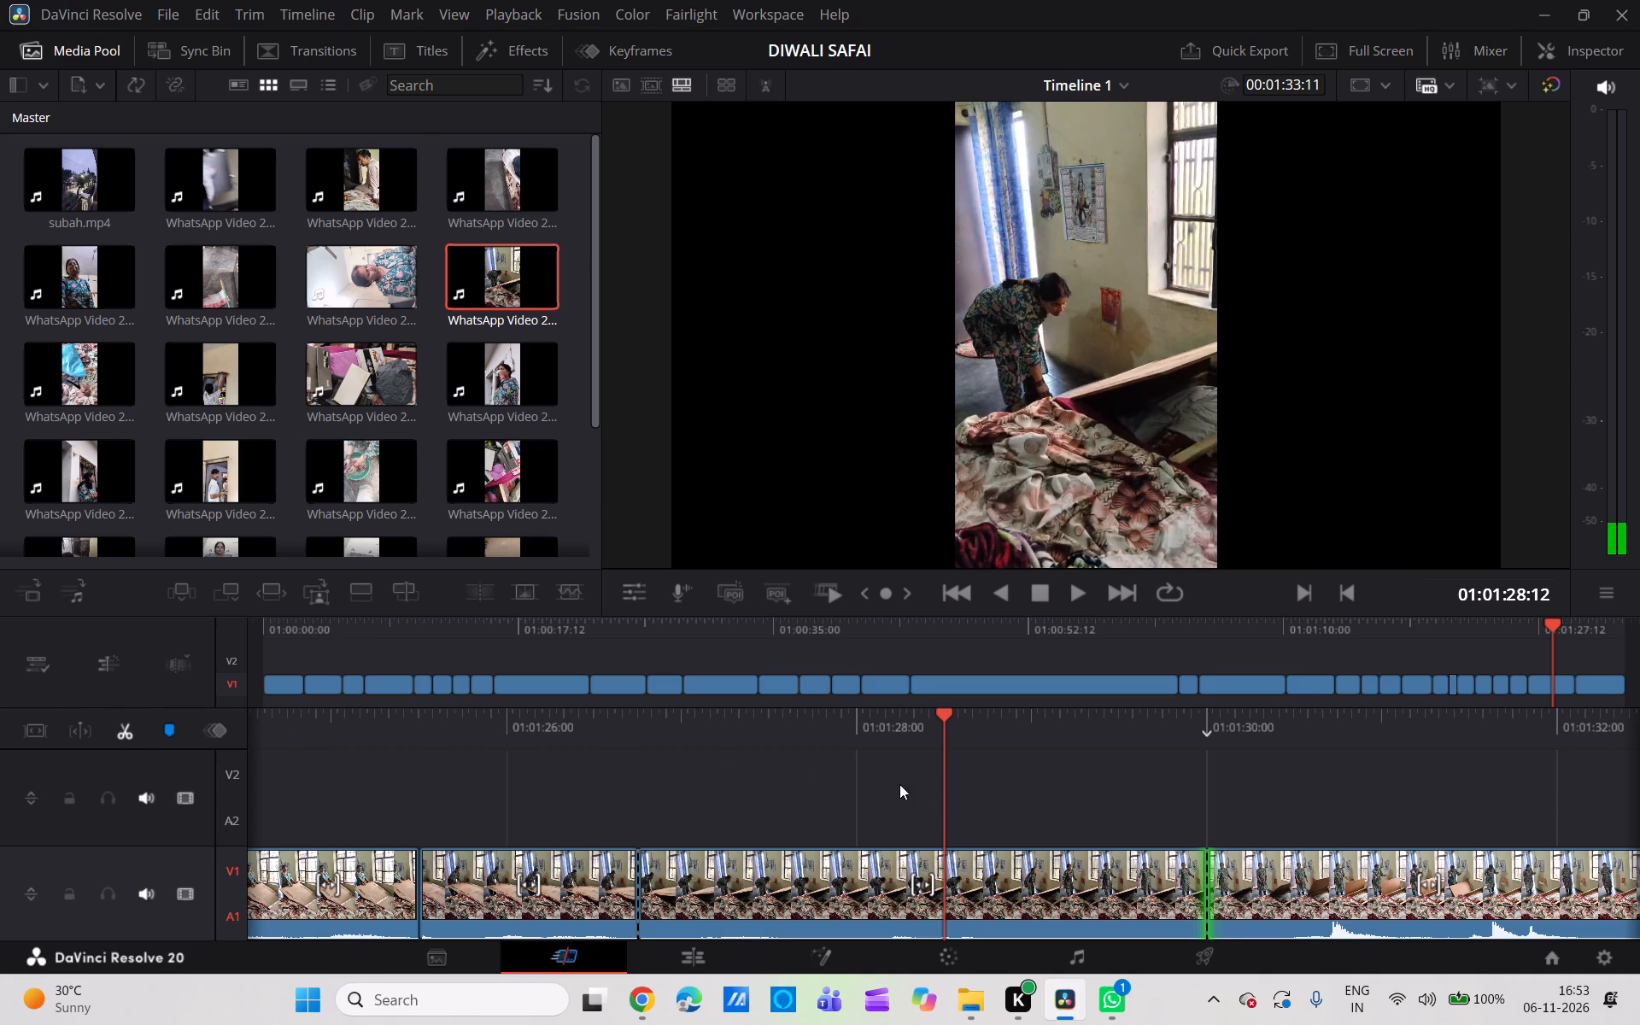
# Cut the plywood footage at 01:01:29:08, delete the stretch from this cut to 01:01:30:00, and close the gap.
pyautogui.hscroll(-1, 1063, 838)
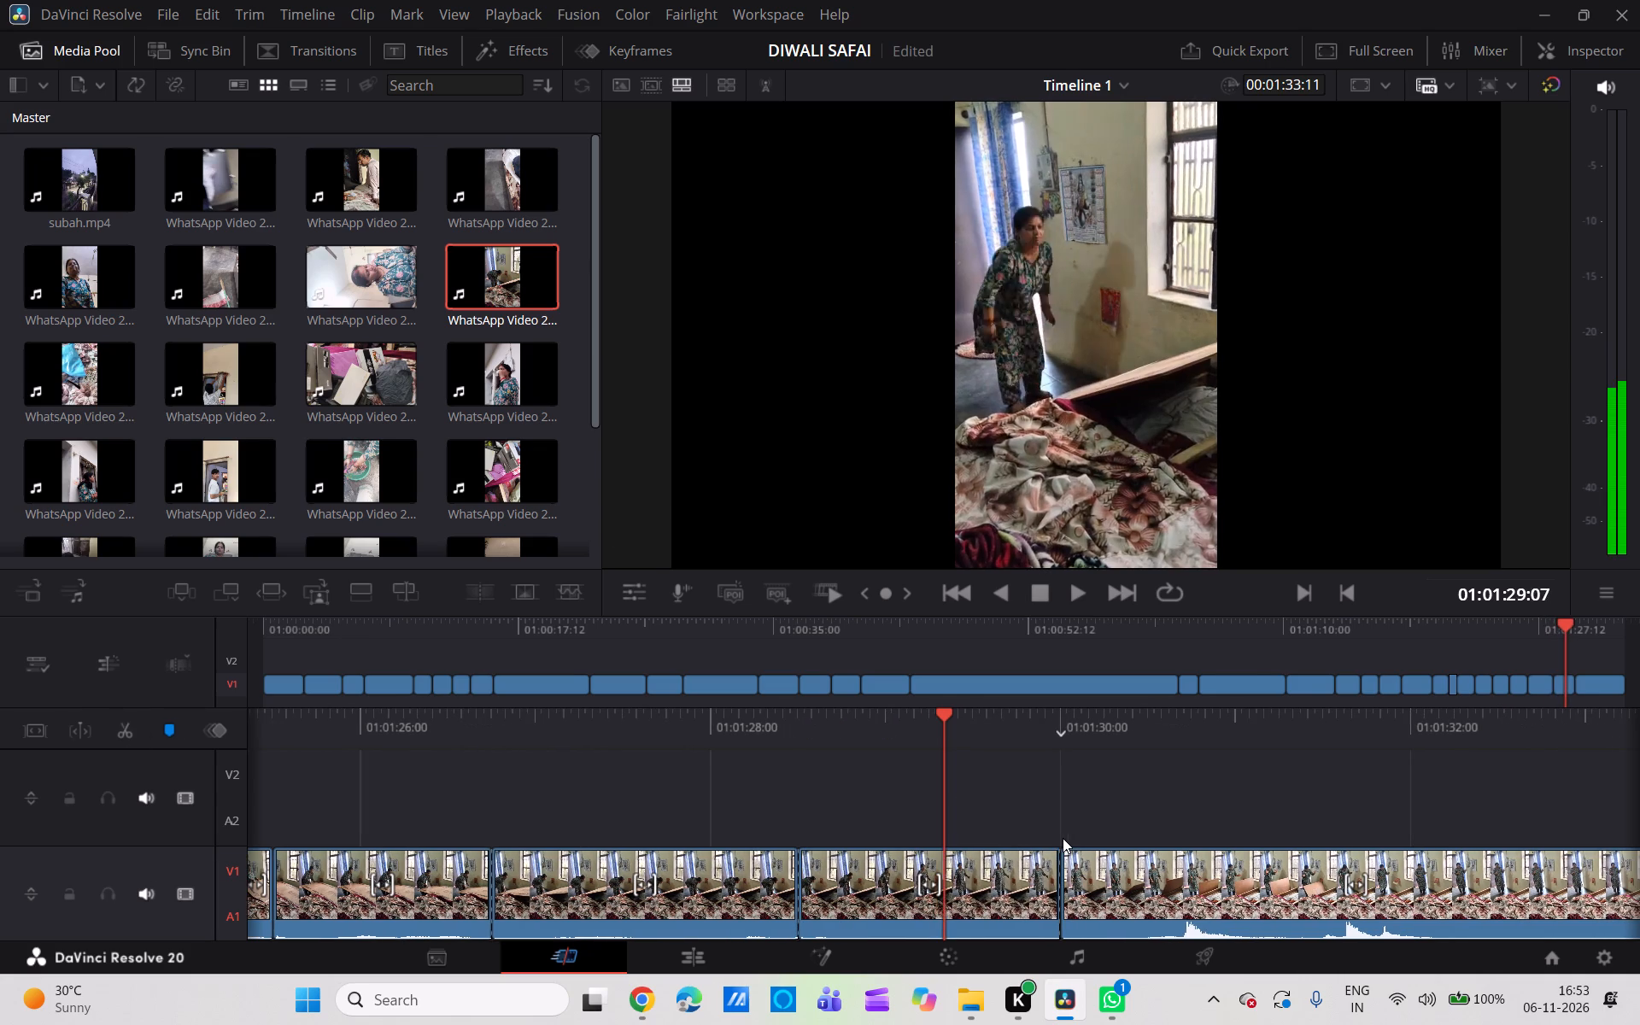
pyautogui.hscroll(-2, 1063, 838)
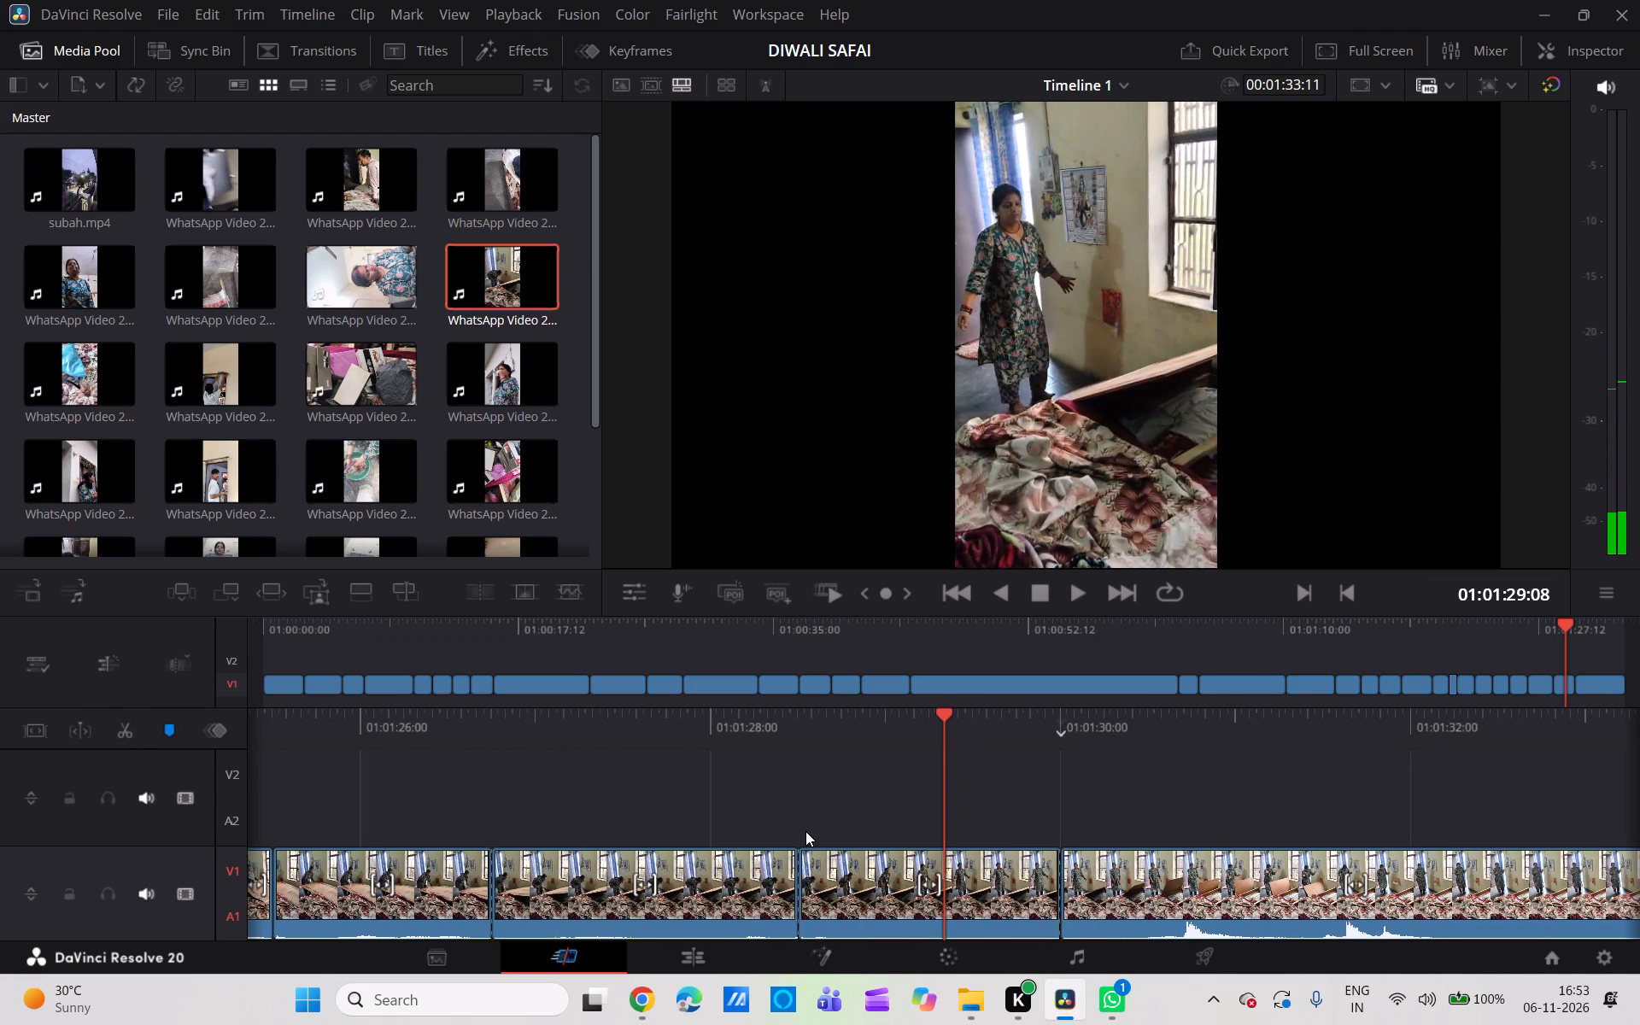
pyautogui.click(120, 732)
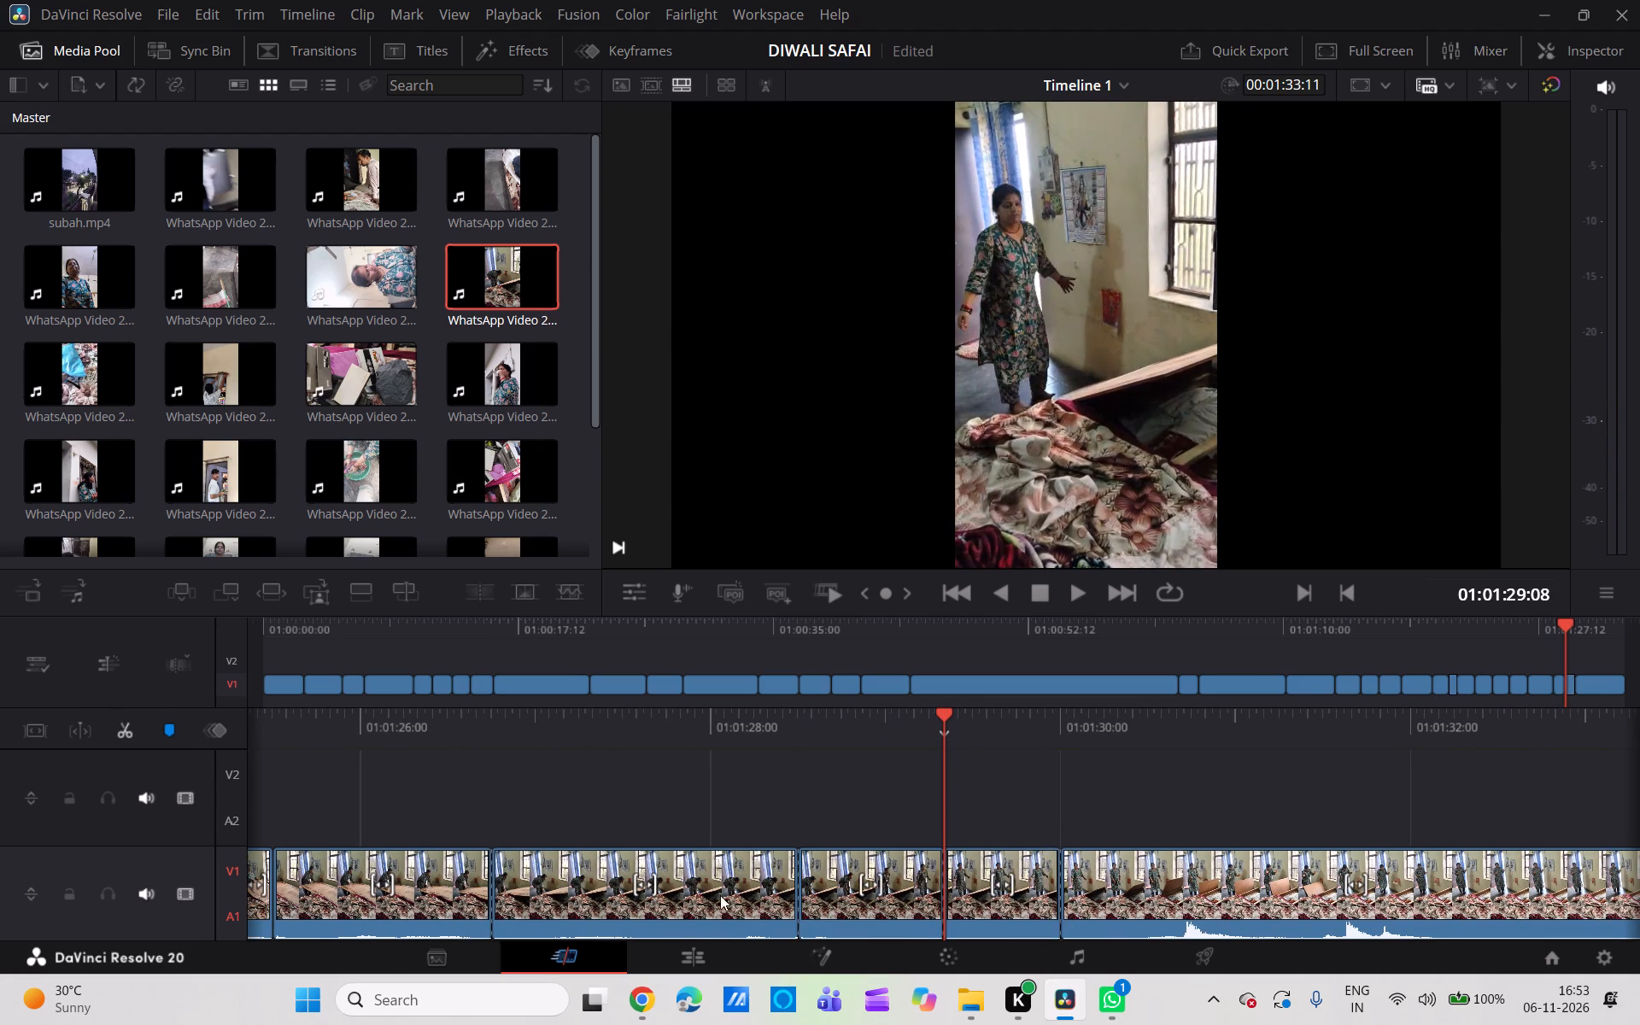
pyautogui.click(1027, 902)
pyautogui.press('BackSpace')
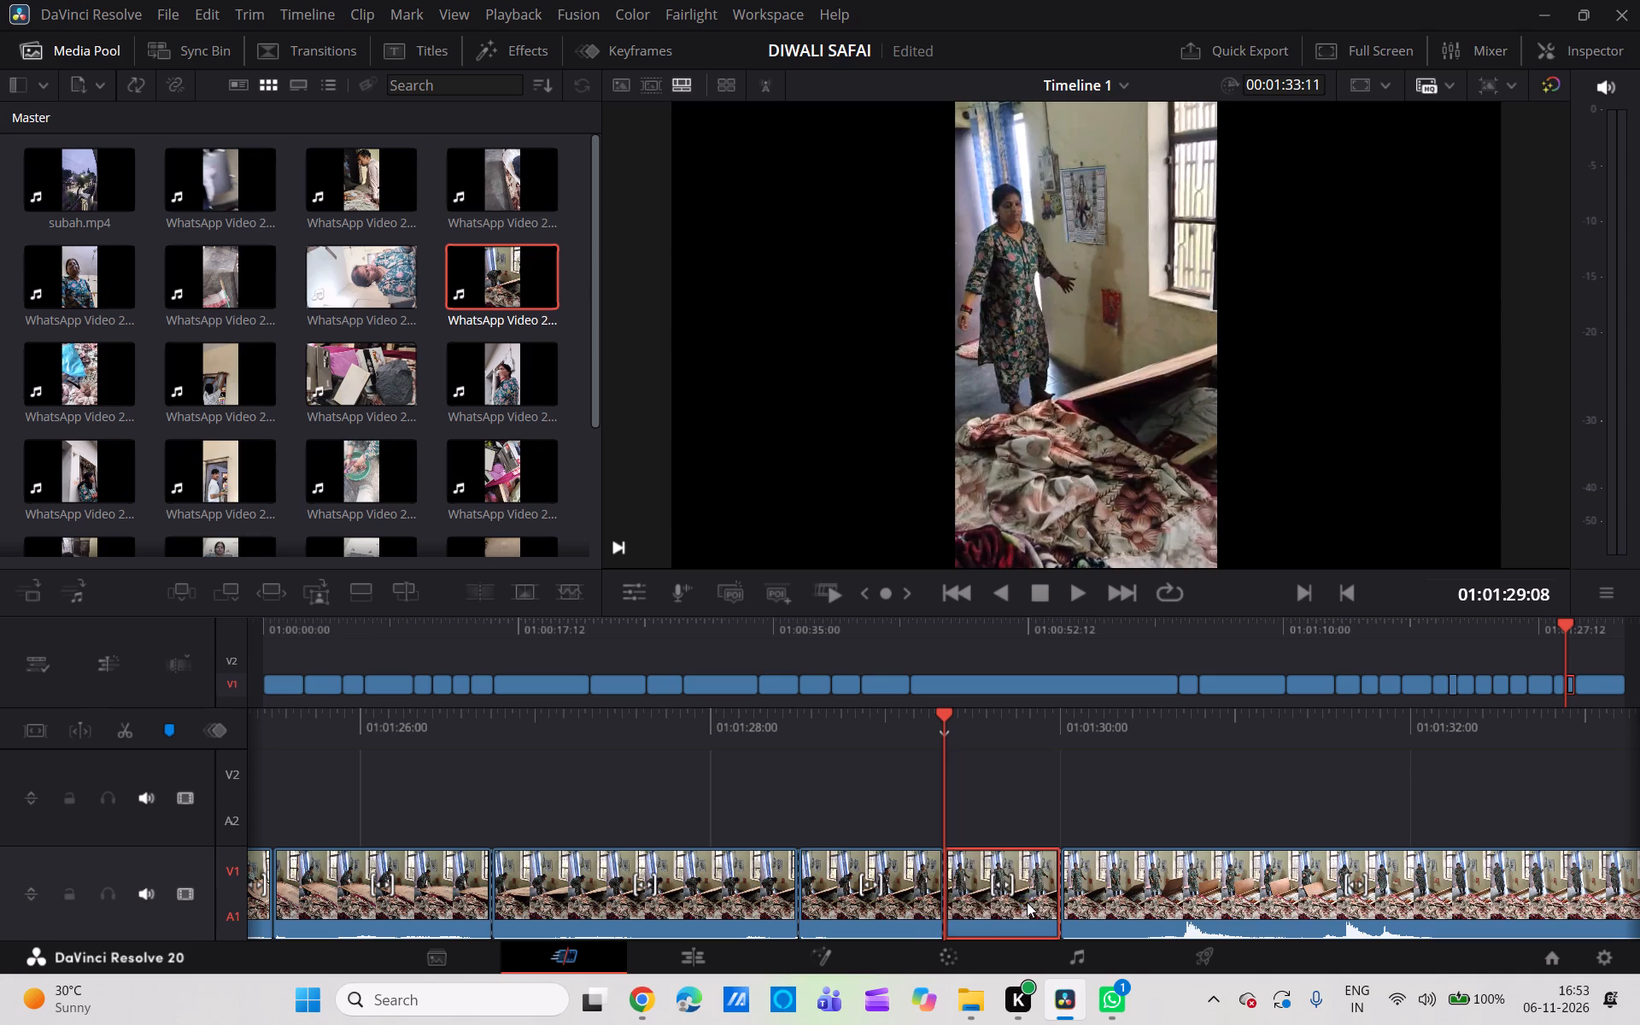
pyautogui.click(1027, 902)
pyautogui.press('BackSpace')
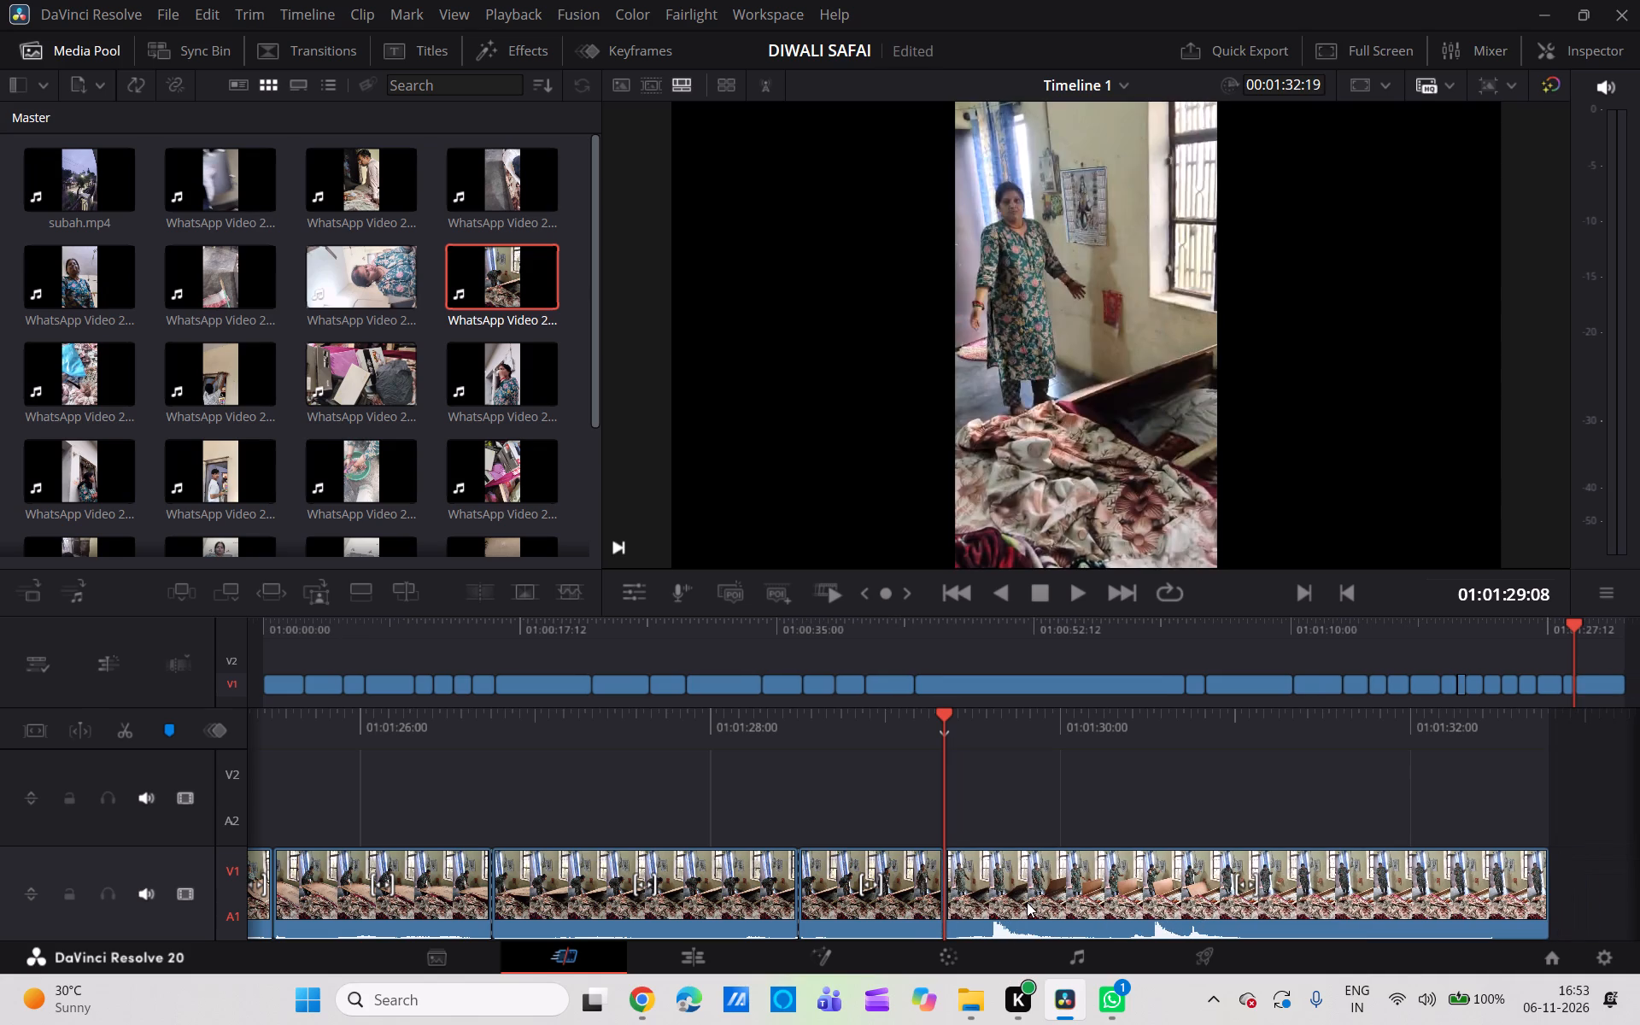
# Cut the last plywood segment at 01:01:29:17, delete the stretch between 01:01:29:08 and this cut, and close the gap.
pyautogui.scroll(2, 1027, 902)
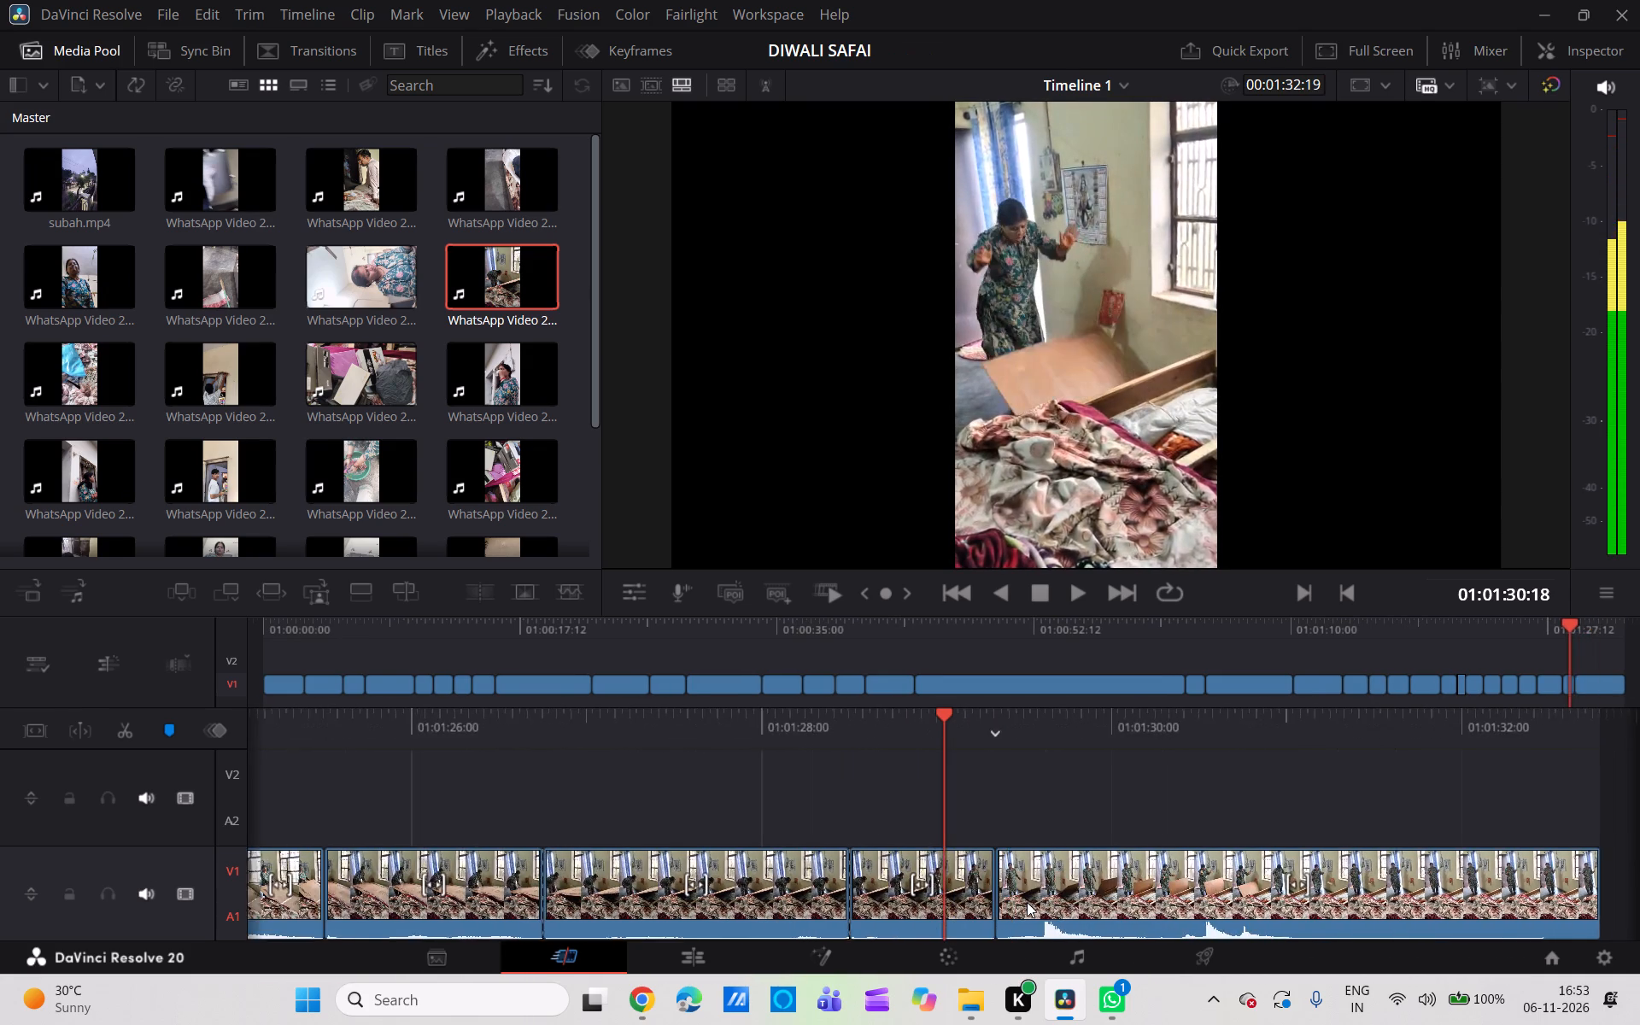
pyautogui.scroll(1, 1027, 902)
pyautogui.keyDown('ctrl'); pyautogui.hscroll(-1, 1027, 902); pyautogui.keyUp('ctrl')
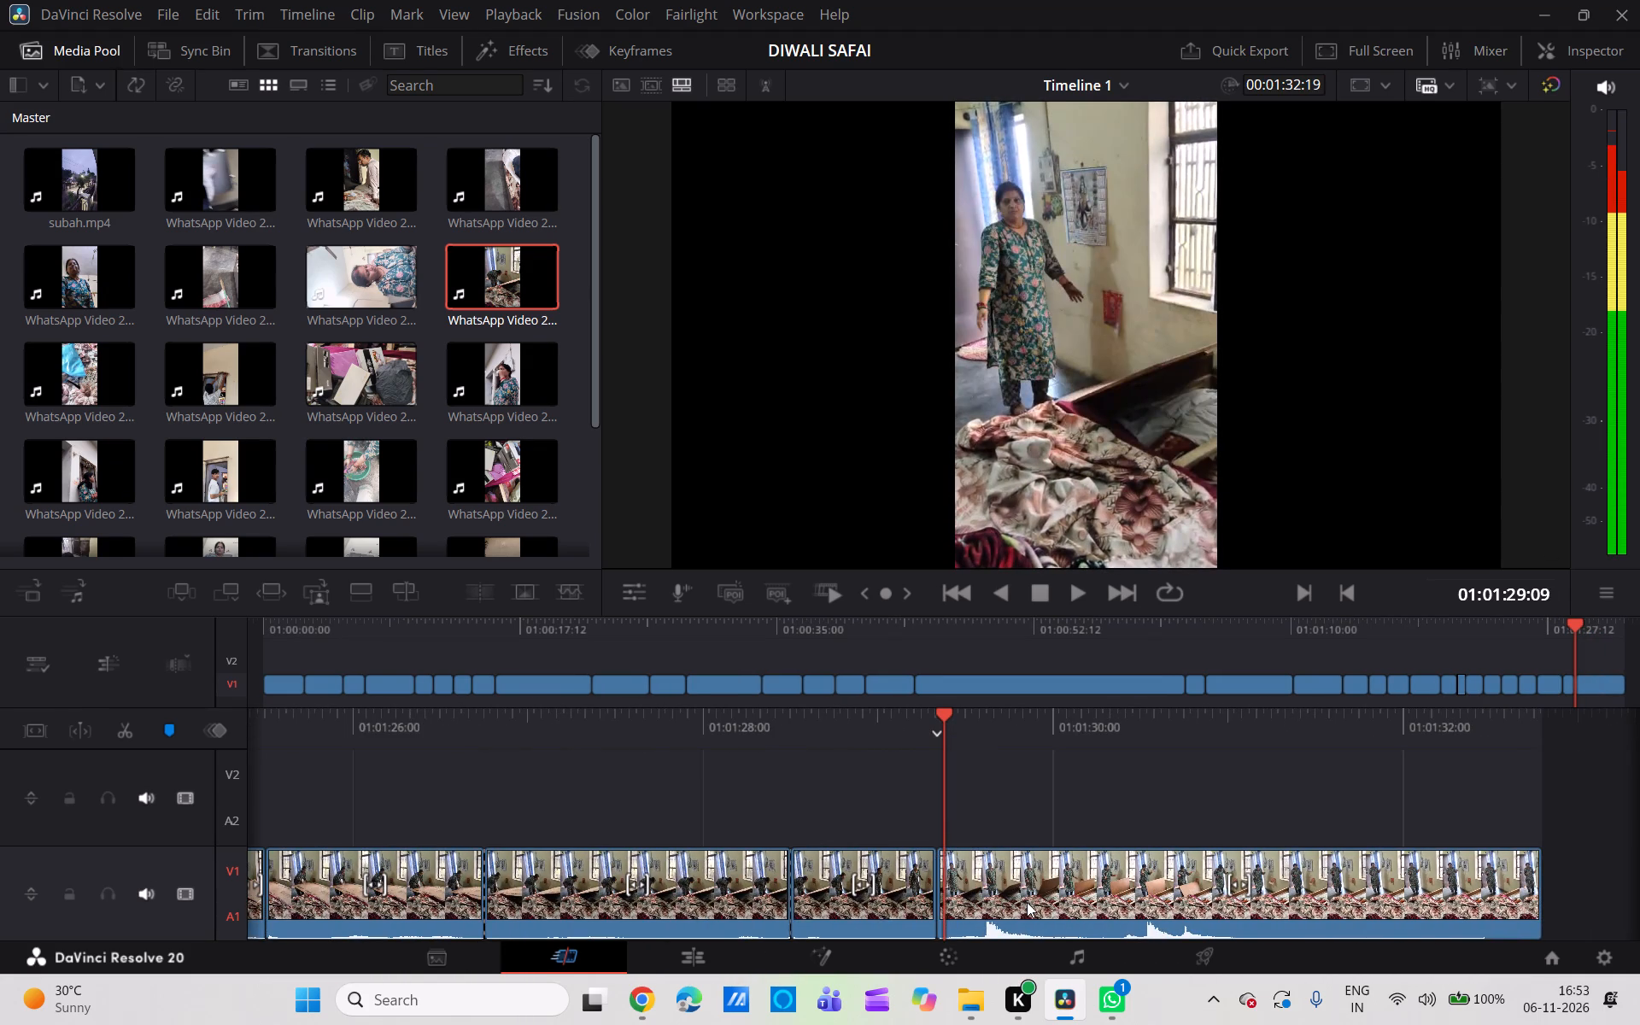
pyautogui.keyDown('ctrl'); pyautogui.scroll(1, 1027, 902); pyautogui.keyUp('ctrl')
pyautogui.keyDown('ctrl'); pyautogui.hscroll(-2, 1027, 902); pyautogui.keyUp('ctrl')
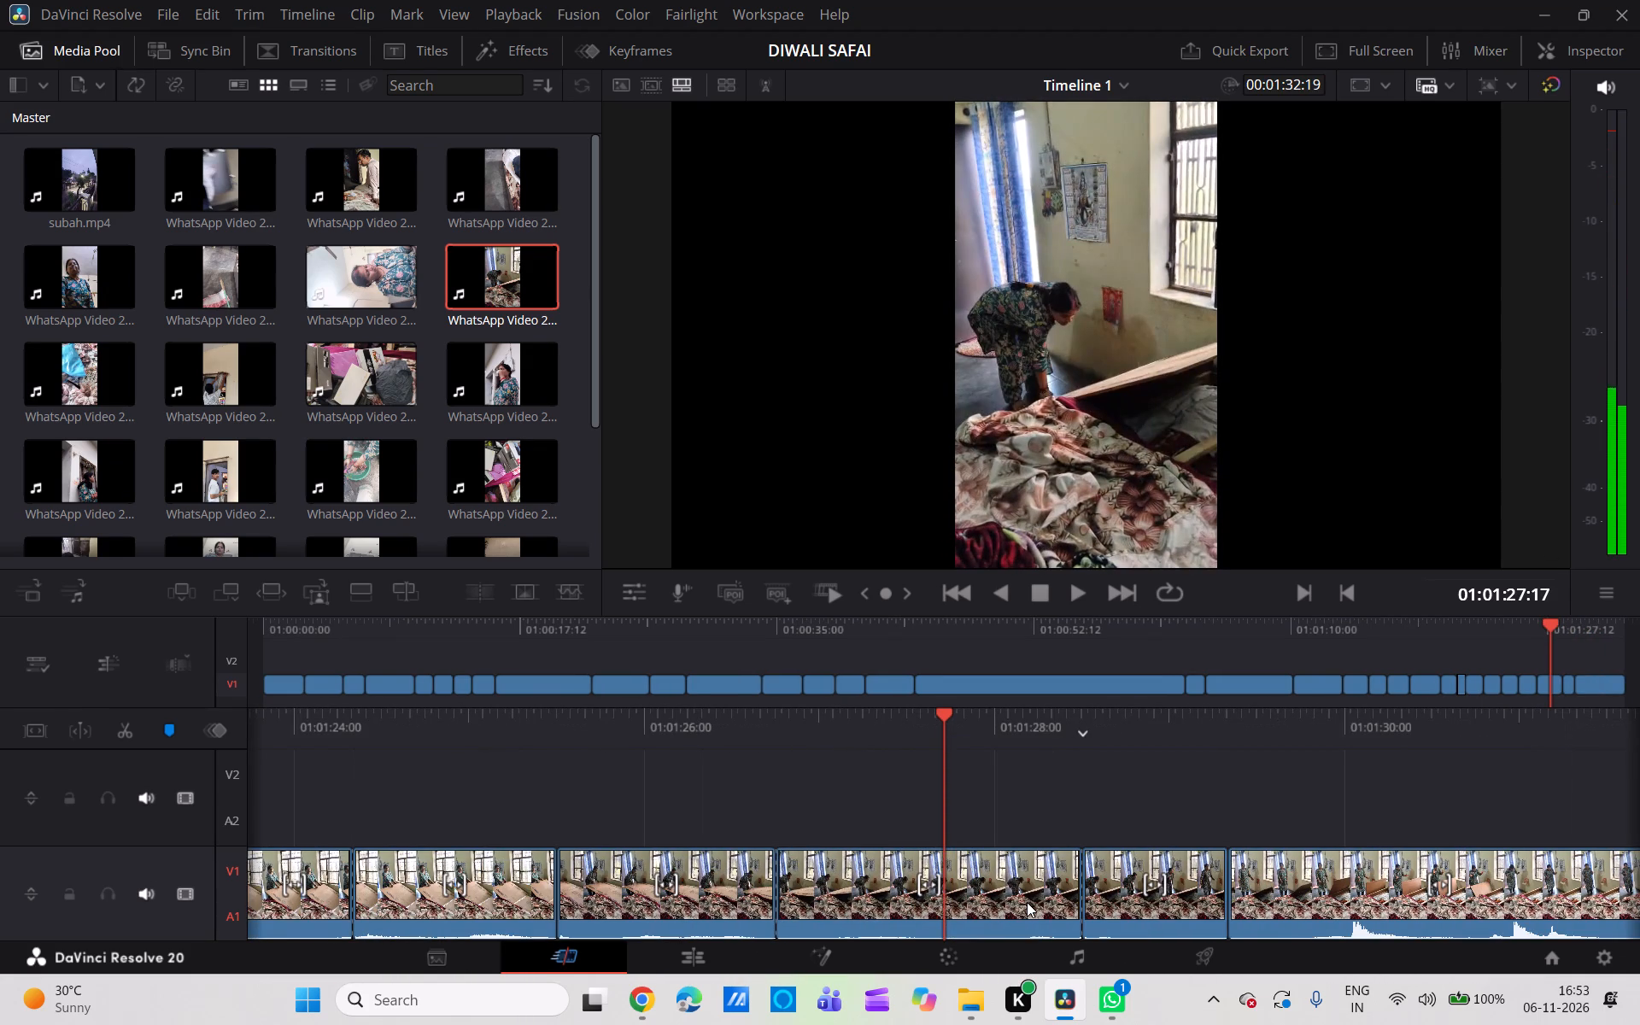
pyautogui.keyDown('ctrl'); pyautogui.hscroll(-1, 1027, 902); pyautogui.keyUp('ctrl')
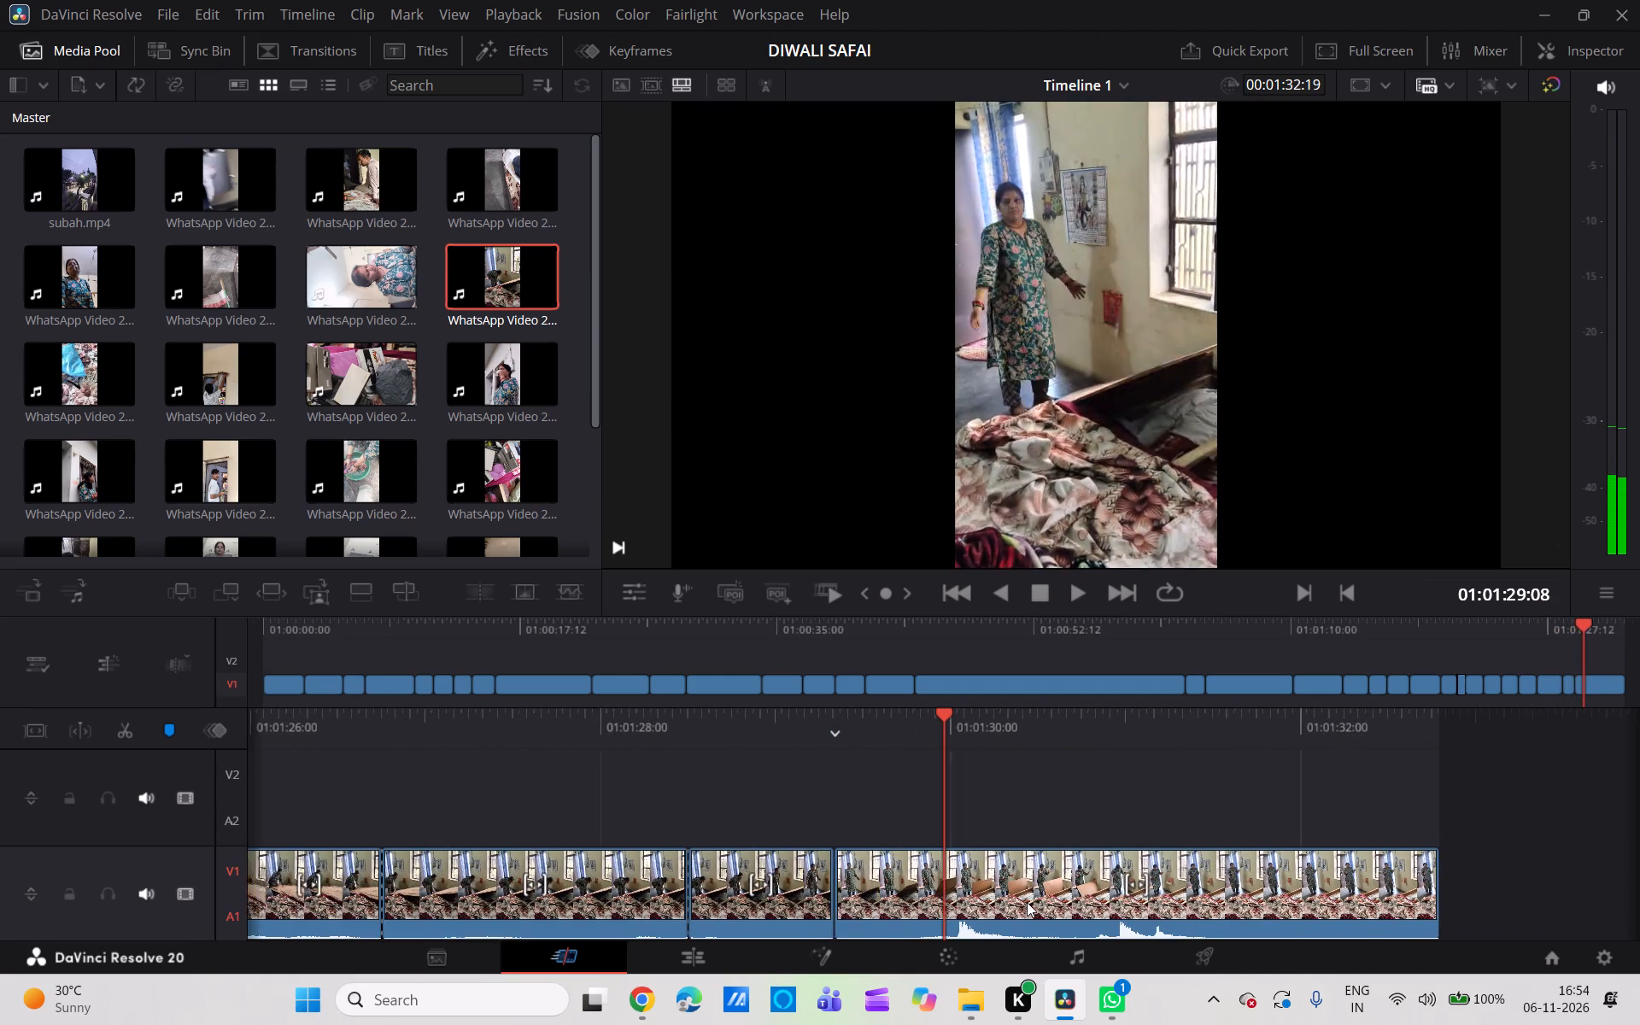
pyautogui.keyDown('ctrl'); pyautogui.hscroll(-1, 1027, 902); pyautogui.keyUp('ctrl')
pyautogui.hscroll(-1, 1027, 902)
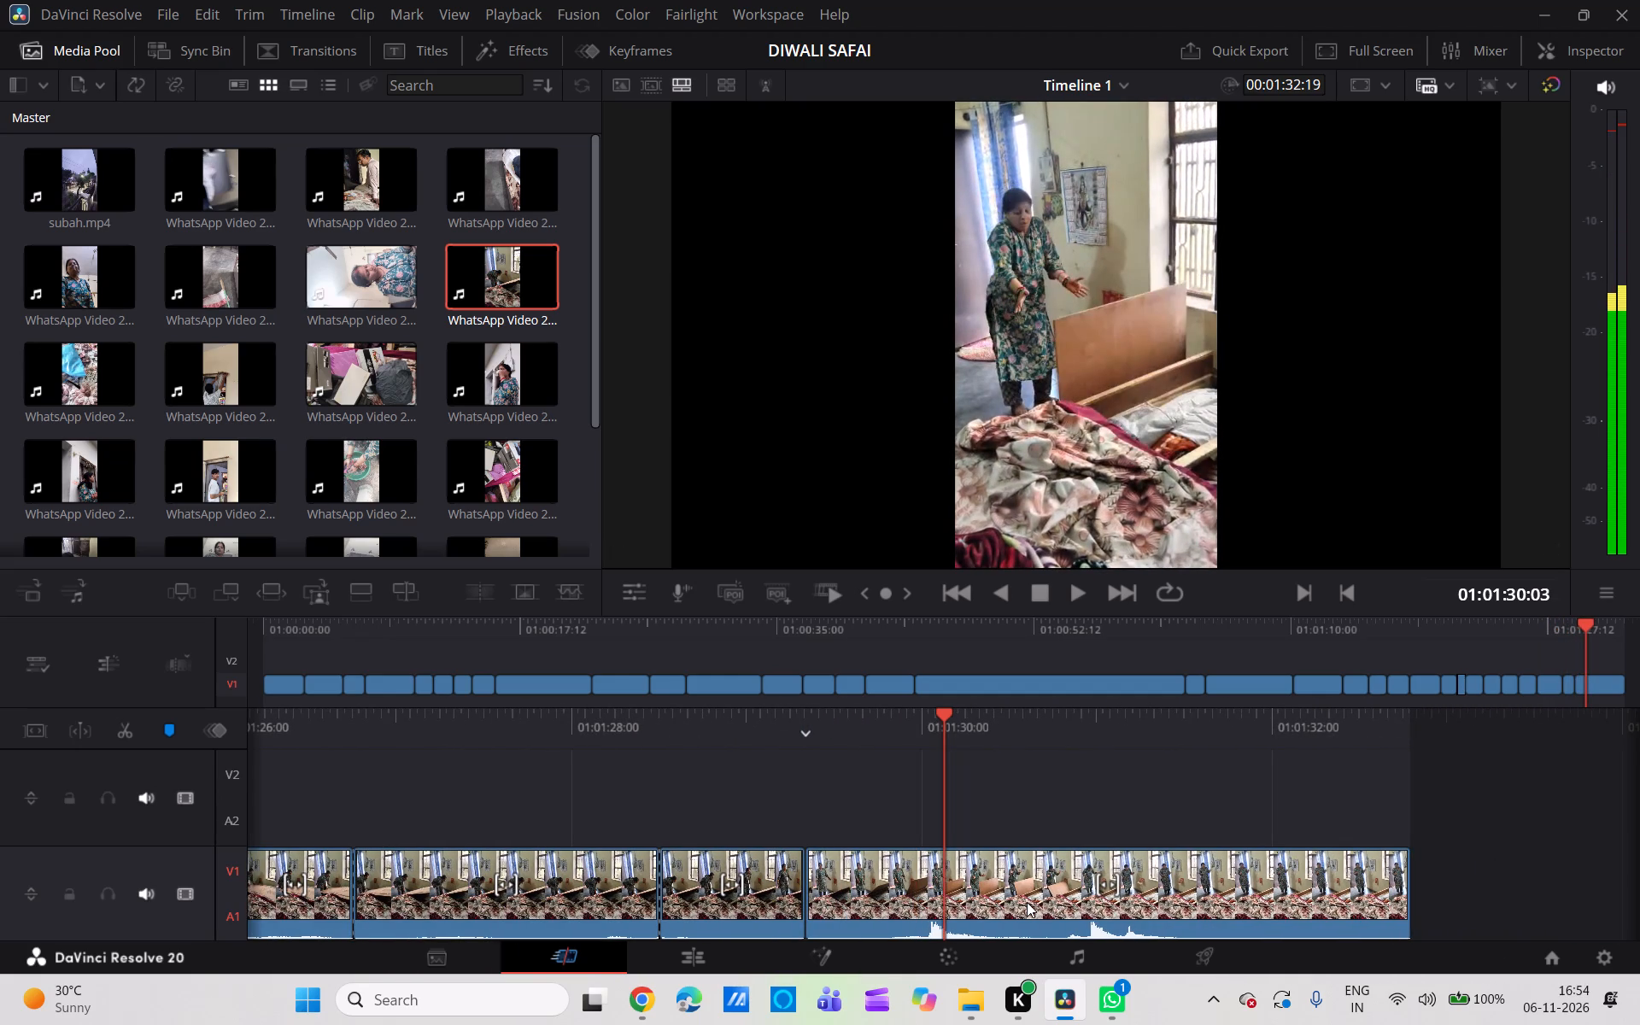
pyautogui.hscroll(-1, 1027, 902)
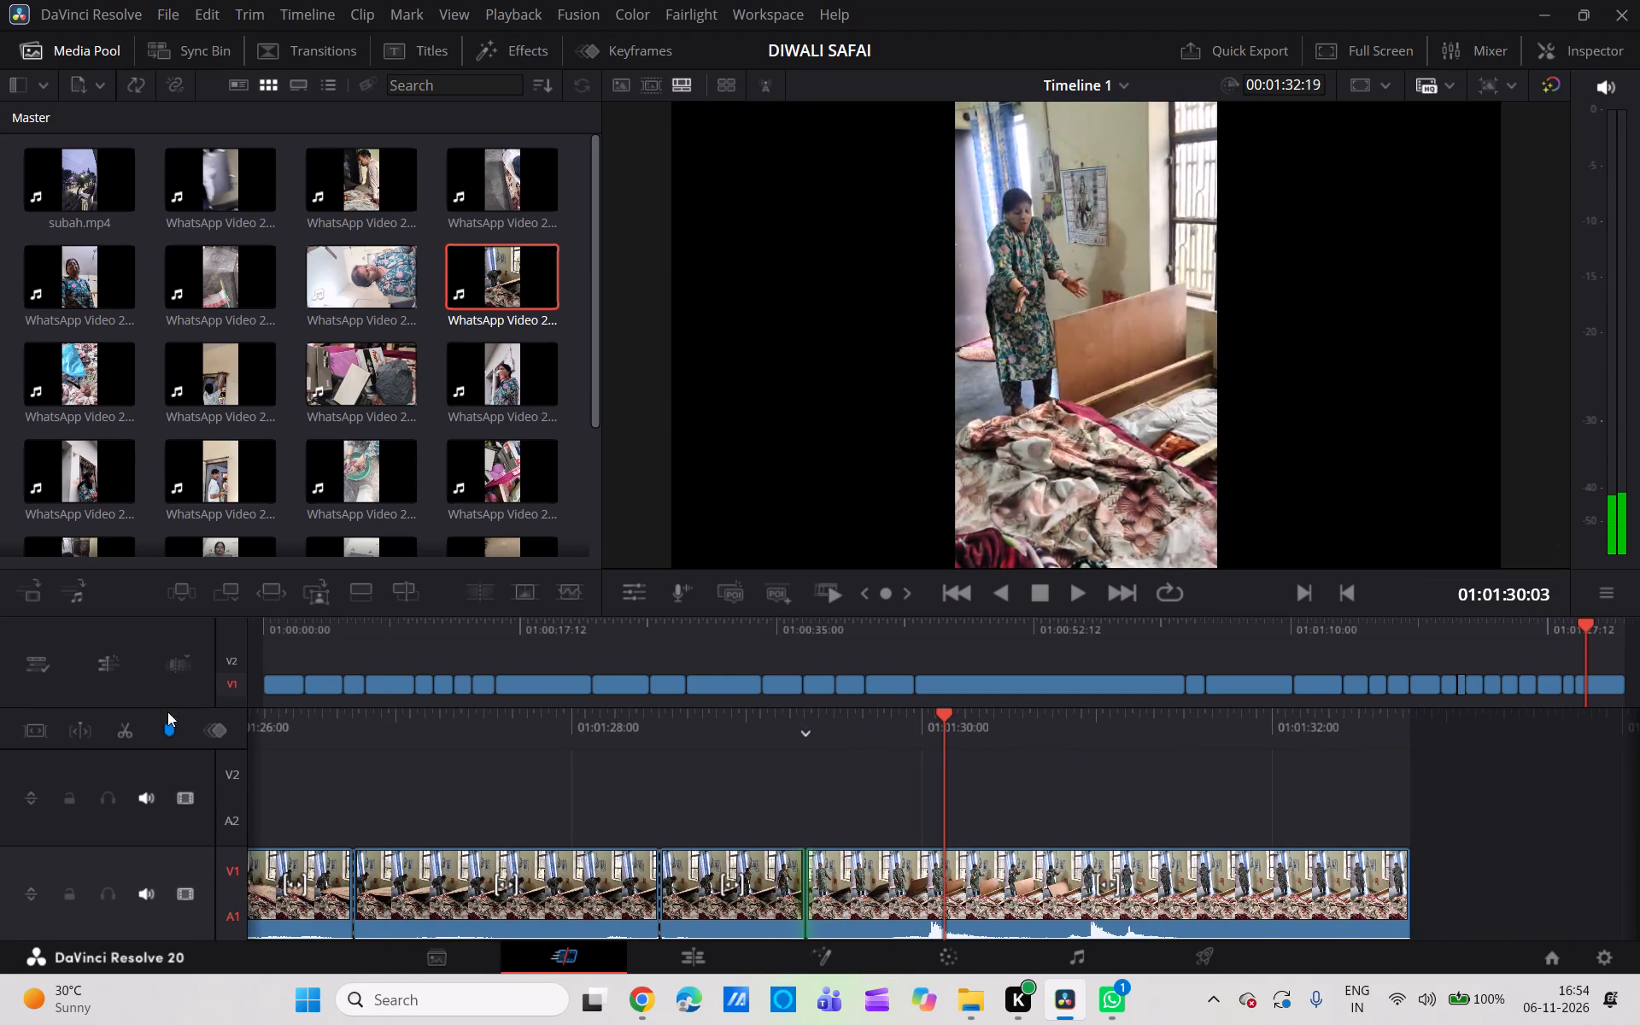
pyautogui.hscroll(2, 755, 792)
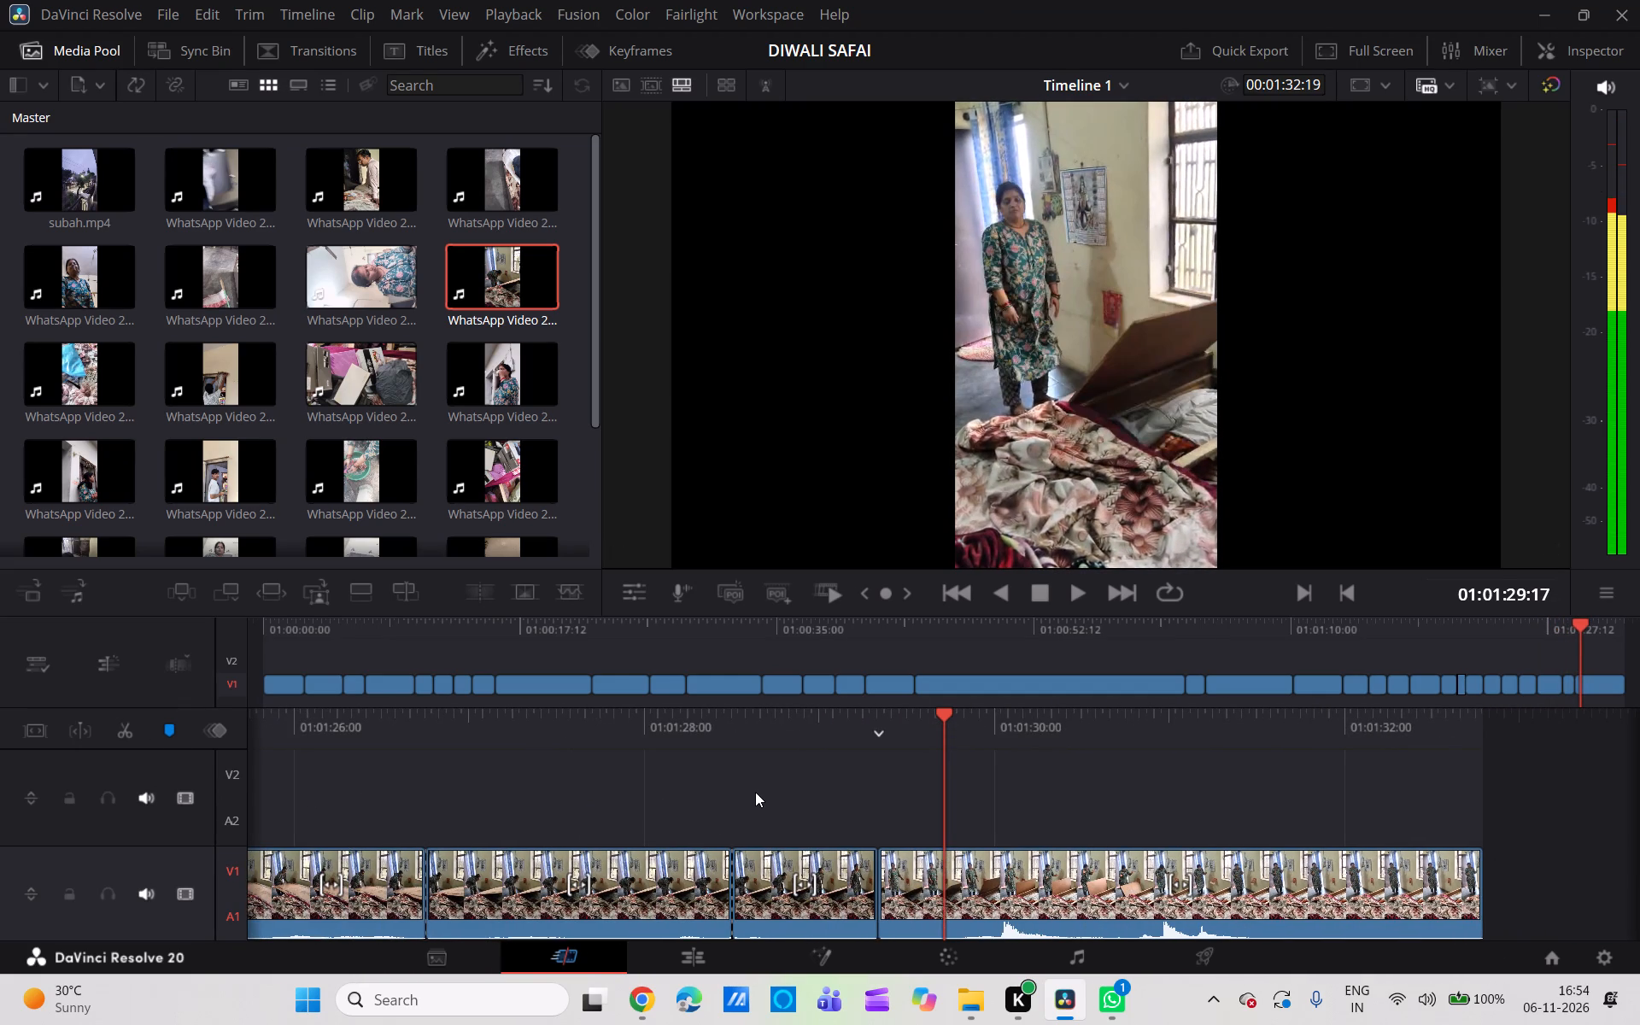
pyautogui.click(123, 729)
pyautogui.click(915, 877)
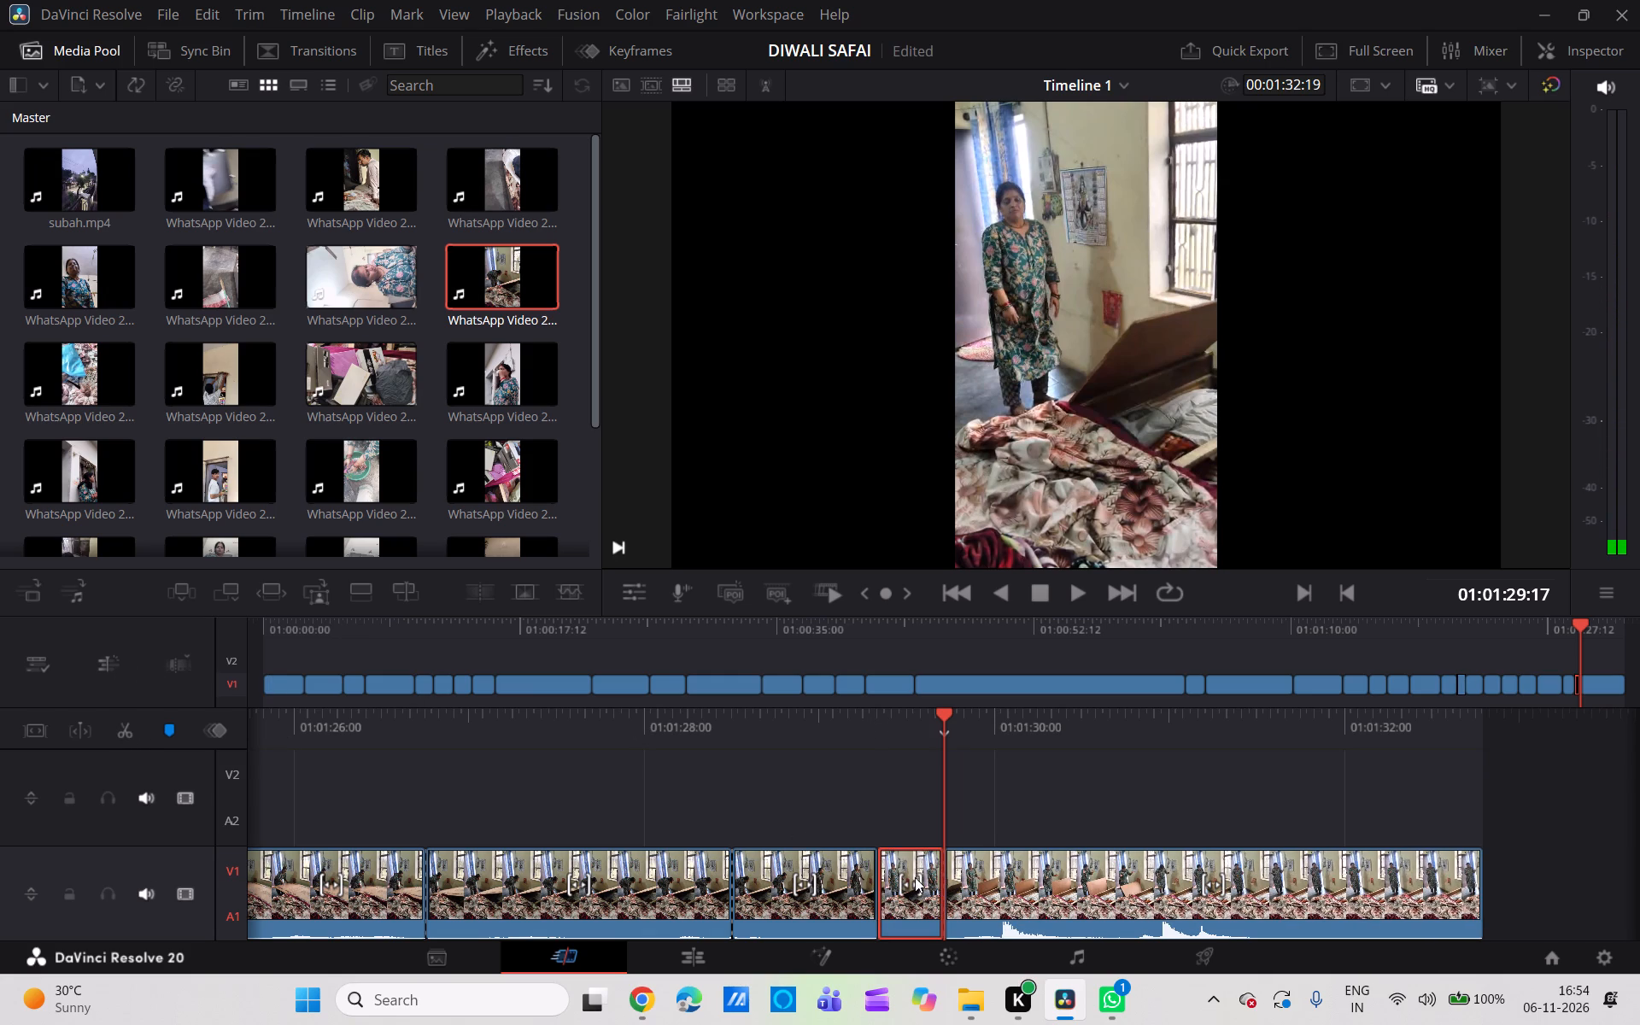
pyautogui.press('BackSpace')
pyautogui.click(915, 877)
pyautogui.press('BackSpace')
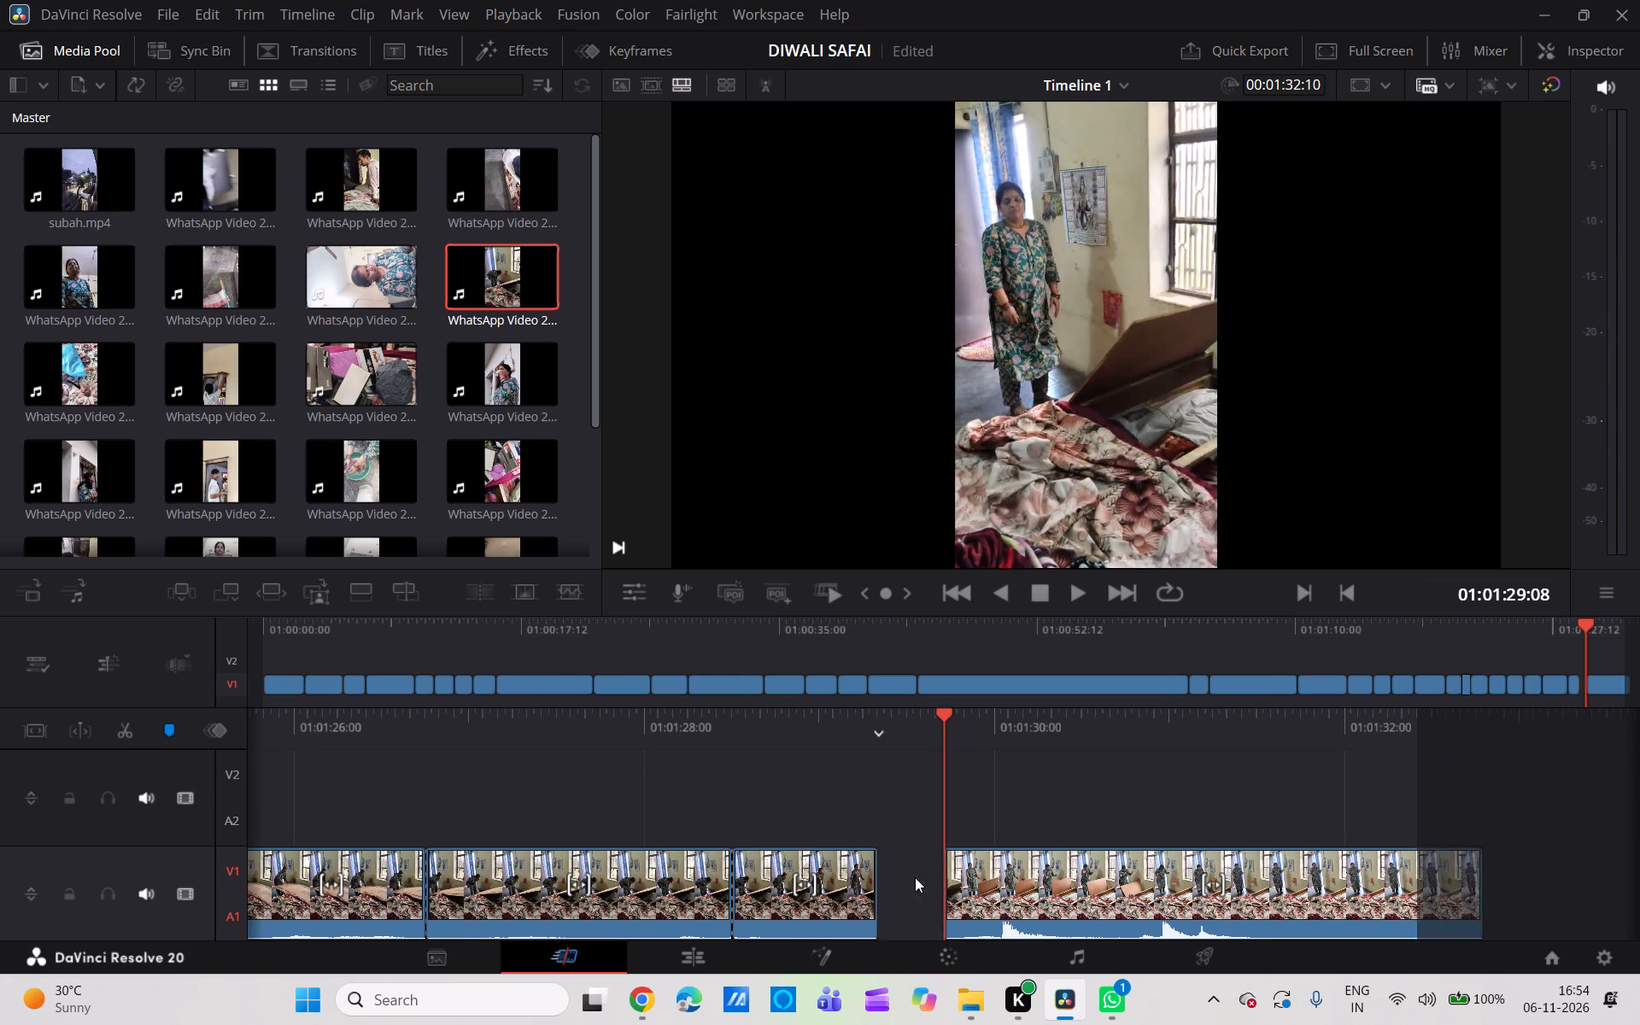
# Split the last plywood segment at 01:01:30:13, where the board is down and the woman stands beside the open bed box.
pyautogui.hscroll(-1, 915, 877)
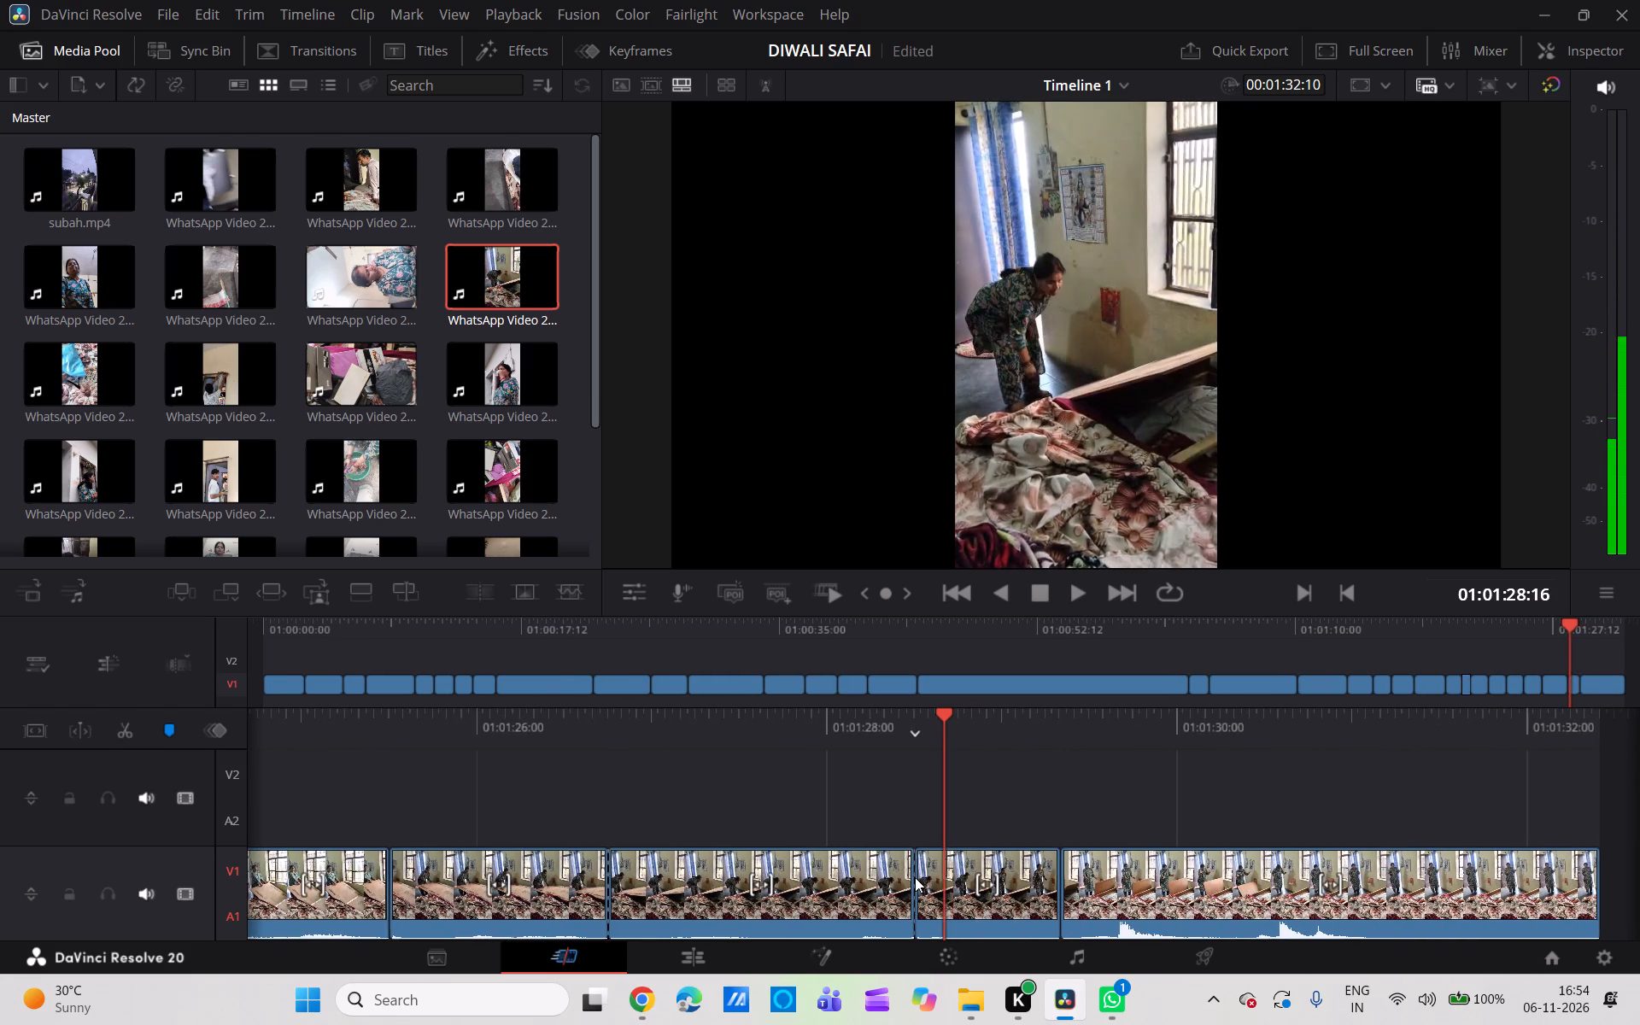
pyautogui.hscroll(-1, 915, 877)
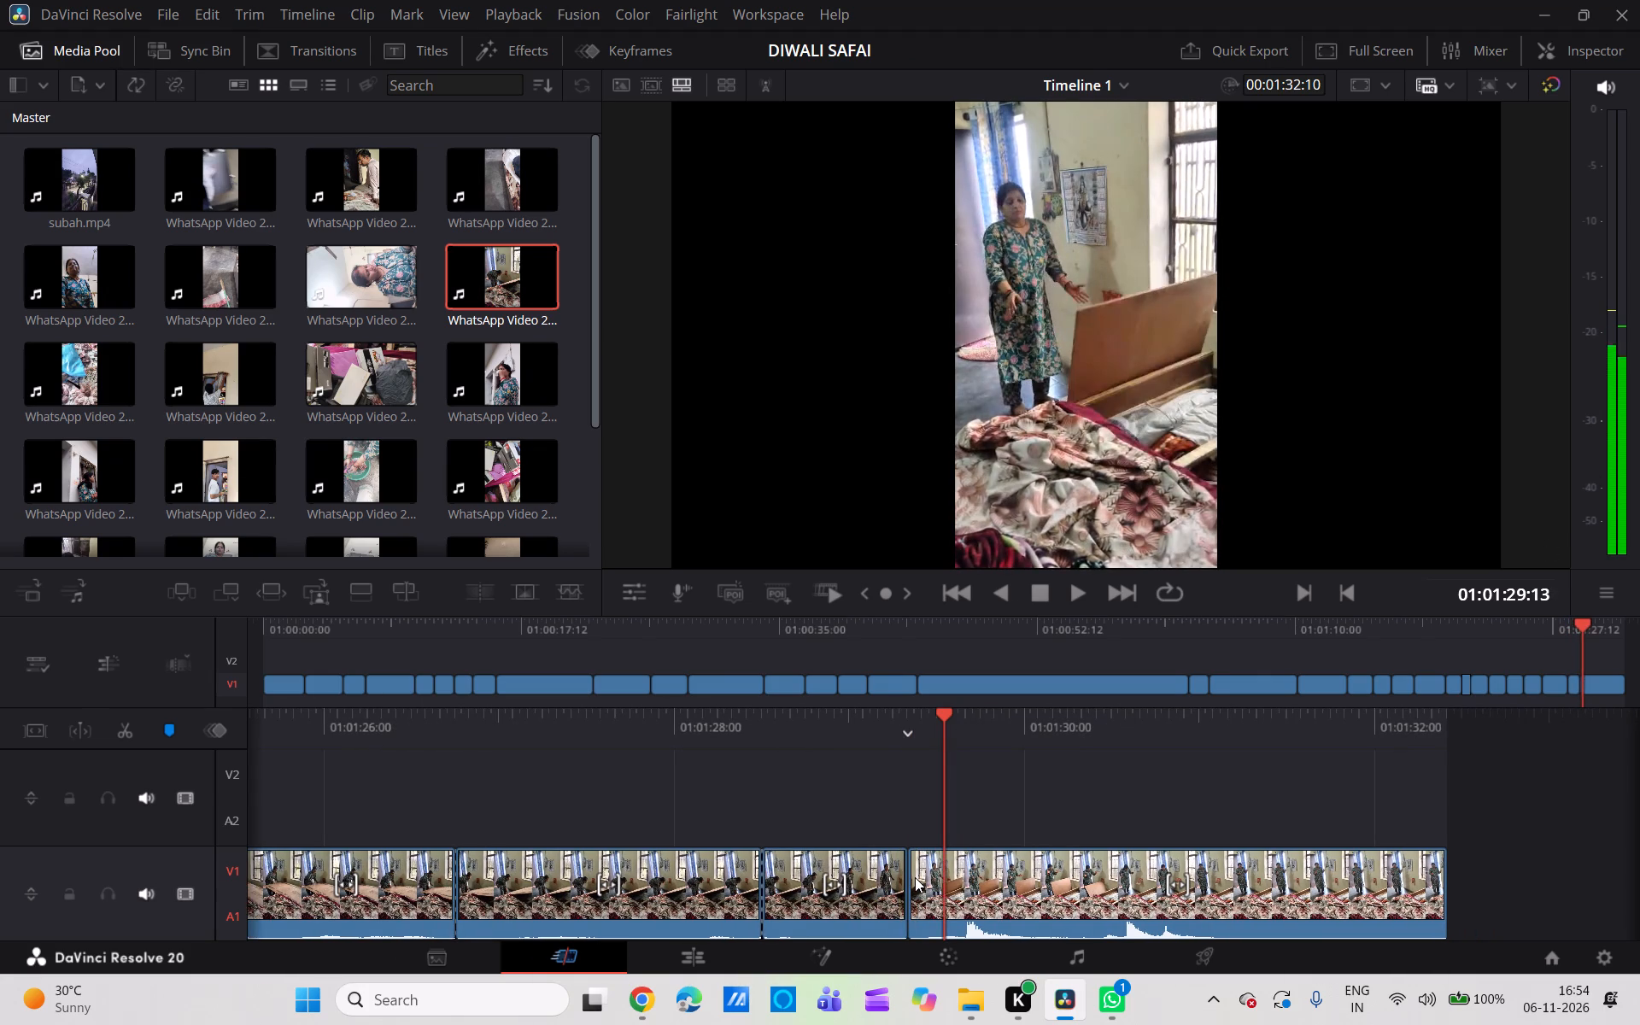
pyautogui.hscroll(-1, 915, 877)
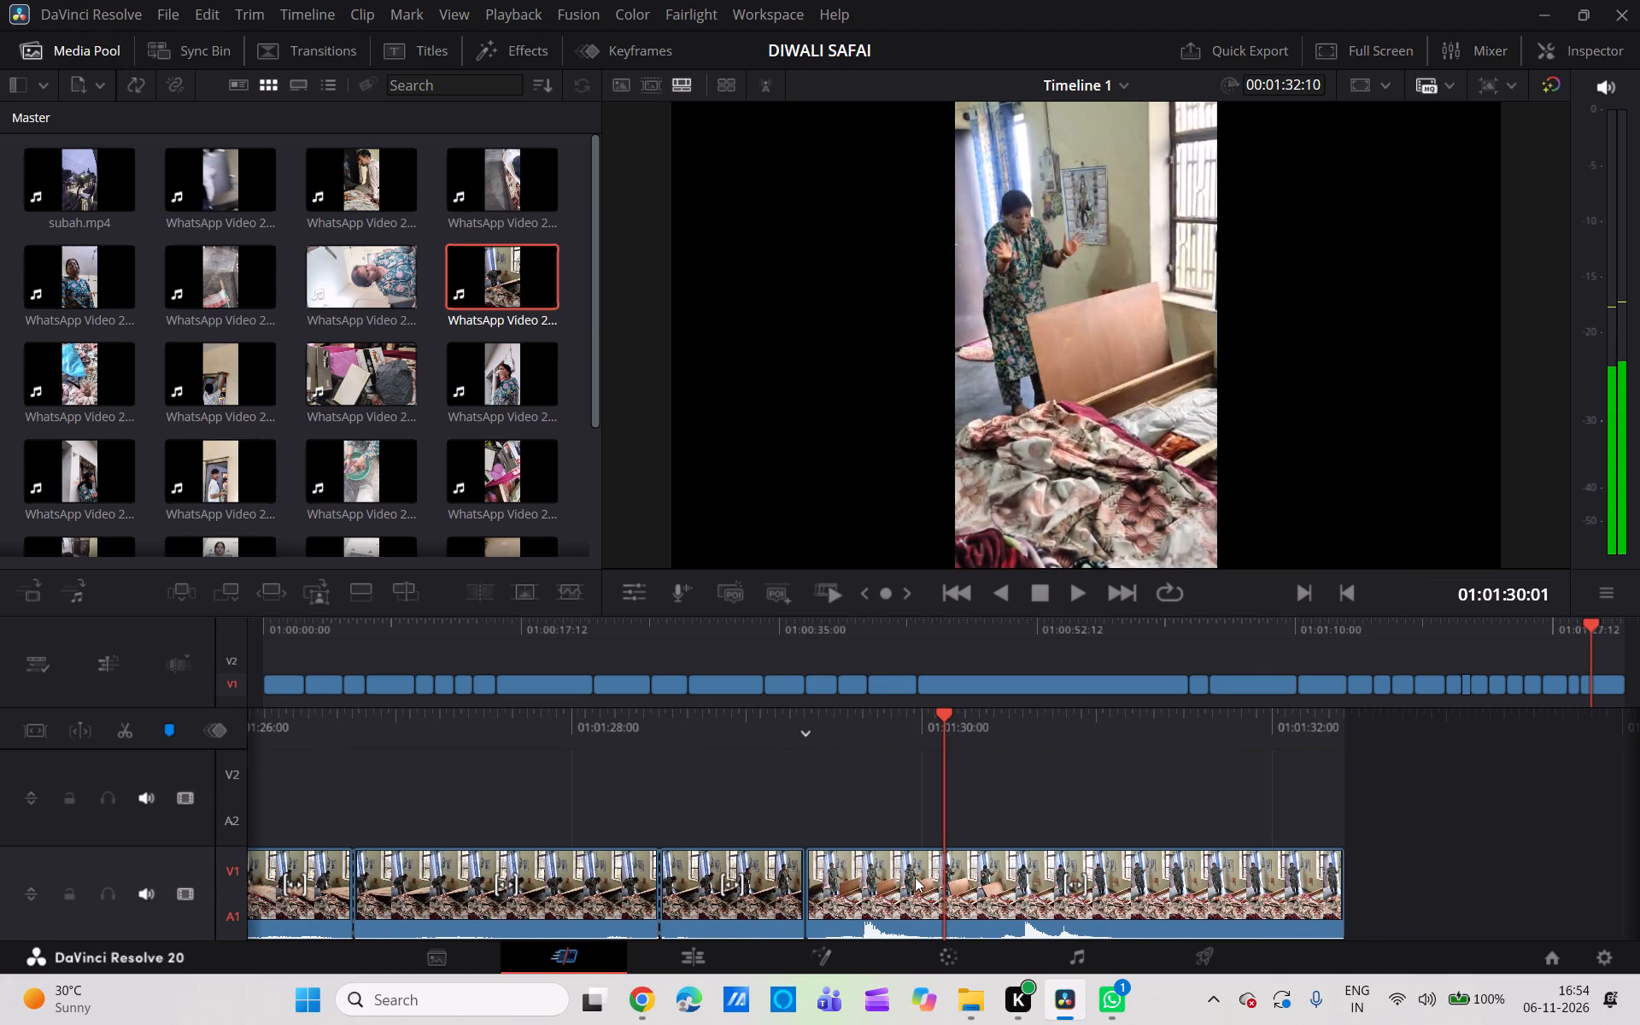
pyautogui.hscroll(-4, 915, 877)
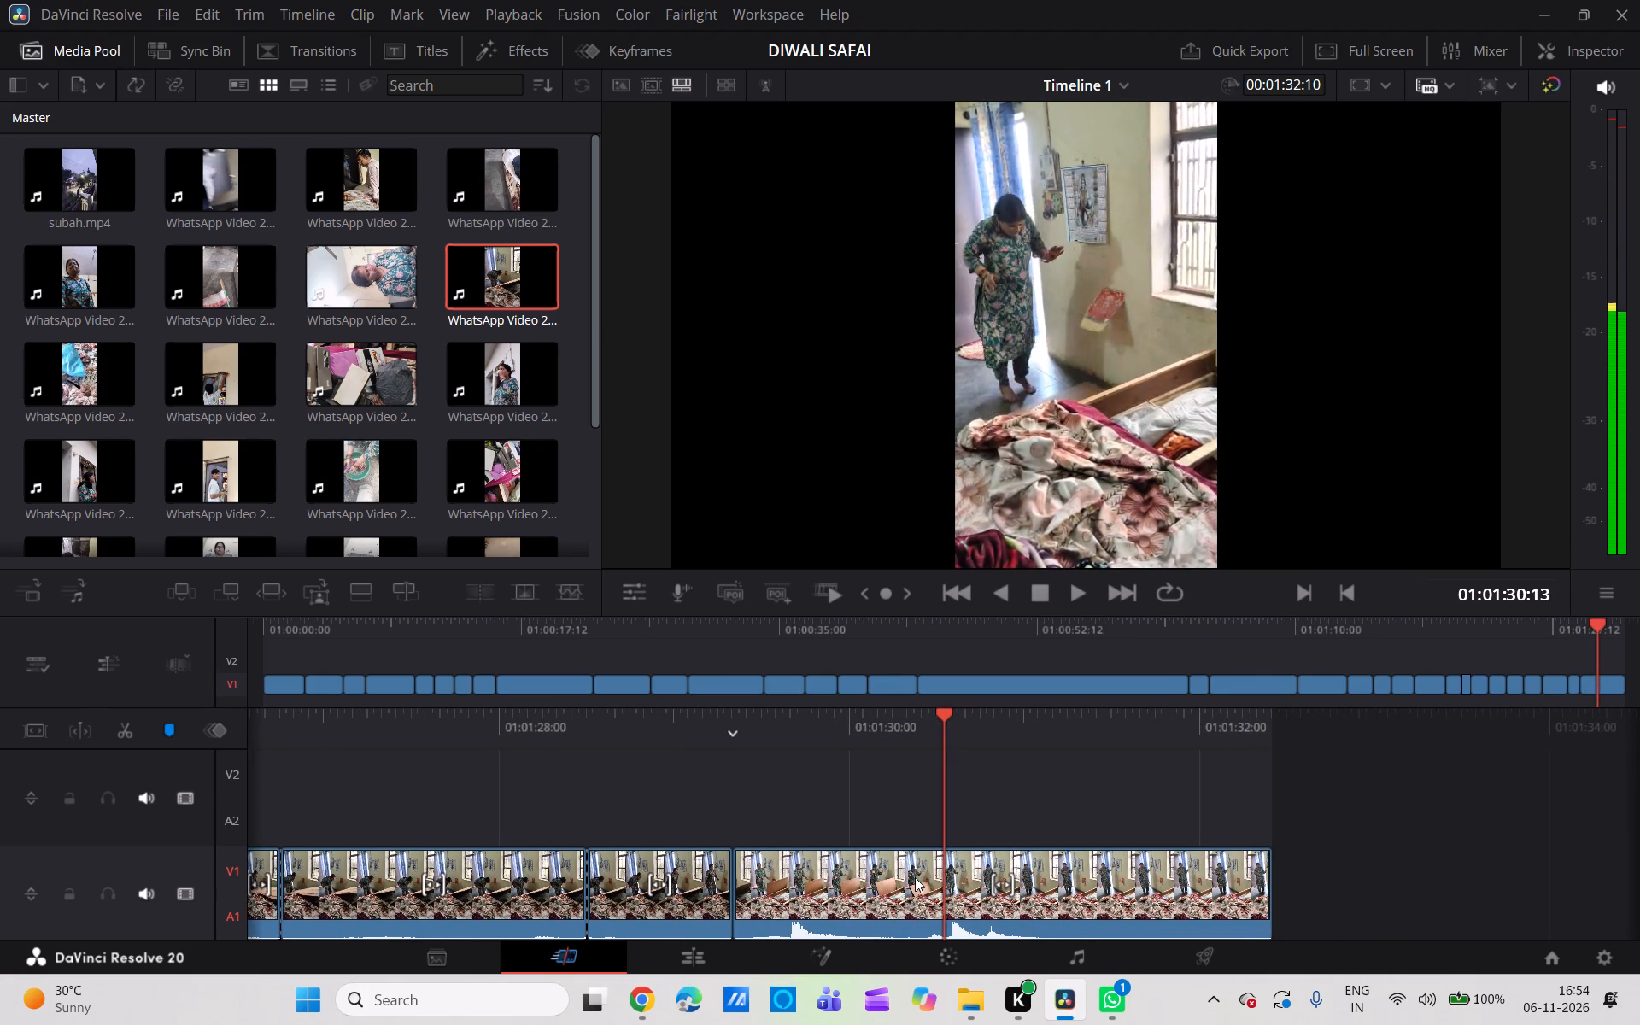
pyautogui.click(122, 735)
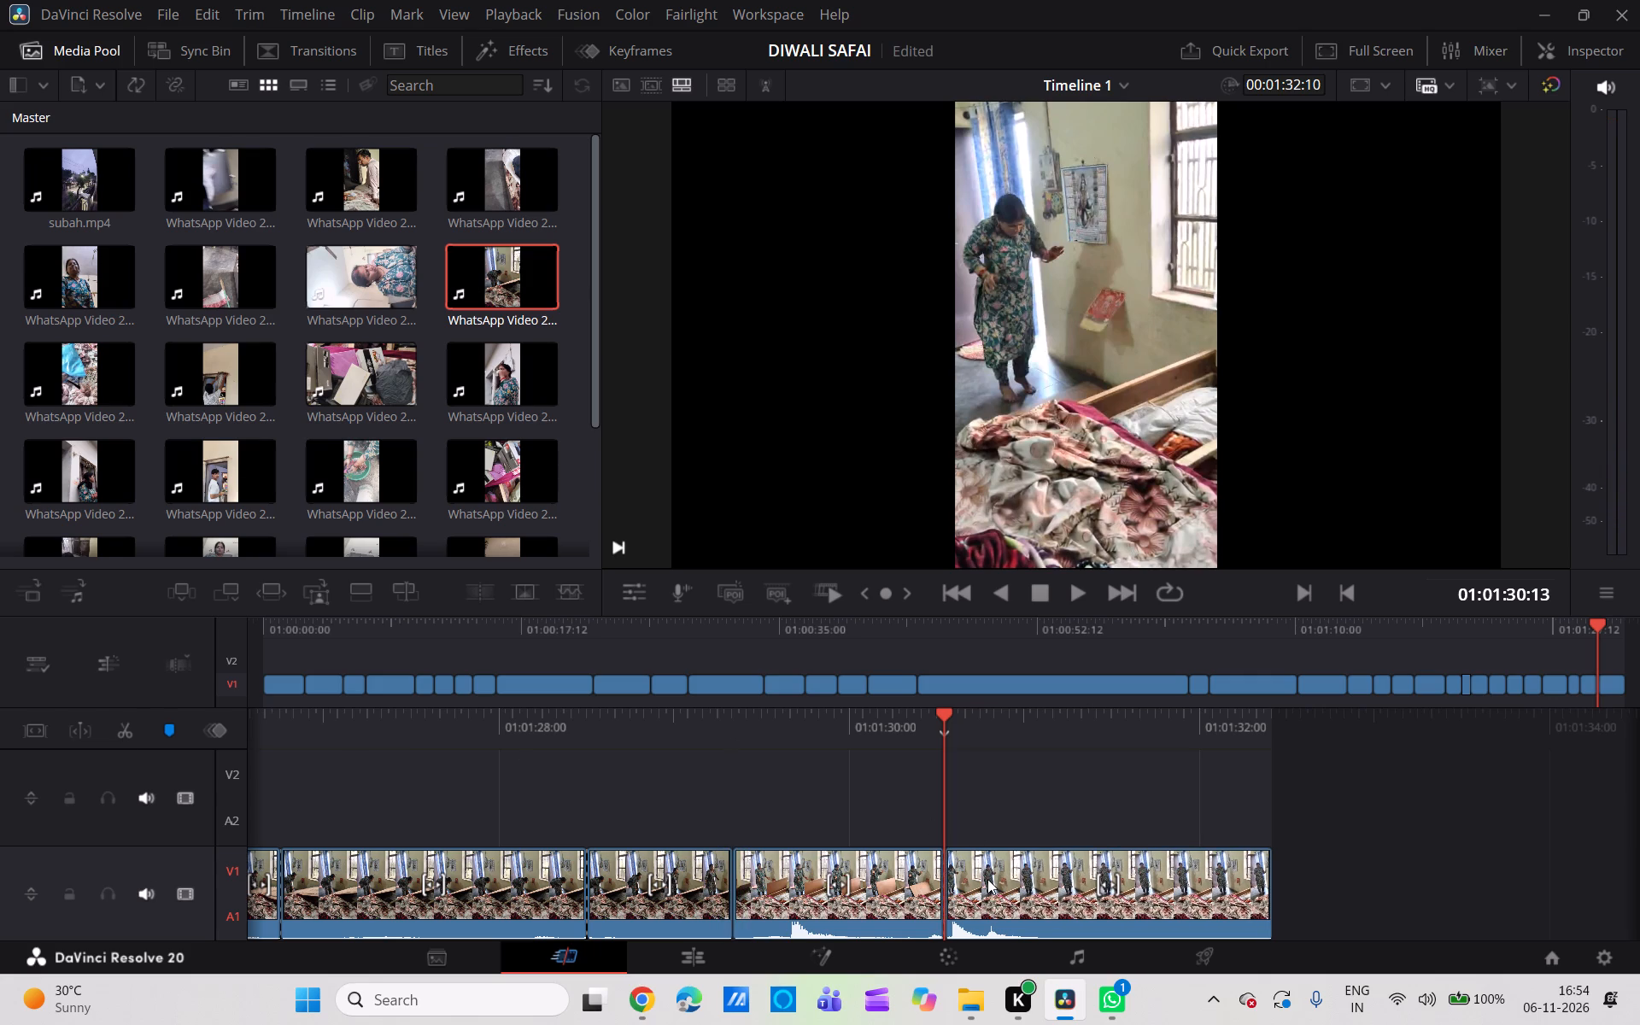
# Cut the last plywood segment at 01:01:31:14, delete the stretch between 01:01:30:13 and this cut, and close the gap.
pyautogui.hscroll(-1, 1145, 816)
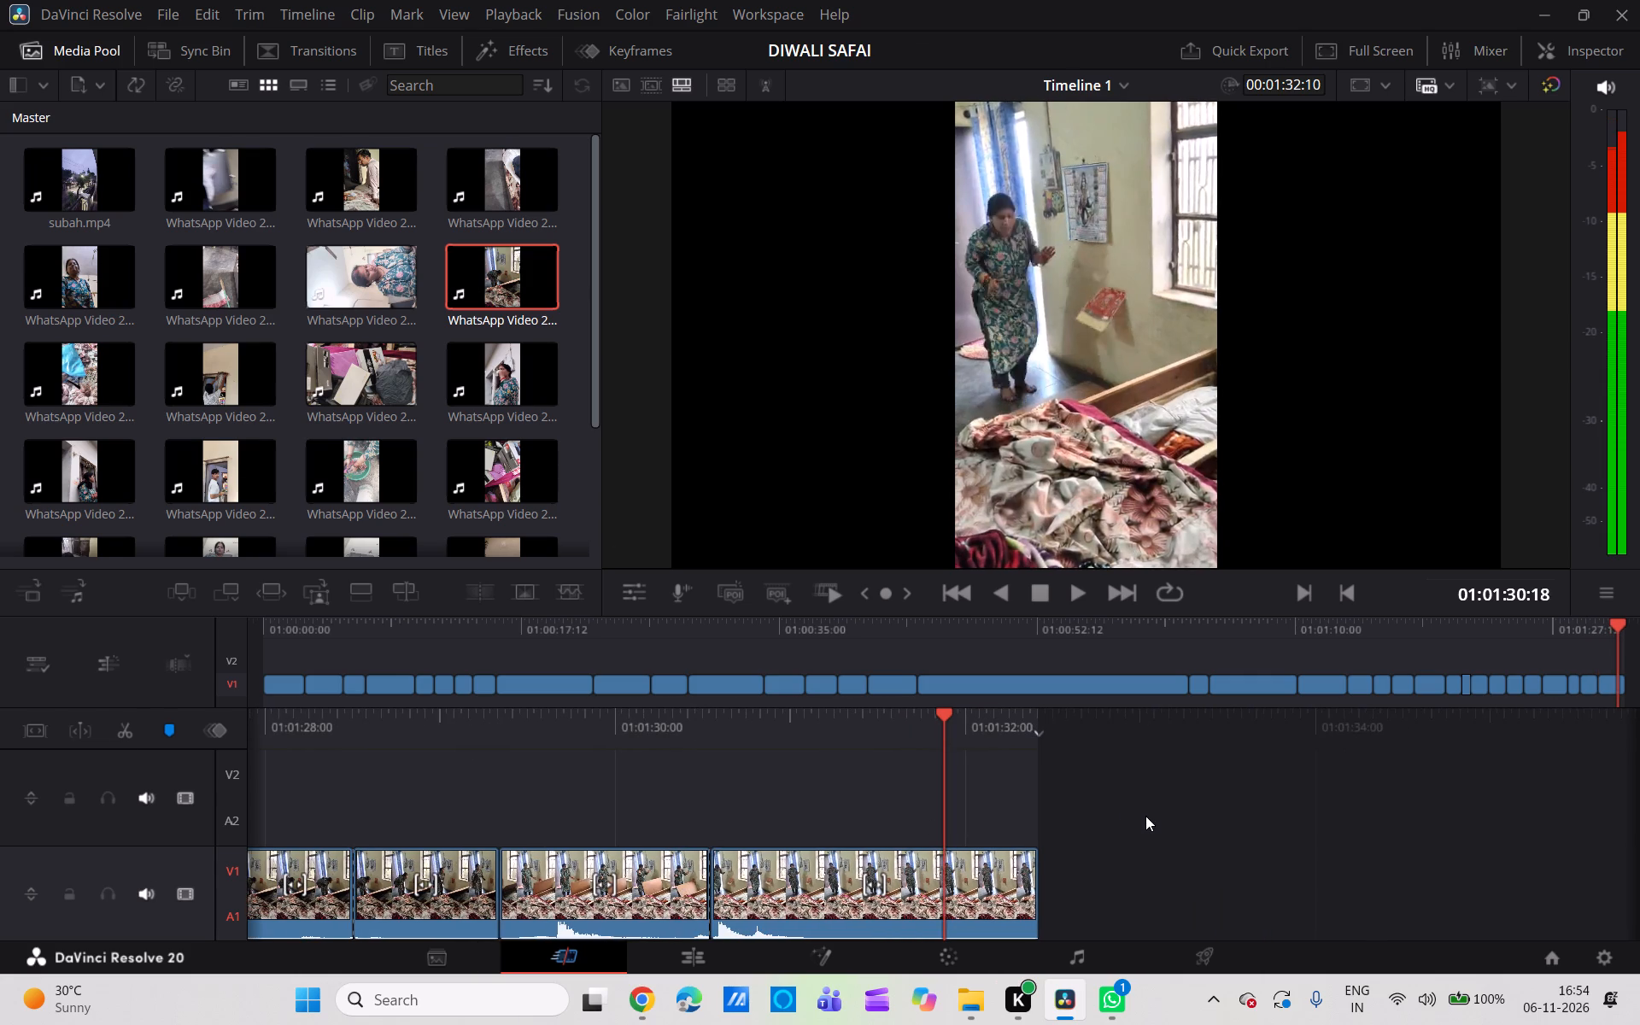
pyautogui.hscroll(-2, 1145, 816)
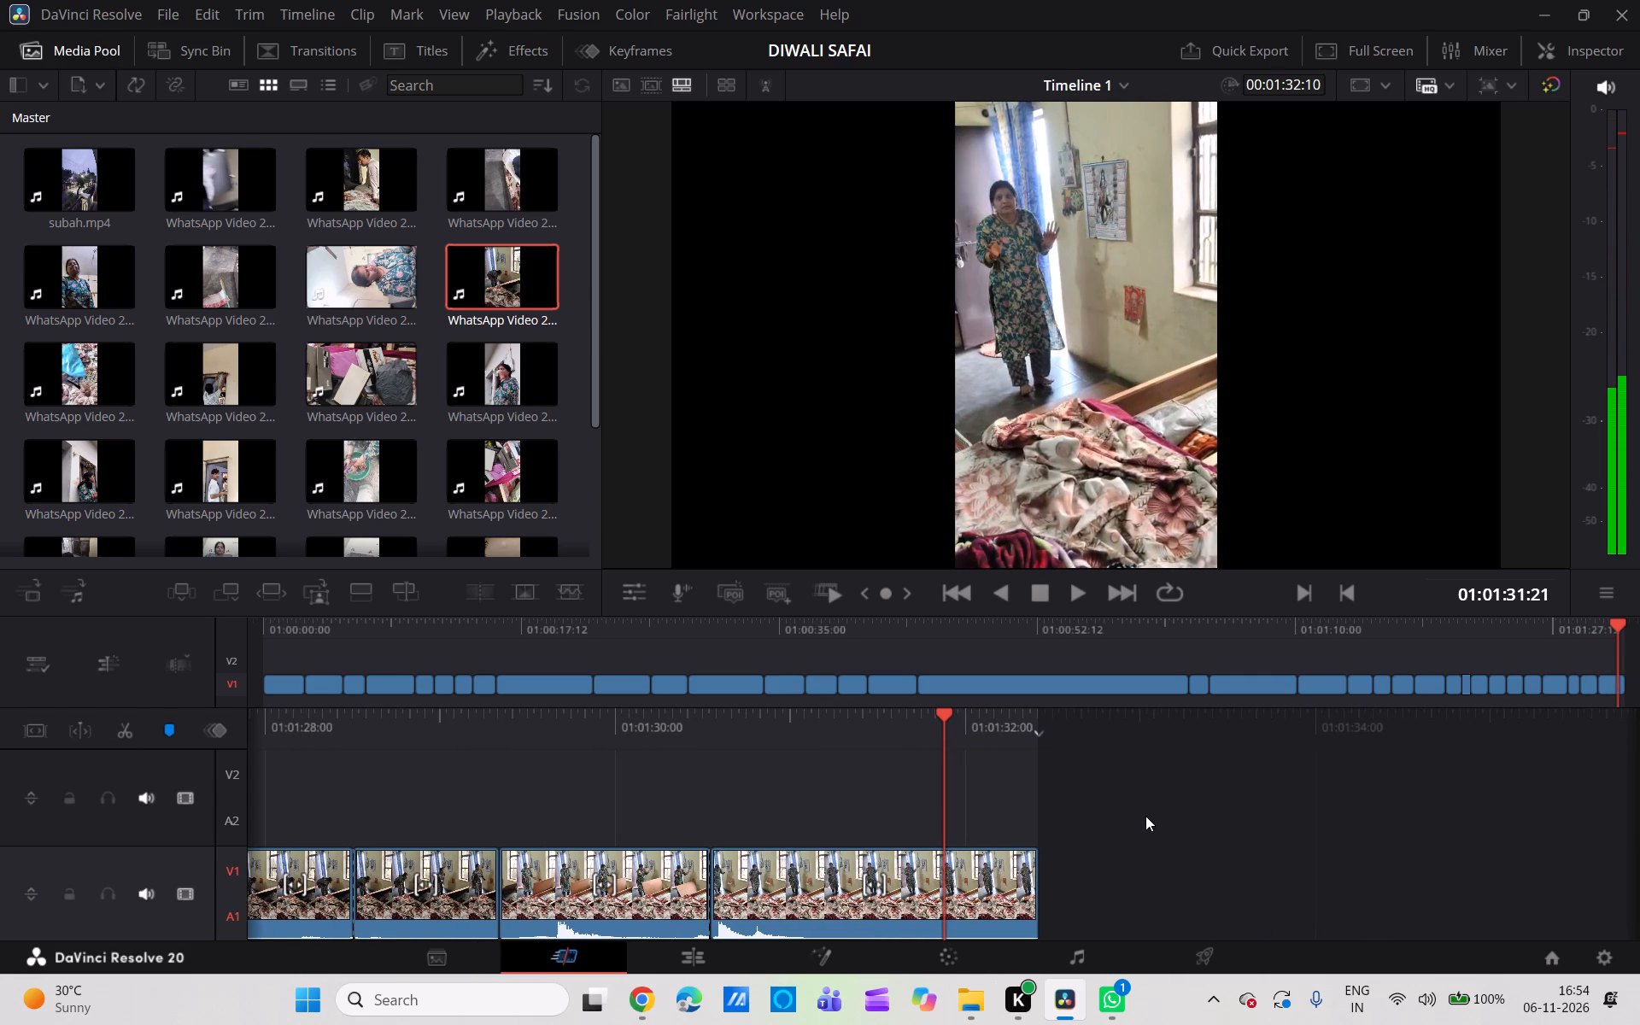
pyautogui.hscroll(-1, 1145, 816)
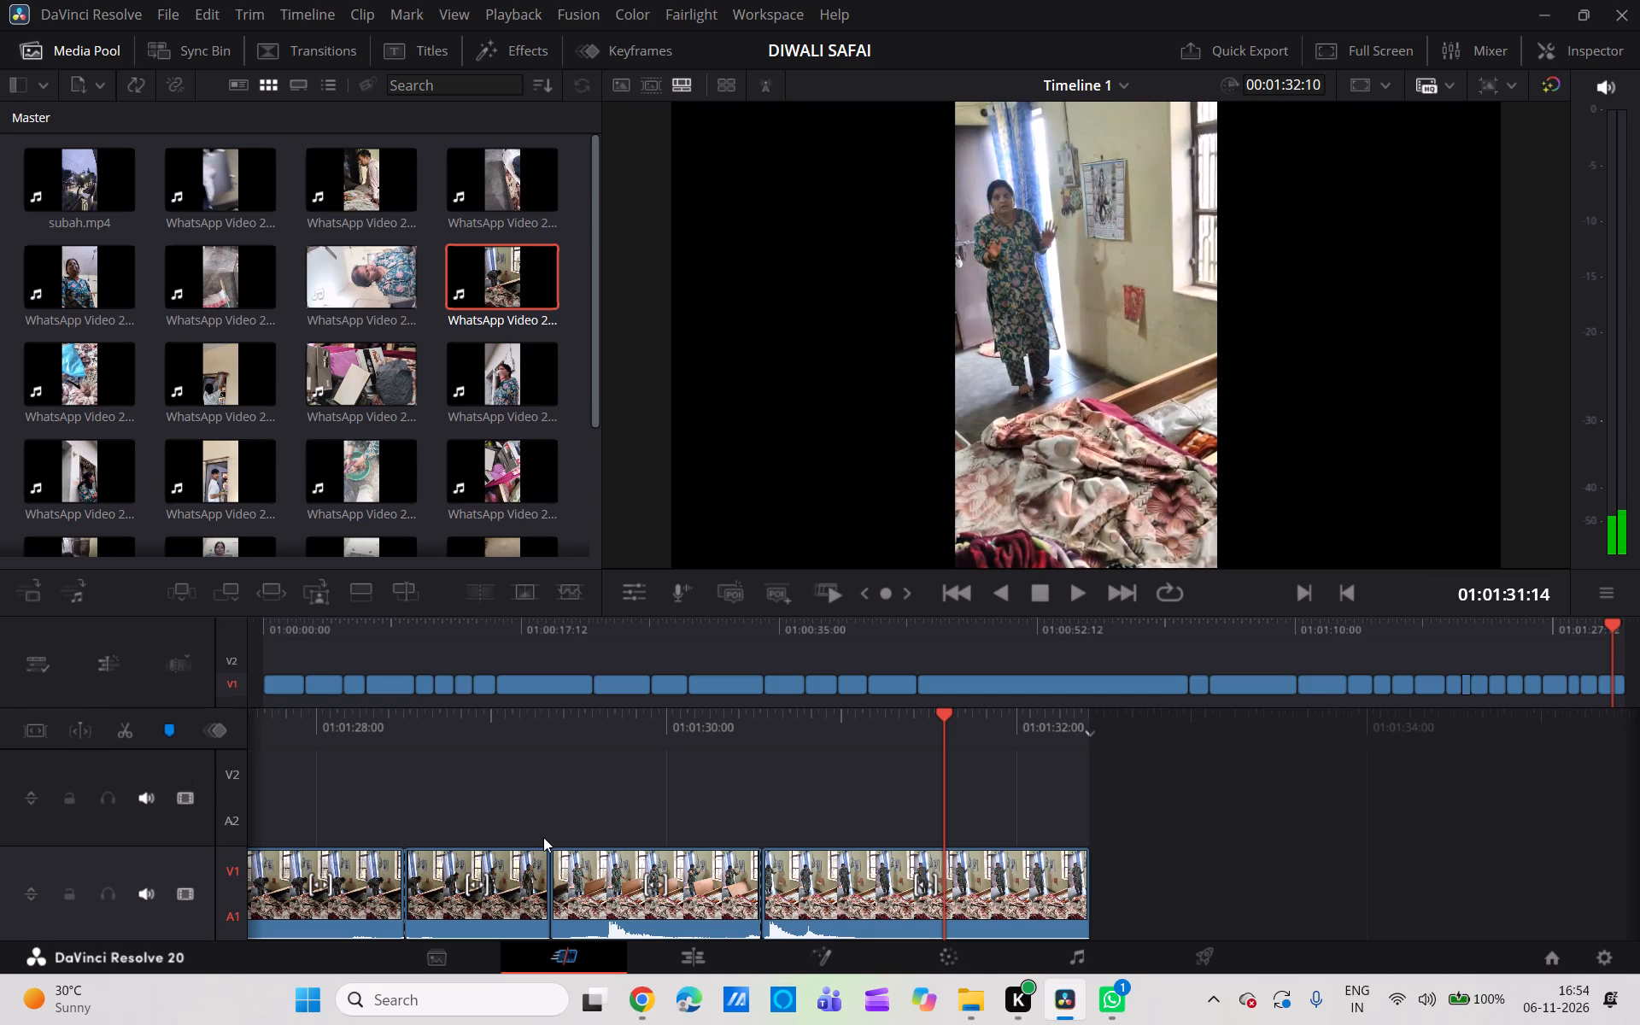
pyautogui.click(125, 727)
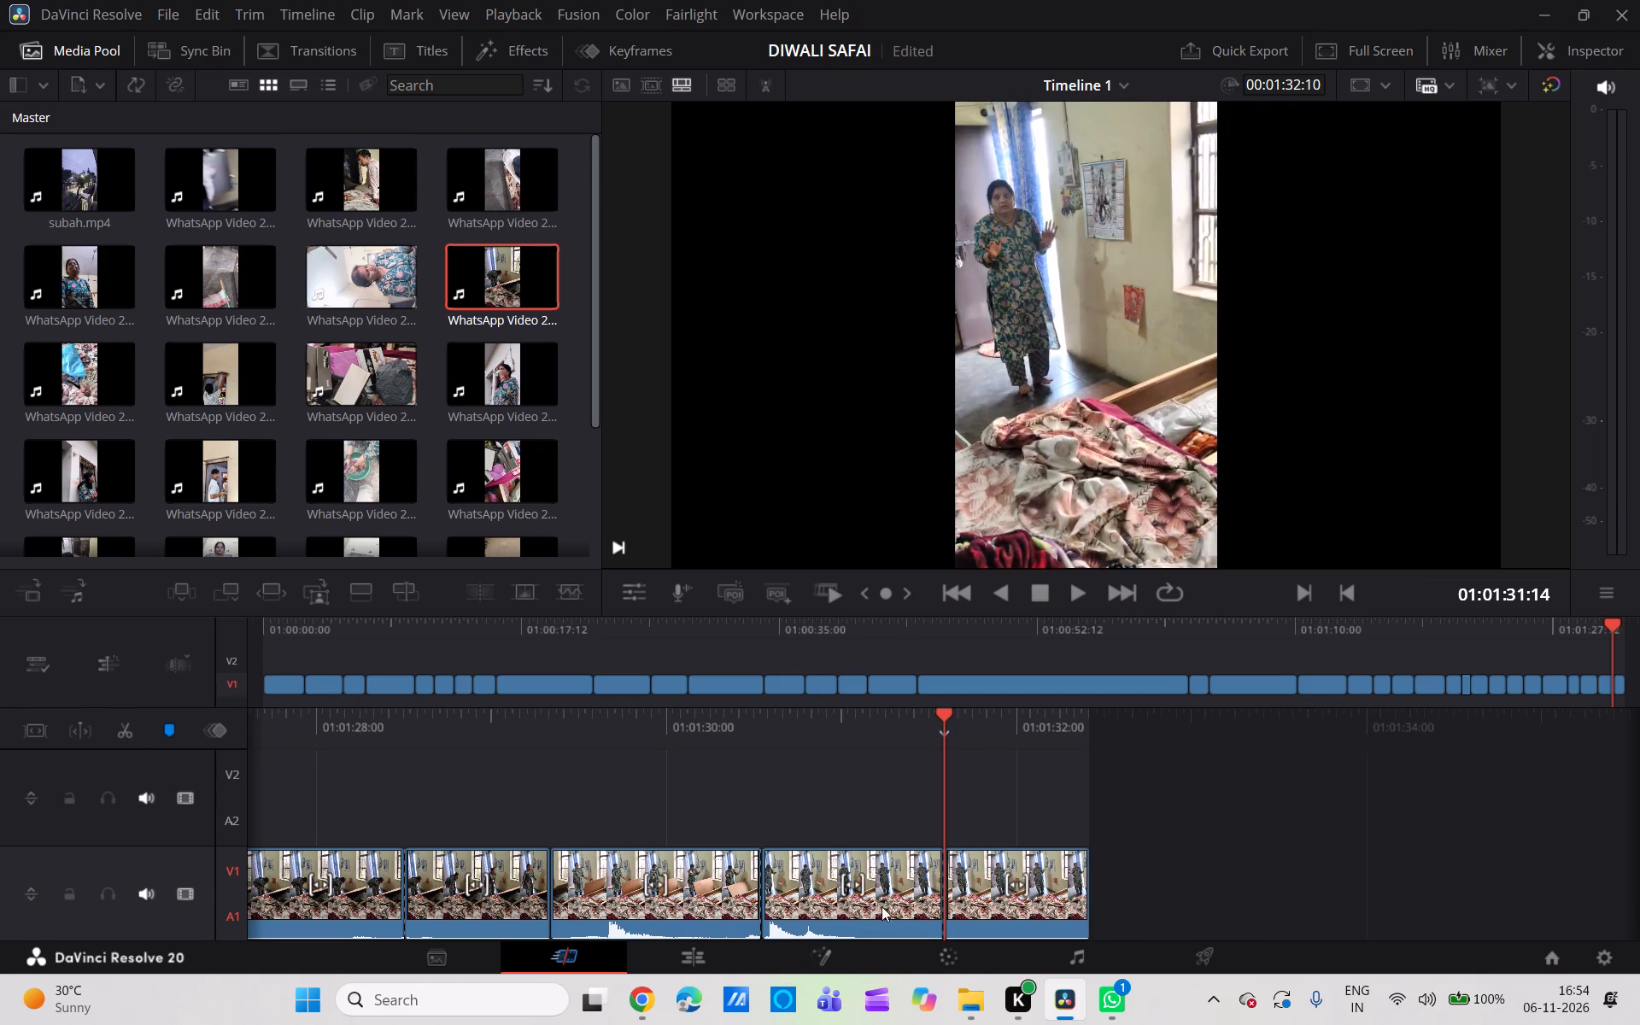
pyautogui.click(896, 899)
pyautogui.press('BackSpace')
pyautogui.click(896, 899)
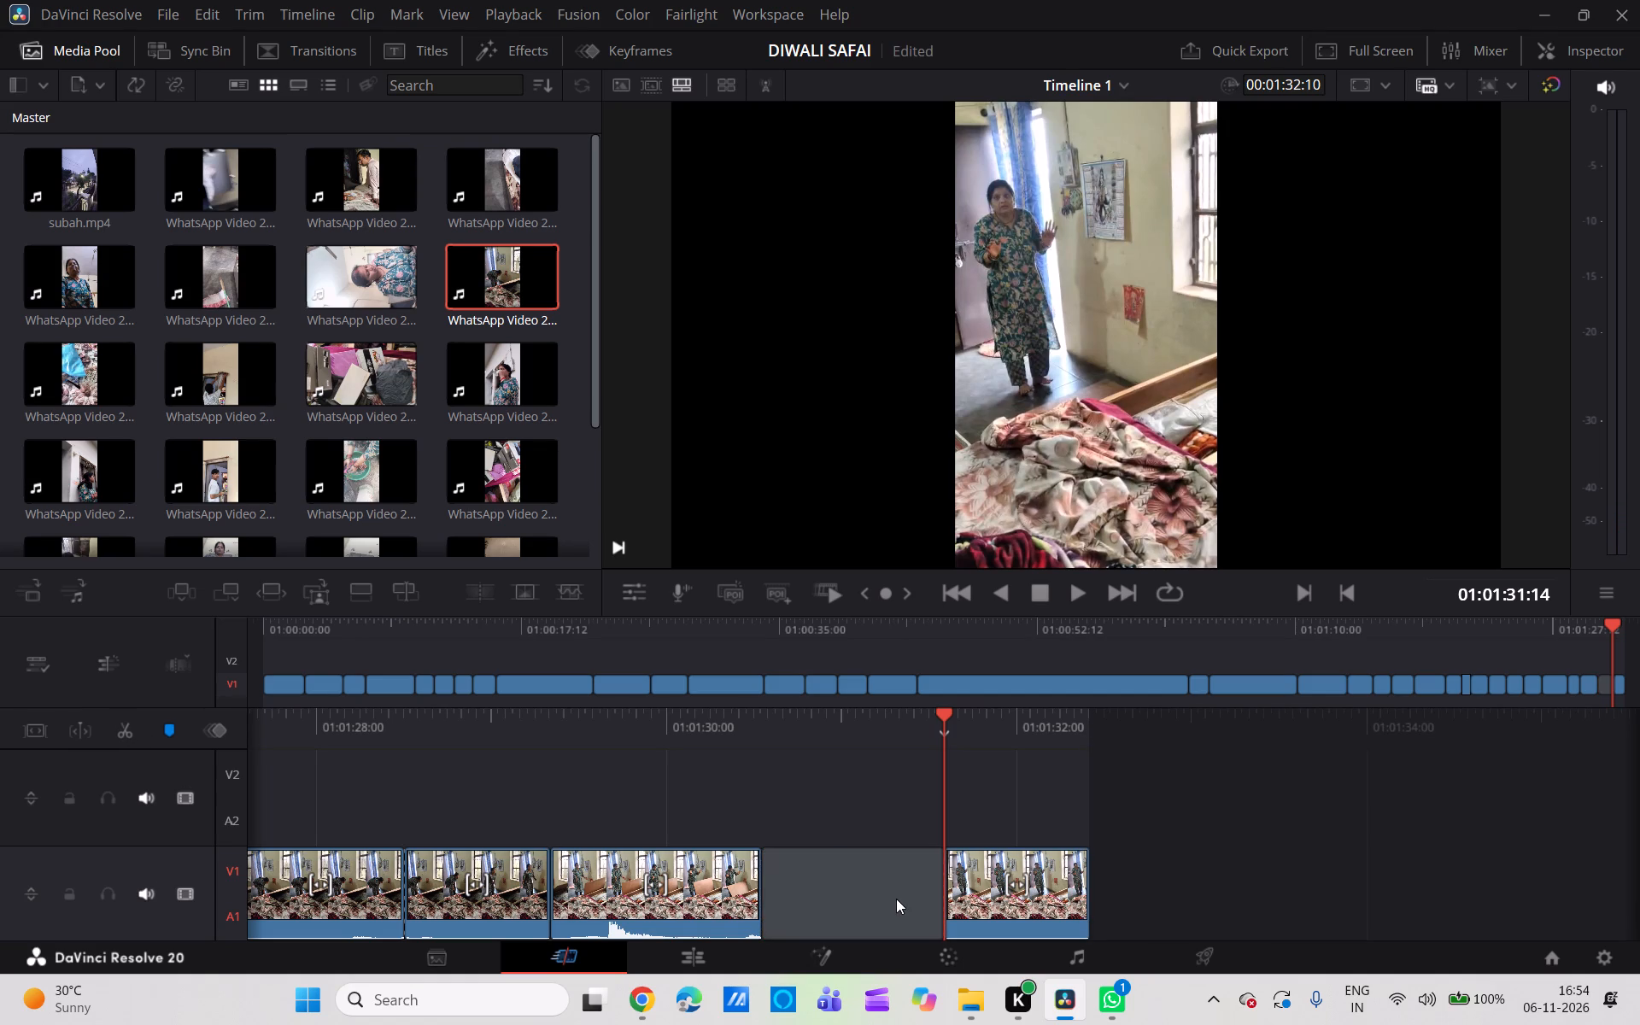
pyautogui.press('BackSpace')
# Split the plywood segment ending at 01:01:30:13 at 01:01:30:01, where the woman raises her hands as the board falls.
pyautogui.scroll(1, 896, 899)
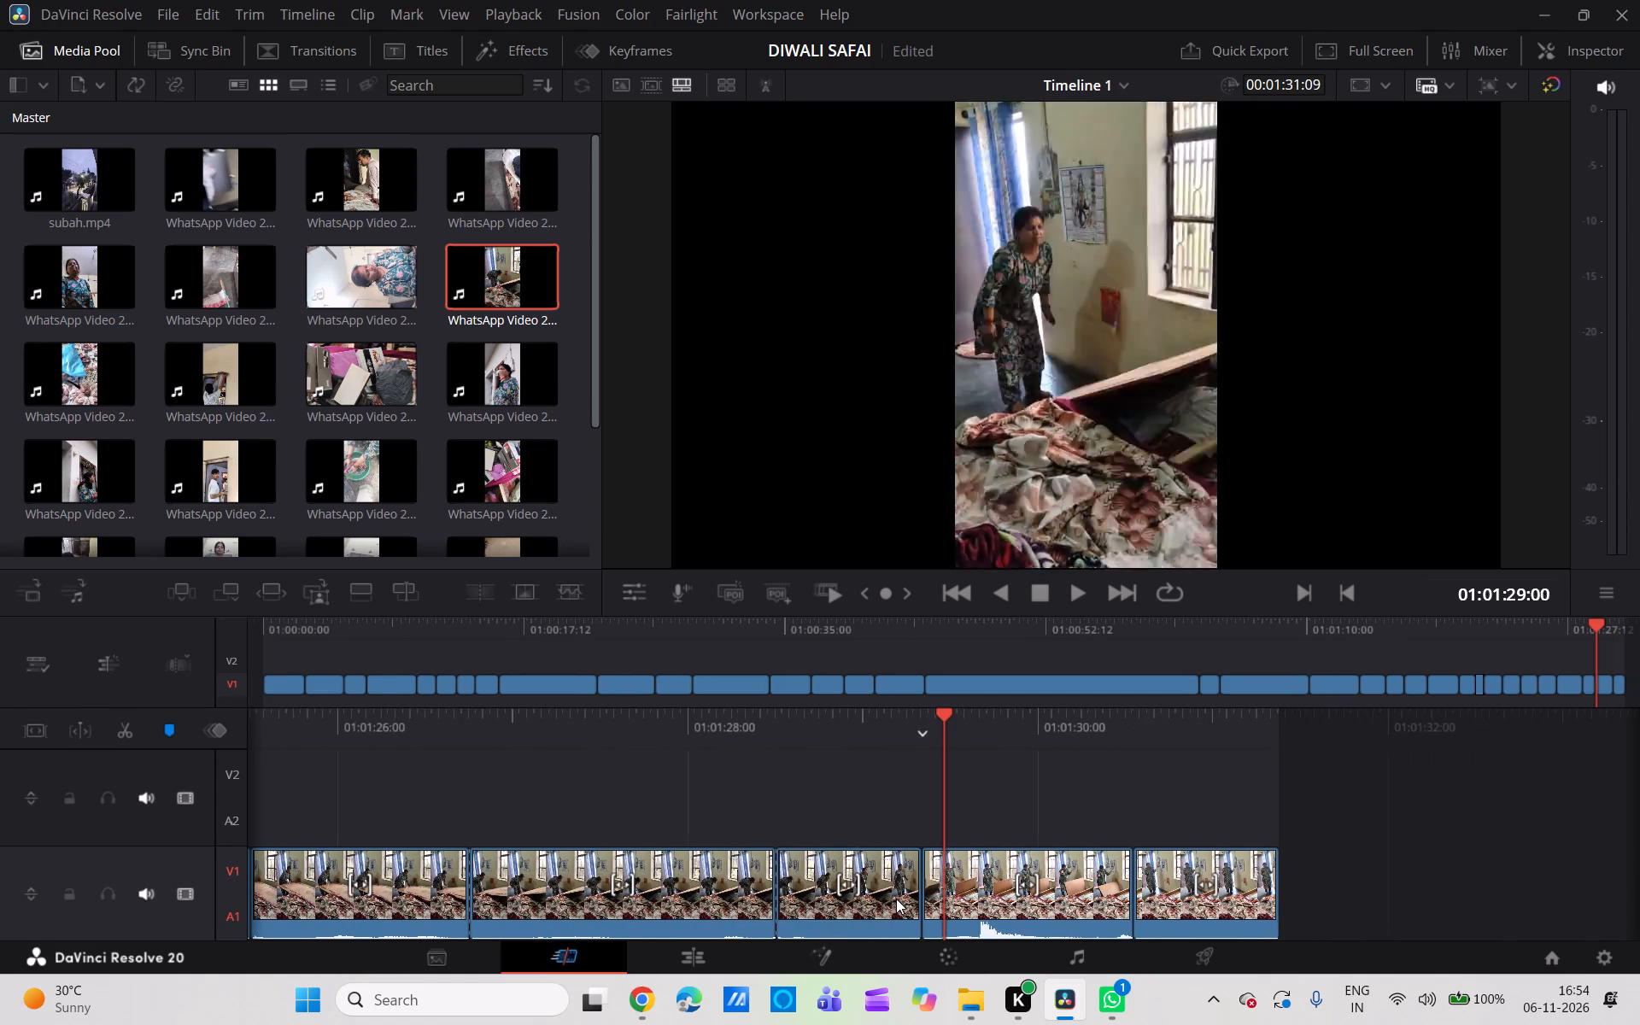
pyautogui.scroll(1, 896, 899)
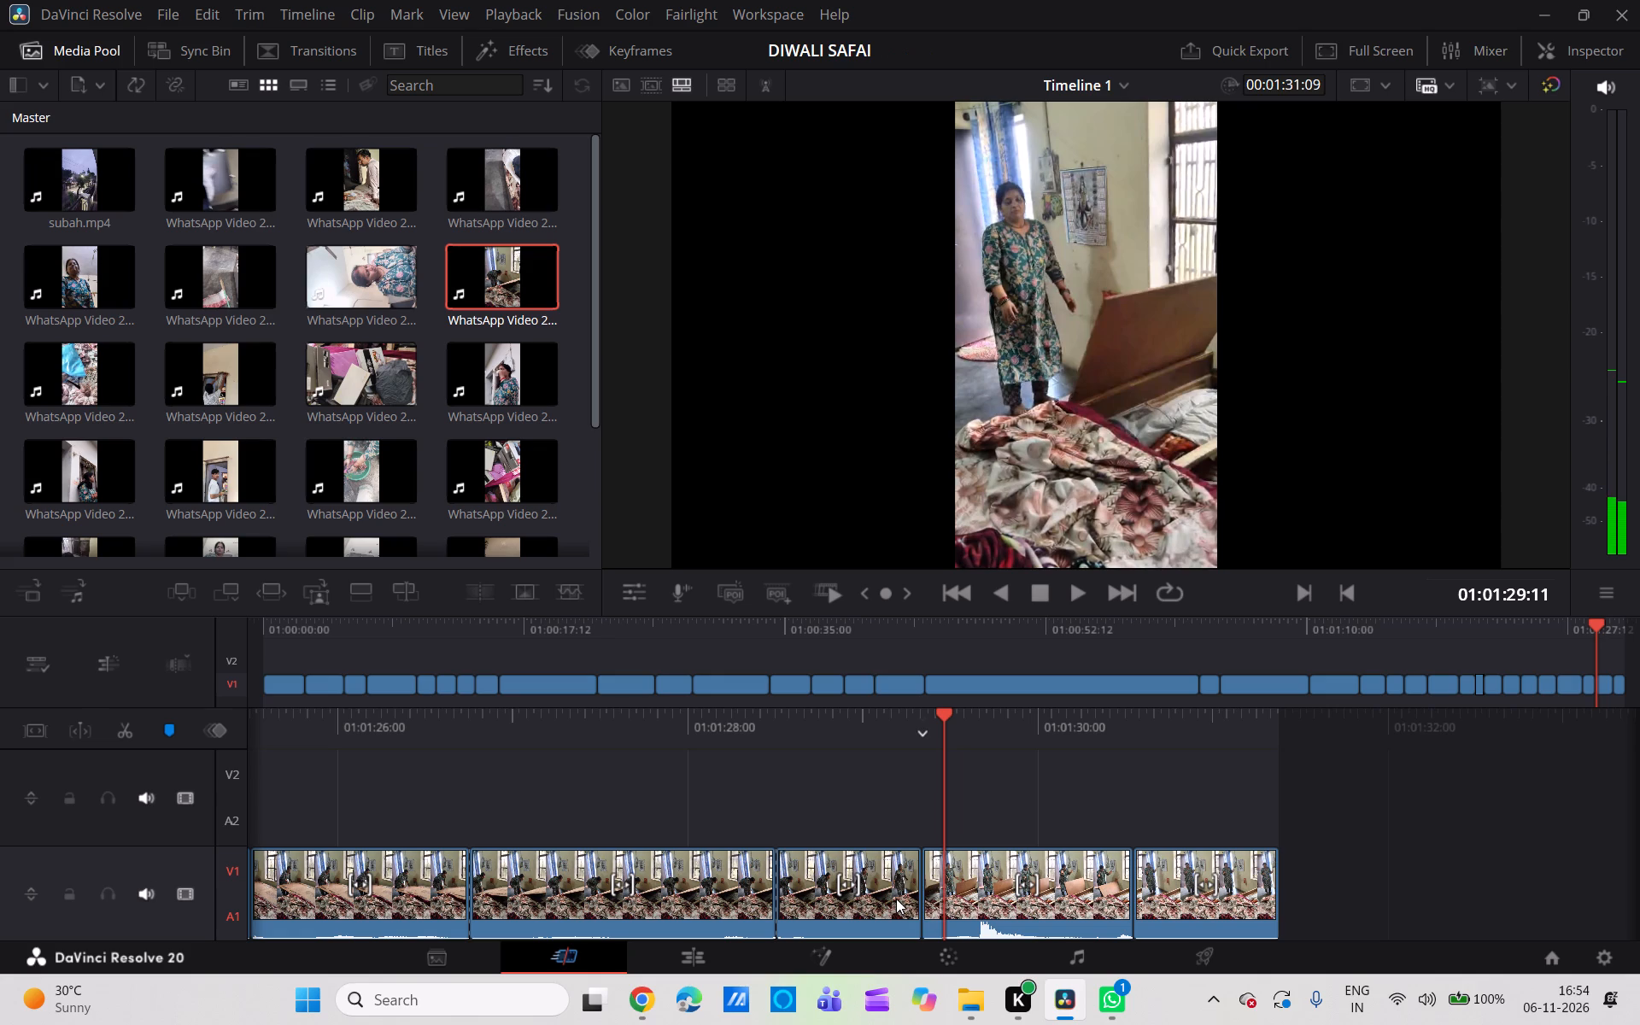
pyautogui.scroll(1, 896, 899)
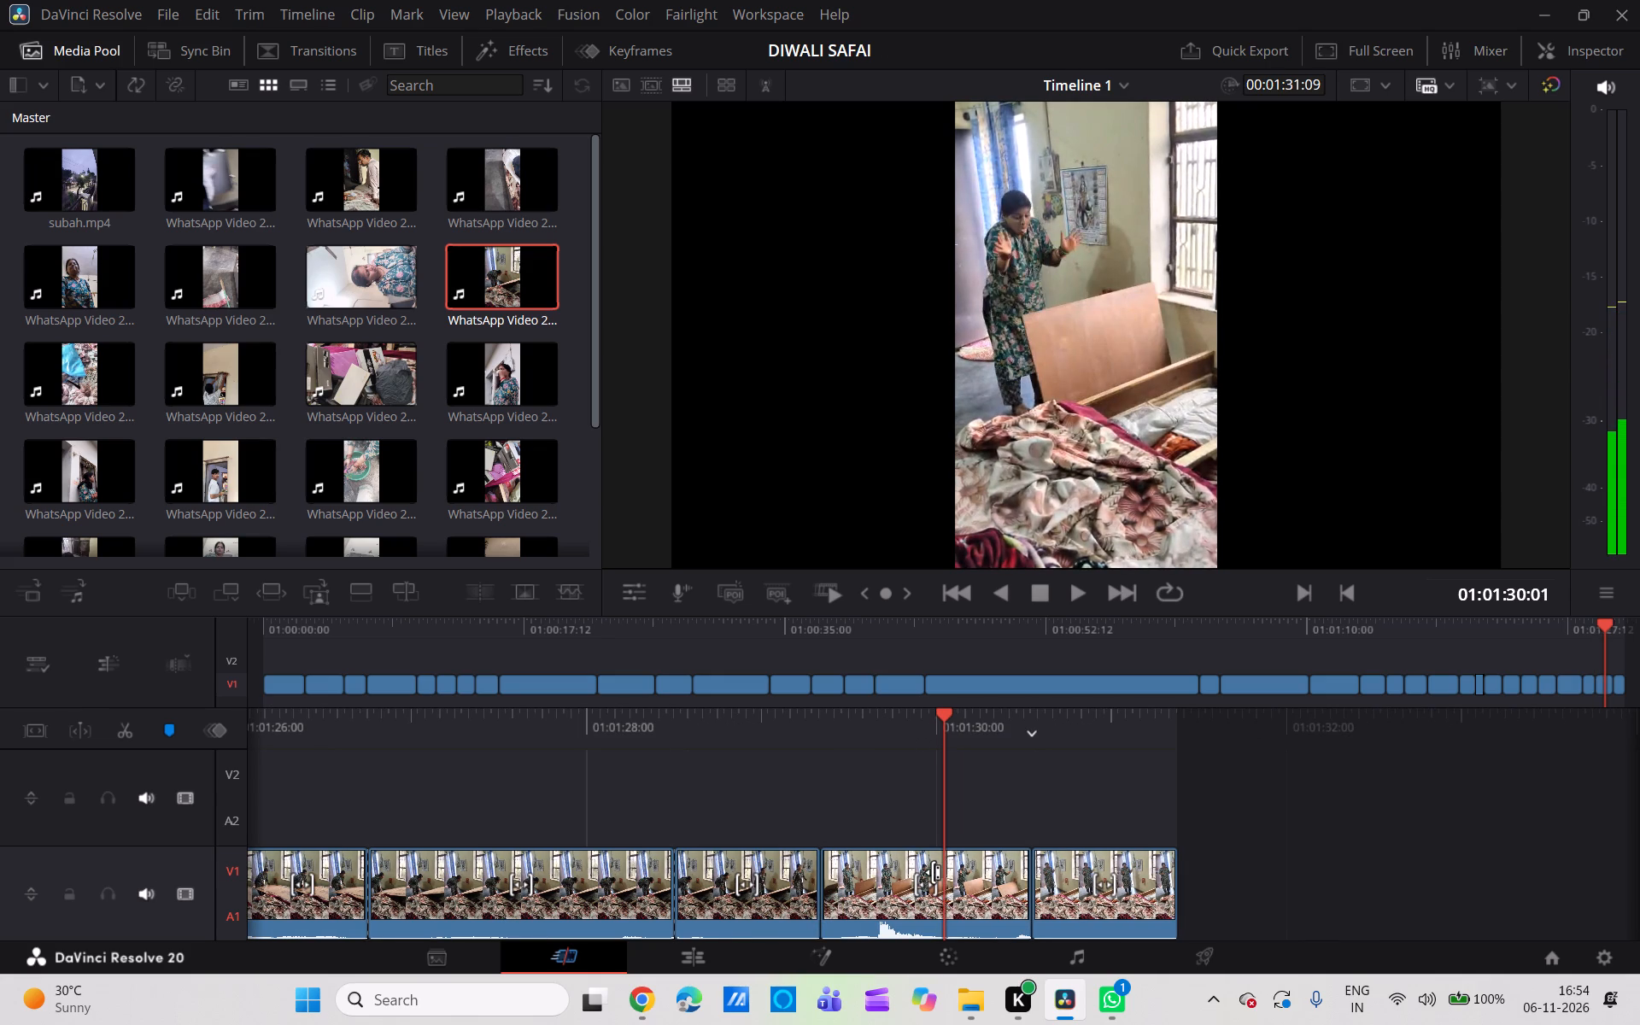
pyautogui.click(121, 723)
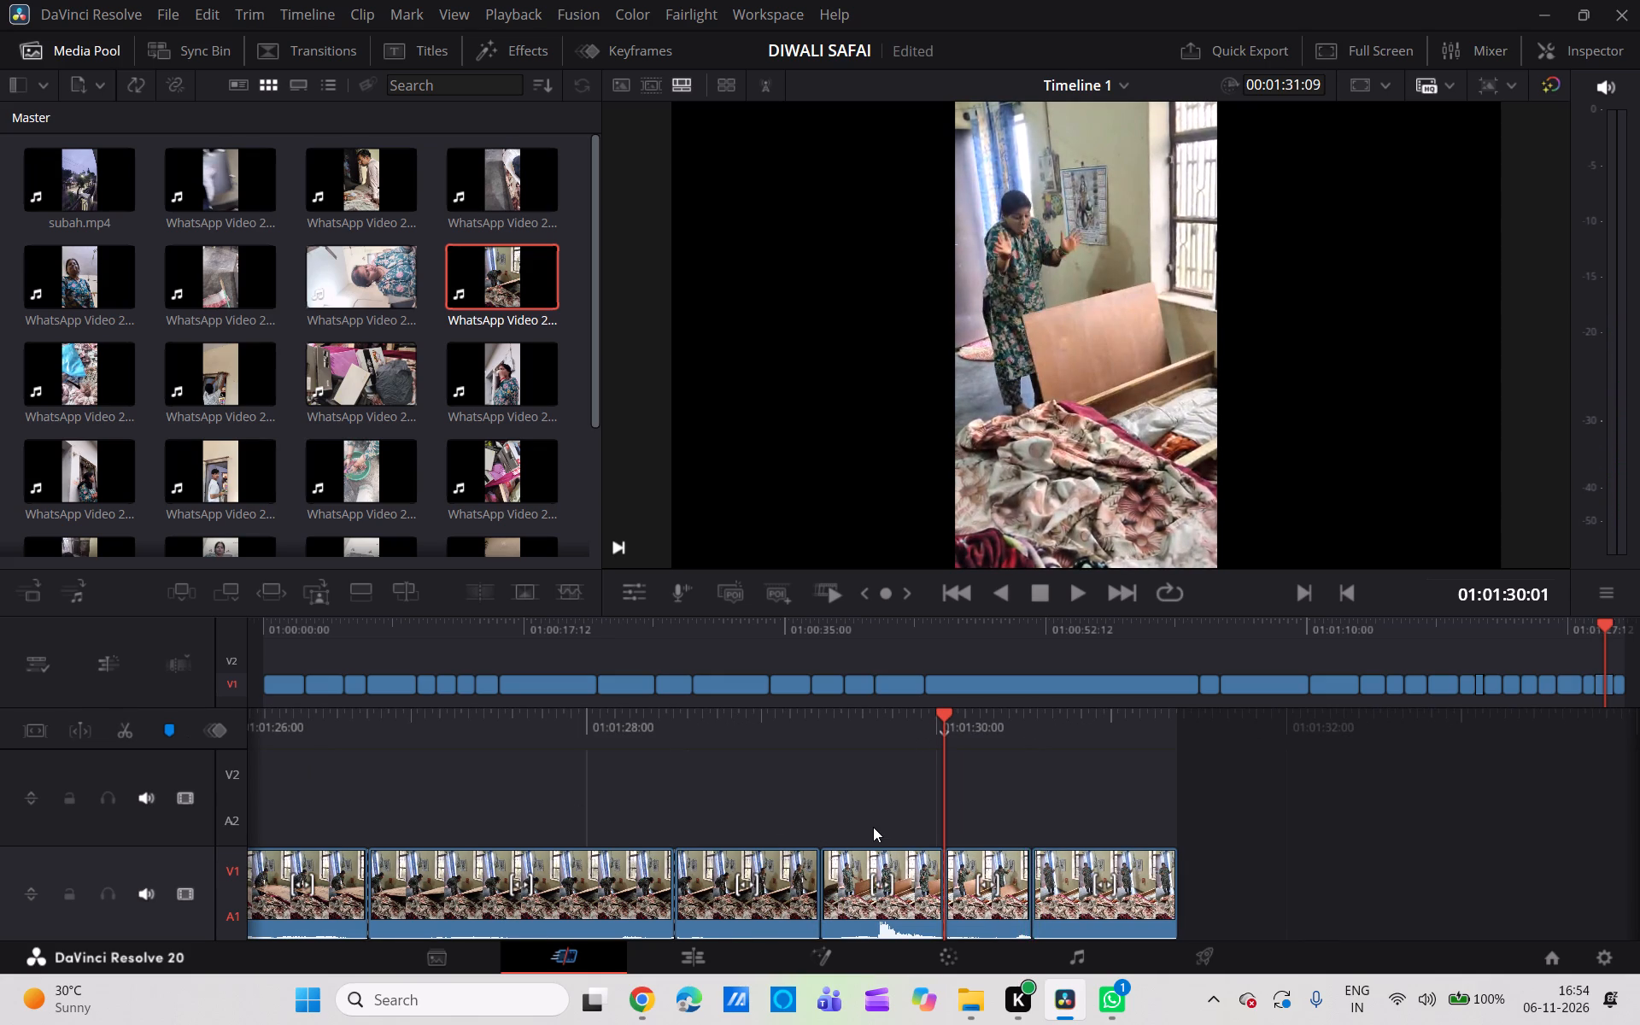
# Play back the edited boxes, Cello carton and plywood sections through the end of the timeline to review the cuts.
pyautogui.hscroll(1, 873, 827)
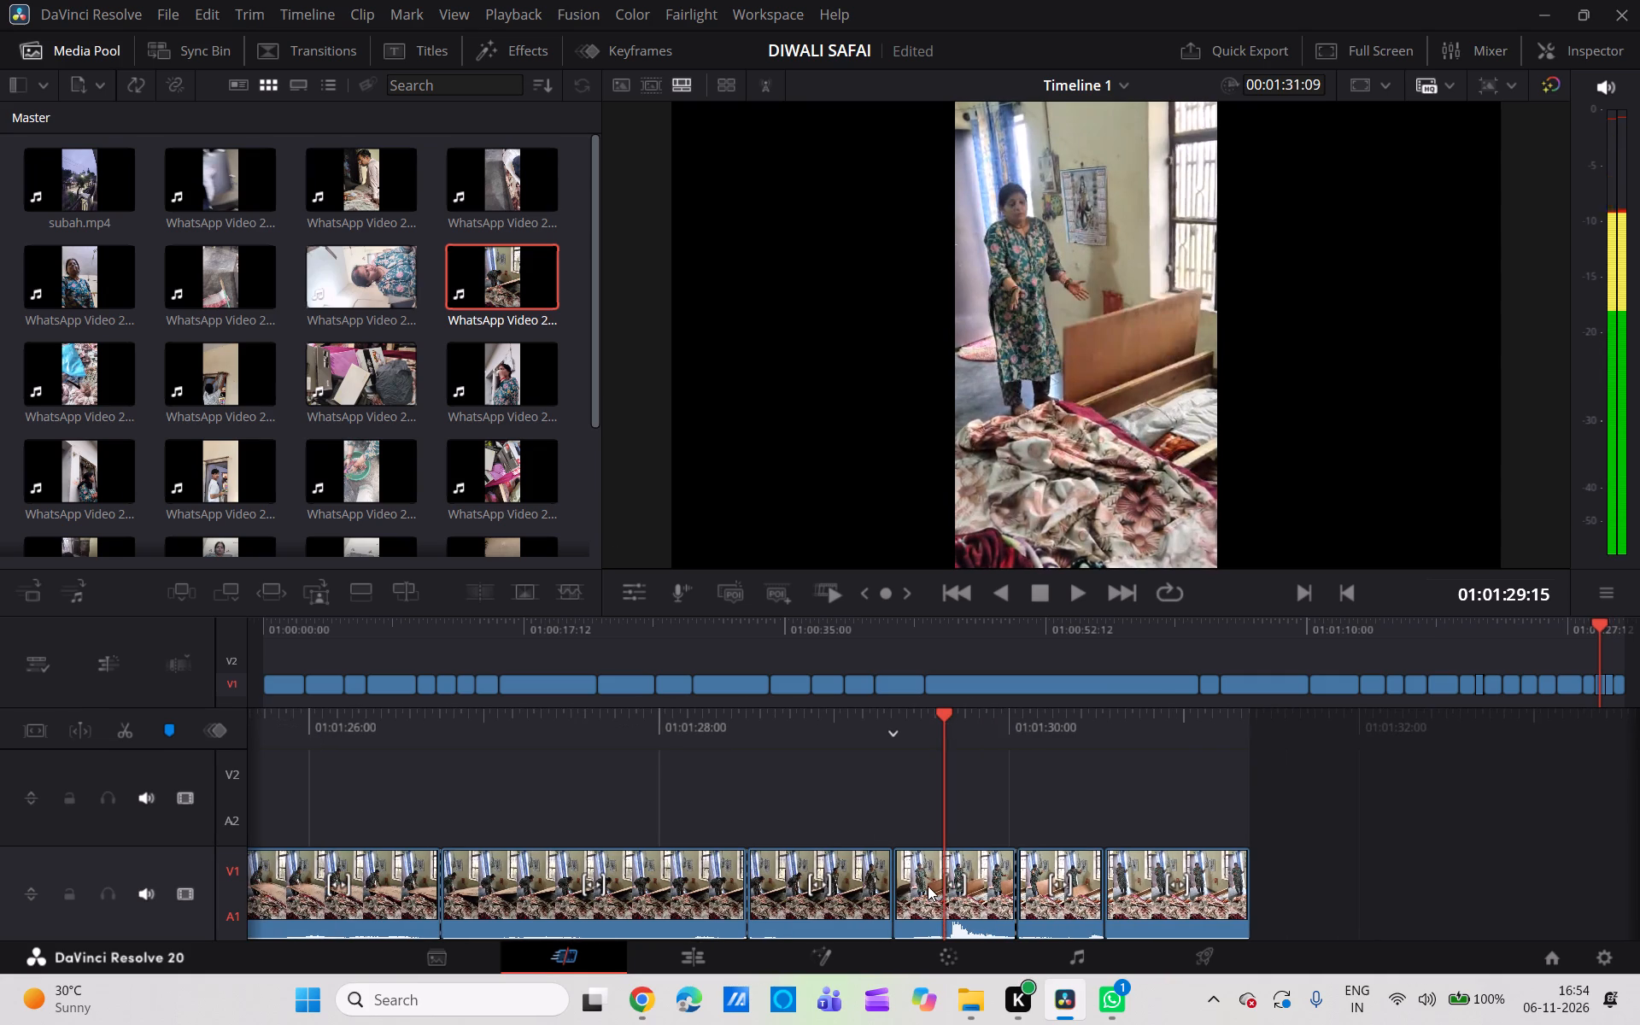
pyautogui.click(928, 886)
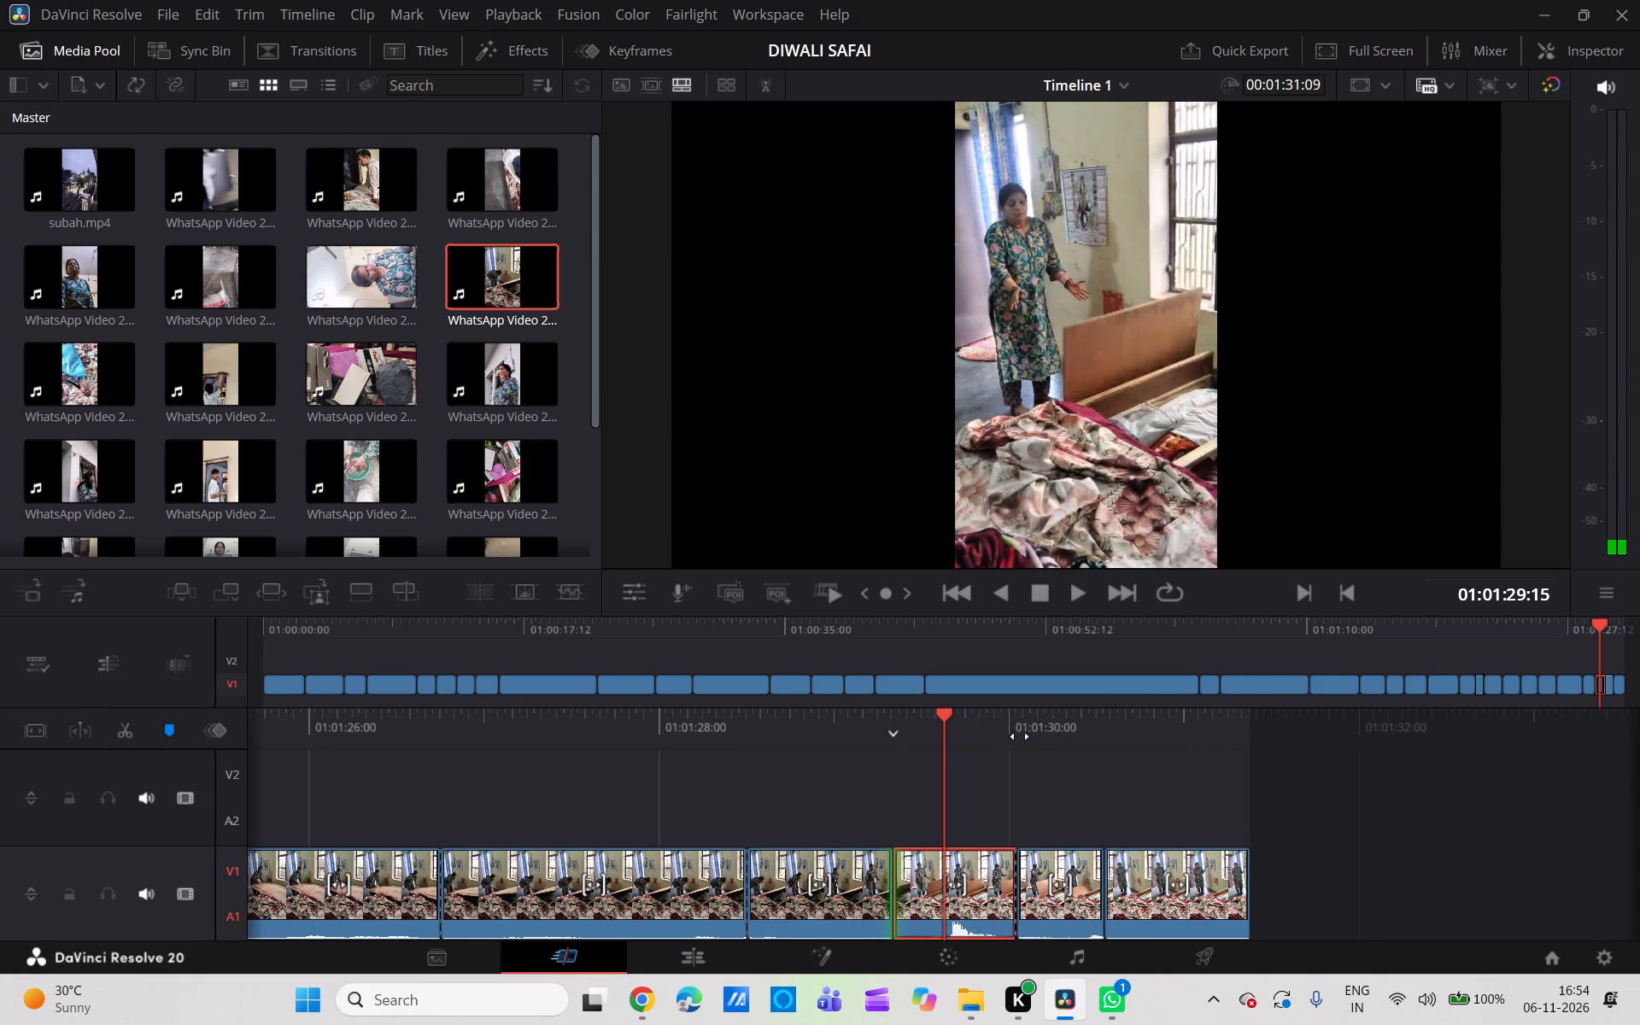
pyautogui.hscroll(5, 783, 792)
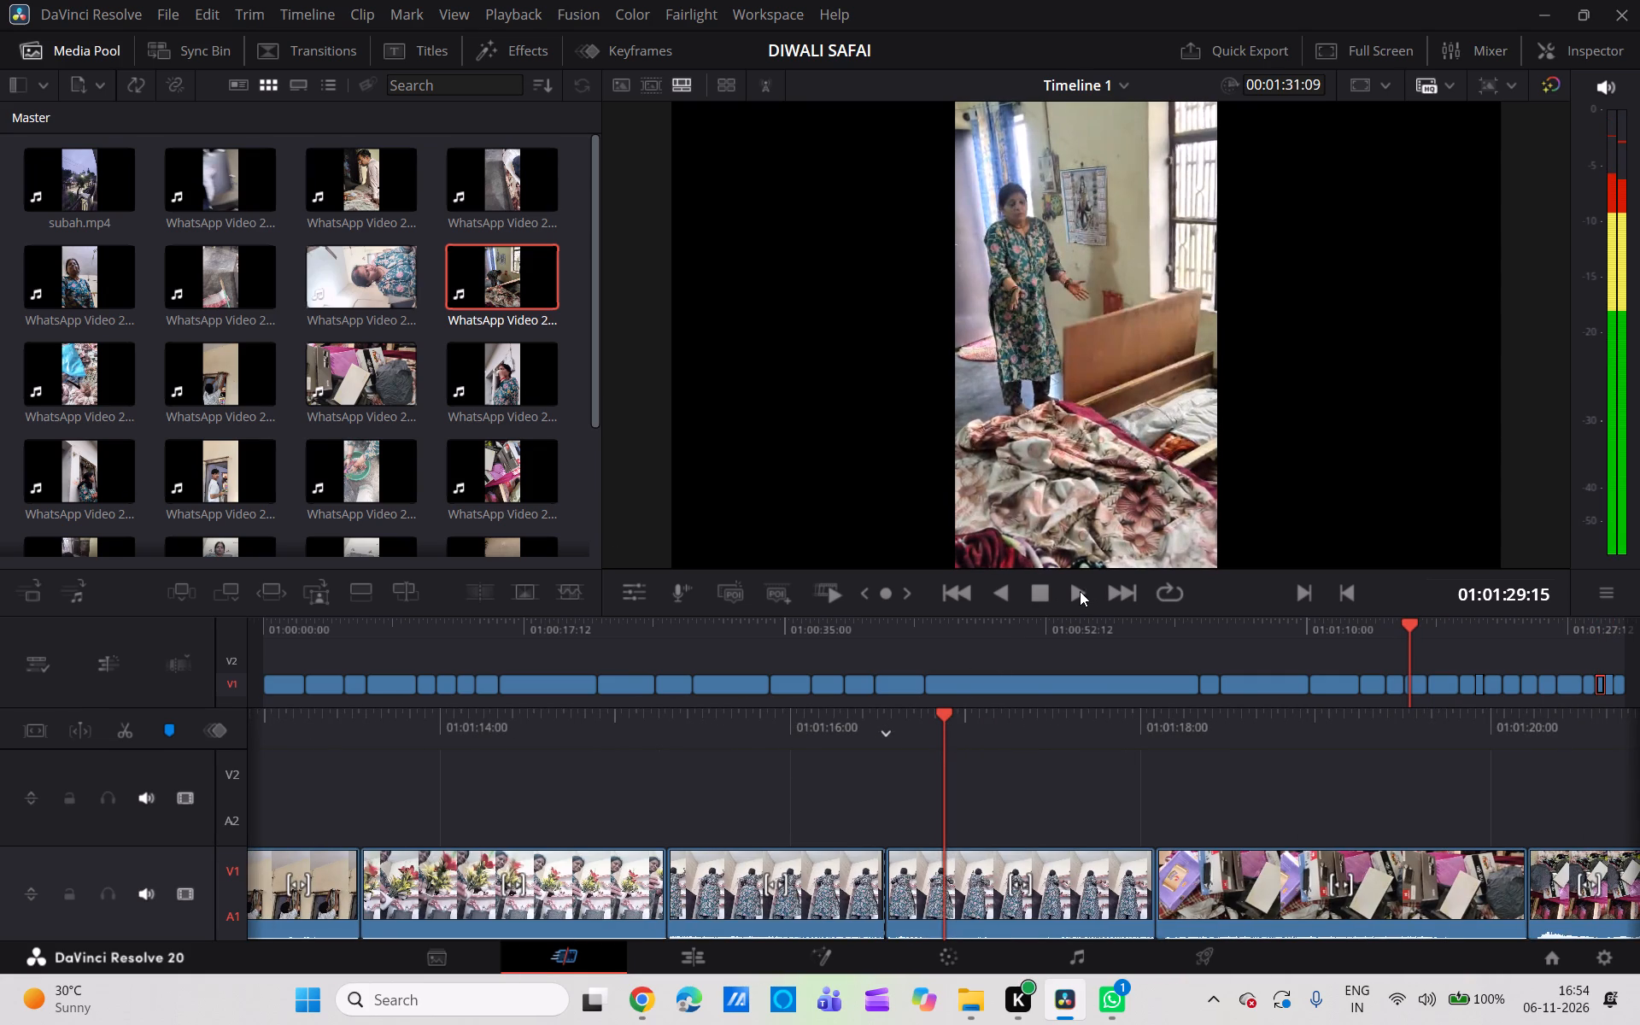
pyautogui.click(1077, 591)
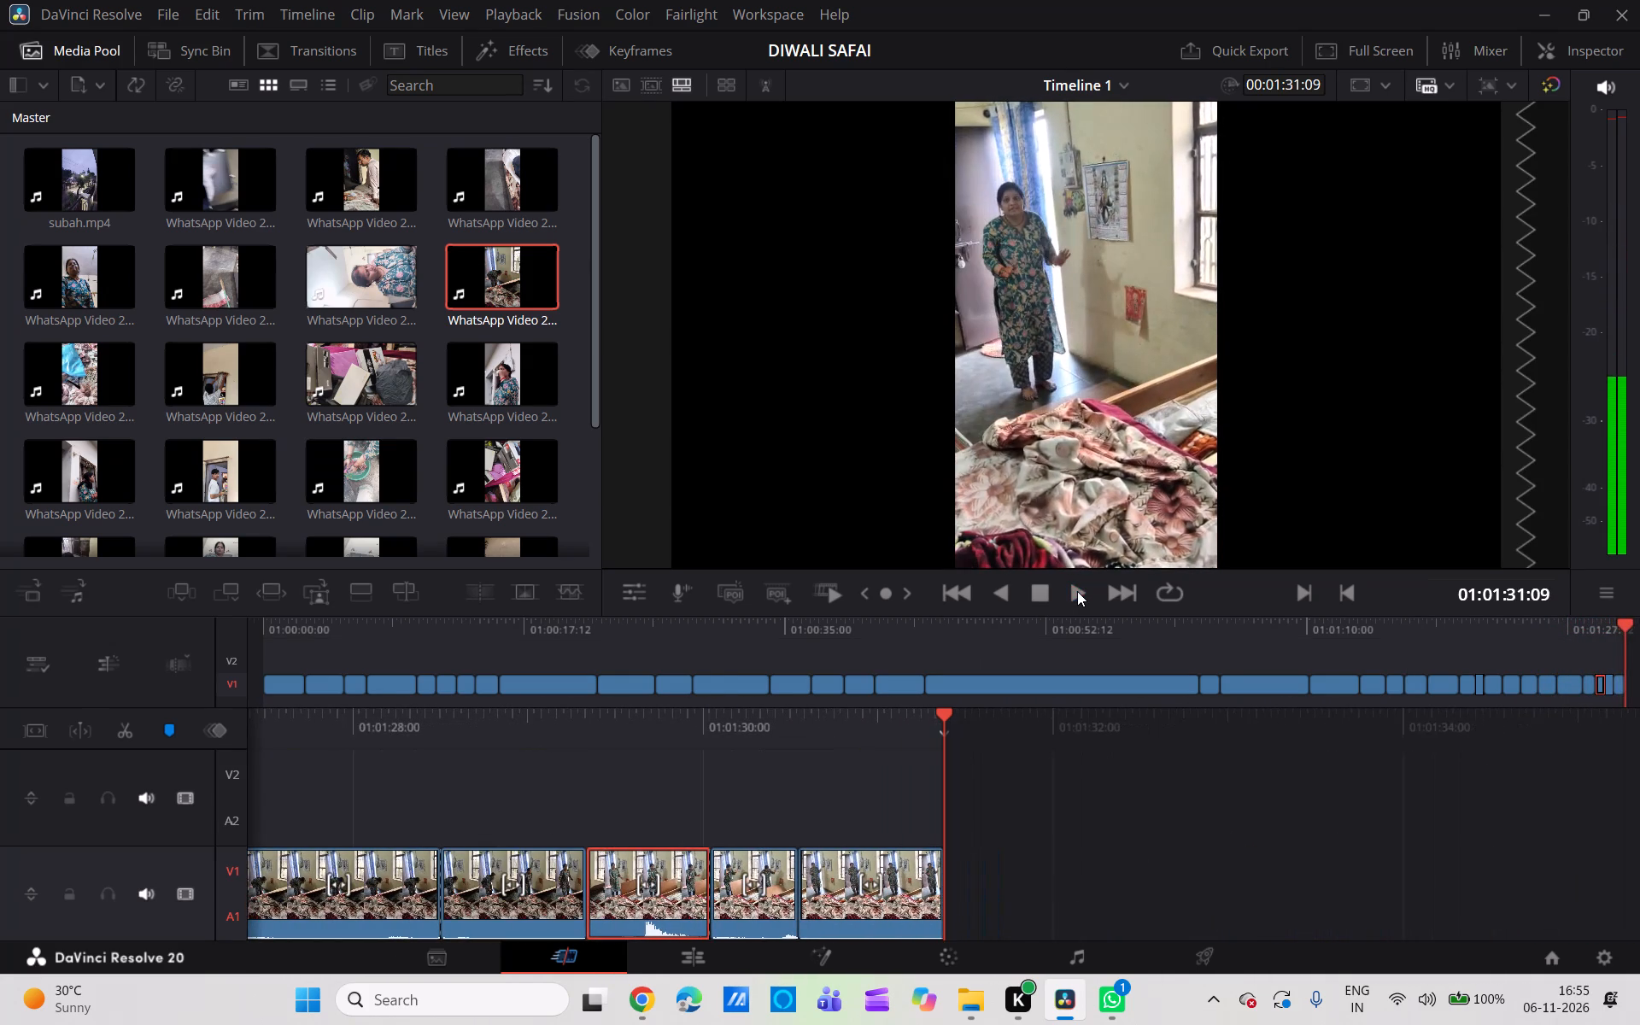
pyautogui.hscroll(1, 849, 811)
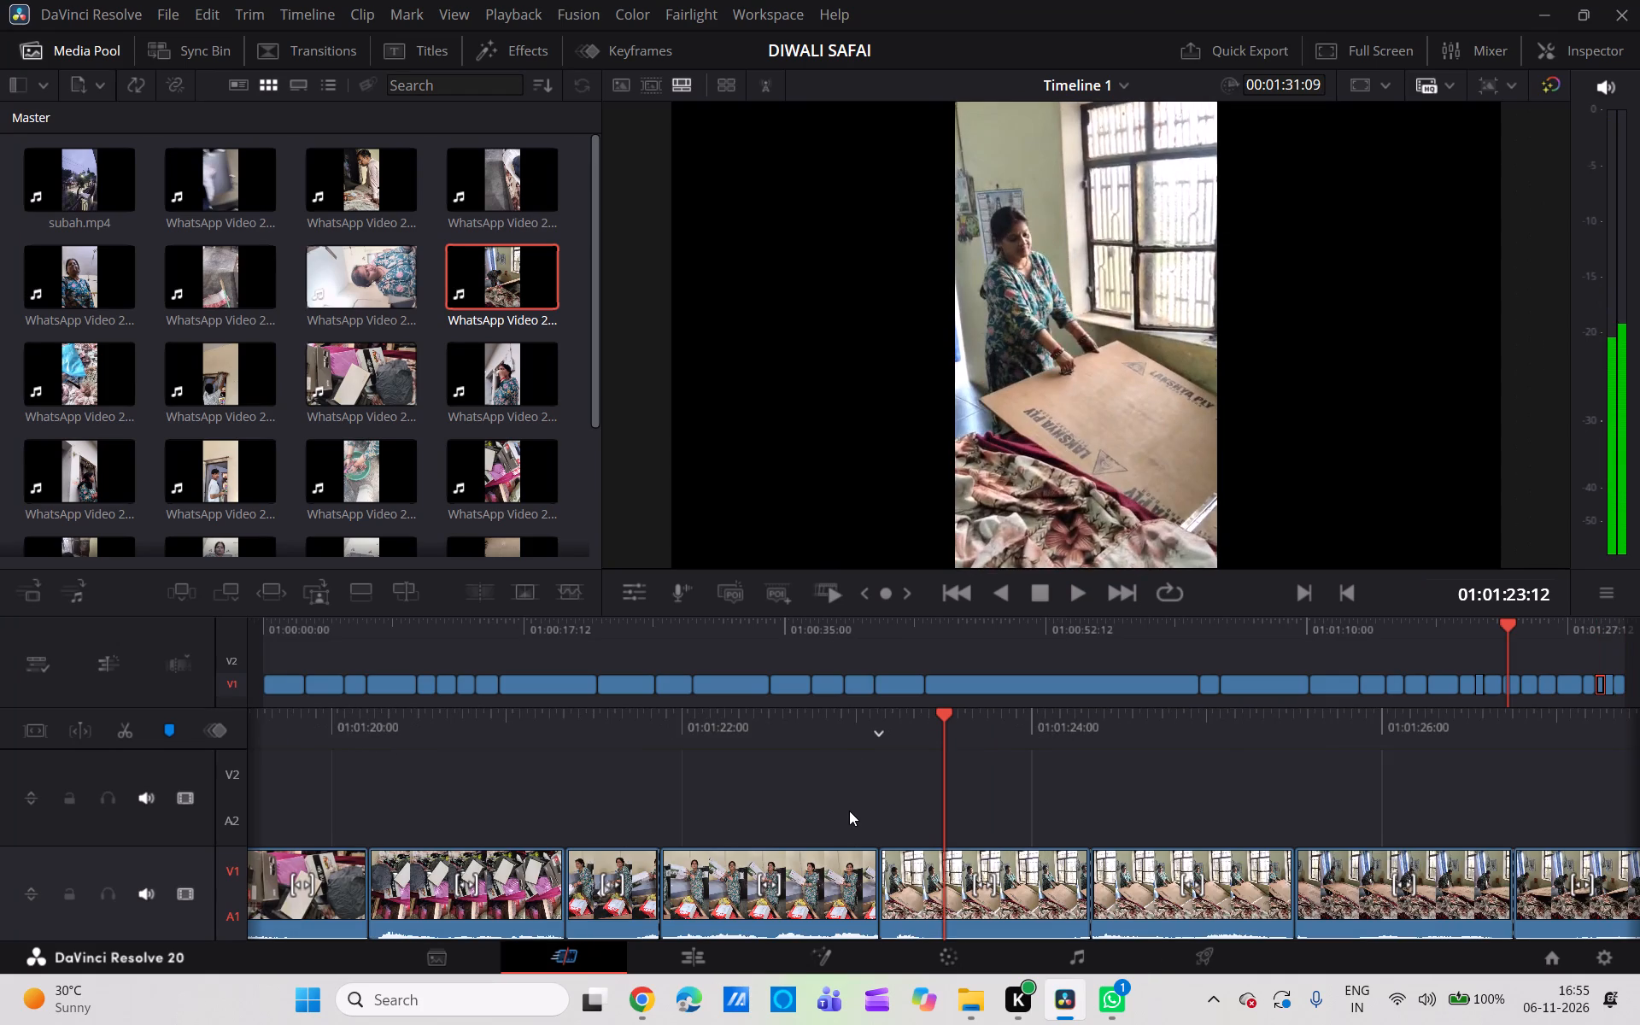
pyautogui.hscroll(2, 849, 811)
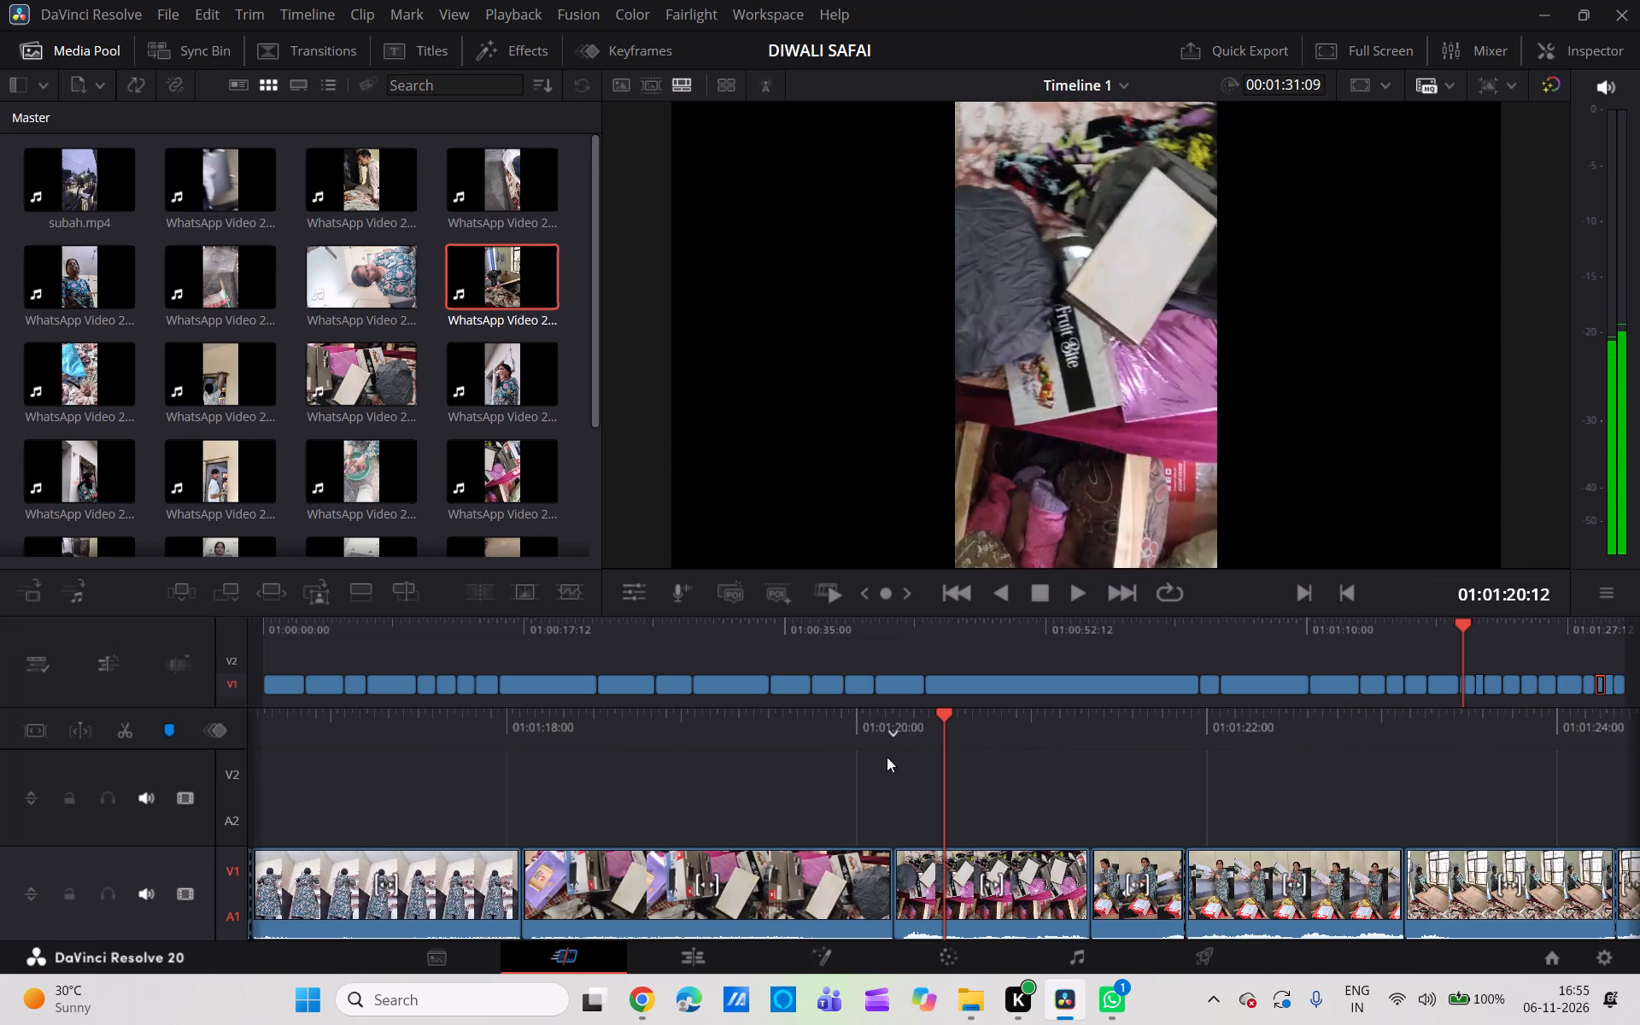
pyautogui.click(1075, 588)
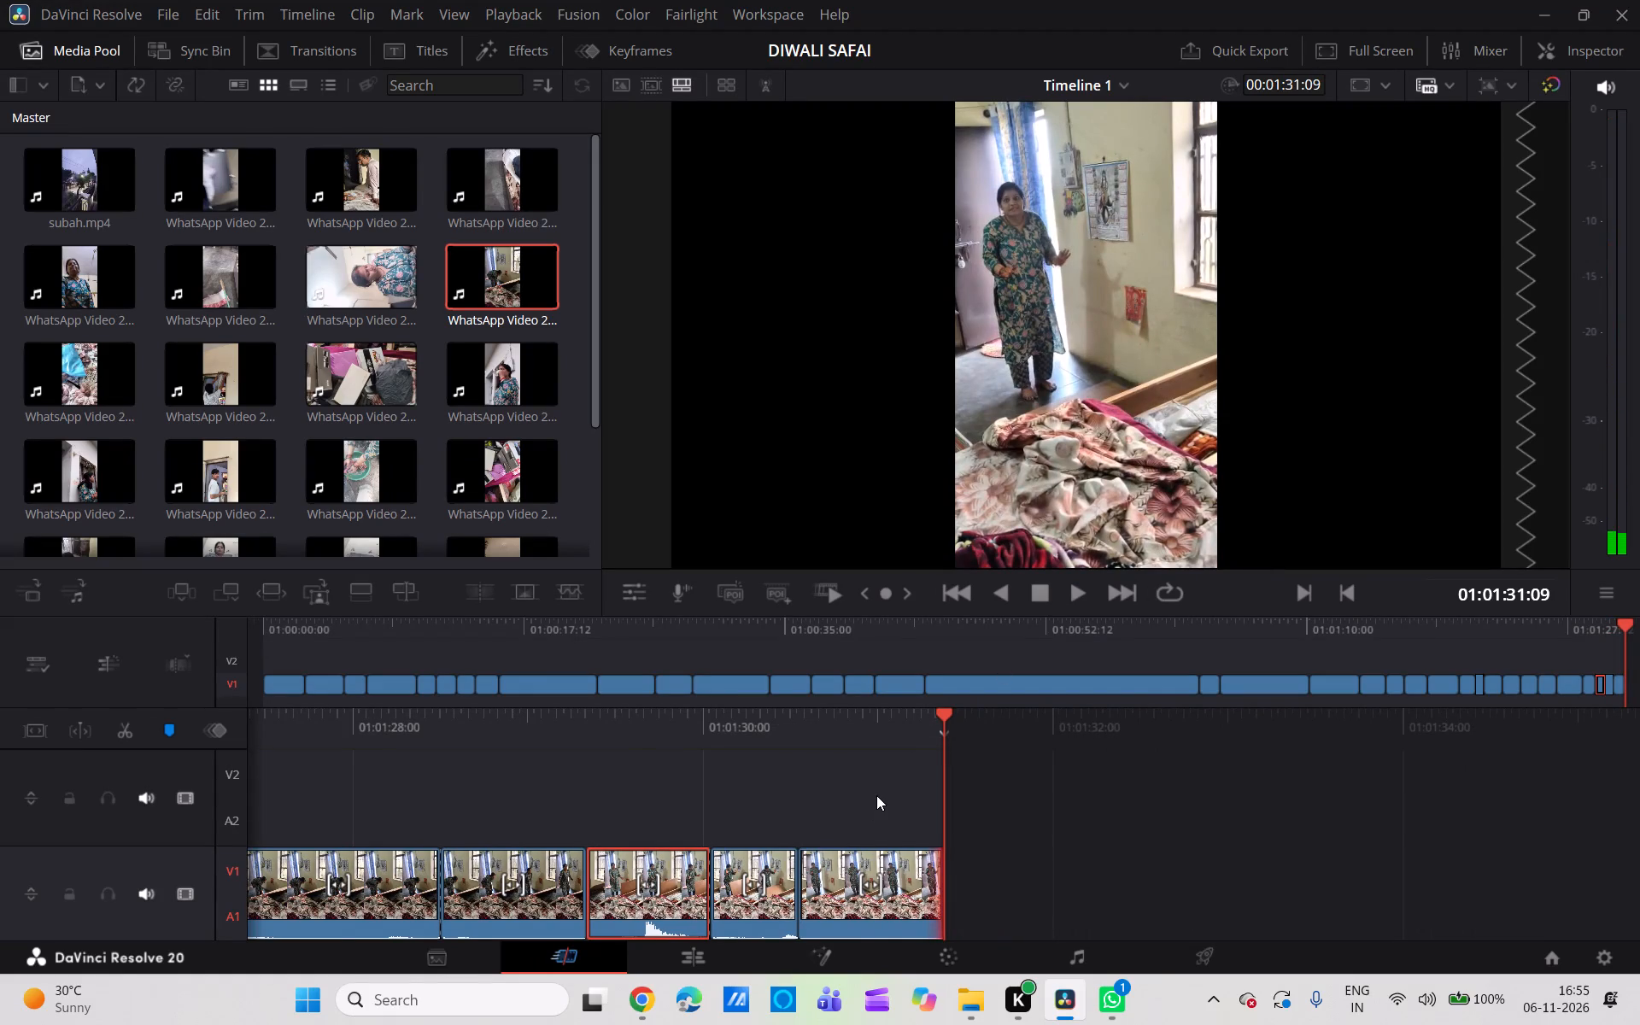
# Delete the last plywood segment after 01:01:30:13, where the woman stands beside the open bed box.
pyautogui.hscroll(2, 876, 795)
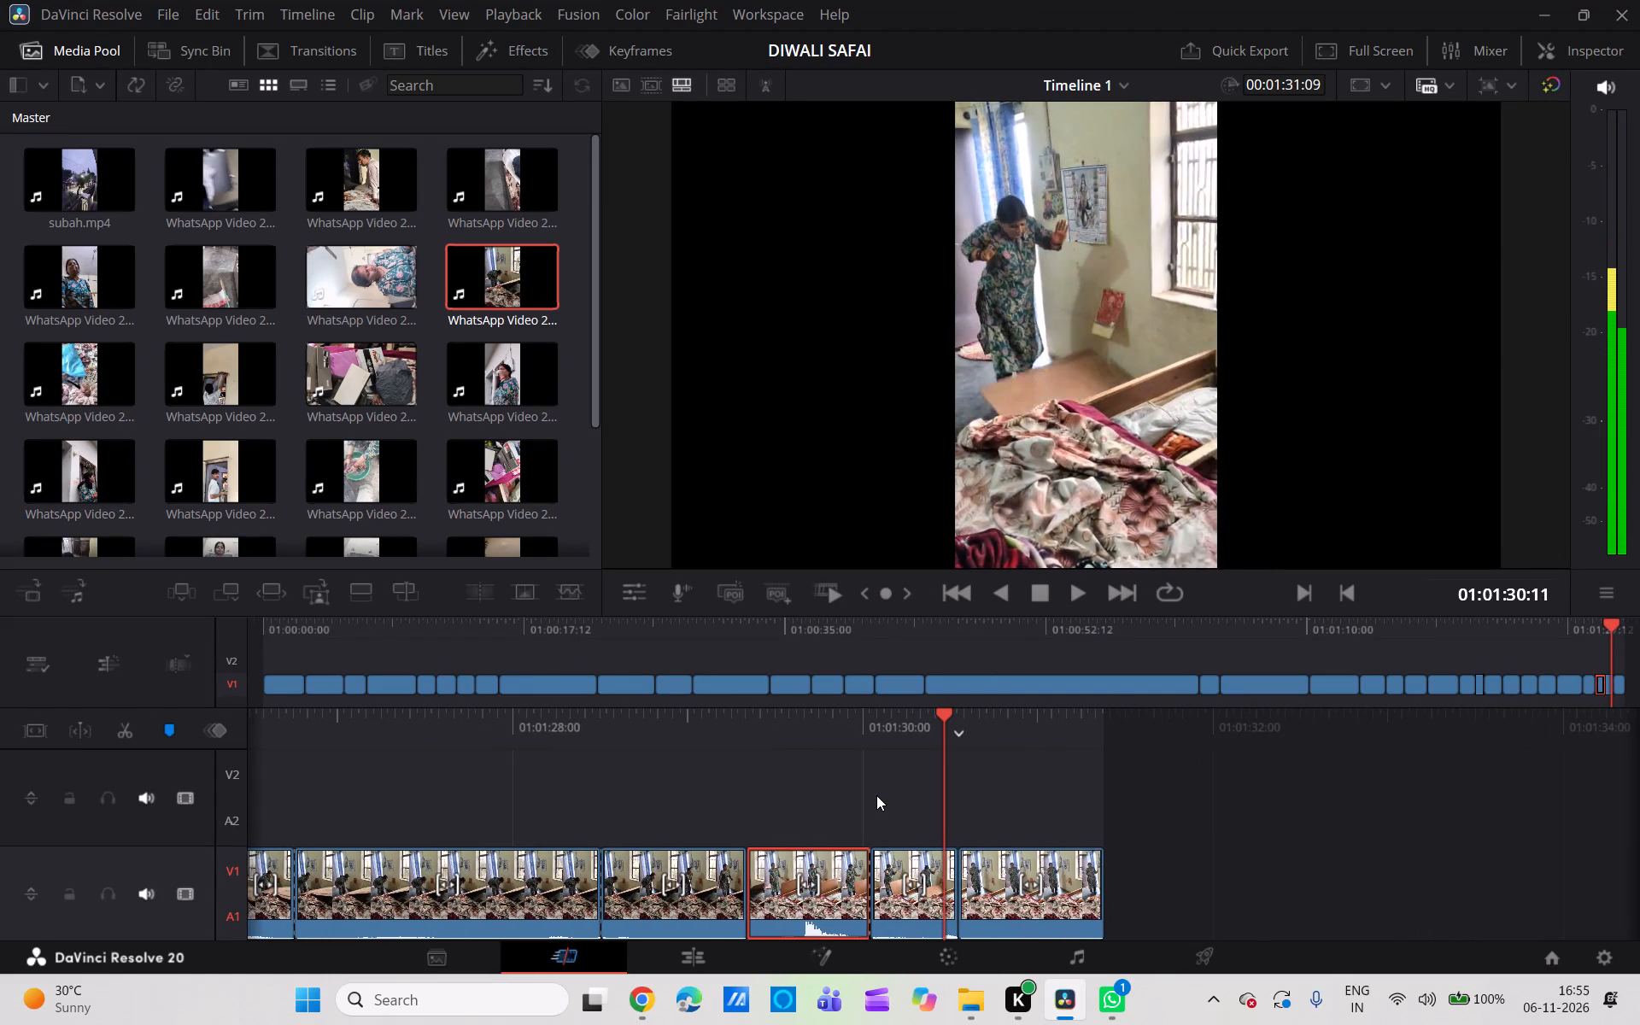
pyautogui.hscroll(1, 876, 795)
pyautogui.click(1010, 901)
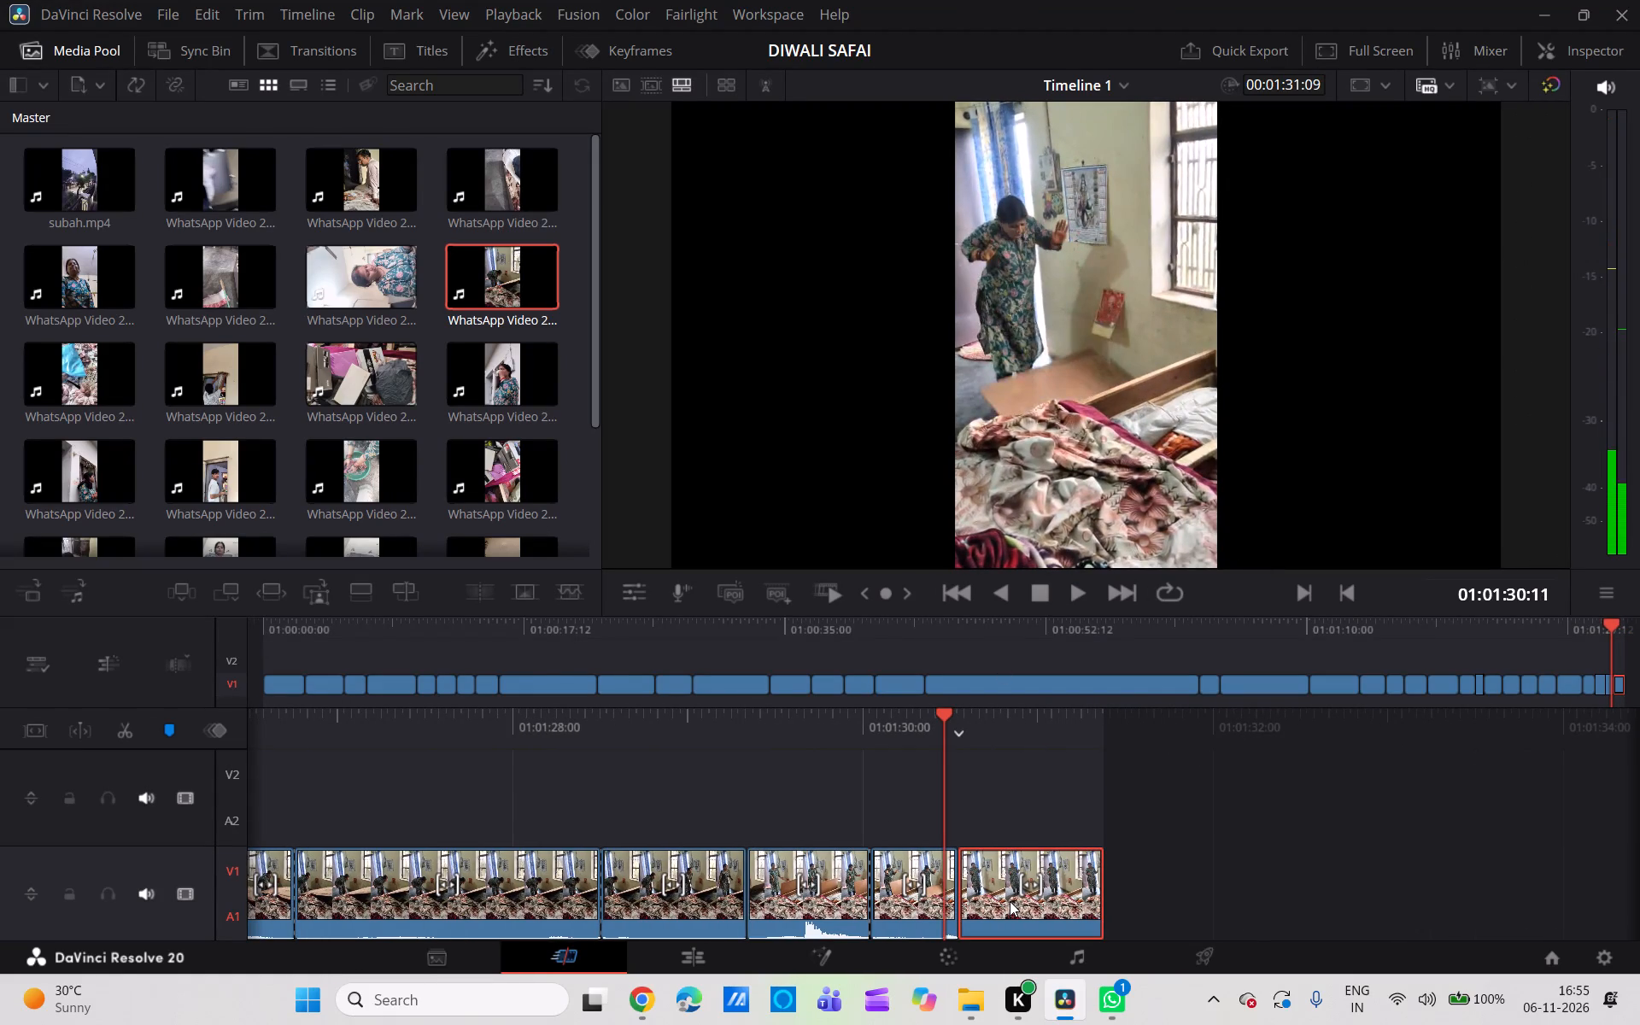
pyautogui.press('BackSpace')
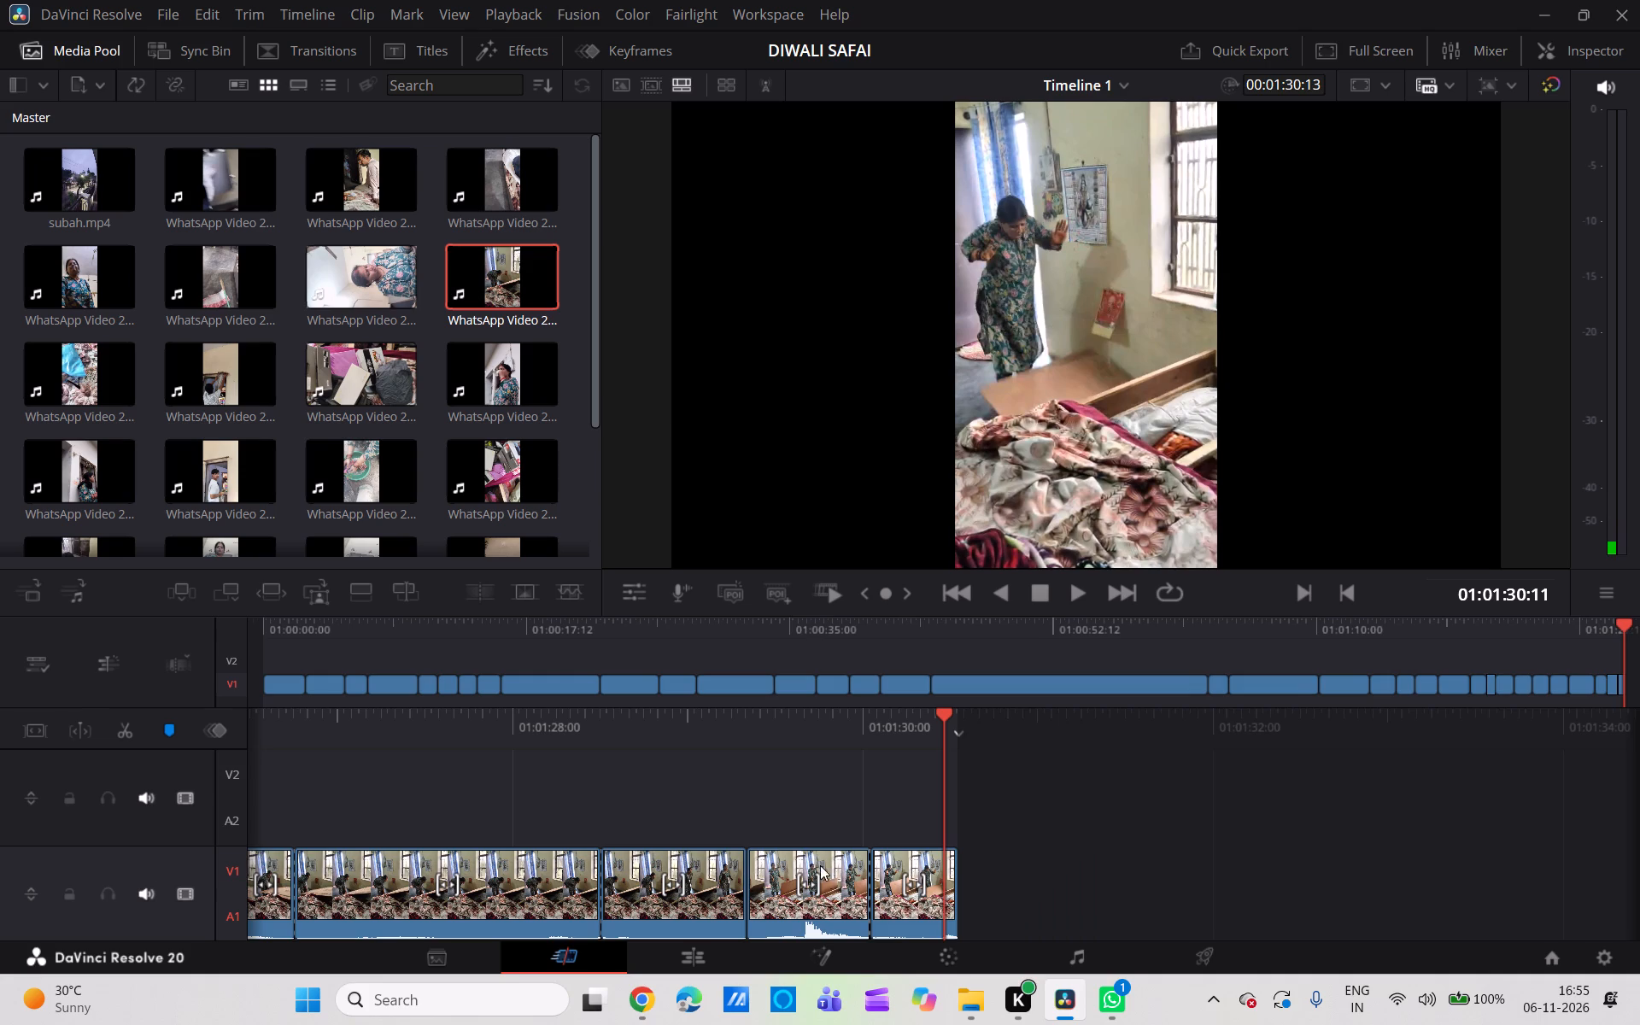
# Split the plywood segment preceding the board's fall at 01:01:28:19, where the woman leans over the lowered board.
pyautogui.scroll(2, 806, 842)
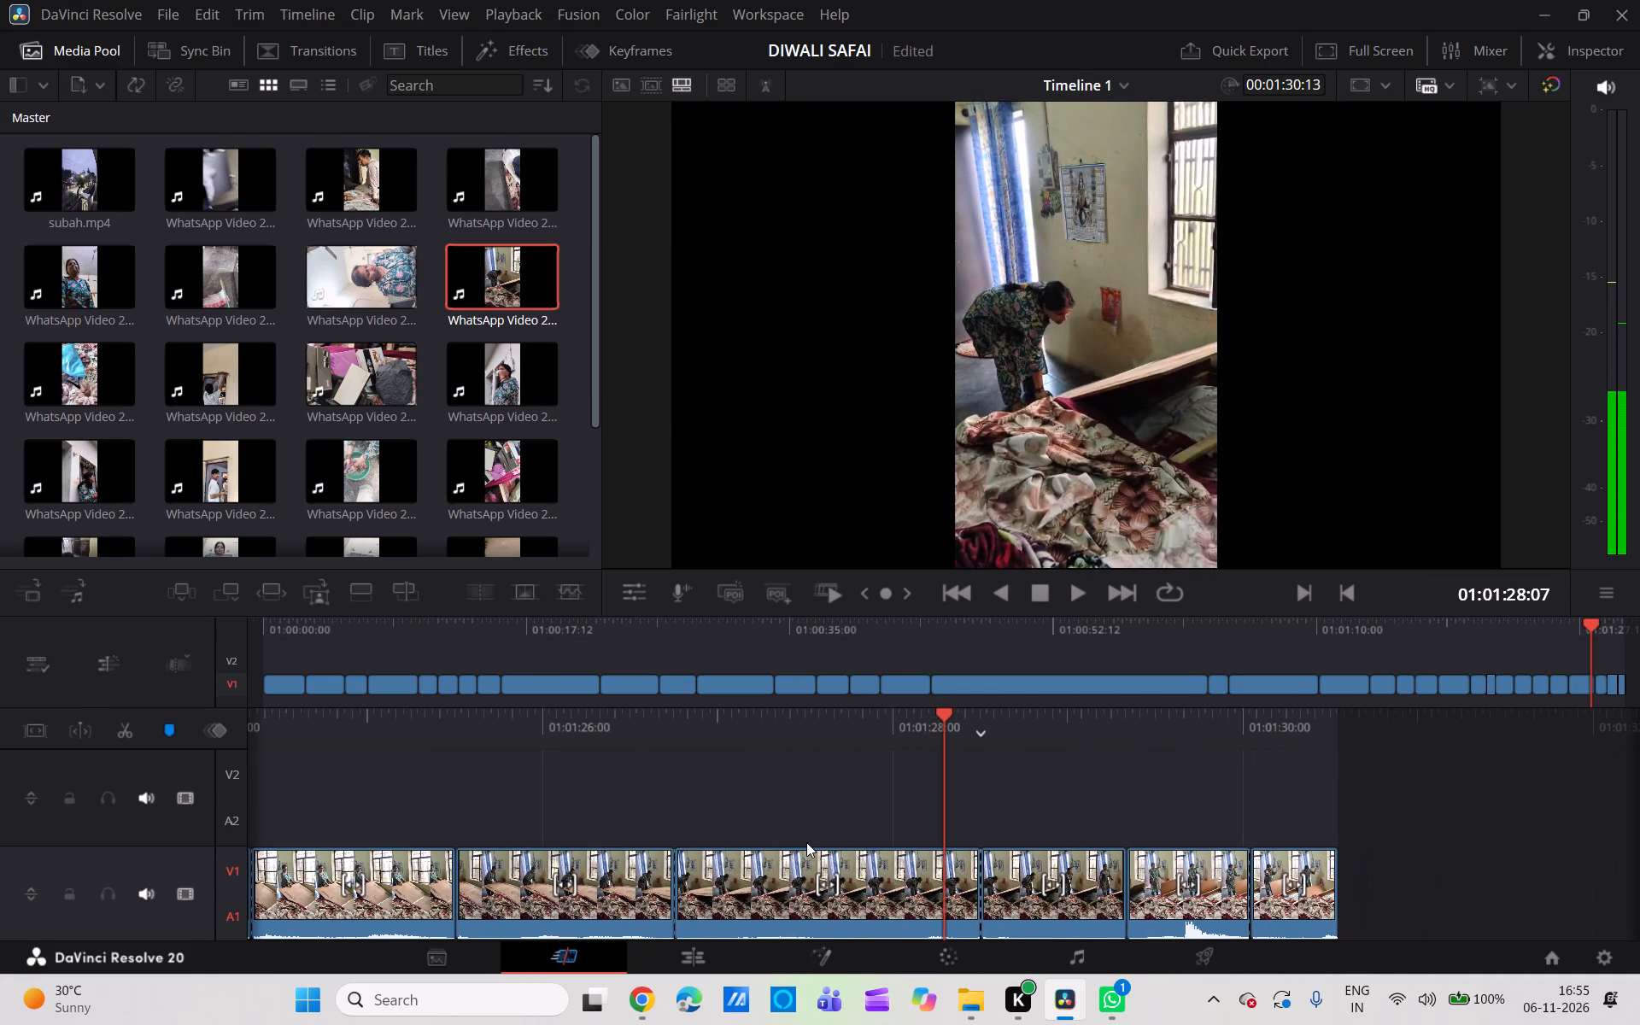
pyautogui.scroll(1, 806, 842)
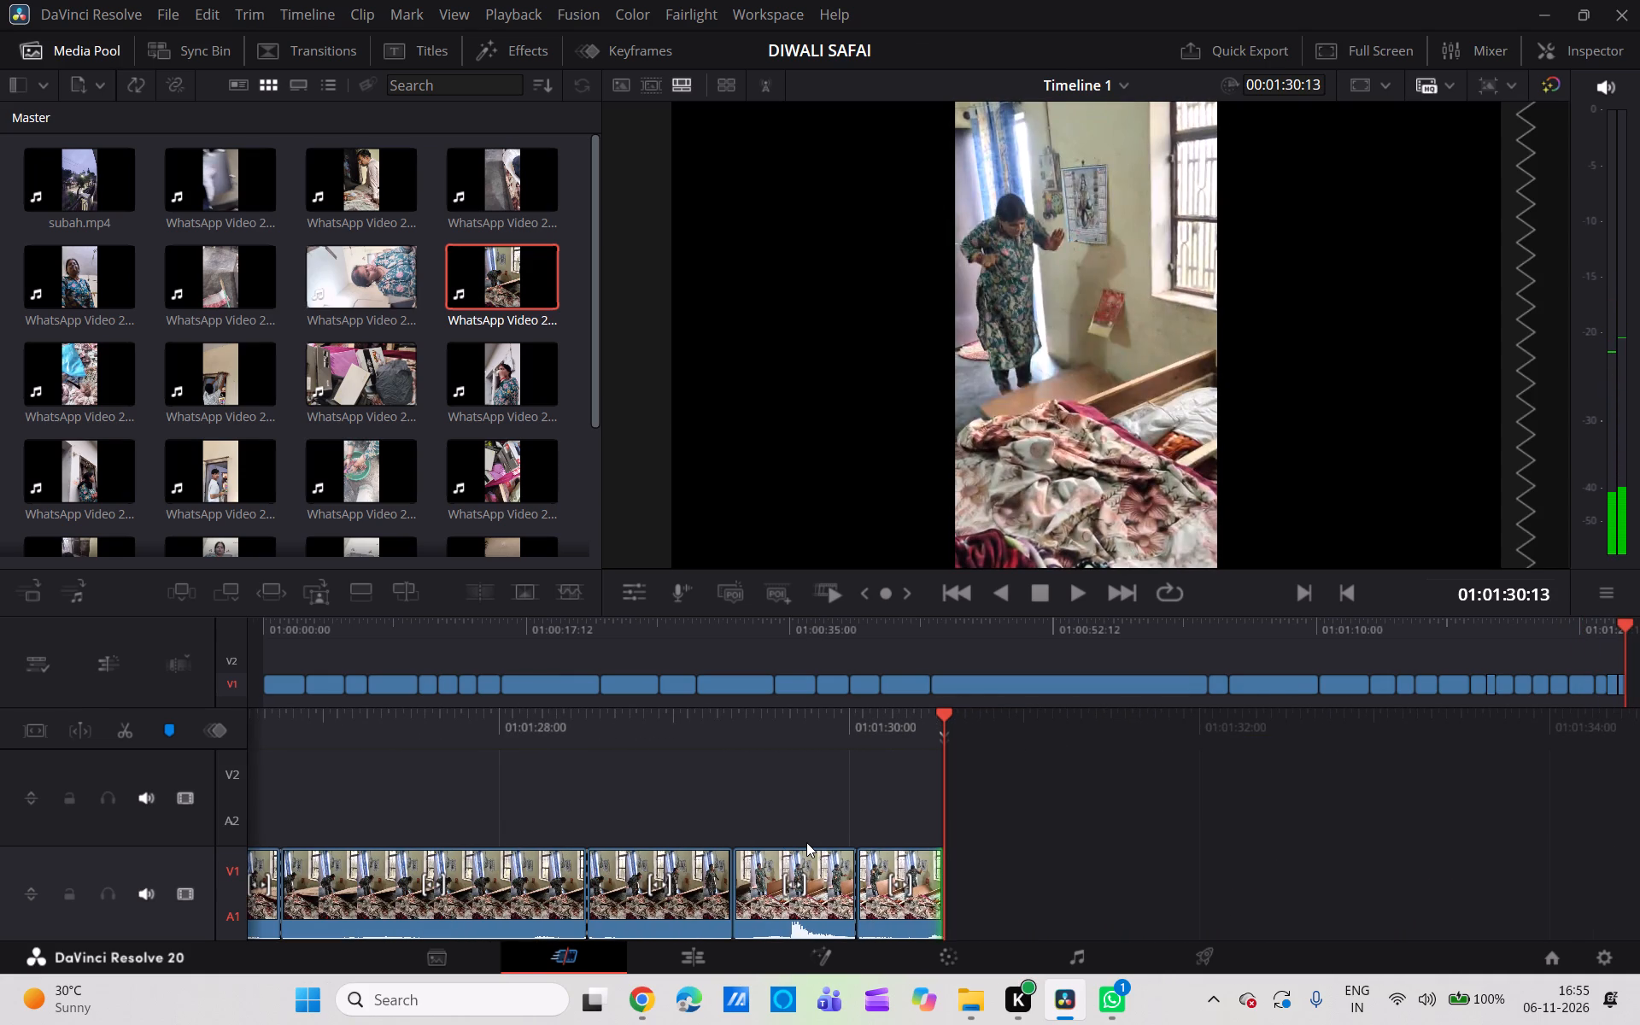
pyautogui.hscroll(6, 806, 842)
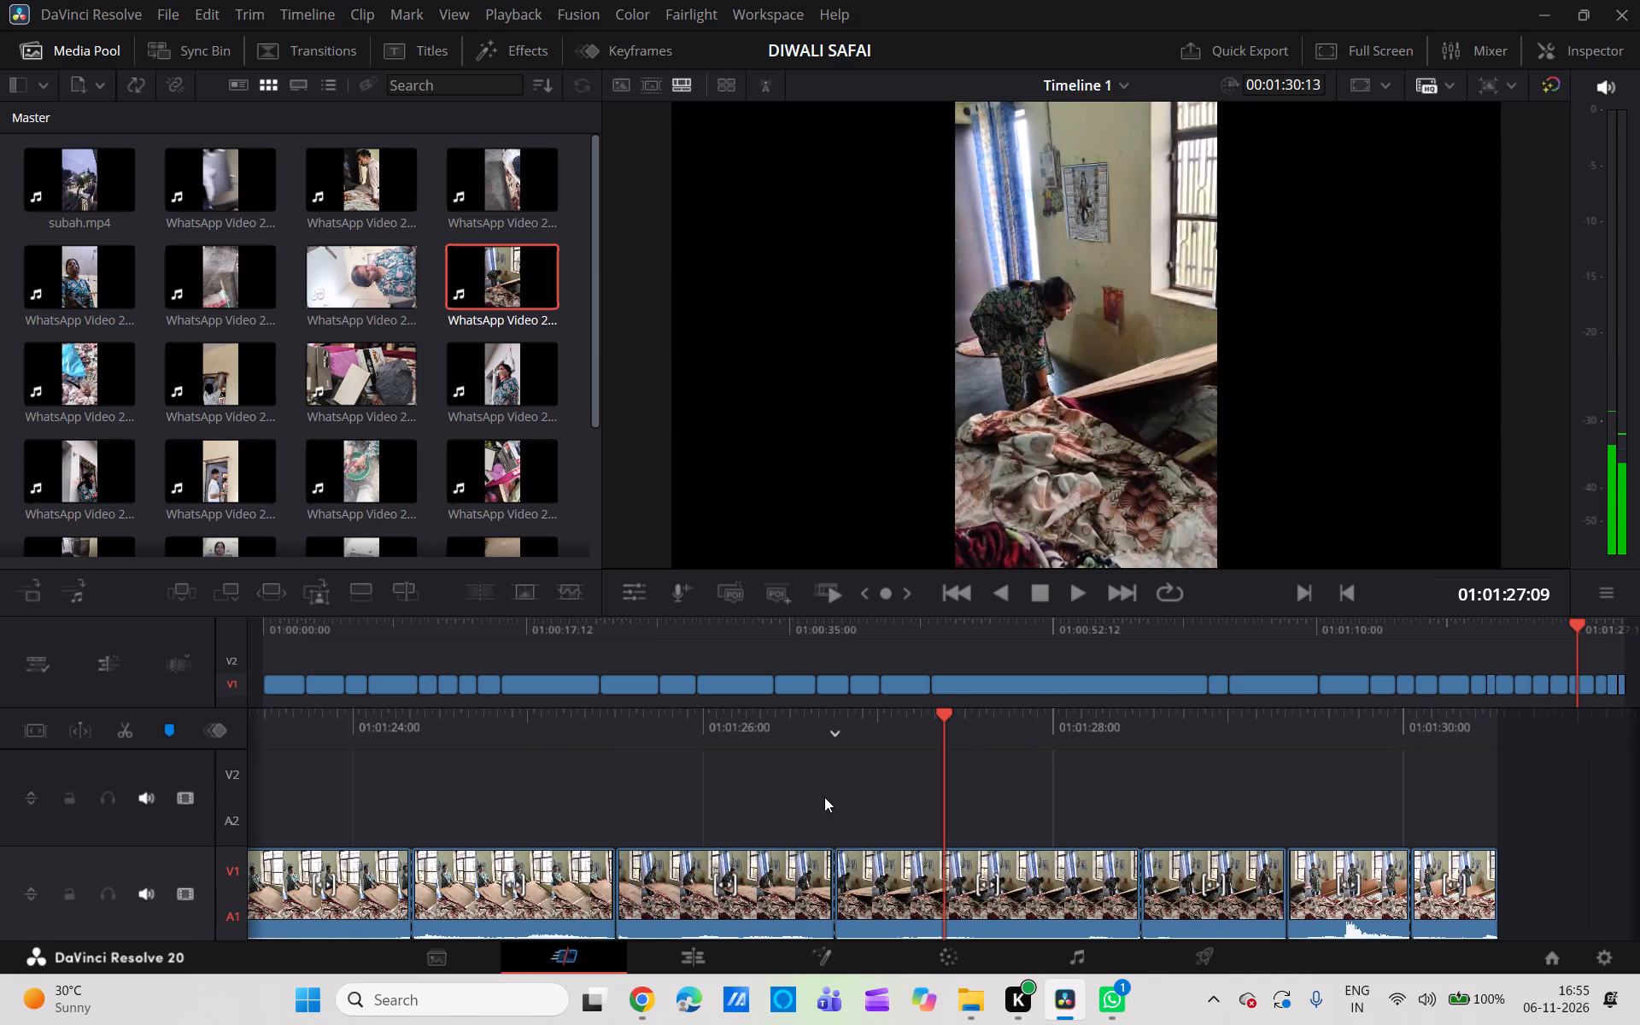
pyautogui.hscroll(-1, 752, 808)
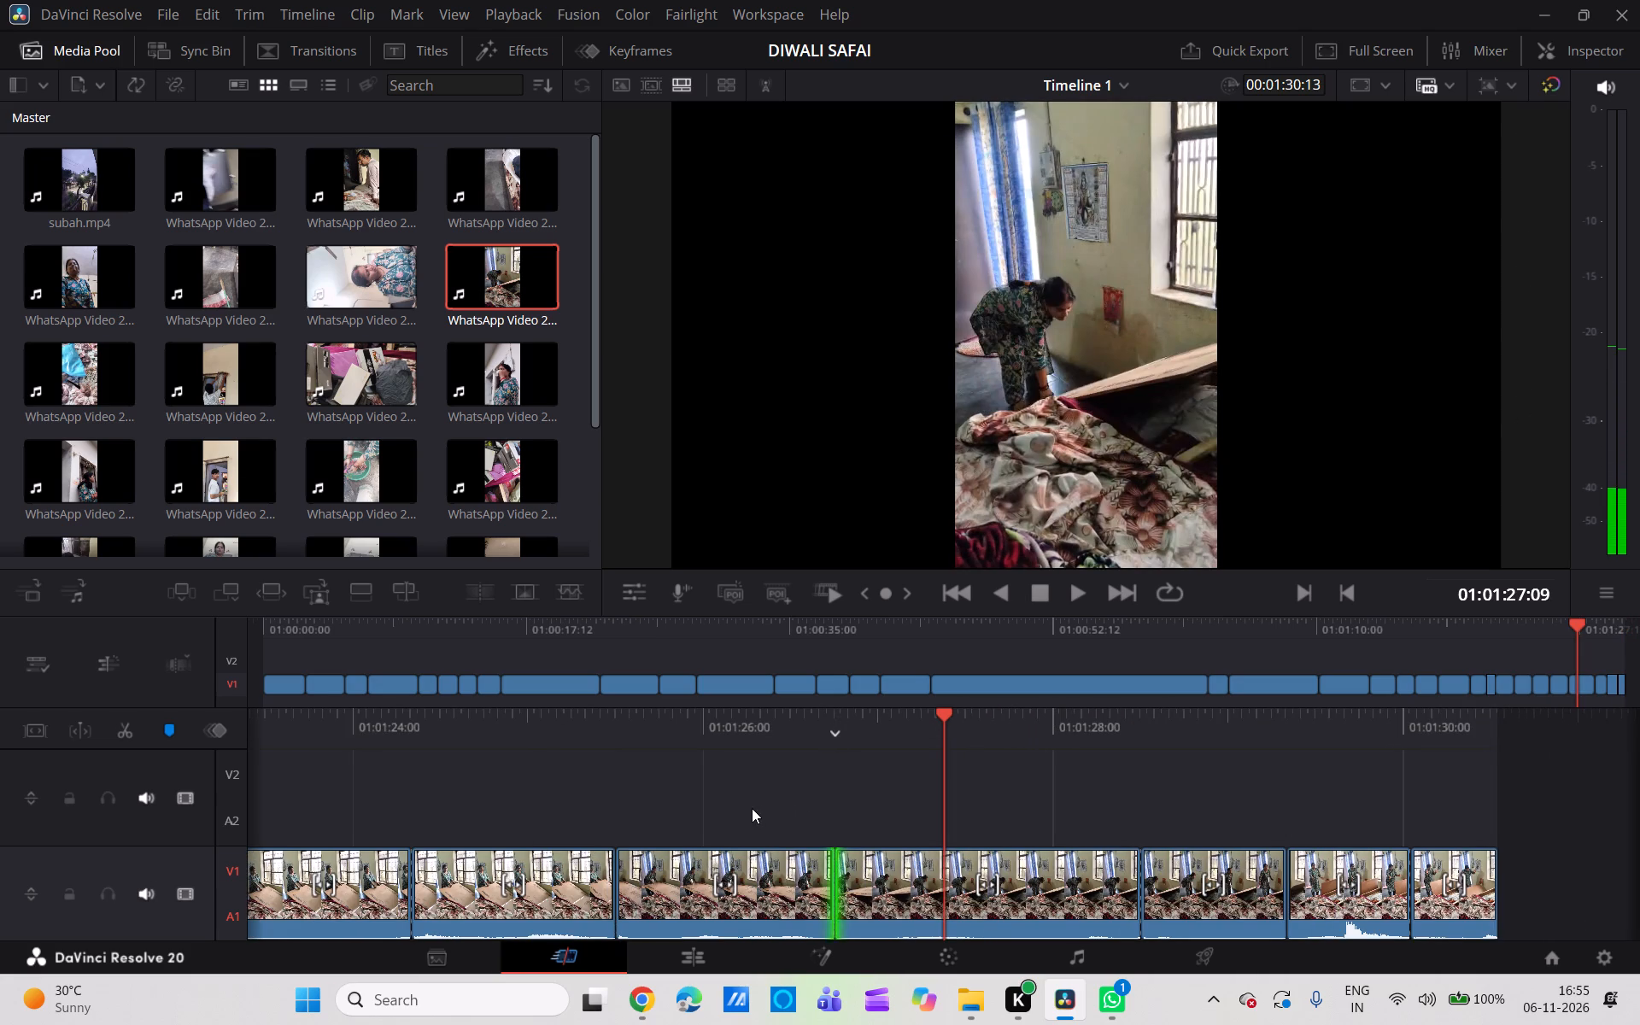
pyautogui.hscroll(-2, 752, 808)
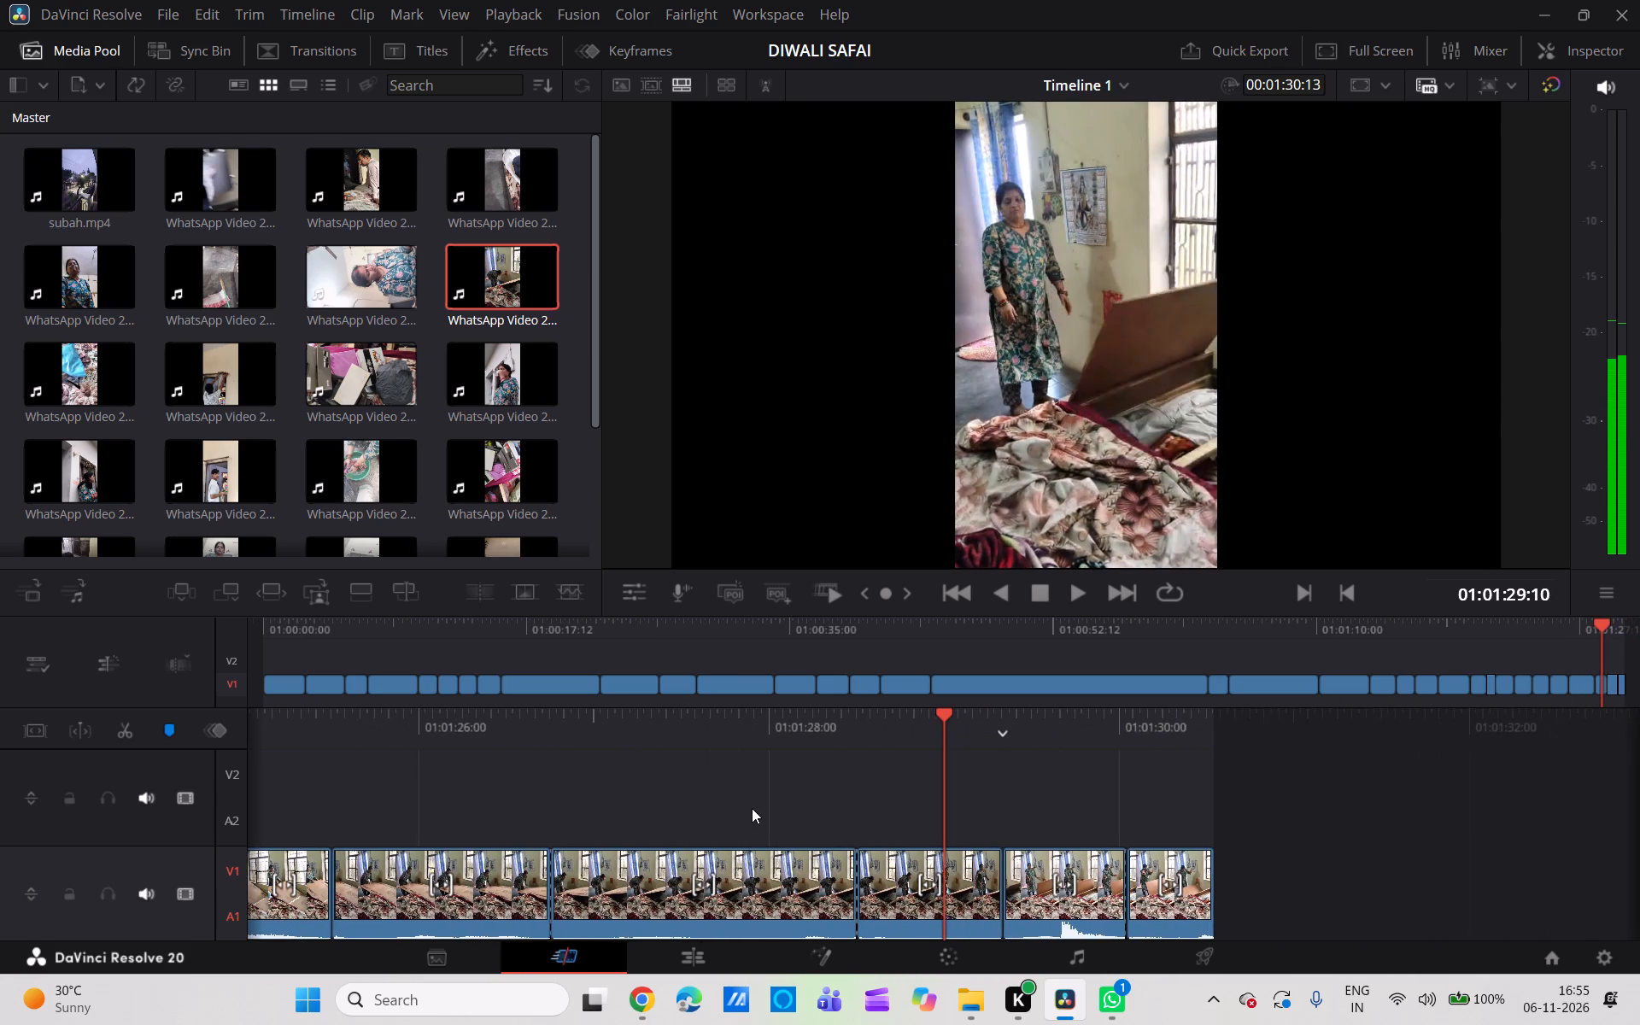
pyautogui.hscroll(-3, 752, 808)
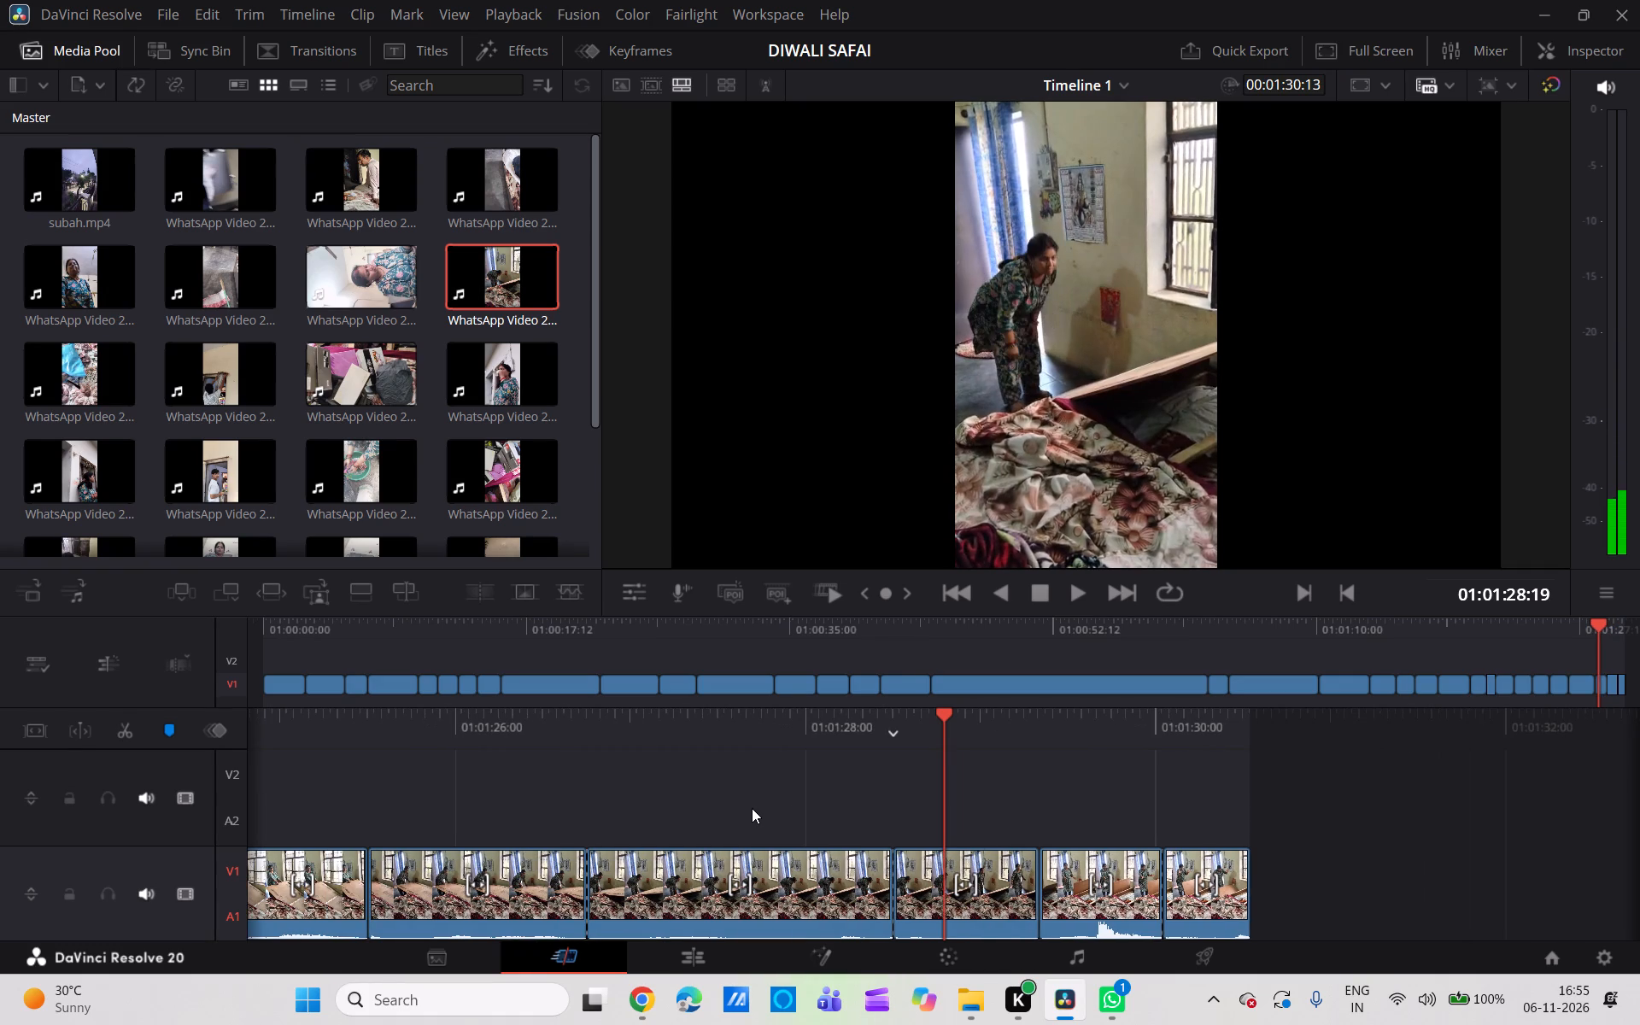
pyautogui.hscroll(-2, 752, 808)
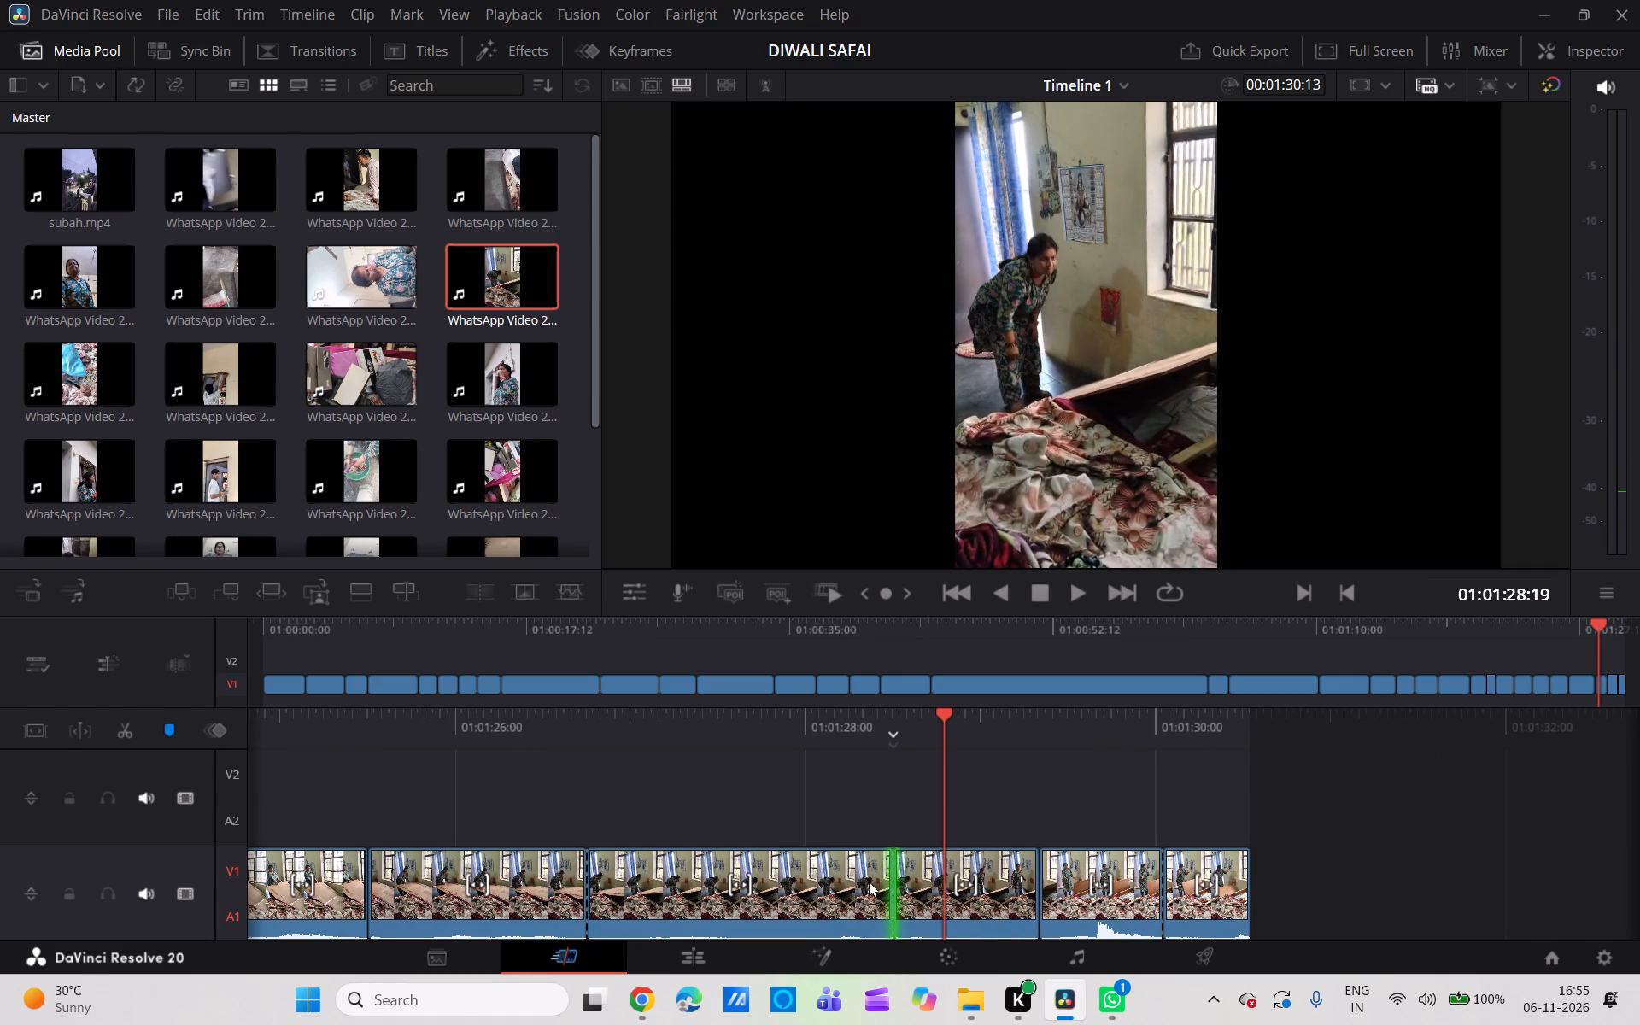
pyautogui.click(994, 889)
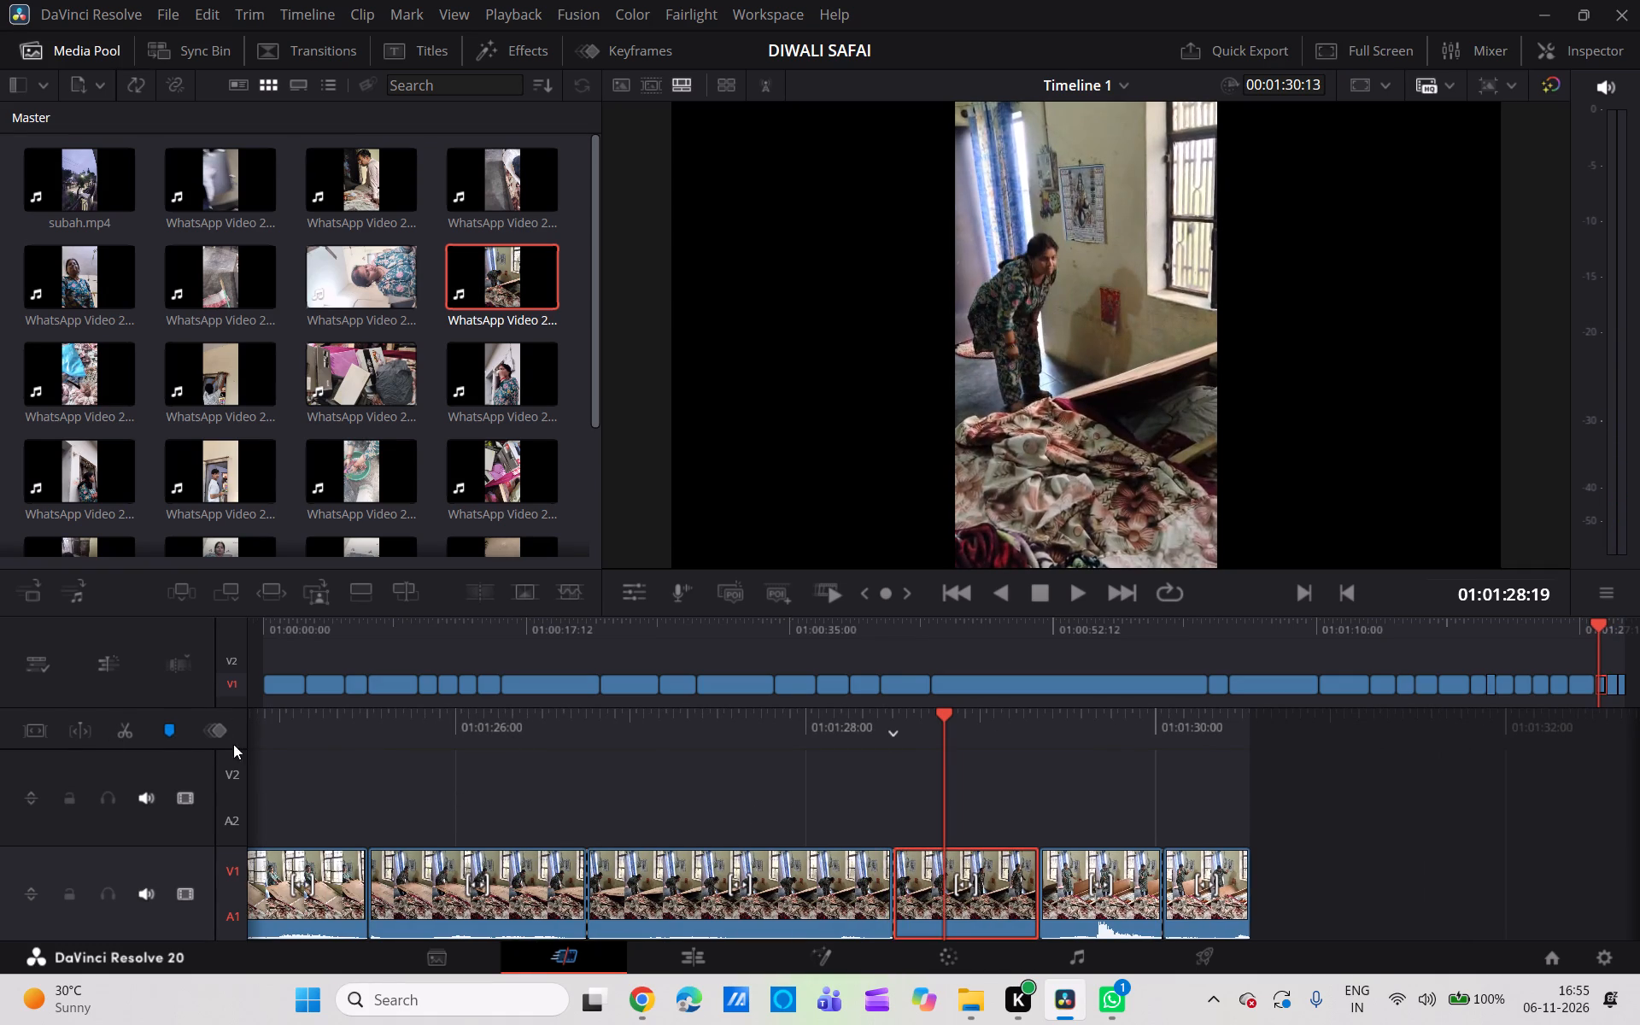
pyautogui.click(126, 729)
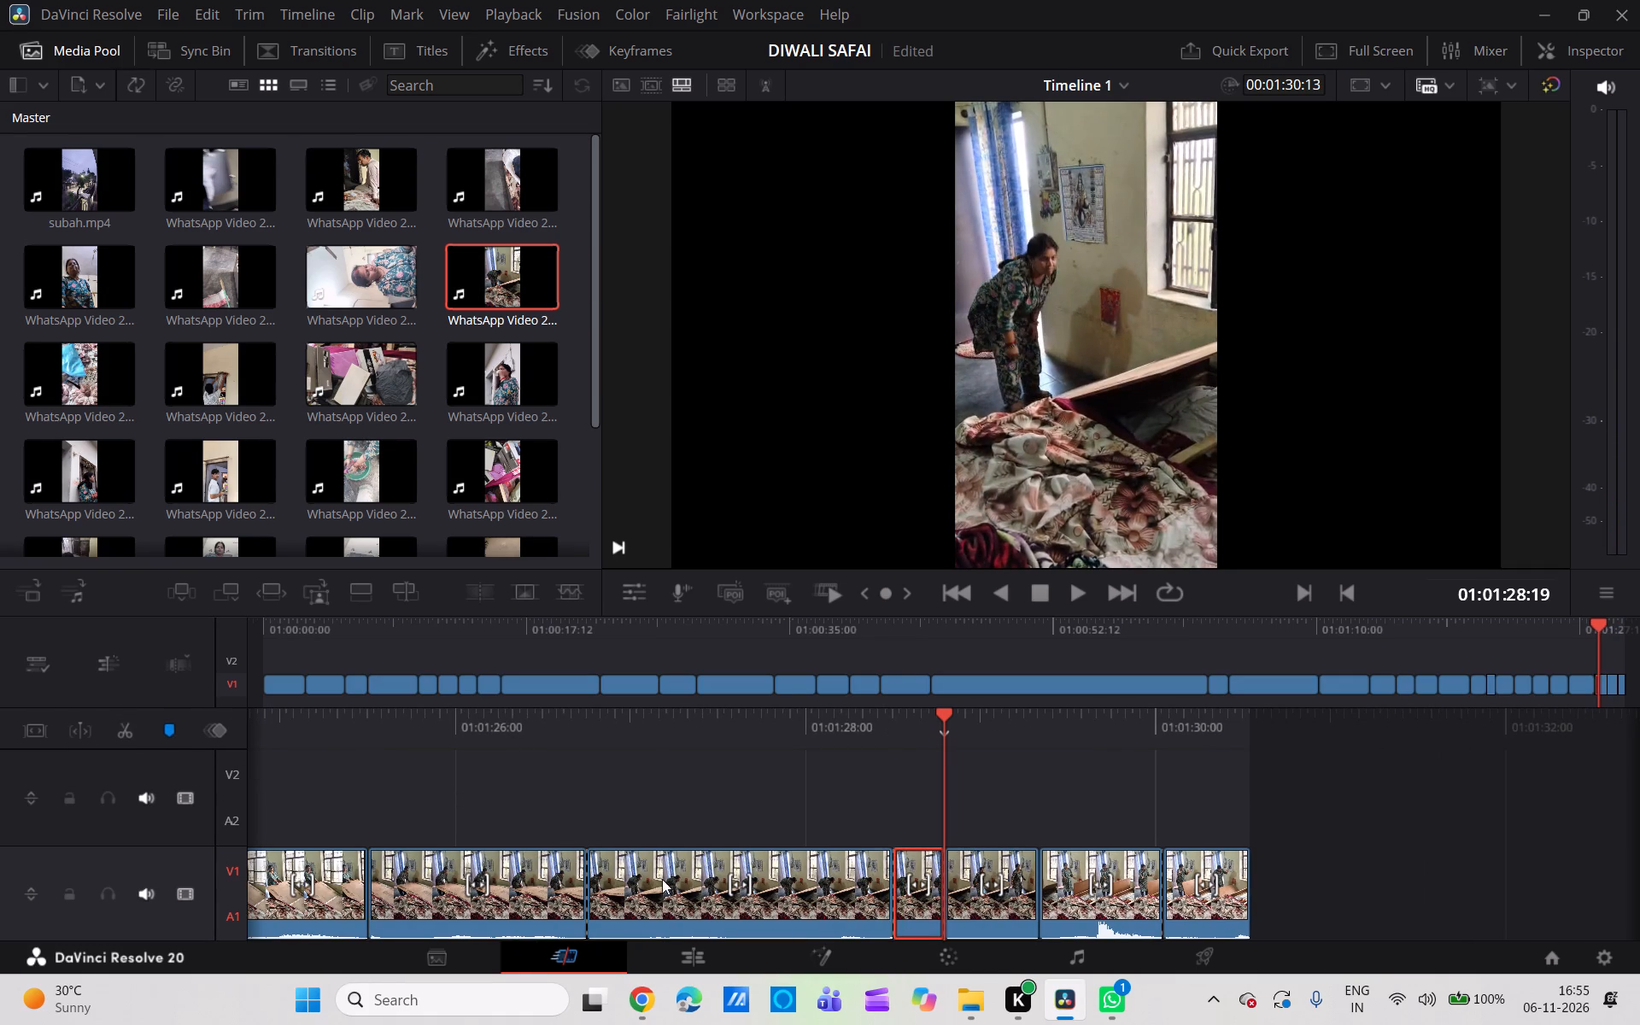
# Delete the remainder of that plywood segment after the 01:01:28:19 cut and close the gap.
pyautogui.click(993, 899)
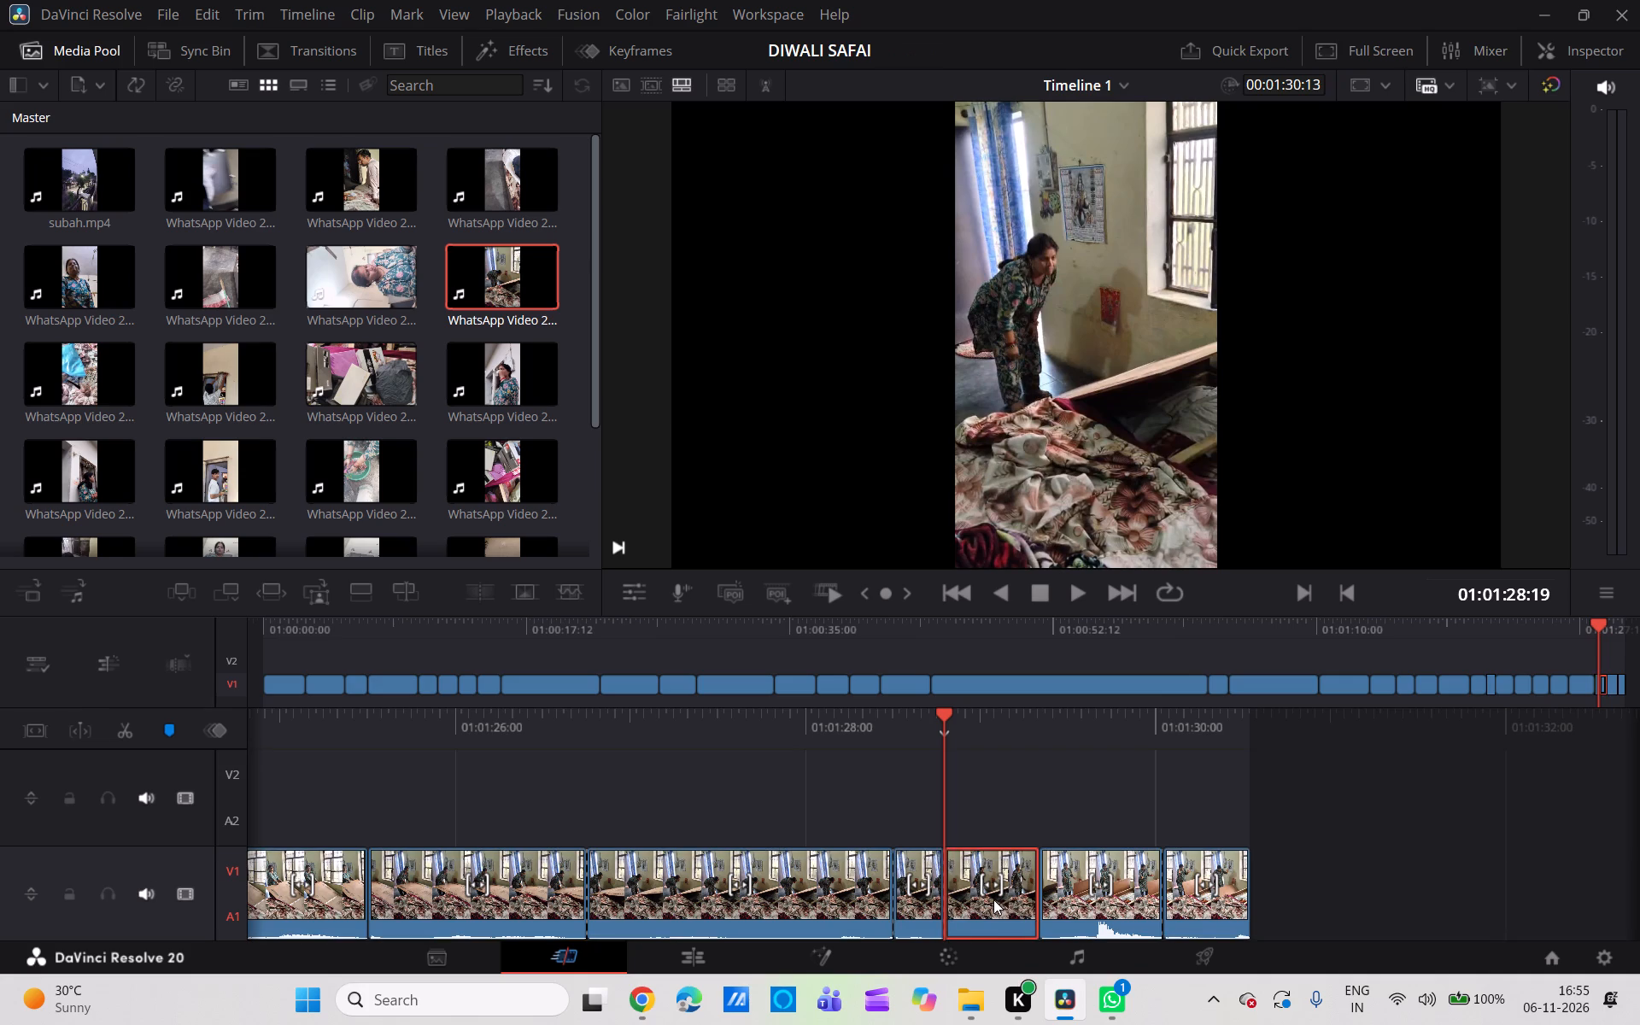
pyautogui.press('BackSpace')
pyautogui.click(993, 899)
pyautogui.press('BackSpace')
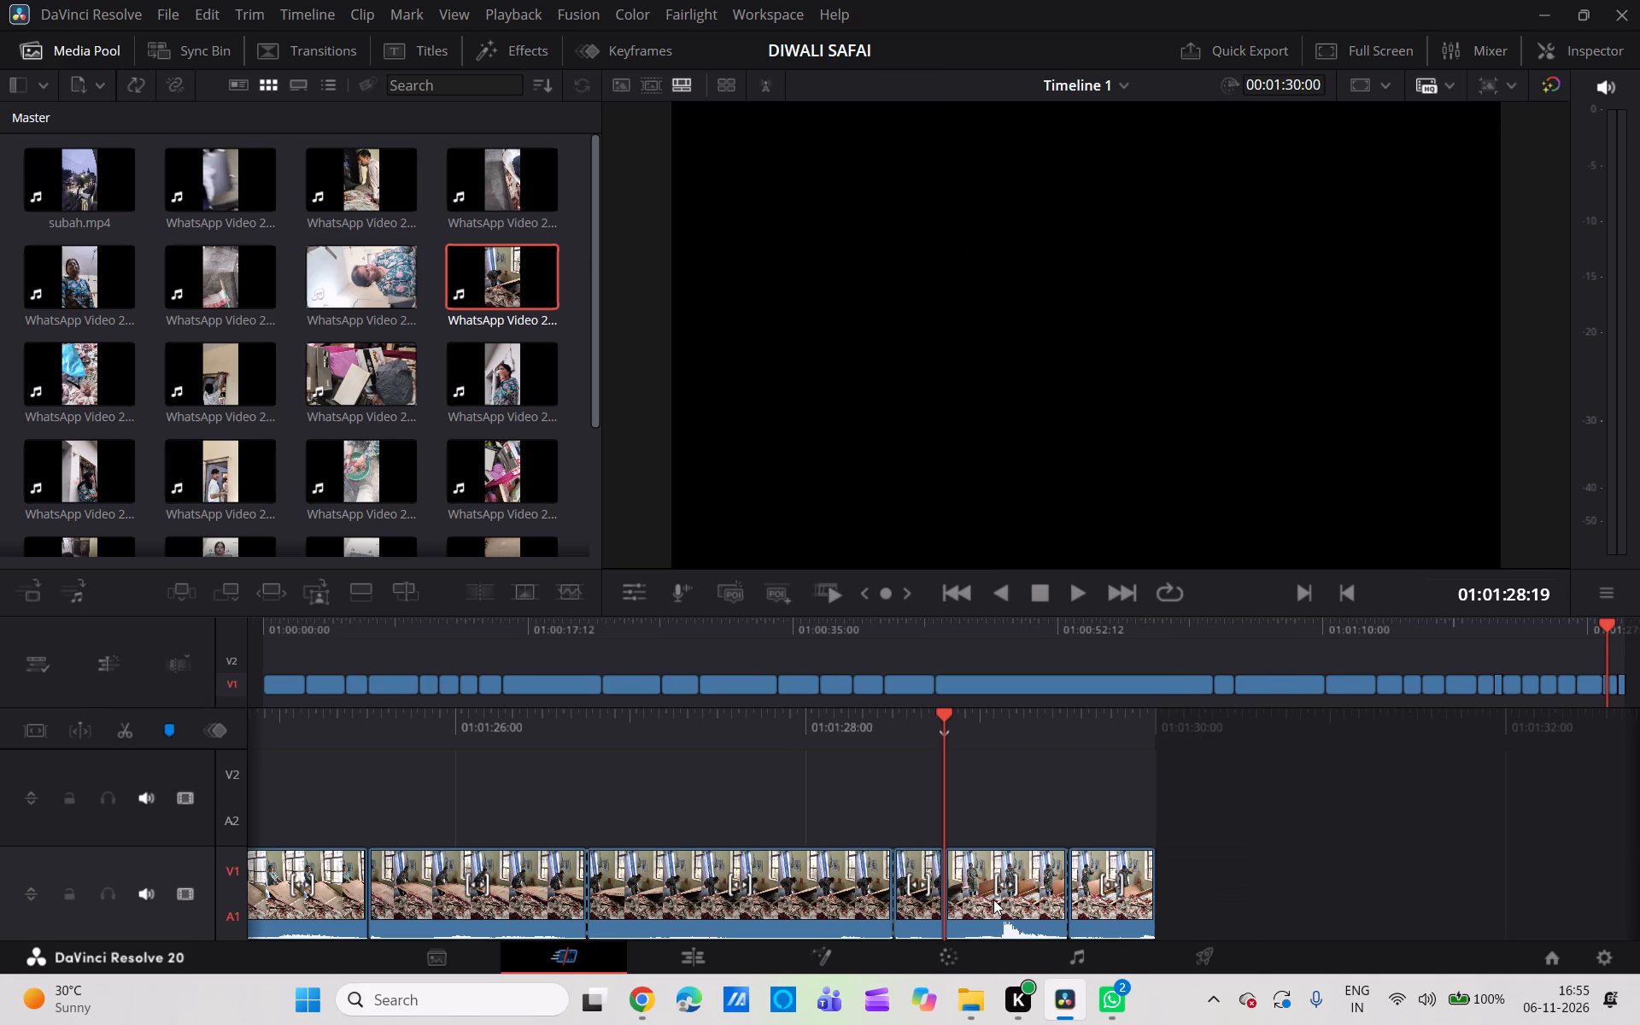
# Play back the timeline from around 01:01:10:00 through the end to review the shortened plywood section.
pyautogui.hscroll(2, 993, 899)
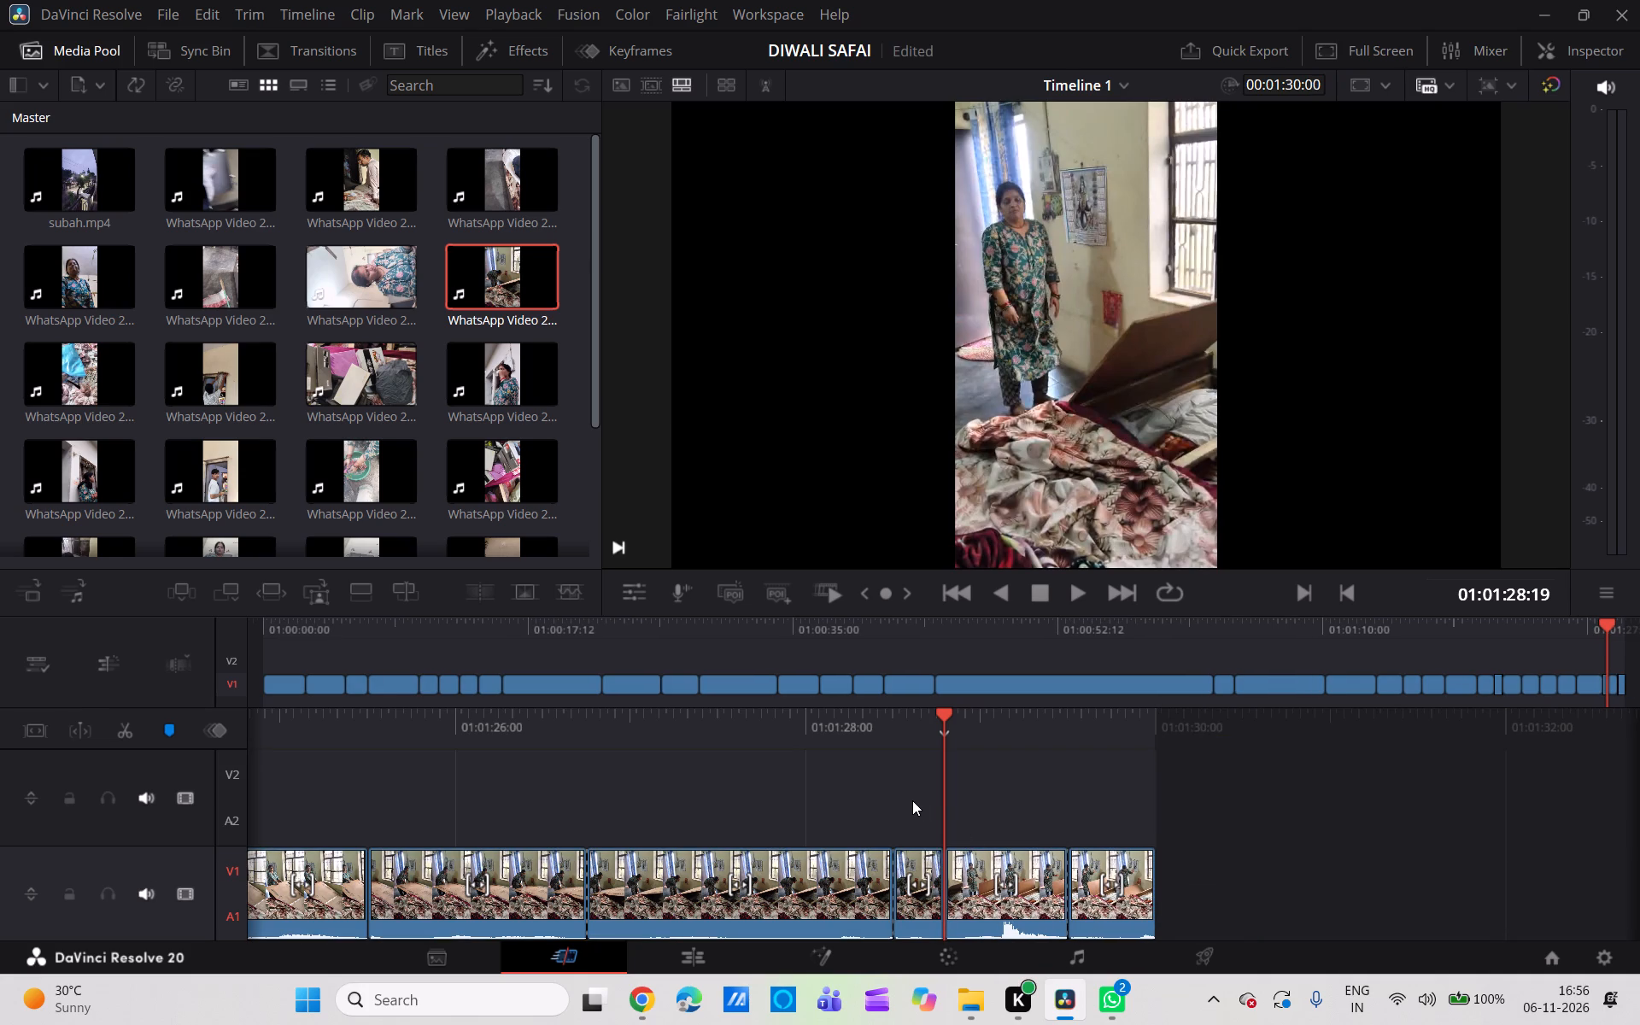
pyautogui.hscroll(8, 912, 800)
pyautogui.hscroll(-1, 912, 800)
pyautogui.hscroll(20, 912, 800)
pyautogui.hscroll(2, 912, 800)
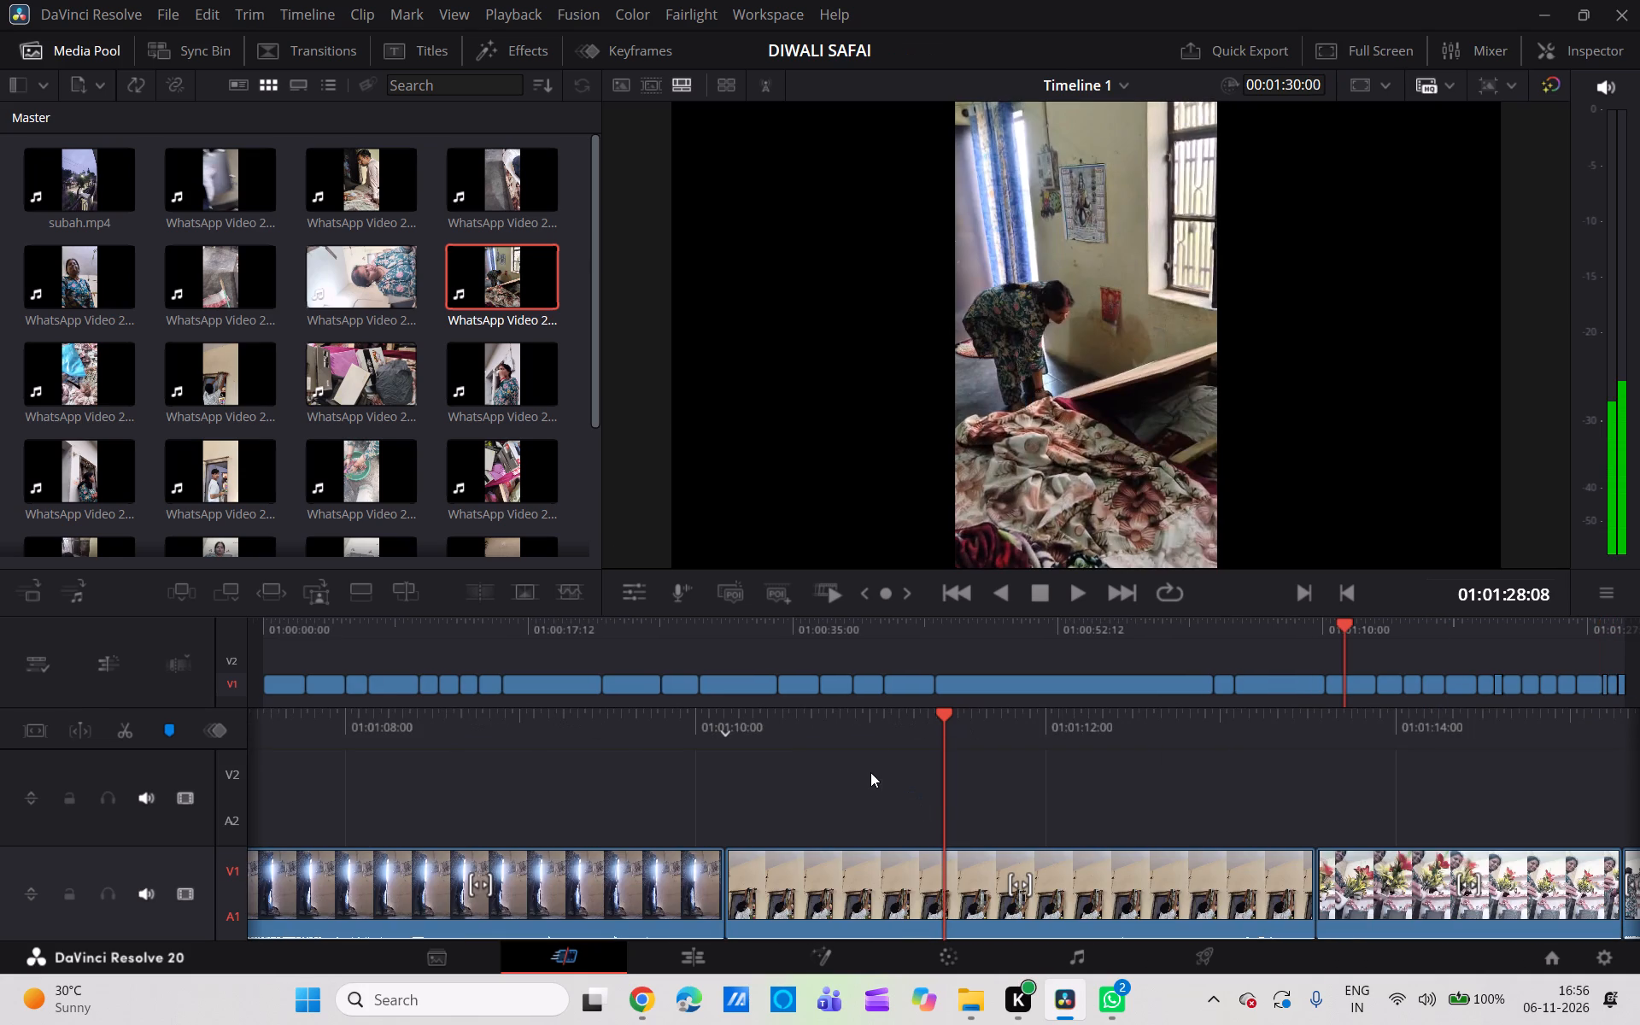
pyautogui.hscroll(-20, 1151, 694)
pyautogui.hscroll(-15, 1151, 694)
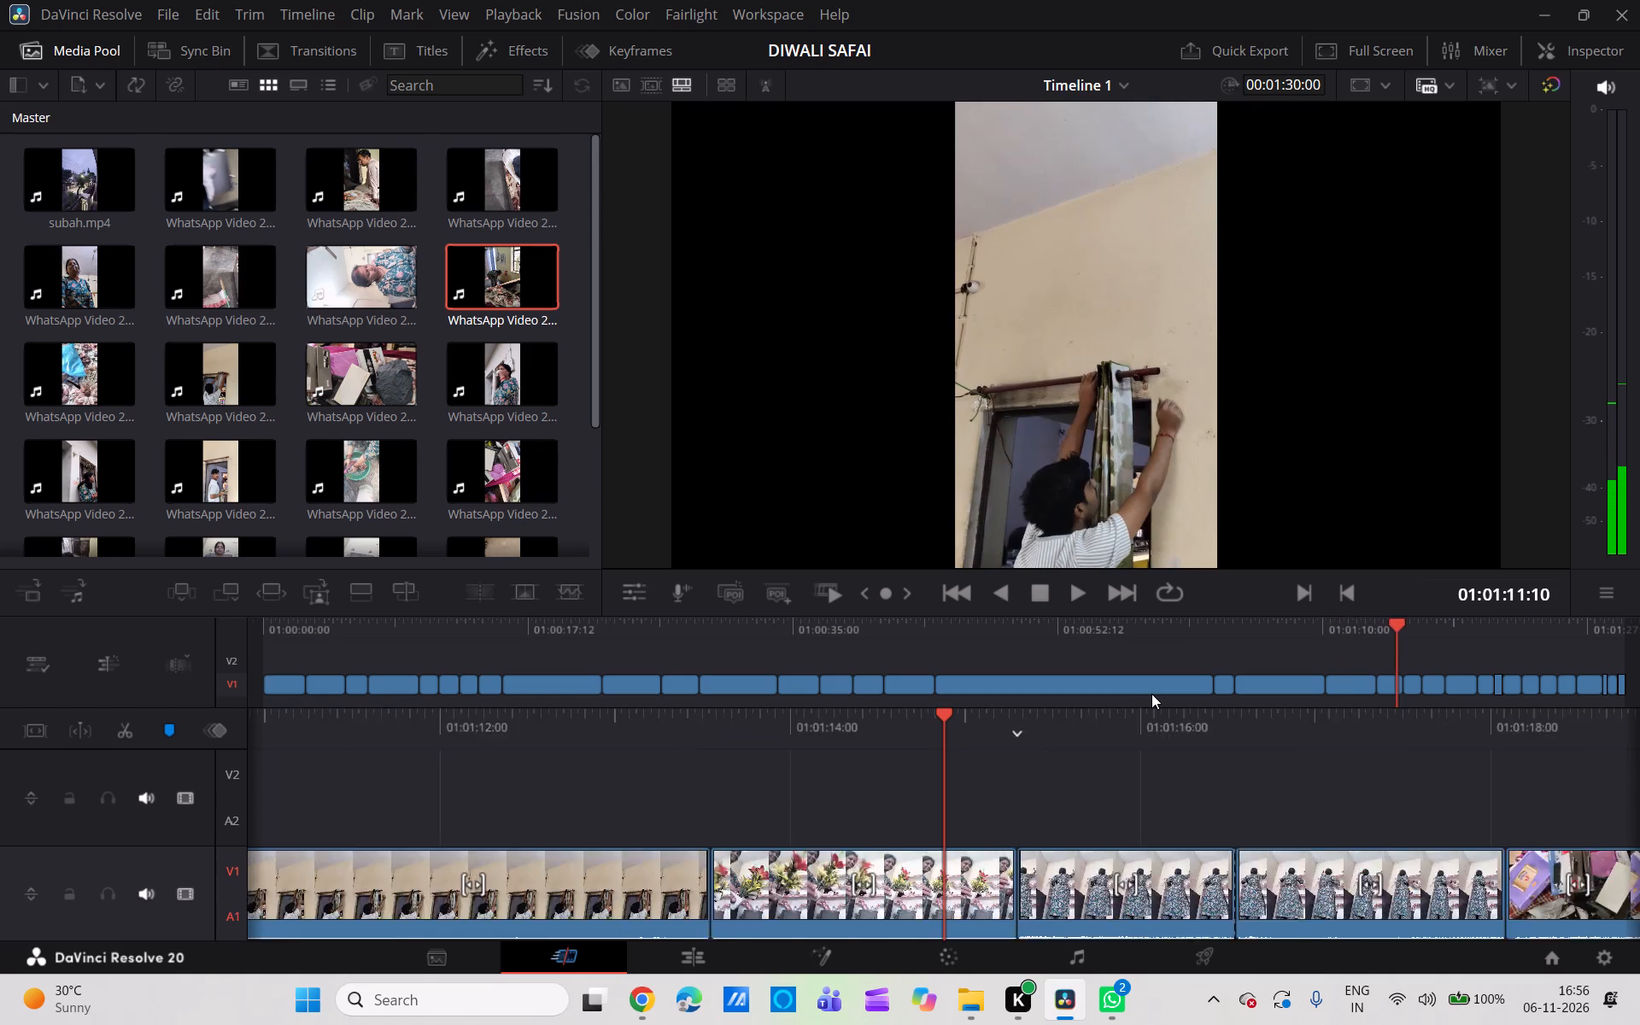
pyautogui.hscroll(-20, 1151, 694)
pyautogui.hscroll(-20, 1151, 694)
pyautogui.hscroll(-20, 1151, 694)
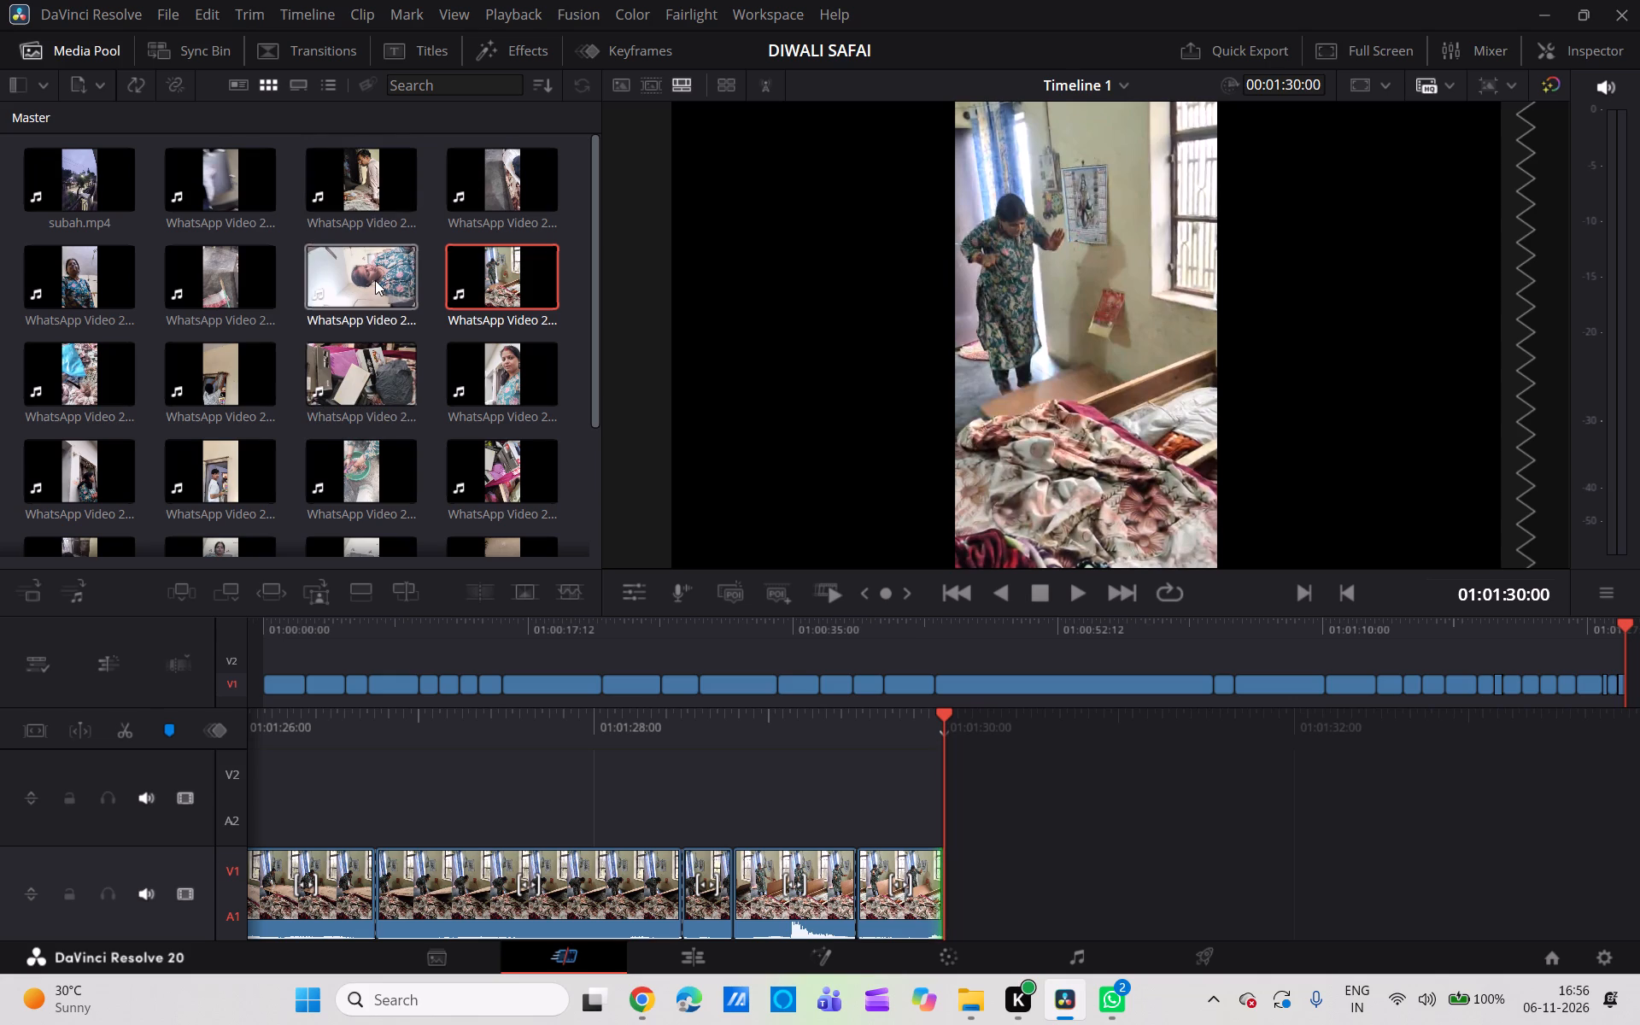
# Append the sideways selfie clip of the woman in the floral dress to the end of the timeline at 01:01:30:00.
pyautogui.scroll(7, 375, 280)
pyautogui.moveTo(396, 282); pyautogui.dragTo(952, 790)
# Split the sideways selfie clip at 01:03:43:17, where the woman holds up the black purse with both hands.
pyautogui.hscroll(1, 952, 790)
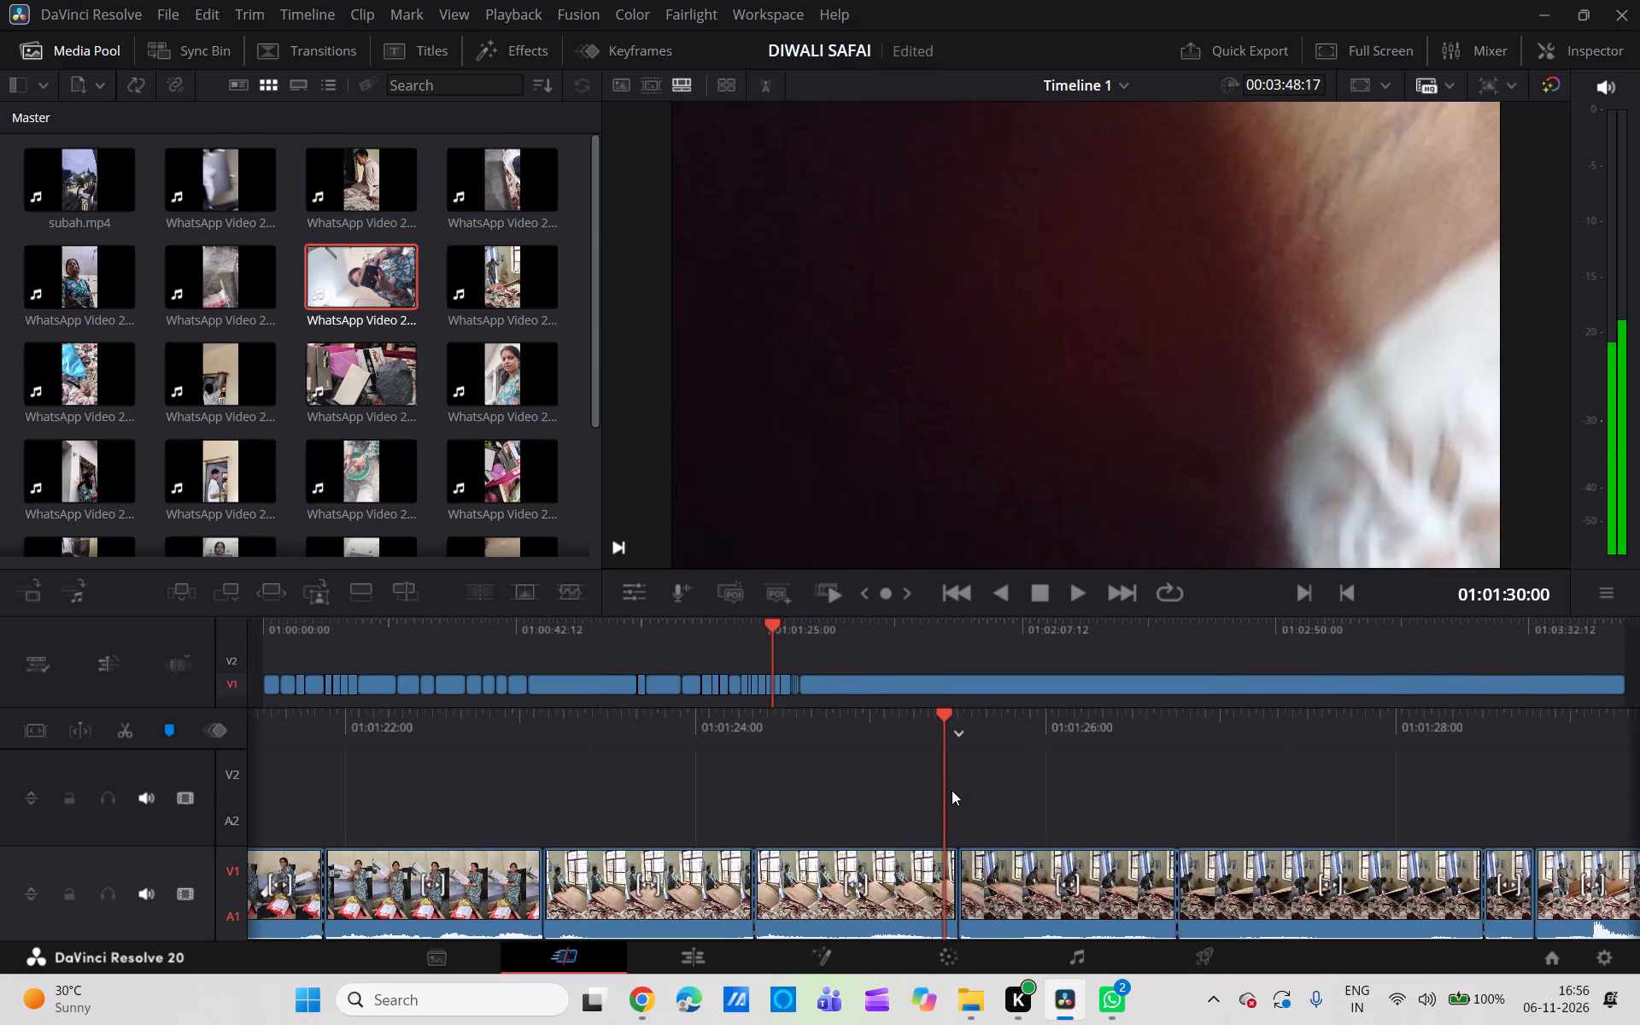
pyautogui.hscroll(1, 952, 790)
pyautogui.hscroll(-3, 84, 979)
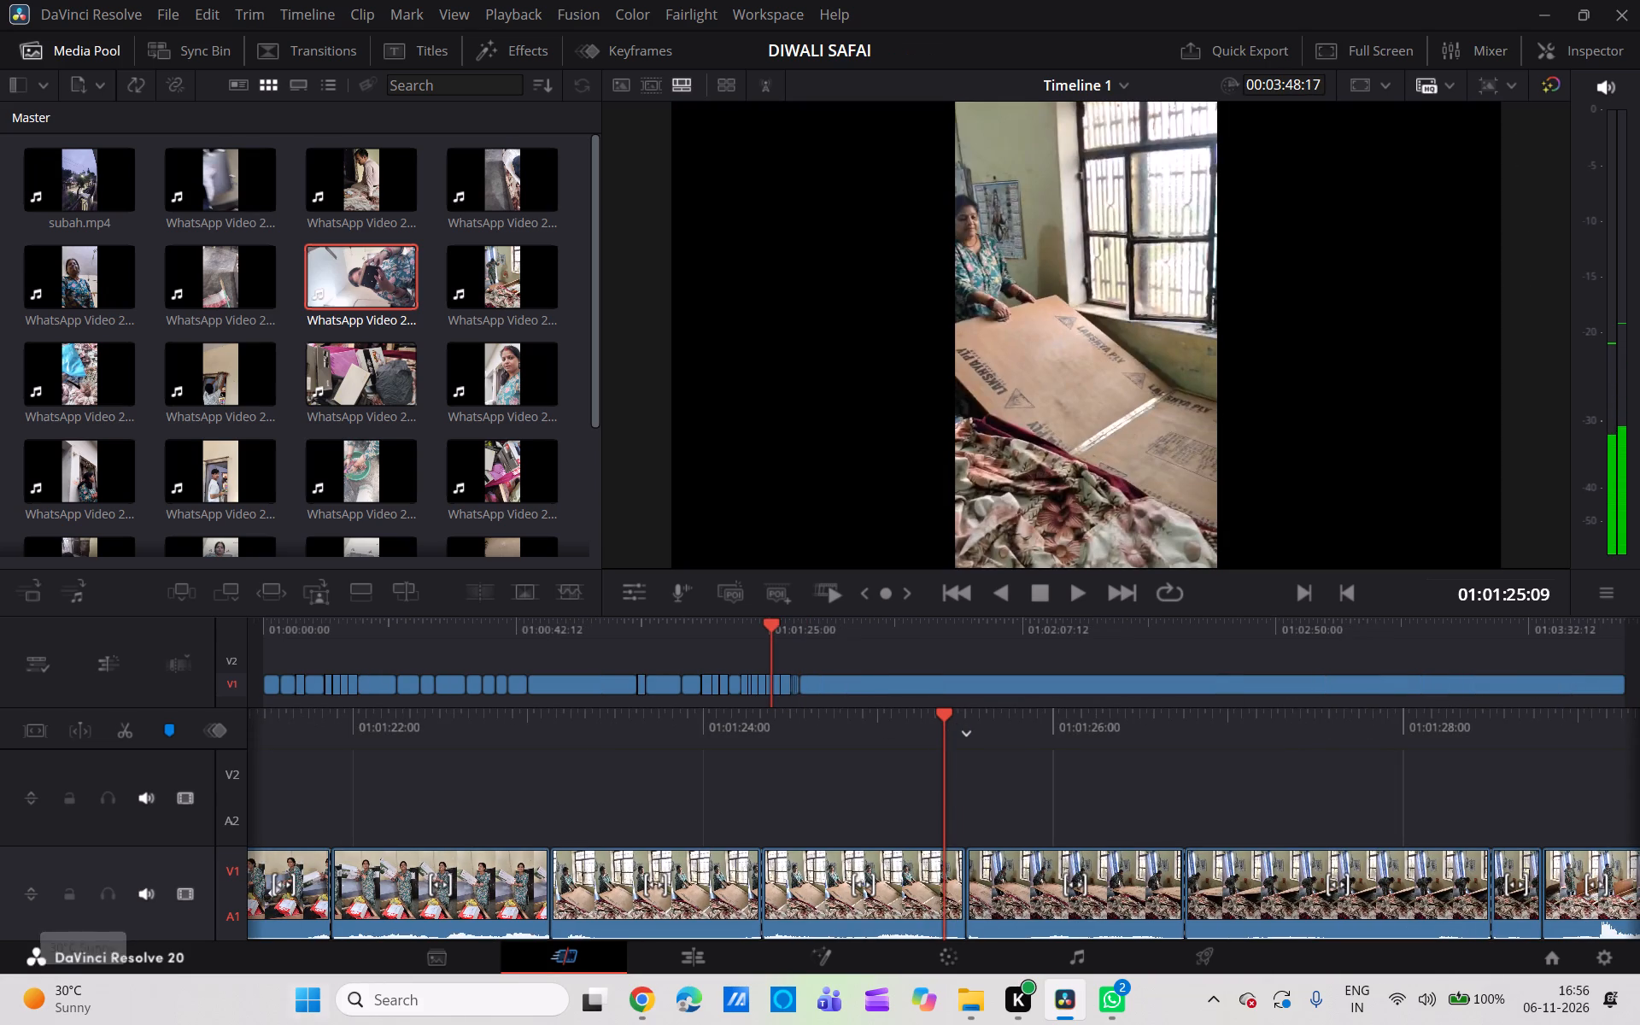
pyautogui.hscroll(-3, 1084, 786)
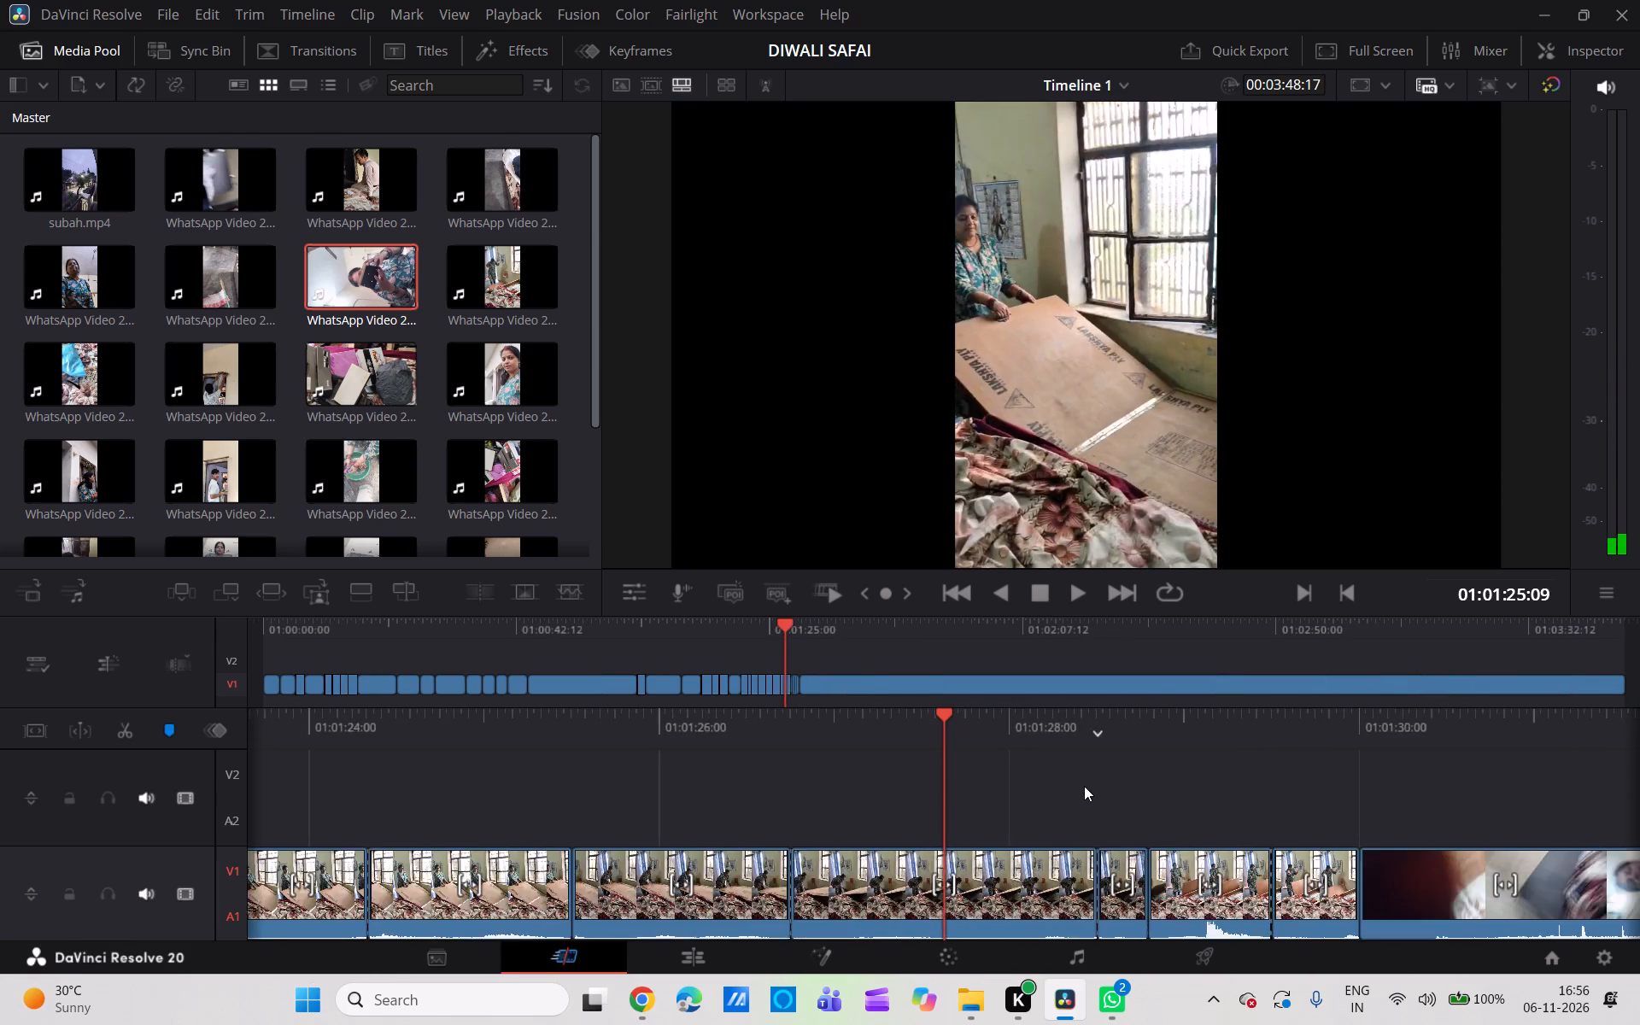
pyautogui.hscroll(-16, 1084, 786)
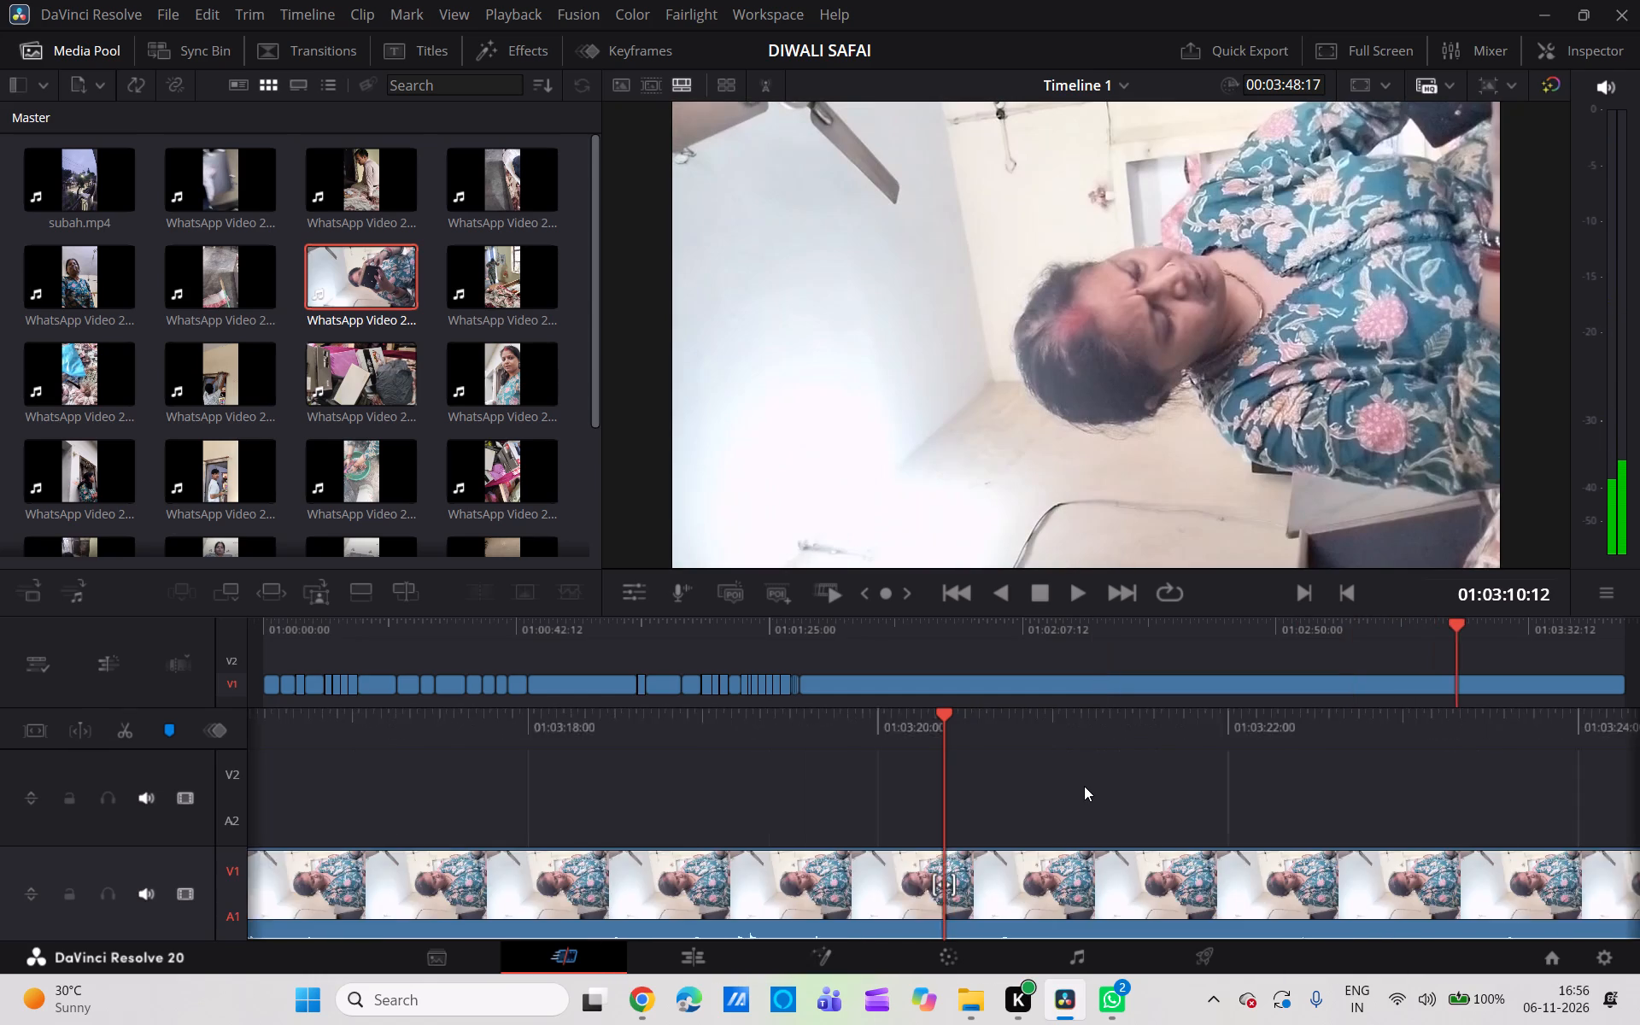
pyautogui.hscroll(-6, 1084, 786)
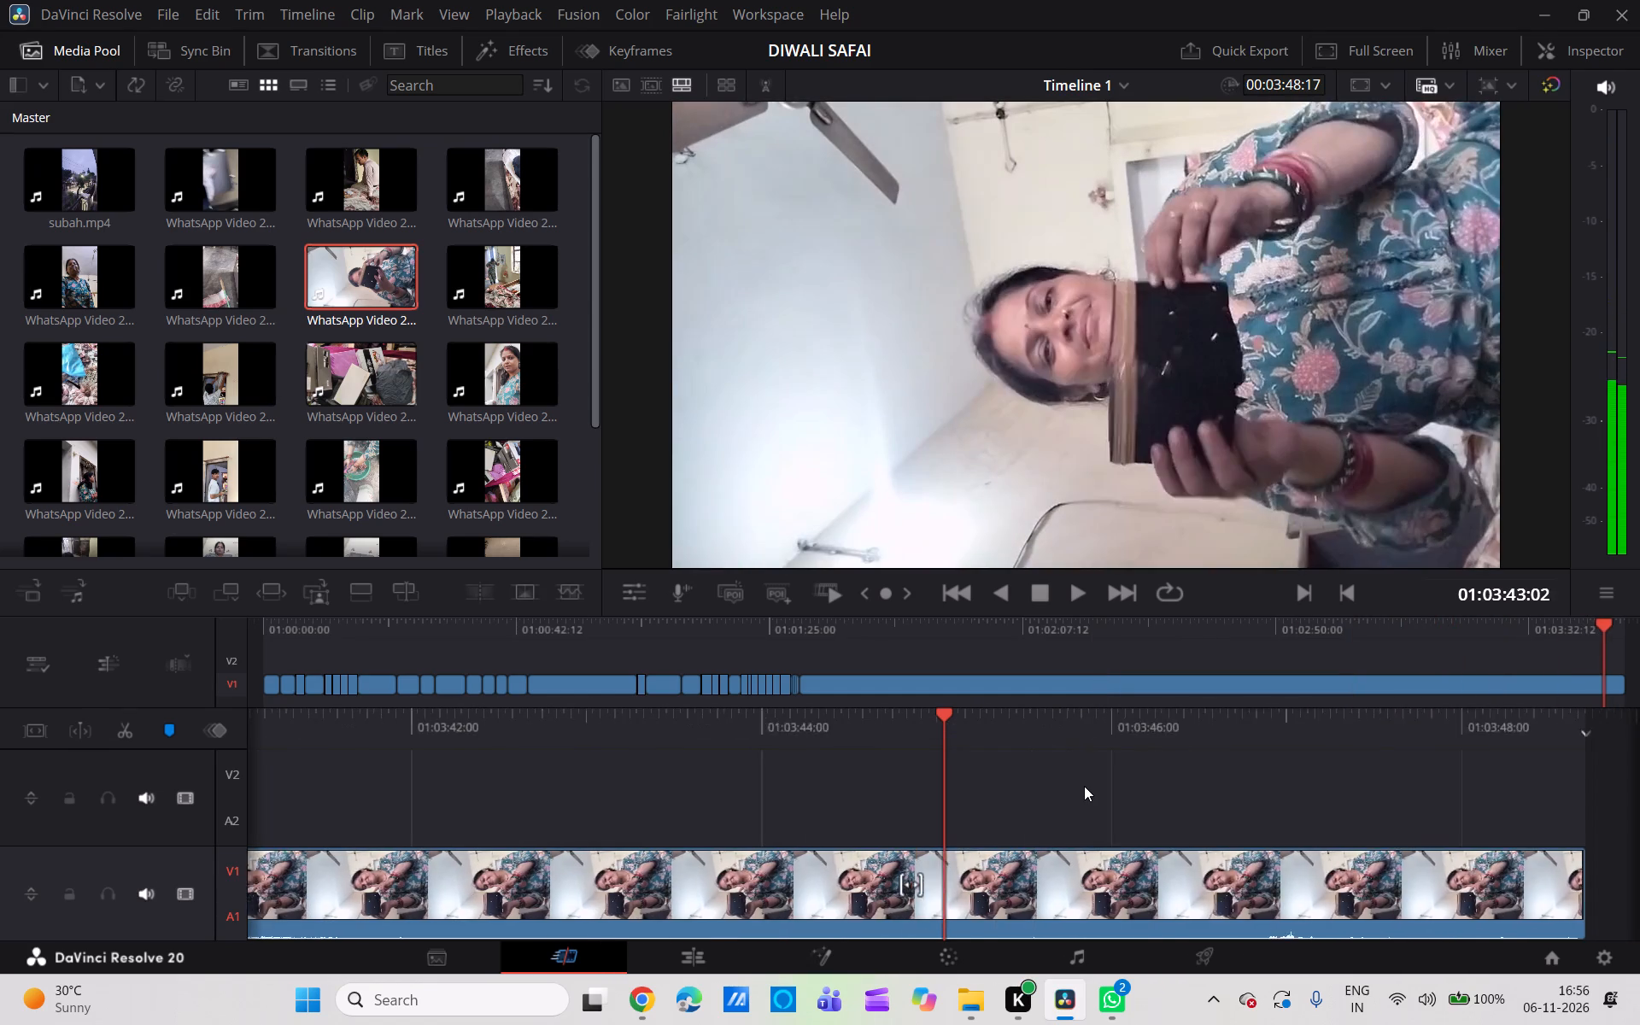
pyautogui.hscroll(2, 1084, 786)
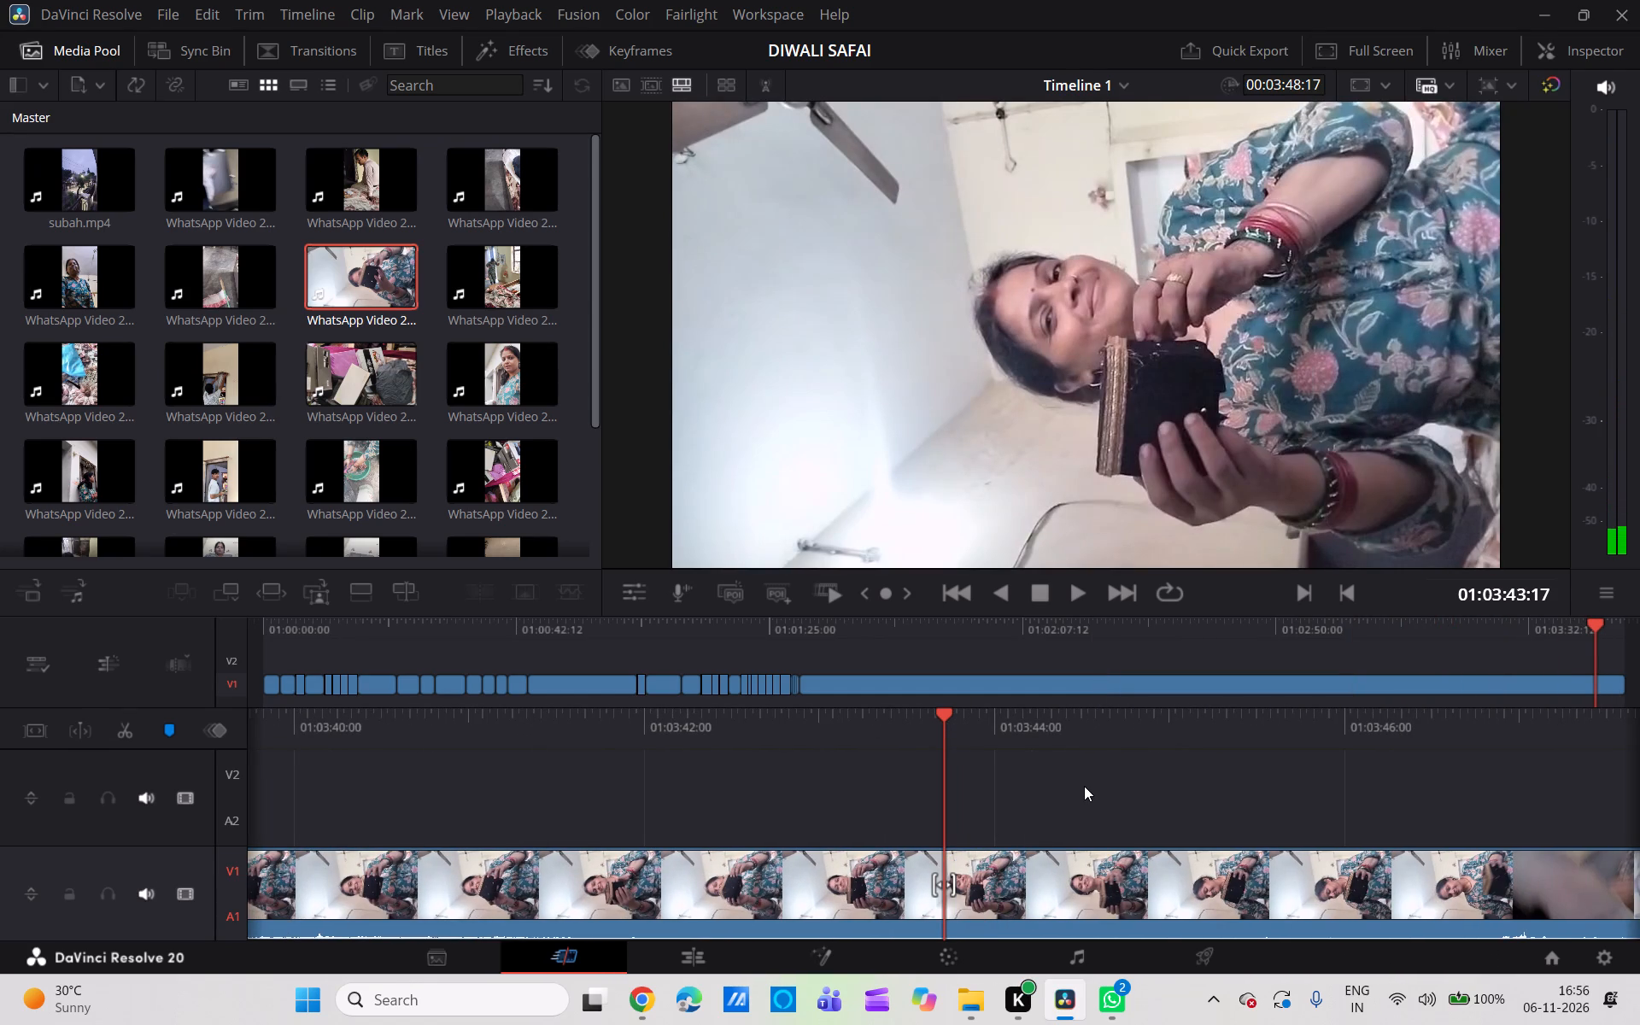
pyautogui.click(129, 733)
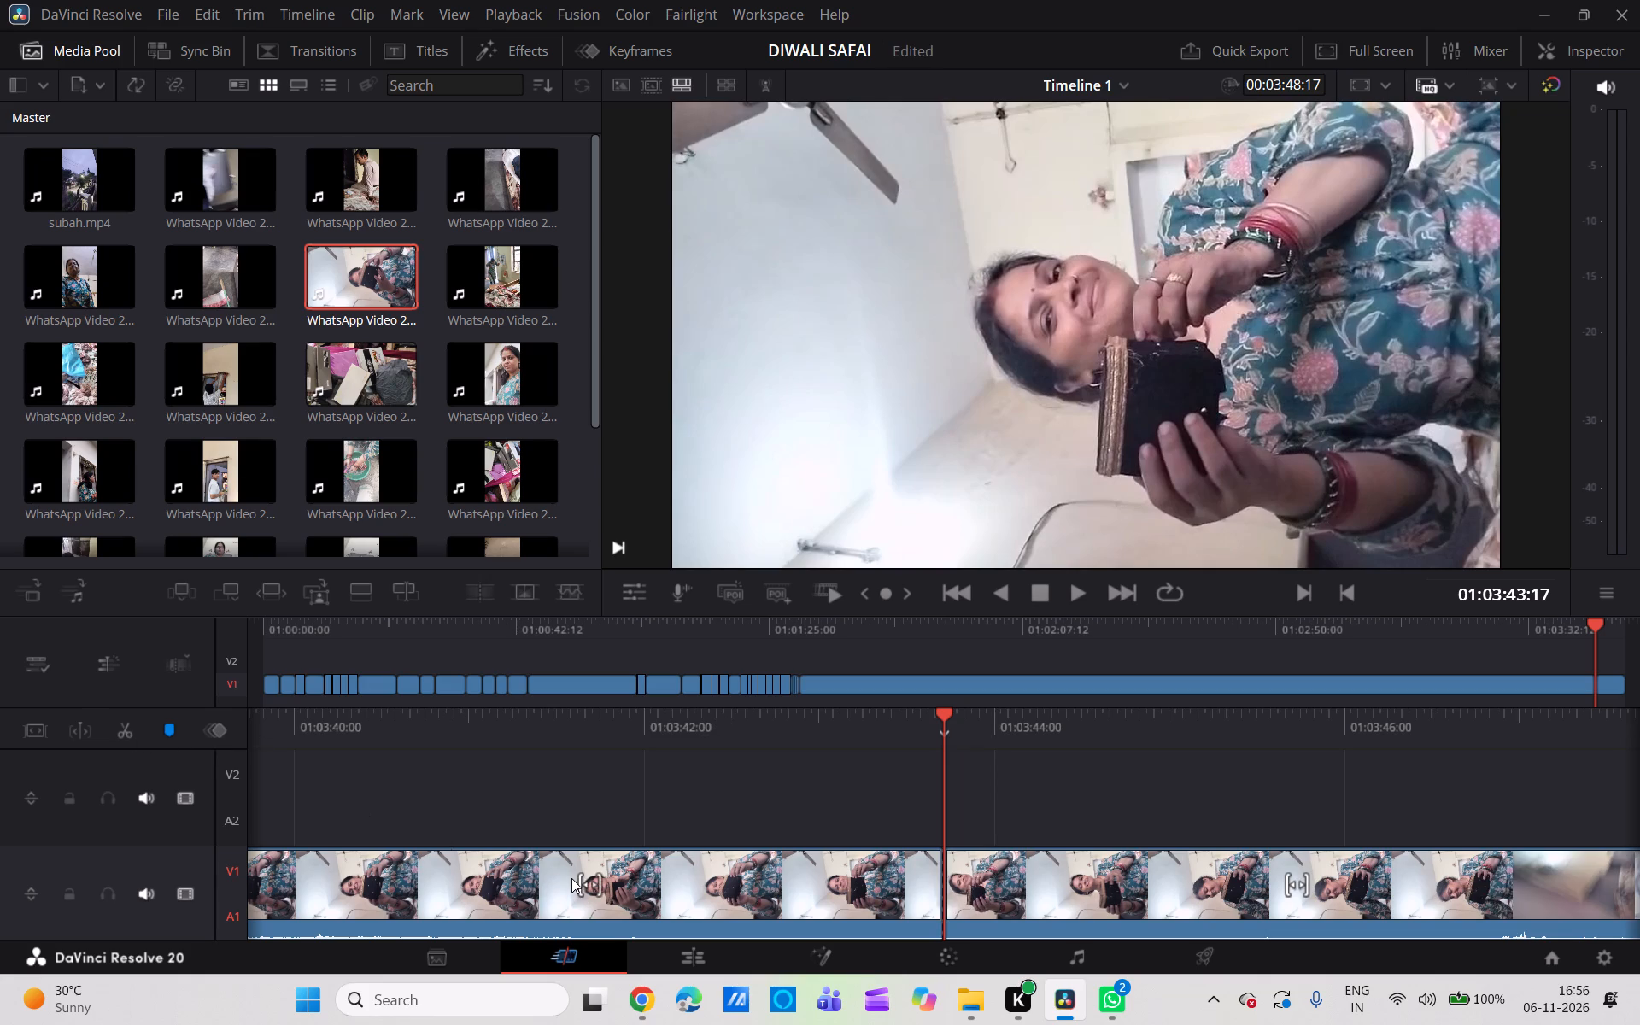
# Delete the selfie clip's long portion before the 01:03:43:17 cut and close the gap.
pyautogui.click(571, 878)
pyautogui.press('BackSpace')
pyautogui.click(571, 878)
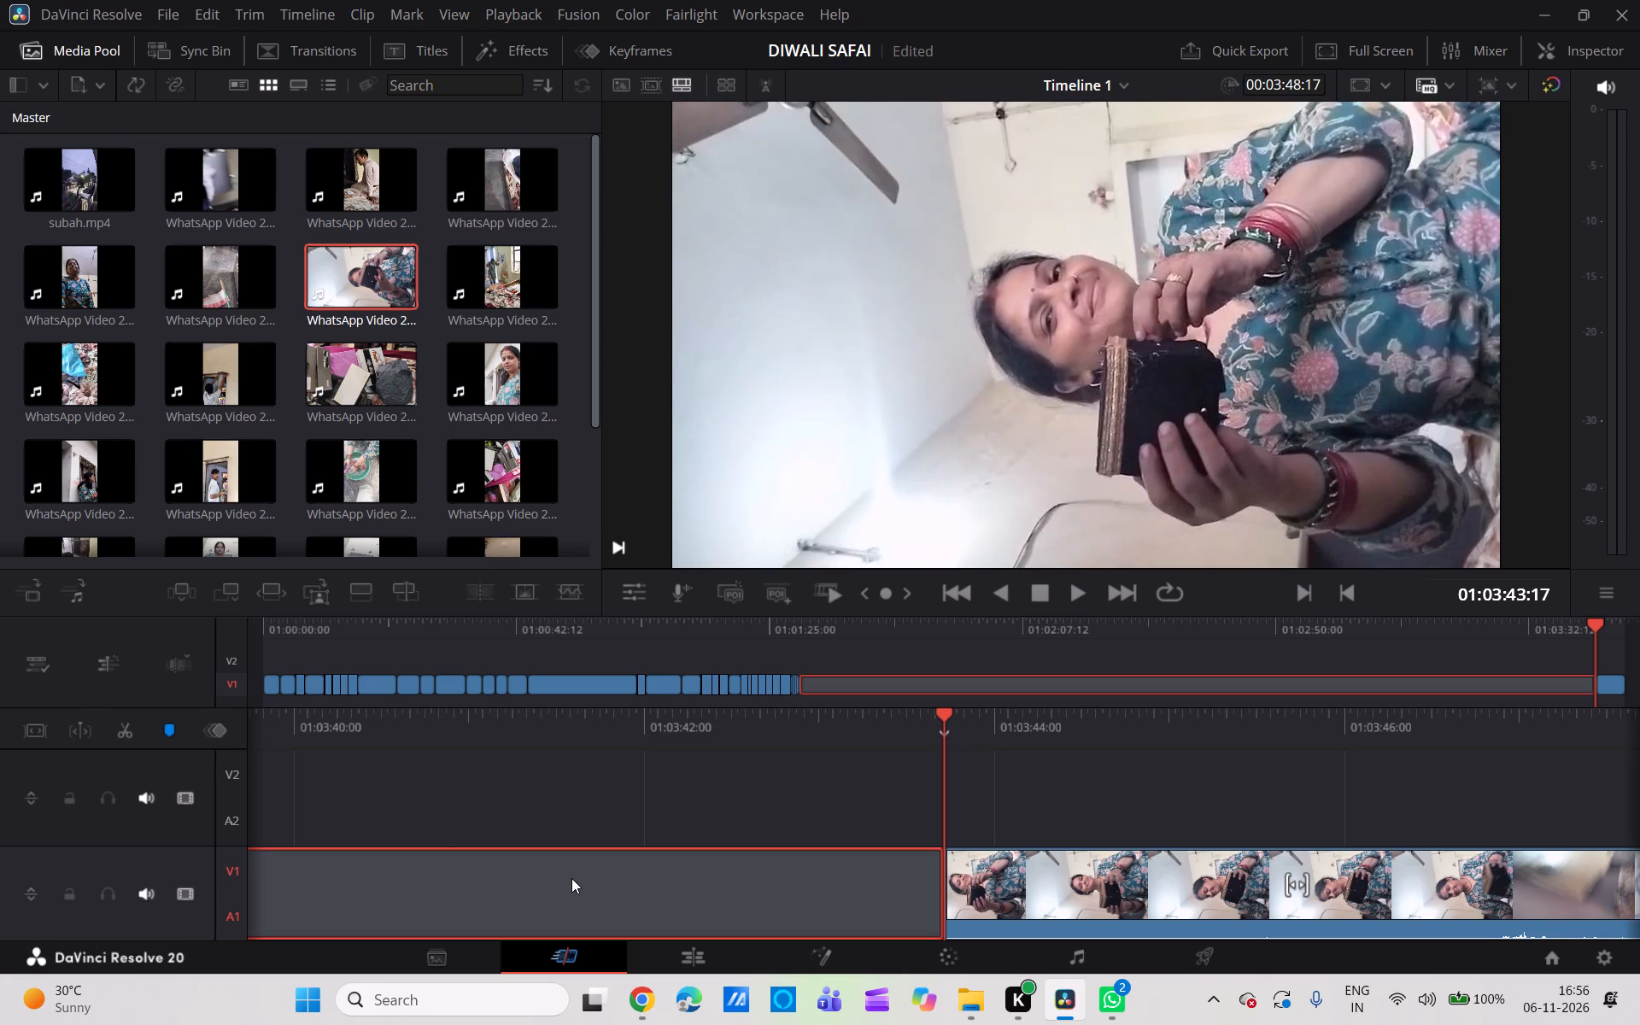
pyautogui.press('BackSpace')
# Cut the remaining selfie clip at 01:01:31:06, where the woman looks down at the black purse, and delete everything after it.
pyautogui.scroll(1, 571, 878)
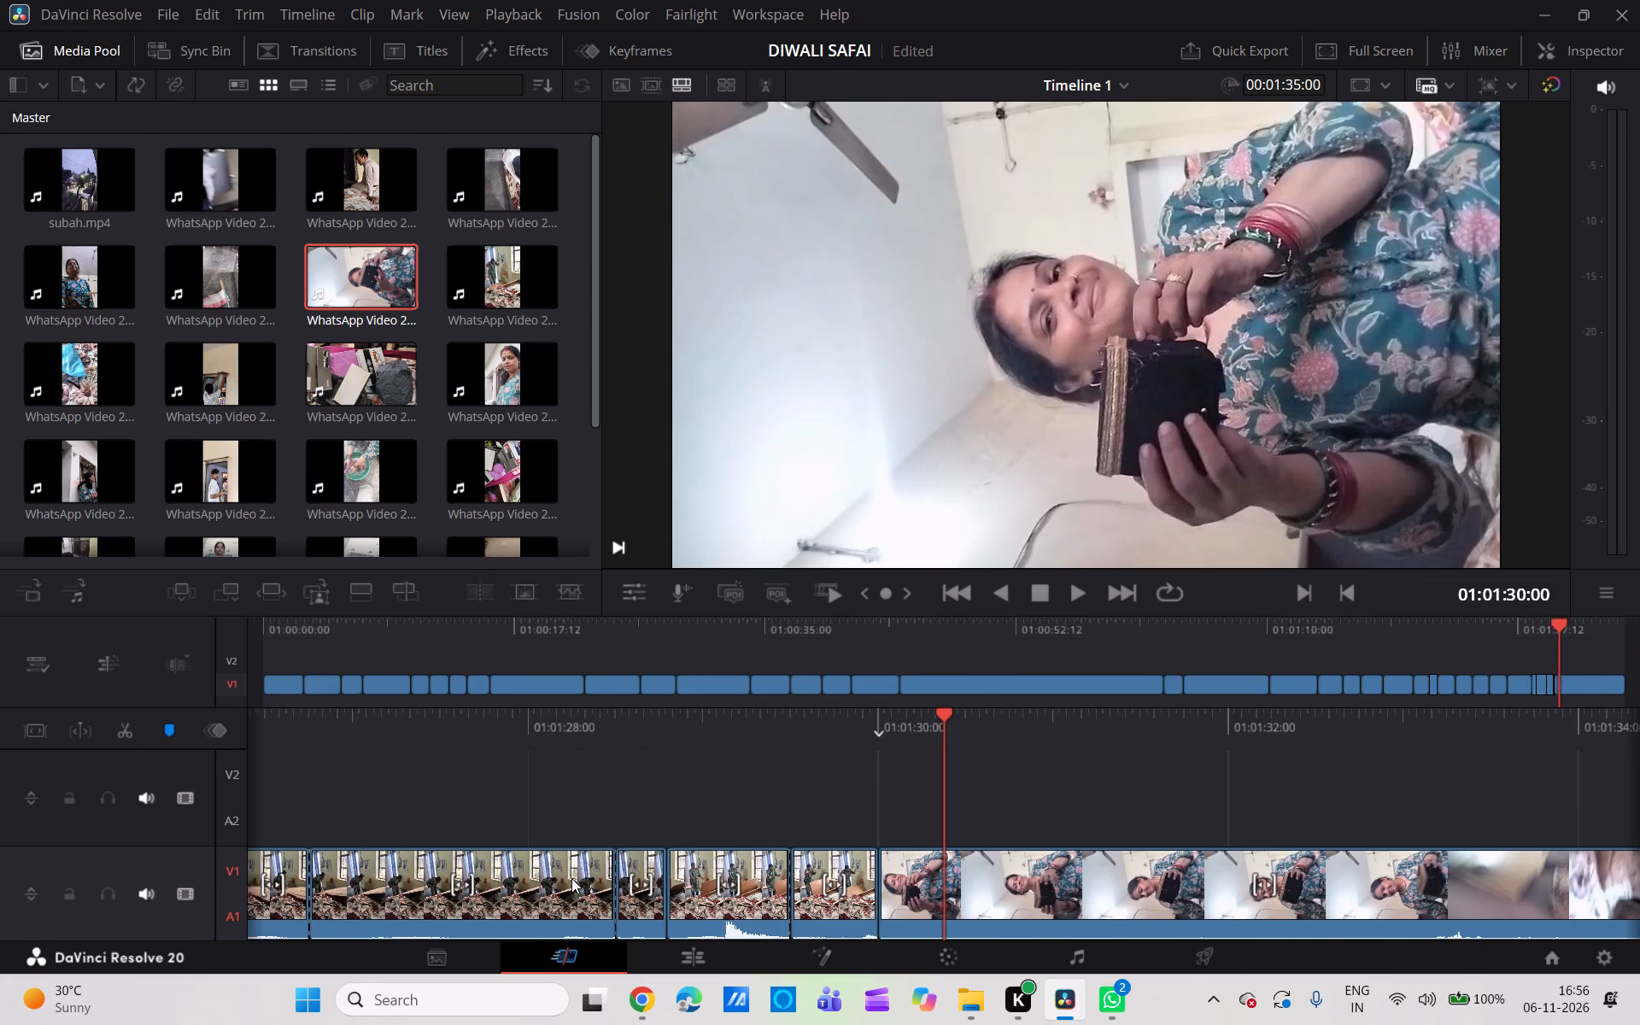
pyautogui.scroll(1, 571, 878)
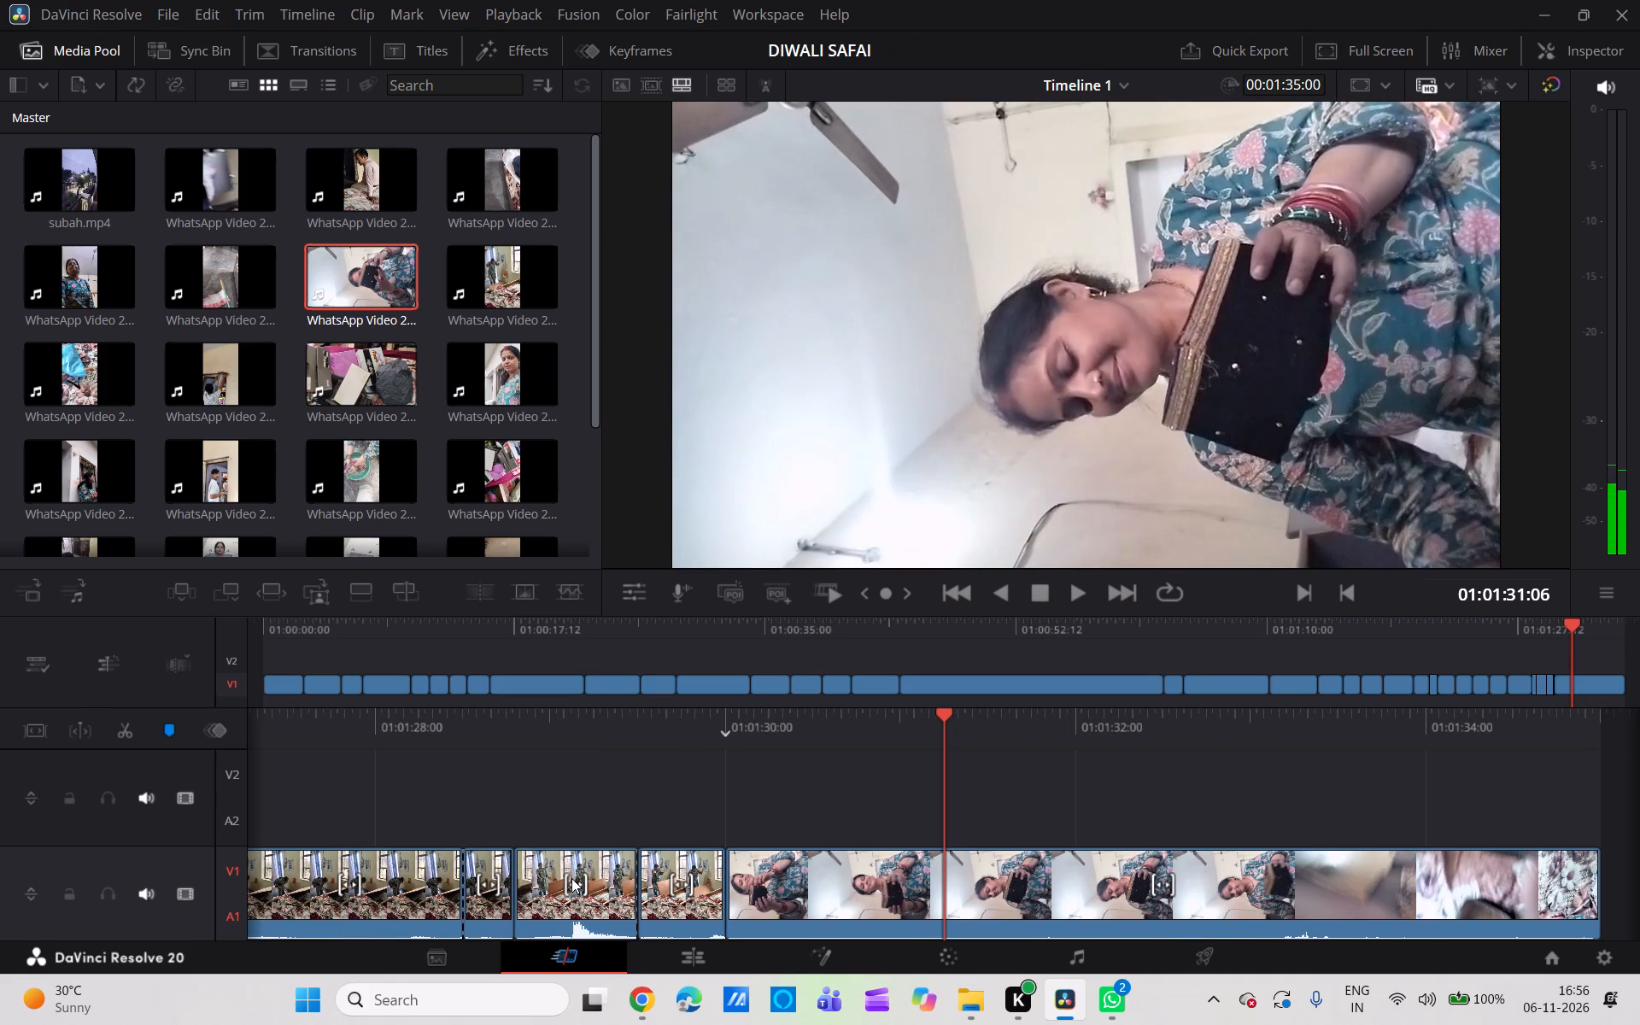
pyautogui.scroll(1, 571, 878)
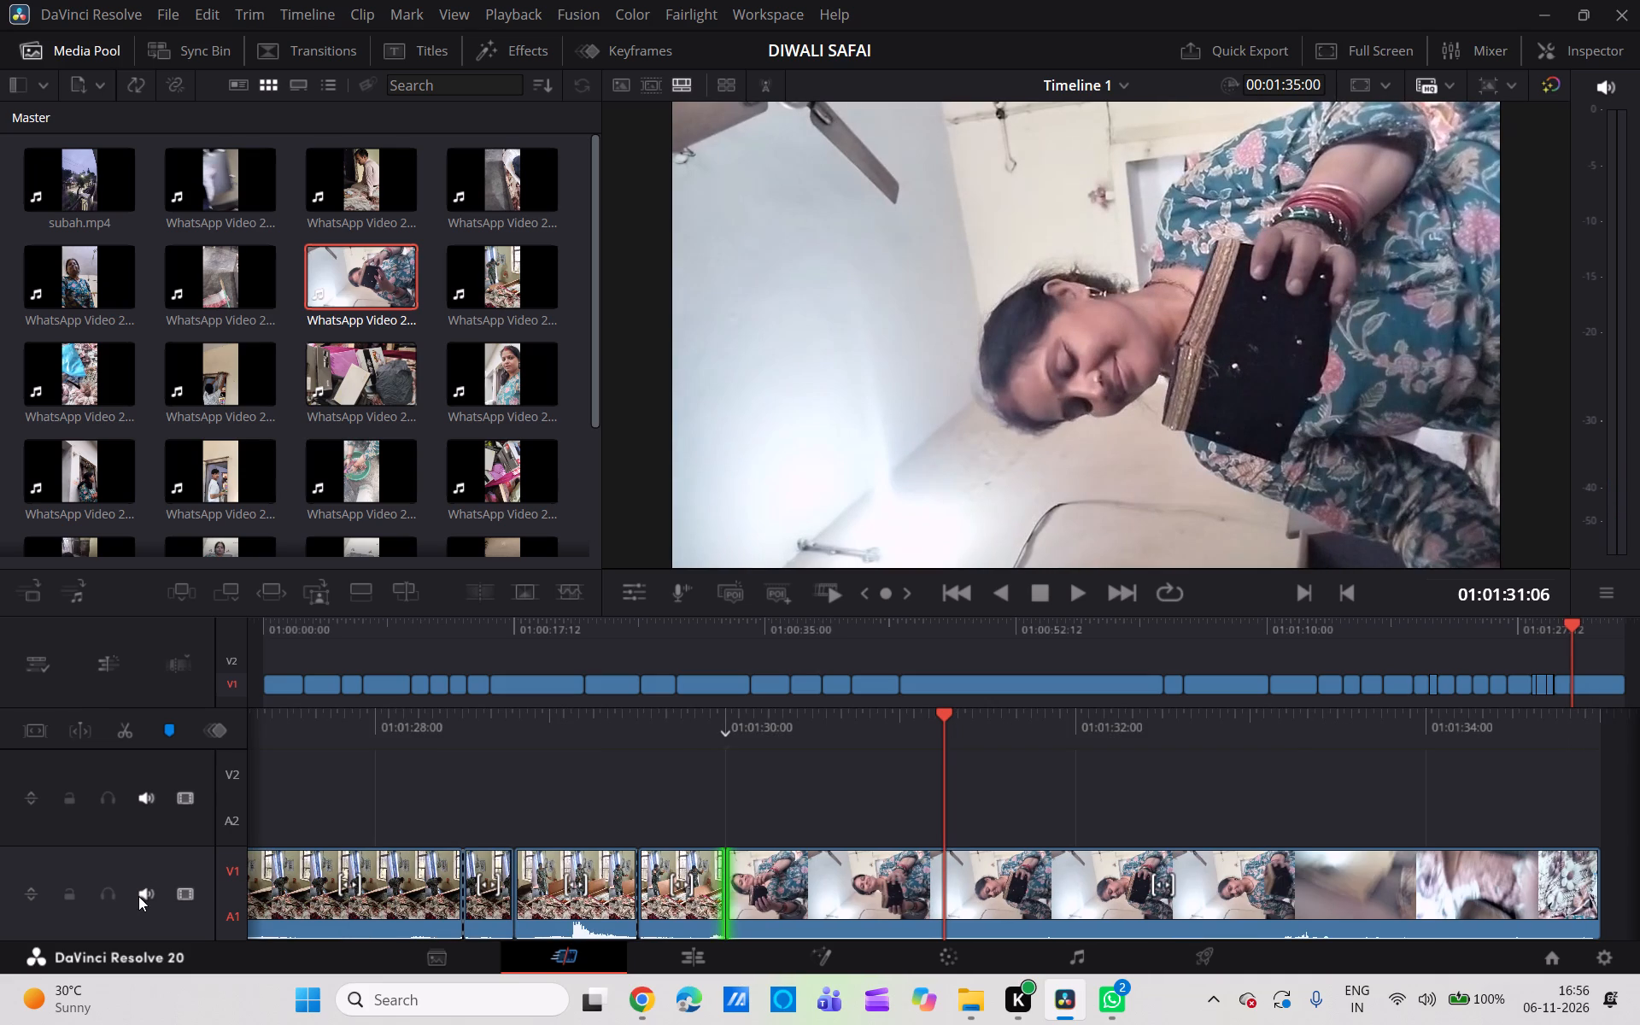
pyautogui.click(122, 728)
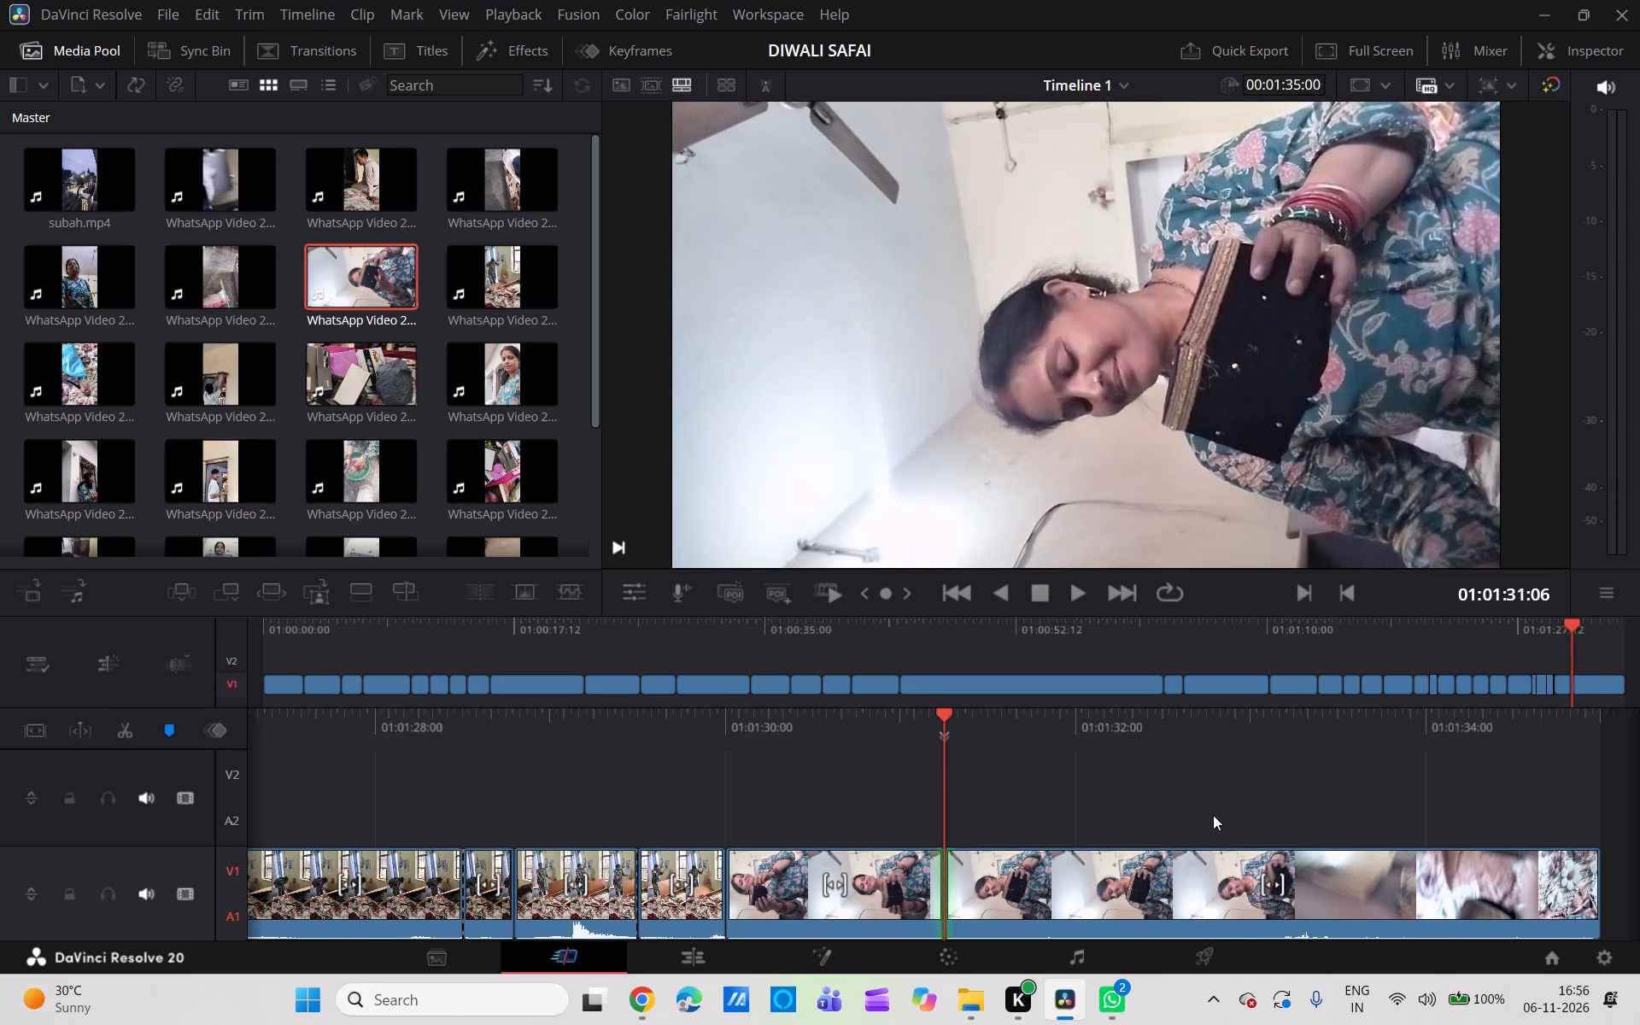
pyautogui.hscroll(-1, 1213, 815)
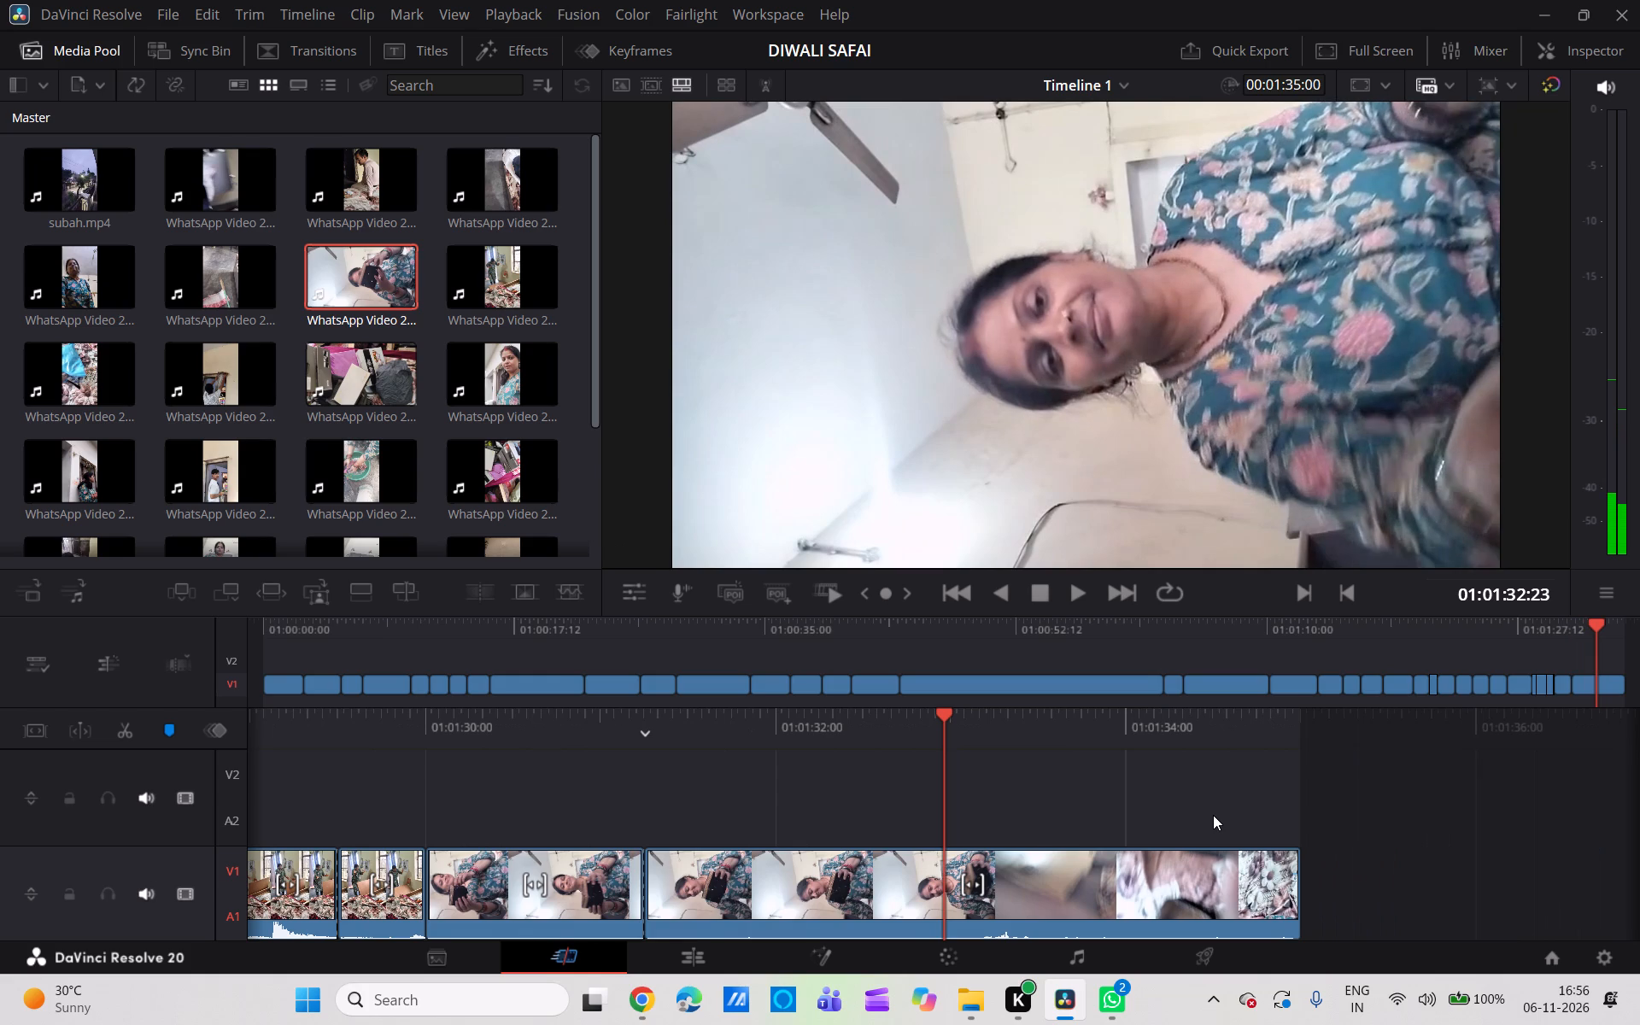
pyautogui.hscroll(-1, 1213, 815)
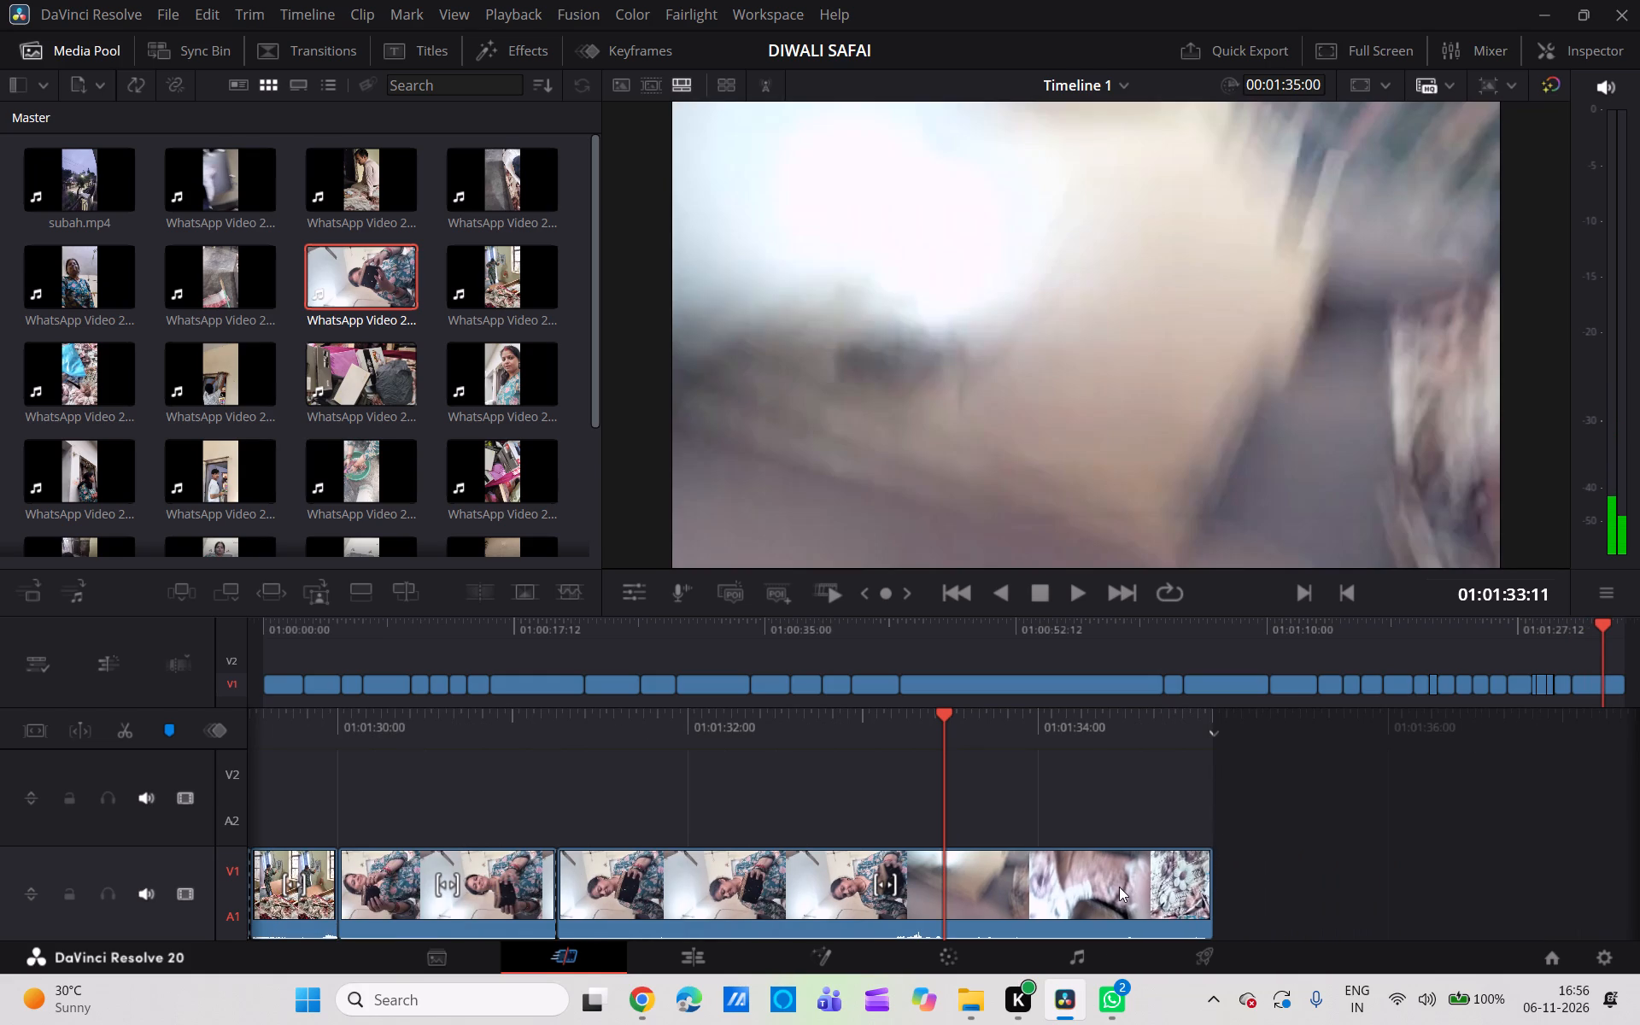
pyautogui.click(1119, 887)
pyautogui.press('BackSpace')
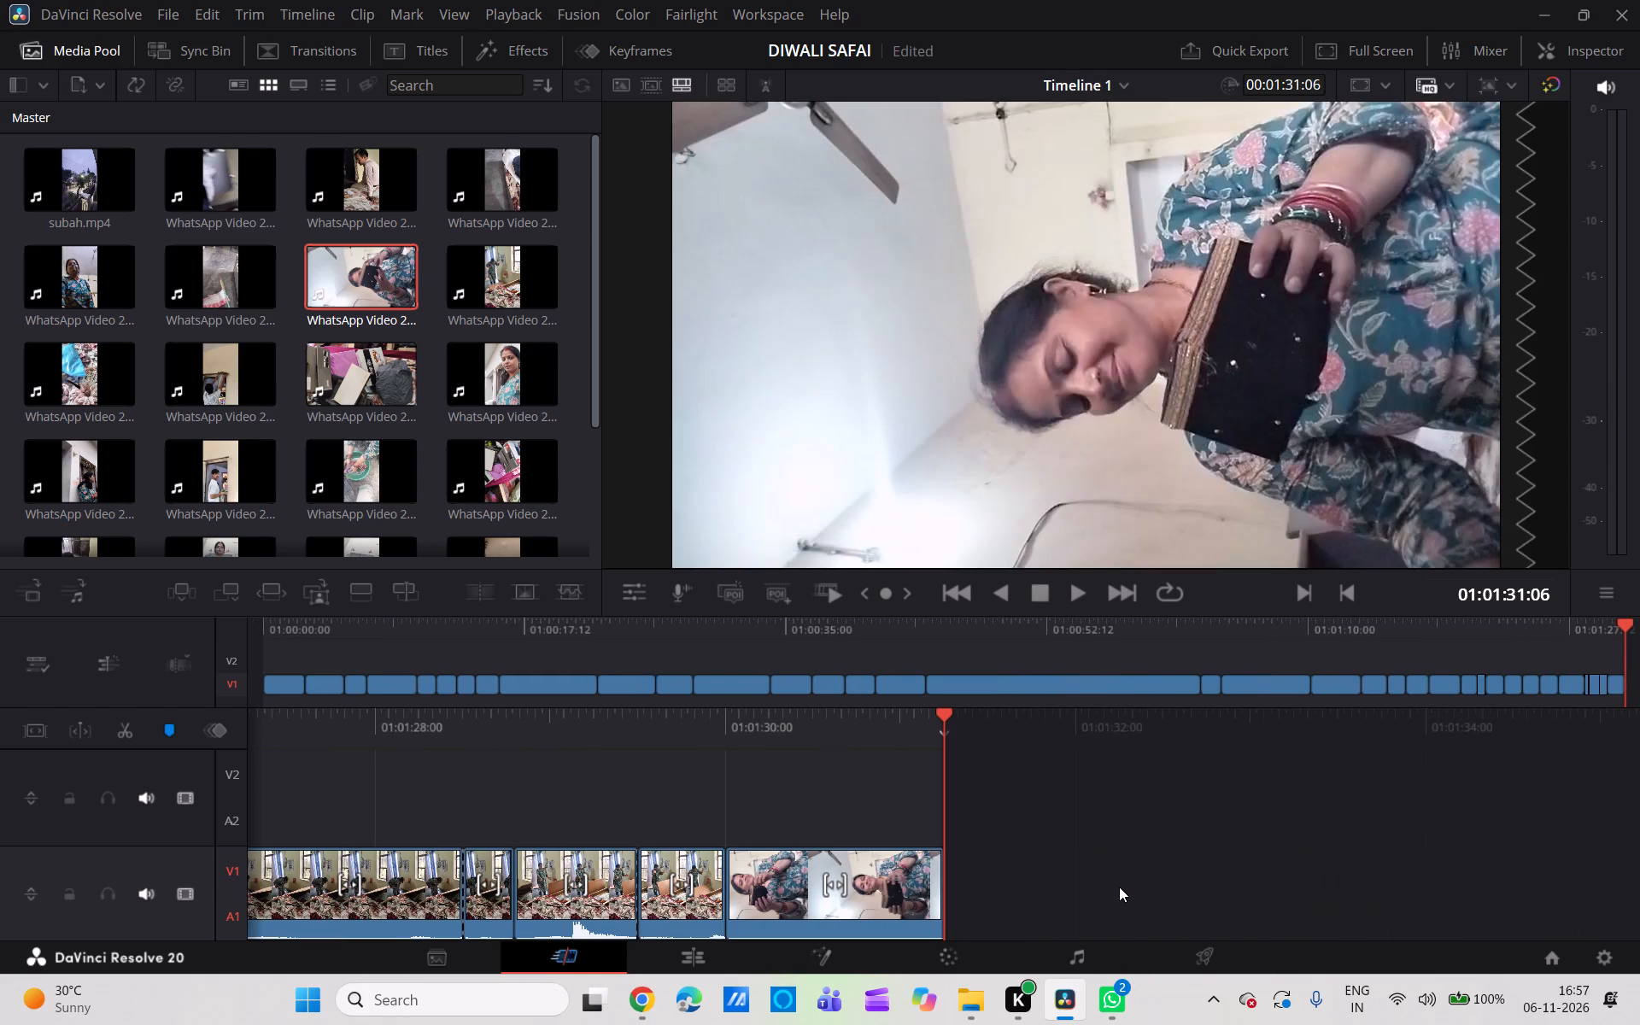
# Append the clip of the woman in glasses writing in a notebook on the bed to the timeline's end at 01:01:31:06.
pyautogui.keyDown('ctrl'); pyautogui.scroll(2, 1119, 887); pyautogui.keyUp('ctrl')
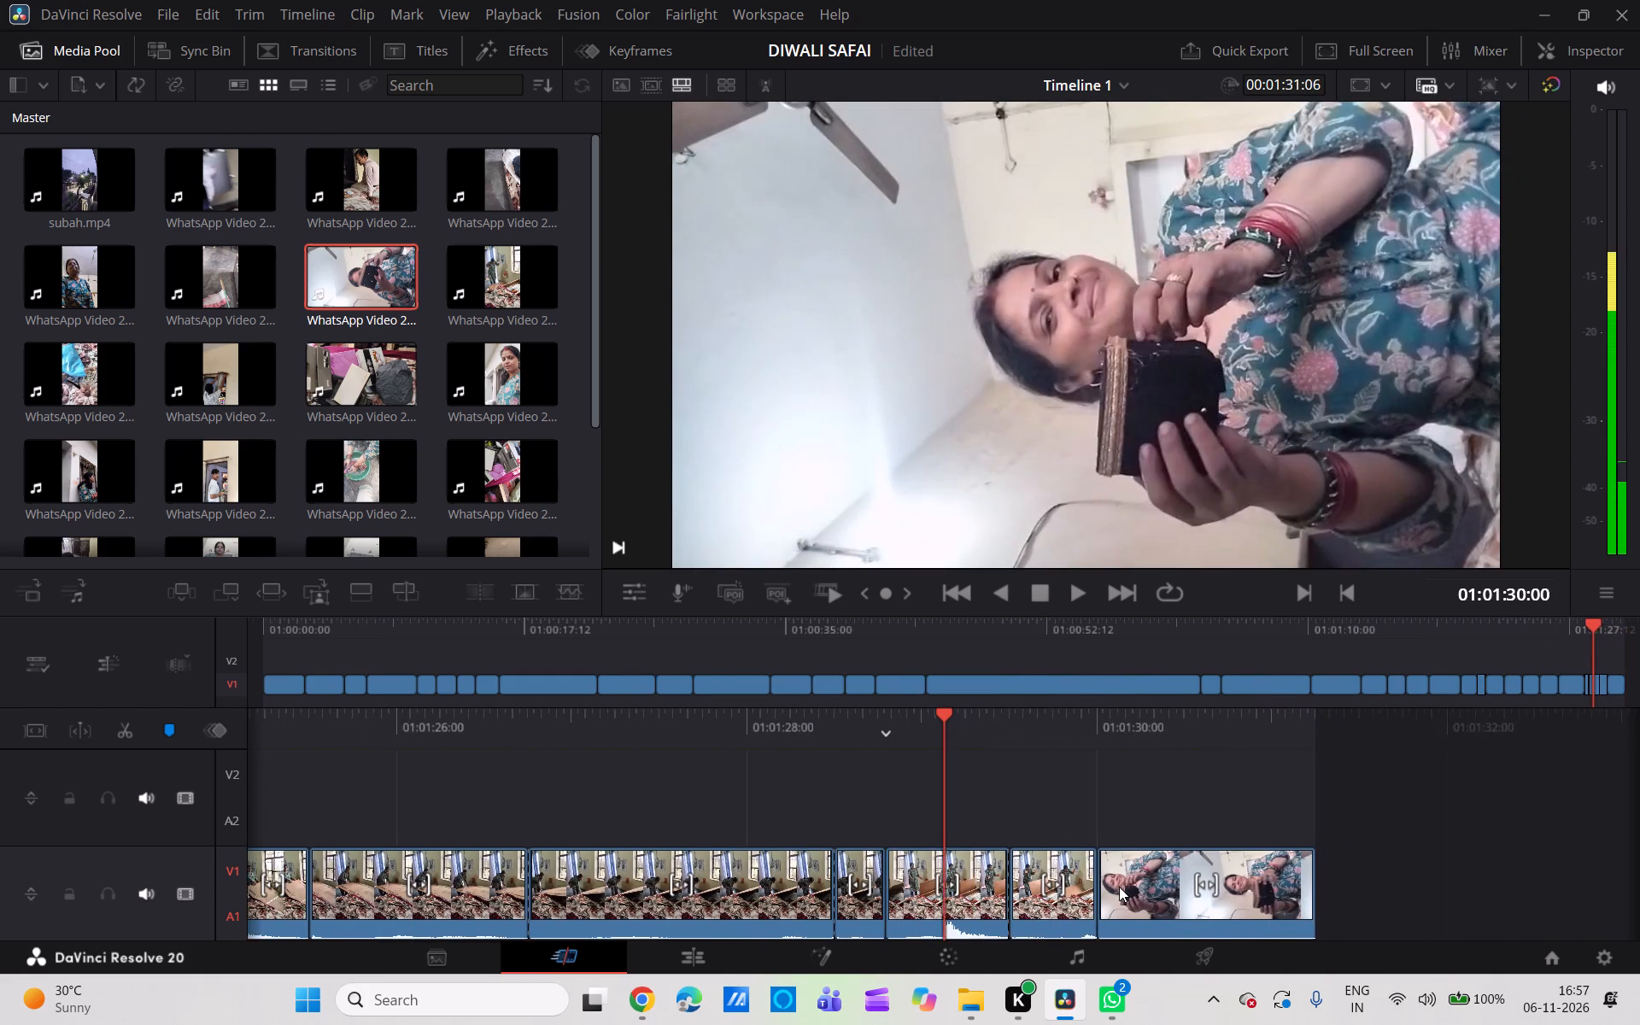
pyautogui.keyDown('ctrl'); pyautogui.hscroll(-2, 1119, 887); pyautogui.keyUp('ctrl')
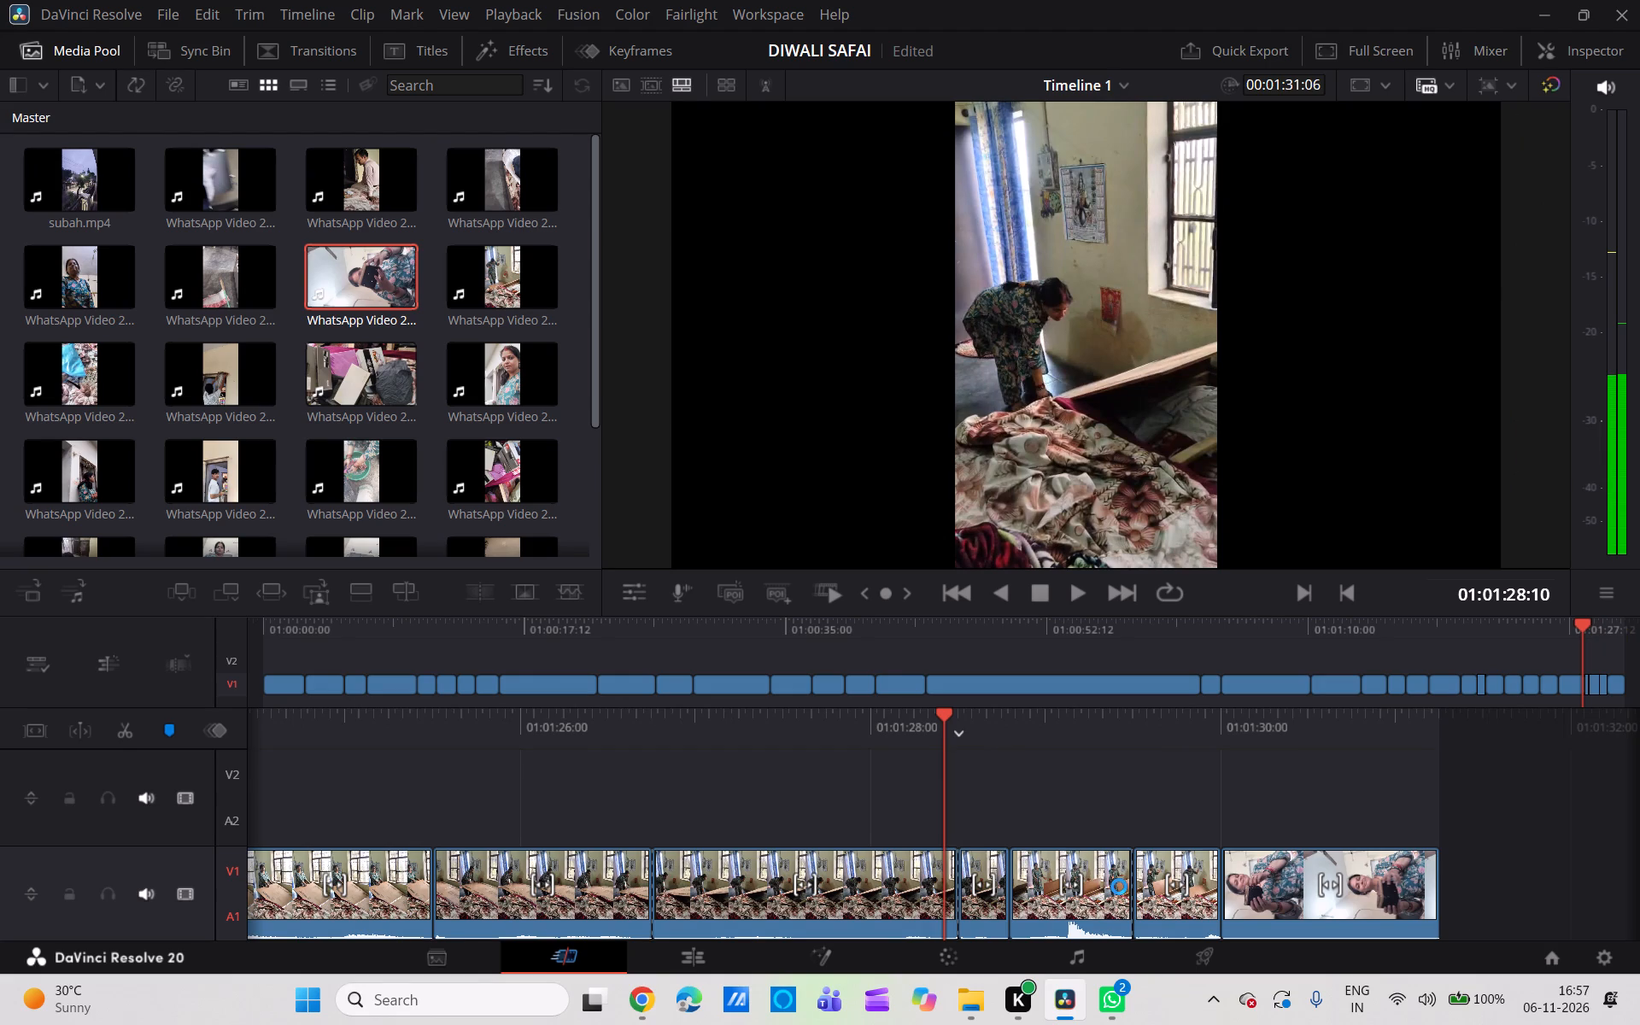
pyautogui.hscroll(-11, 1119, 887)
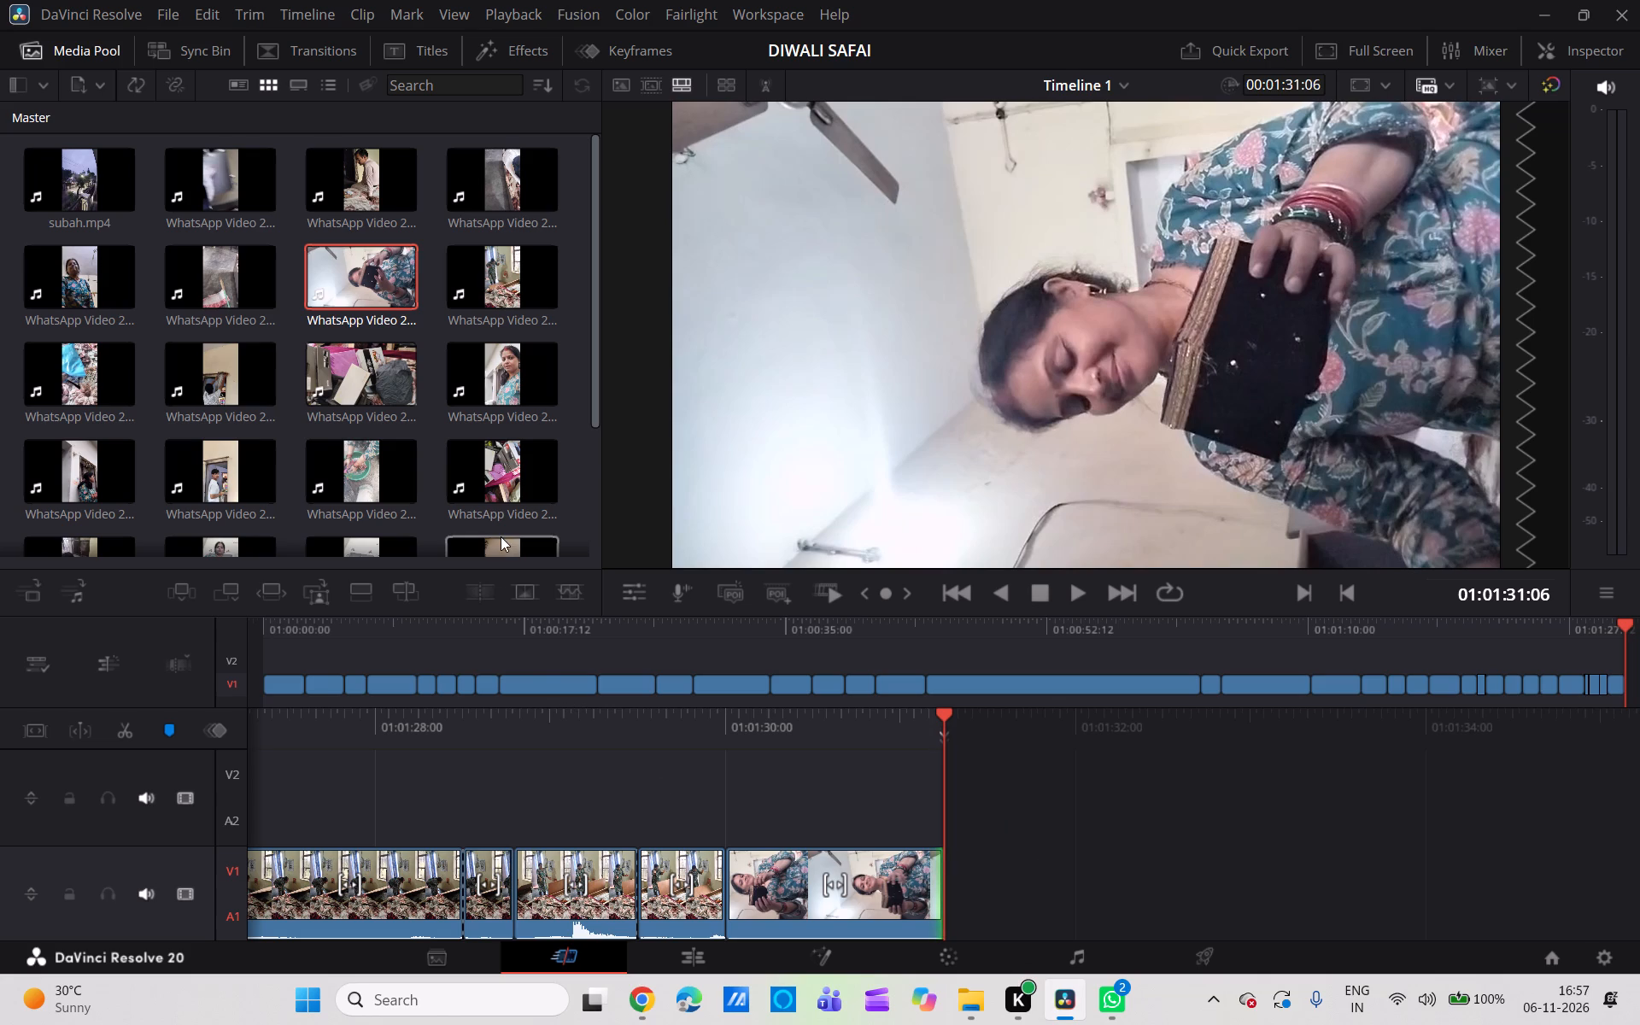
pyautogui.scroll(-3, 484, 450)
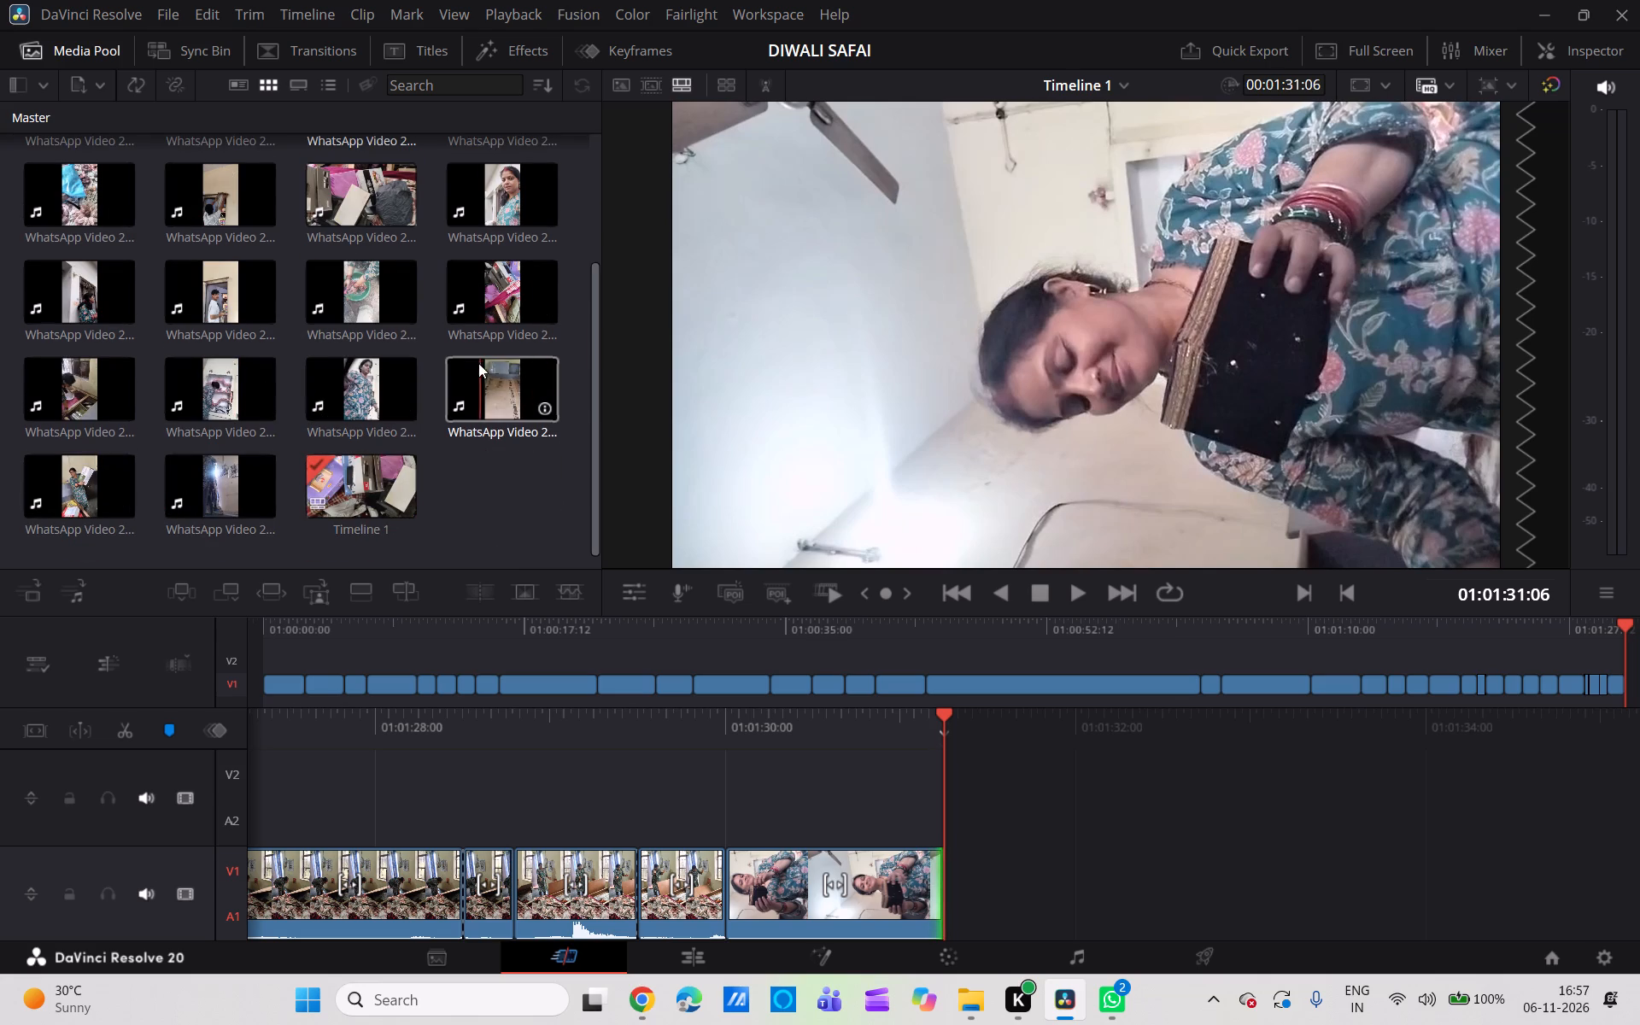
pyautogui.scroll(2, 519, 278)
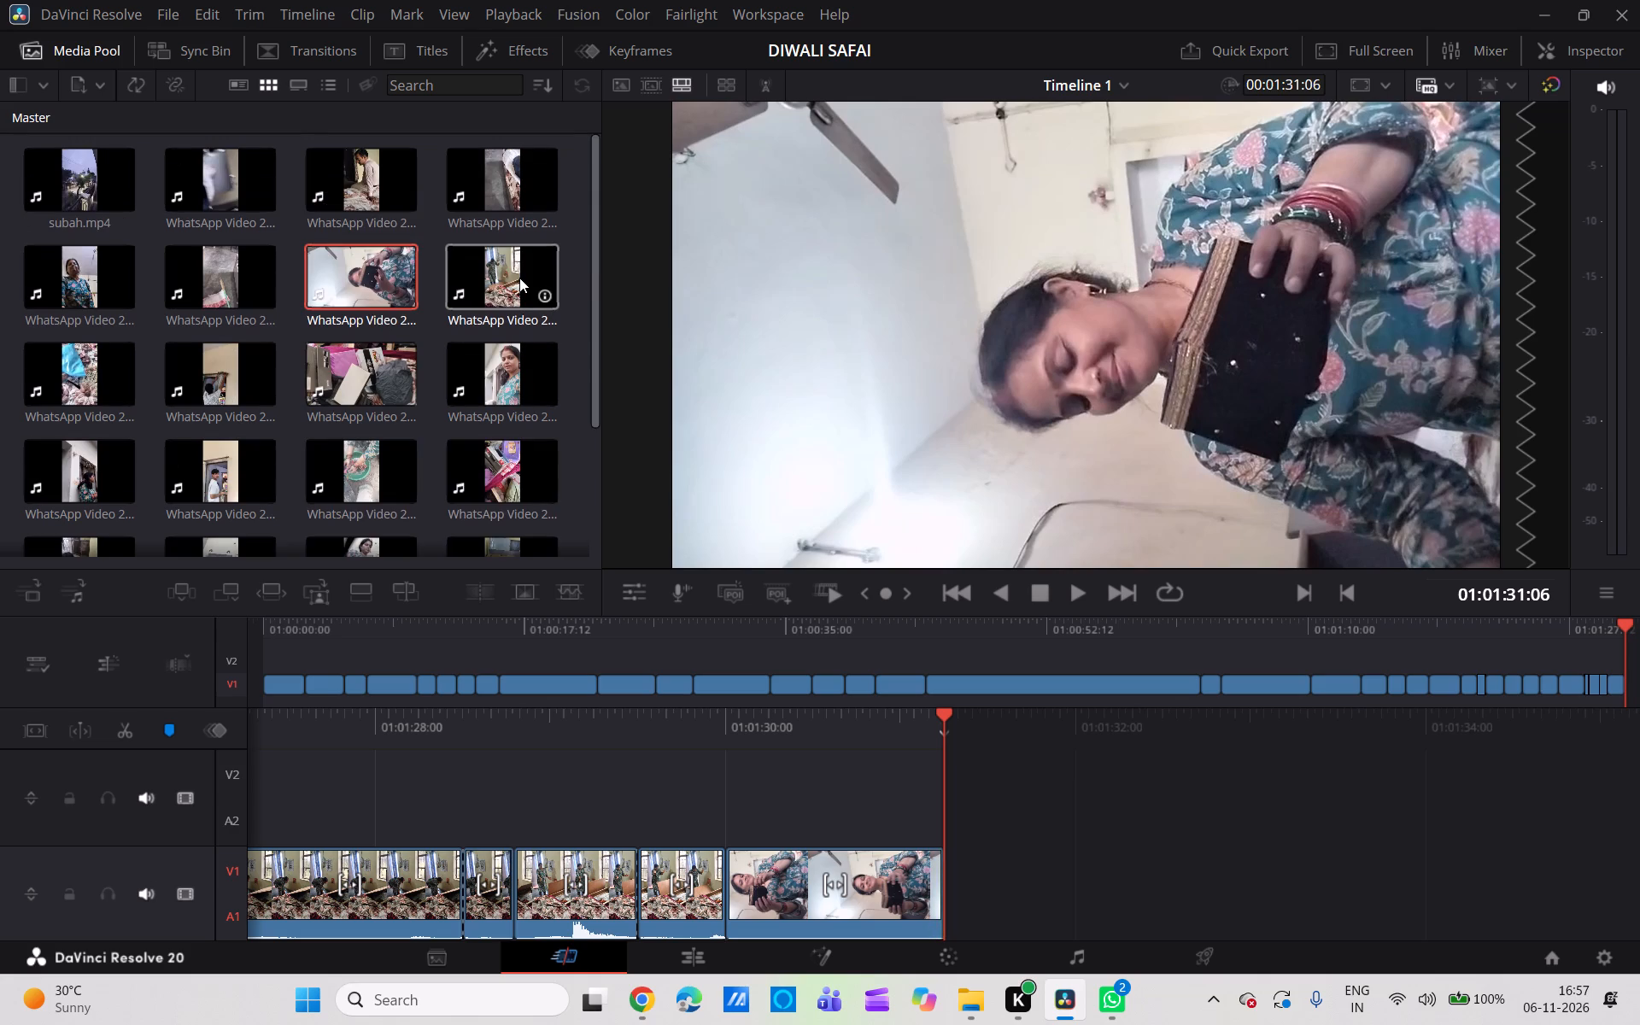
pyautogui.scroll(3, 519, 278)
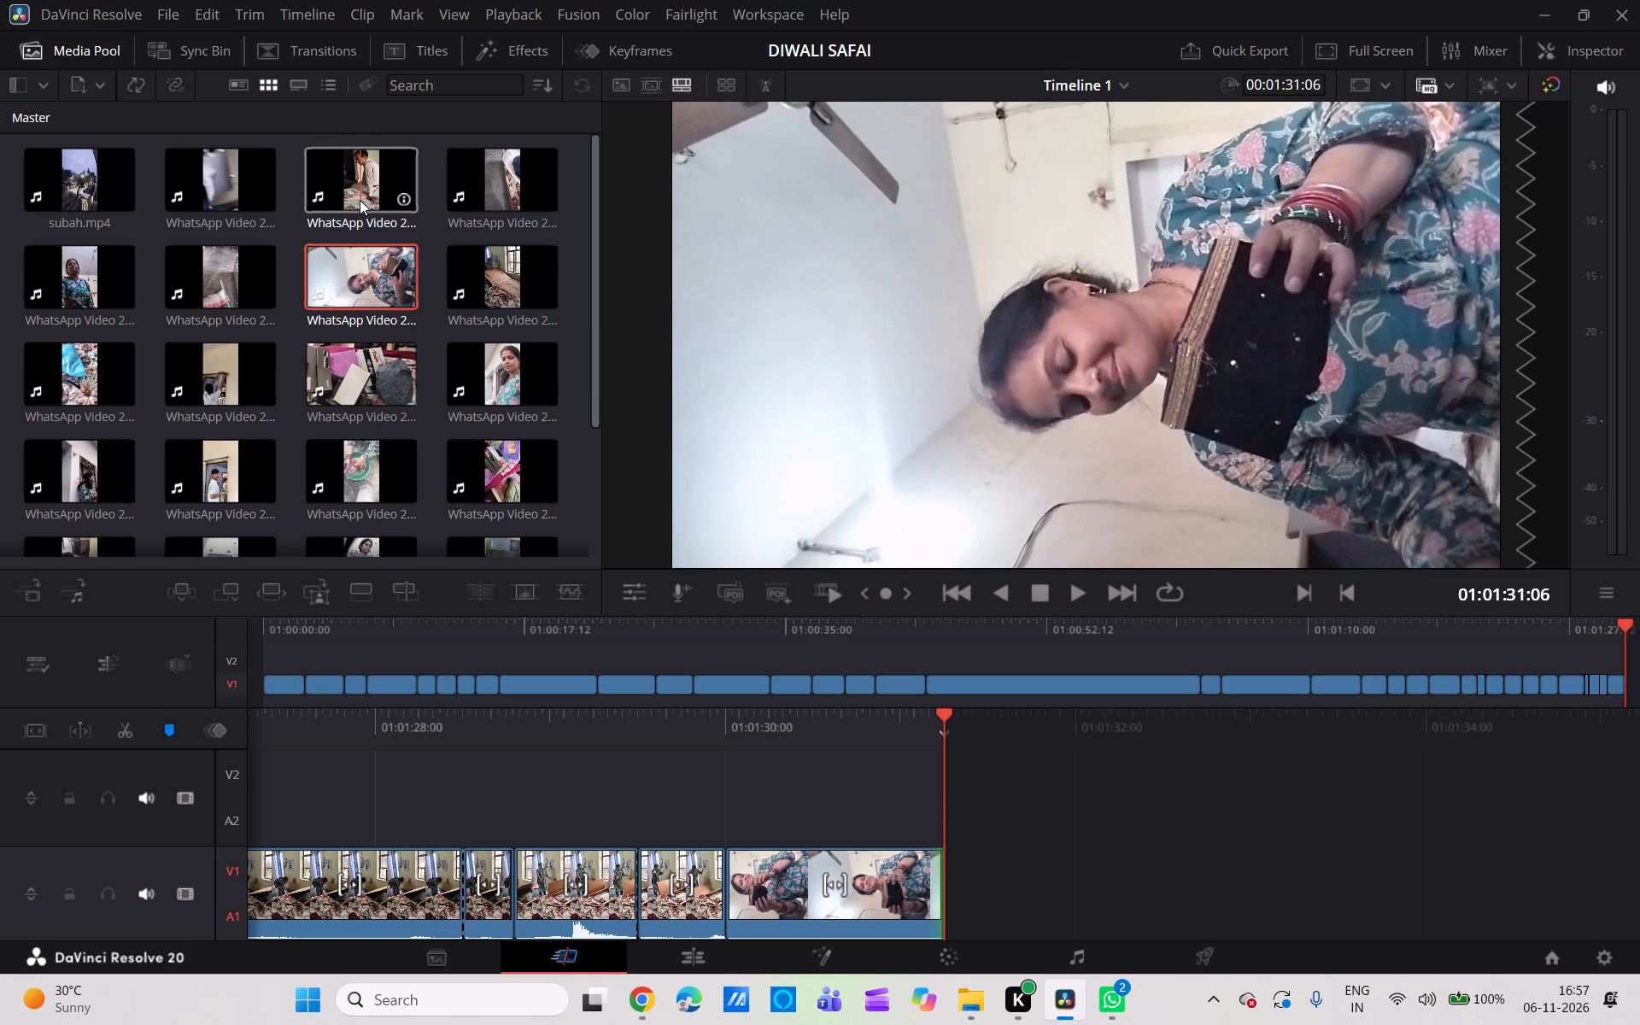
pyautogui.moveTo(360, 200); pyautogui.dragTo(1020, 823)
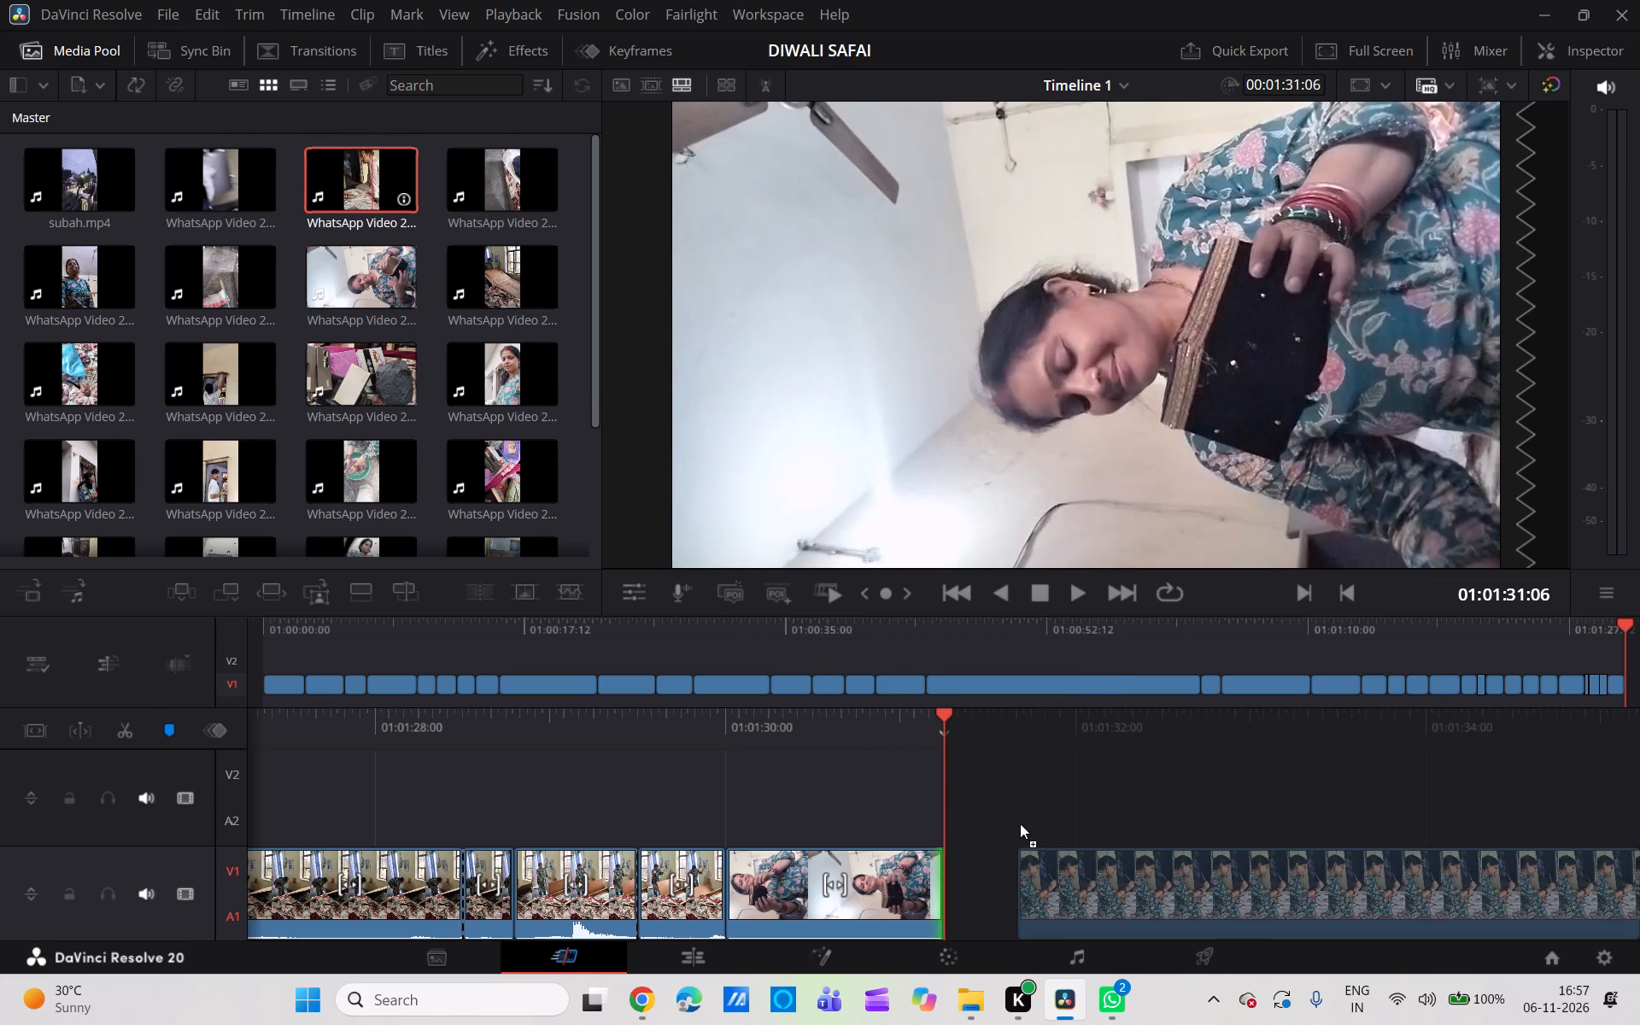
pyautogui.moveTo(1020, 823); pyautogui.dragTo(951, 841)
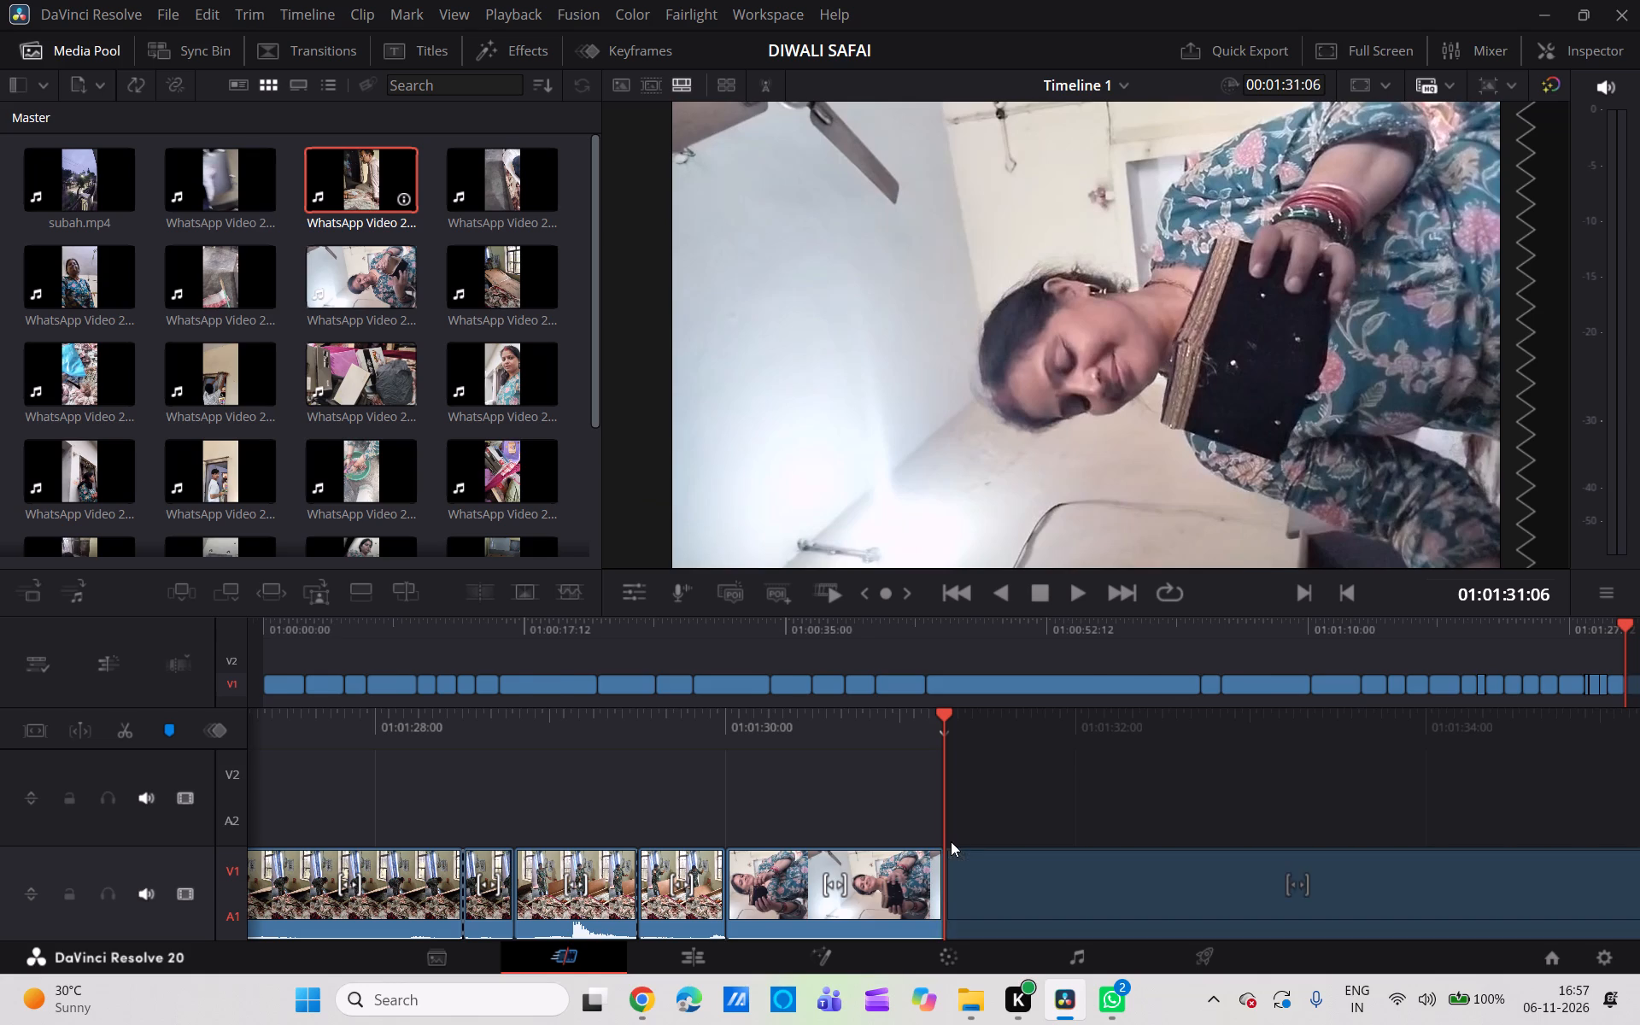
# Scrub through the opening seconds of the notebook-writing clip, up to the man sitting on the bed, to judge whether it is usable.
pyautogui.hscroll(-1, 1097, 743)
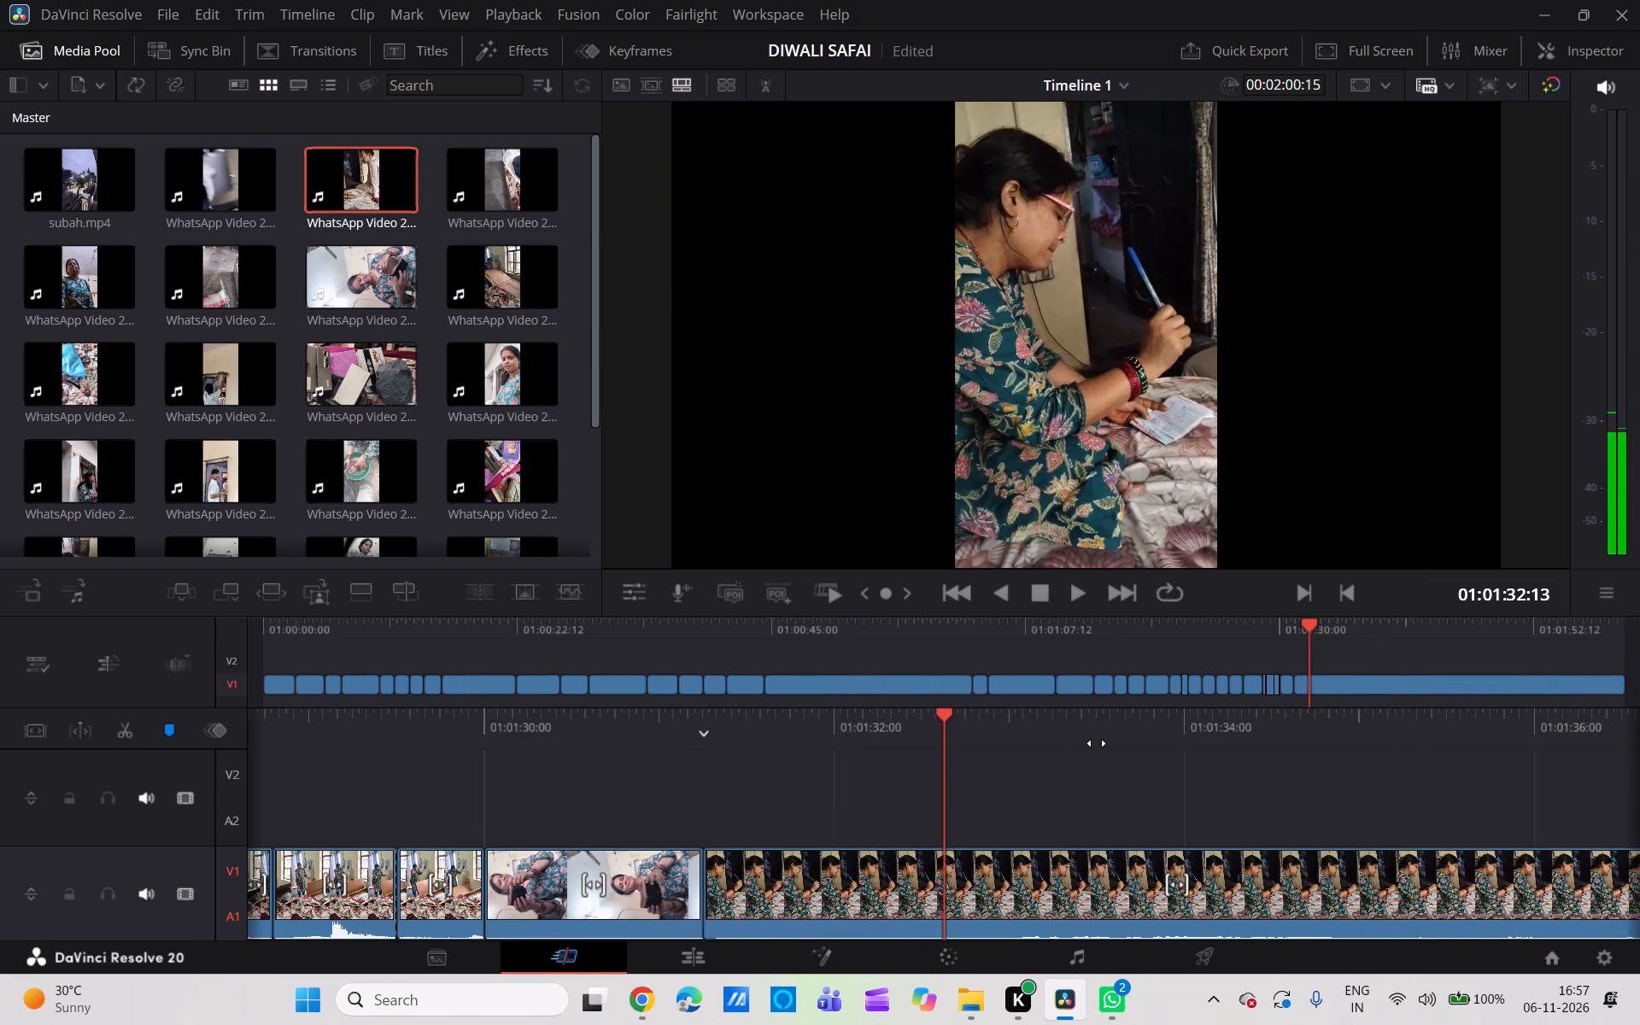
pyautogui.hscroll(-3, 1097, 743)
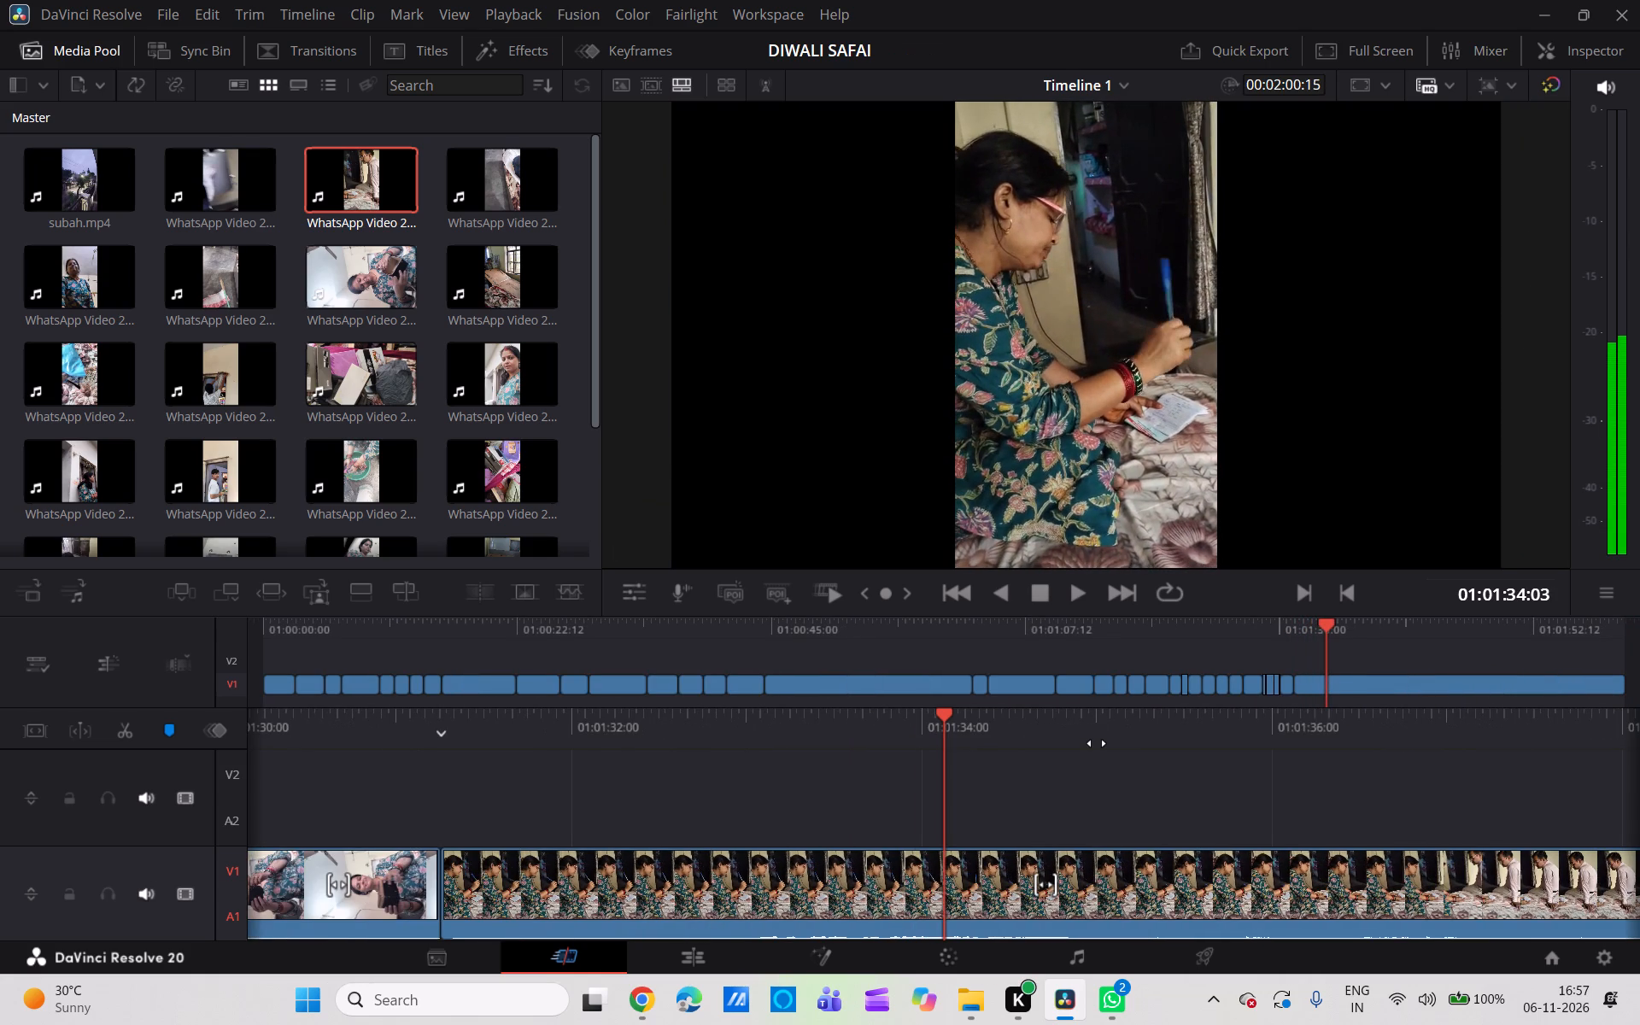
pyautogui.hscroll(-2, 1097, 743)
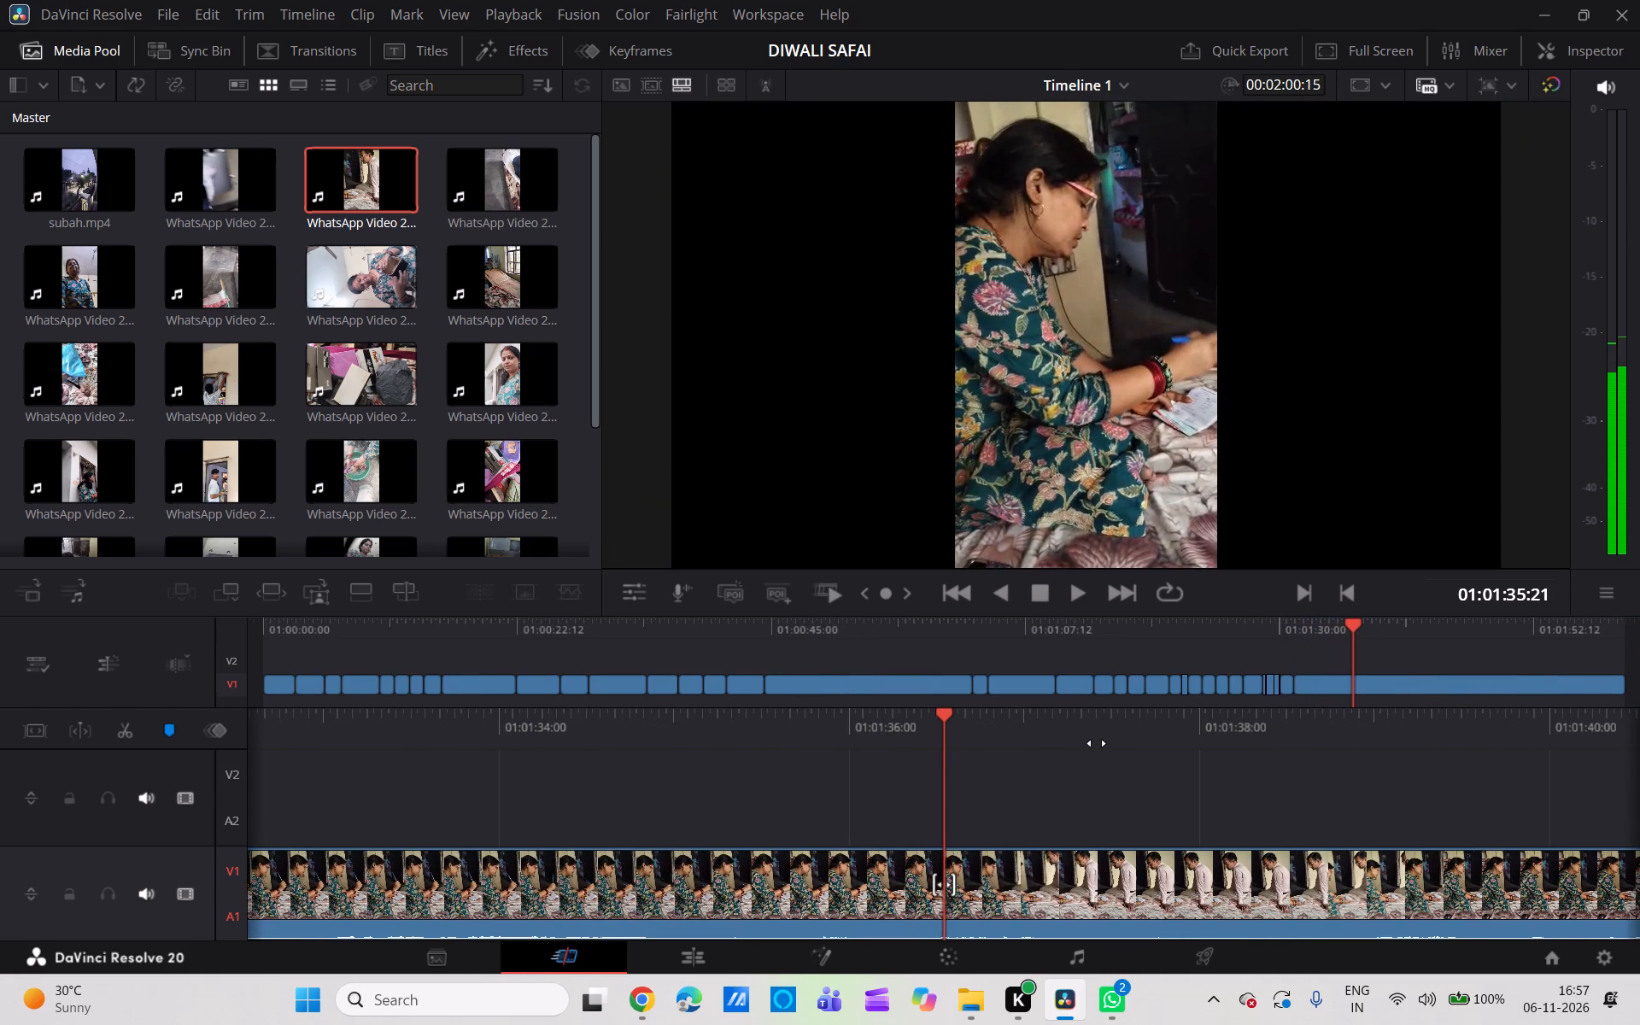
pyautogui.hscroll(-2, 1097, 743)
pyautogui.hscroll(1, 1097, 743)
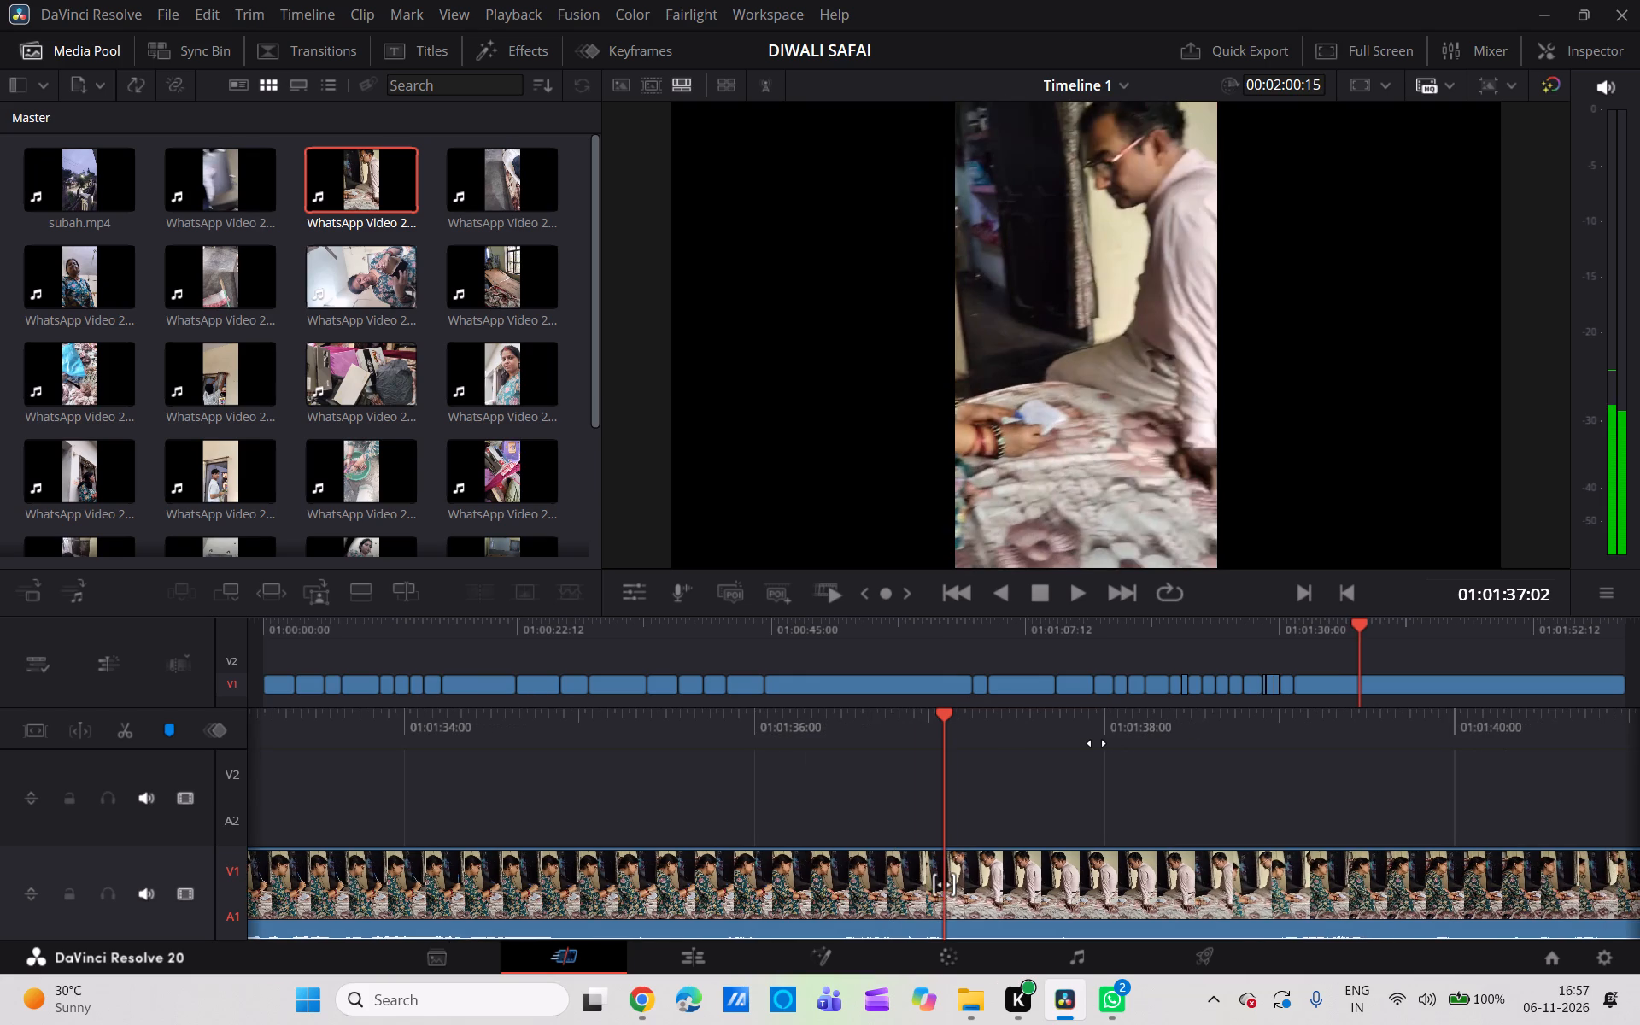
pyautogui.hscroll(2, 1097, 743)
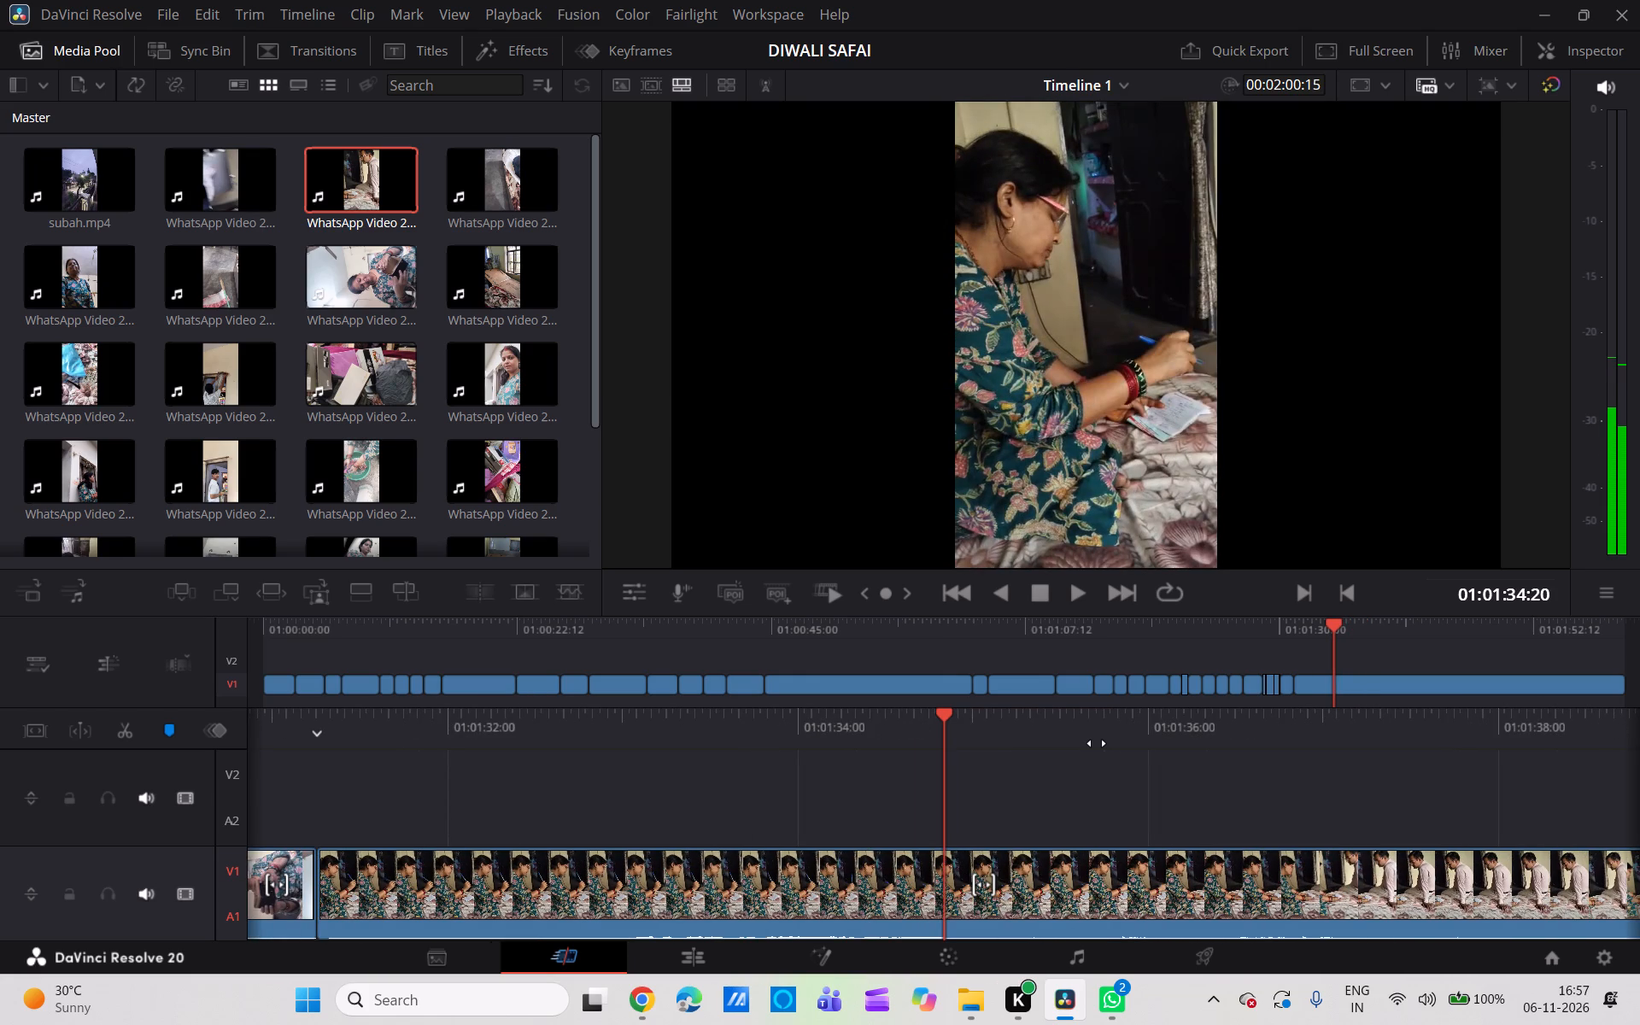
pyautogui.hscroll(3, 1097, 743)
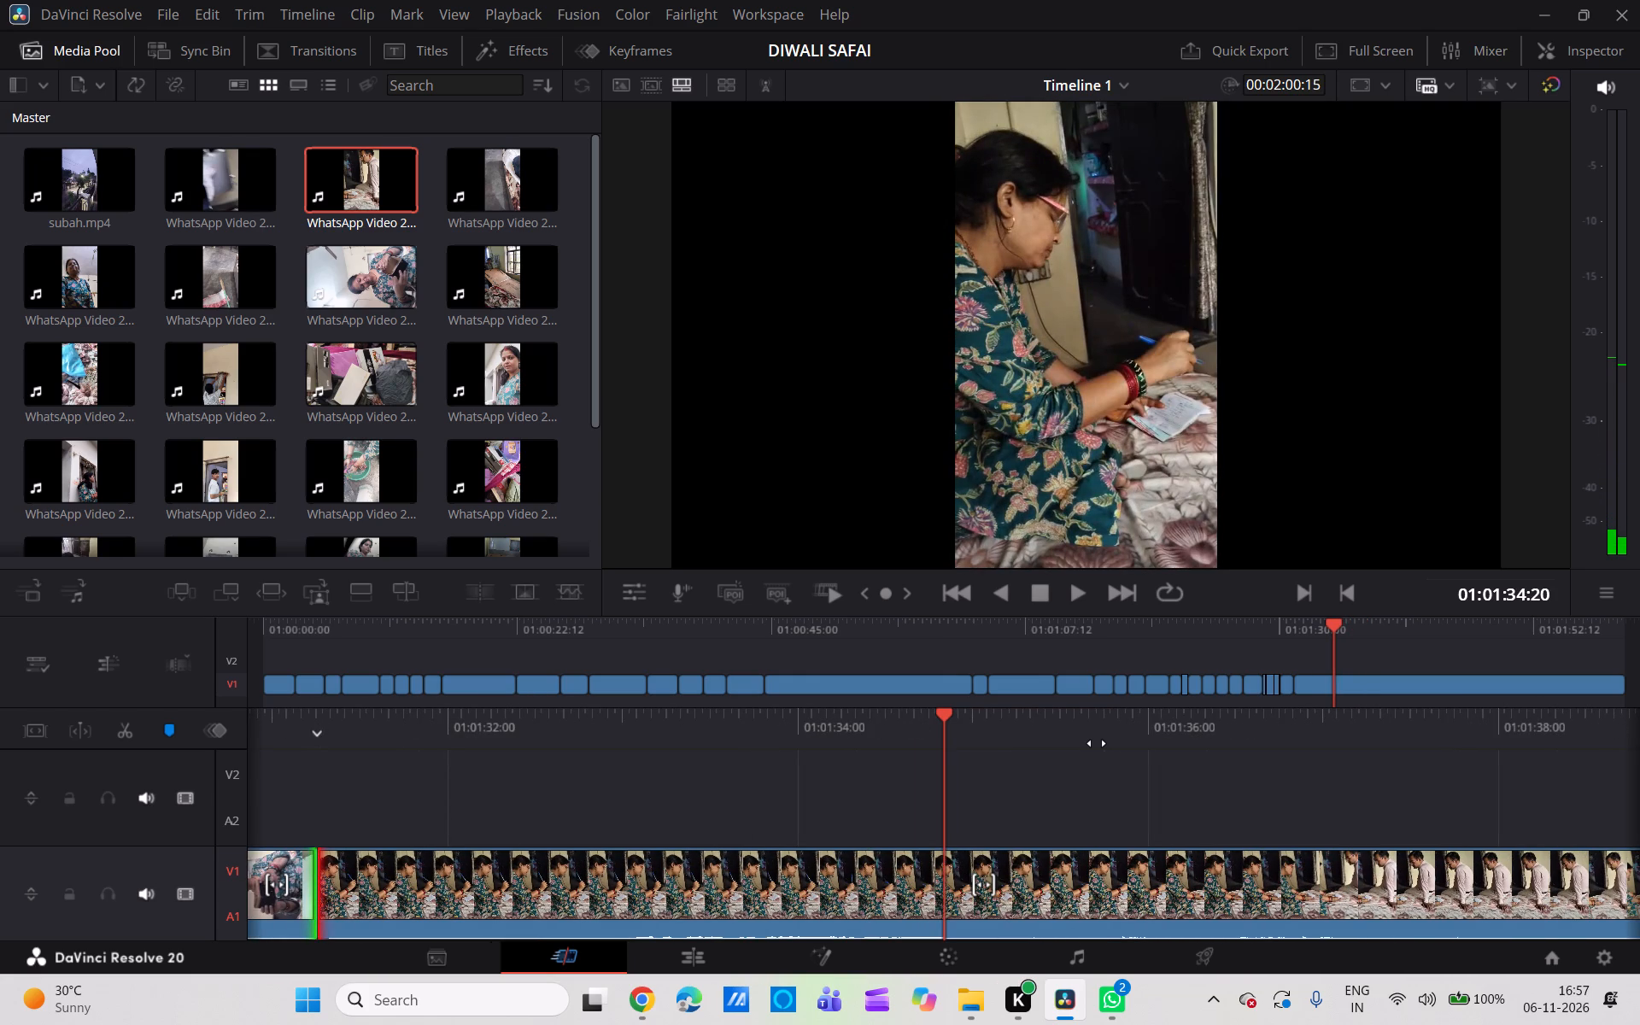
pyautogui.hscroll(1, 1097, 743)
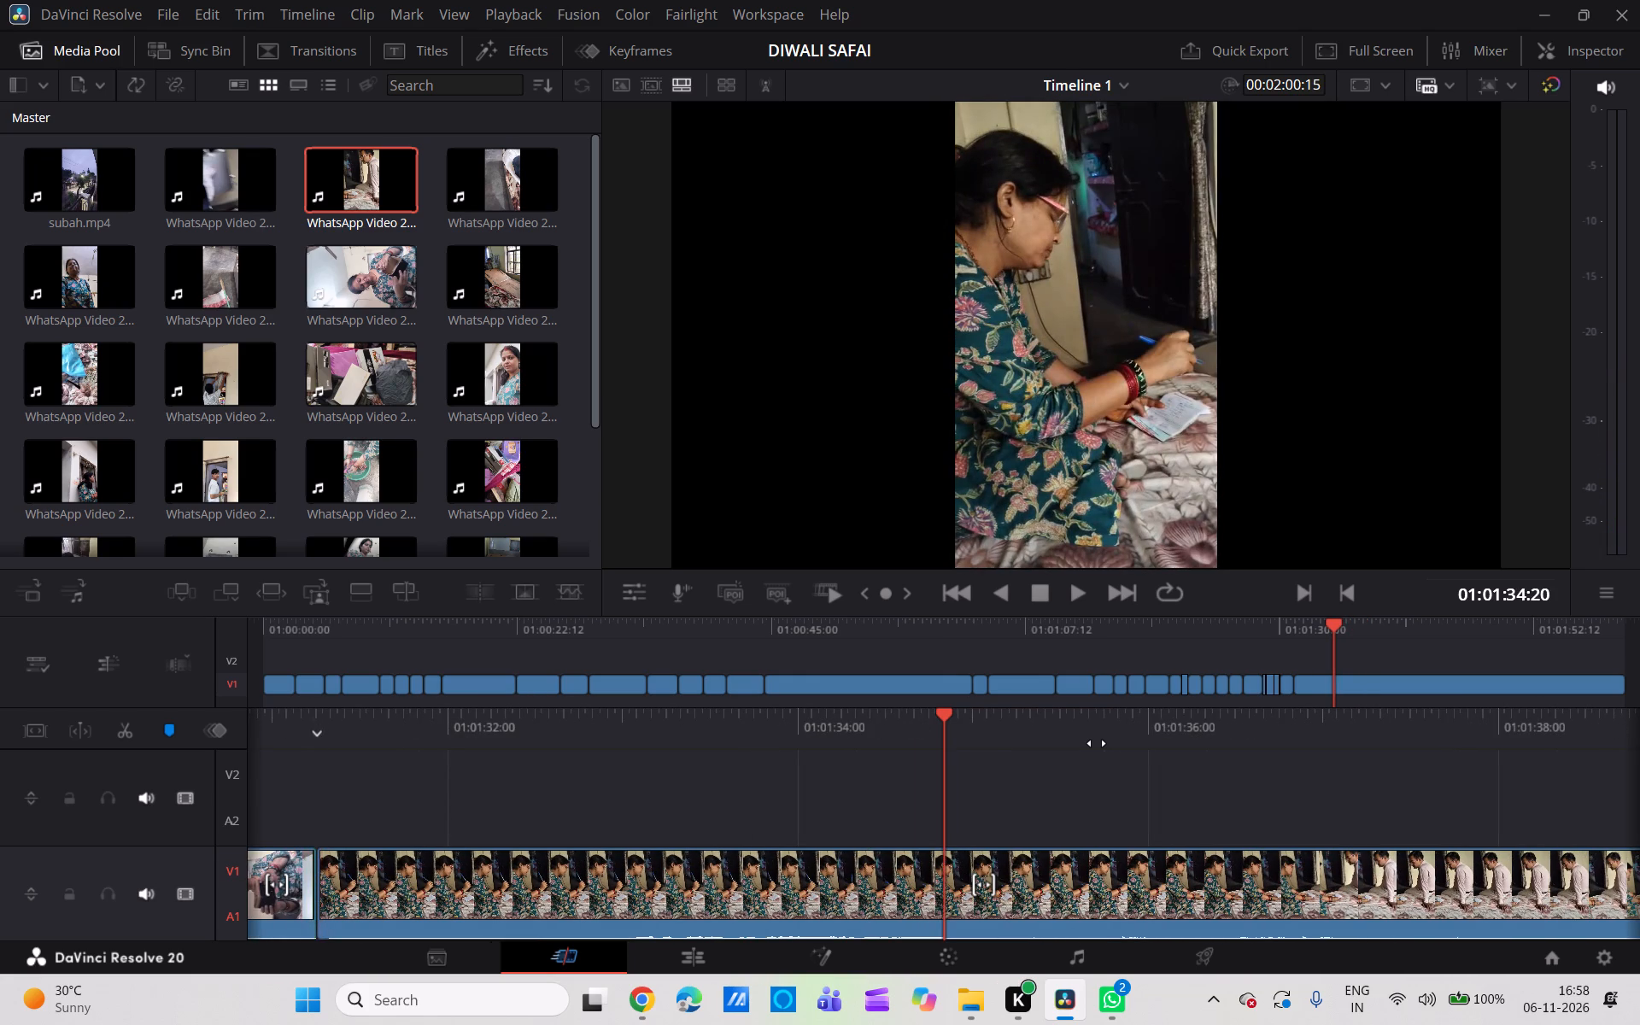
pyautogui.hscroll(2, 1097, 743)
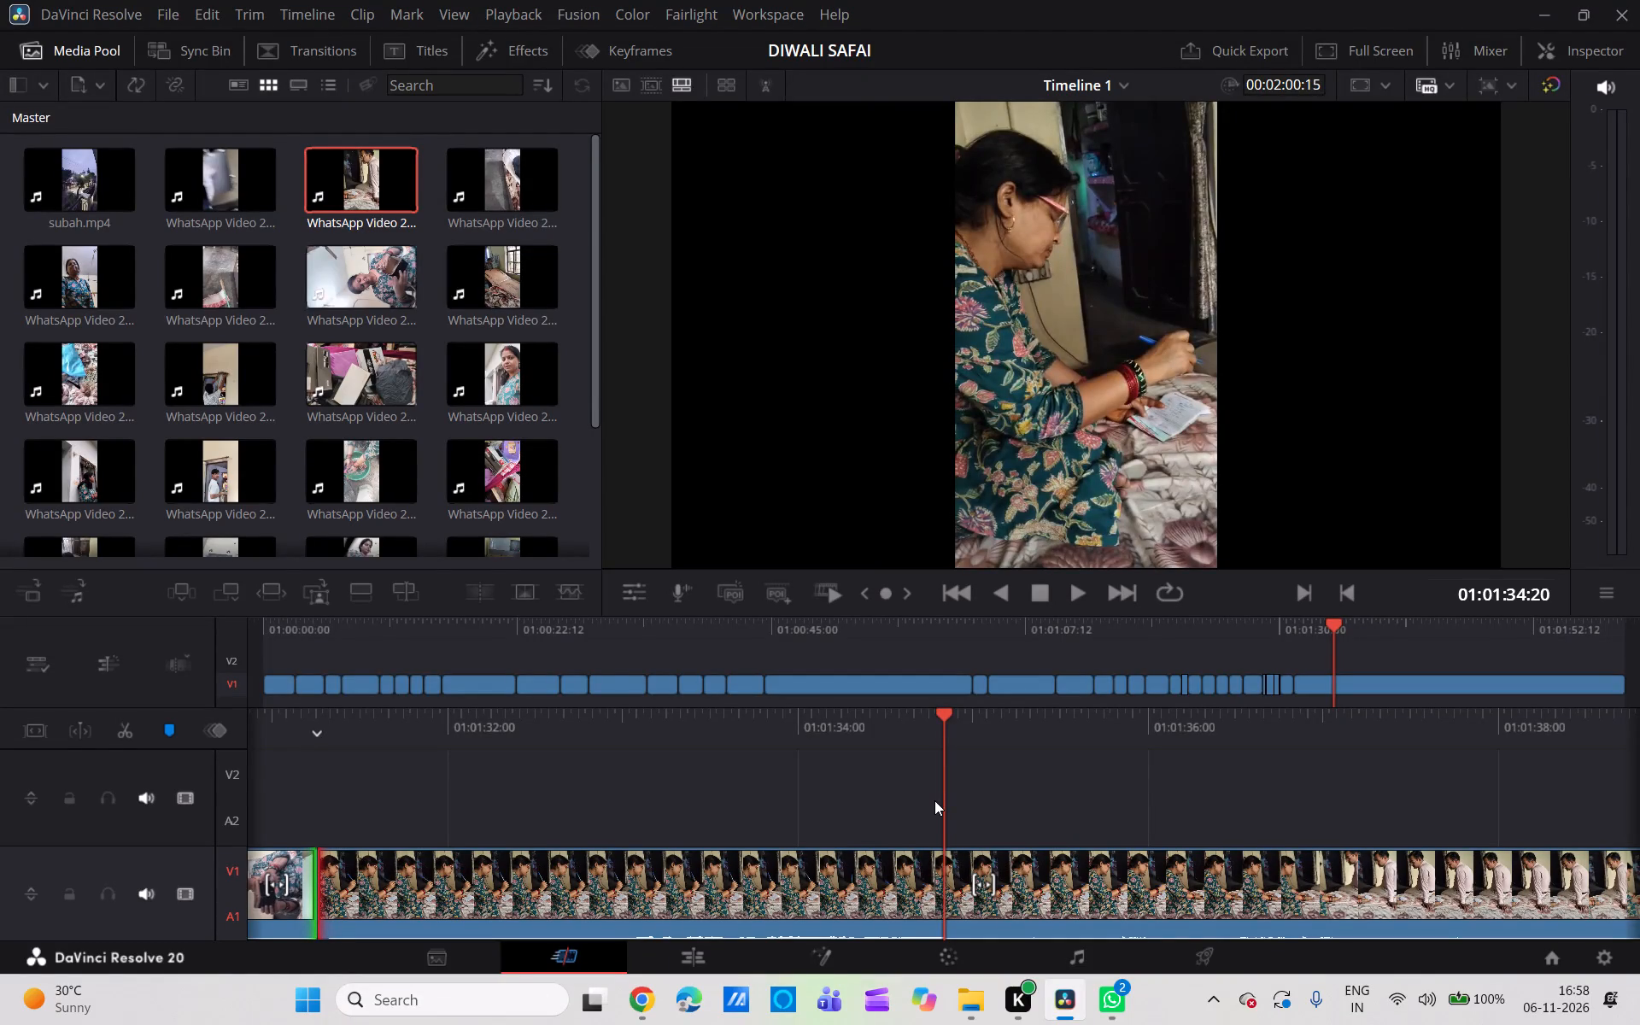
pyautogui.hscroll(2, 1023, 802)
pyautogui.hscroll(-1, 1023, 802)
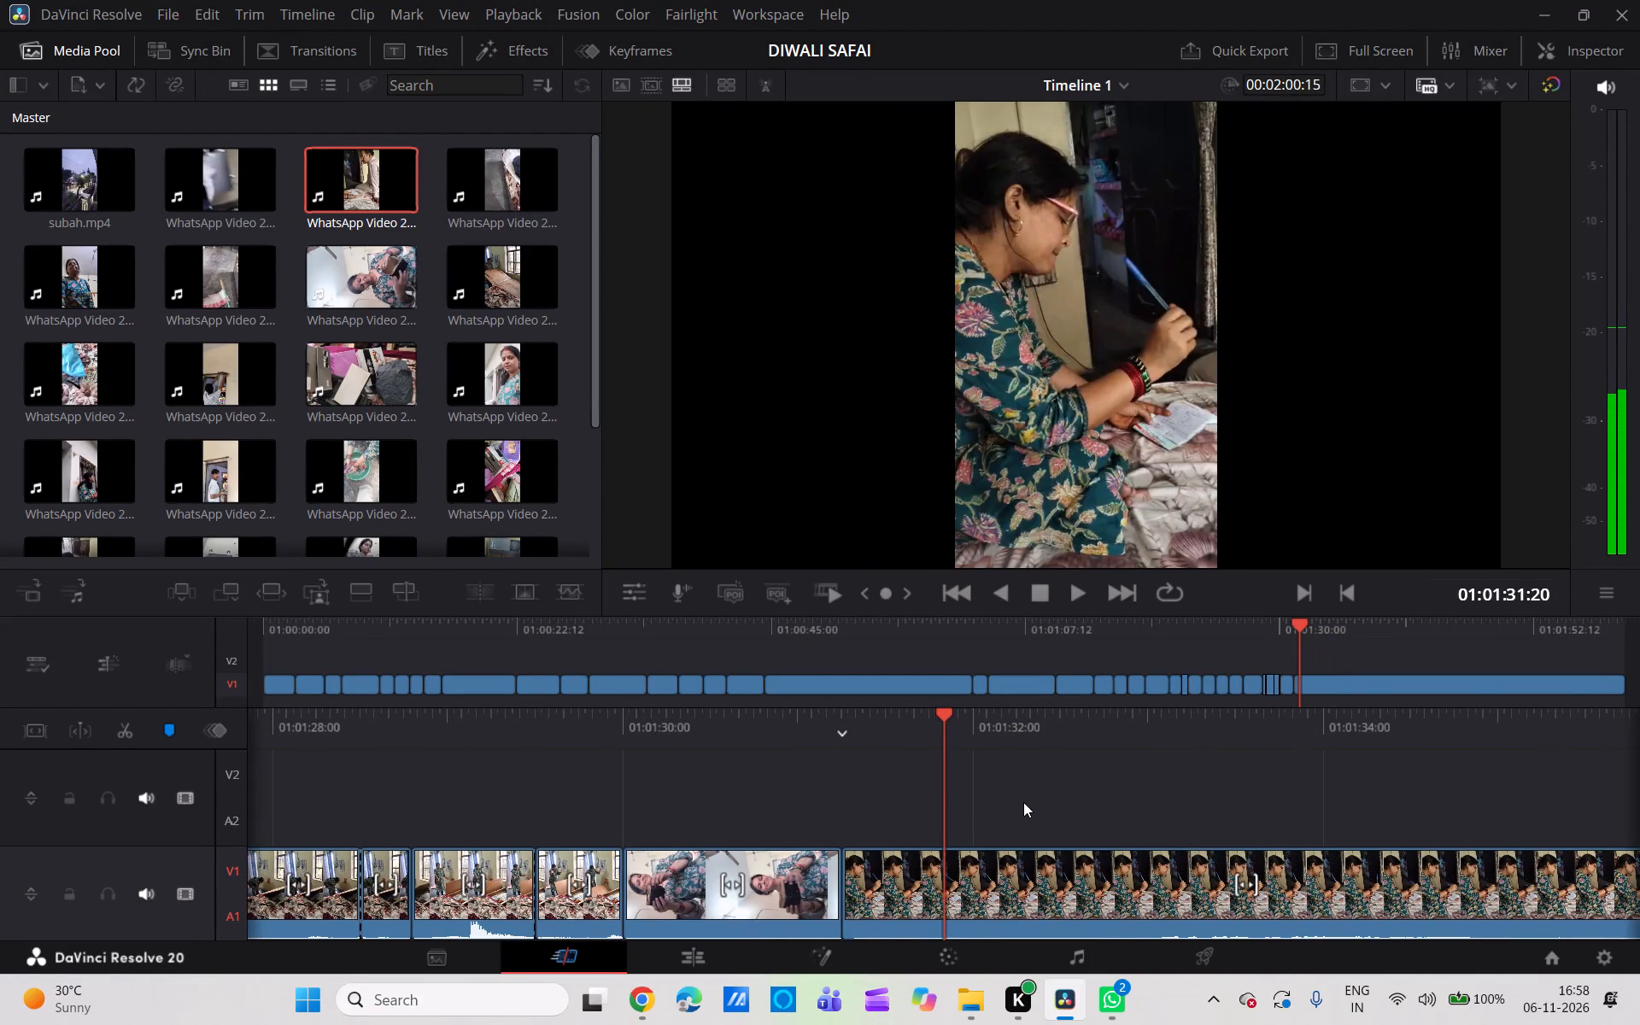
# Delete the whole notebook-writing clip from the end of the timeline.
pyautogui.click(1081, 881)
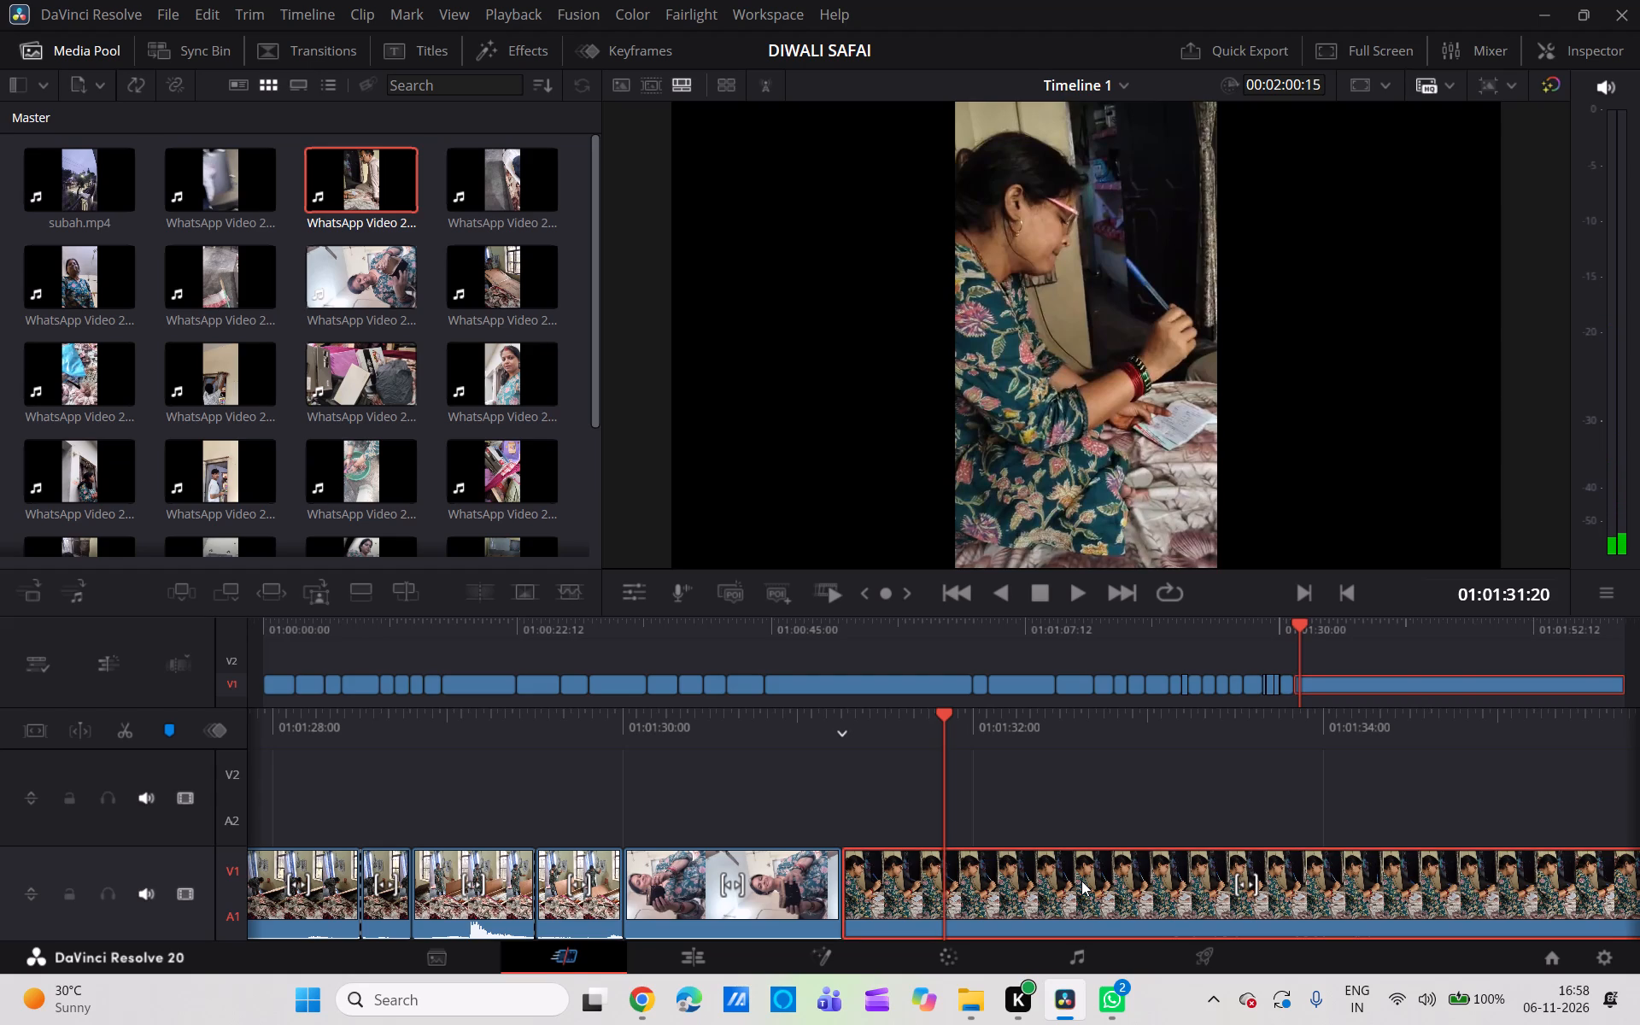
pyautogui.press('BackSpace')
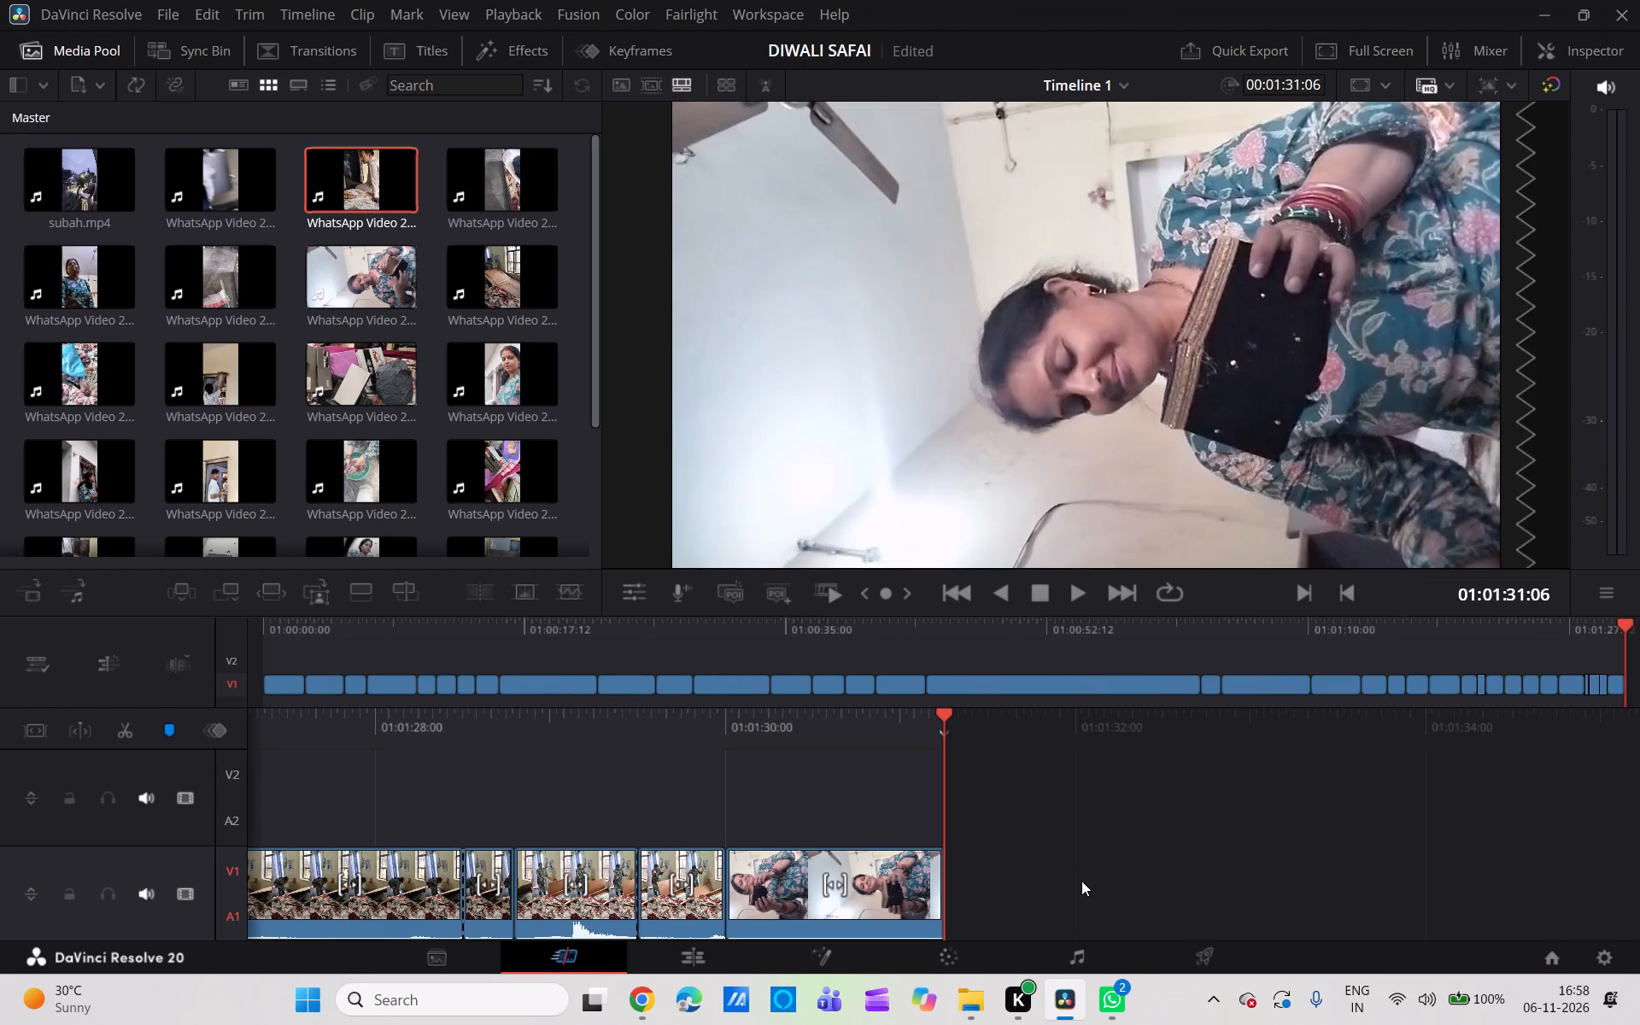
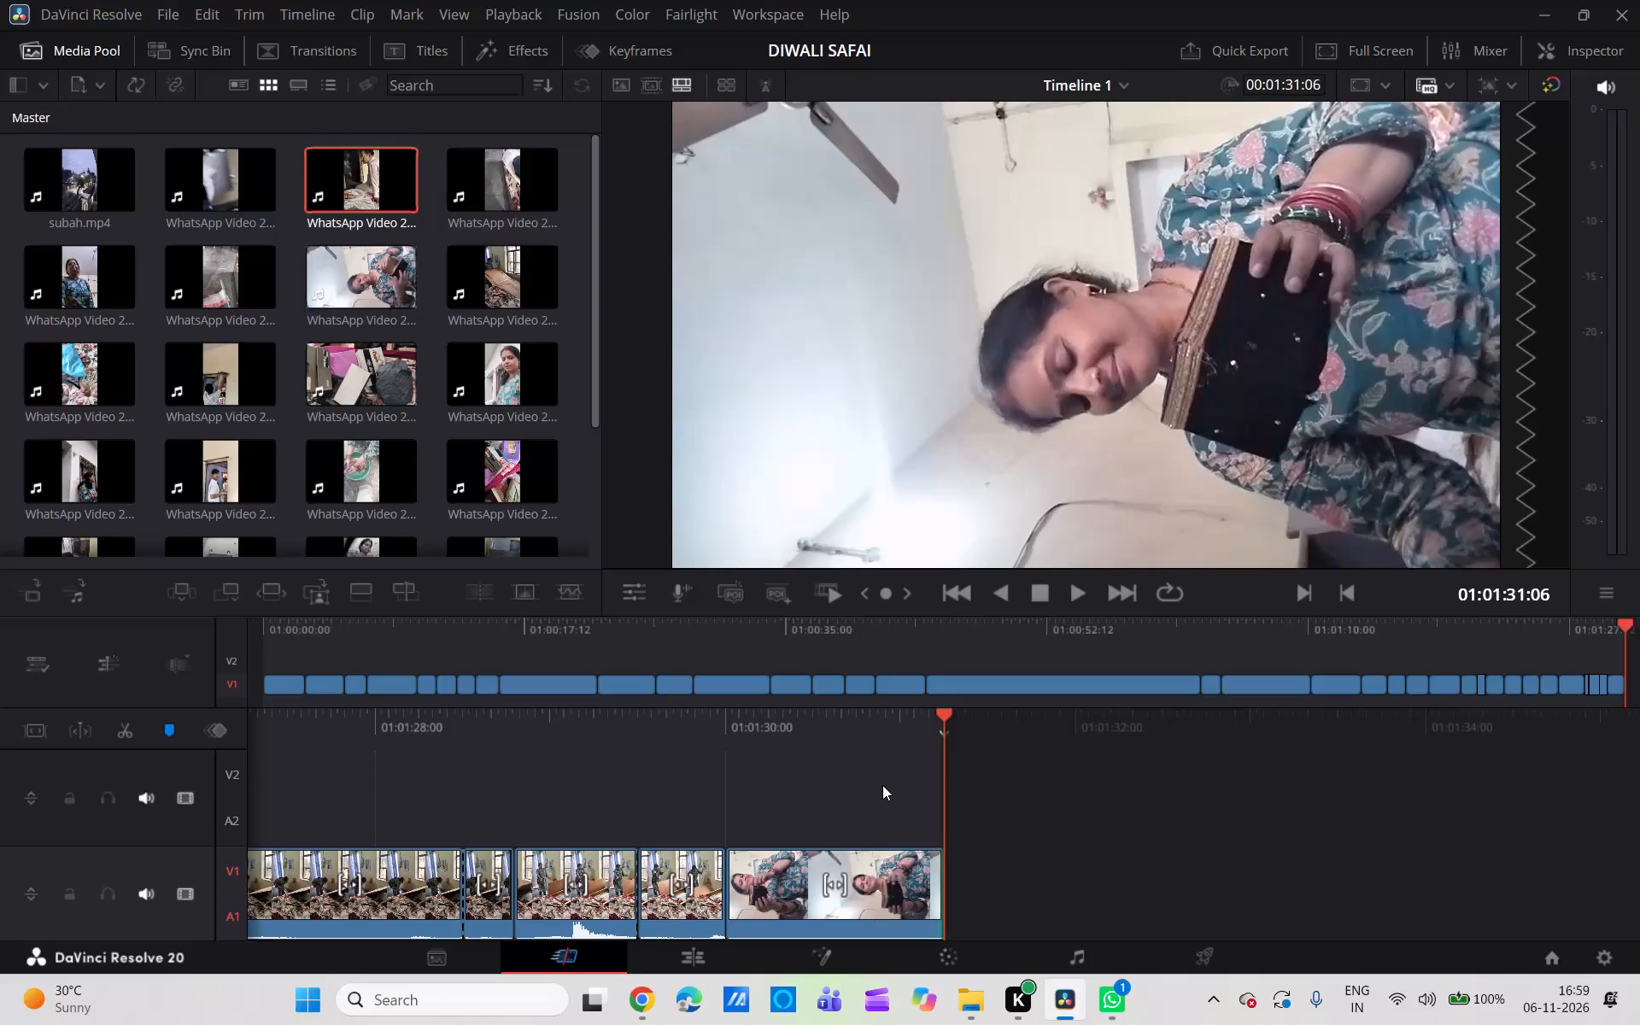
# Mute the first timeline clip, showing the piled boxes, by lowering its audio volume to -100.
pyautogui.hscroll(20, 882, 785)
pyautogui.hscroll(20, 882, 785)
pyautogui.hscroll(20, 882, 785)
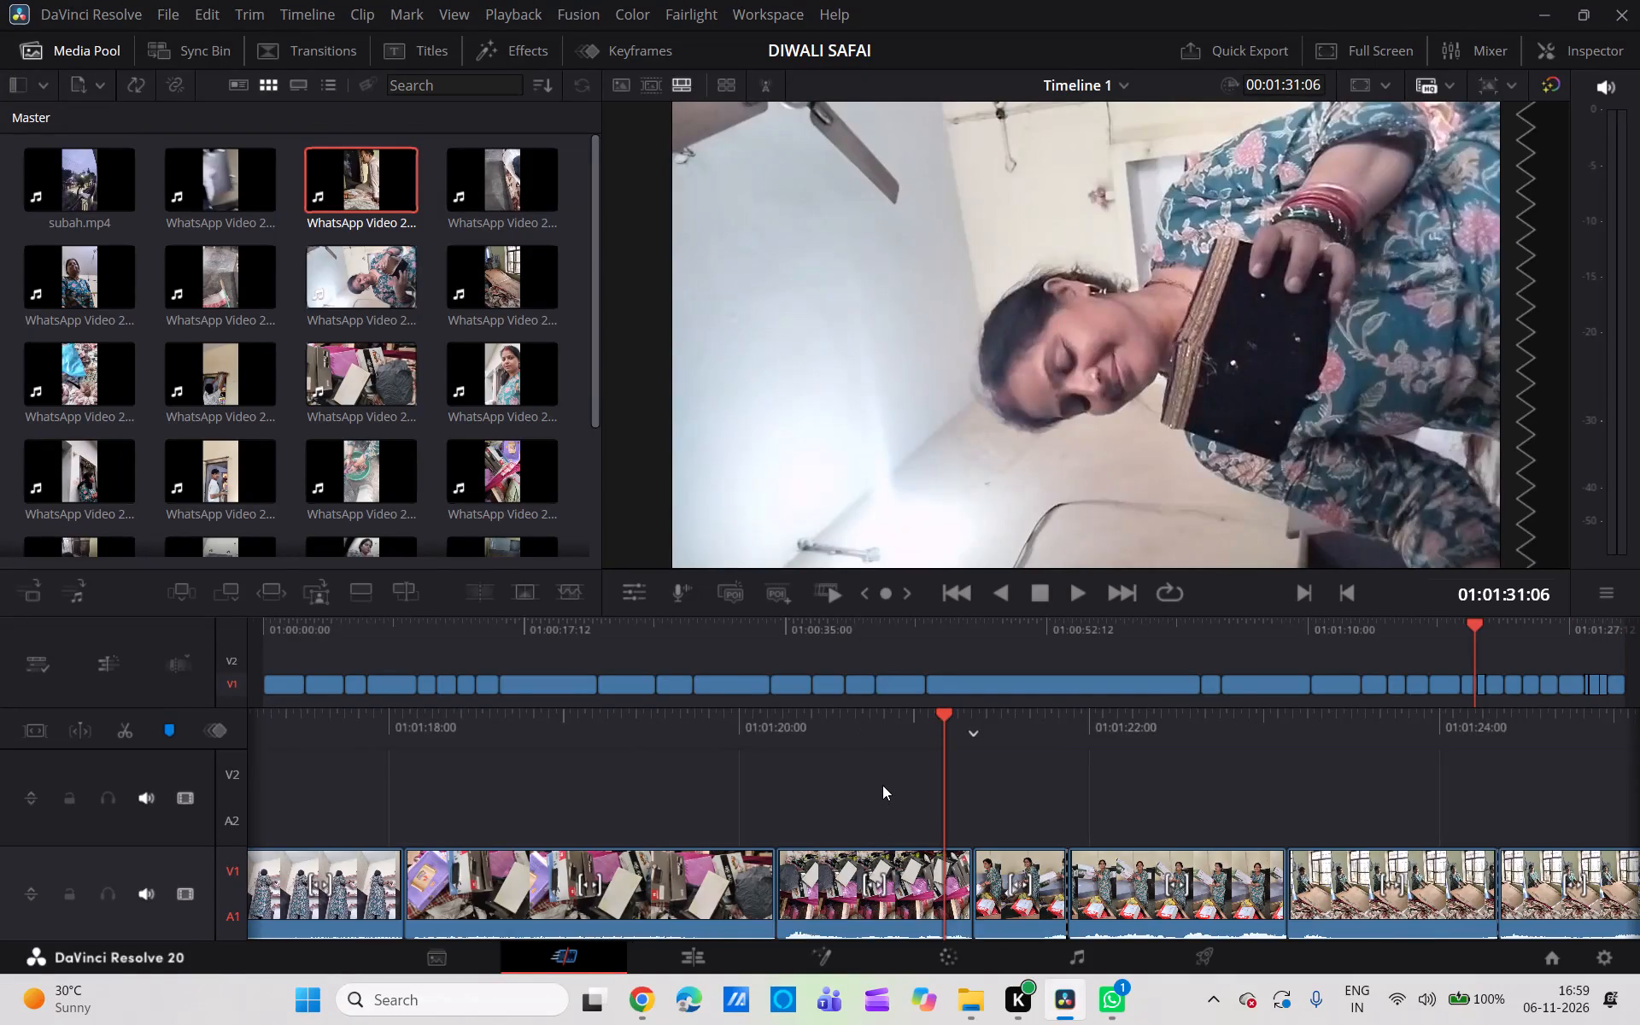
pyautogui.hscroll(20, 882, 785)
pyautogui.hscroll(20, 882, 785)
pyautogui.hscroll(20, 882, 785)
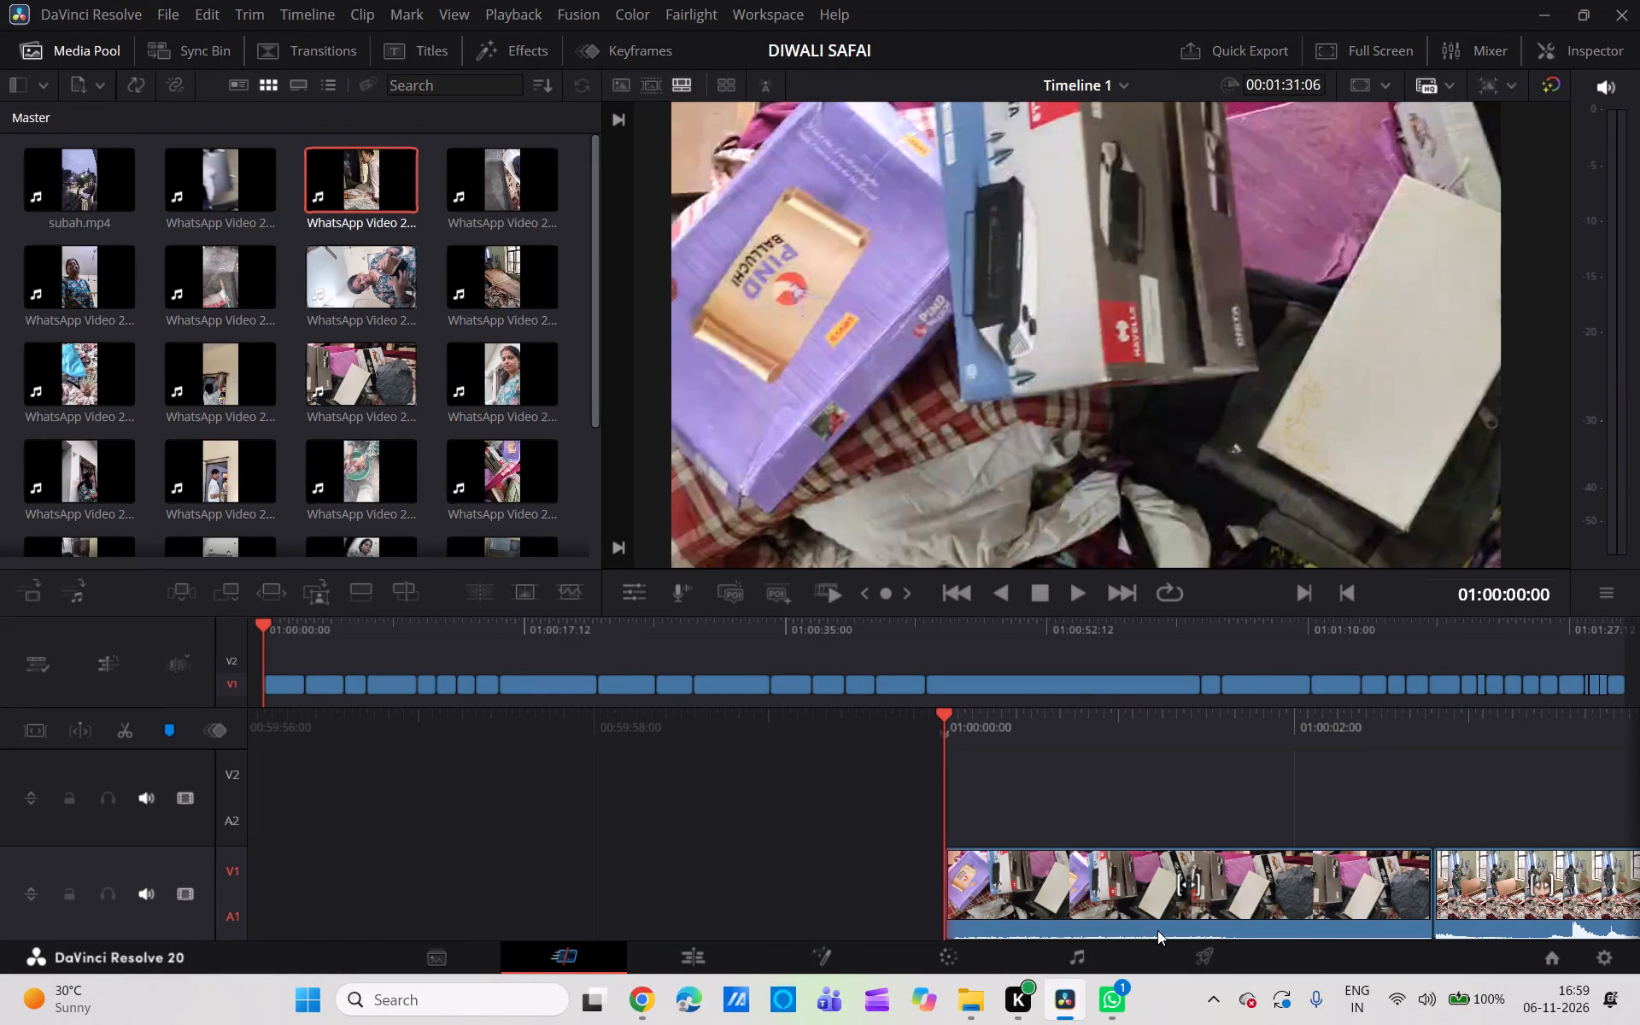
pyautogui.click(1154, 893)
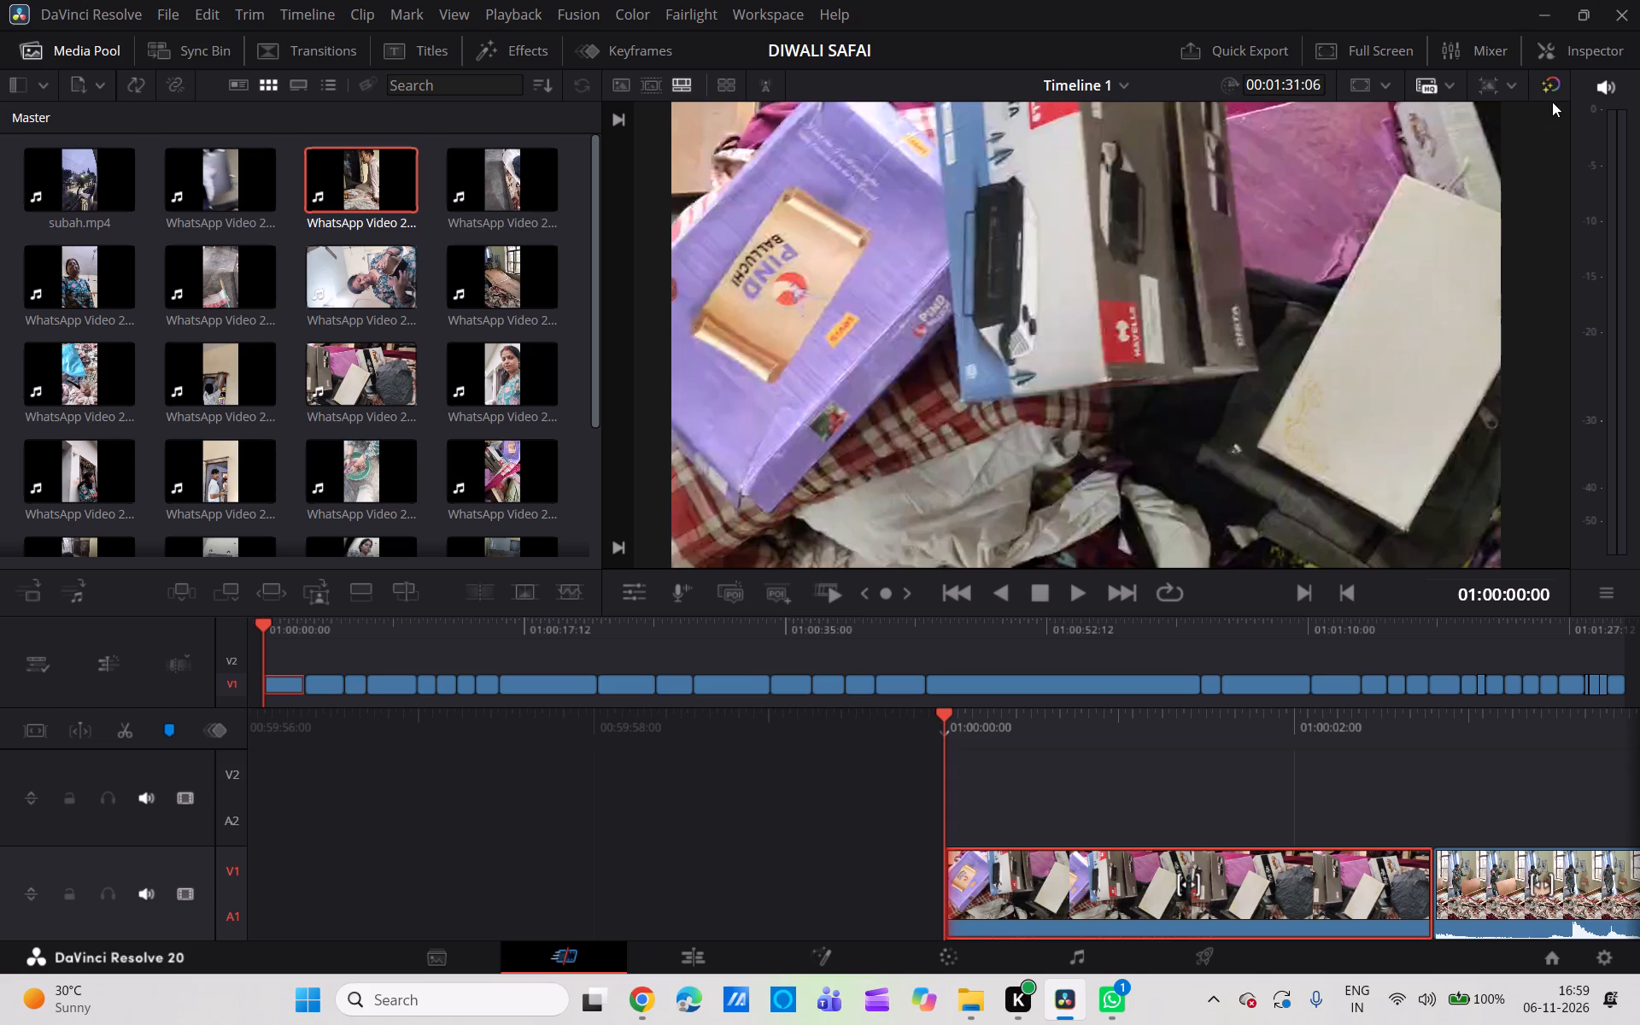
pyautogui.click(1573, 46)
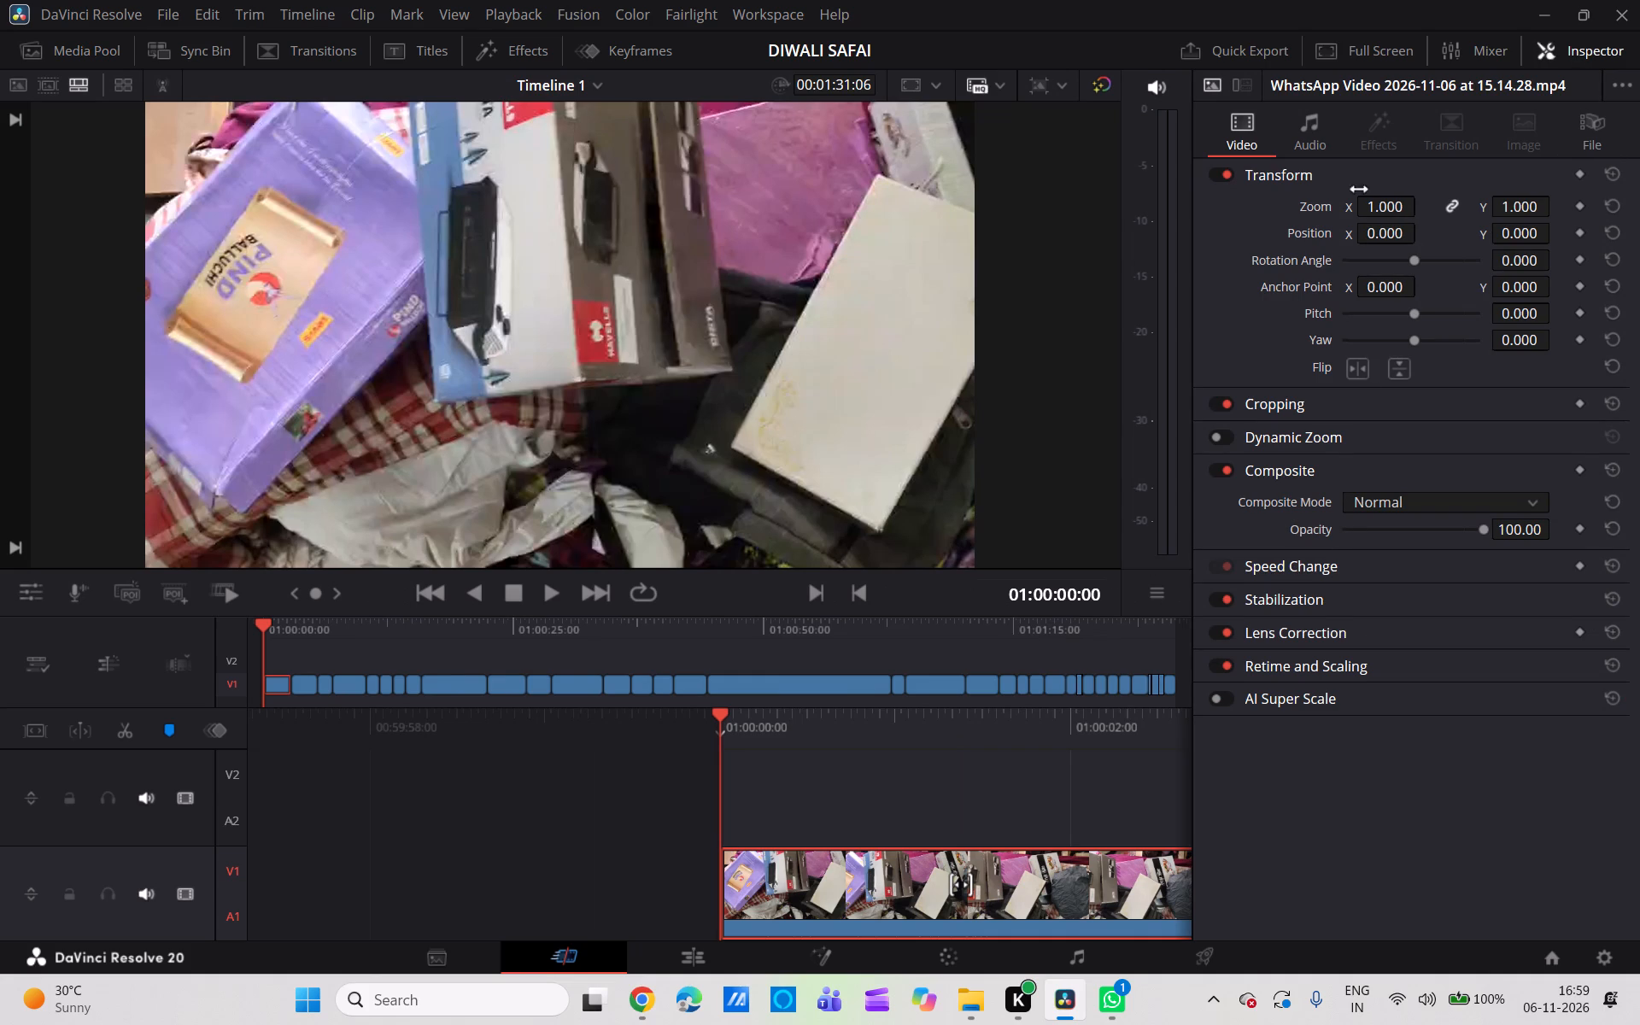
pyautogui.click(1305, 144)
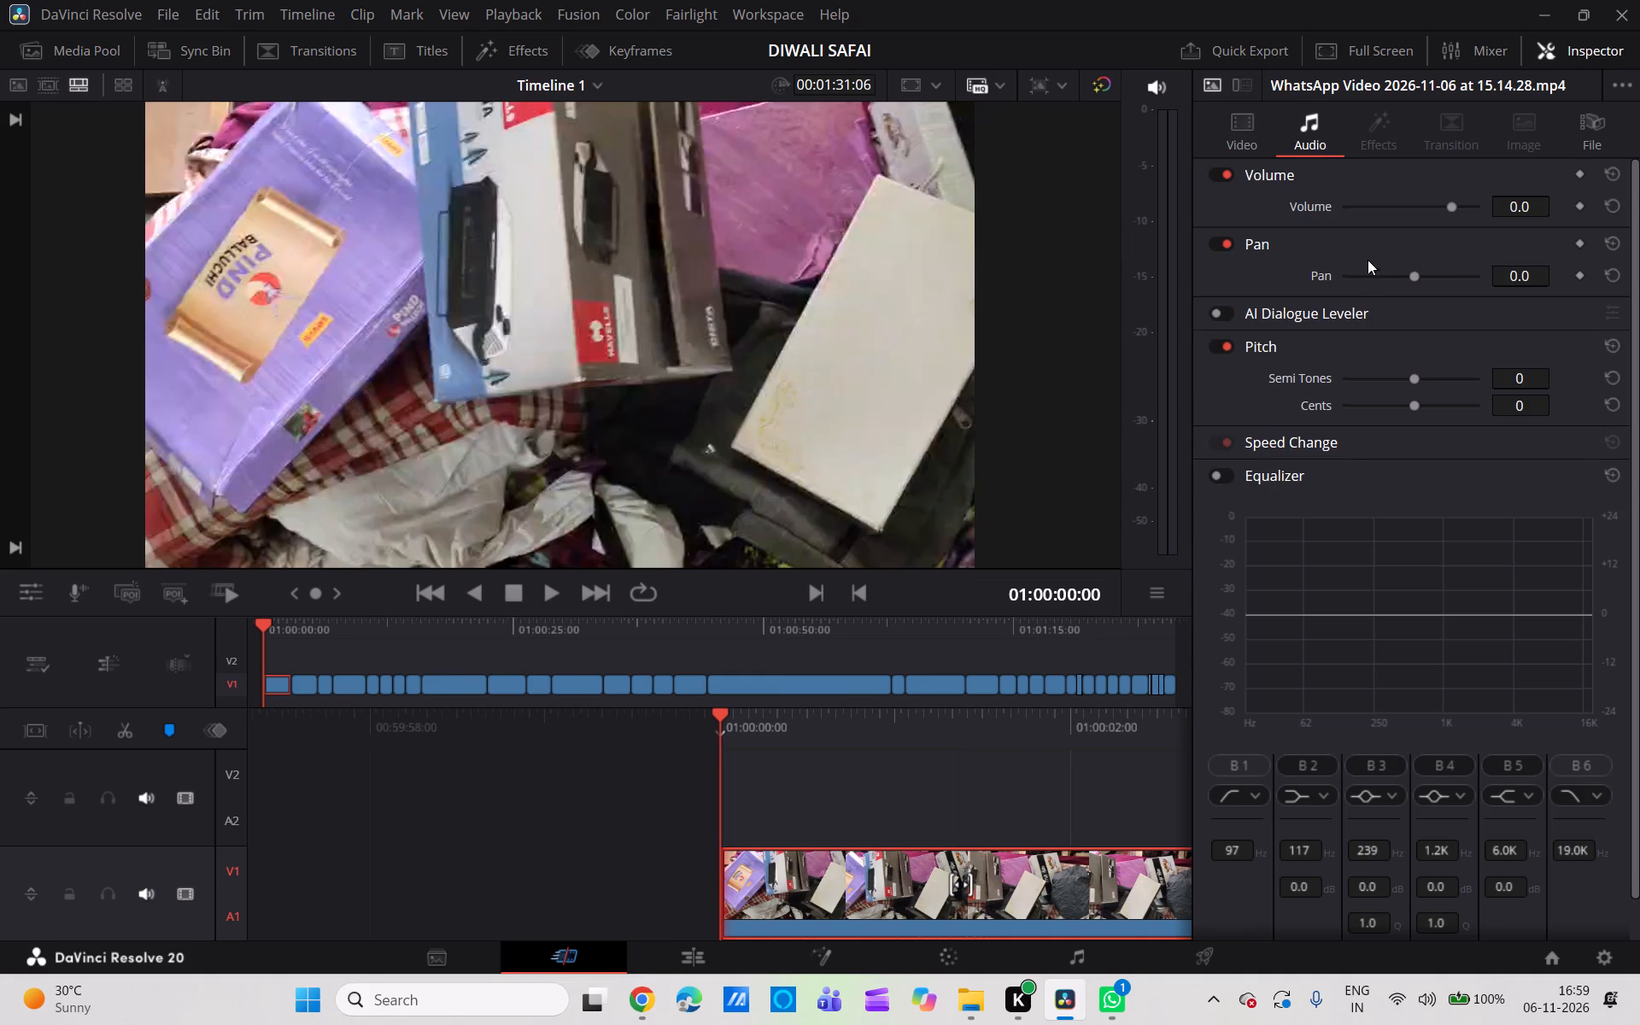
pyautogui.moveTo(1450, 205); pyautogui.dragTo(1147, 297)
pyautogui.hscroll(3, 625, 773)
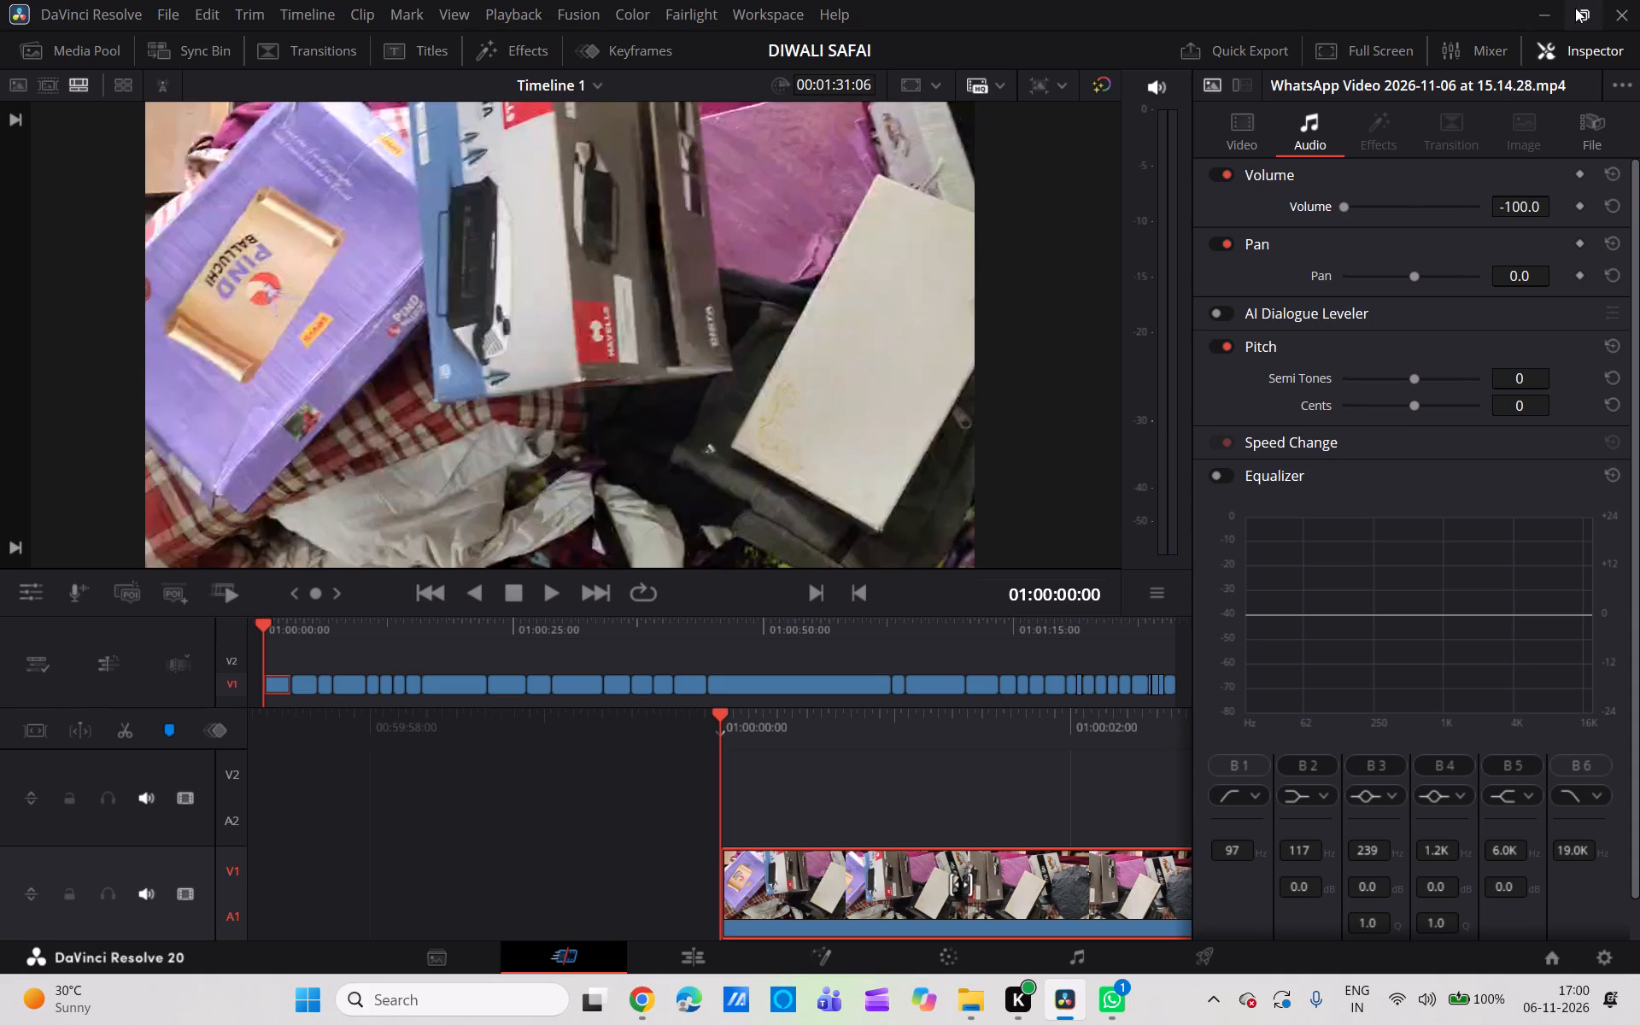
pyautogui.click(1567, 46)
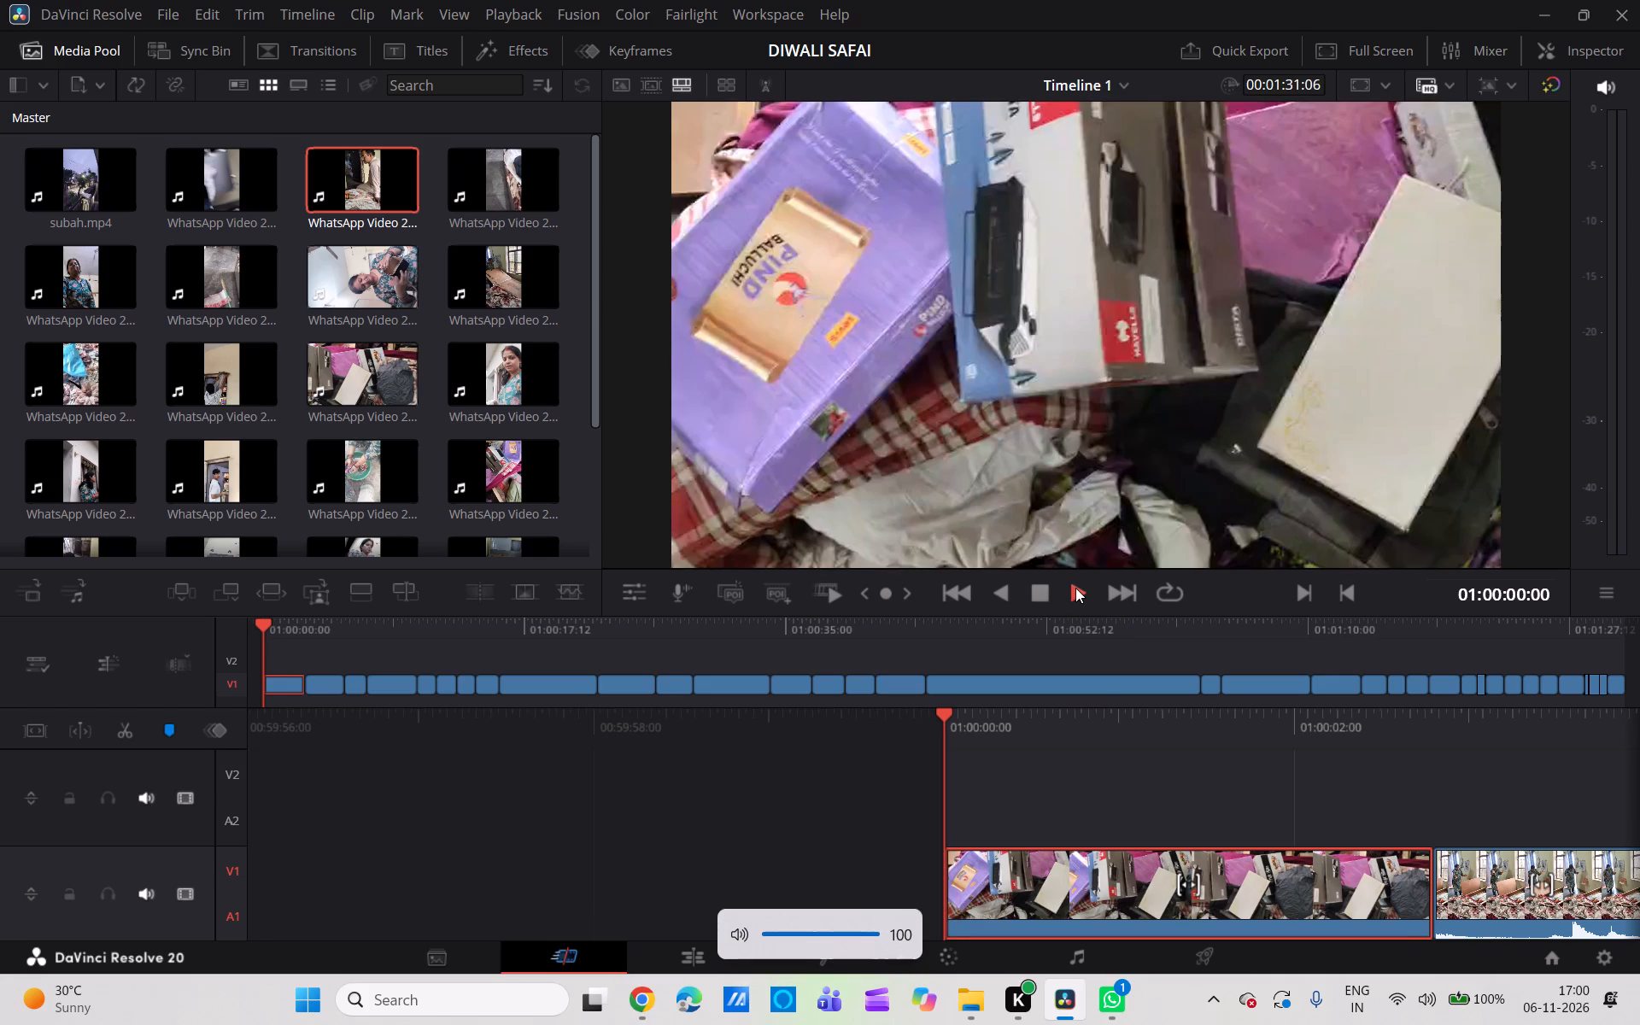
# Play back the opening of the timeline and review the transition from the boxes clip into the following bedroom clips.
pyautogui.click(1048, 594)
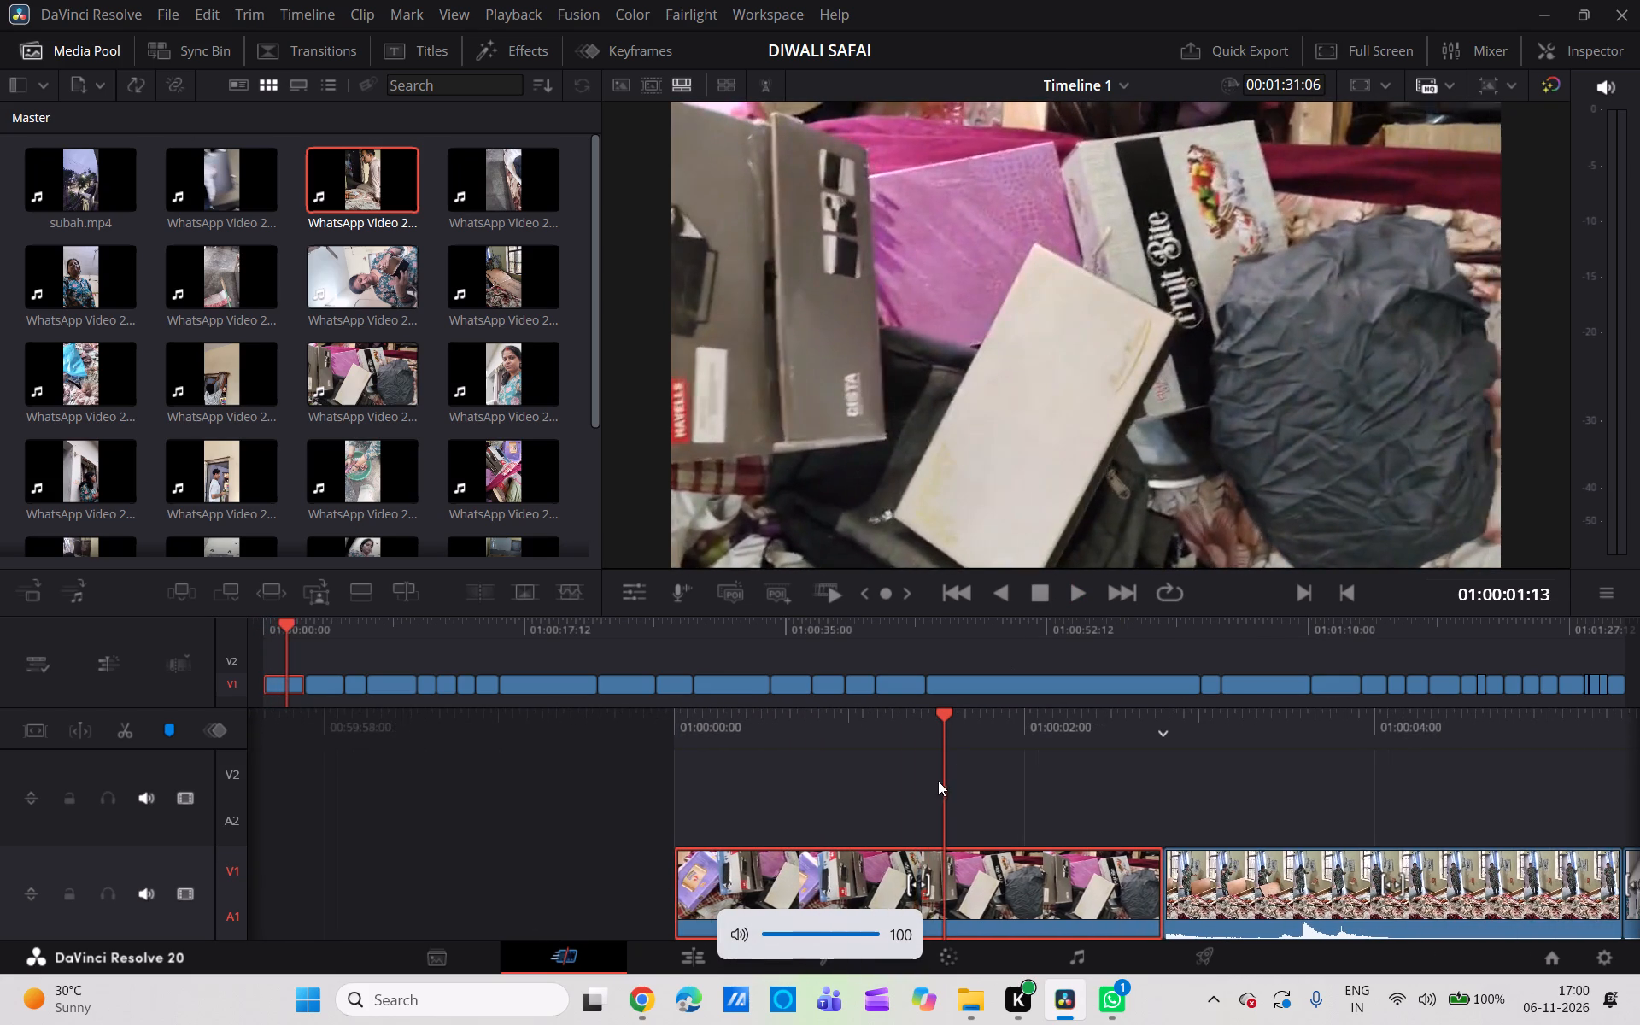
pyautogui.hscroll(9, 981, 758)
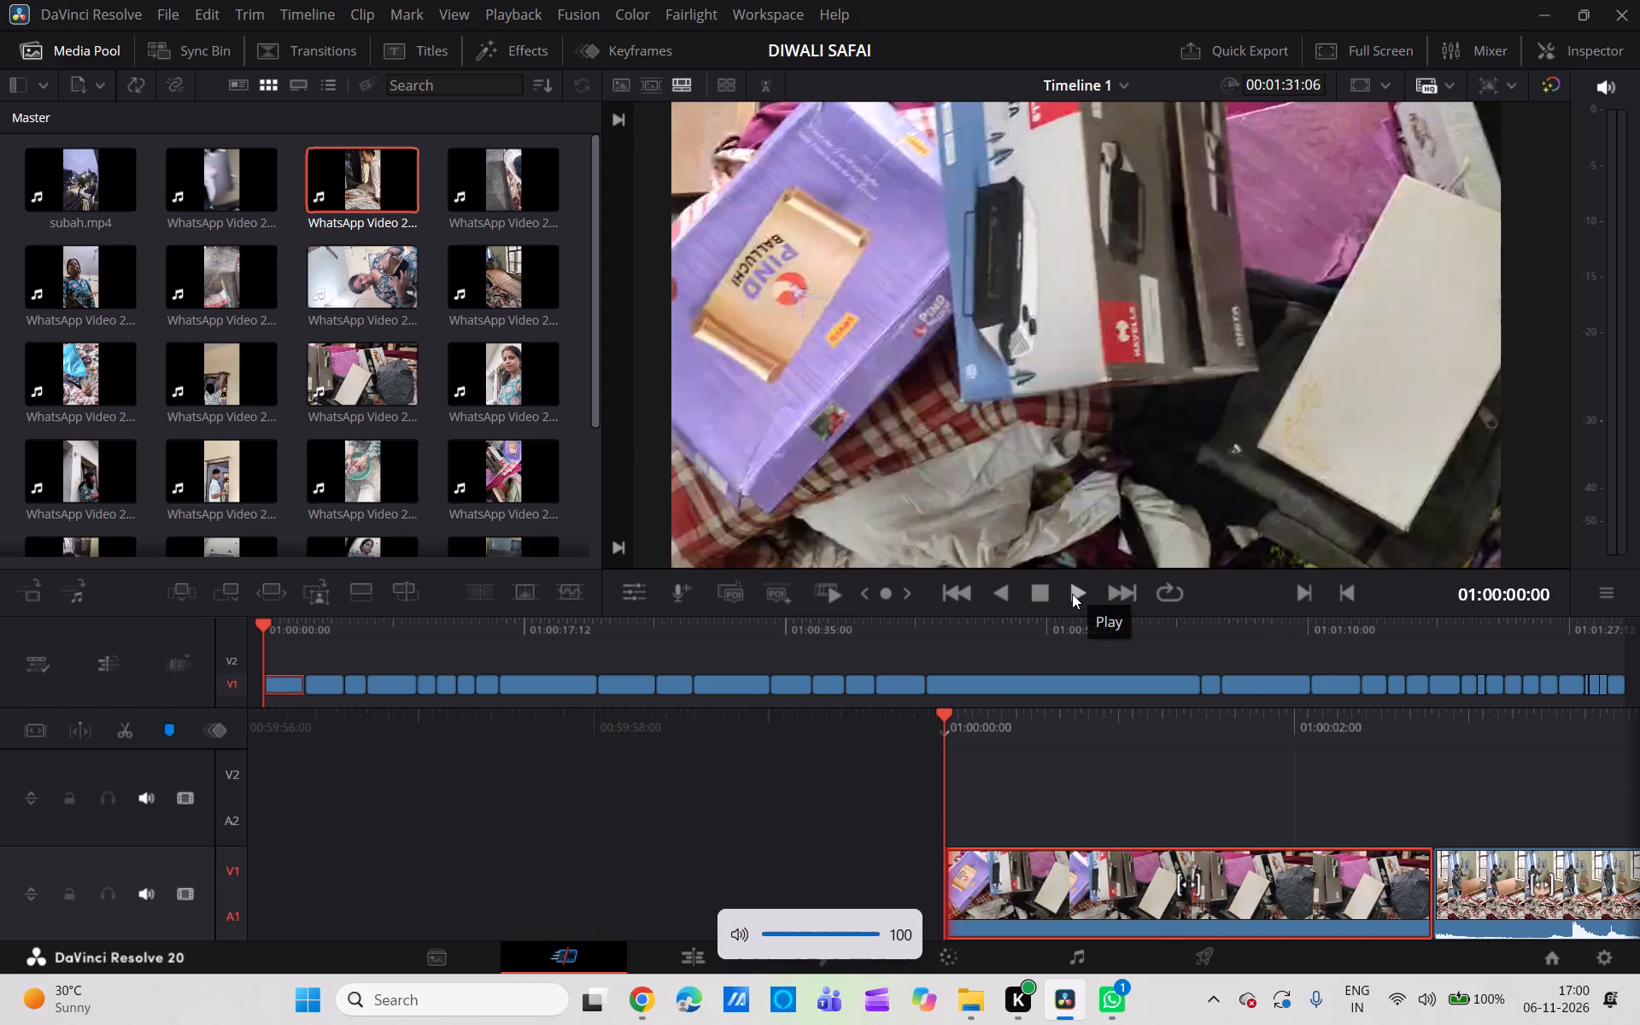
pyautogui.click(1591, 895)
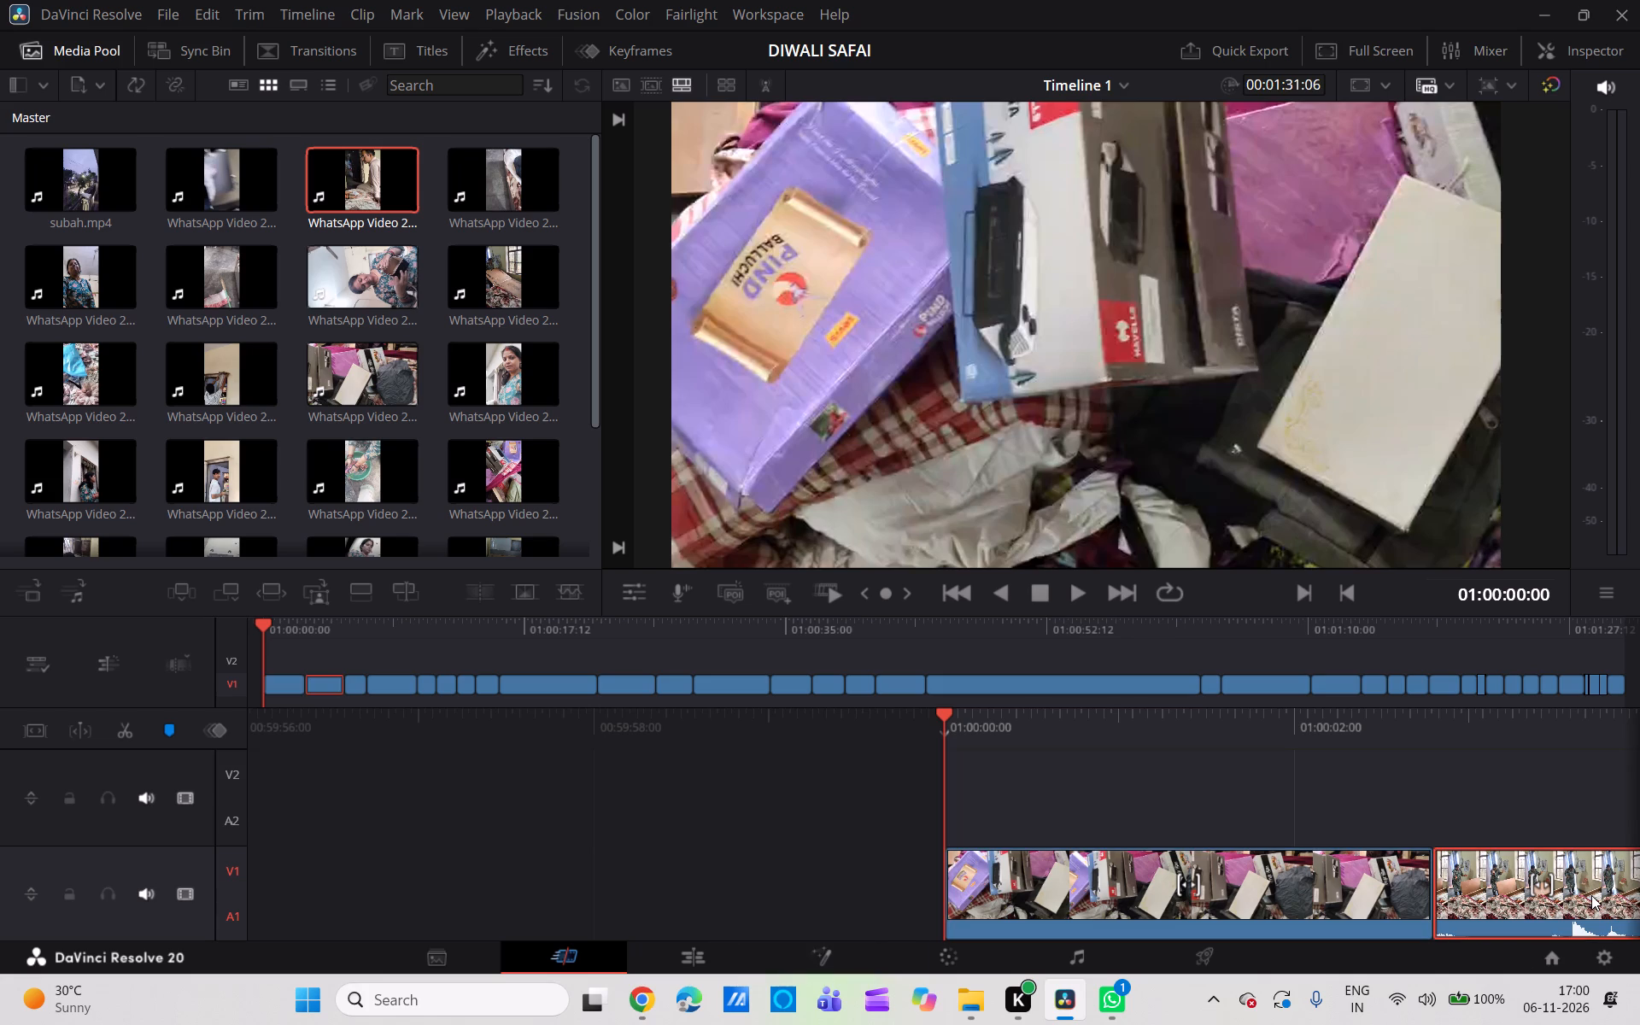
pyautogui.click(1073, 587)
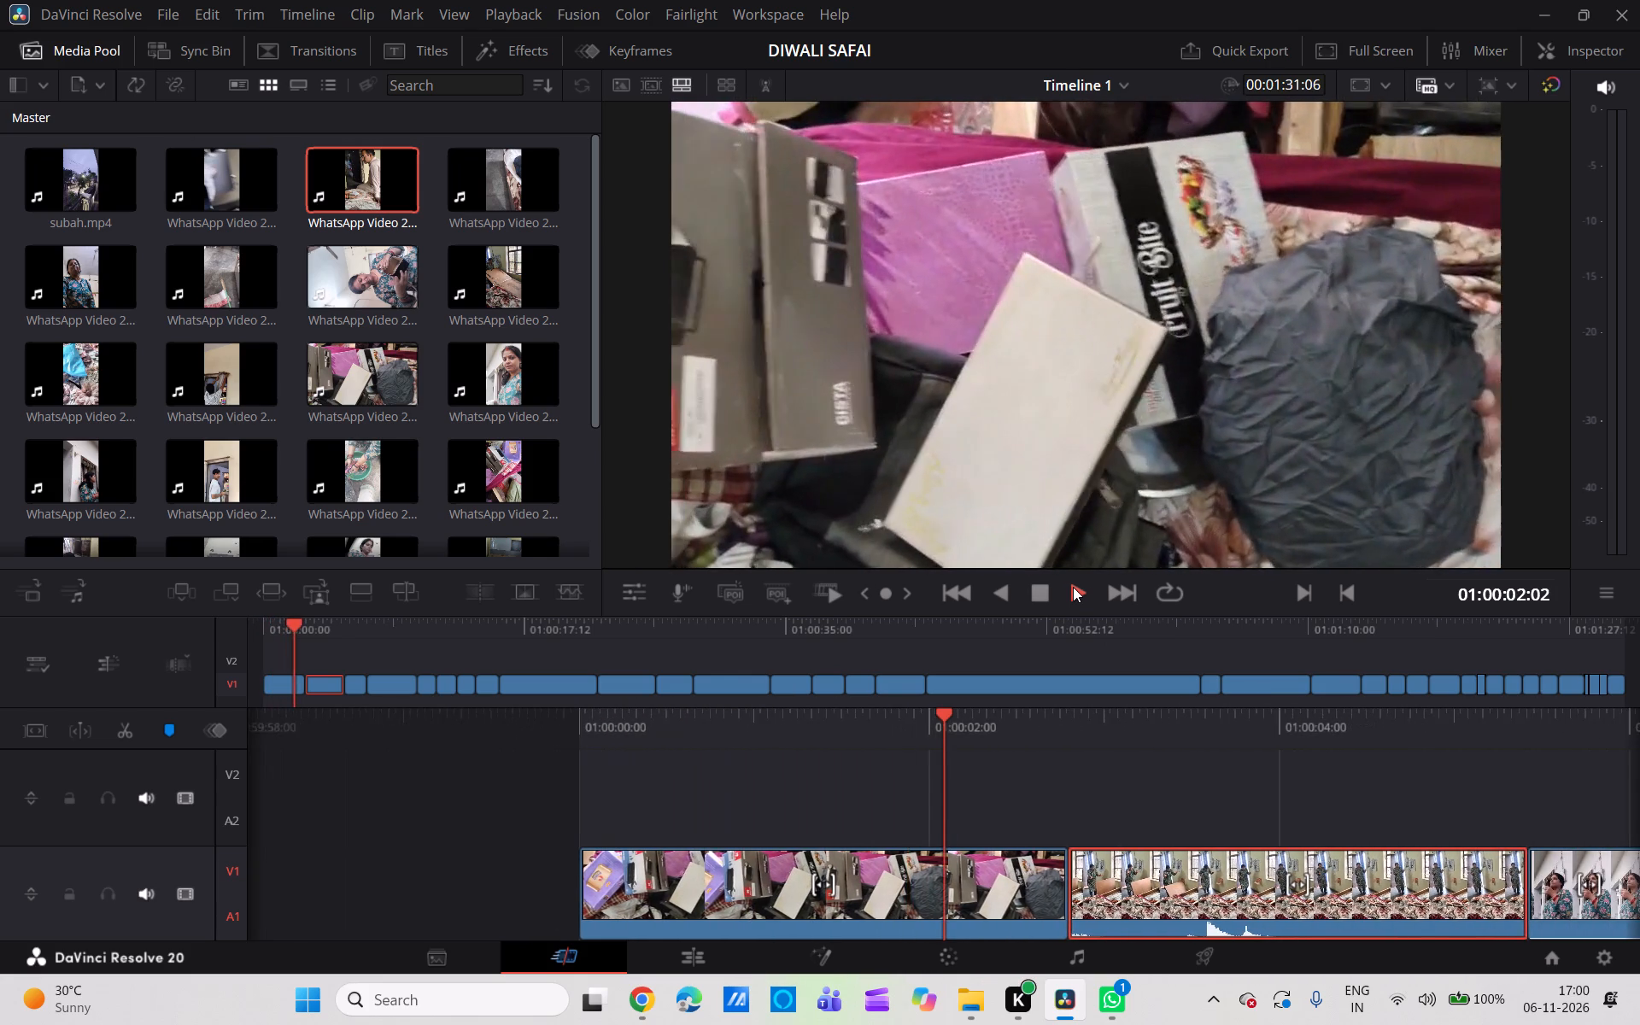
pyautogui.click(1045, 602)
pyautogui.hscroll(4, 851, 802)
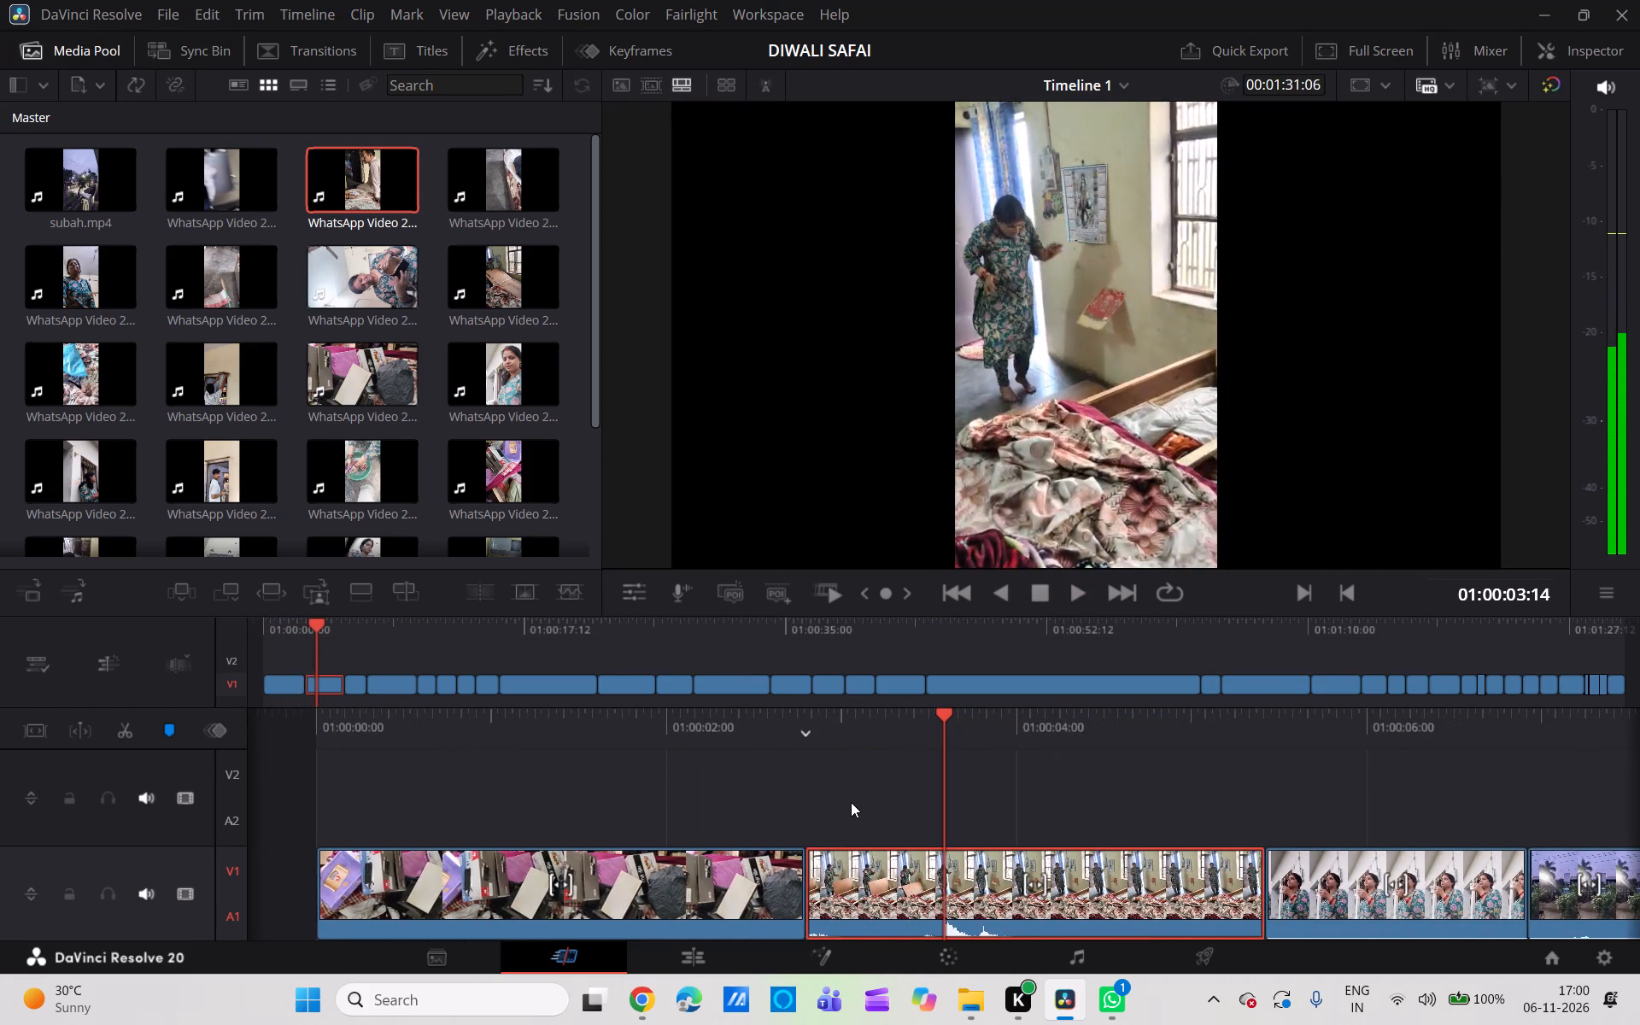
pyautogui.hscroll(13, 851, 802)
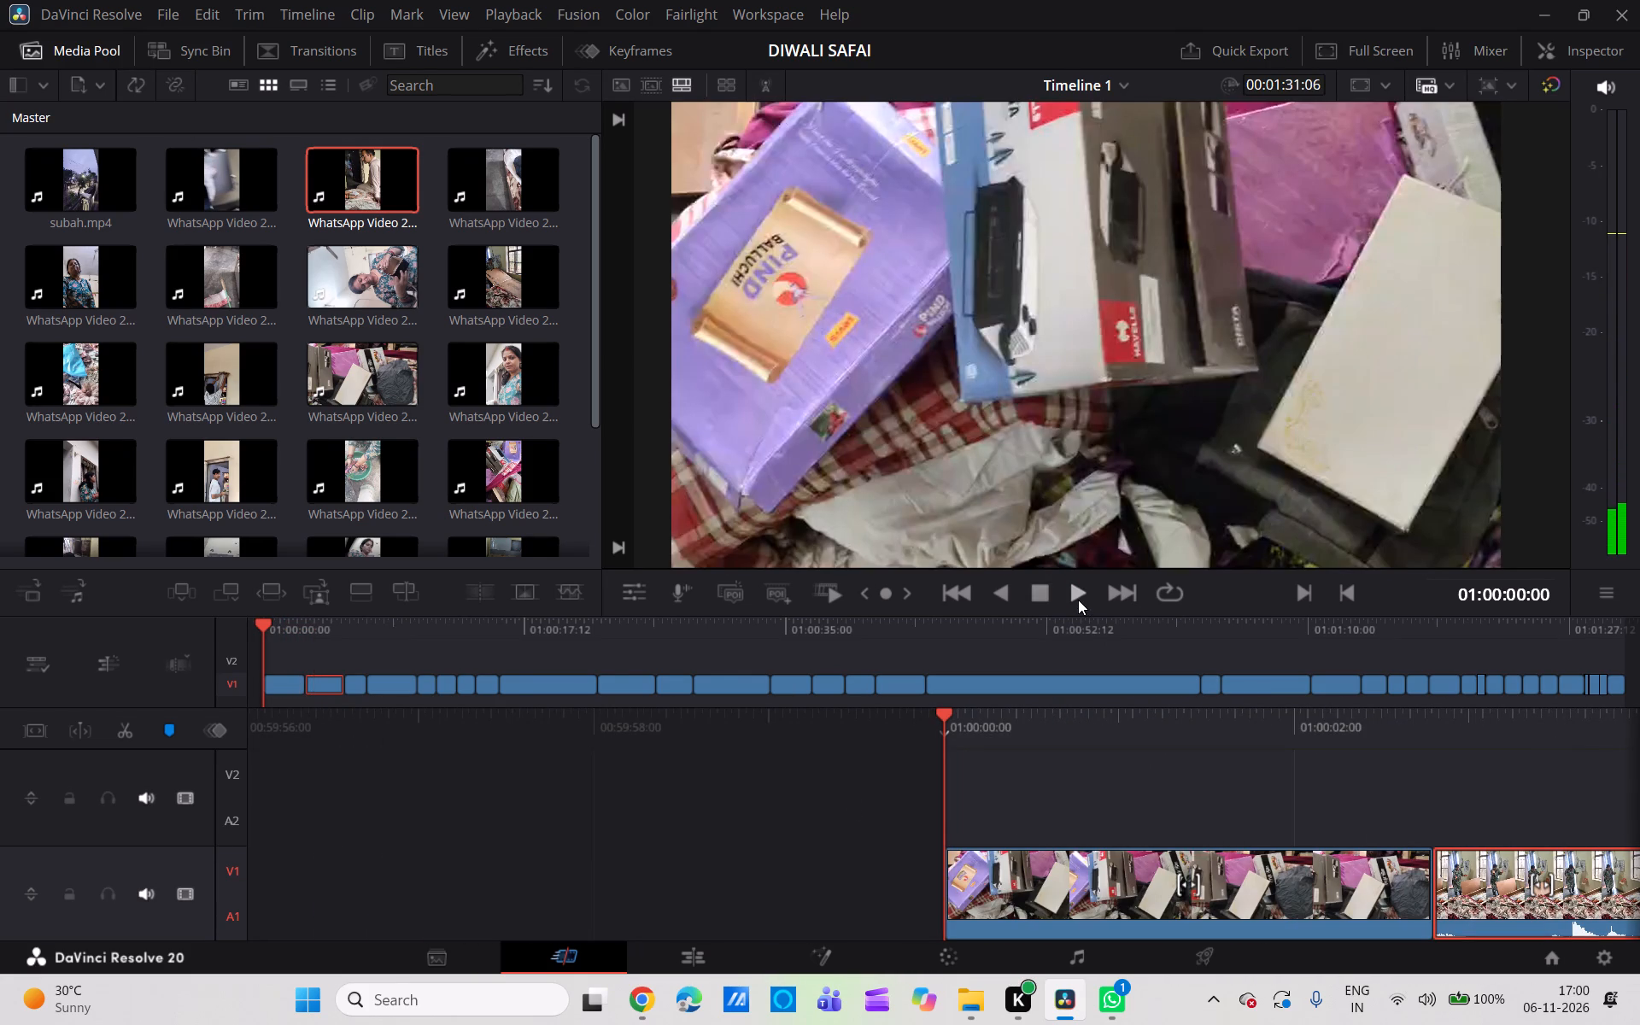
pyautogui.click(1078, 597)
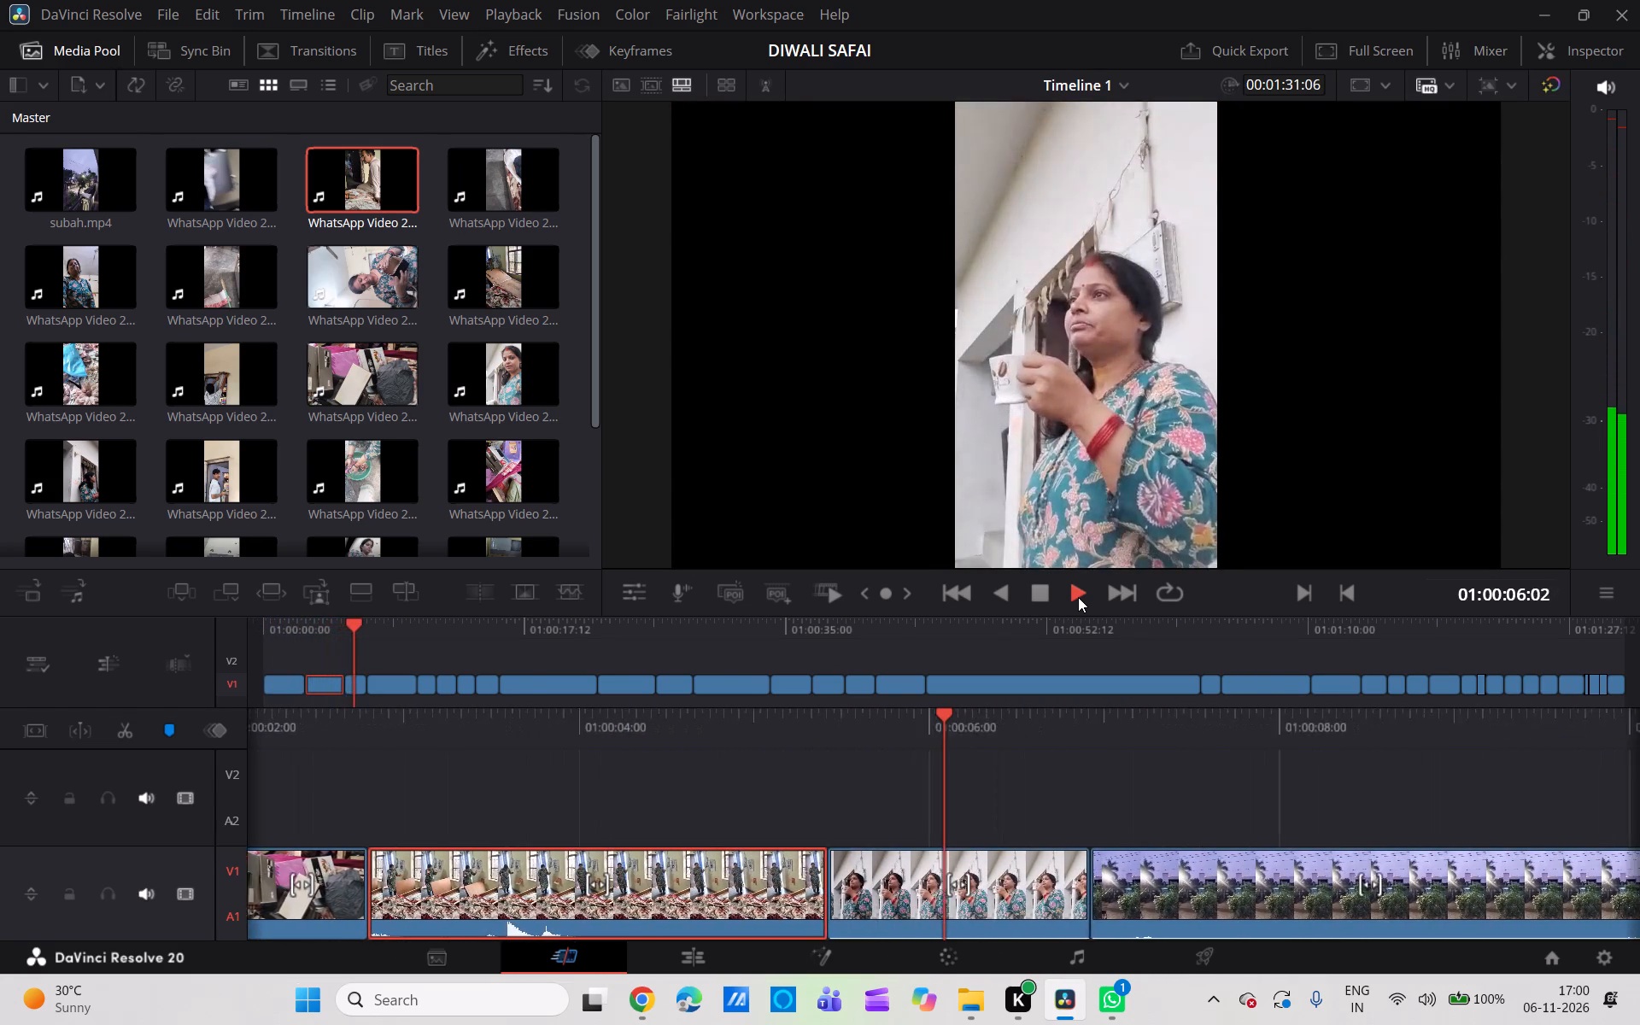
pyautogui.click(1052, 595)
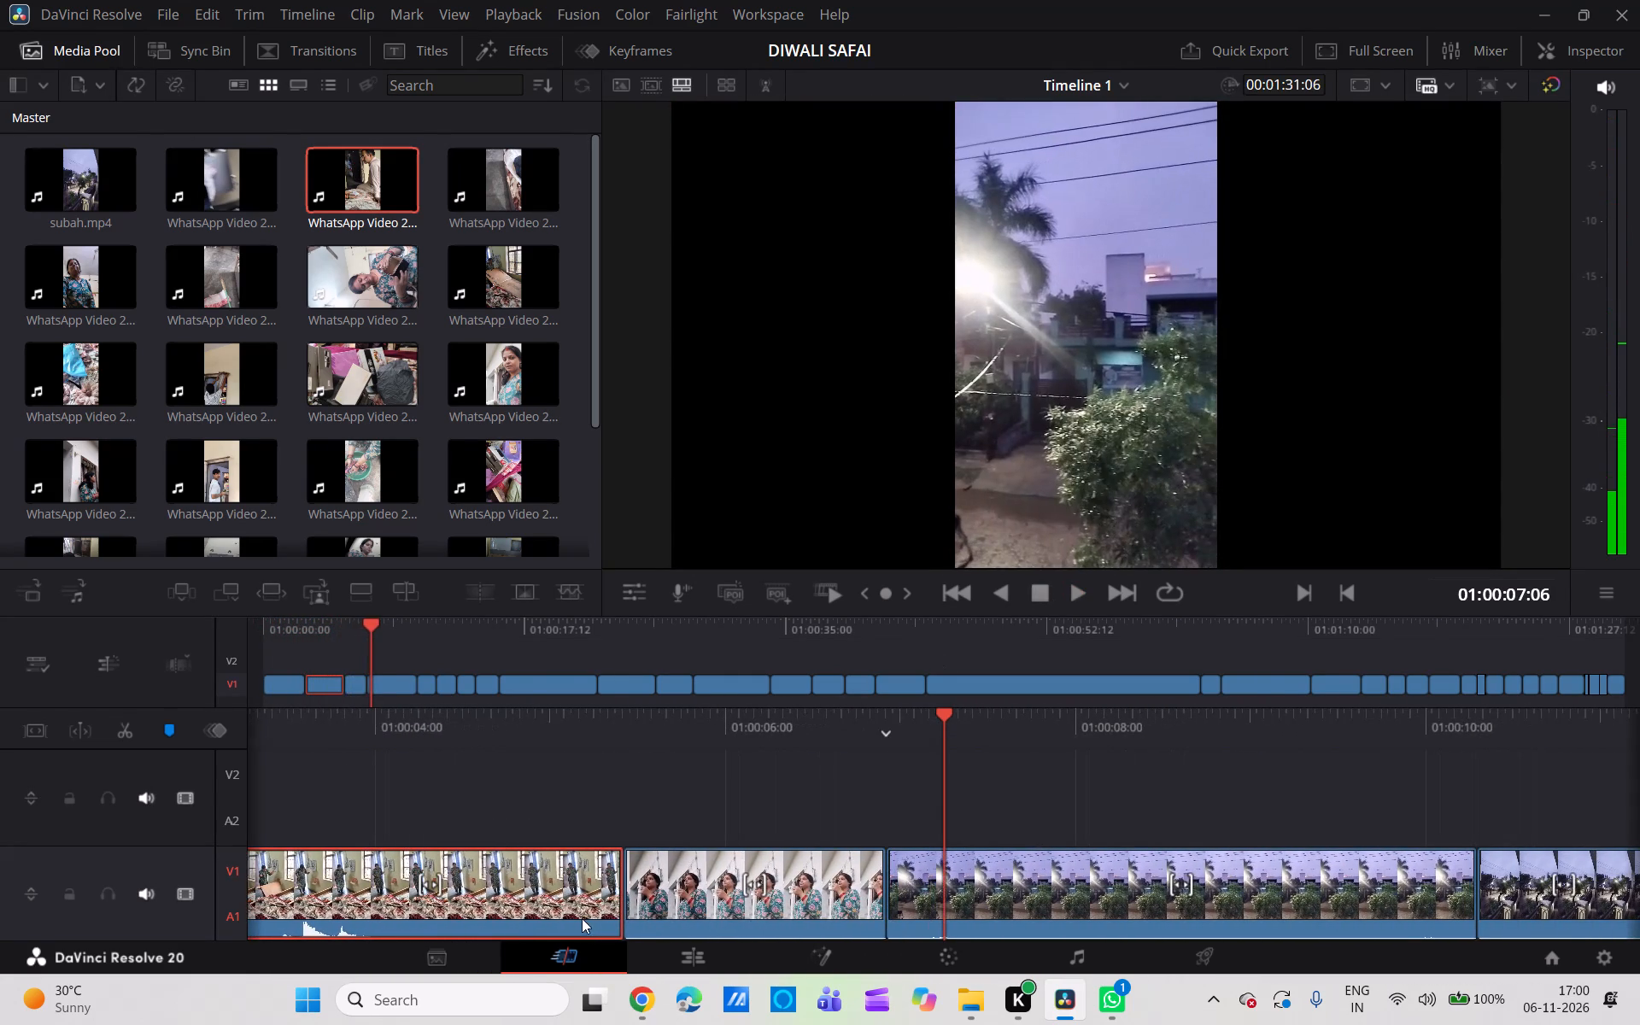
pyautogui.hscroll(2, 582, 918)
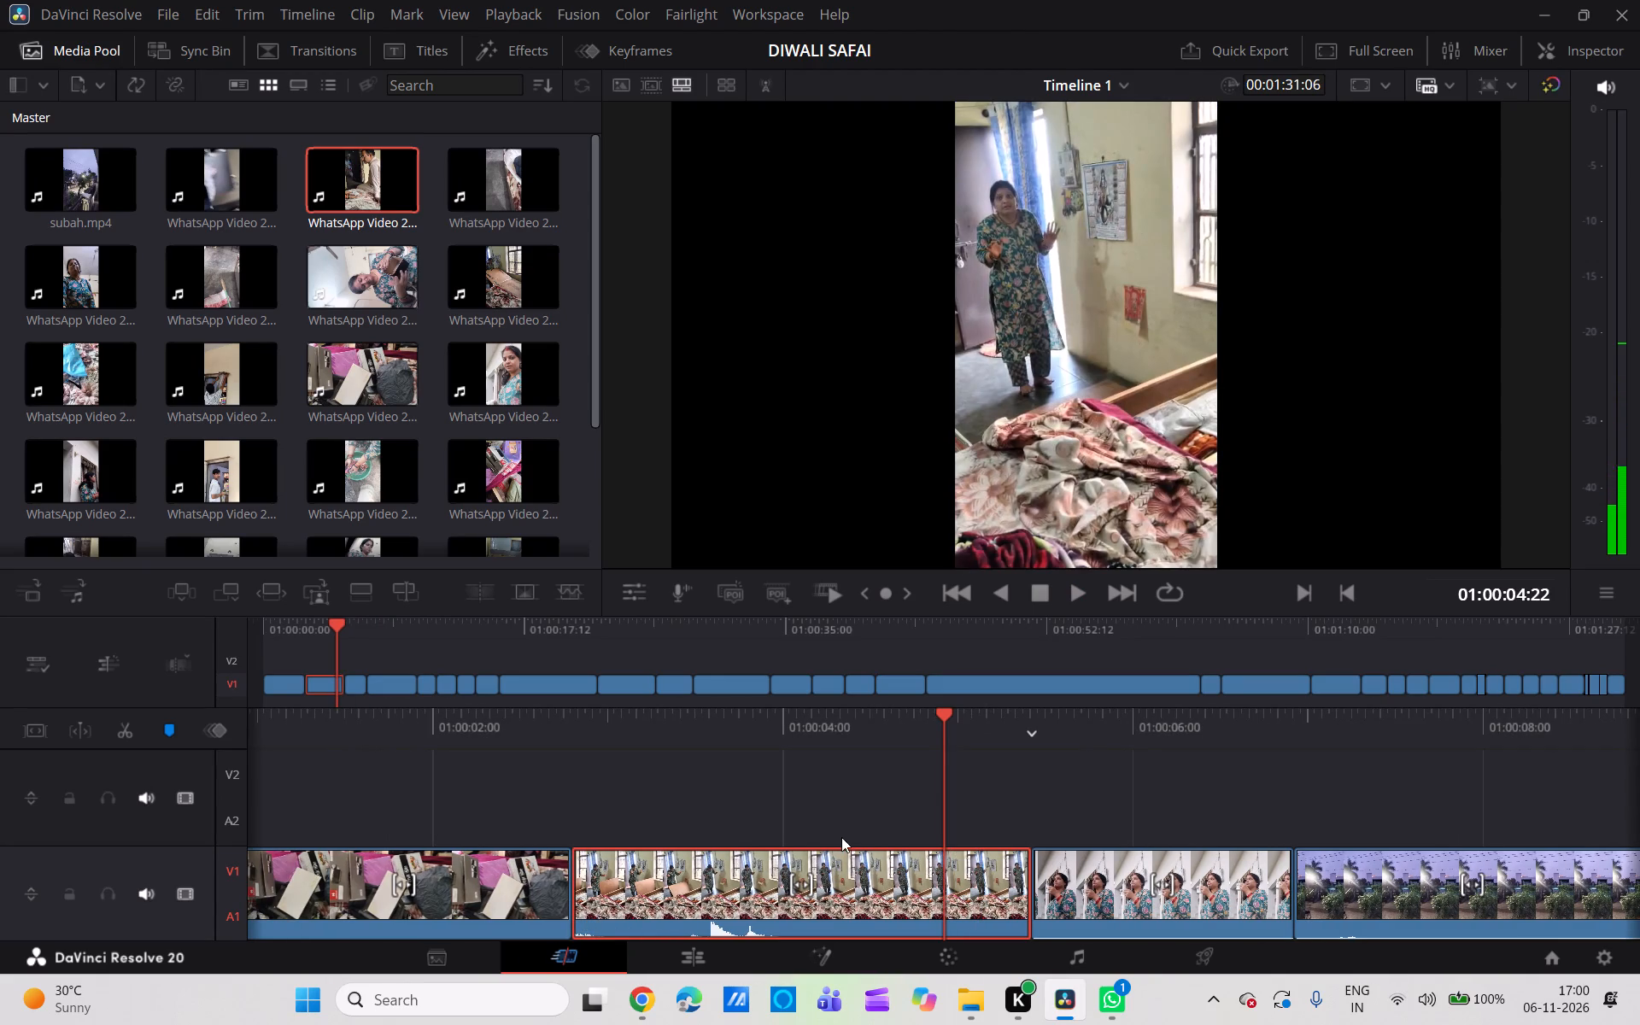
pyautogui.click(707, 876)
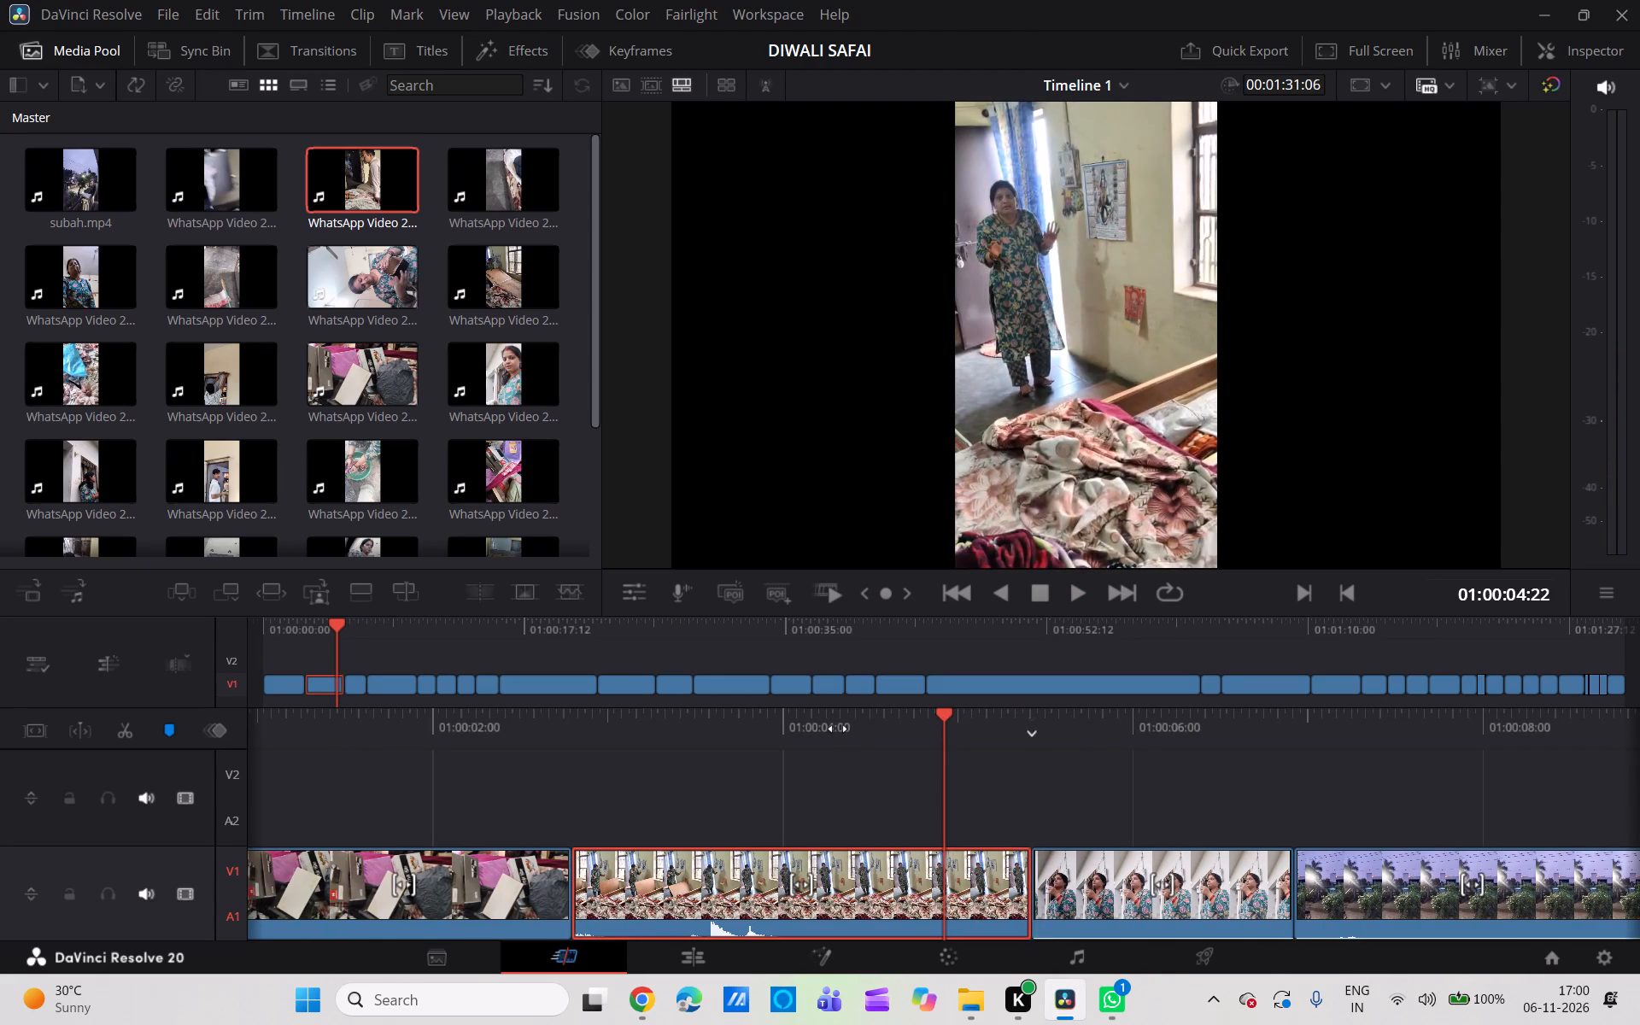
pyautogui.hscroll(1, 838, 729)
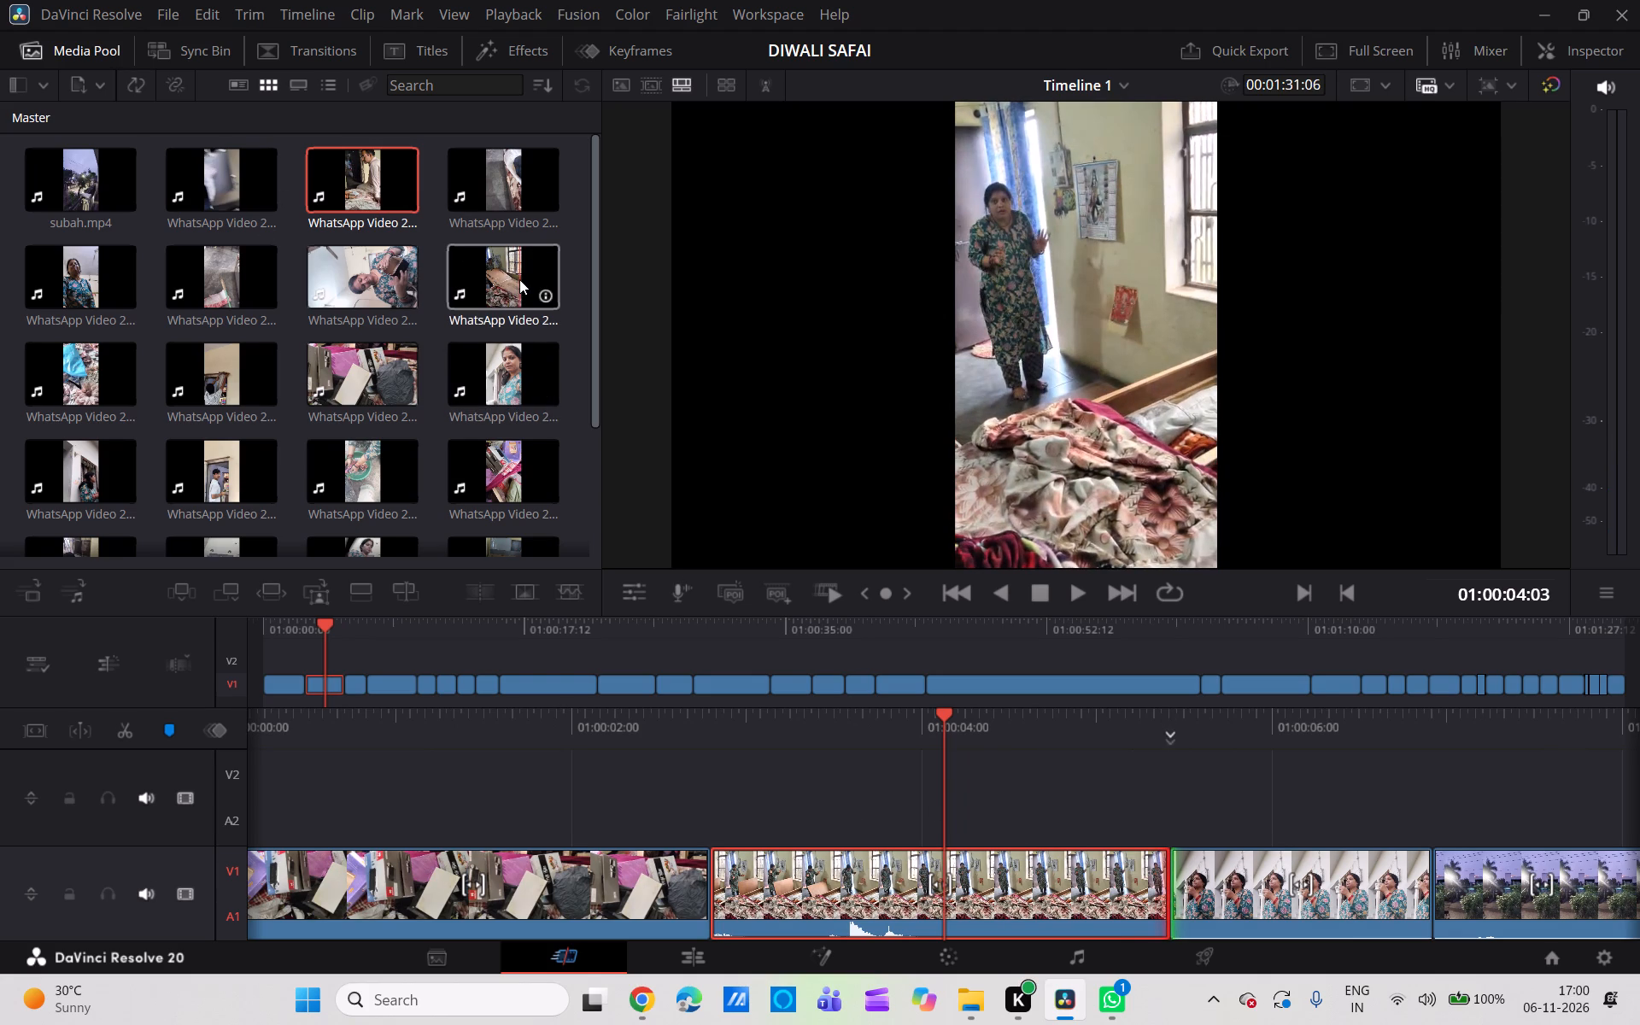
# Insert the full source video of the woman lifting the bed board on V1, directly after the first boxes clip.
pyautogui.moveTo(519, 279); pyautogui.dragTo(713, 850)
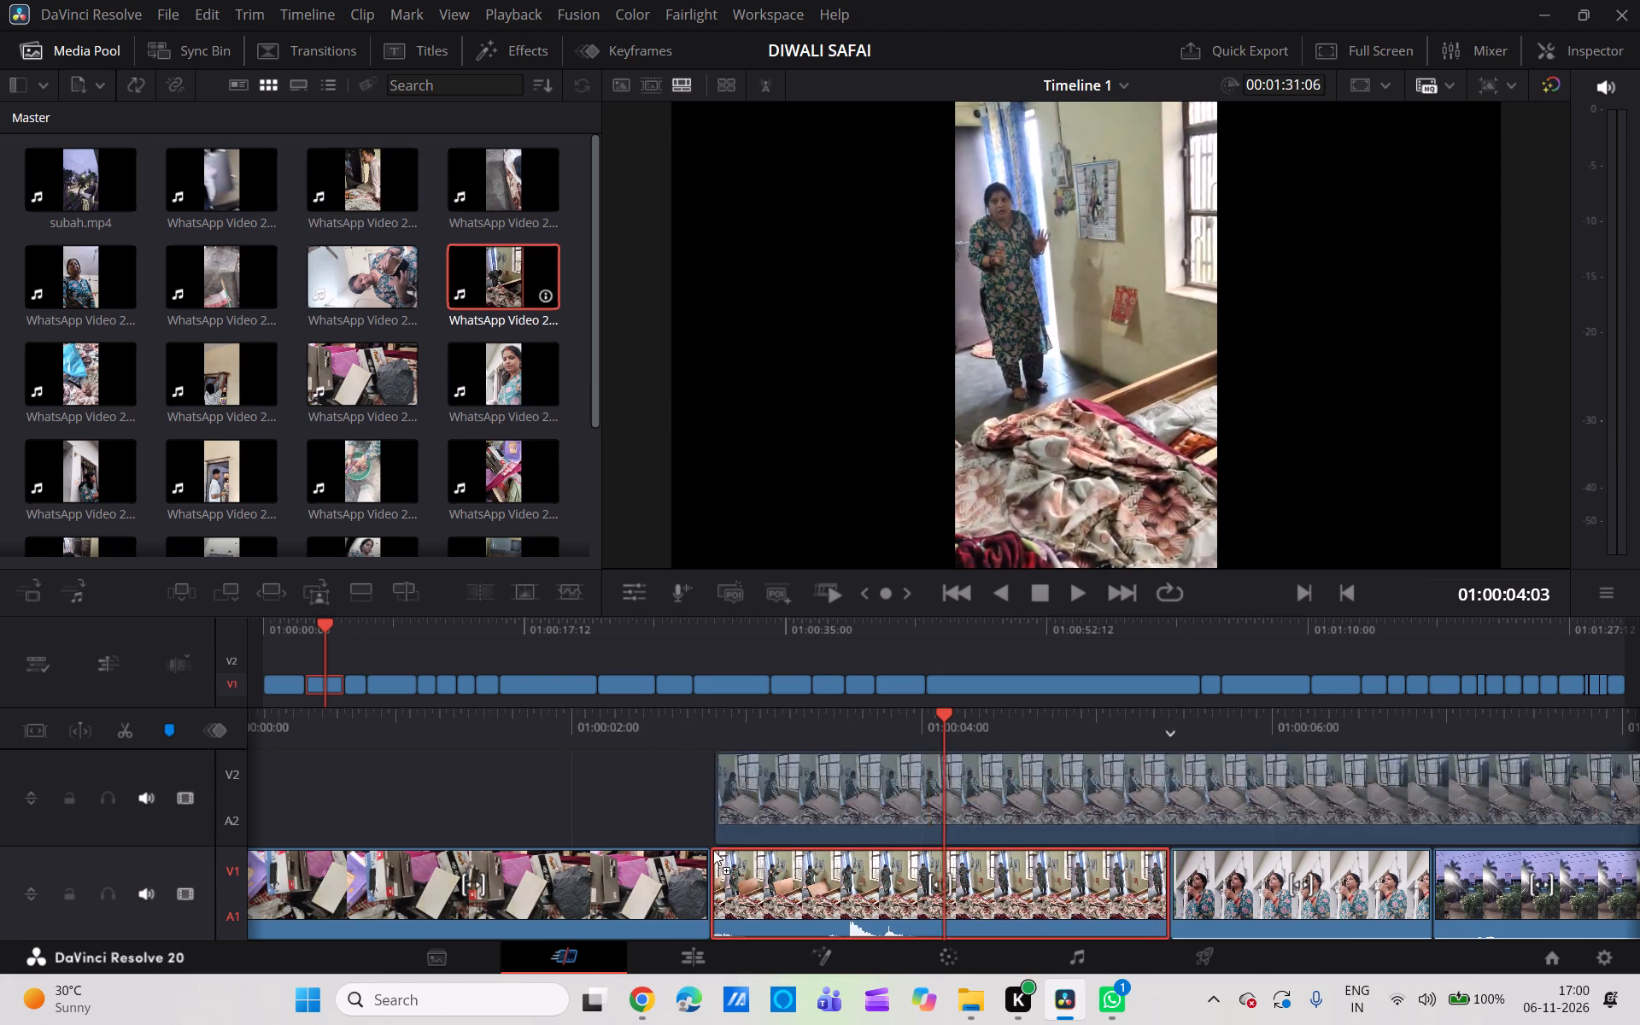
pyautogui.moveTo(713, 850); pyautogui.dragTo(716, 870)
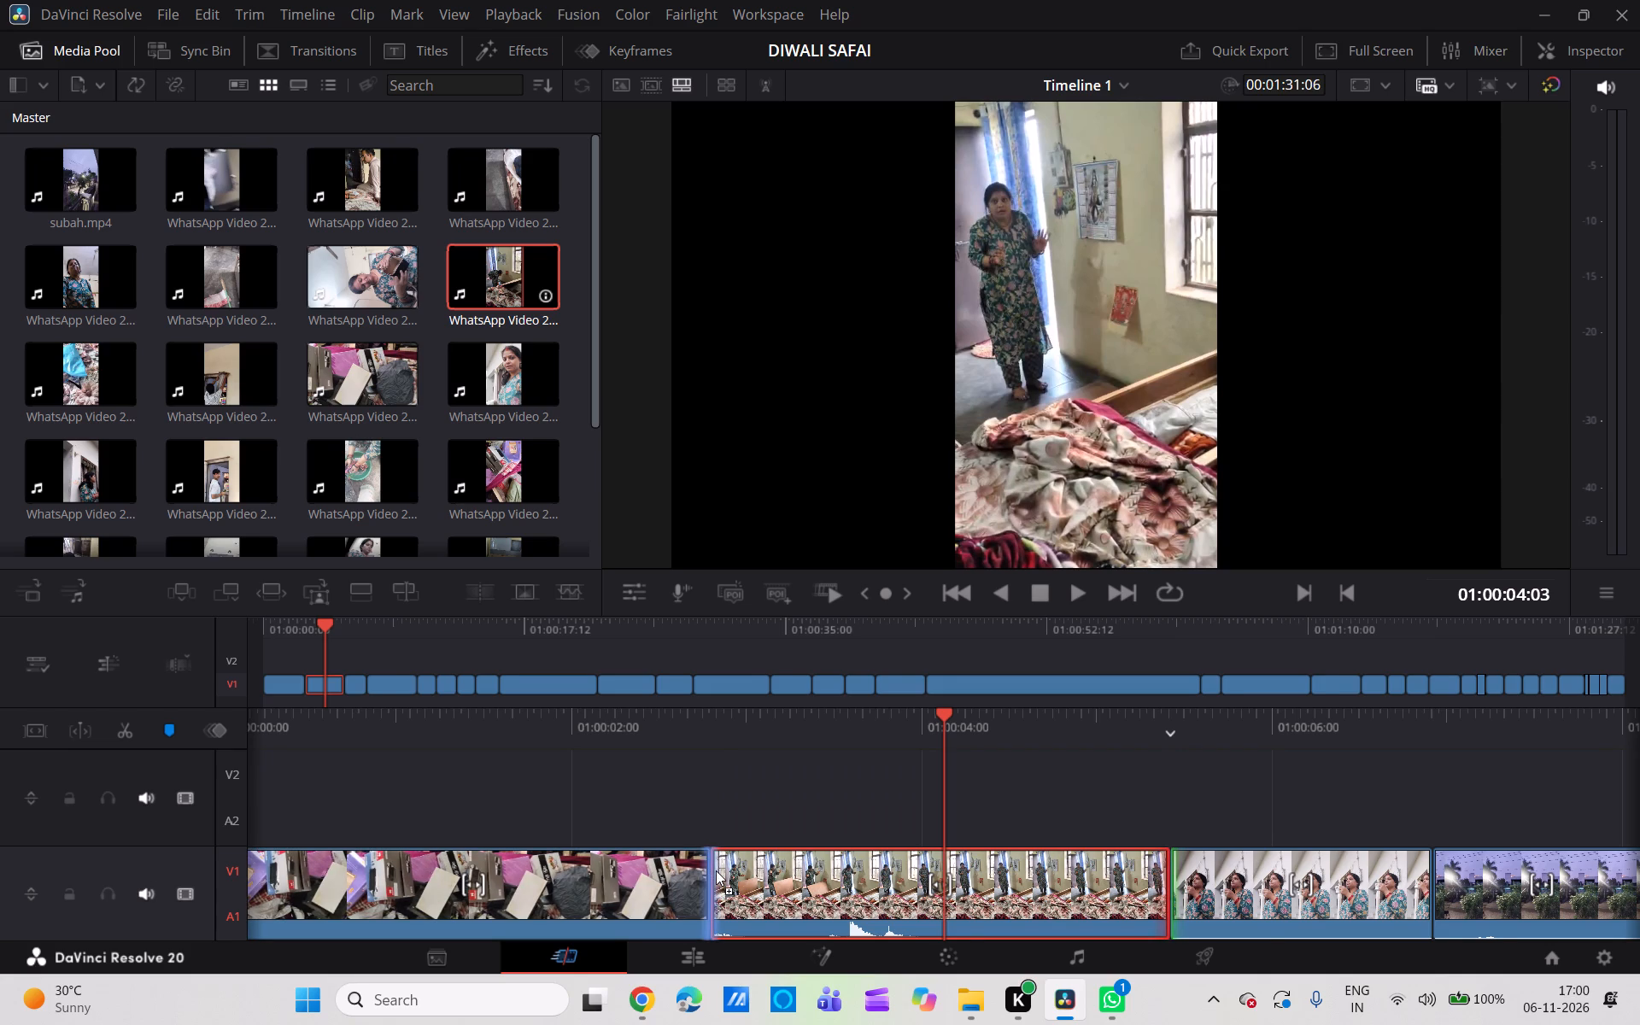
pyautogui.moveTo(716, 870); pyautogui.dragTo(742, 869)
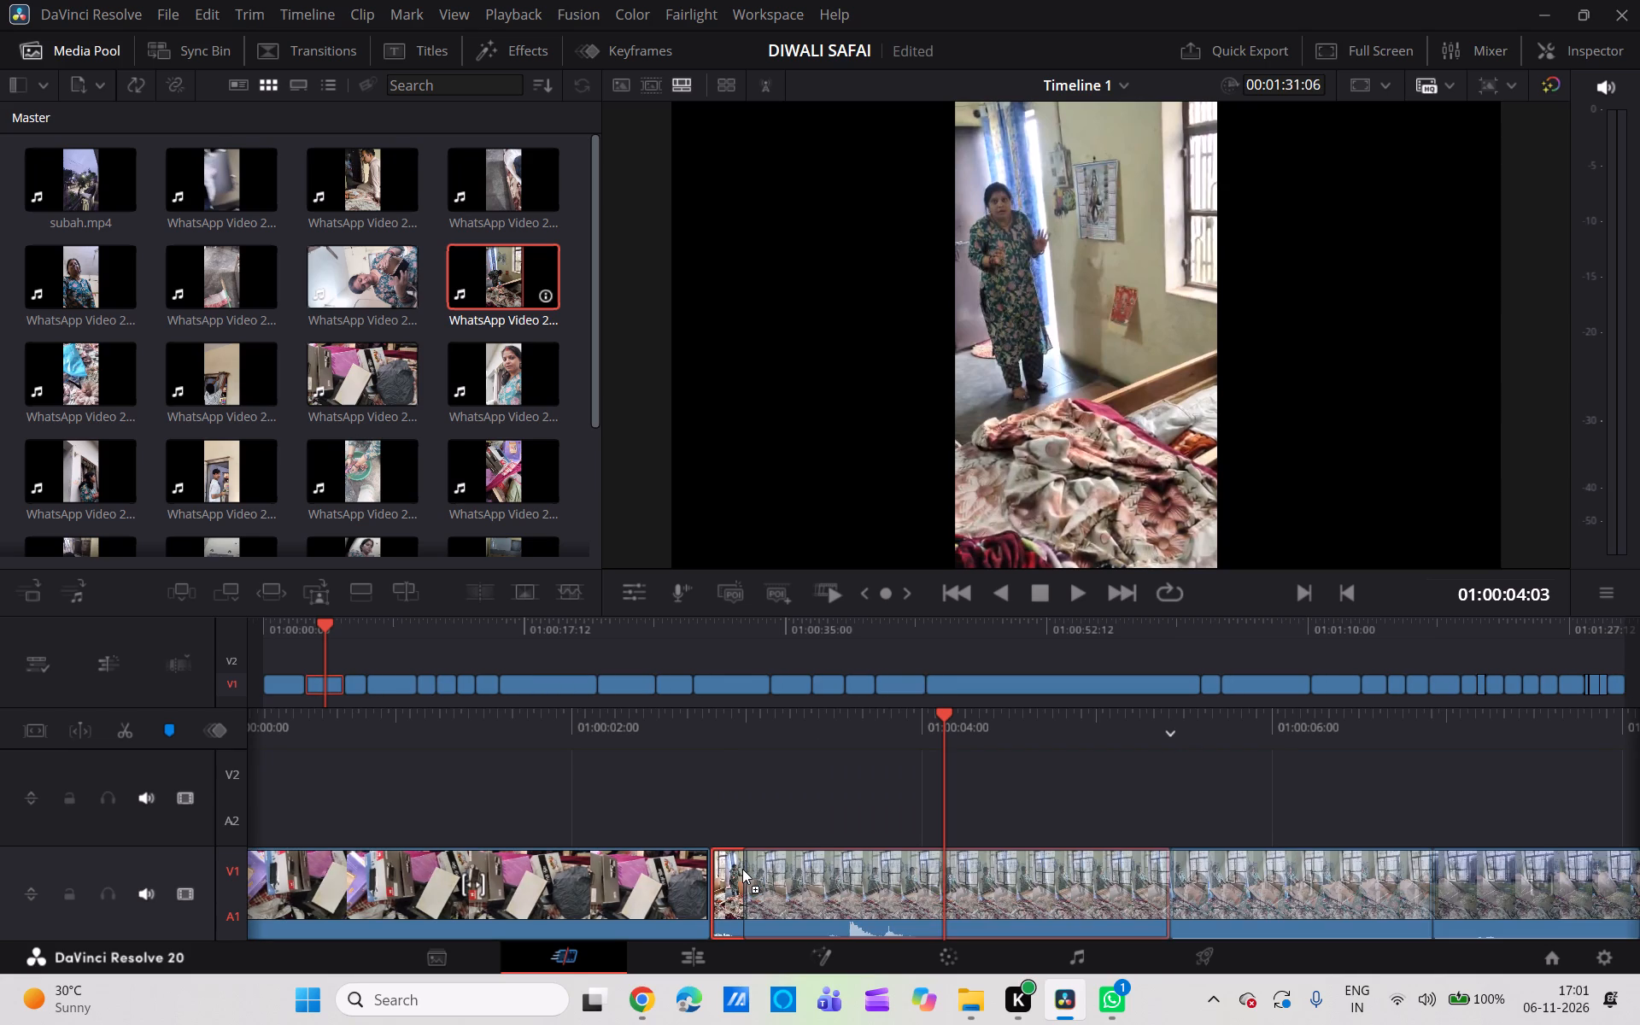
pyautogui.moveTo(742, 869); pyautogui.dragTo(718, 874)
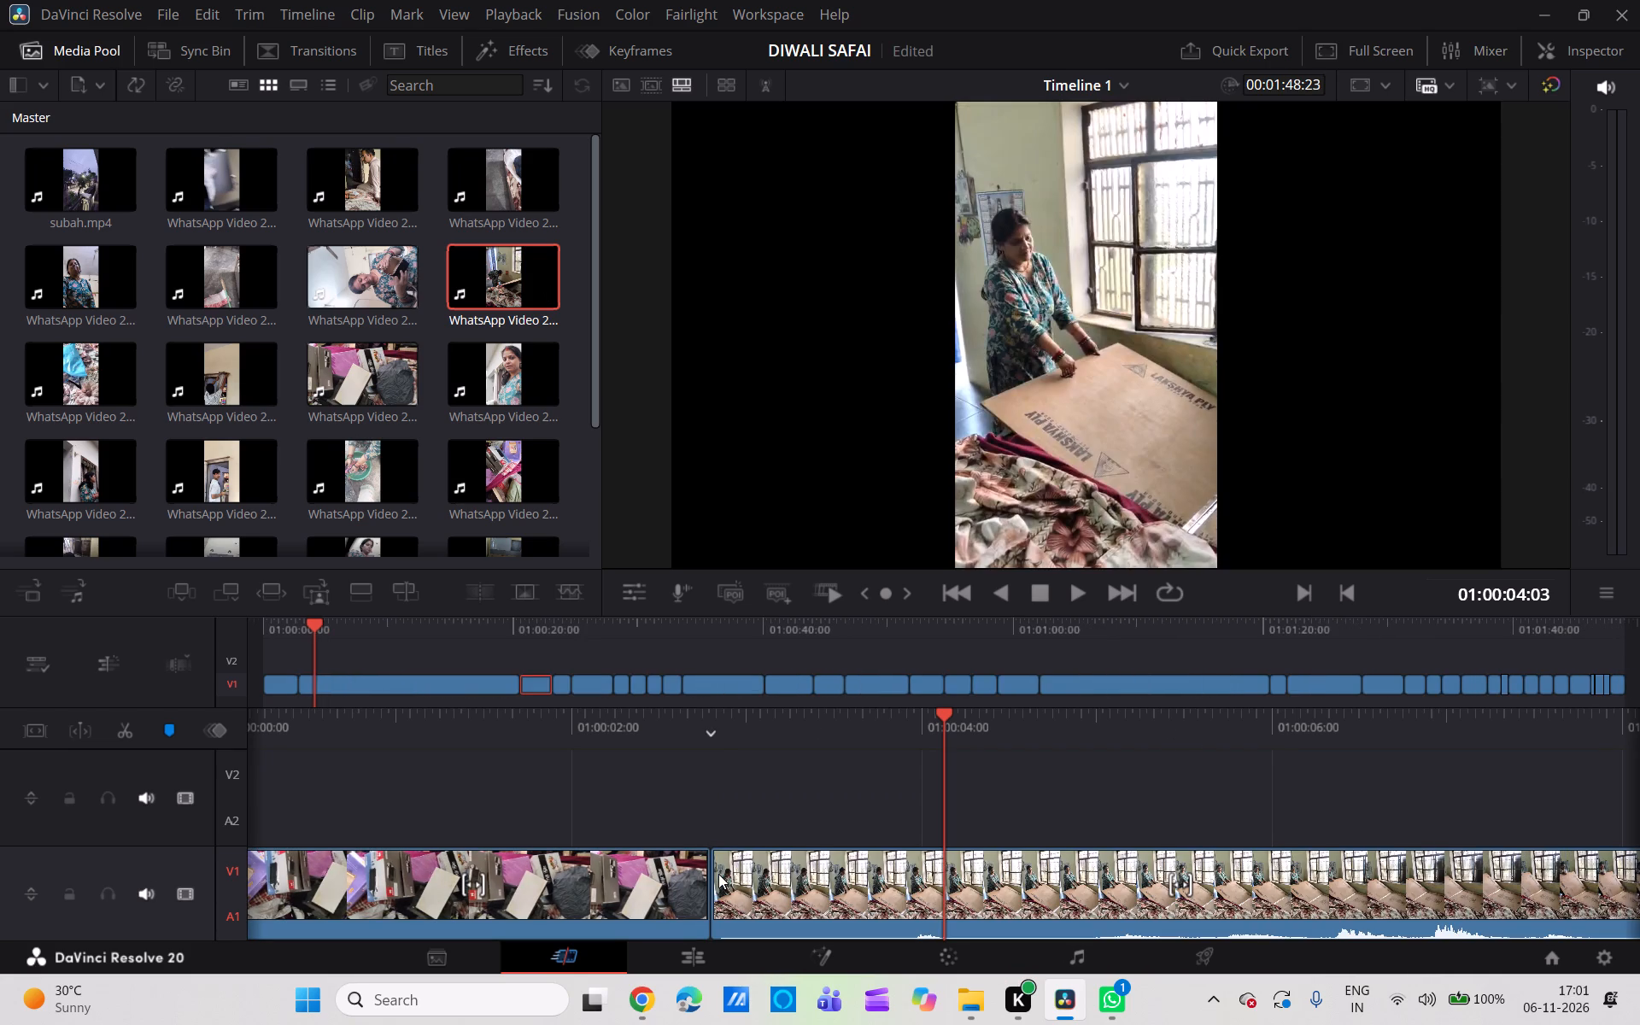
# Scrub through the inserted bed-board clip and examine where the unneeded opening footage ends.
pyautogui.hscroll(-1, 1032, 819)
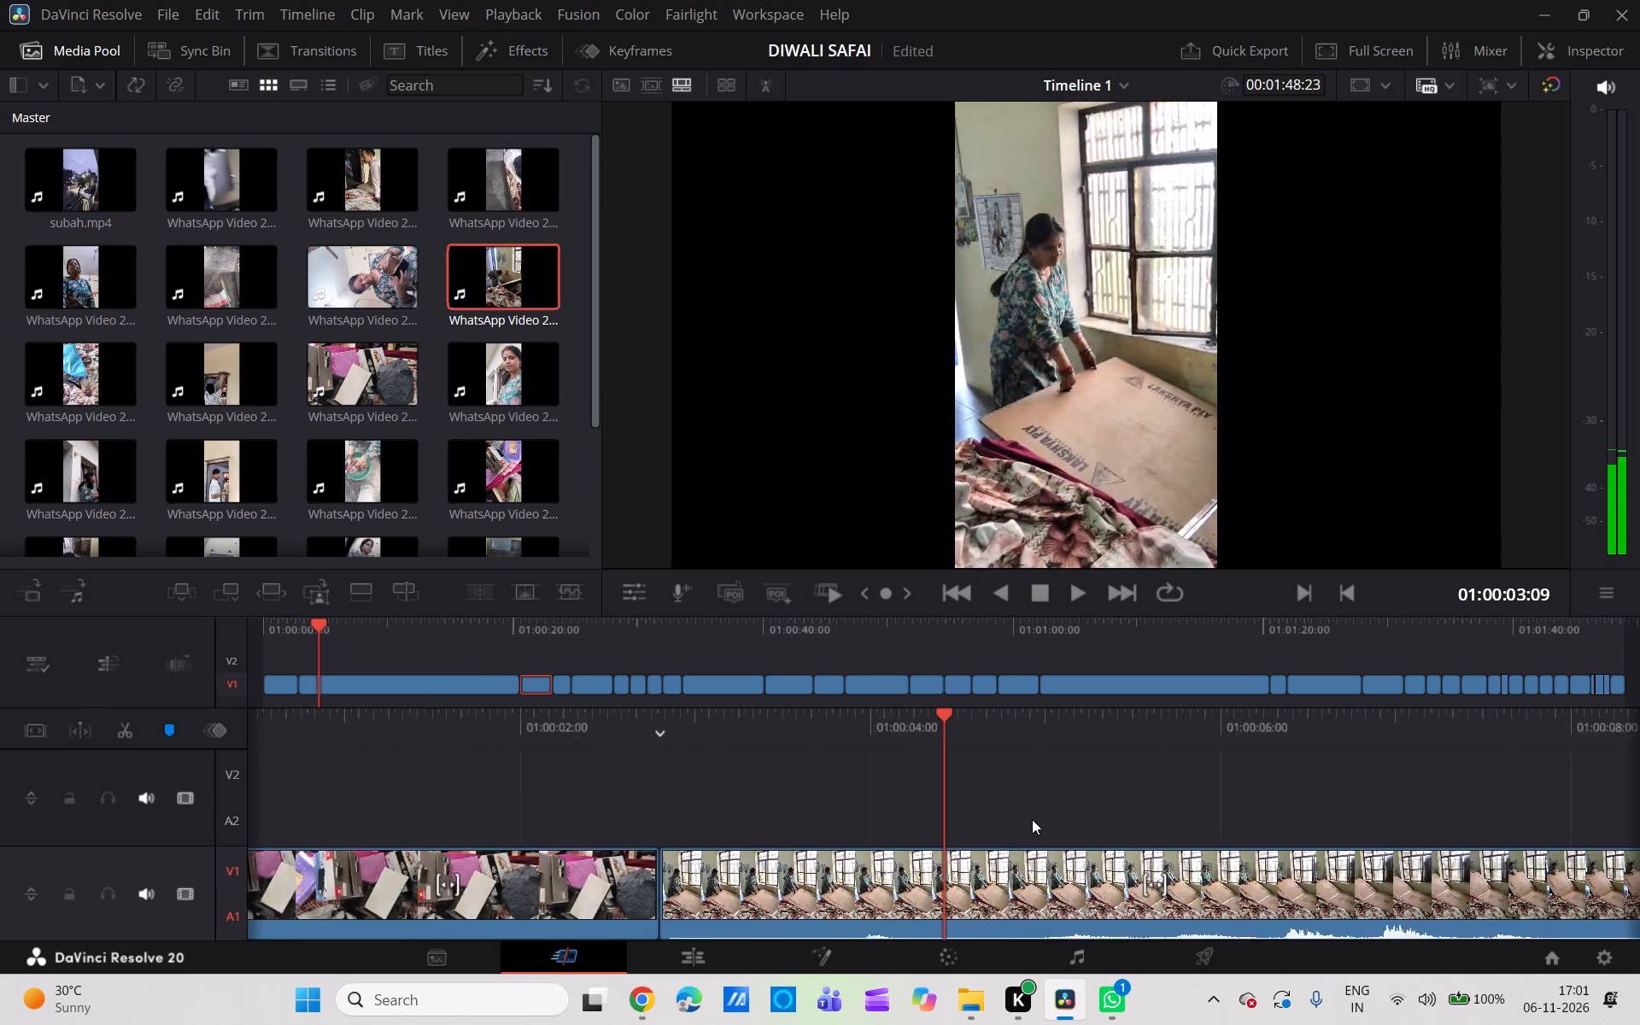
pyautogui.hscroll(-1, 1032, 819)
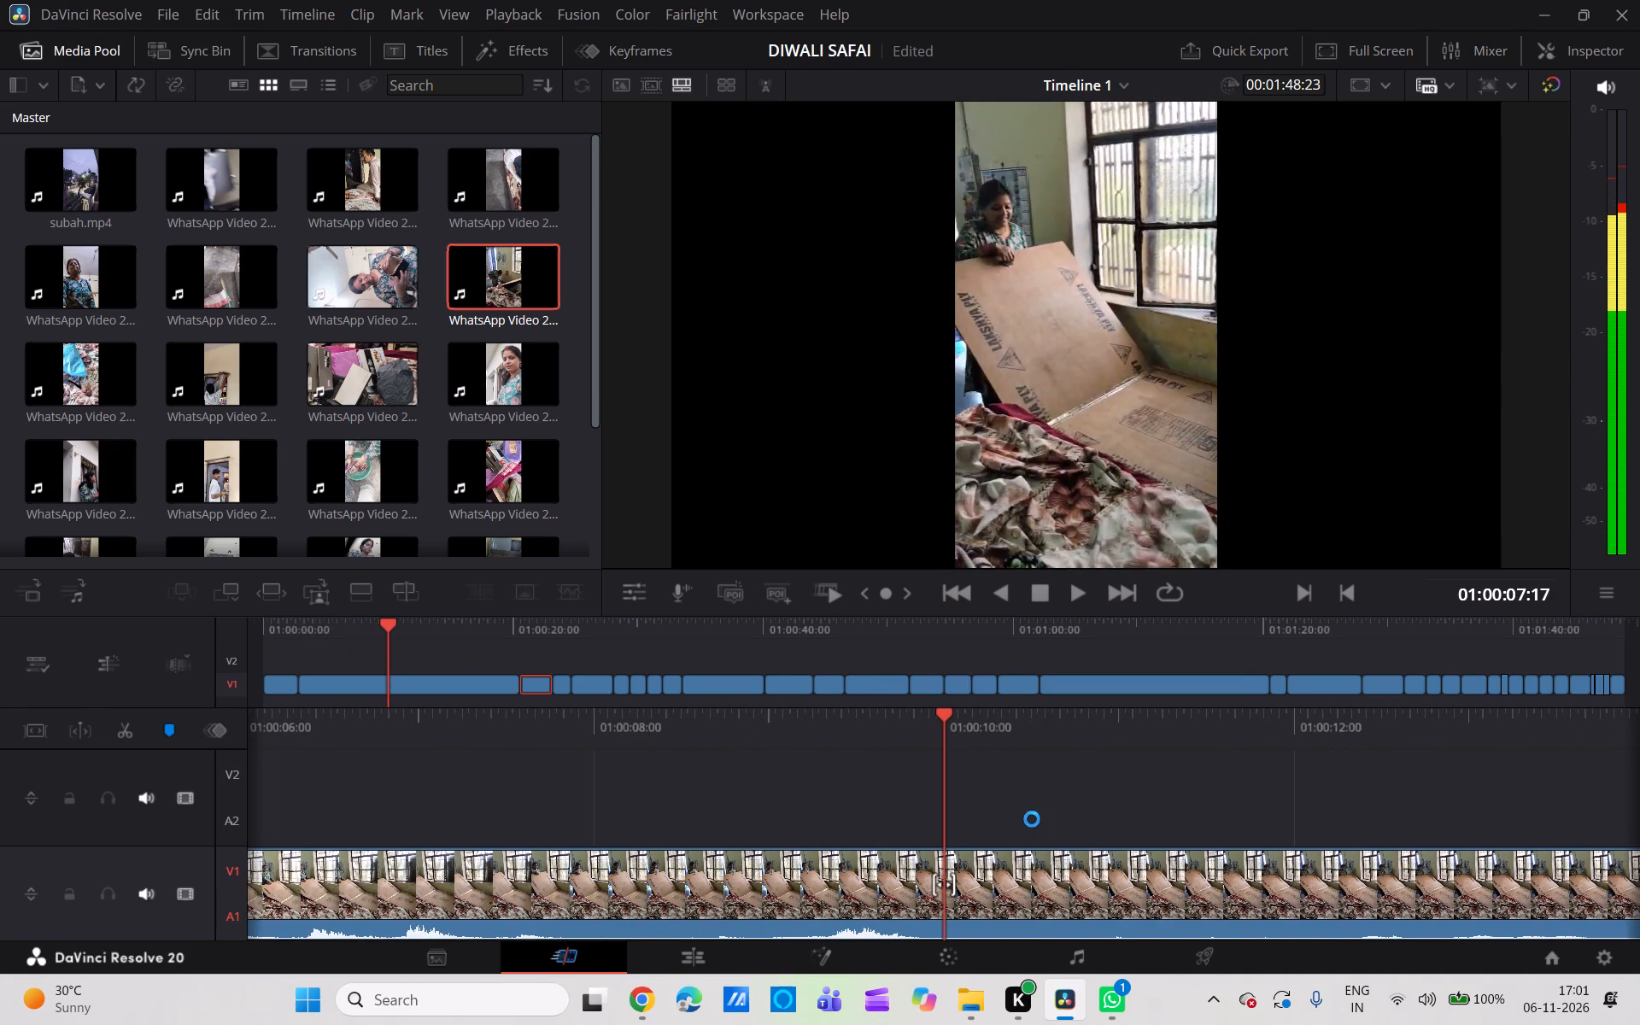
pyautogui.hscroll(-3, 1032, 819)
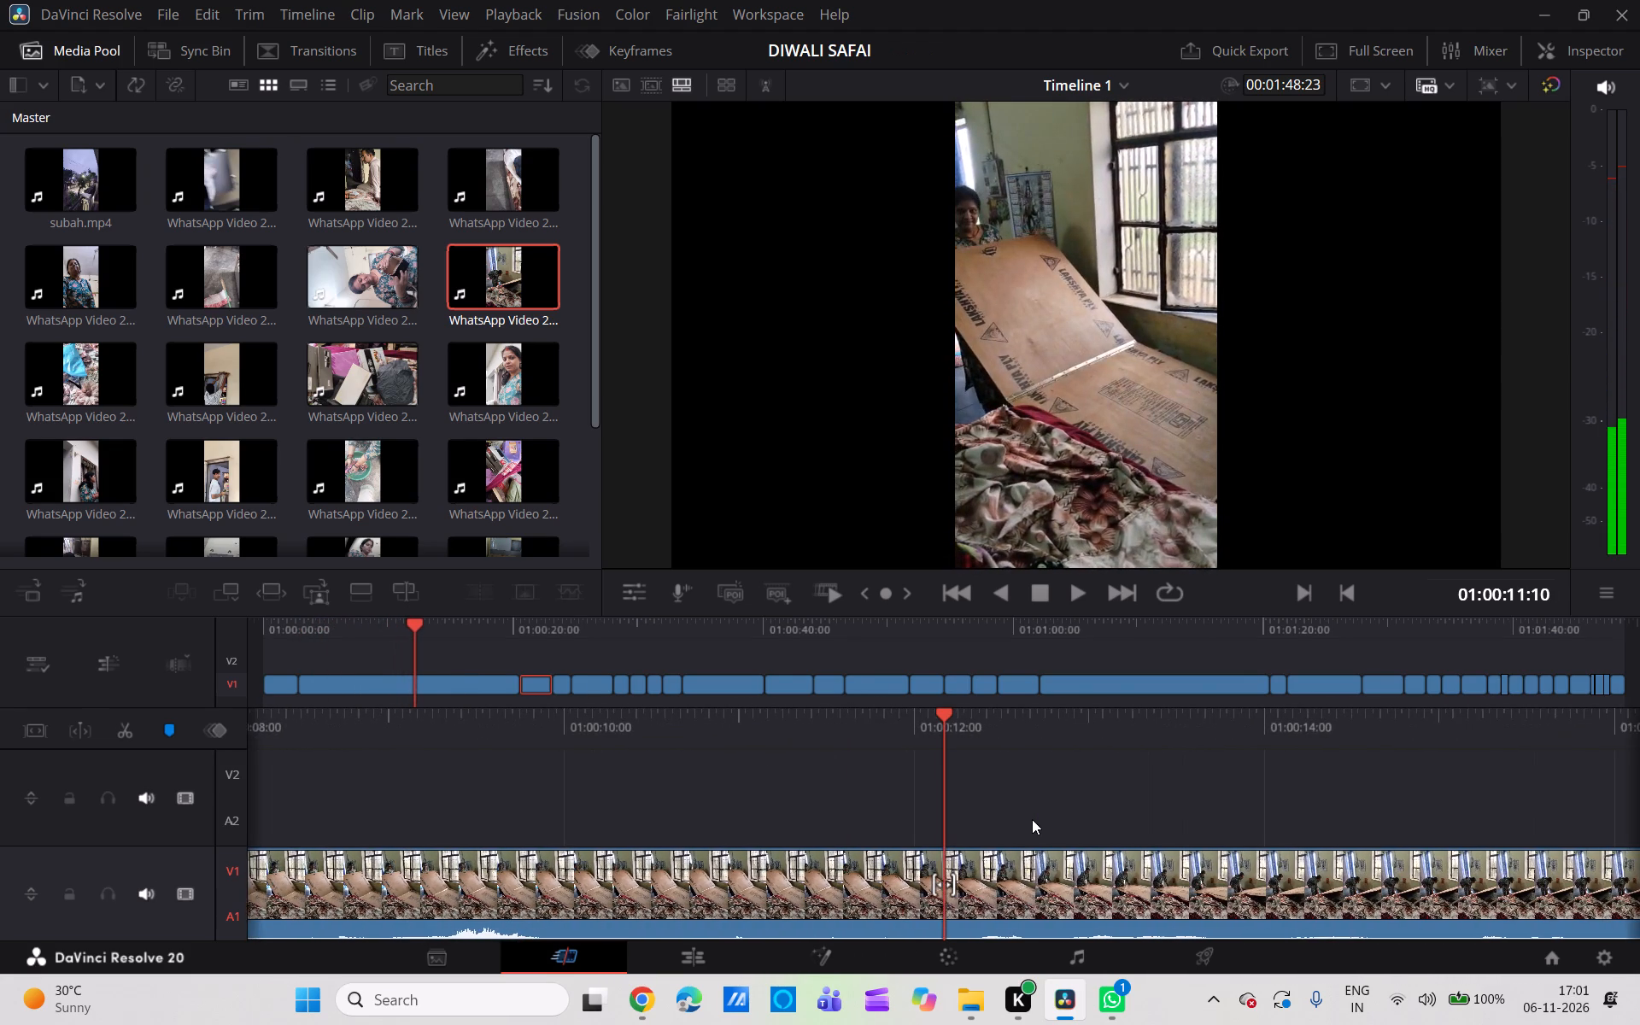
pyautogui.hscroll(-3, 1032, 819)
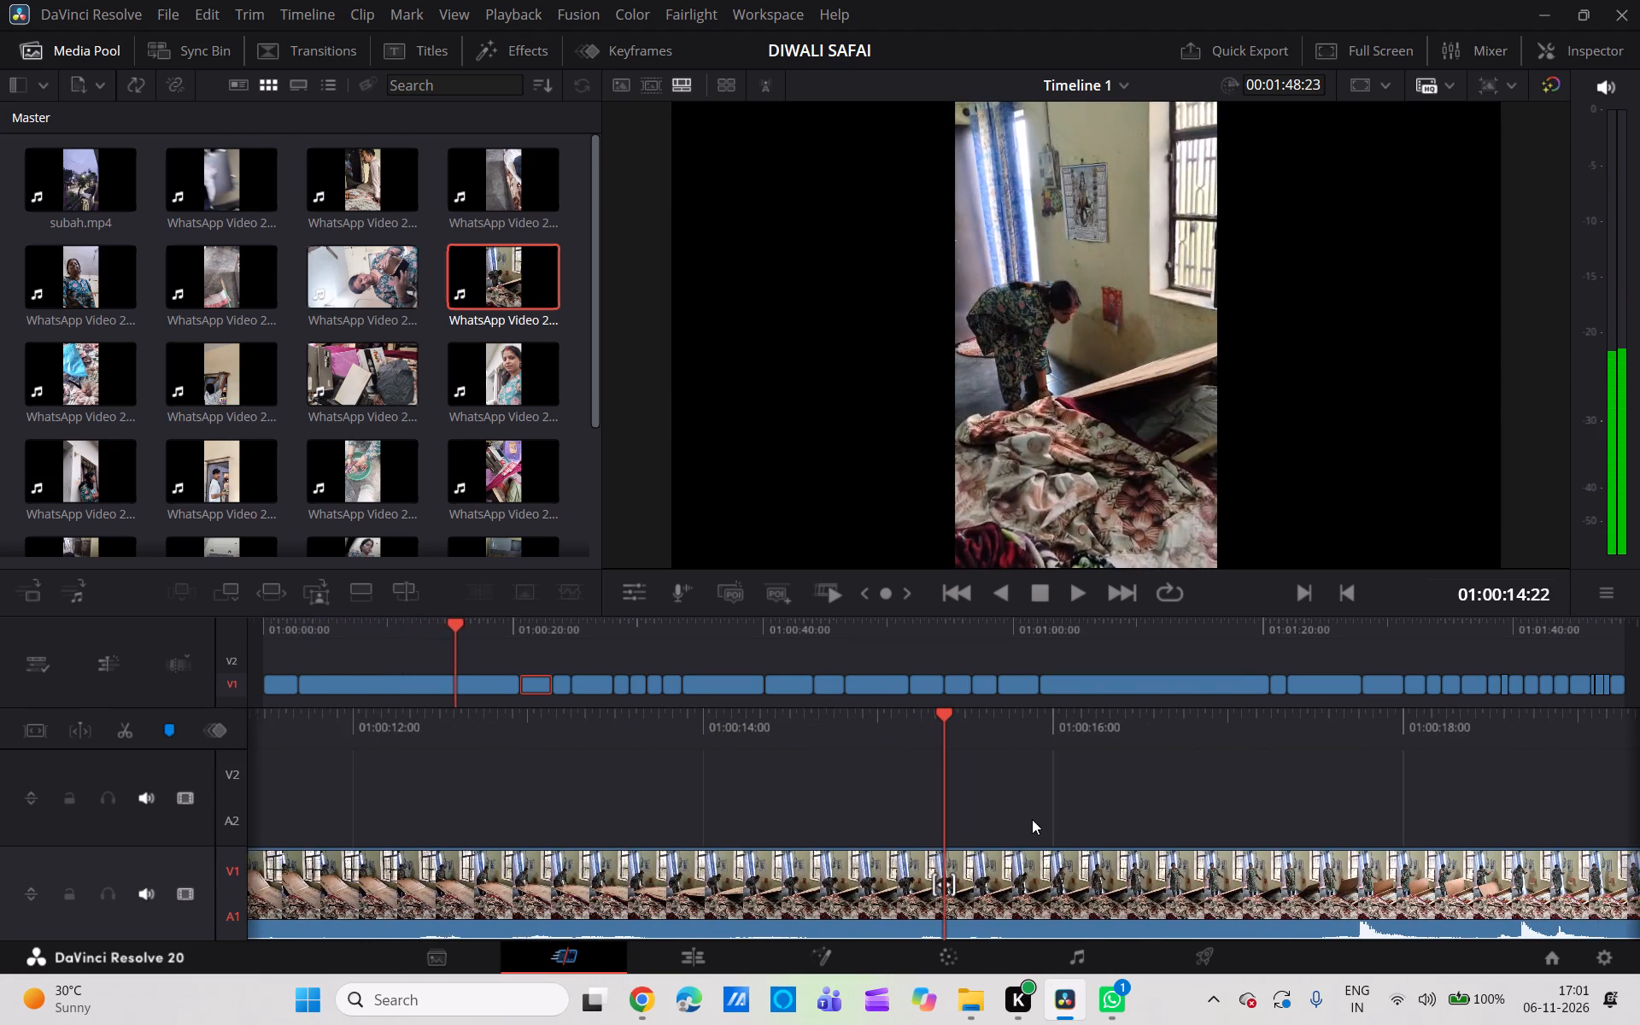
pyautogui.hscroll(-2, 1032, 819)
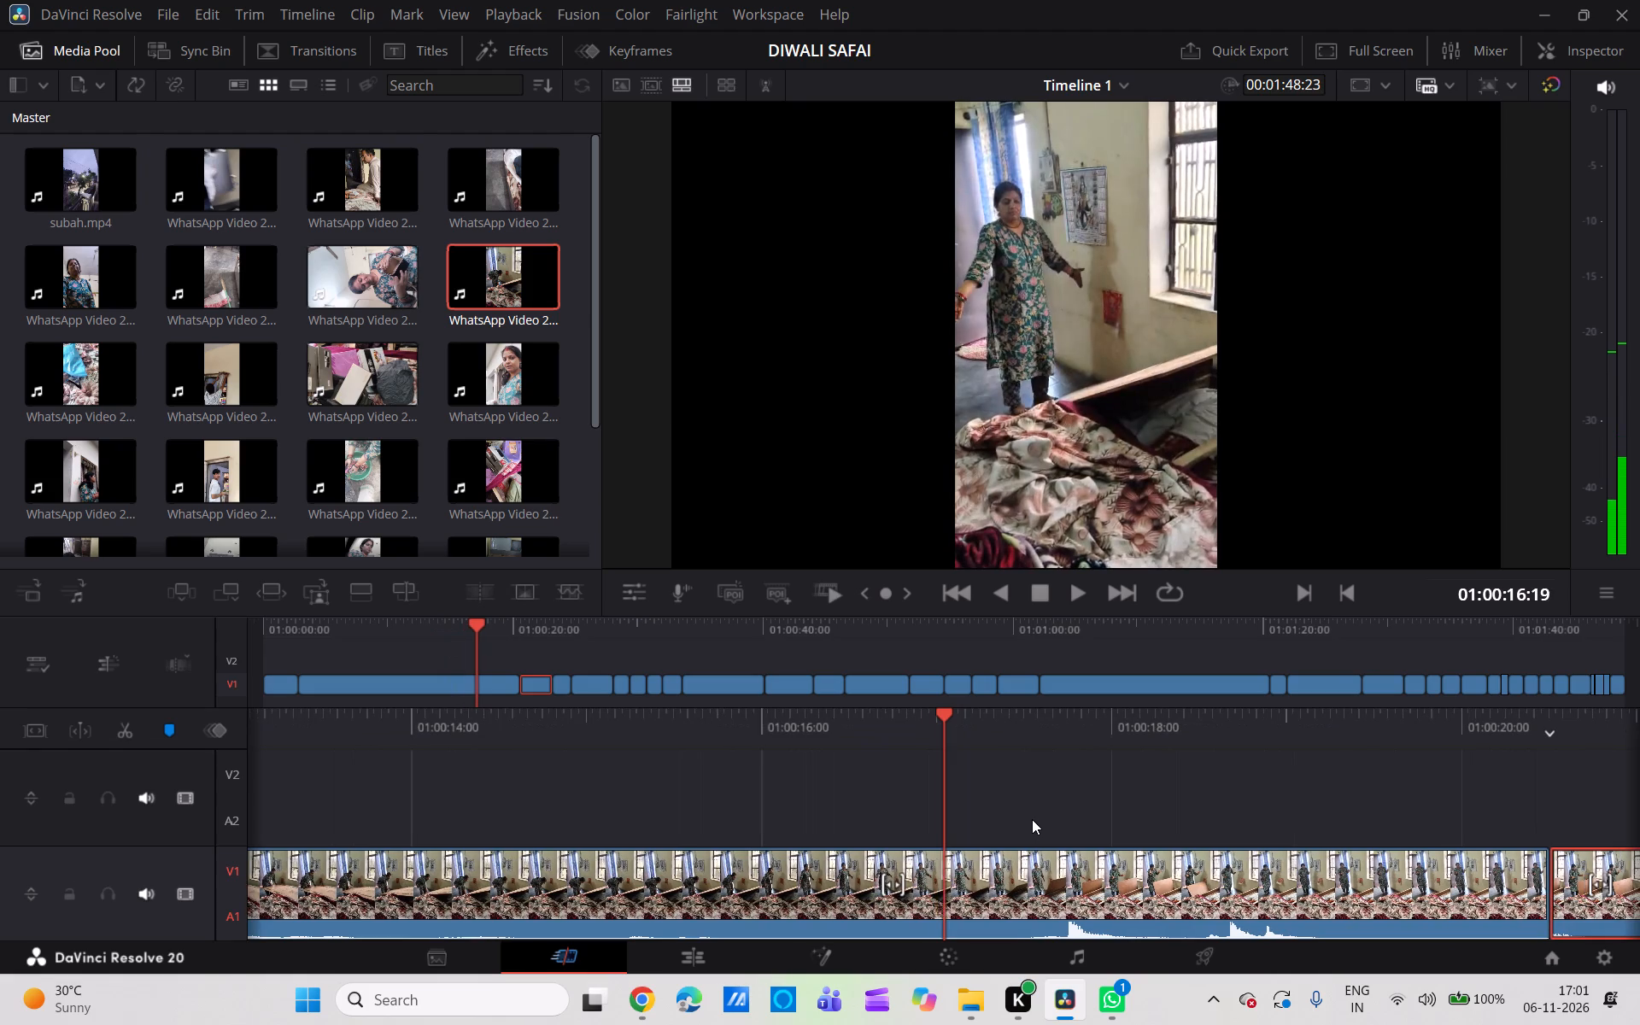
pyautogui.hscroll(-2, 1032, 819)
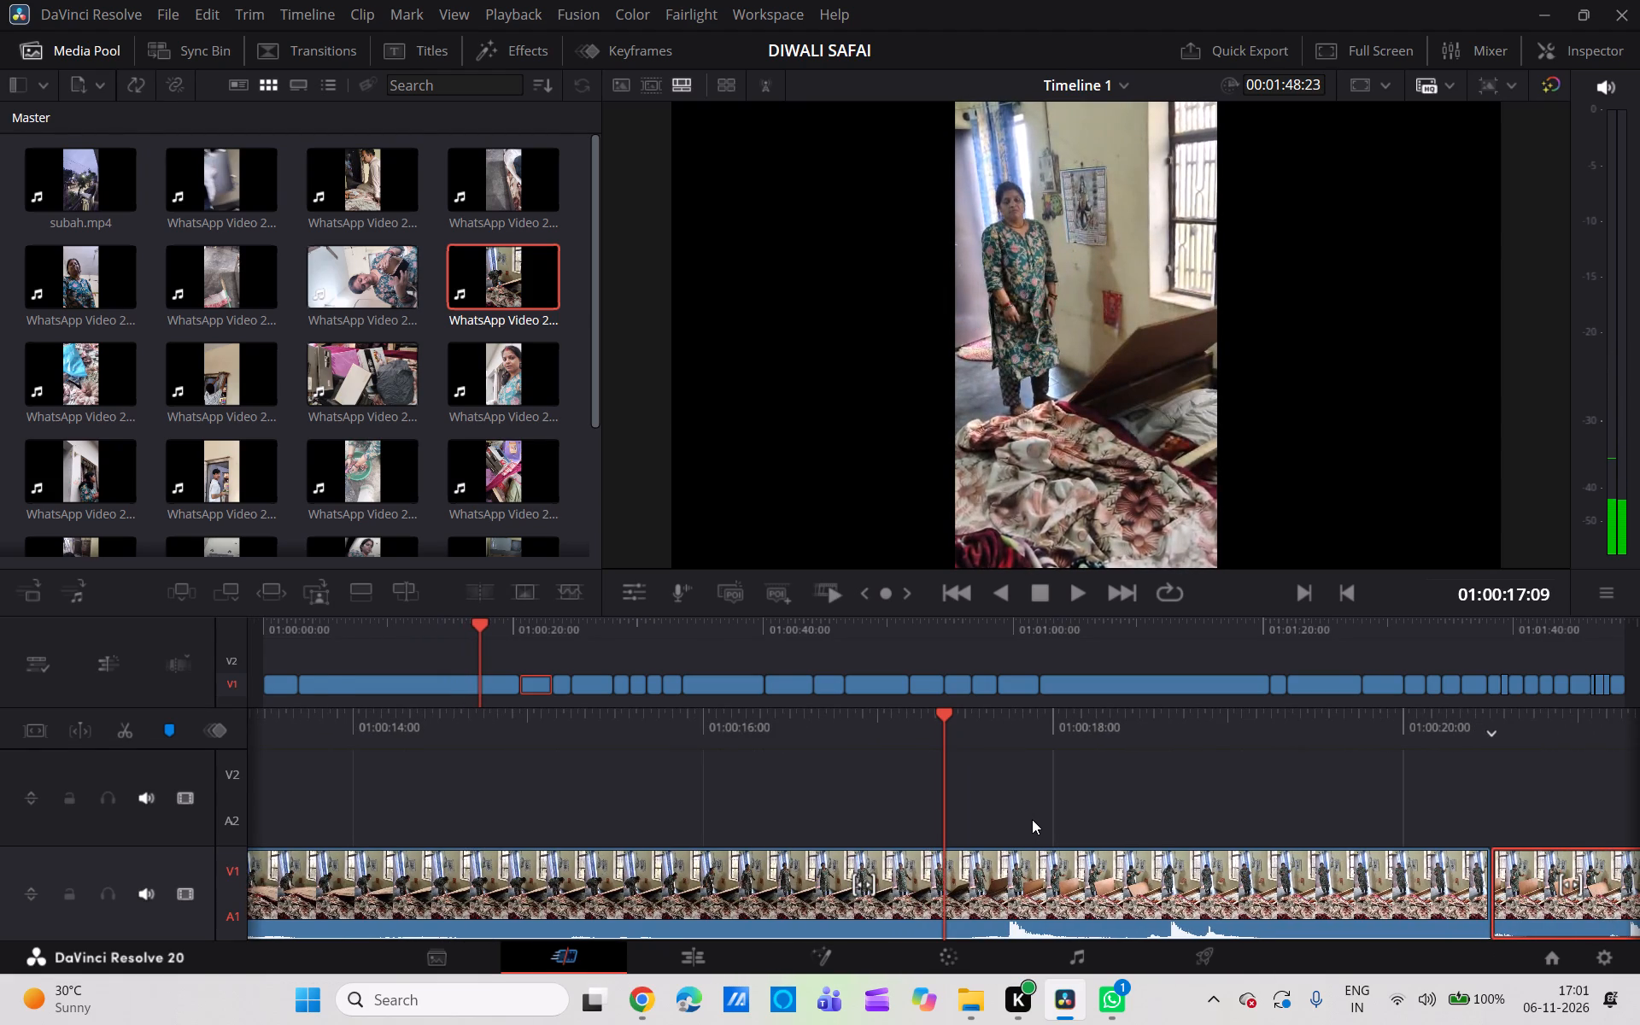
pyautogui.hscroll(1, 1032, 819)
pyautogui.hscroll(-1, 1032, 819)
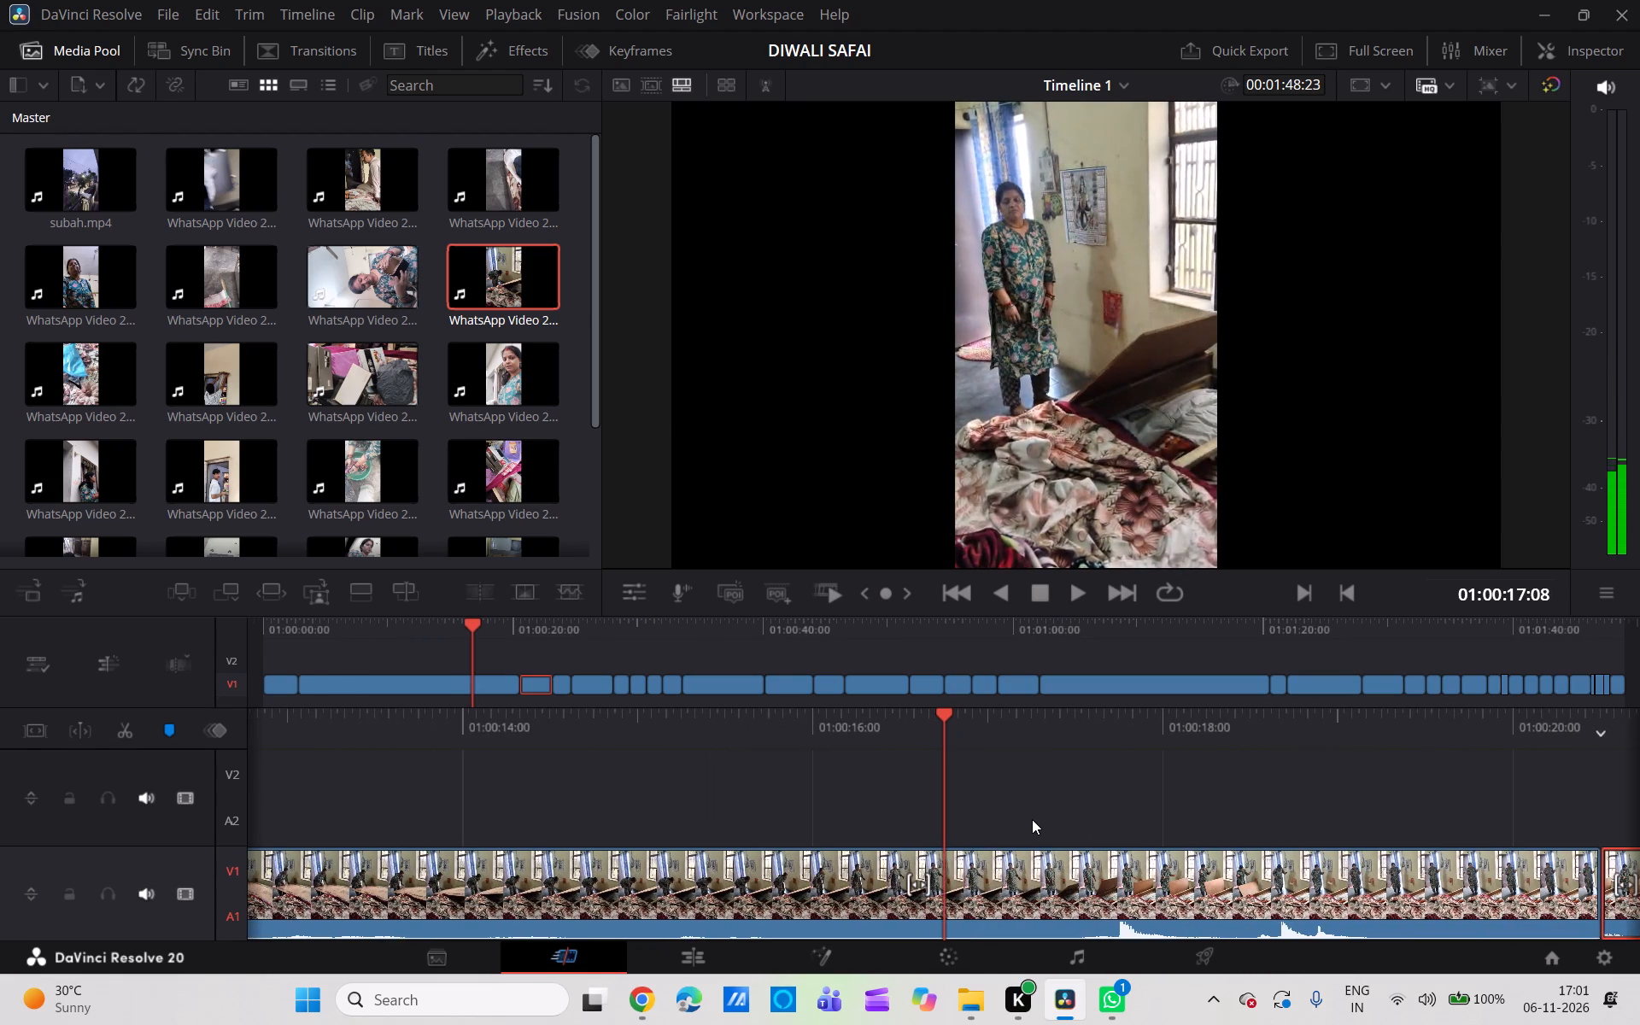
pyautogui.hscroll(-1, 1032, 819)
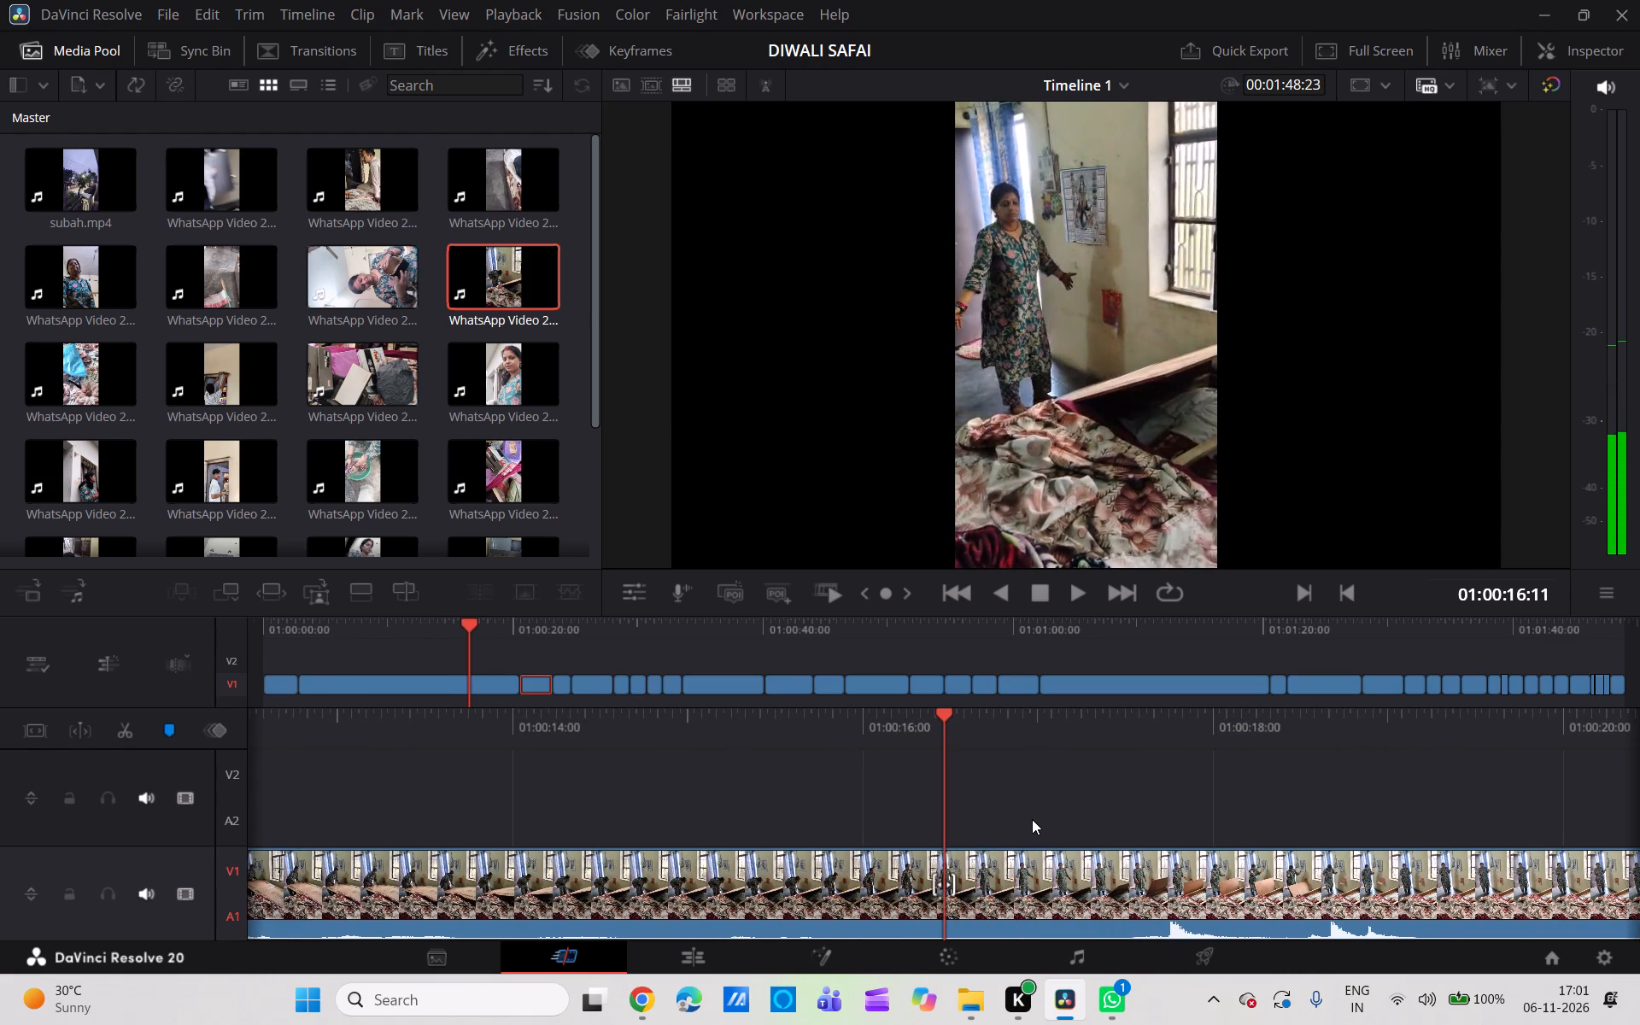
pyautogui.hscroll(-1, 1032, 819)
pyautogui.hscroll(1, 1032, 819)
pyautogui.hscroll(-1, 1032, 819)
pyautogui.hscroll(4, 1032, 819)
pyautogui.hscroll(-1, 1032, 819)
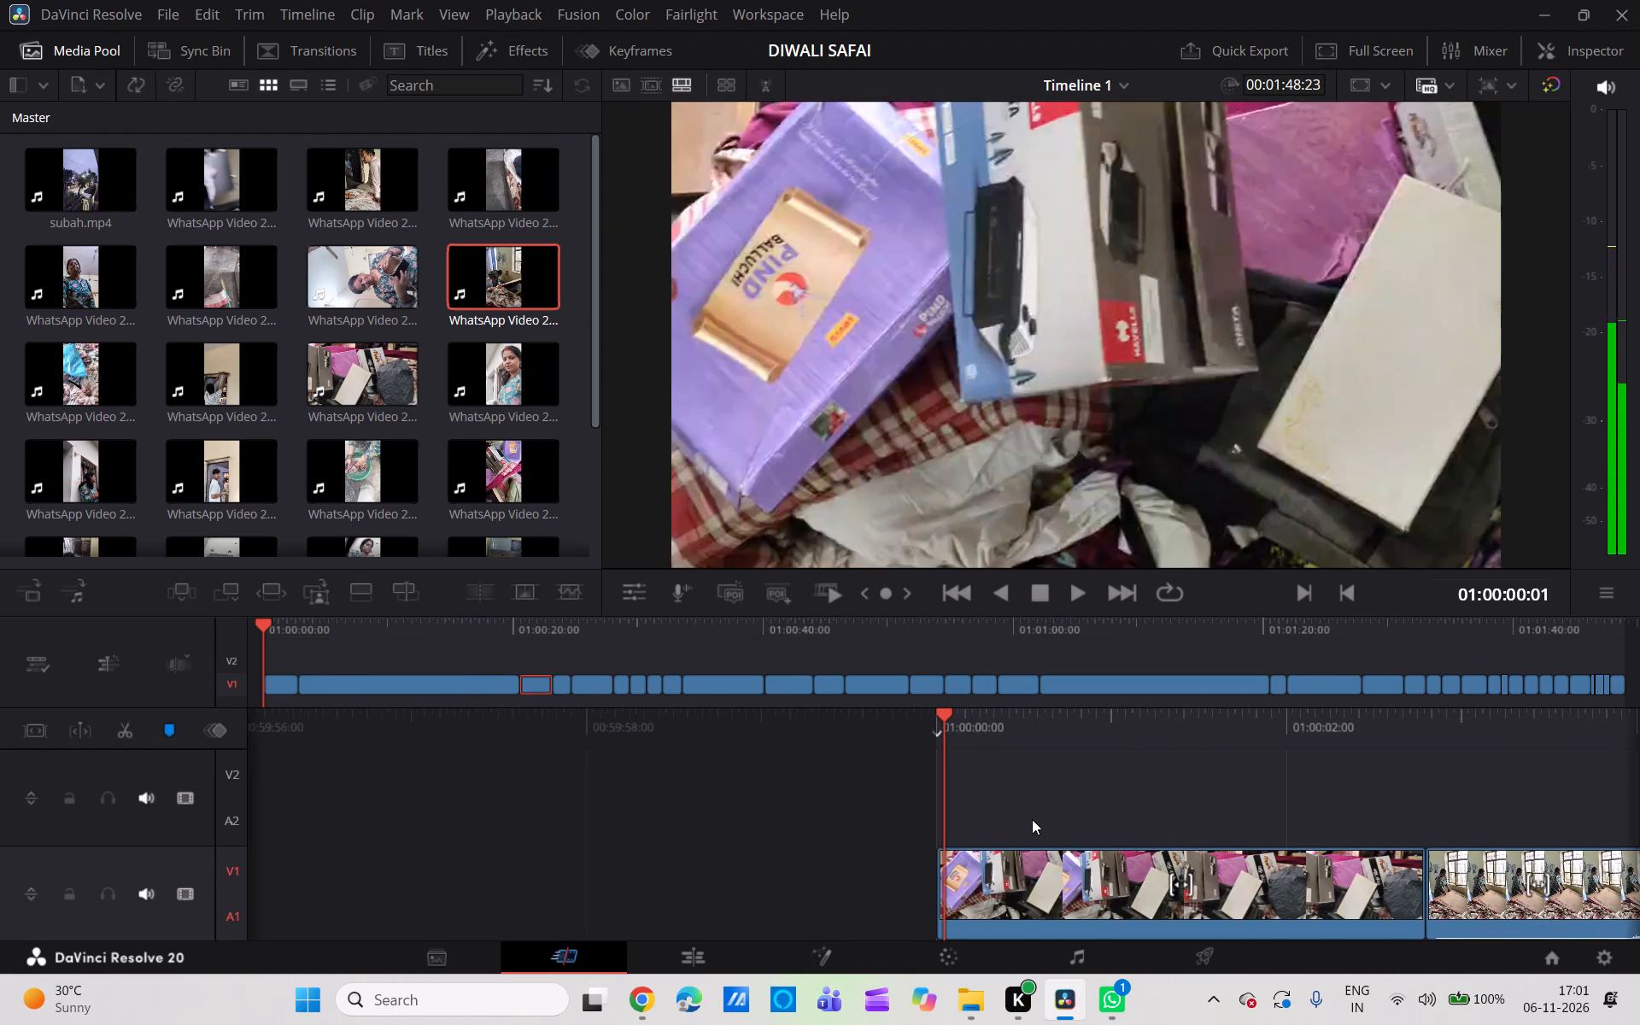
pyautogui.hscroll(-2, 1032, 819)
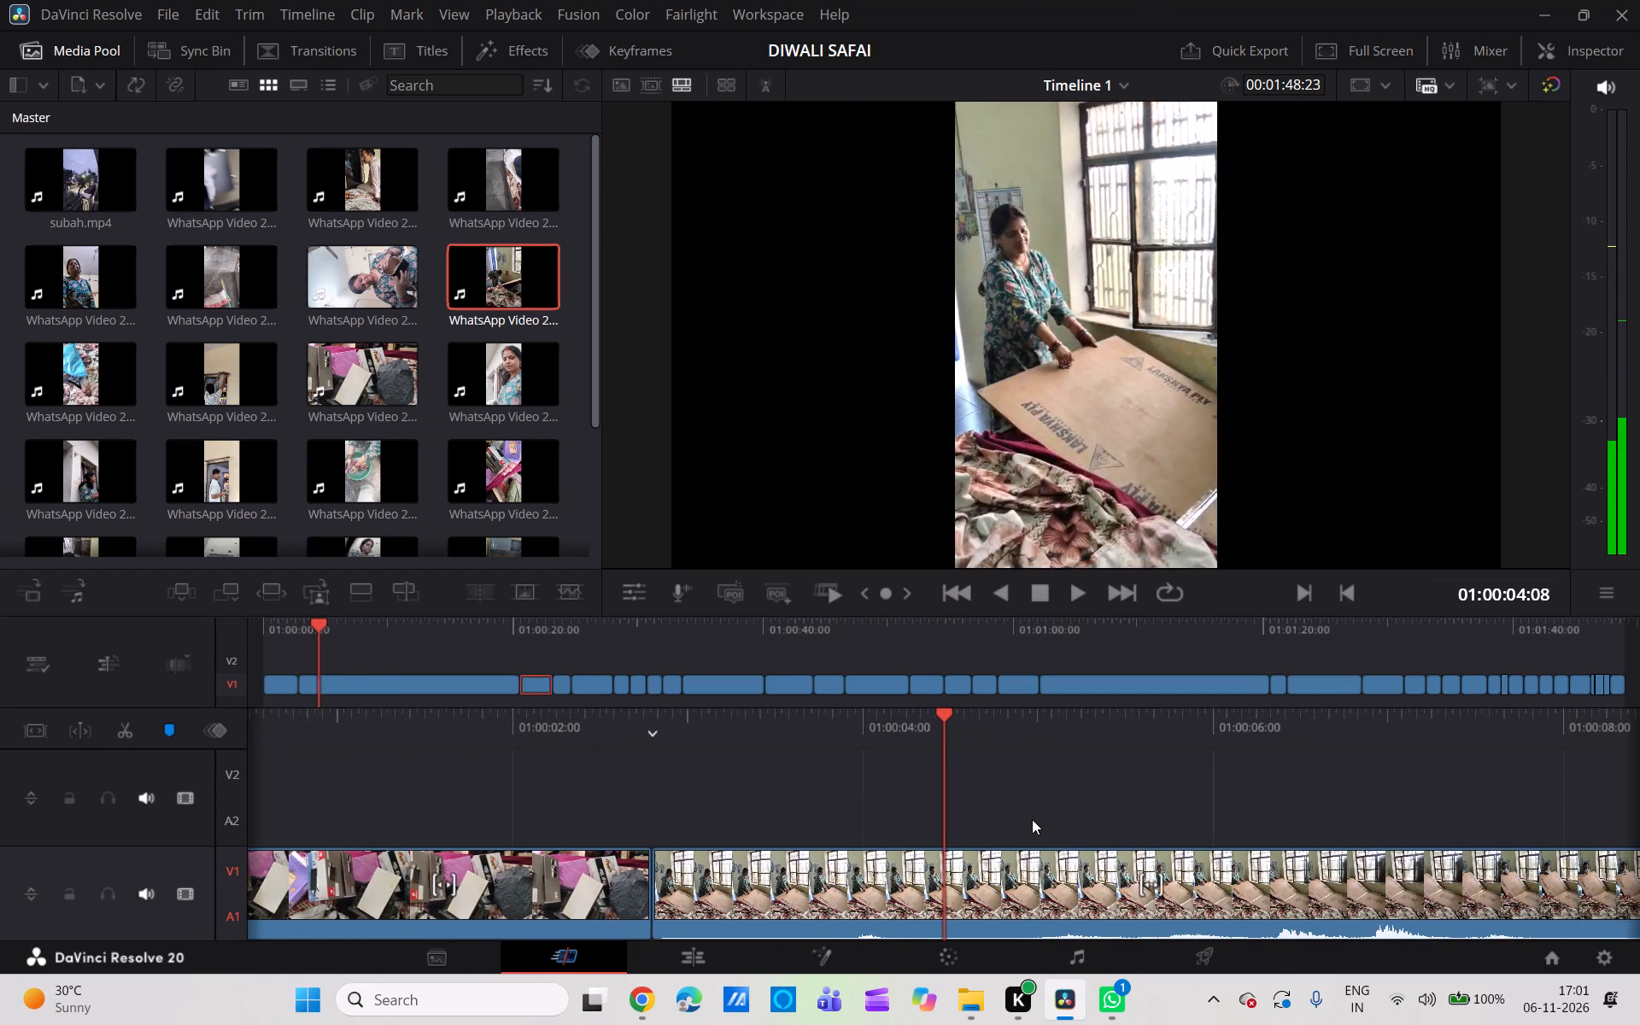
pyautogui.hscroll(-2, 1032, 819)
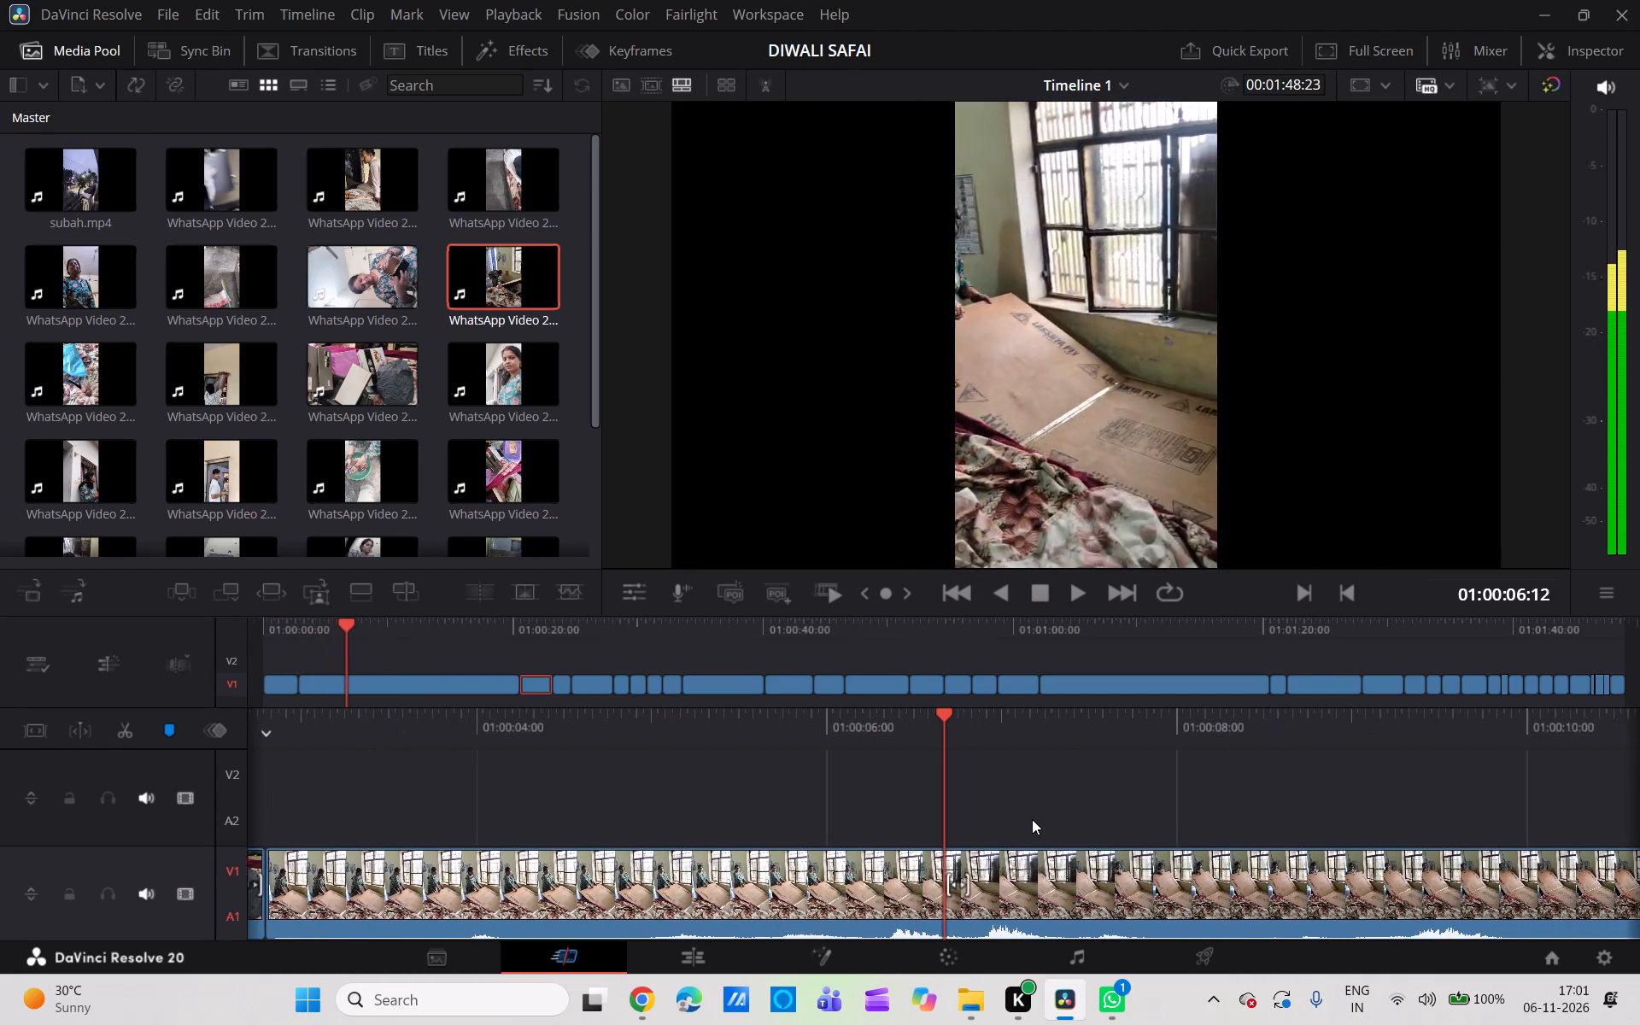
pyautogui.hscroll(-2, 1032, 819)
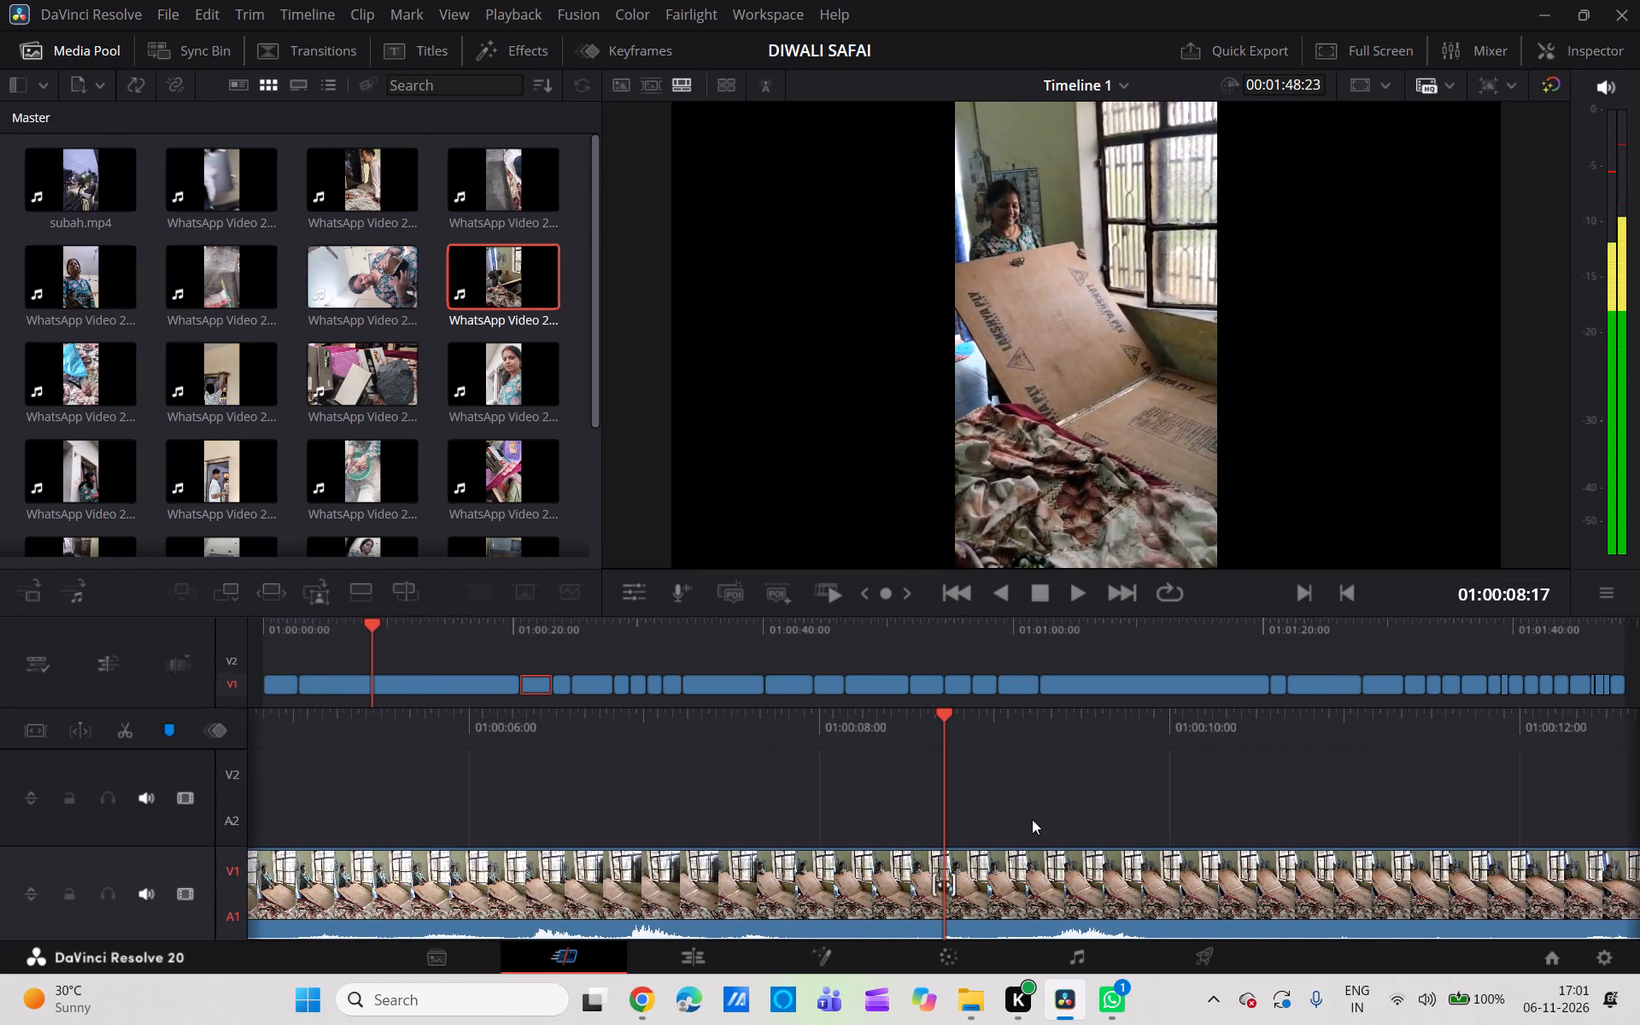
pyautogui.hscroll(-2, 1032, 819)
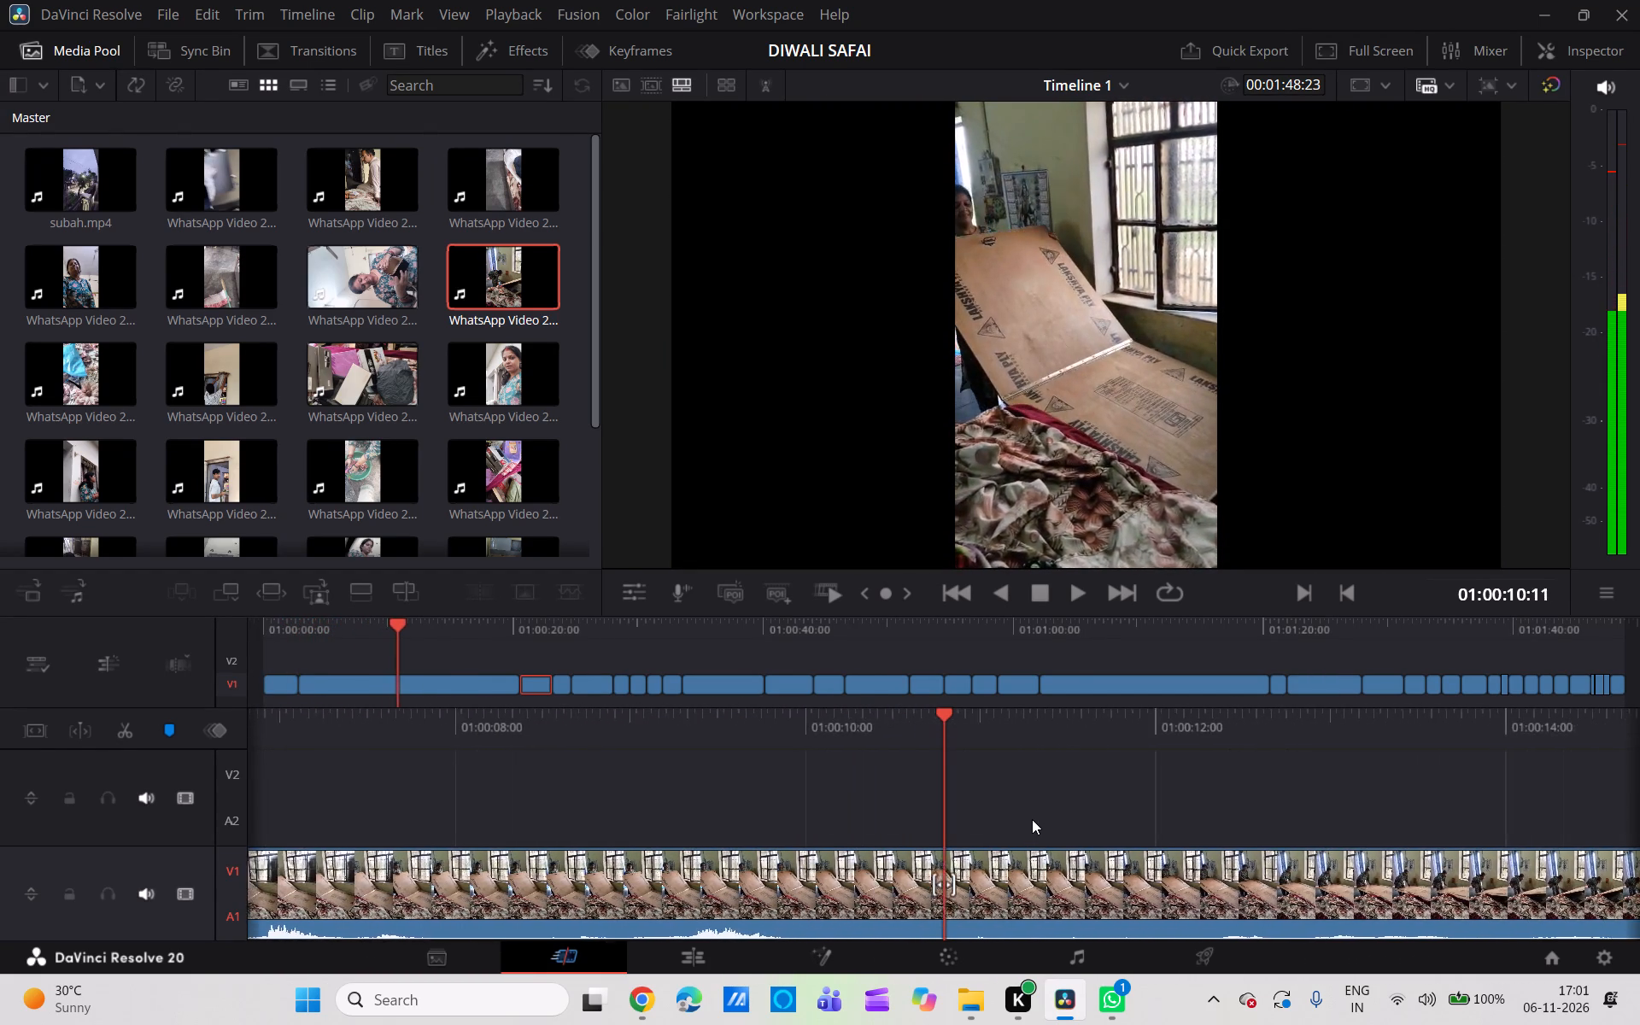
pyautogui.hscroll(-2, 1032, 819)
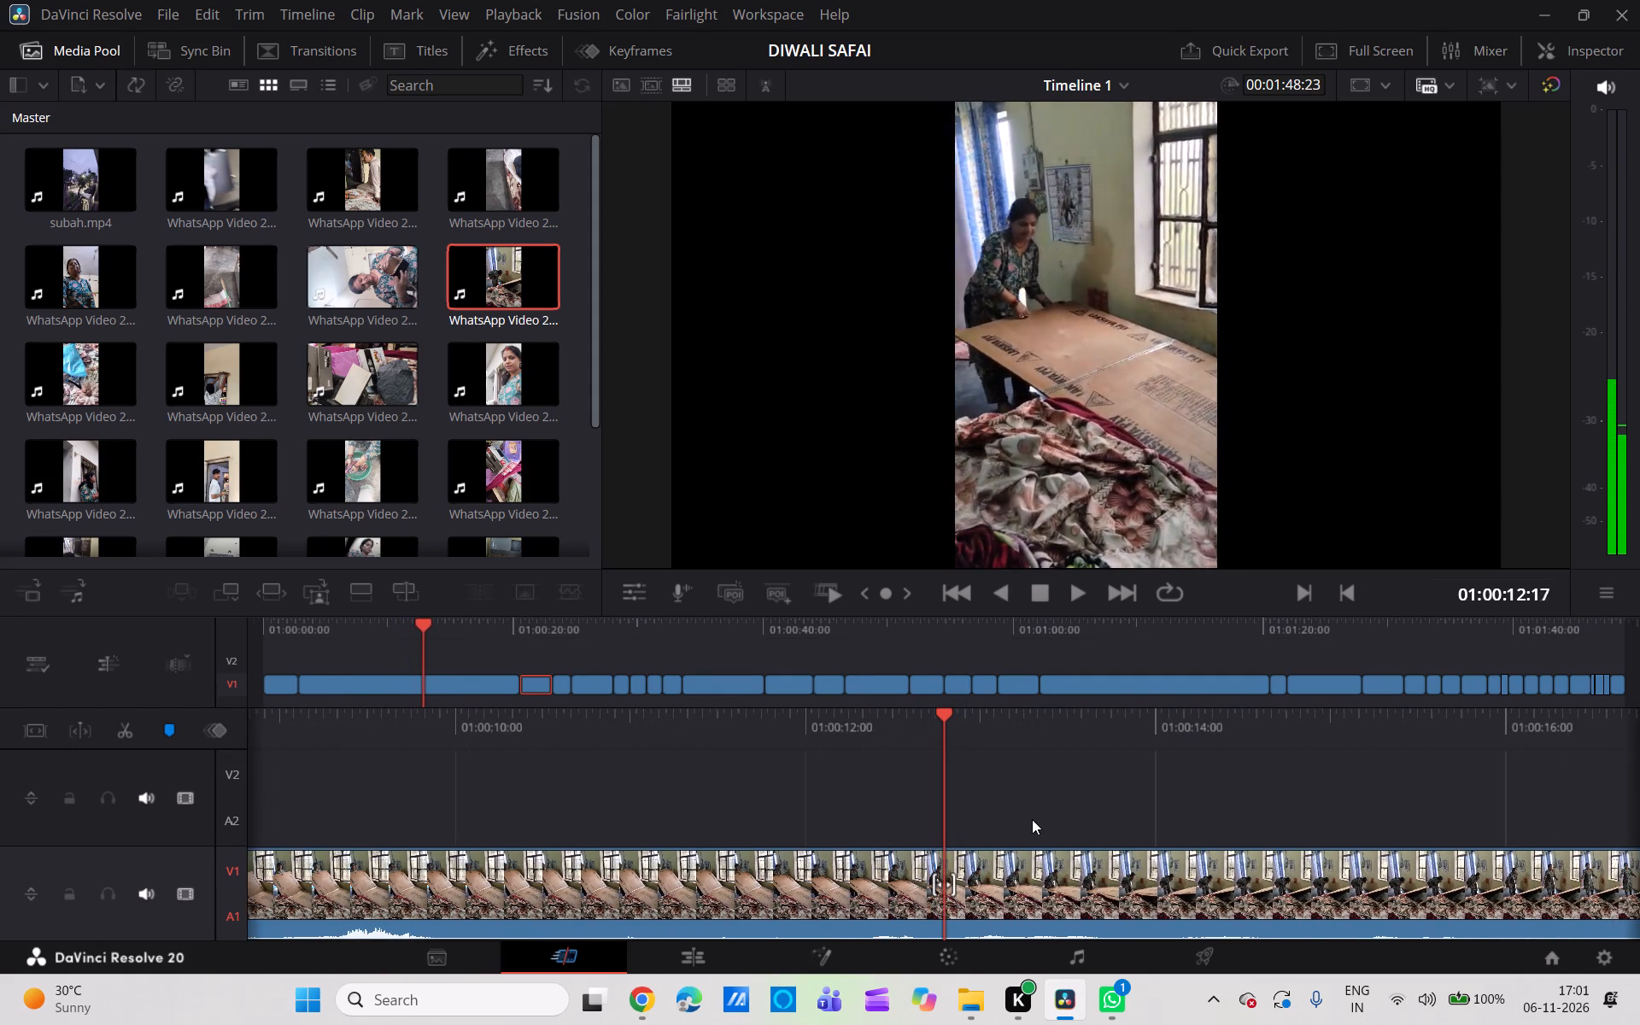
pyautogui.hscroll(-1, 1032, 819)
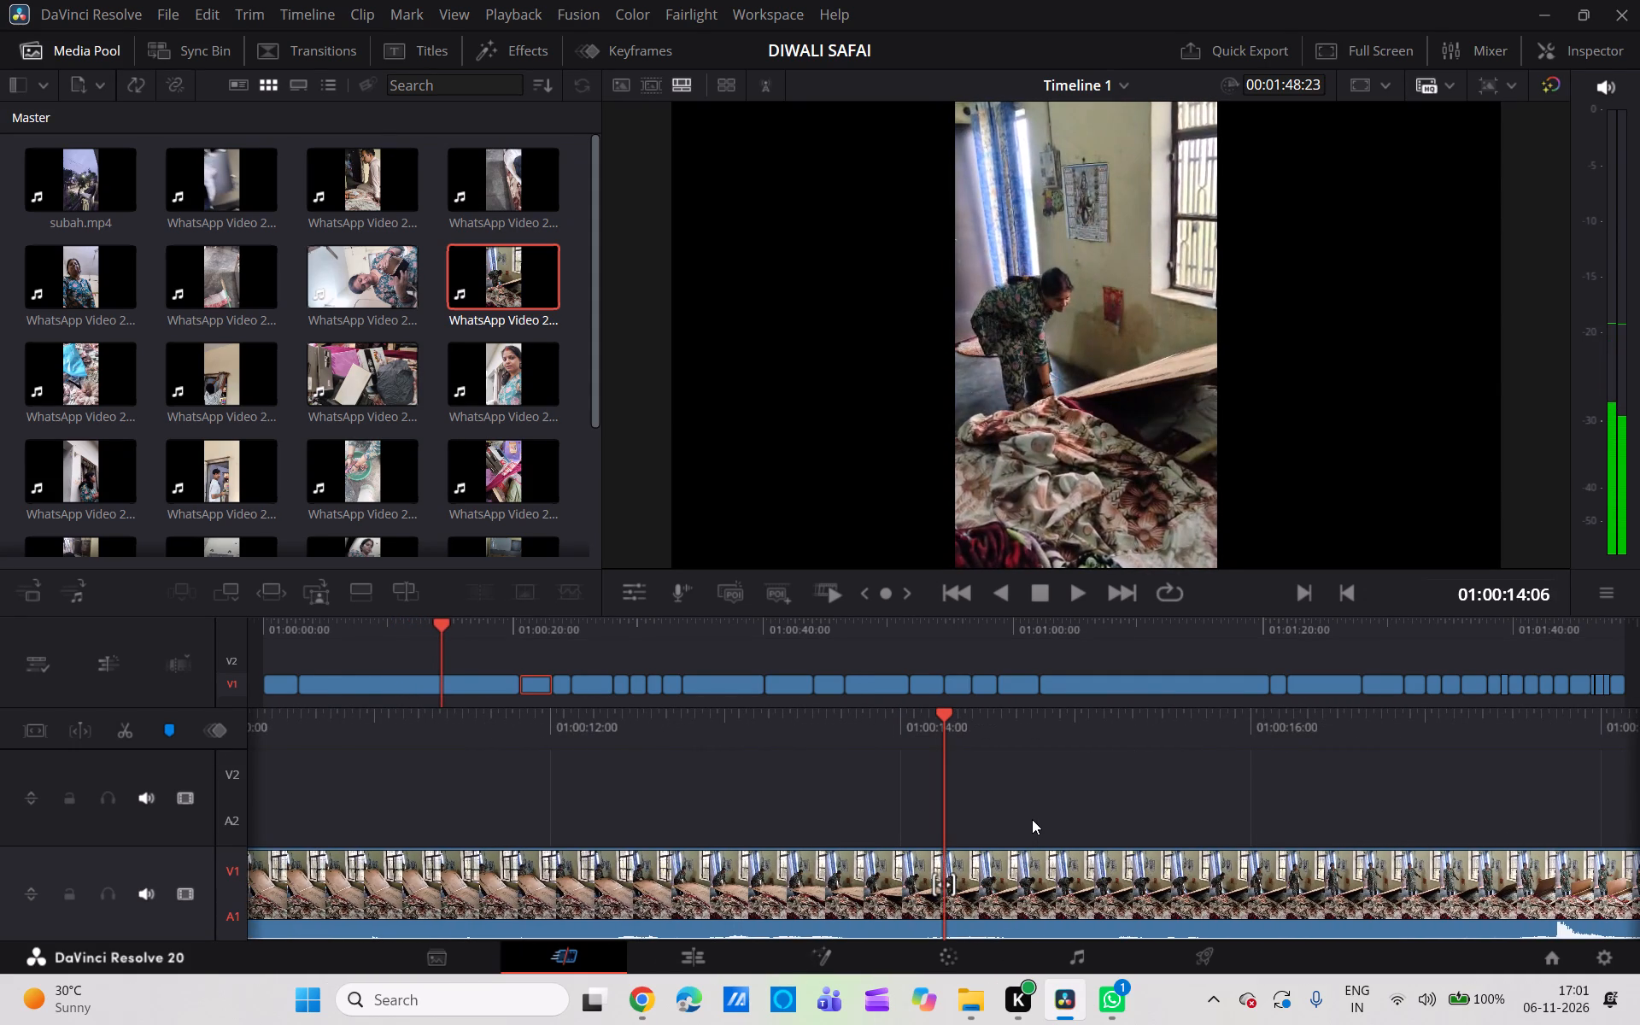
# Split the inserted bed-board clip on V1 at 01:00:17:05, where the woman stands upright beside the opened bed.
pyautogui.click(865, 855)
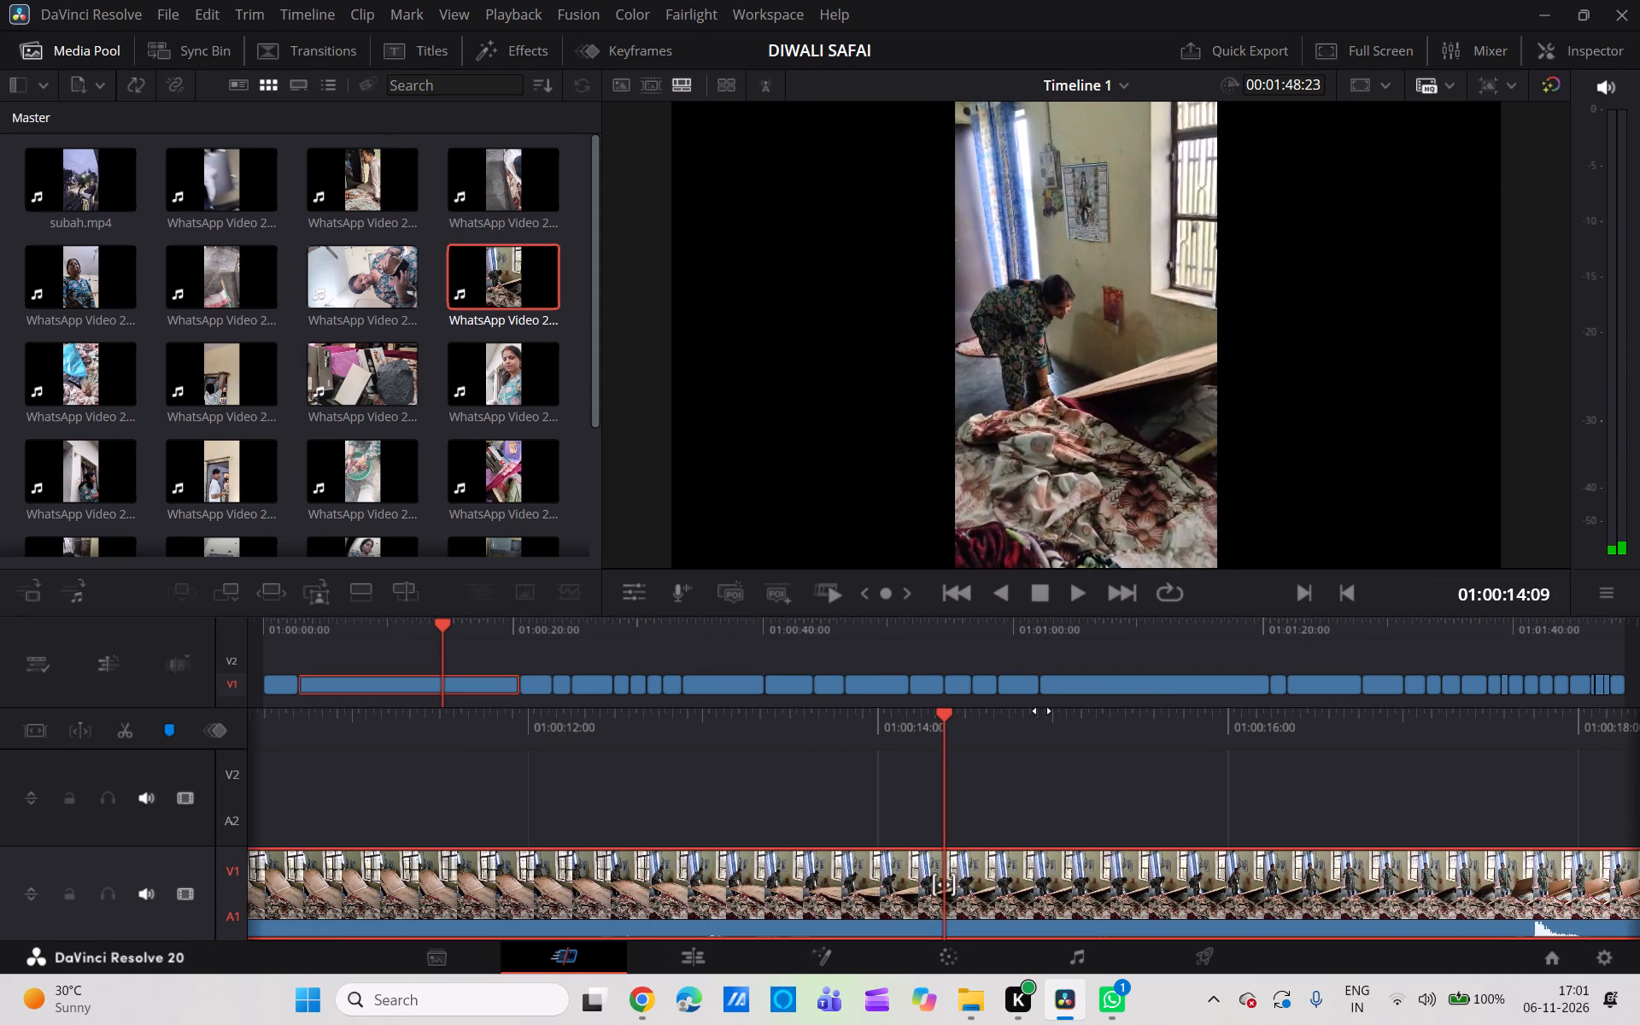
pyautogui.hscroll(-1, 1042, 711)
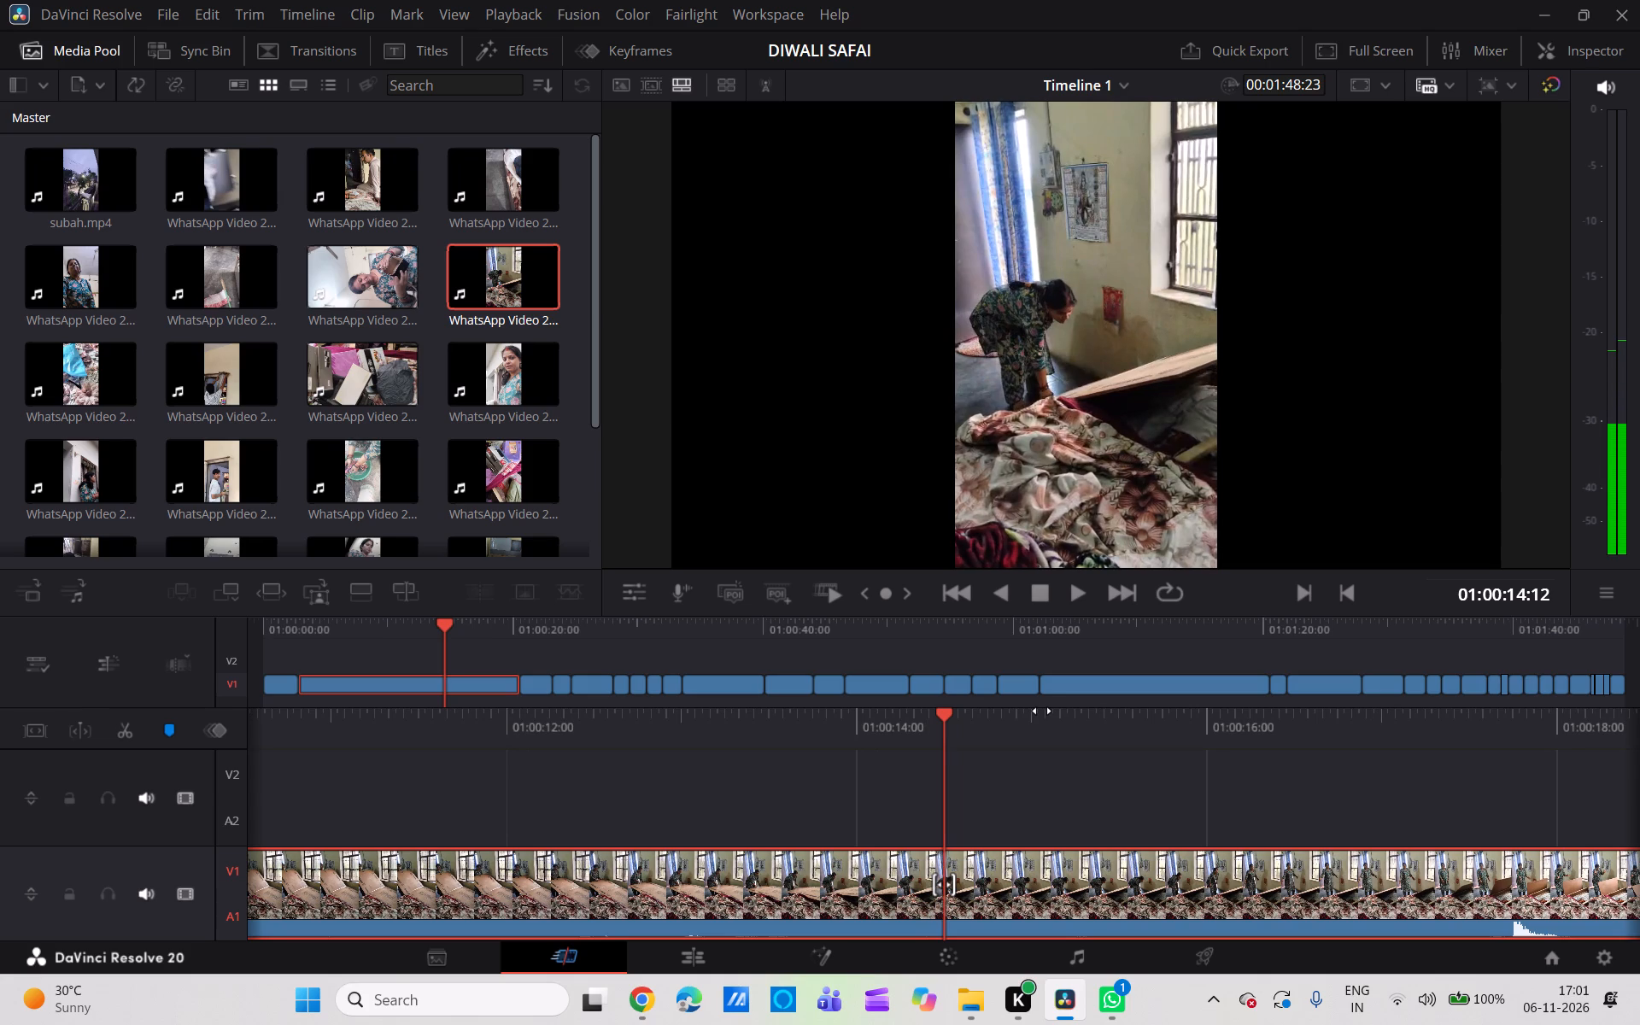
pyautogui.moveTo(1013, 734); pyautogui.dragTo(954, 750)
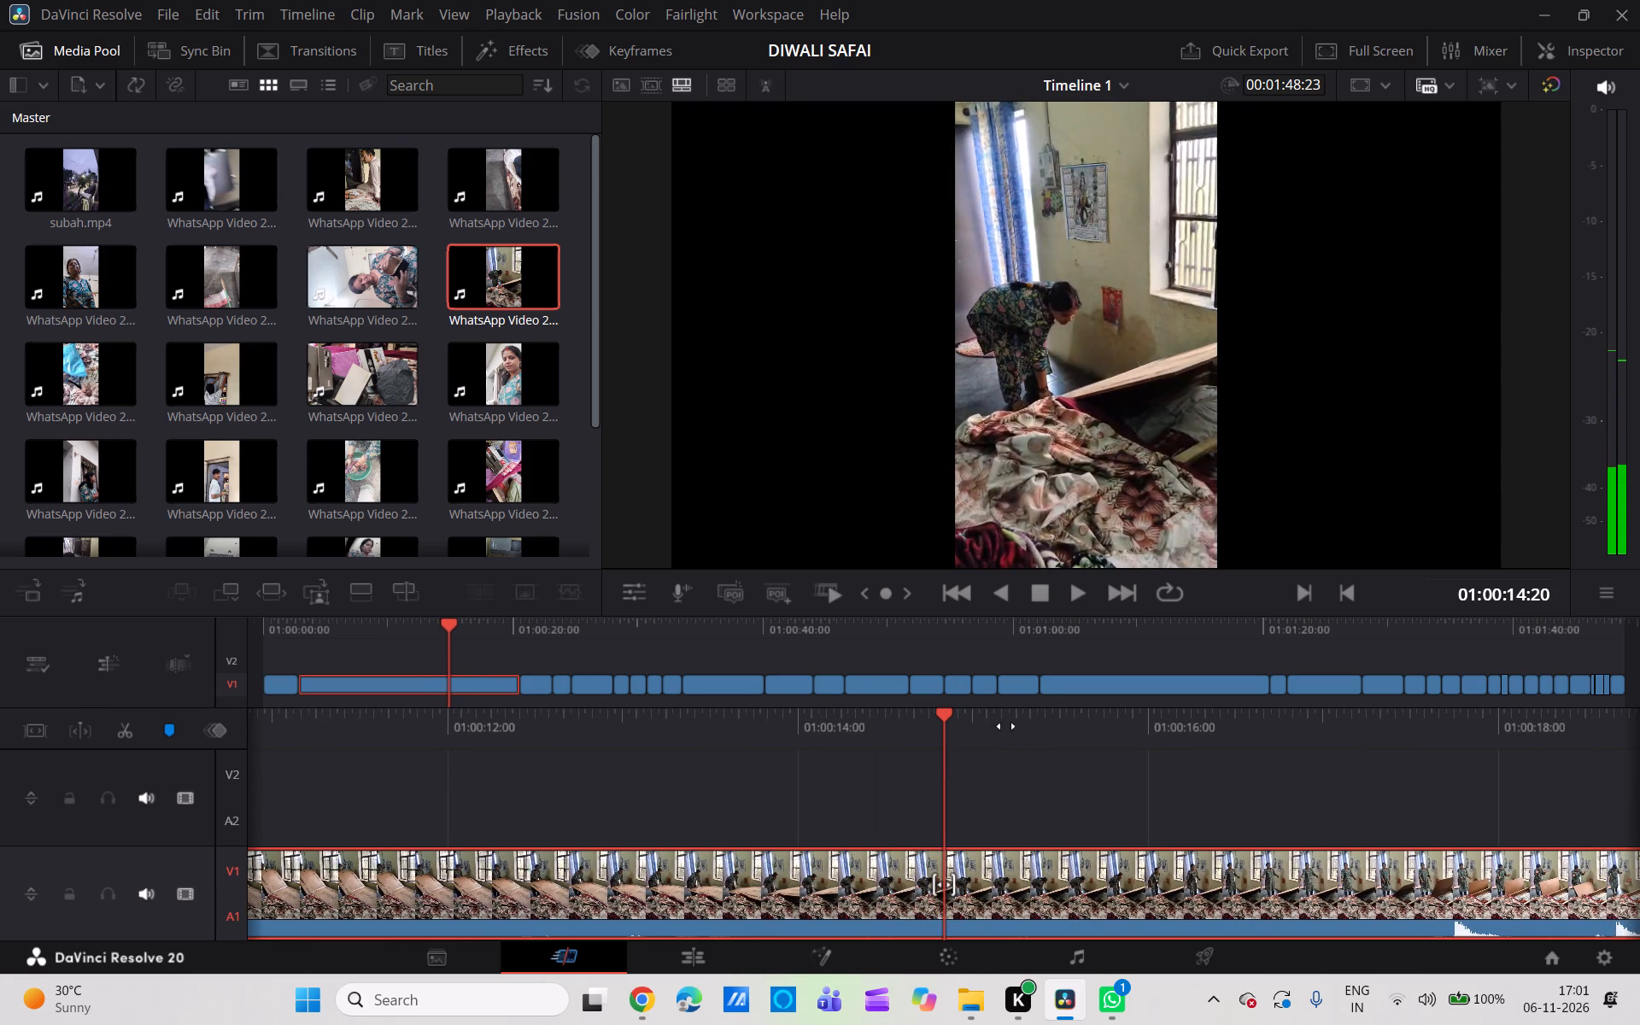
pyautogui.moveTo(1021, 722); pyautogui.dragTo(960, 736)
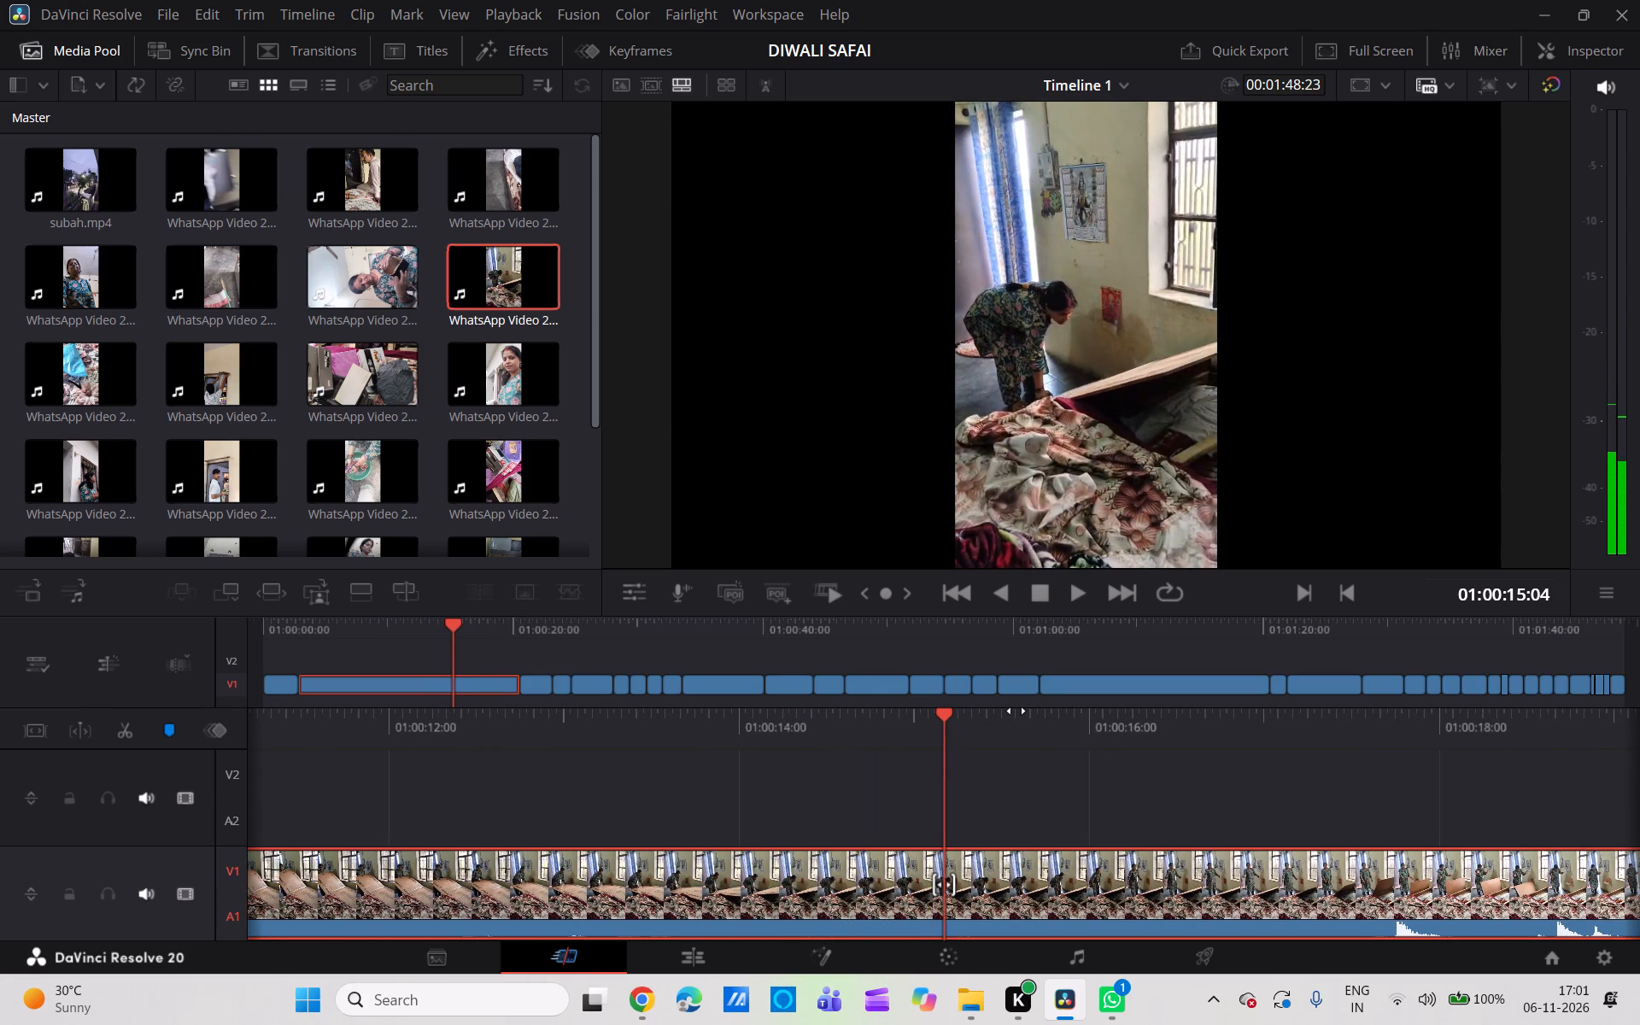
pyautogui.moveTo(1016, 711); pyautogui.dragTo(766, 752)
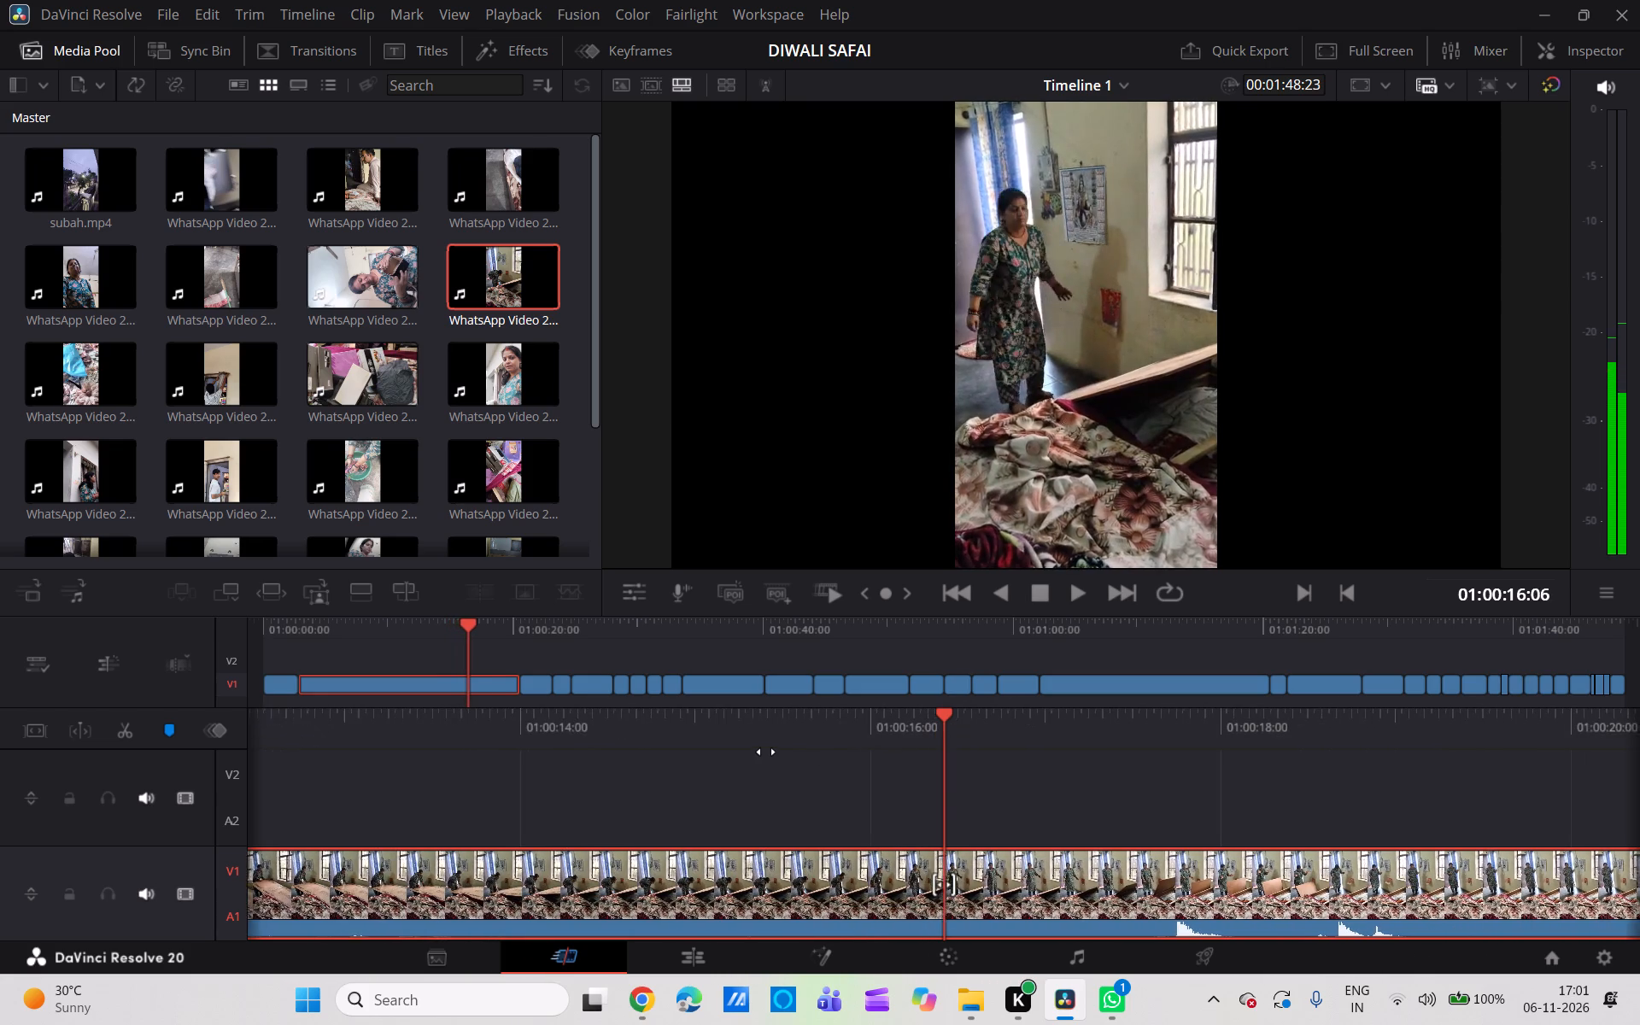
pyautogui.moveTo(766, 752); pyautogui.dragTo(741, 747)
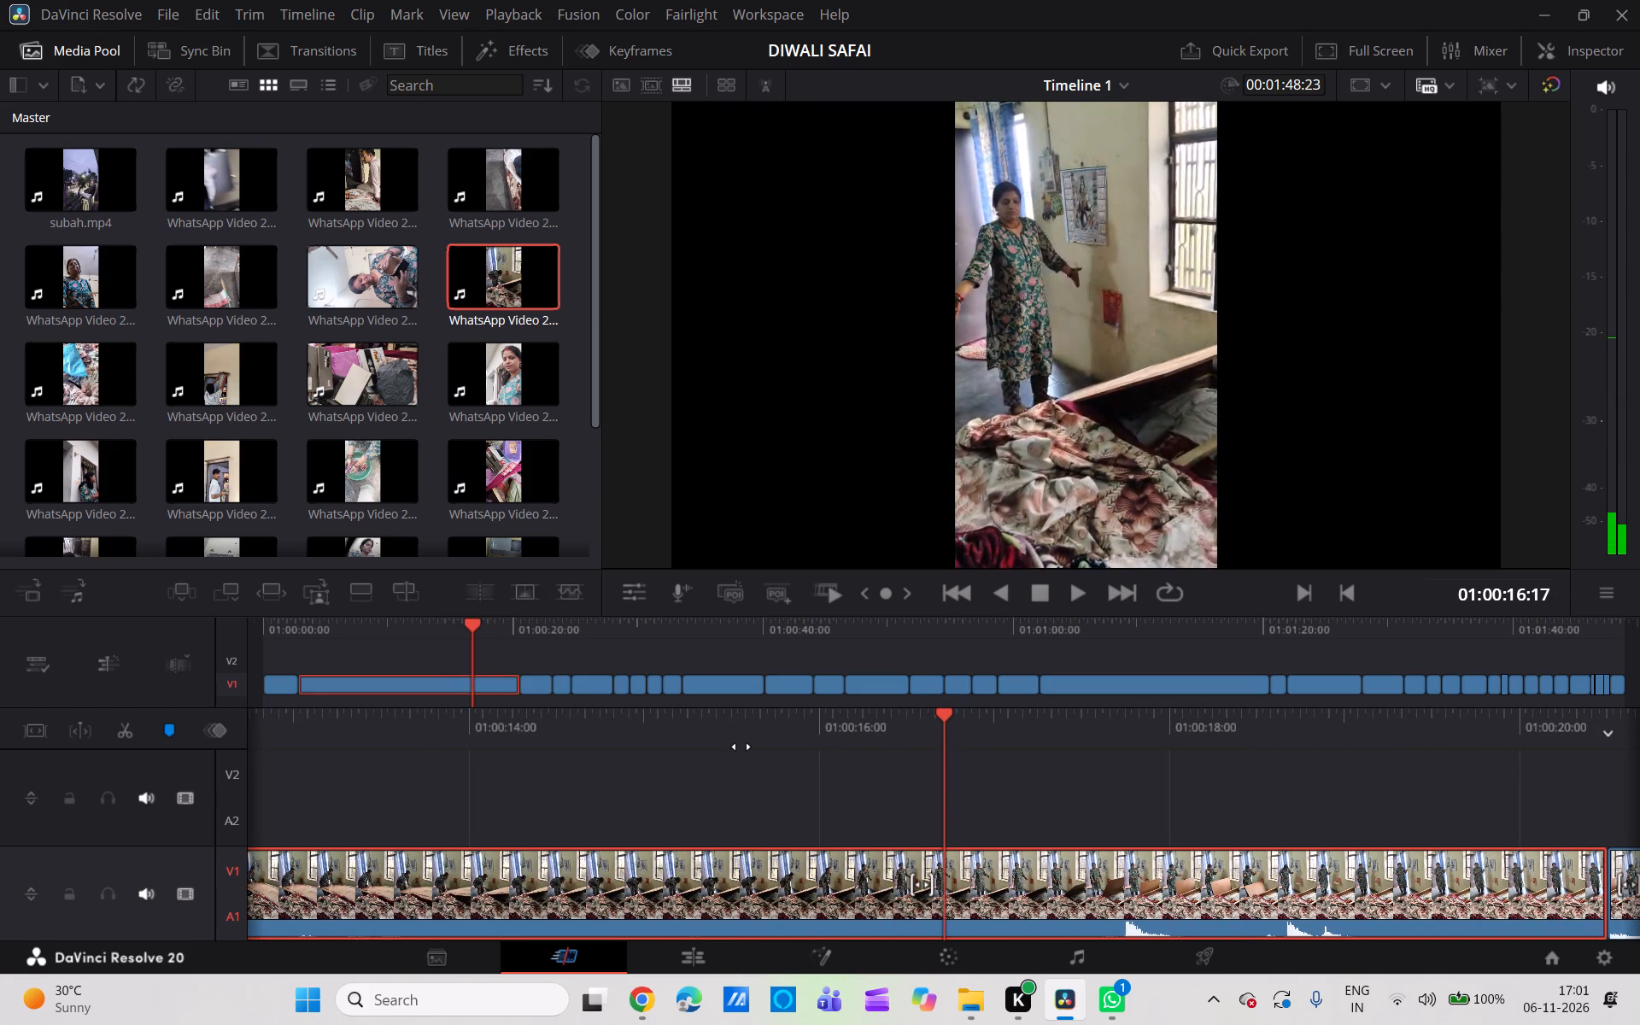
pyautogui.moveTo(806, 727); pyautogui.dragTo(721, 743)
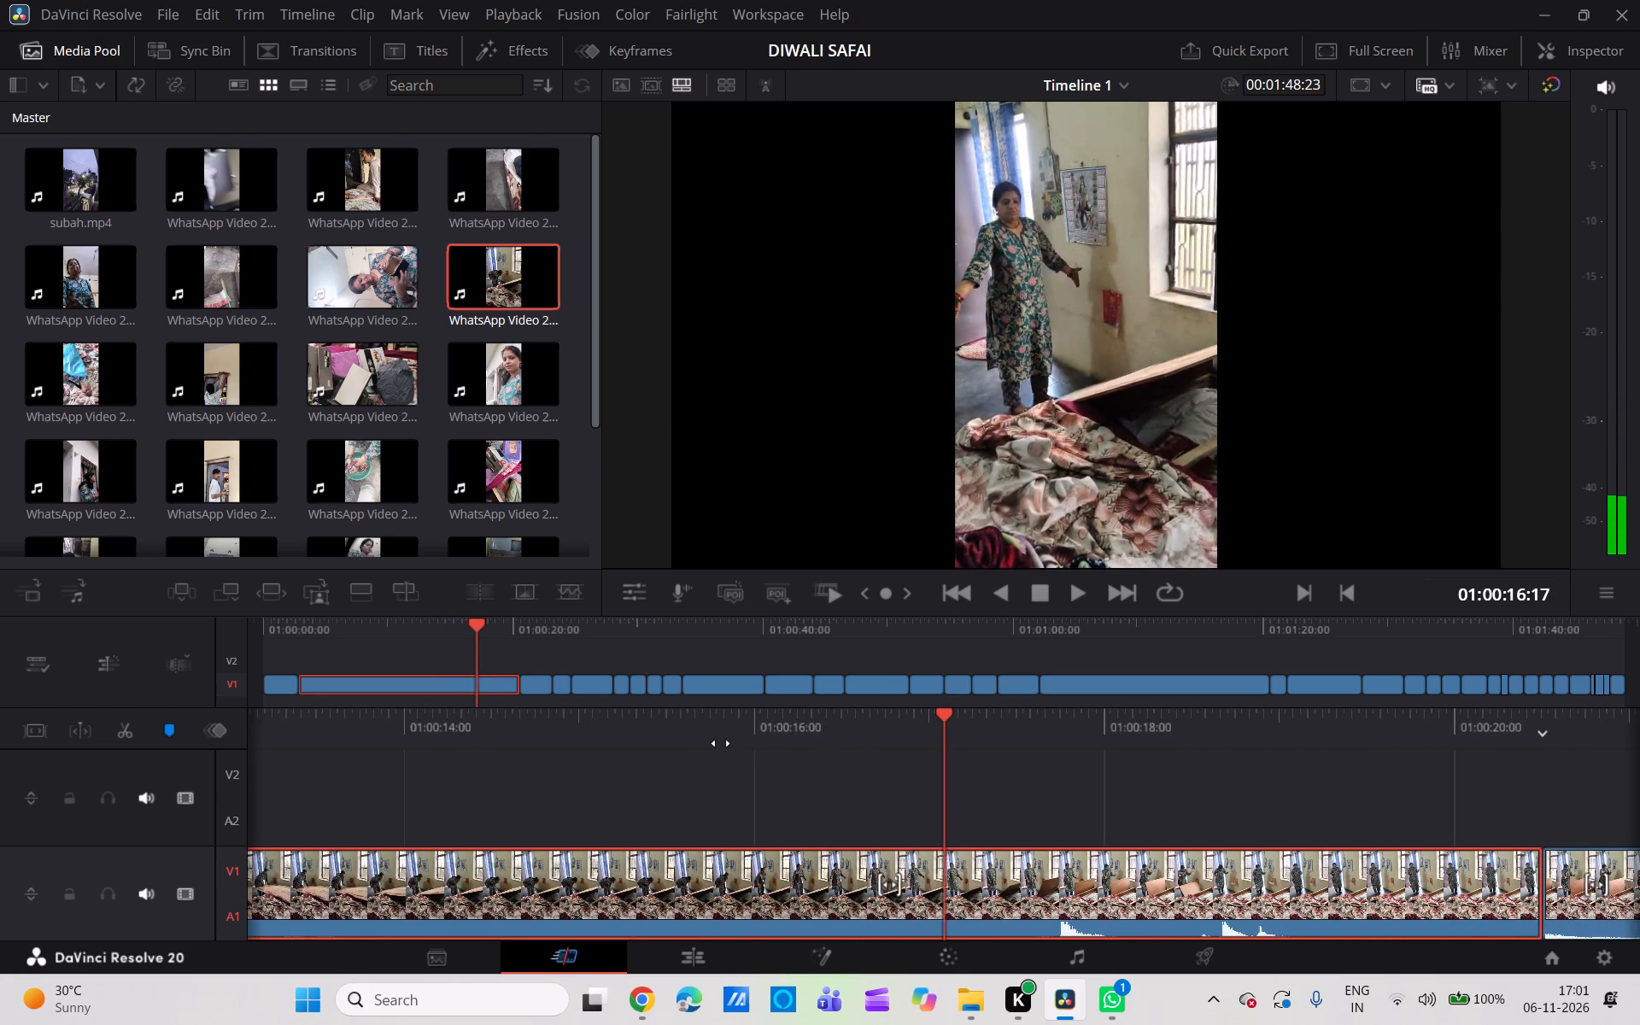
pyautogui.moveTo(721, 743); pyautogui.dragTo(659, 749)
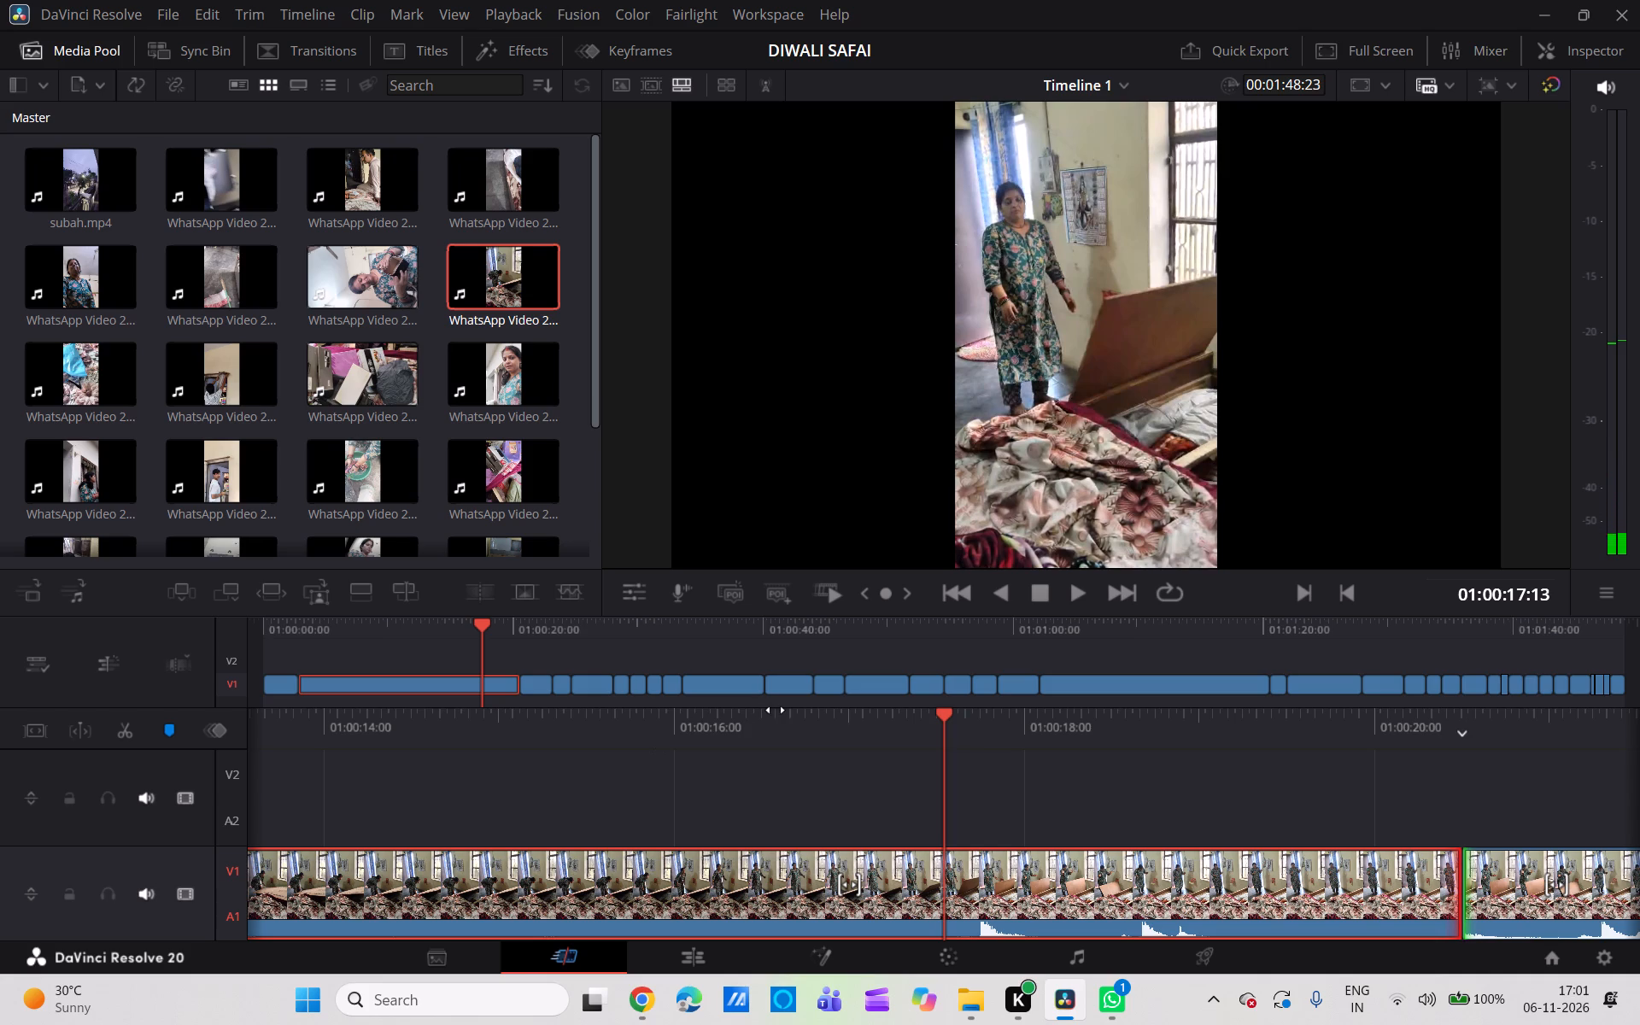
pyautogui.moveTo(802, 728); pyautogui.dragTo(744, 741)
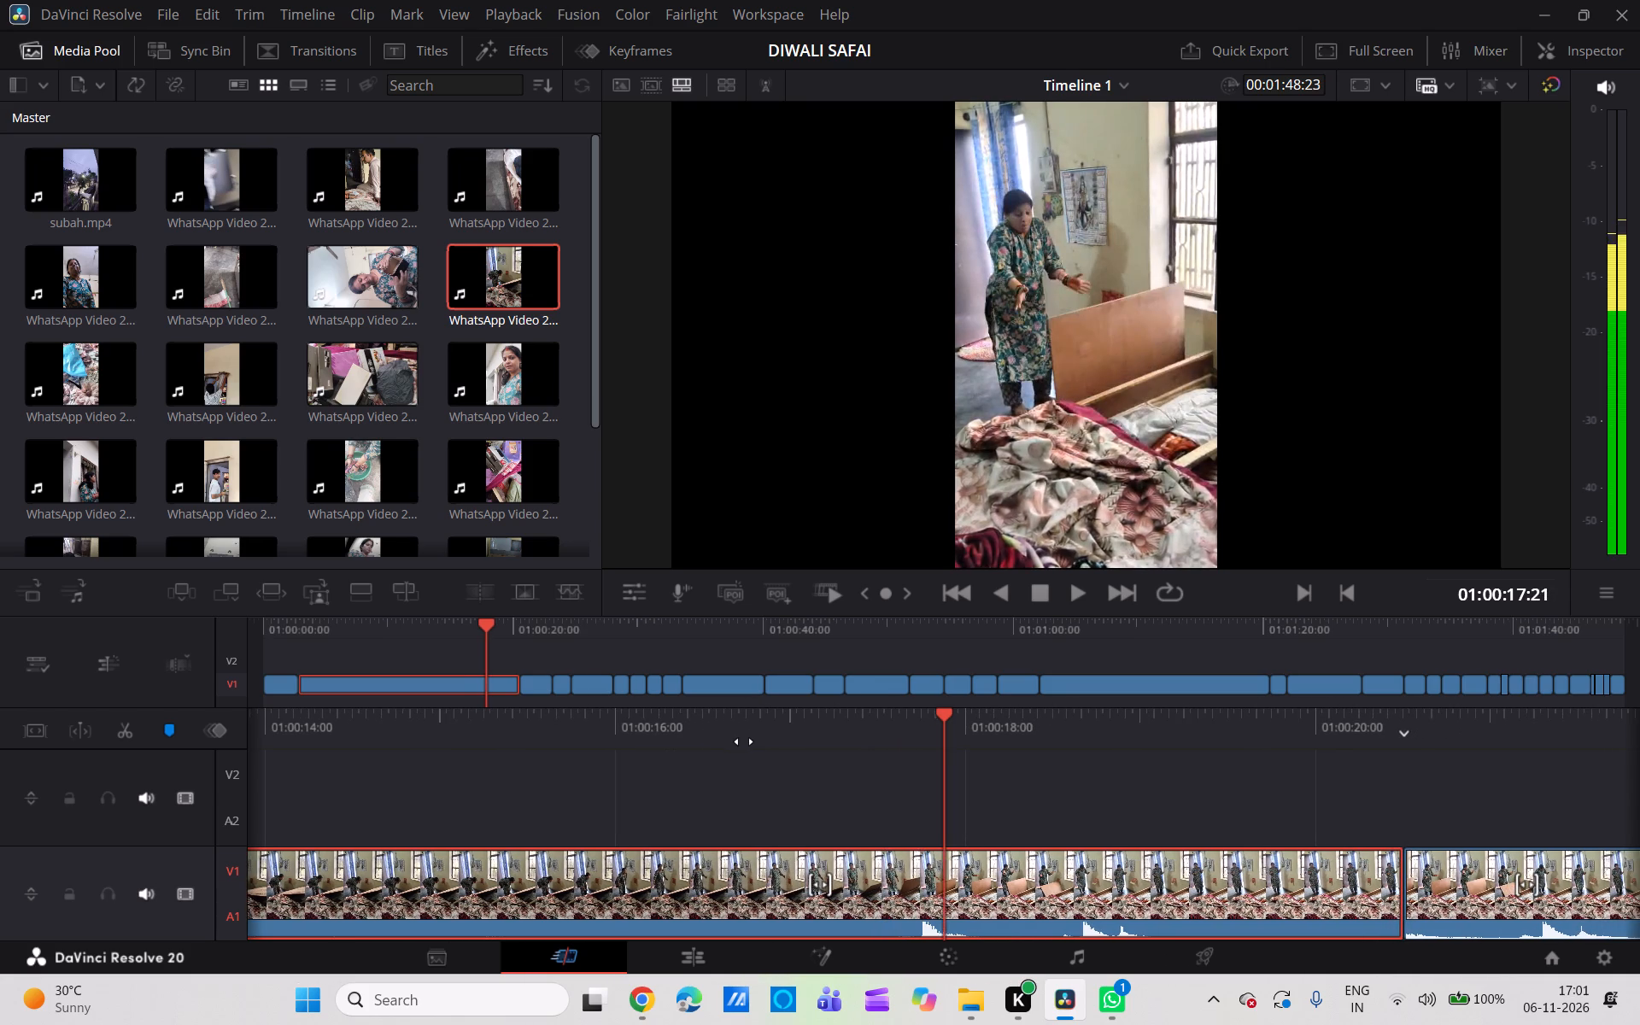
pyautogui.moveTo(744, 741); pyautogui.dragTo(795, 764)
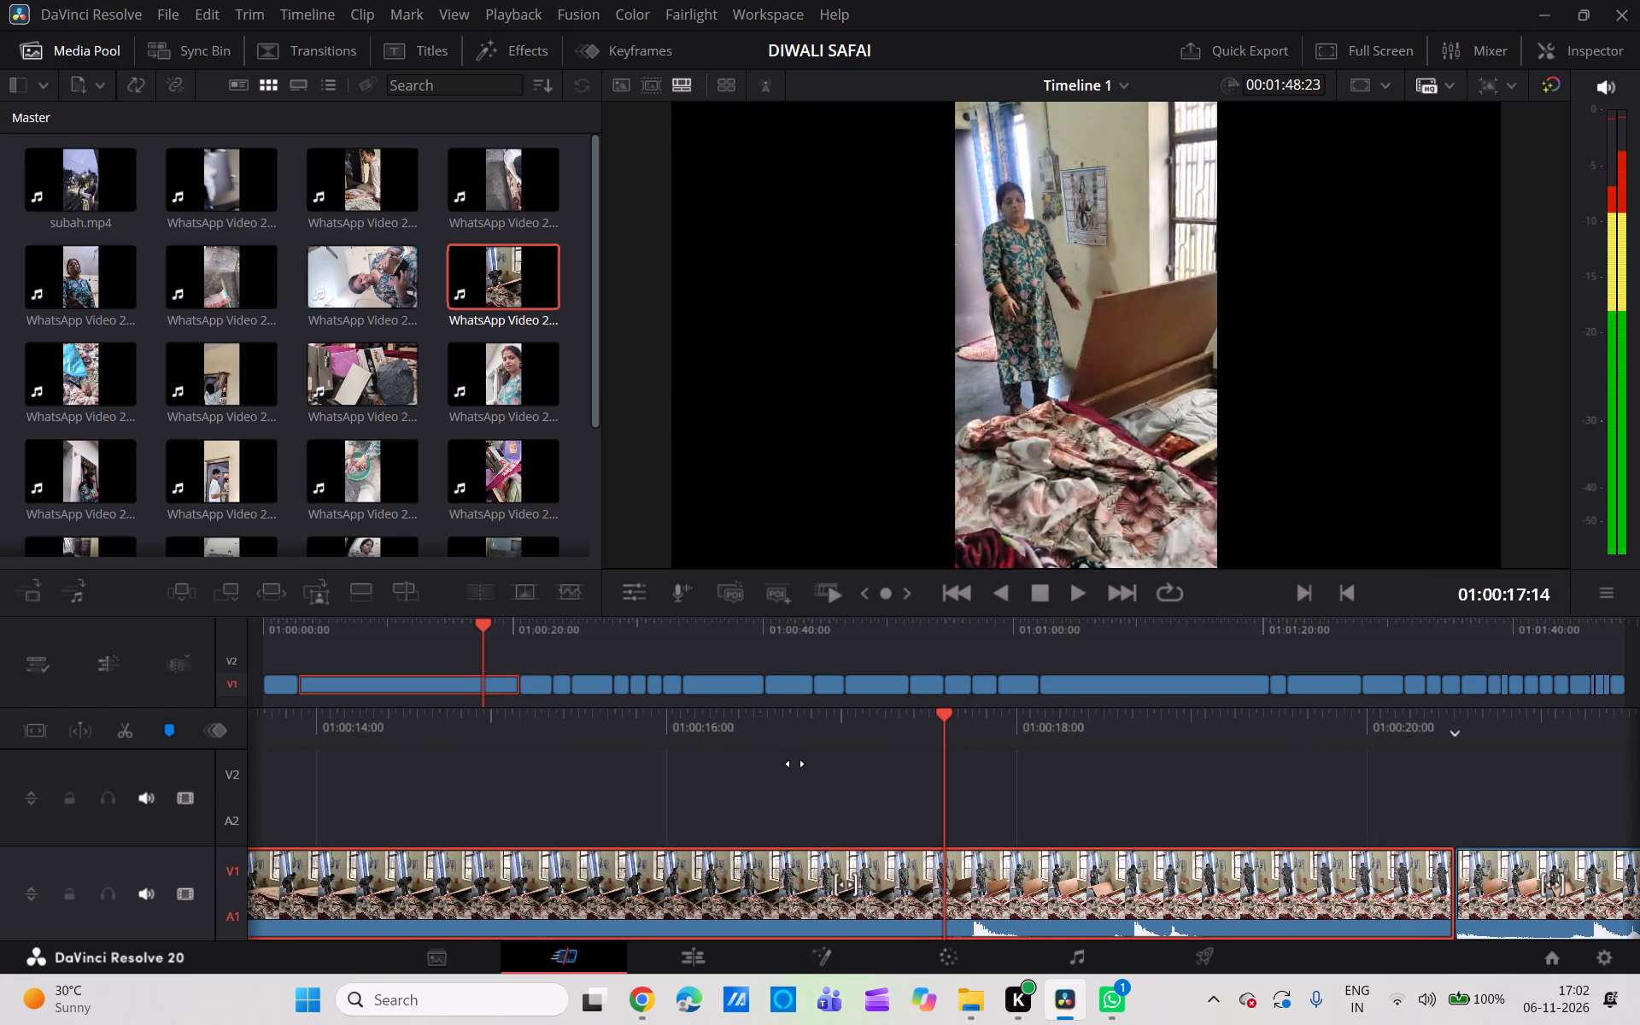
pyautogui.moveTo(795, 764); pyautogui.dragTo(817, 764)
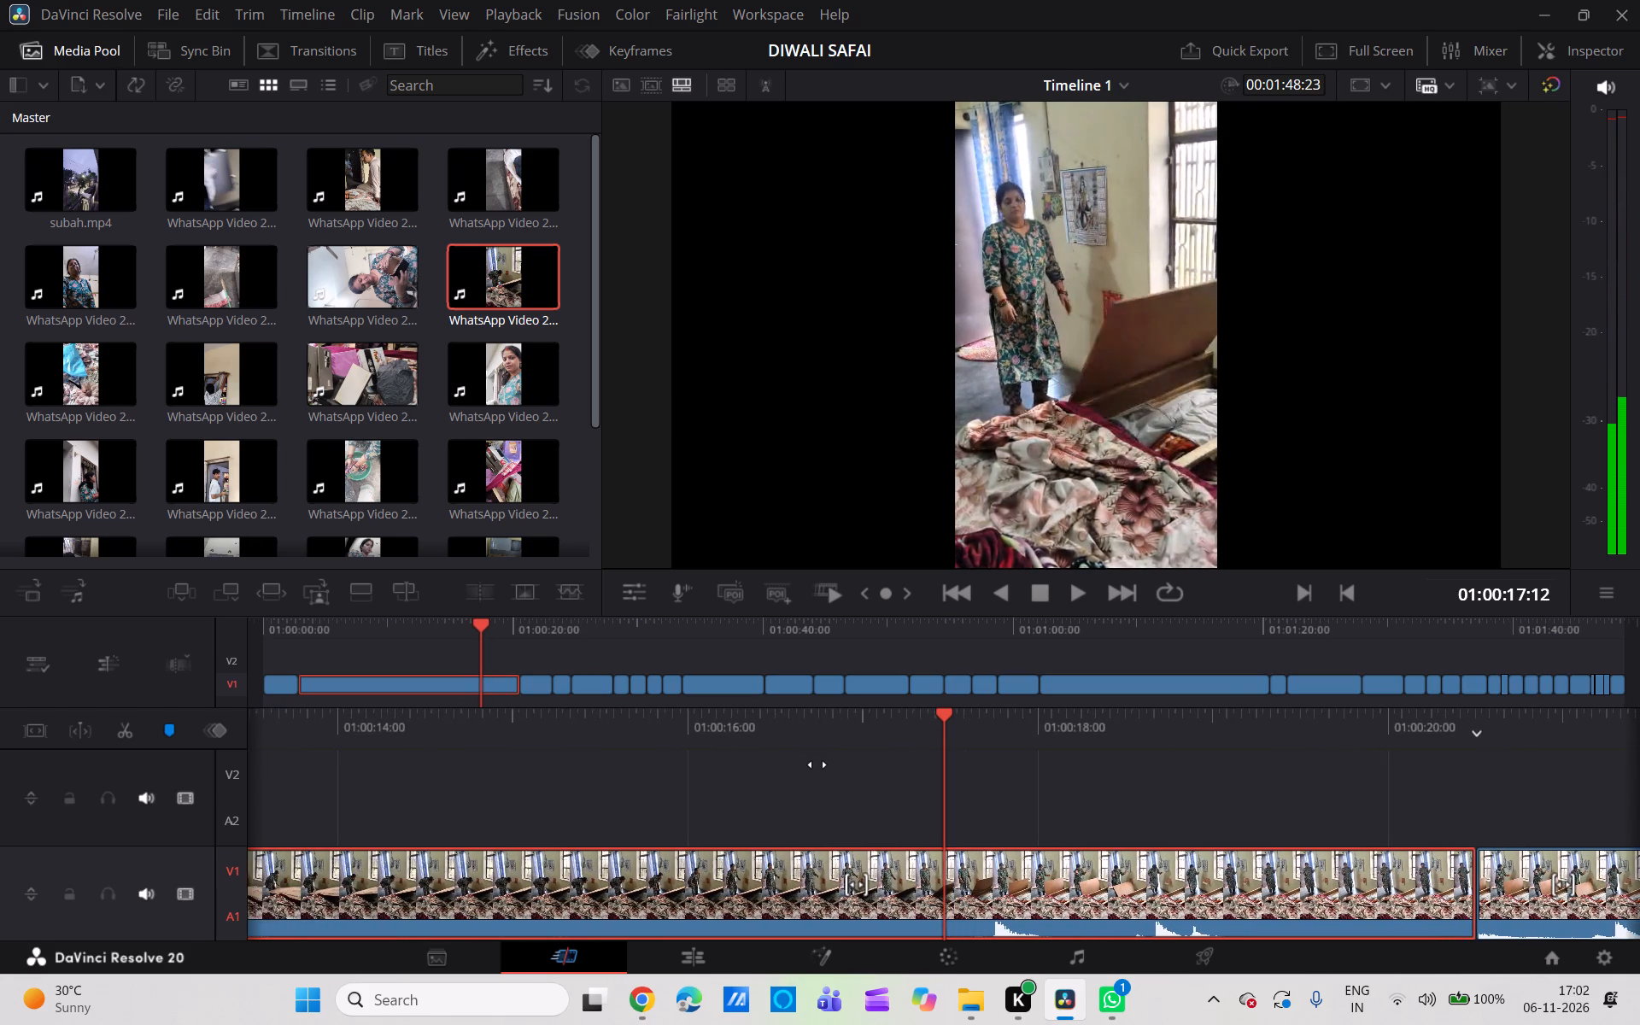
pyautogui.moveTo(817, 764); pyautogui.dragTo(858, 767)
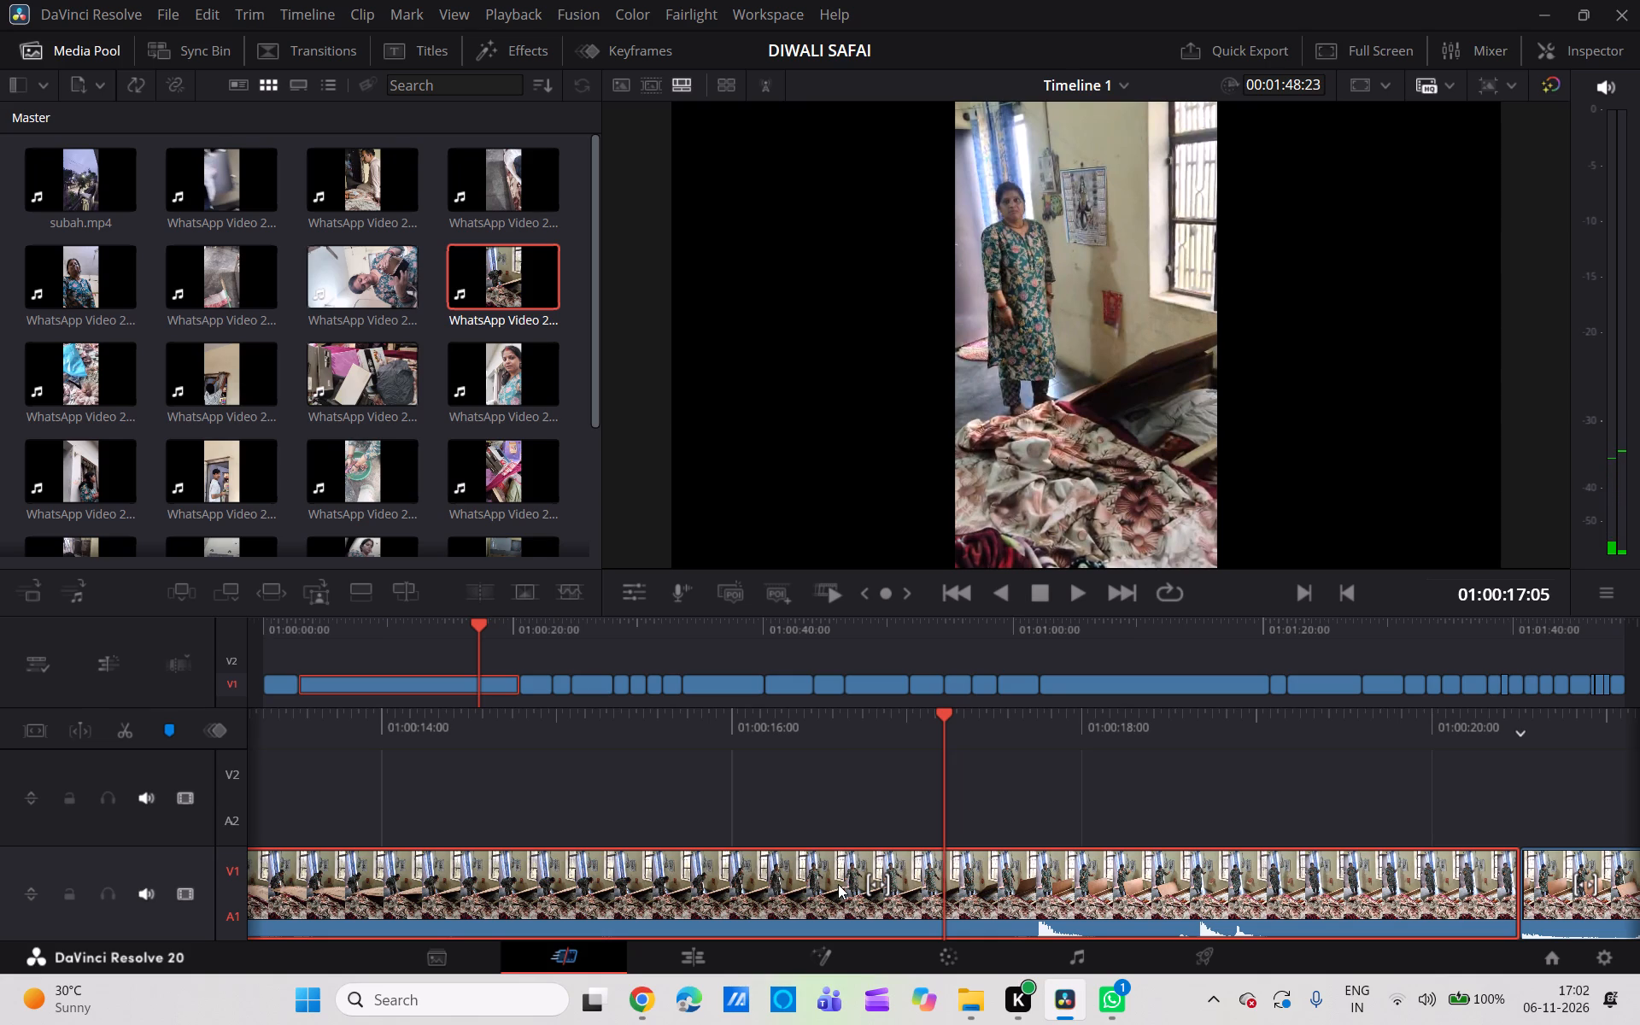
pyautogui.click(136, 718)
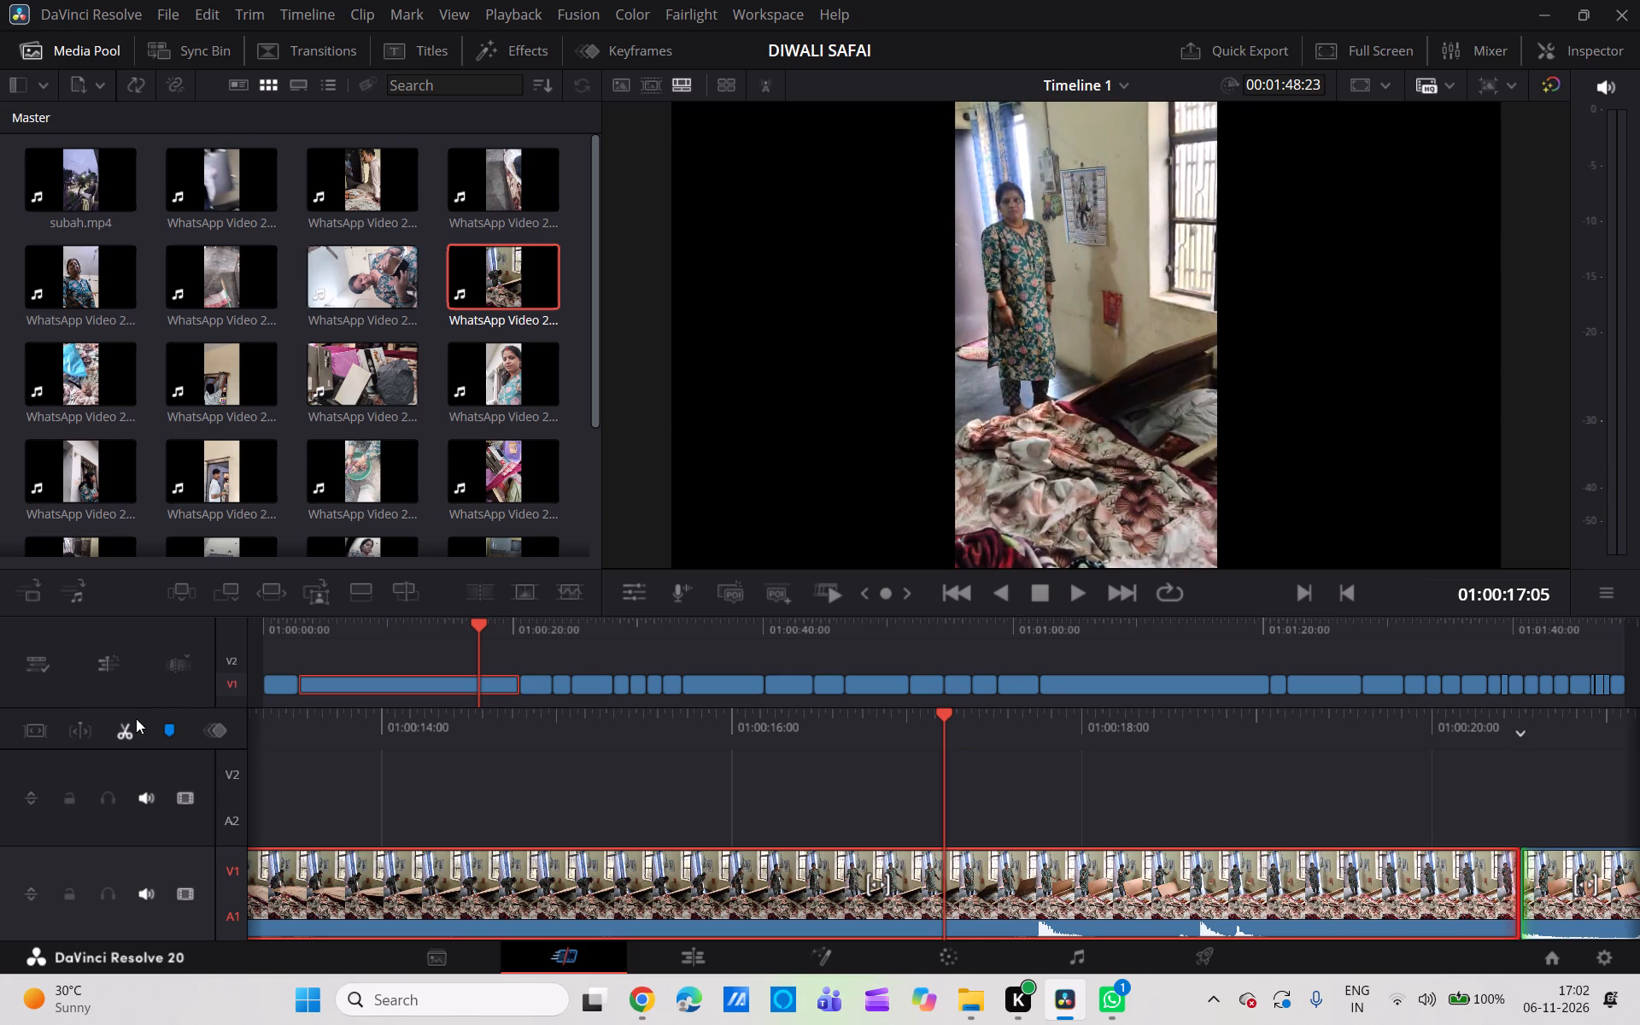
# Delete the portion of the bed-board clip before the split and close the gap it leaves after the boxes clip.
pyautogui.press('BackSpace')
pyautogui.click(655, 869)
pyautogui.press('BackSpace')
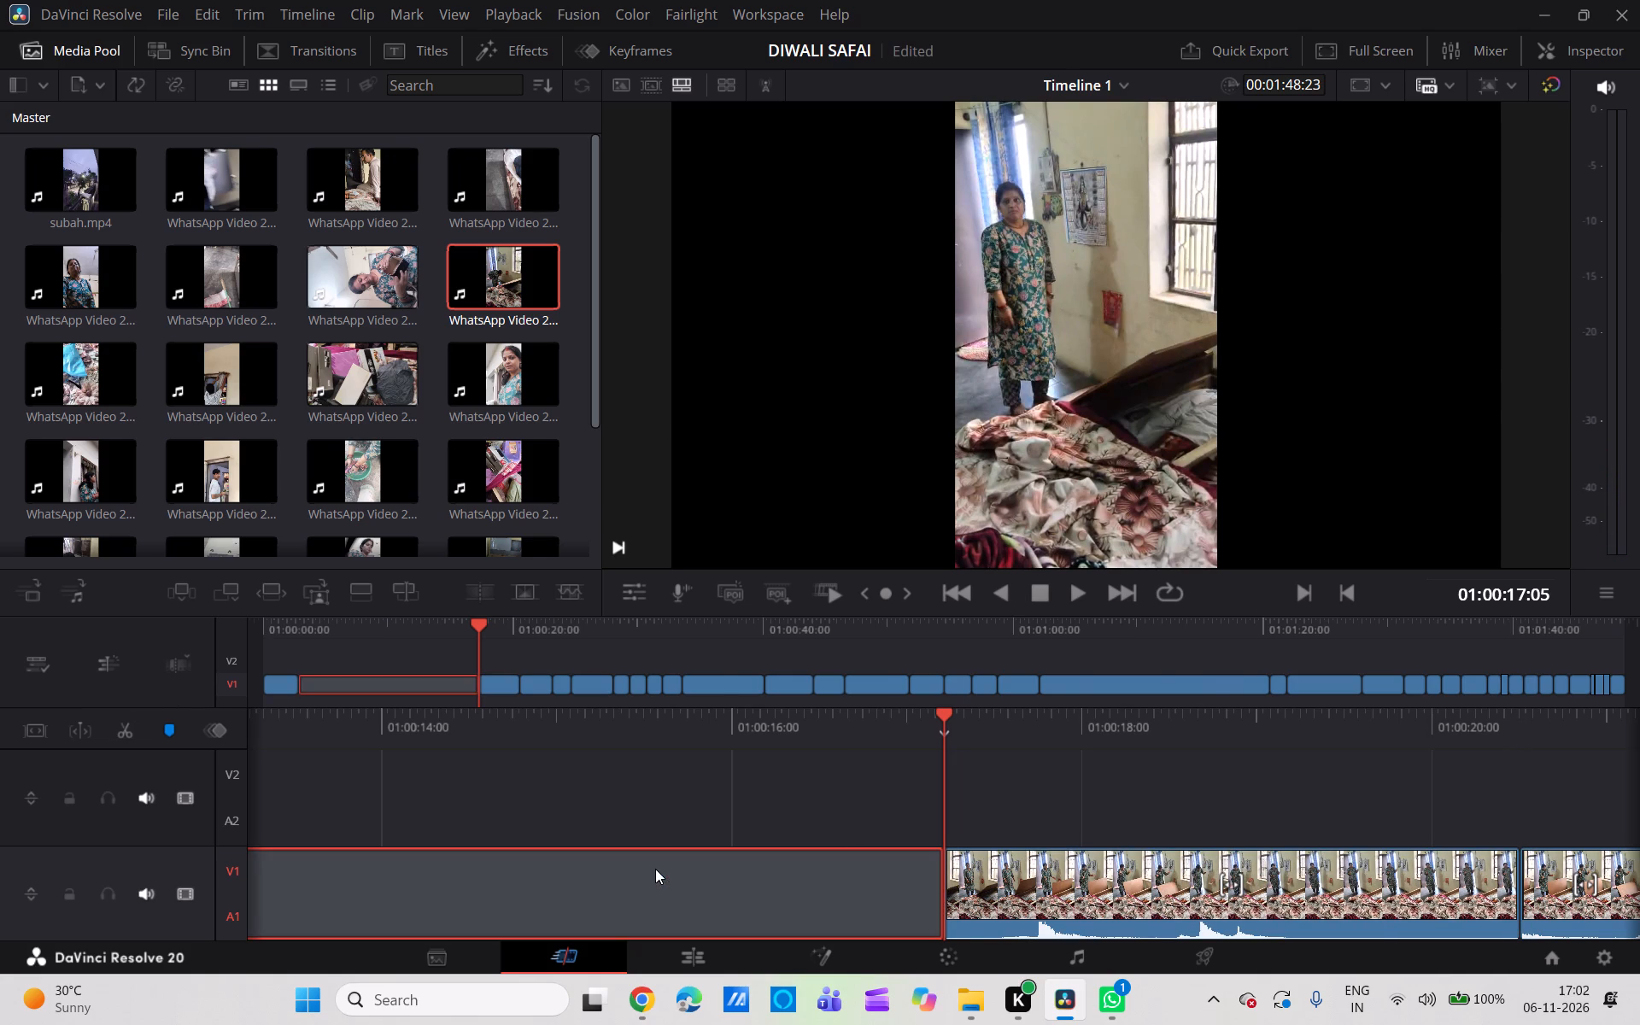
# Play the opening section and compare the trimmed bed-board clip with the similar bed-board clip that follows it on V1.
pyautogui.hscroll(2, 884, 716)
pyautogui.click(1072, 600)
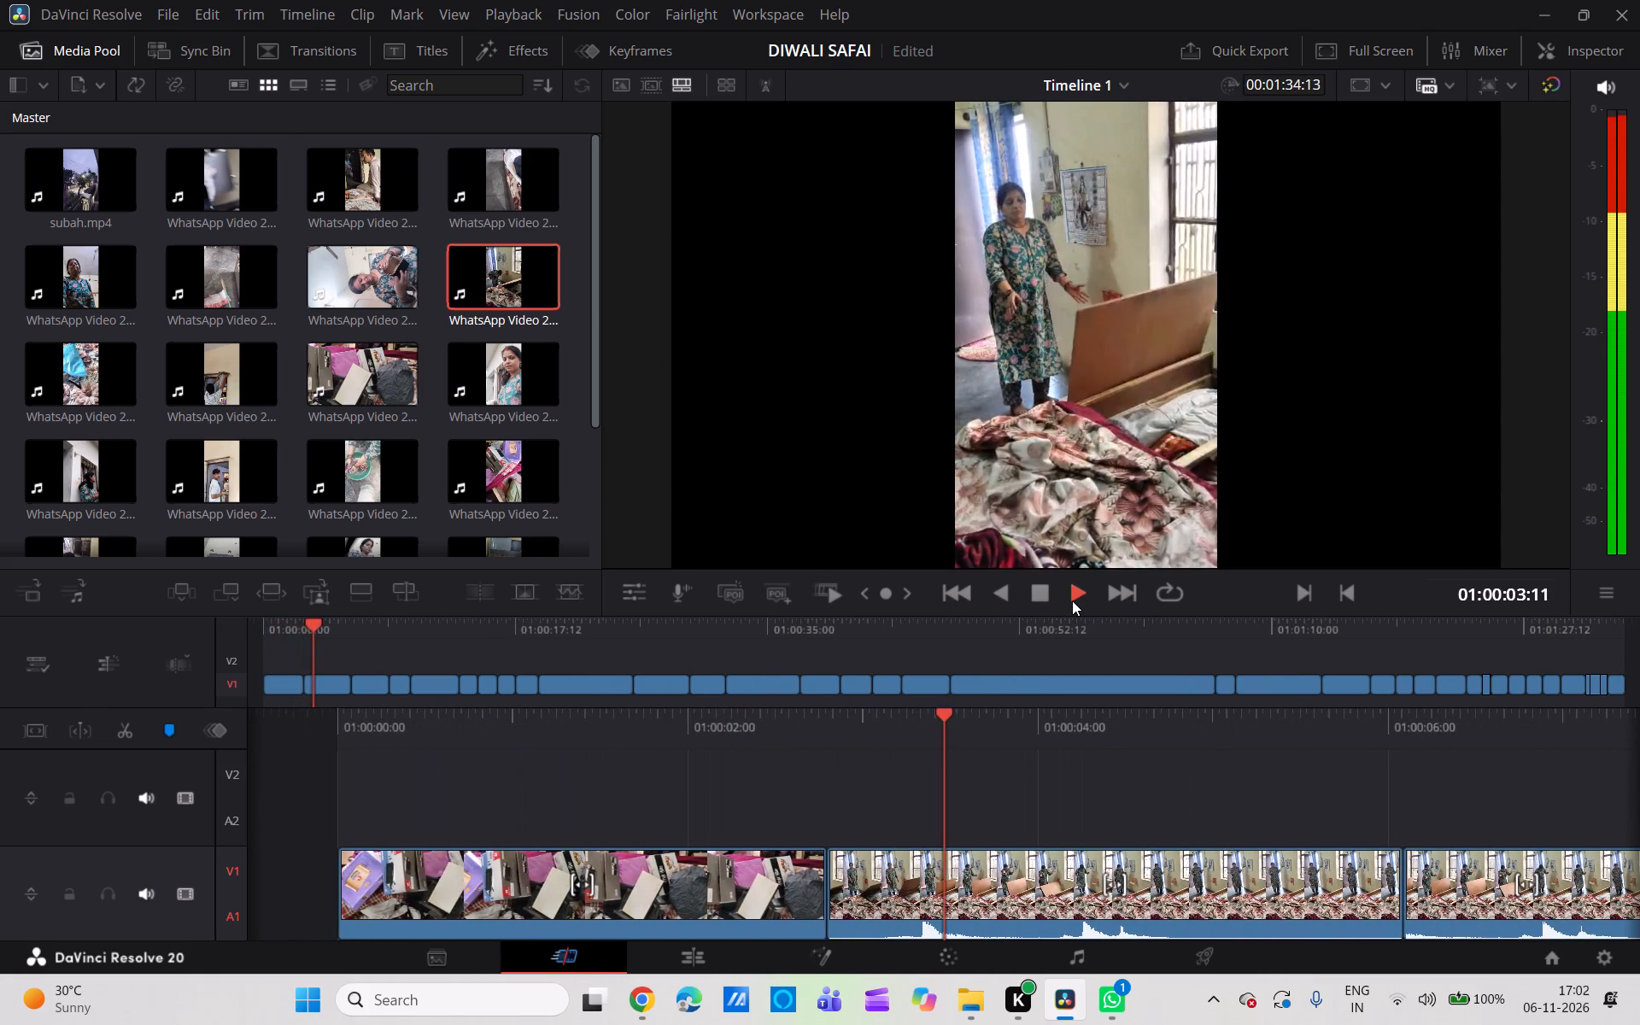
pyautogui.click(1040, 589)
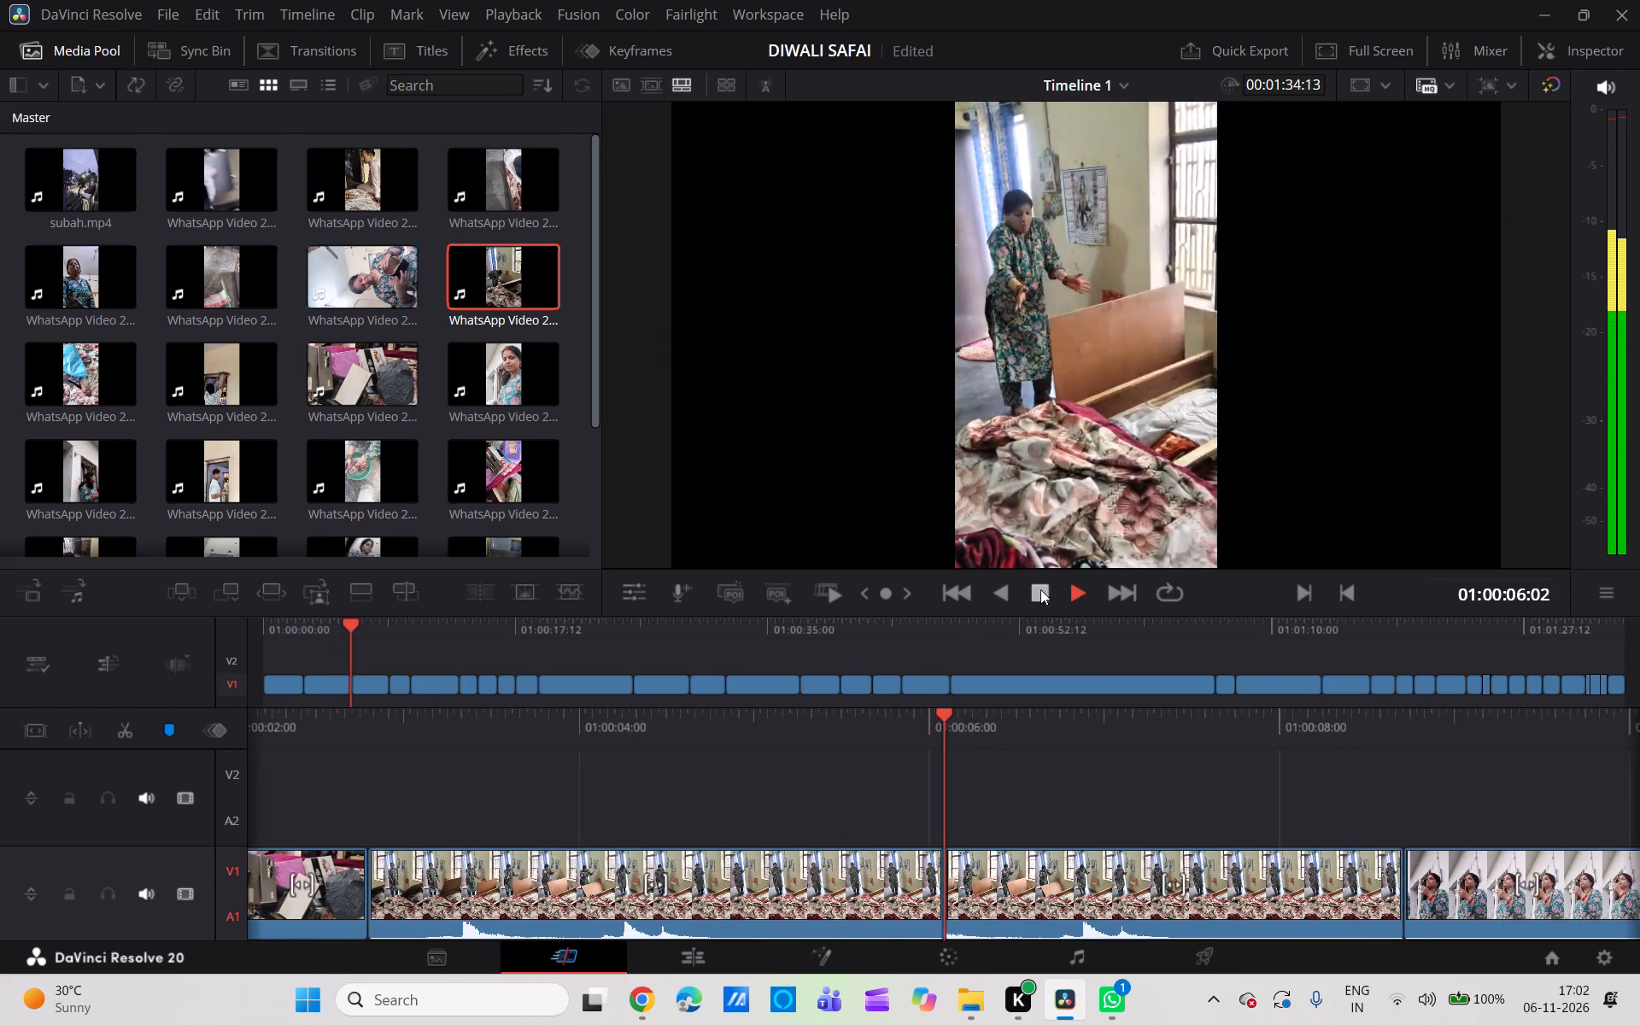
pyautogui.hscroll(13, 840, 728)
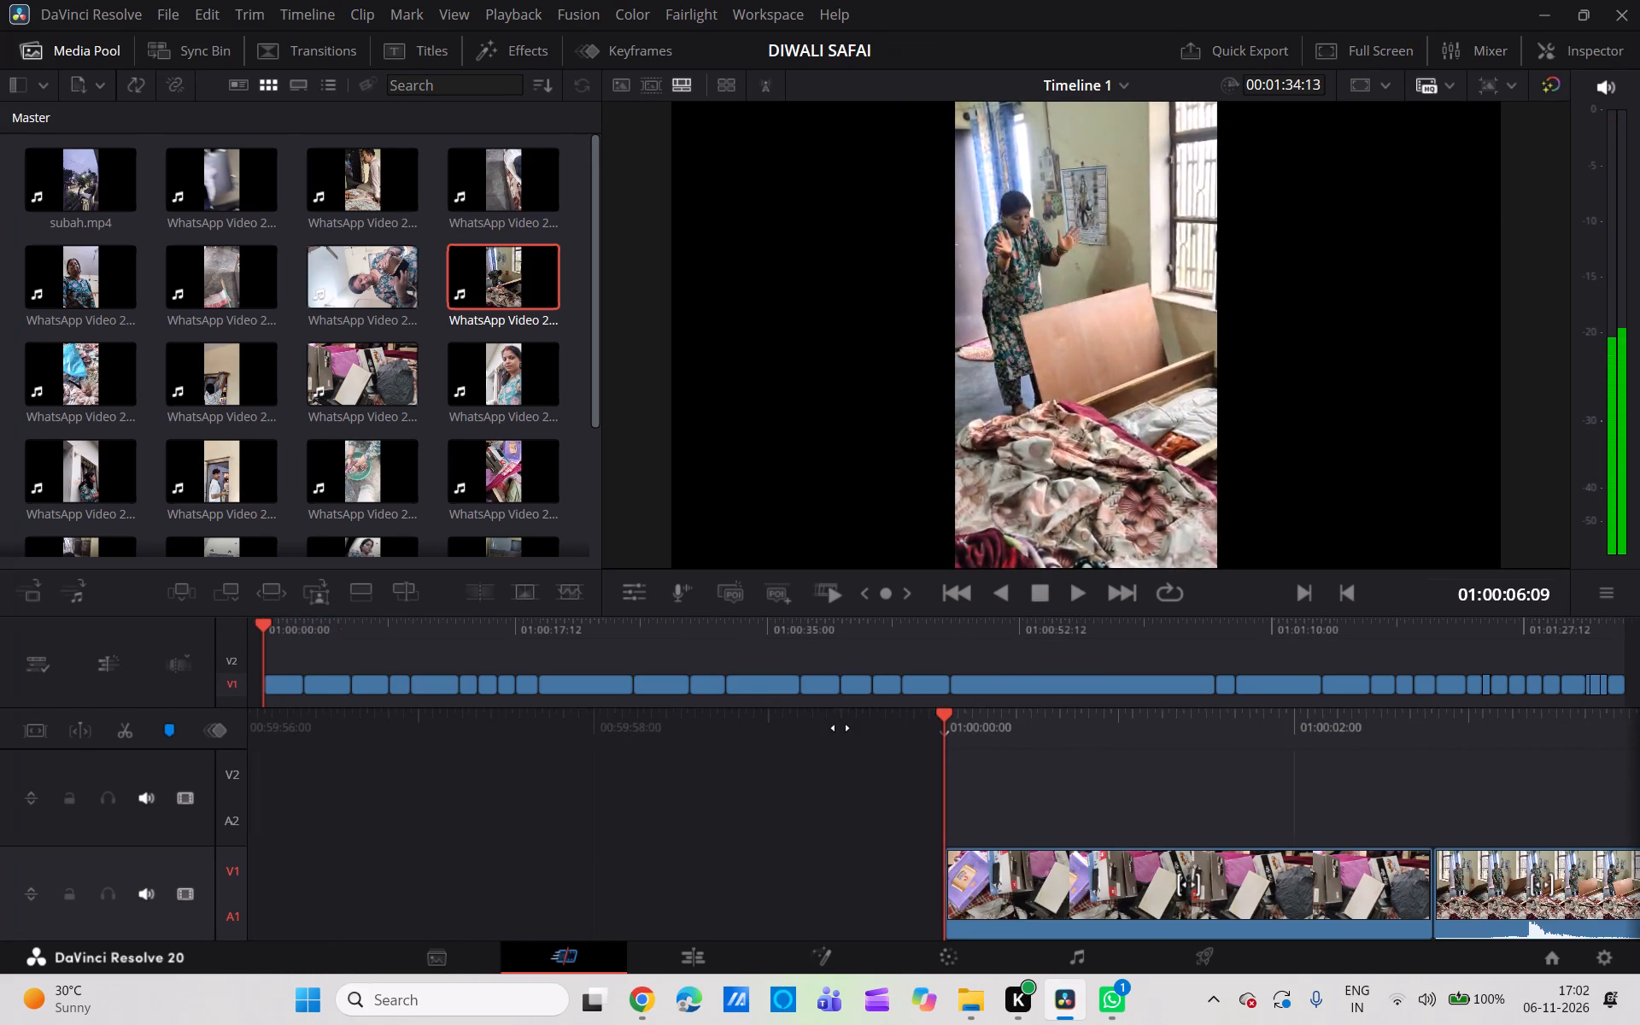
pyautogui.hscroll(1, 840, 728)
pyautogui.click(1080, 586)
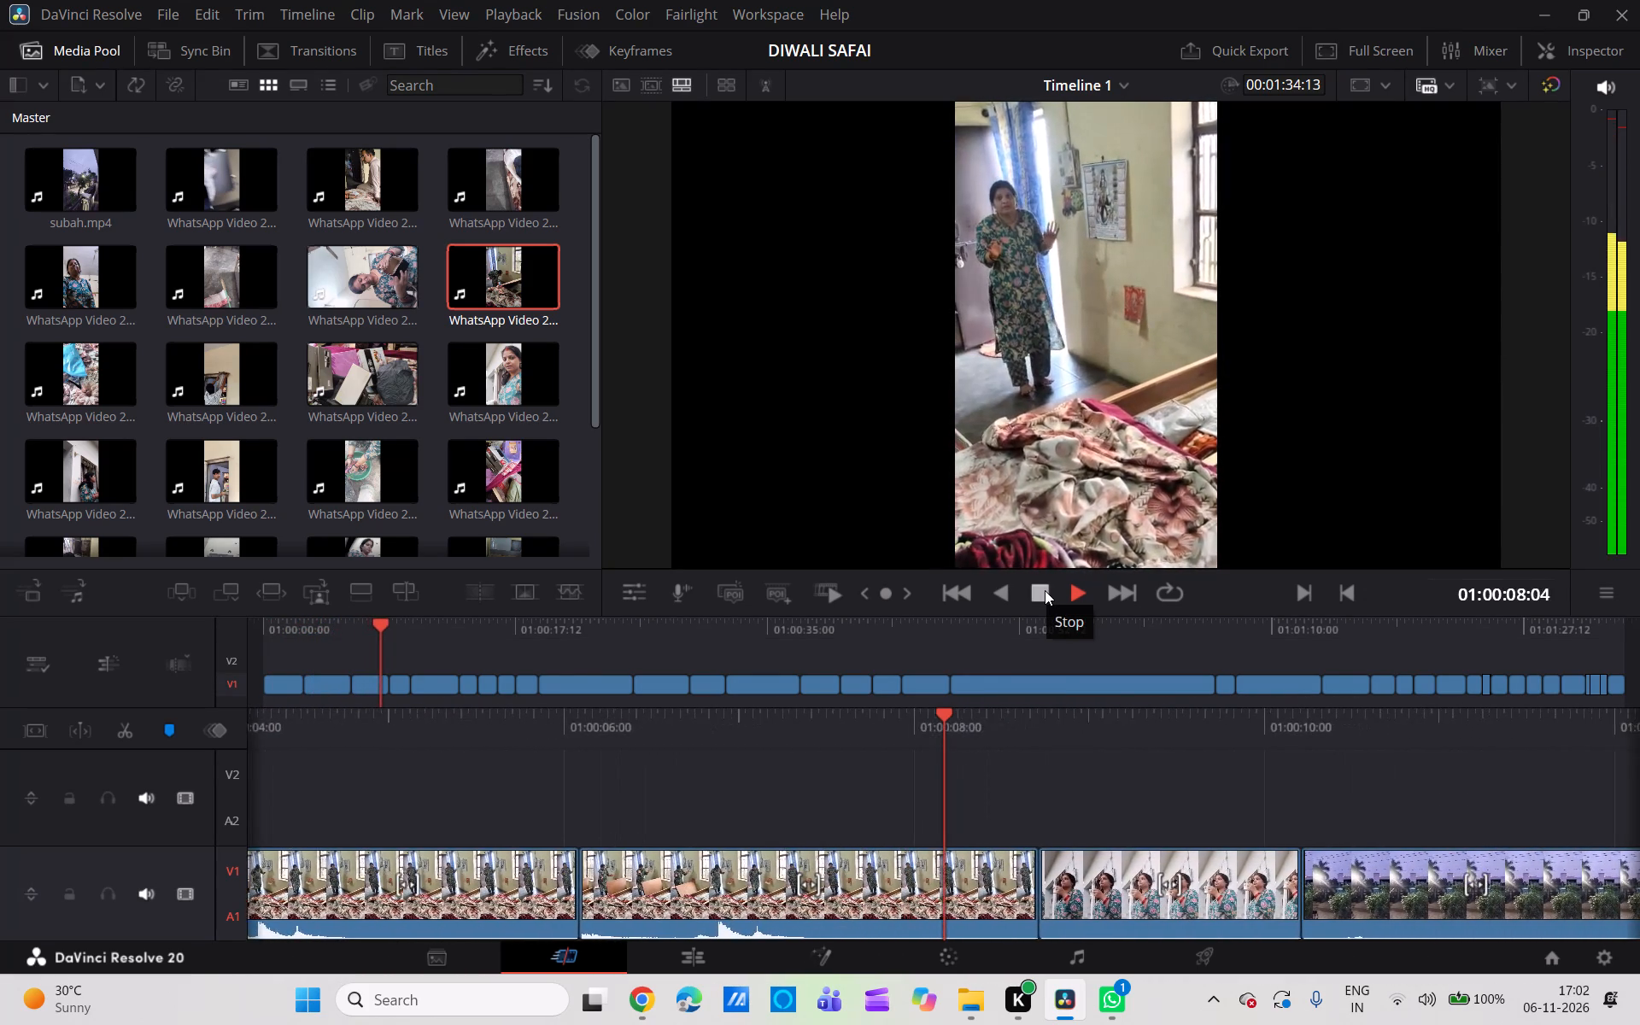
pyautogui.click(1045, 590)
pyautogui.hscroll(3, 889, 723)
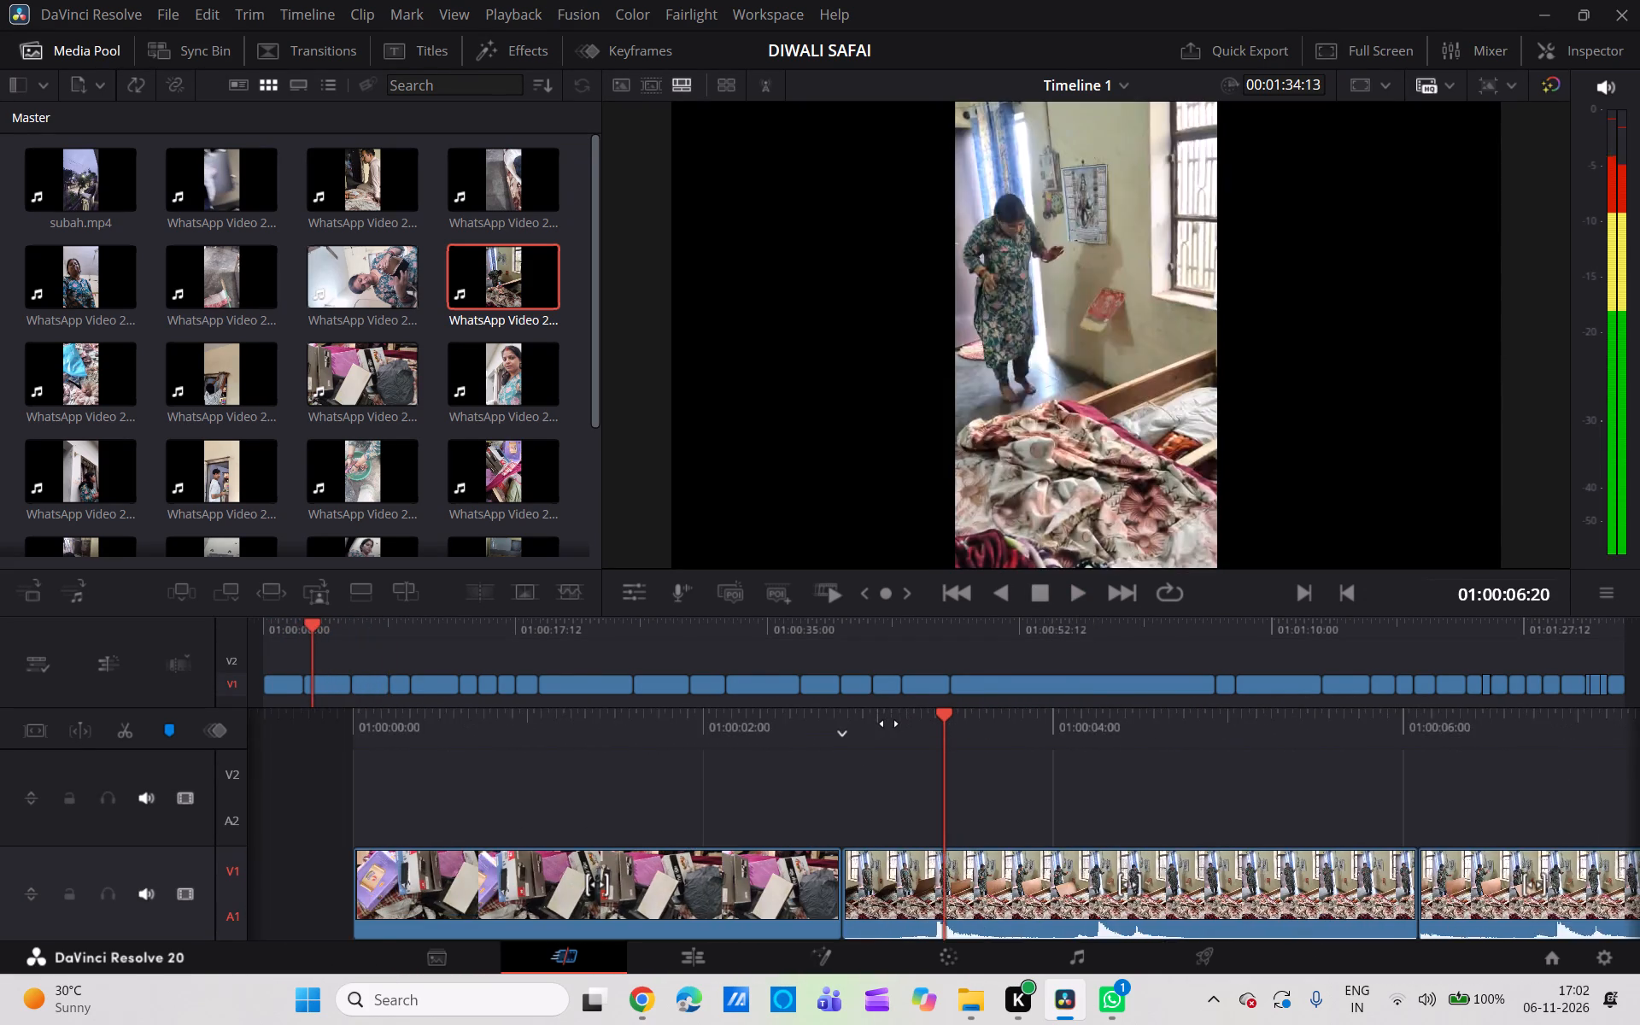
pyautogui.hscroll(1, 889, 723)
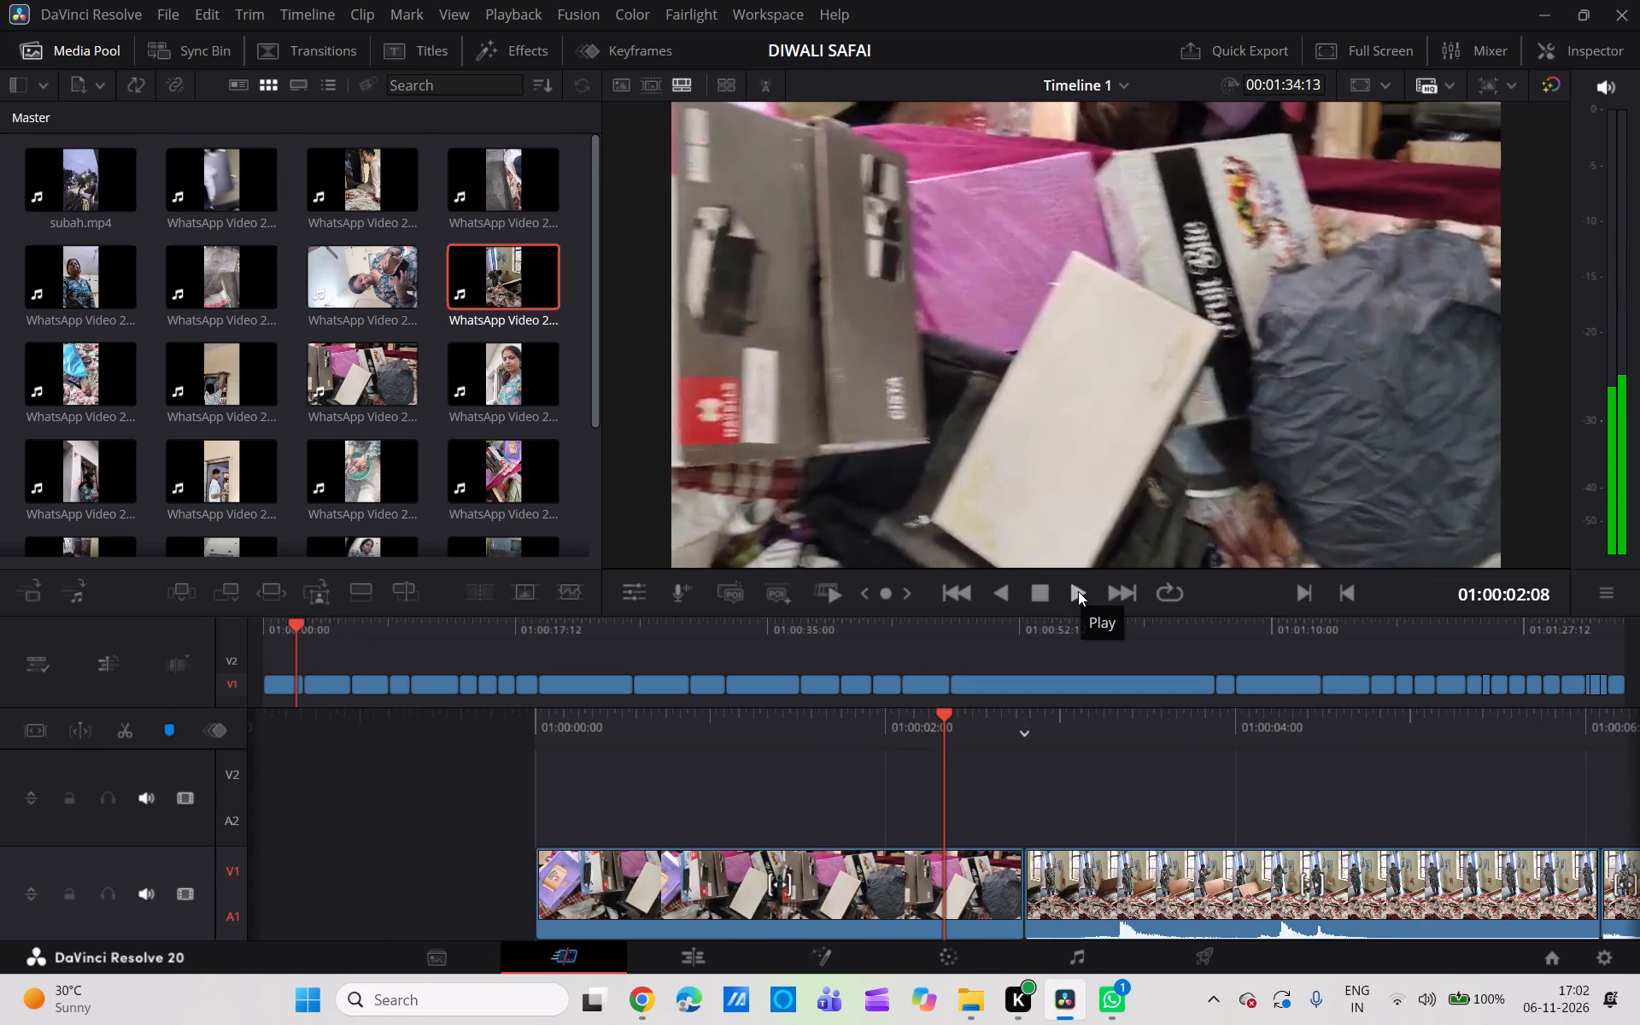
pyautogui.click(1078, 591)
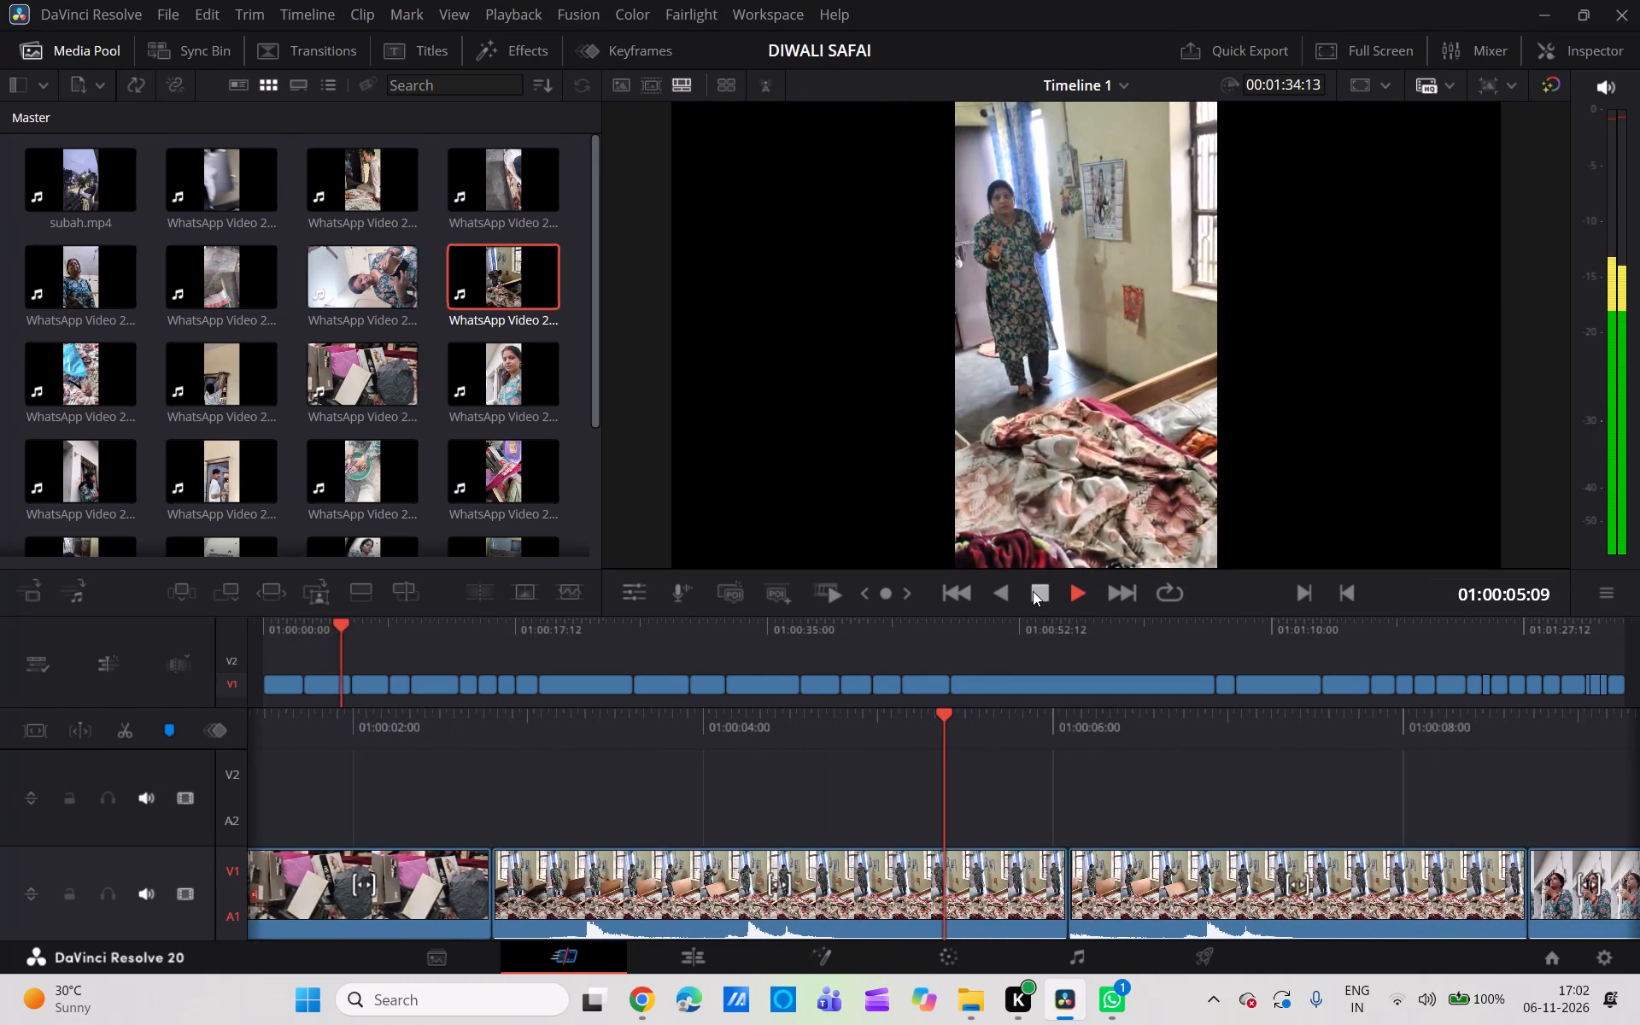
pyautogui.click(1033, 591)
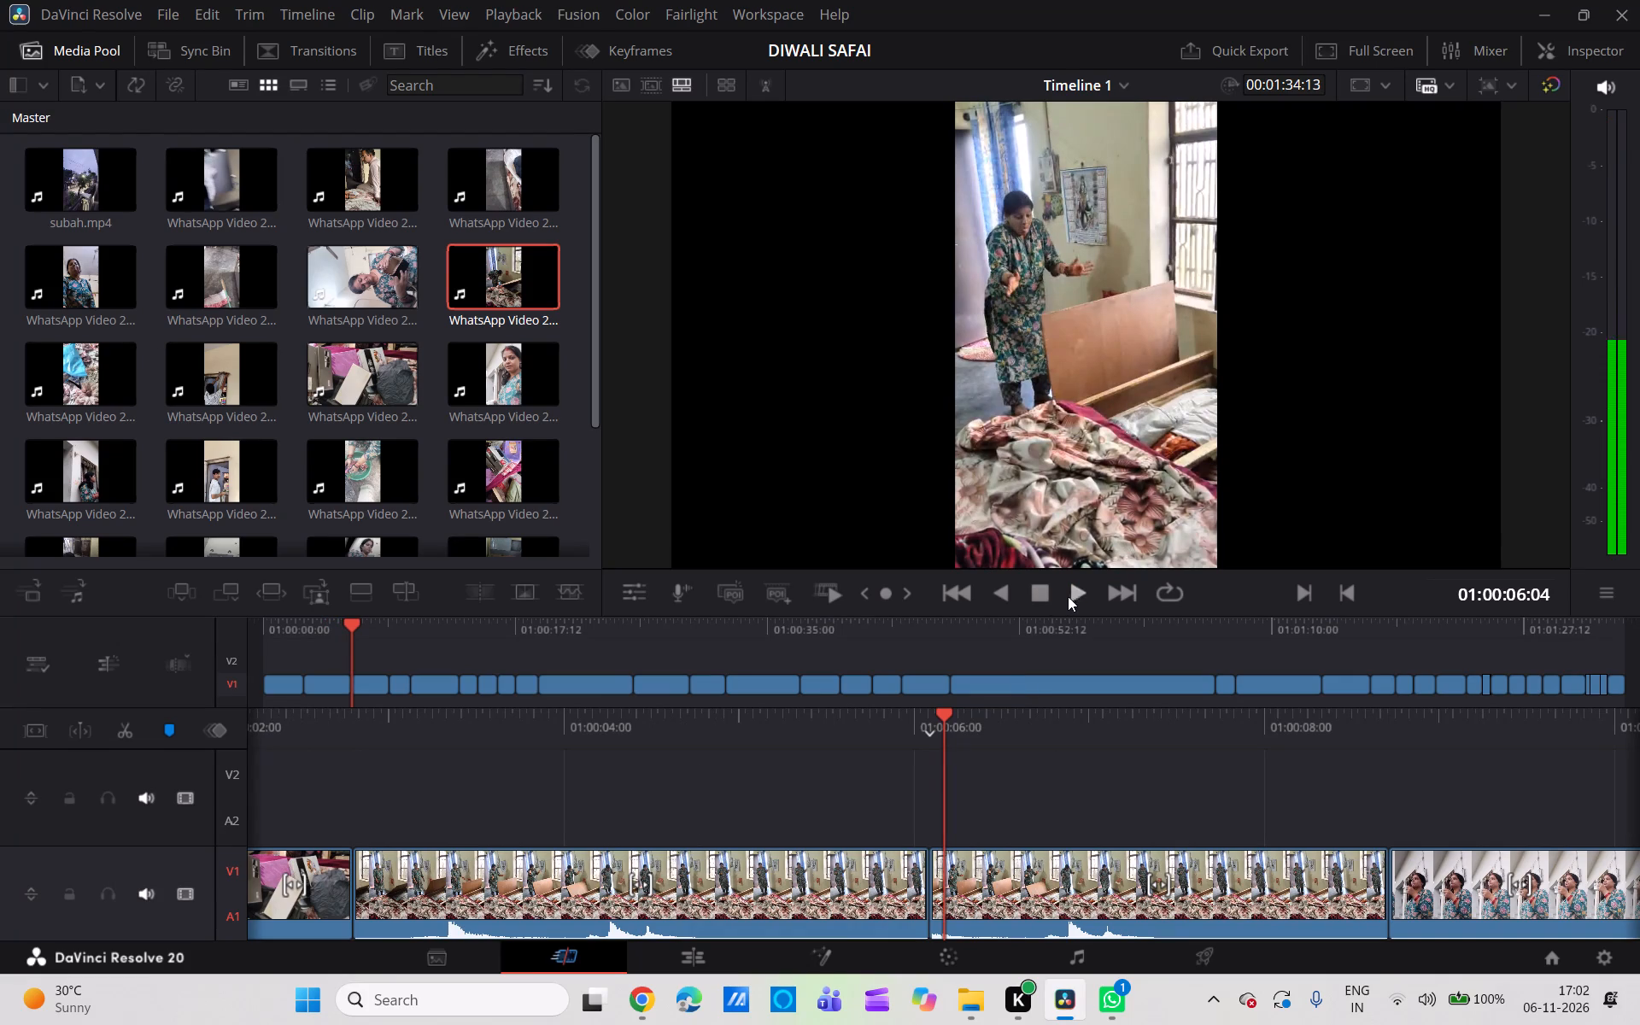
pyautogui.click(1070, 592)
pyautogui.click(1041, 591)
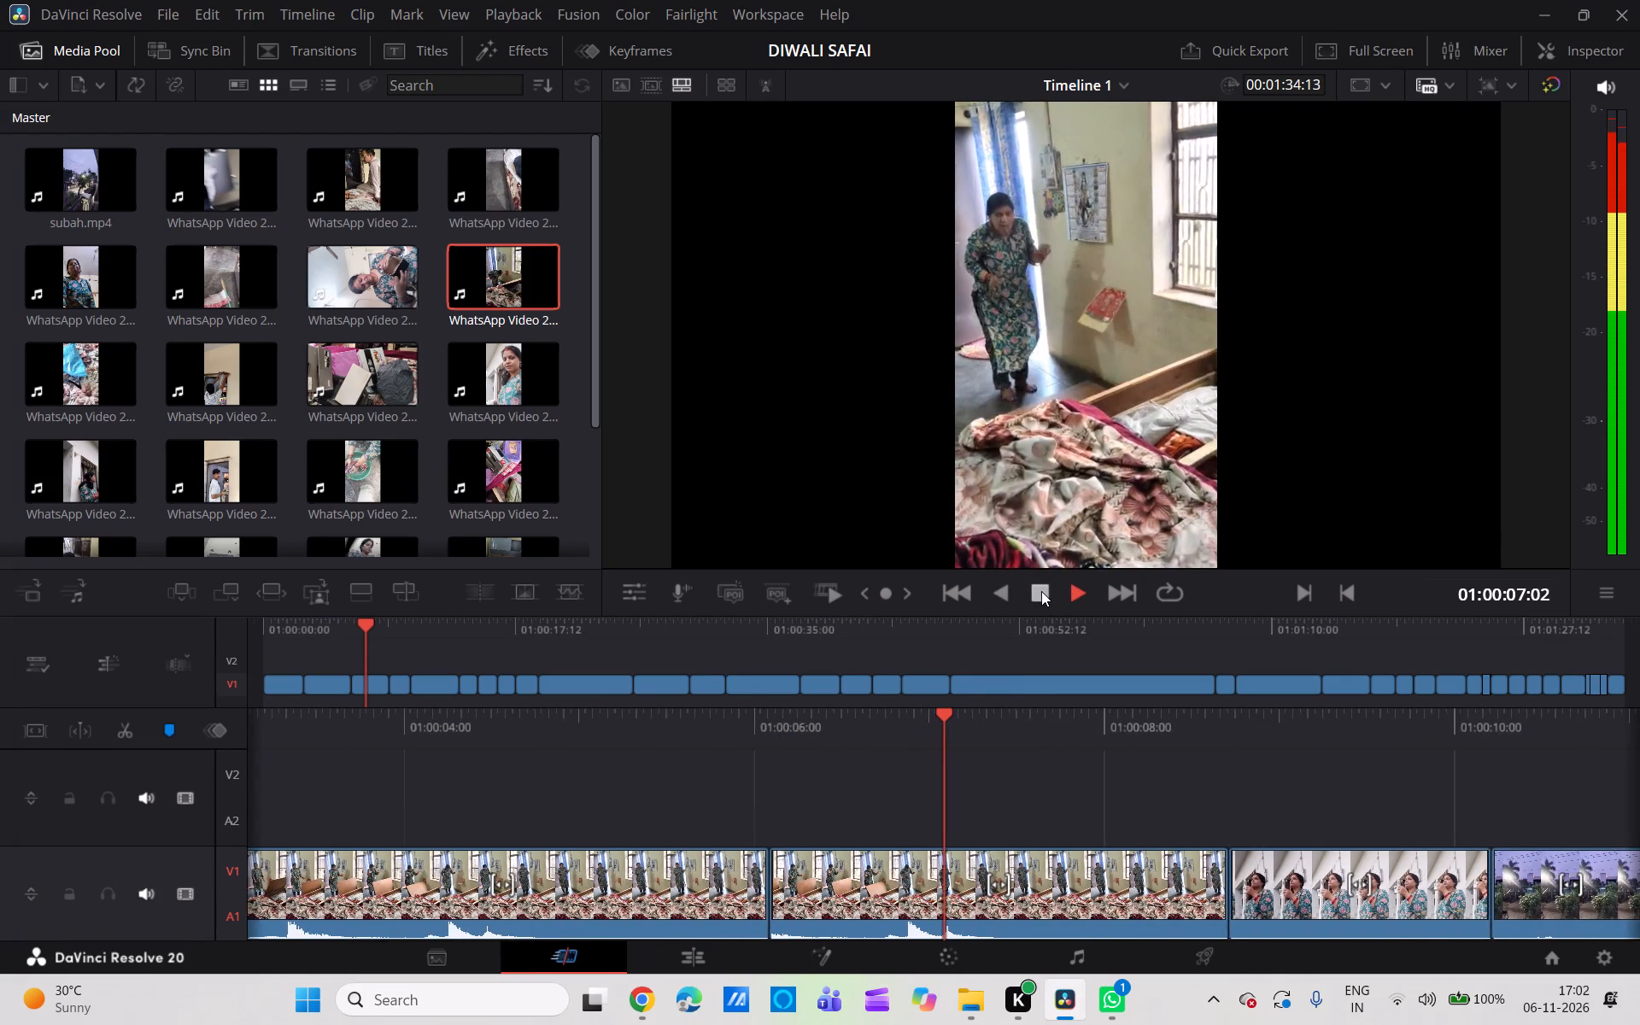
# Delete the second bed-board clip on V1 and close the gap before the close-up clip of the woman.
pyautogui.click(1004, 881)
pyautogui.press('BackSpace')
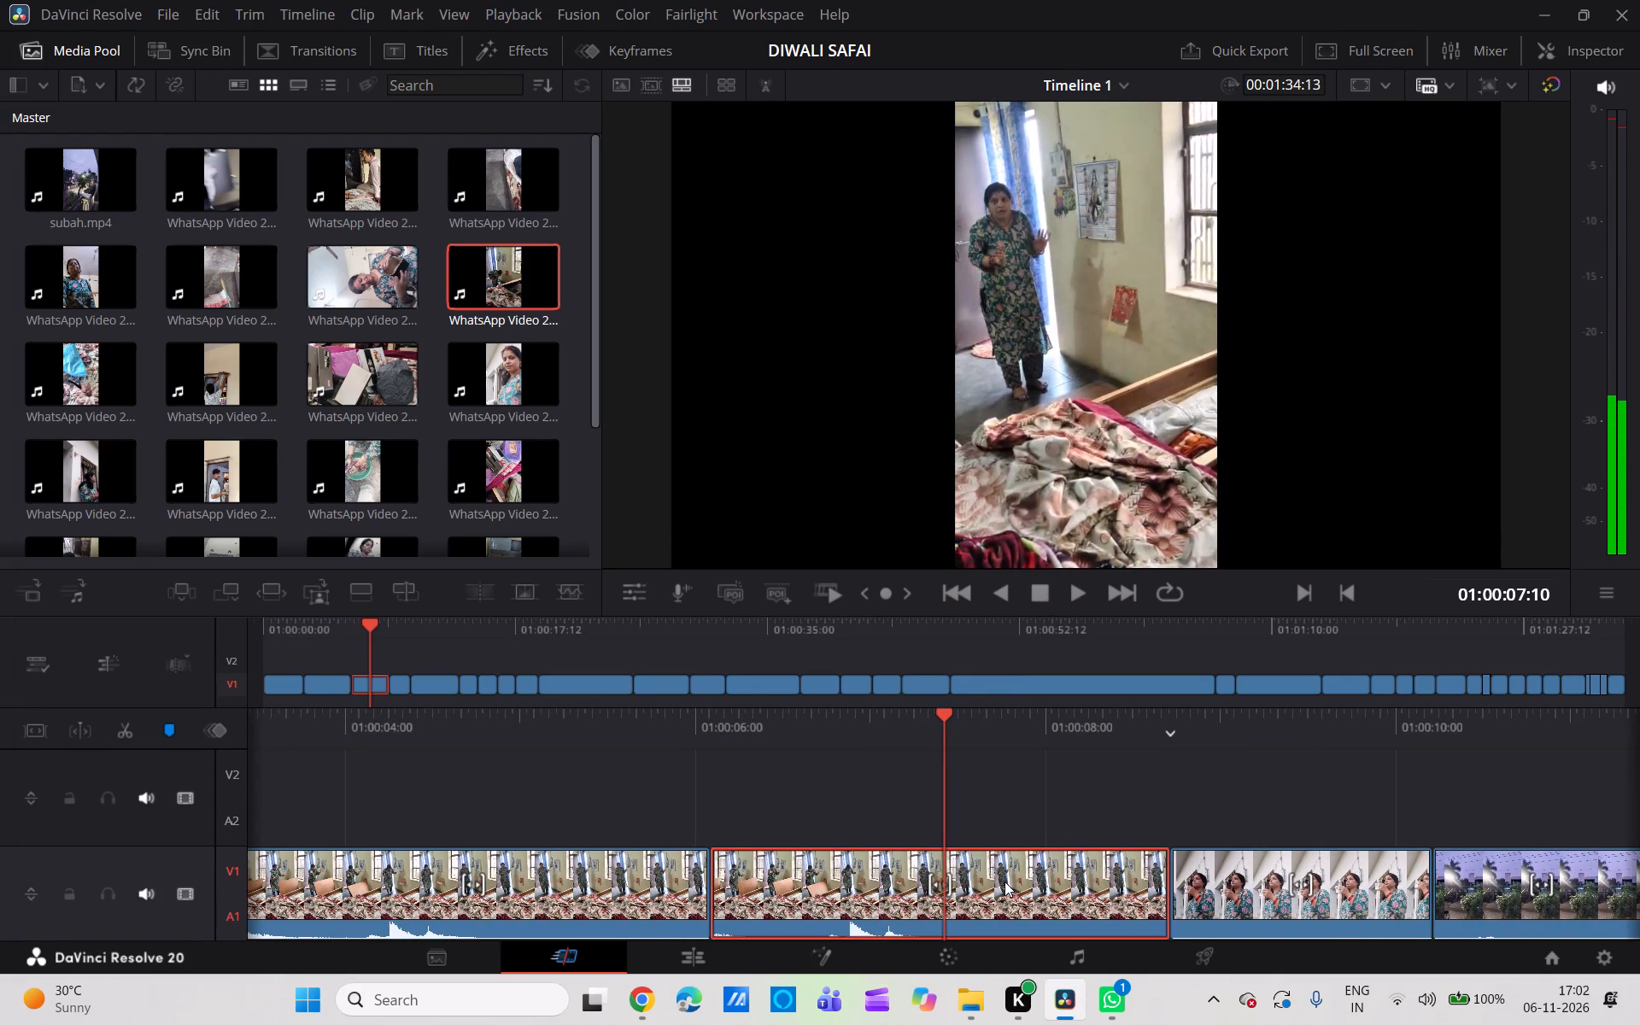
pyautogui.click(1004, 881)
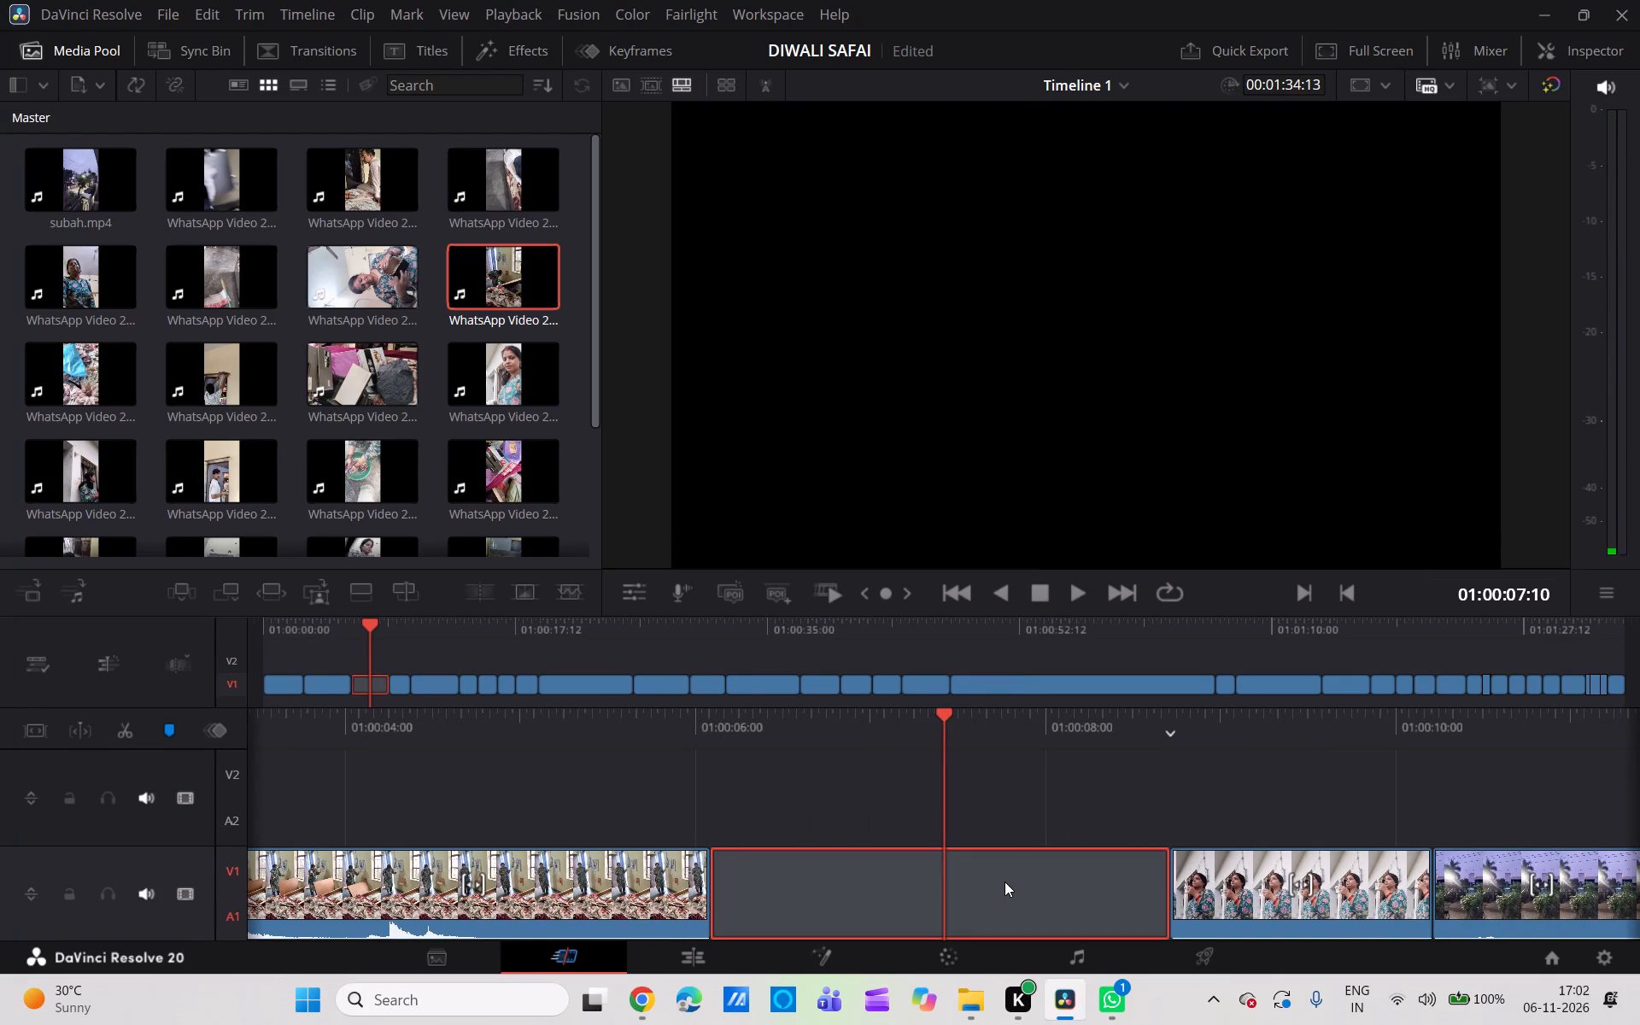
pyautogui.press('BackSpace')
# Replay the opening from 01:00:00:00 and review the cuts from the boxes clip through the remaining bed-board clip.
pyautogui.hscroll(15, 770, 823)
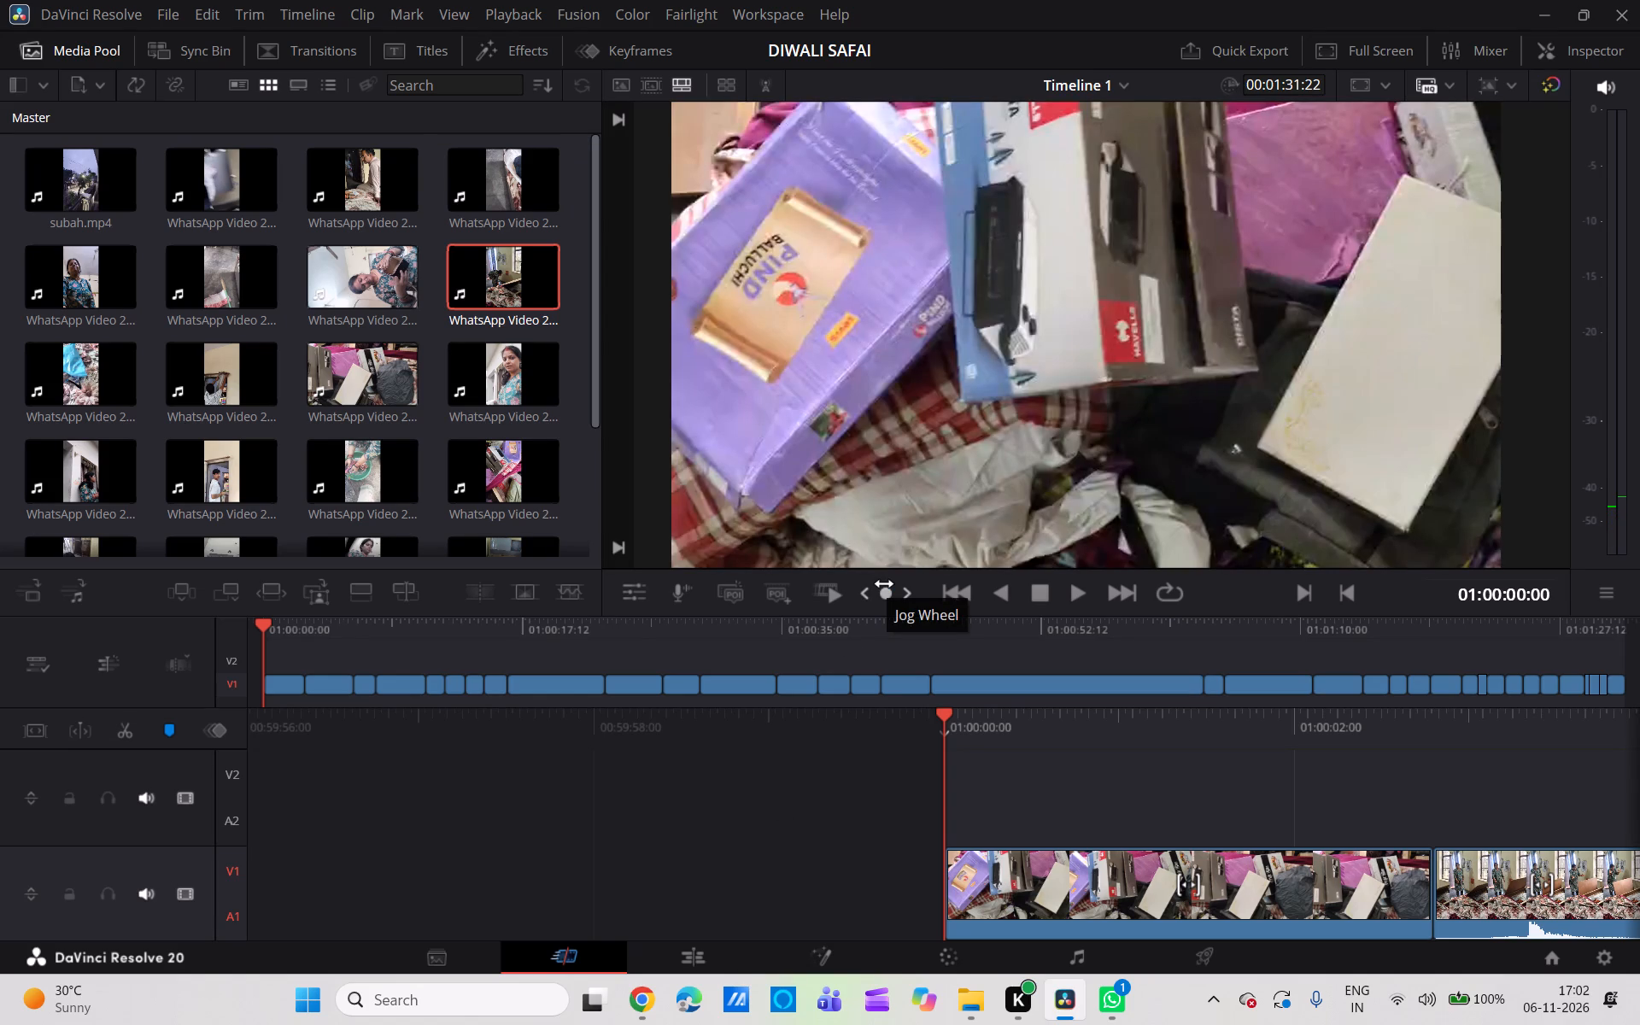
pyautogui.click(1081, 595)
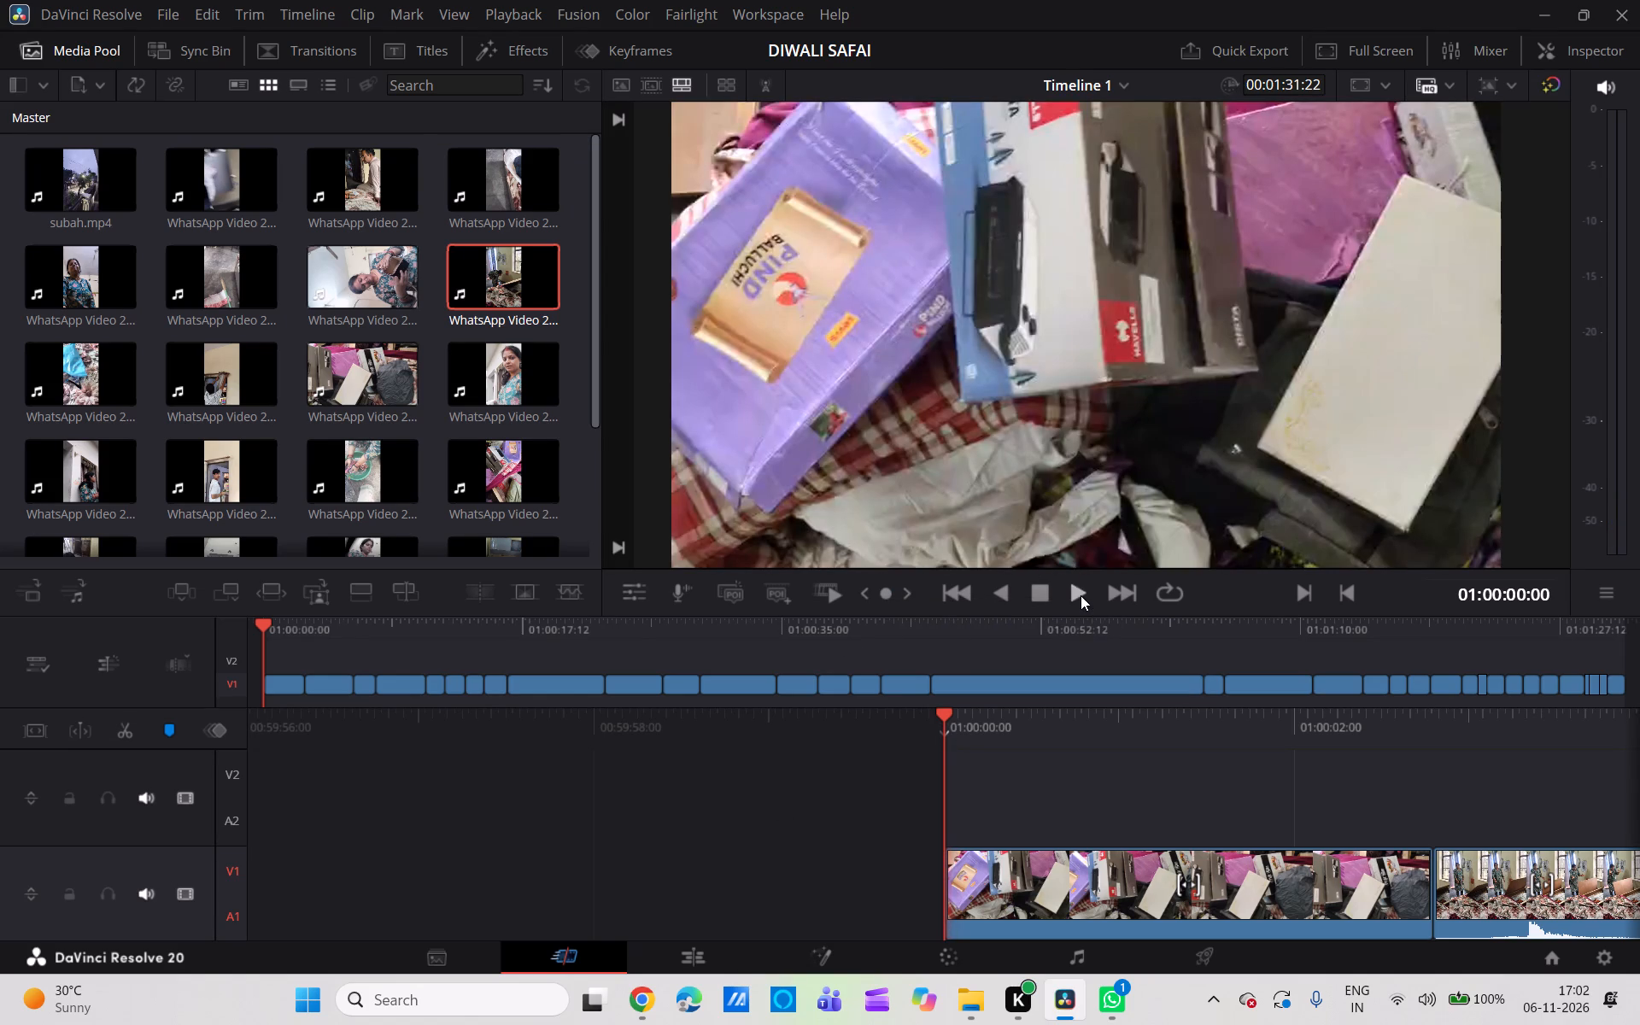
pyautogui.click(1019, 596)
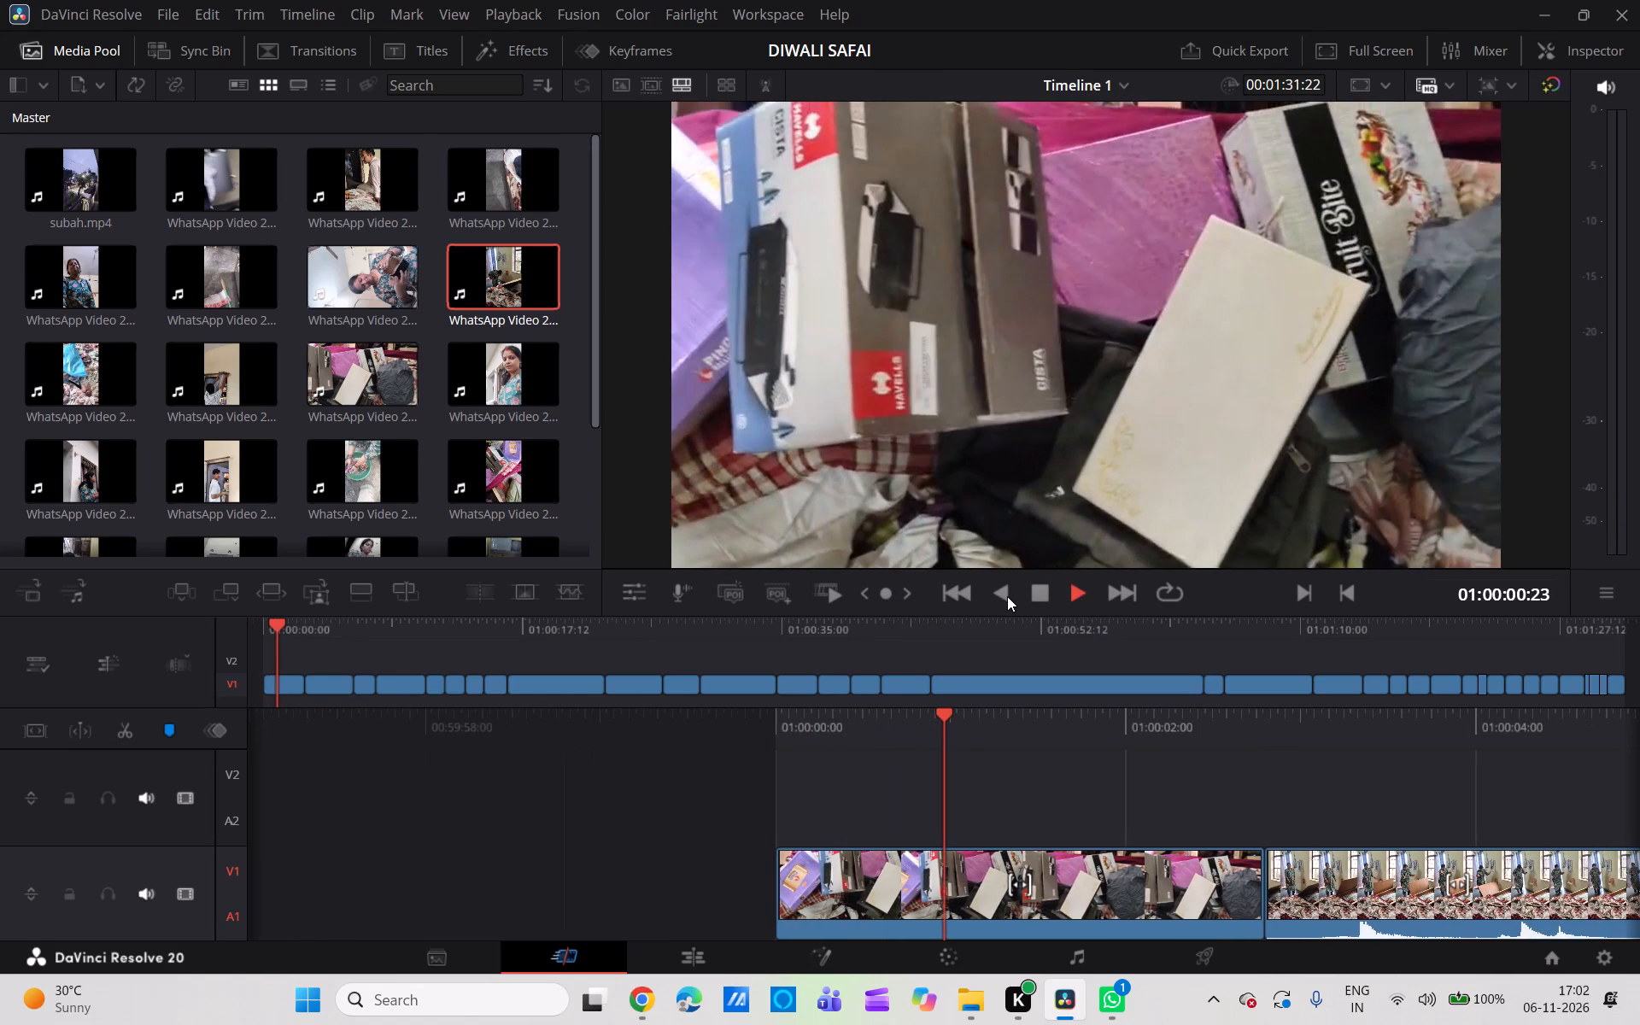
pyautogui.click(1007, 596)
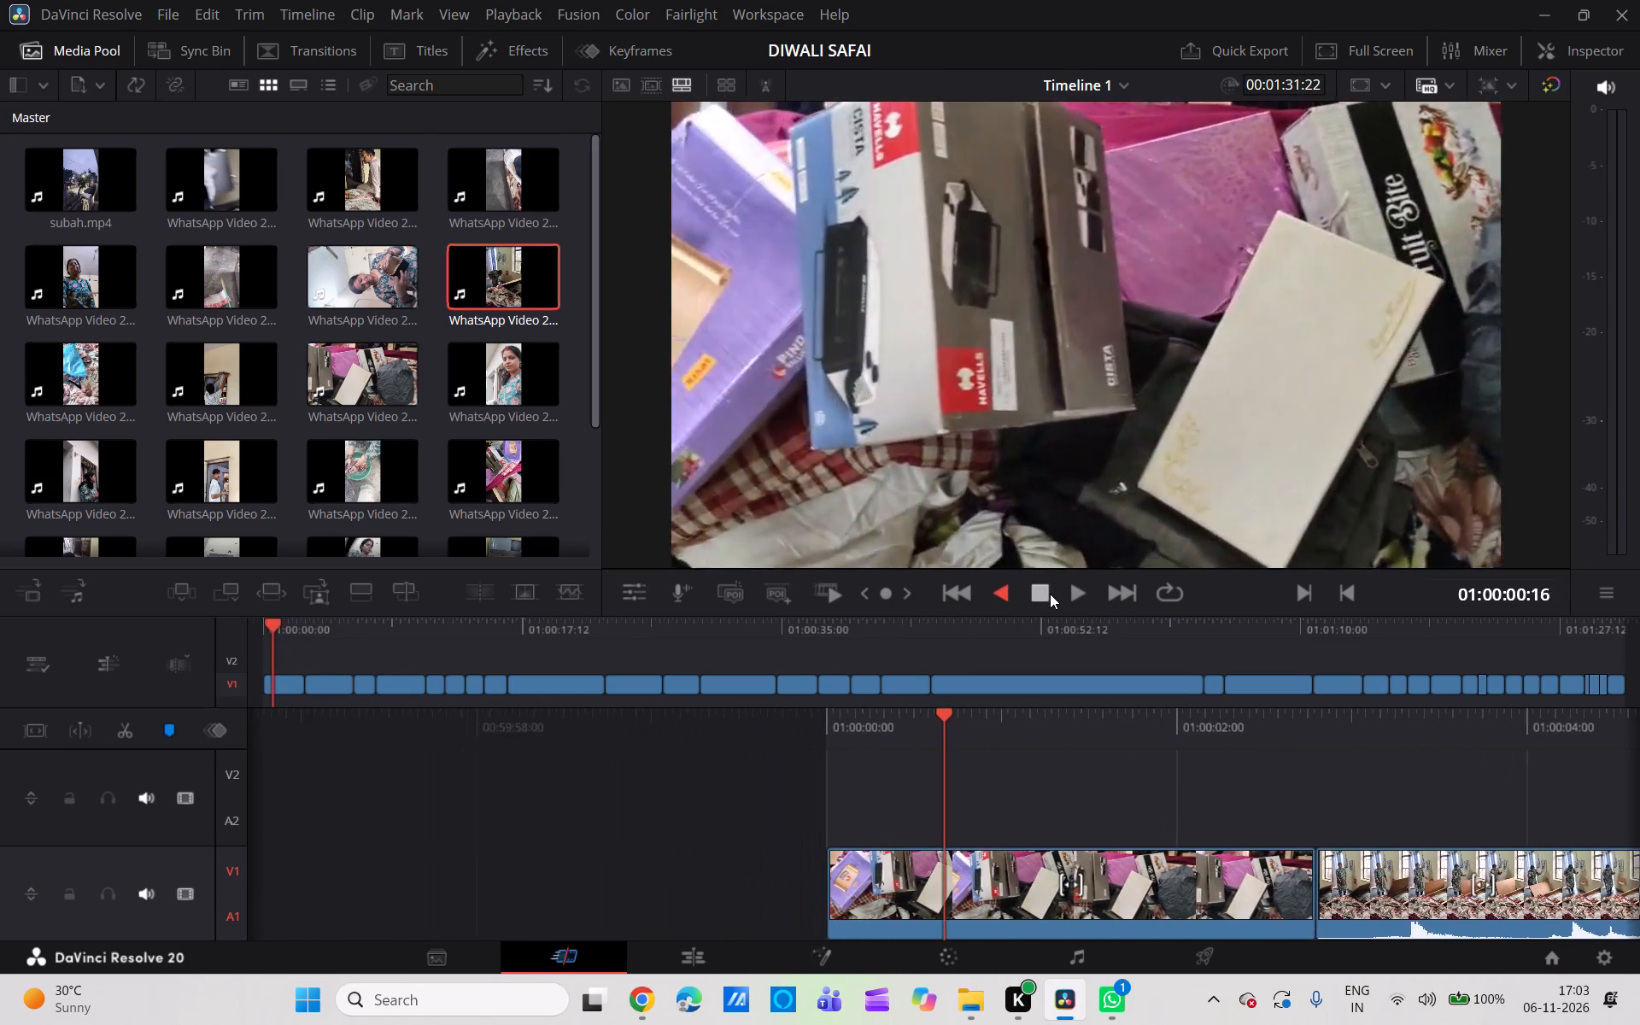
pyautogui.click(1086, 594)
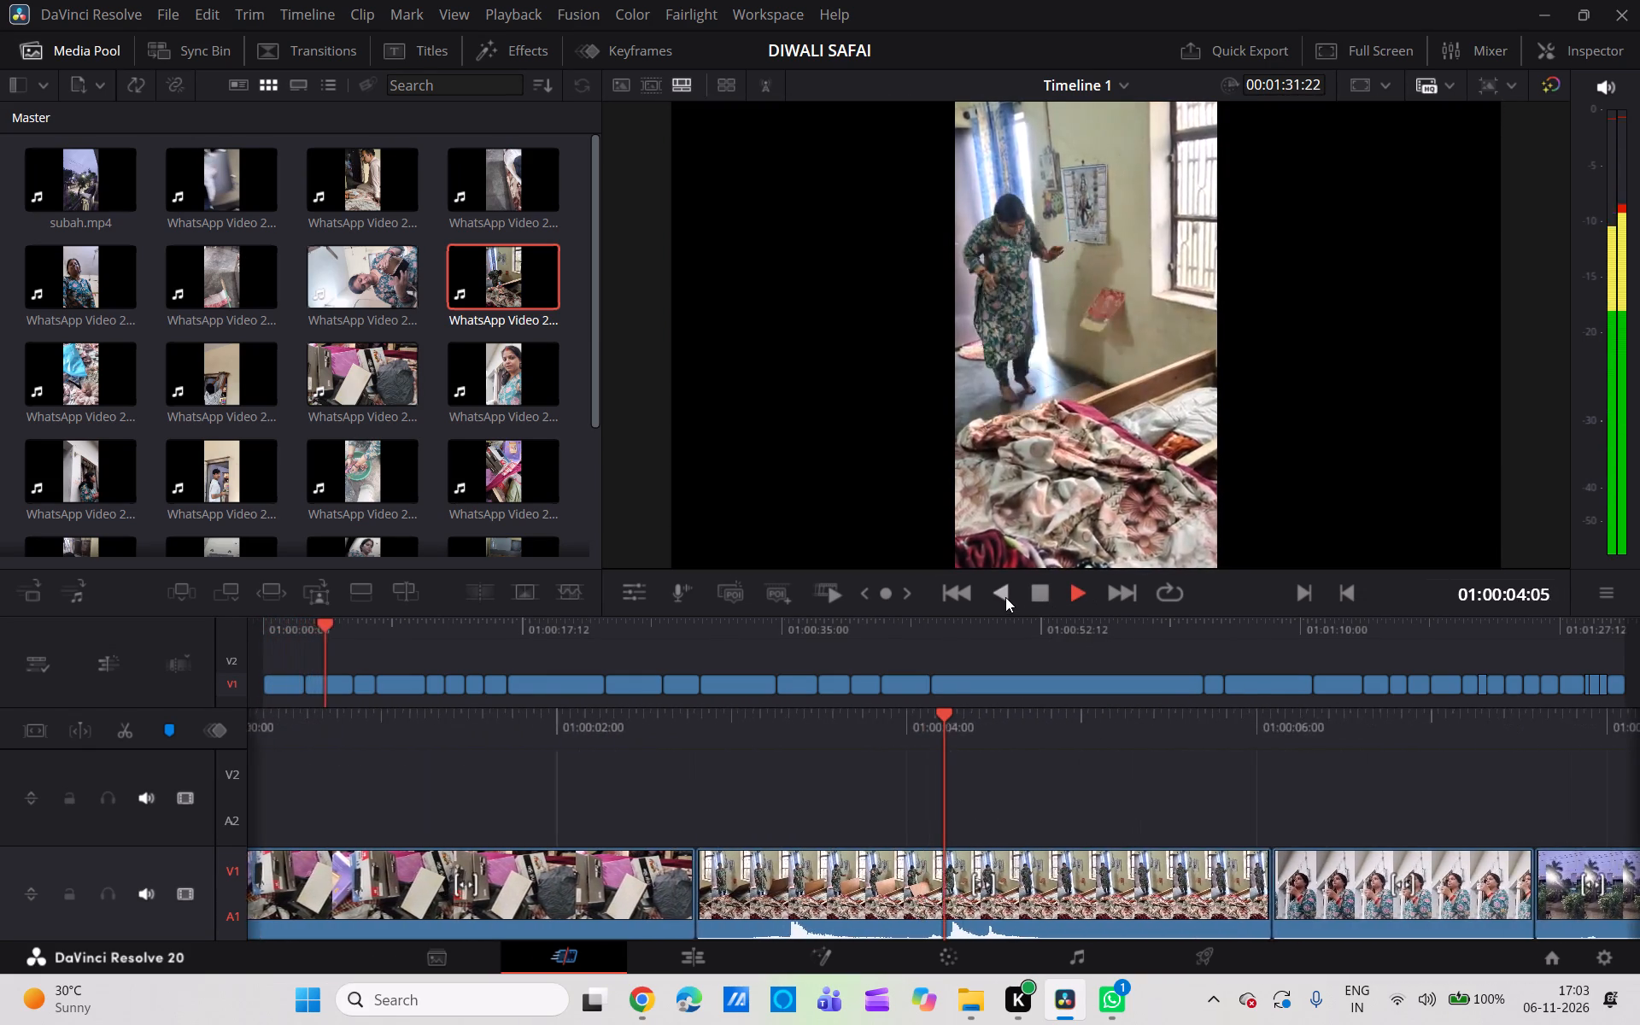
pyautogui.click(1036, 597)
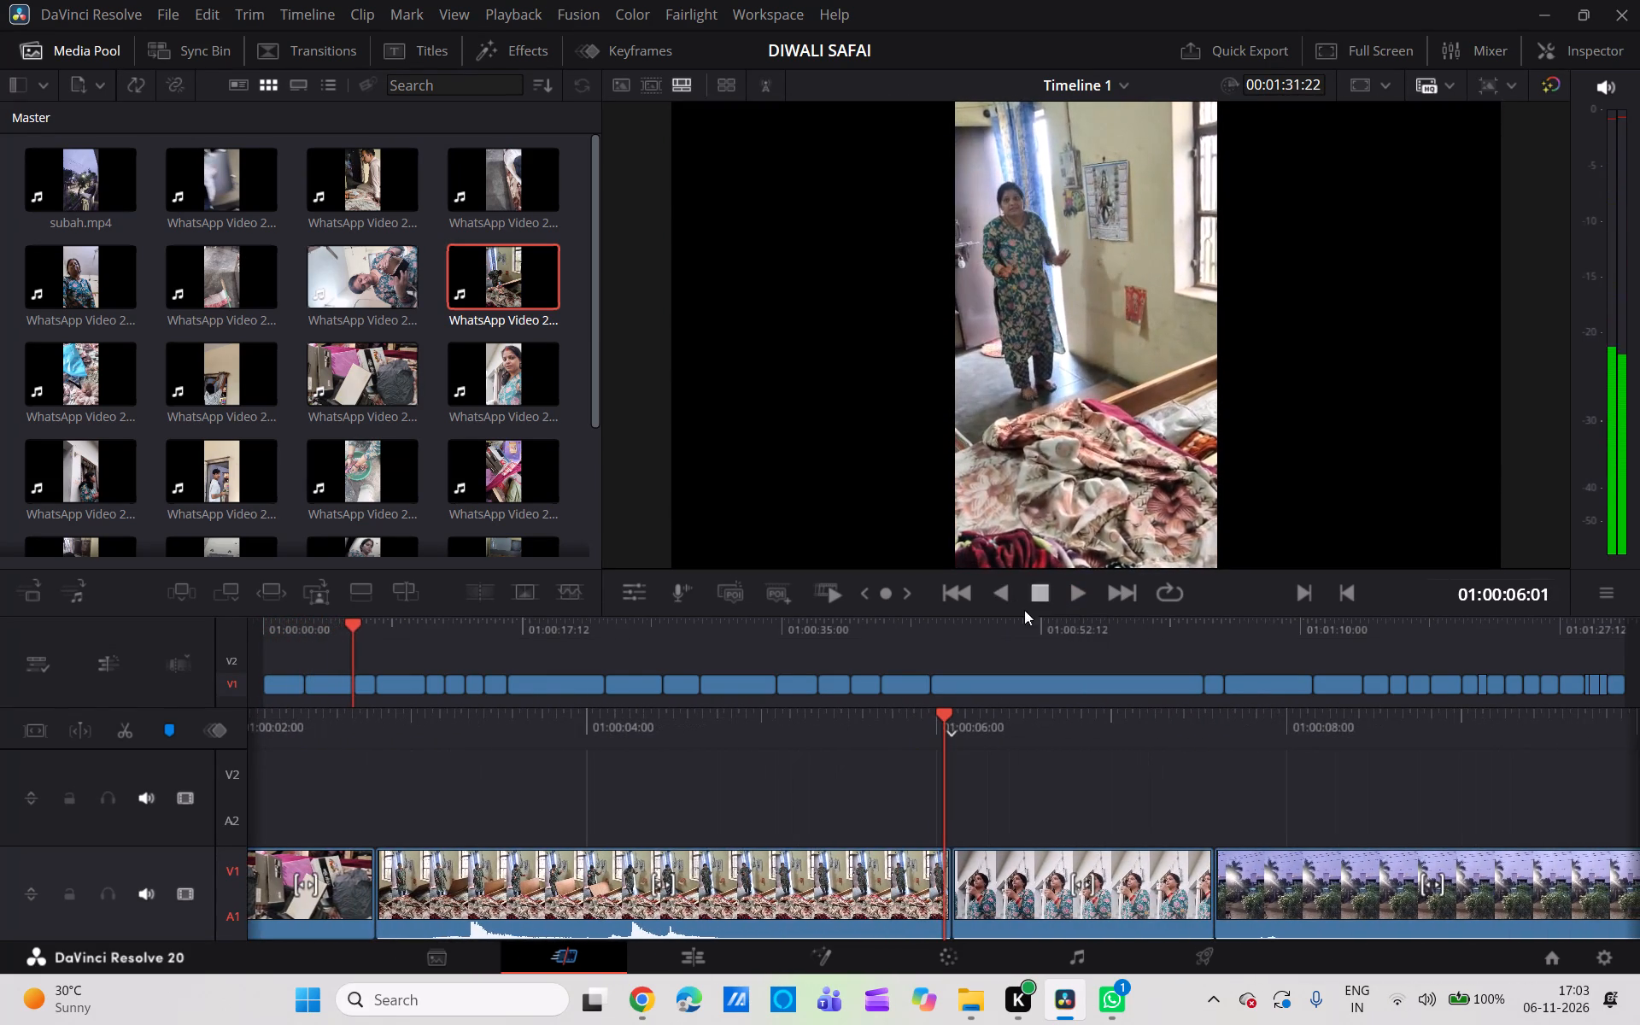
pyautogui.hscroll(3, 885, 739)
pyautogui.hscroll(20, 885, 739)
pyautogui.hscroll(20, 885, 739)
pyautogui.hscroll(20, 885, 739)
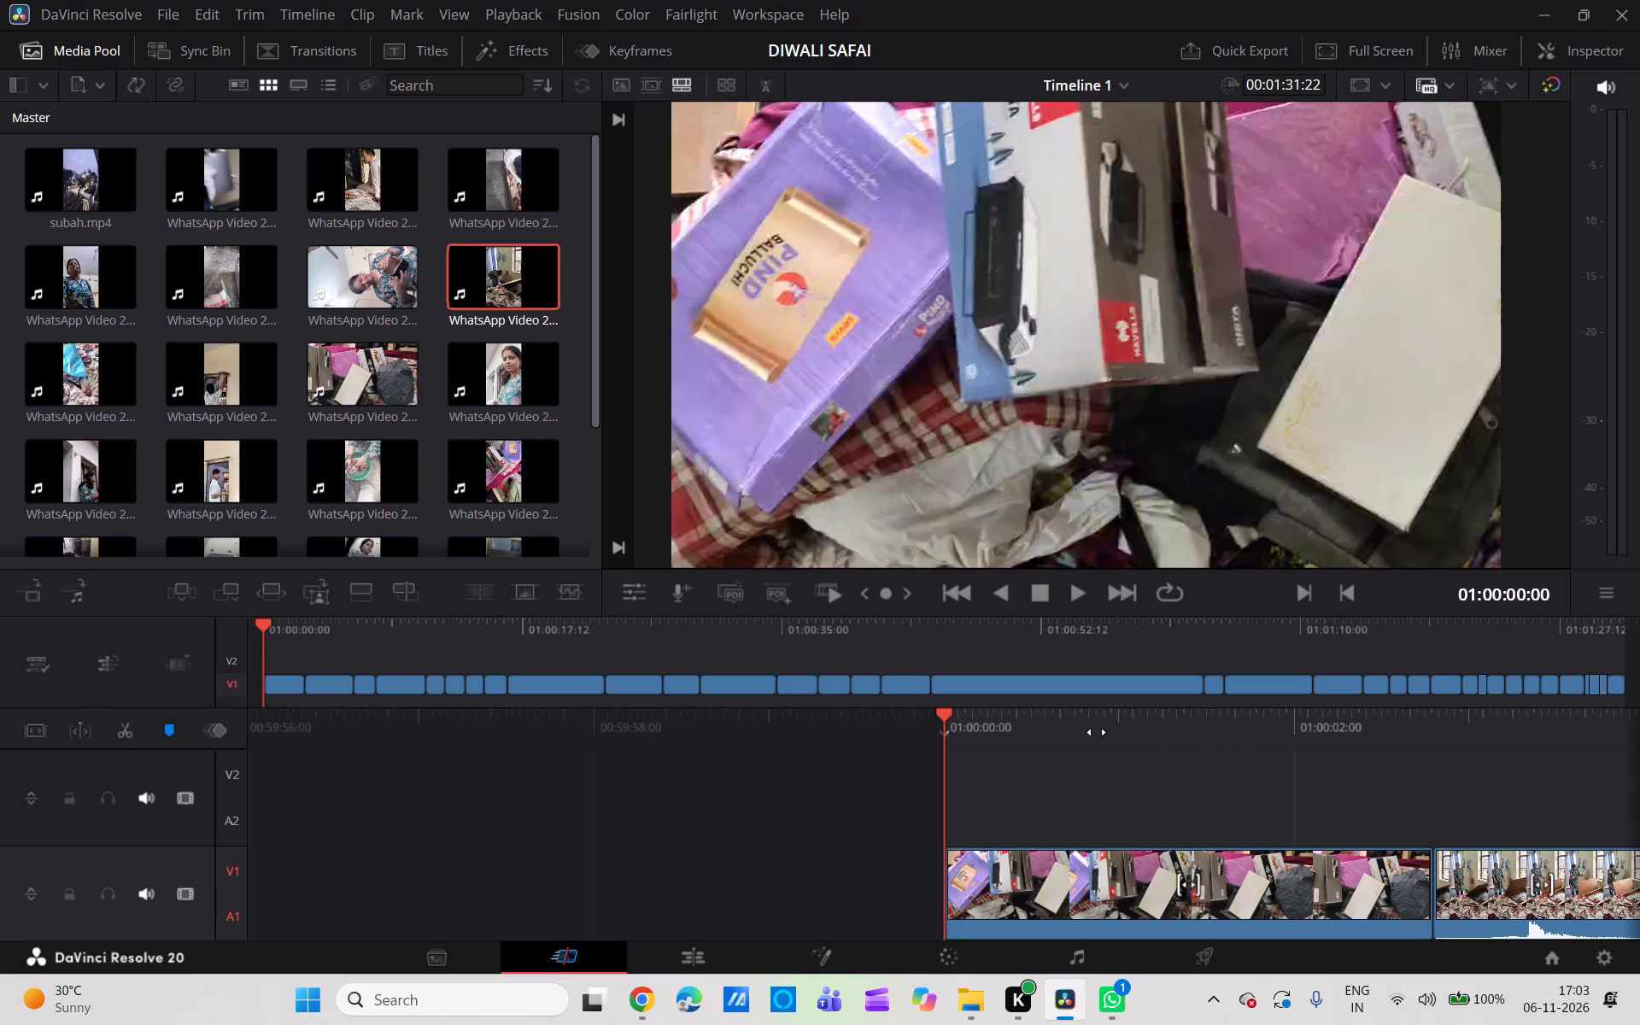
pyautogui.moveTo(1171, 737); pyautogui.dragTo(1107, 750)
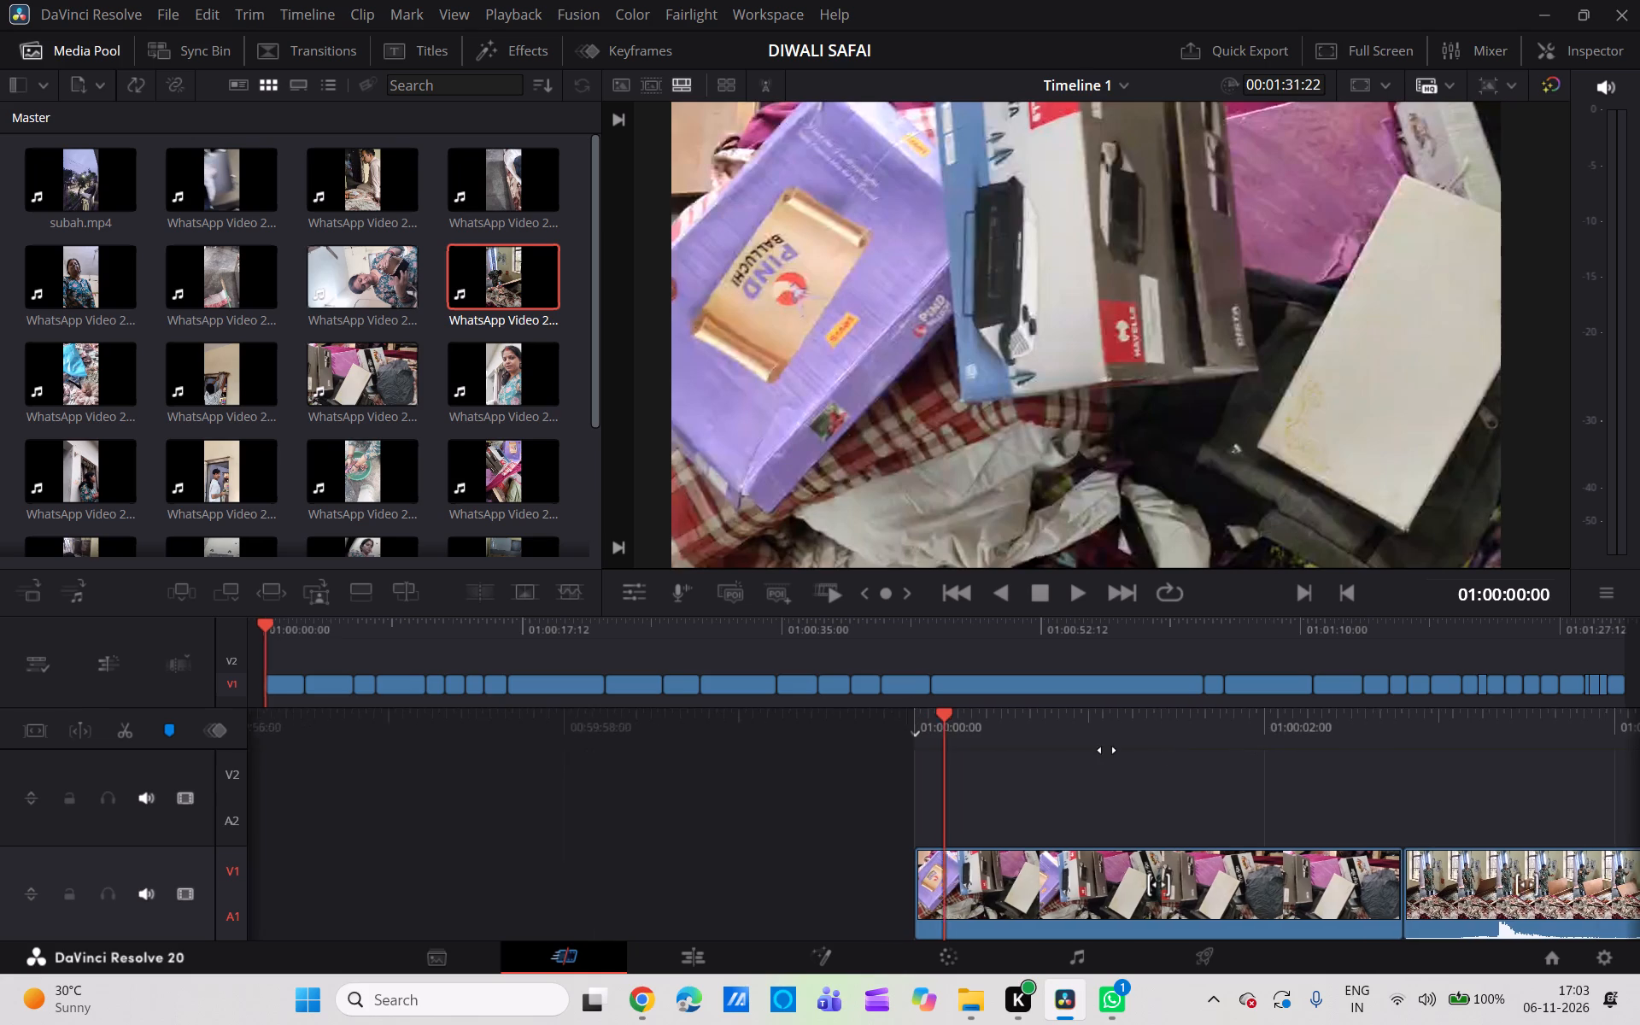
pyautogui.moveTo(1107, 750); pyautogui.dragTo(1066, 747)
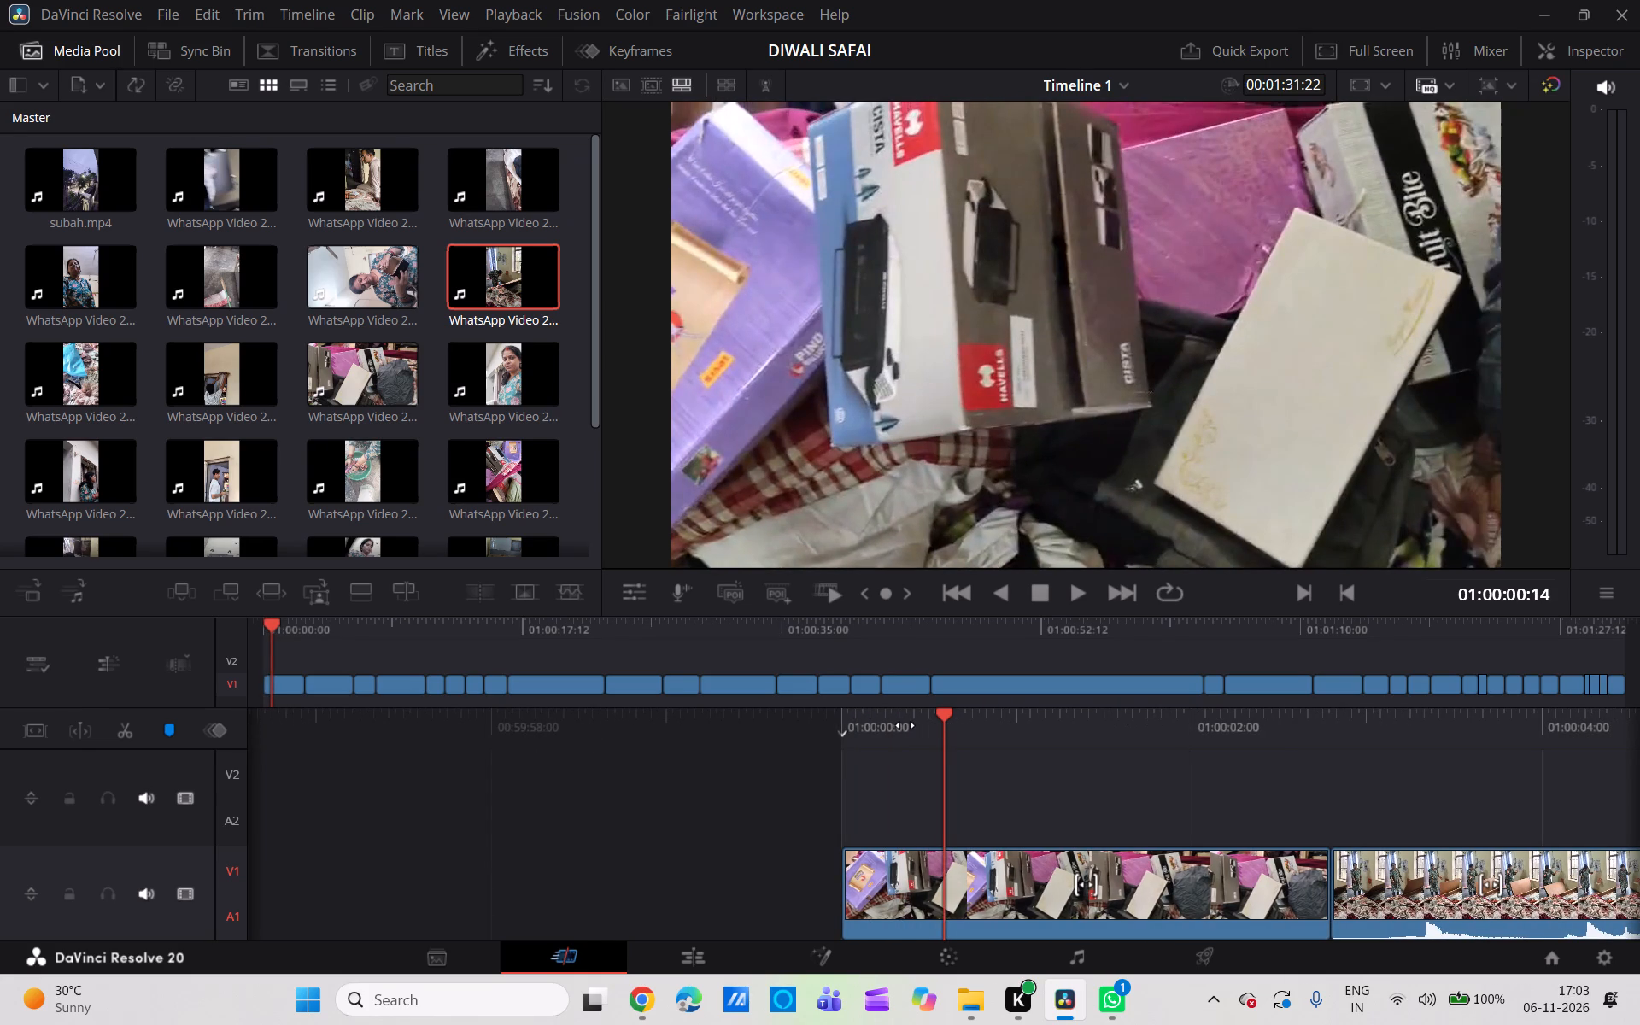
pyautogui.moveTo(1056, 730); pyautogui.dragTo(1256, 705)
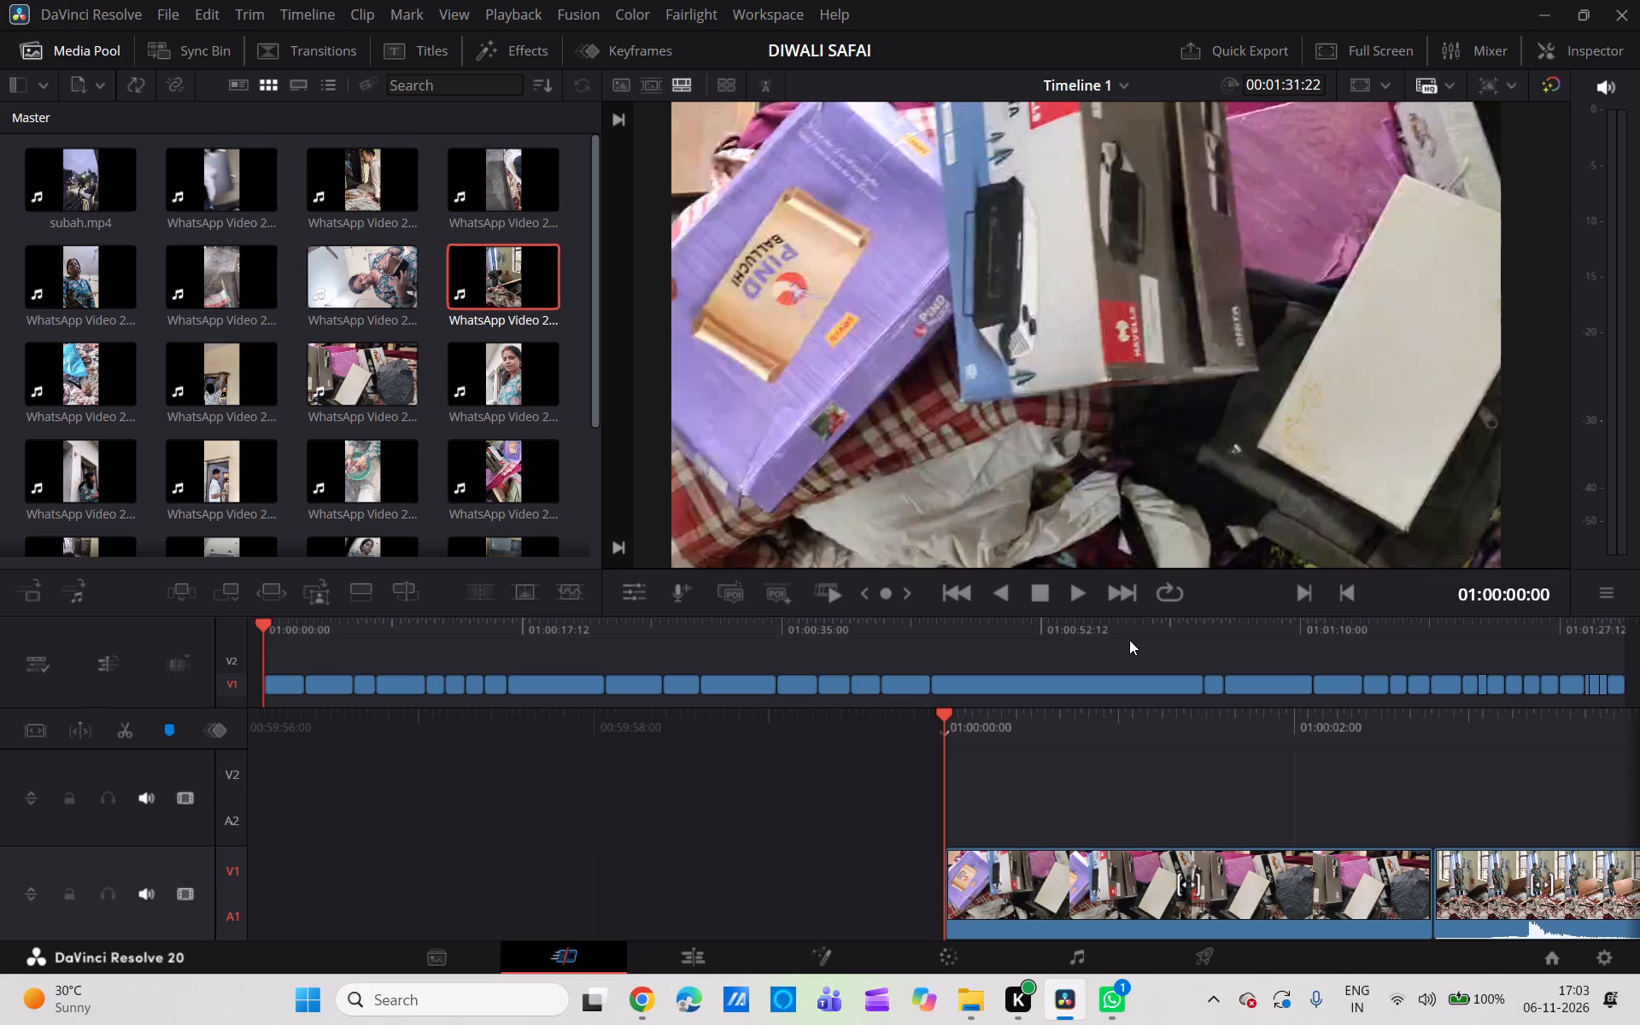
pyautogui.click(1070, 585)
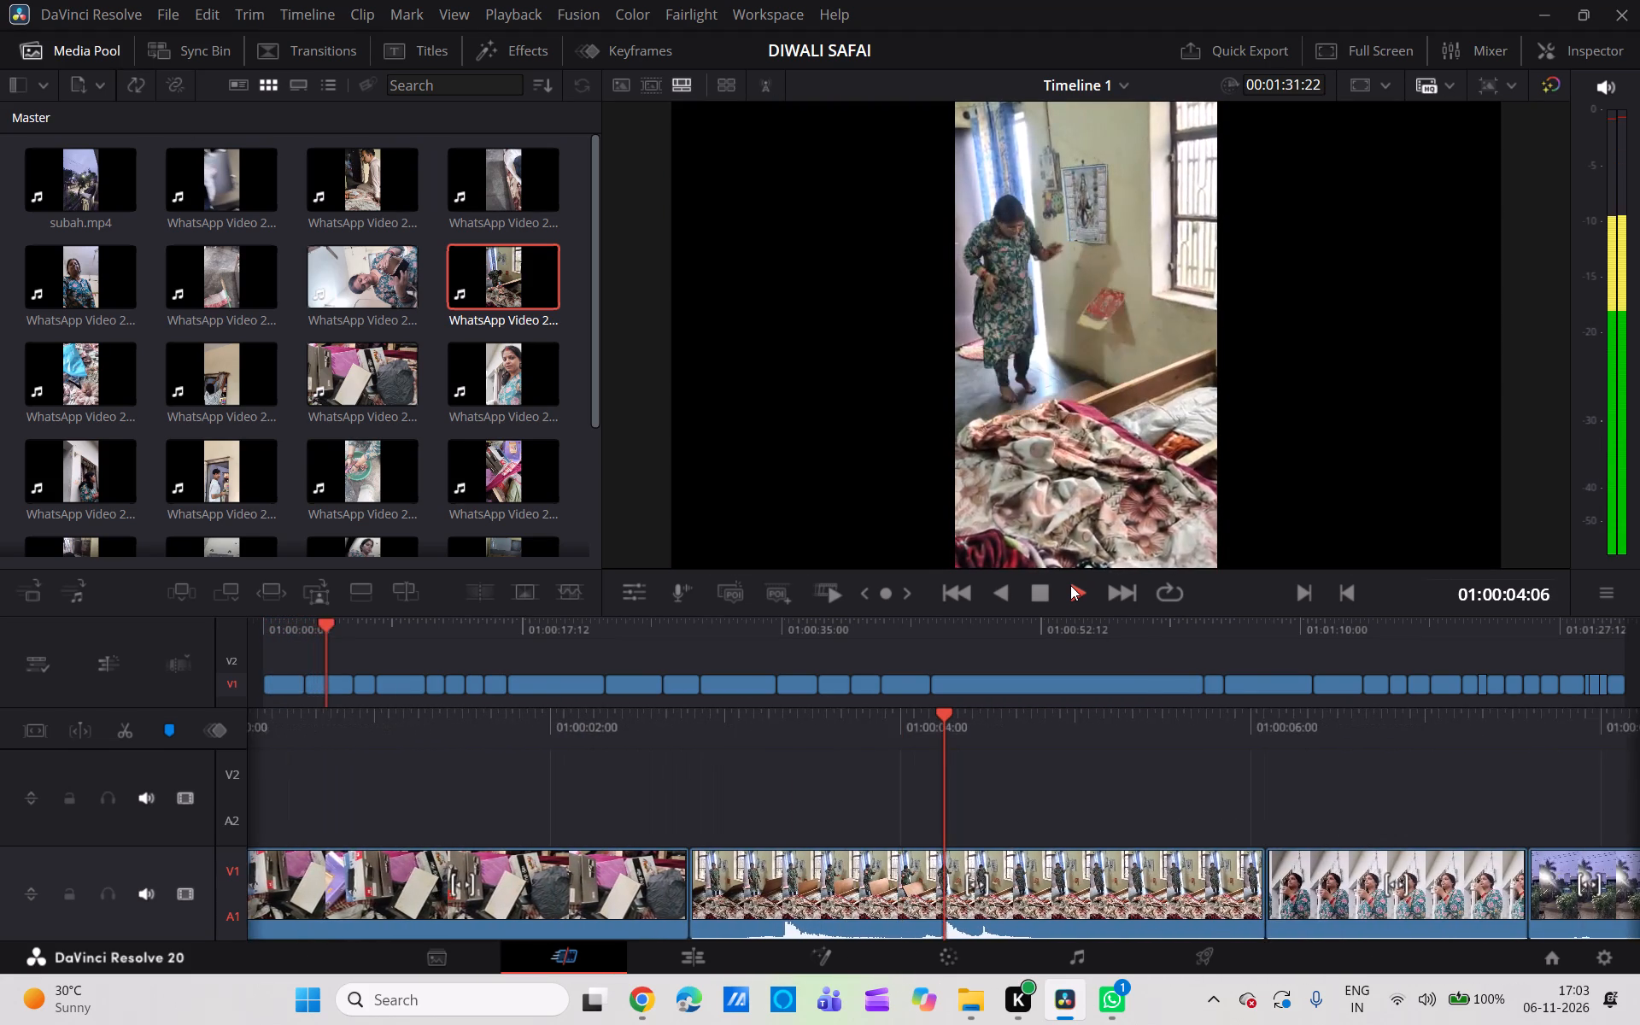
pyautogui.click(1034, 587)
pyautogui.hscroll(4, 990, 732)
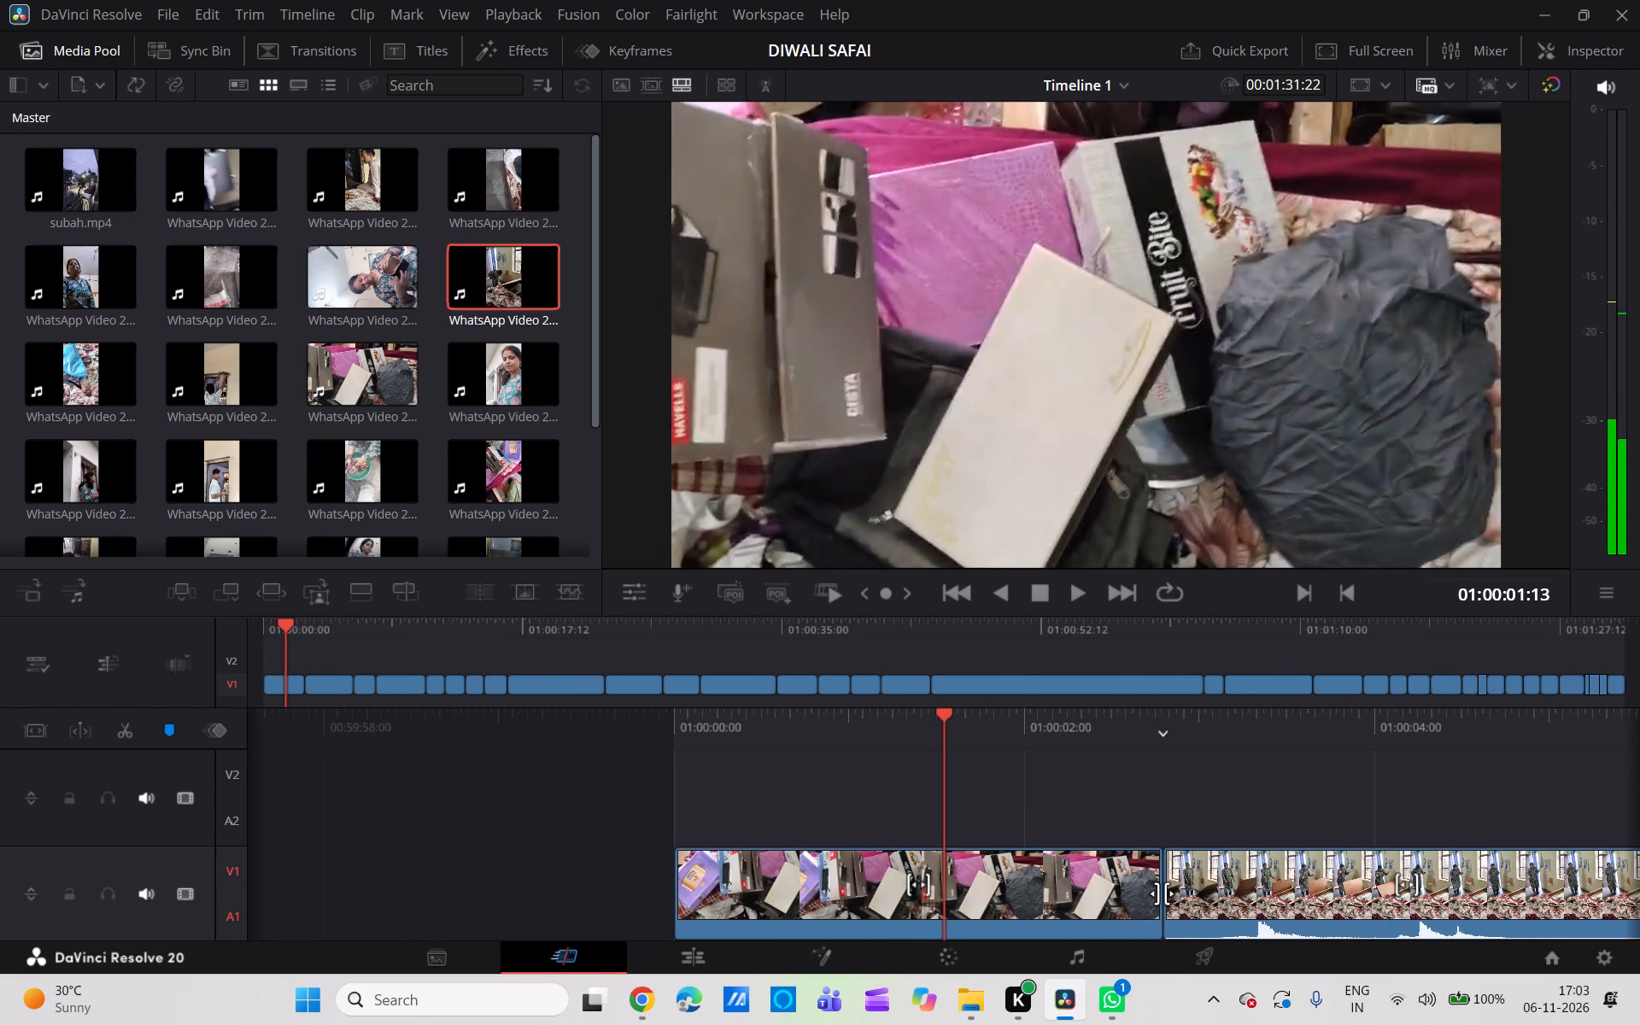
pyautogui.click(1155, 896)
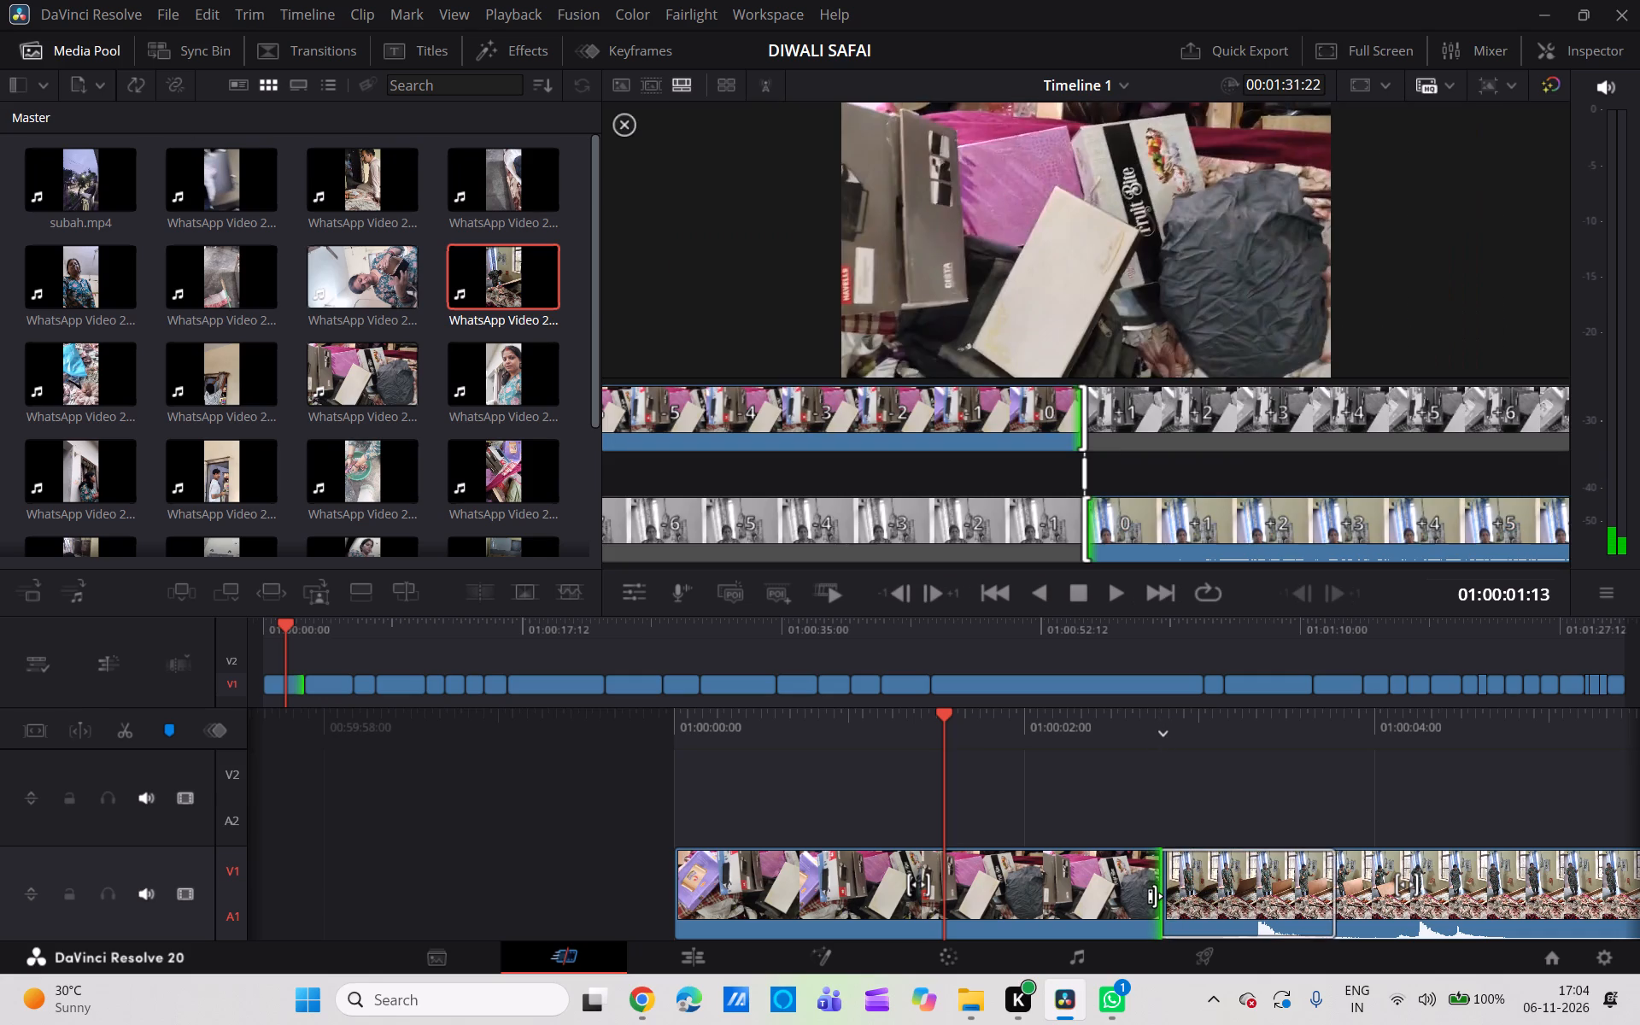
pyautogui.click(1129, 760)
# Play the timeline from its start through to the green basin clip to review the edited sequence.
pyautogui.hscroll(1, 1129, 760)
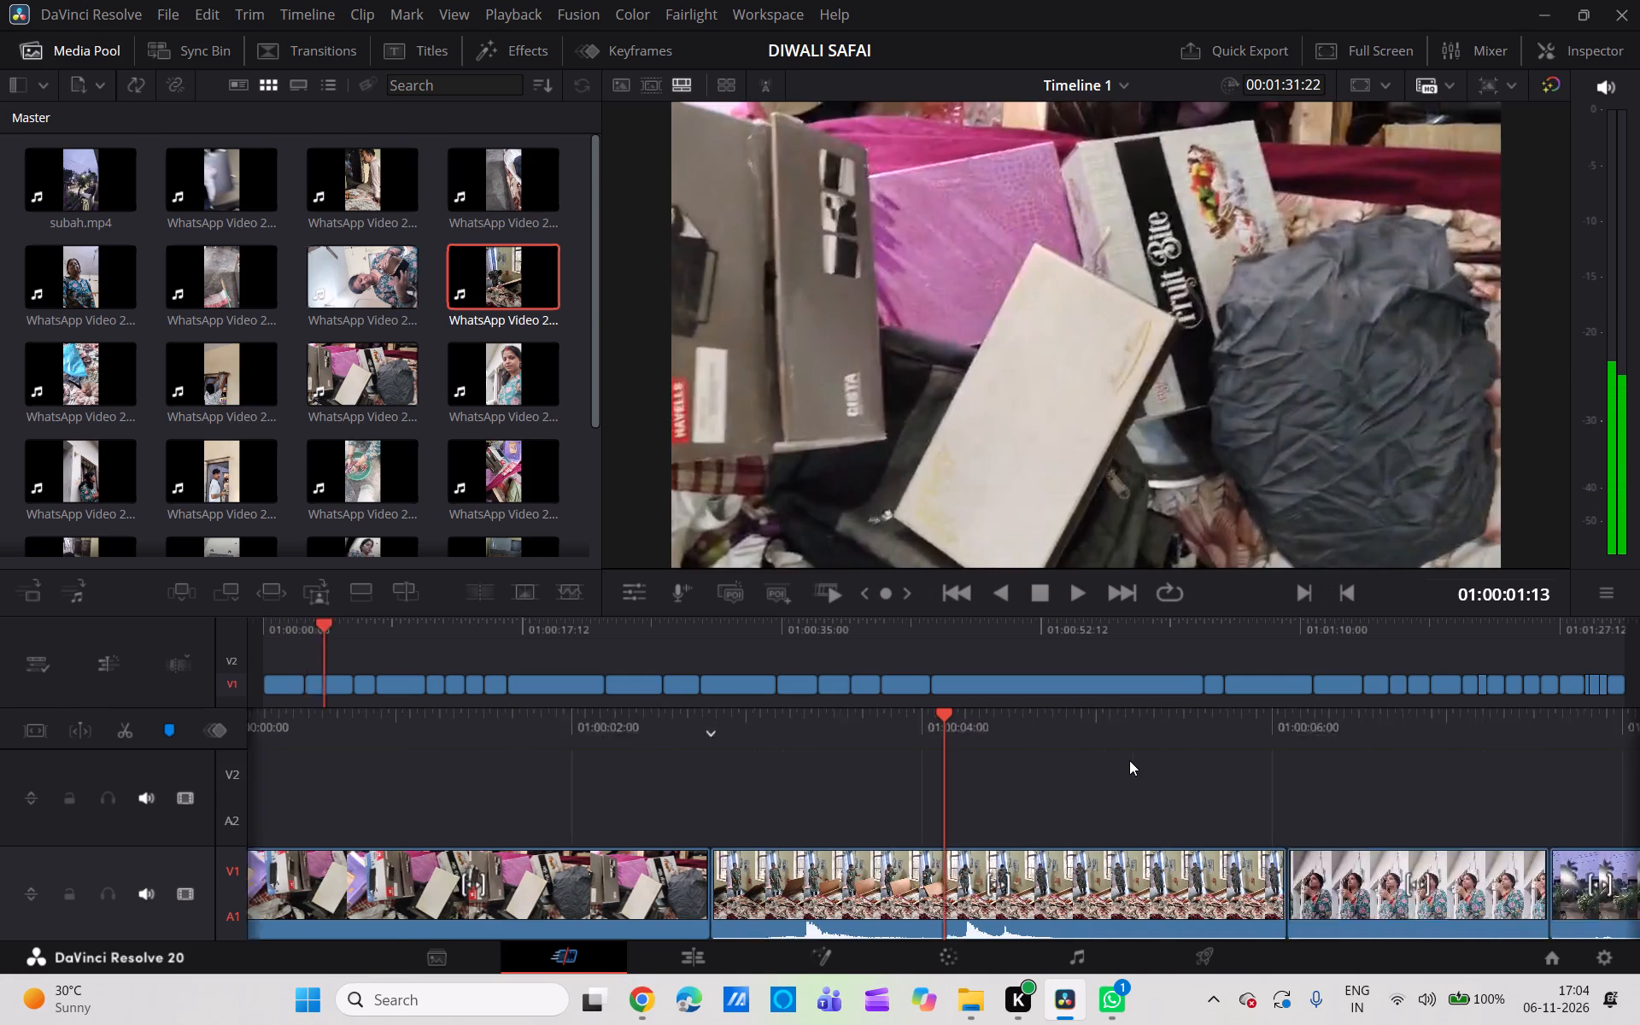
pyautogui.hscroll(3, 1129, 760)
pyautogui.hscroll(20, 987, 701)
pyautogui.hscroll(1, 987, 701)
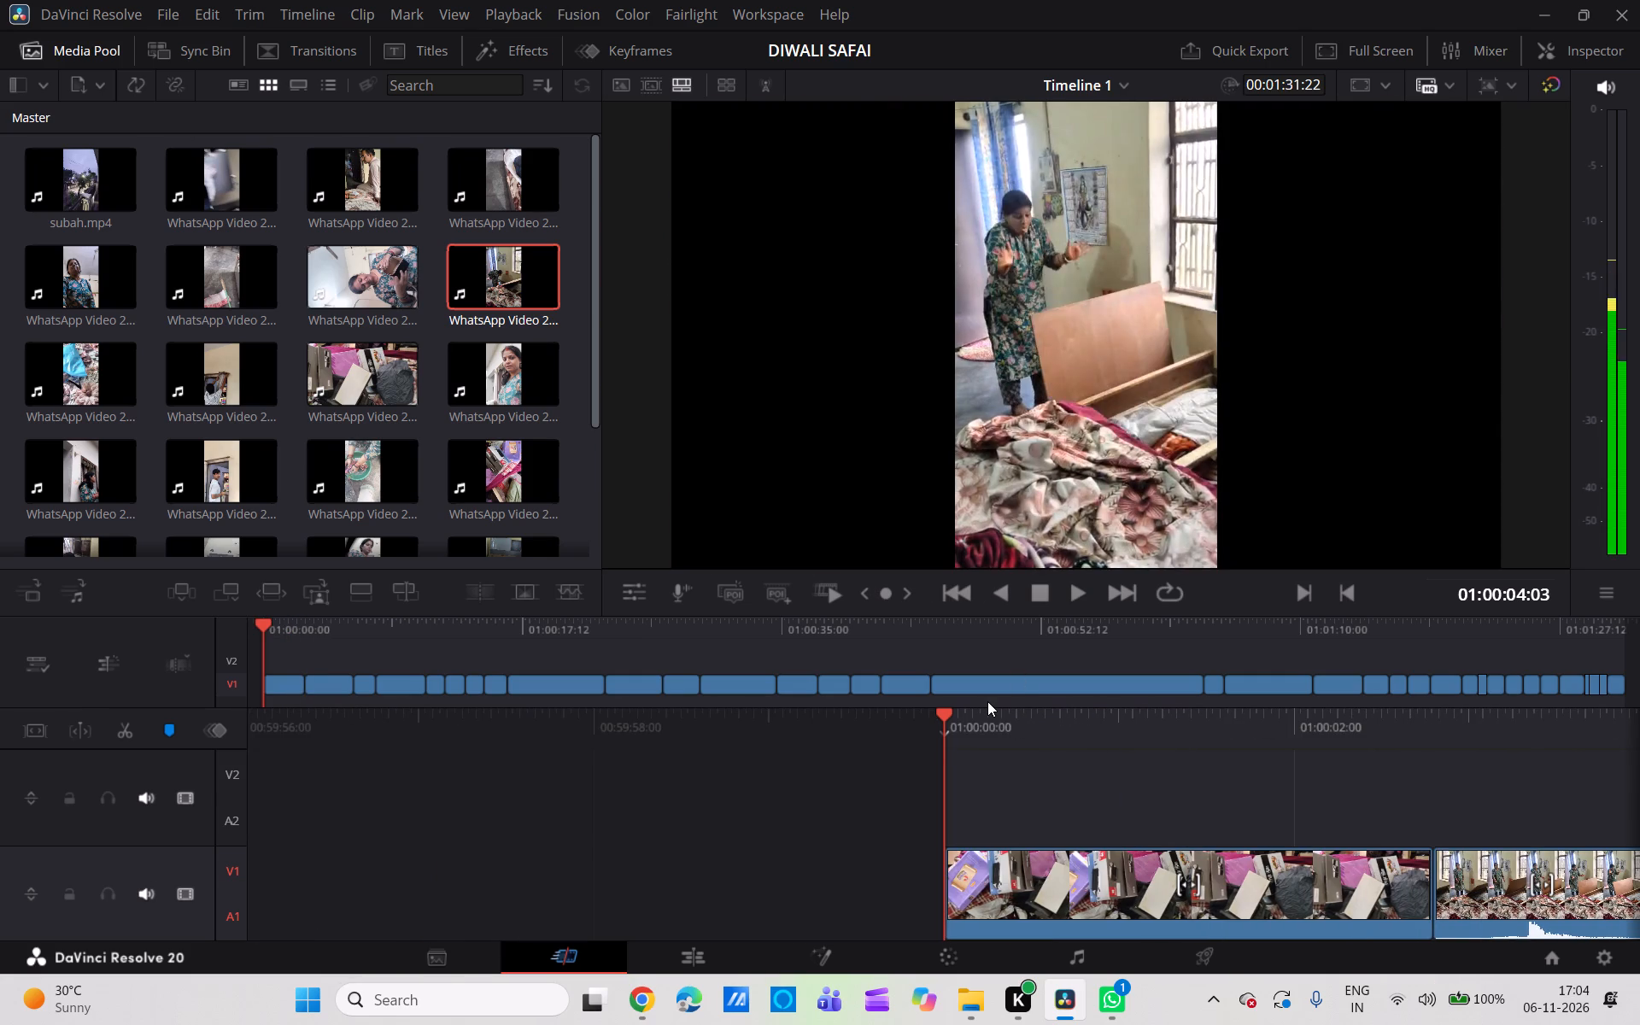
pyautogui.click(1069, 593)
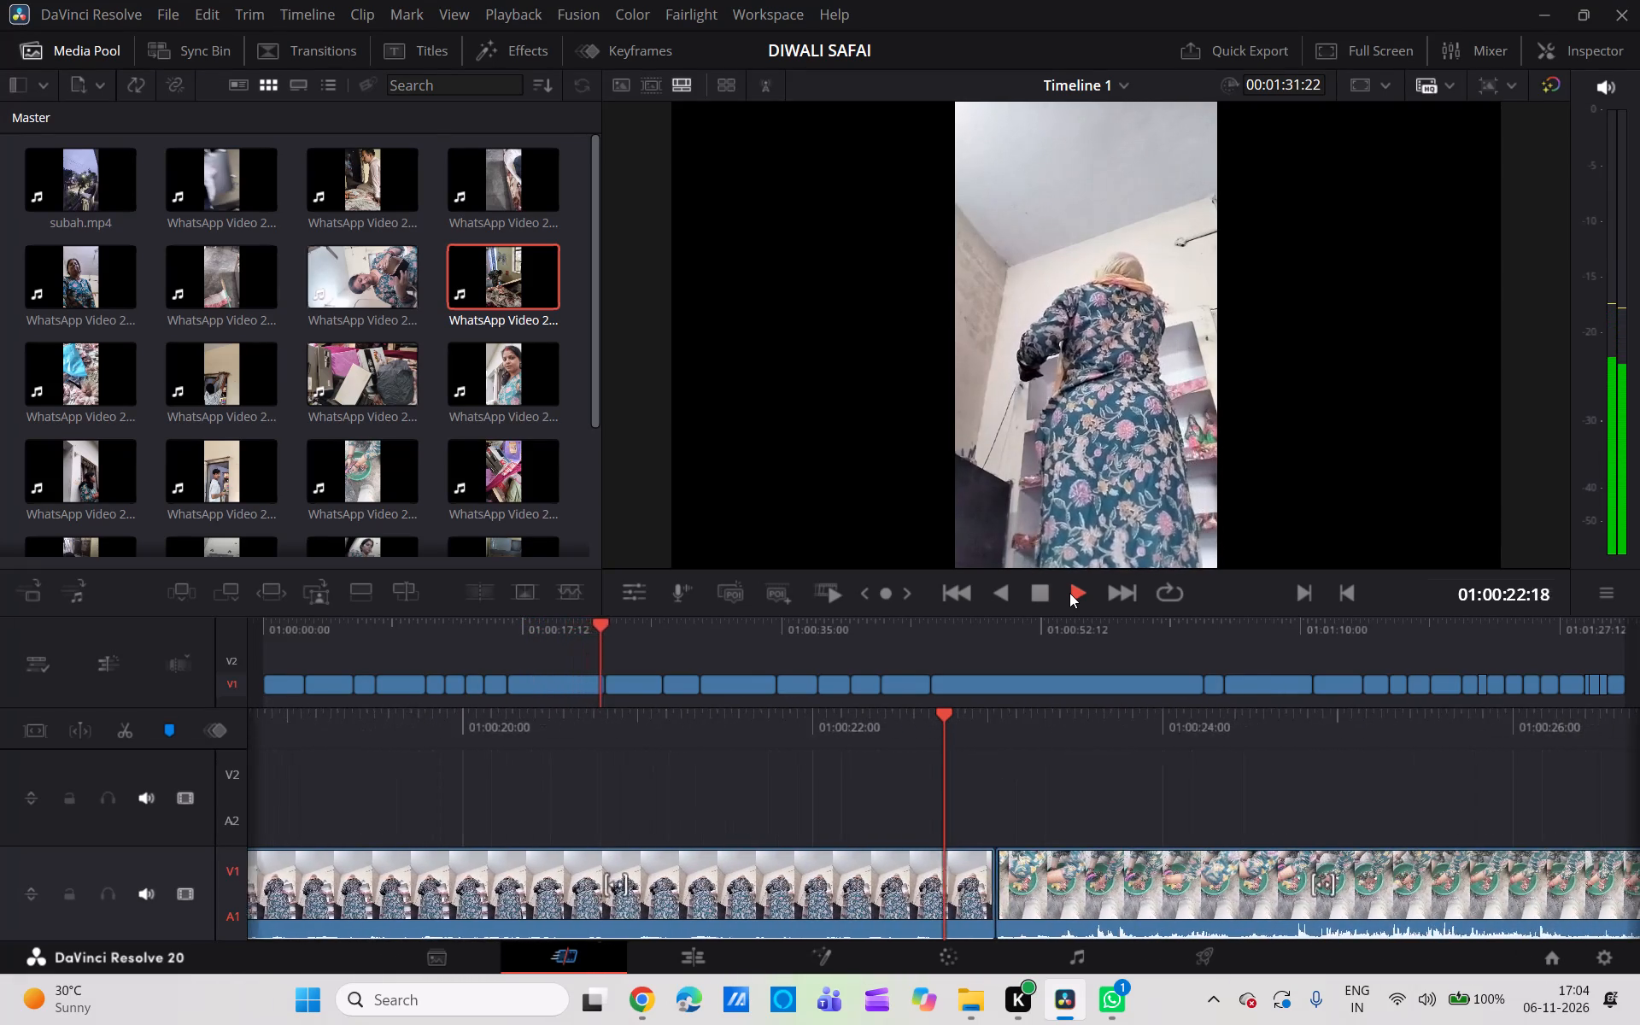
pyautogui.click(1050, 595)
# Go back to the timeline's opening and scrub through the bed-board clip on V1, from its first frames to the board coming down.
pyautogui.hscroll(2, 884, 775)
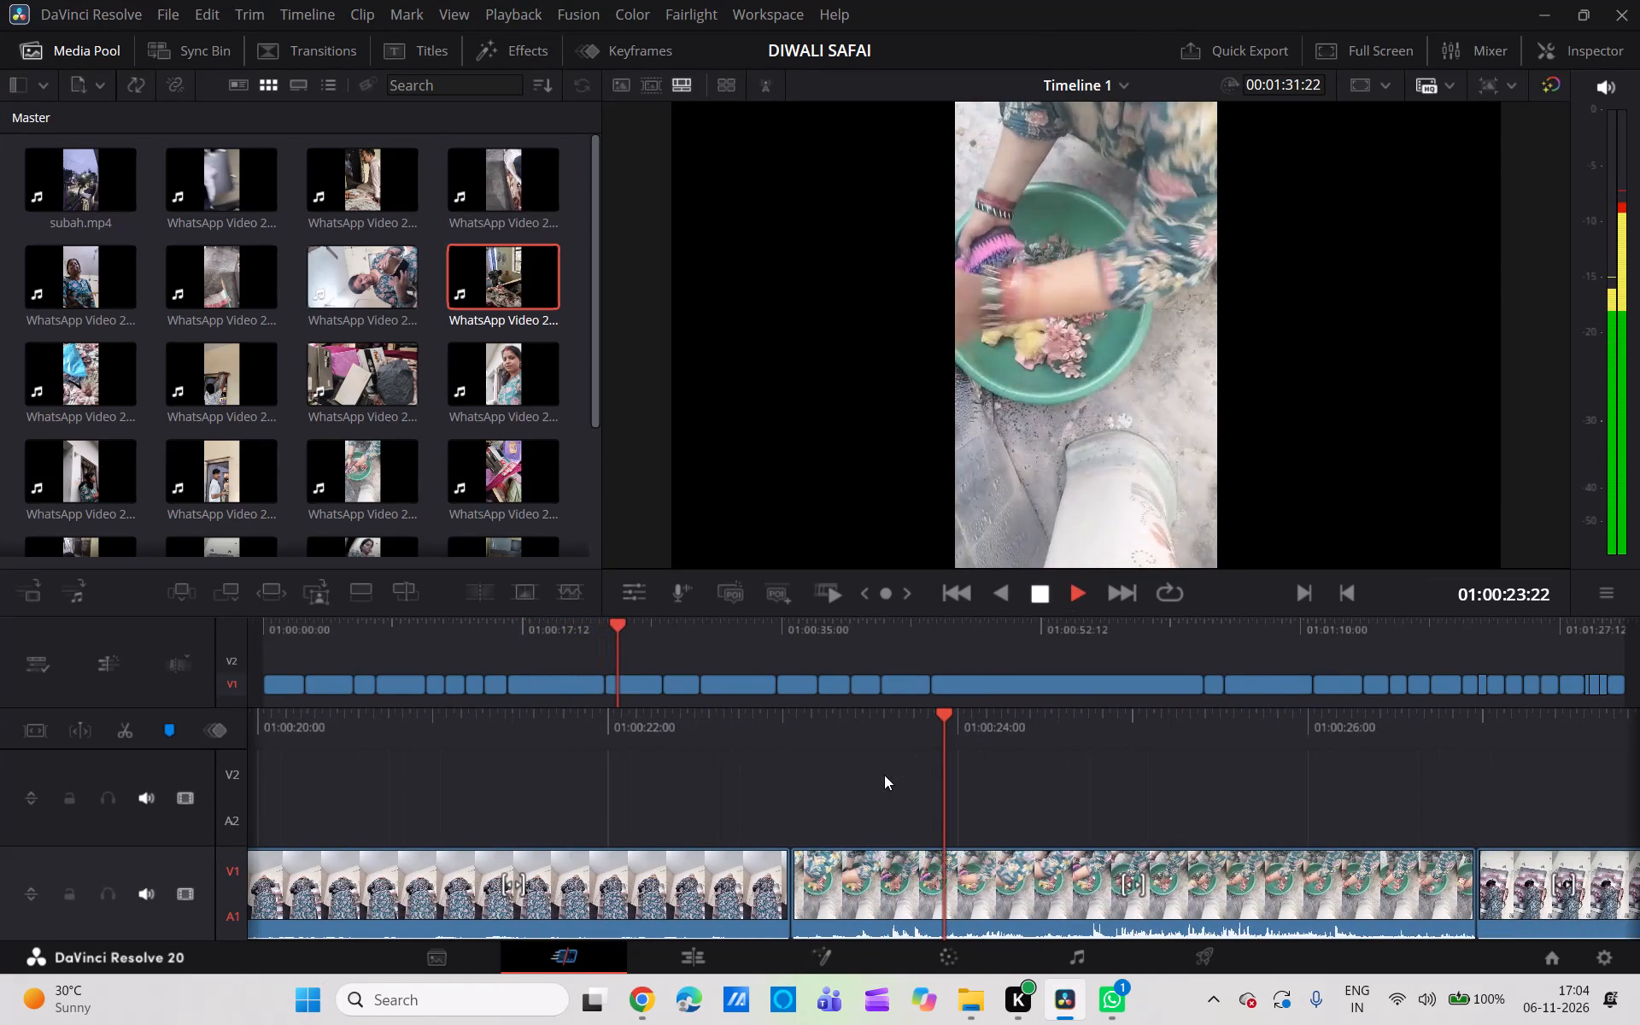
pyautogui.hscroll(6, 884, 775)
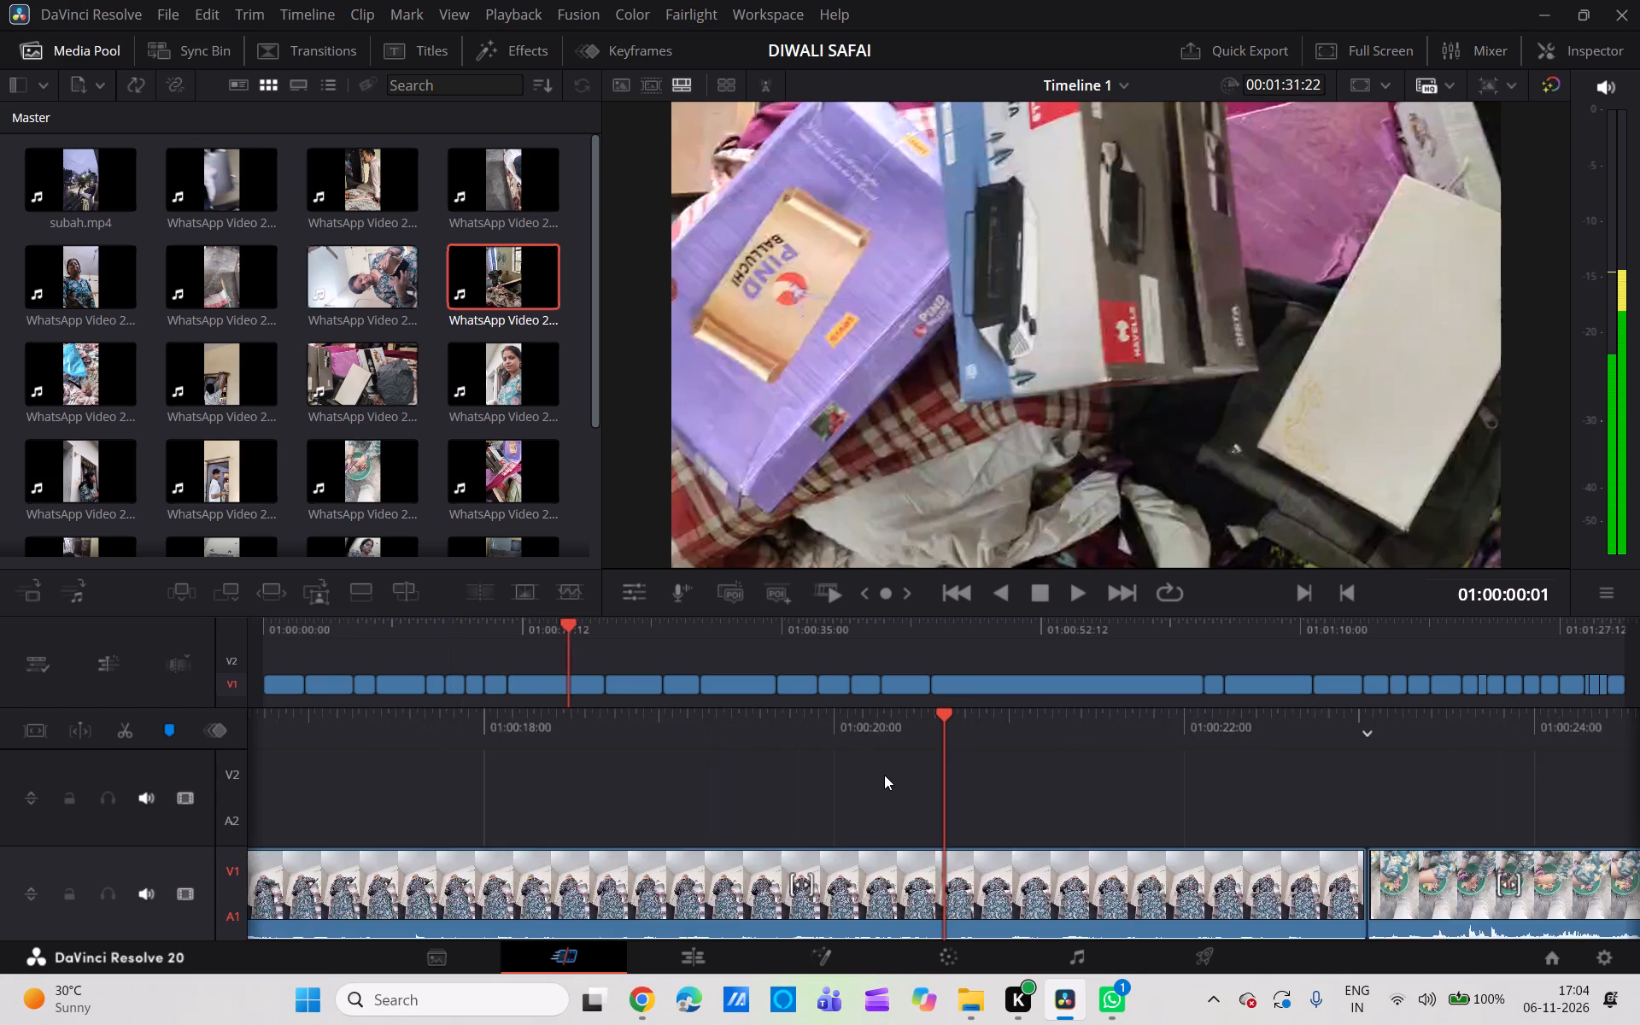
pyautogui.hscroll(1, 884, 775)
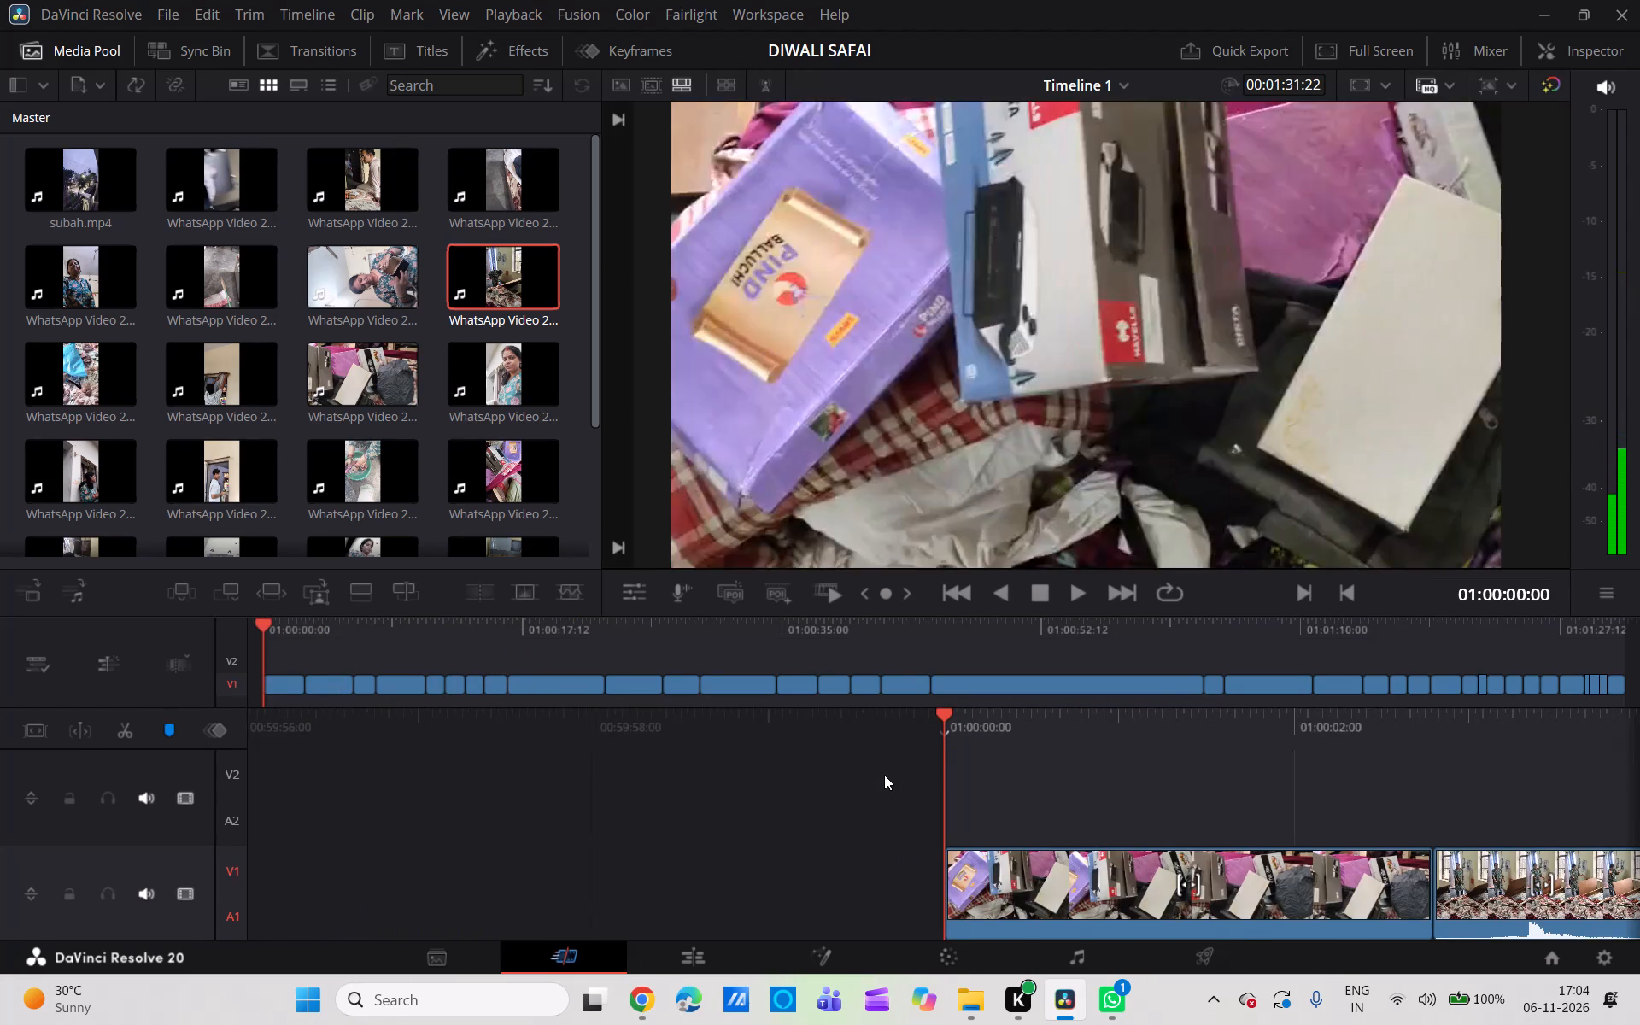
pyautogui.hscroll(1, 884, 775)
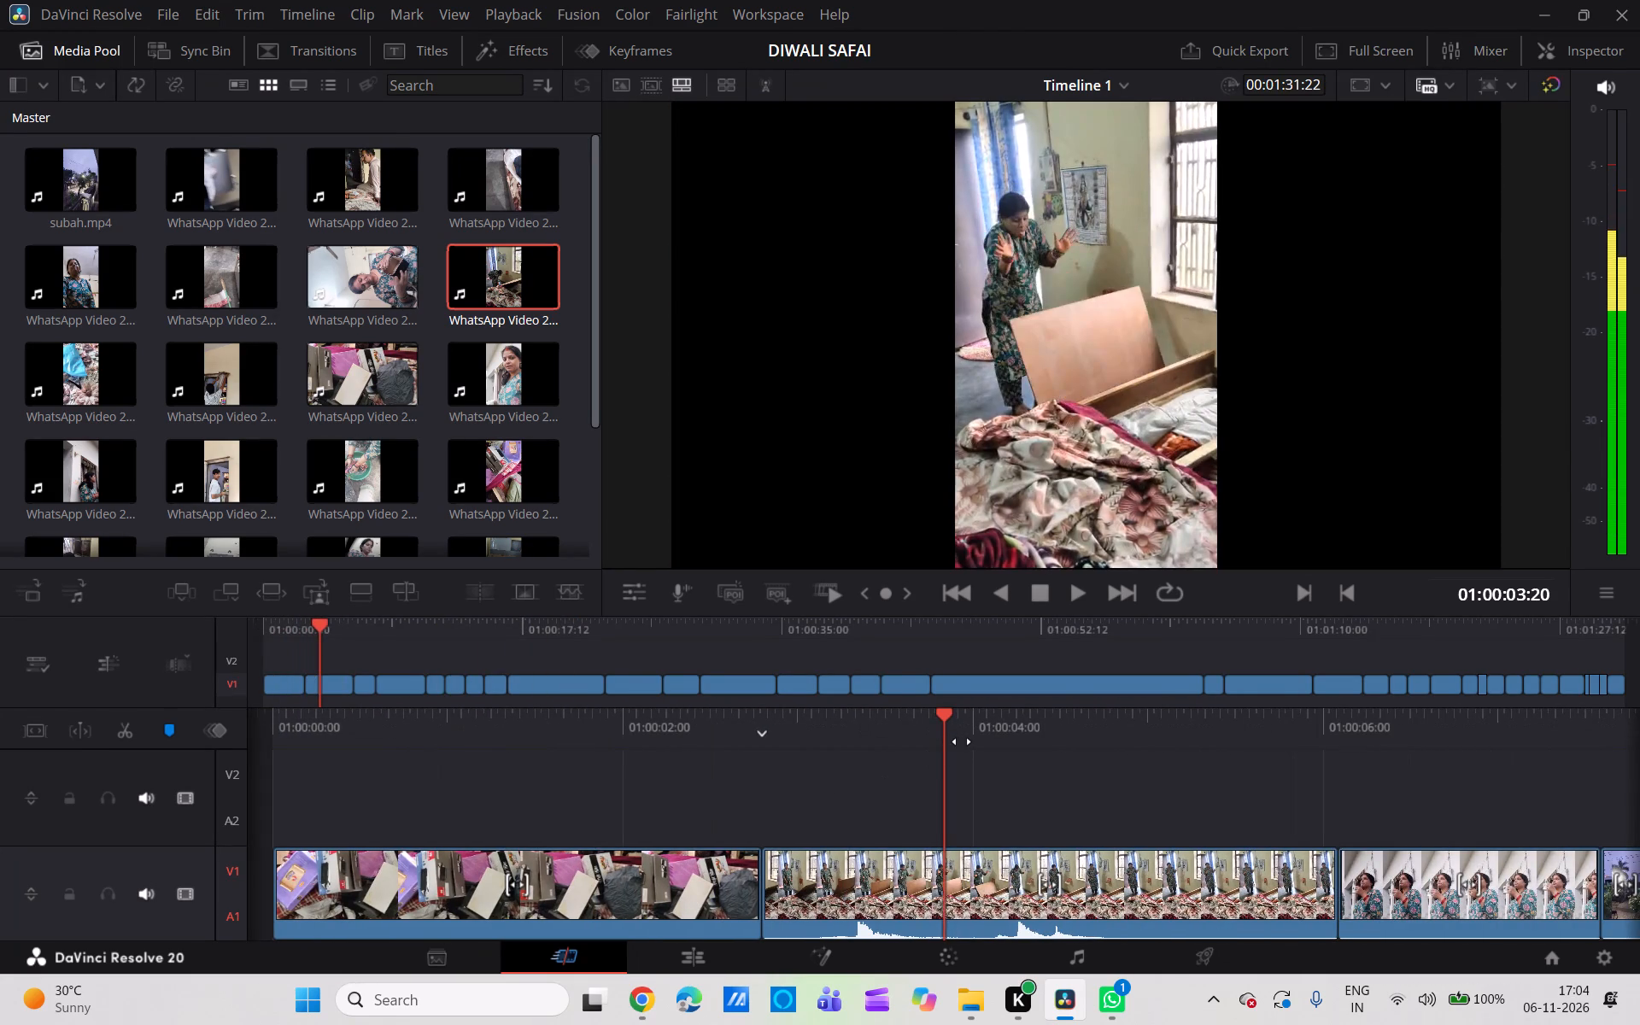
pyautogui.moveTo(962, 741); pyautogui.dragTo(1260, 722)
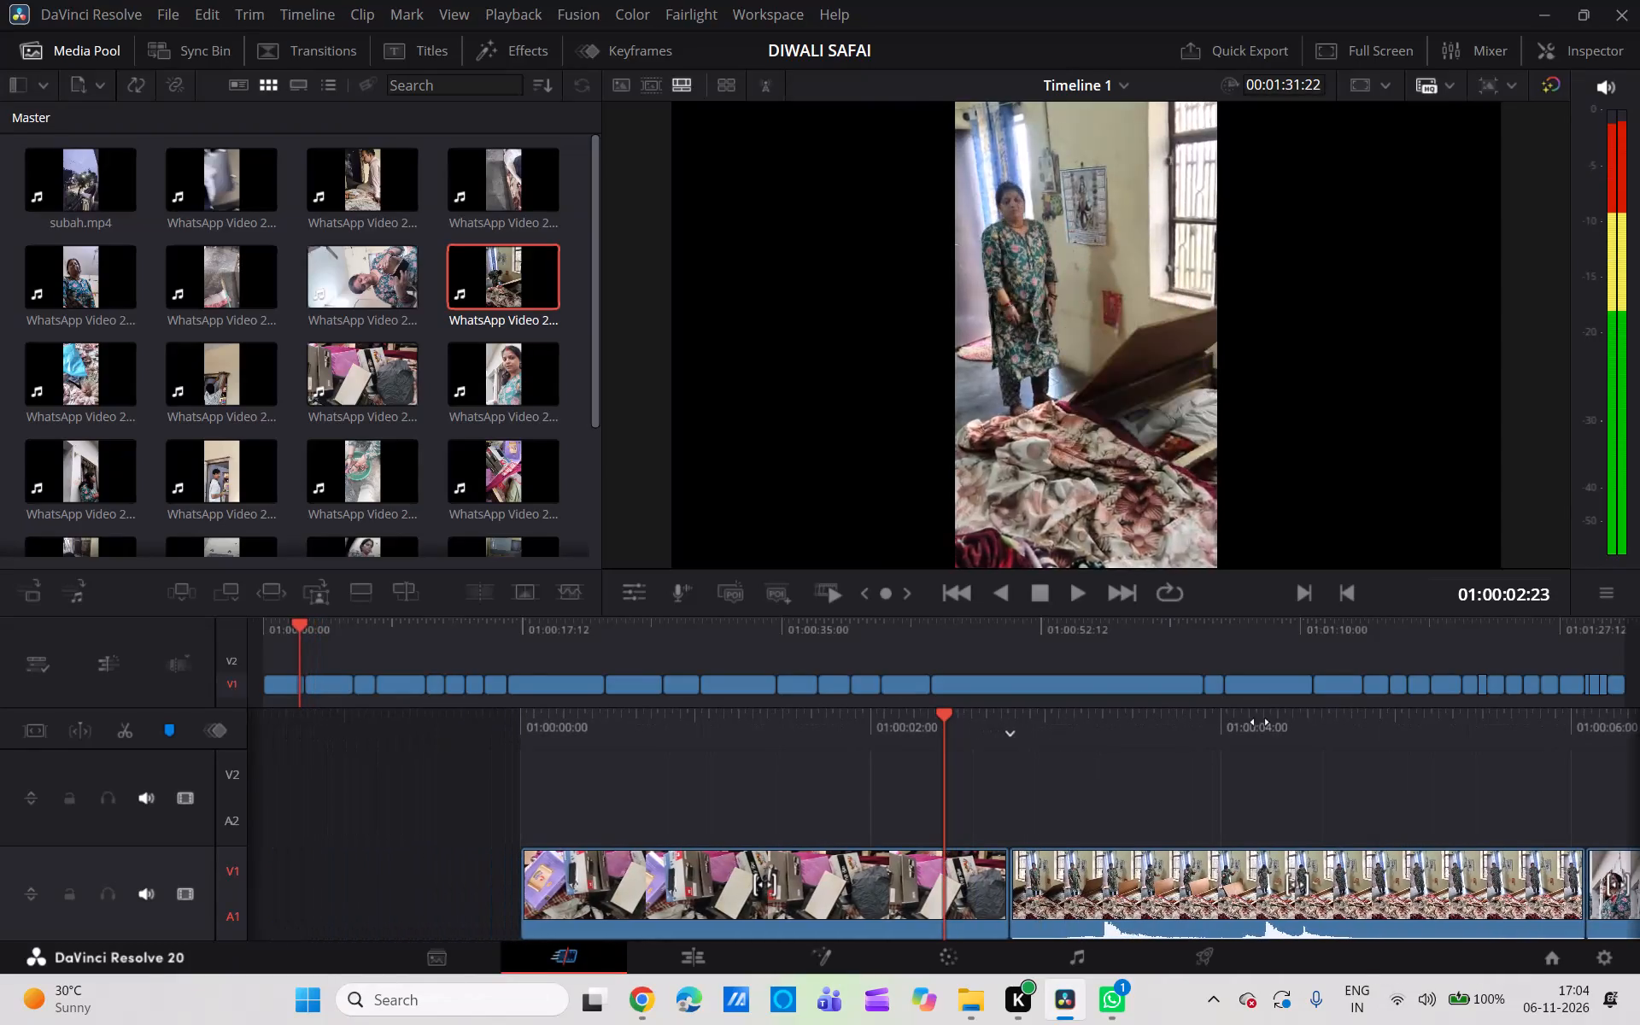
pyautogui.moveTo(1260, 722); pyautogui.dragTo(1123, 748)
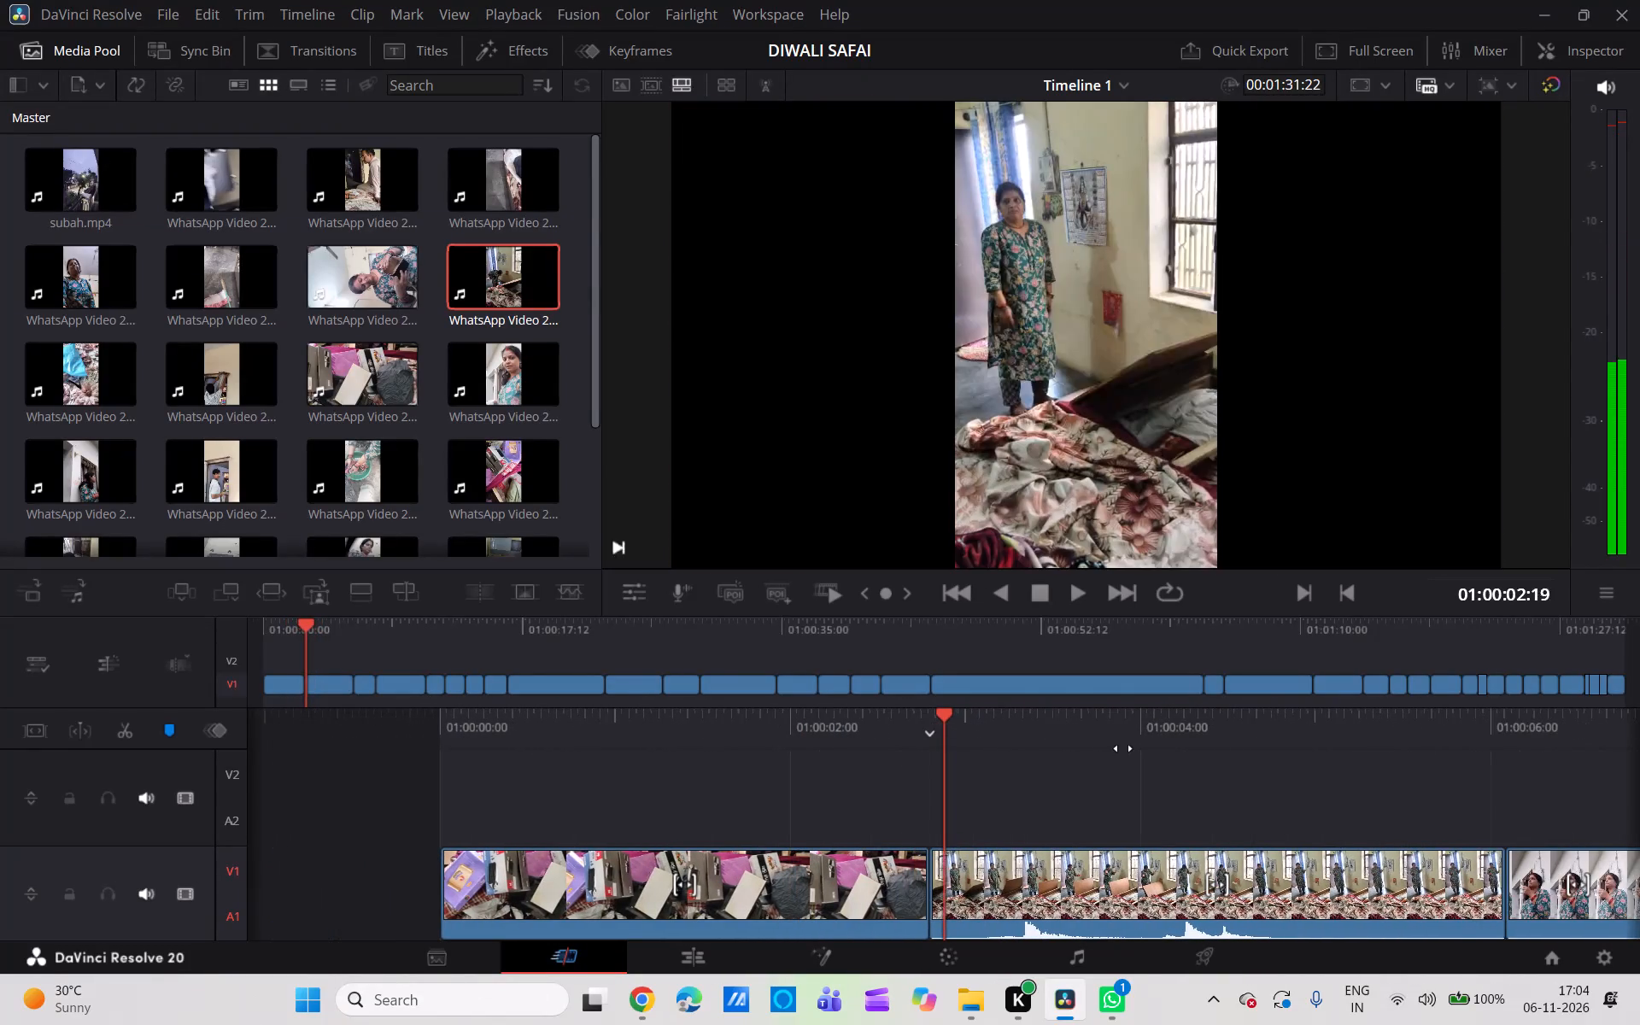
pyautogui.moveTo(1123, 748); pyautogui.dragTo(1092, 753)
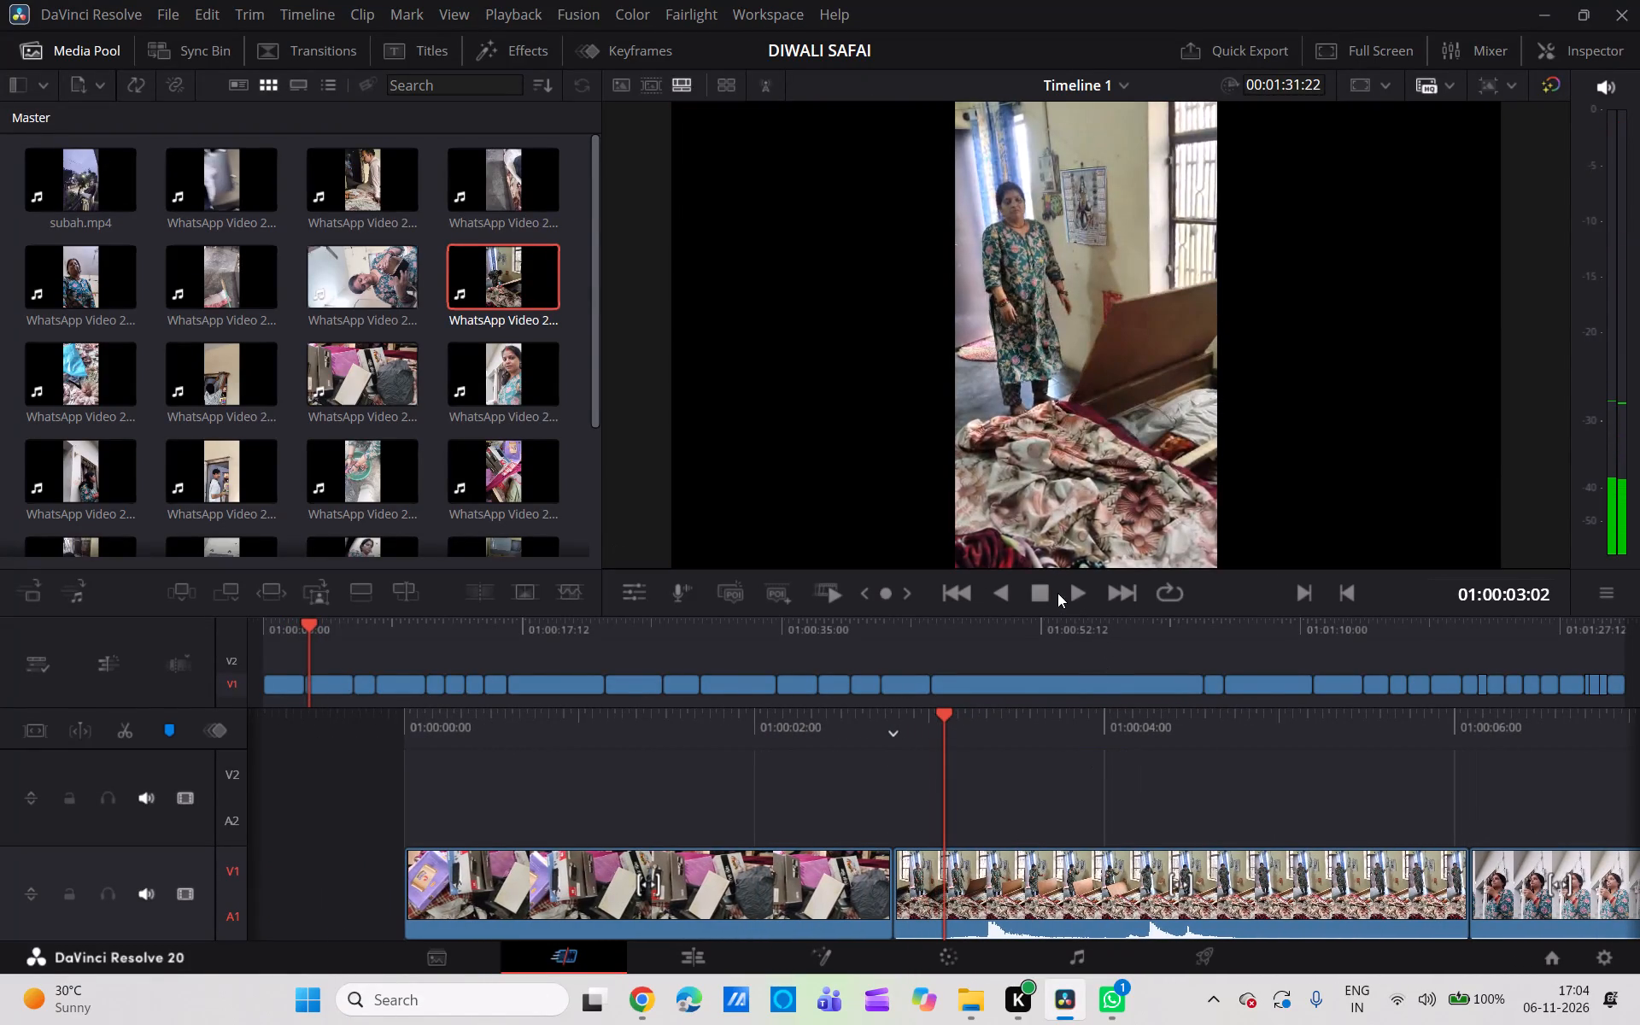
pyautogui.moveTo(1064, 724); pyautogui.dragTo(1037, 726)
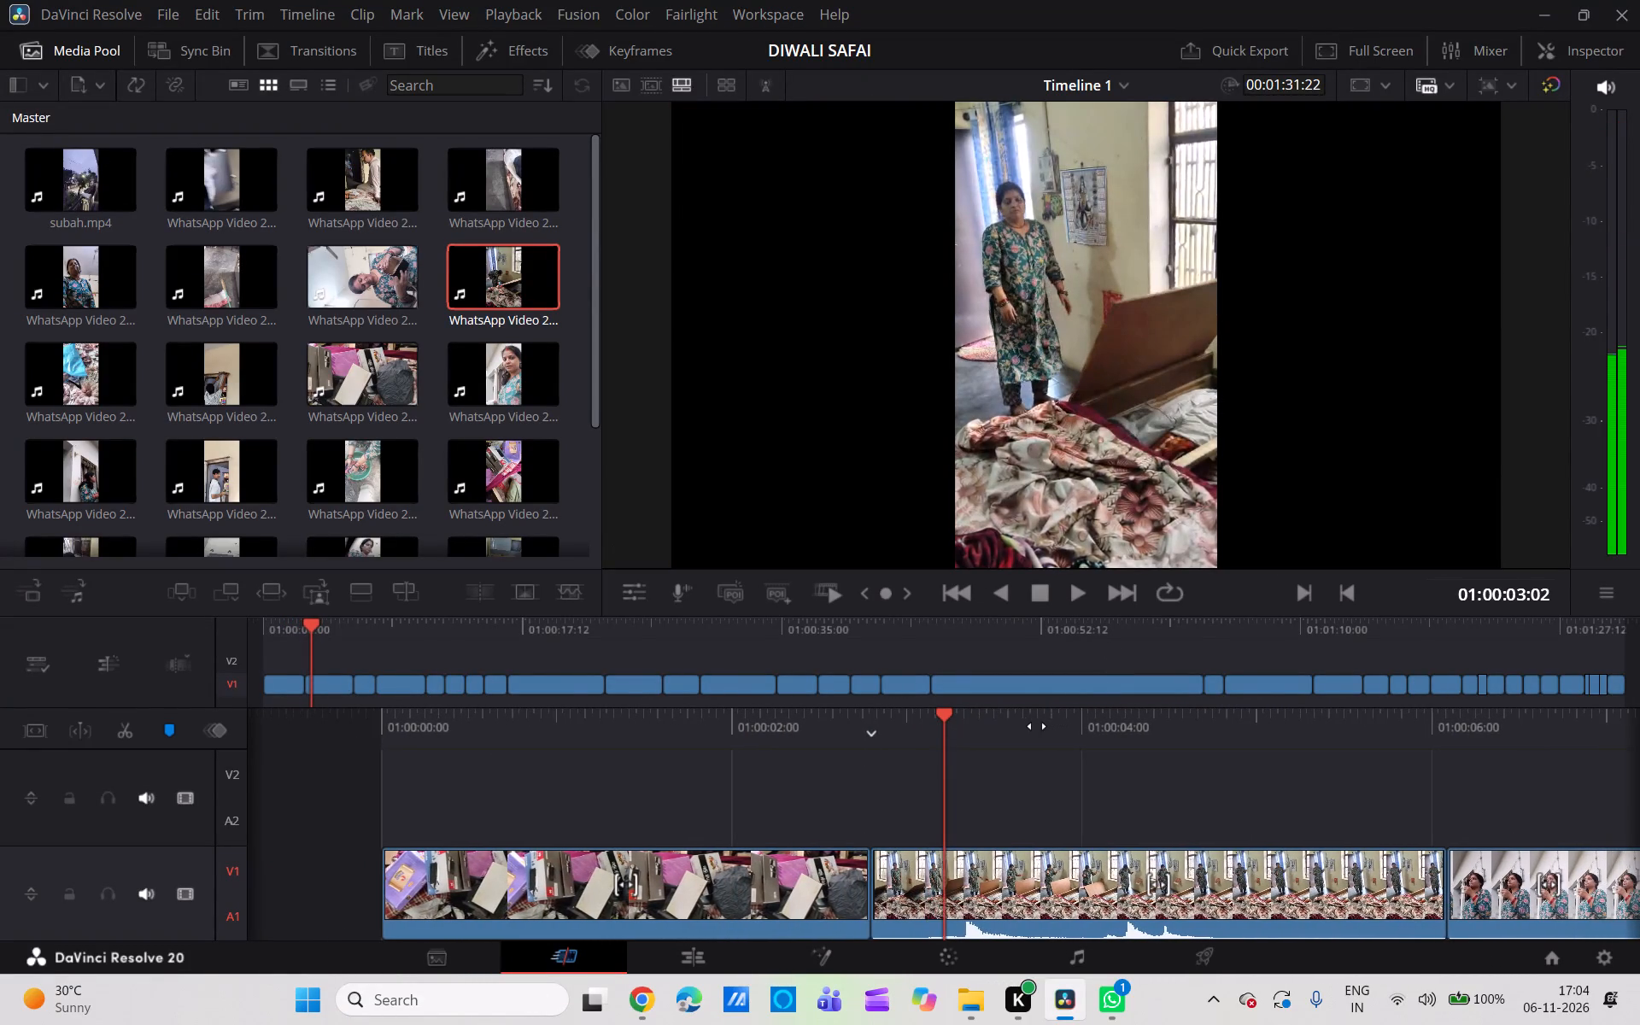
pyautogui.moveTo(1037, 726); pyautogui.dragTo(1019, 729)
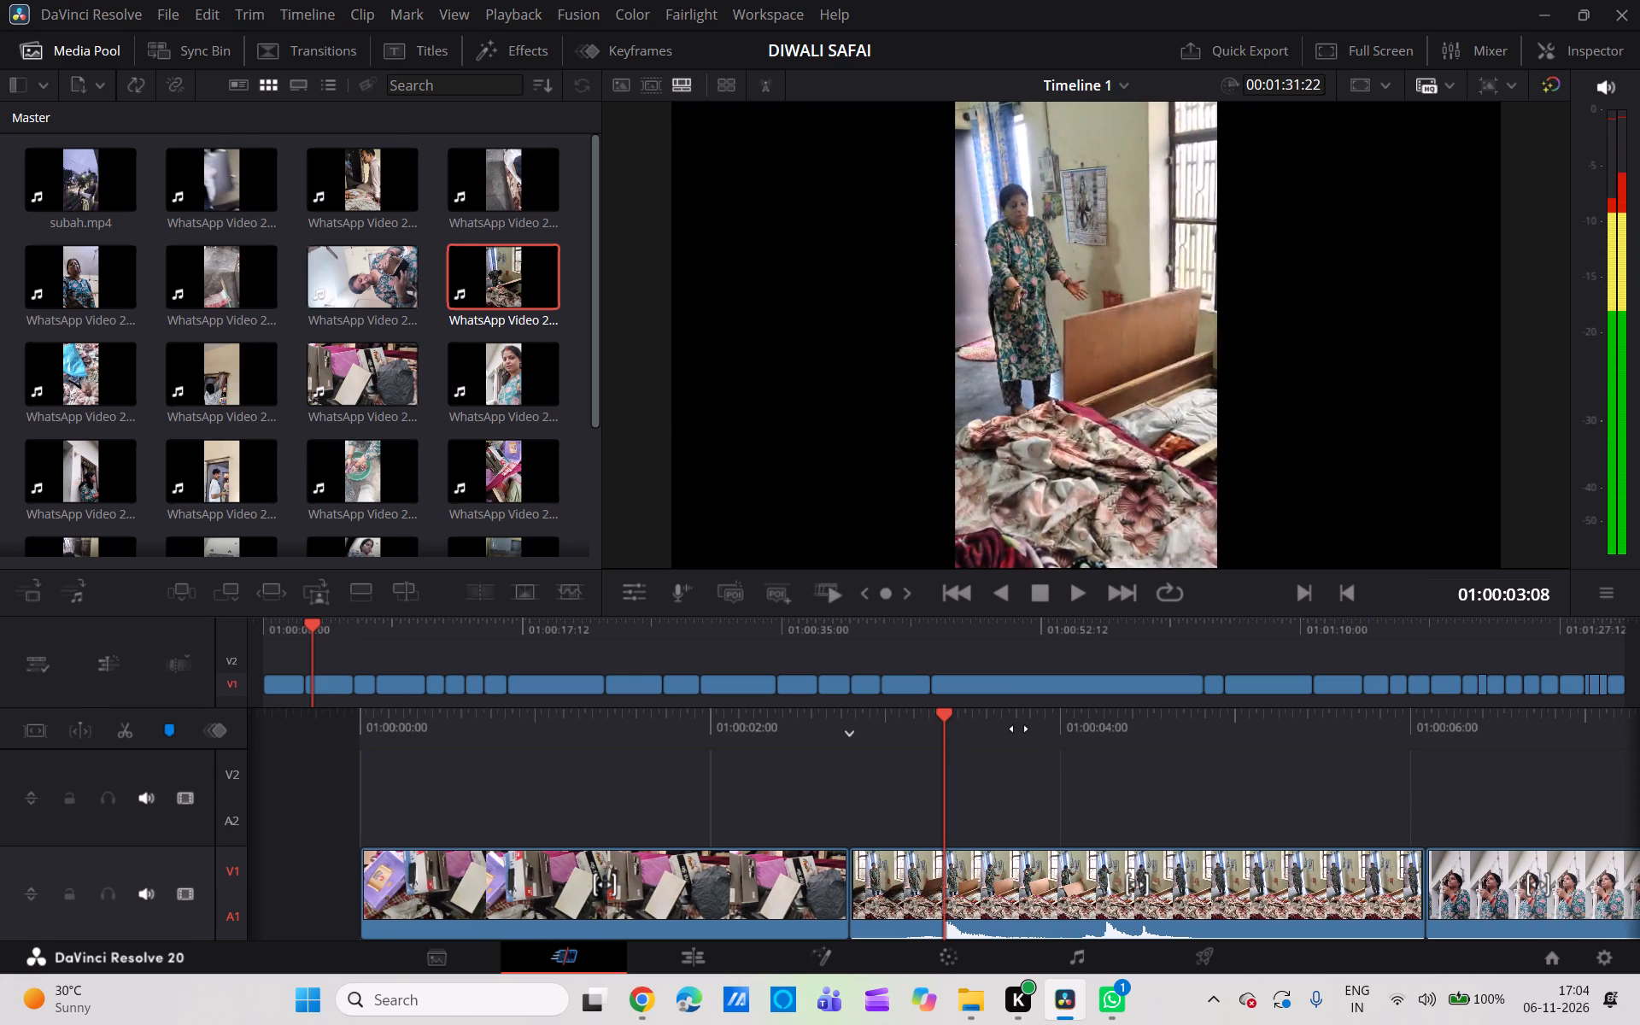
pyautogui.moveTo(1019, 729); pyautogui.dragTo(941, 732)
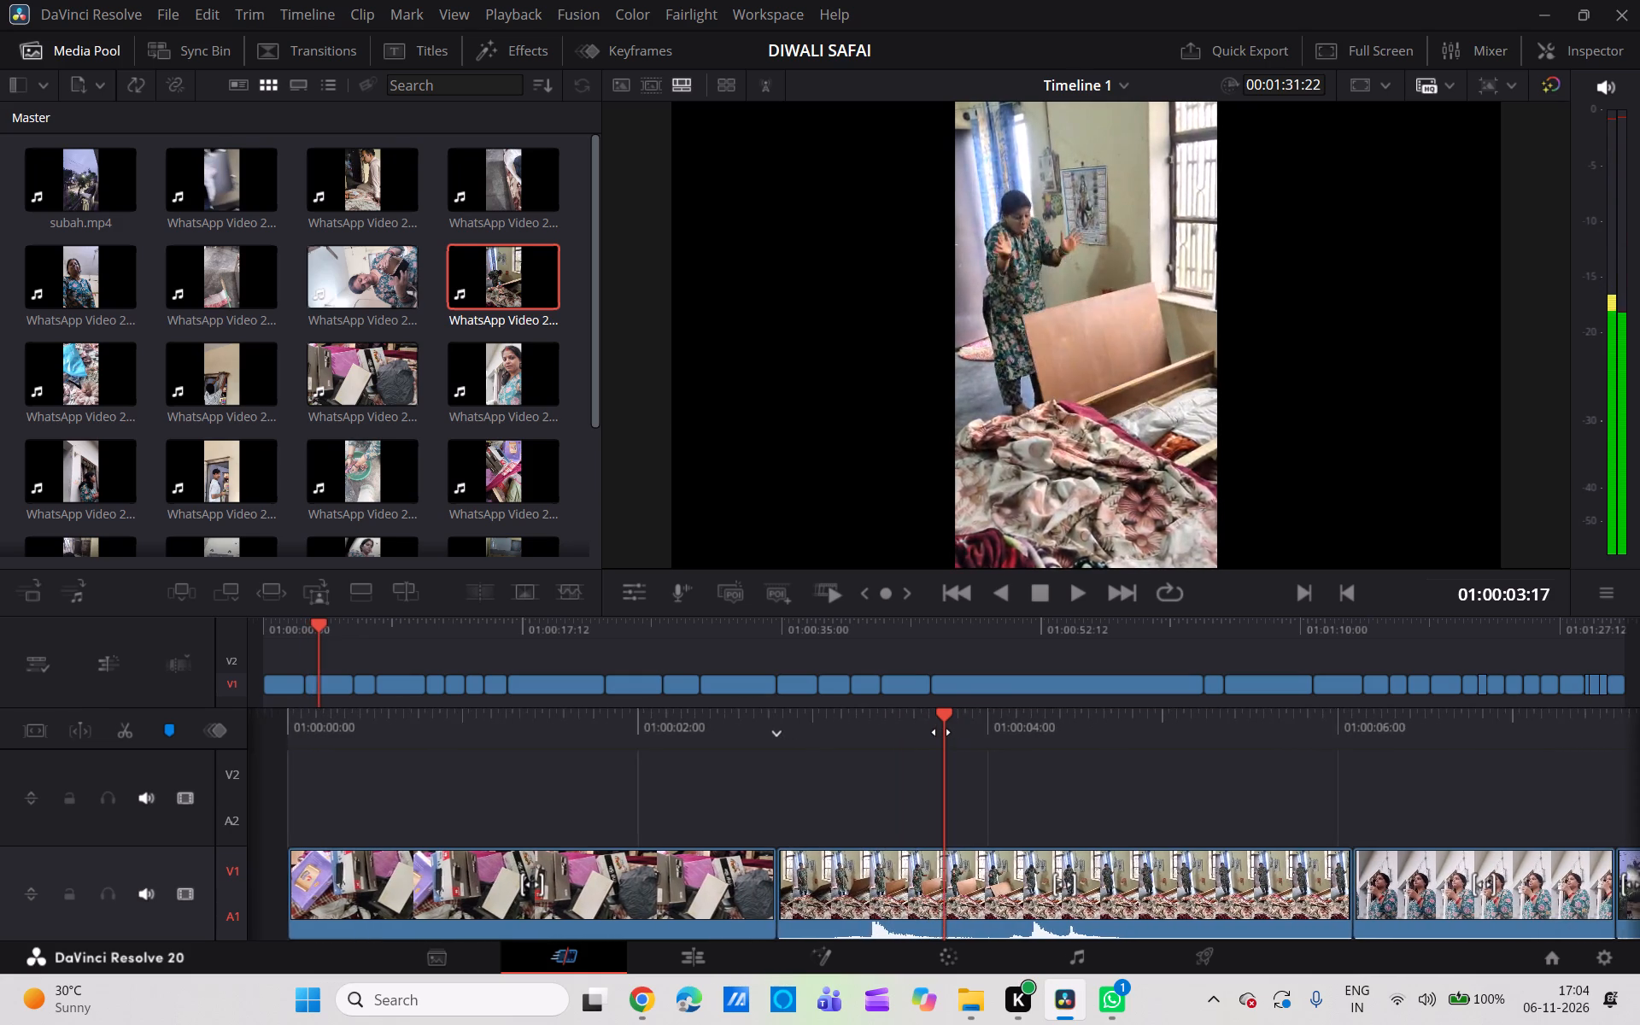
pyautogui.moveTo(941, 732); pyautogui.dragTo(875, 723)
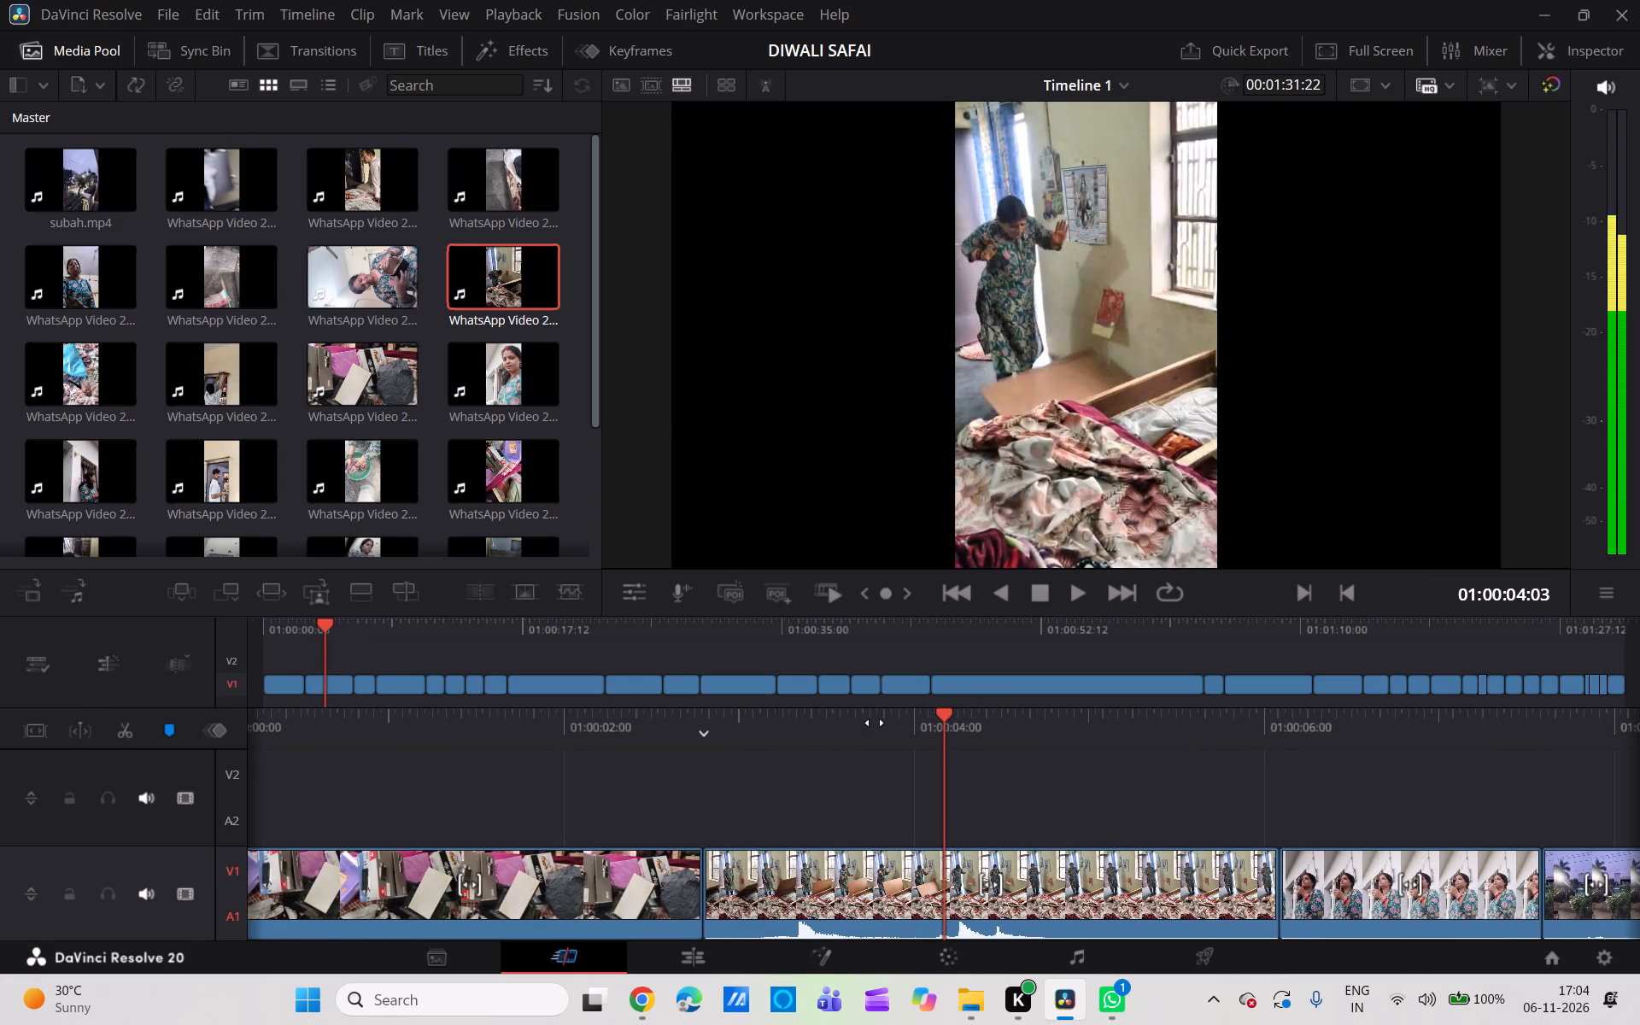
pyautogui.moveTo(843, 727); pyautogui.dragTo(764, 733)
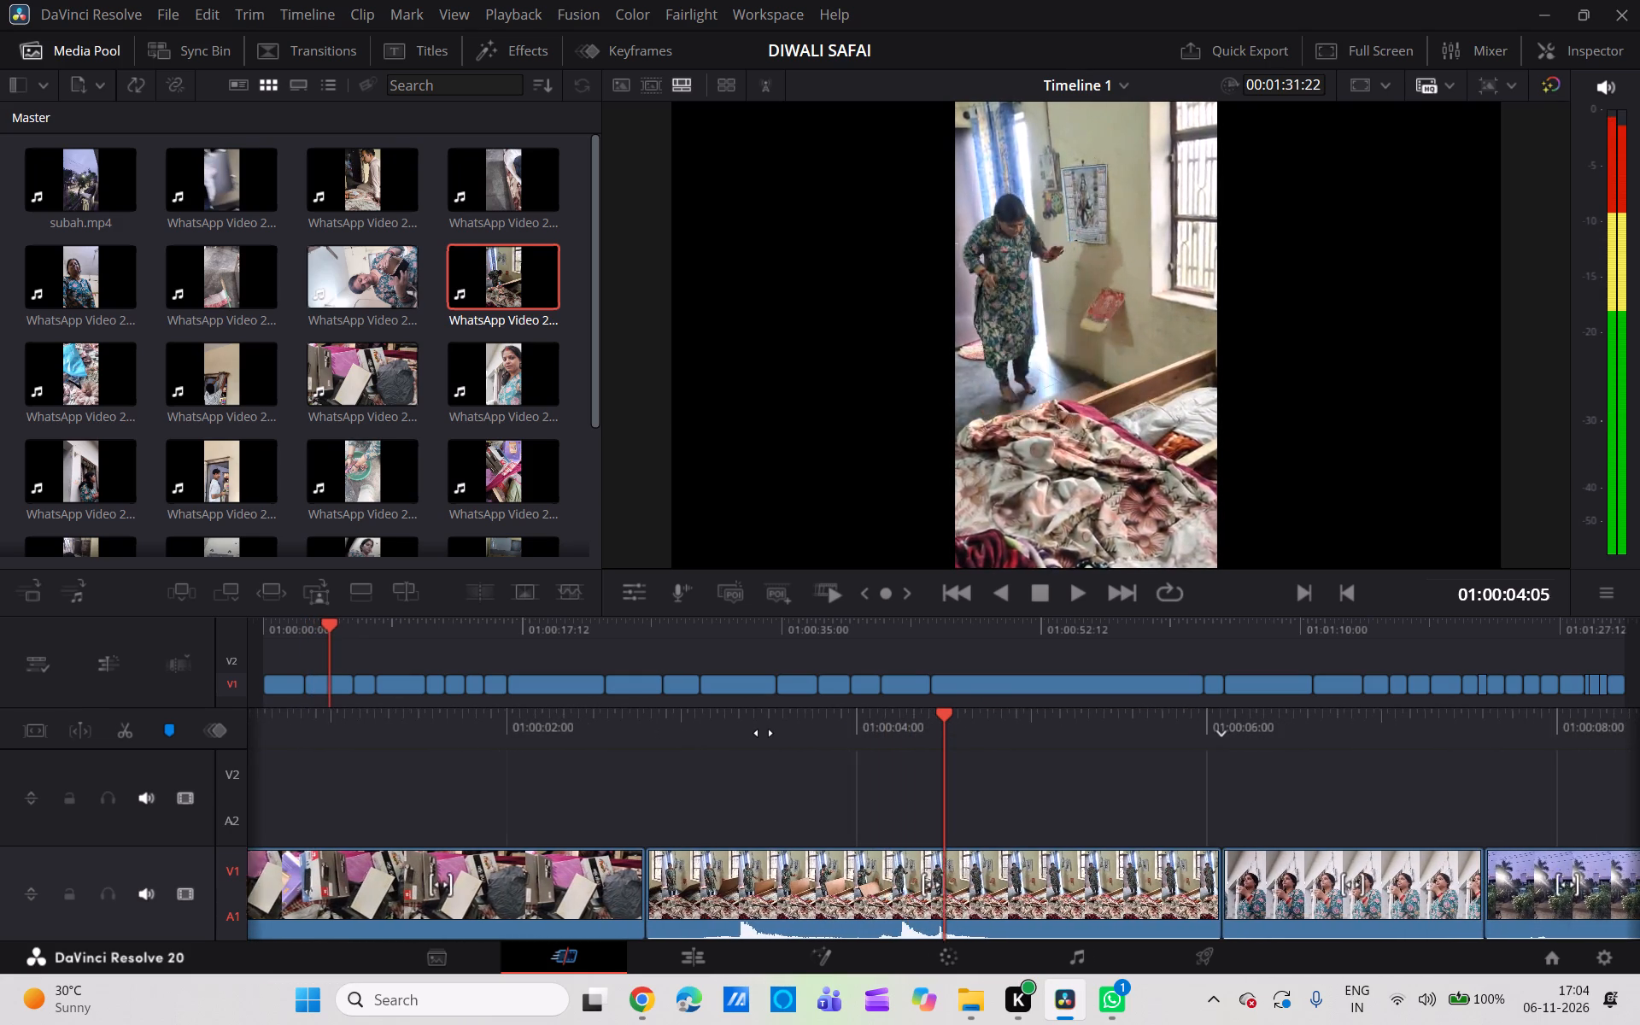
# Scrub back to the cut between the boxes clip and the bed-board clip and examine the frames around it.
pyautogui.moveTo(764, 733); pyautogui.dragTo(943, 761)
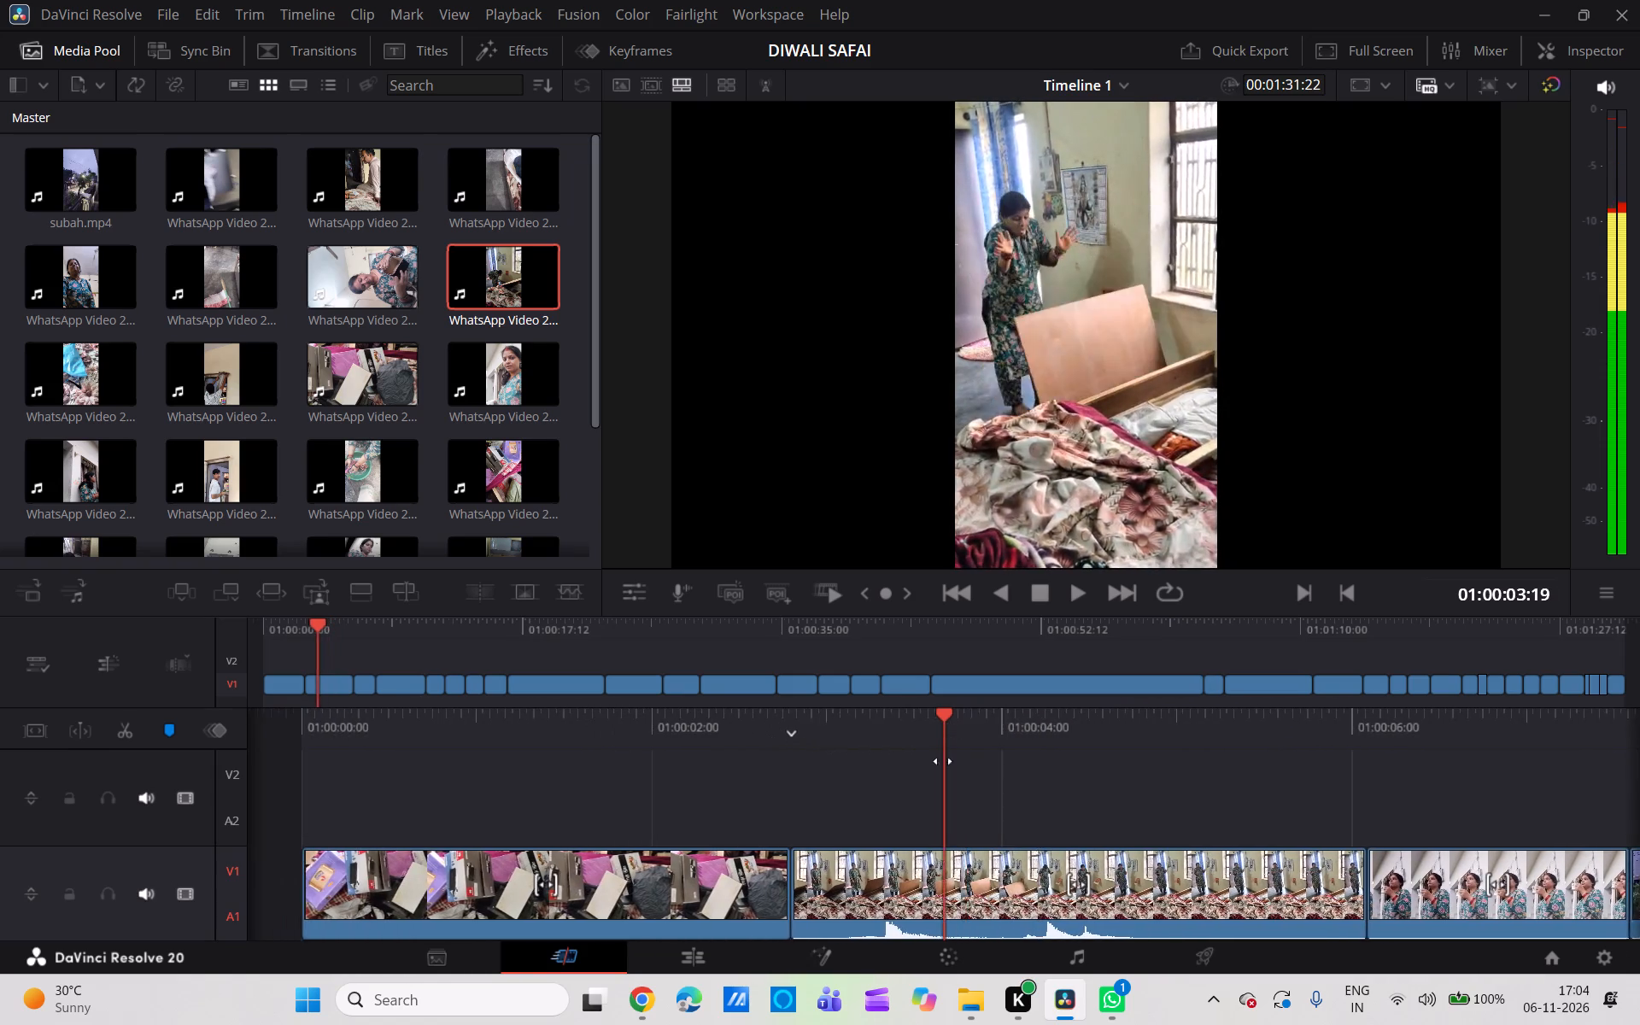
pyautogui.moveTo(943, 761); pyautogui.dragTo(1012, 766)
pyautogui.moveTo(1012, 766); pyautogui.dragTo(1042, 762)
pyautogui.moveTo(1026, 729); pyautogui.dragTo(1050, 729)
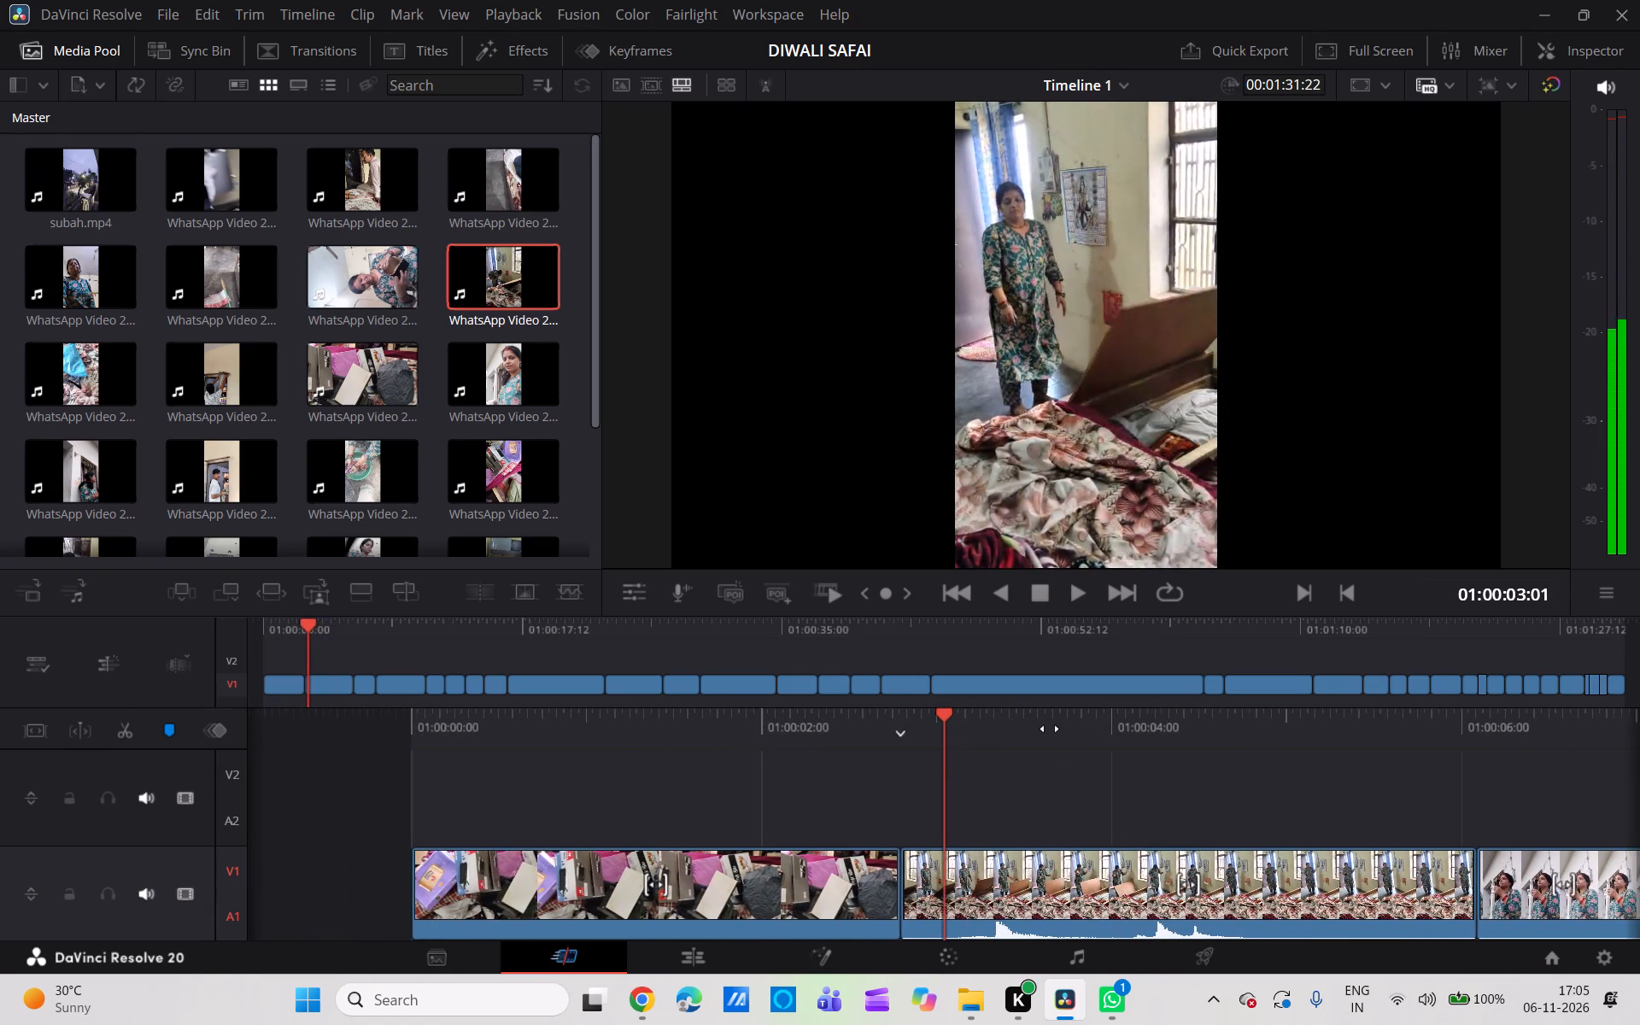
pyautogui.moveTo(1050, 729); pyautogui.dragTo(1124, 729)
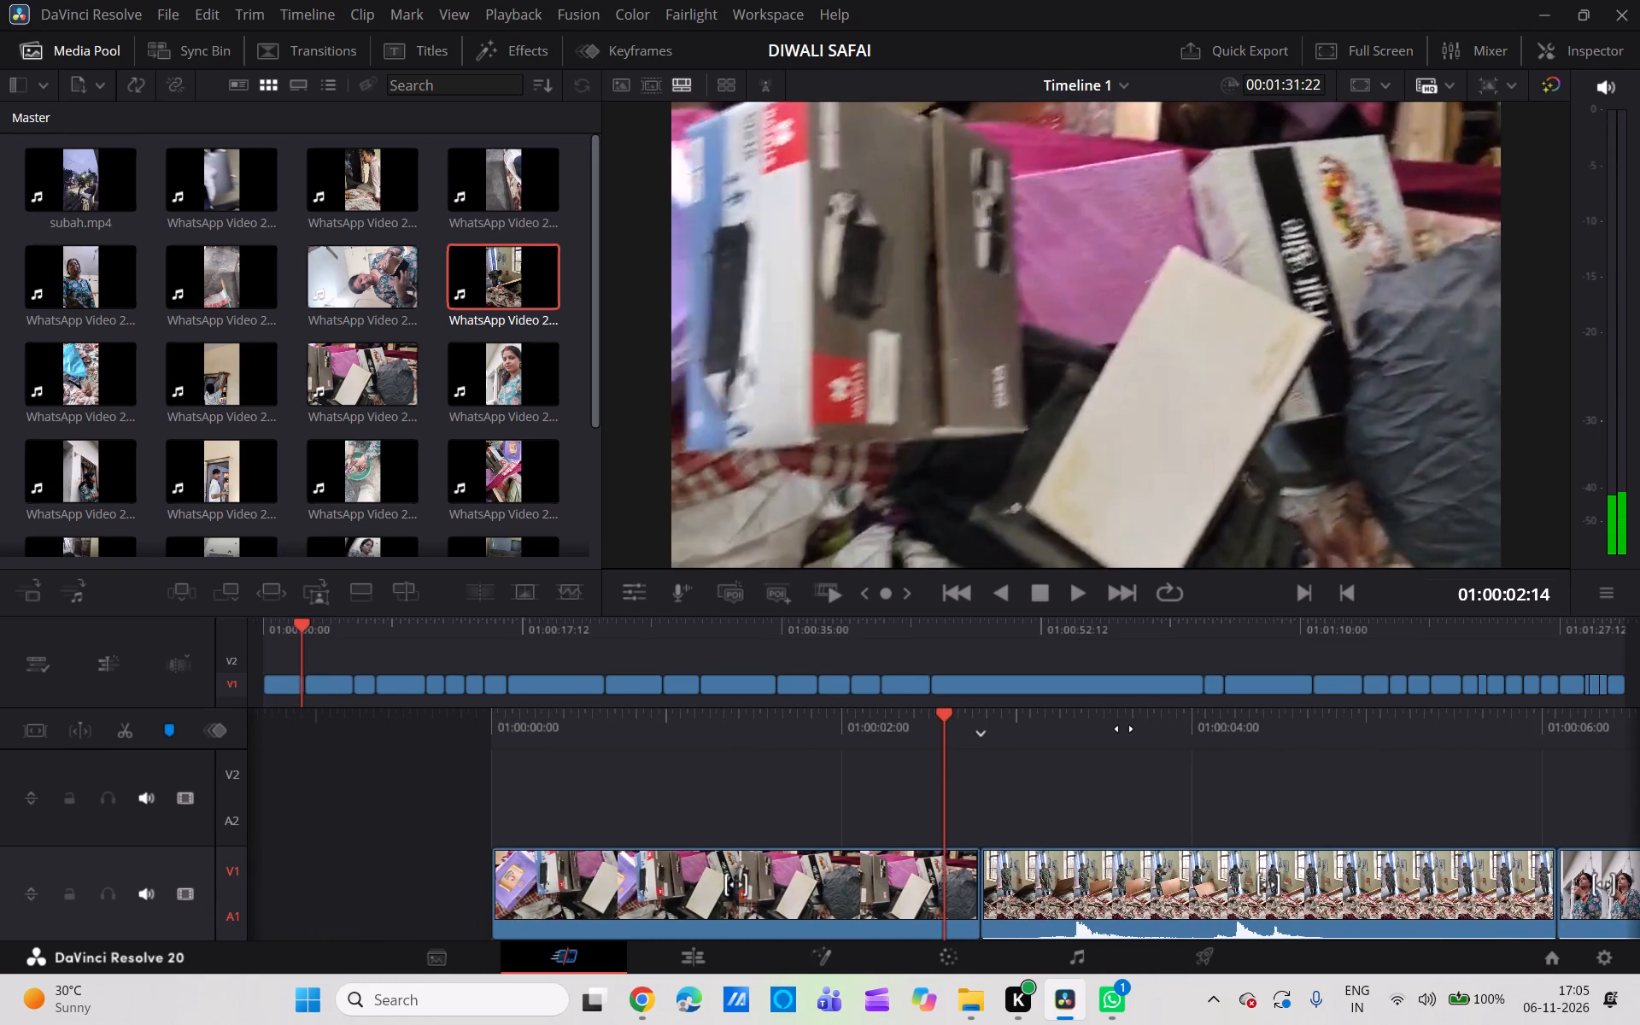
pyautogui.moveTo(1124, 729); pyautogui.dragTo(1064, 740)
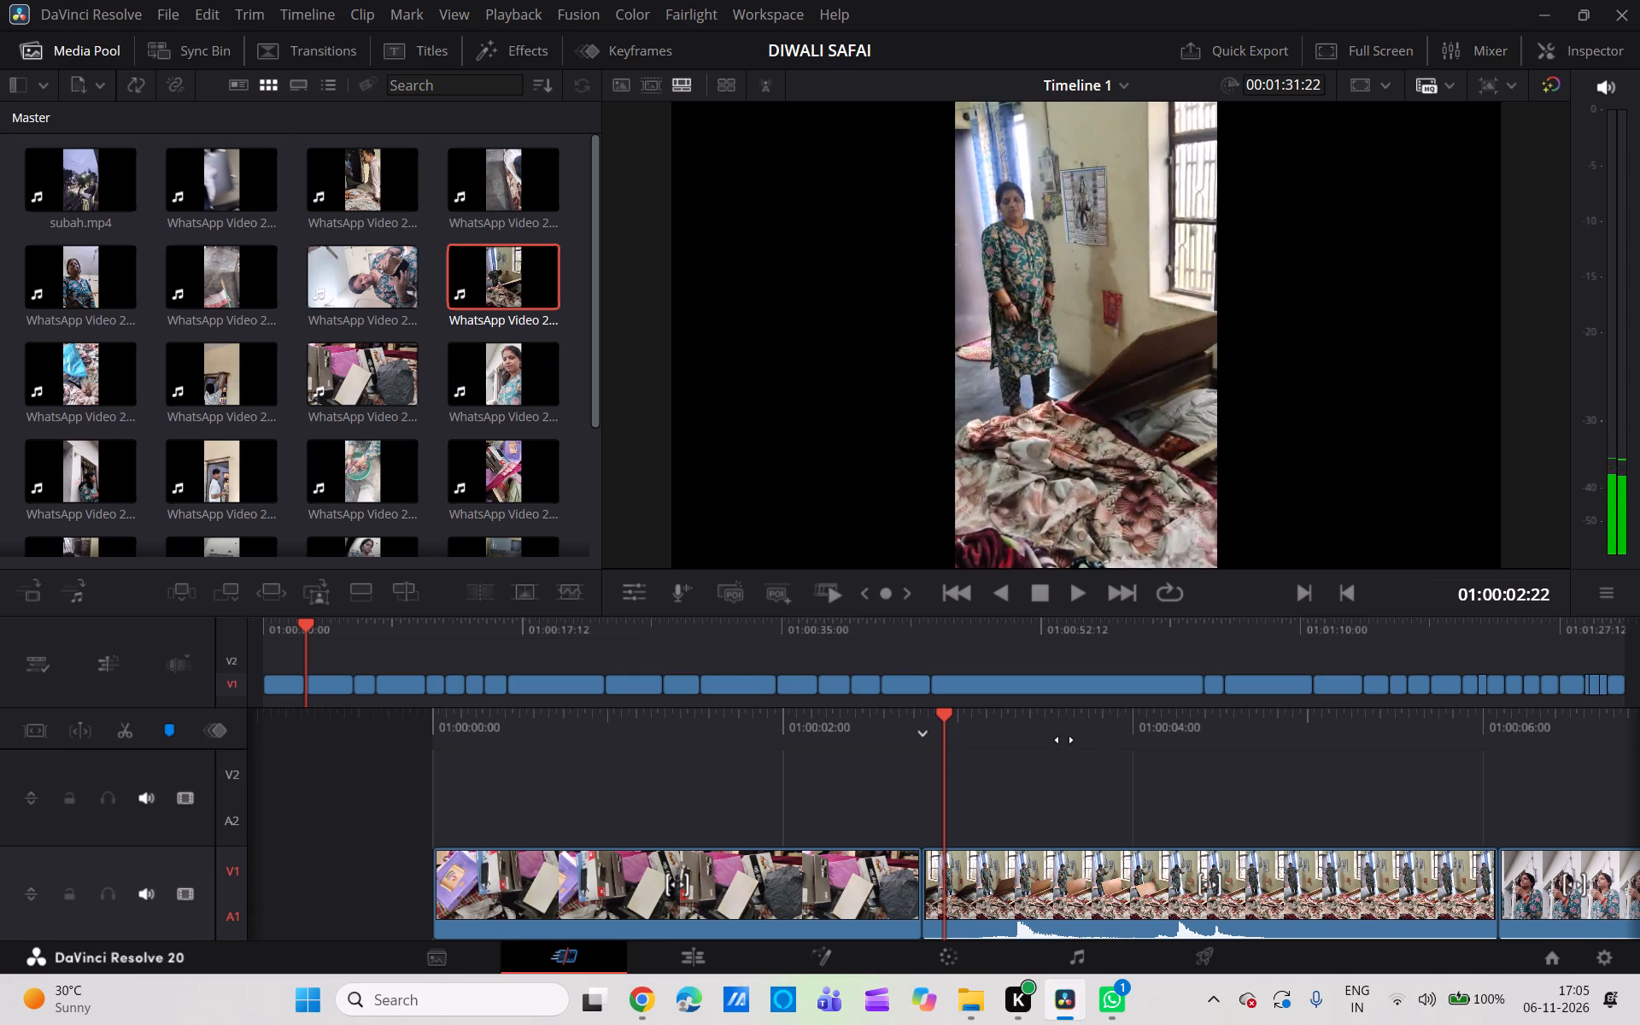
pyautogui.moveTo(1064, 740); pyautogui.dragTo(1082, 744)
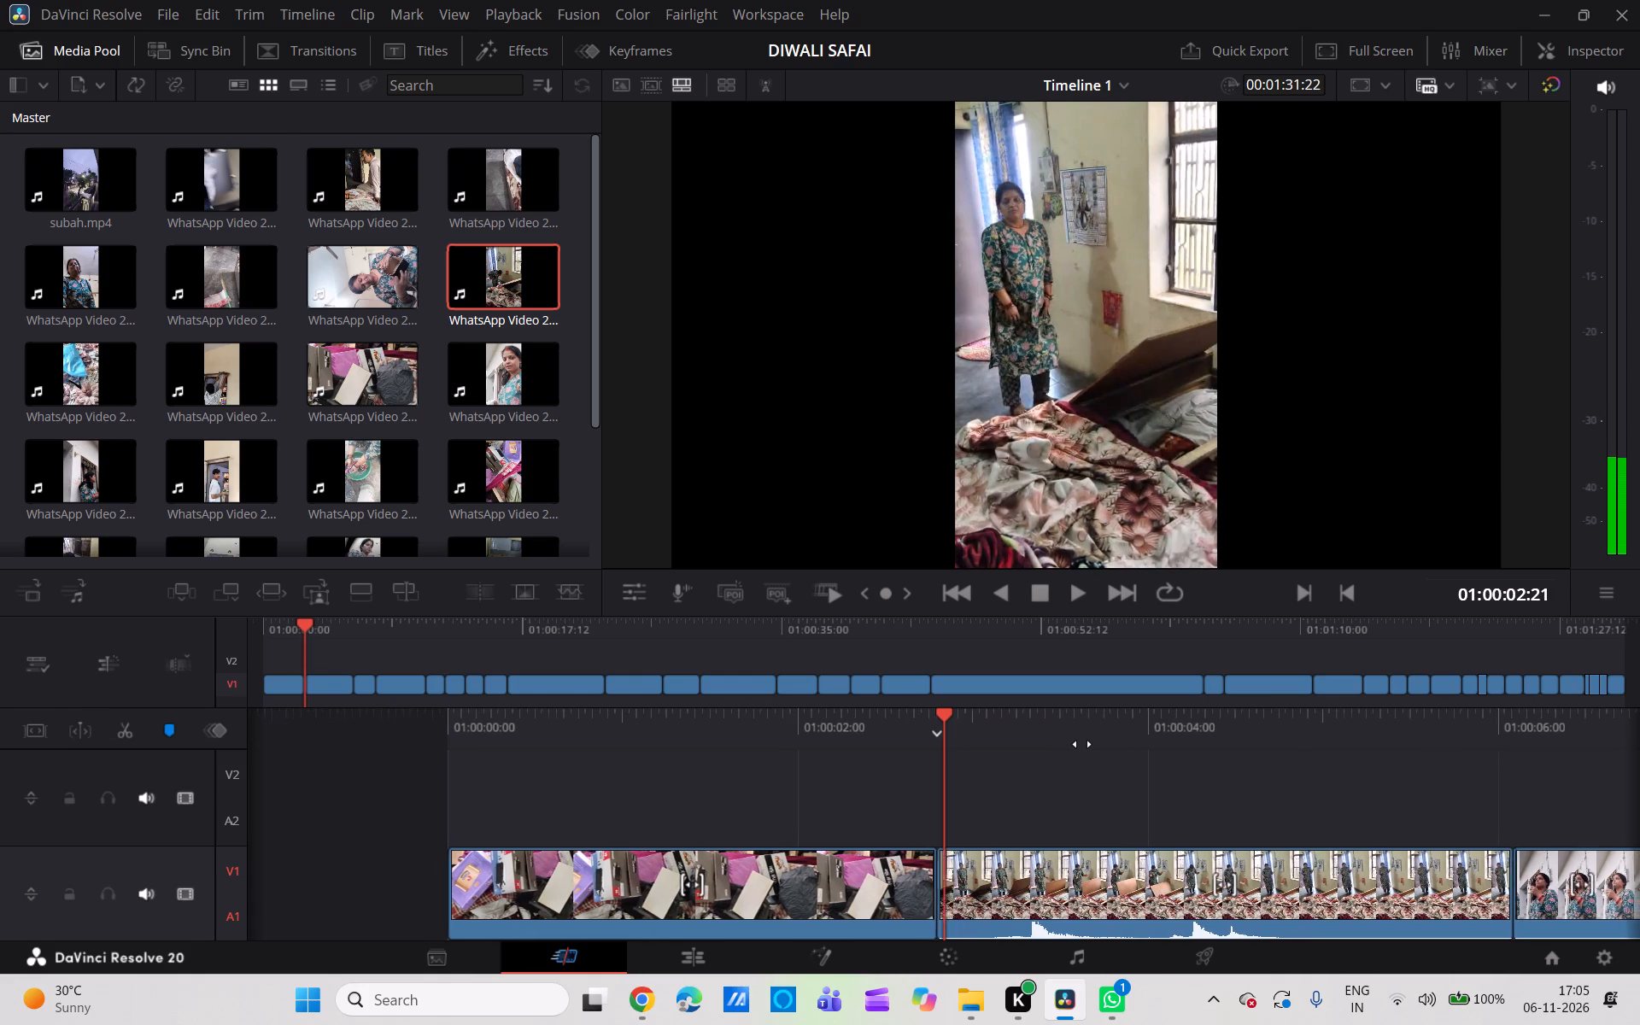
pyautogui.moveTo(1082, 744); pyautogui.dragTo(1089, 745)
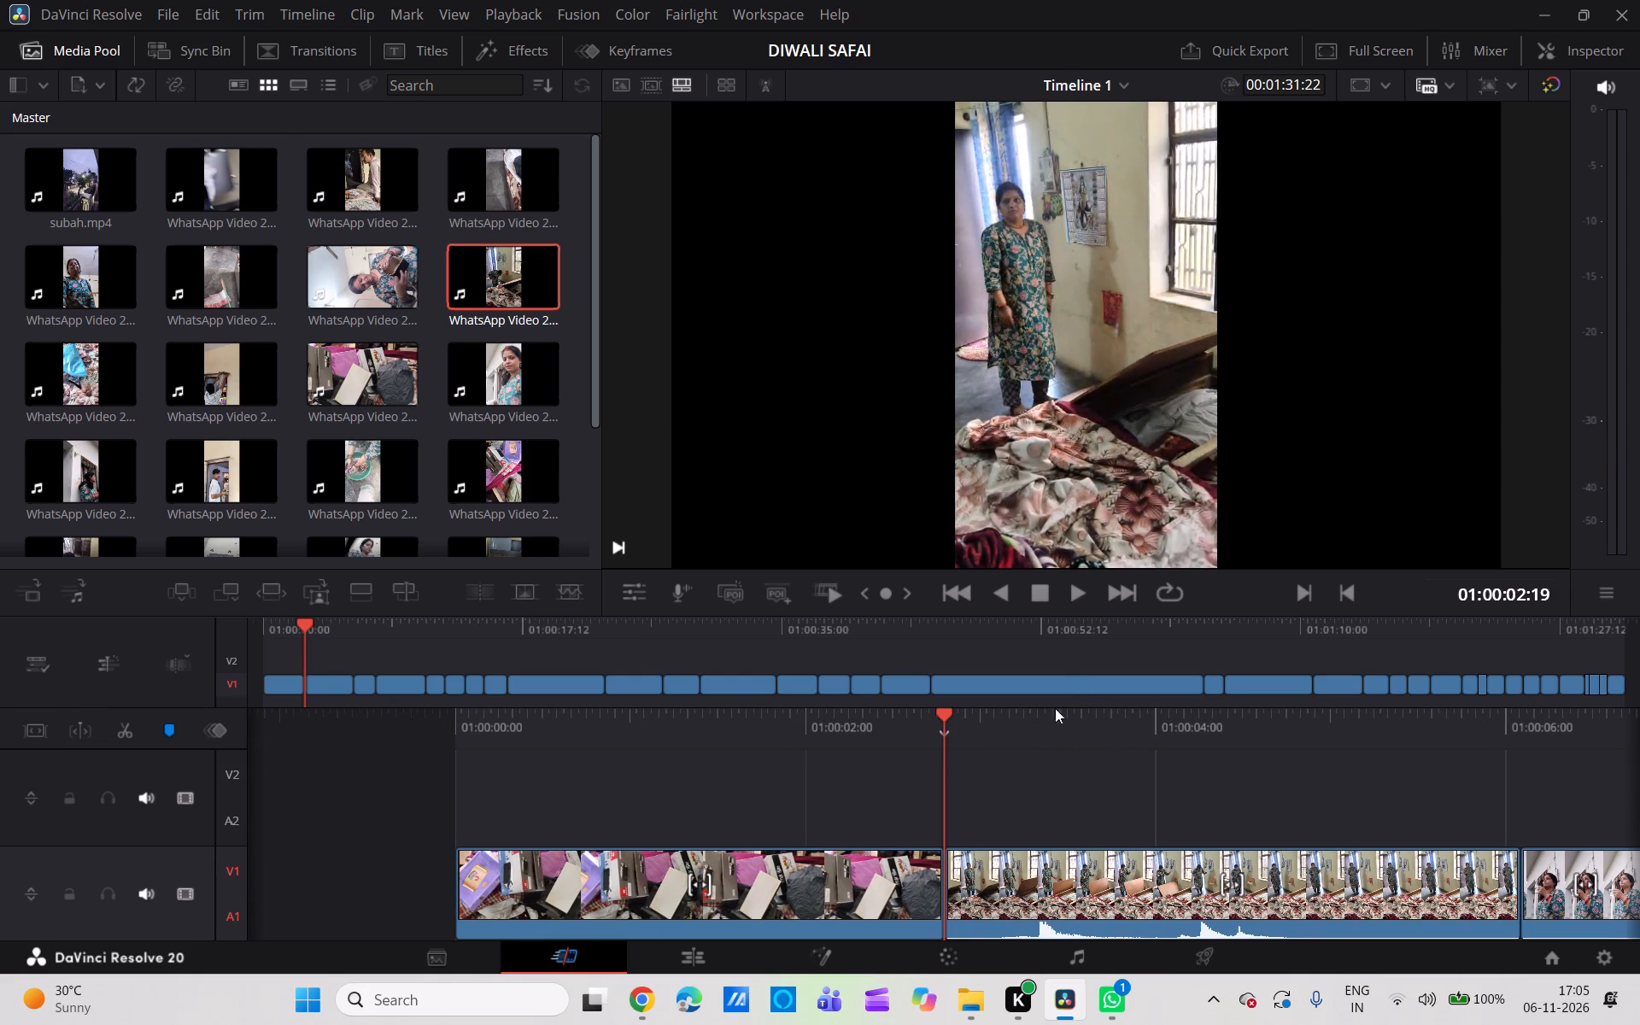
pyautogui.moveTo(1051, 722); pyautogui.dragTo(1077, 722)
# Play the opening repeatedly, including from 01:00:00:00, to check the transition from the boxes clip into the bed-board clip.
pyautogui.click(1077, 589)
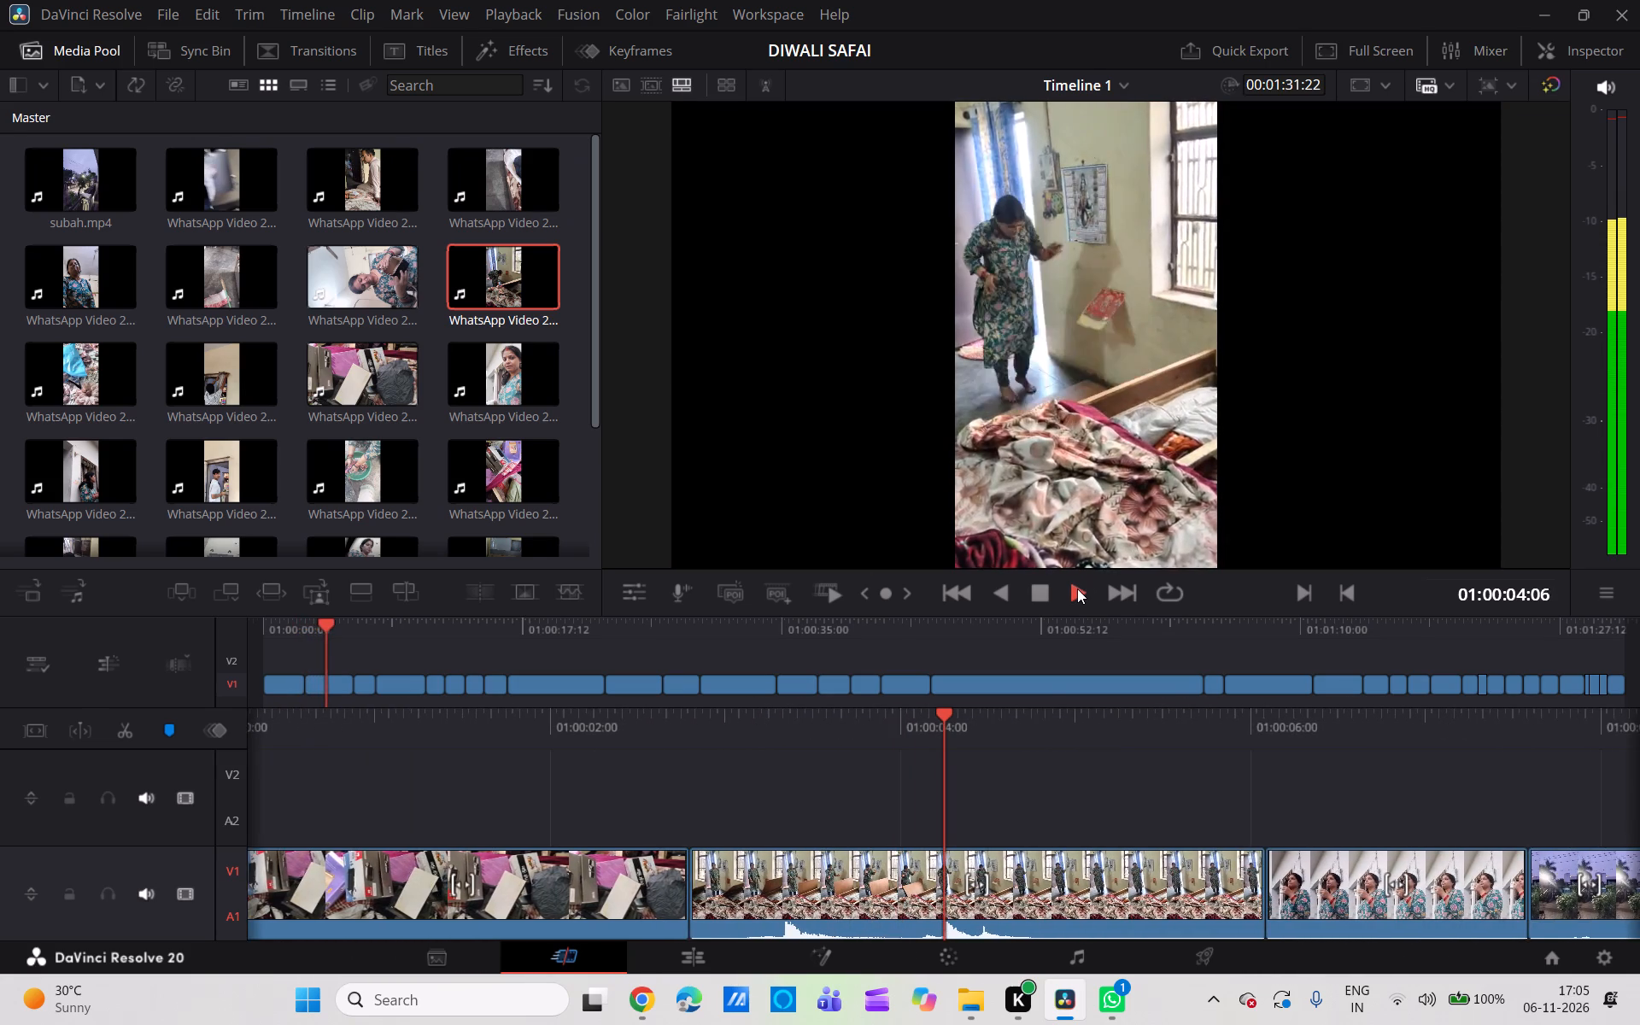
pyautogui.click(1045, 592)
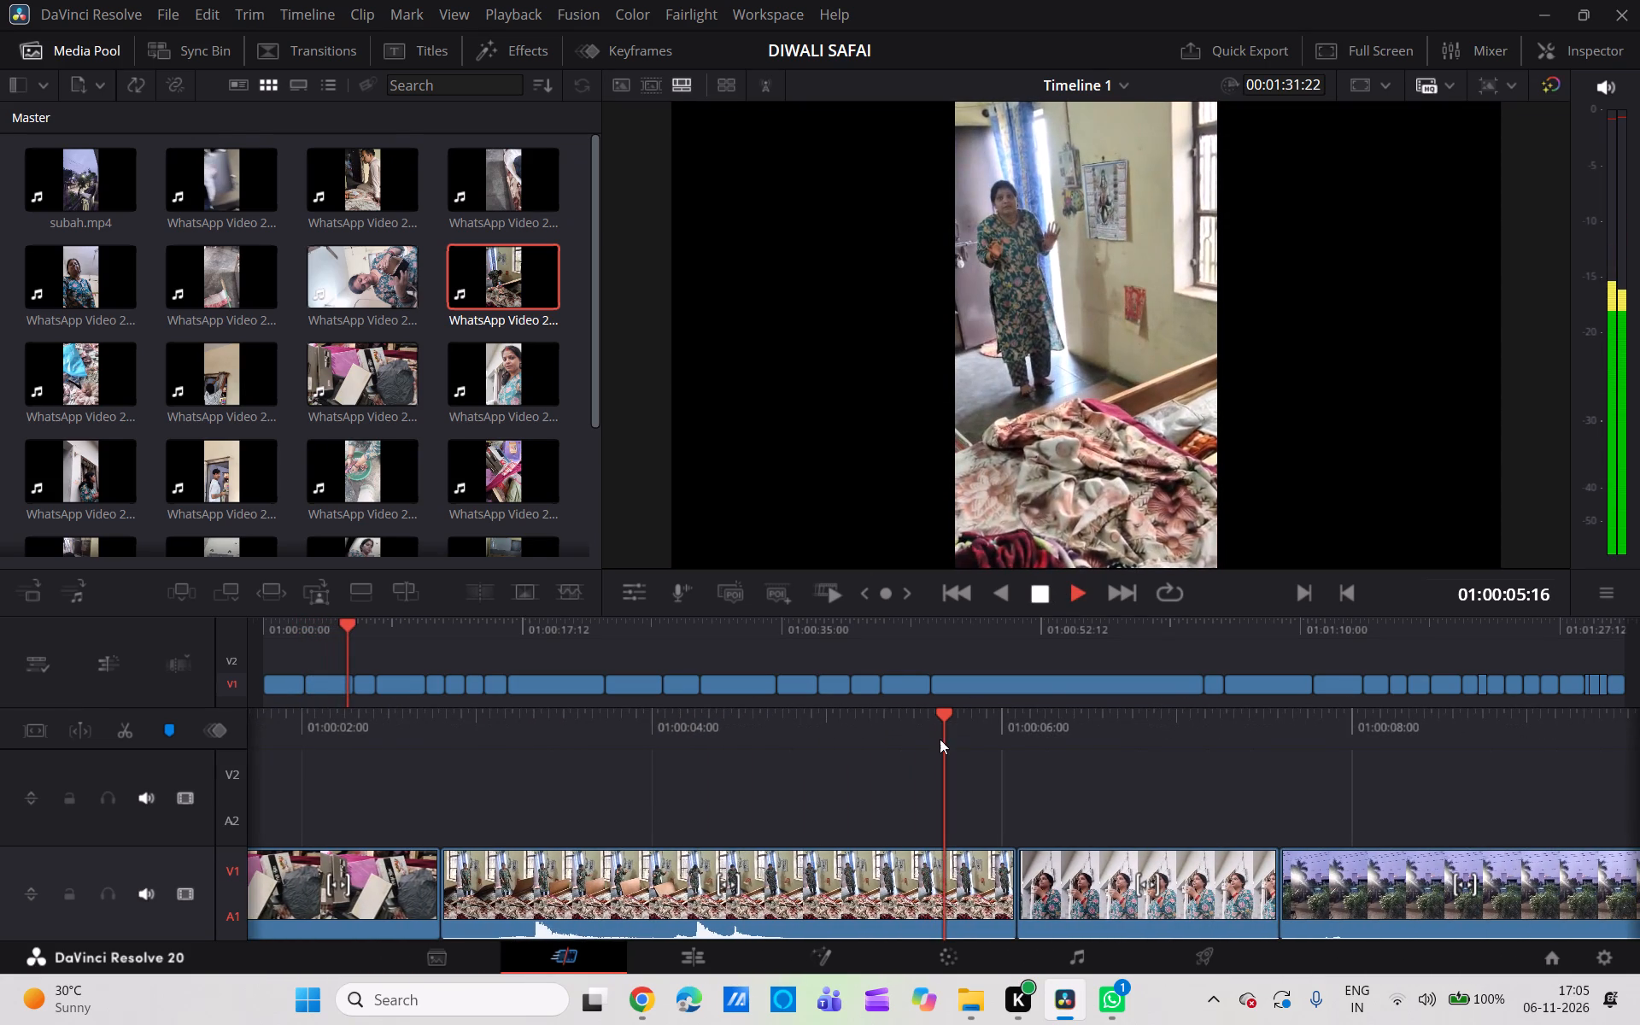
pyautogui.hscroll(14, 948, 735)
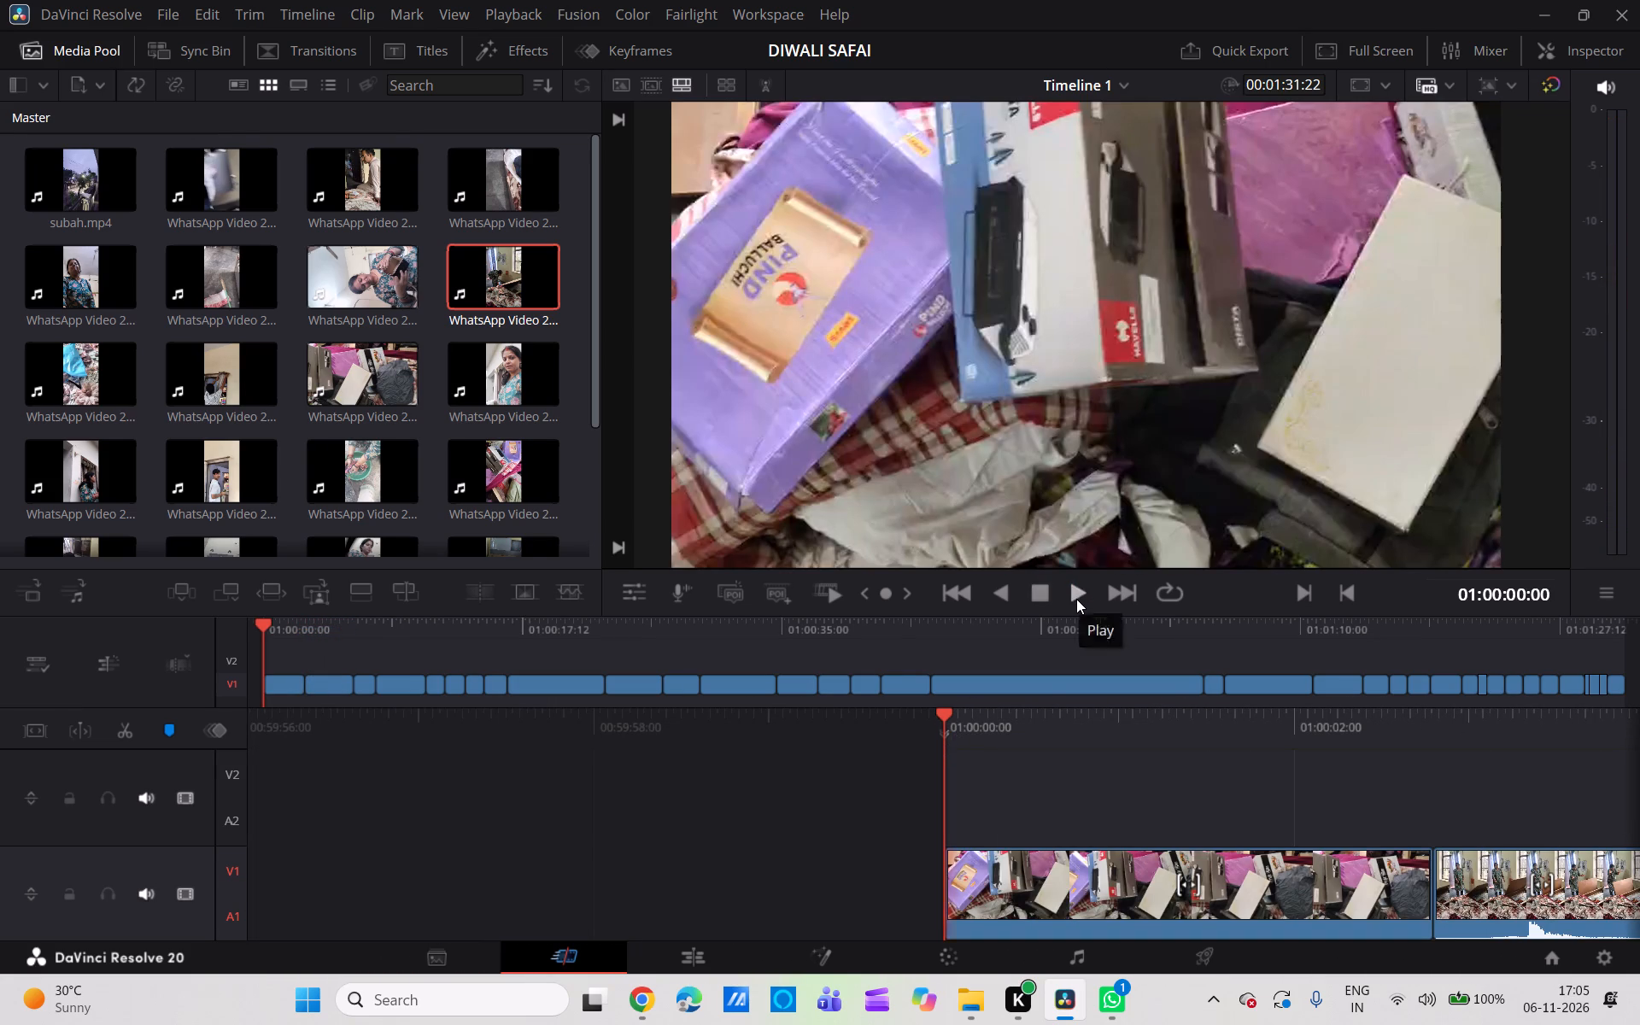
pyautogui.click(1076, 599)
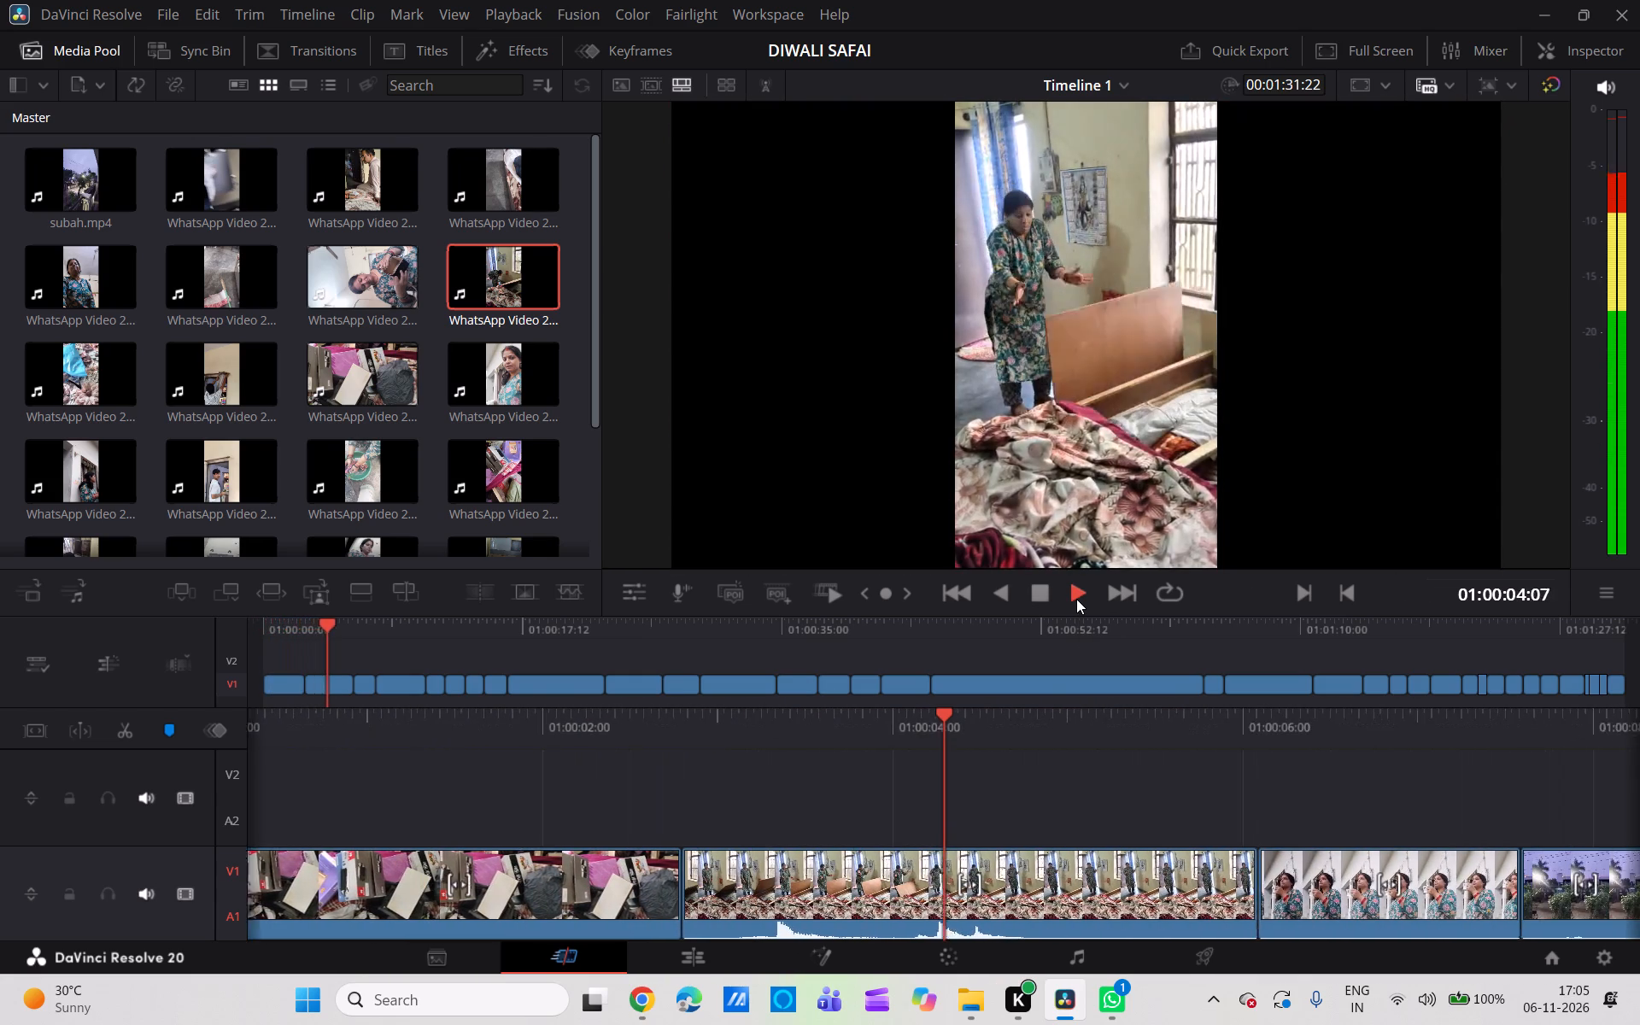
pyautogui.click(1045, 598)
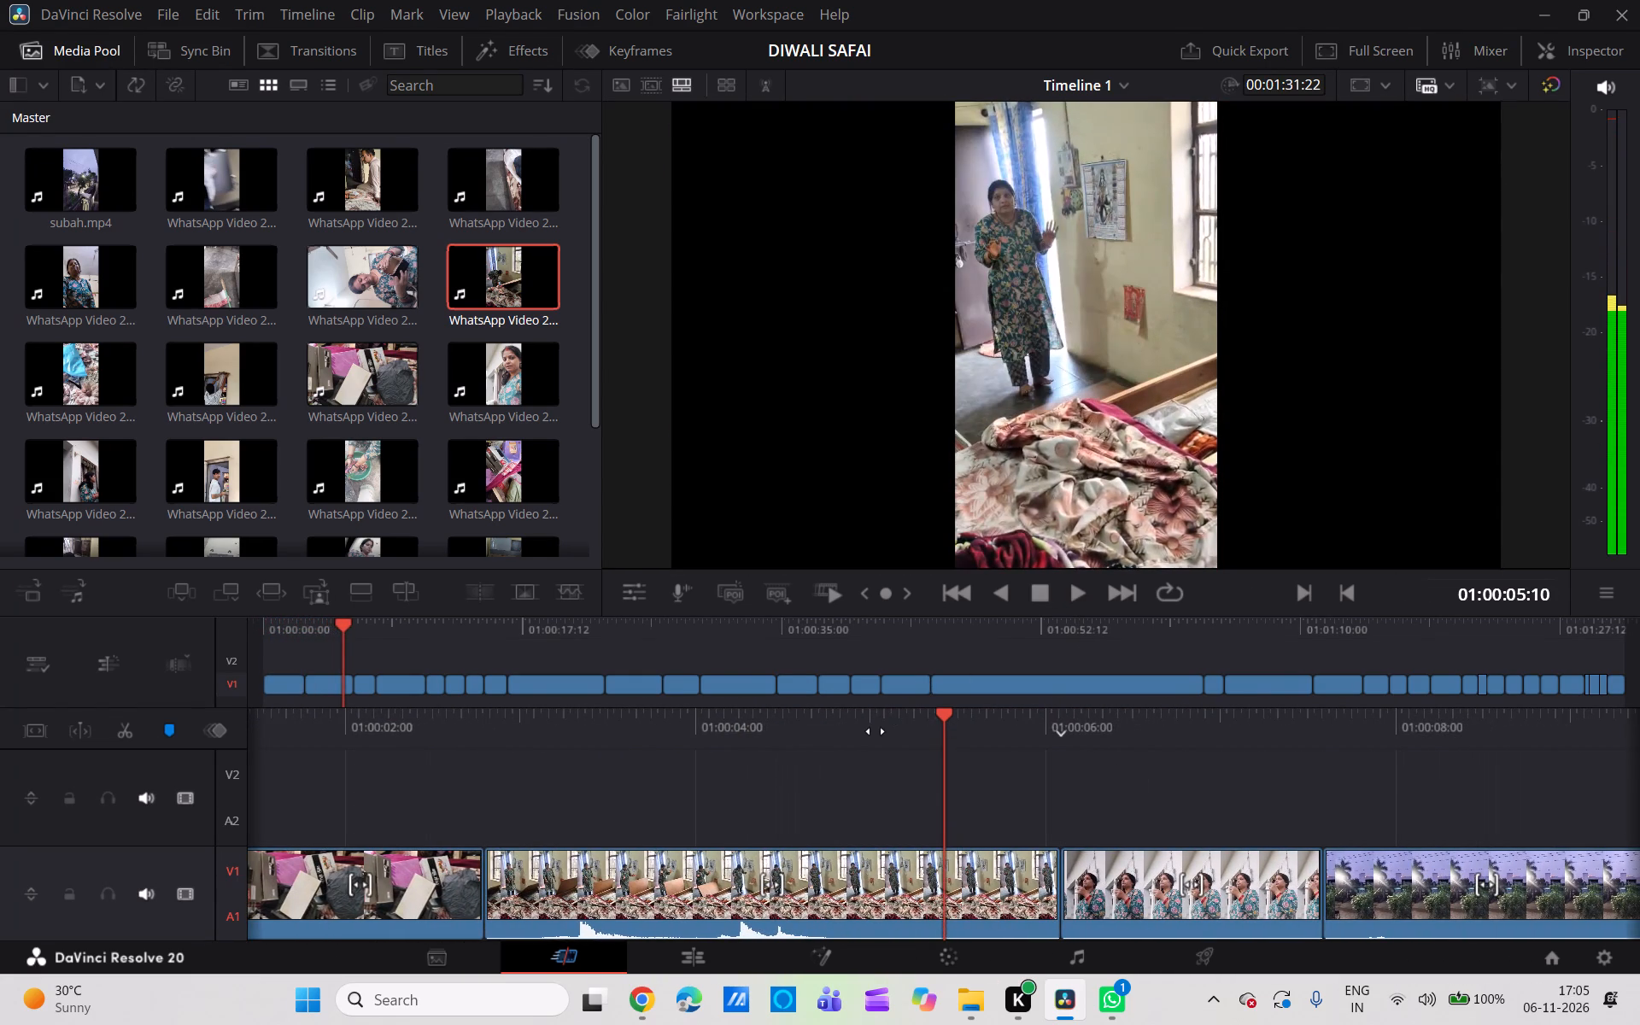
pyautogui.hscroll(3, 876, 731)
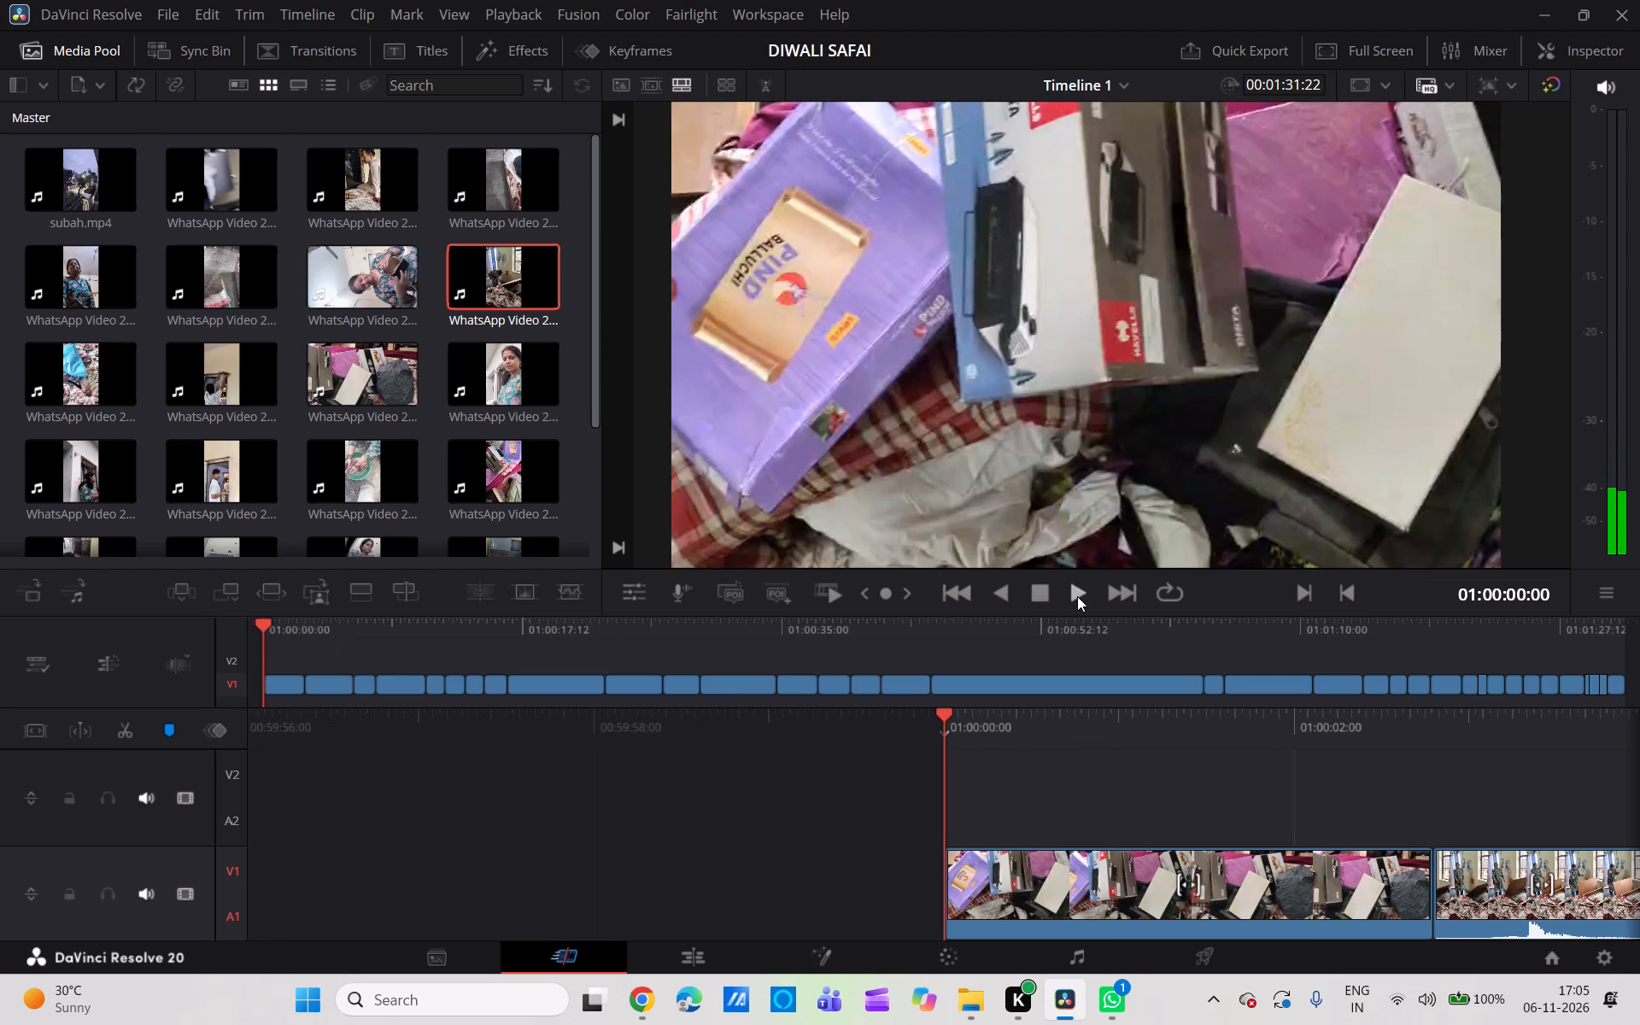
pyautogui.click(1077, 596)
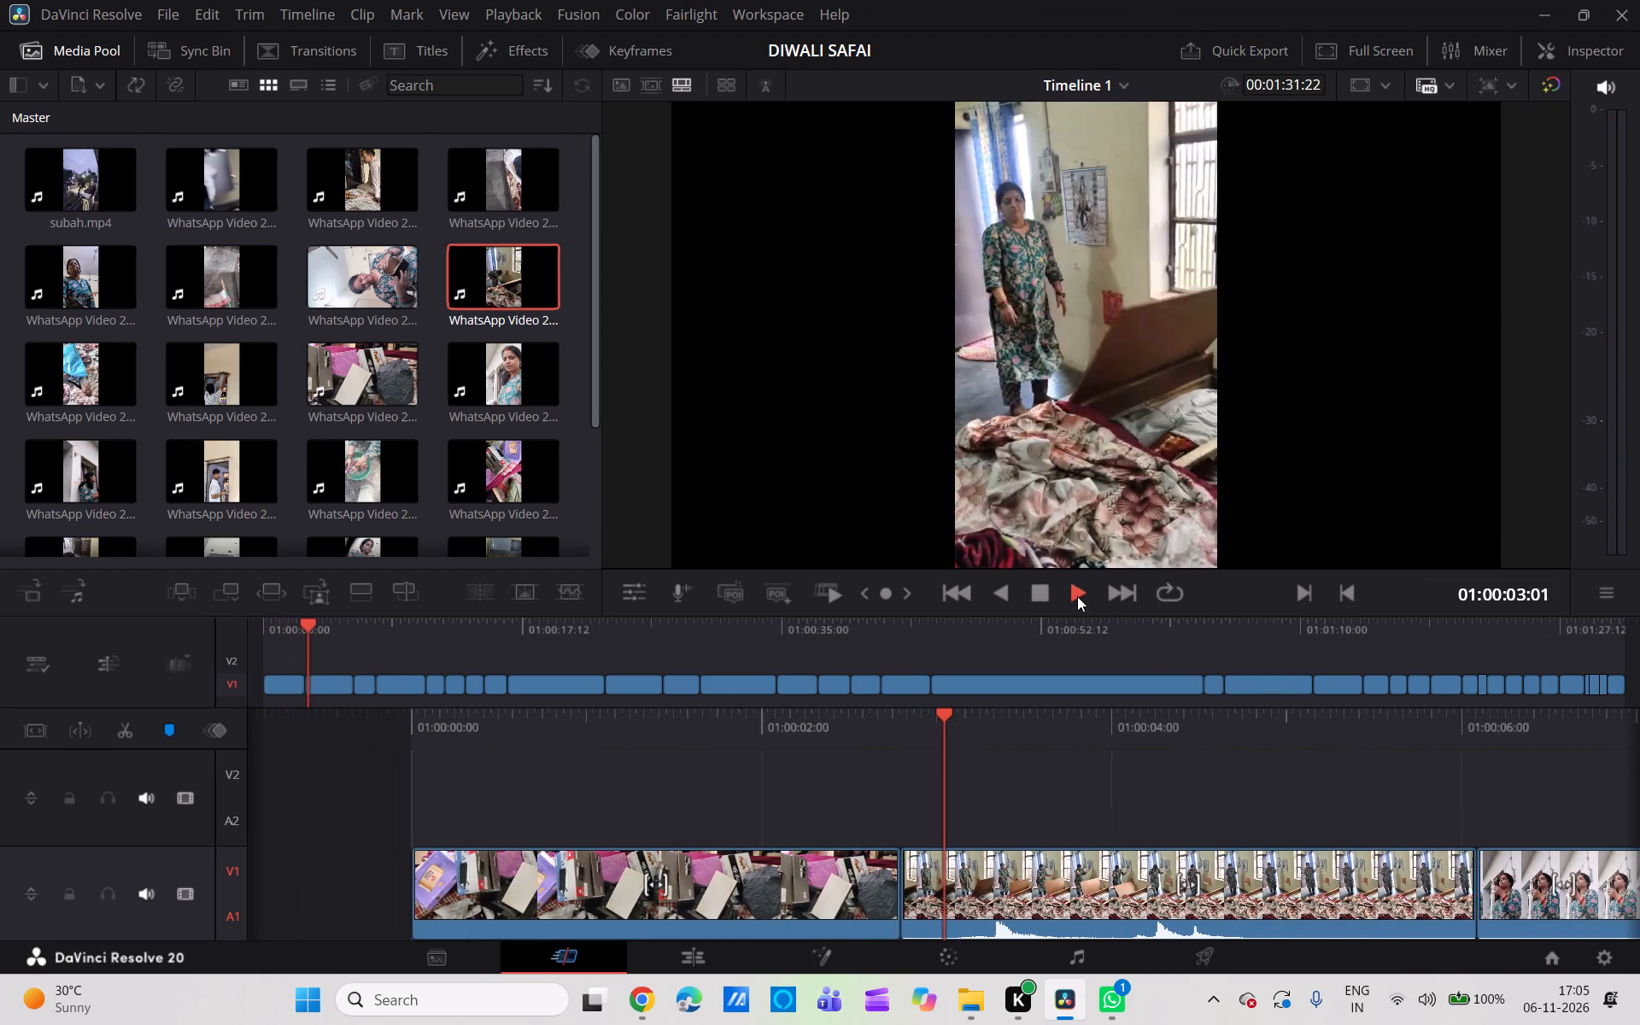
pyautogui.click(1048, 599)
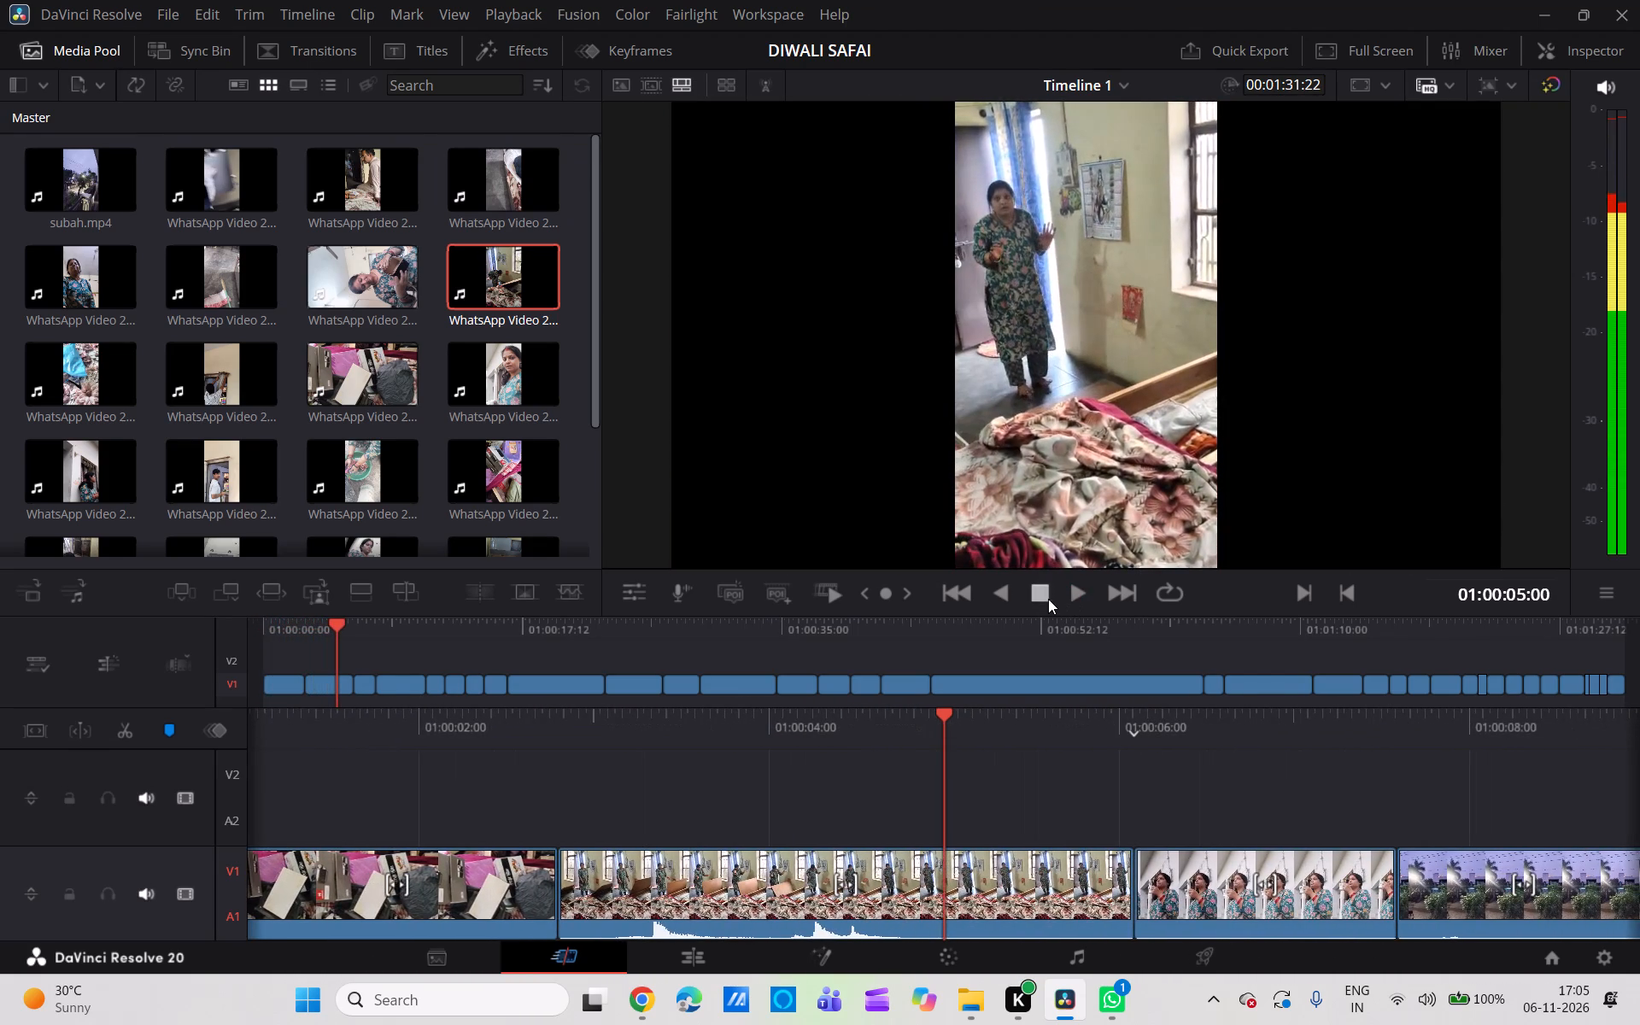
# Scrub back to the start of the bed-board clip and review the opening in full-screen playback through to the tea-cup shot, then exit full screen.
pyautogui.moveTo(917, 720); pyautogui.dragTo(1283, 739)
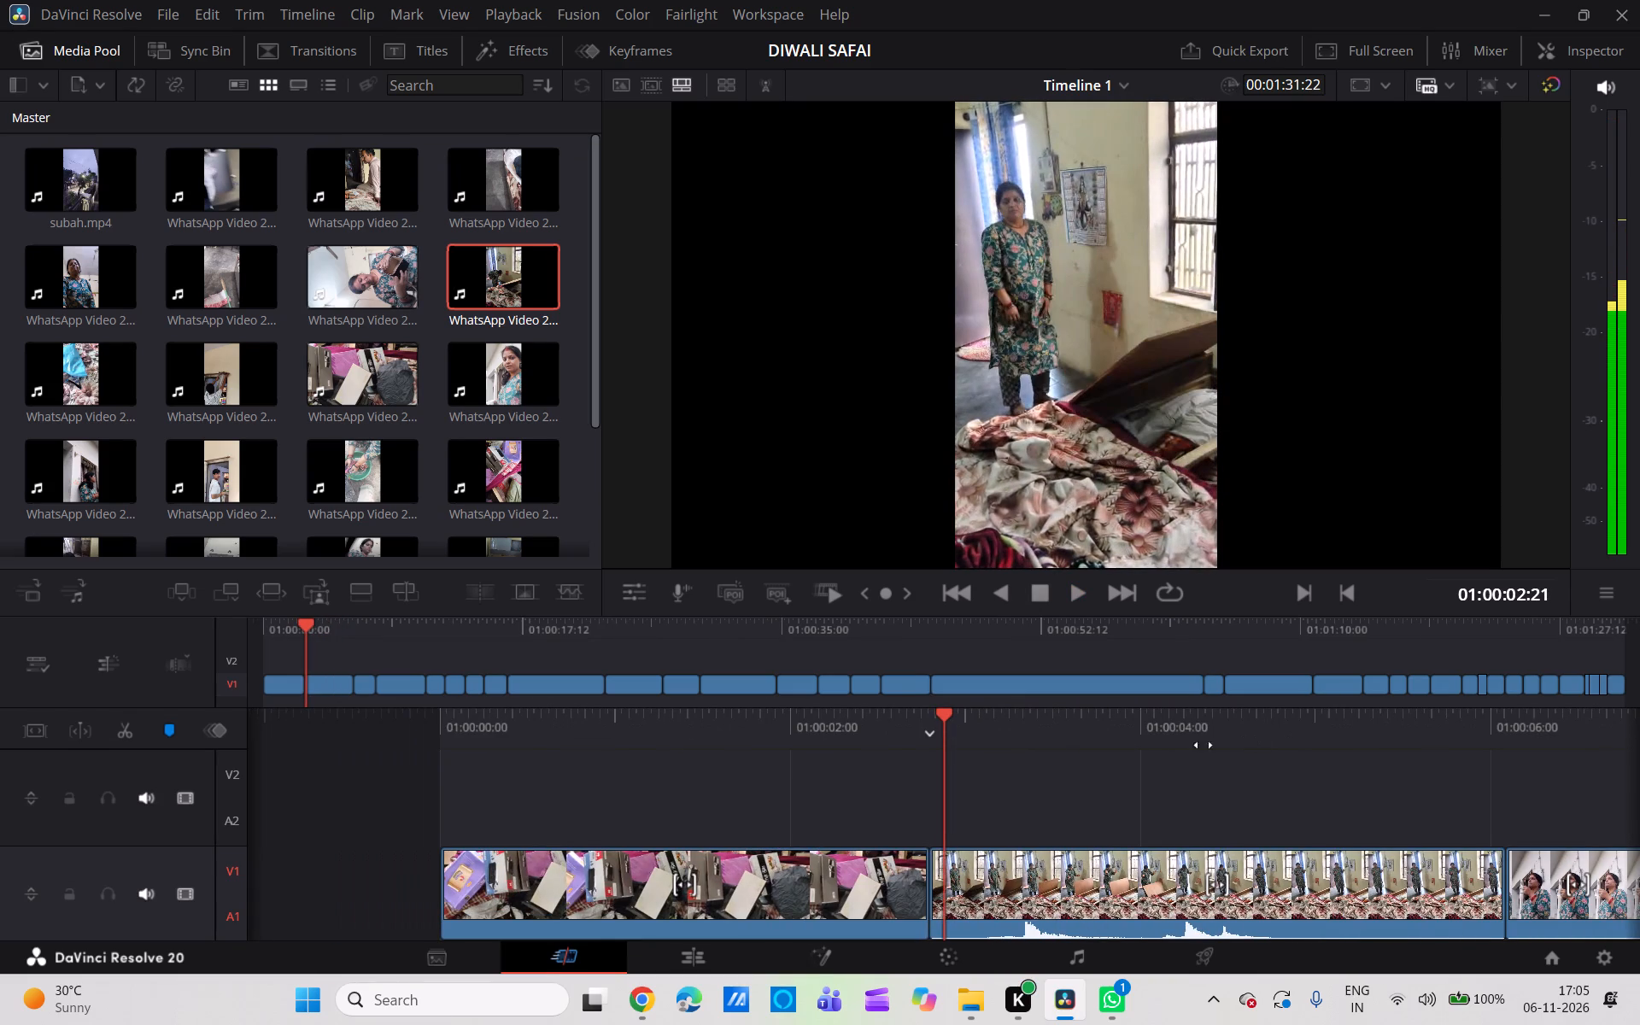
pyautogui.moveTo(1138, 740); pyautogui.dragTo(1154, 735)
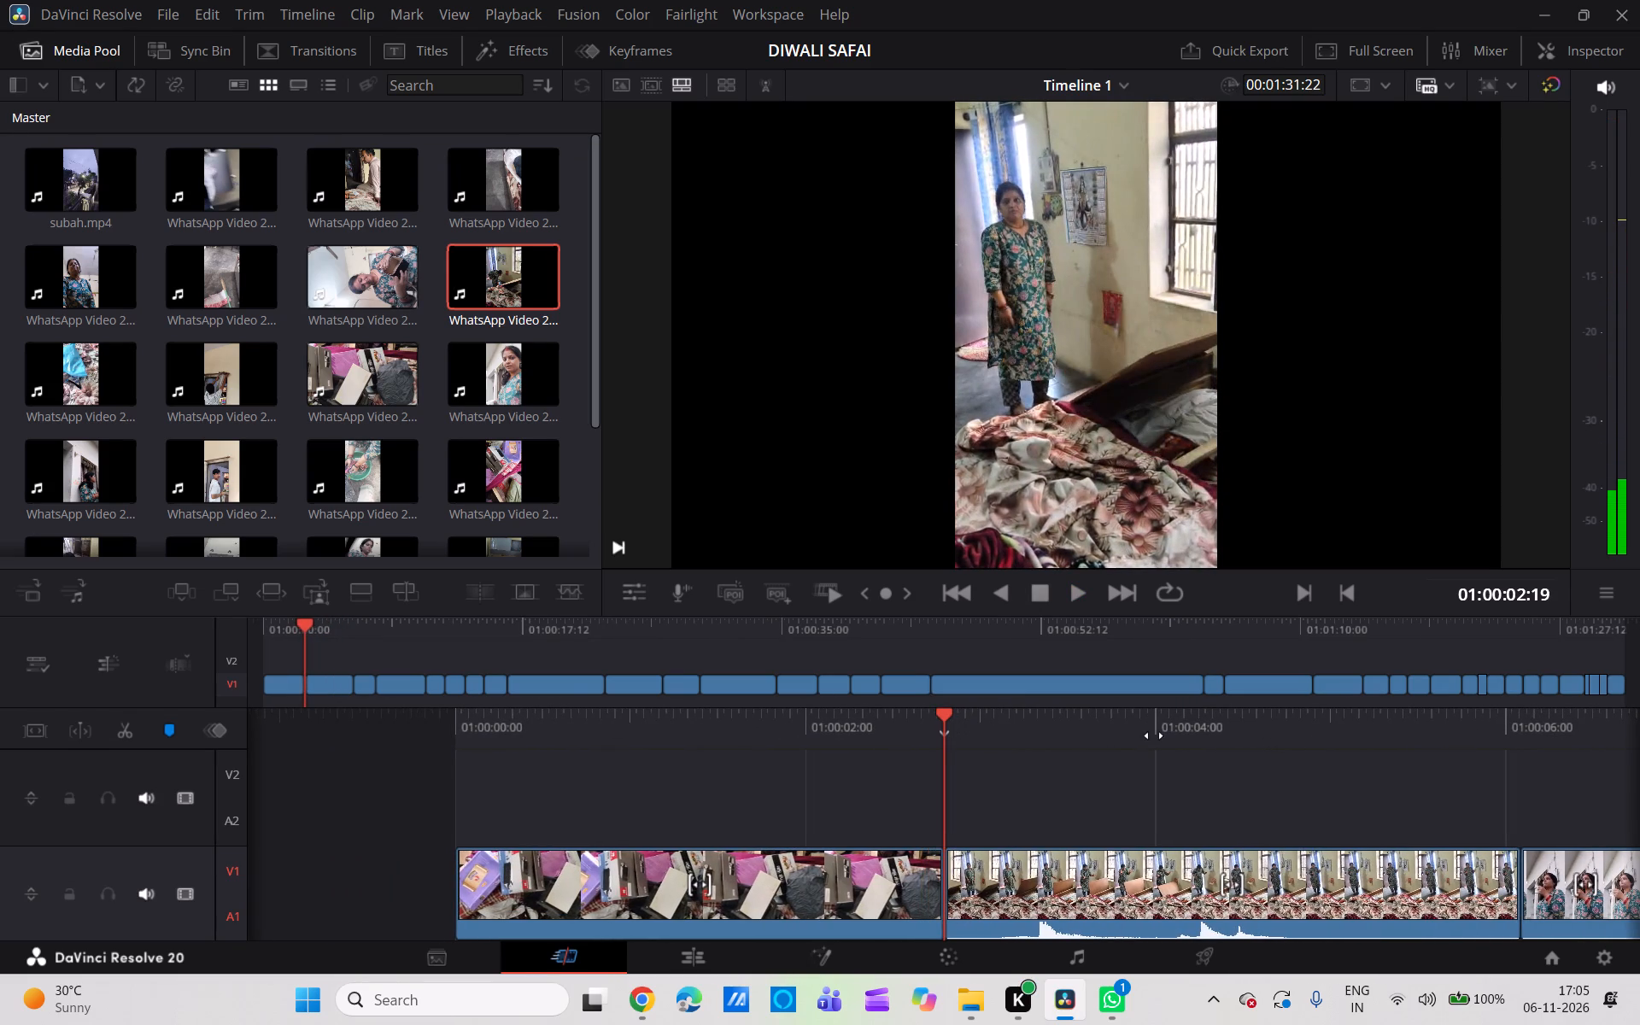
pyautogui.moveTo(1154, 735); pyautogui.dragTo(1129, 737)
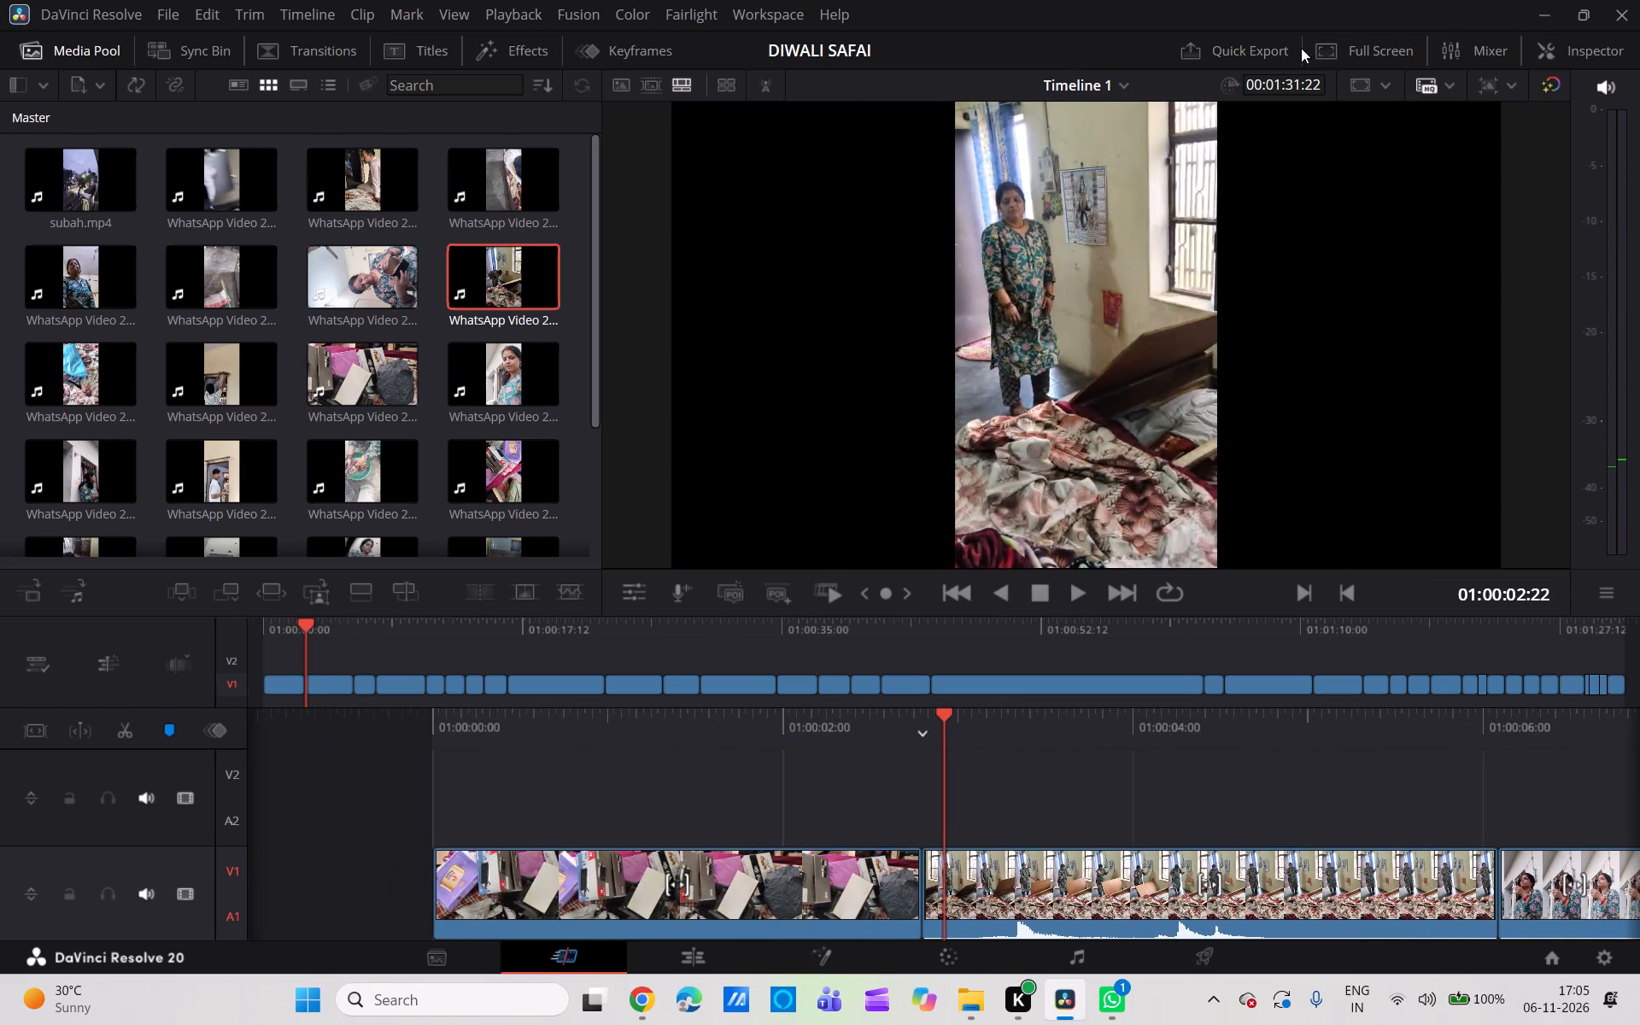
pyautogui.click(1338, 57)
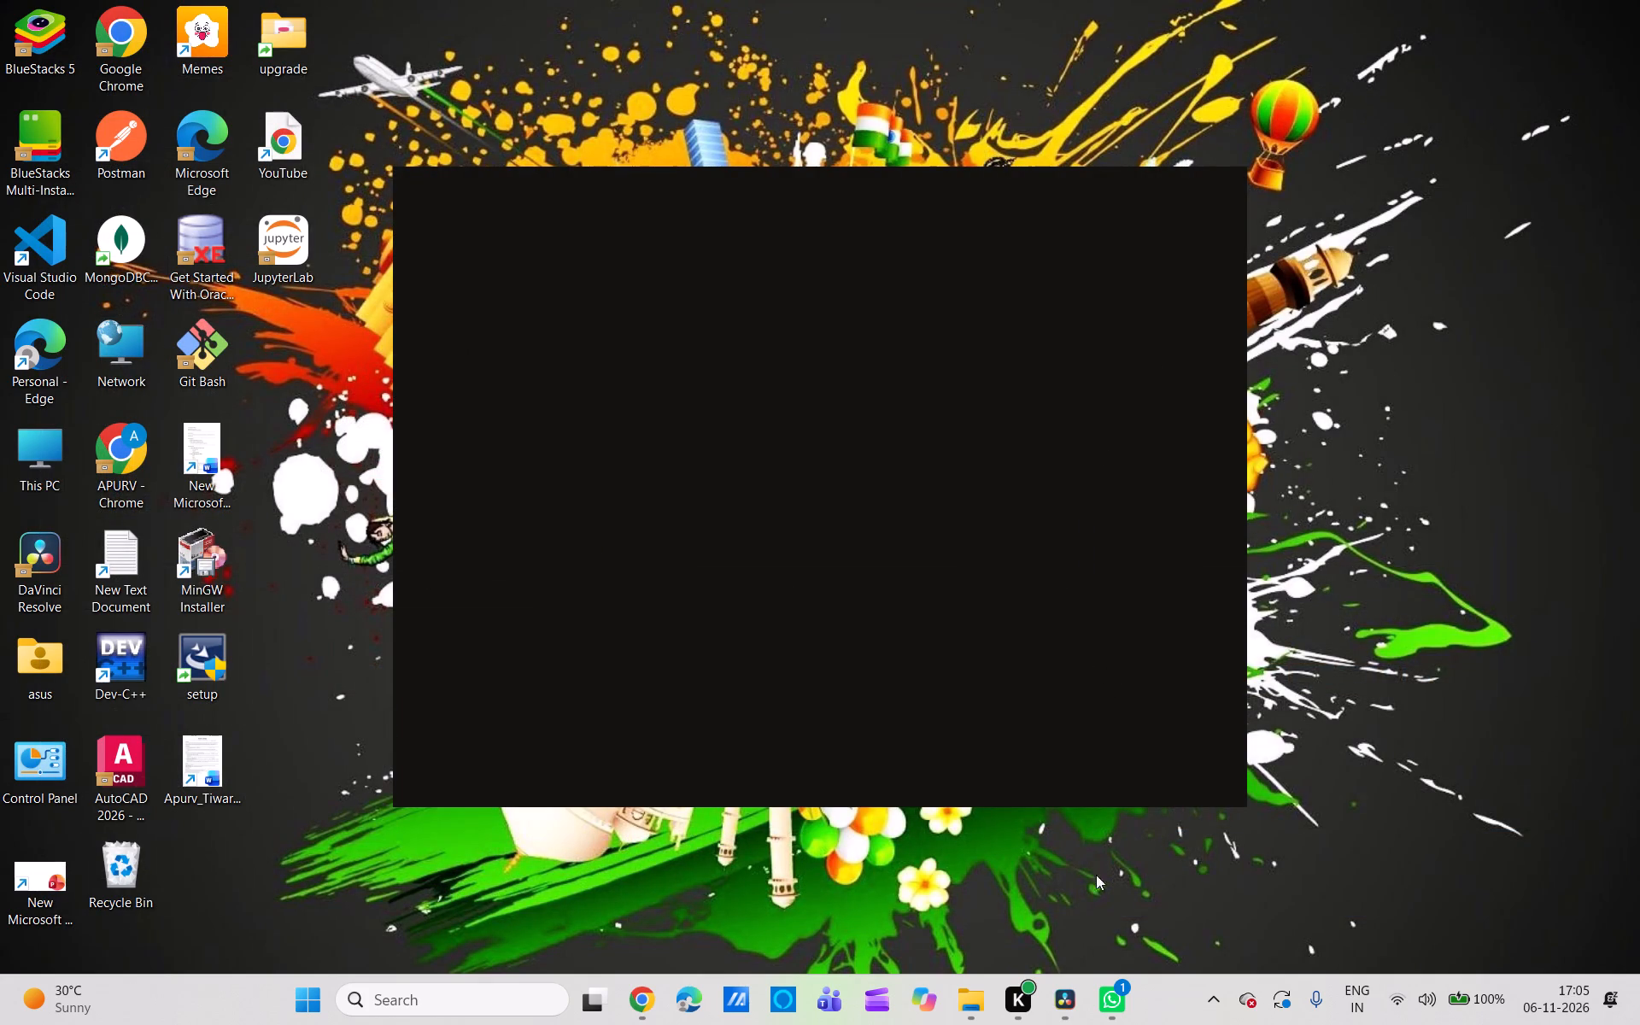
pyautogui.click(1070, 1013)
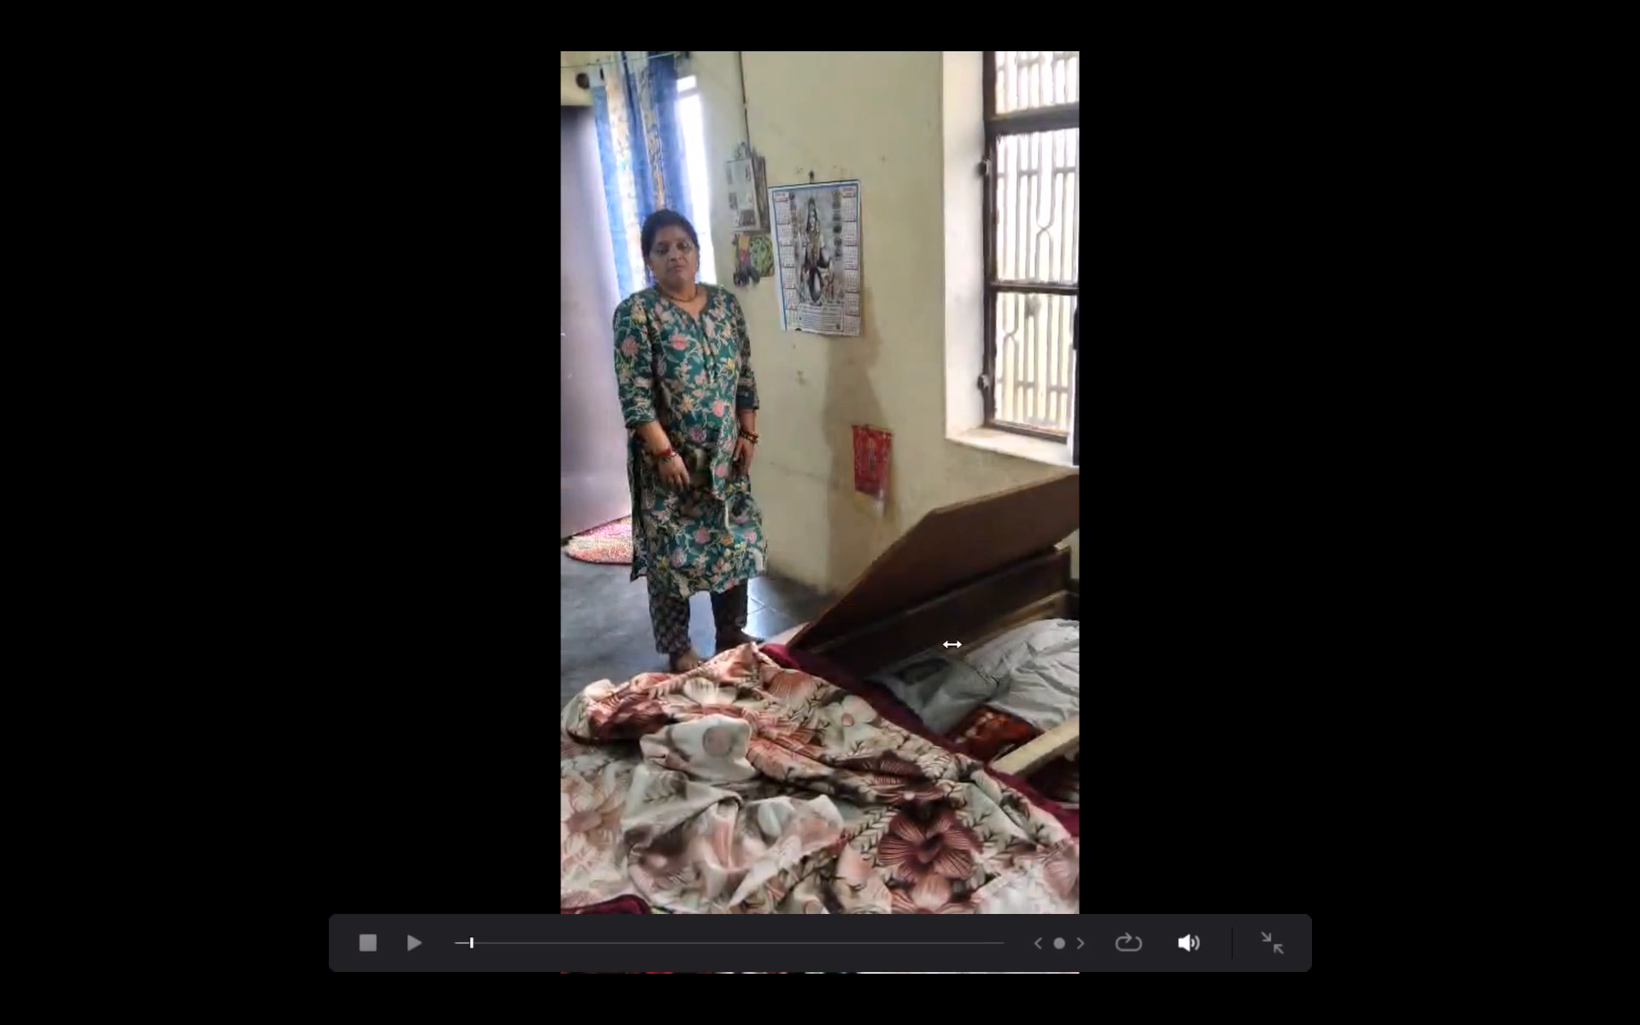
pyautogui.click(467, 940)
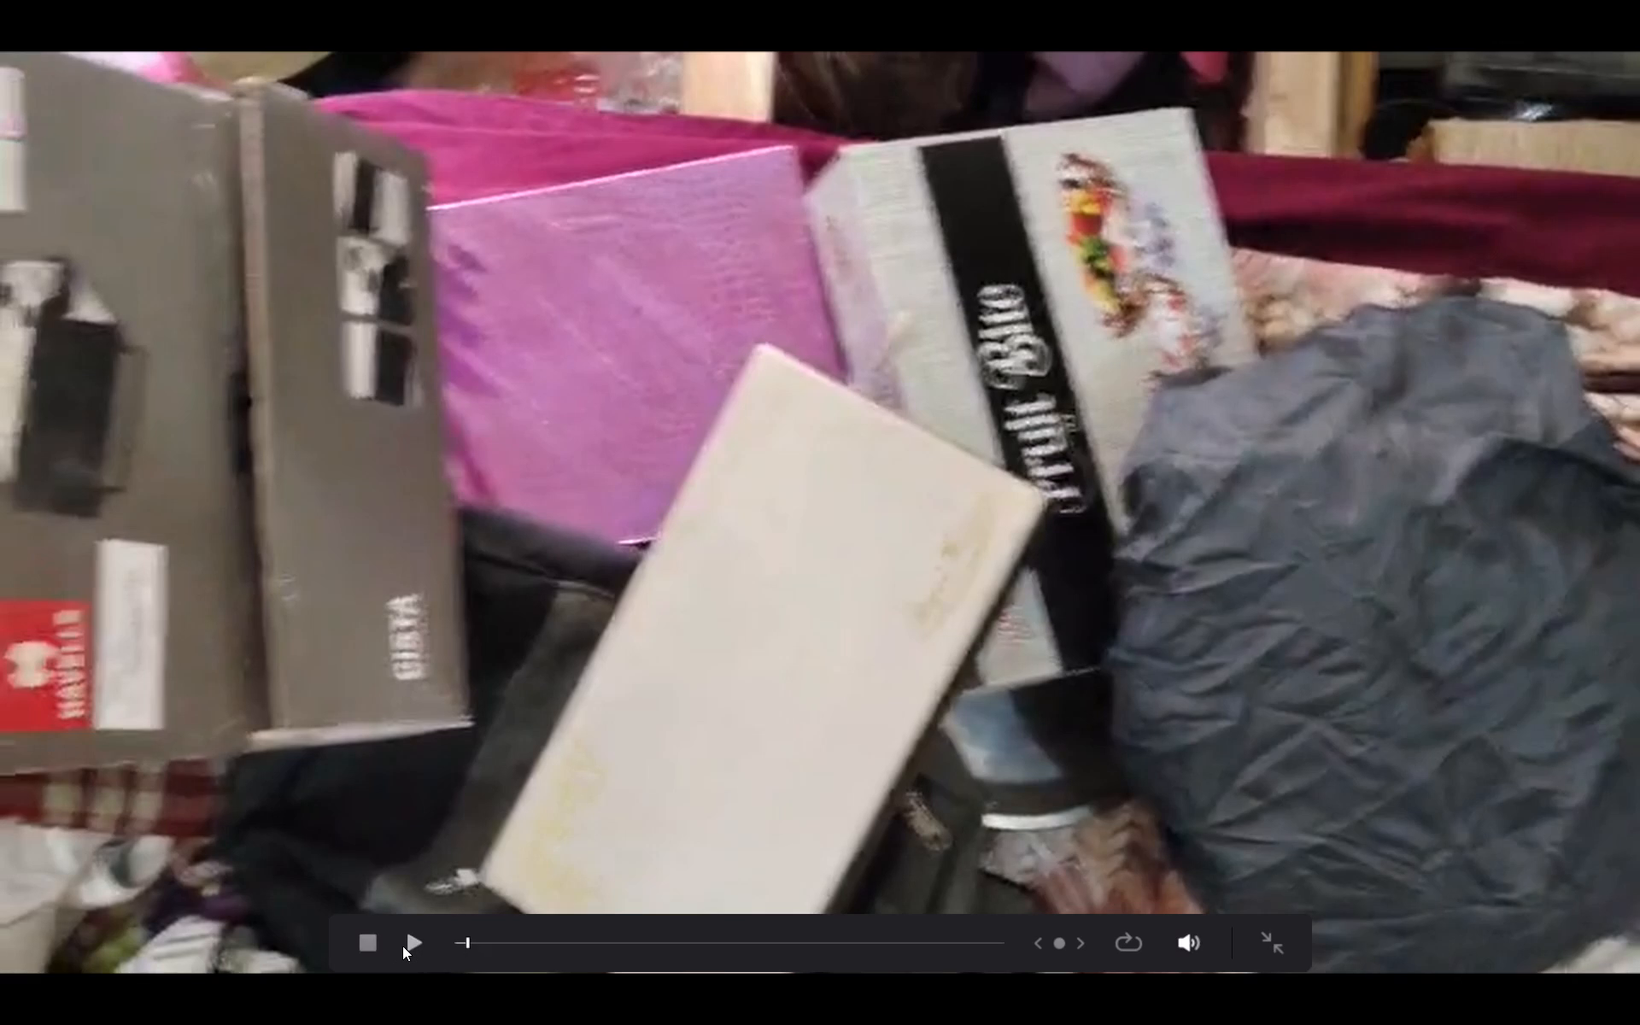
pyautogui.click(402, 946)
pyautogui.click(374, 940)
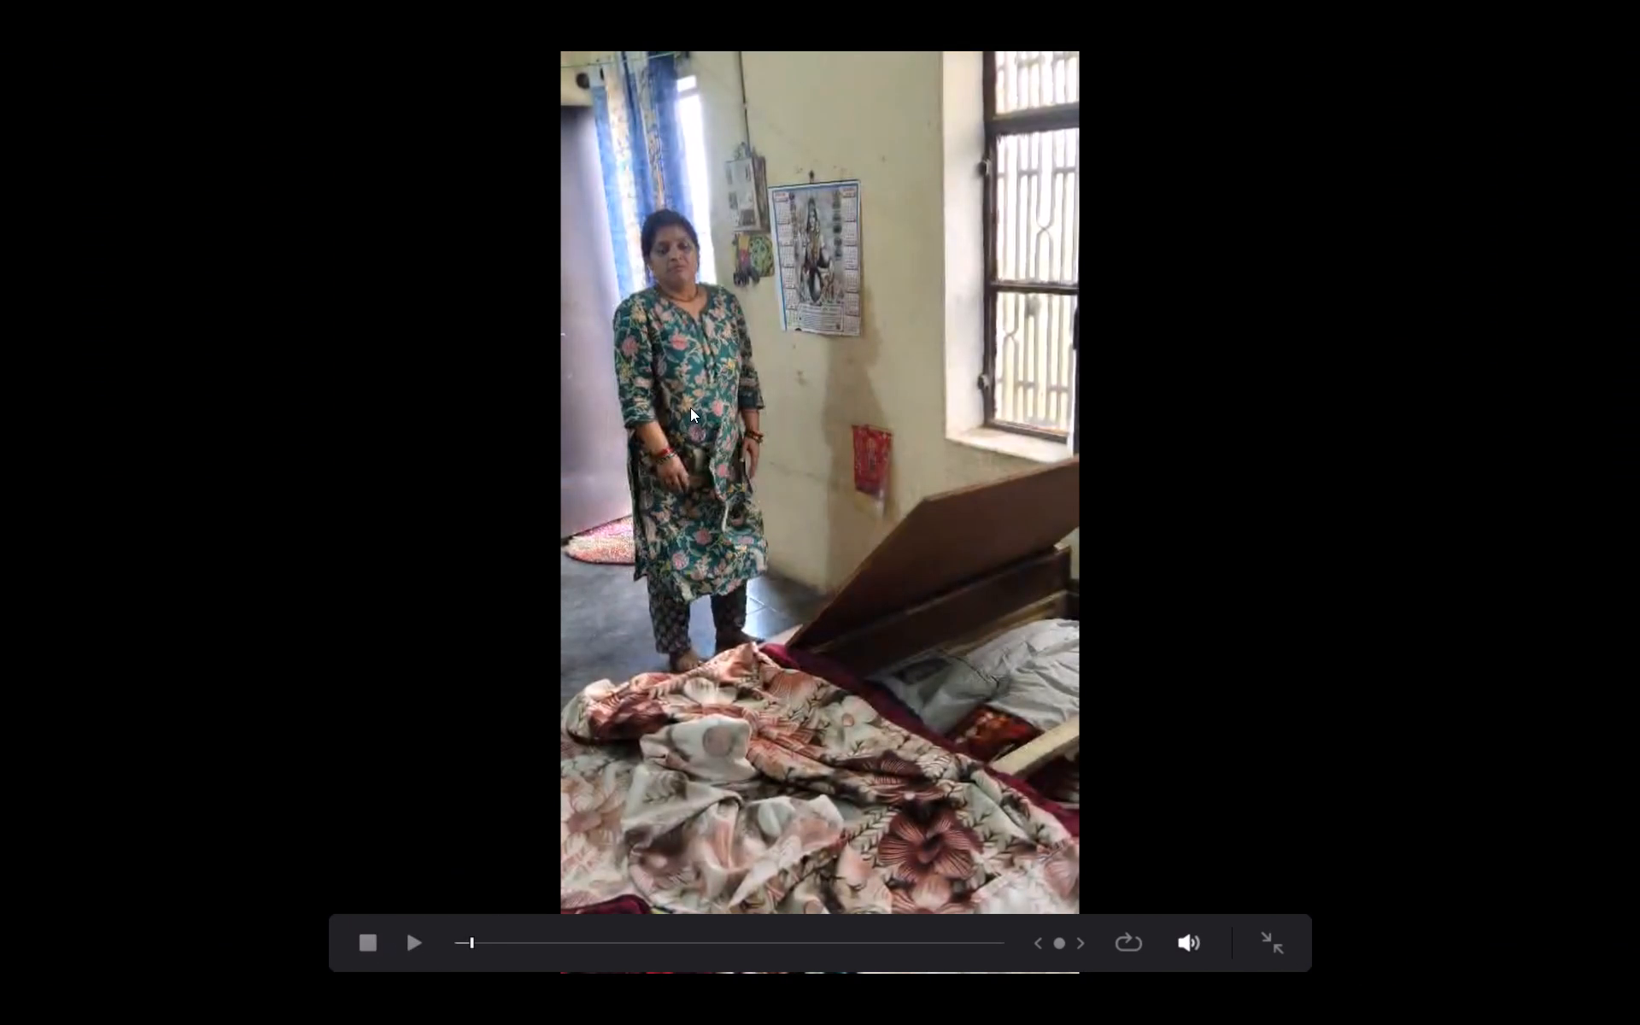
pyautogui.click(418, 944)
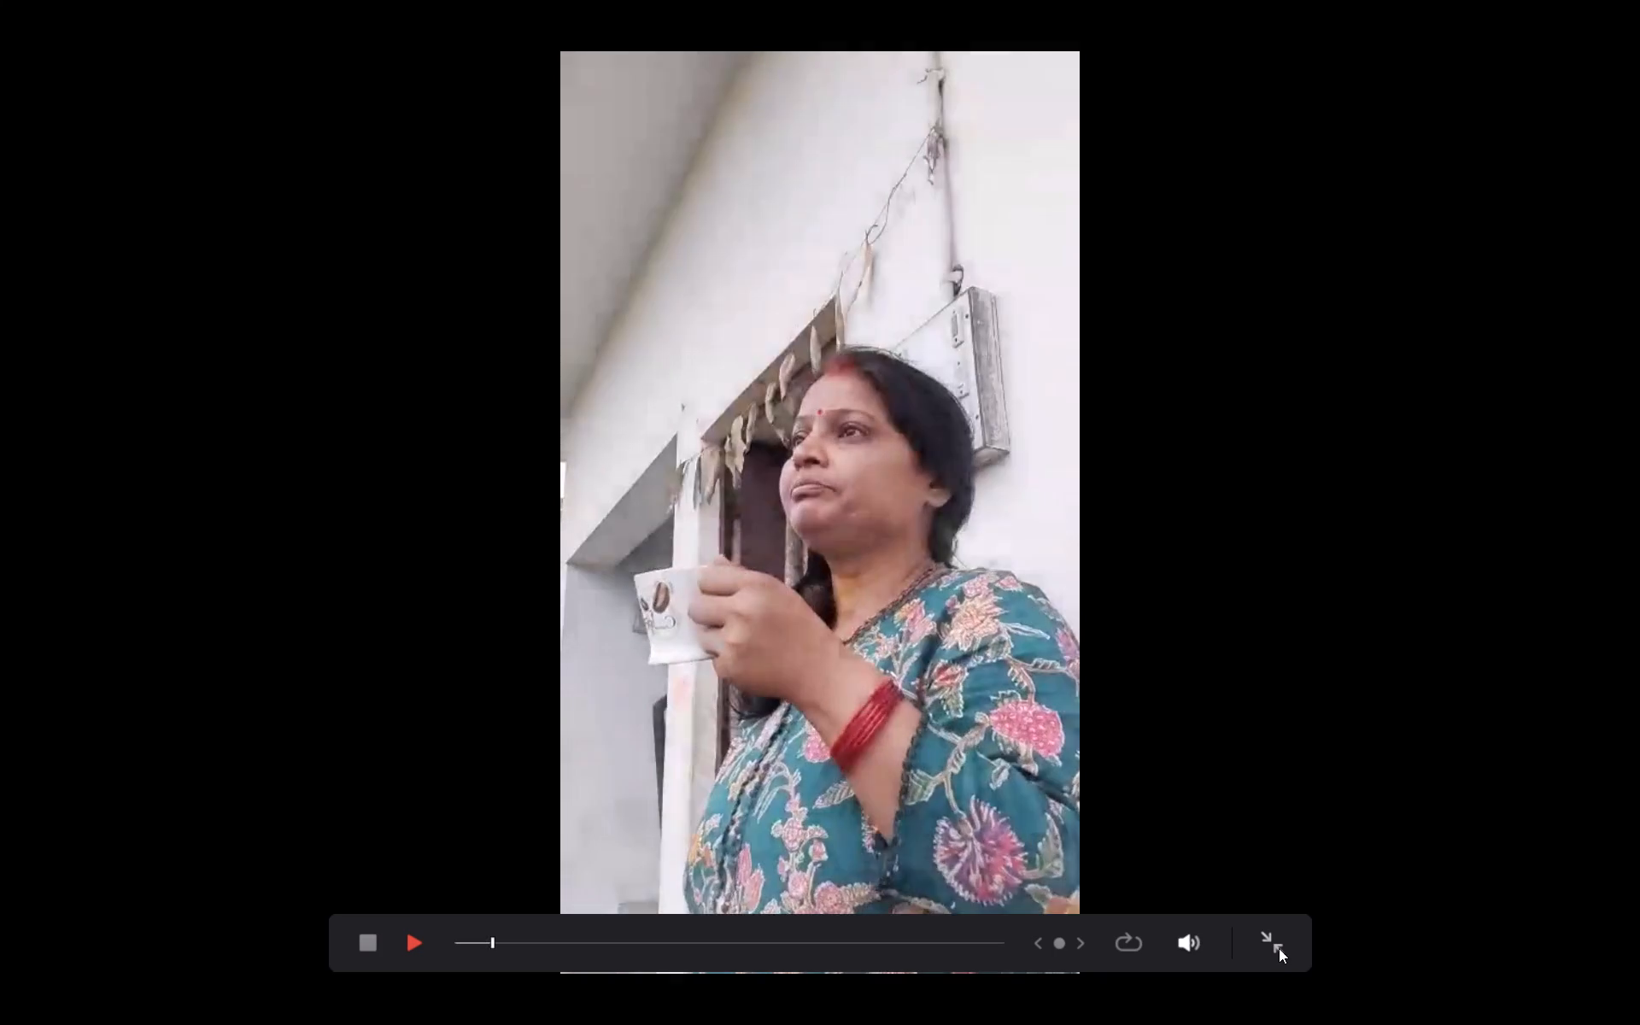
pyautogui.click(1279, 948)
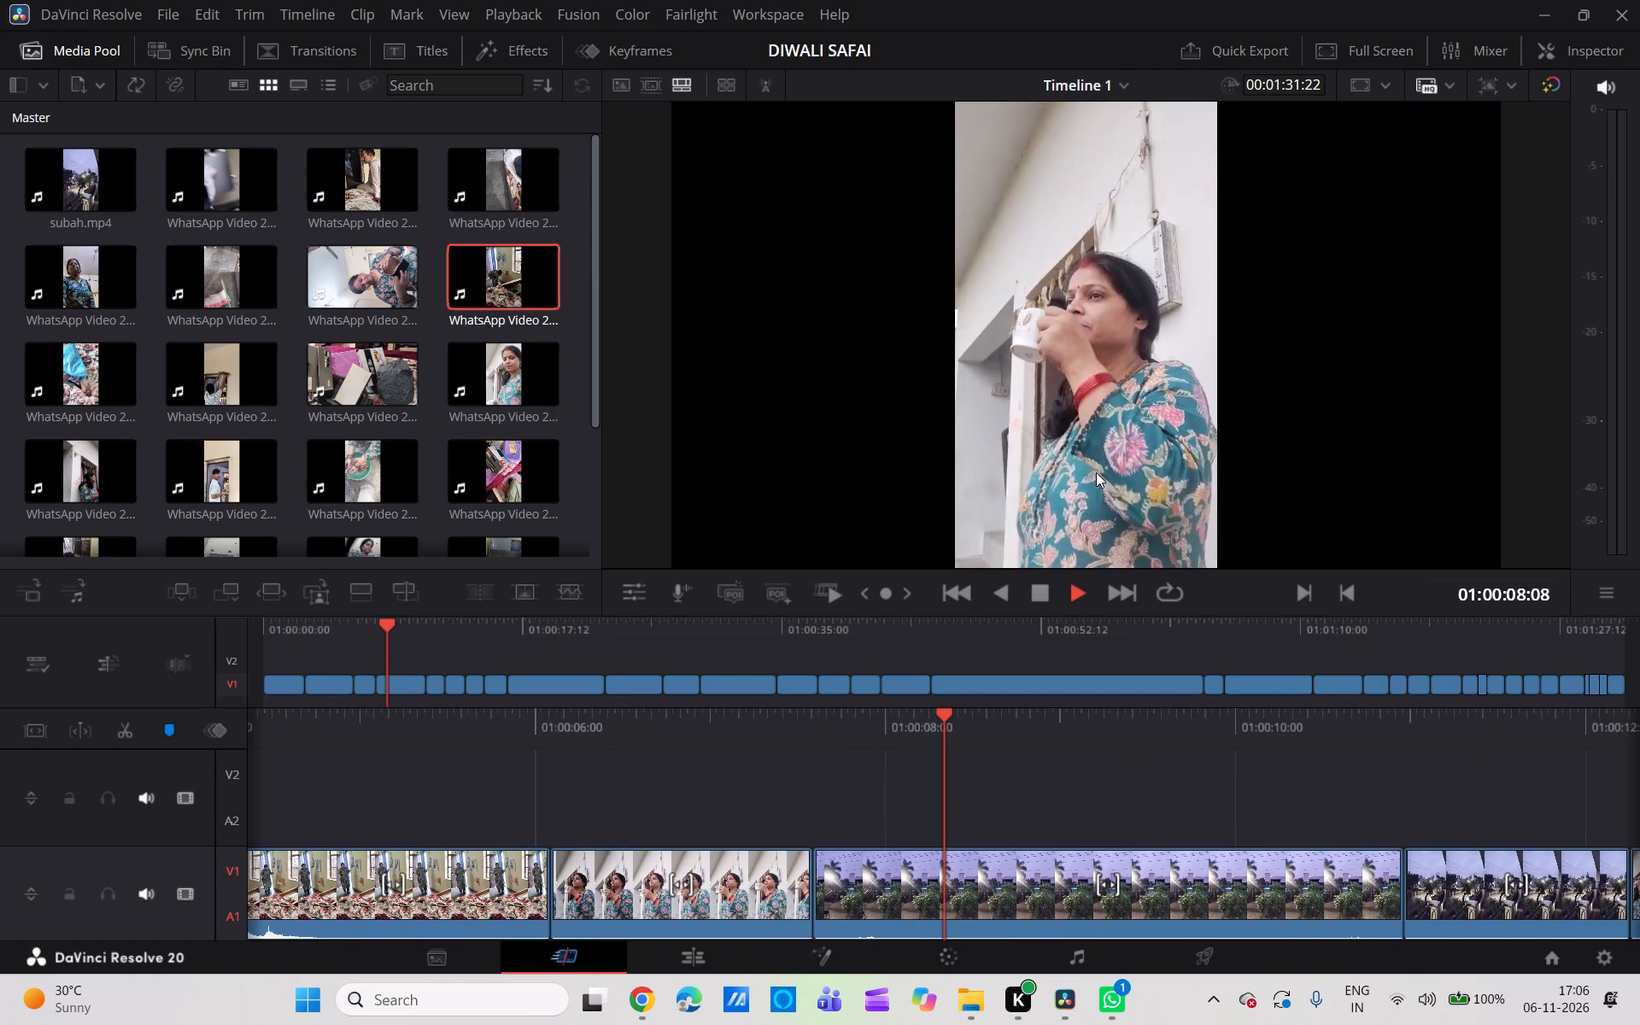
# Split the bed-board clip on V1 at 01:00:04:10, delete the part after the cut and close the gap before the tea-cup shot.
pyautogui.hscroll(3, 1009, 749)
pyautogui.click(1009, 749)
pyautogui.hscroll(1, 1009, 749)
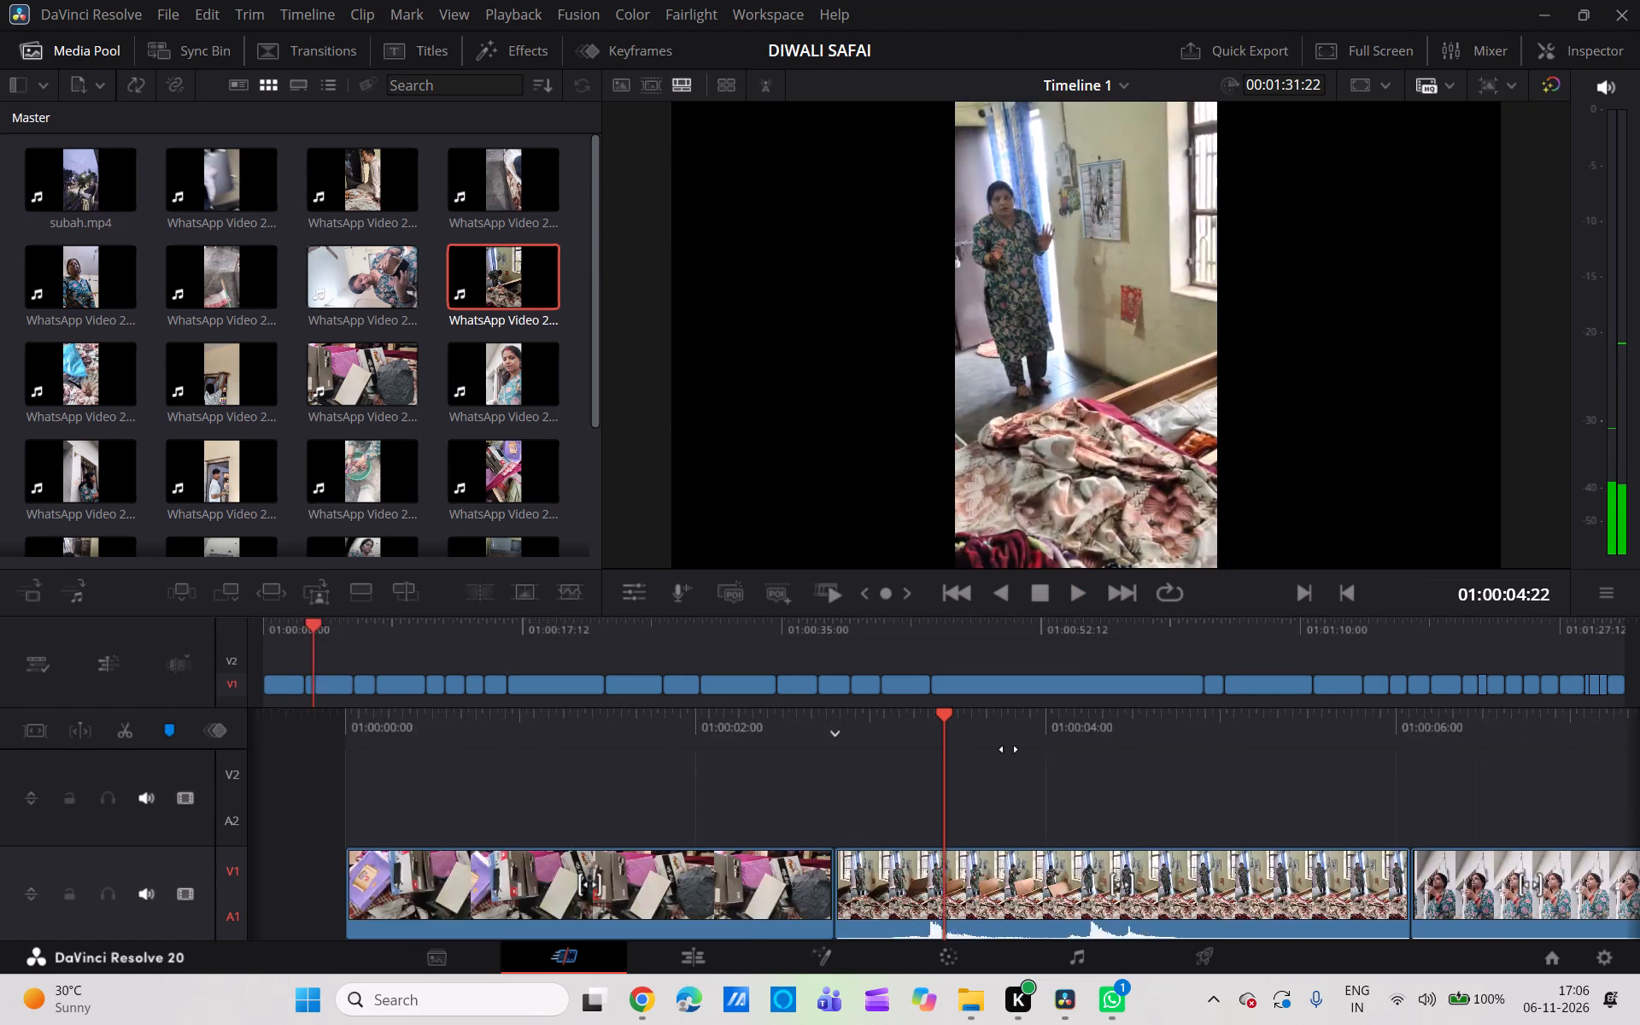
pyautogui.hscroll(1, 1009, 749)
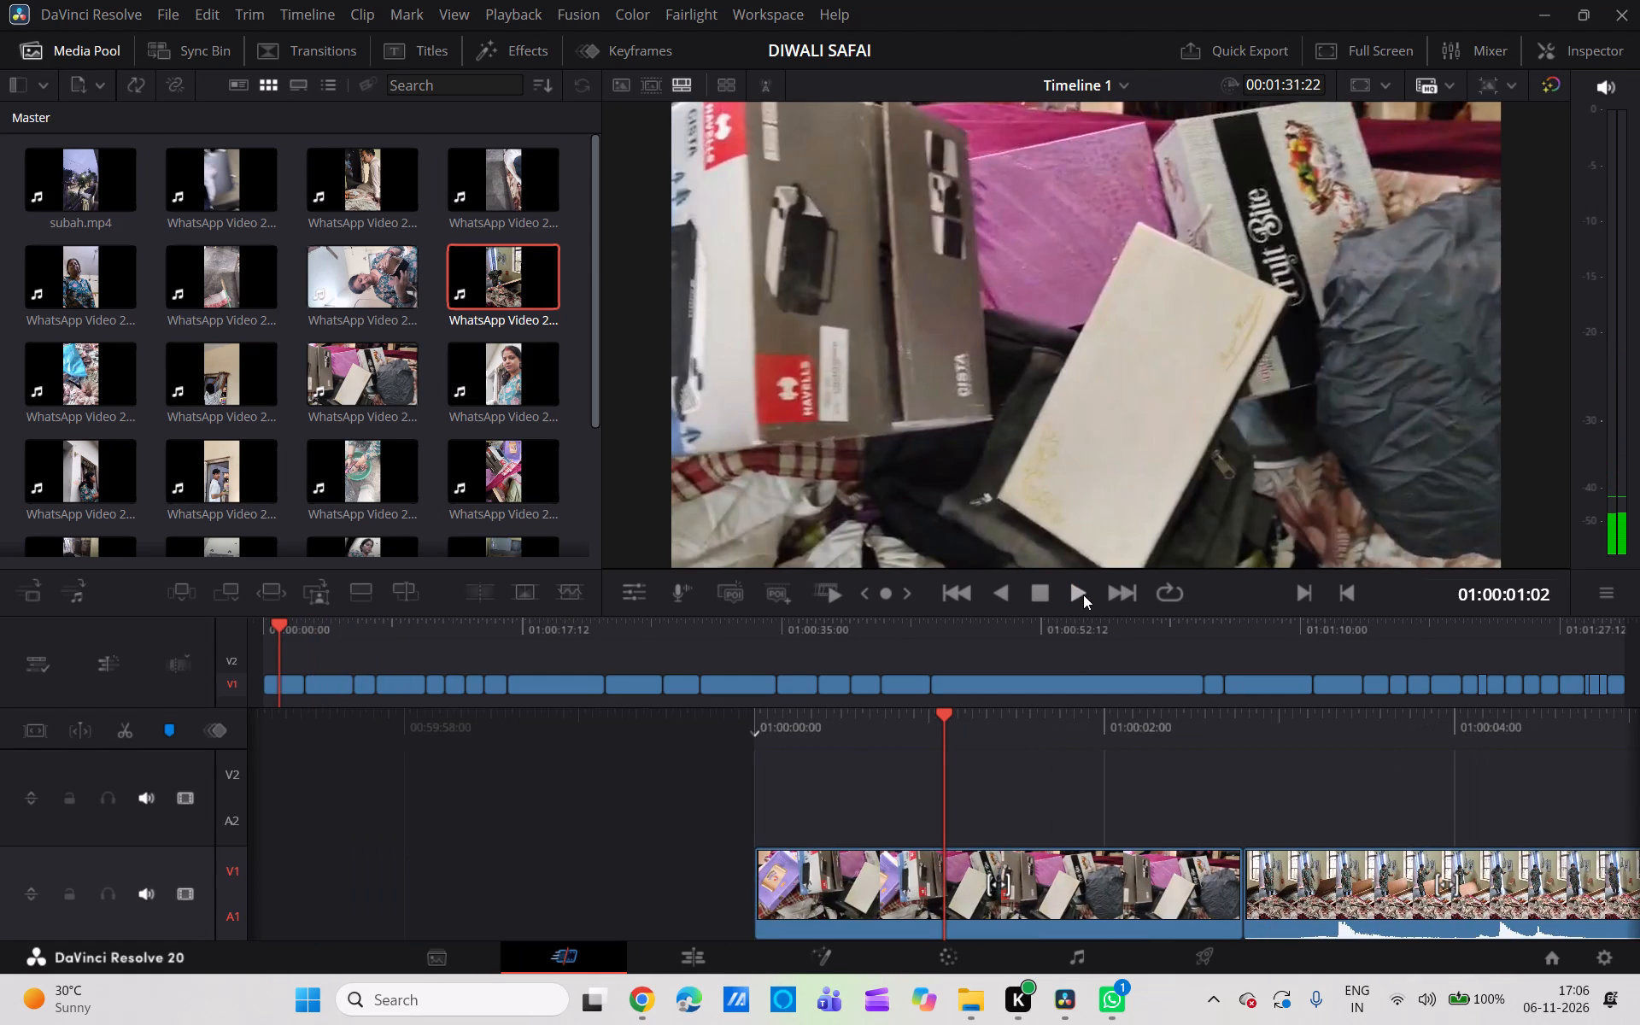
pyautogui.click(1083, 594)
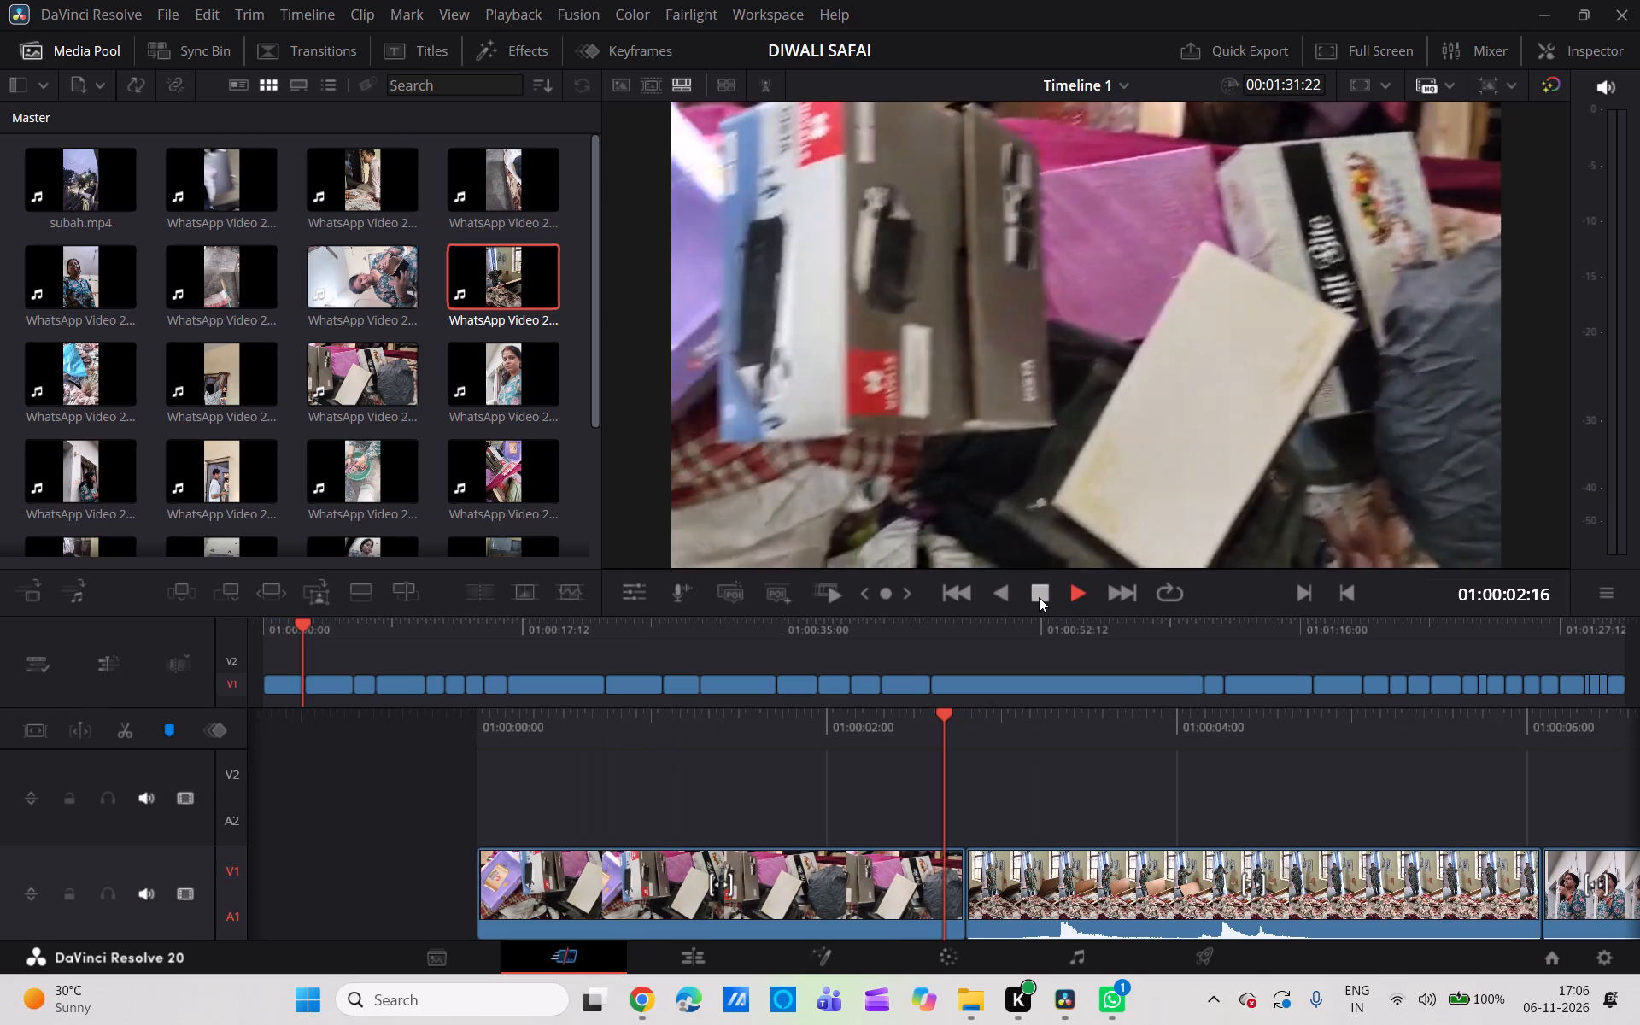
pyautogui.click(1039, 597)
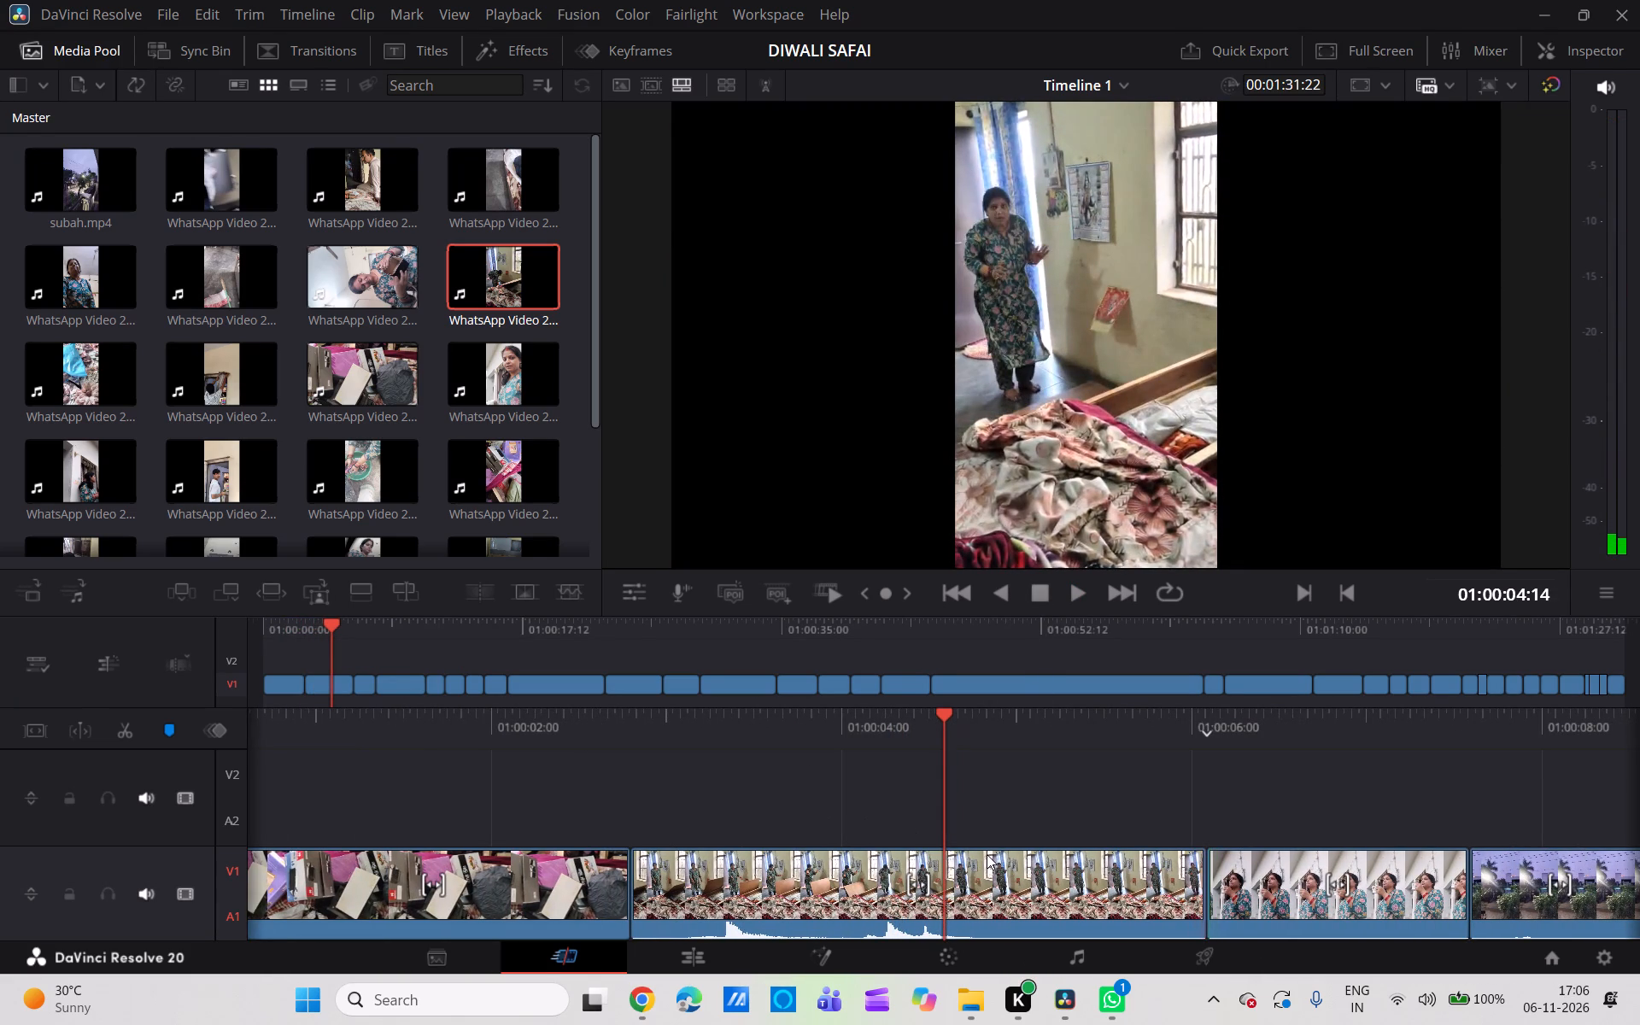
pyautogui.moveTo(1128, 735); pyautogui.dragTo(1133, 735)
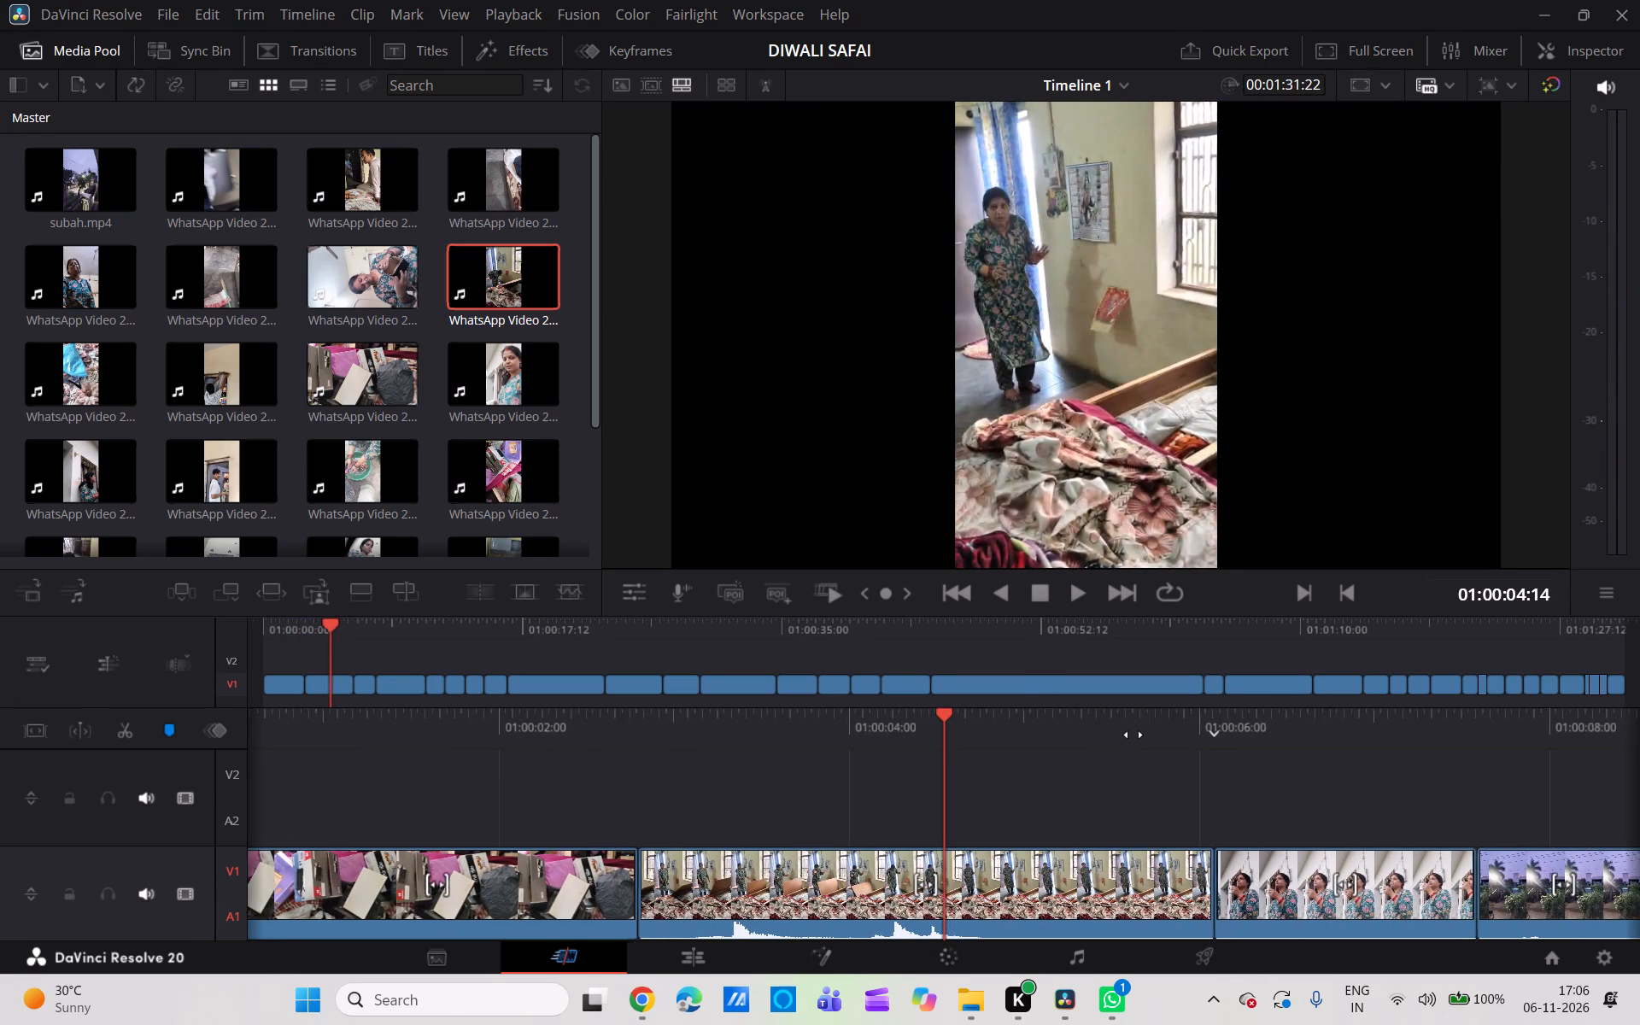
pyautogui.moveTo(1133, 735); pyautogui.dragTo(1152, 731)
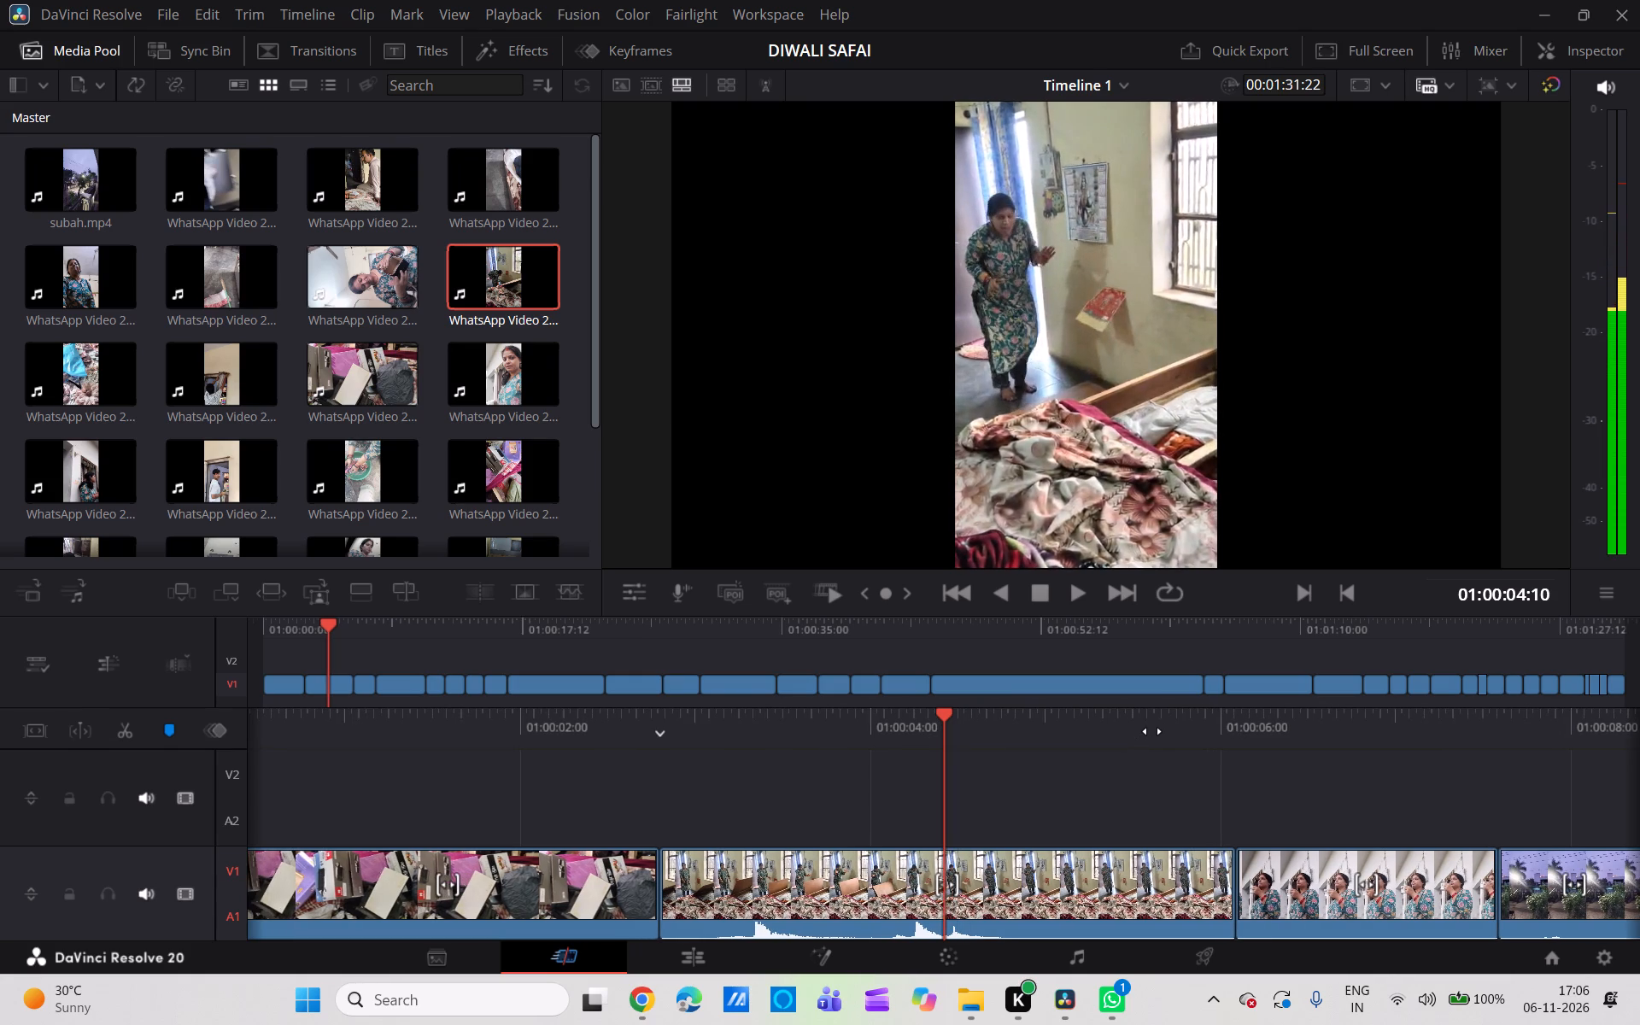
pyautogui.moveTo(1152, 731); pyautogui.dragTo(1156, 731)
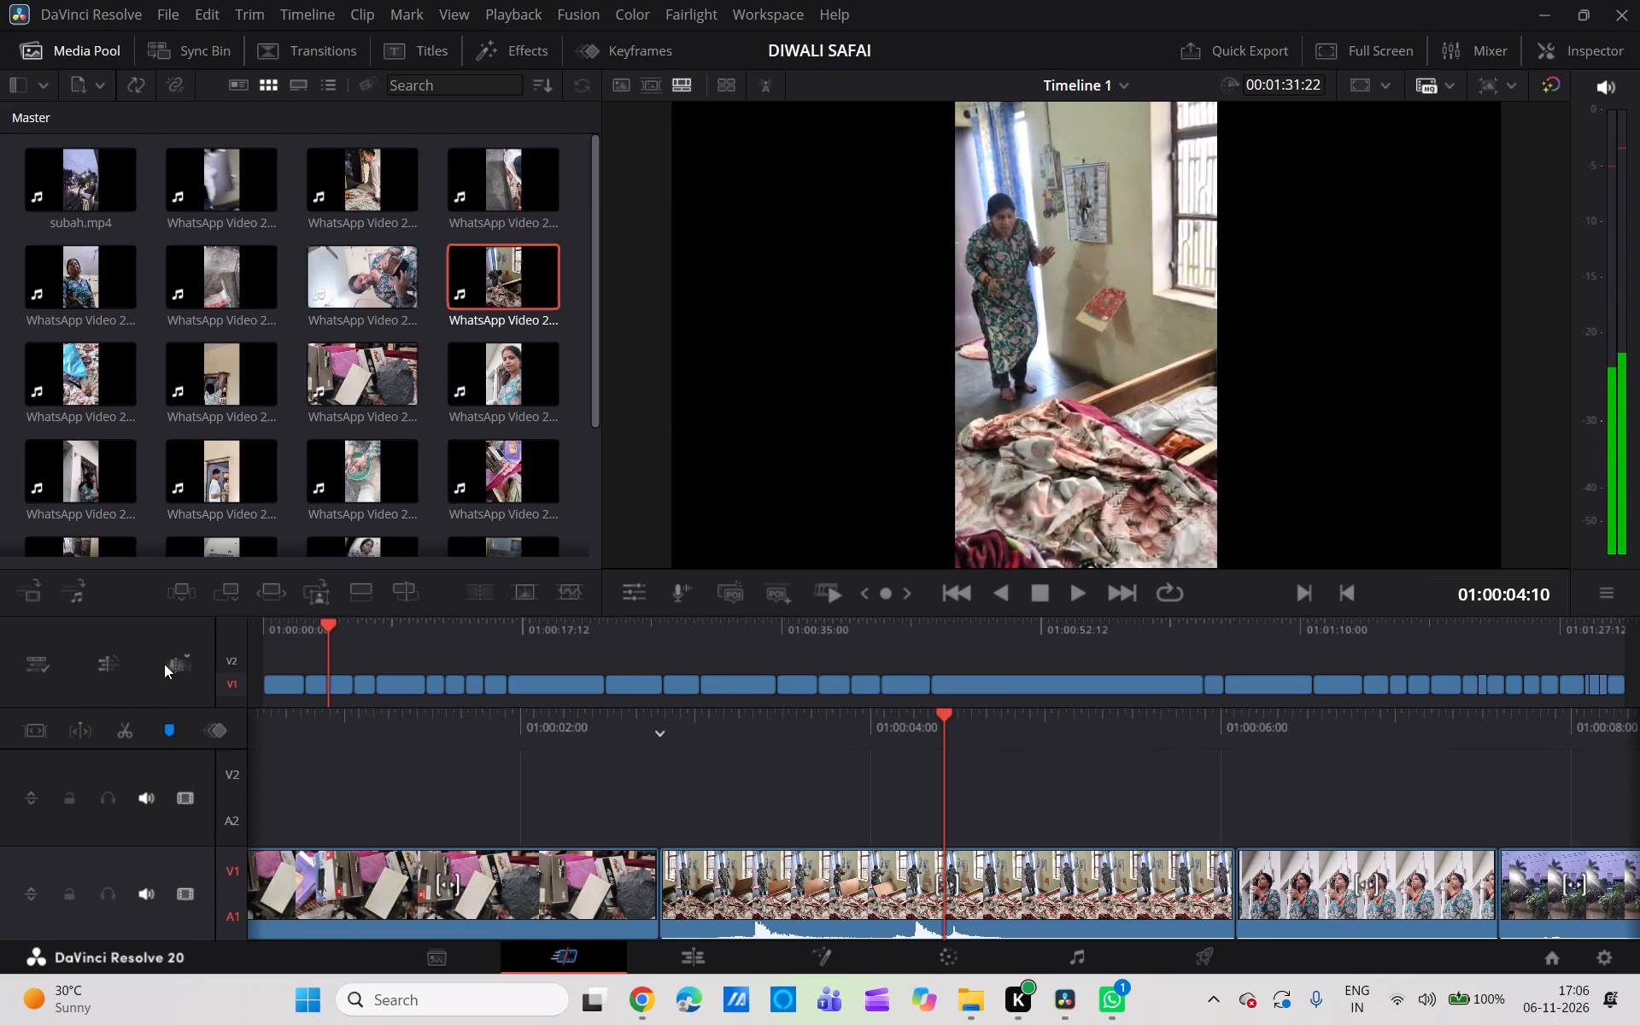
pyautogui.click(131, 723)
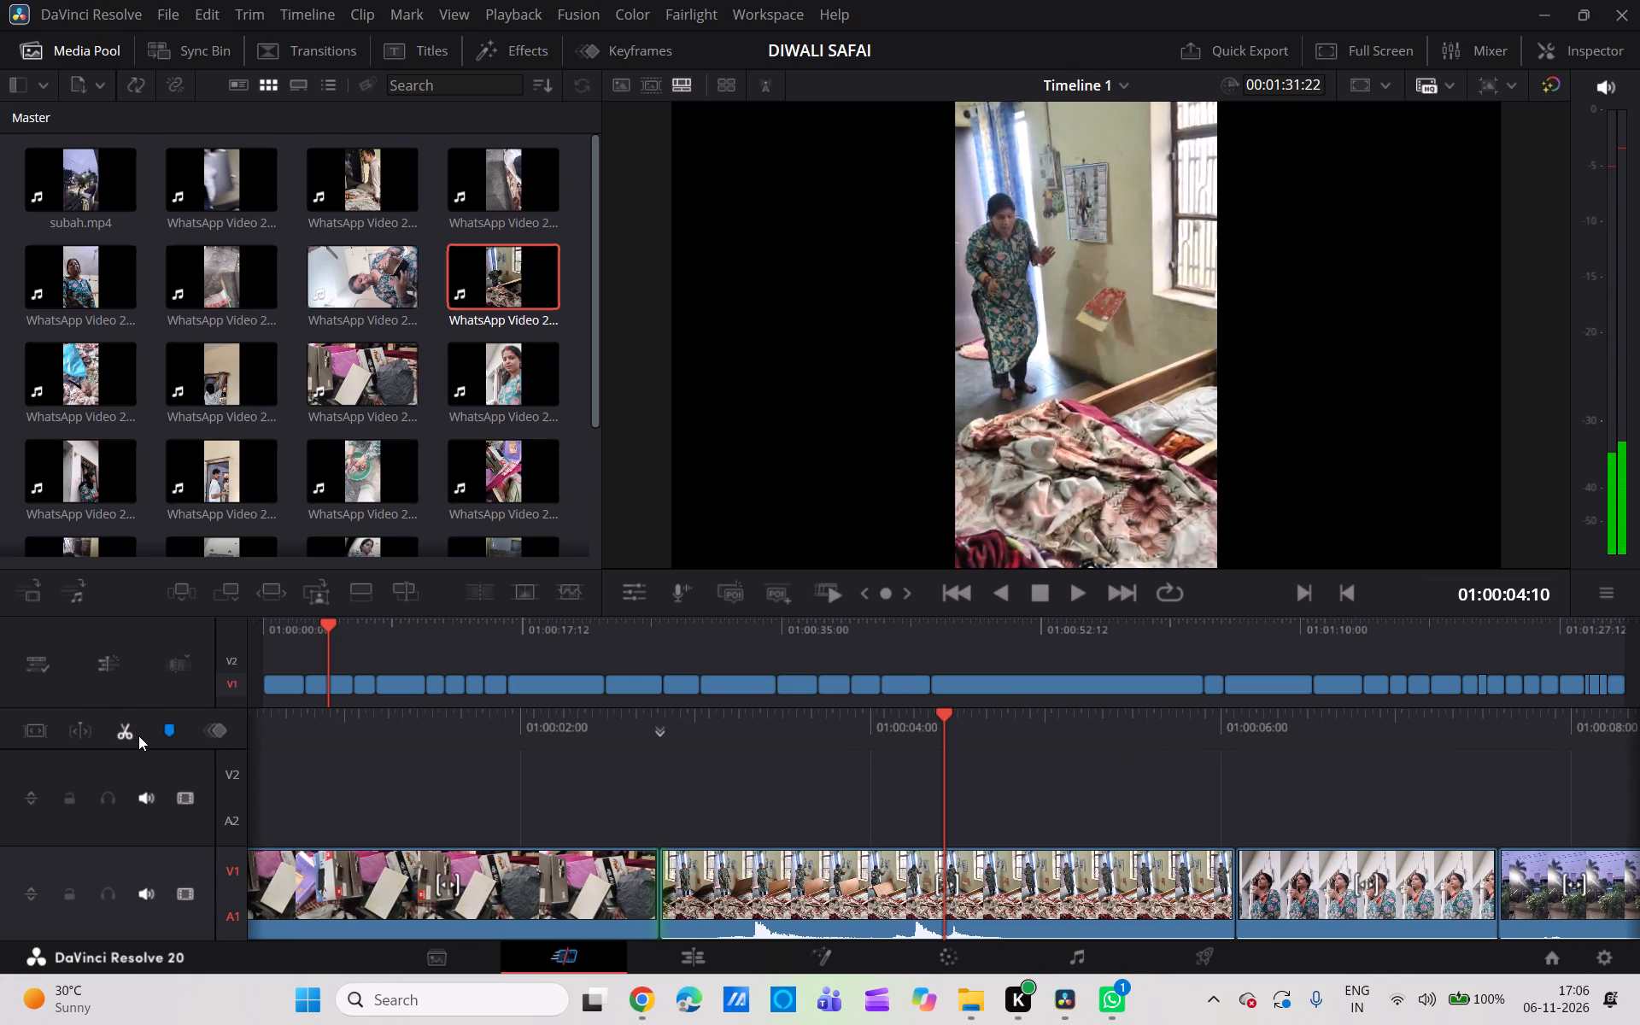
pyautogui.click(999, 885)
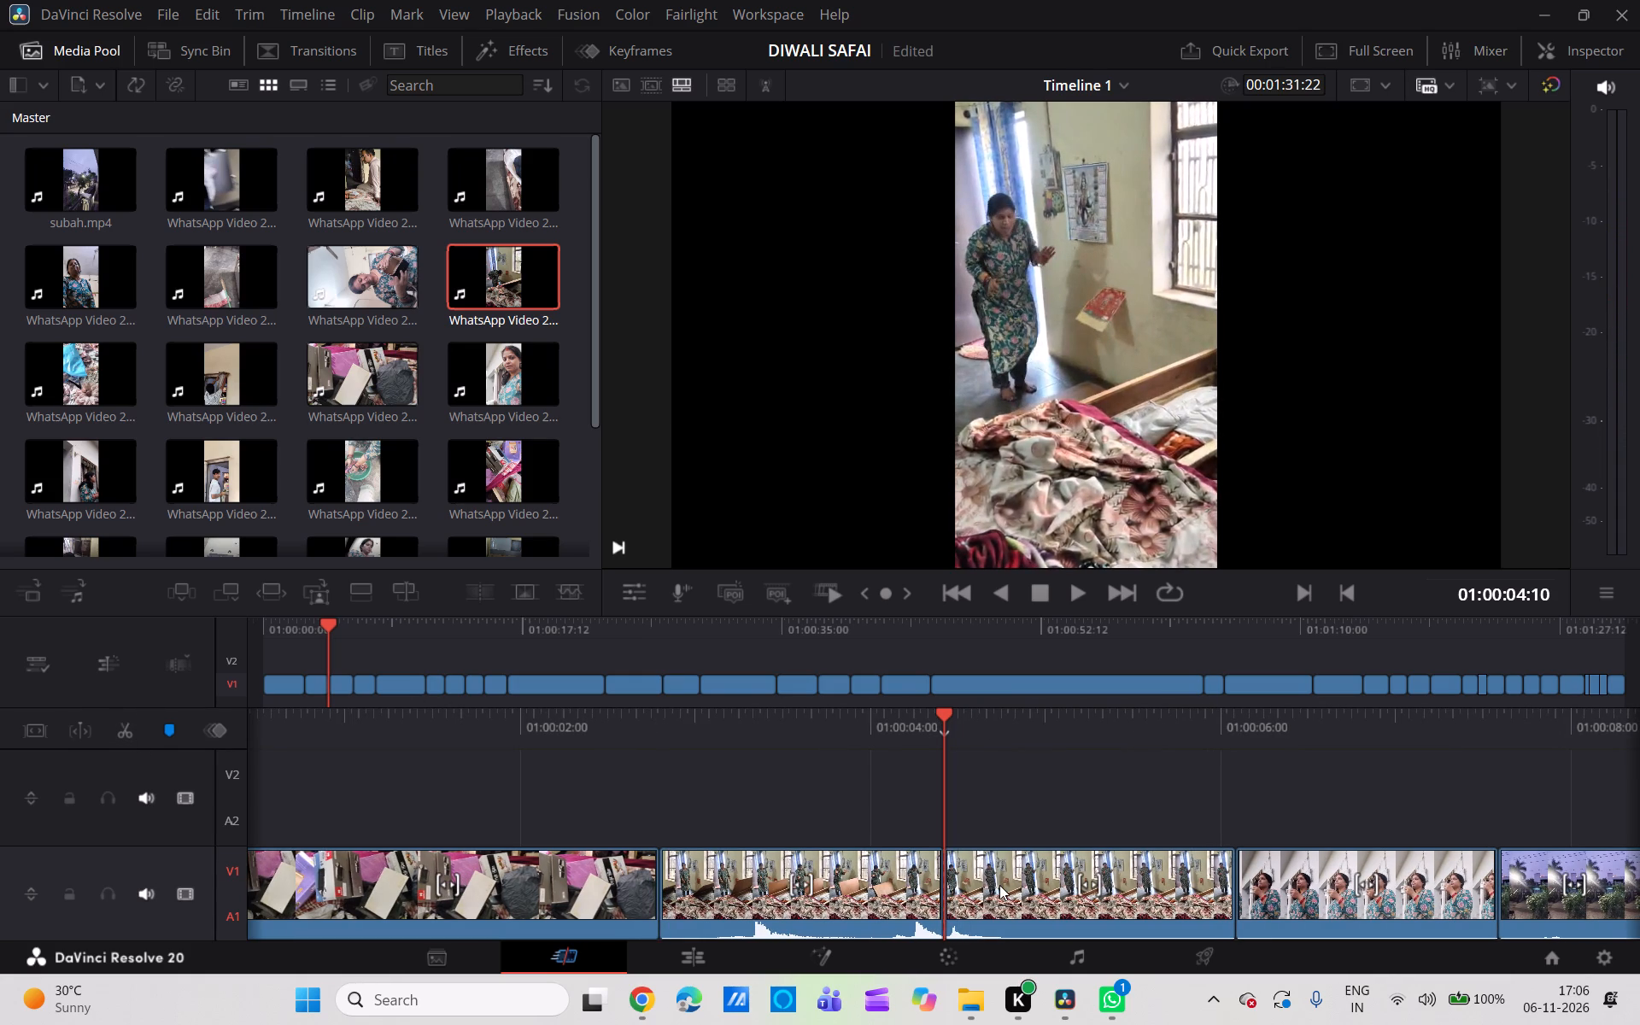
pyautogui.press('BackSpace')
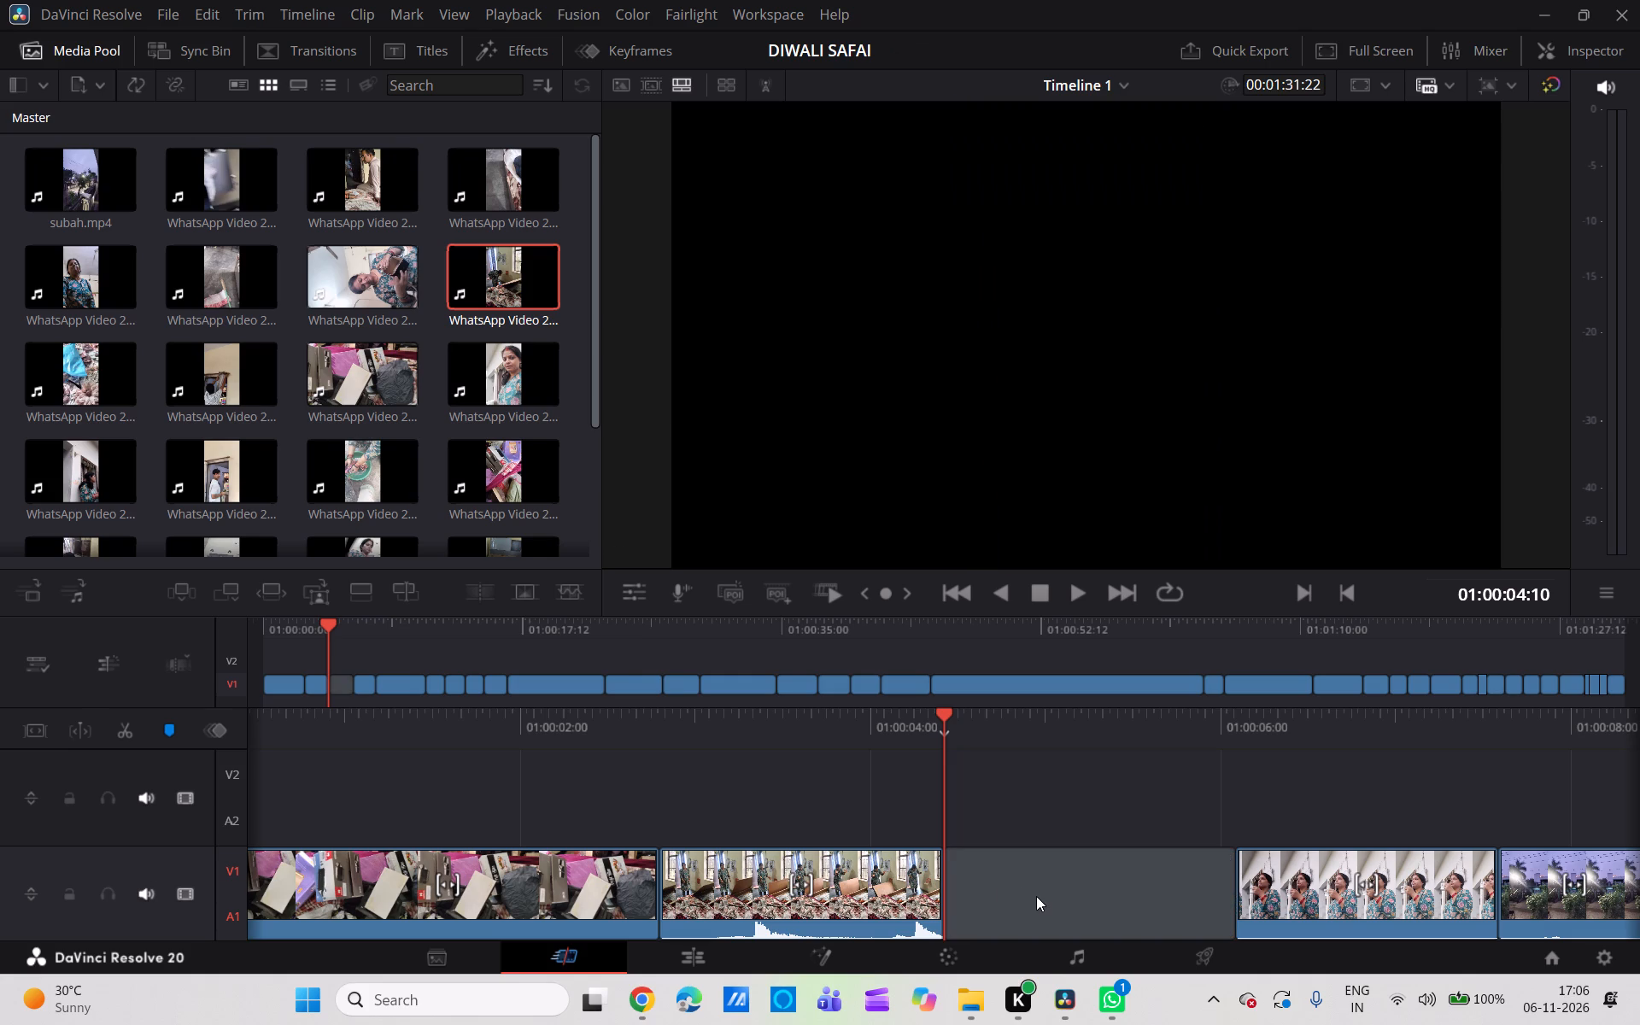
pyautogui.click(1036, 896)
pyautogui.press('BackSpace')
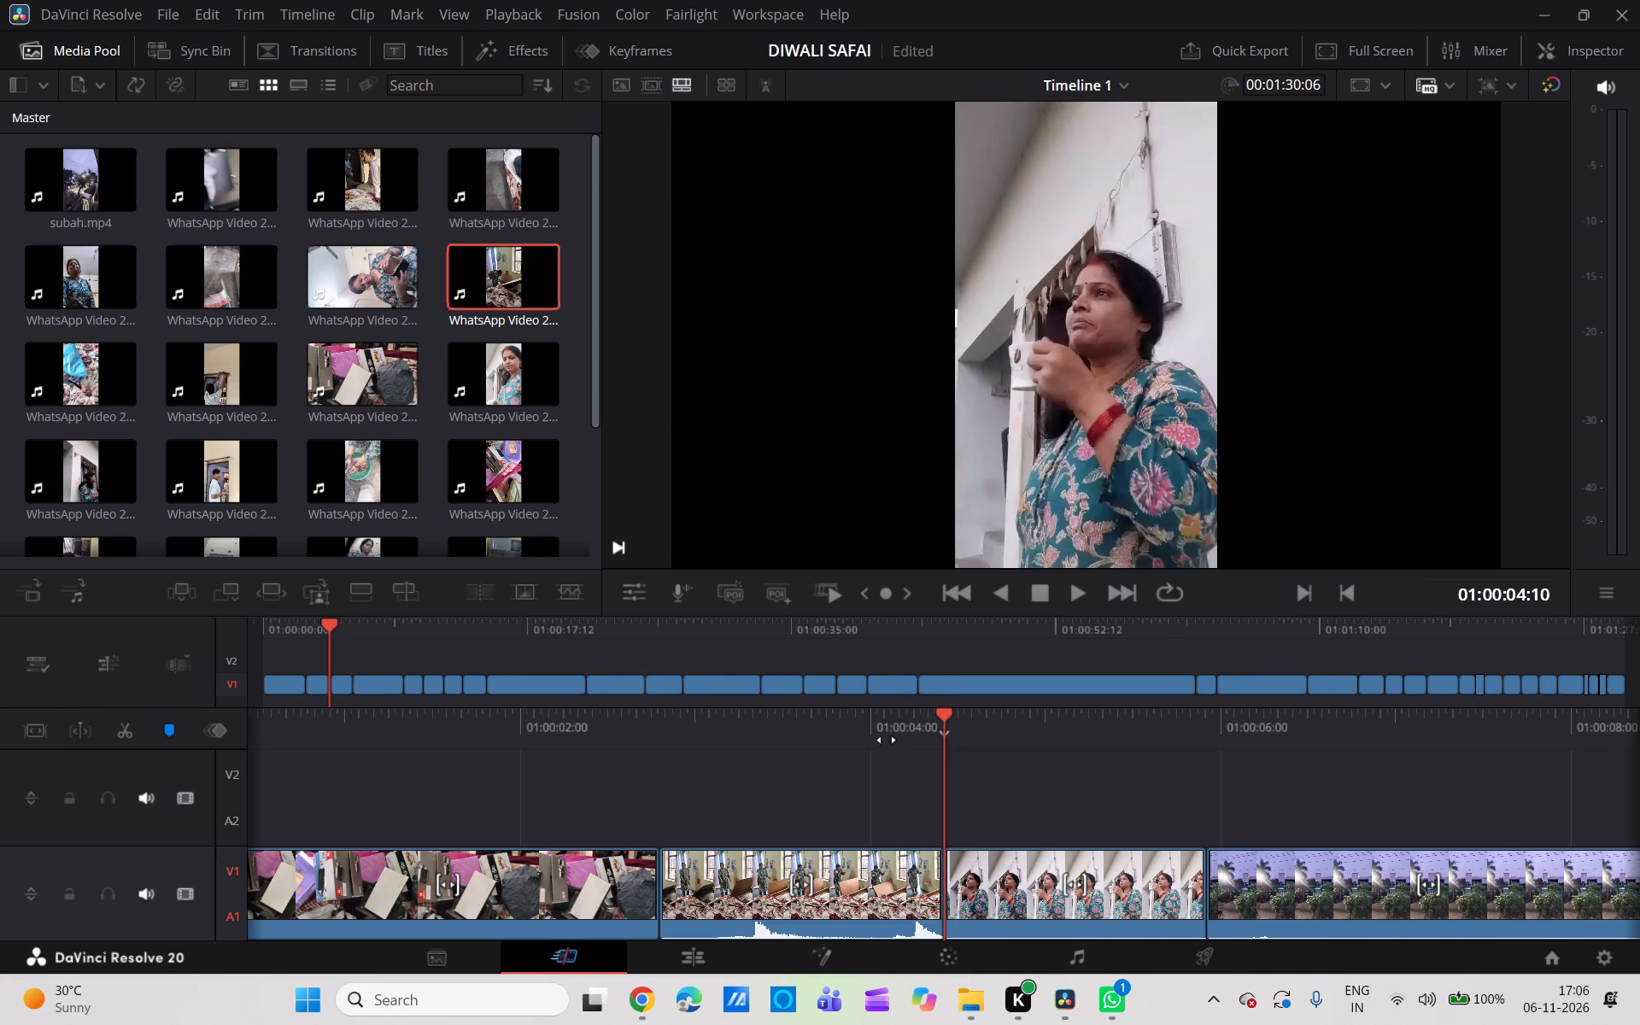
# Delete the last tea-drinking clip on V1, just before the shelf-dusting clip, and close the gap it leaves.
pyautogui.moveTo(894, 737); pyautogui.dragTo(1608, 877)
pyautogui.hscroll(7, 1154, 768)
pyautogui.click(1078, 589)
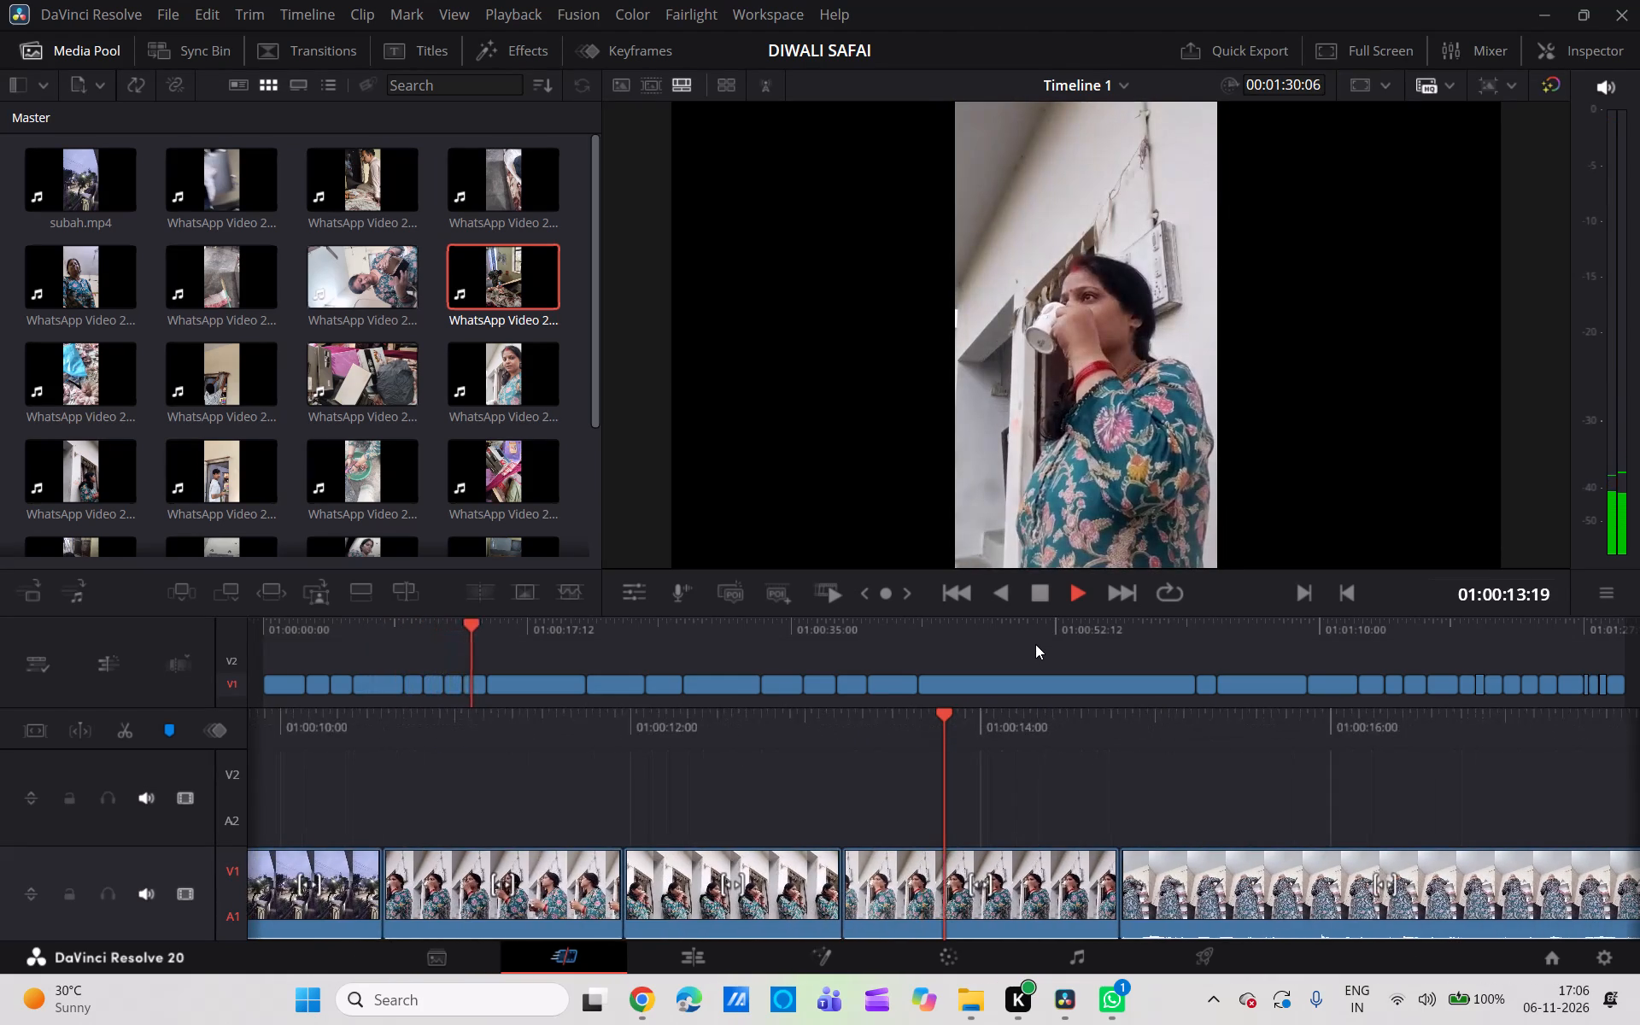
pyautogui.click(1029, 600)
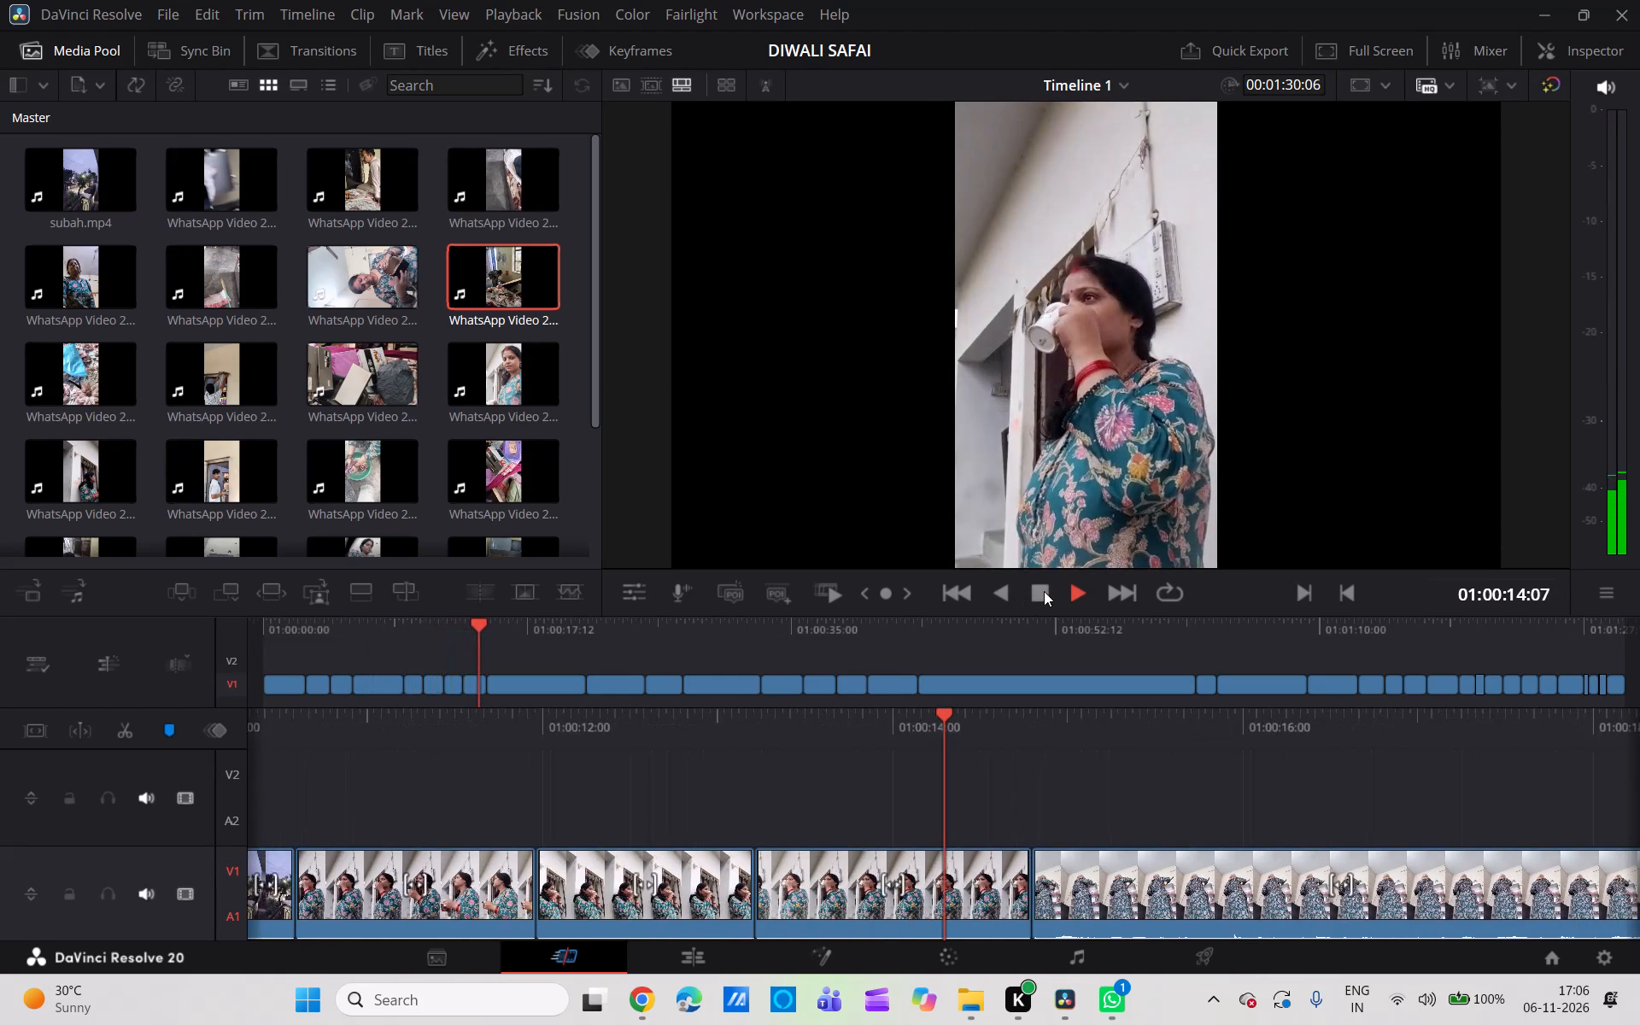
pyautogui.click(1044, 591)
pyautogui.hscroll(1, 951, 745)
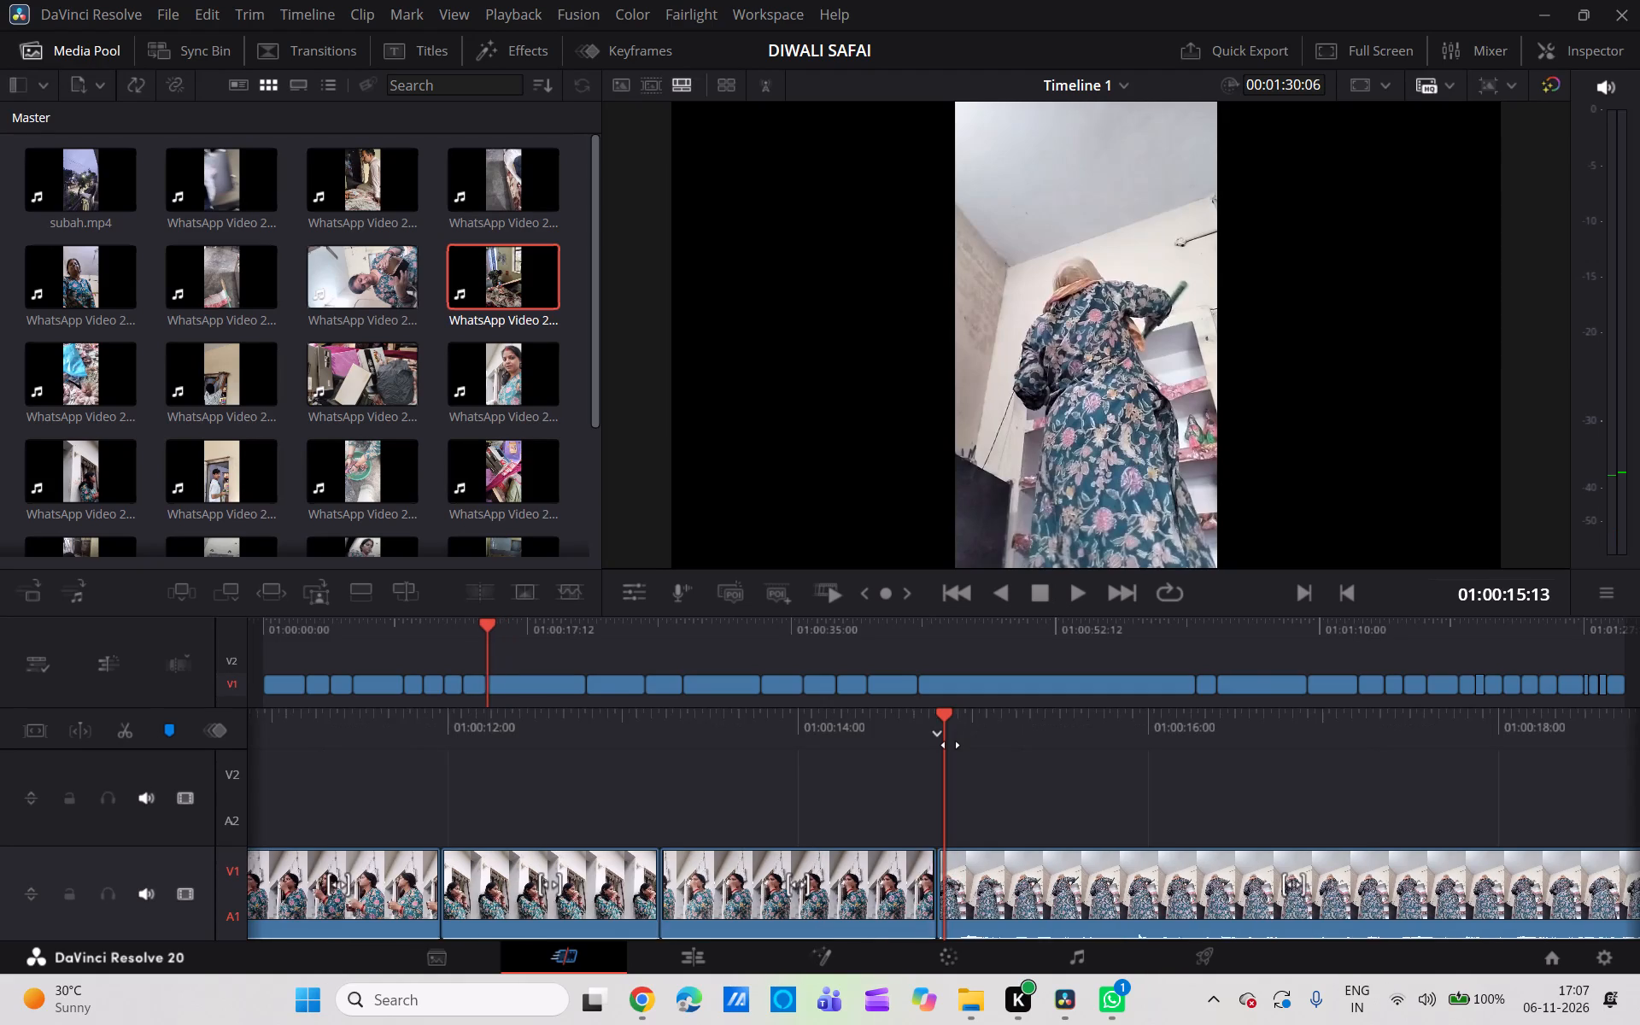
pyautogui.hscroll(1, 951, 745)
pyautogui.click(900, 907)
pyautogui.press('BackSpace')
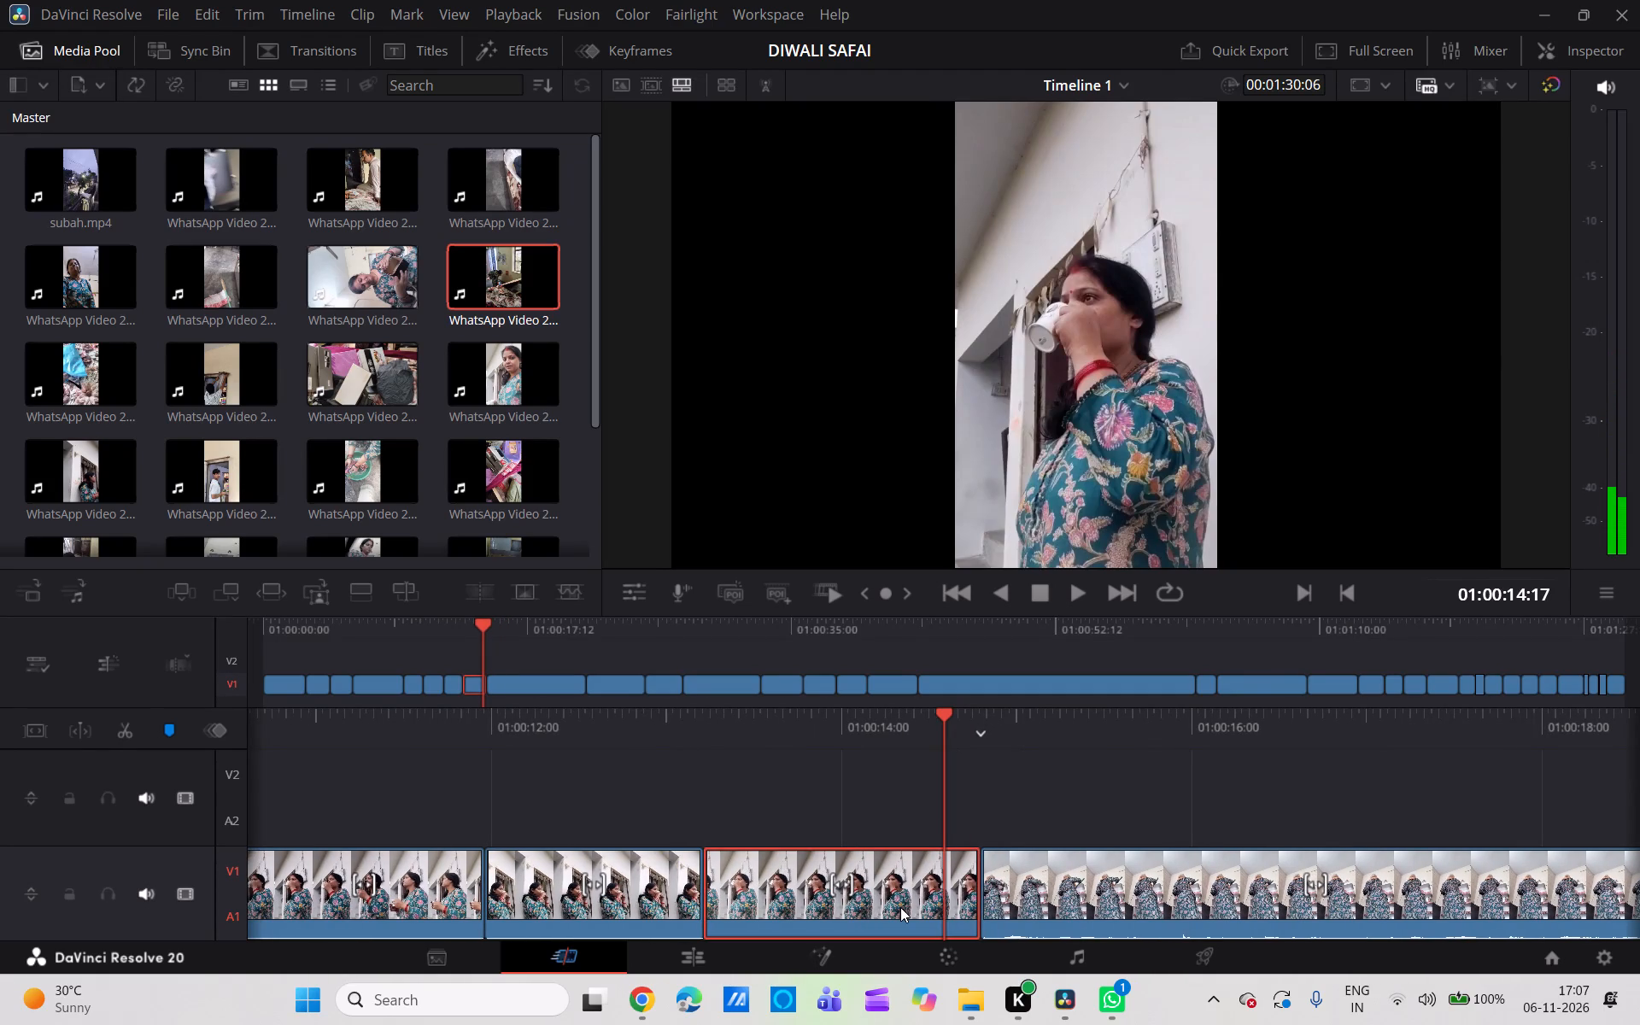
pyautogui.click(900, 907)
pyautogui.press('BackSpace')
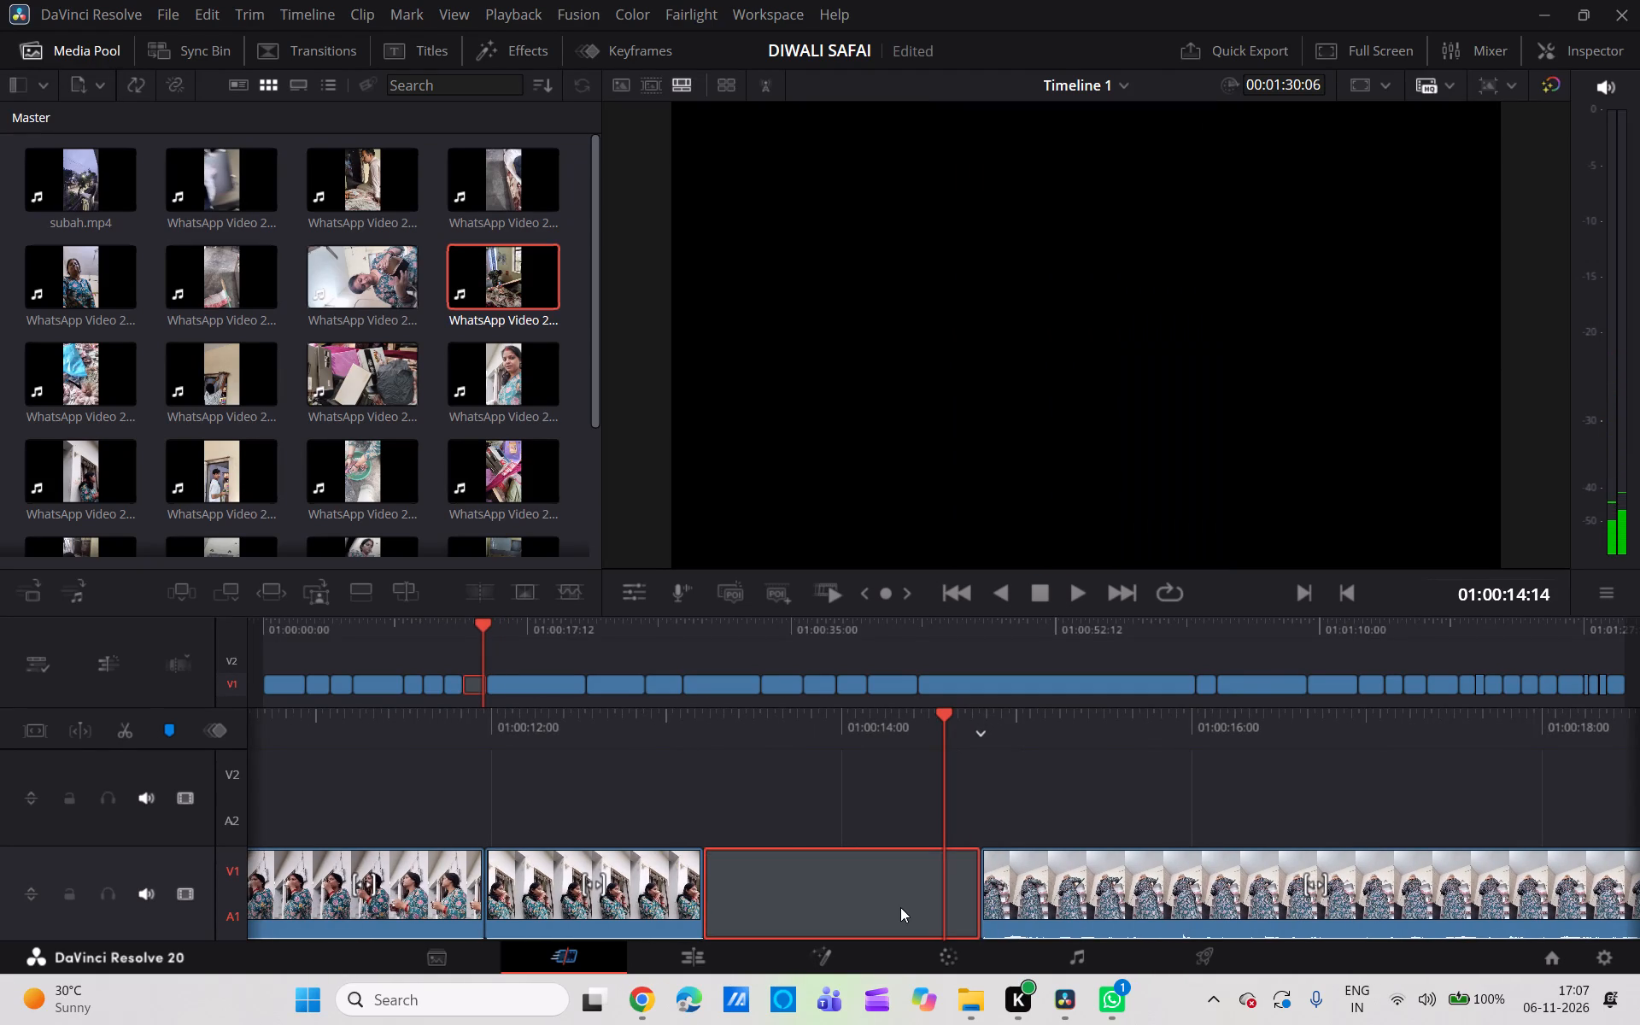
# Play the stretch from the remaining tea-drinking clips through the shelf-dusting clip to check the new cut.
pyautogui.hscroll(1, 1038, 740)
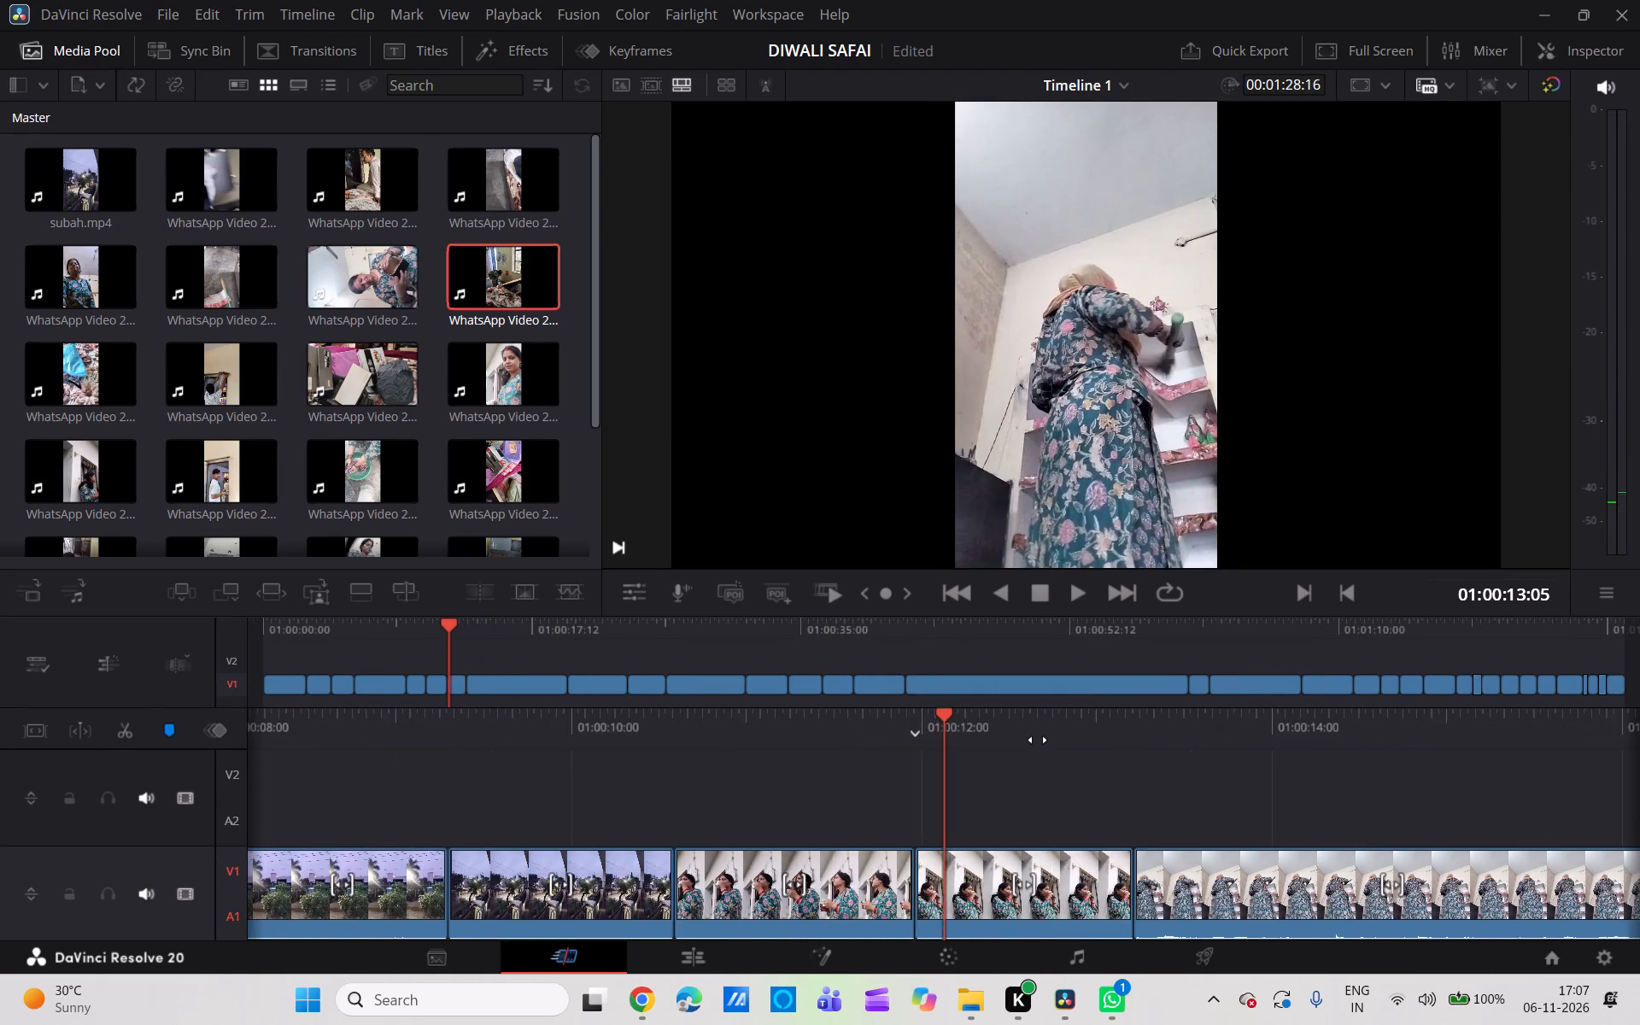
pyautogui.hscroll(1, 1038, 740)
pyautogui.click(1073, 596)
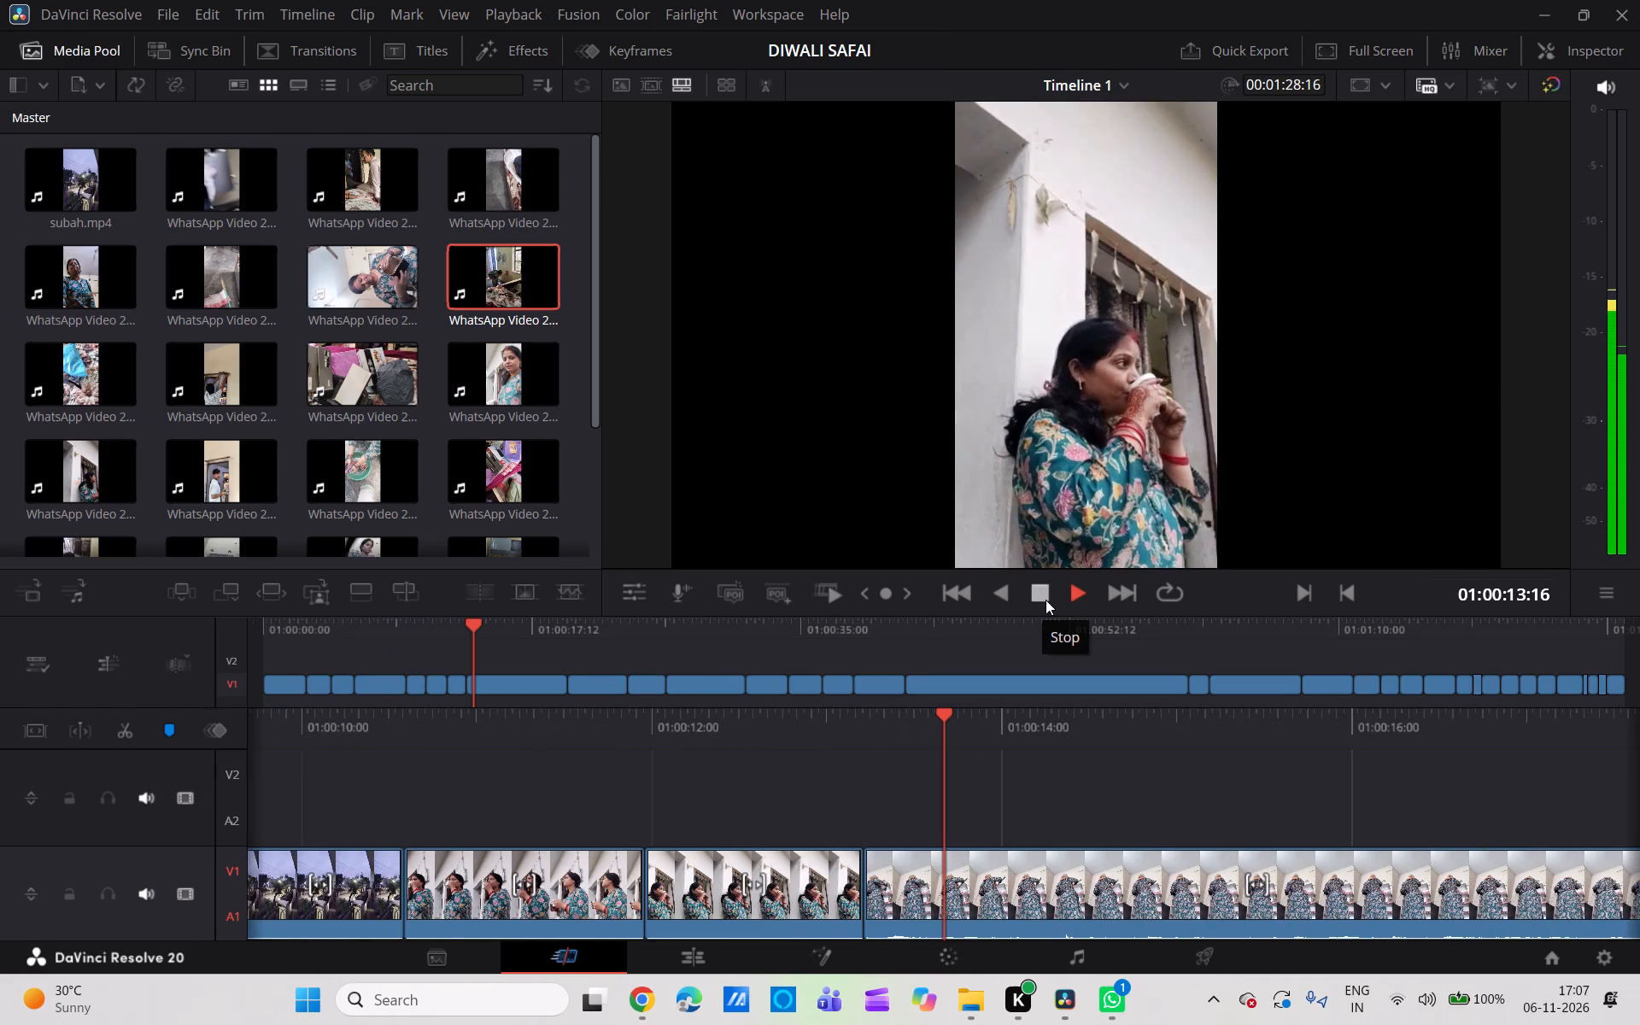
pyautogui.click(1047, 598)
pyautogui.hscroll(1, 998, 743)
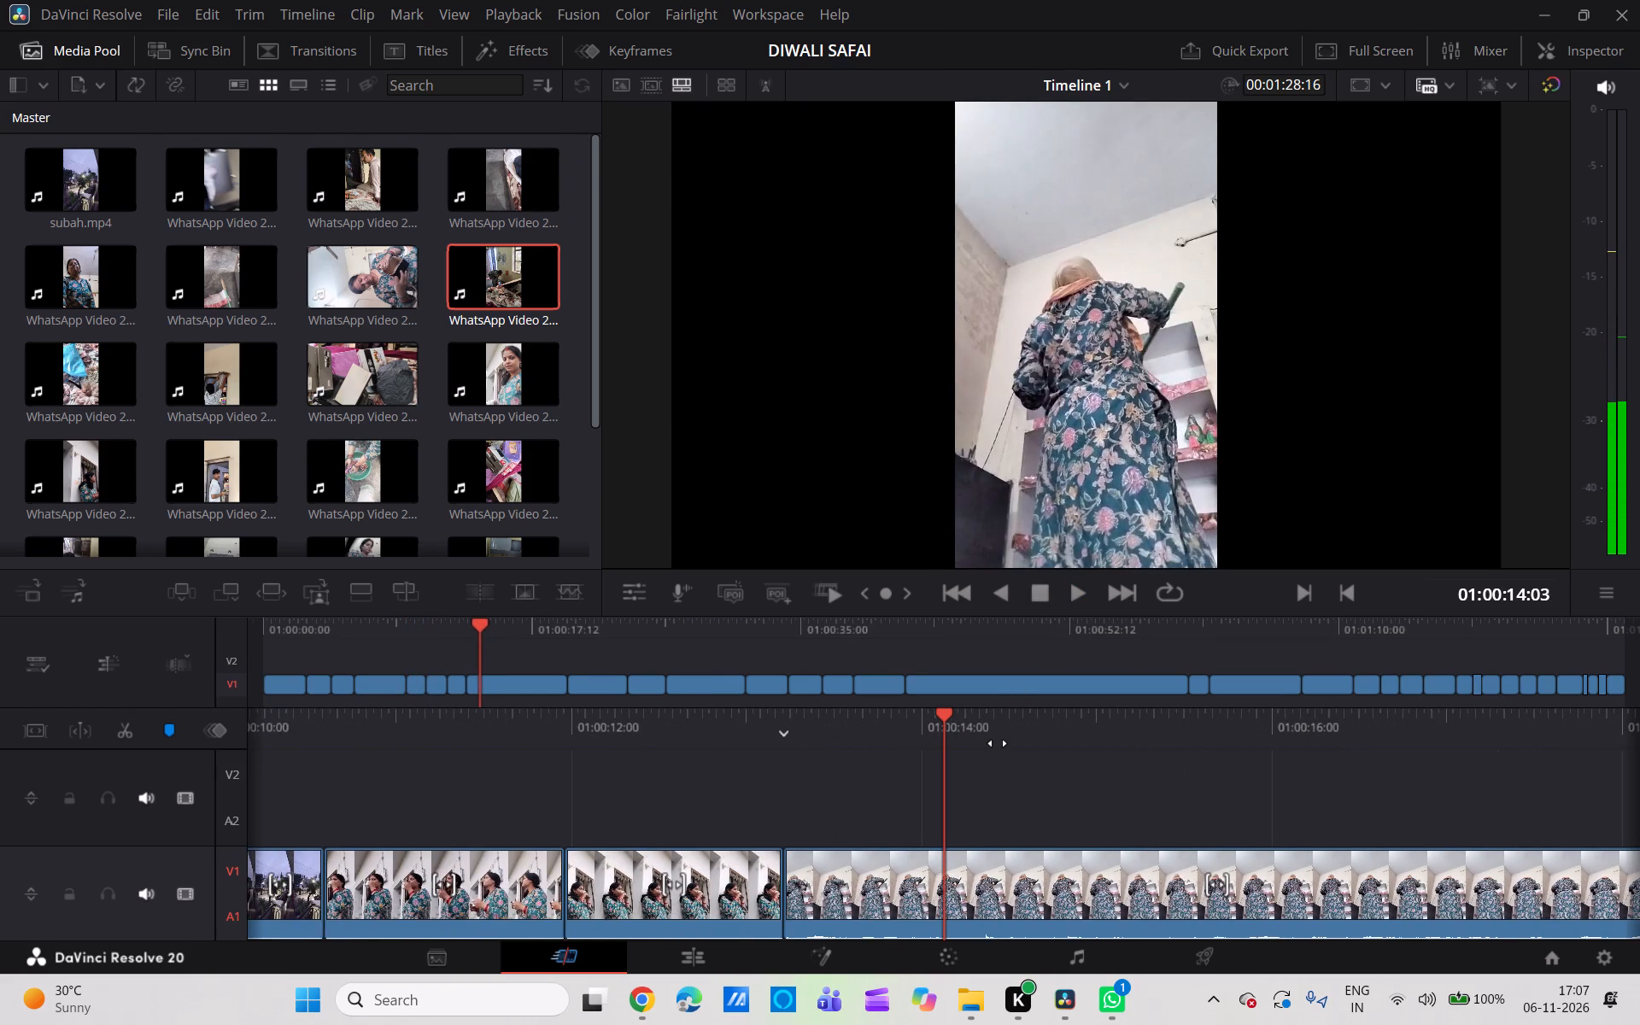
pyautogui.hscroll(3, 998, 743)
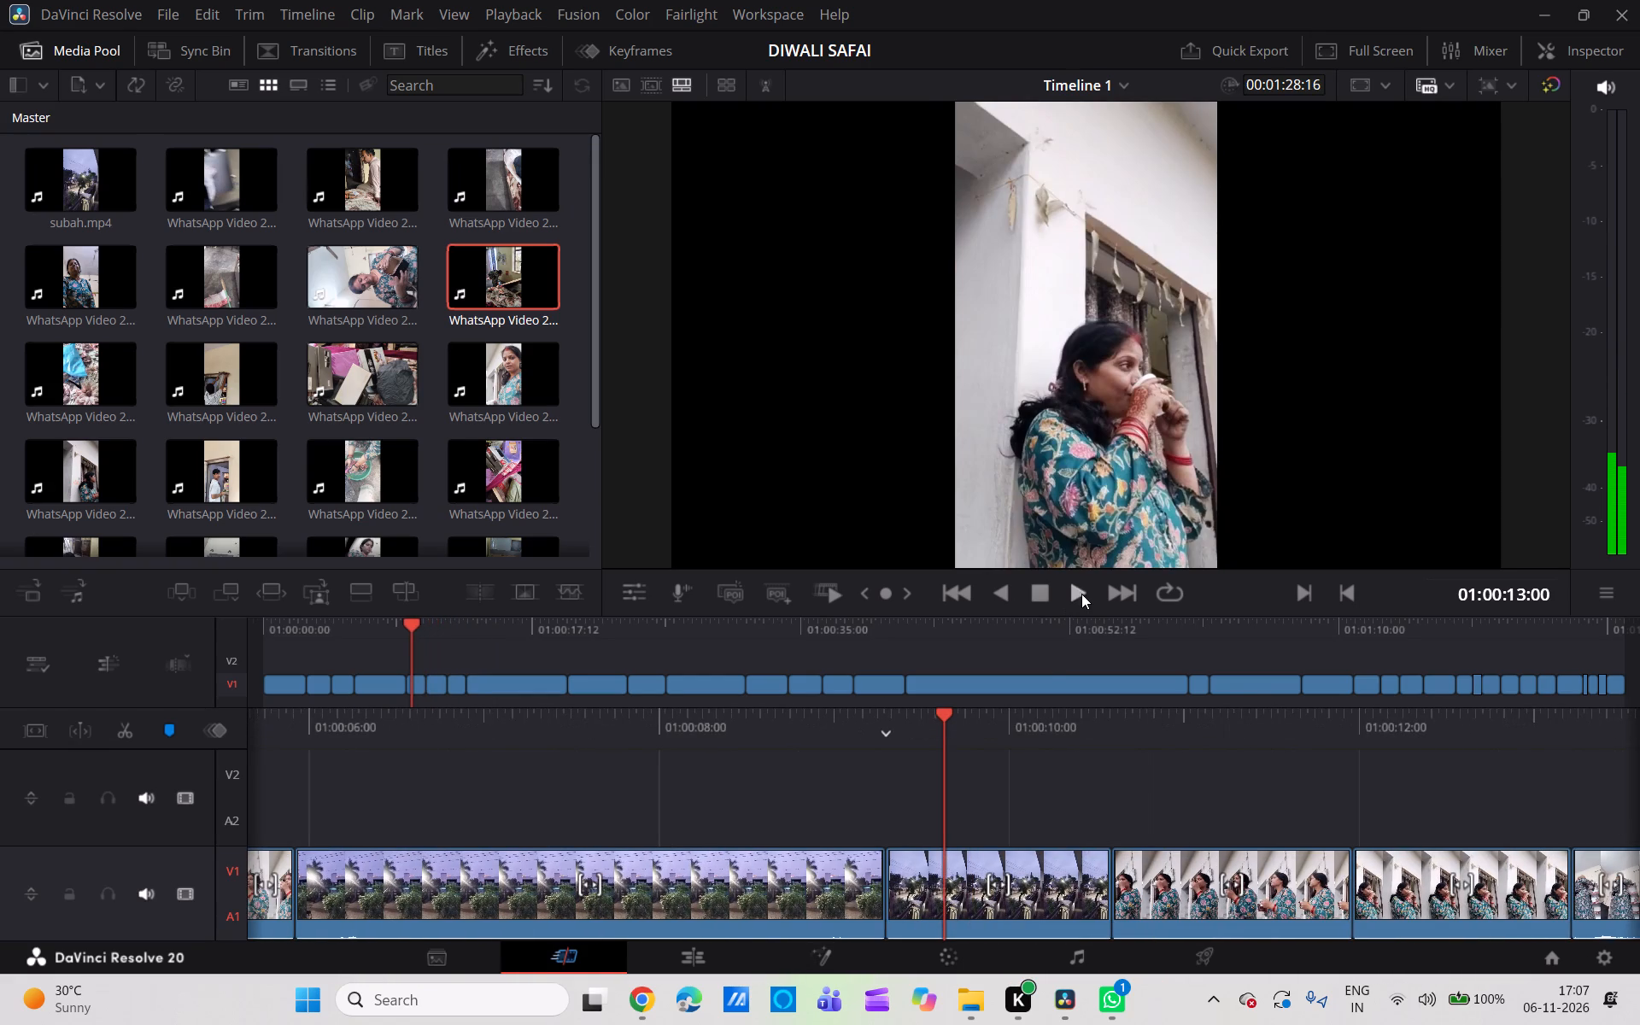
pyautogui.click(1082, 592)
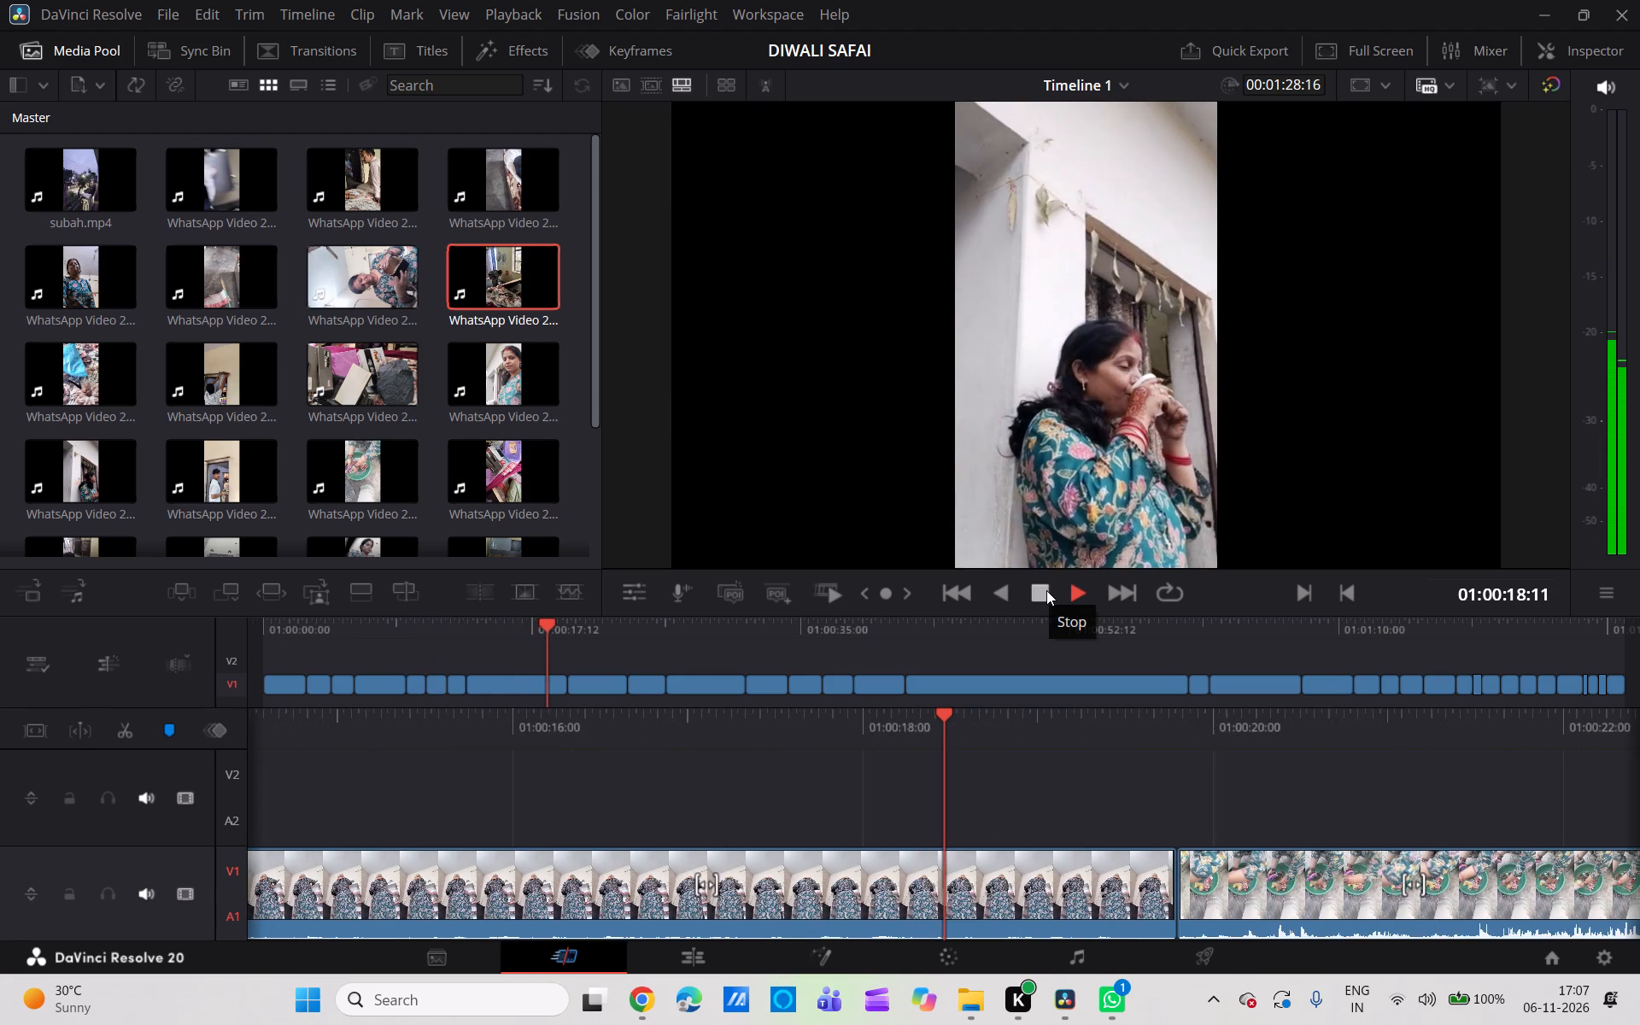
pyautogui.click(1046, 590)
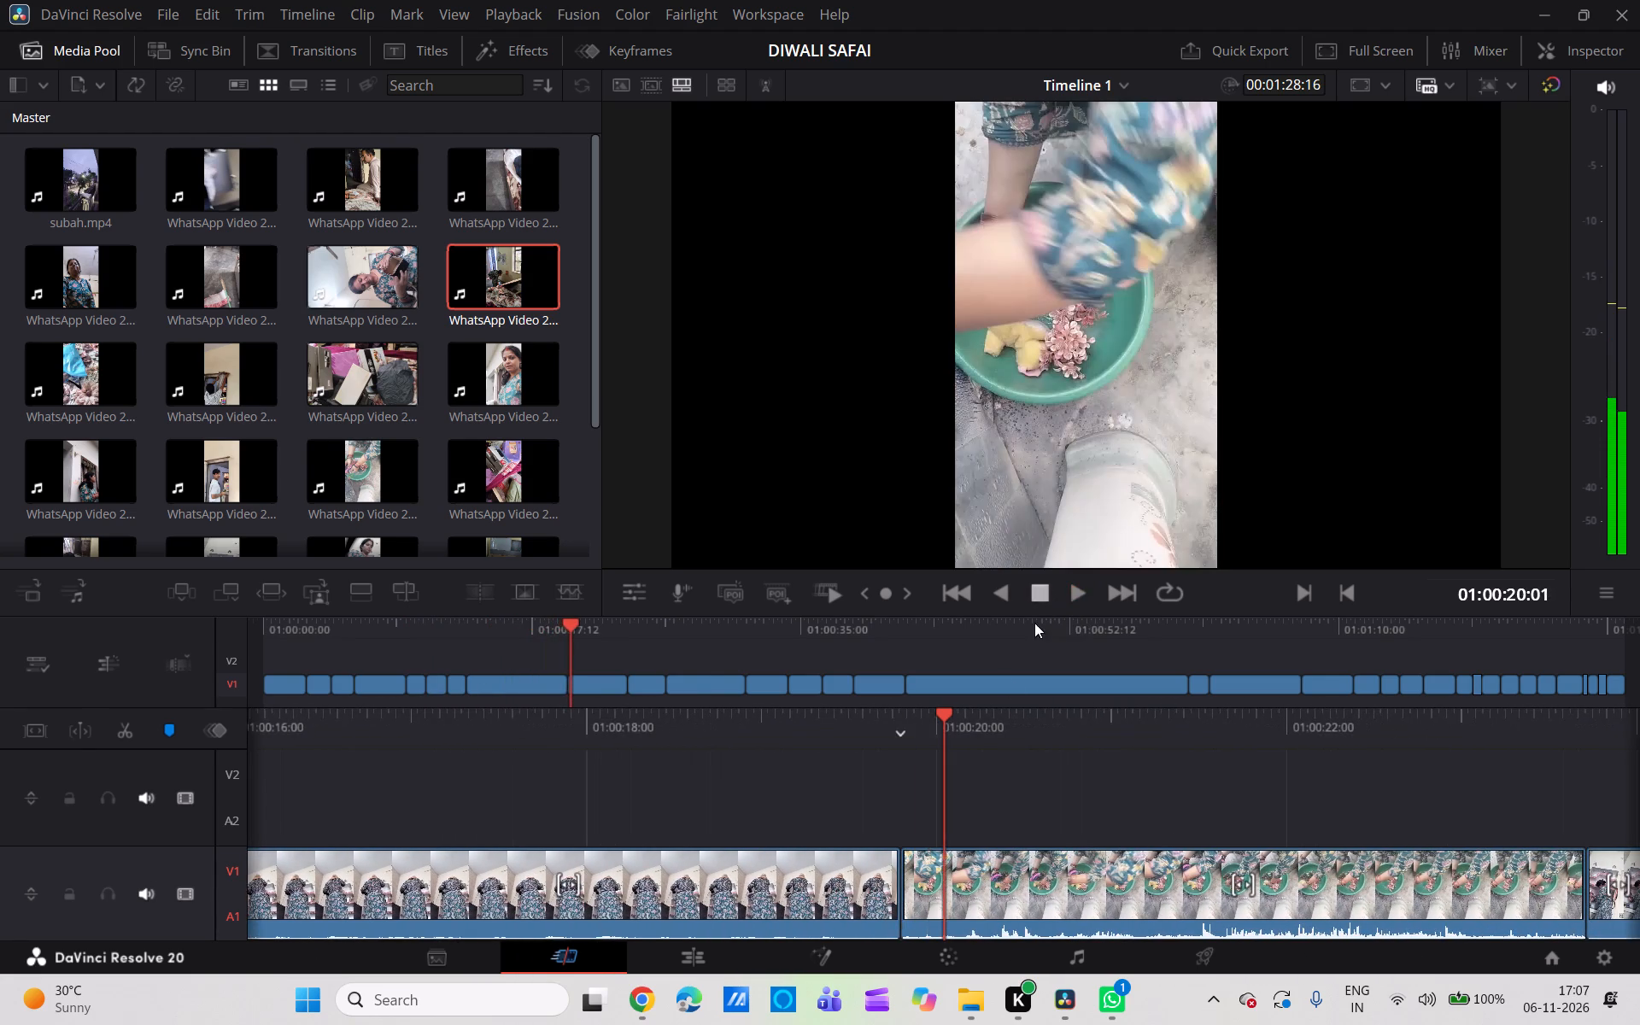
# Return to 01:00:00:00 and play the edited timeline through to the shelf-arranging clips at about 01:00:32.
pyautogui.hscroll(3, 950, 741)
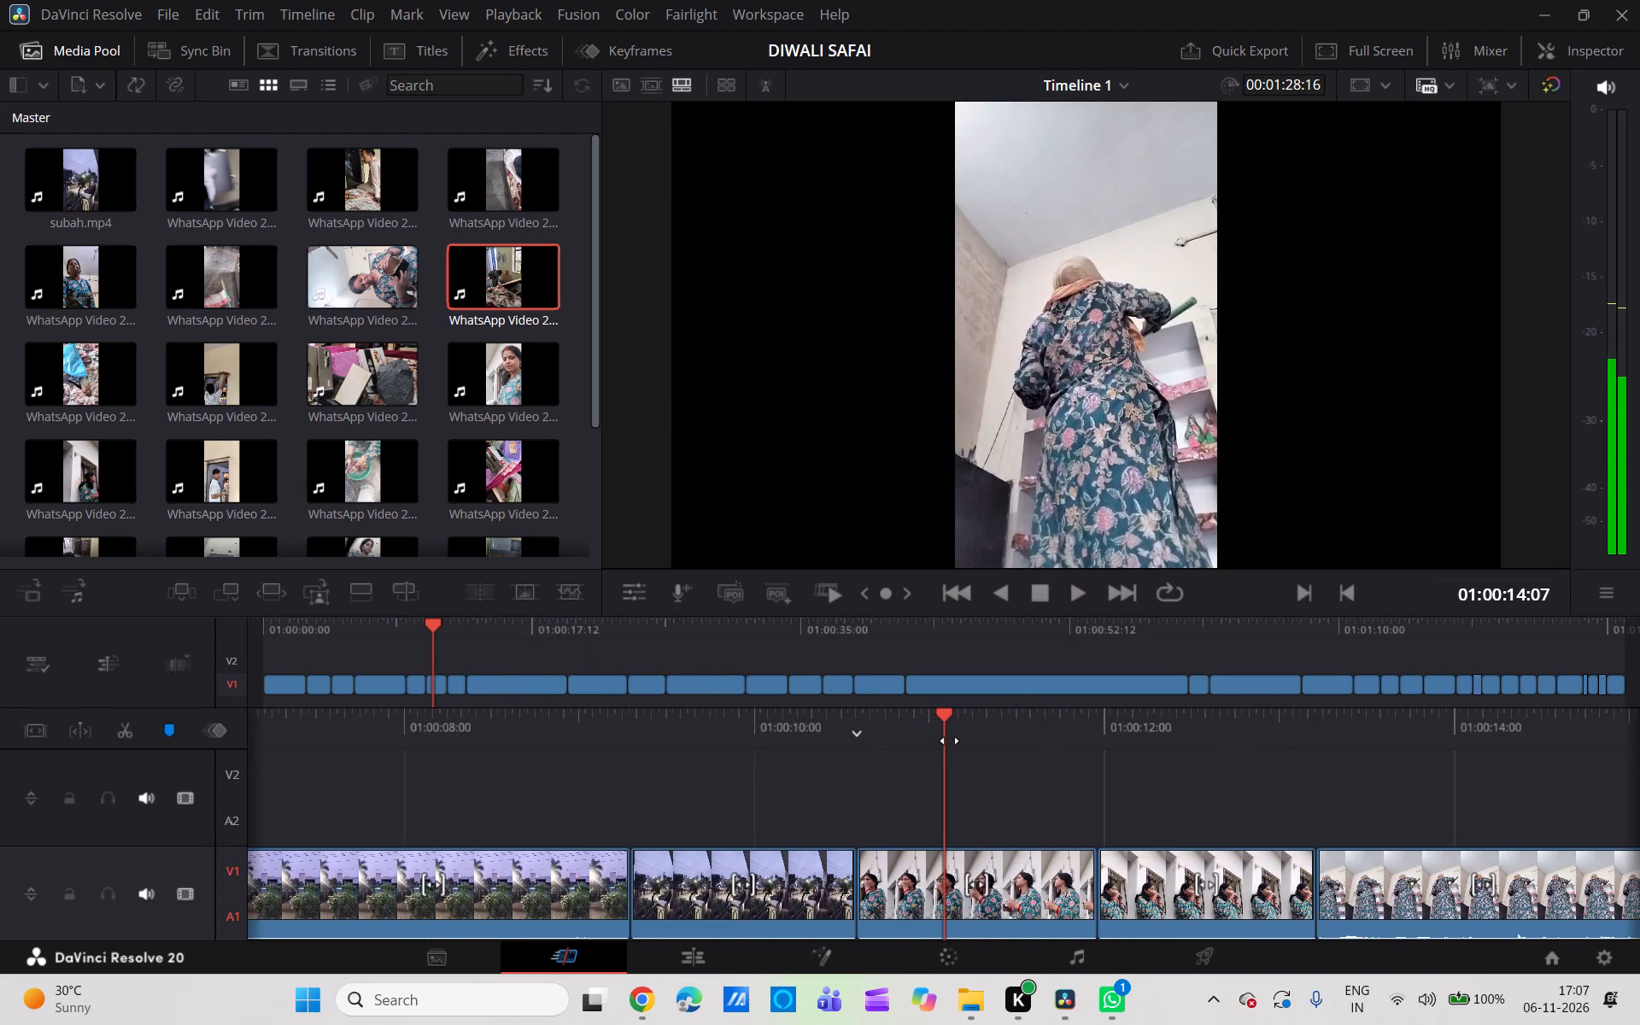
pyautogui.hscroll(1, 950, 741)
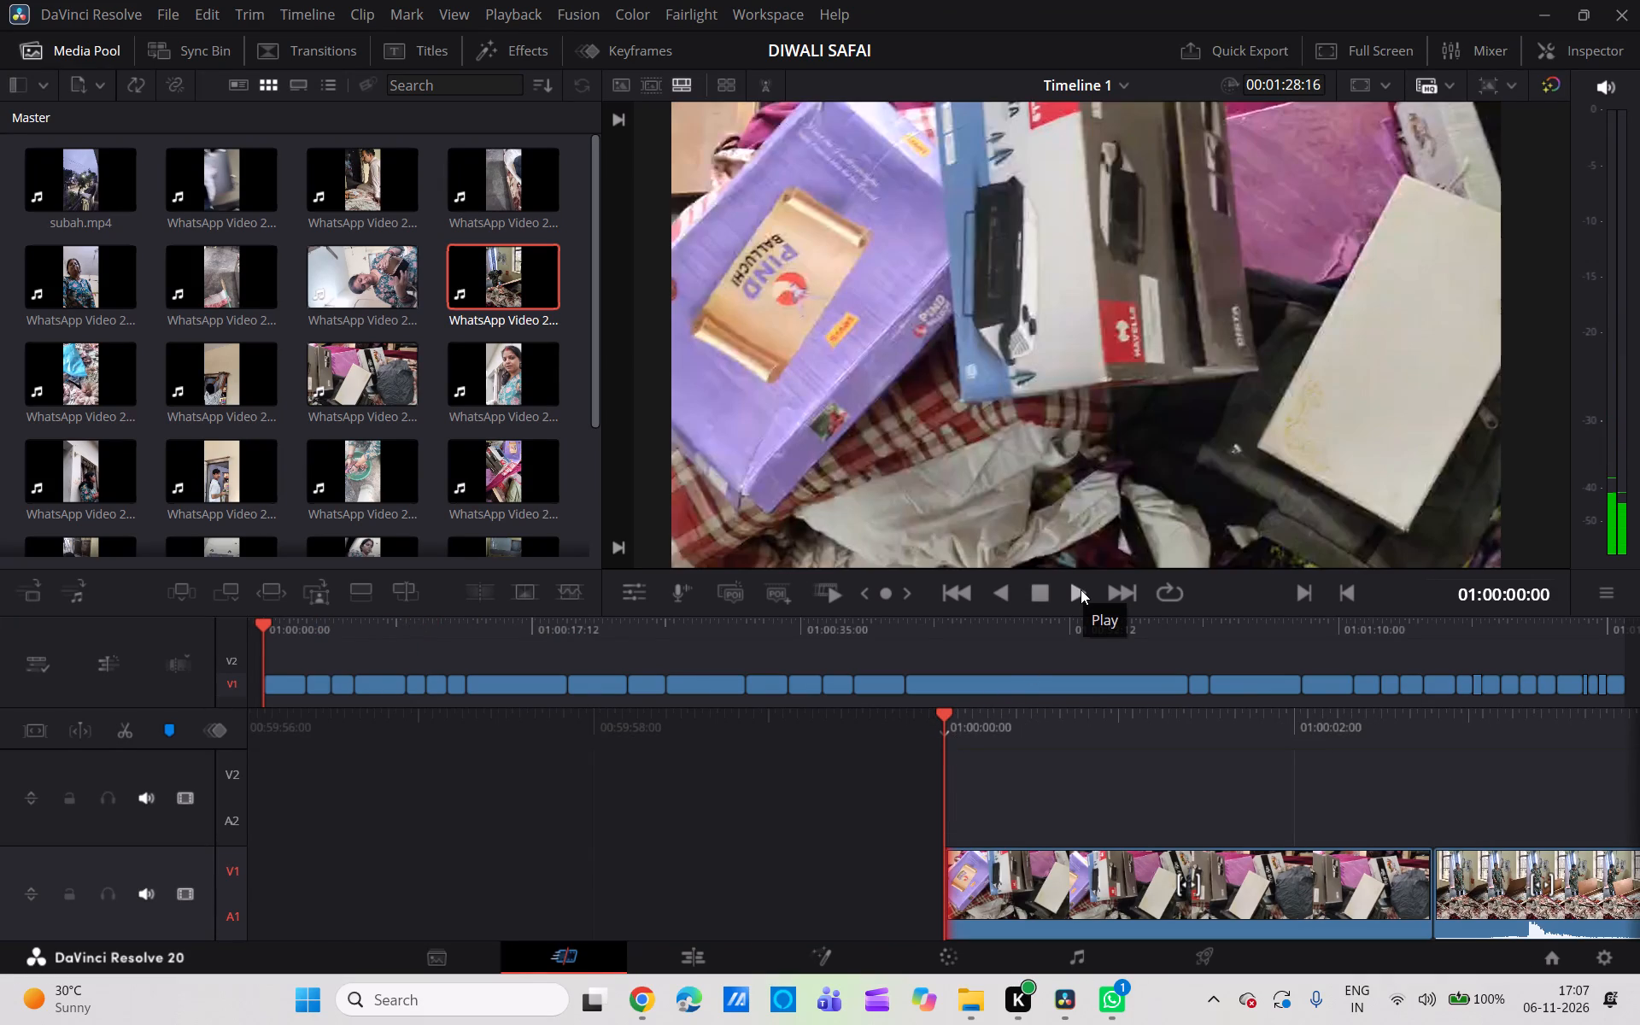
pyautogui.click(1081, 589)
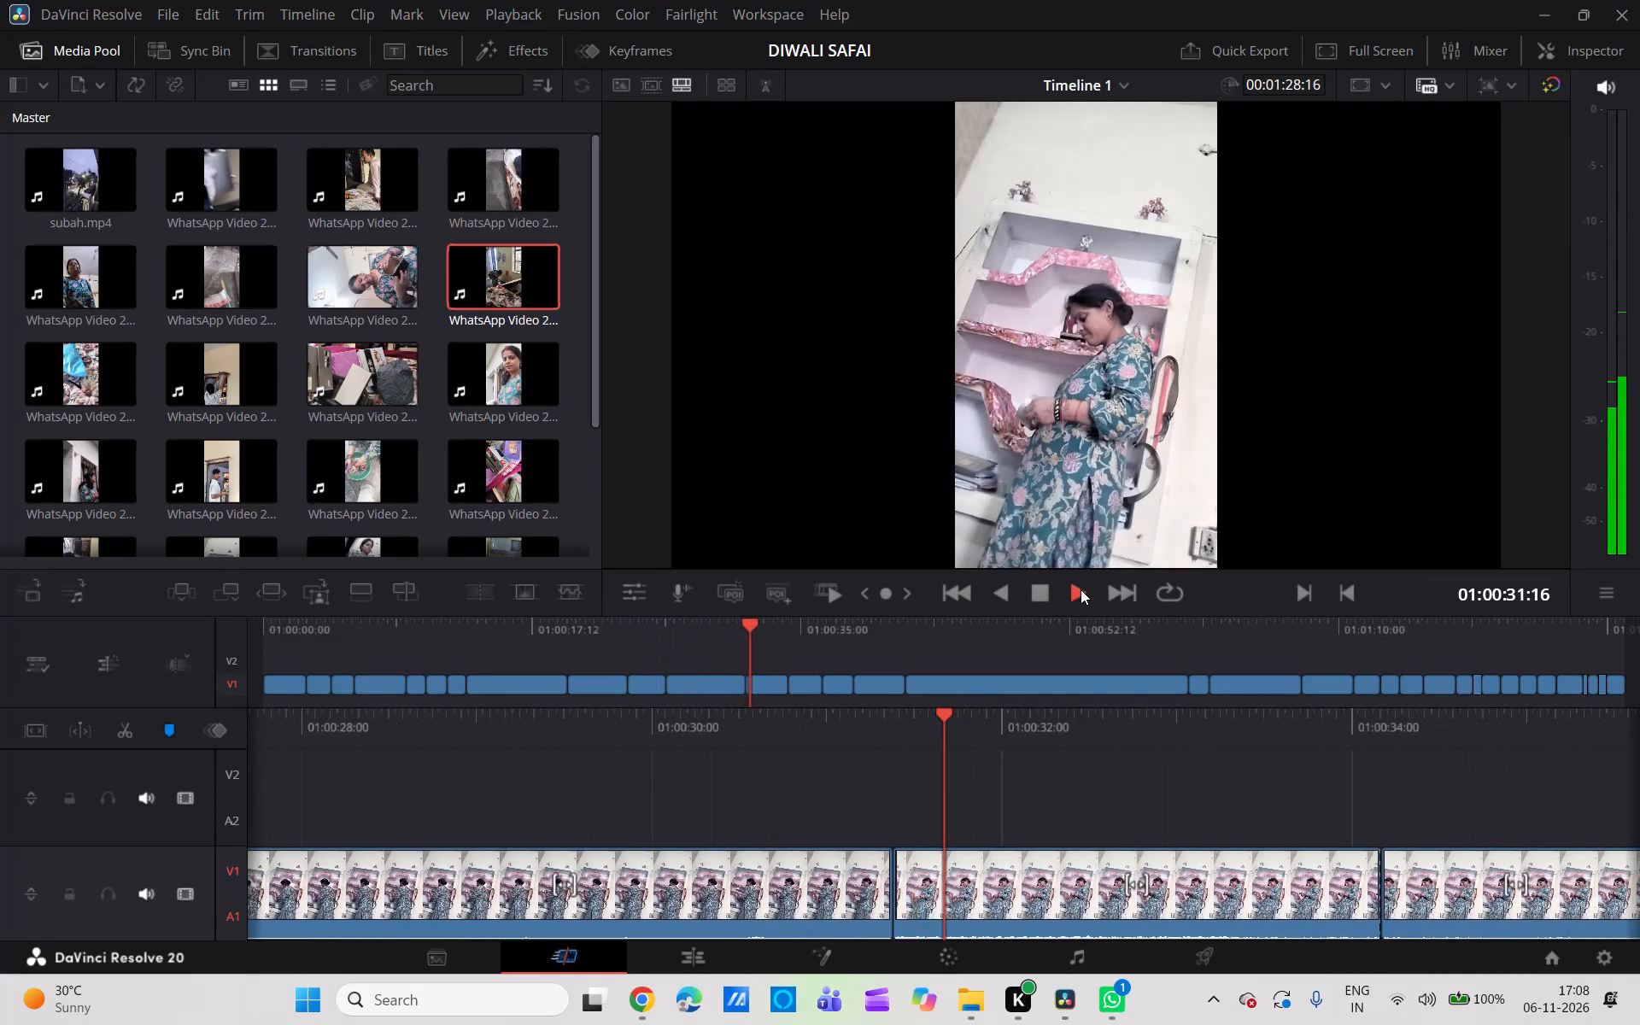
pyautogui.click(1045, 592)
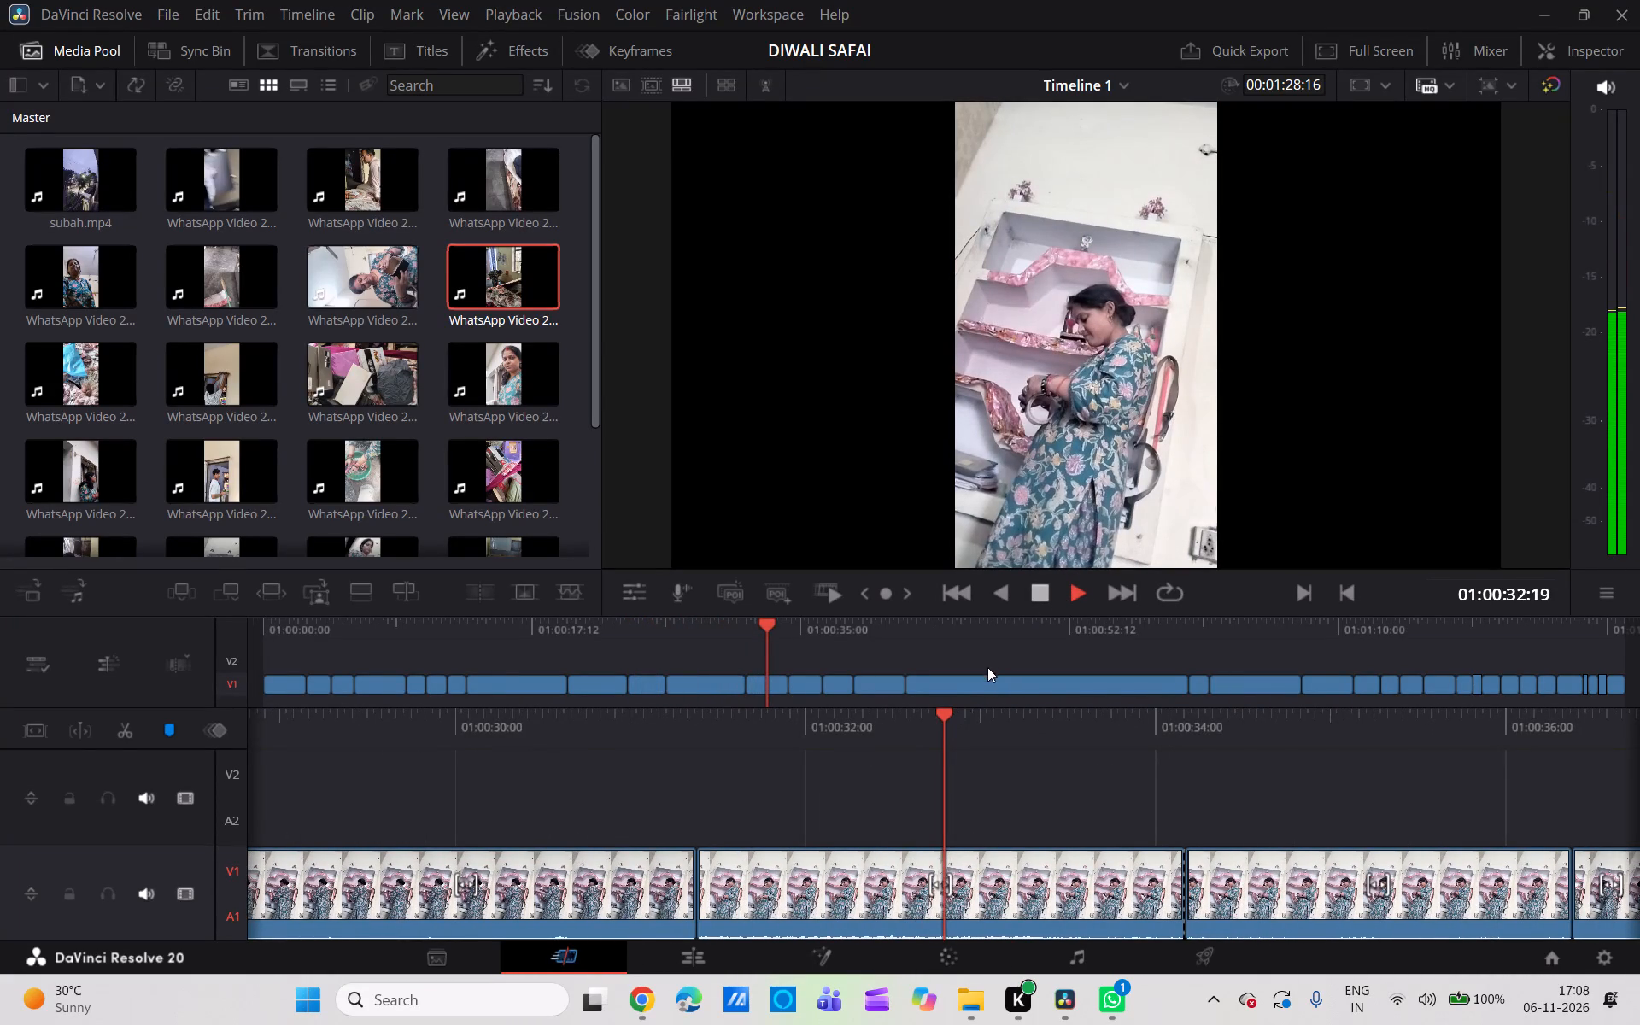
# Scrub back to the green-tub washing clip and play it in short stretches into the shelf-arranging clips to examine the cuts.
pyautogui.hscroll(3, 962, 718)
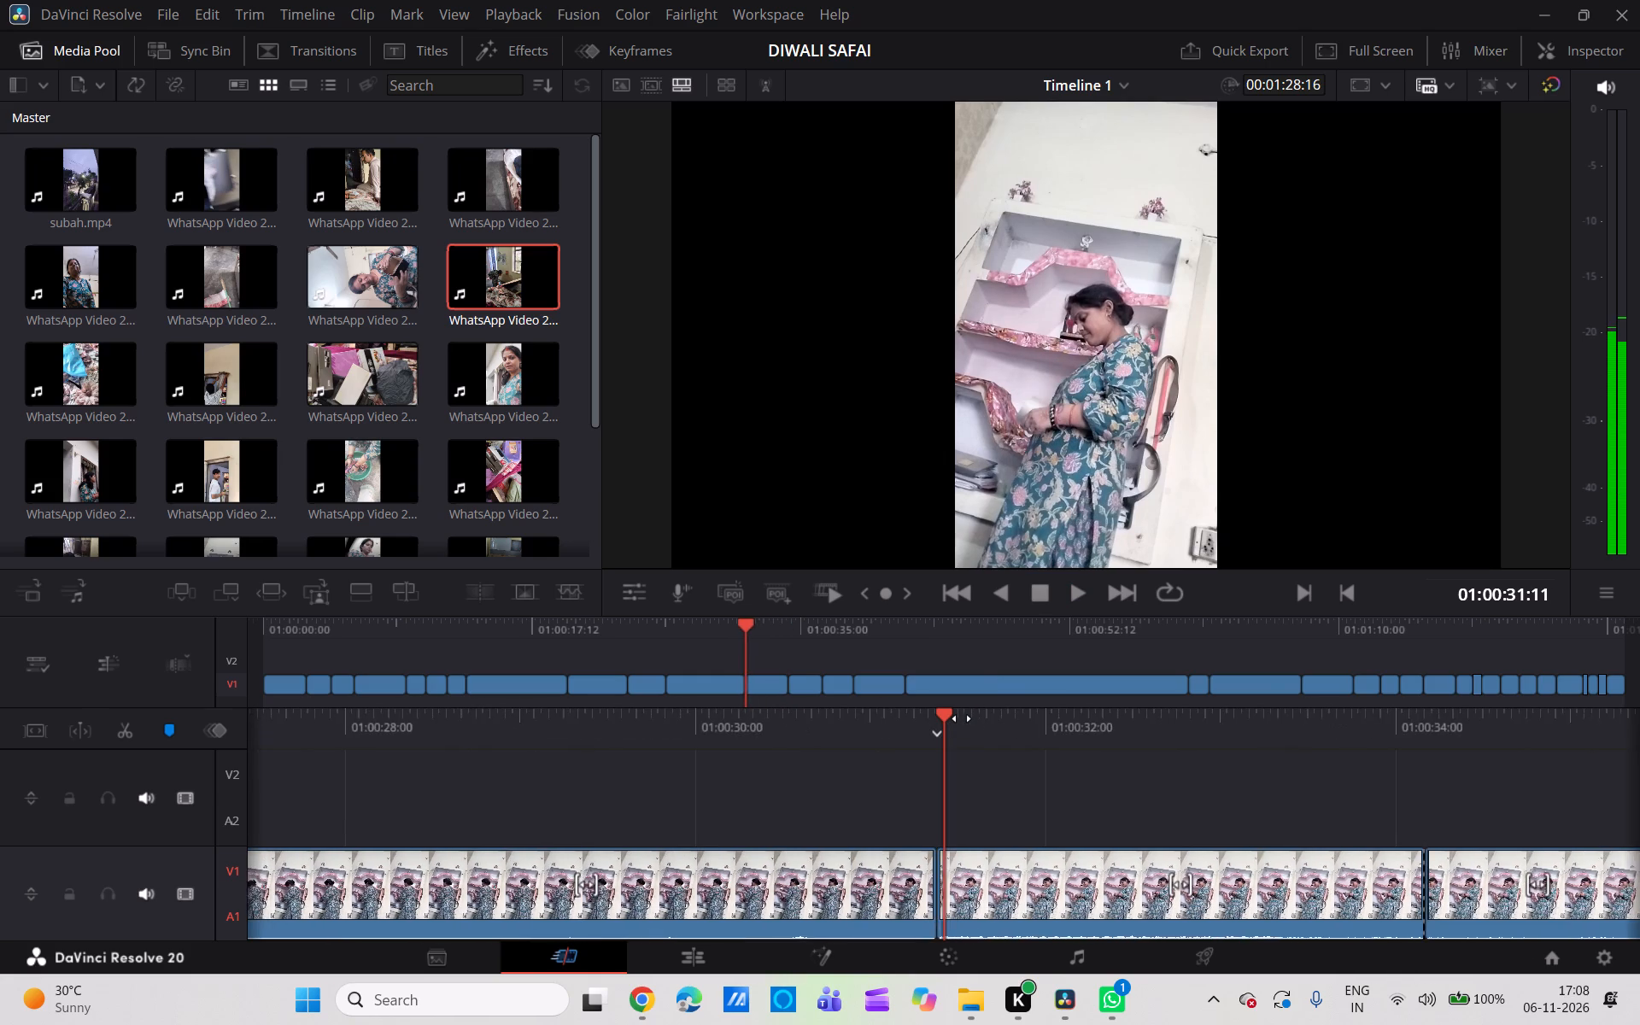
pyautogui.hscroll(7, 962, 718)
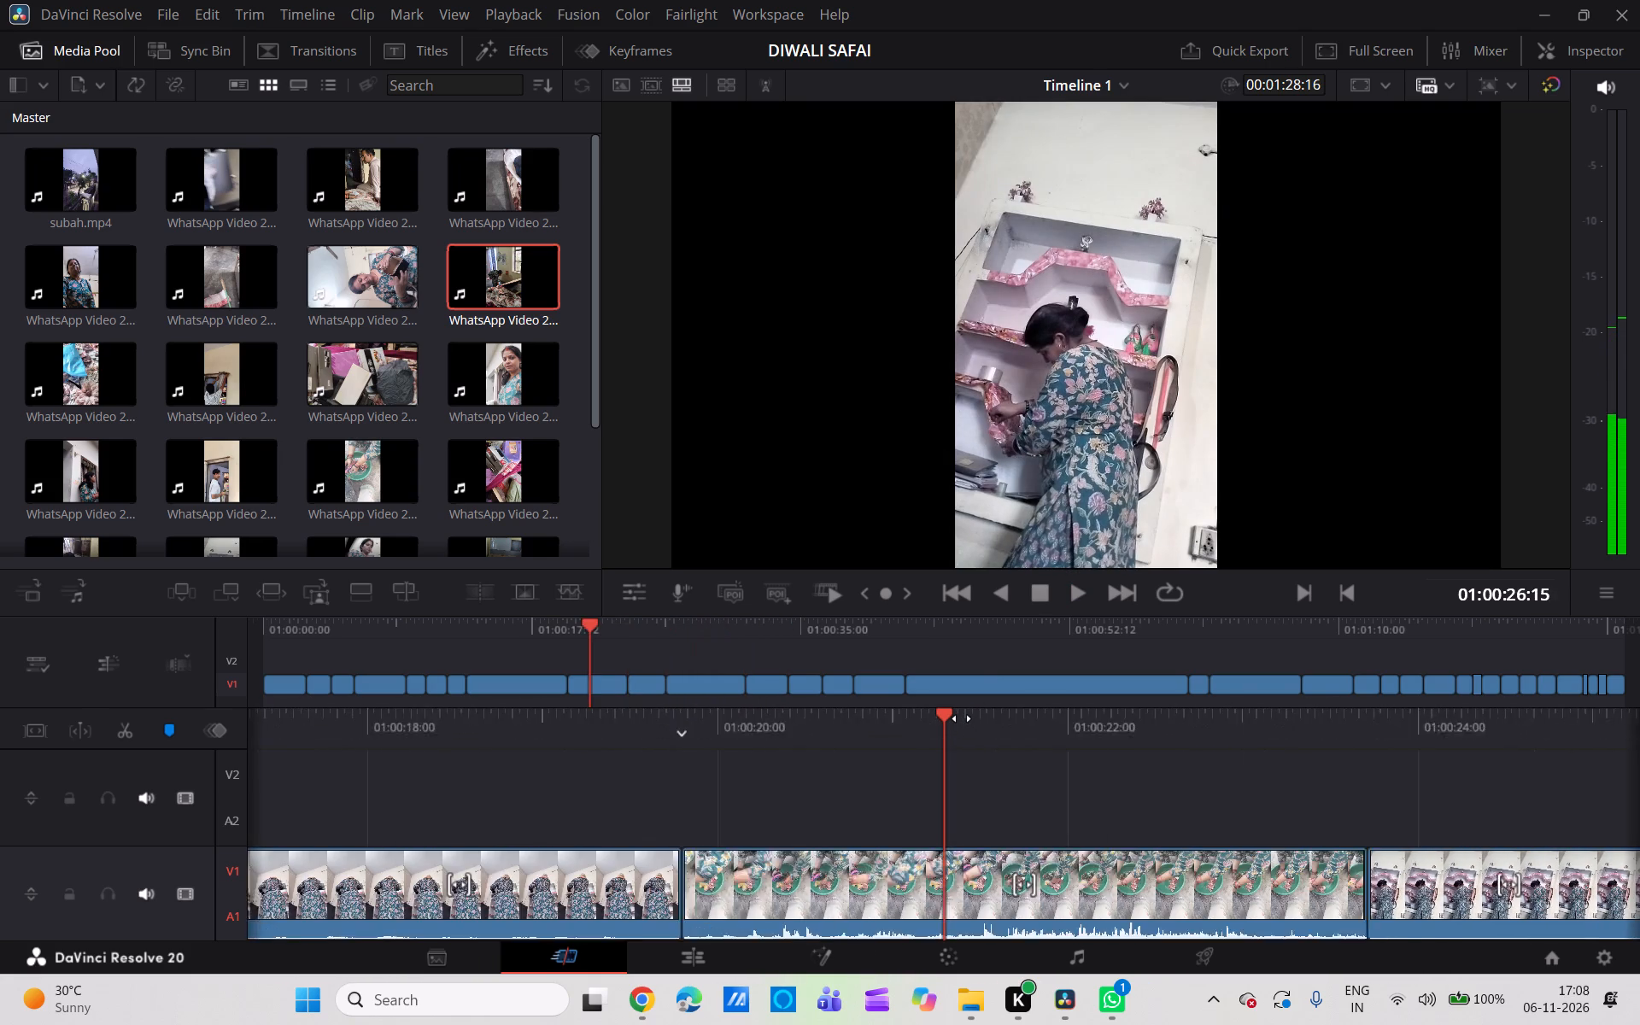
pyautogui.hscroll(1, 962, 718)
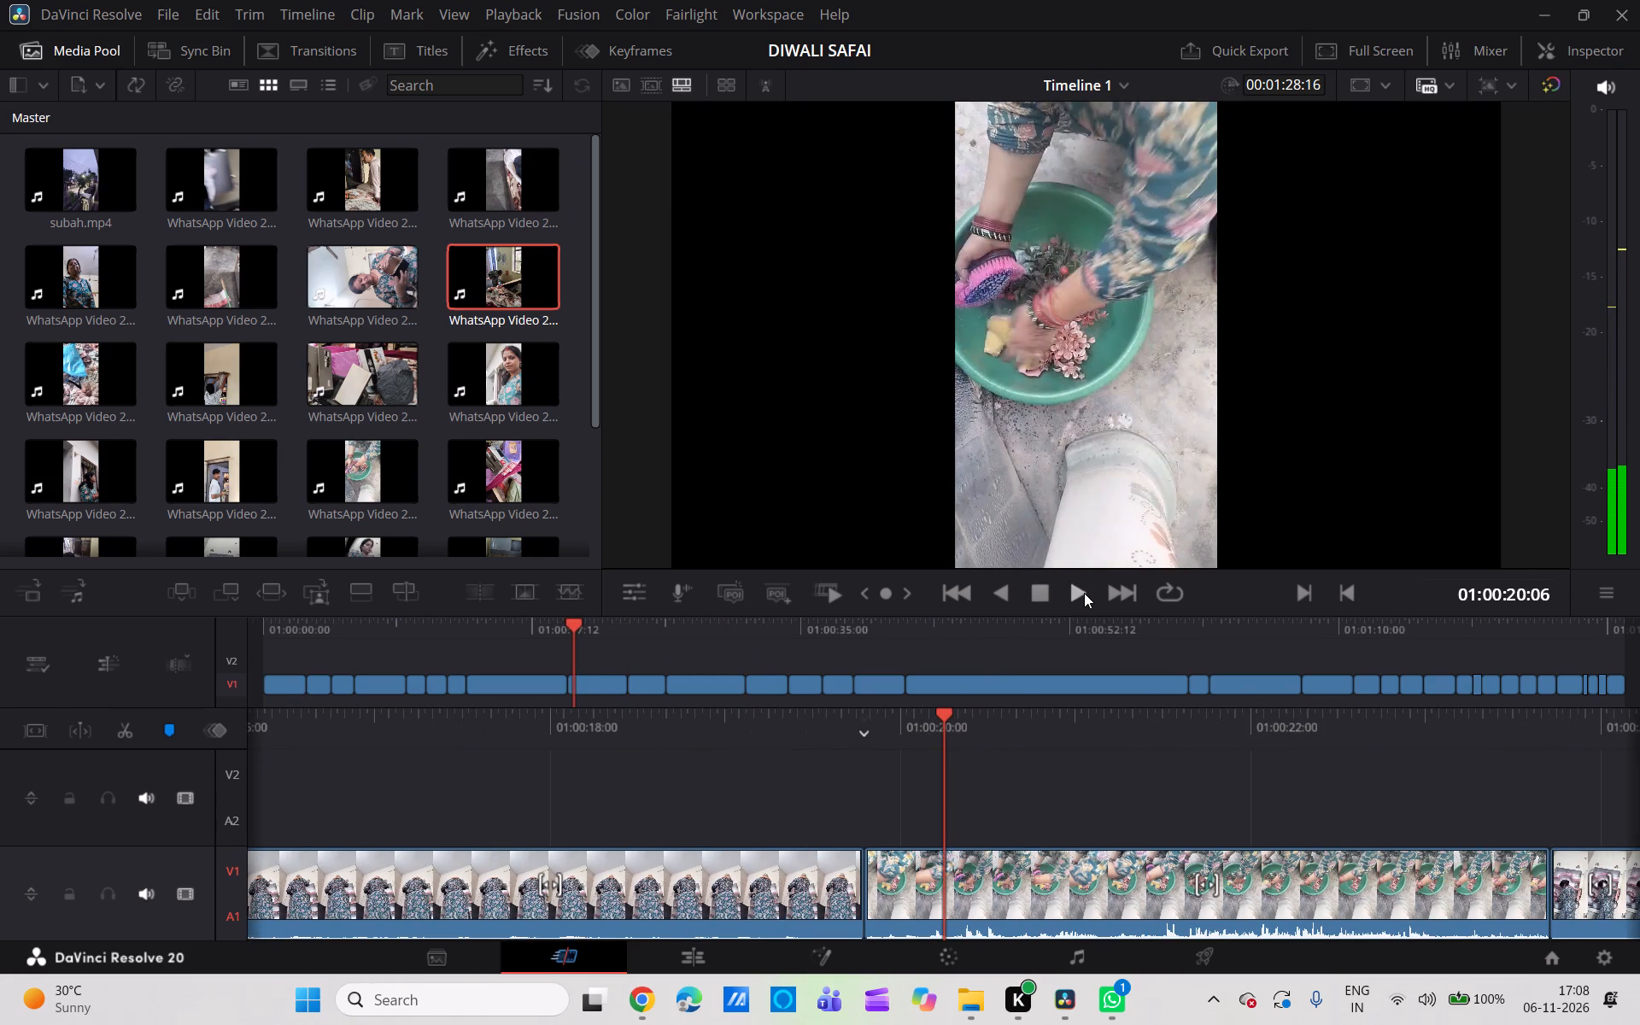
pyautogui.click(1084, 593)
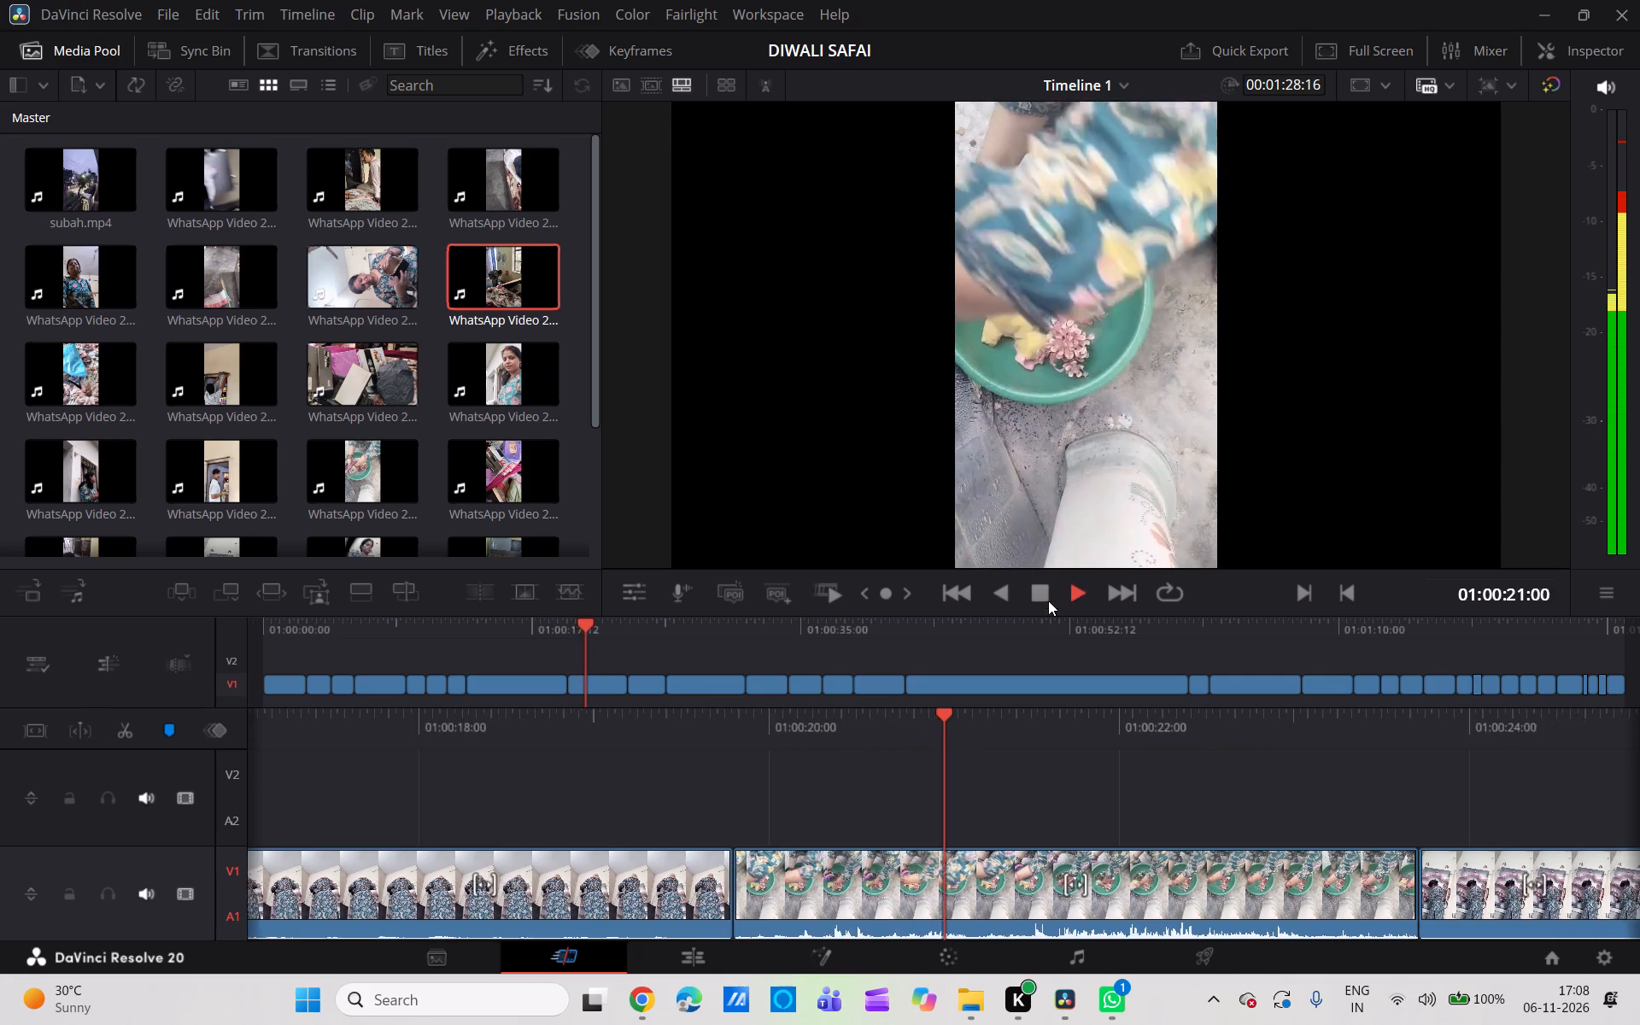
pyautogui.click(1045, 594)
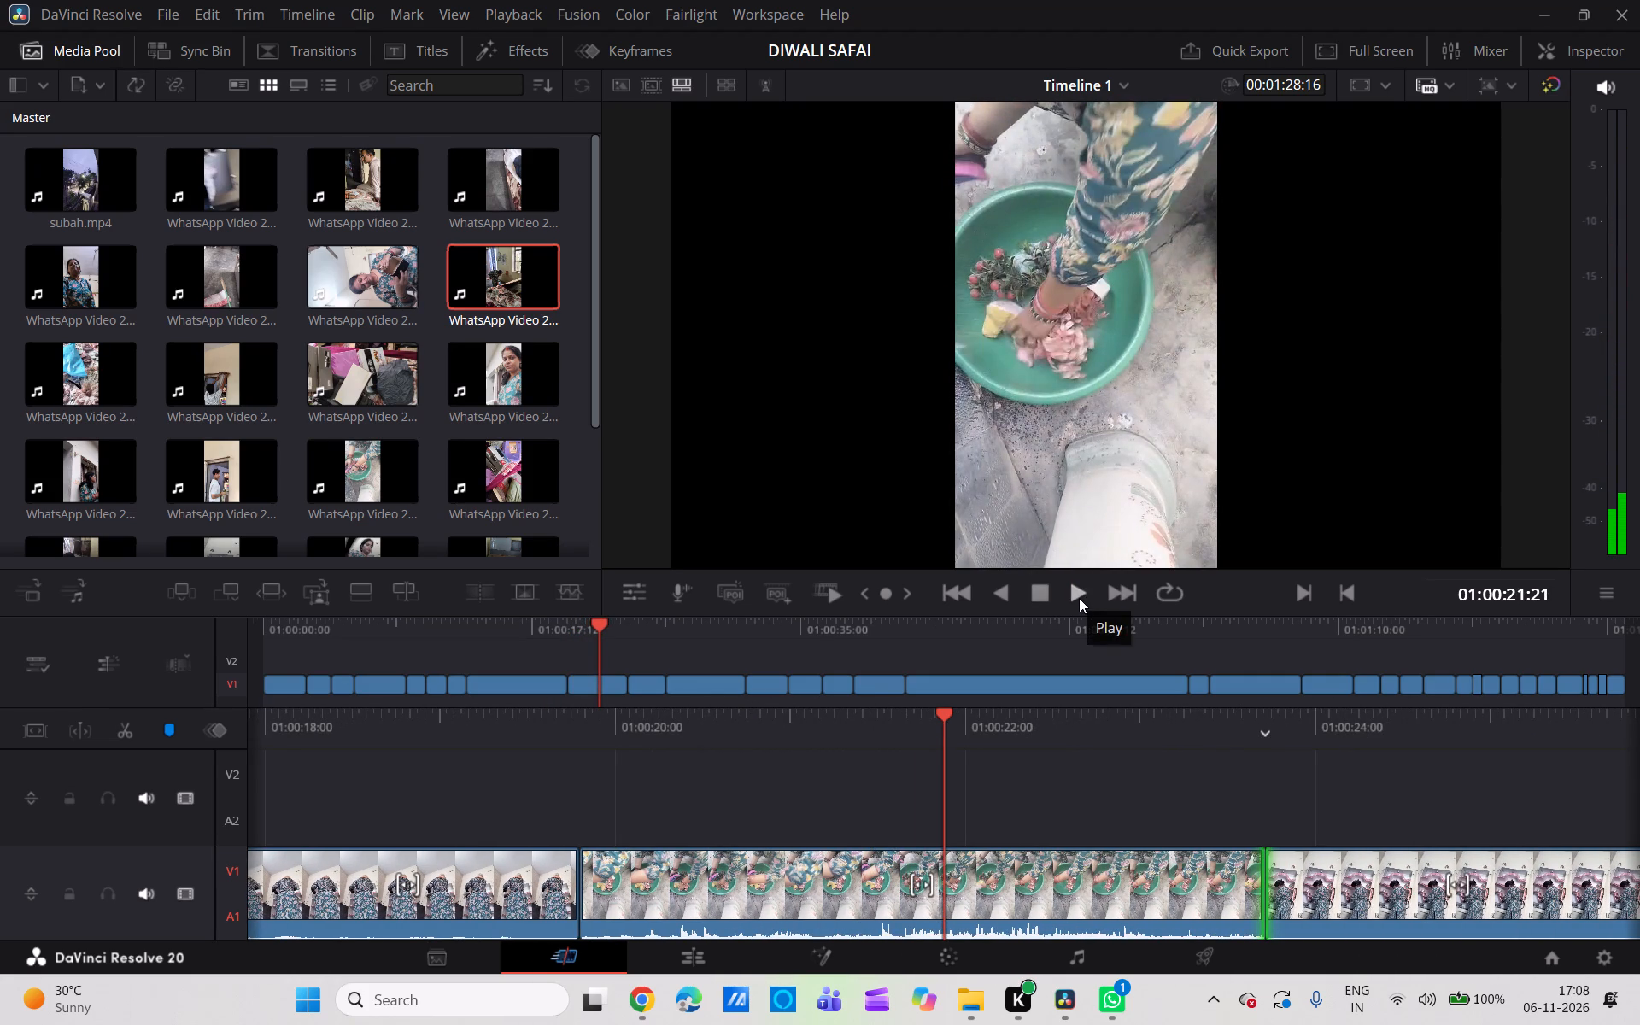
pyautogui.click(1079, 598)
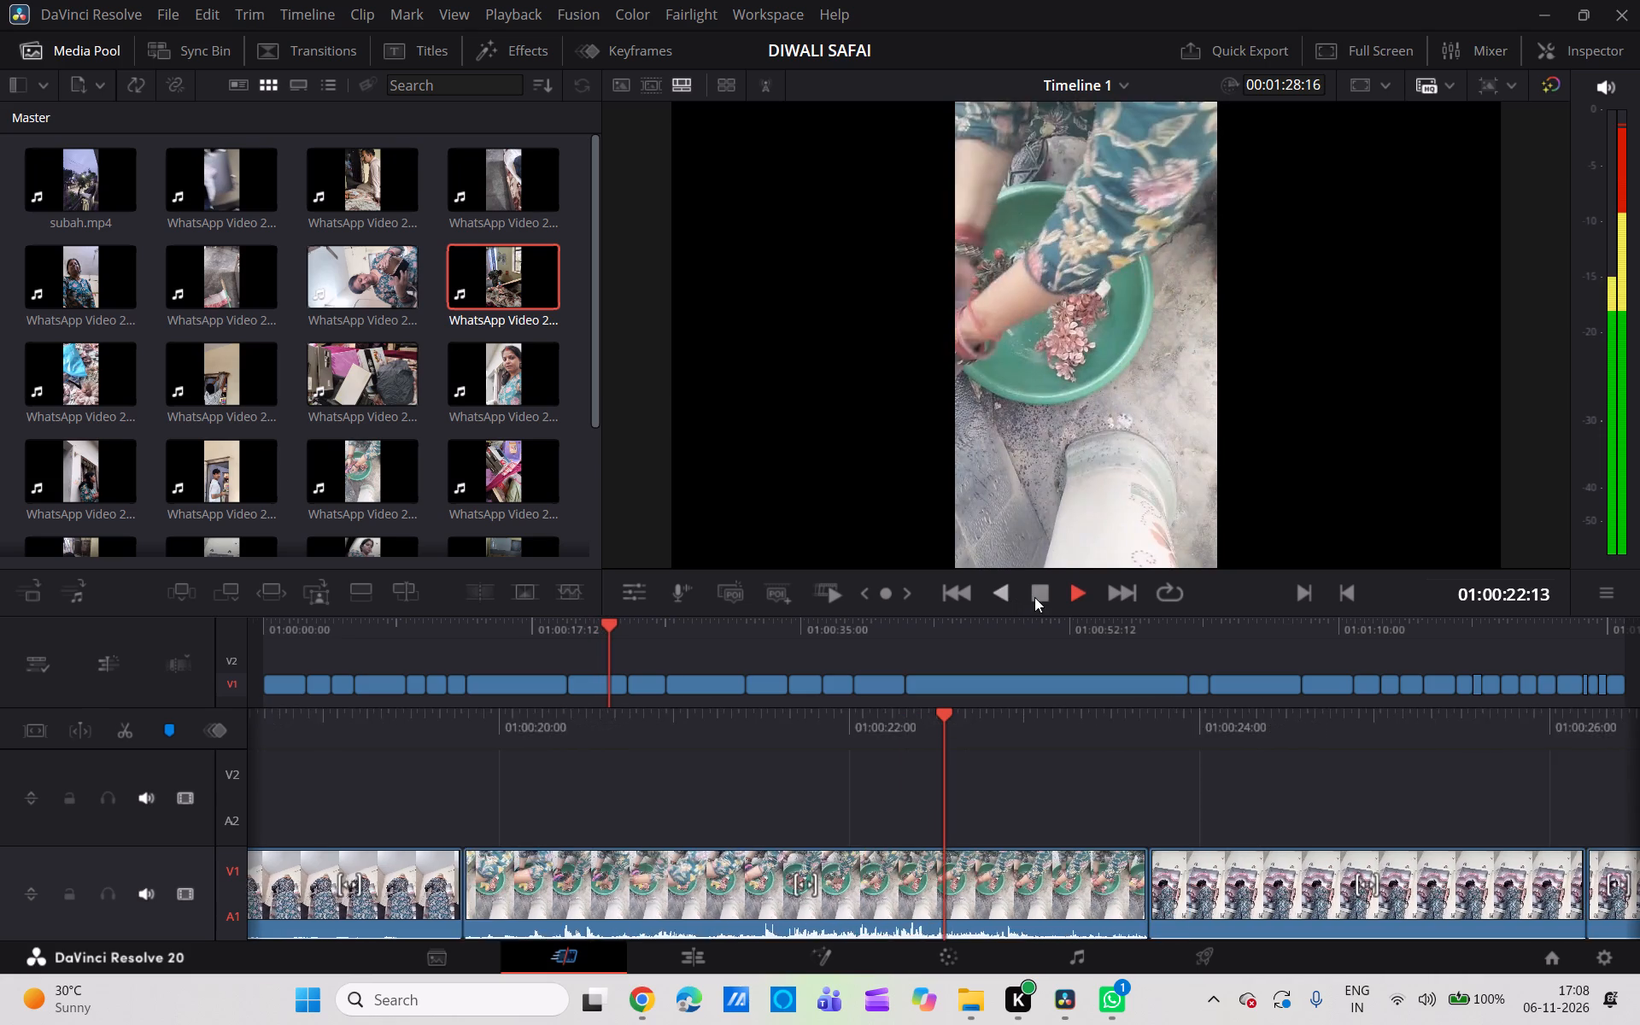
pyautogui.click(1041, 596)
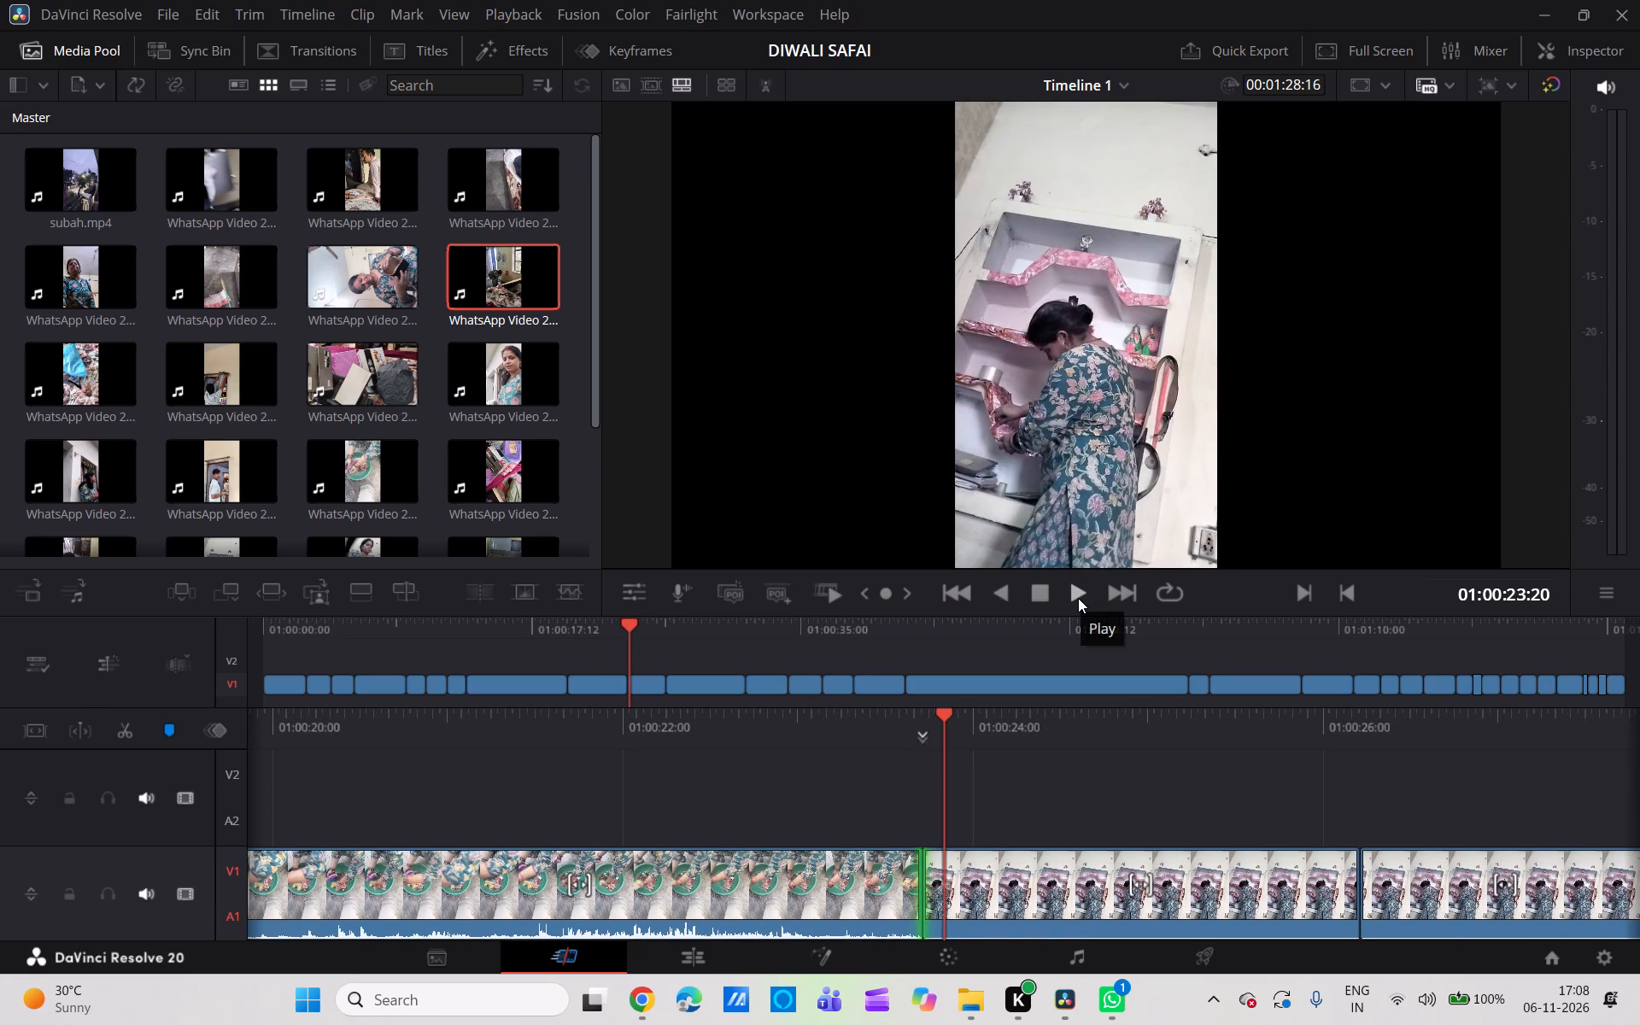
pyautogui.click(1078, 598)
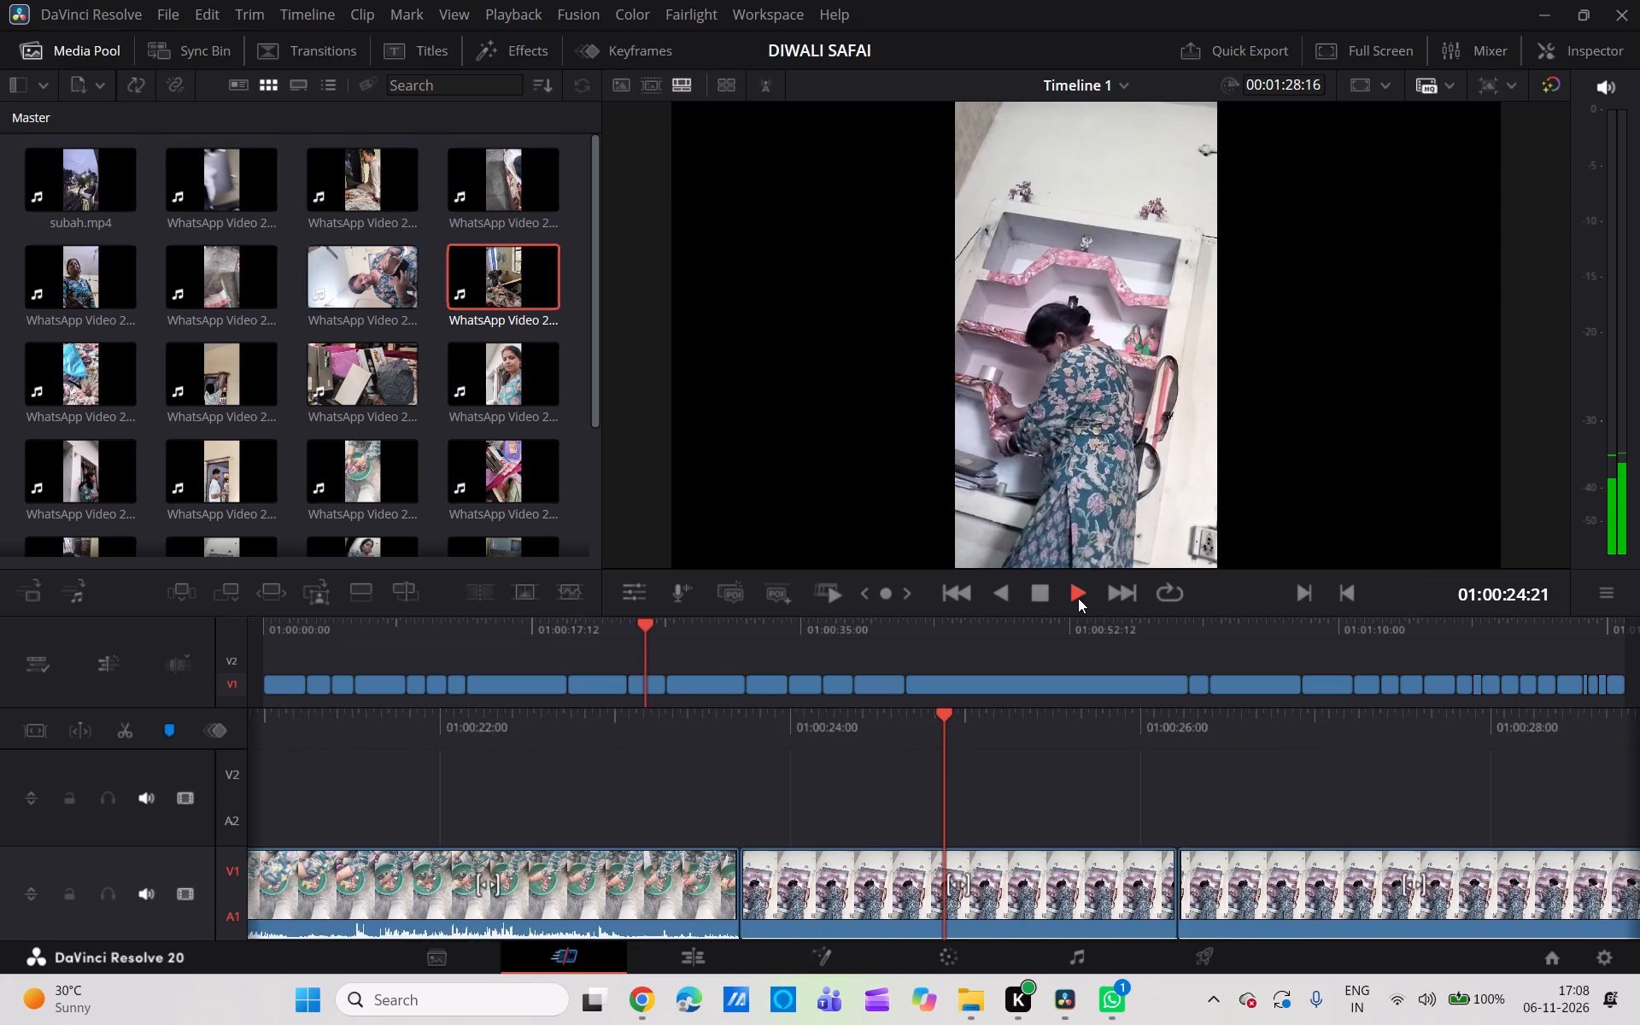
pyautogui.click(1051, 594)
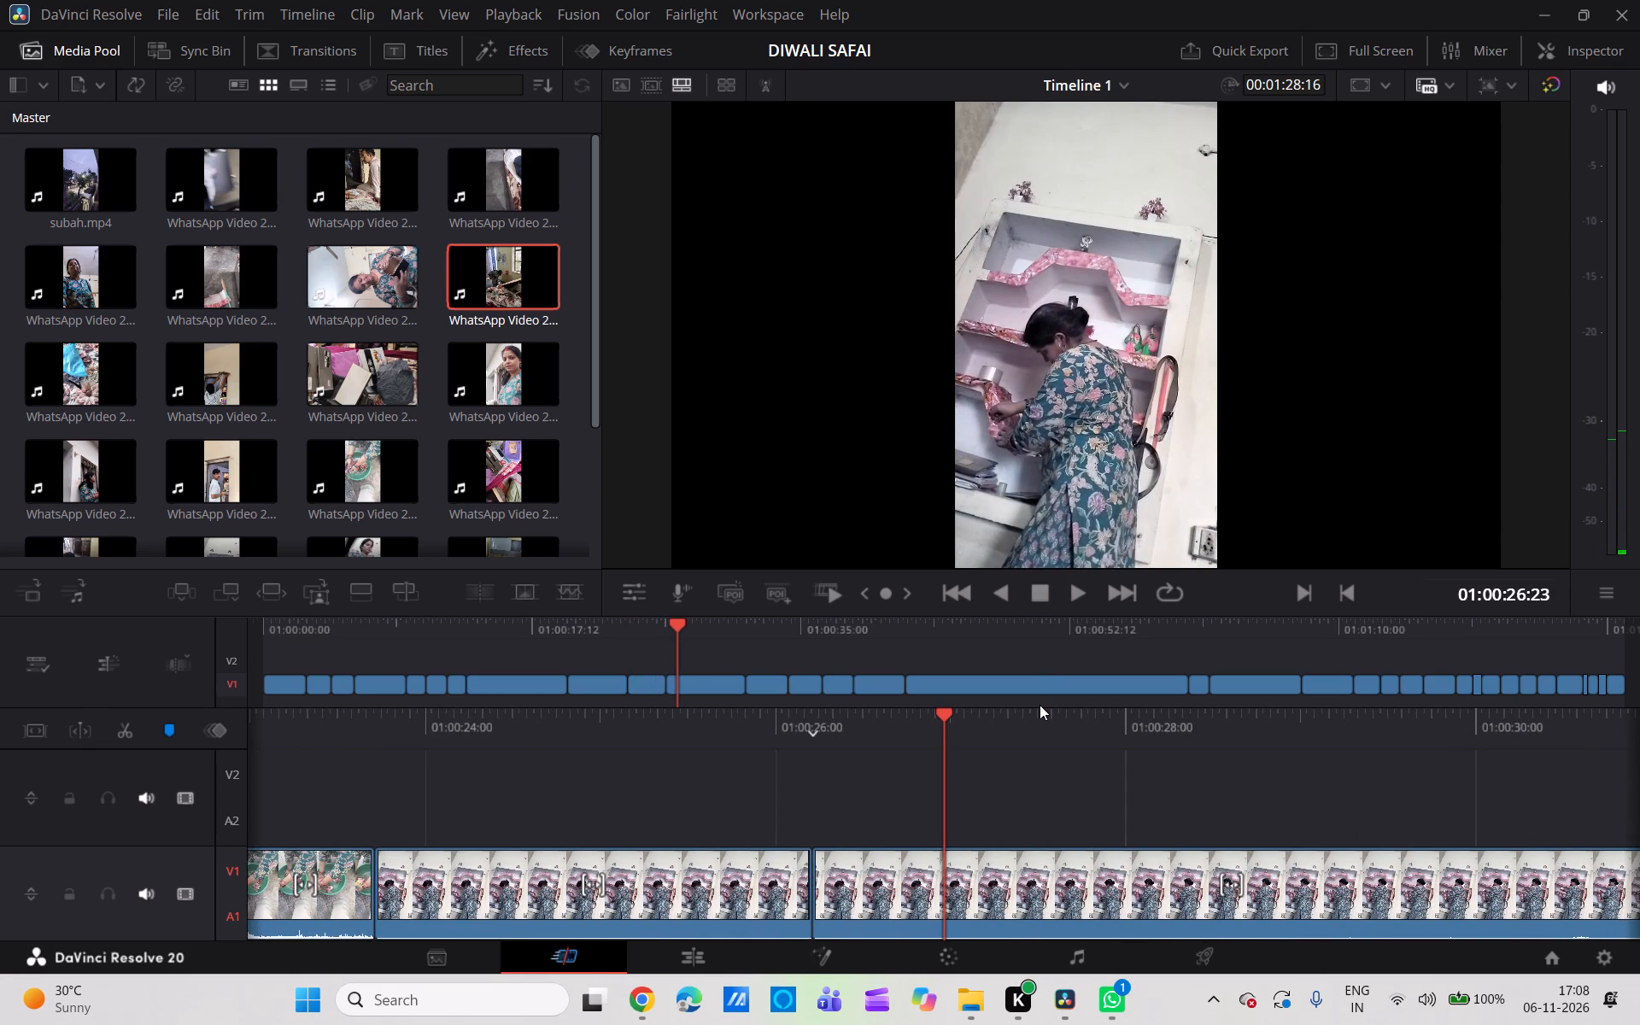
# Go back to the green-tub washing clip at about 01:00:22 and replay its cut into the first shelf-arranging clip.
pyautogui.hscroll(9, 1040, 705)
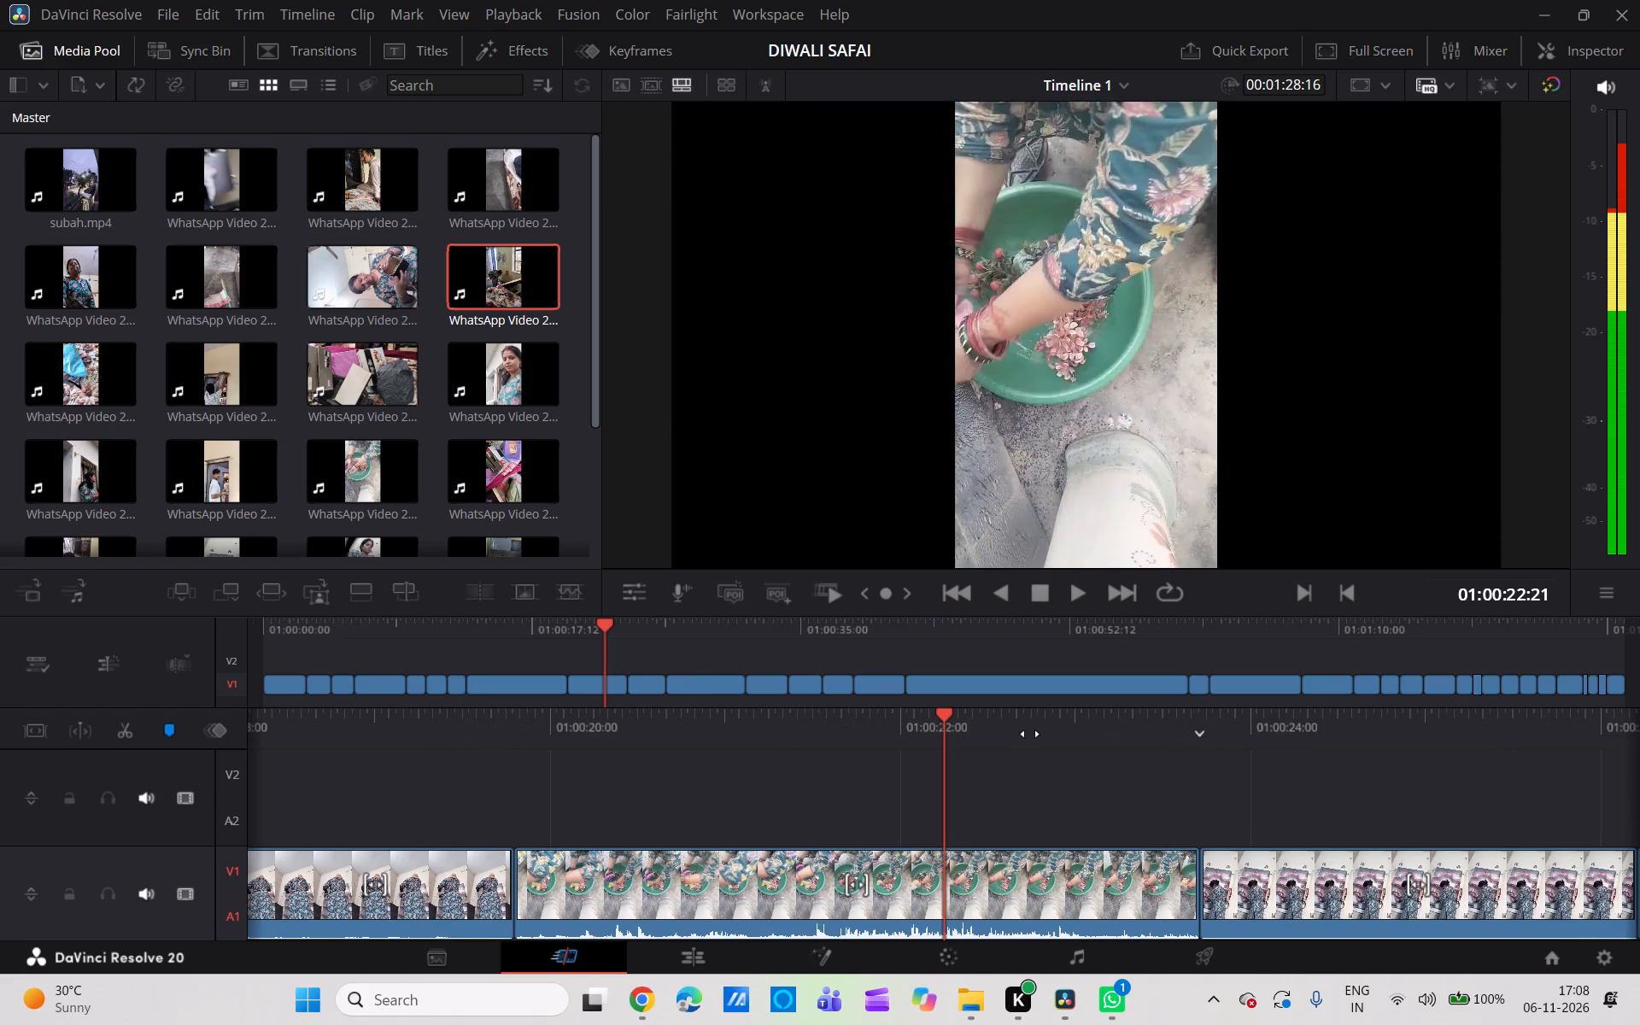
pyautogui.click(1084, 596)
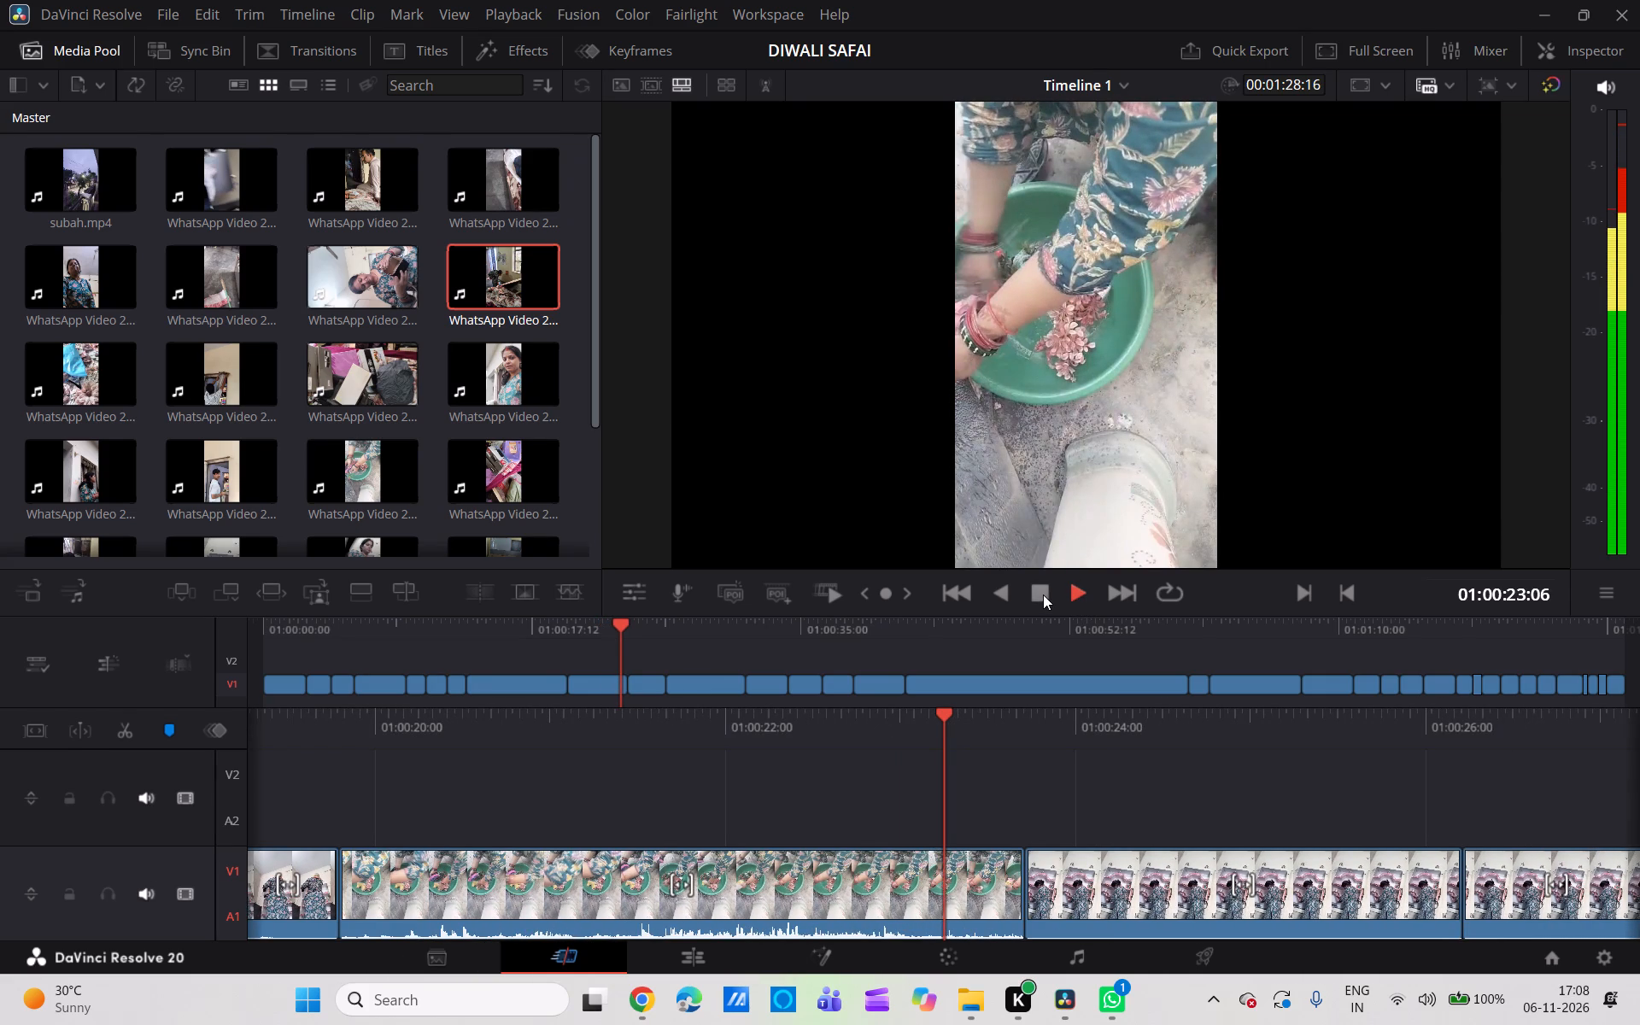
pyautogui.click(1043, 594)
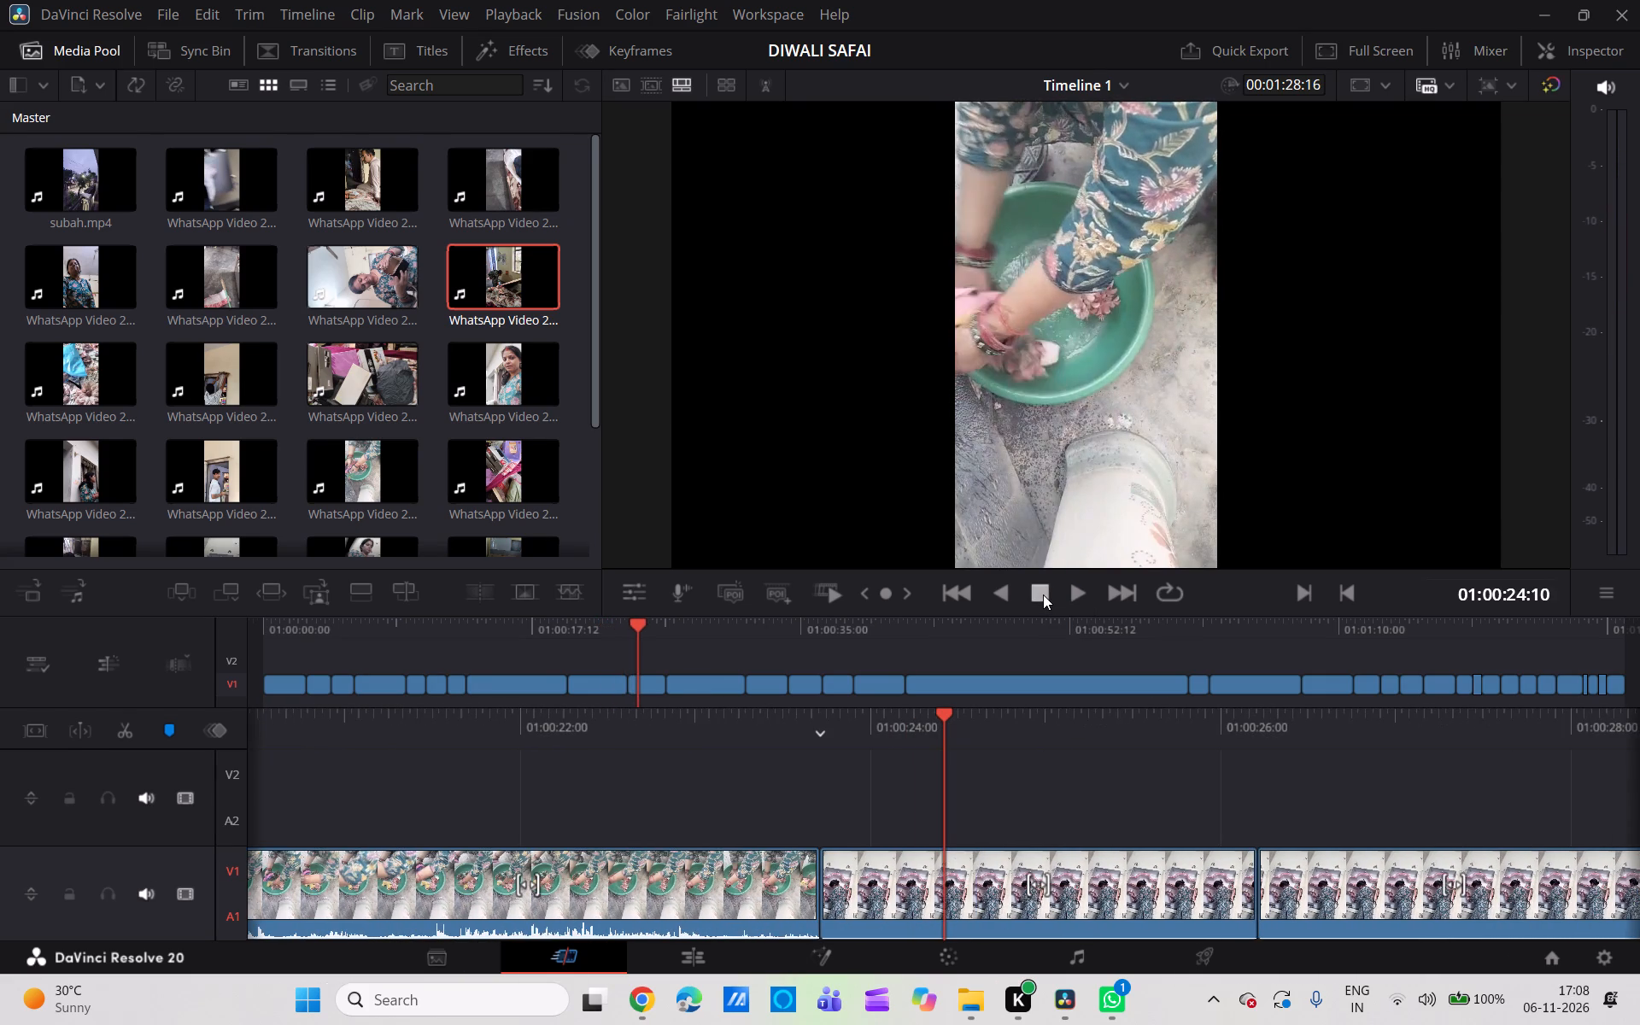
pyautogui.moveTo(1040, 735); pyautogui.dragTo(1088, 735)
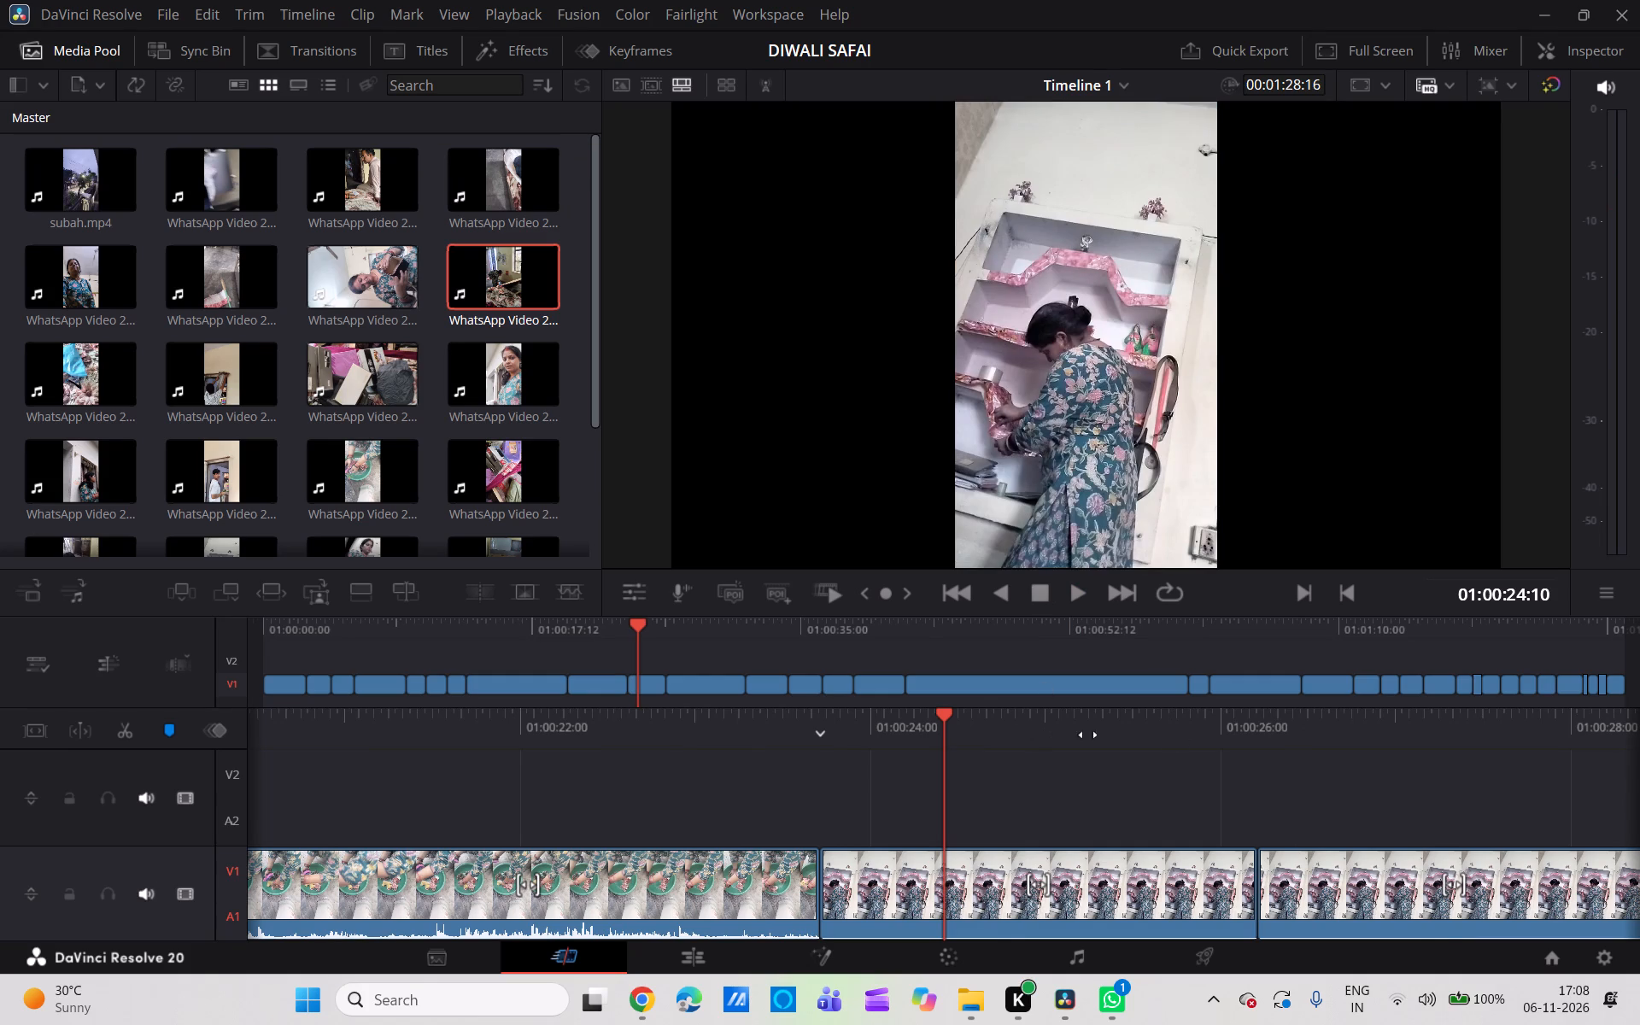
pyautogui.moveTo(1088, 735); pyautogui.dragTo(1227, 753)
pyautogui.hscroll(1, 1087, 716)
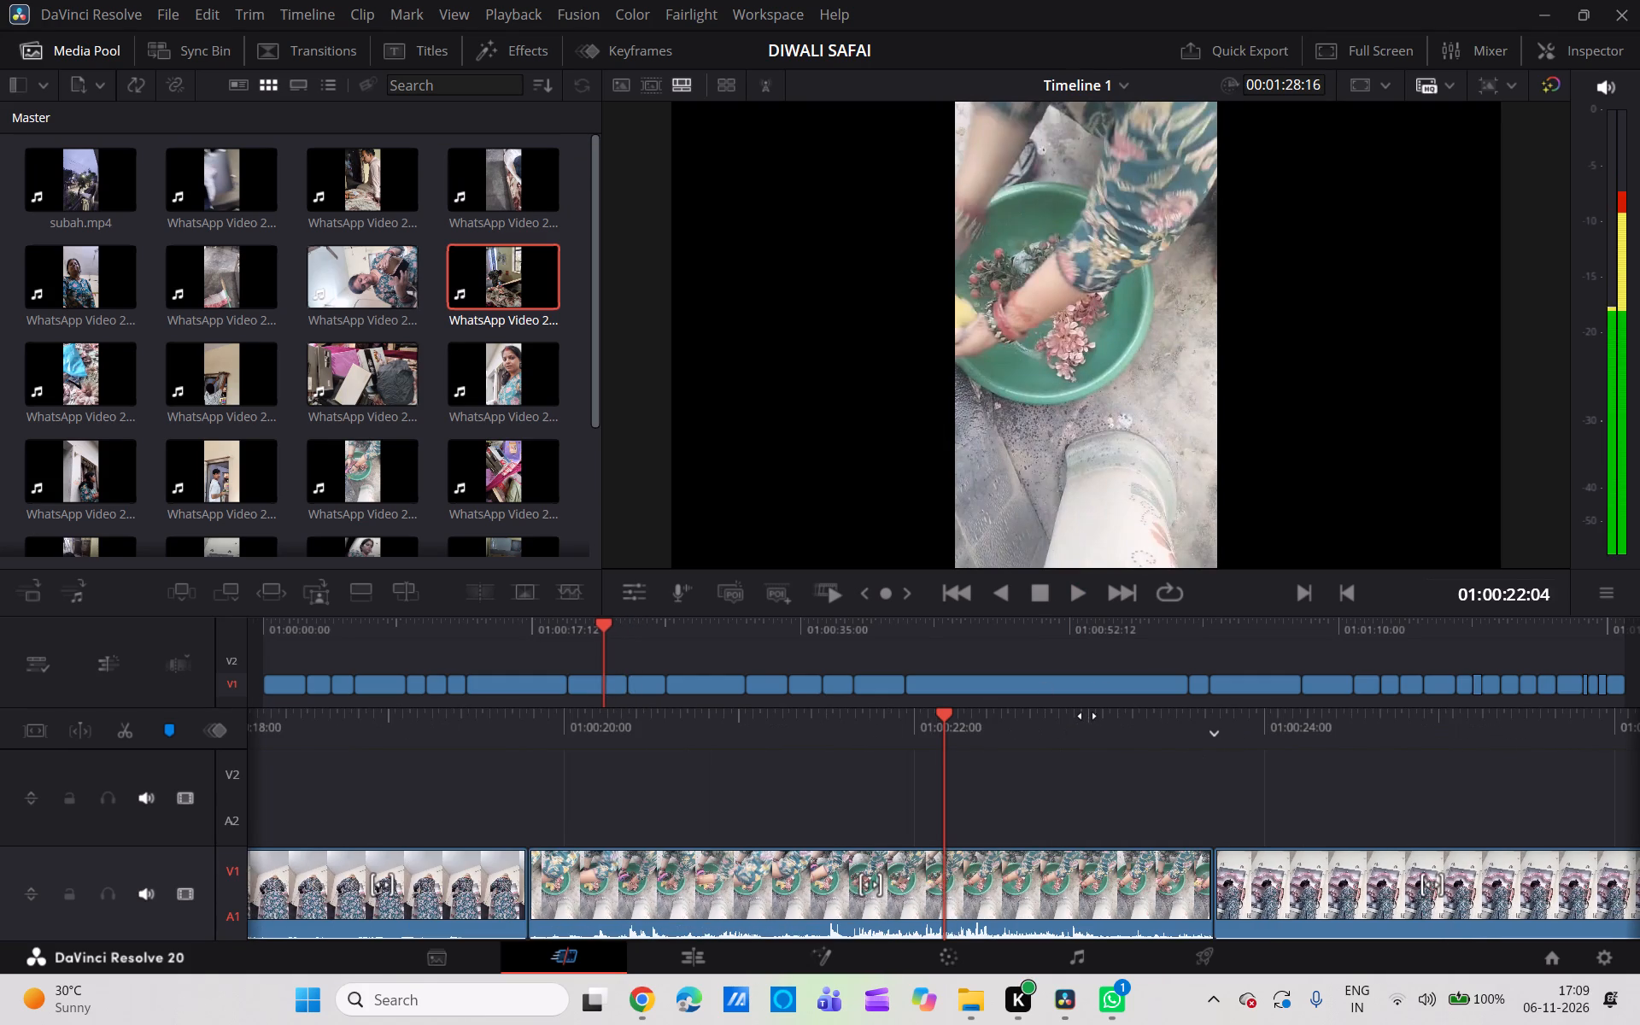
pyautogui.click(1077, 596)
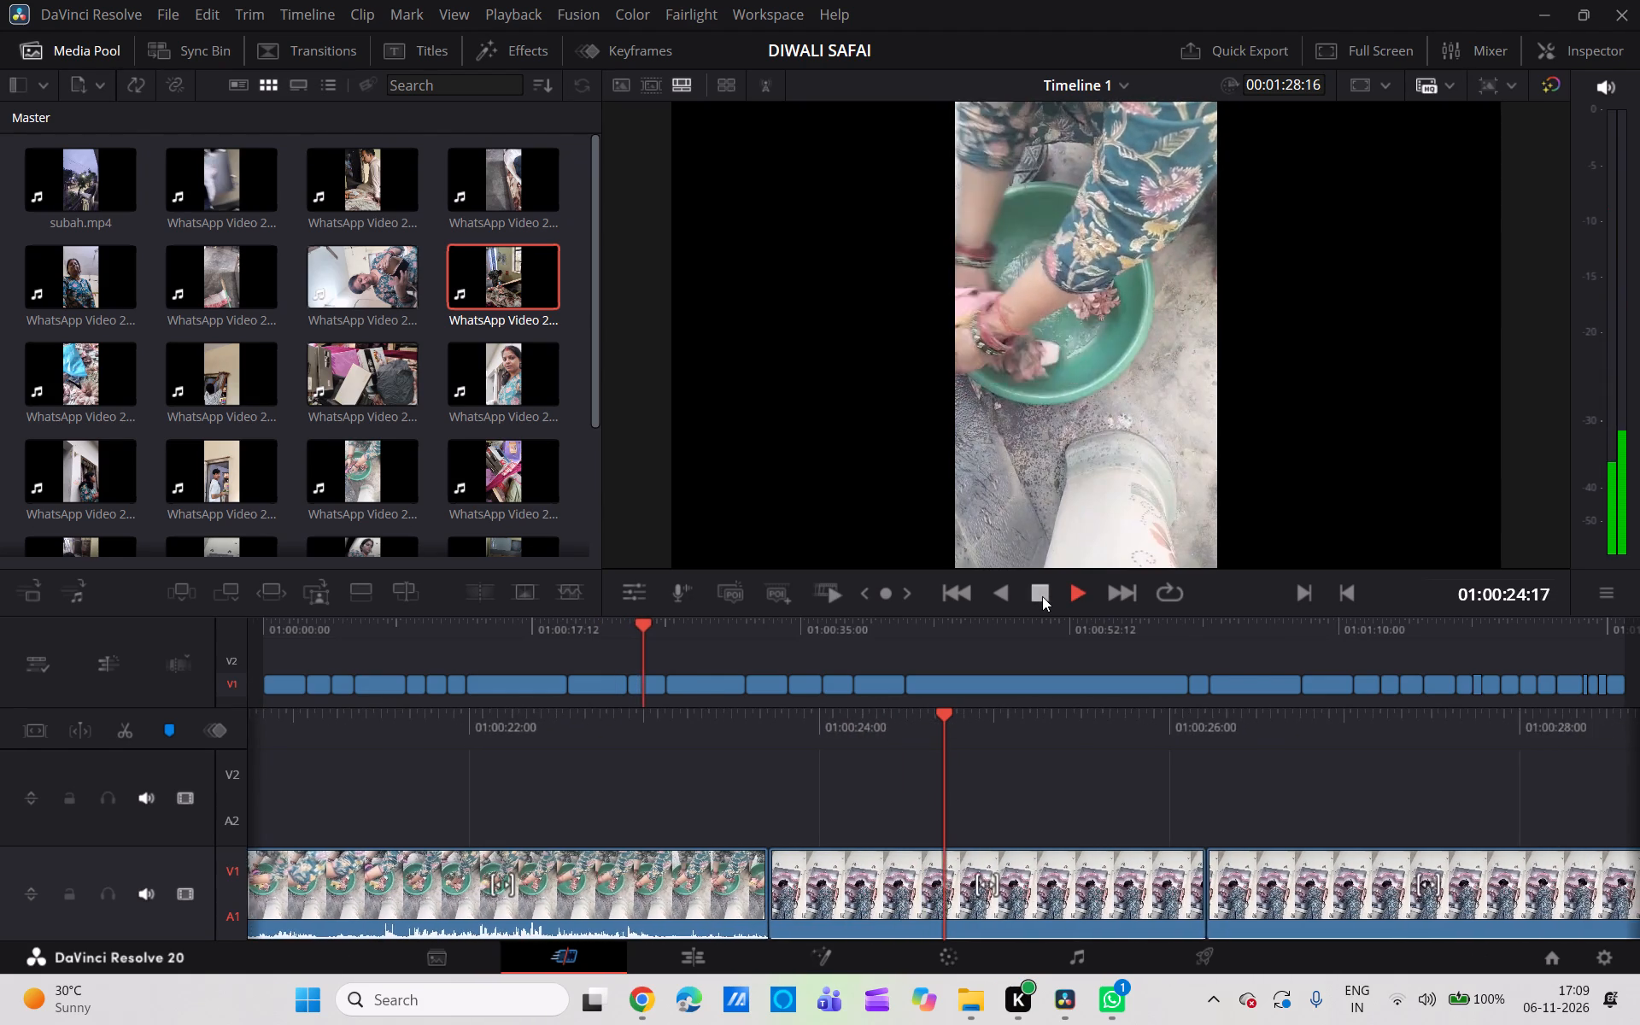
pyautogui.click(1042, 596)
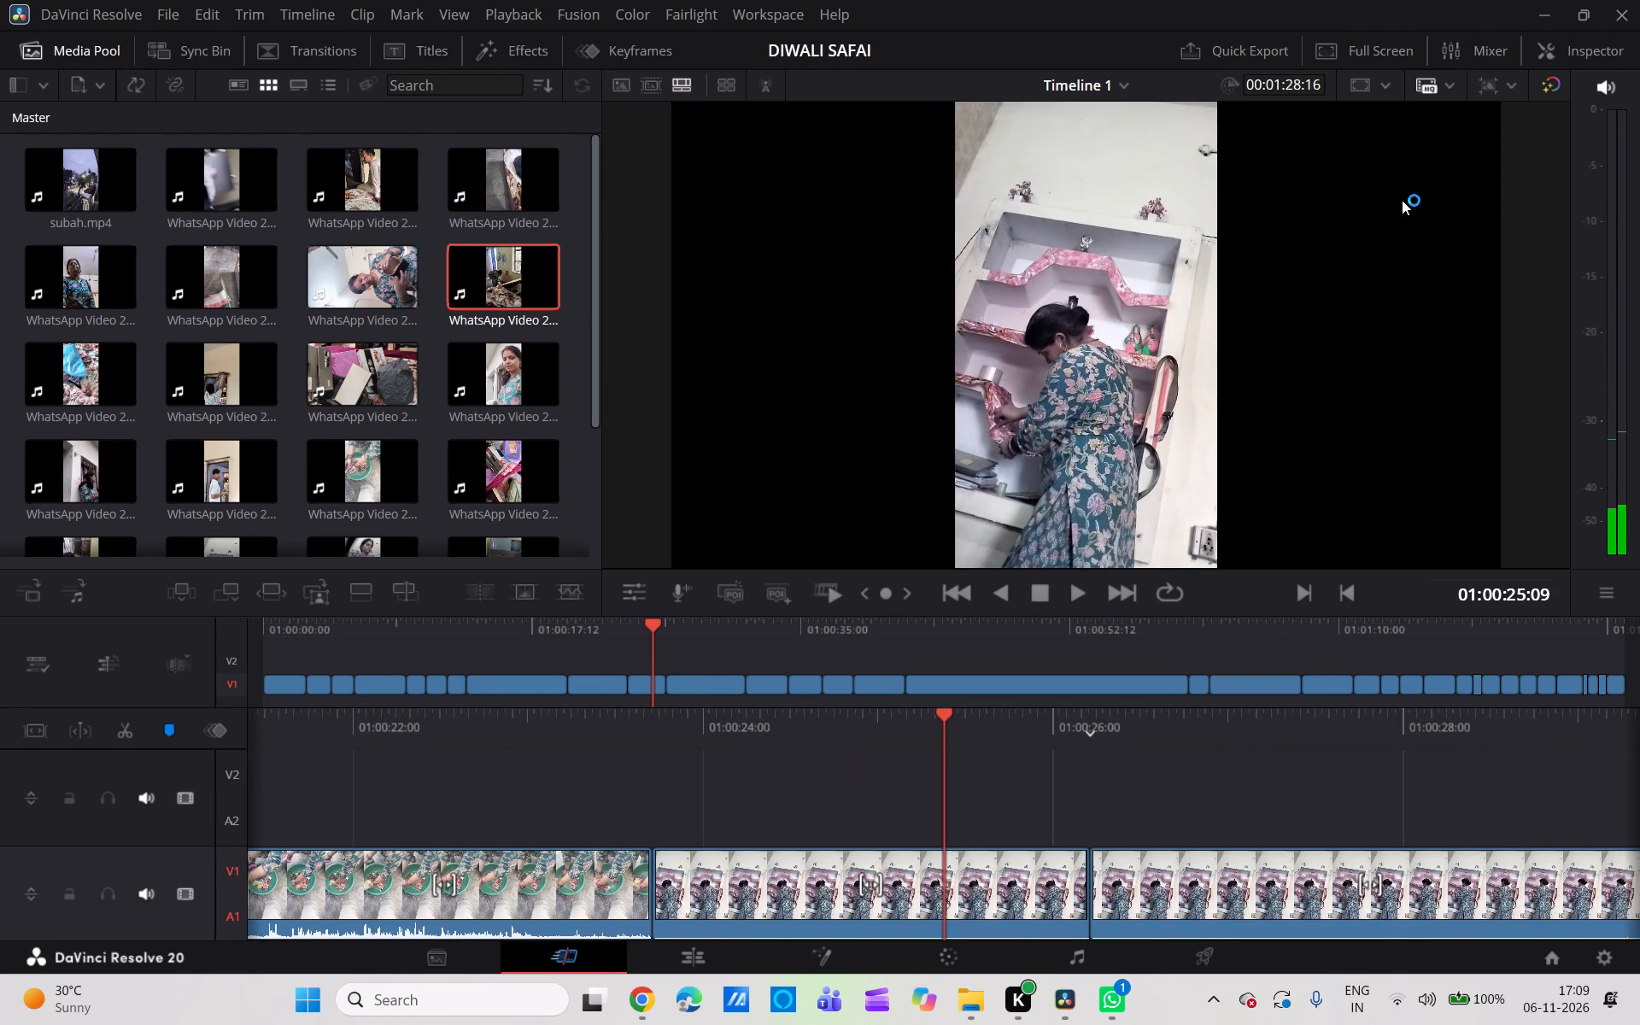
# Review the timeline full screen from the shelf-arranging clips to the end, replaying the shelf-arranging section in short stretches.
pyautogui.click(1376, 41)
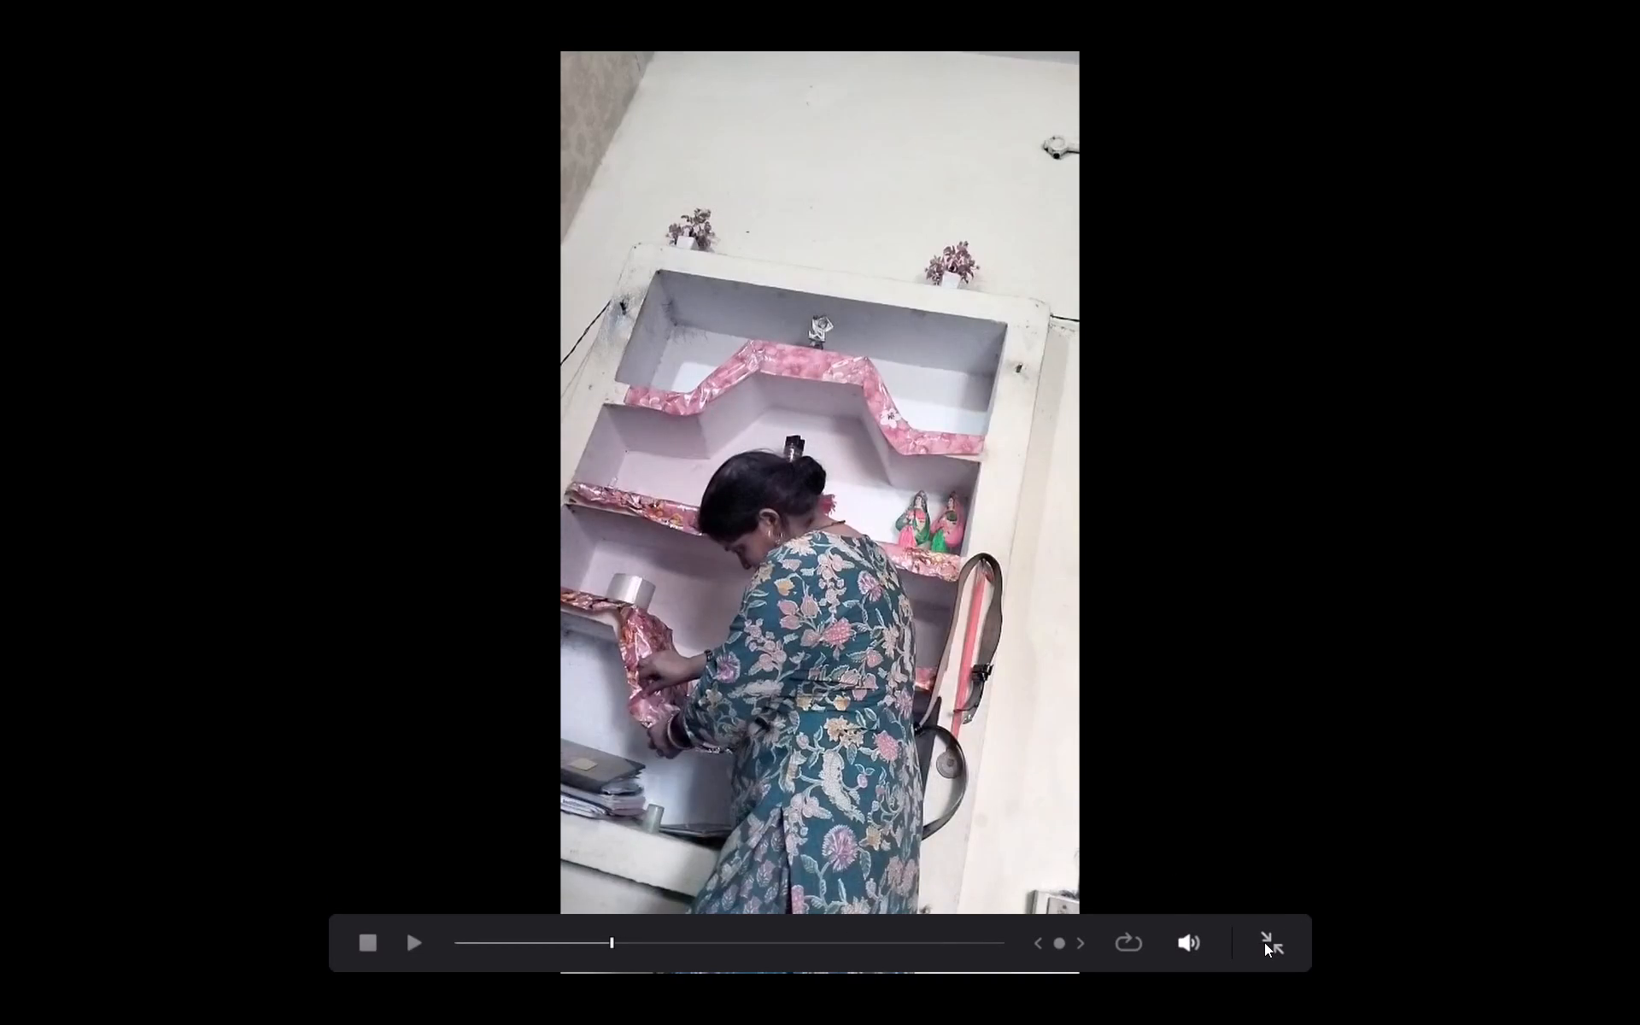
pyautogui.click(585, 941)
pyautogui.click(419, 946)
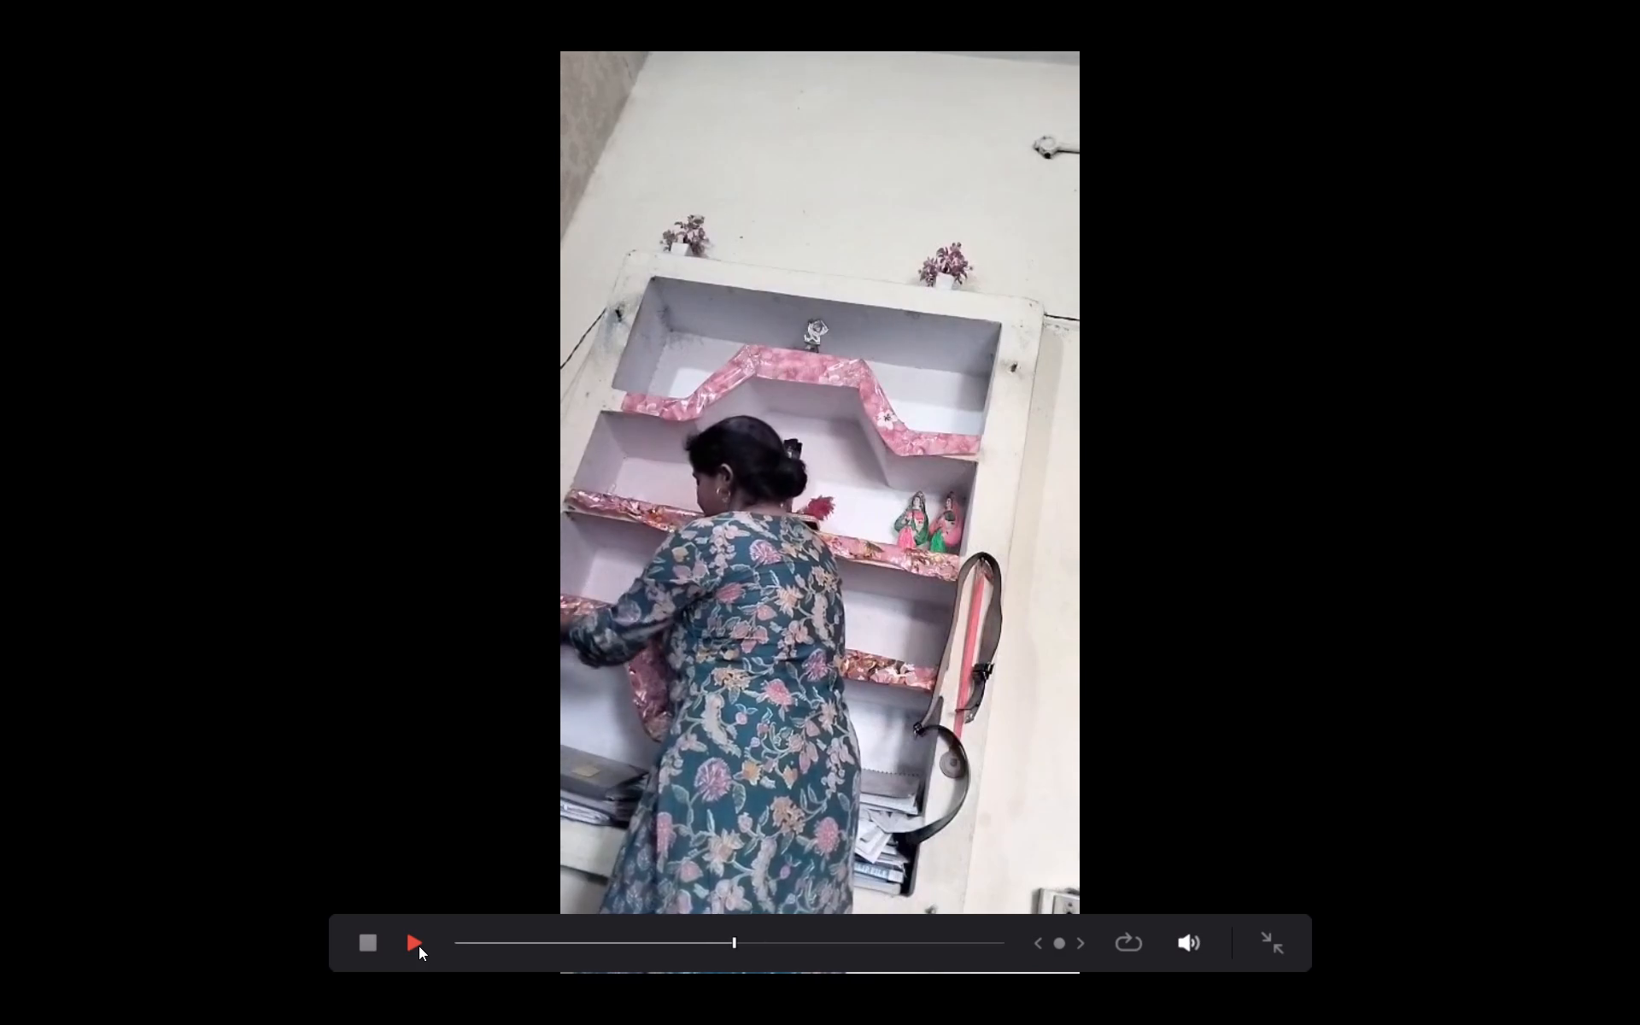
pyautogui.click(369, 946)
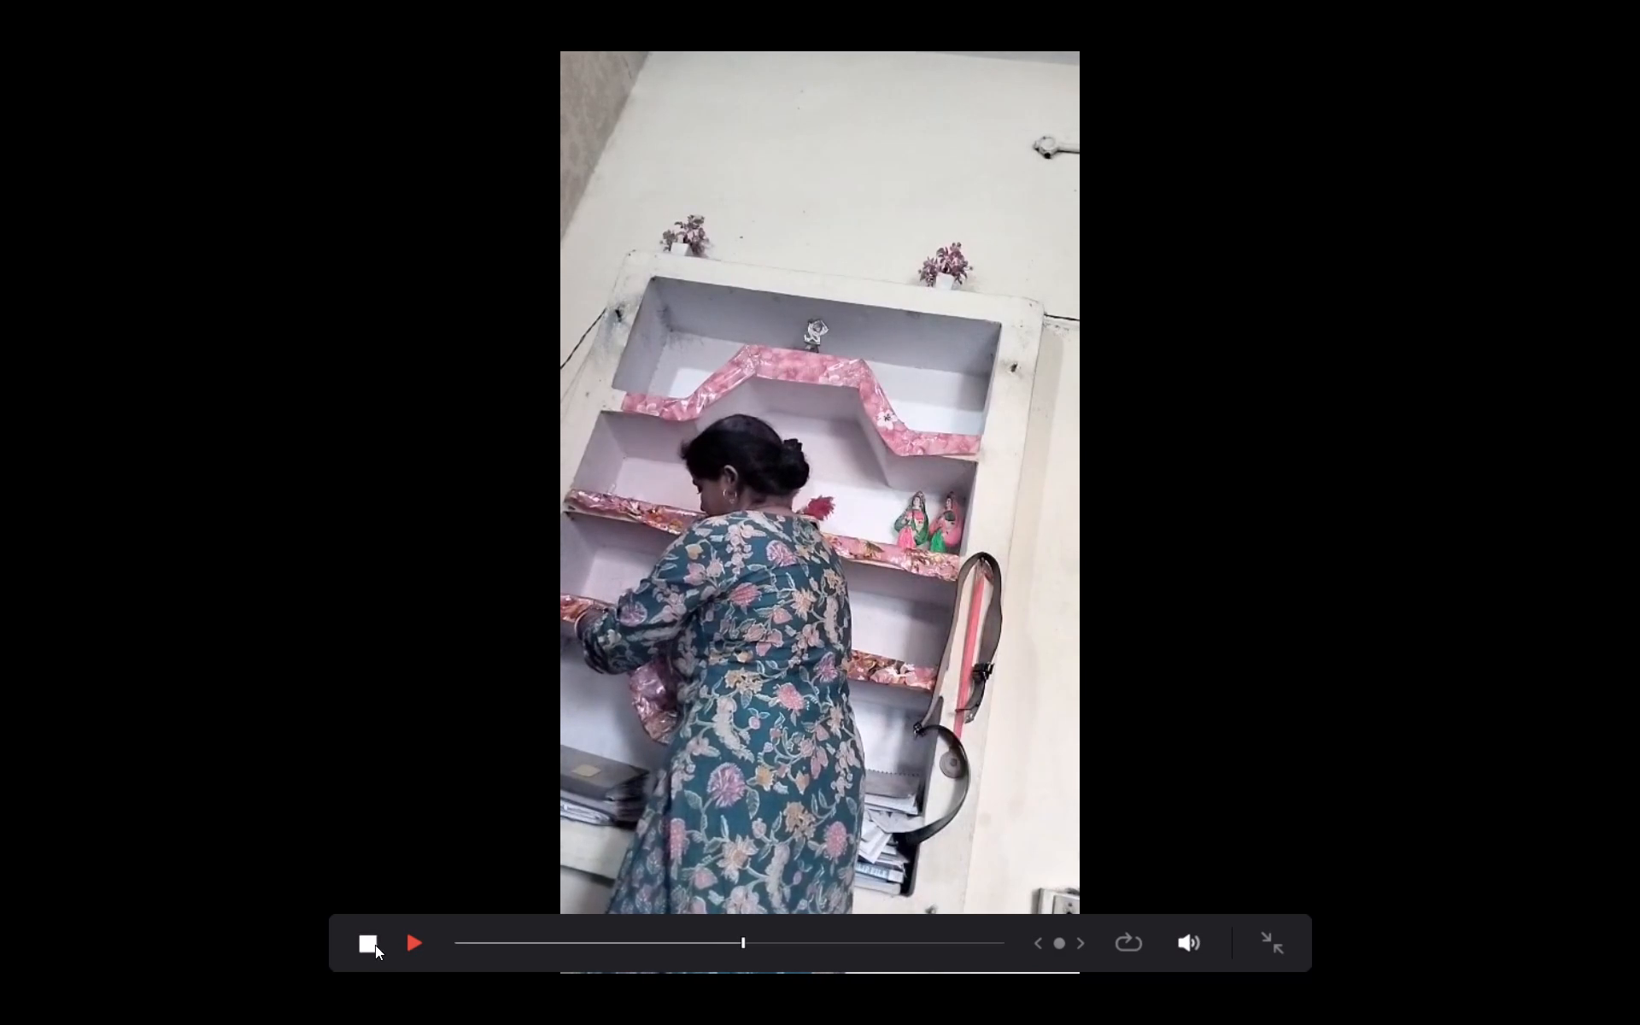
pyautogui.click(424, 947)
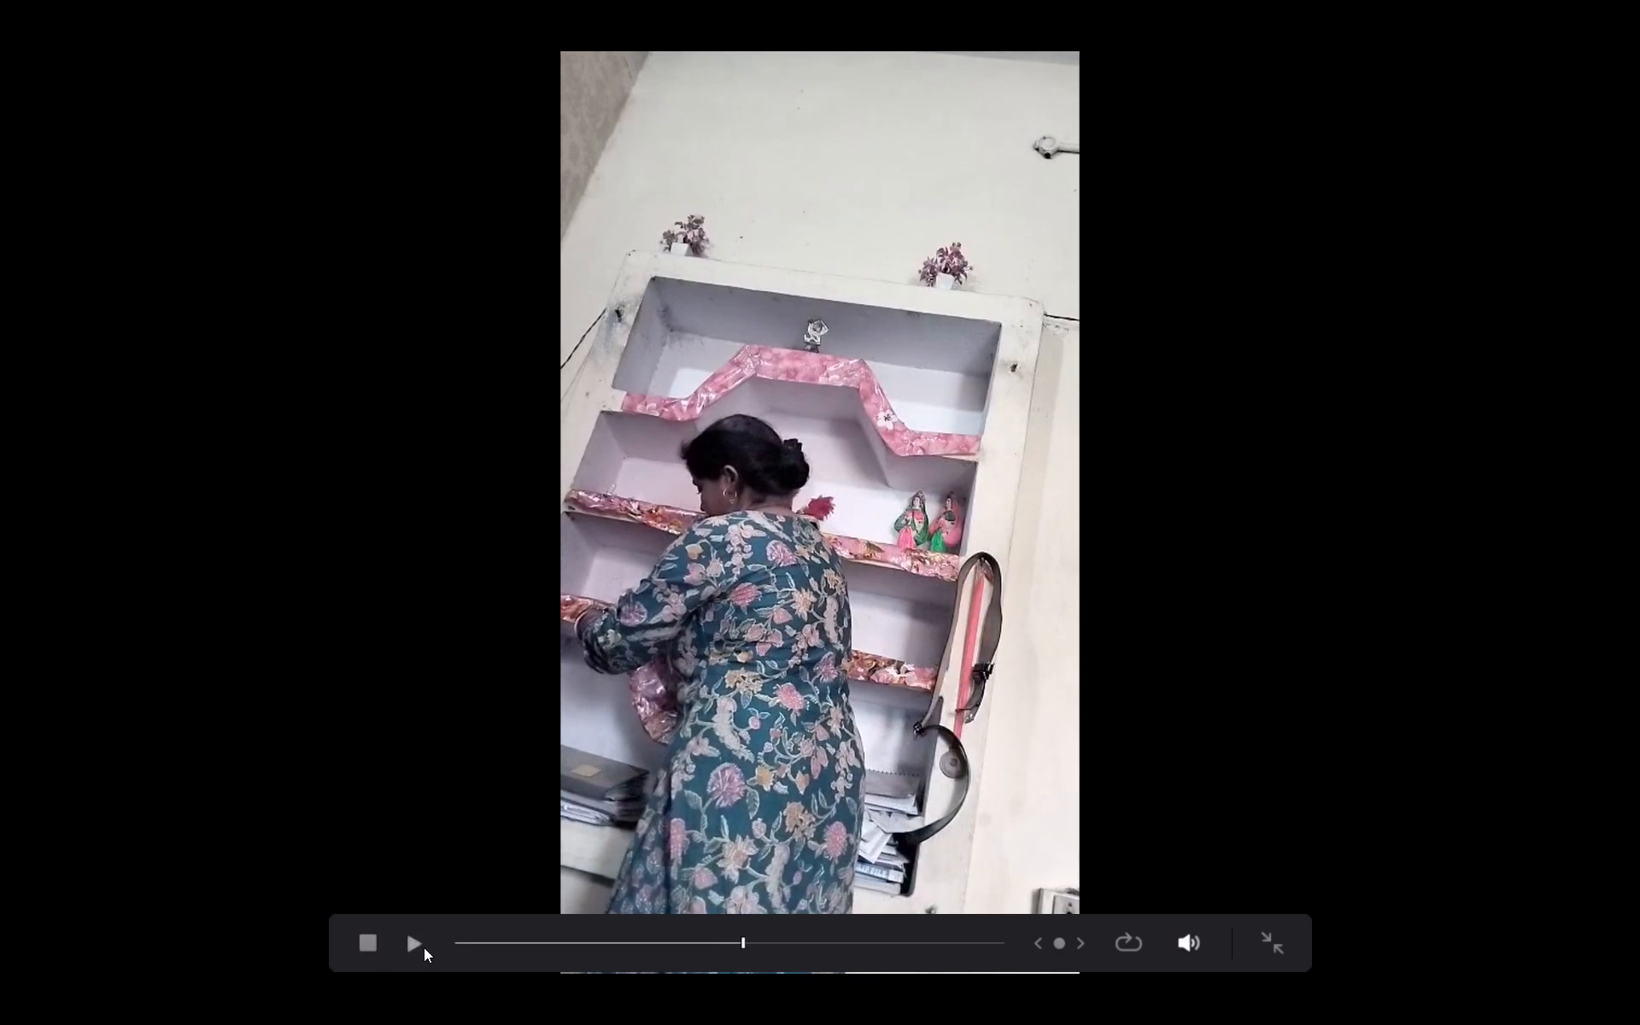
pyautogui.click(377, 944)
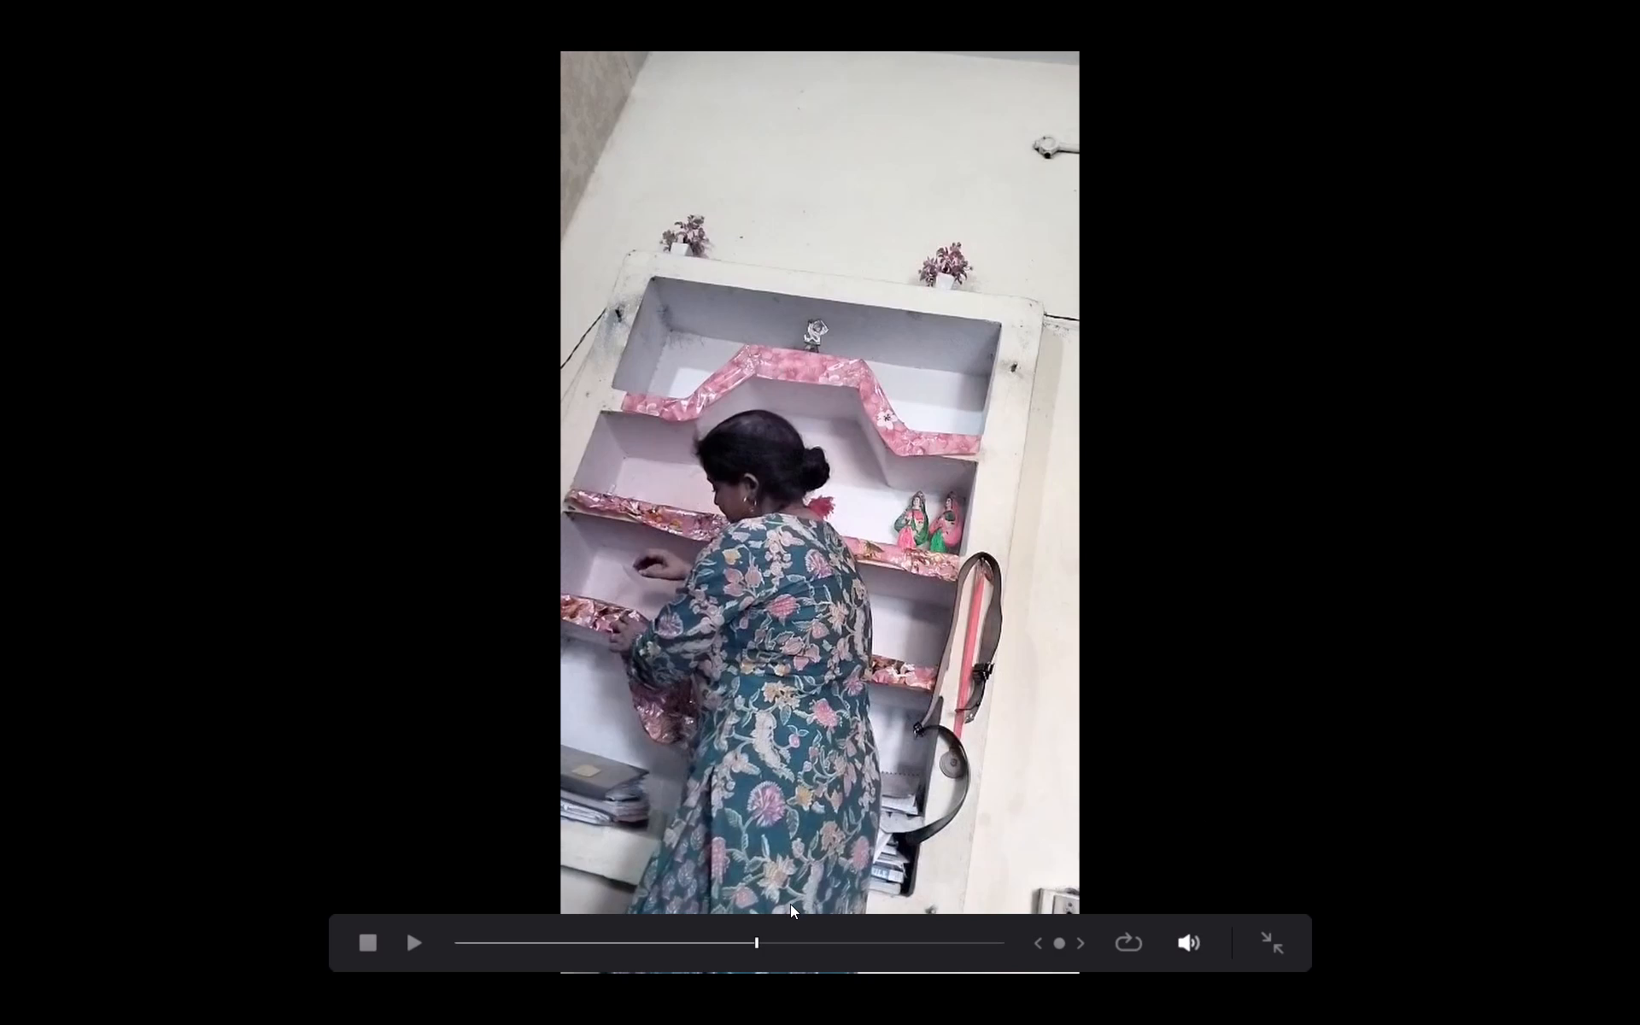
pyautogui.click(717, 939)
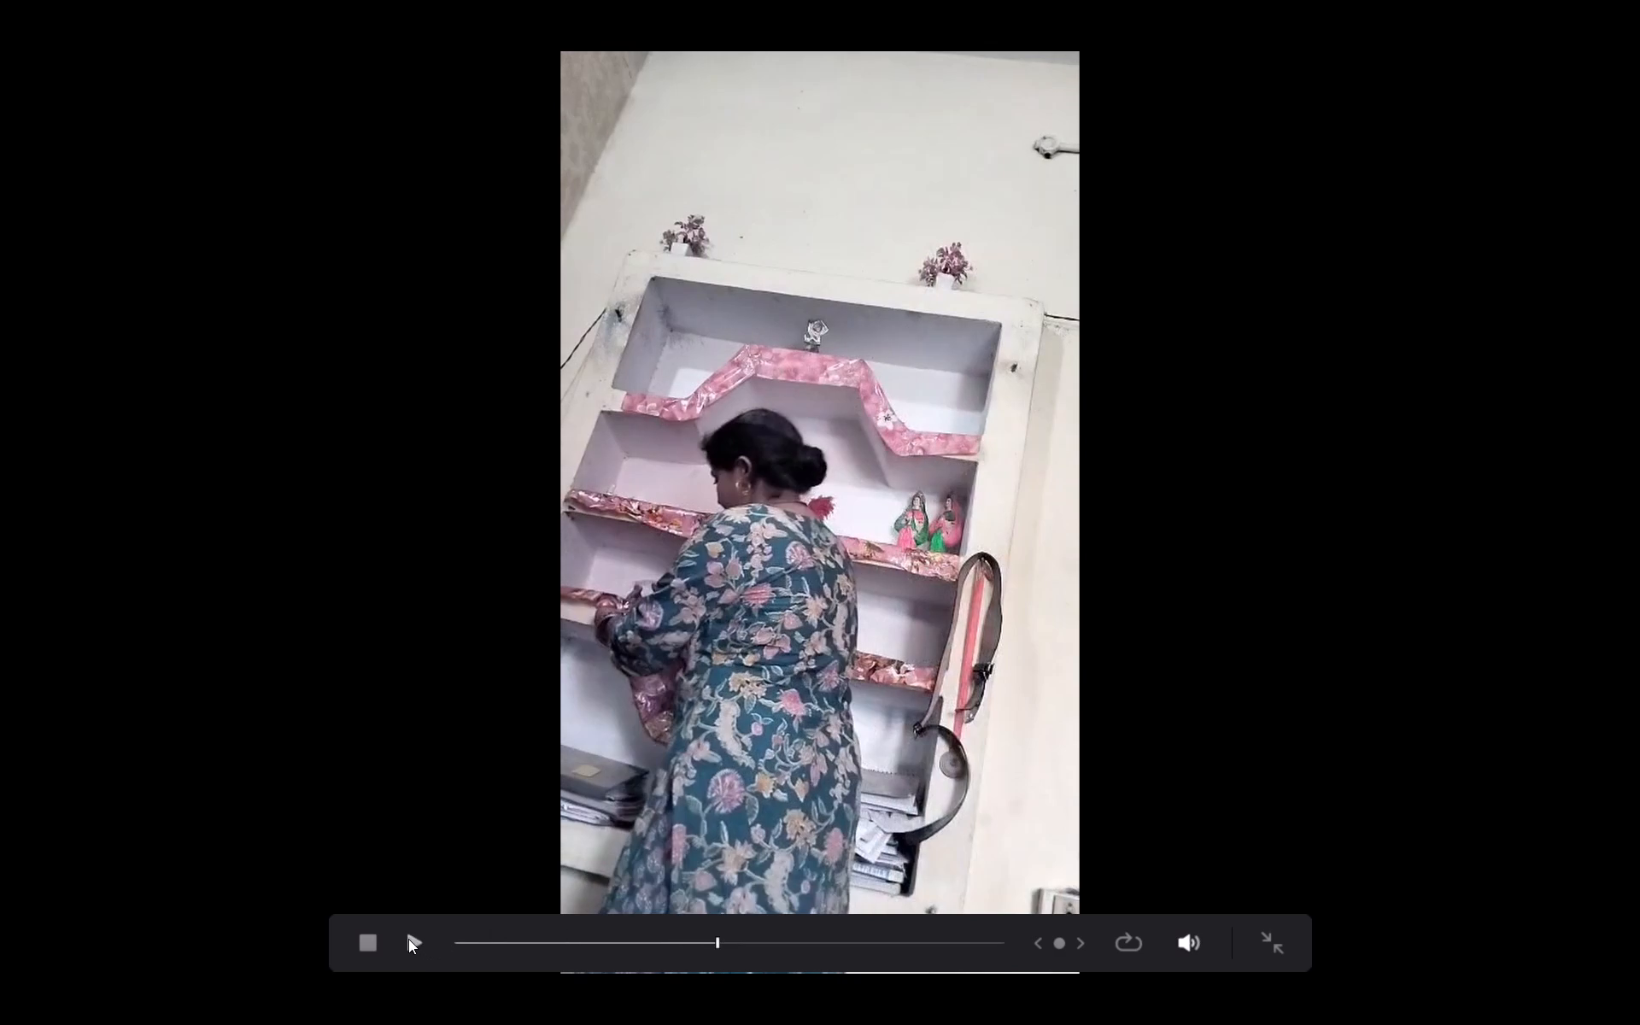
pyautogui.click(408, 939)
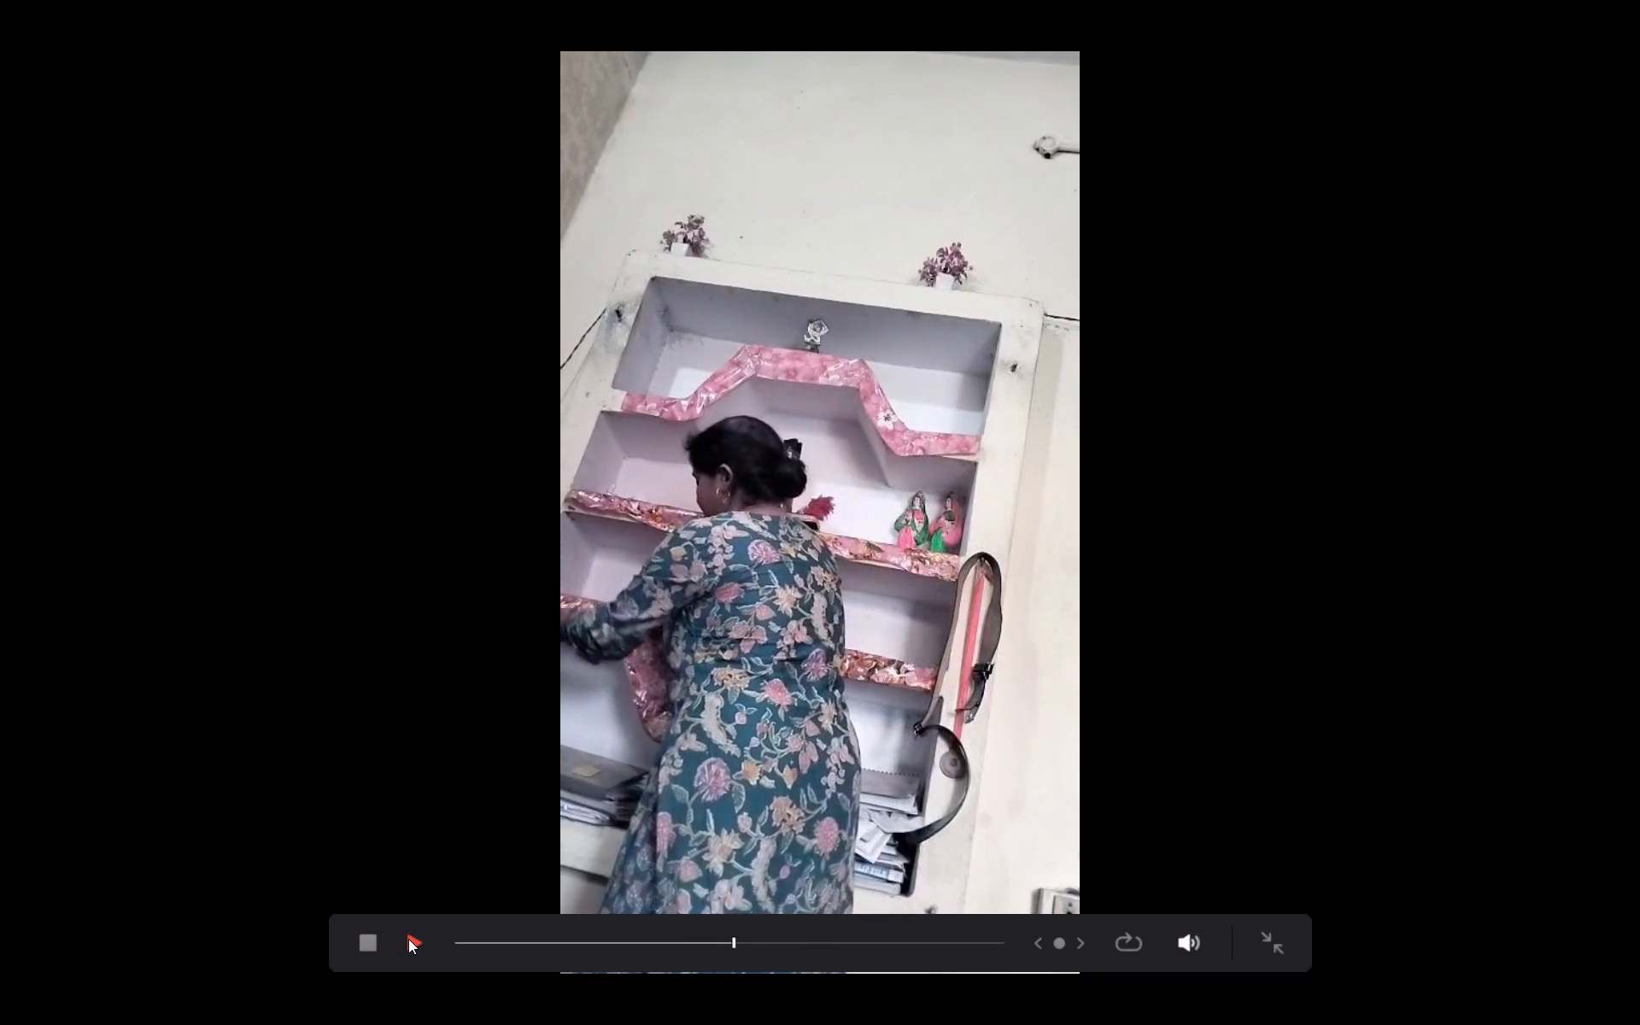
pyautogui.click(368, 940)
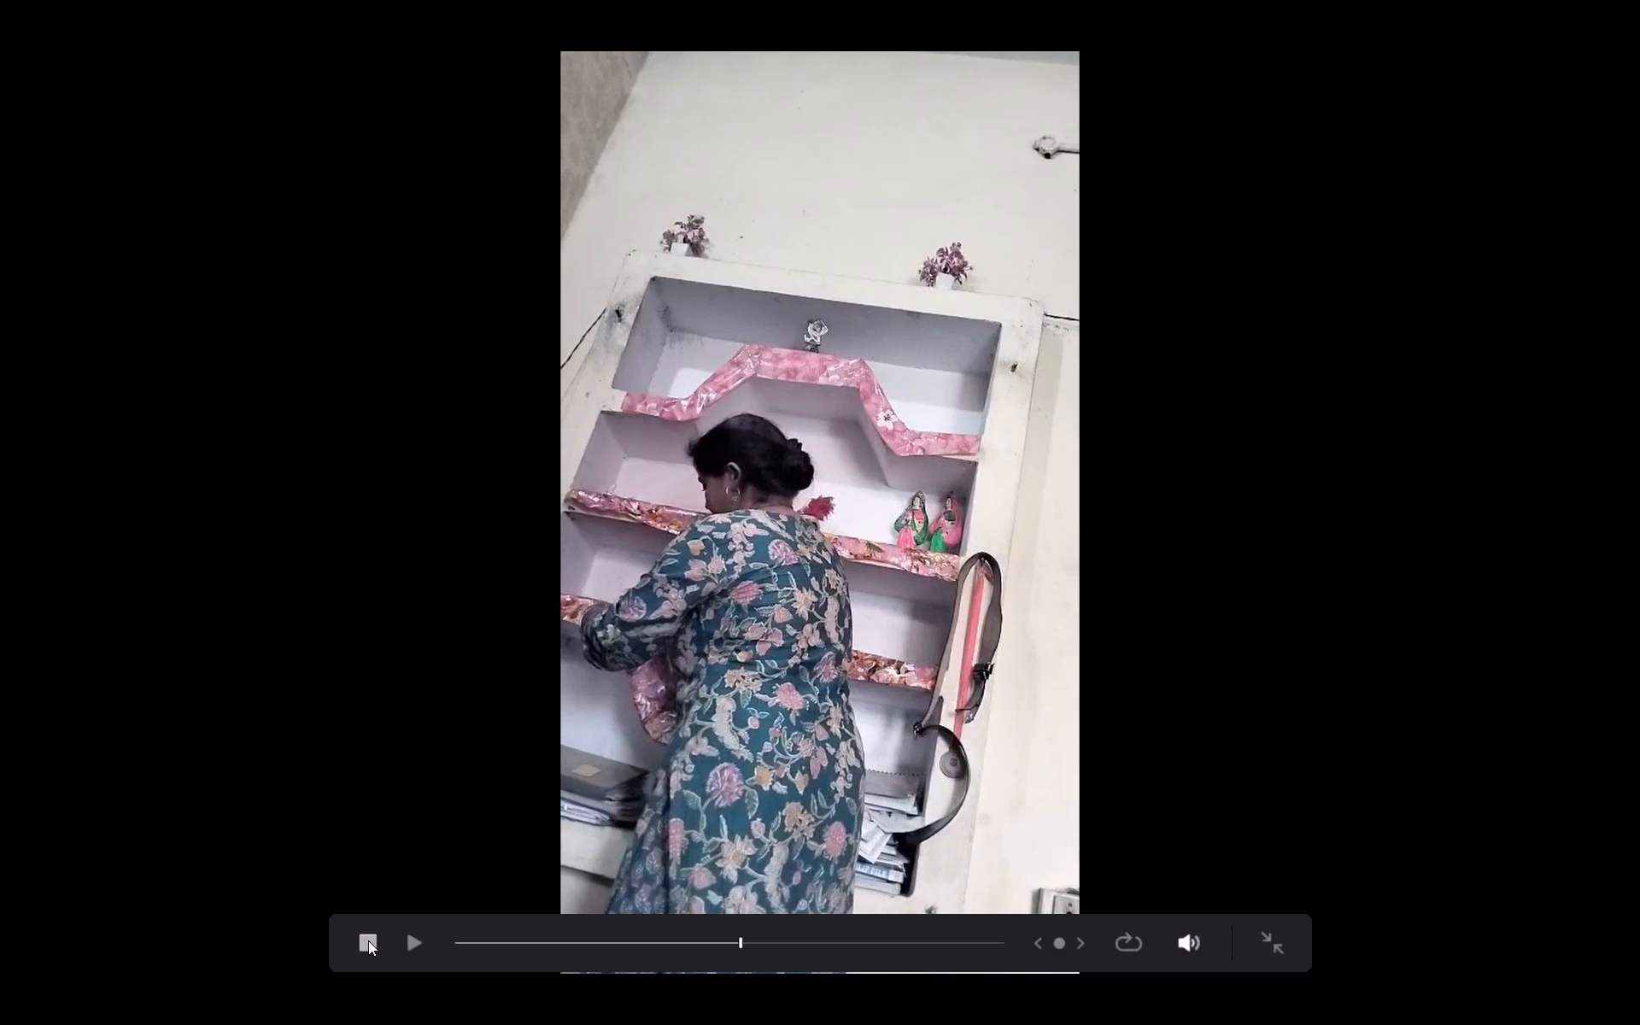
pyautogui.click(415, 937)
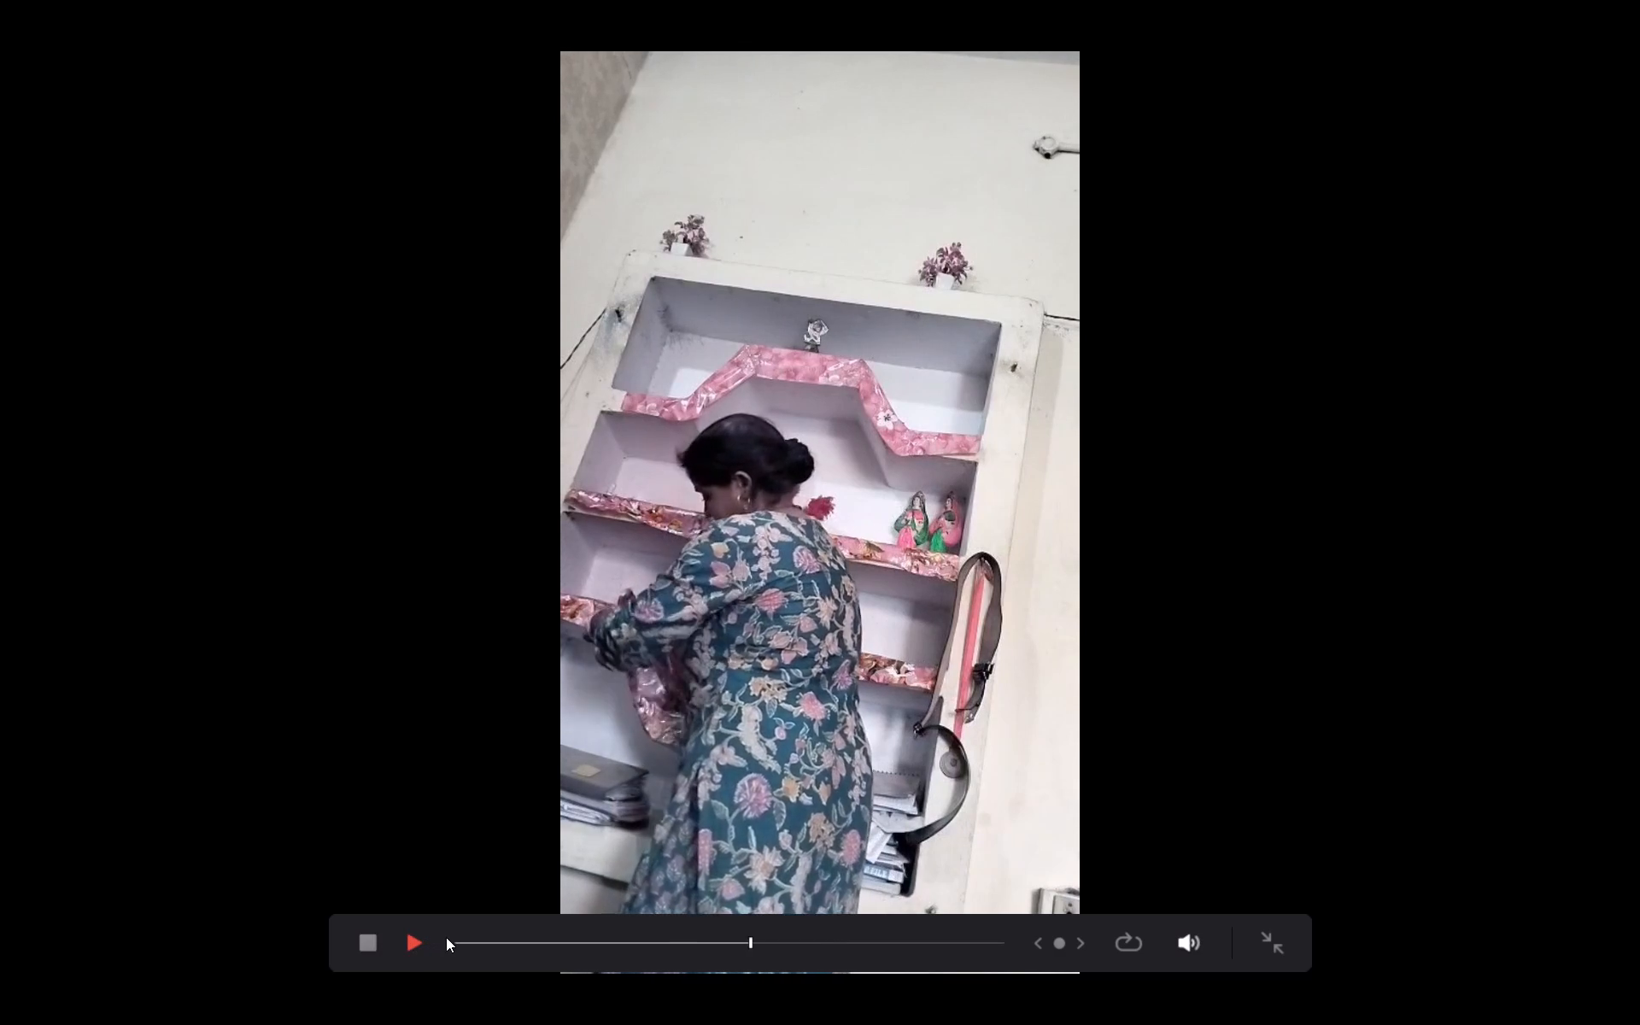
pyautogui.click(373, 947)
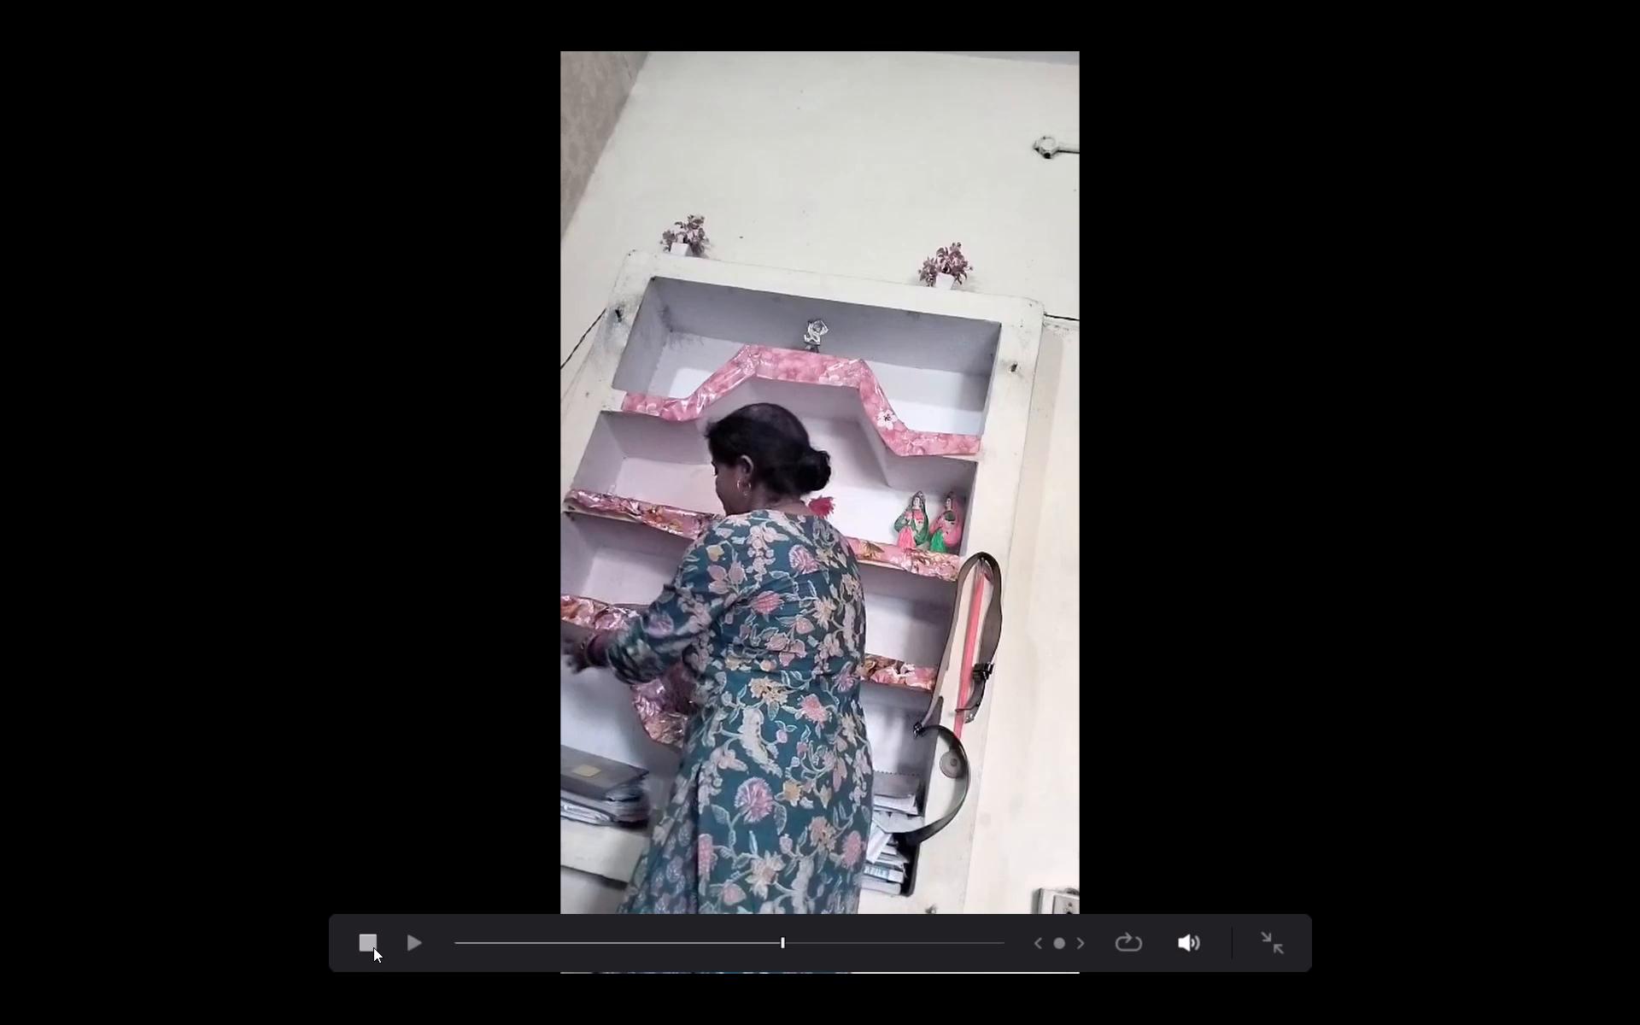
pyautogui.click(404, 942)
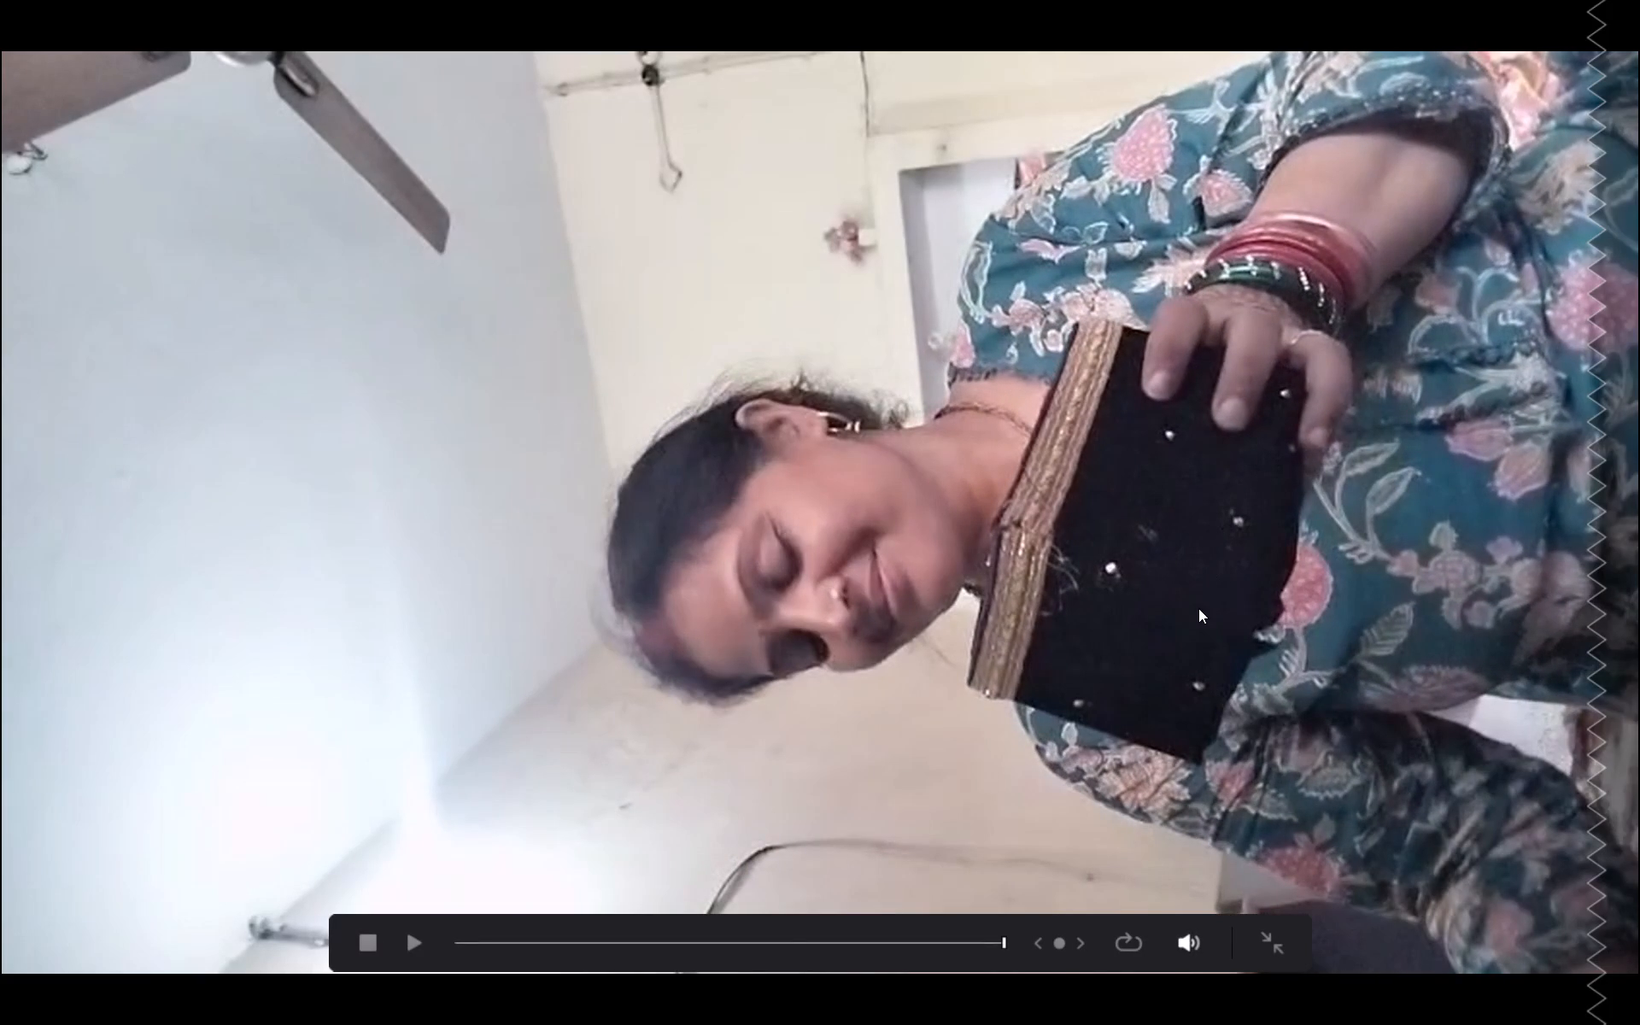
pyautogui.click(1261, 939)
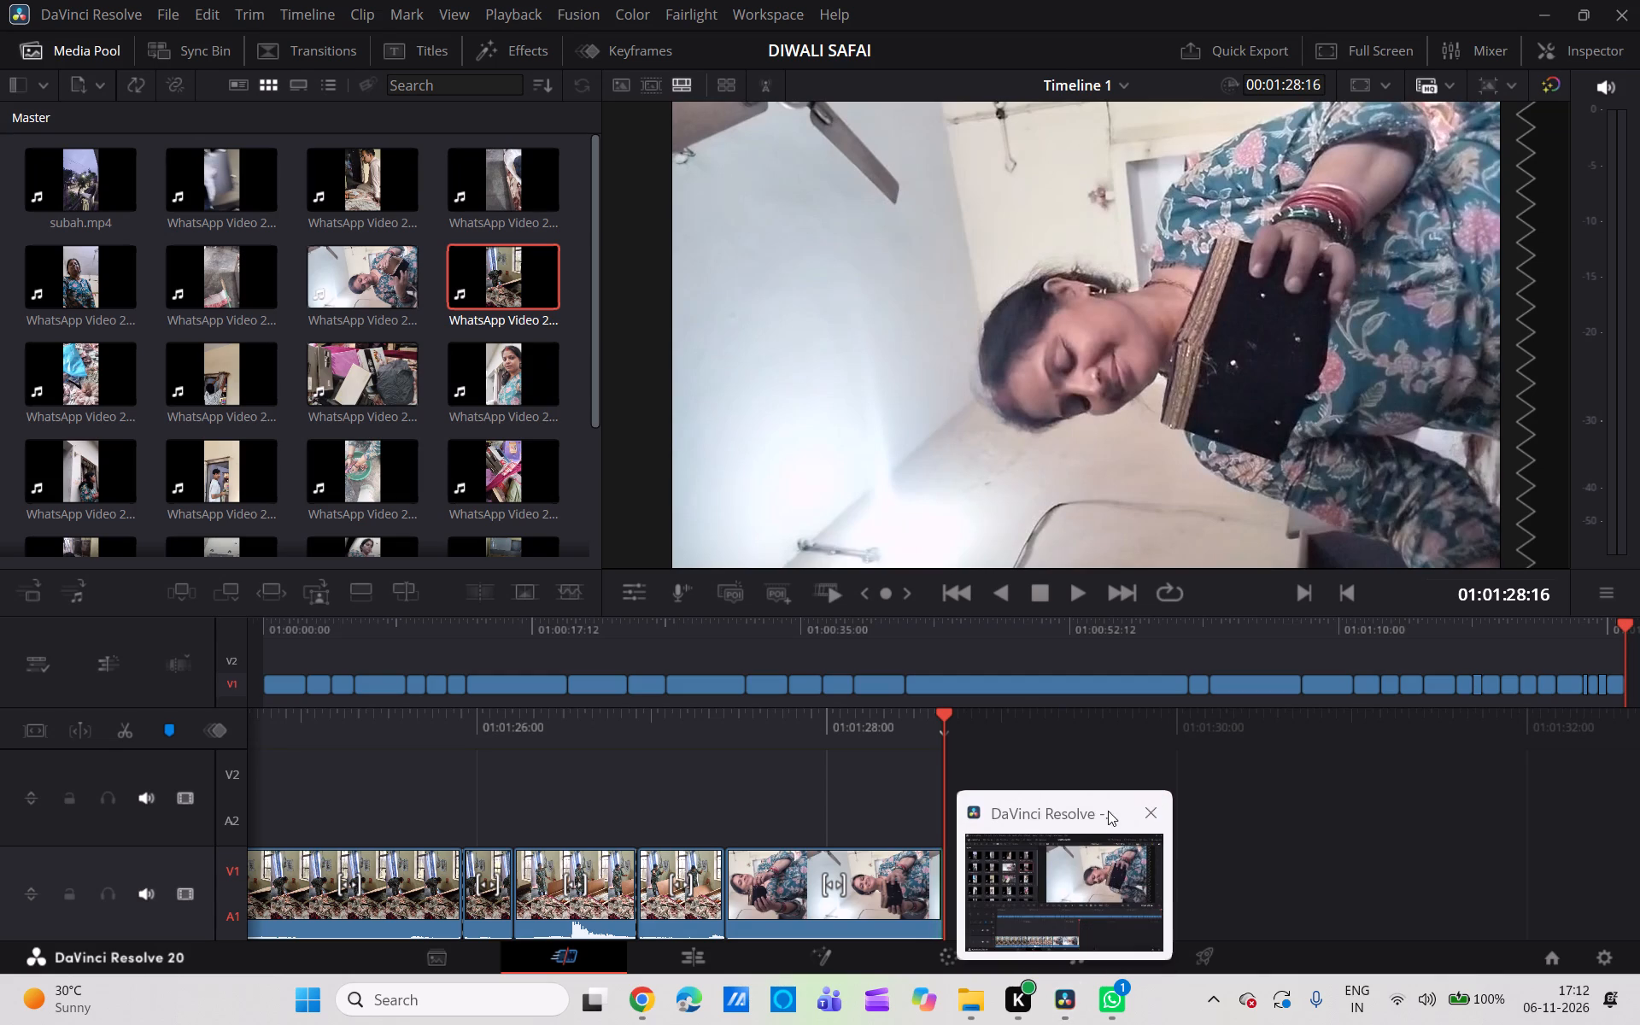
# Move the playhead back from the timeline's end to the long shelf-arranging clip at about 01:00:44.
pyautogui.click(883, 767)
pyautogui.hscroll(2, 883, 767)
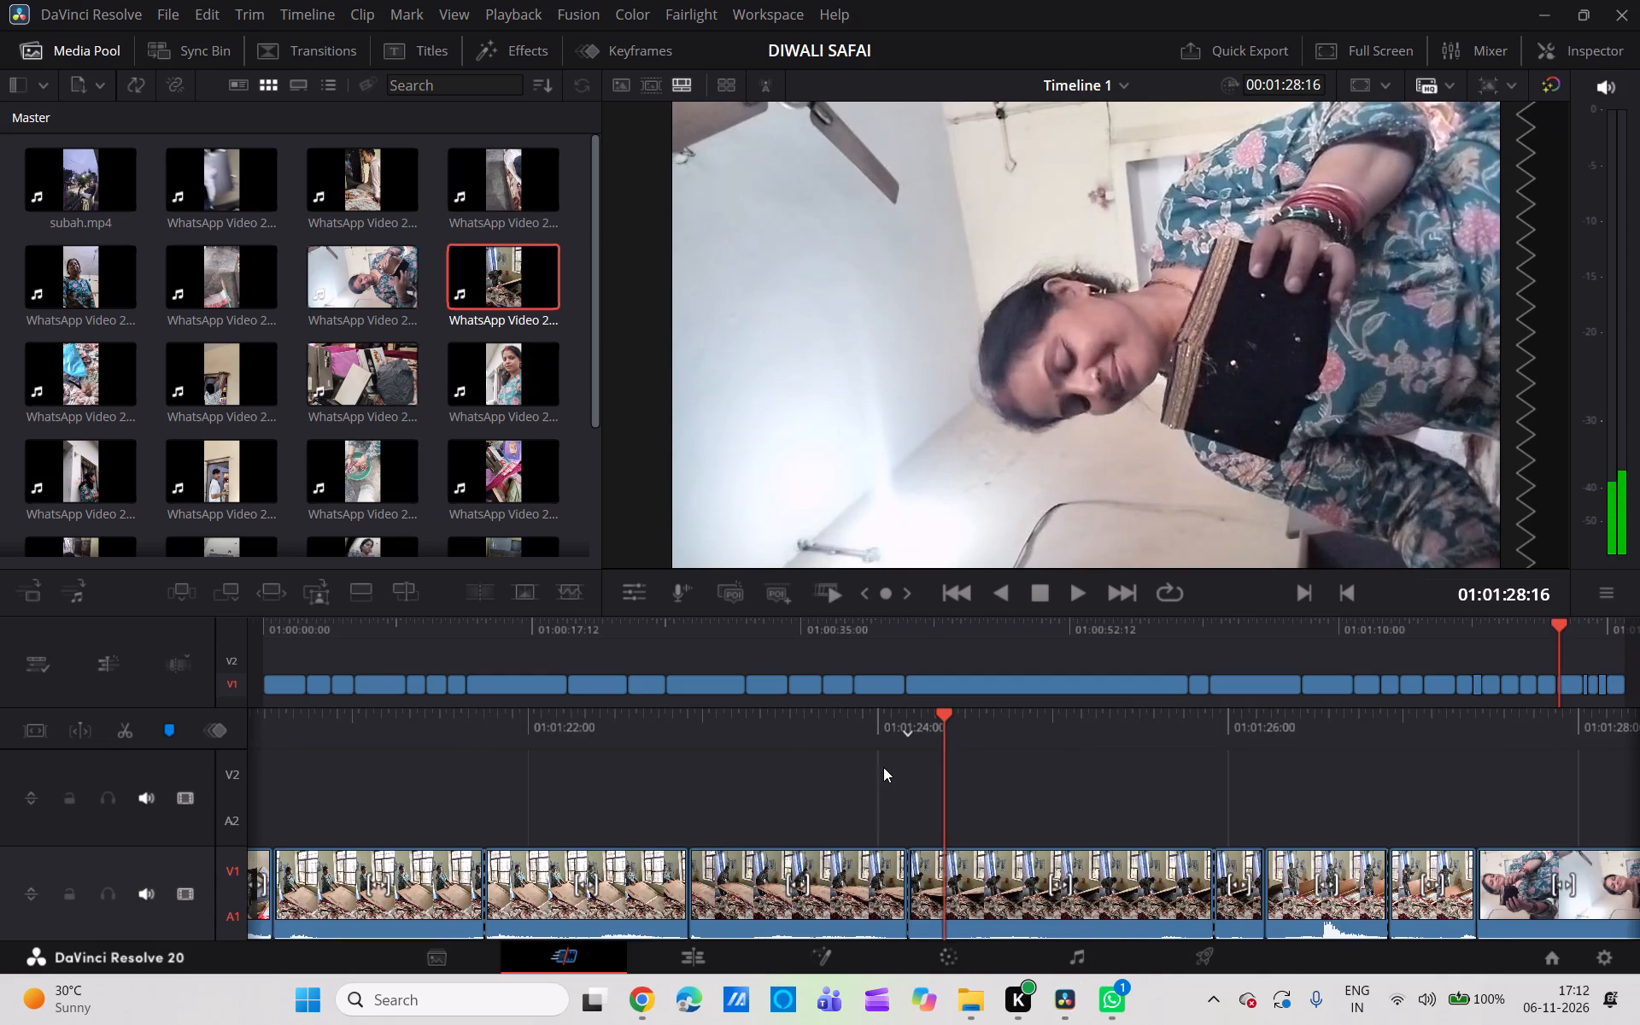
pyautogui.hscroll(7, 883, 767)
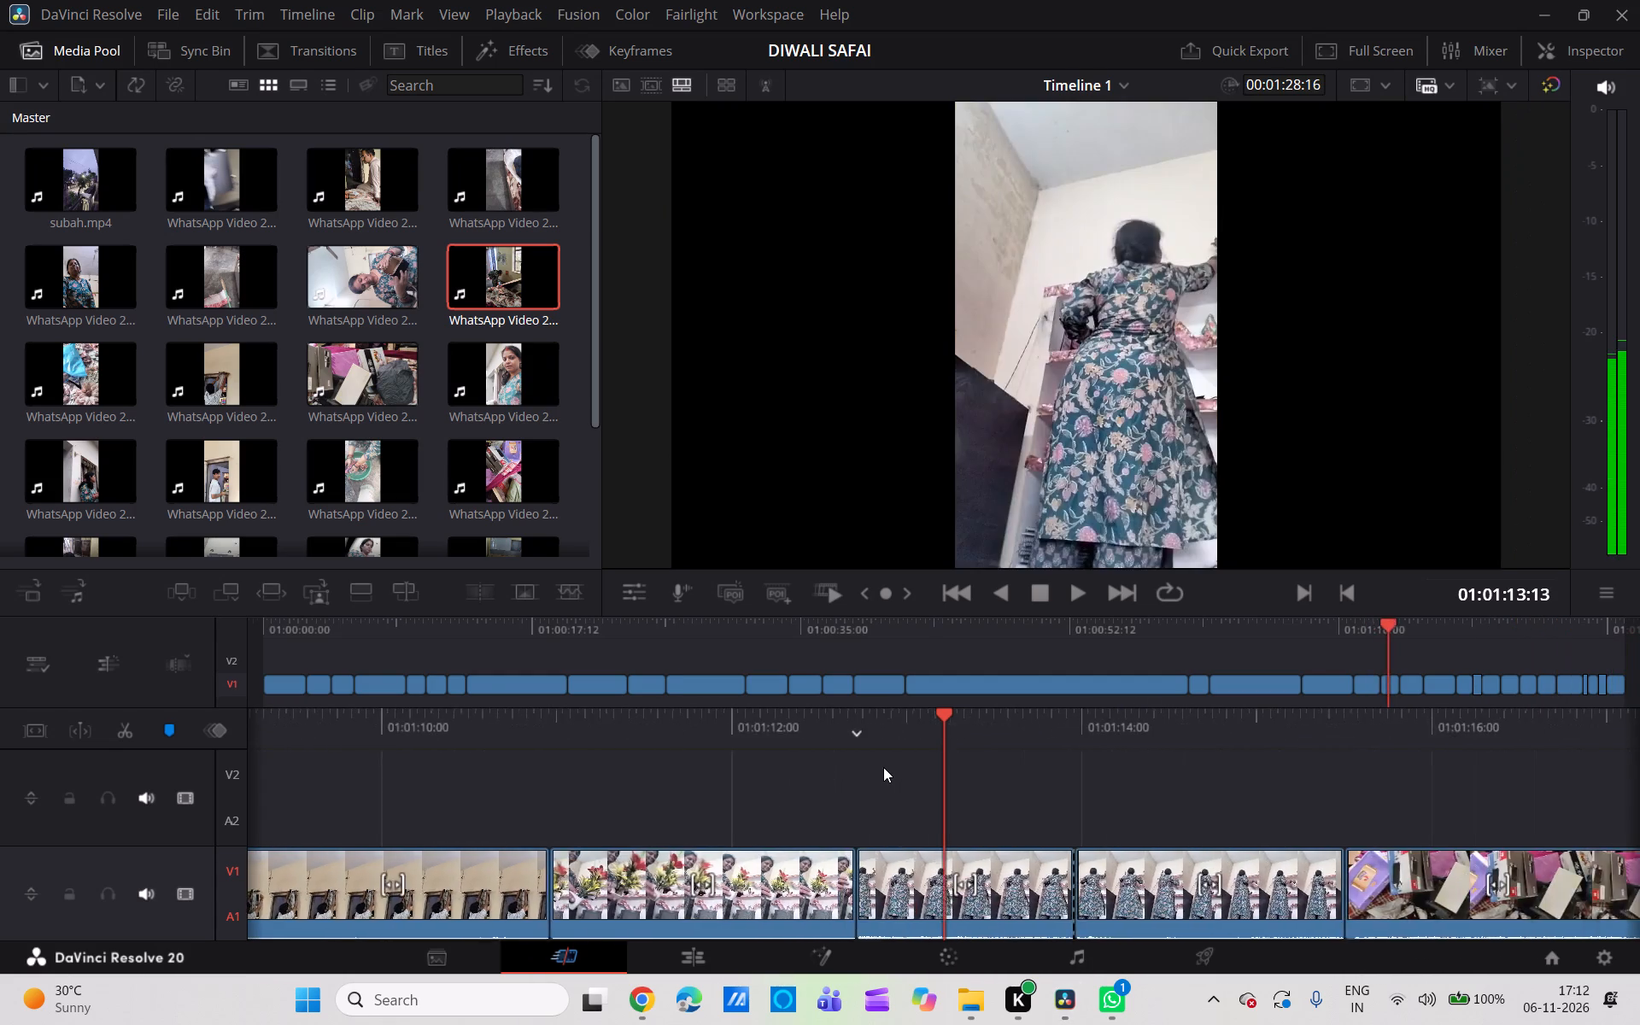
pyautogui.hscroll(14, 883, 767)
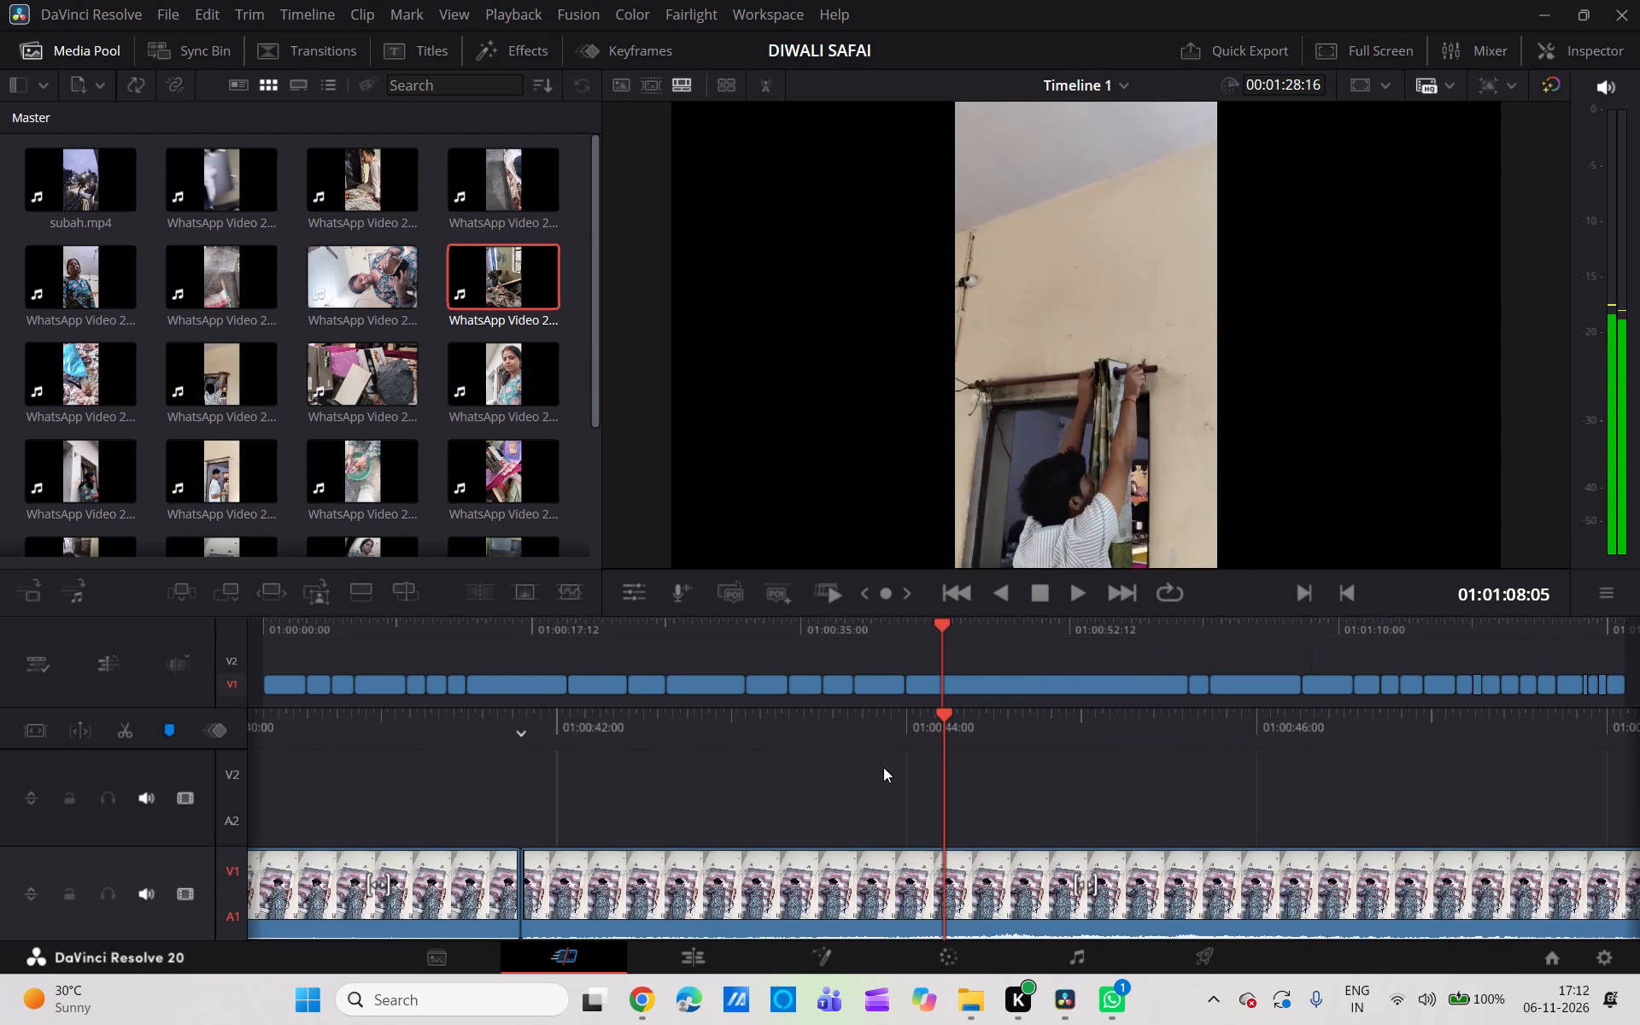
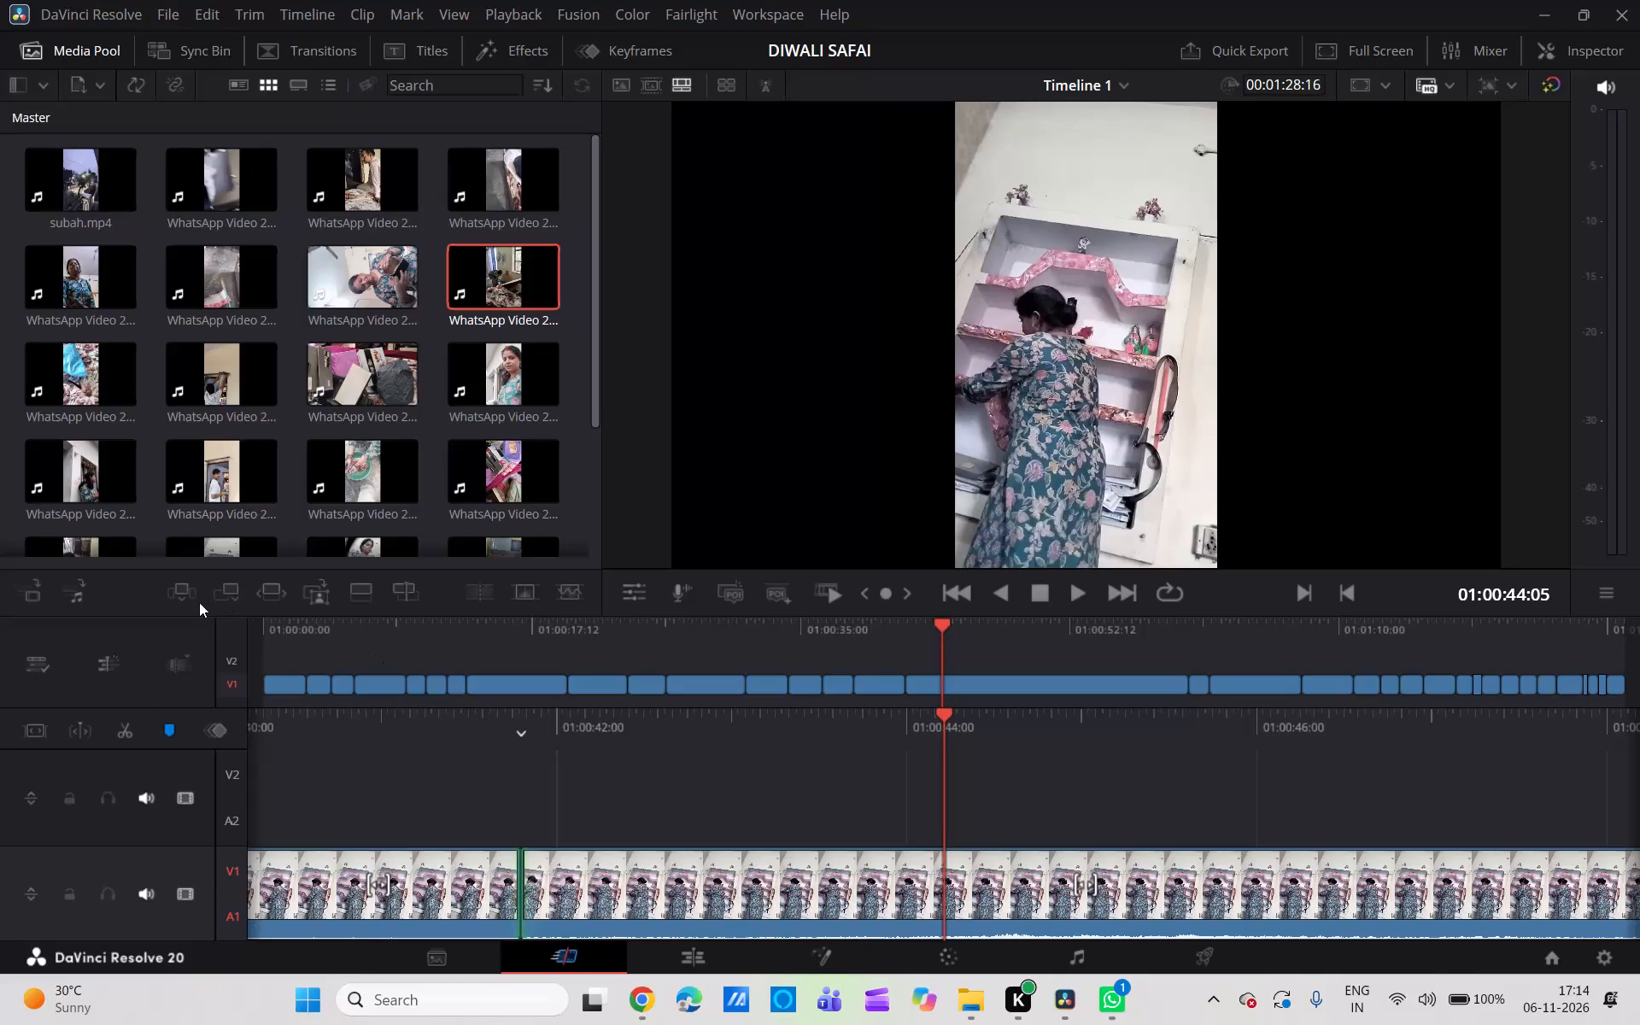
# Split the long shelf-arranging clip at 01:00:44:05 and again at 01:00:58:20.
pyautogui.click(740, 890)
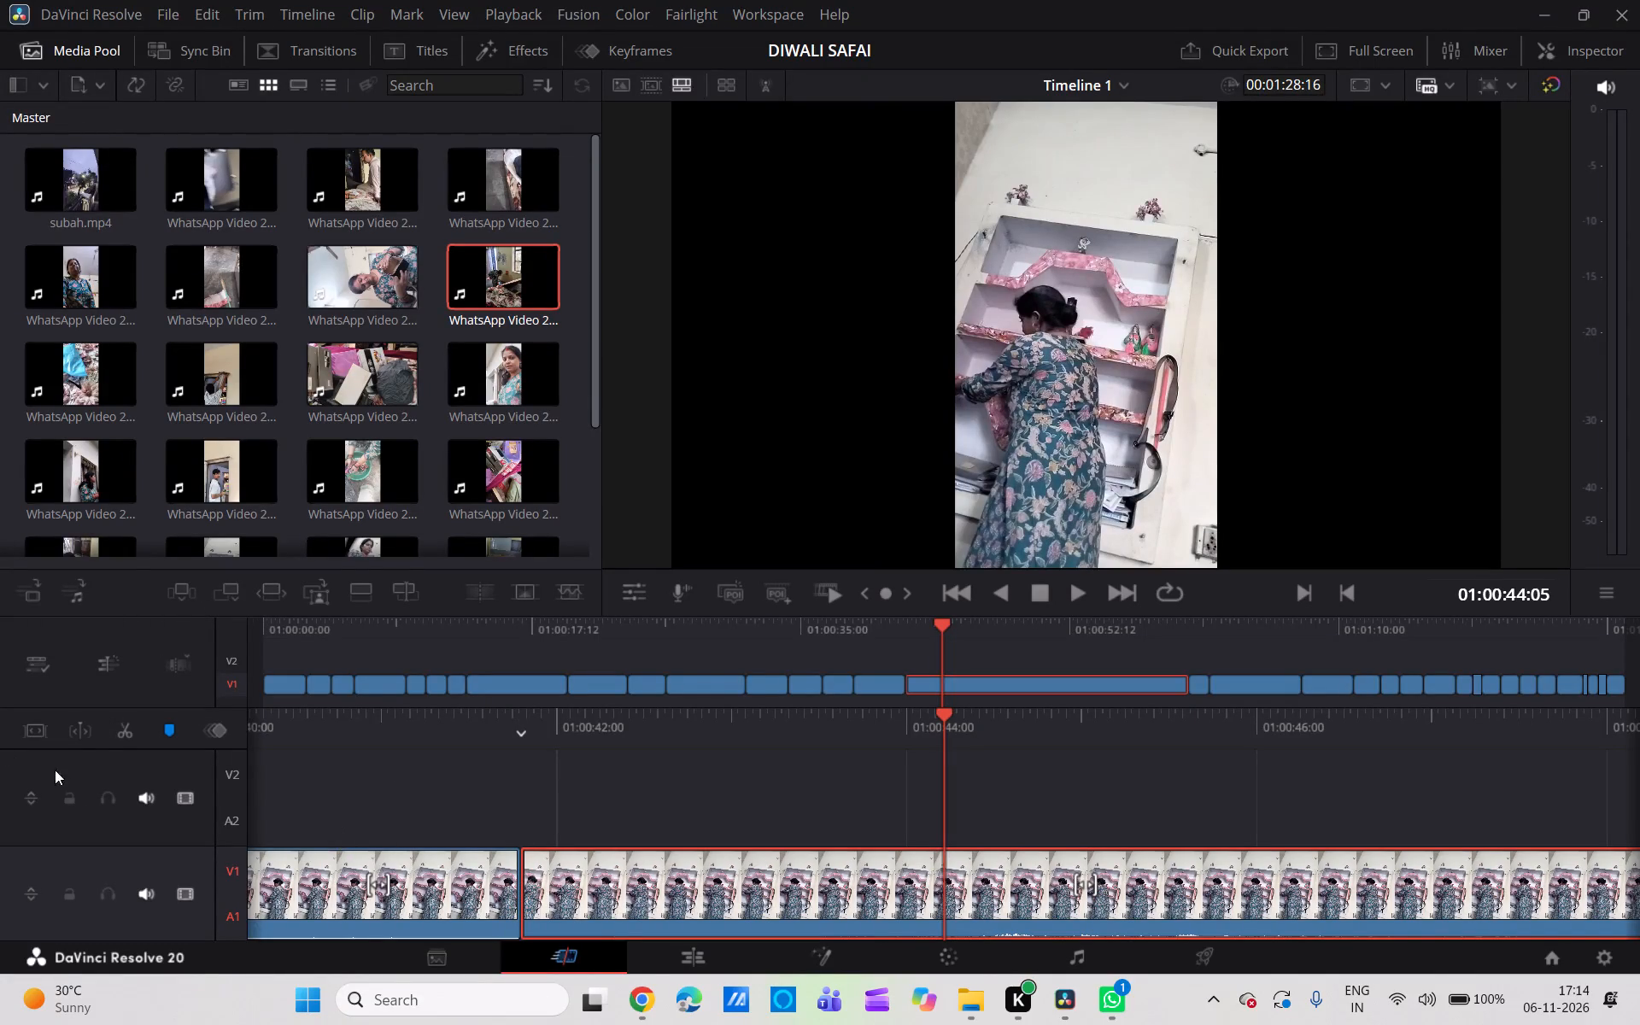
pyautogui.click(126, 731)
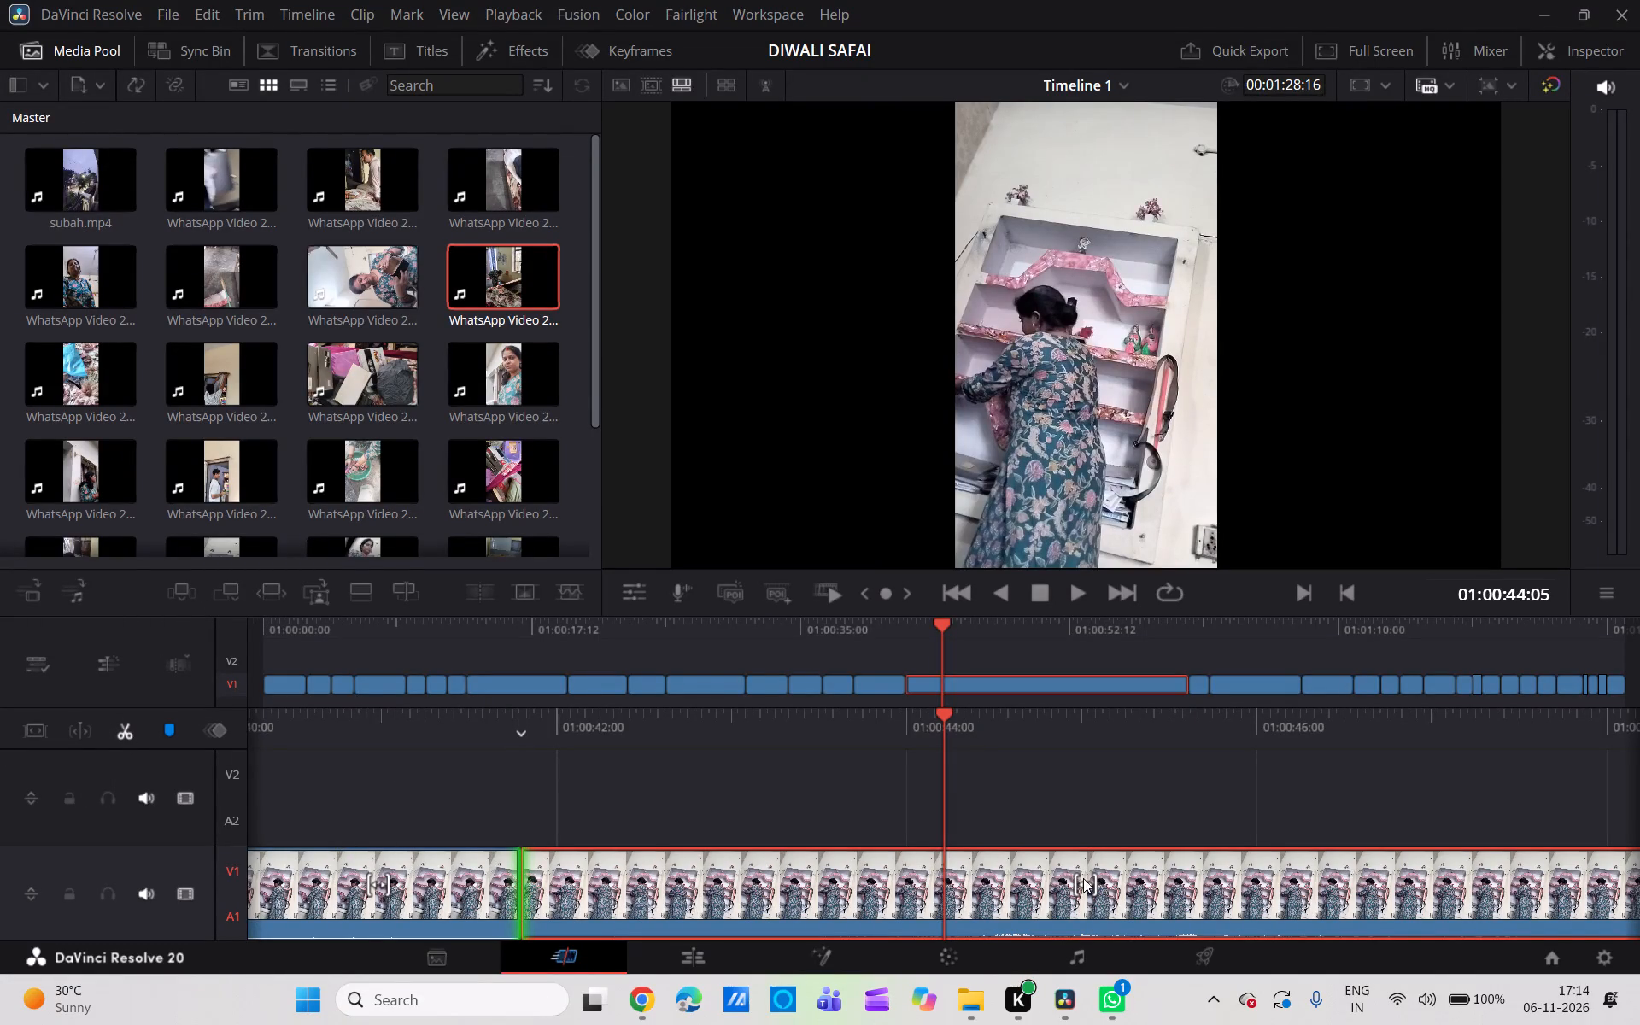
pyautogui.hscroll(-3, 1266, 761)
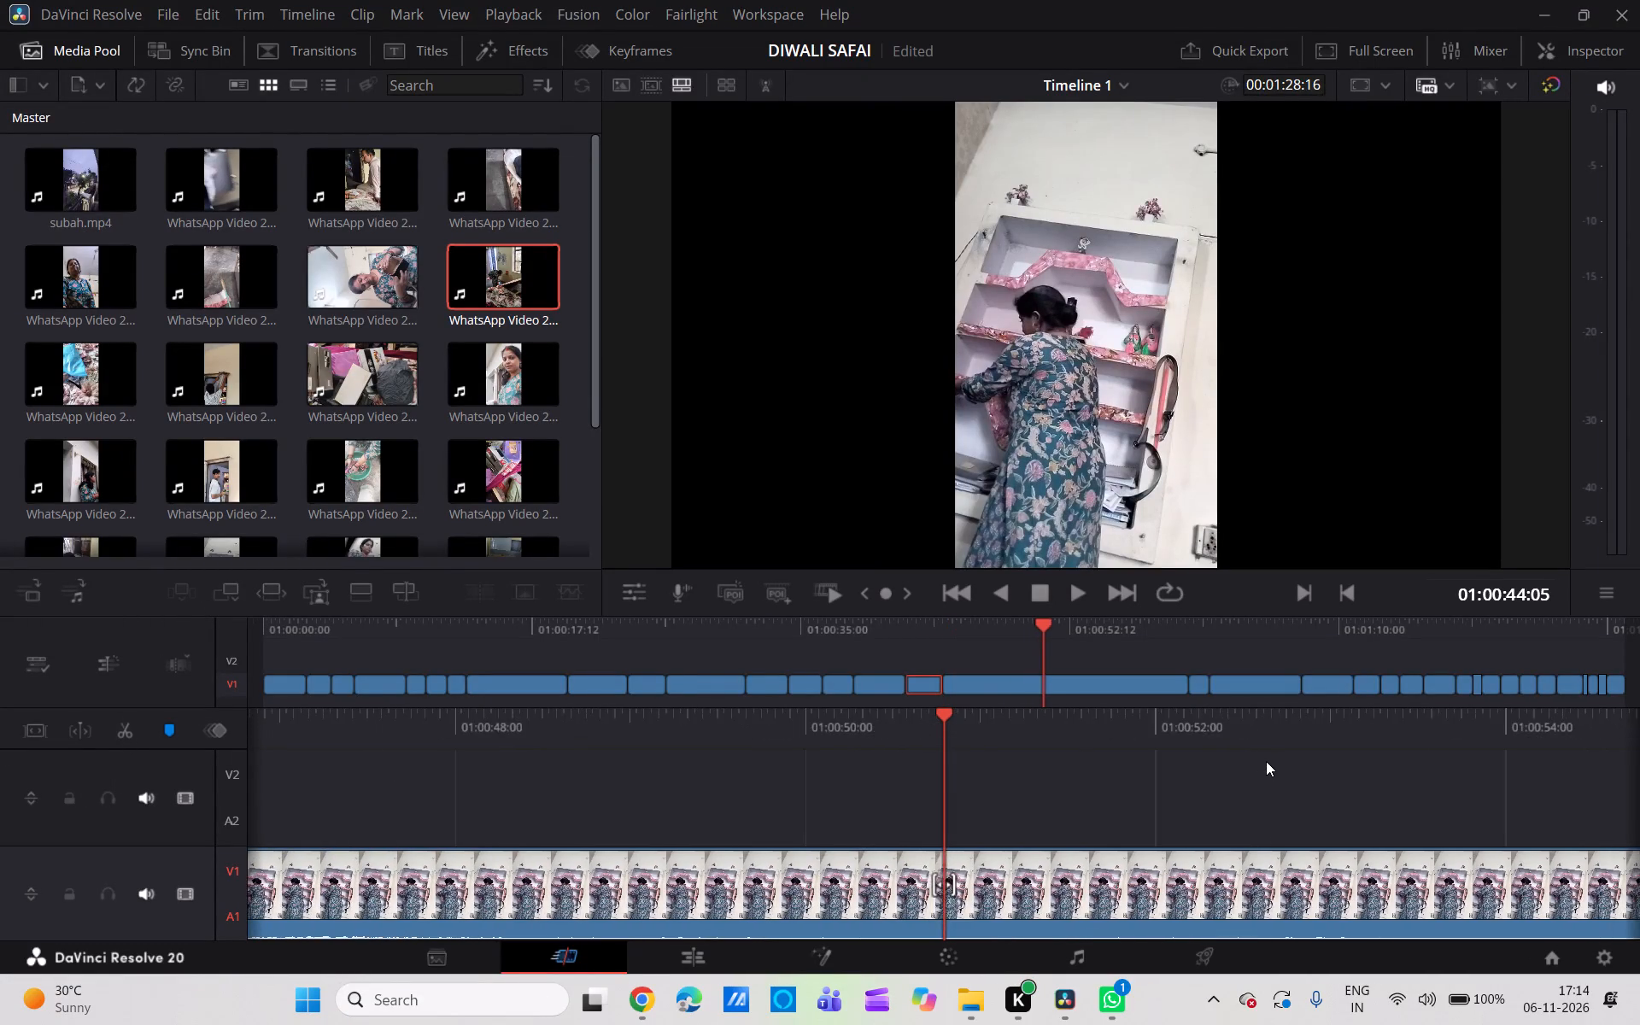
pyautogui.hscroll(-3, 1266, 761)
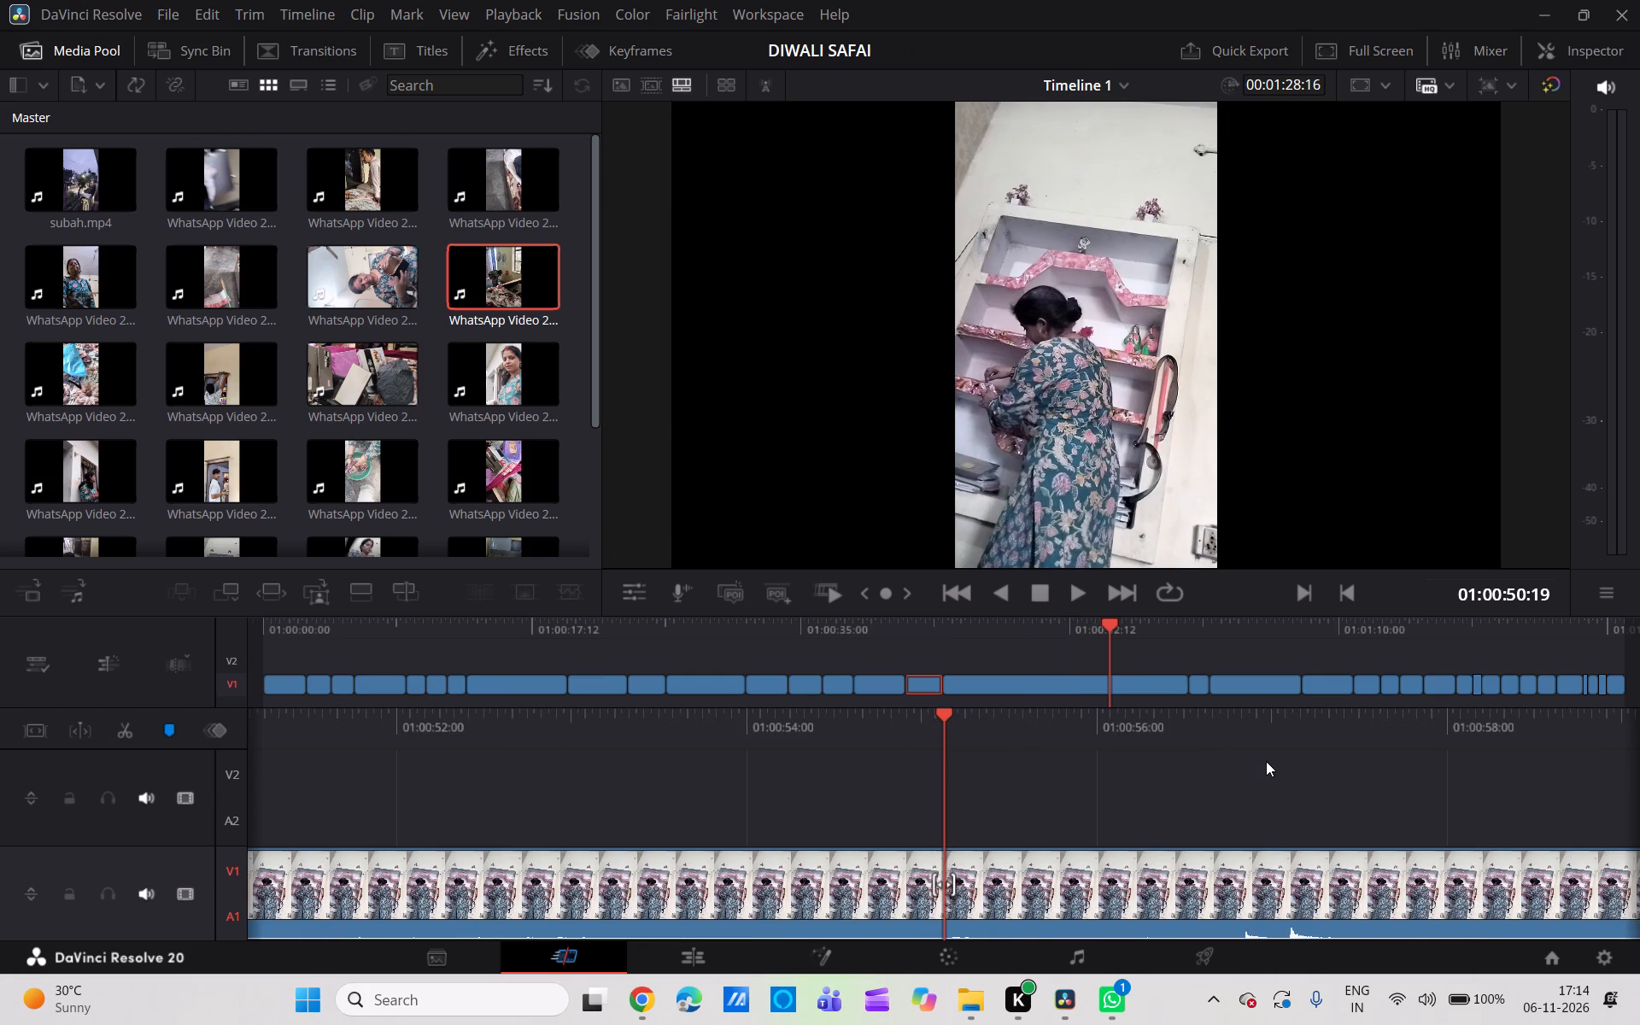
pyautogui.hscroll(-3, 1266, 761)
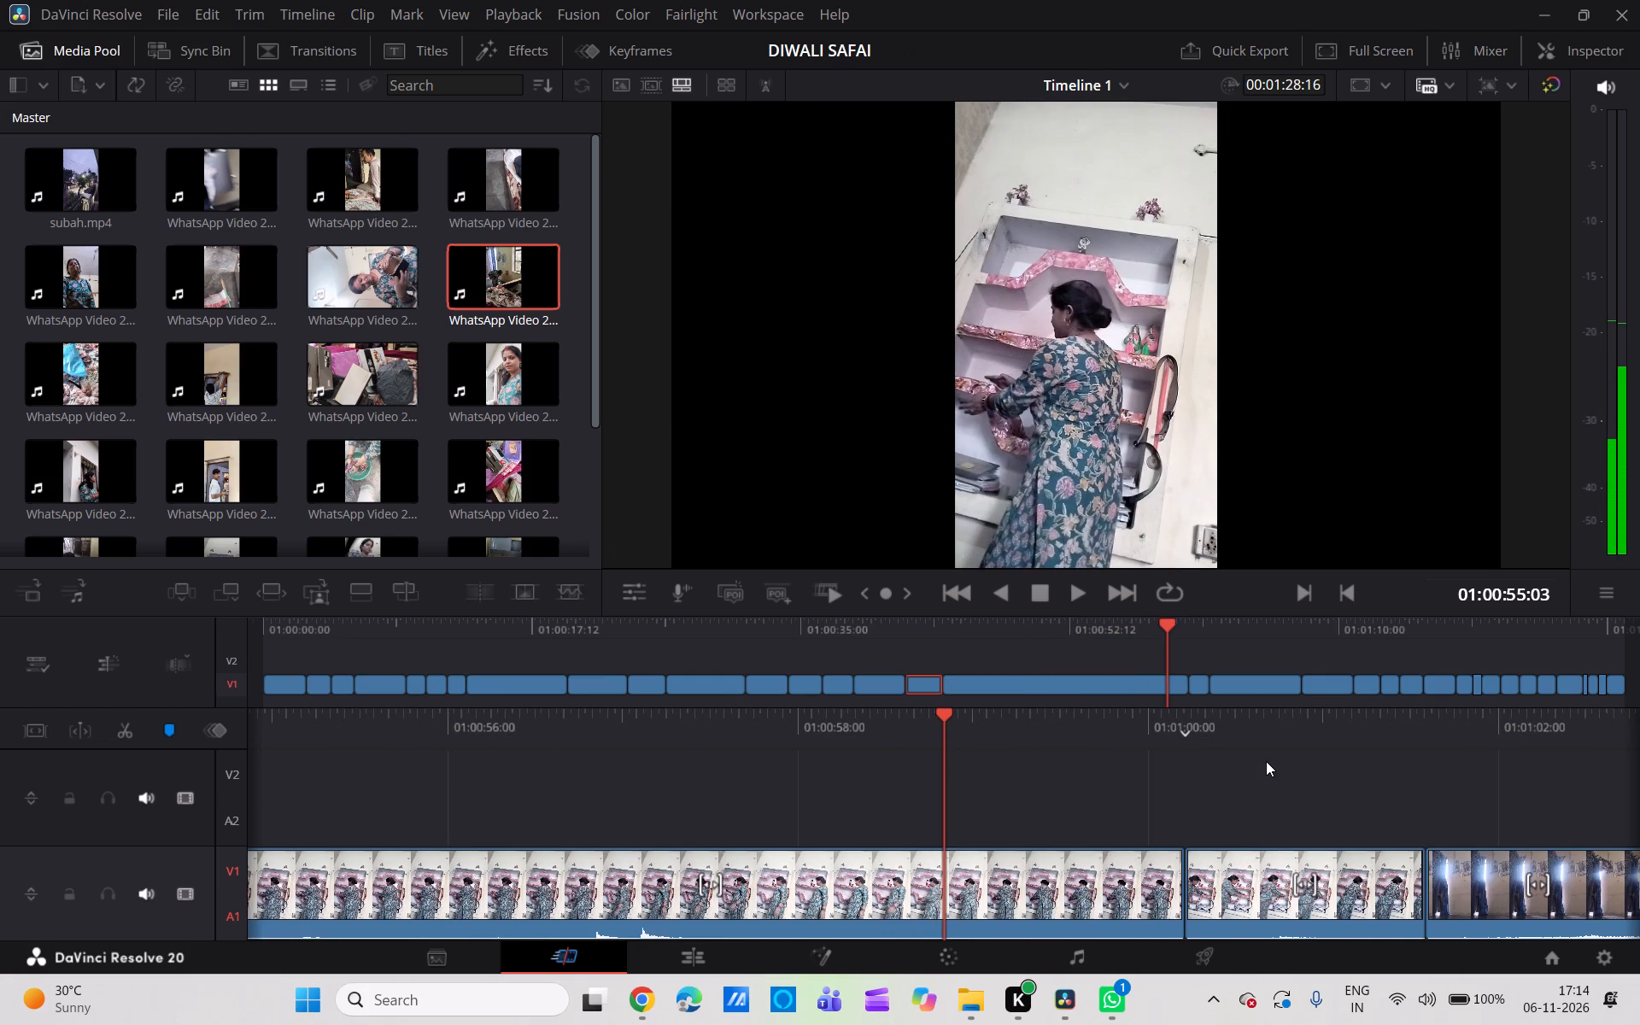
pyautogui.click(834, 882)
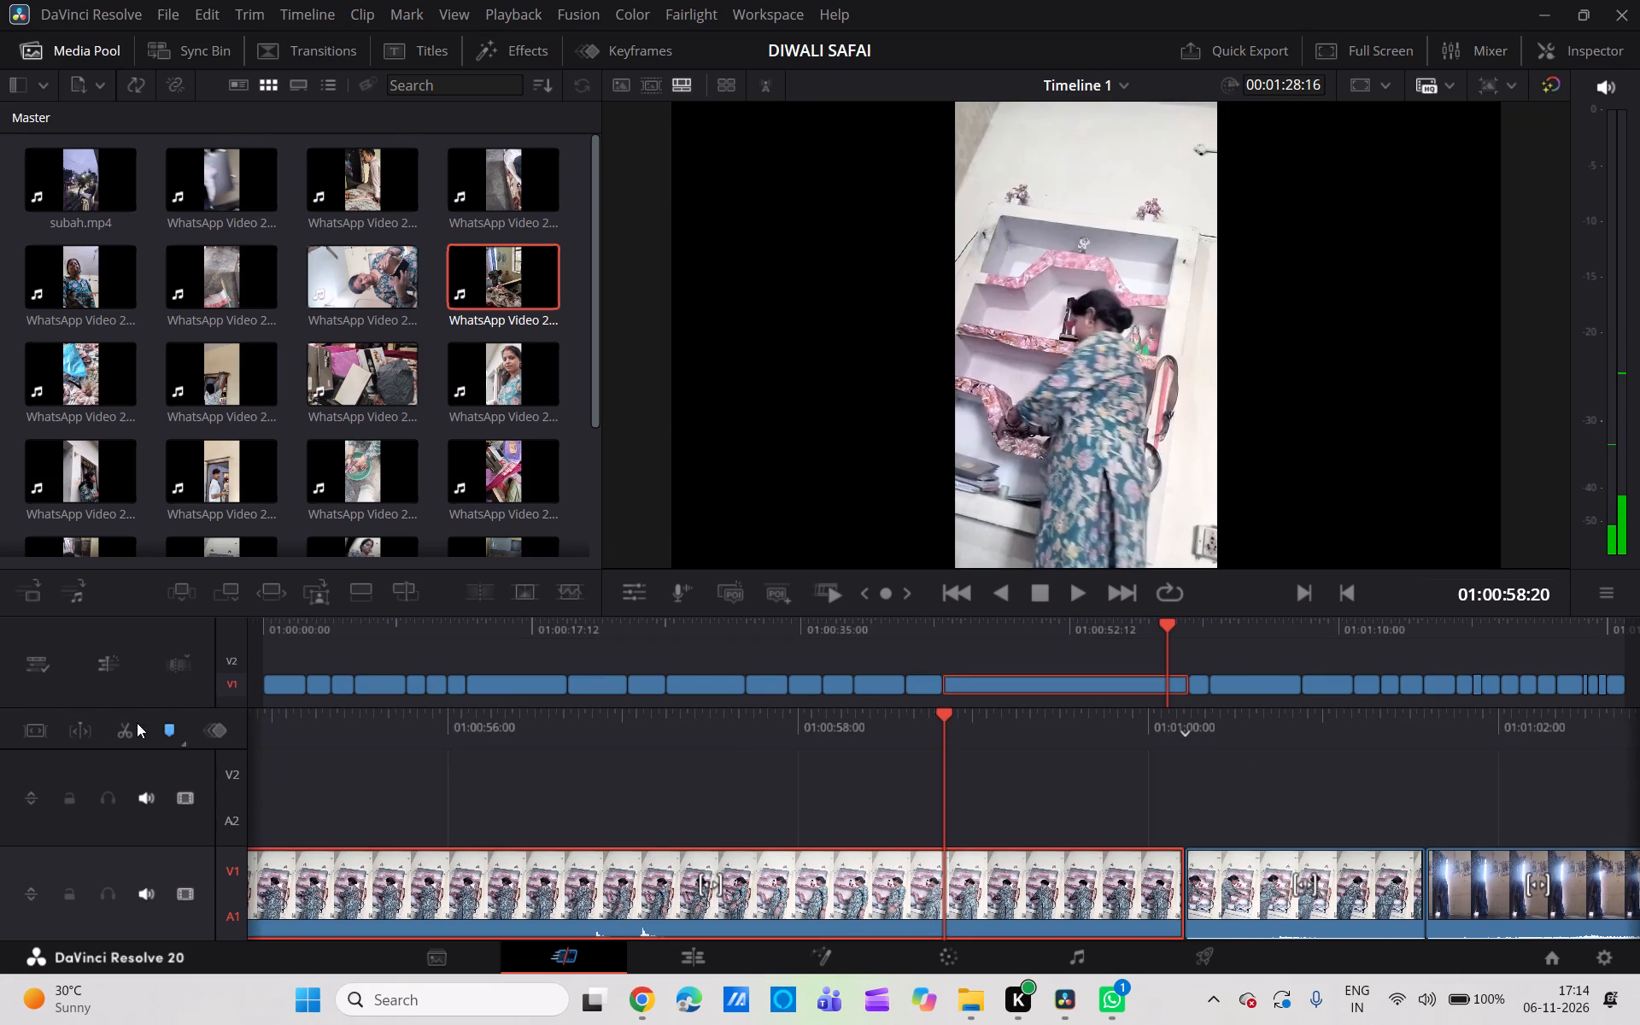
pyautogui.click(124, 731)
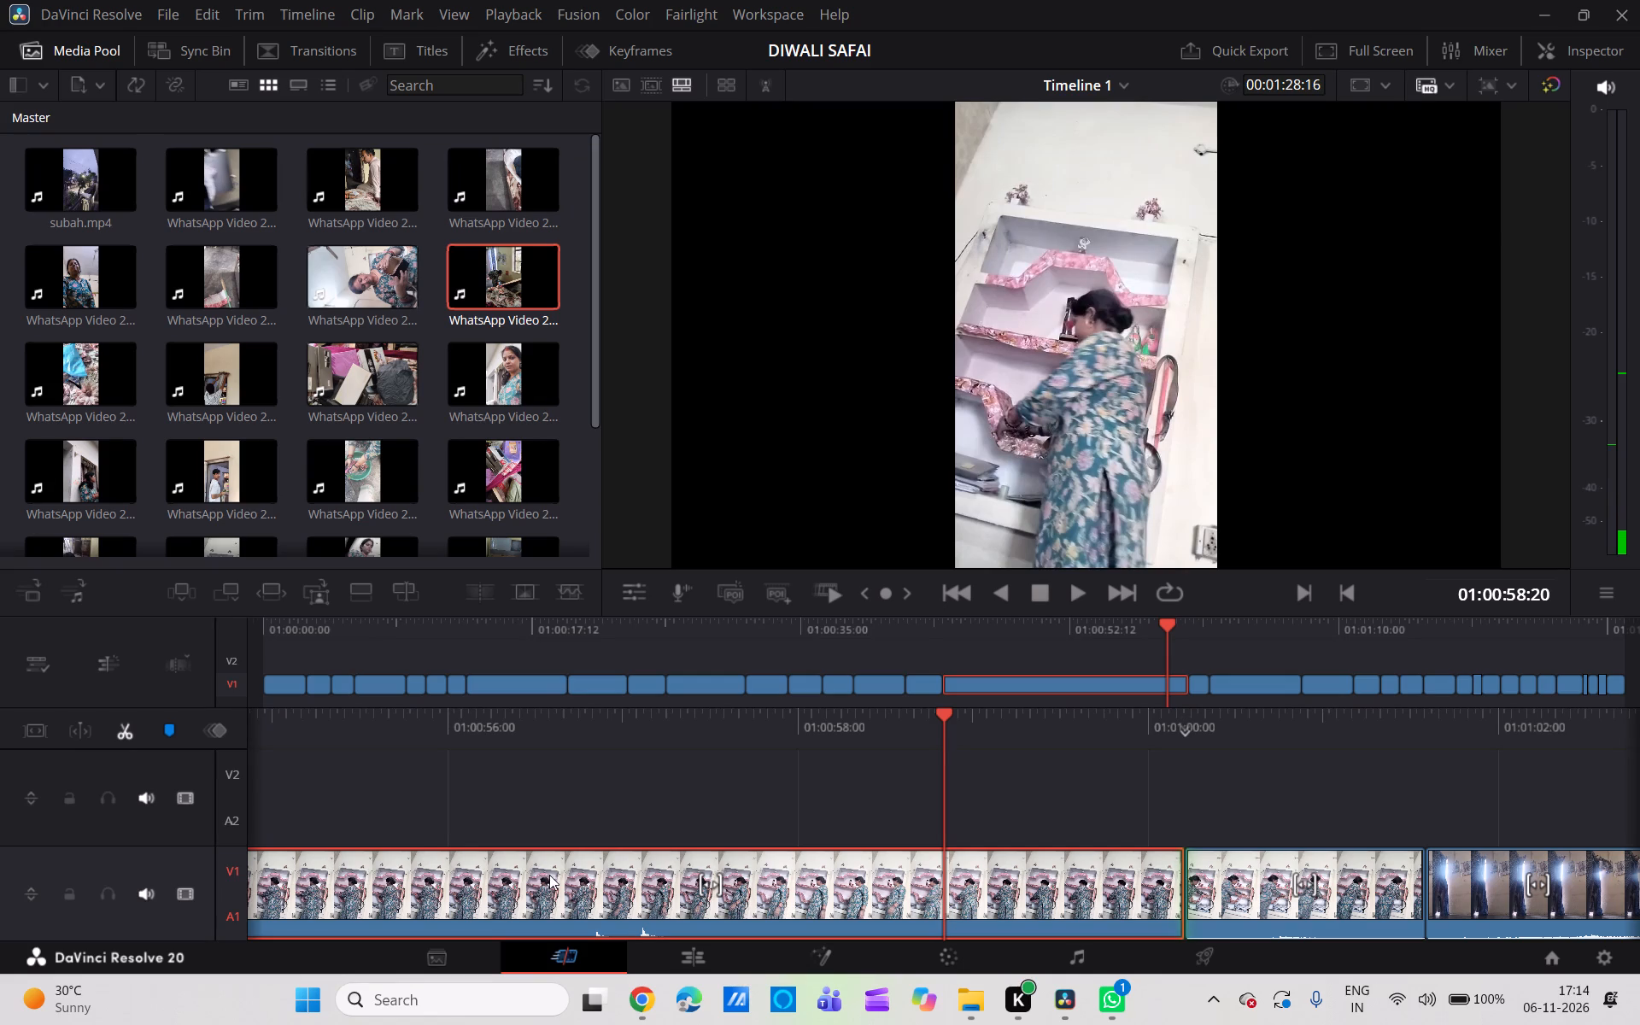
# Delete the long middle piece of the shelf-arranging clip between the two cuts and close the gap it leaves.
pyautogui.click(557, 878)
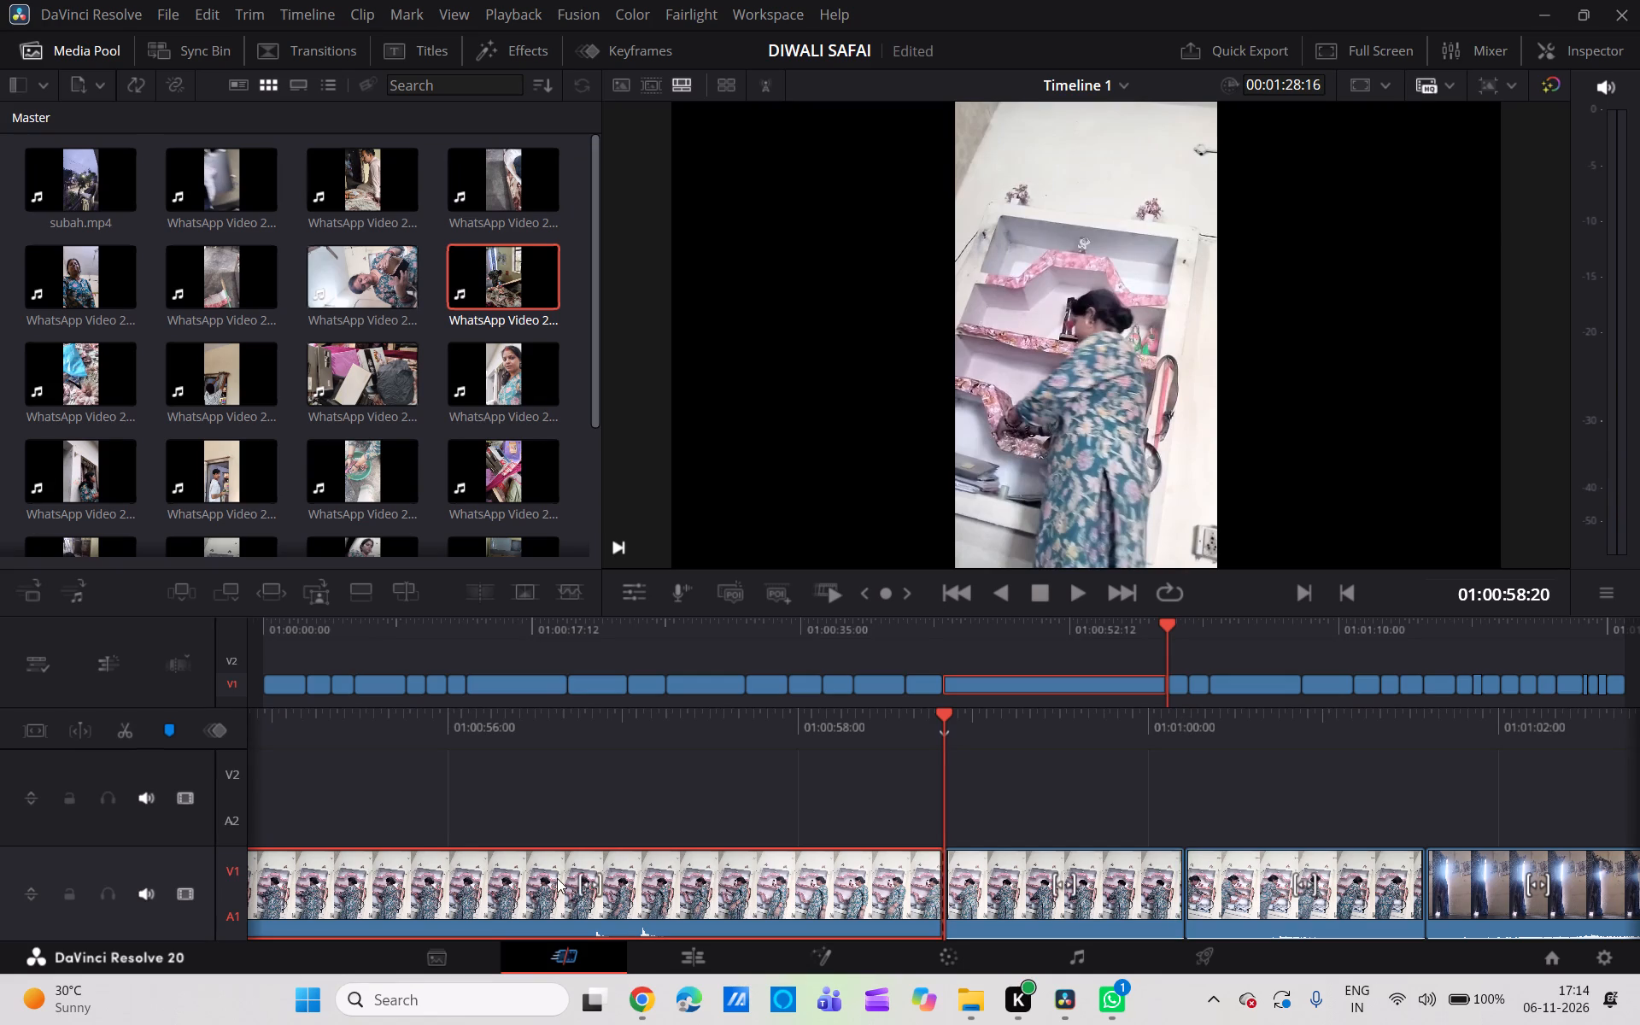
pyautogui.click(654, 889)
pyautogui.press('BackSpace')
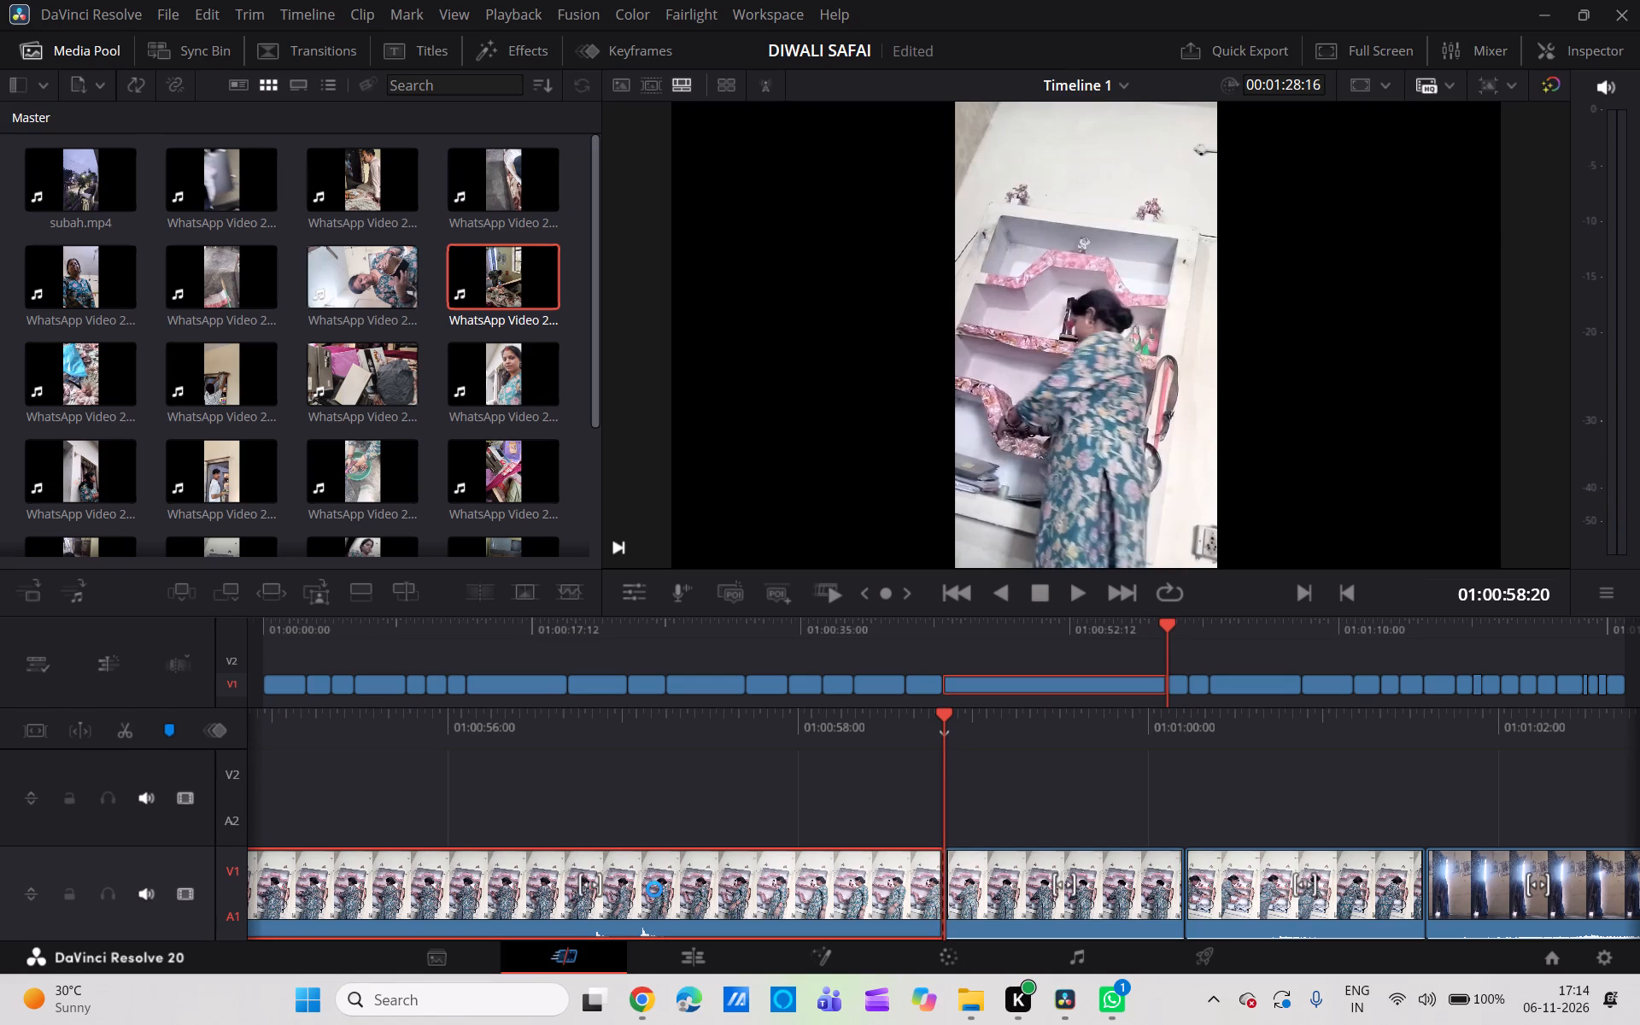
pyautogui.click(654, 889)
pyautogui.click(749, 901)
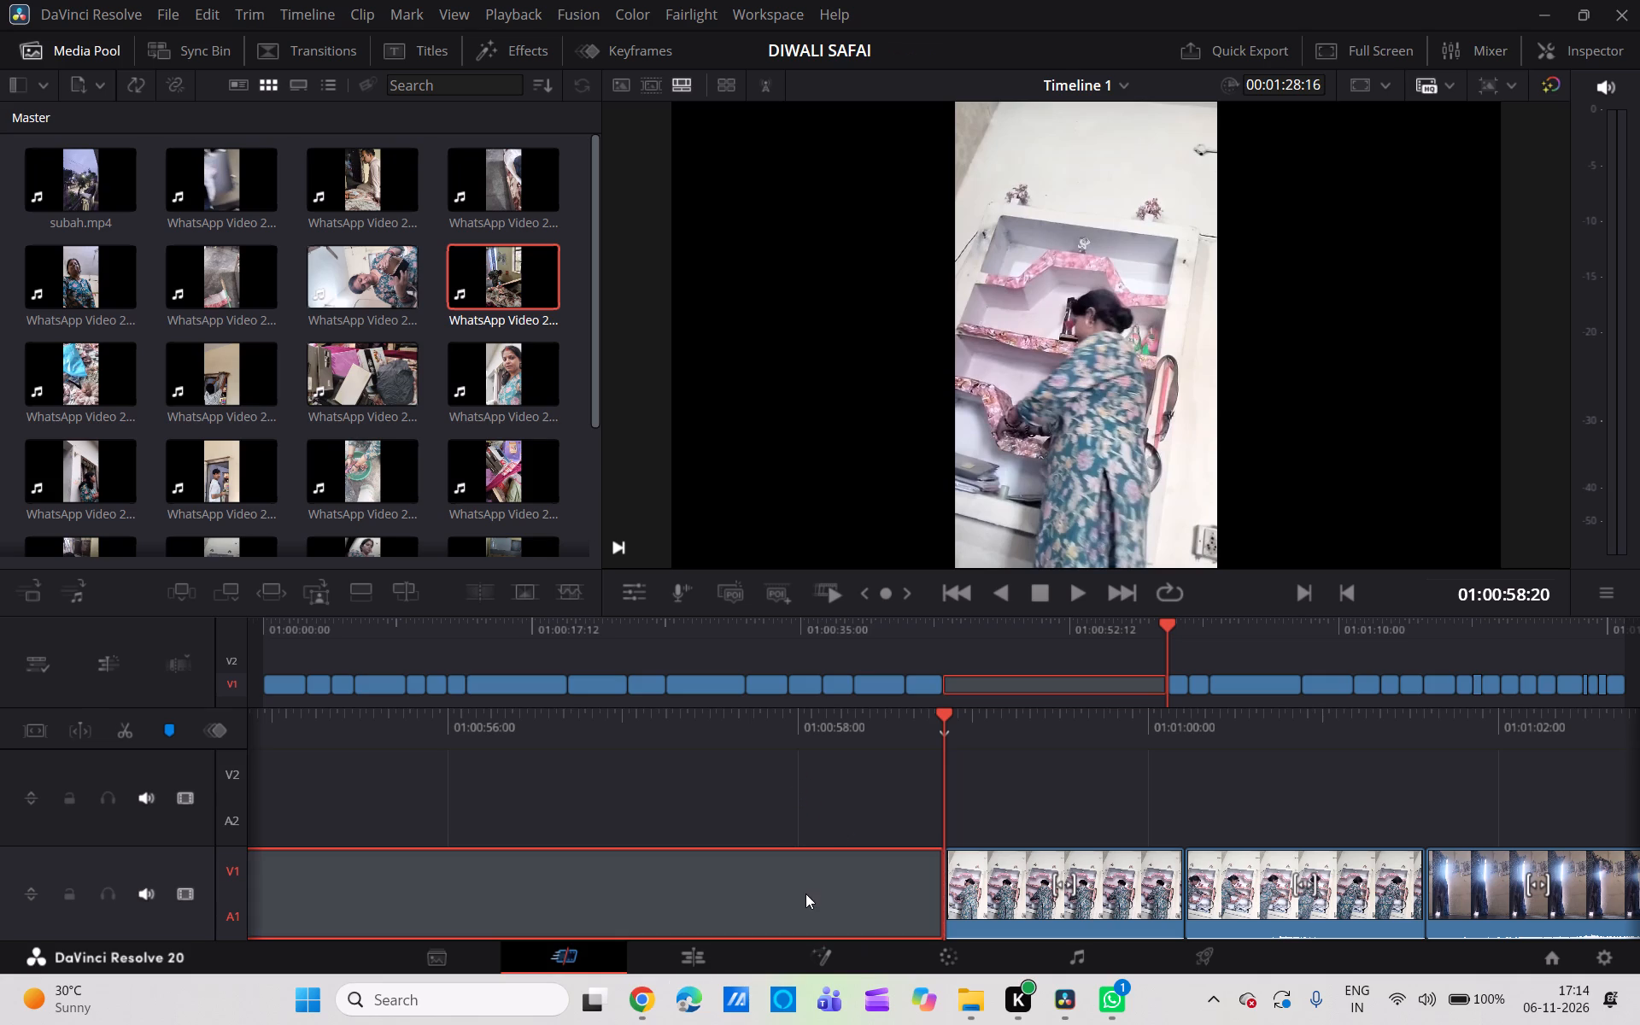
pyautogui.press('BackSpace')
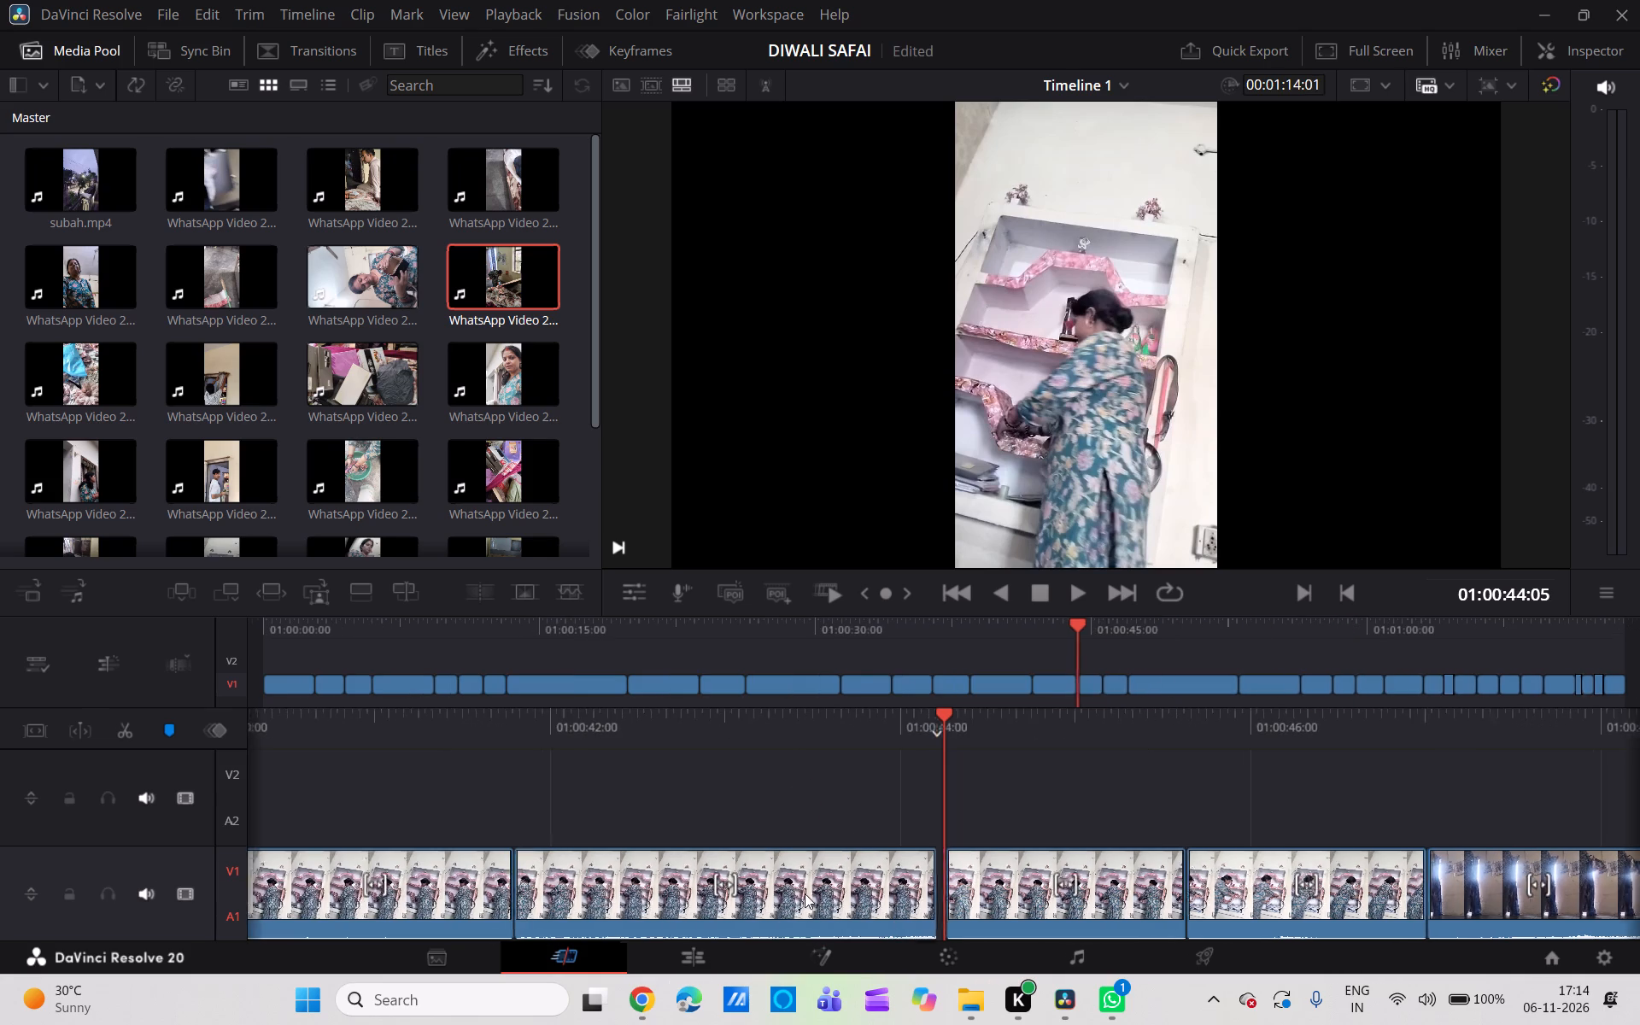
# Delete the shelf-arranging clip under the playhead at about 01:00:39:00 and close its gap.
pyautogui.hscroll(3, 805, 893)
pyautogui.hscroll(-1, 805, 893)
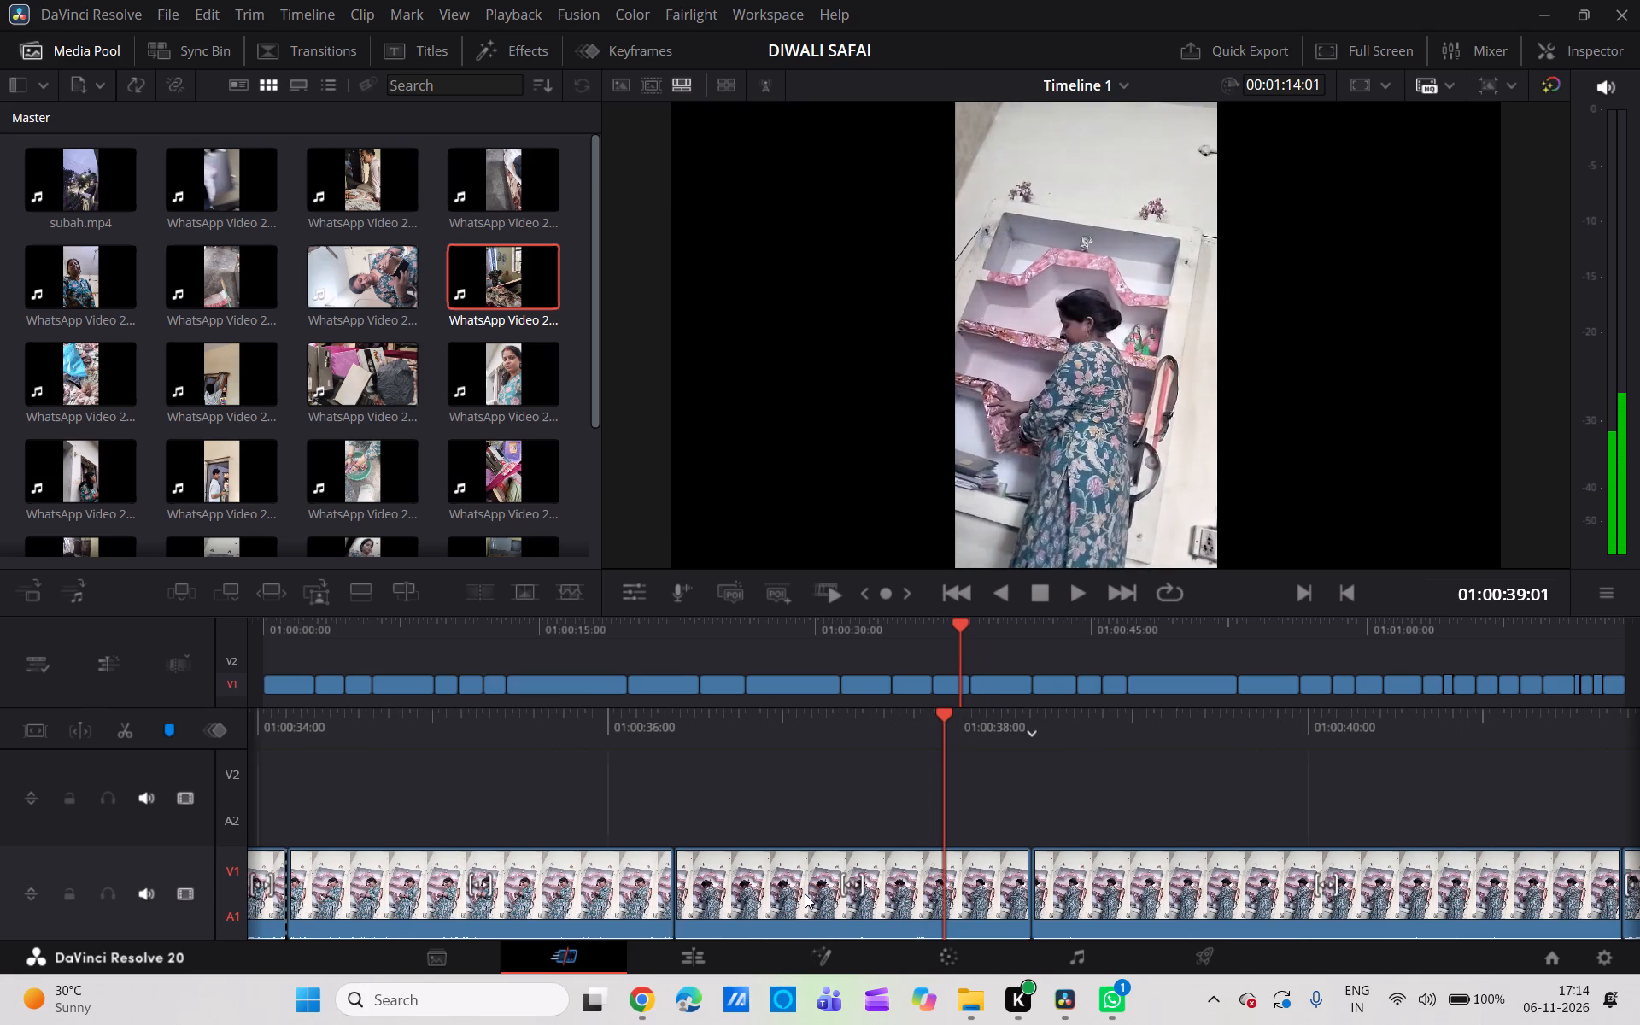
pyautogui.hscroll(-1, 805, 893)
pyautogui.click(1004, 912)
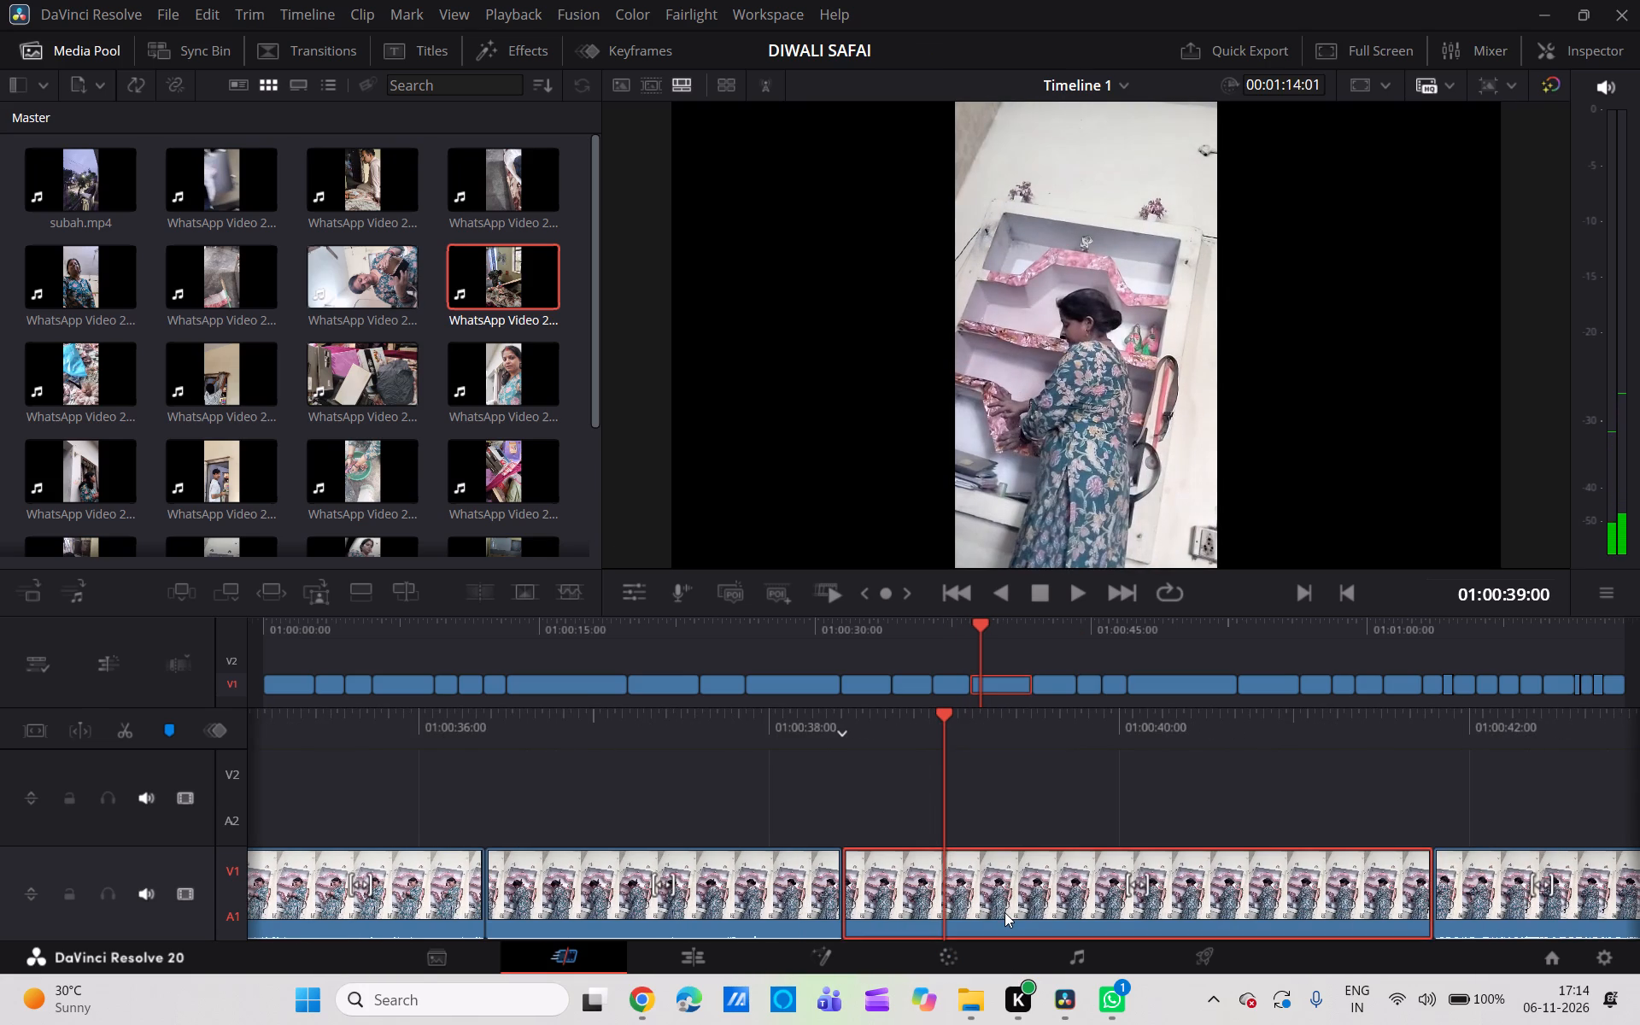
pyautogui.press('BackSpace')
pyautogui.click(1004, 912)
pyautogui.press('BackSpace')
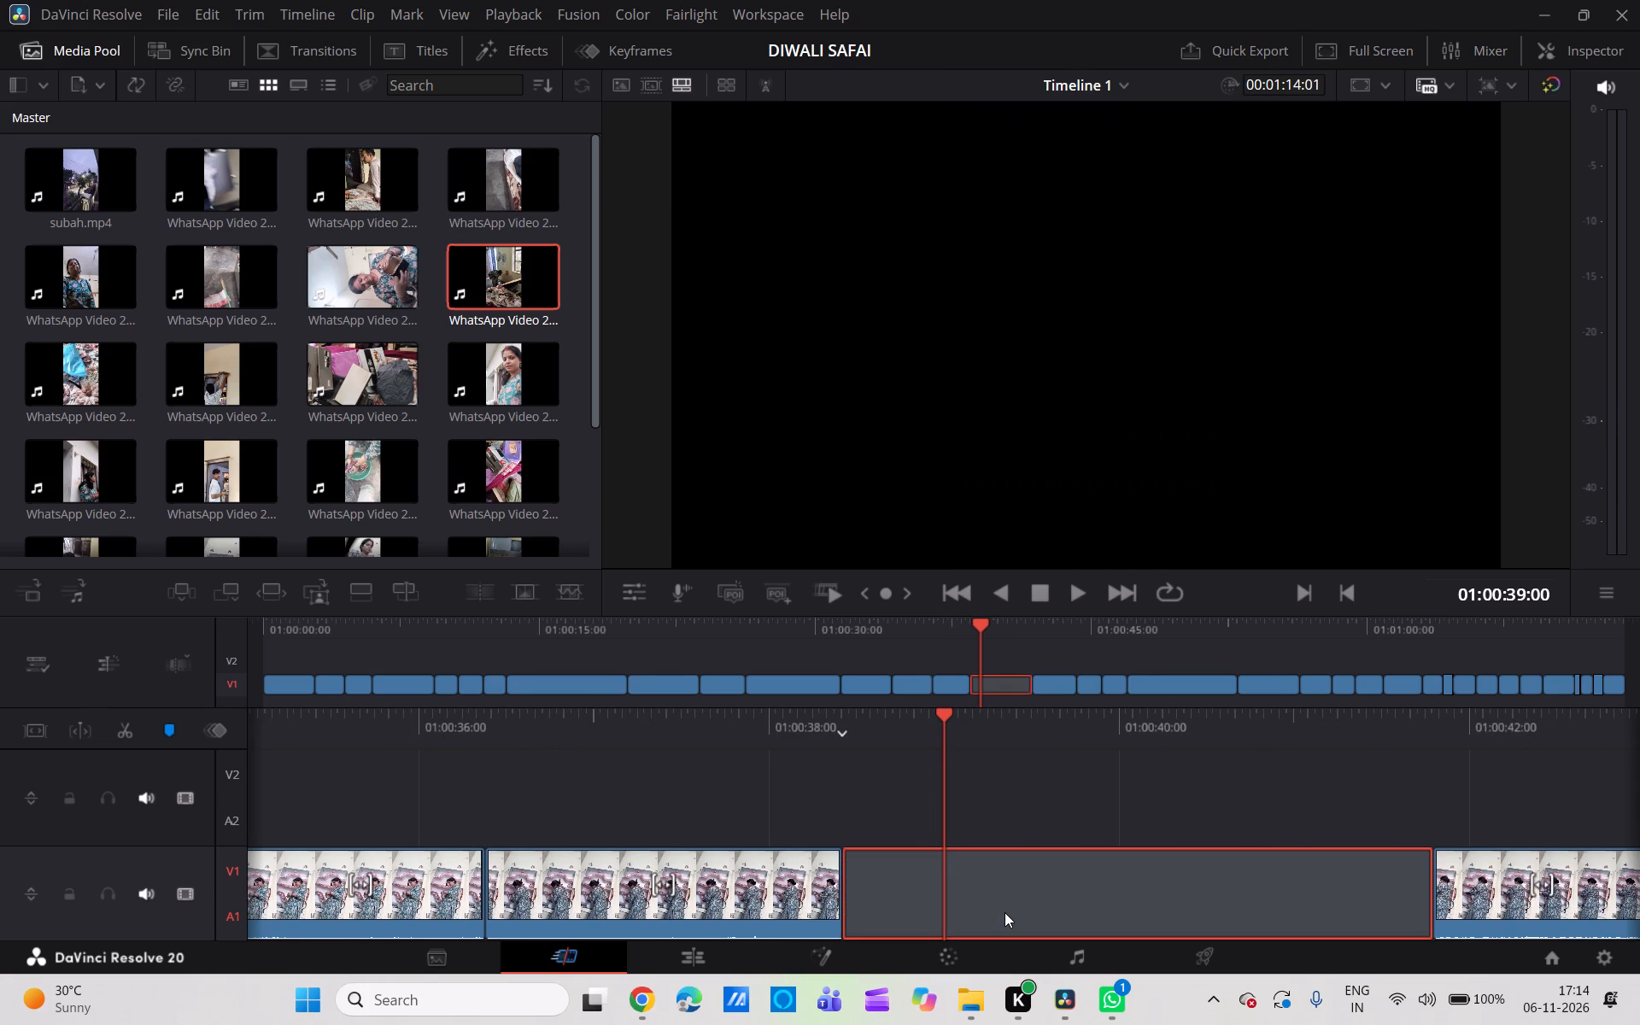
# Delete the shelf-arranging clip running from about 01:00:38:10 to 01:00:40:20 and close its gap.
pyautogui.hscroll(1, 1004, 912)
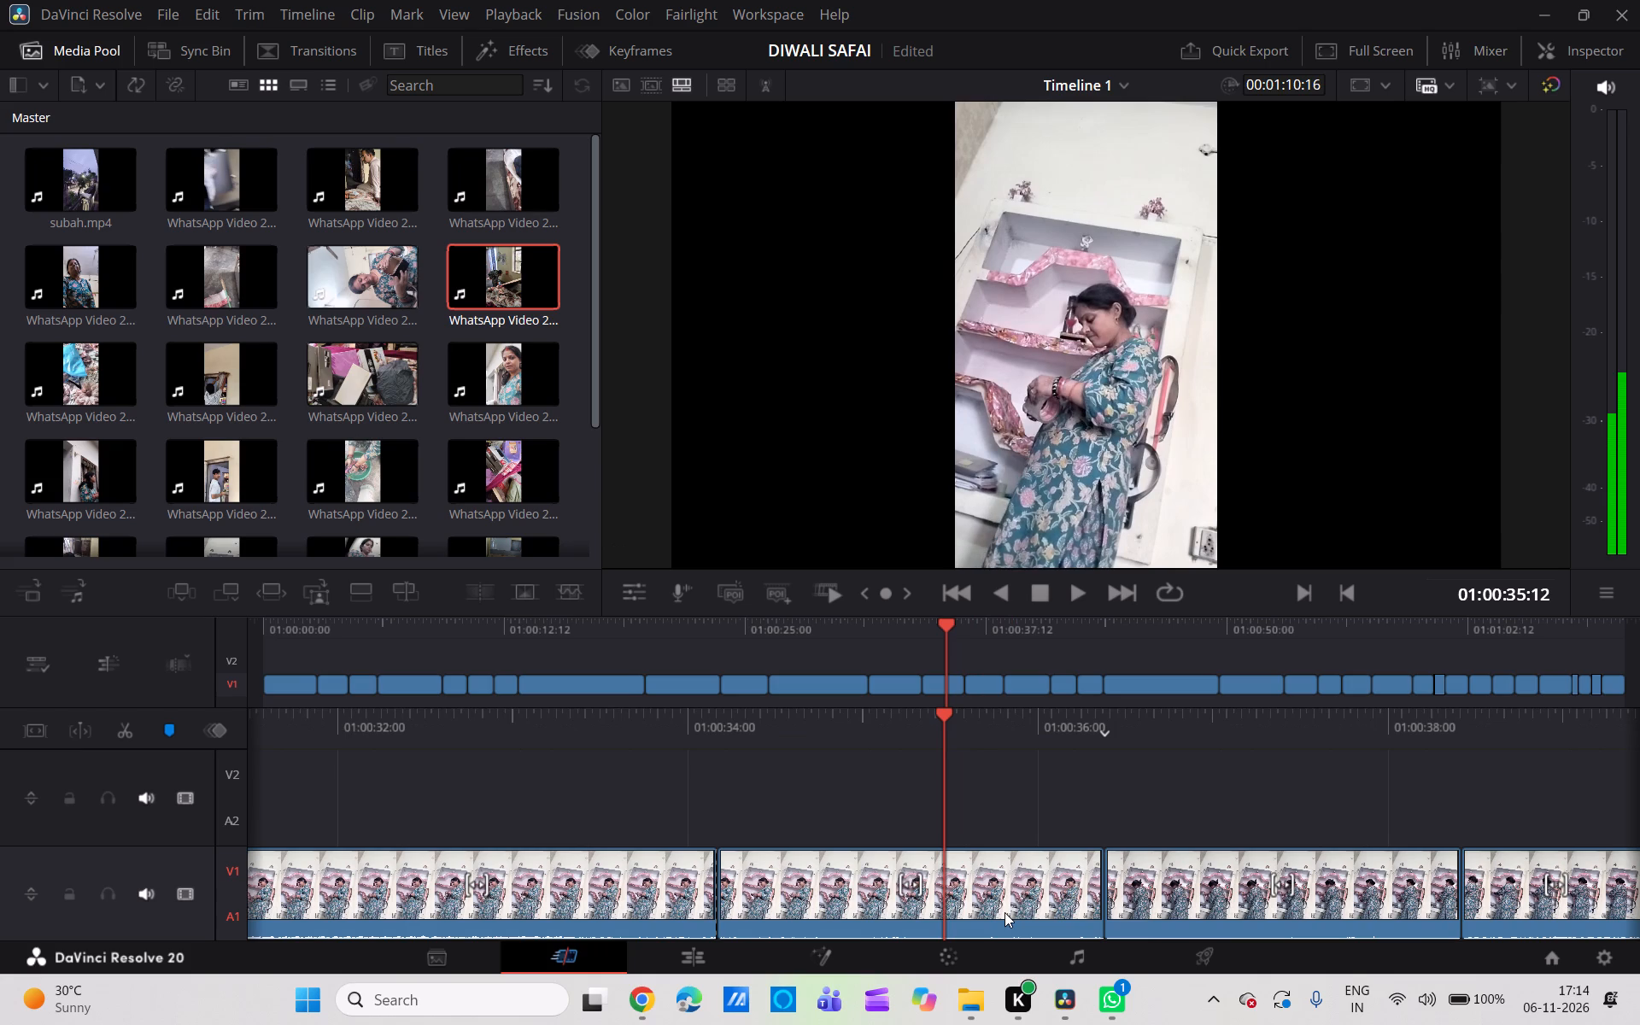
pyautogui.hscroll(1, 1004, 912)
pyautogui.hscroll(-1, 1004, 912)
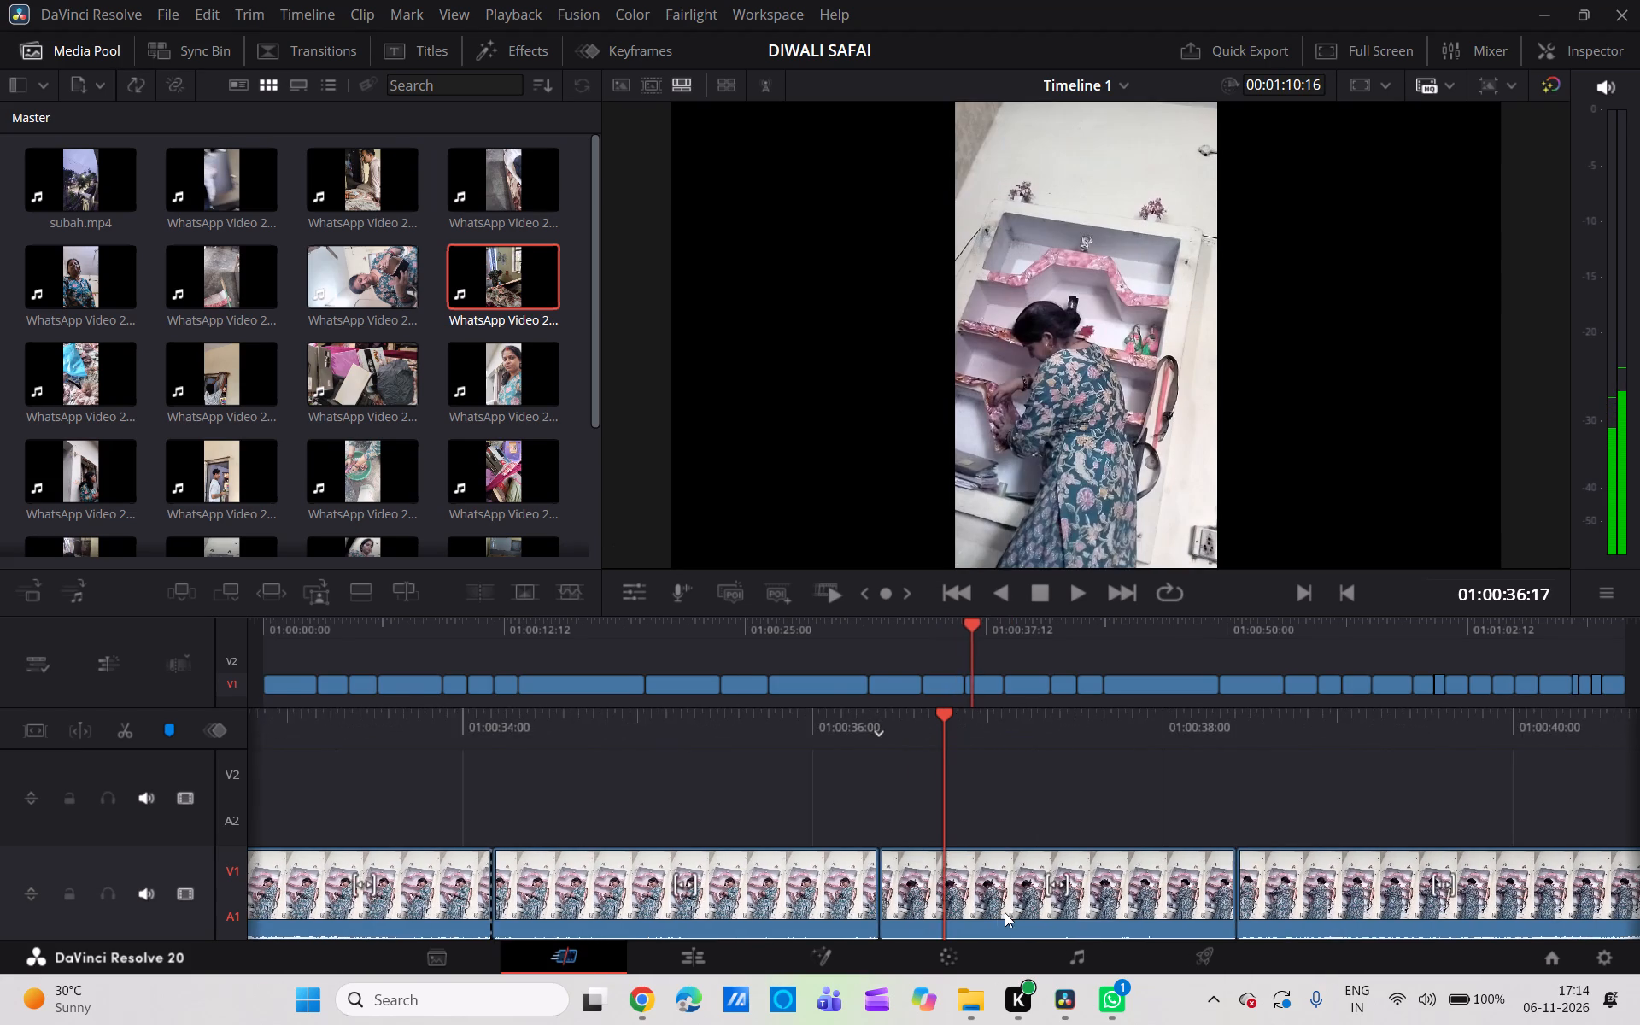
pyautogui.hscroll(-1, 1004, 912)
pyautogui.click(1168, 893)
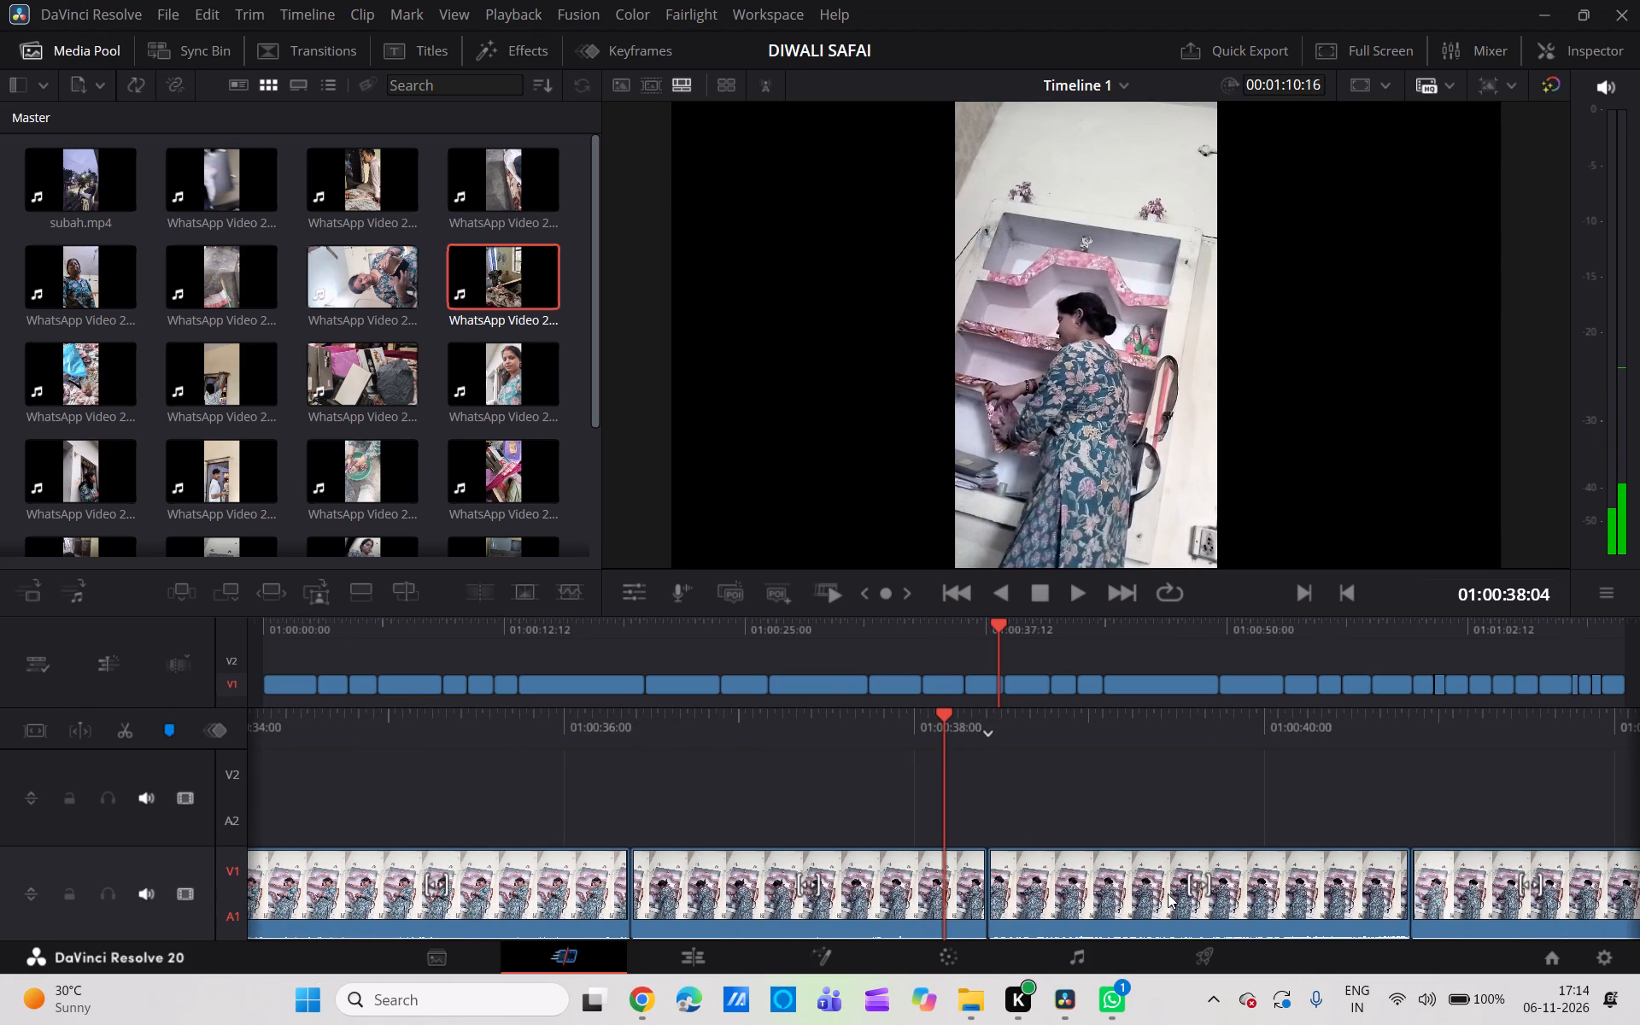
pyautogui.press('BackSpace')
pyautogui.click(1168, 893)
pyautogui.press('BackSpace')
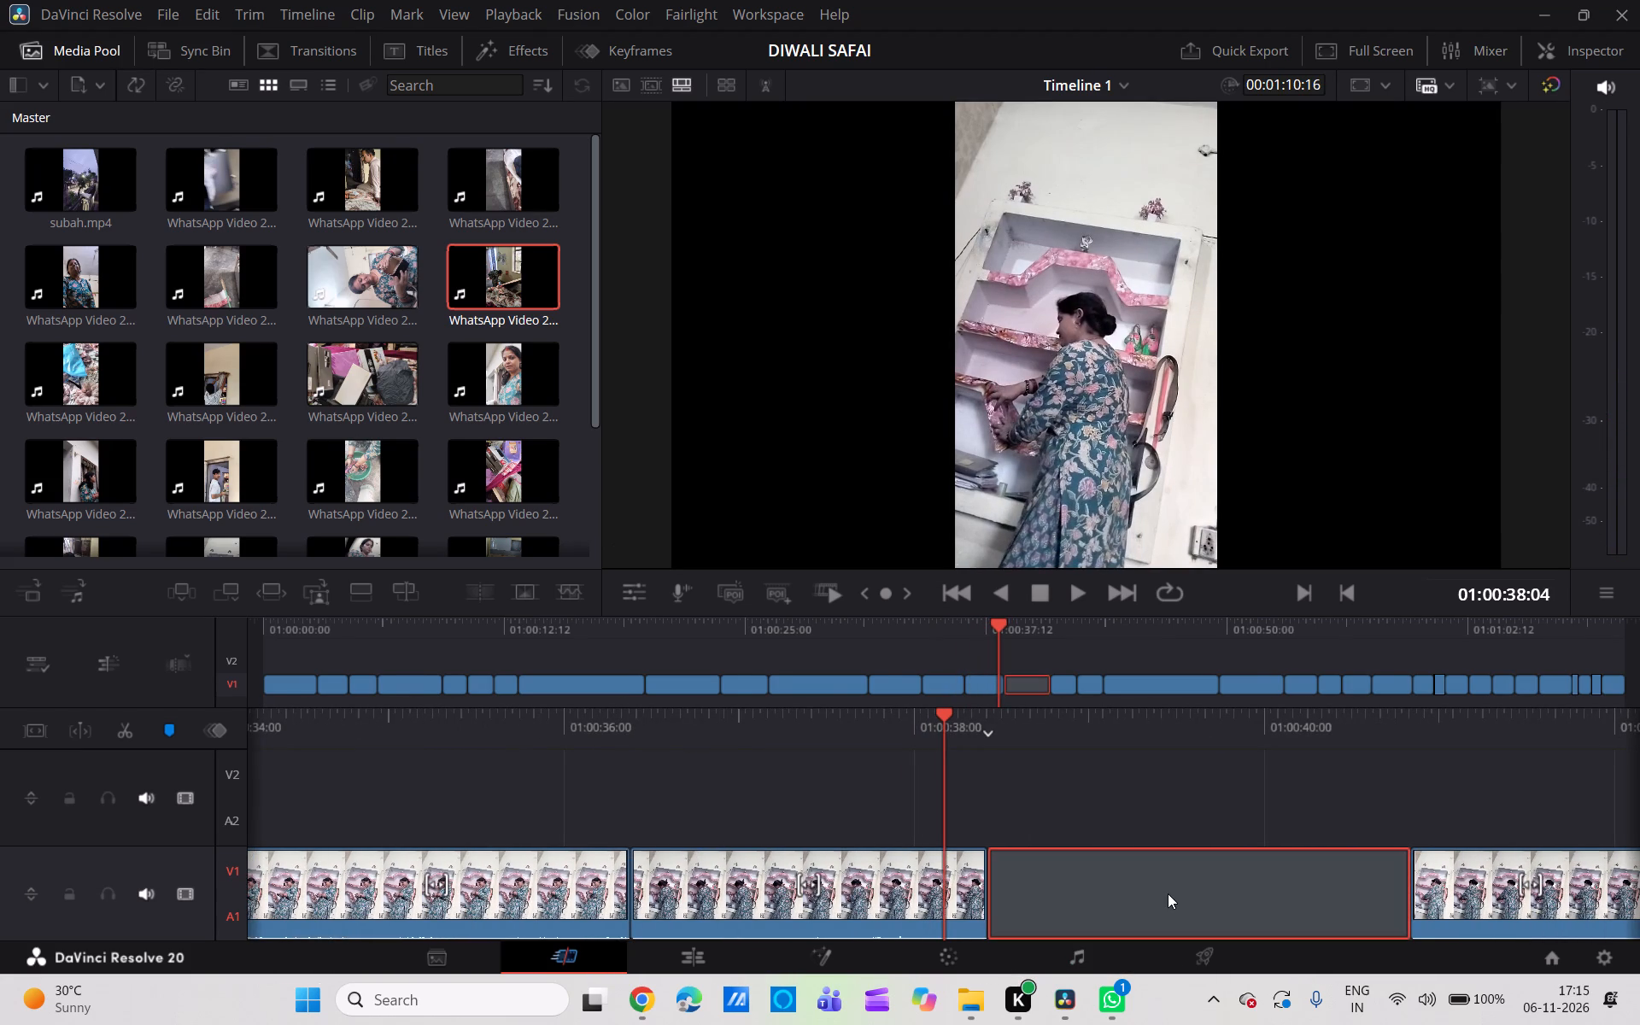
# Delete the short shelf-arranging clip at 01:00:39:09, second before the curtain clip, and close its gap.
pyautogui.hscroll(-1, 1168, 893)
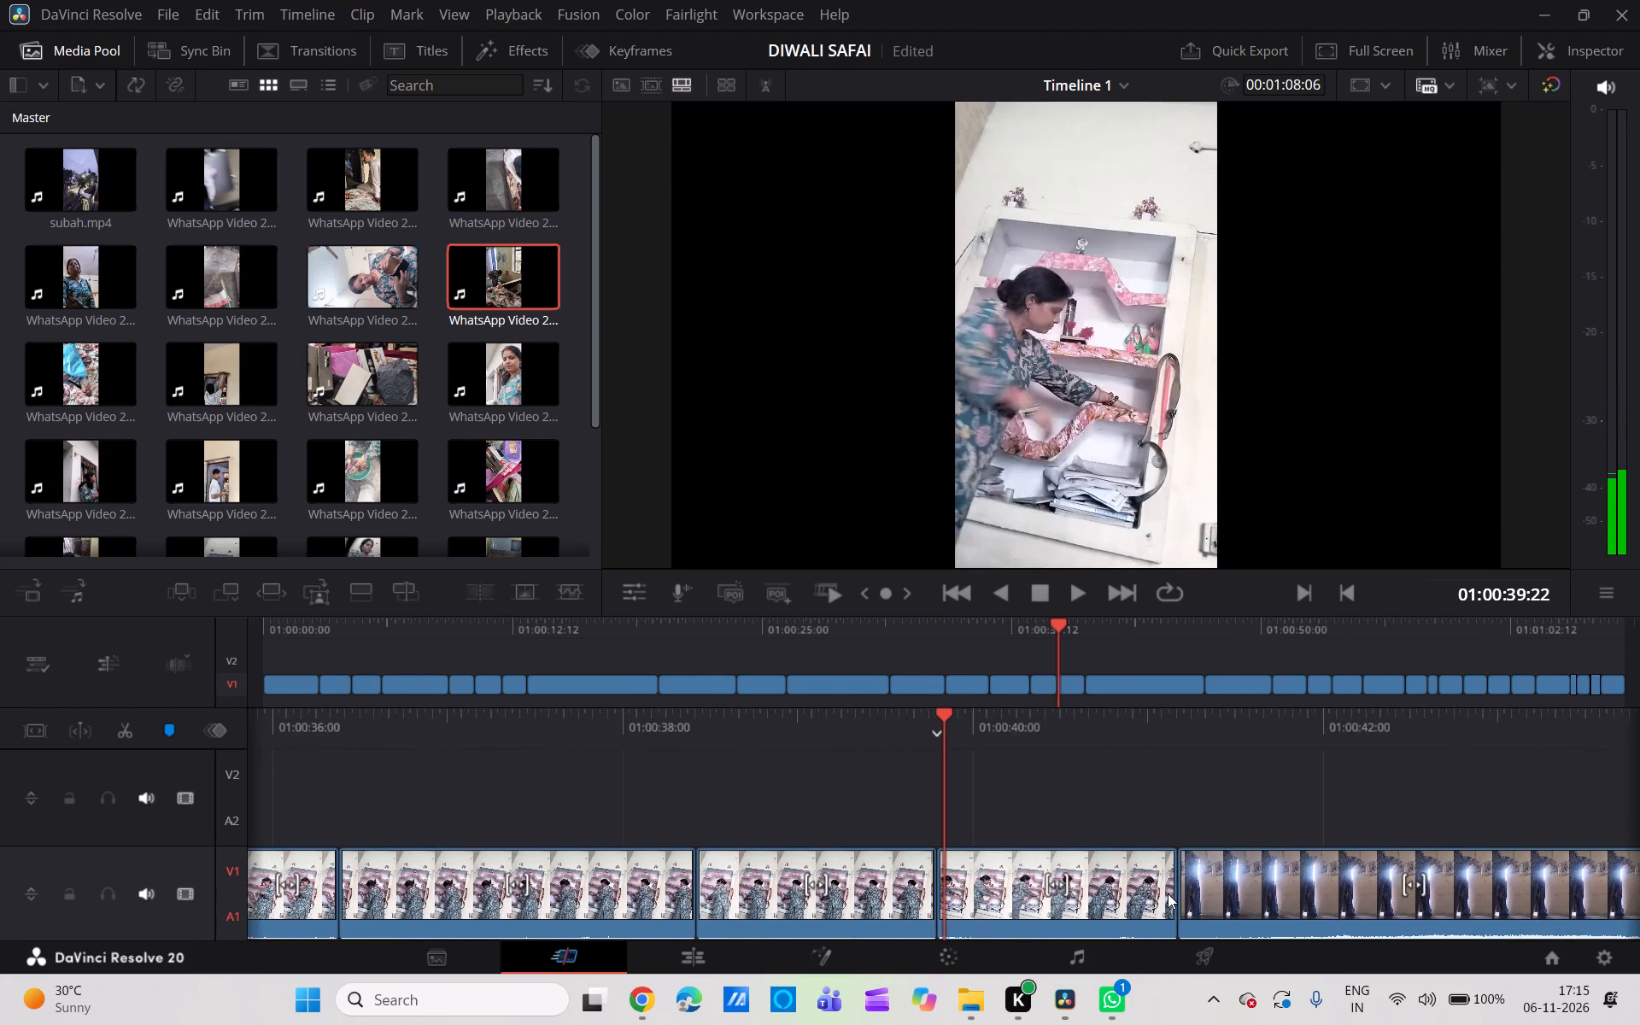
pyautogui.hscroll(-2, 1168, 893)
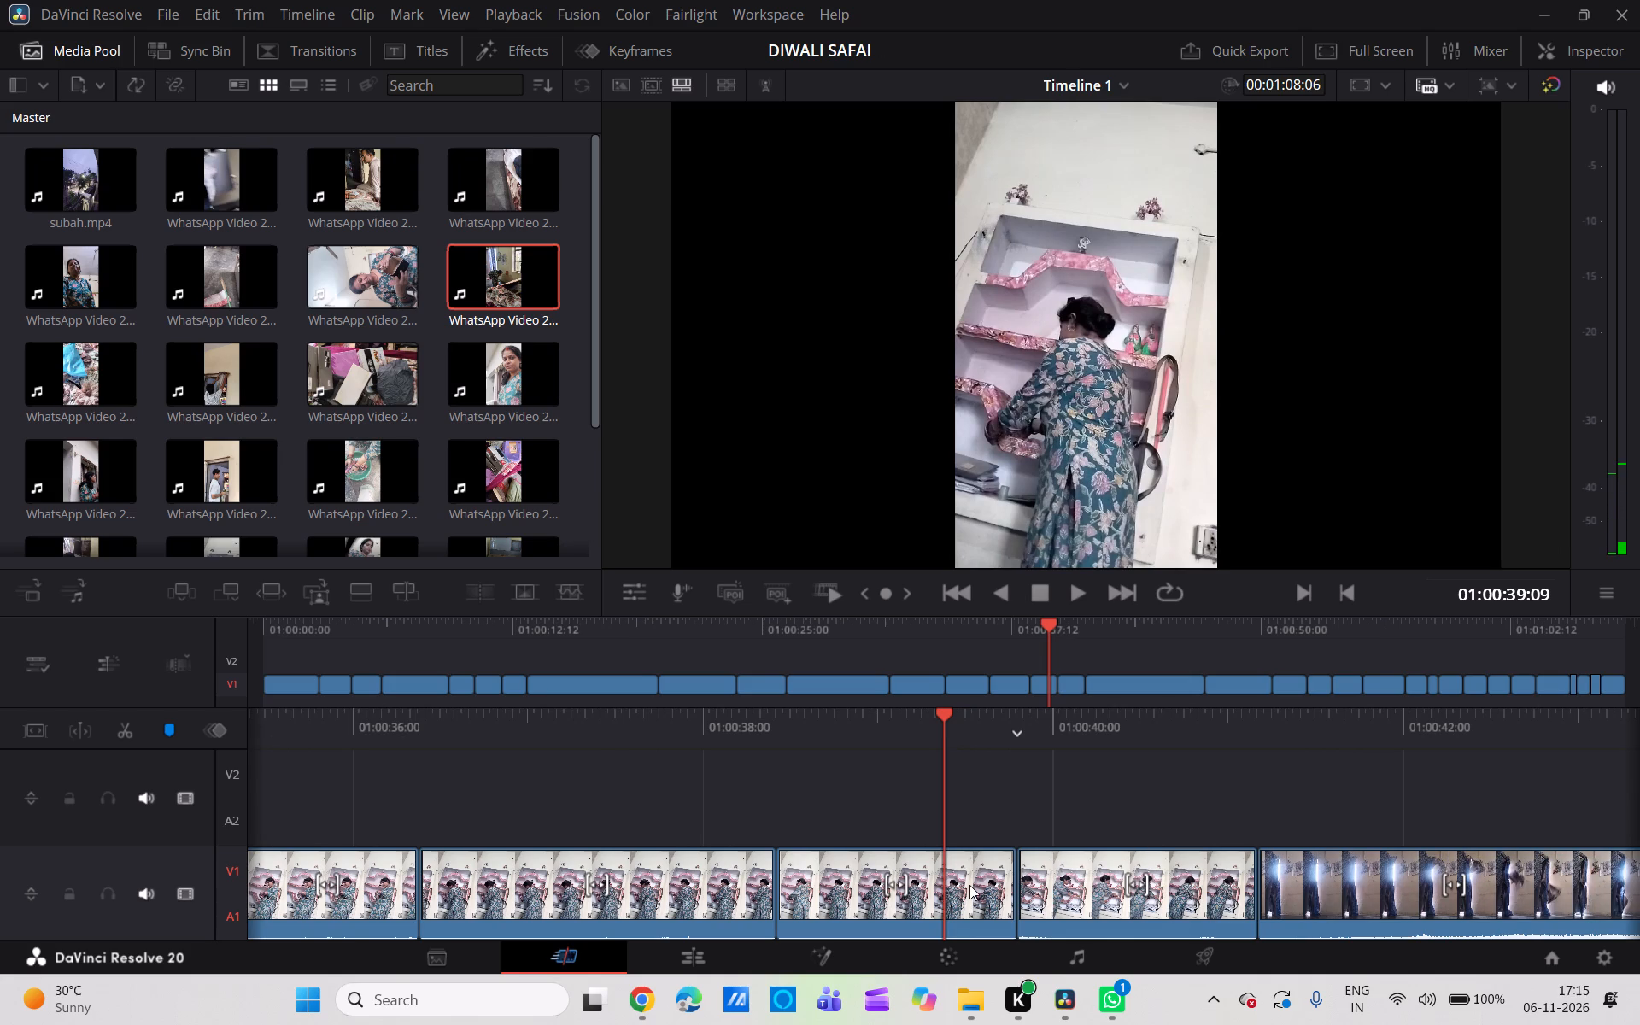
pyautogui.click(969, 885)
pyautogui.press('BackSpace')
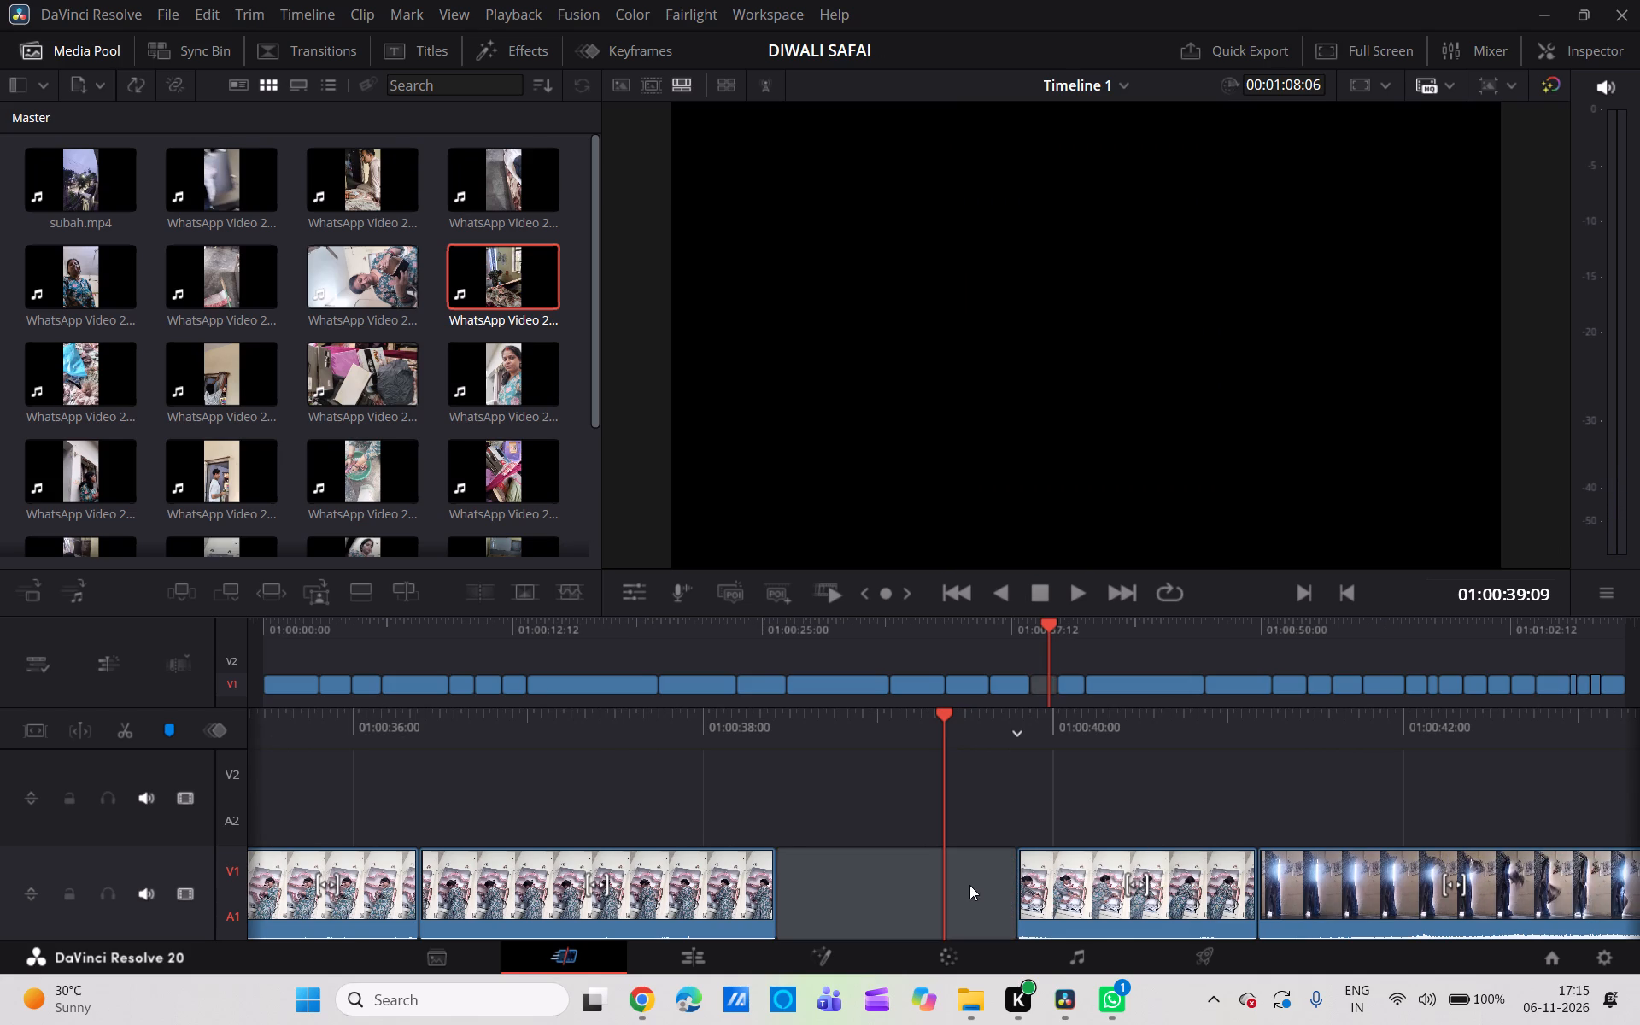
pyautogui.click(969, 885)
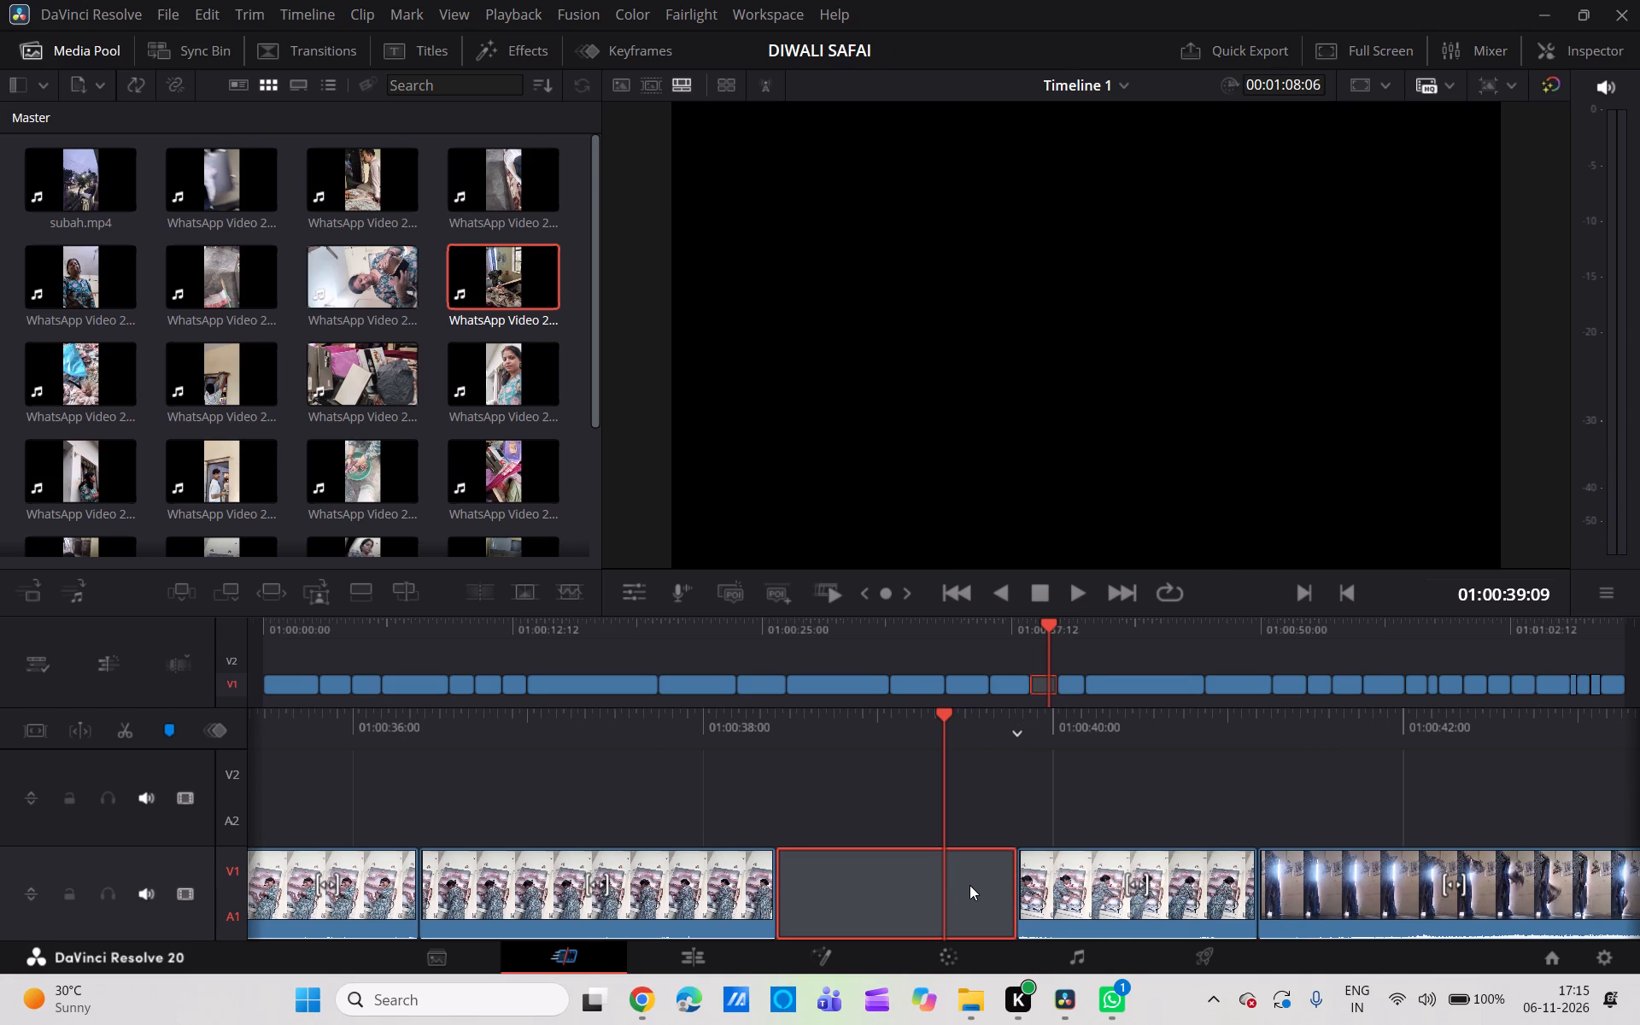
pyautogui.press('BackSpace')
# Delete the long shelf-arranging clip starting at about 01:00:26:05, second after the green-tub washing clip, and close its gap.
pyautogui.hscroll(3, 969, 885)
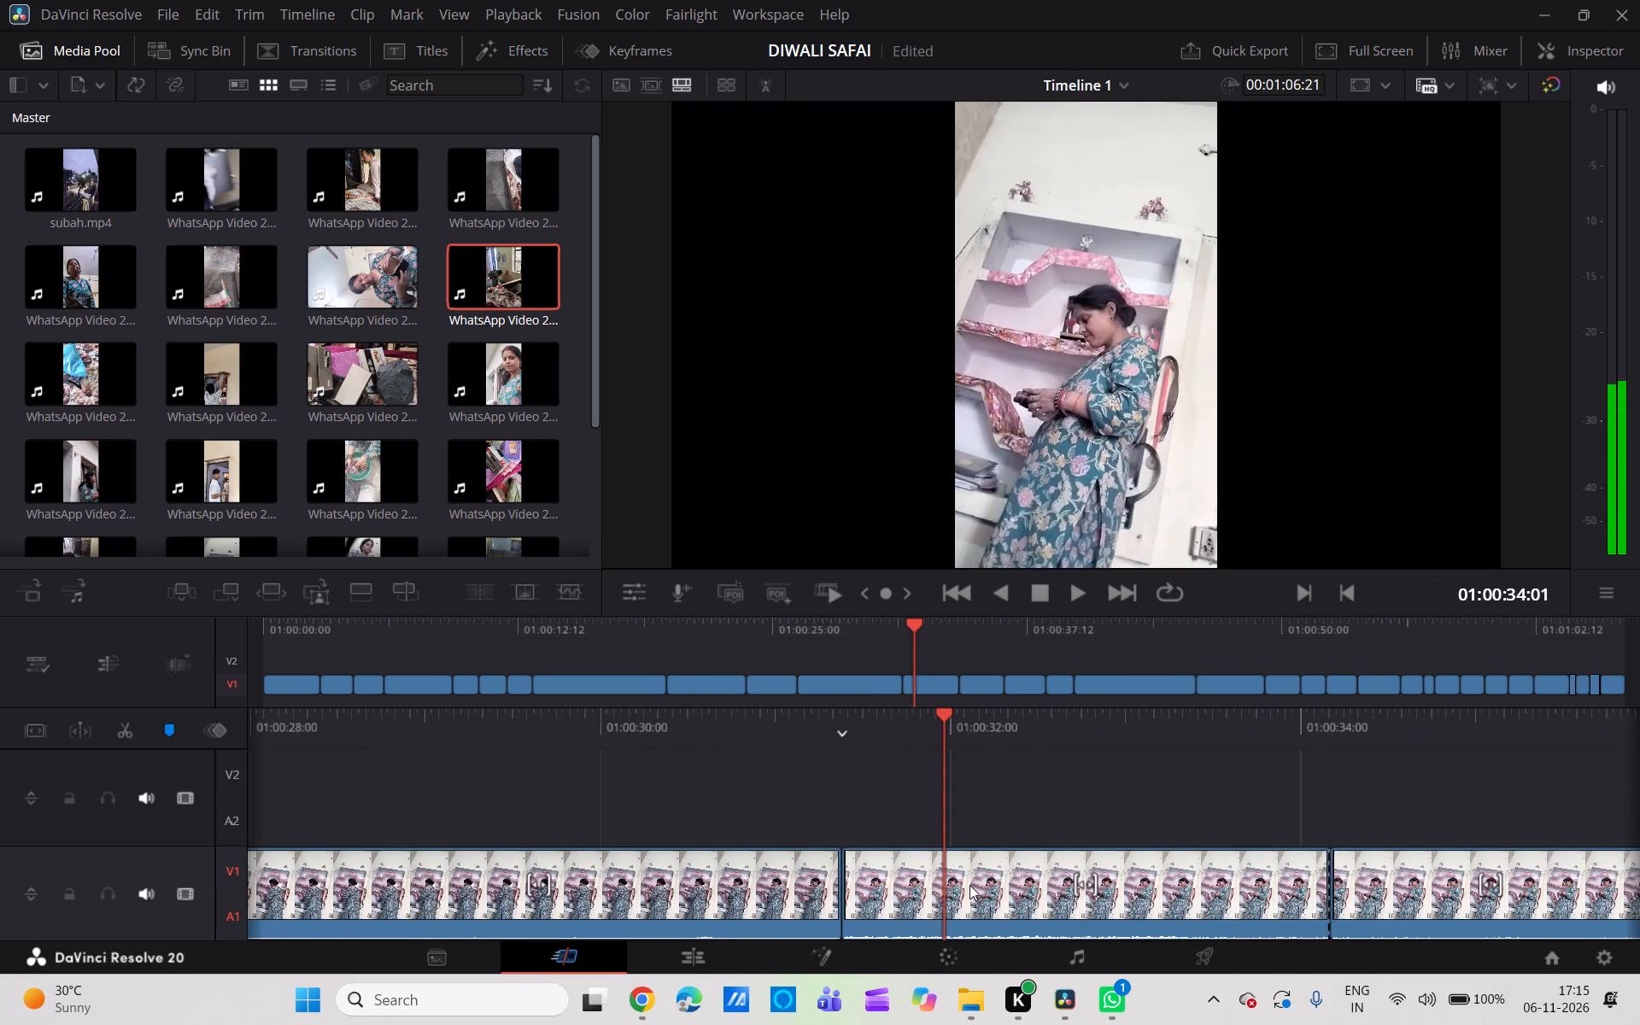
pyautogui.hscroll(3, 969, 885)
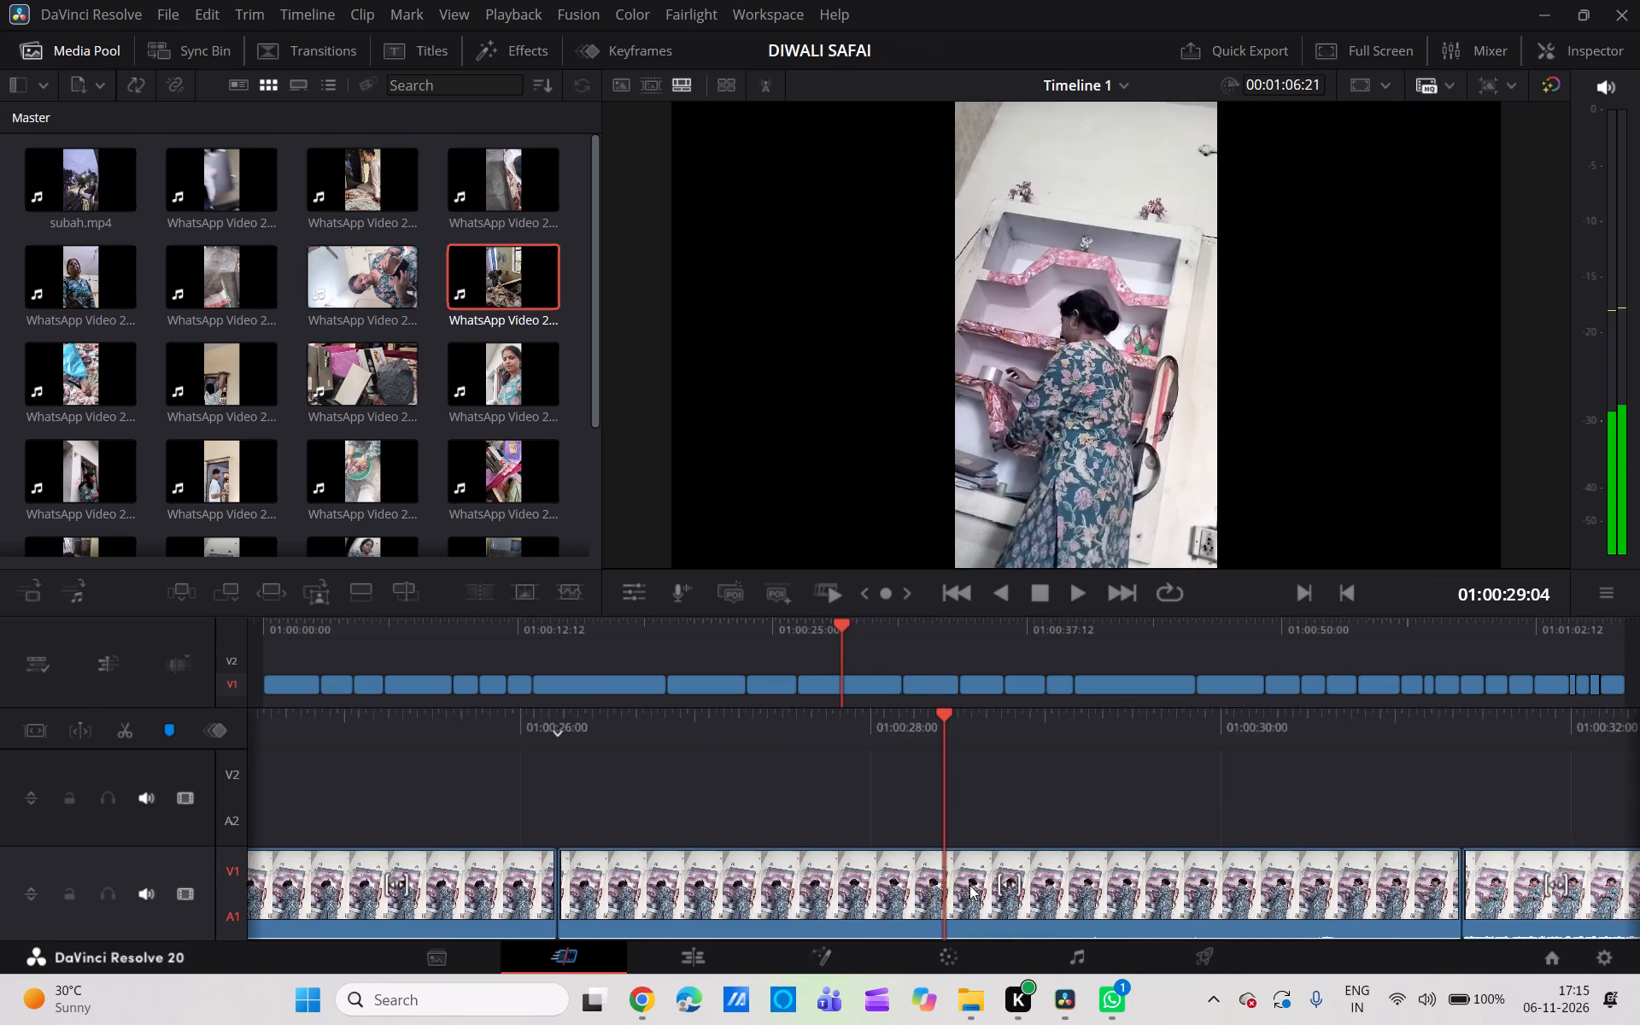
pyautogui.hscroll(1, 969, 885)
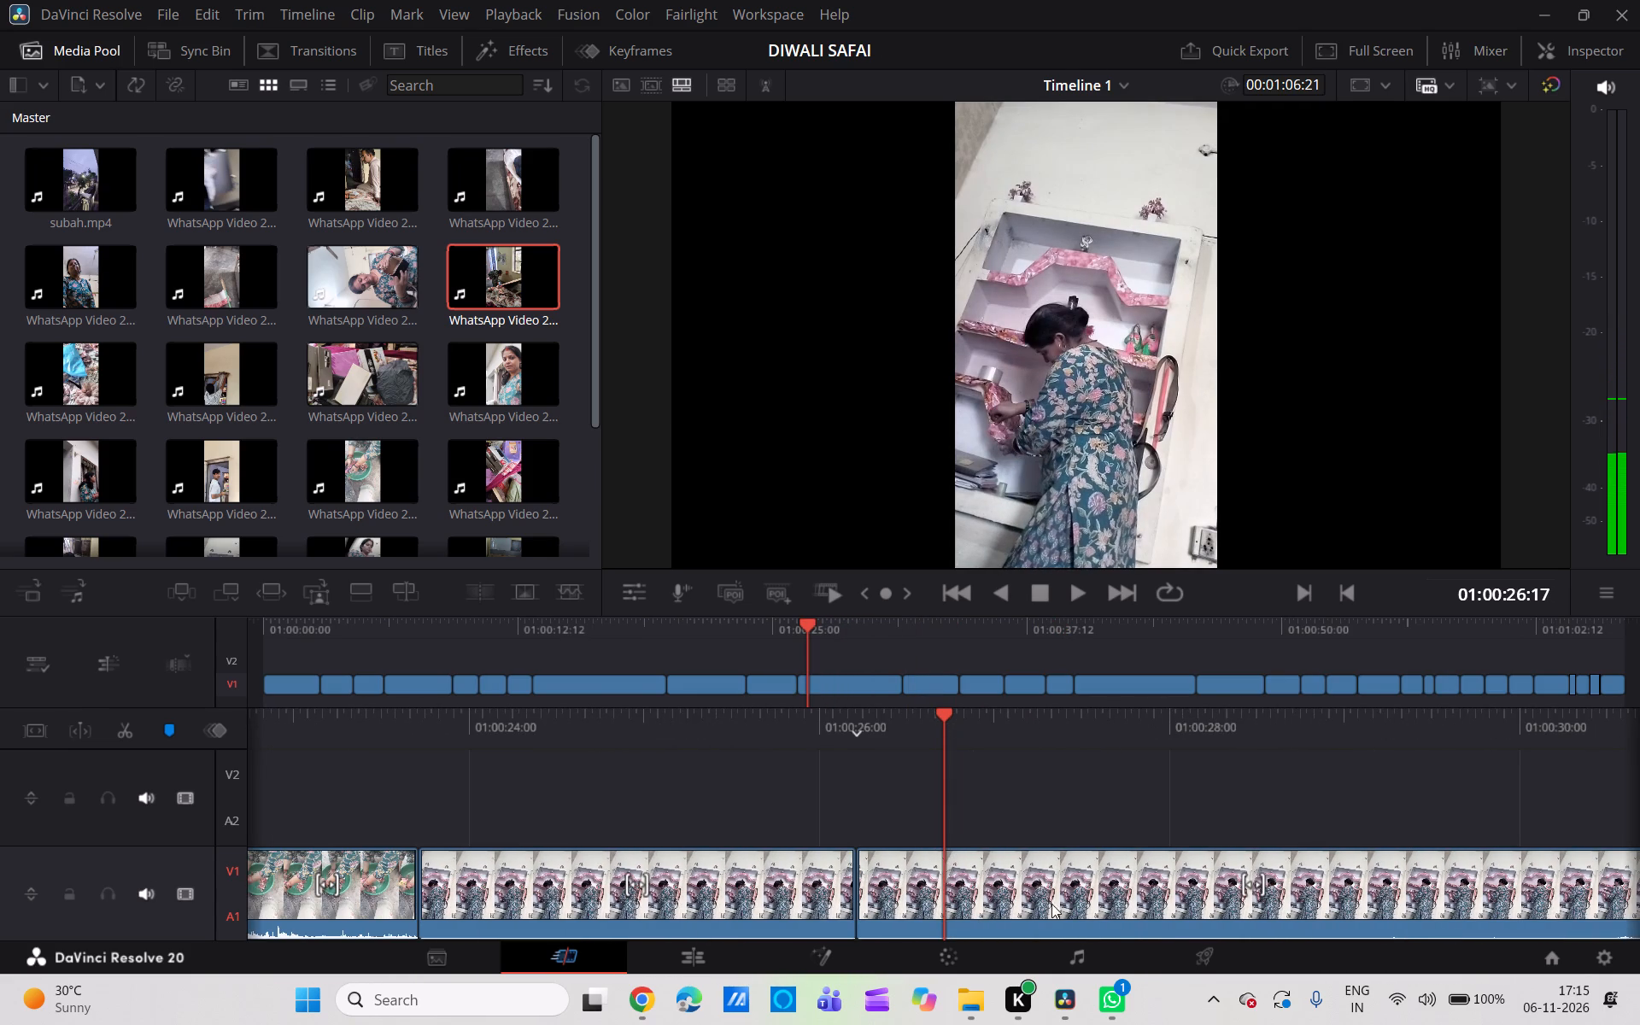
pyautogui.click(1173, 892)
pyautogui.press('BackSpace')
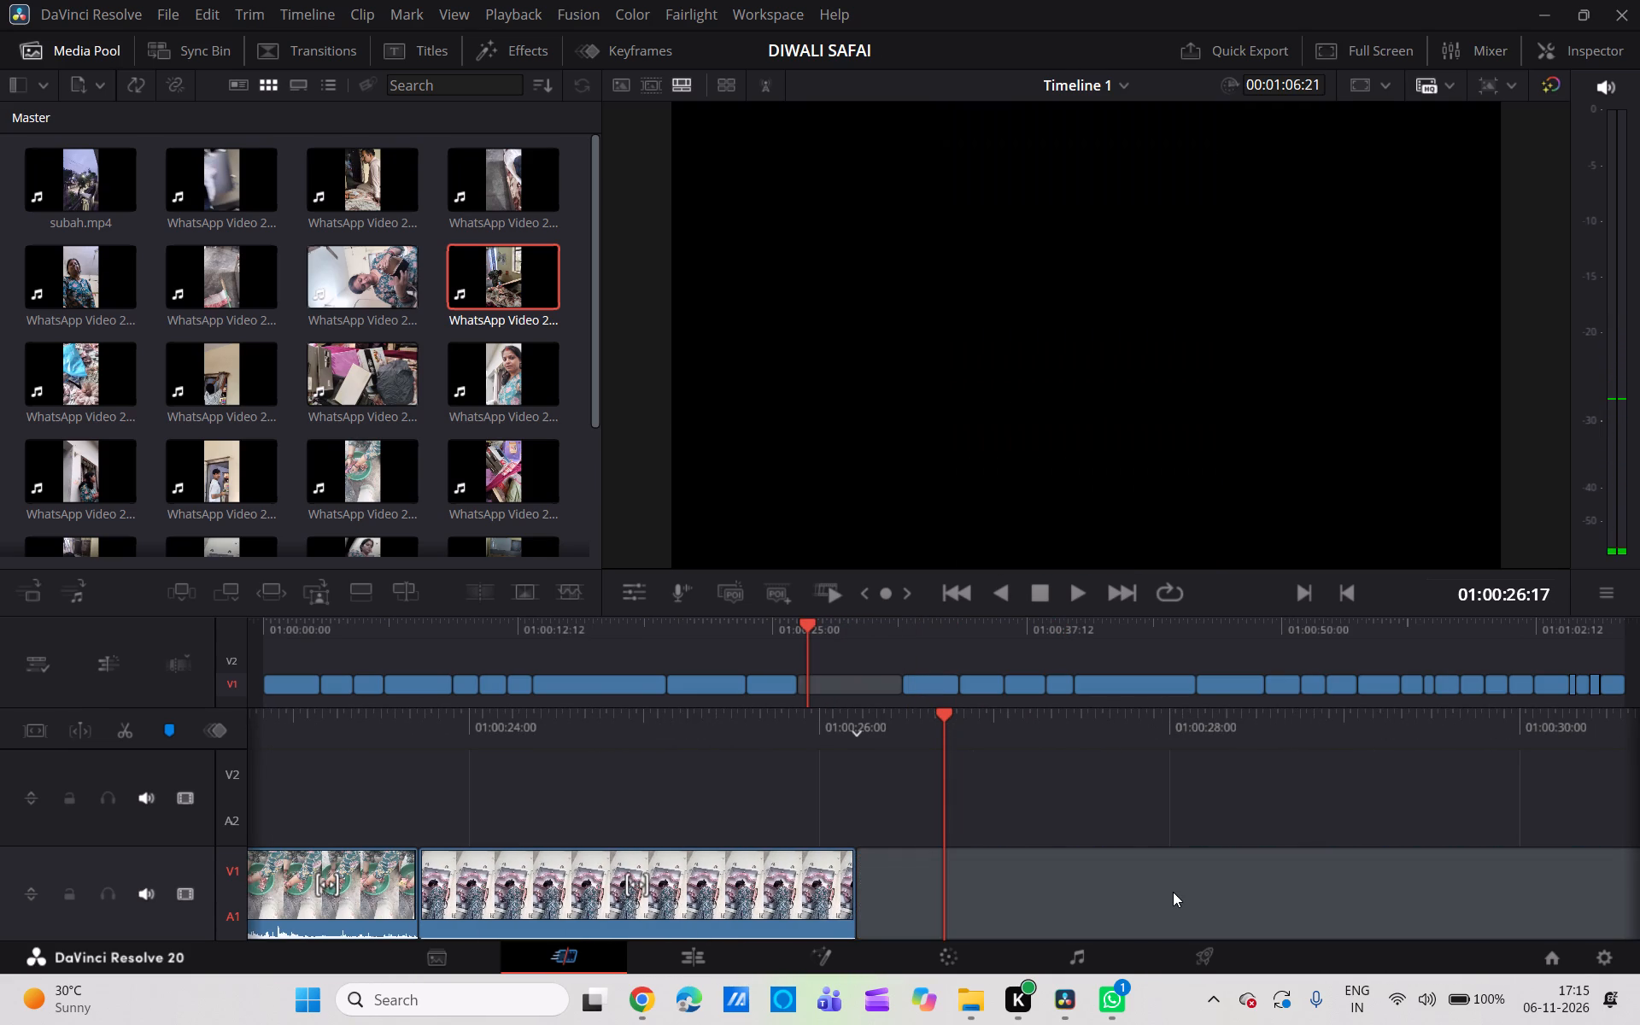
pyautogui.click(1173, 892)
pyautogui.press('BackSpace')
# Delete the last short shelf-arranging clip just before the curtain clip, at about 01:00:34, and leave no gap.
pyautogui.scroll(1, 1173, 892)
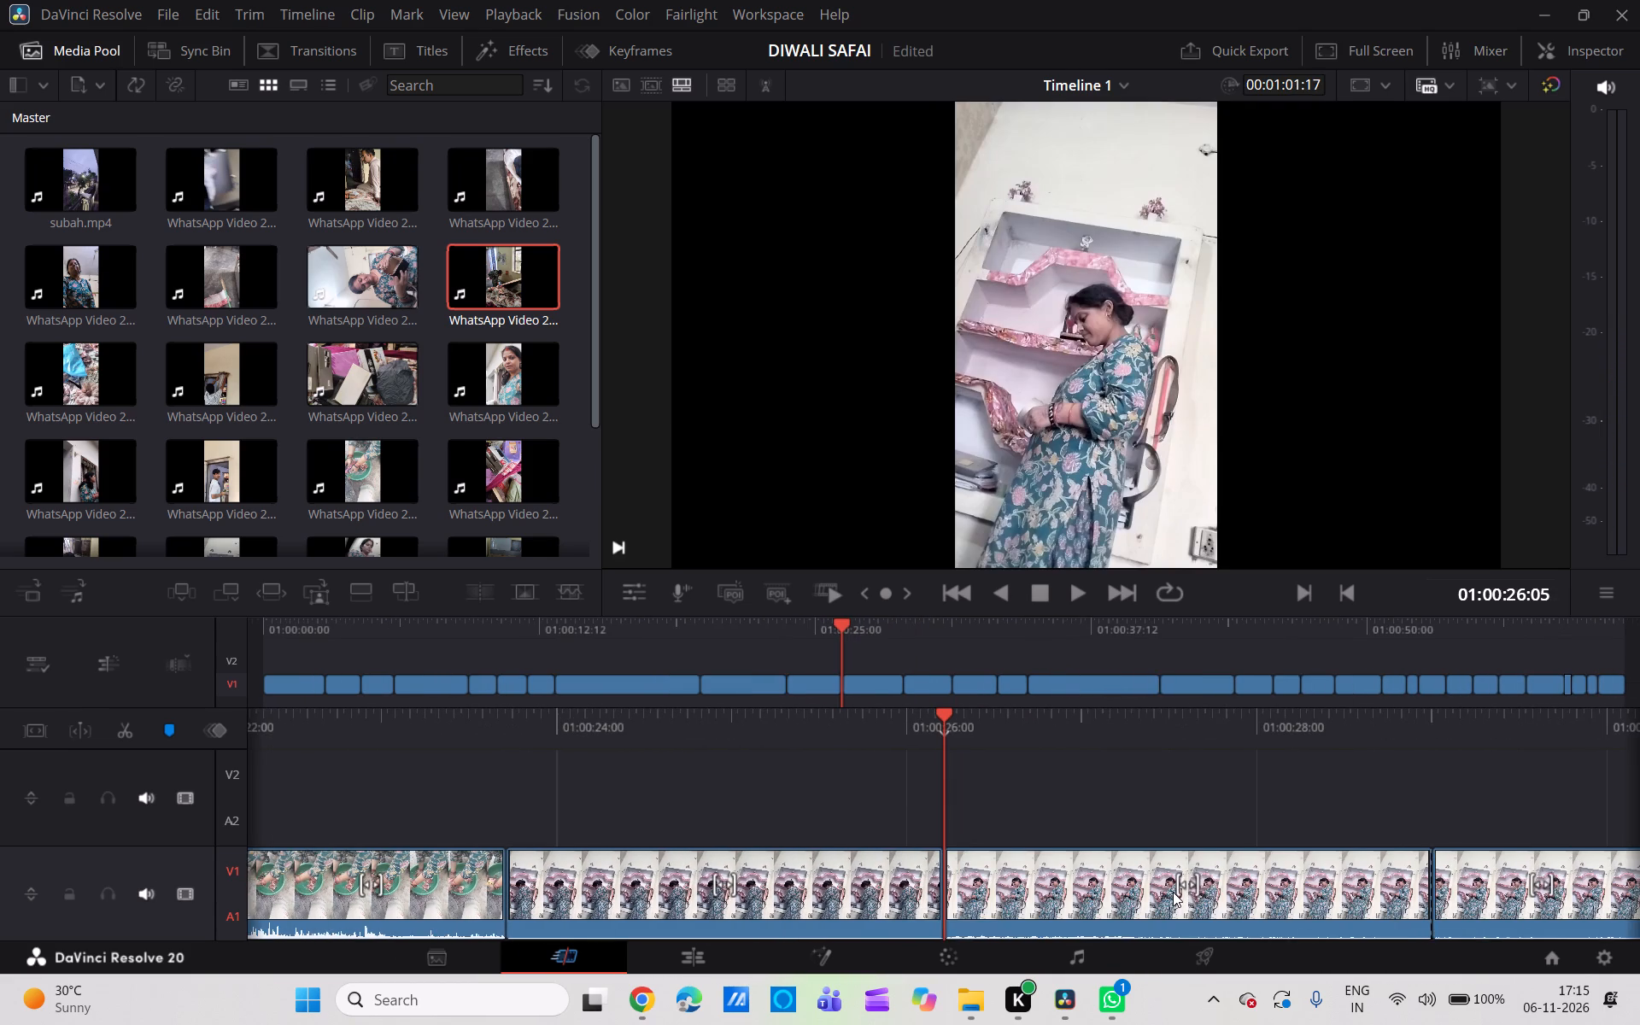
pyautogui.scroll(1, 1173, 892)
pyautogui.hscroll(-1, 1173, 892)
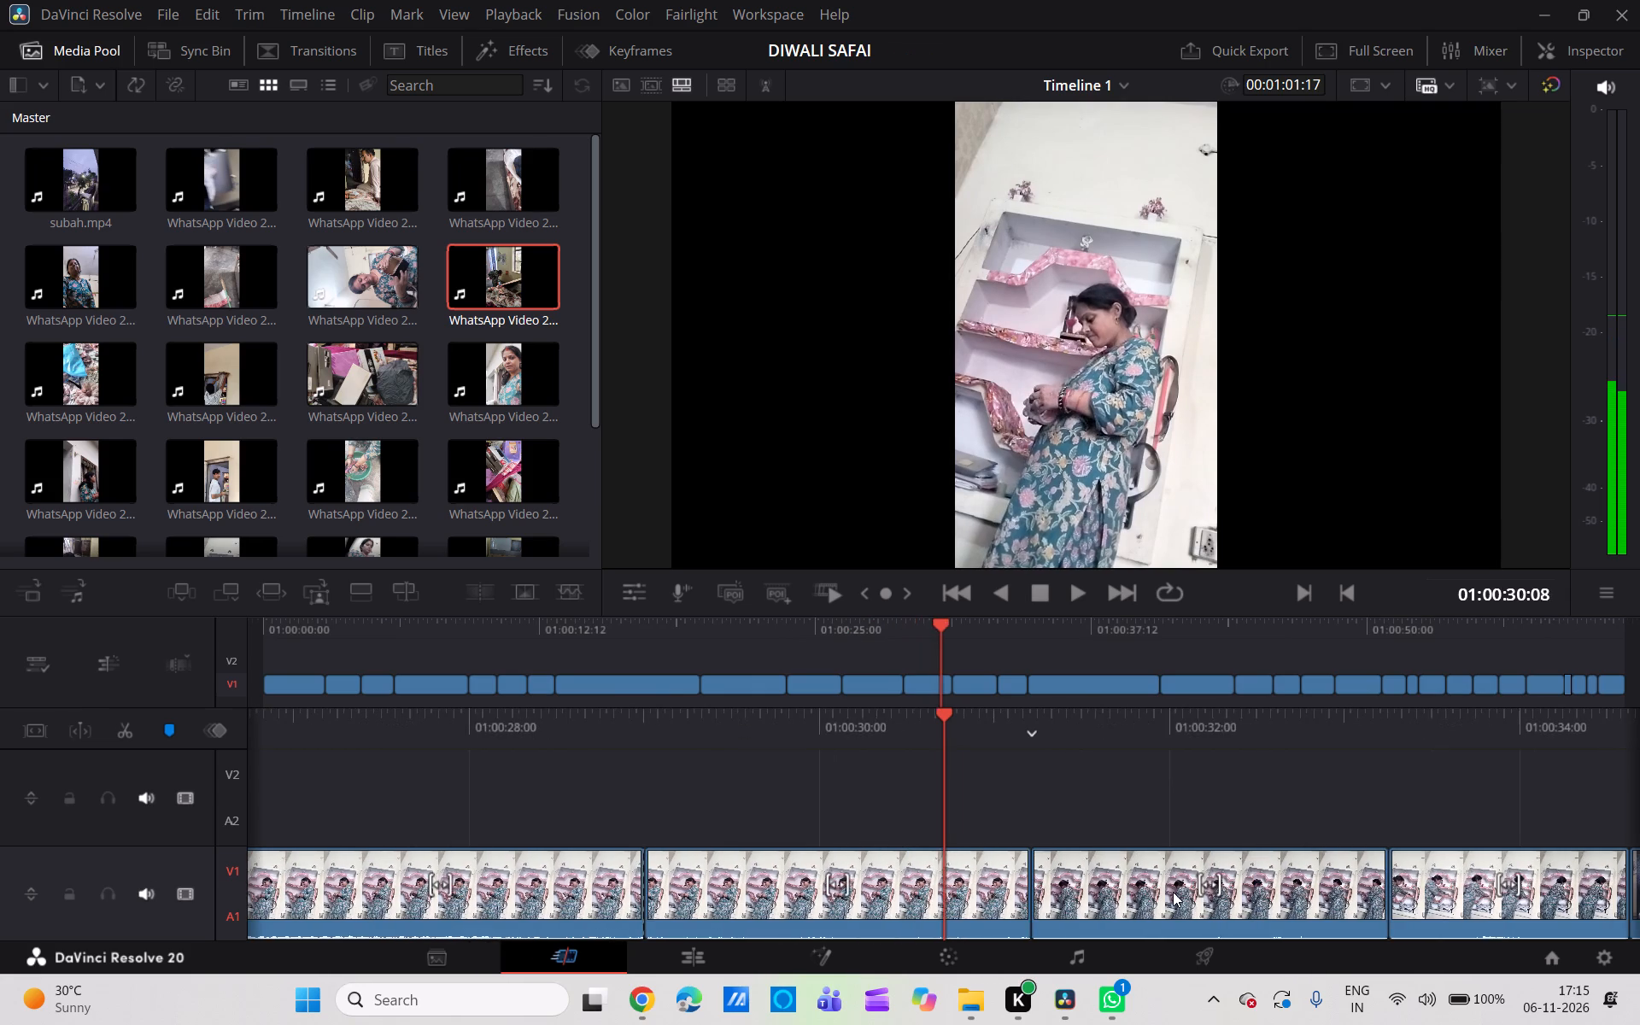
pyautogui.hscroll(-2, 1173, 892)
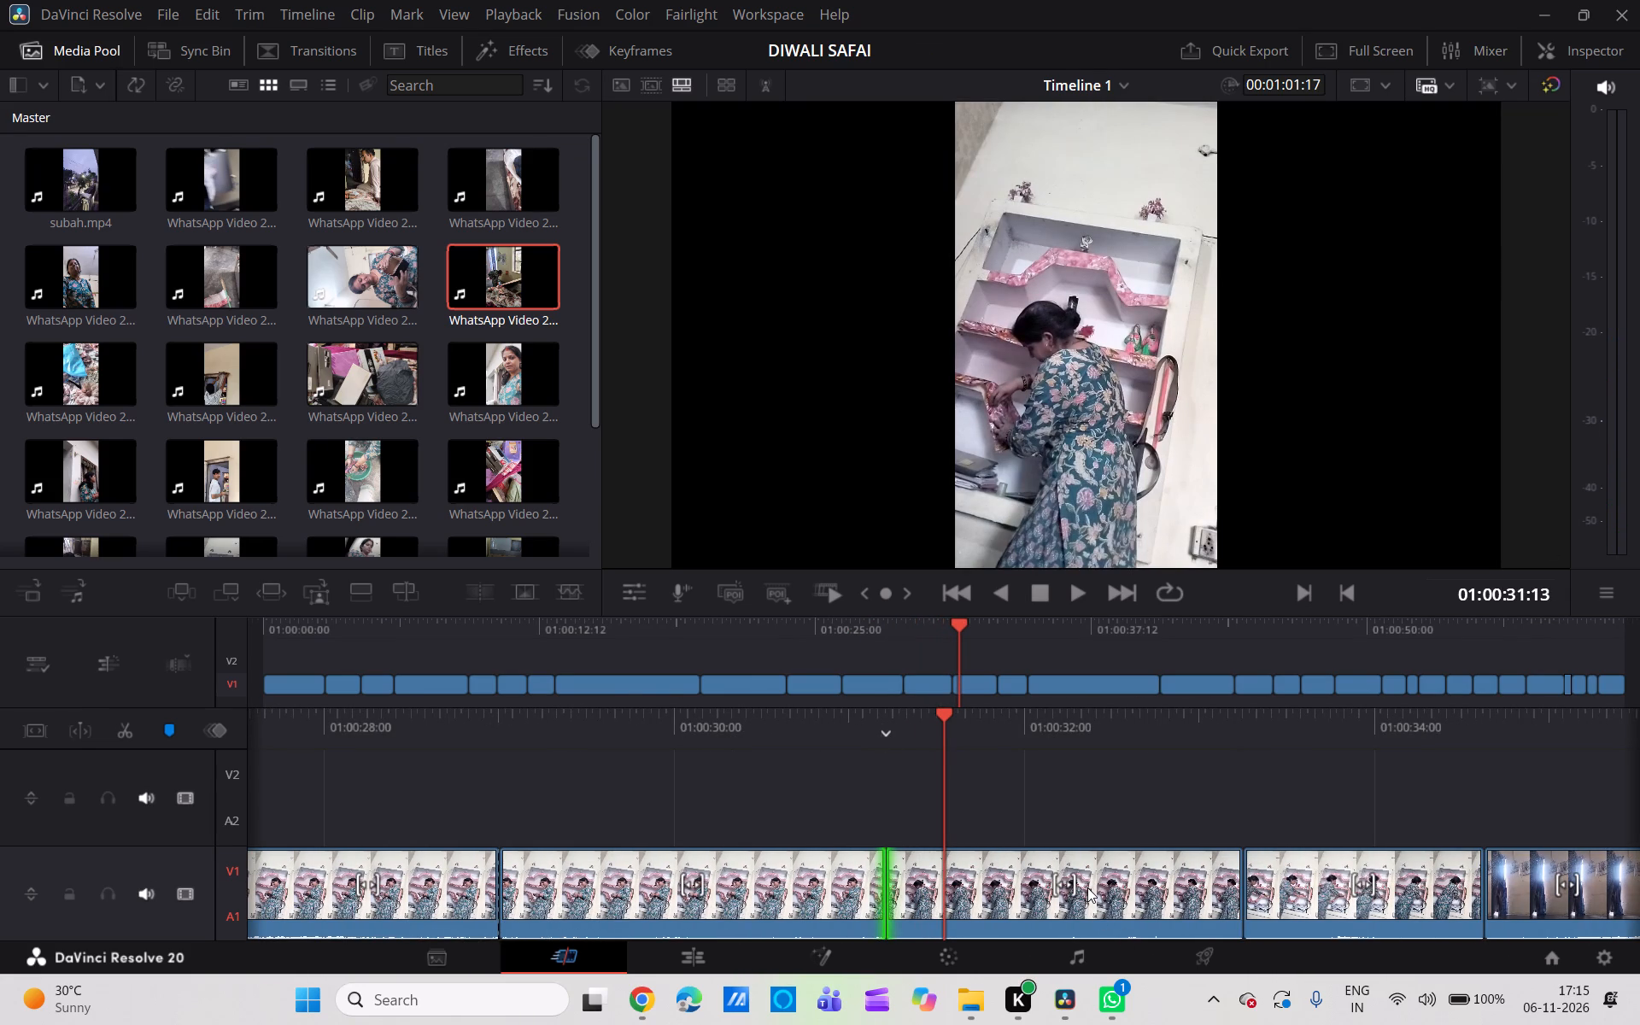
pyautogui.click(1405, 893)
pyautogui.press('BackSpace')
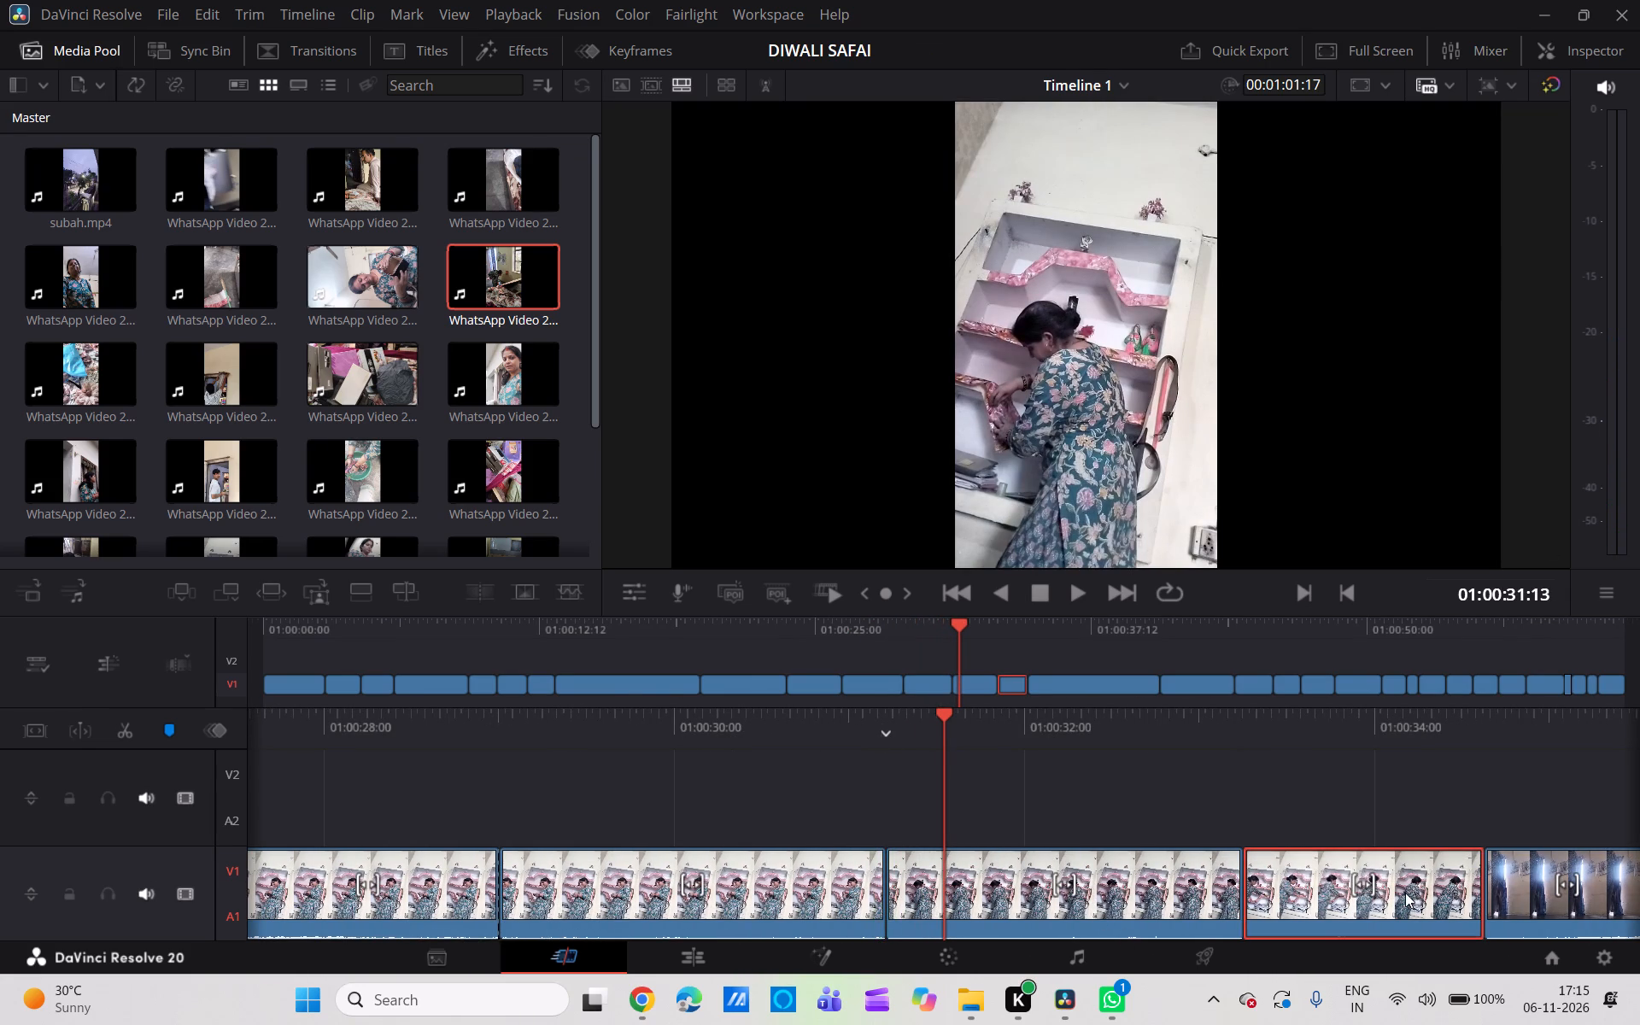
pyautogui.click(1405, 893)
pyautogui.press('BackSpace')
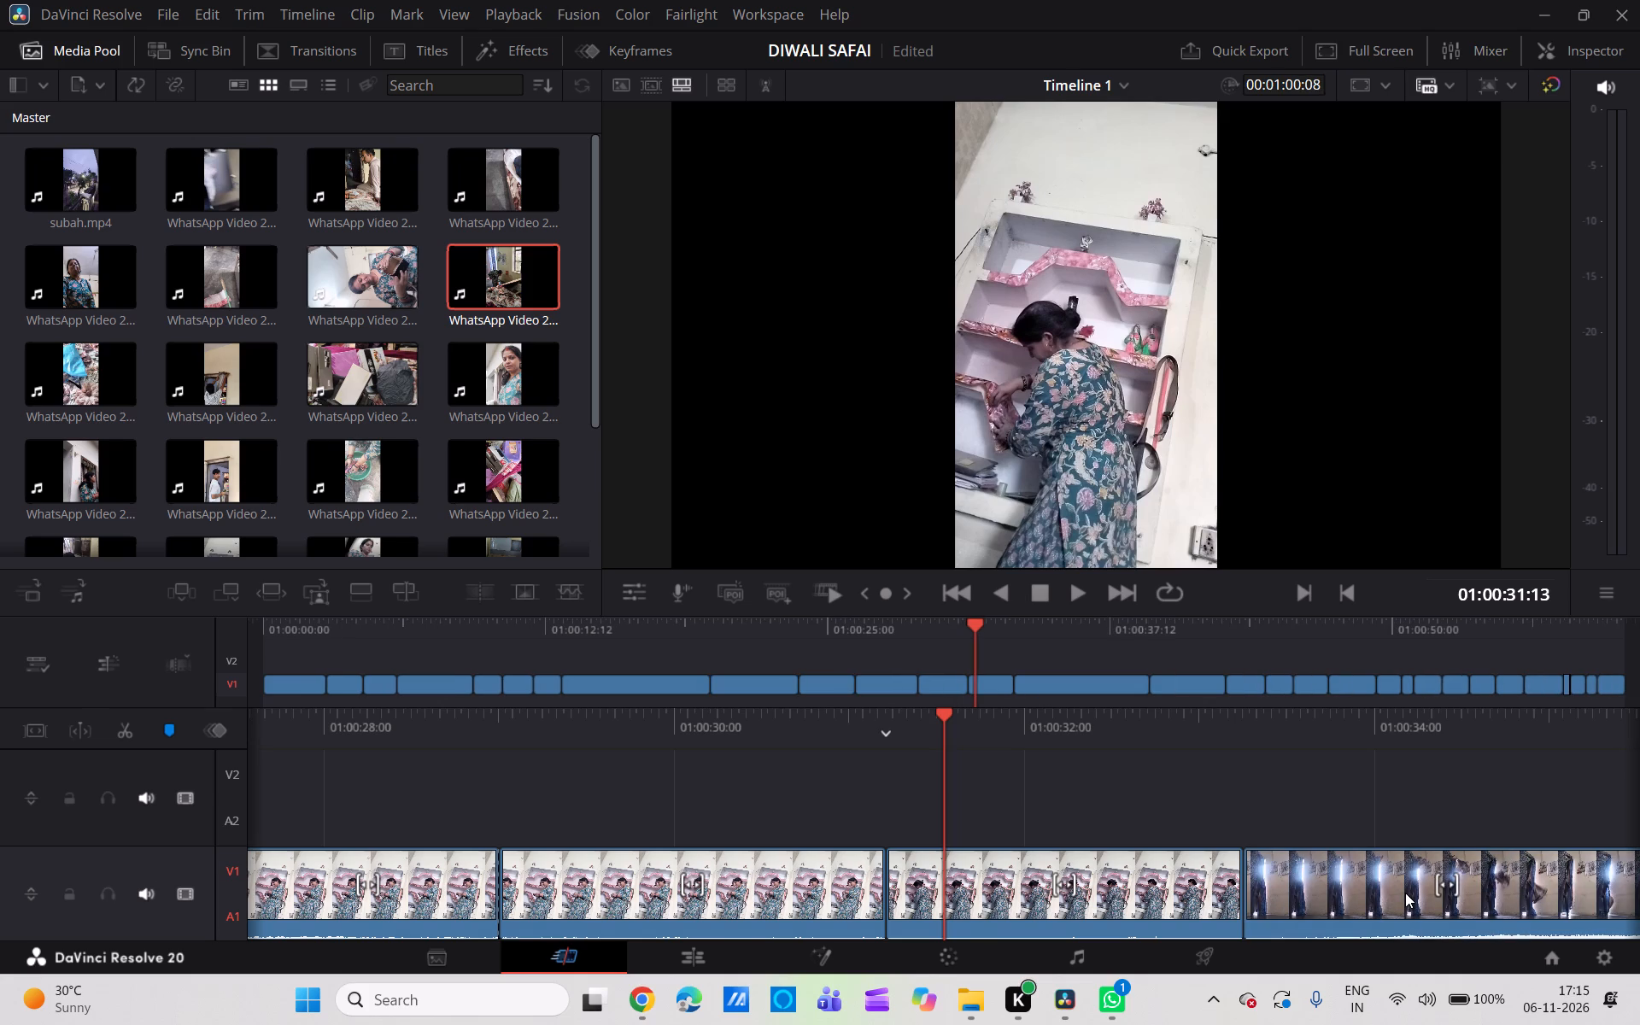
# Split the curtain-and-wall-calendar clip at 01:00:35:19, delete the part after the cut and close its gap.
pyautogui.hscroll(-2, 1405, 893)
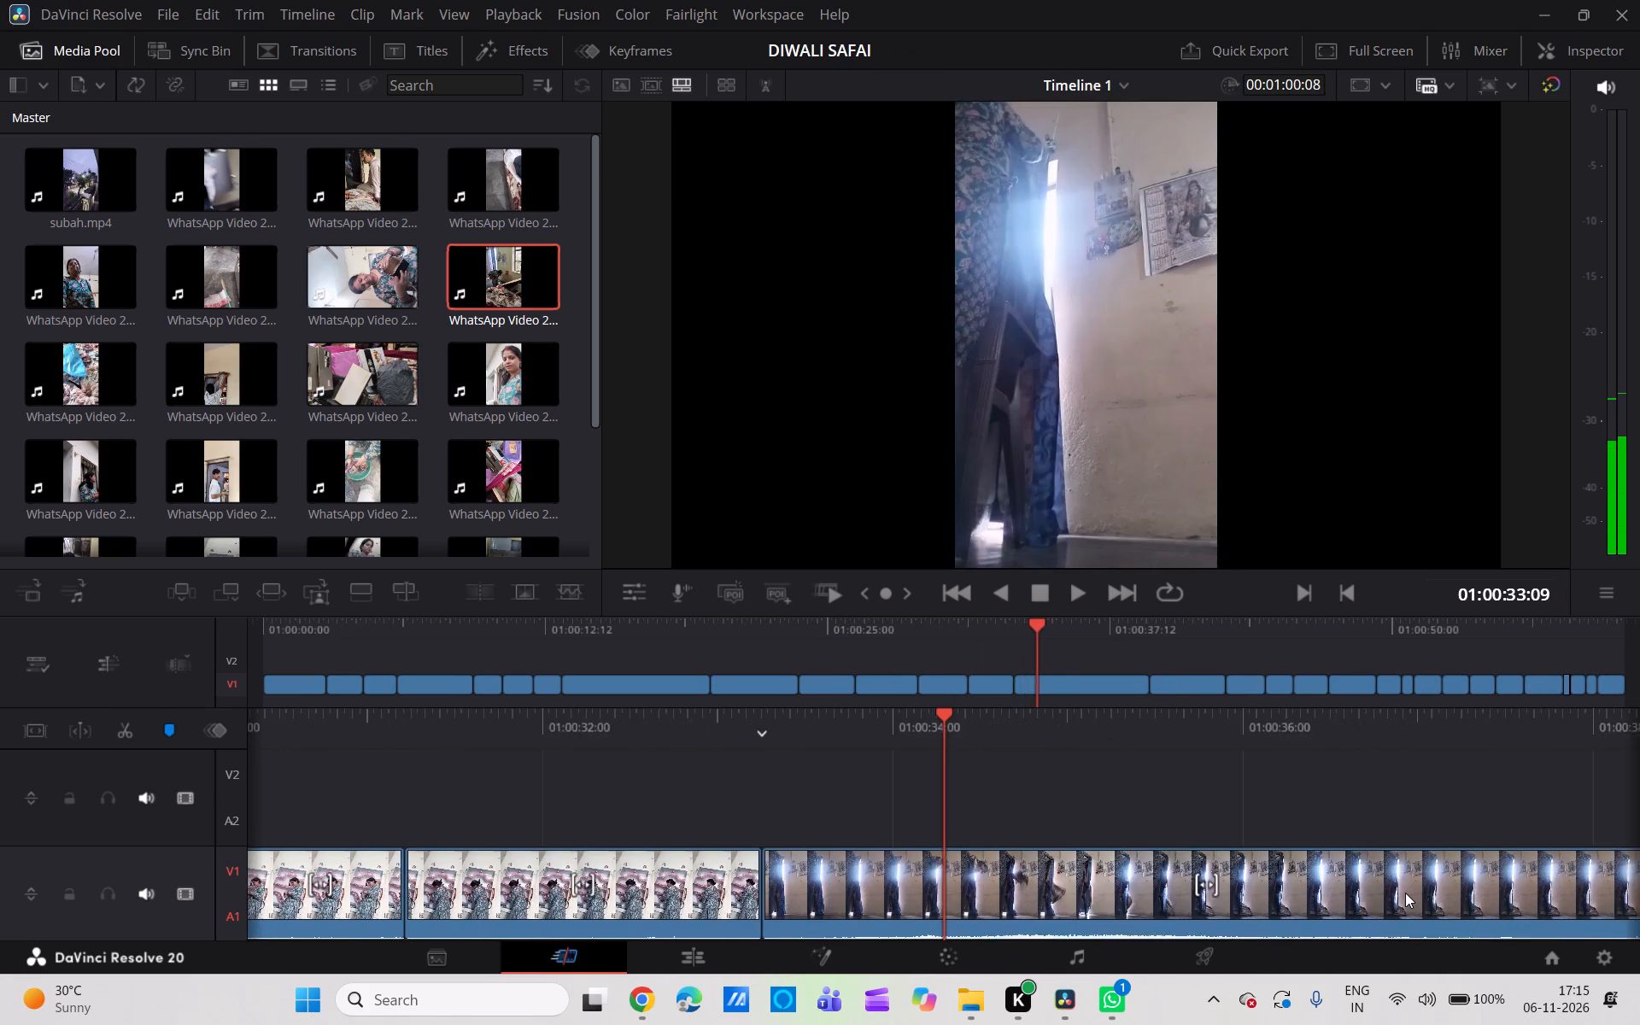
pyautogui.hscroll(-1, 1405, 893)
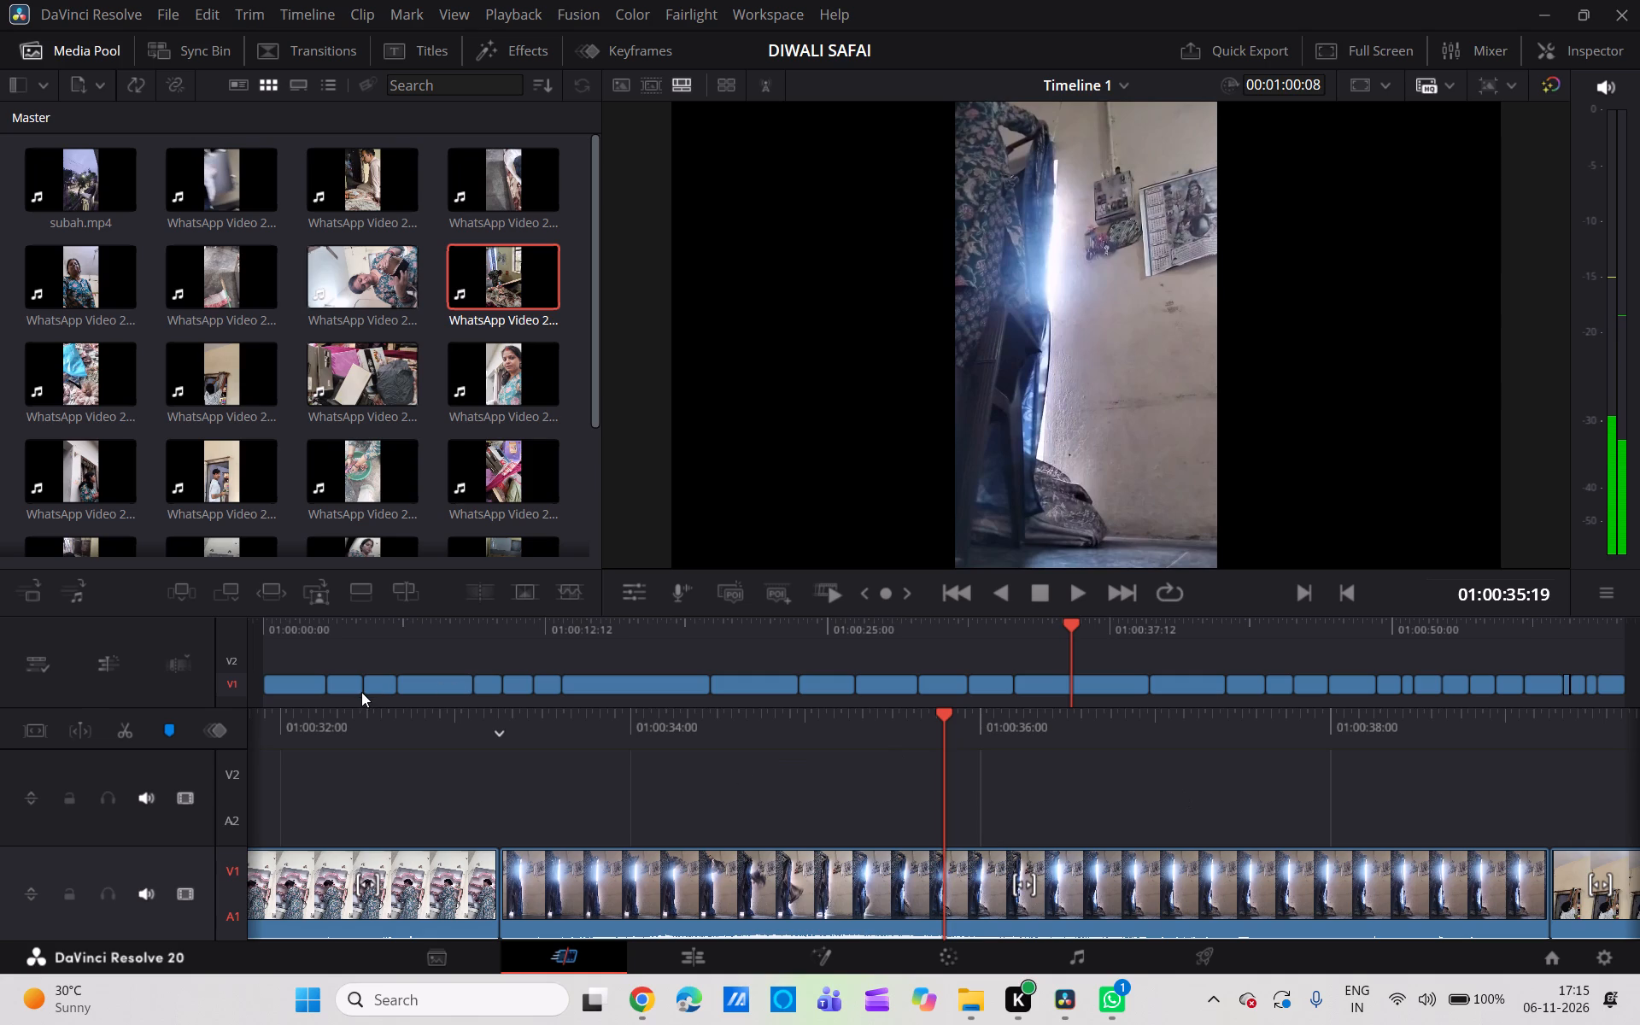
pyautogui.click(124, 724)
pyautogui.click(1029, 881)
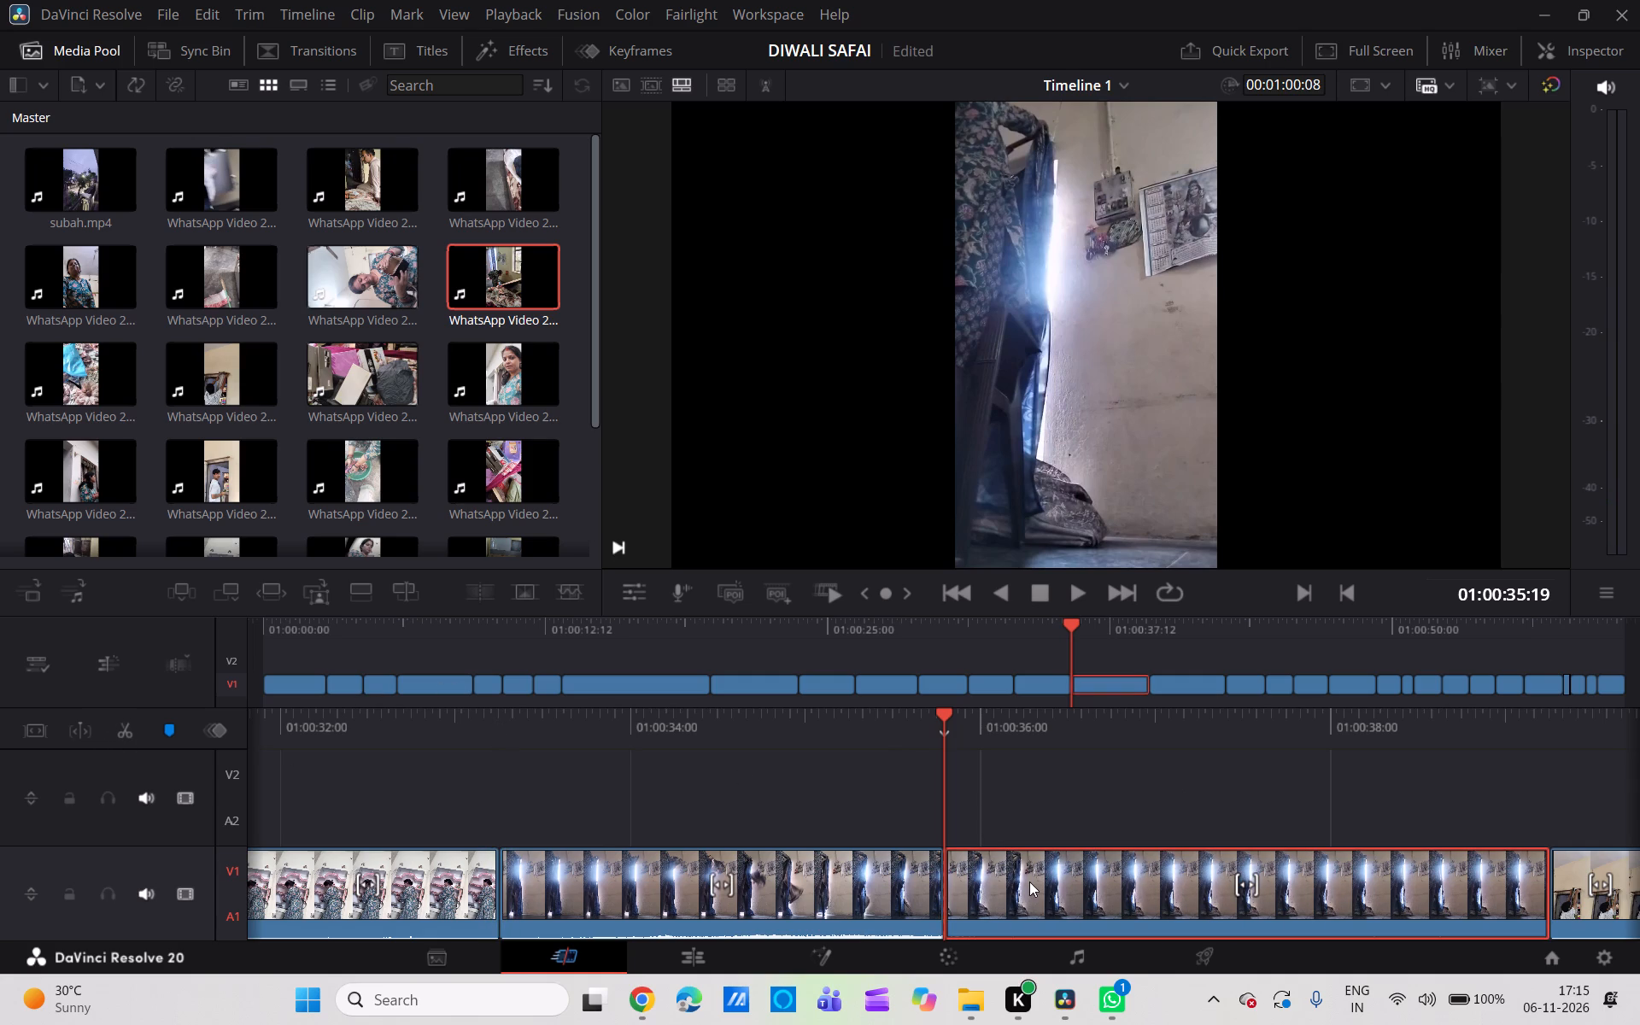
pyautogui.press('BackSpace')
pyautogui.click(1029, 881)
pyautogui.press('BackSpace')
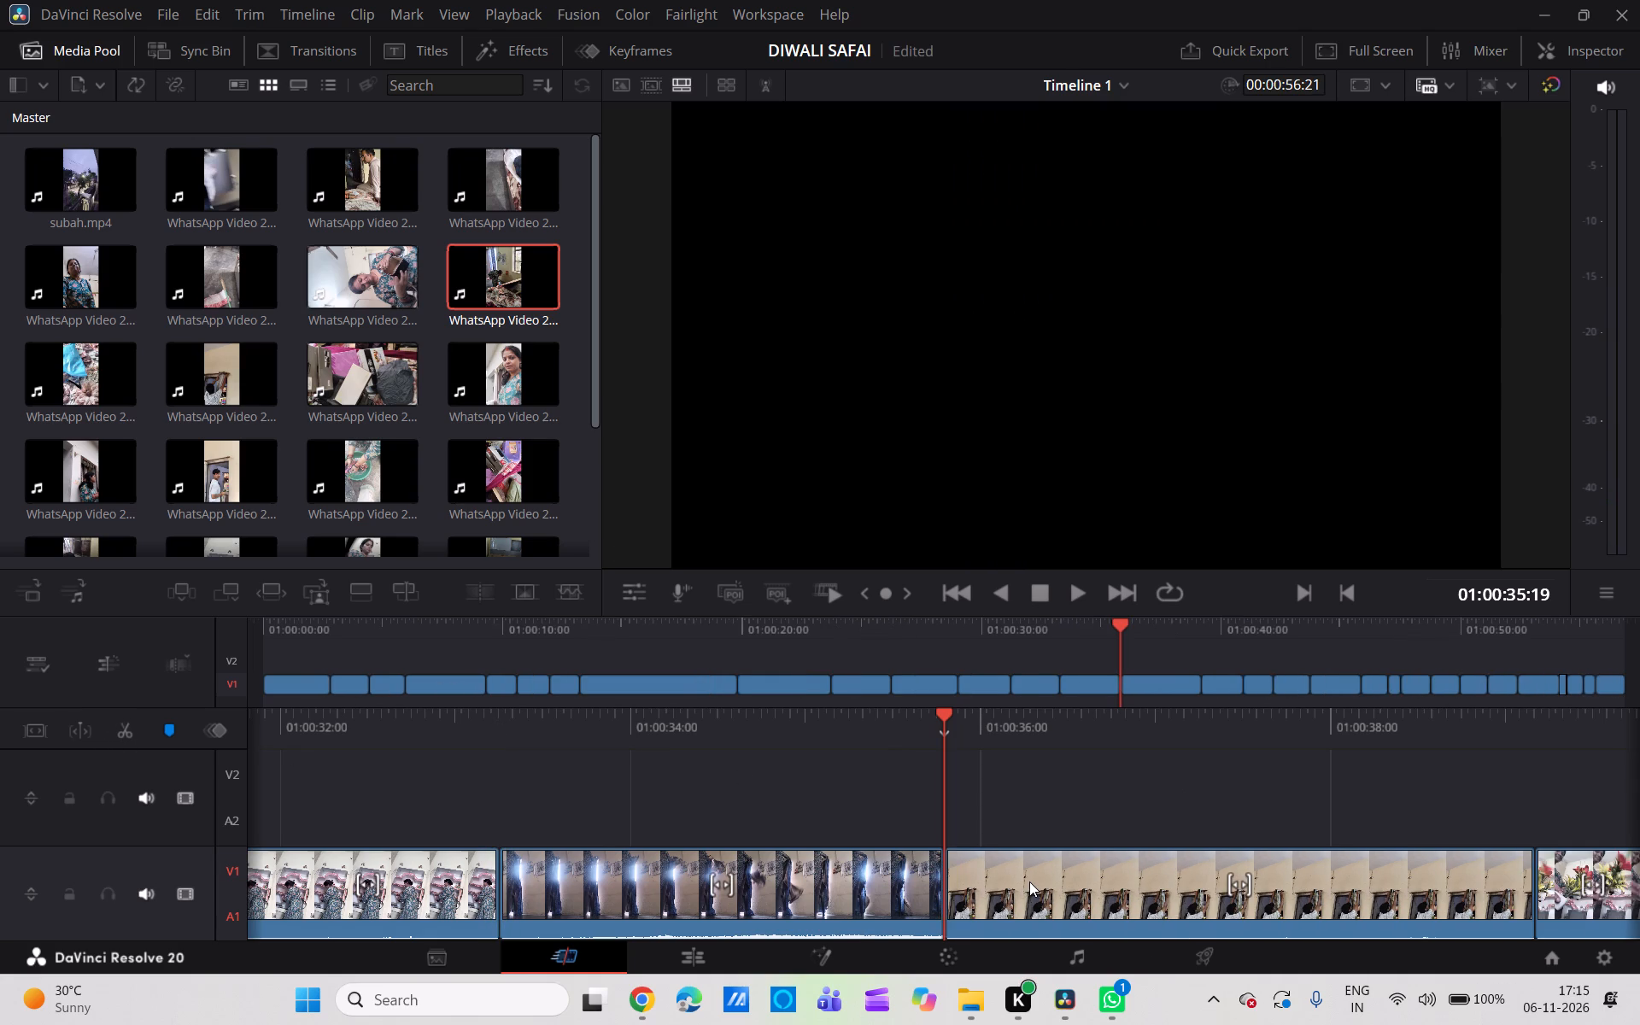
# Split the clip of the man at the doorway curtain rod at 01:00:37:09, delete its remainder and close the gap.
pyautogui.hscroll(-1, 1029, 881)
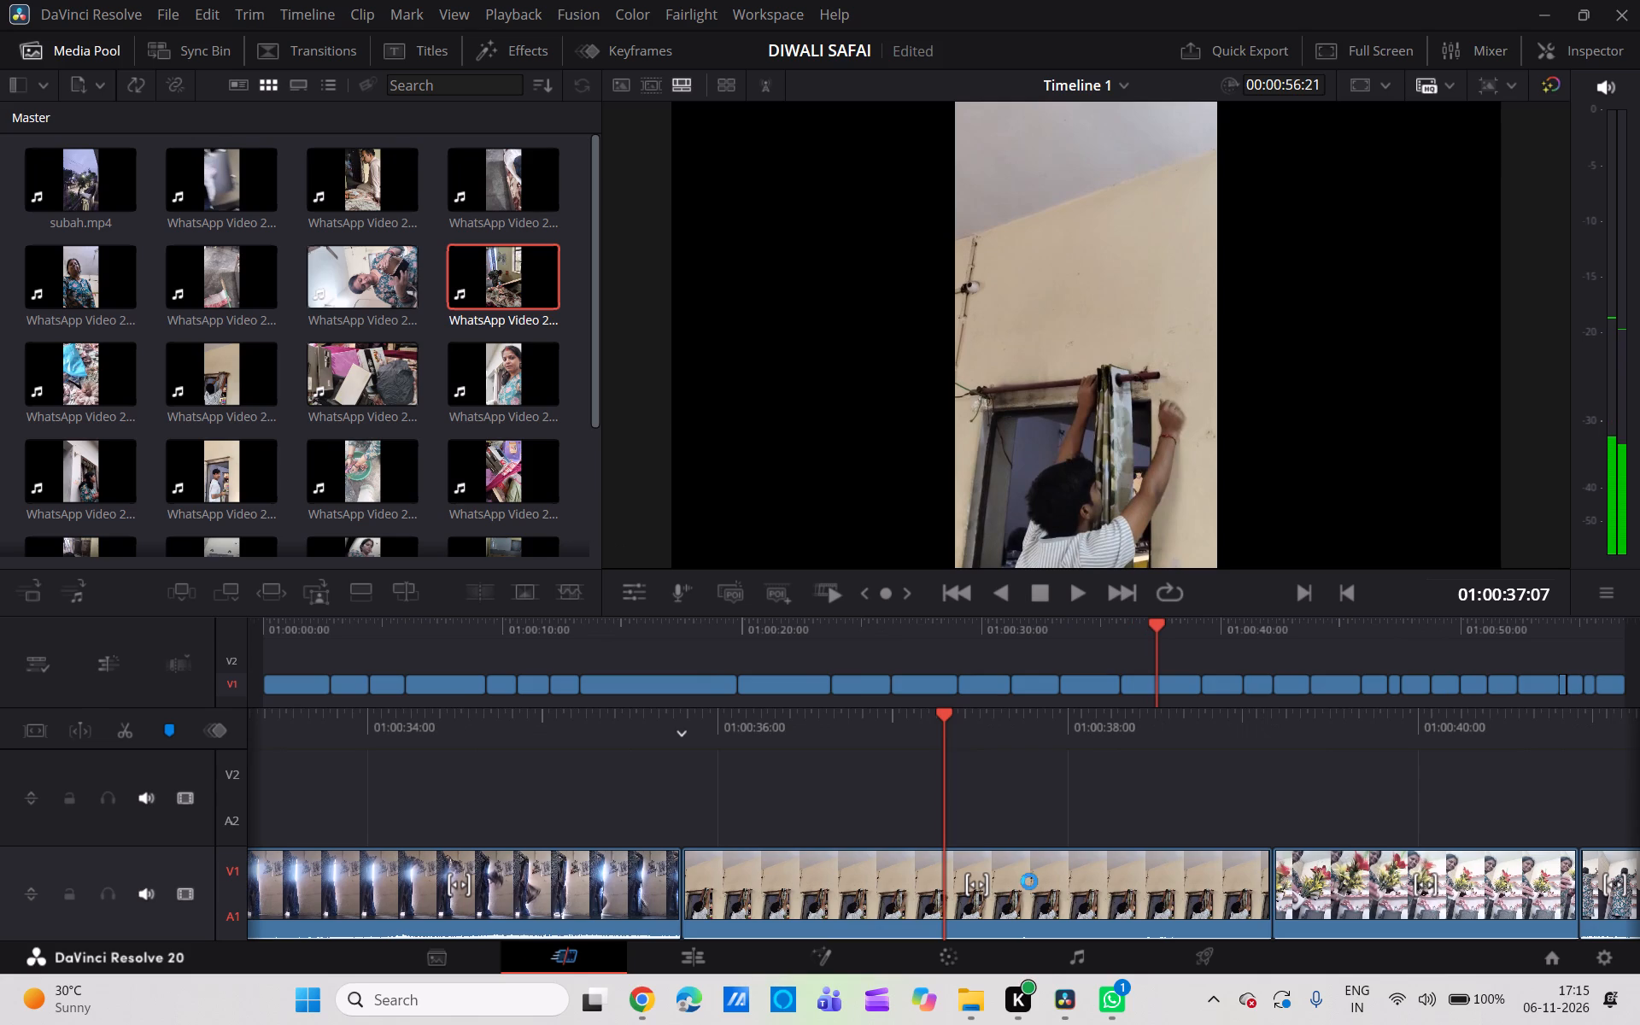
pyautogui.hscroll(-2, 1029, 881)
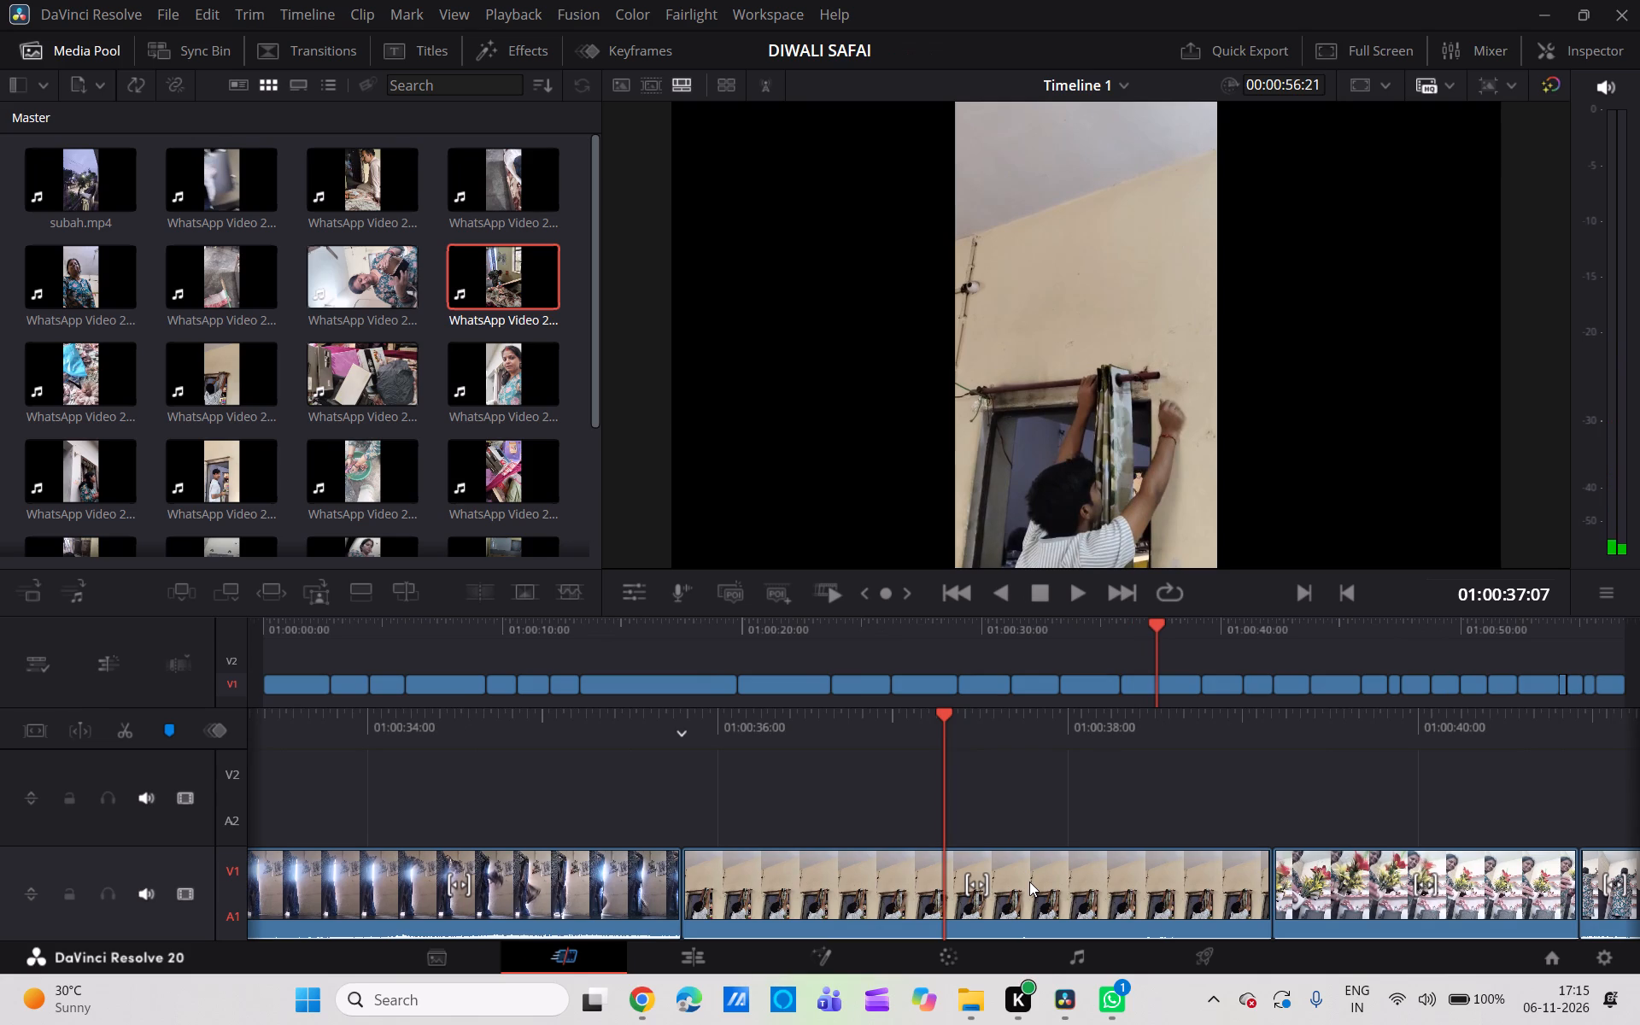
pyautogui.hscroll(-1, 1029, 881)
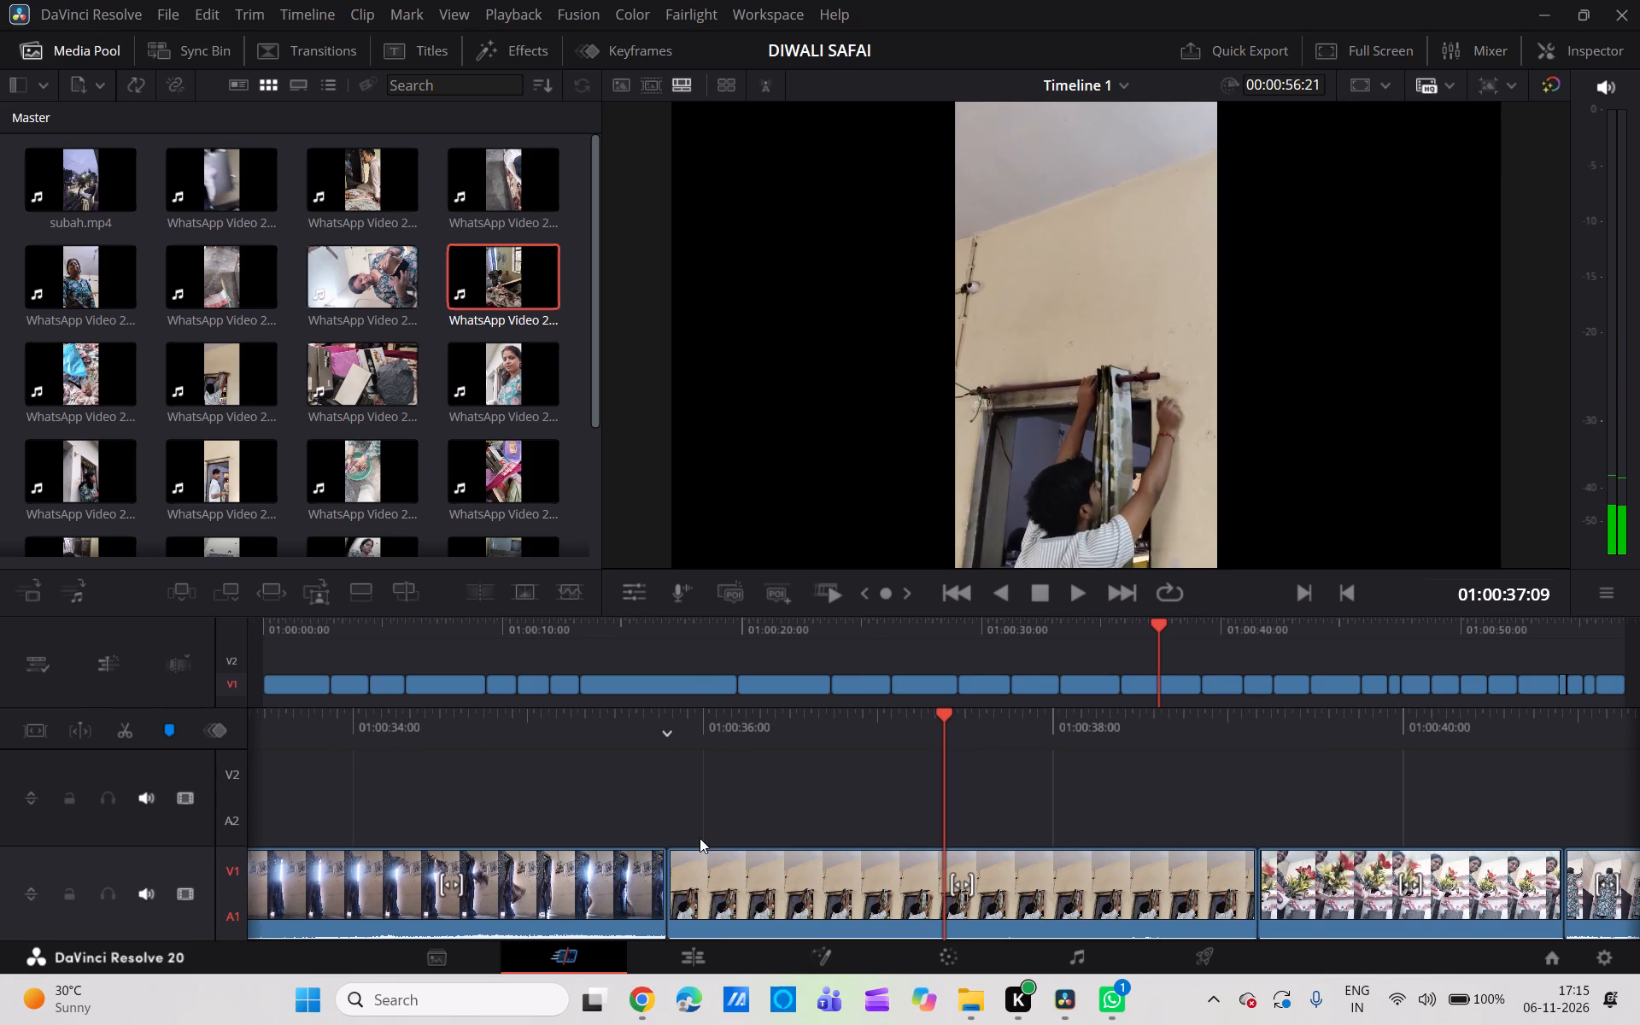
pyautogui.click(122, 730)
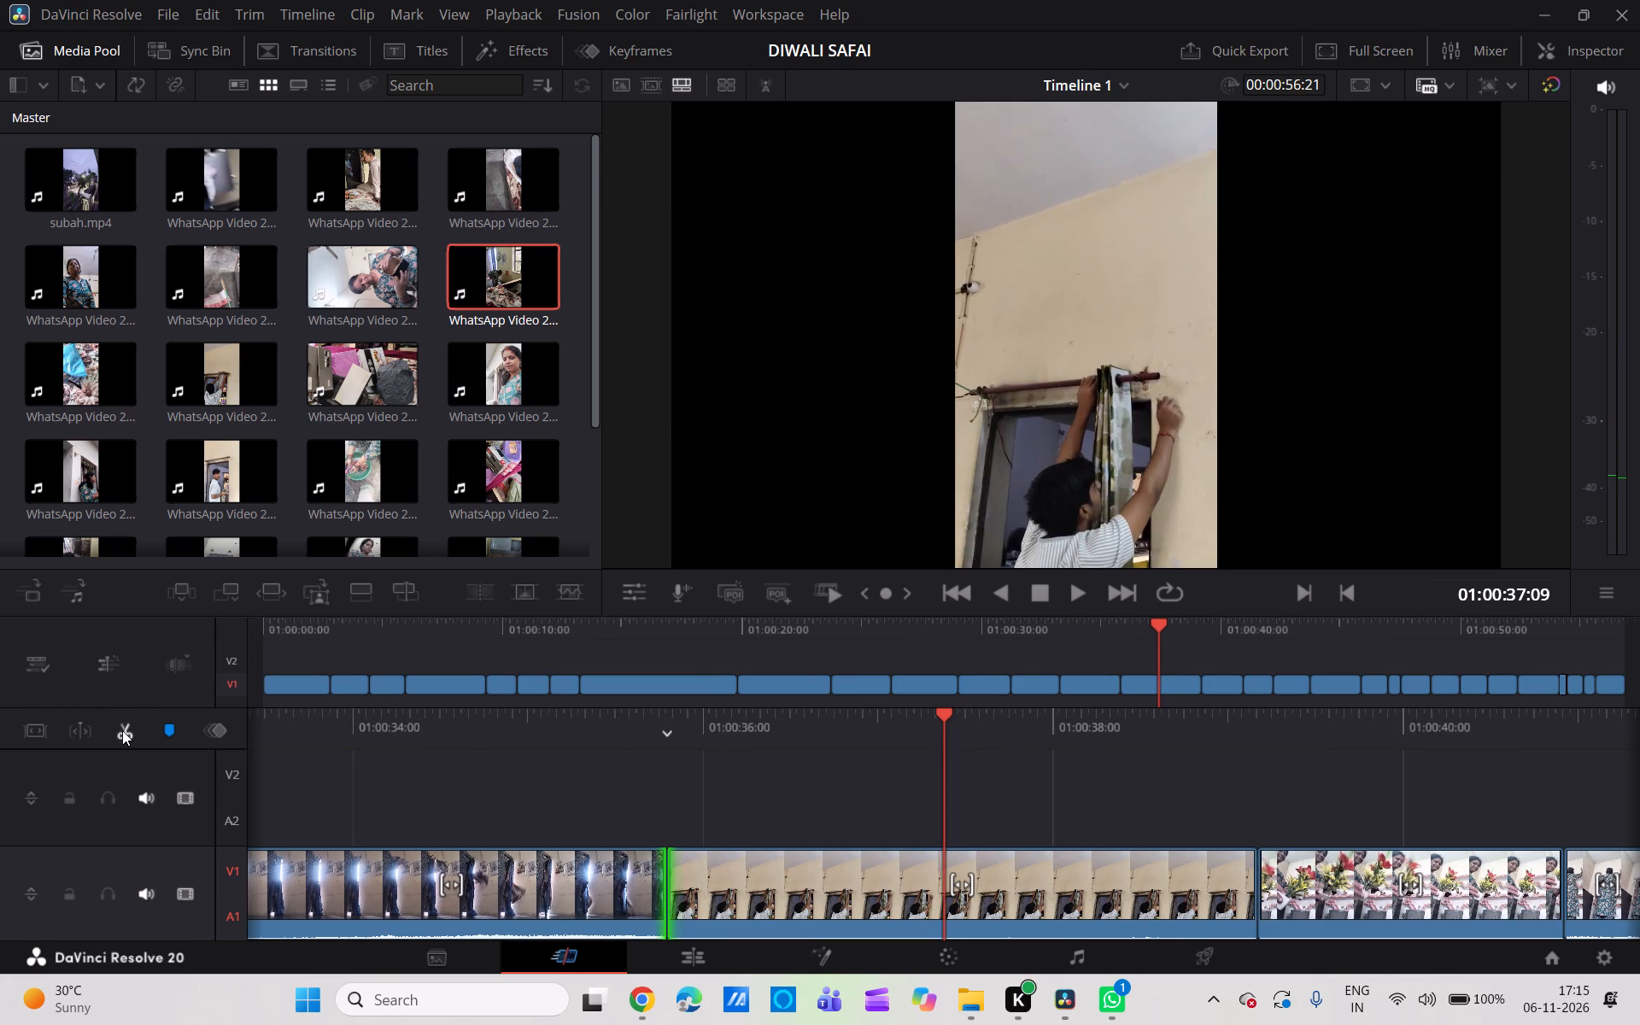
pyautogui.click(1040, 870)
pyautogui.press('BackSpace')
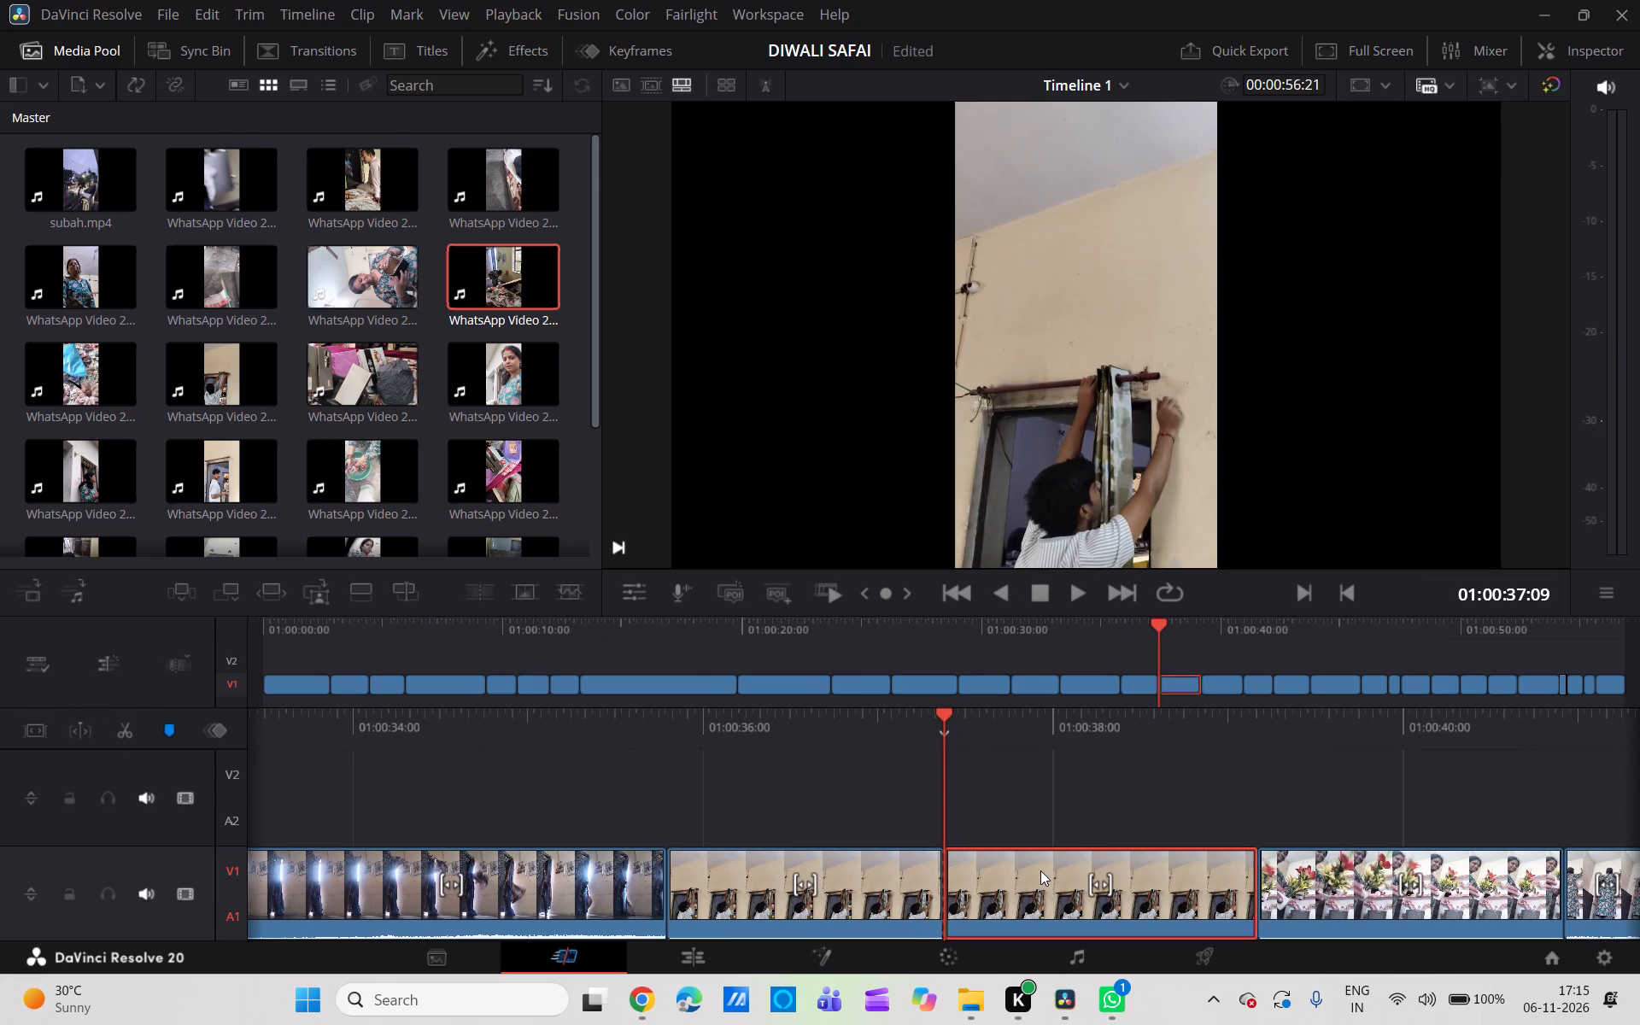
pyautogui.click(1040, 870)
pyautogui.press('BackSpace')
# Scrub through the flower-pot clip, split it at 01:00:37:19, delete the part after the cut and close the gap.
pyautogui.hscroll(-1, 1040, 870)
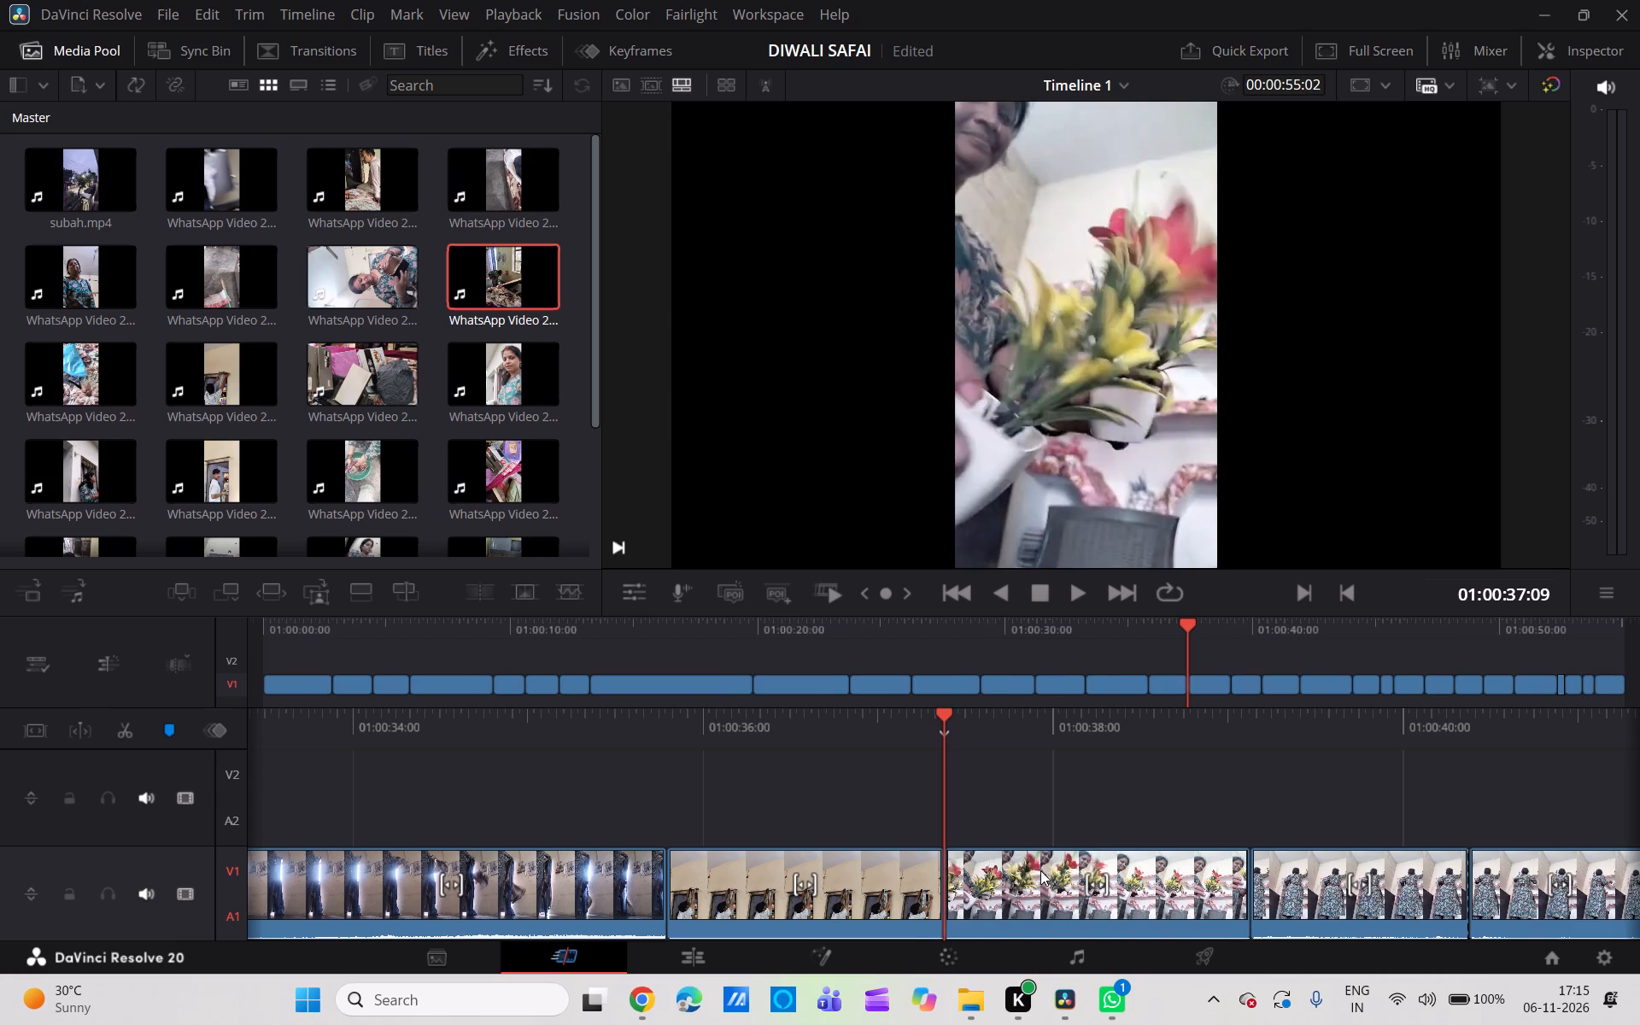
pyautogui.hscroll(-2, 1040, 870)
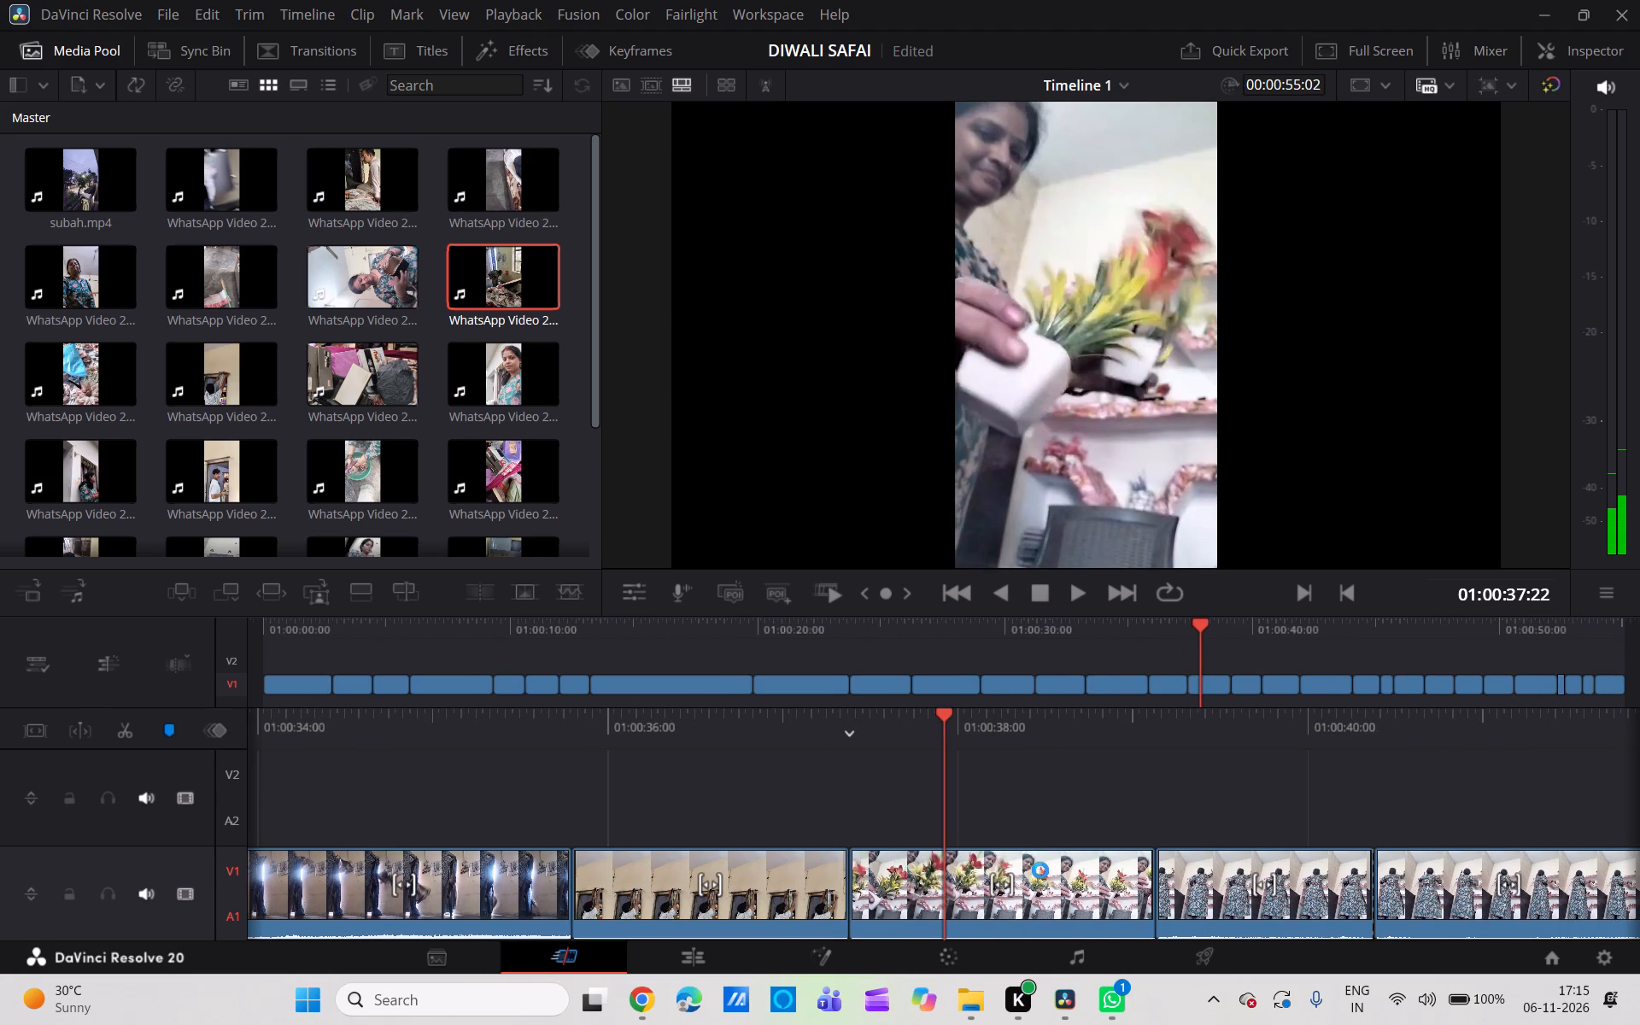
pyautogui.hscroll(-2, 1040, 870)
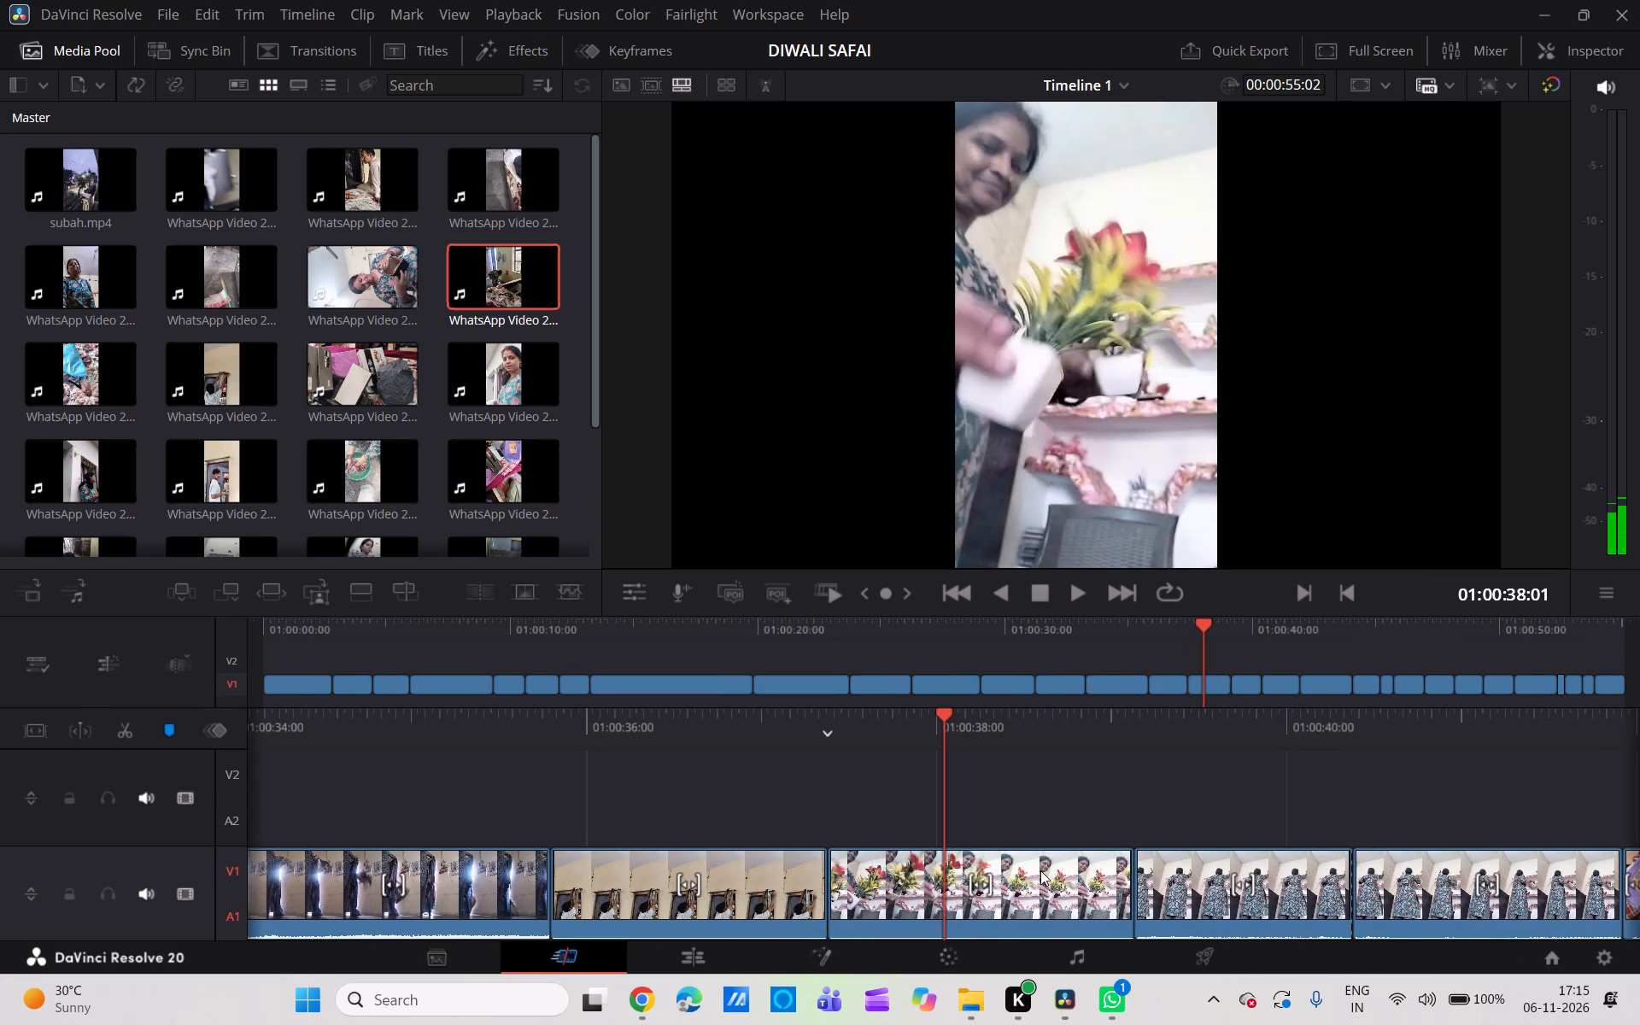
pyautogui.hscroll(-2, 1040, 870)
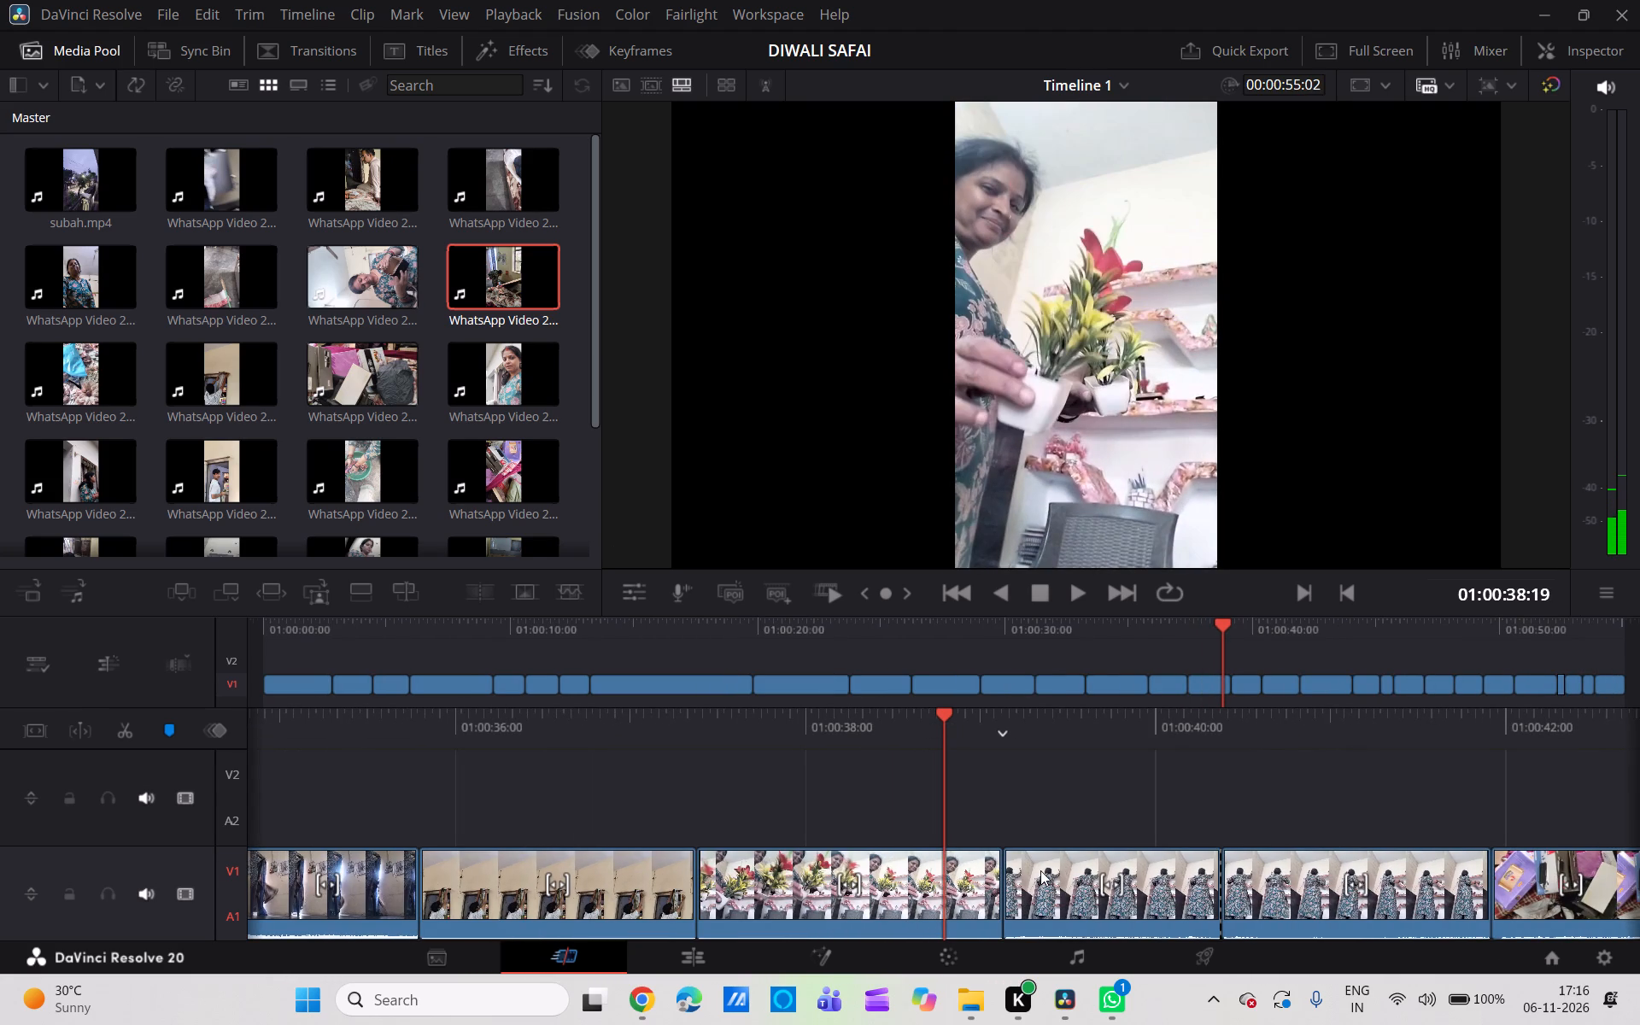
pyautogui.hscroll(-3, 1040, 870)
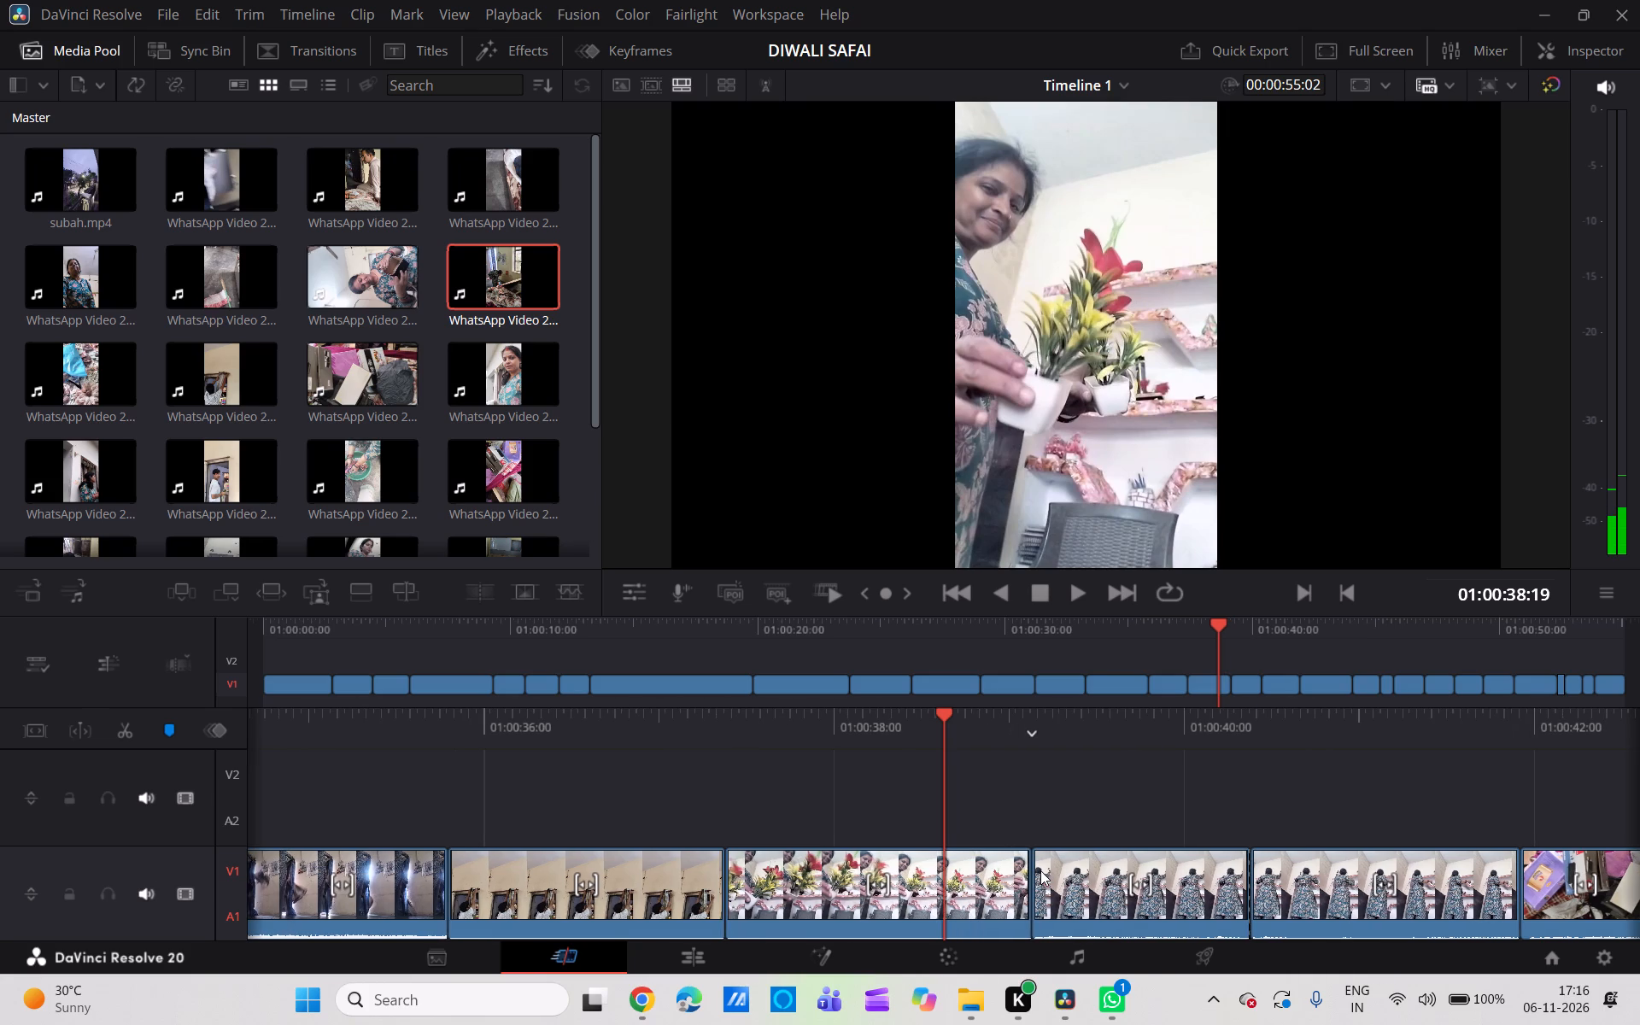
pyautogui.hscroll(-2, 1040, 870)
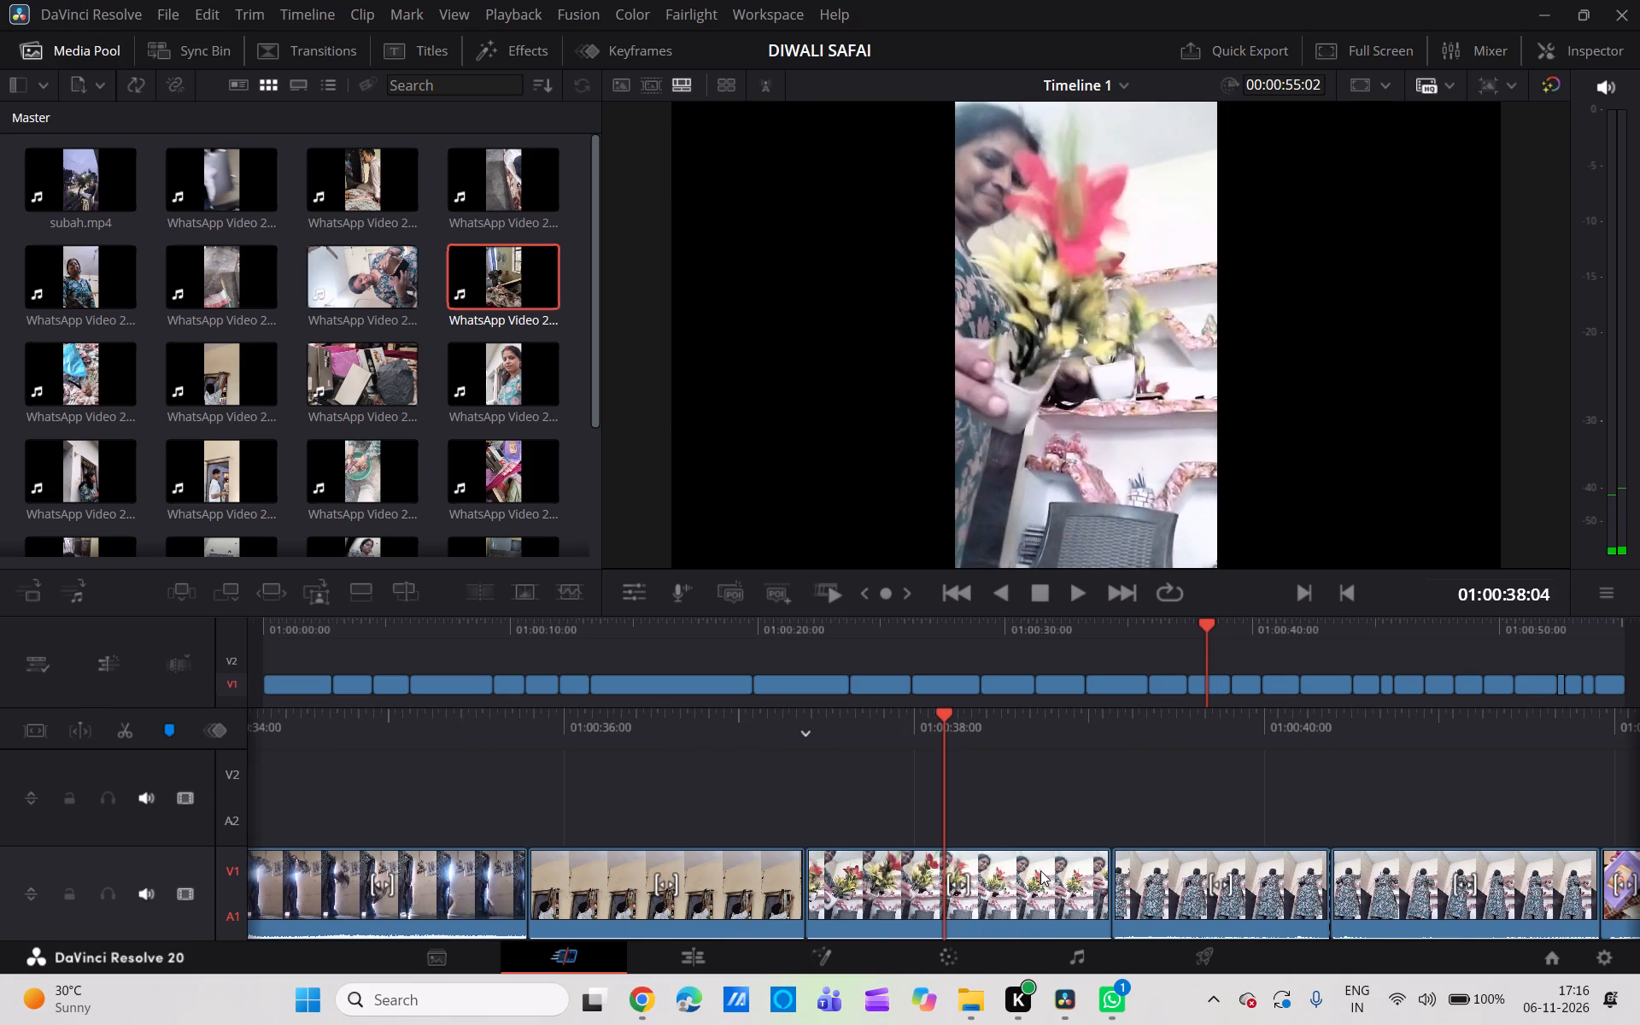
pyautogui.hscroll(-1, 1040, 870)
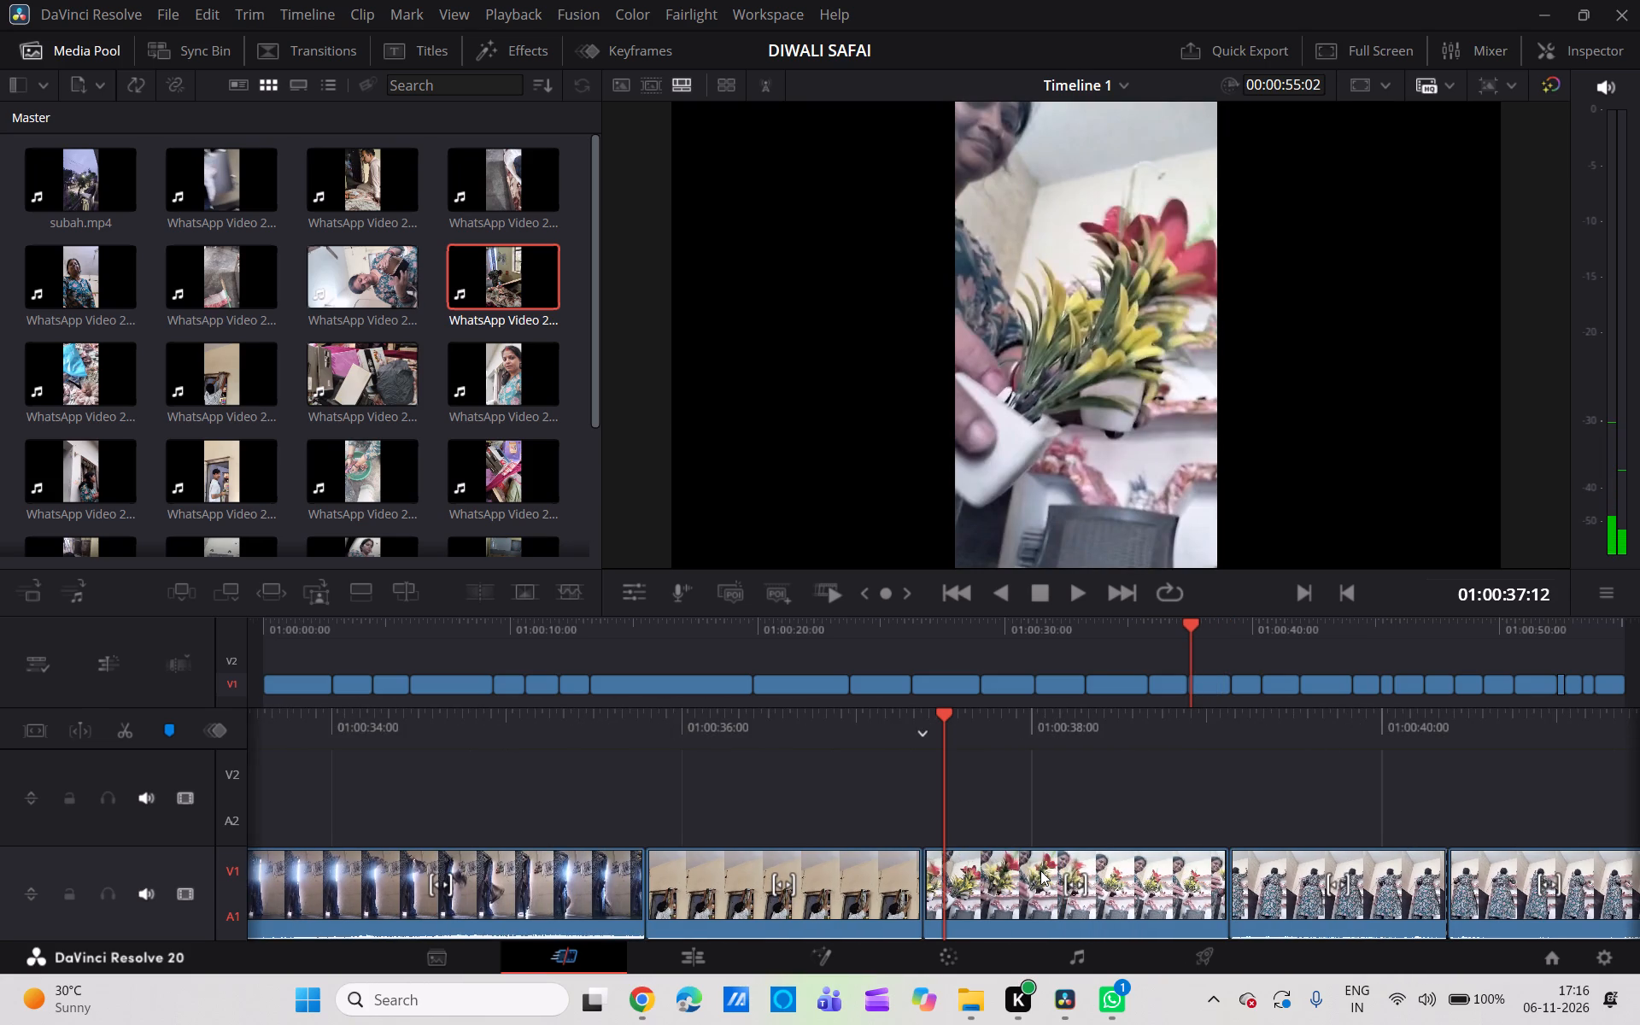
pyautogui.hscroll(-1, 1040, 870)
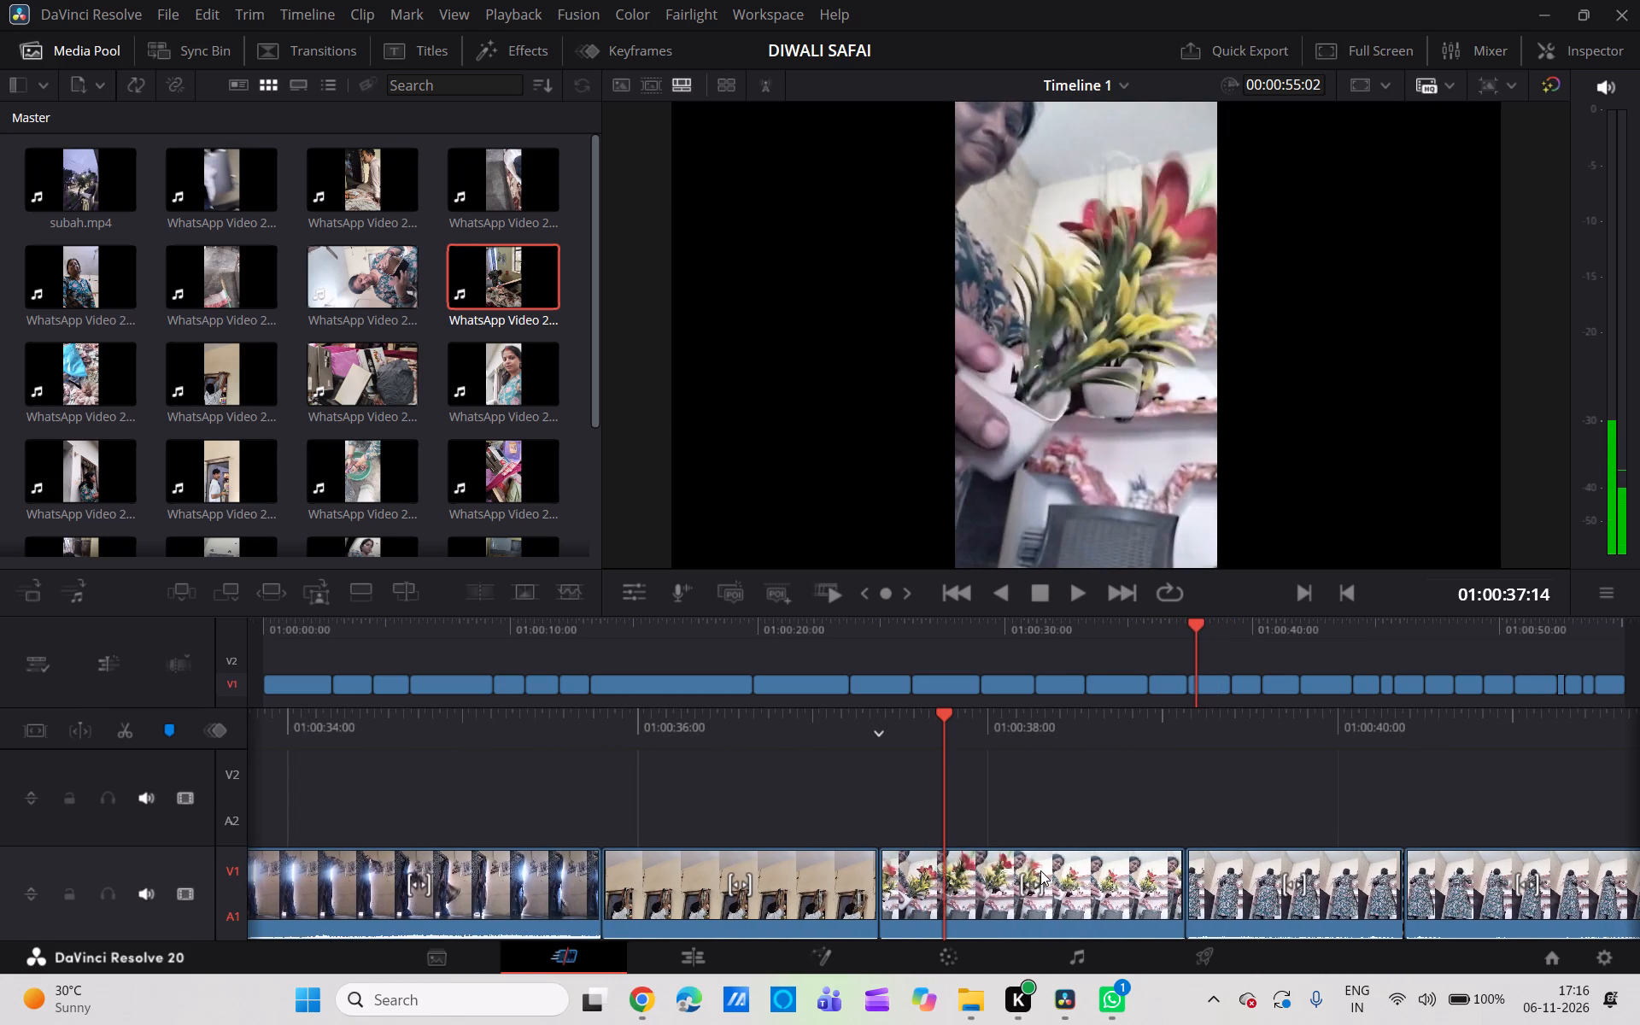
pyautogui.hscroll(-1, 1040, 870)
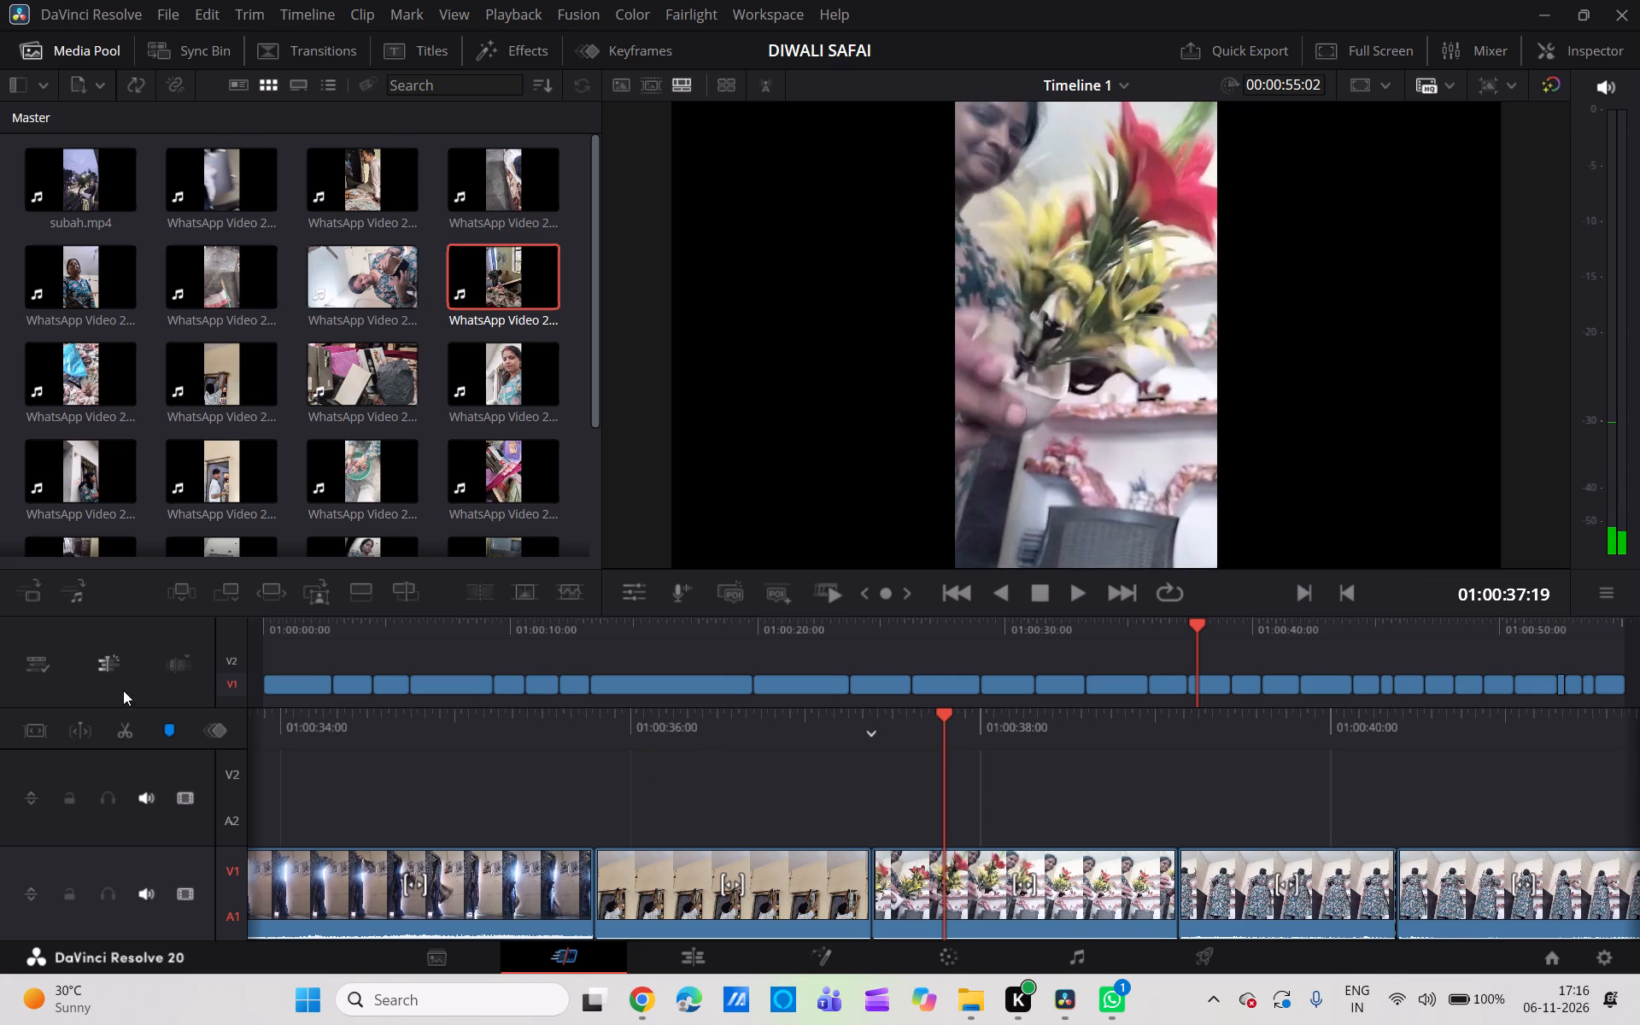
pyautogui.click(124, 724)
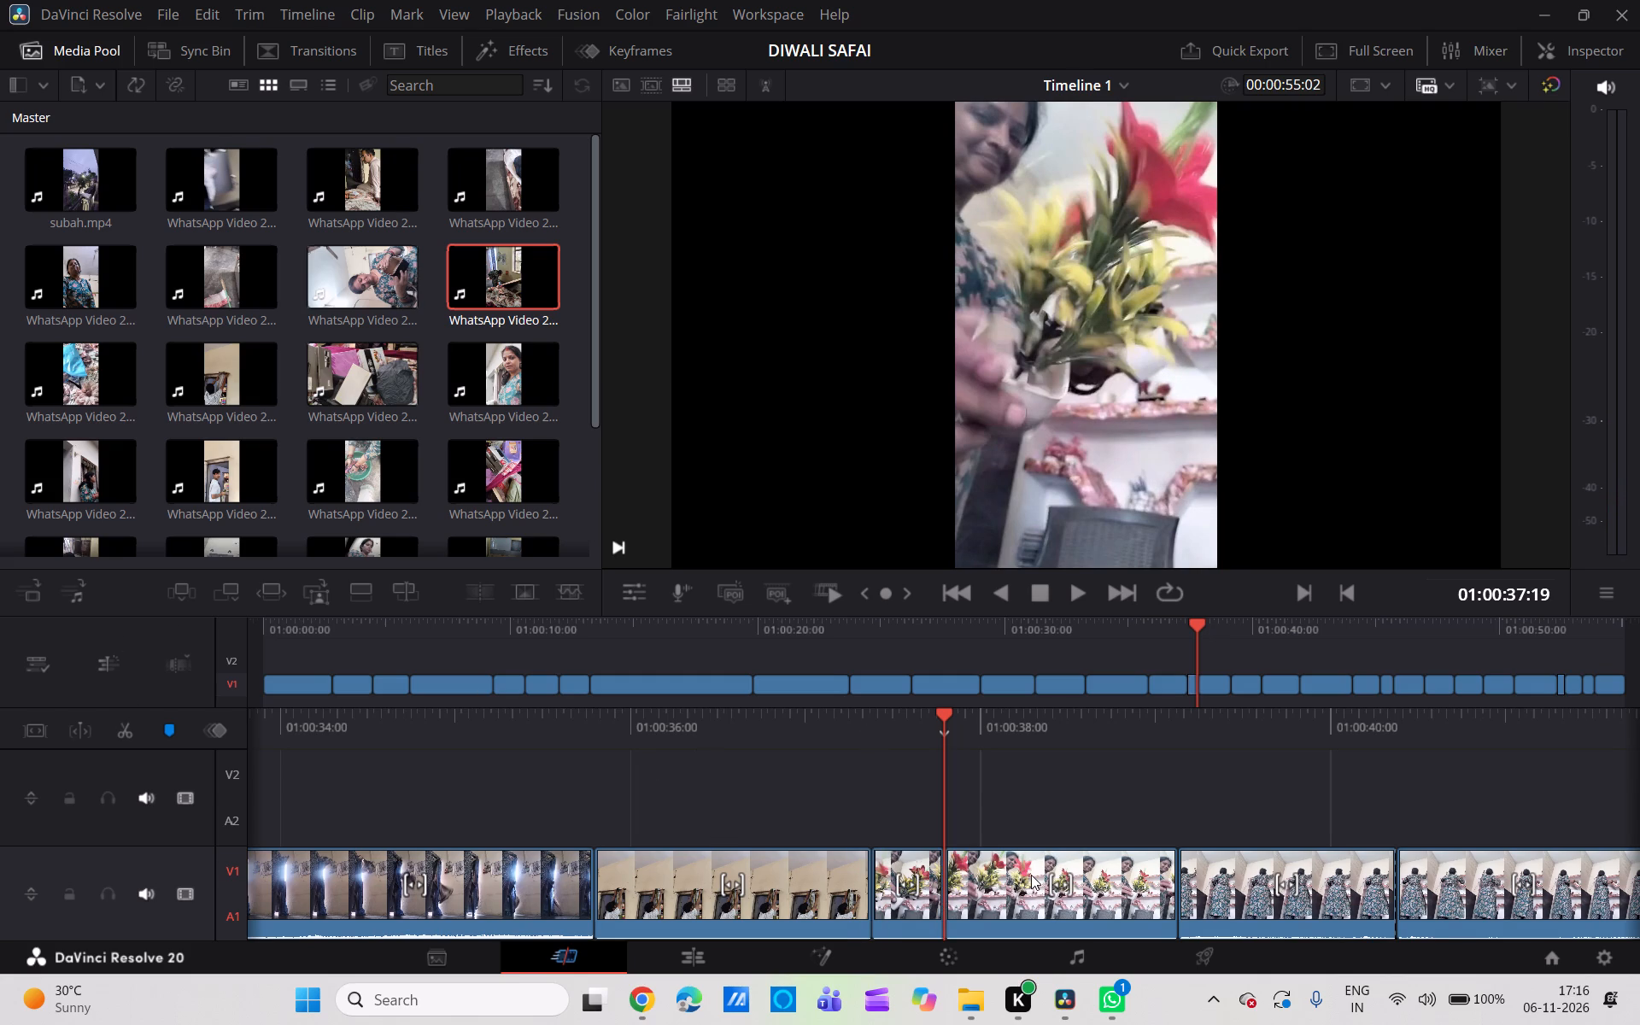
pyautogui.click(1031, 875)
pyautogui.press('BackSpace')
pyautogui.click(1031, 875)
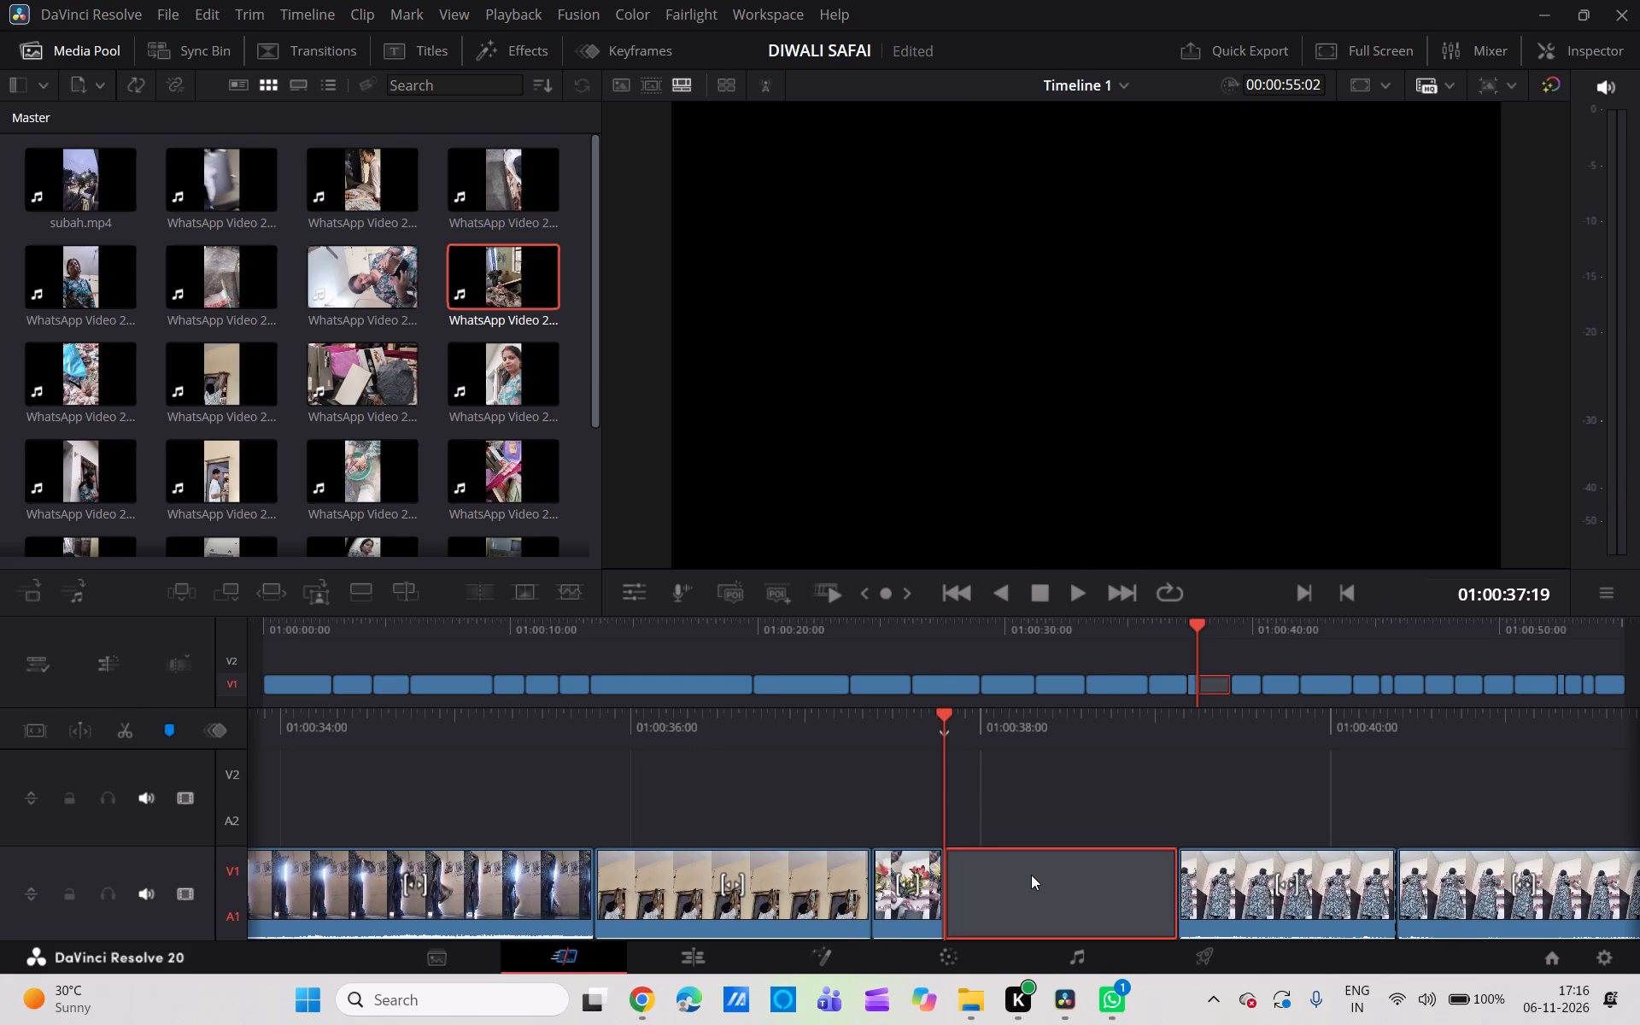
pyautogui.press('BackSpace')
# Split the first shelf-cleaning clip after the flower-pot clip at 01:00:38:07, delete its remainder and close the gap.
pyautogui.hscroll(-1, 1031, 875)
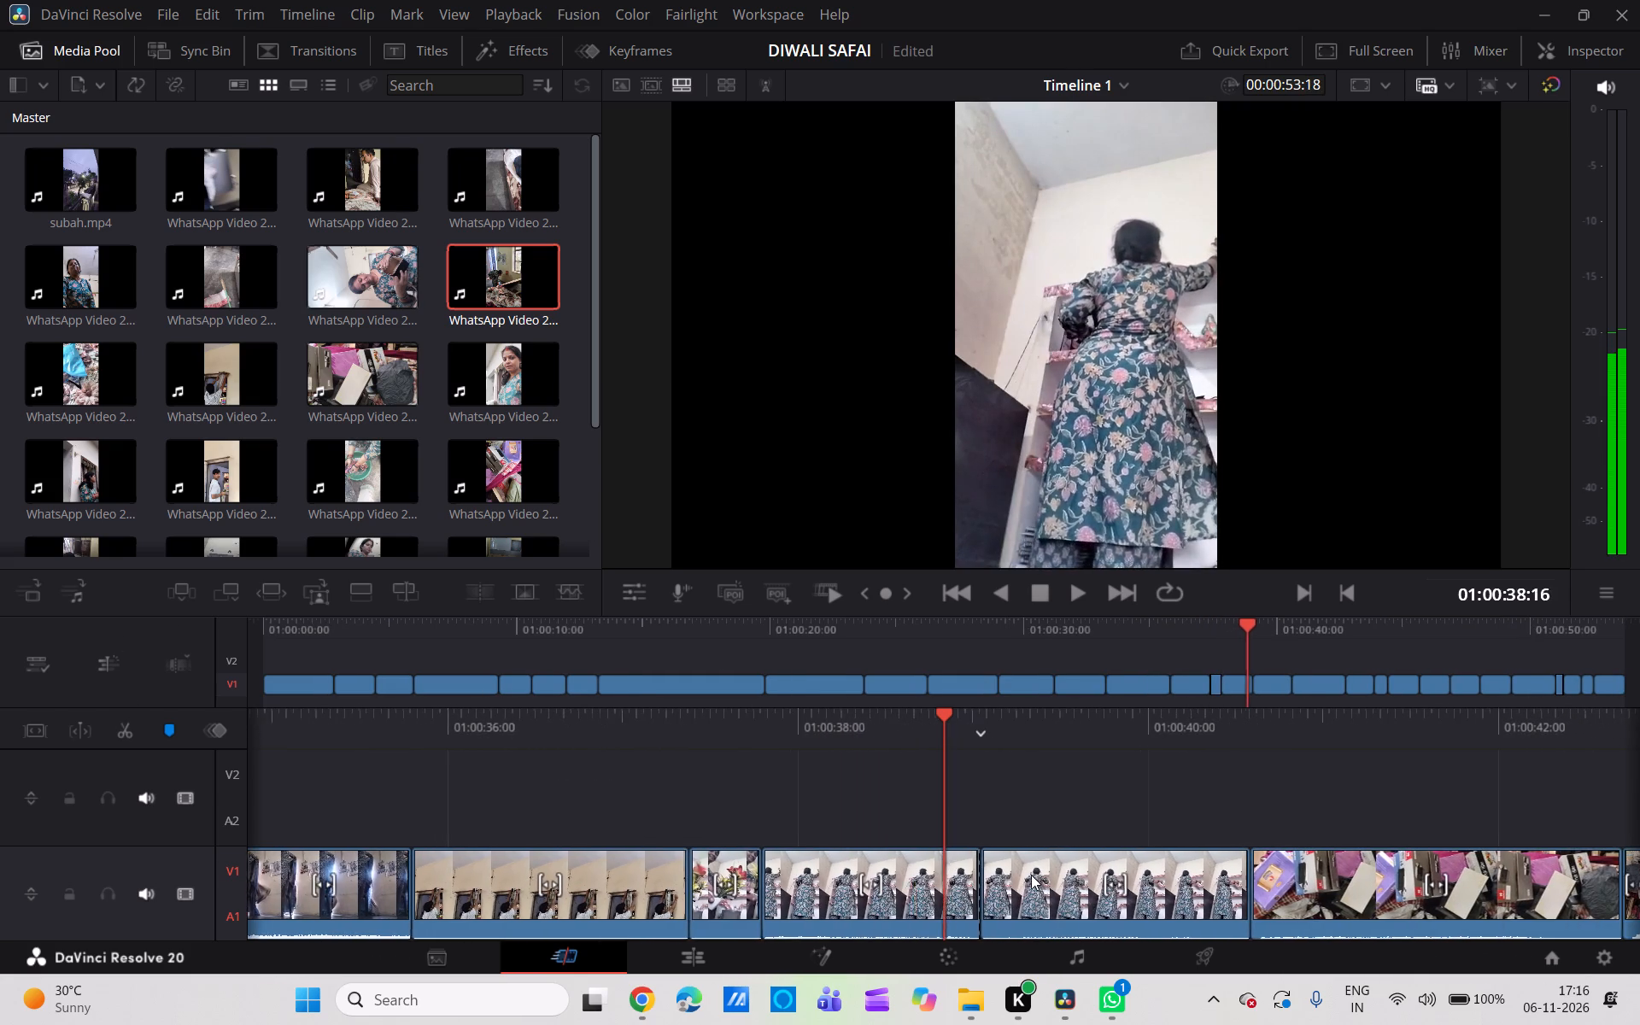
pyautogui.hscroll(-2, 1031, 875)
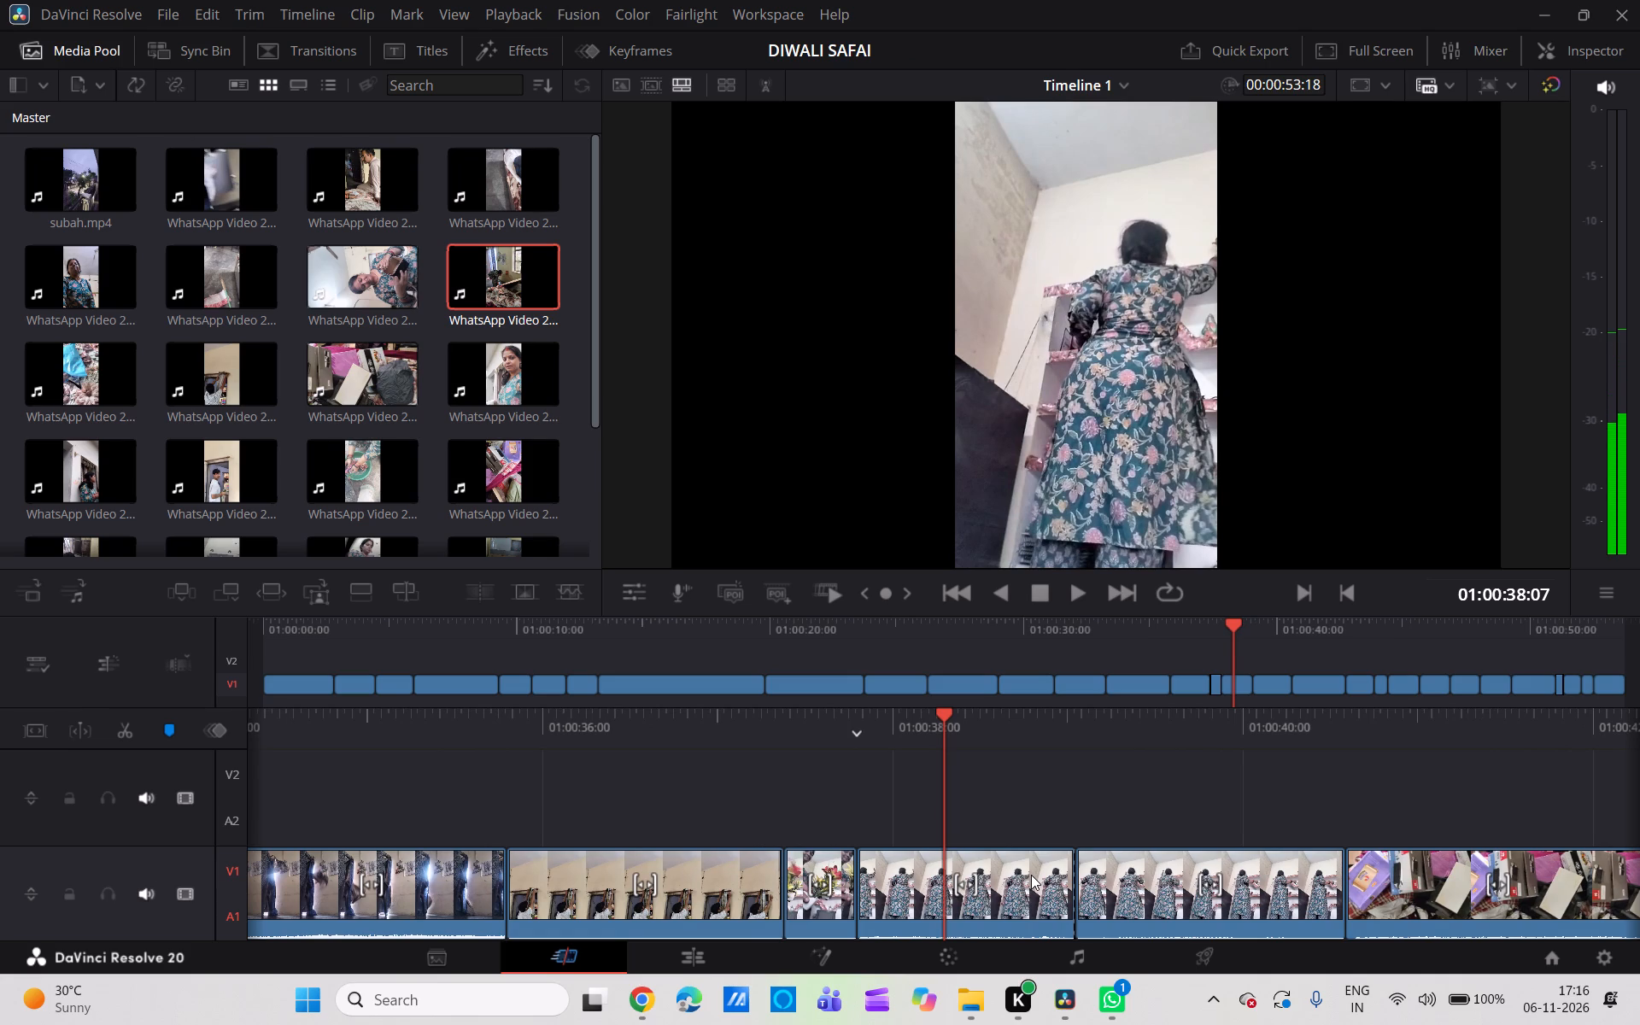
pyautogui.click(120, 728)
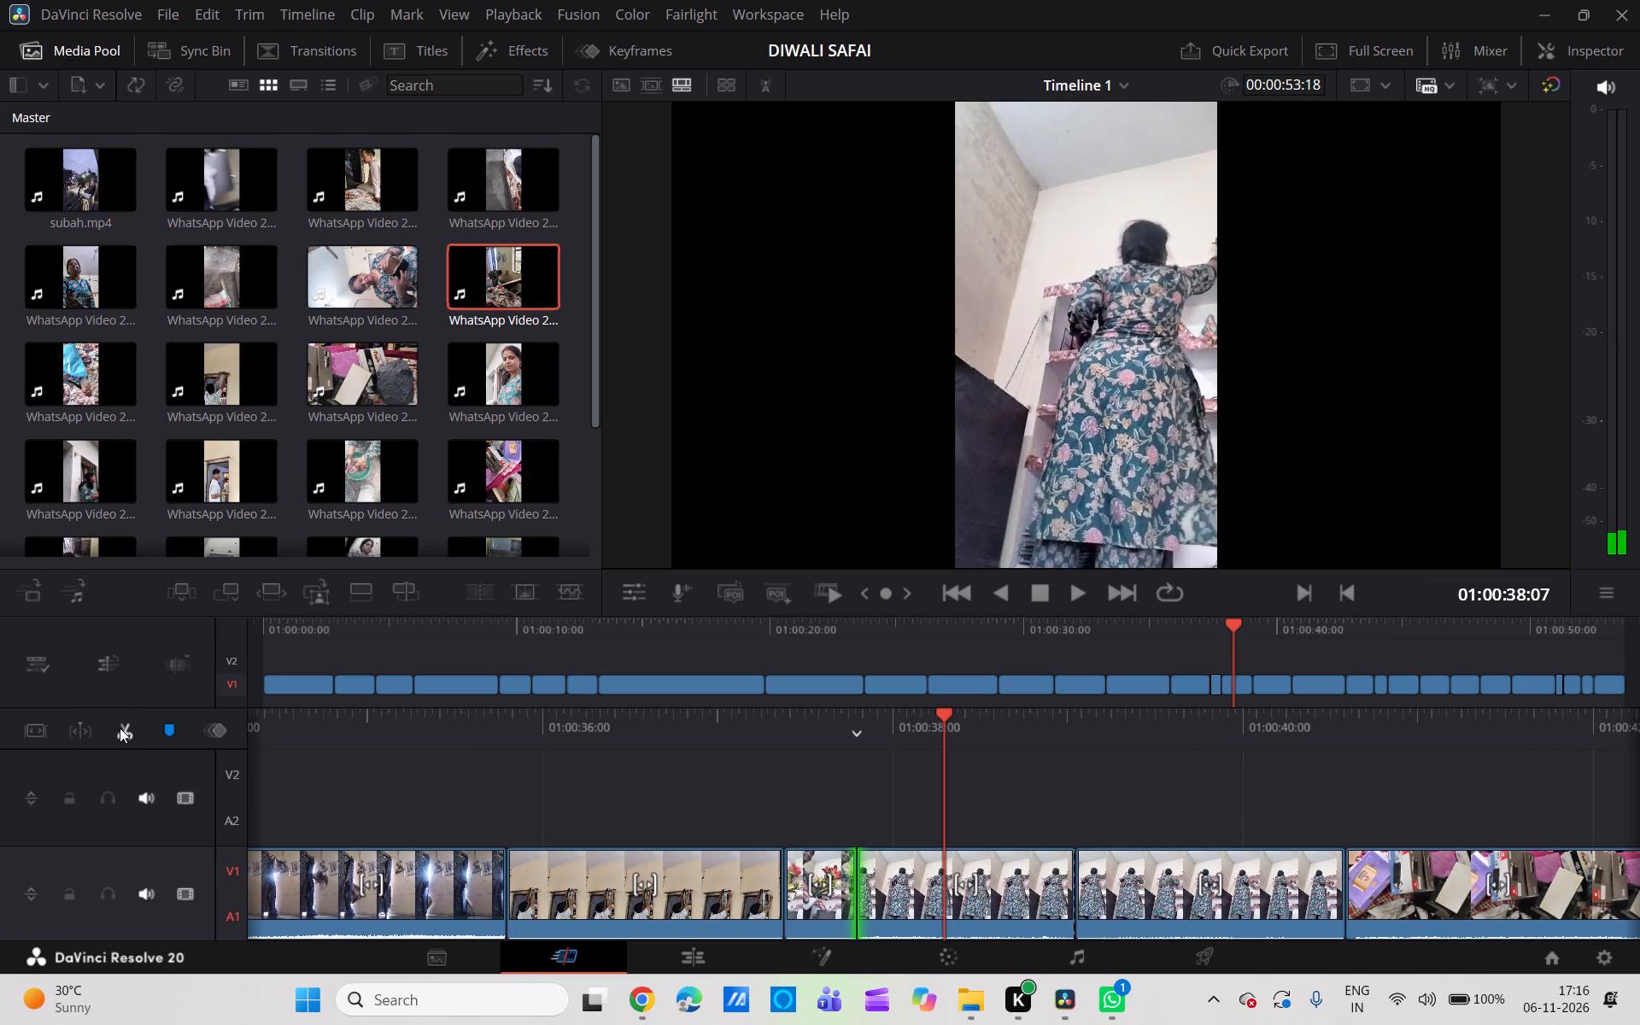
pyautogui.click(1011, 906)
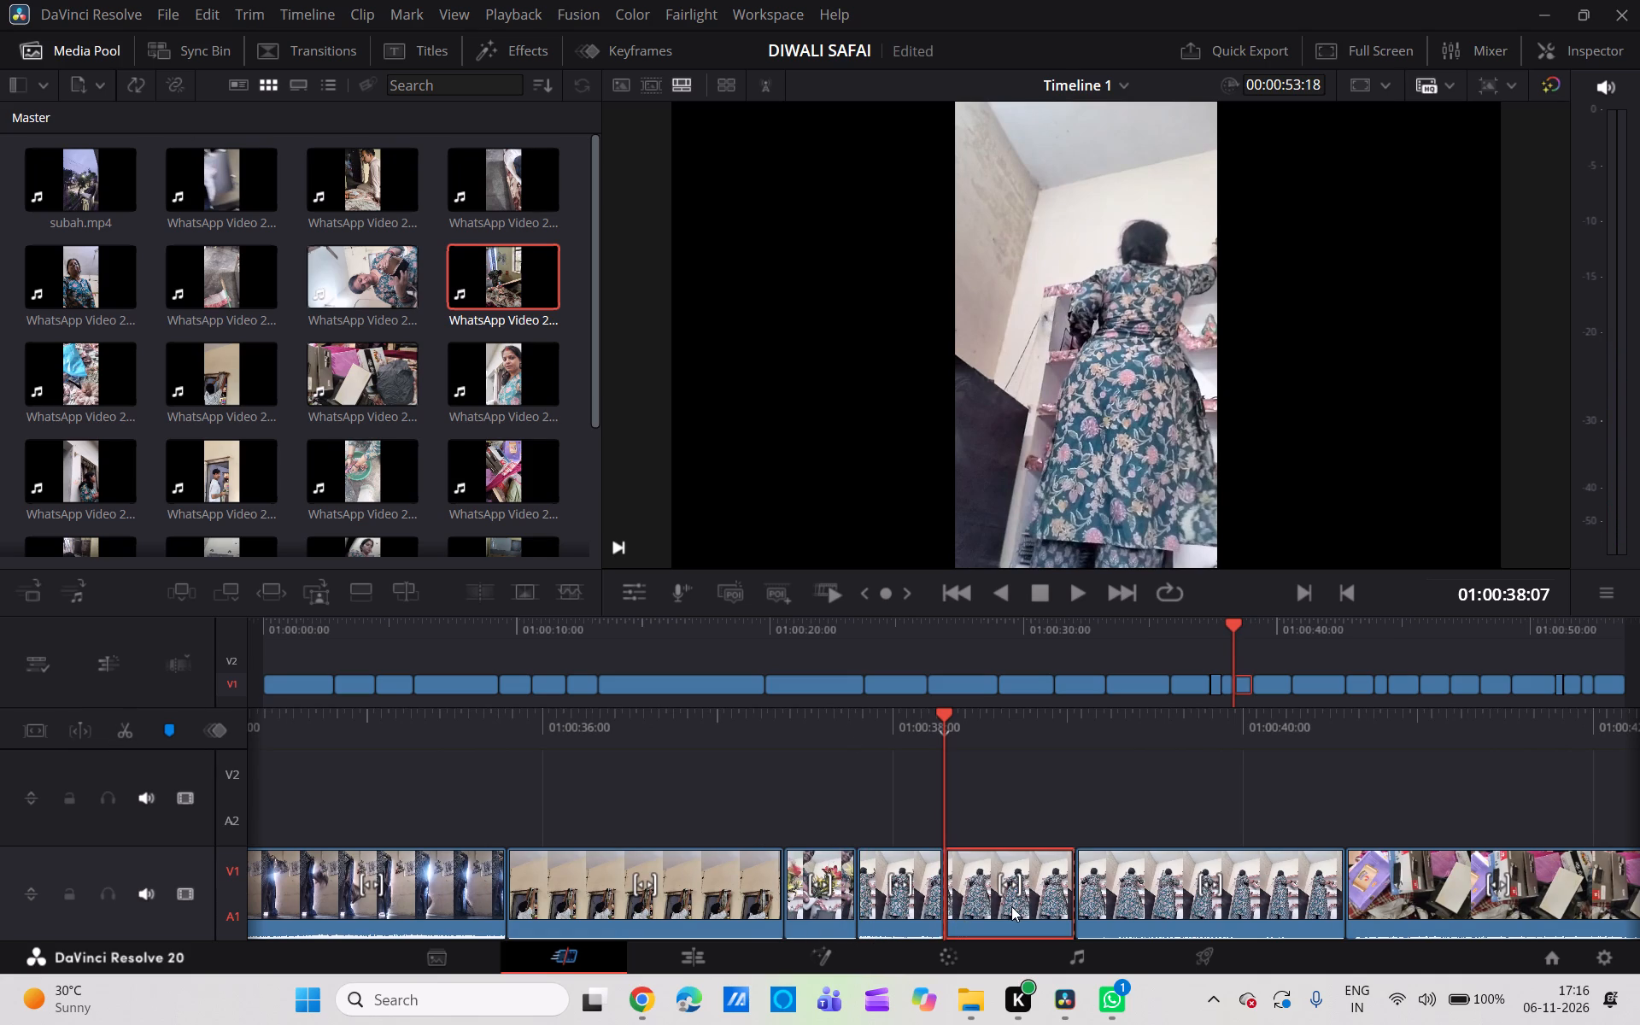
pyautogui.press('BackSpace')
pyautogui.click(1011, 906)
pyautogui.press('BackSpace')
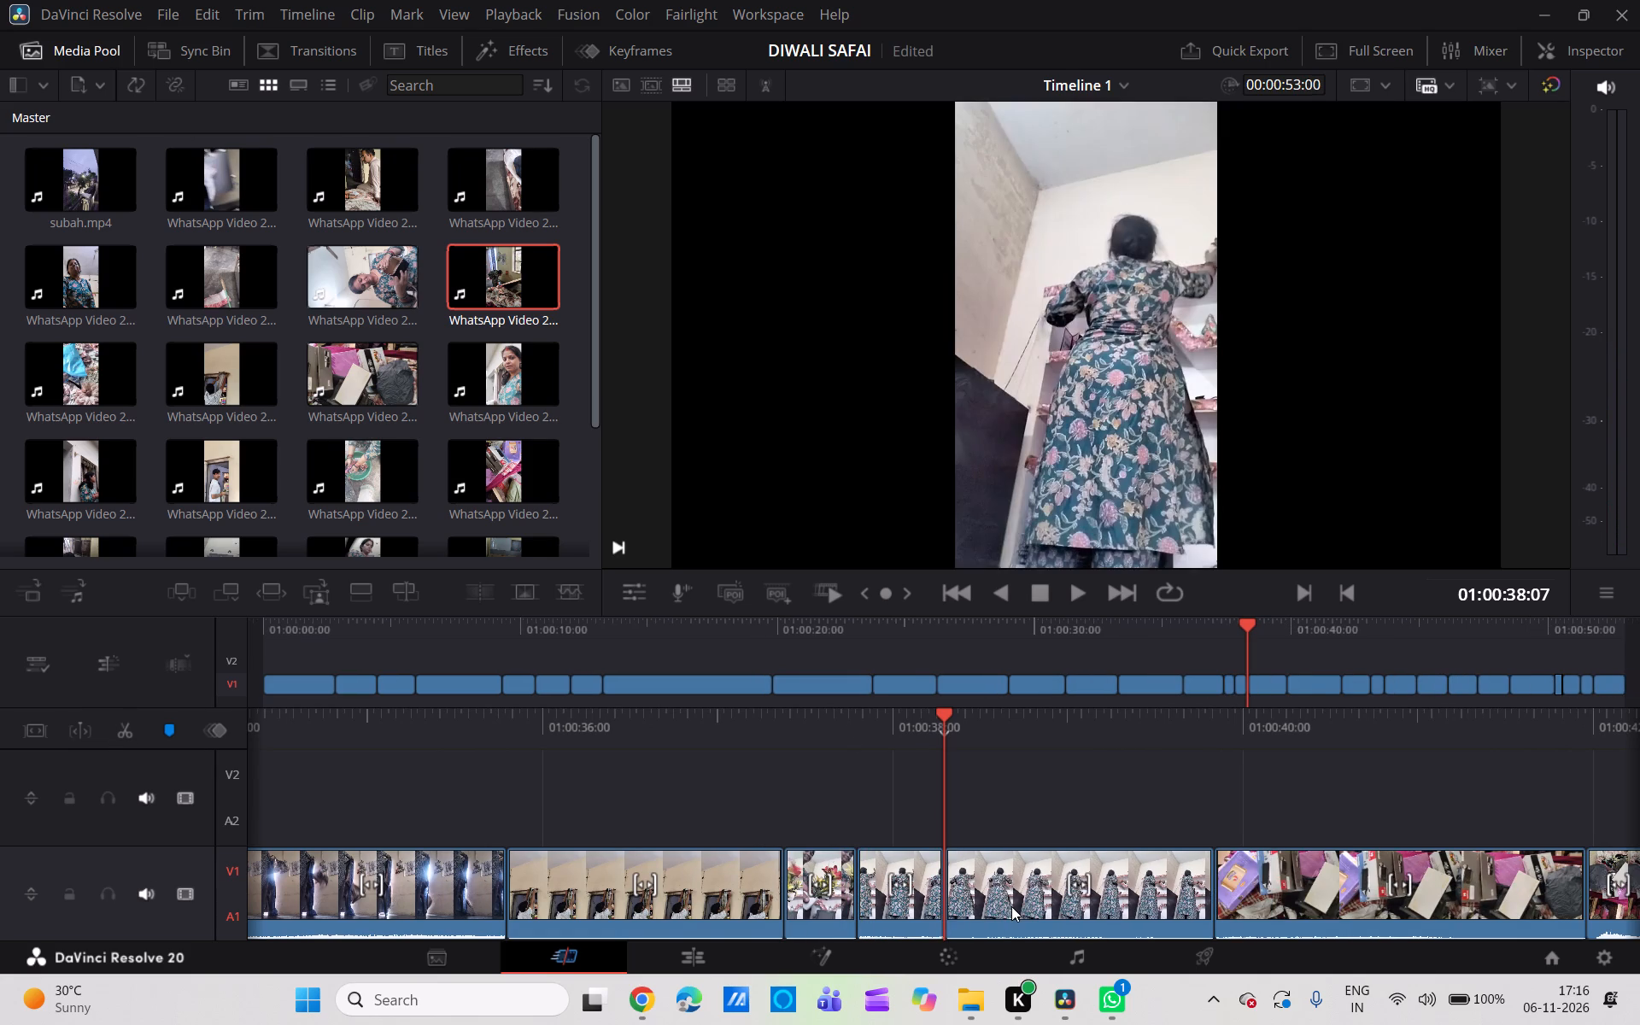
# Split the second shelf-cleaning clip at 01:00:39:01, delete the part before the boxes clip and close the gap.
pyautogui.hscroll(-2, 1011, 906)
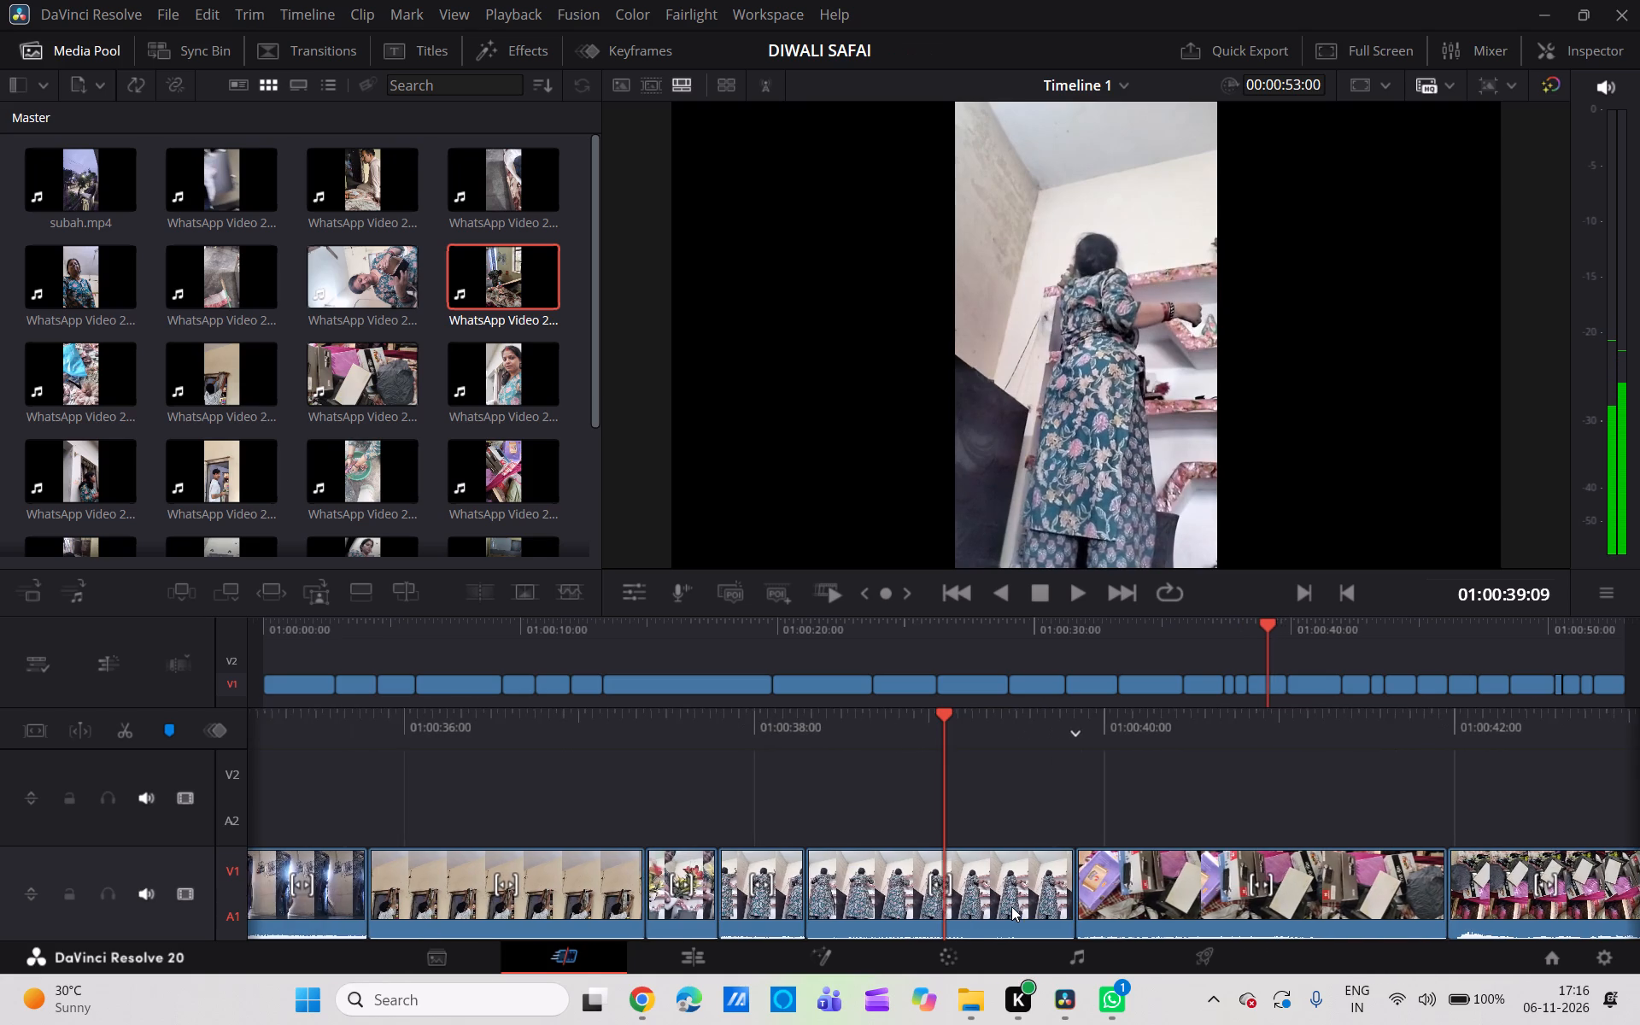
pyautogui.hscroll(-2, 1011, 906)
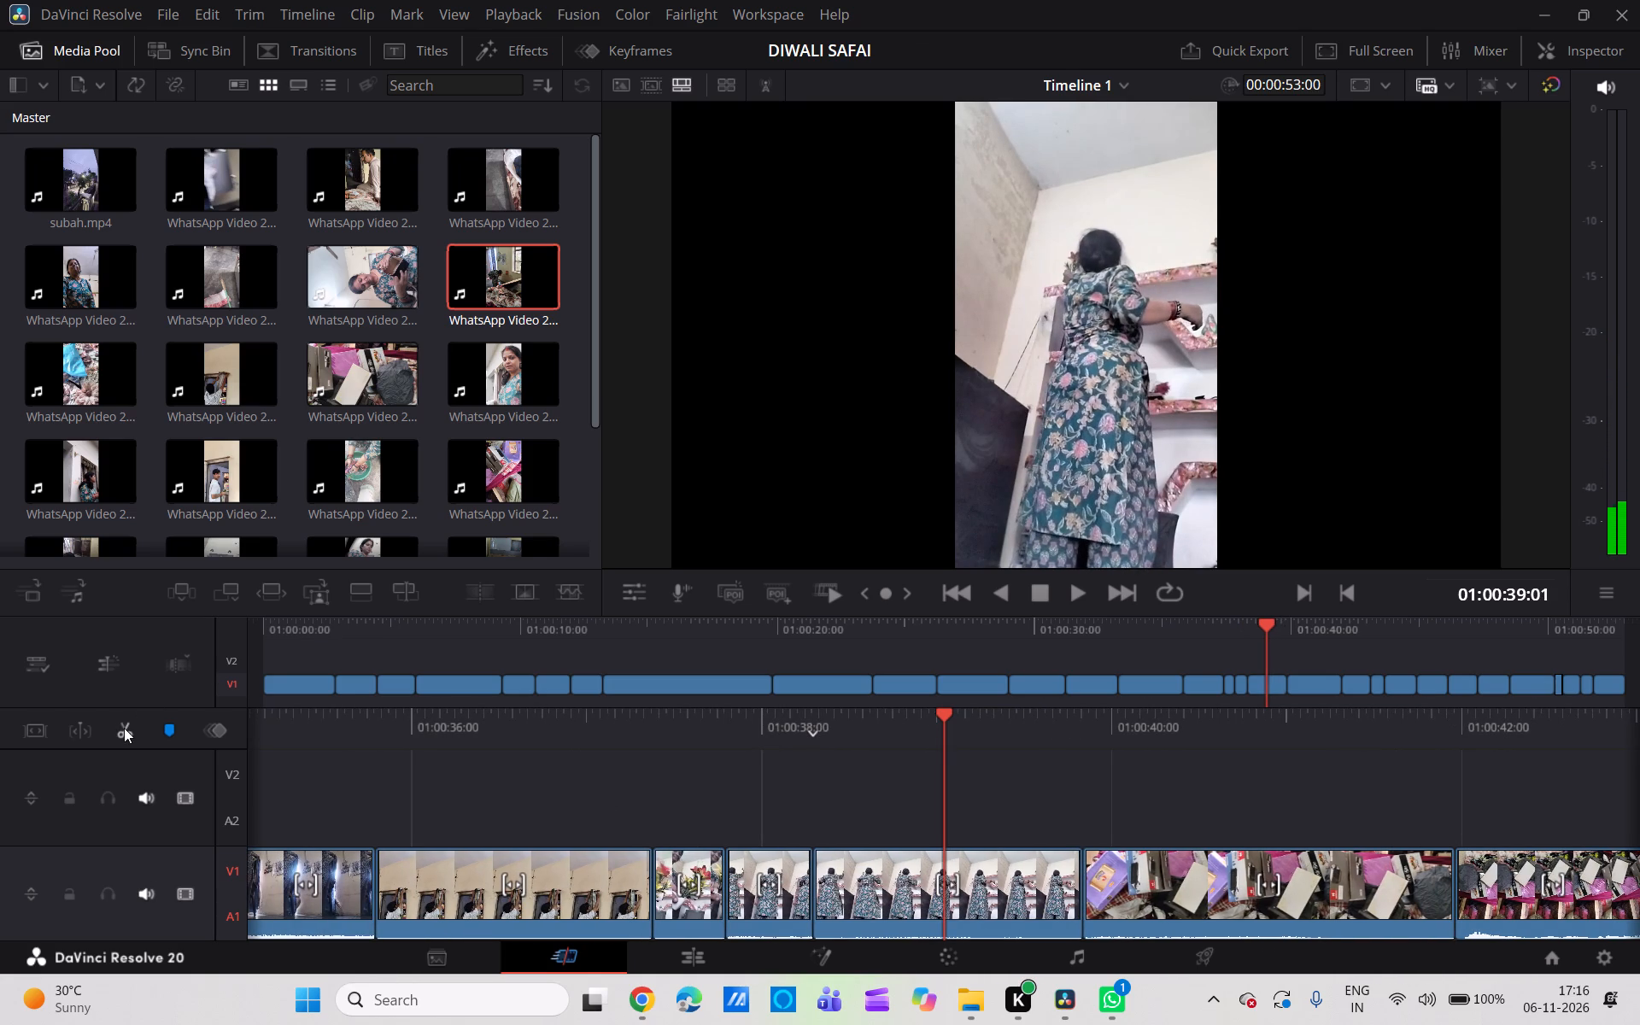
pyautogui.click(124, 729)
pyautogui.click(982, 901)
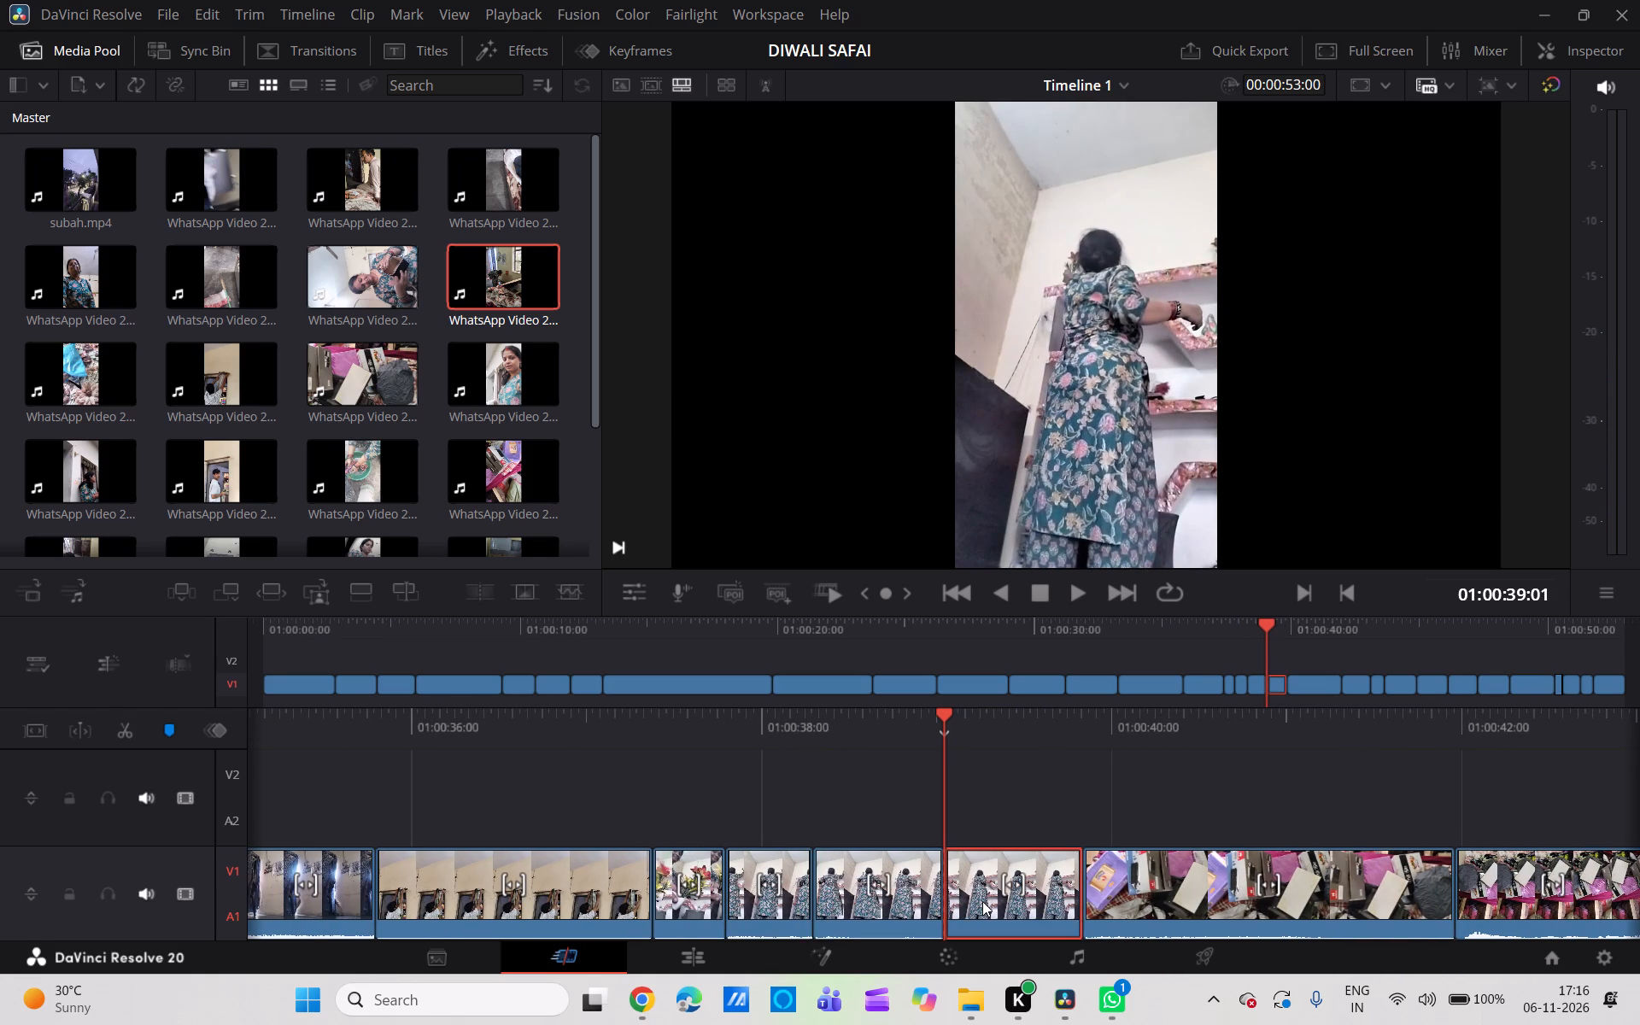
pyautogui.press('BackSpace')
pyautogui.click(982, 901)
pyautogui.press('BackSpace')
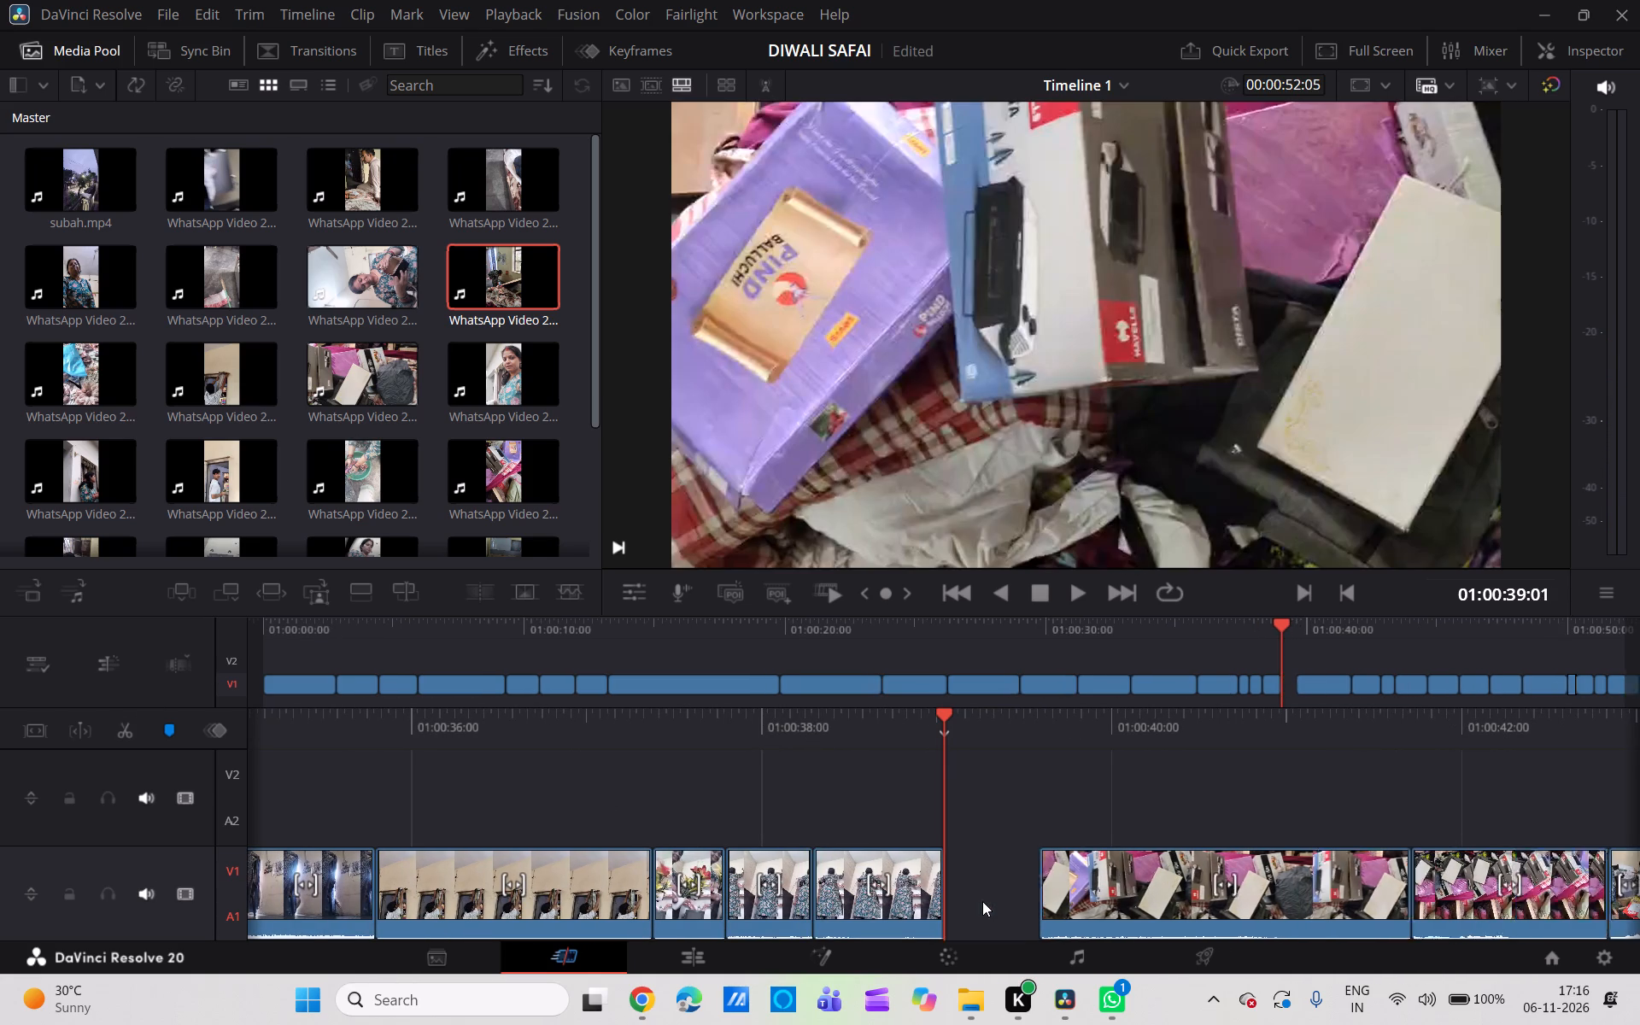
# Split the landscape boxes clip at 01:00:40:06, delete the part after the cut and close its gap.
pyautogui.hscroll(-3, 982, 901)
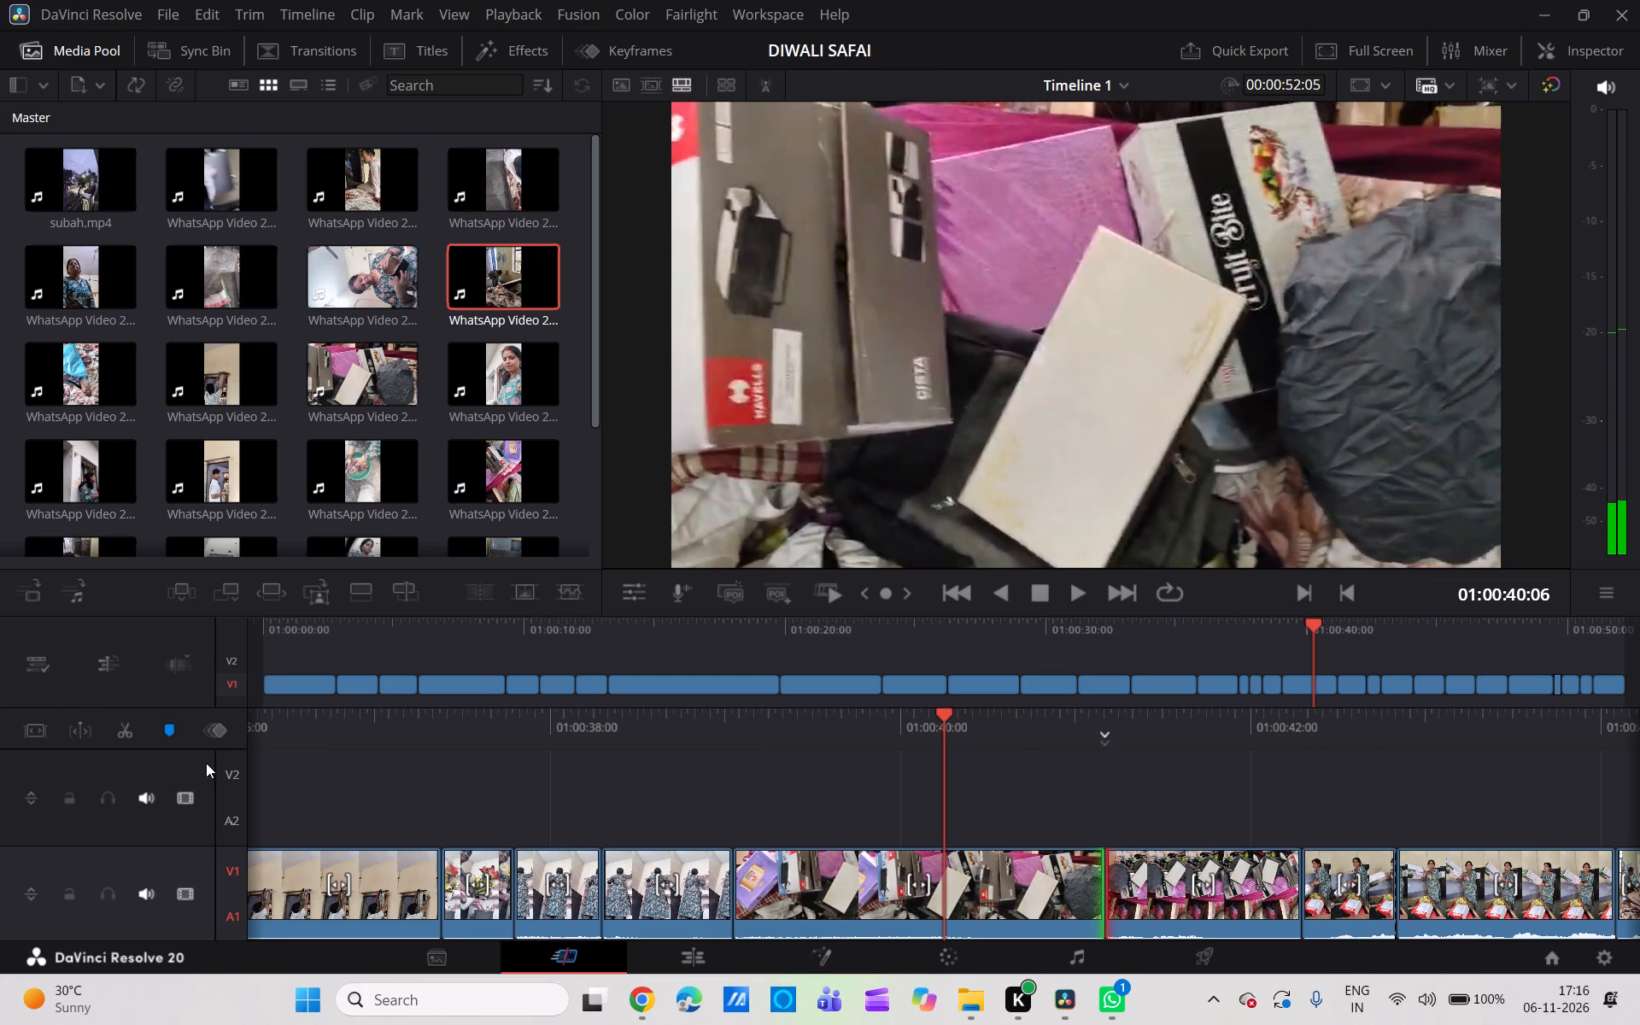
pyautogui.click(120, 727)
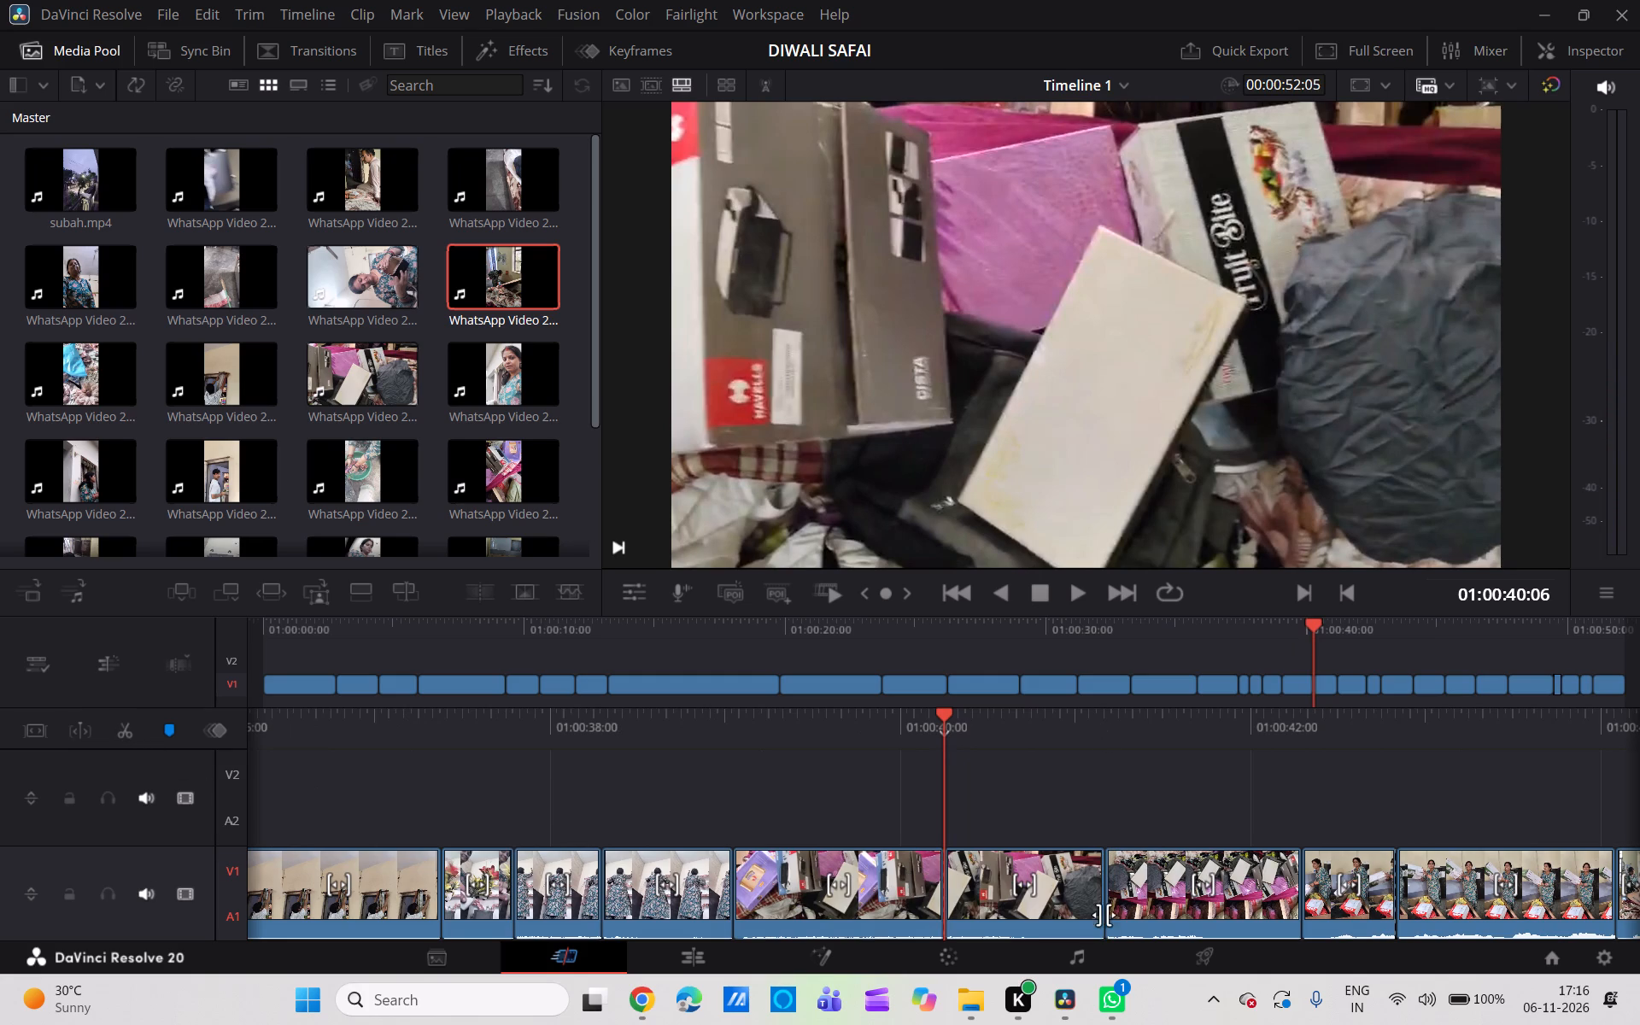
pyautogui.click(1042, 886)
pyautogui.press('BackSpace')
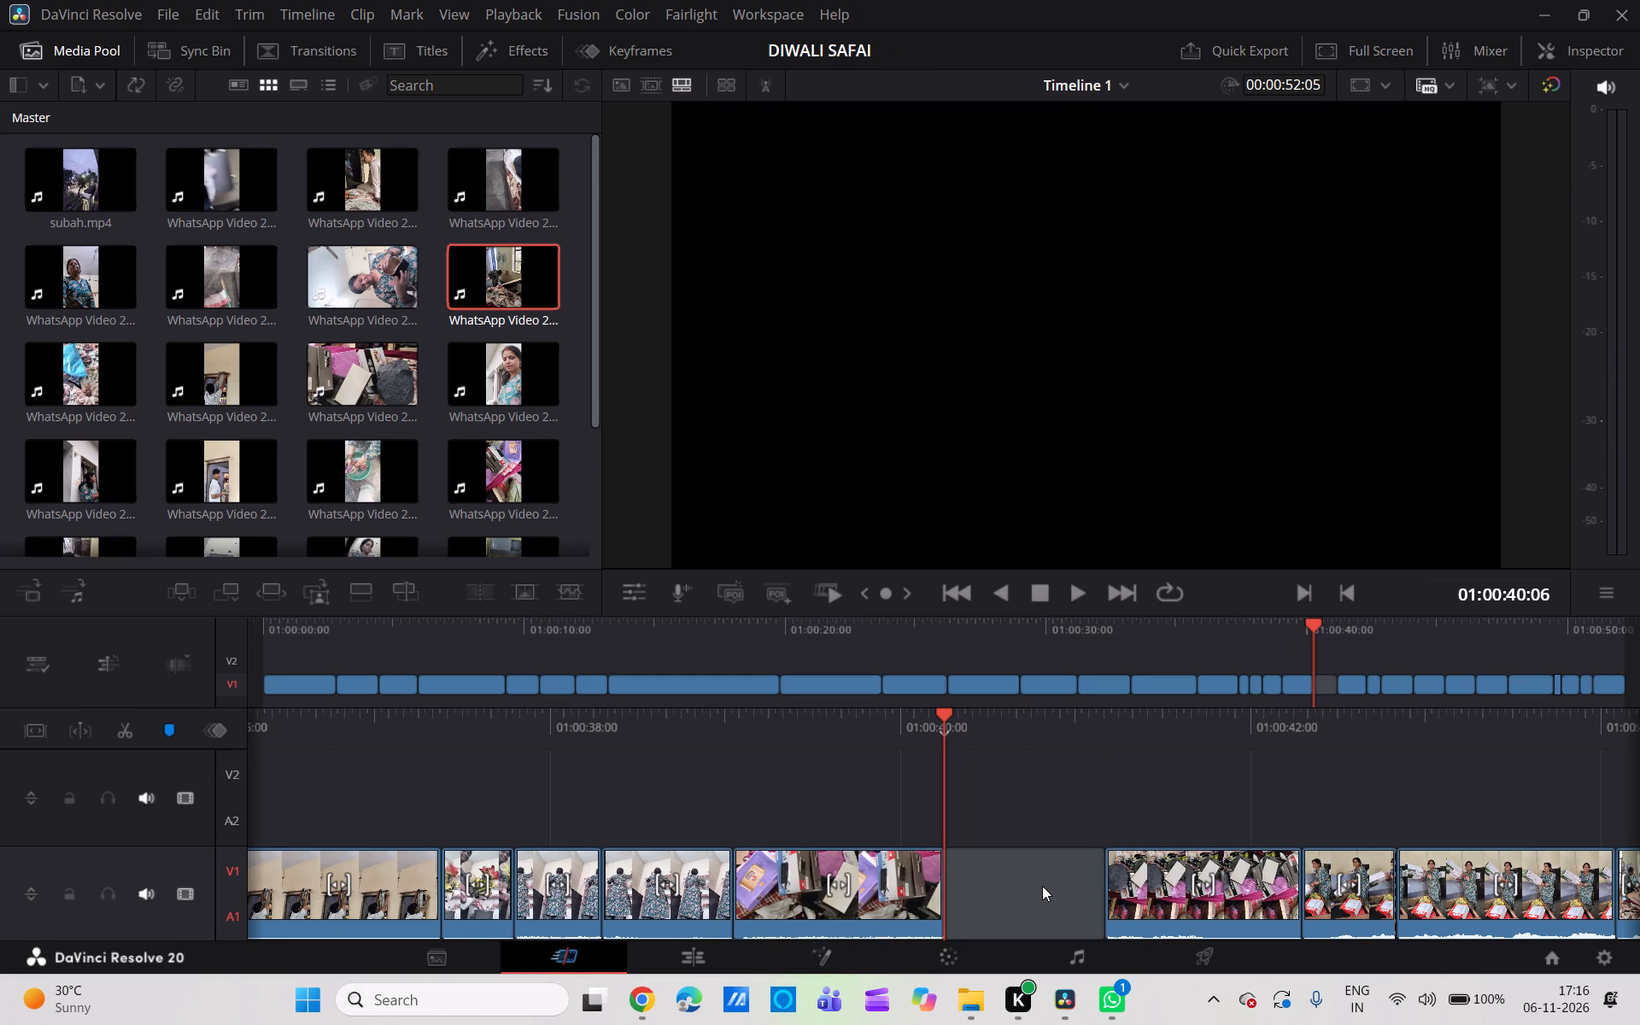
pyautogui.click(1042, 886)
pyautogui.press('BackSpace')
# Scrub through the box clips around 01:00:40:06, delete the portrait clip of boxes that starts there and close its gap.
pyautogui.hscroll(-1, 1042, 886)
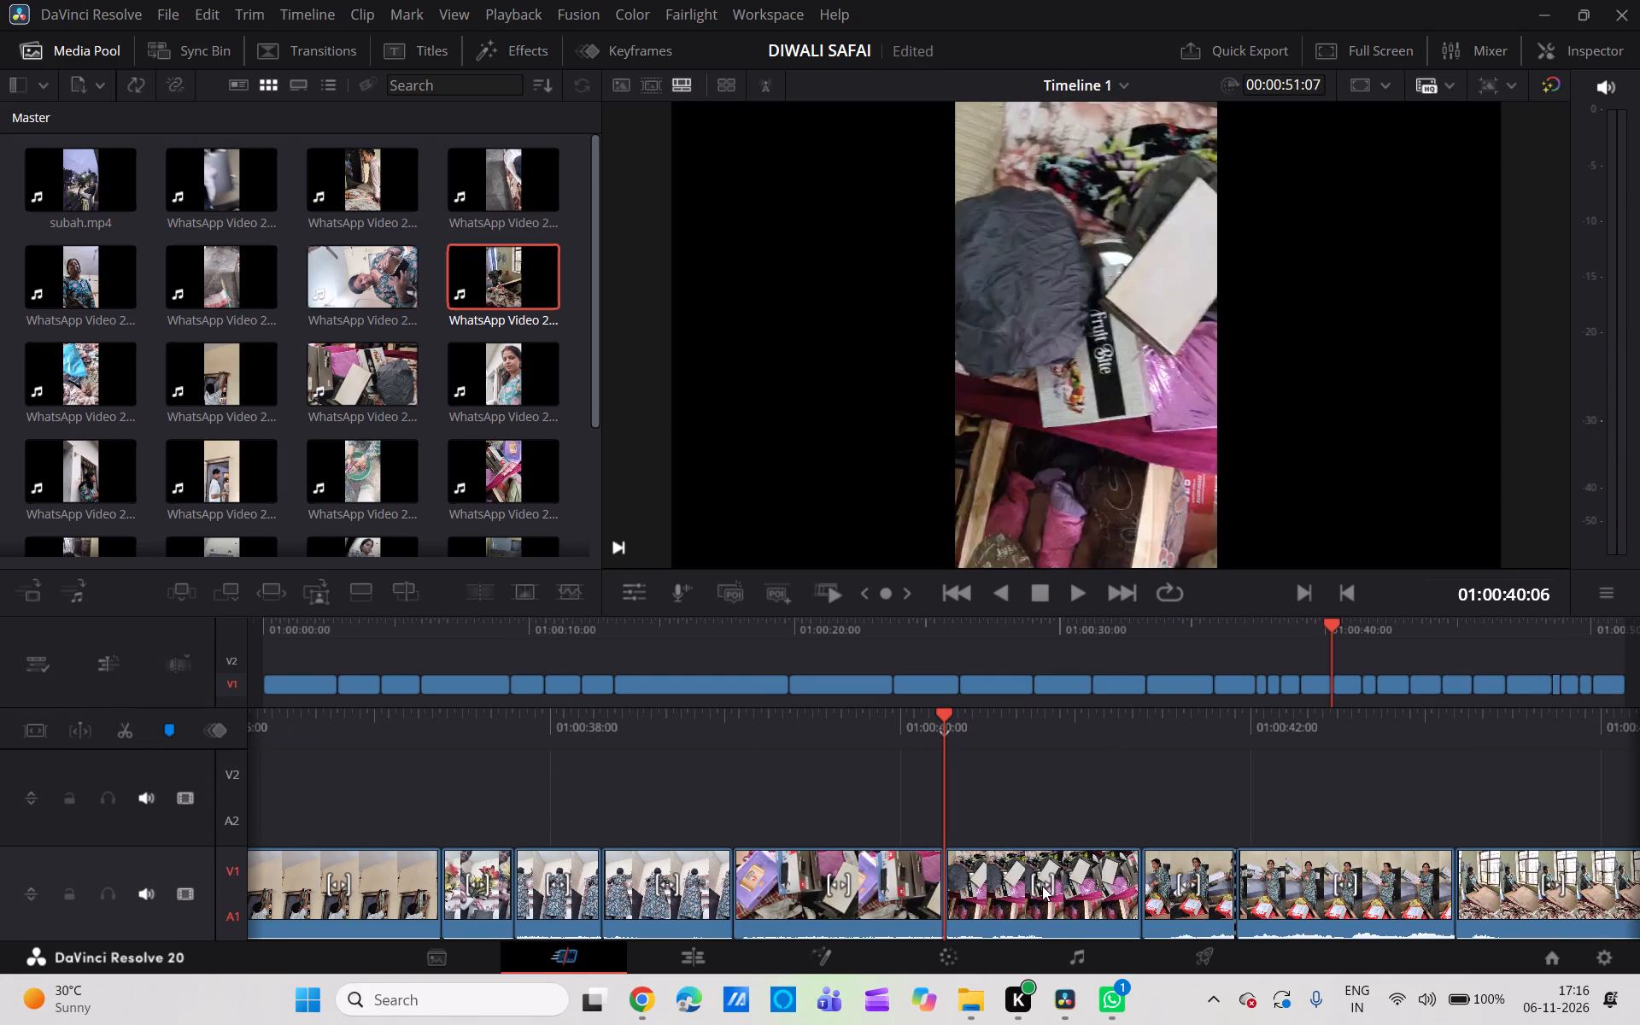
pyautogui.hscroll(-2, 1042, 886)
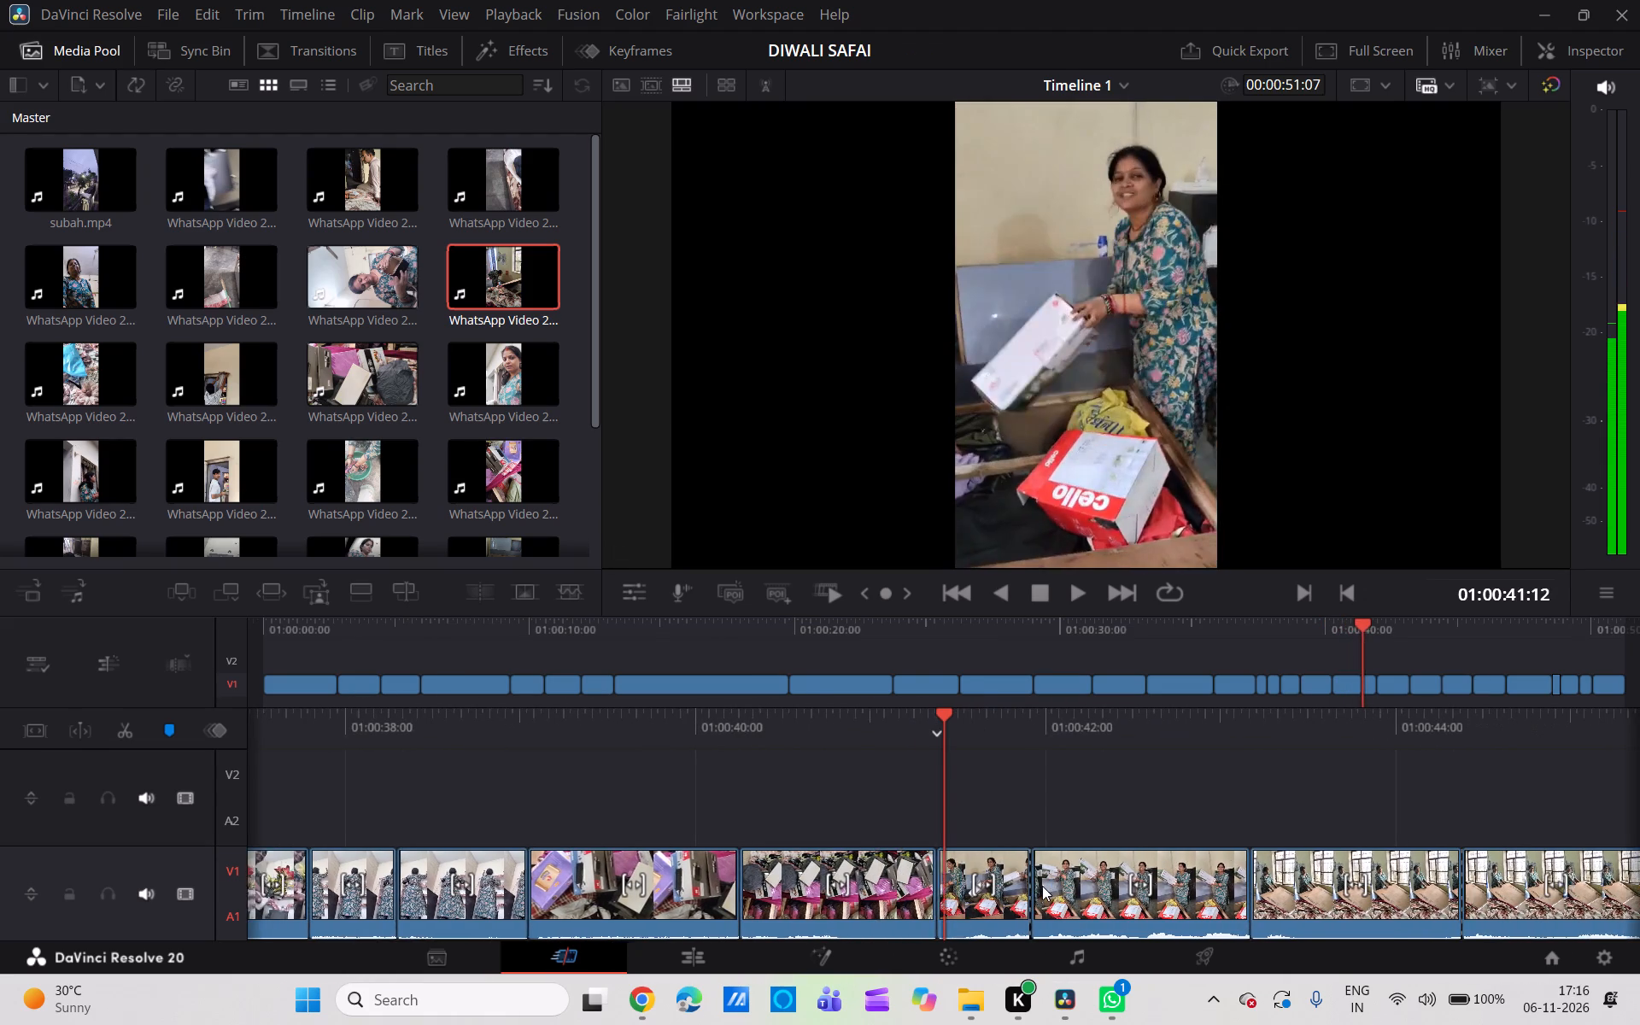
pyautogui.hscroll(-2, 1042, 886)
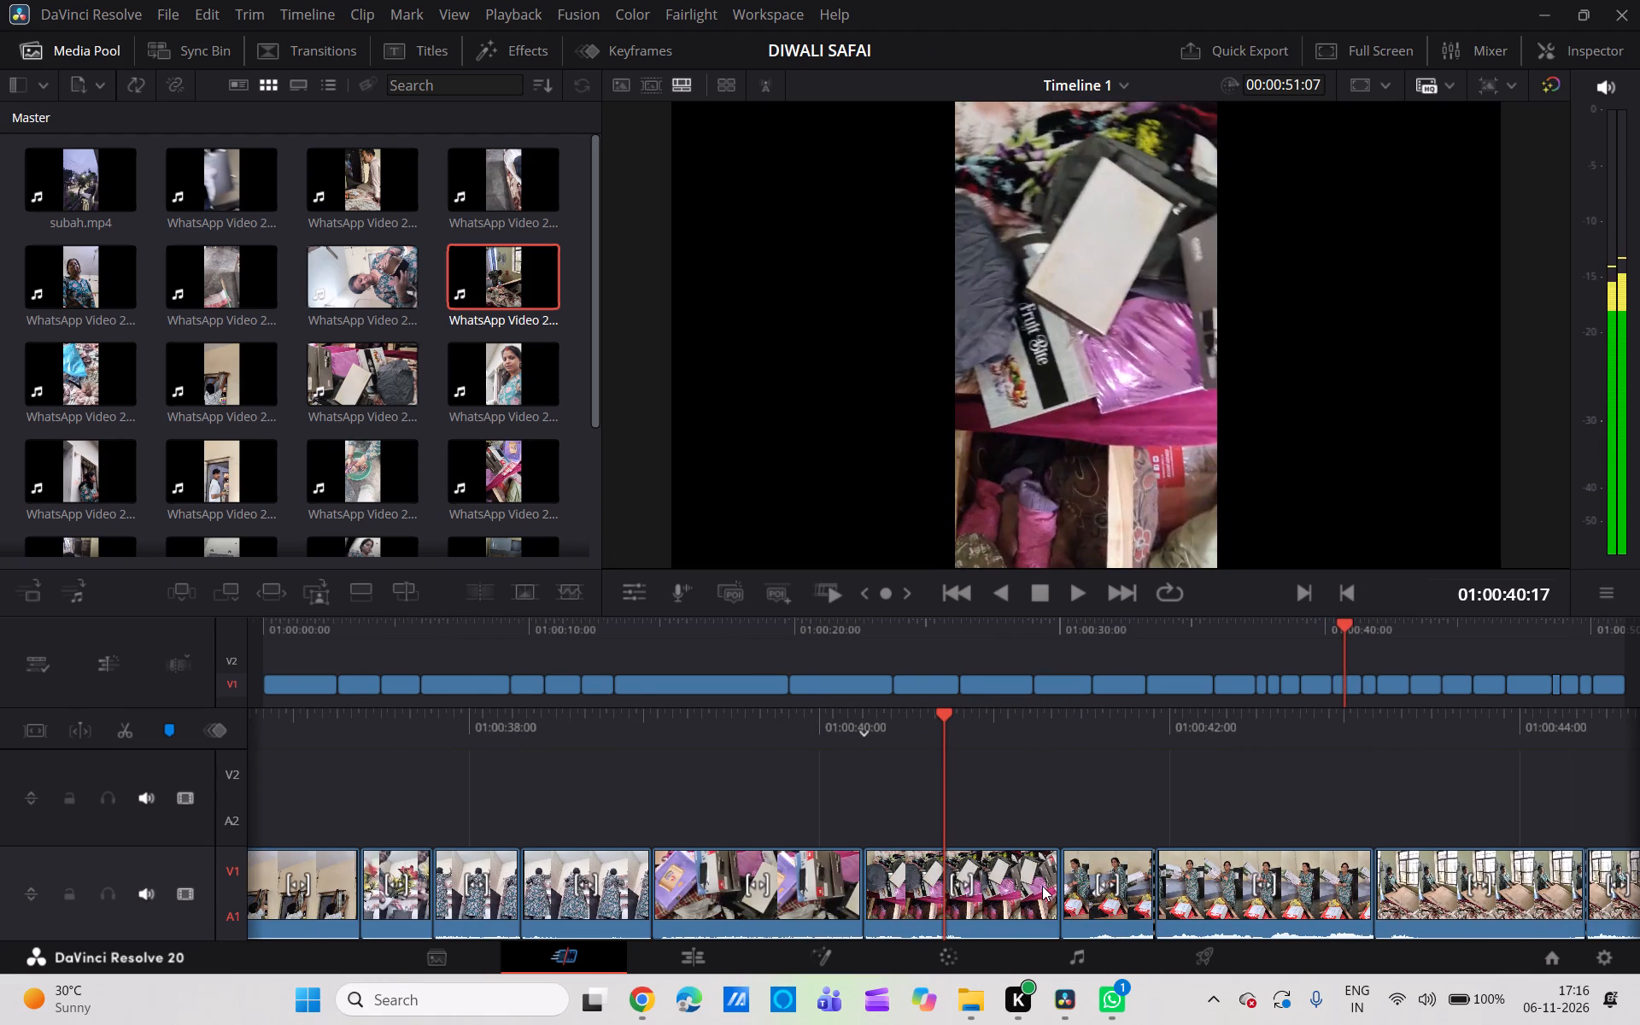
pyautogui.hscroll(-1, 1042, 886)
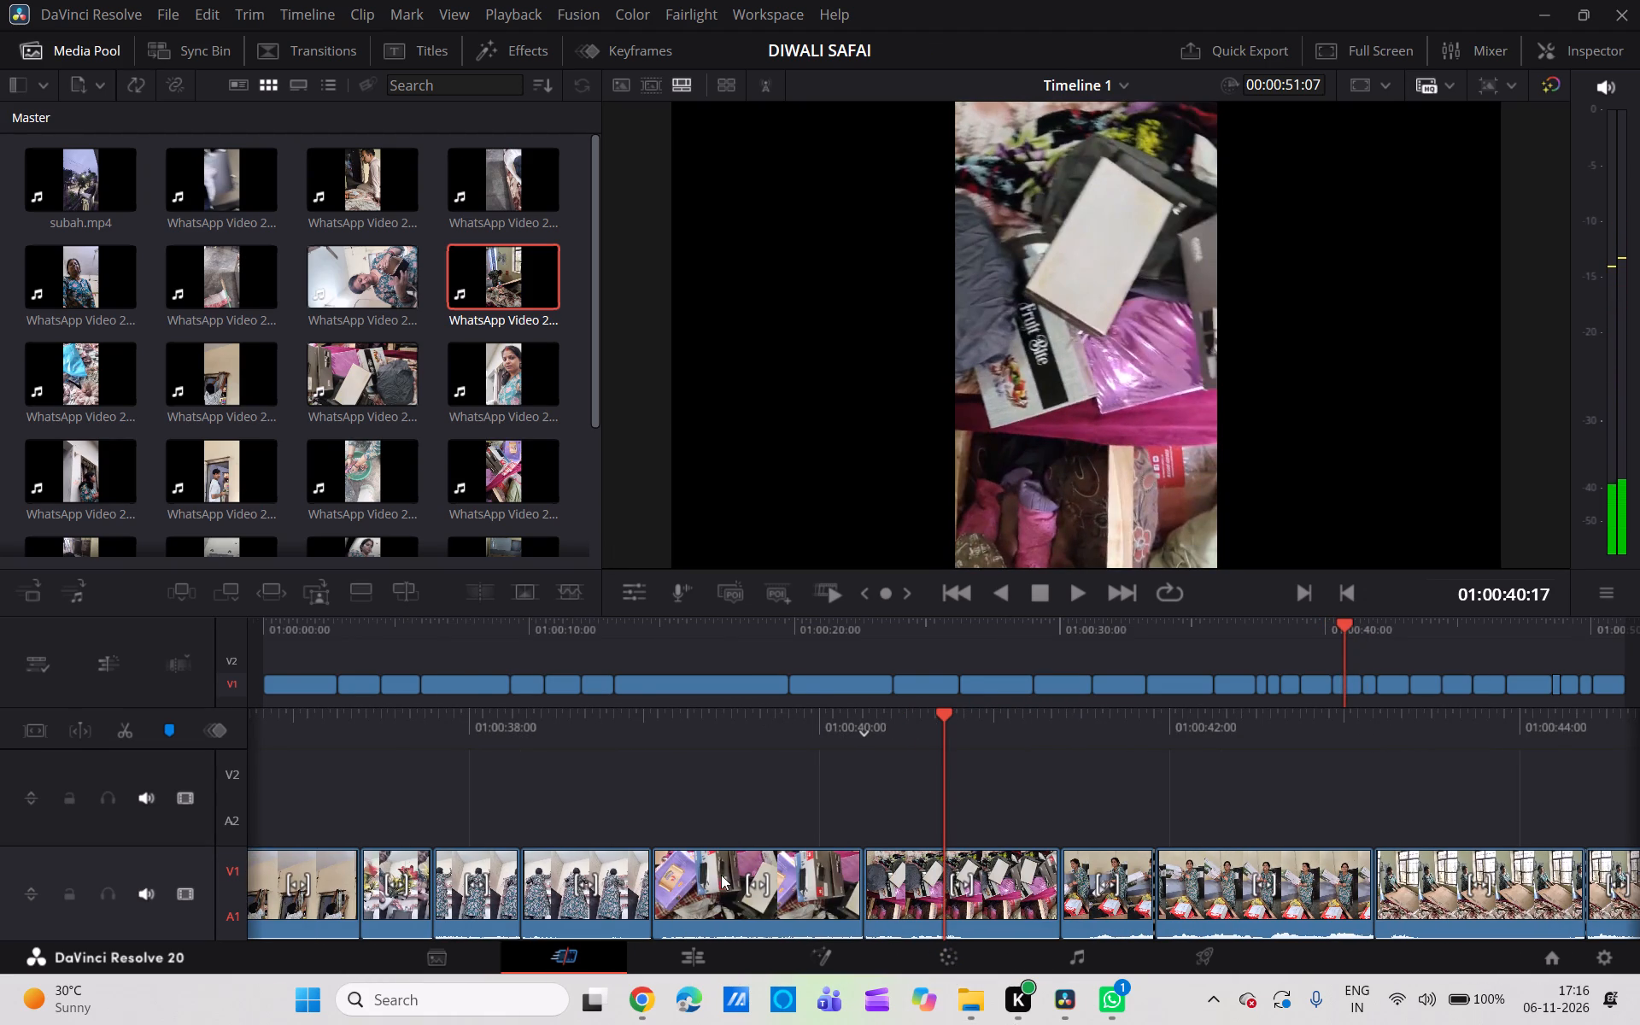
pyautogui.hscroll(1, 860, 788)
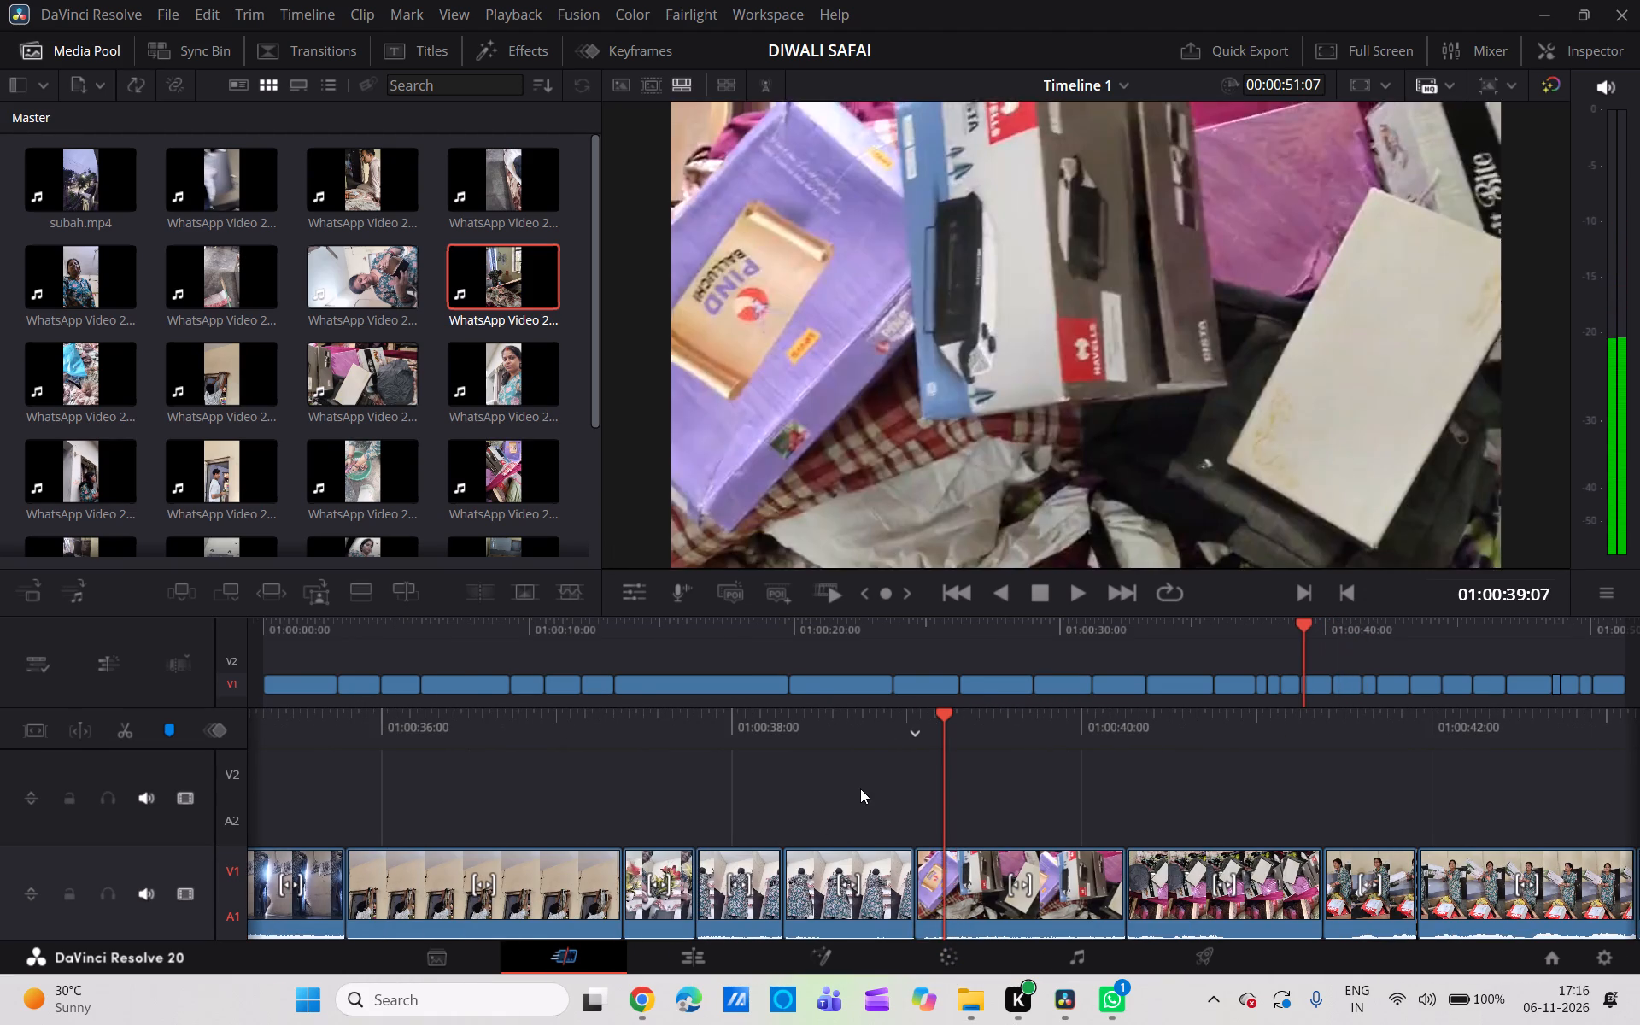
pyautogui.hscroll(2, 860, 788)
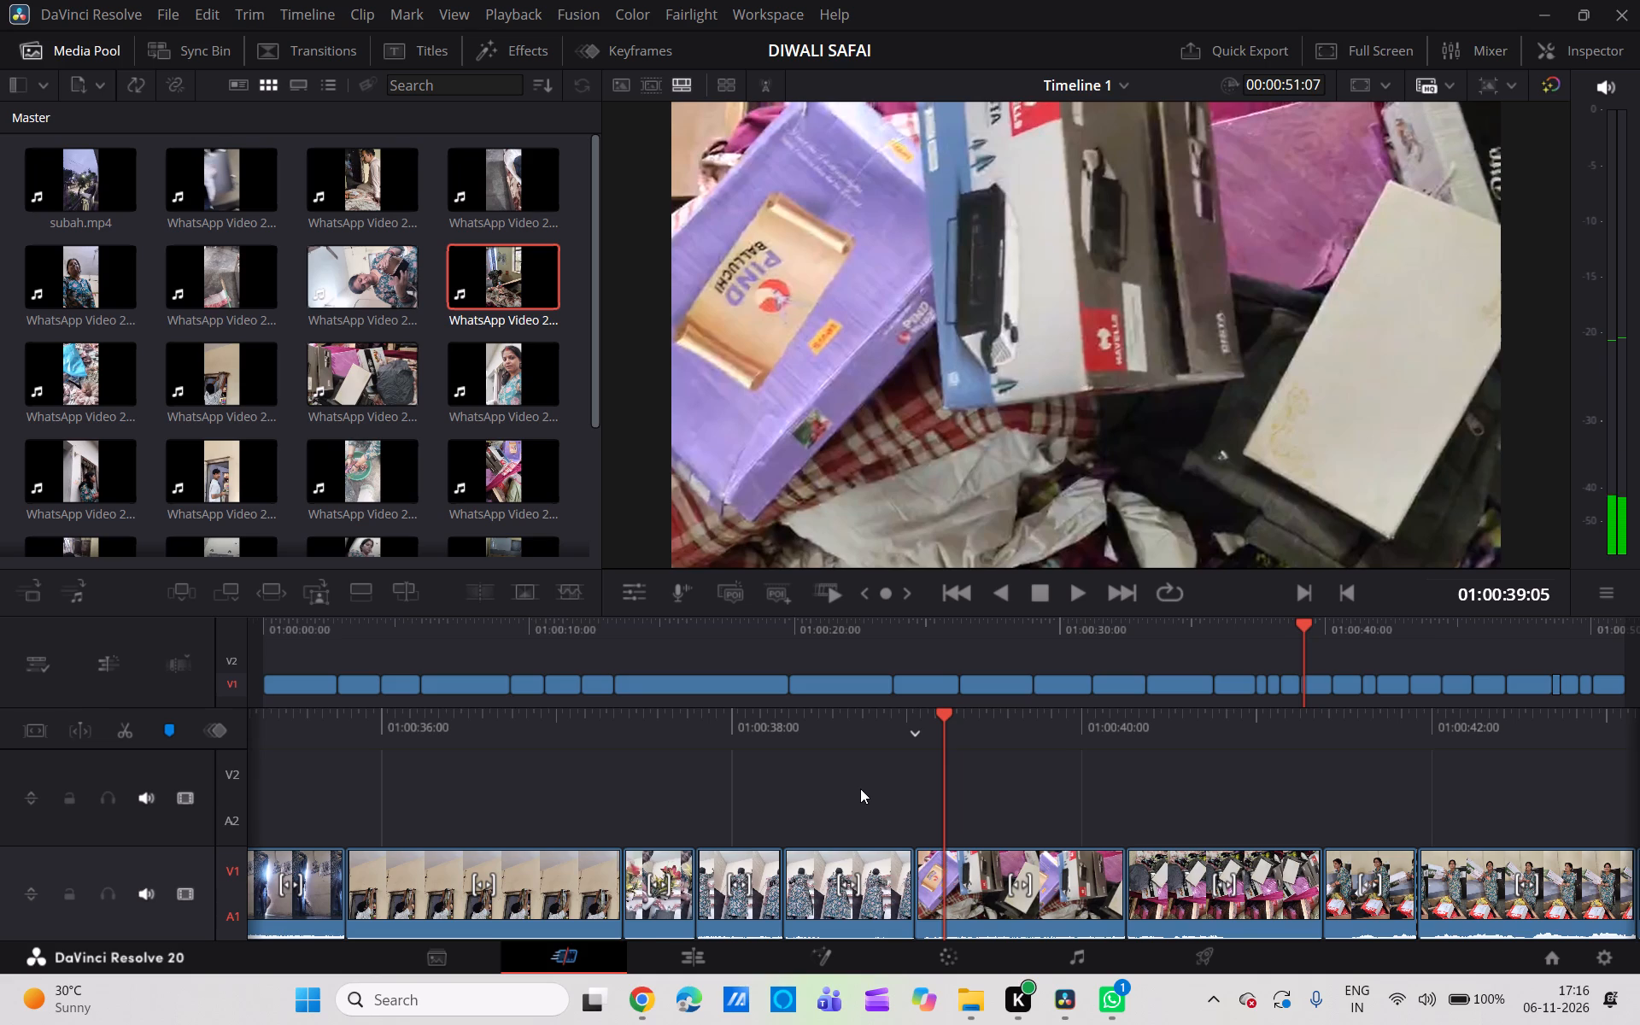
pyautogui.hscroll(1, 860, 788)
pyautogui.hscroll(-3, 860, 788)
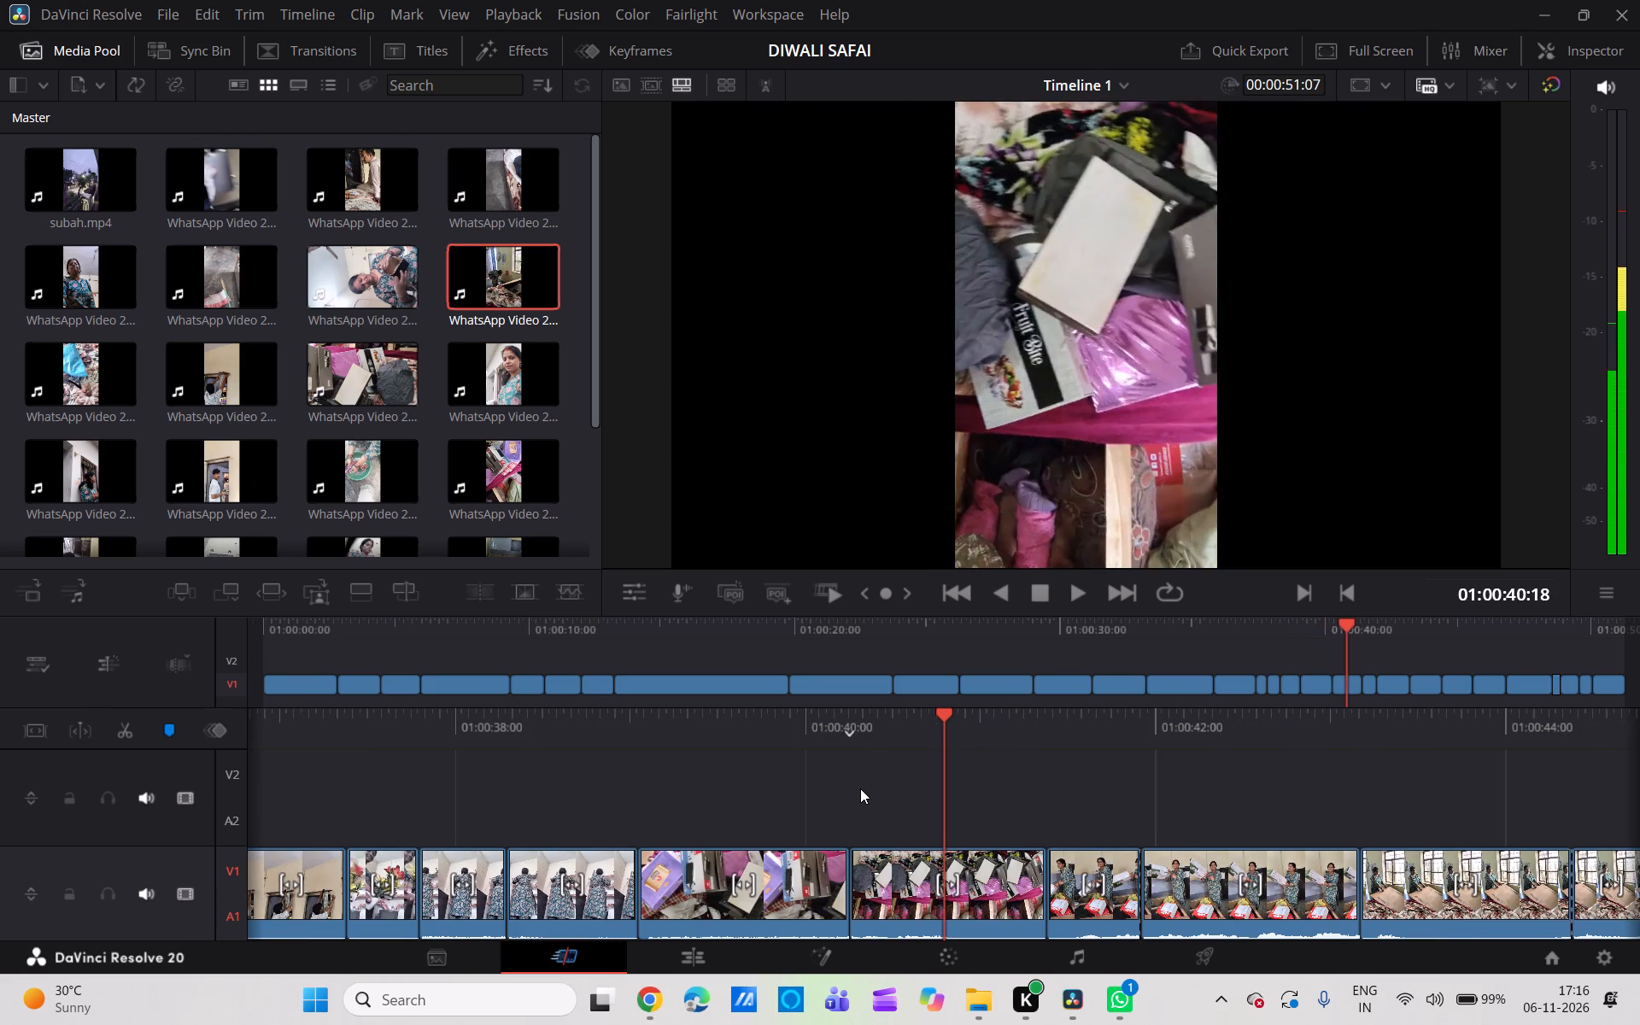
pyautogui.hscroll(-2, 860, 788)
pyautogui.click(911, 871)
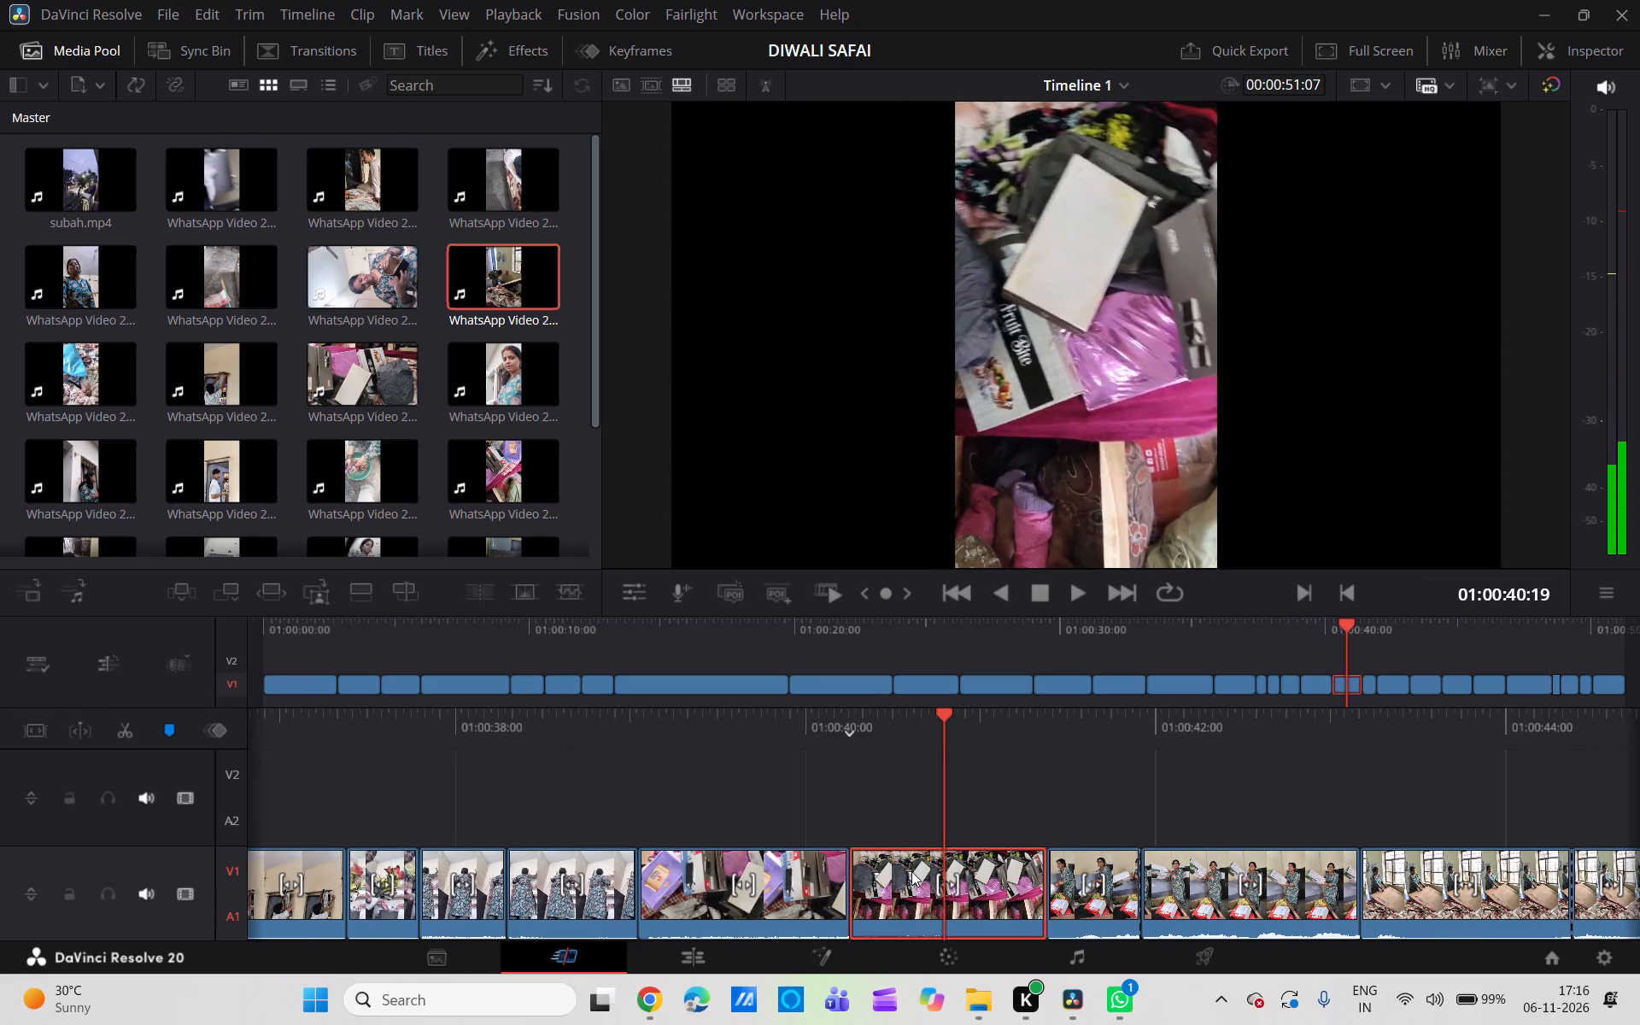
pyautogui.press('BackSpace')
pyautogui.click(911, 871)
pyautogui.press('BackSpace')
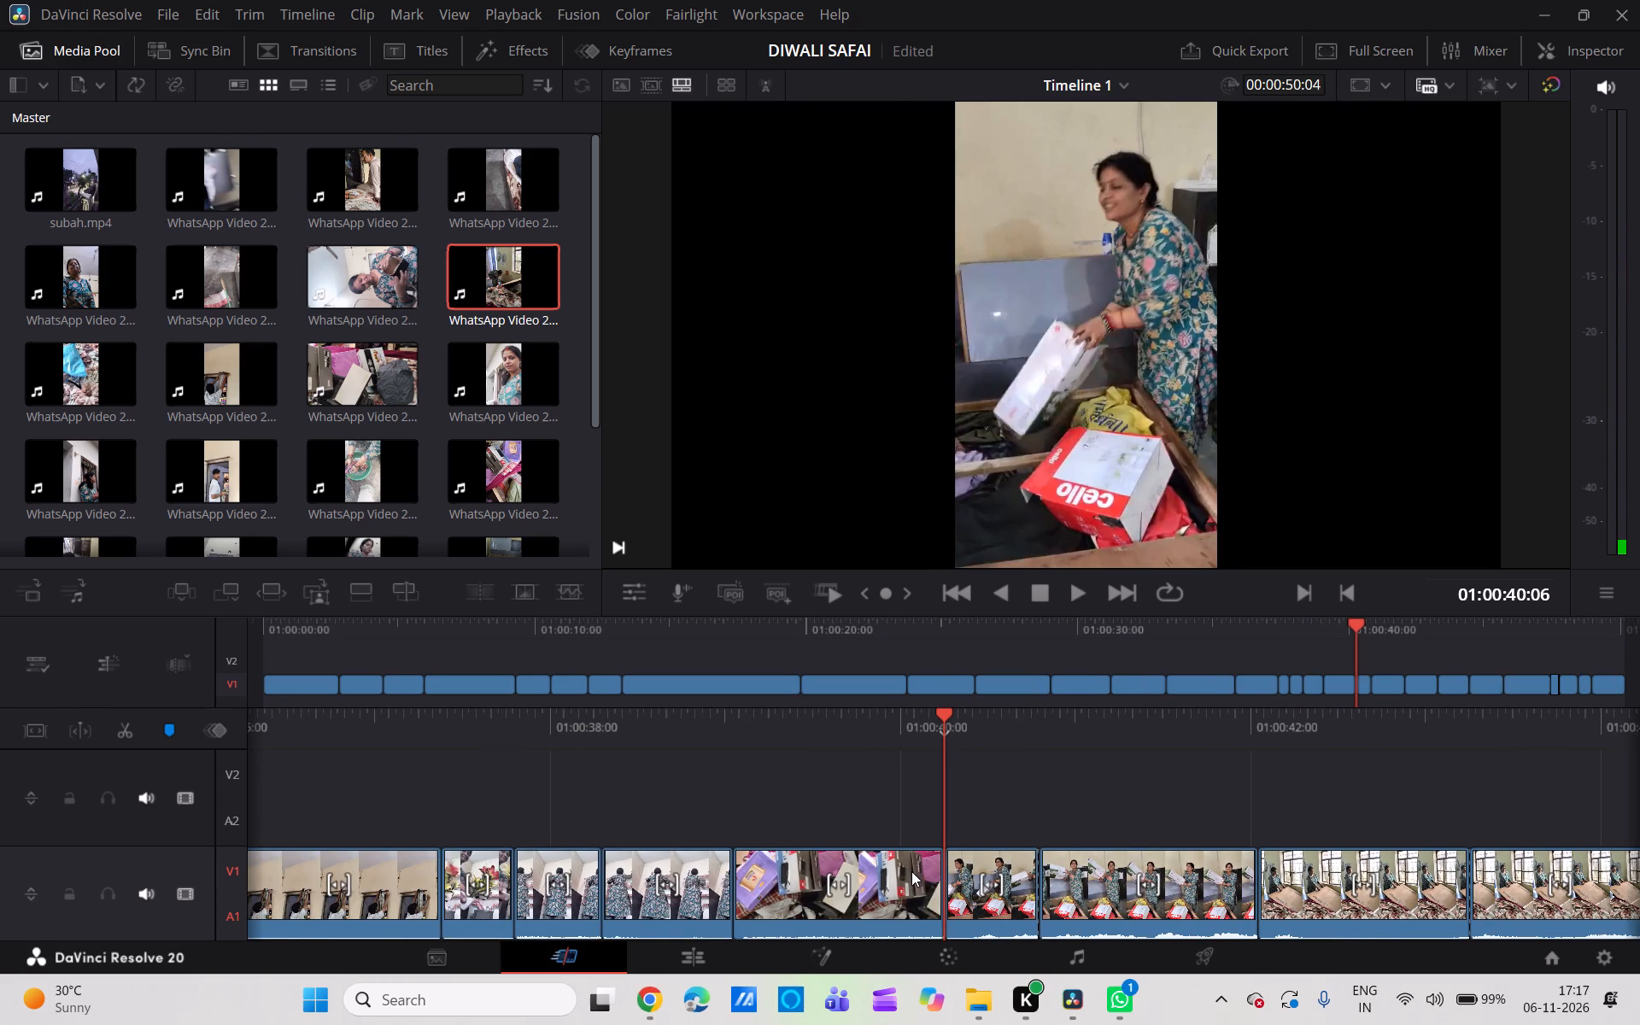
# Split the second clip of the woman with the Cello box at 01:00:41:07, delete the part after the cut and close the gap.
pyautogui.hscroll(-2, 911, 871)
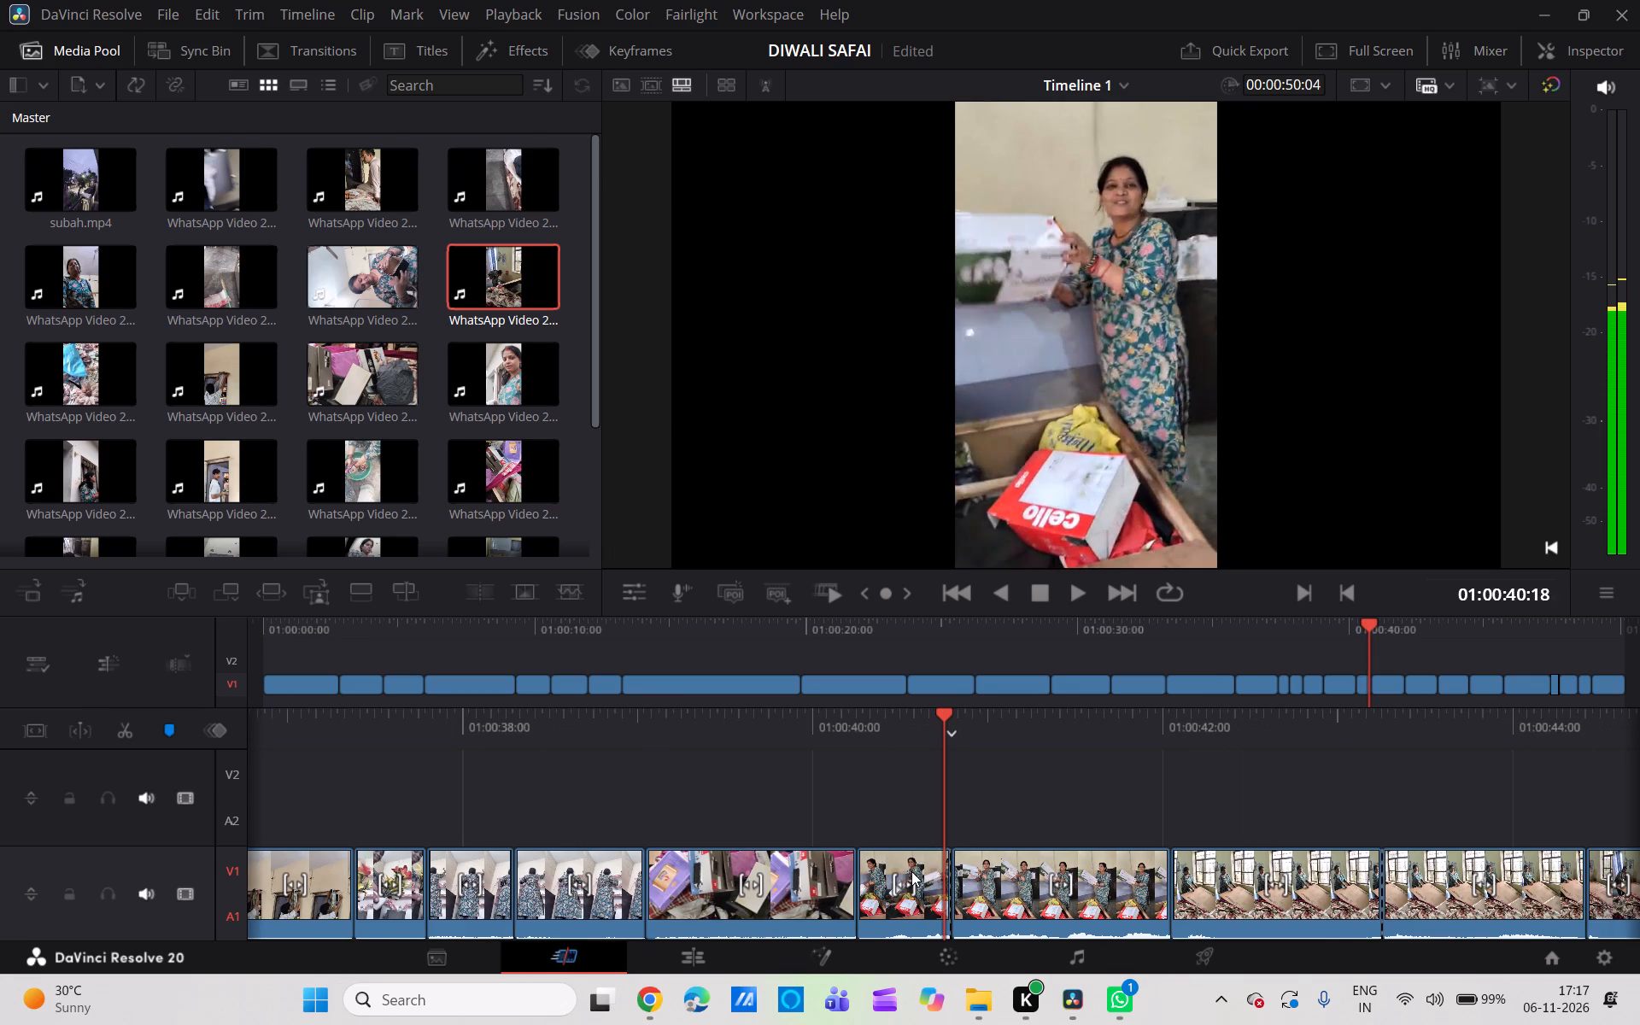
pyautogui.hscroll(-1, 911, 871)
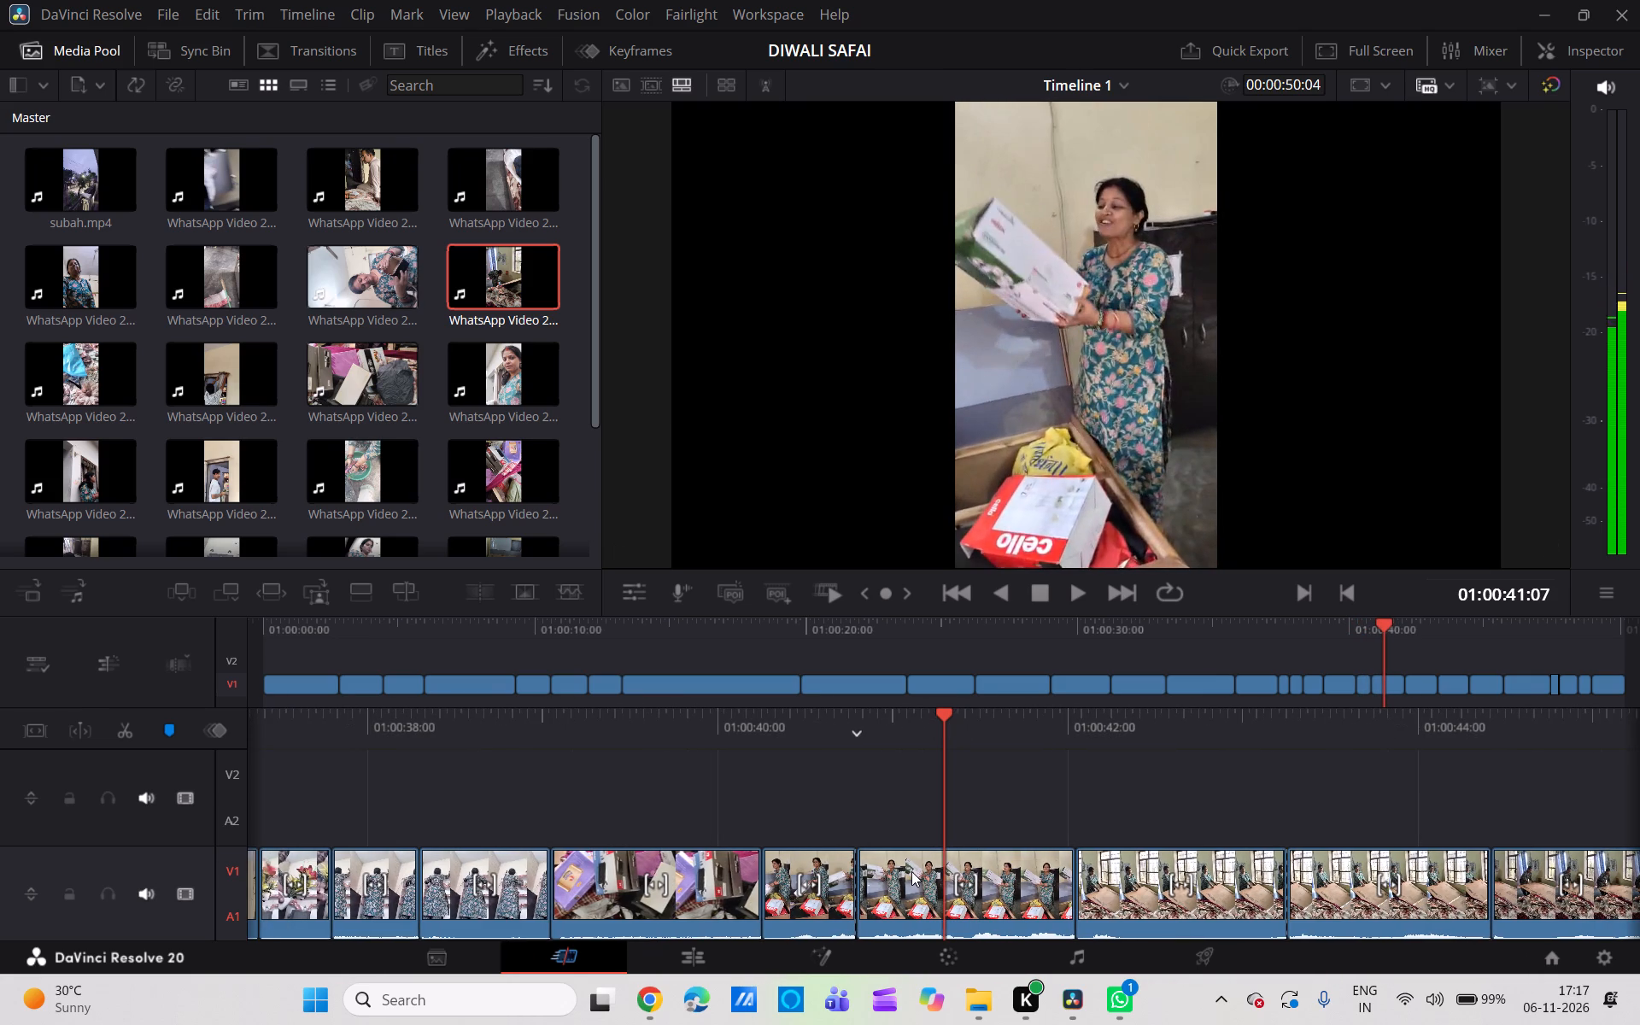
pyautogui.click(127, 730)
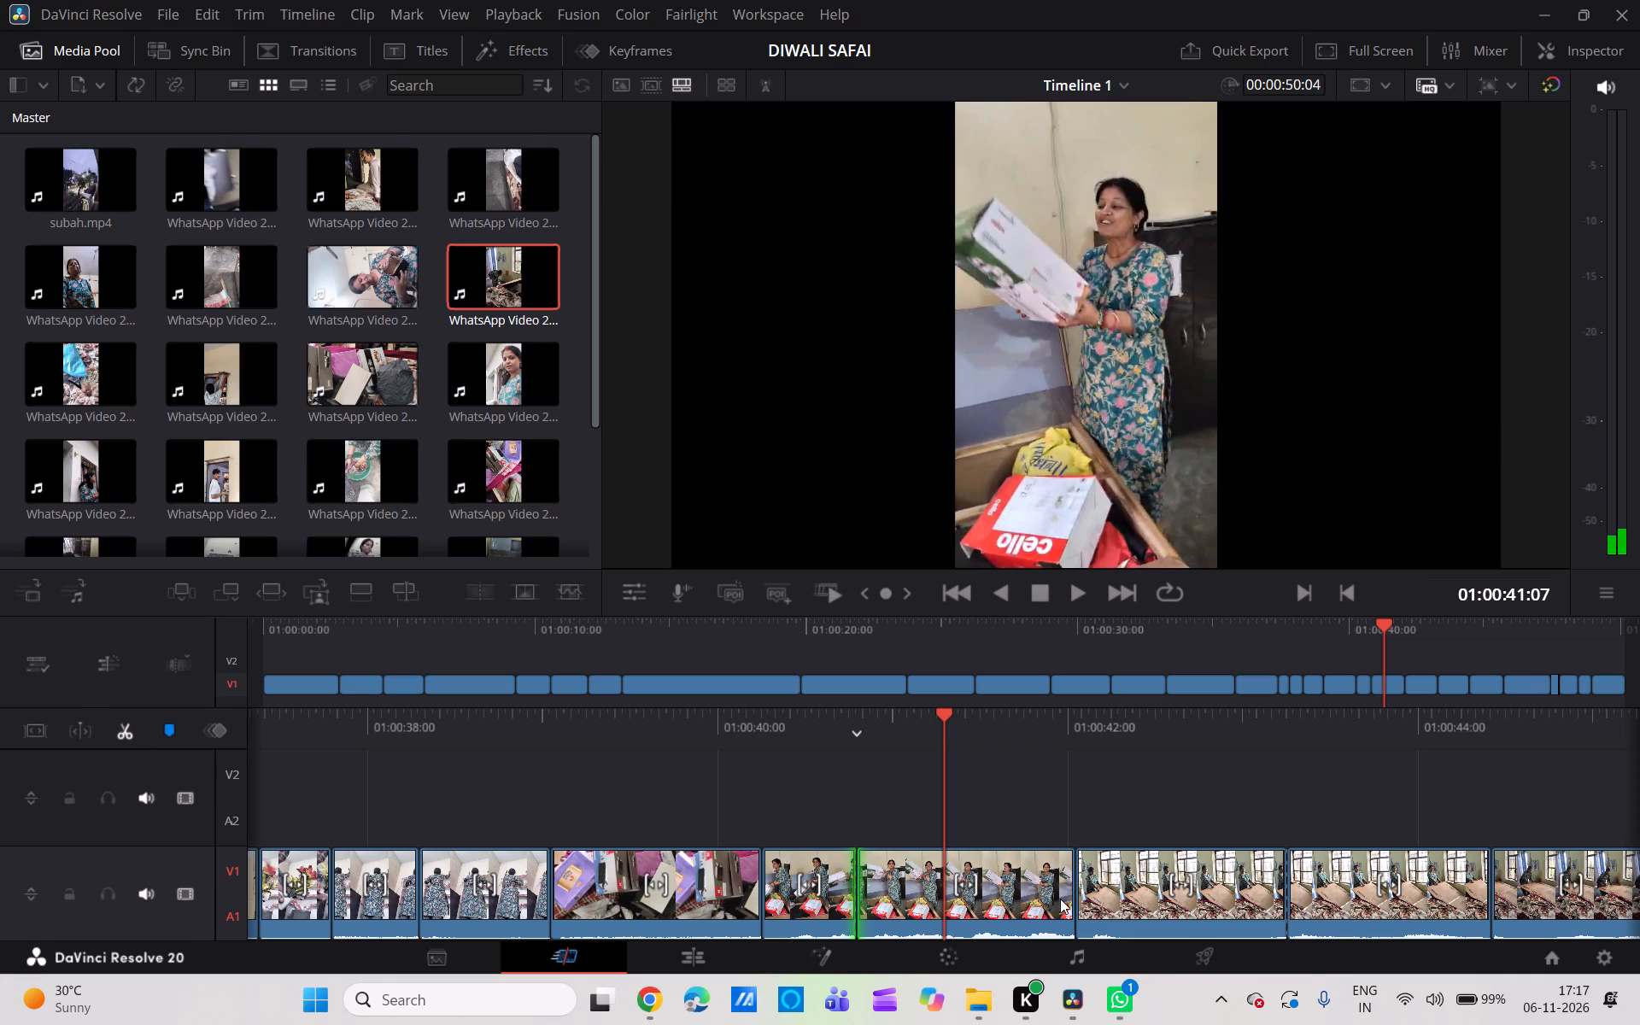
pyautogui.click(1037, 911)
pyautogui.press('BackSpace')
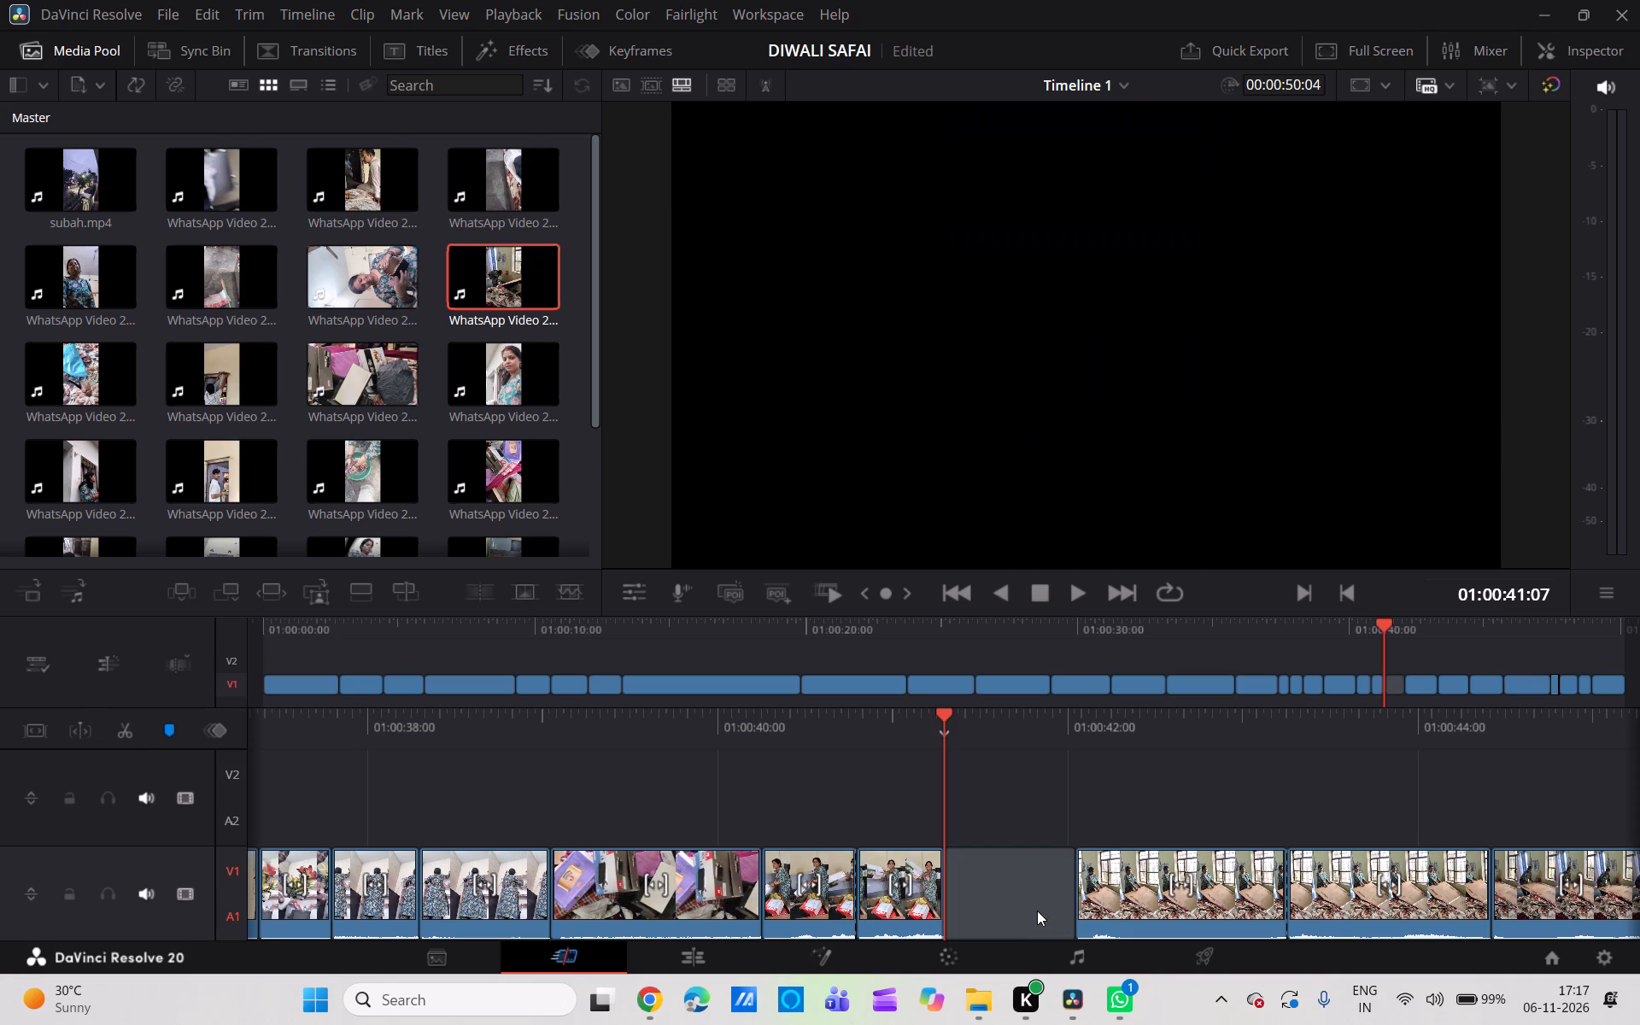
pyautogui.click(1037, 911)
pyautogui.press('BackSpace')
# Delete the second clip of the woman lifting the plywood bed board, starting at 01:00:42:12, and close the gap.
pyautogui.hscroll(-1, 1037, 911)
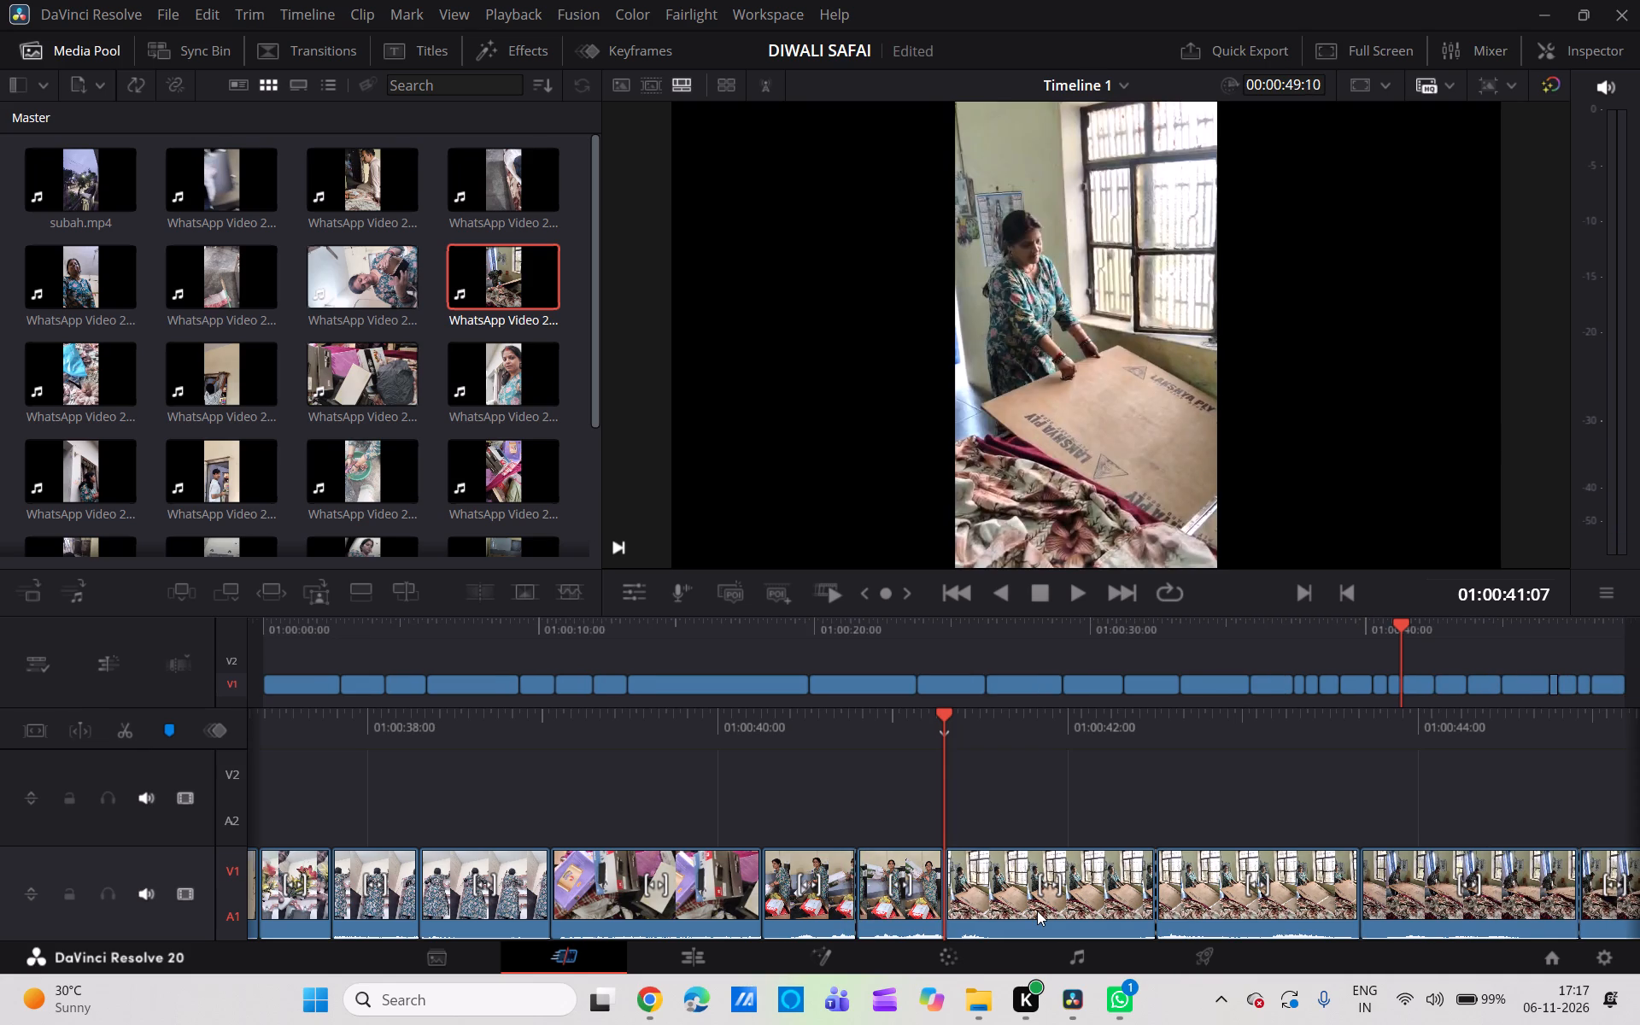
pyautogui.hscroll(-1, 1037, 911)
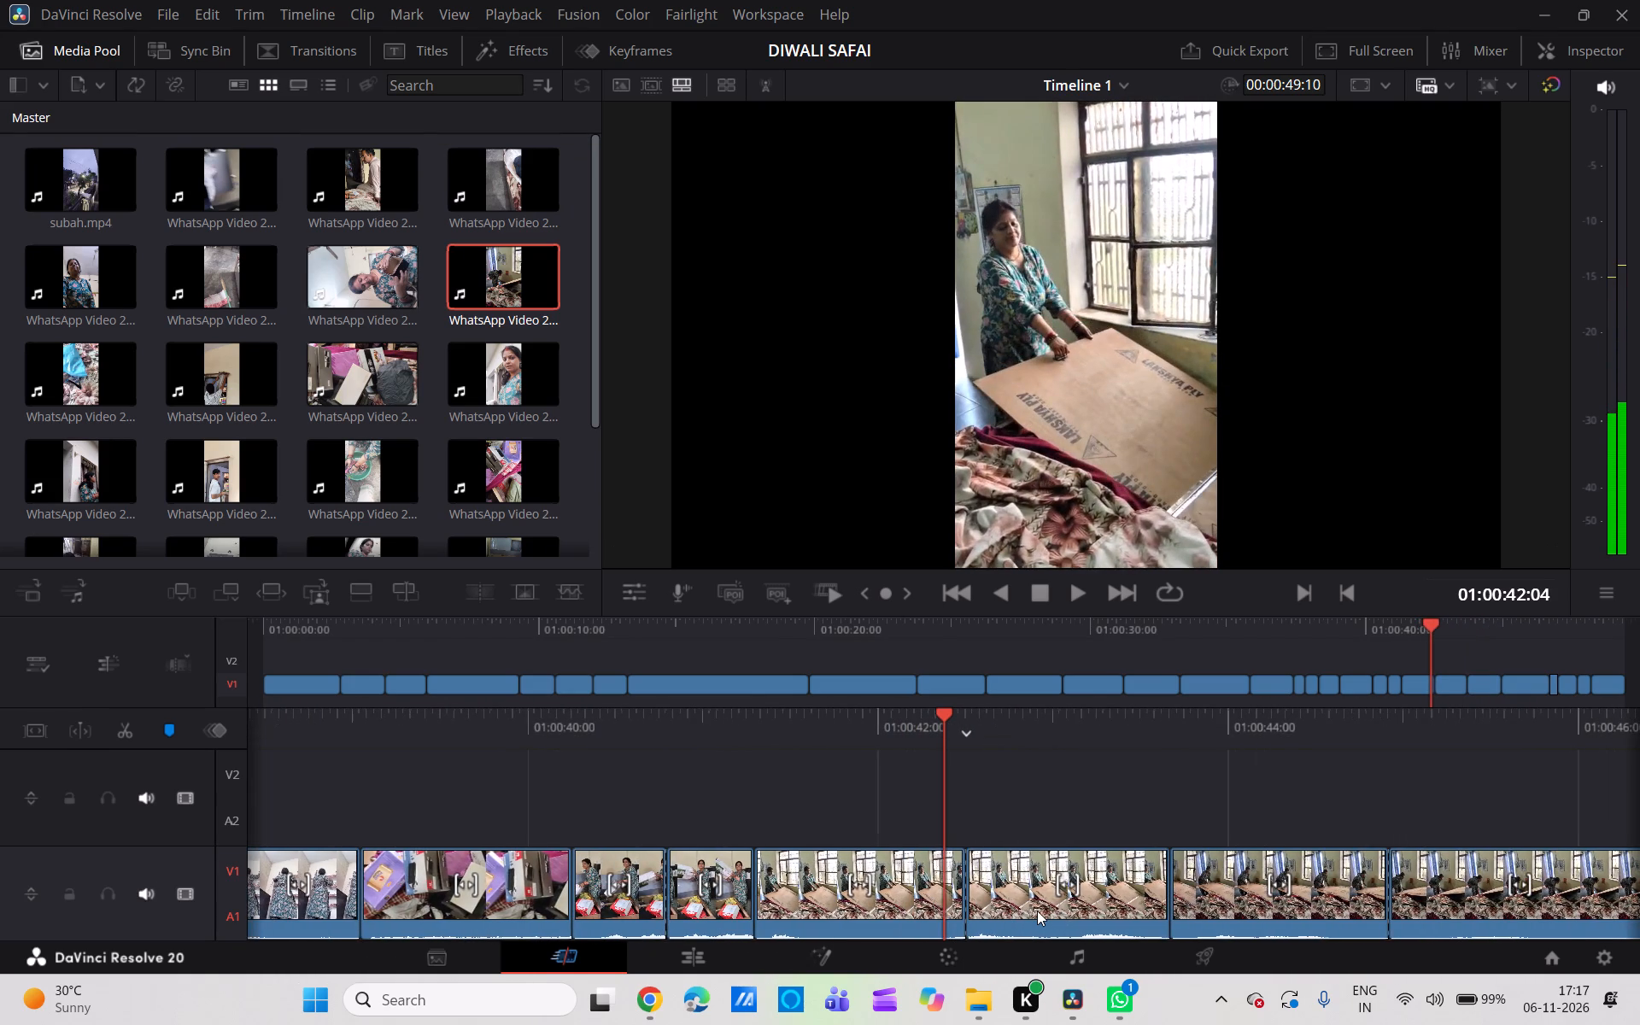
pyautogui.click(946, 893)
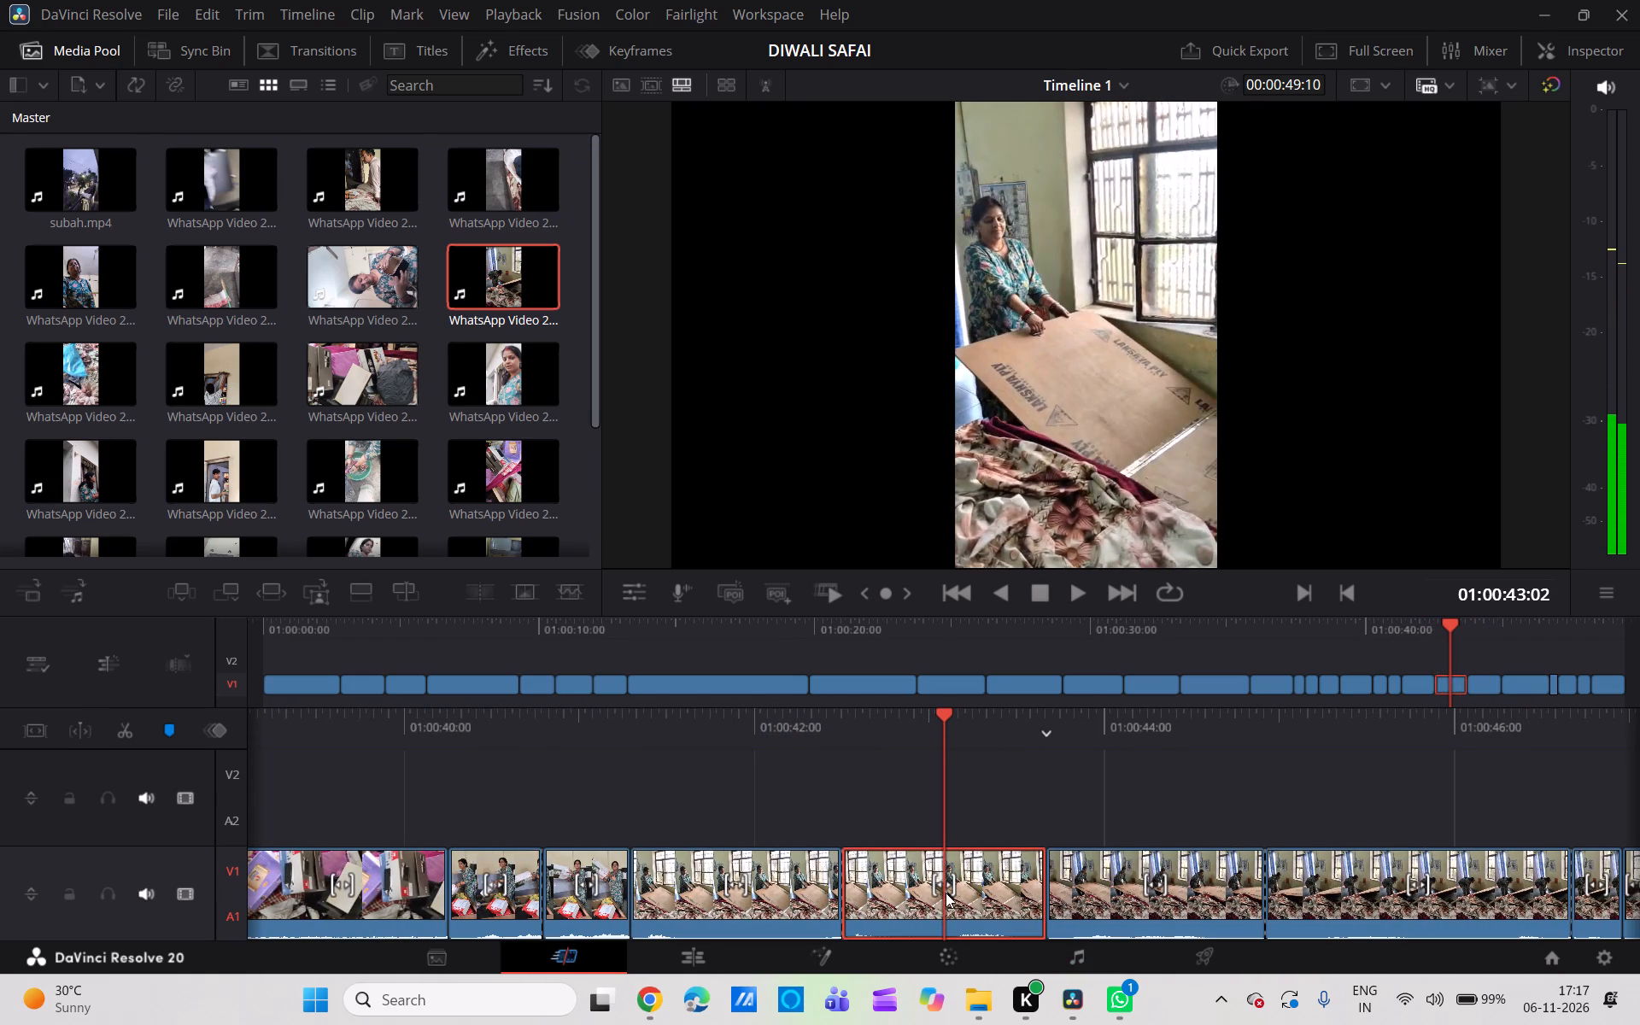
pyautogui.press('BackSpace')
pyautogui.click(946, 893)
pyautogui.press('BackSpace')
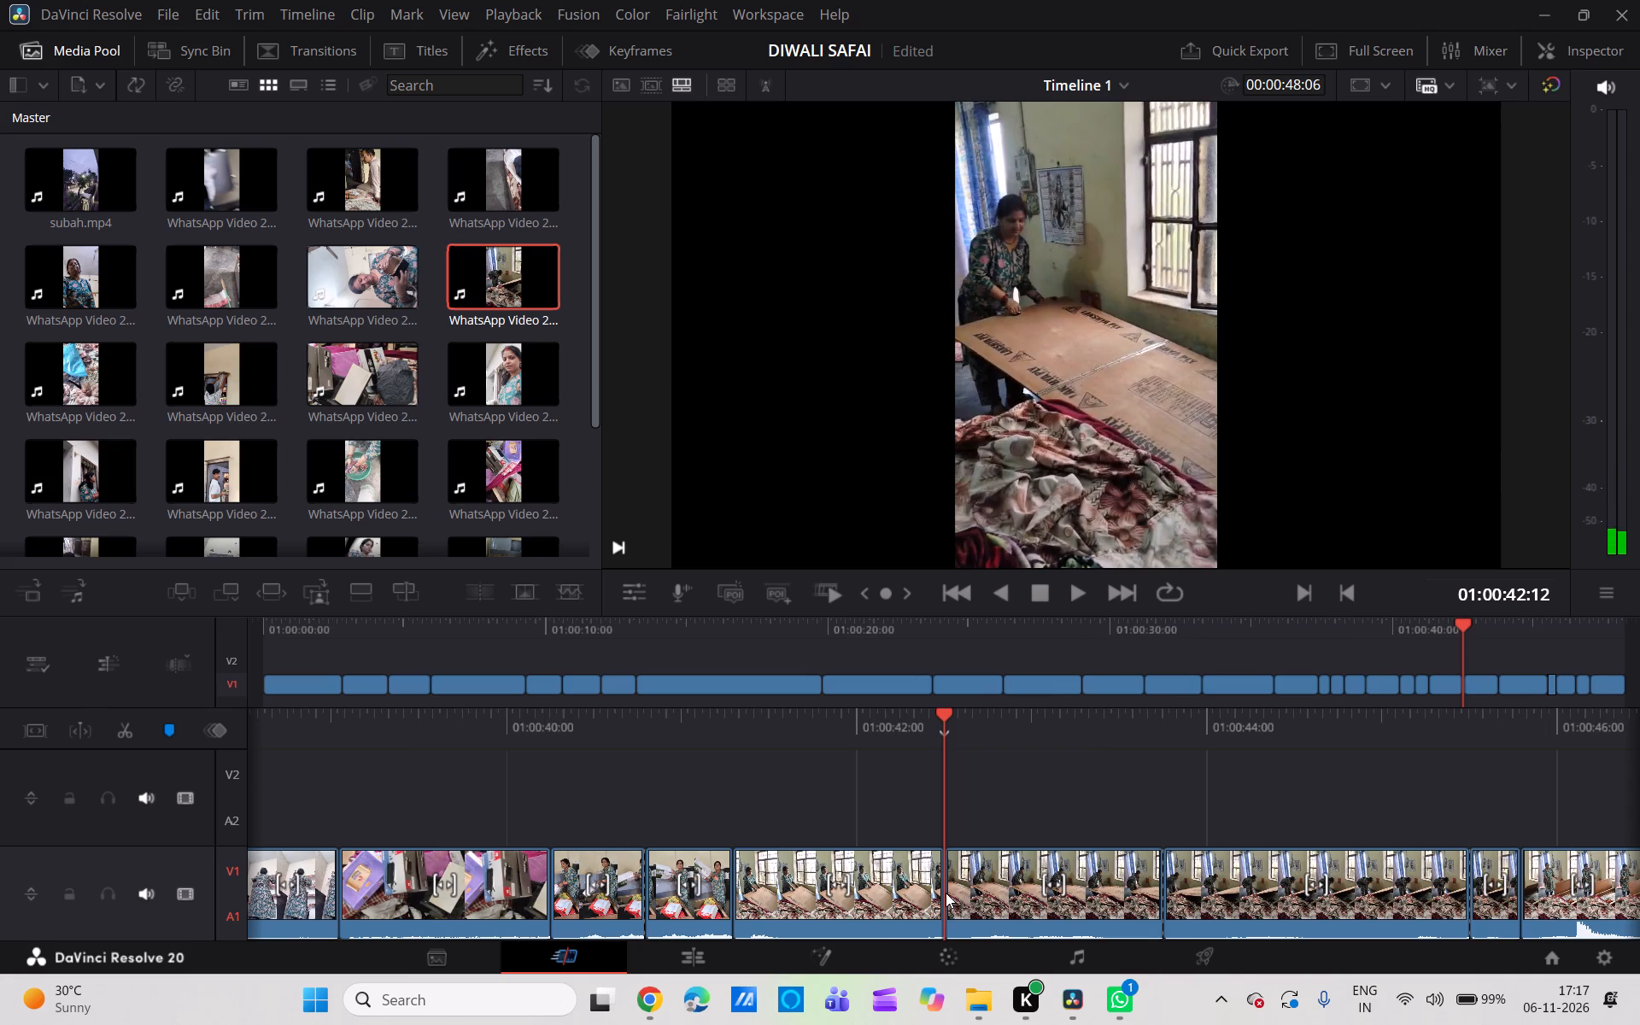
# Split the bed-board clip at 01:00:44:14, delete the part after the cut and close the gap.
pyautogui.hscroll(-2, 946, 893)
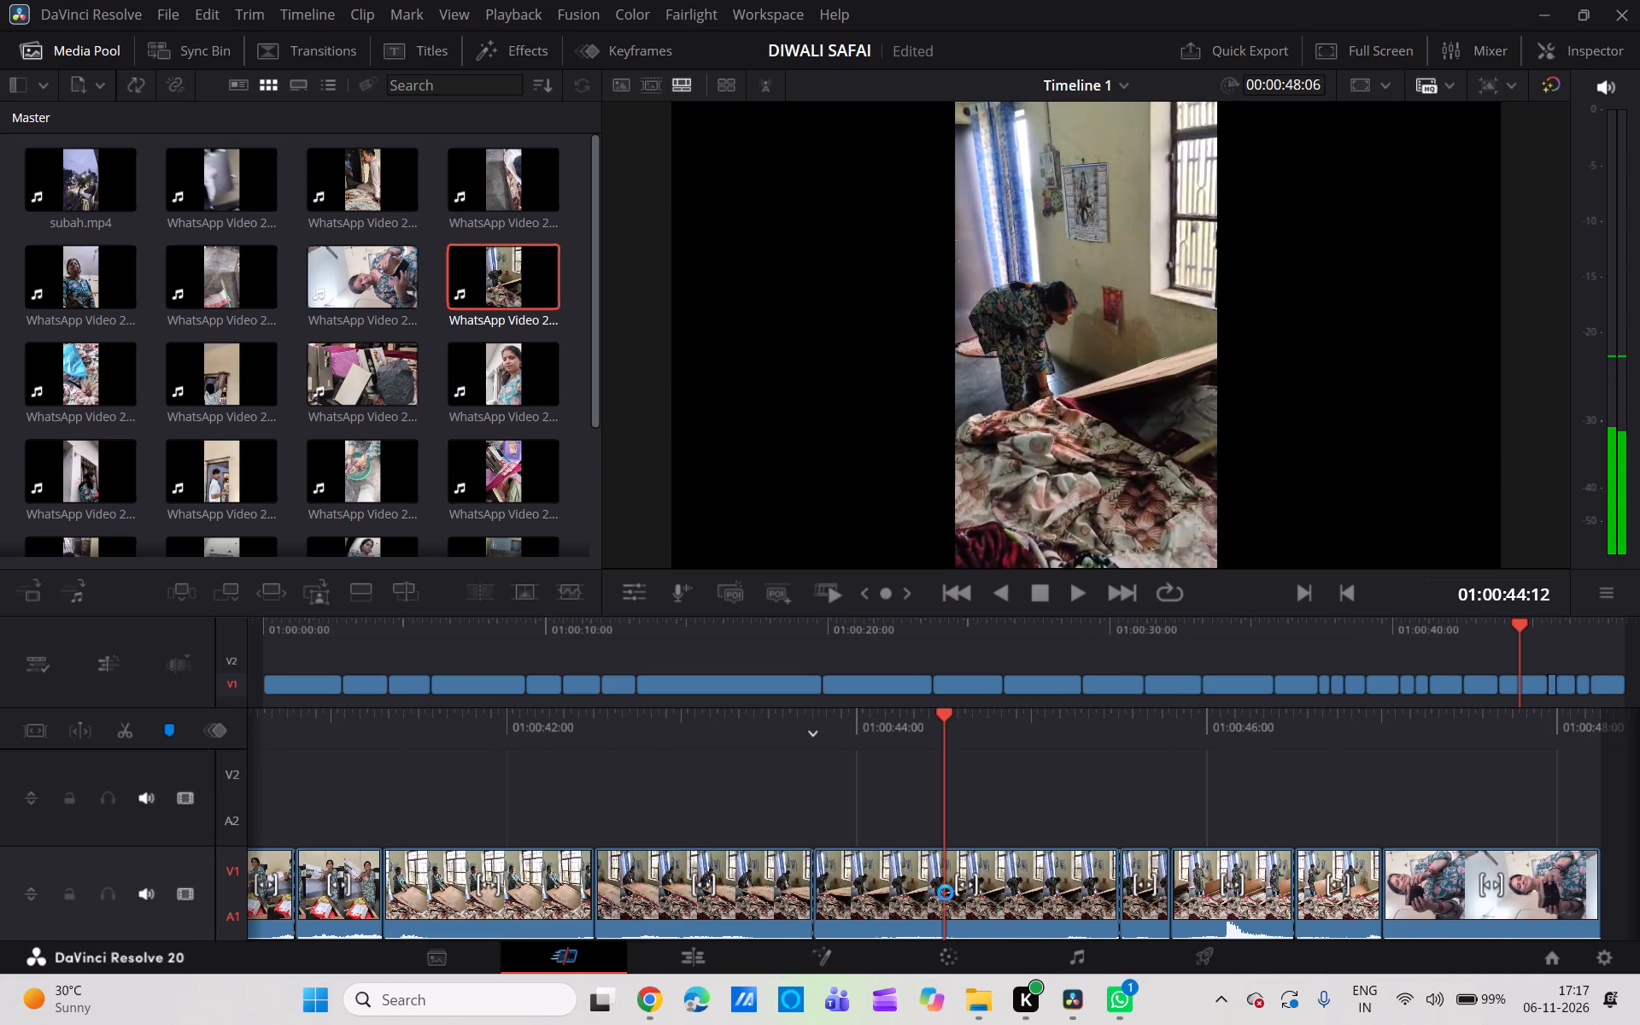
pyautogui.hscroll(-1, 946, 893)
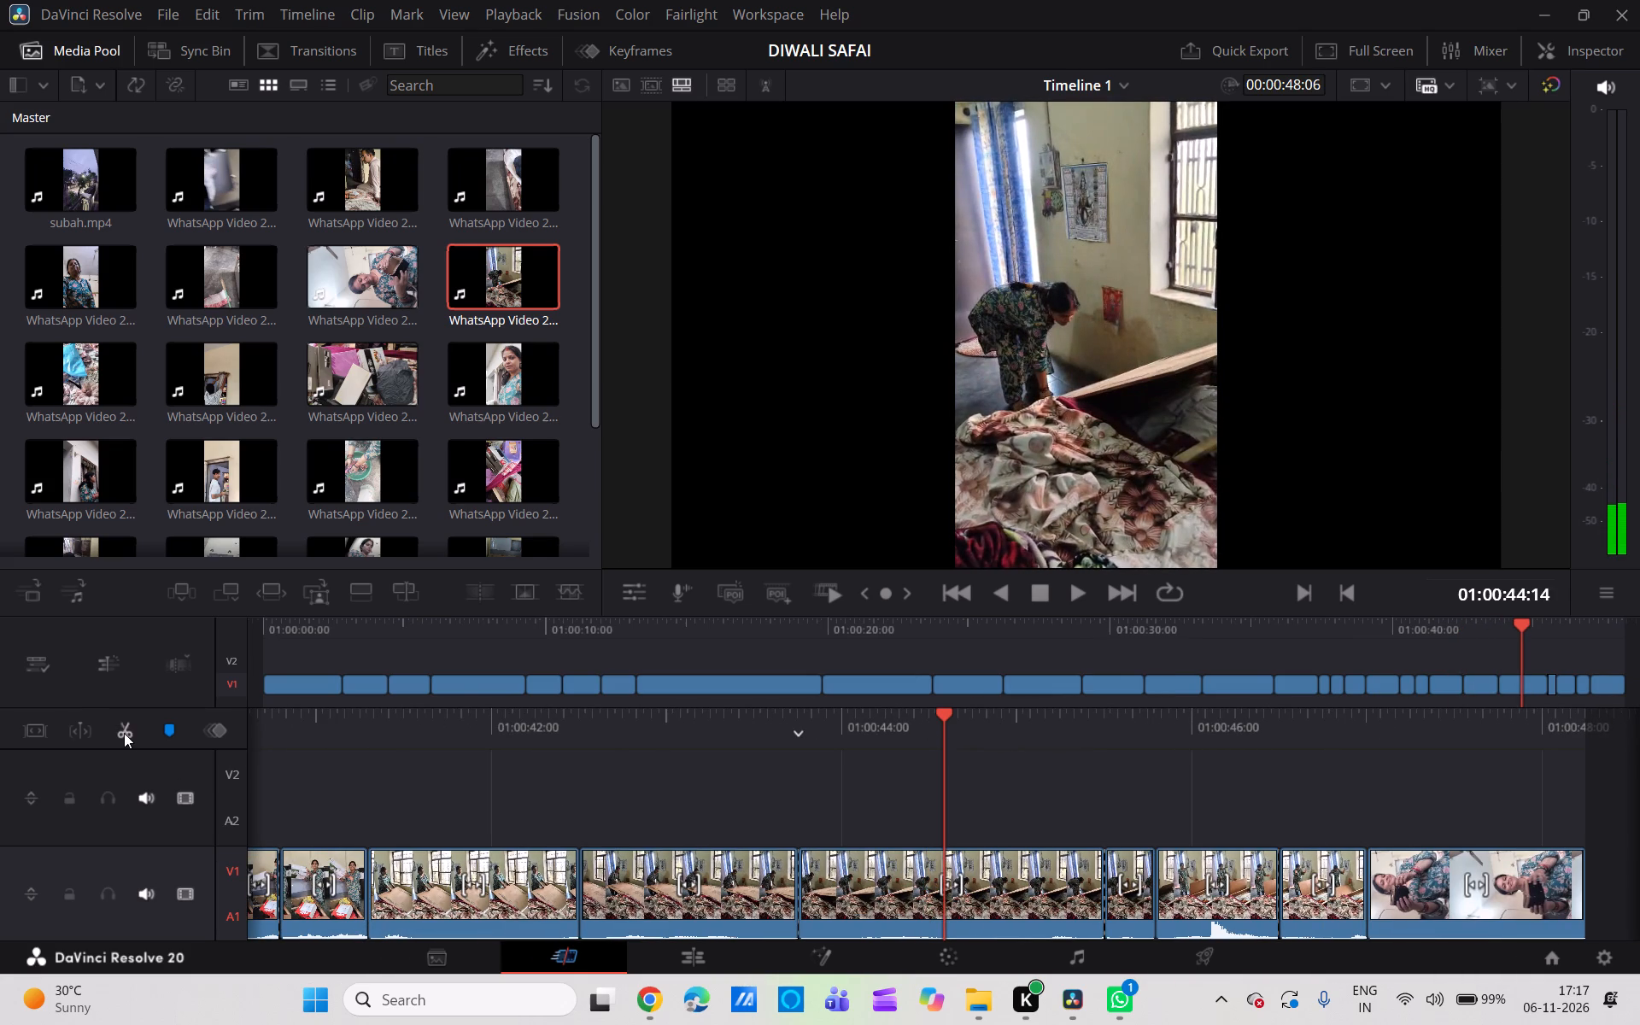
pyautogui.click(124, 730)
pyautogui.click(997, 912)
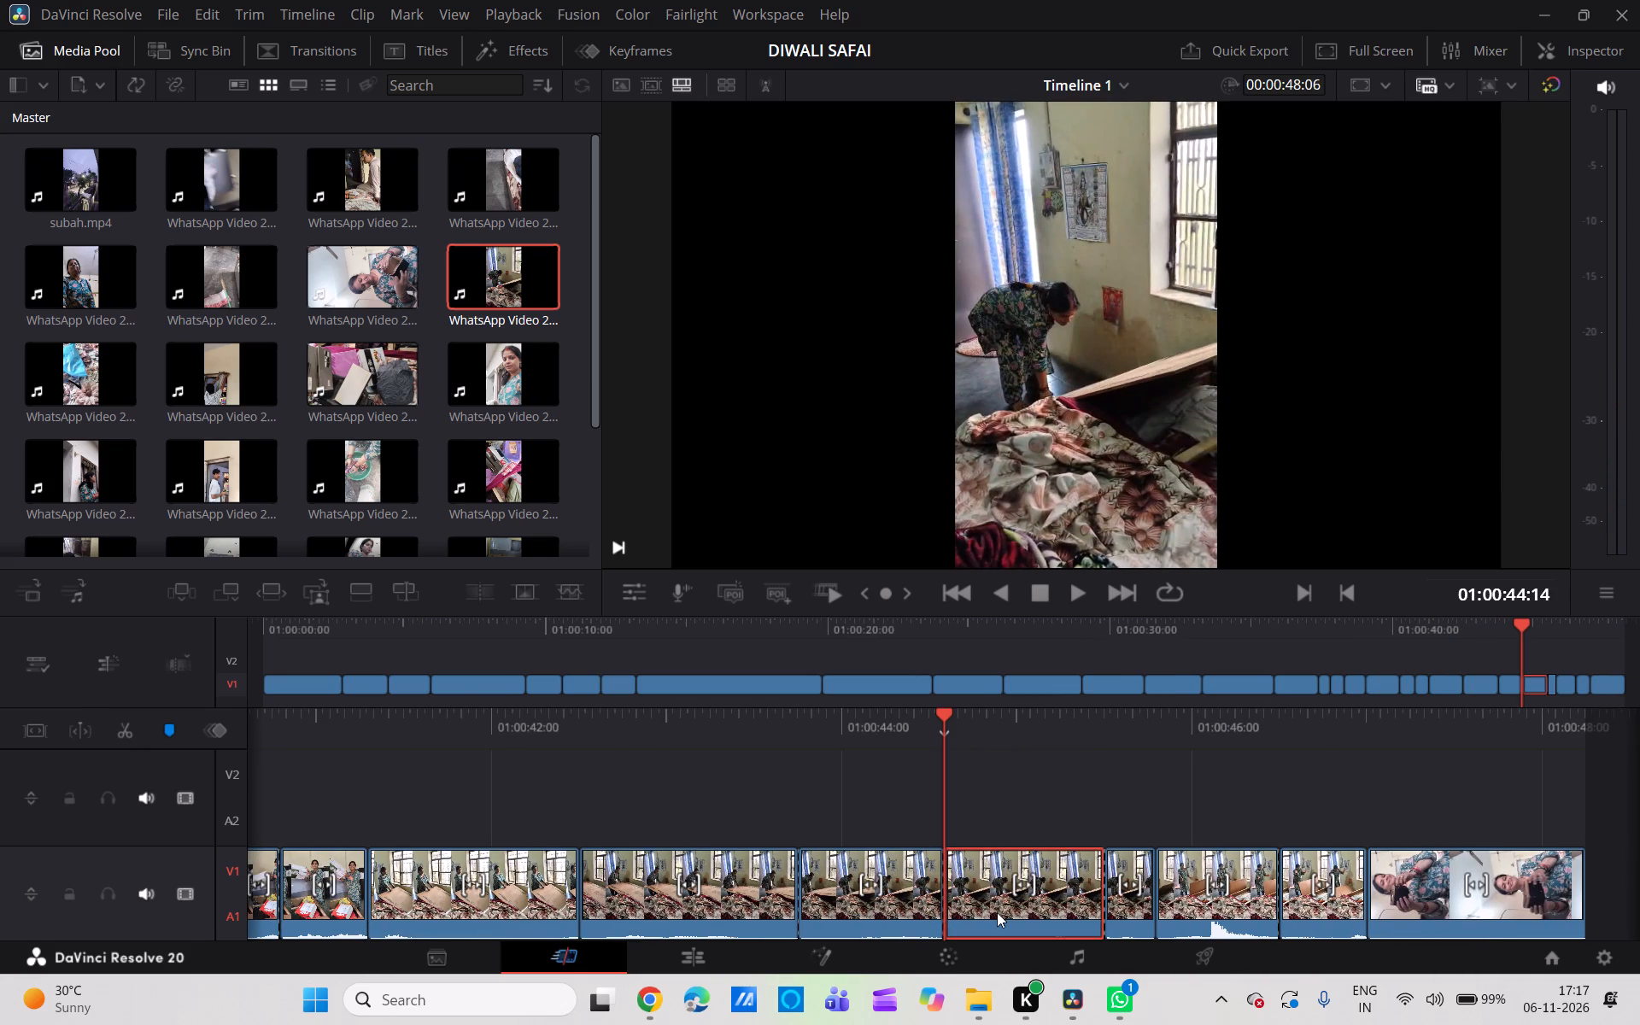
pyautogui.press('BackSpace')
pyautogui.click(997, 912)
pyautogui.press('BackSpace')
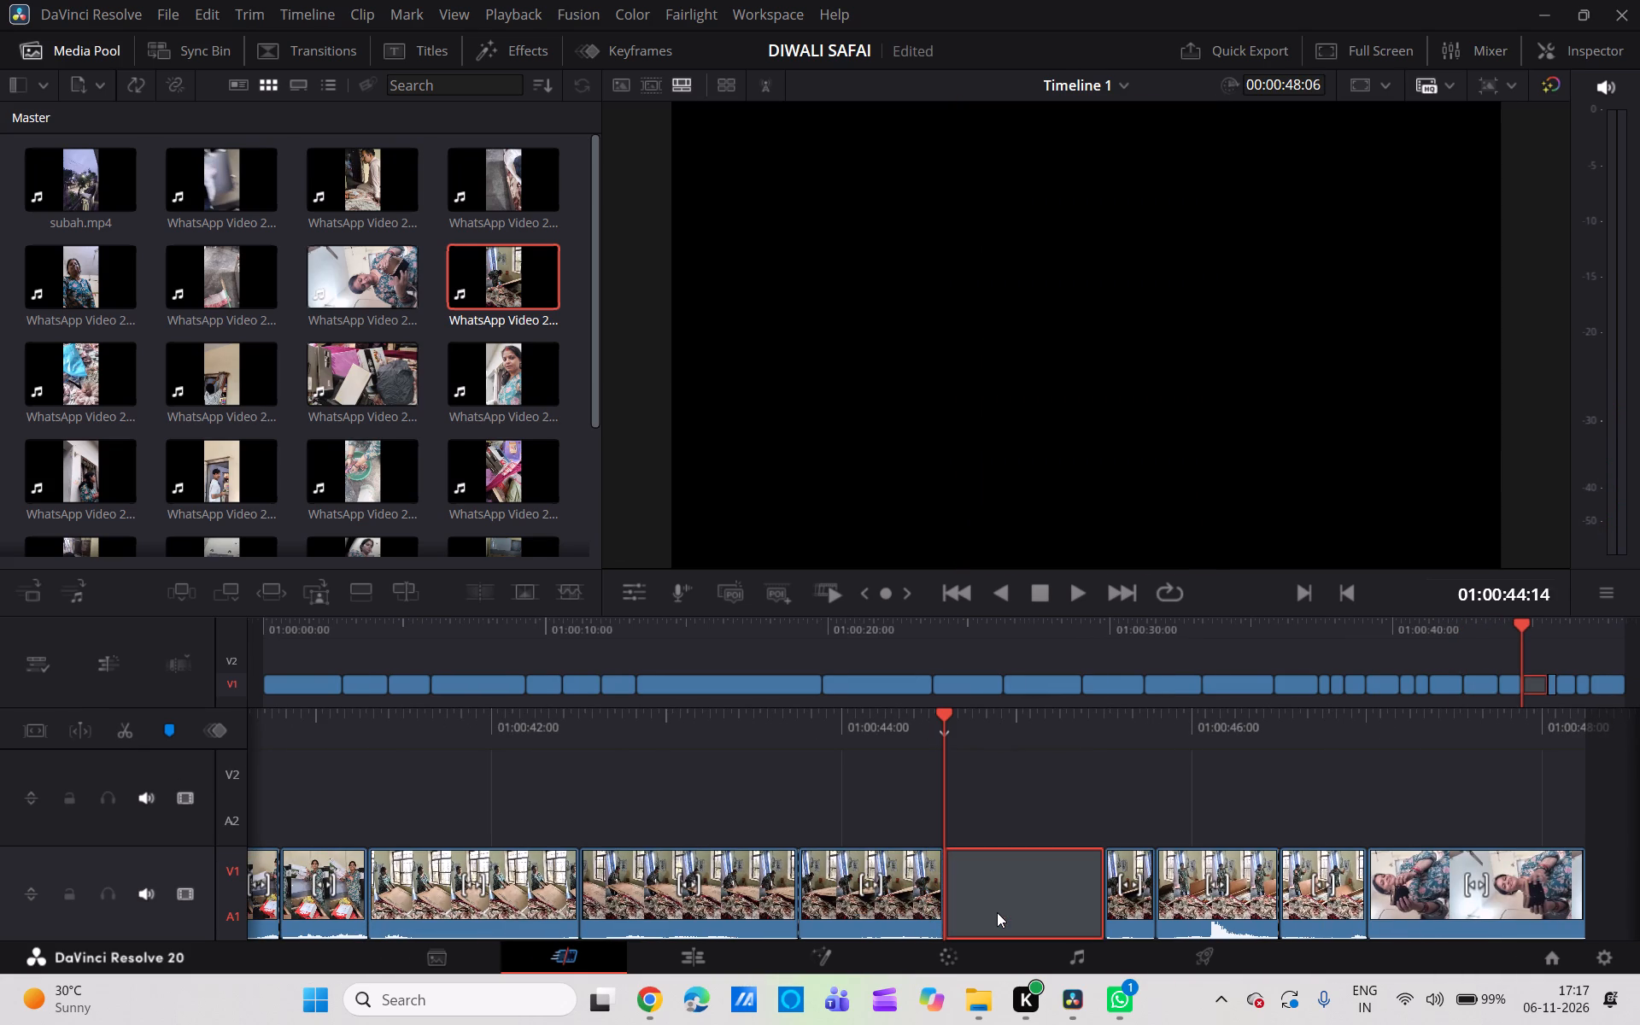
# Scrub through the remaining bed clips and delete the sideways landscape clip at the end of the timeline.
pyautogui.hscroll(-1, 997, 912)
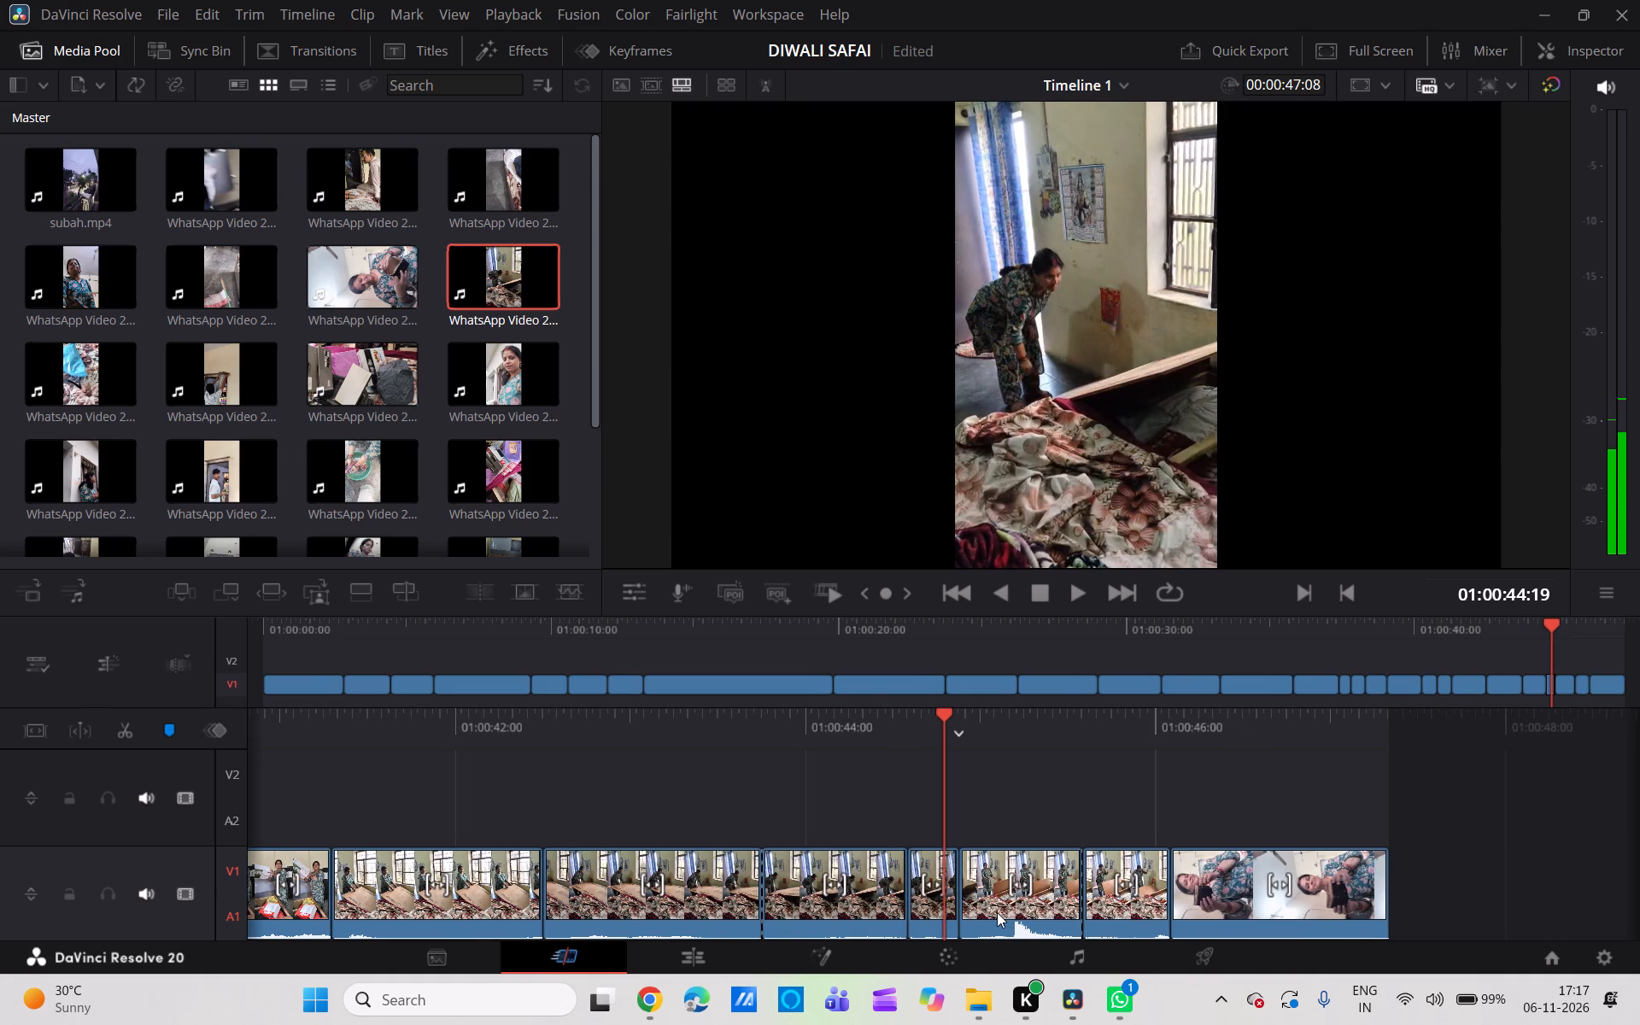
pyautogui.hscroll(-1, 997, 912)
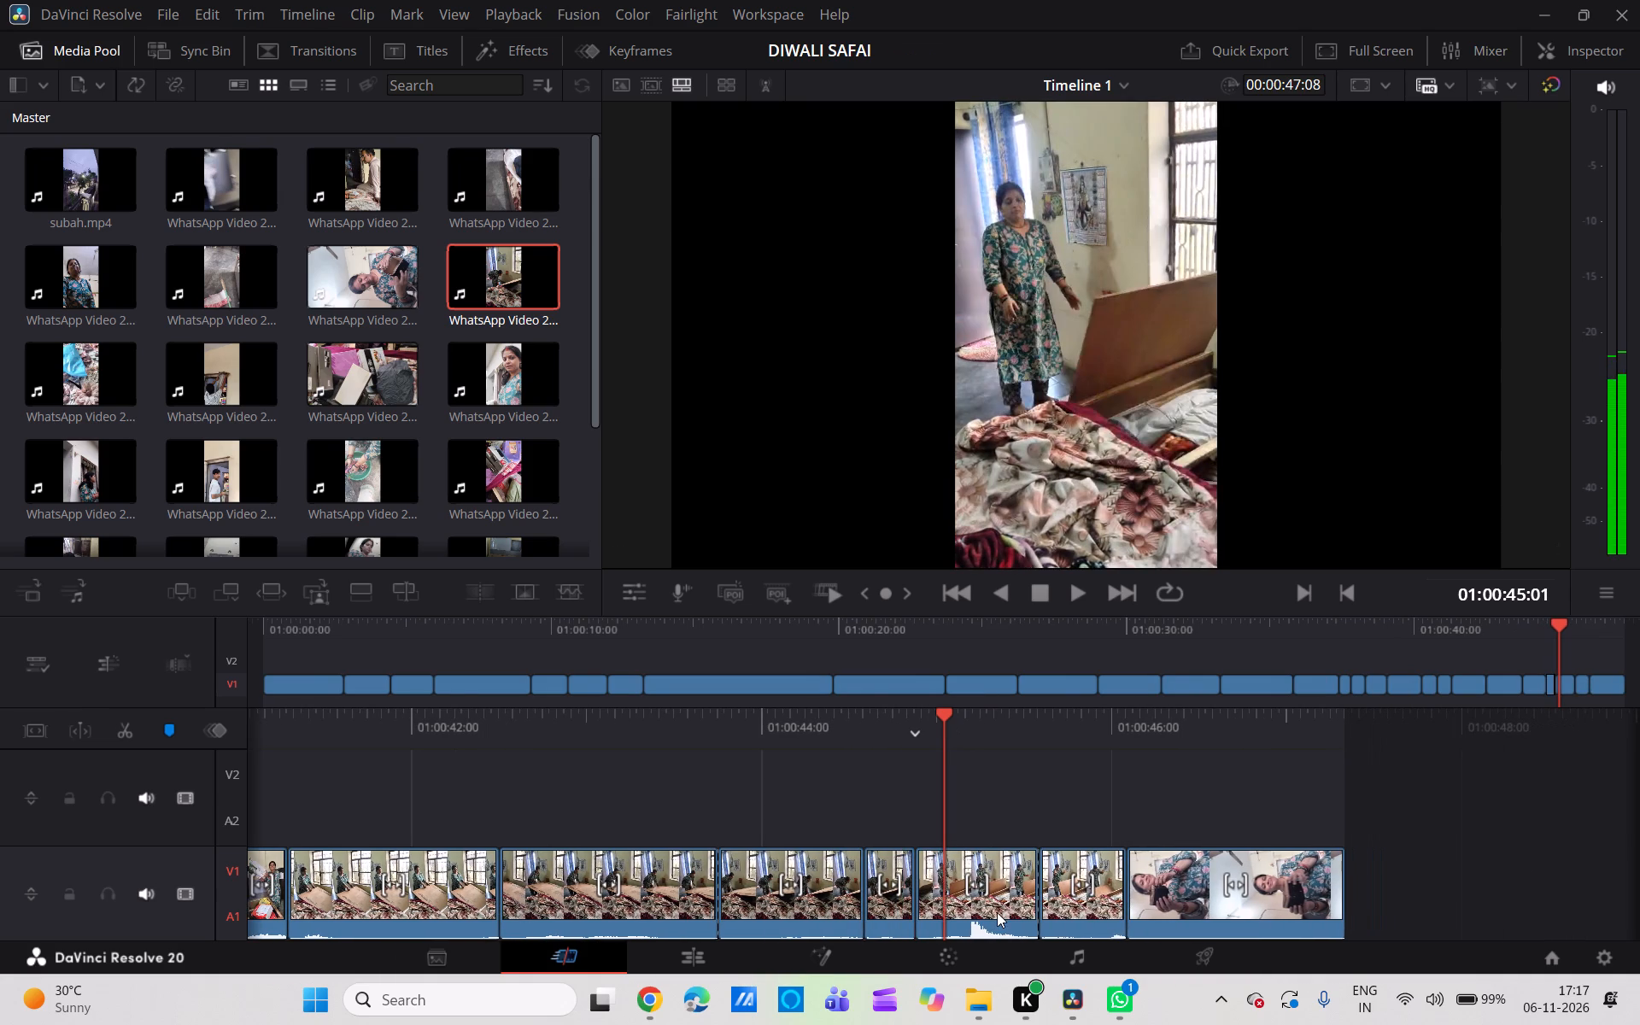
pyautogui.hscroll(-1, 997, 912)
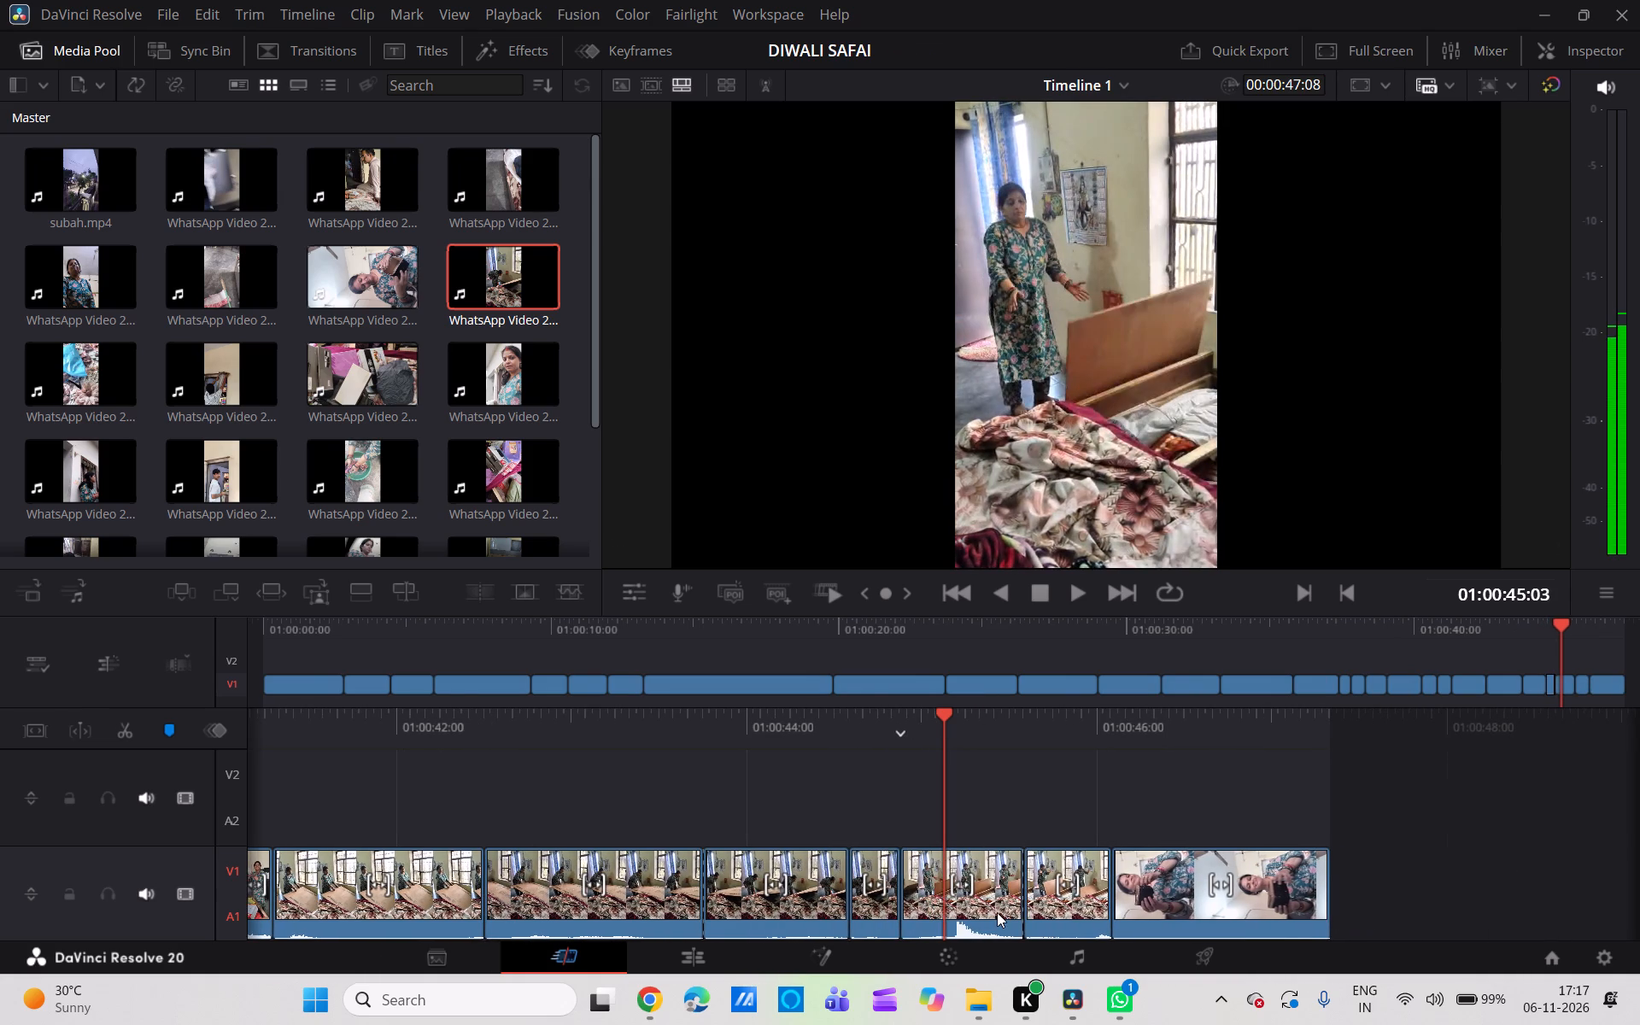
pyautogui.hscroll(-1, 997, 912)
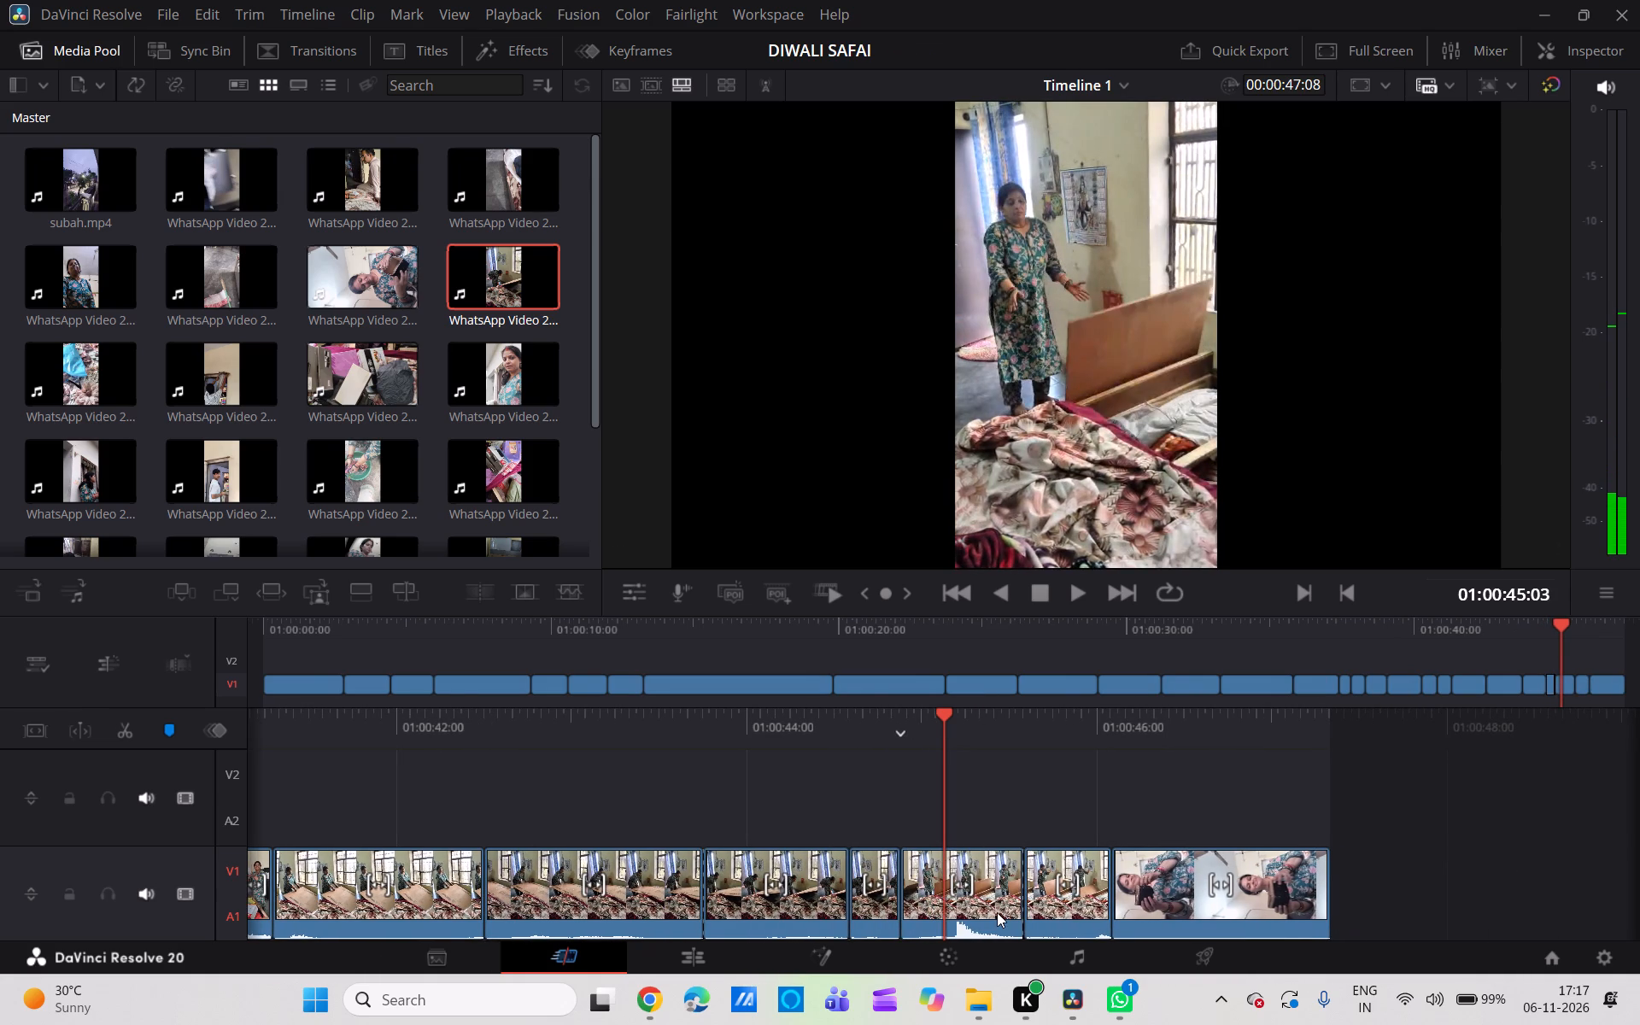
pyautogui.hscroll(-2, 997, 912)
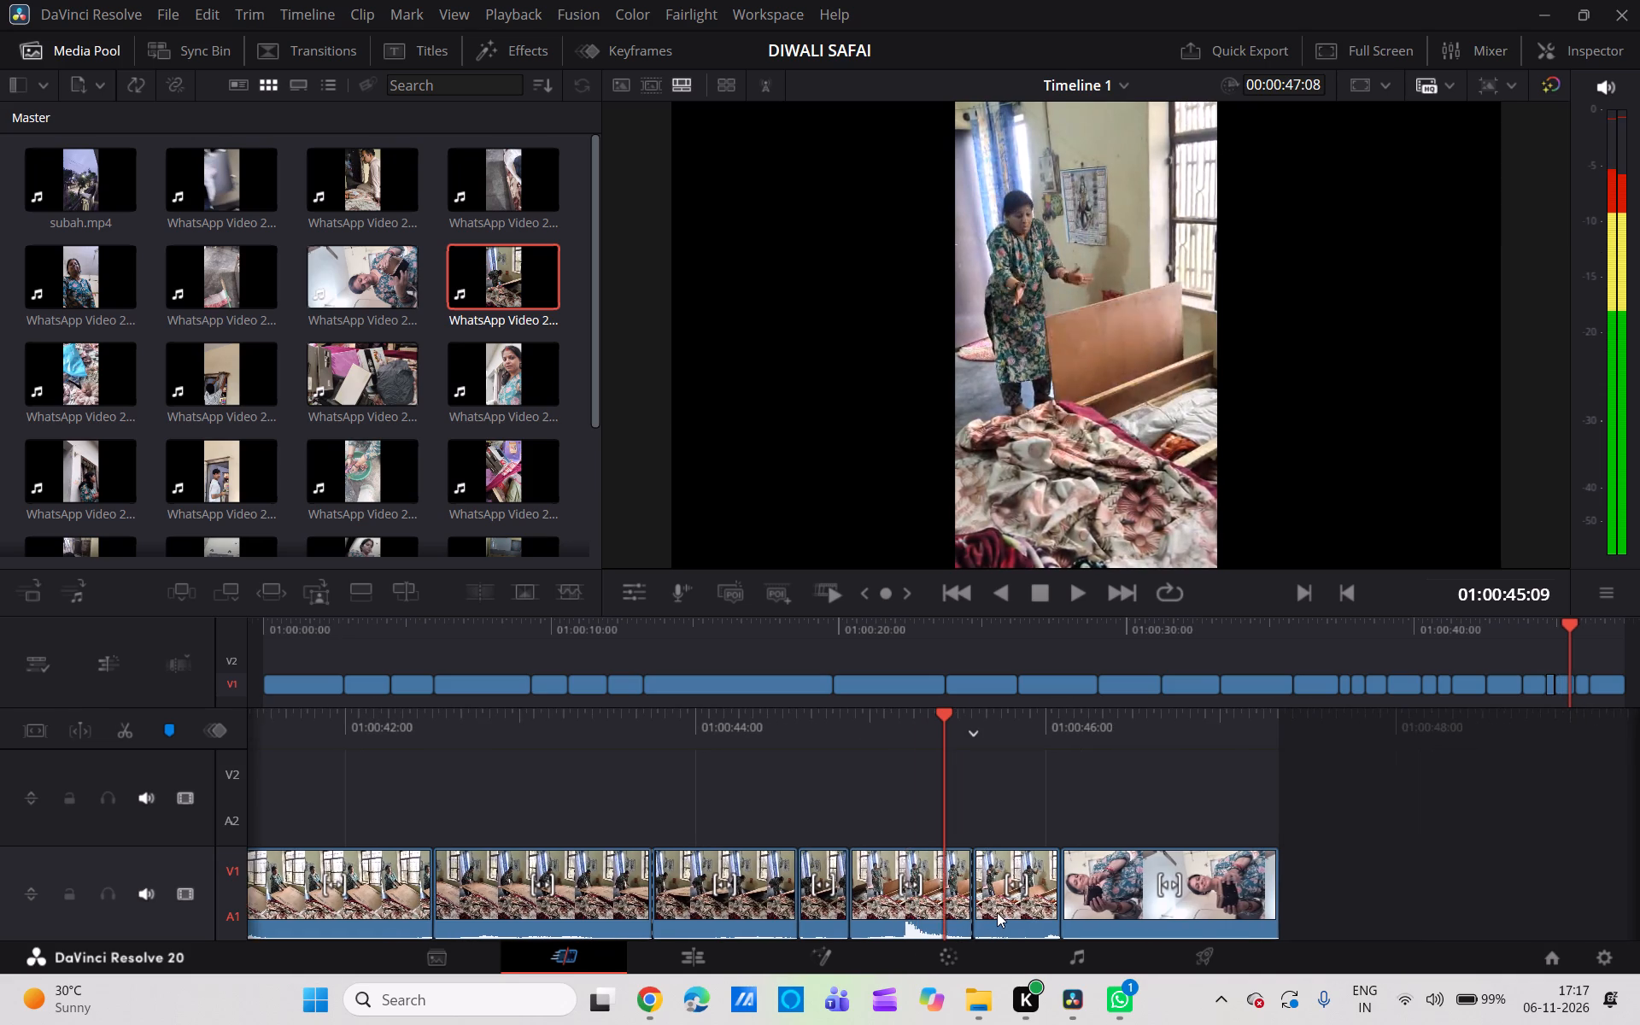
pyautogui.hscroll(-1, 997, 912)
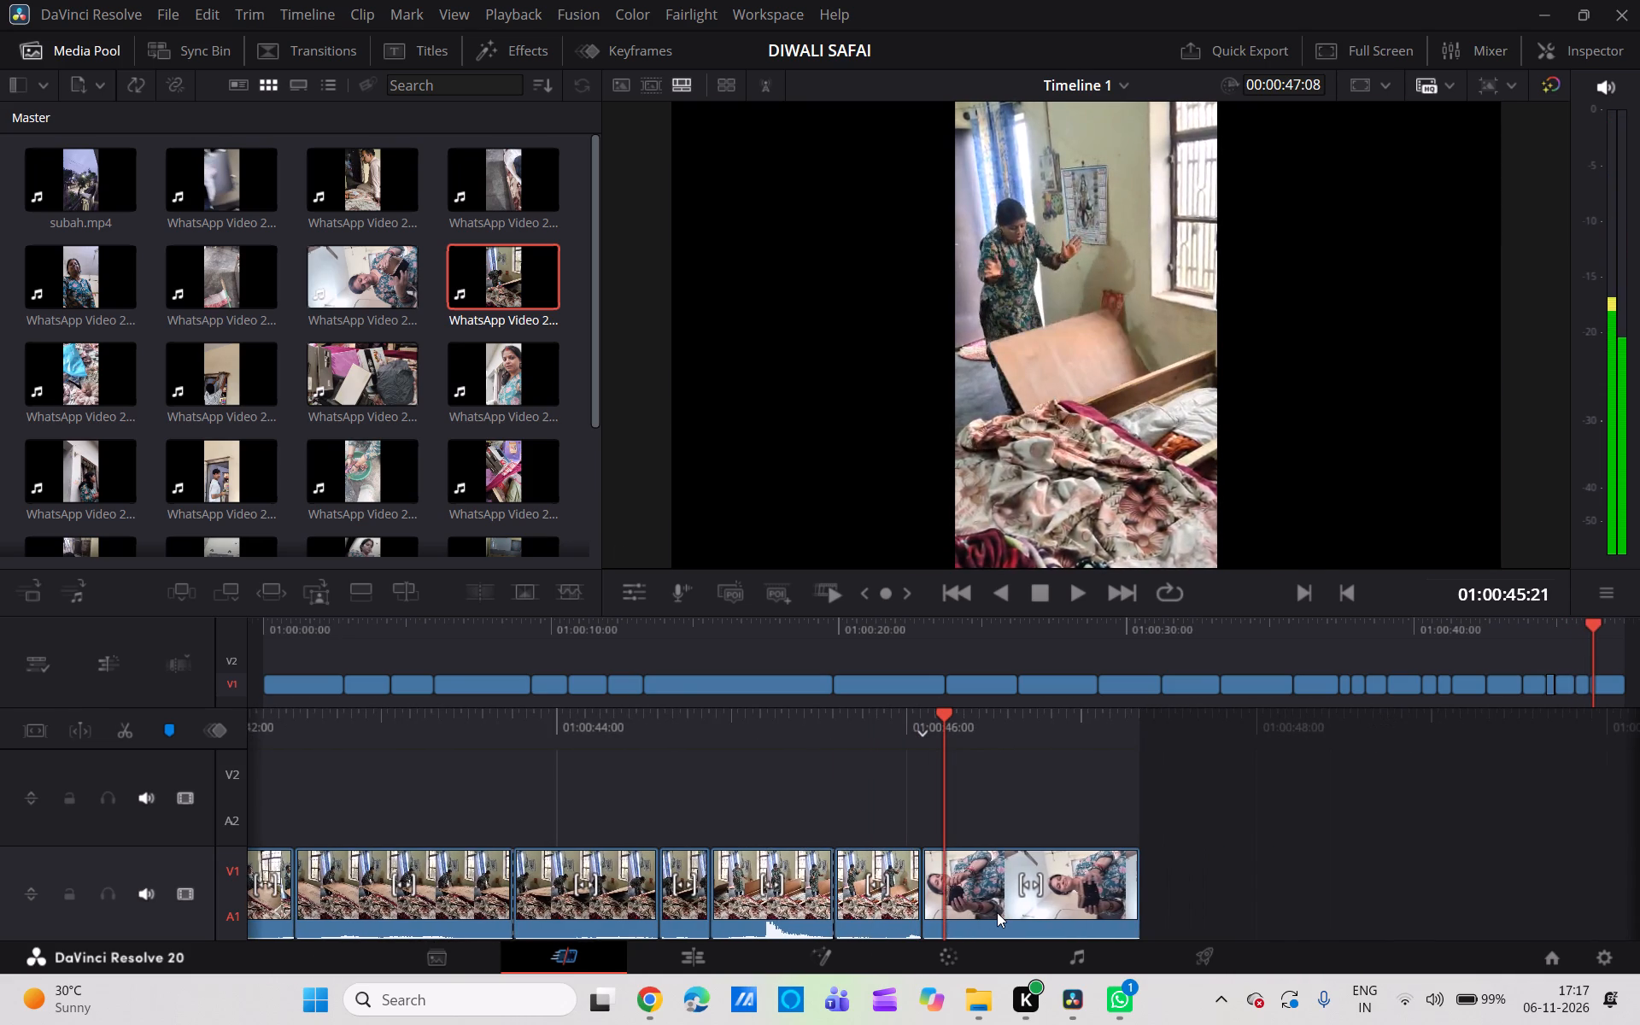
pyautogui.hscroll(-1, 997, 912)
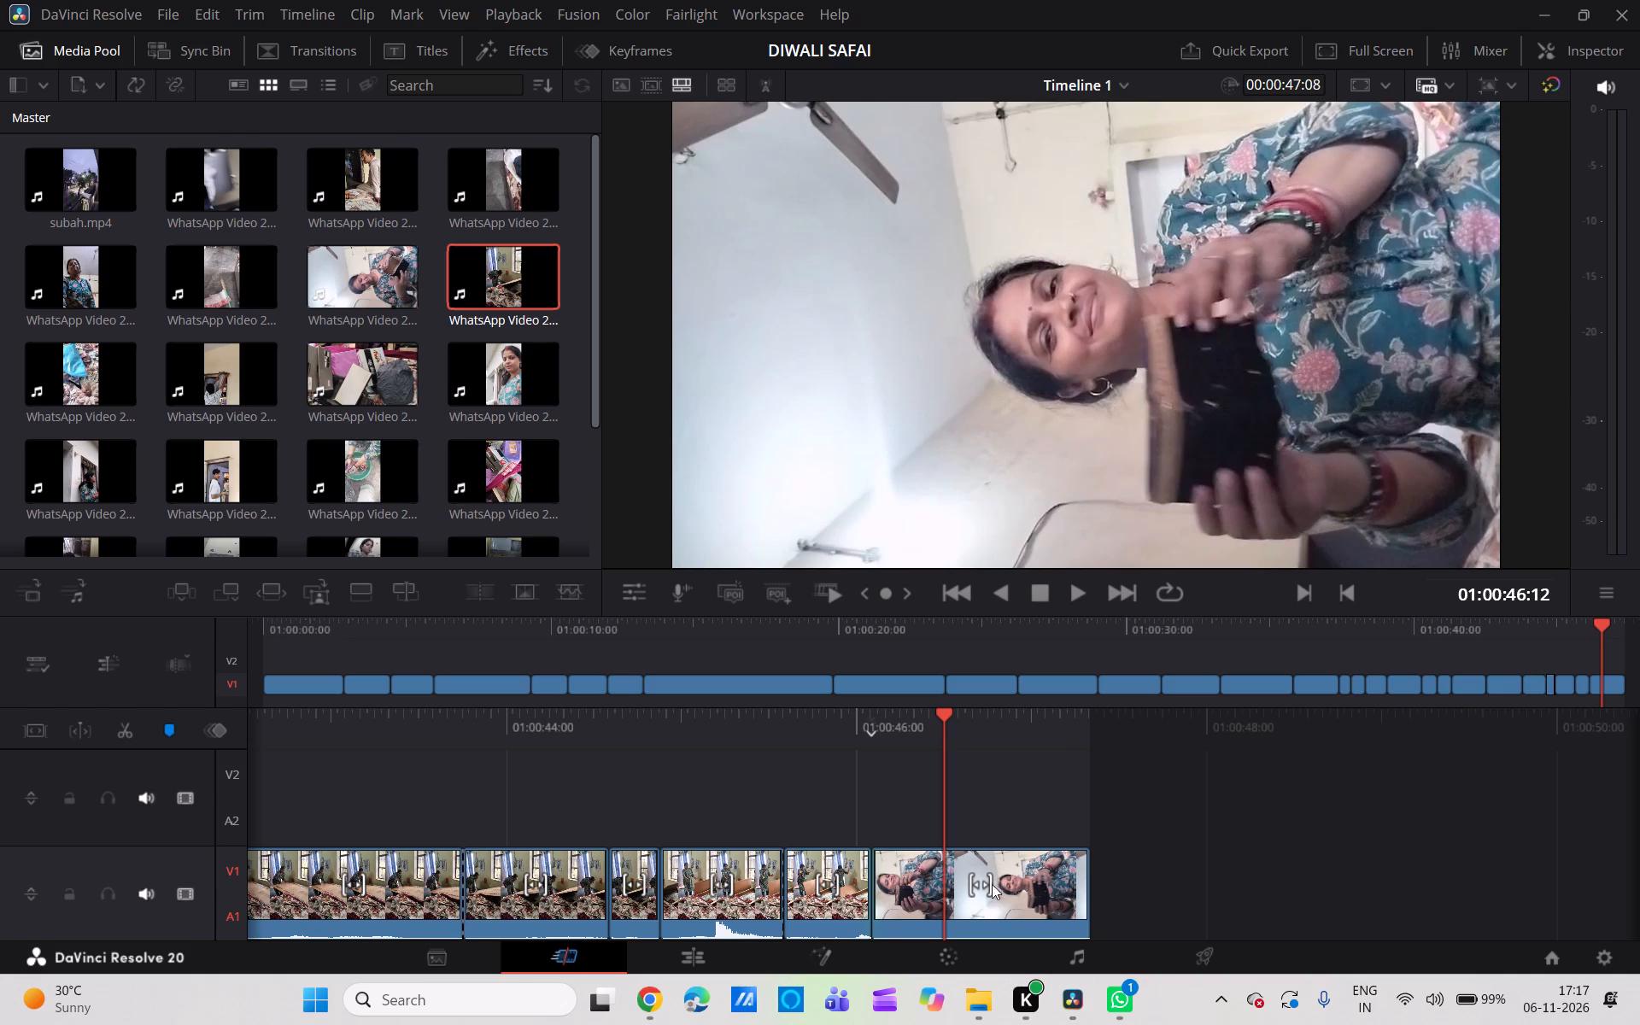
pyautogui.click(984, 883)
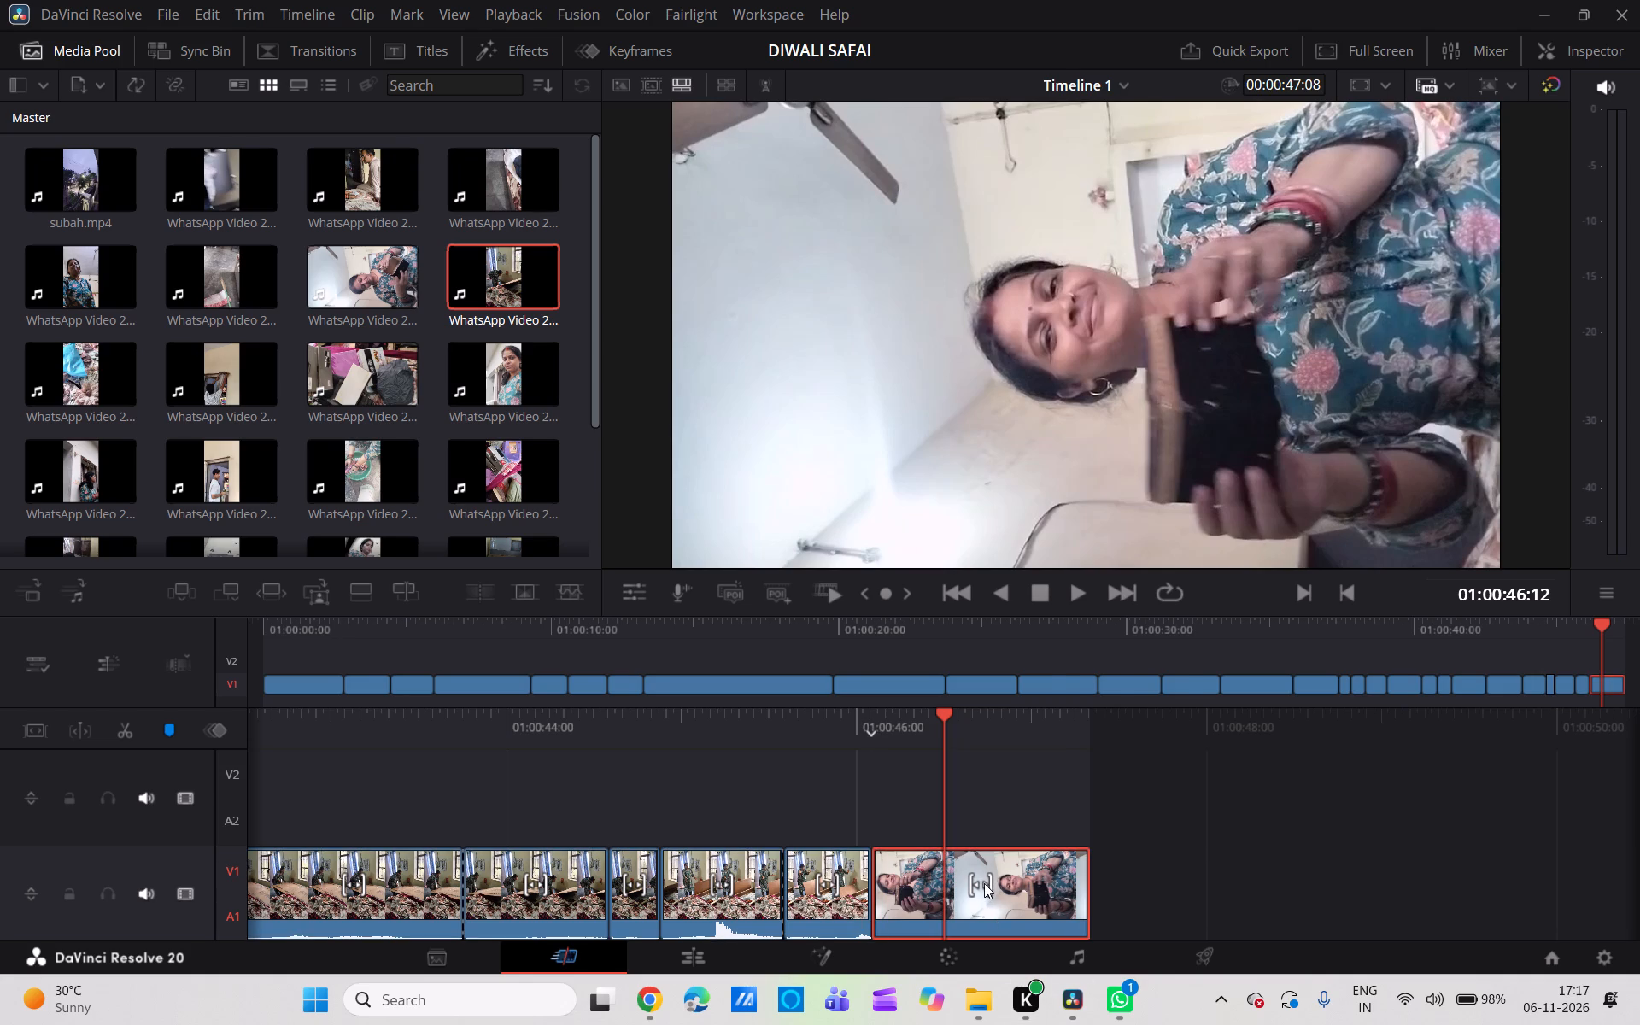
pyautogui.press('BackSpace')
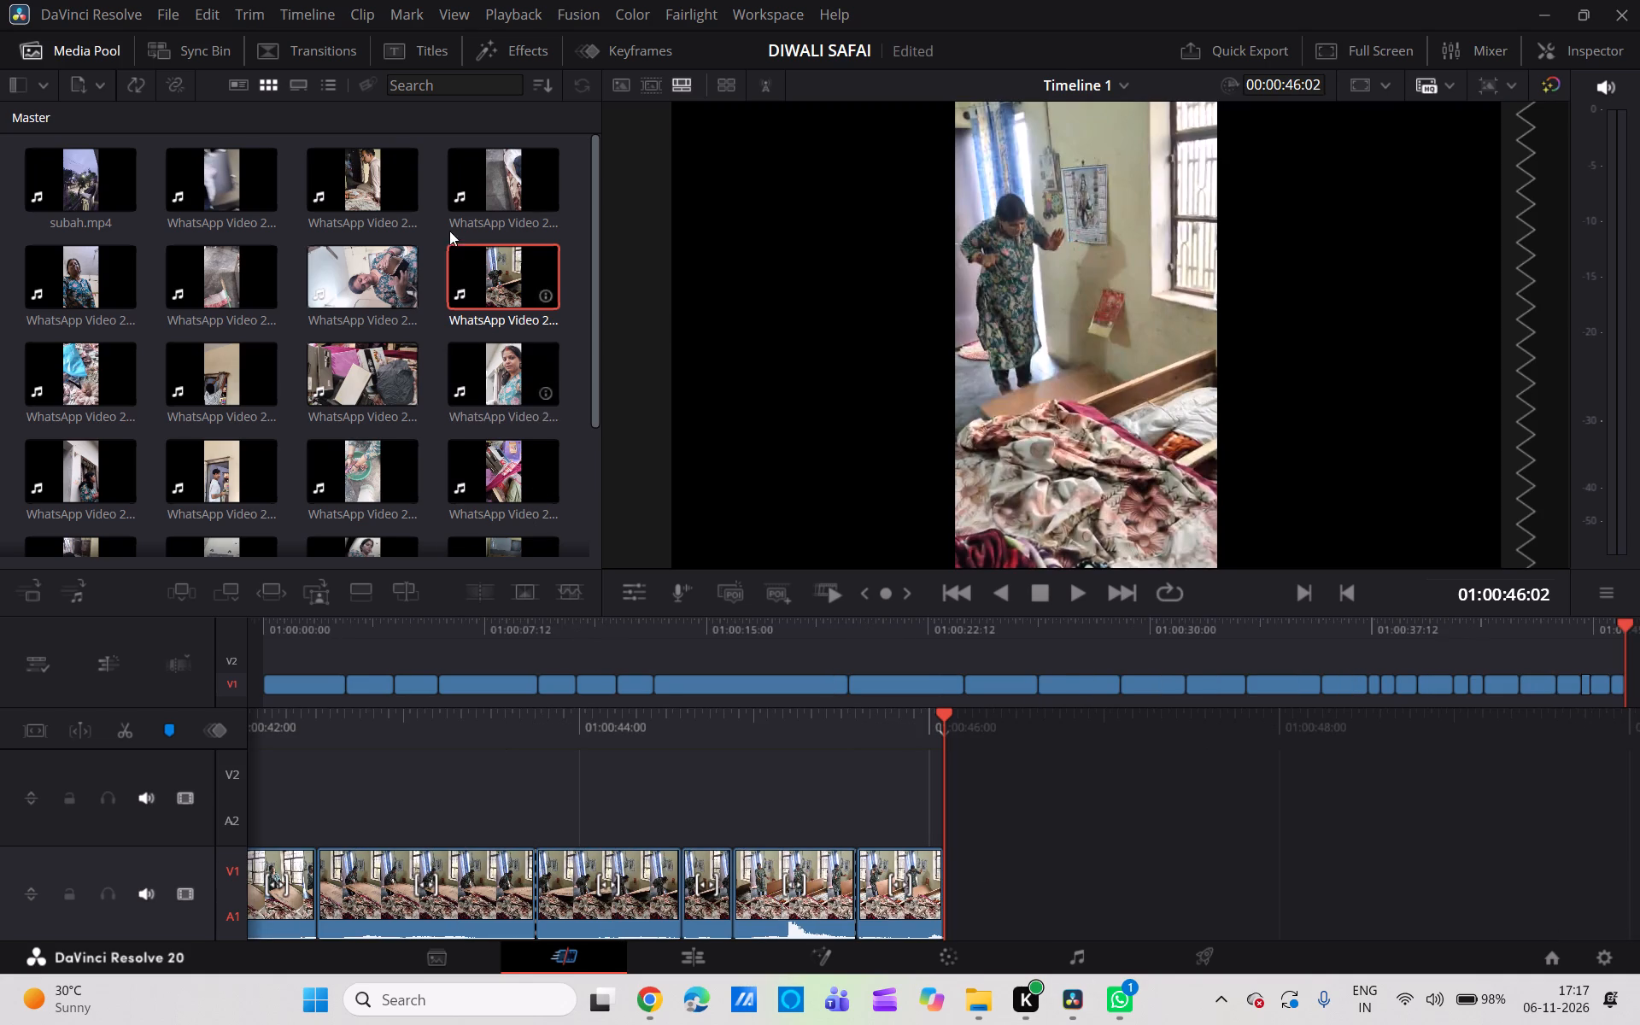
# Add the media pool video of the woman writing on the bed to the end of track V1 at 01:00:46:02.
pyautogui.click(363, 176)
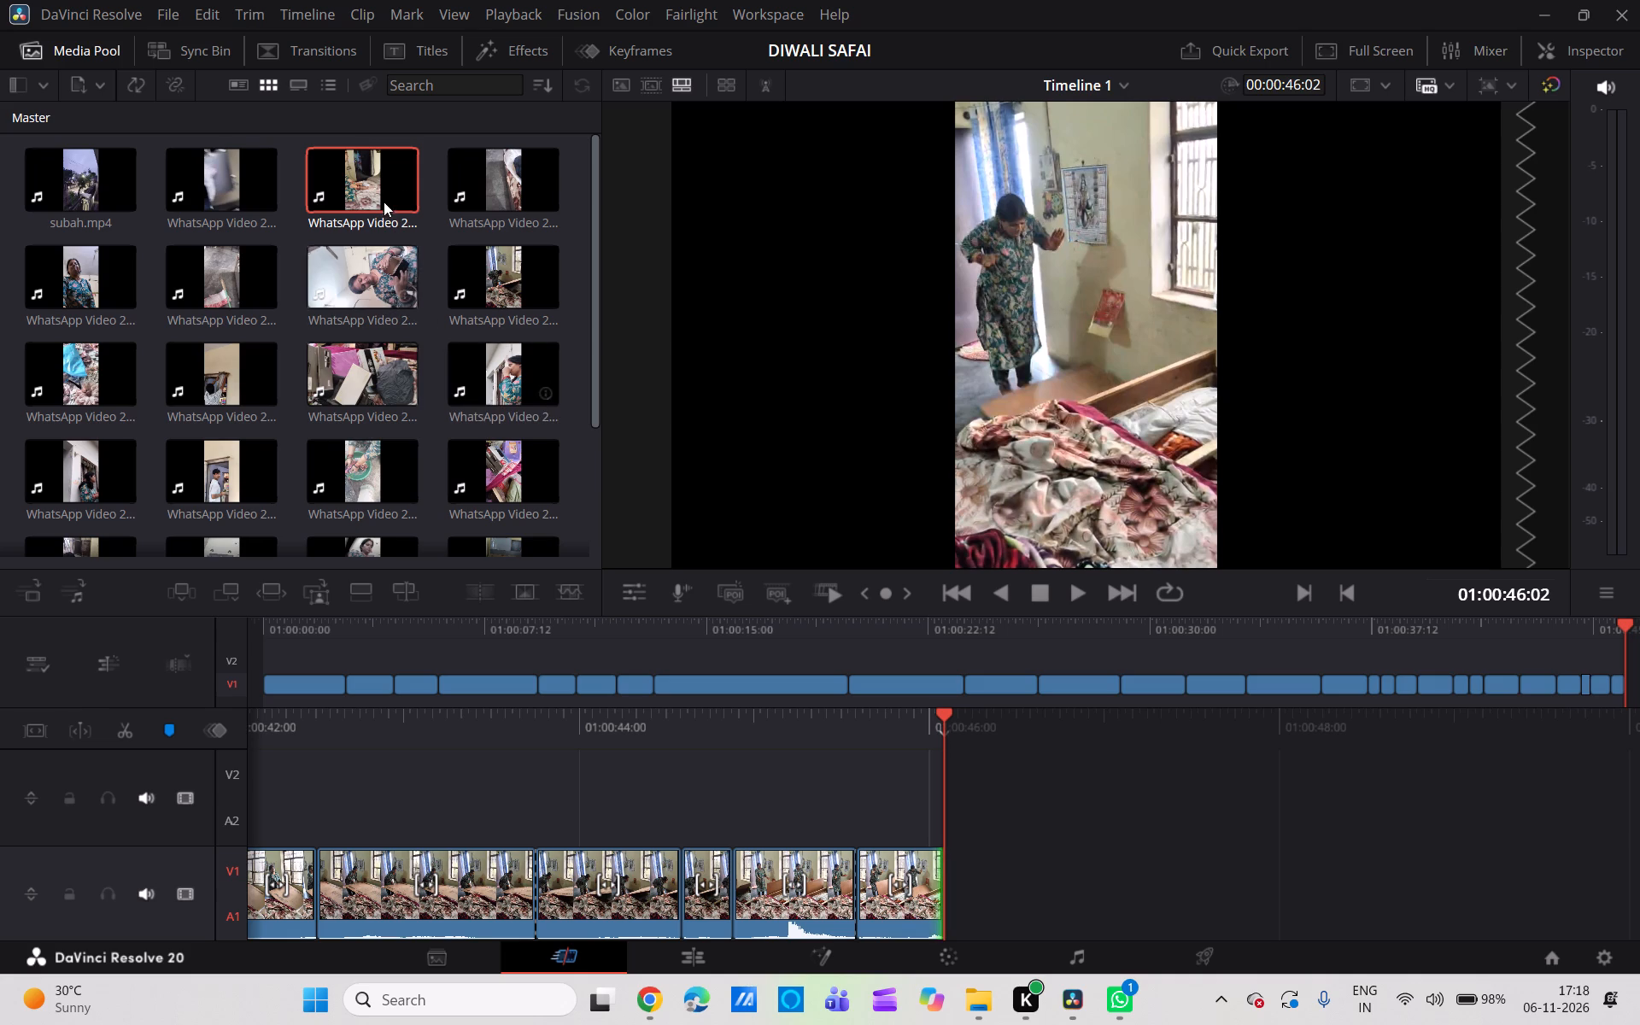
pyautogui.moveTo(377, 184); pyautogui.dragTo(946, 869)
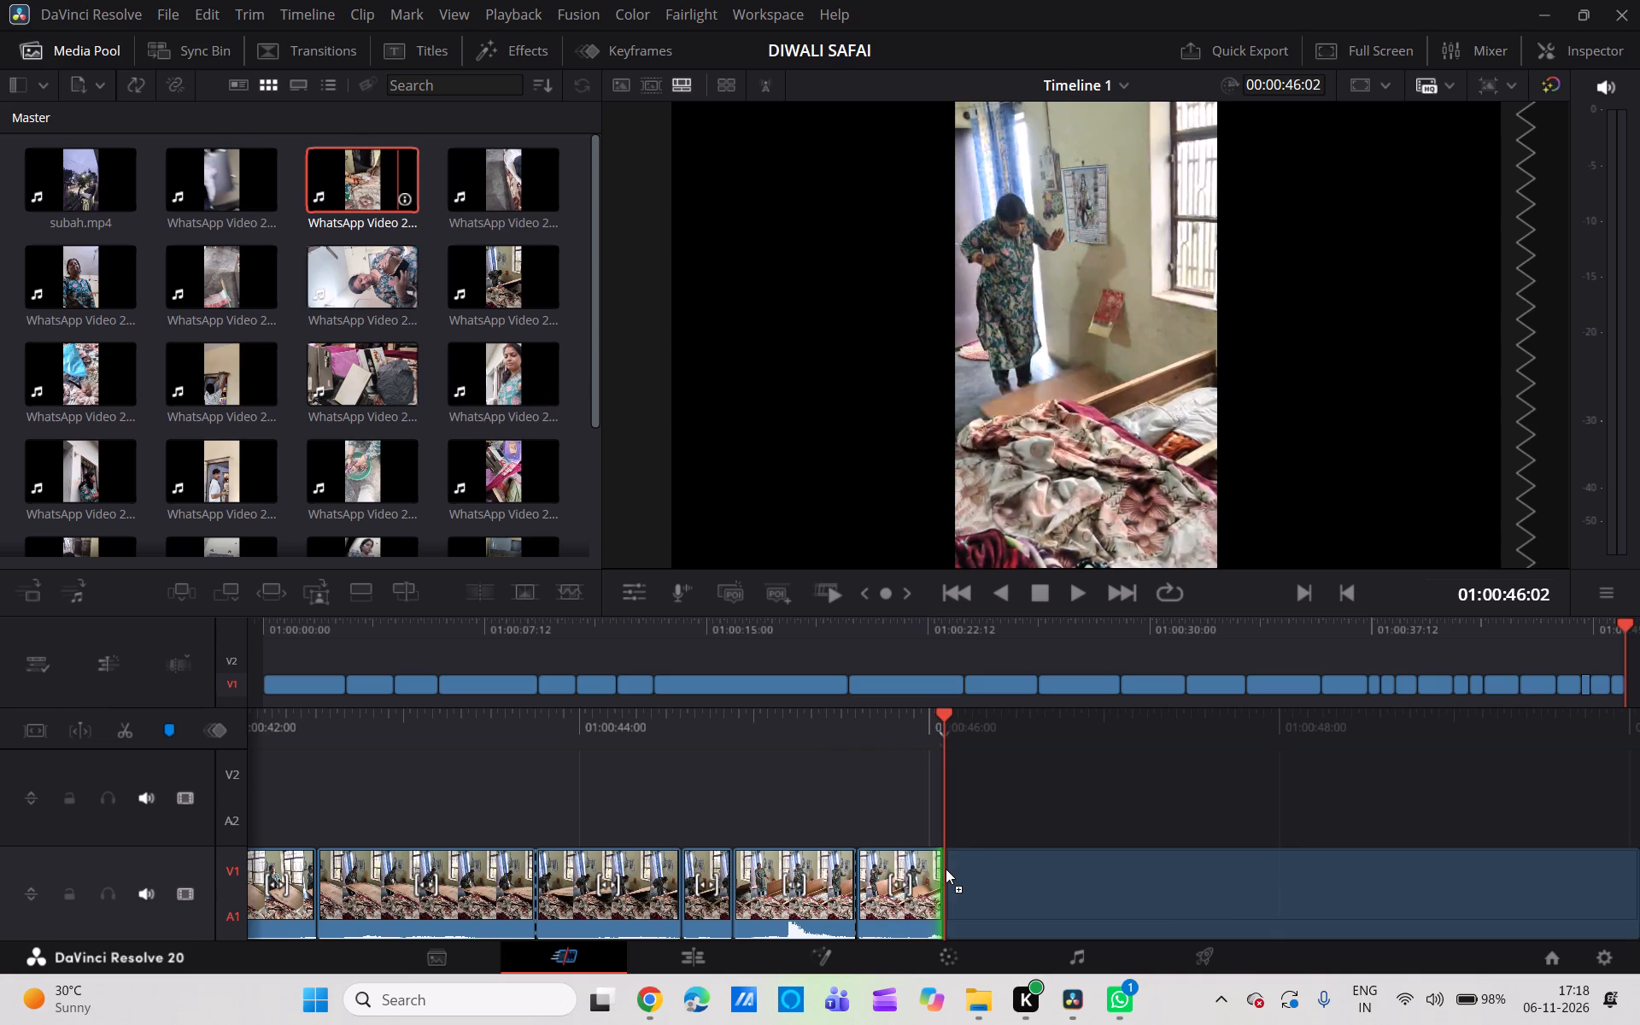
pyautogui.moveTo(946, 869); pyautogui.dragTo(946, 870)
# Scrub through the newly added clip of the woman writing on the bed to look for footage to cut.
pyautogui.hscroll(-1, 946, 870)
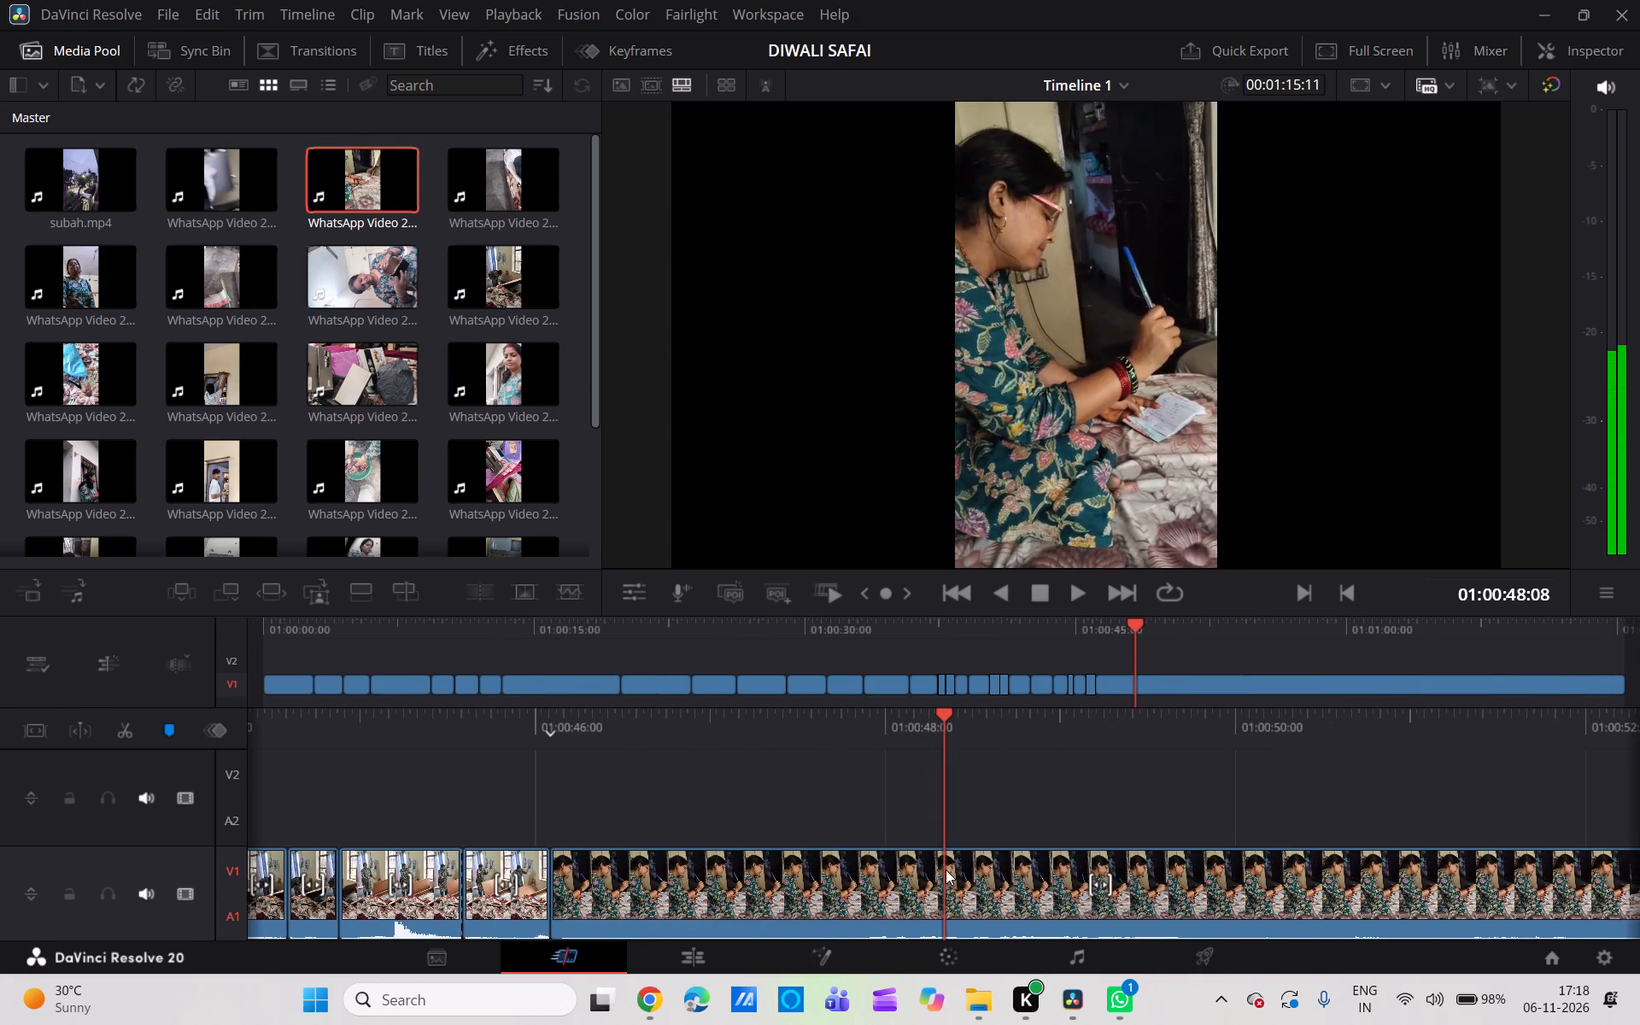
pyautogui.hscroll(-2, 946, 870)
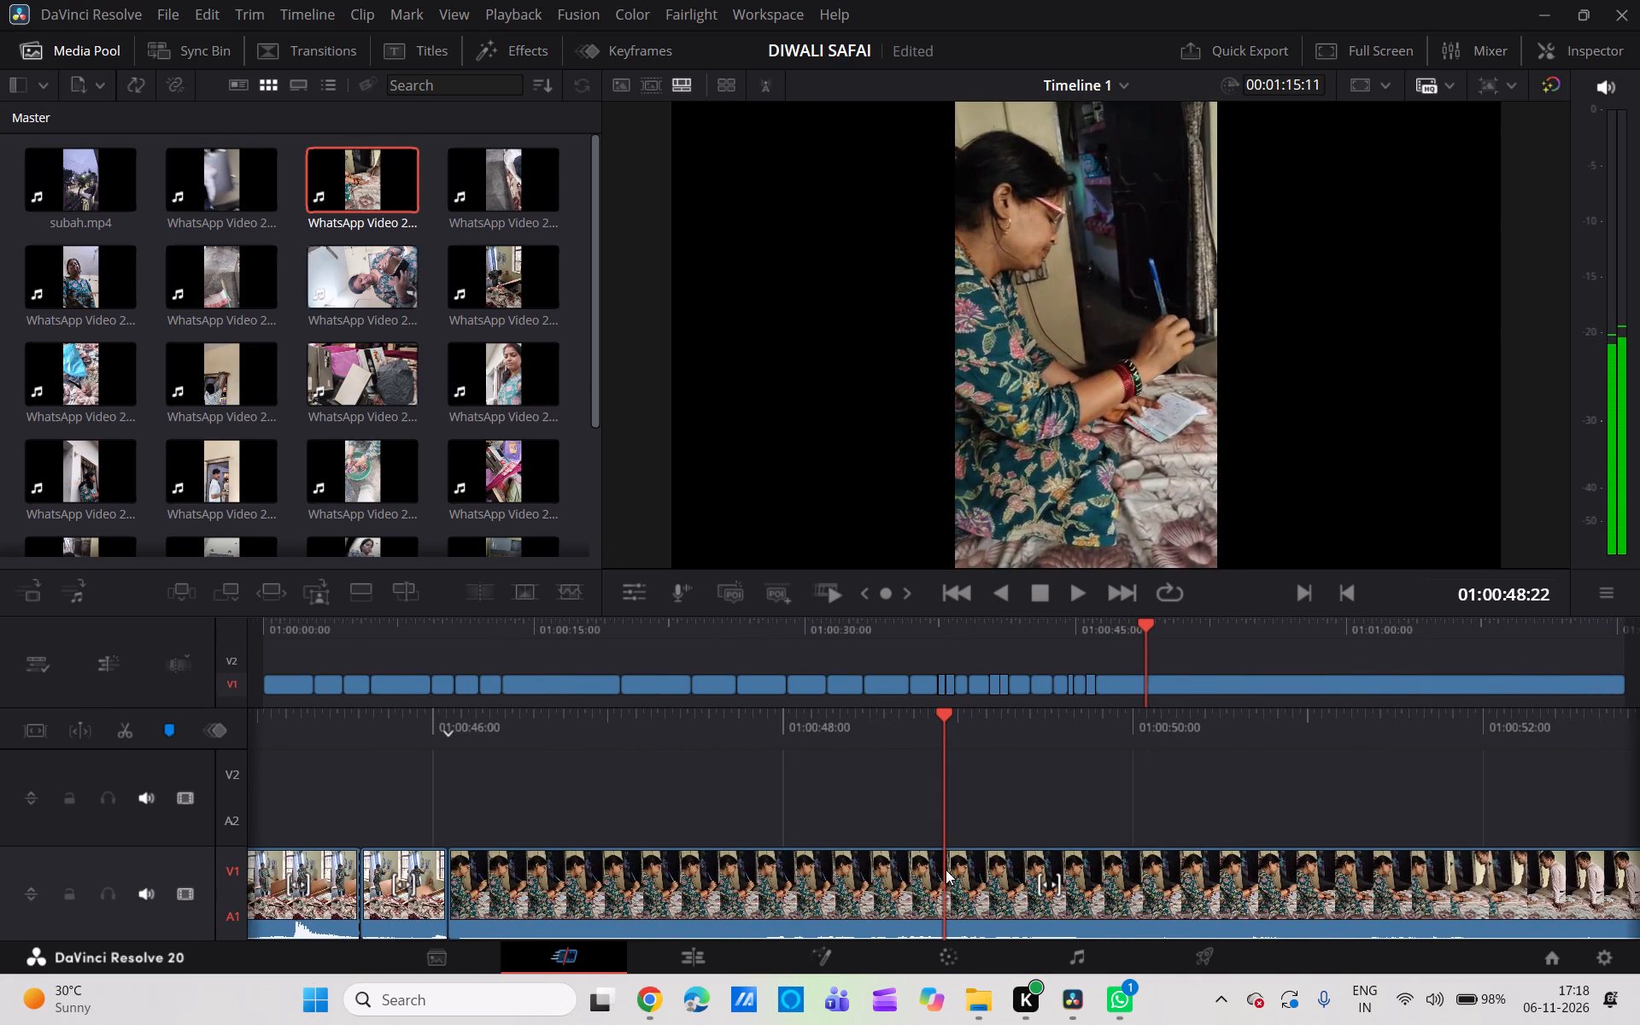
pyautogui.hscroll(-2, 946, 870)
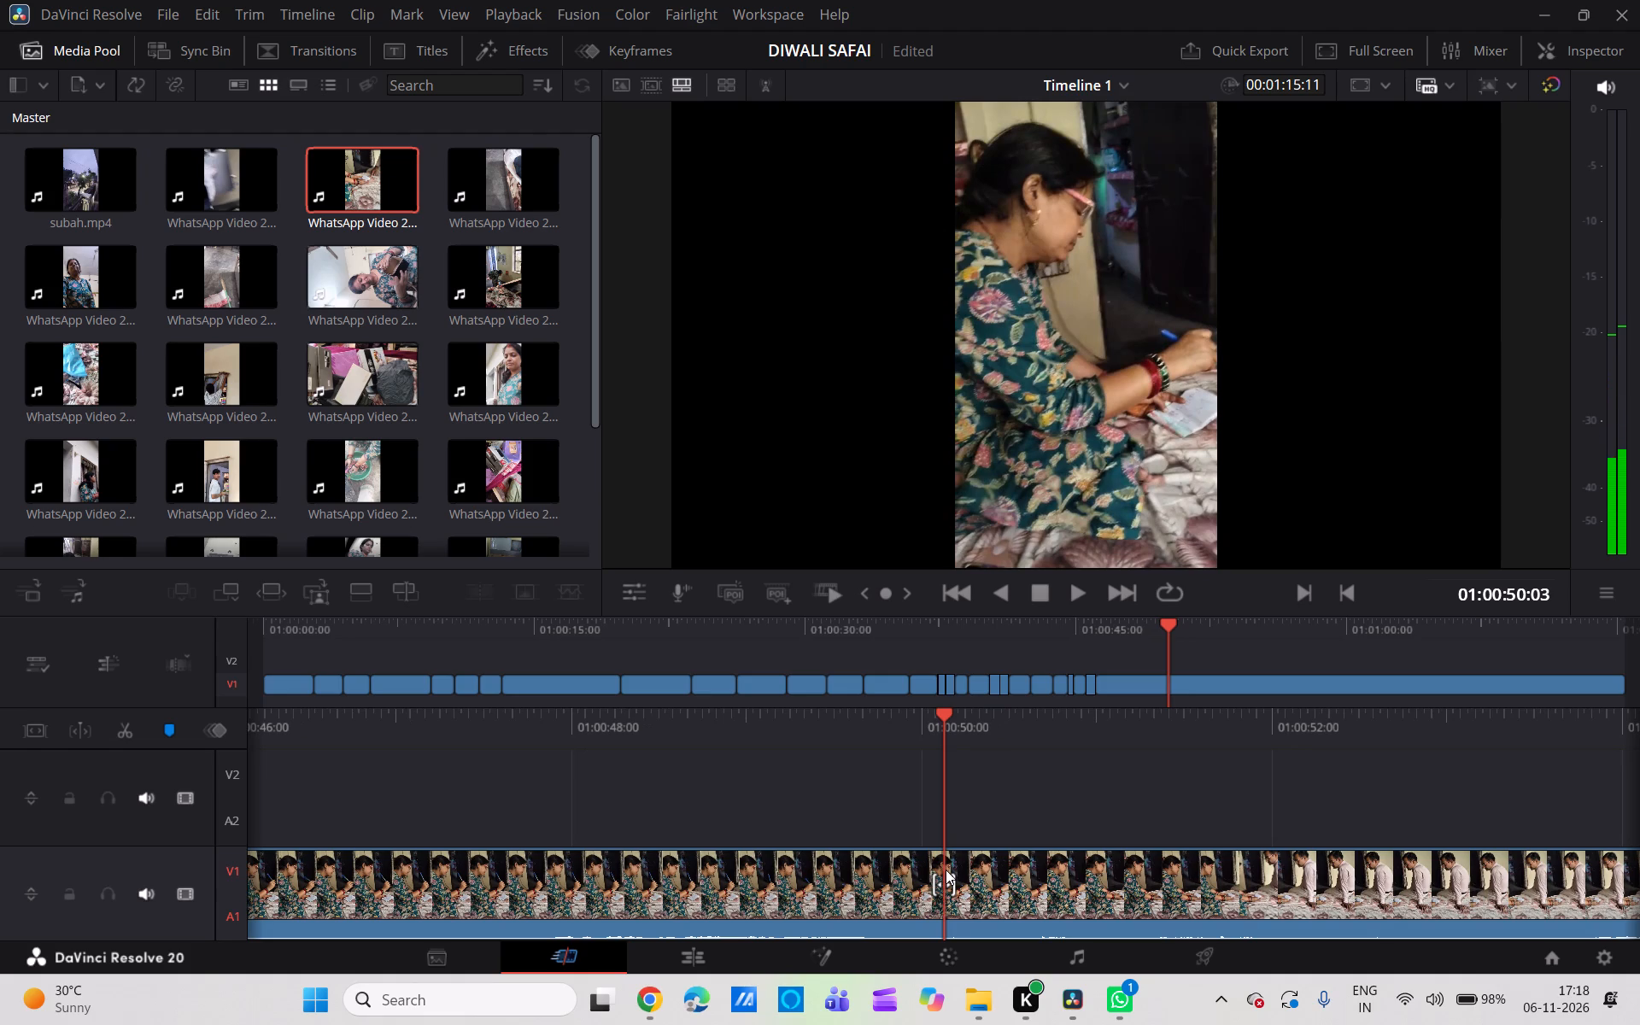
pyautogui.scroll(1, 946, 870)
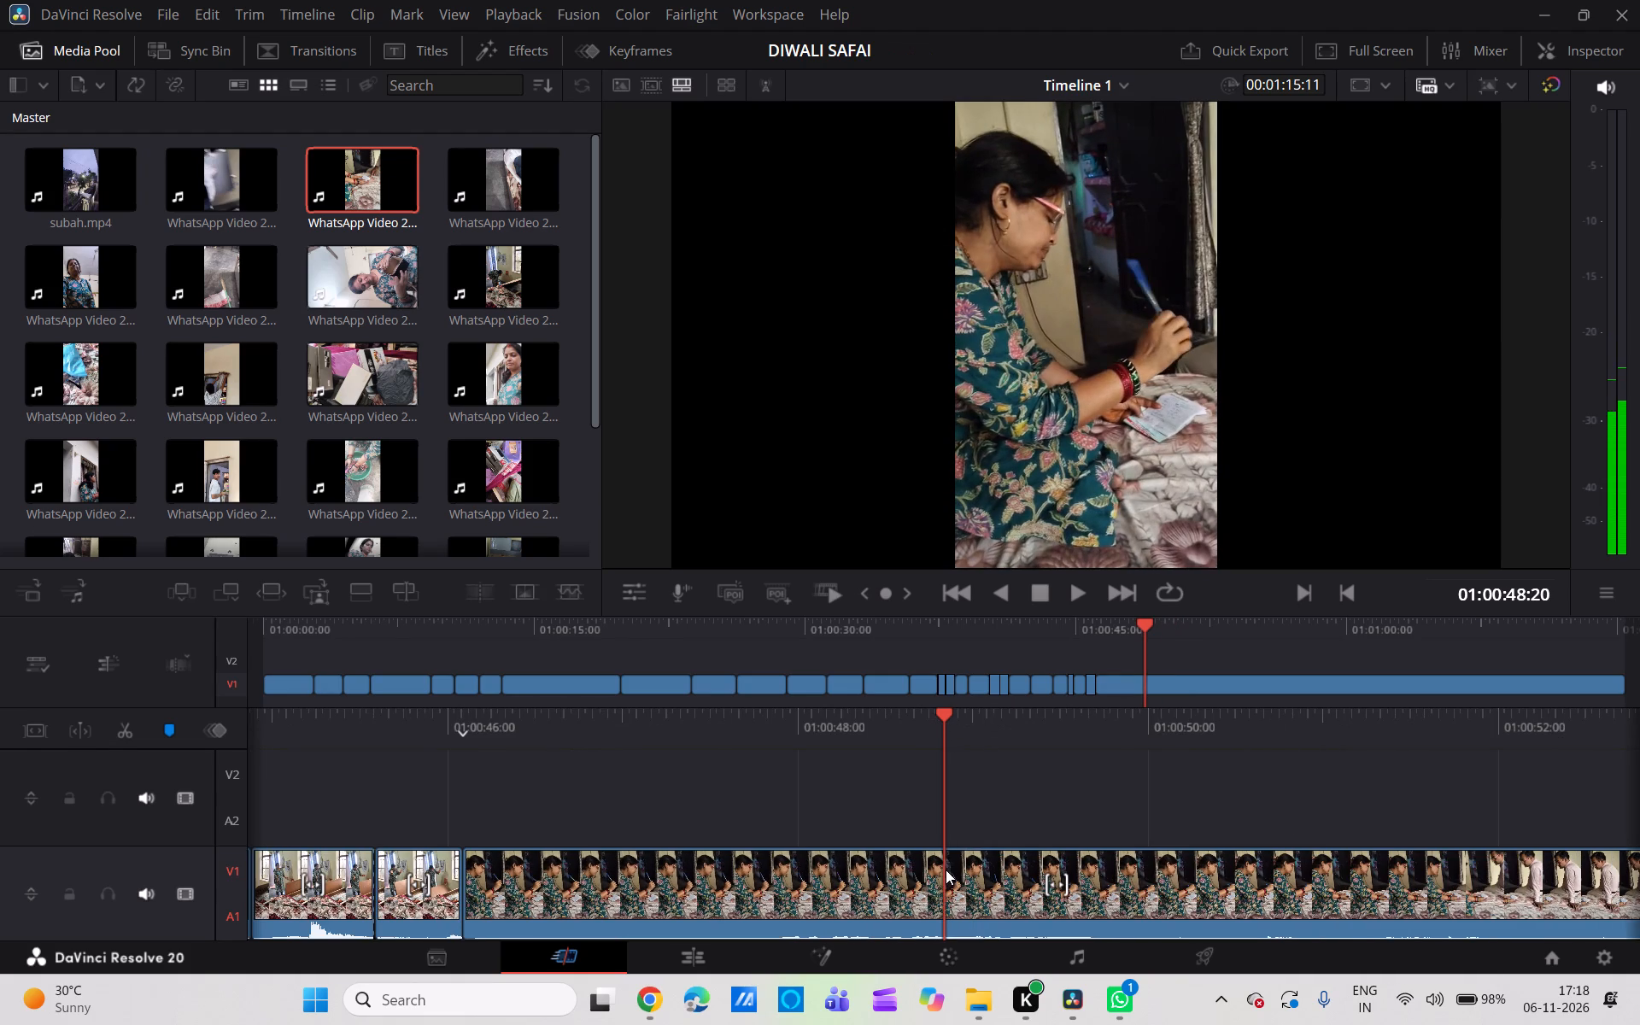
pyautogui.scroll(1, 946, 870)
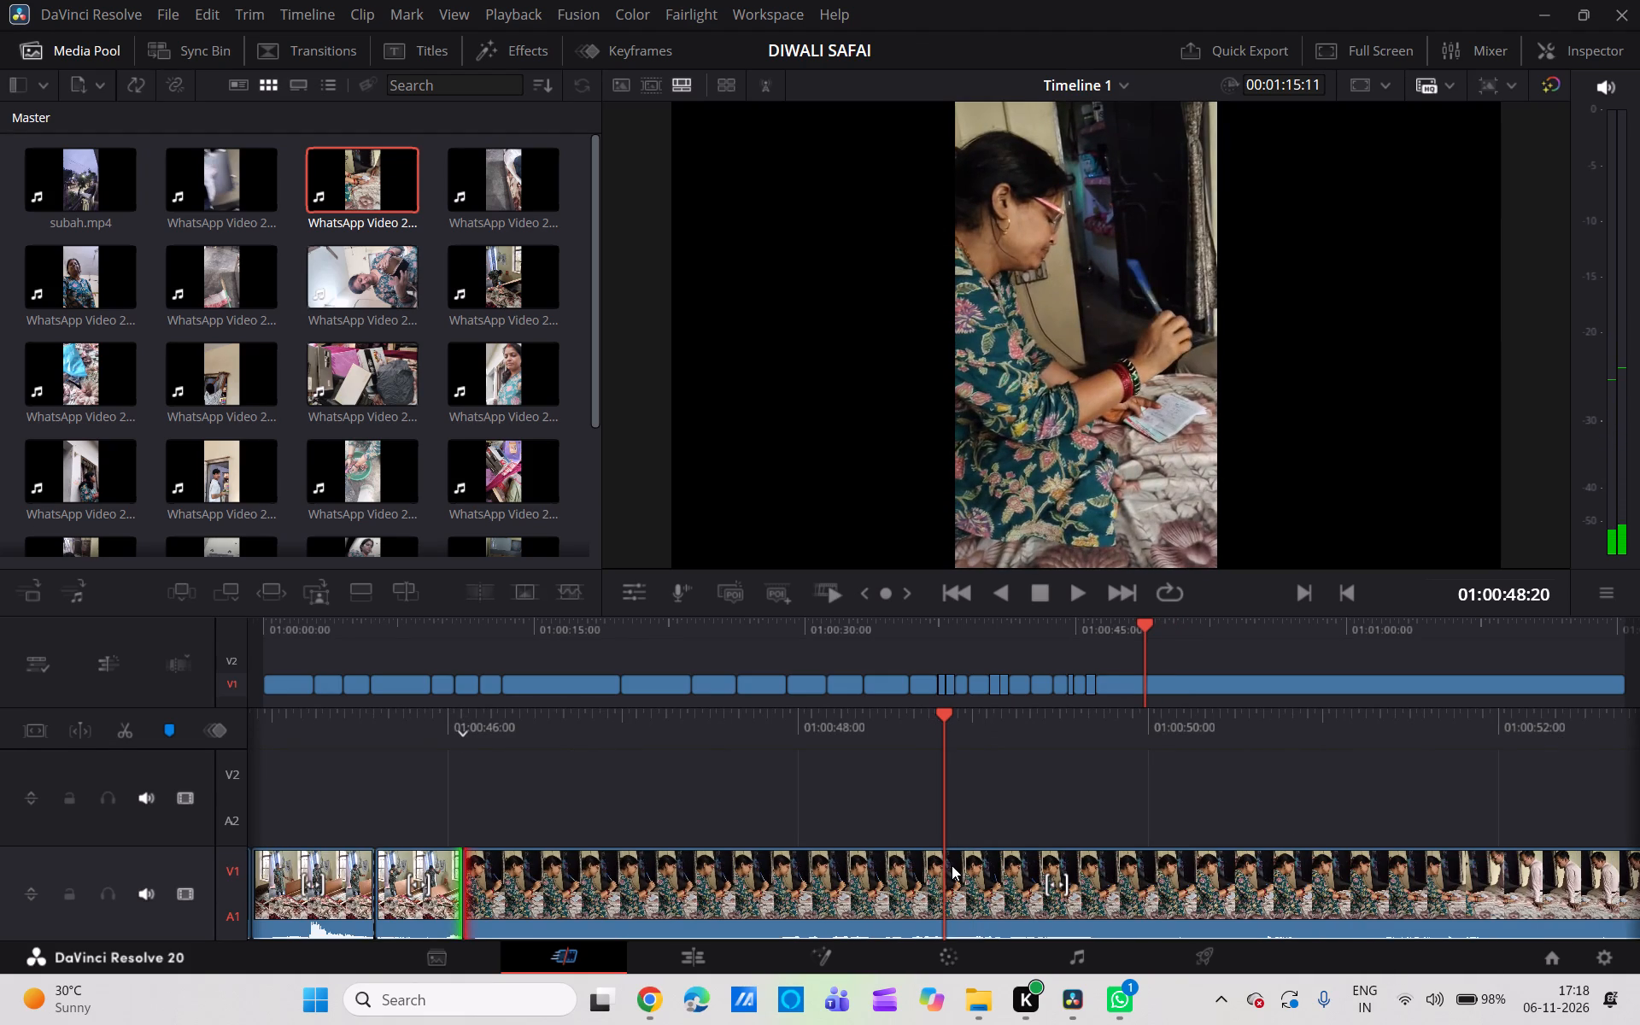
pyautogui.hscroll(-1, 952, 865)
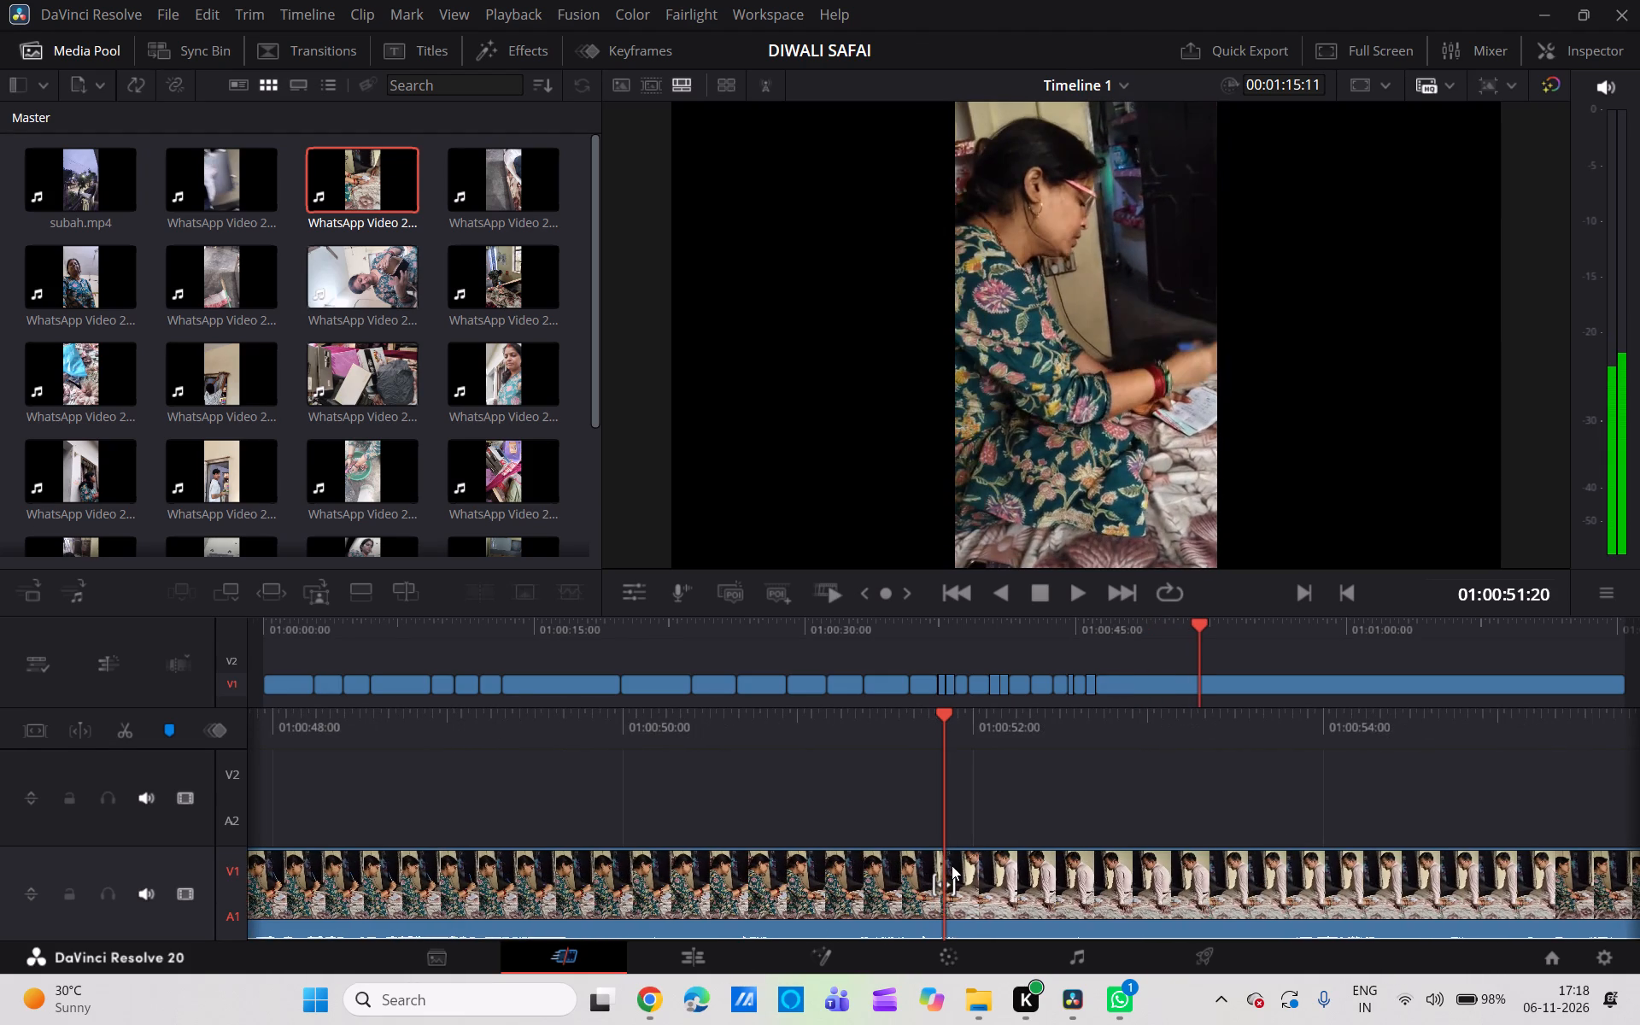
pyautogui.hscroll(-2, 952, 865)
# Split the writing clip near its start, at 01:00:47:19.
pyautogui.hscroll(1, 952, 865)
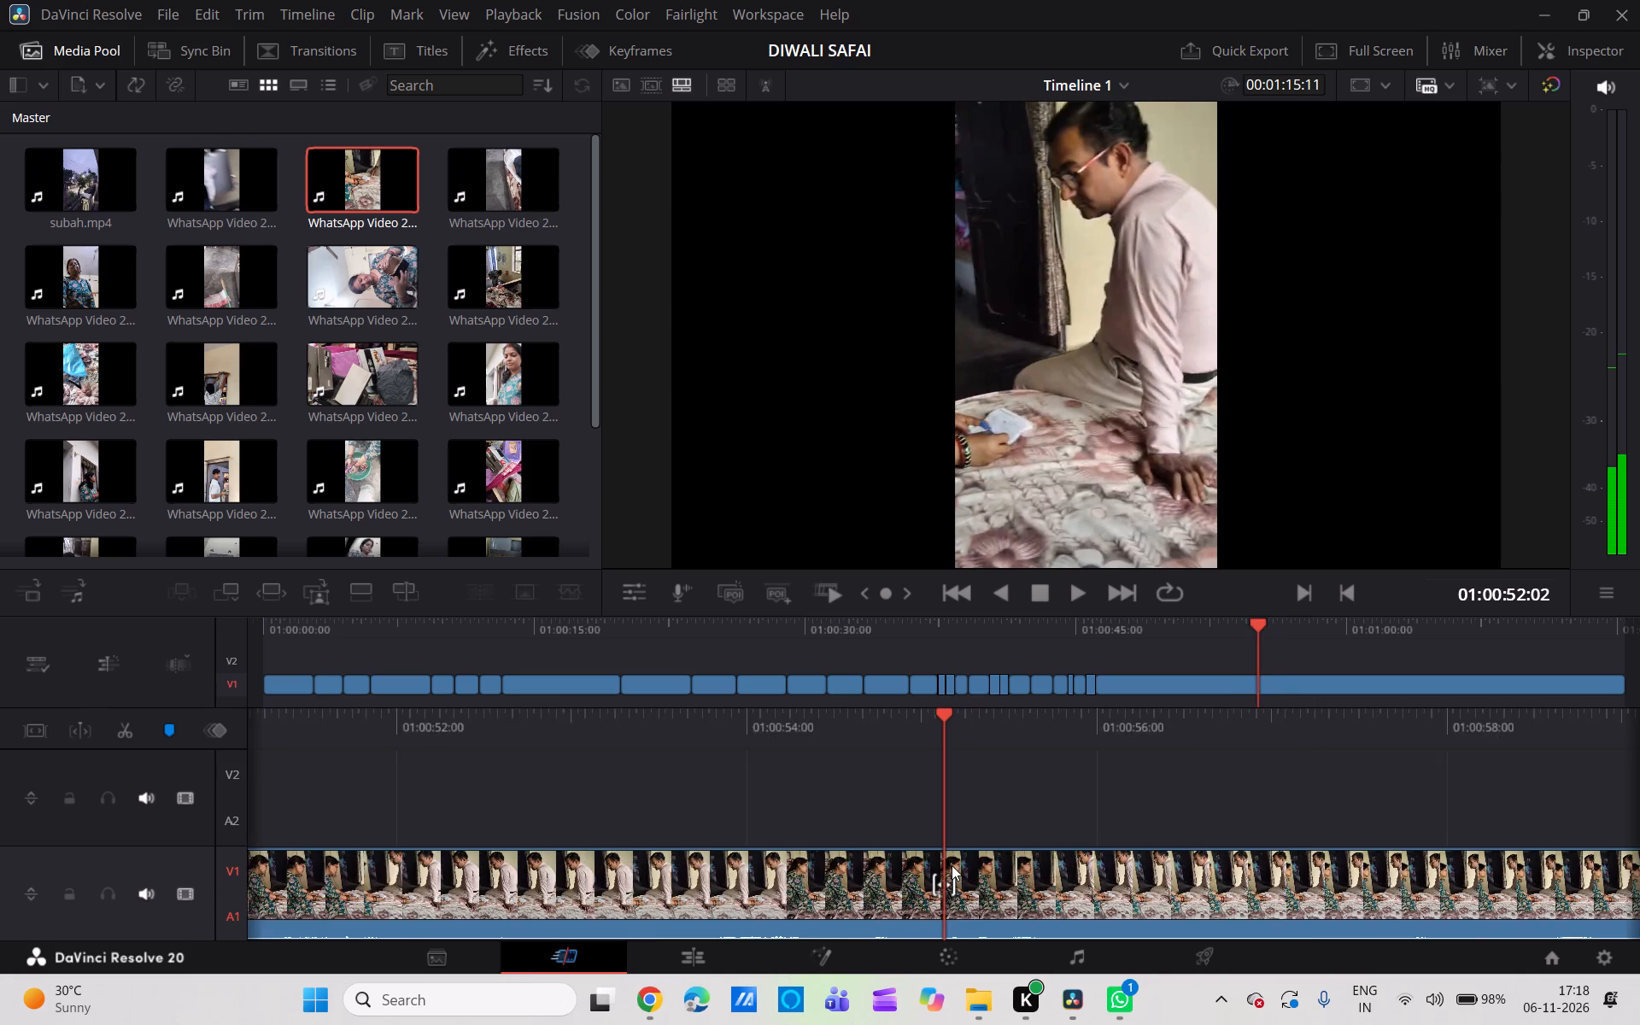
pyautogui.hscroll(2, 952, 865)
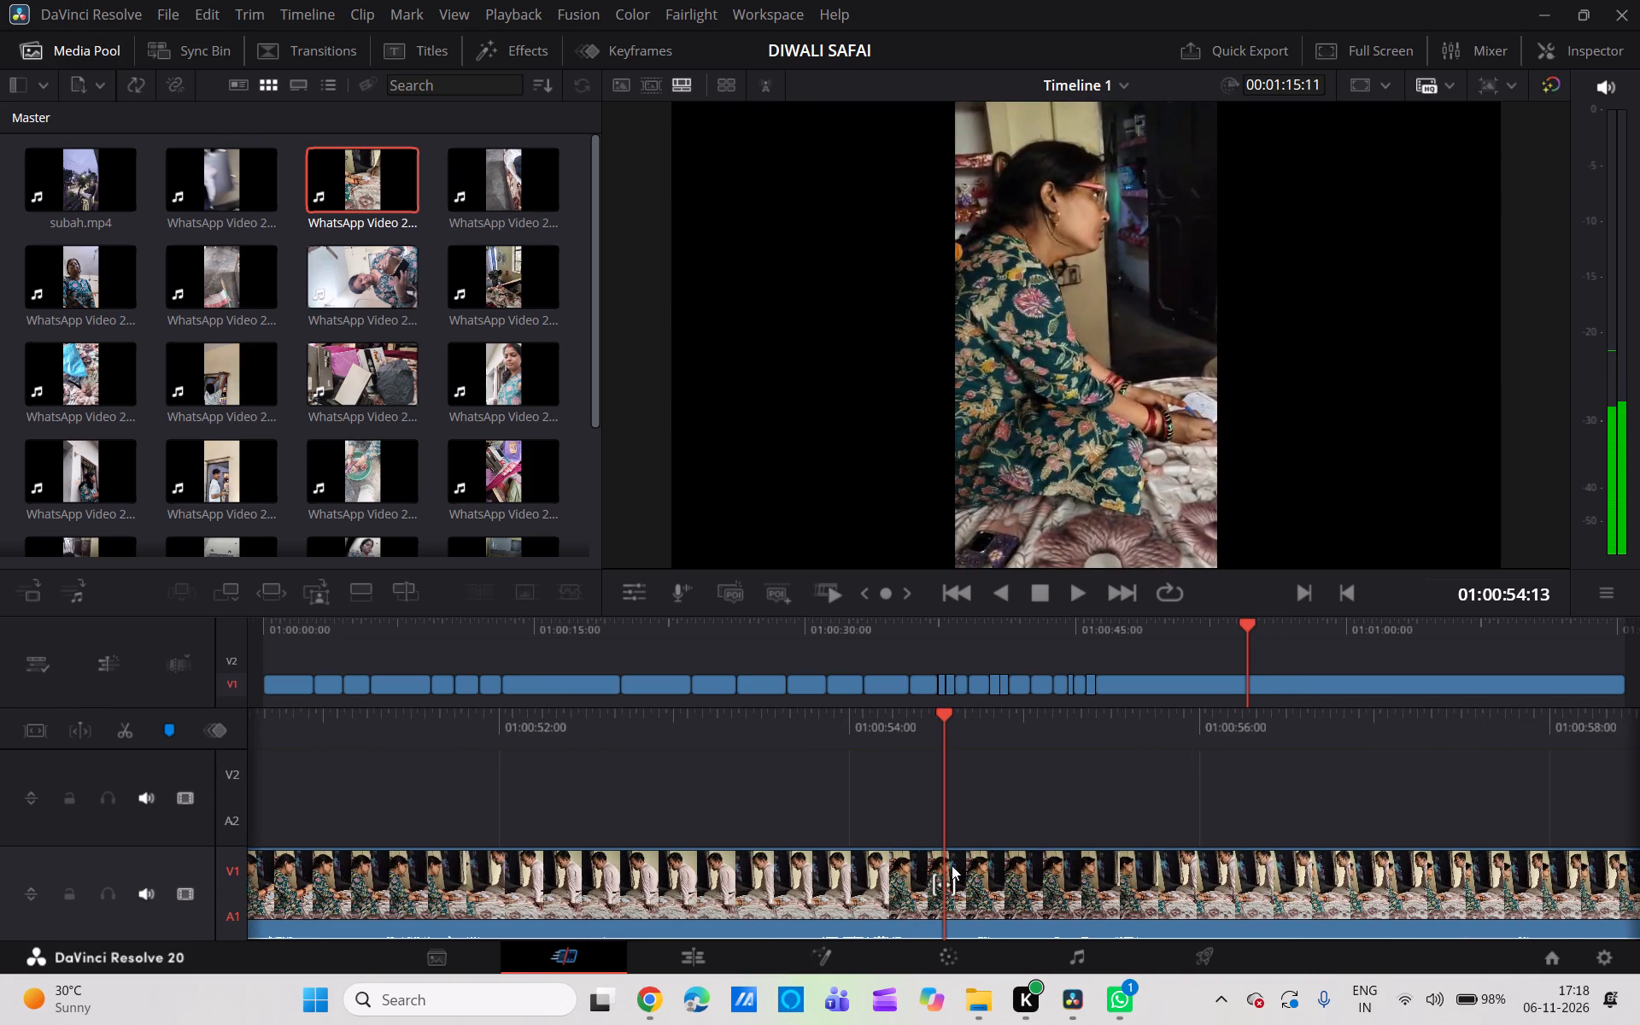
pyautogui.hscroll(6, 952, 865)
pyautogui.scroll(1, 952, 865)
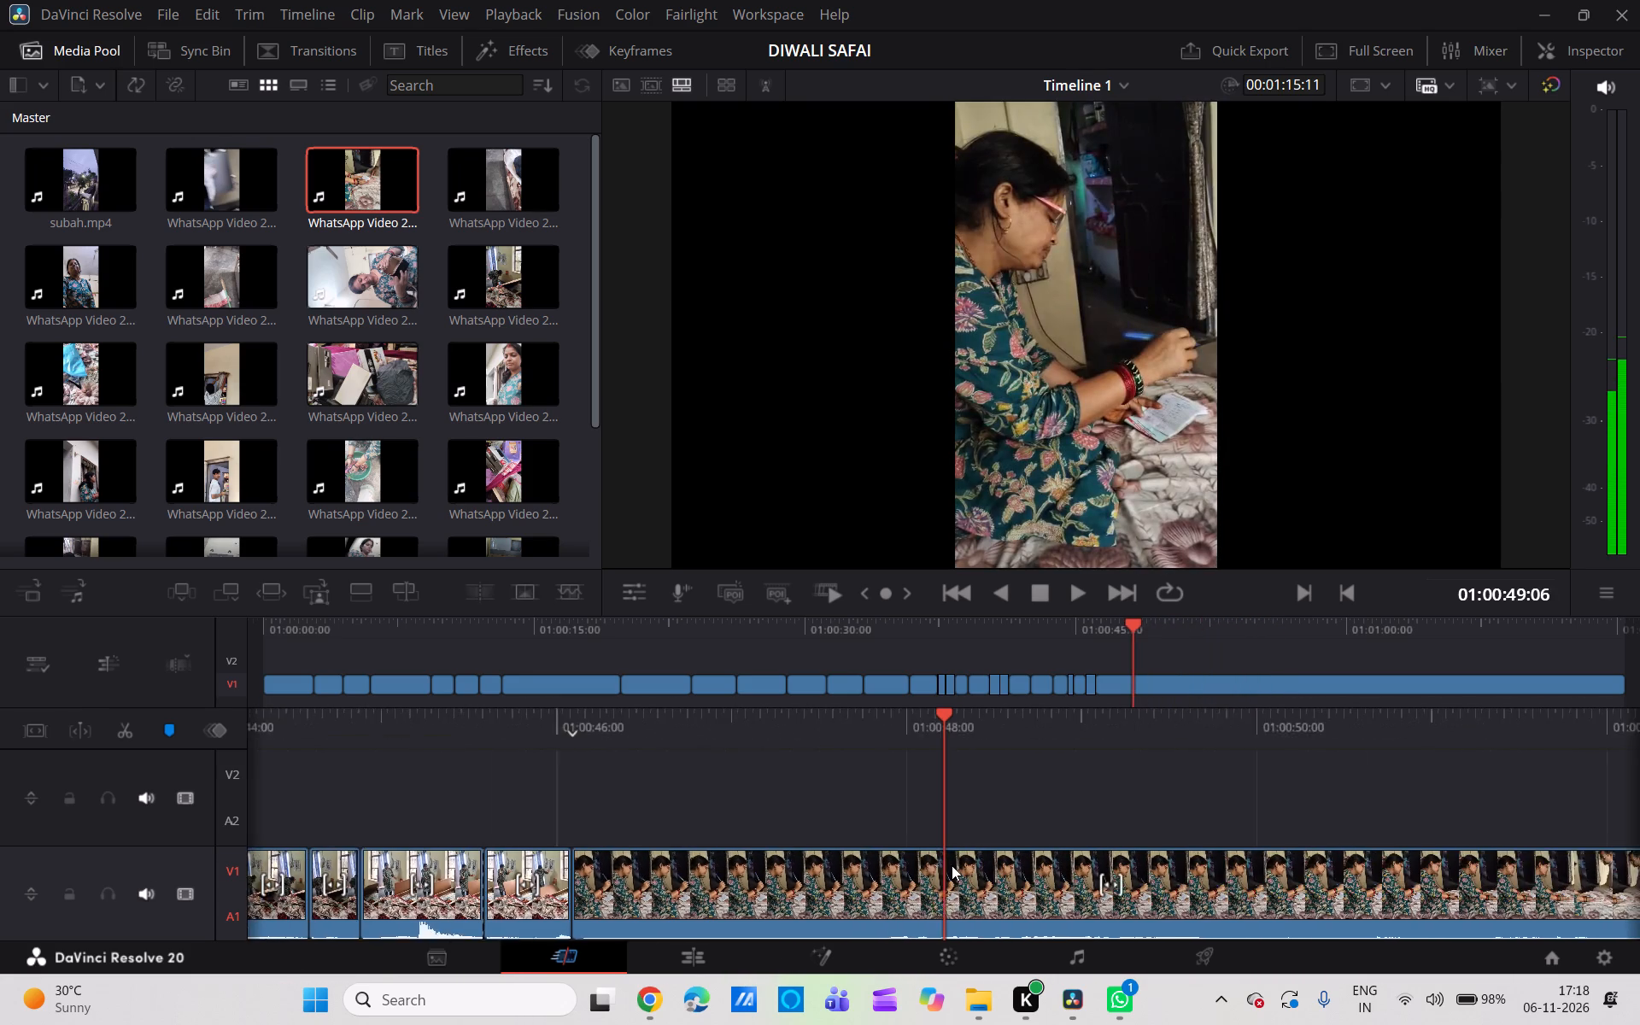
pyautogui.scroll(3, 952, 865)
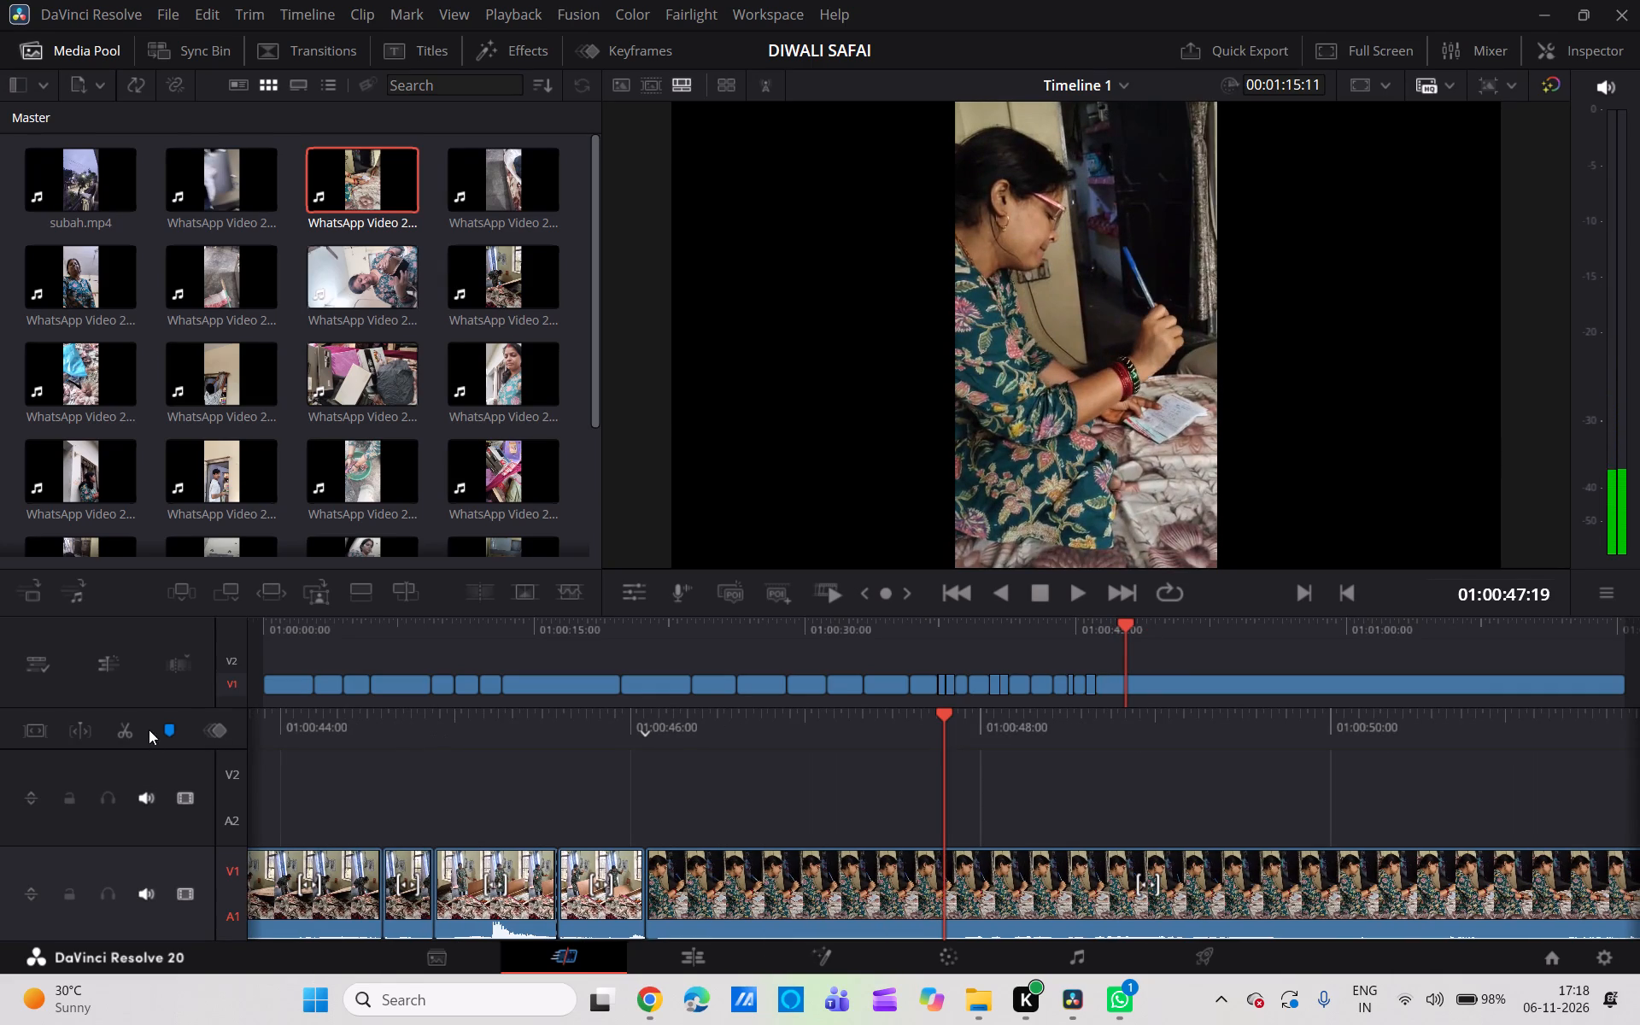
pyautogui.click(122, 726)
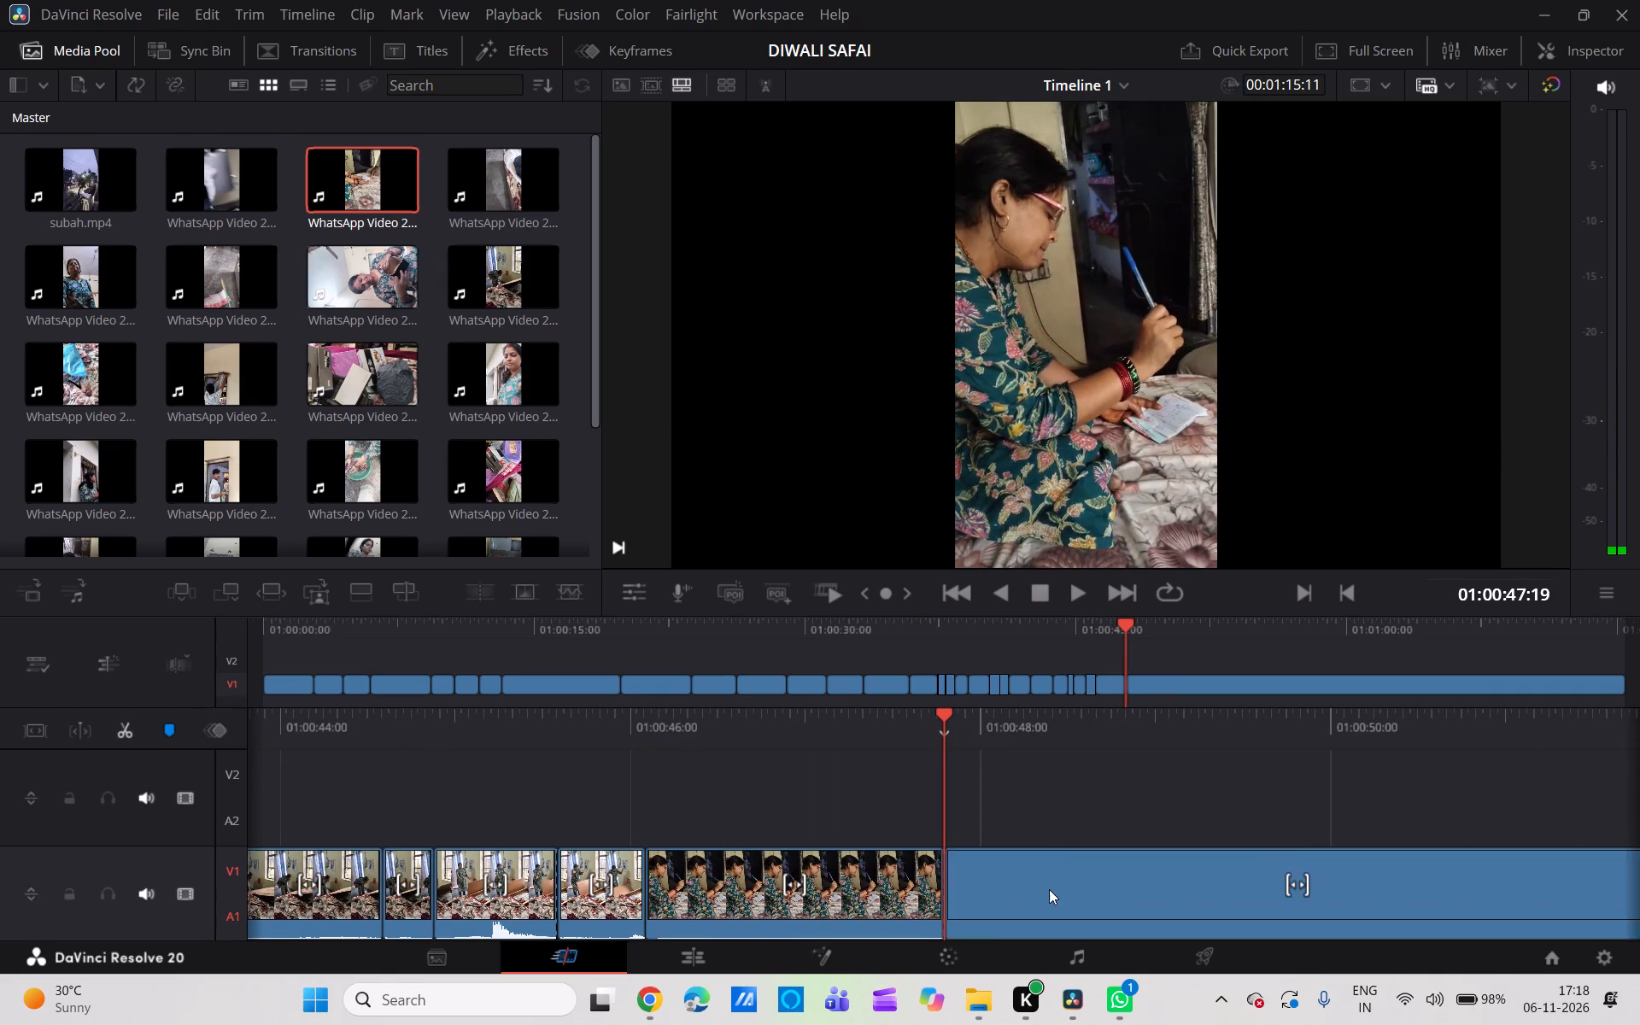
# Split the remaining part of the writing clip at 01:00:54:21, where the woman looks up from the paper.
pyautogui.click(1049, 889)
pyautogui.hscroll(-1, 1198, 772)
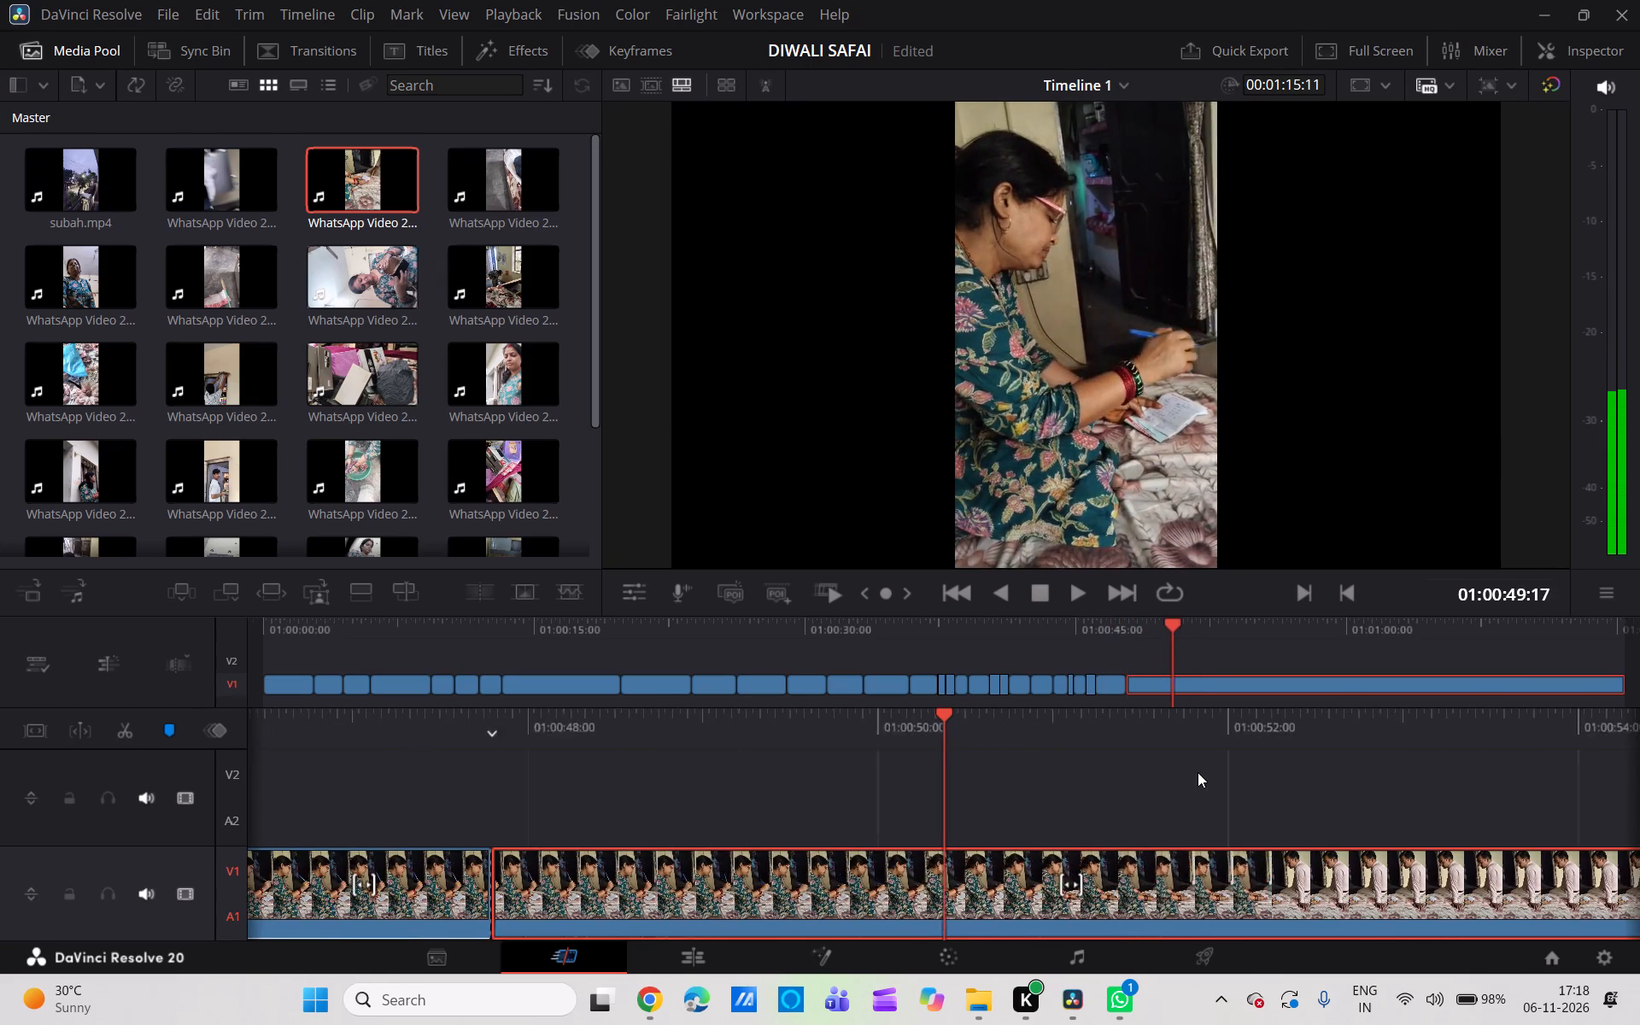
pyautogui.hscroll(-3, 1198, 772)
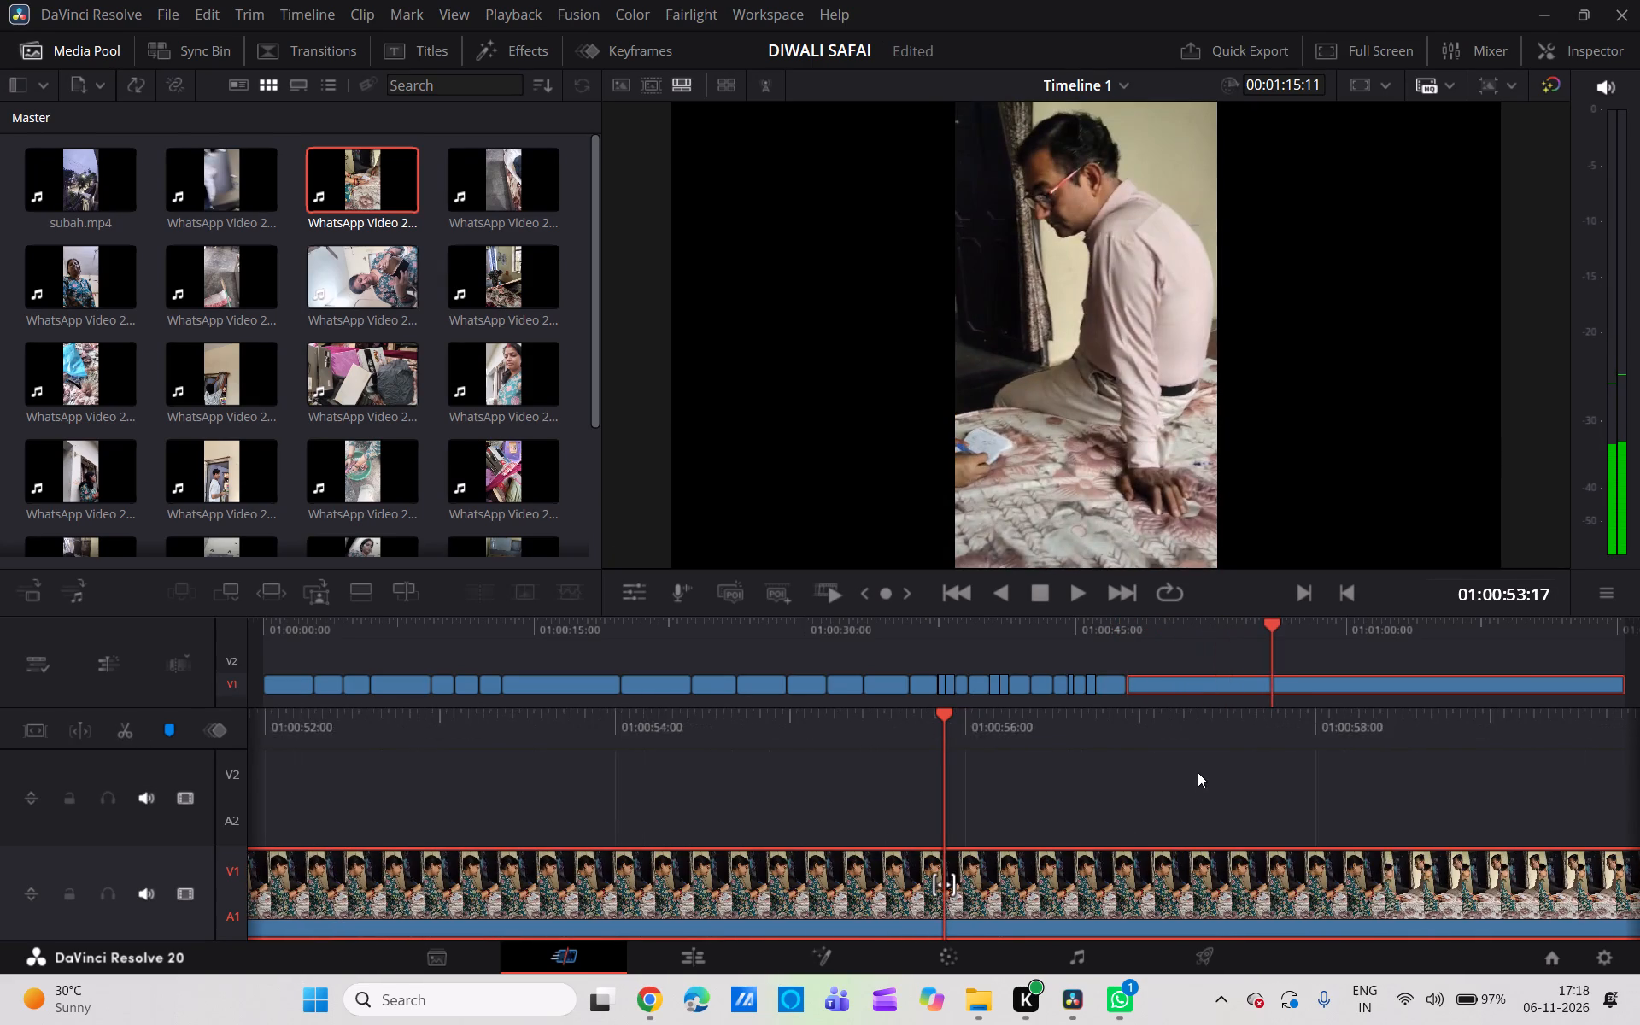
pyautogui.hscroll(-1, 1198, 772)
pyautogui.keyDown('ctrl'); pyautogui.scroll(1, 1198, 772); pyautogui.keyUp('ctrl')
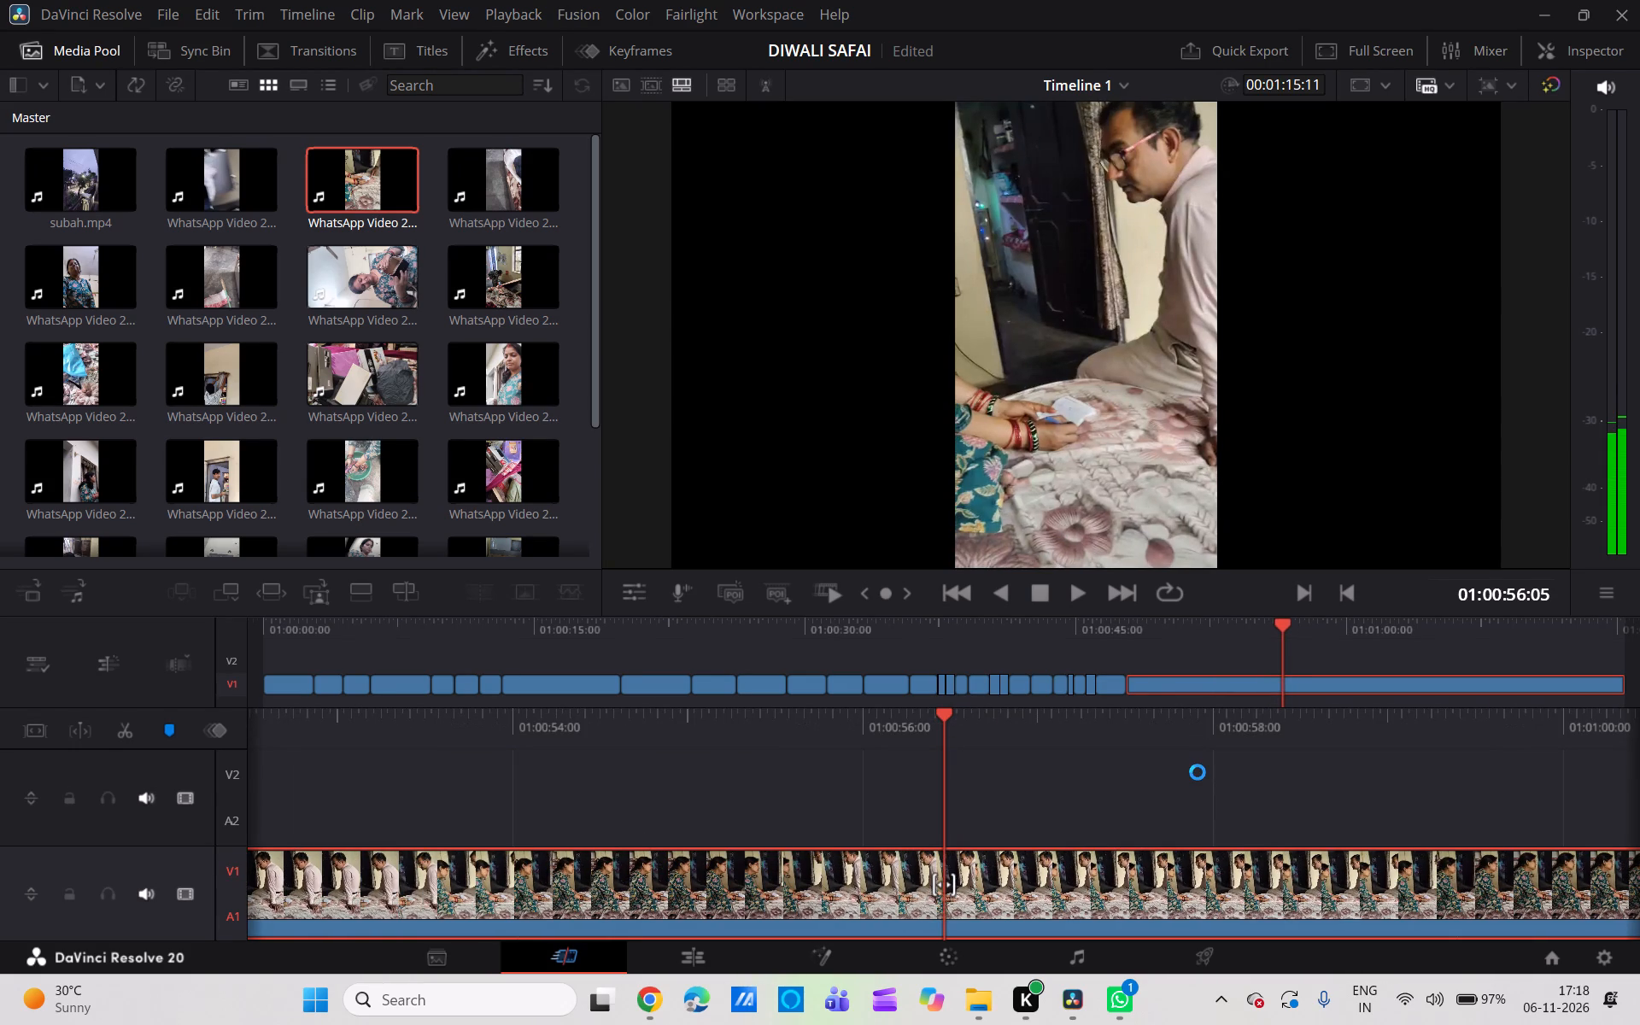
pyautogui.hscroll(1, 1198, 772)
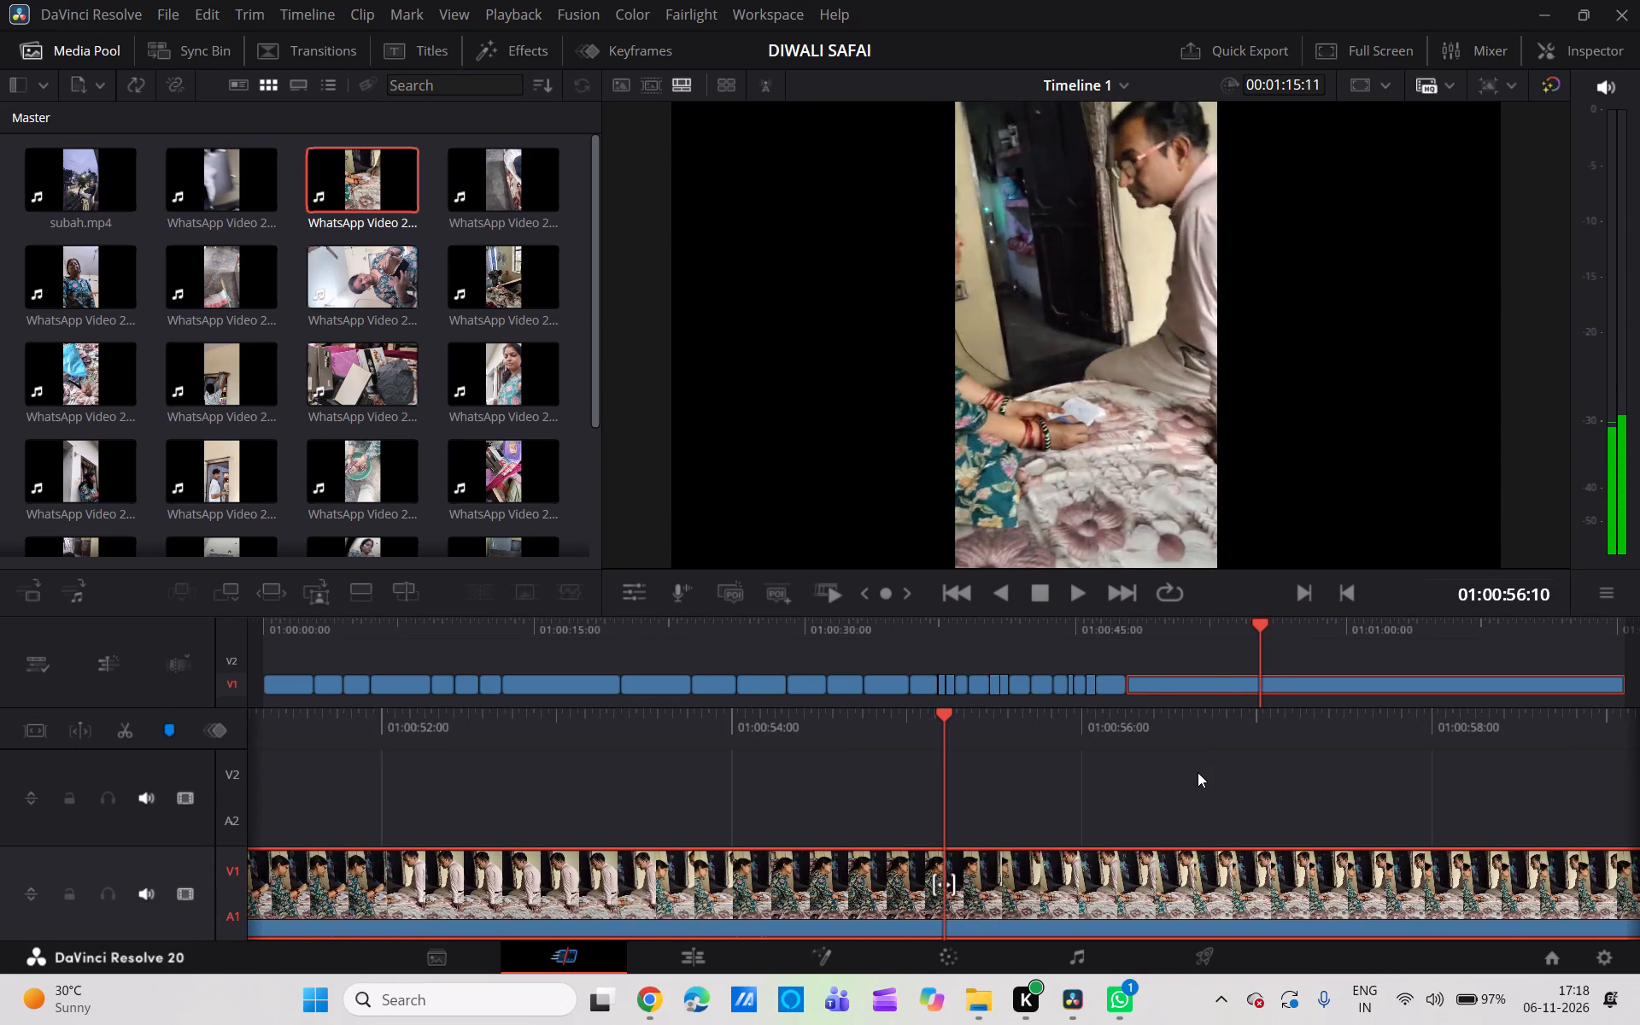
pyautogui.hscroll(2, 1198, 772)
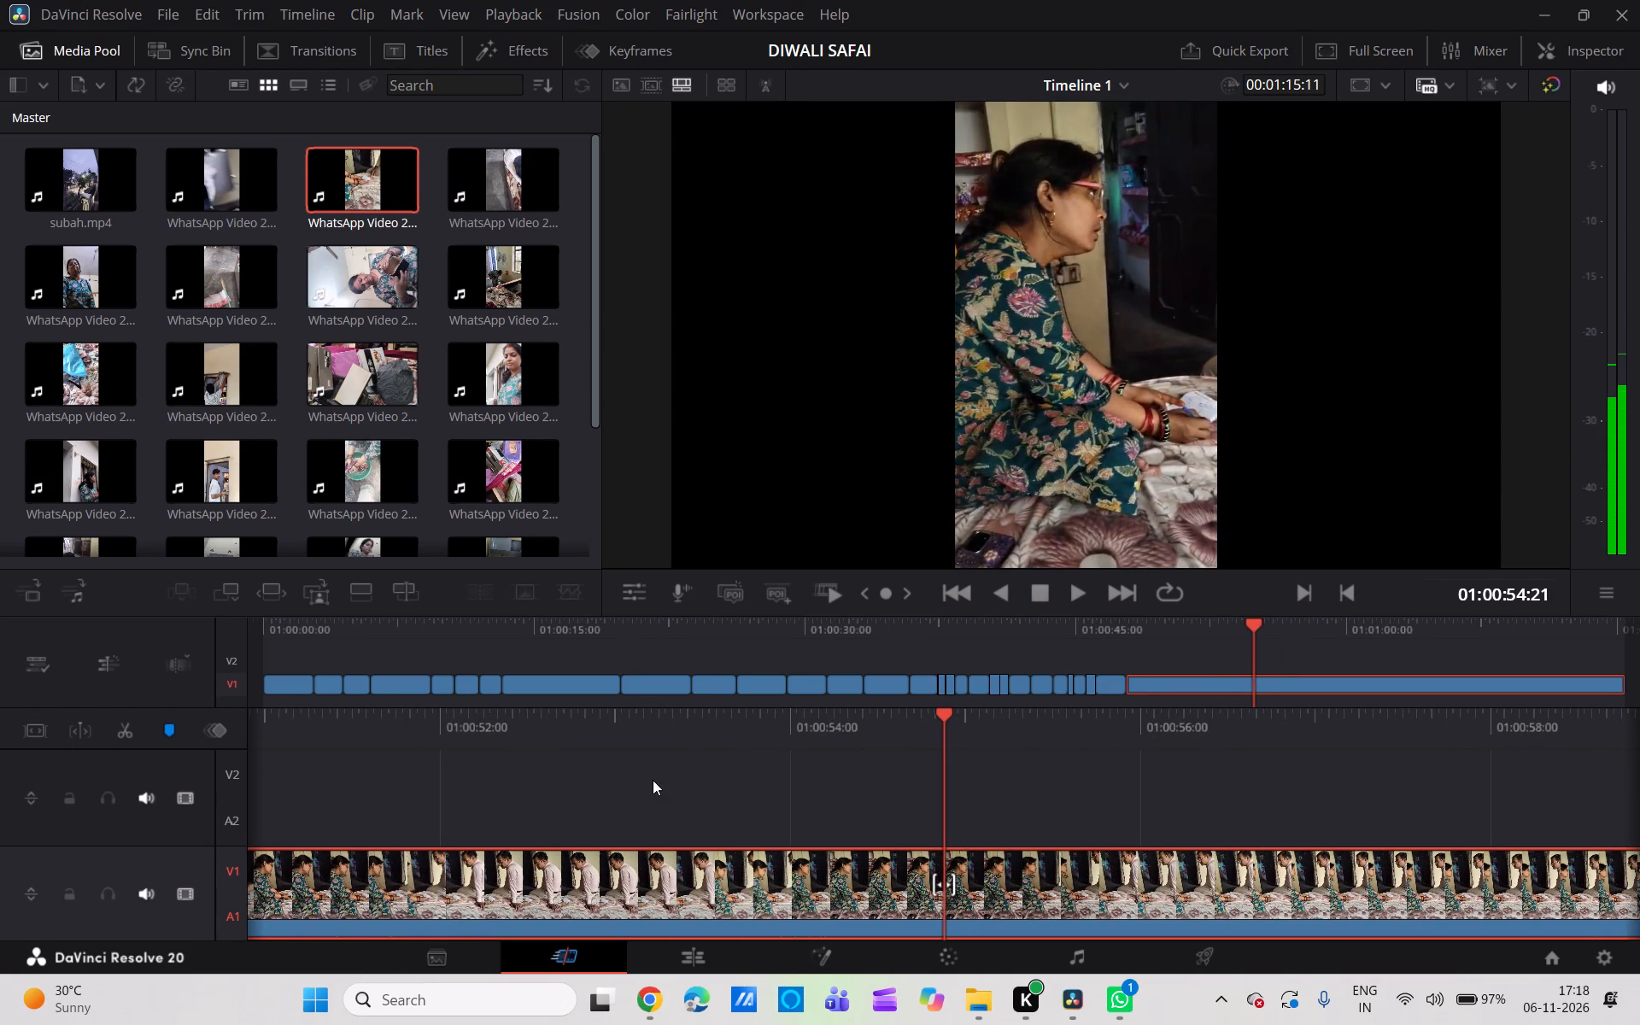
pyautogui.click(126, 741)
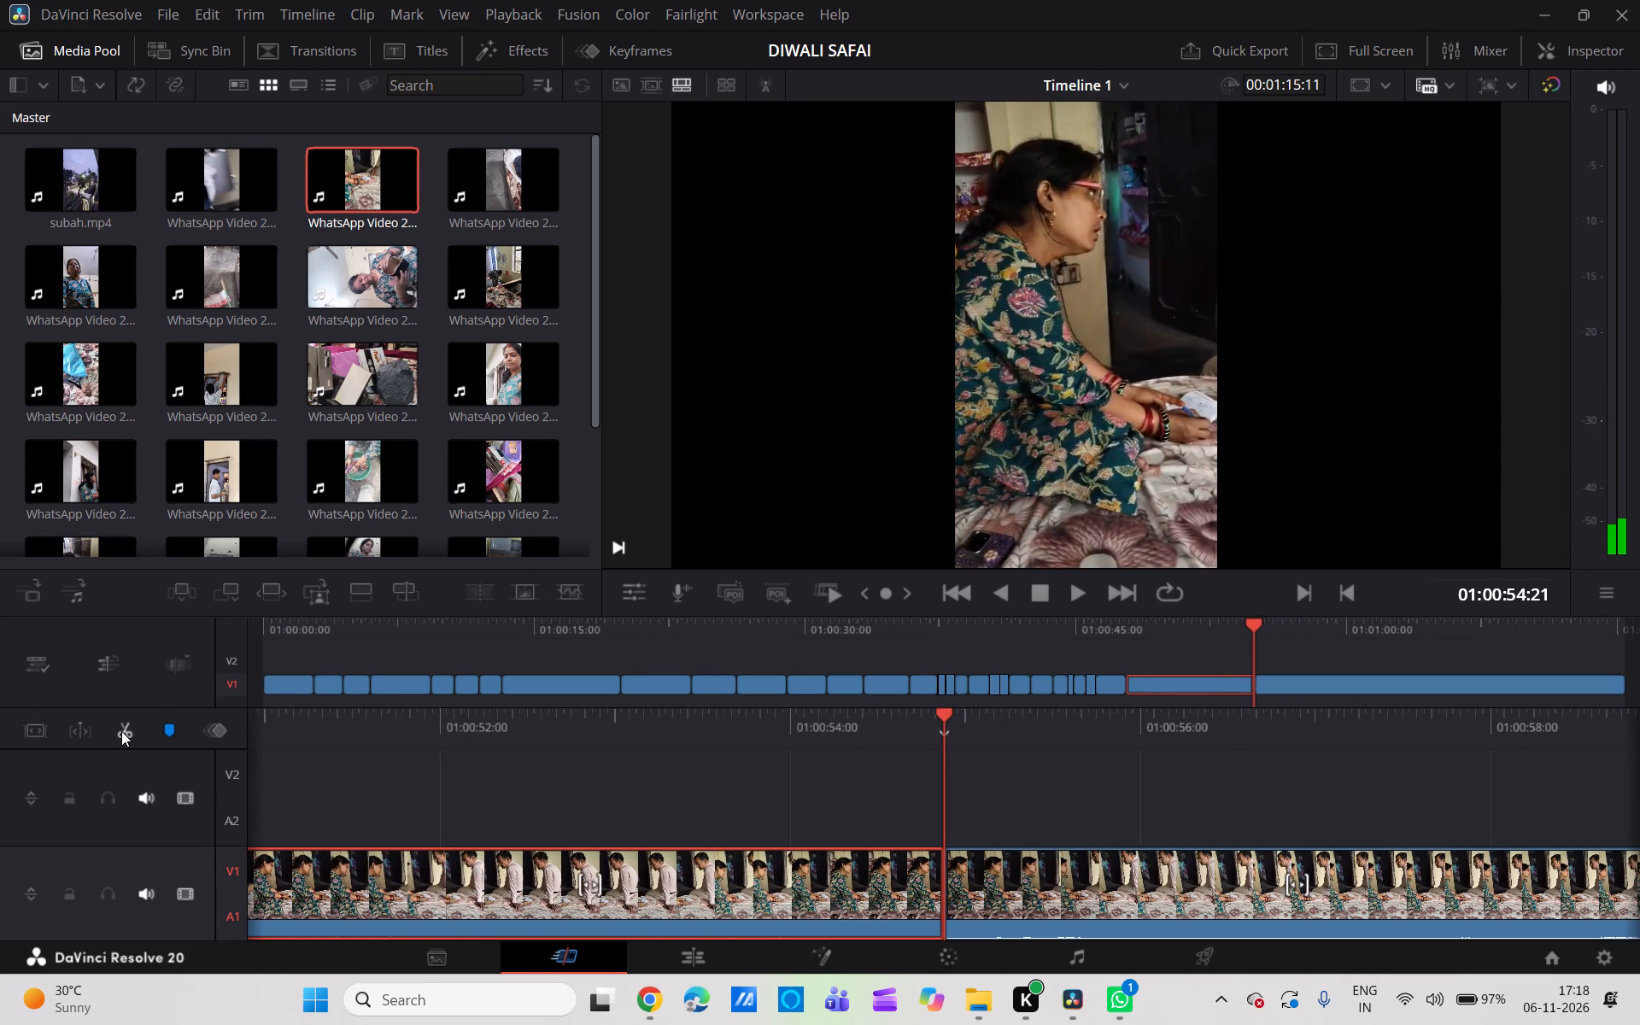
# Delete the section of the writing clip between 01:00:47:19 and 01:00:54:21 and close the gap.
pyautogui.hscroll(-1, 1100, 769)
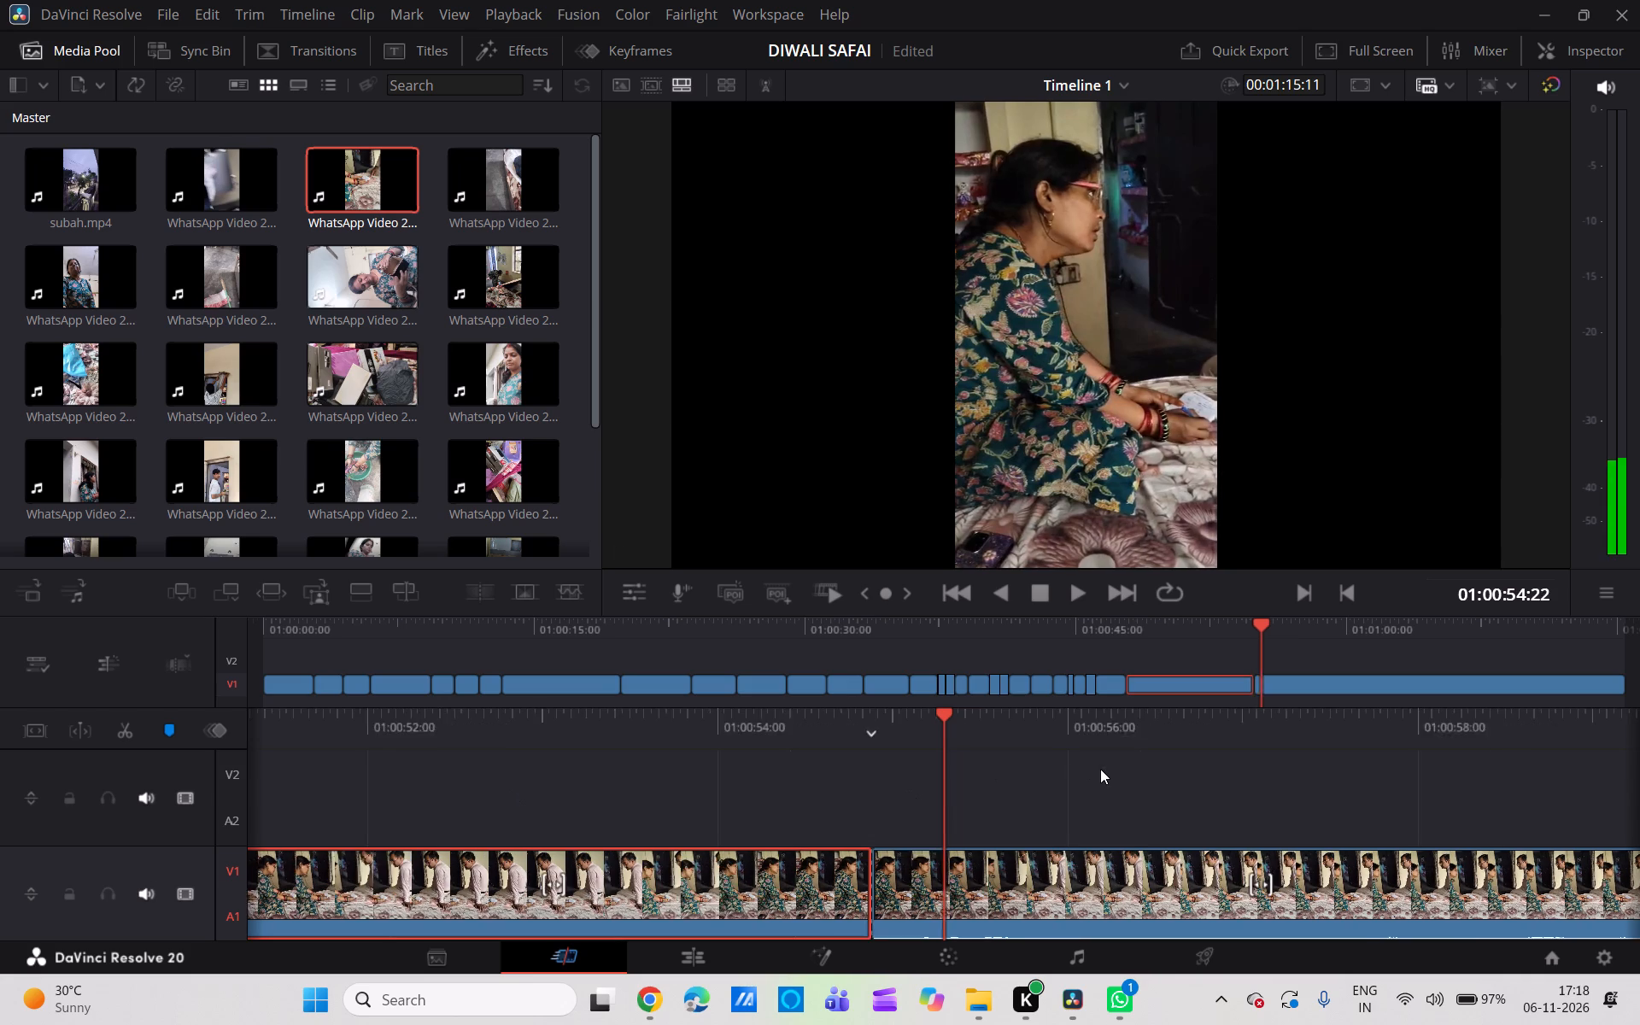
pyautogui.hscroll(-2, 1100, 769)
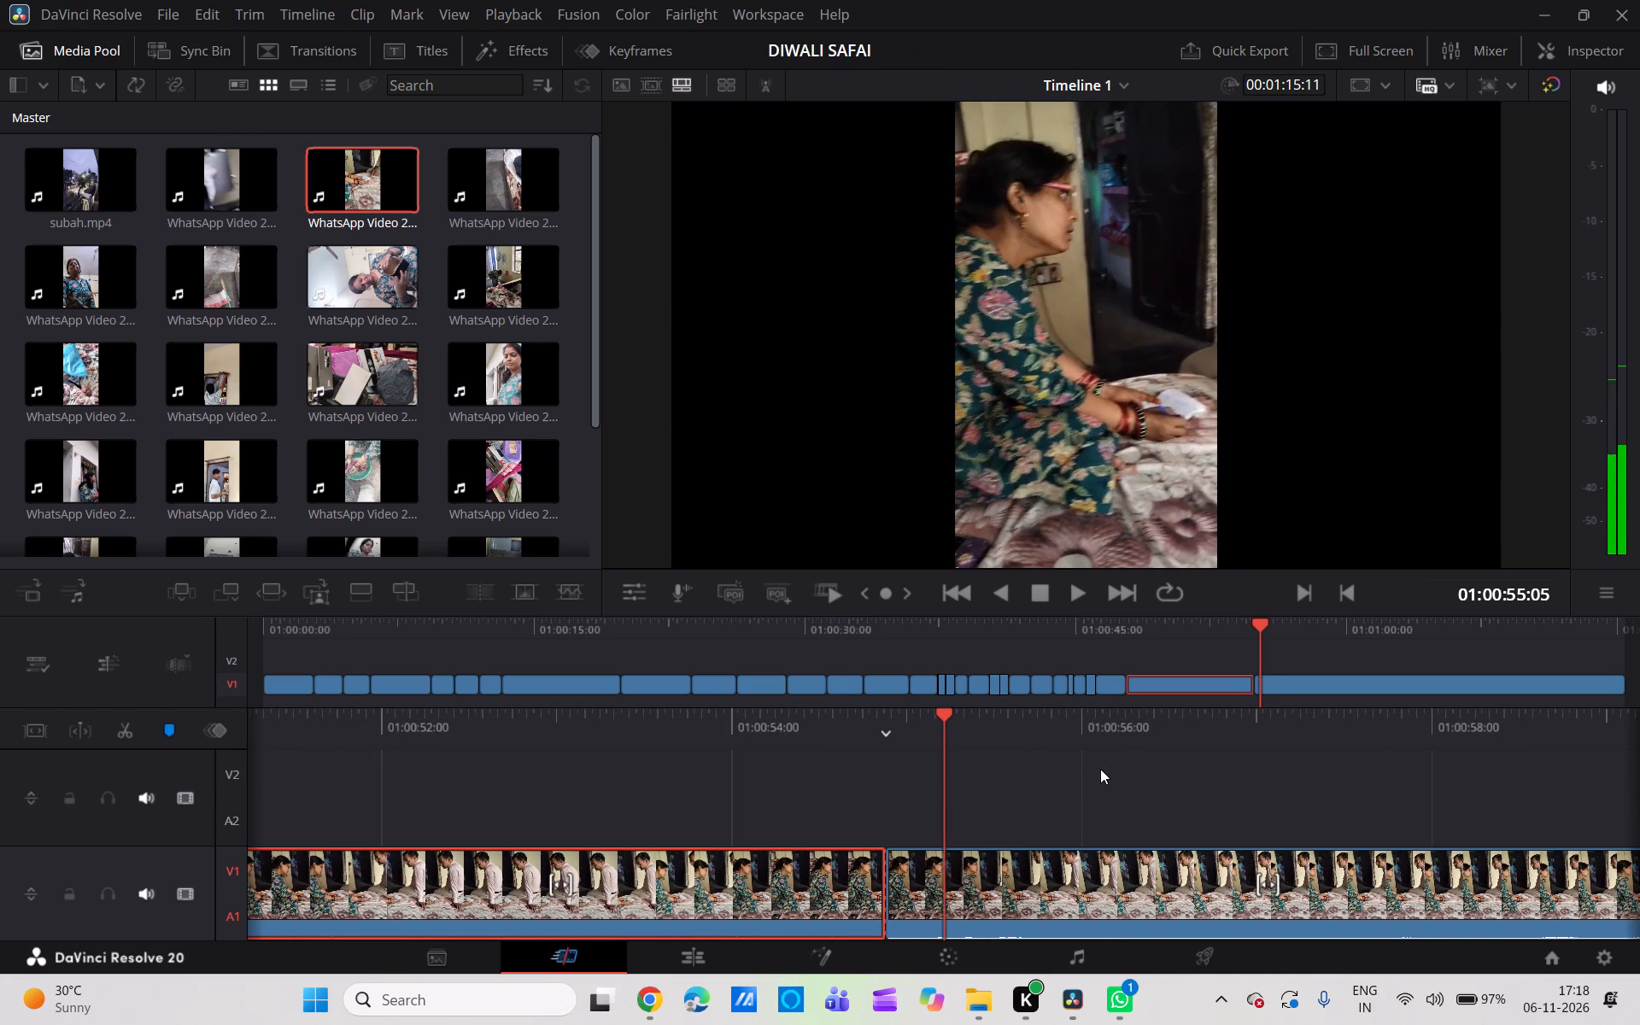
pyautogui.hscroll(-1, 1100, 769)
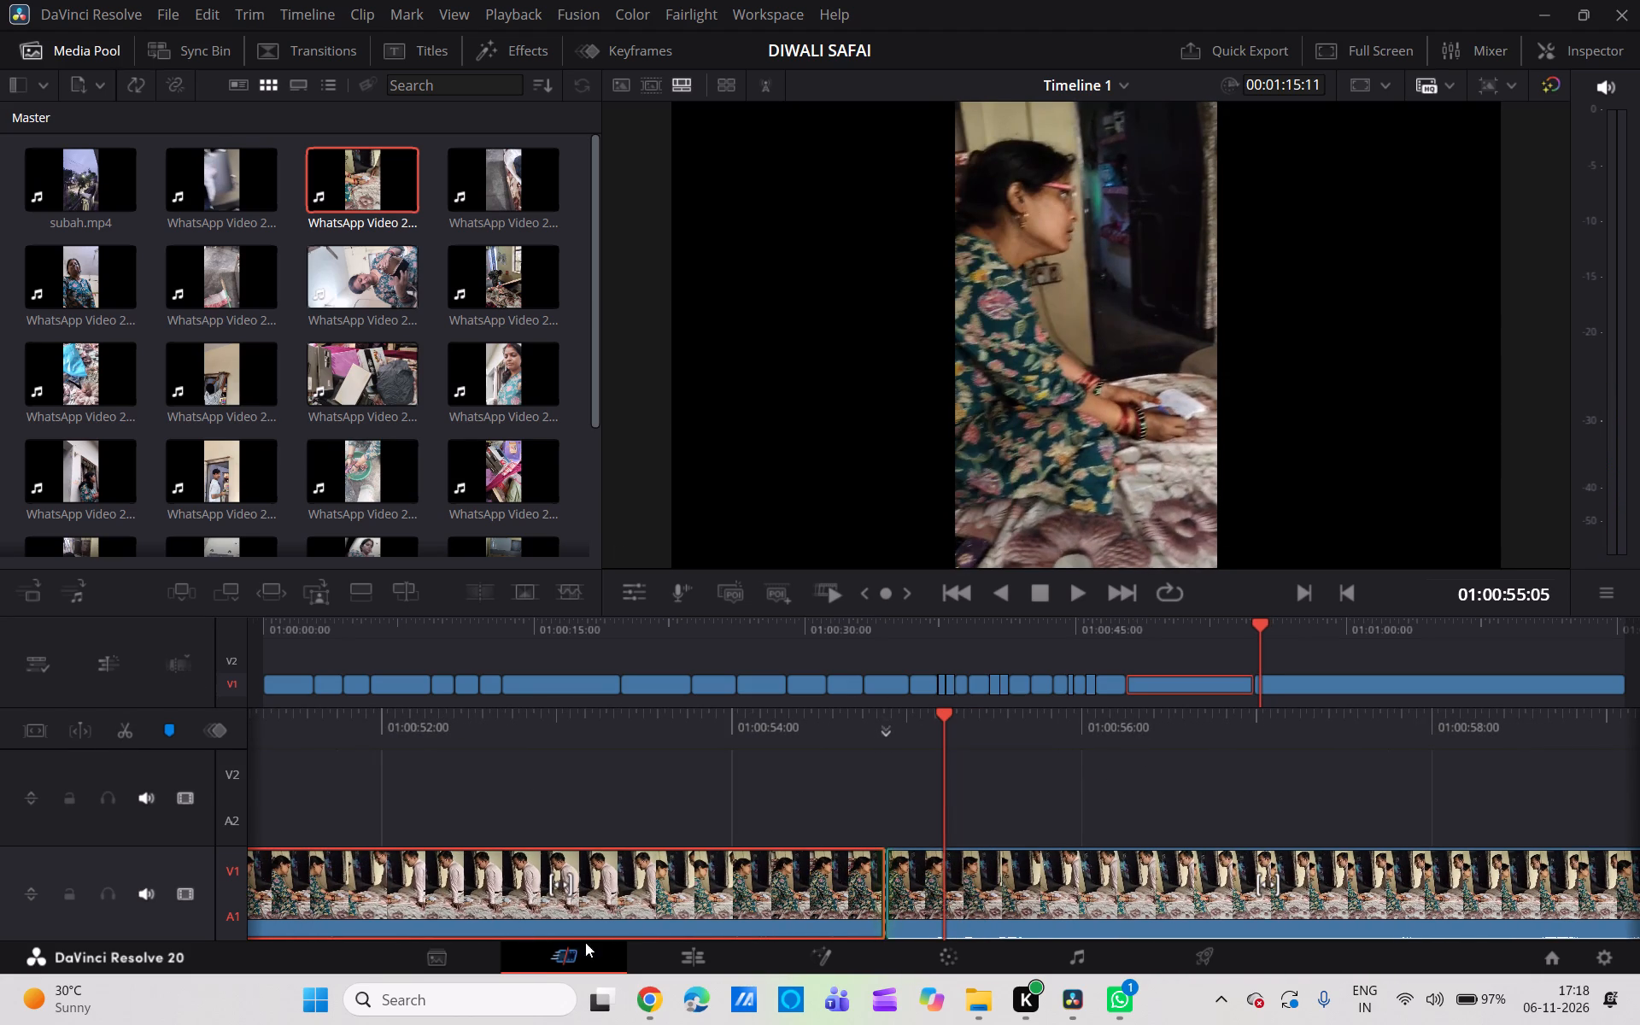
pyautogui.press('BackSpace')
pyautogui.click(659, 913)
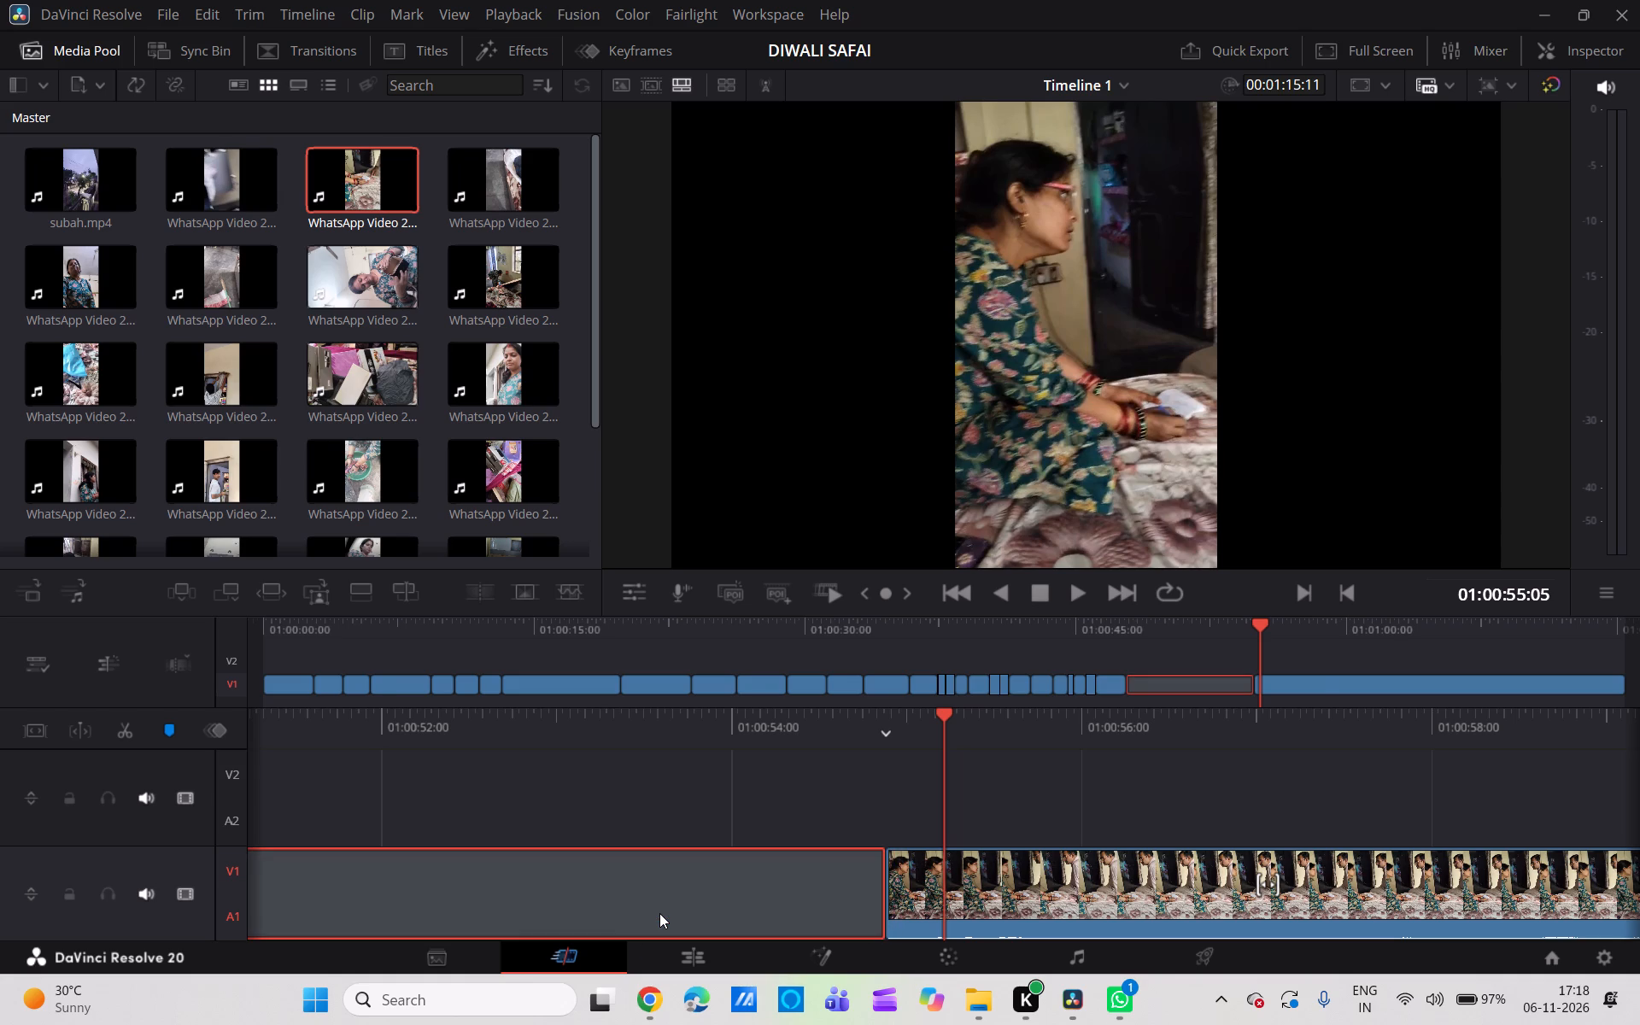
pyautogui.press('BackSpace')
# Review the new join in the writing footage around 01:00:48.
pyautogui.hscroll(-1, 659, 913)
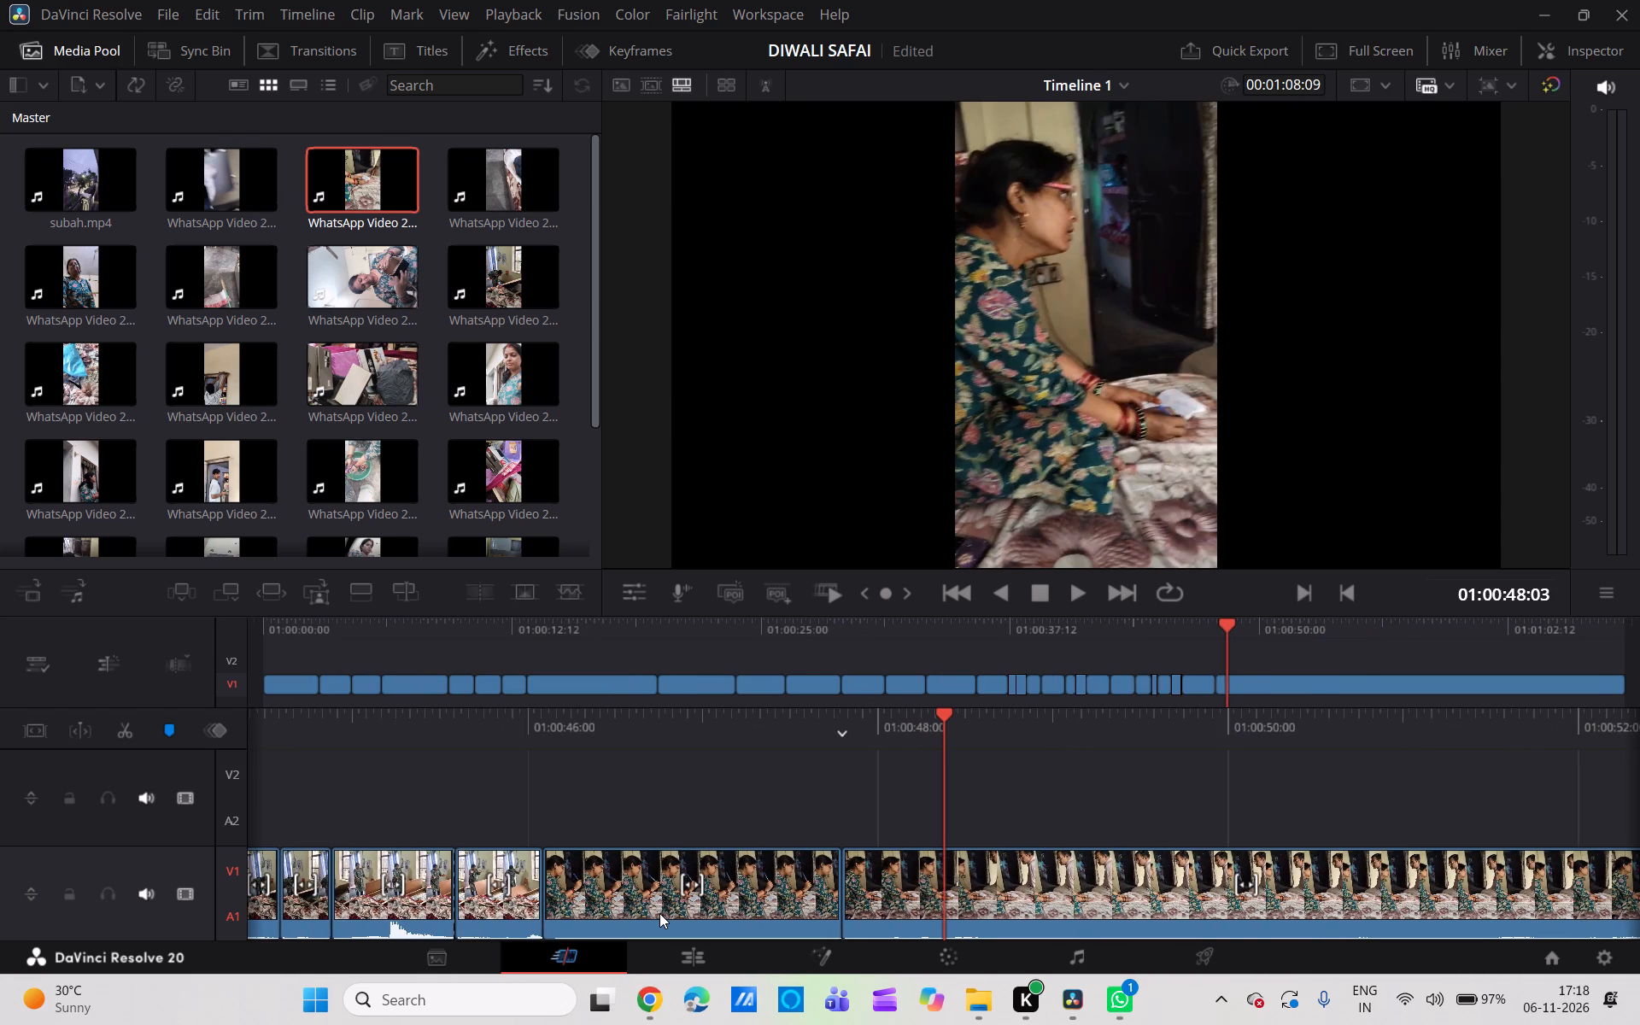
pyautogui.hscroll(-1, 659, 913)
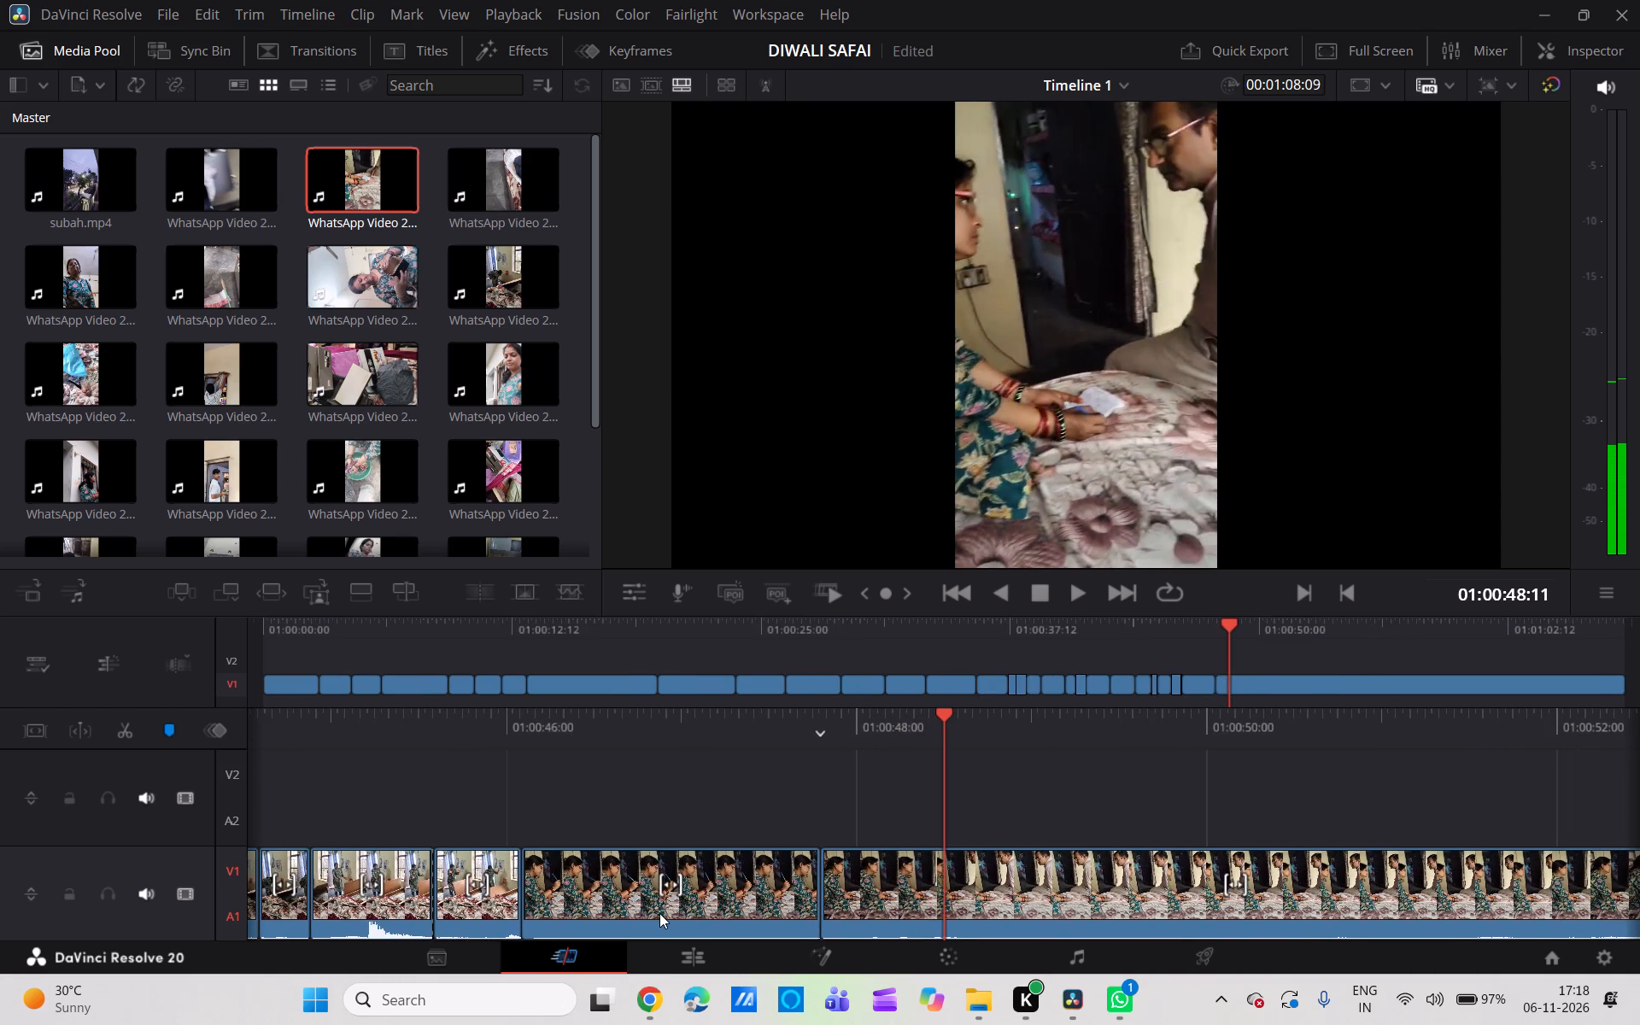
pyautogui.hscroll(-1, 659, 913)
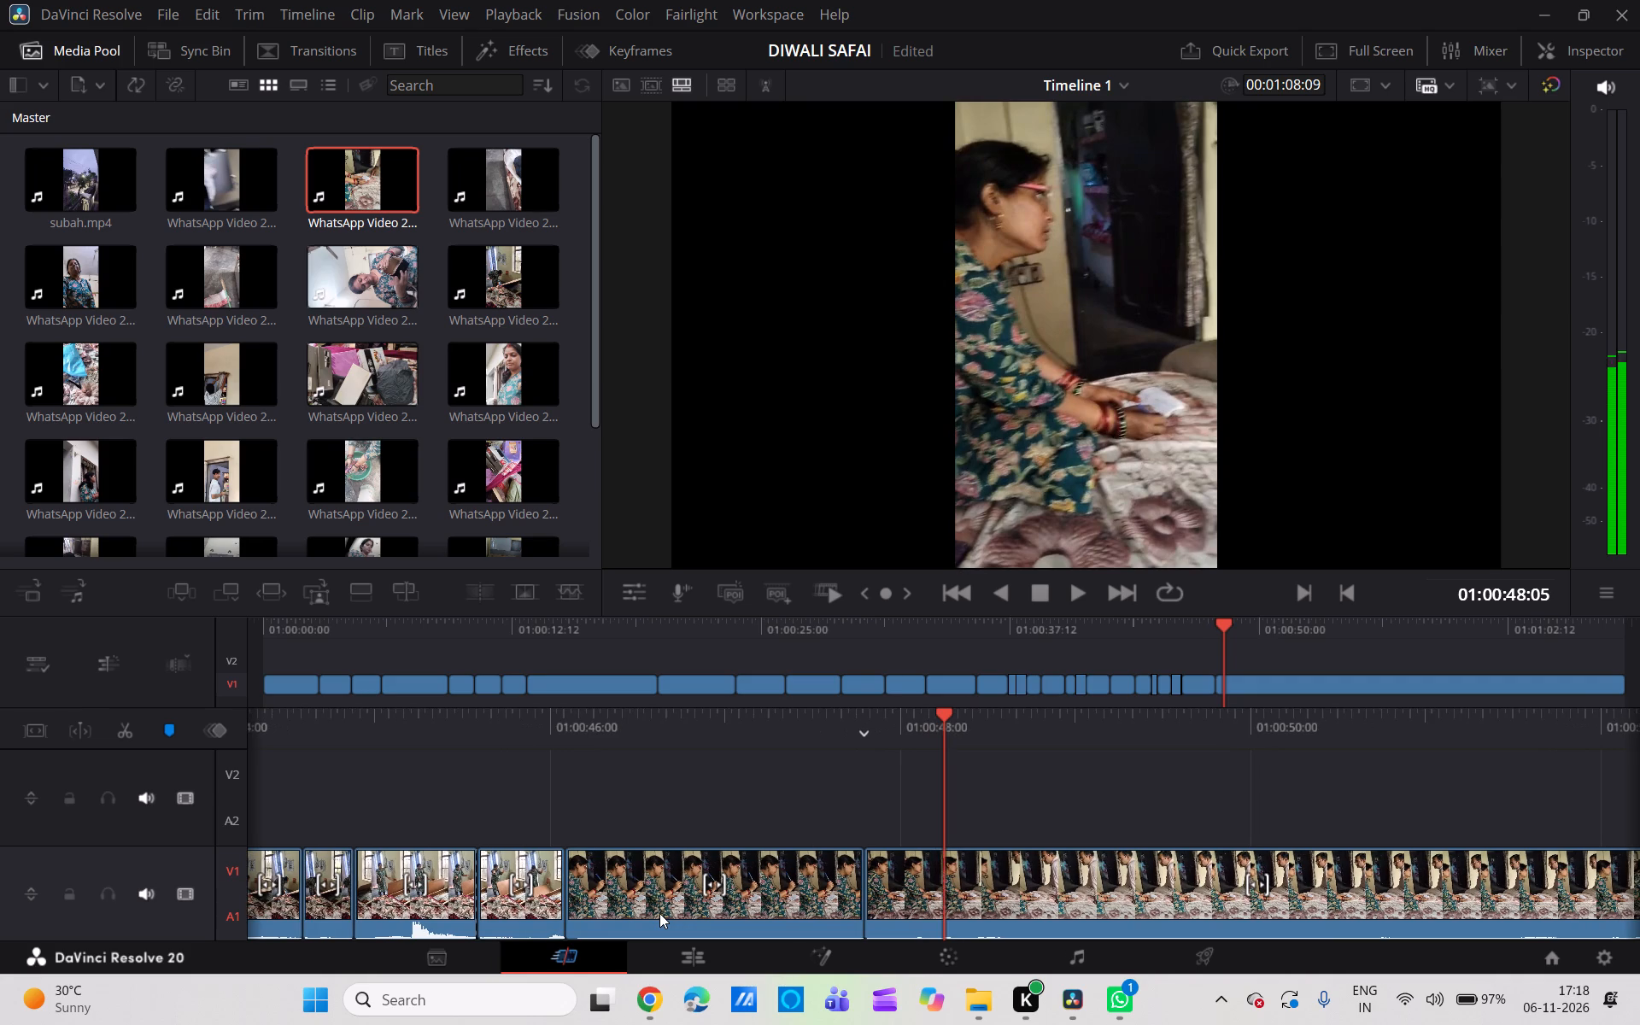
pyautogui.hscroll(-3, 659, 913)
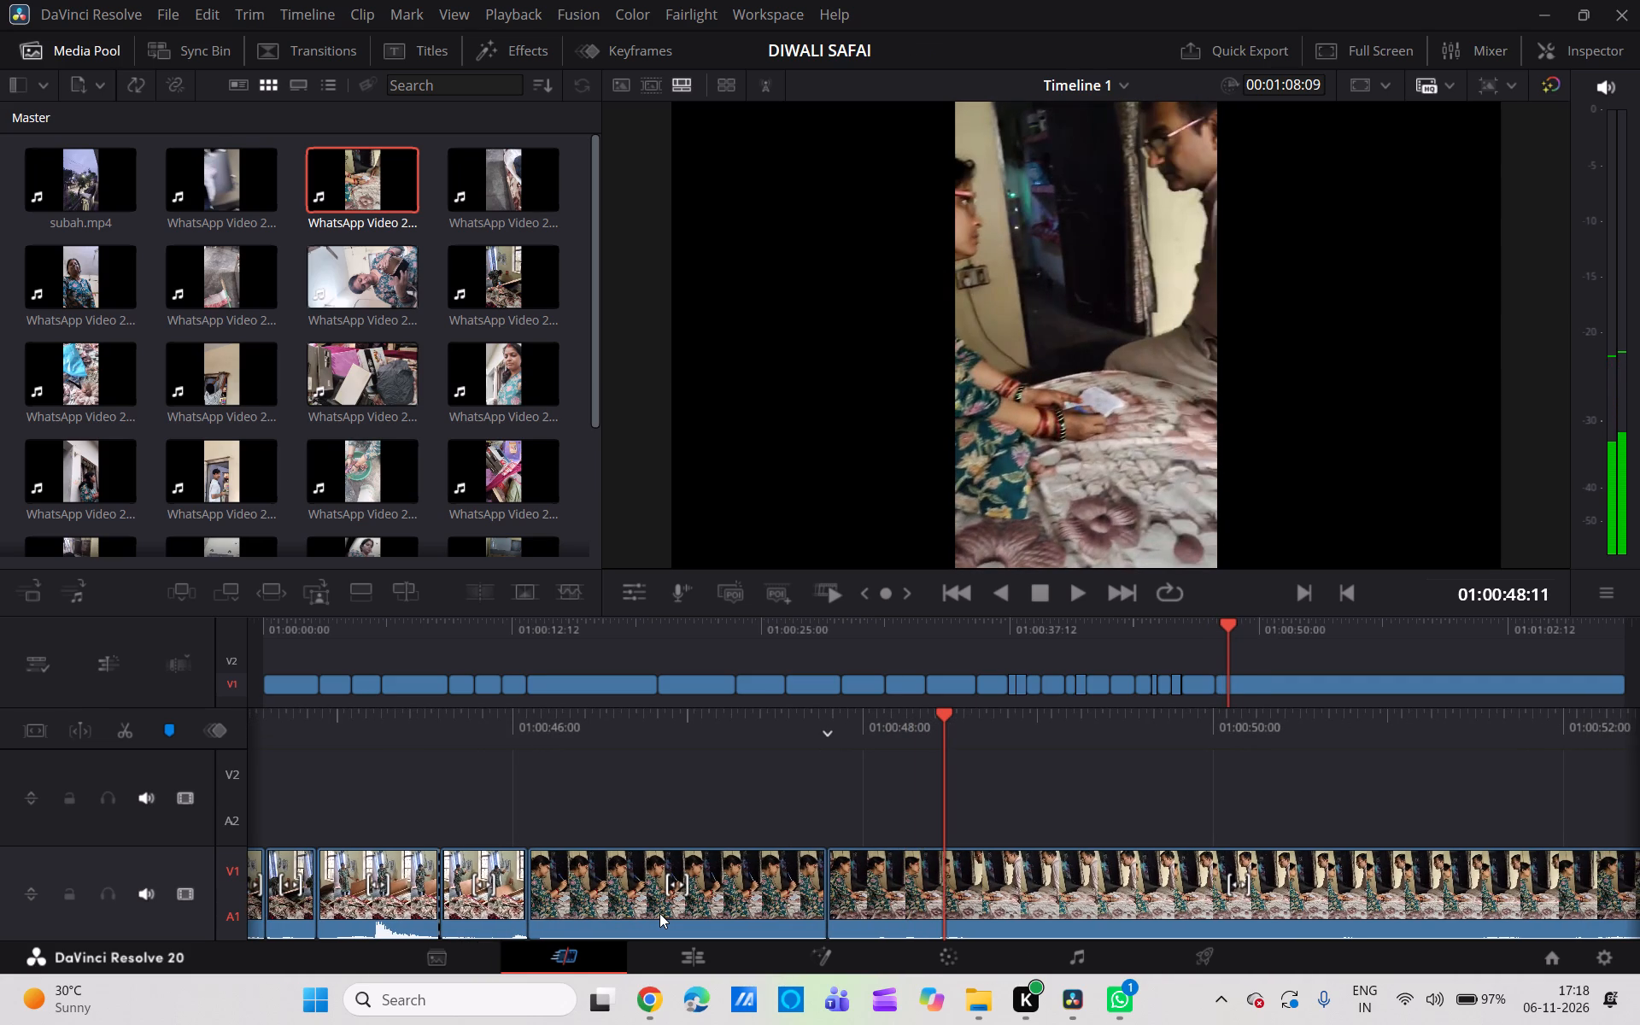
pyautogui.hscroll(-1, 659, 913)
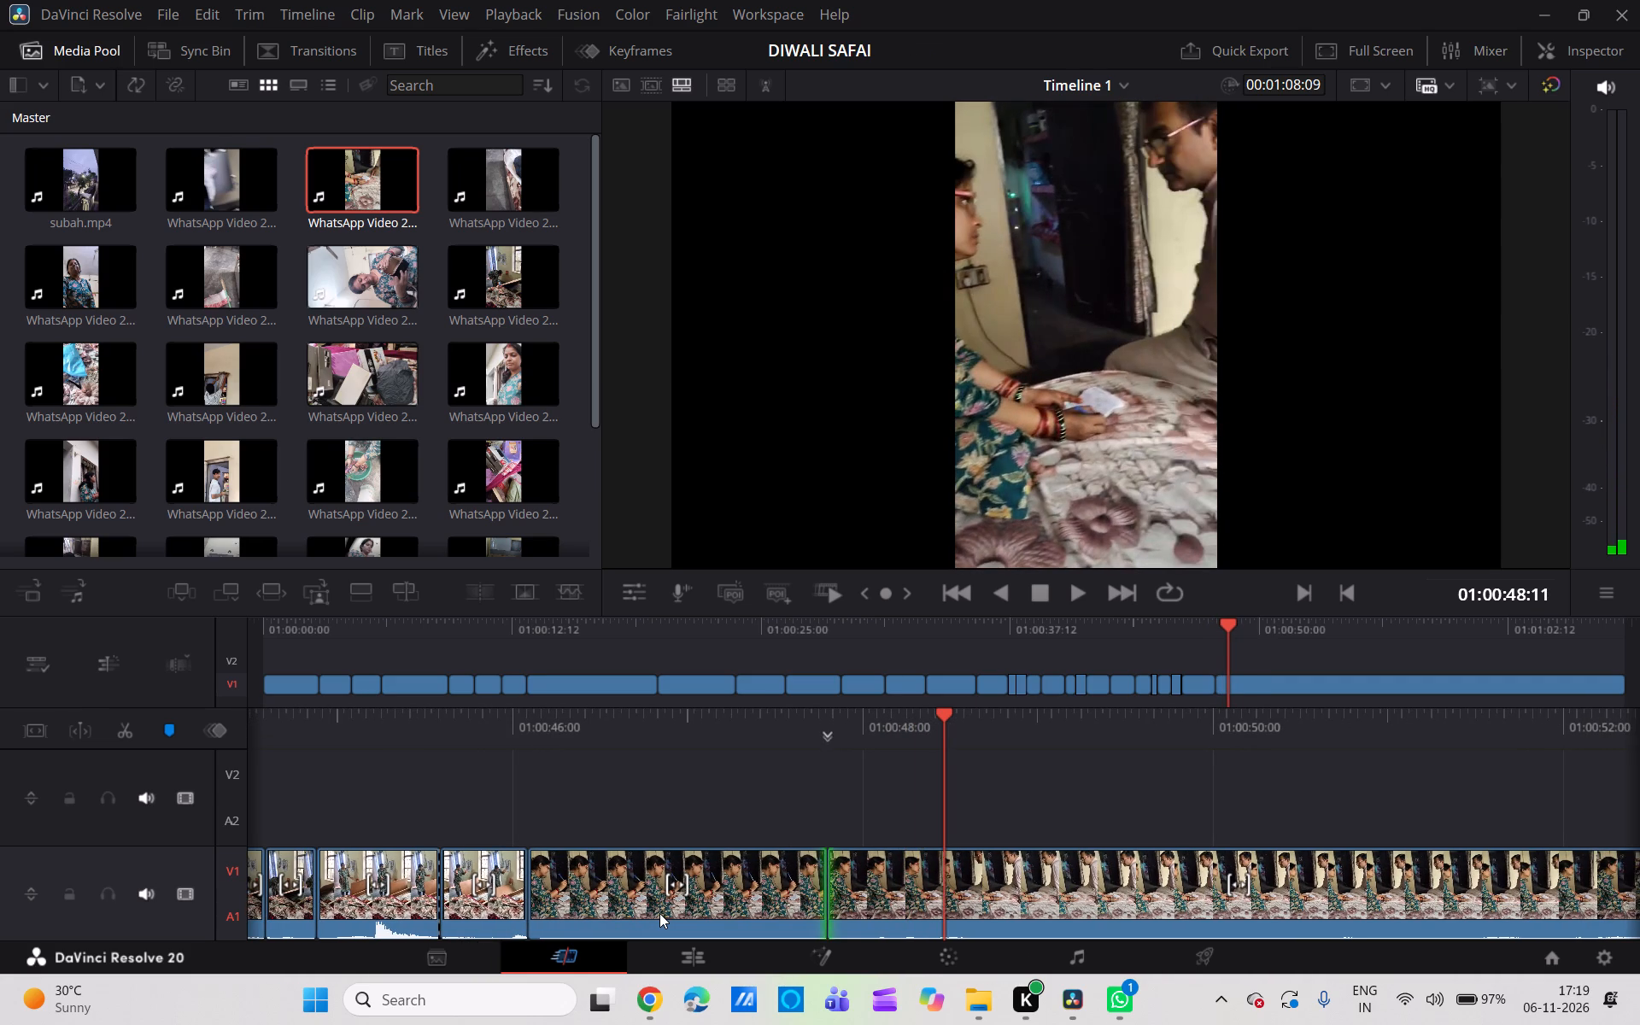
pyautogui.hscroll(-2, 659, 913)
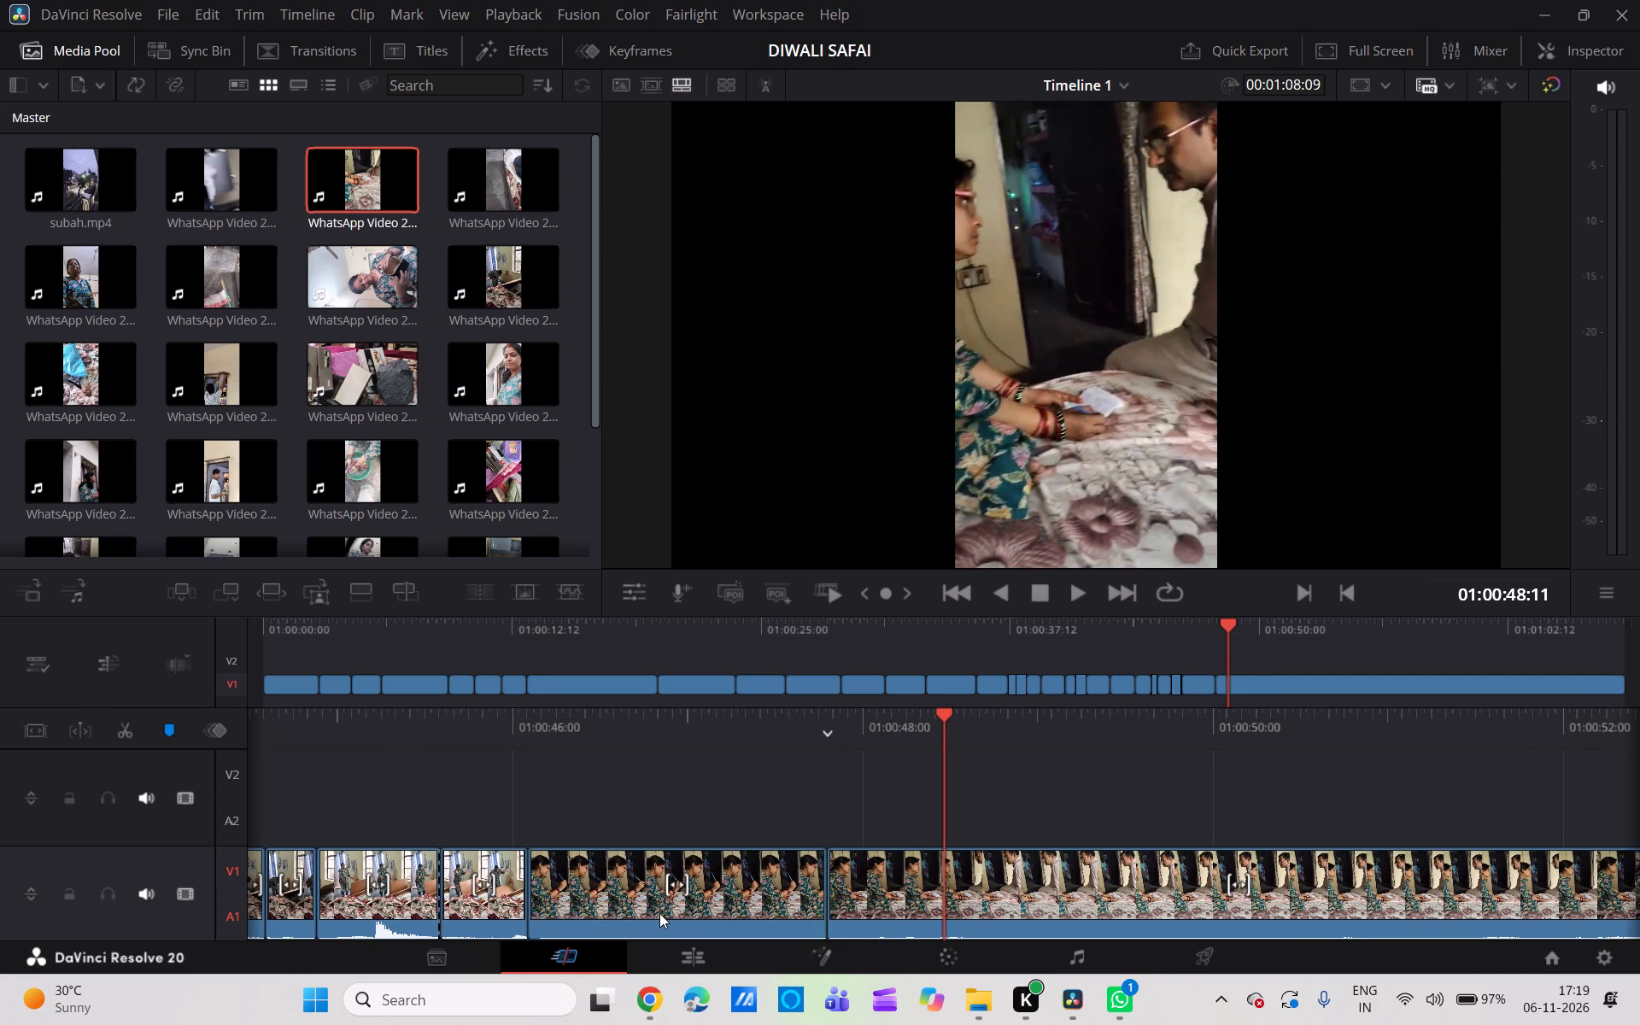
# Split the writing clip at 01:01:01:03, where the man points at the paper in the woman's hands.
pyautogui.hscroll(-1, 659, 913)
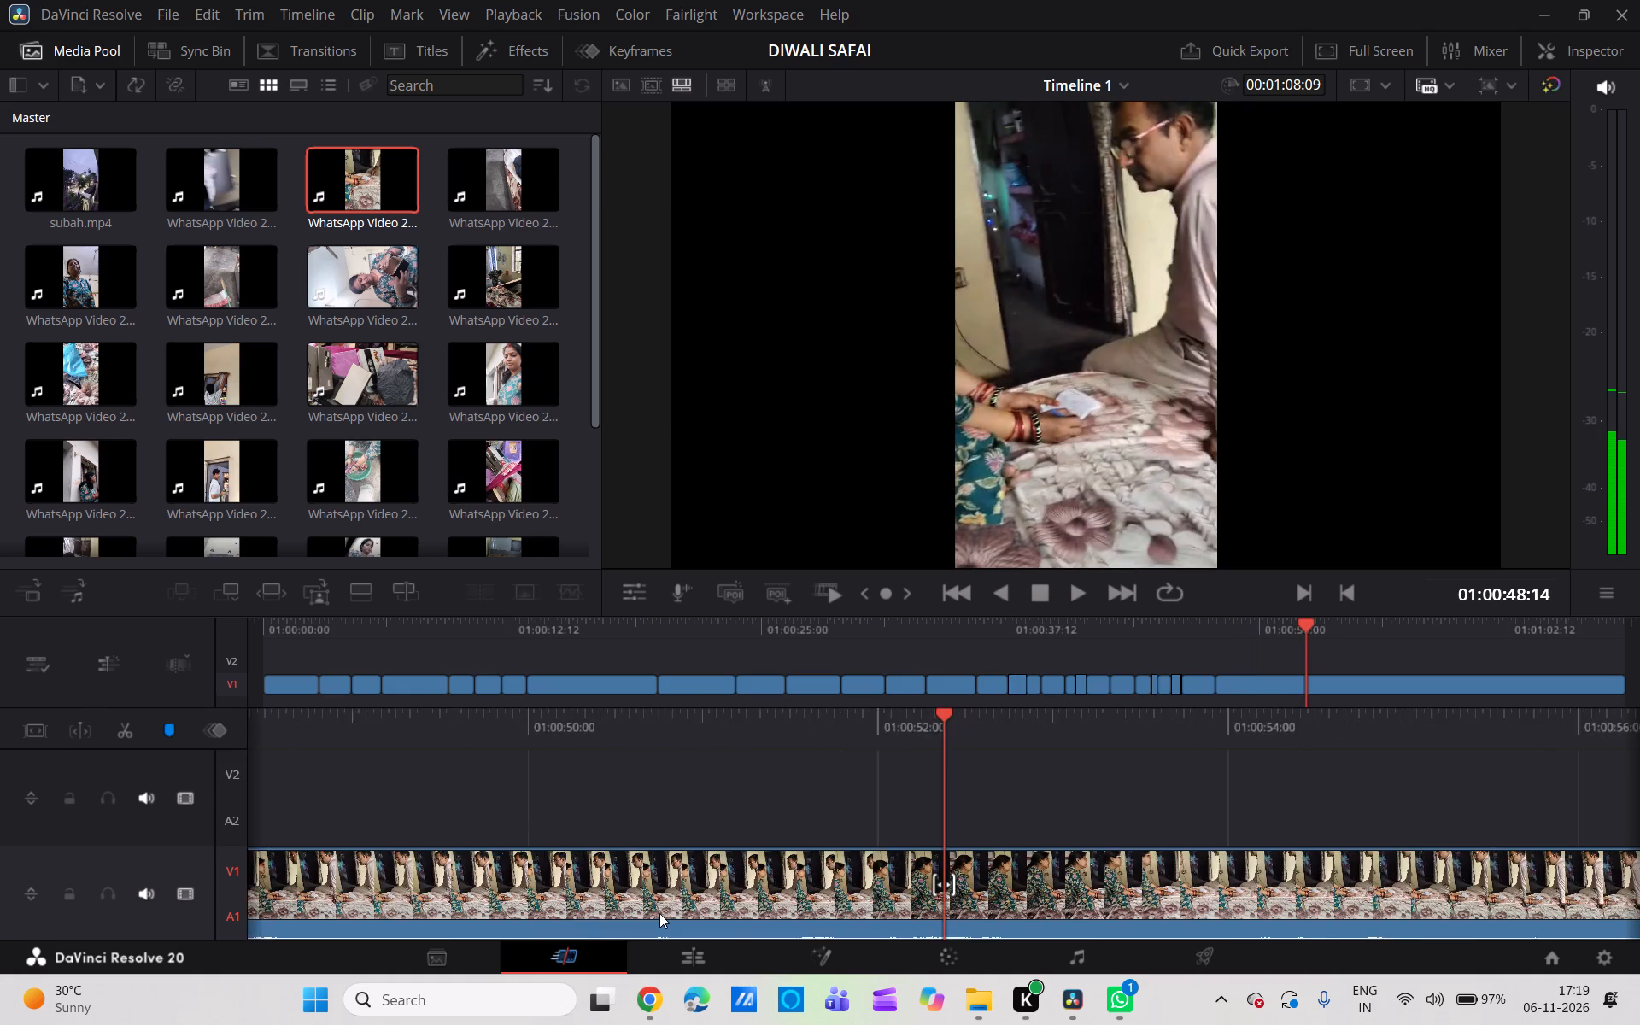
pyautogui.hscroll(-1, 659, 913)
pyautogui.scroll(1, 659, 913)
pyautogui.hscroll(-1, 659, 913)
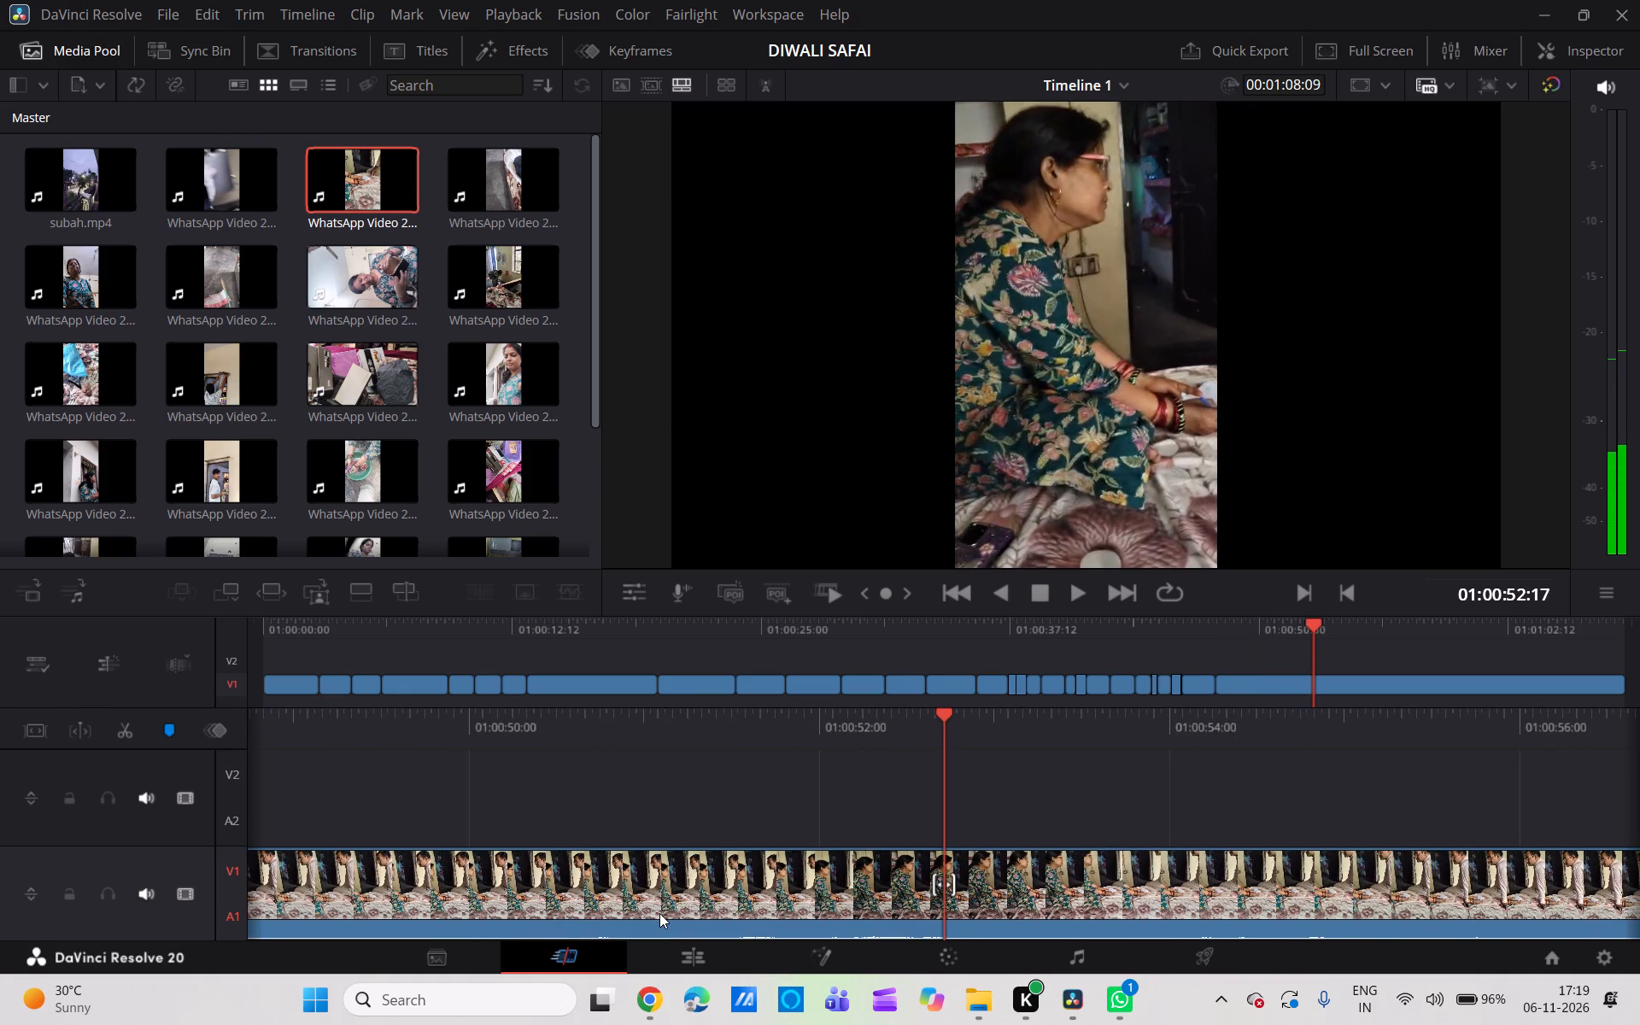
pyautogui.hscroll(-1, 659, 913)
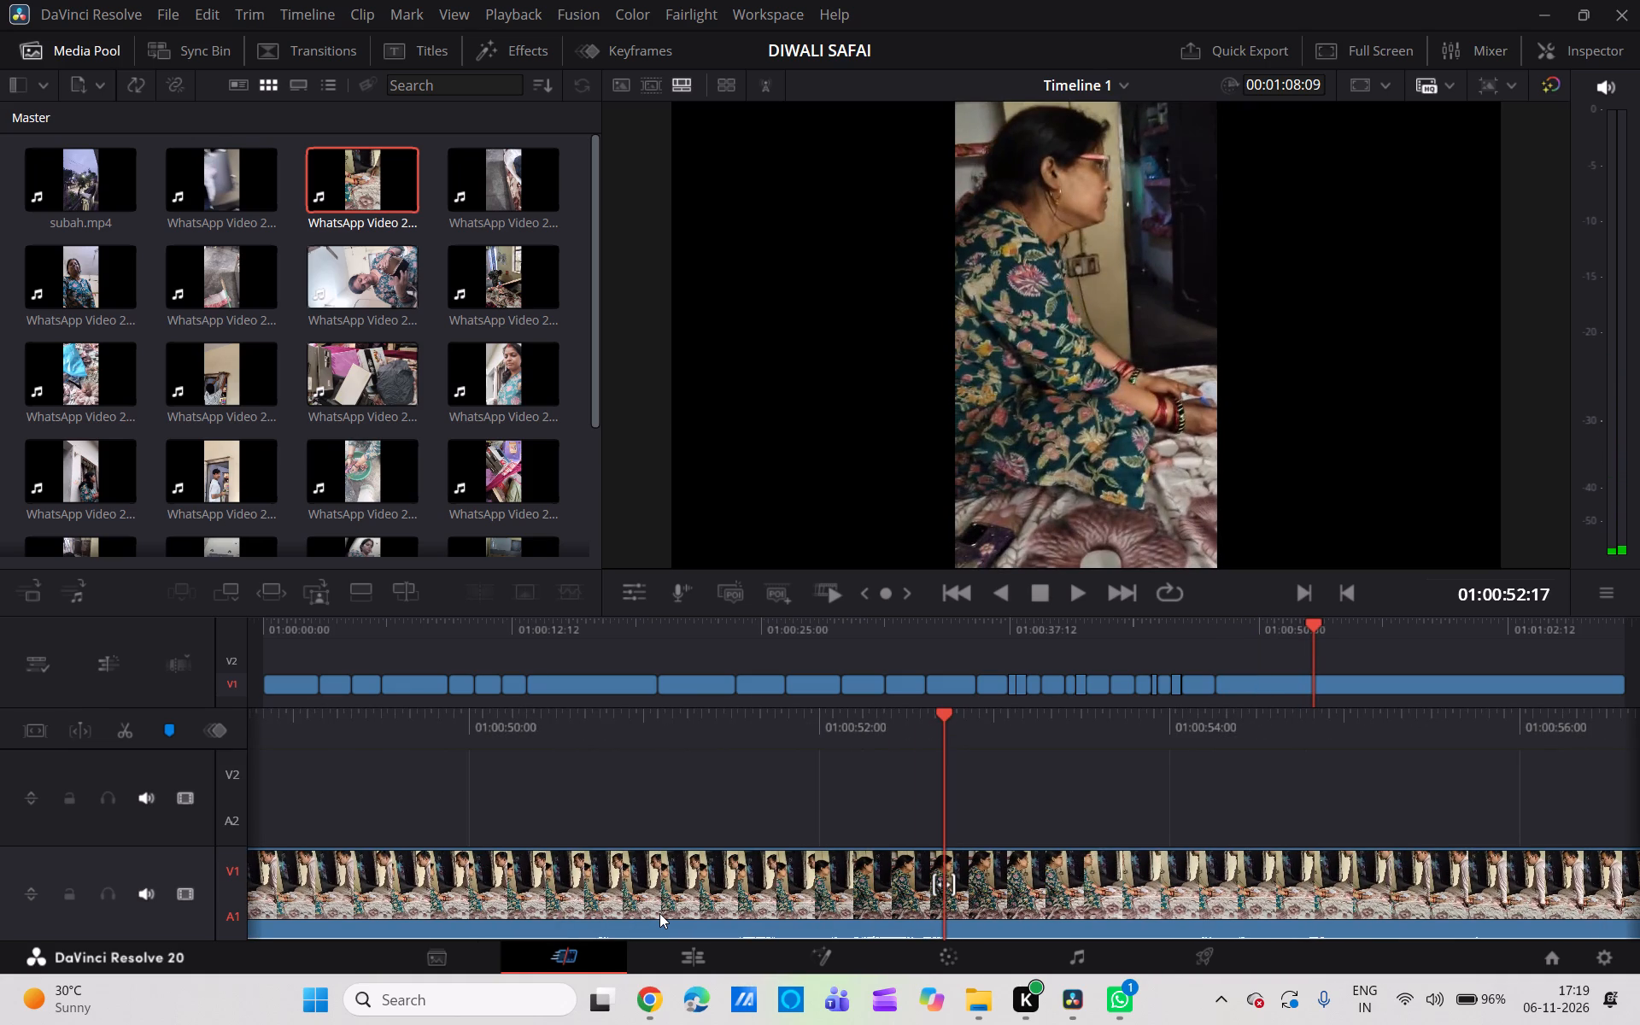
pyautogui.hscroll(-2, 659, 913)
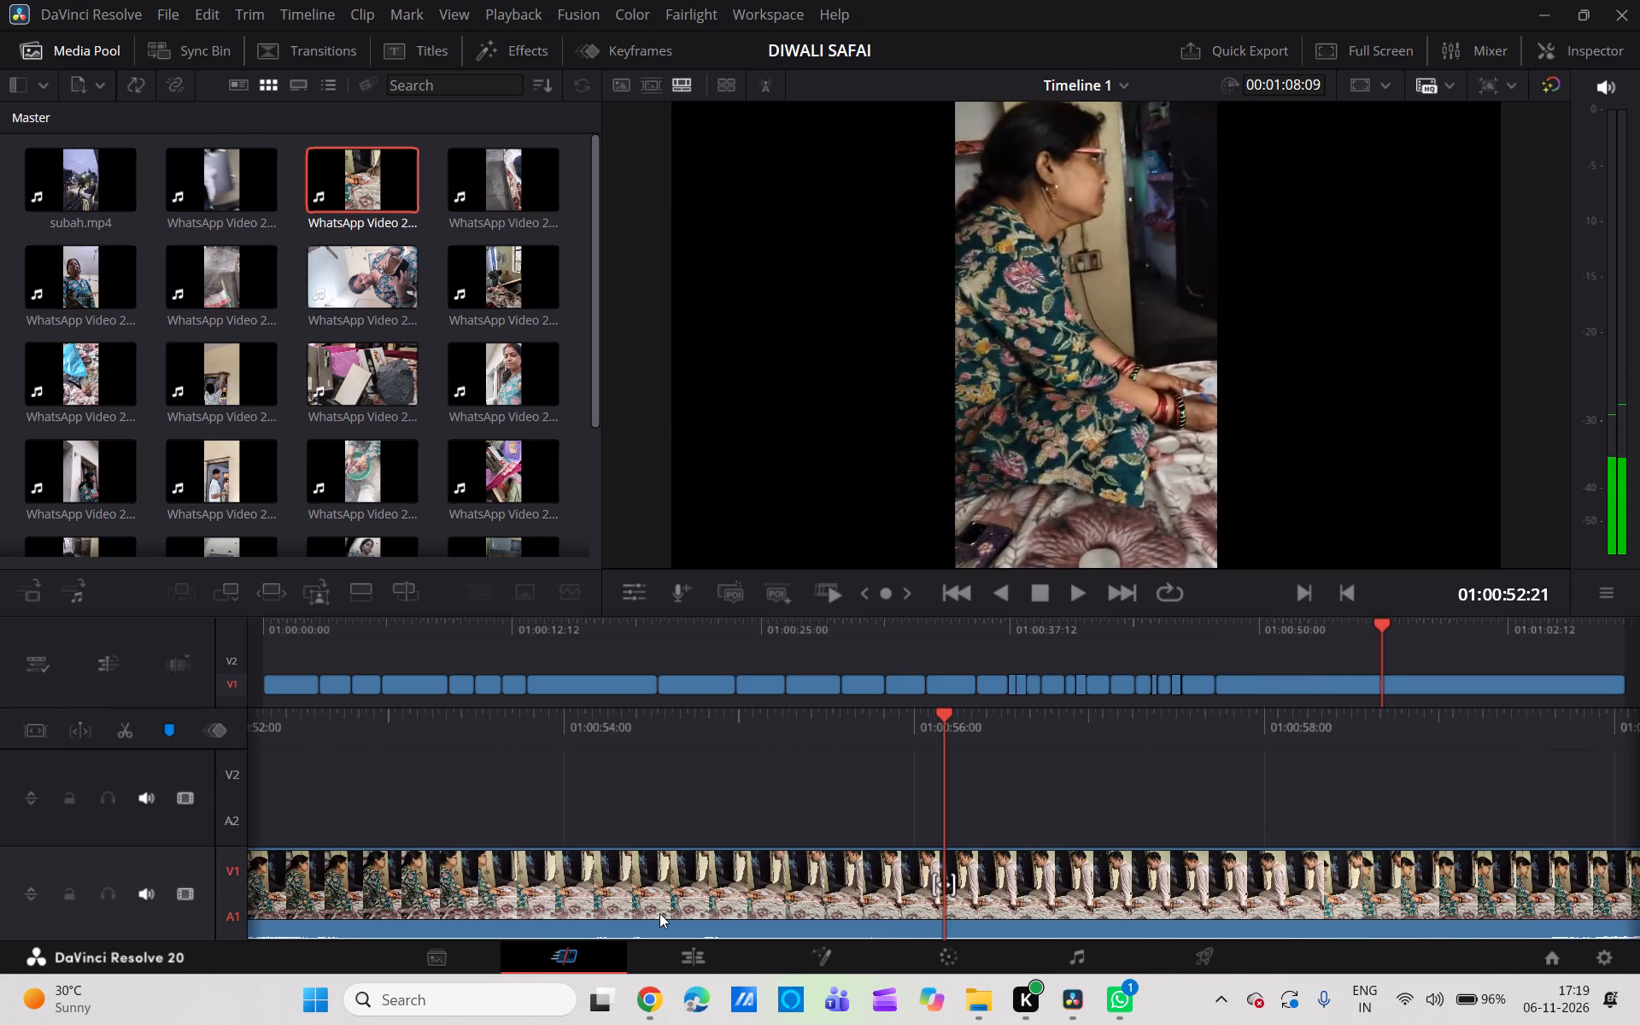
pyautogui.hscroll(-3, 659, 913)
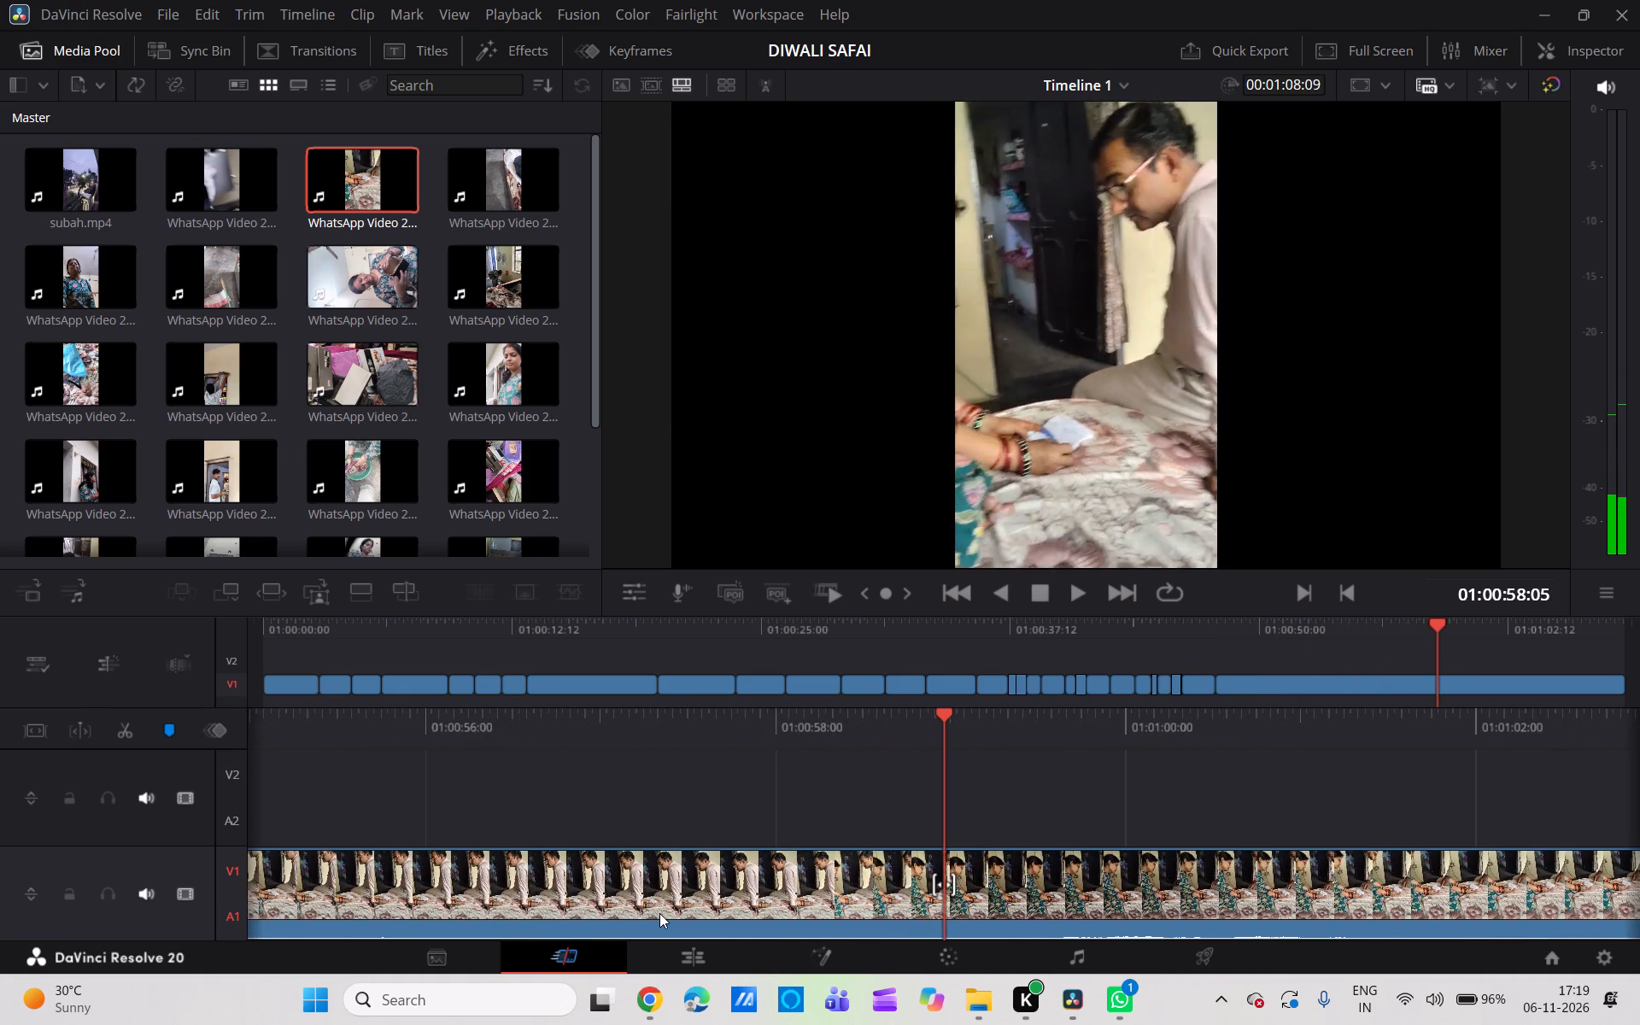
pyautogui.hscroll(-2, 659, 913)
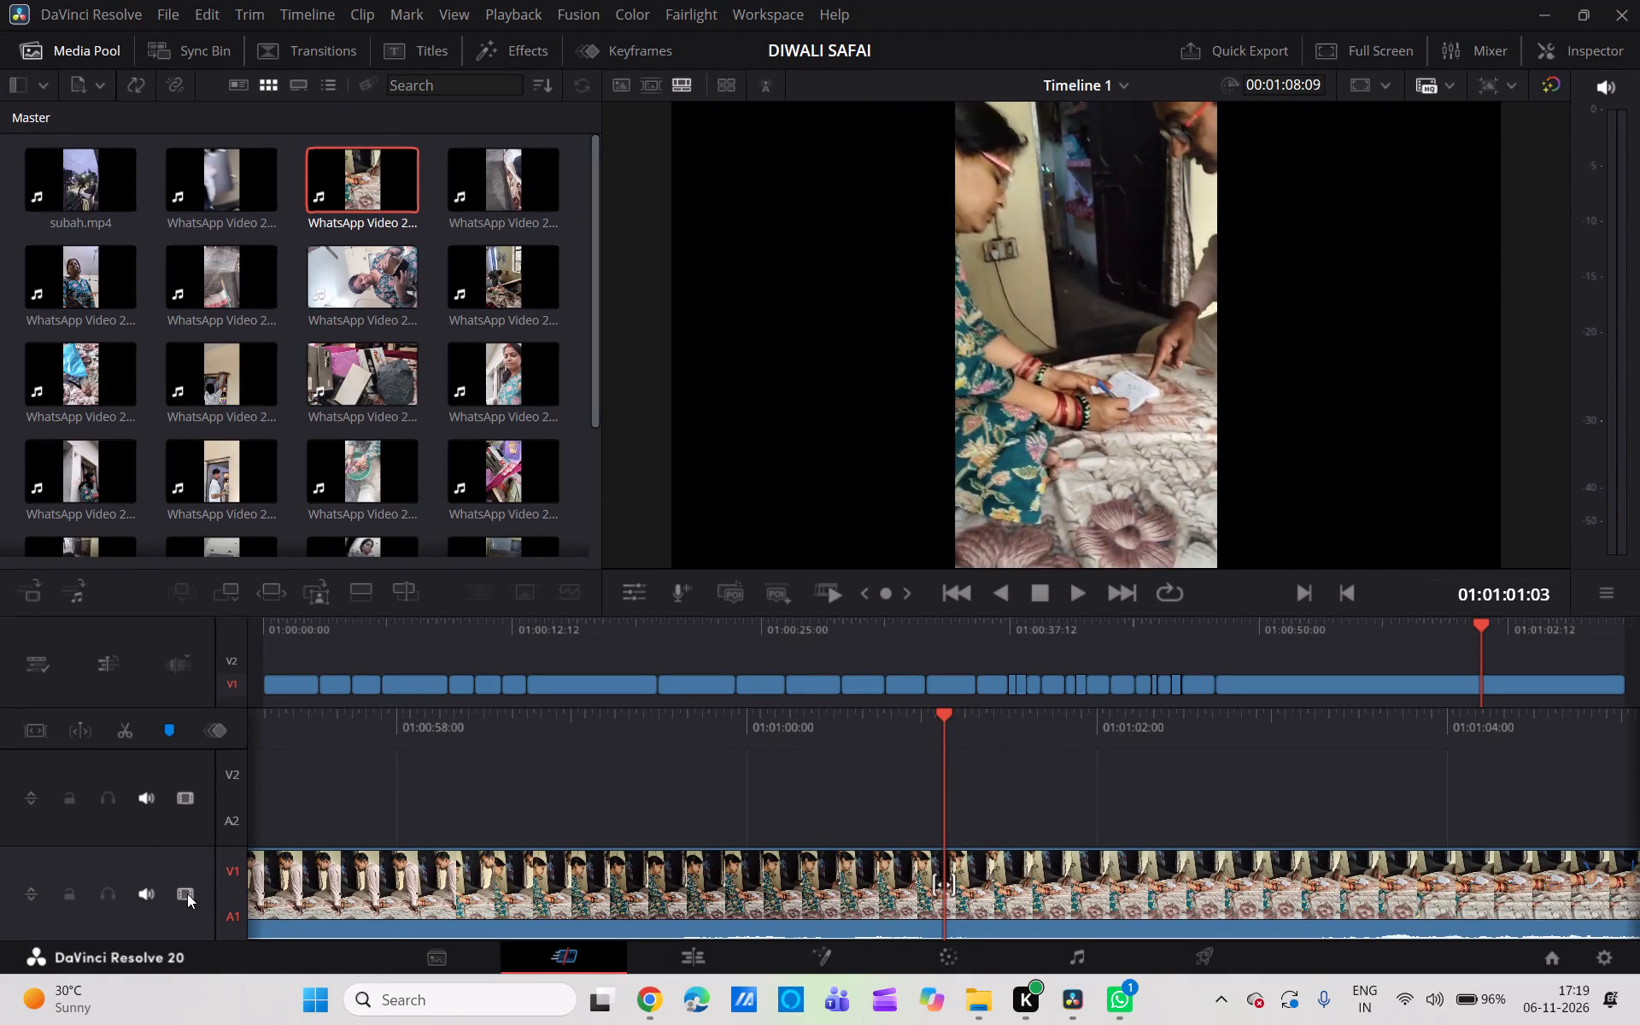
pyautogui.click(118, 728)
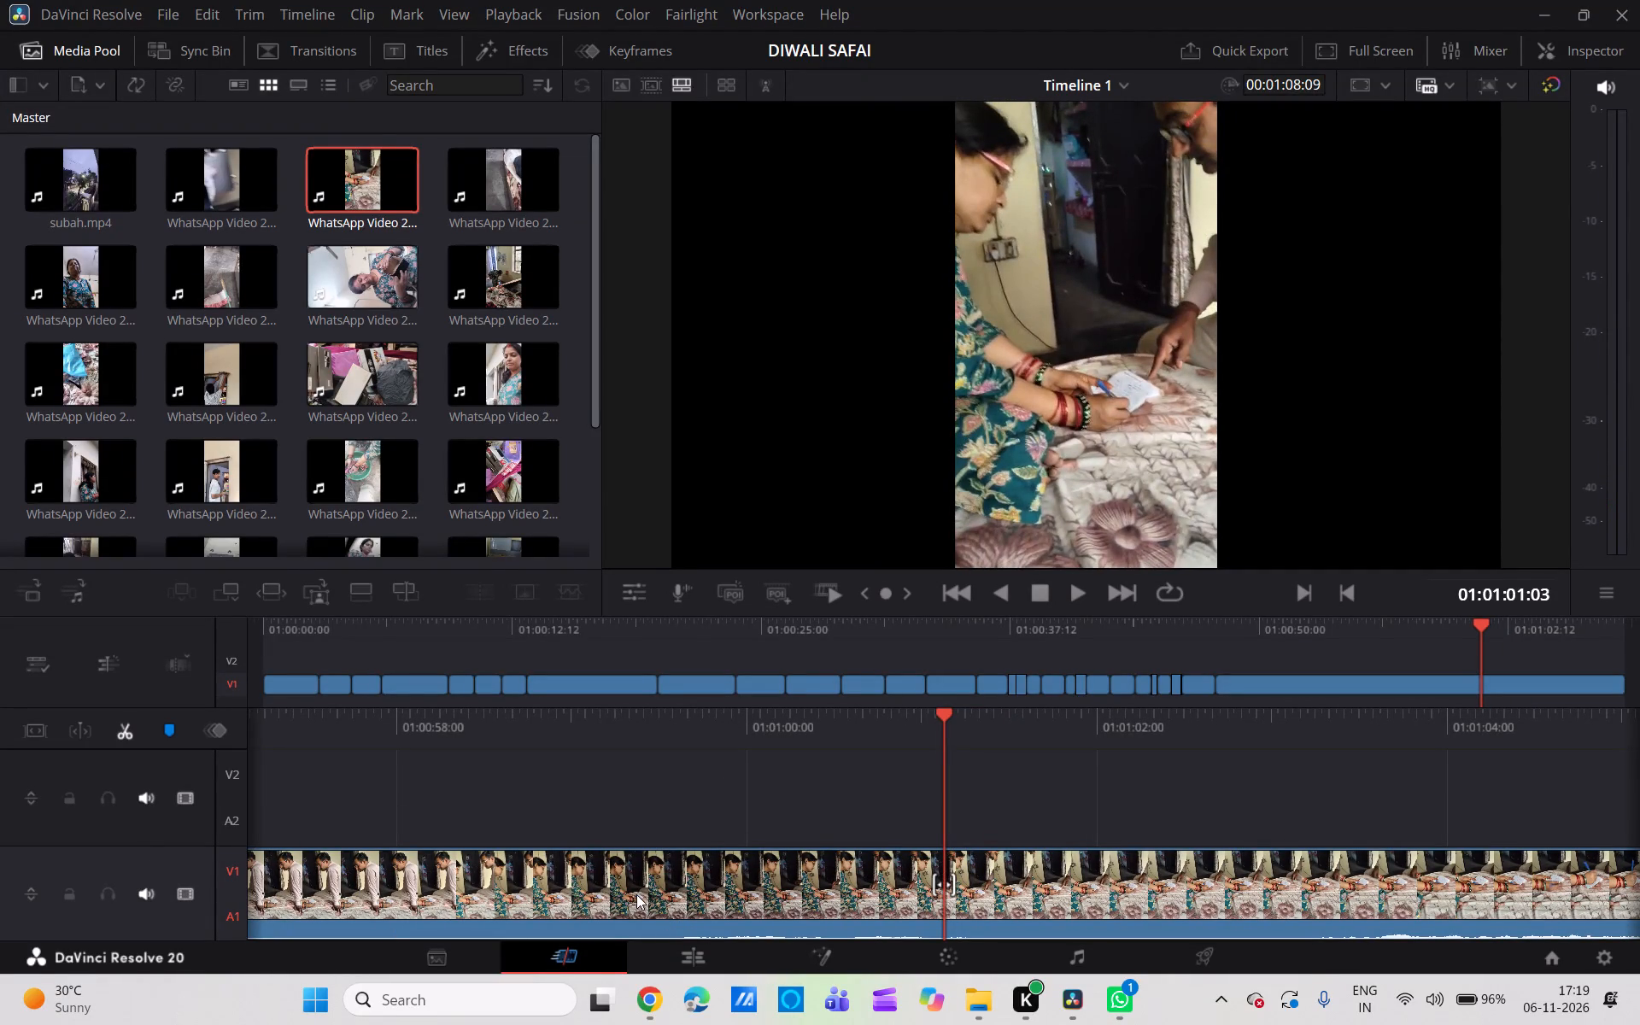
# Delete the section of the writing clip between 01:00:47:19 and 01:01:01:03 and close the gap.
pyautogui.click(638, 894)
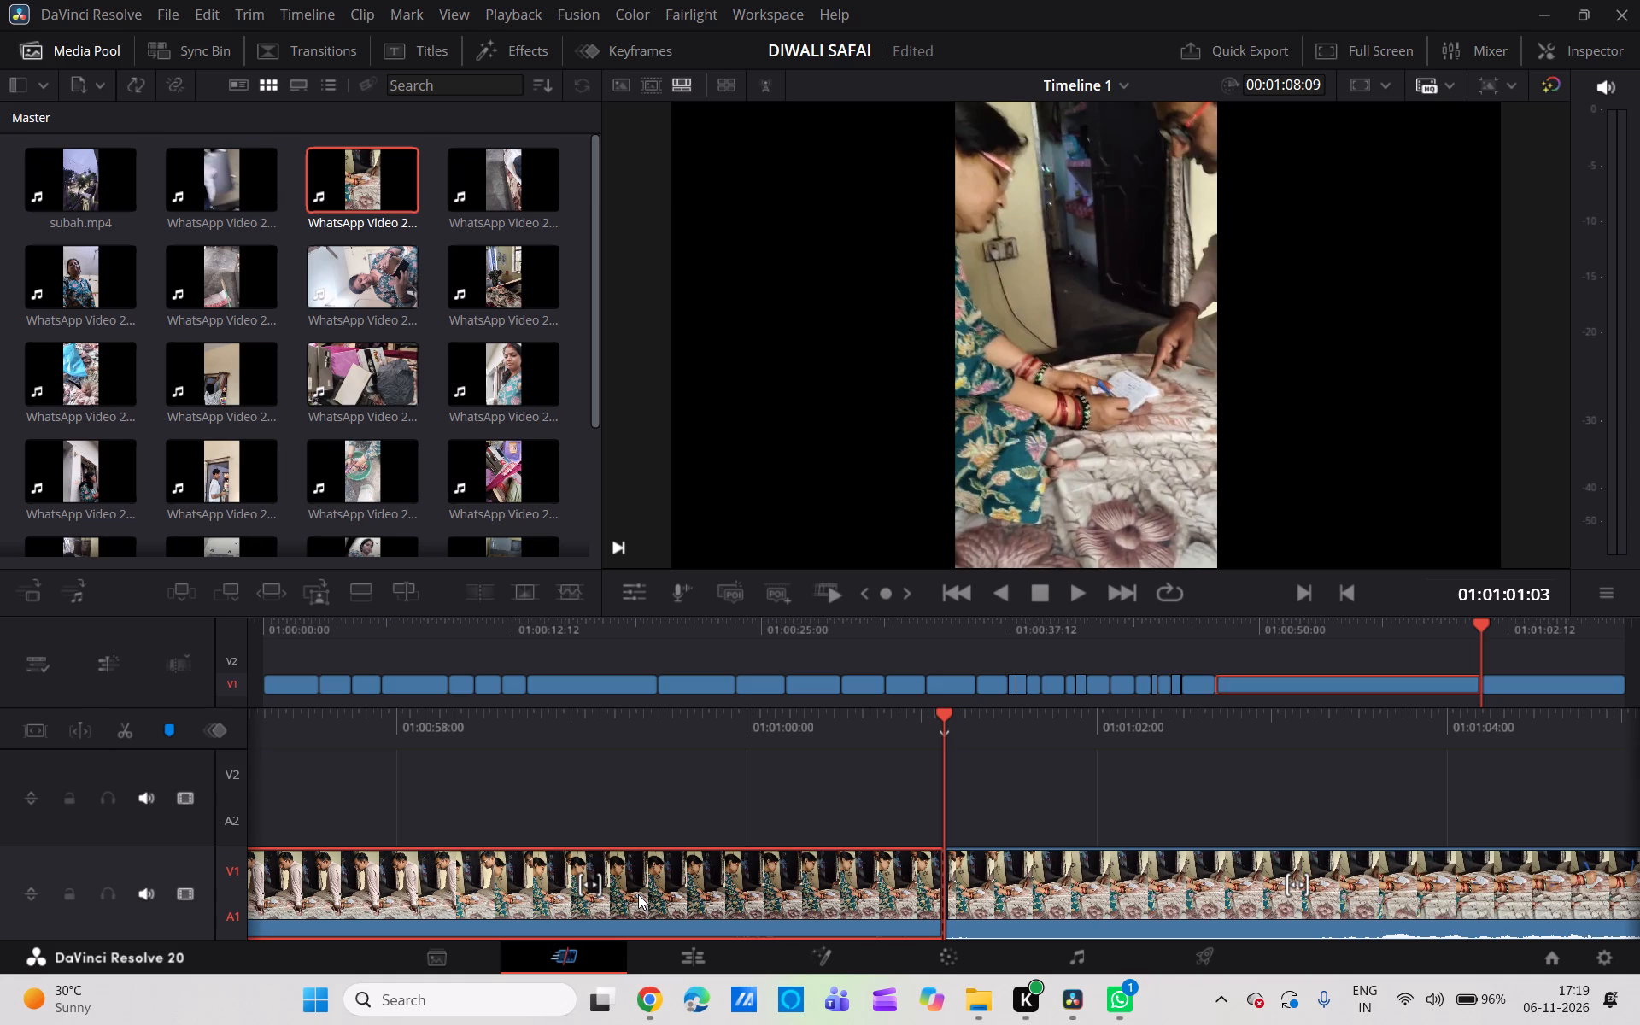
pyautogui.press('BackSpace')
pyautogui.click(638, 894)
pyautogui.press('BackSpace')
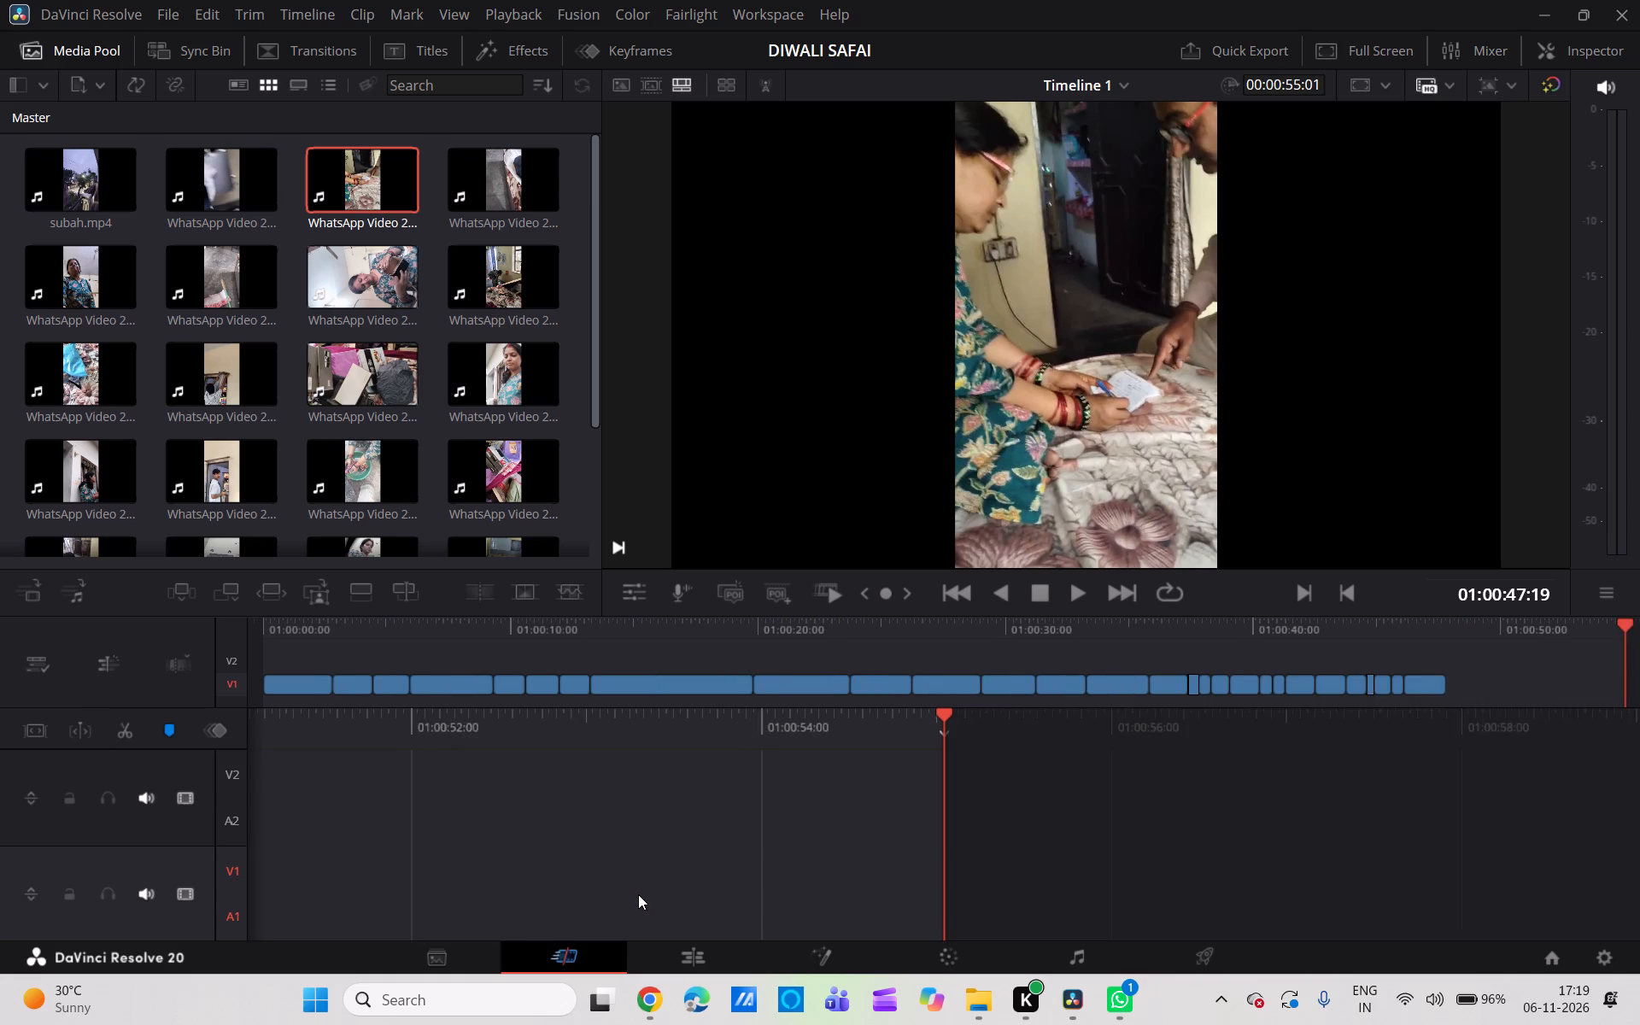
# Split the remaining writing footage at 01:00:48:11, shortly after its new start.
pyautogui.hscroll(-1, 638, 894)
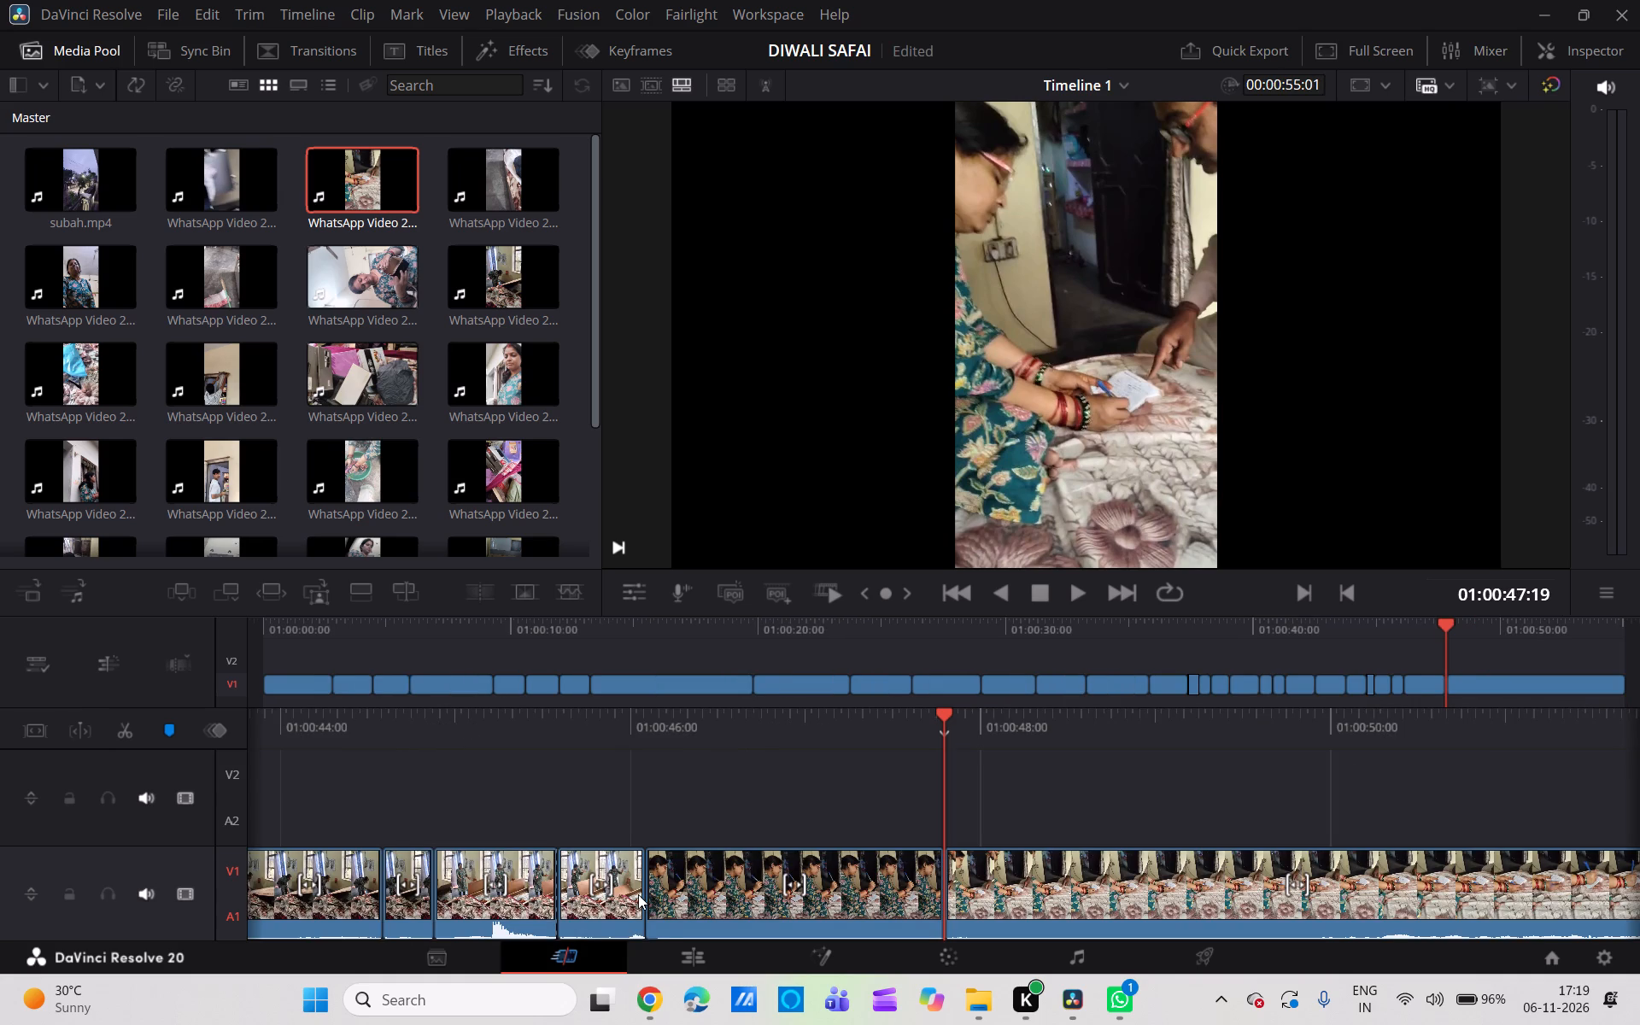
pyautogui.hscroll(-1, 638, 894)
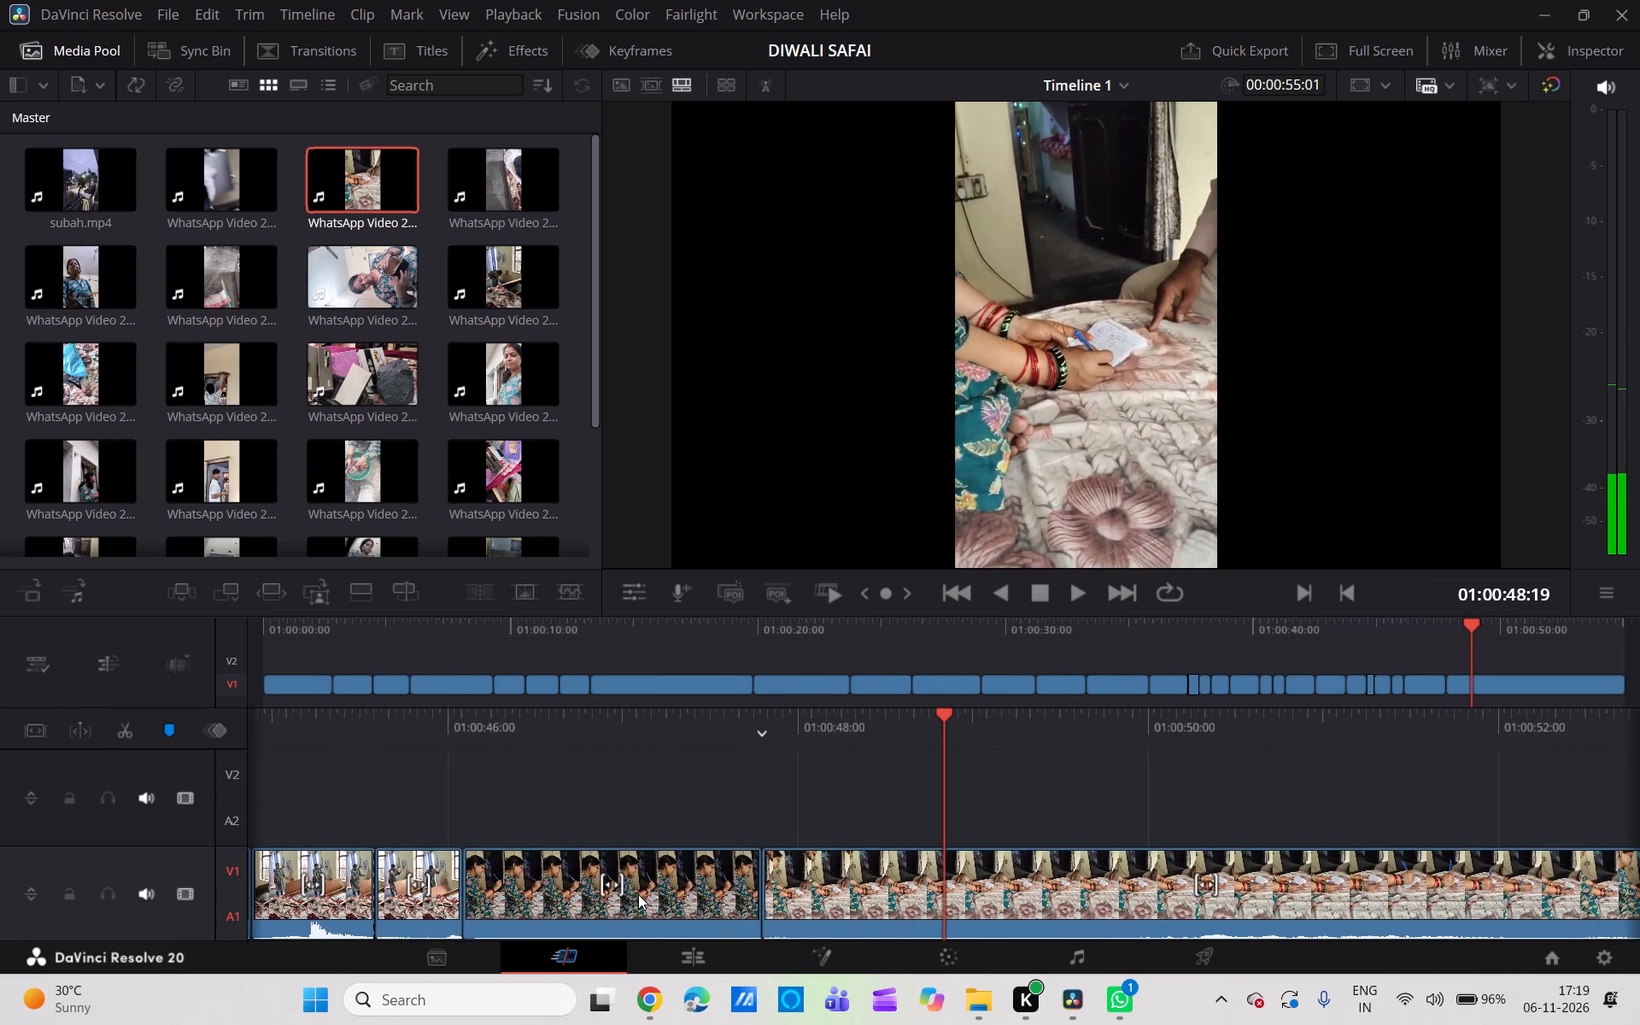
pyautogui.hscroll(-1, 638, 894)
pyautogui.hscroll(1, 638, 894)
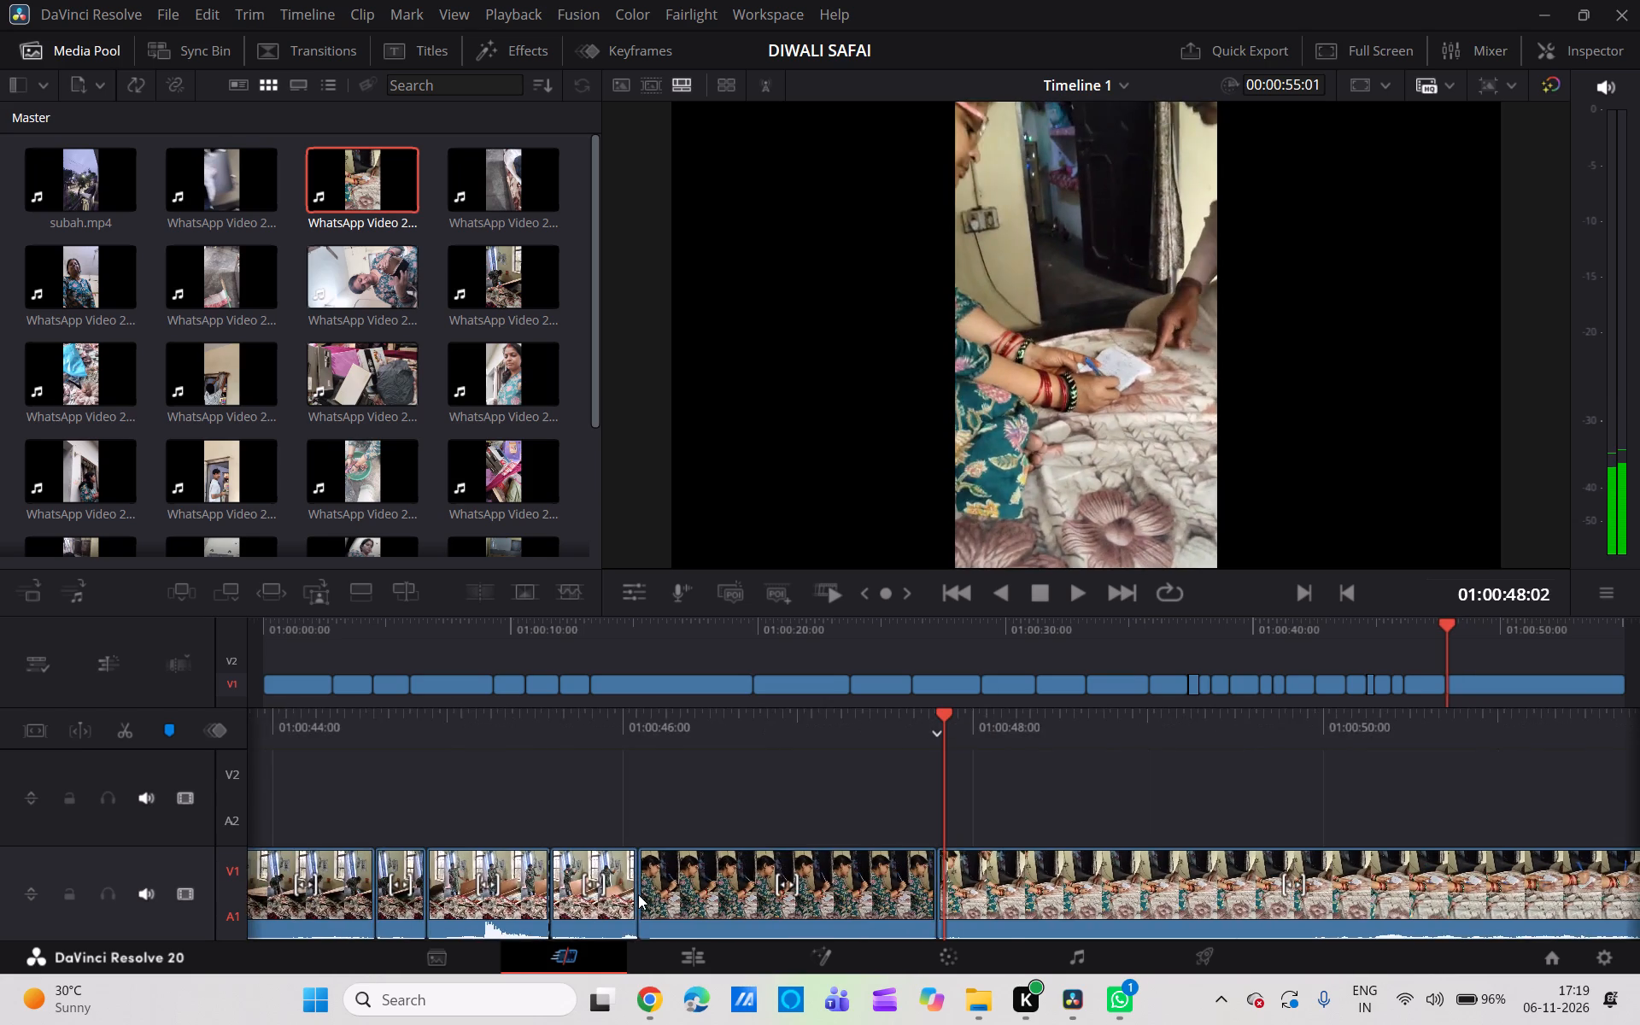
pyautogui.hscroll(4, 638, 894)
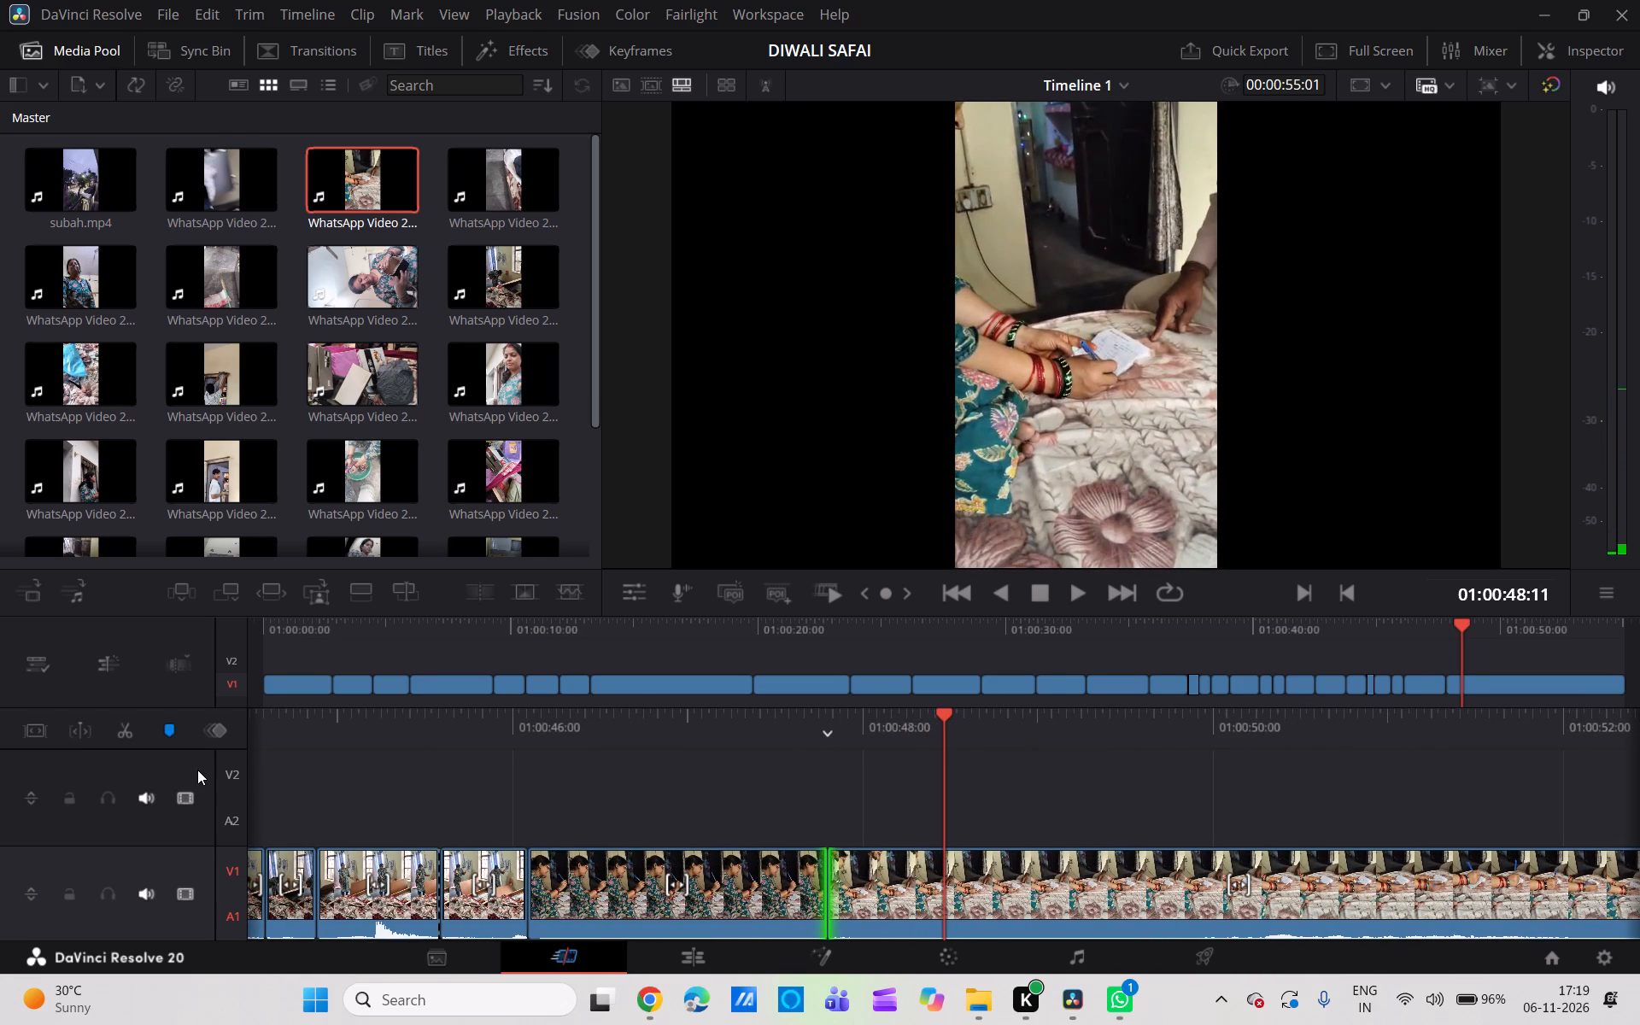
pyautogui.click(119, 726)
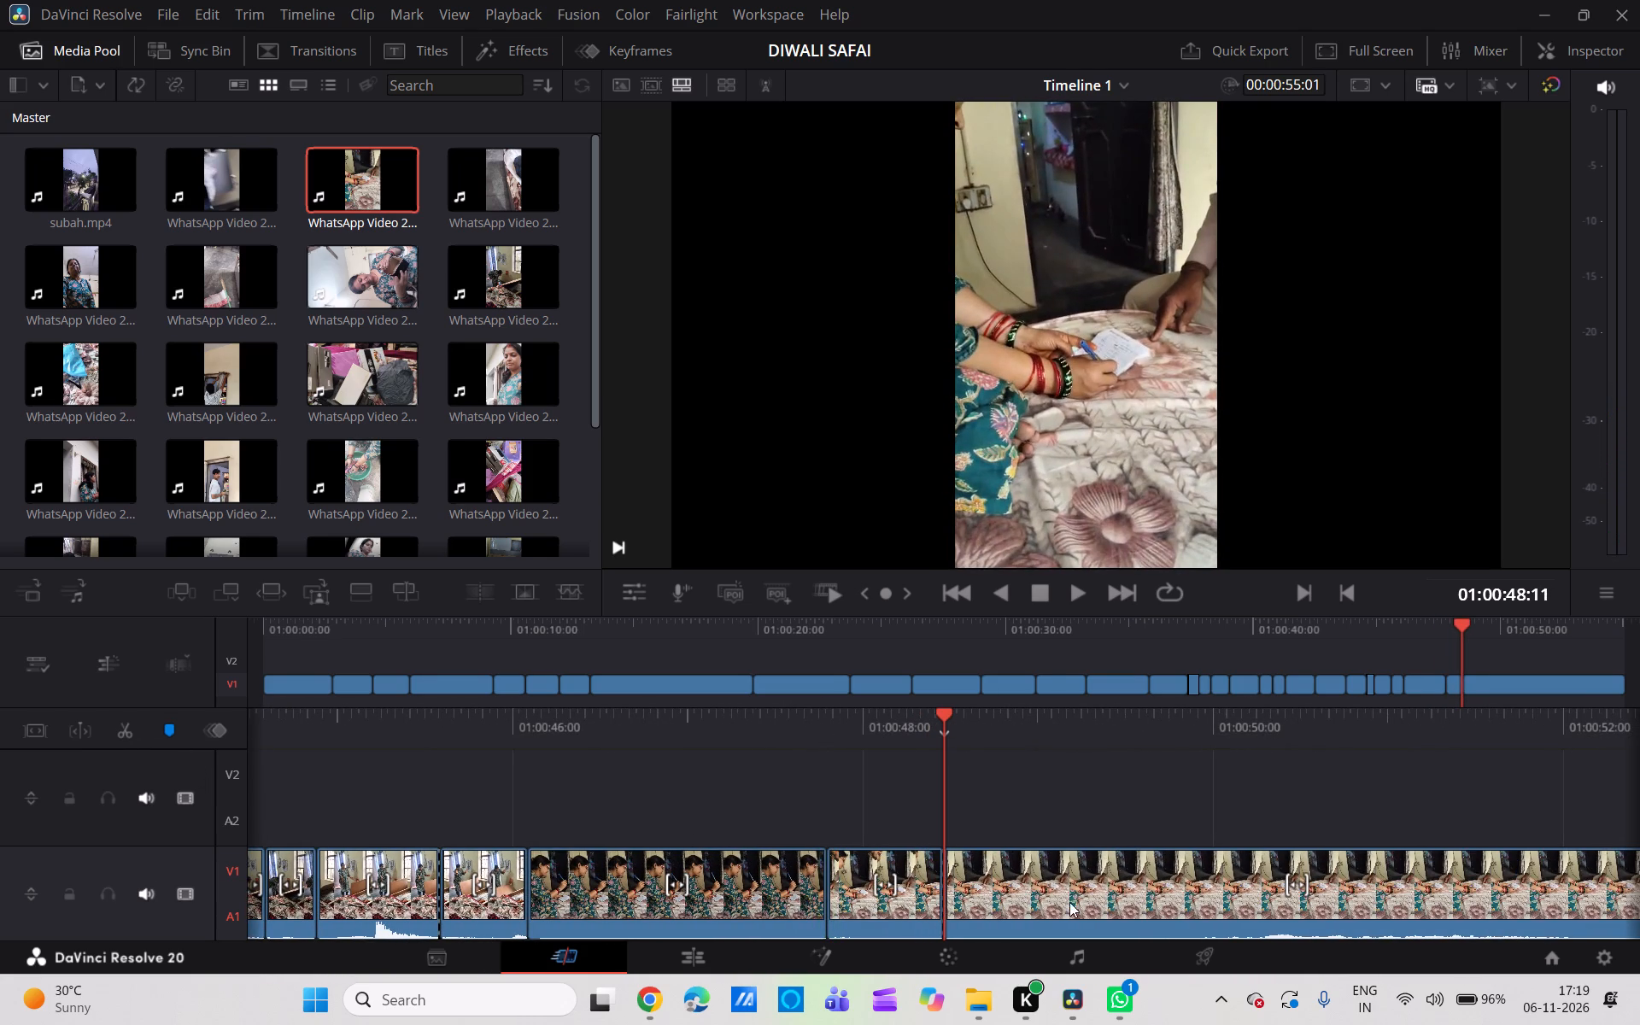
# Split the last writing clip at 01:00:52:15, where the camera moves from the paper back to the woman.
pyautogui.hscroll(-2, 1132, 814)
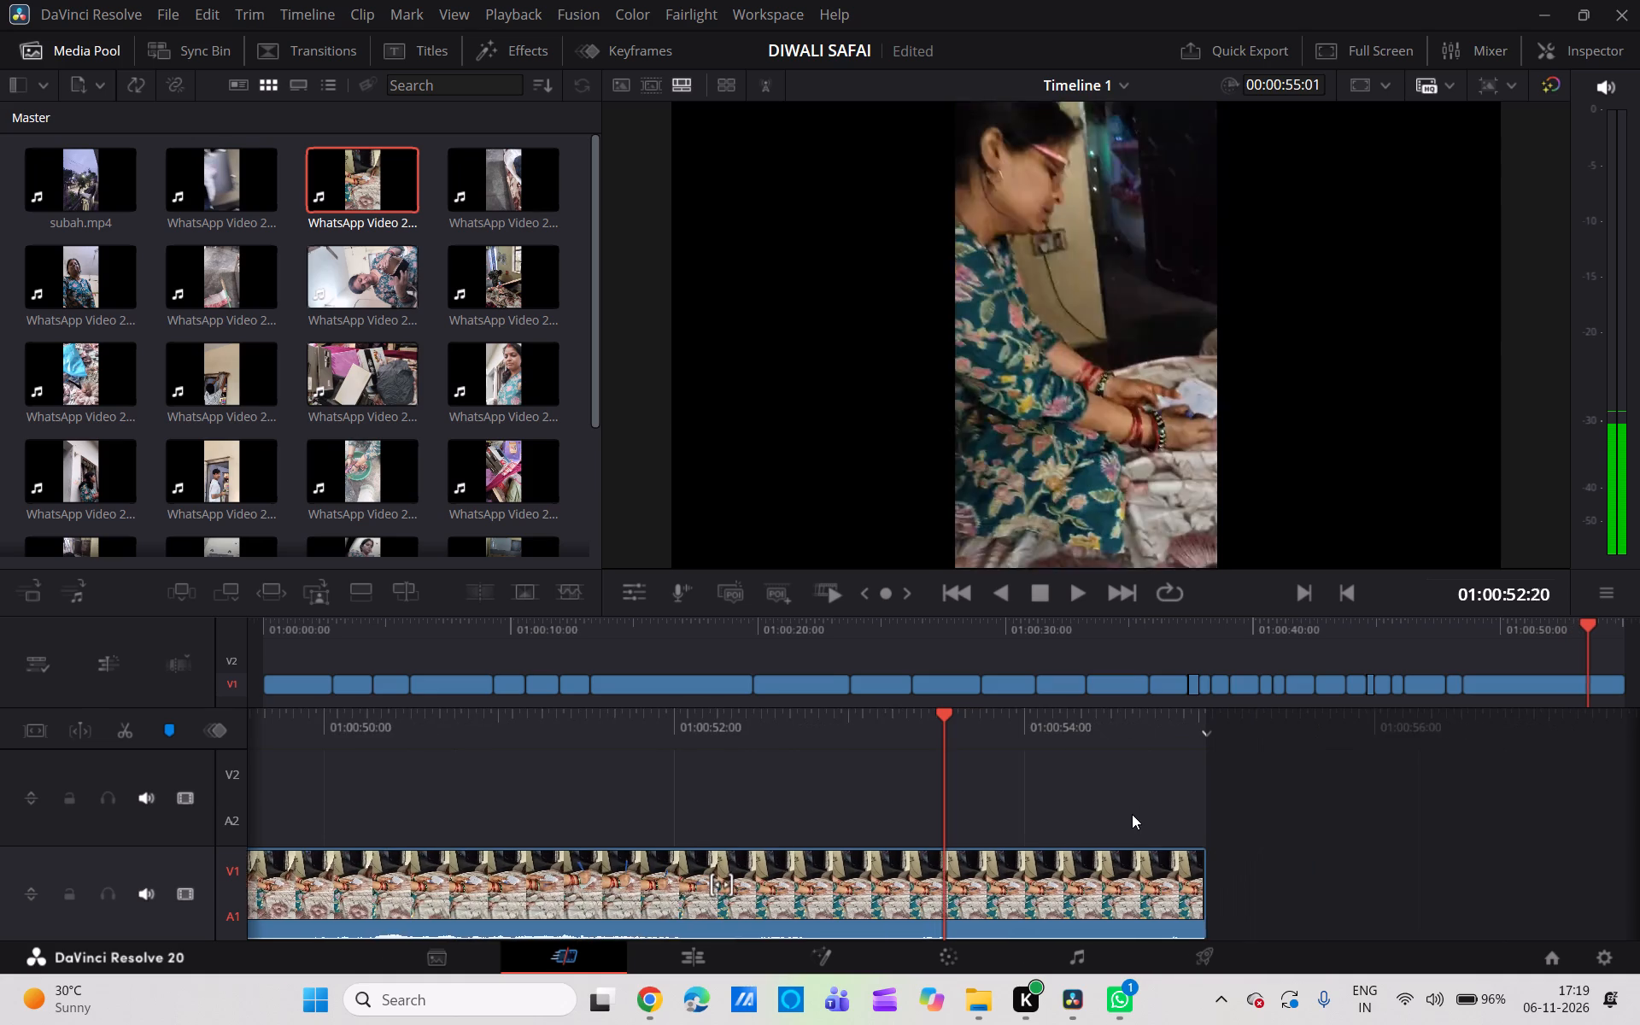
pyautogui.hscroll(-1, 1132, 814)
pyautogui.hscroll(1, 1132, 814)
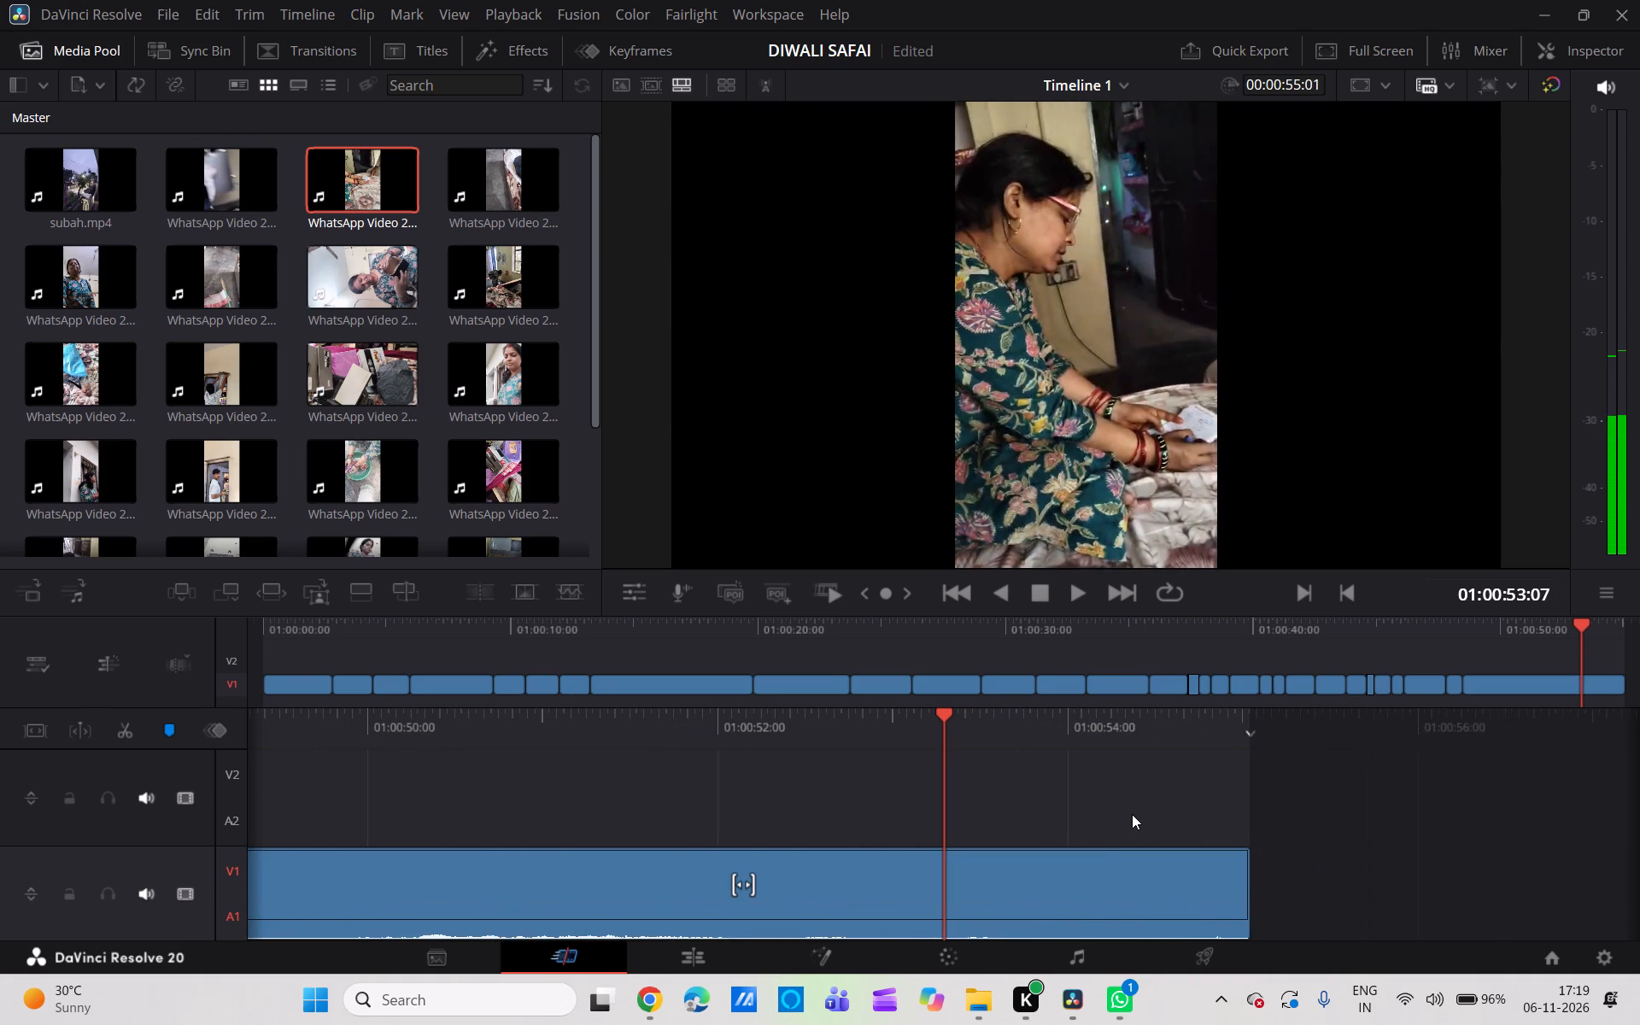
pyautogui.hscroll(3, 1132, 814)
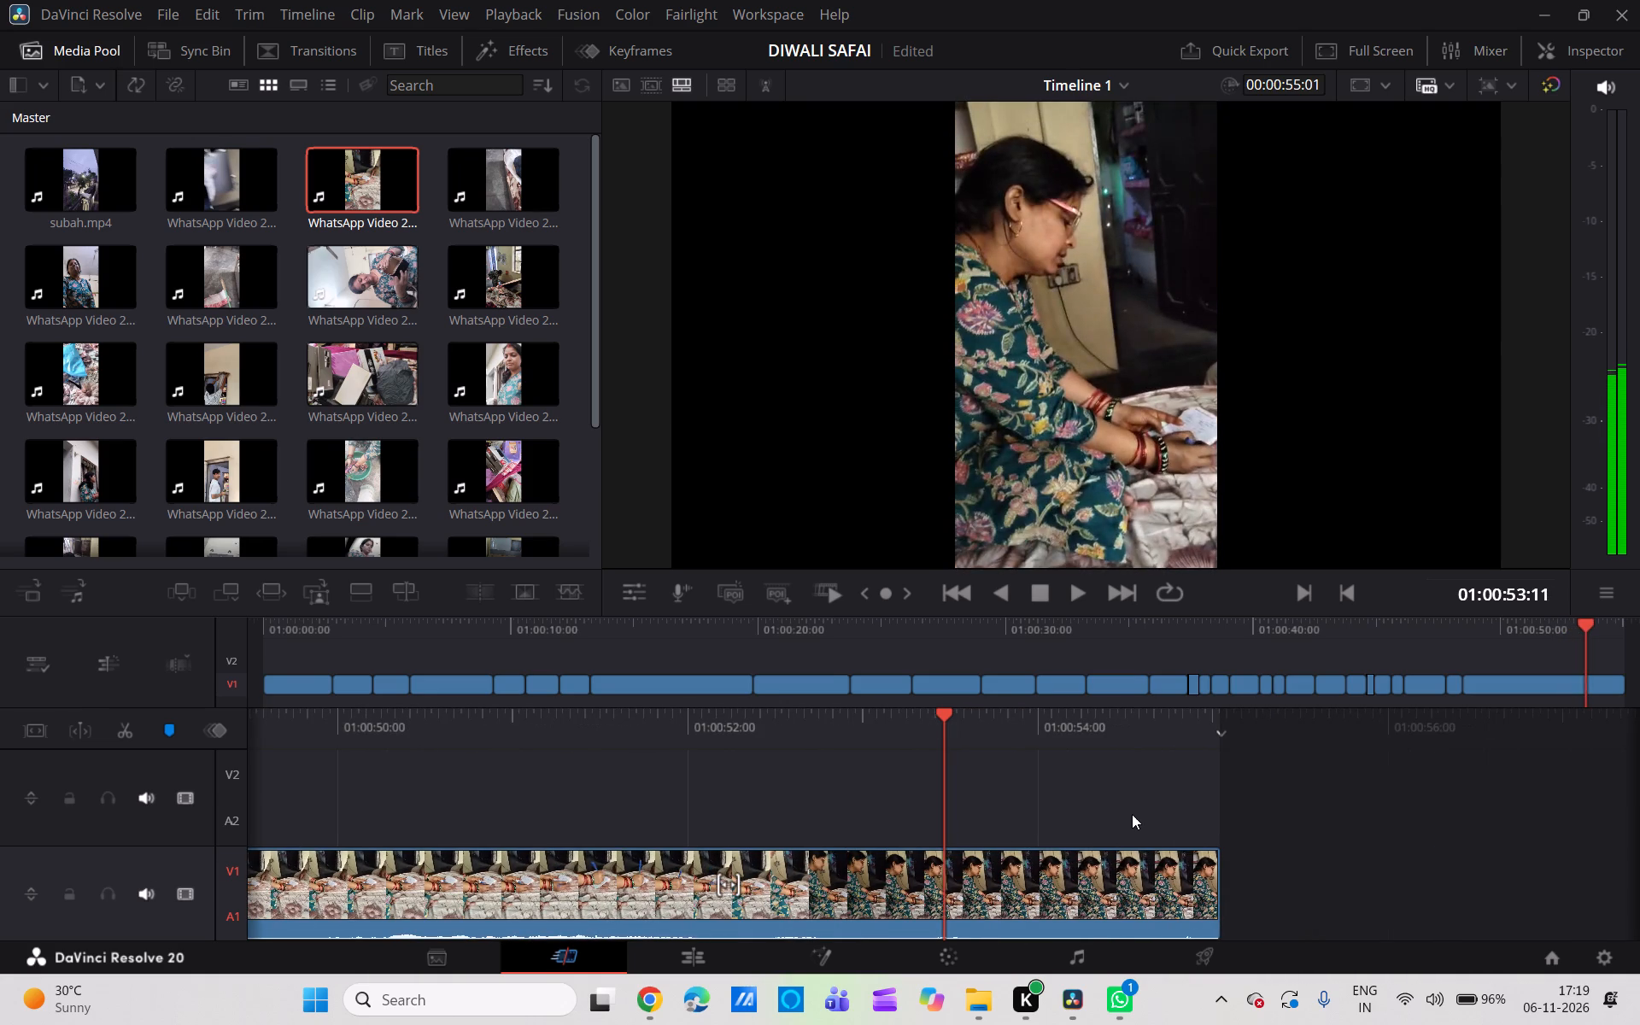
pyautogui.hscroll(2, 1132, 814)
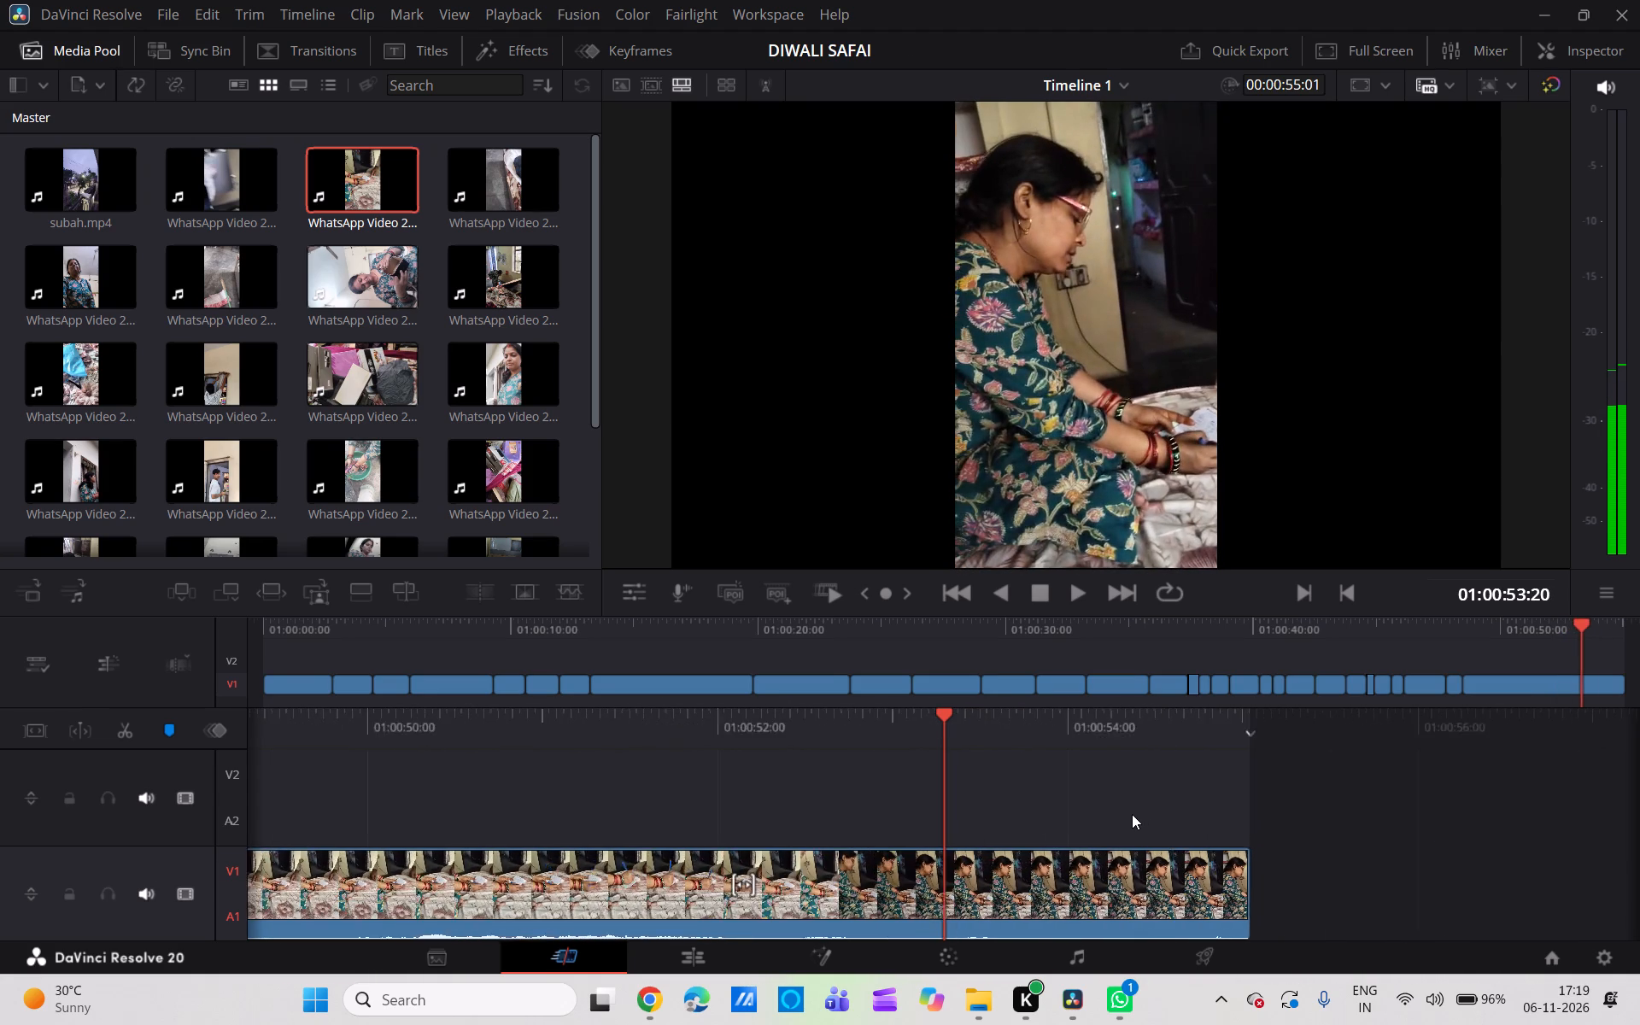
pyautogui.hscroll(2, 1132, 814)
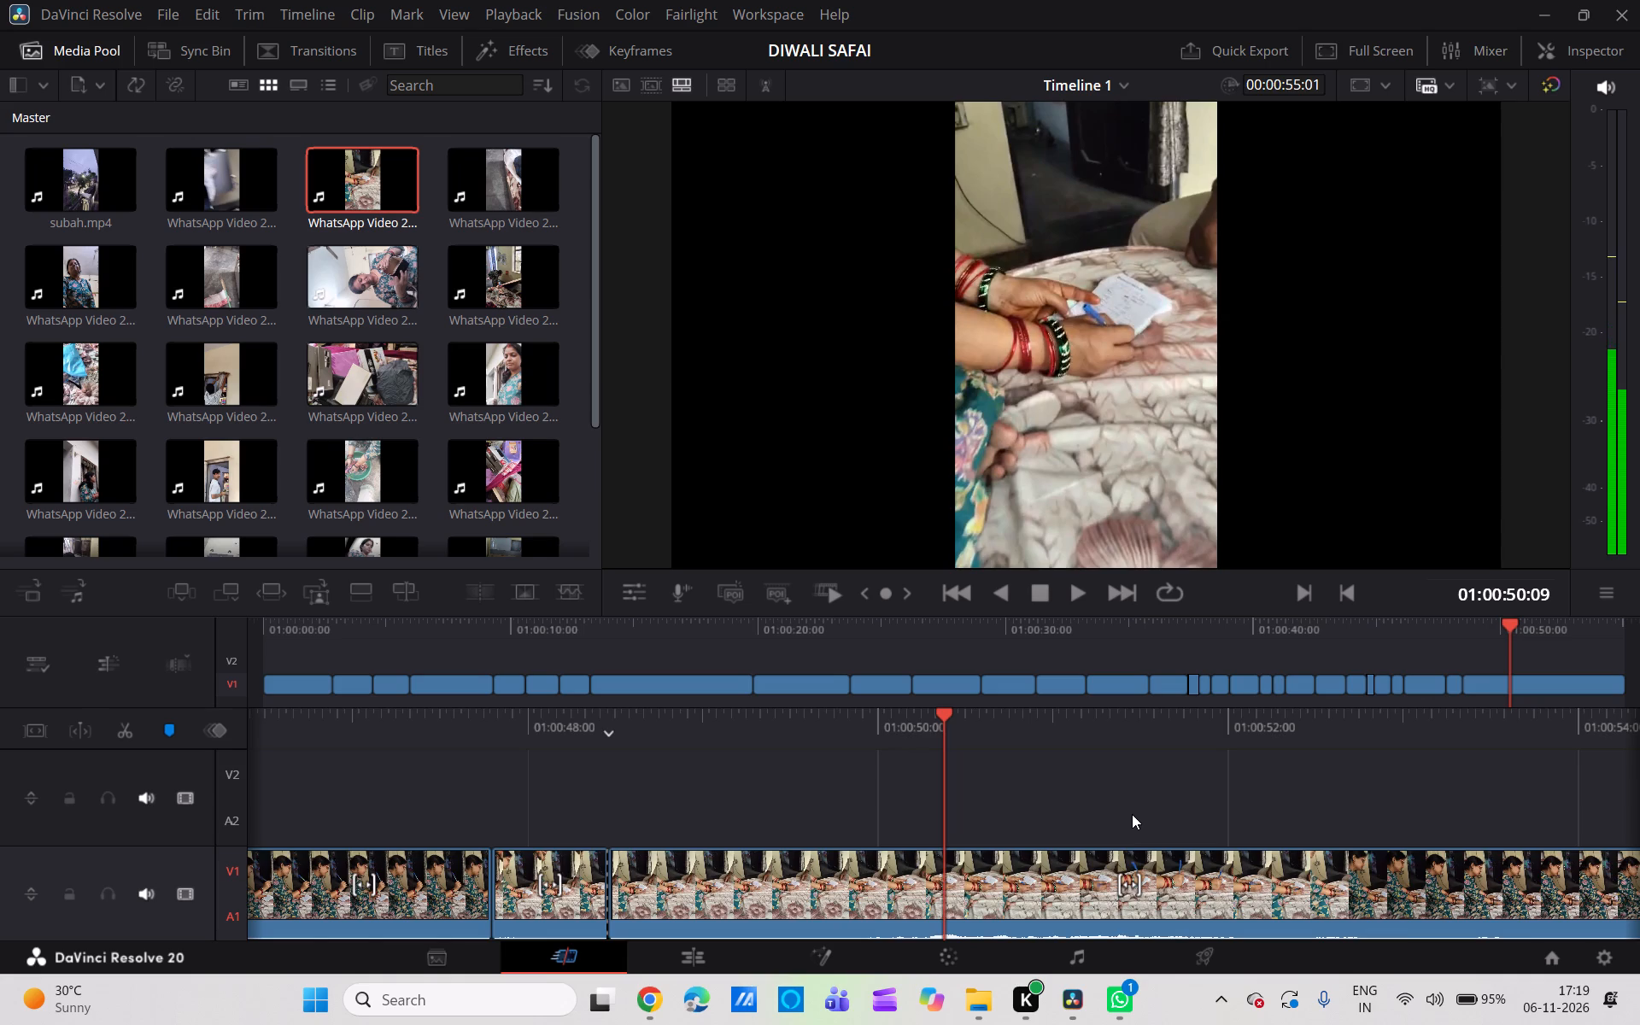
pyautogui.hscroll(-2, 1132, 814)
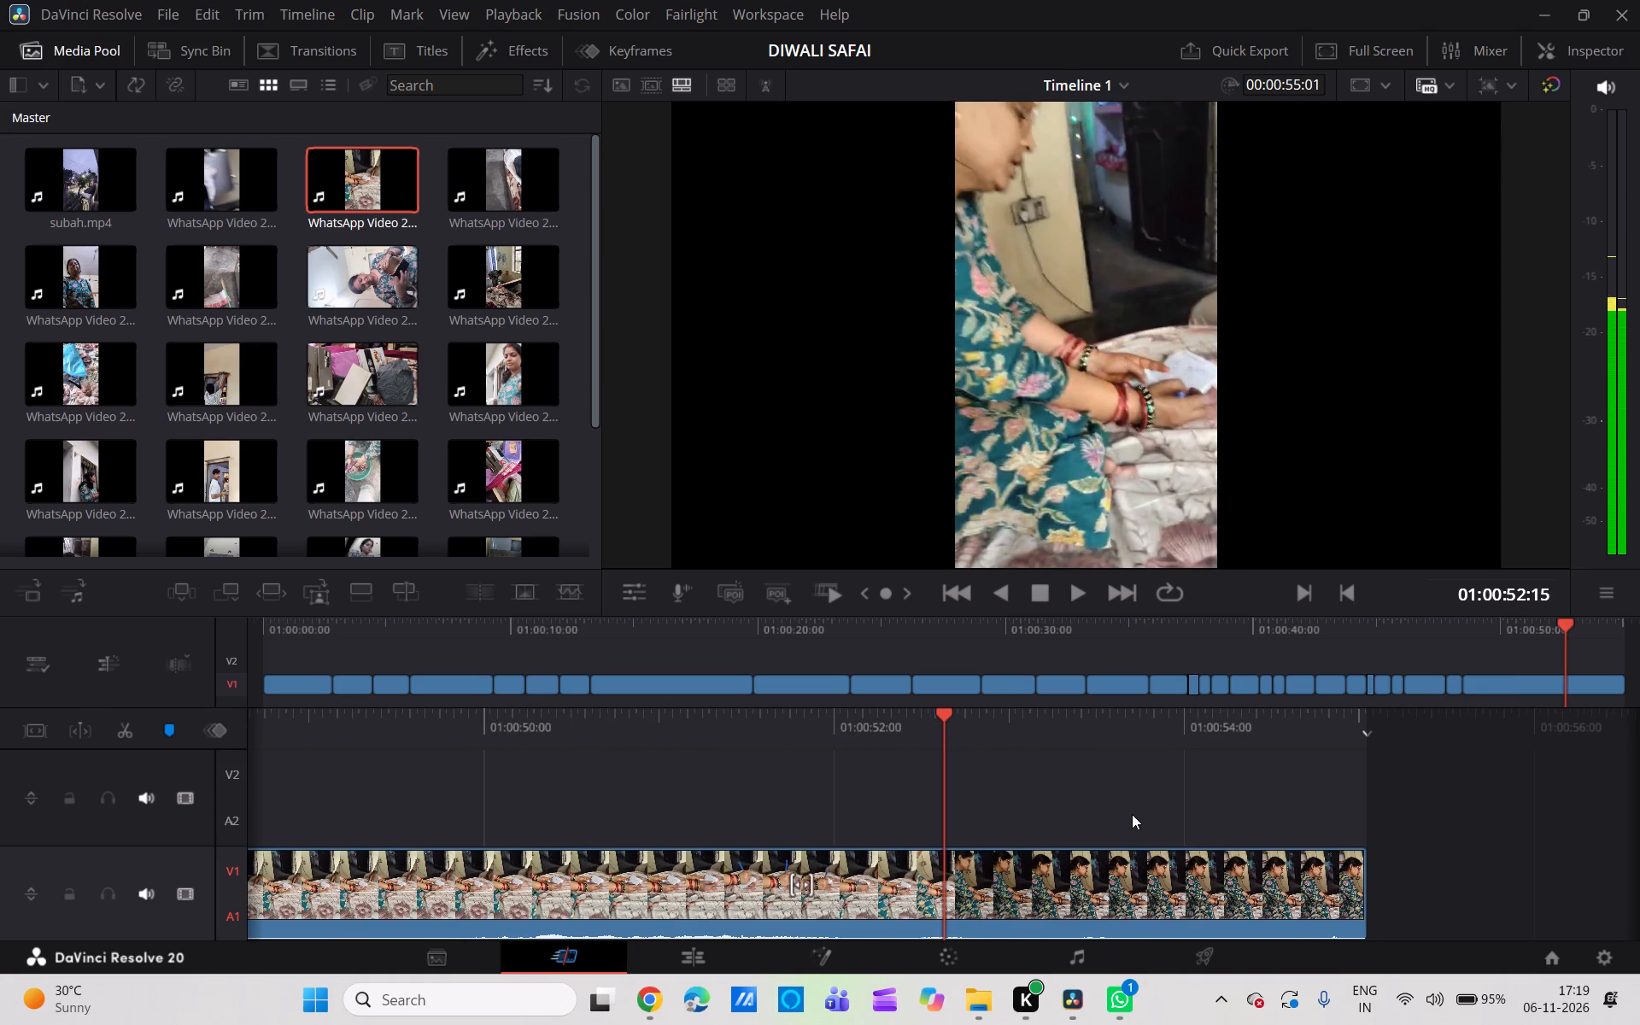
pyautogui.click(115, 727)
# Delete the writing section between 01:00:48:11 and 01:00:52:15 and close the gap.
pyautogui.hscroll(1, 735, 805)
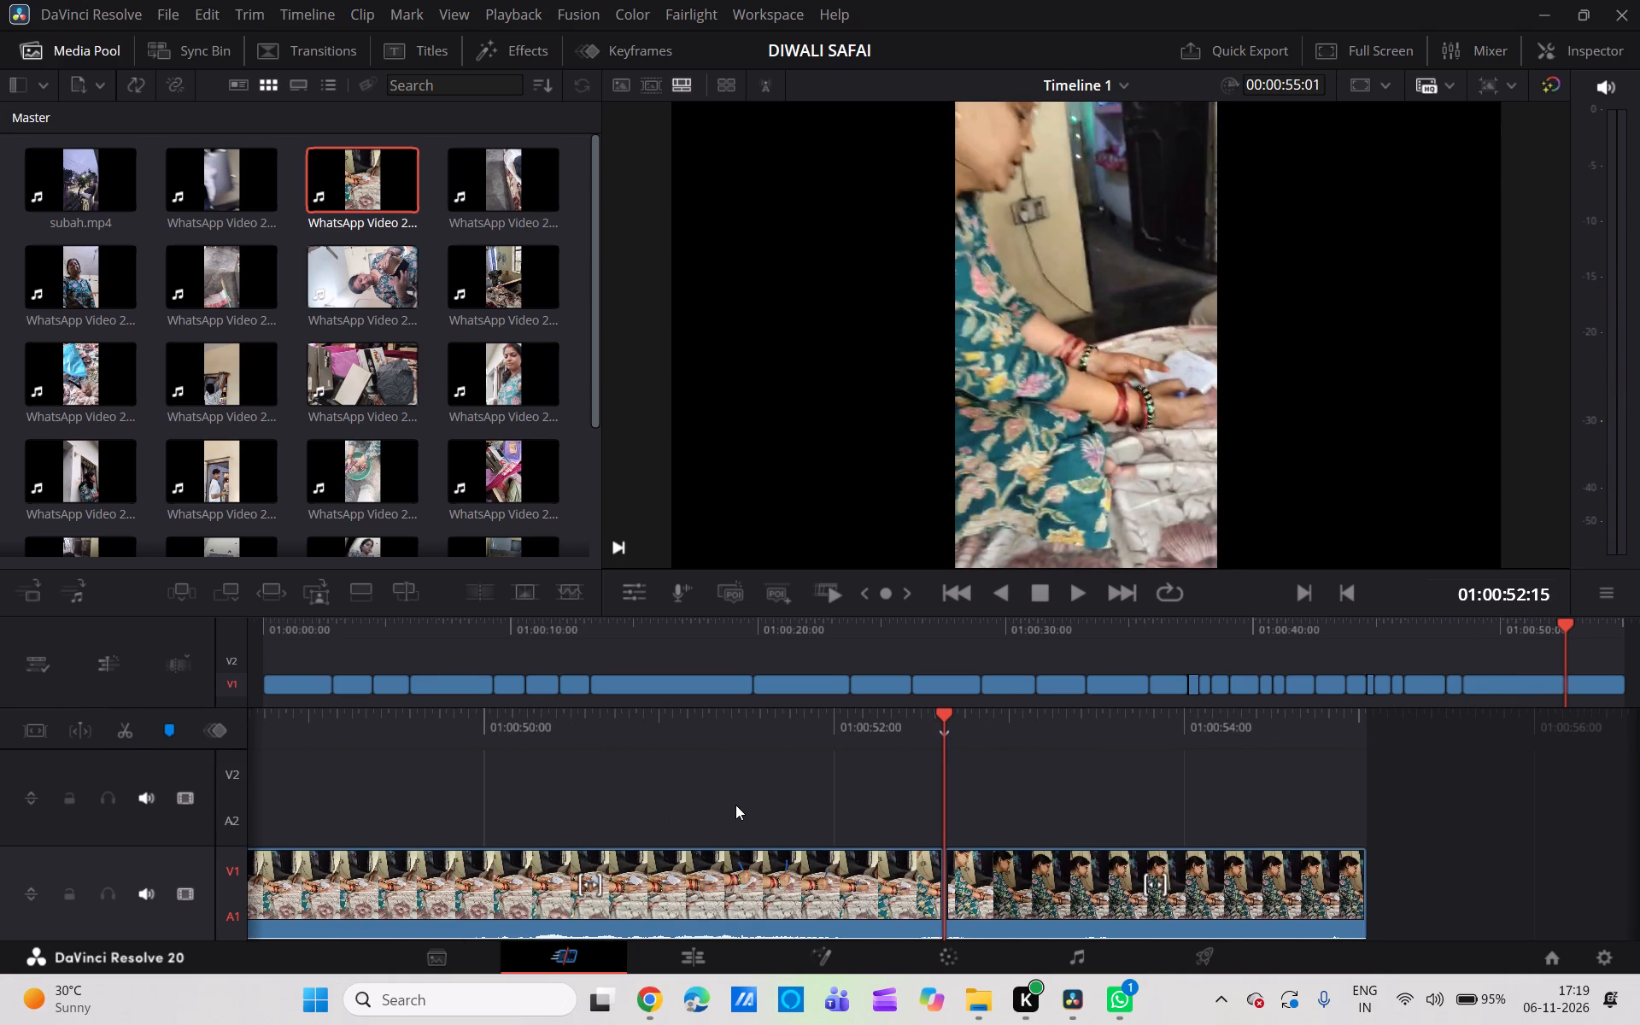
pyautogui.hscroll(2, 735, 805)
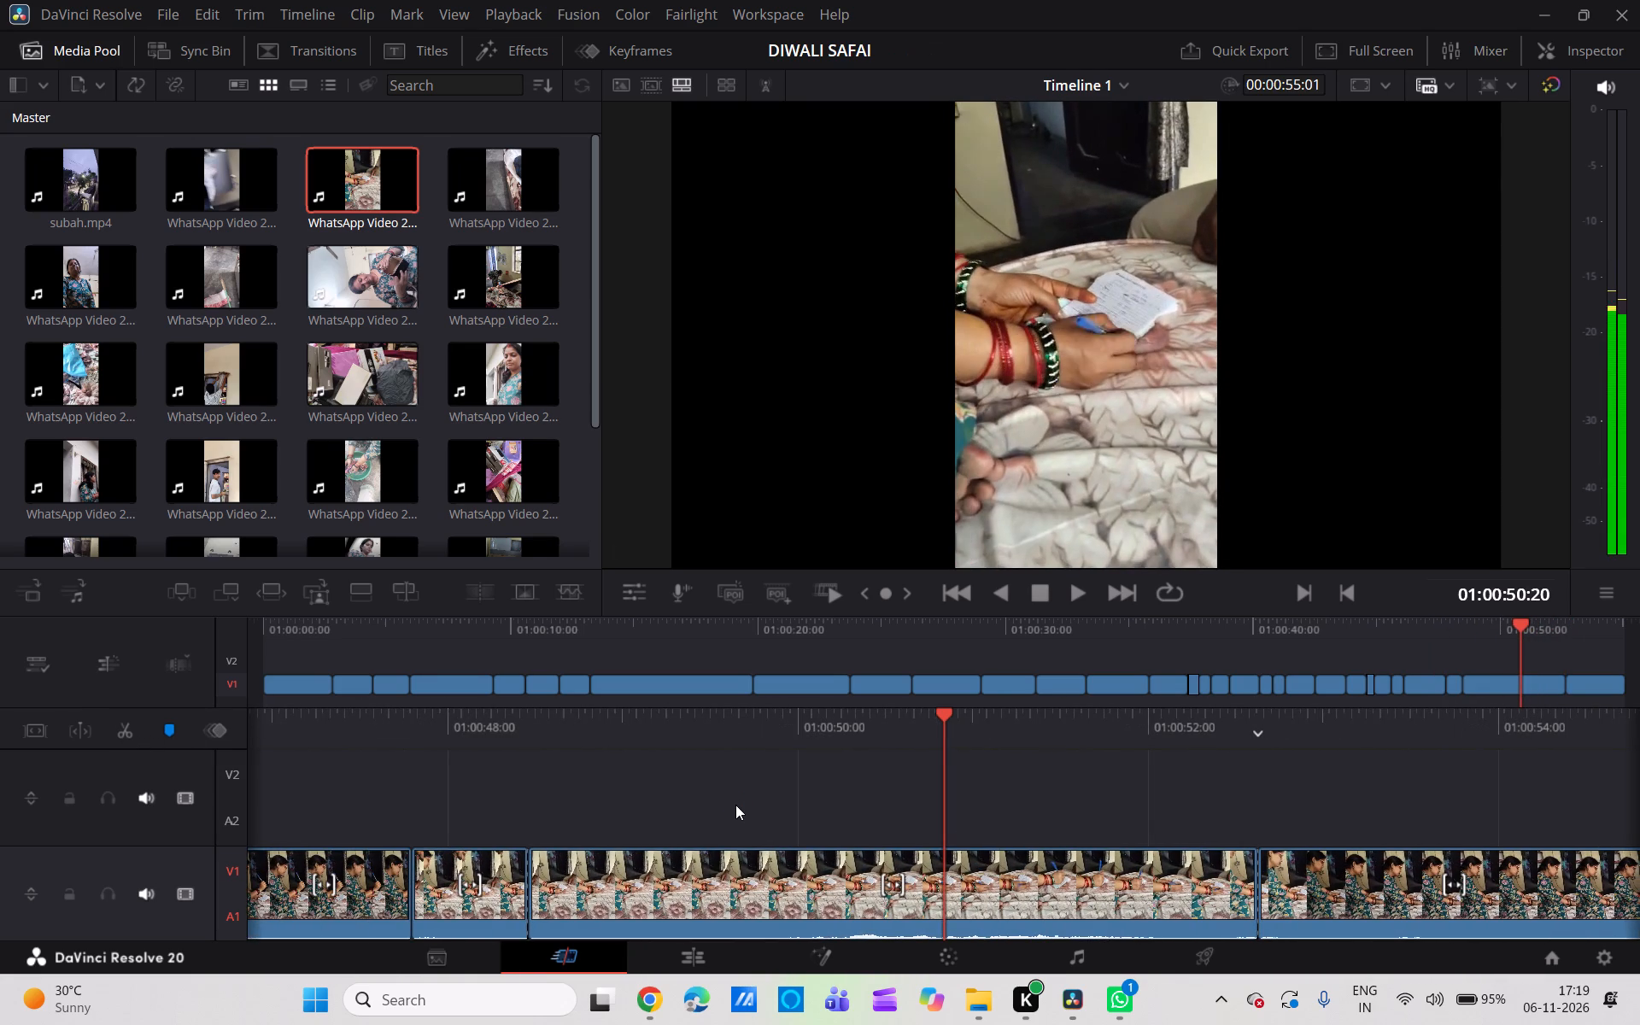
pyautogui.hscroll(3, 735, 805)
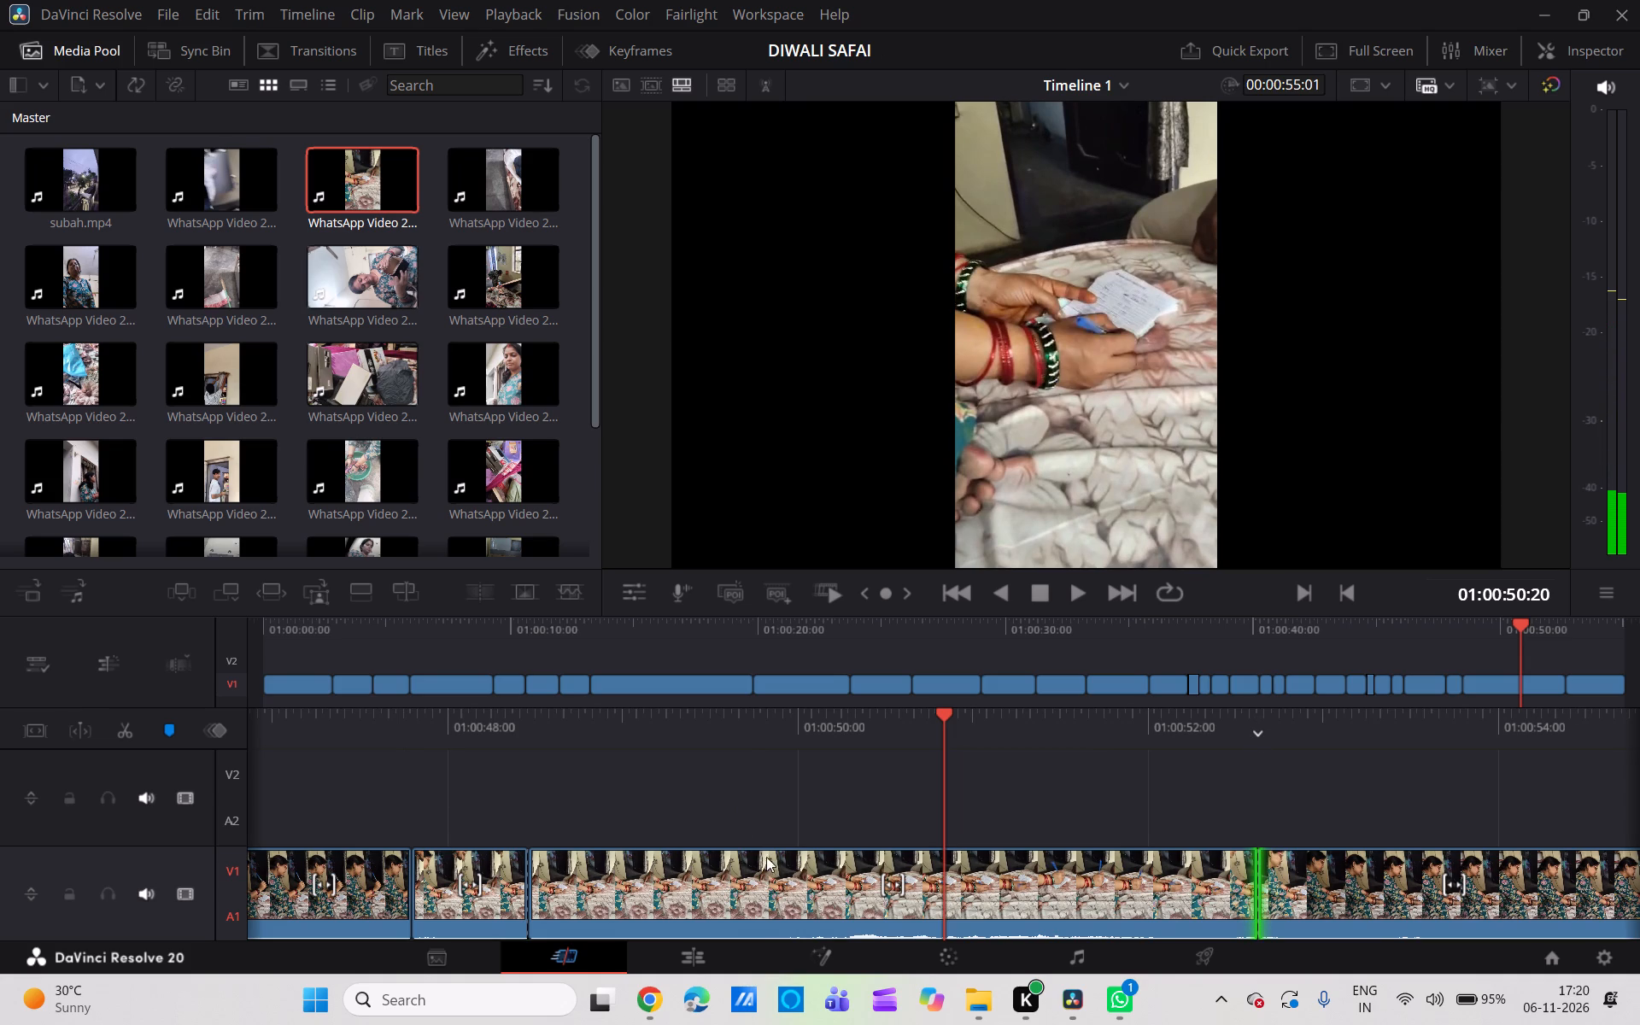
pyautogui.click(796, 898)
pyautogui.press('BackSpace')
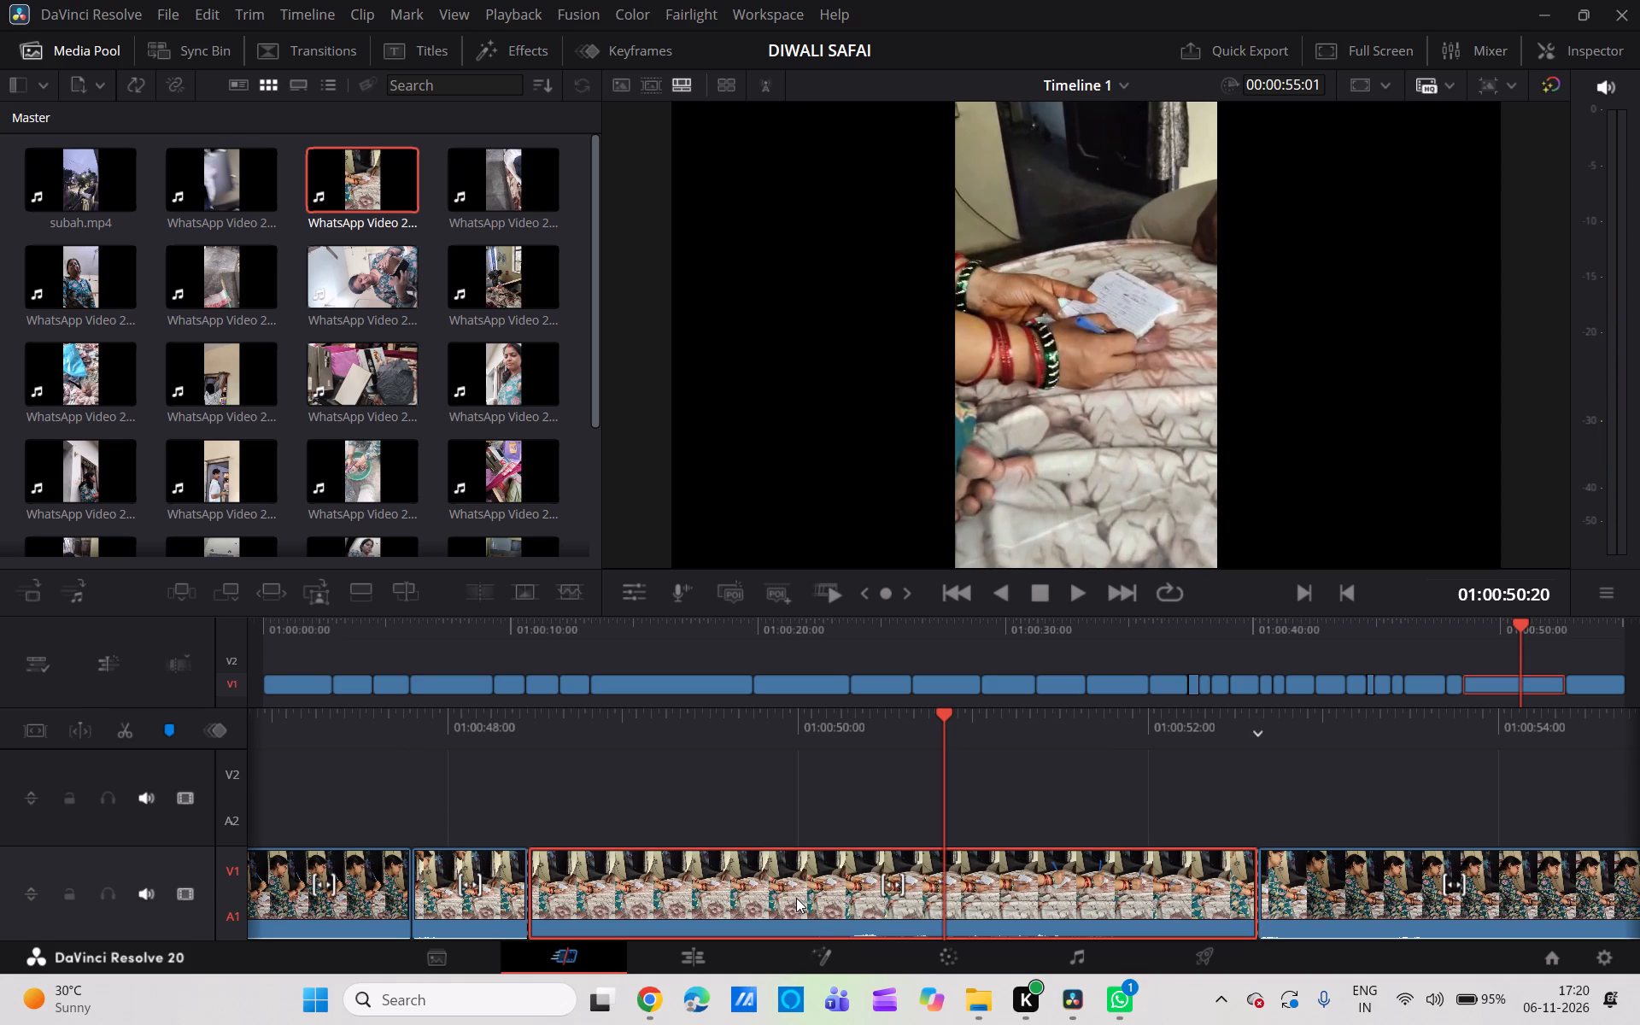
pyautogui.click(796, 898)
pyautogui.press('BackSpace')
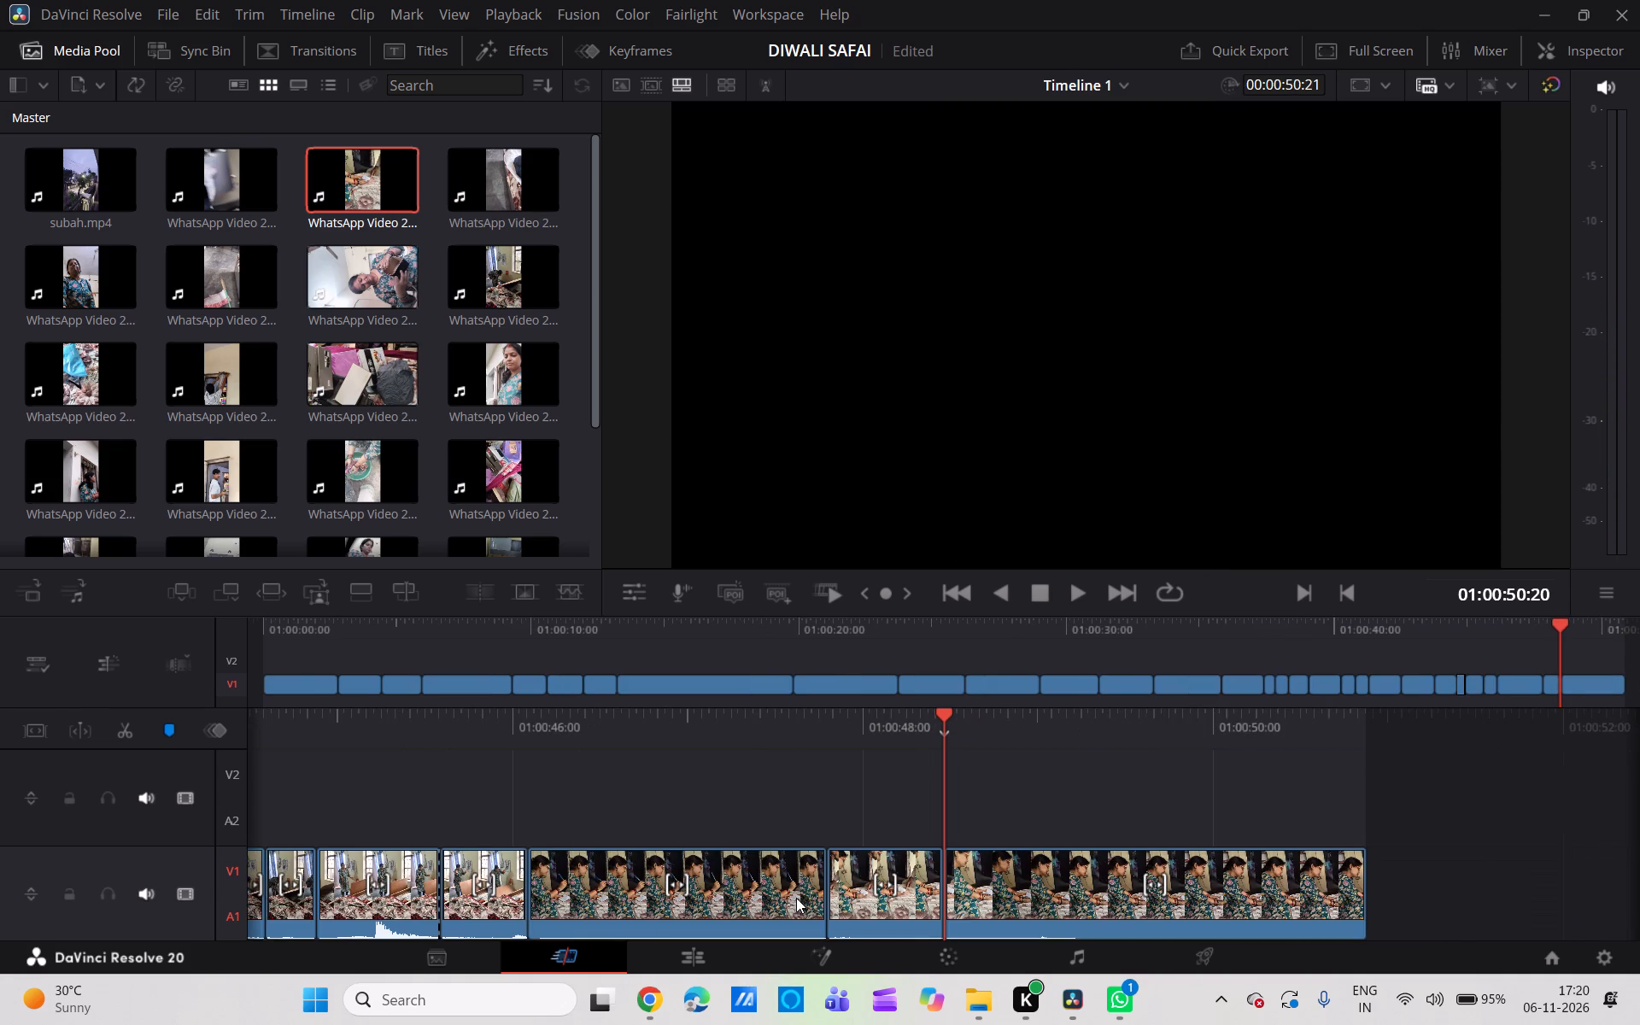
# Delete the last writing clip, so the timeline ends at 01:00:48:11.
pyautogui.hscroll(-1, 796, 898)
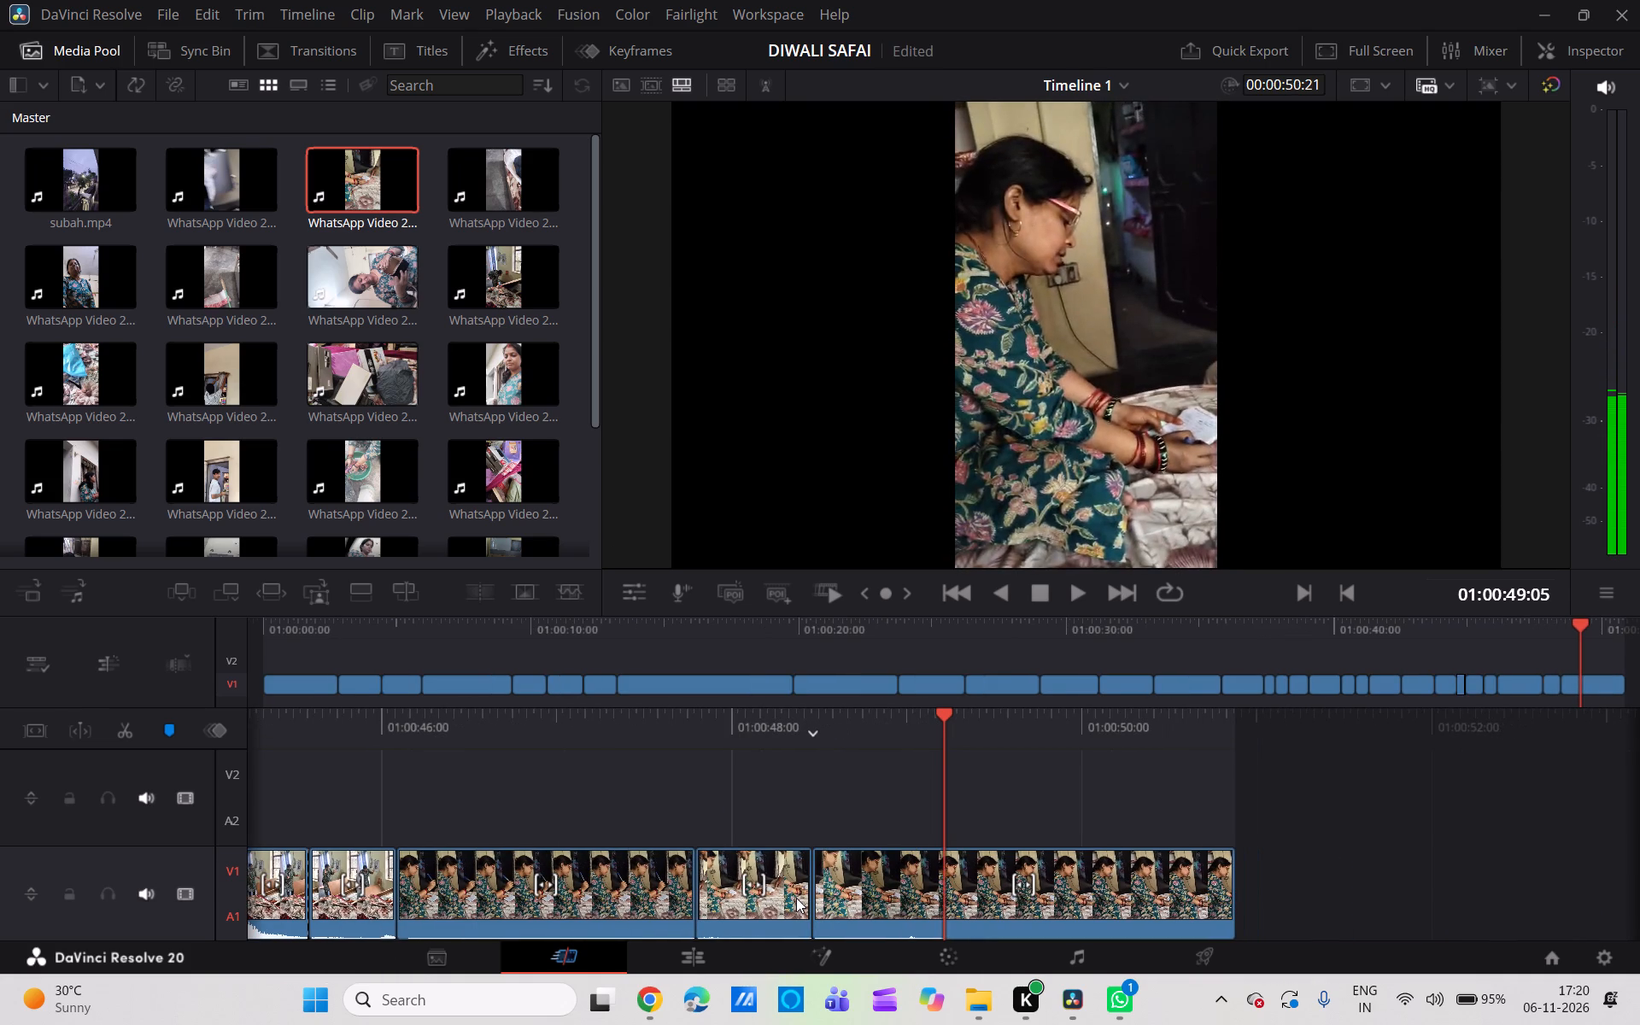
pyautogui.hscroll(-1, 796, 898)
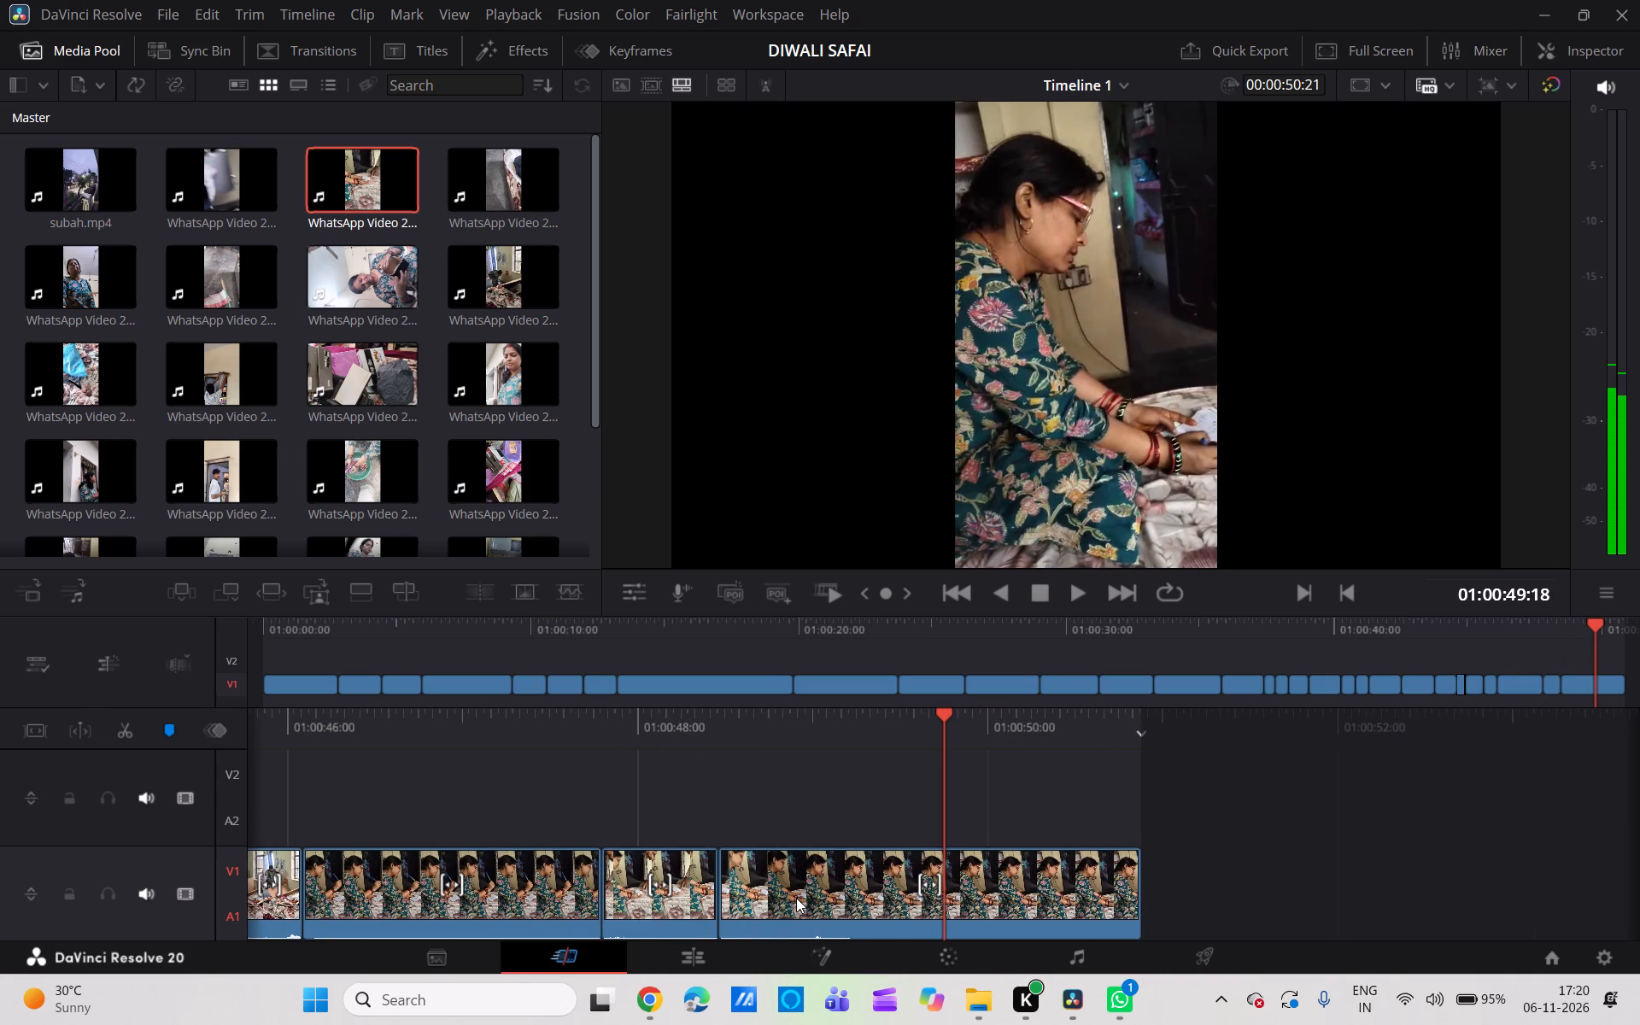
pyautogui.click(869, 906)
pyautogui.press('BackSpace')
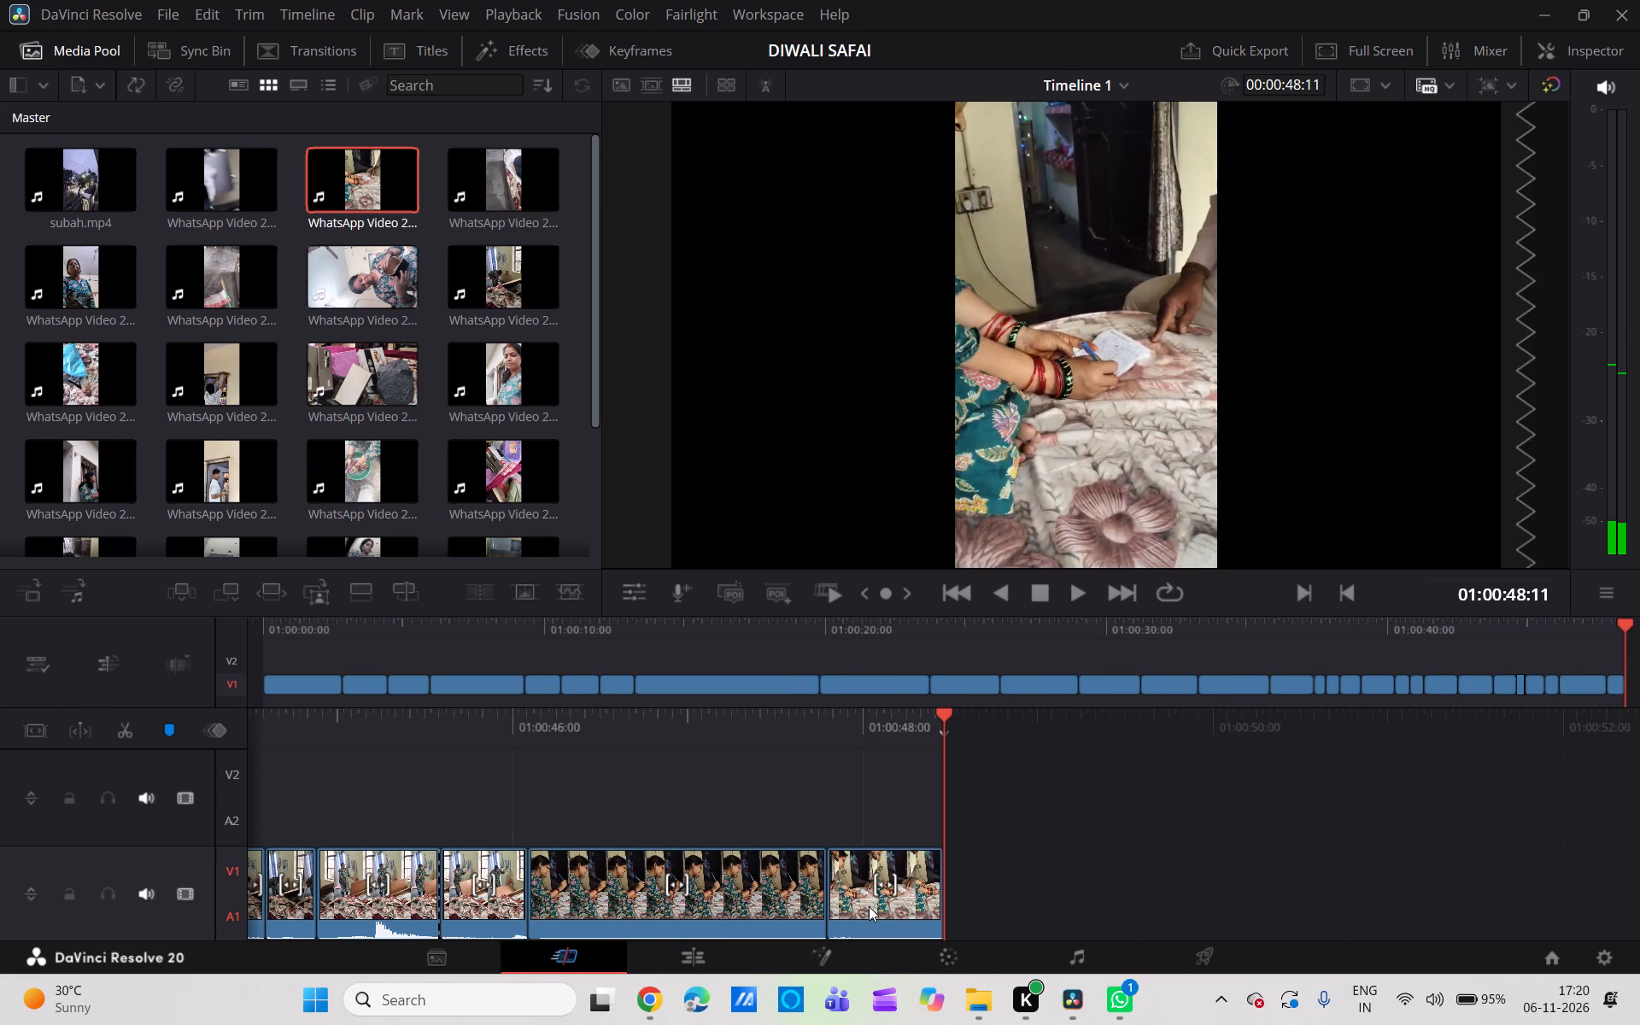
# Move the short last clip later, away from its neighbour, and extend its start back to about 01:00:47:22.
pyautogui.hscroll(-1, 869, 906)
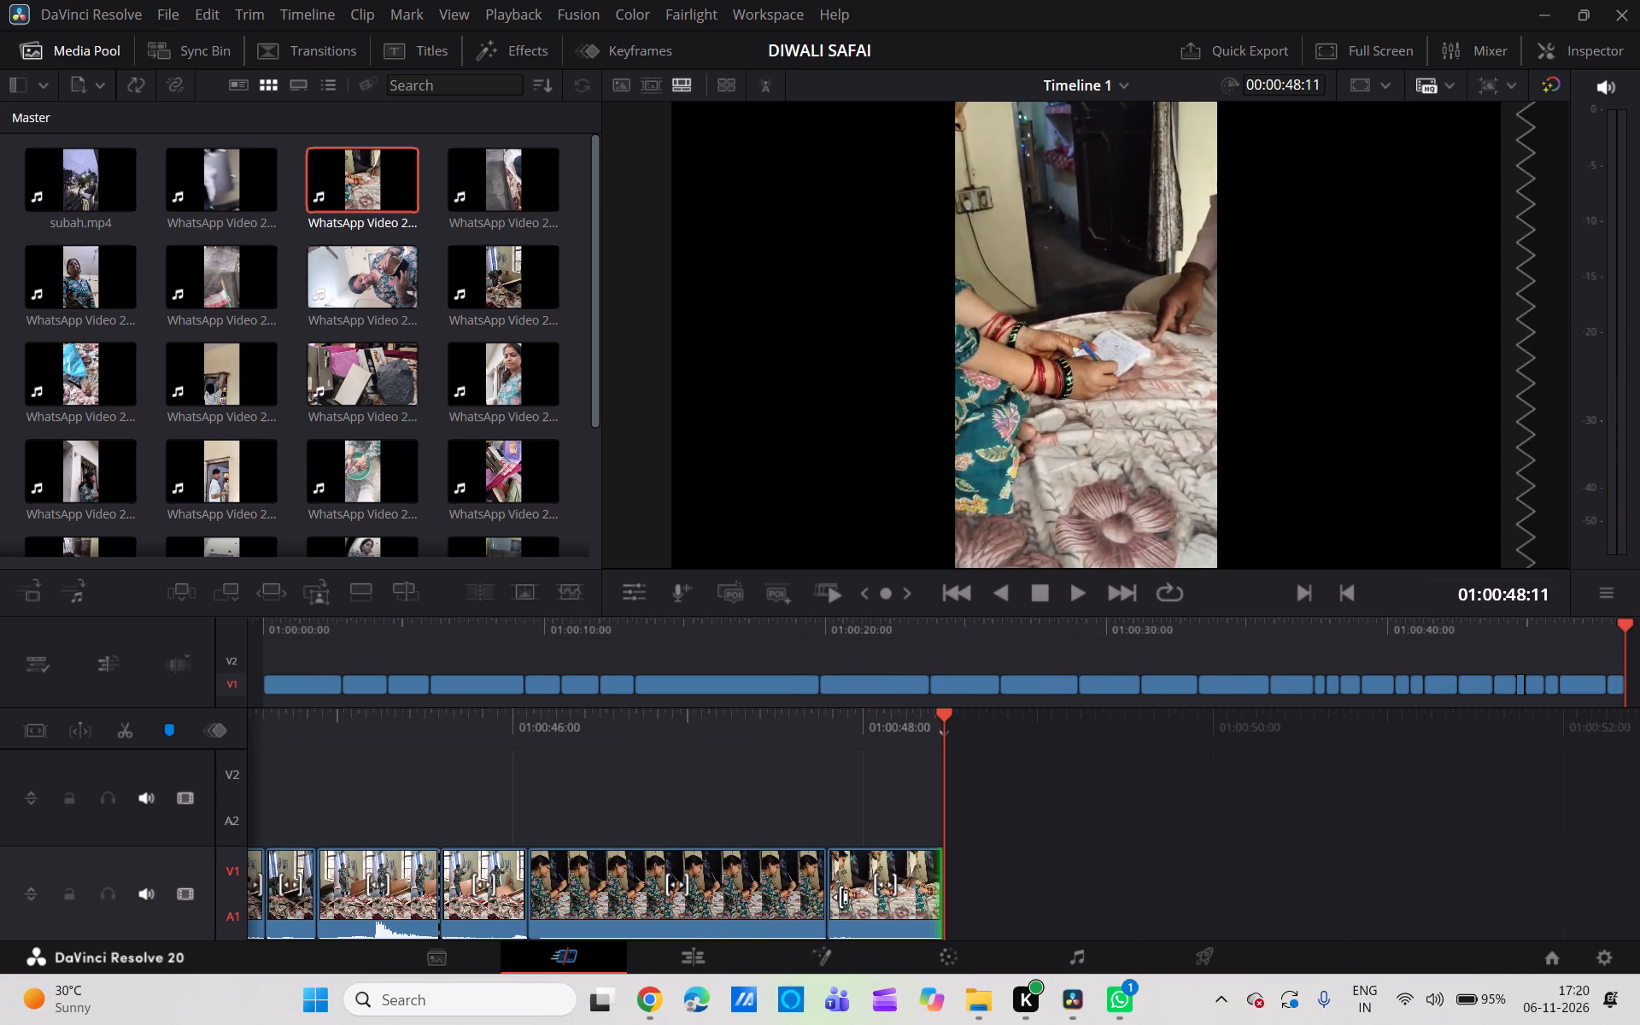
pyautogui.moveTo(922, 906); pyautogui.dragTo(1105, 924)
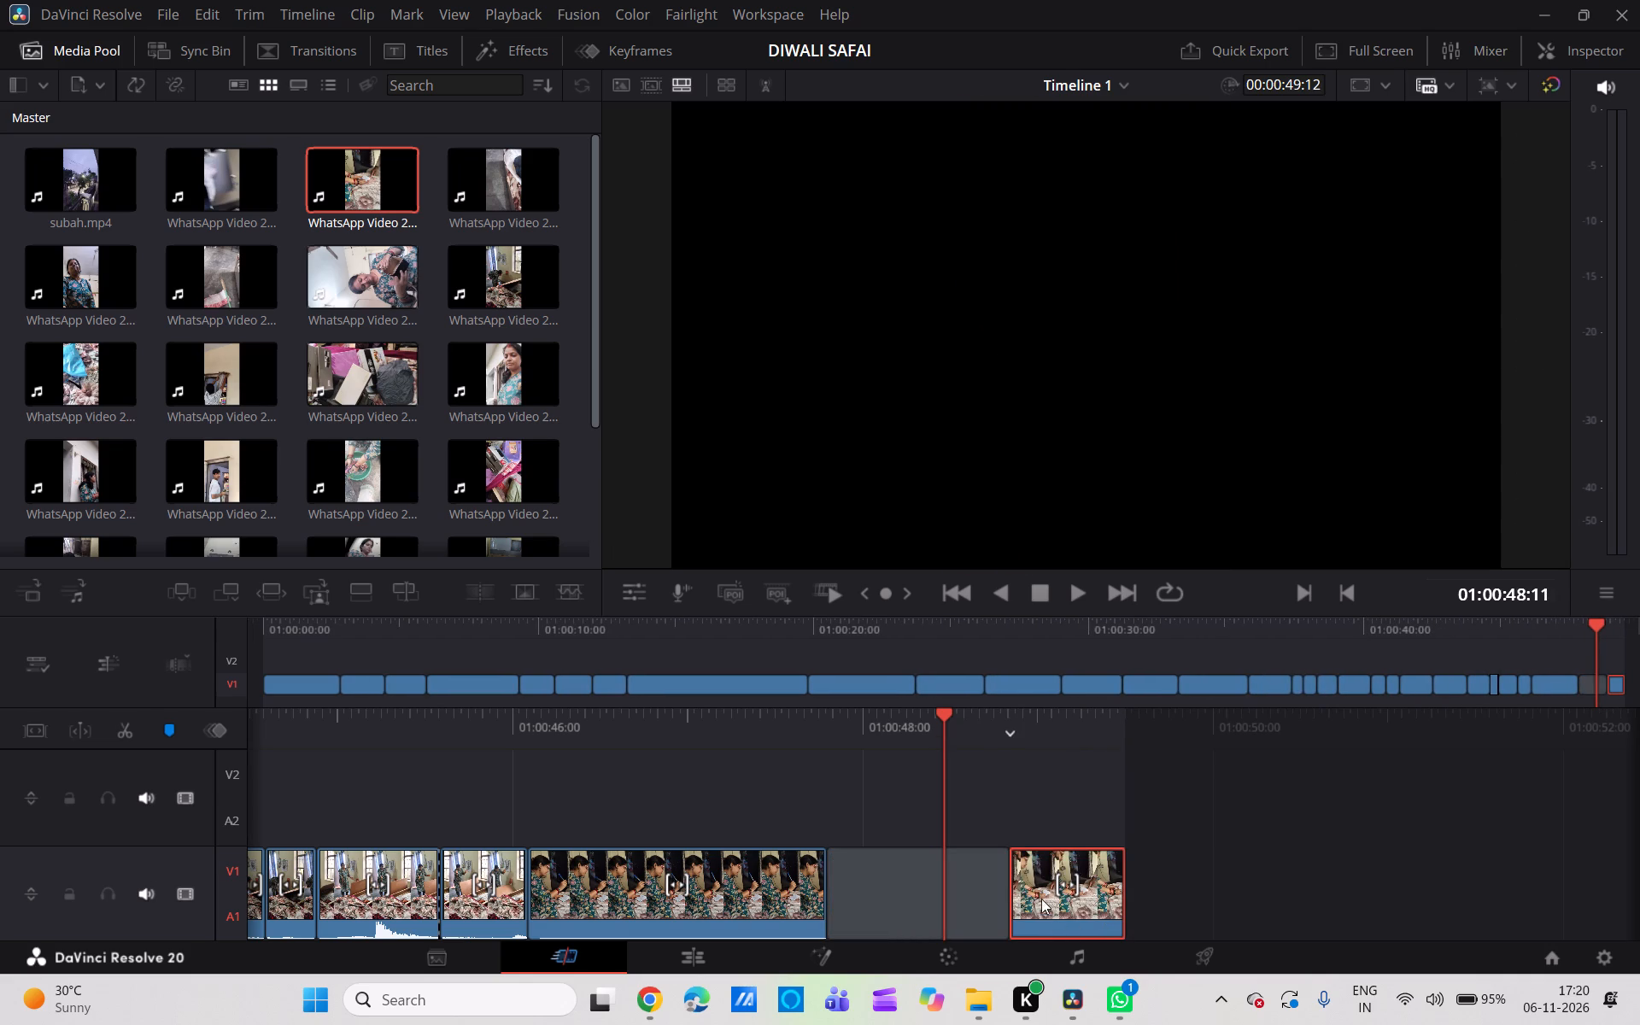
pyautogui.moveTo(1018, 887); pyautogui.dragTo(884, 893)
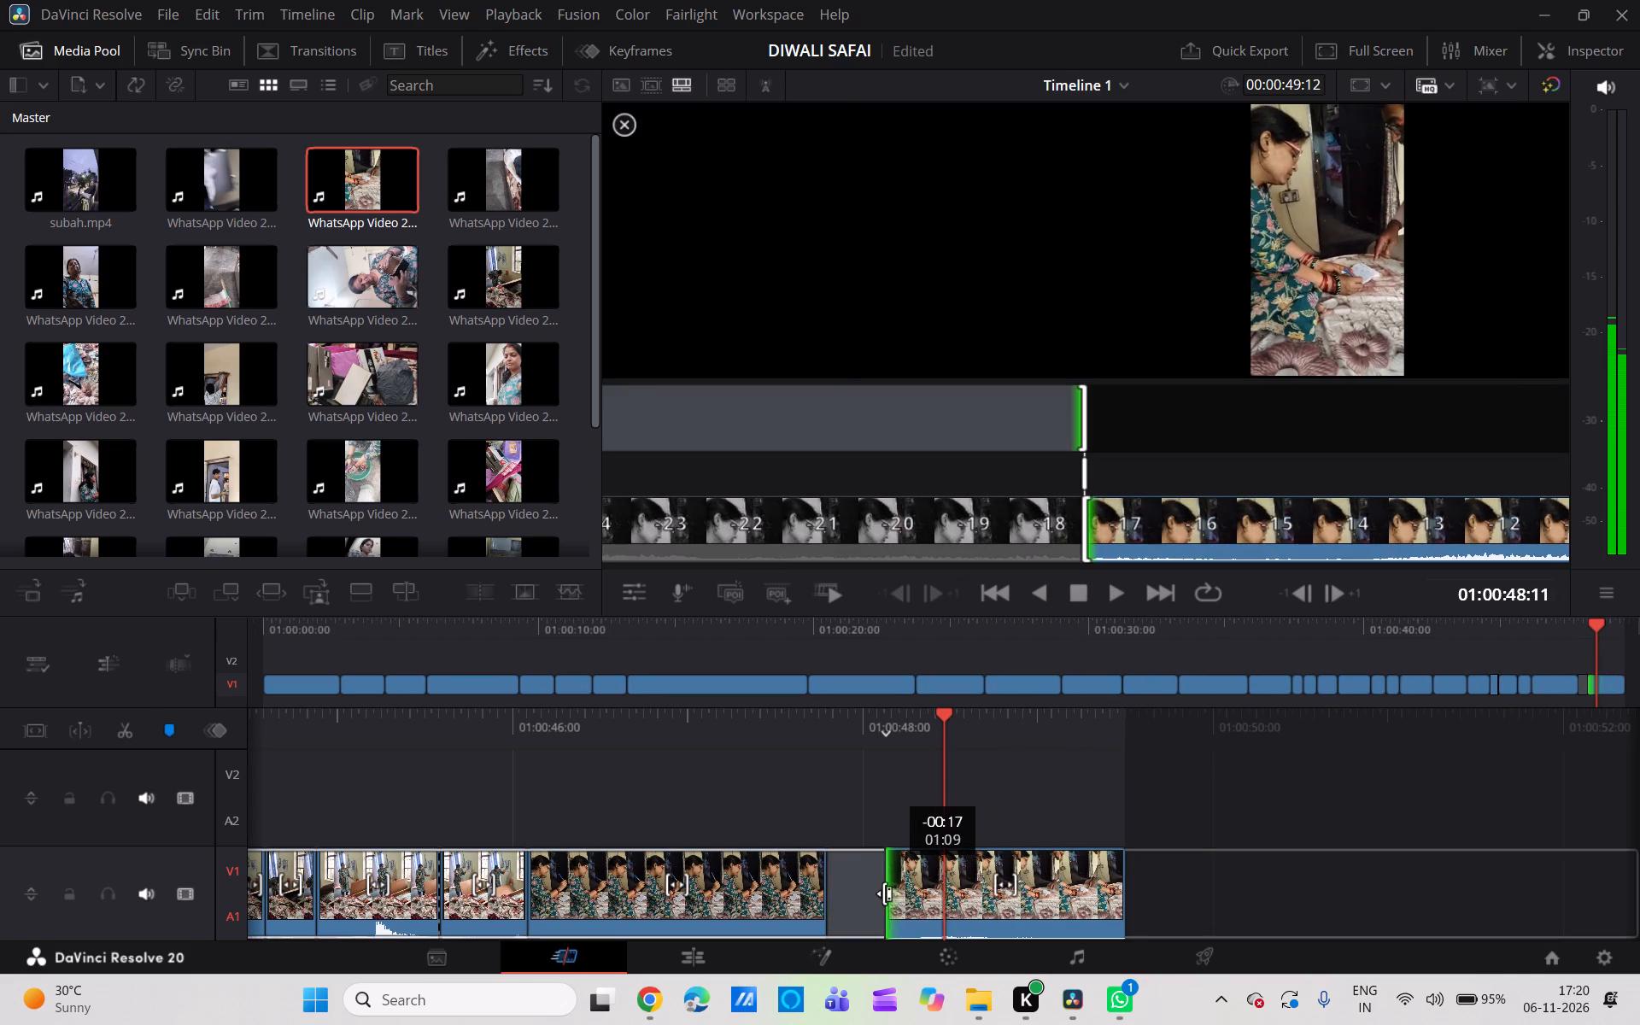
pyautogui.moveTo(884, 893); pyautogui.dragTo(857, 899)
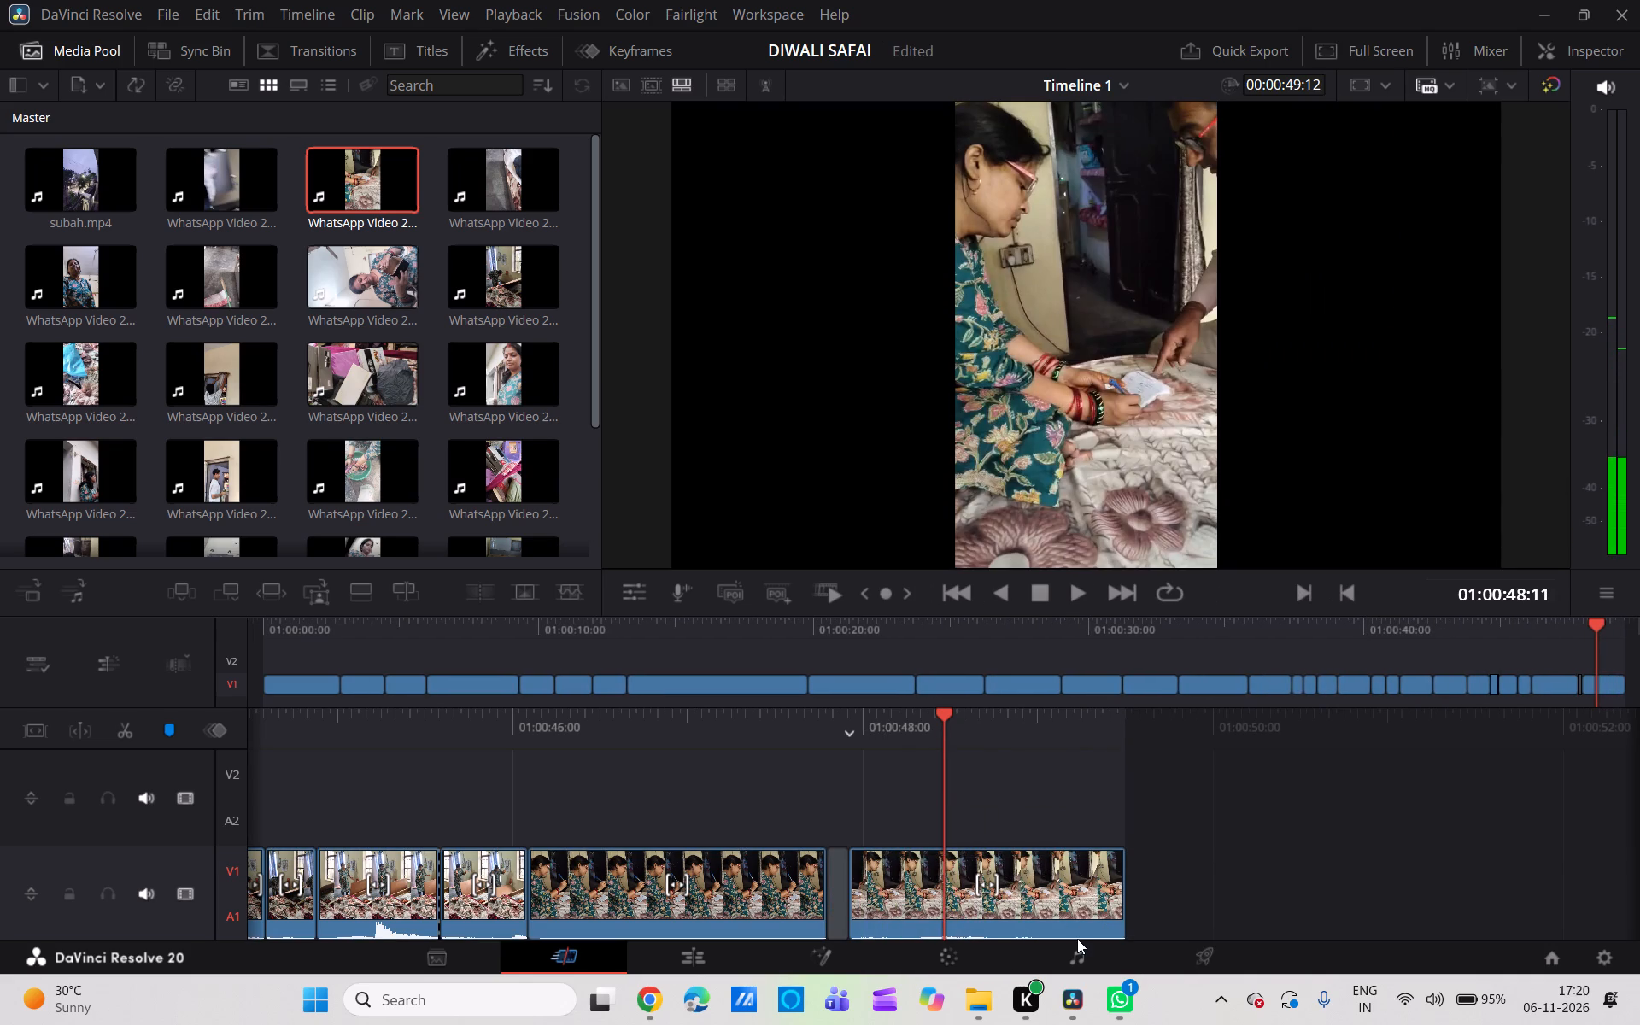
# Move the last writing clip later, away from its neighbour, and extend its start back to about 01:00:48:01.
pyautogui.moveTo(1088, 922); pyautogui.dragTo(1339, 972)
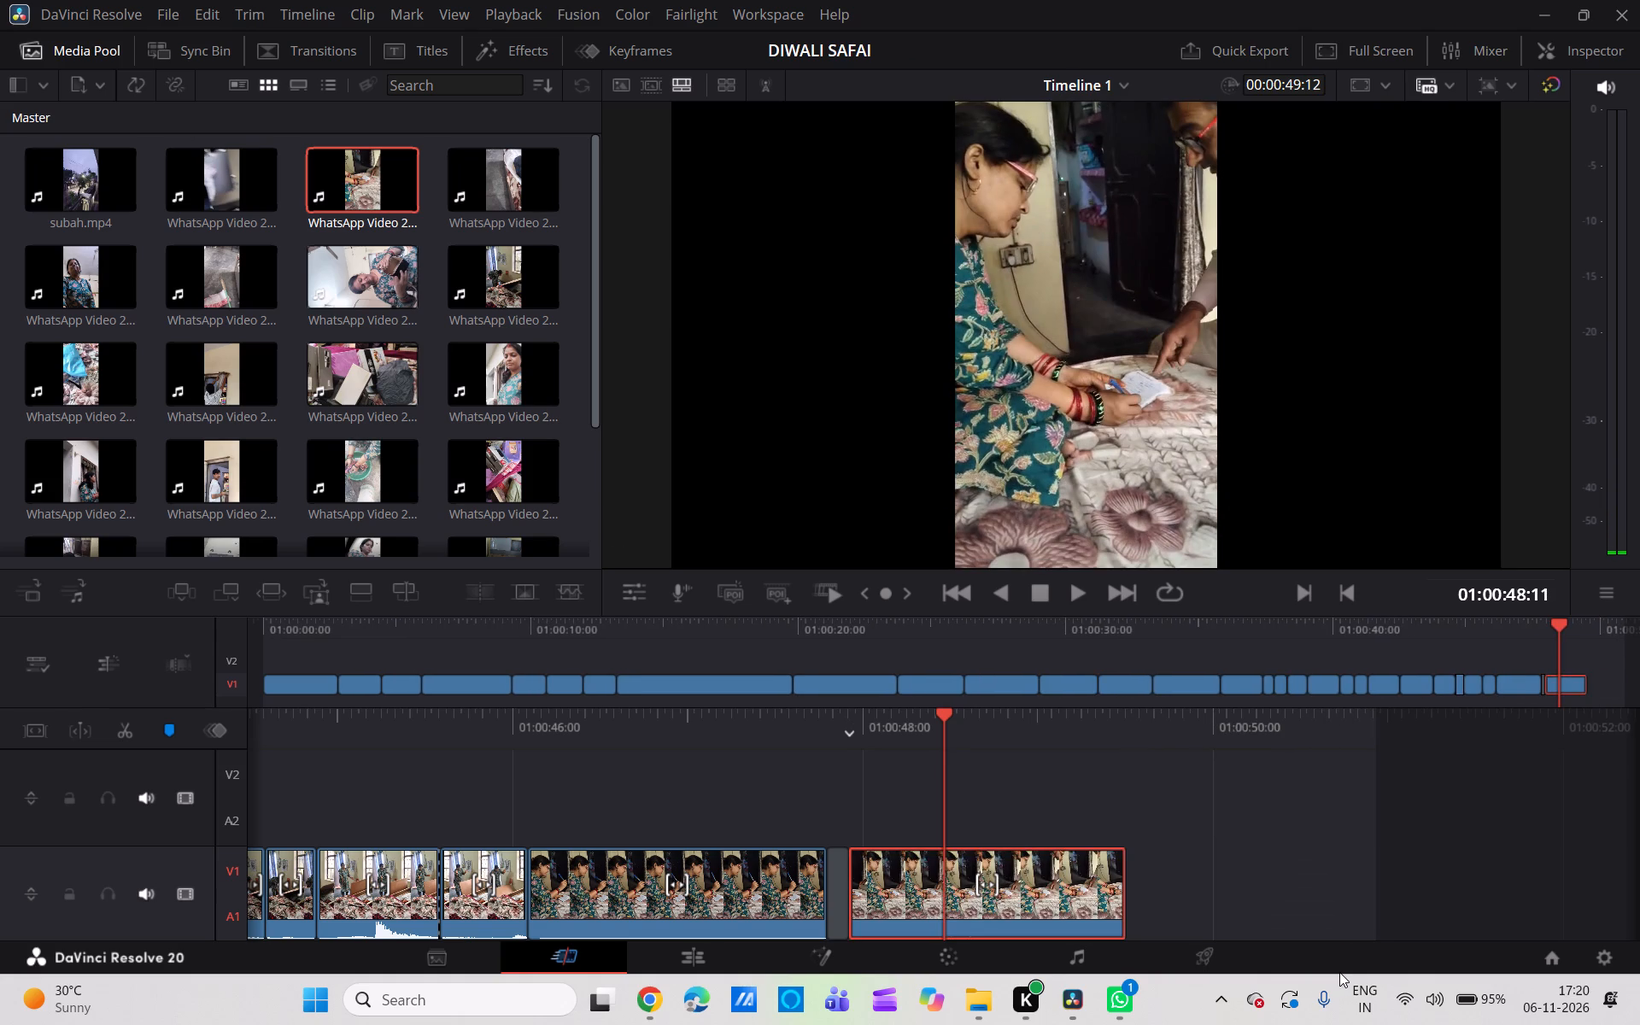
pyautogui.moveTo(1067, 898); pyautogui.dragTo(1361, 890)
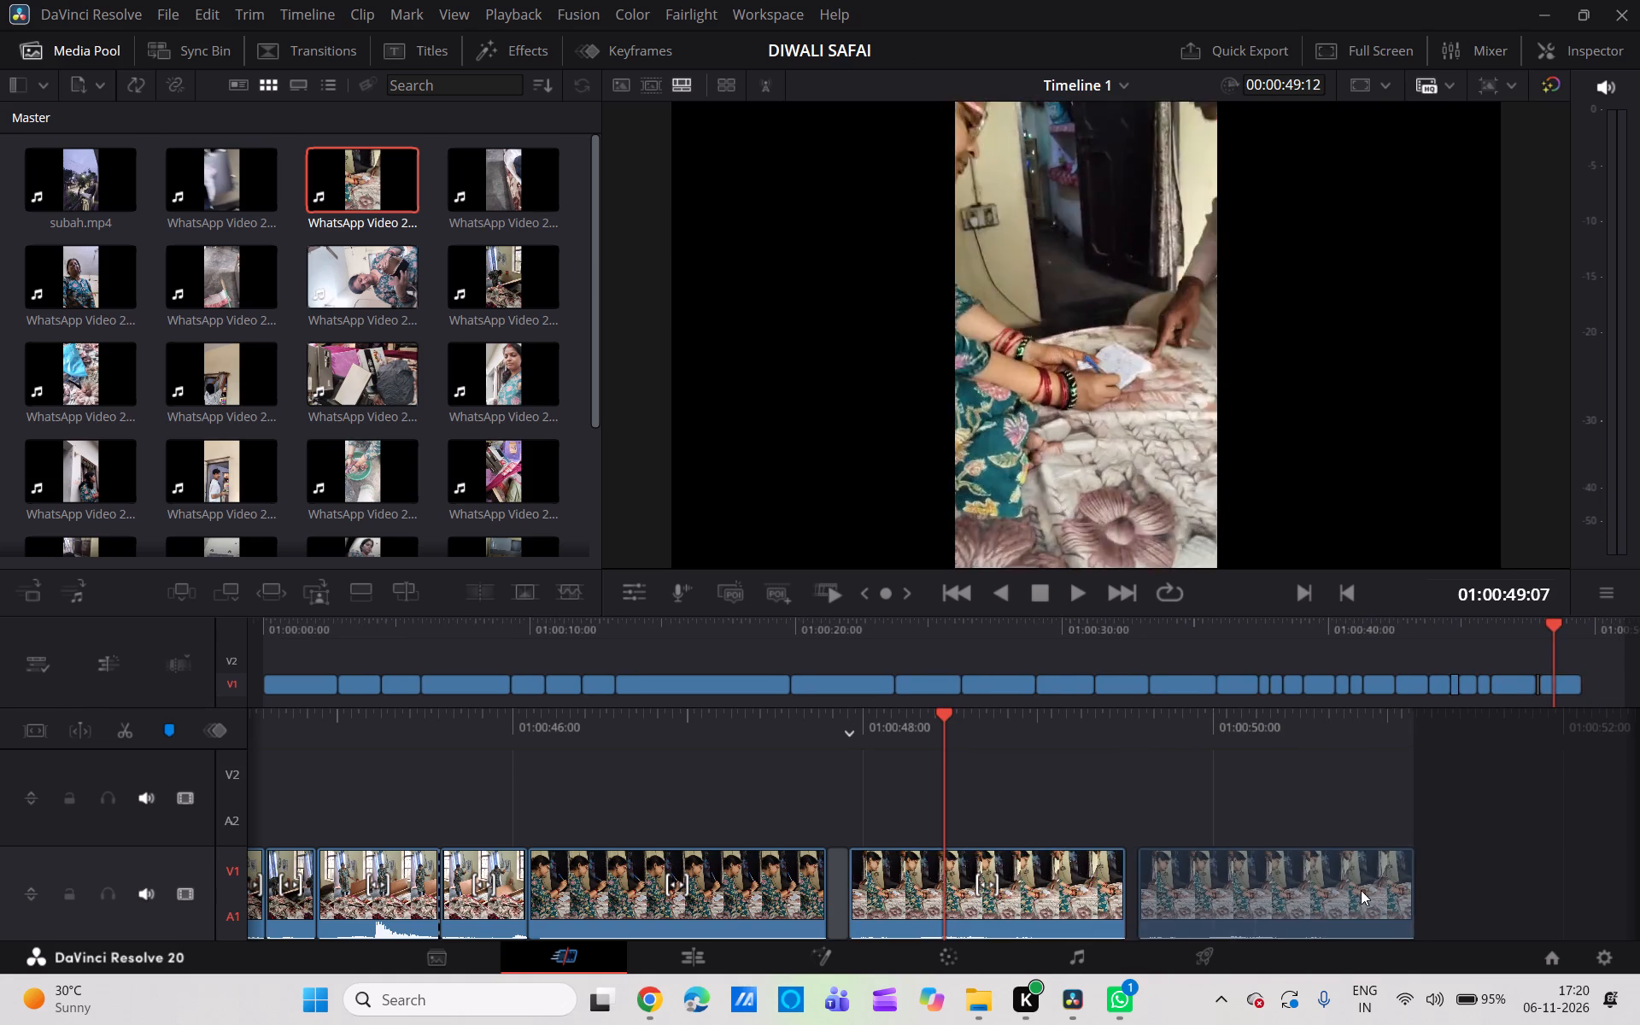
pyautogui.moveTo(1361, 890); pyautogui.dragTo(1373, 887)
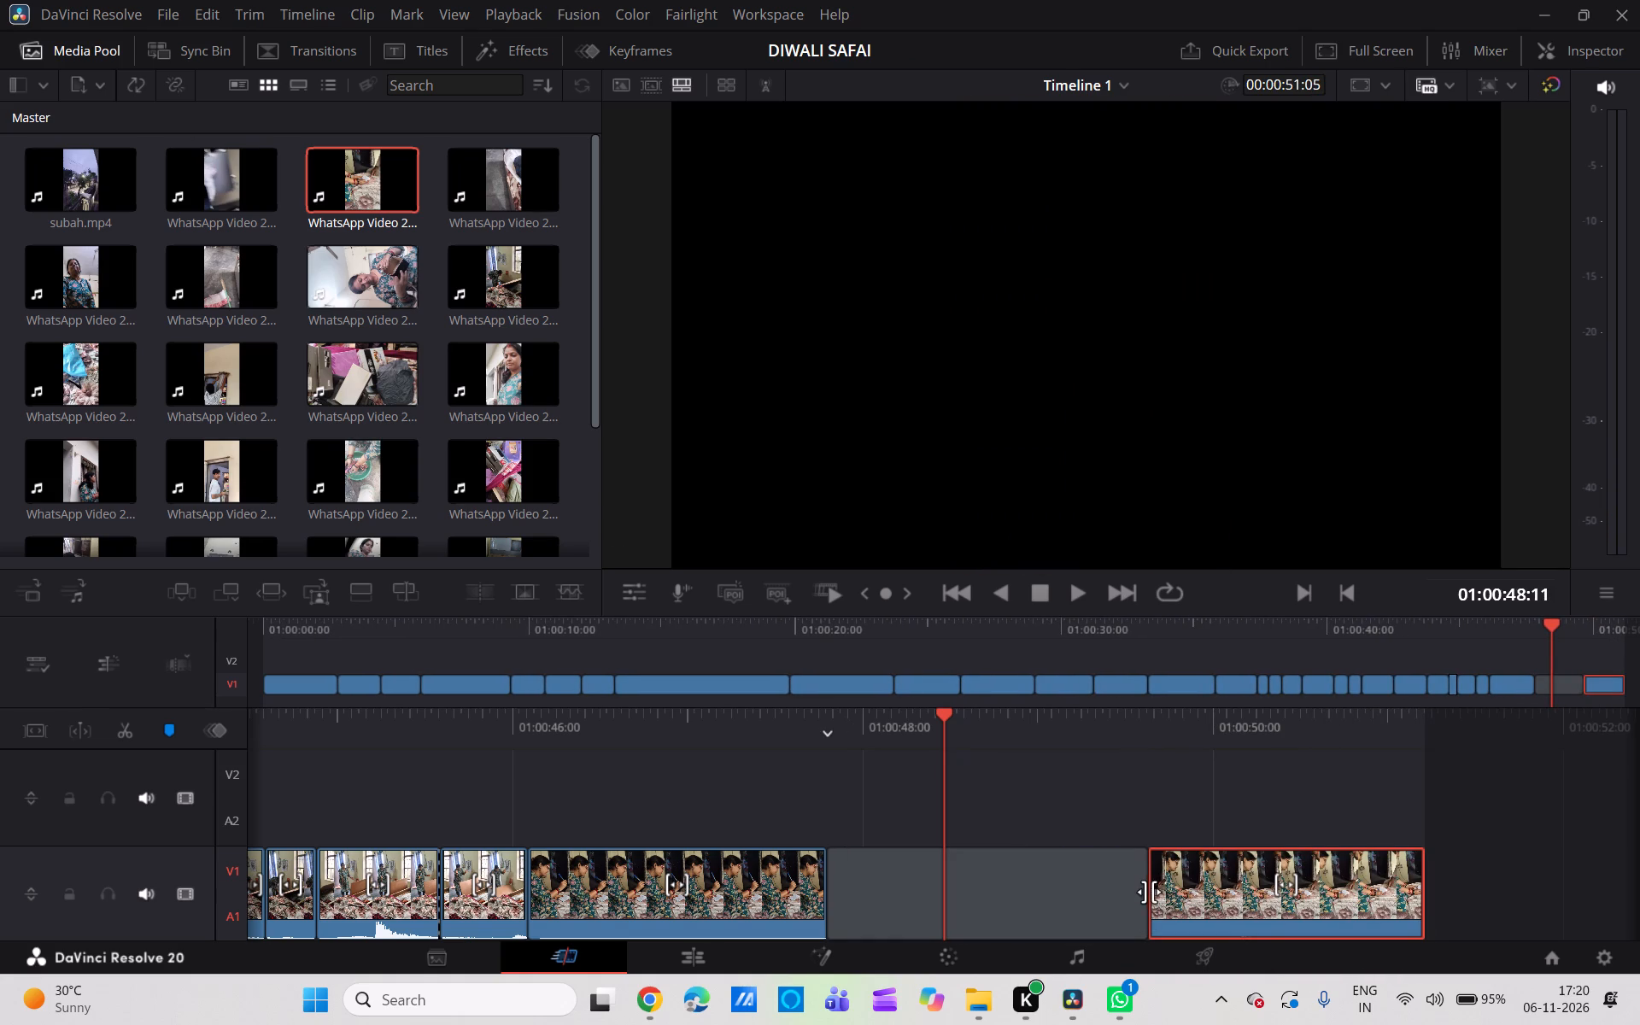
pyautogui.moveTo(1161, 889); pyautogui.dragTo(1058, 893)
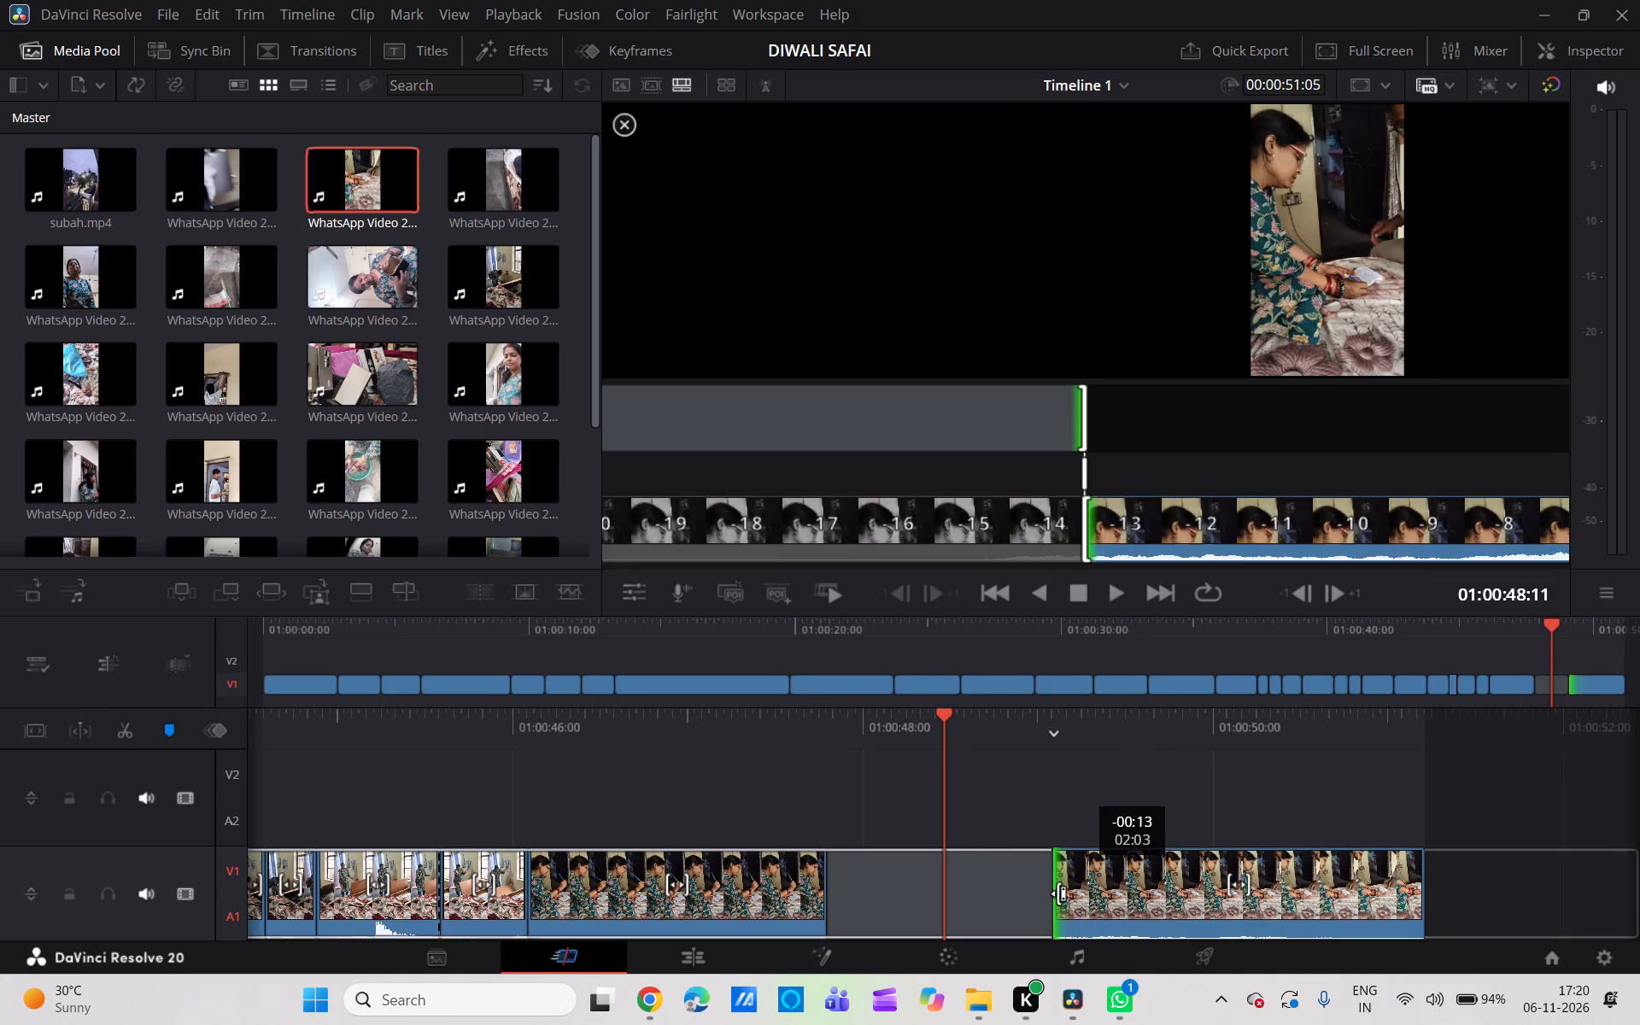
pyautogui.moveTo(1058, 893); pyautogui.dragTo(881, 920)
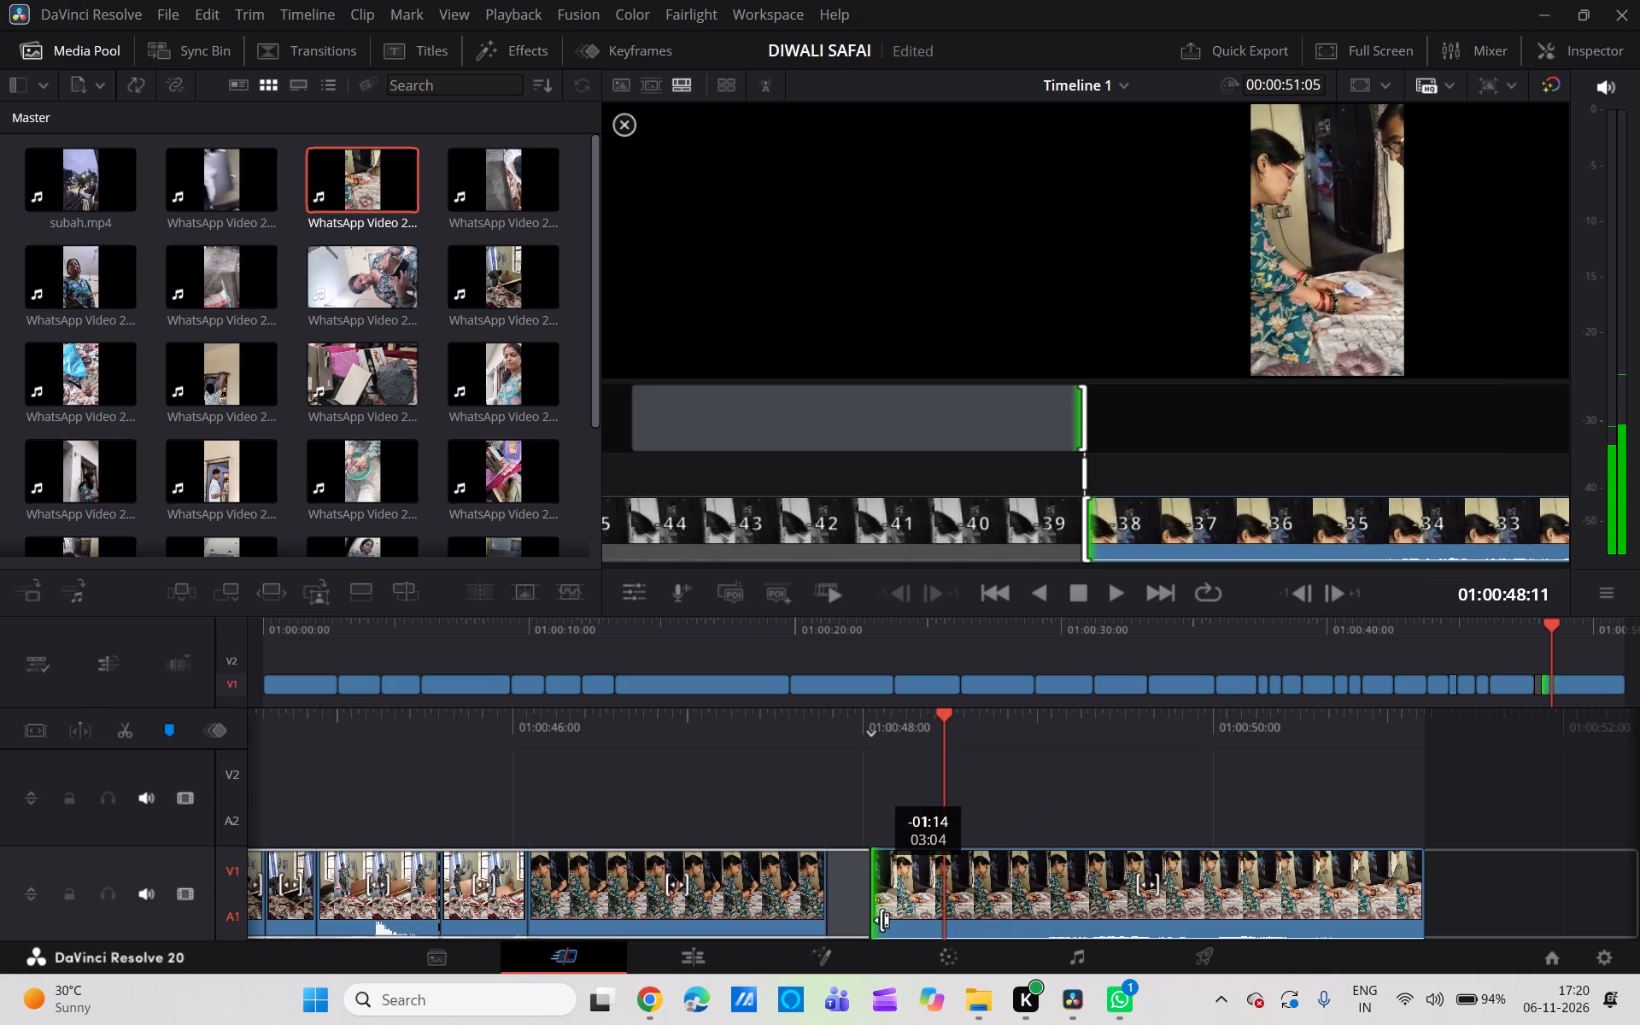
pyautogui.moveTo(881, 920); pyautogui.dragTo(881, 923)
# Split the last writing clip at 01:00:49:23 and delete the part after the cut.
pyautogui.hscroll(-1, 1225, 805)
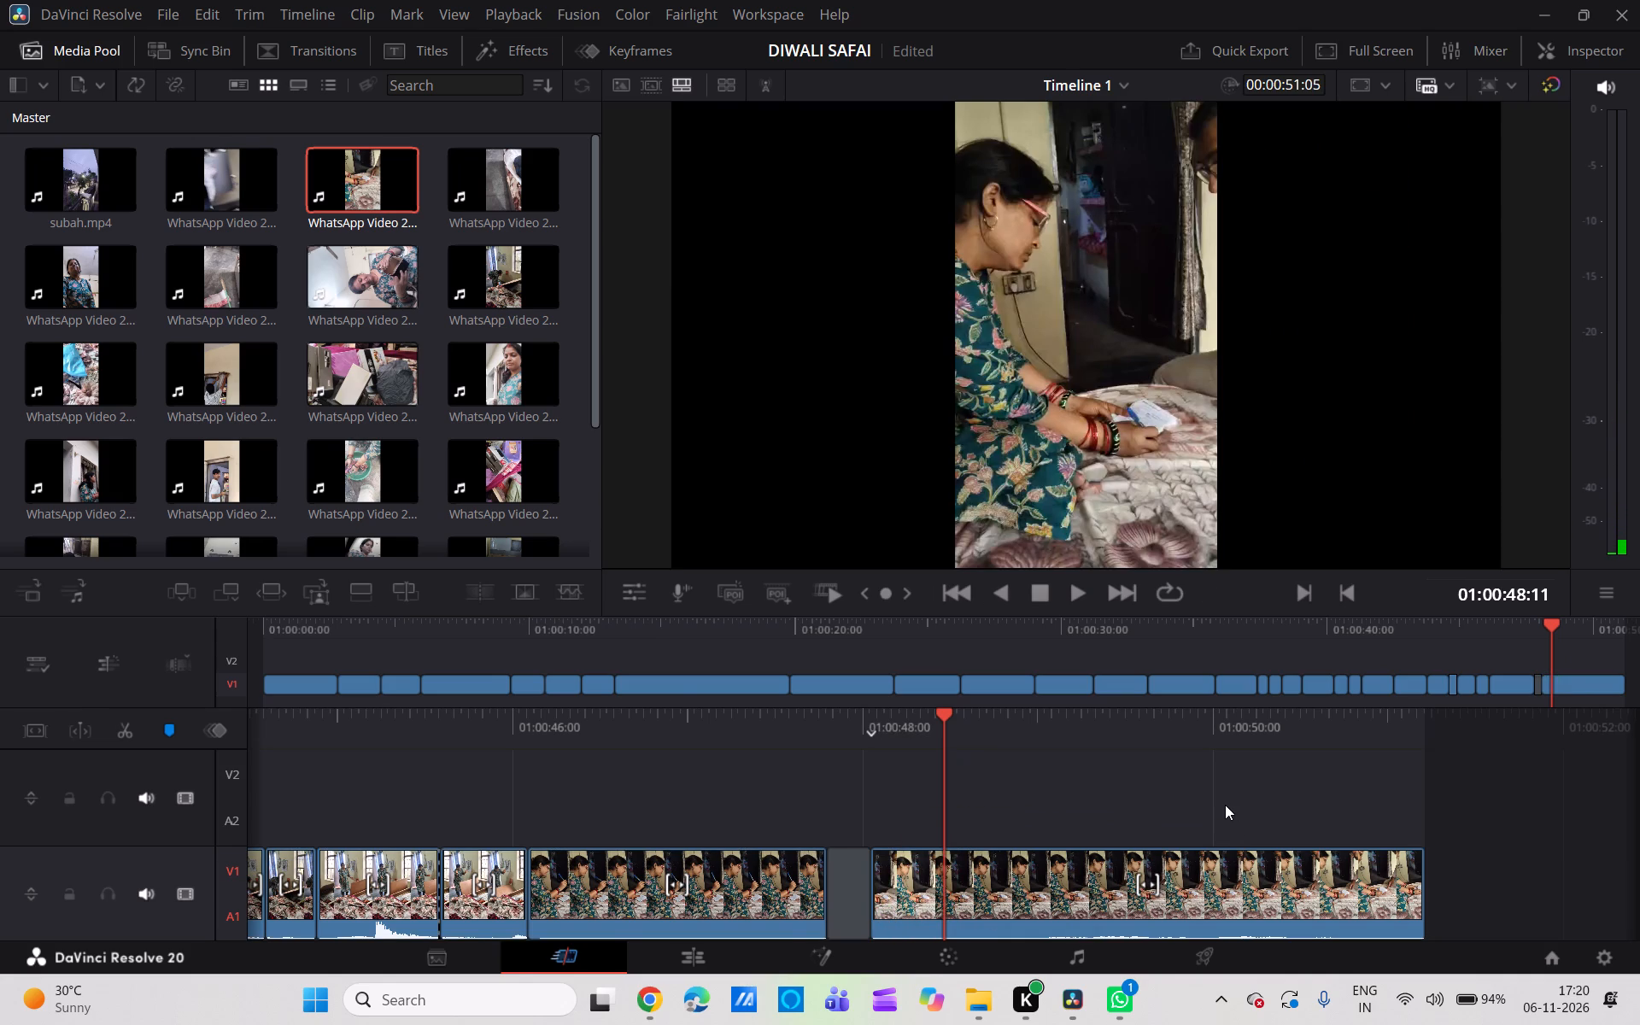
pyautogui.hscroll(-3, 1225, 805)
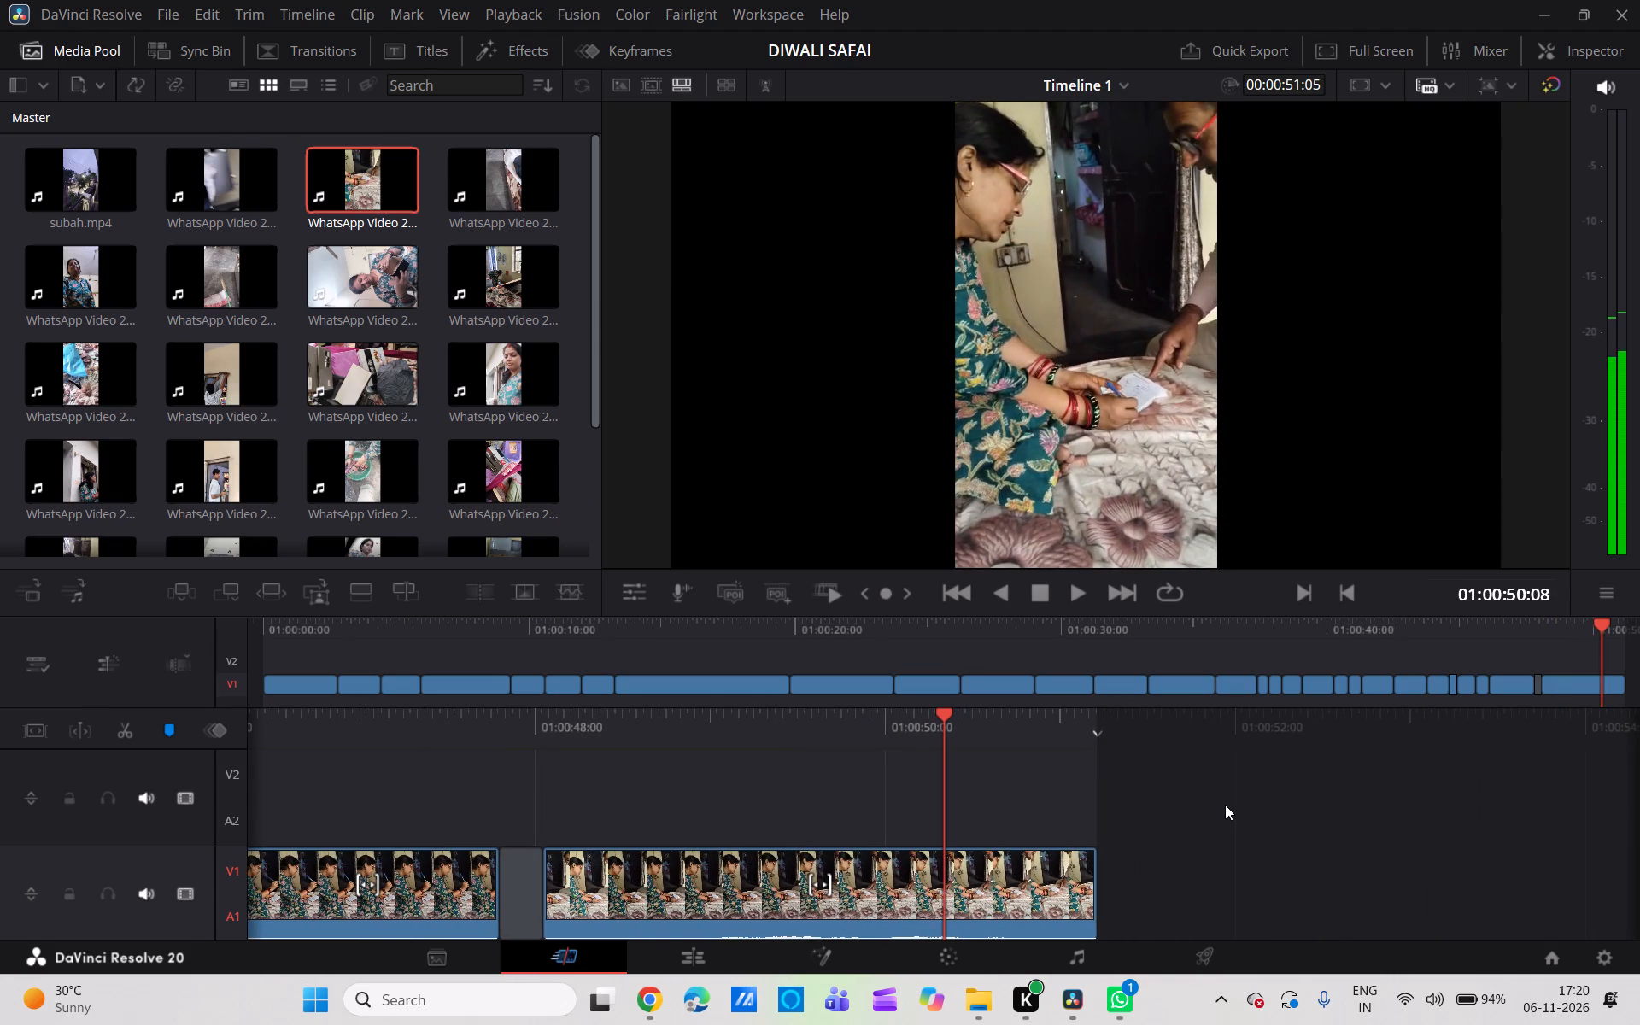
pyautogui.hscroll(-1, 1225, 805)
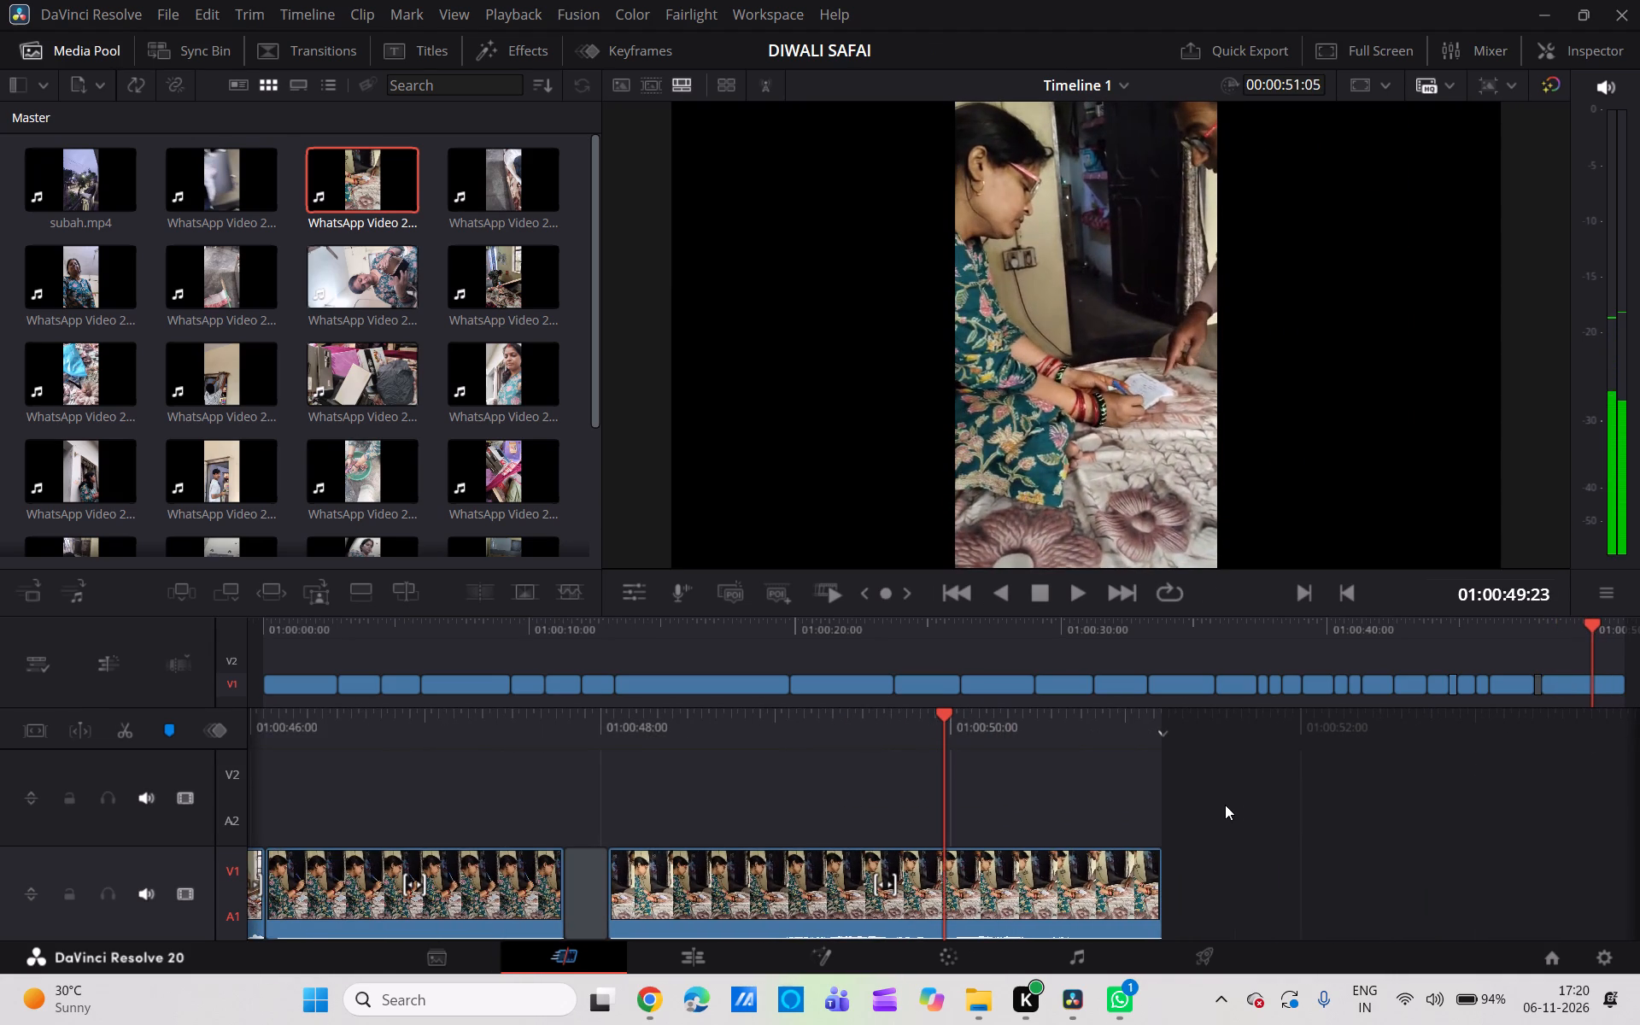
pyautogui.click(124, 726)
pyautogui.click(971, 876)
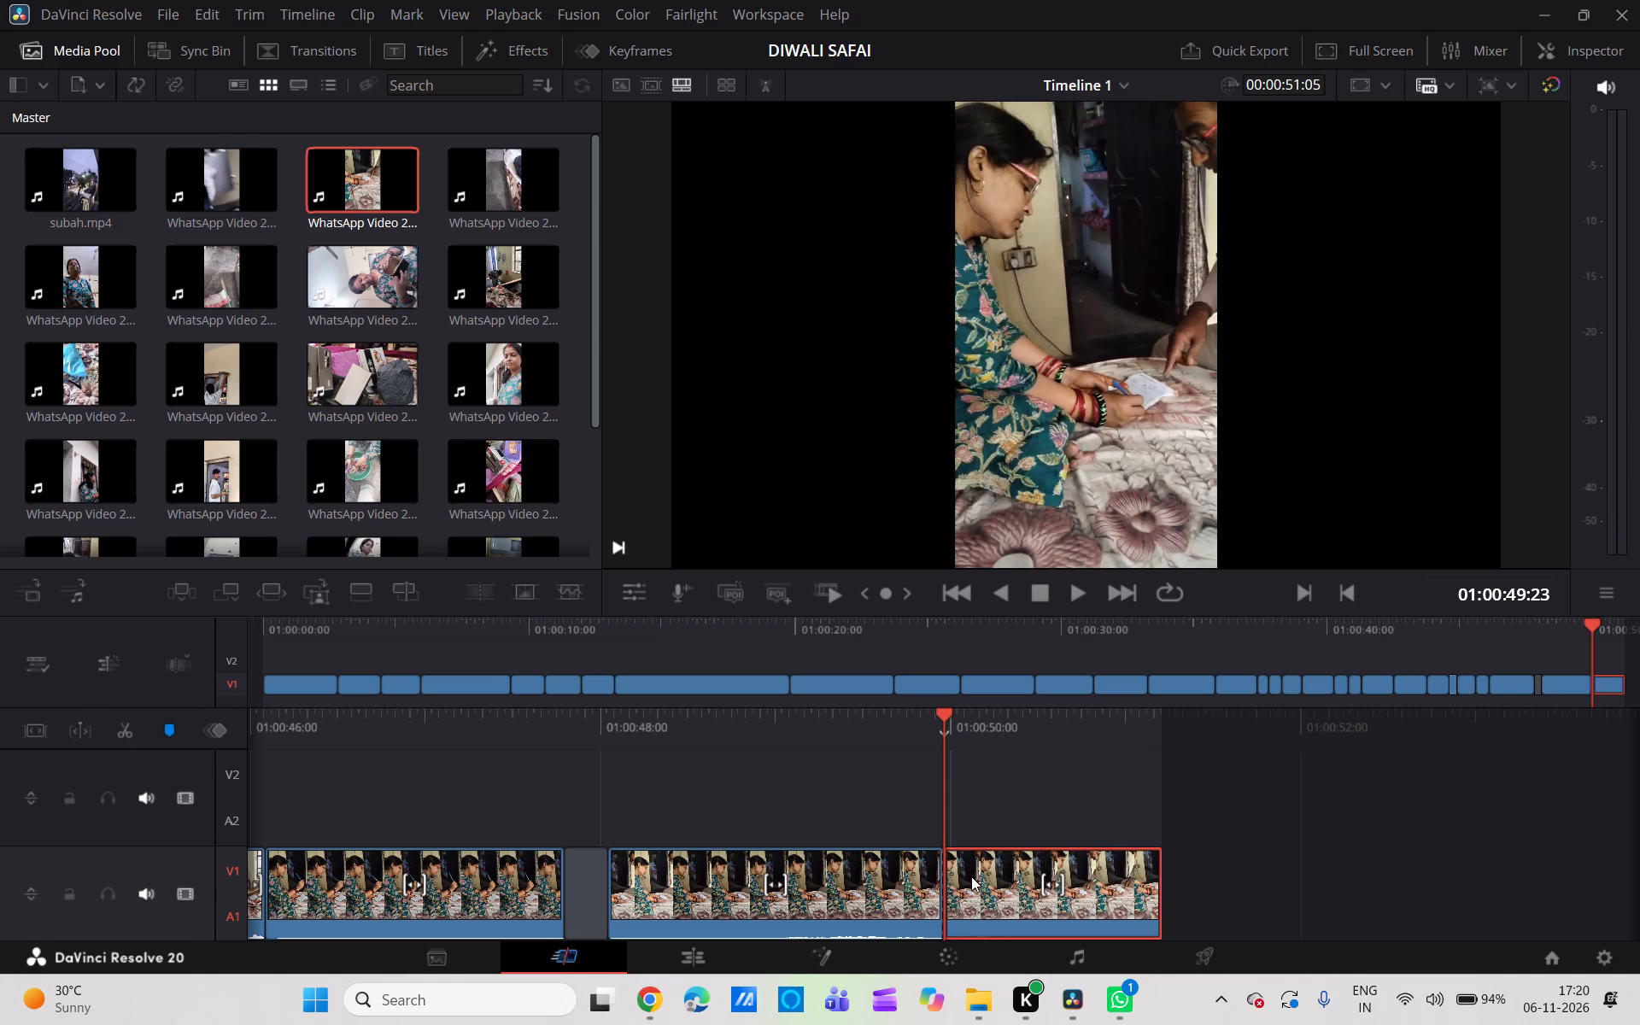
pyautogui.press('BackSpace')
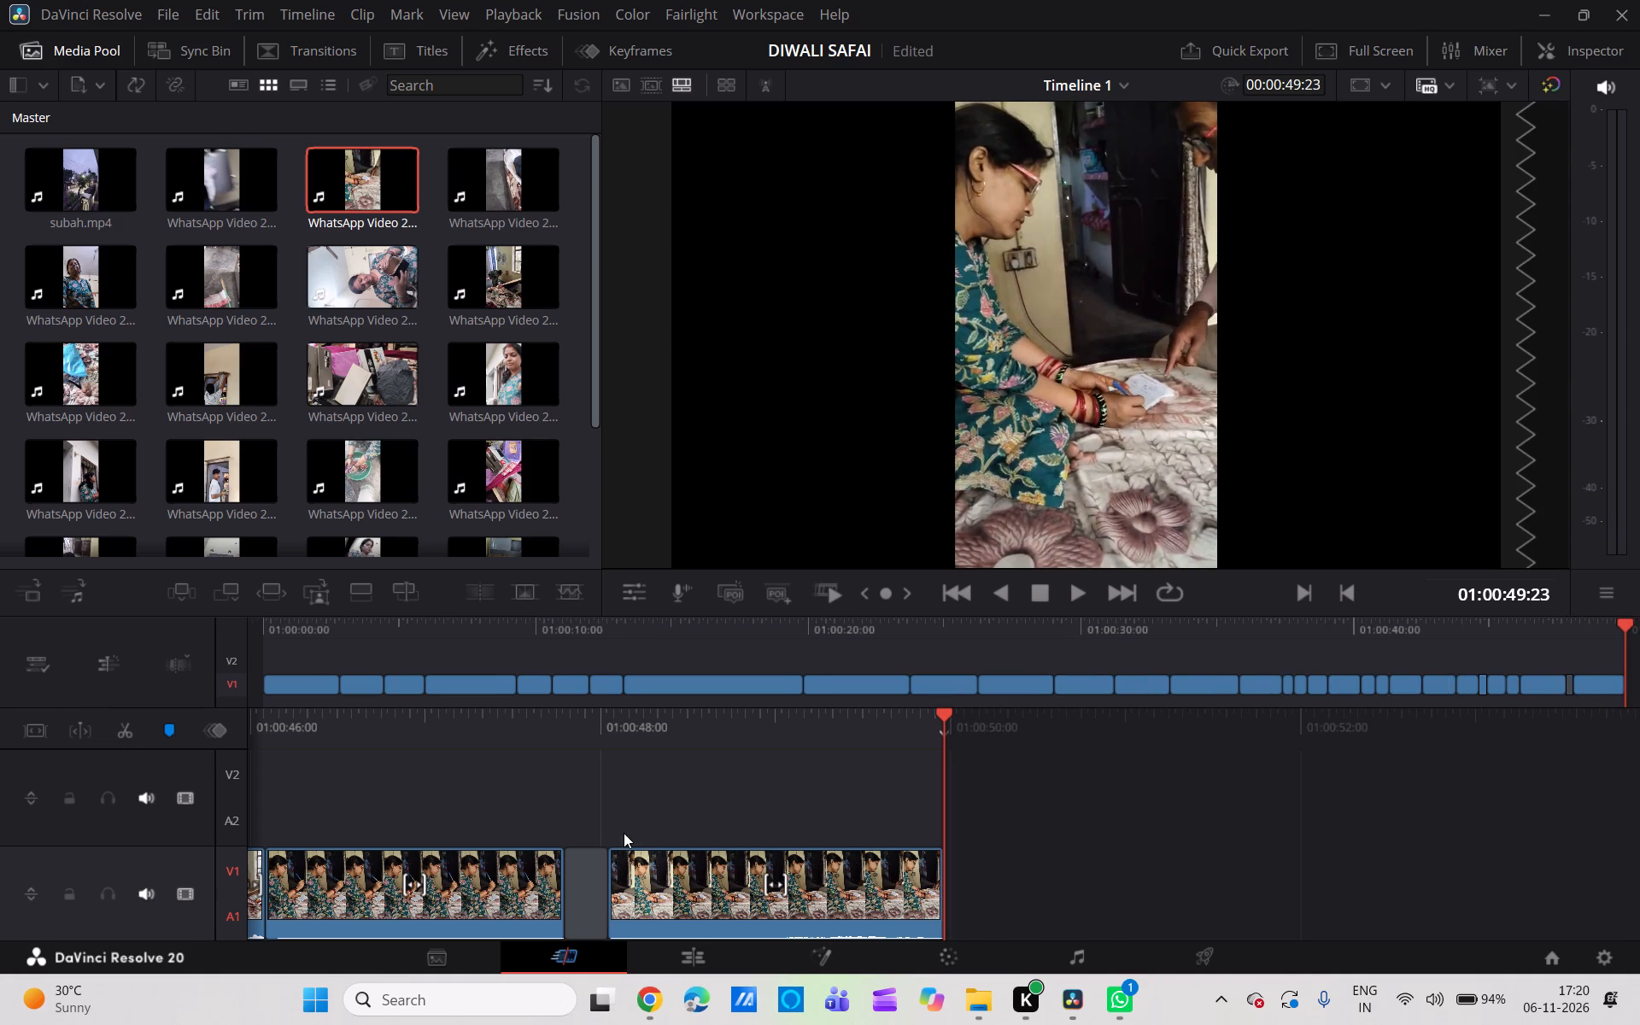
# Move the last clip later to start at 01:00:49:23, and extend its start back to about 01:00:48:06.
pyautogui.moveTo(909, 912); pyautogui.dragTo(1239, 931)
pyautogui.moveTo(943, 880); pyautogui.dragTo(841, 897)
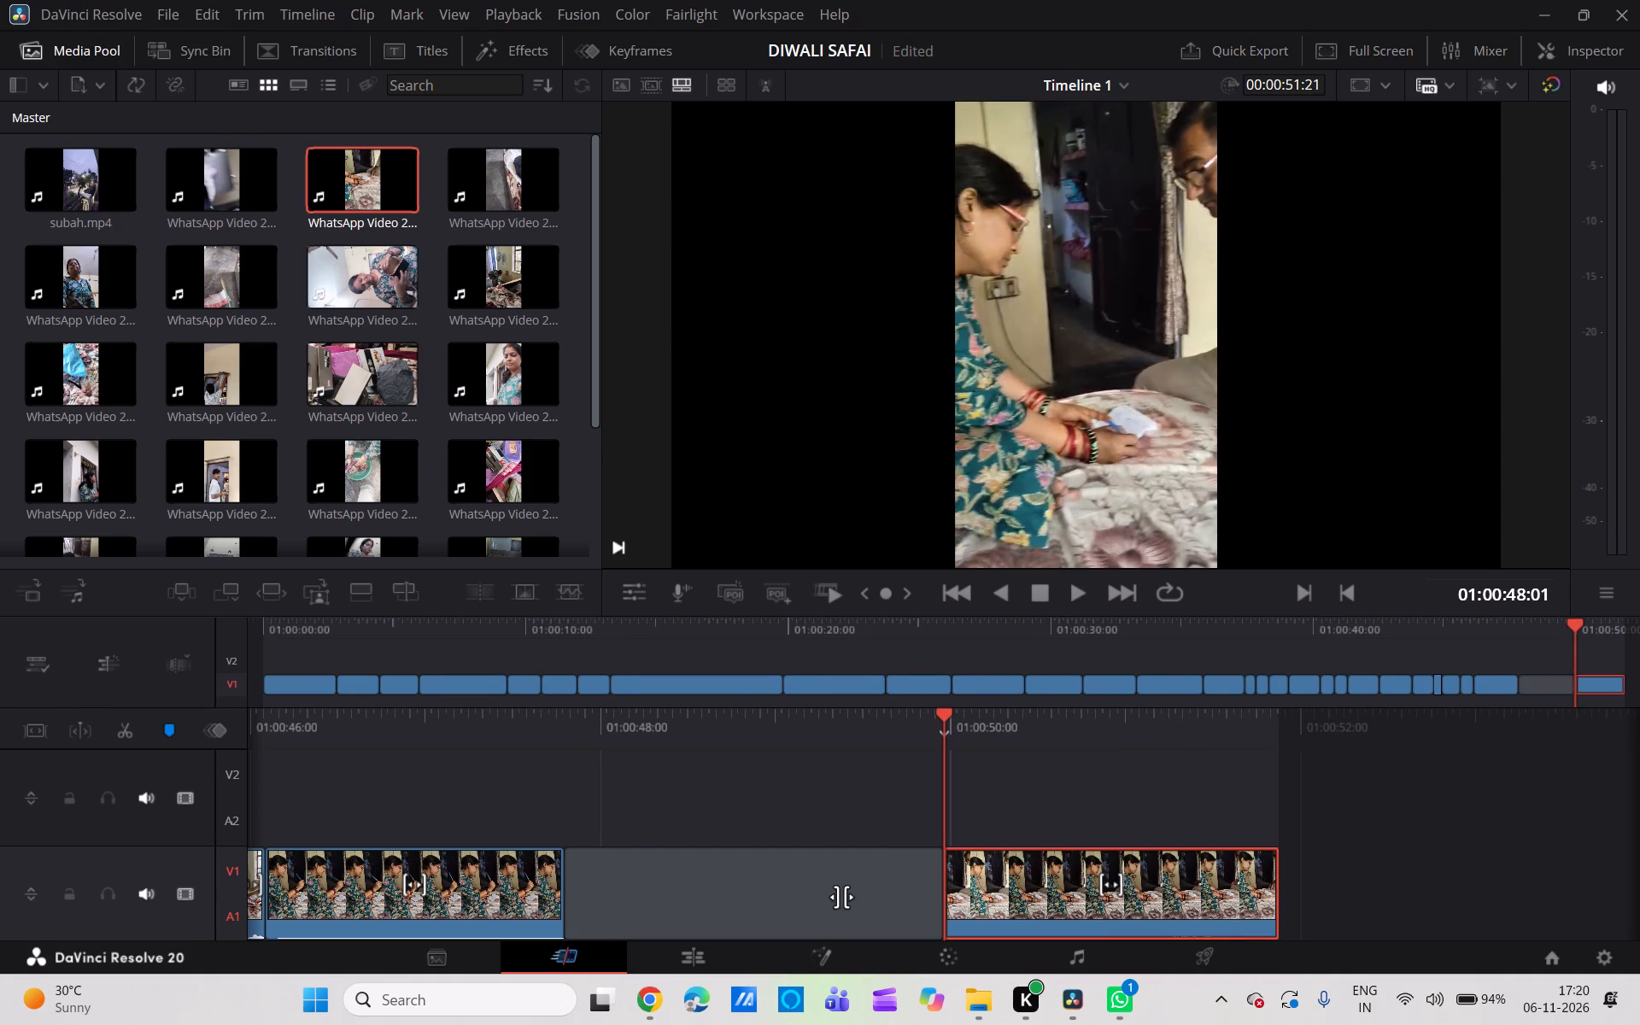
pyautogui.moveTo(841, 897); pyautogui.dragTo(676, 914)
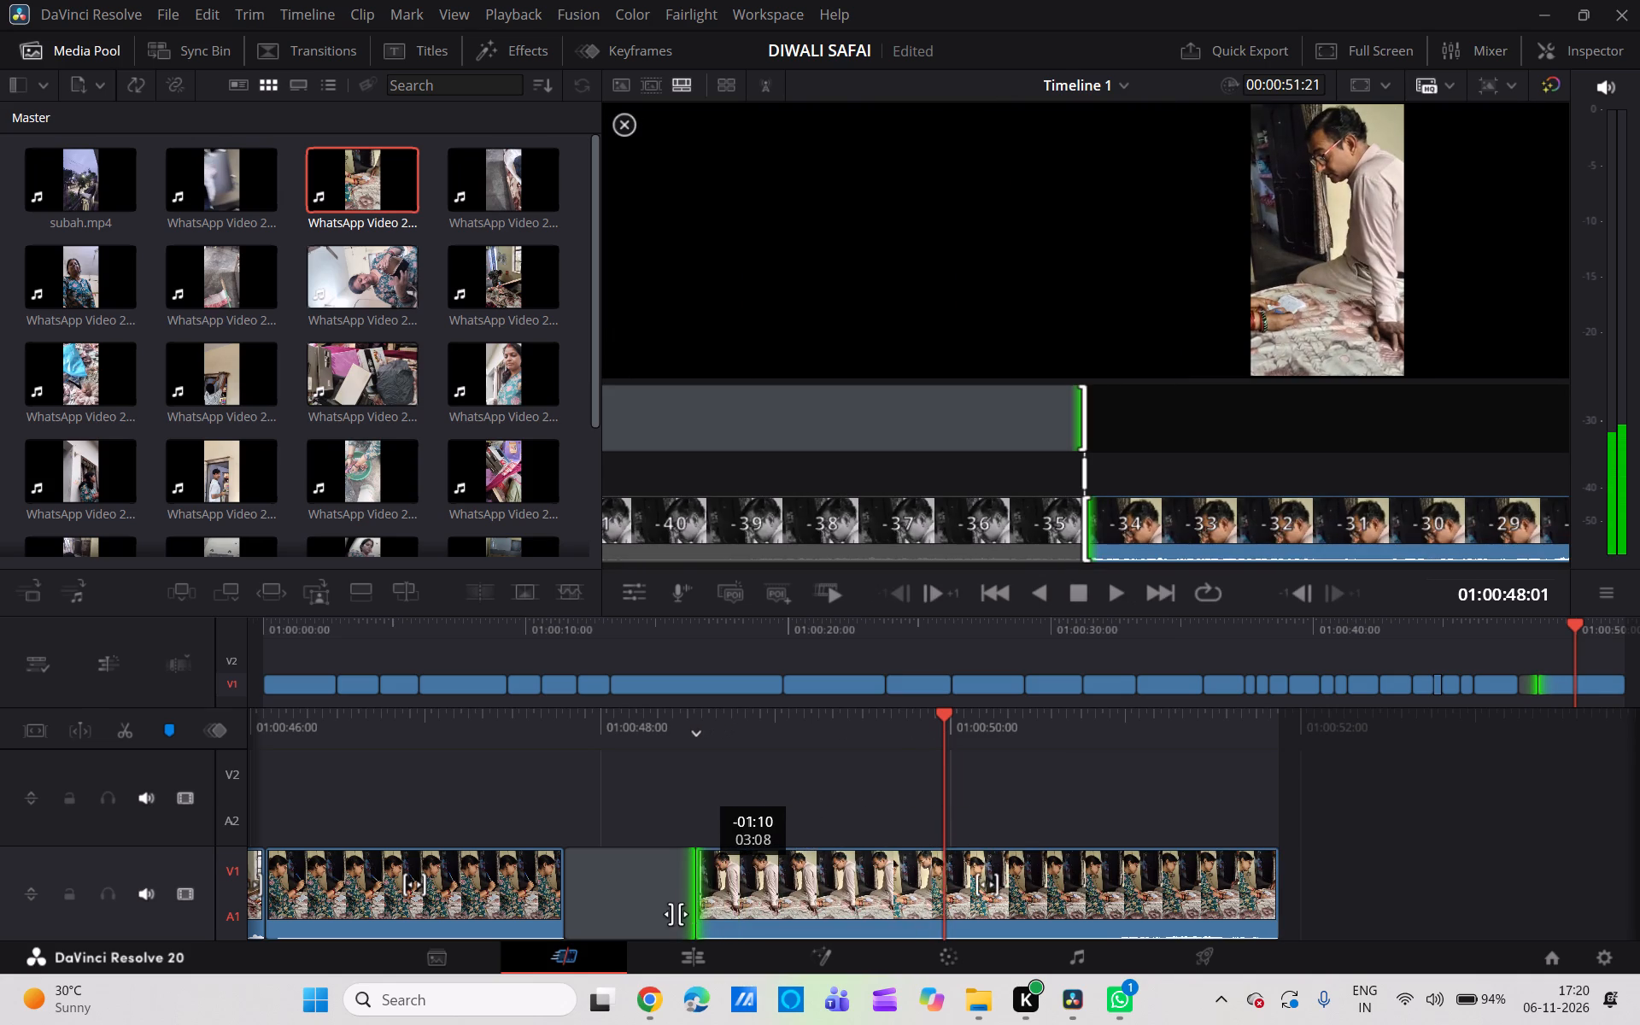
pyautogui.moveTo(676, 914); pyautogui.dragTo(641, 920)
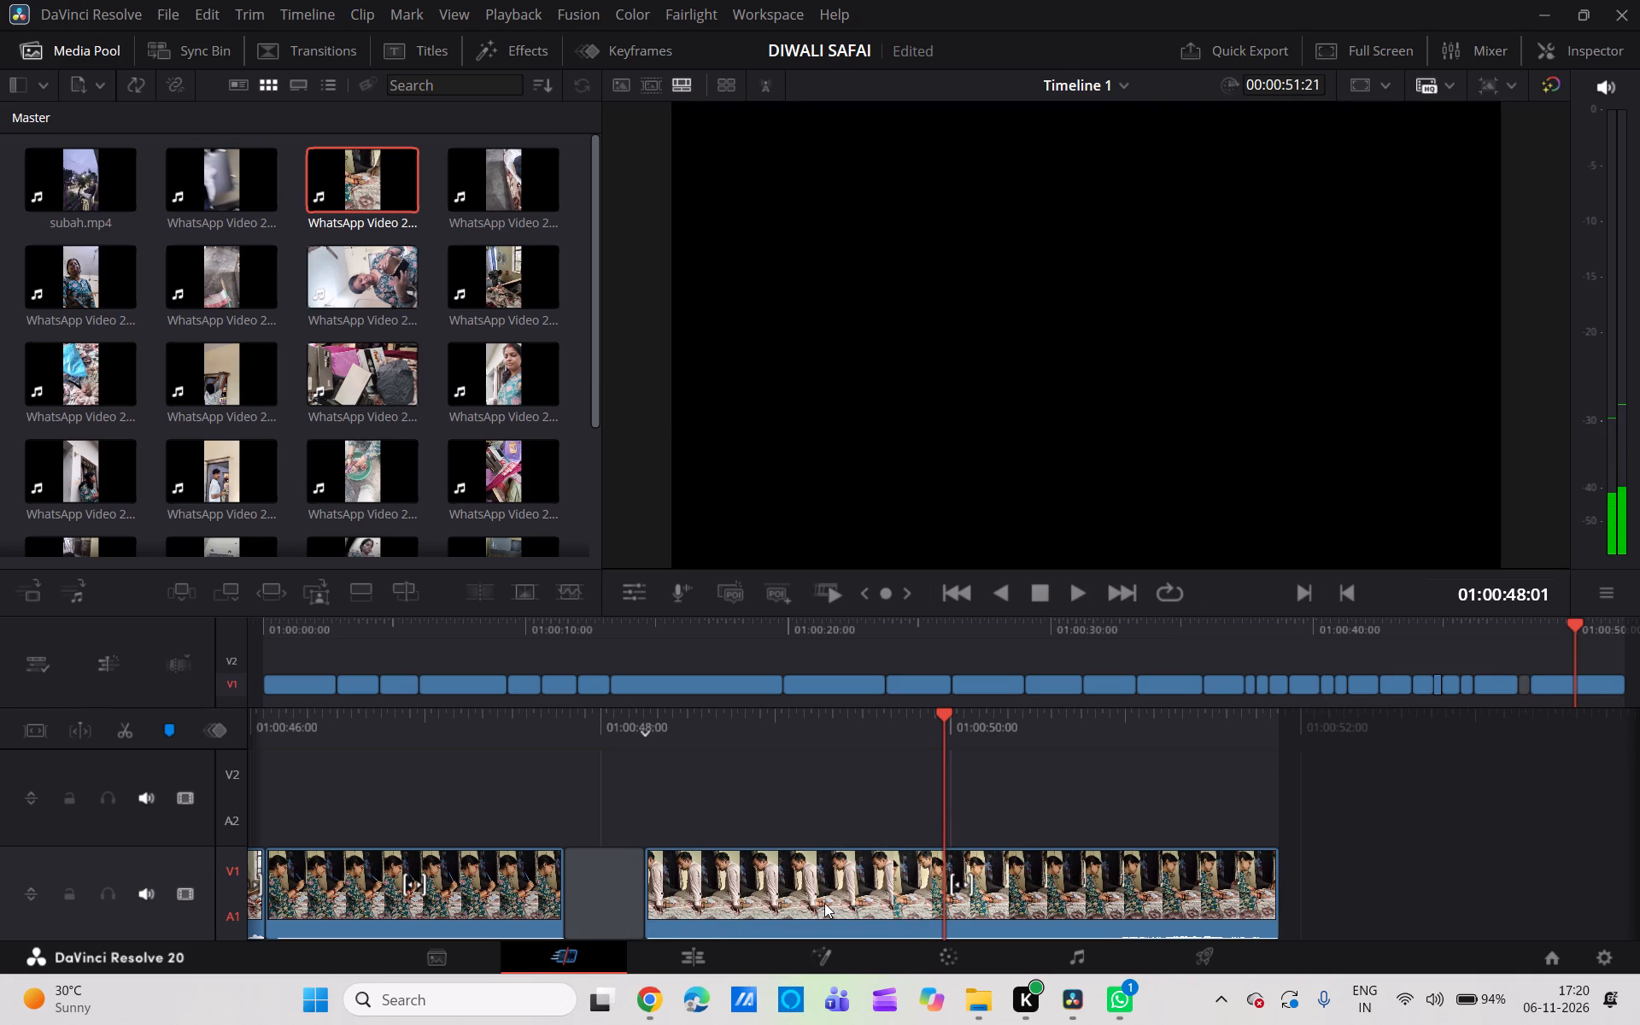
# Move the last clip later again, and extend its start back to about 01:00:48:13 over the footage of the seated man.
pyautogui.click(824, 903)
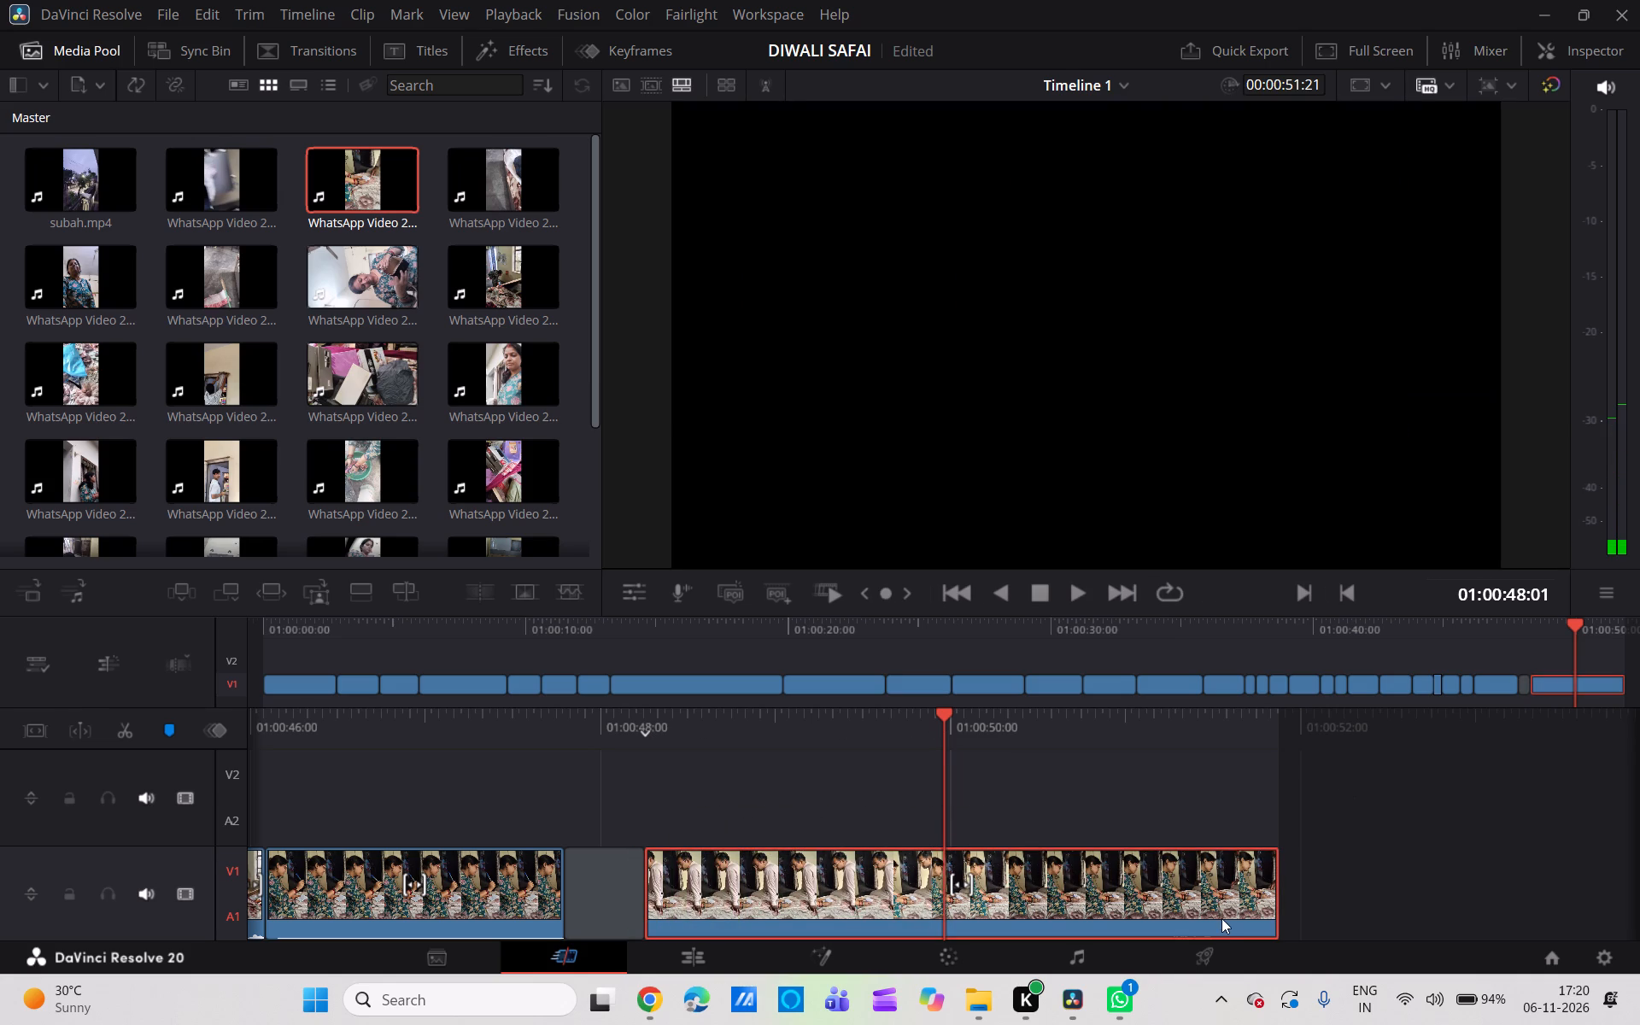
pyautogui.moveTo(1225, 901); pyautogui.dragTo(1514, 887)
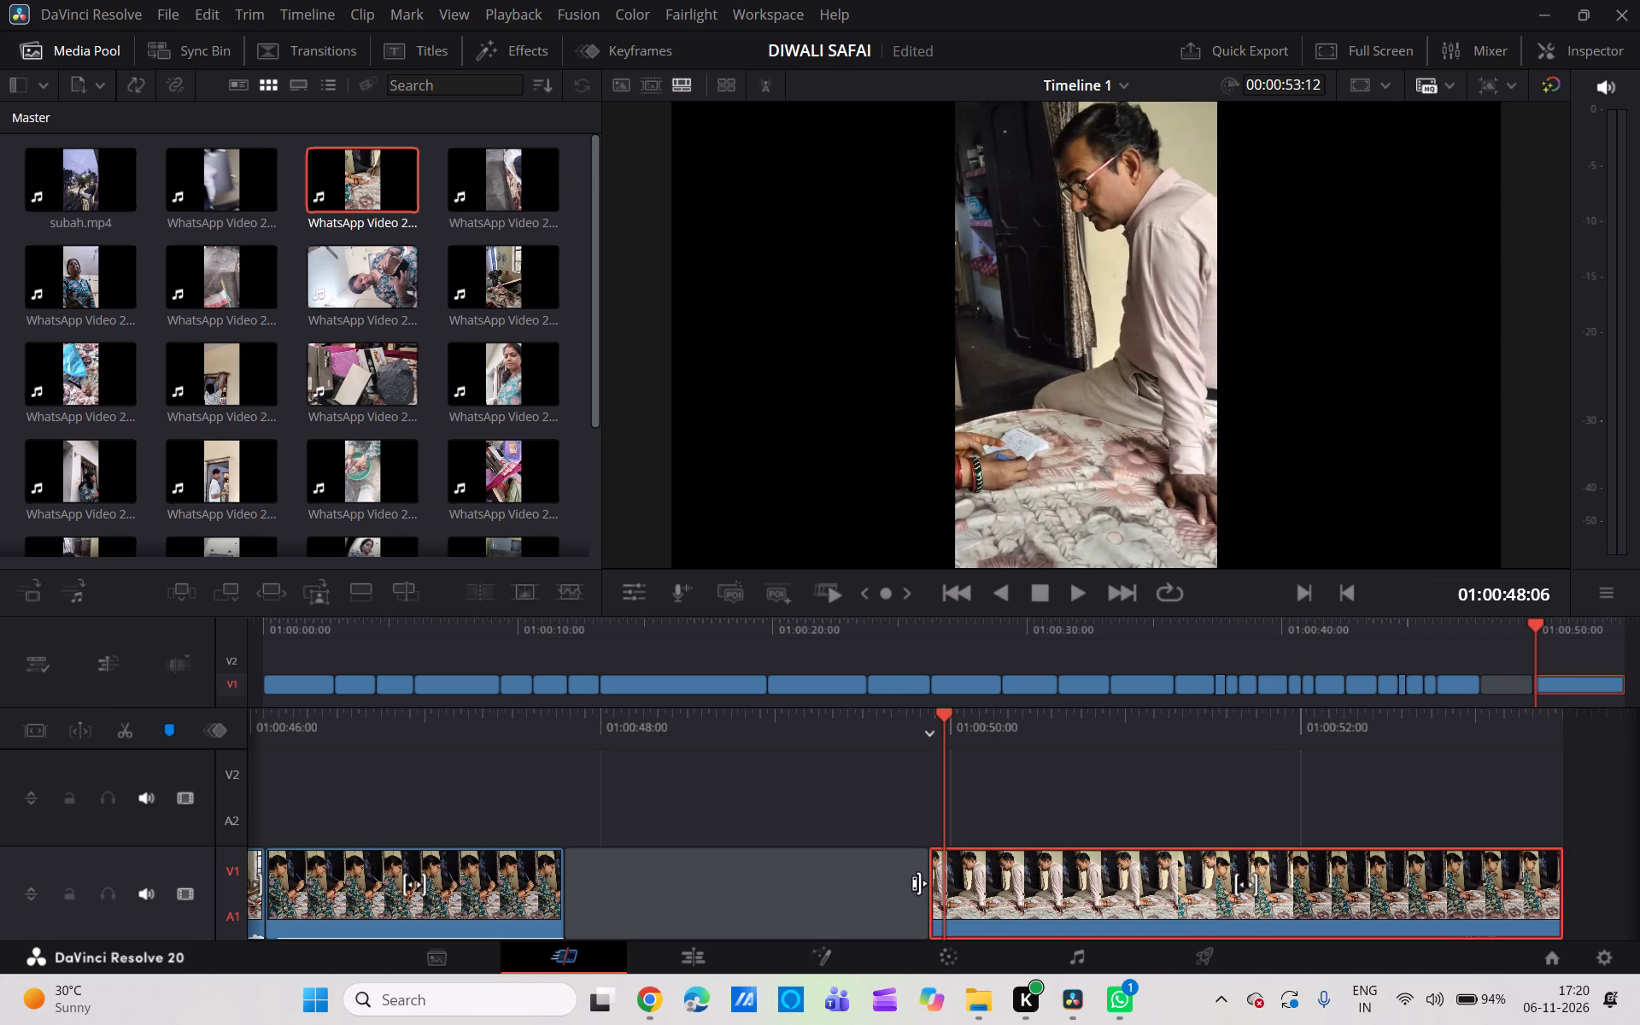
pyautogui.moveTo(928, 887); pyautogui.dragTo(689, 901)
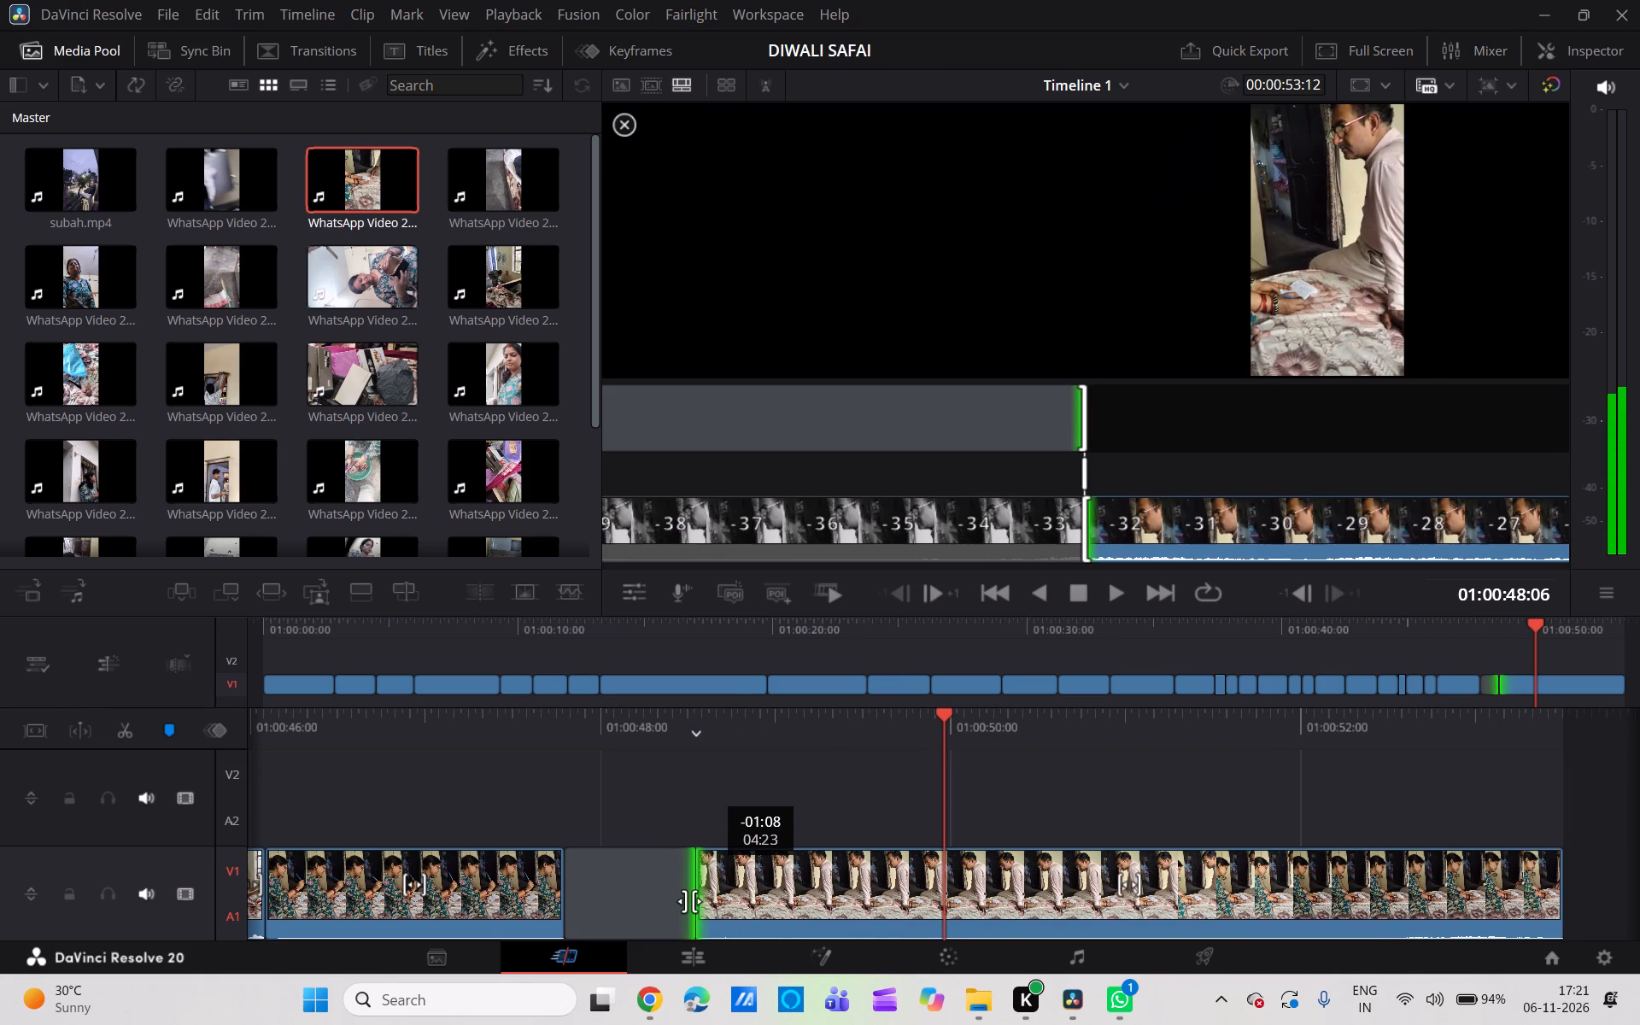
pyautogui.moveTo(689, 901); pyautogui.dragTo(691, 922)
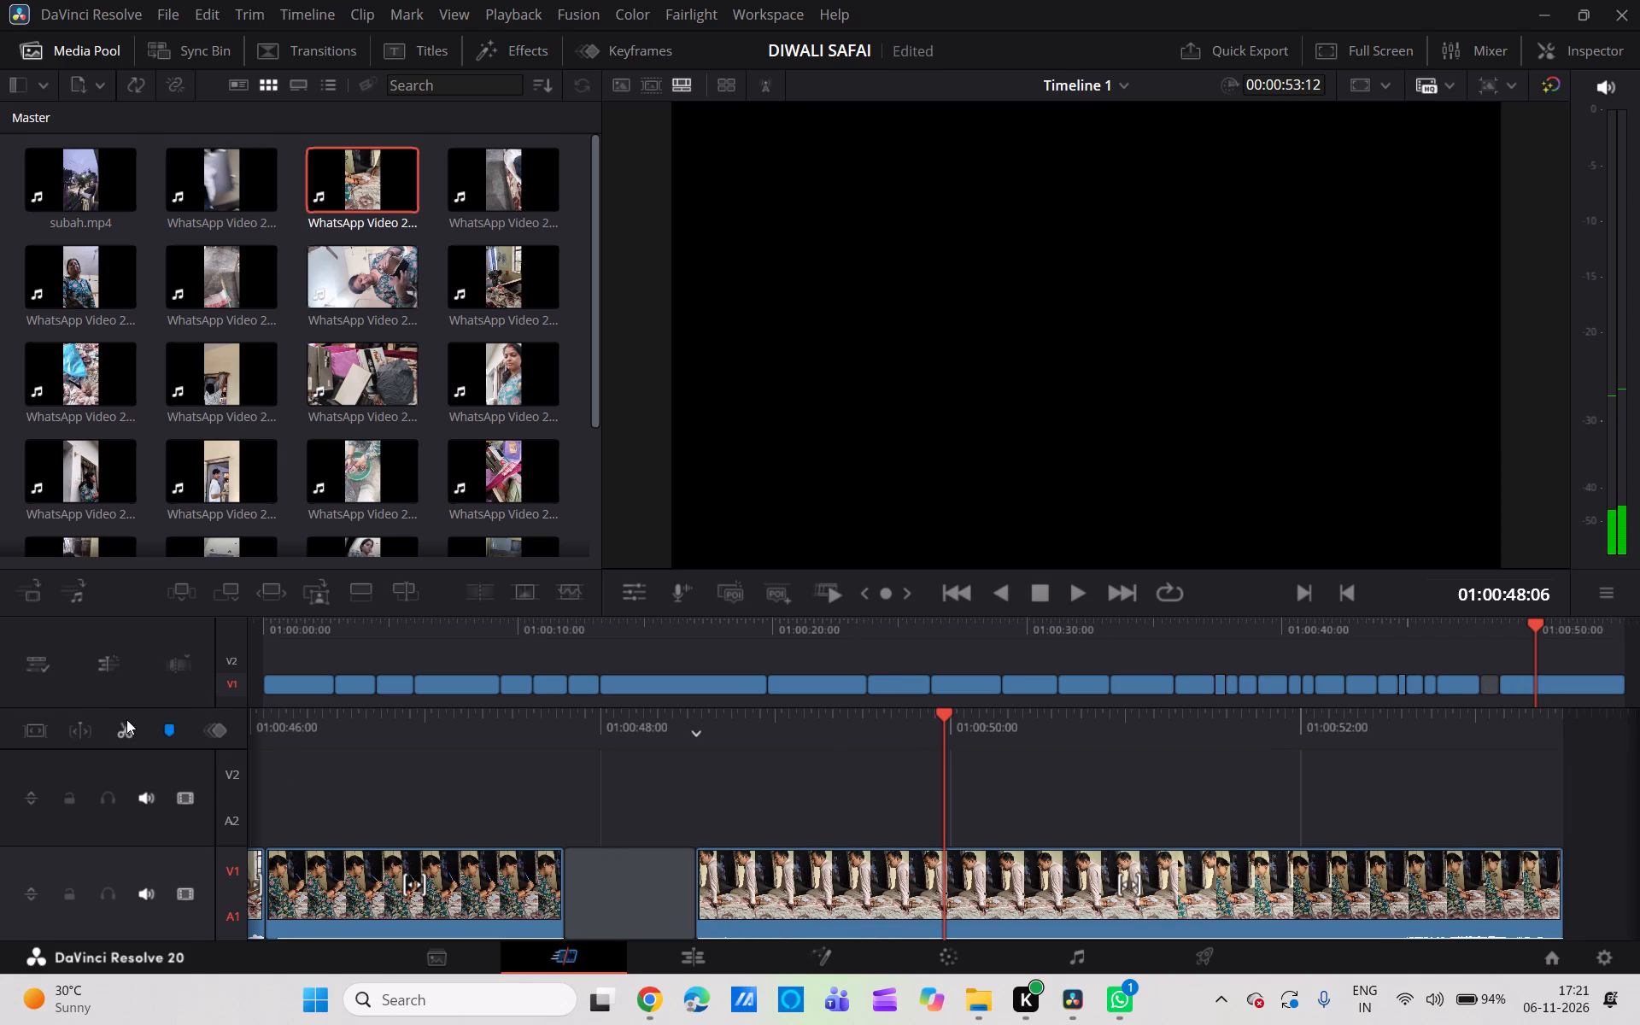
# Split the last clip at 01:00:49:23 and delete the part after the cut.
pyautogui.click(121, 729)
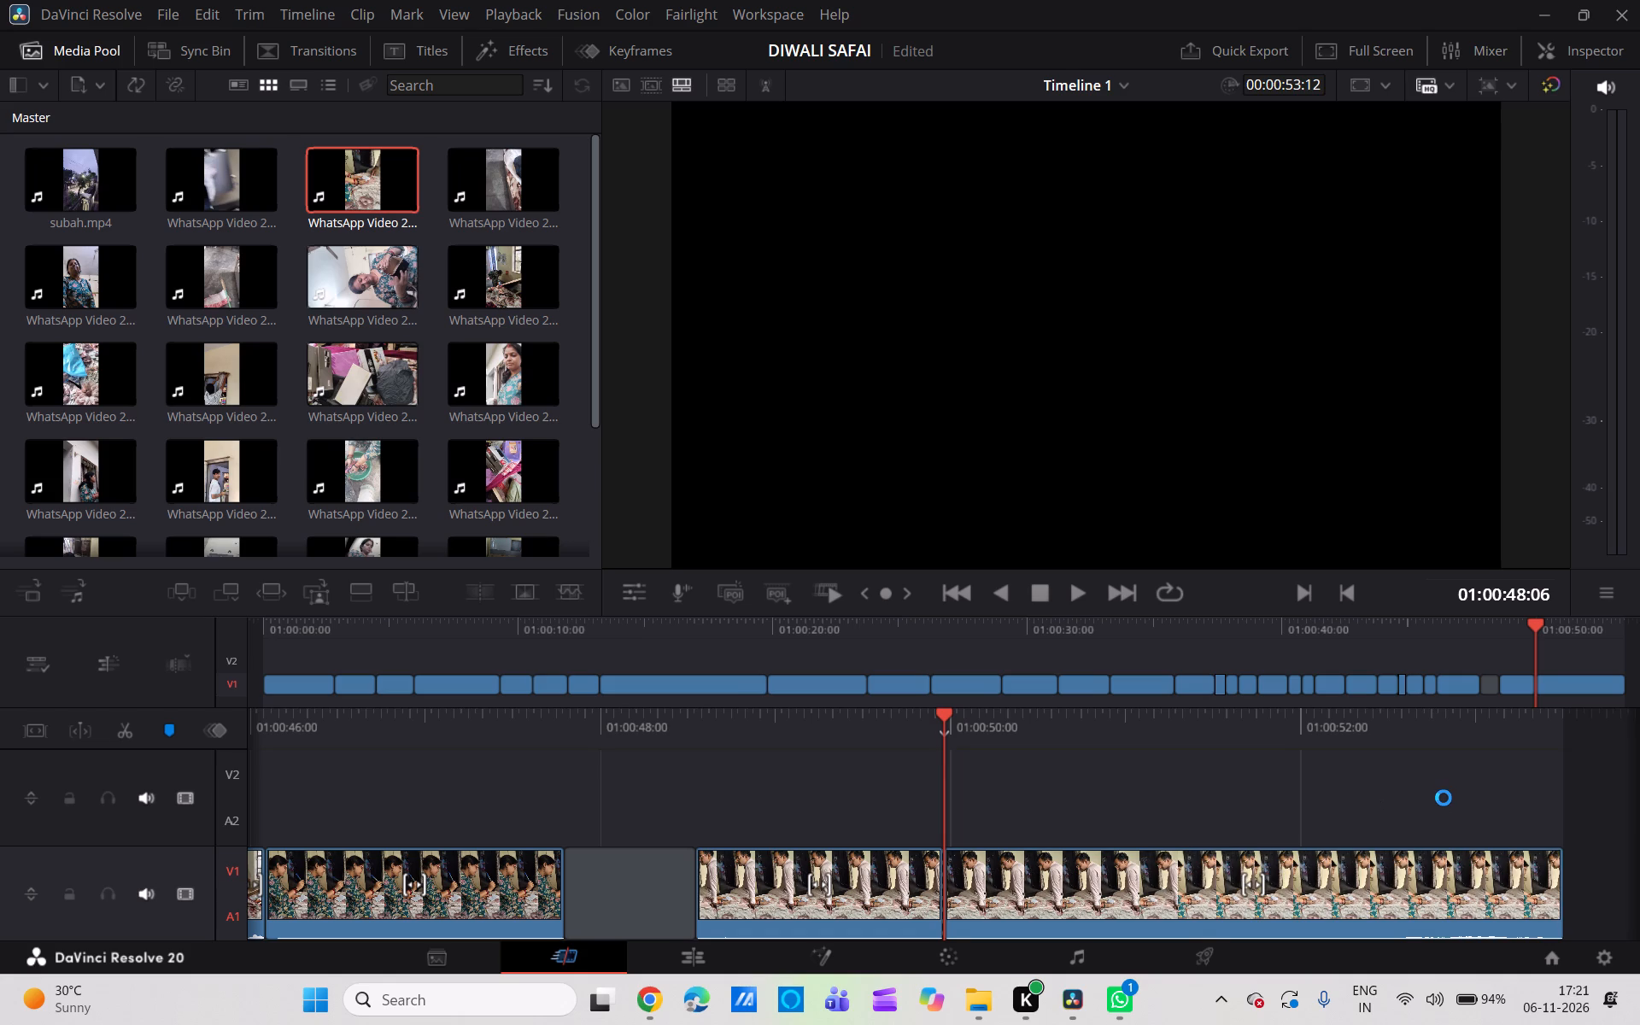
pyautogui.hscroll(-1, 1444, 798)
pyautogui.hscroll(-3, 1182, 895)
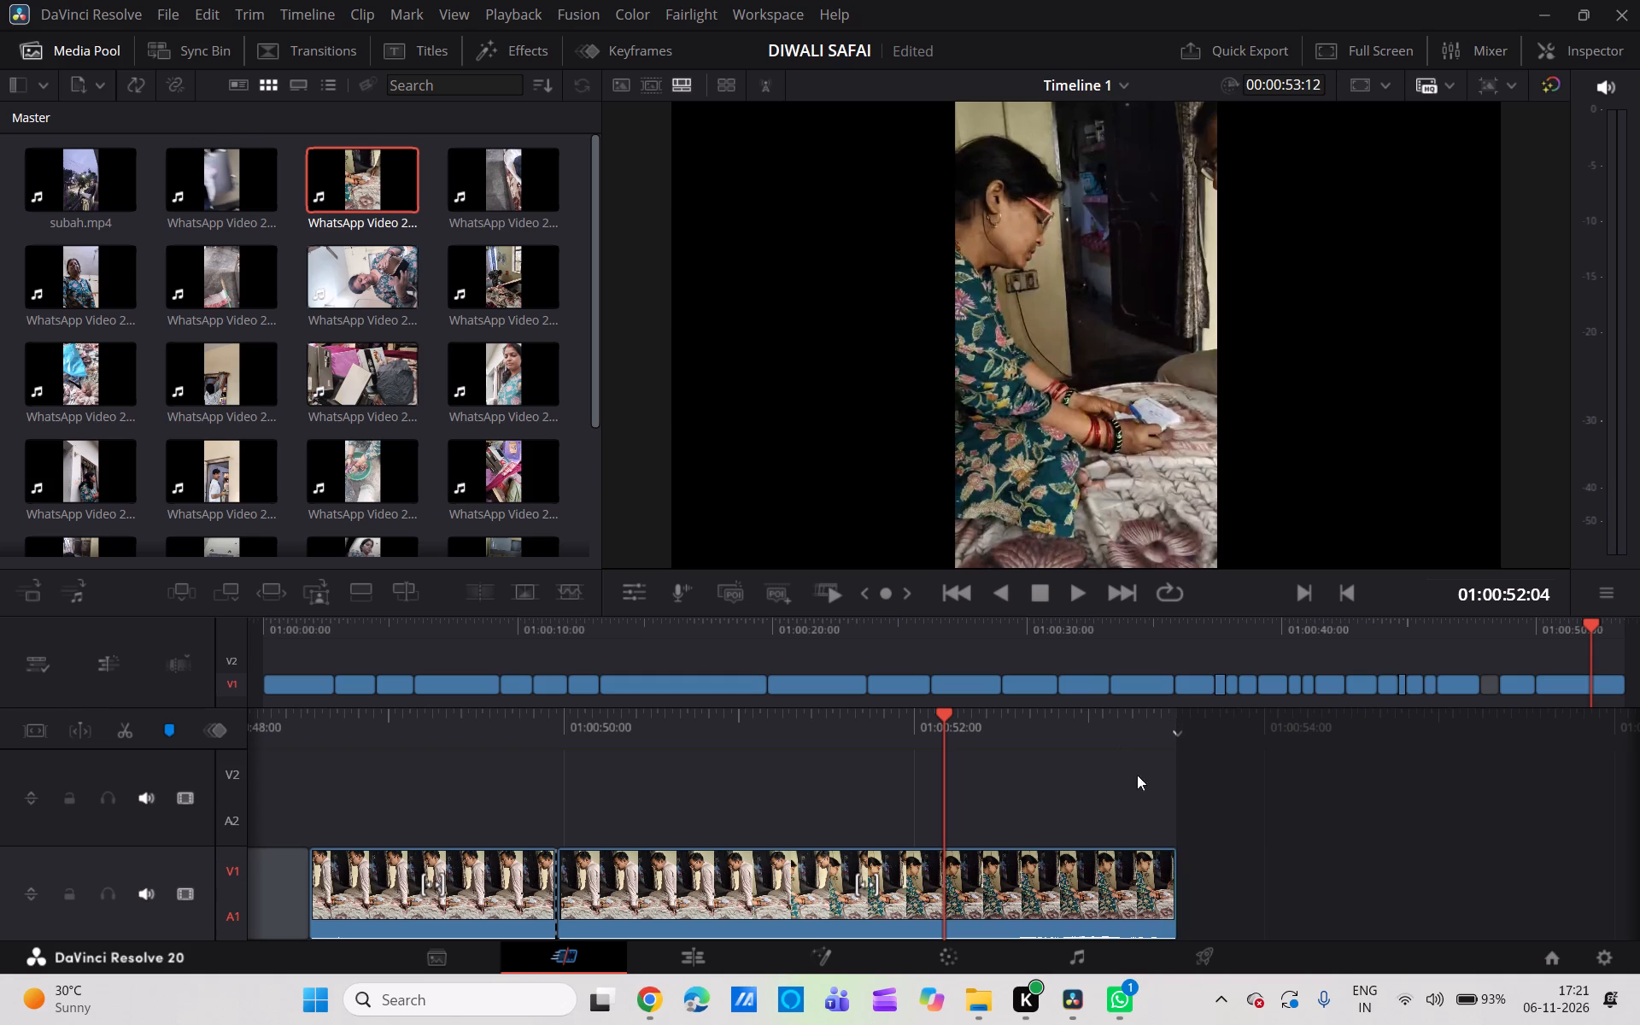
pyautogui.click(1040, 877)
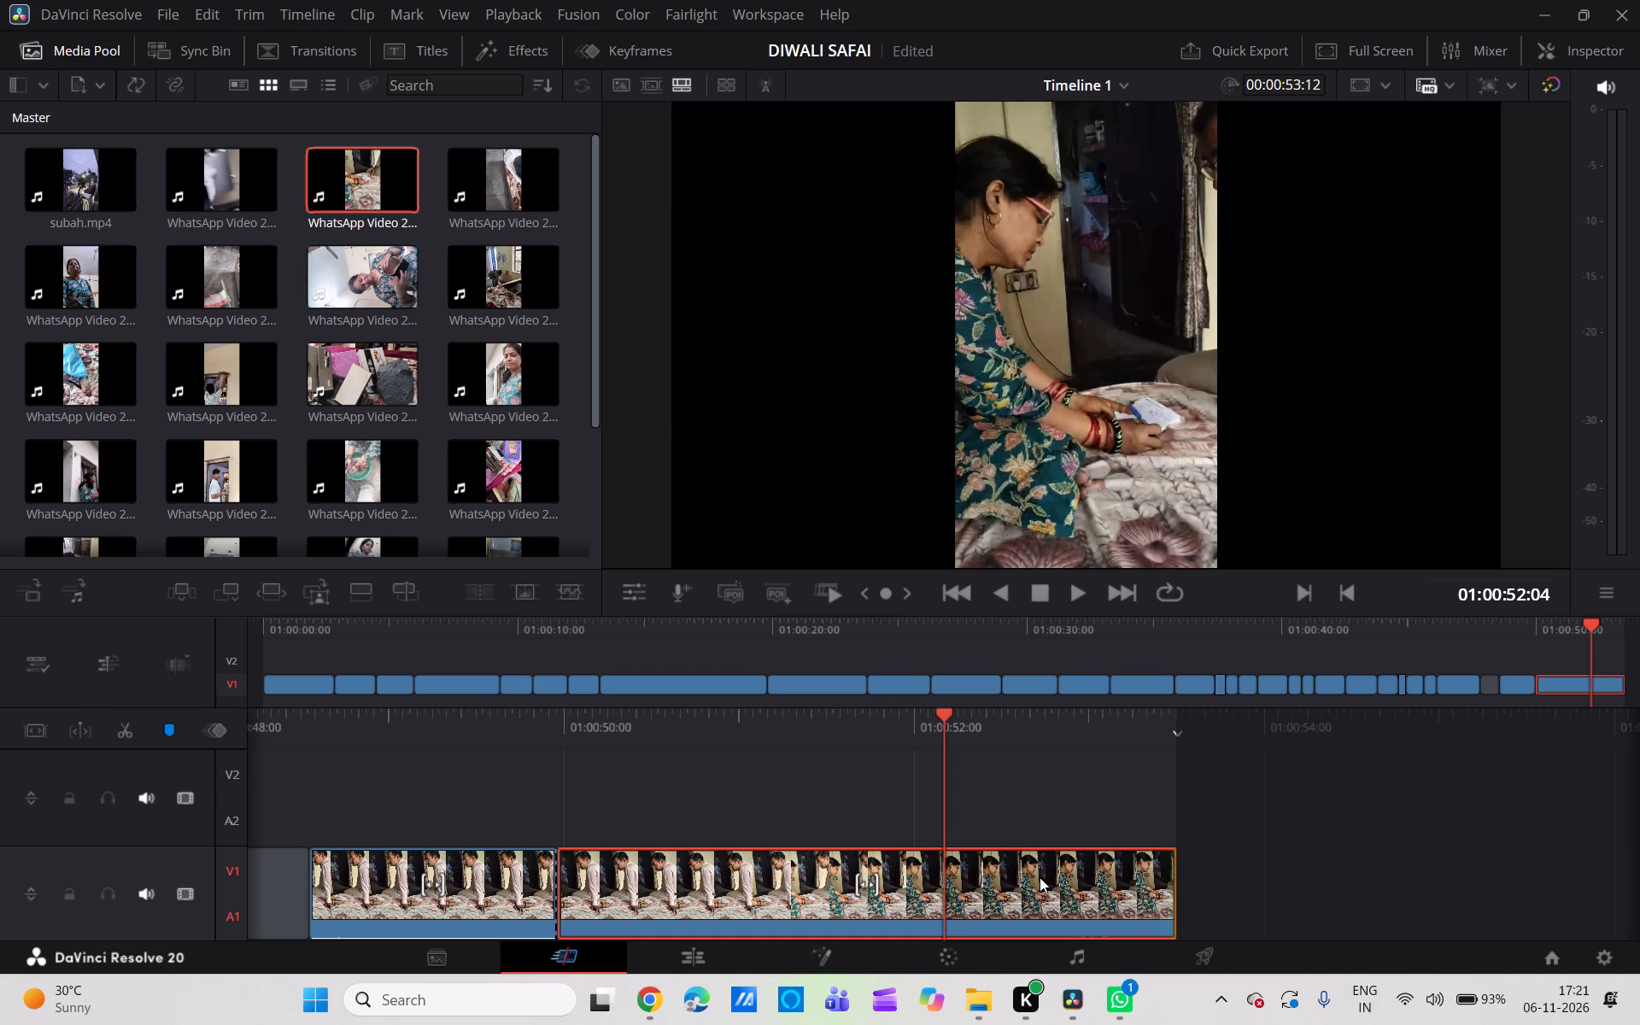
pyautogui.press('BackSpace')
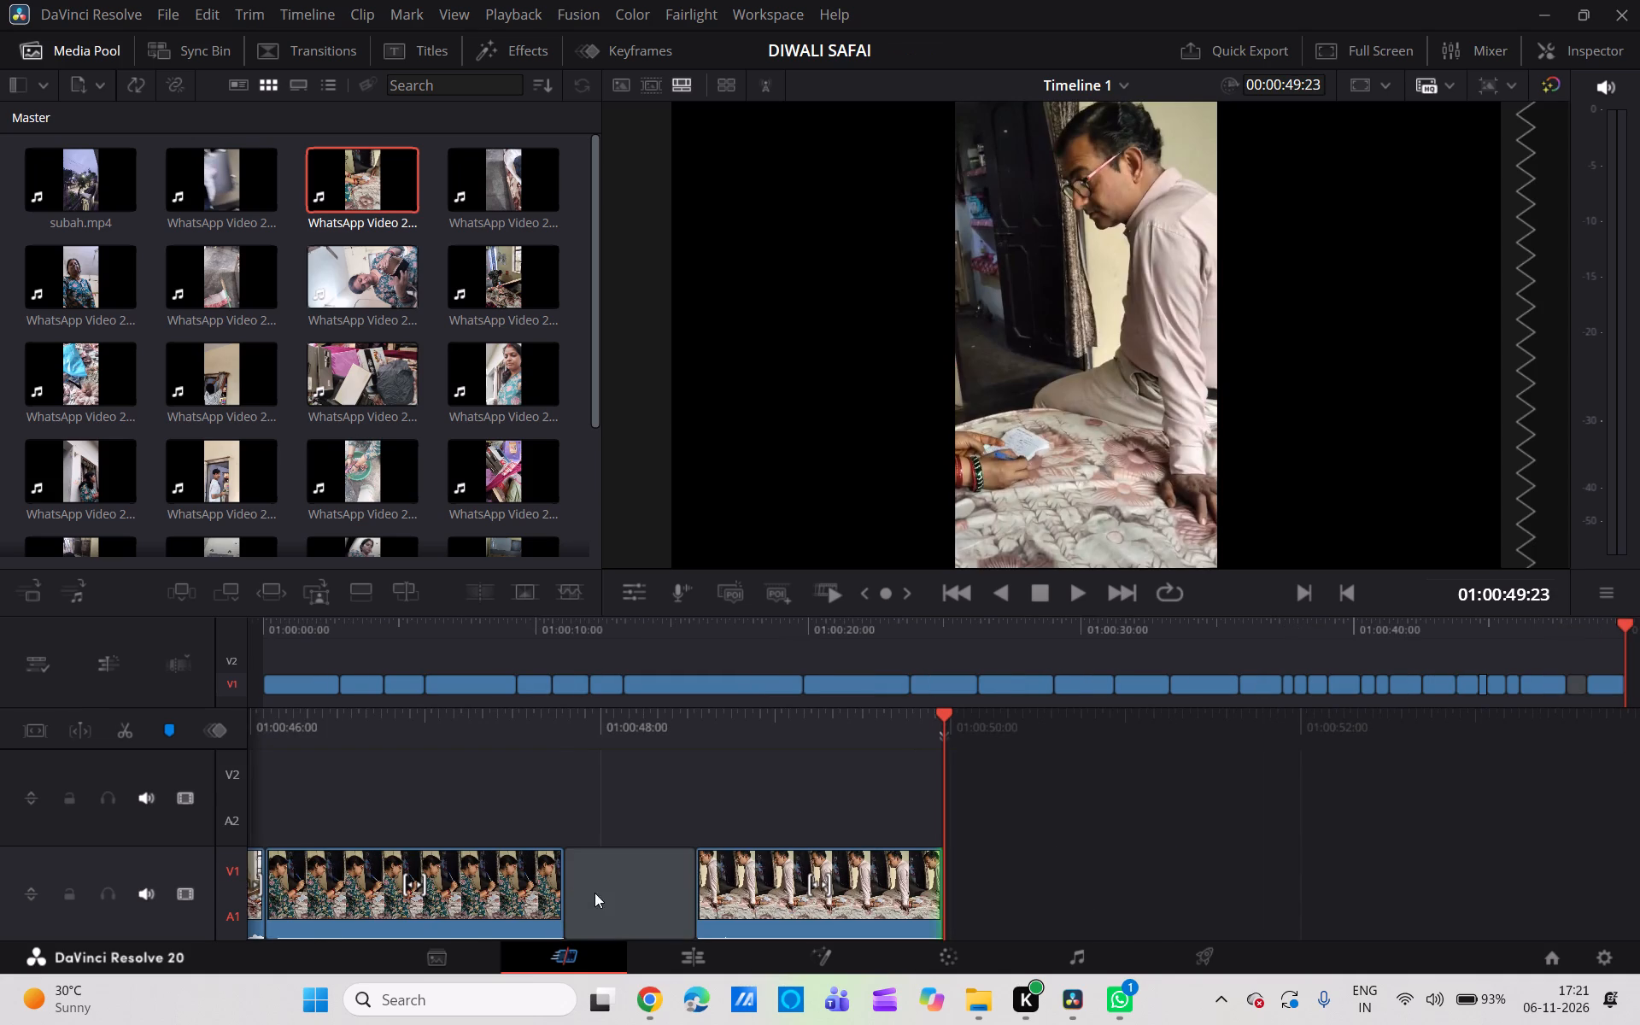
# Delete the remaining short clip of the seated man, so the timeline ends at 01:00:47:19.
pyautogui.click(817, 870)
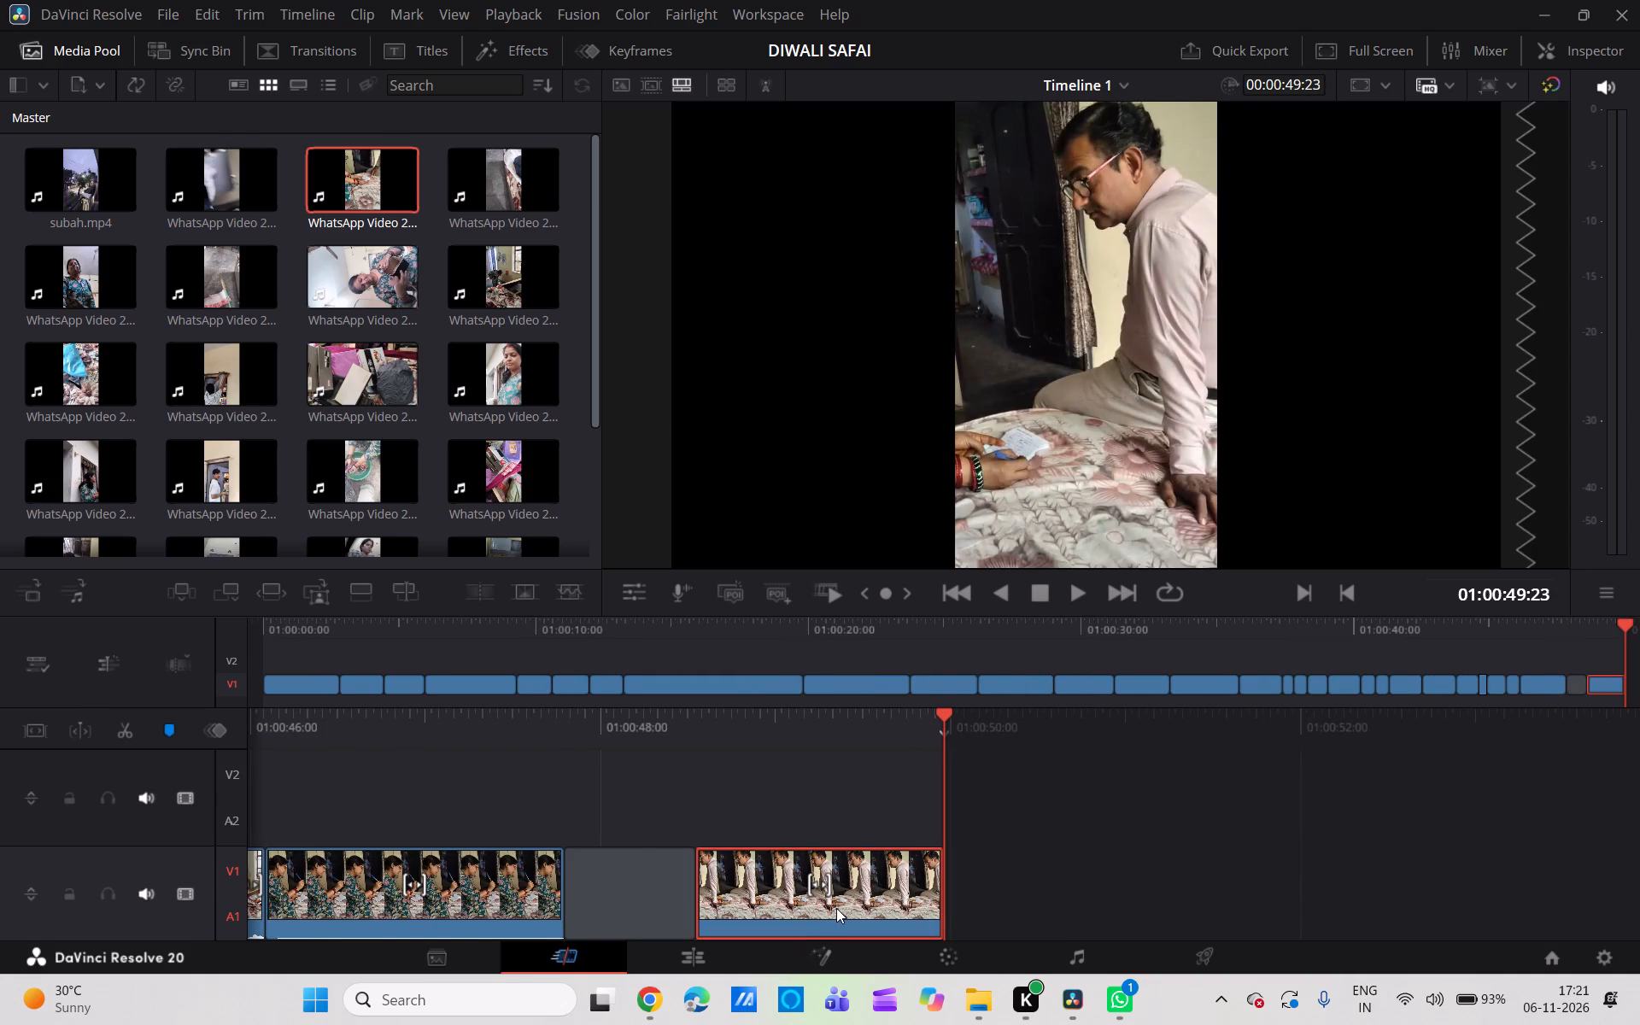
pyautogui.press('BackSpace')
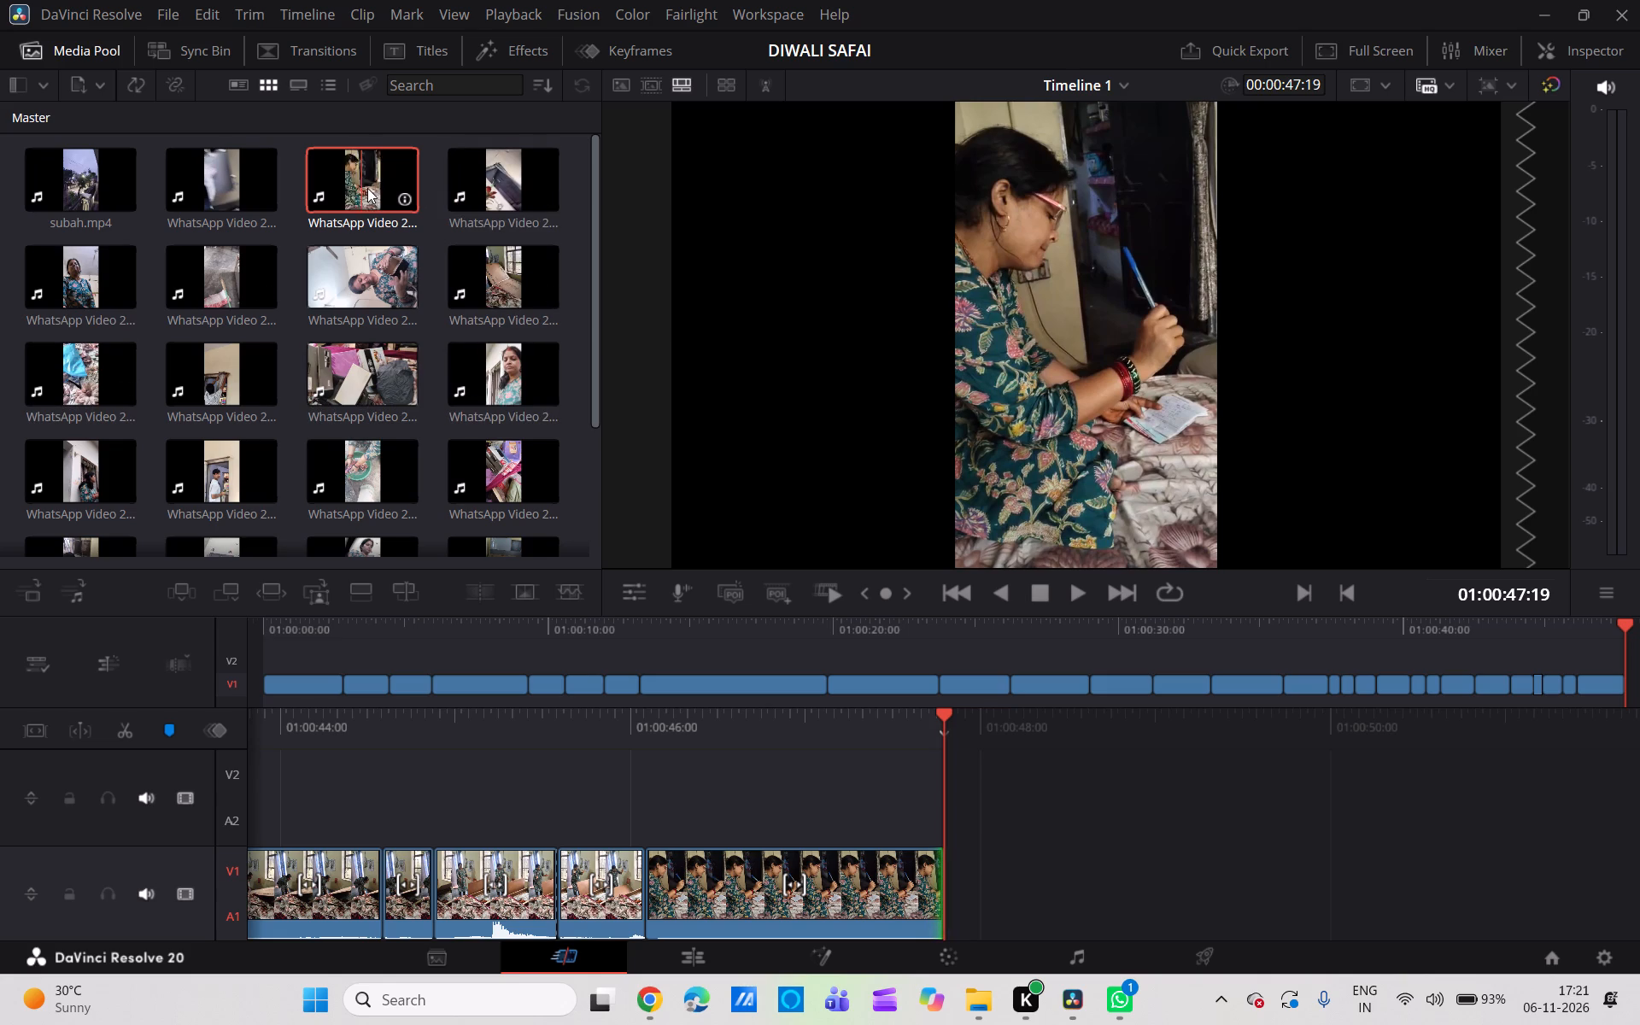
# Add the full source video of the woman writing on V1 at 01:00:47:19, directly after the last clip.
pyautogui.moveTo(371, 188); pyautogui.dragTo(967, 861)
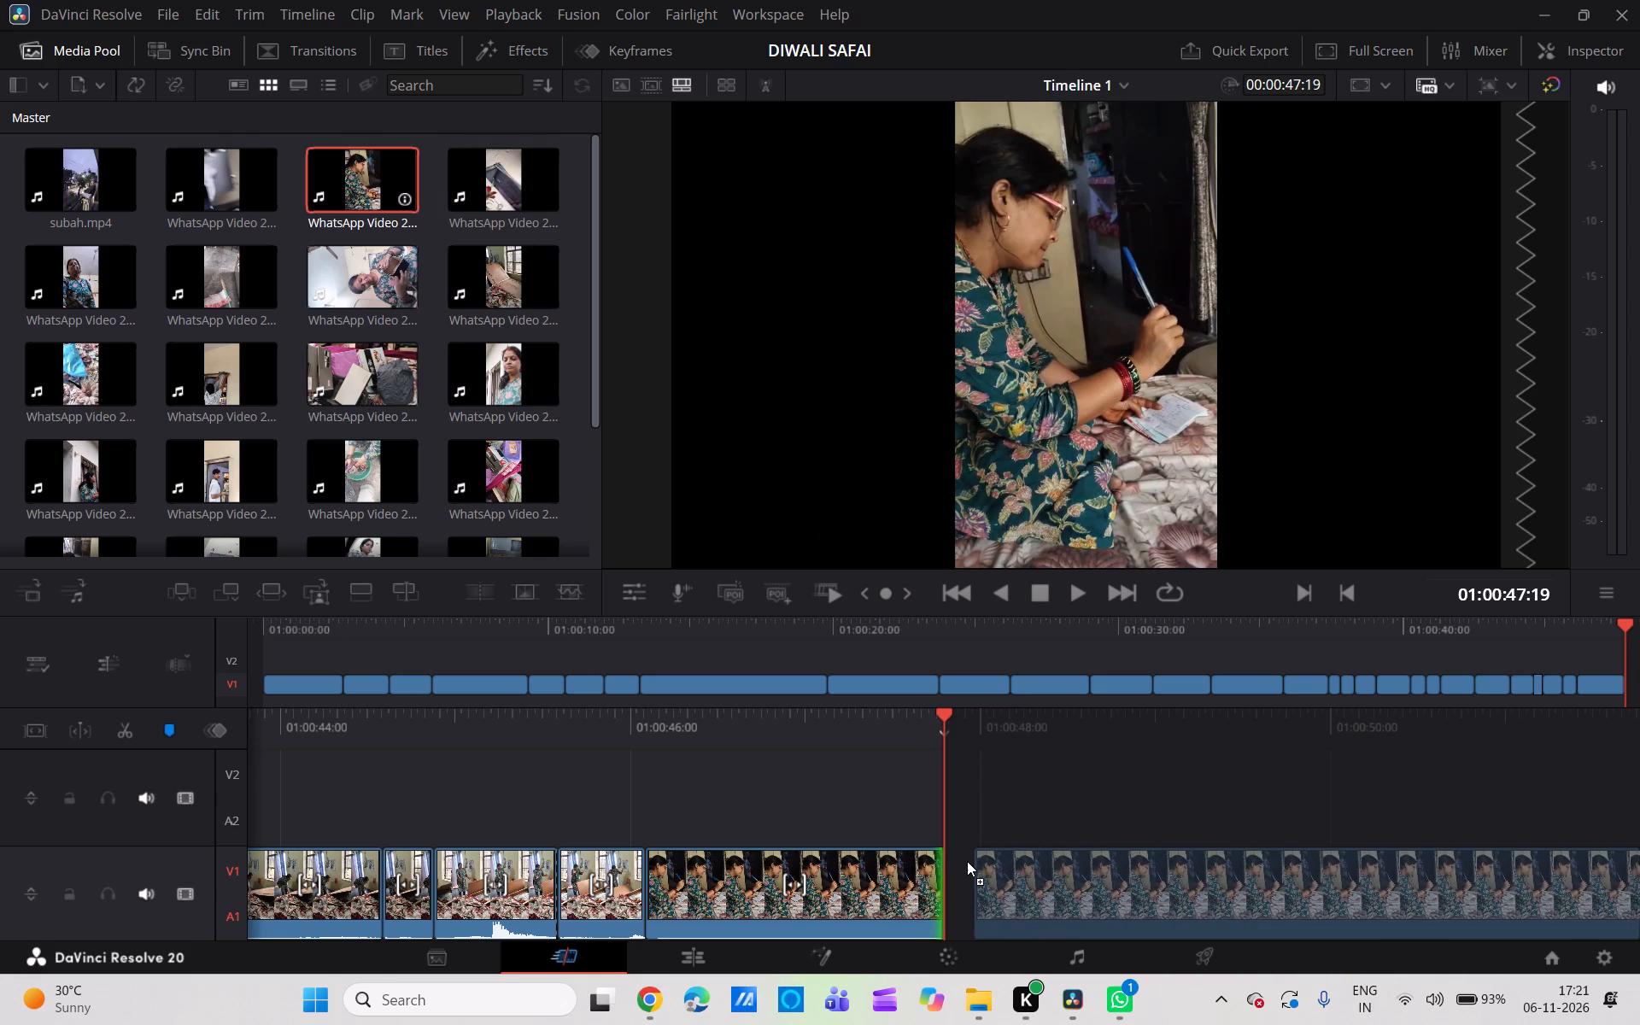
pyautogui.moveTo(967, 861); pyautogui.dragTo(951, 863)
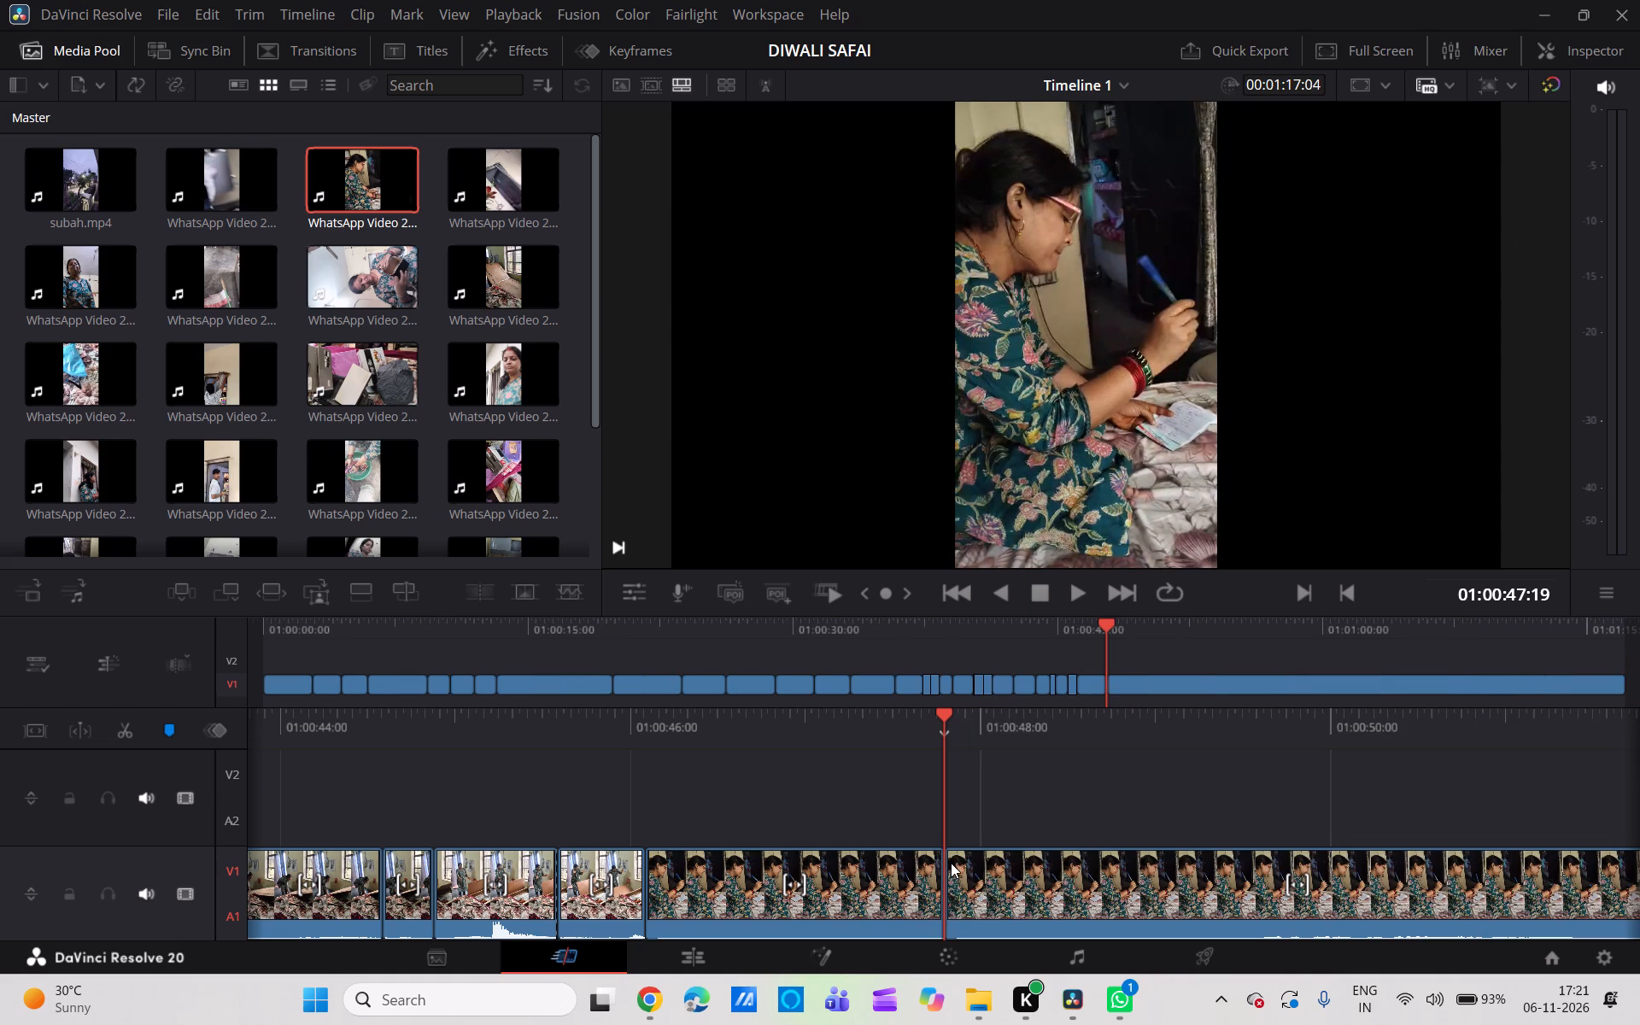
# Review the added writing clip past the shot of the seated man and split it at 01:00:56:13.
pyautogui.hscroll(-2, 1239, 700)
pyautogui.hscroll(-2, 1274, 784)
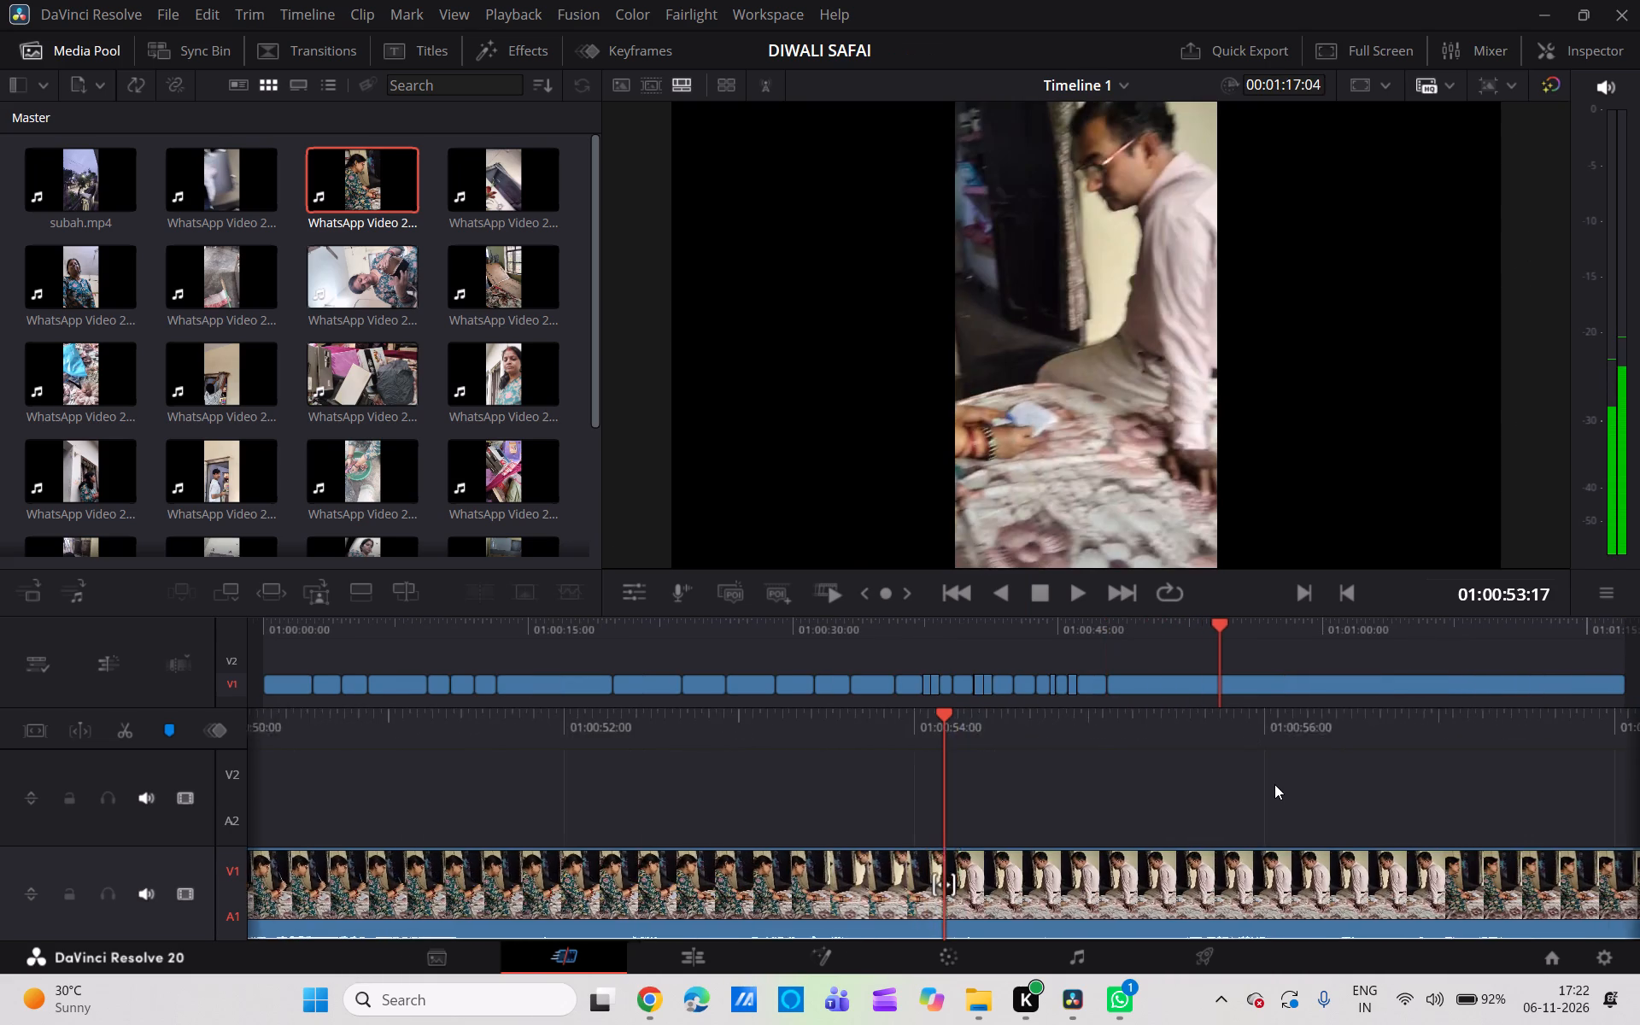
pyautogui.hscroll(-1, 1274, 784)
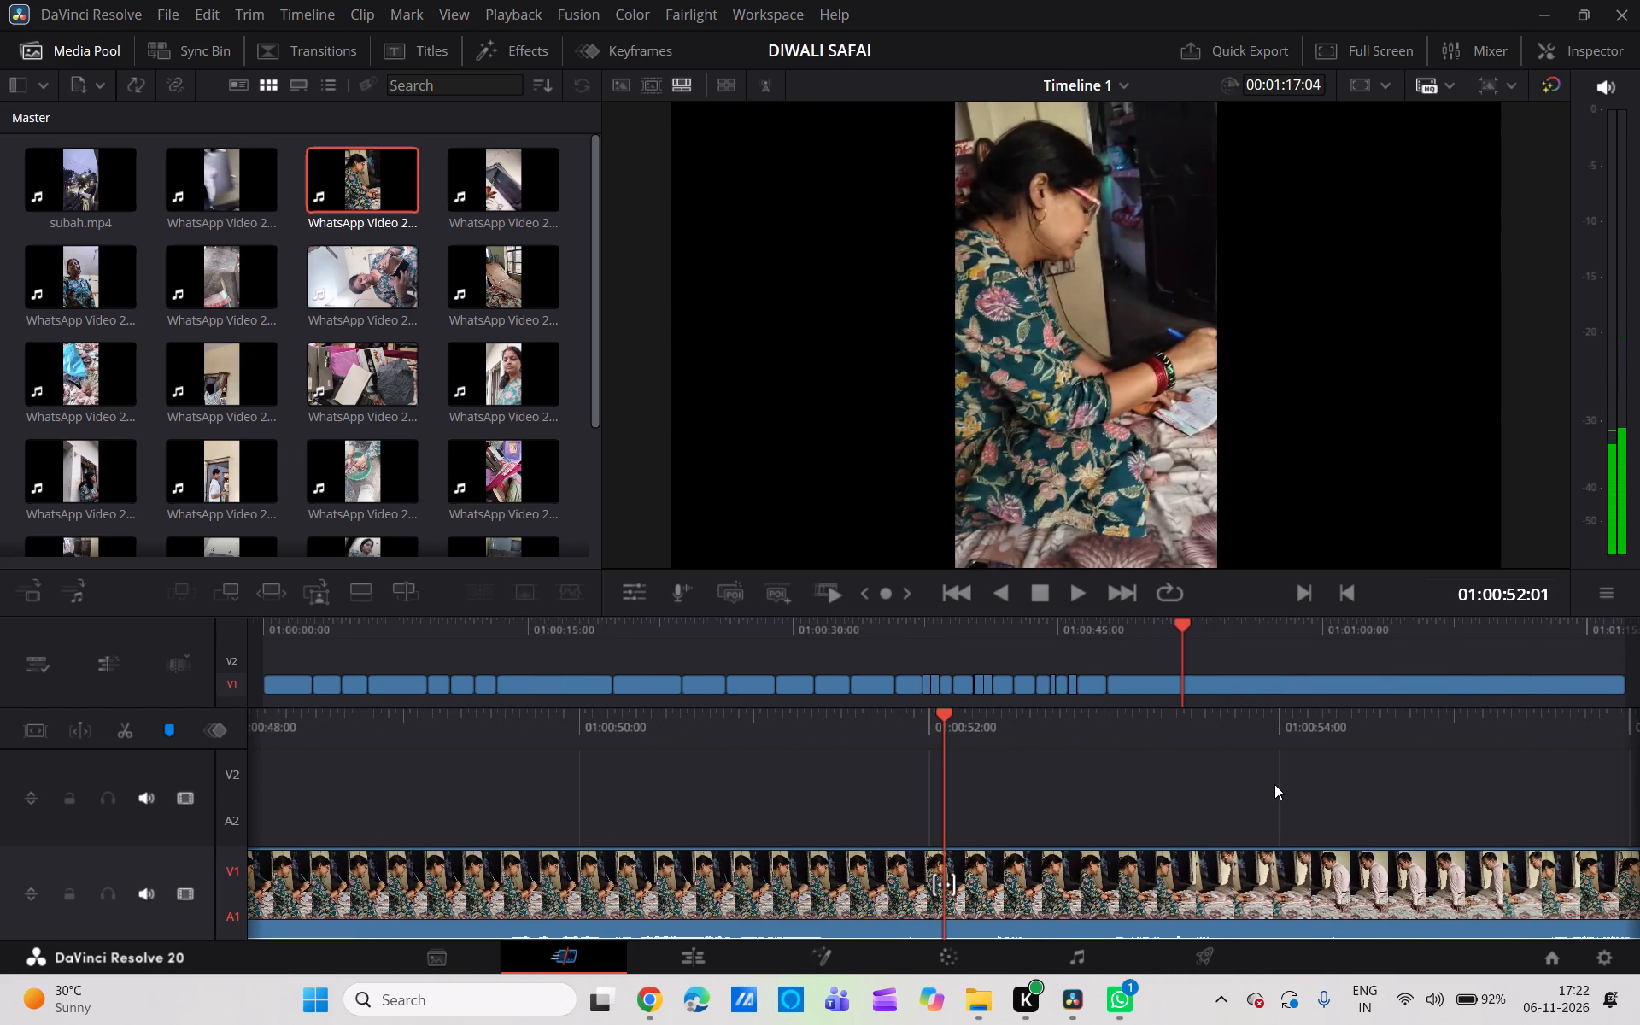
pyautogui.hscroll(-1, 1274, 784)
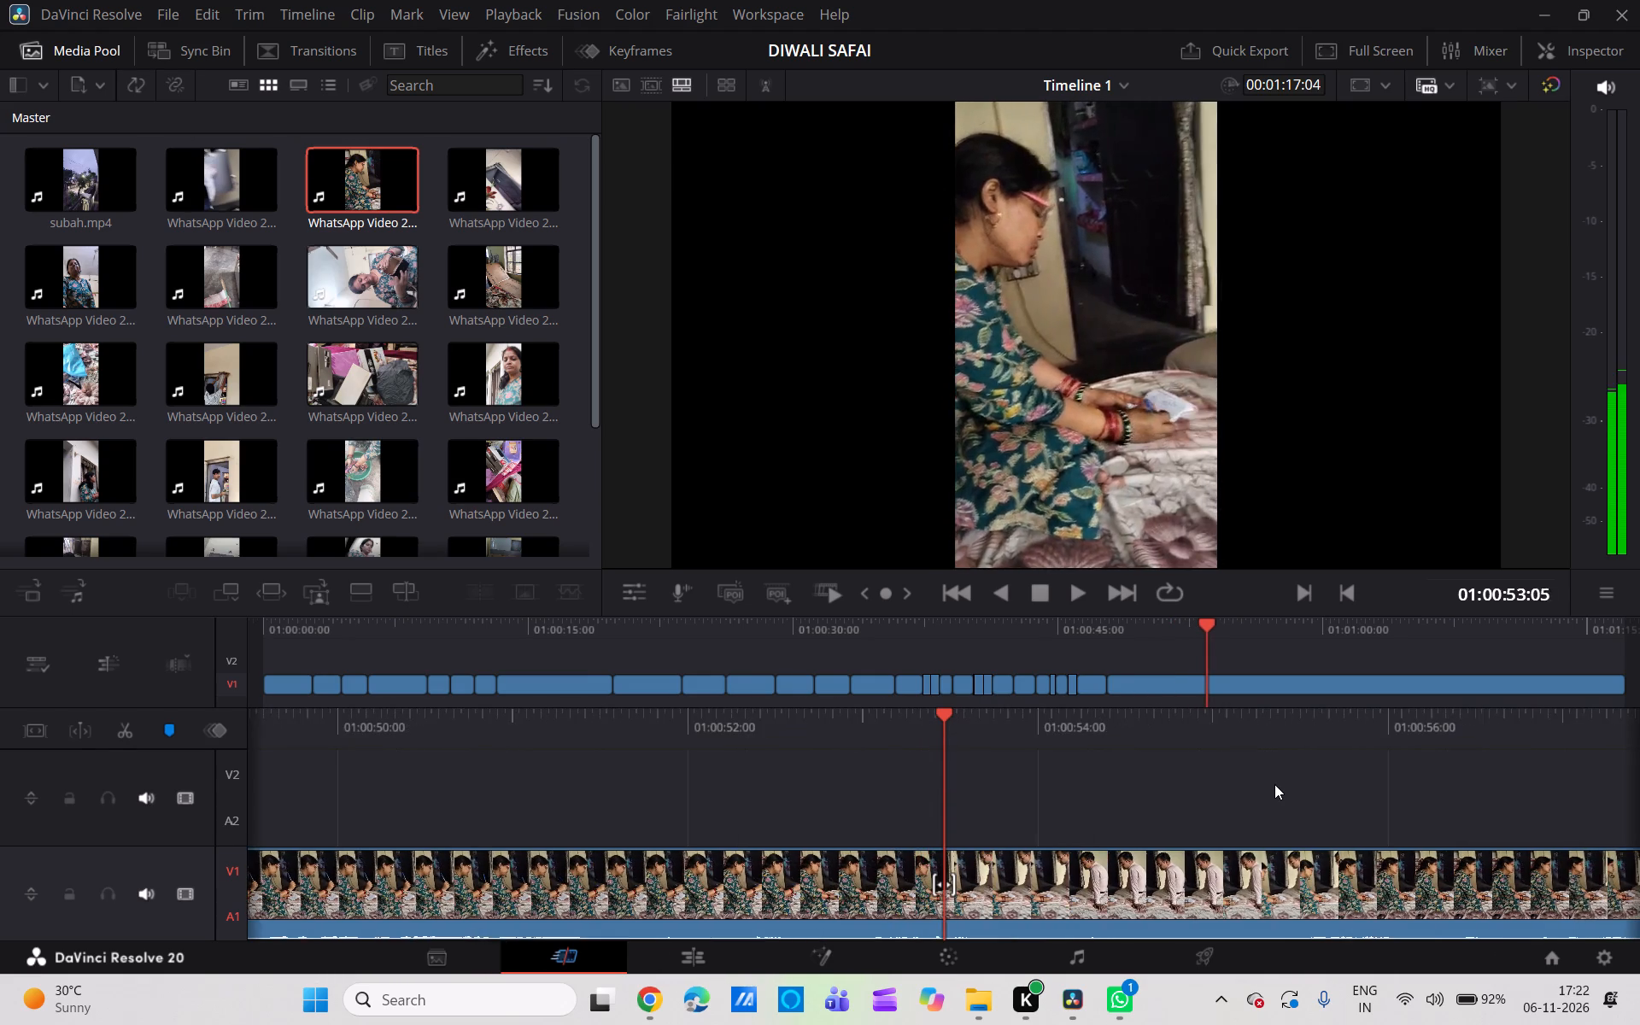
pyautogui.hscroll(-2, 1274, 784)
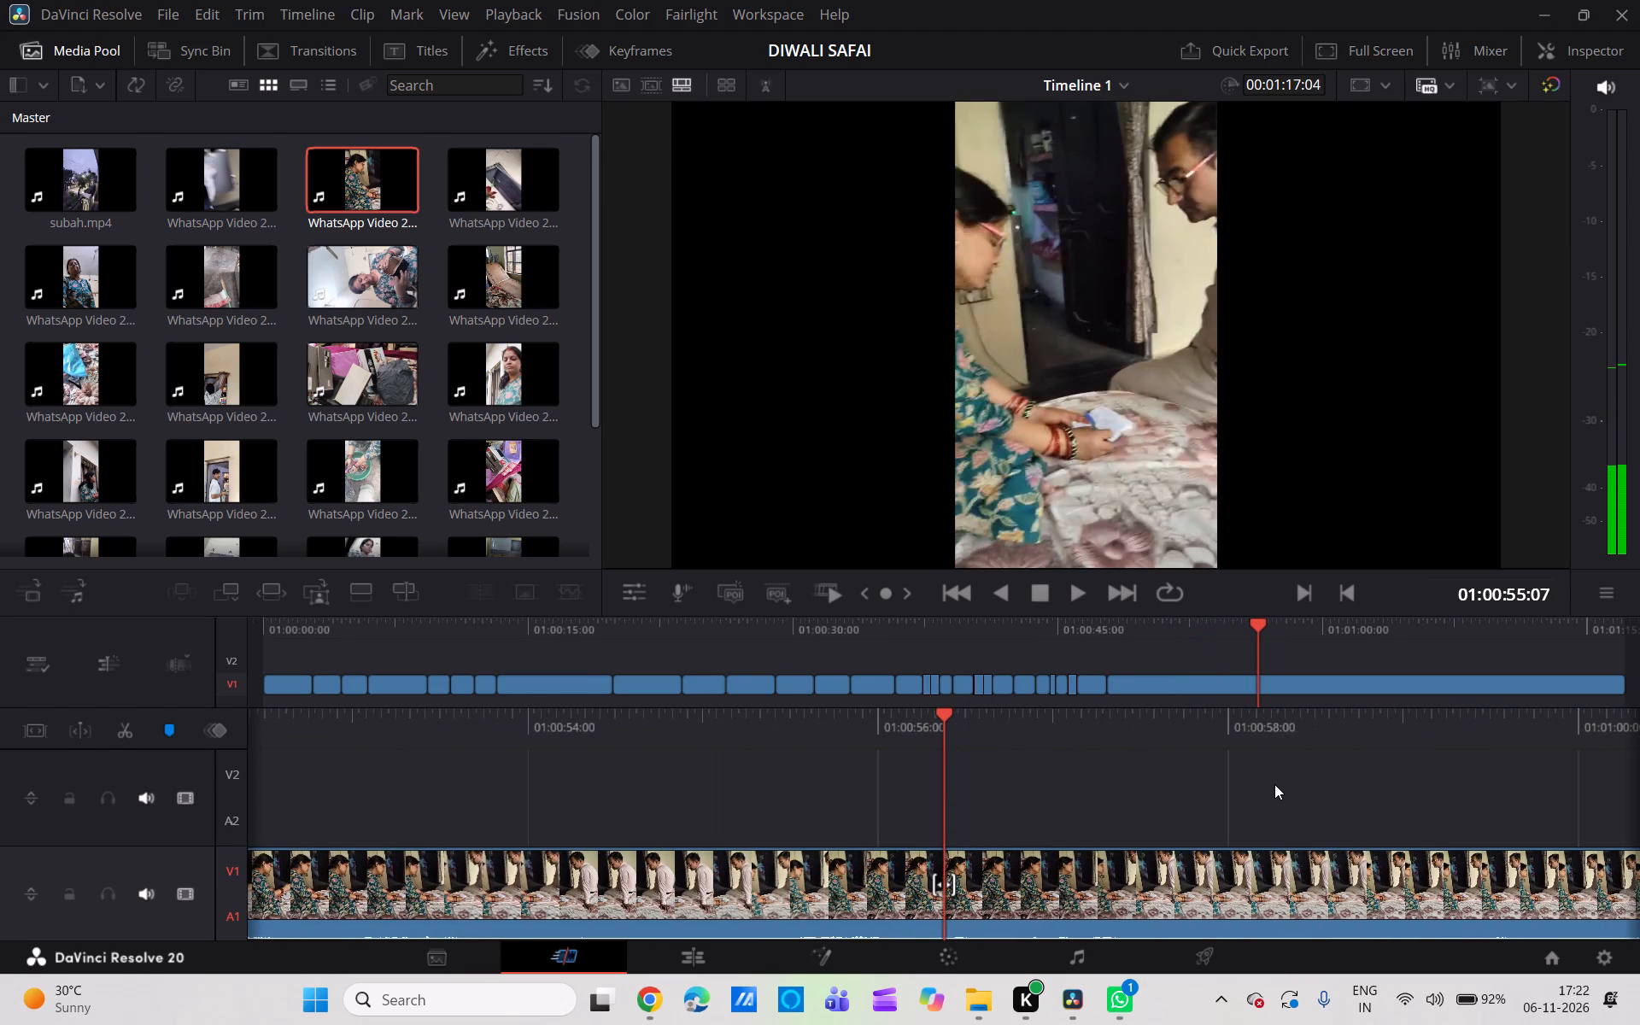
pyautogui.hscroll(-1, 1274, 784)
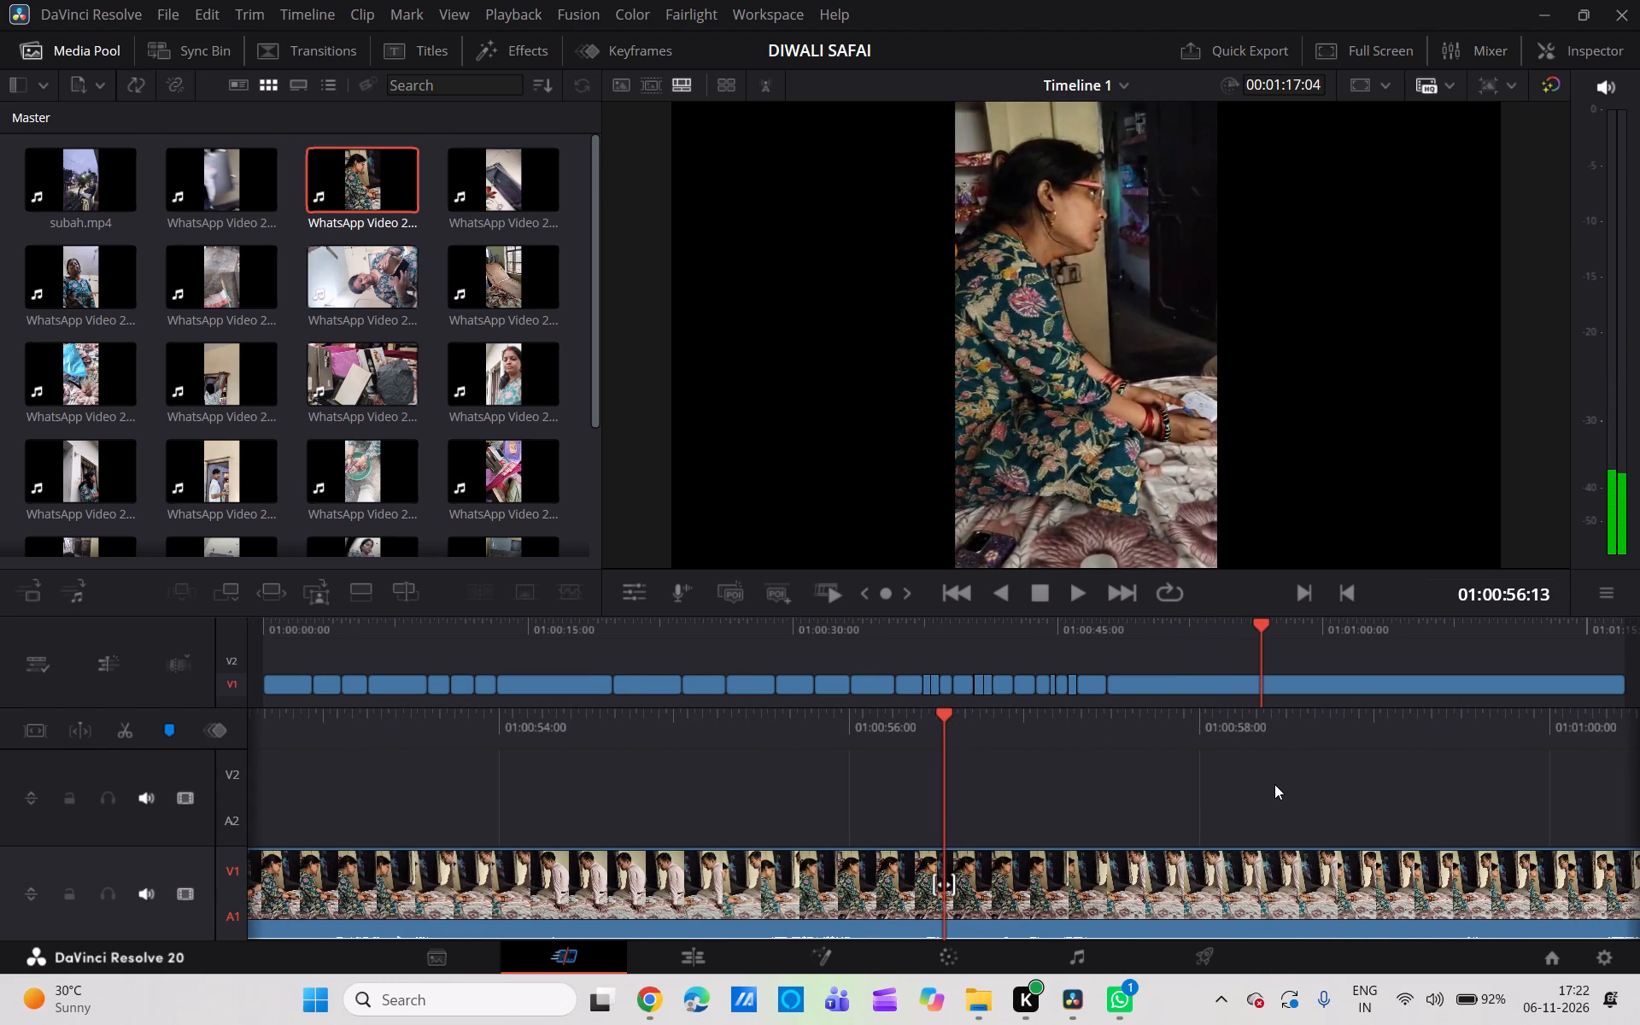
pyautogui.click(119, 727)
# Delete the part of the added writing clip before the 01:00:56:13 cut and close the gap it leaves.
pyautogui.click(458, 876)
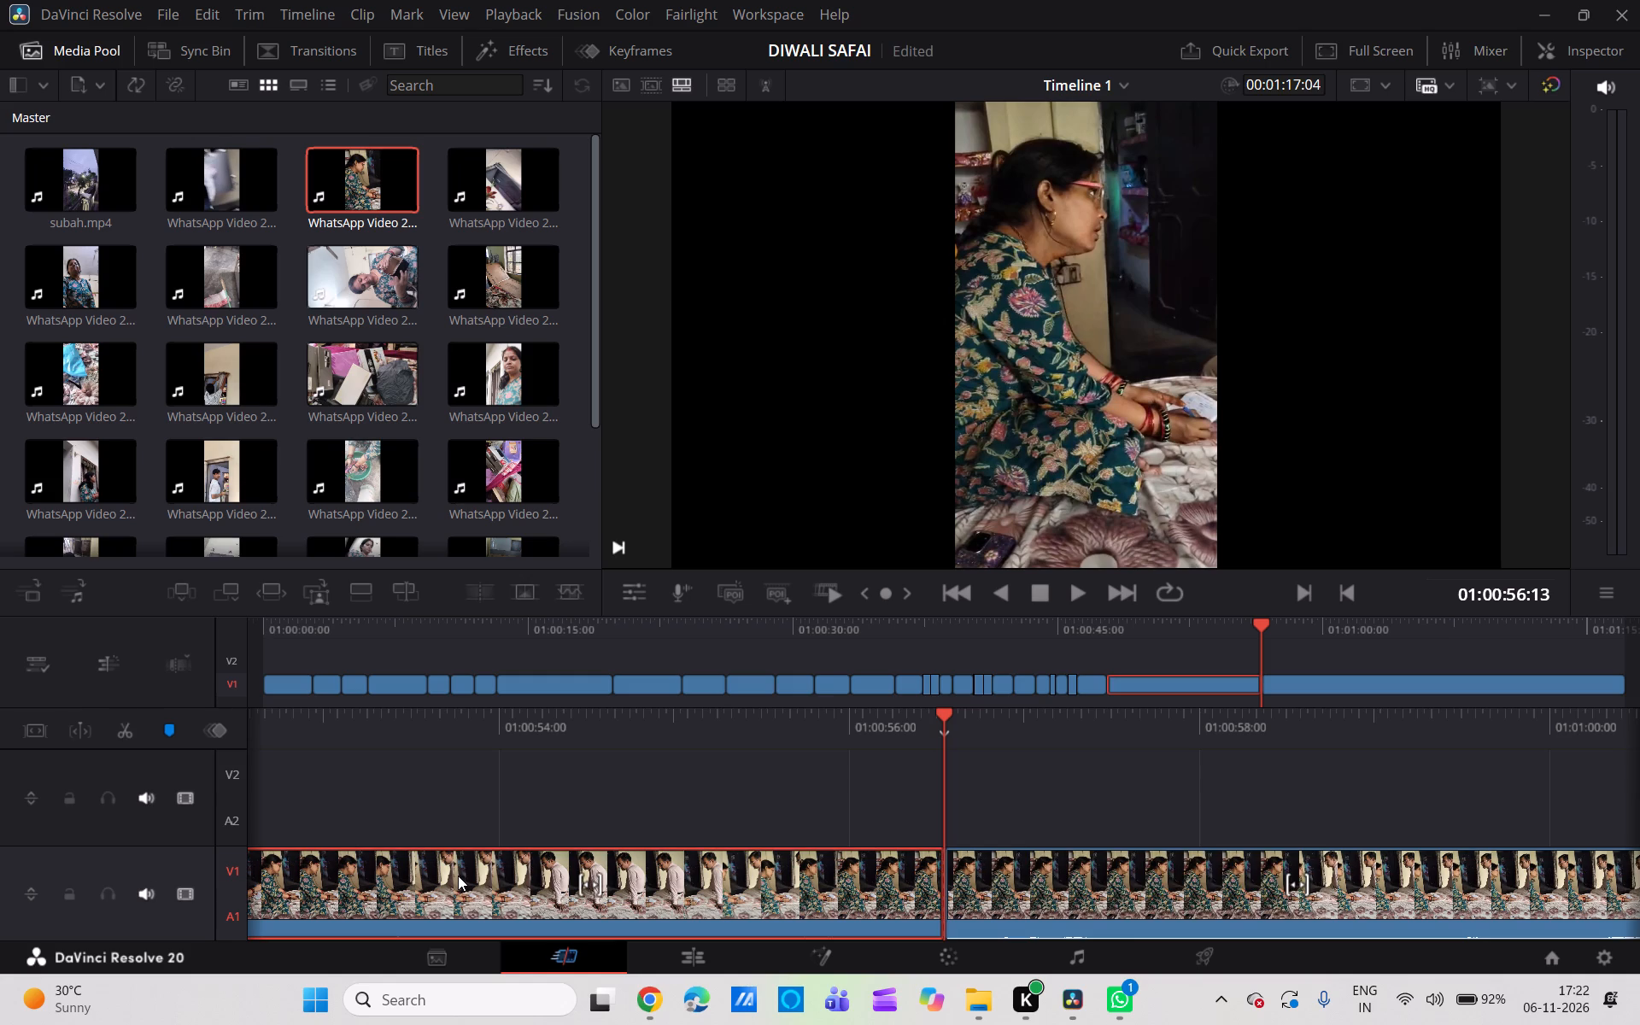
pyautogui.hscroll(7, 595, 754)
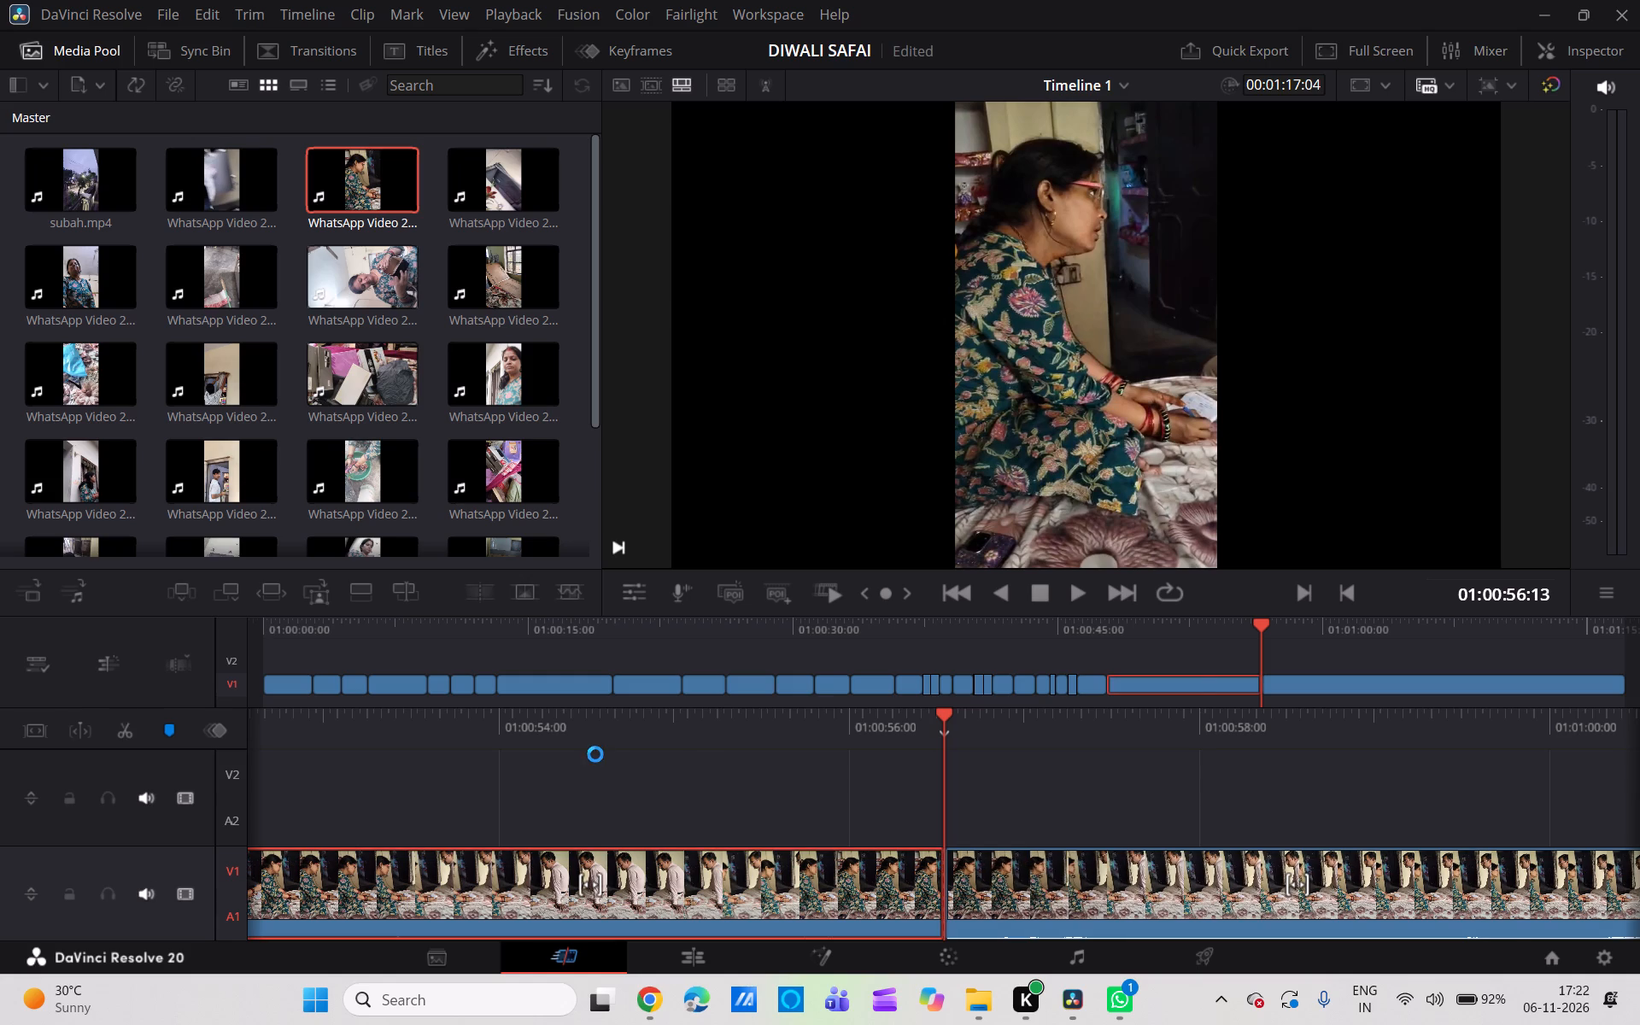
pyautogui.hscroll(2, 659, 764)
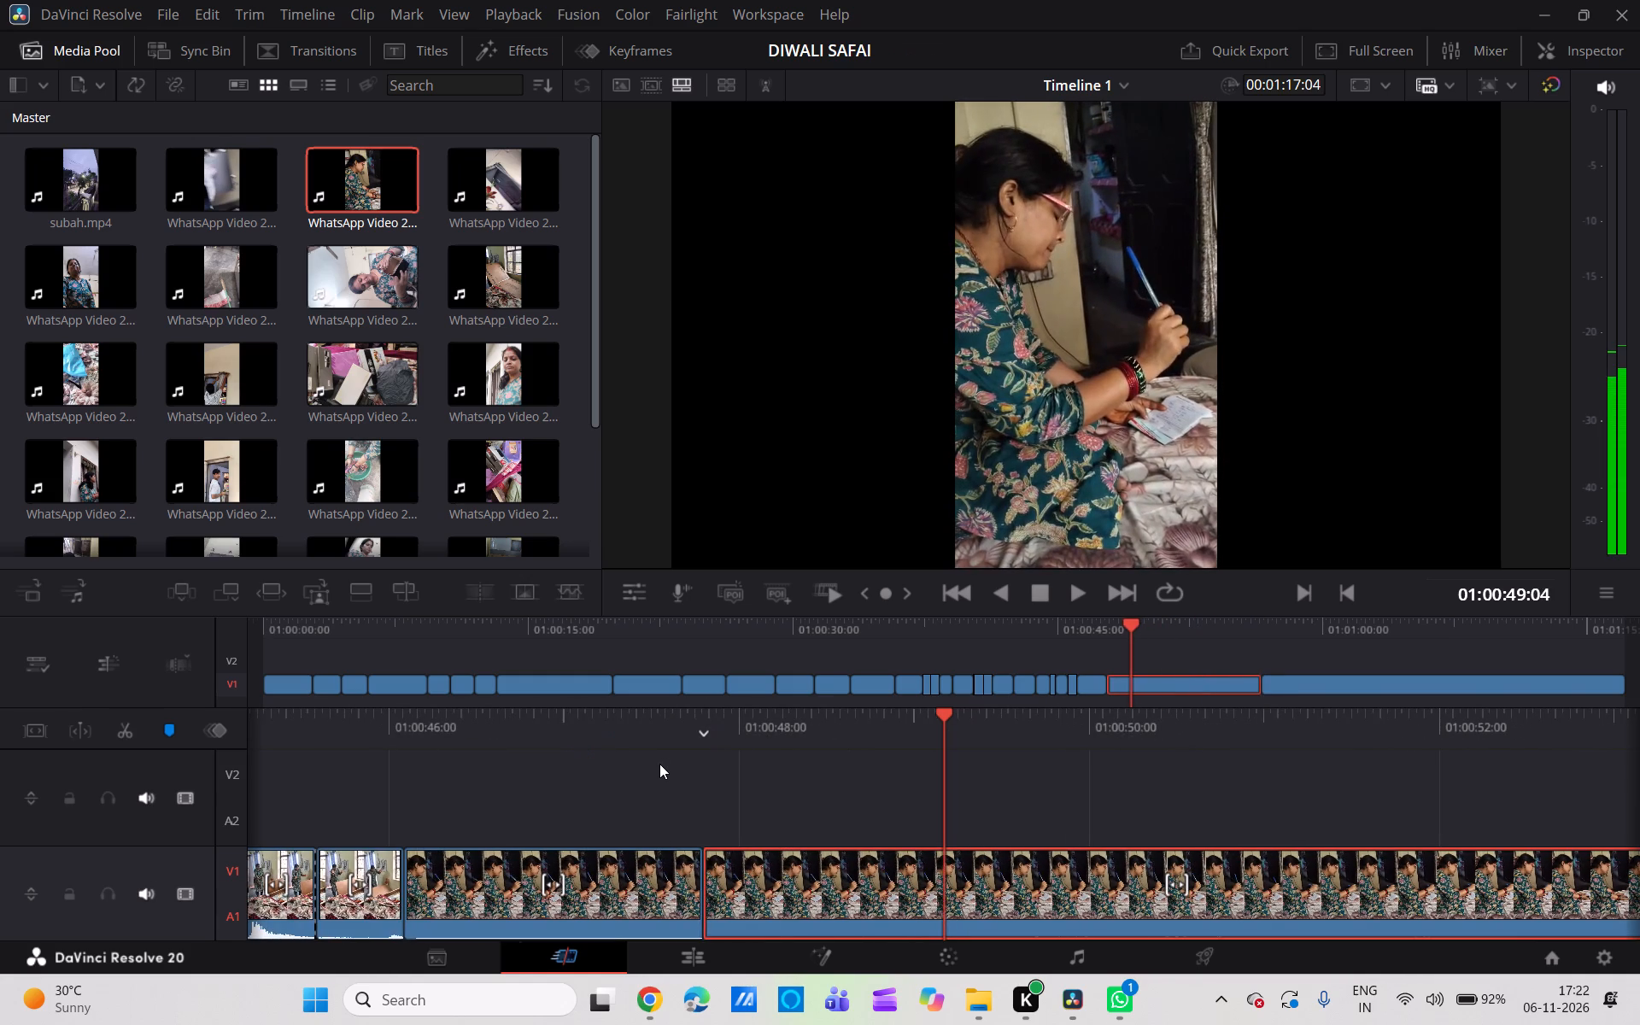
pyautogui.hscroll(1, 659, 764)
pyautogui.press('BackSpace')
pyautogui.click(659, 764)
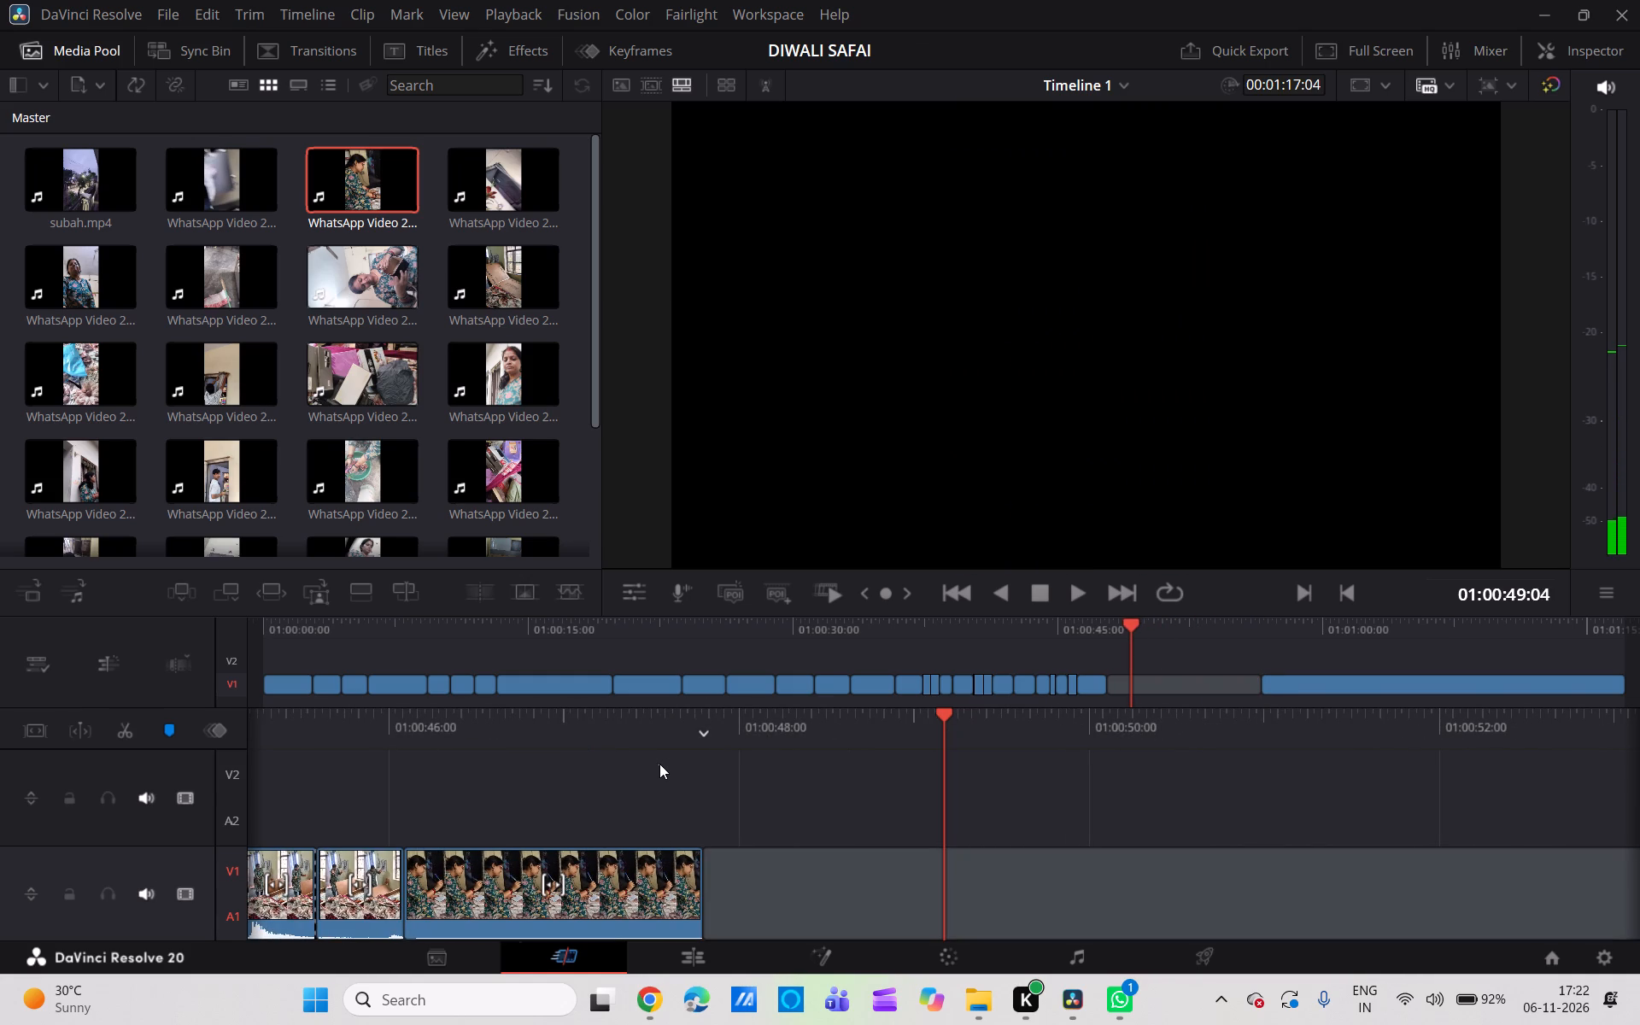
pyautogui.click(794, 926)
pyautogui.press('BackSpace')
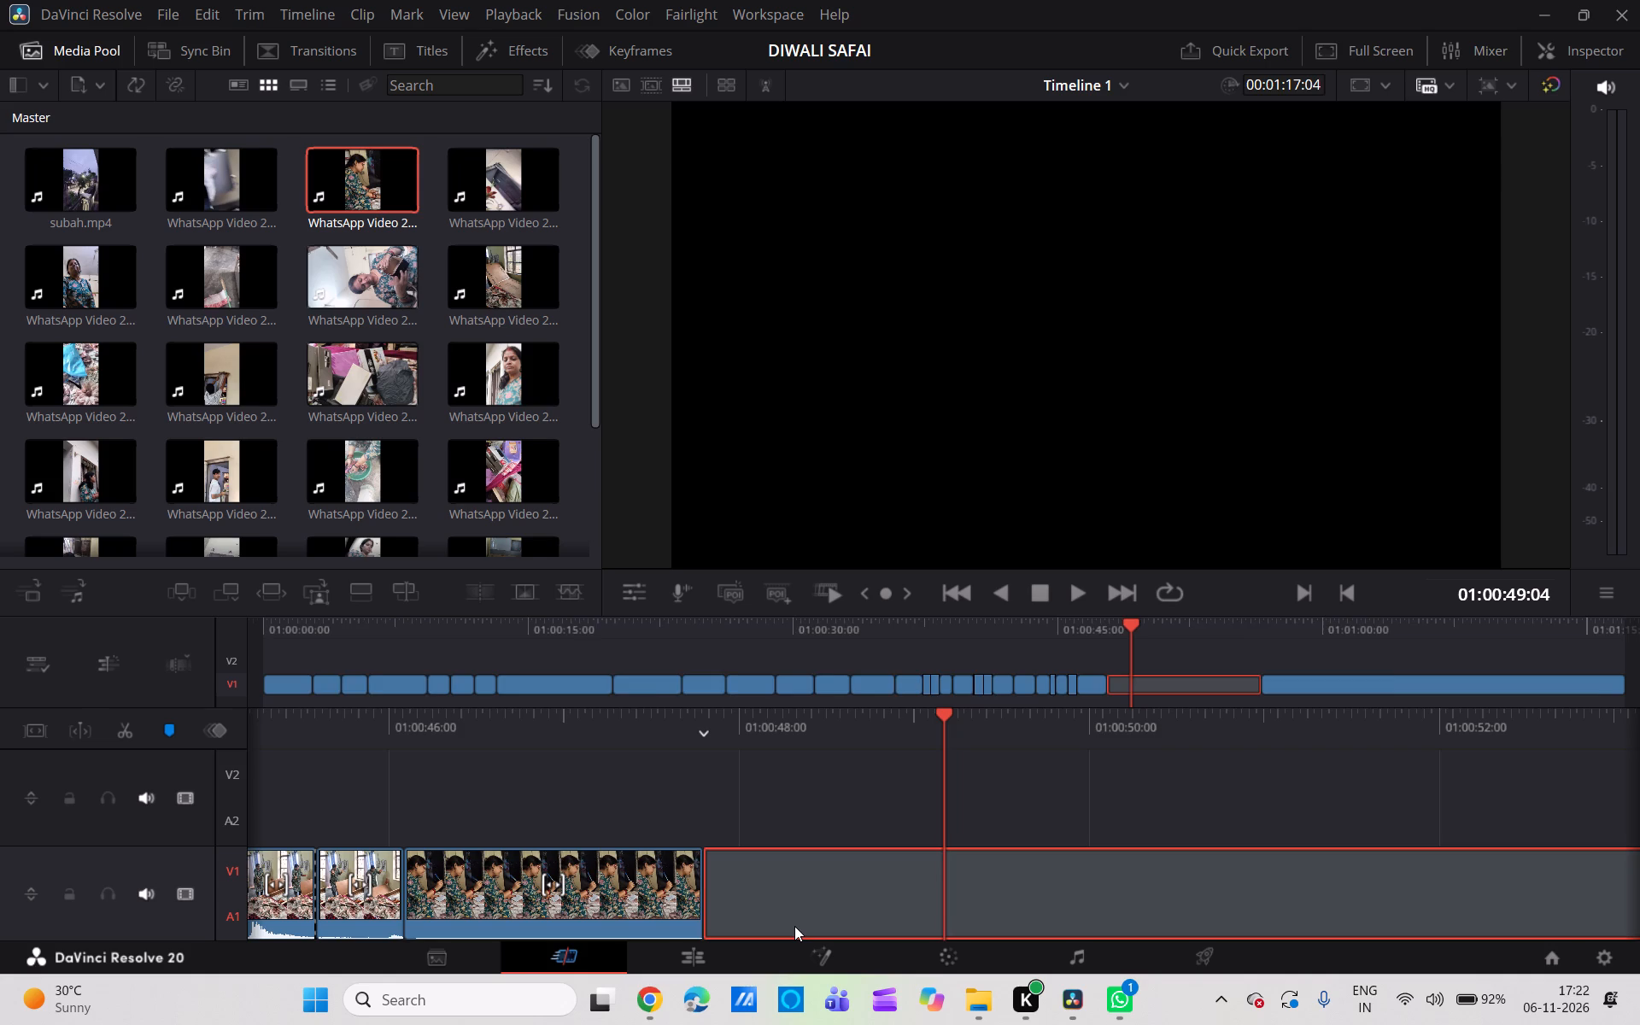
# Split the last clip at 01:00:48:10, where the woman faces the seated man, and delete everything after the cut.
pyautogui.hscroll(-1, 794, 926)
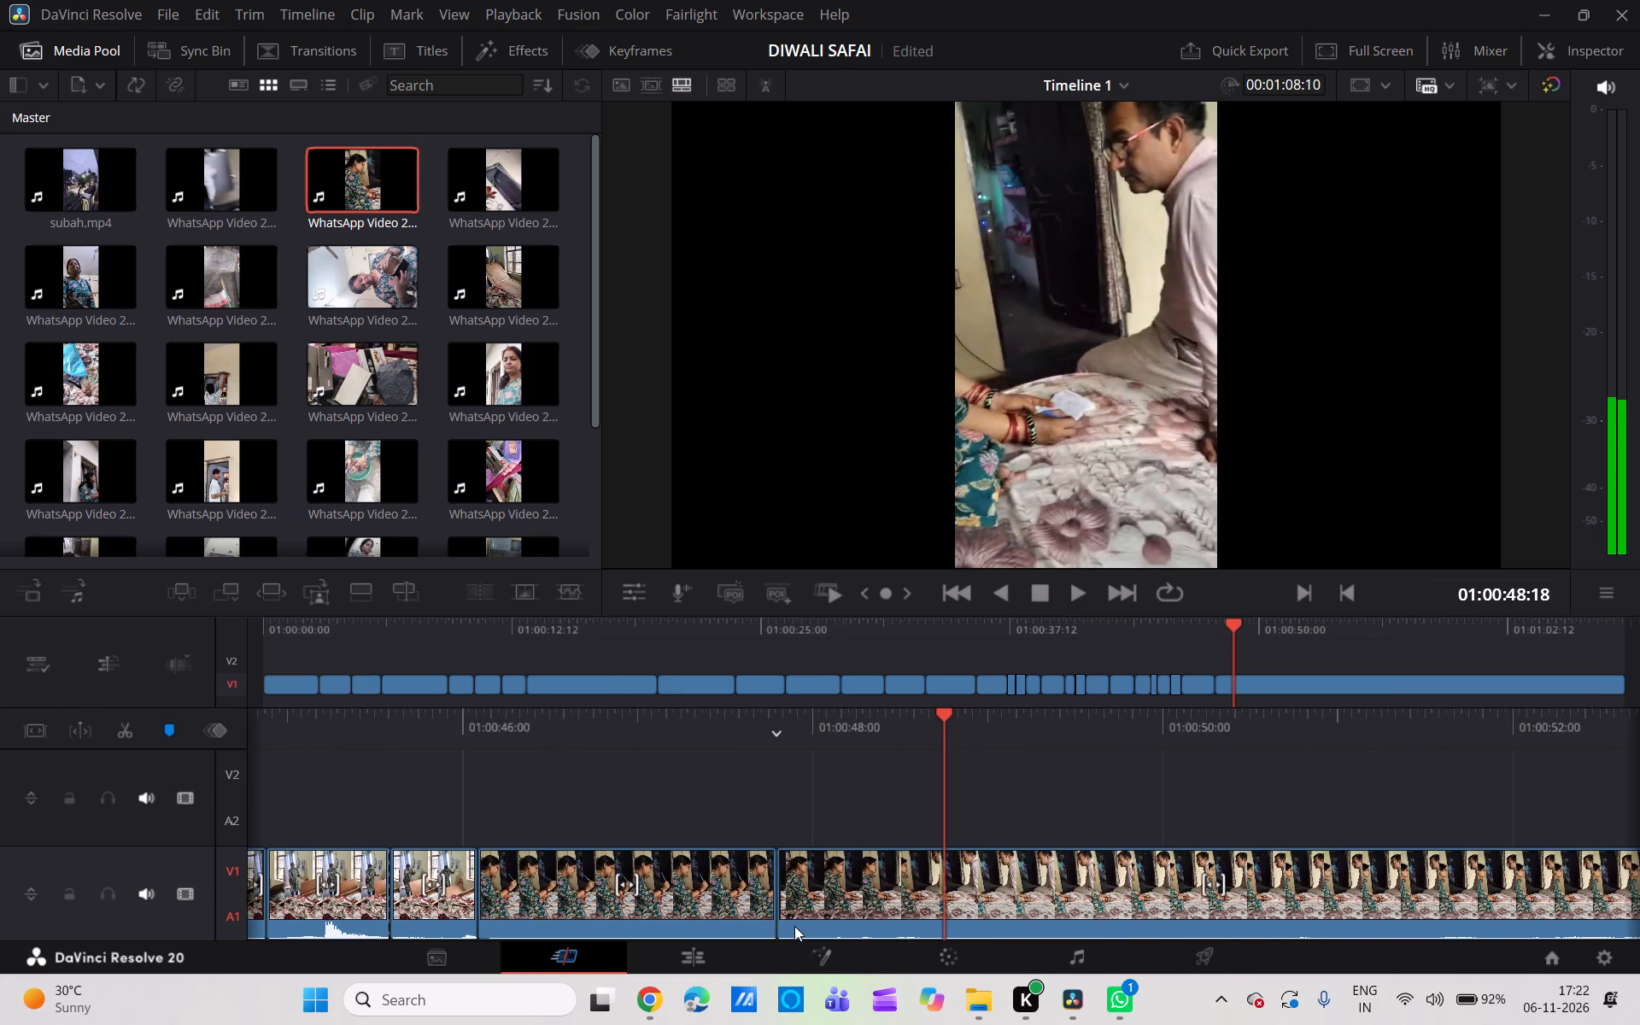
pyautogui.hscroll(-3, 794, 926)
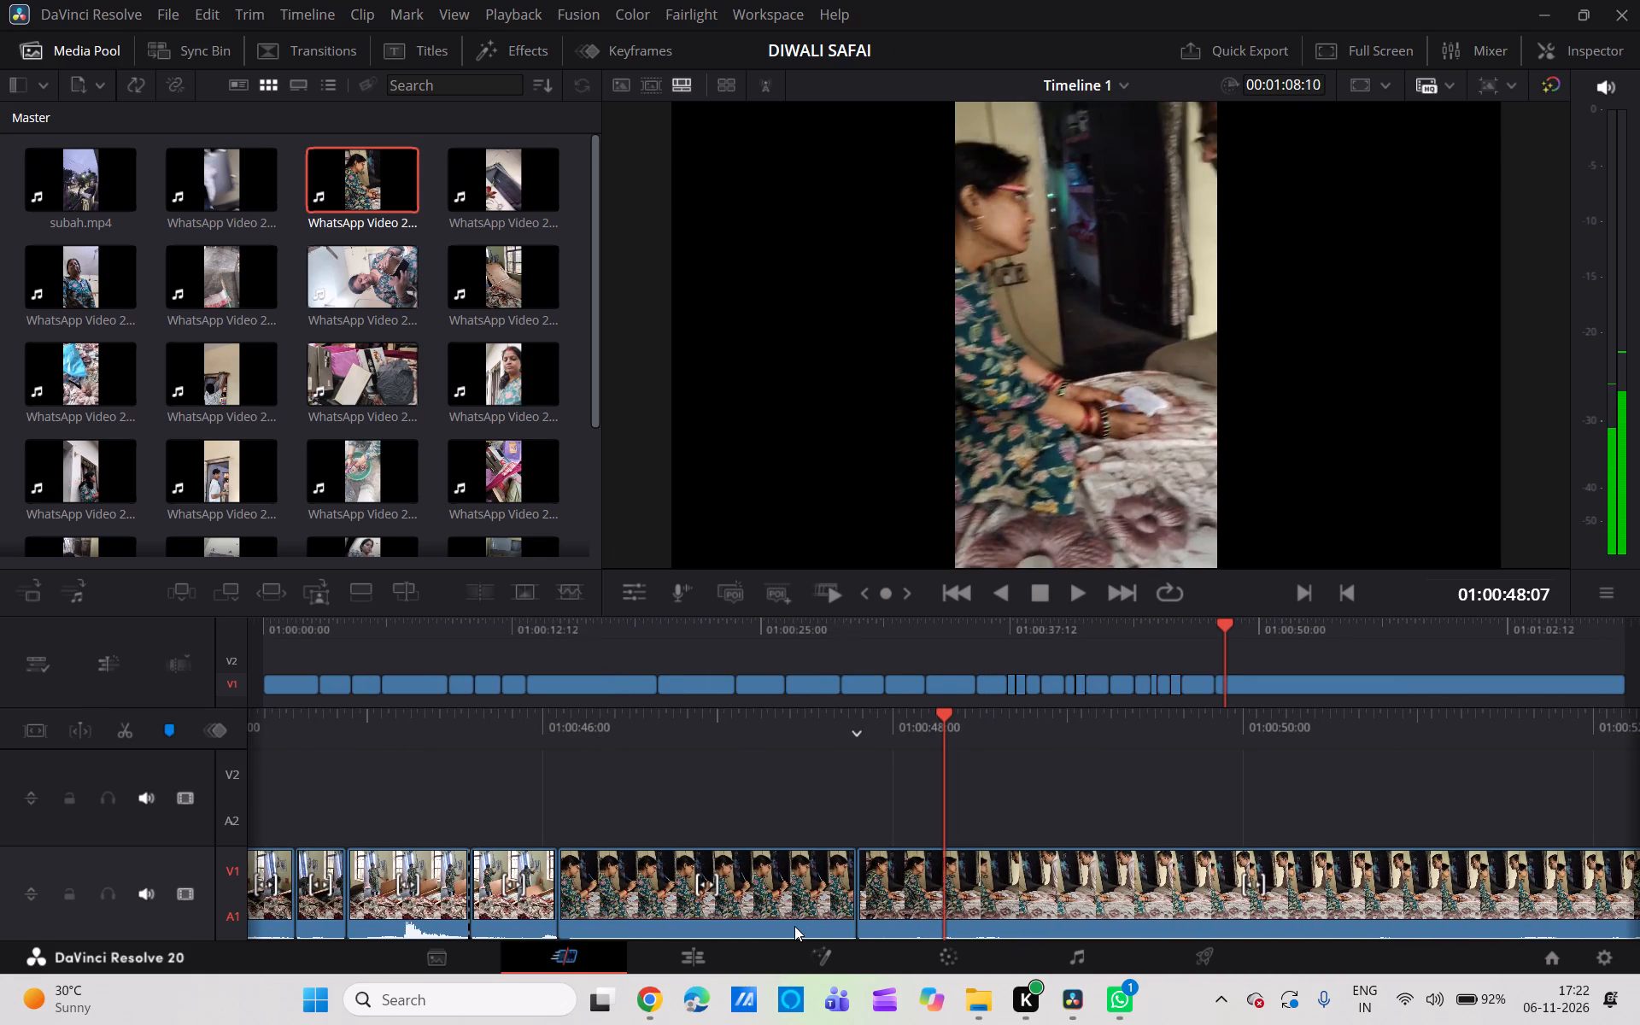
pyautogui.hscroll(-3, 794, 926)
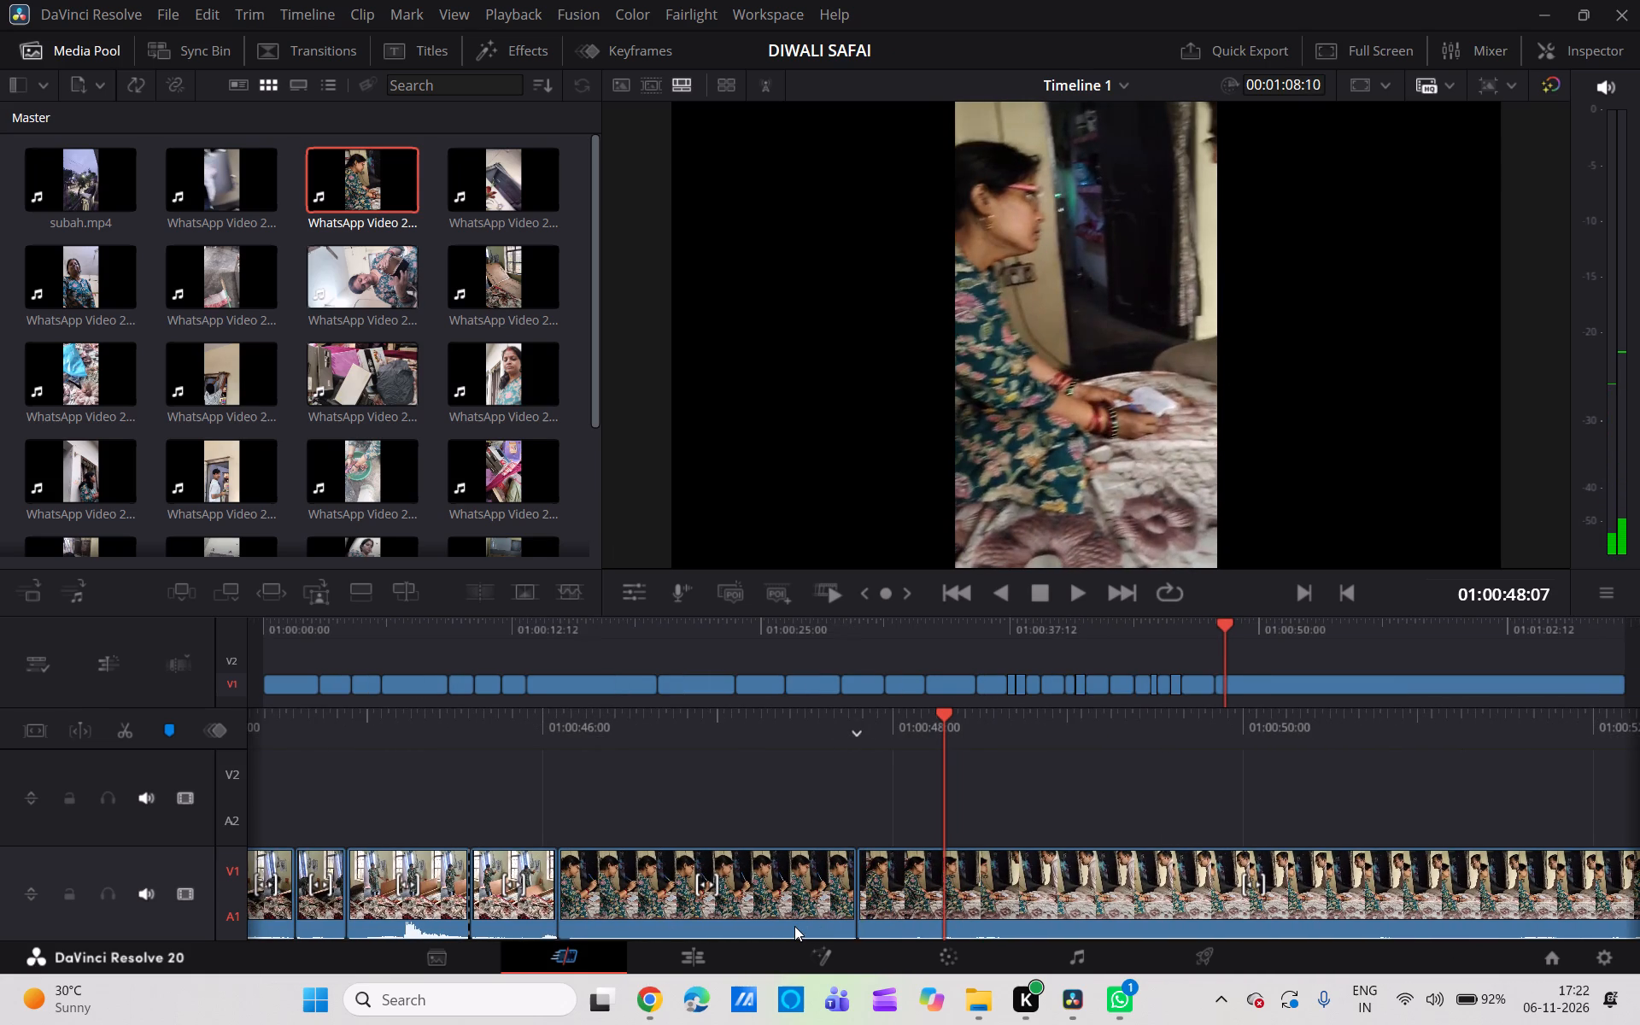
pyautogui.hscroll(-2, 794, 926)
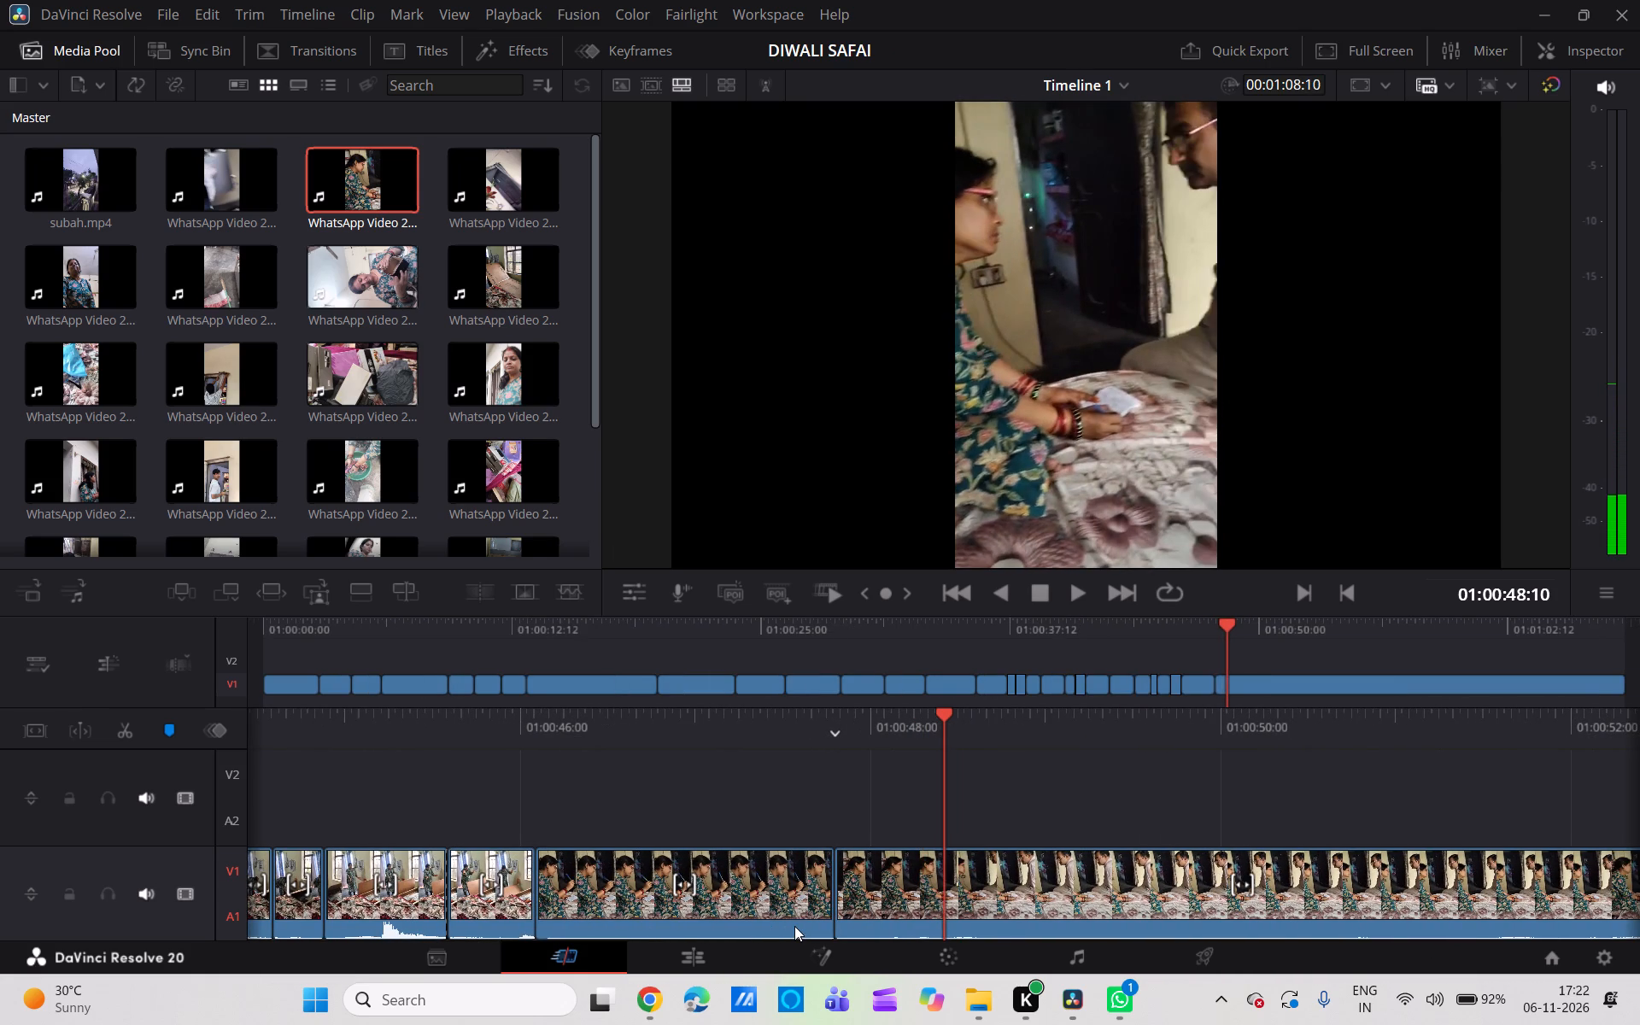
pyautogui.click(120, 724)
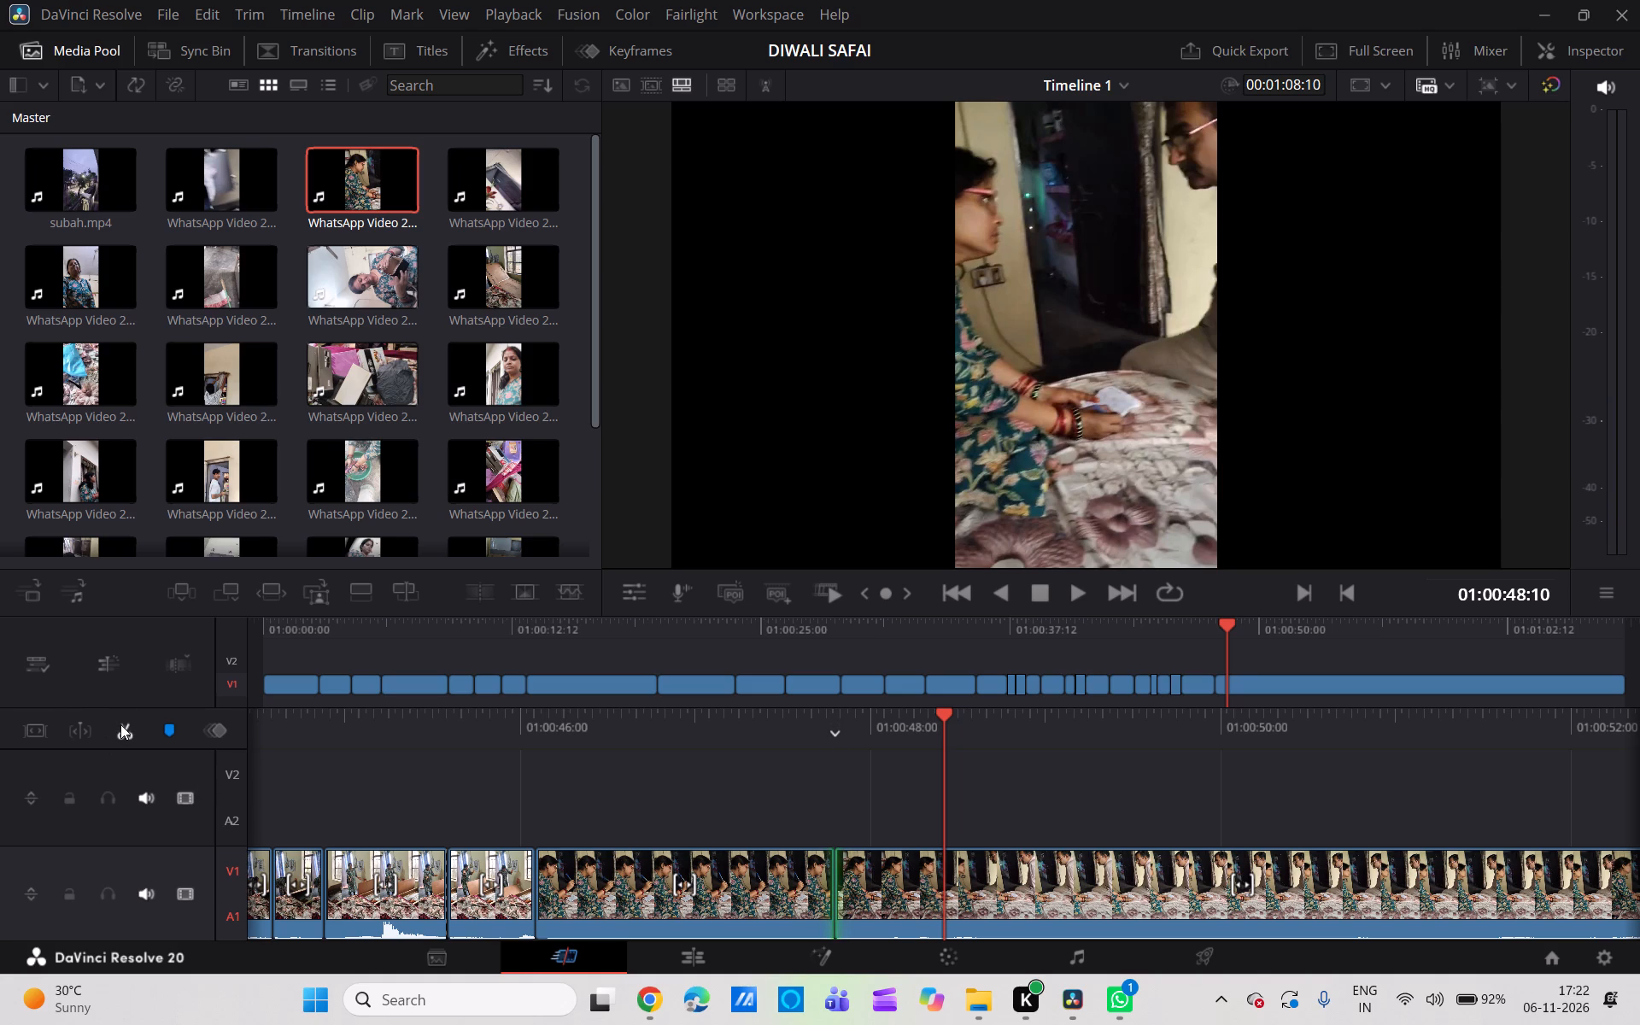
pyautogui.click(1064, 893)
pyautogui.press('BackSpace')
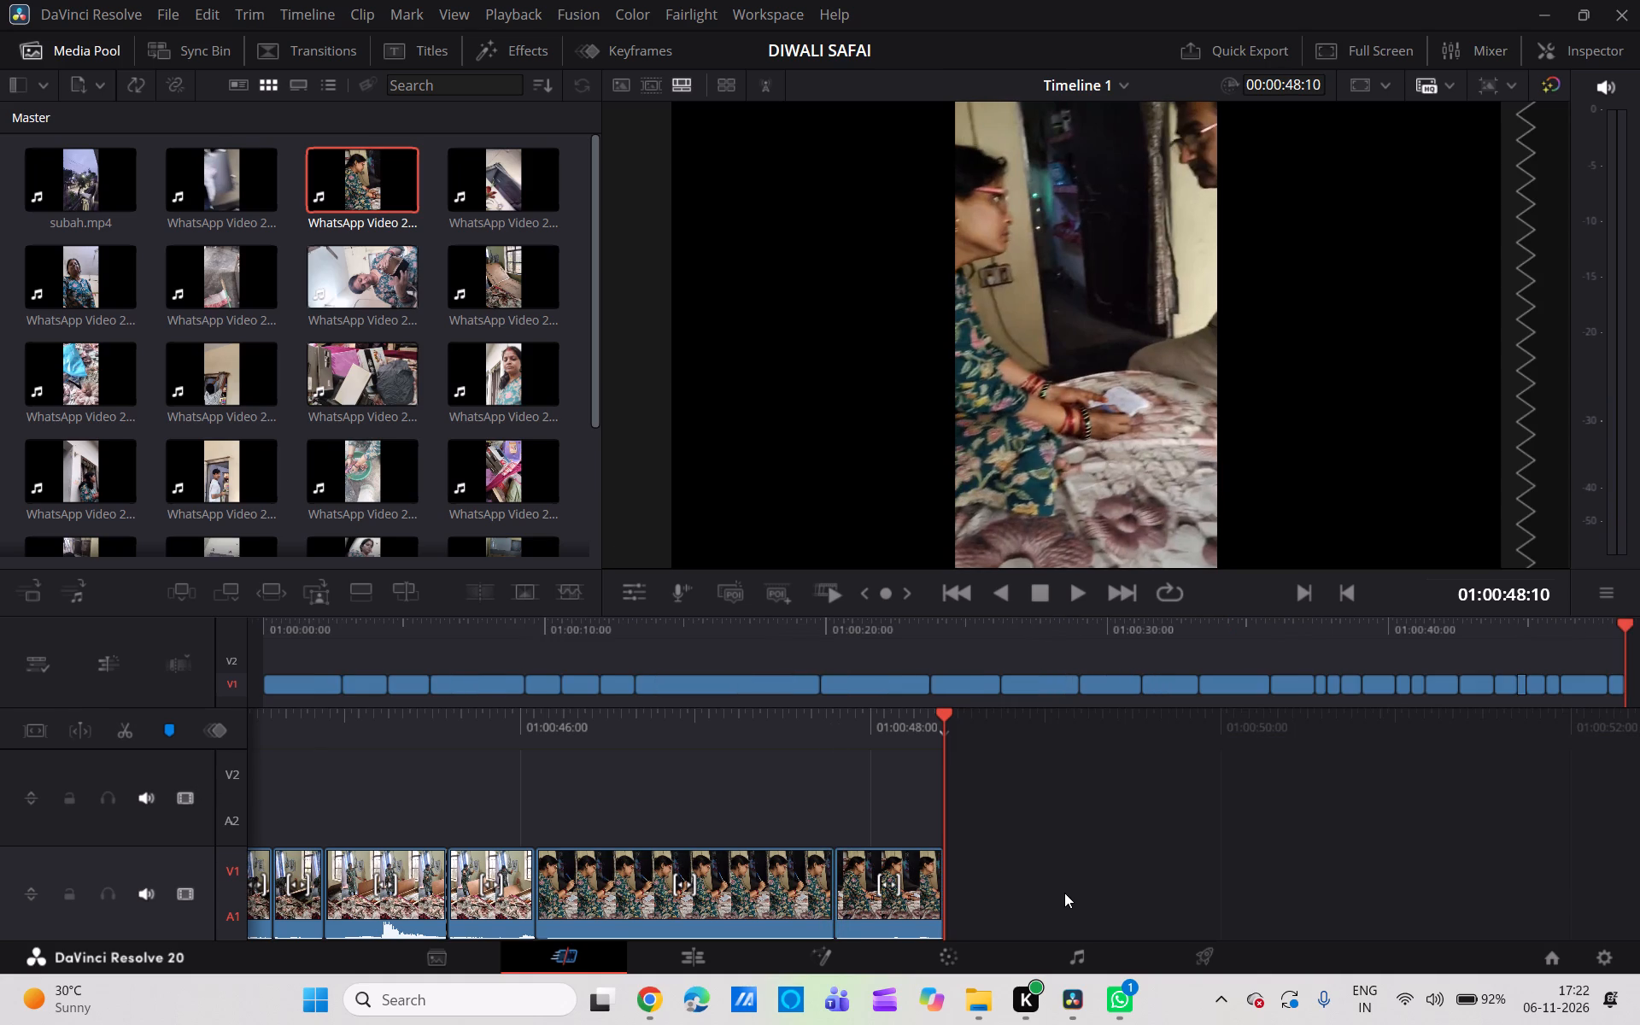
# Review the timeline from its start, split the dusk tree clip at 01:00:07:17, delete the part after the cut and close the gap.
pyautogui.hscroll(-2, 1098, 898)
pyautogui.hscroll(20, 881, 776)
pyautogui.hscroll(20, 881, 776)
pyautogui.hscroll(20, 881, 776)
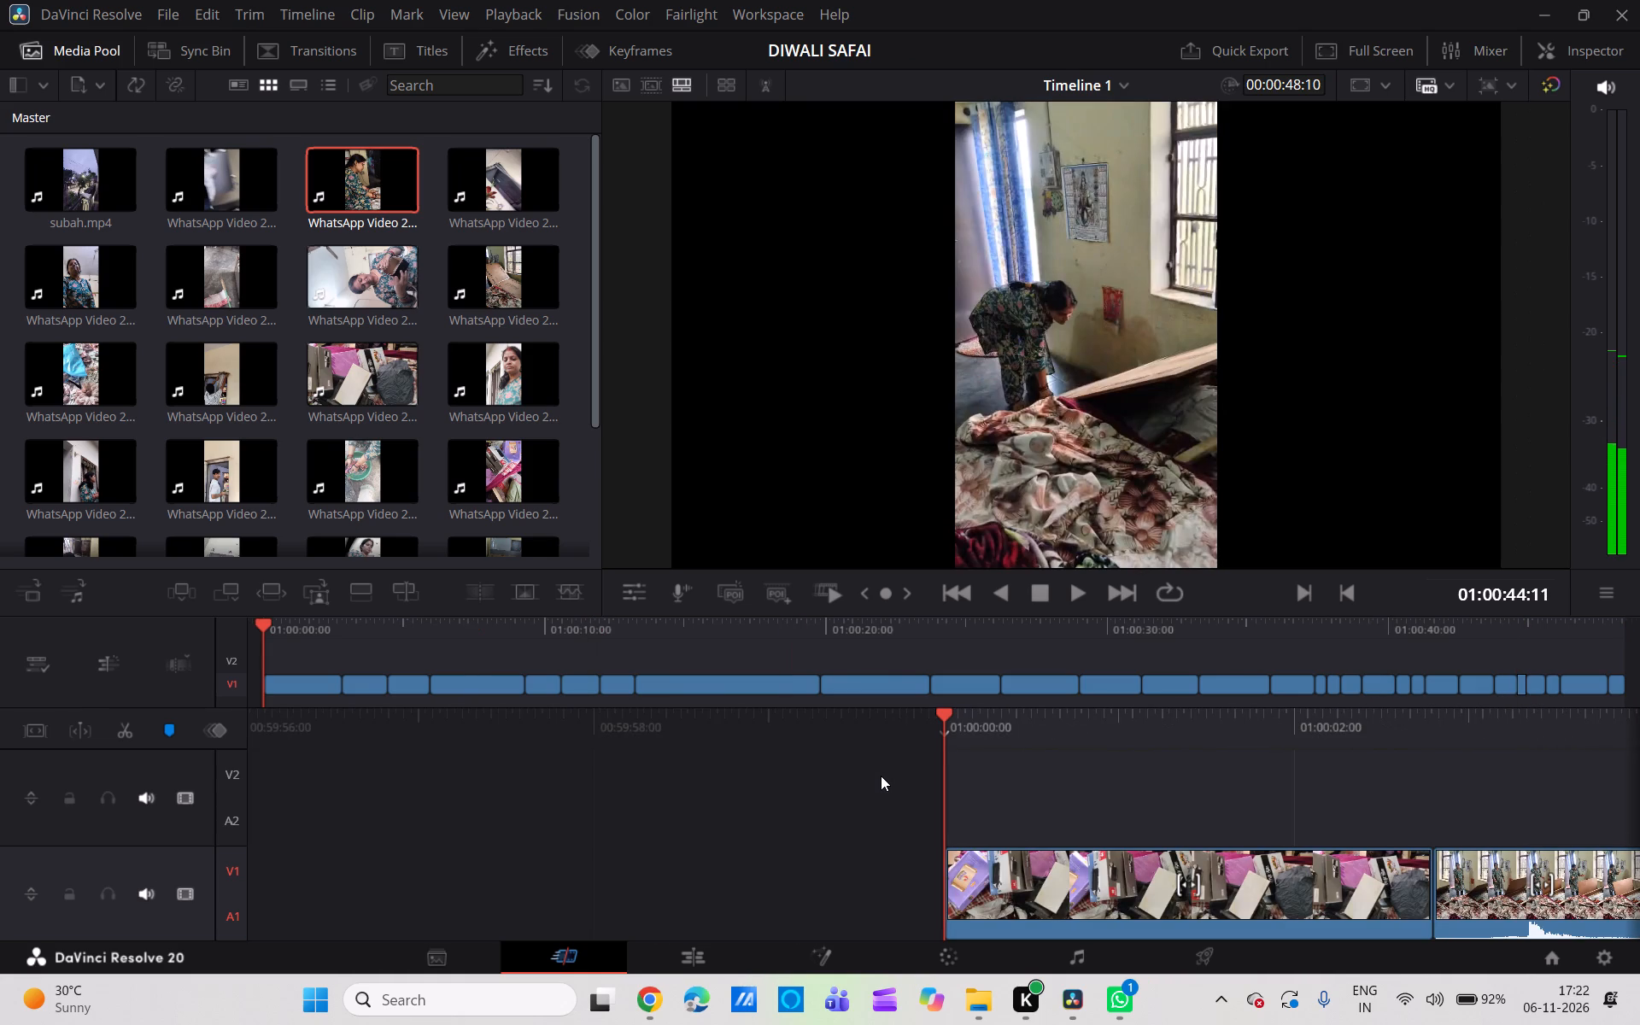
pyautogui.click(1078, 589)
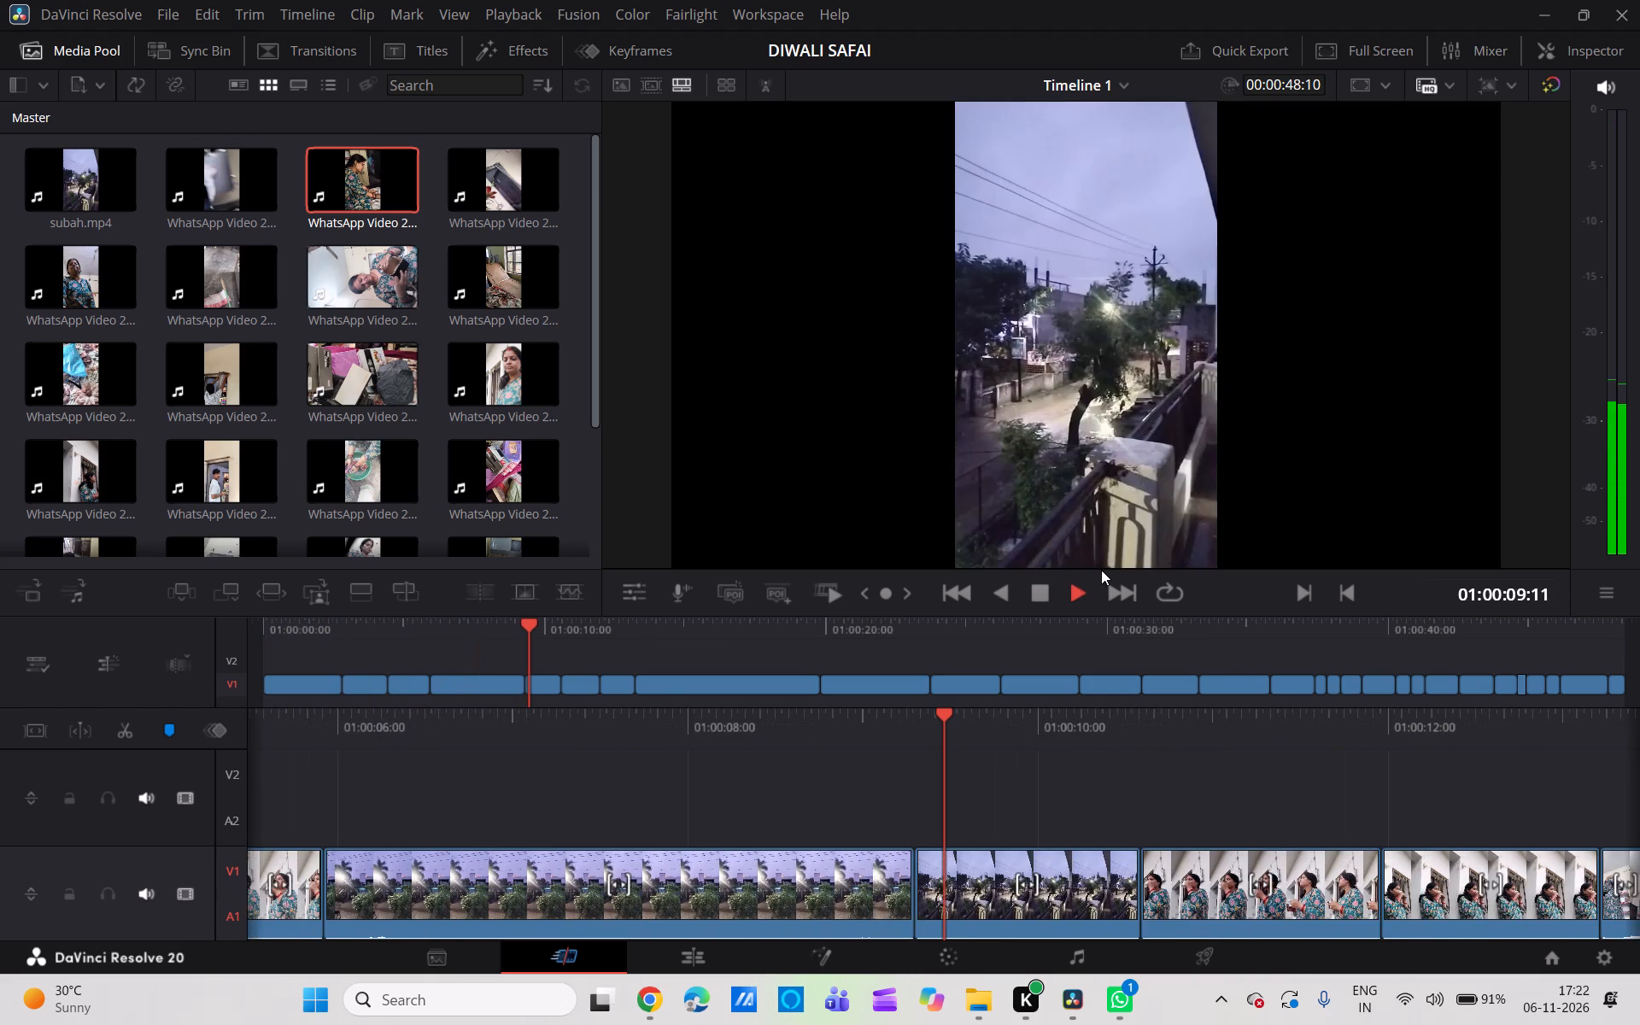
pyautogui.click(1037, 589)
pyautogui.hscroll(1, 821, 775)
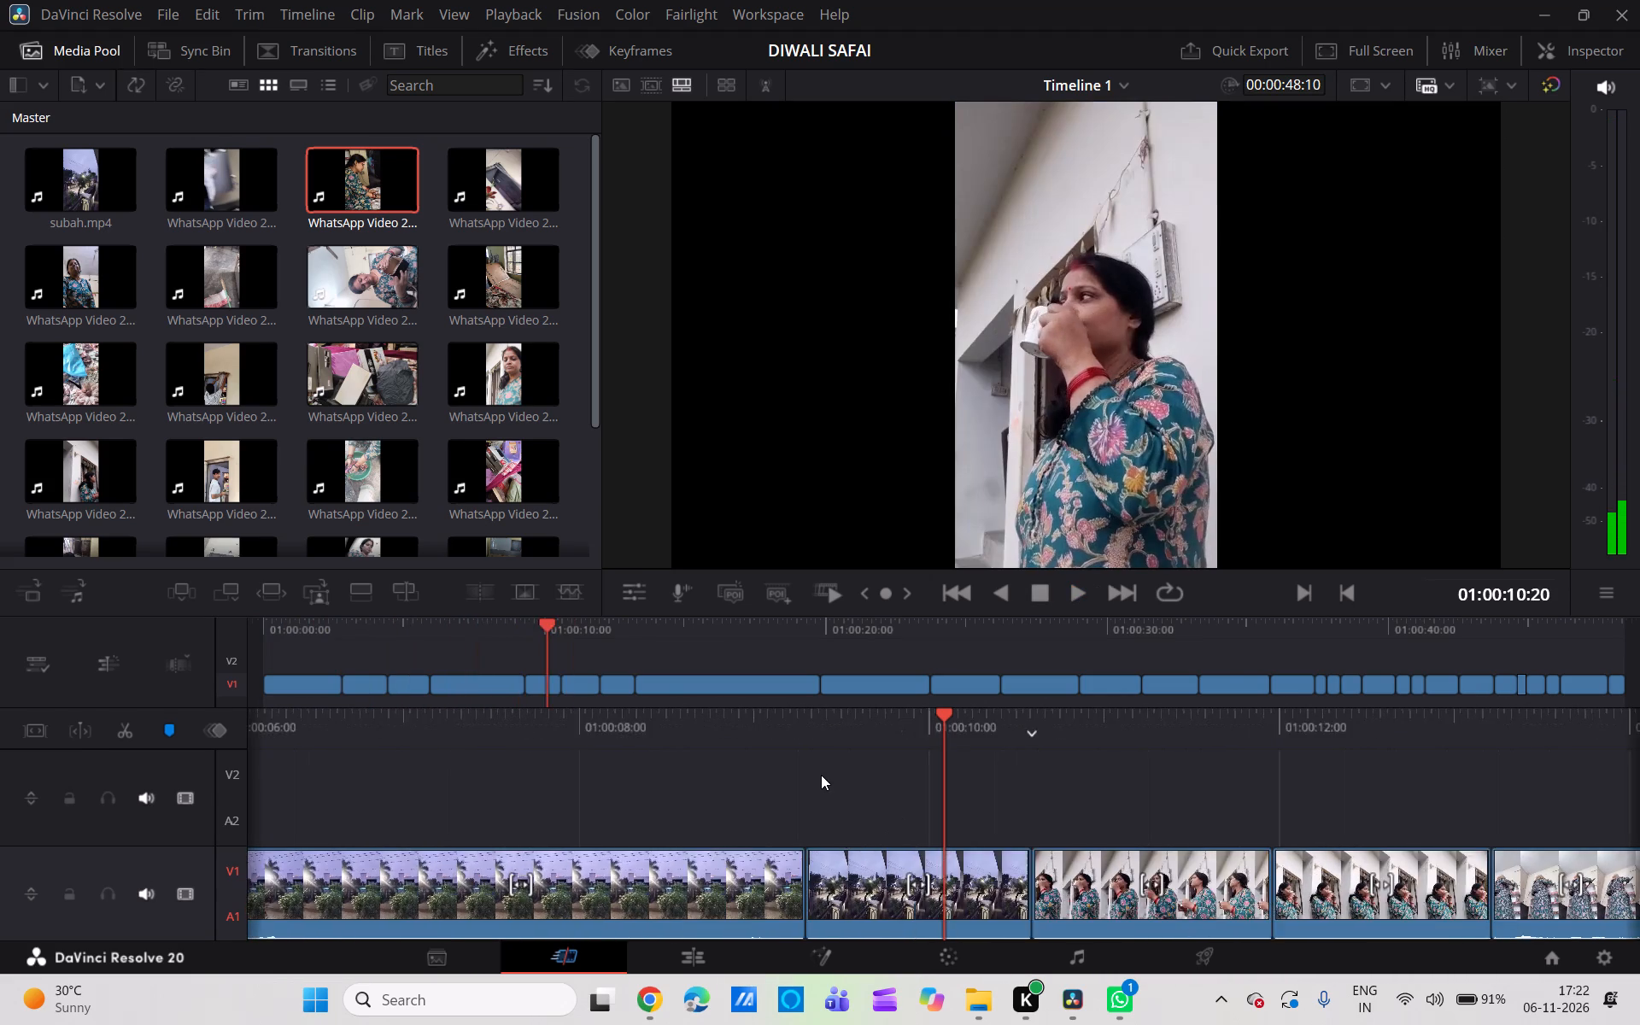
pyautogui.hscroll(2, 821, 775)
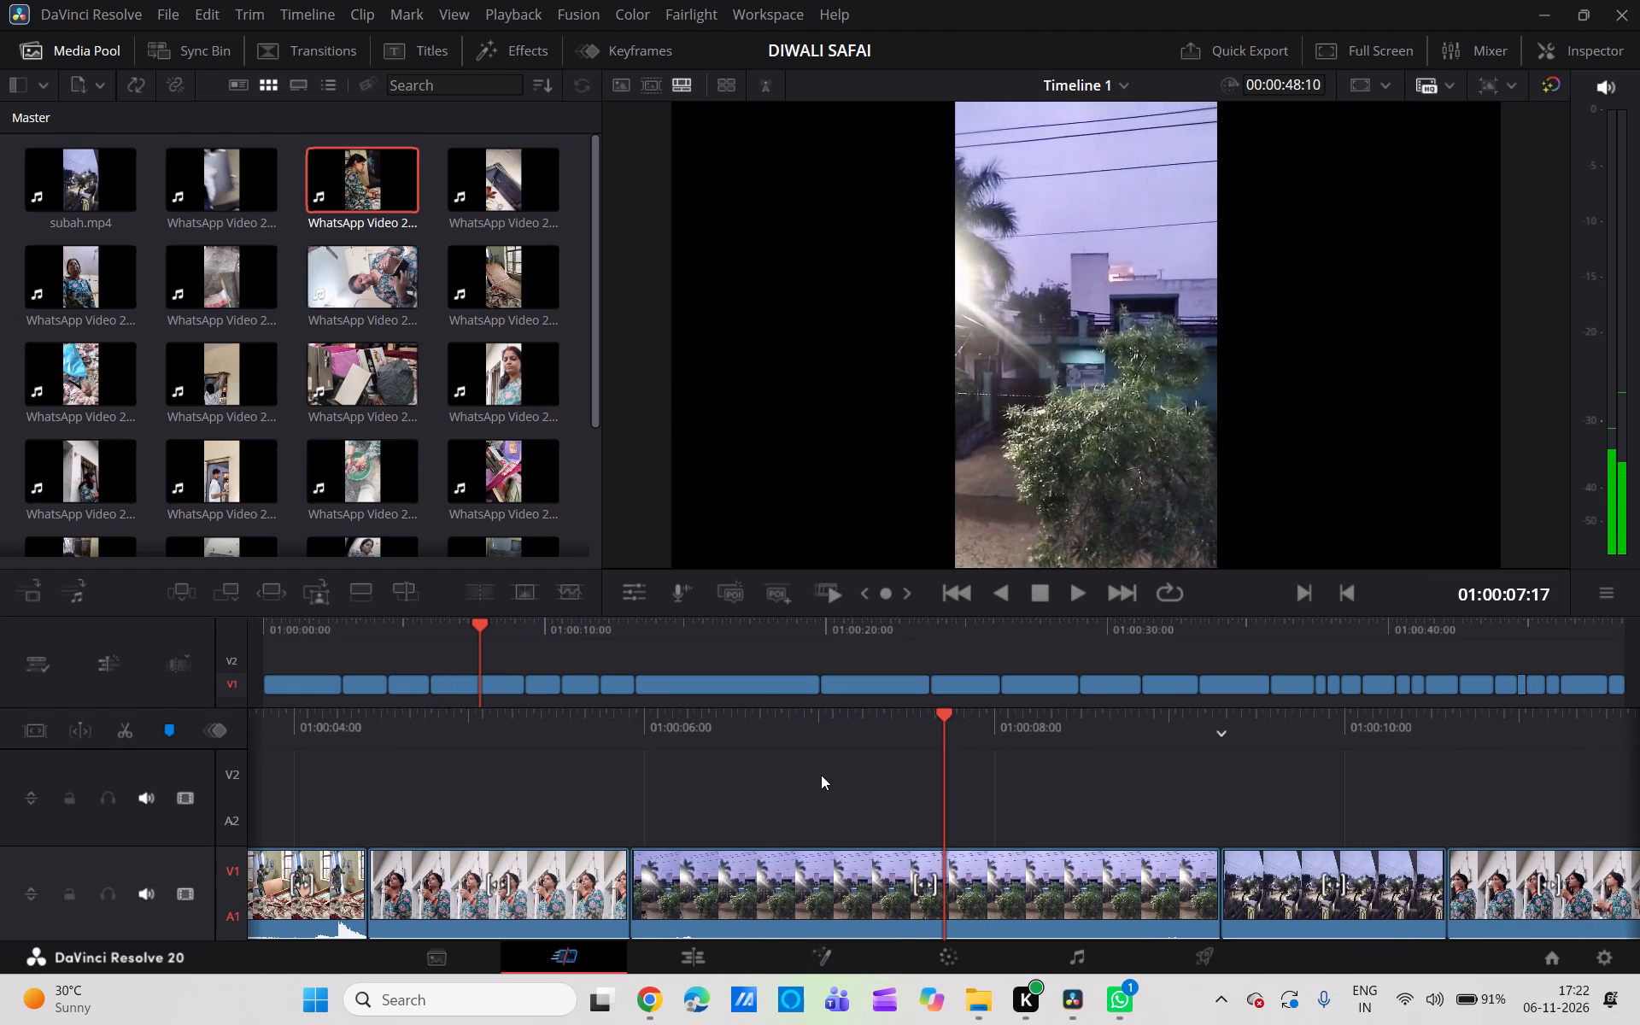
pyautogui.hscroll(1, 821, 775)
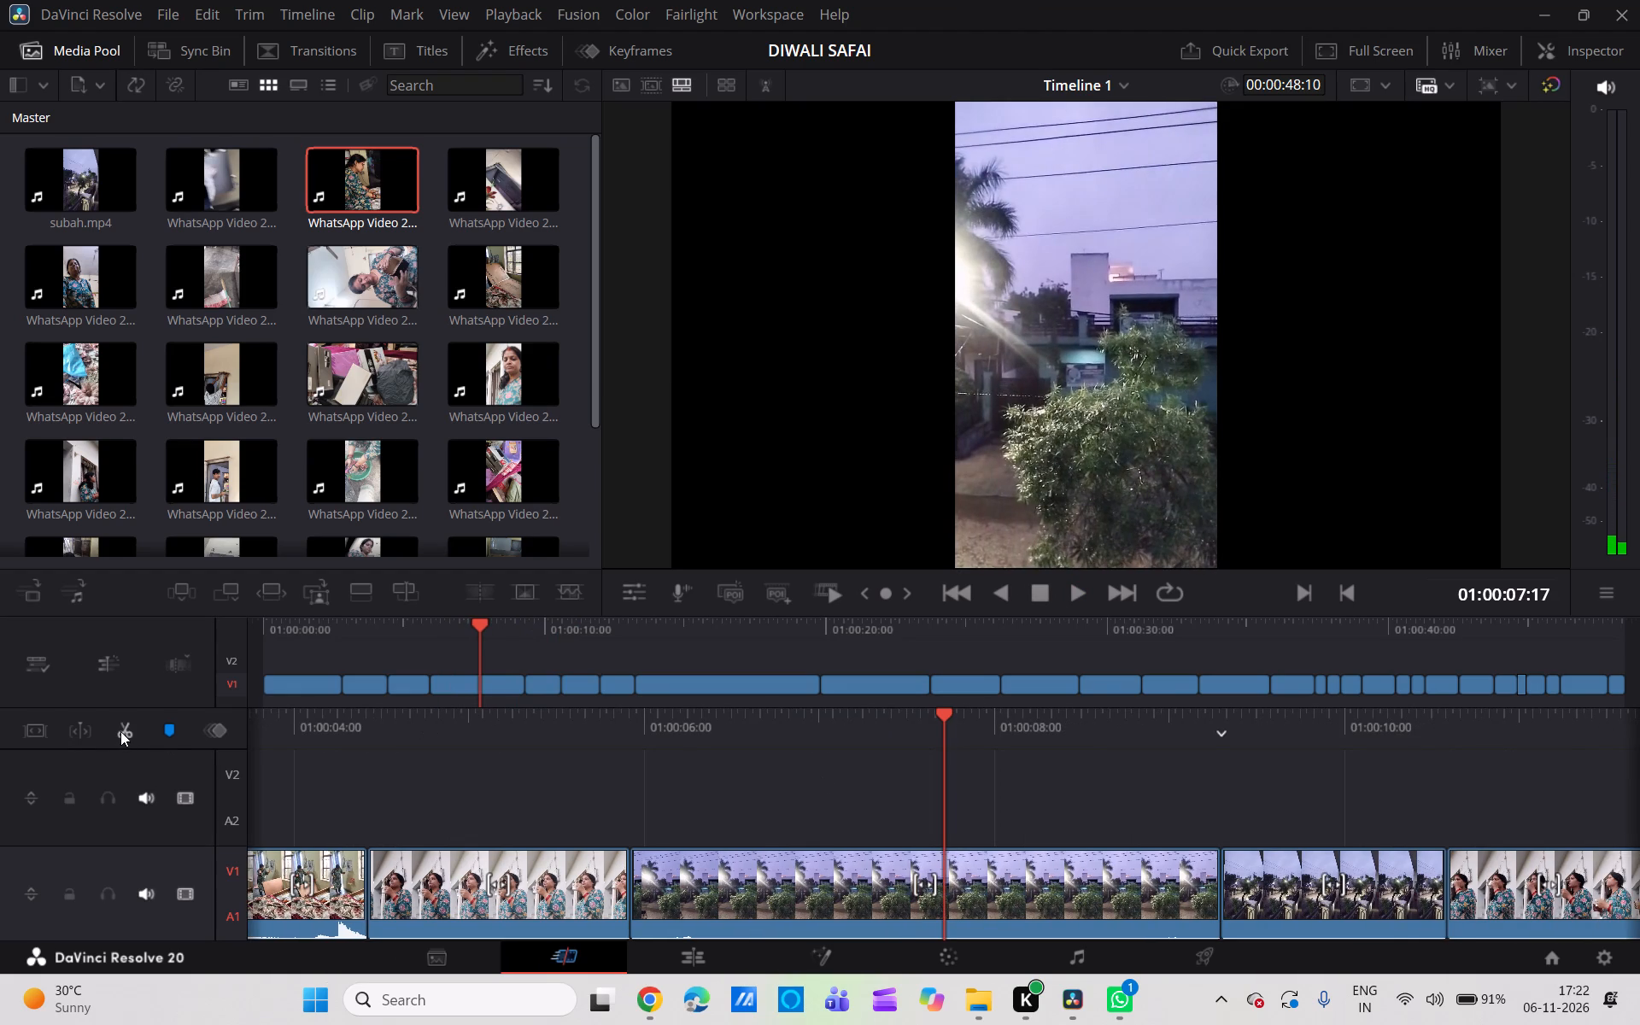
pyautogui.click(120, 731)
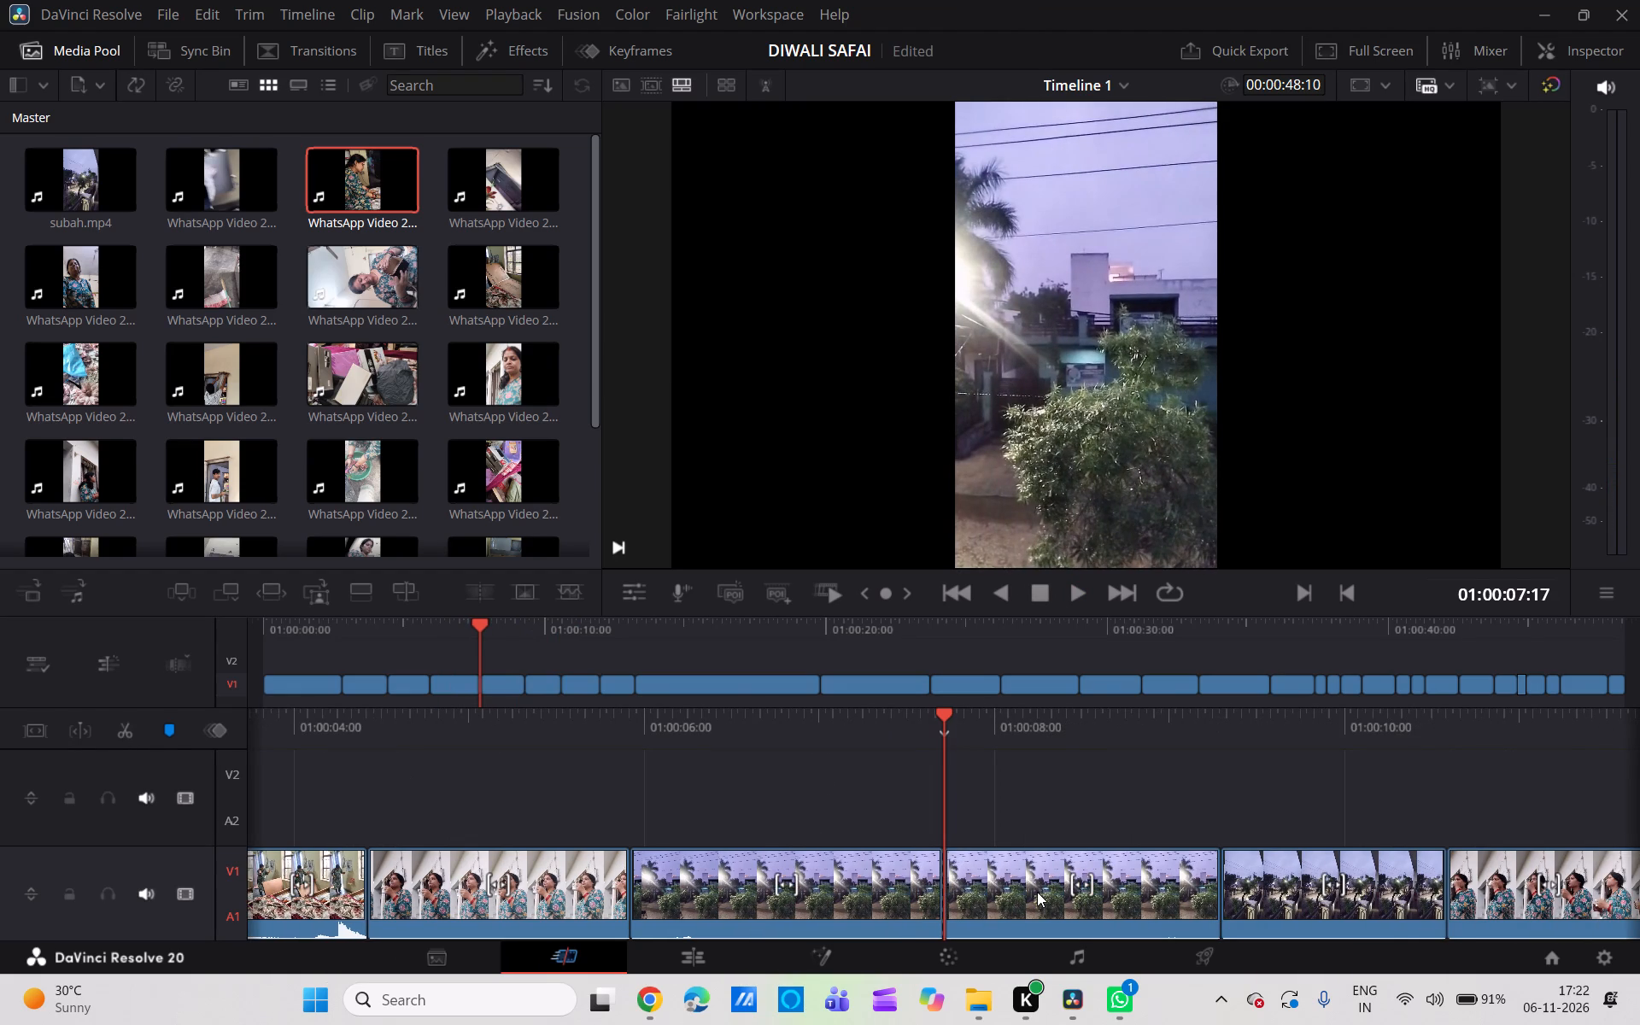
pyautogui.click(1037, 892)
pyautogui.press('BackSpace')
pyautogui.click(1037, 892)
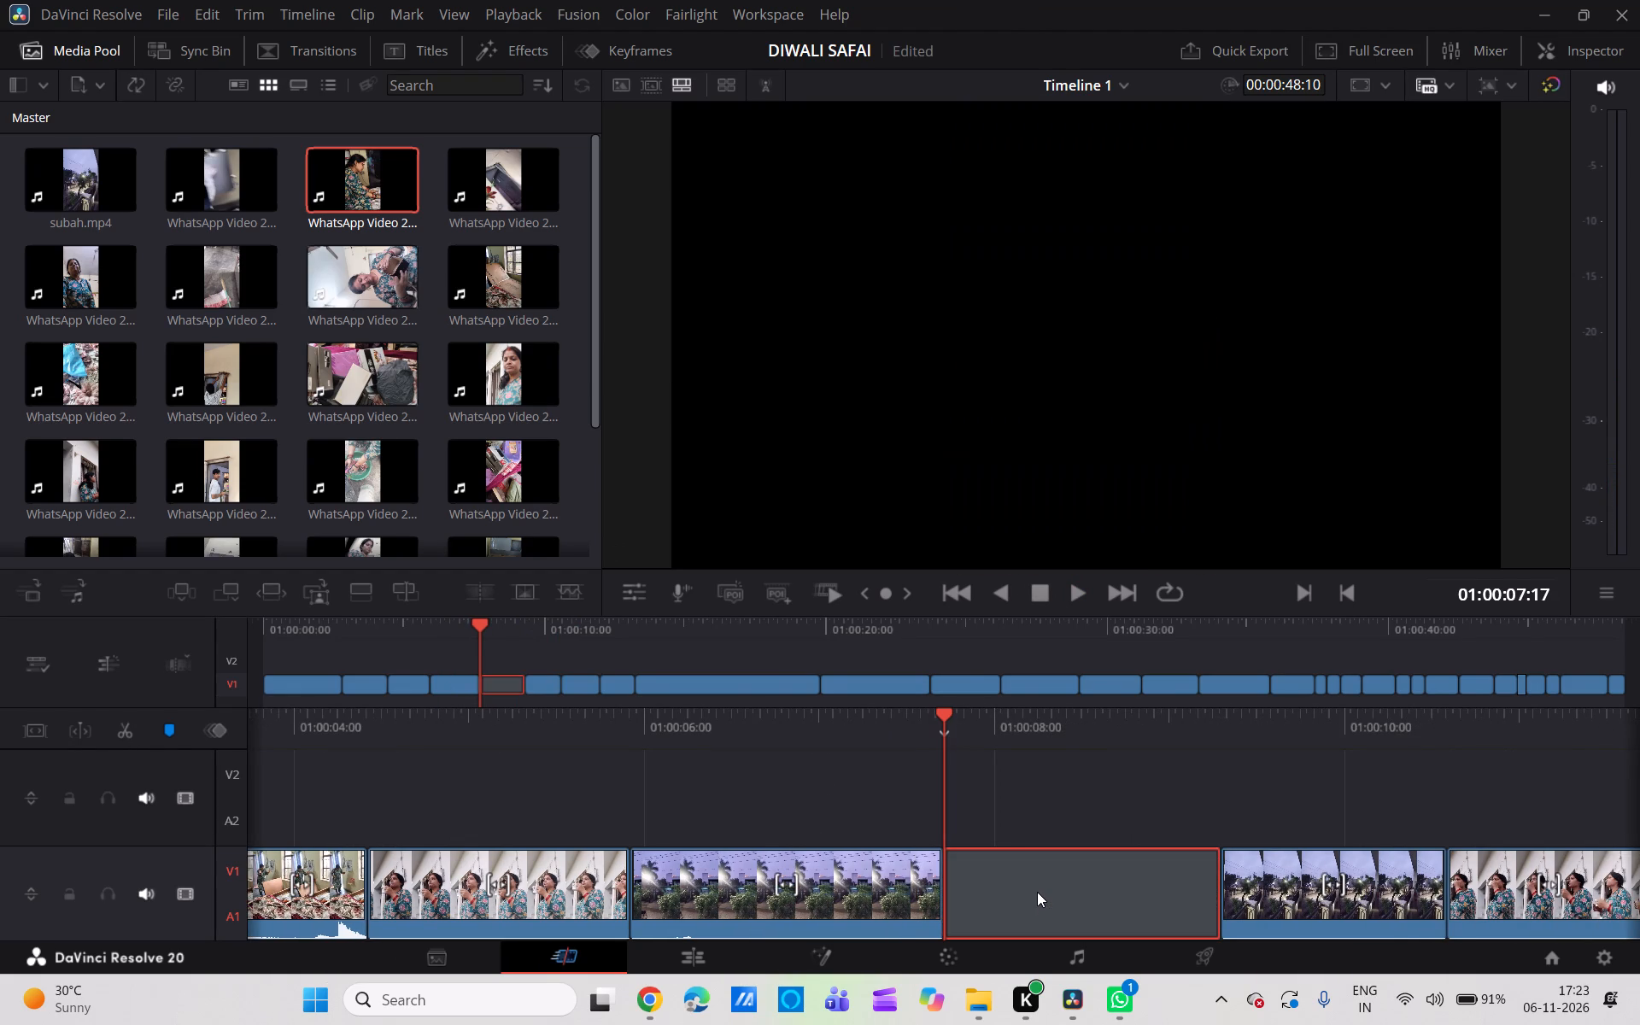
pyautogui.press('BackSpace')
# Replay the timeline from its start, split the first tea-drinking clip after the dusk shots at 01:00:09:16, and delete its second part with the gap.
pyautogui.hscroll(2, 1037, 892)
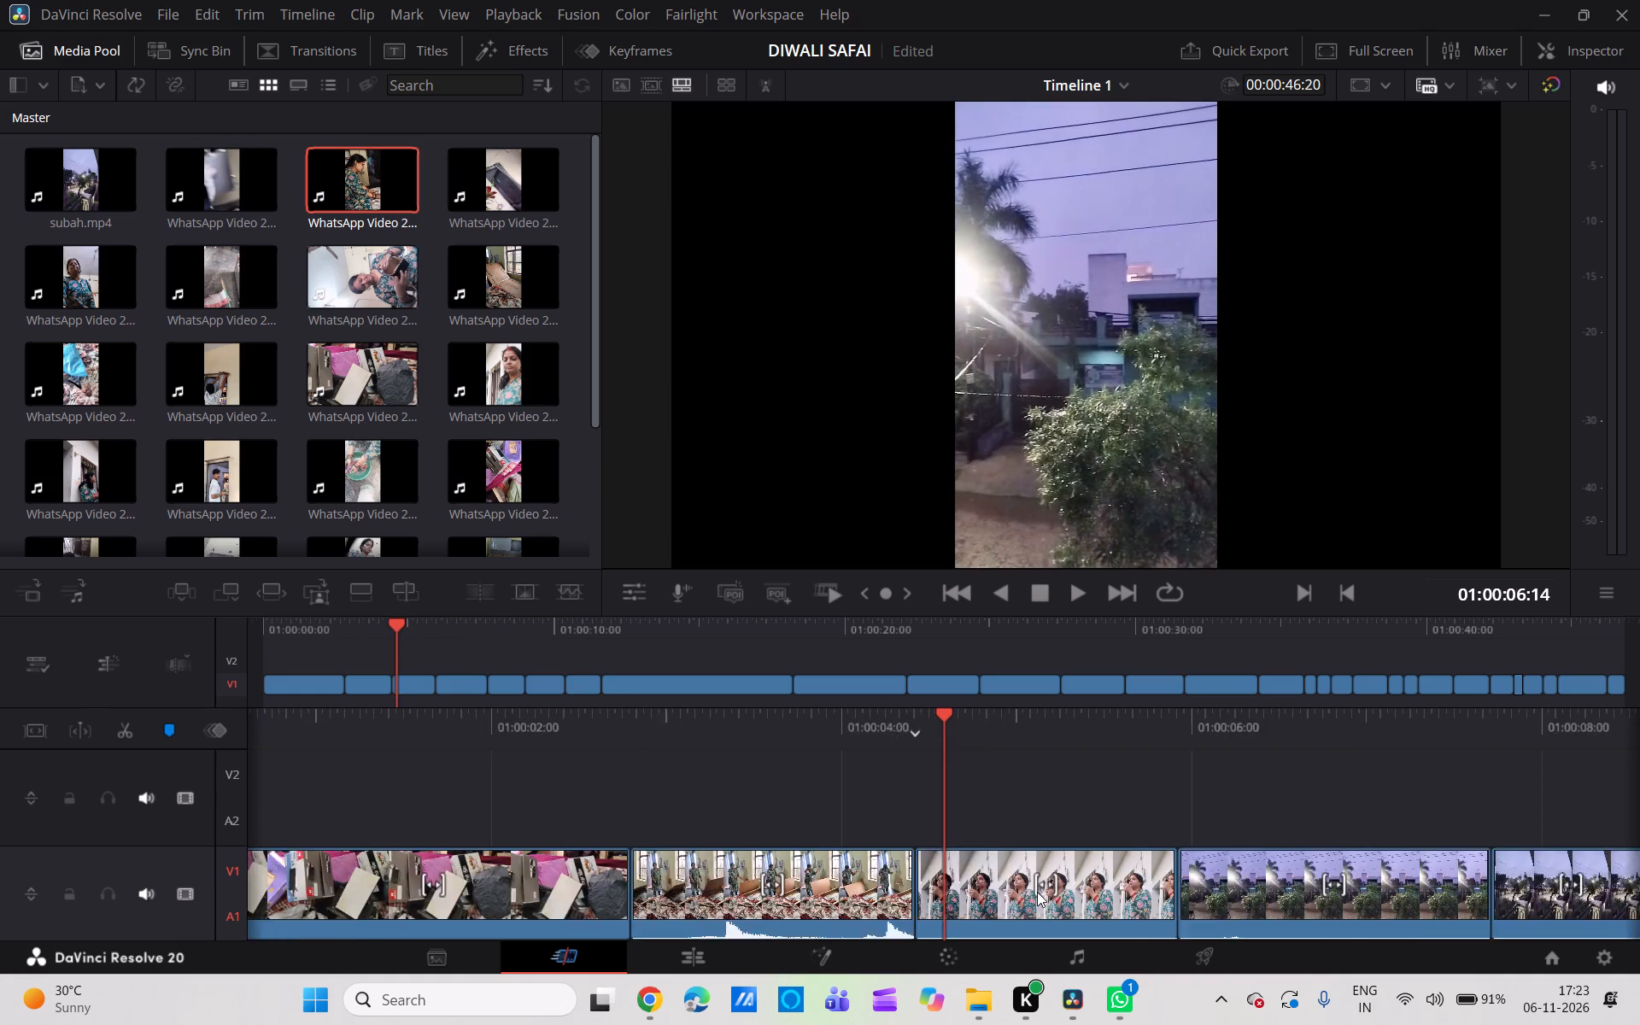
pyautogui.hscroll(4, 1037, 892)
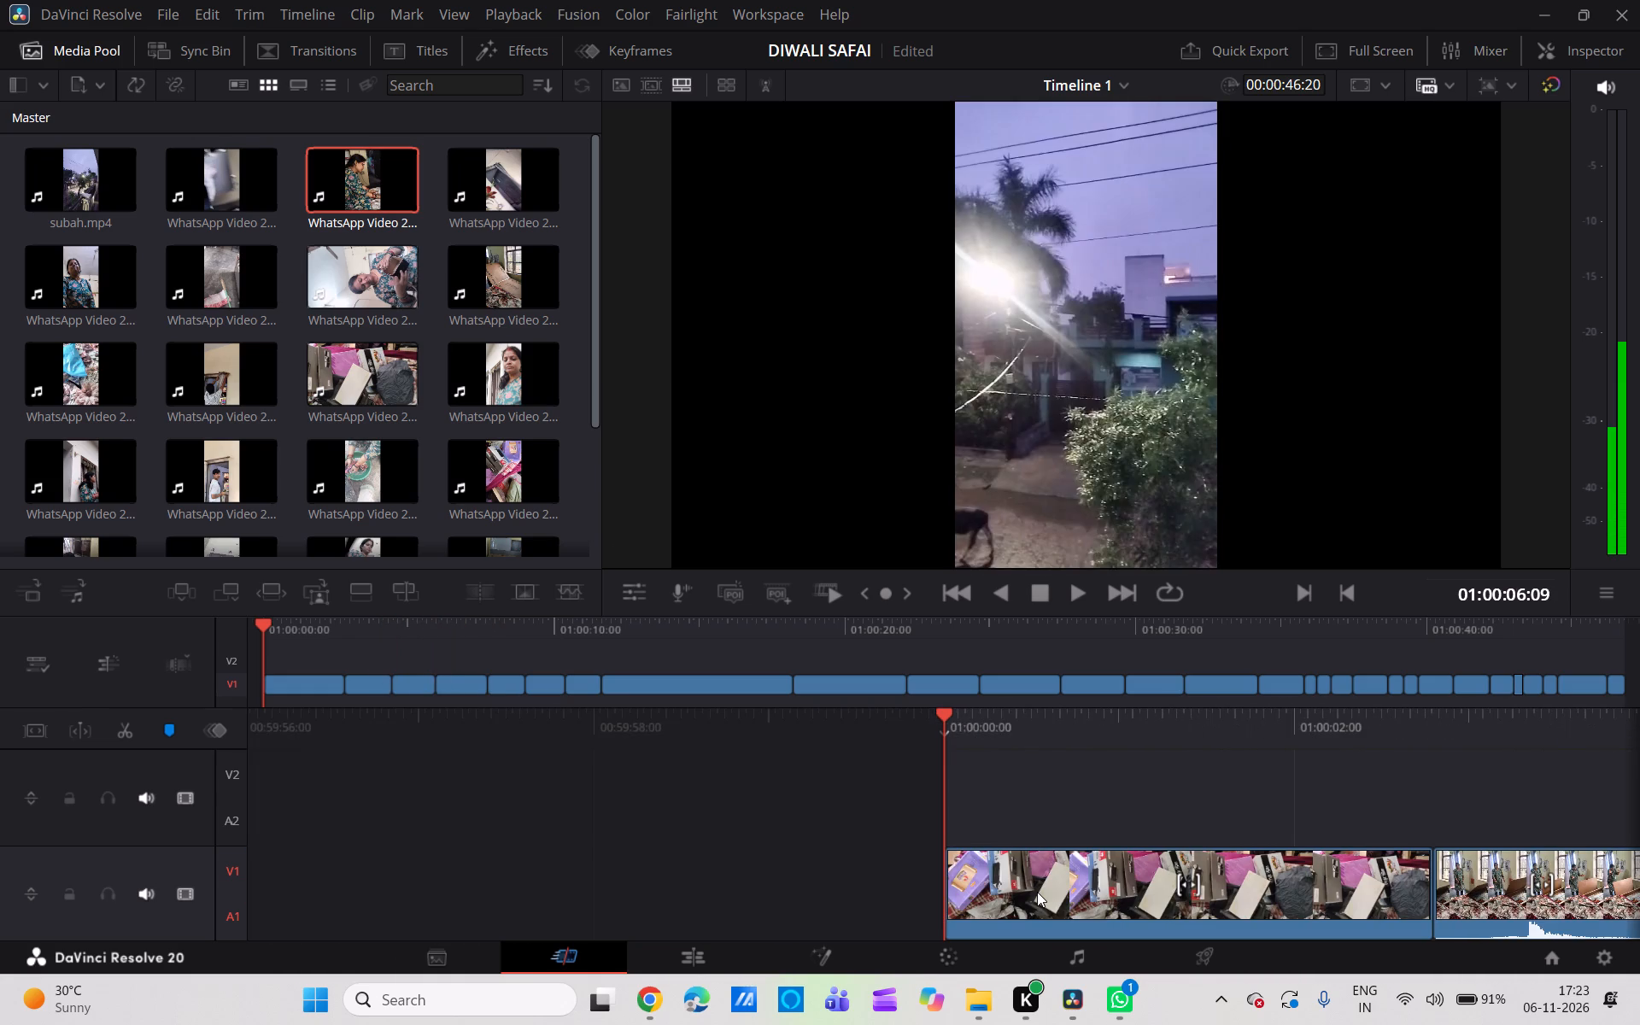
pyautogui.hscroll(4, 1037, 892)
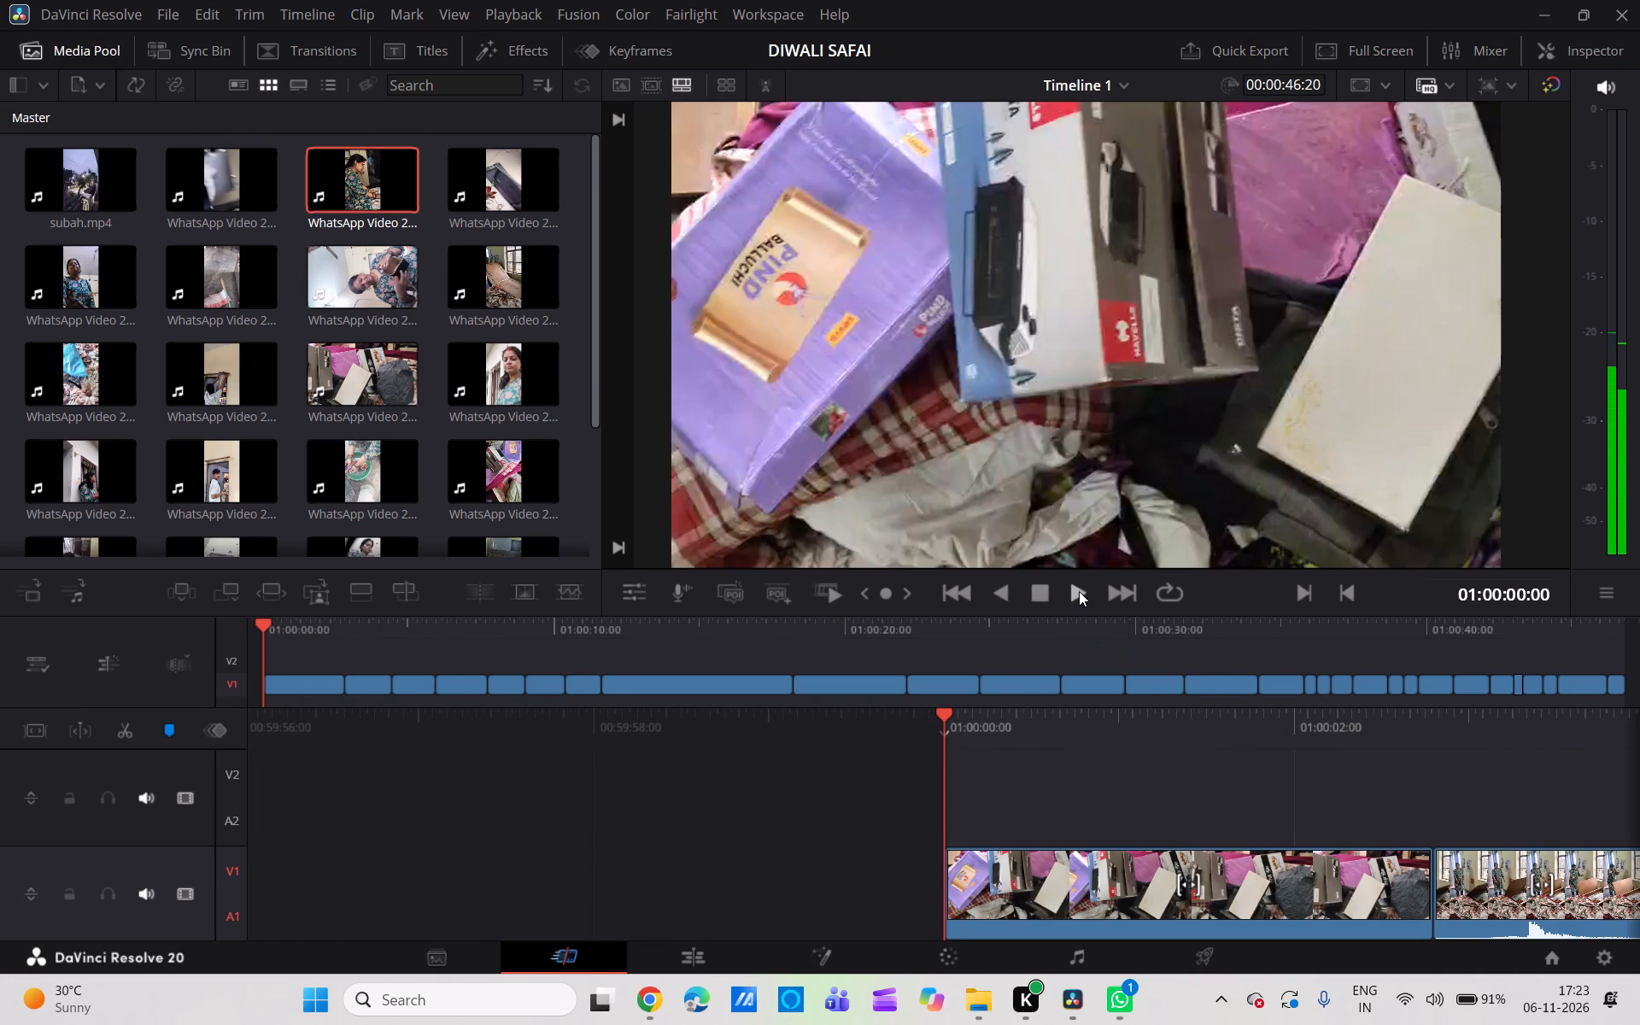
pyautogui.click(1079, 589)
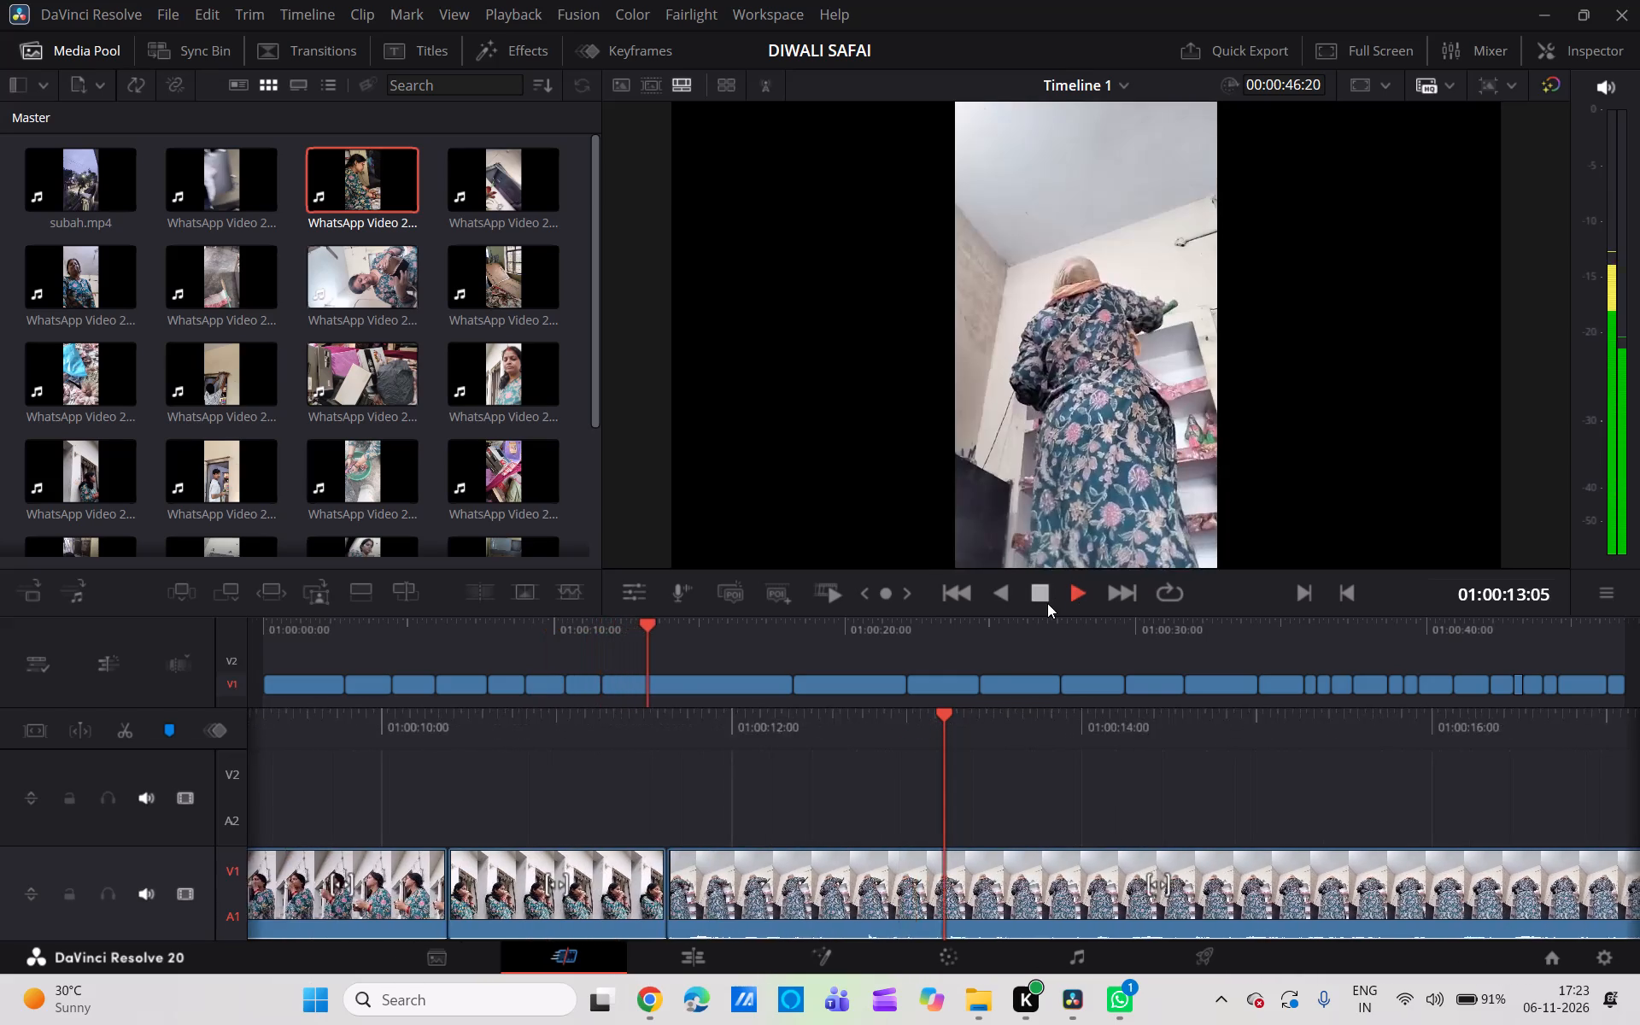
pyautogui.click(1045, 592)
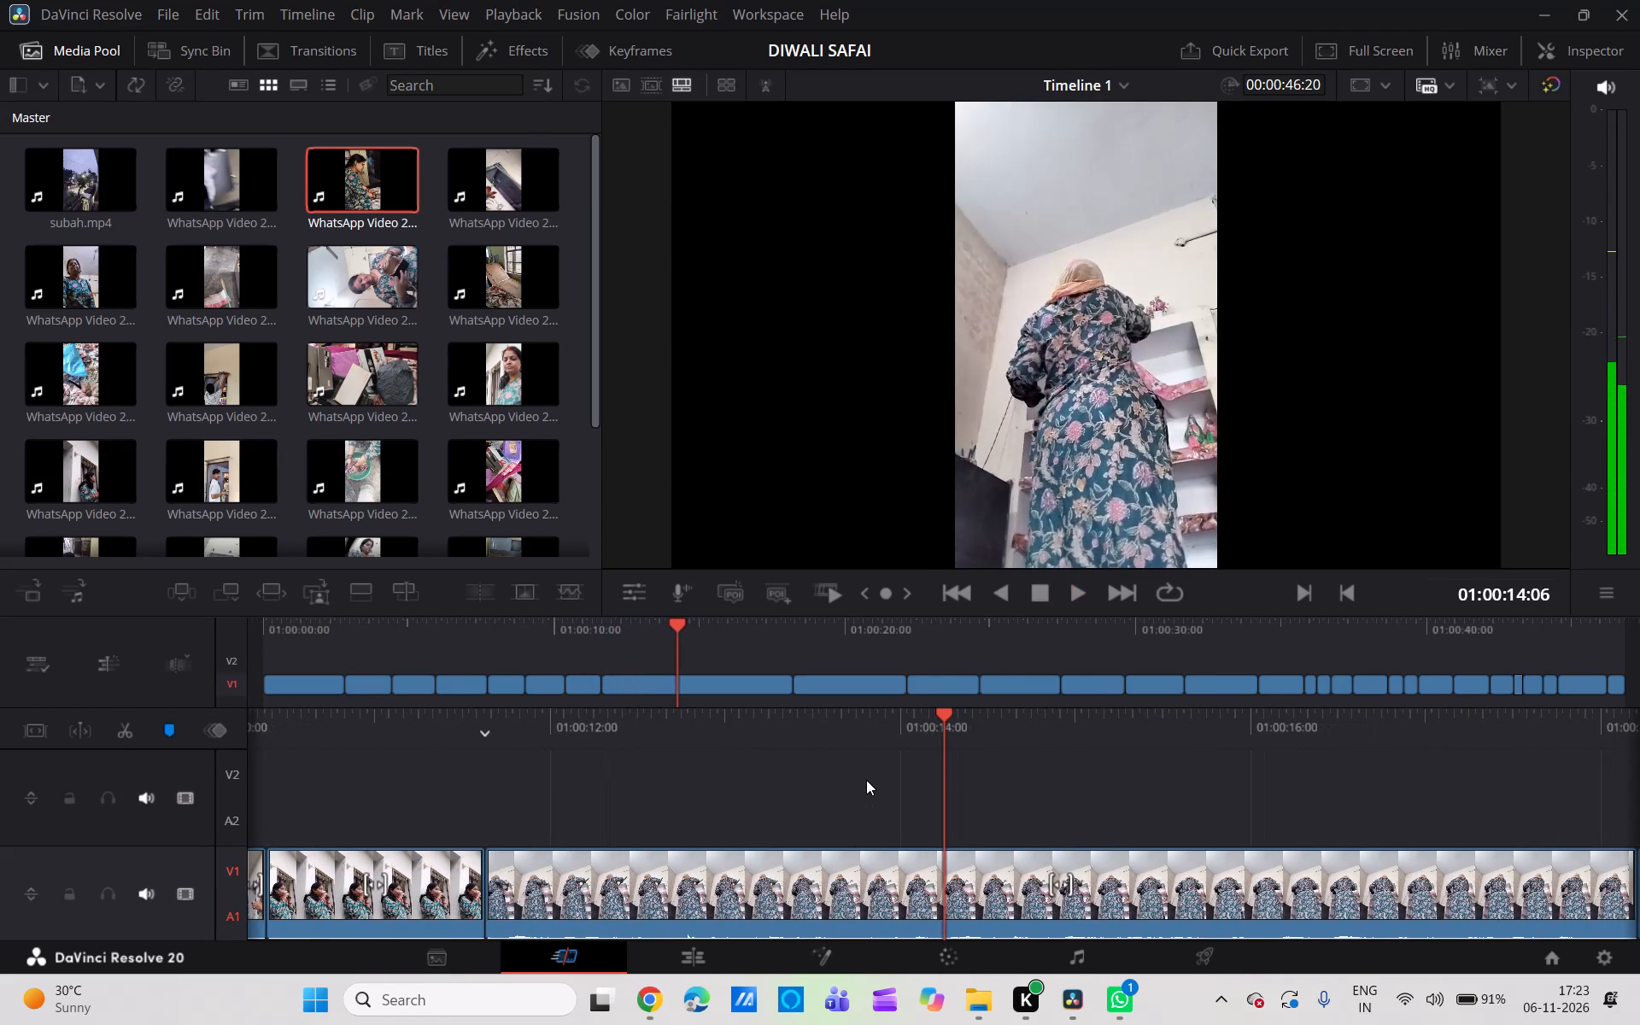
pyautogui.hscroll(2, 866, 780)
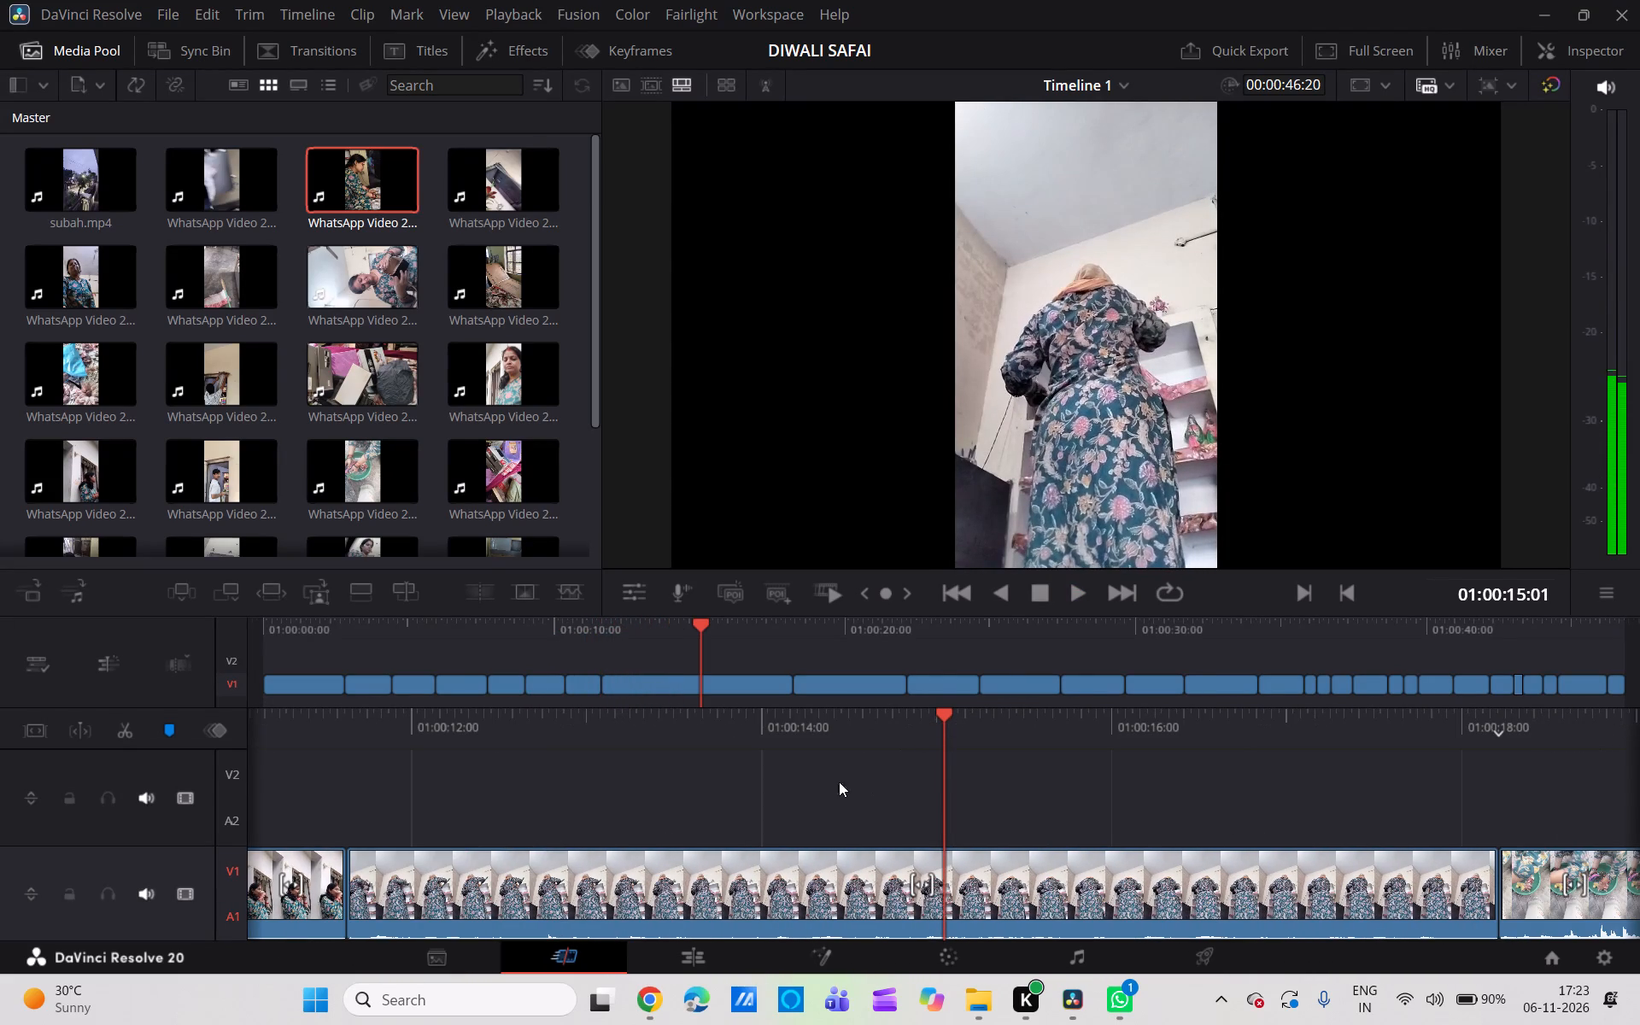
pyautogui.hscroll(2, 789, 787)
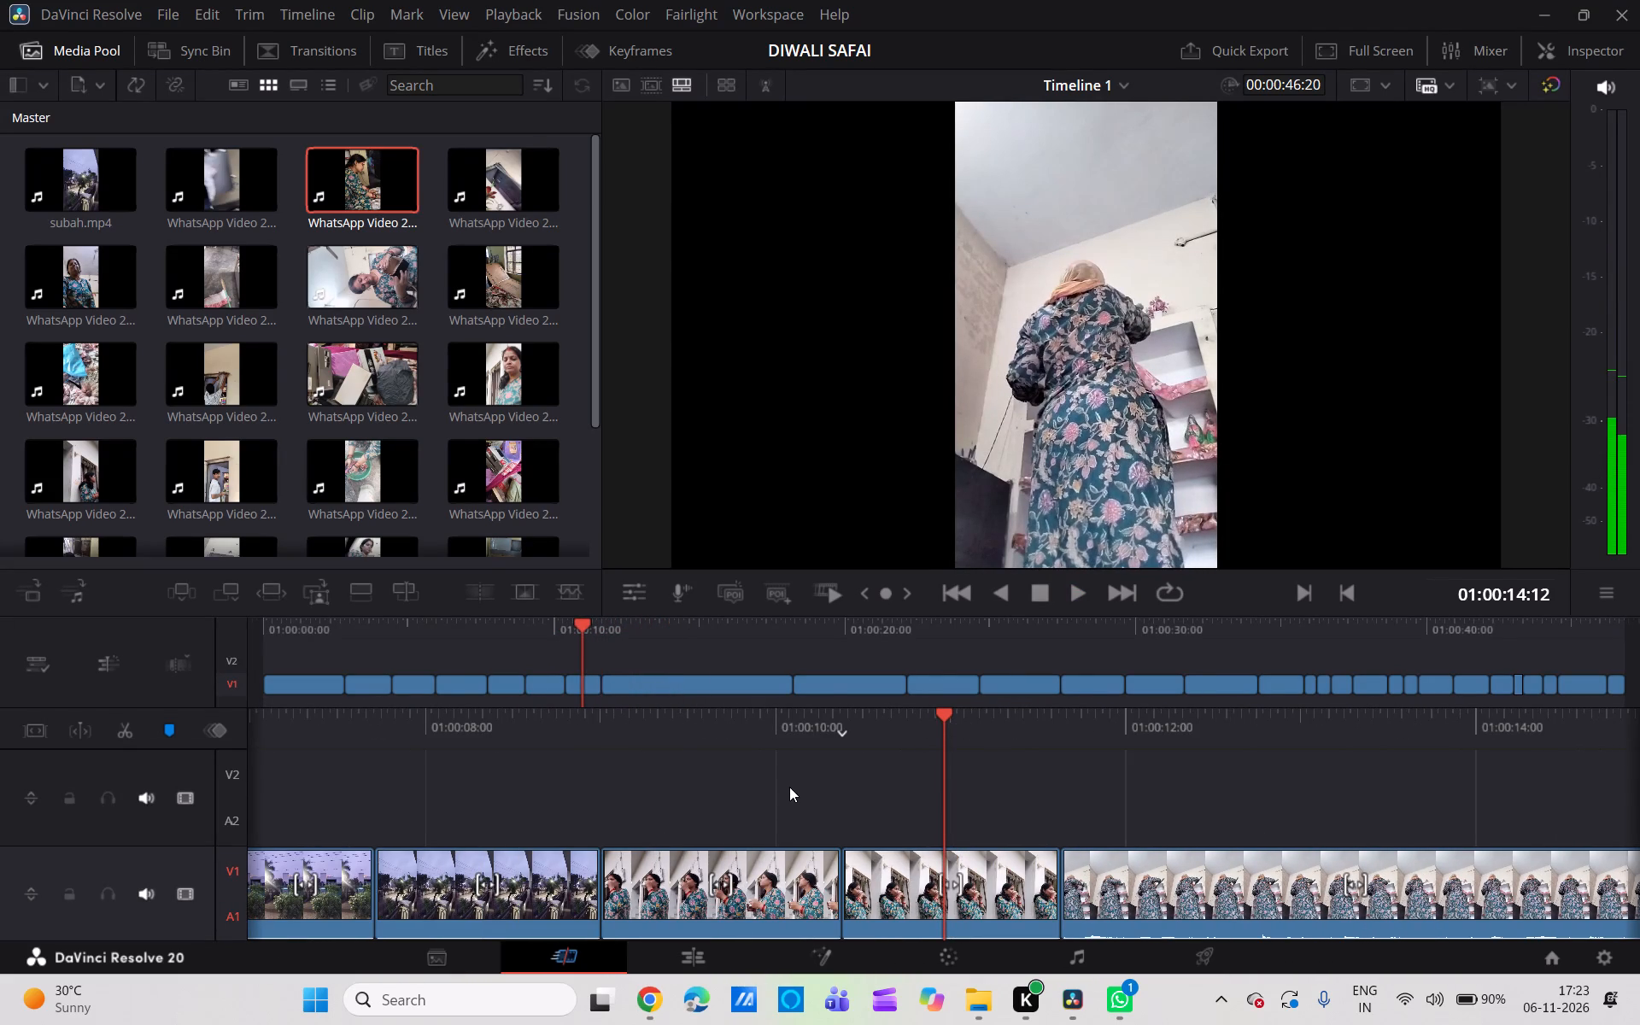
pyautogui.hscroll(1, 704, 806)
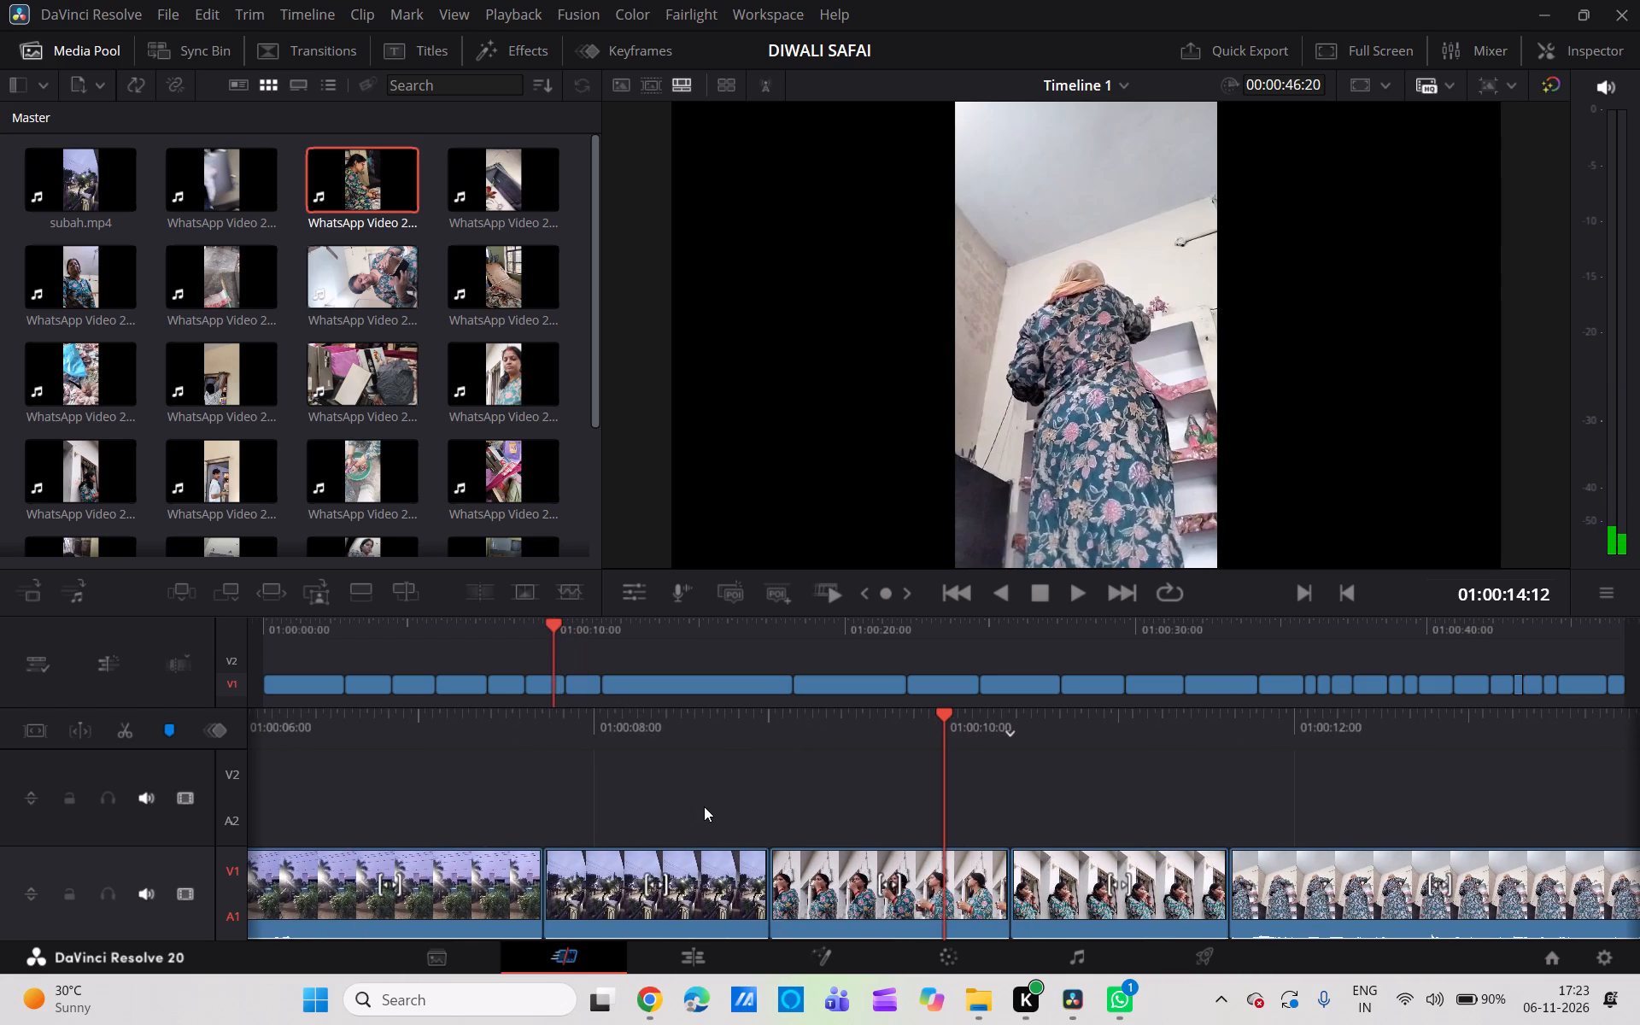
pyautogui.hscroll(2, 704, 806)
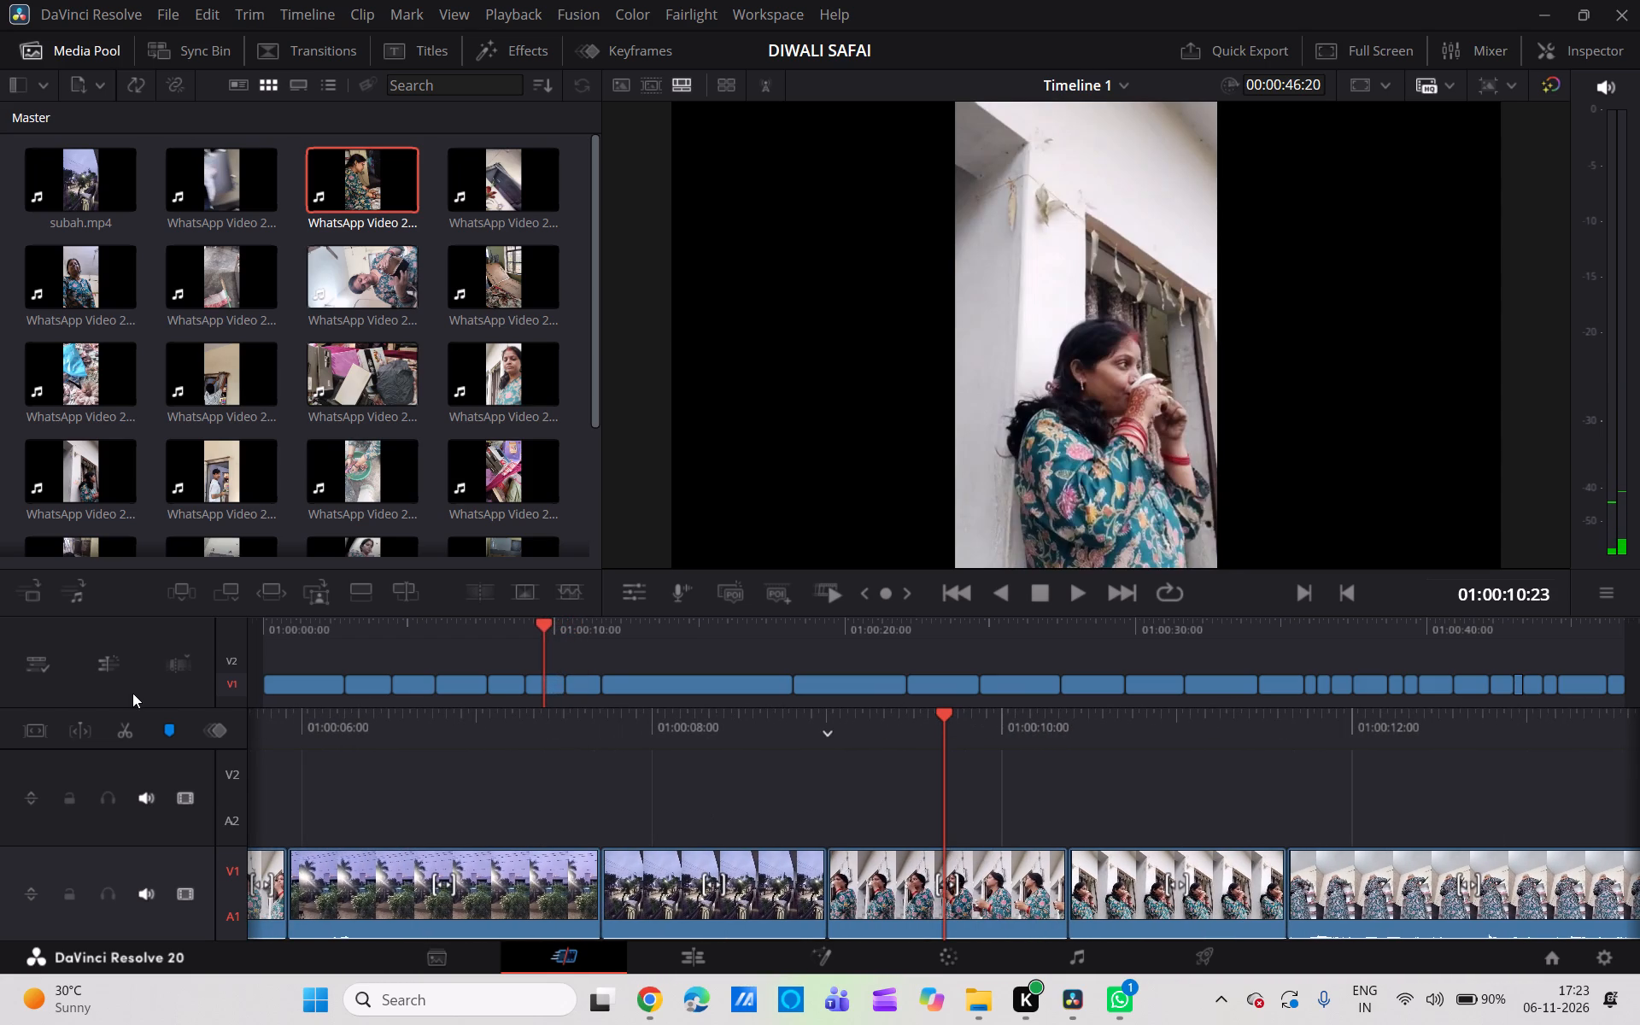
pyautogui.click(124, 731)
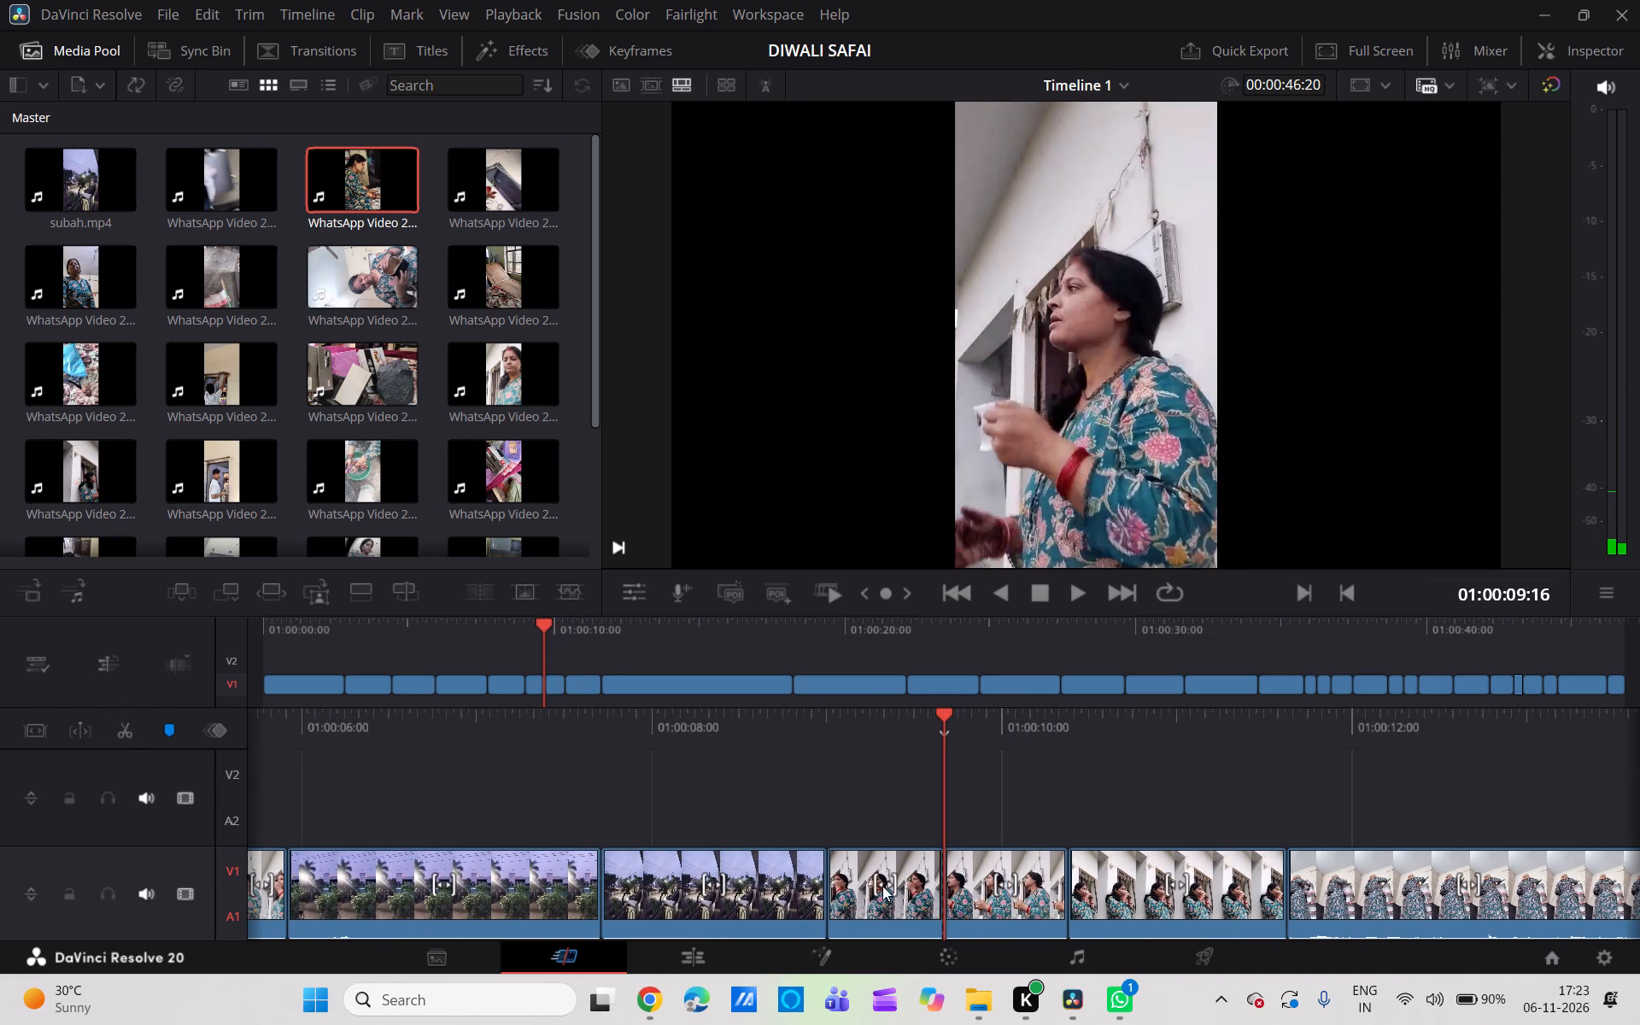
pyautogui.click(1027, 893)
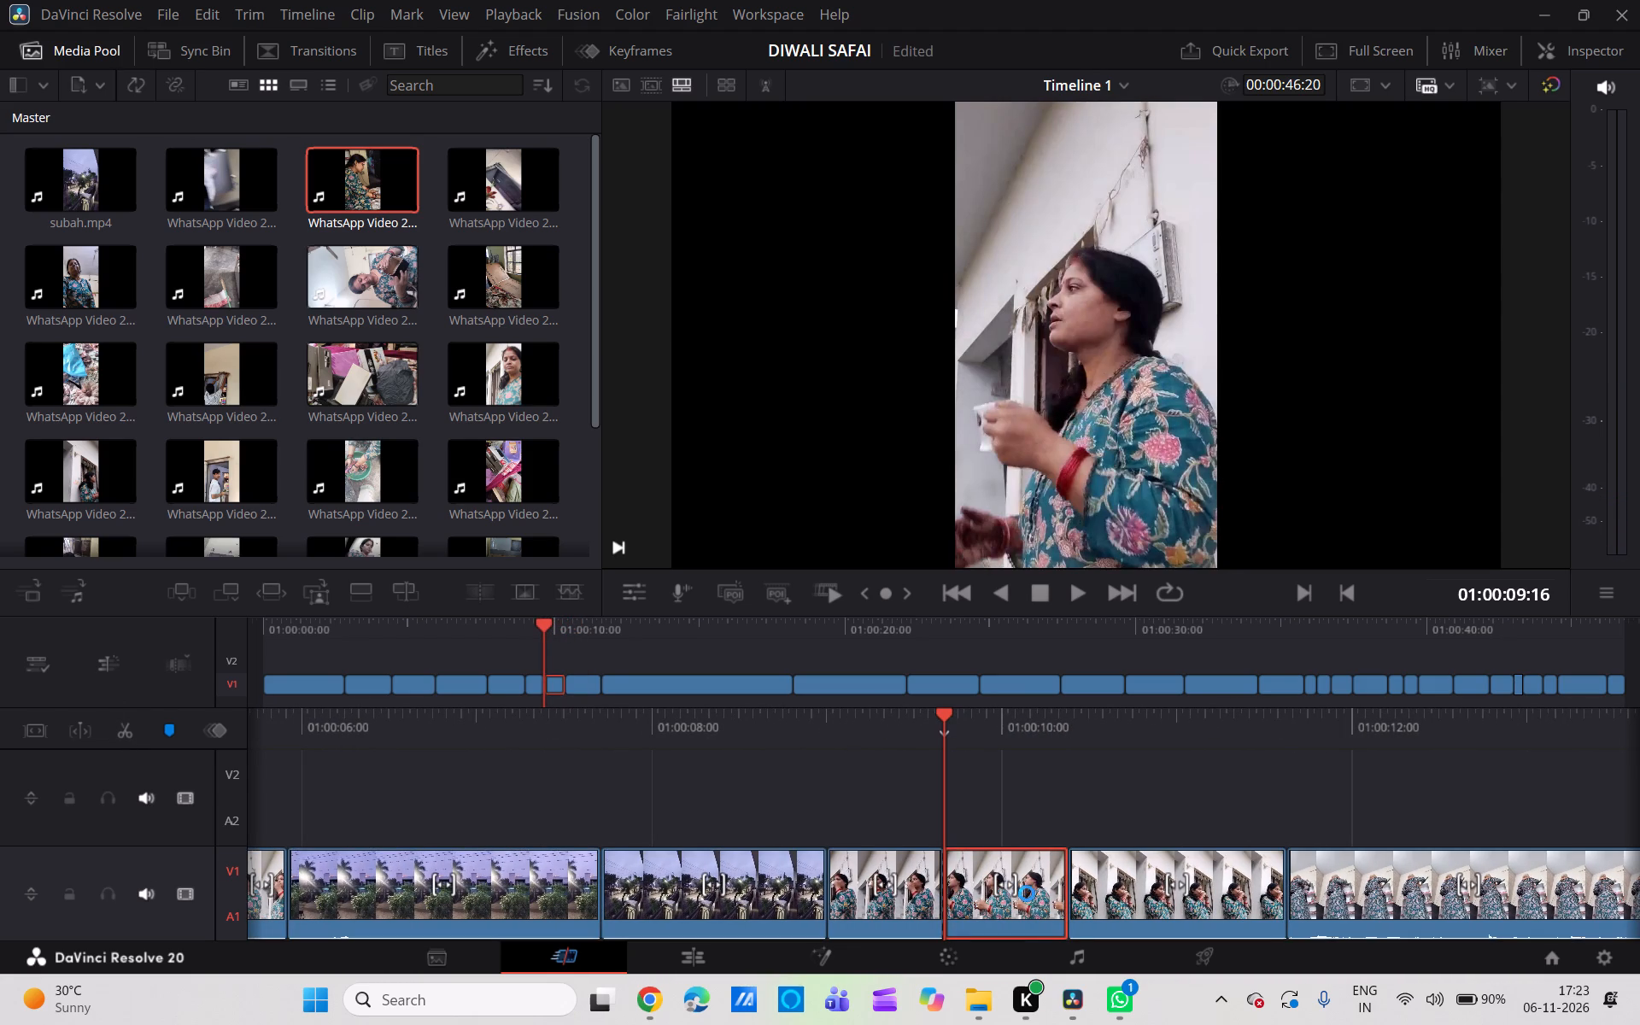
pyautogui.press('BackSpace')
pyautogui.click(1027, 893)
pyautogui.press('BackSpace')
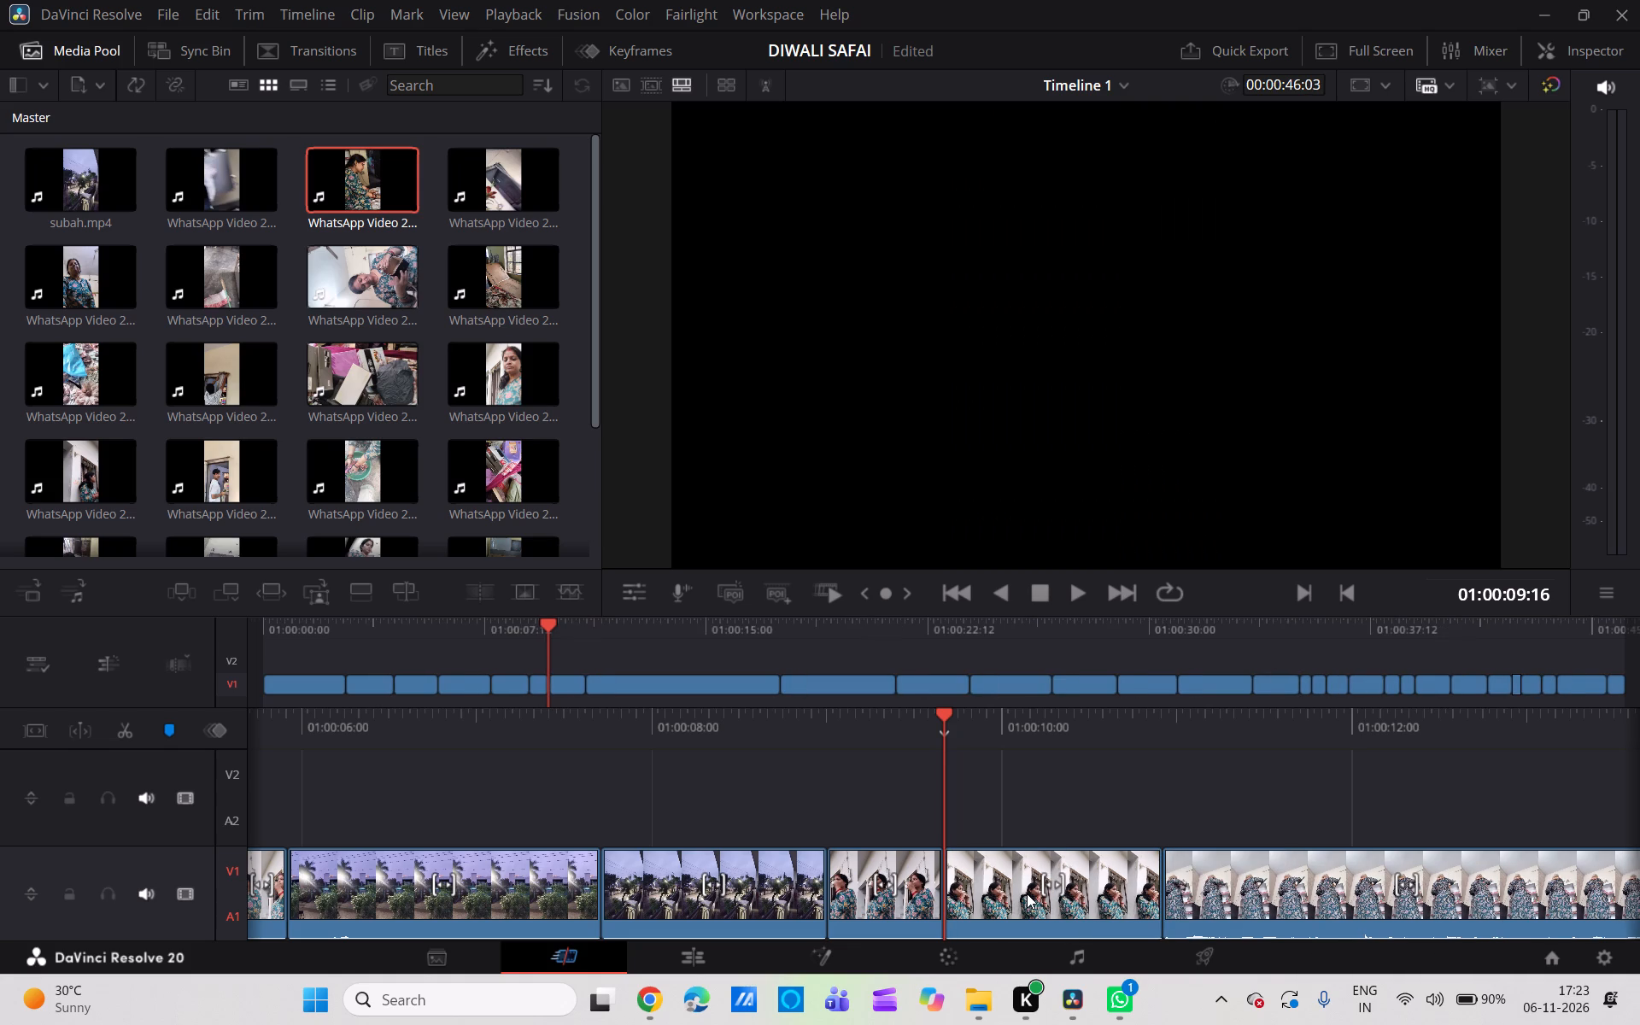
# Split the first dusk clip, with the palm and streetlight, at 01:00:07:00, delete the part after the cut and close the gap.
pyautogui.hscroll(1, 817, 788)
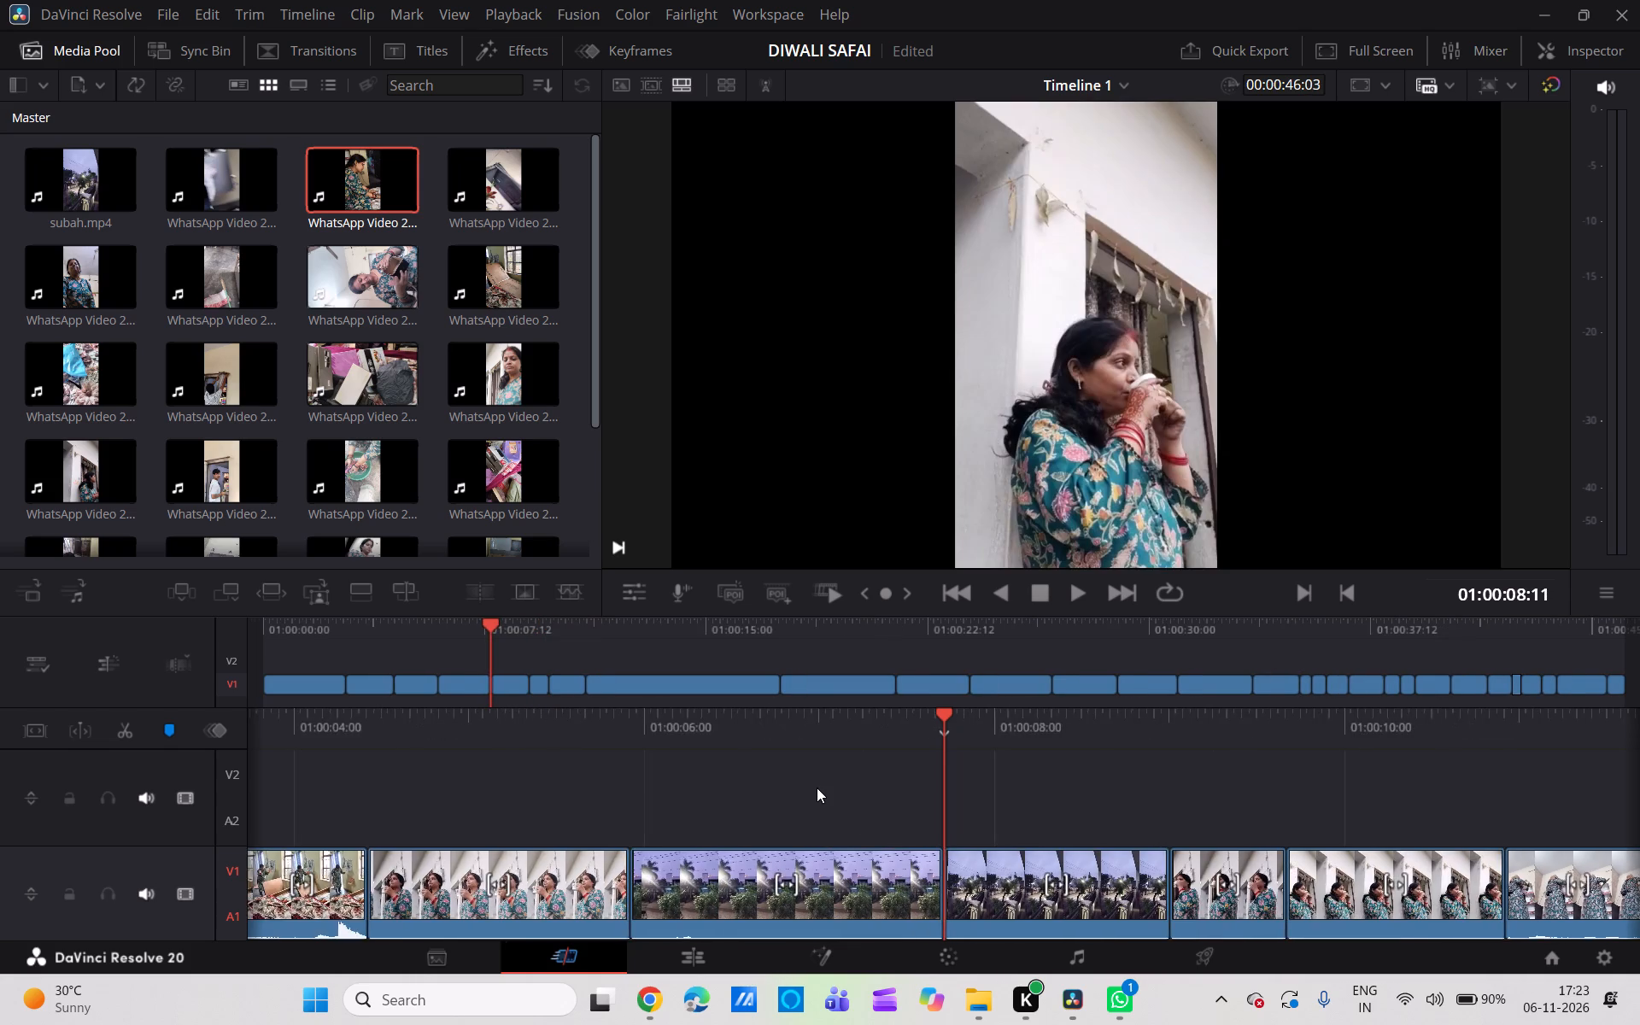
pyautogui.hscroll(1, 817, 788)
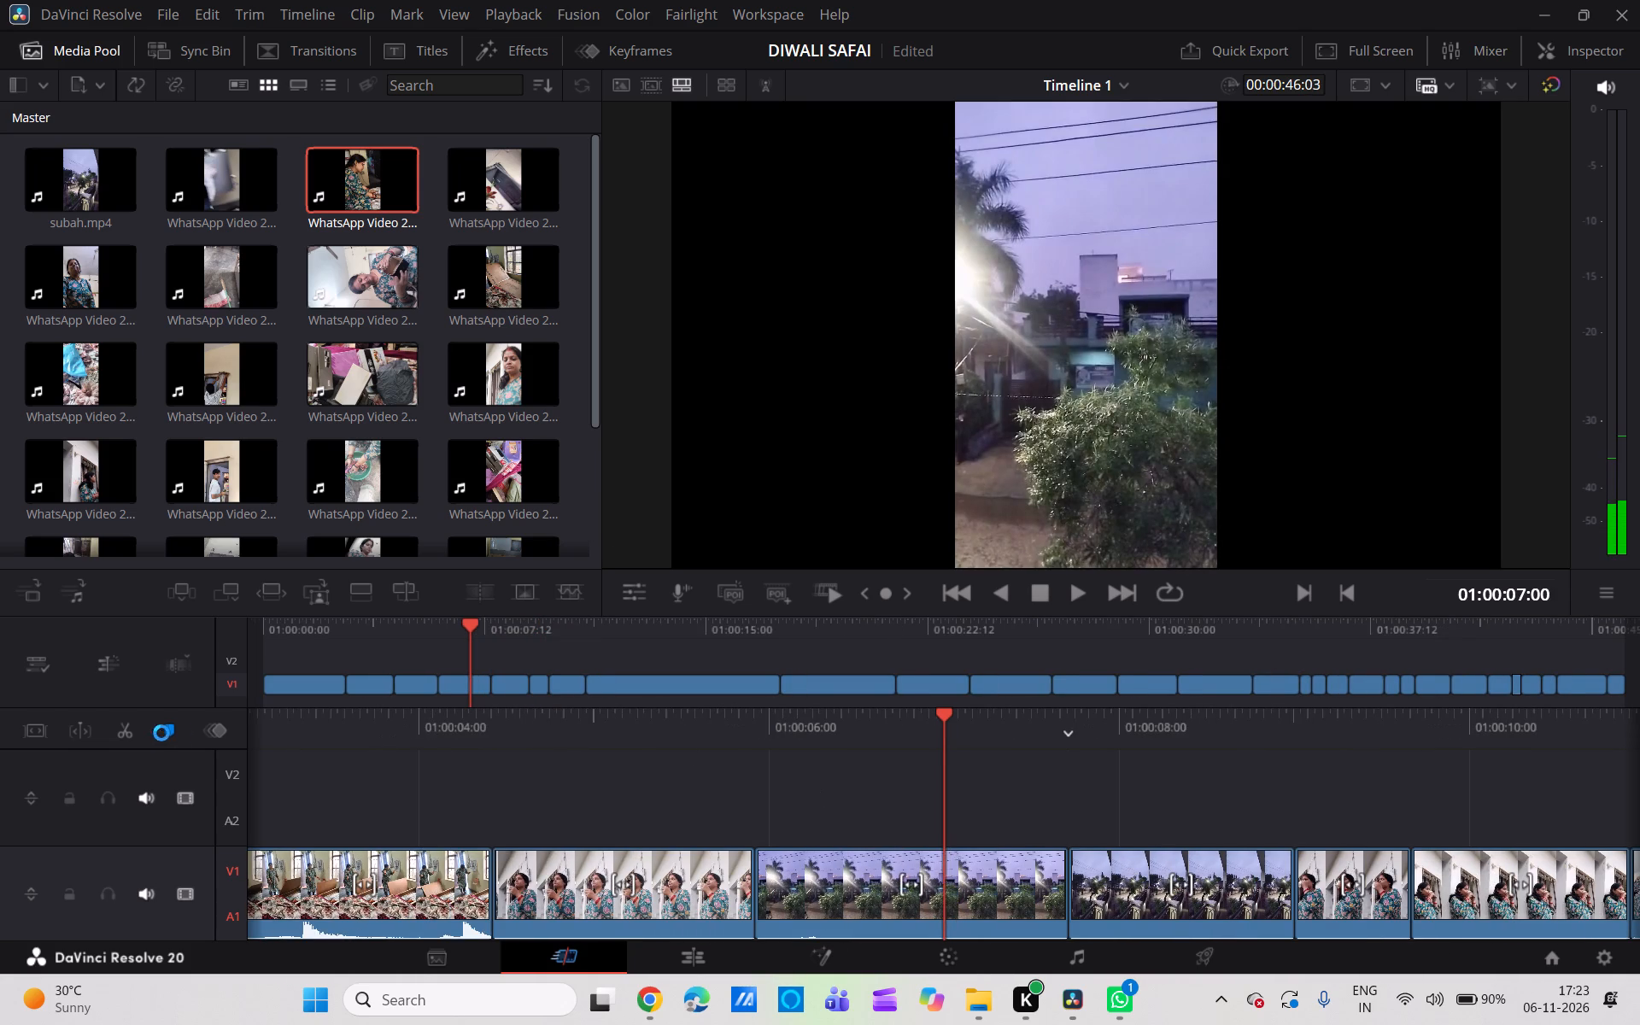
pyautogui.click(125, 730)
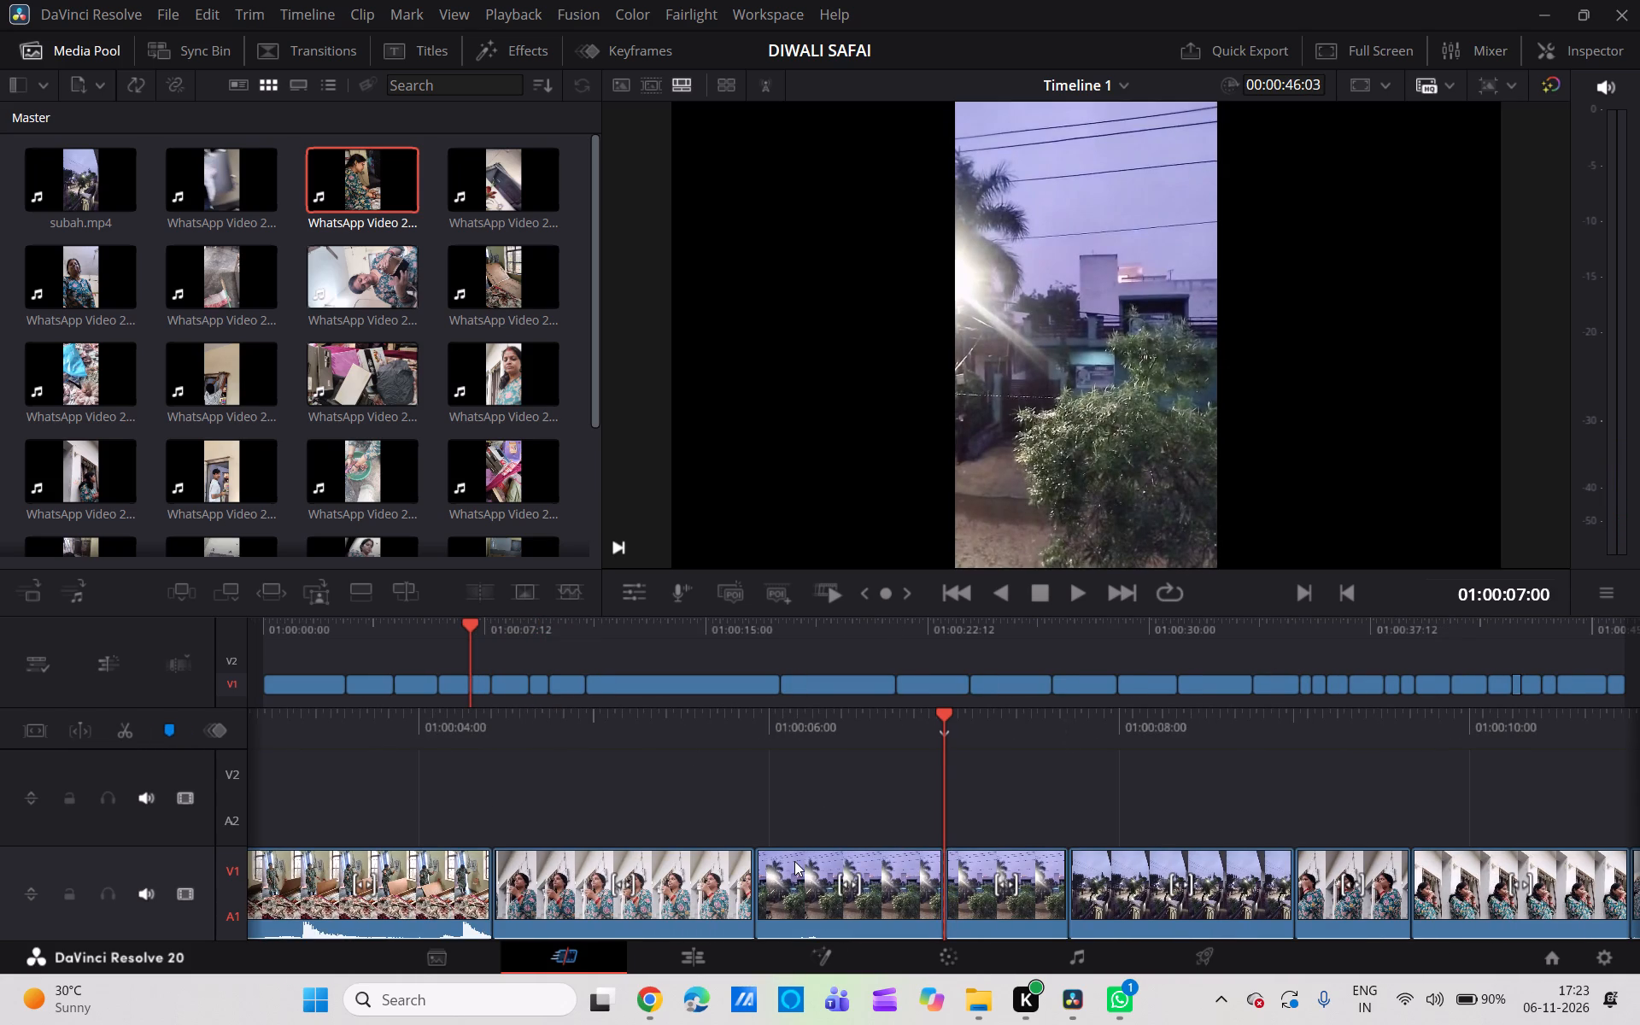
pyautogui.click(978, 905)
pyautogui.press('BackSpace')
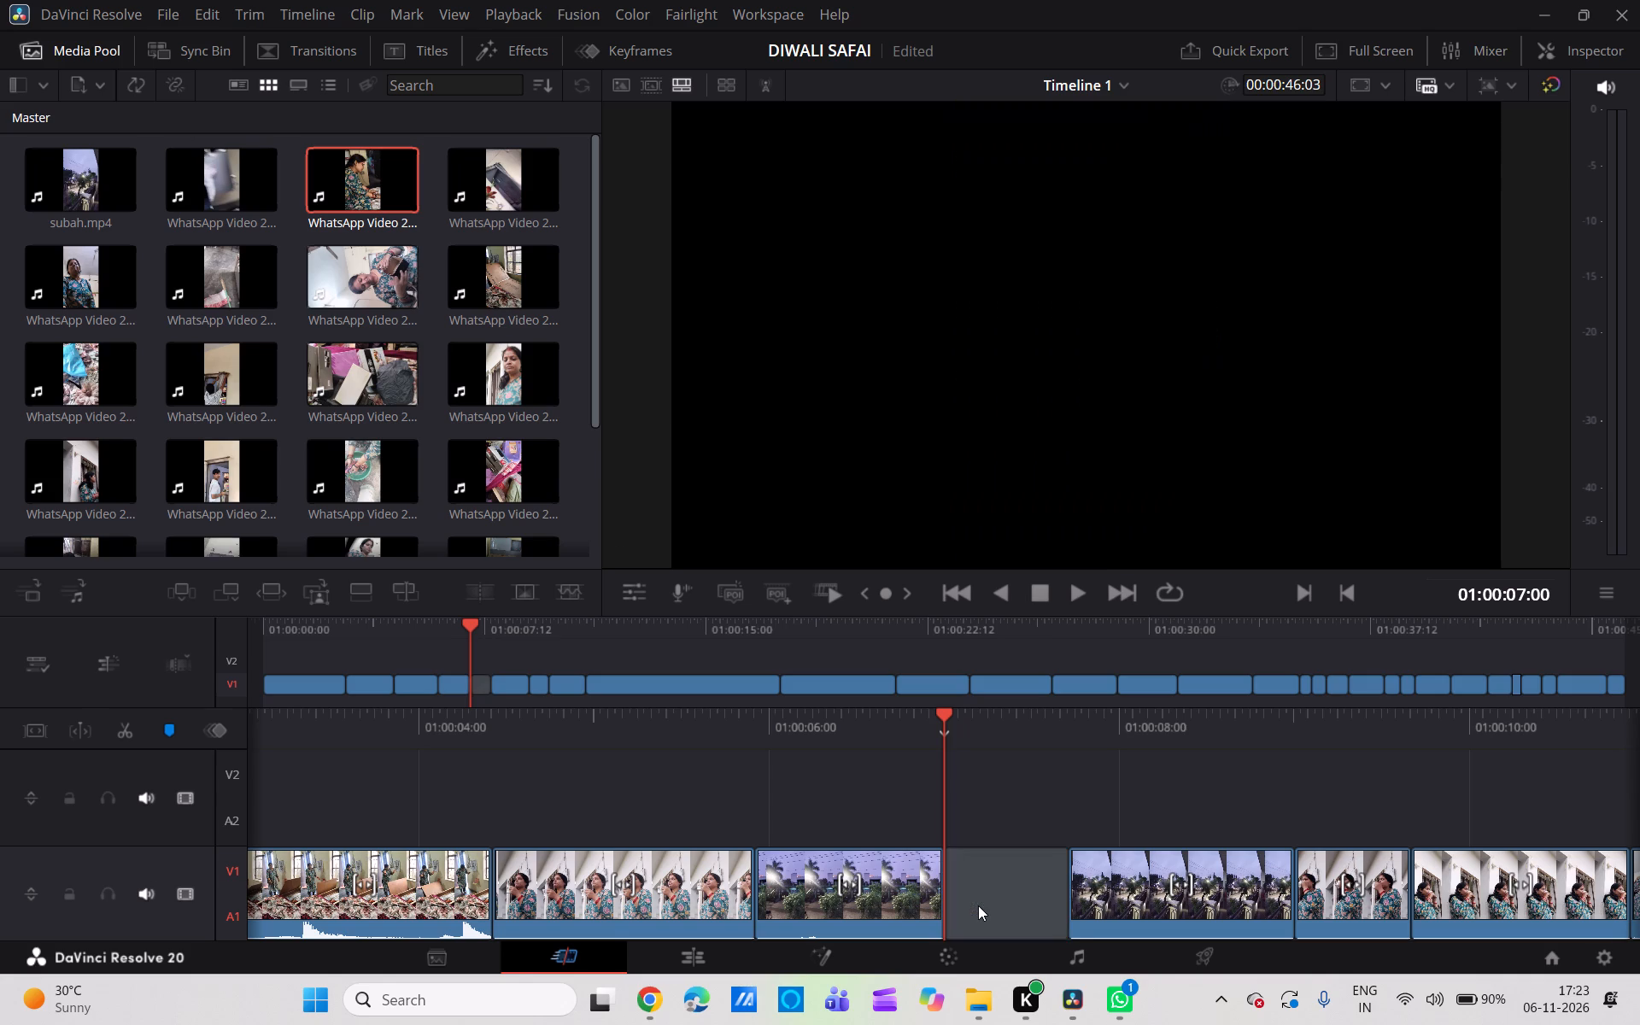
pyautogui.click(978, 905)
pyautogui.press('BackSpace')
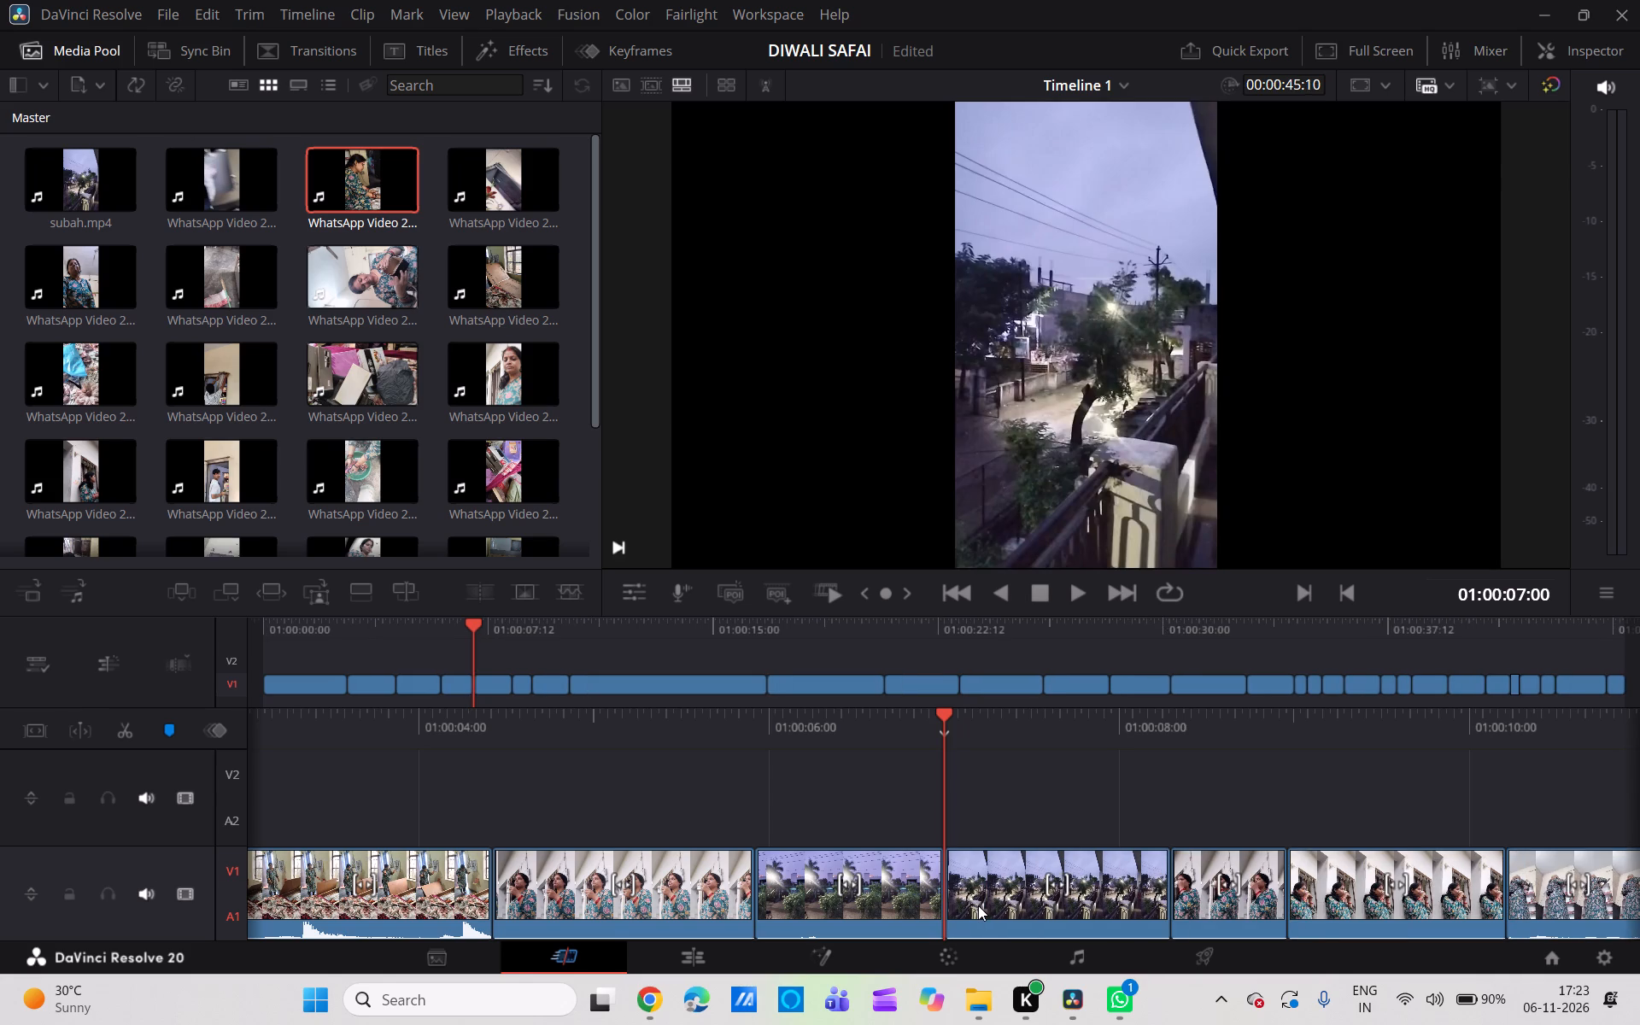
# Split the second dusk clip, showing the street from the balcony, at 01:00:07:17, delete the part after the cut and close the gap.
pyautogui.hscroll(-1, 978, 905)
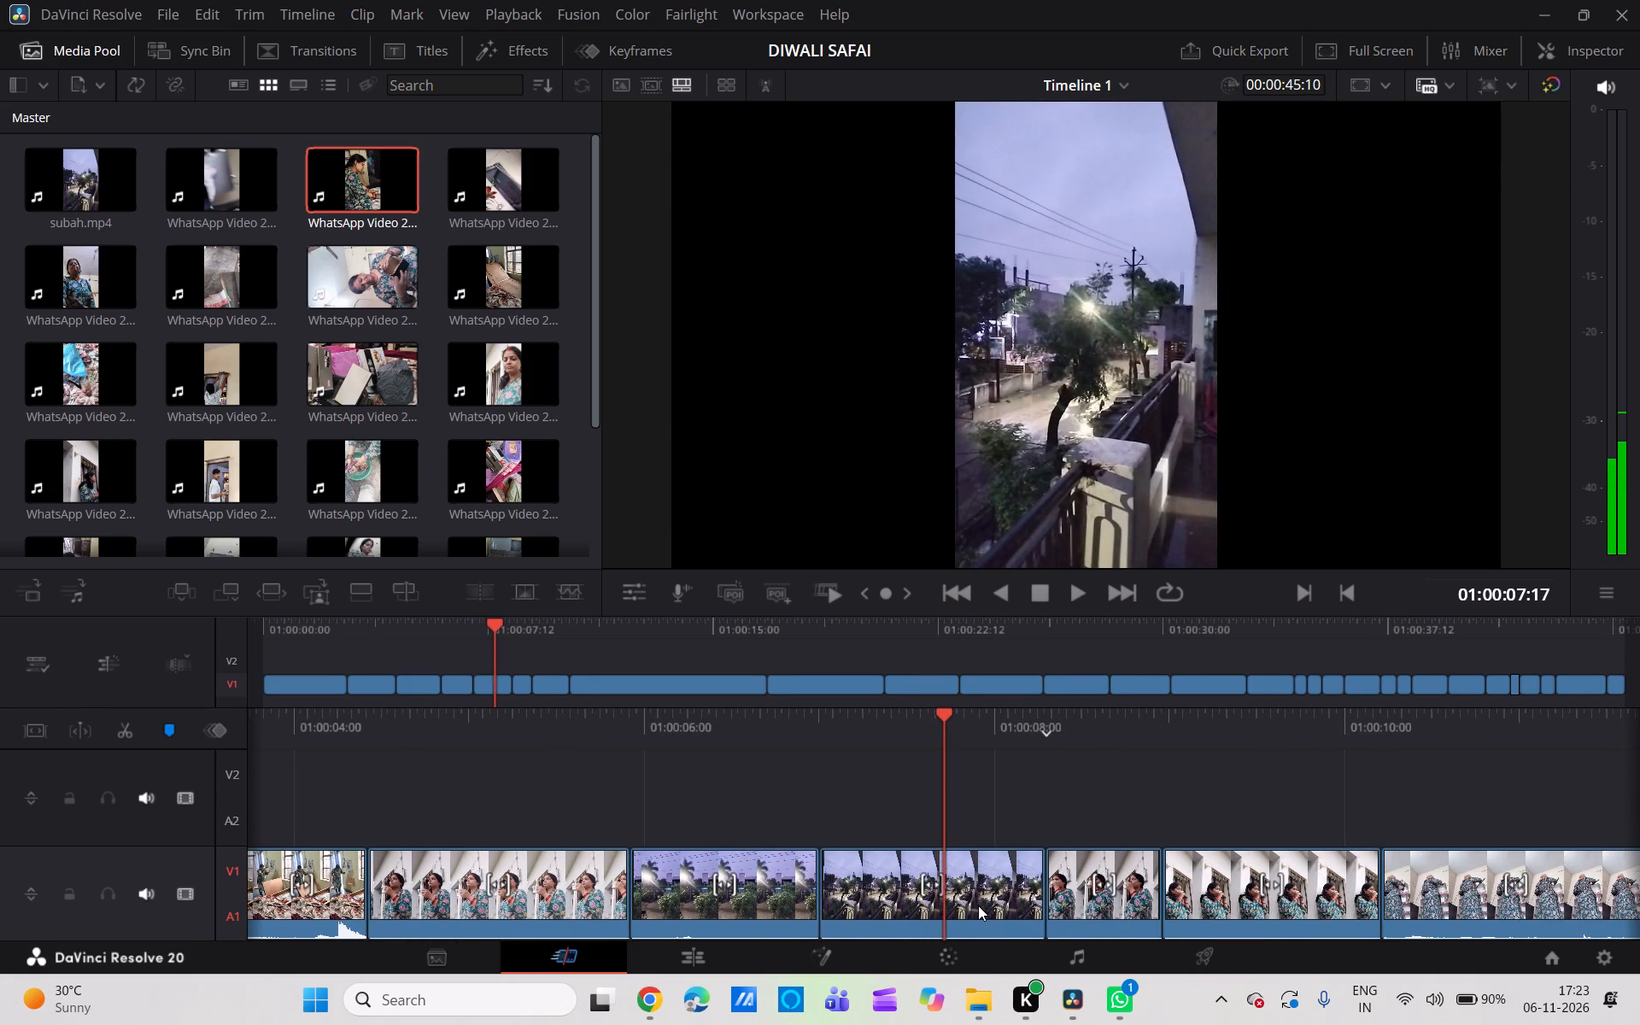
pyautogui.hscroll(-1, 978, 905)
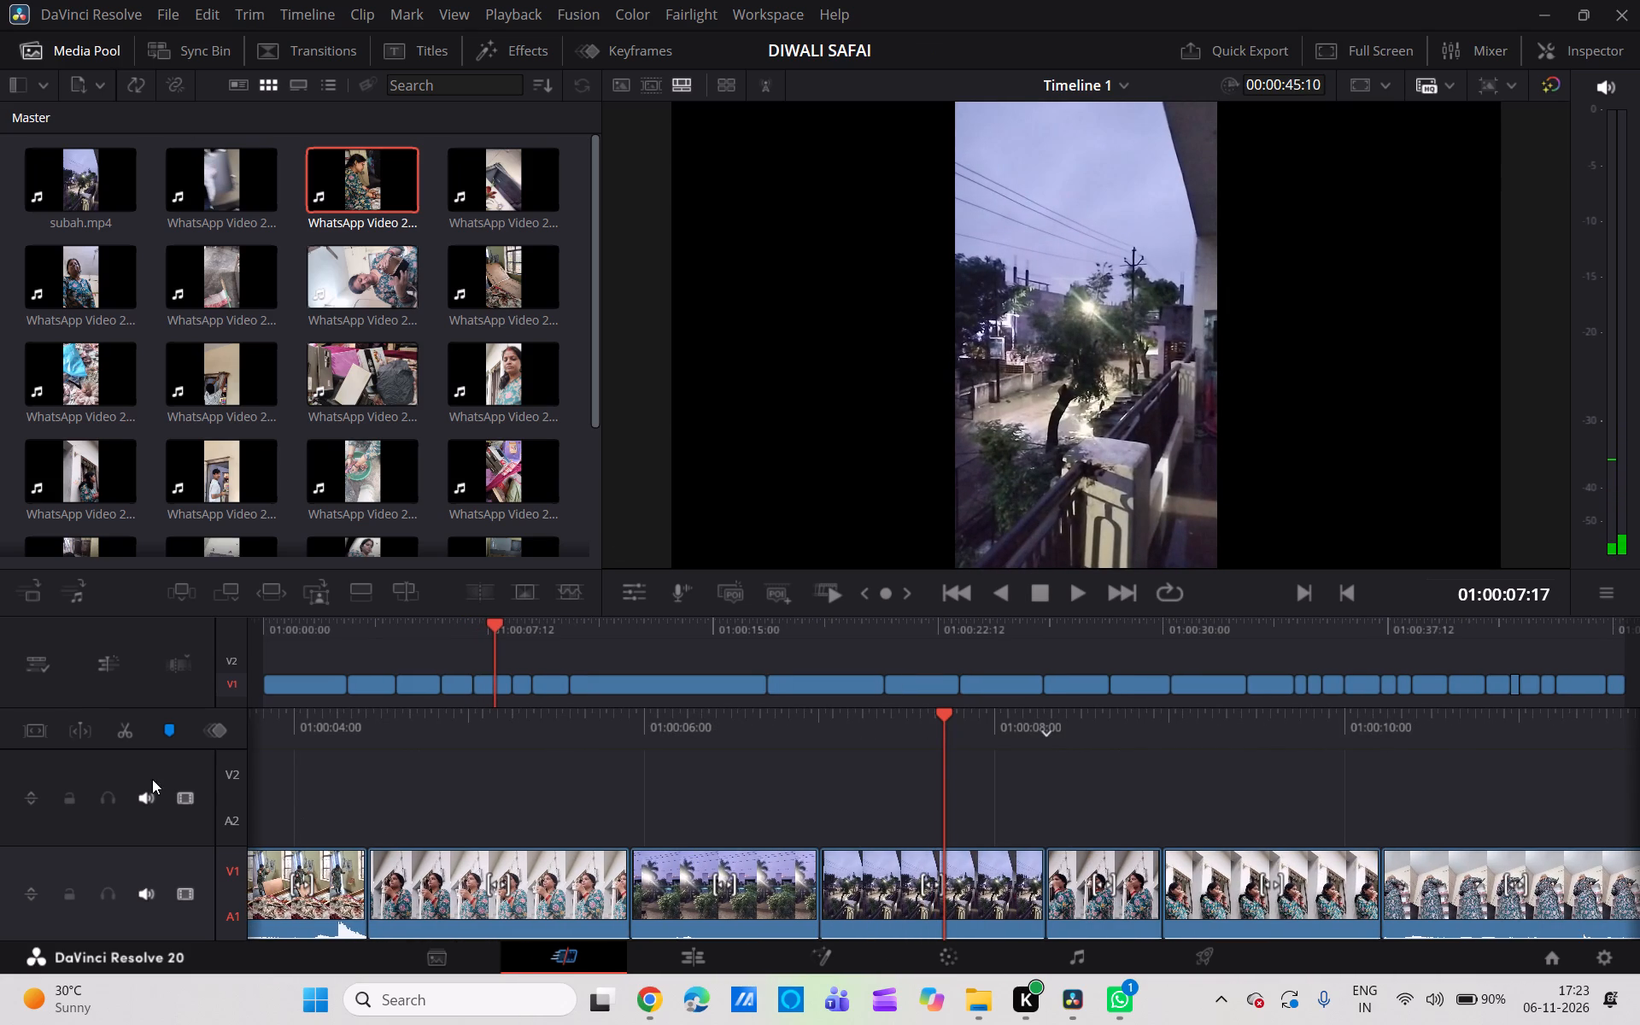
pyautogui.click(120, 723)
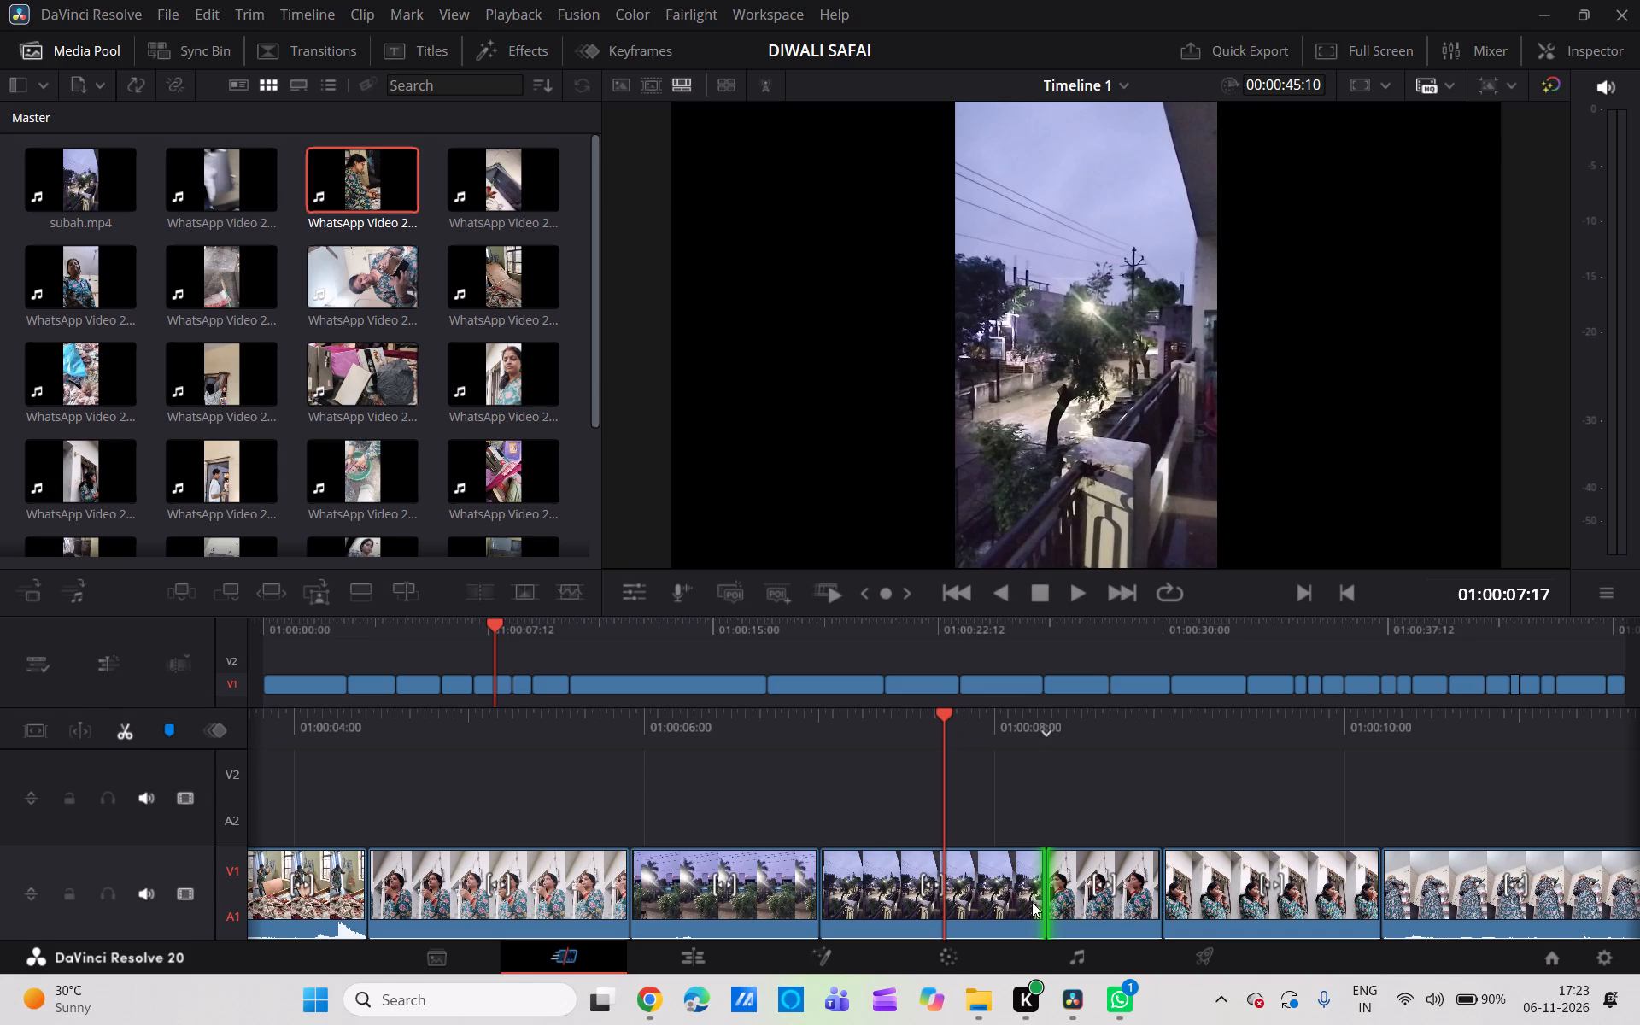
pyautogui.click(981, 891)
pyautogui.press('BackSpace')
pyautogui.click(981, 891)
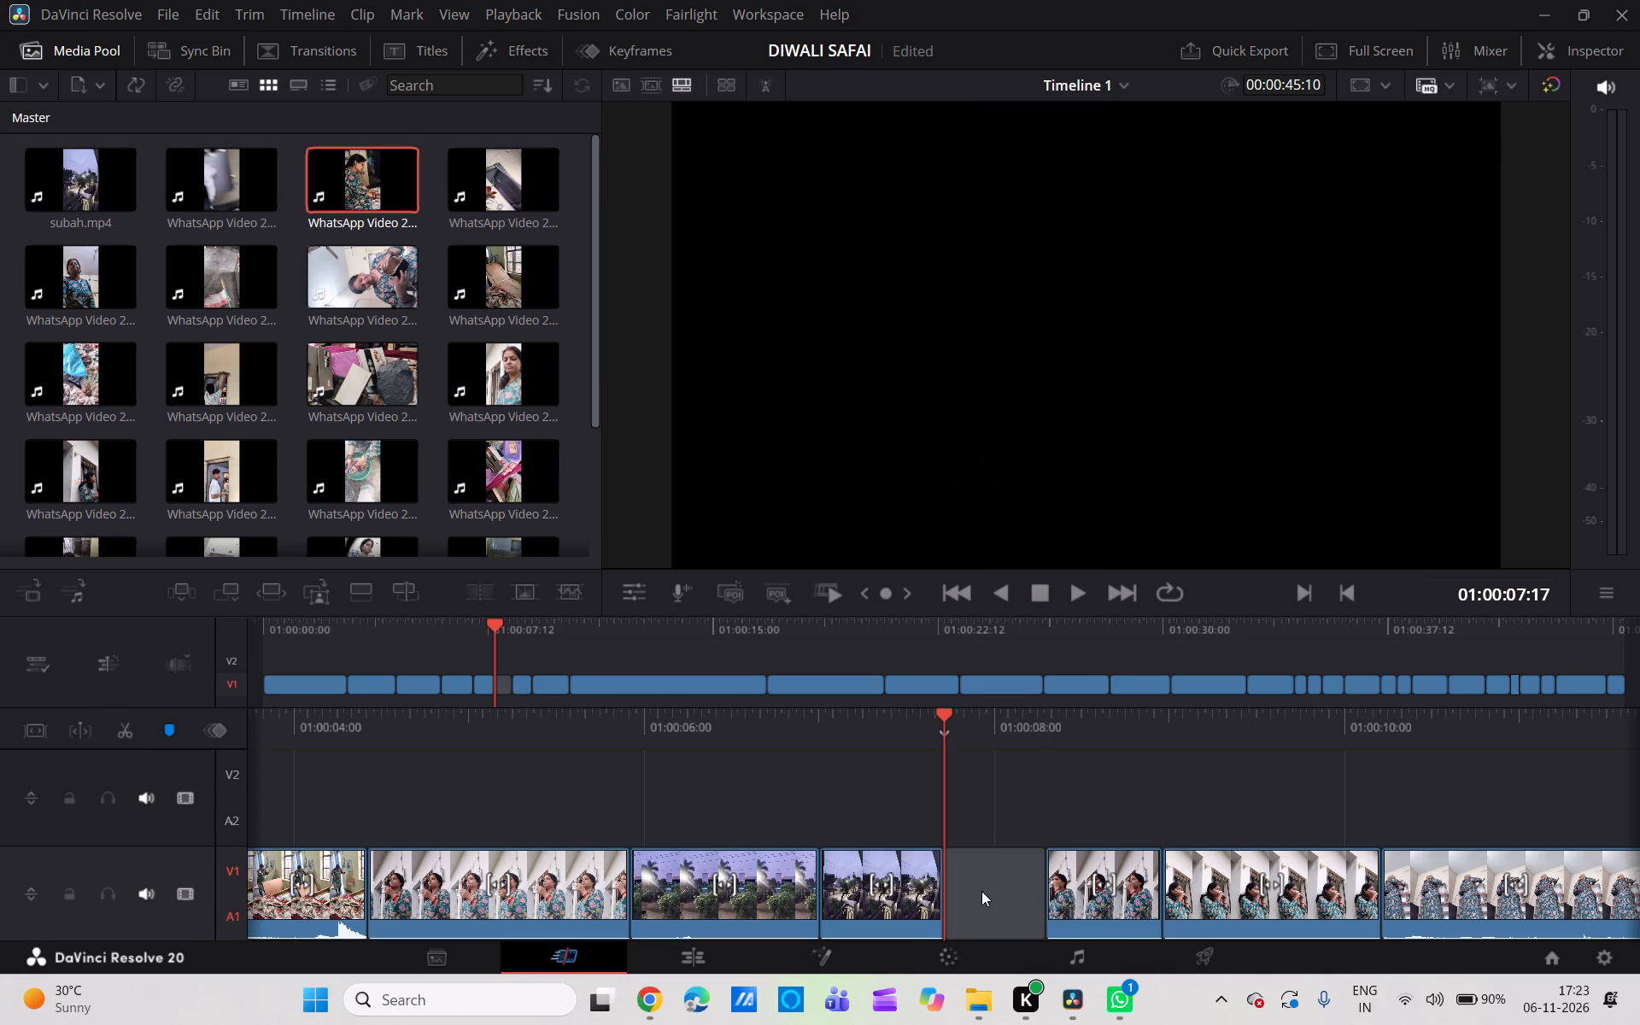
pyautogui.press('BackSpace')
# Replay the early clips, split the tea-drinking clip before the dusk shots at 01:00:04:21, delete its second part and close the gap.
pyautogui.hscroll(2, 981, 891)
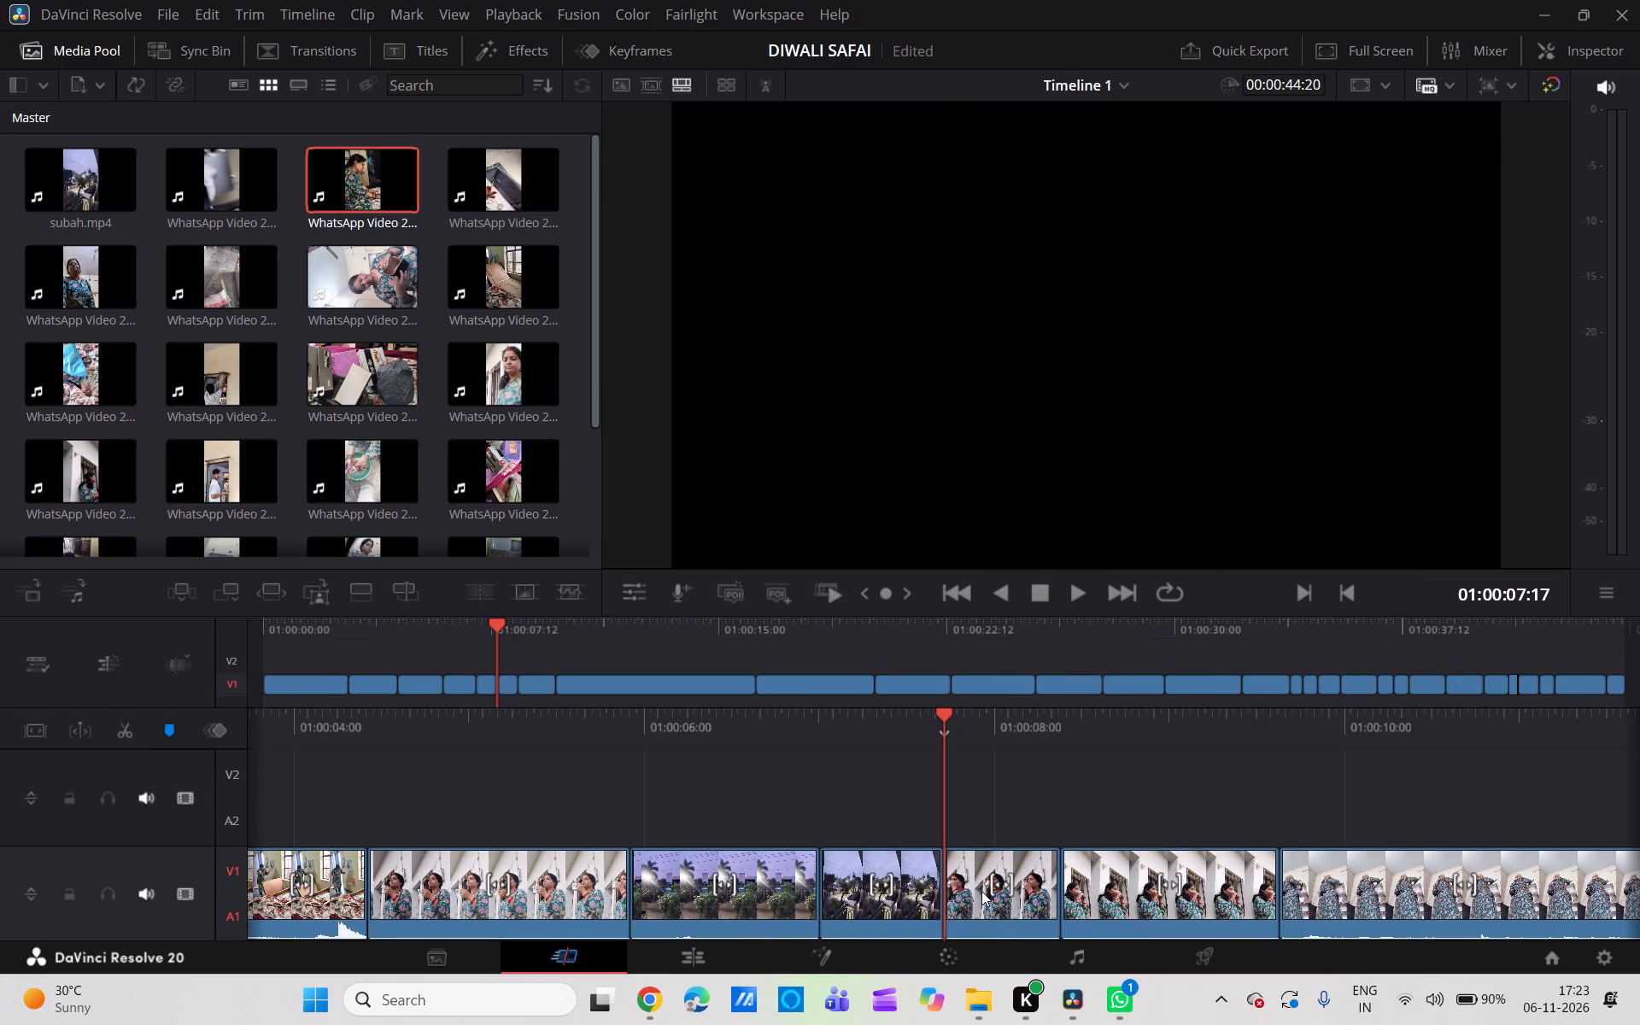
pyautogui.hscroll(3, 981, 891)
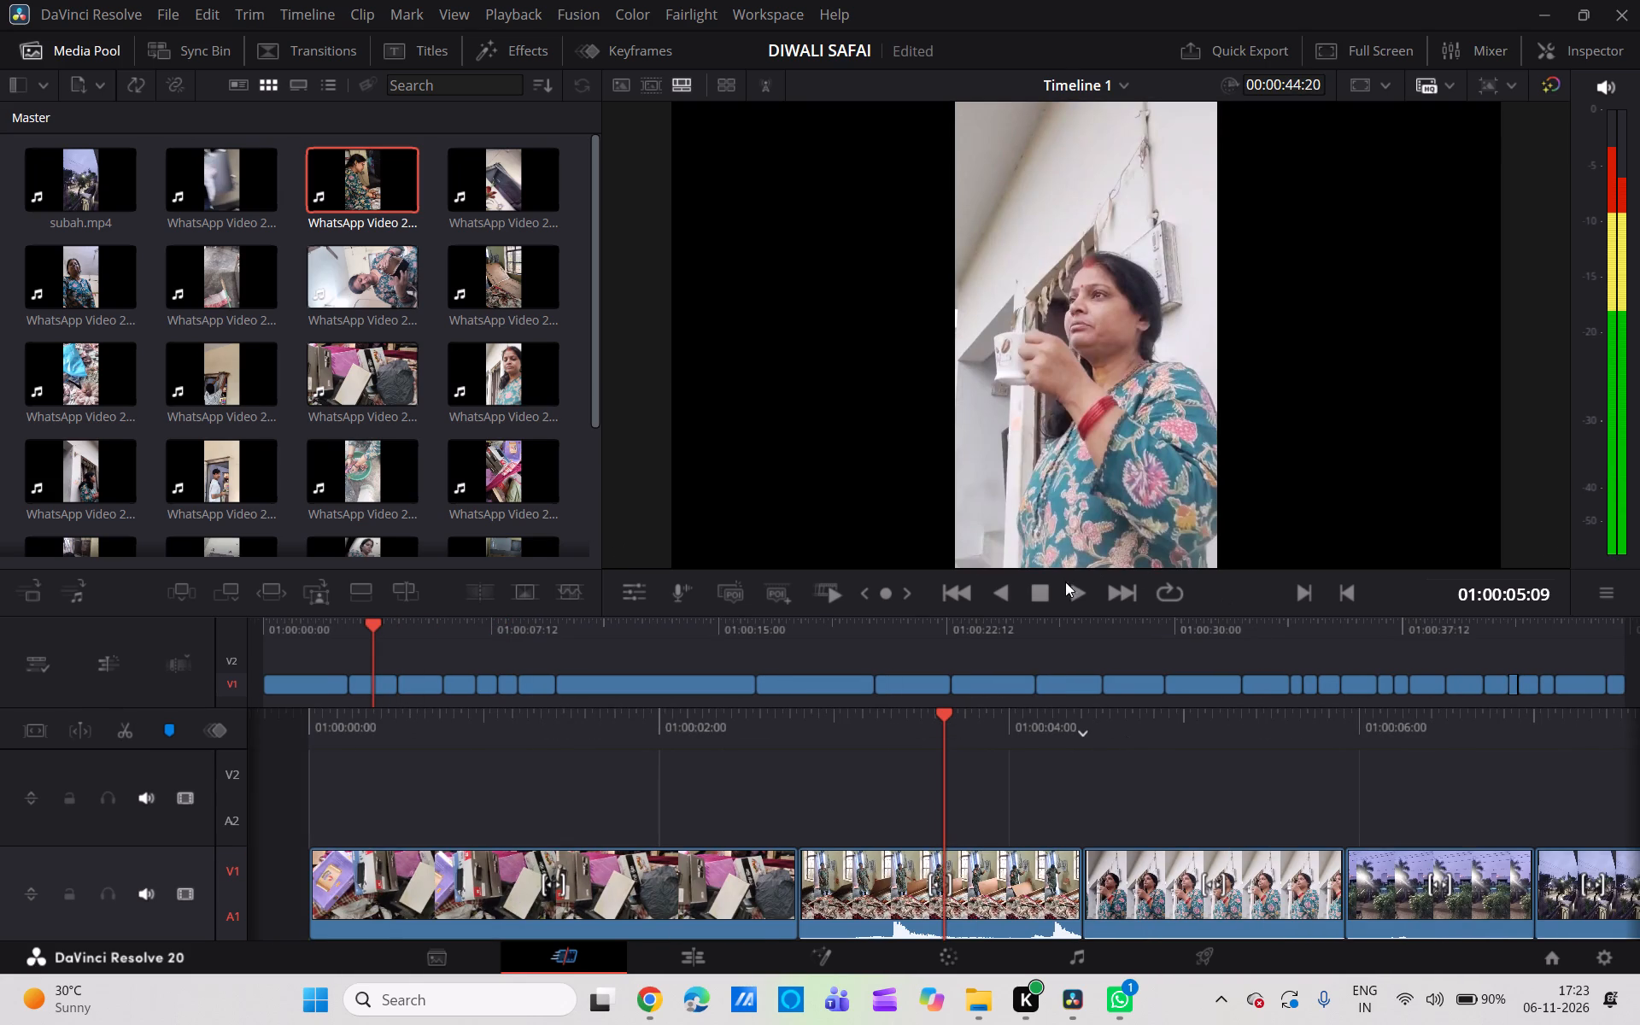
pyautogui.click(1076, 590)
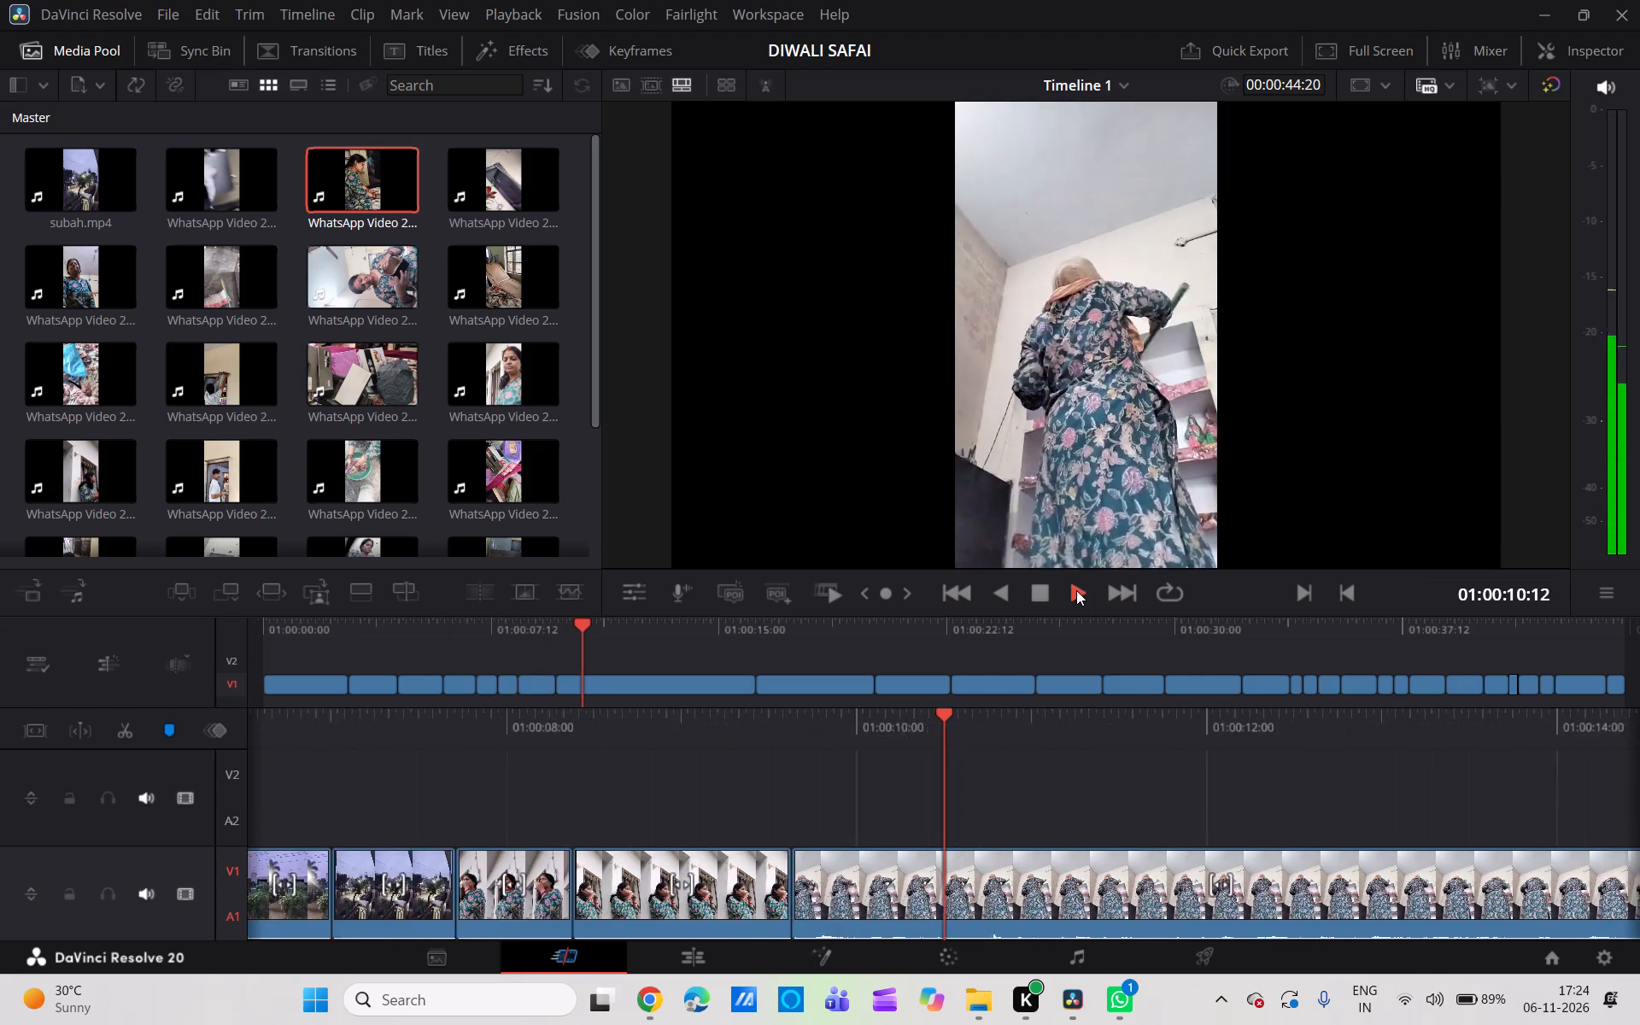
pyautogui.click(1041, 597)
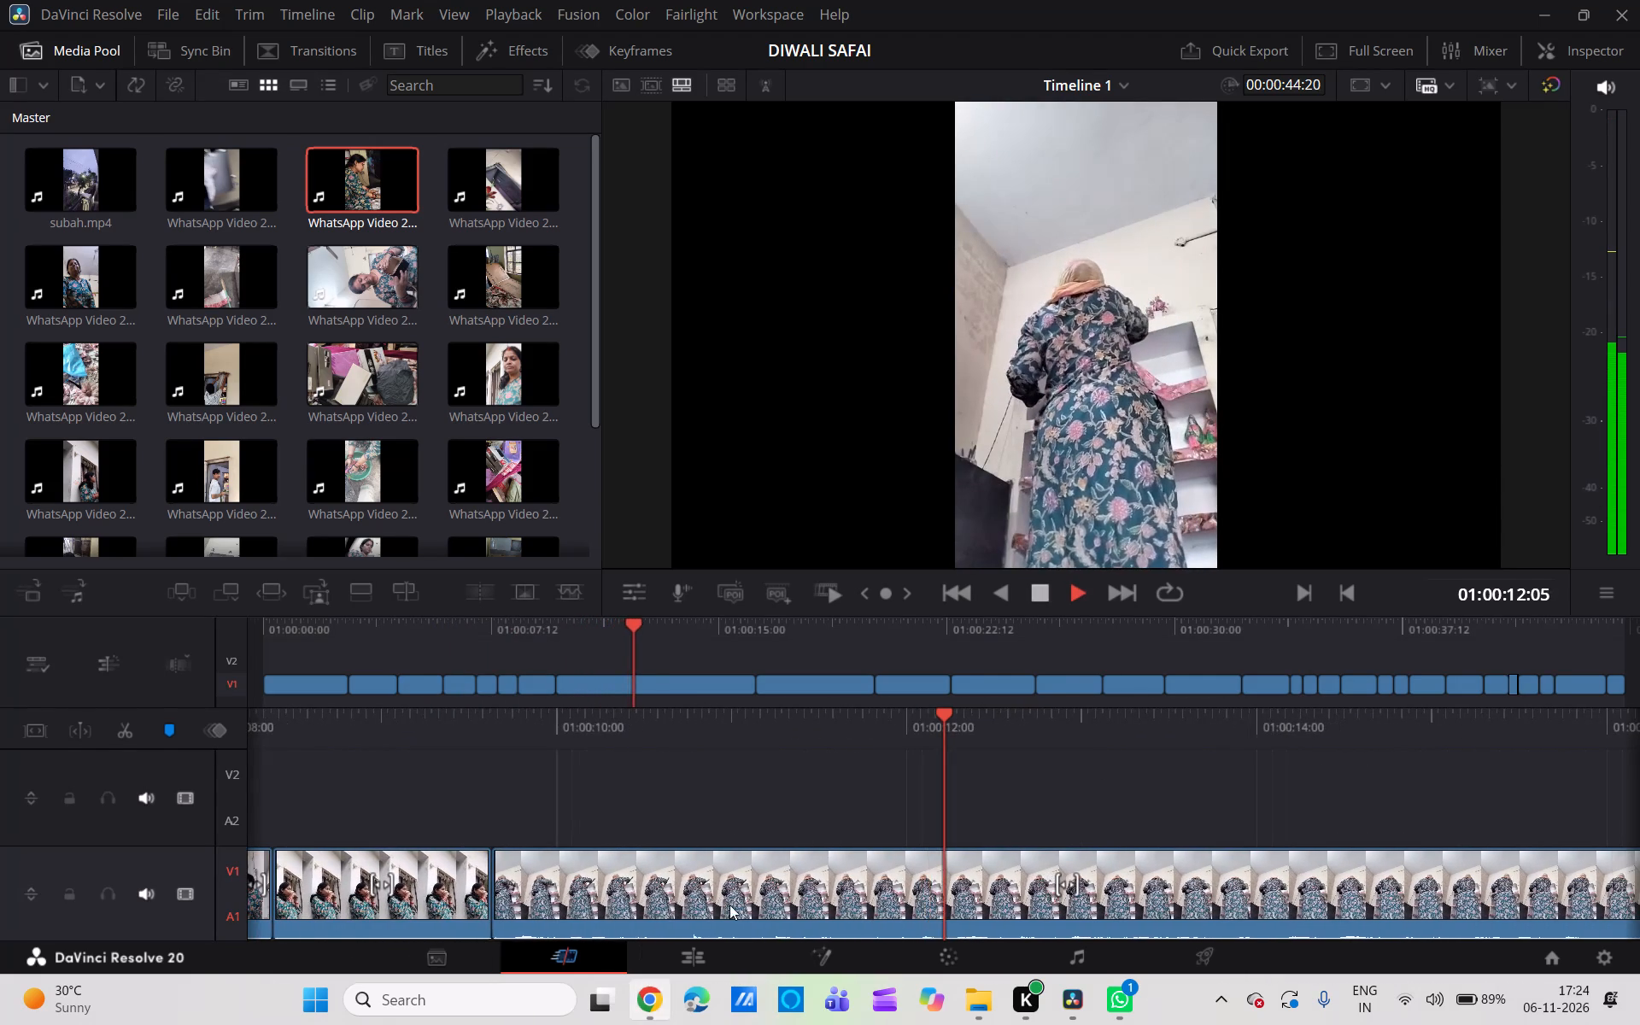
pyautogui.hscroll(4, 792, 782)
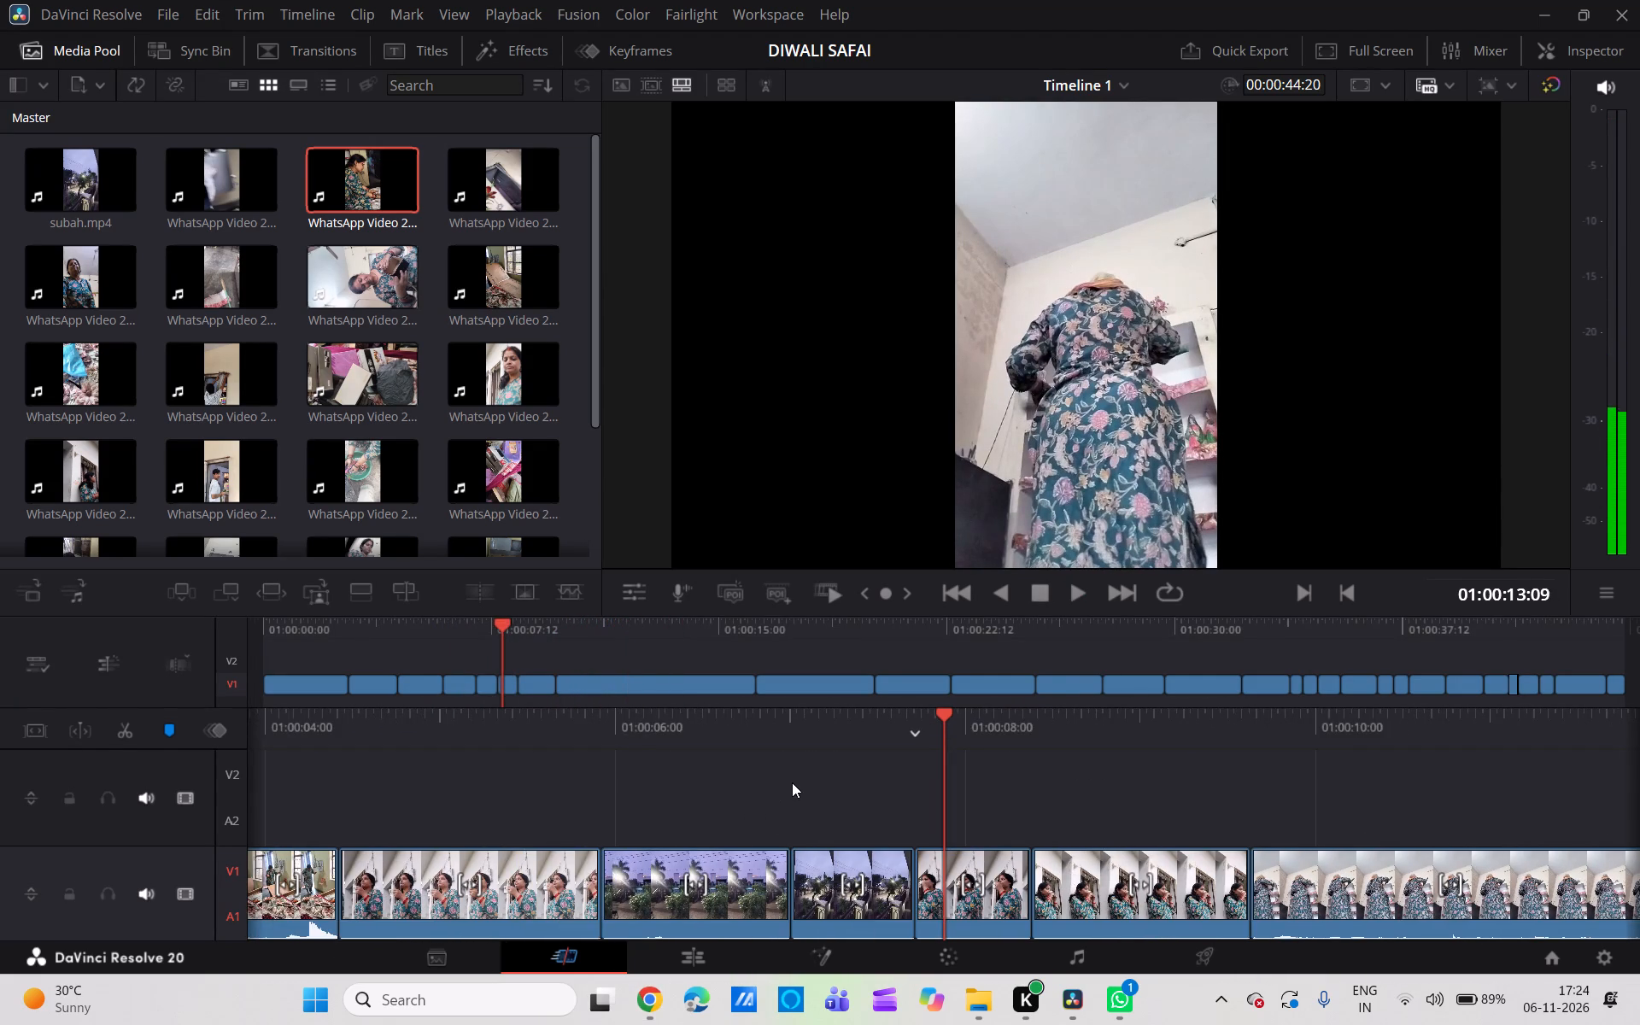
pyautogui.hscroll(2, 792, 782)
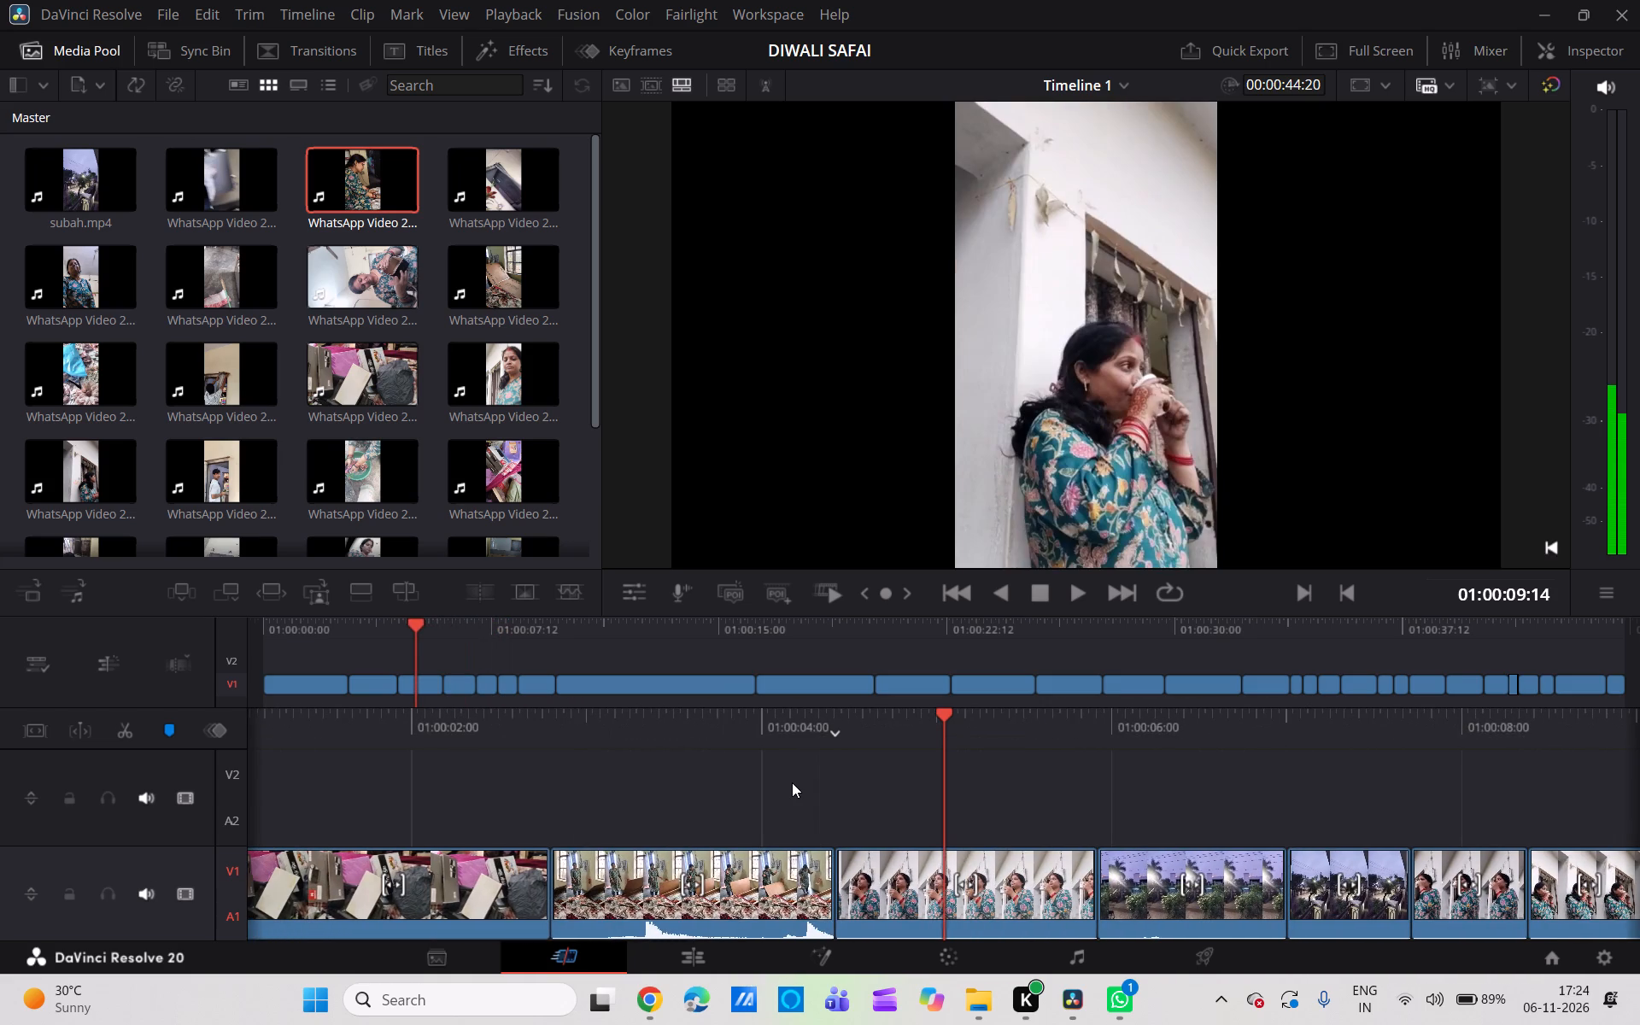
pyautogui.hscroll(1, 792, 782)
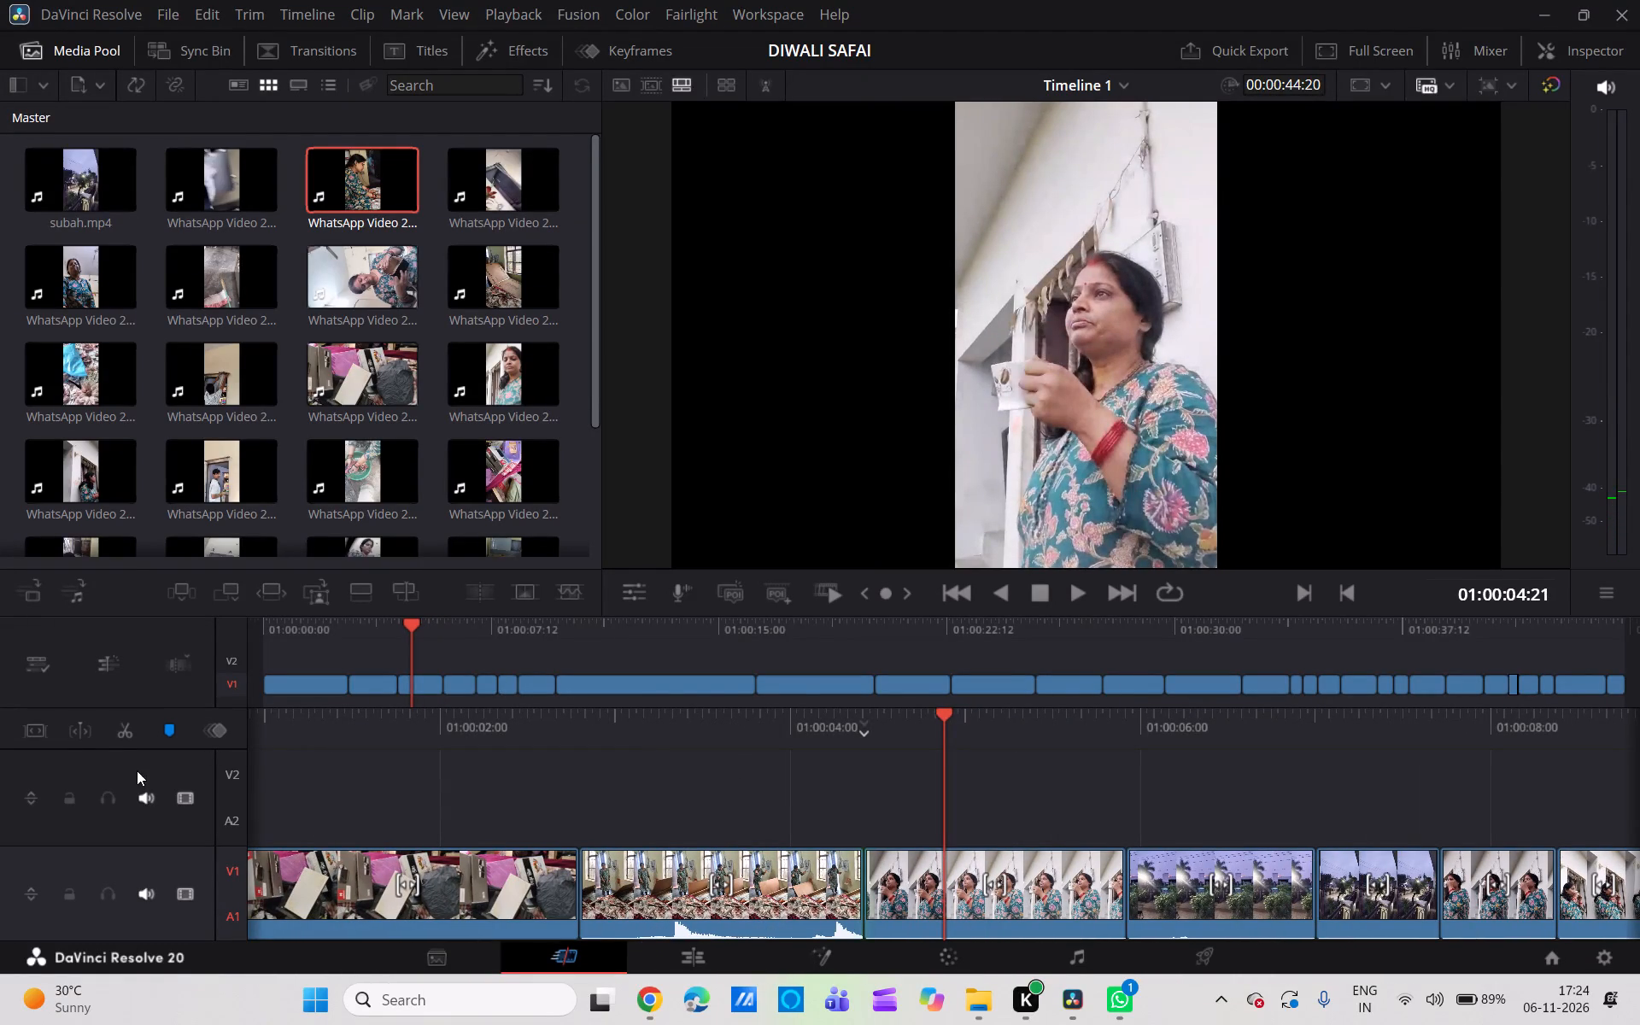
pyautogui.click(123, 735)
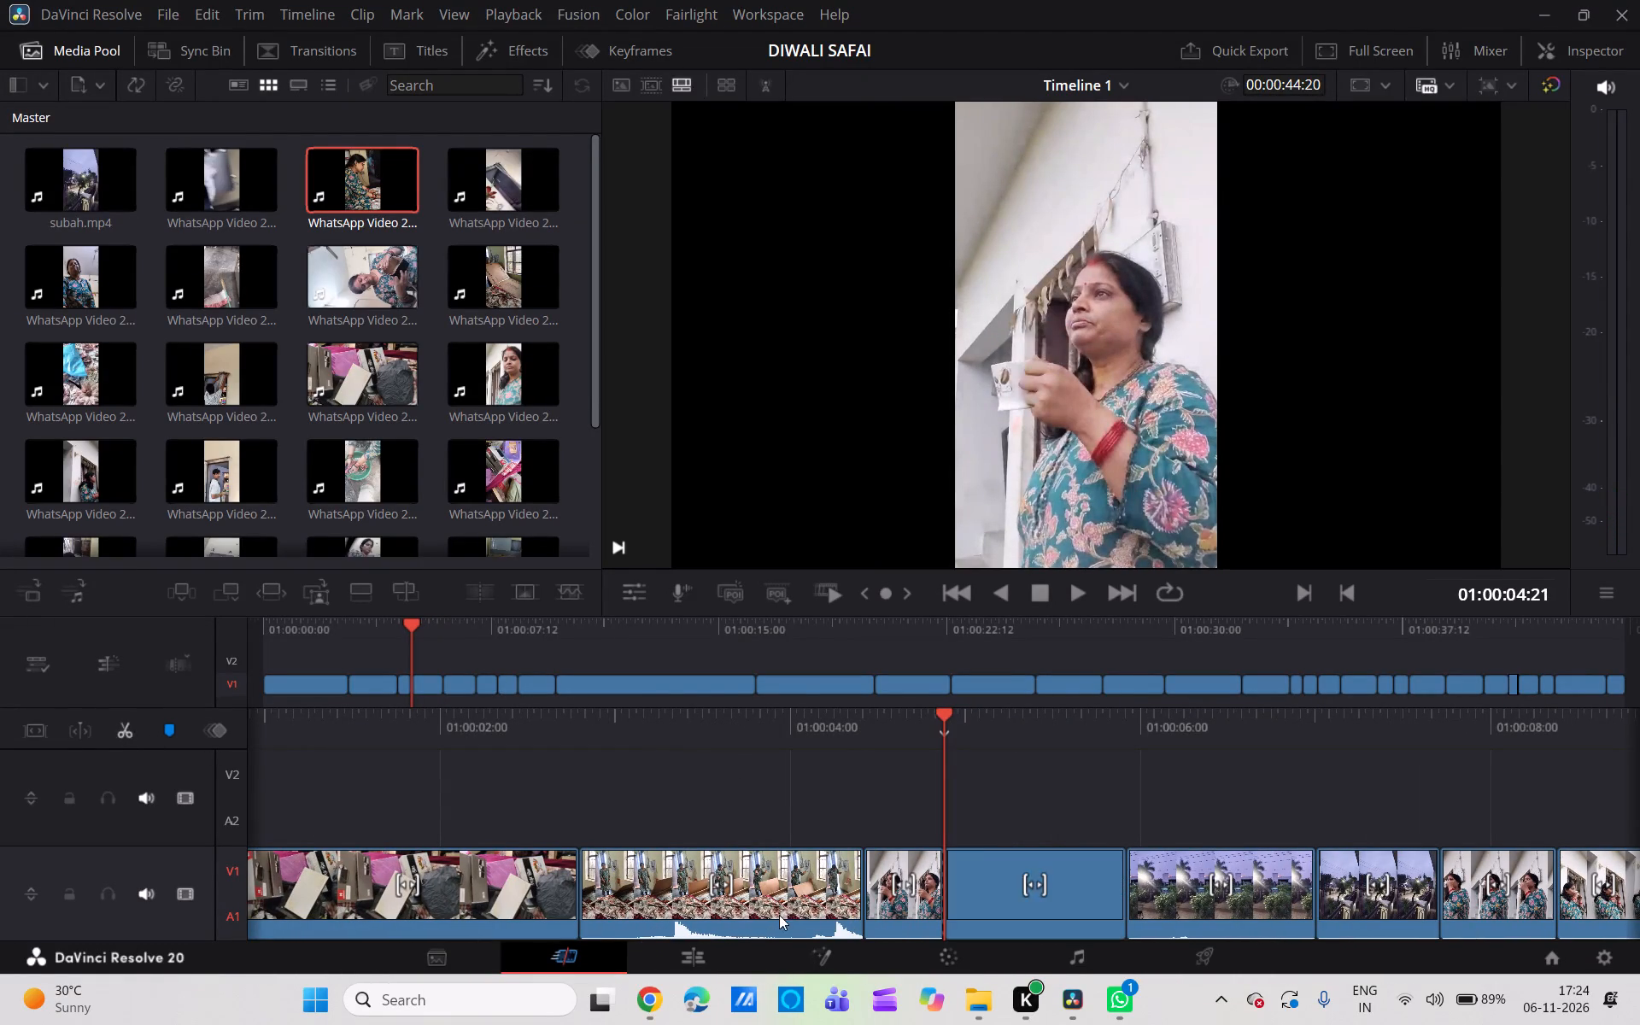
pyautogui.click(1028, 895)
pyautogui.press('BackSpace')
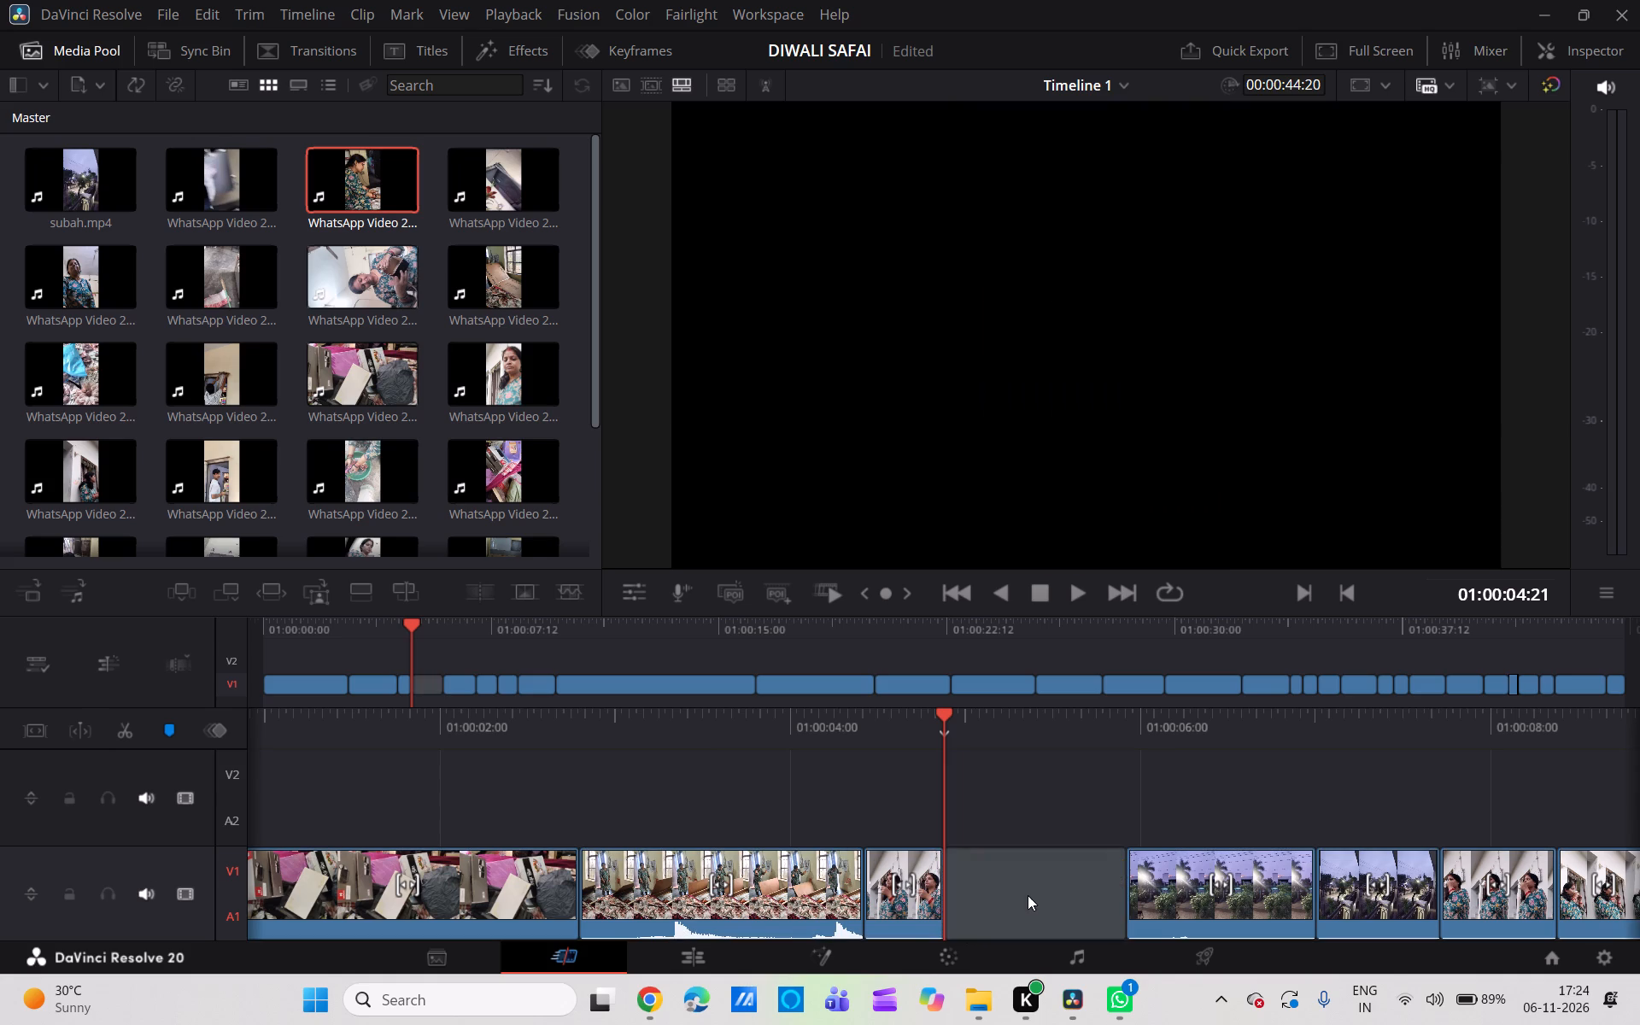
pyautogui.click(1028, 895)
pyautogui.press('BackSpace')
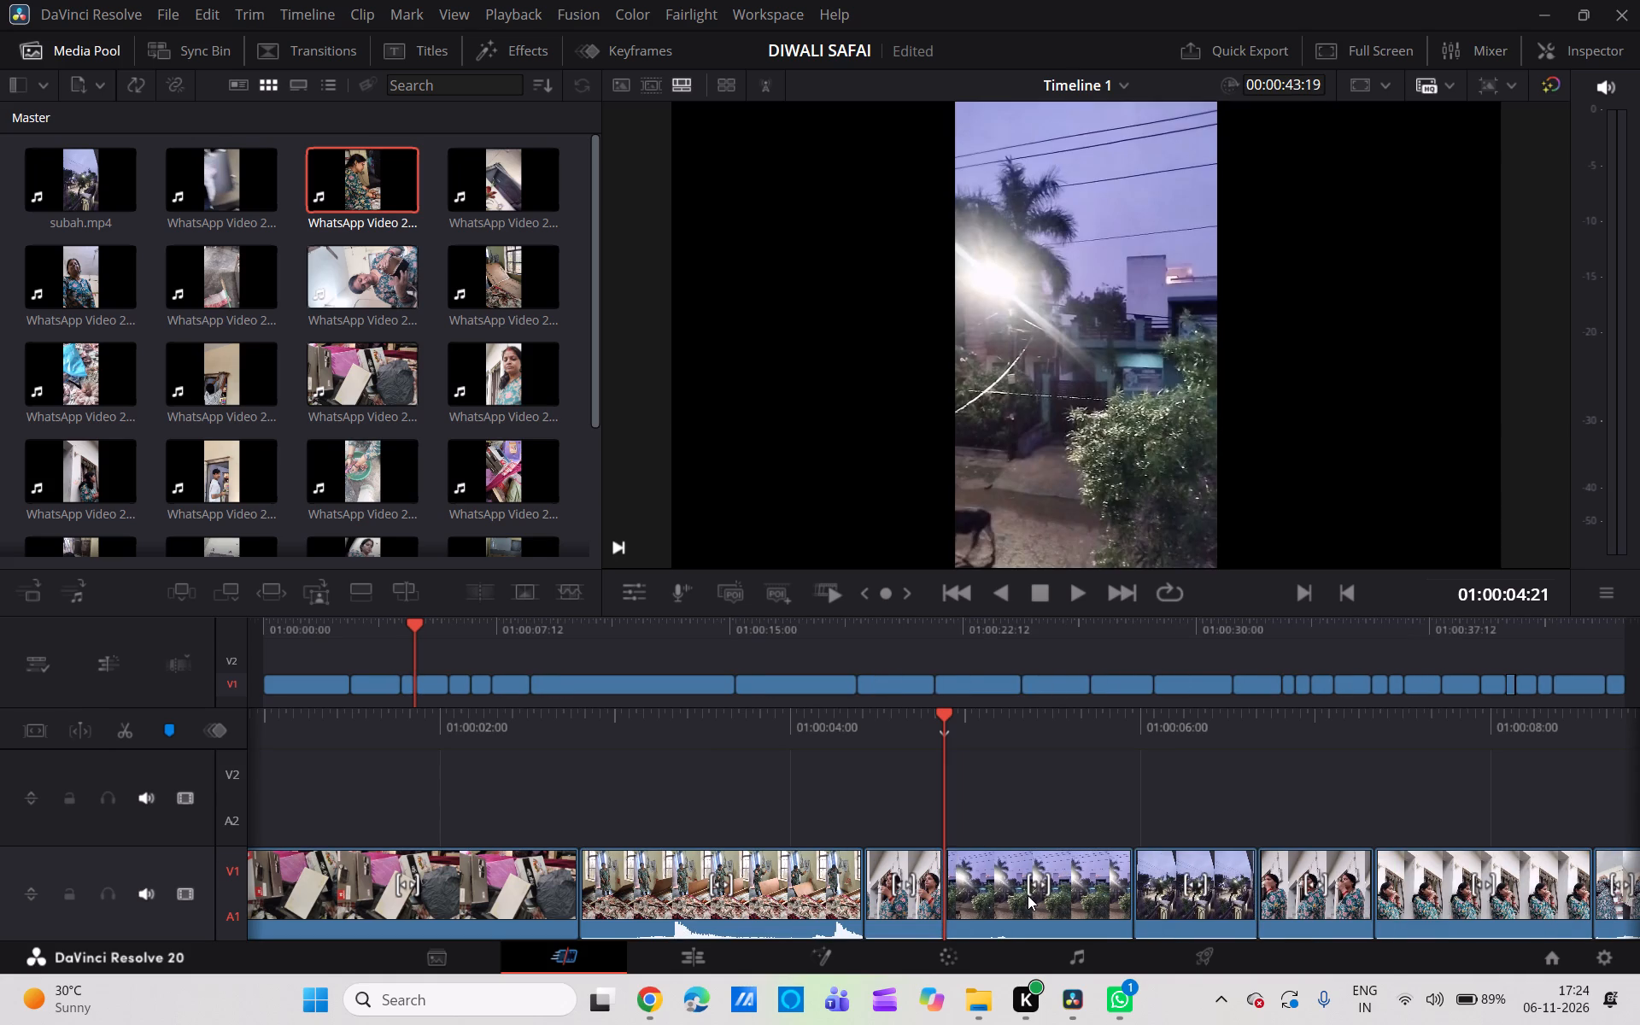
# Split the side-view tea-drinking clip before the shelf-cleaning clip at 01:00:07:16, delete the part after the cut and close the gap.
pyautogui.hscroll(-1, 1028, 895)
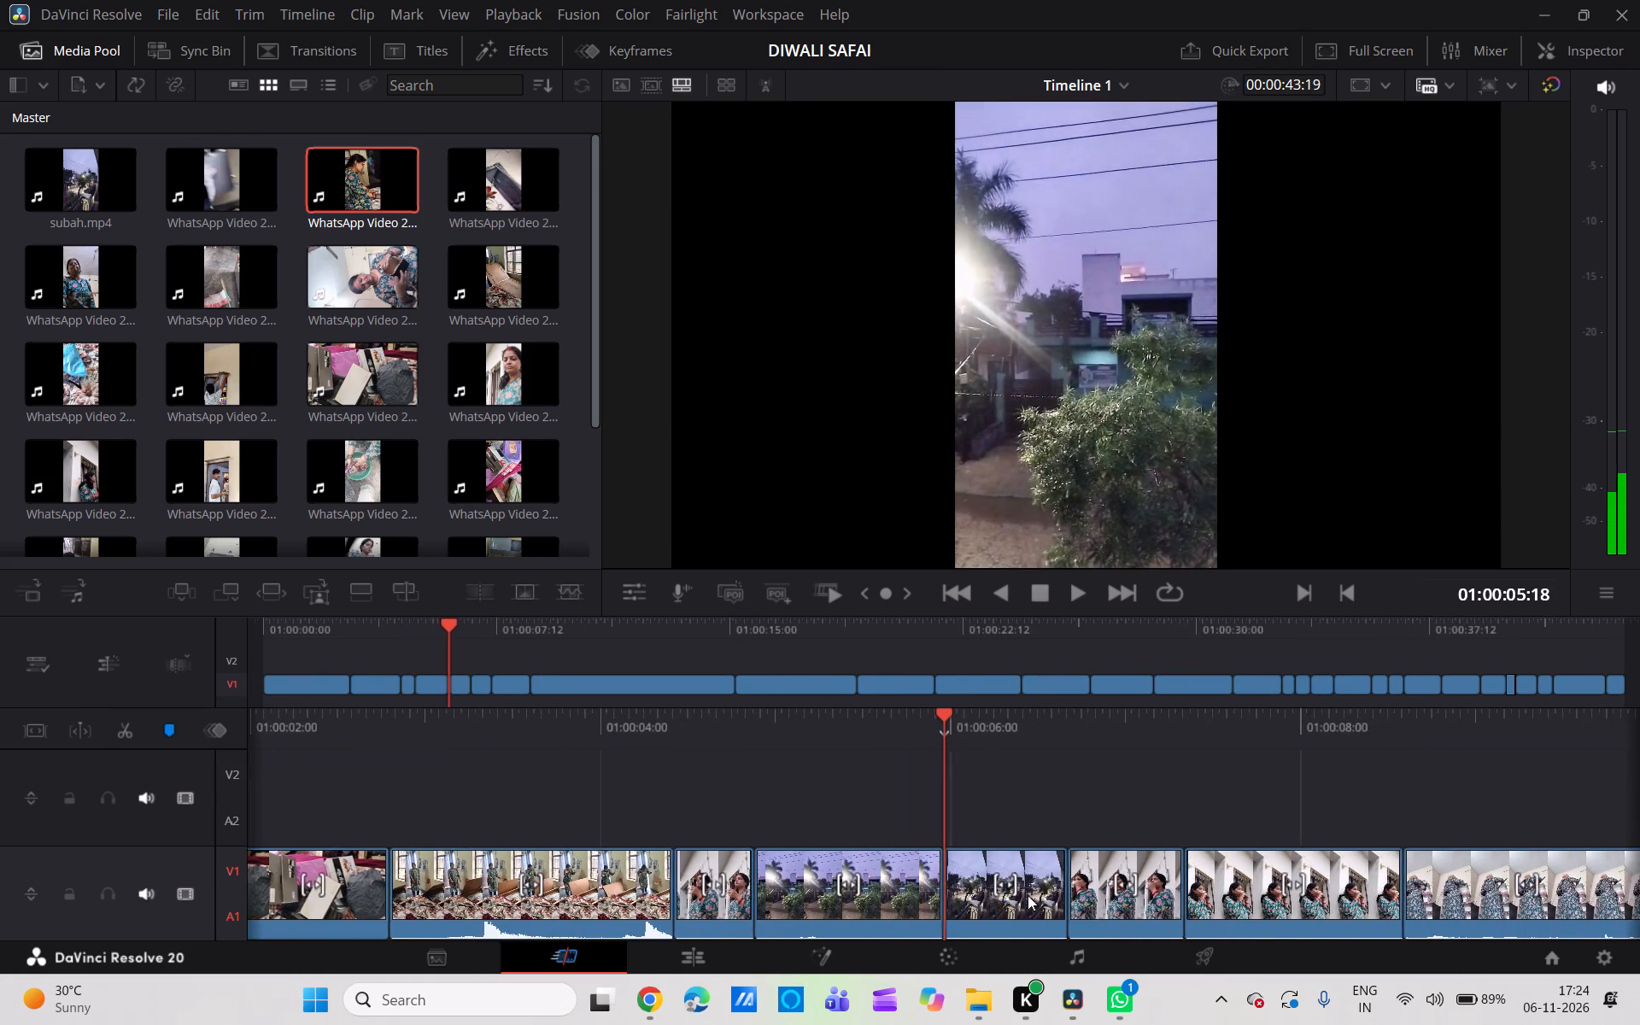
pyautogui.hscroll(-2, 1028, 895)
pyautogui.scroll(1, 1028, 895)
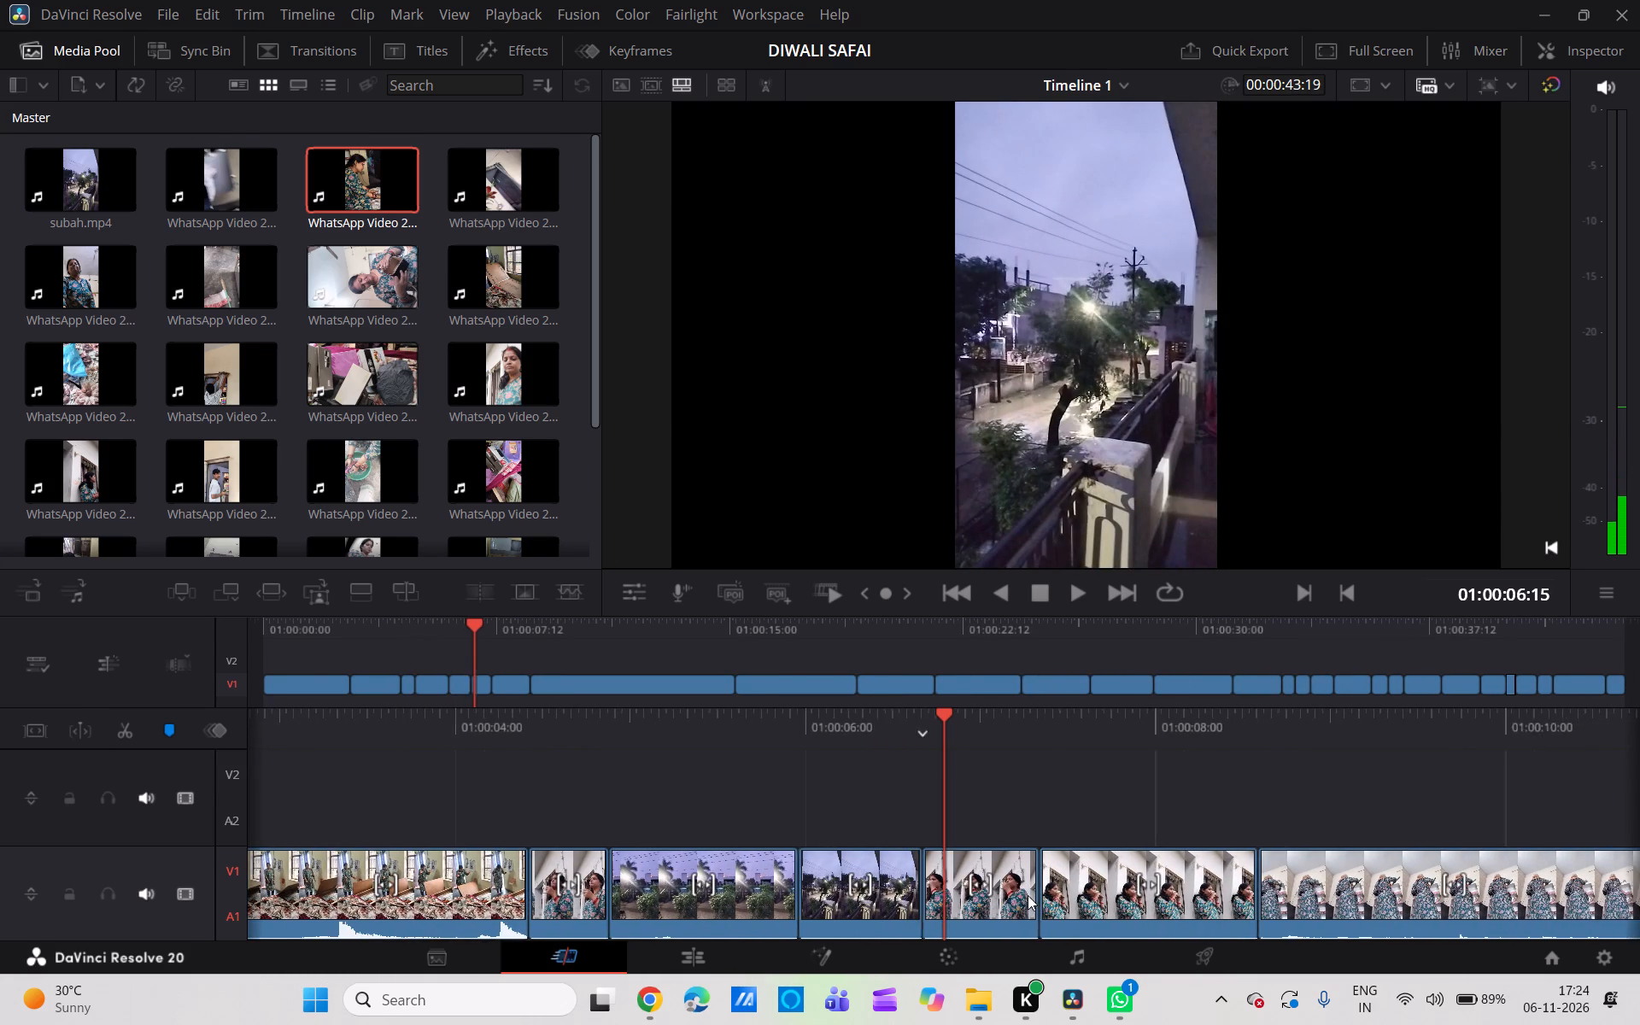
pyautogui.scroll(1, 1028, 895)
pyautogui.hscroll(-1, 1028, 895)
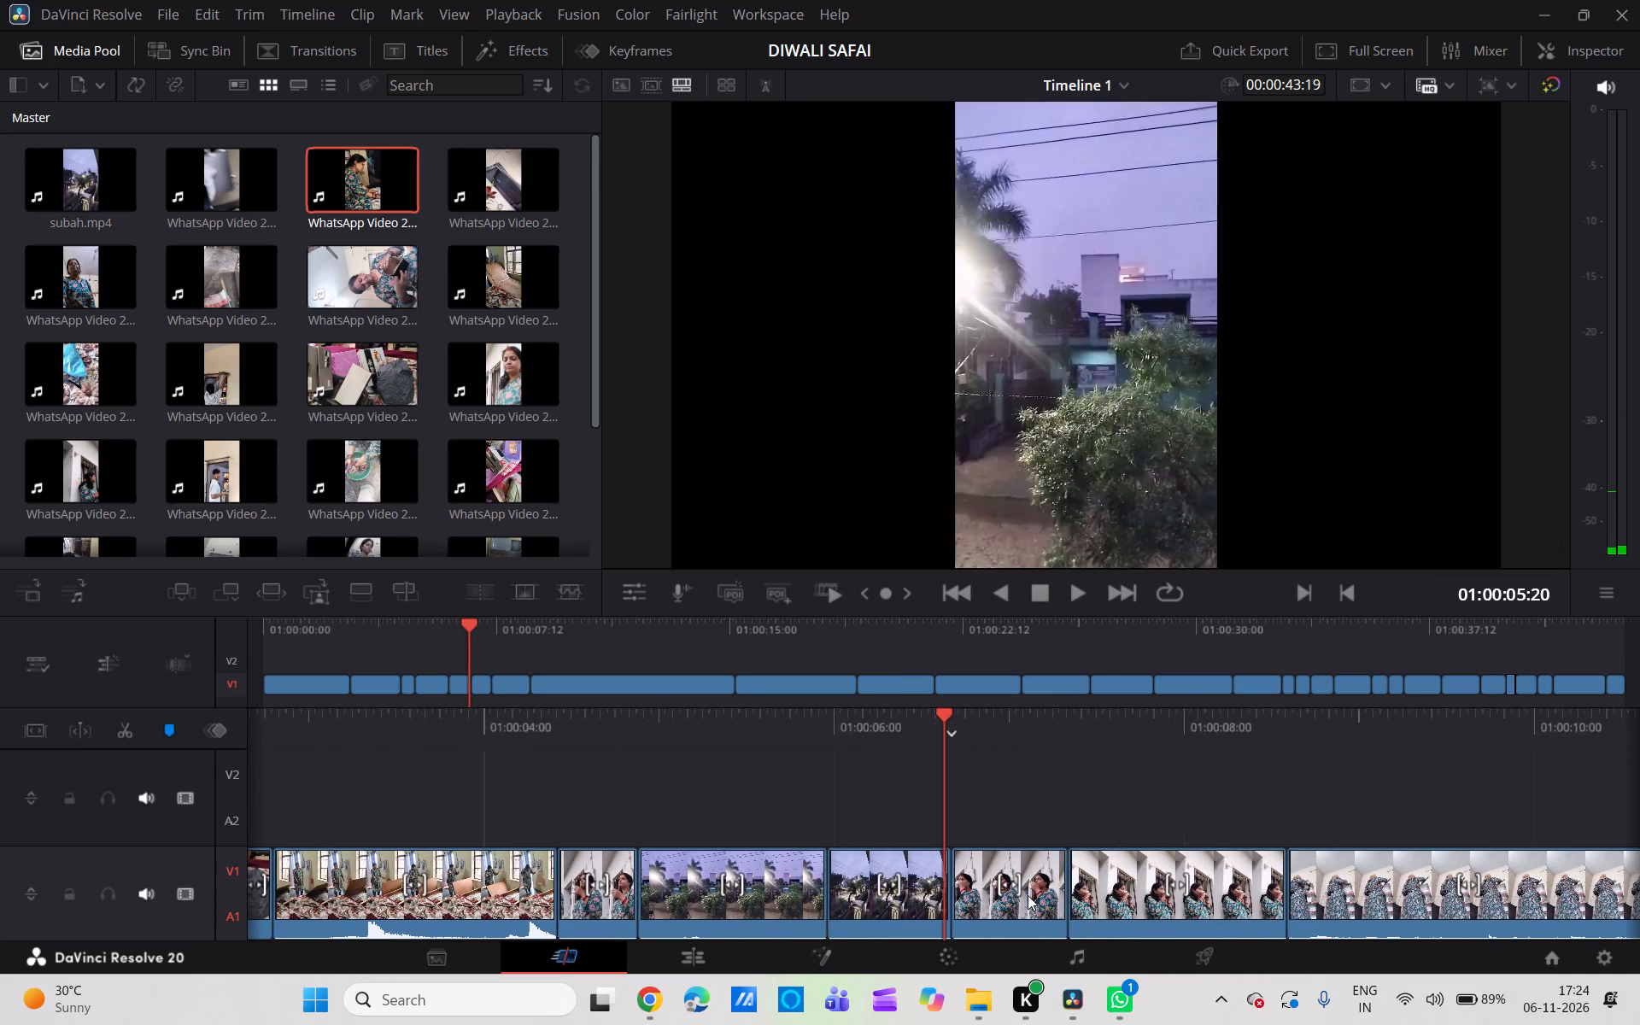
pyautogui.hscroll(-1, 1028, 895)
pyautogui.scroll(-2, 1028, 895)
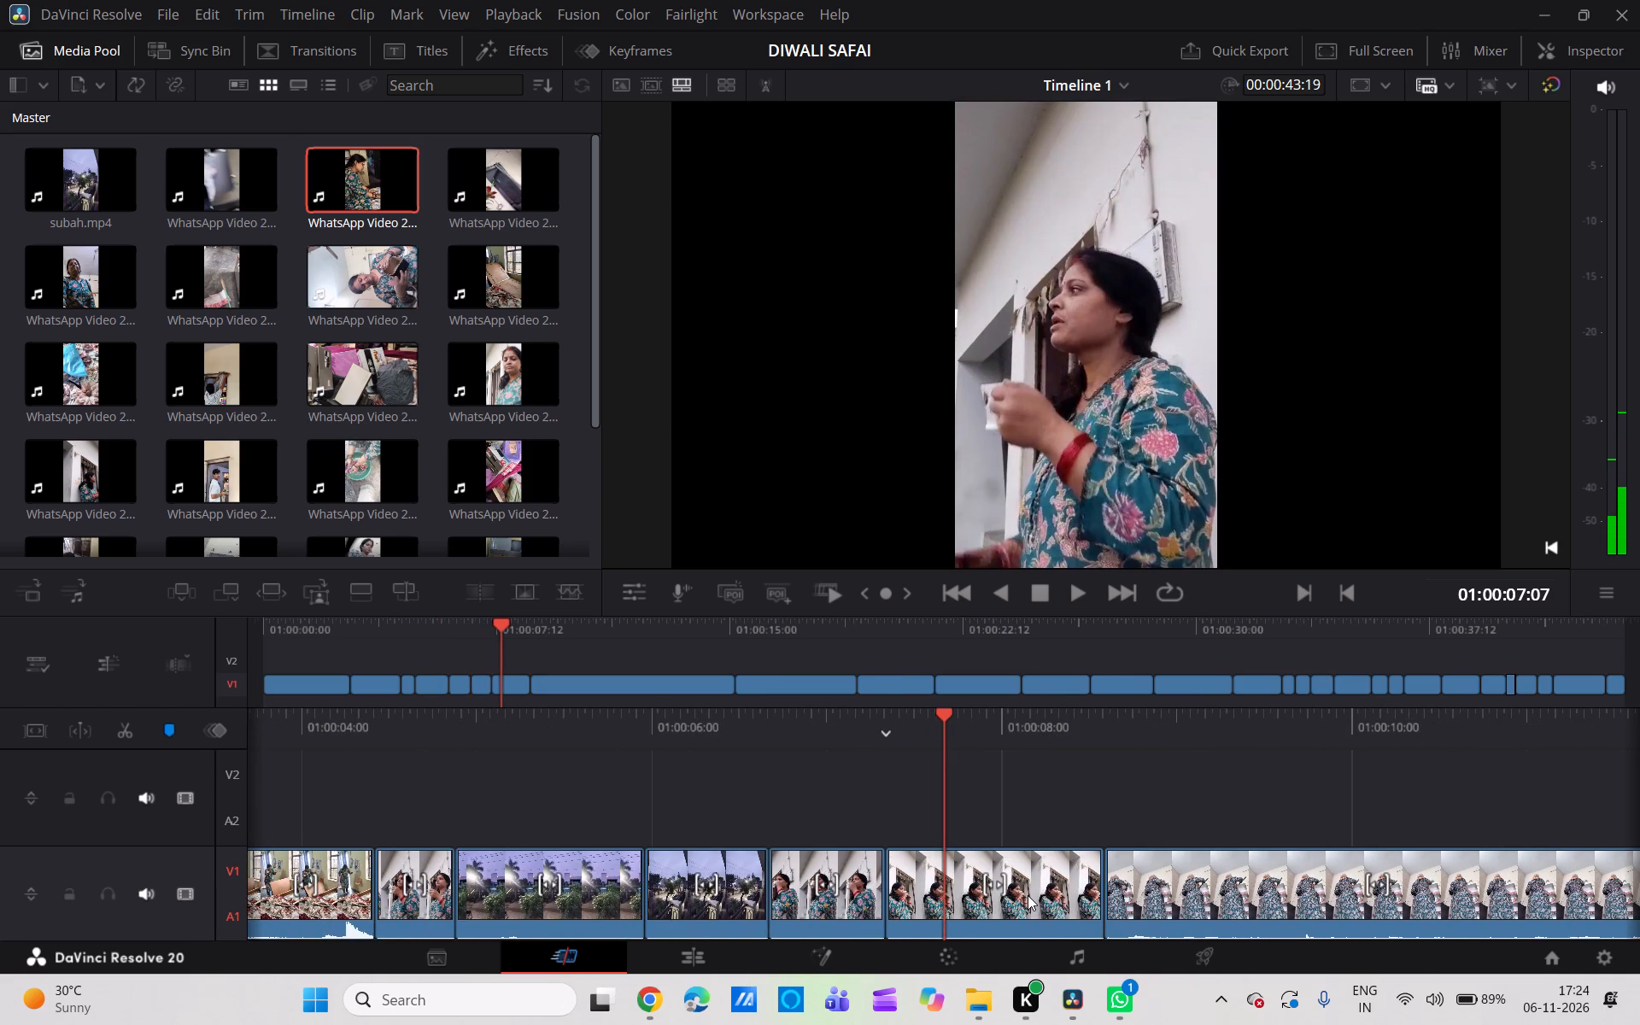
pyautogui.scroll(-1, 1028, 895)
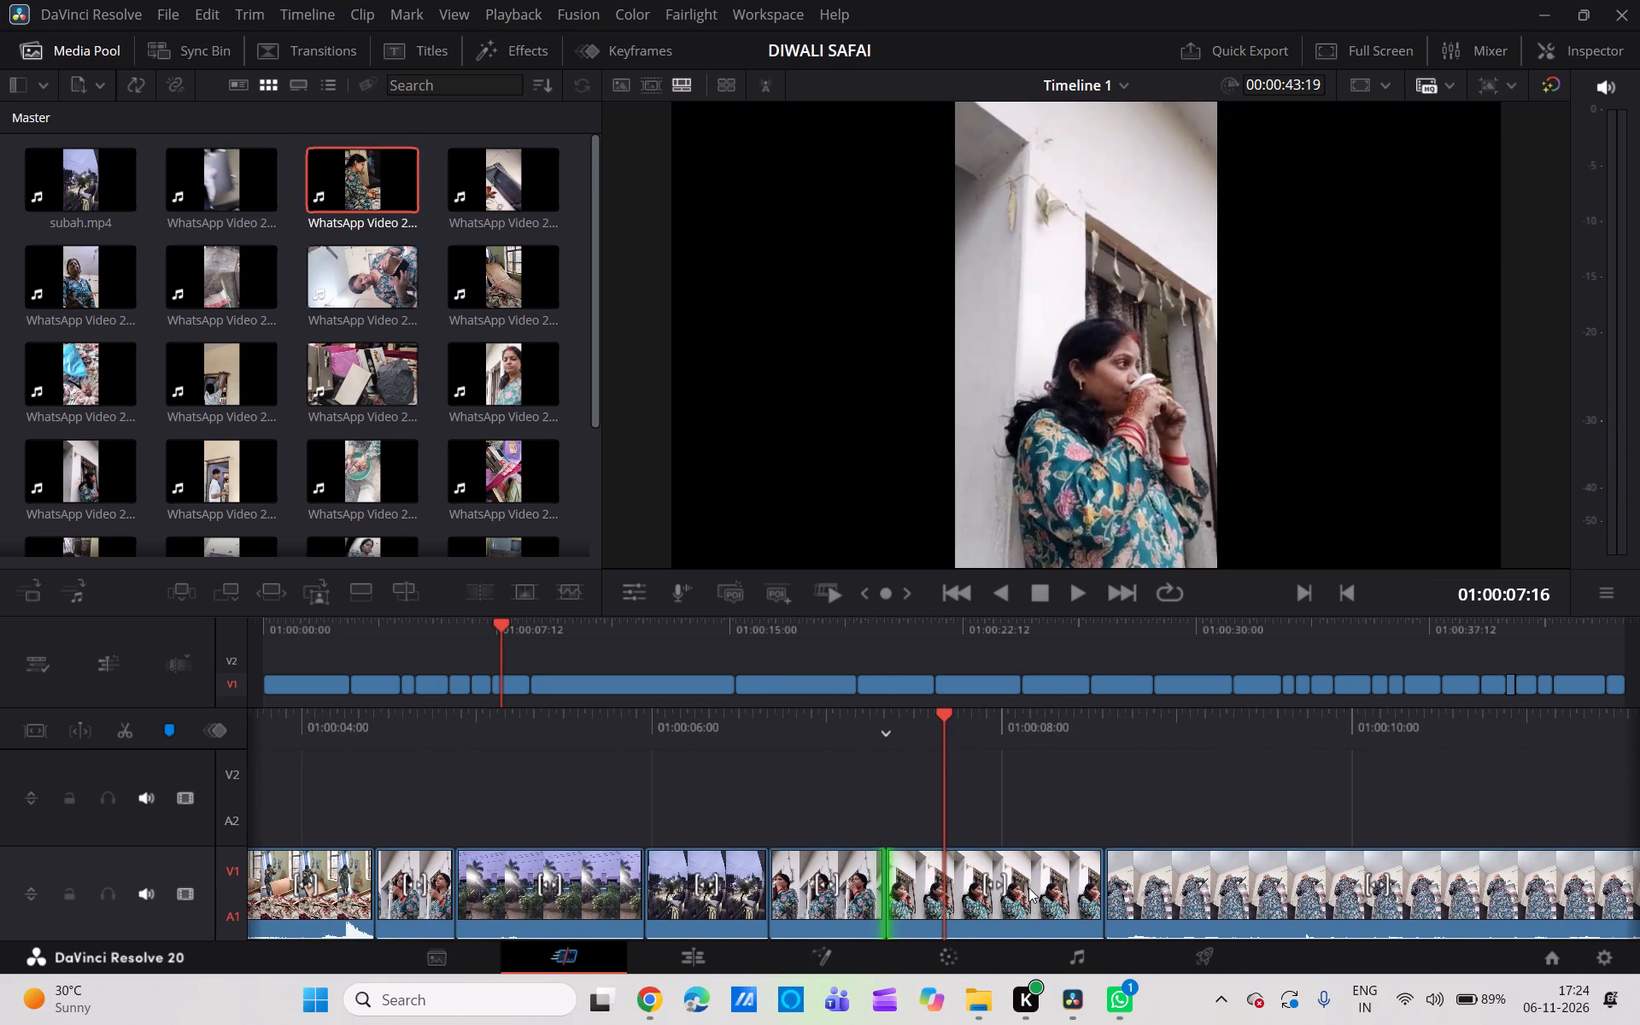
pyautogui.click(126, 729)
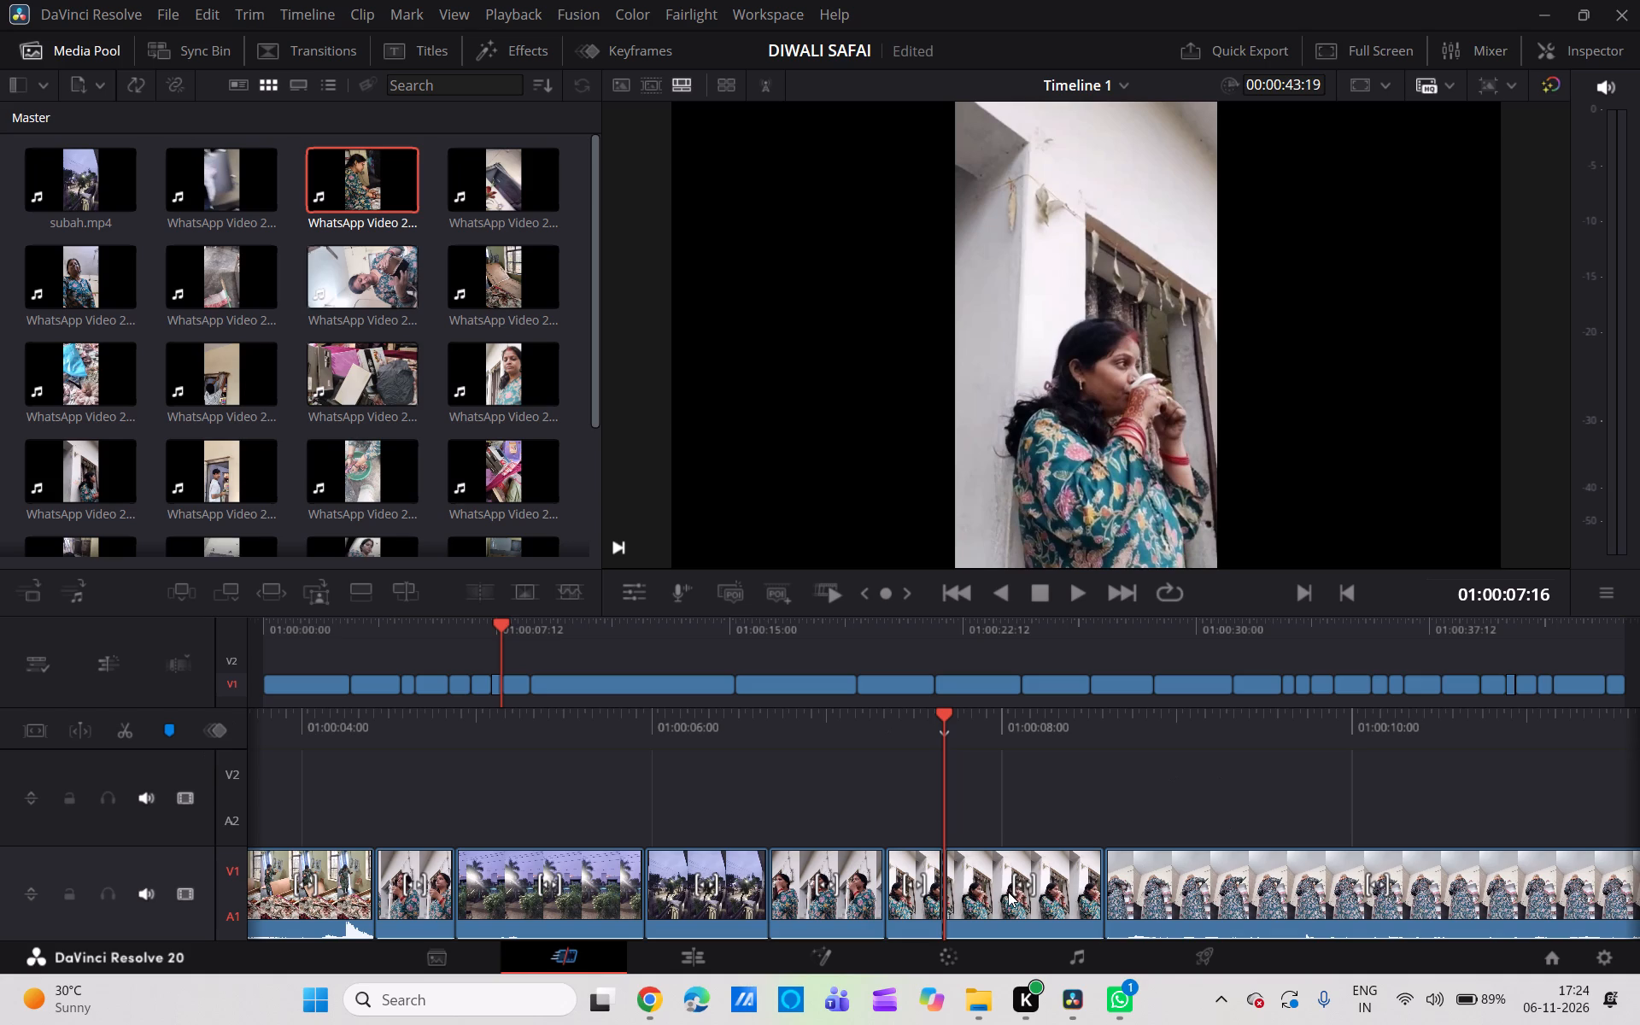
pyautogui.click(1008, 892)
pyautogui.press('BackSpace')
pyautogui.click(1008, 892)
pyautogui.press('BackSpace')
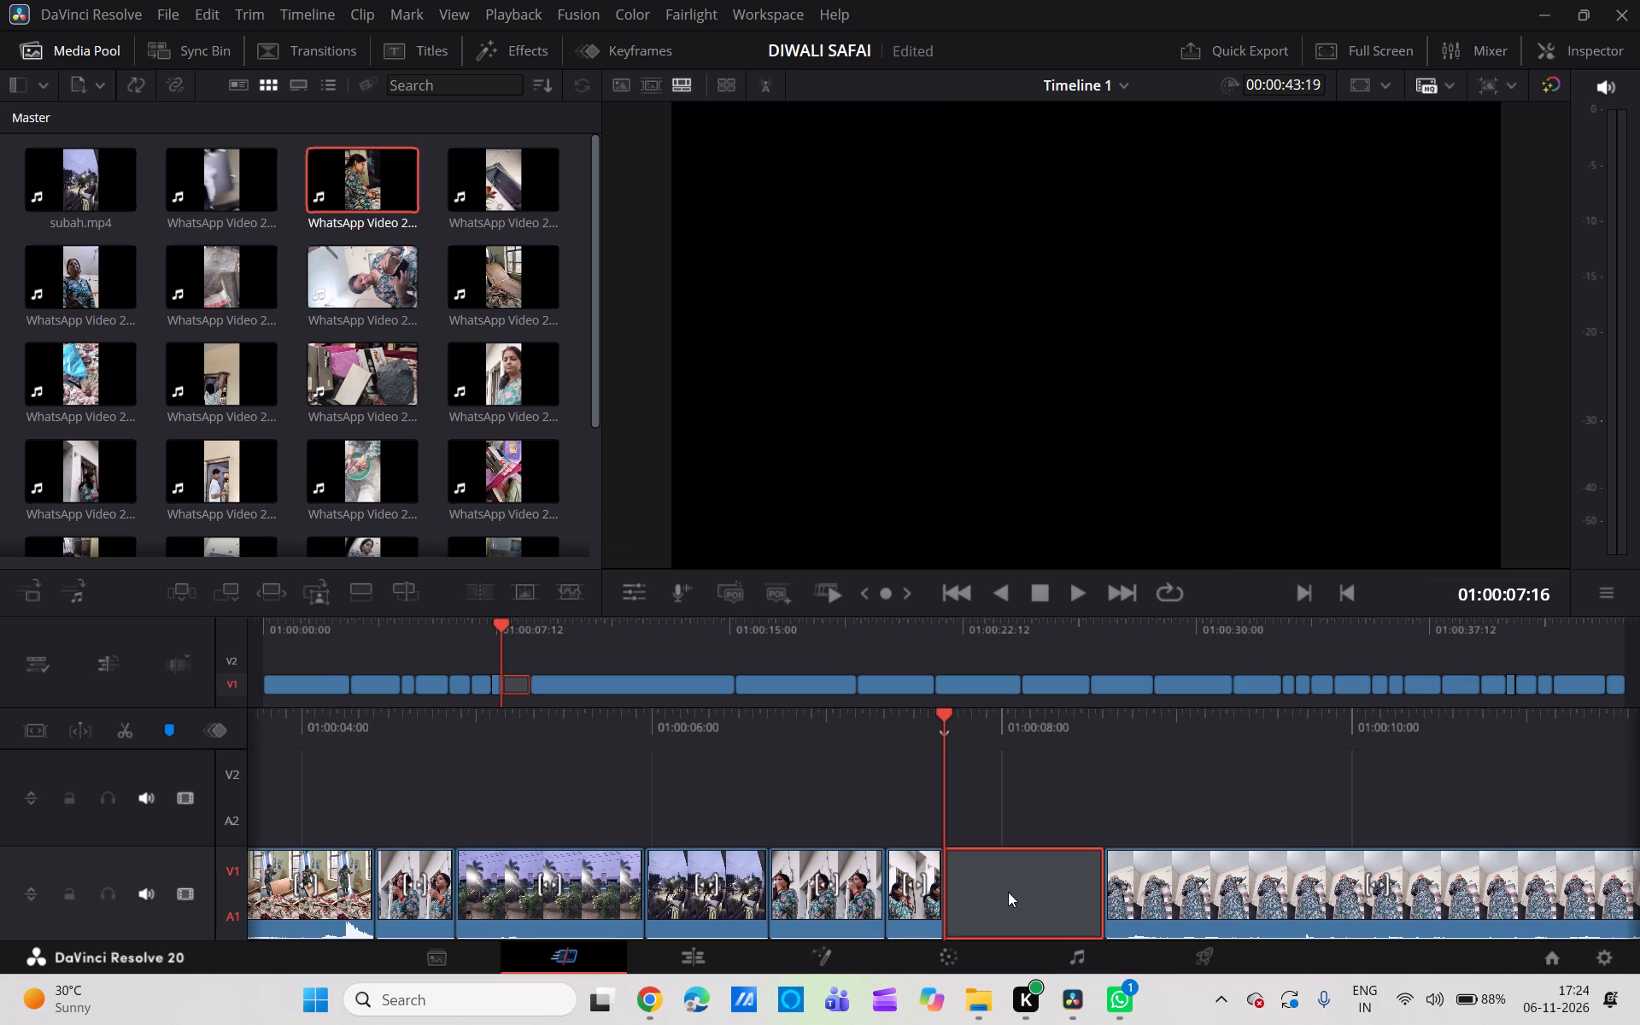
# Split the shelf-cleaning clip at 01:00:09:03, delete the part after the cut and close the gap before the green tub clip.
pyautogui.hscroll(-1, 1008, 892)
pyautogui.scroll(-1, 1008, 892)
pyautogui.scroll(1, 1008, 892)
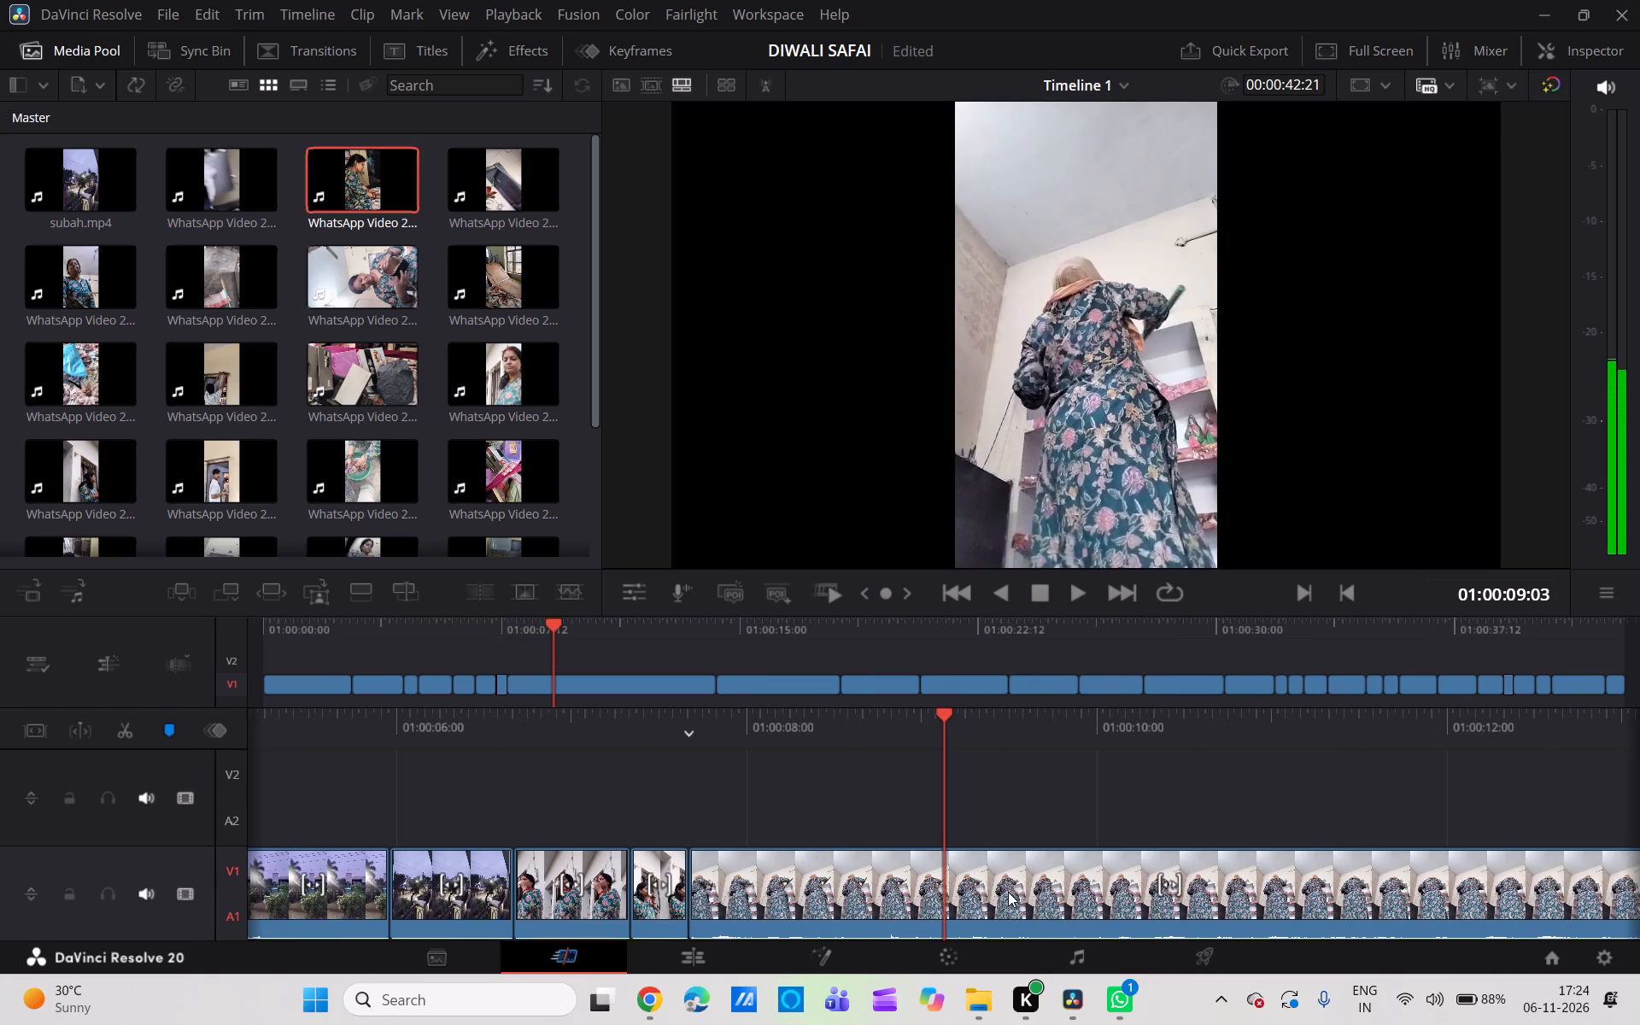
pyautogui.scroll(-1, 1008, 892)
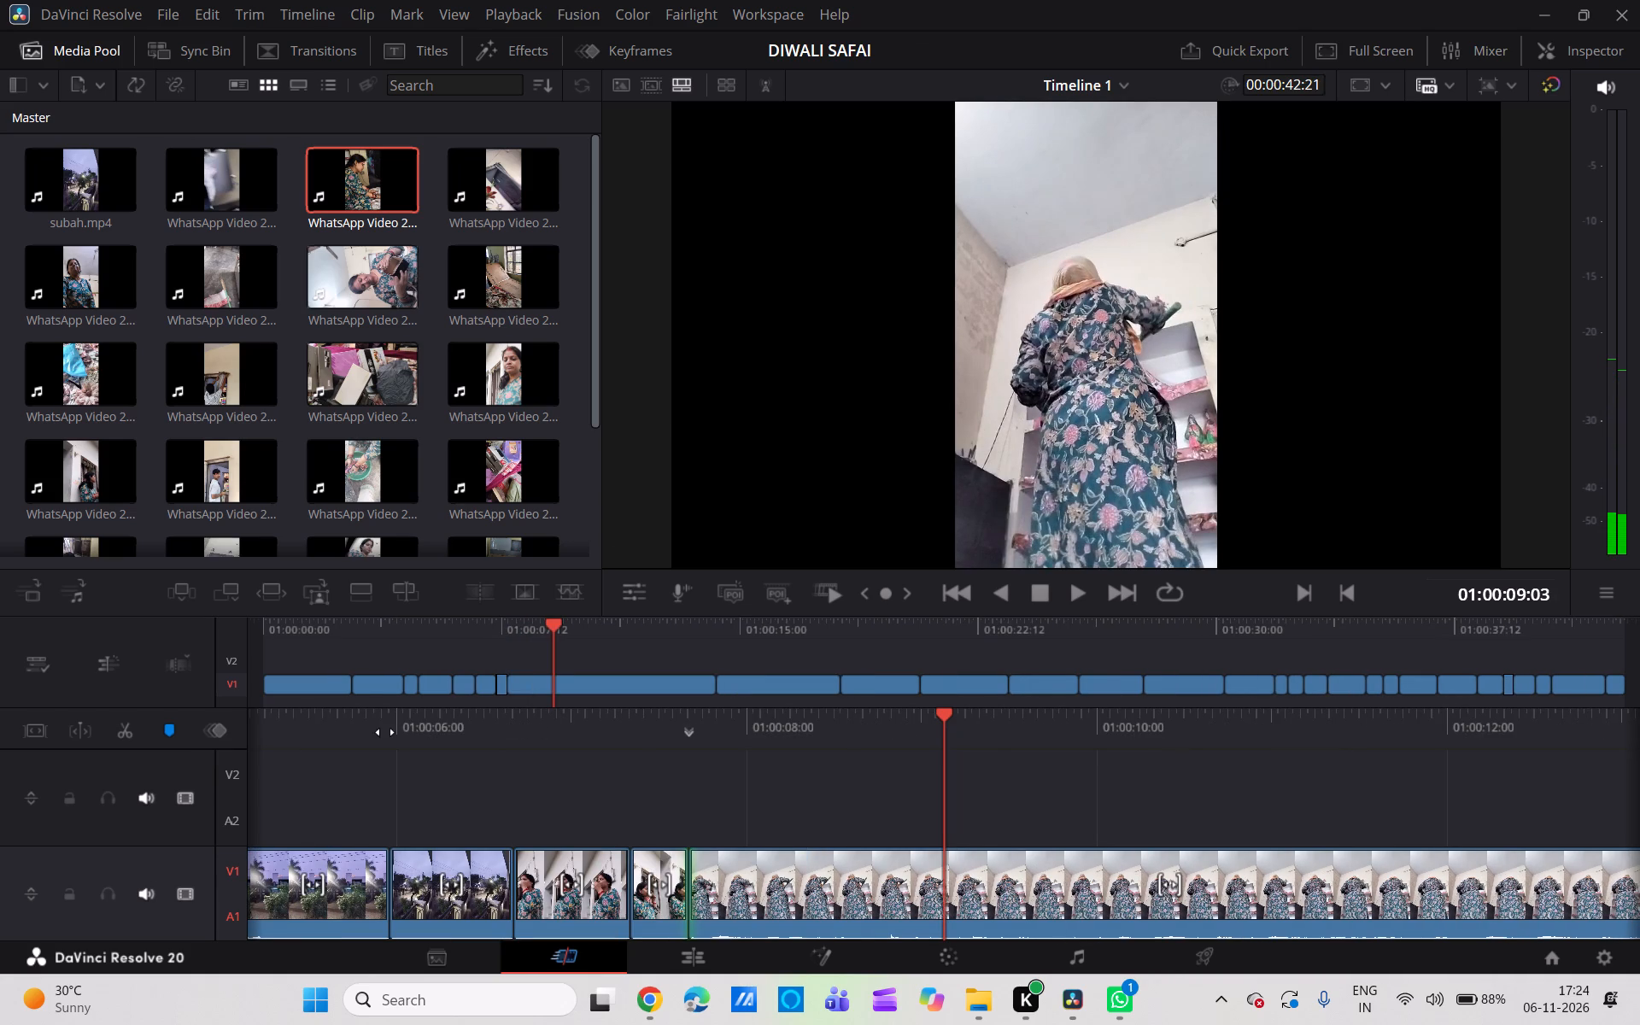
pyautogui.click(122, 727)
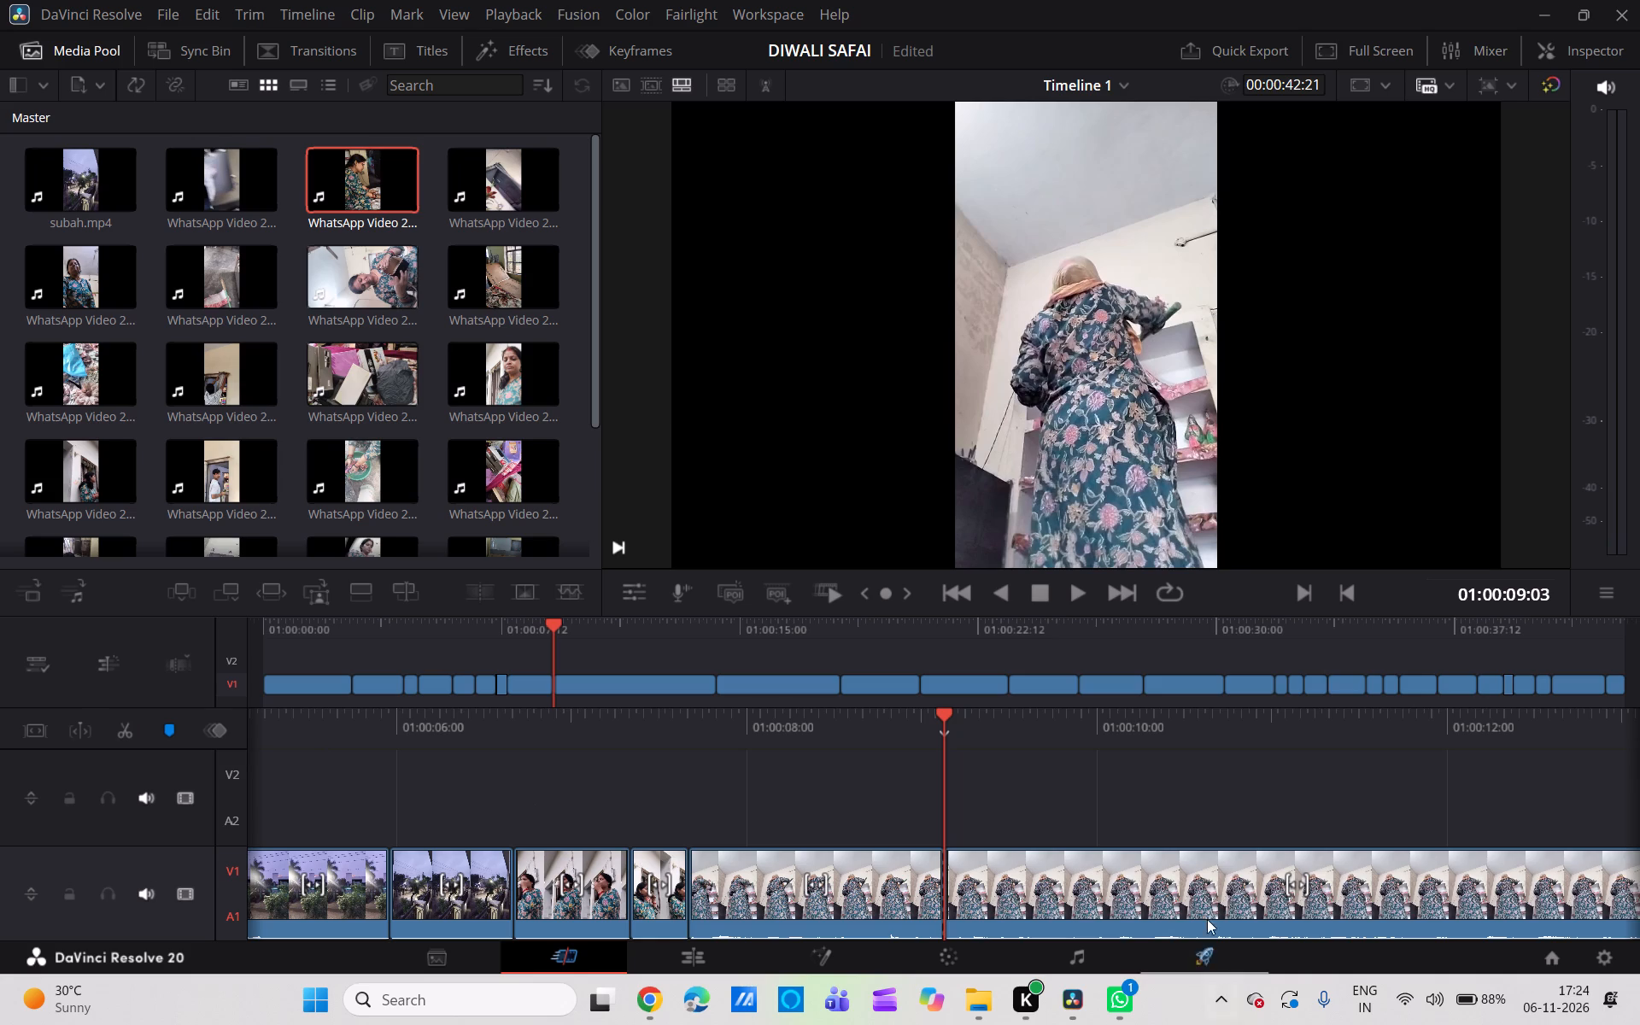
pyautogui.click(1207, 897)
pyautogui.hscroll(-1, 1335, 782)
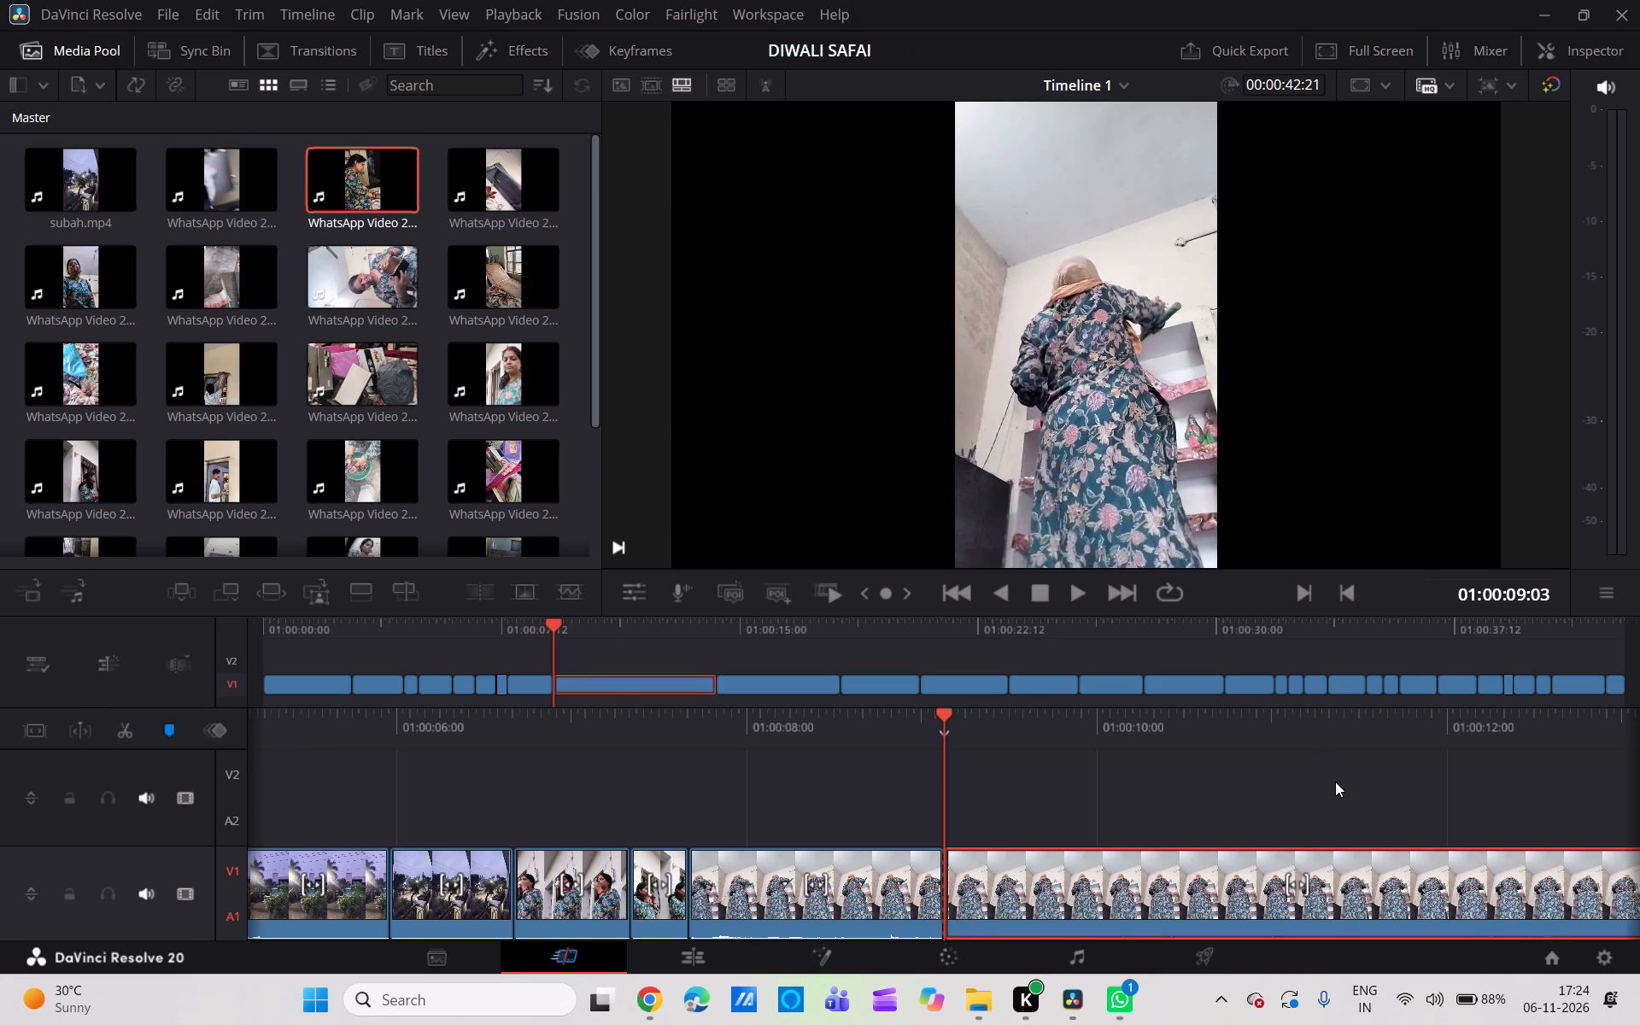
pyautogui.hscroll(-1, 1335, 782)
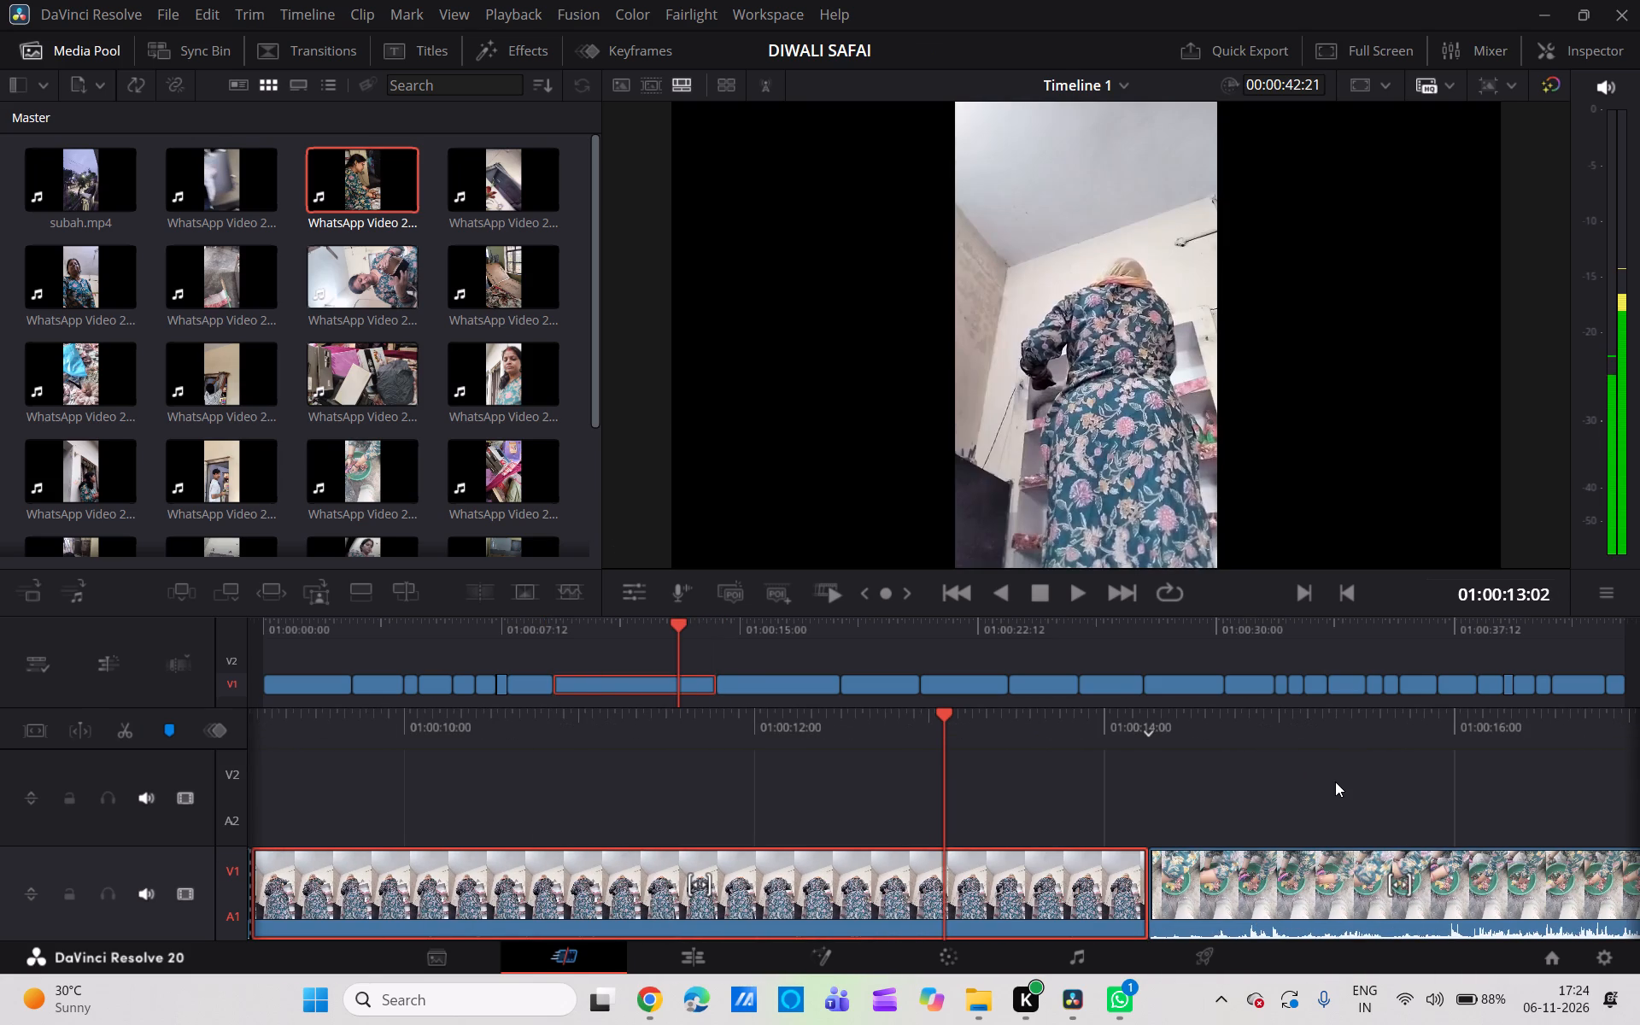
pyautogui.press('BackSpace')
pyautogui.click(1335, 782)
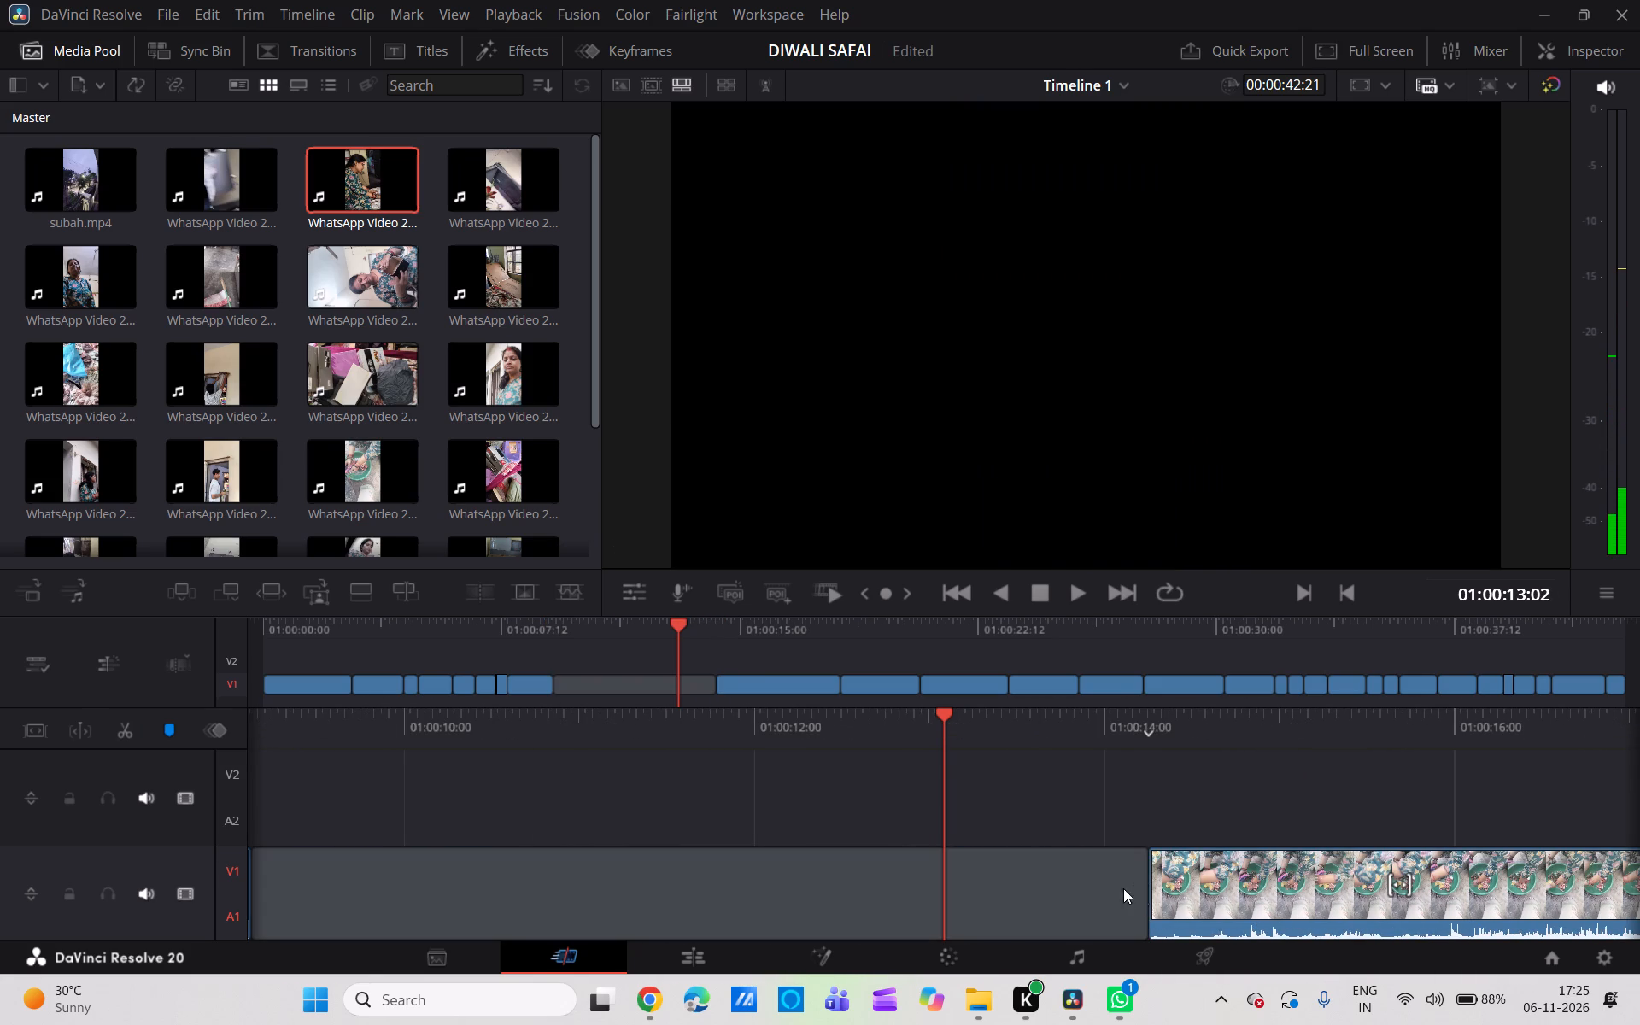
pyautogui.click(1102, 876)
pyautogui.press('BackSpace')
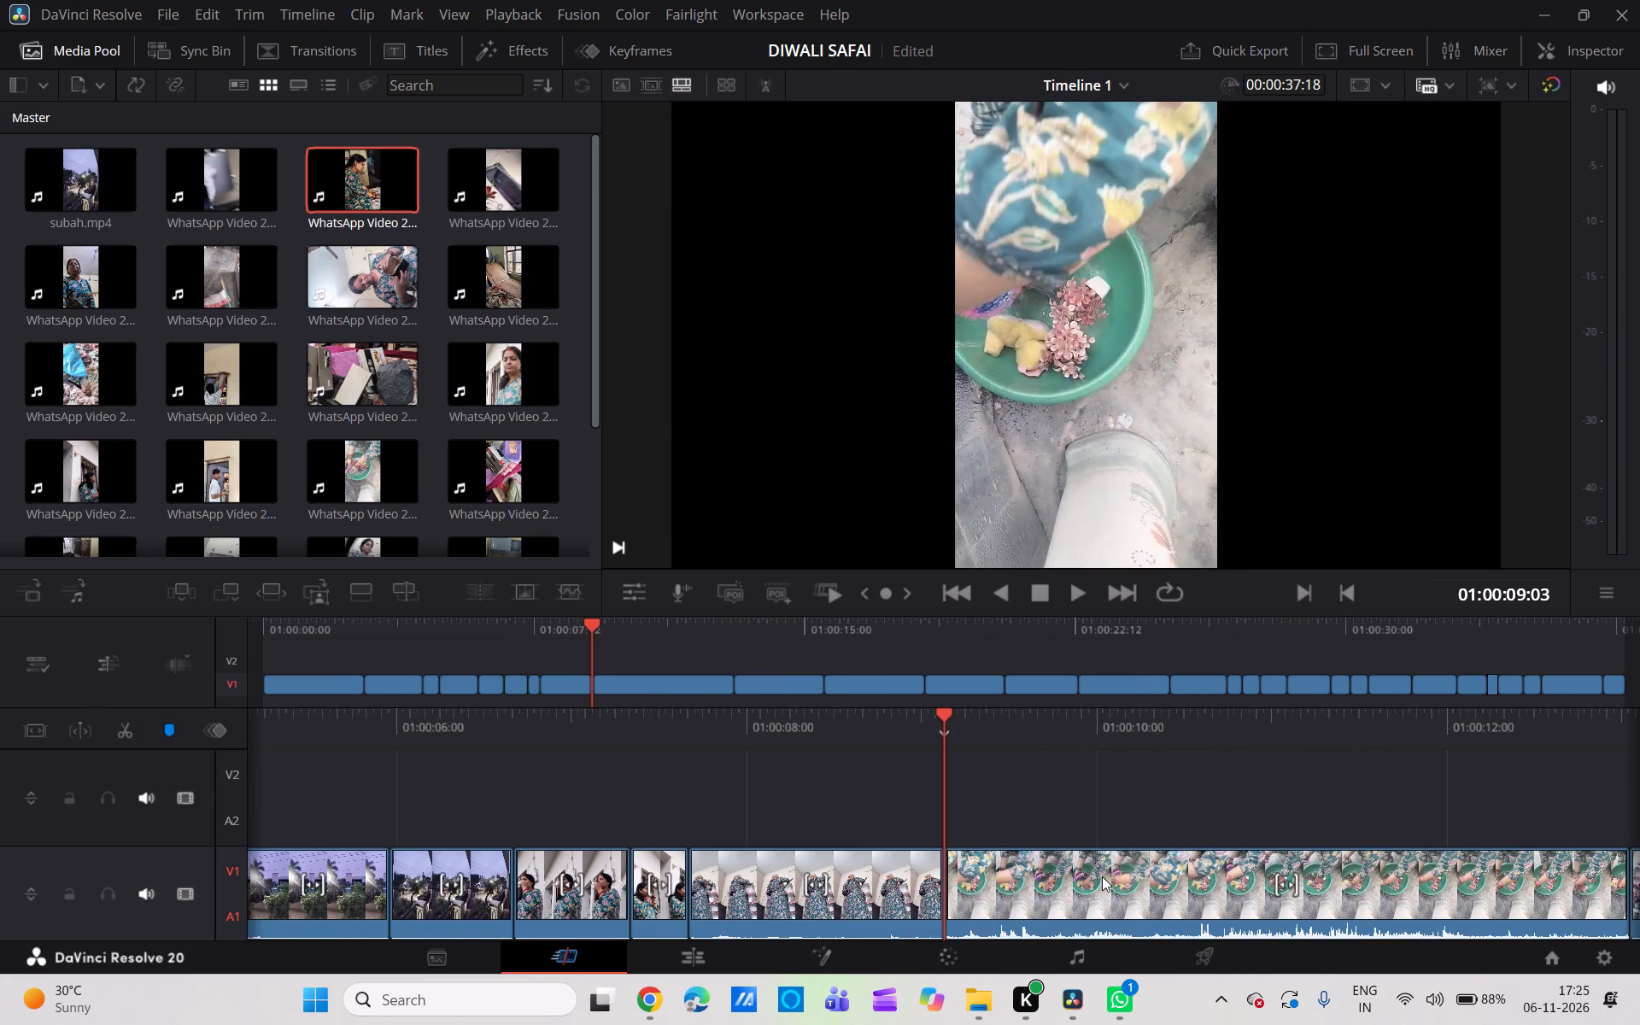
# Roll the cut between the shelf-cleaning clip and the green tub clip forward to about 01:00:09:09.
pyautogui.hscroll(-1, 1102, 876)
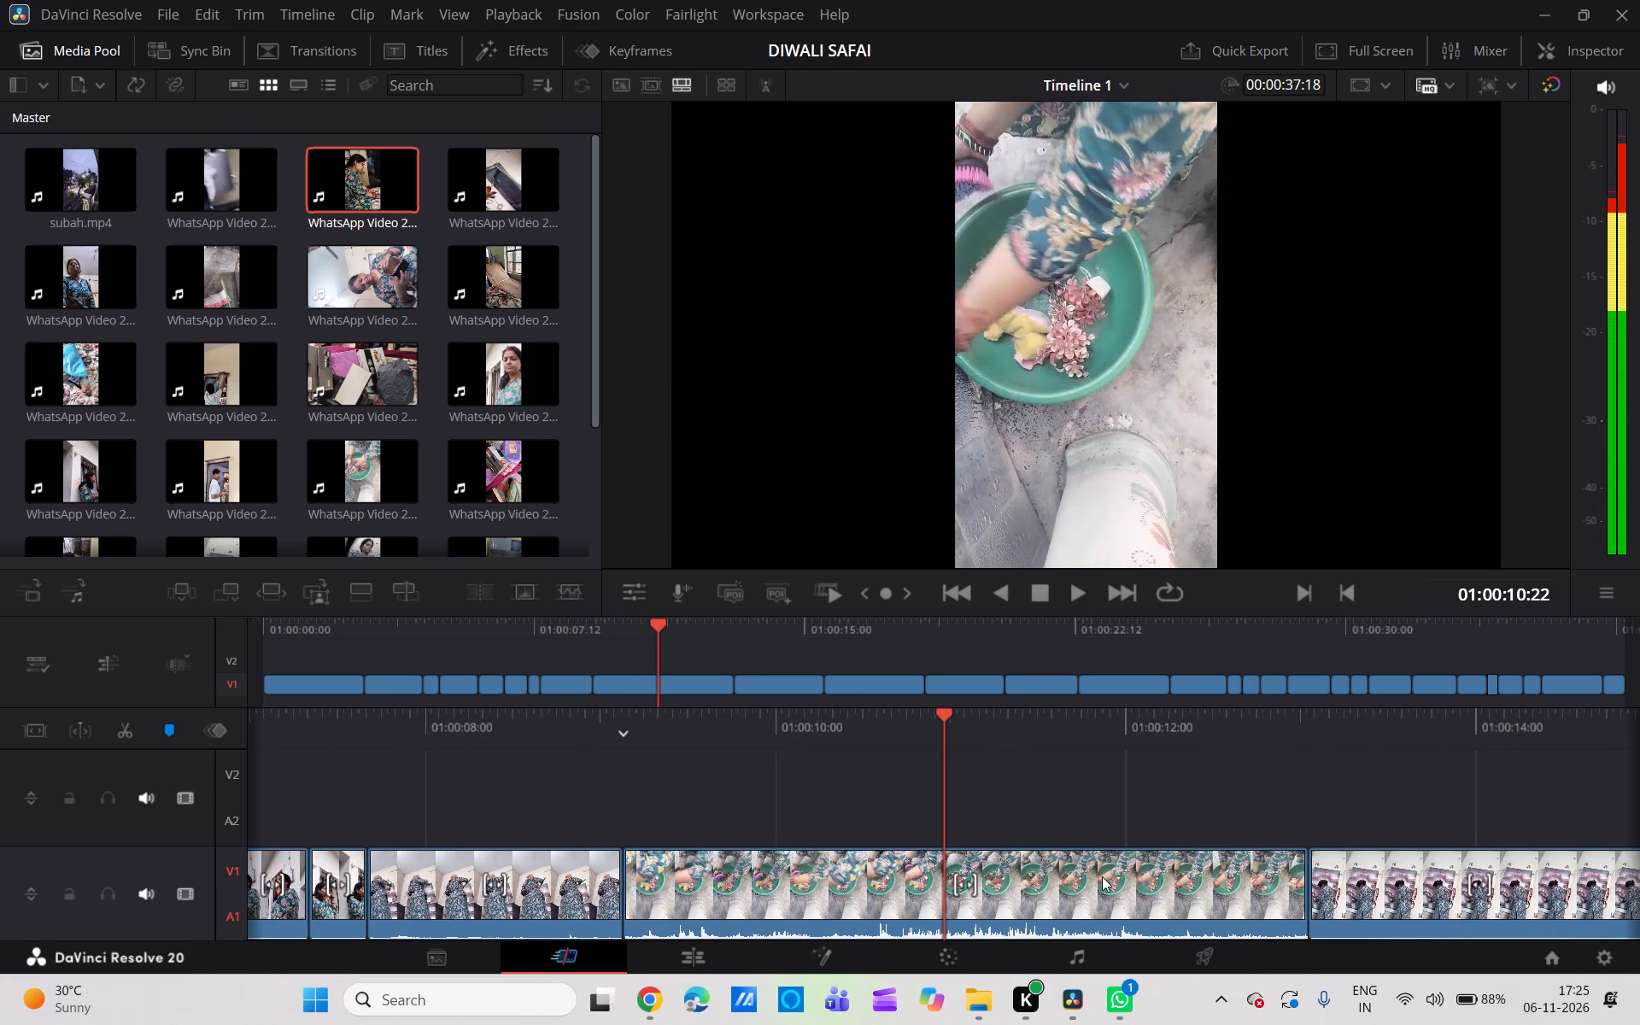
pyautogui.hscroll(-1, 1102, 876)
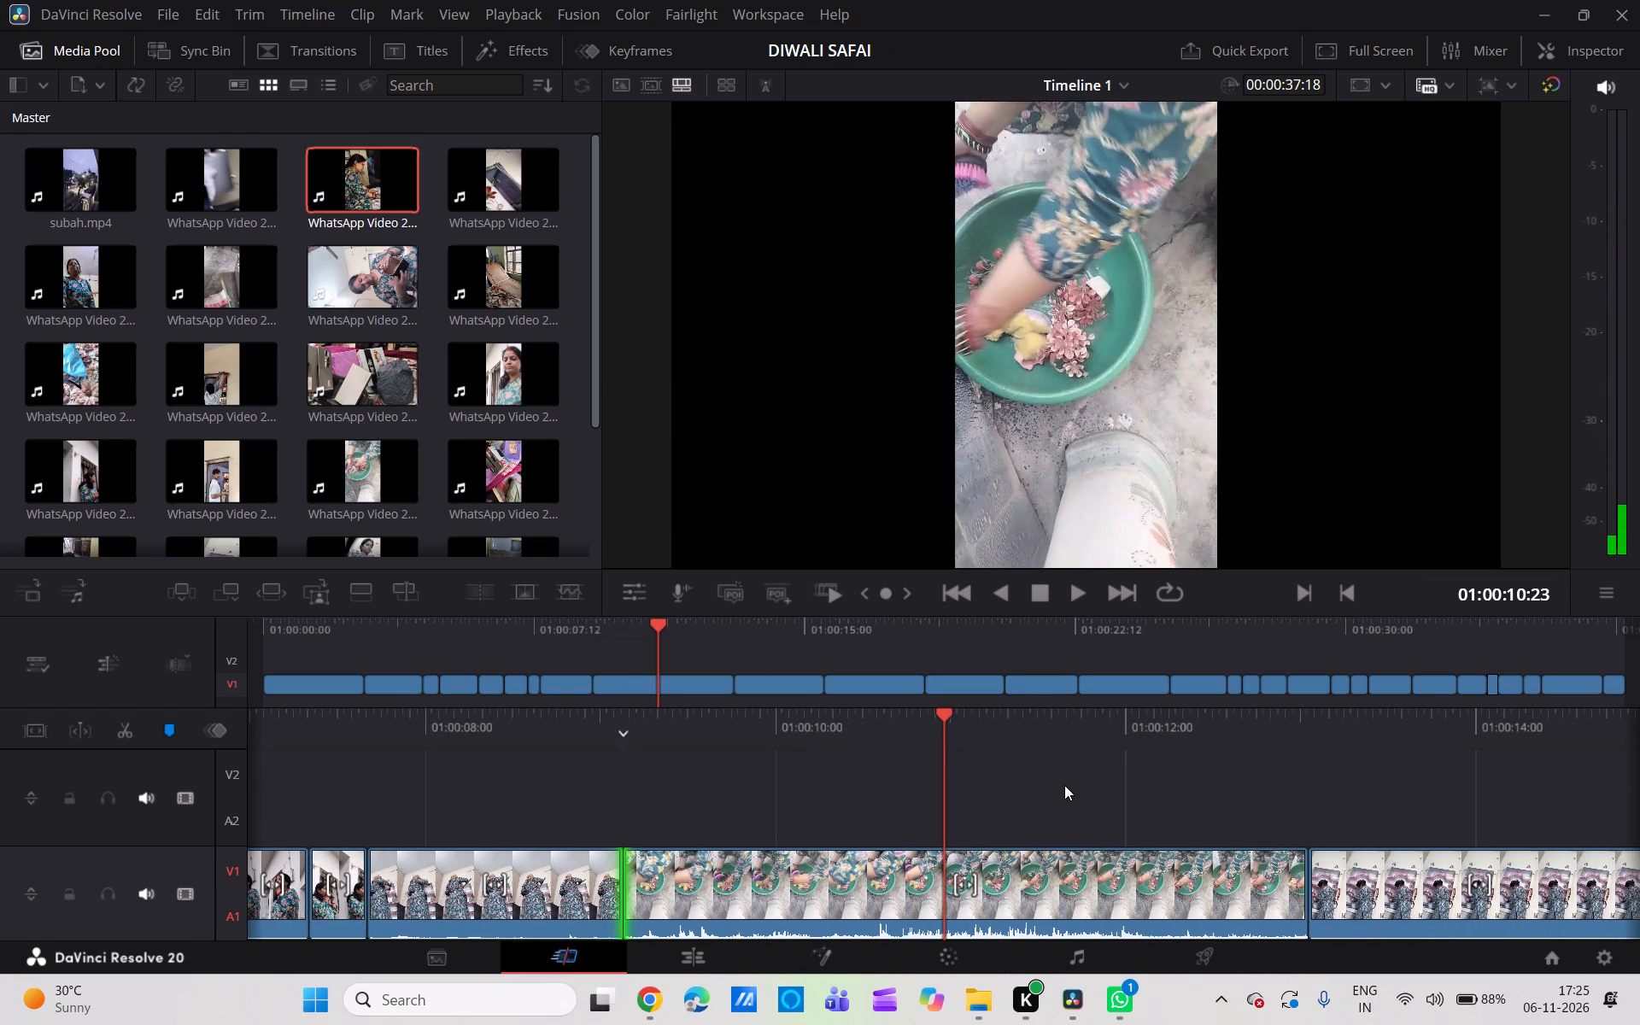
pyautogui.moveTo(617, 888); pyautogui.dragTo(624, 888)
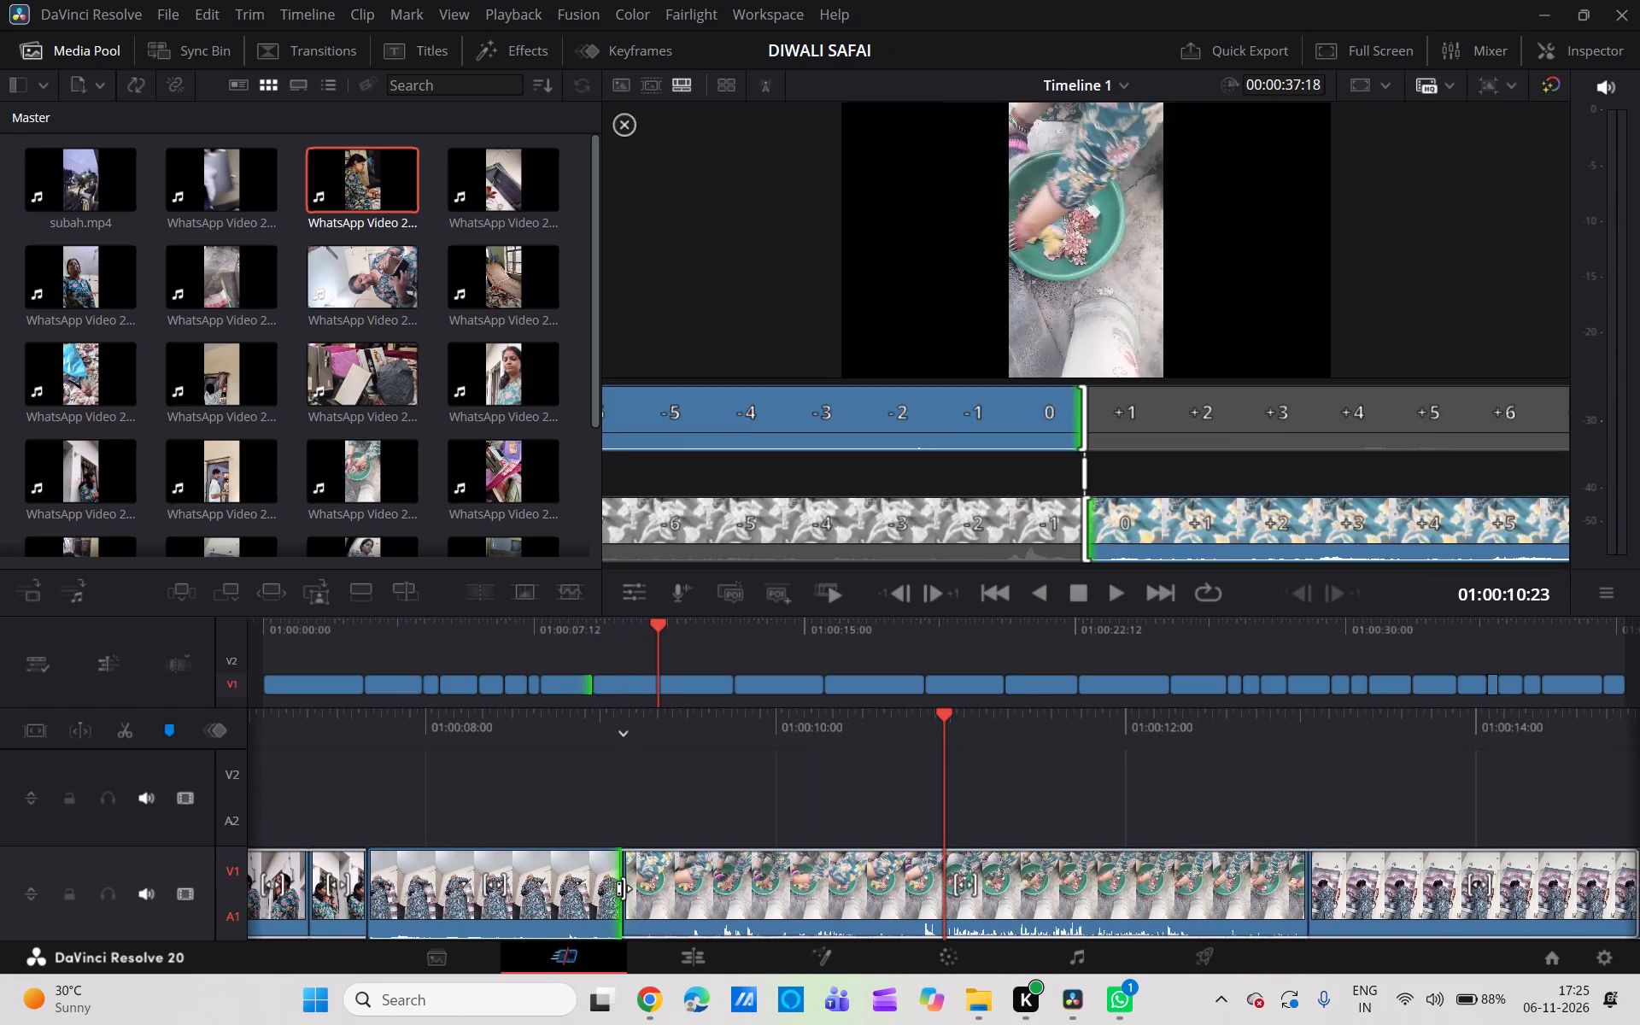
pyautogui.moveTo(624, 888); pyautogui.dragTo(662, 889)
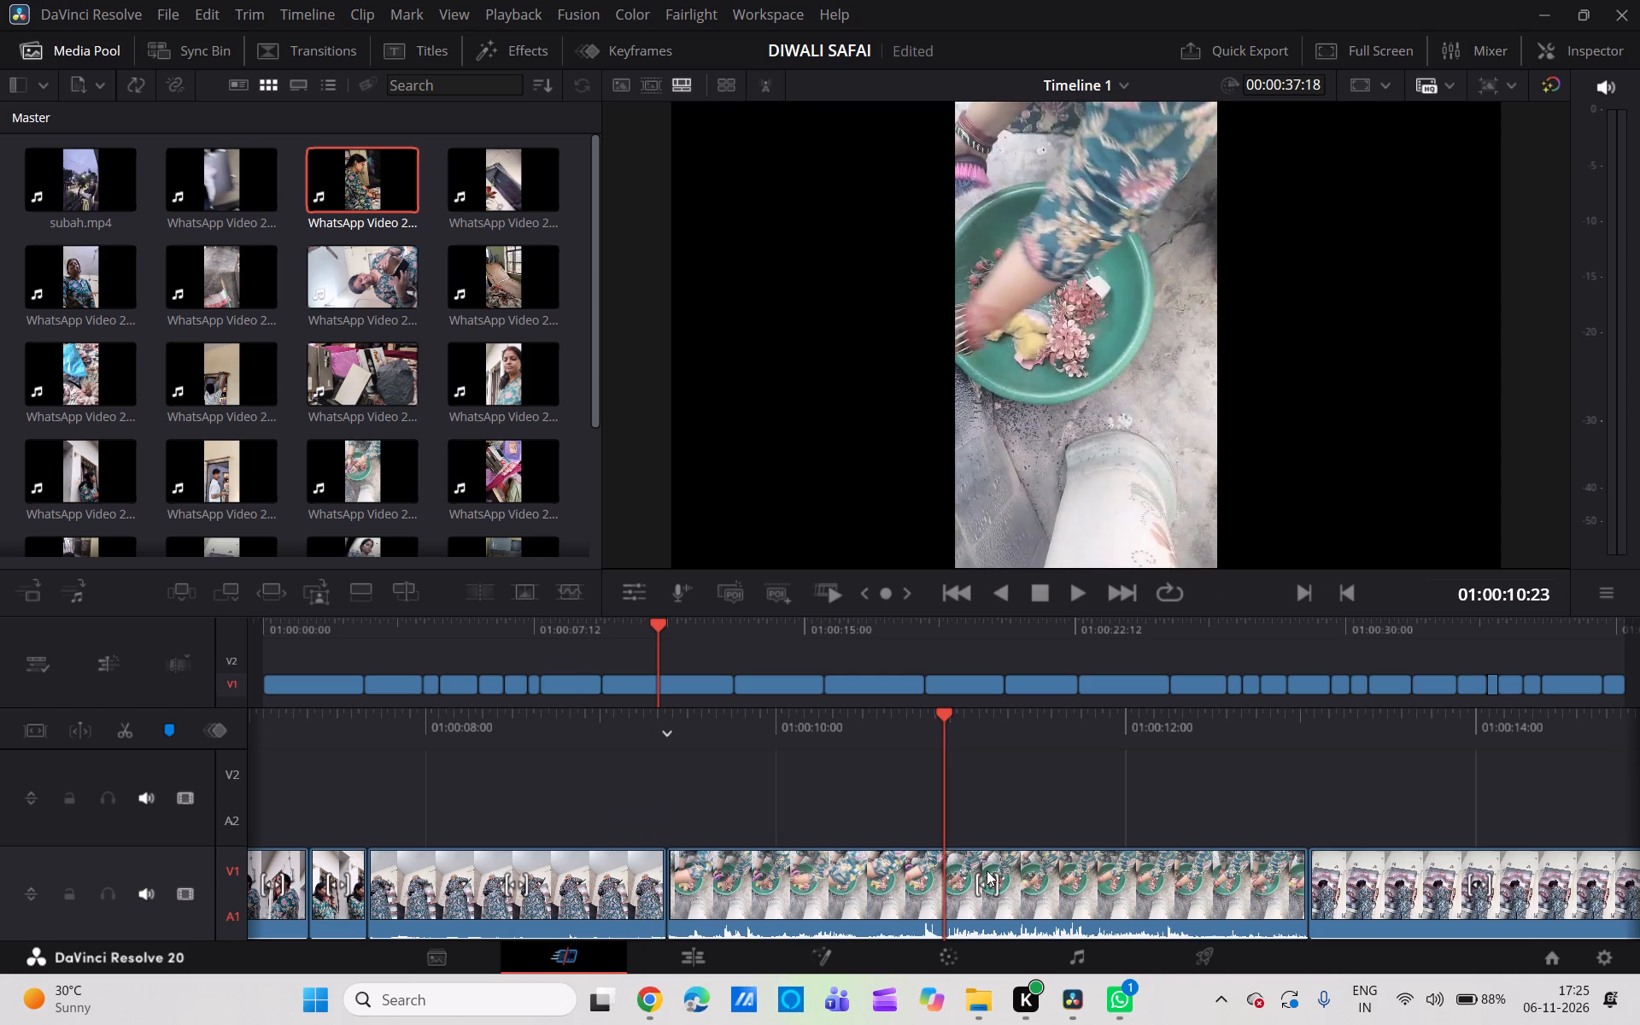
# Split the green tub clip at 01:00:10:23, delete the part before the cut and close the gap.
pyautogui.click(132, 737)
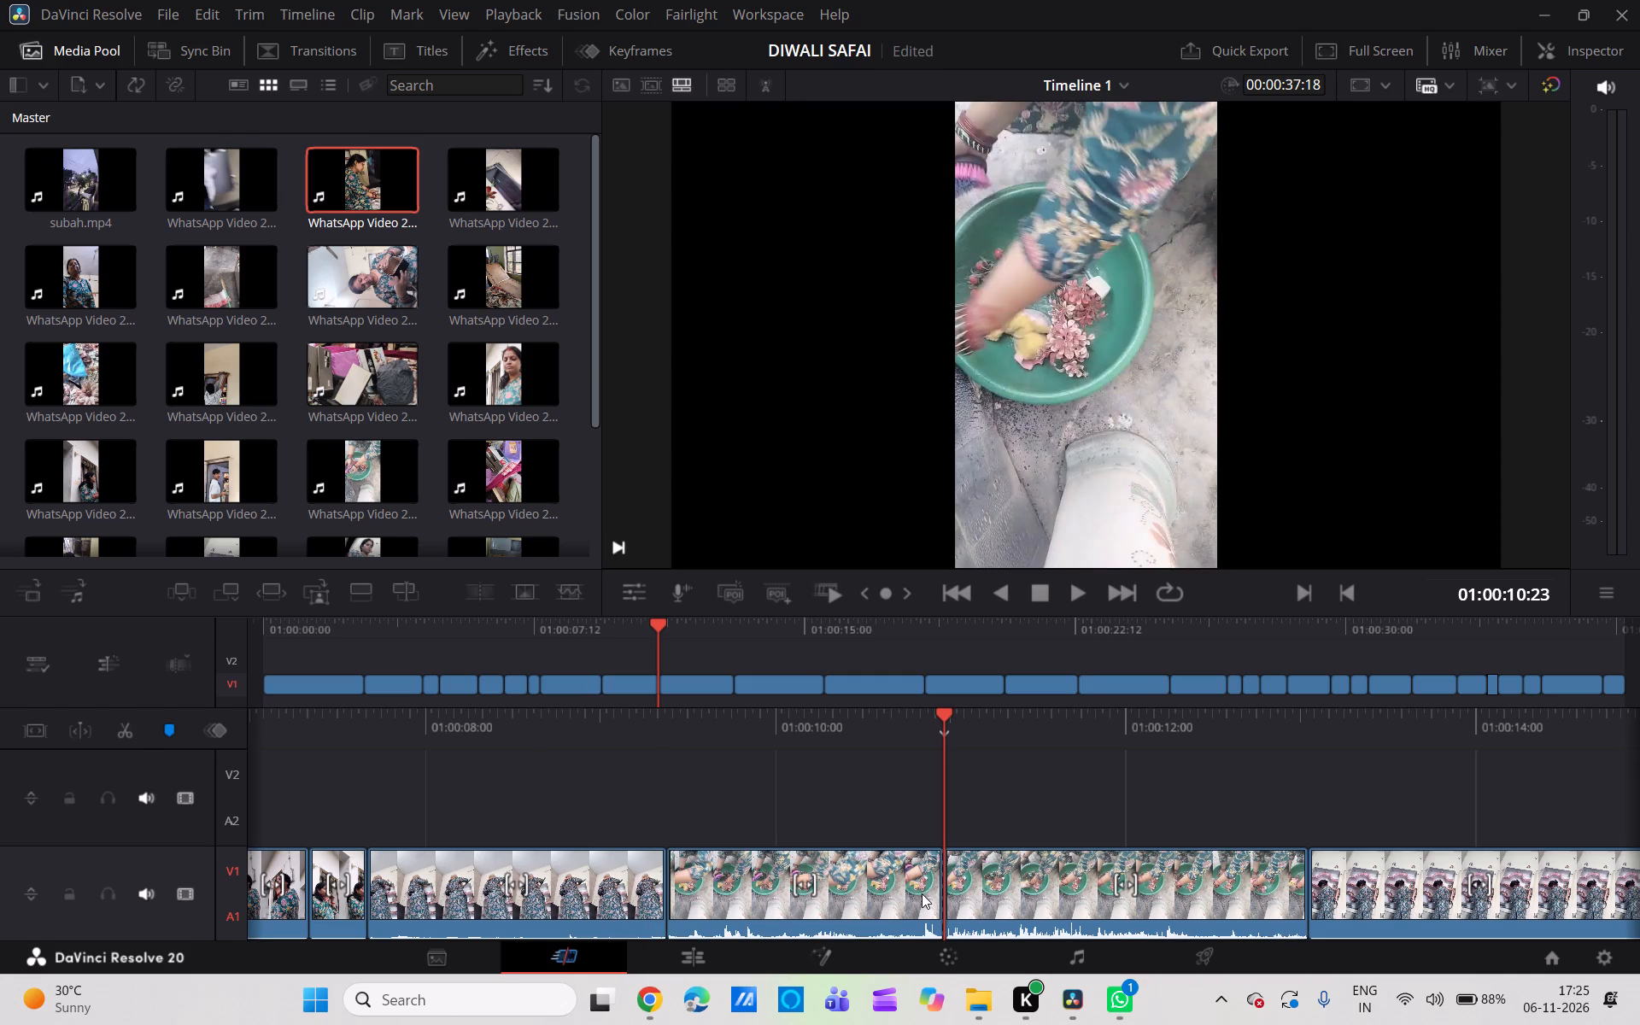
pyautogui.click(922, 893)
pyautogui.press('BackSpace')
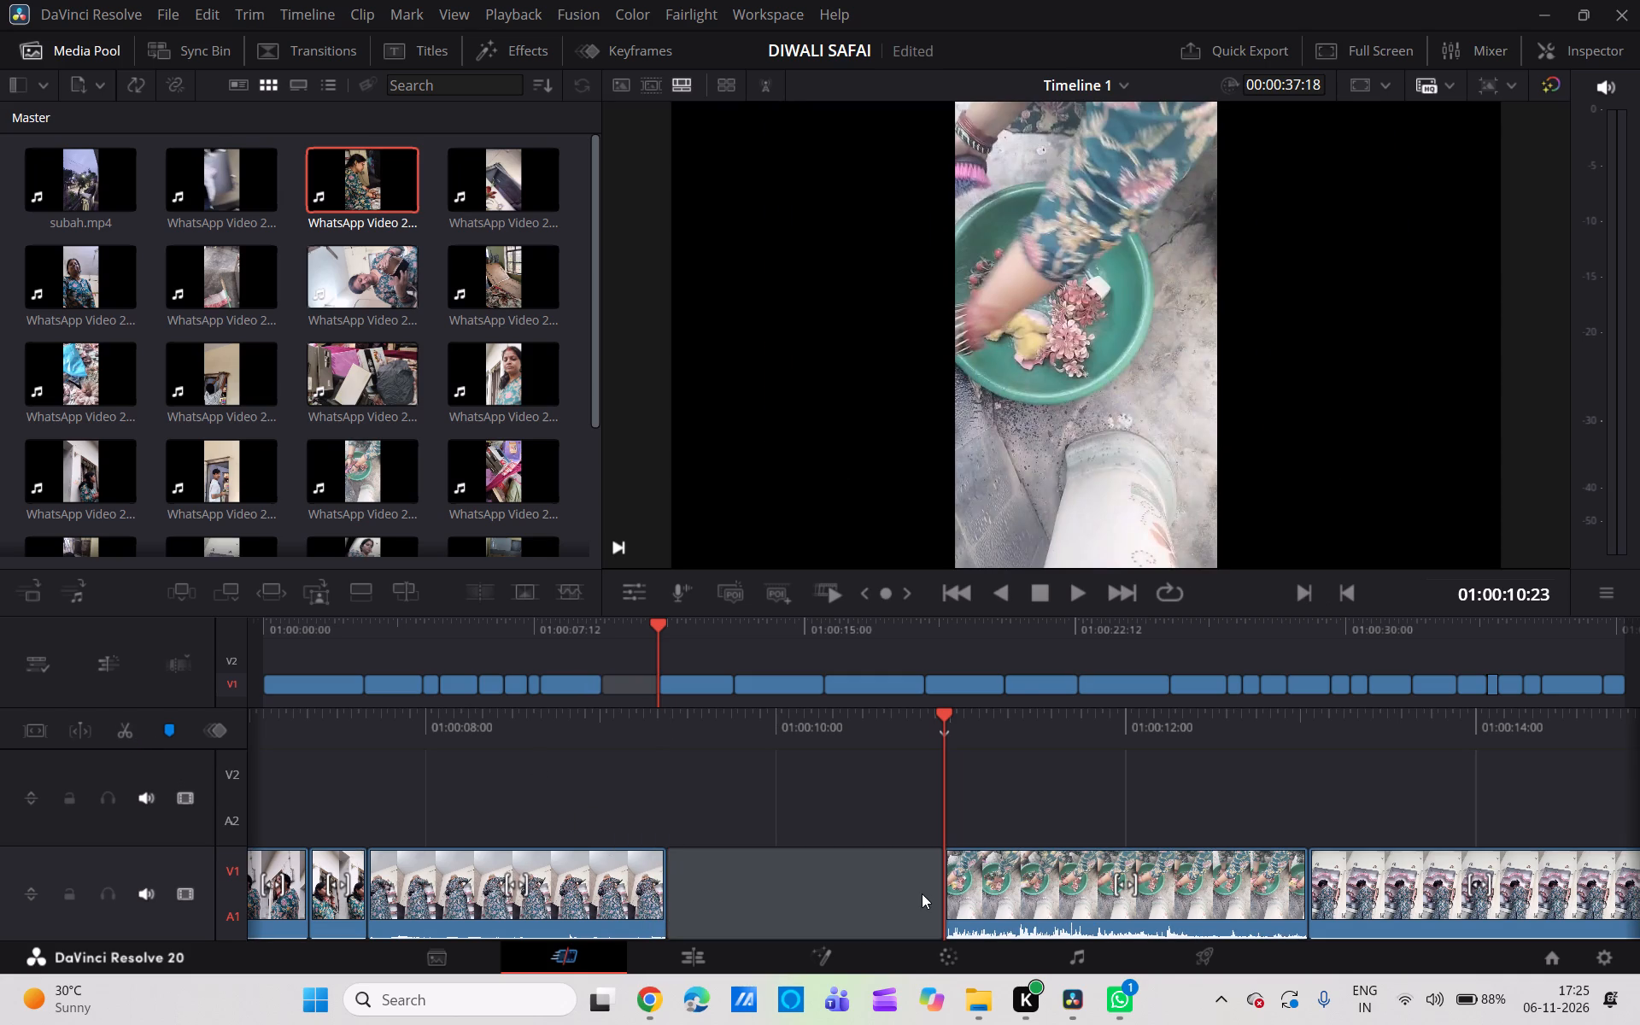
pyautogui.click(922, 893)
pyautogui.press('BackSpace')
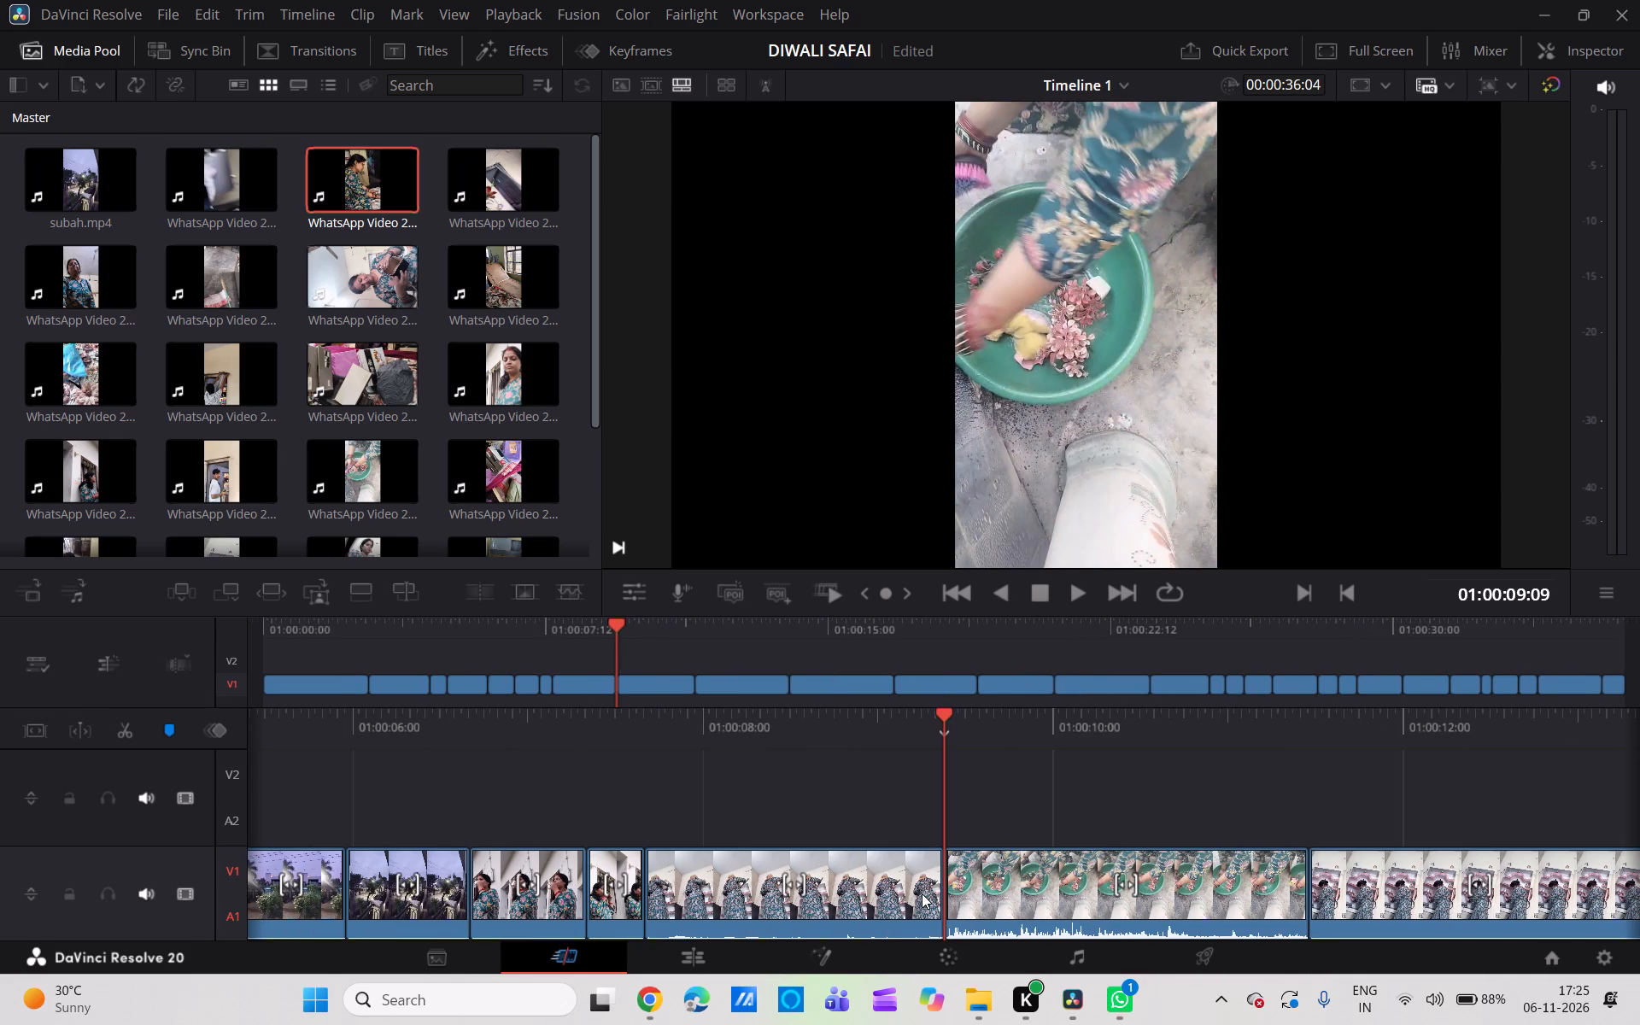
# Return to the beginning of the timeline and play the shortened early clips to review the cuts.
pyautogui.hscroll(9, 922, 893)
pyautogui.hscroll(20, 922, 893)
pyautogui.hscroll(20, 922, 893)
pyautogui.hscroll(20, 922, 893)
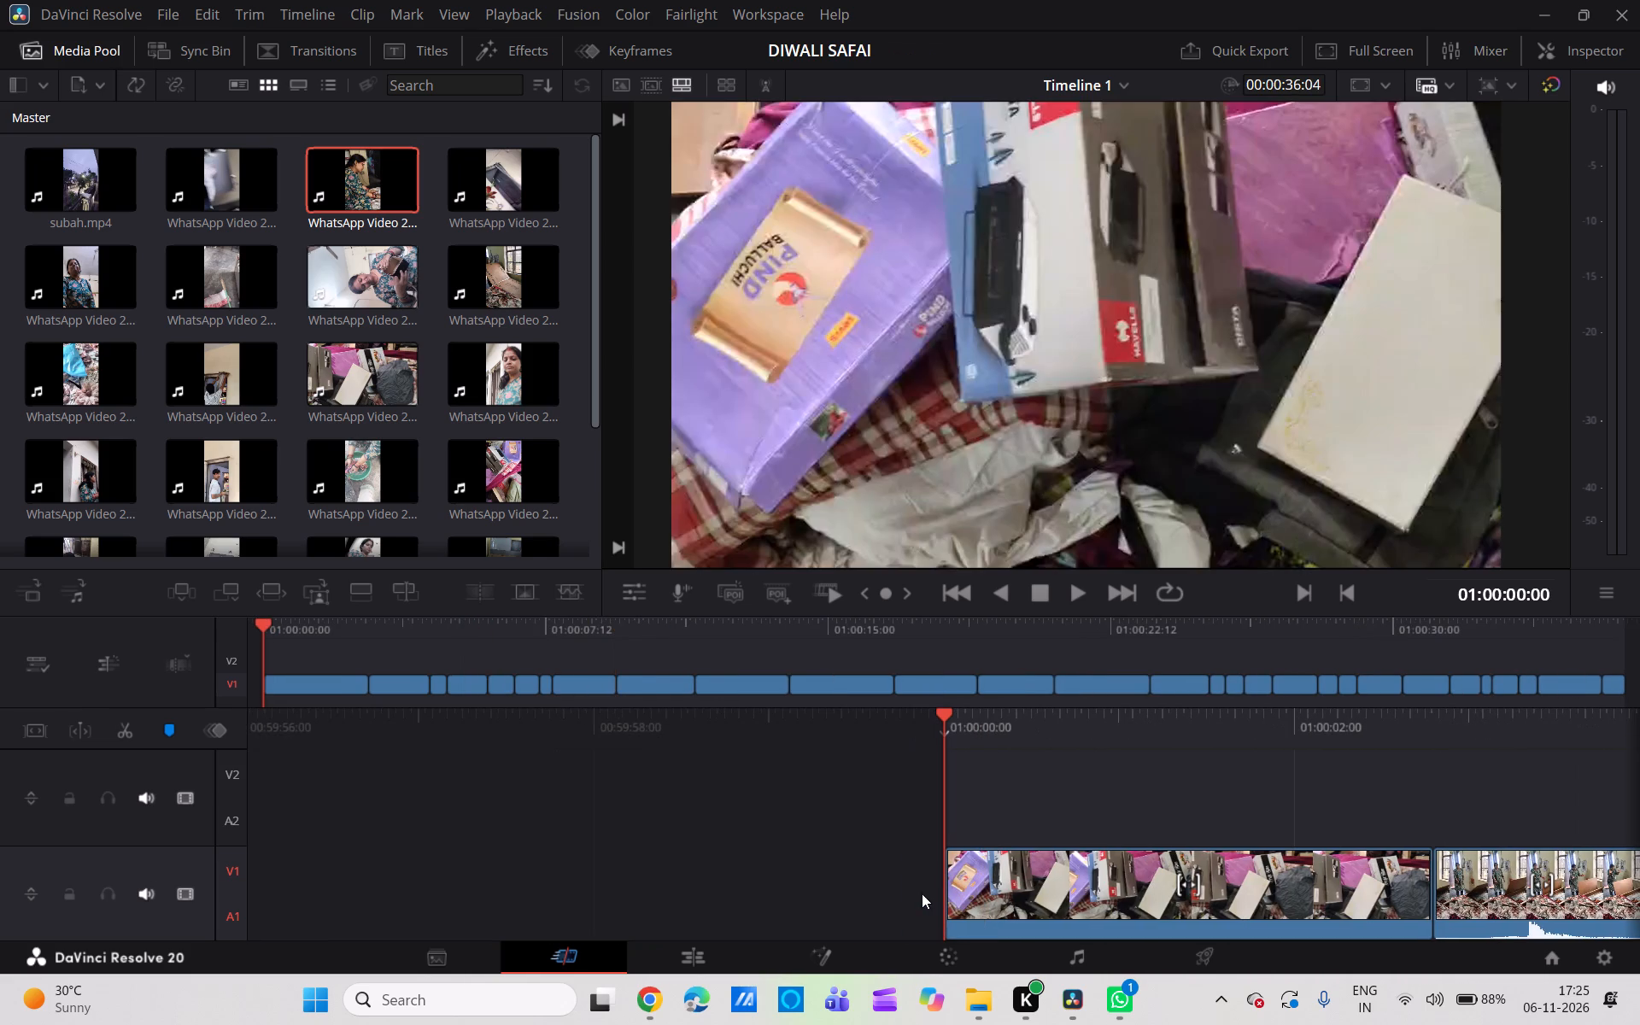
pyautogui.hscroll(14, 922, 893)
pyautogui.click(1074, 589)
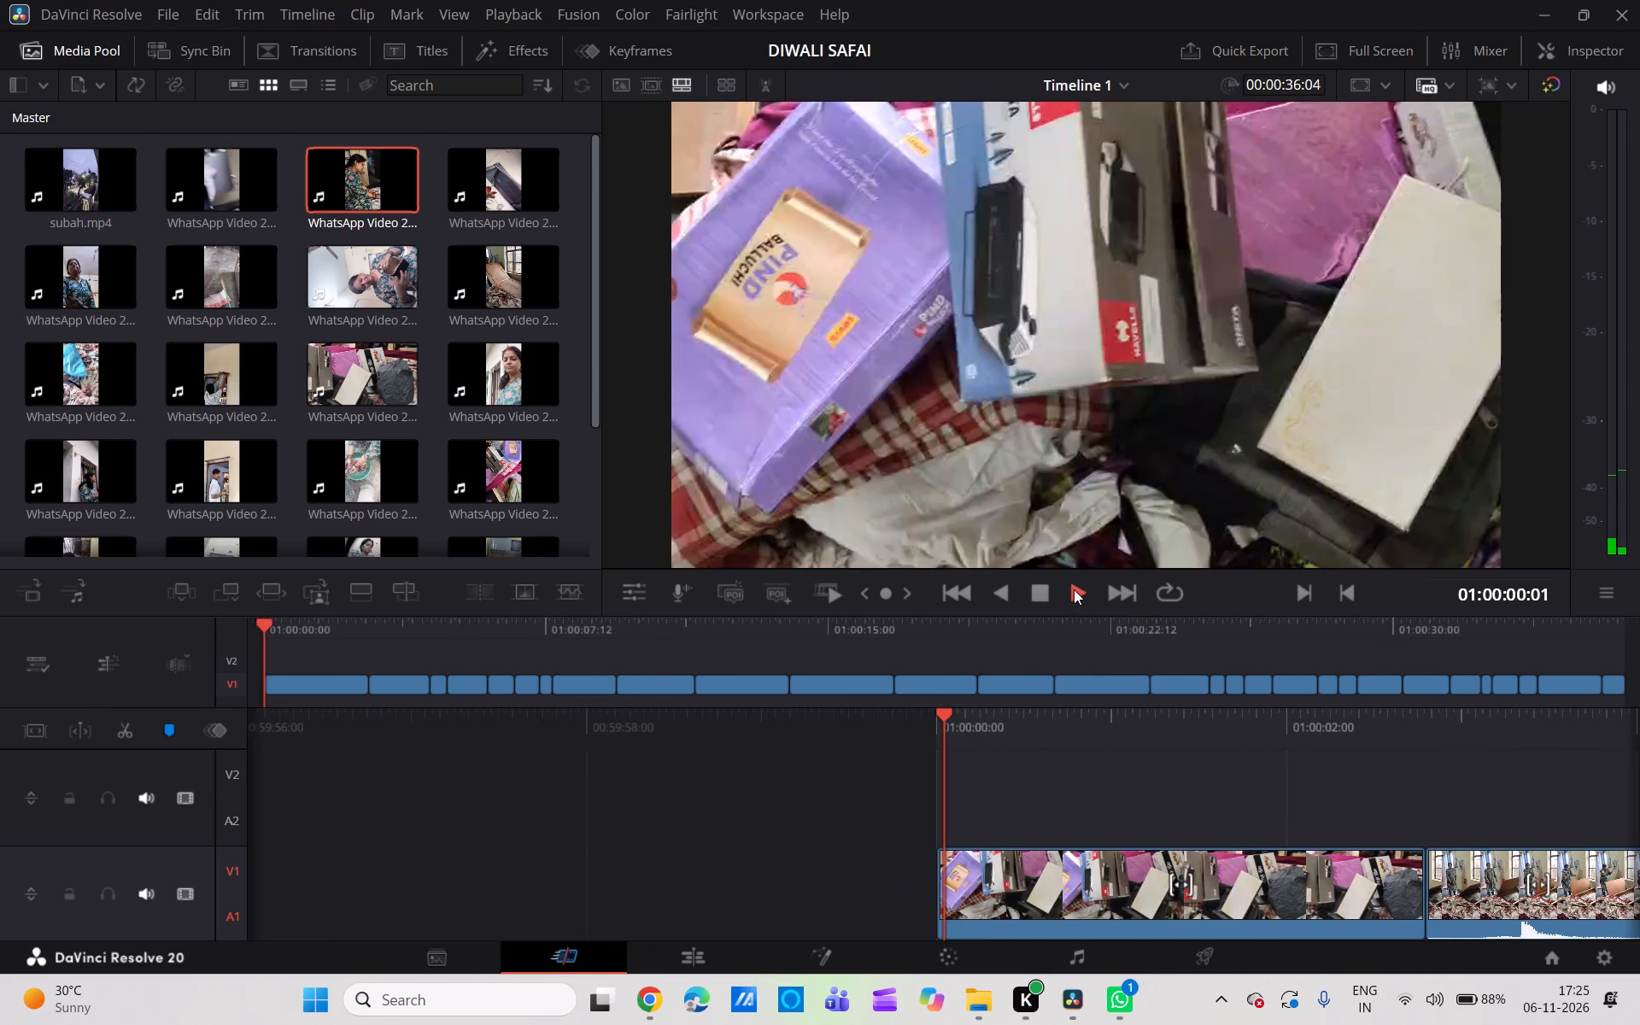
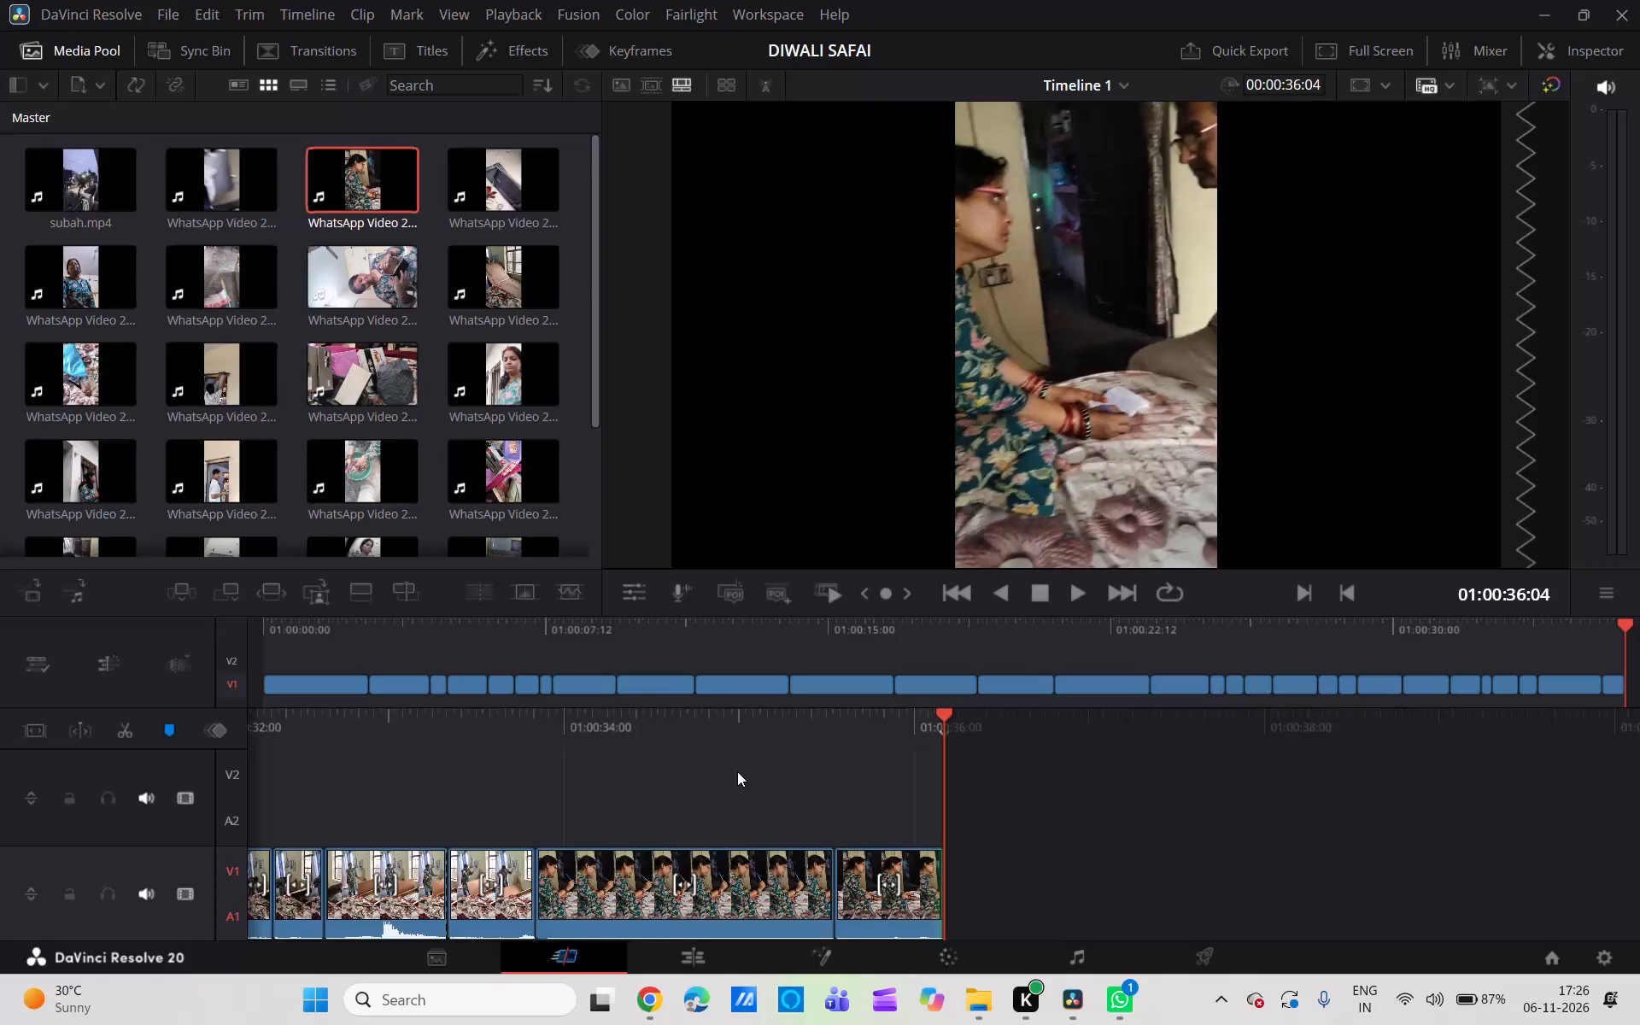
# Move back from the timeline's end and play from about 01:00:22:05 through the curtain-rod and flower clips to the boxes clip.
pyautogui.hscroll(2, 737, 771)
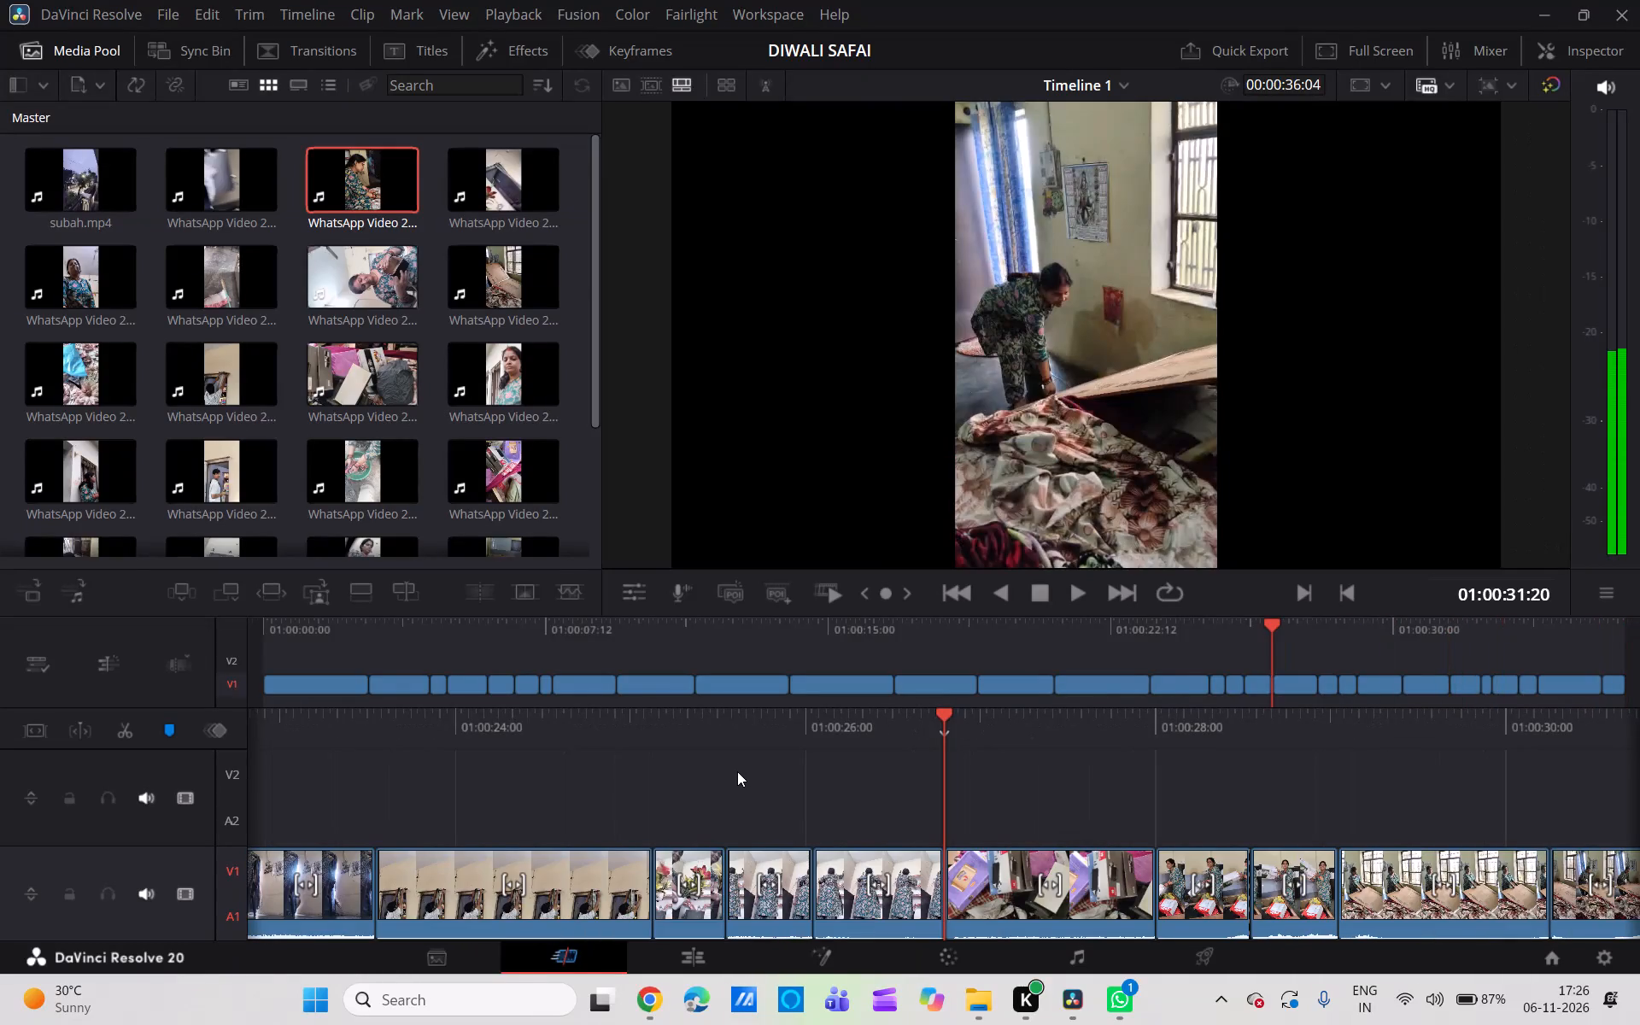
pyautogui.hscroll(2, 737, 771)
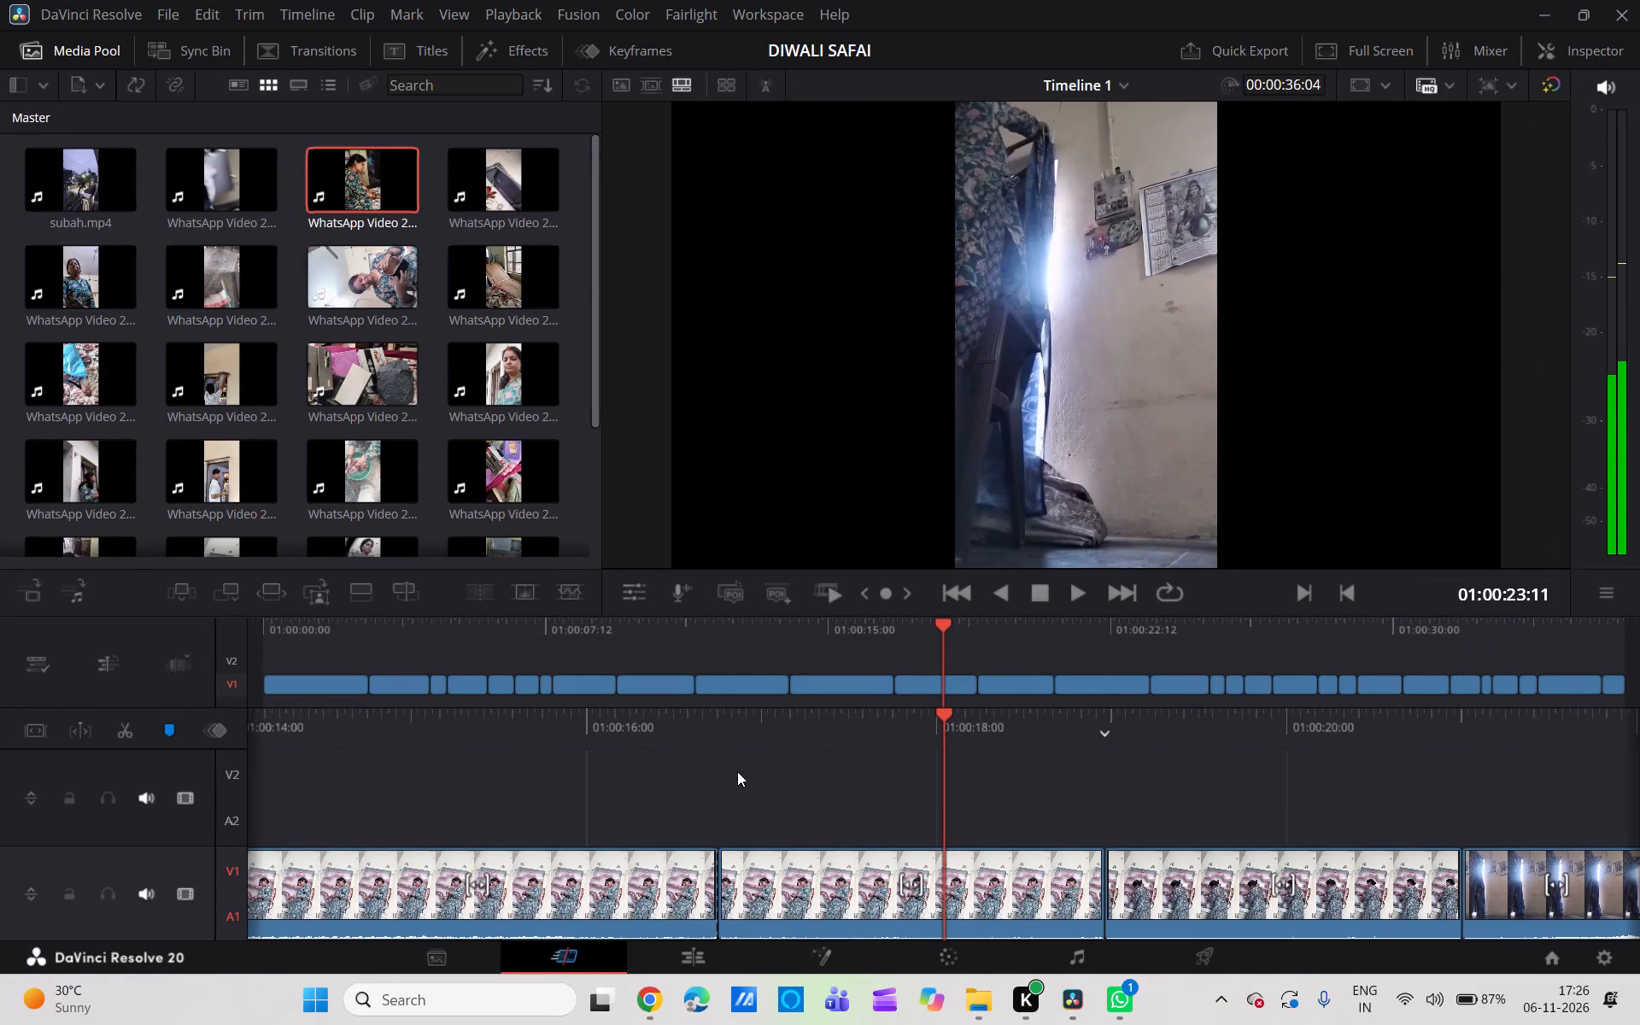
pyautogui.hscroll(-1, 737, 771)
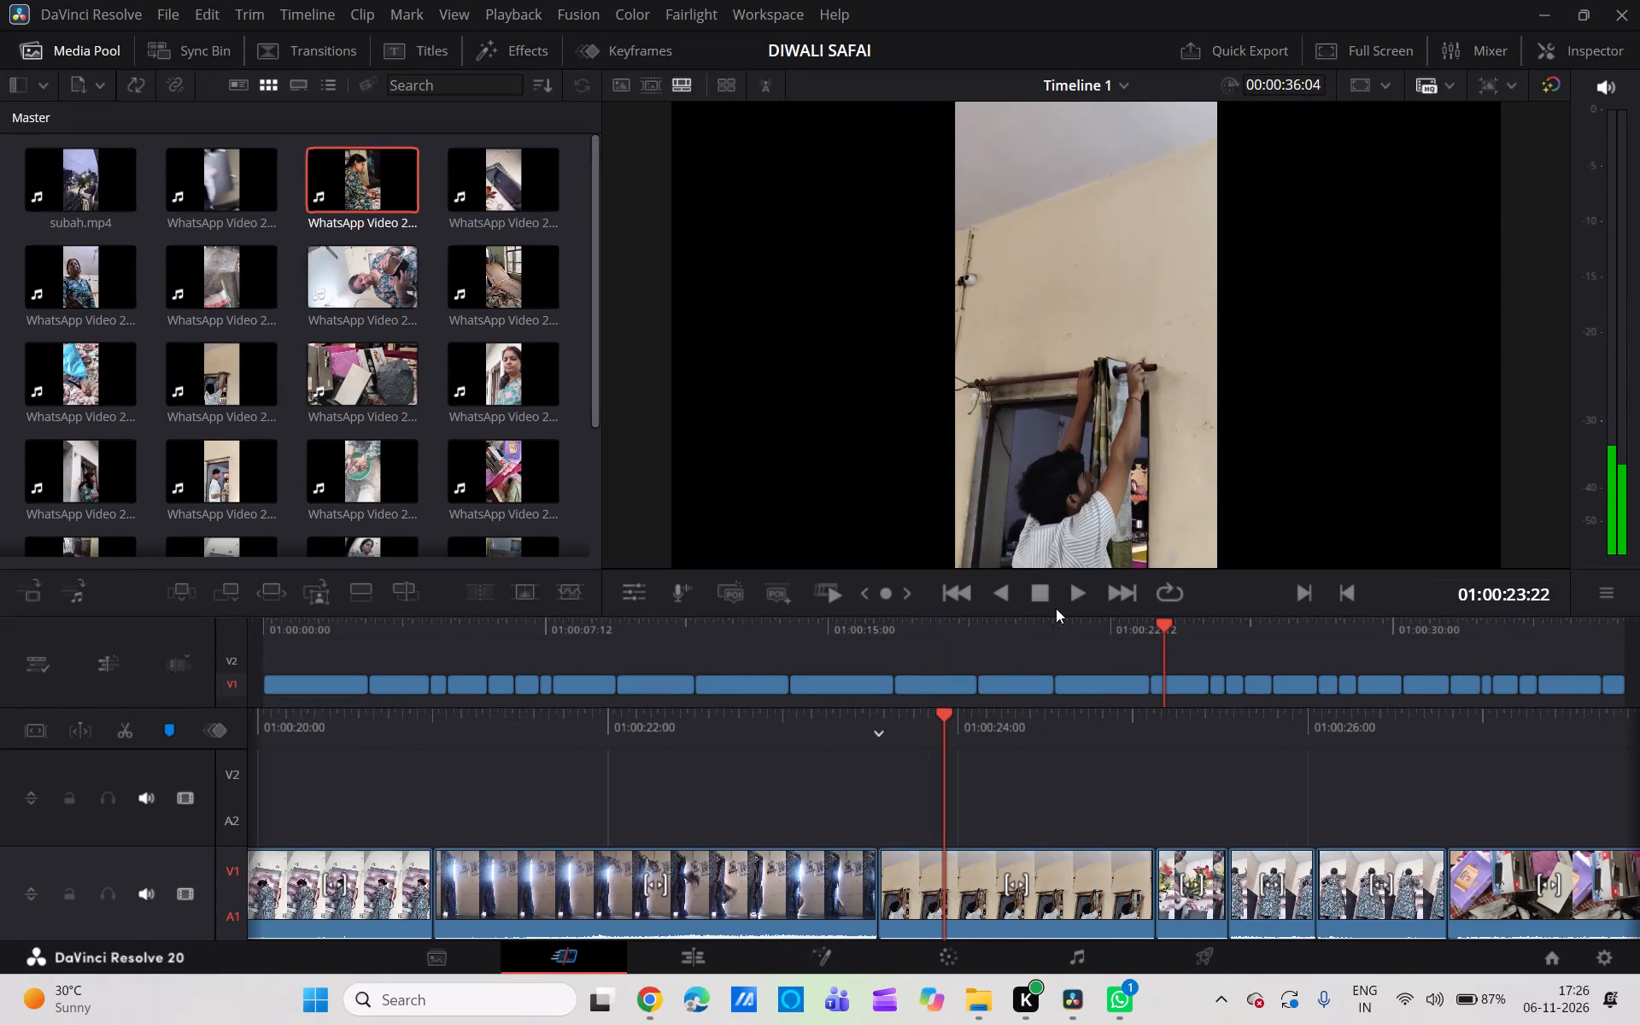
pyautogui.hscroll(1, 940, 760)
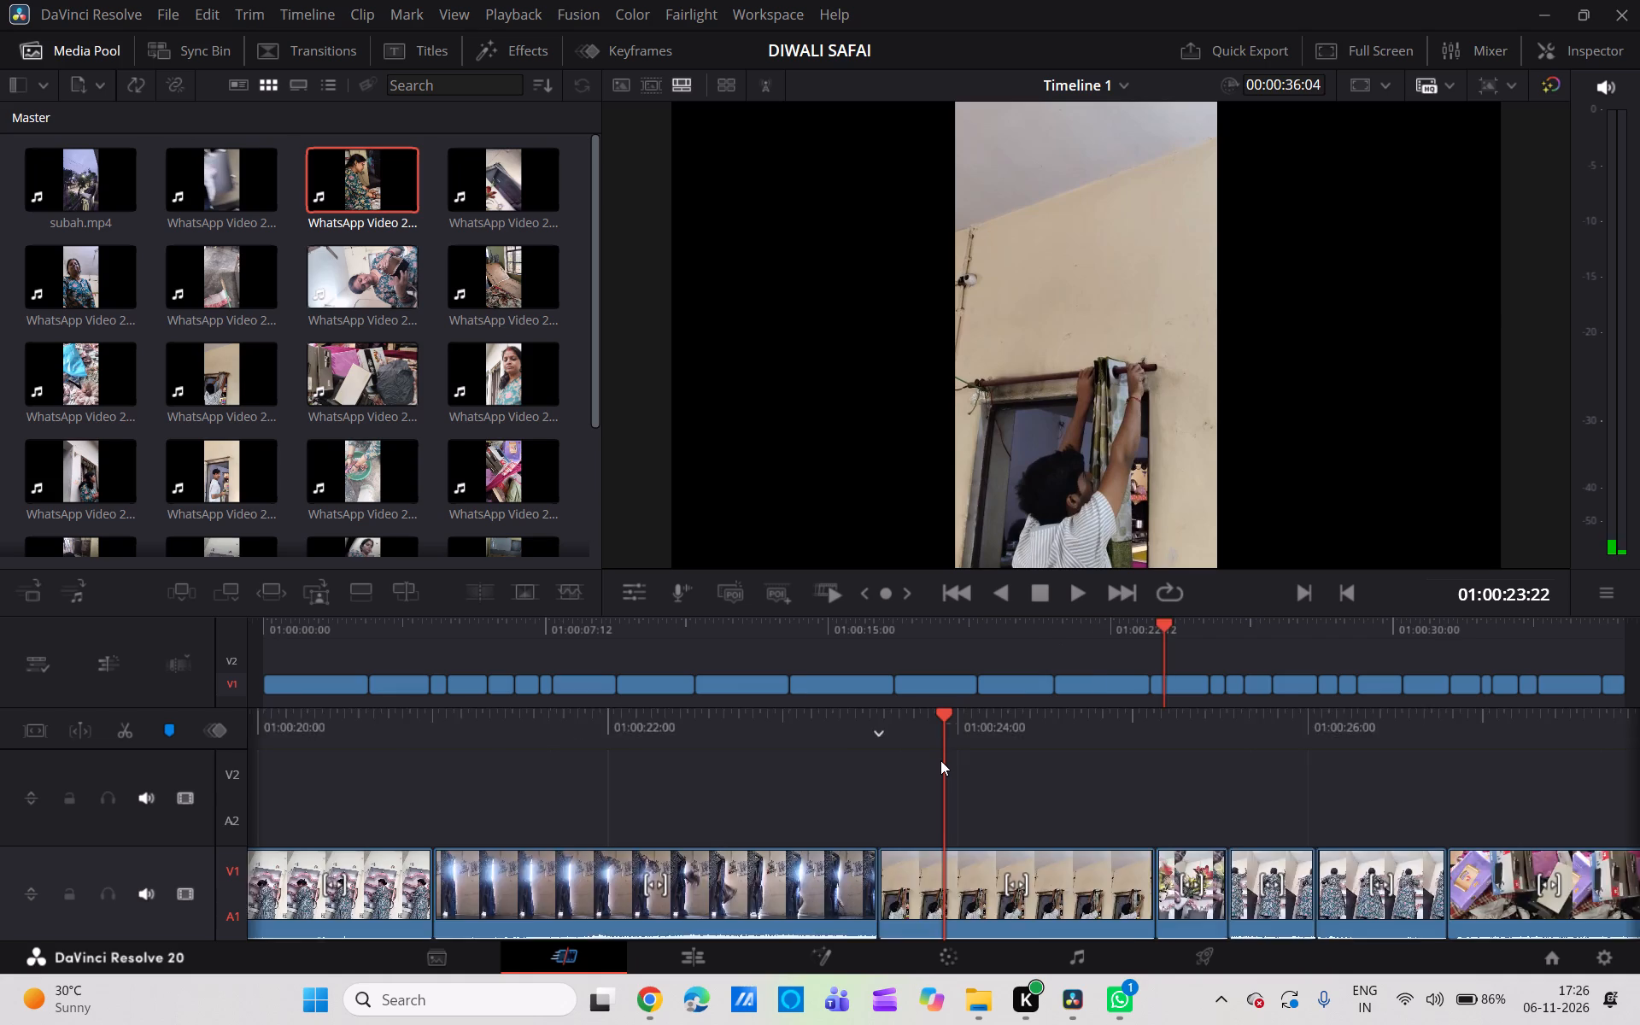
pyautogui.hscroll(1, 940, 760)
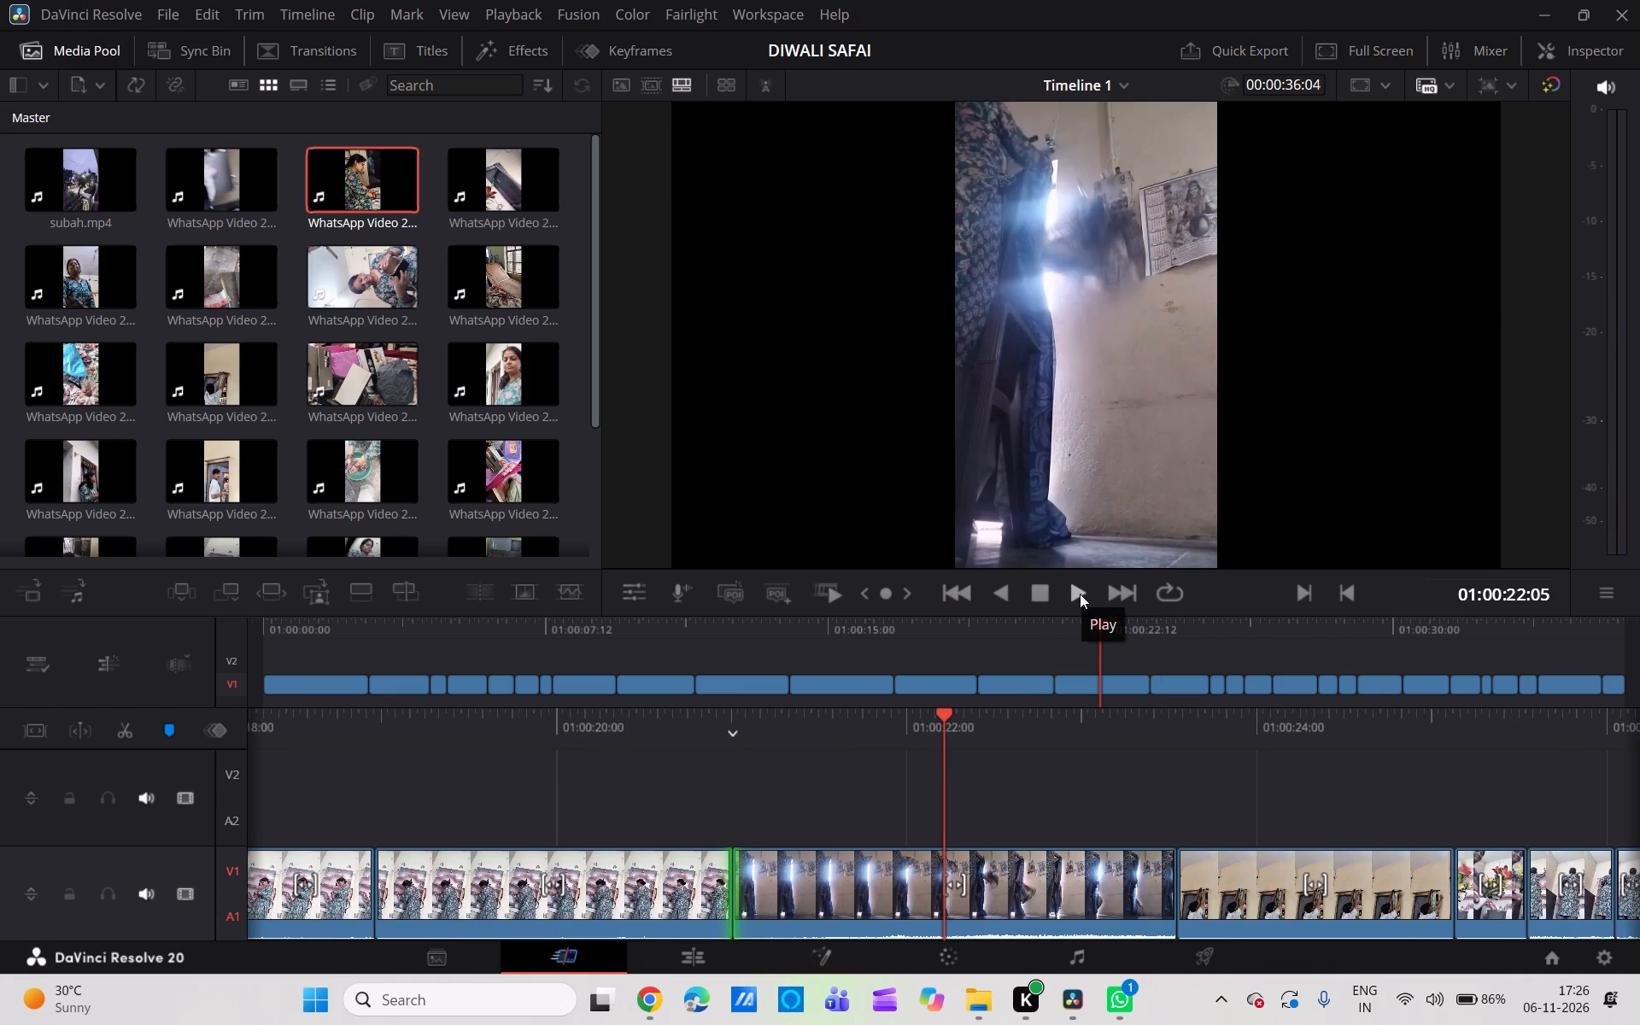
pyautogui.click(1080, 594)
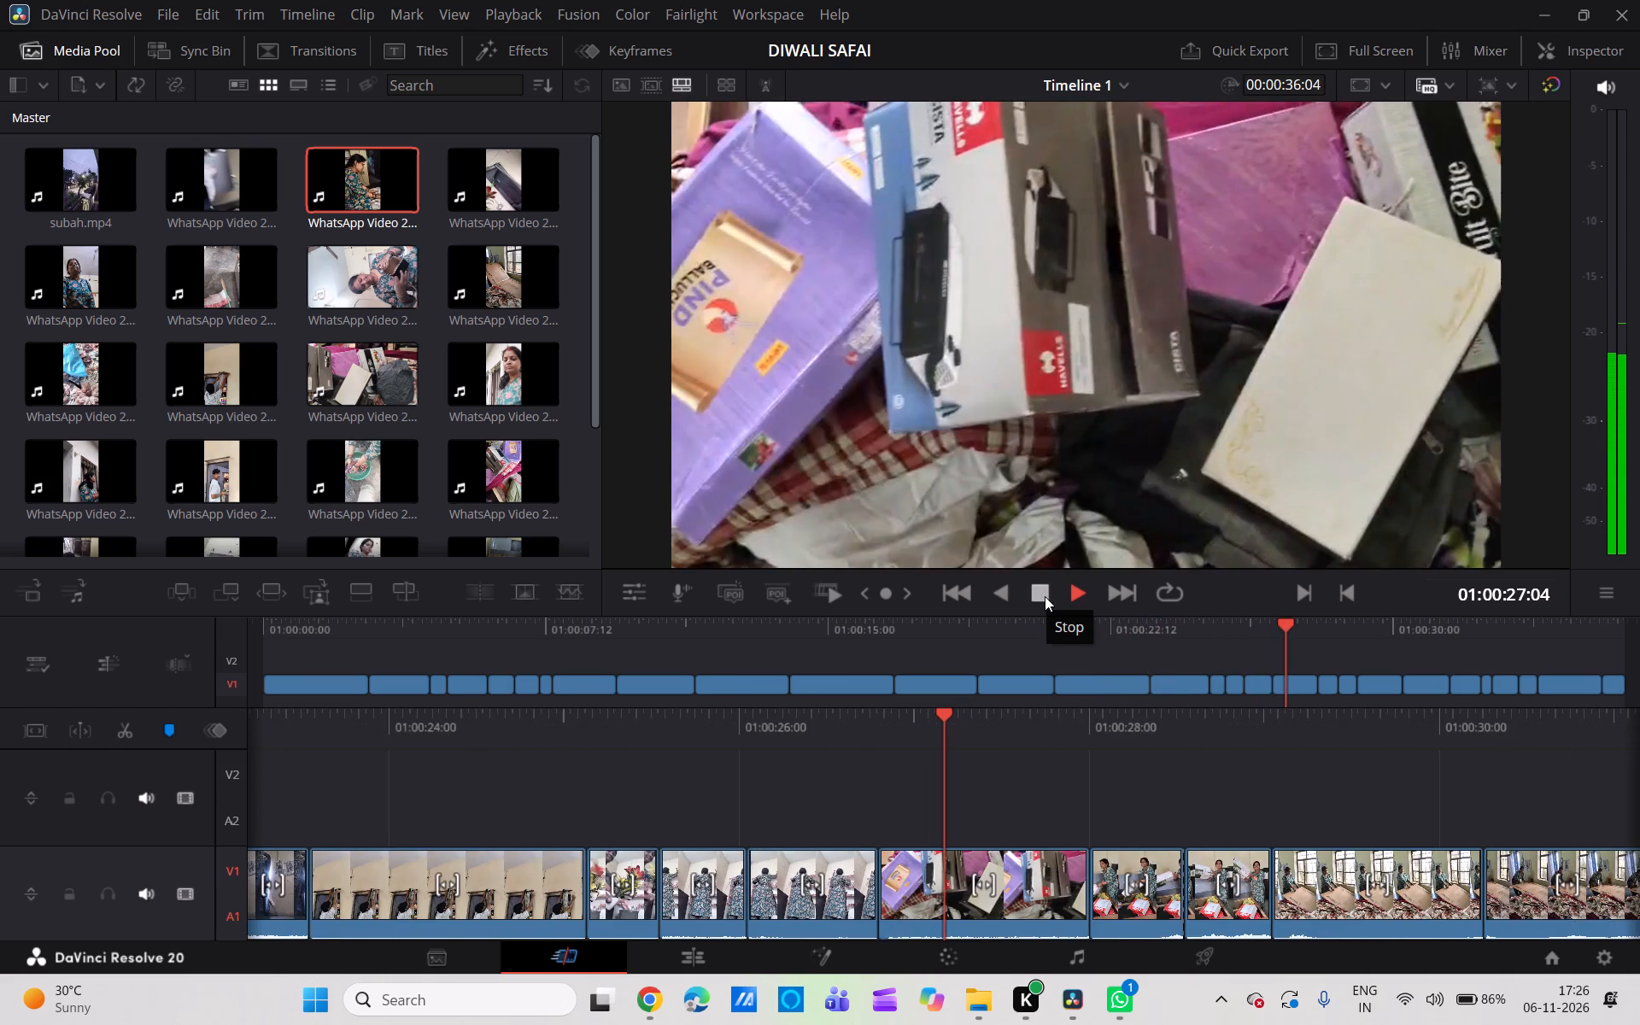
pyautogui.click(1045, 596)
# Replay the section from the flower clip through the boxes clips to the bed-board clip, checking the cuts between 01:00:25:00 and 01:00:29:02.
pyautogui.hscroll(1, 995, 760)
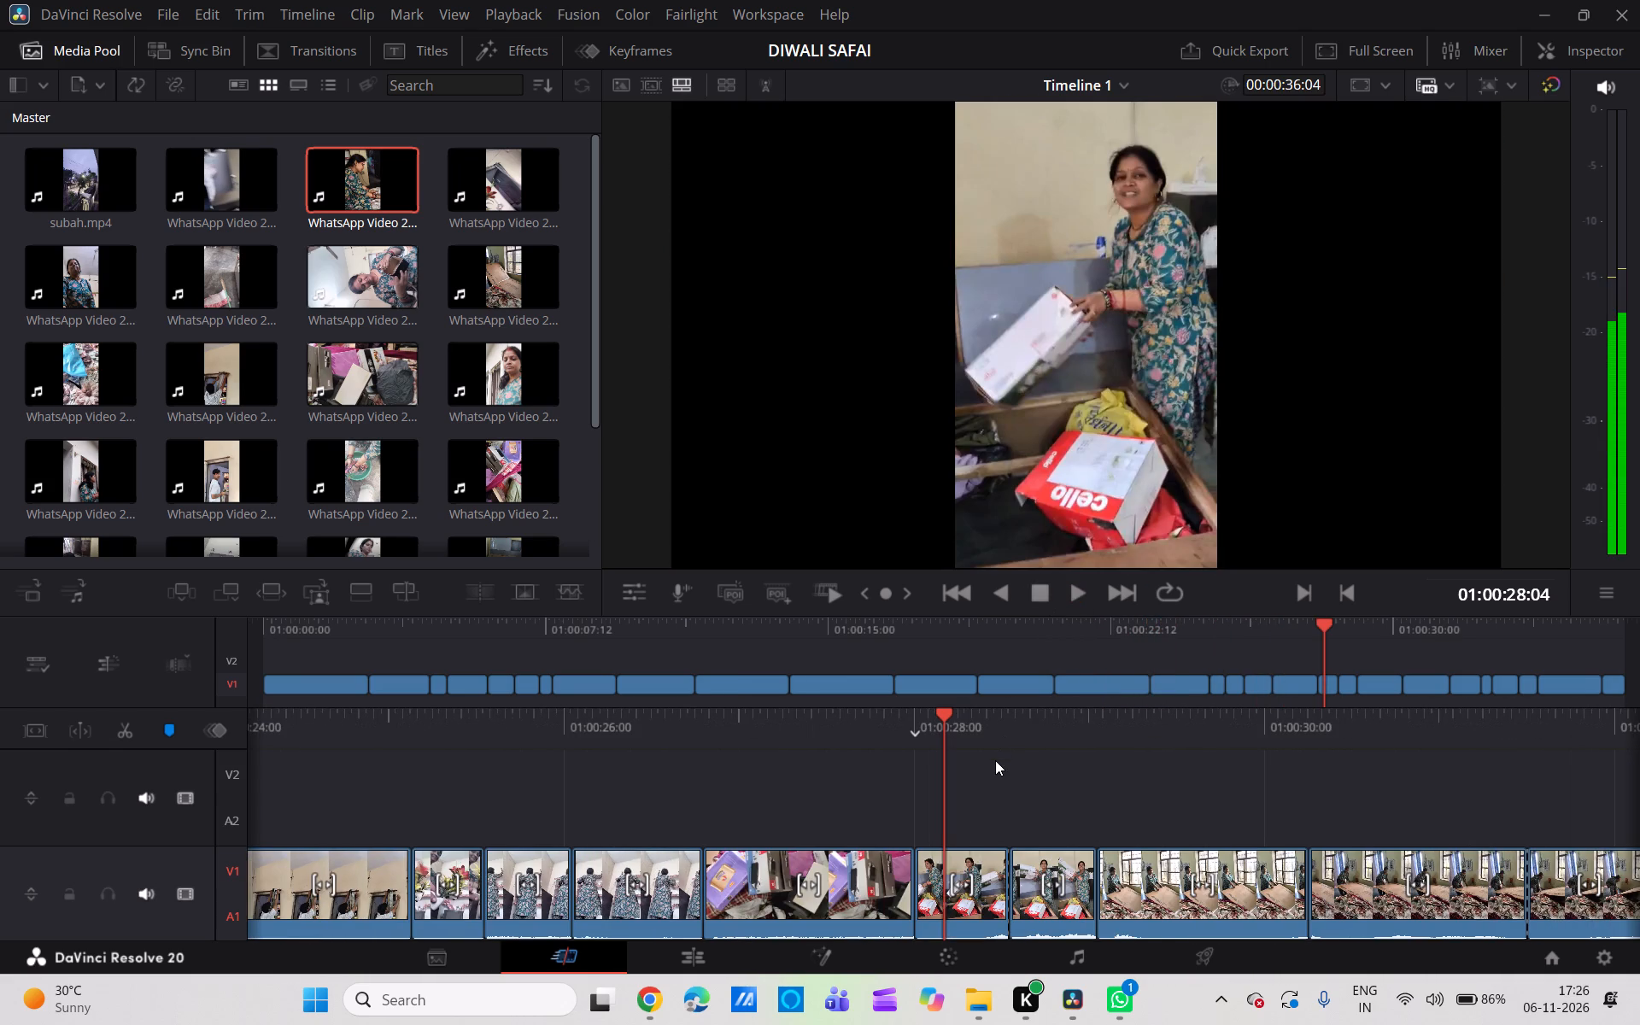
pyautogui.hscroll(4, 995, 760)
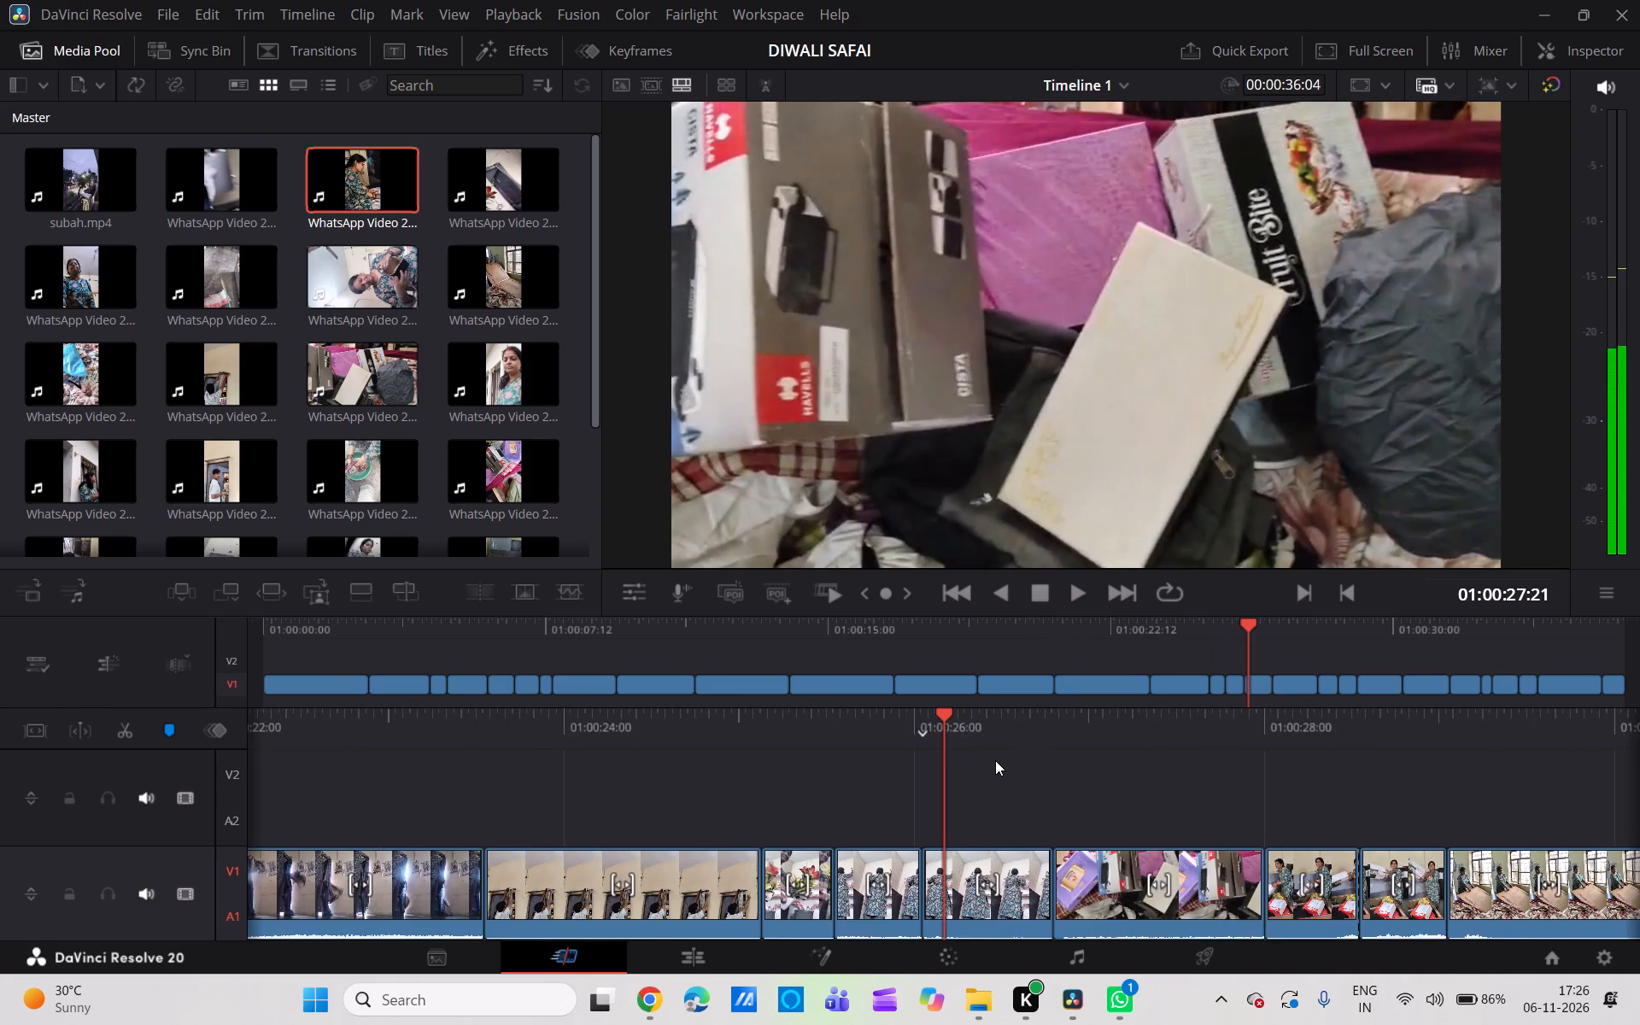
pyautogui.hscroll(1, 995, 760)
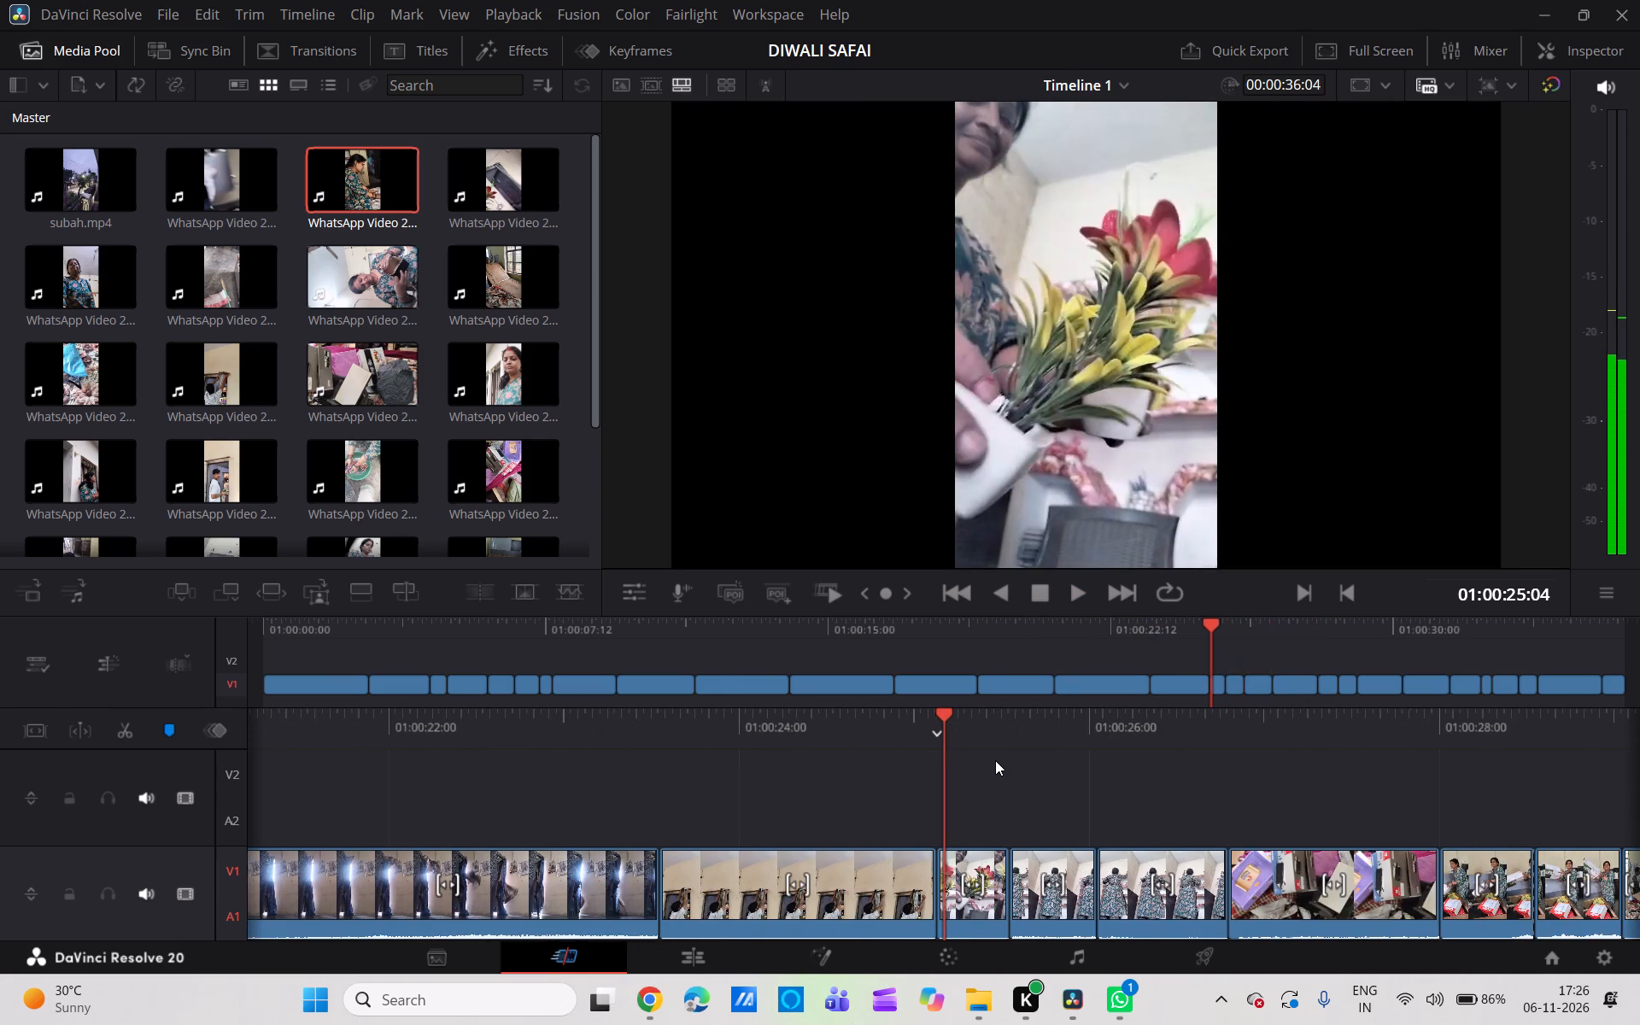
pyautogui.hscroll(1, 995, 760)
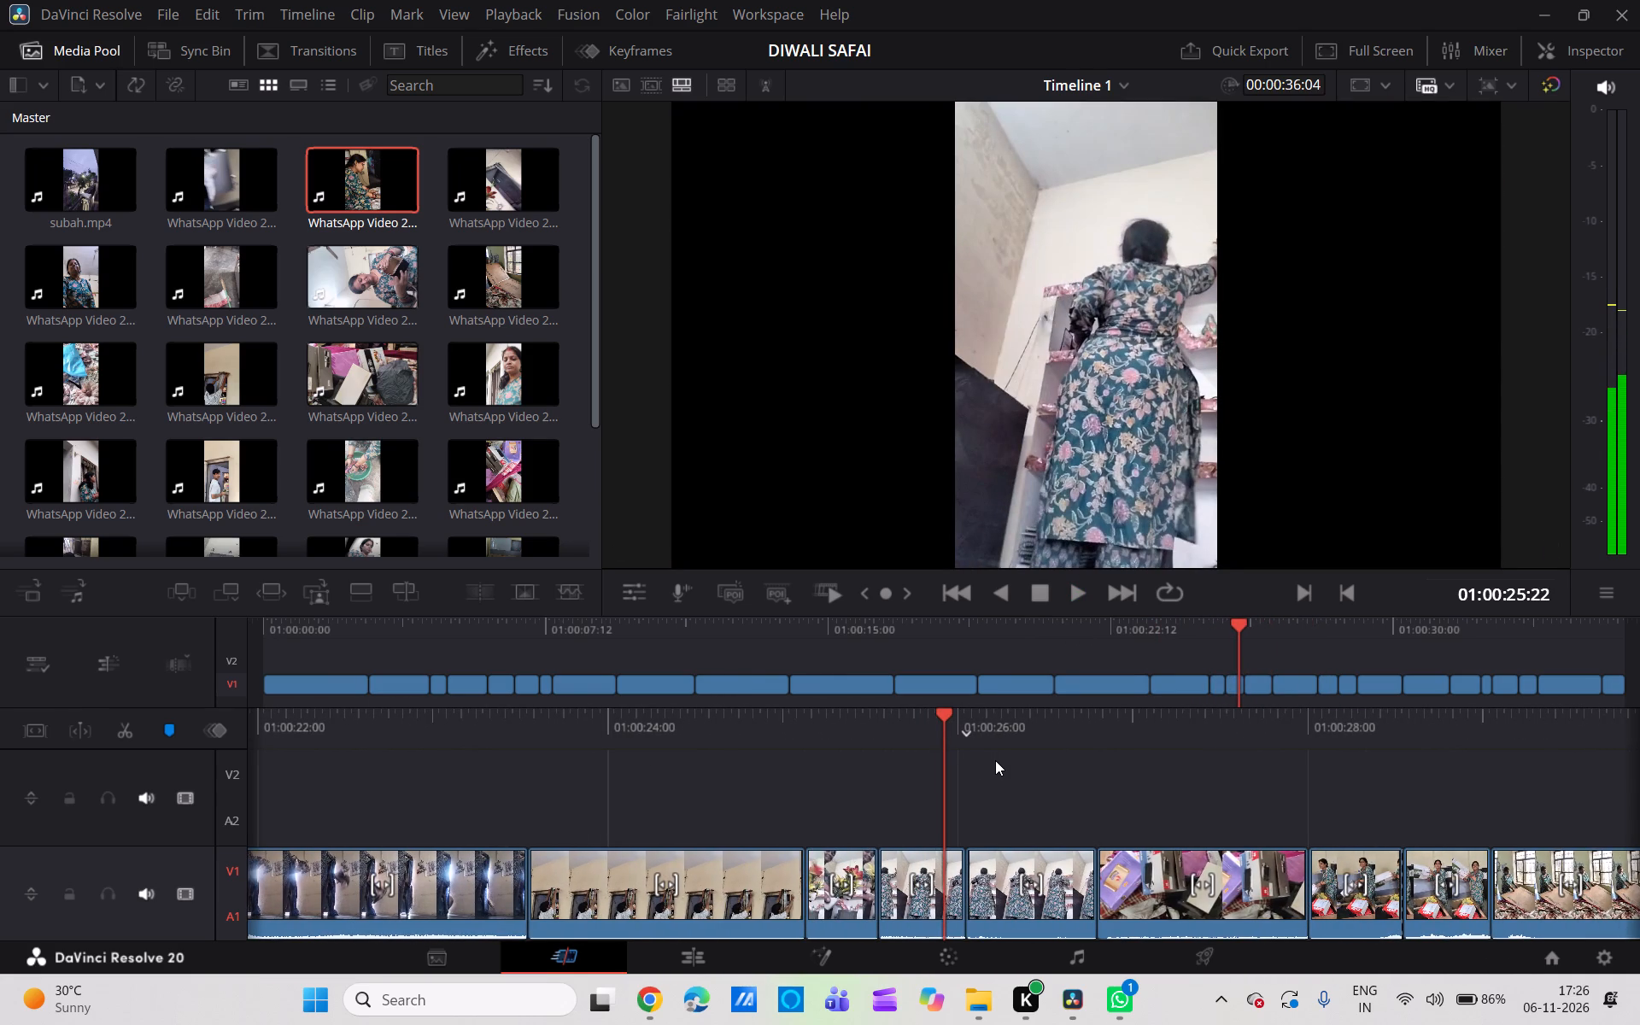
pyautogui.hscroll(1, 995, 760)
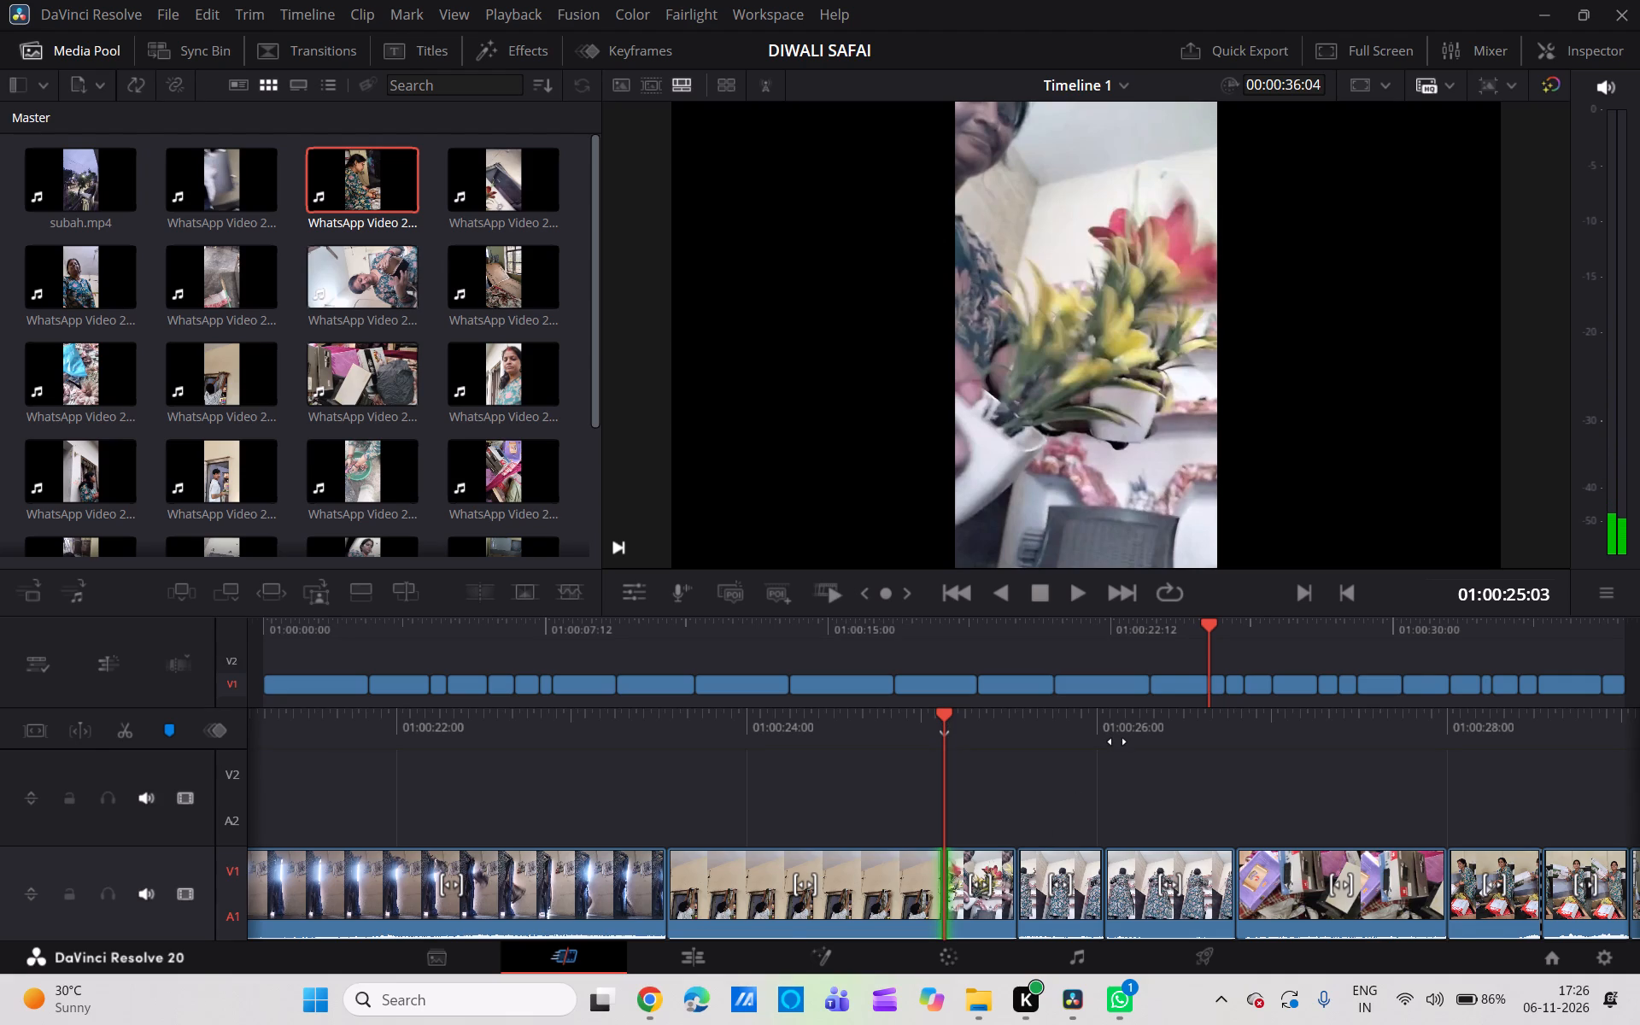
pyautogui.hscroll(1, 1117, 741)
pyautogui.click(1071, 589)
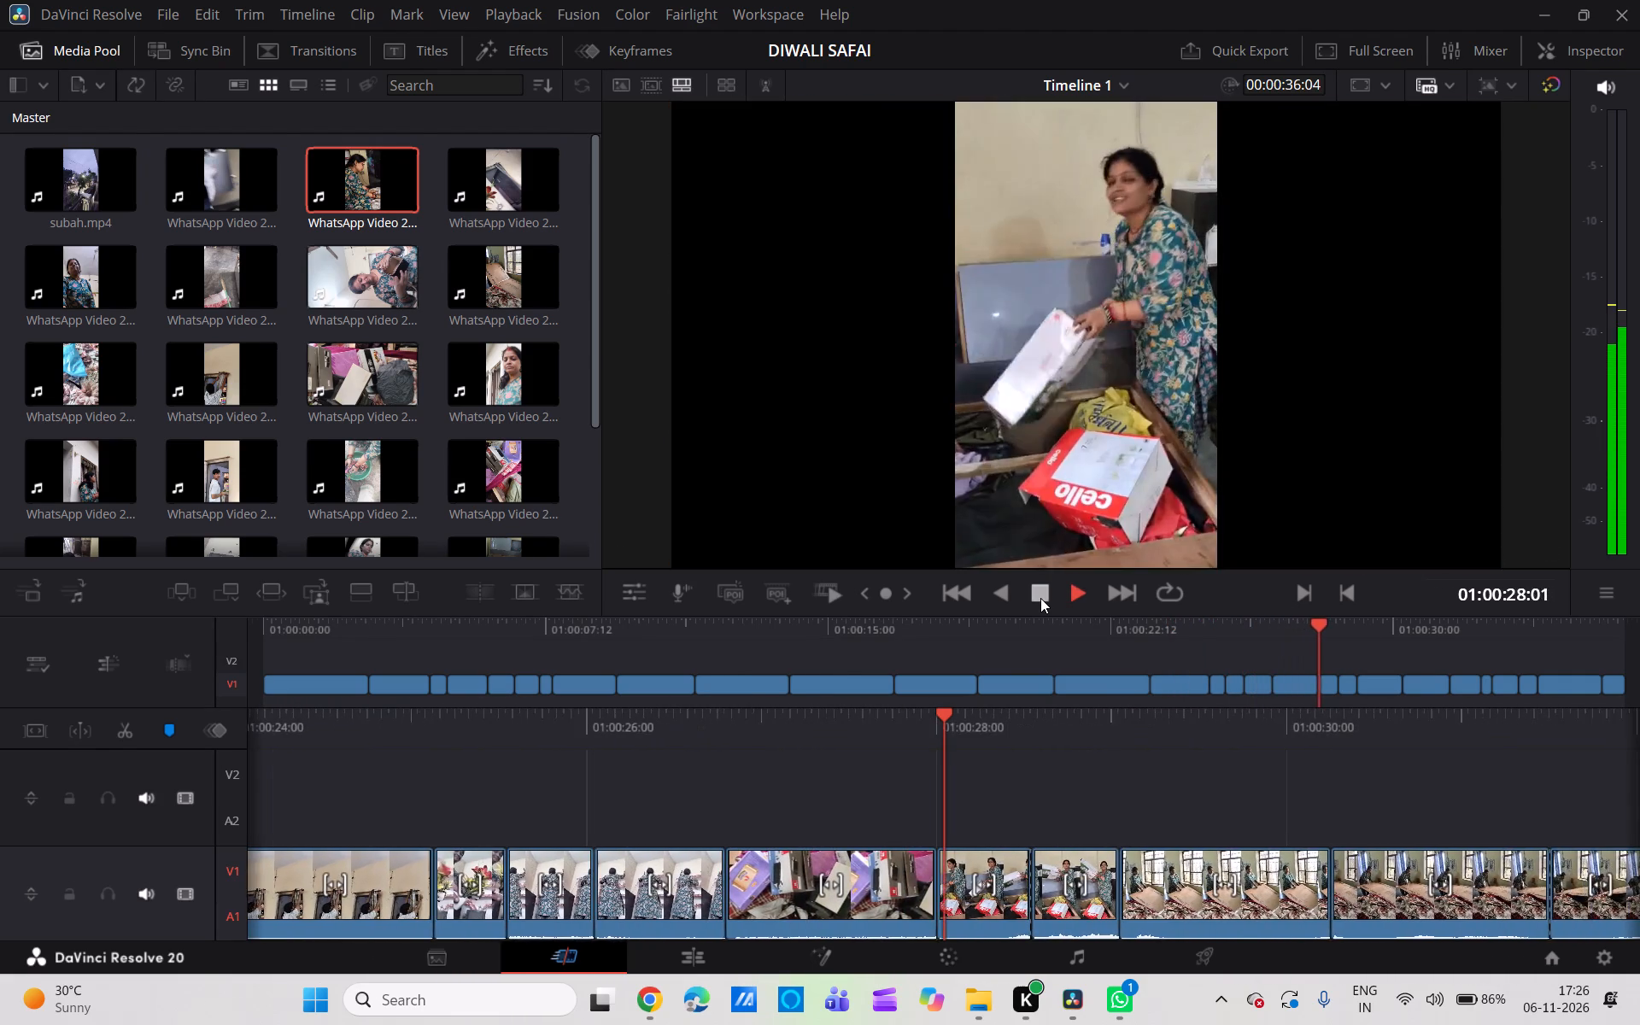
pyautogui.click(1040, 598)
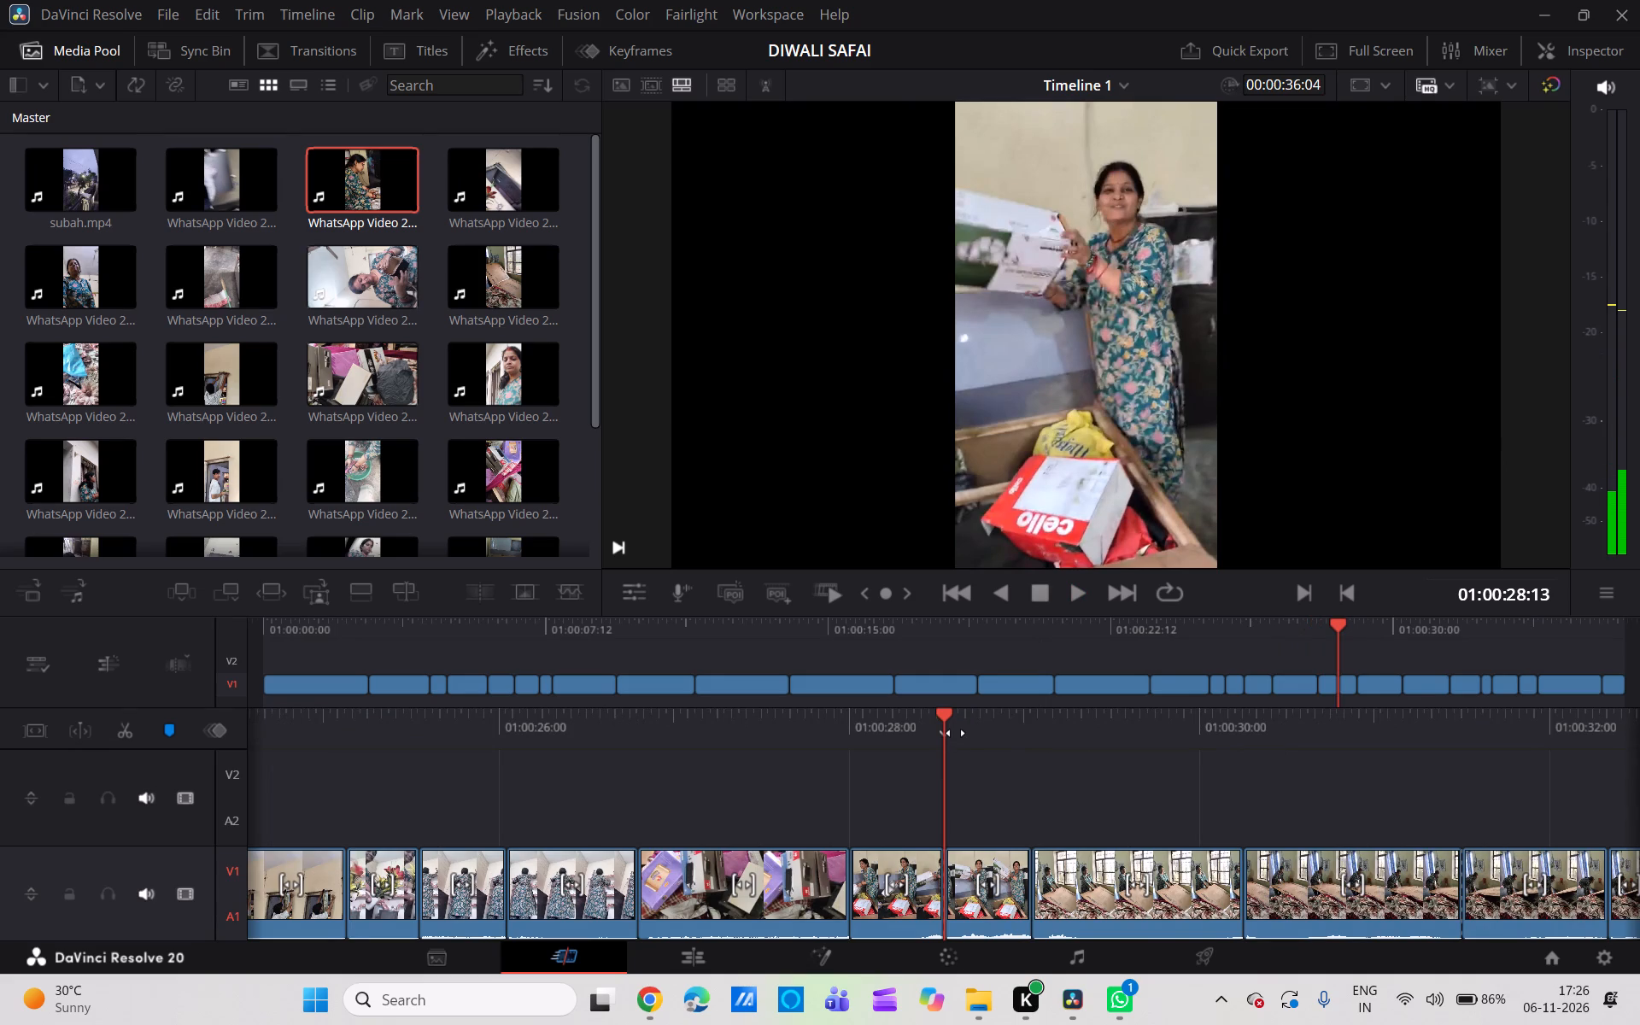
pyautogui.hscroll(1, 956, 733)
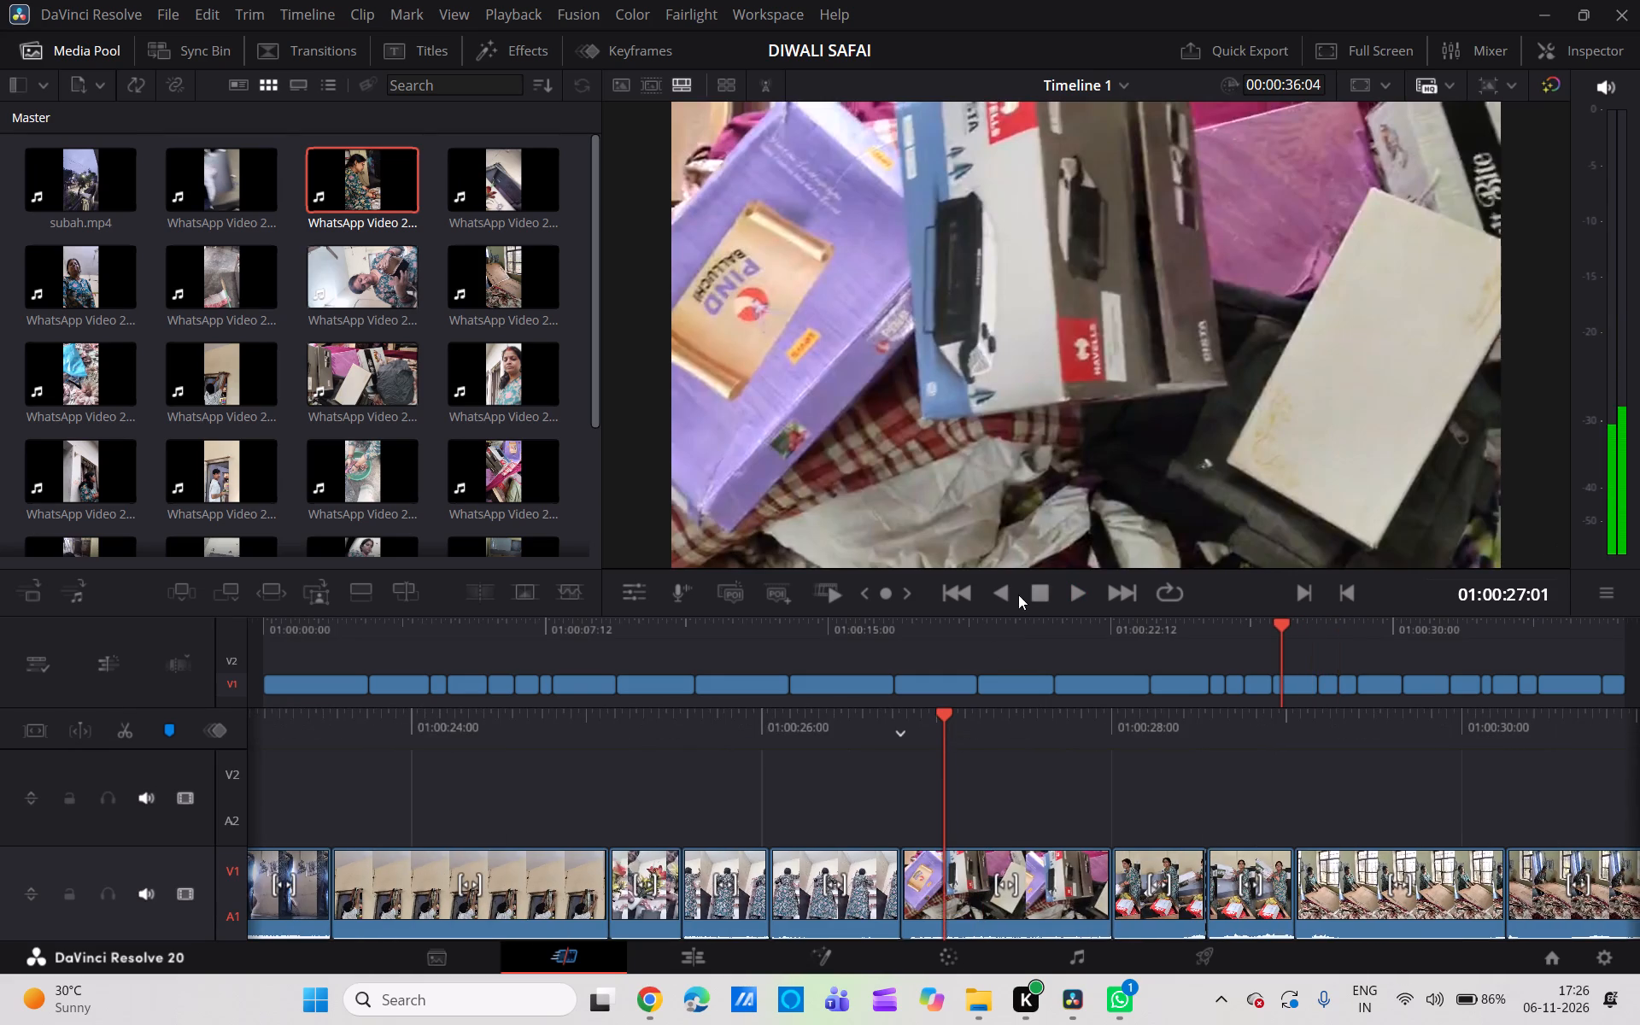
pyautogui.click(1078, 590)
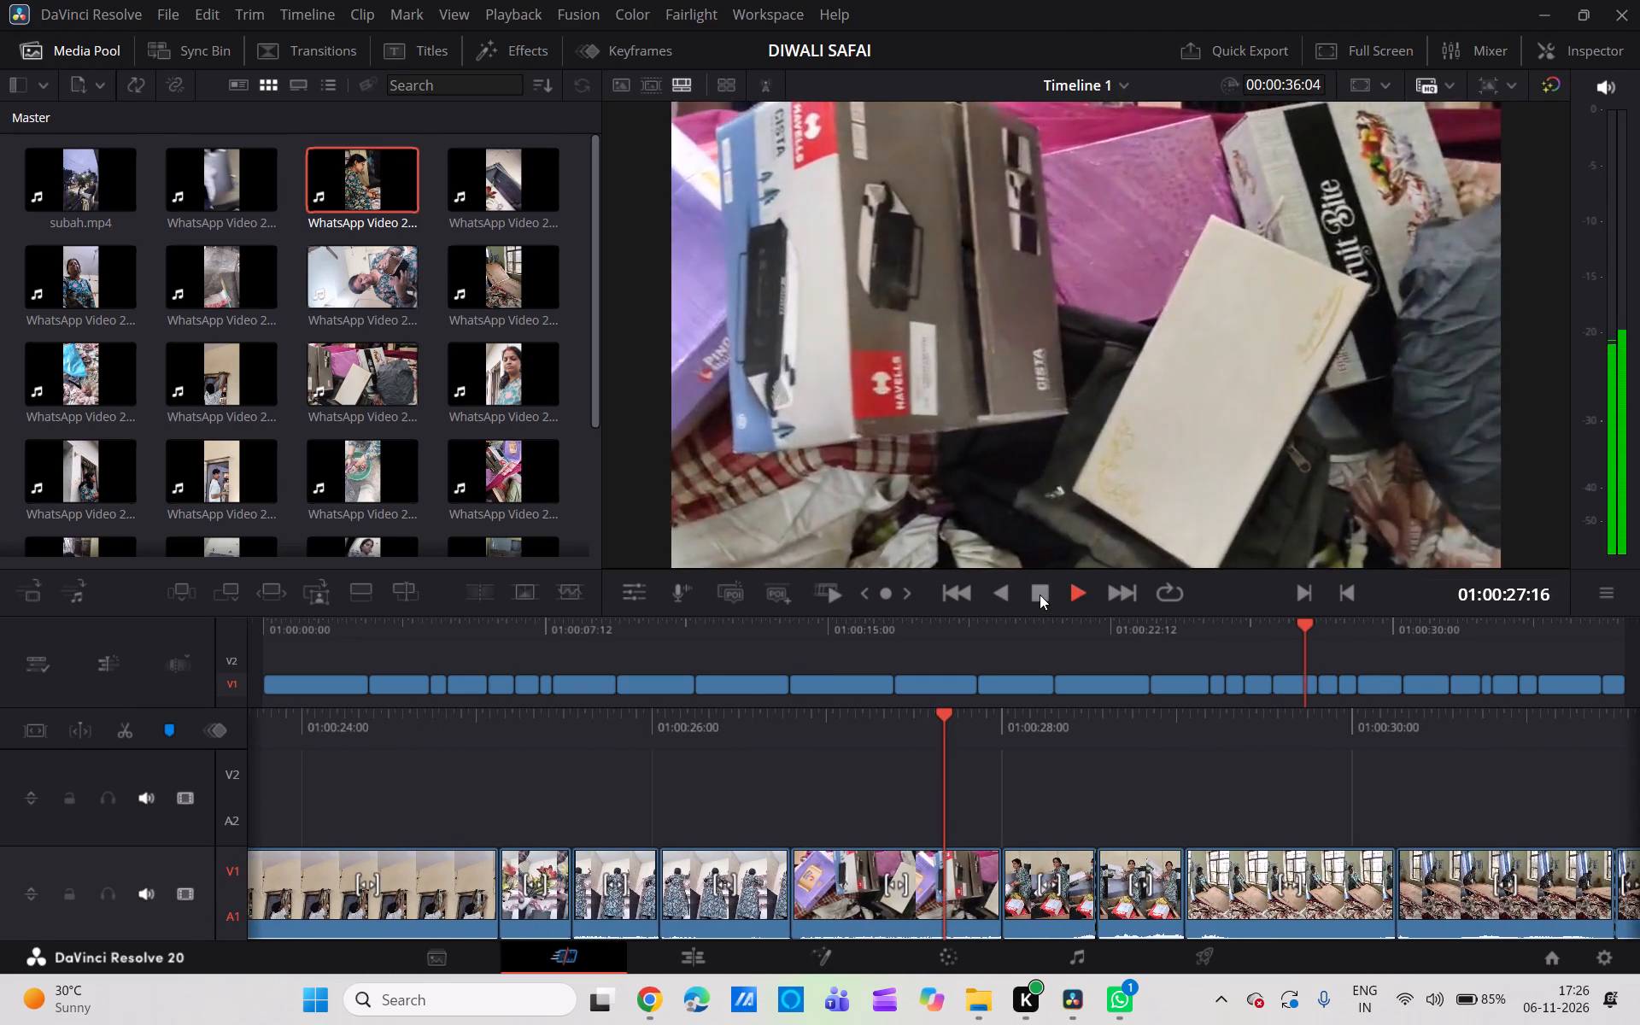
pyautogui.click(1040, 594)
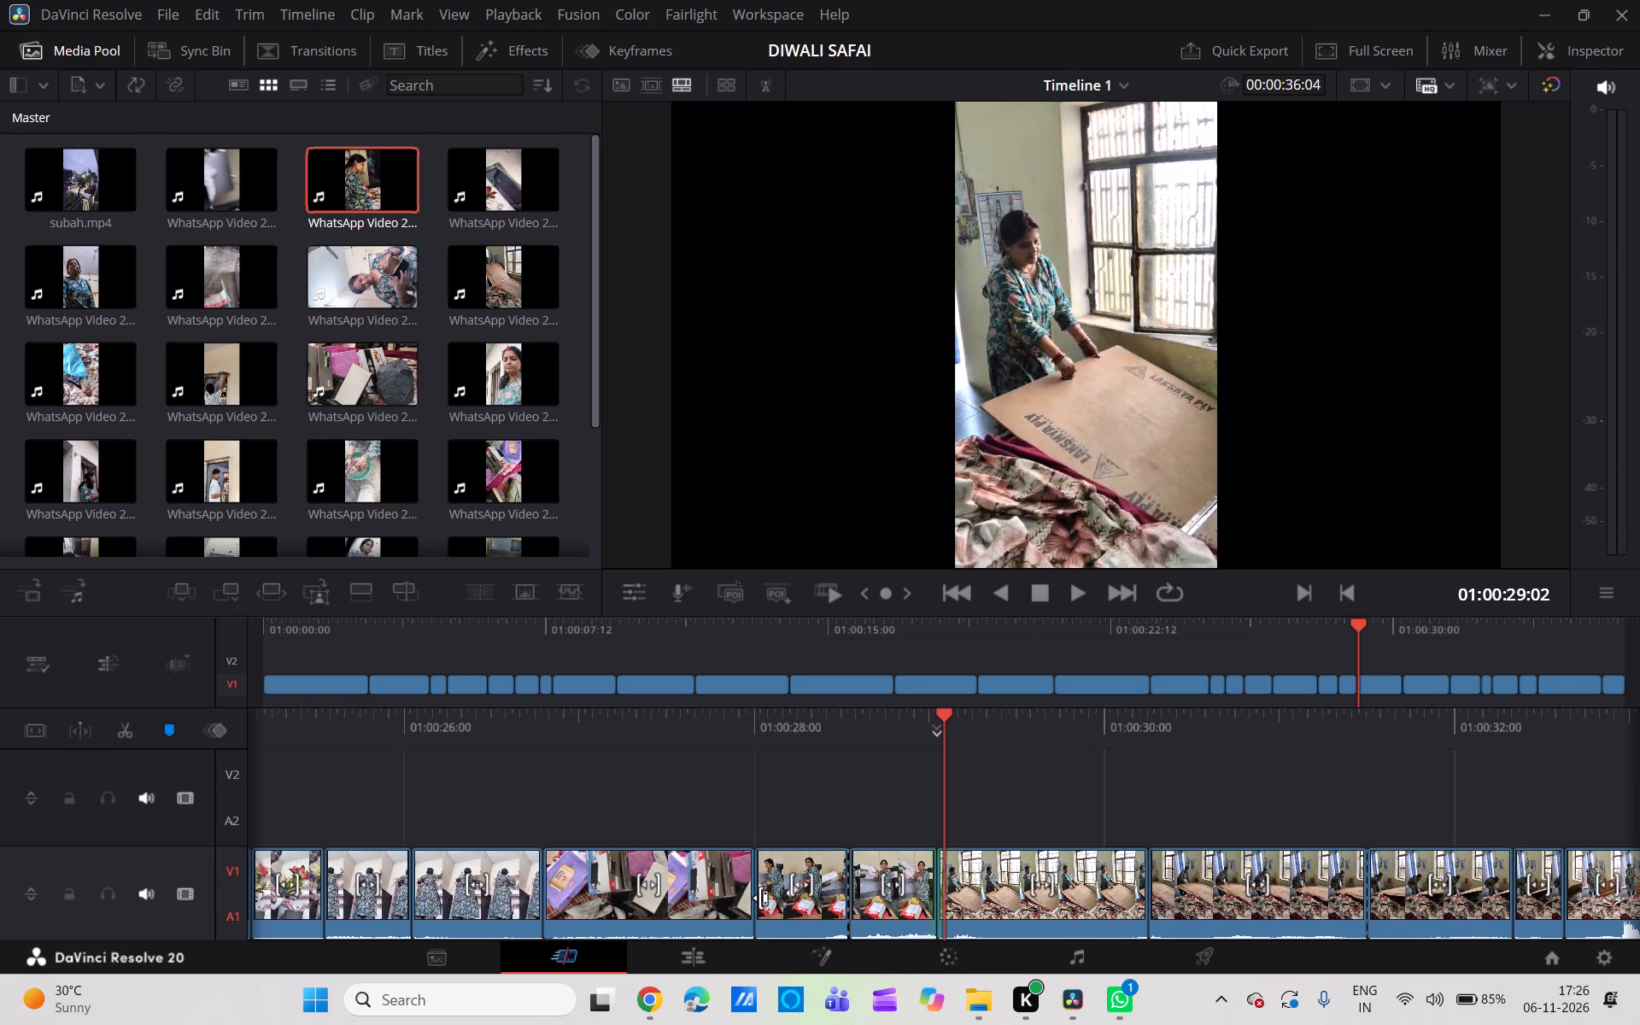
# Review the box-lifting clips, and roll the cut between the second one and the bed-board clip forward to about 01:00:29:05.
pyautogui.click(861, 873)
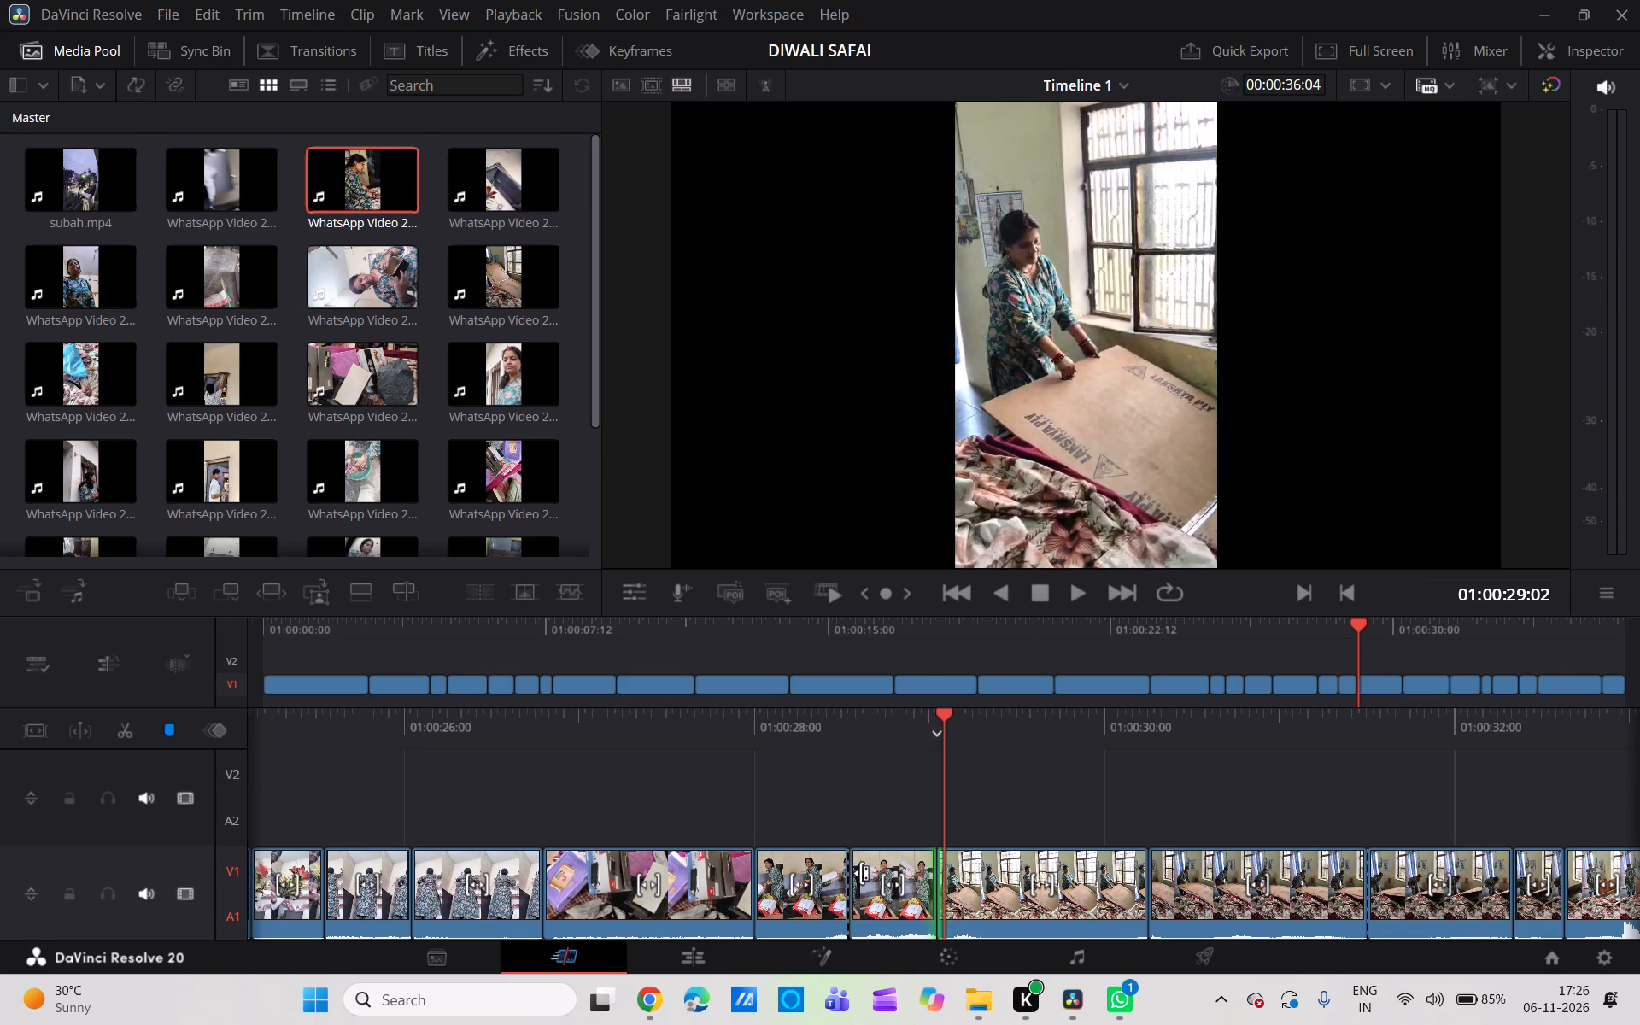
pyautogui.hscroll(1, 922, 749)
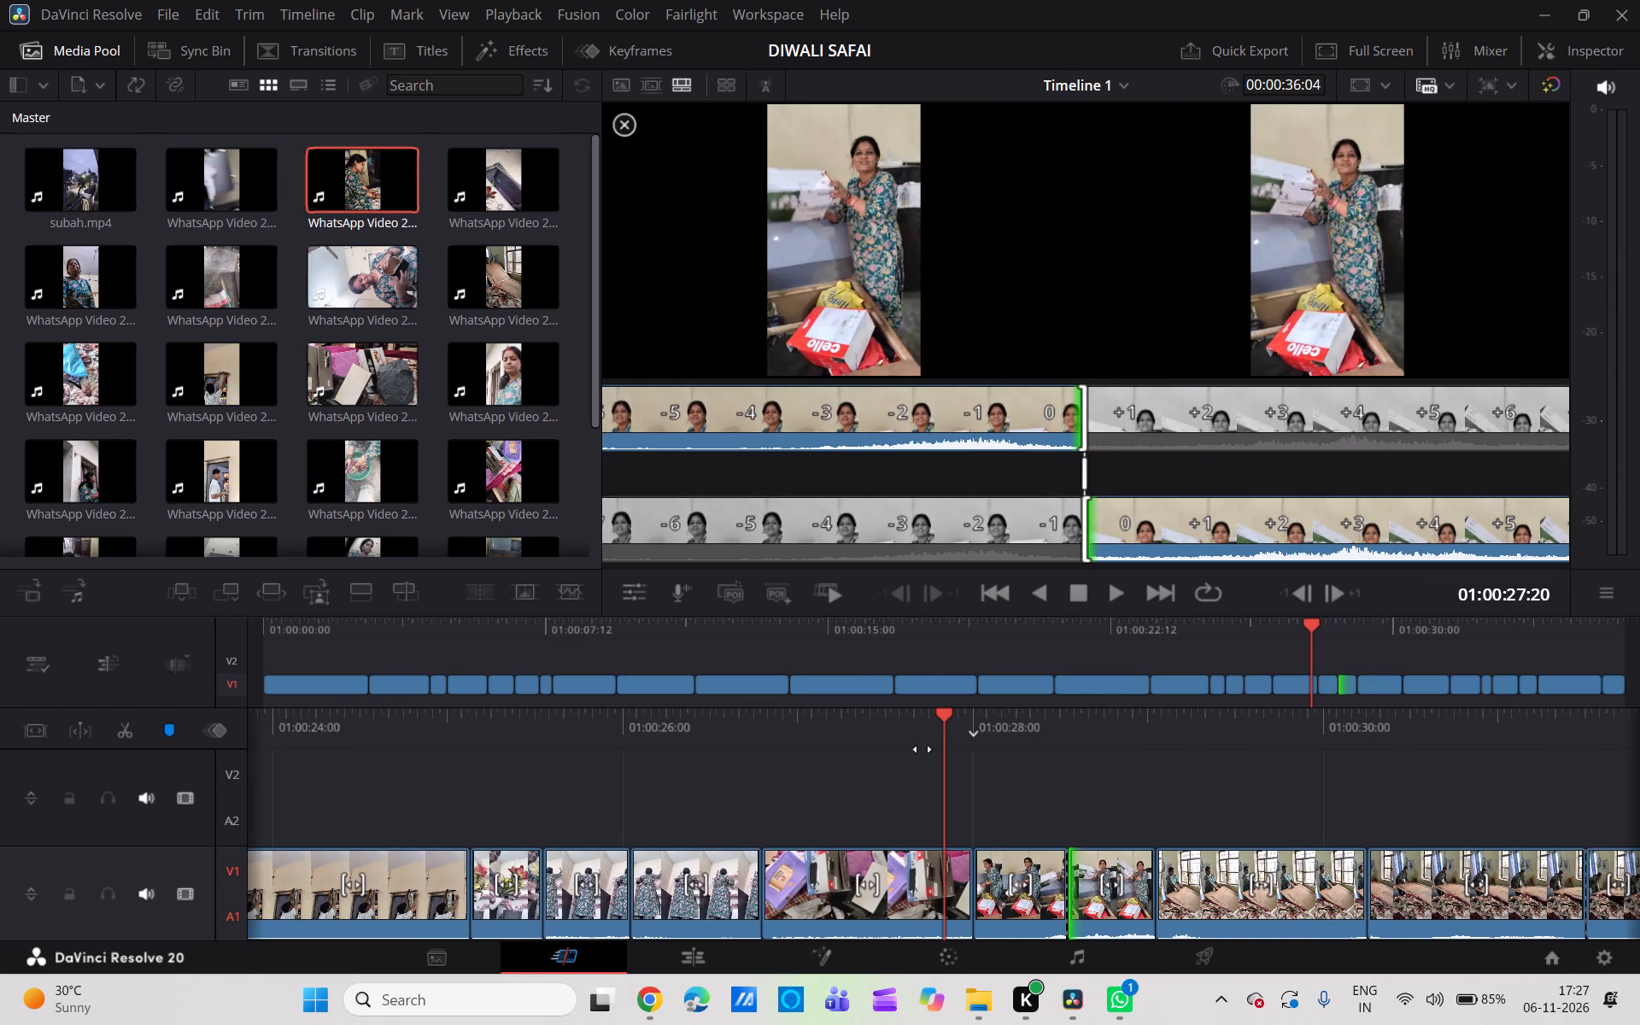
pyautogui.click(1121, 594)
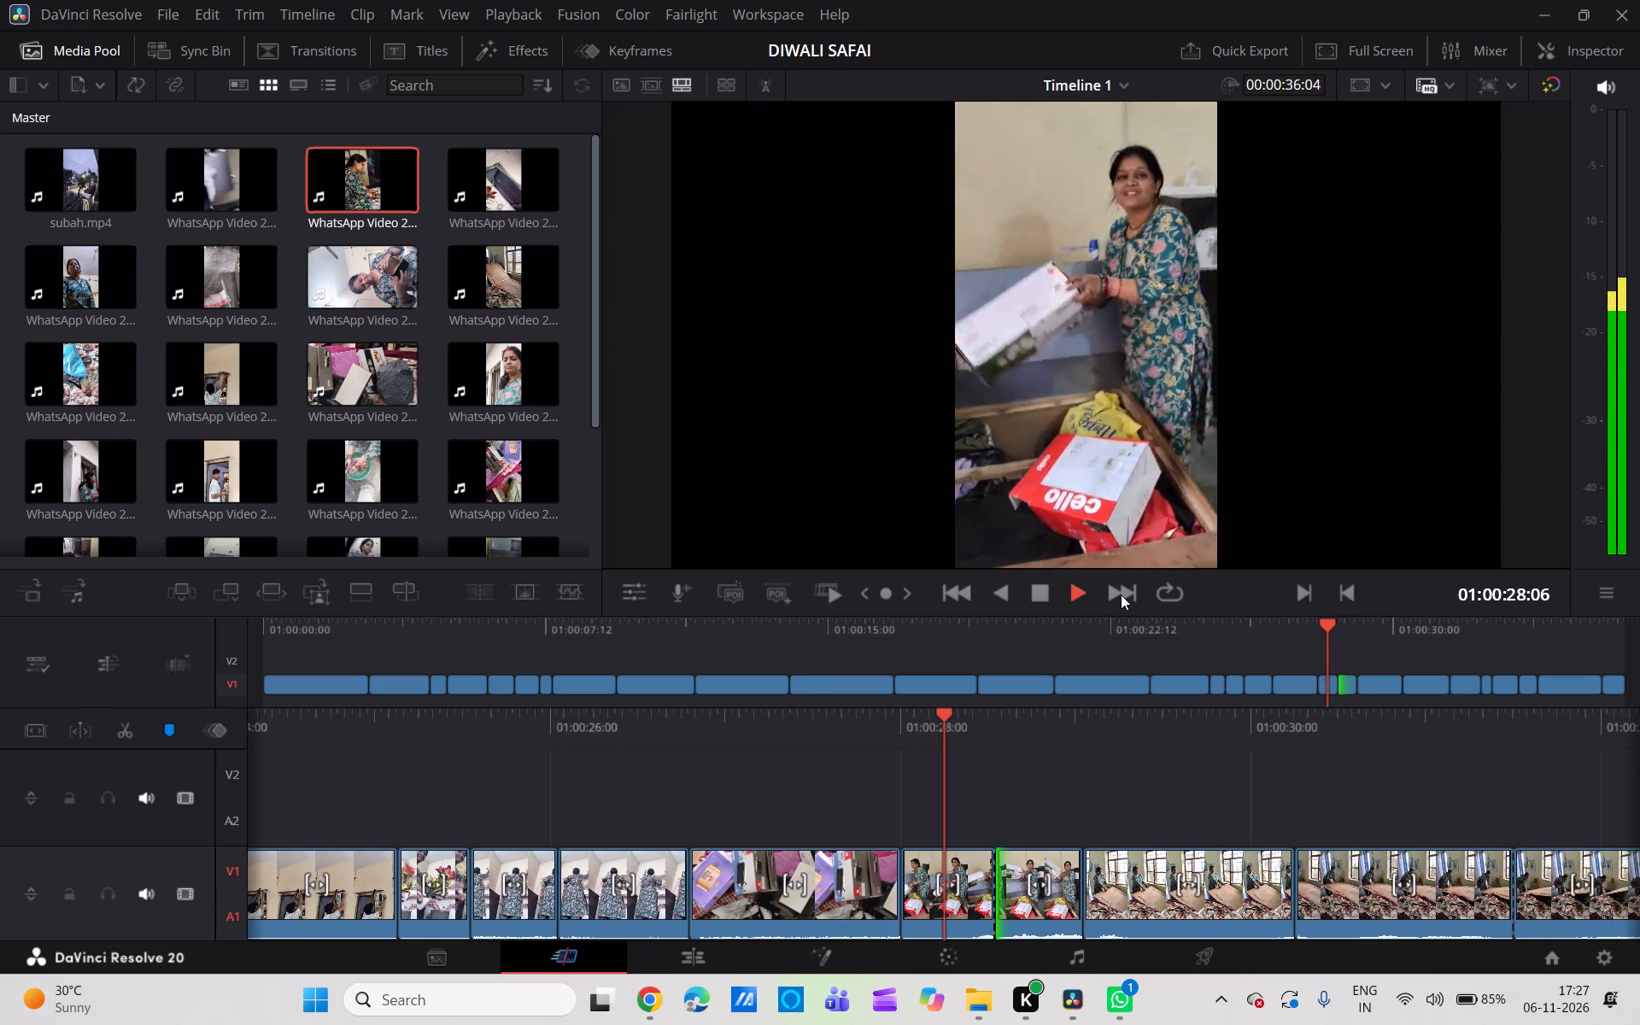
pyautogui.click(1035, 594)
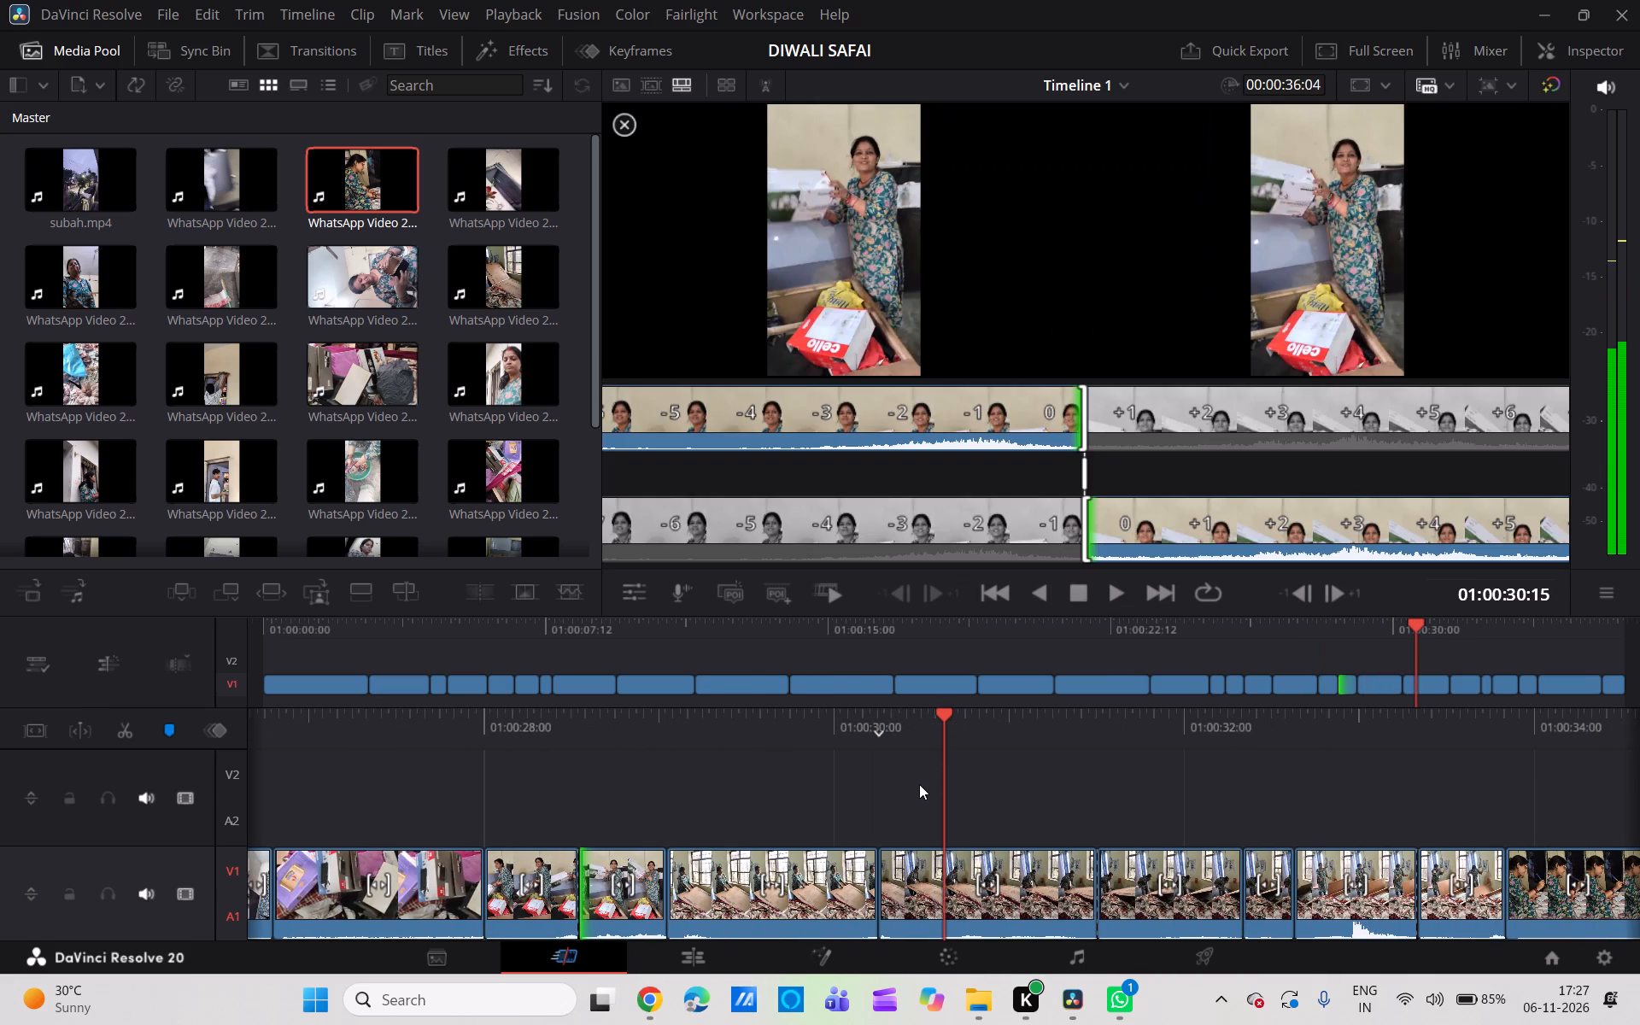
pyautogui.hscroll(3, 919, 784)
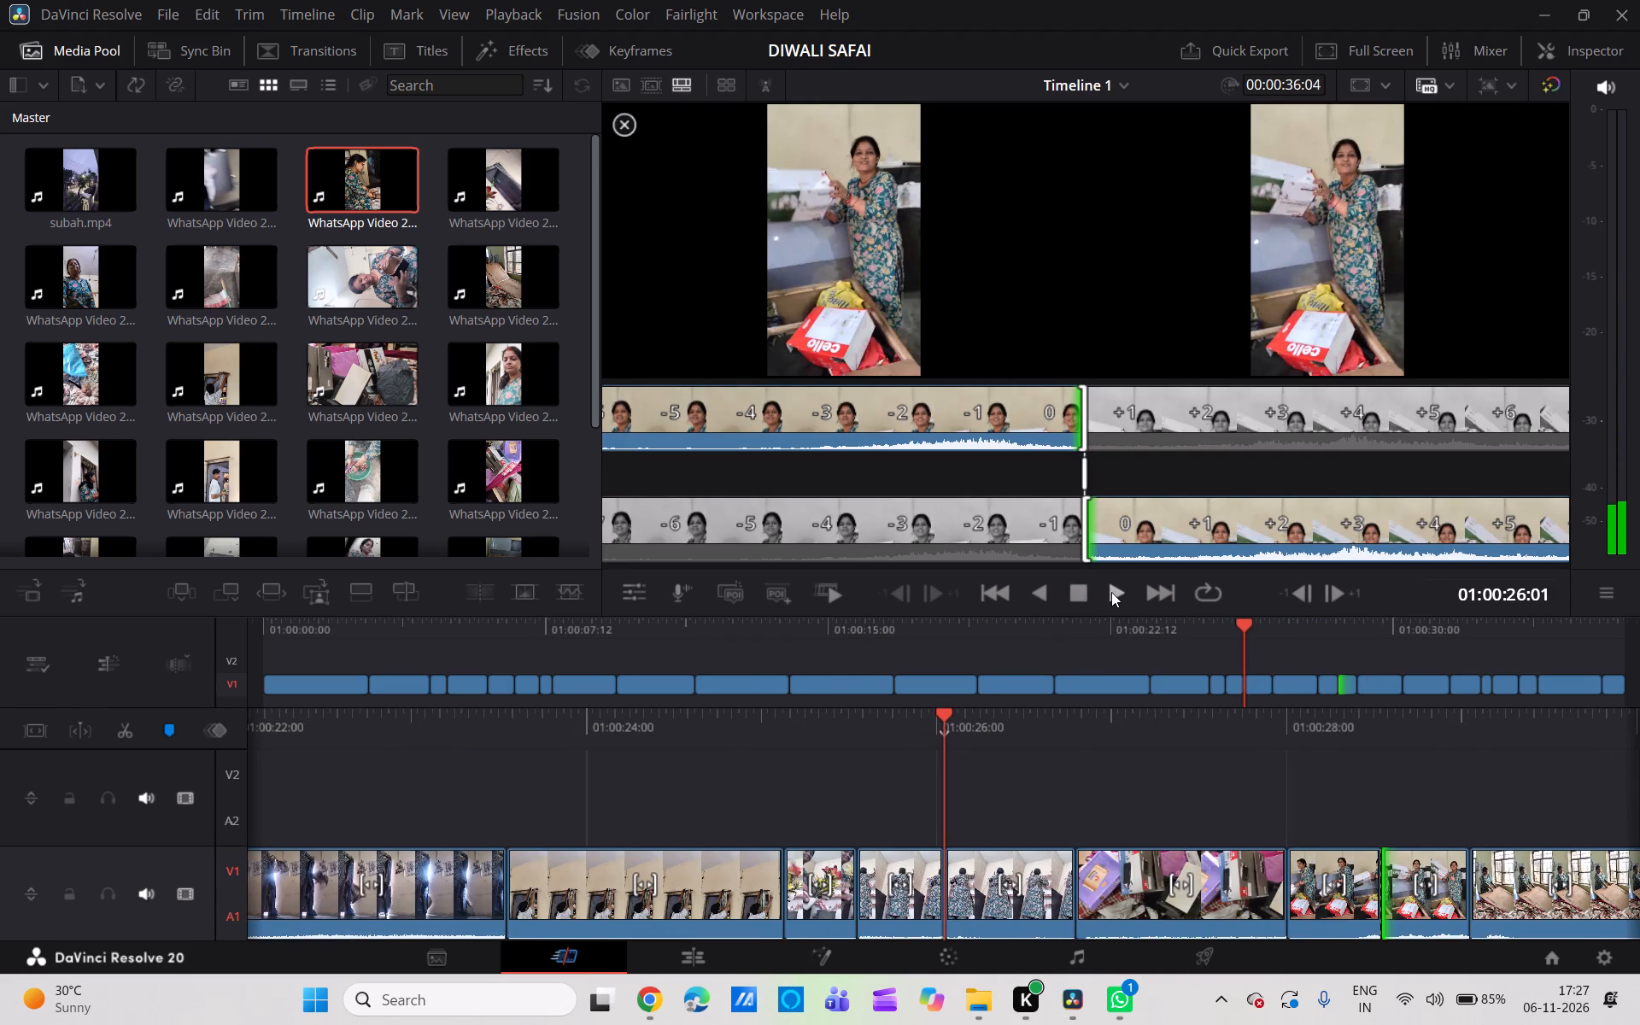
pyautogui.click(1114, 592)
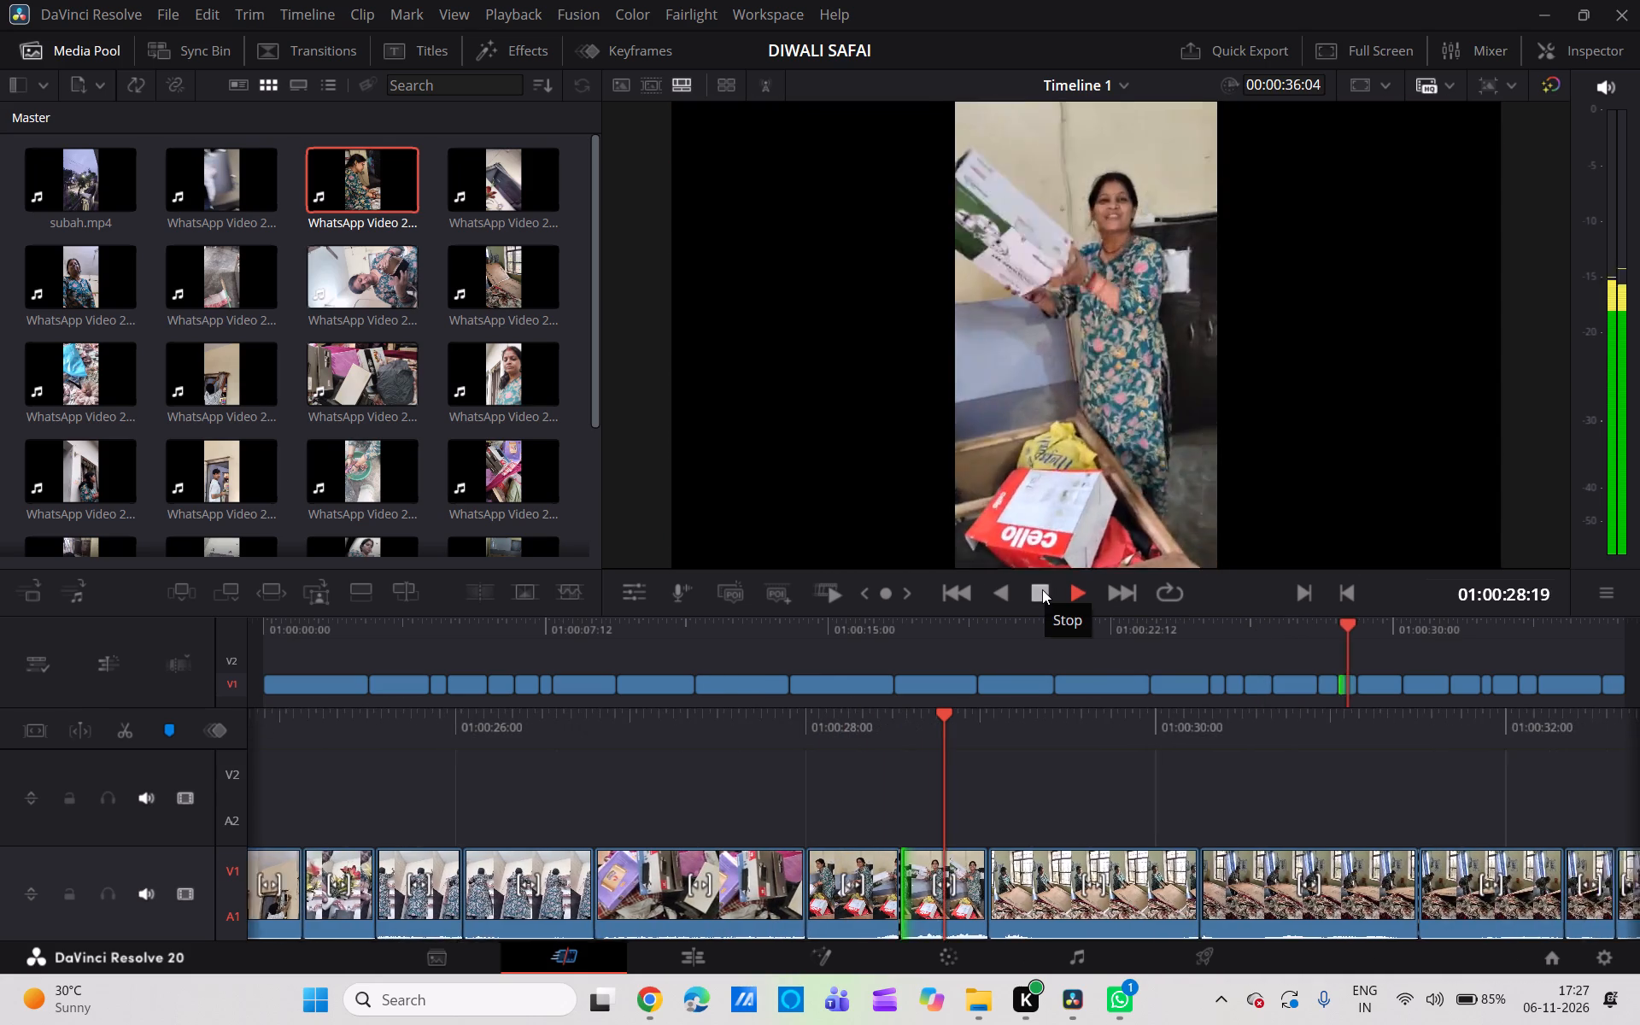
pyautogui.click(1039, 591)
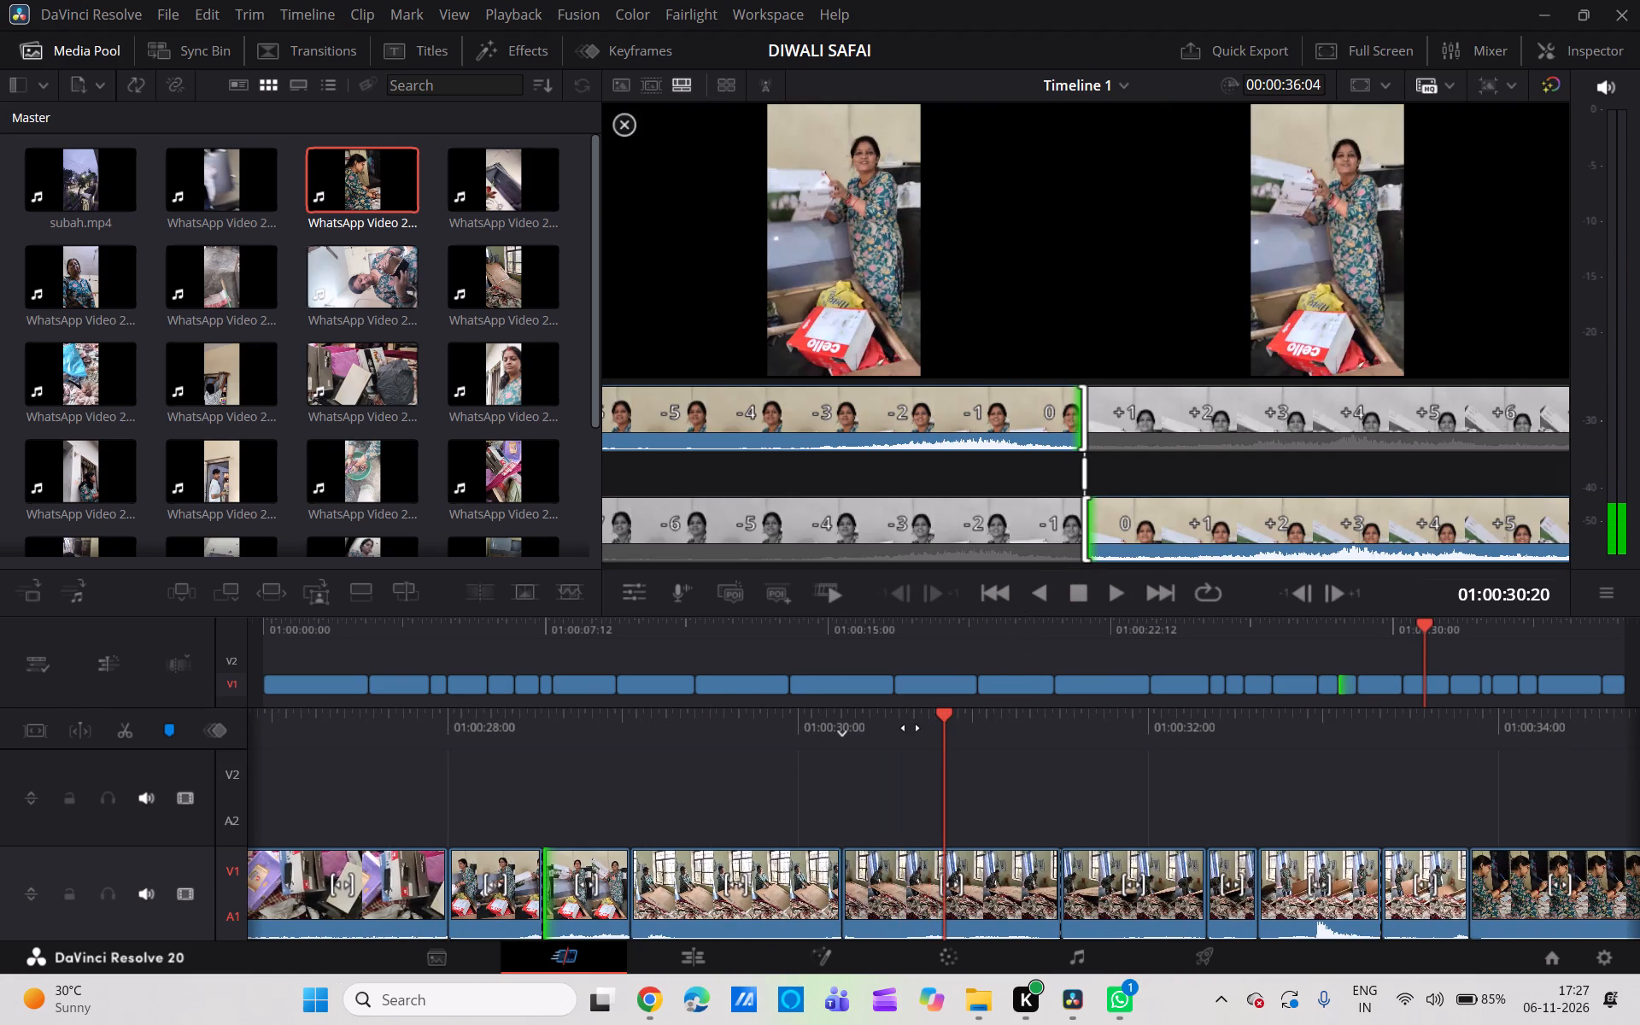
pyautogui.hscroll(2, 911, 728)
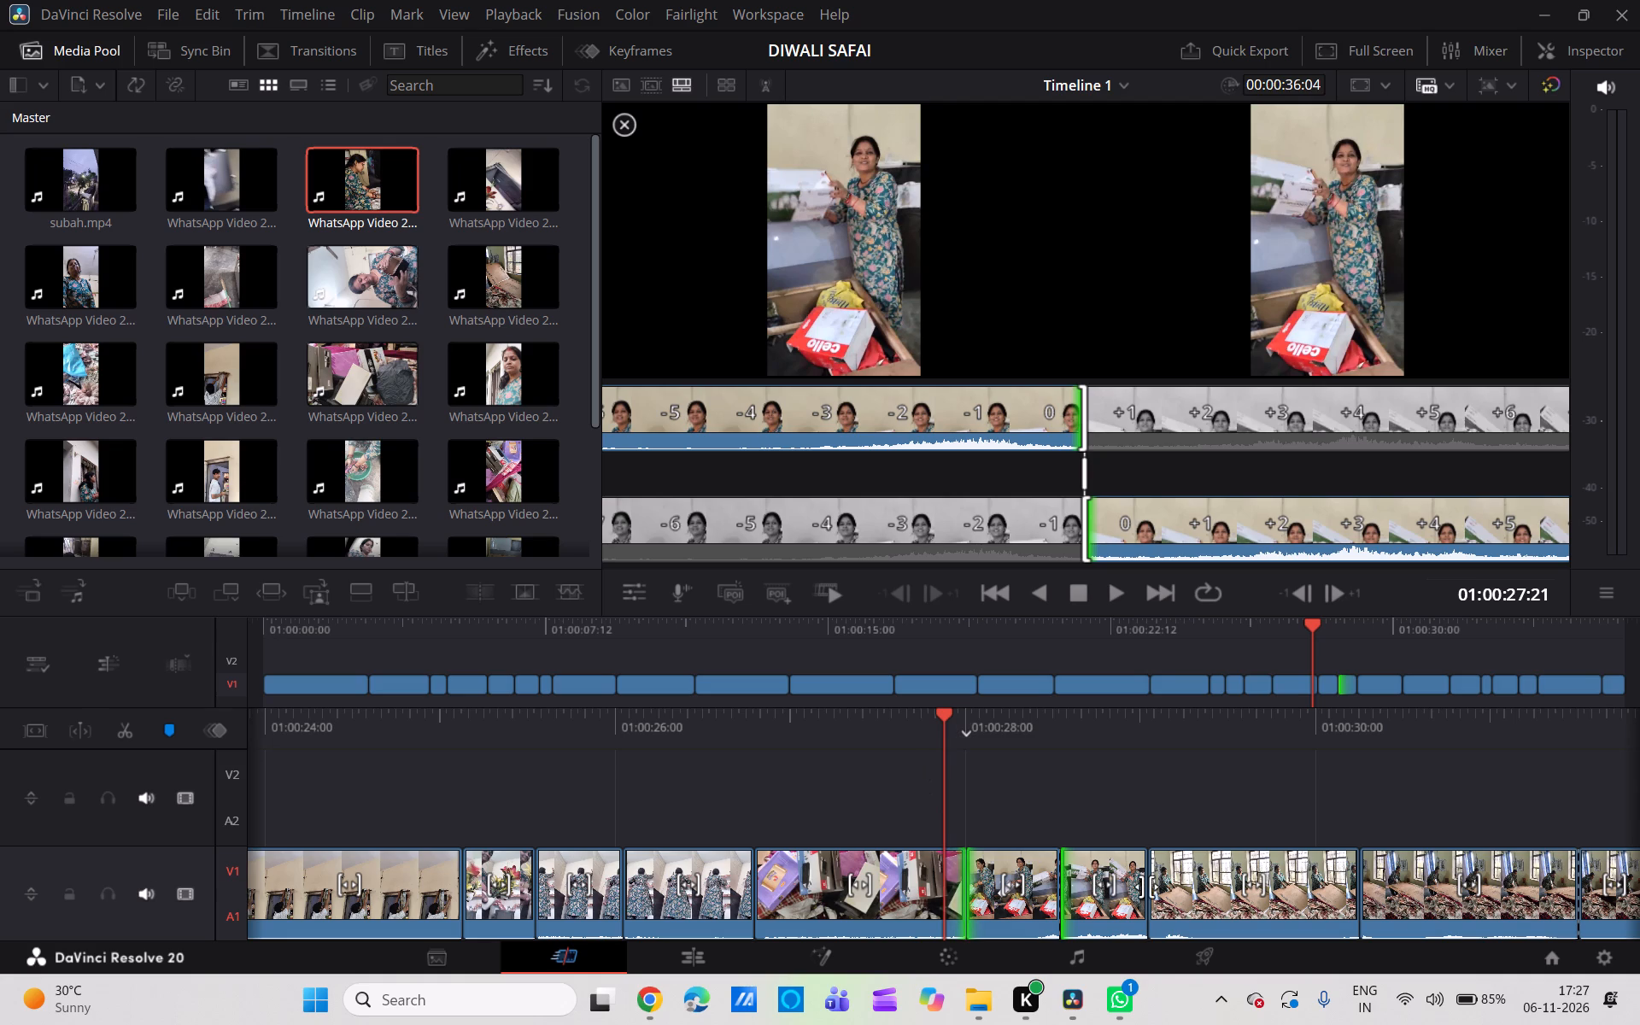
pyautogui.moveTo(1151, 892); pyautogui.dragTo(1183, 894)
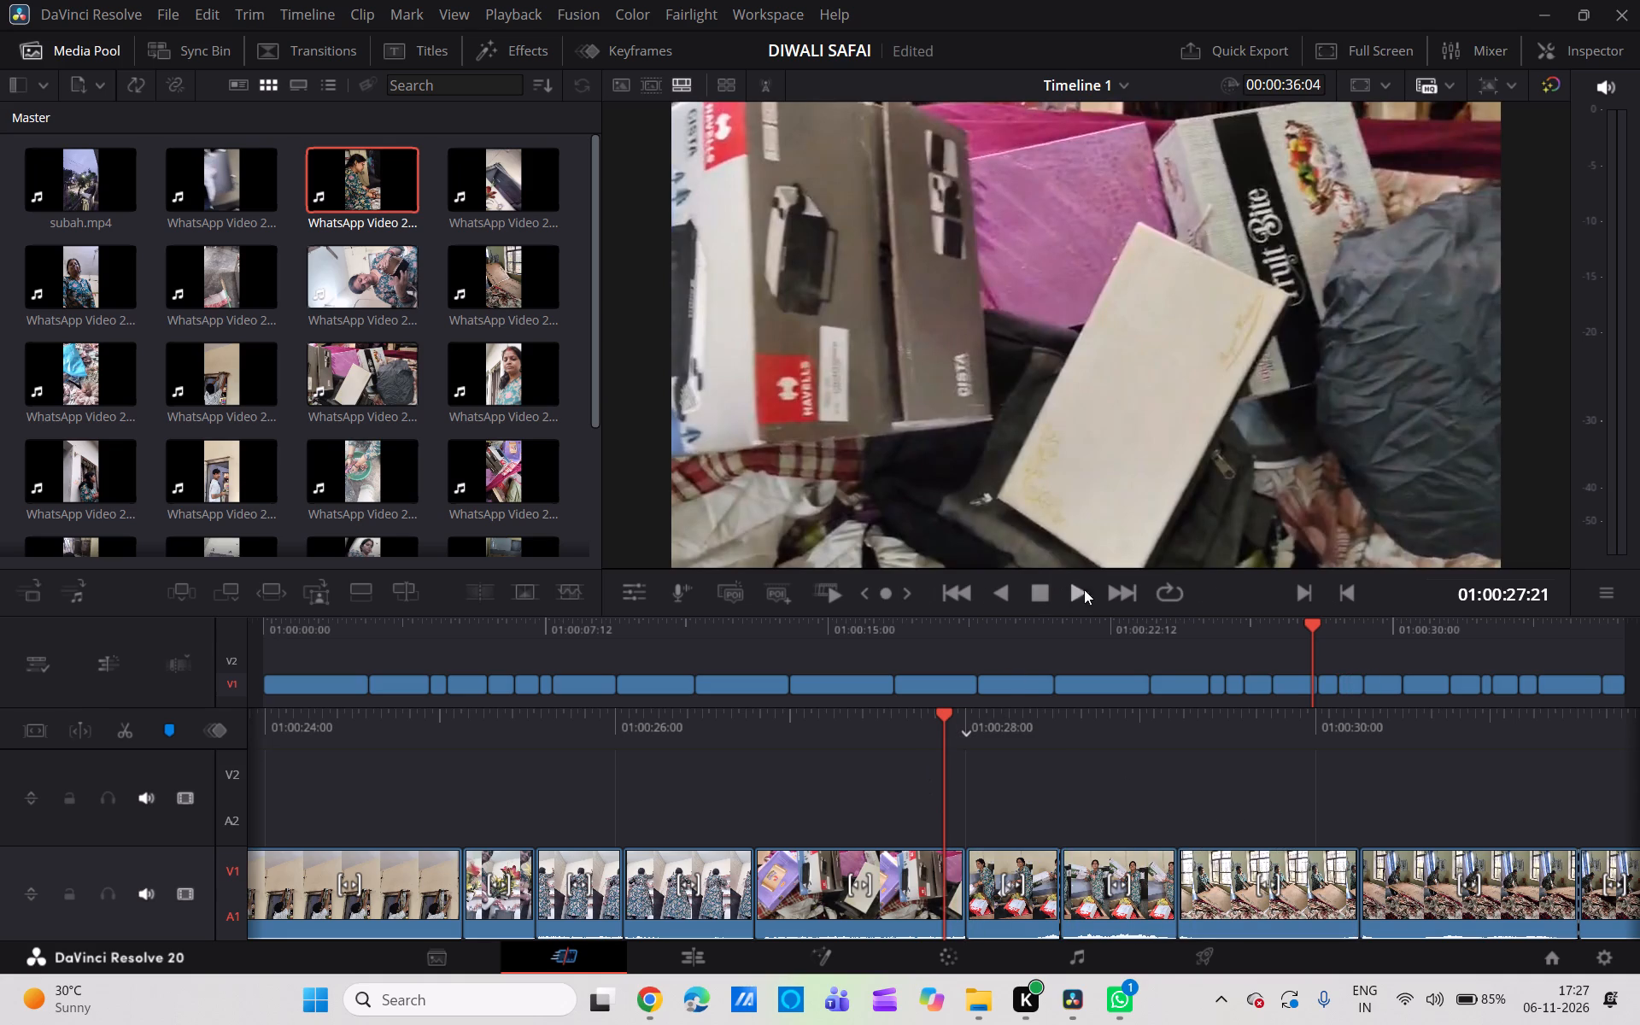
# Play the timeline from 01:00:27:21 to the end to review the adjusted cut and the remaining clips.
pyautogui.click(1086, 590)
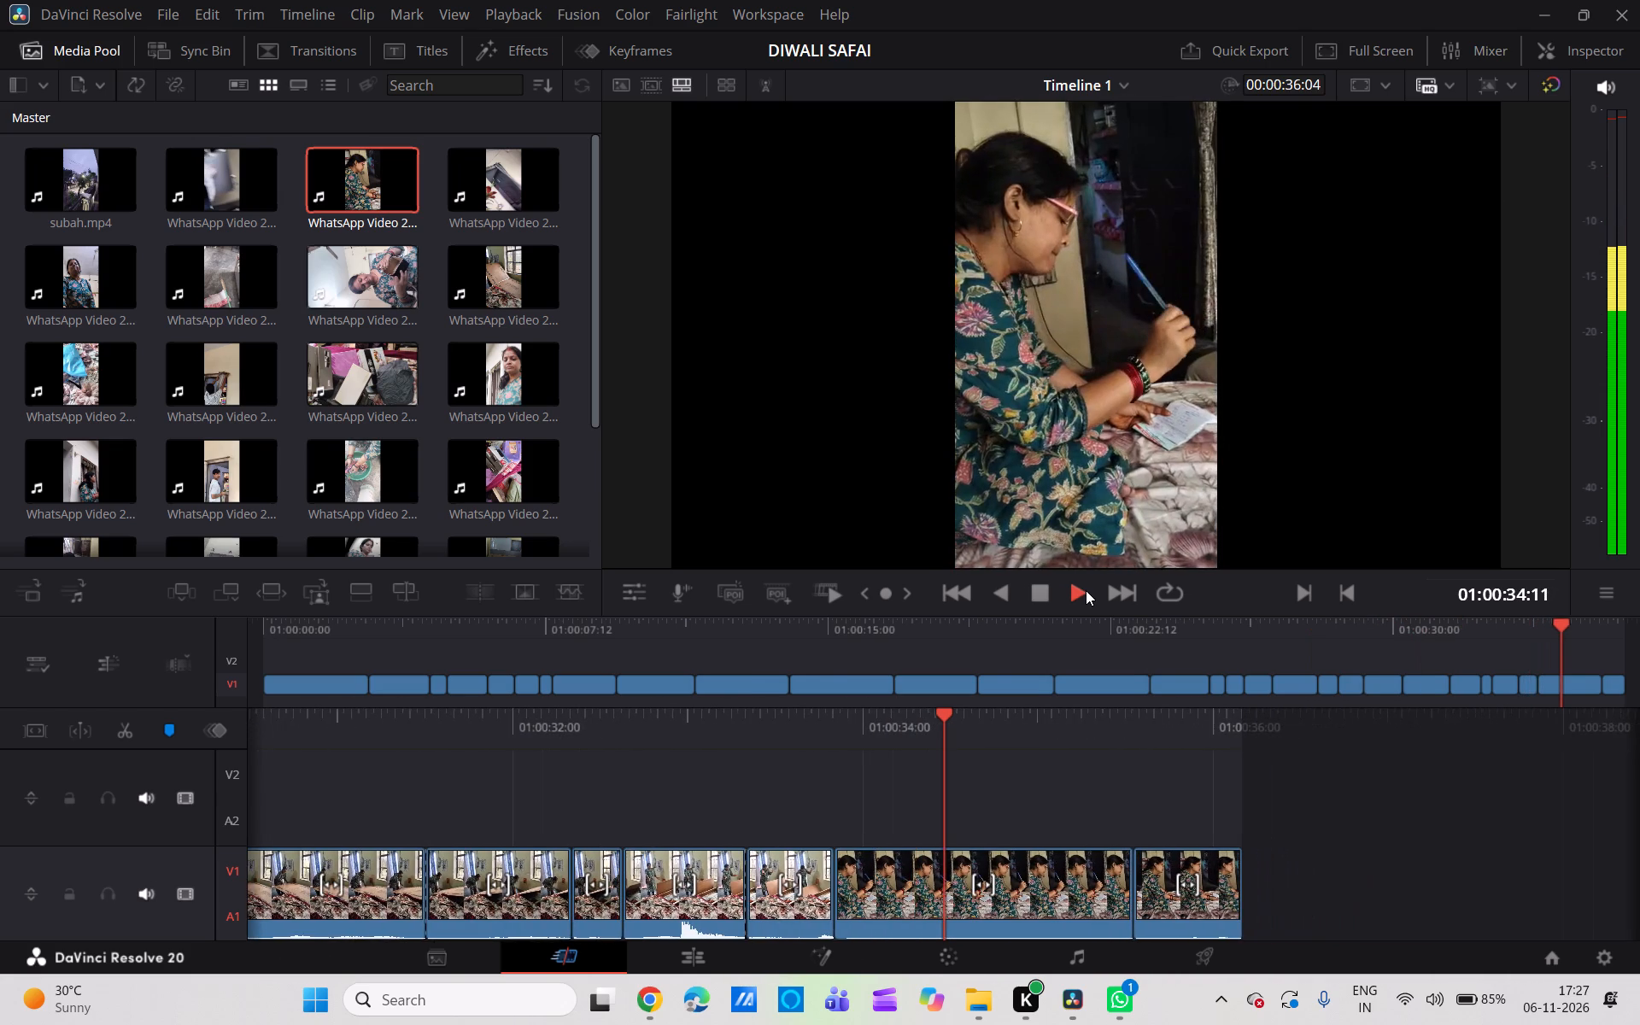
pyautogui.click(1041, 594)
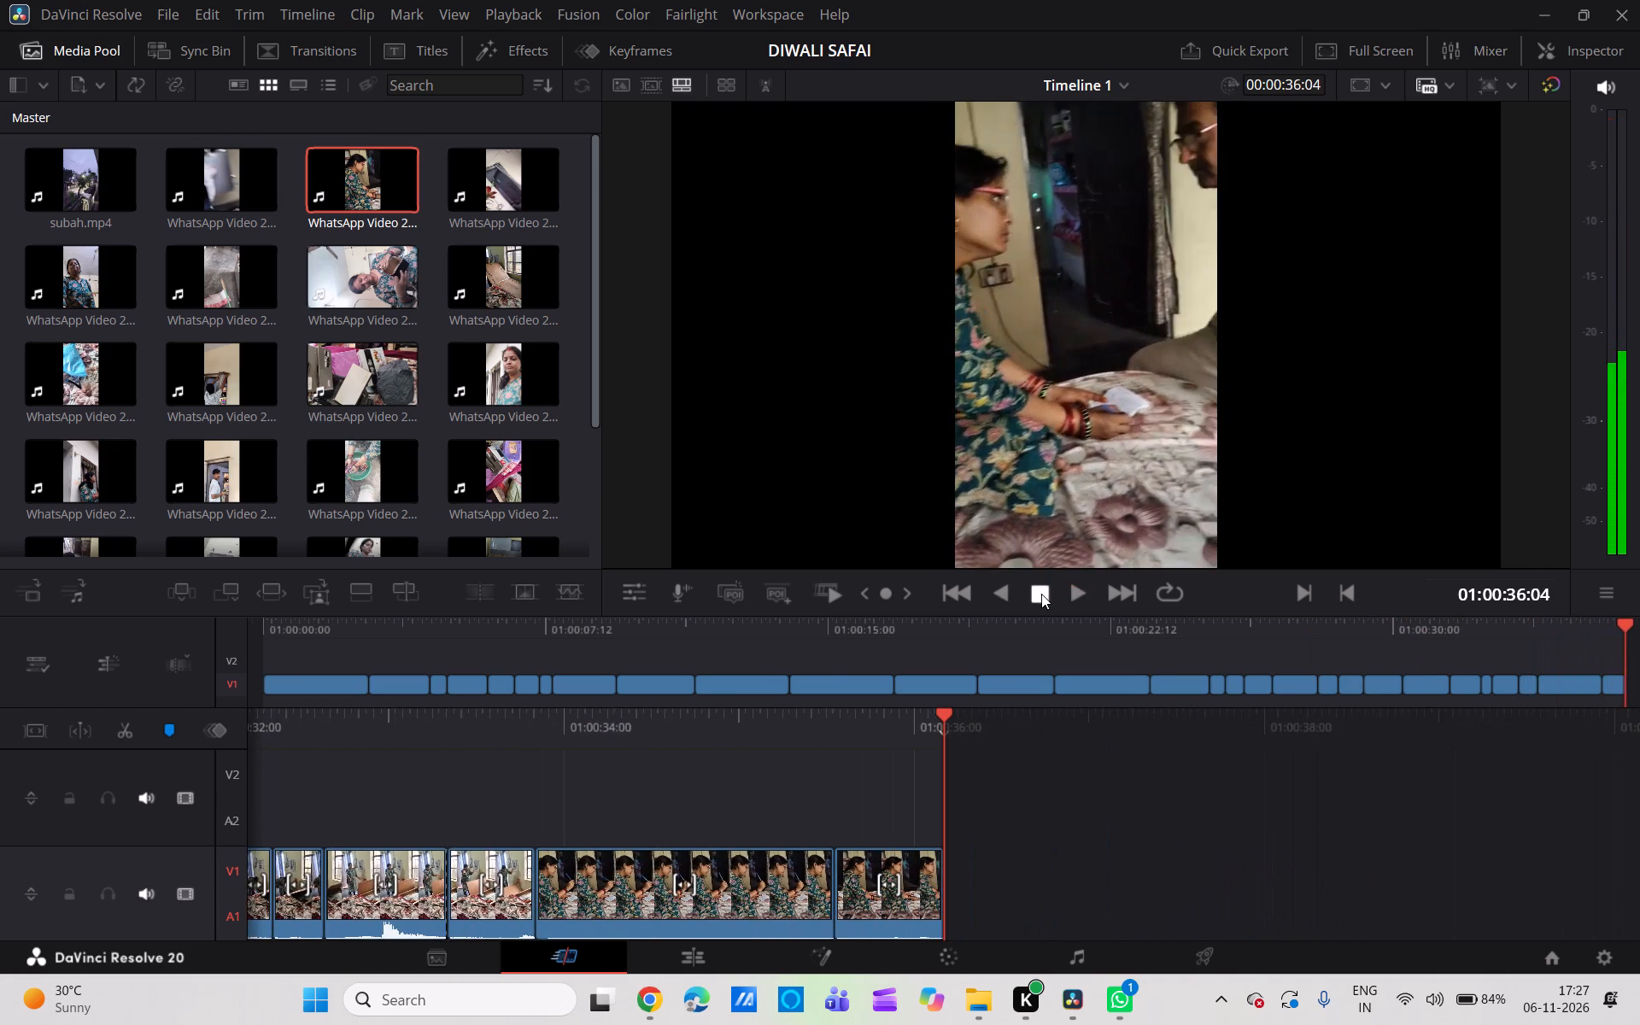
# Move the last two note-writing clips further along the timeline, opening a gap after the final bed-board clip.
pyautogui.hscroll(2, 654, 763)
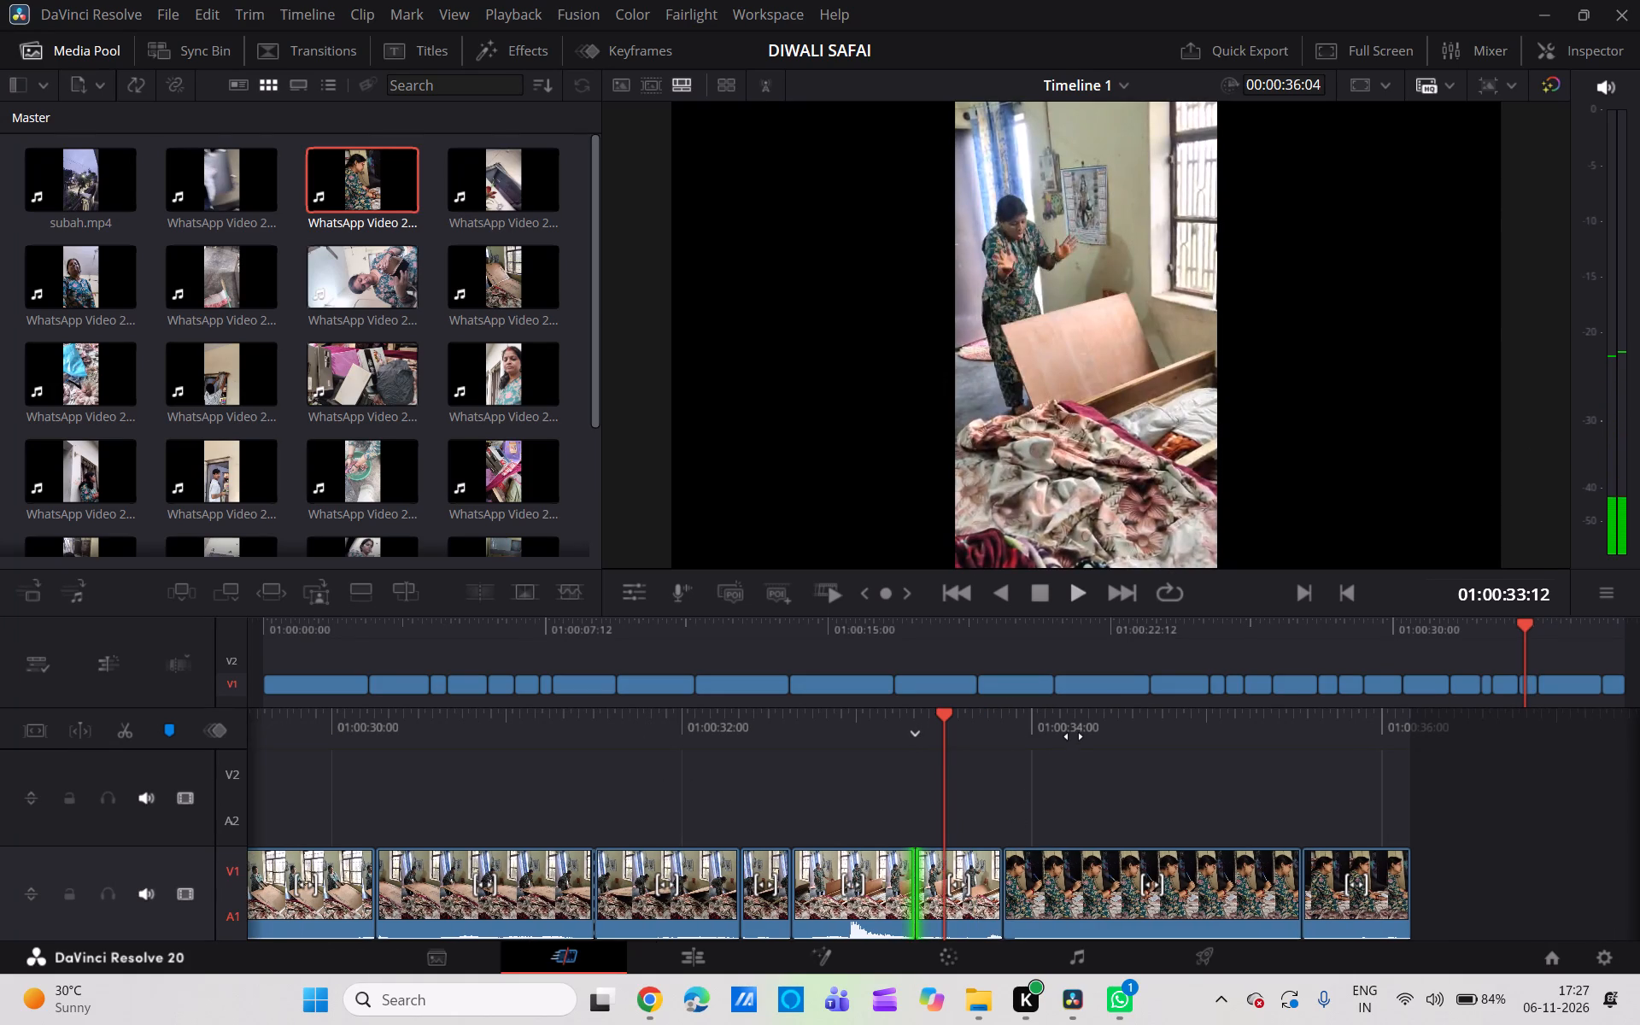
pyautogui.moveTo(1074, 736); pyautogui.dragTo(1020, 727)
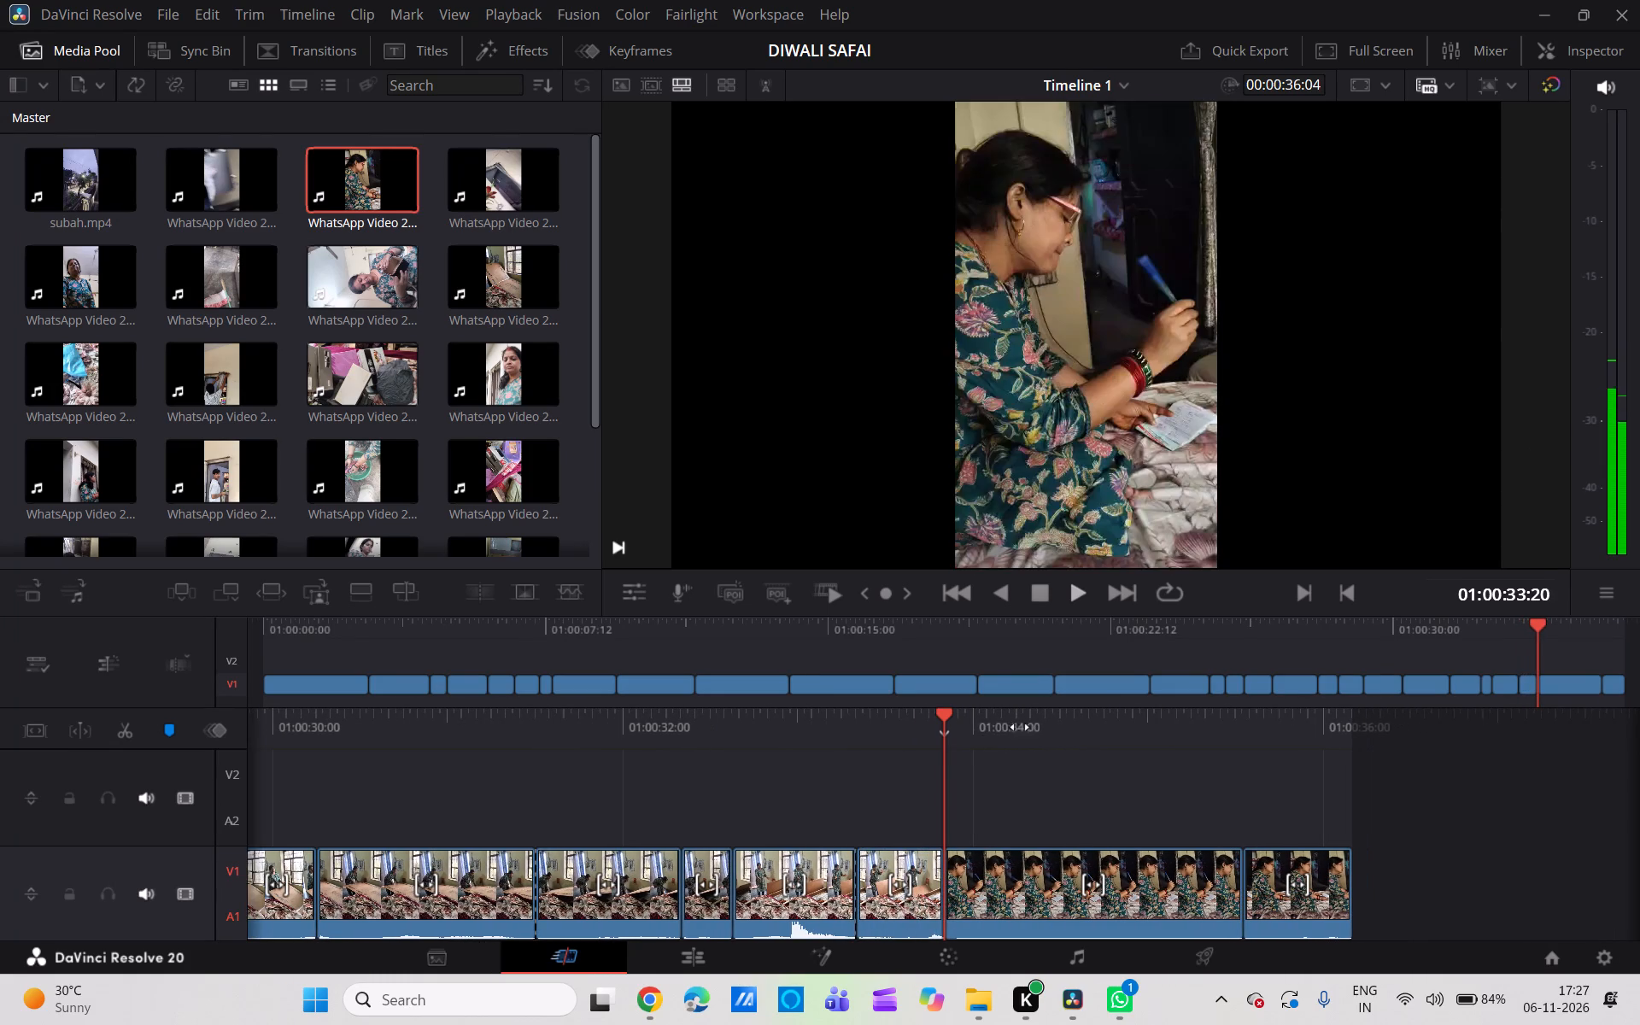
pyautogui.moveTo(1020, 727); pyautogui.dragTo(1029, 728)
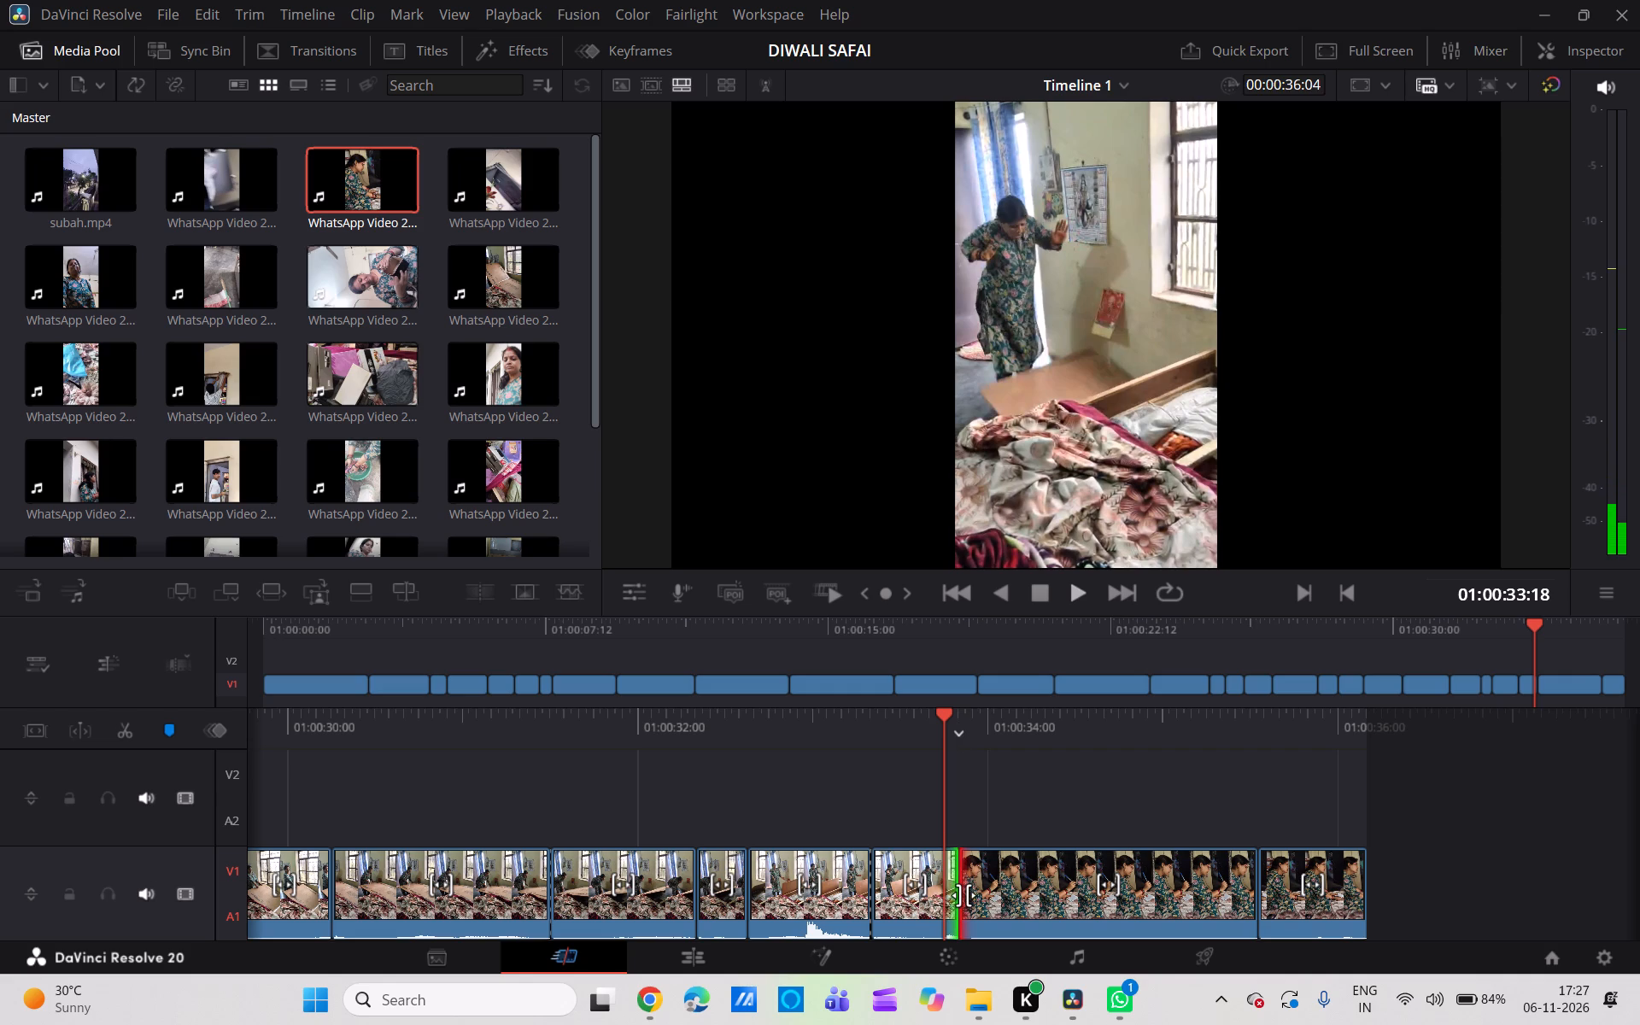
pyautogui.moveTo(1298, 893); pyautogui.dragTo(1348, 893)
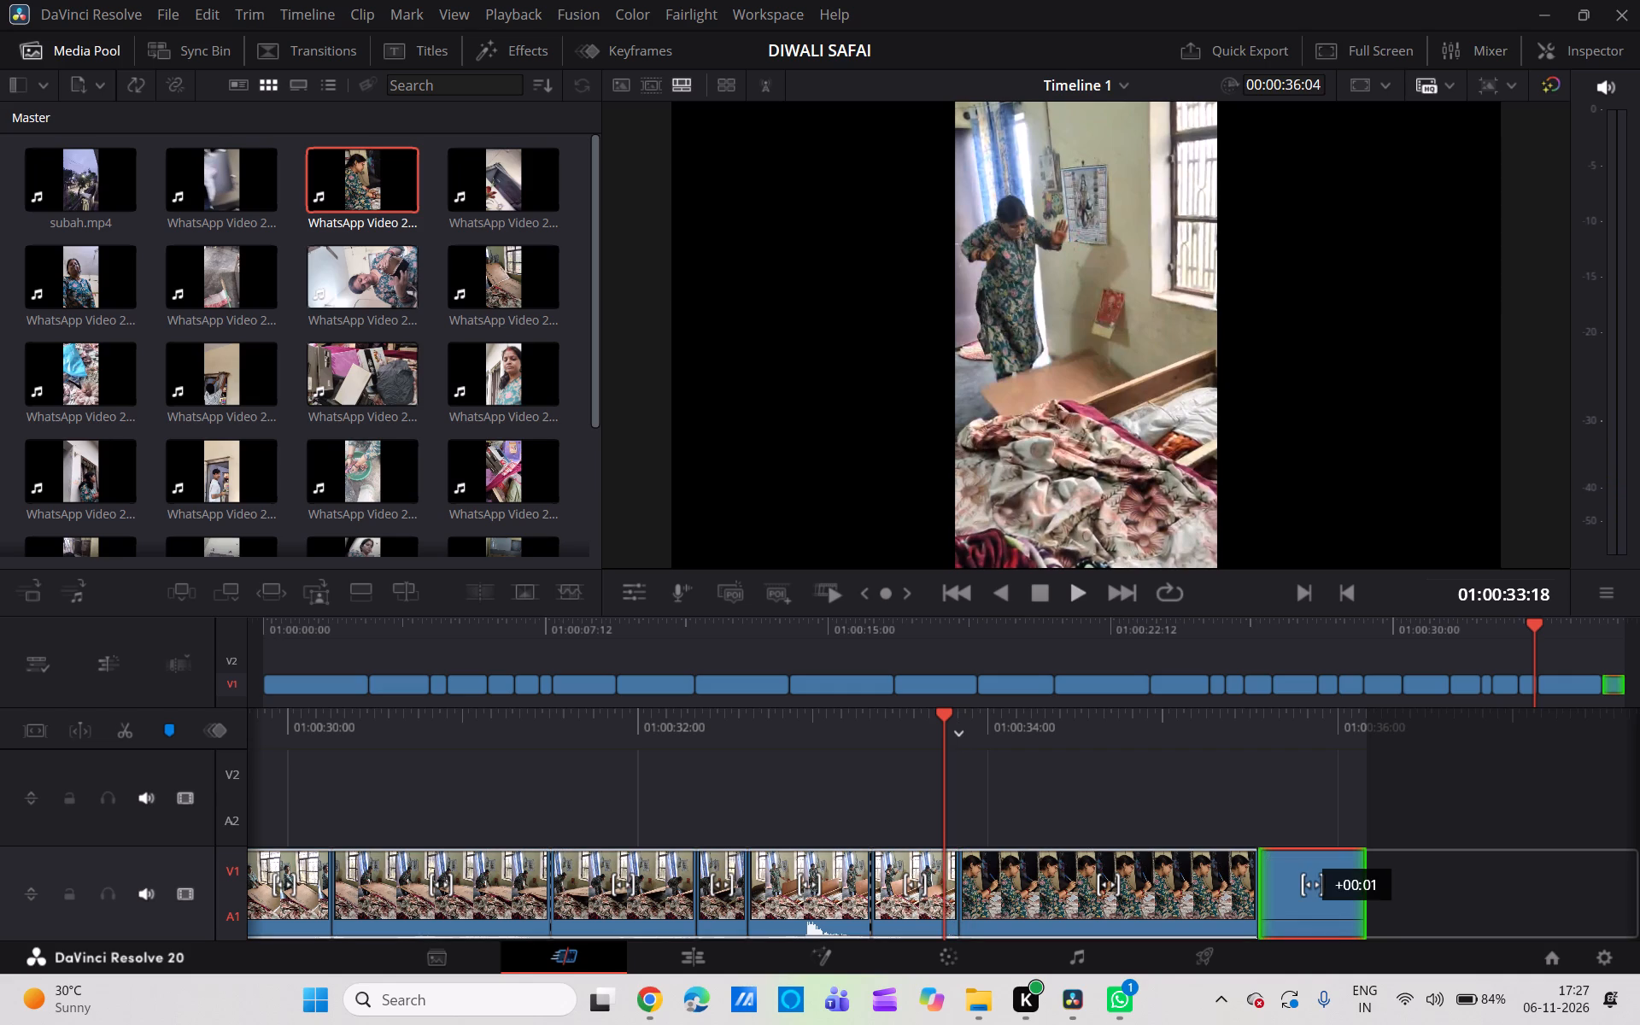
pyautogui.moveTo(1348, 893); pyautogui.dragTo(1335, 893)
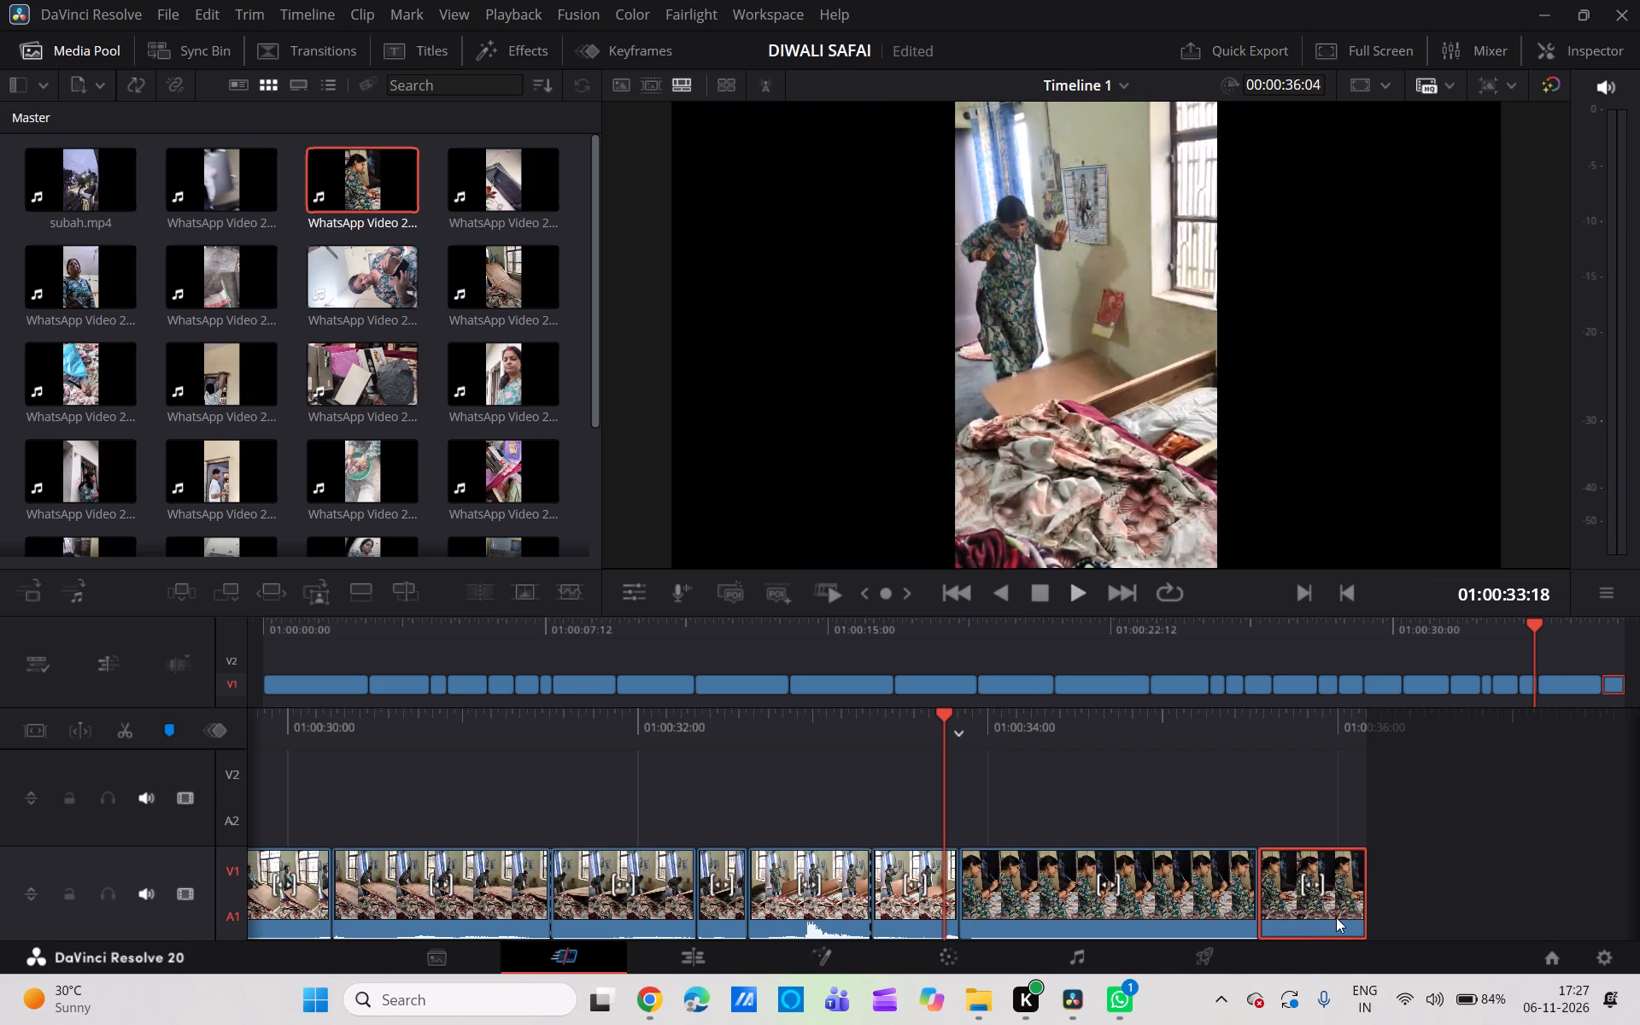
pyautogui.moveTo(1336, 917); pyautogui.dragTo(1485, 897)
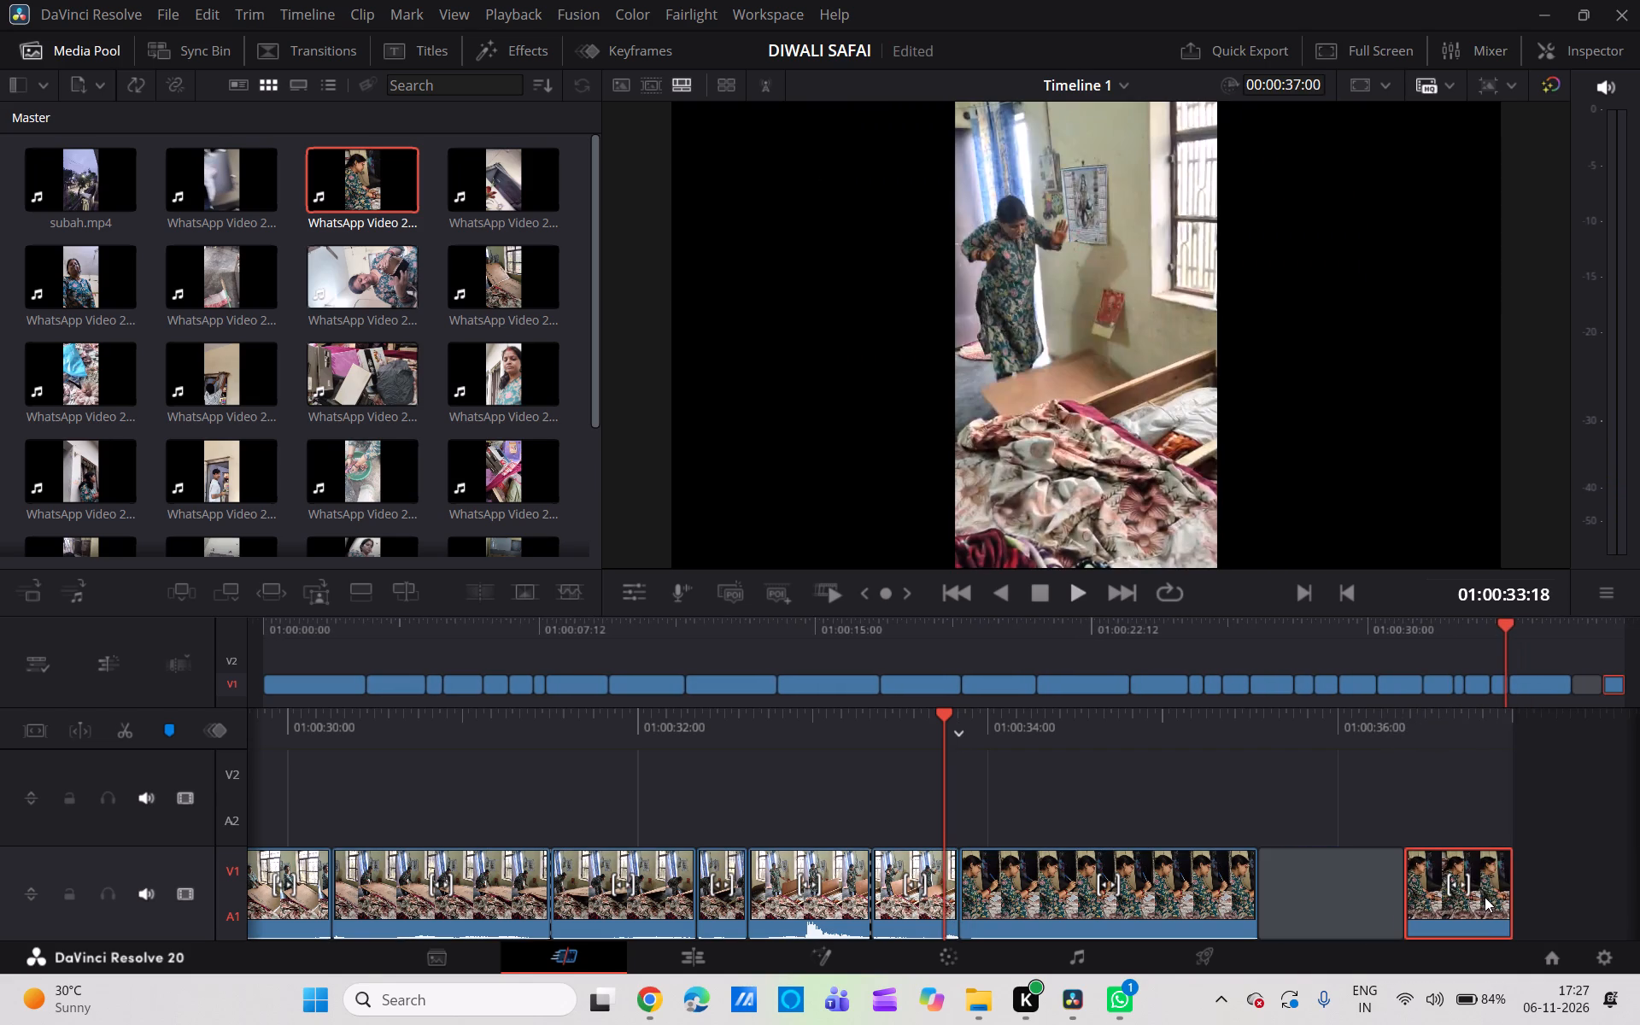
pyautogui.moveTo(1229, 918); pyautogui.dragTo(1333, 917)
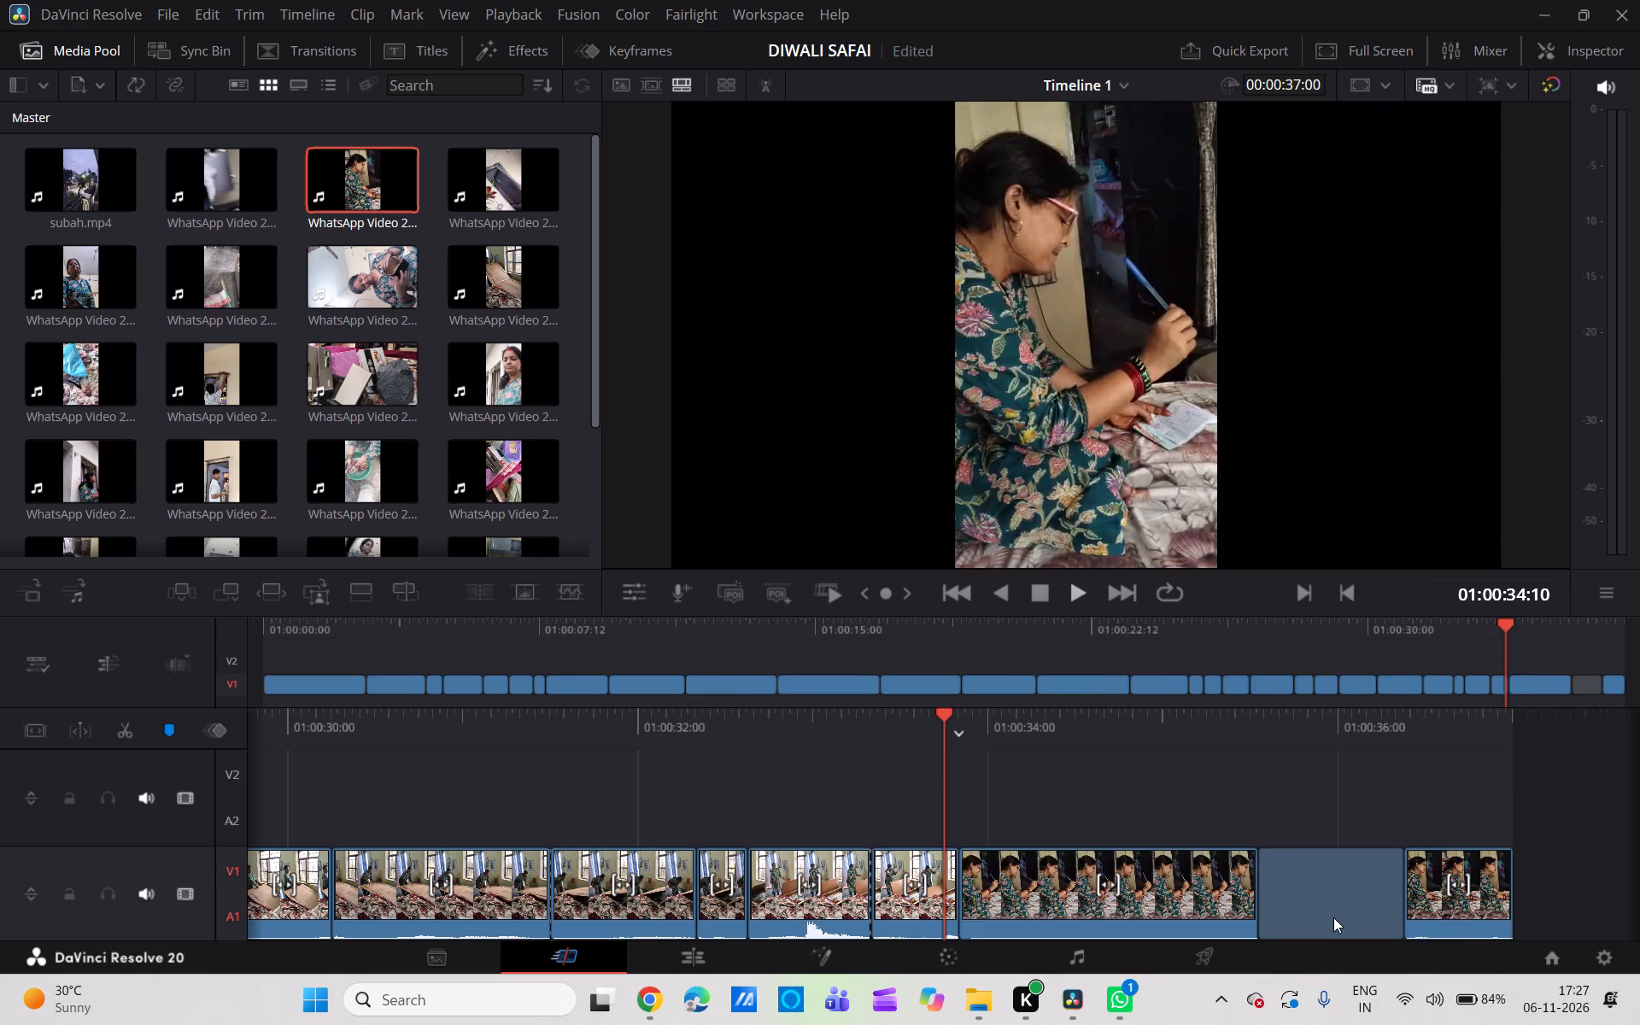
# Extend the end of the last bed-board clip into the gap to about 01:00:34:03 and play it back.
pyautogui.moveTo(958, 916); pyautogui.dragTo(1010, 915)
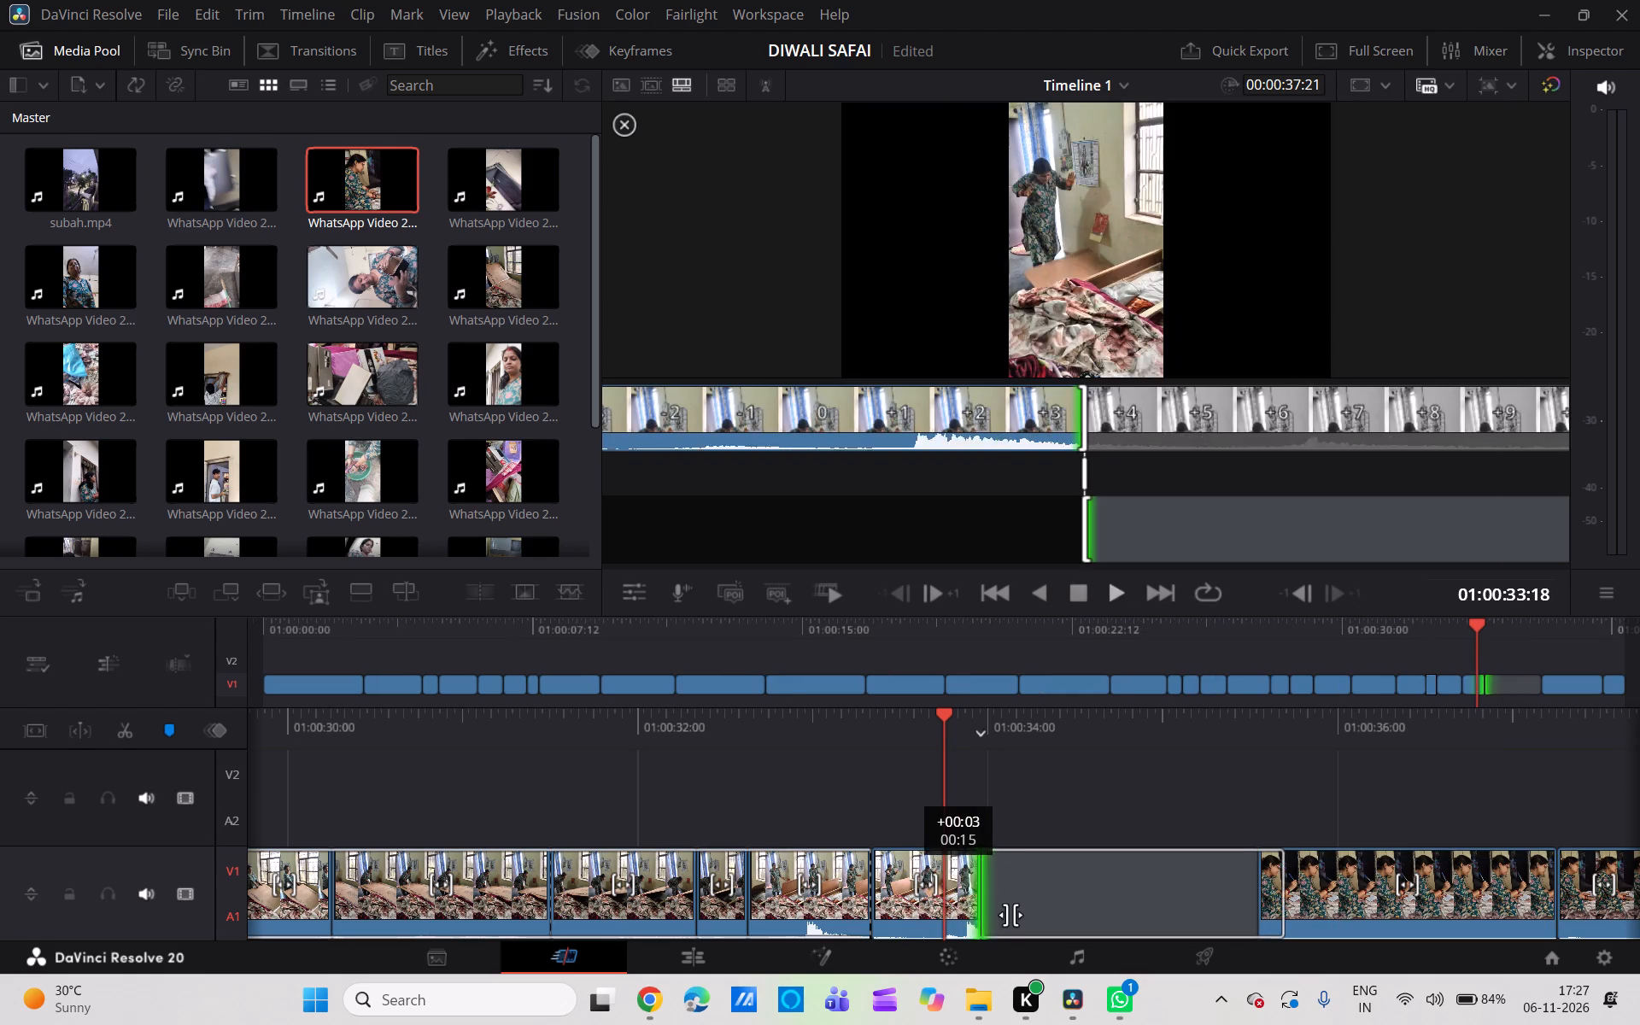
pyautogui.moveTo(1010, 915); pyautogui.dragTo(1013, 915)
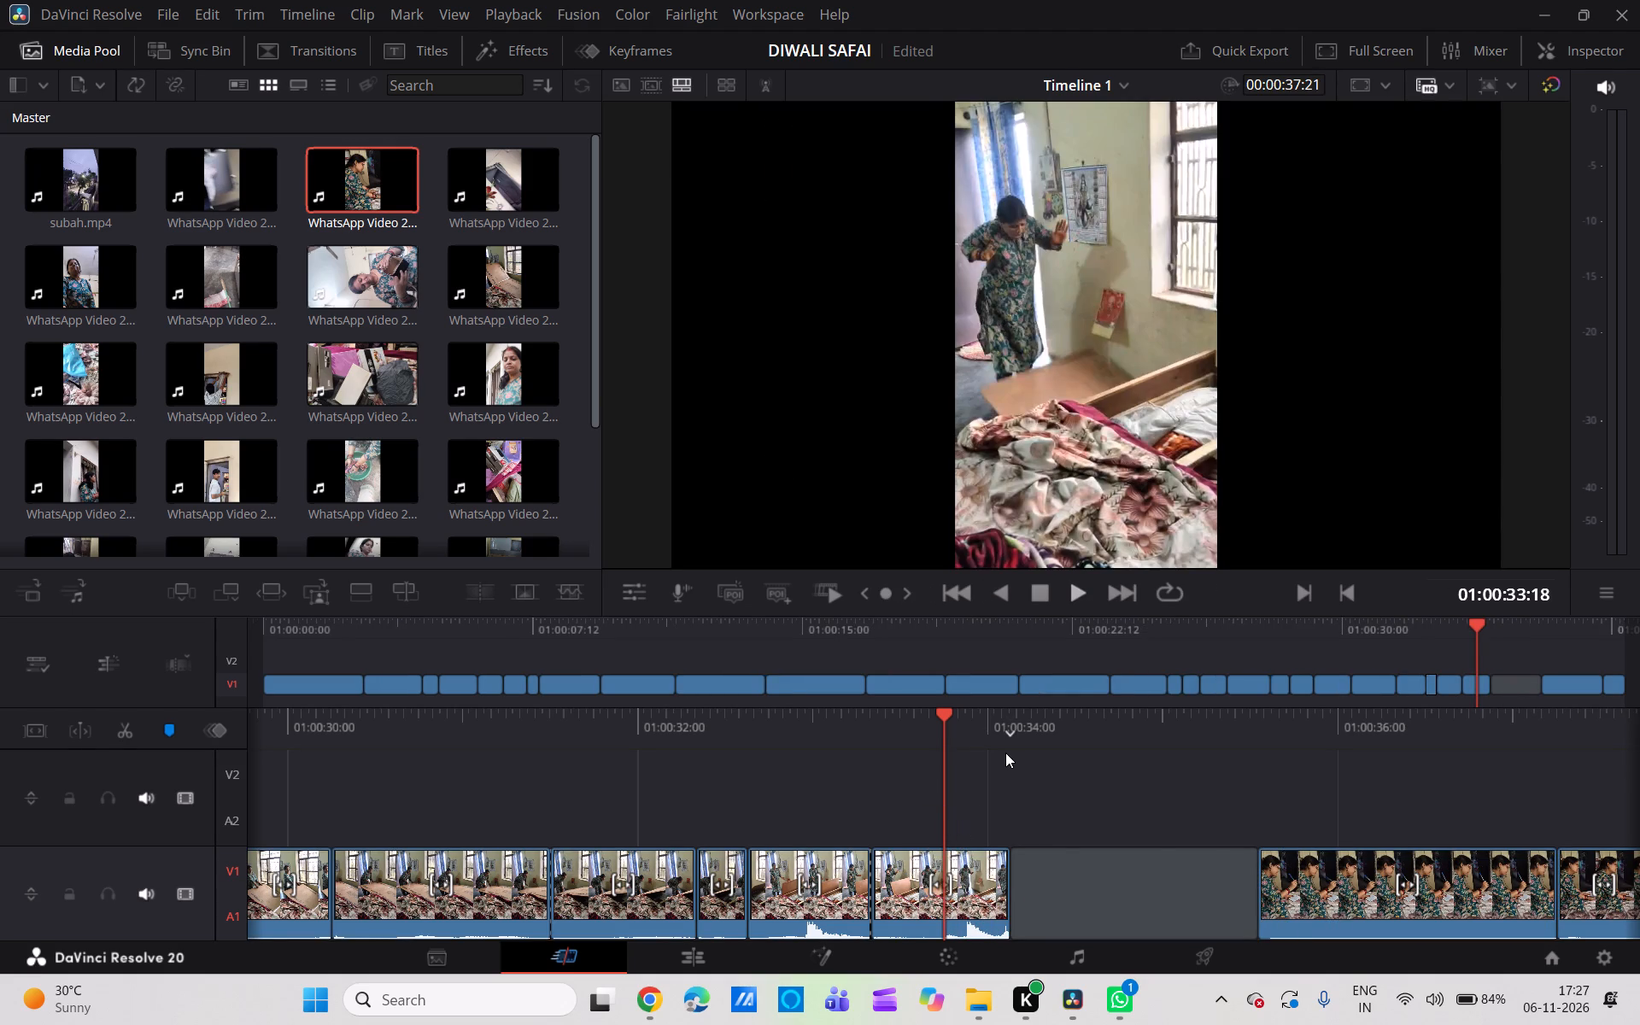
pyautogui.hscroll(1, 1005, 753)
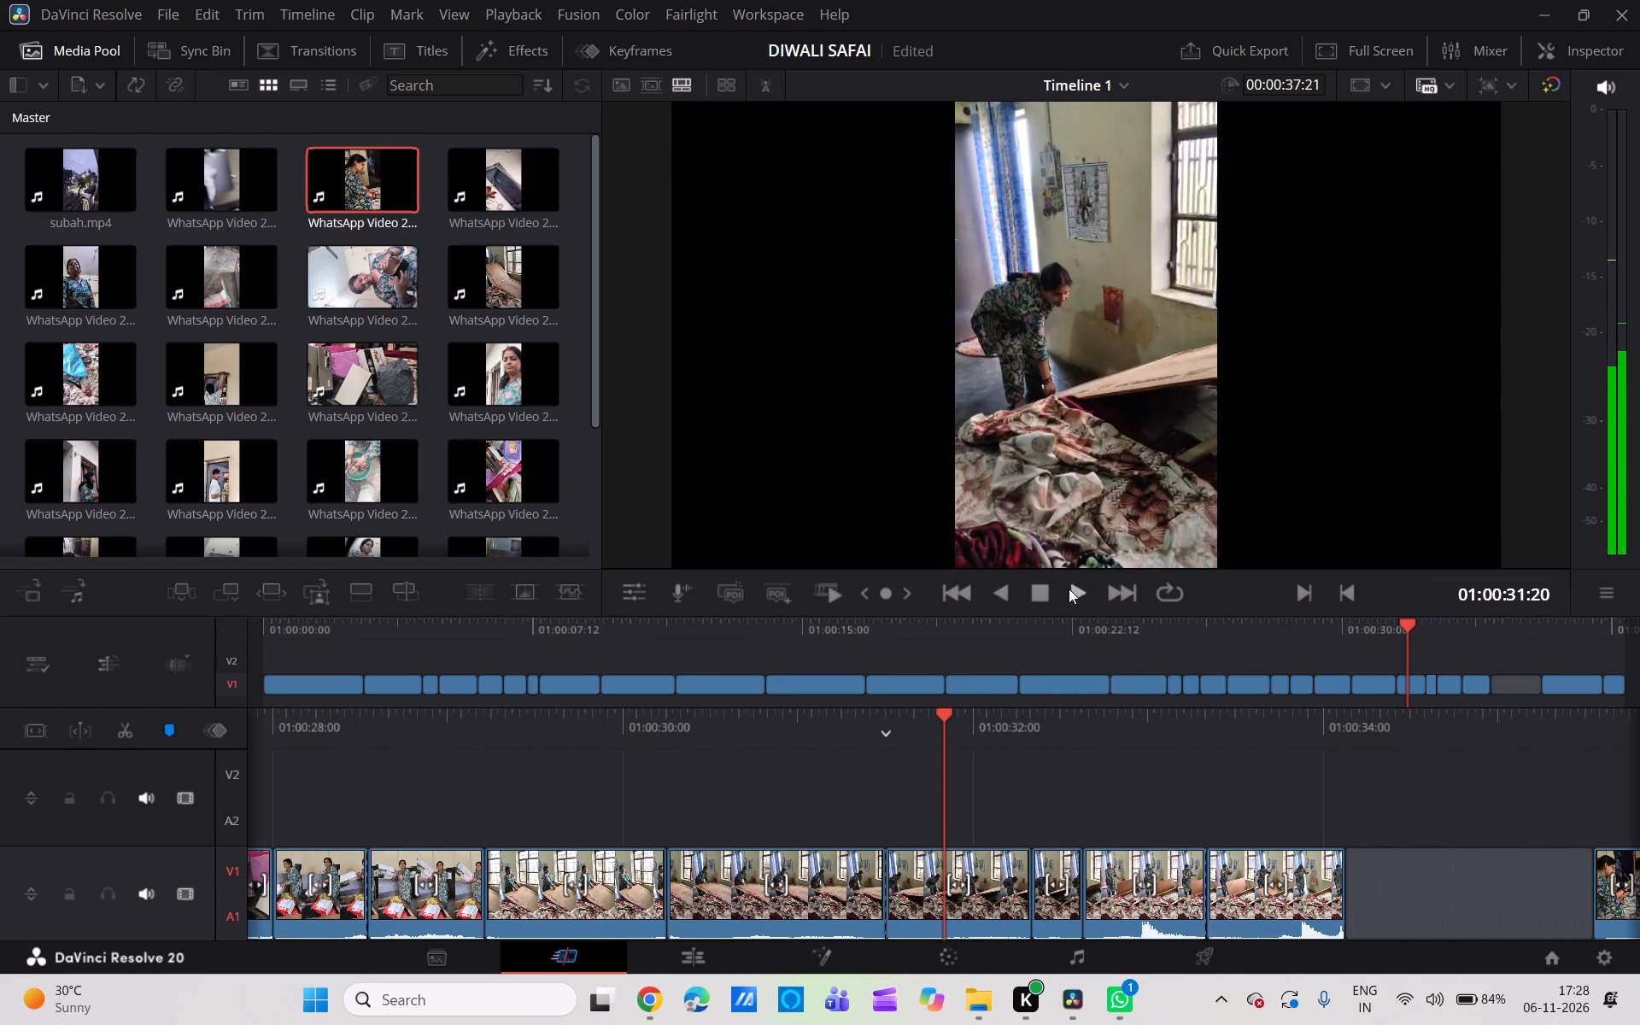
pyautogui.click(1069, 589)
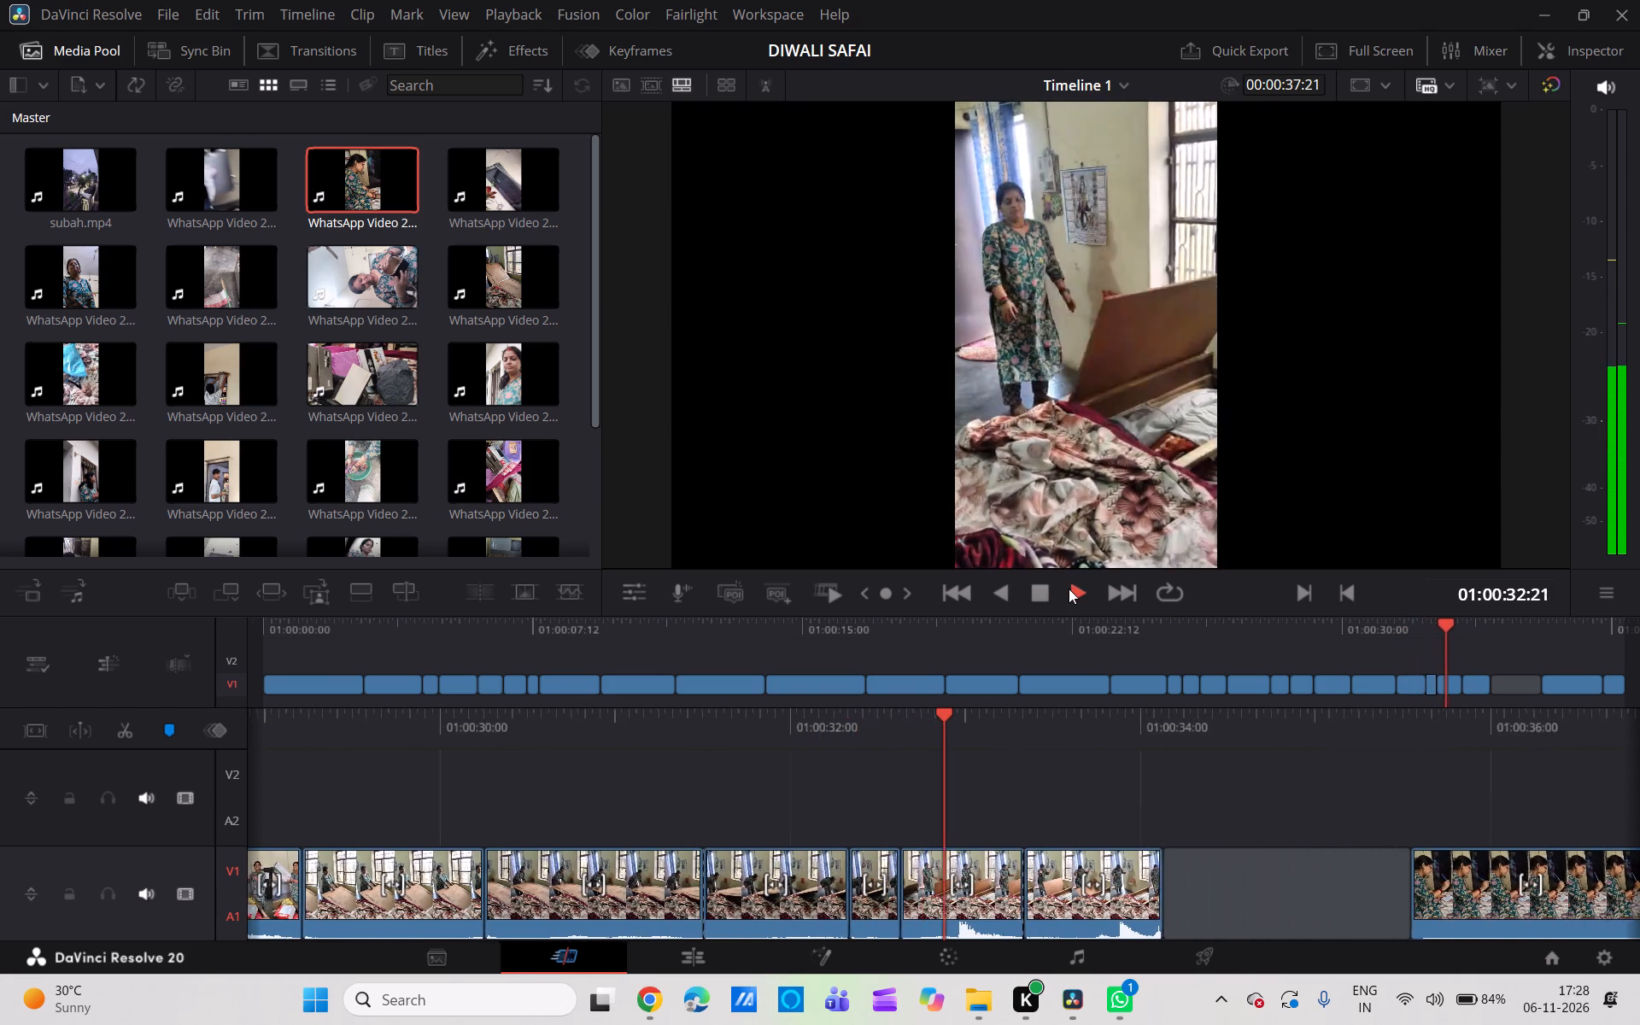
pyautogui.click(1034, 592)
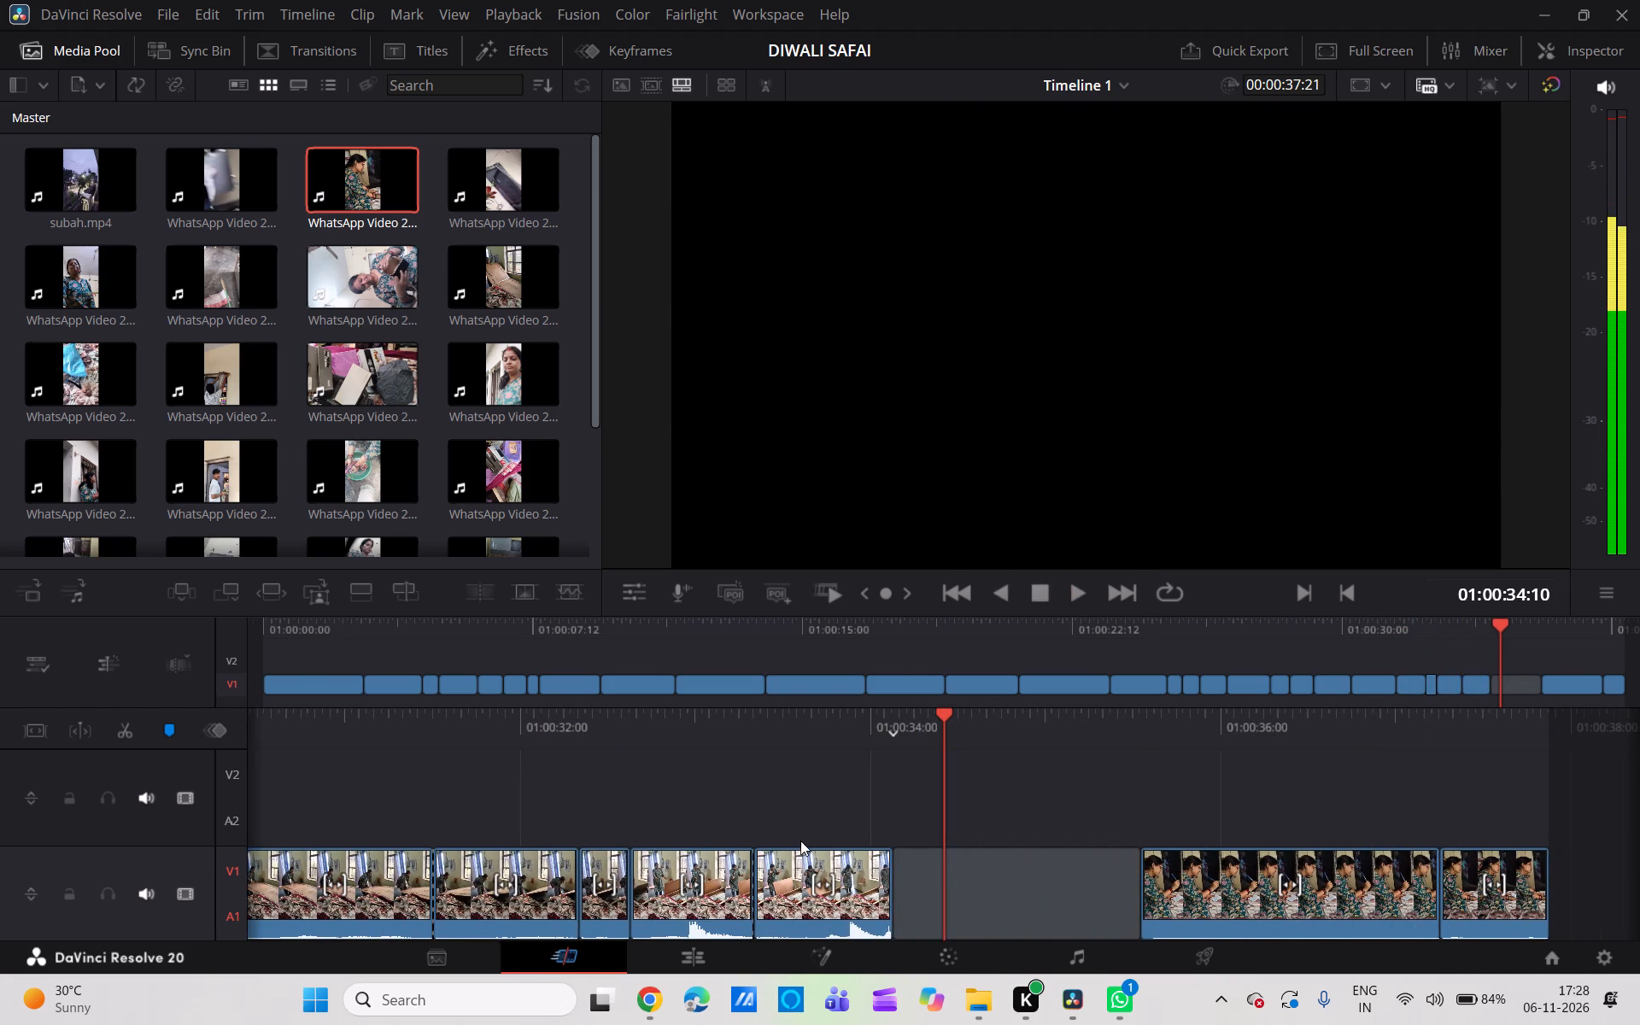
# Shift the last bed-board clip later and extend the preceding bed-board clip to meet it at about 01:00:33:13.
pyautogui.moveTo(817, 903); pyautogui.dragTo(855, 915)
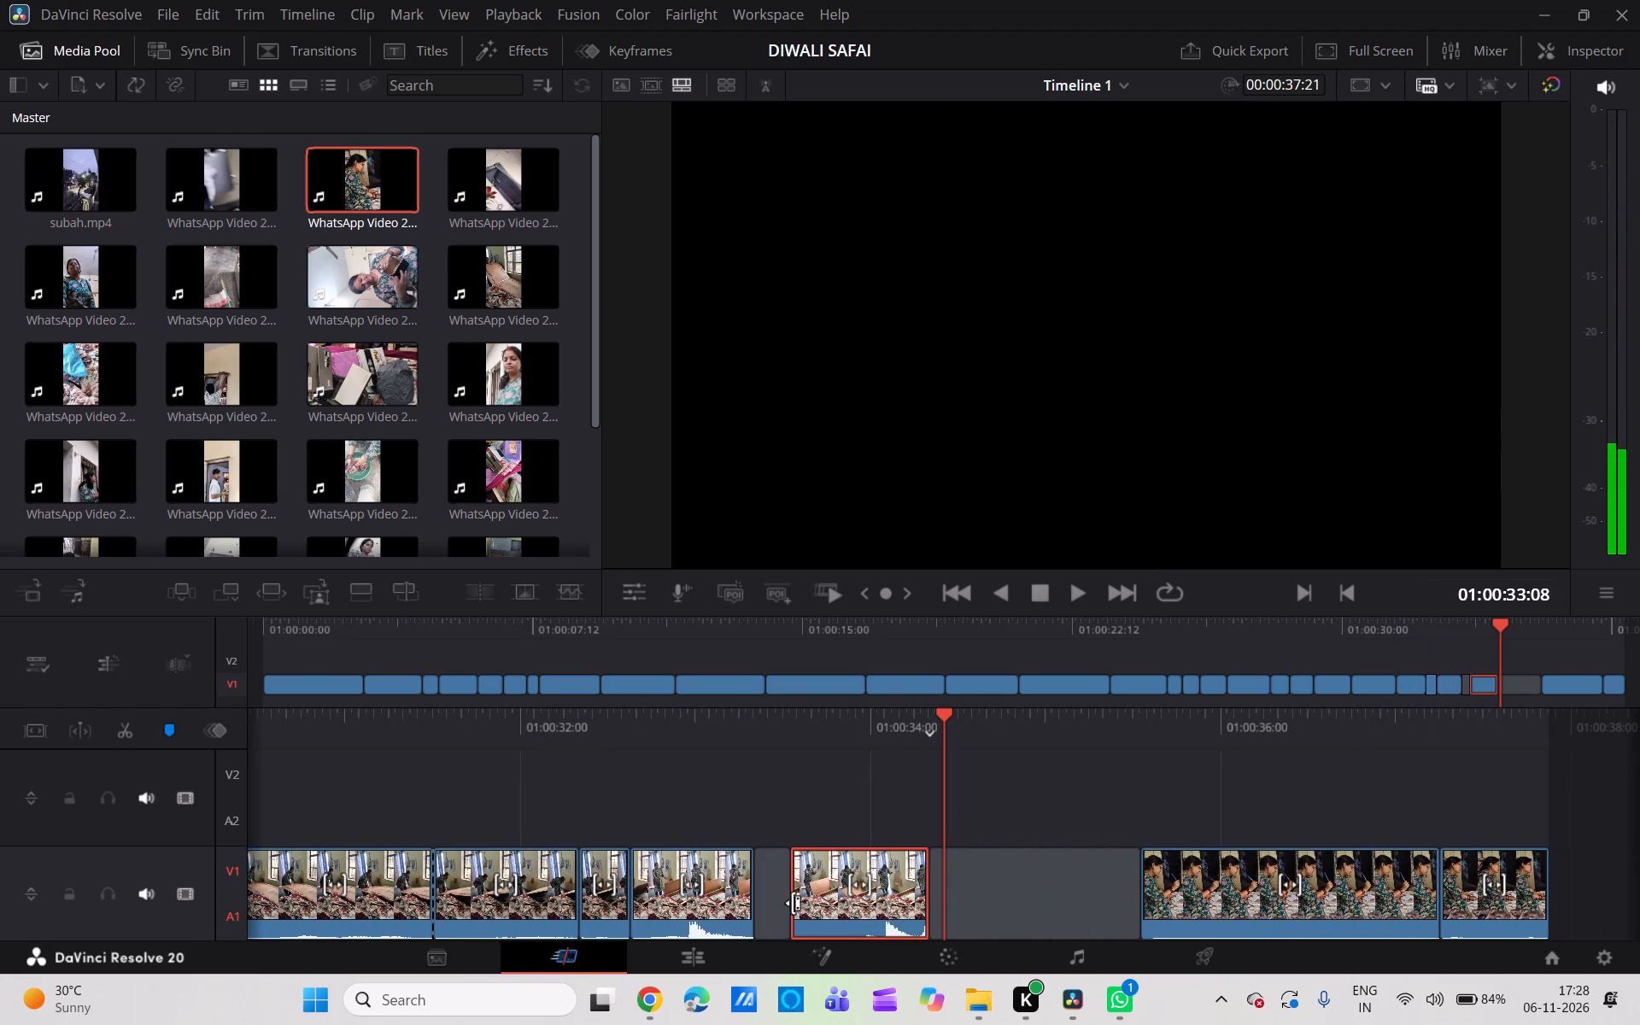
pyautogui.moveTo(753, 899); pyautogui.dragTo(778, 902)
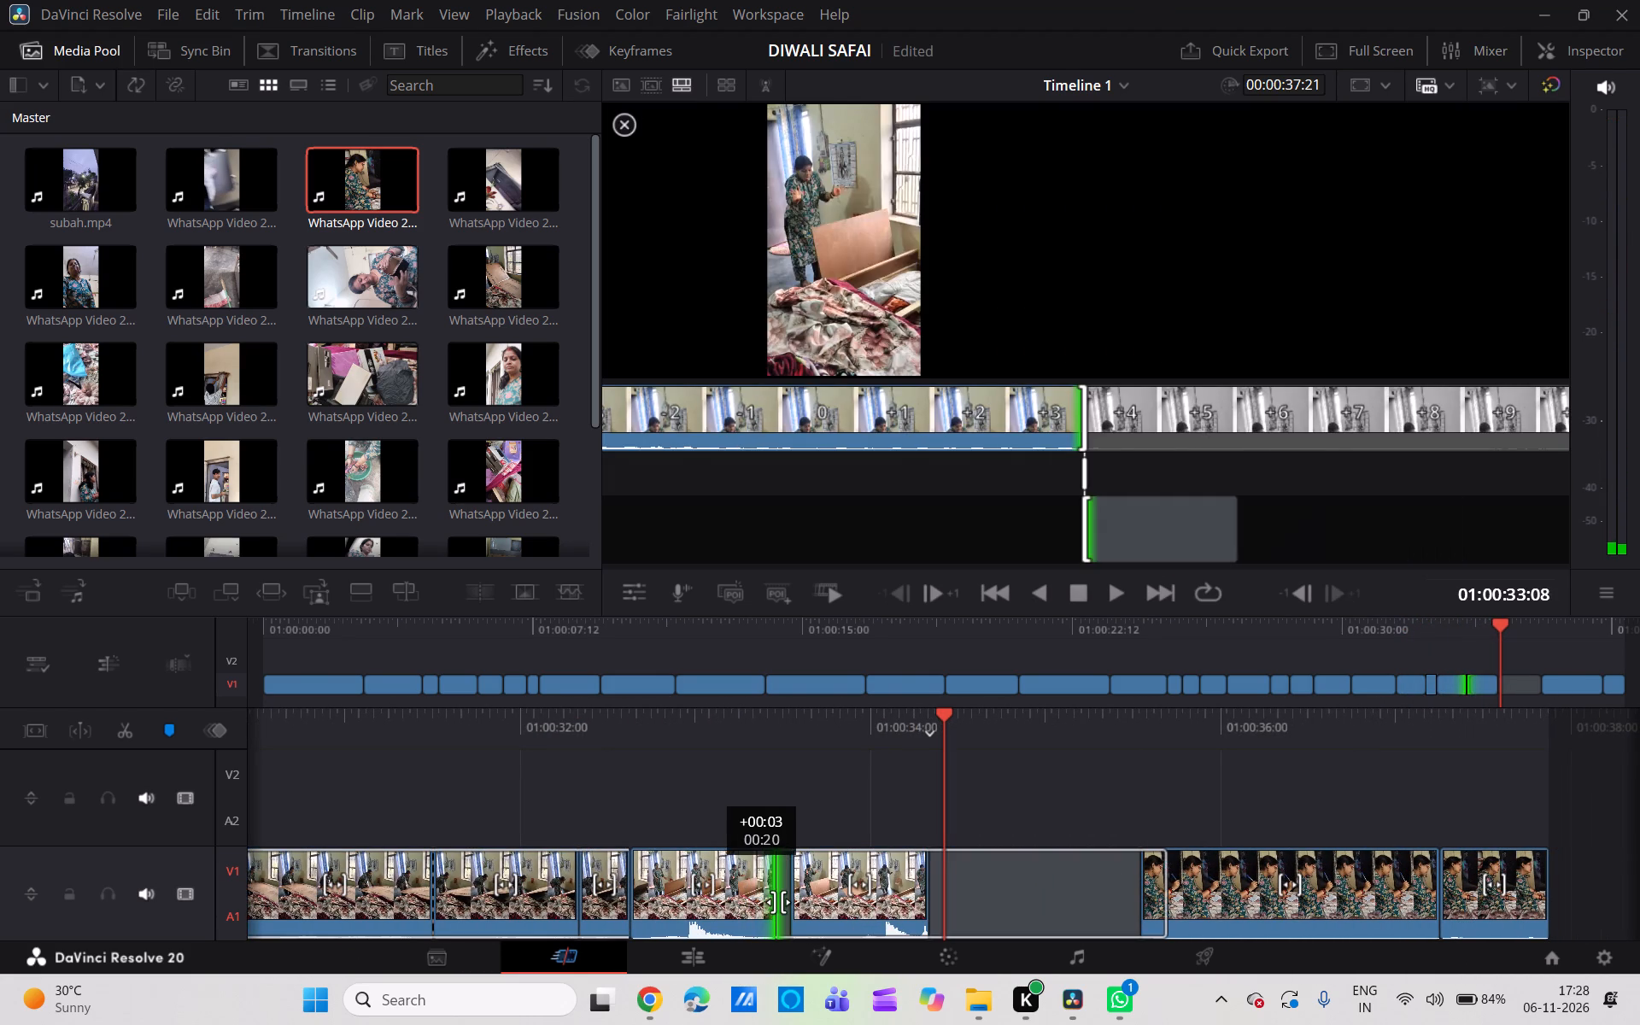
pyautogui.moveTo(778, 902); pyautogui.dragTo(794, 902)
# Replay the bed-board clips, and play again from the boxes clip around 01:00:27:17 into the gap, to check the extended cut.
pyautogui.hscroll(1, 878, 776)
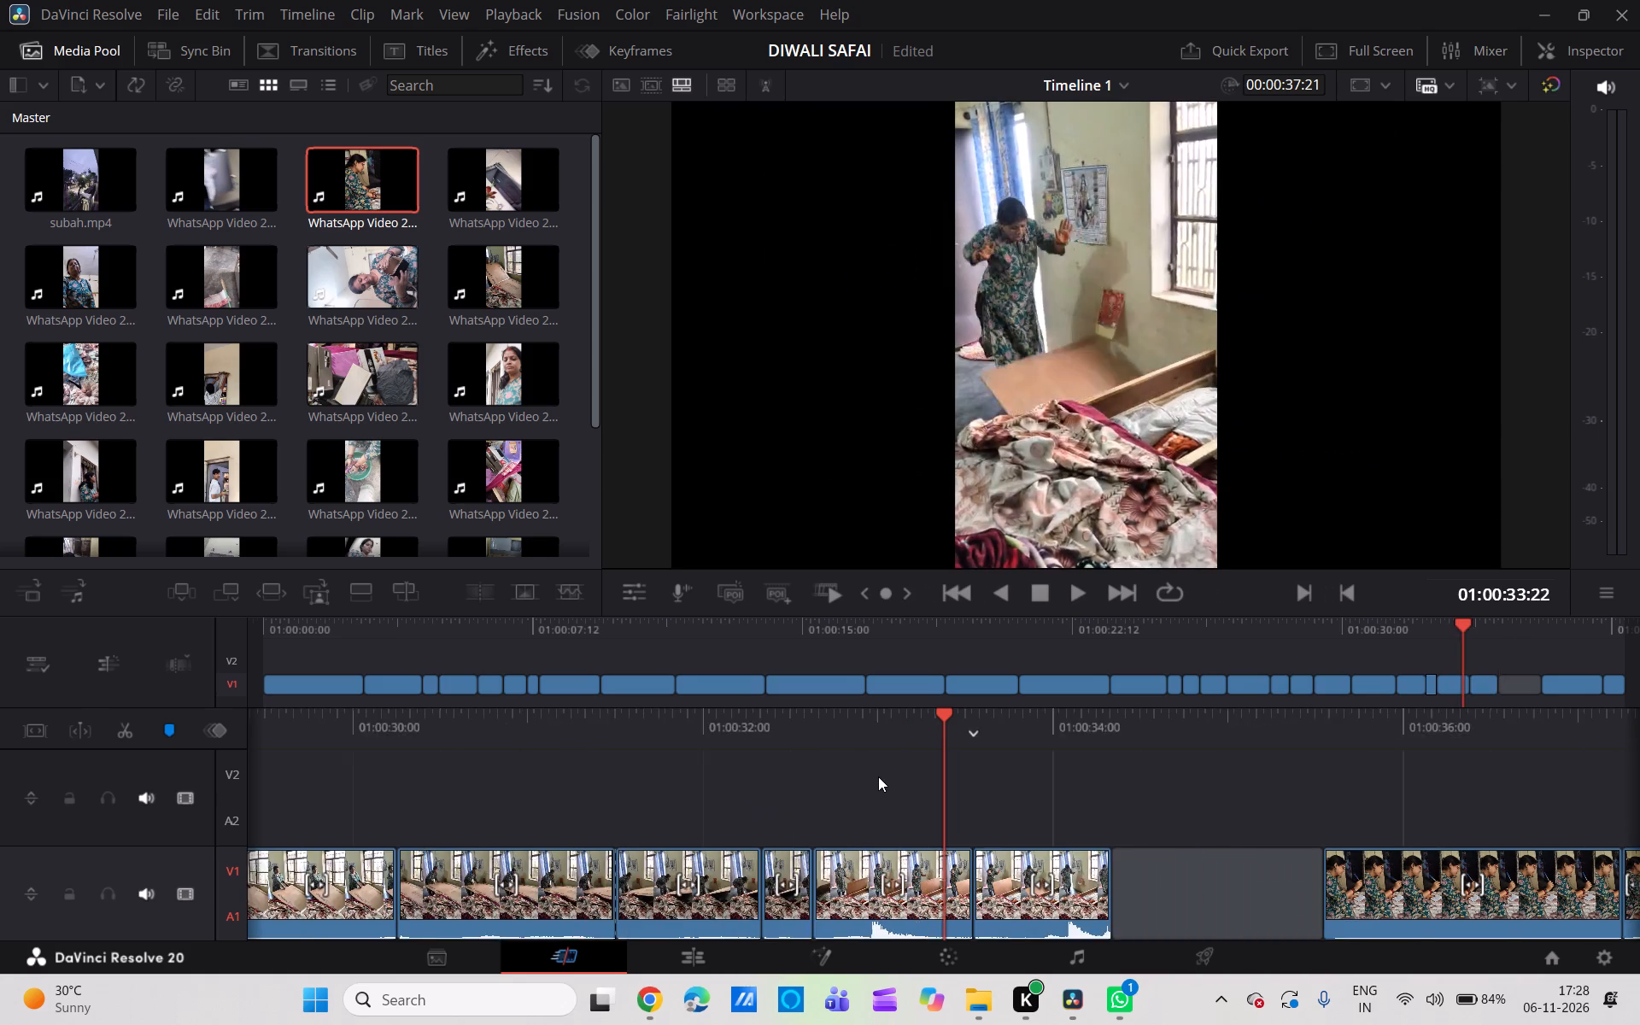
pyautogui.hscroll(1, 878, 776)
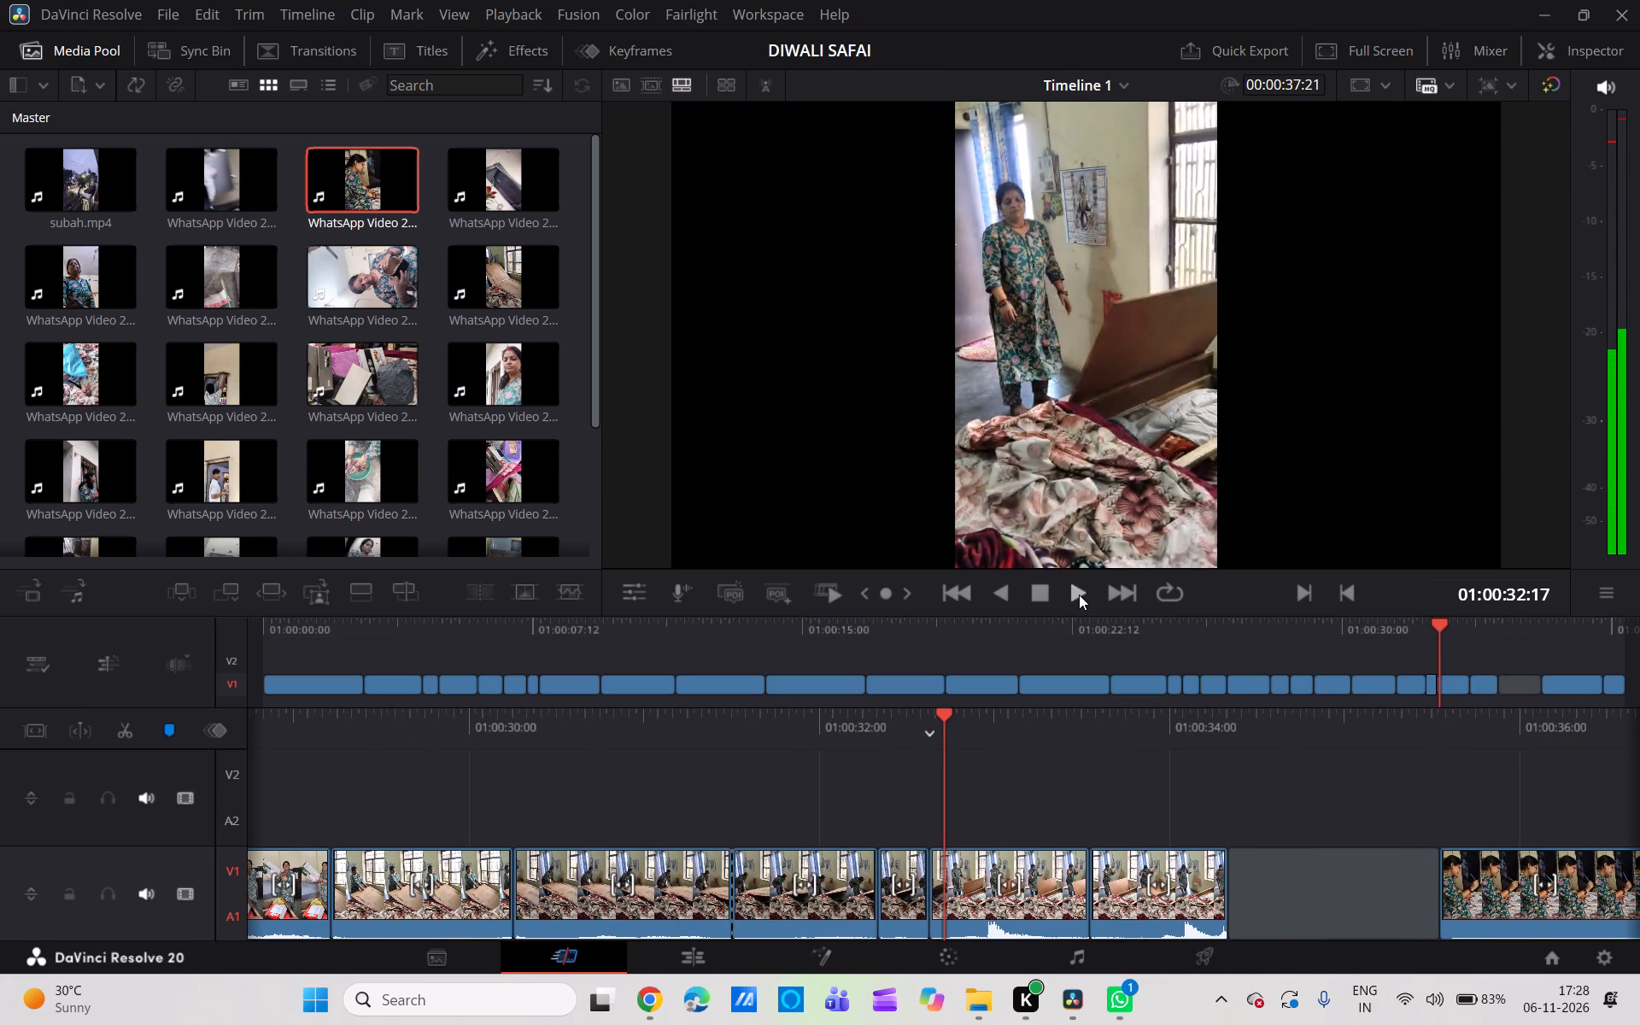
pyautogui.click(1079, 594)
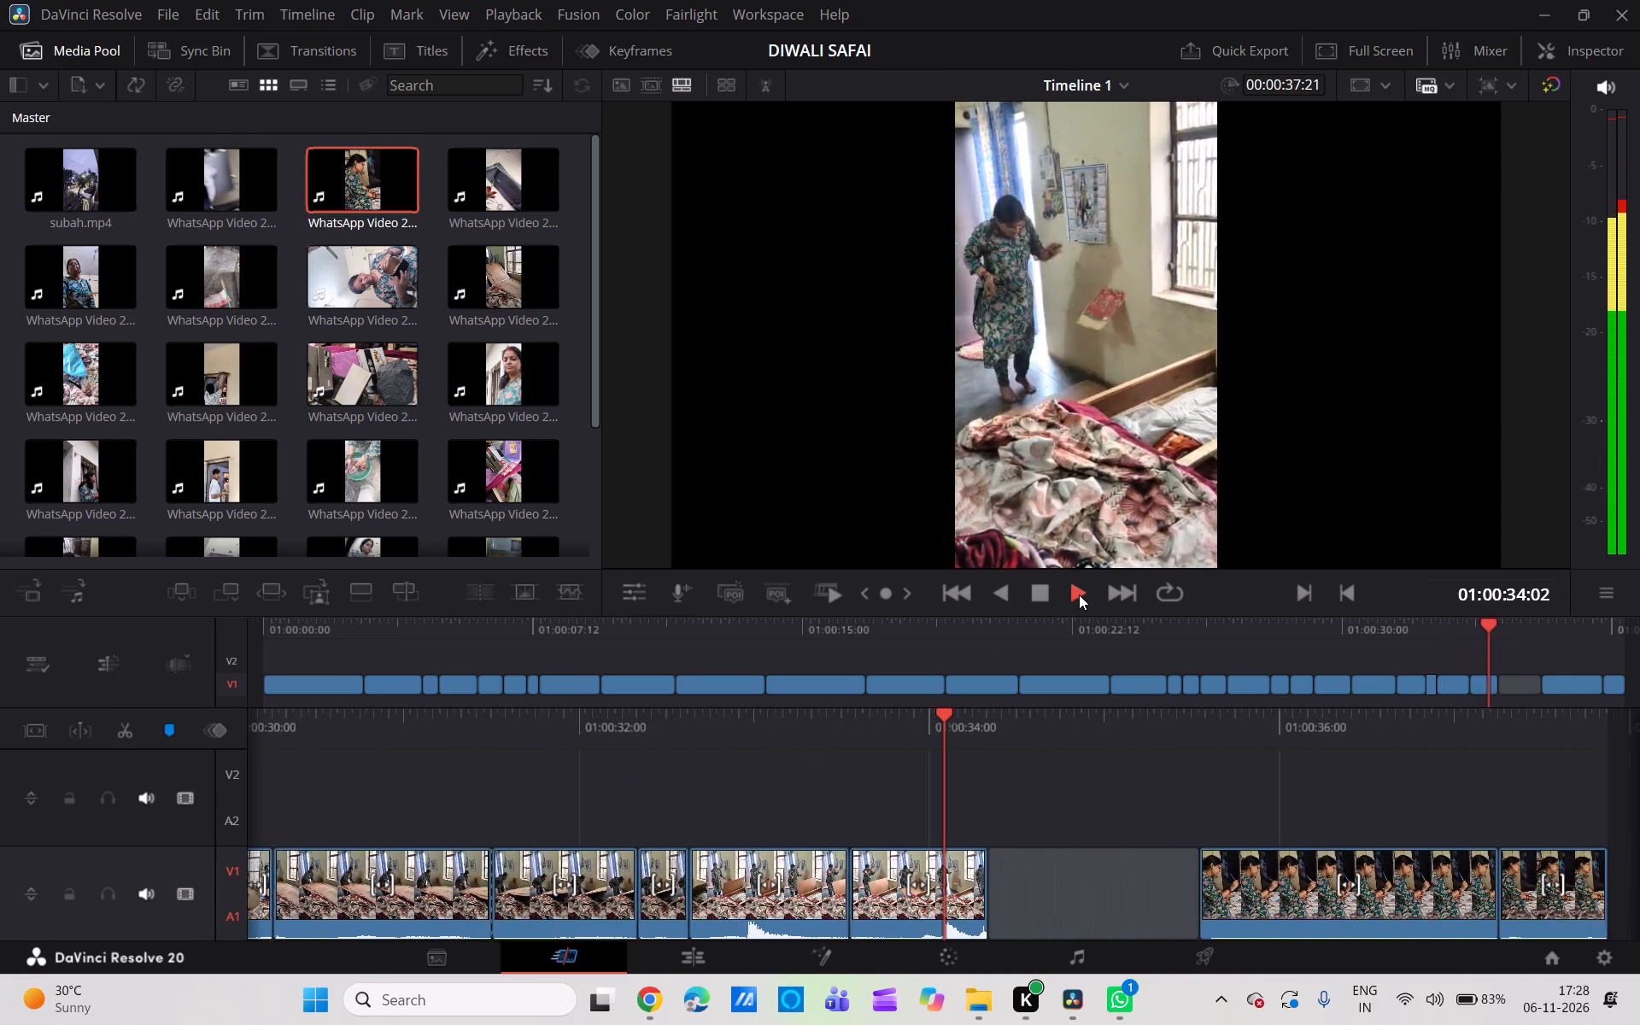
pyautogui.moveTo(945, 756); pyautogui.dragTo(1015, 731)
pyautogui.hscroll(7, 1015, 731)
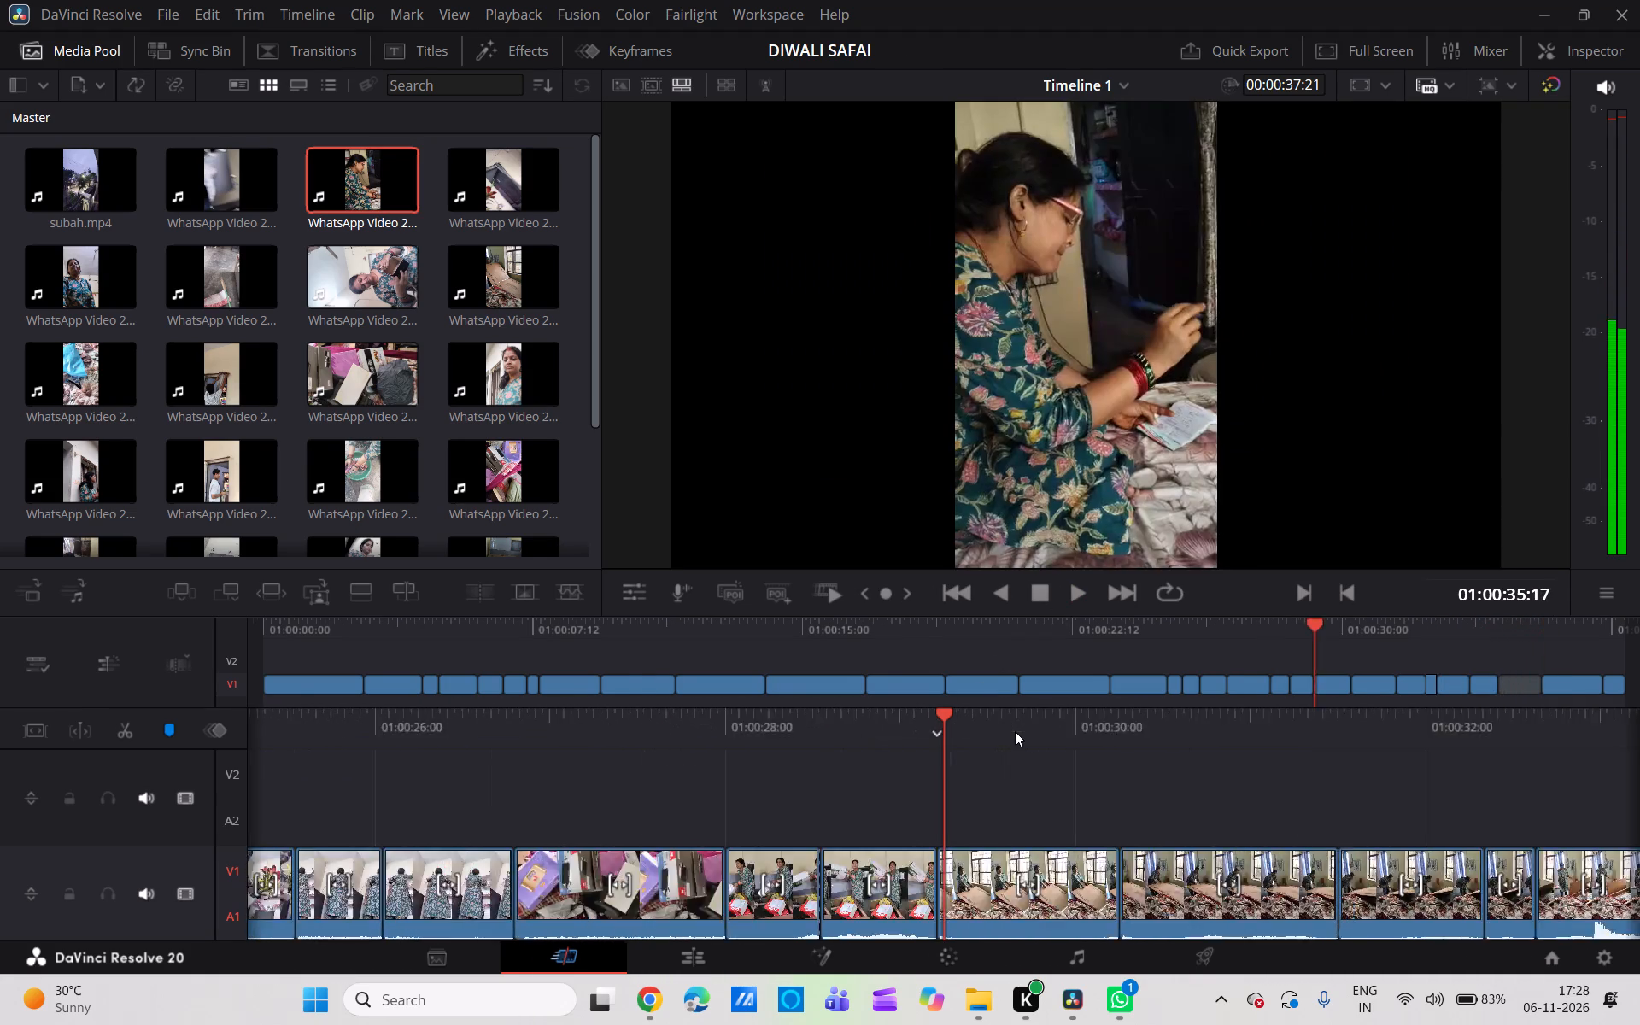
pyautogui.hscroll(1, 1015, 731)
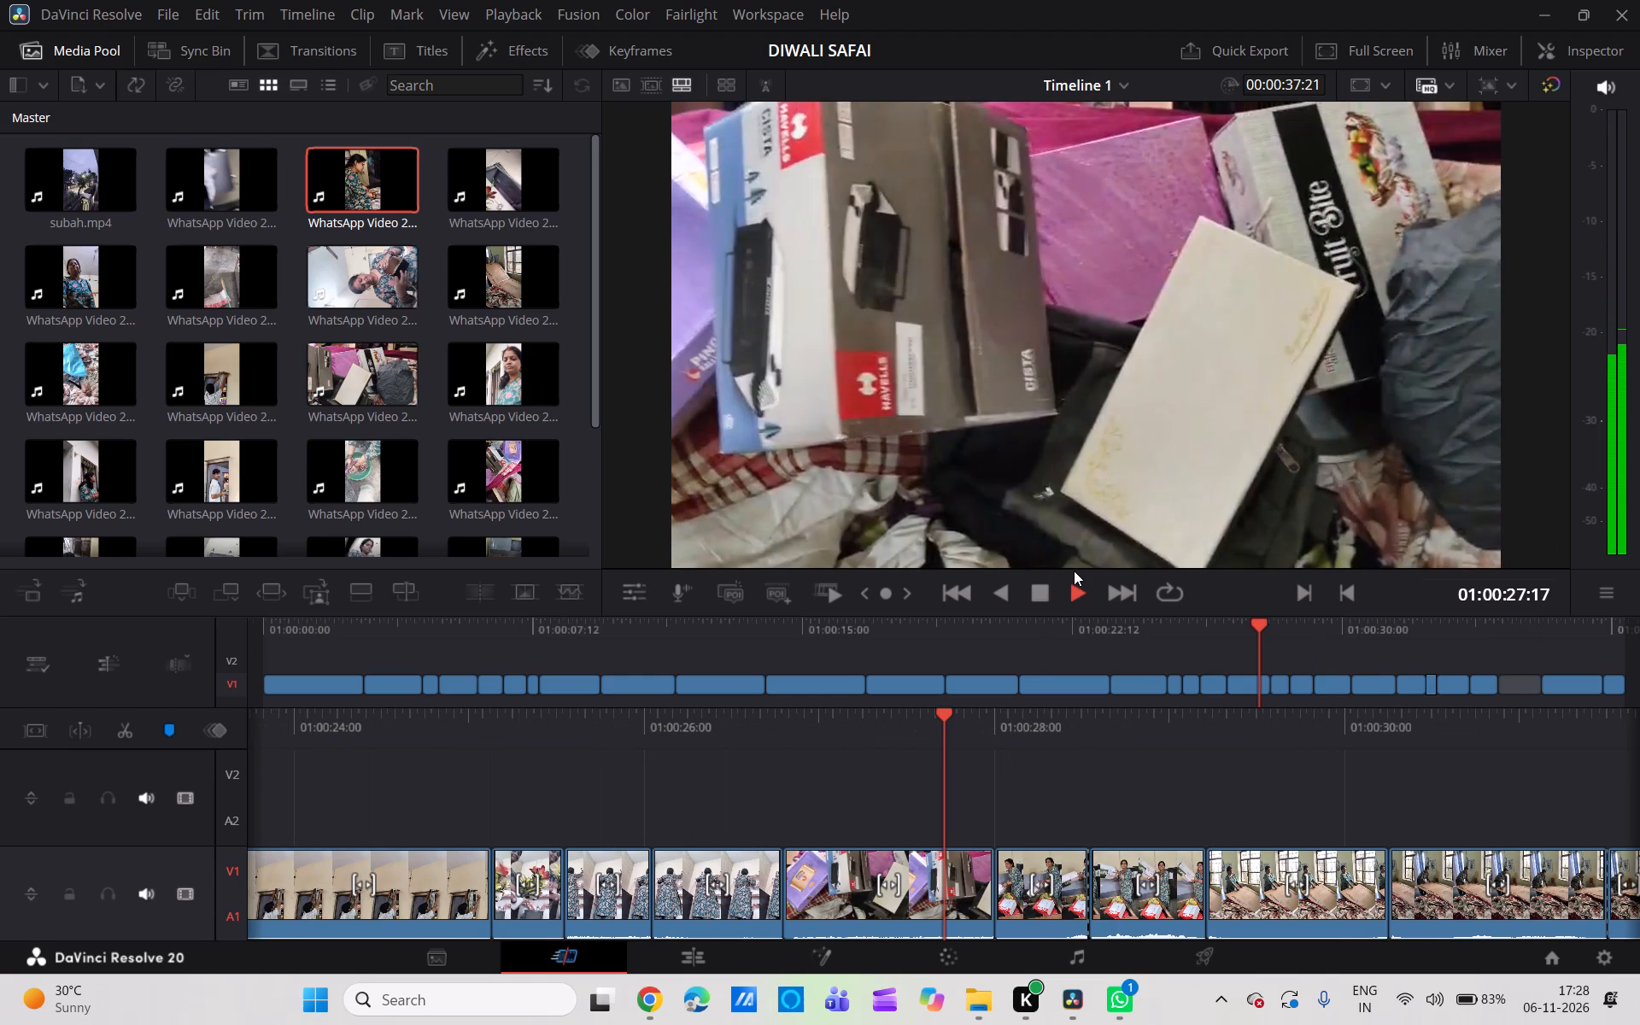
pyautogui.click(1043, 595)
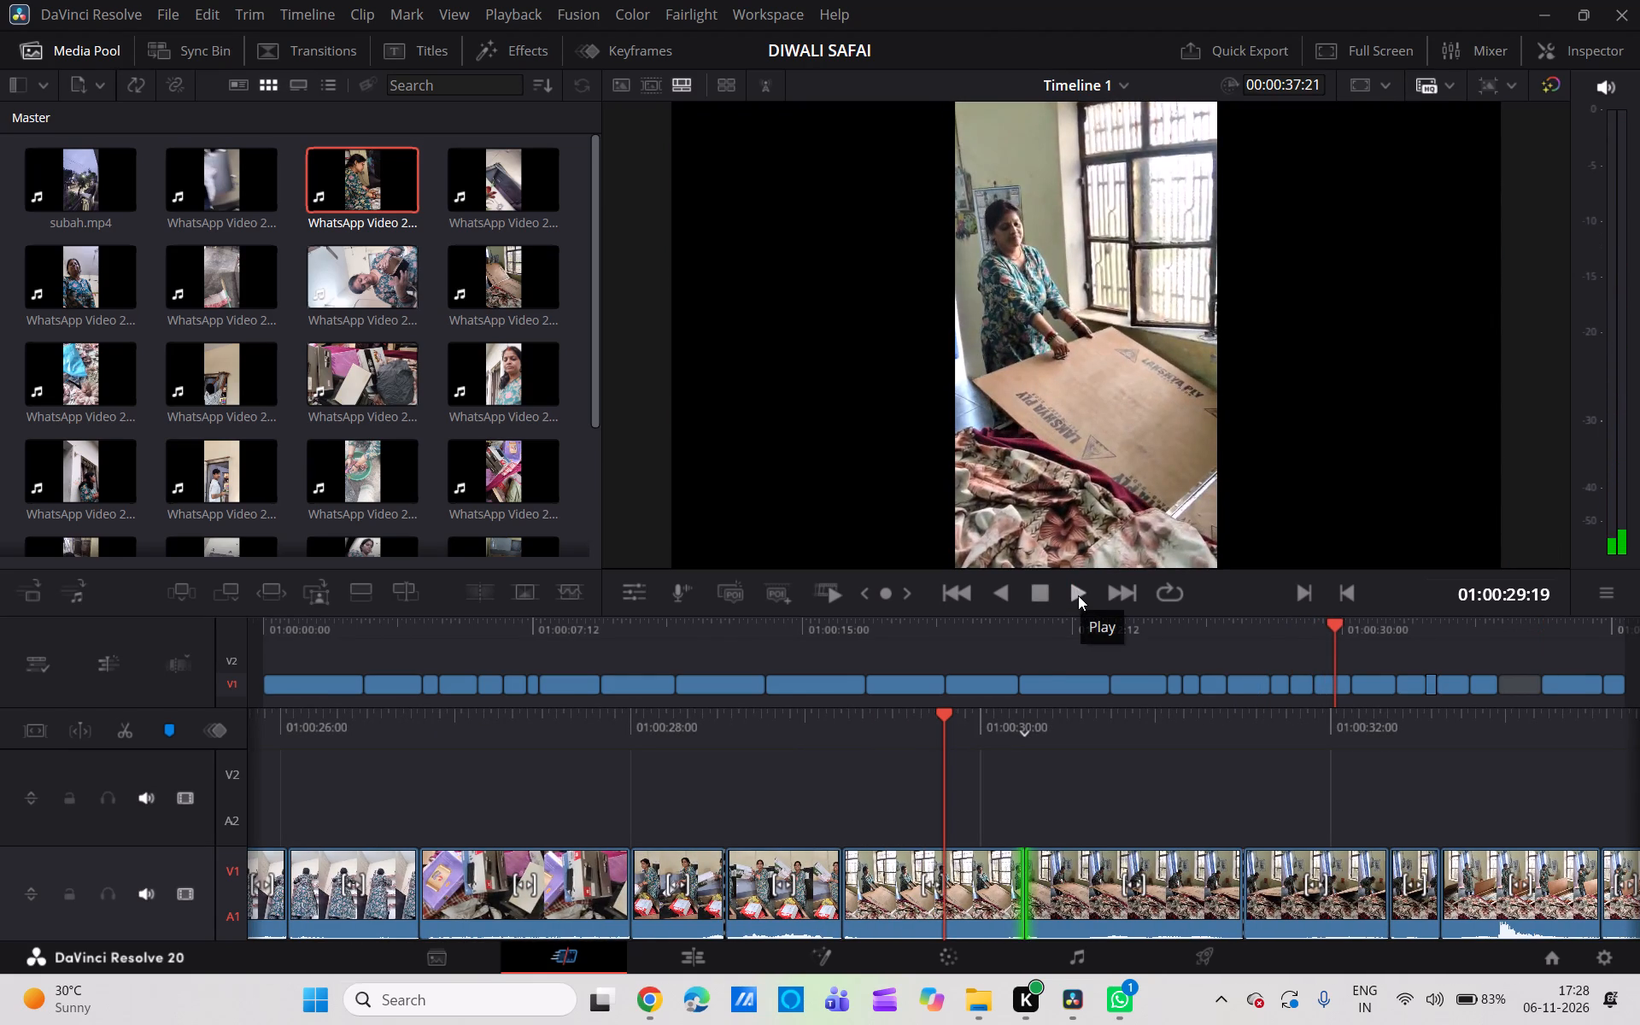
pyautogui.hscroll(1, 1021, 741)
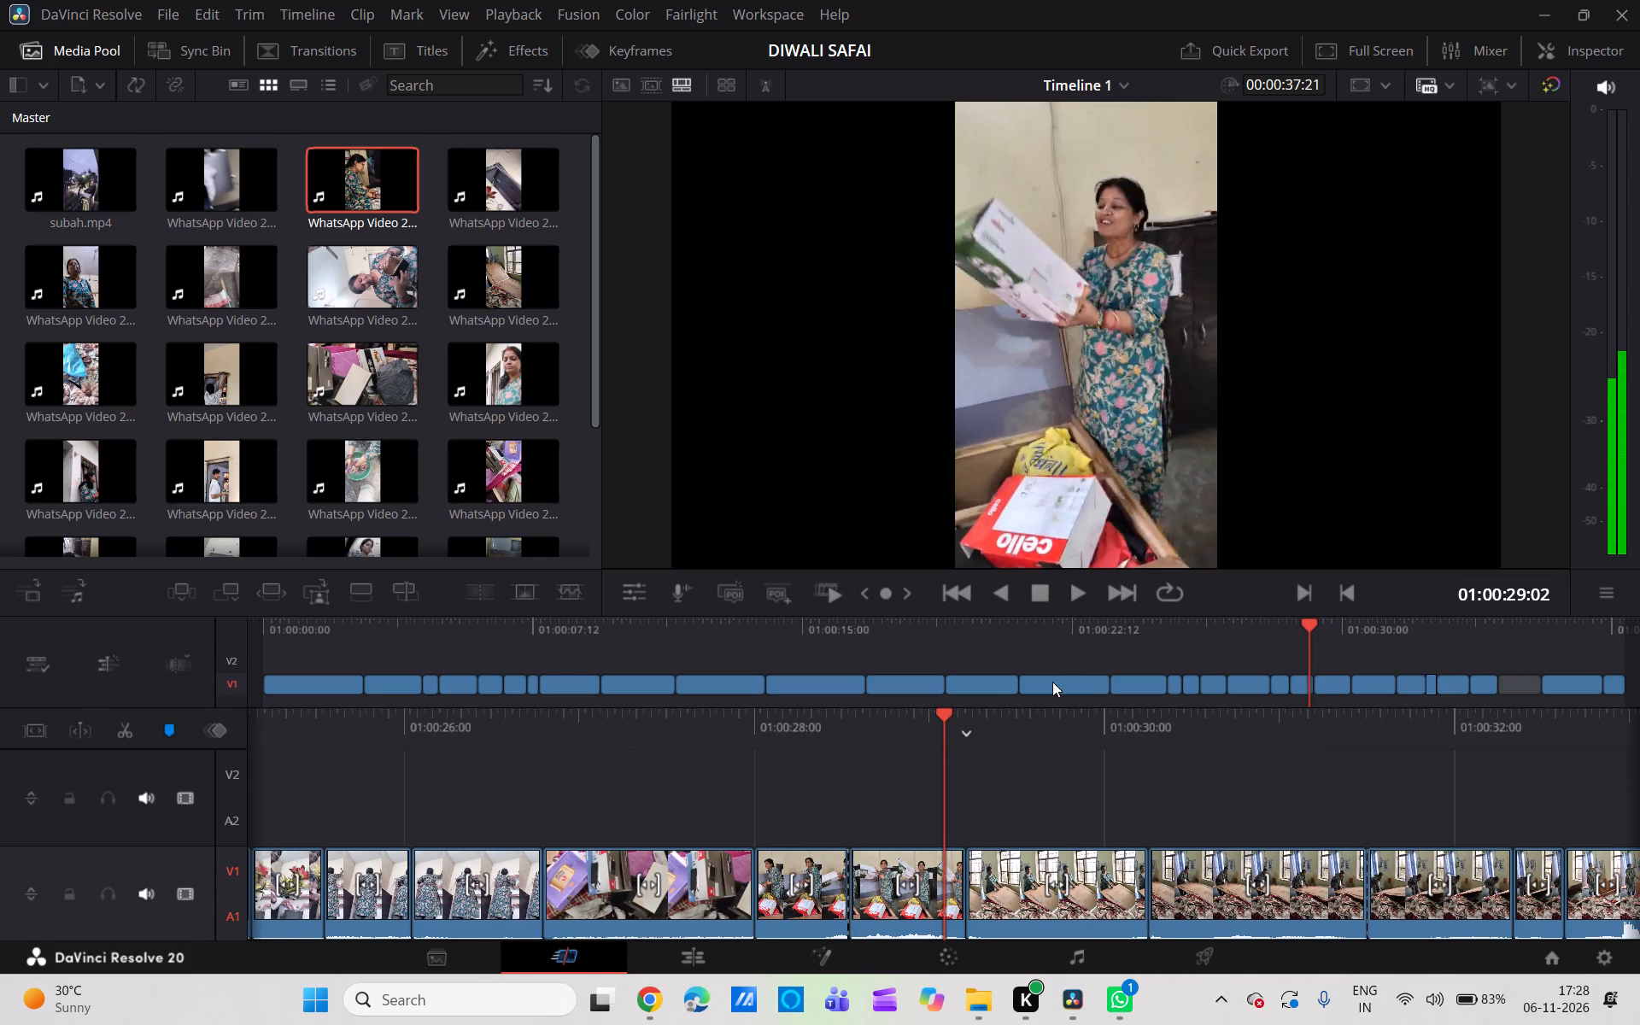
pyautogui.click(1081, 602)
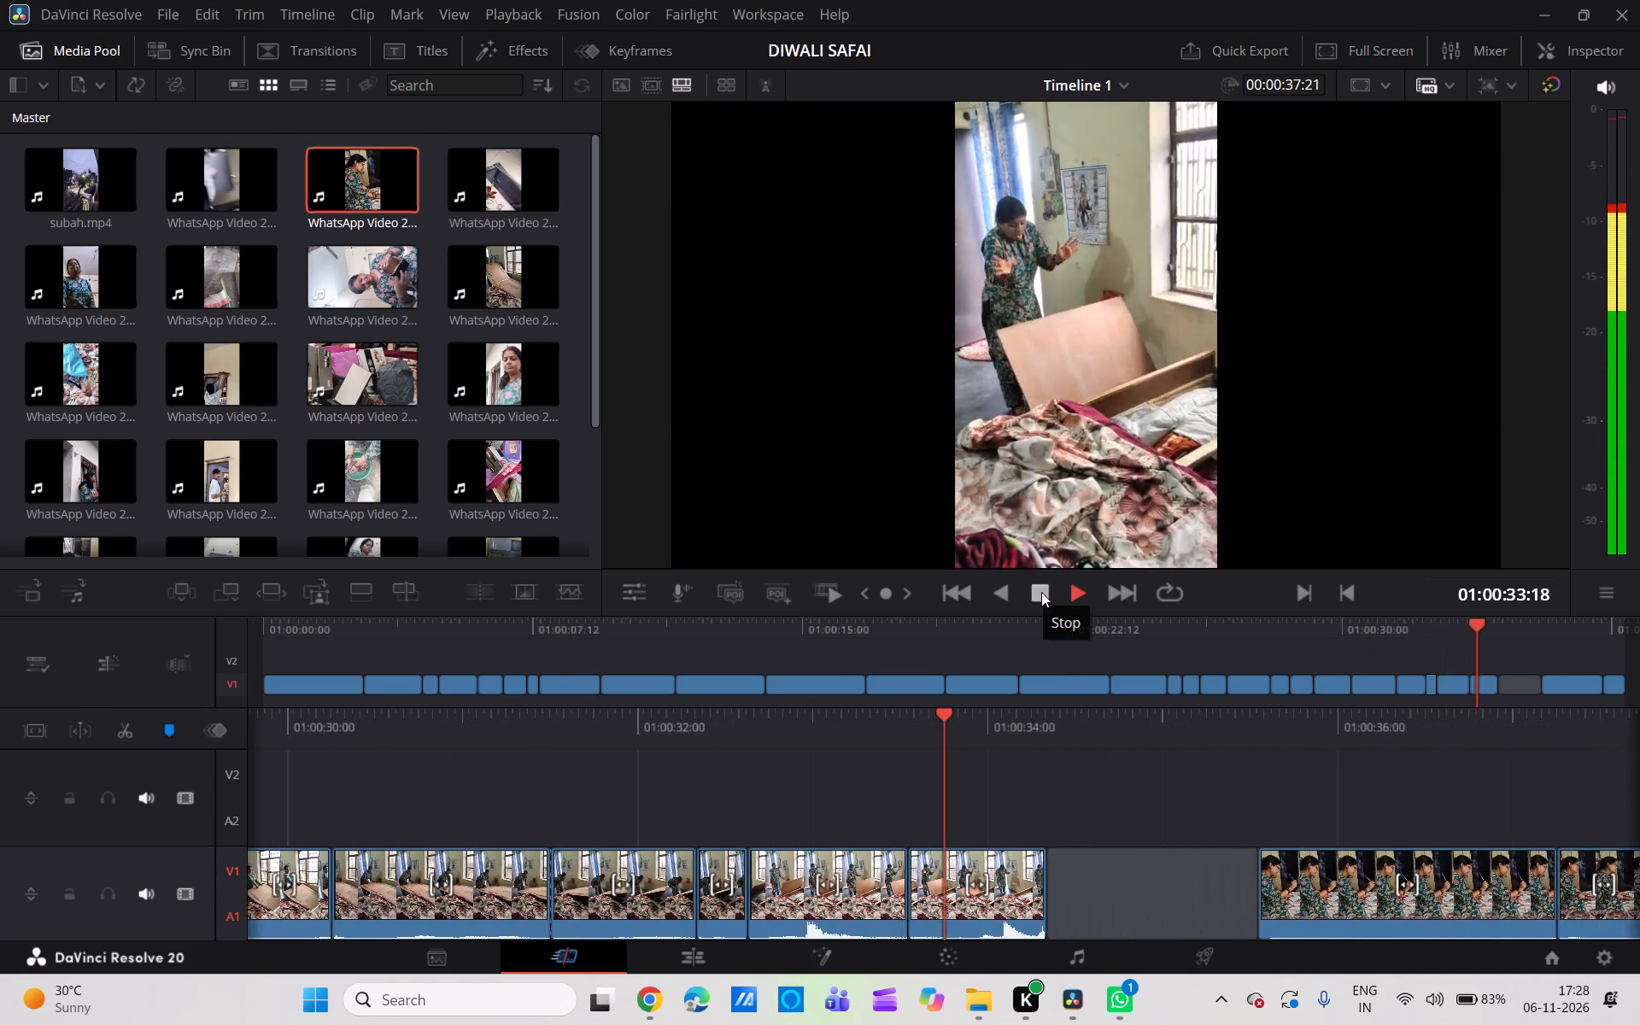
pyautogui.click(1045, 597)
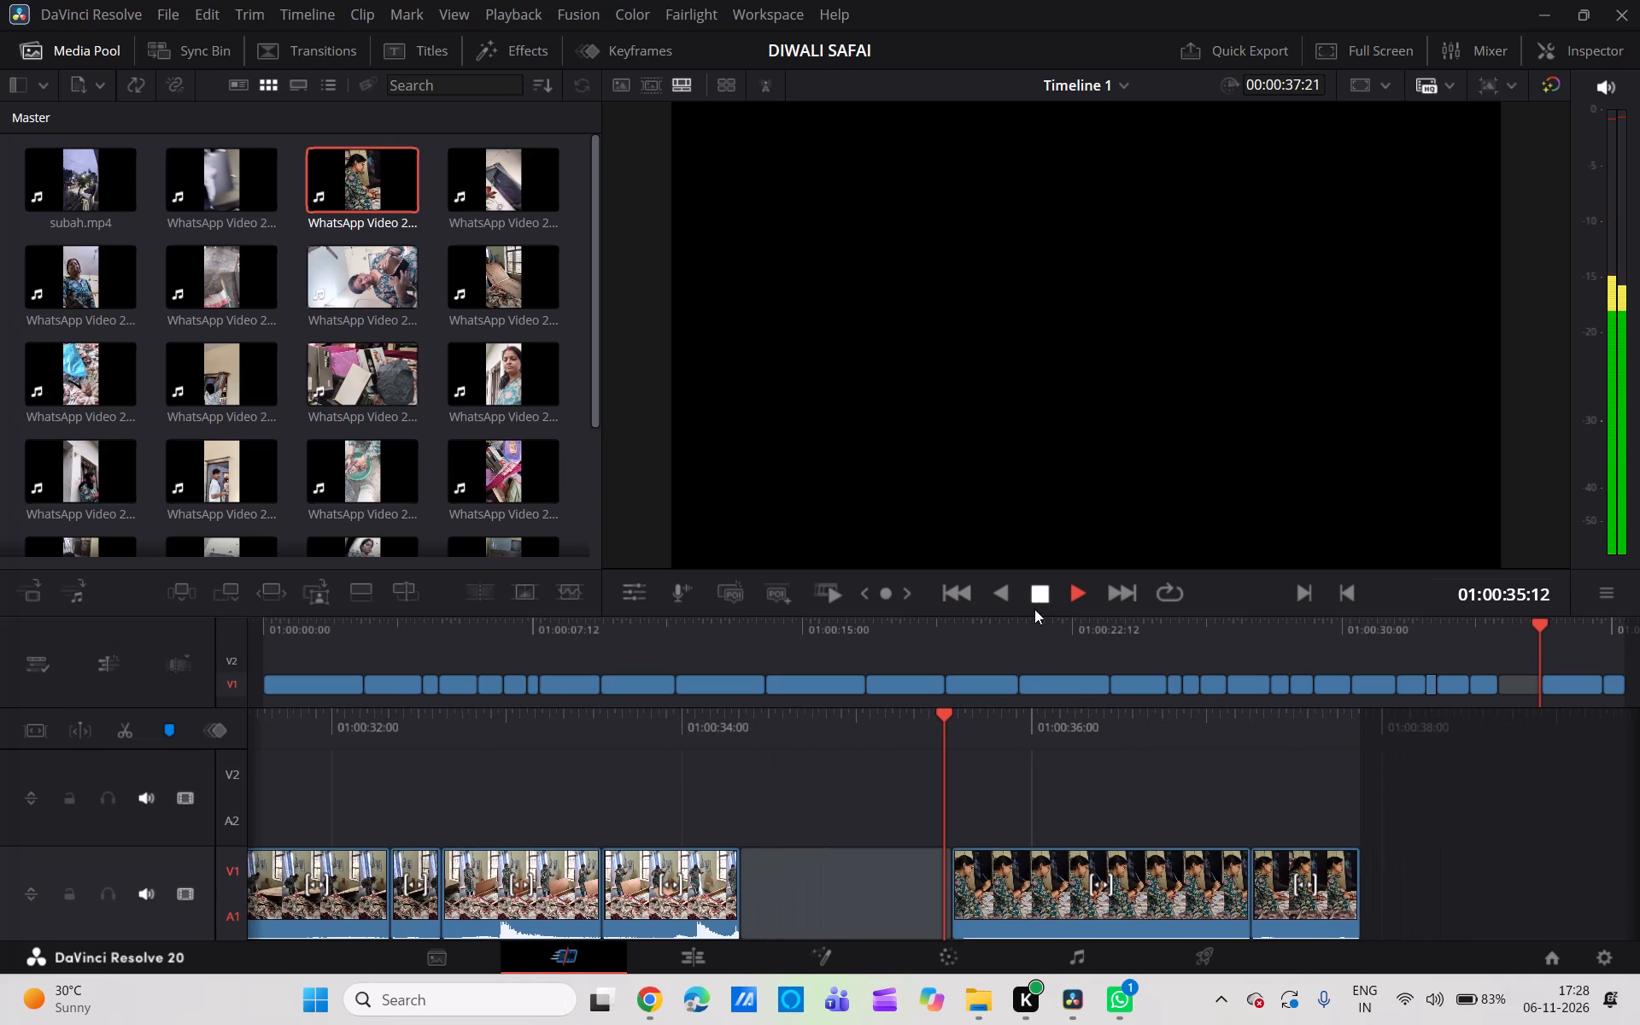
# Delete the last bed-board clip before the gap, keeping the note-writing clips in place.
pyautogui.click(679, 901)
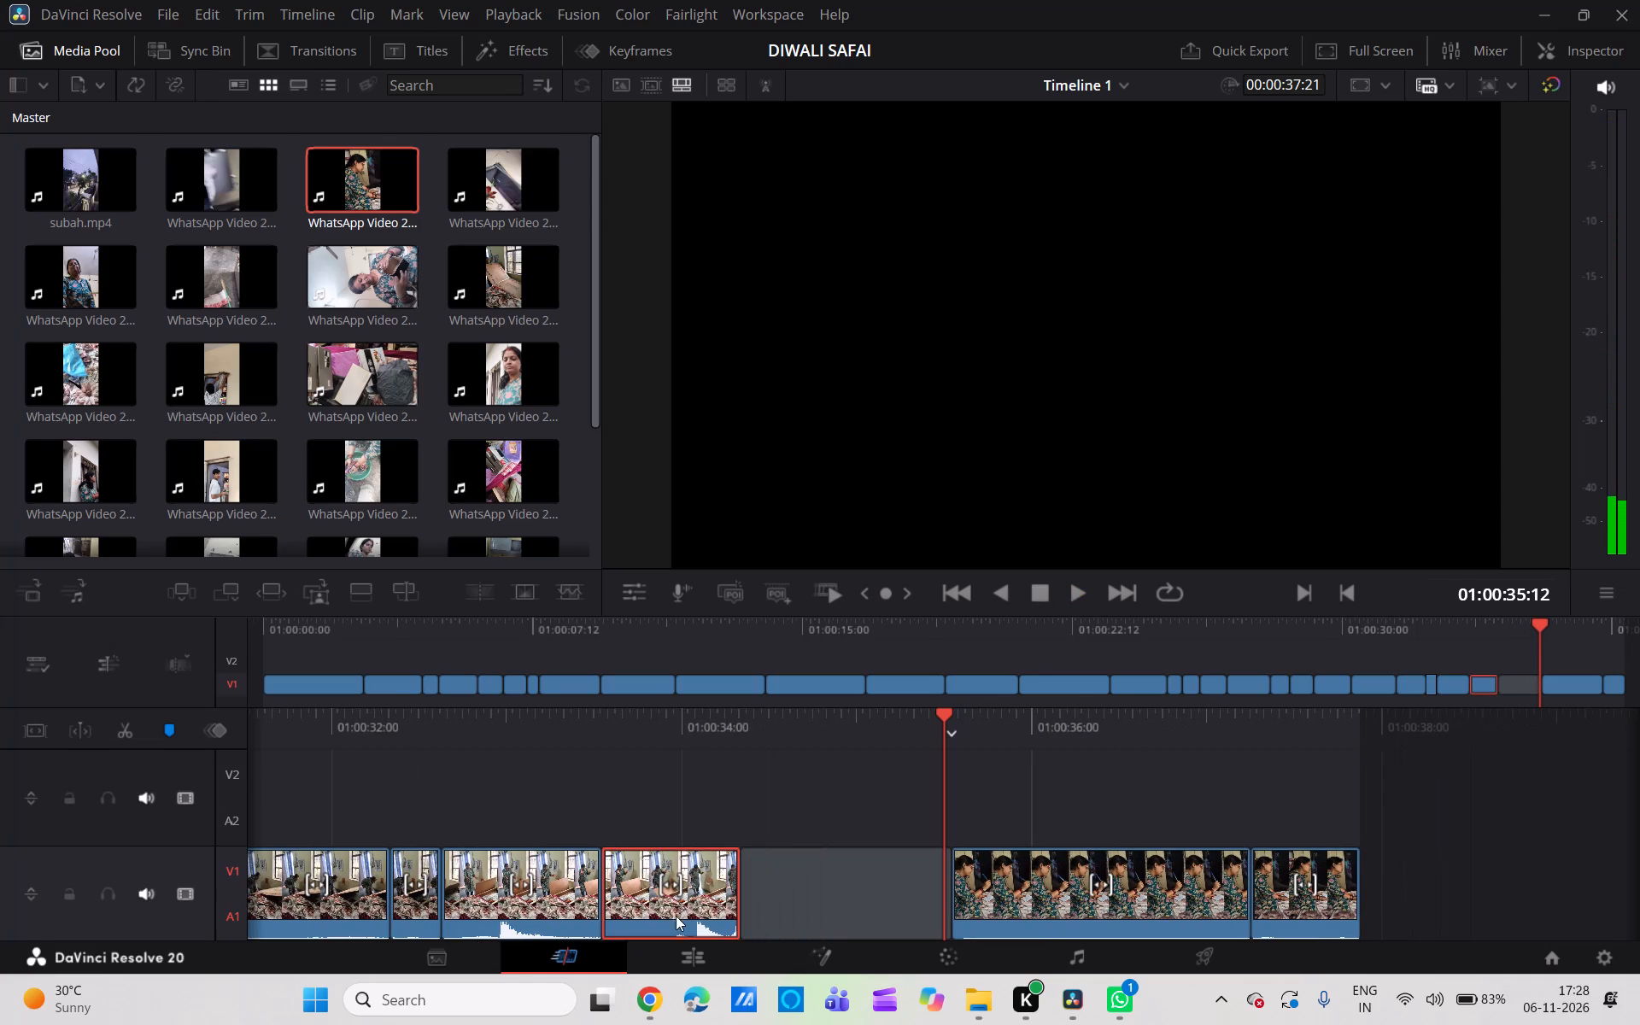
pyautogui.click(676, 920)
pyautogui.press('BackSpace')
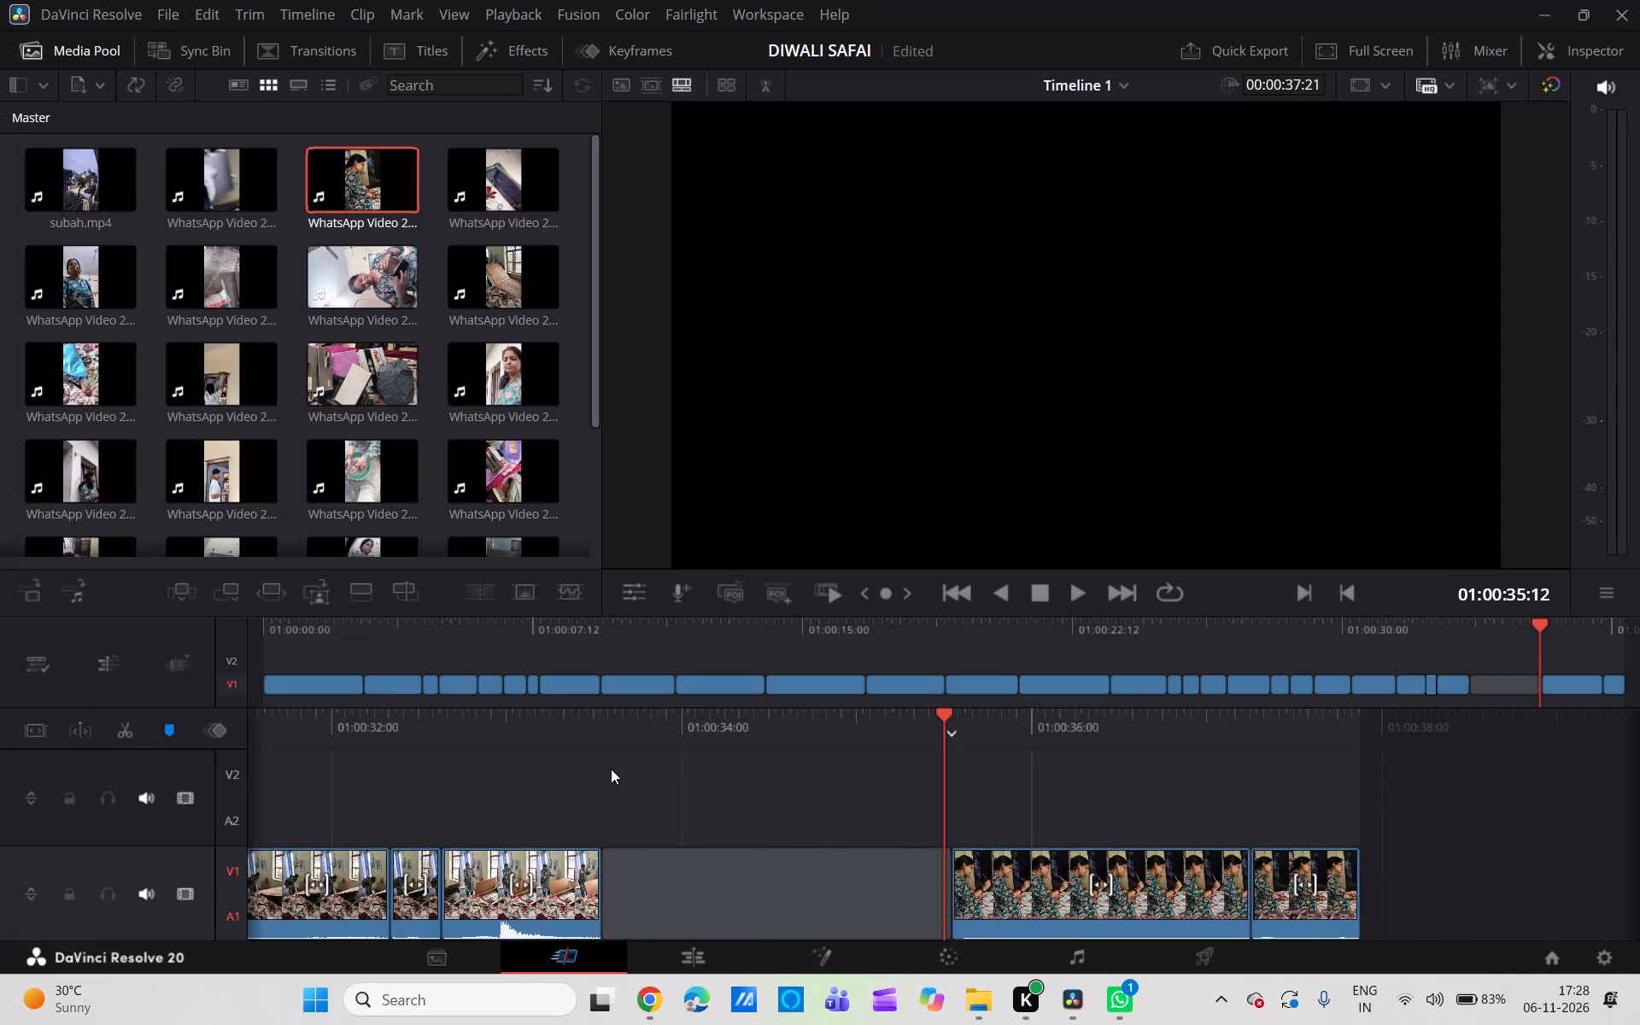
# Replay the remaining bed-board clips from about 01:00:31:08 to check the flow across their cuts.
pyautogui.hscroll(4, 617, 764)
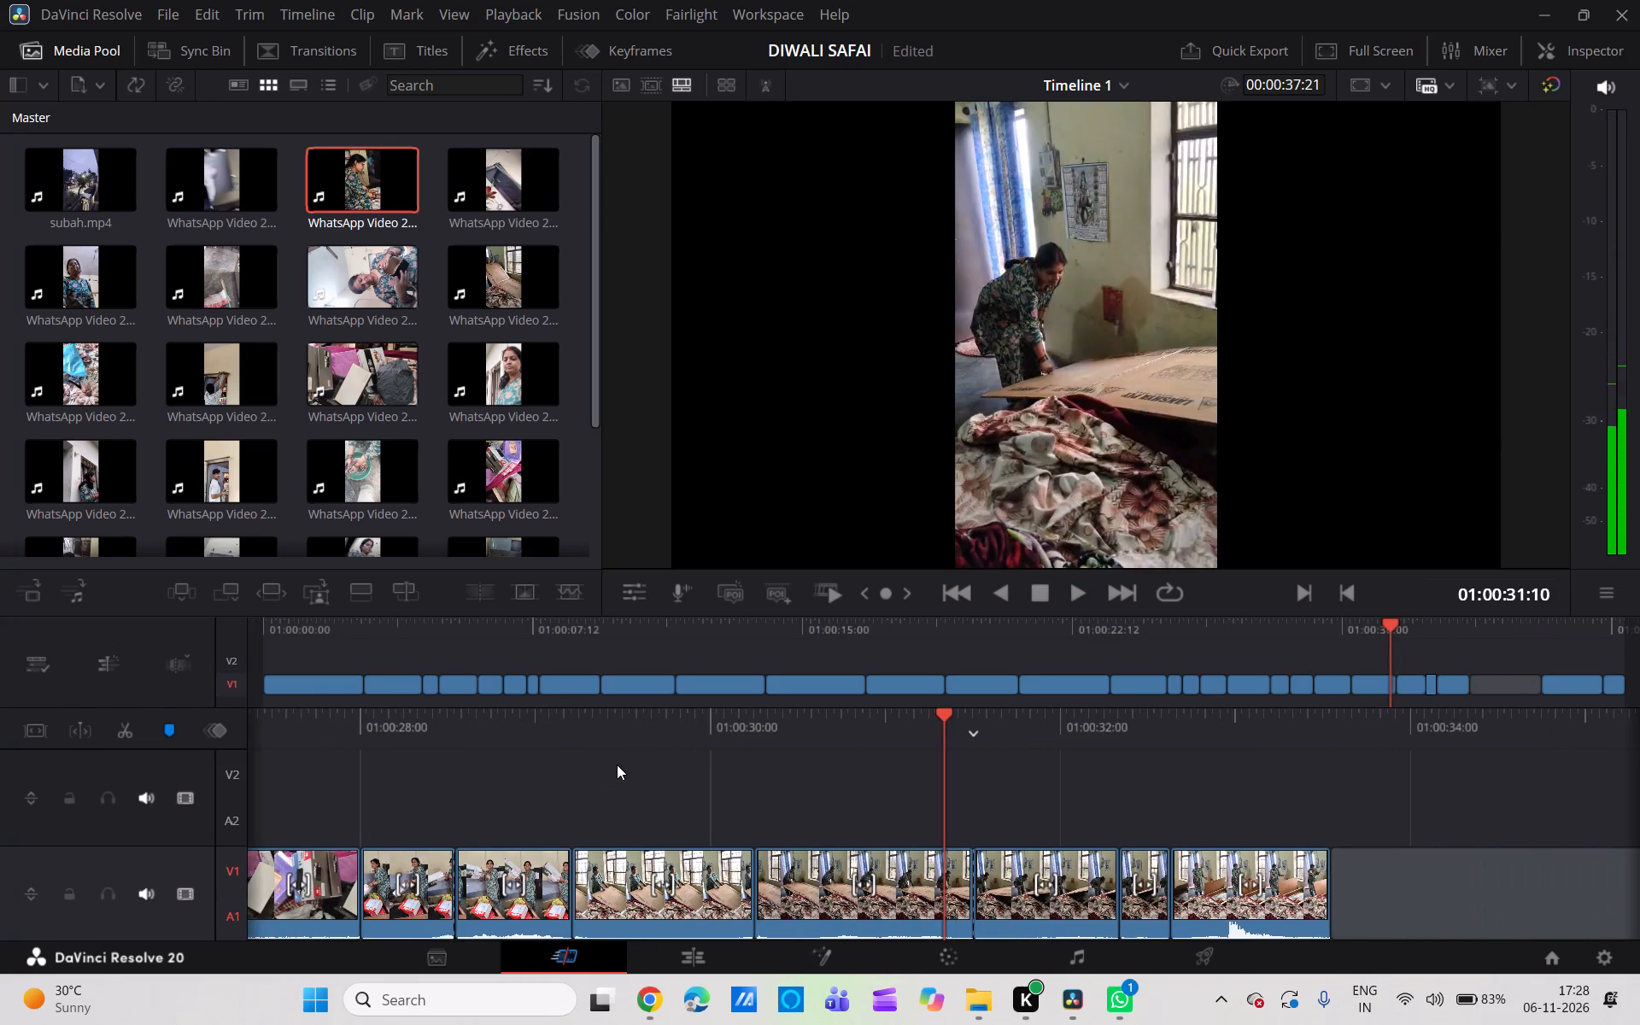
pyautogui.click(1081, 593)
pyautogui.click(1042, 595)
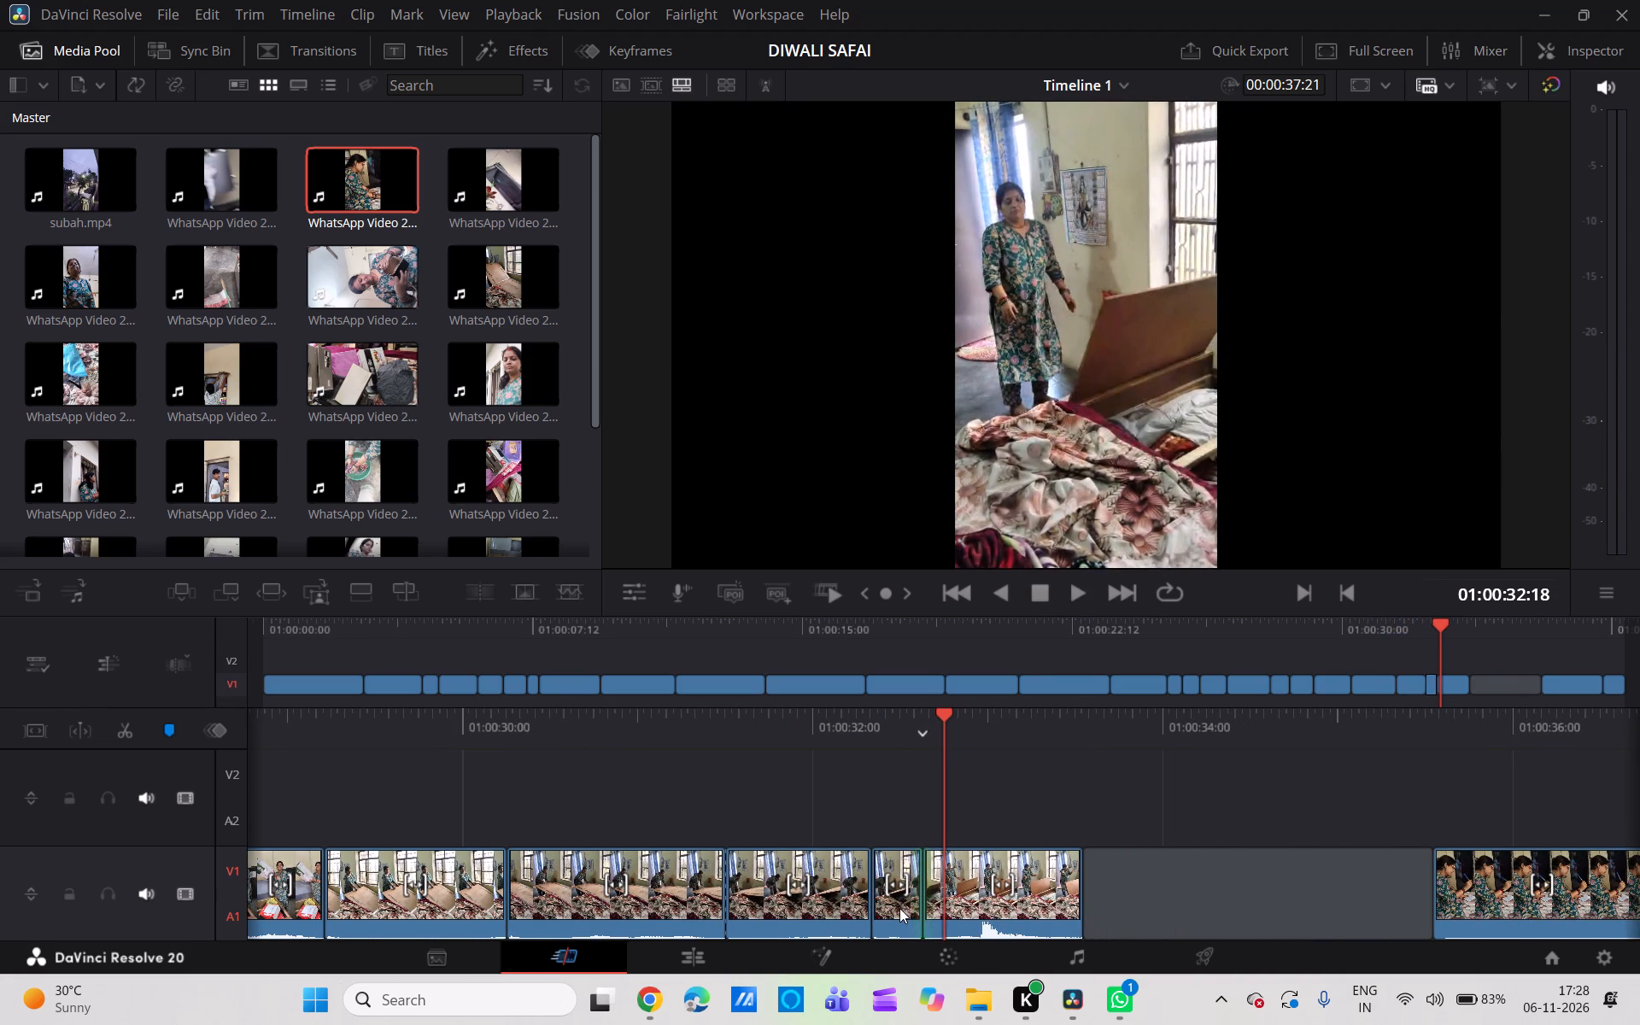
pyautogui.hscroll(2, 1093, 726)
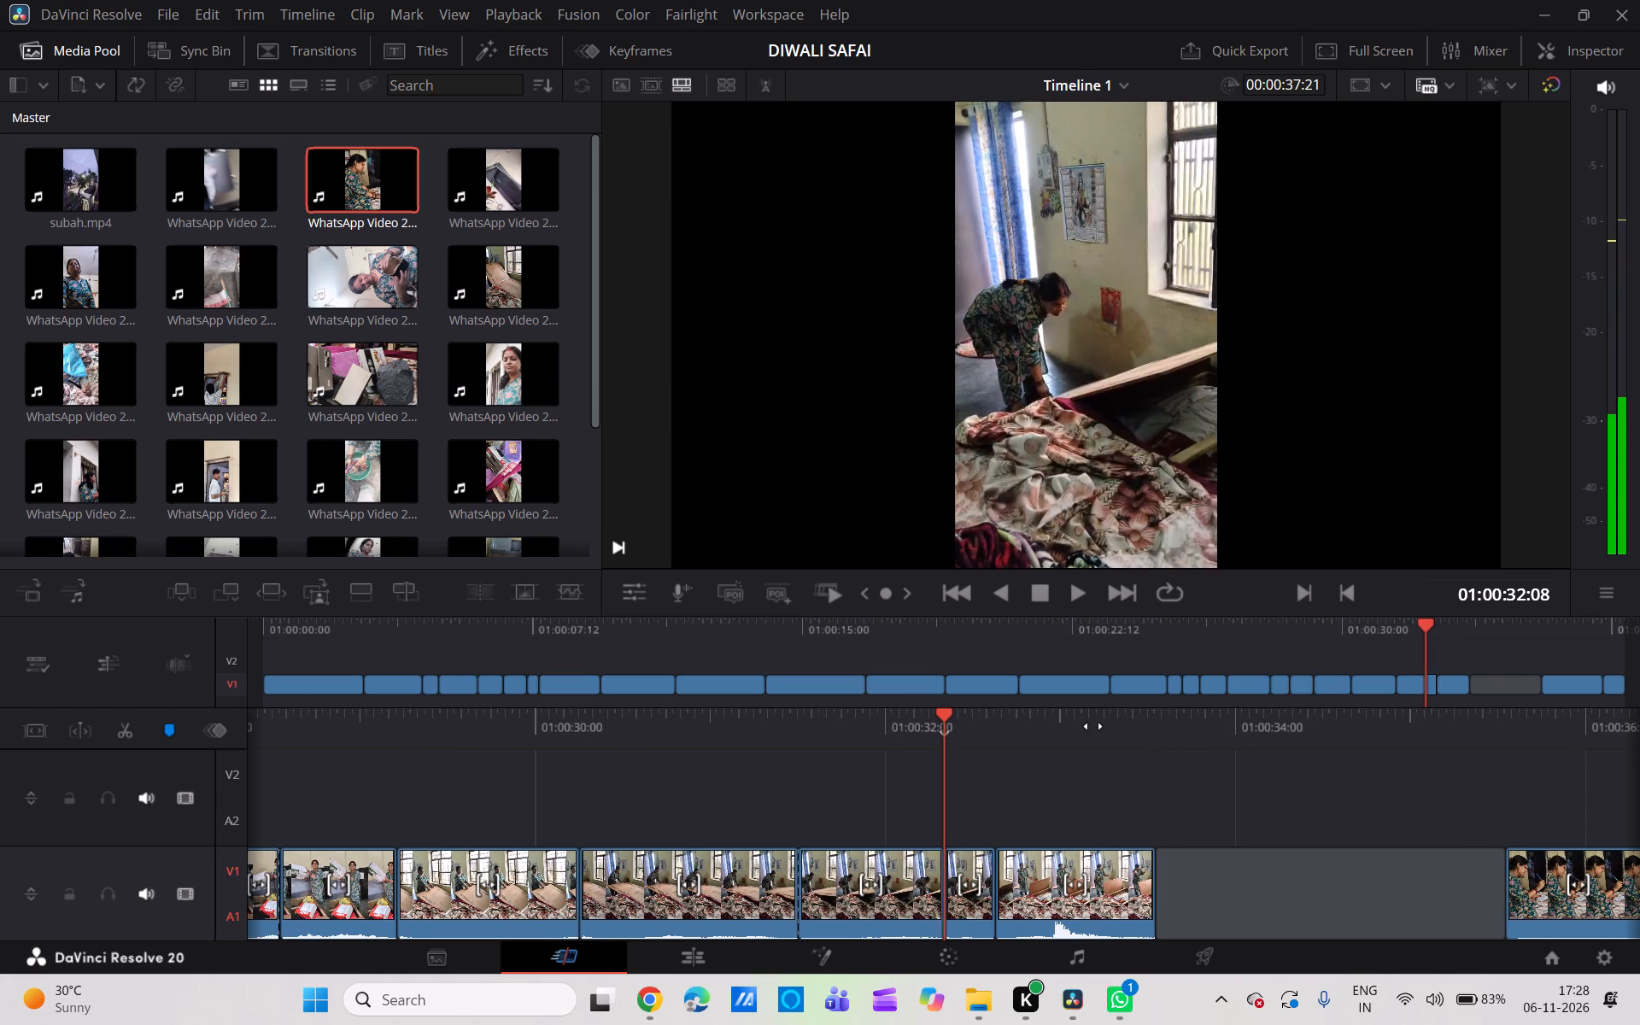
pyautogui.click(1077, 591)
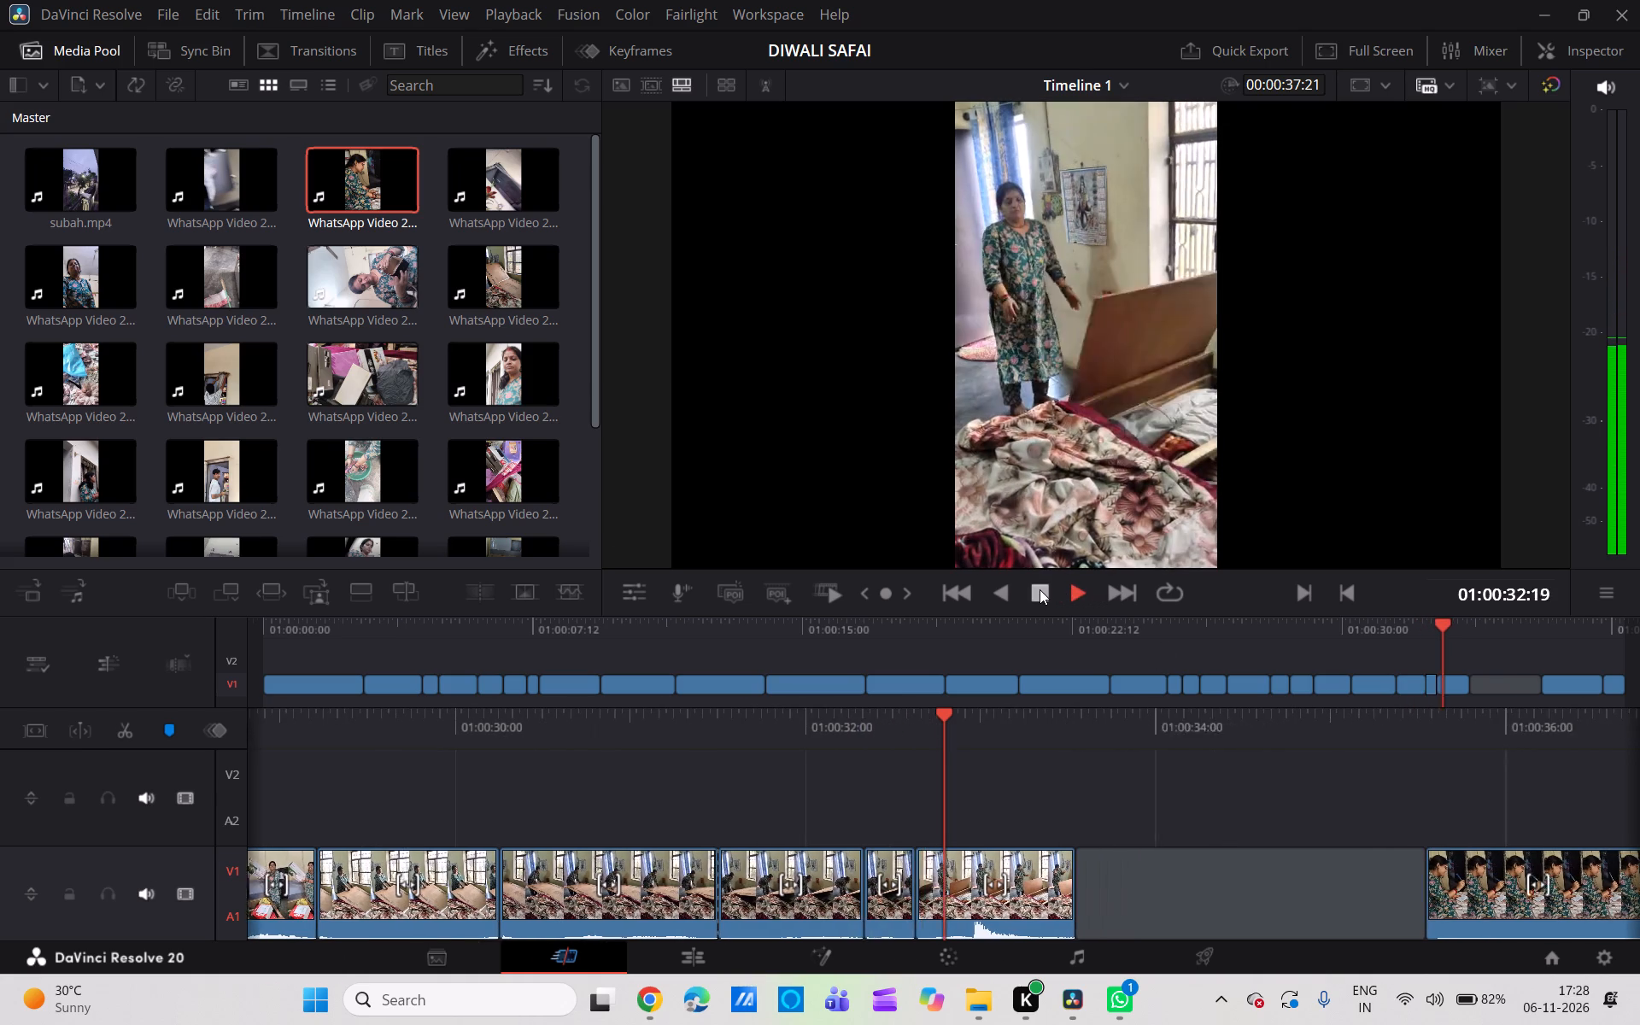
pyautogui.click(1040, 589)
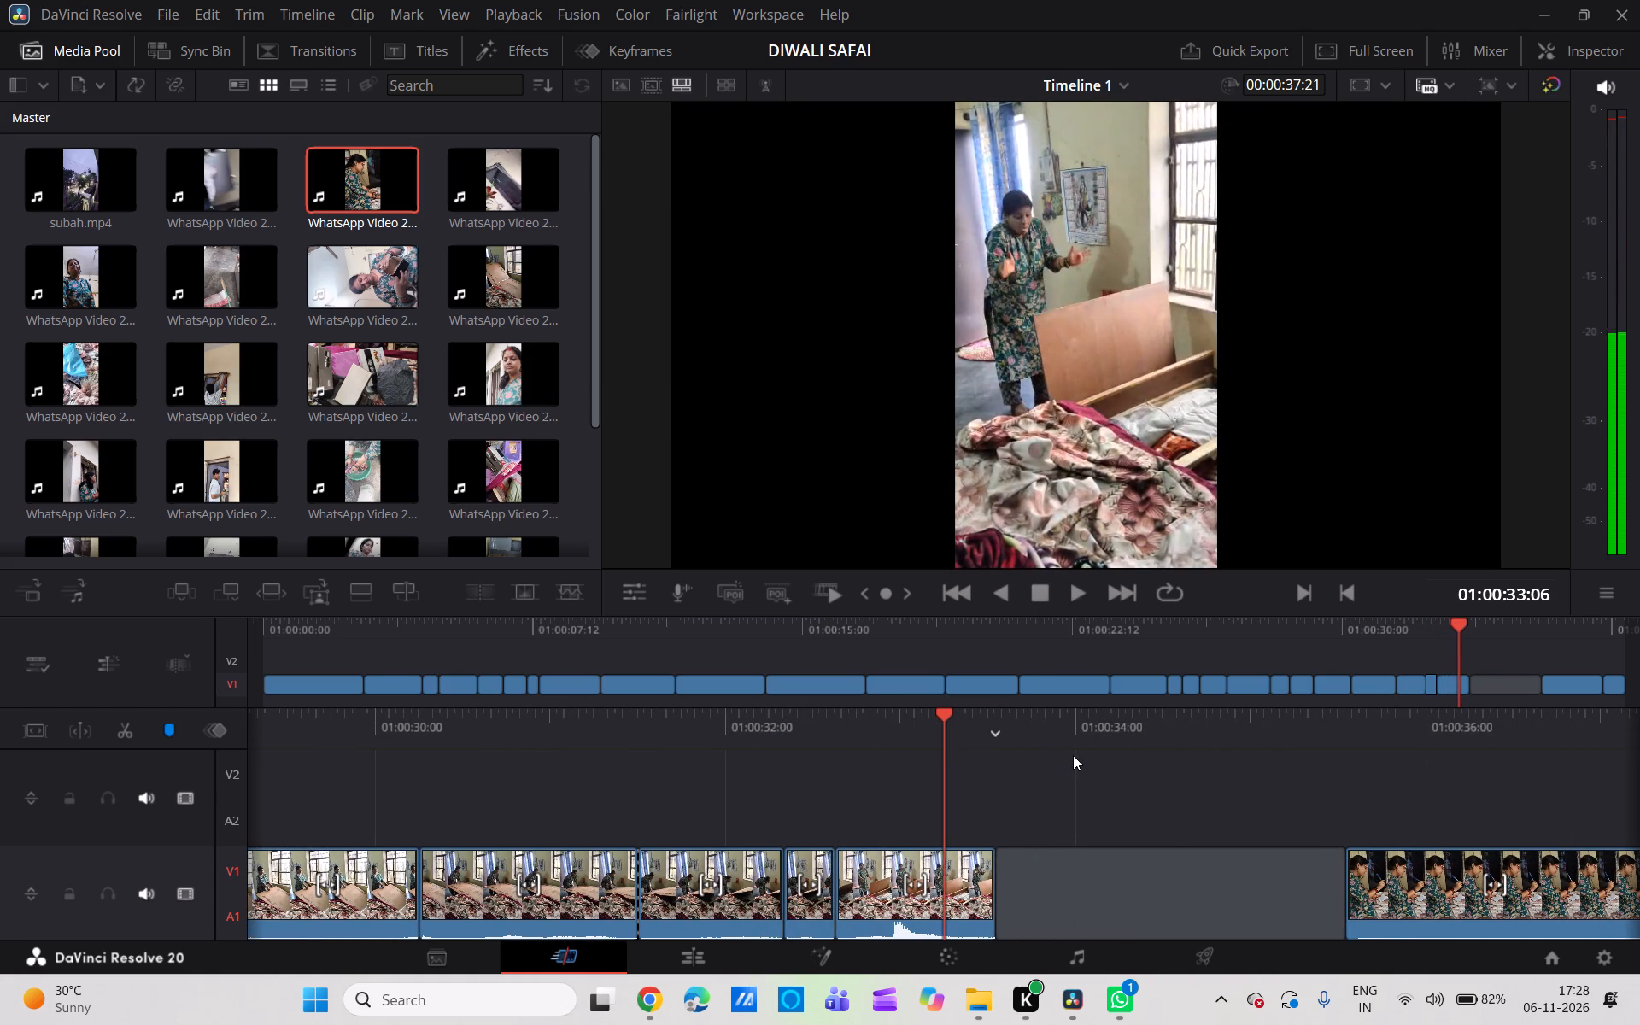
# Scrub between the start of the gap and about 01:00:31:19, examining the cuts on both sides of the short bed-board clip.
pyautogui.moveTo(1113, 727); pyautogui.dragTo(1069, 718)
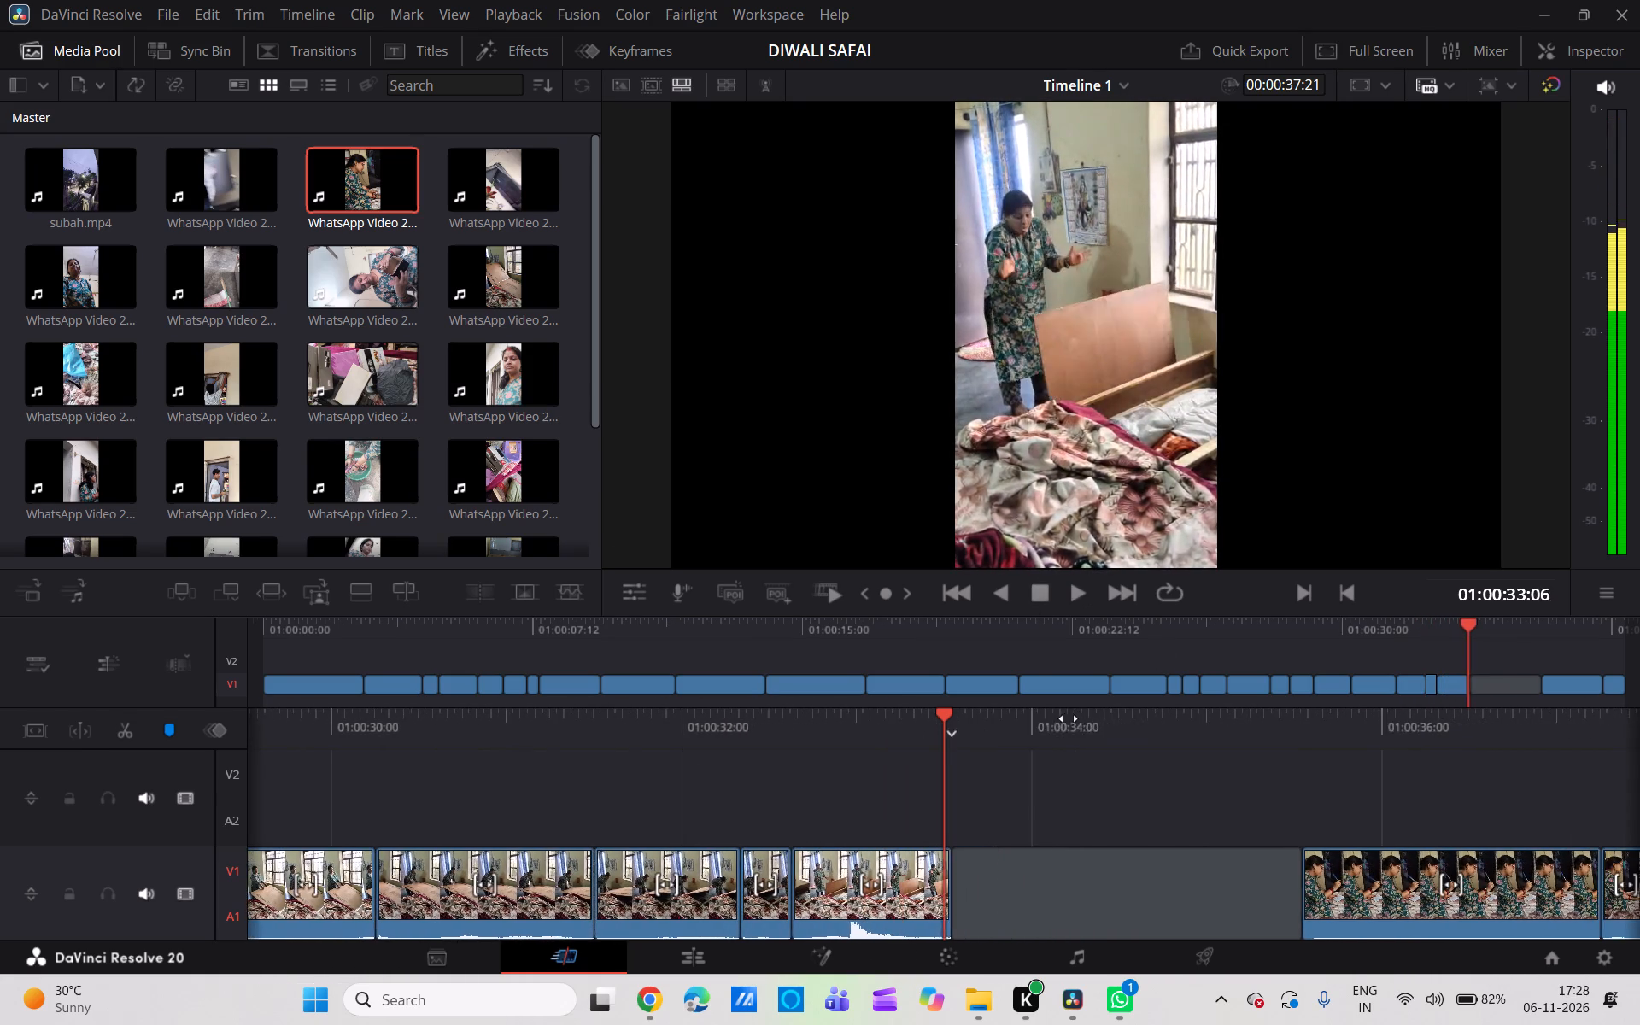
pyautogui.moveTo(1069, 718); pyautogui.dragTo(1221, 732)
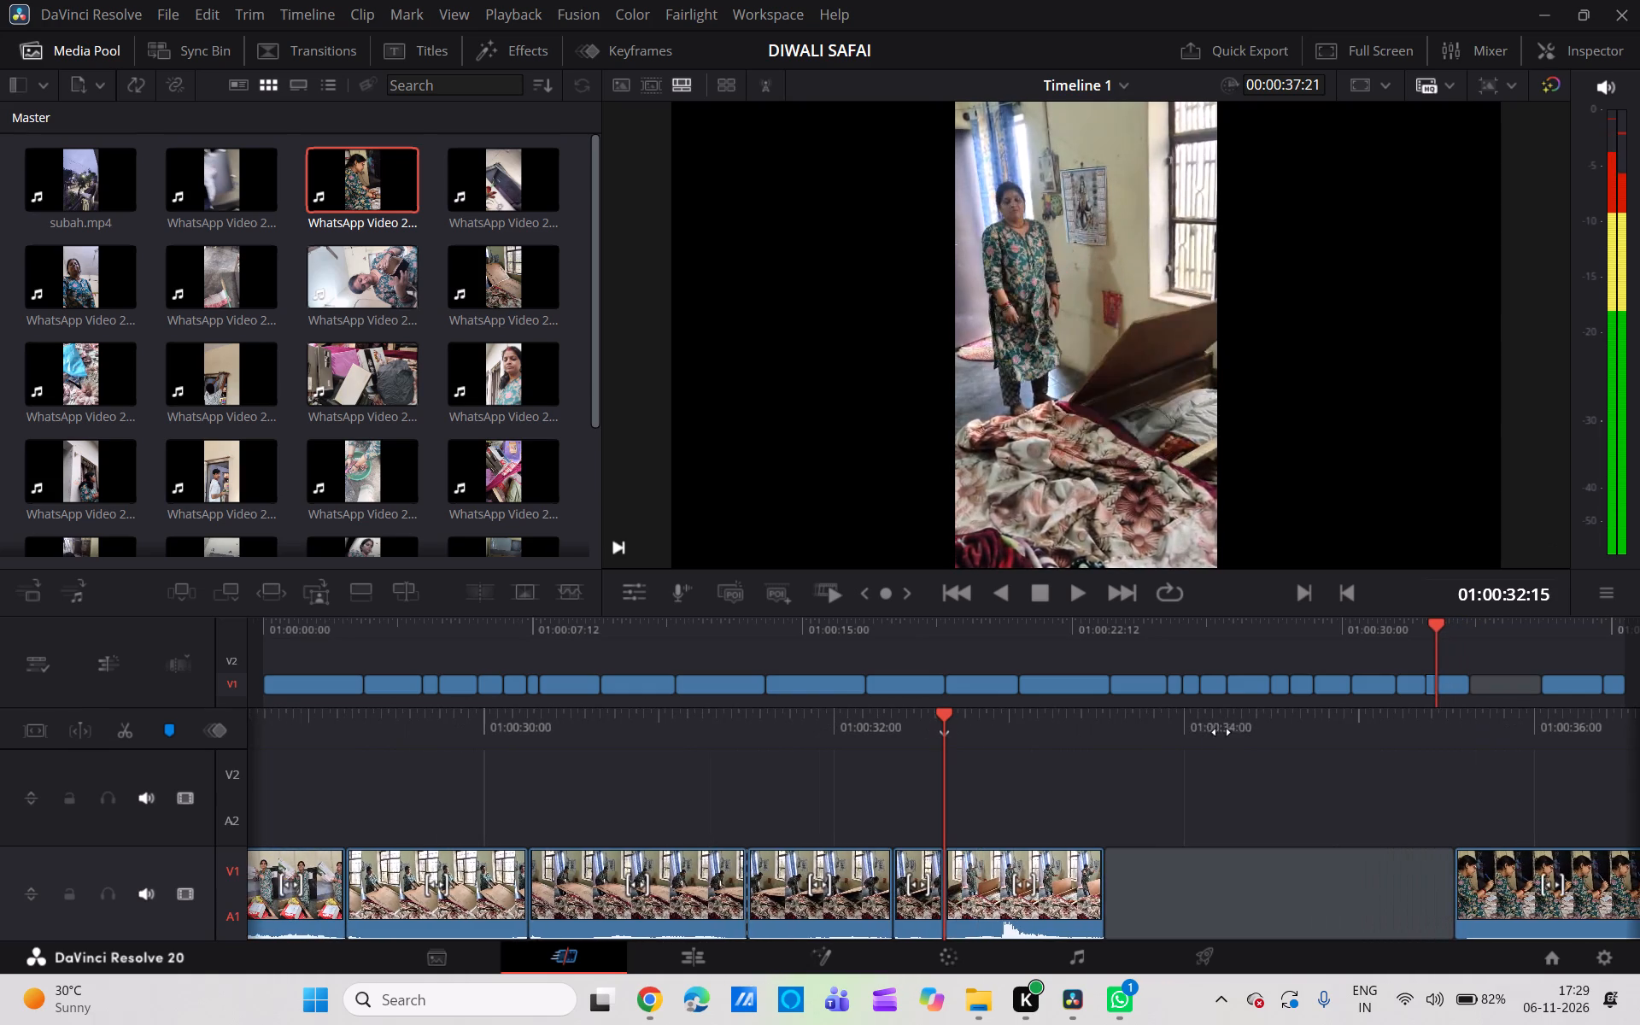
pyautogui.moveTo(1221, 732); pyautogui.dragTo(1354, 742)
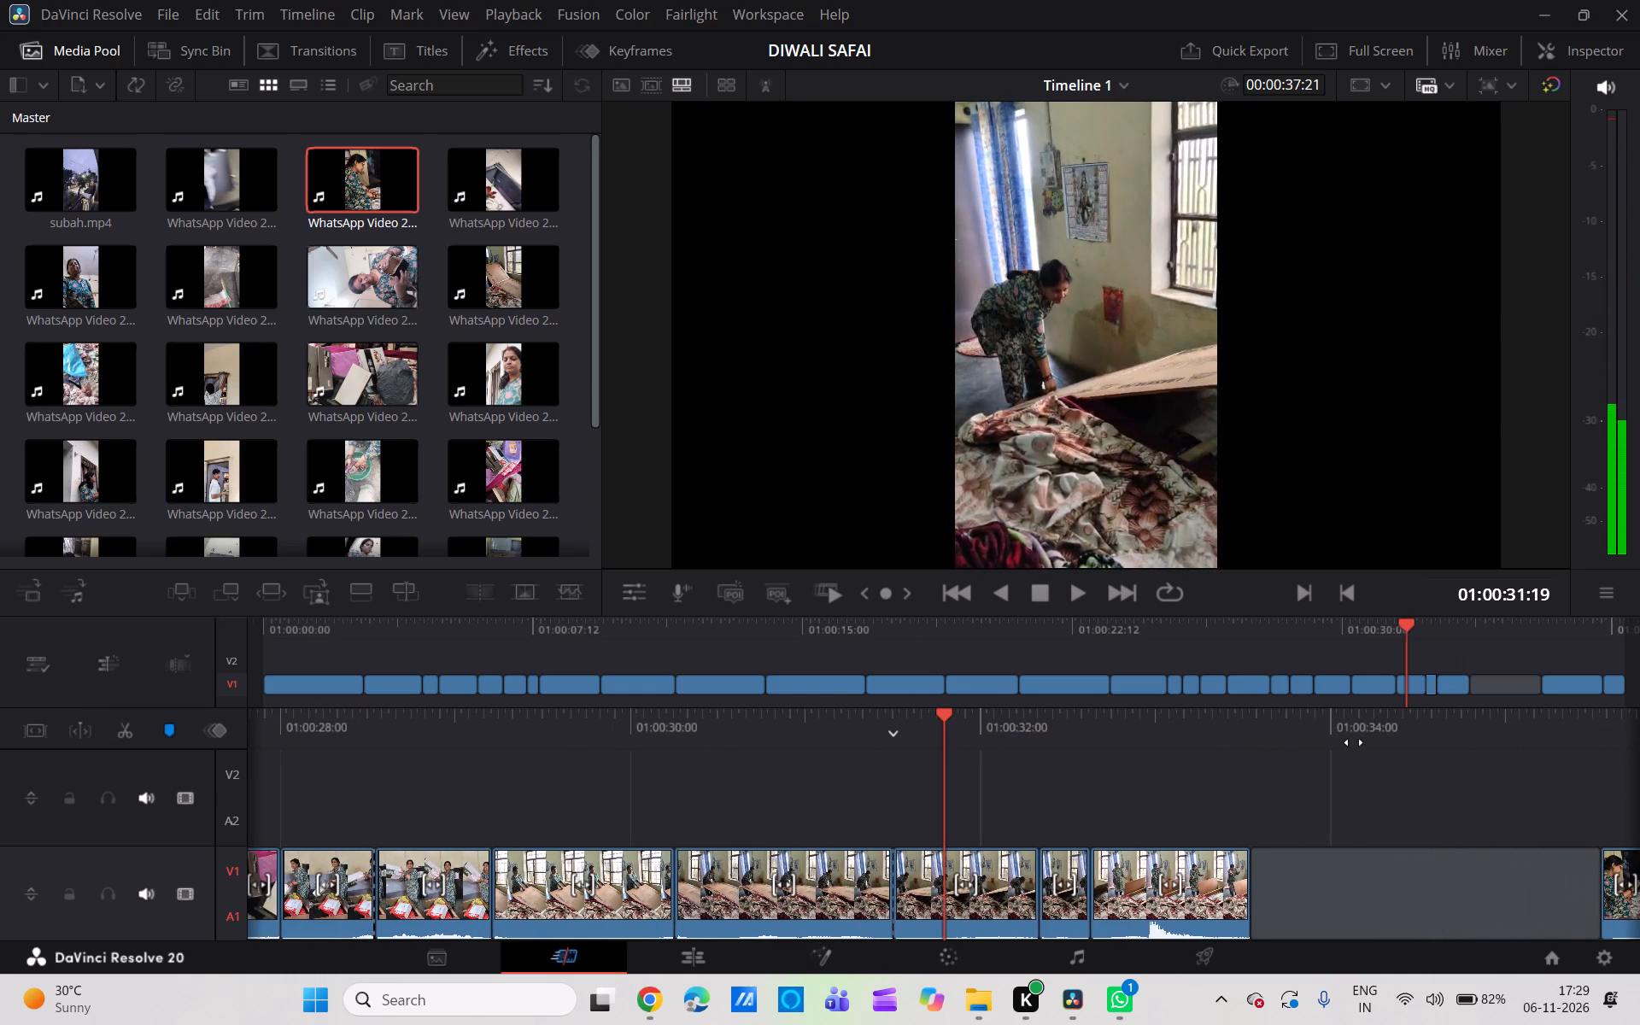
pyautogui.moveTo(1354, 742); pyautogui.dragTo(1296, 736)
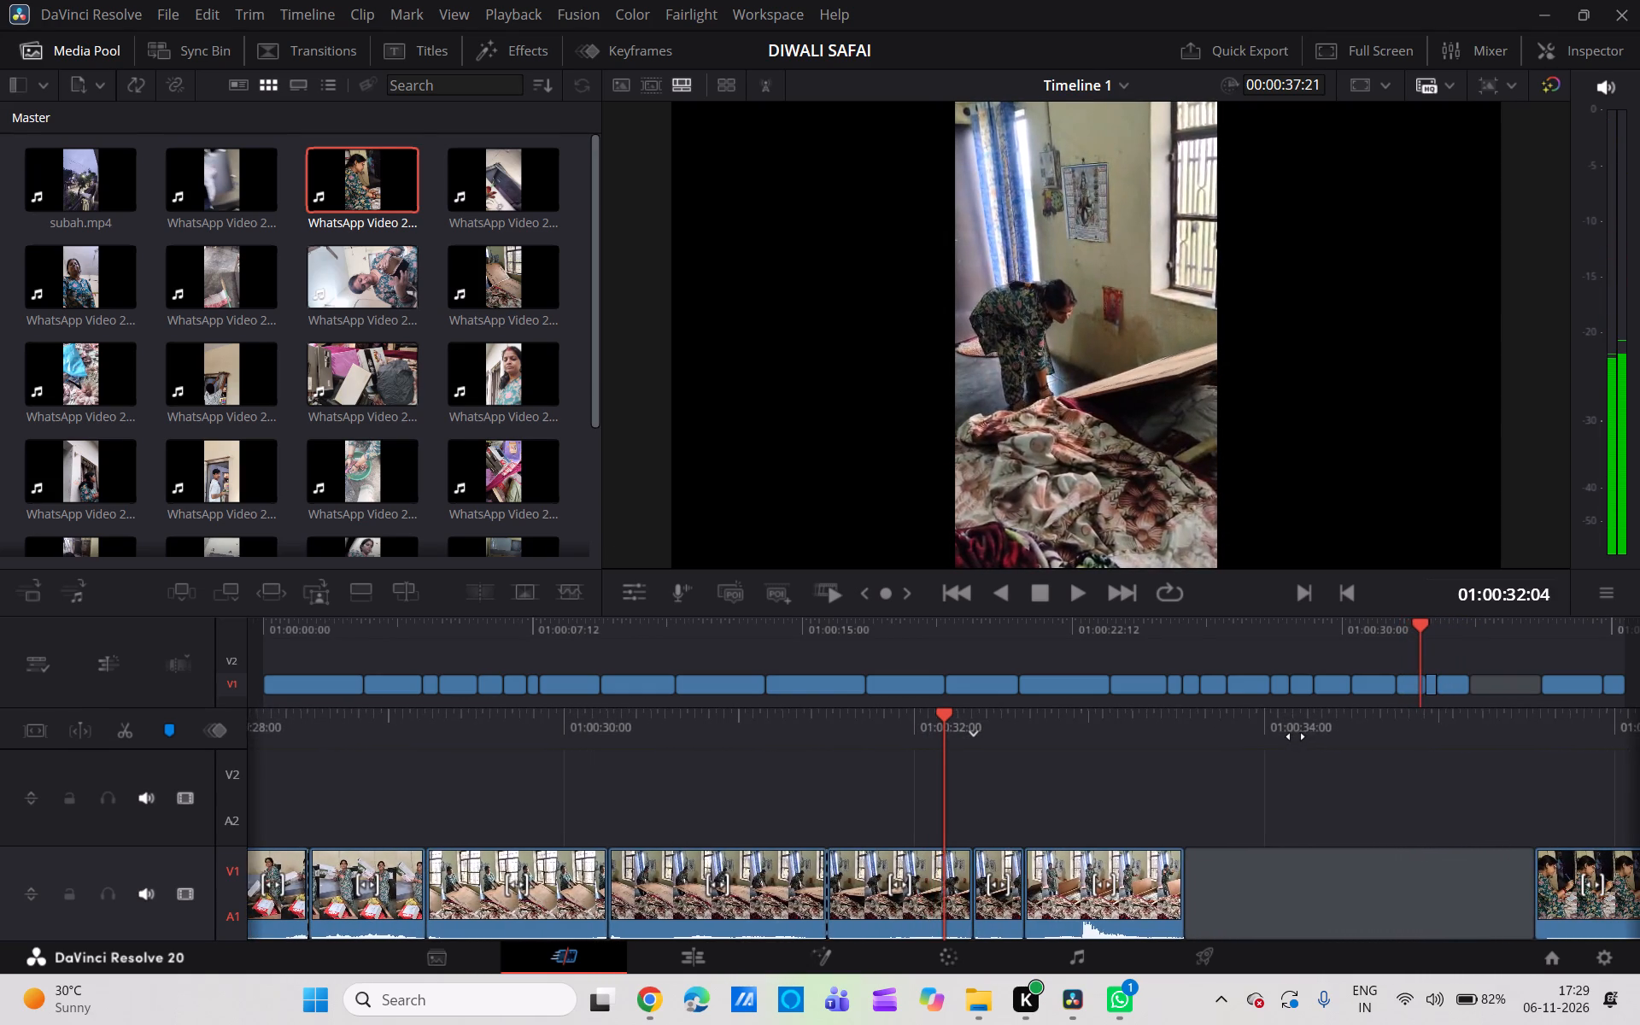
pyautogui.moveTo(1296, 736); pyautogui.dragTo(1267, 735)
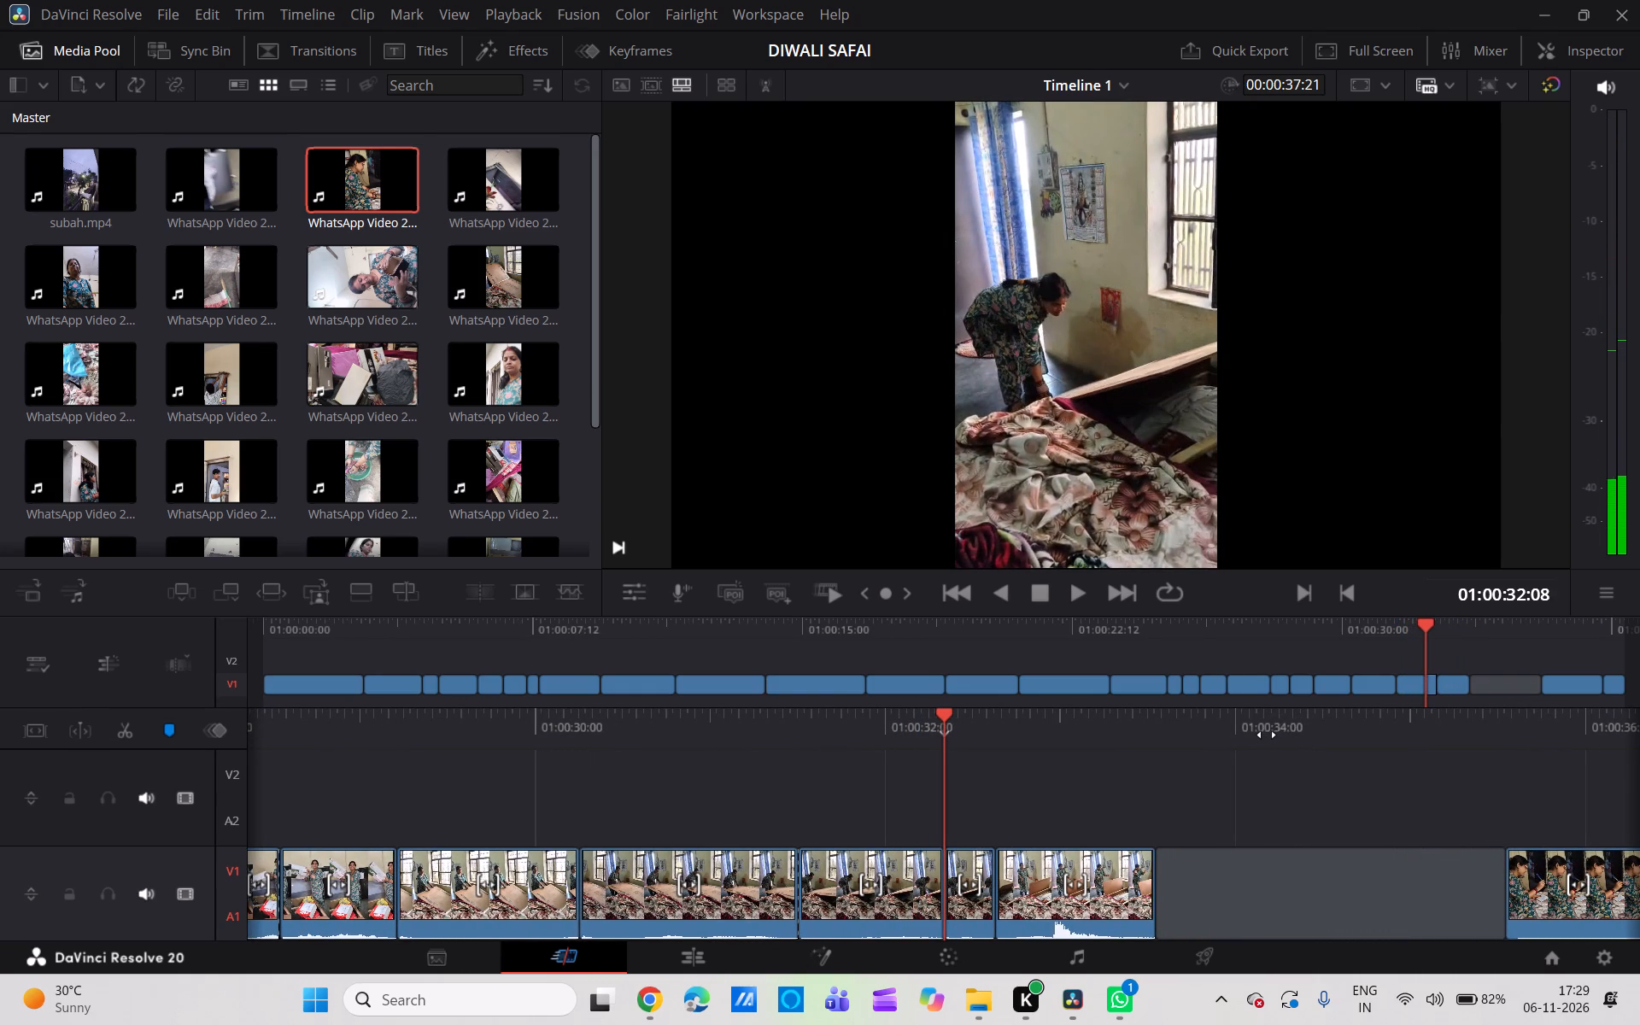
pyautogui.moveTo(1267, 735); pyautogui.dragTo(1243, 730)
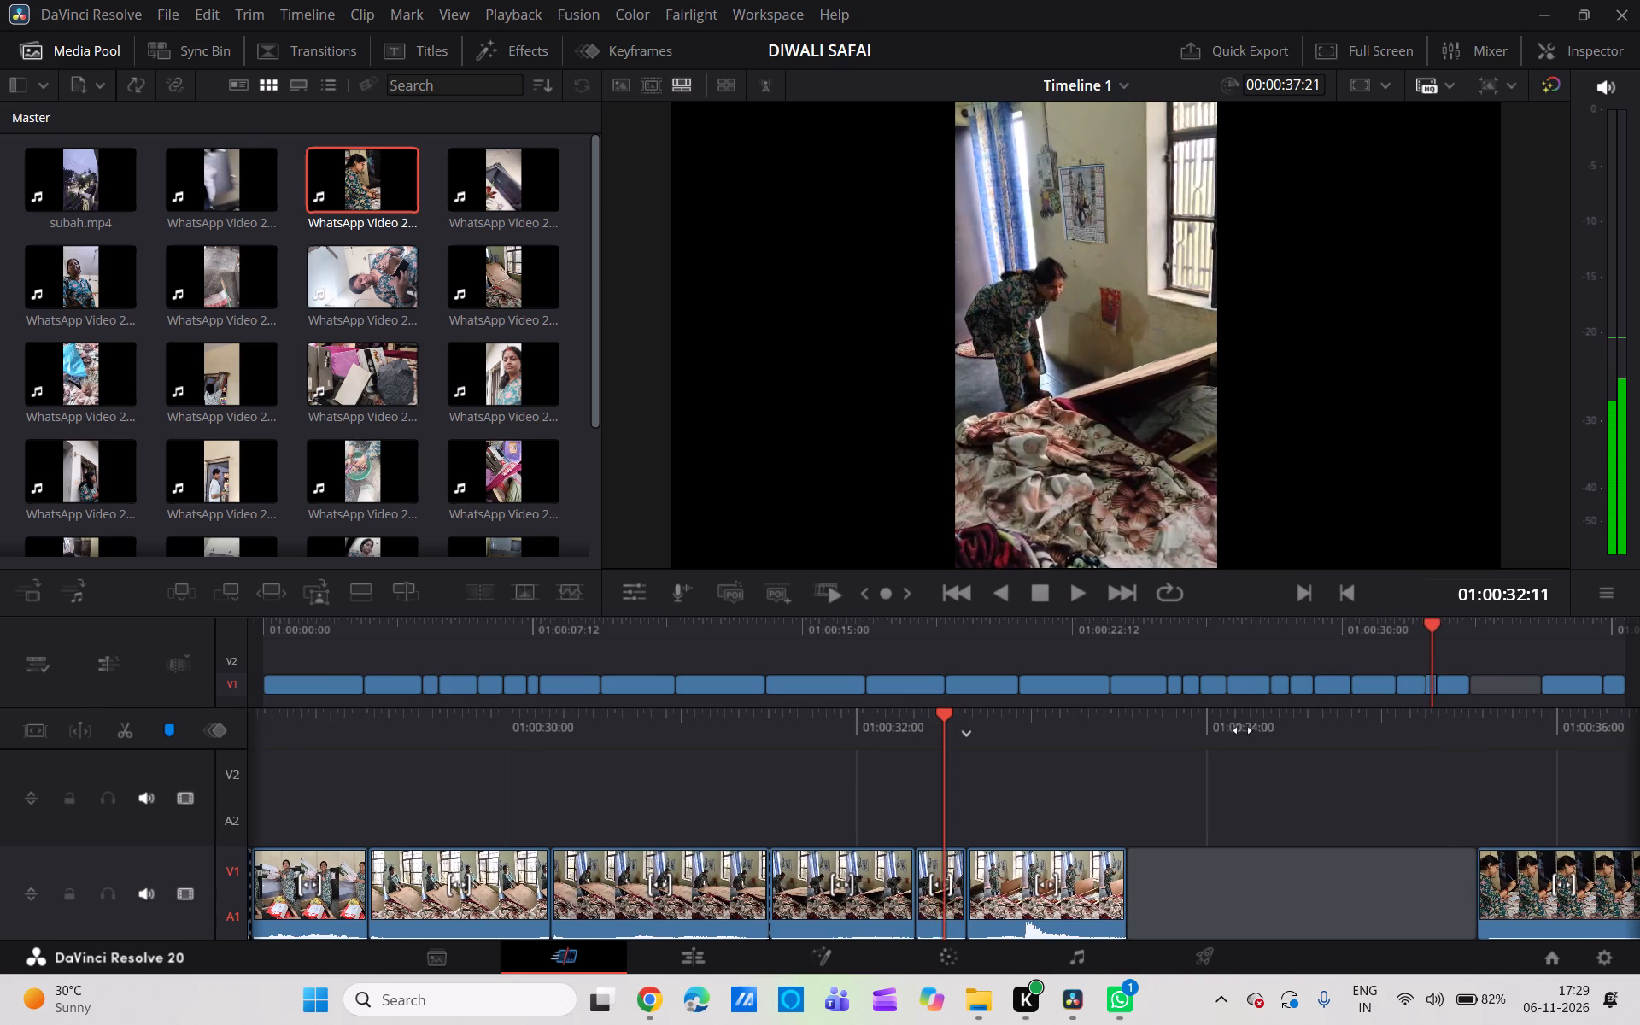
pyautogui.moveTo(1243, 730); pyautogui.dragTo(1225, 728)
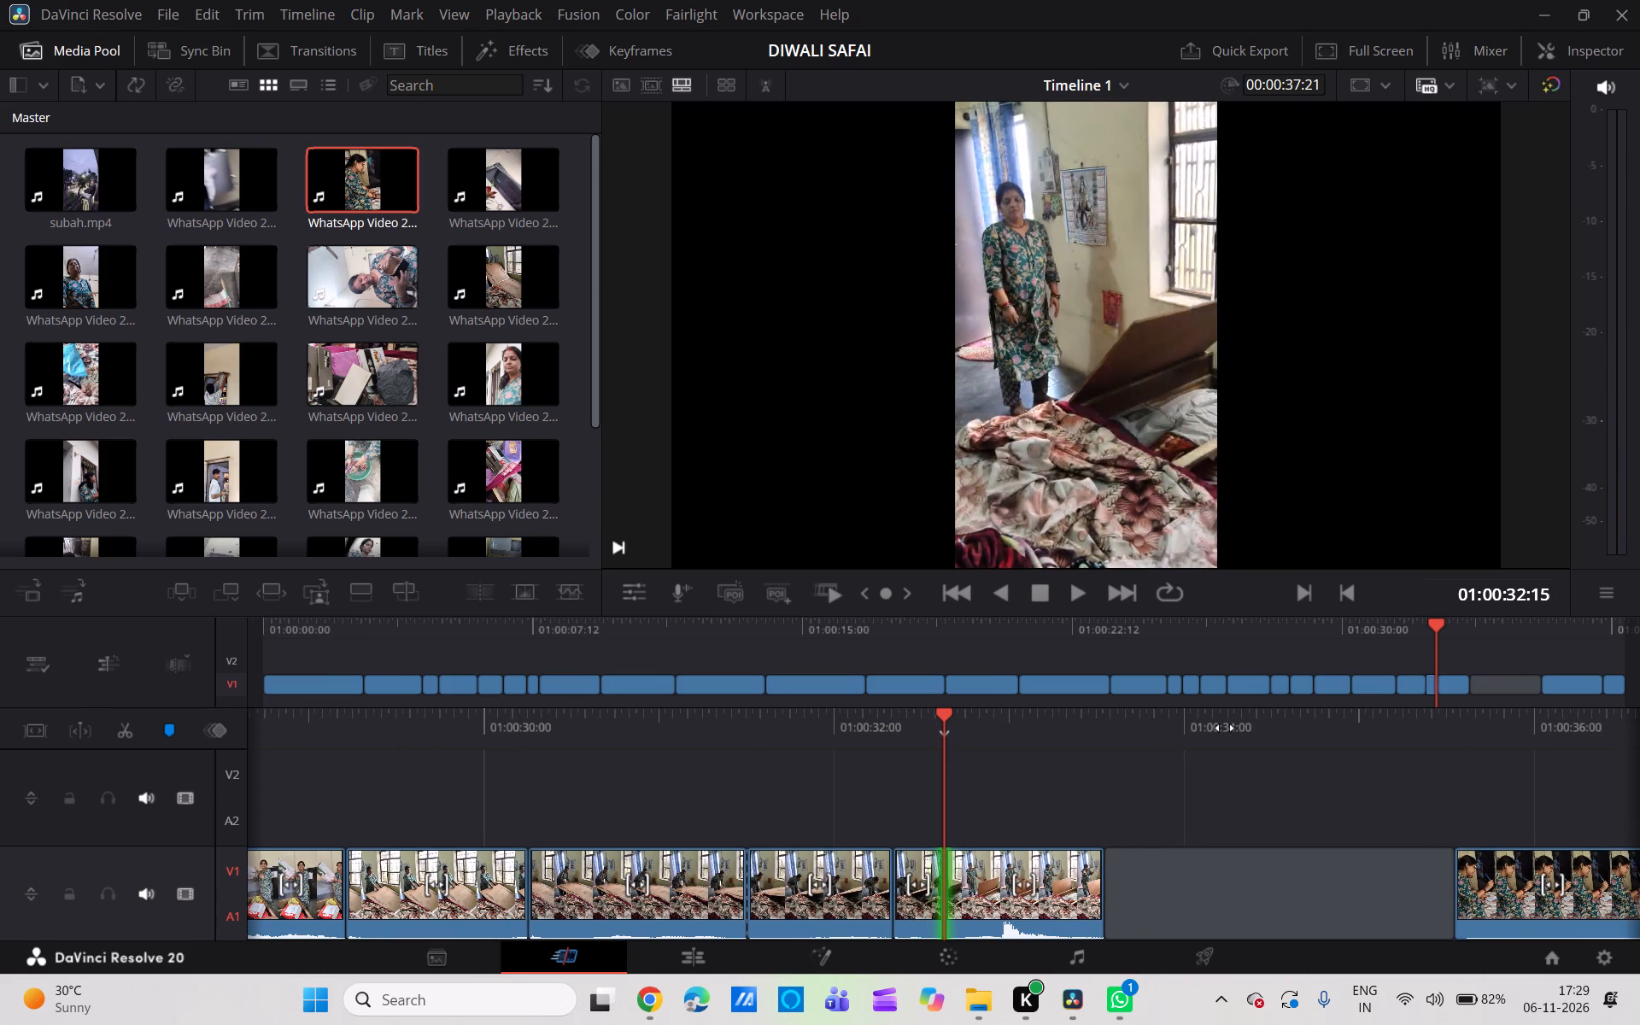
pyautogui.moveTo(1225, 728); pyautogui.dragTo(1239, 729)
# Shift the last two bed-board clips later and extend the clip before them to meet the short one at about 01:00:32:15.
pyautogui.moveTo(1071, 907); pyautogui.dragTo(1115, 915)
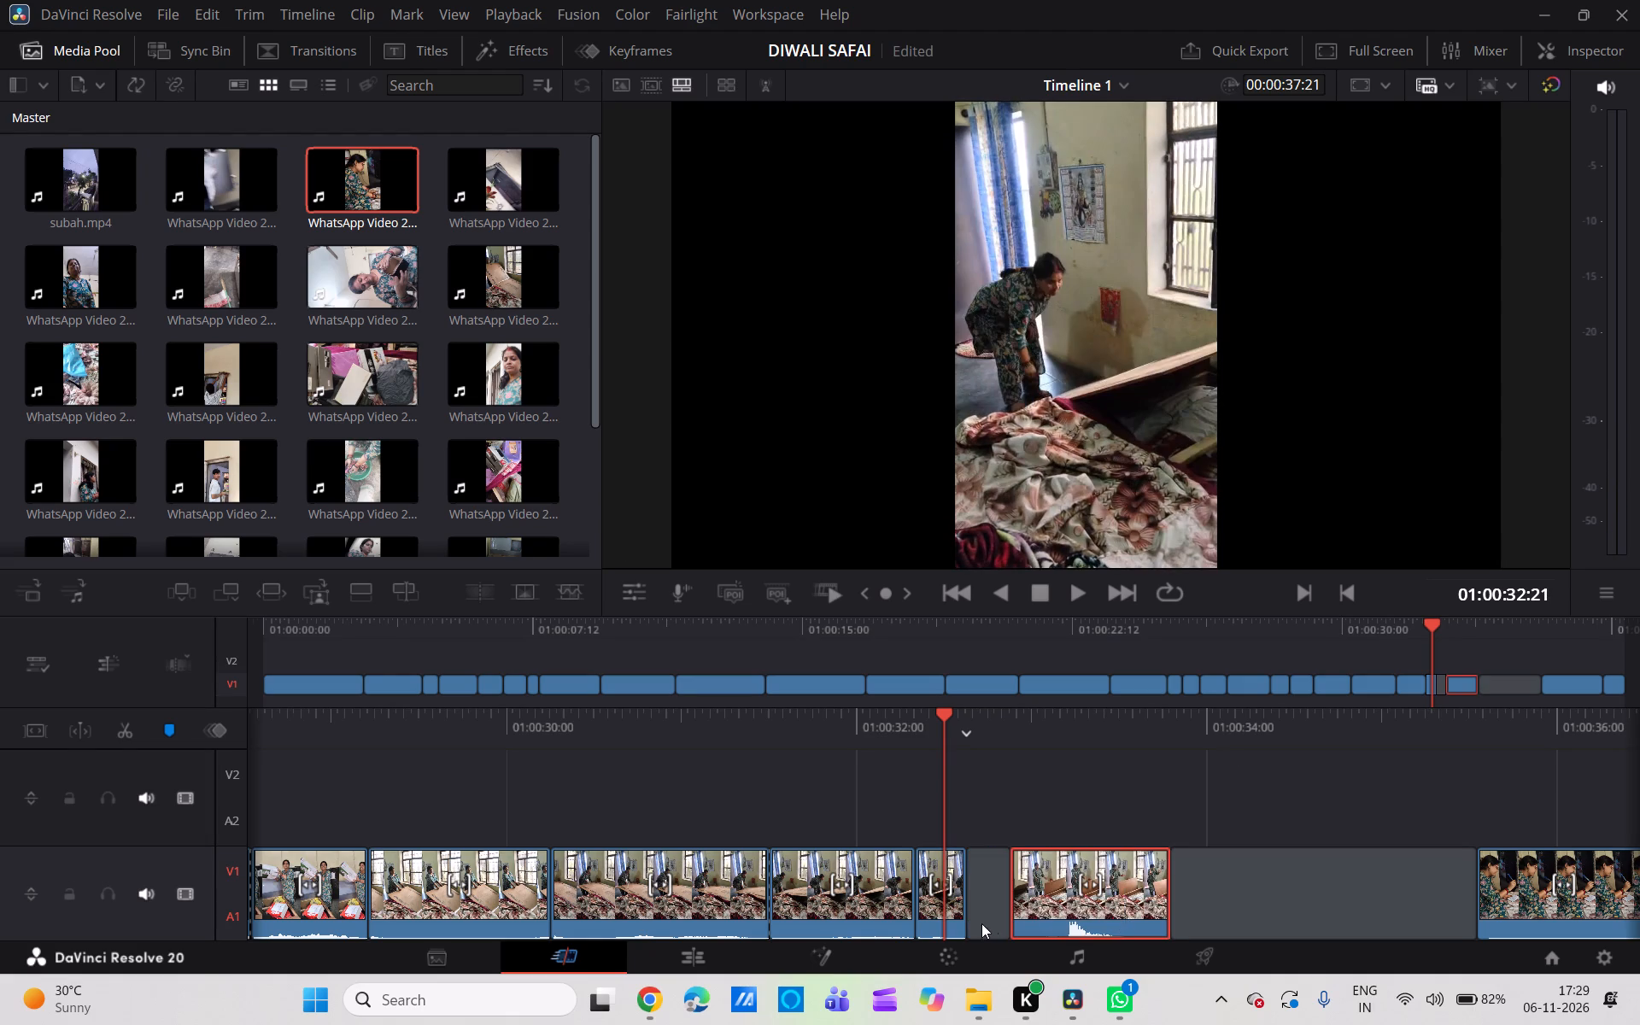
pyautogui.moveTo(952, 919); pyautogui.dragTo(988, 920)
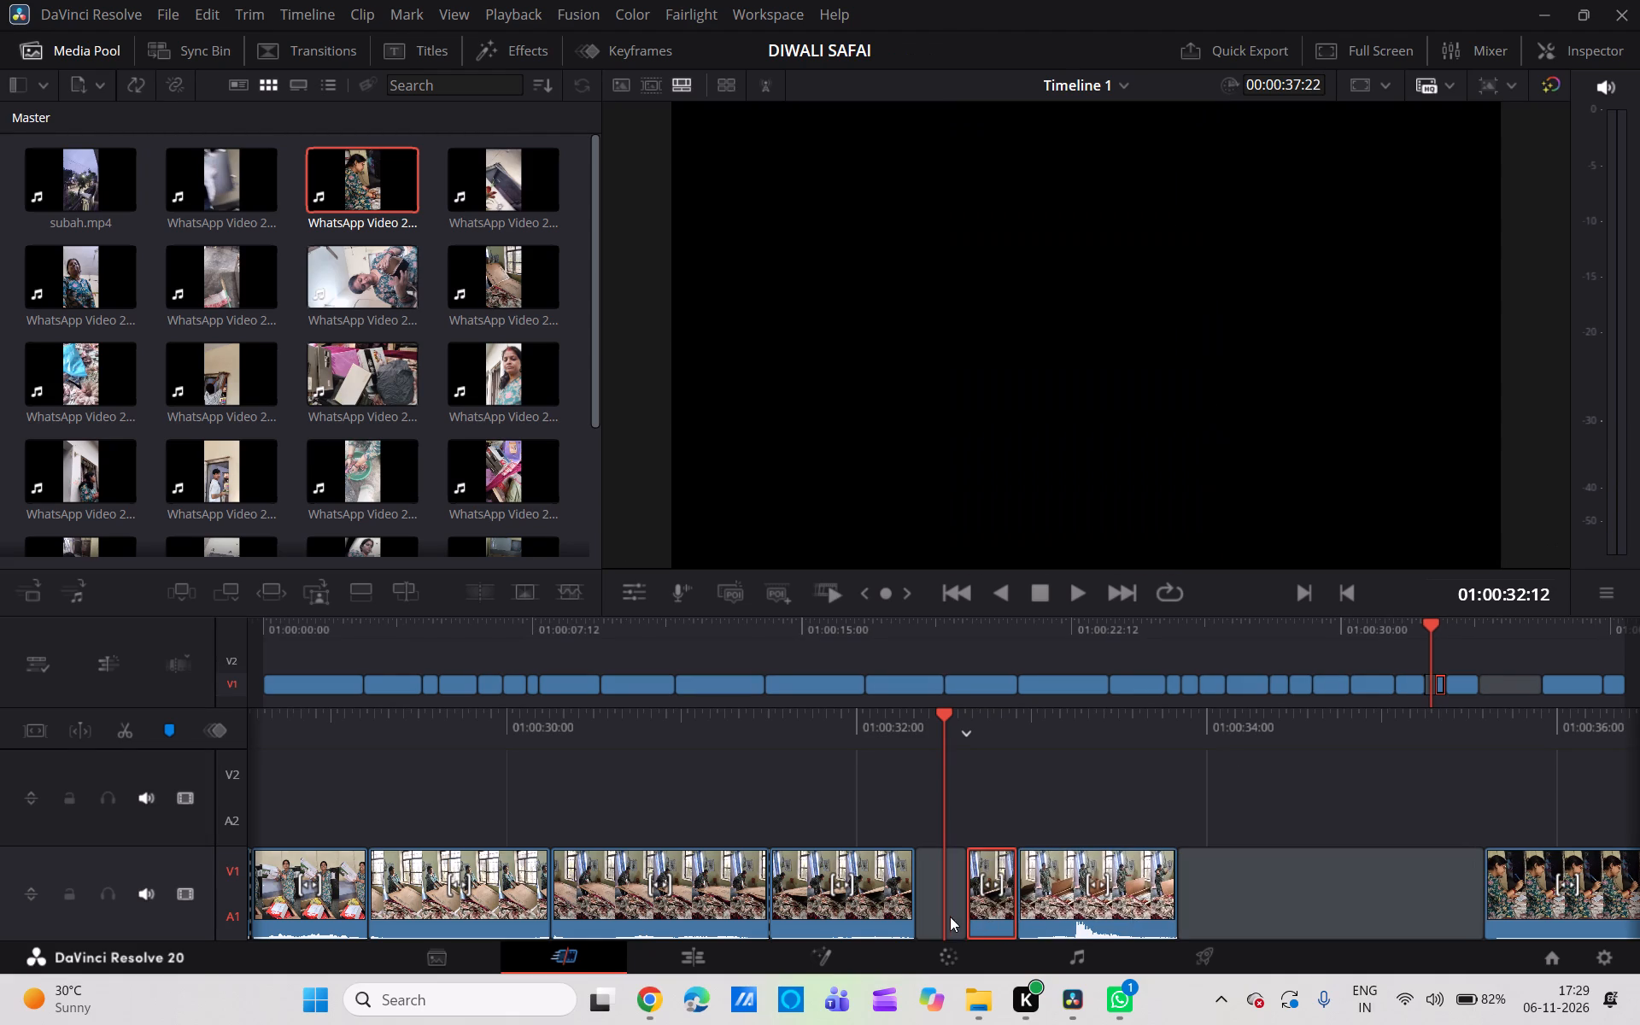
pyautogui.moveTo(915, 902); pyautogui.dragTo(940, 904)
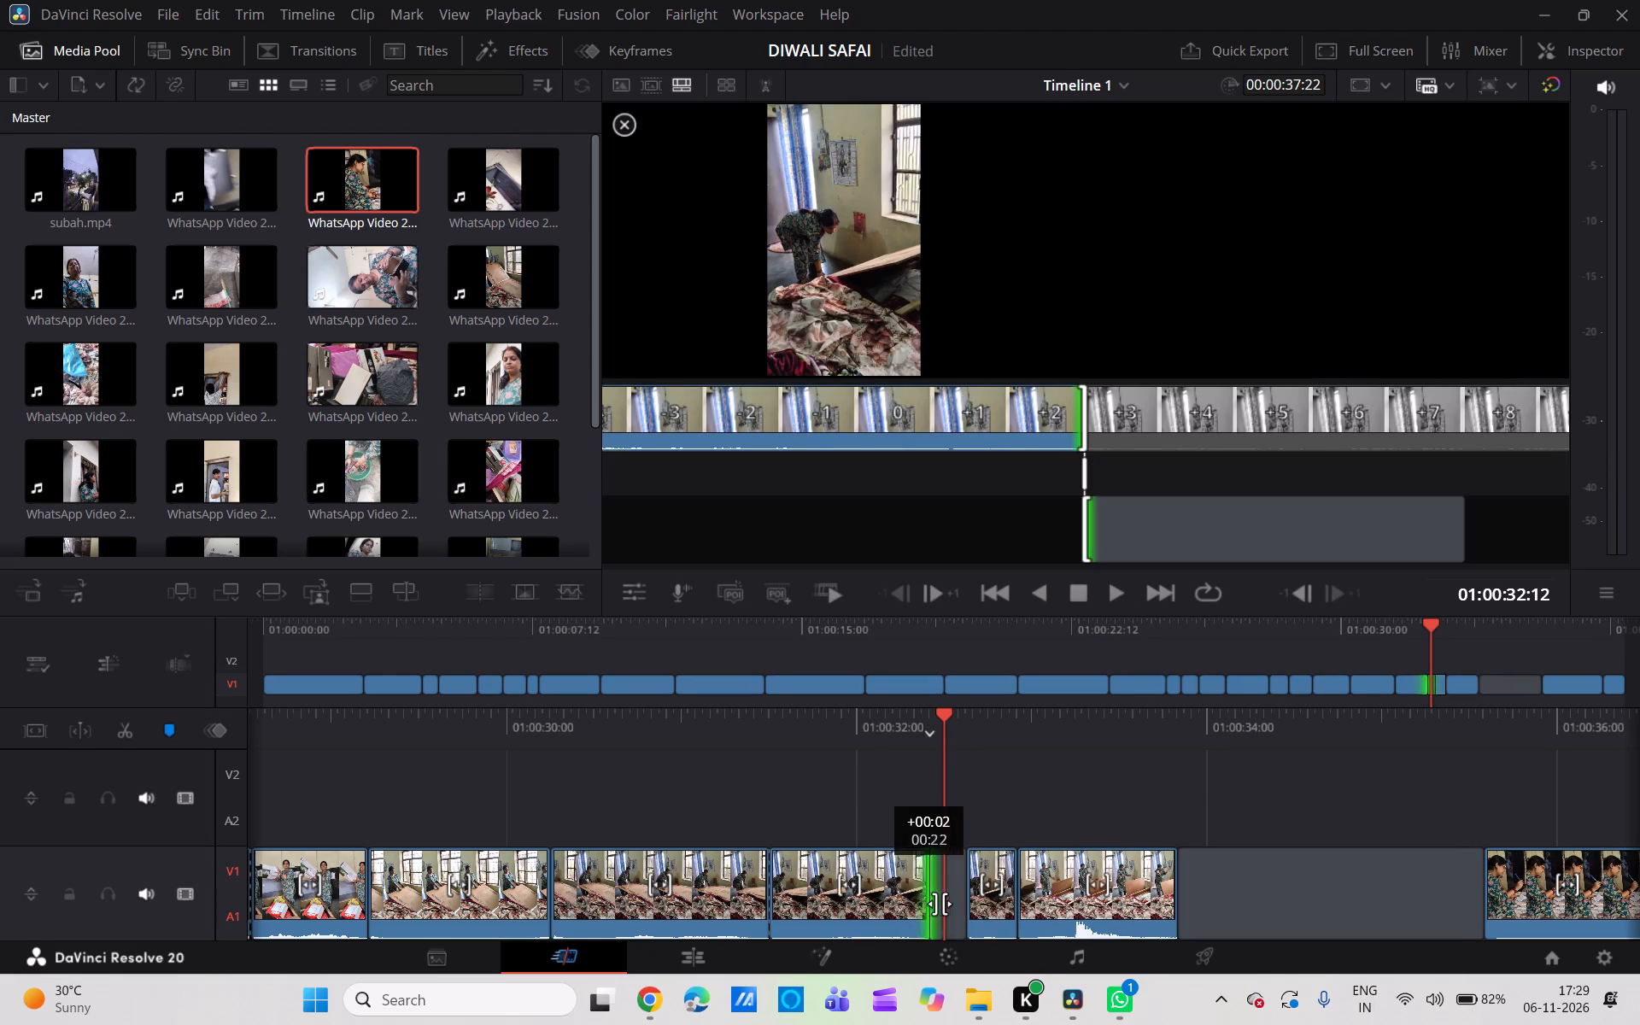
pyautogui.moveTo(940, 904); pyautogui.dragTo(967, 906)
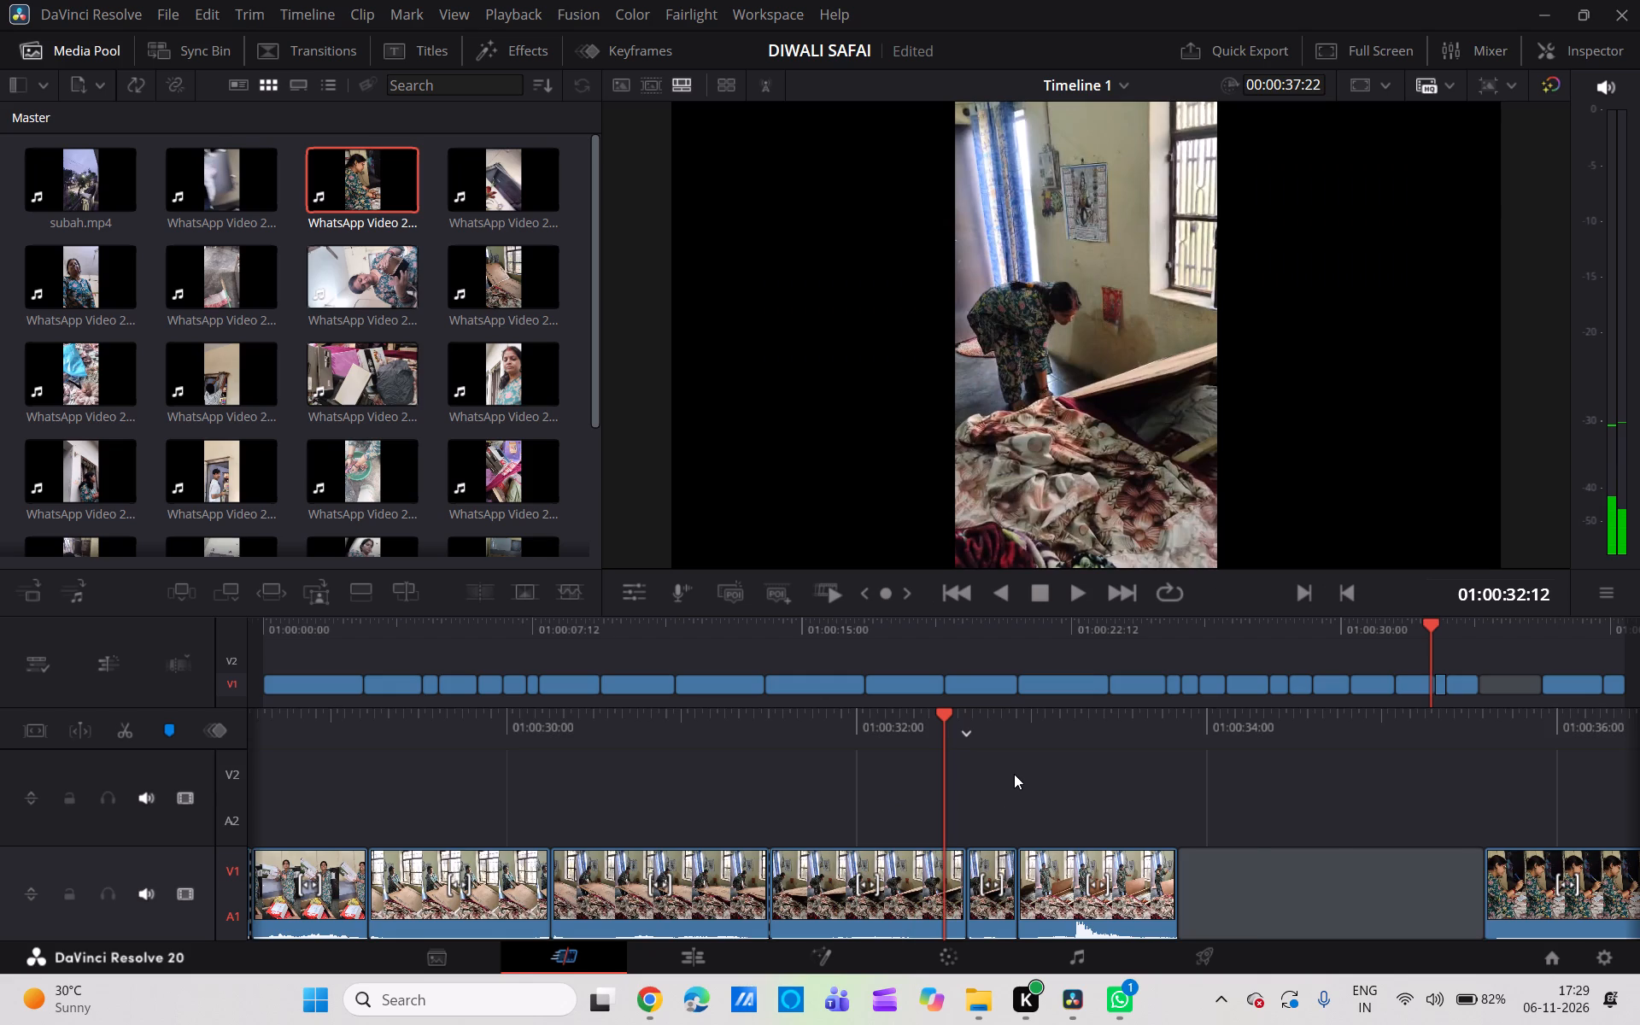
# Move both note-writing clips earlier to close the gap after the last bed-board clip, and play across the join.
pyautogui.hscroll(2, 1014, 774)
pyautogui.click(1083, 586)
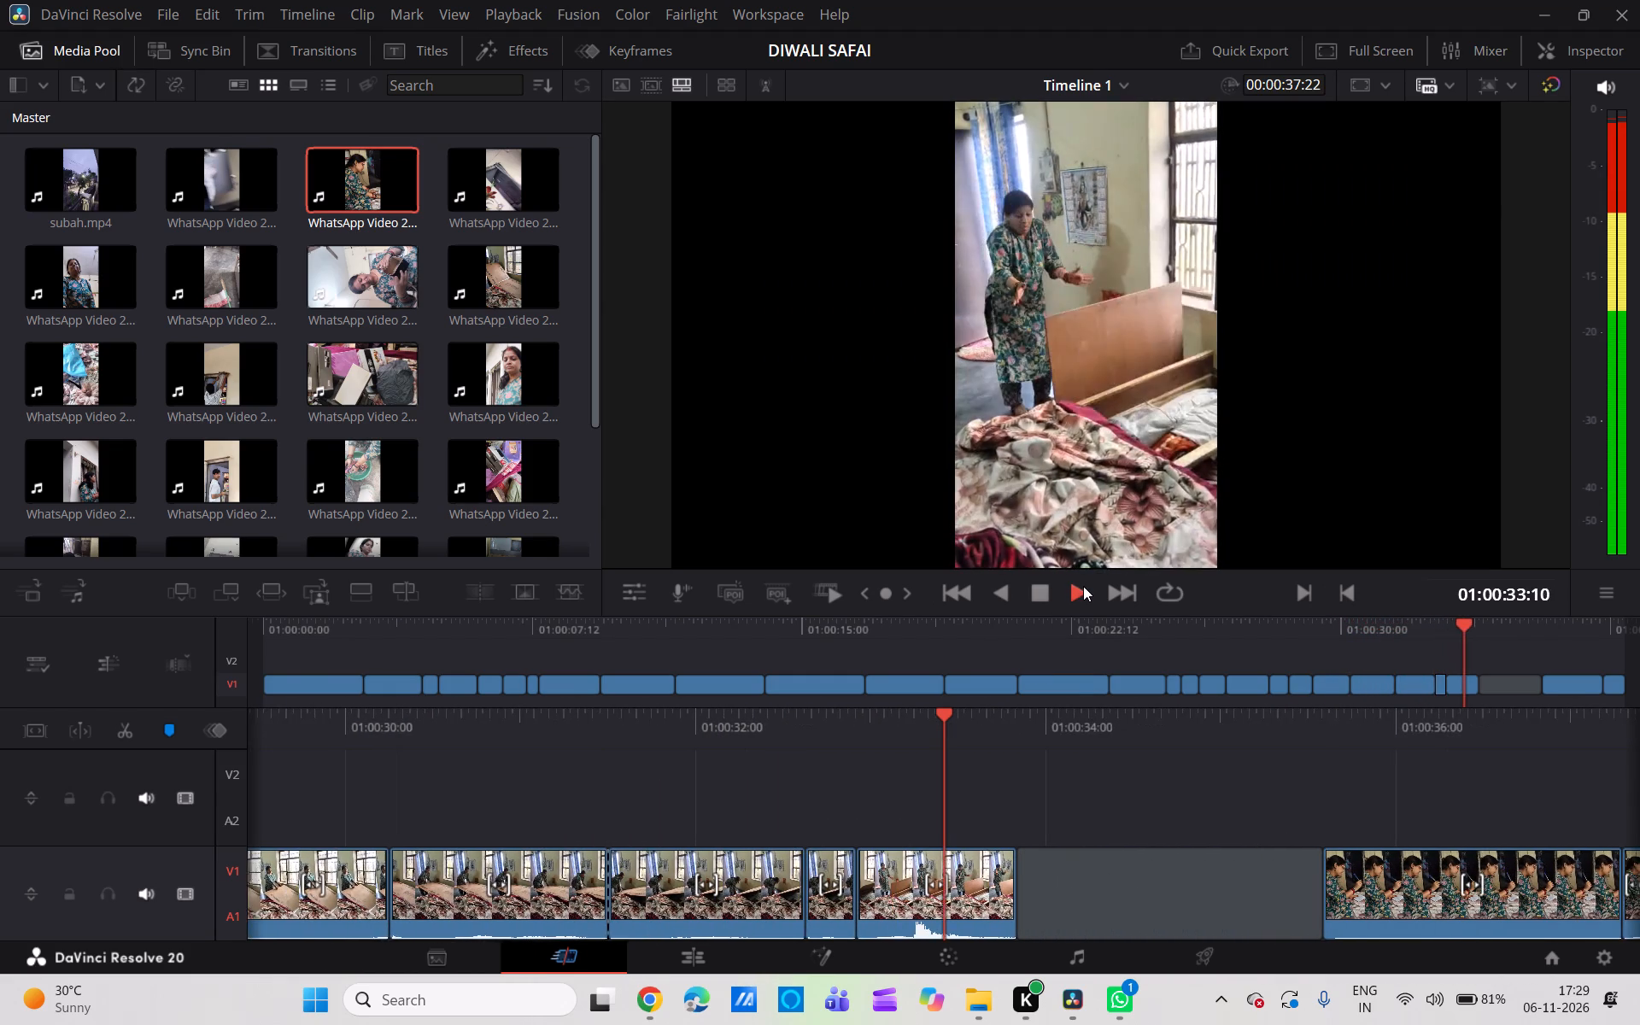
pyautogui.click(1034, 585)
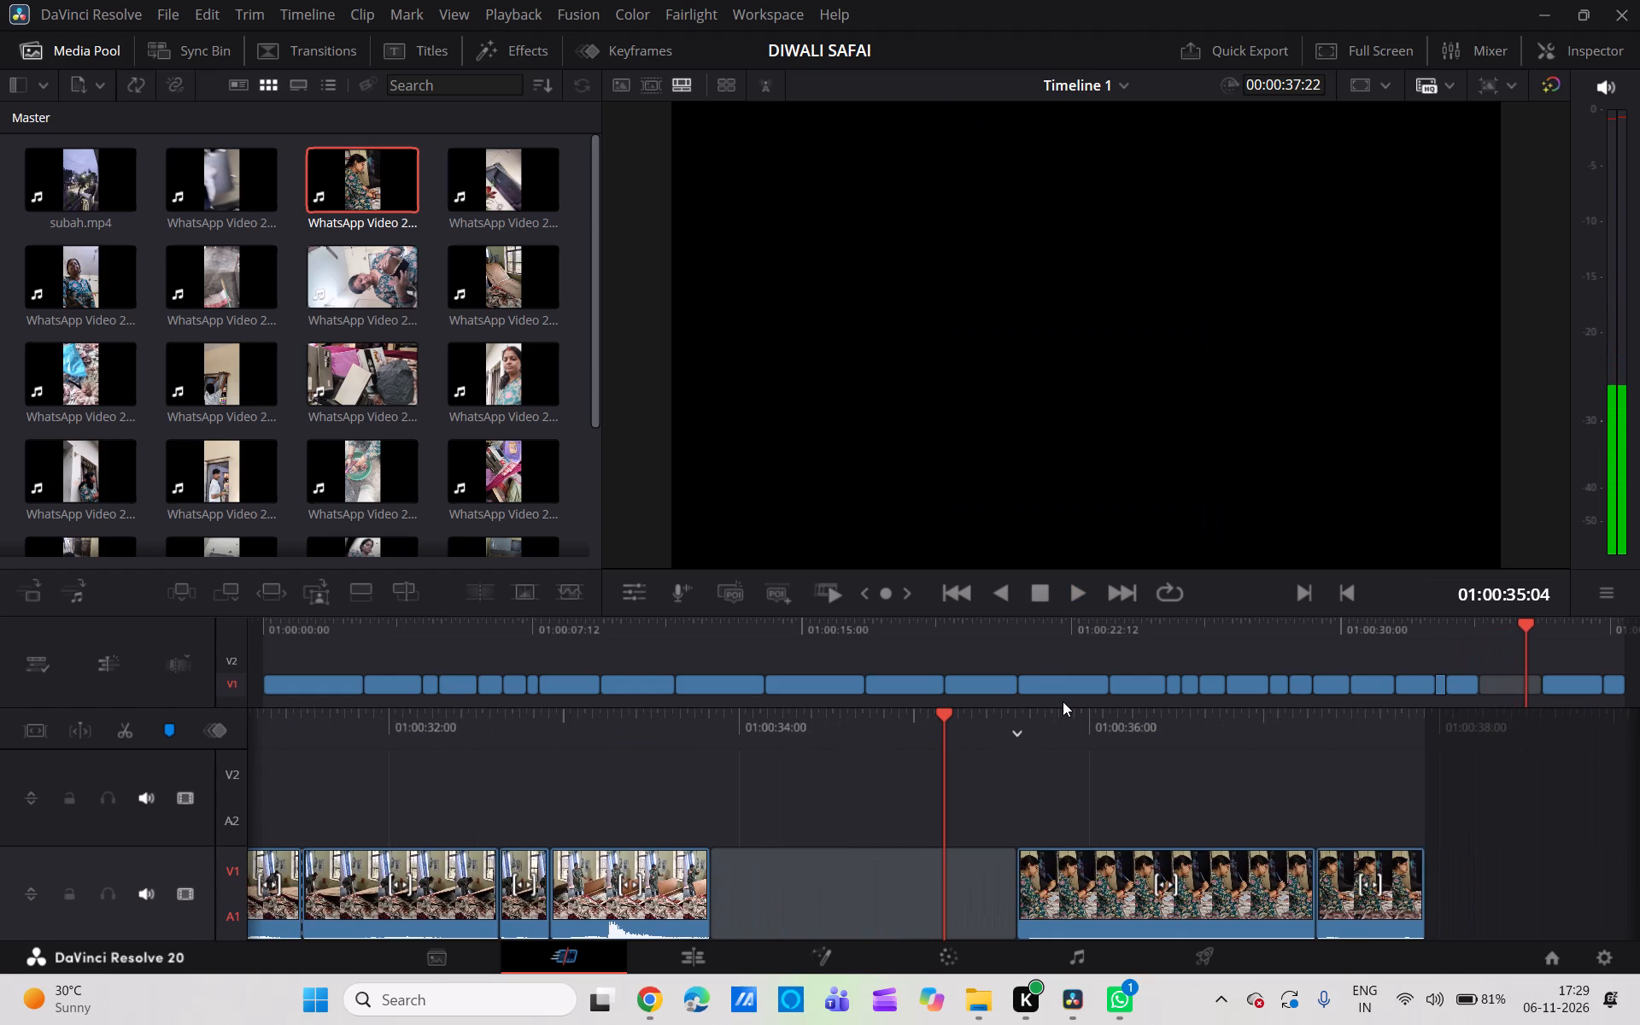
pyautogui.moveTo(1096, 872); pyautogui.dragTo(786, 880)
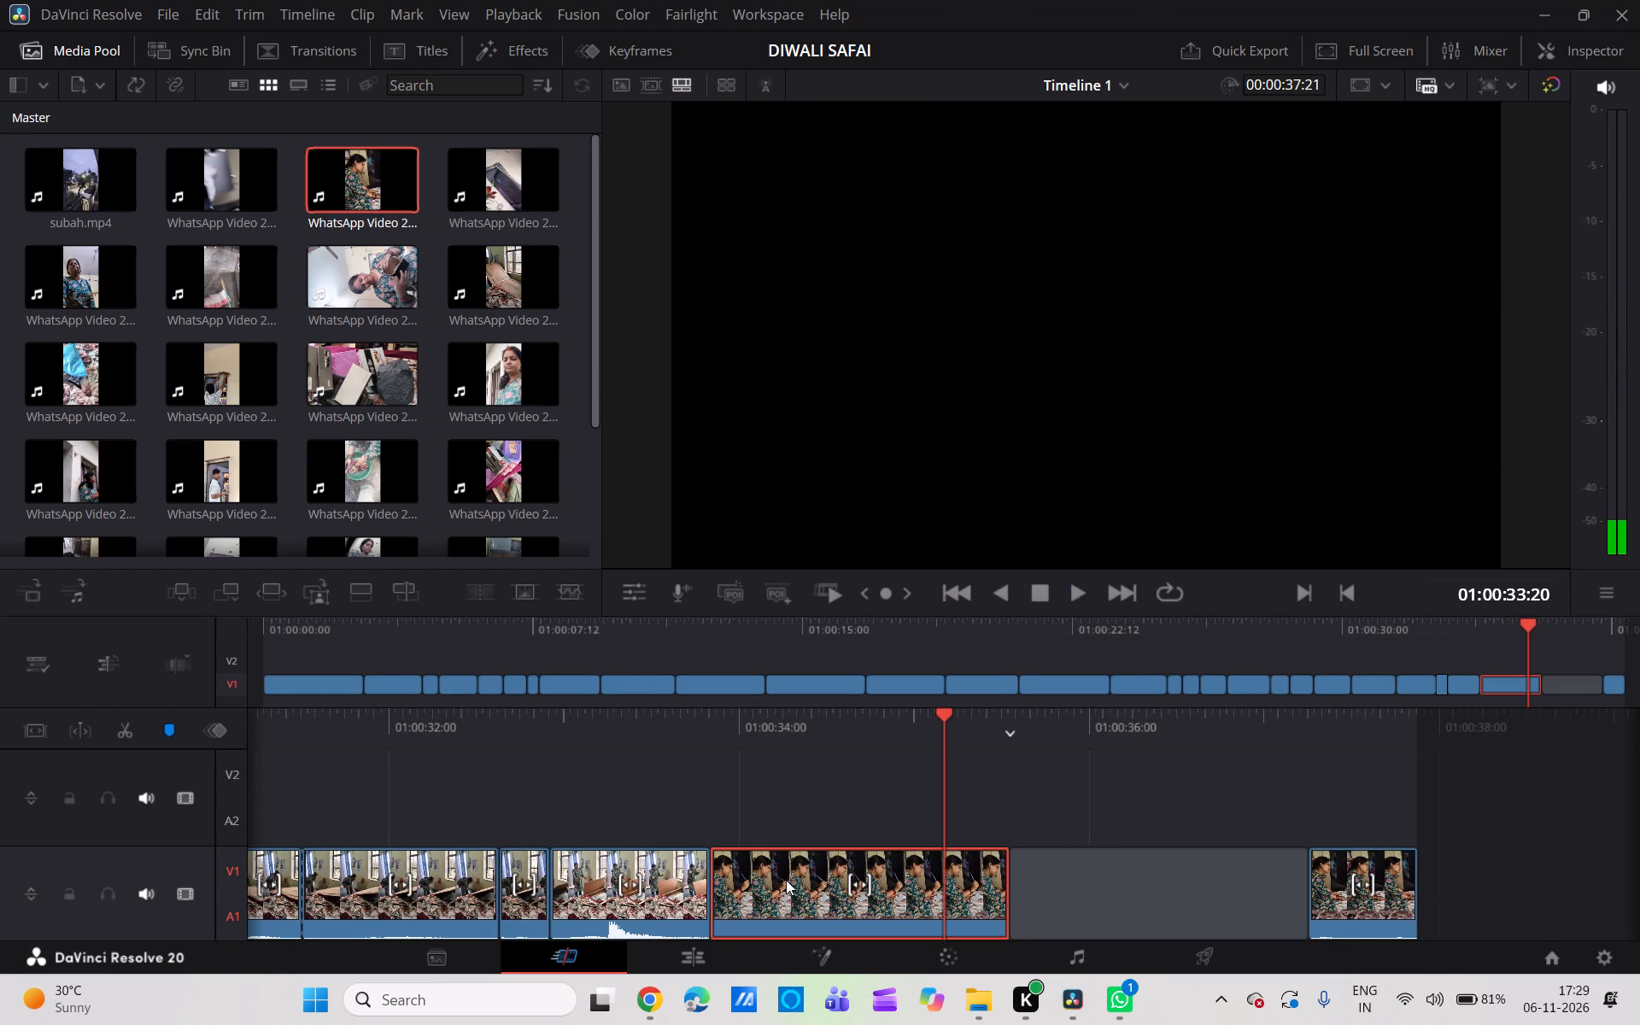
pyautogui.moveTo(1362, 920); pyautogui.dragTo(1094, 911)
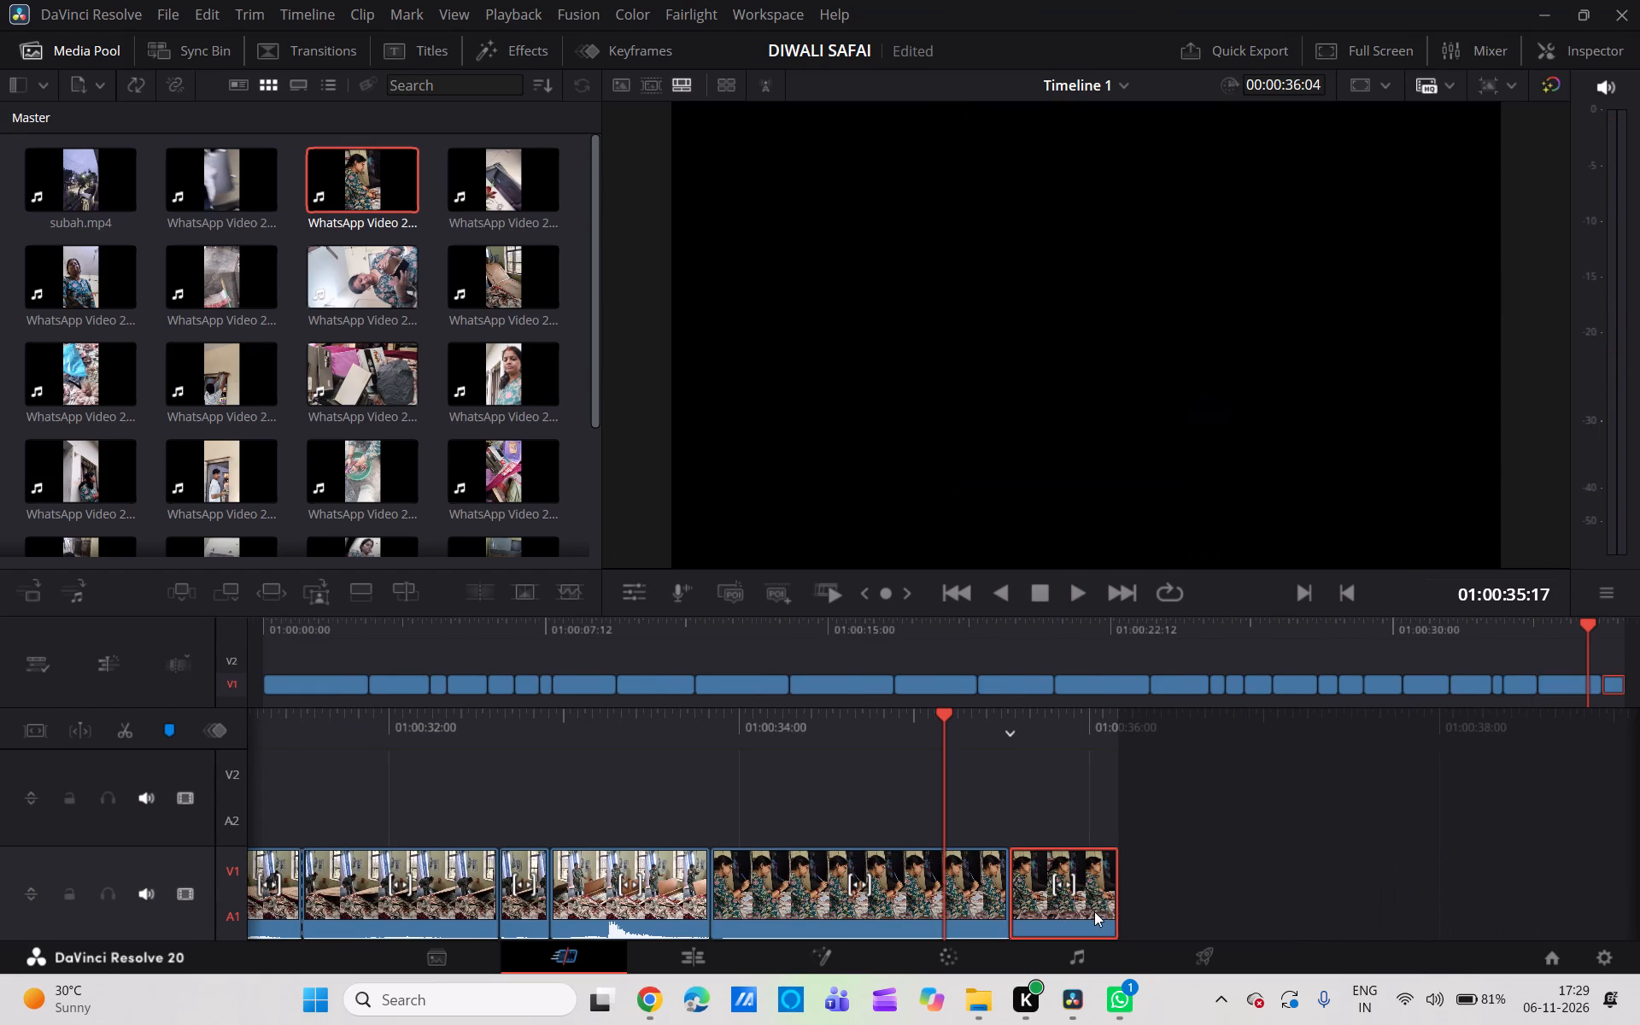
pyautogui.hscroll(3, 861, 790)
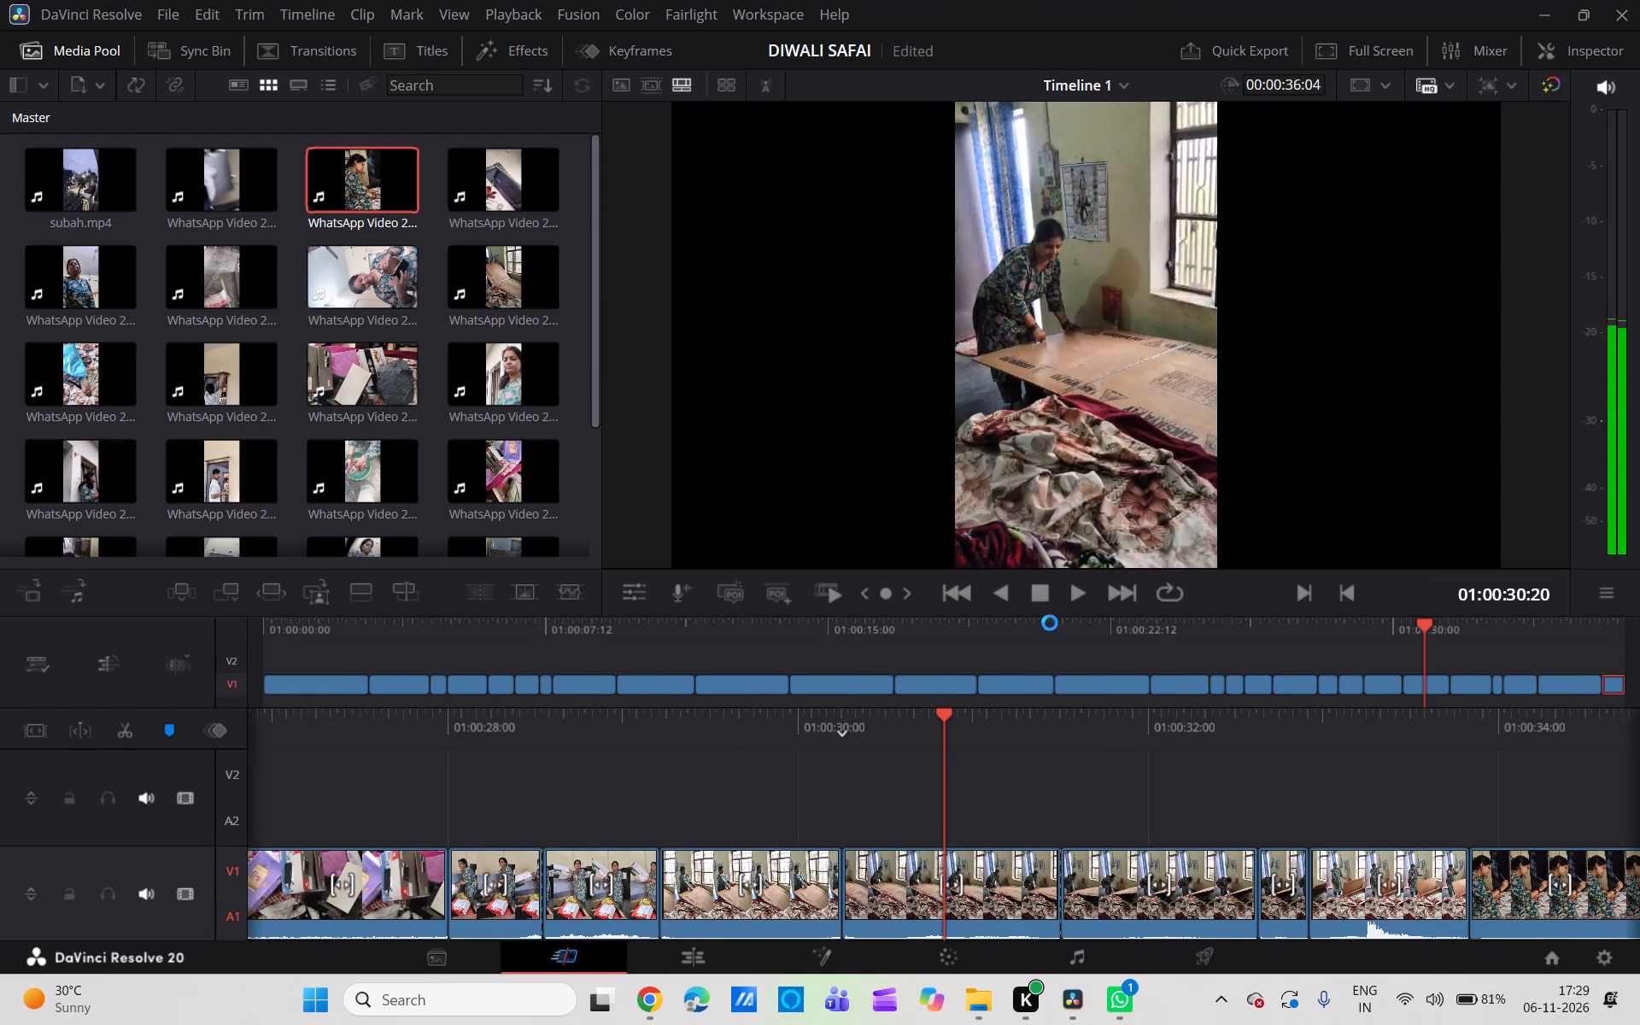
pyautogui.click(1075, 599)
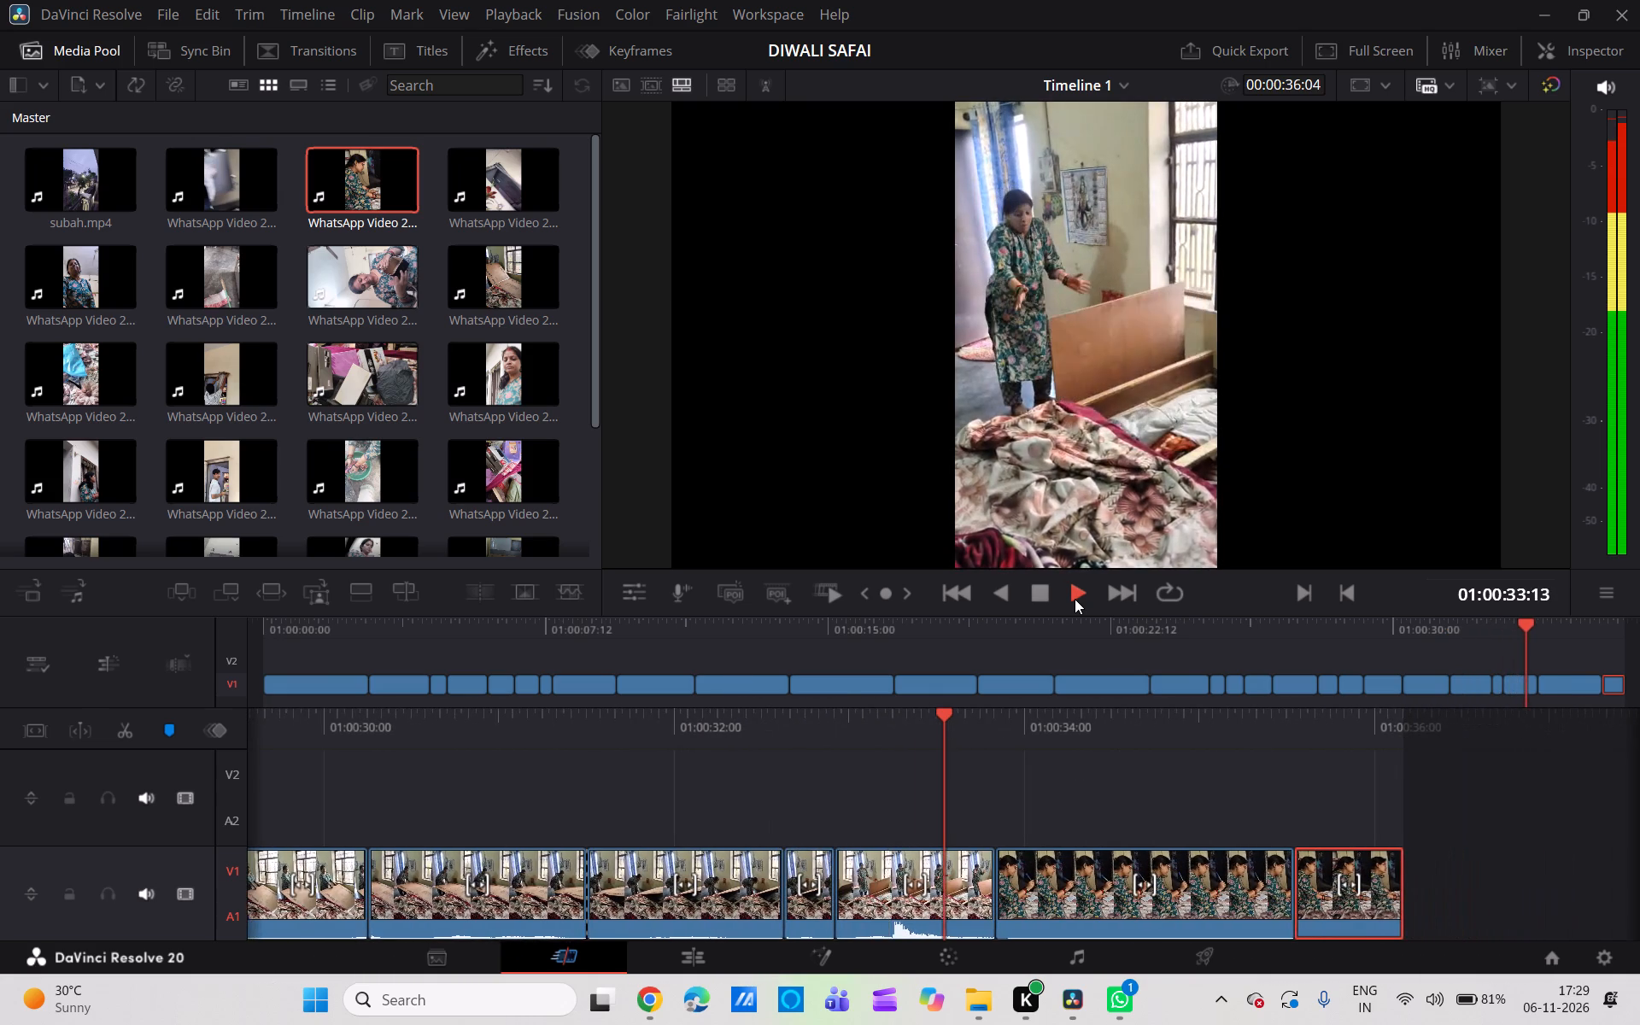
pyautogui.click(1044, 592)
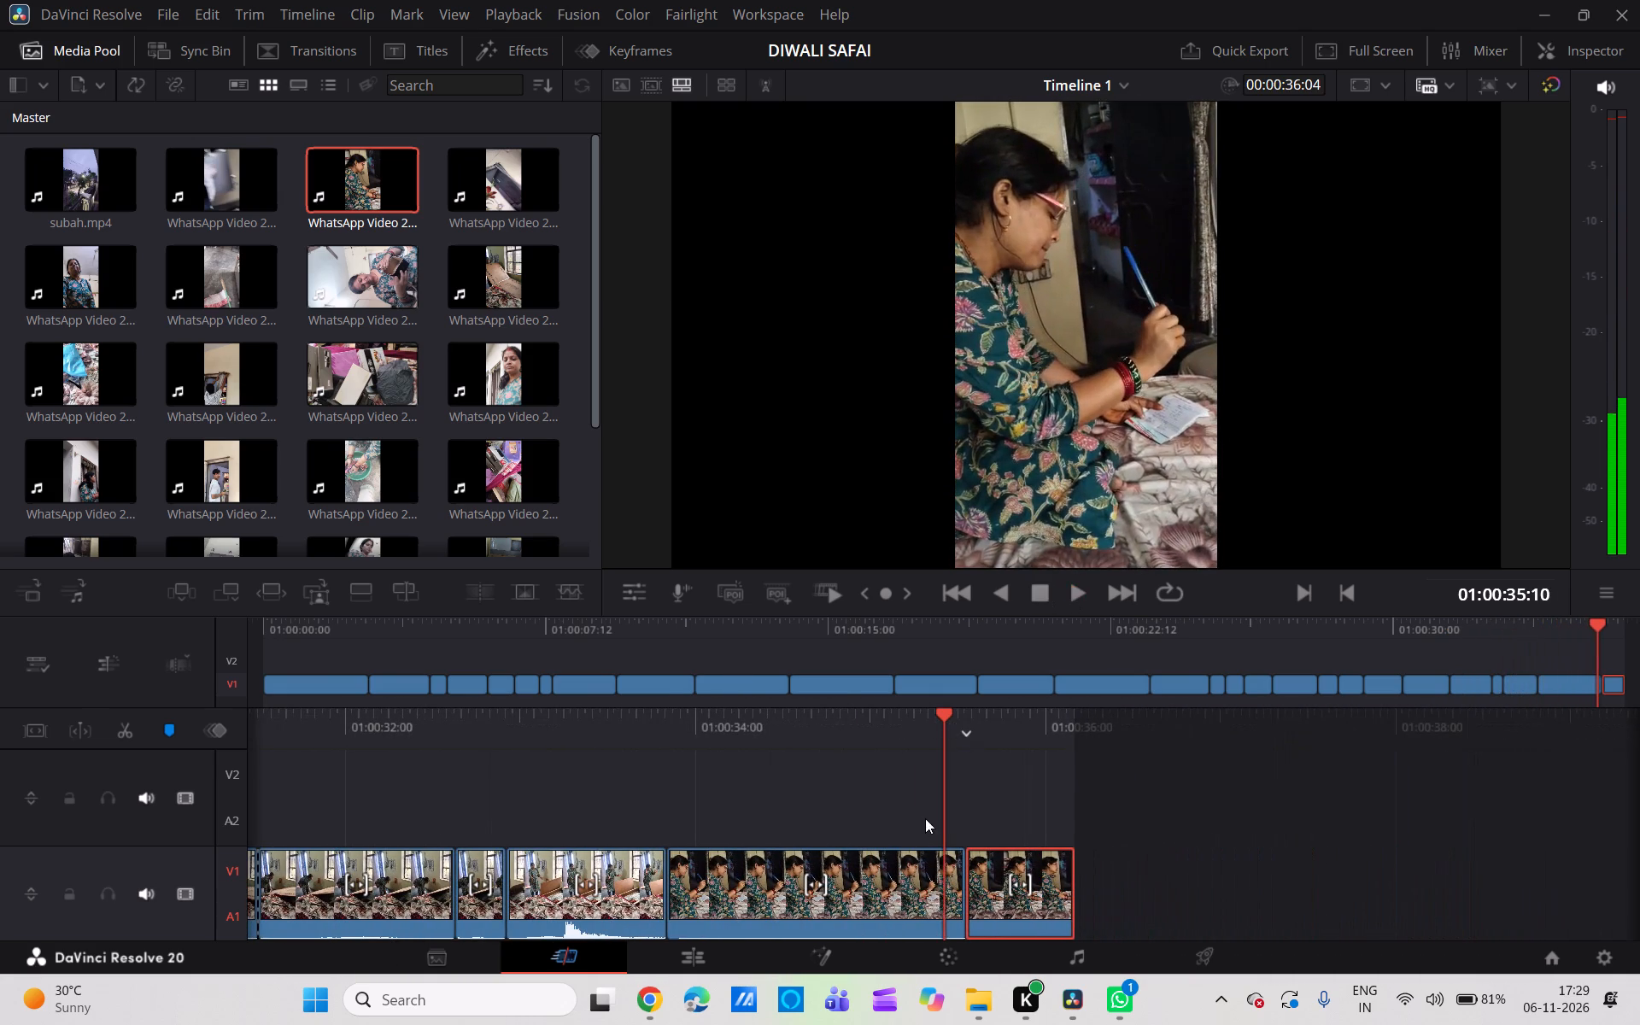
# Shift both note-writing clips later and extend the last bed-board clip by 01:17, to a length of 02:15, to meet them.
pyautogui.moveTo(1011, 907); pyautogui.dragTo(1371, 913)
pyautogui.moveTo(898, 921); pyautogui.dragTo(1170, 924)
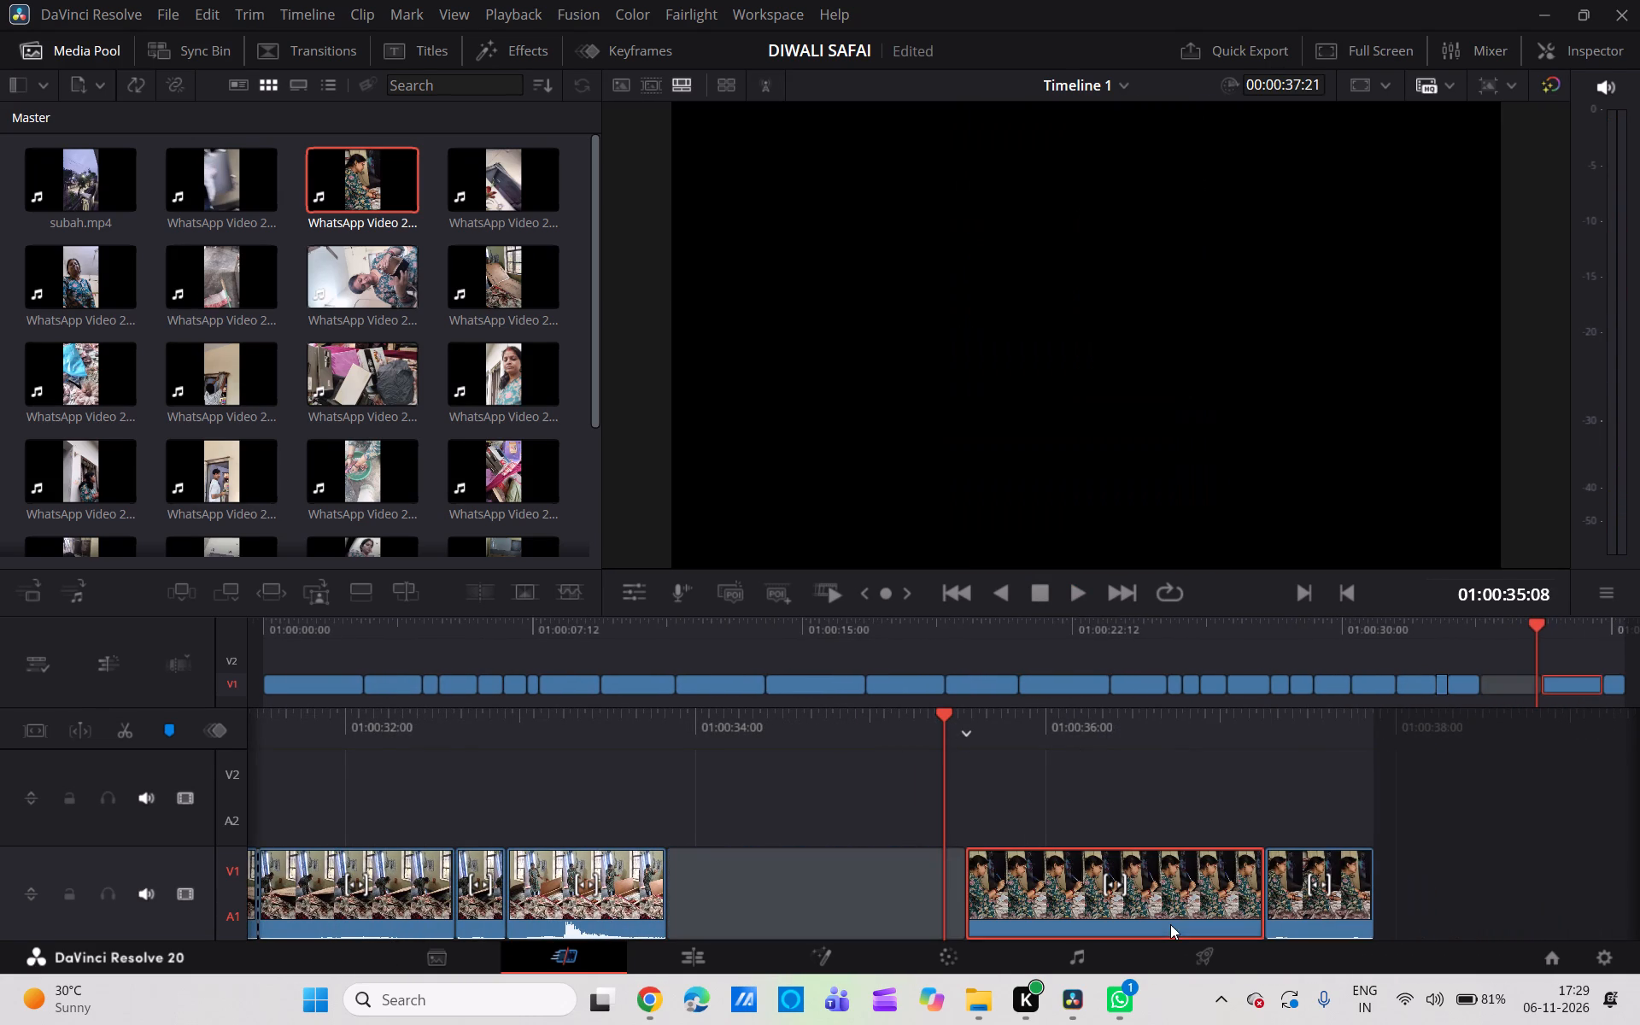
pyautogui.moveTo(663, 916); pyautogui.dragTo(851, 917)
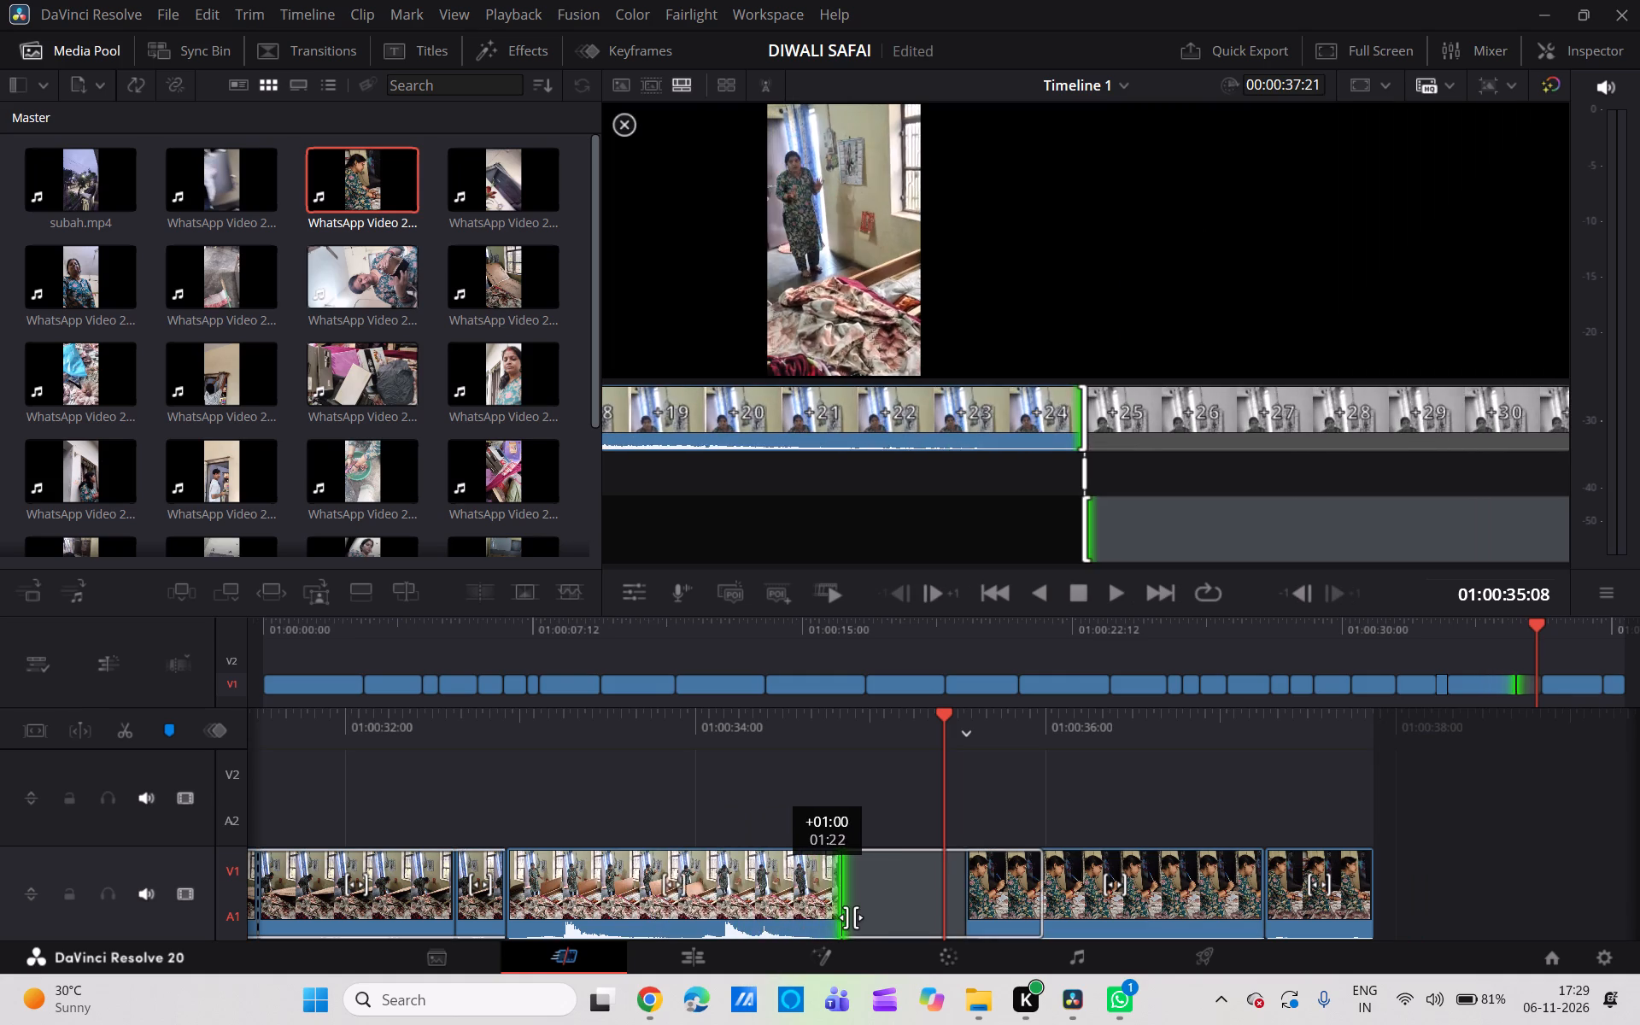
pyautogui.moveTo(851, 917); pyautogui.dragTo(993, 924)
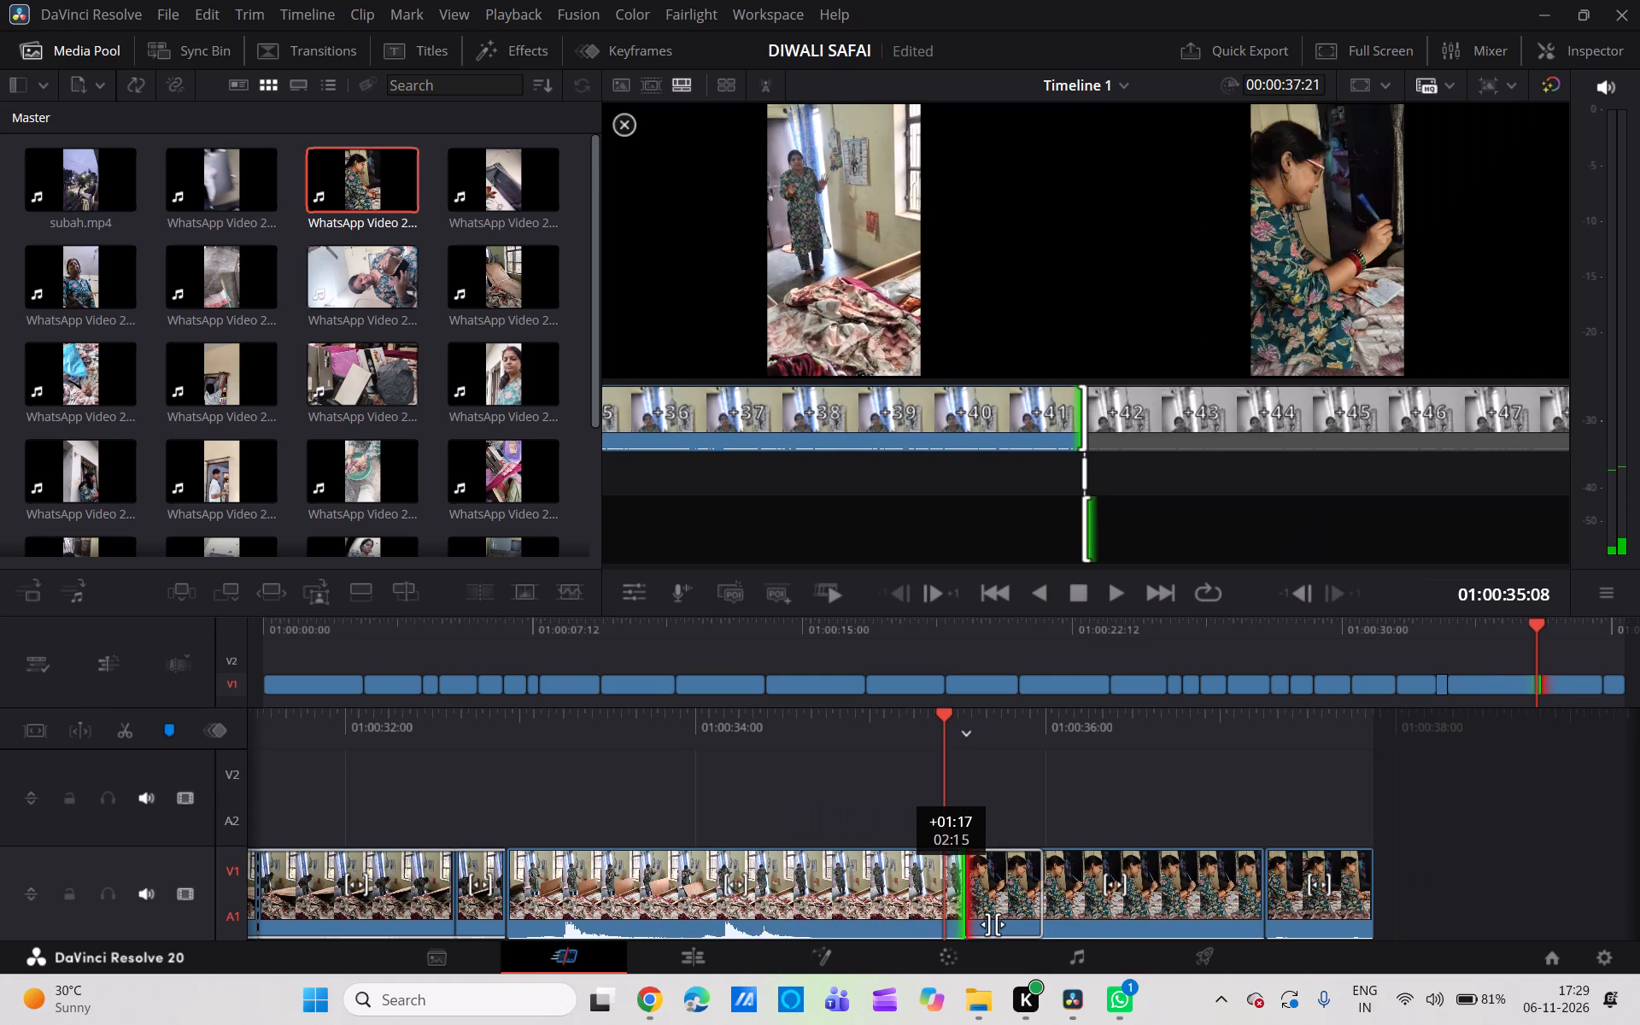
pyautogui.moveTo(993, 924); pyautogui.dragTo(965, 921)
# Replay the extended bed-board clip up to the note-writing cut and trim about half a second off its end.
pyautogui.hscroll(6, 832, 762)
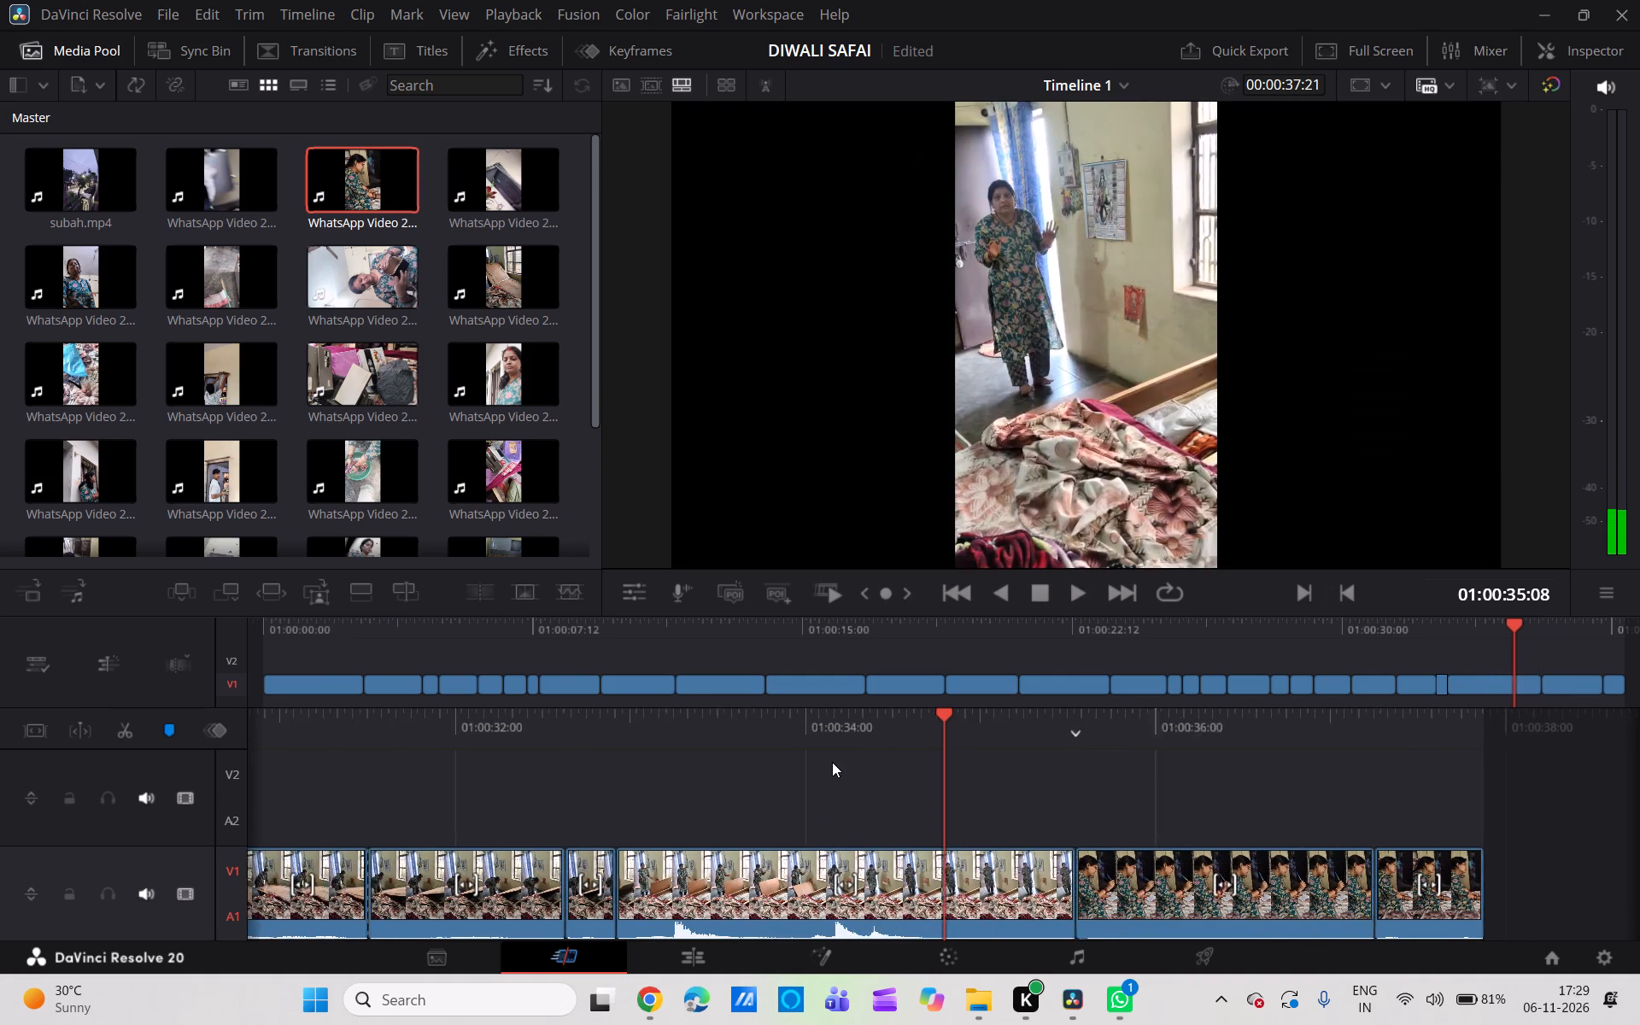
pyautogui.hscroll(18, 832, 762)
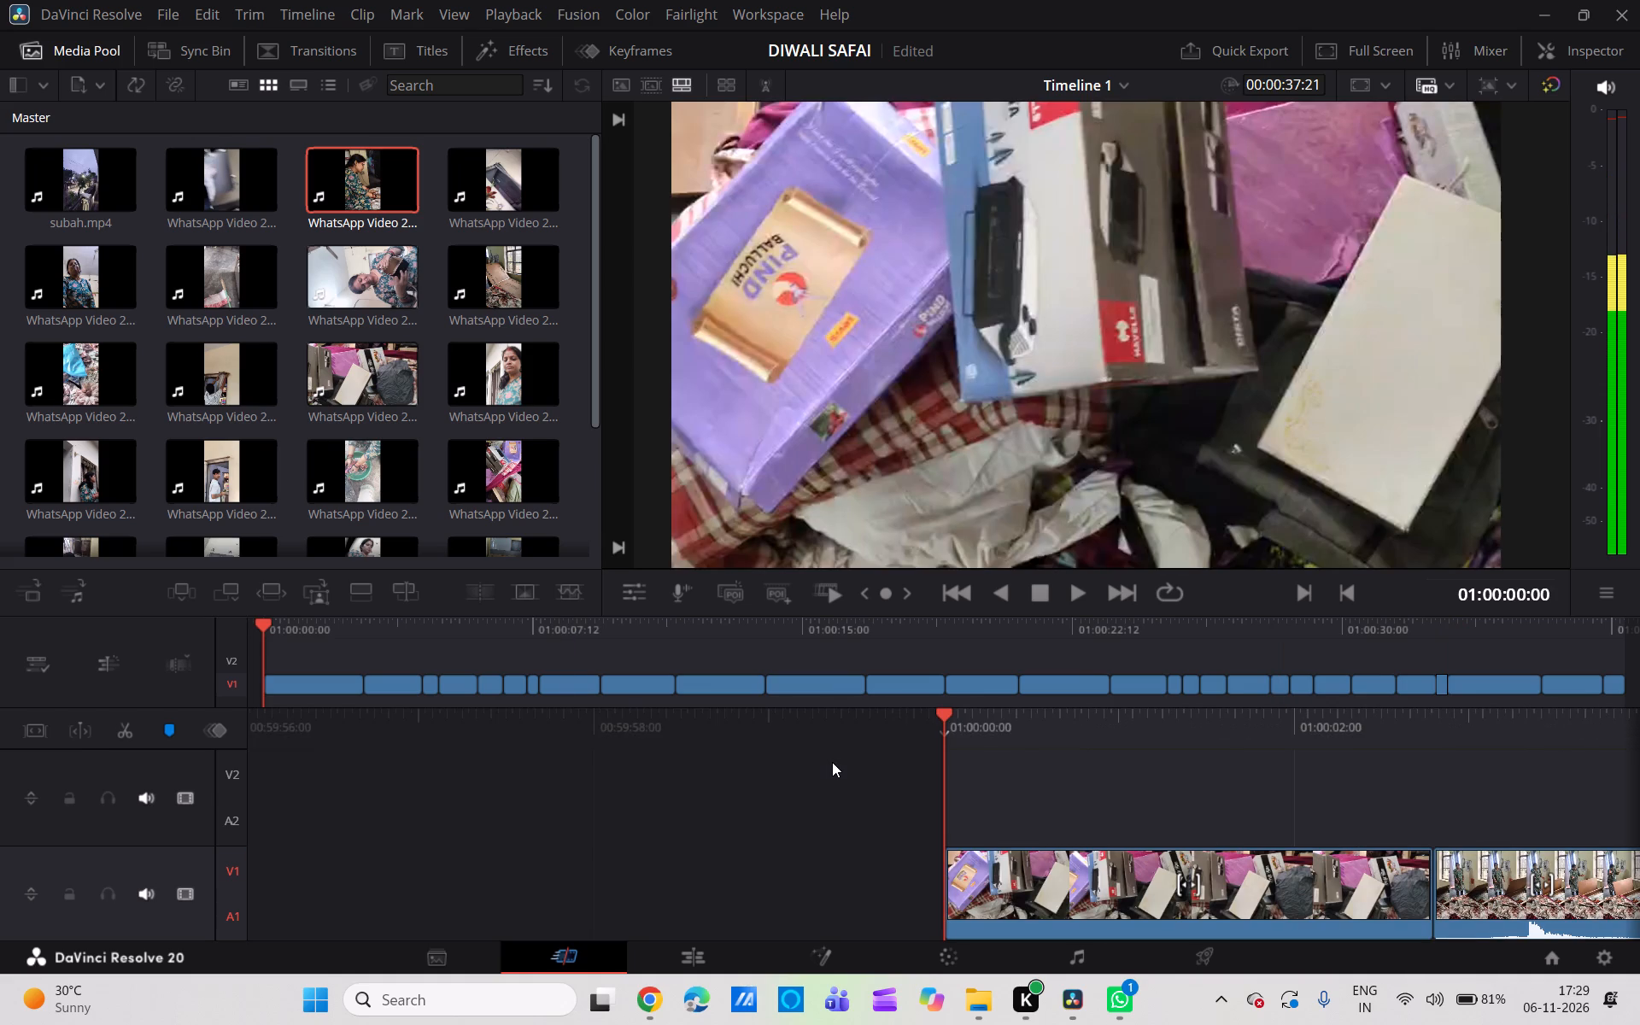
pyautogui.click(1531, 624)
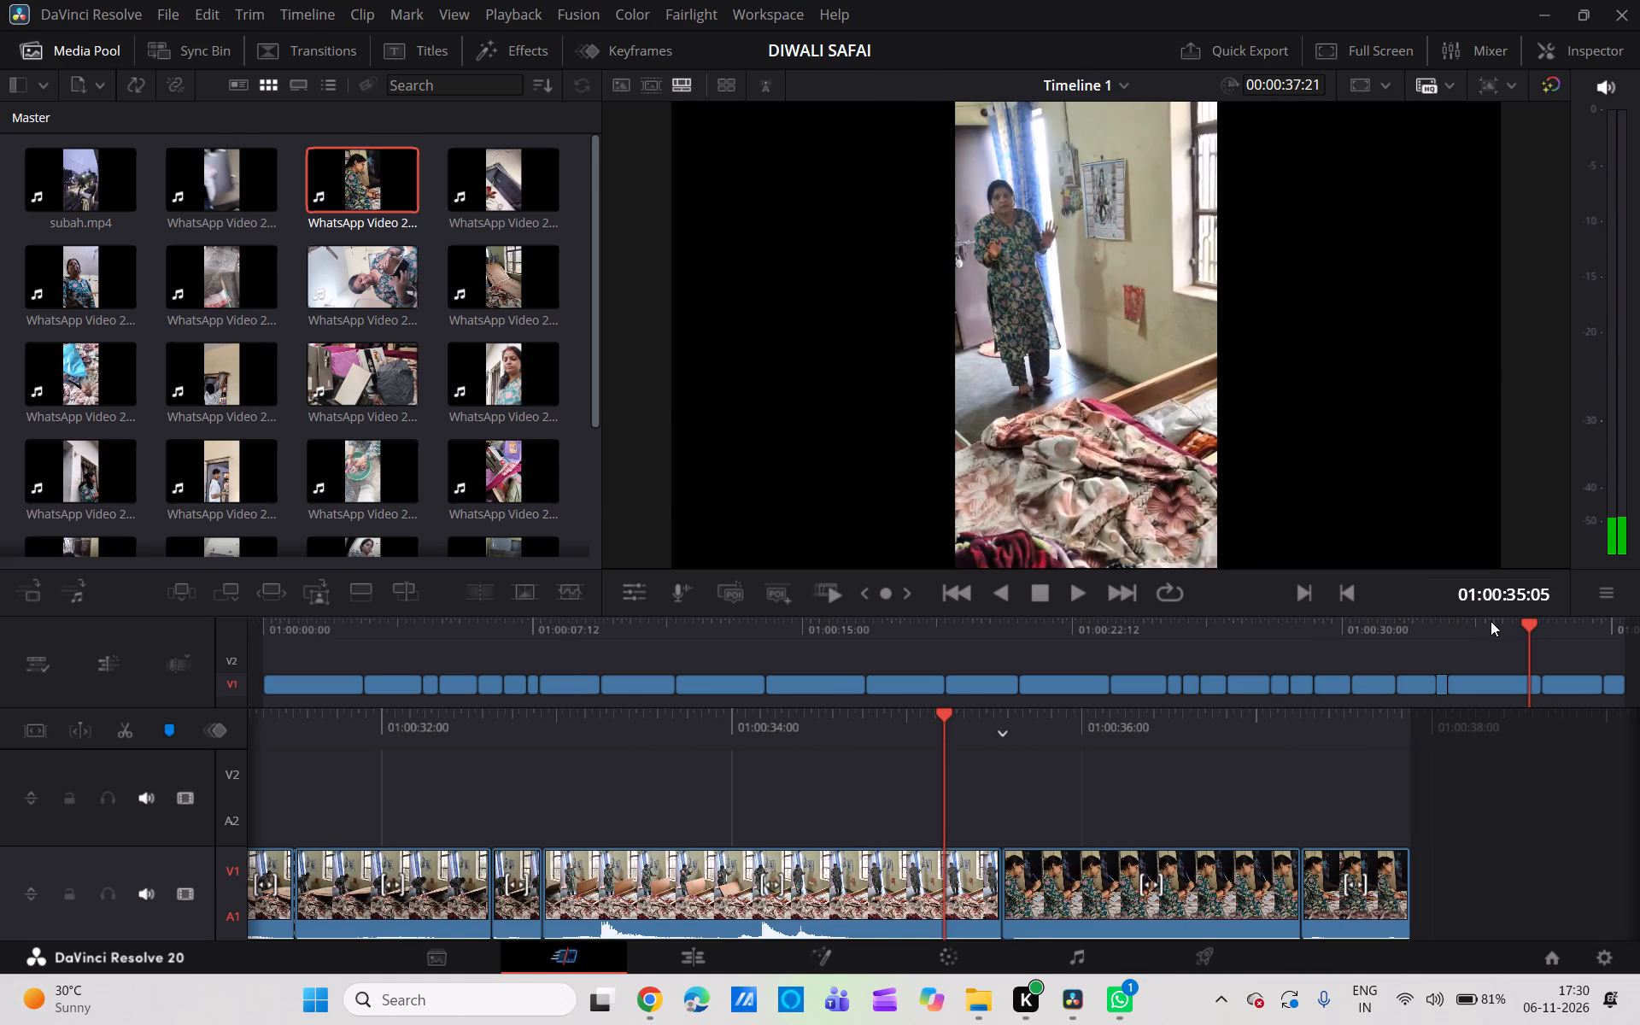
pyautogui.click(1491, 621)
pyautogui.click(1441, 622)
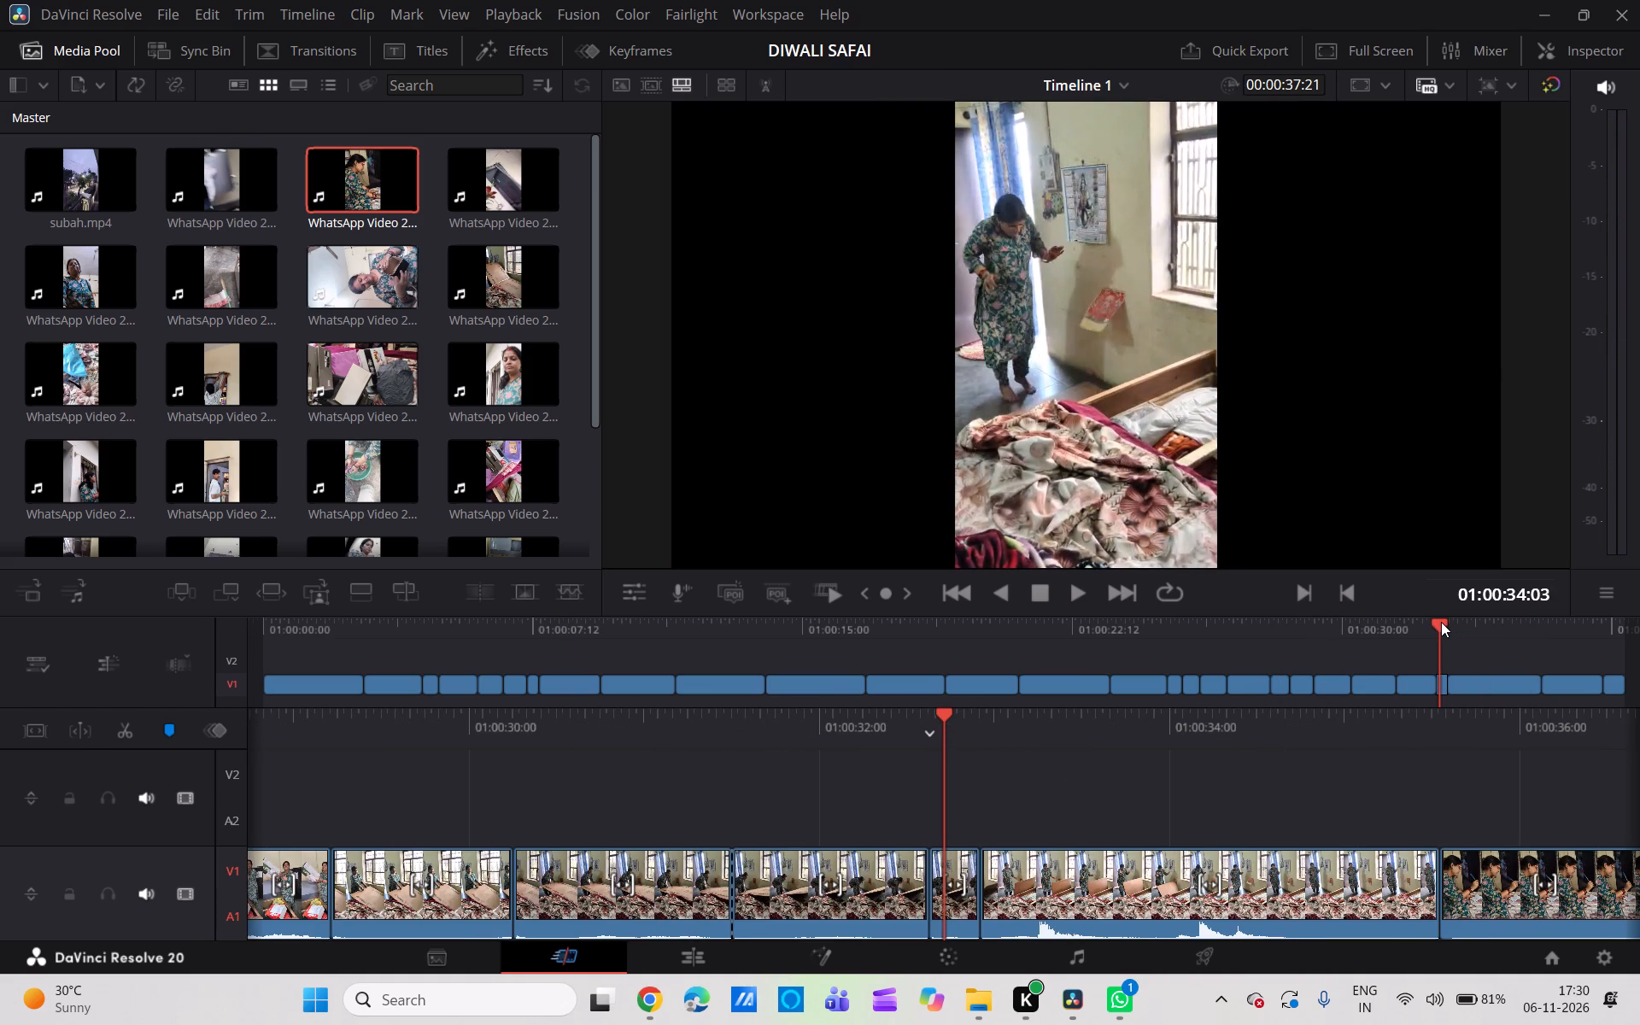
pyautogui.click(1078, 596)
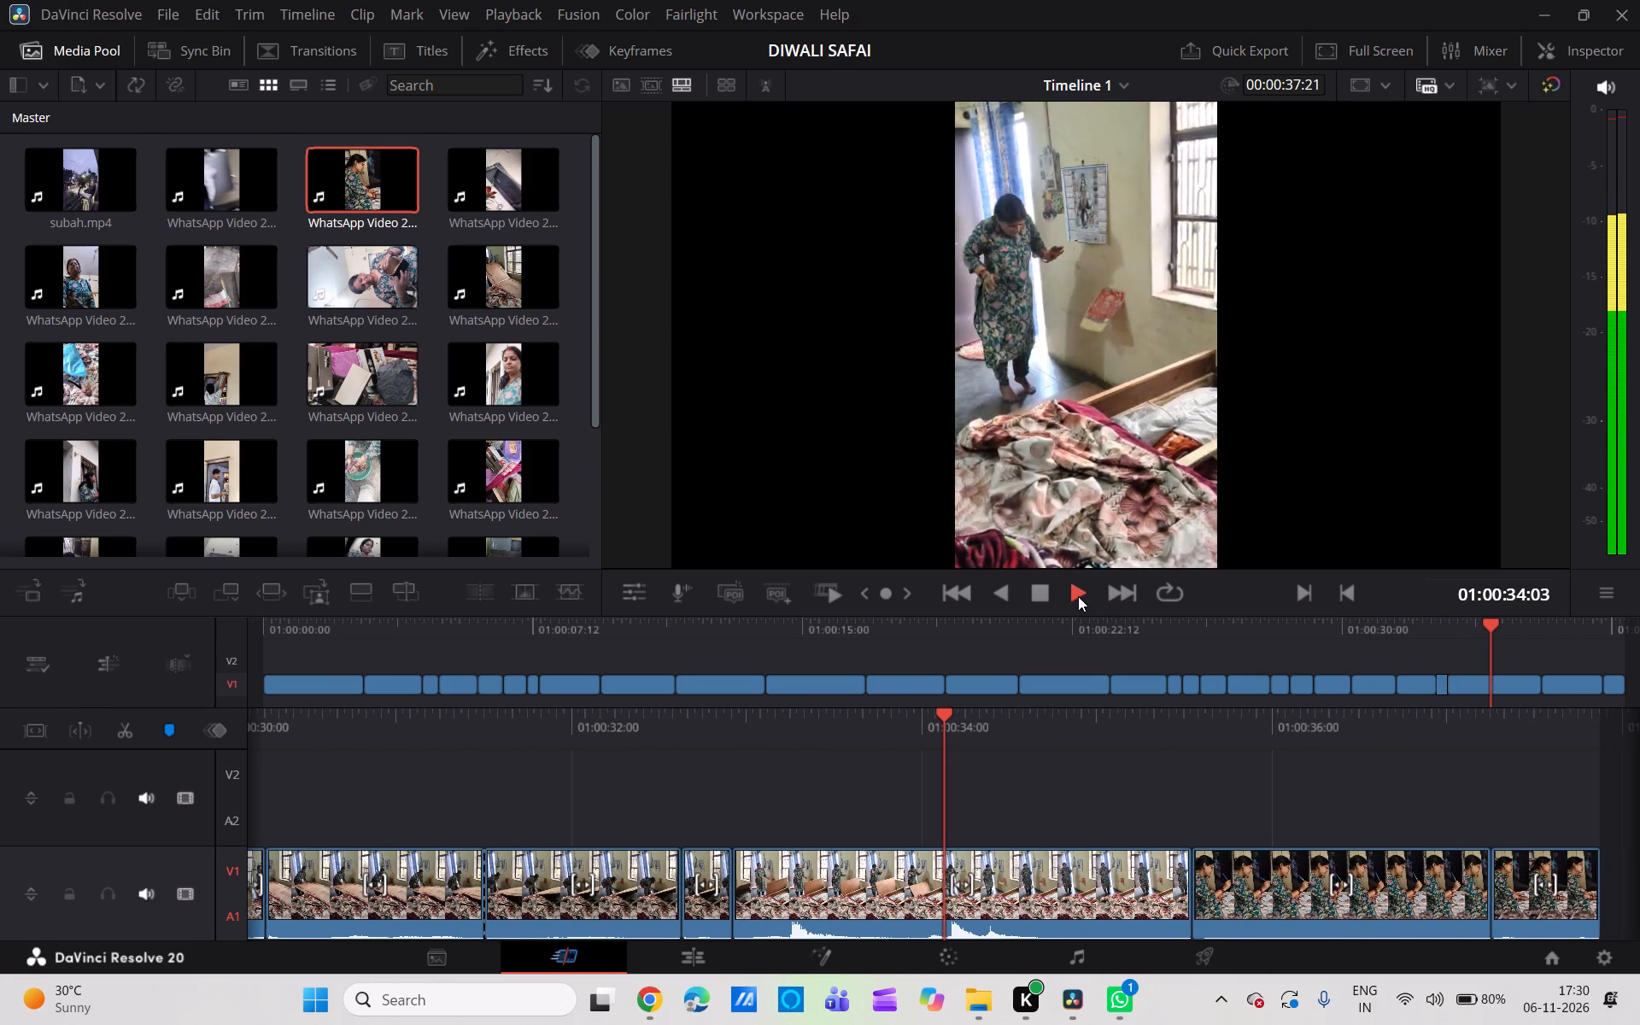
pyautogui.click(1043, 594)
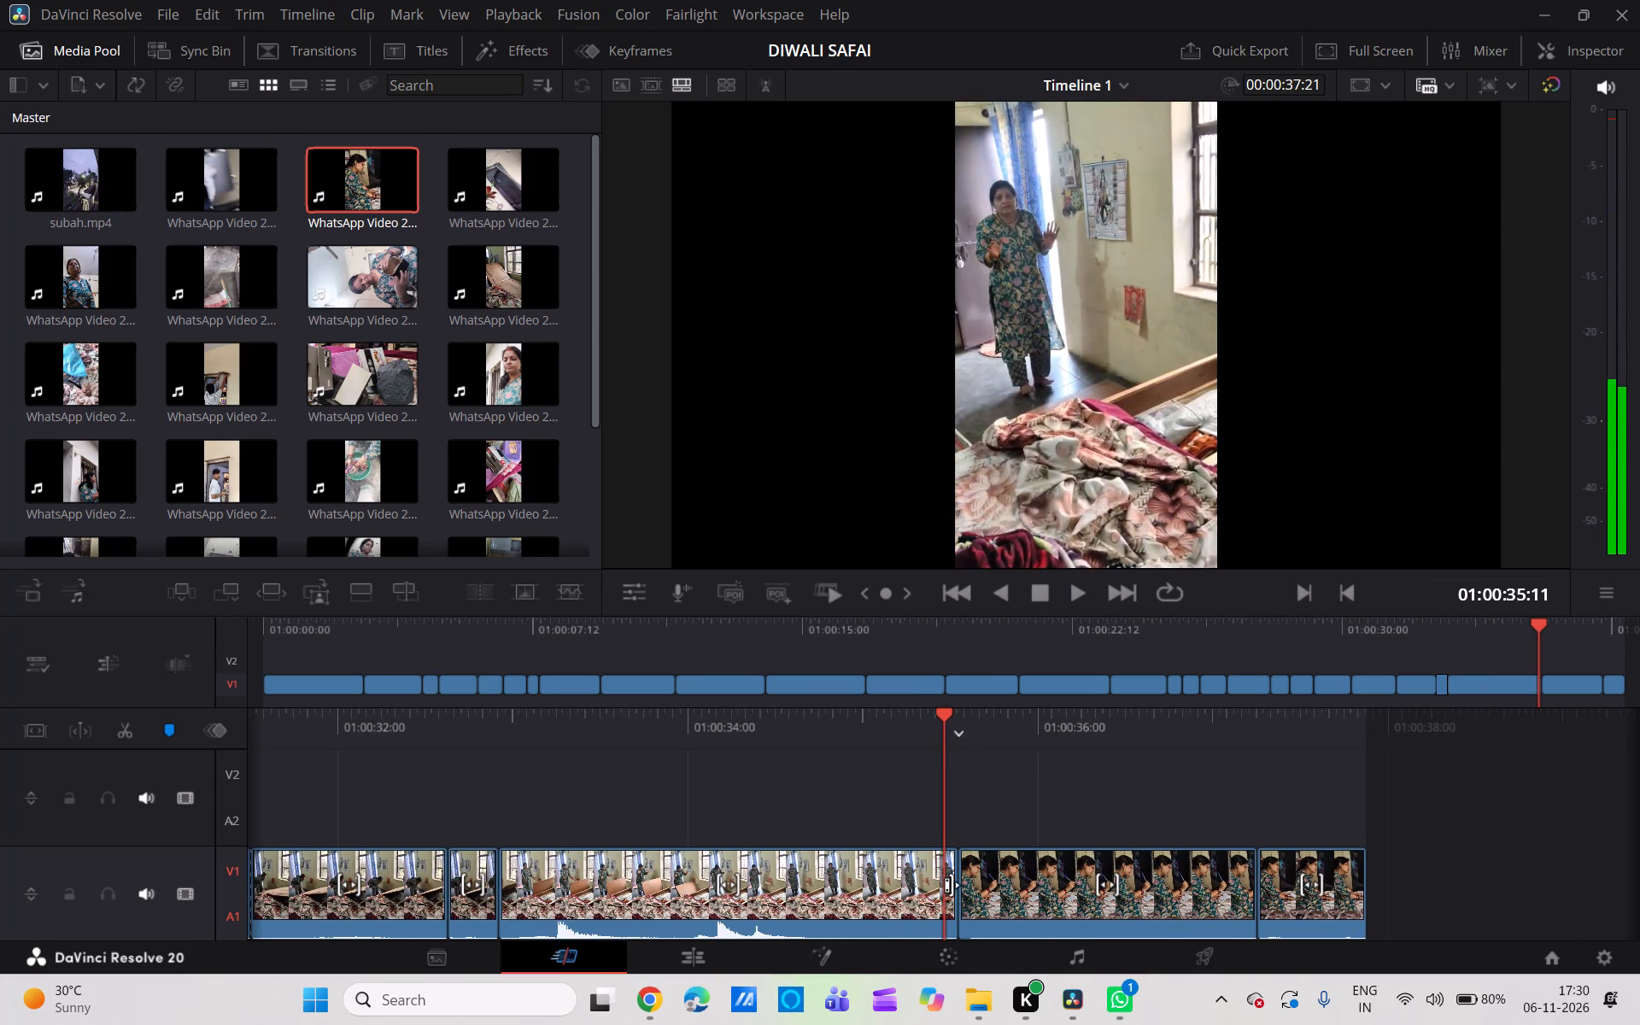
pyautogui.moveTo(952, 893); pyautogui.dragTo(867, 895)
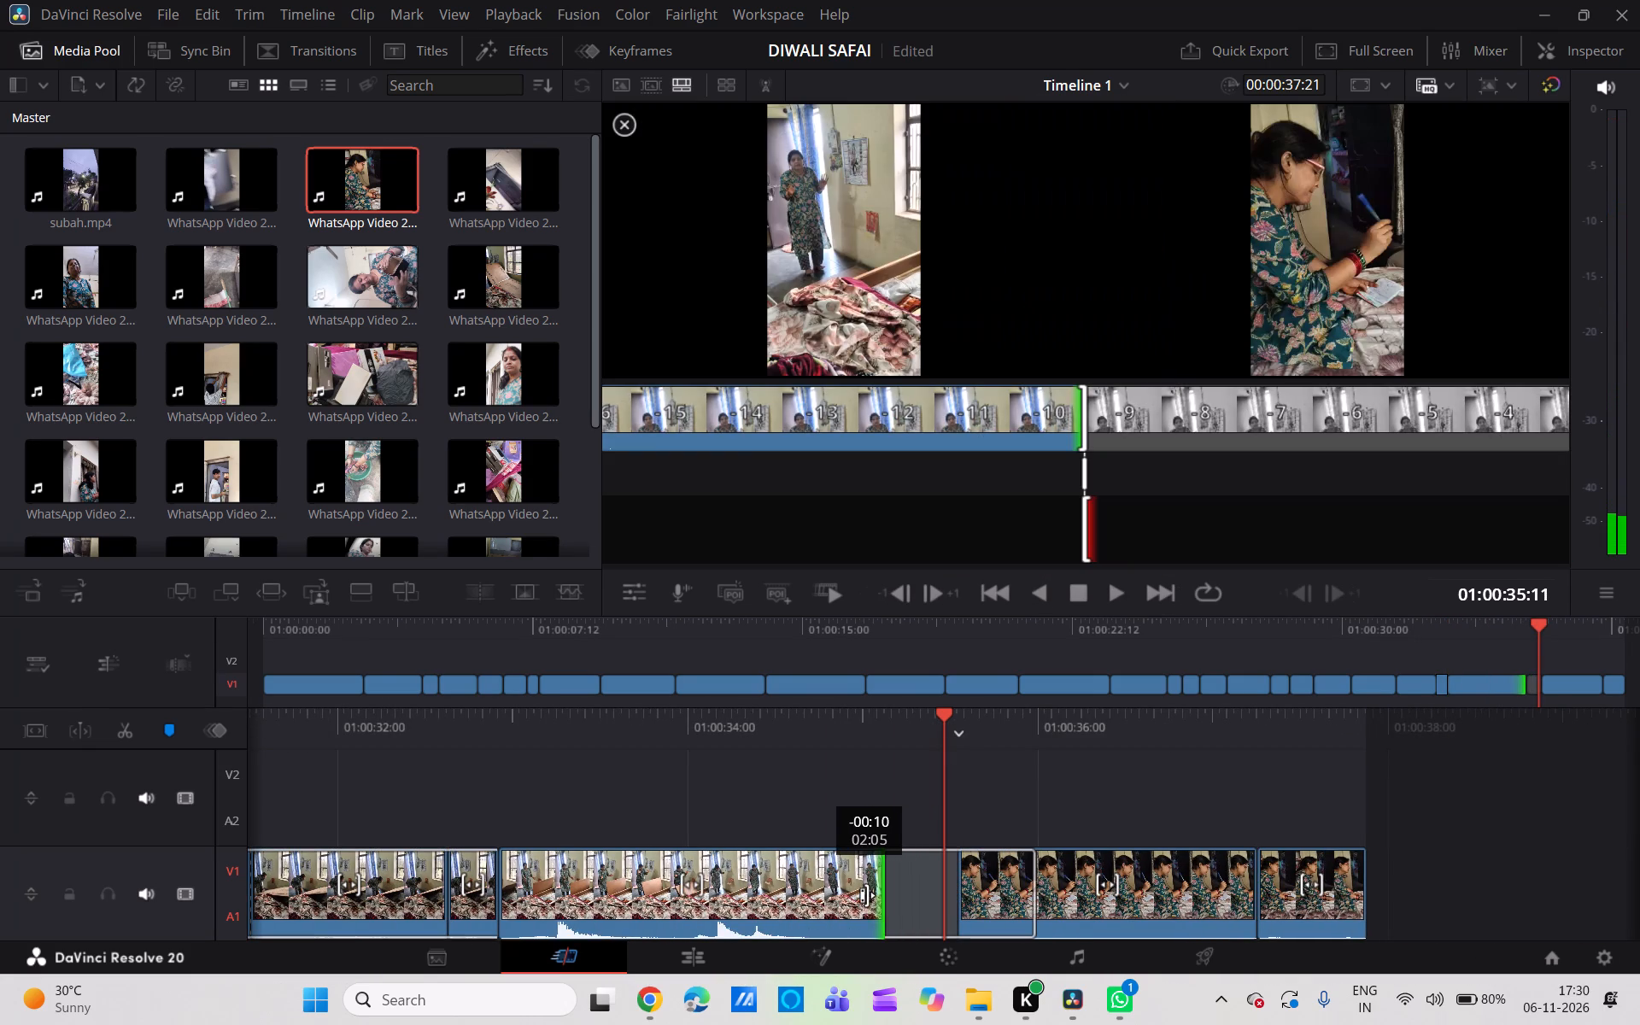
pyautogui.moveTo(867, 895); pyautogui.dragTo(864, 895)
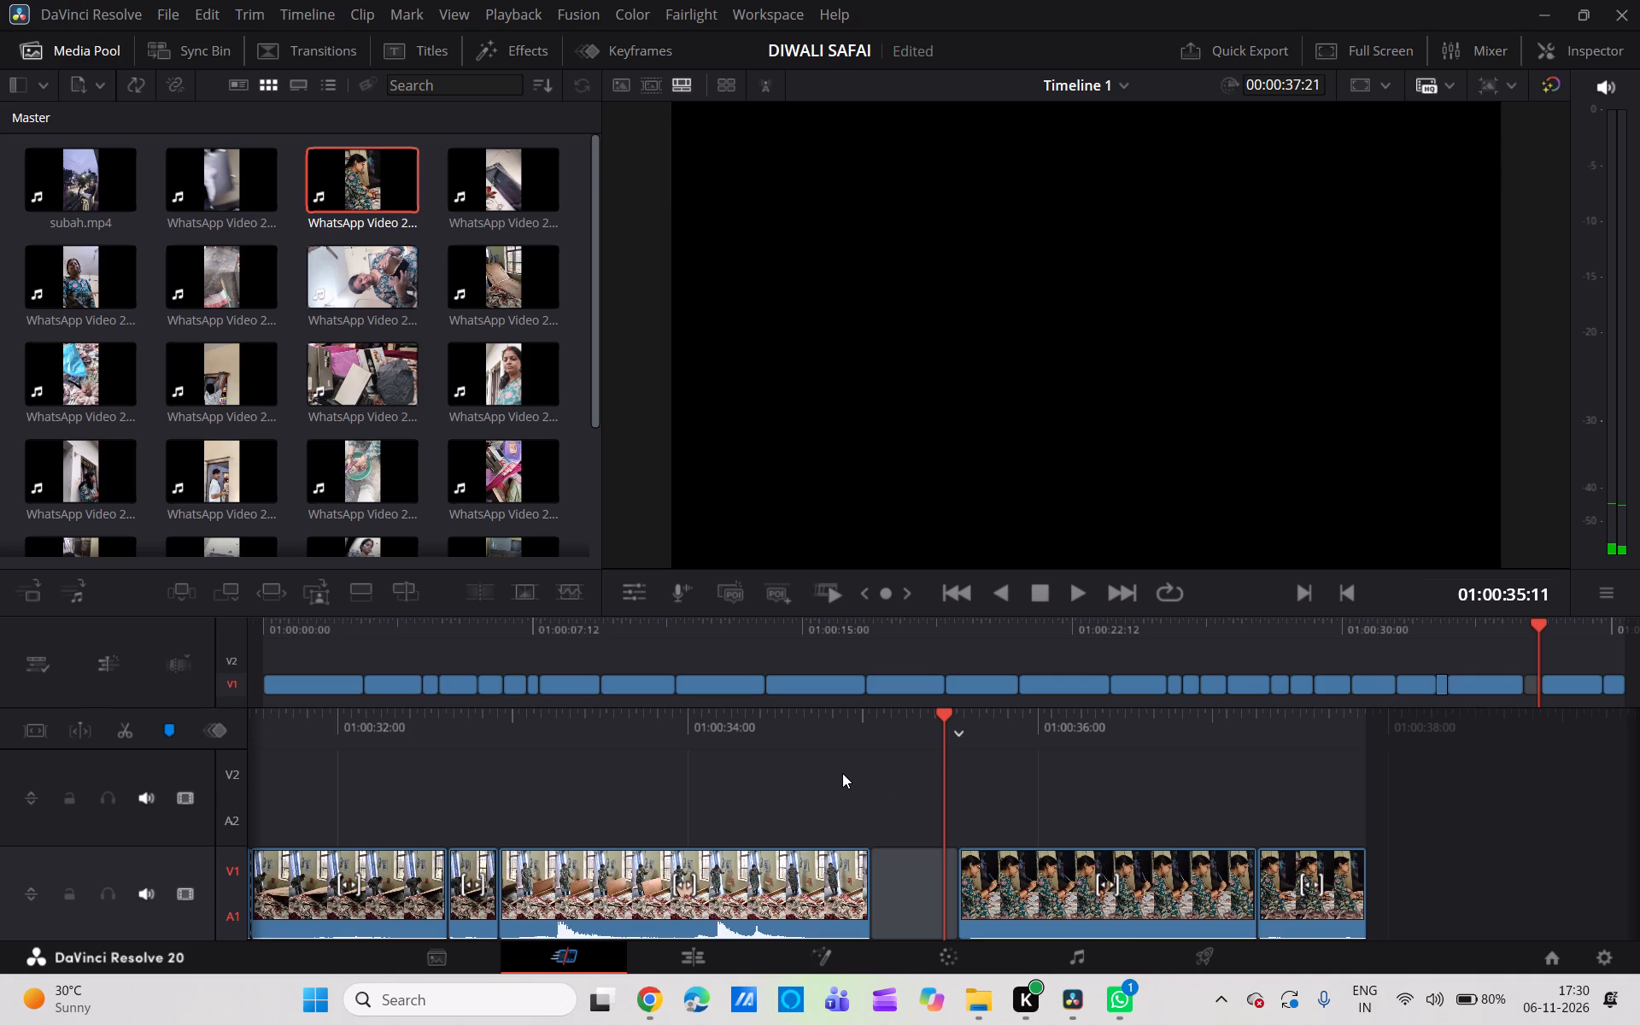
# Replay the trimmed bed-board clip and move both note-writing clips earlier to close the gap after it.
pyautogui.hscroll(2, 842, 773)
pyautogui.click(1075, 600)
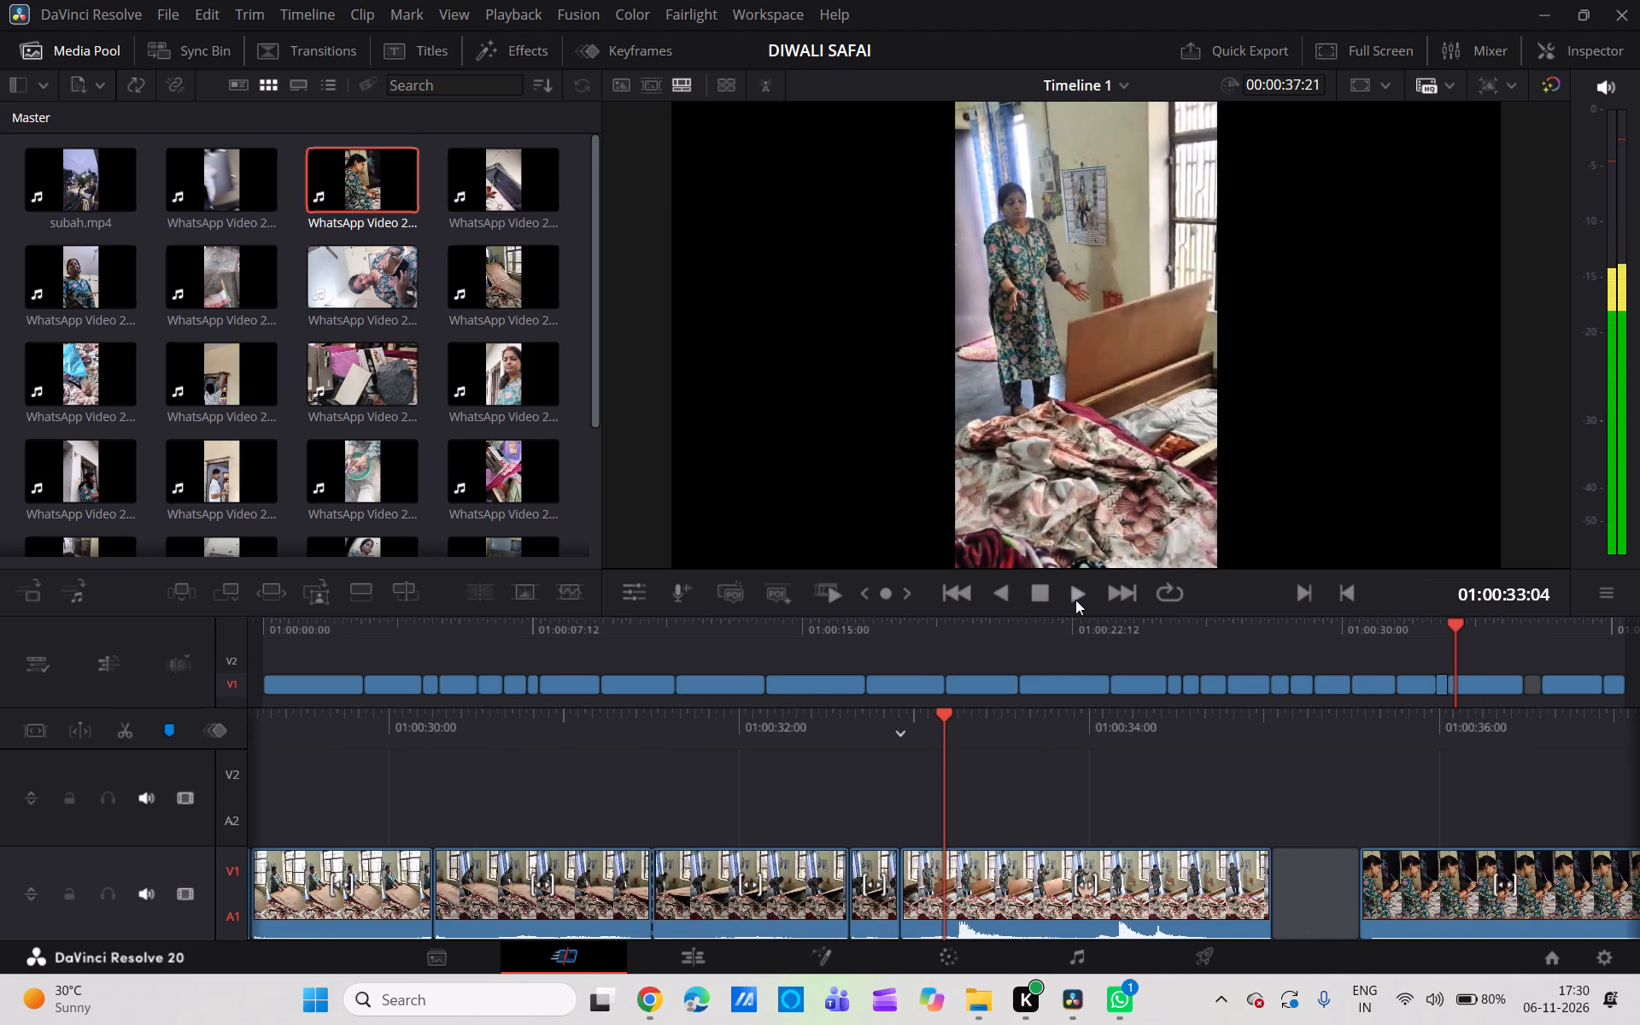
pyautogui.click(1031, 593)
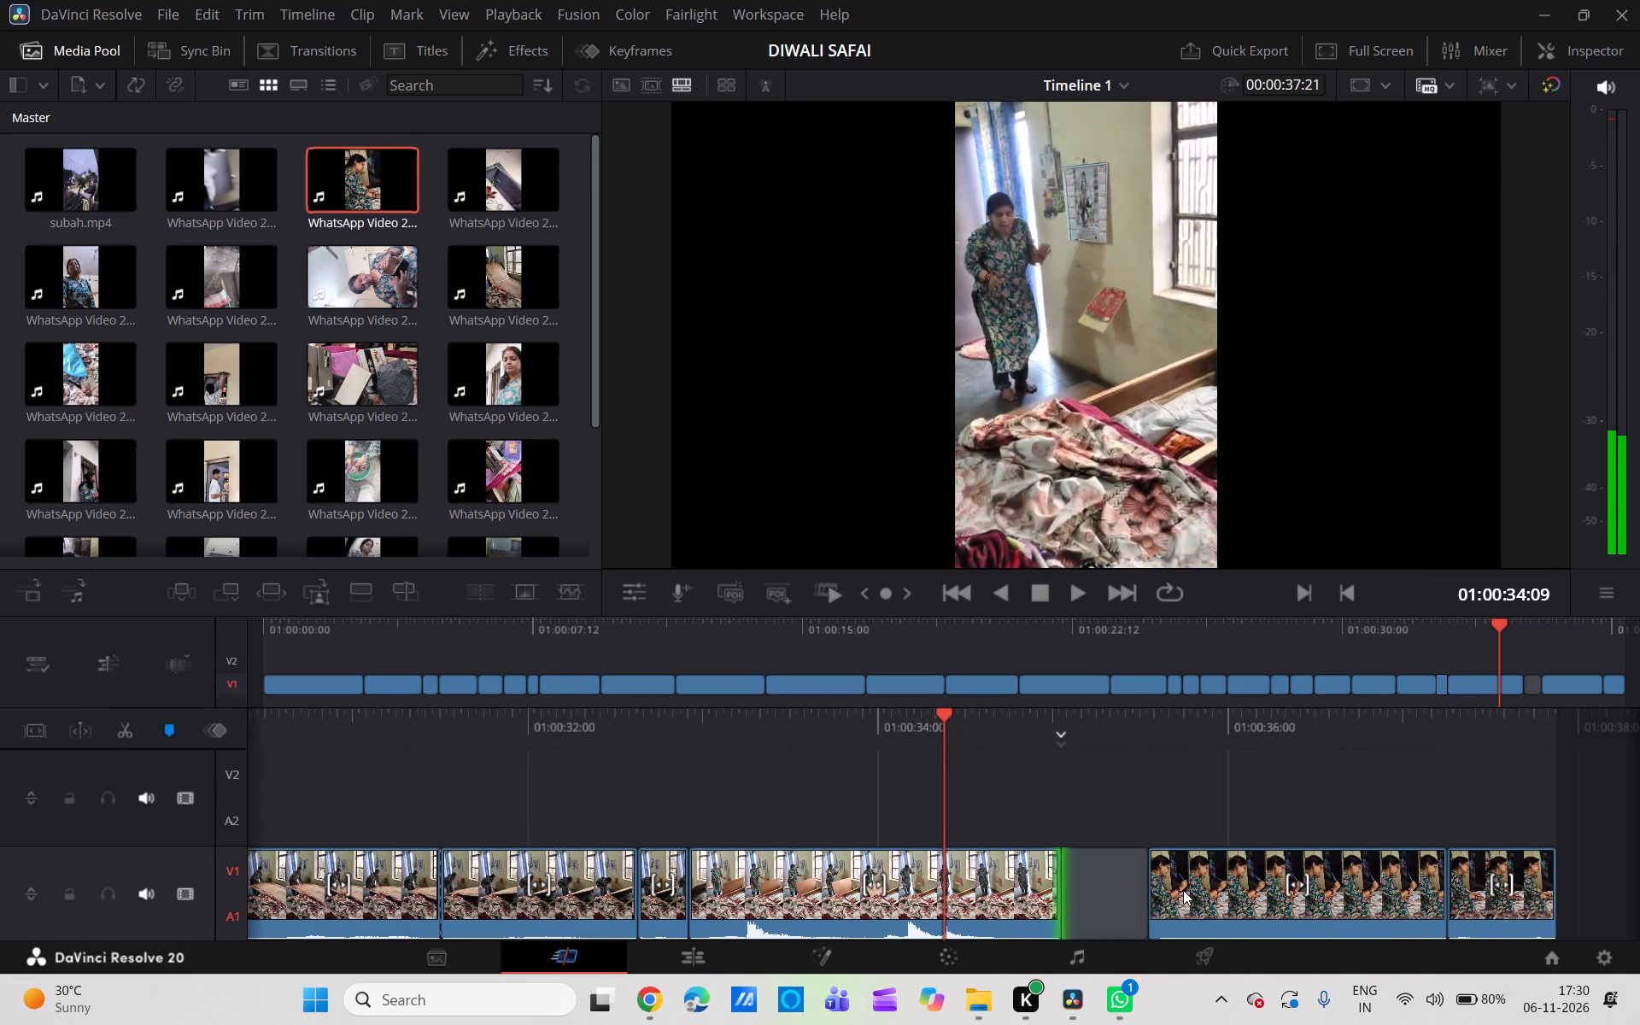
pyautogui.moveTo(1190, 893); pyautogui.dragTo(1112, 898)
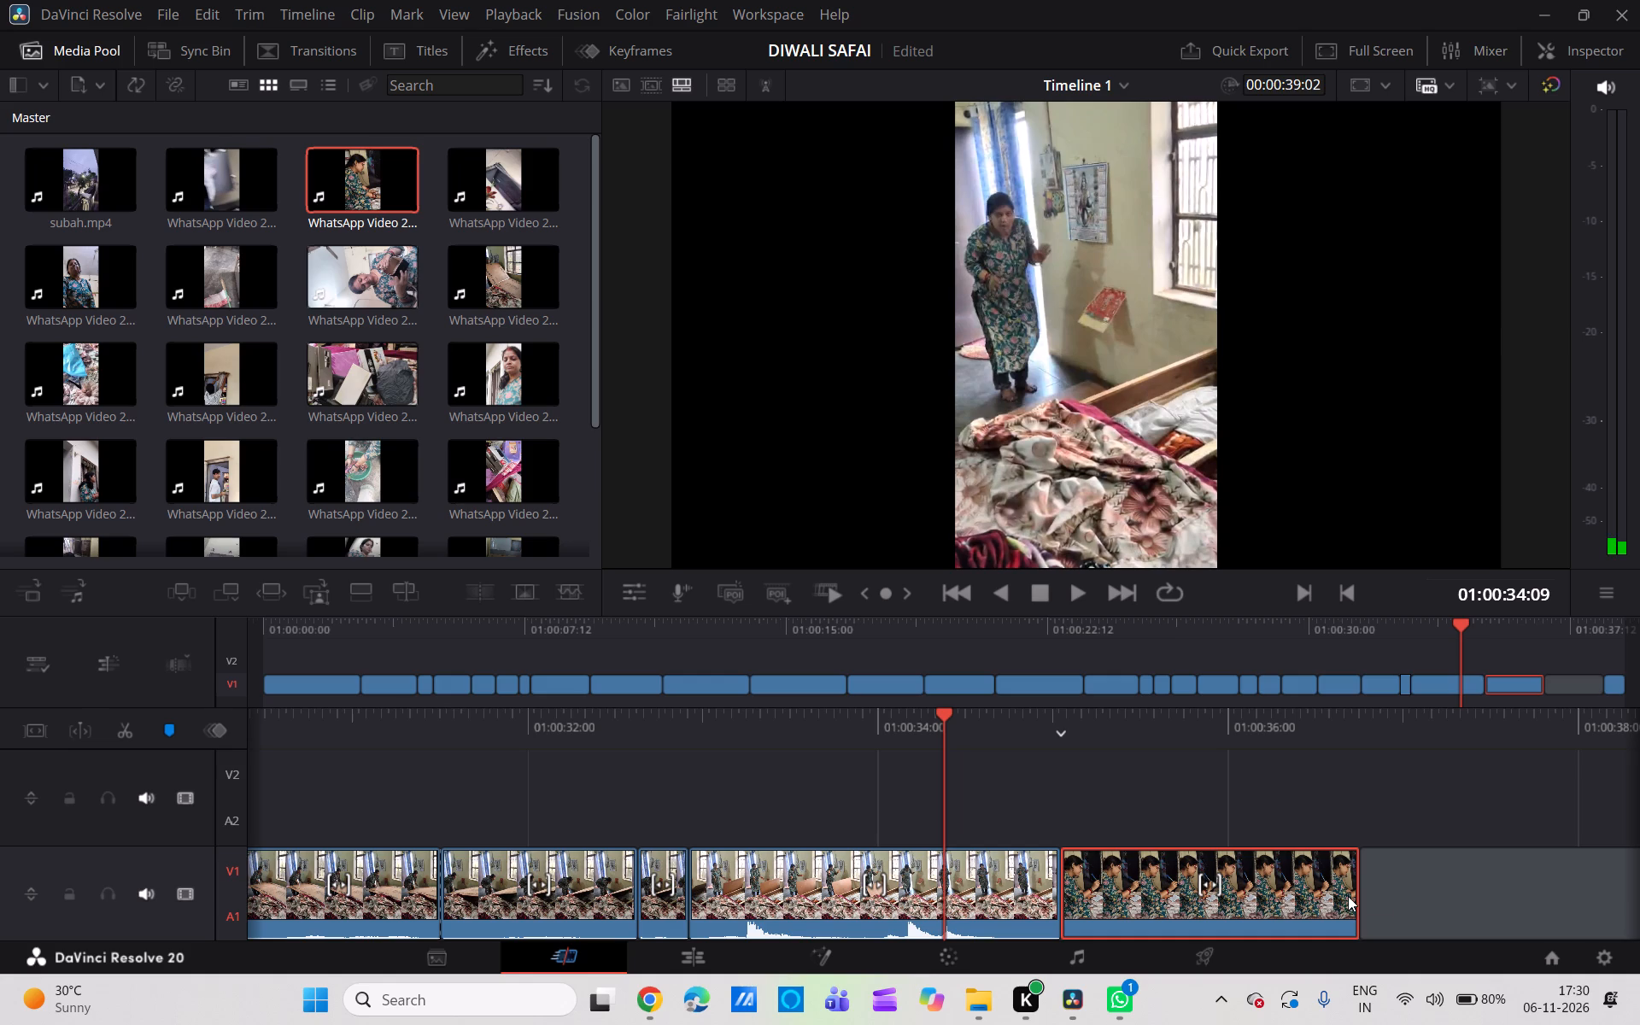
pyautogui.moveTo(1611, 682); pyautogui.dragTo(1610, 682)
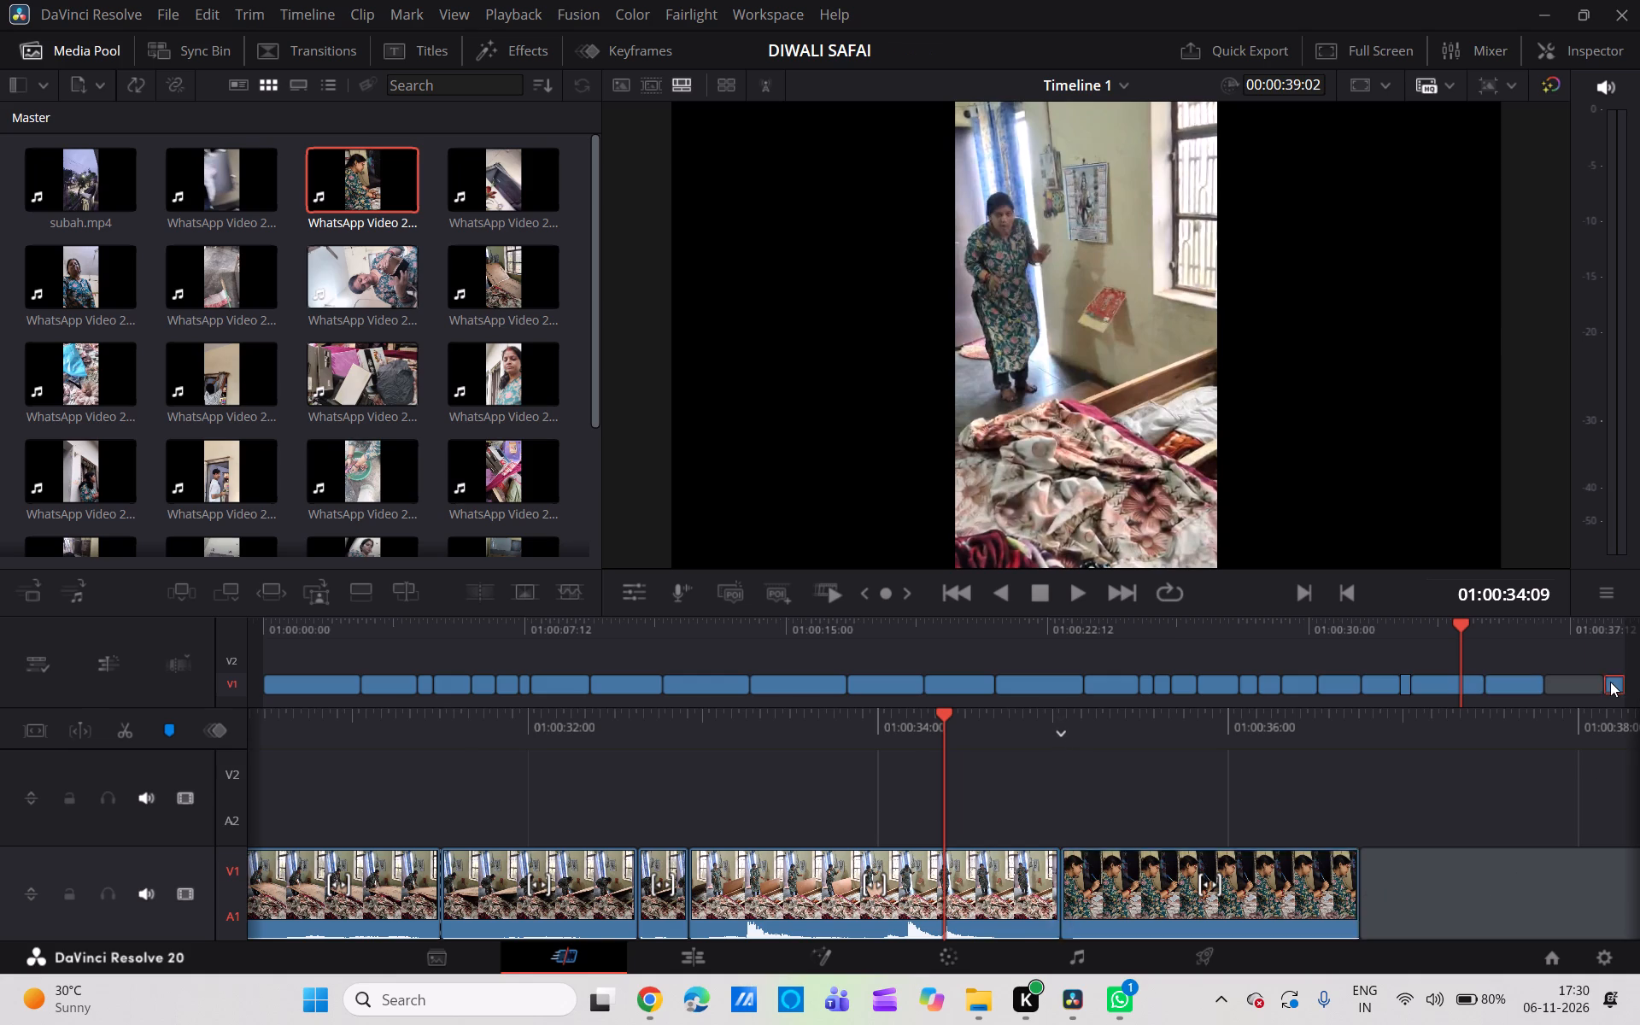
pyautogui.moveTo(1610, 682); pyautogui.dragTo(1567, 687)
# Insert the sideways video of the woman, WhatsApp Video 2026-11-06 at 15.12.14.mp4, between the last bed-board clip and the first note-writing clip.
pyautogui.hscroll(1, 1347, 820)
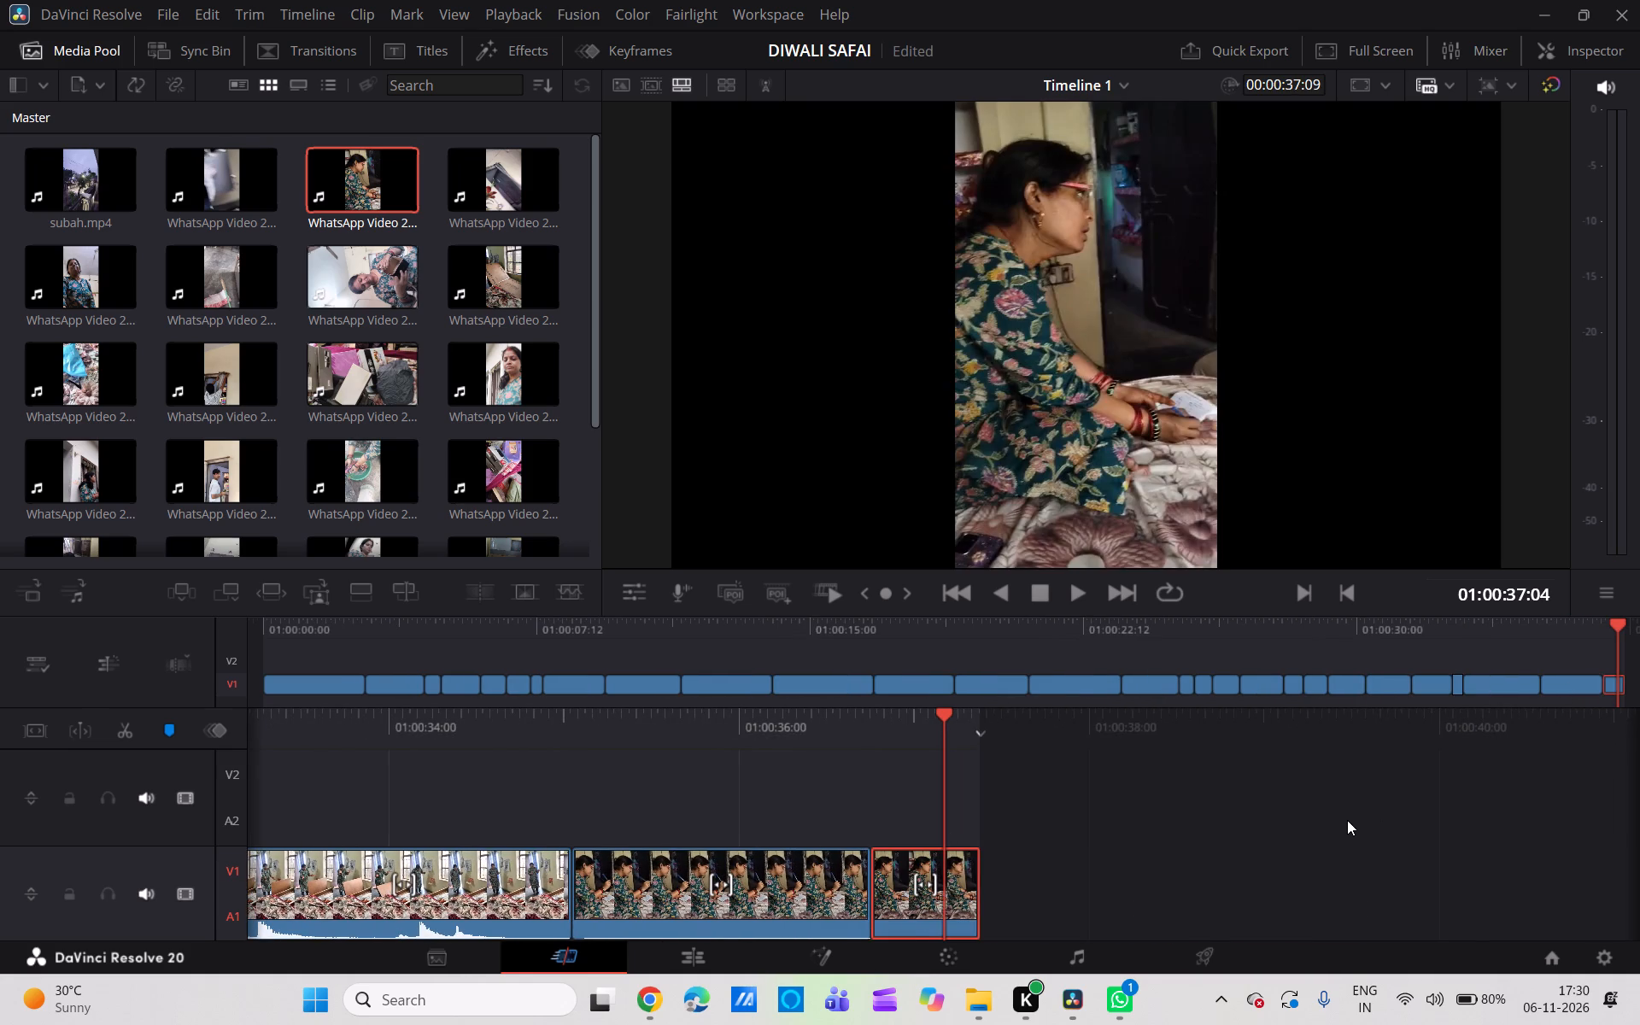
pyautogui.hscroll(2, 1347, 820)
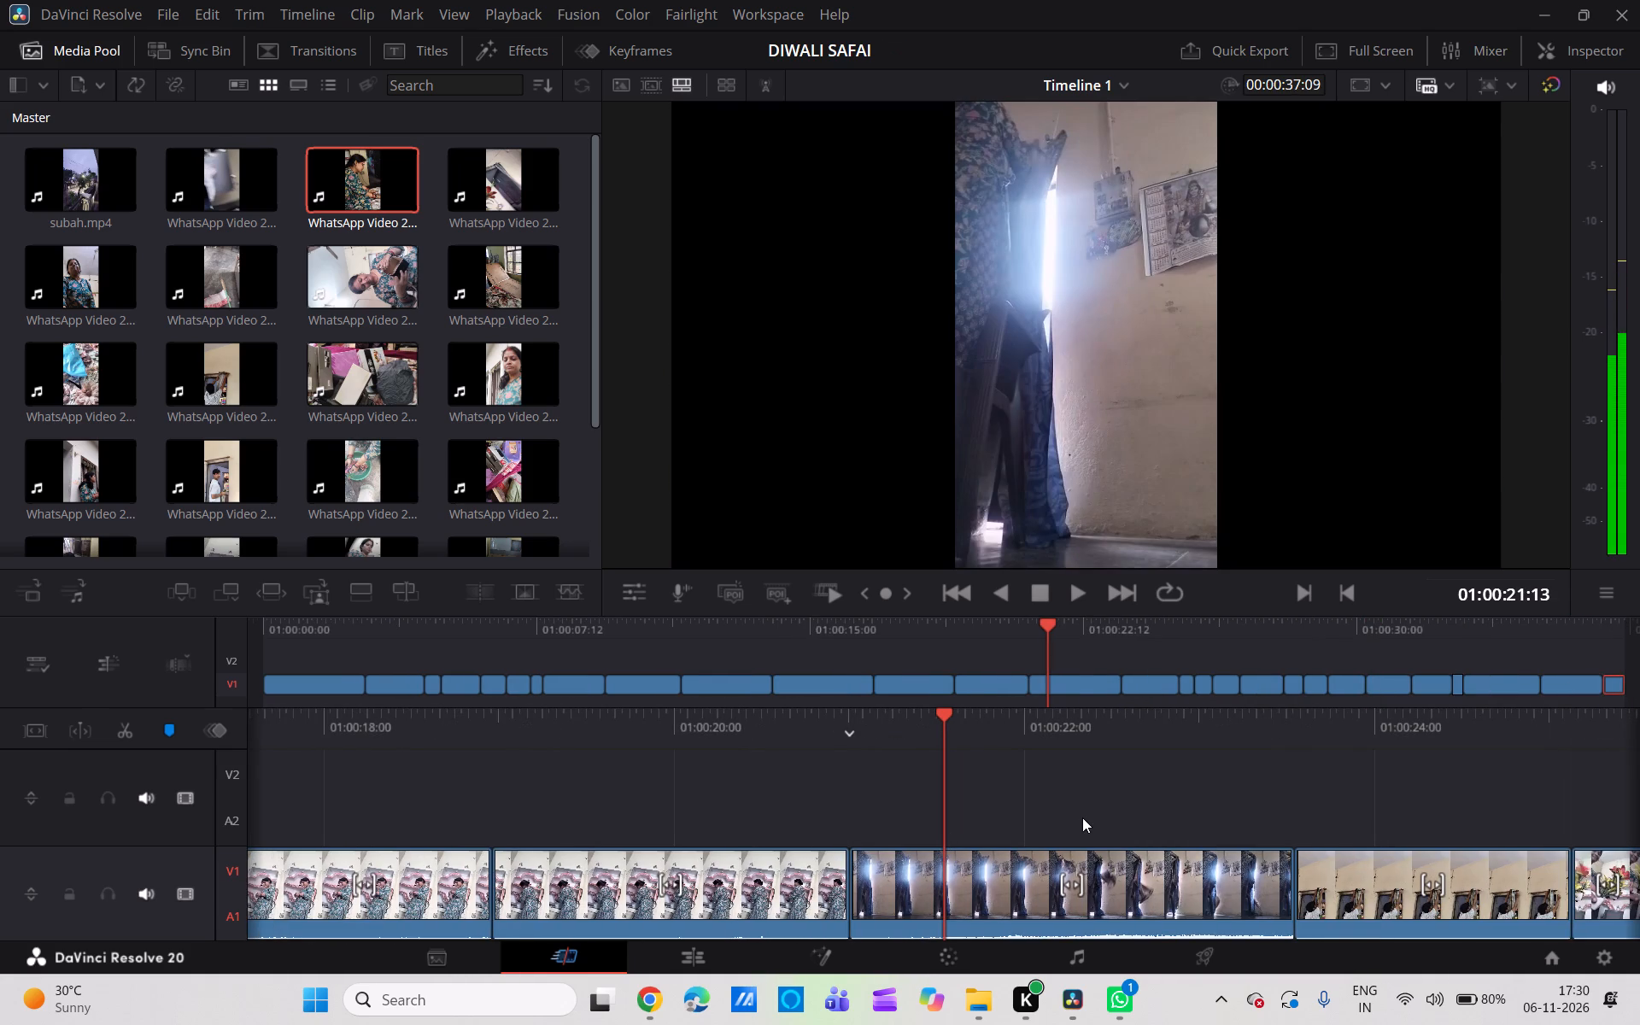
pyautogui.hscroll(-4, 1082, 817)
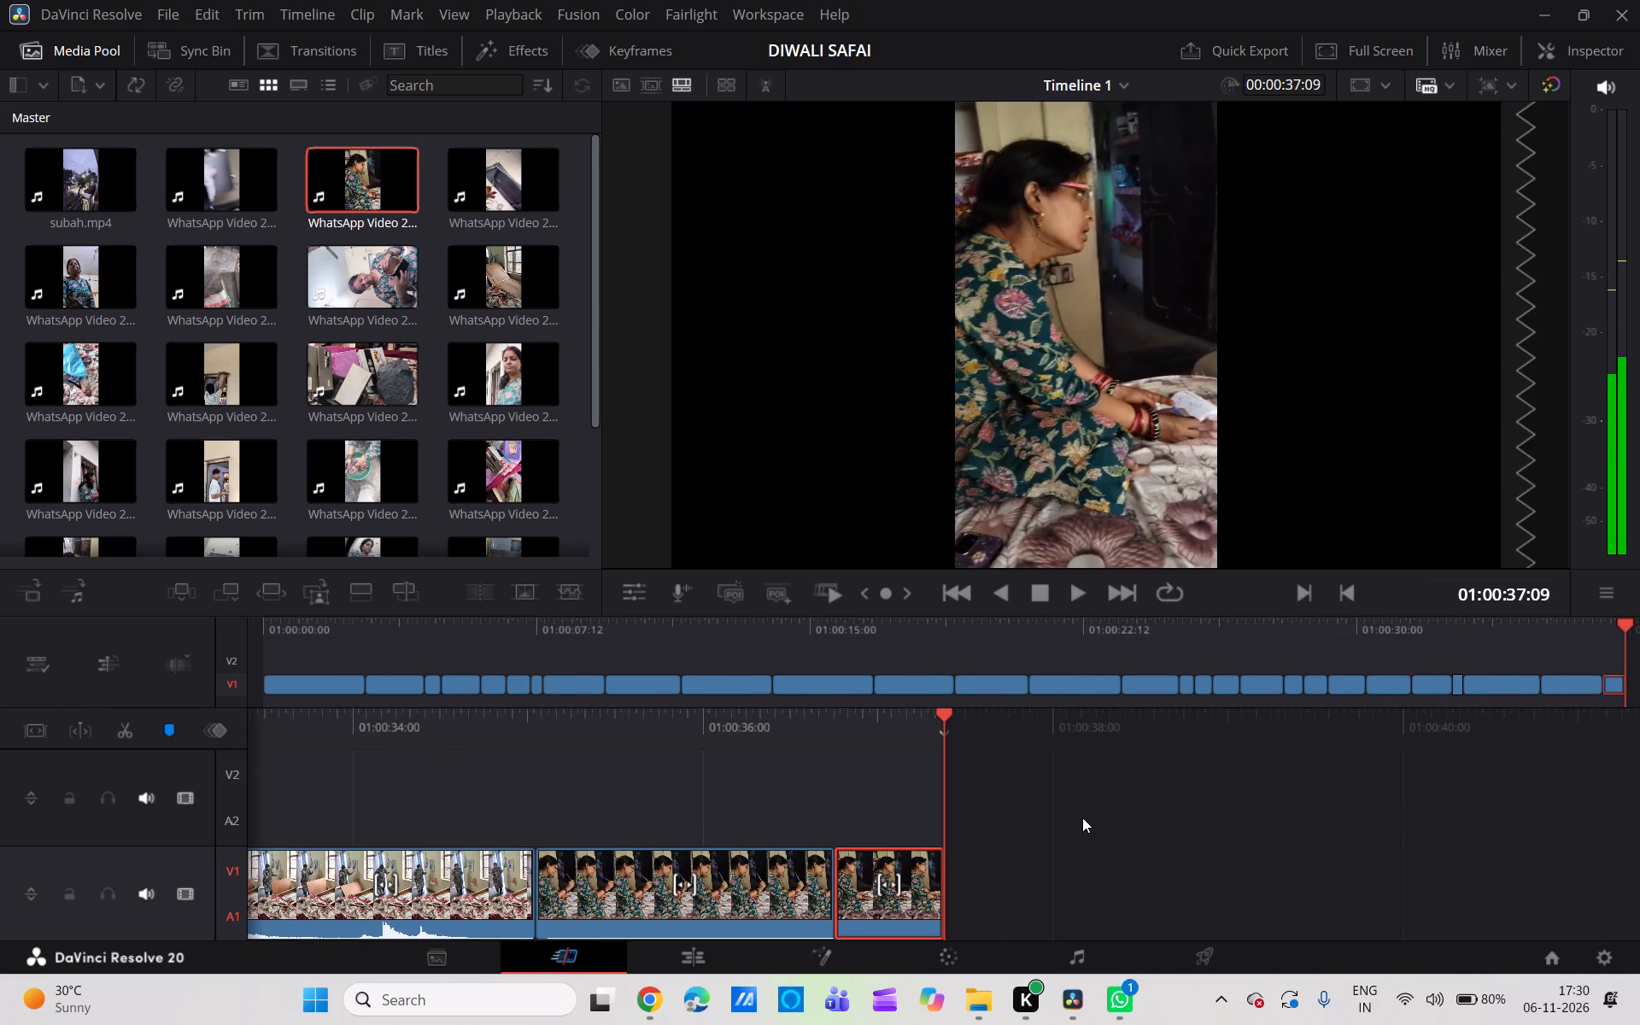
pyautogui.moveTo(372, 278); pyautogui.dragTo(395, 320)
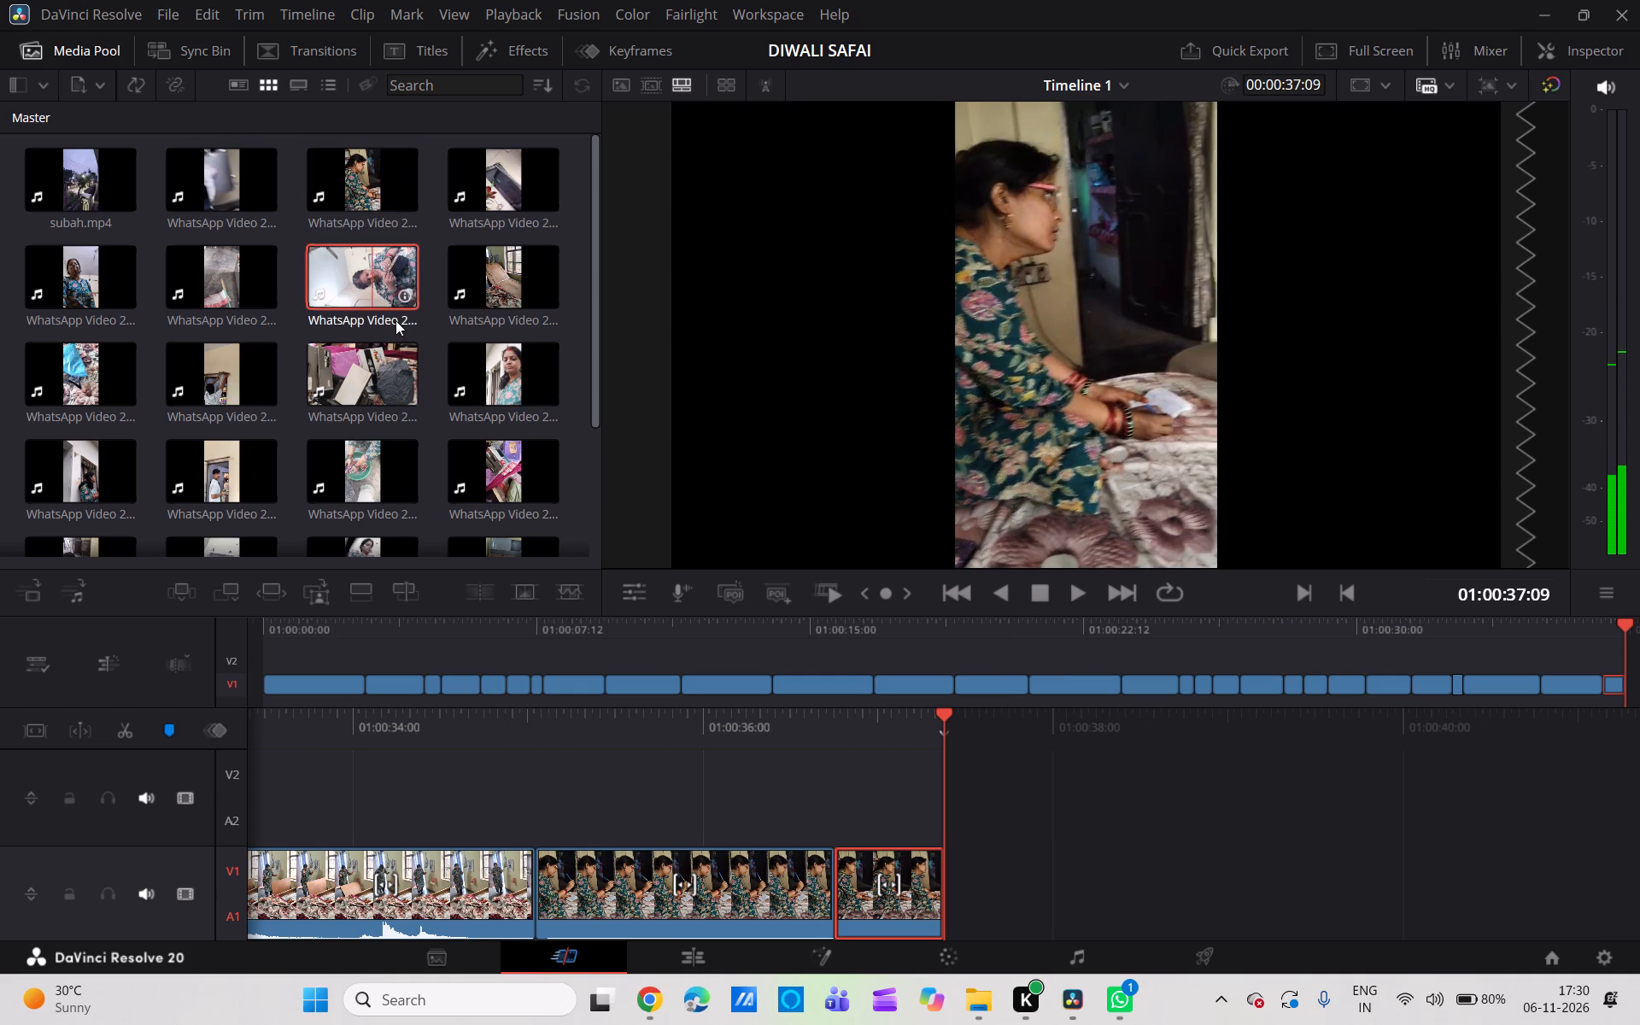
pyautogui.moveTo(395, 320); pyautogui.dragTo(515, 886)
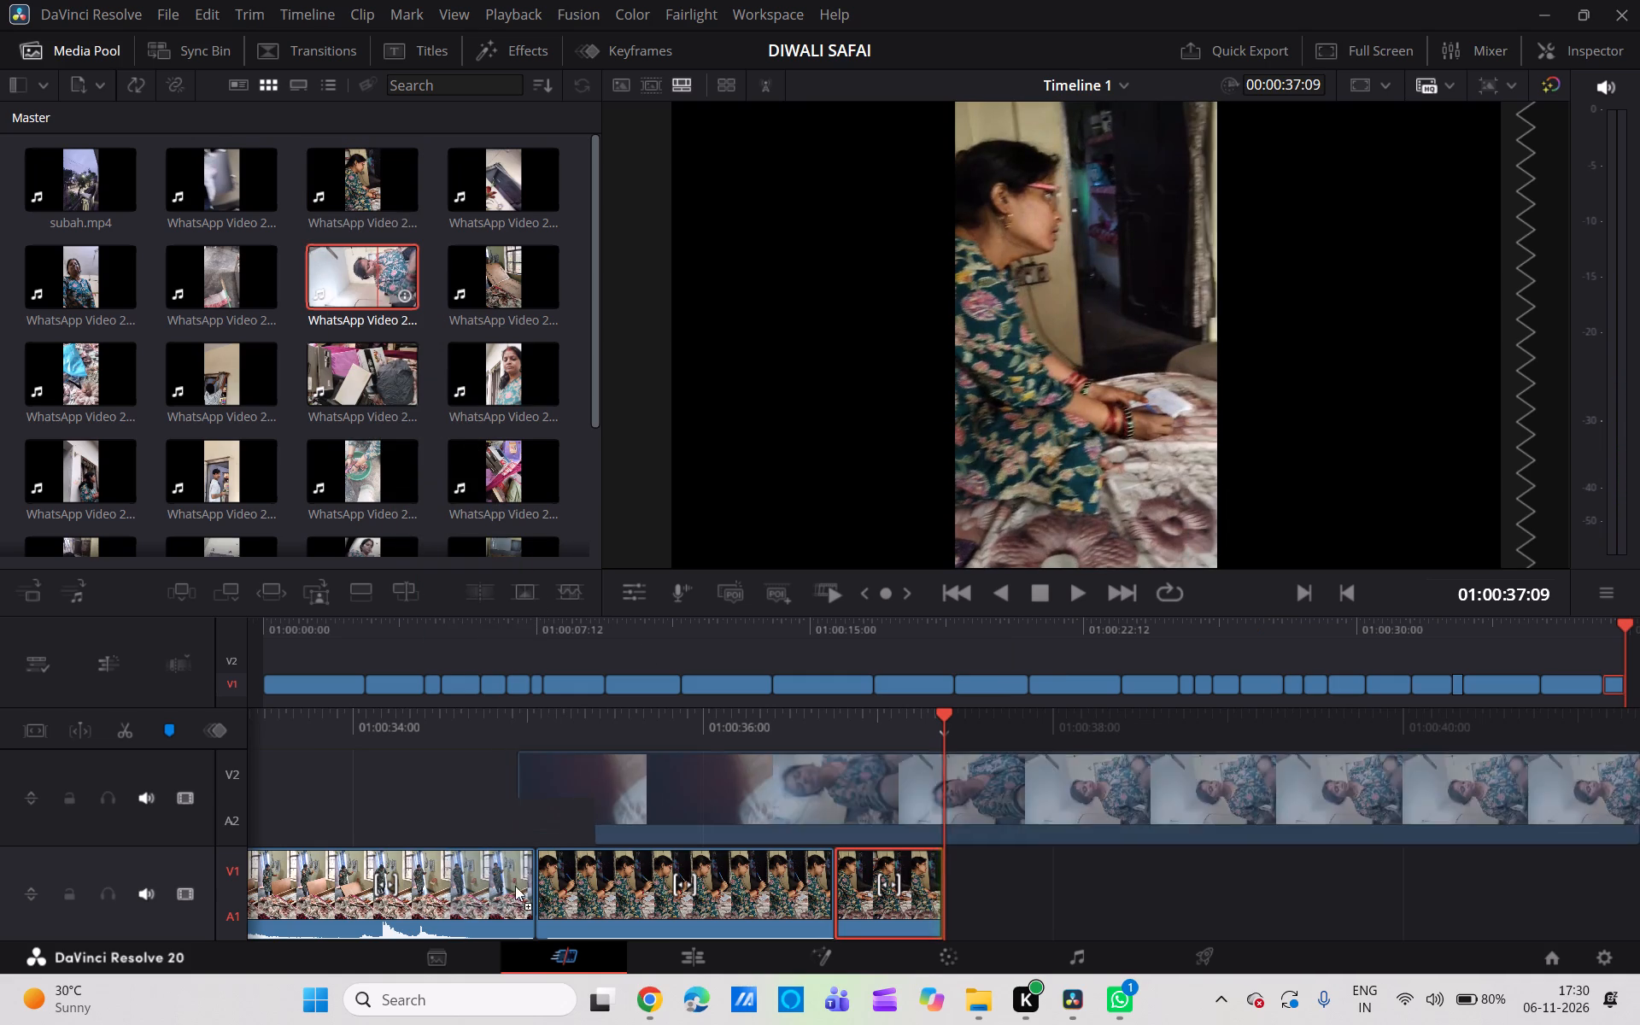
pyautogui.moveTo(515, 886); pyautogui.dragTo(535, 852)
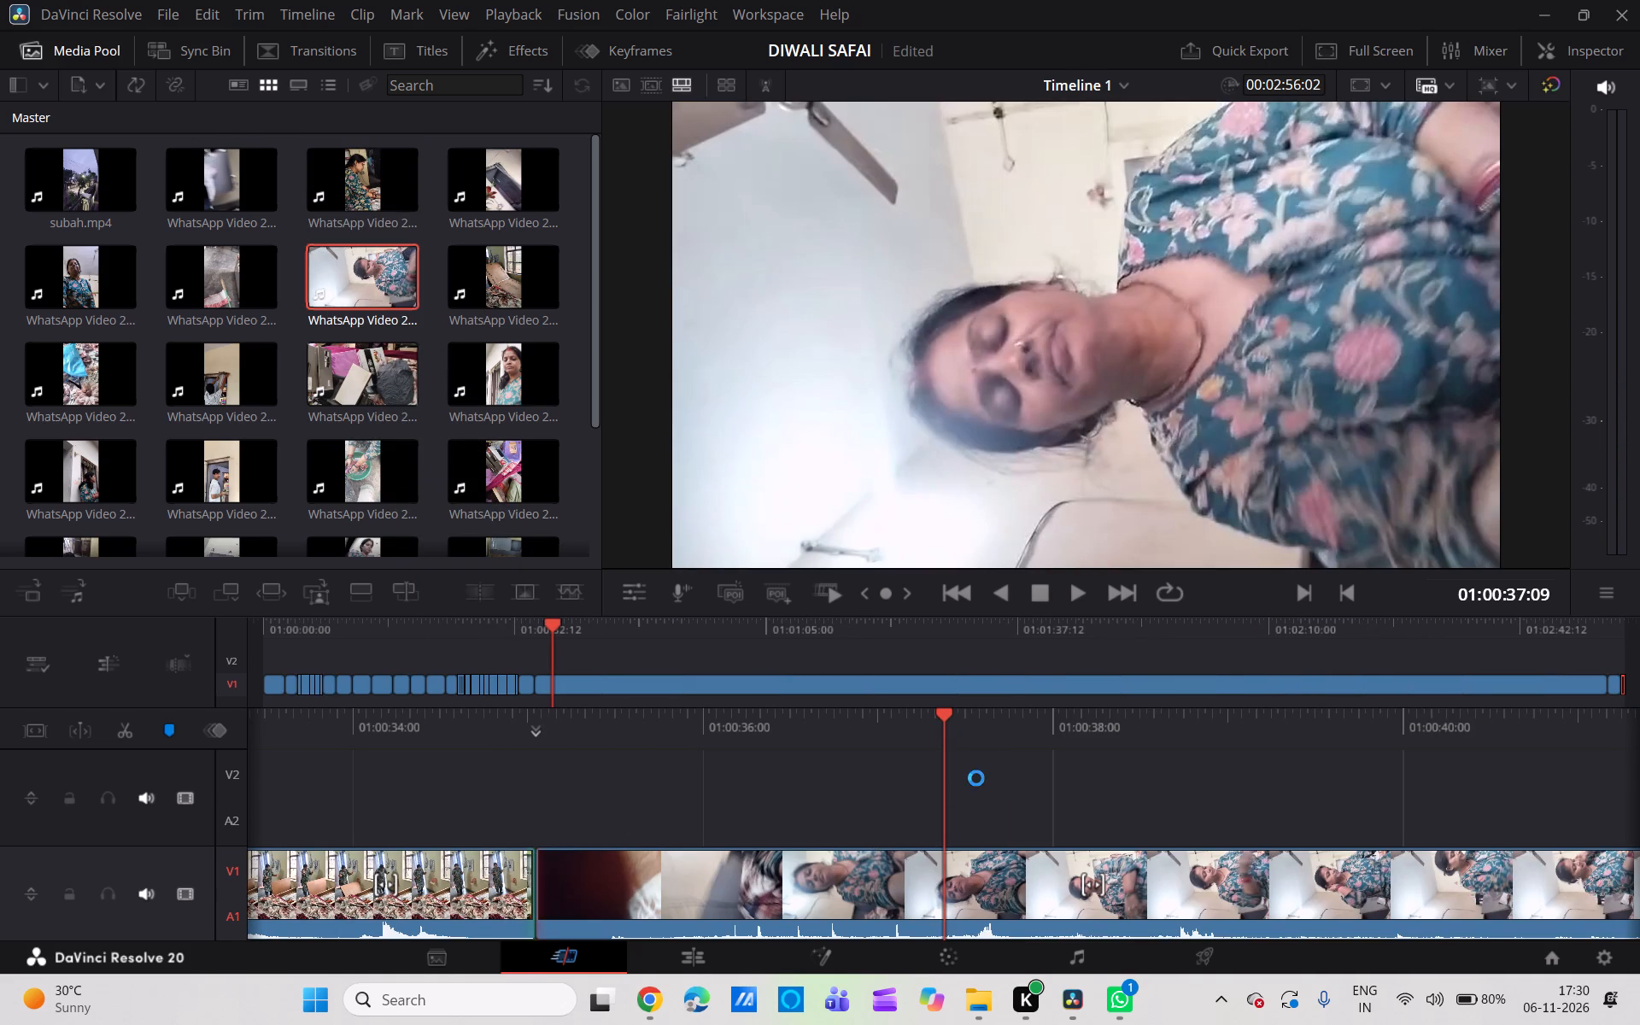
# Skim through the inserted sideways clip to about 01:01:40:18, examining its content and orientation.
pyautogui.hscroll(-4, 976, 778)
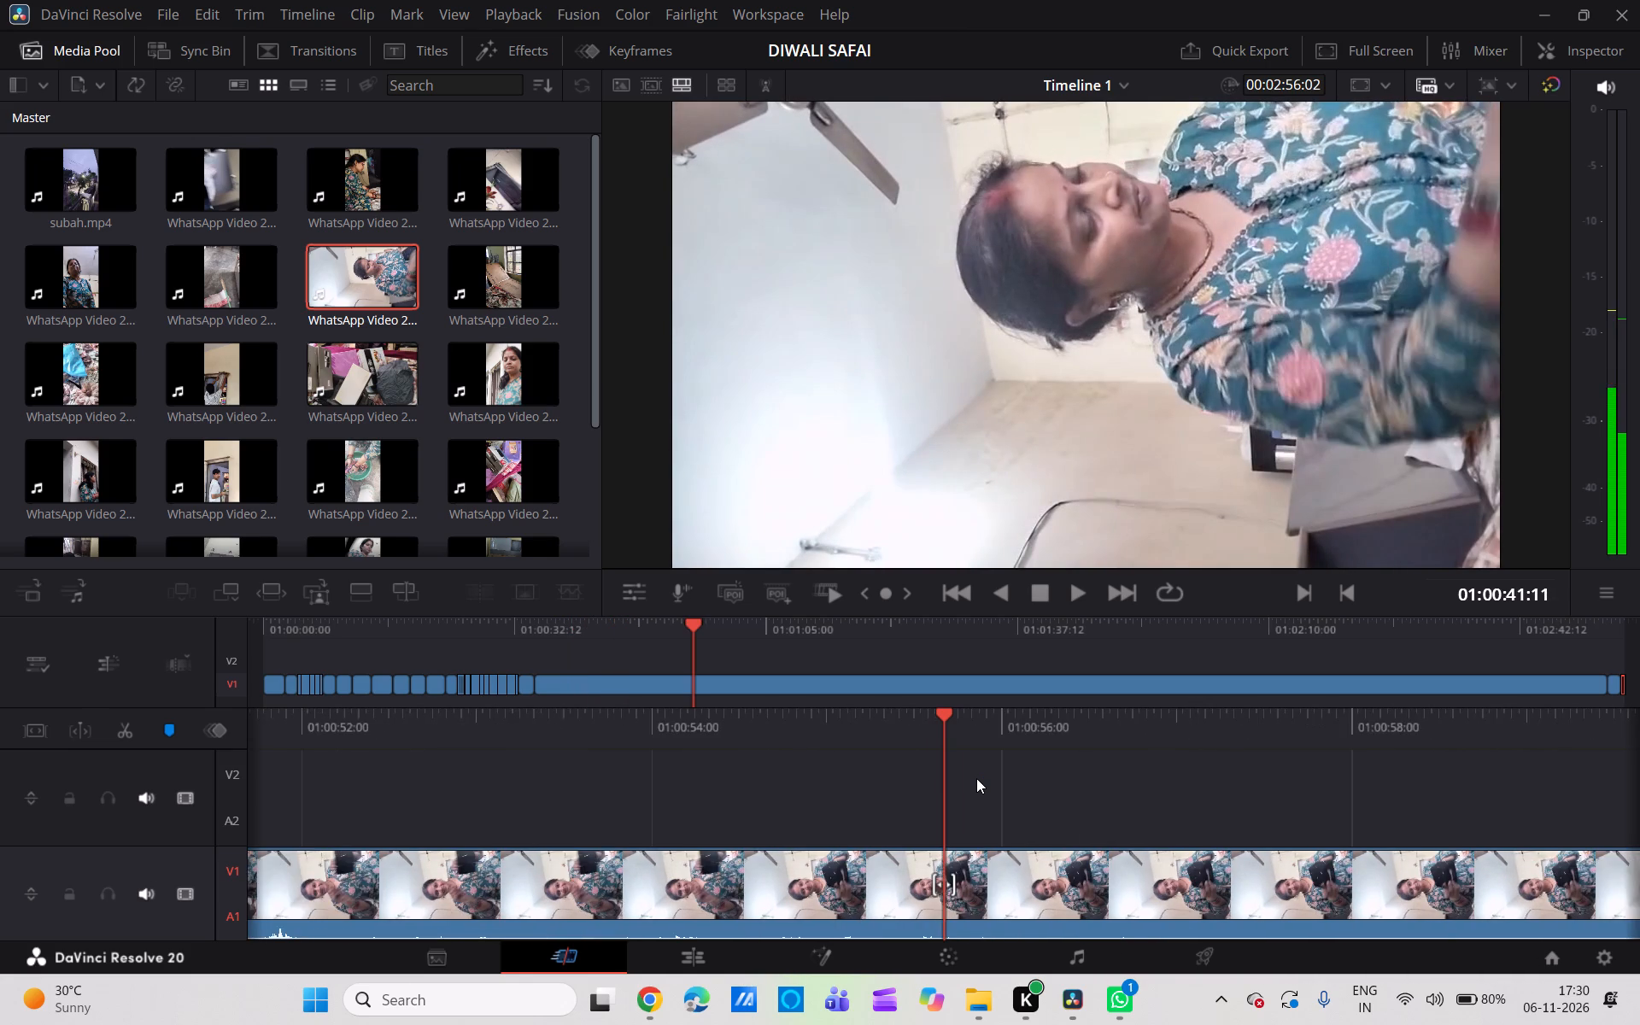
pyautogui.hscroll(-5, 976, 778)
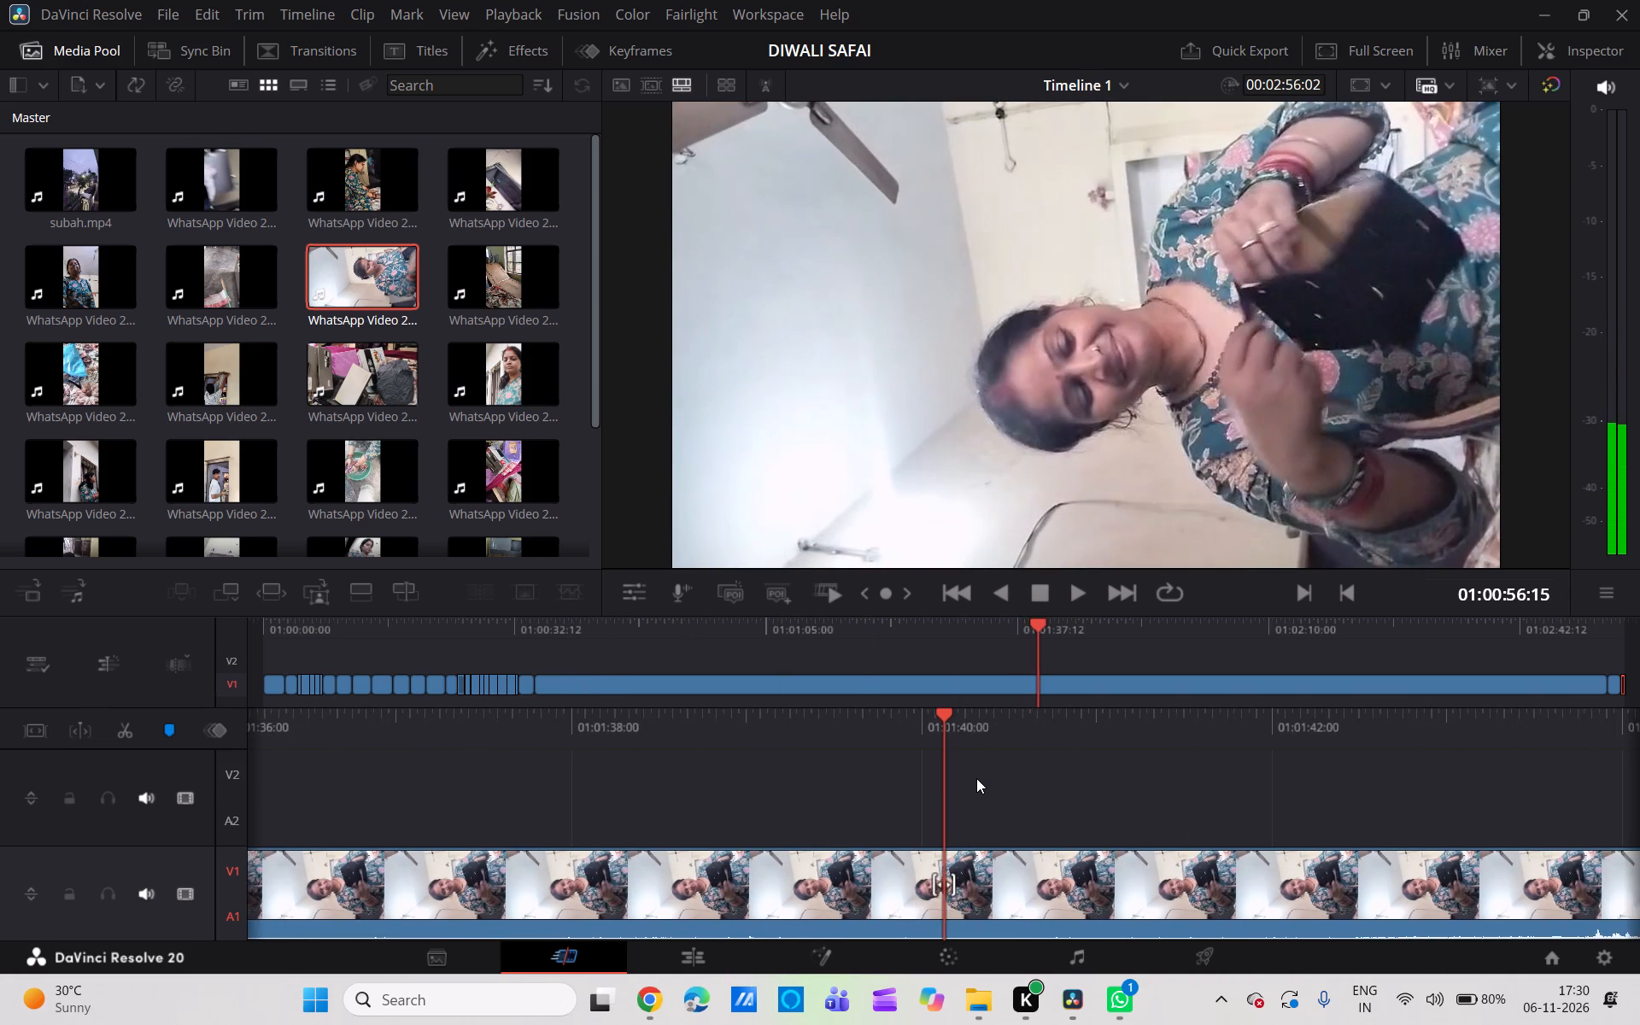
pyautogui.hscroll(-1, 976, 778)
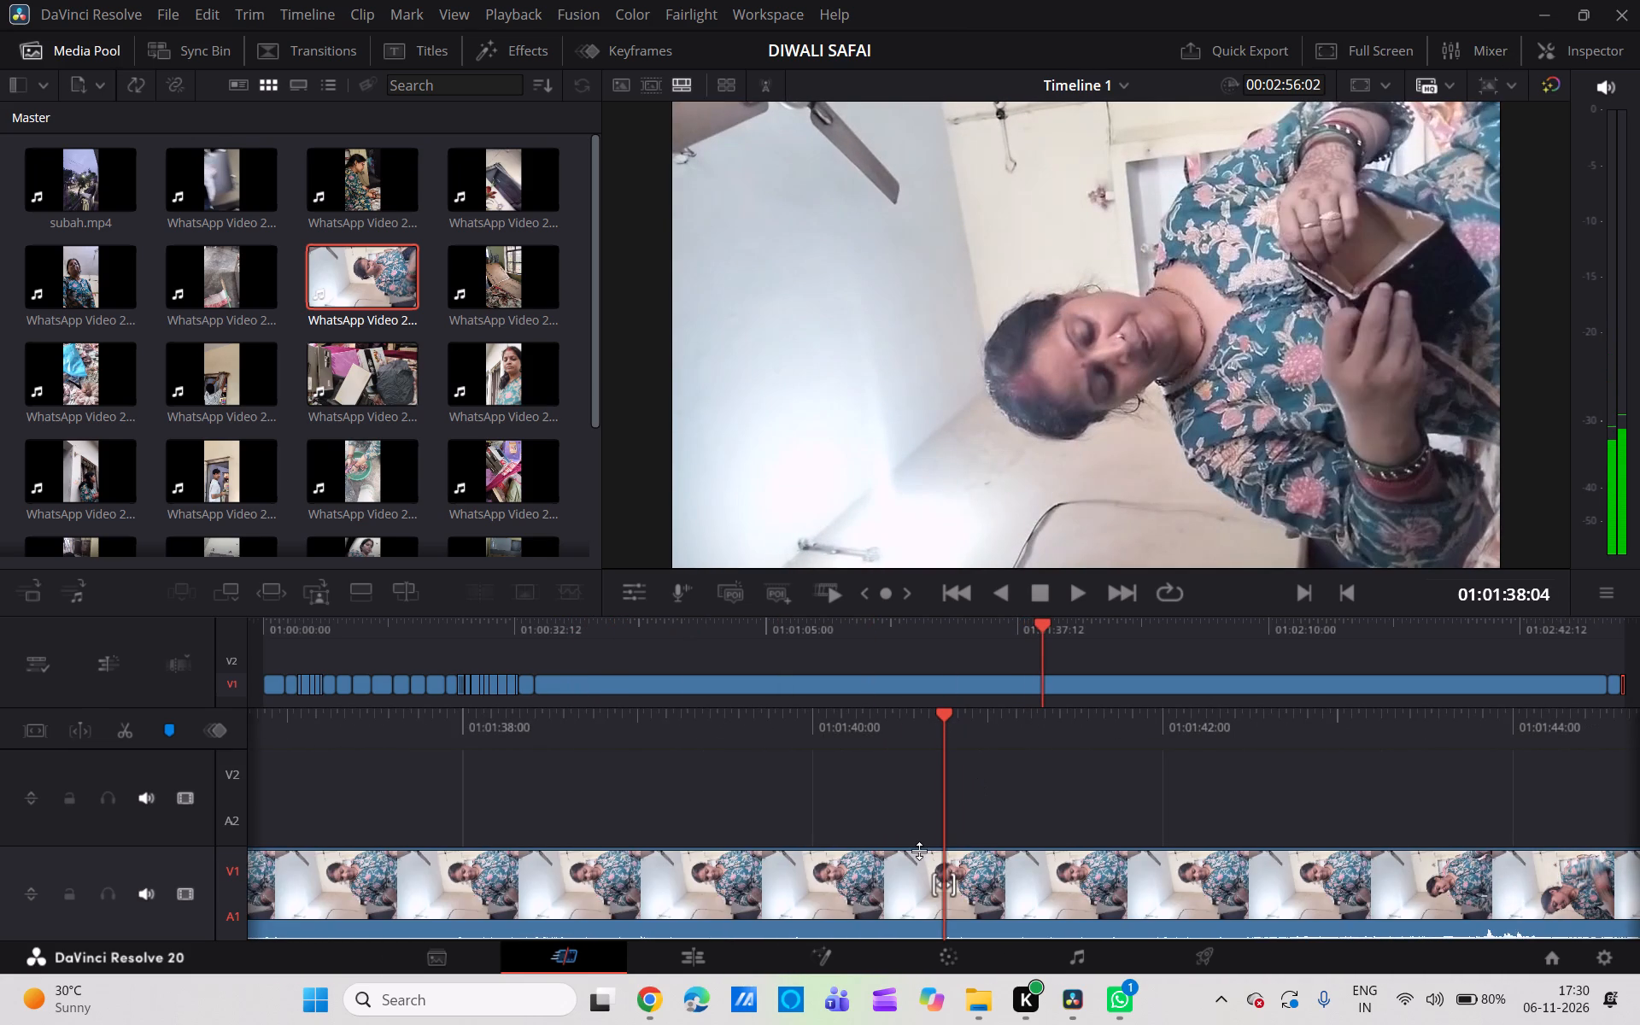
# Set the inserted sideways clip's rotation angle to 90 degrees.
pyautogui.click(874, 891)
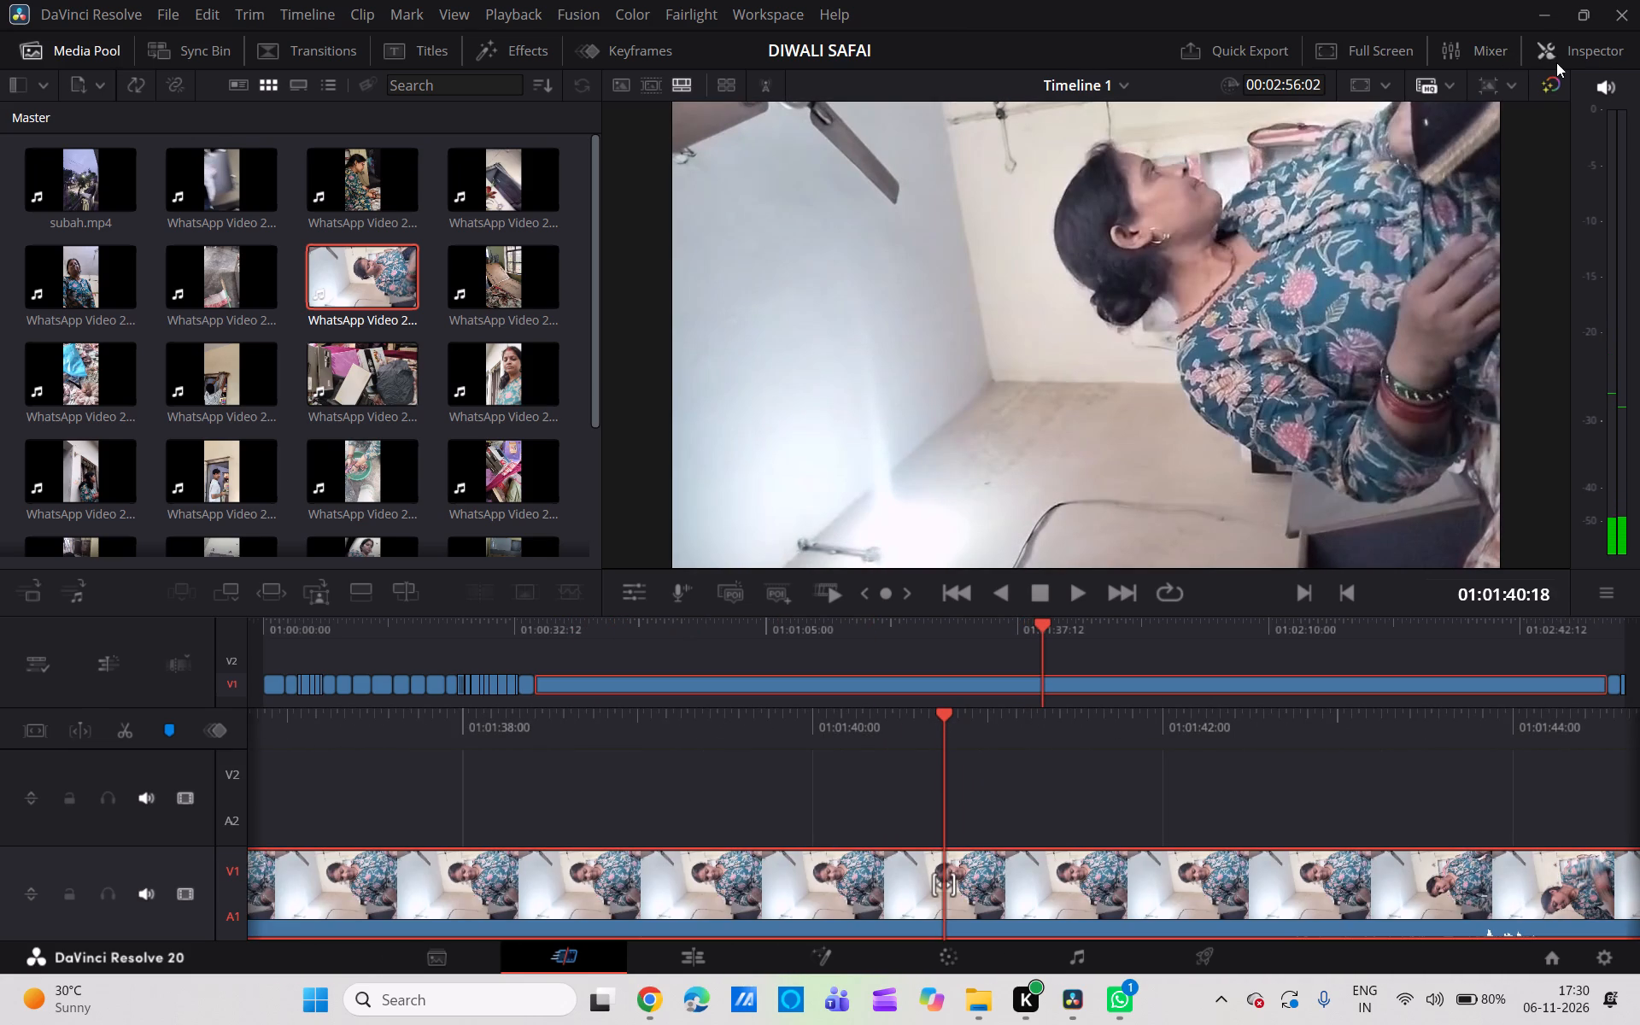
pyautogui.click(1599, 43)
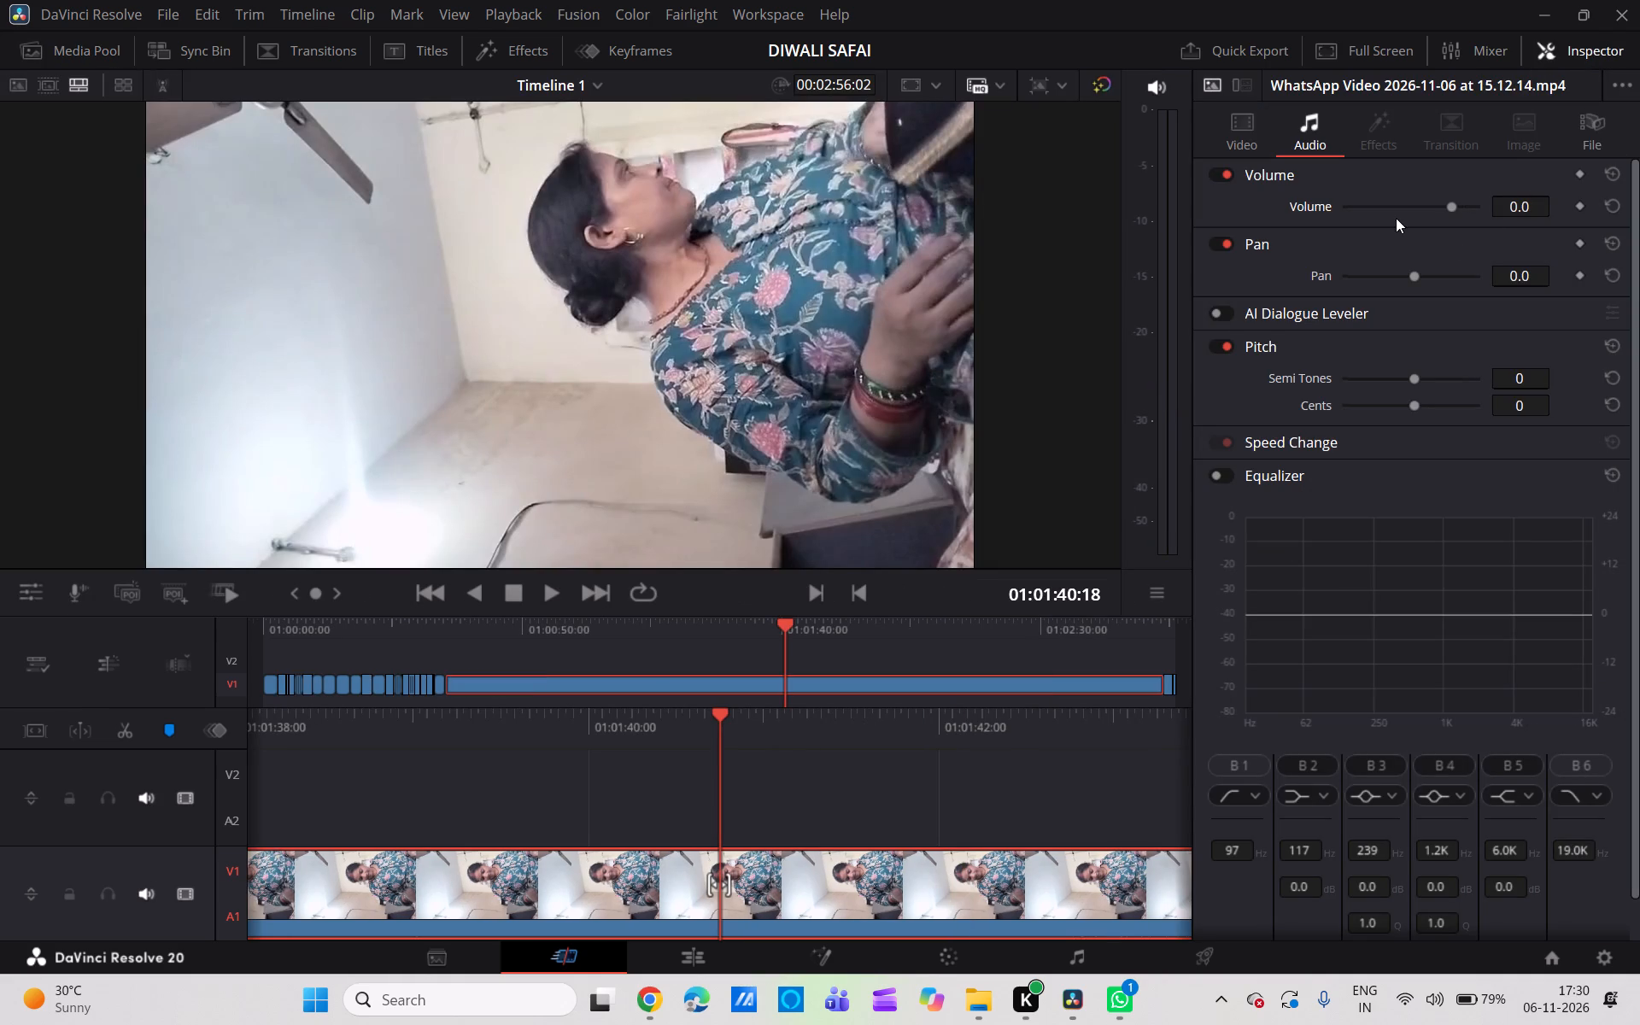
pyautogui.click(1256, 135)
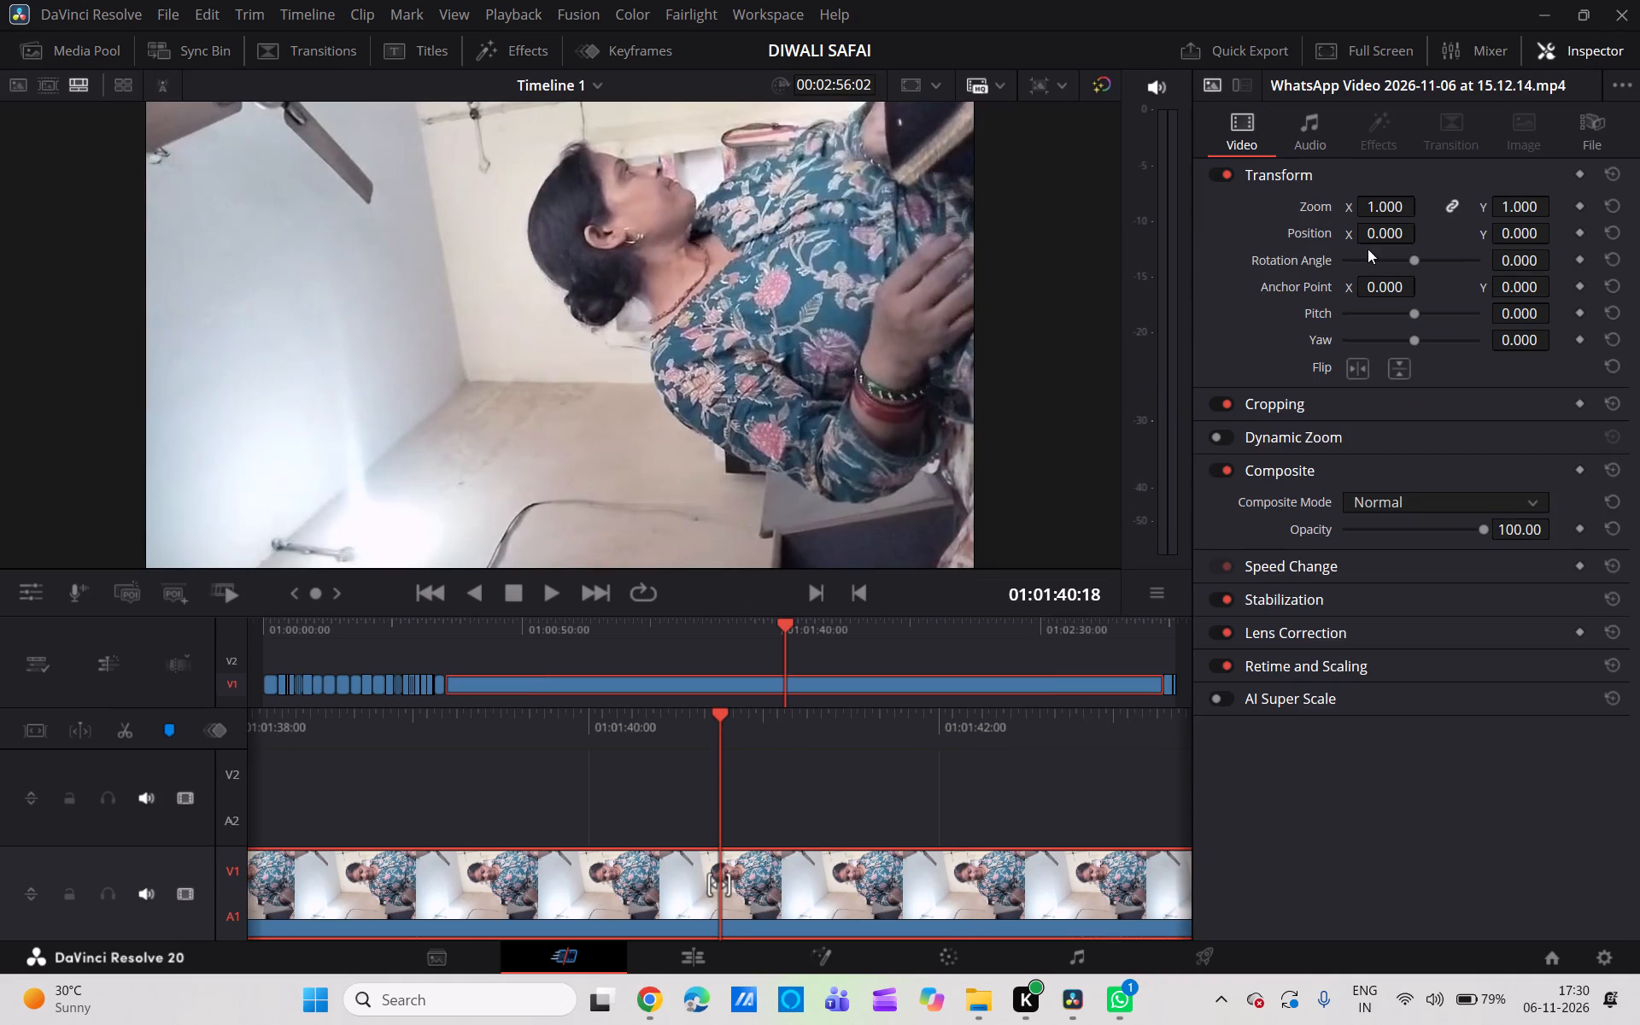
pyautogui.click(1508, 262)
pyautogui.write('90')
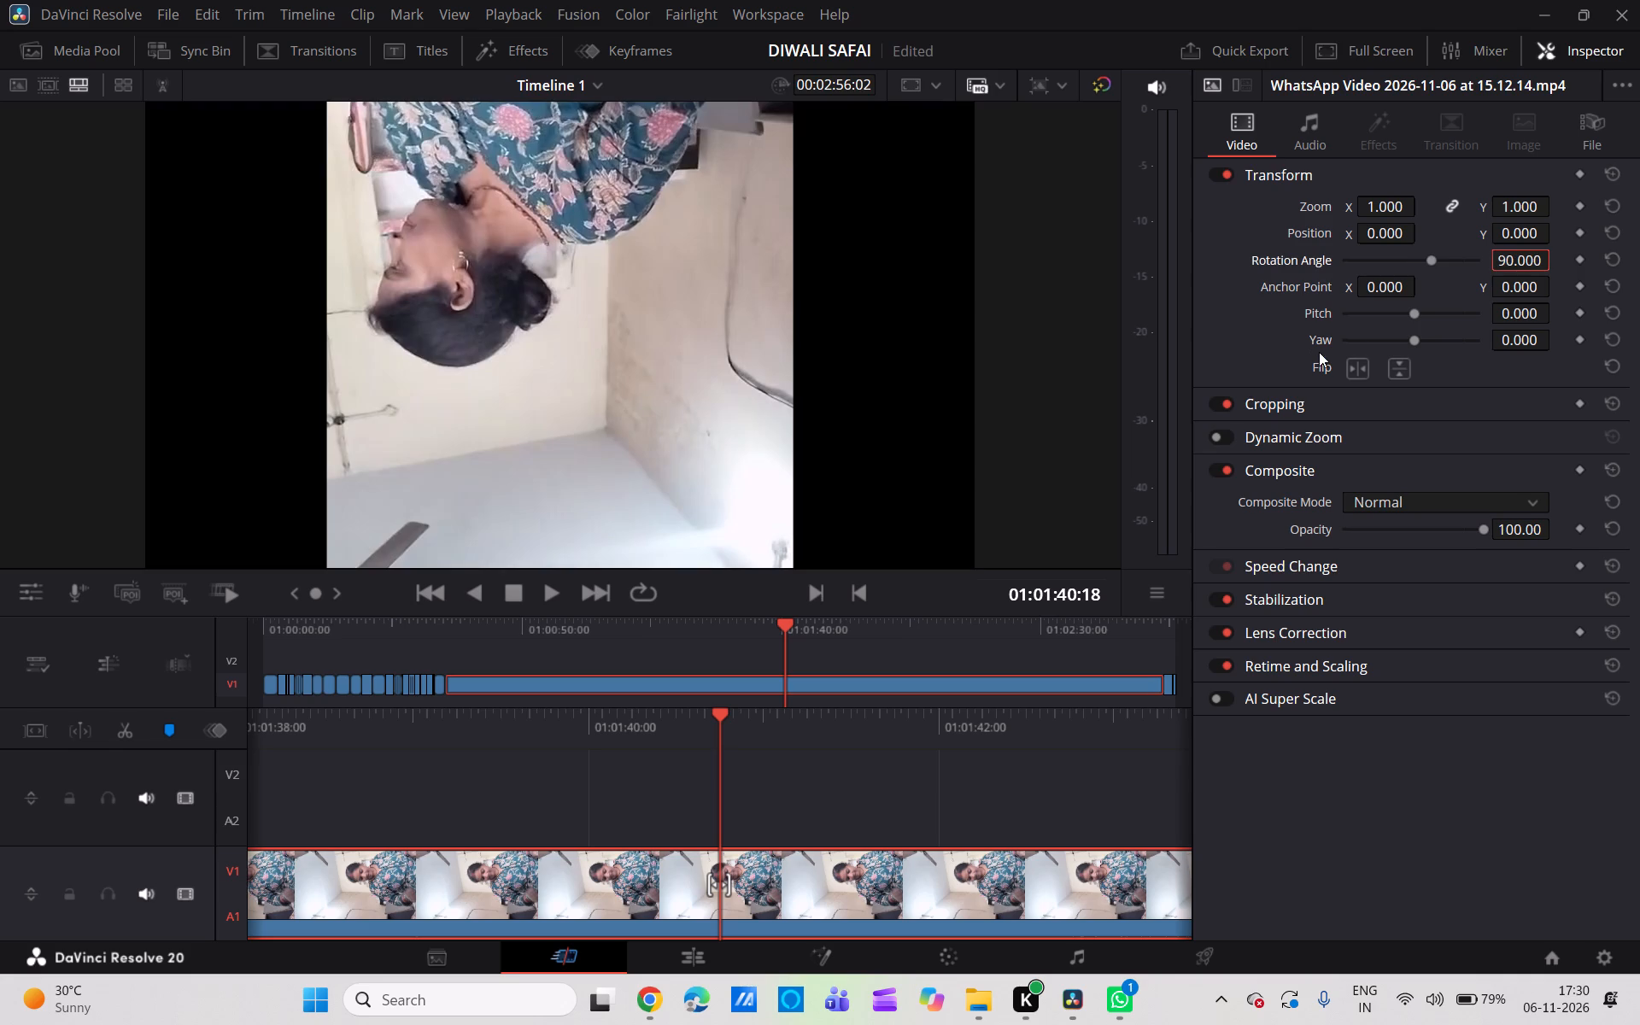
# Set the inserted clip's rotation angle to 180 degrees.
pyautogui.click(1508, 255)
pyautogui.click(1510, 269)
pyautogui.press('1')
pyautogui.write('80')
pyautogui.press('Return')
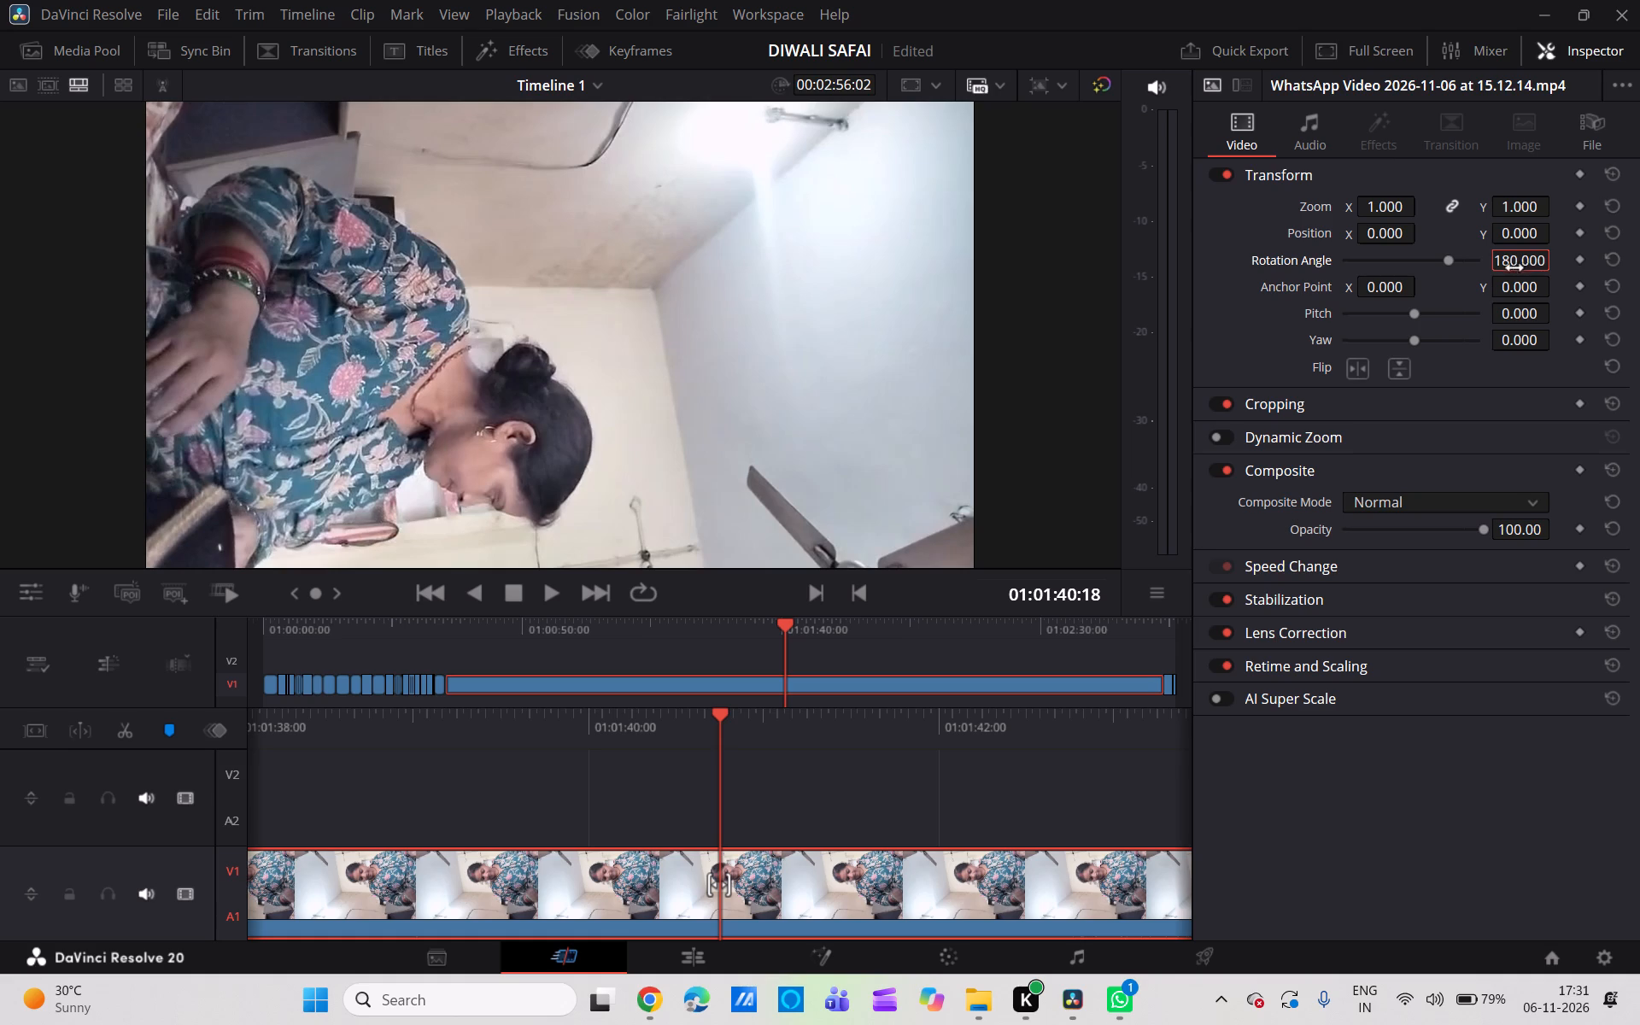
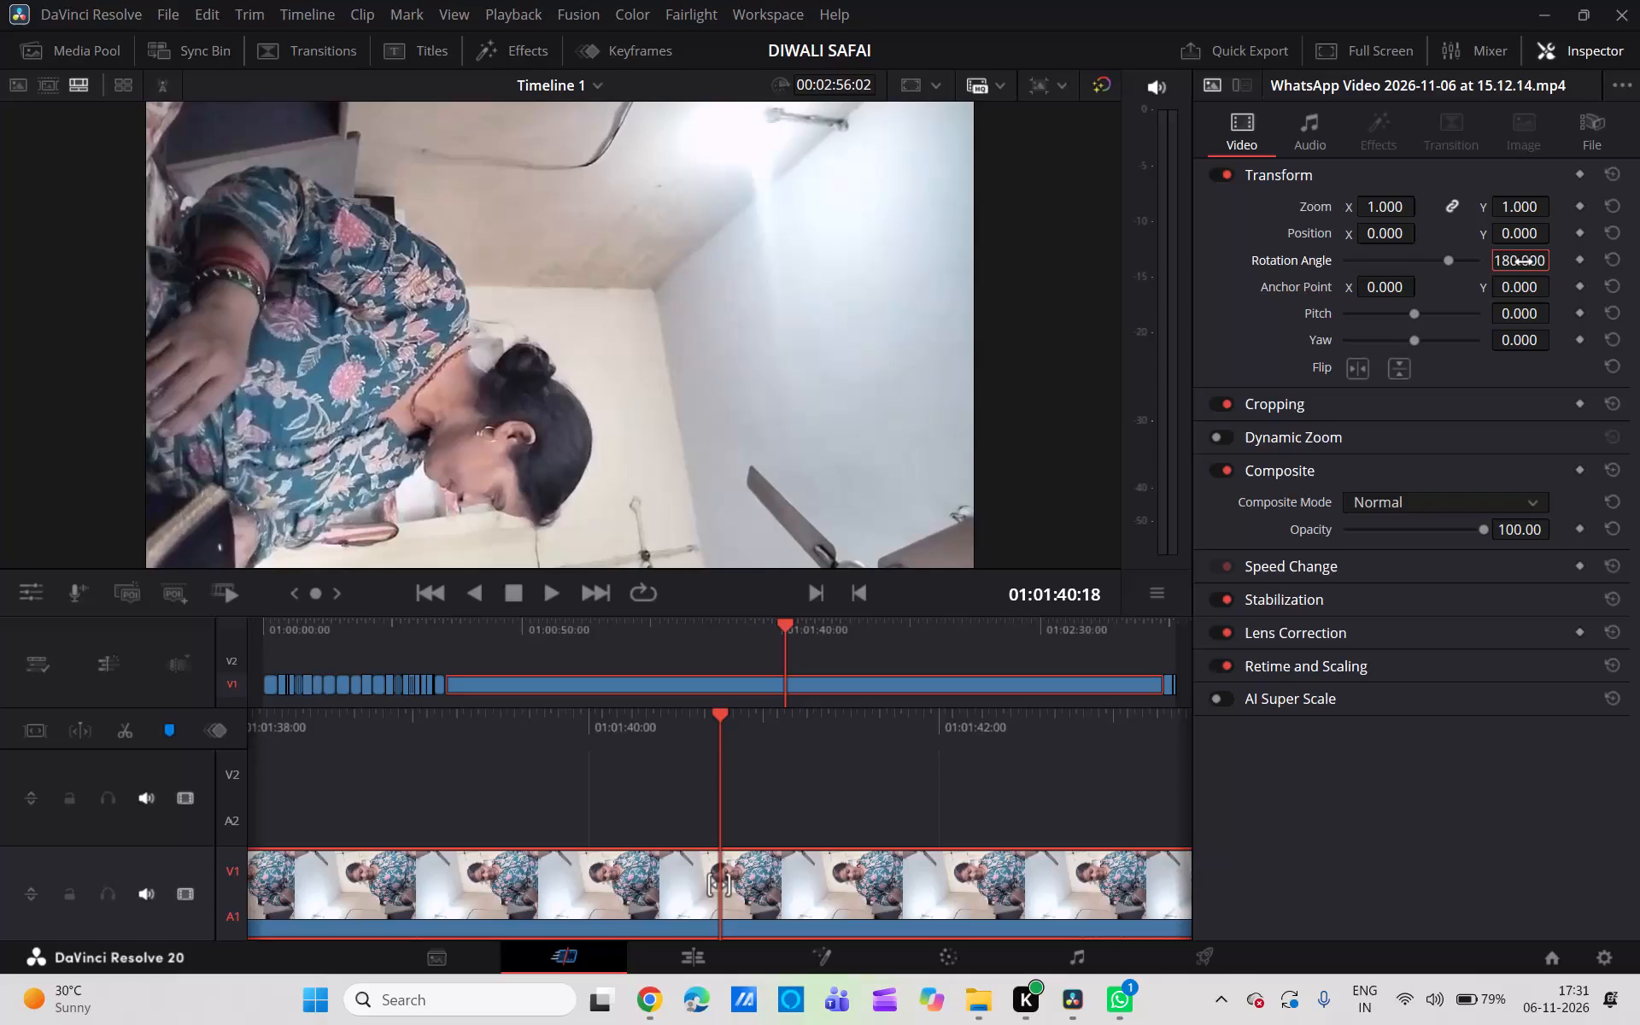
# Set the inserted sideways clip's rotation angle to 270 degrees.
pyautogui.press('2')
pyautogui.write('70')
pyautogui.press('Return')
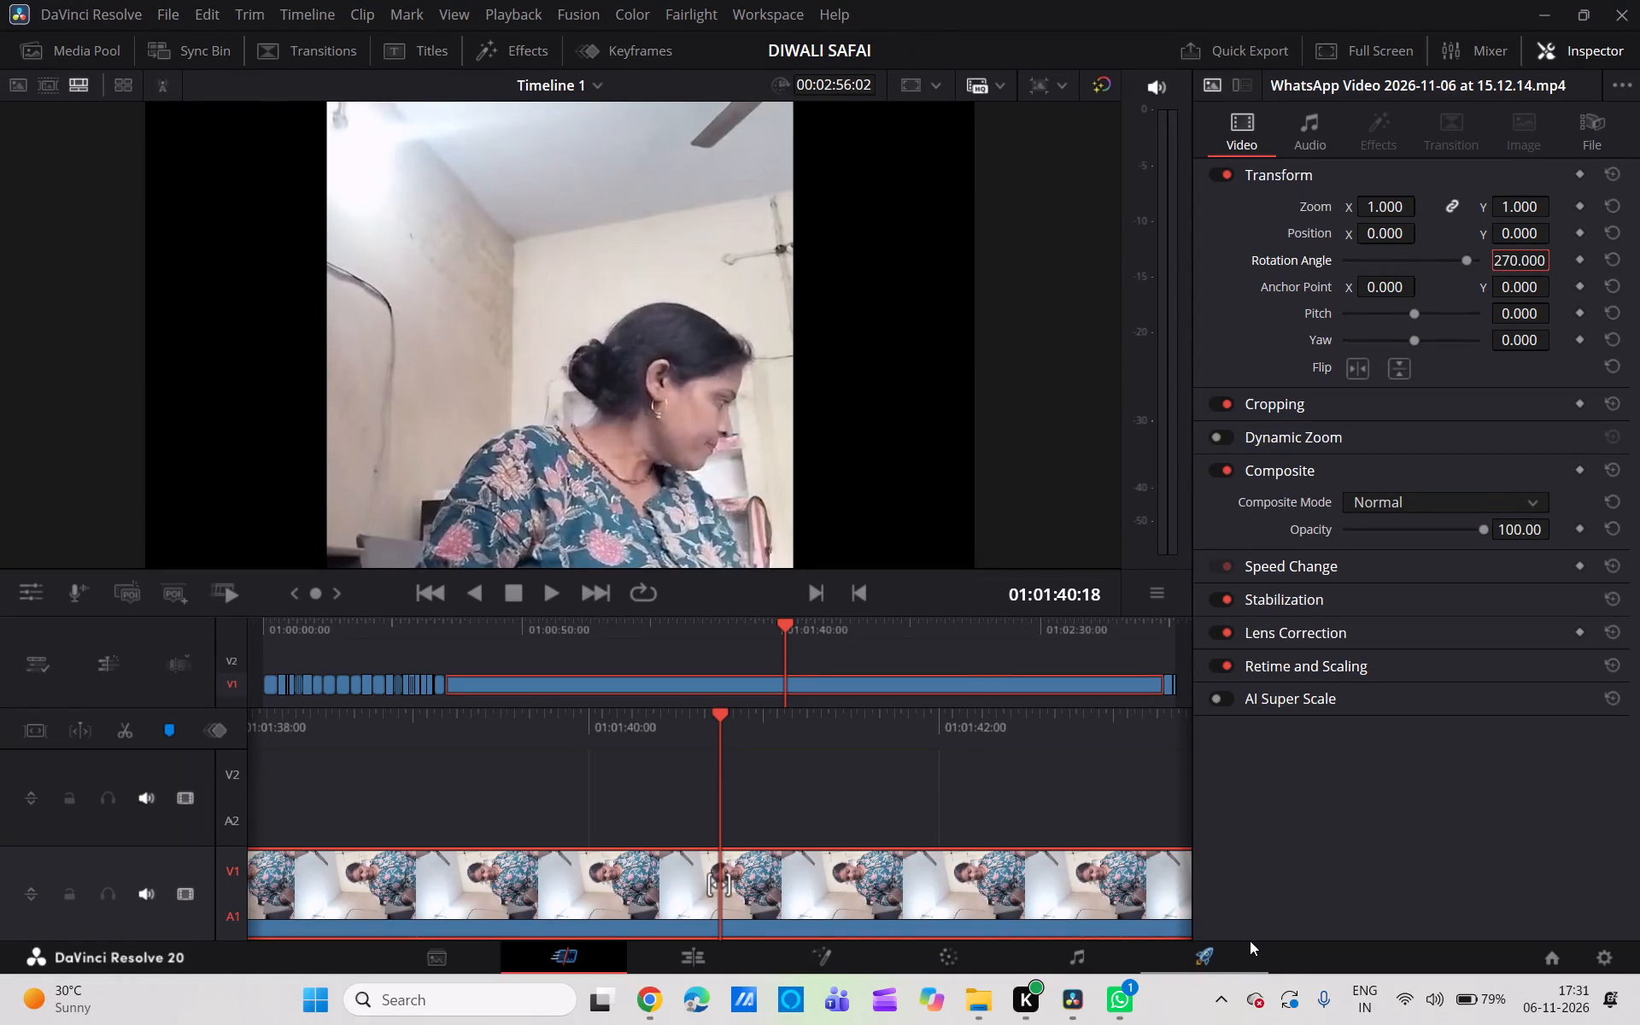
# Set the project's timeline resolution to a custom 1080 x 1920 in the project settings and save them.
pyautogui.click(1594, 955)
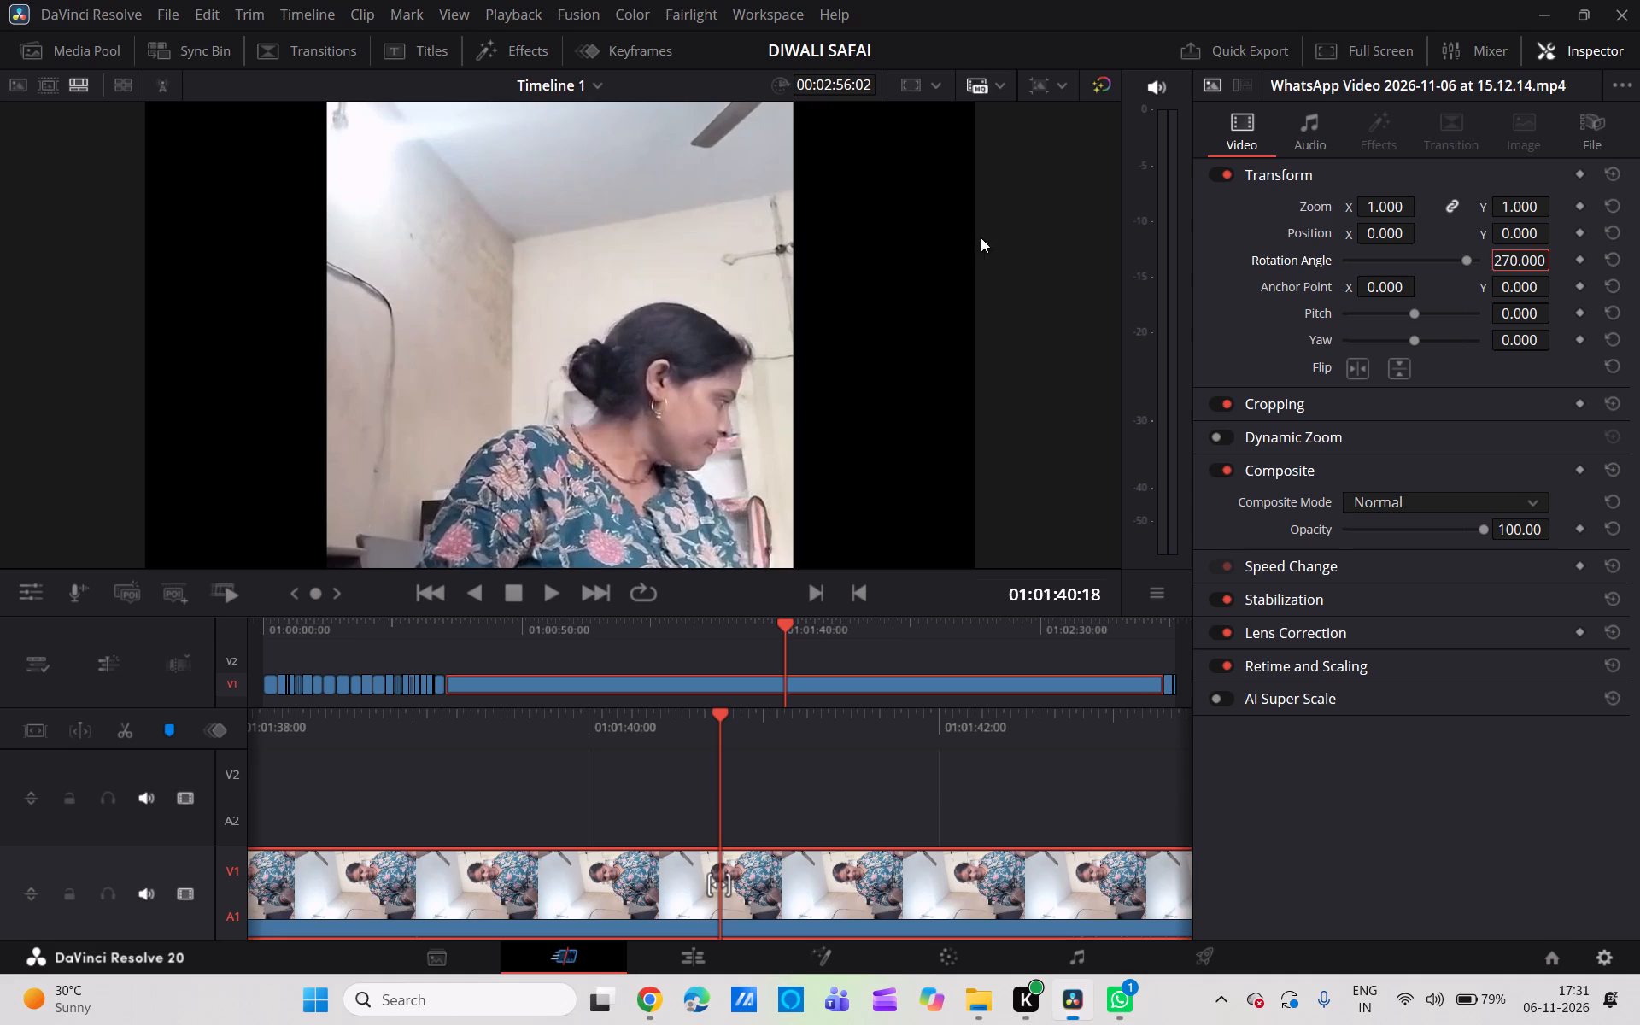
pyautogui.click(1618, 962)
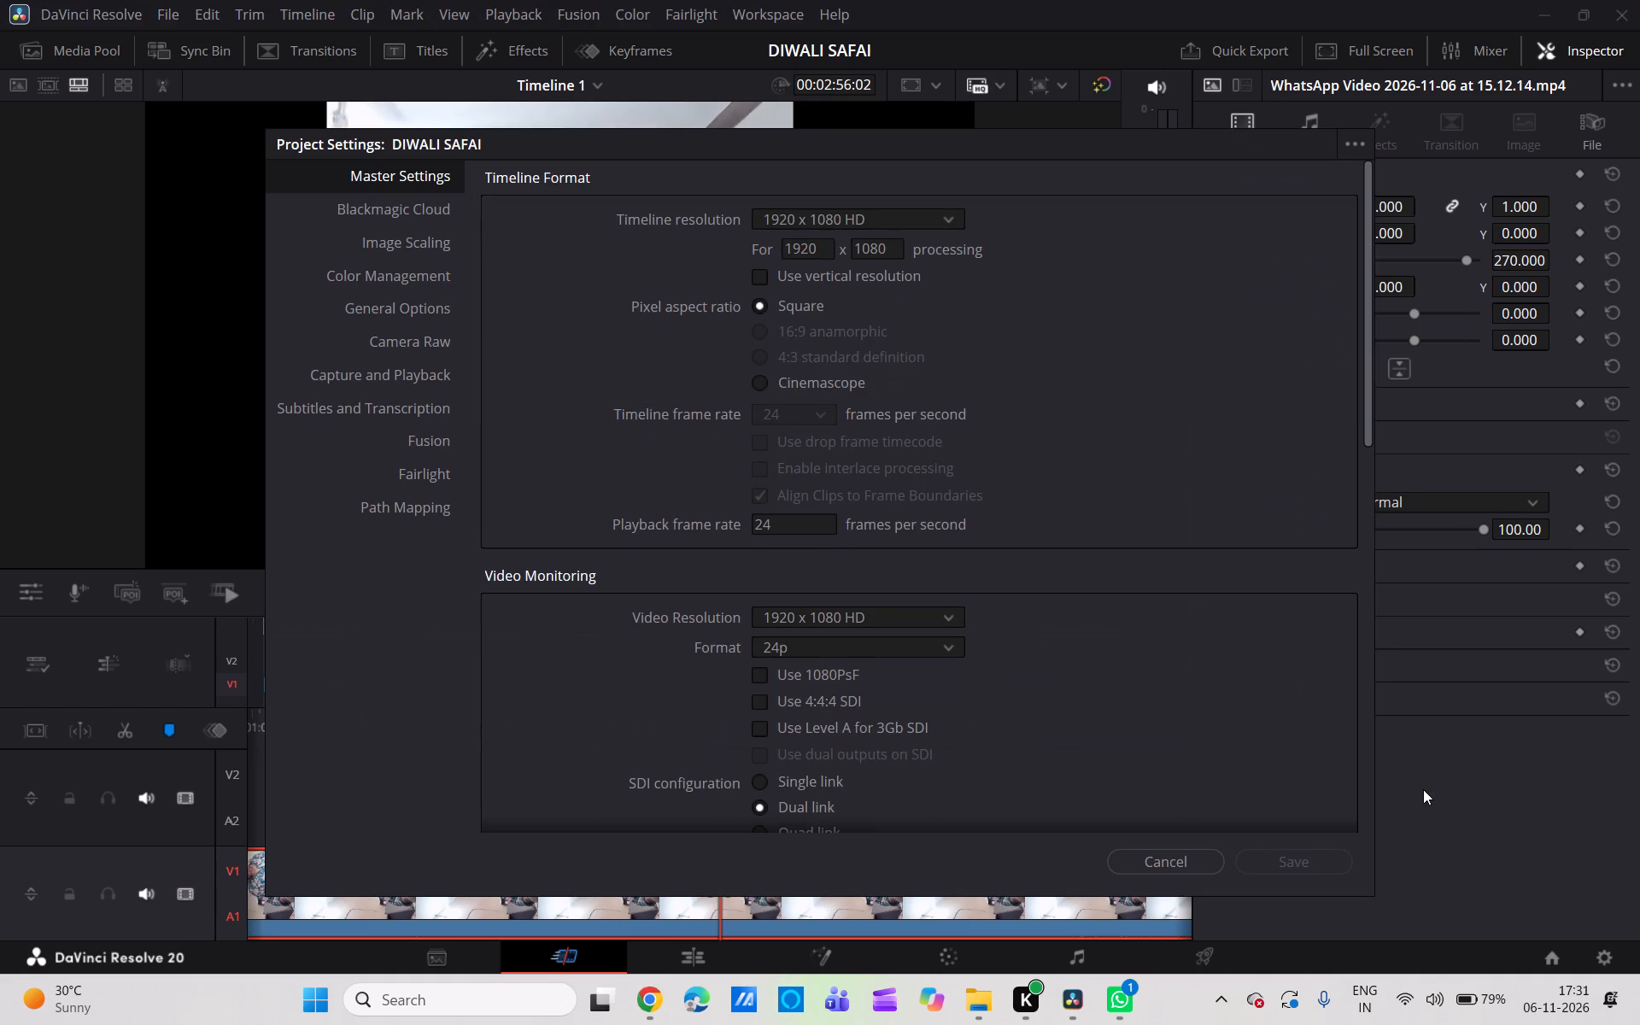
pyautogui.click(811, 248)
pyautogui.press('BackSpace')
pyautogui.press('BackSpace')
pyautogui.press('8')
pyautogui.press('Left')
pyautogui.press('0')
pyautogui.press('Right')
pyautogui.press('Right')
pyautogui.click(879, 245)
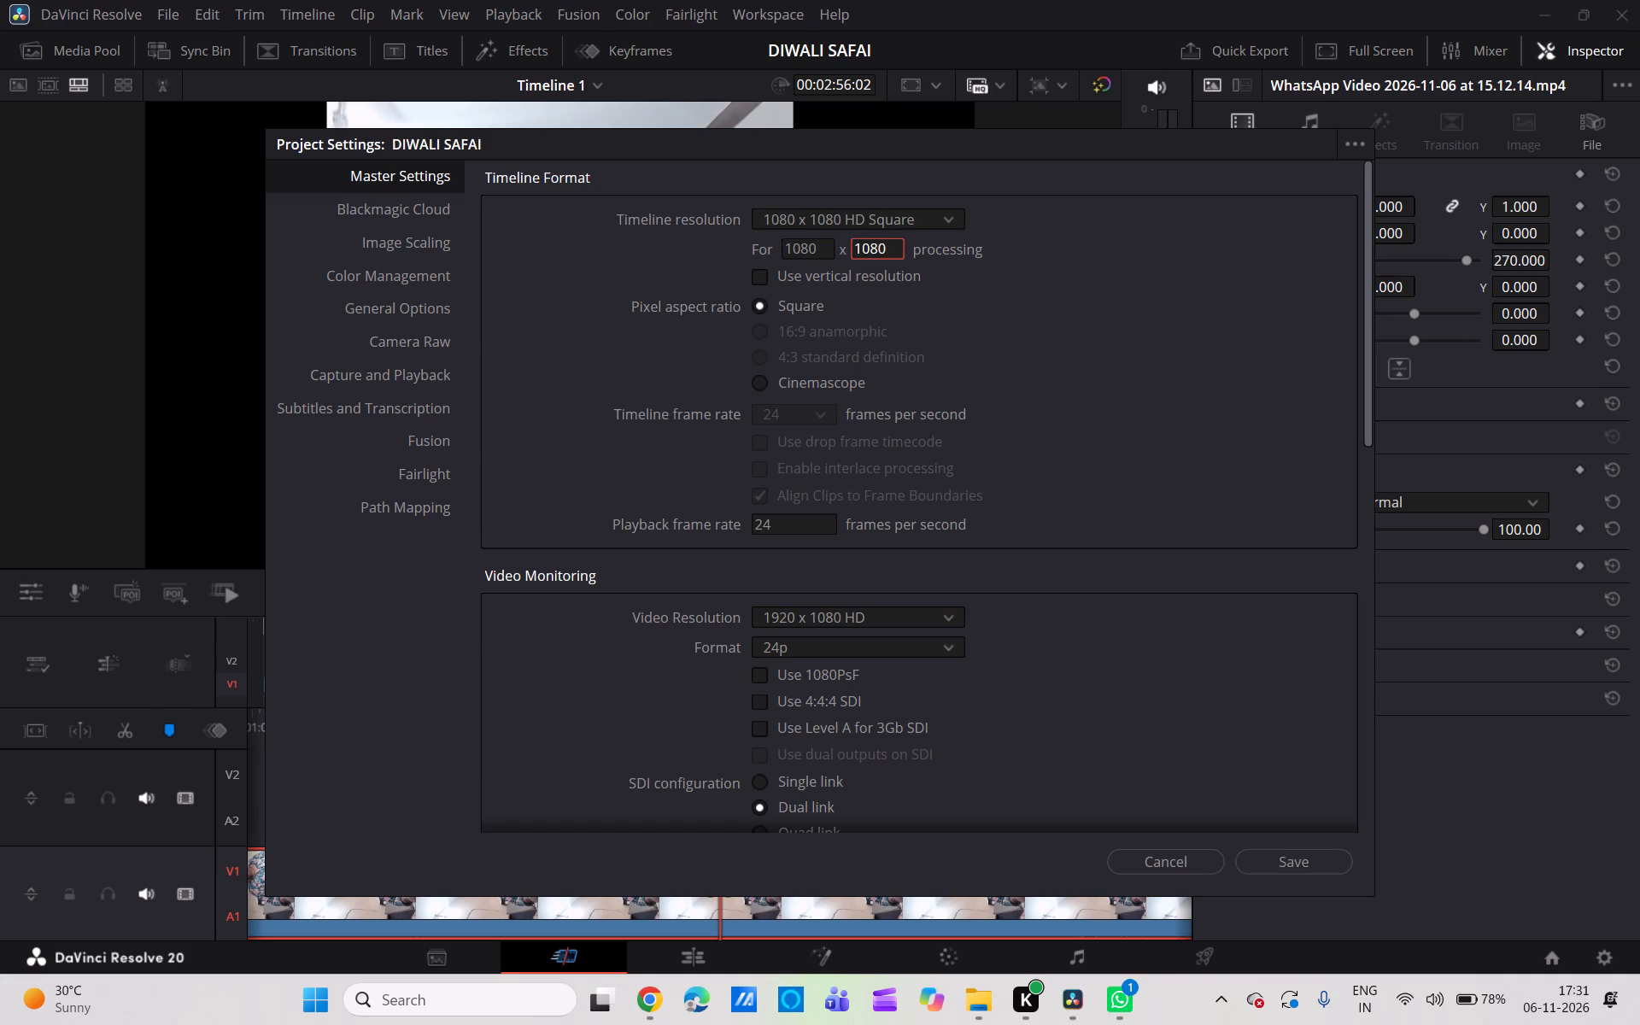
pyautogui.press('BackSpace')
pyautogui.press('BackSpace')
pyautogui.press('9')
pyautogui.press('2')
pyautogui.click(1218, 457)
pyautogui.click(1301, 857)
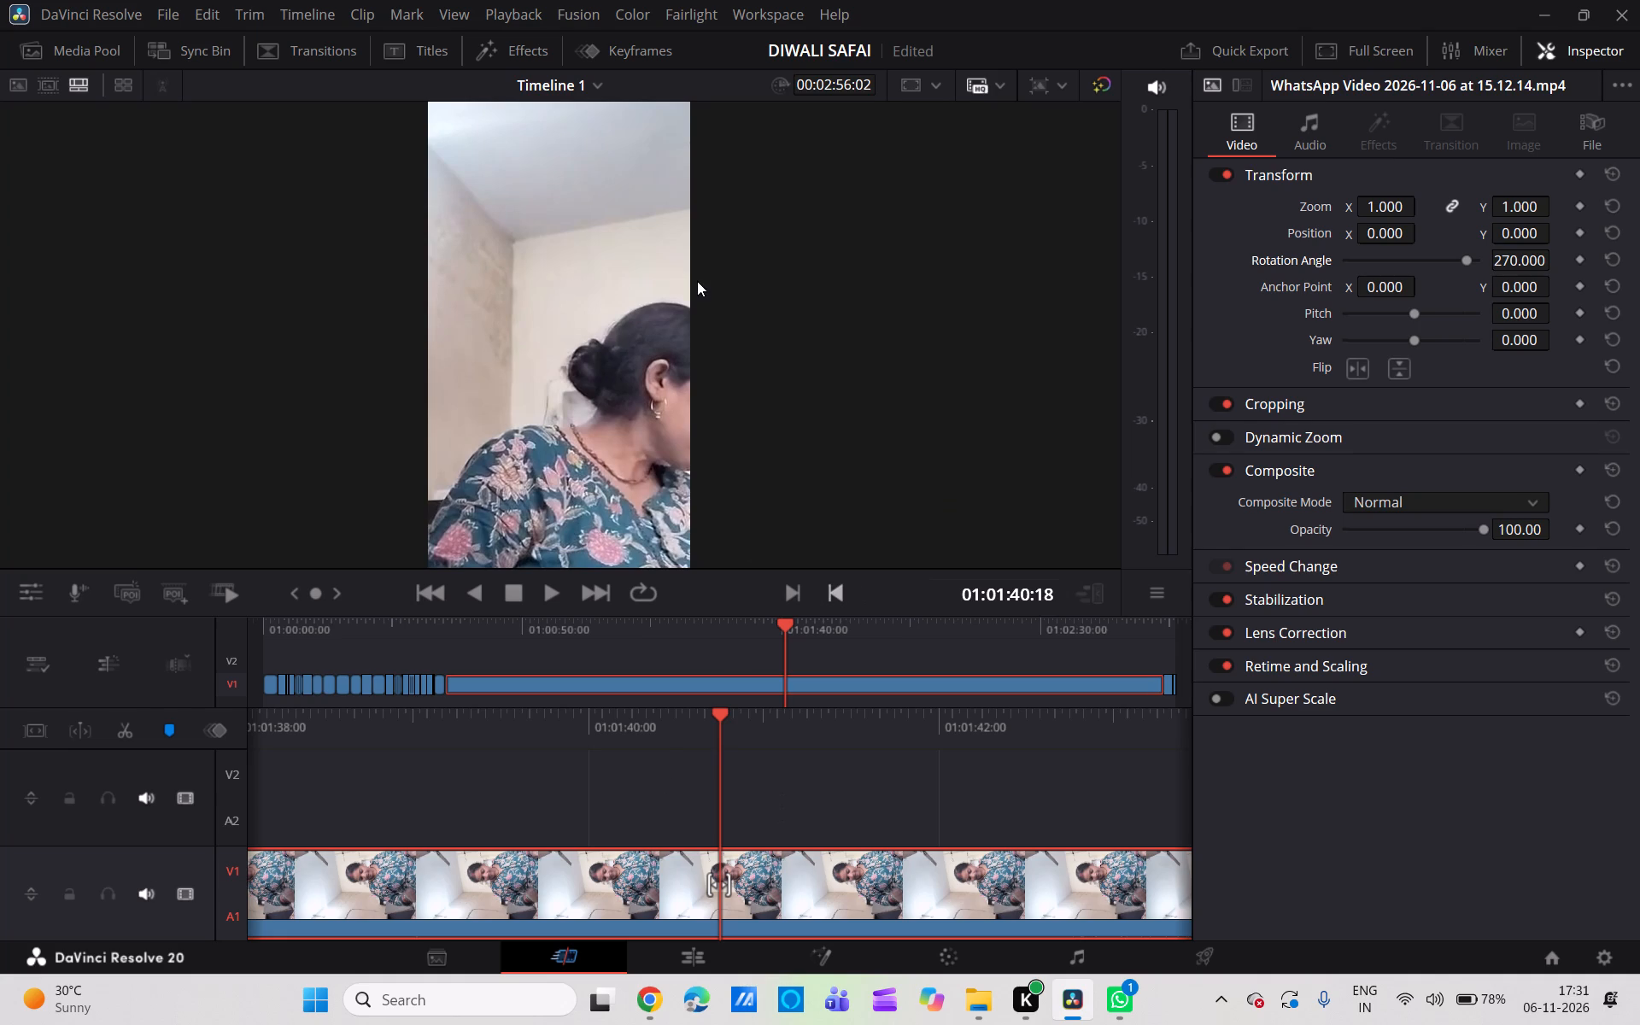
# Reframe the rotated clip of the woman in the vertical frame by setting its position to X -95 and Y 741.
pyautogui.click(596, 356)
pyautogui.moveTo(596, 356); pyautogui.dragTo(474, 370)
pyautogui.moveTo(1394, 238); pyautogui.dragTo(1353, 238)
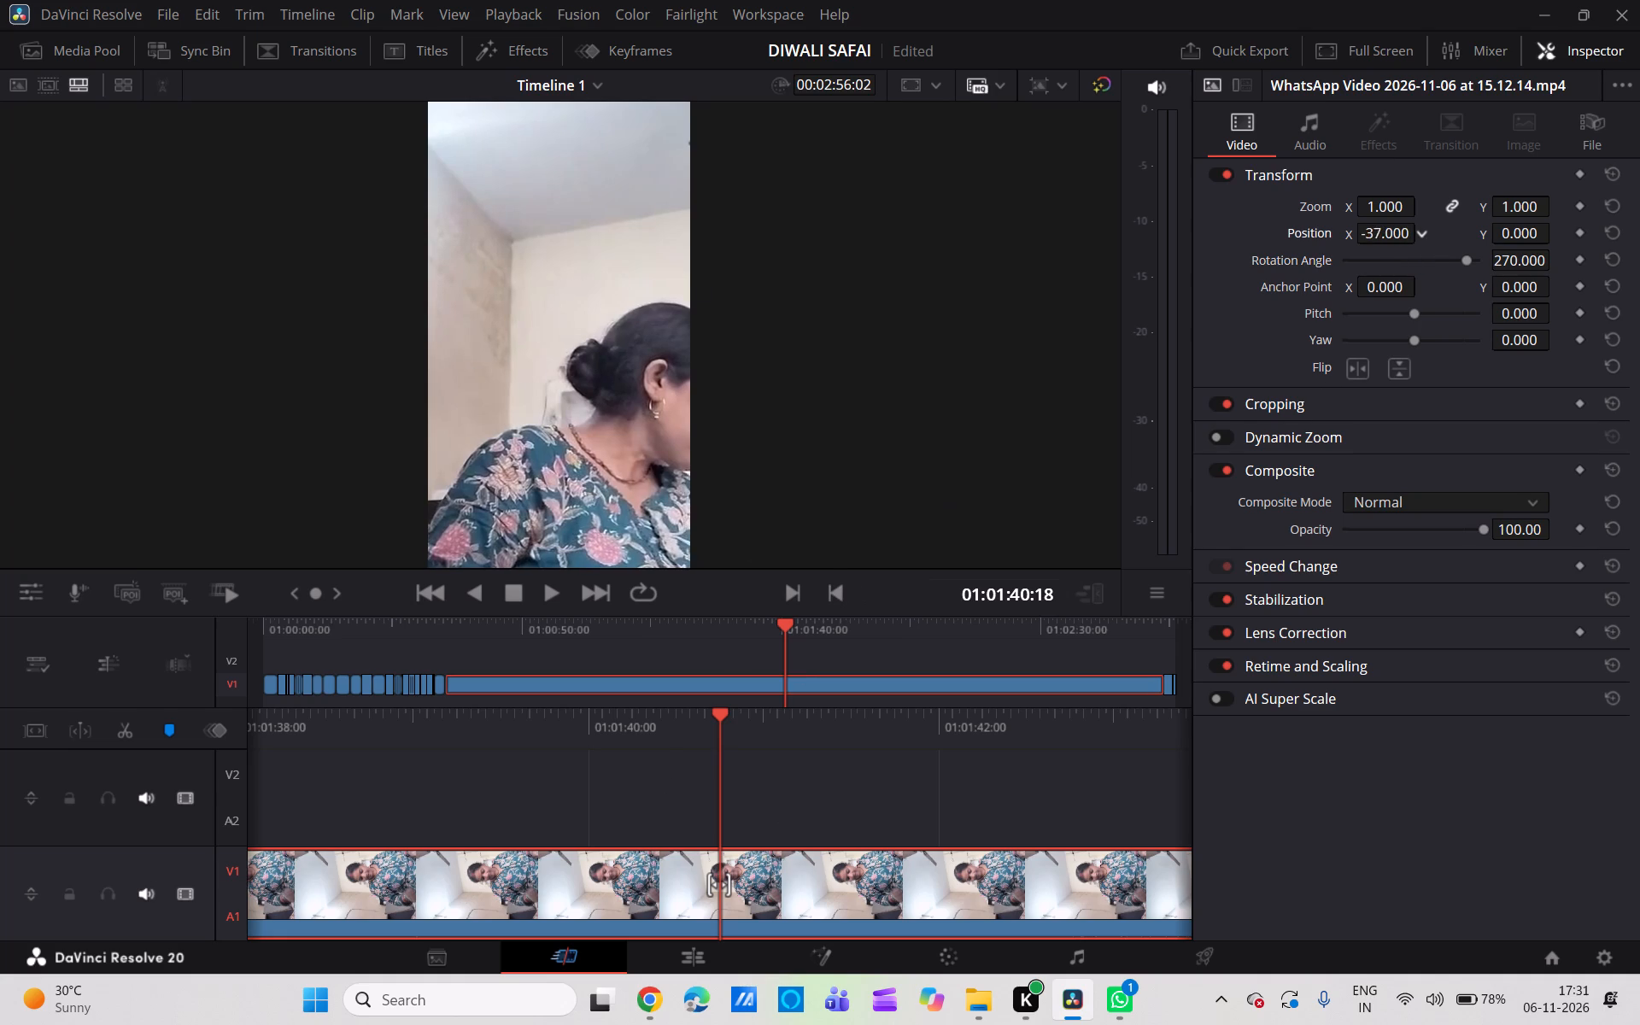
pyautogui.moveTo(1353, 238); pyautogui.dragTo(1293, 236)
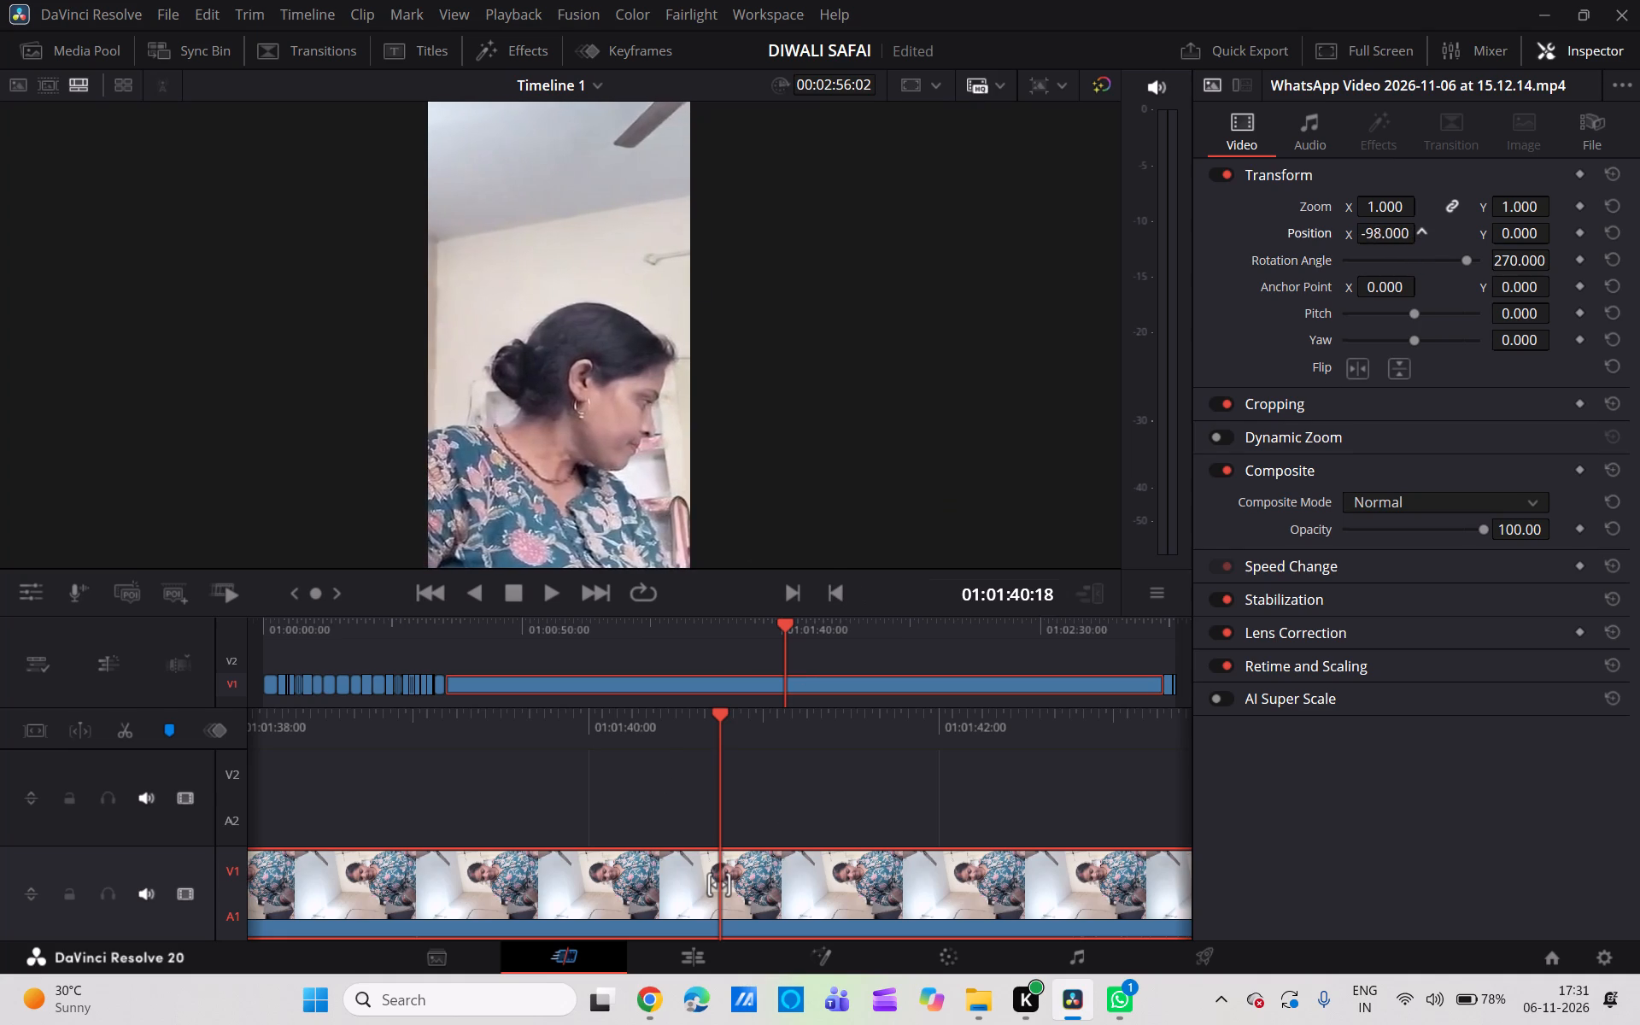
pyautogui.moveTo(1511, 237); pyautogui.dragTo(1604, 272)
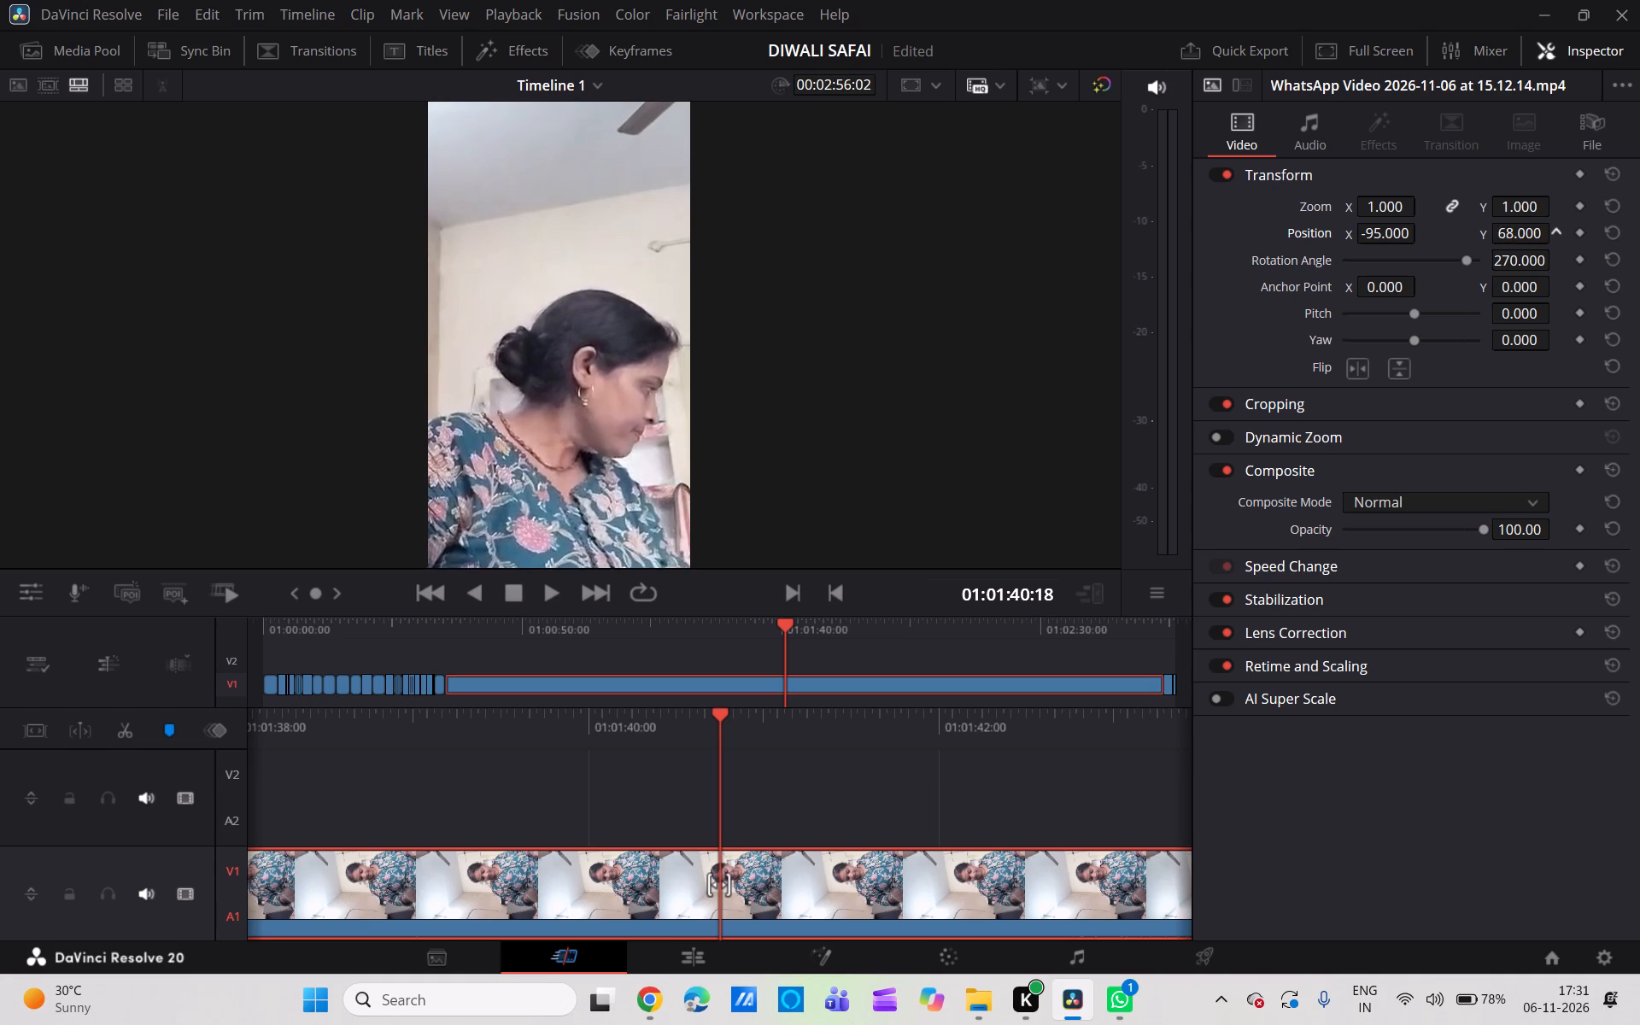
pyautogui.moveTo(1604, 272); pyautogui.dragTo(920, 549)
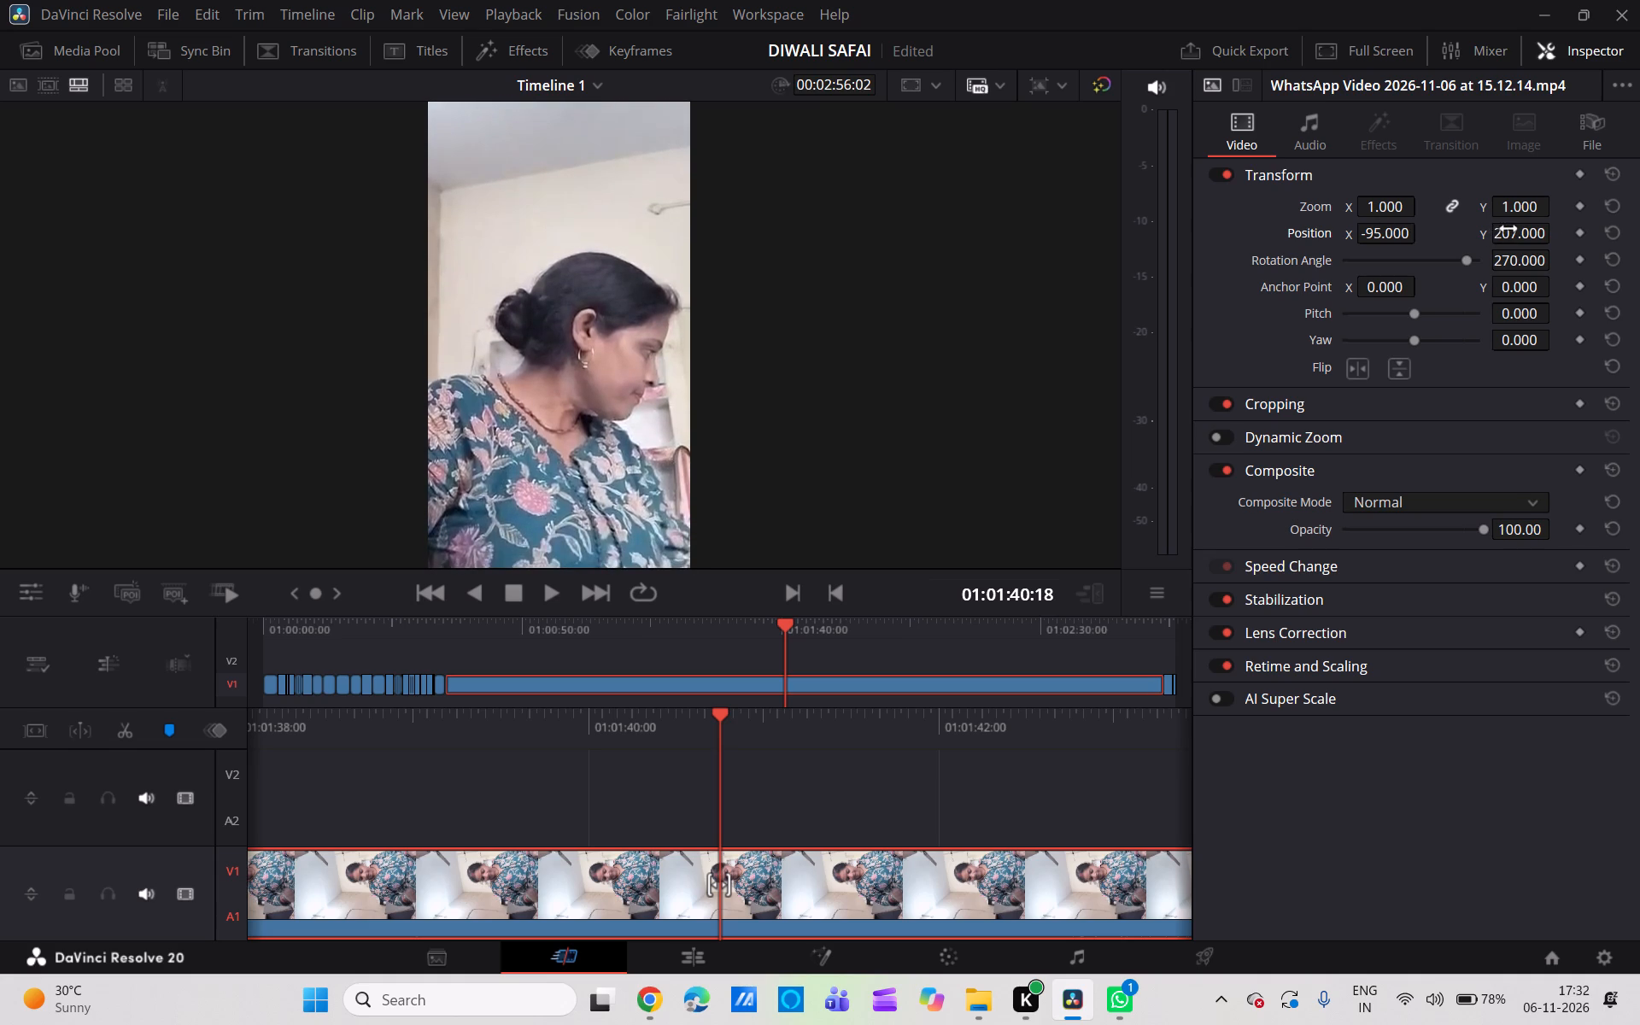
pyautogui.moveTo(1508, 229); pyautogui.dragTo(943, 549)
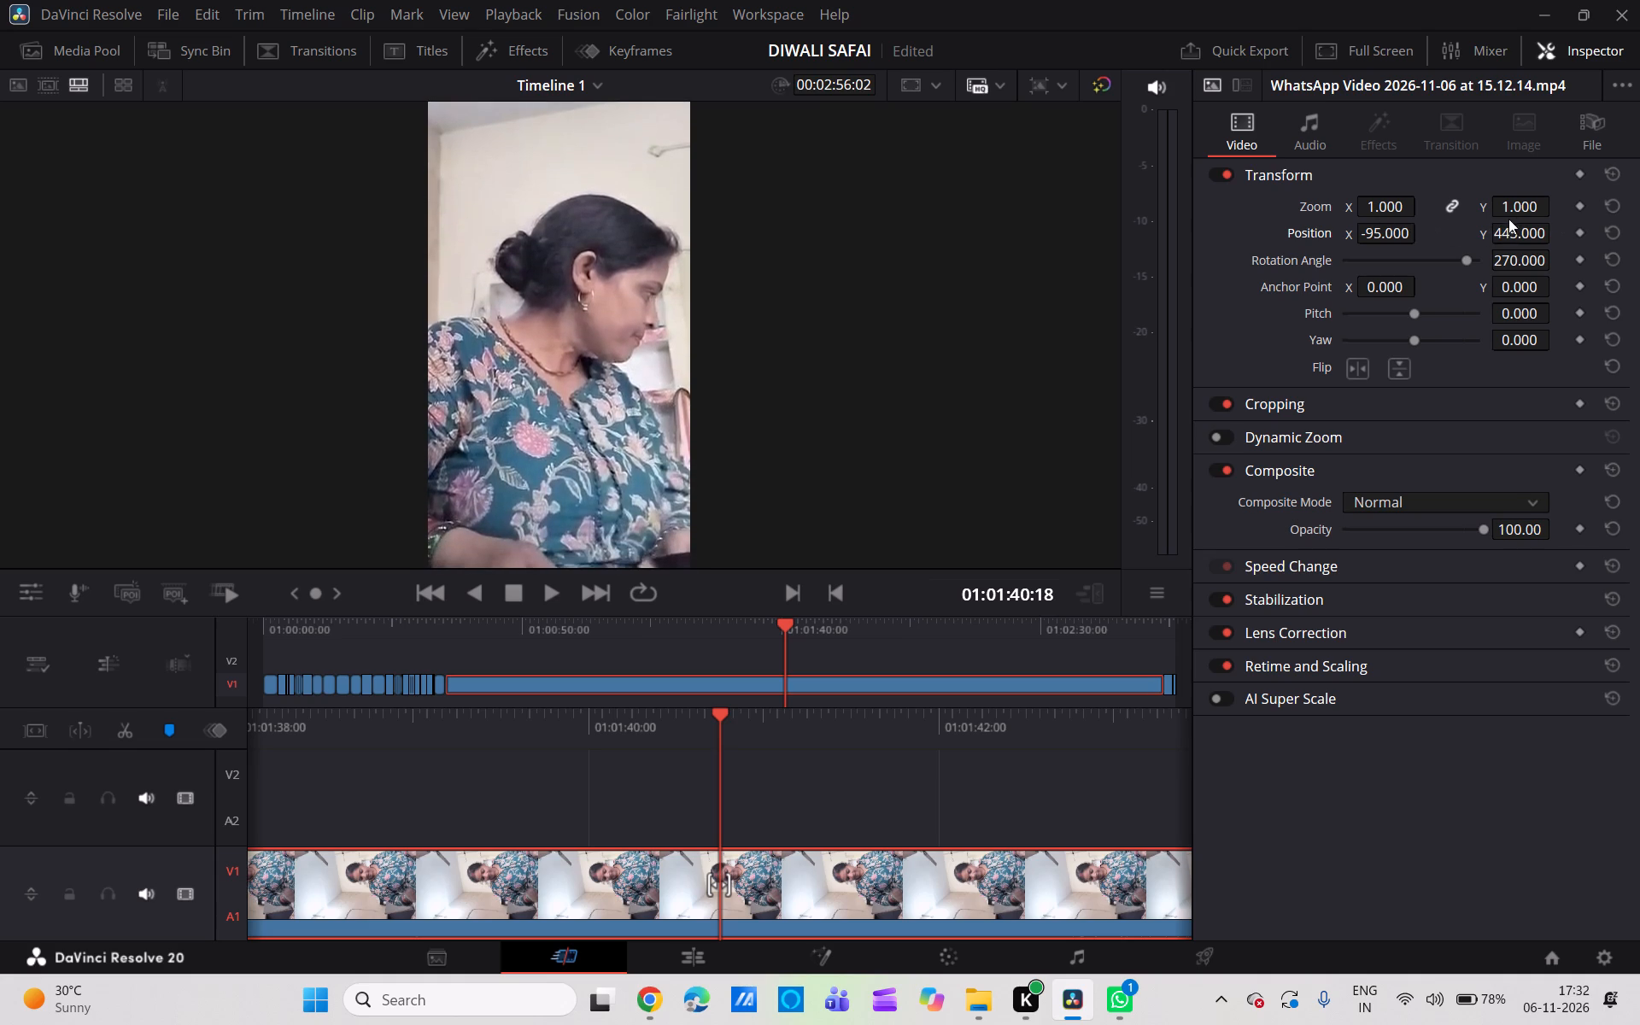
pyautogui.moveTo(1510, 229); pyautogui.dragTo(1639, 266)
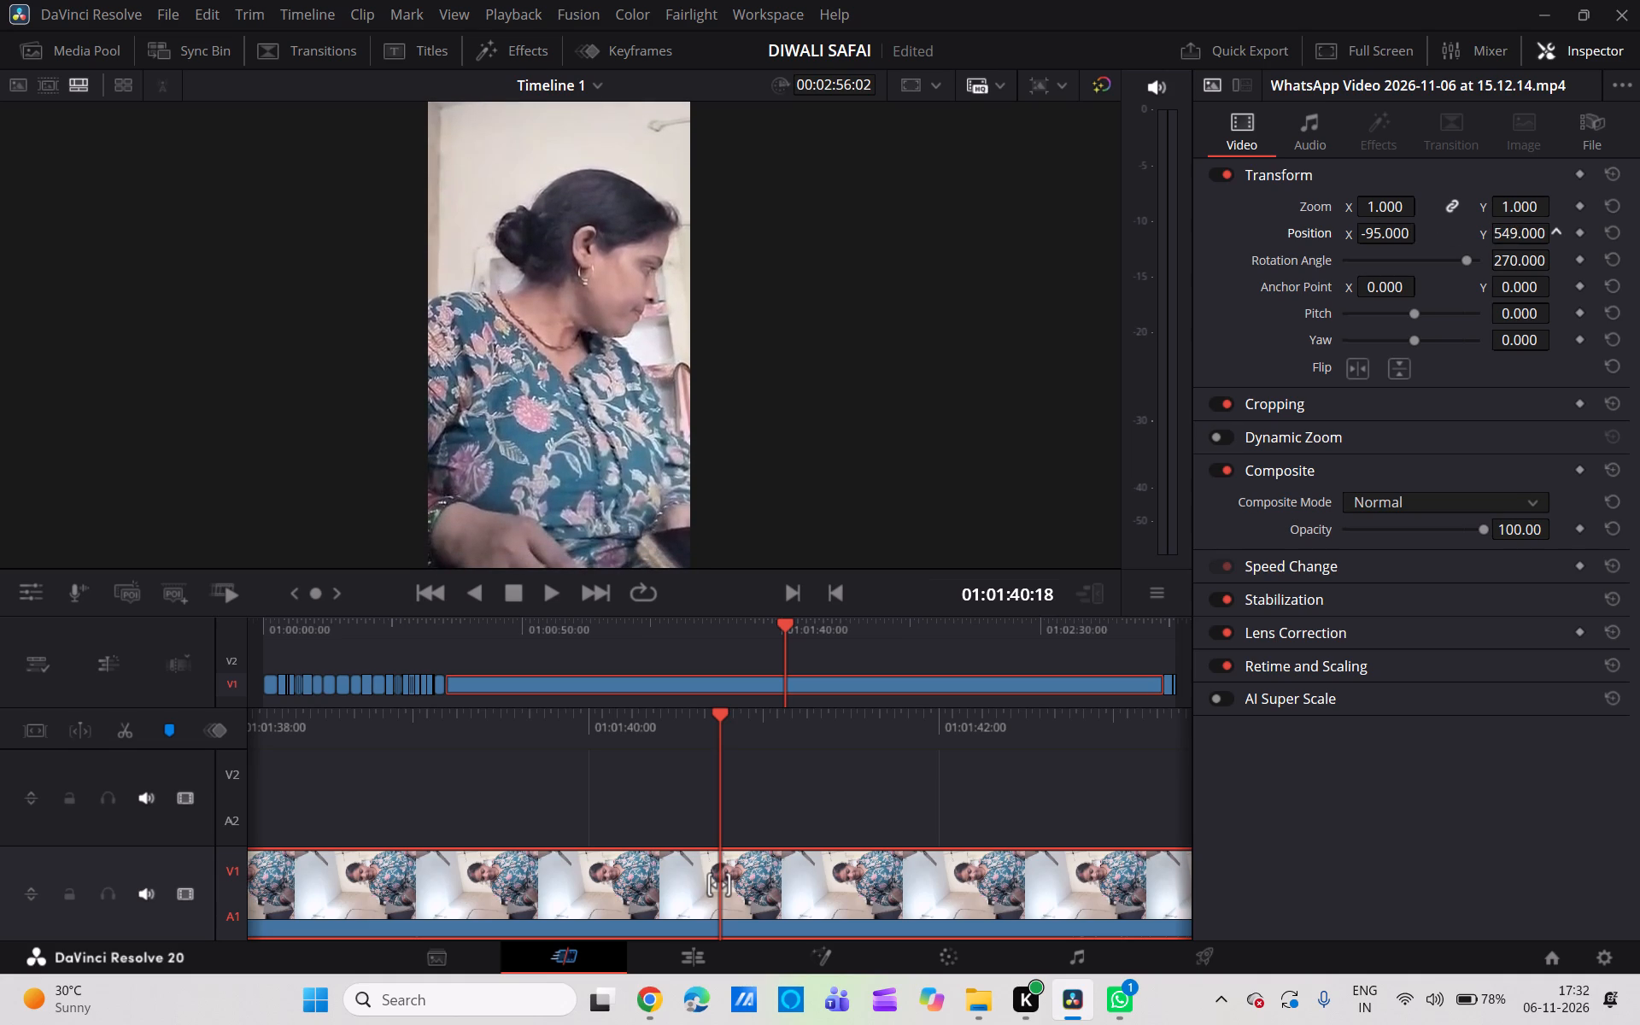
pyautogui.moveTo(1639, 266); pyautogui.dragTo(1639, 267)
pyautogui.moveTo(1520, 237); pyautogui.dragTo(915, 547)
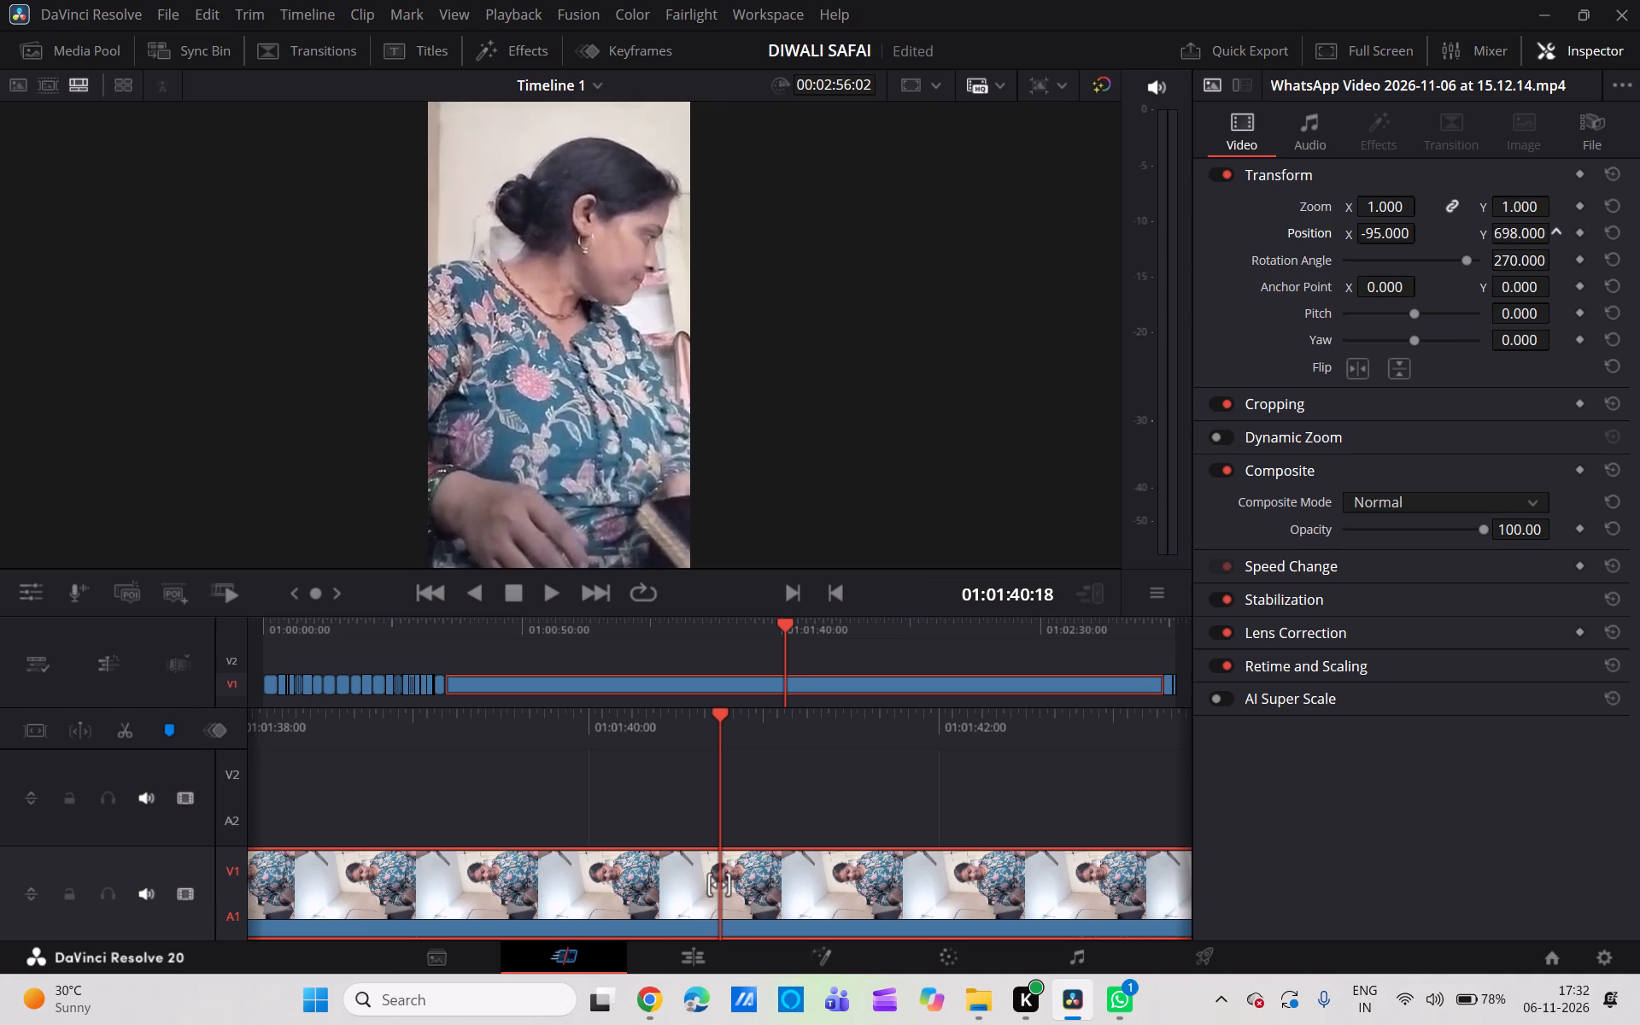
pyautogui.moveTo(915, 547); pyautogui.dragTo(923, 549)
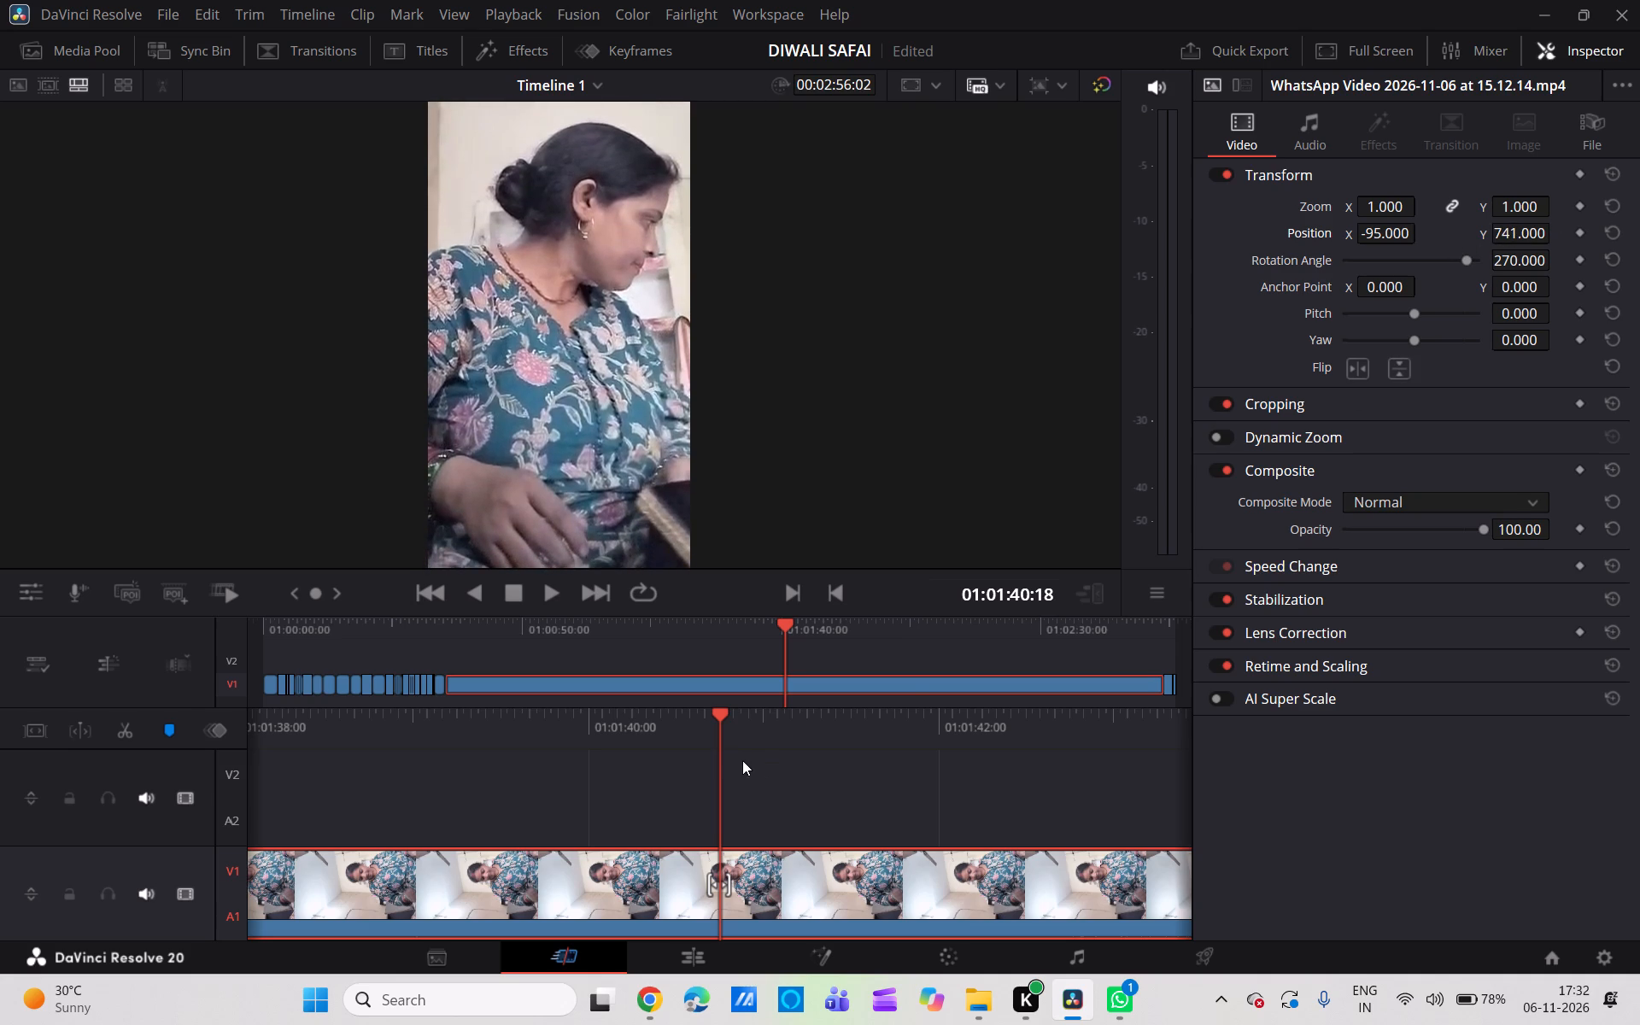
# Split the rotated clip at 01:00:43:11 and delete the part before the cut, closing the gap after the bed-board clips.
pyautogui.hscroll(11, 736, 760)
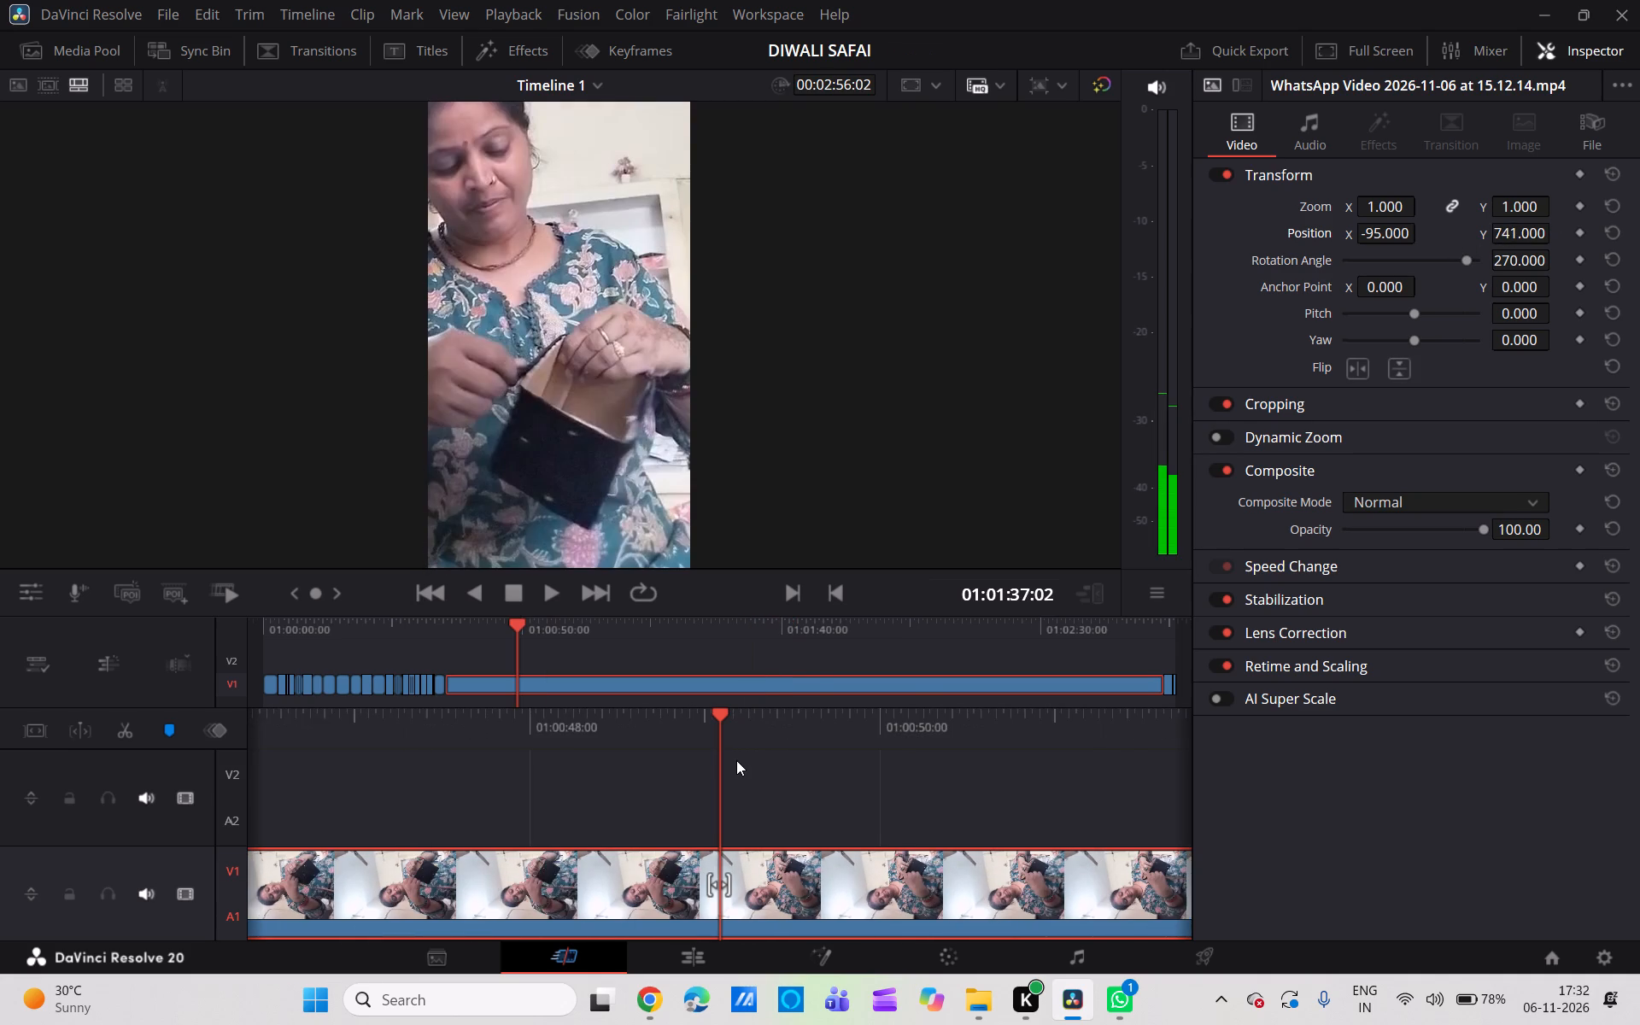
pyautogui.hscroll(3, 736, 760)
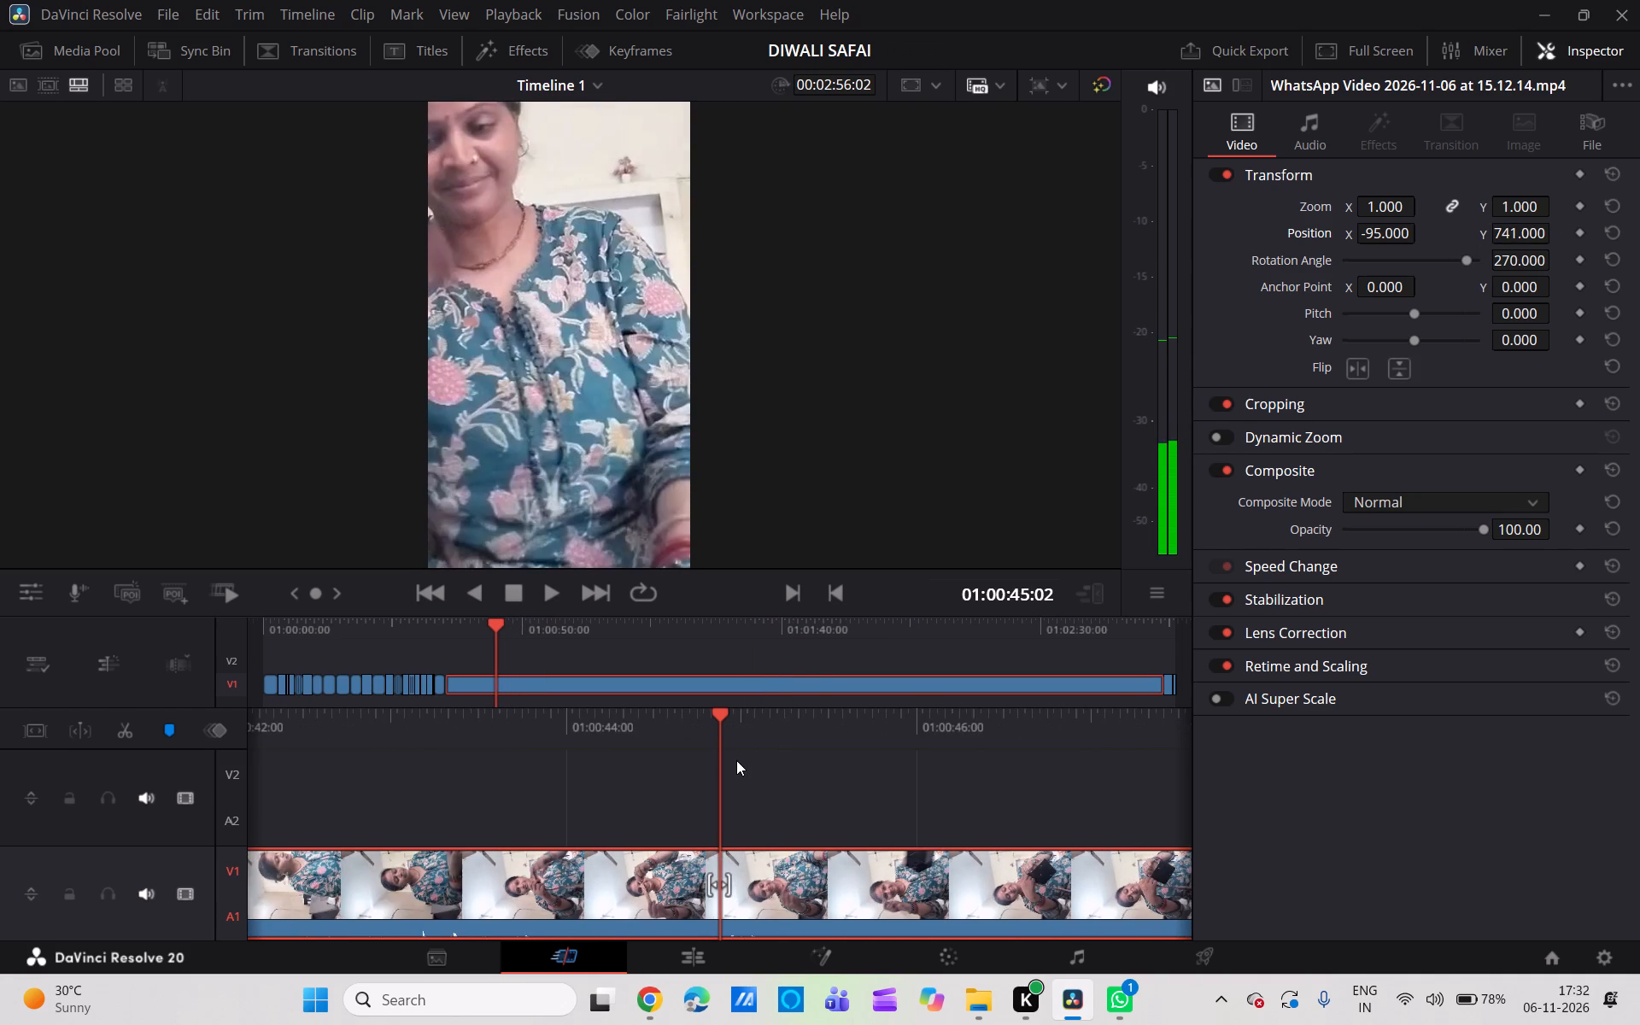
pyautogui.hscroll(11, 736, 760)
pyautogui.click(553, 592)
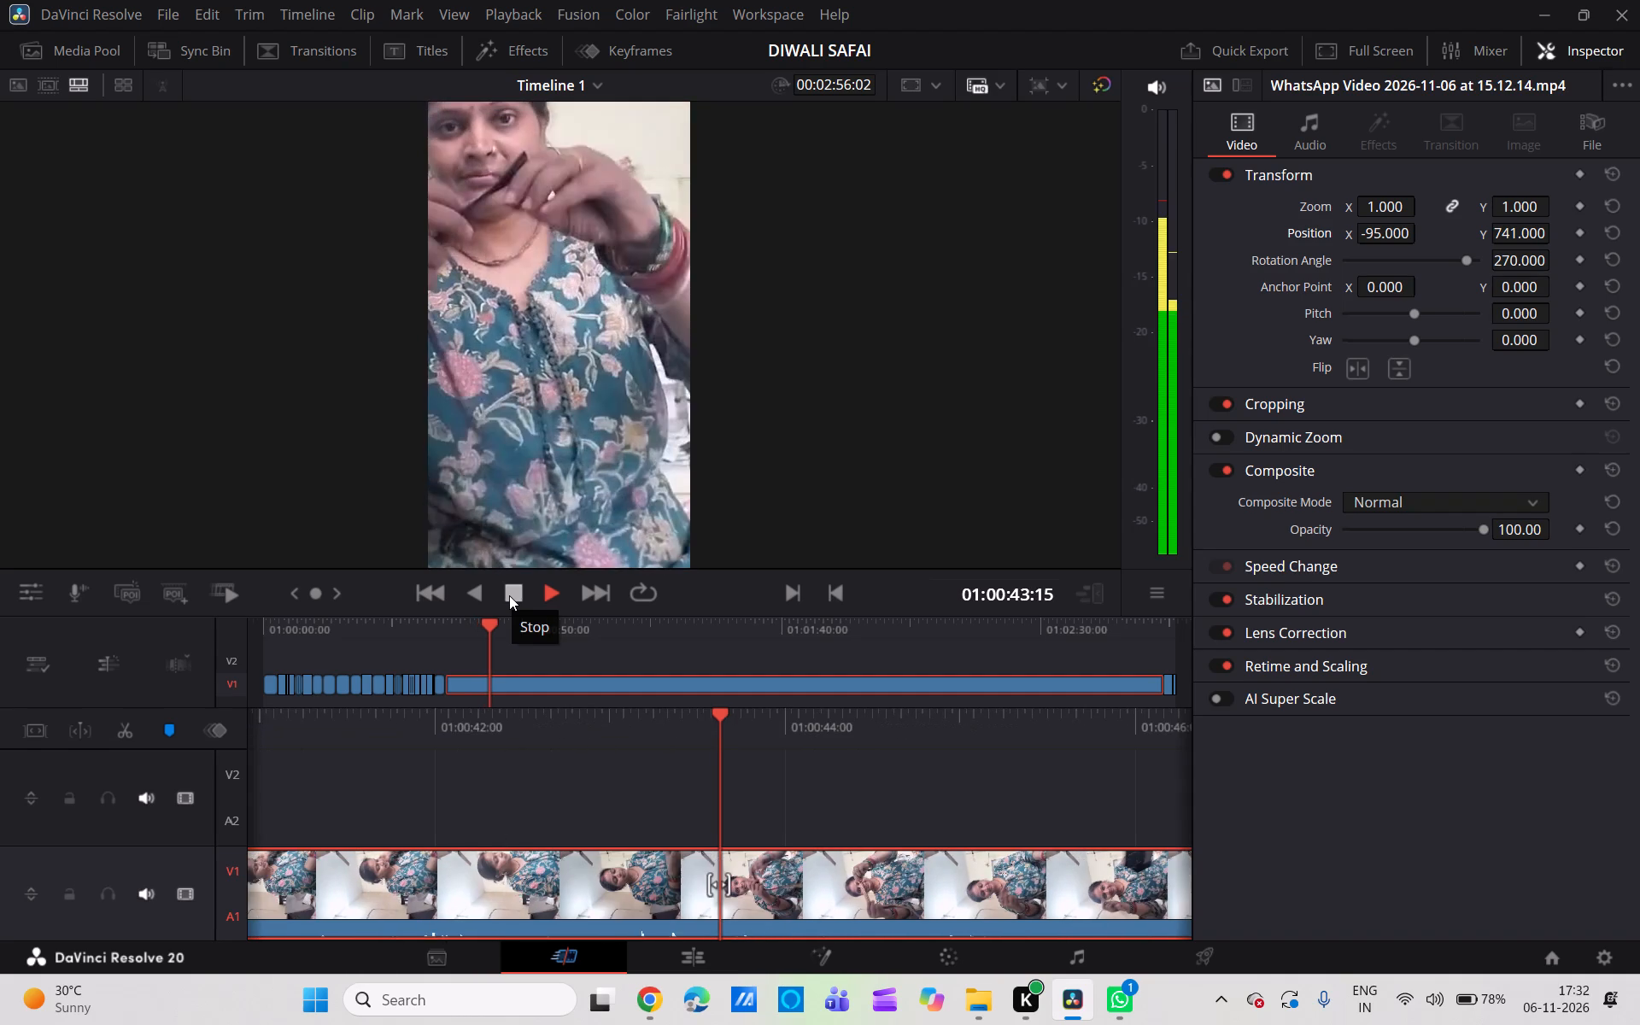
pyautogui.click(509, 595)
pyautogui.moveTo(568, 726); pyautogui.dragTo(824, 811)
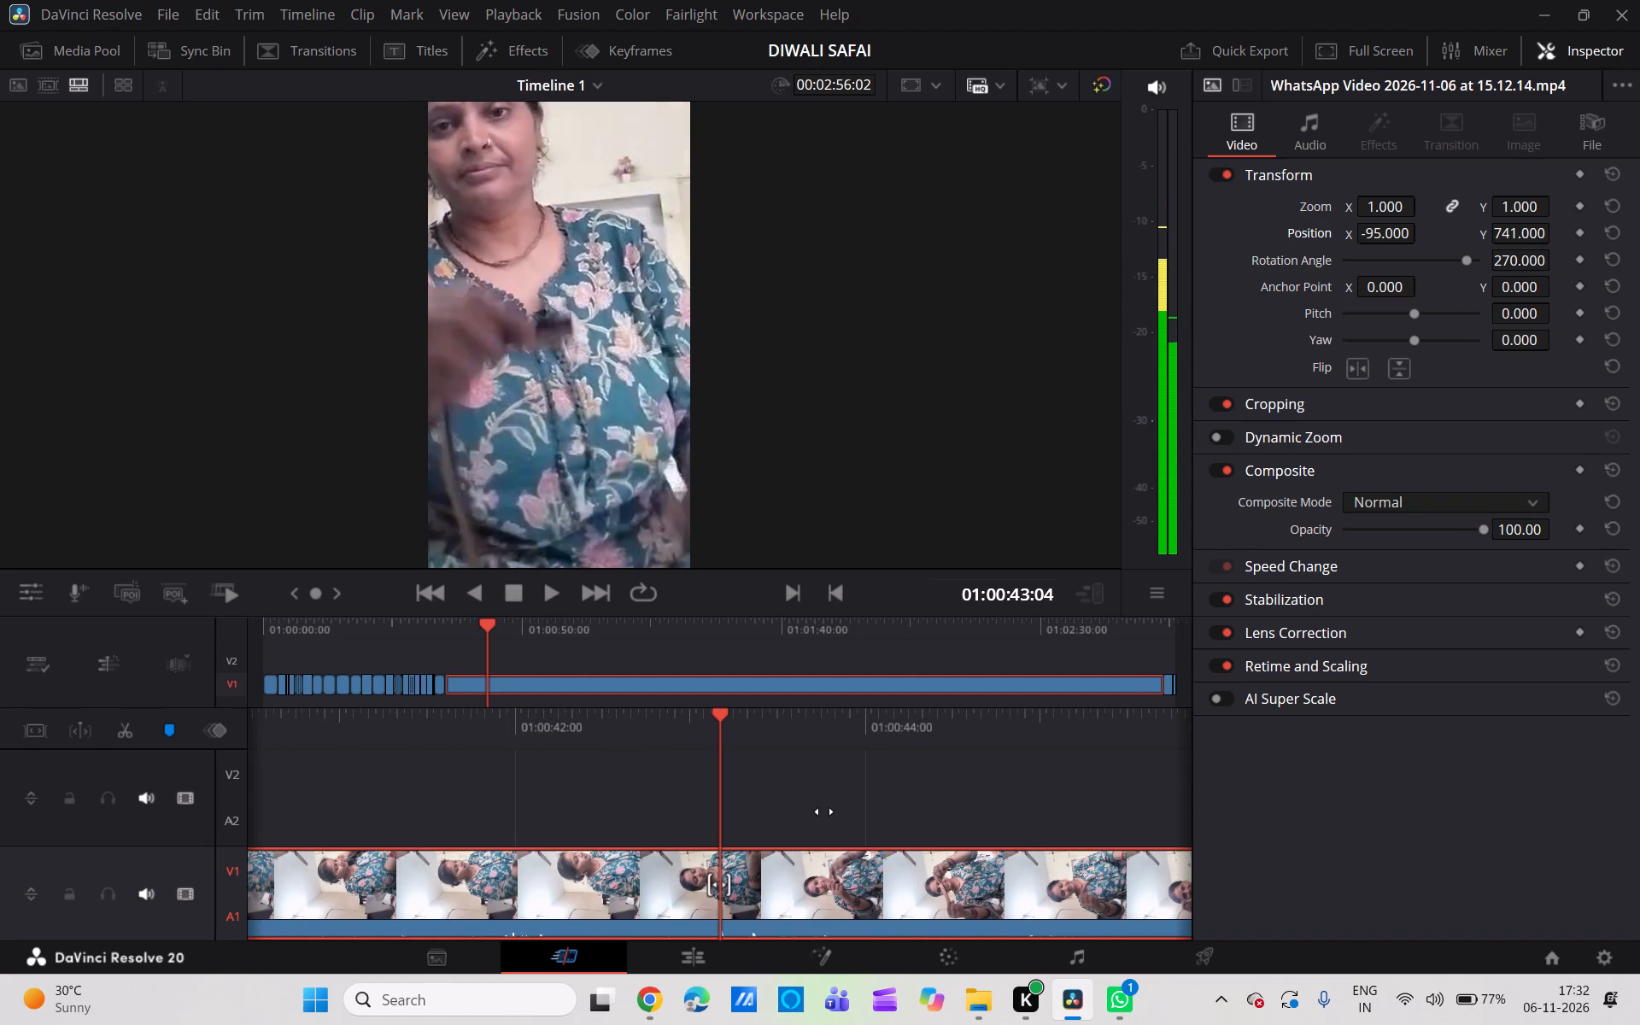
pyautogui.moveTo(824, 811); pyautogui.dragTo(768, 801)
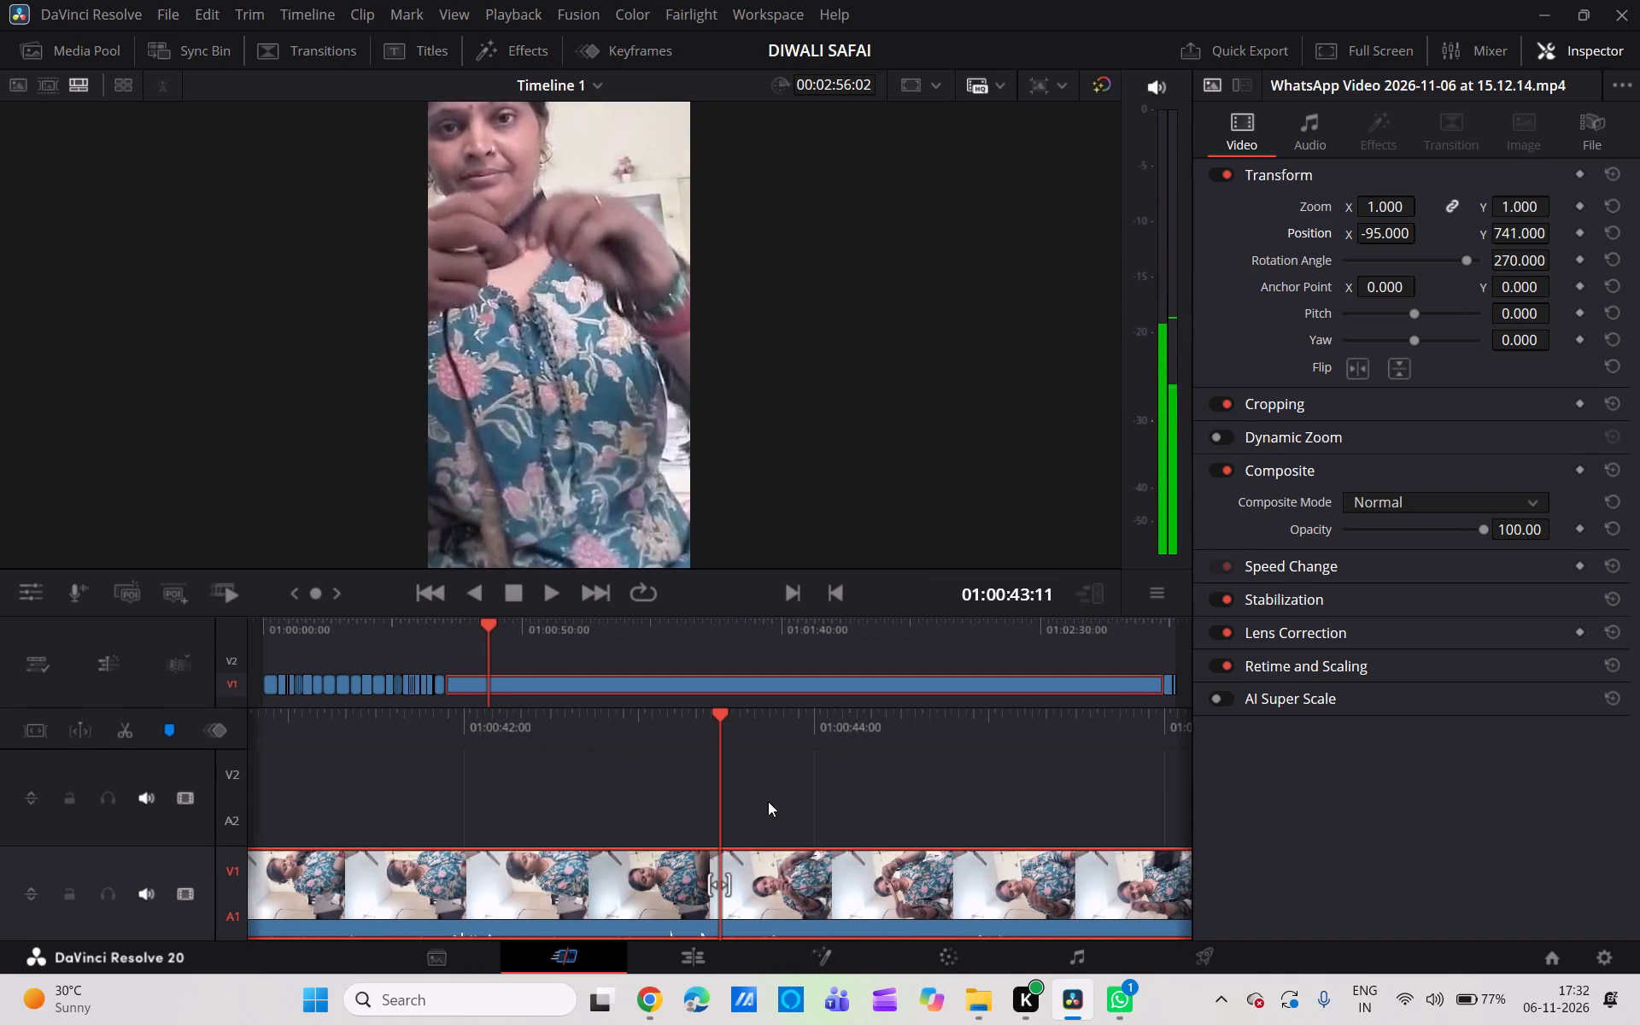
pyautogui.click(126, 730)
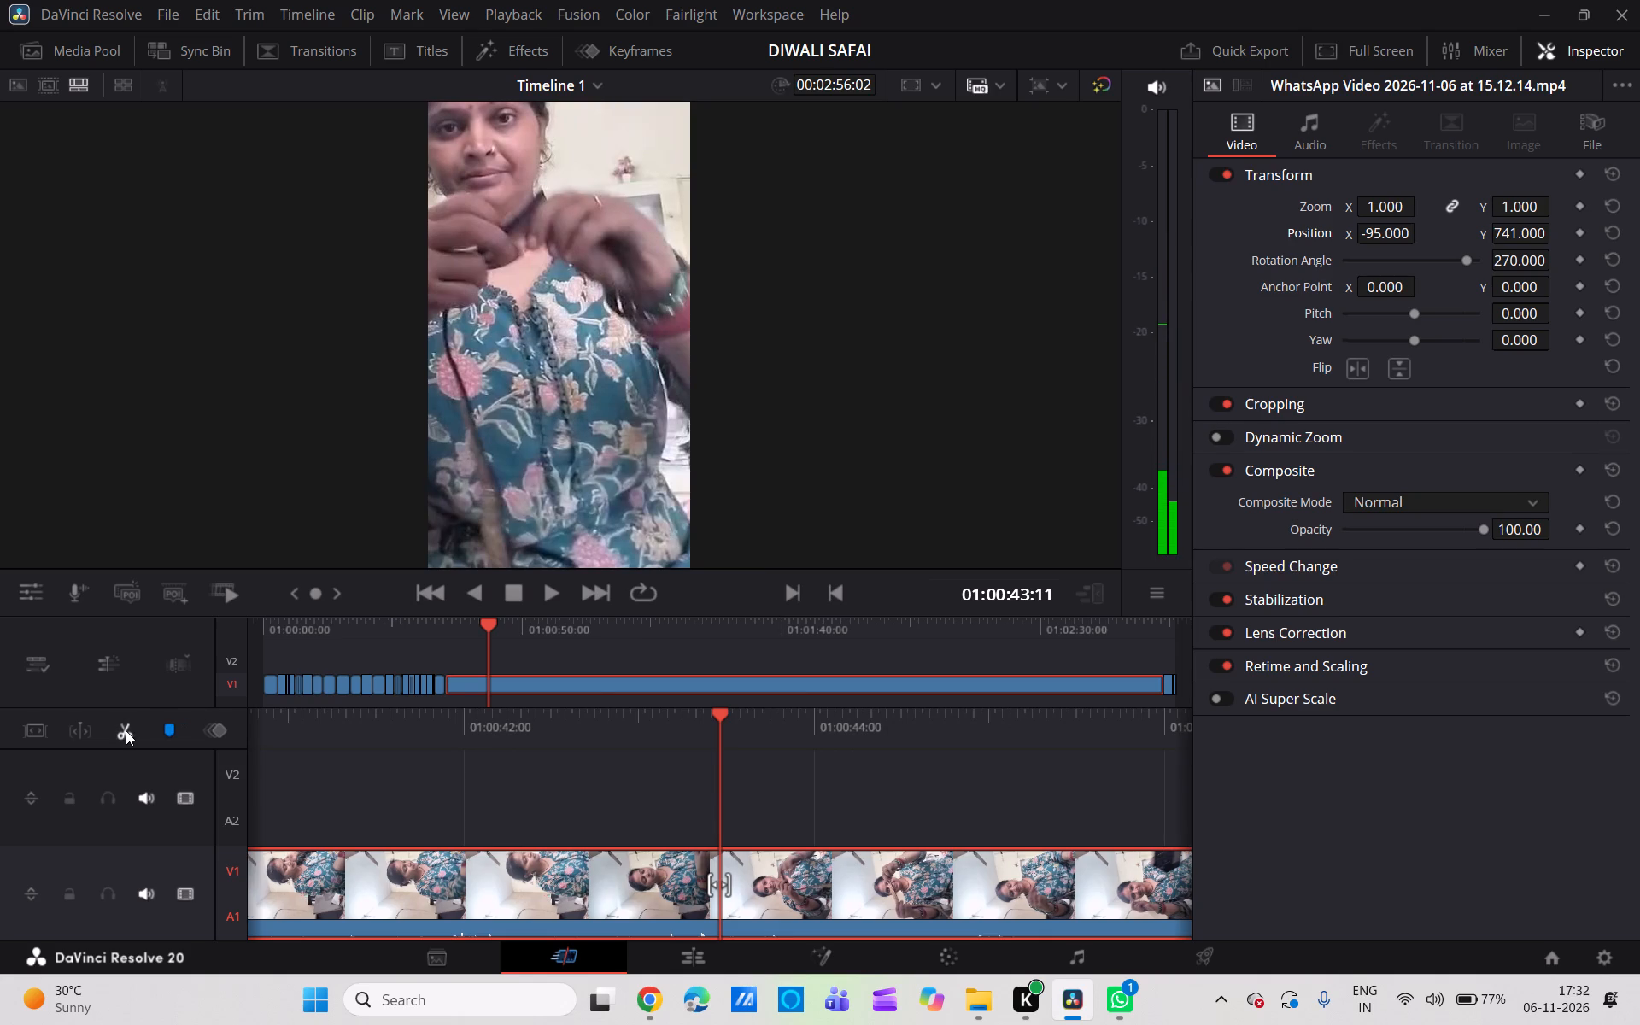
pyautogui.press('BackSpace')
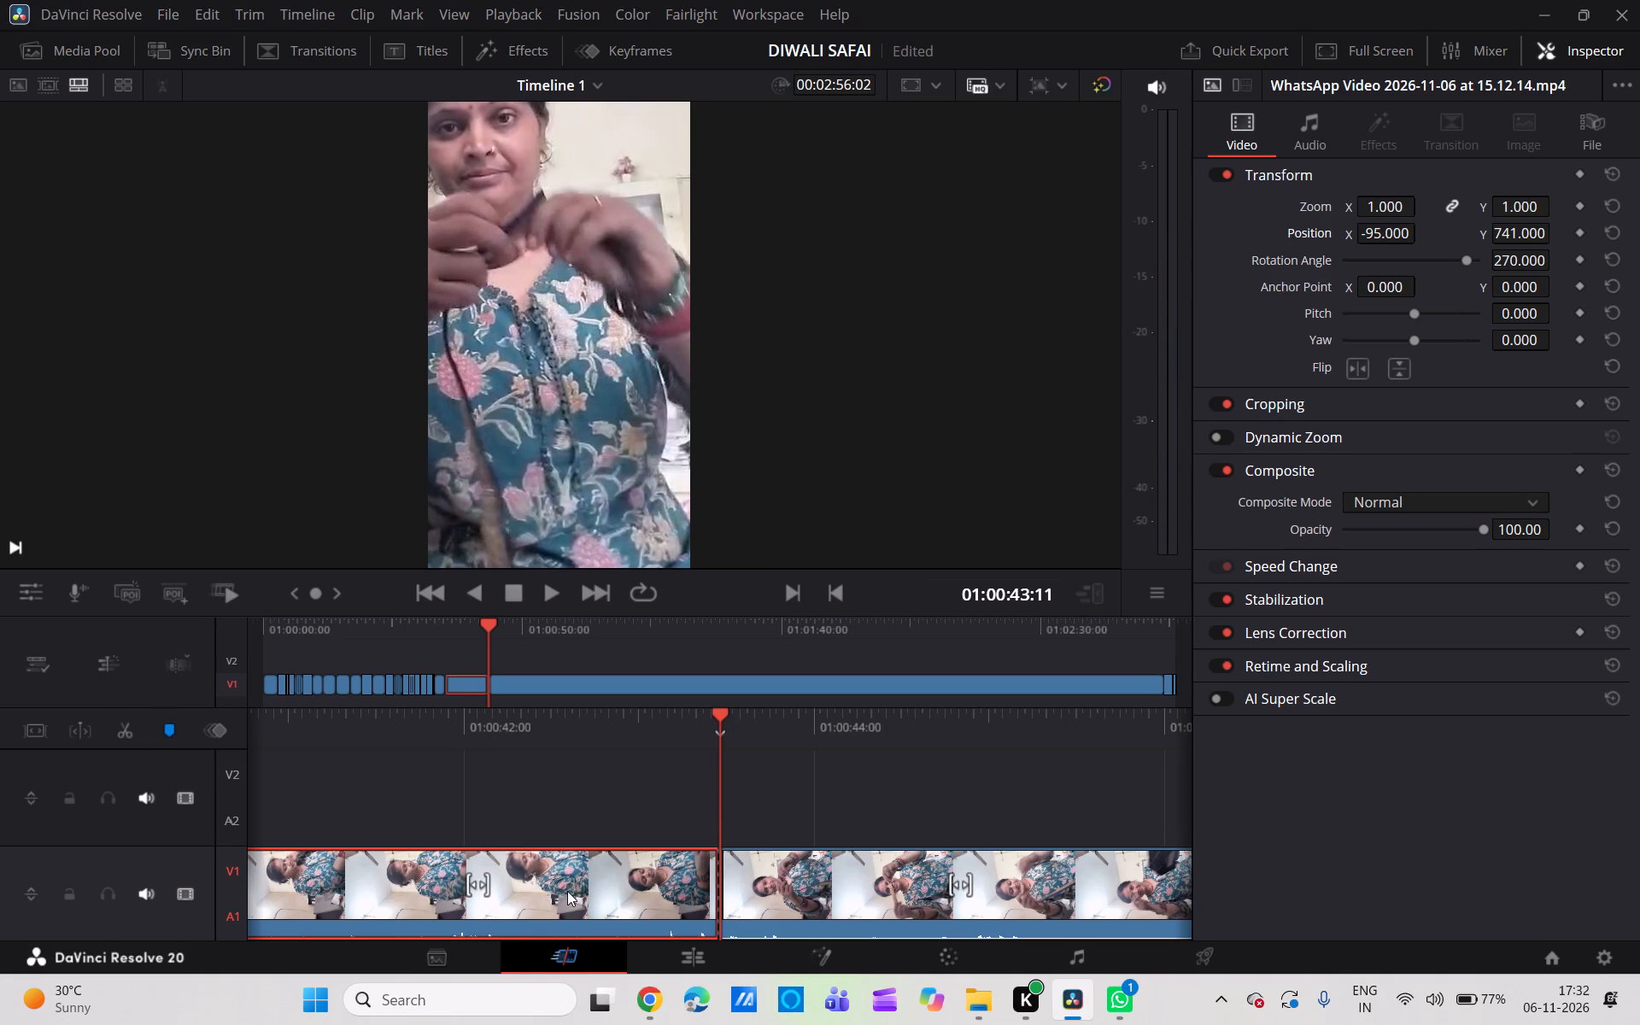
pyautogui.click(567, 891)
pyautogui.press('BackSpace')
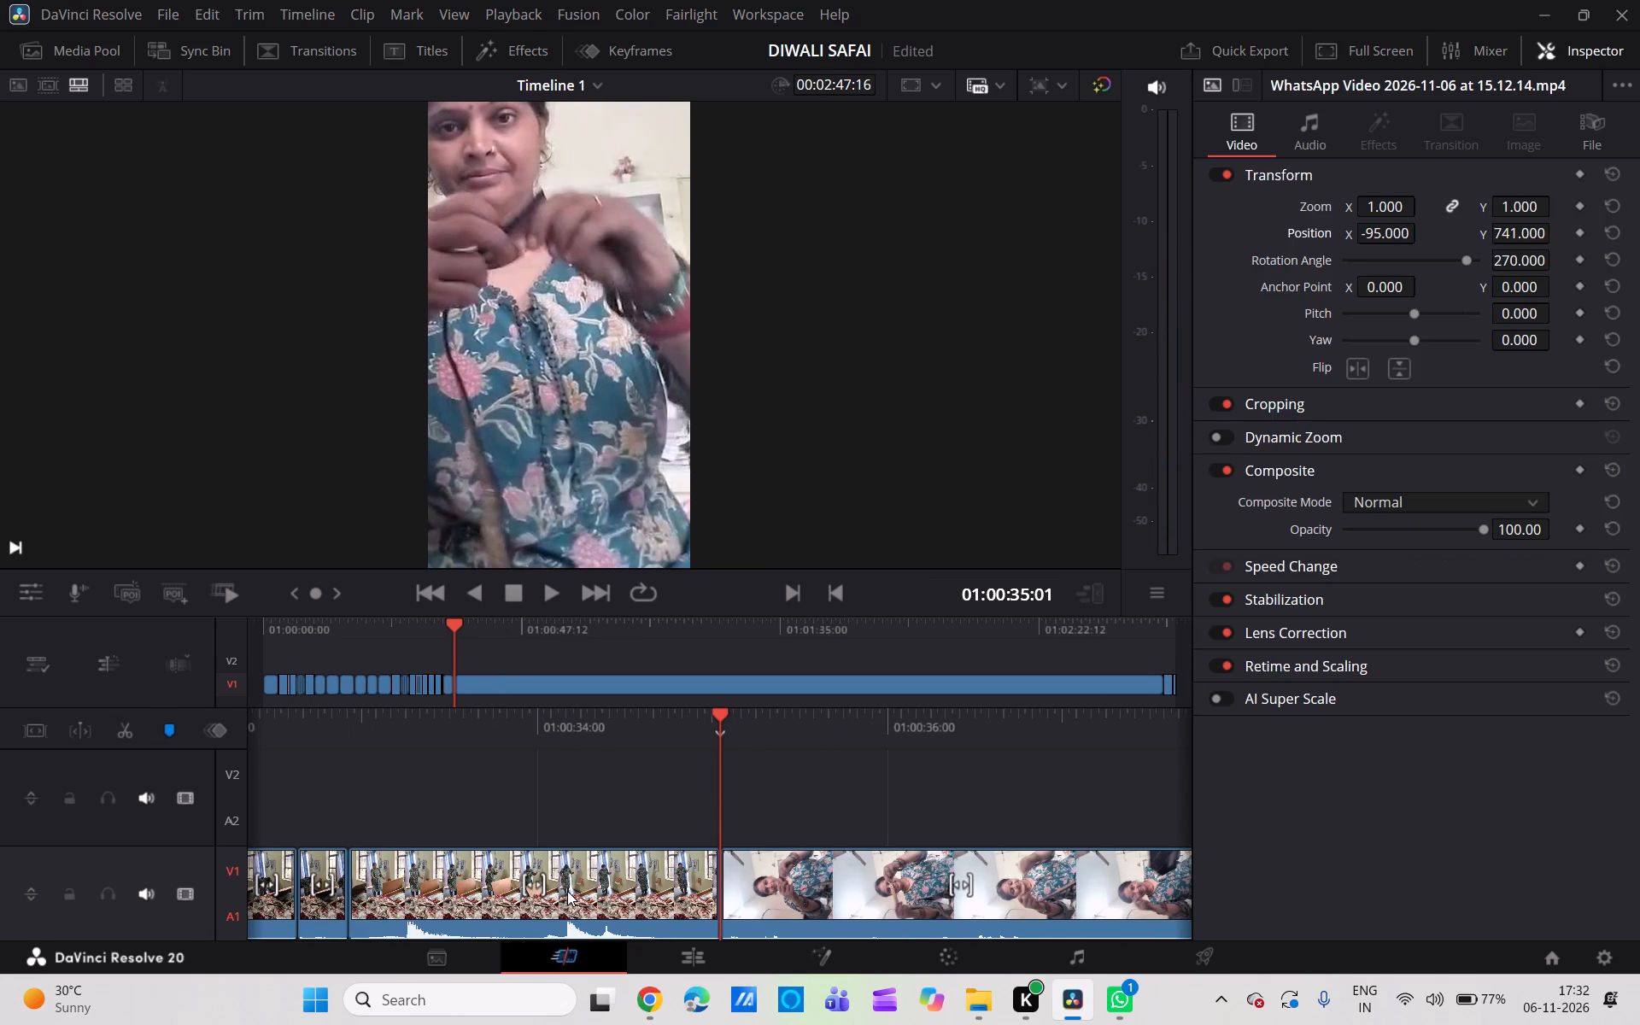
# Play and skim the rotated clip of the woman from 01:00:35:01 to about 01:01:06 to review its footage.
pyautogui.click(559, 595)
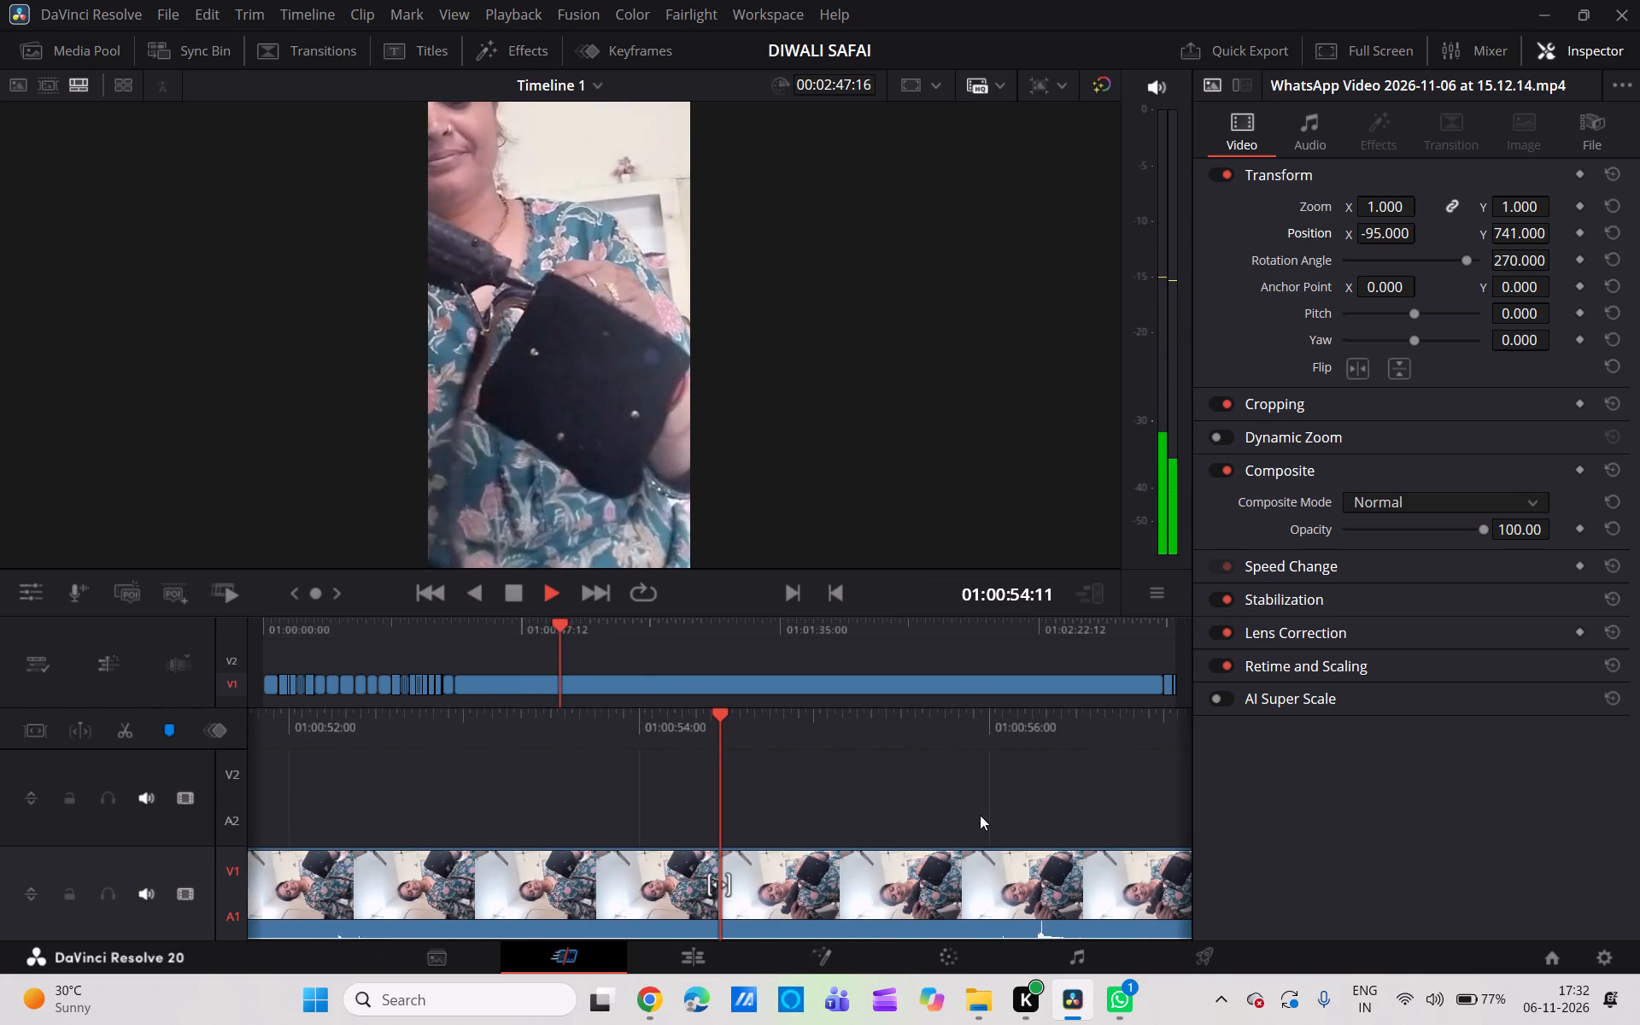
pyautogui.hscroll(-1, 982, 815)
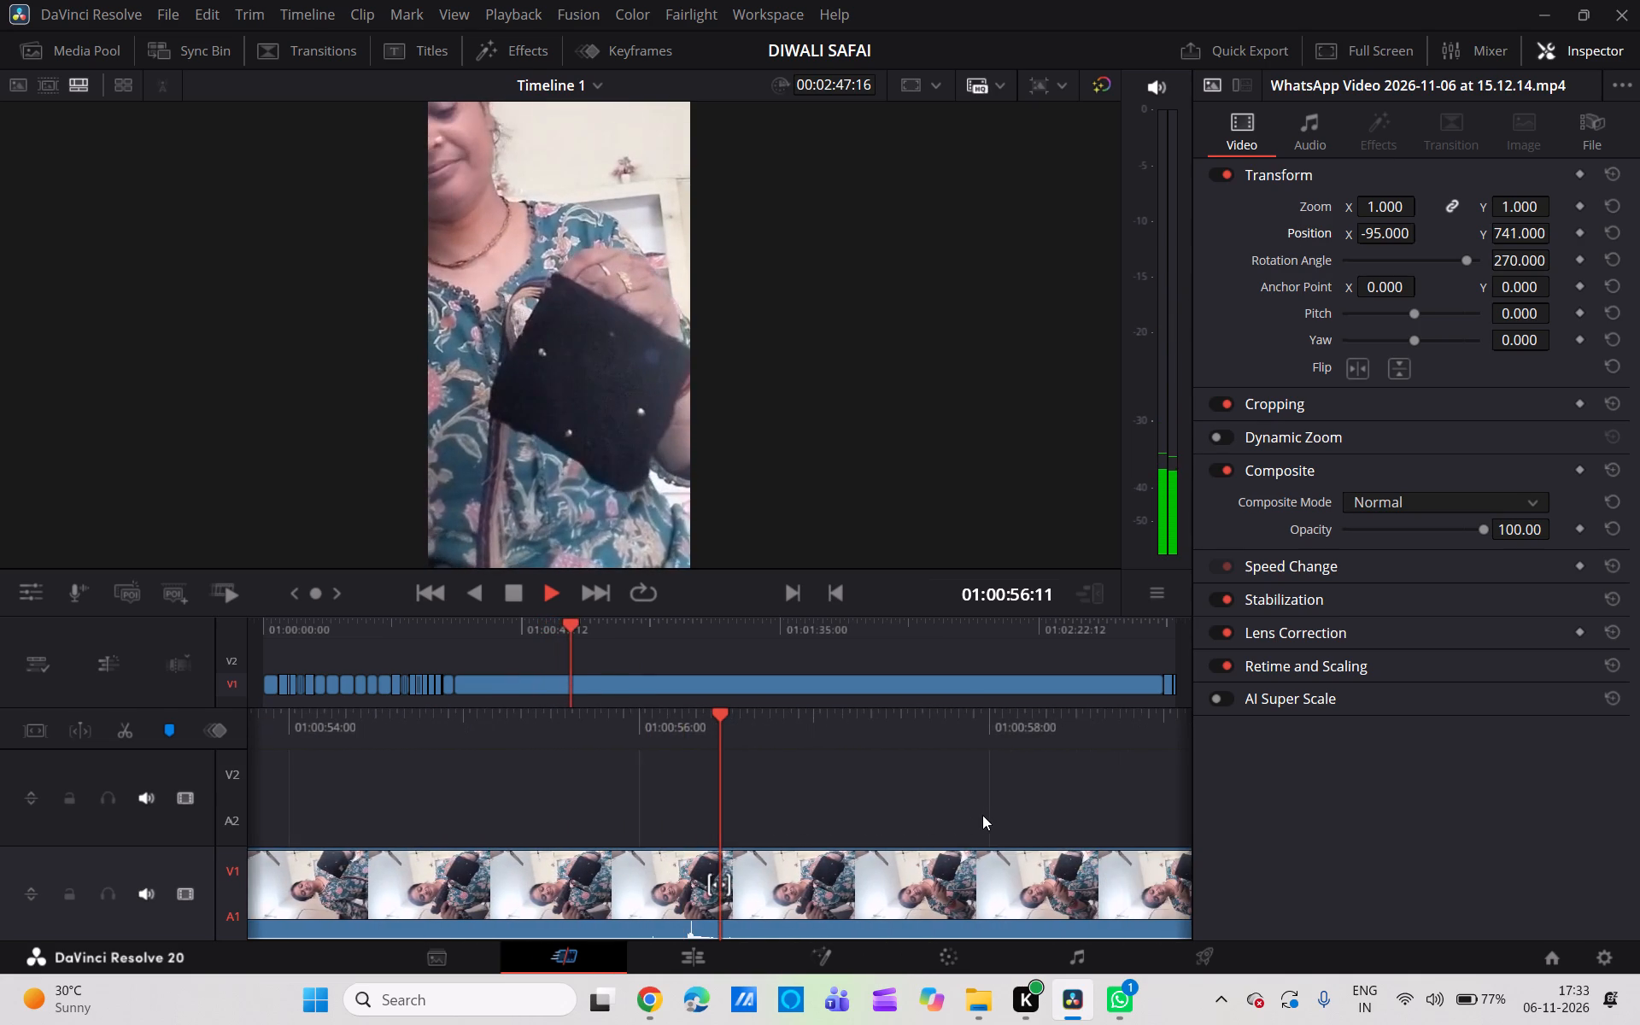
pyautogui.hscroll(-3, 982, 815)
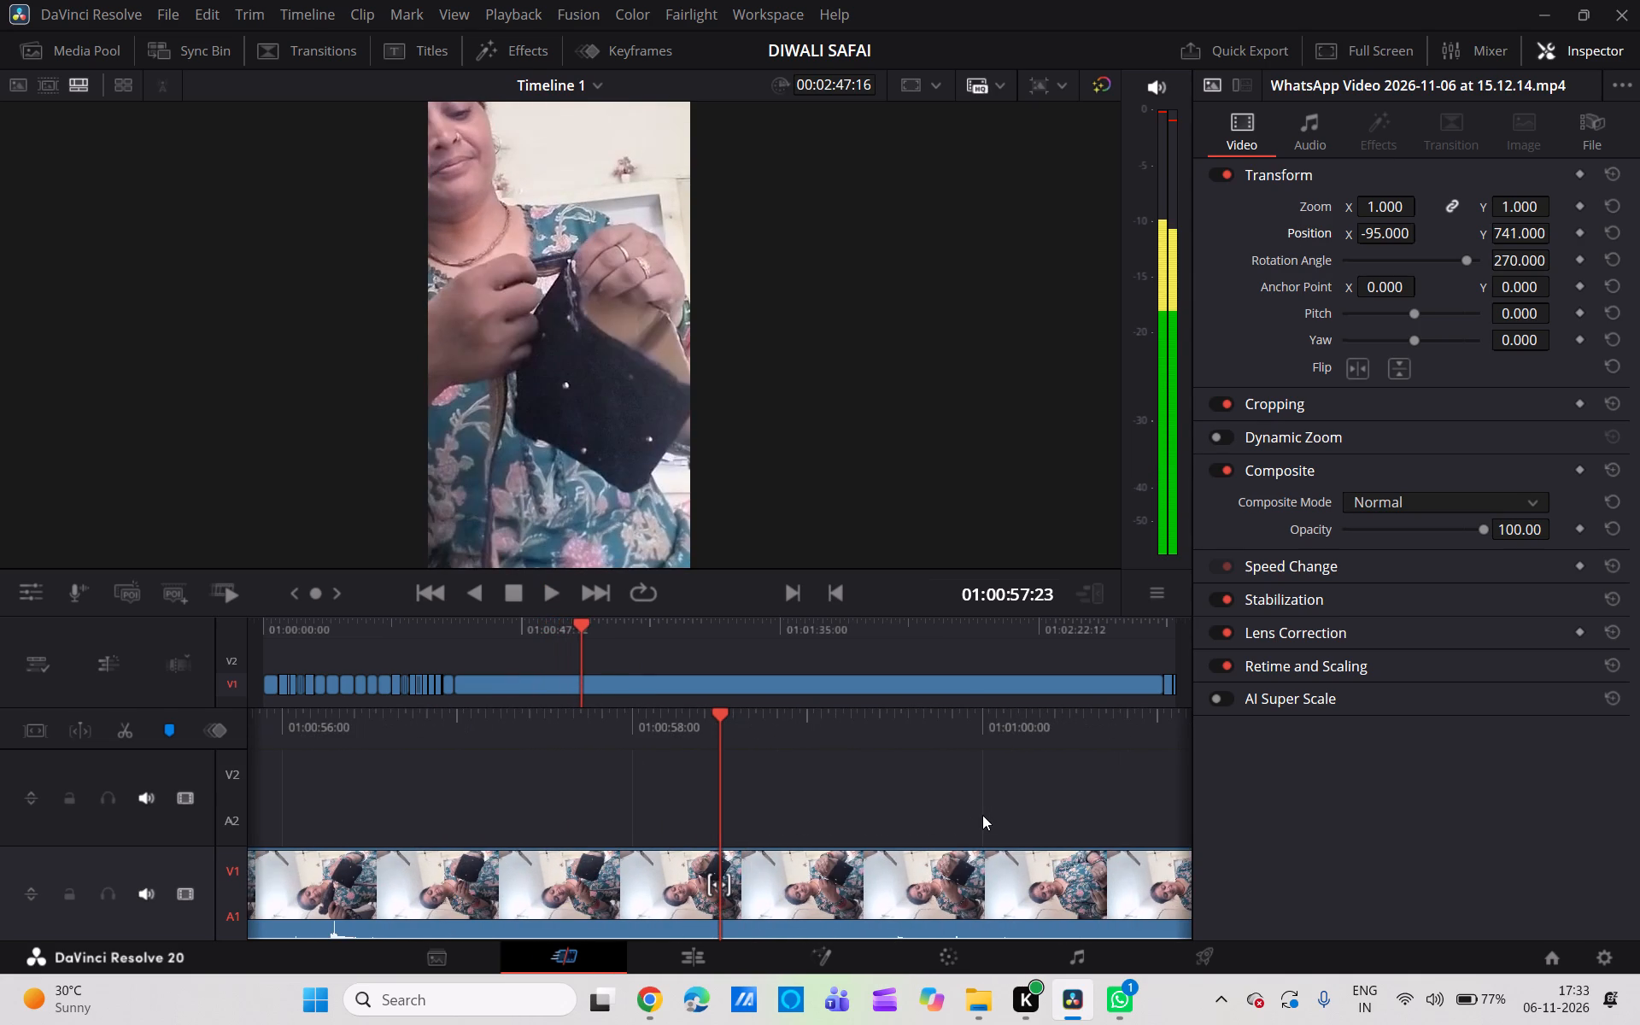
pyautogui.hscroll(-8, 982, 815)
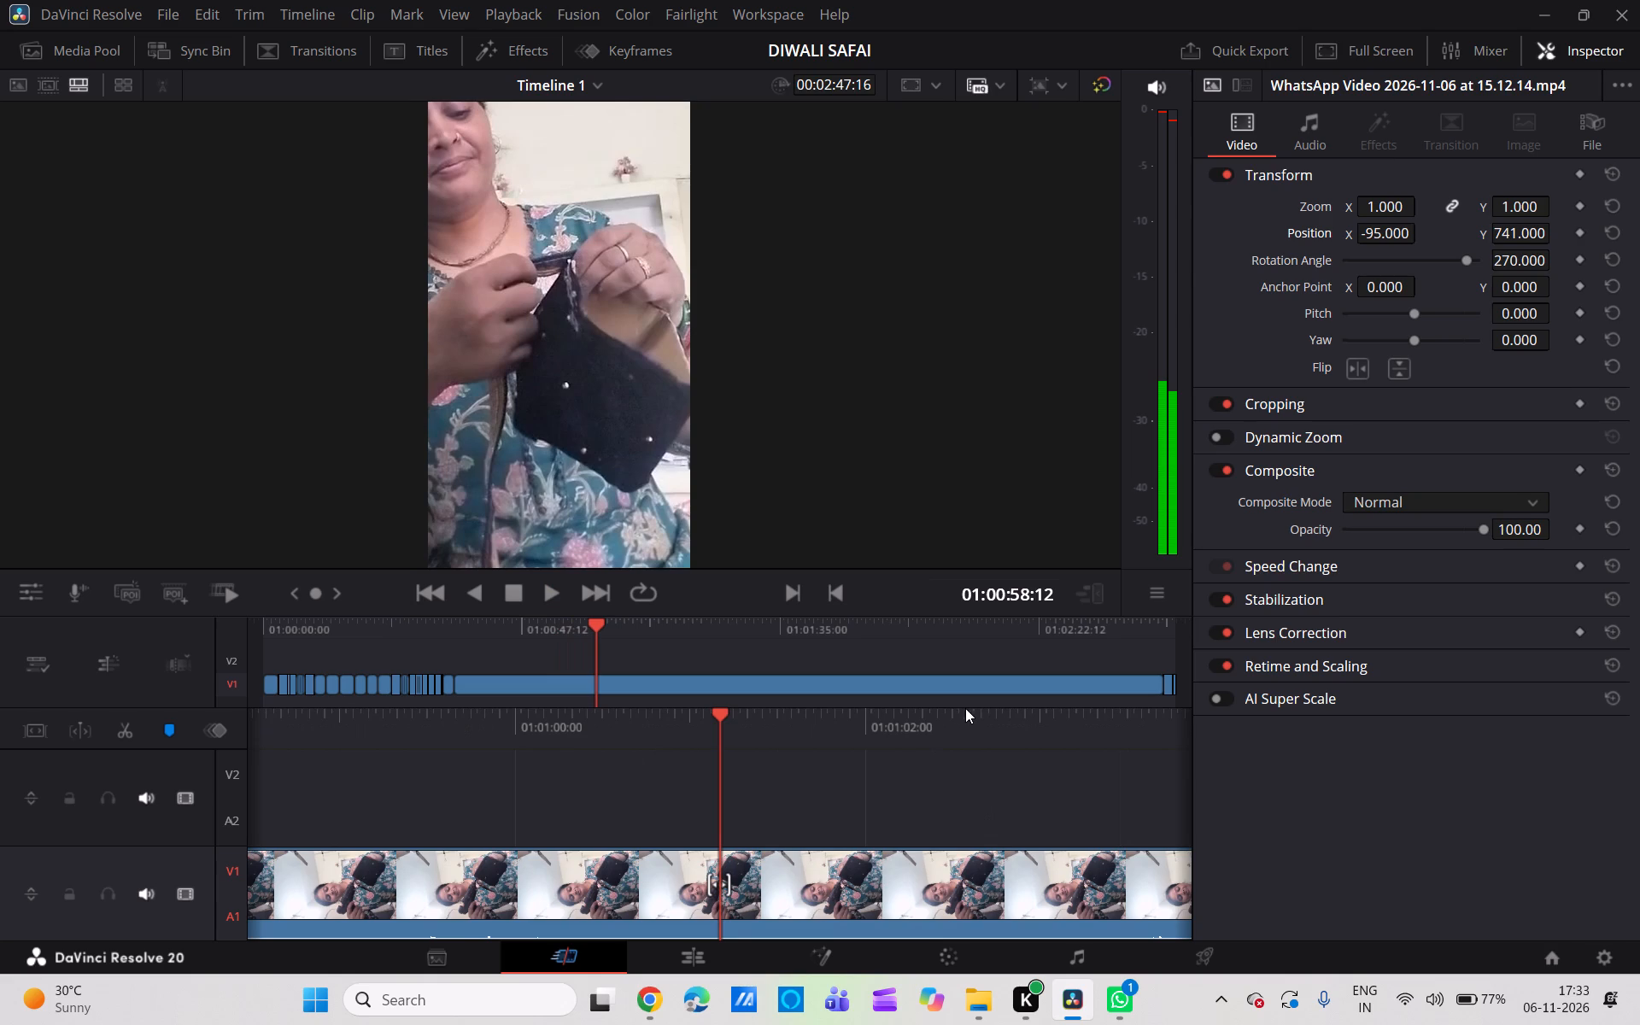
pyautogui.hscroll(-2, 969, 747)
pyautogui.hscroll(-2, 1104, 67)
pyautogui.hscroll(-1, 1035, 136)
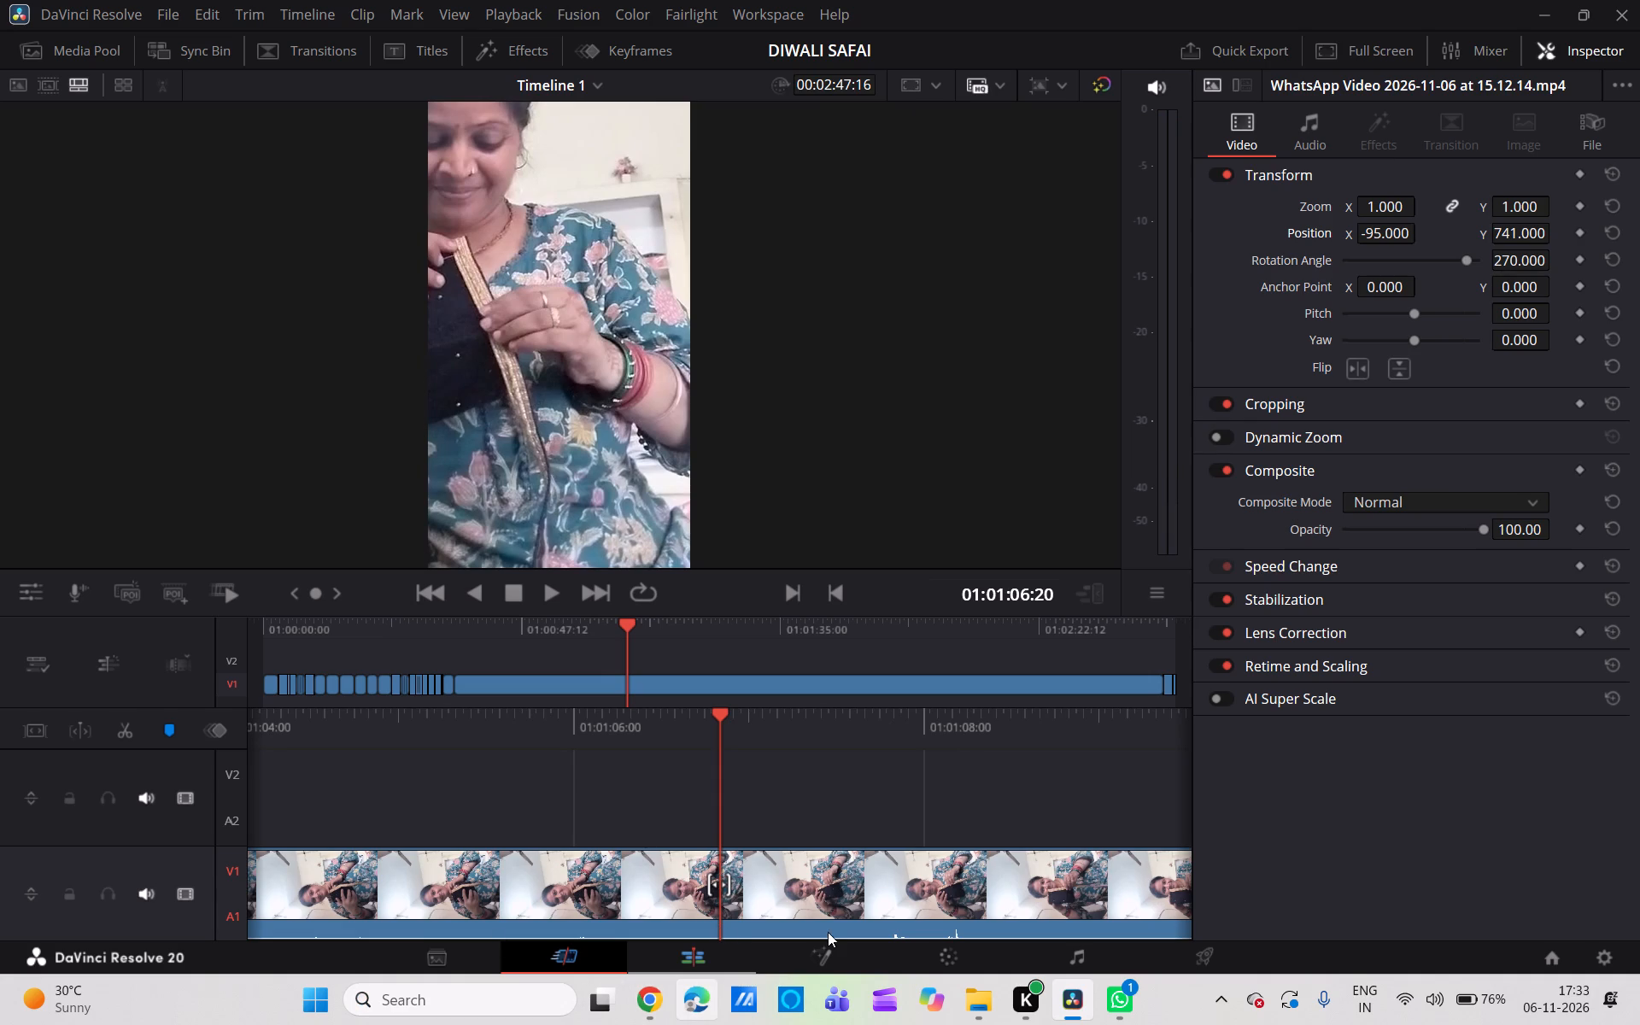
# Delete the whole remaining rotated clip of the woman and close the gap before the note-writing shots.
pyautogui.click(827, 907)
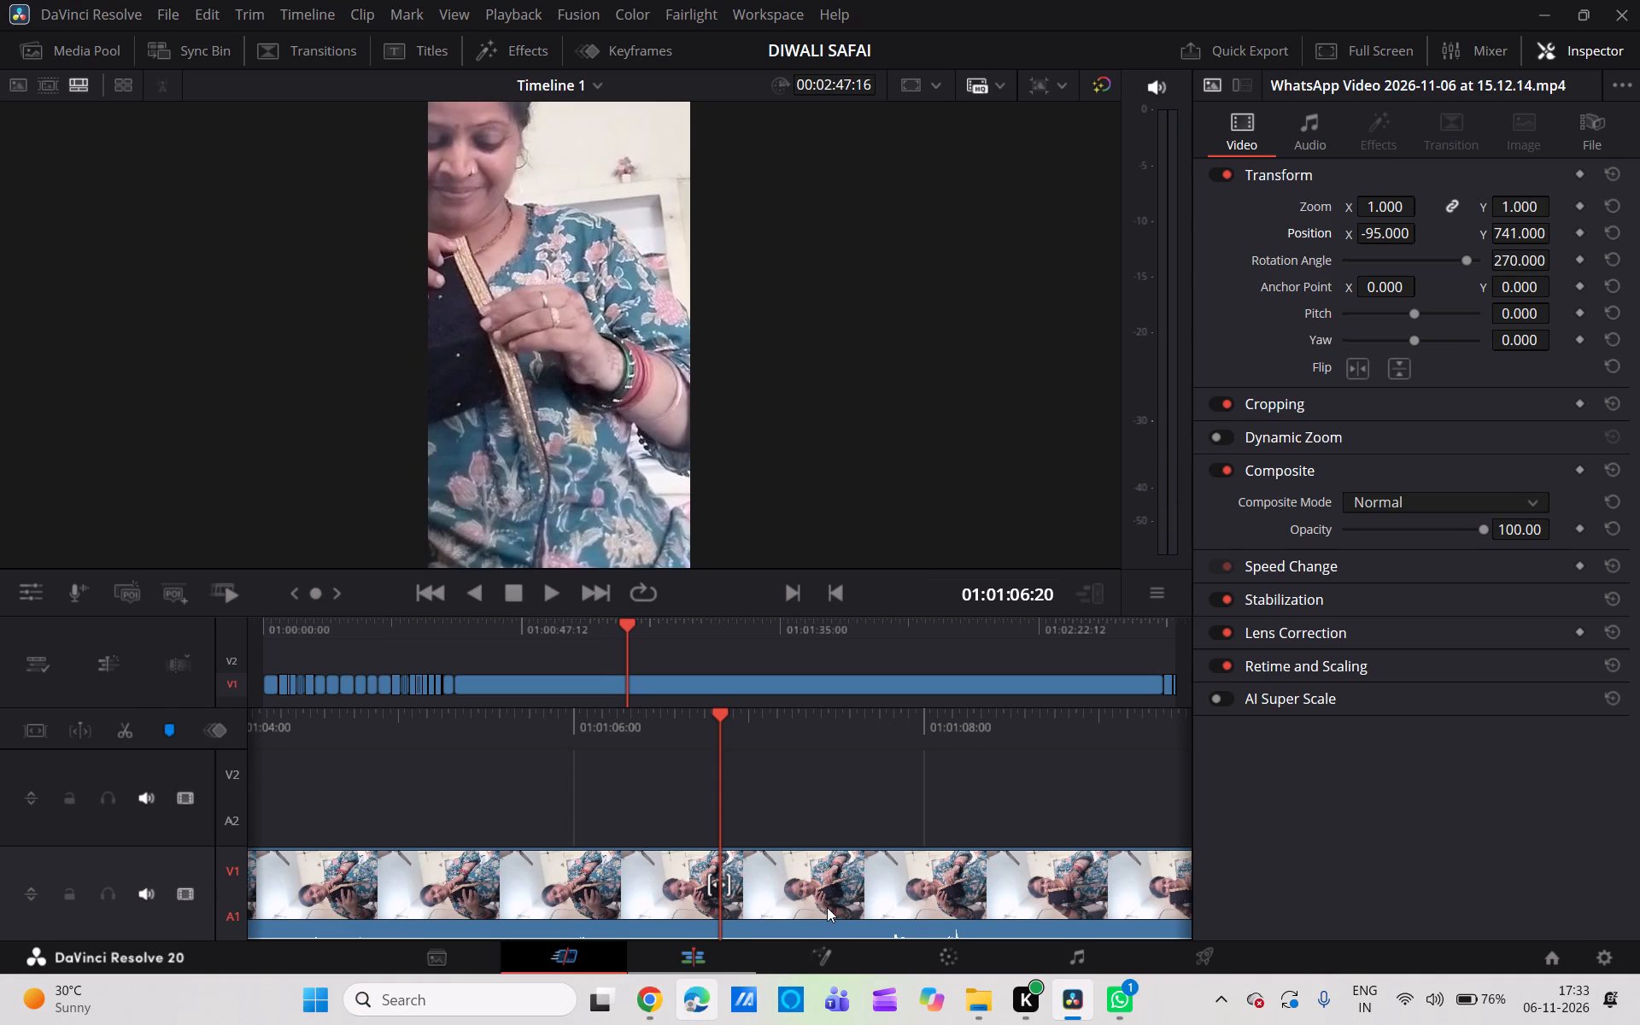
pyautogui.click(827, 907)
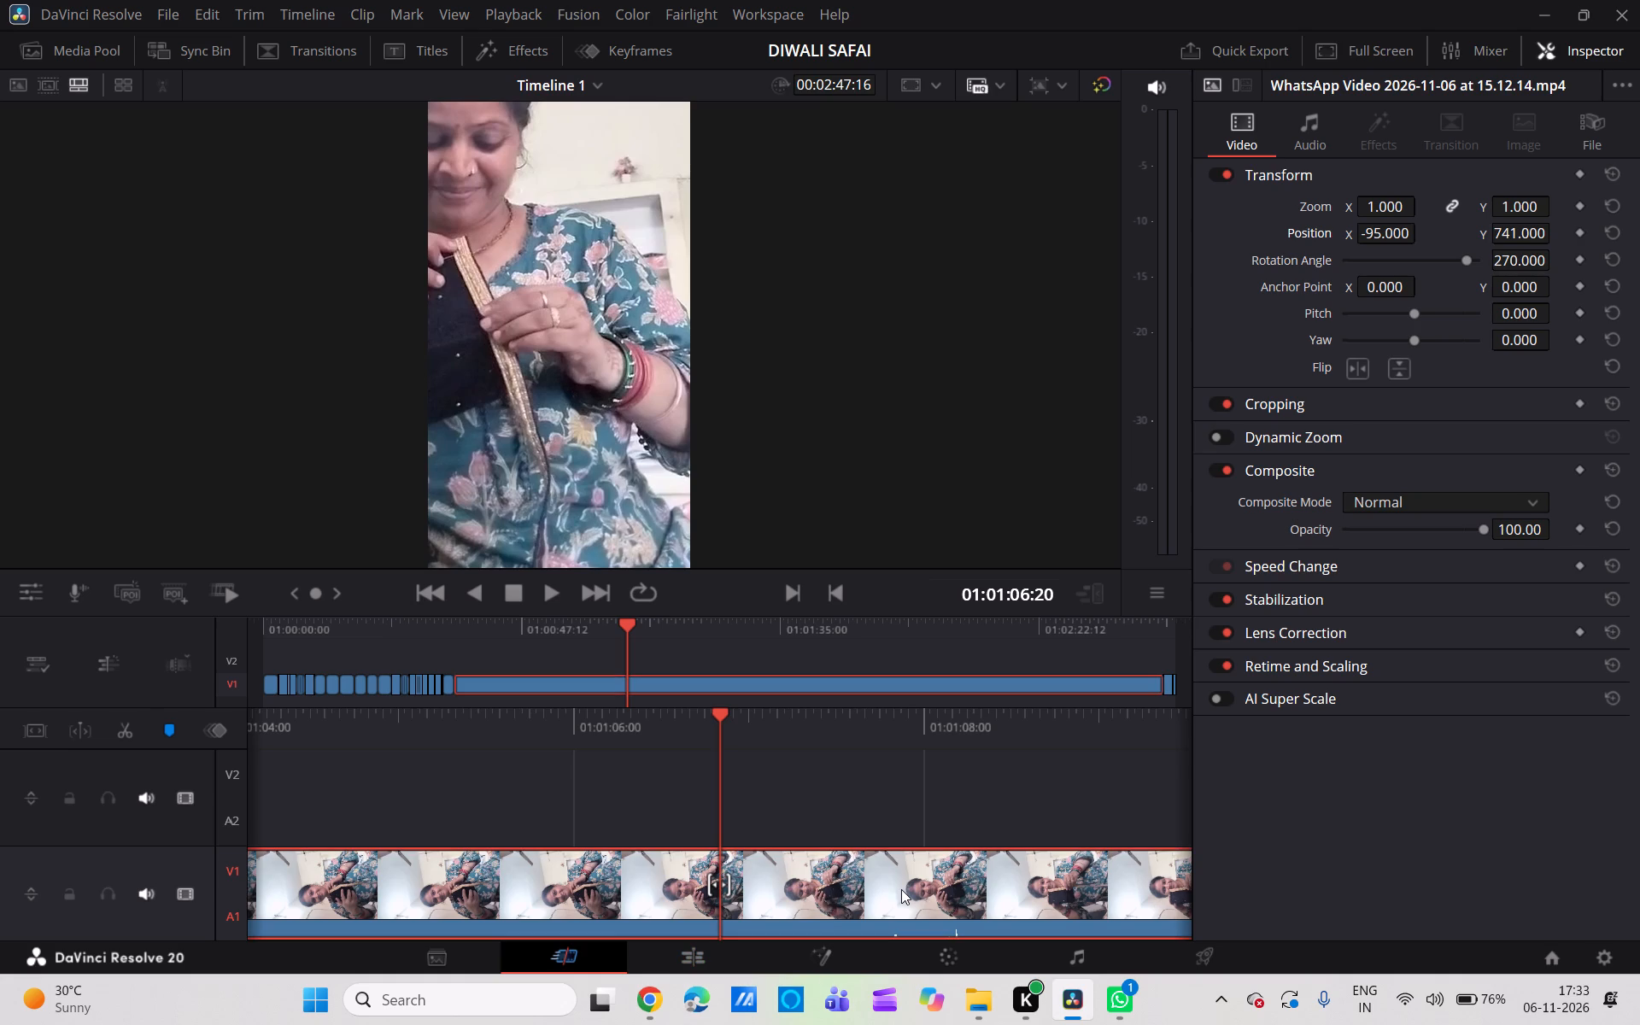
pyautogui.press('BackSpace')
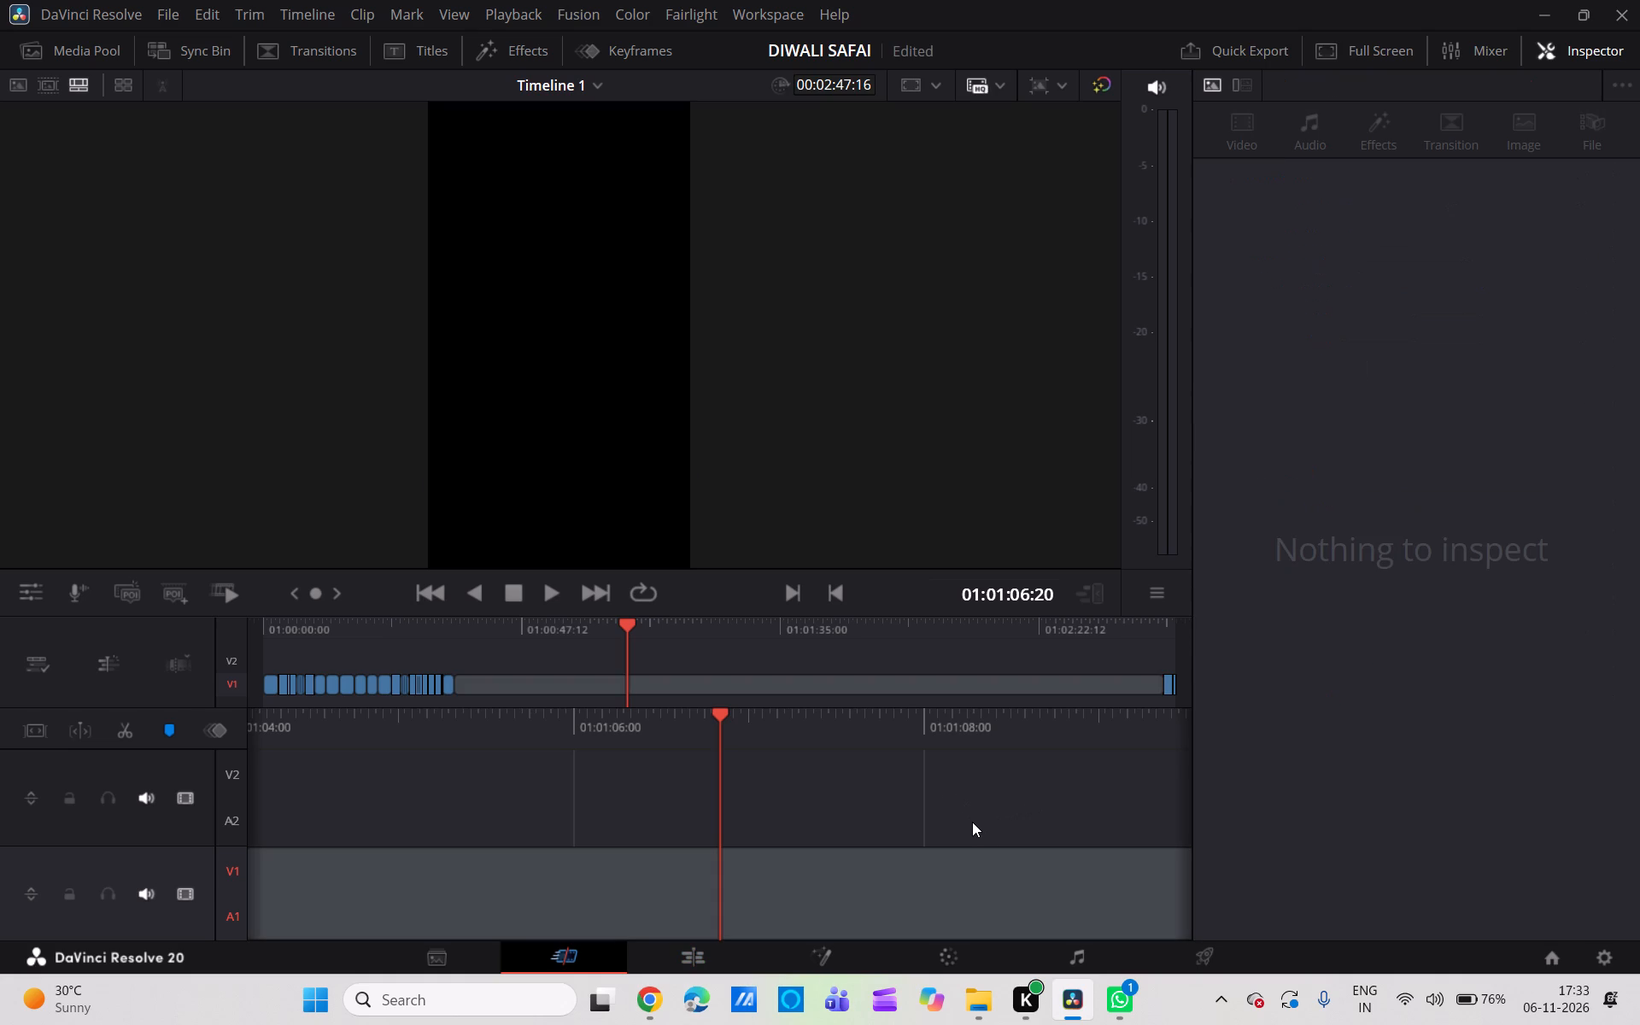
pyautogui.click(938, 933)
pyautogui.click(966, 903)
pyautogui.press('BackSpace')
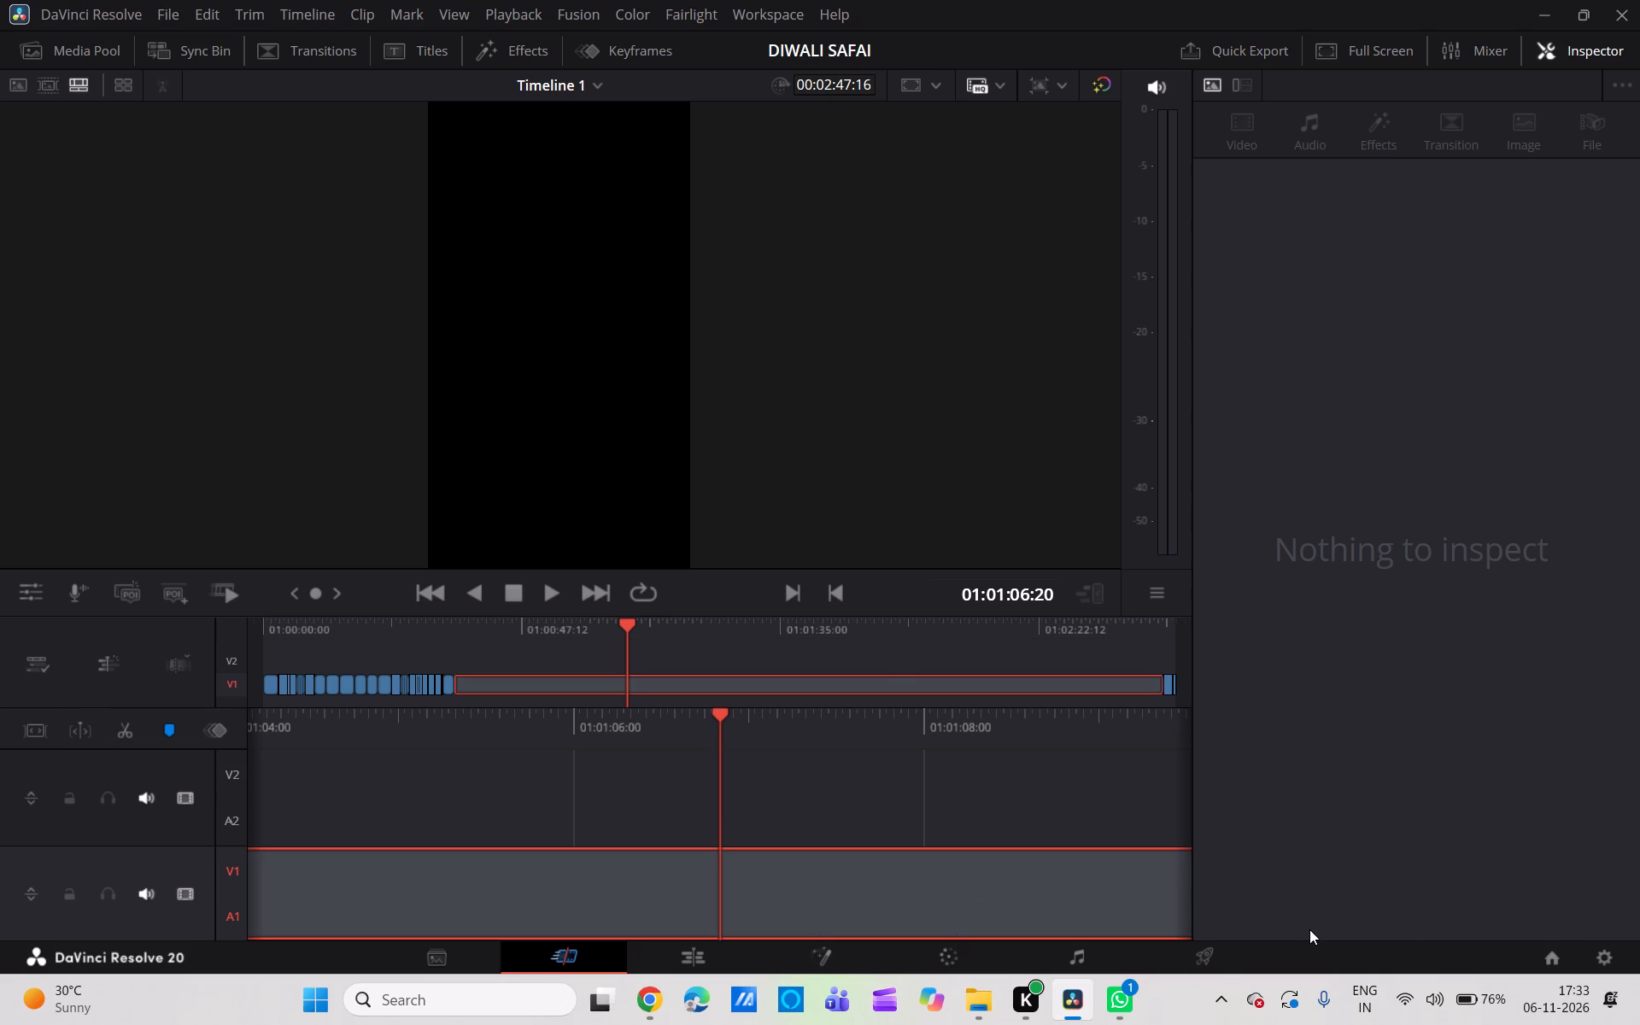
# Skim the timeline from its start to the last note-writing shot and show the media pool's clips.
pyautogui.hscroll(5, 913, 791)
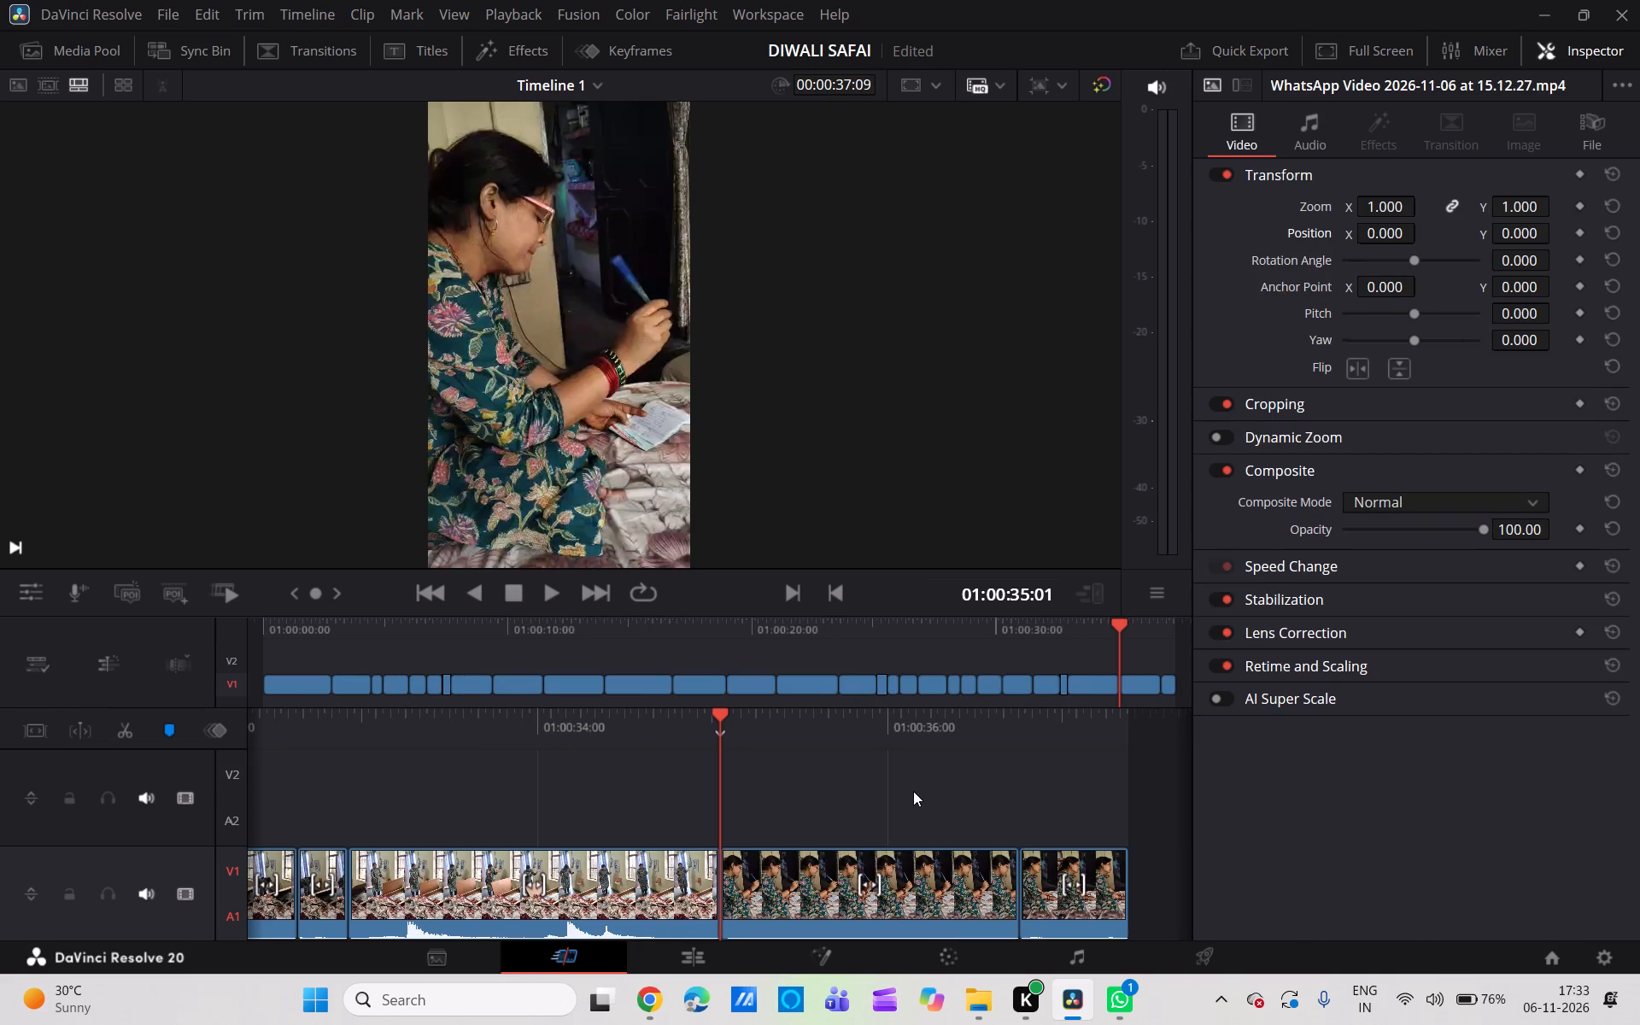
pyautogui.hscroll(3, 913, 791)
pyautogui.hscroll(20, 883, 721)
pyautogui.hscroll(20, 883, 721)
pyautogui.hscroll(14, 883, 721)
pyautogui.hscroll(20, 883, 721)
pyautogui.hscroll(6, 883, 721)
pyautogui.hscroll(-20, 883, 721)
pyautogui.hscroll(-5, 883, 721)
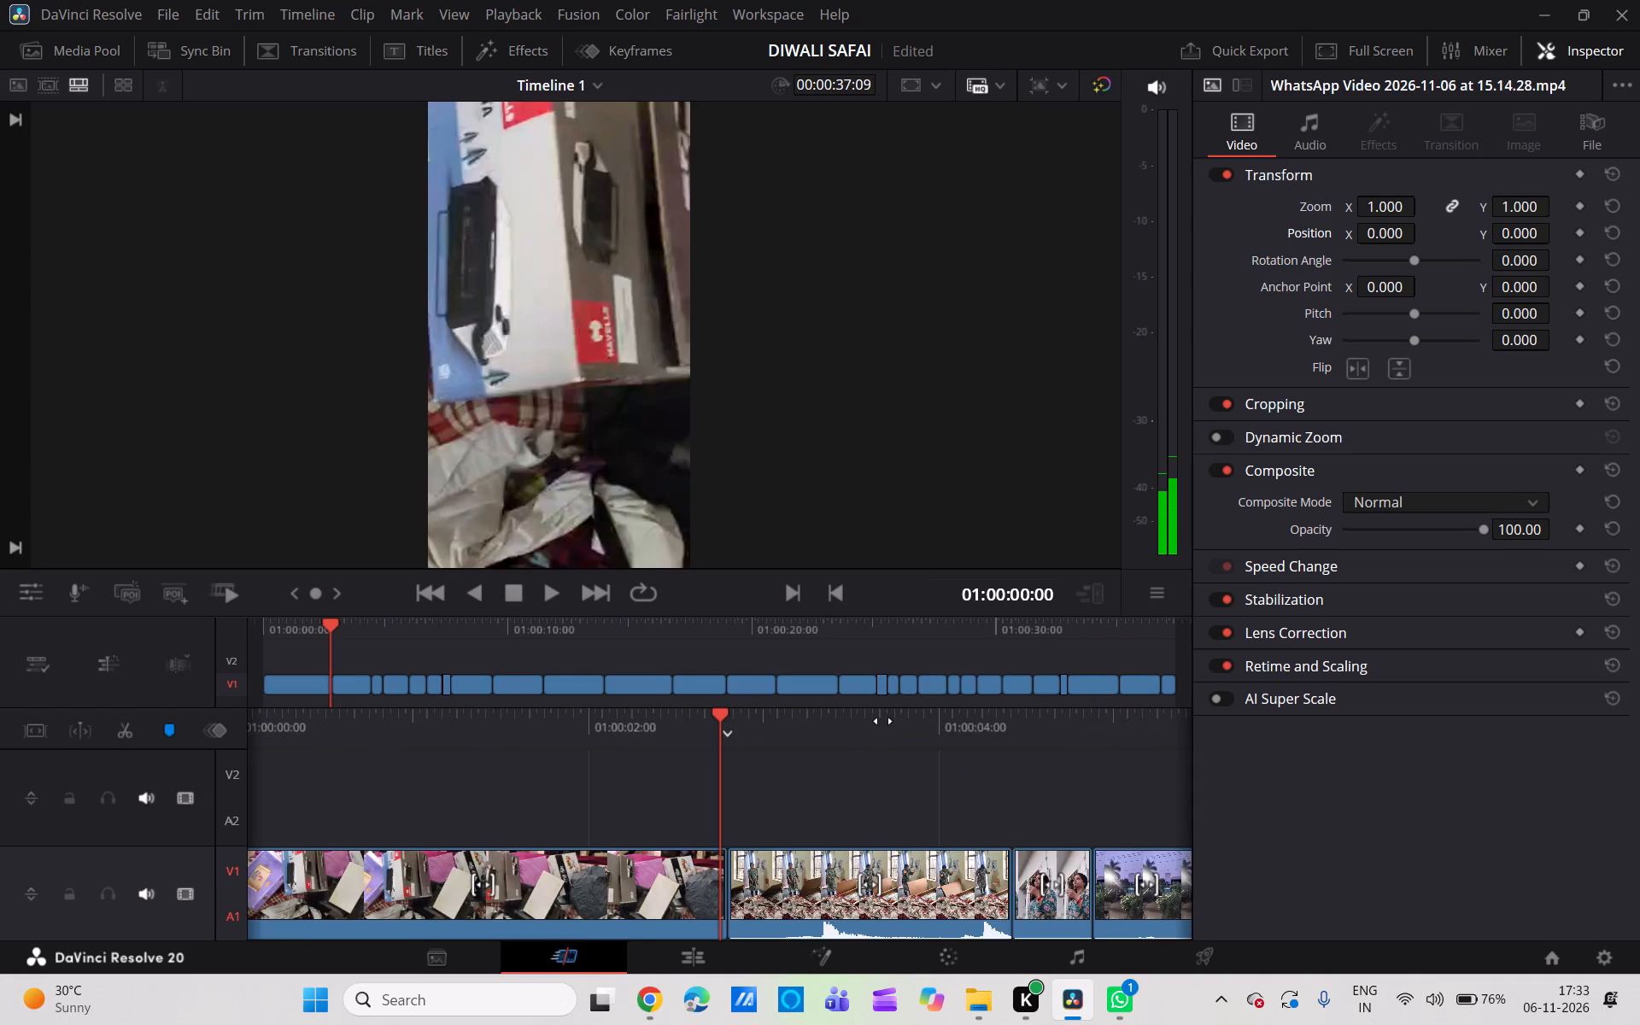
pyautogui.hscroll(-20, 883, 721)
pyautogui.hscroll(-20, 883, 721)
pyautogui.hscroll(-20, 883, 721)
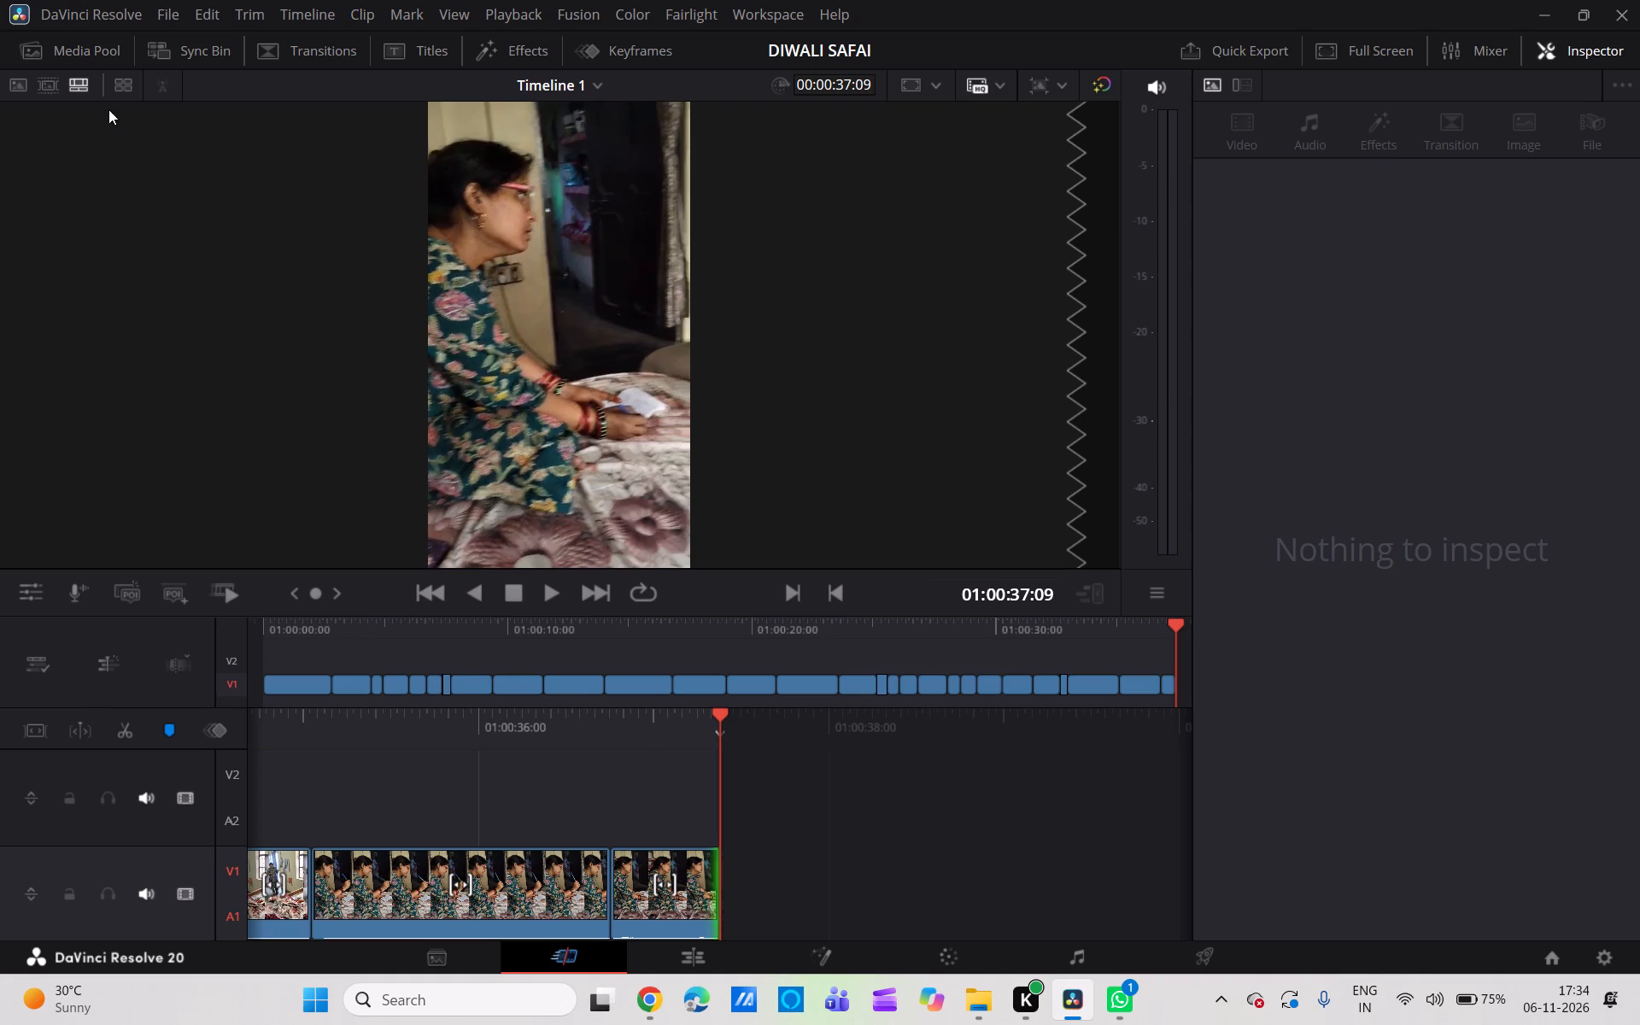
pyautogui.click(79, 50)
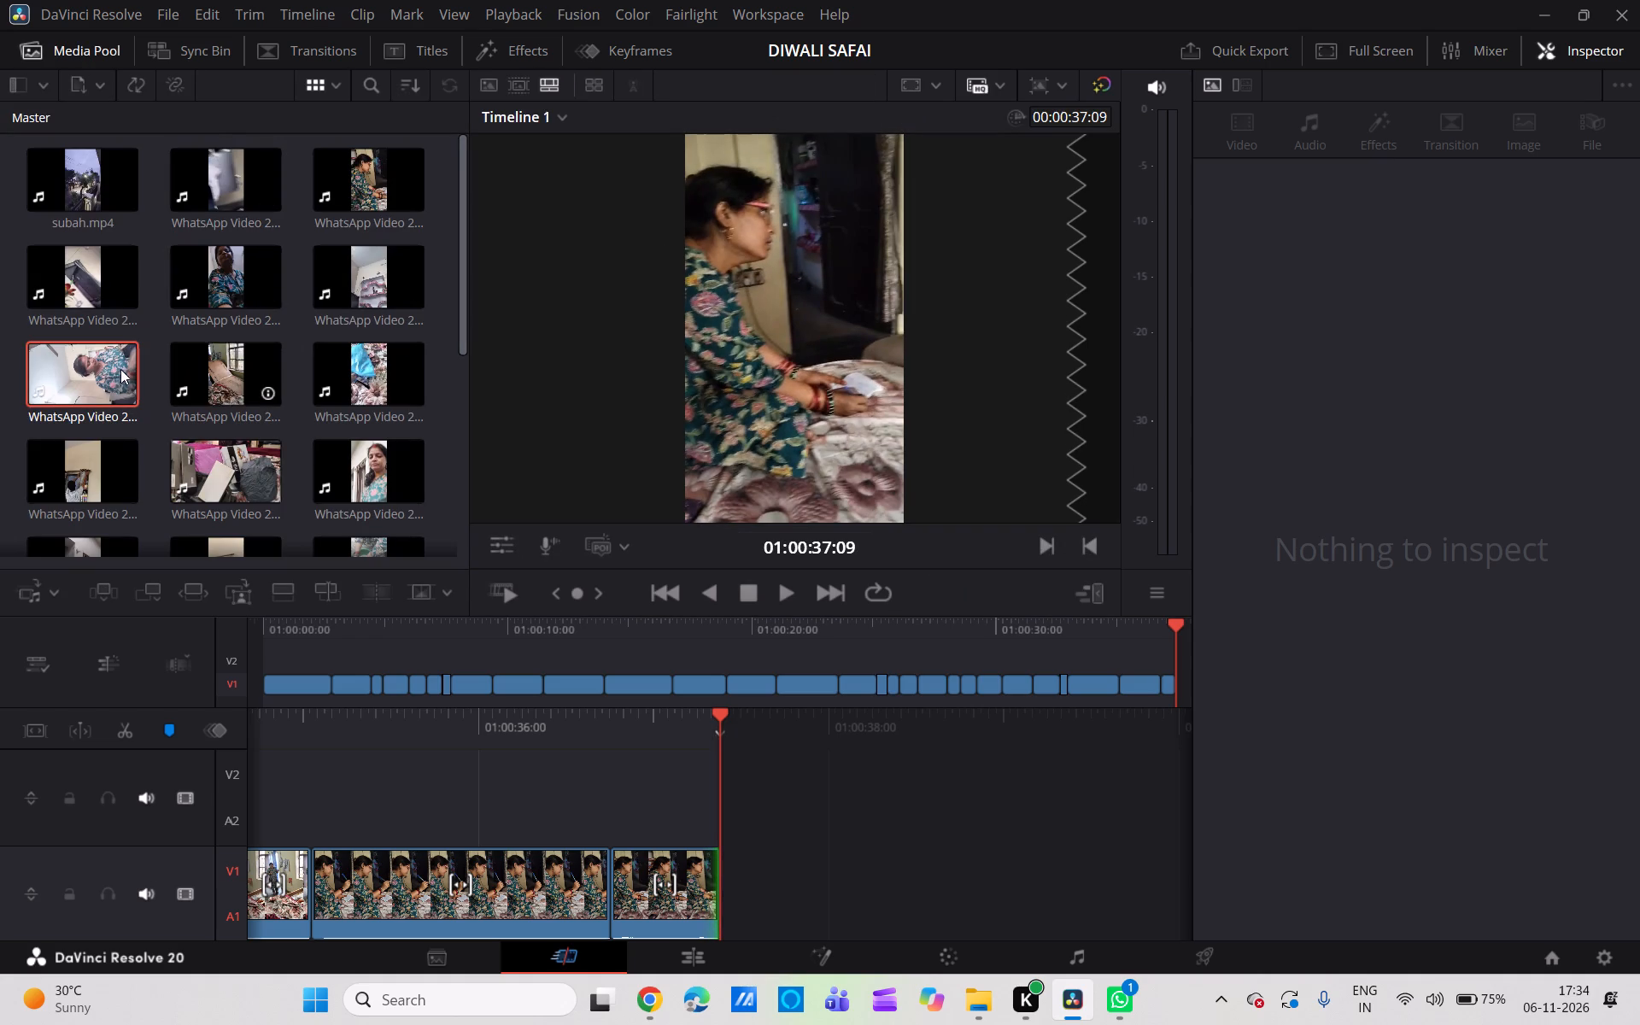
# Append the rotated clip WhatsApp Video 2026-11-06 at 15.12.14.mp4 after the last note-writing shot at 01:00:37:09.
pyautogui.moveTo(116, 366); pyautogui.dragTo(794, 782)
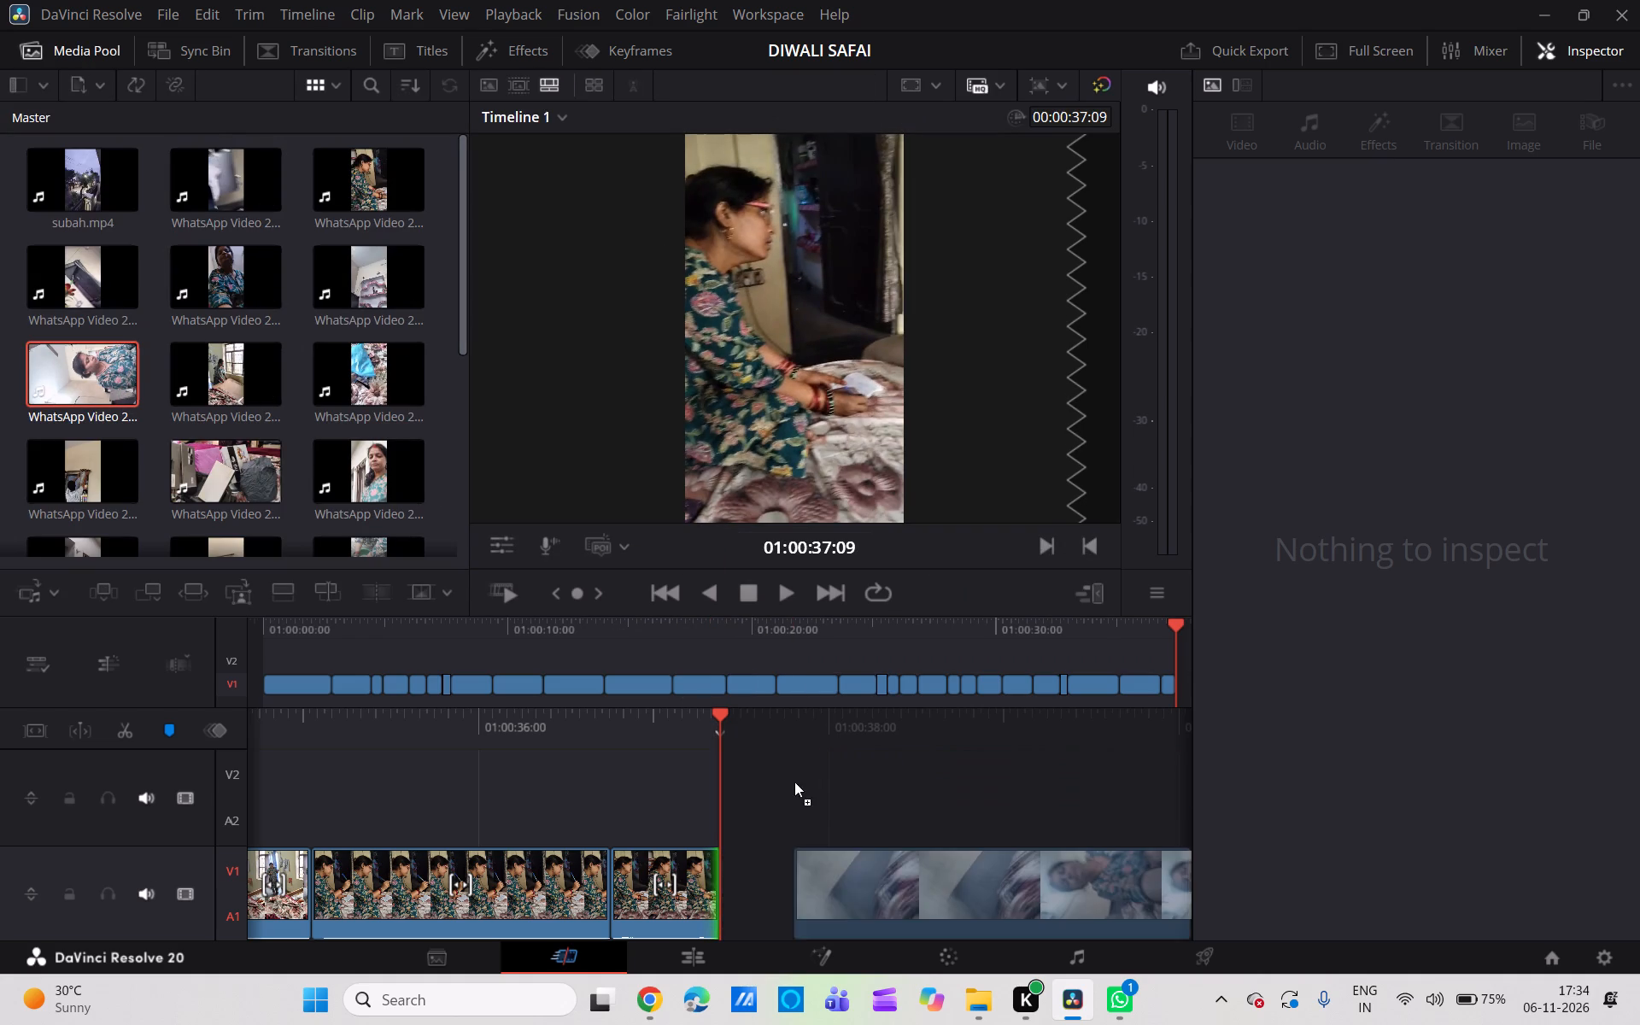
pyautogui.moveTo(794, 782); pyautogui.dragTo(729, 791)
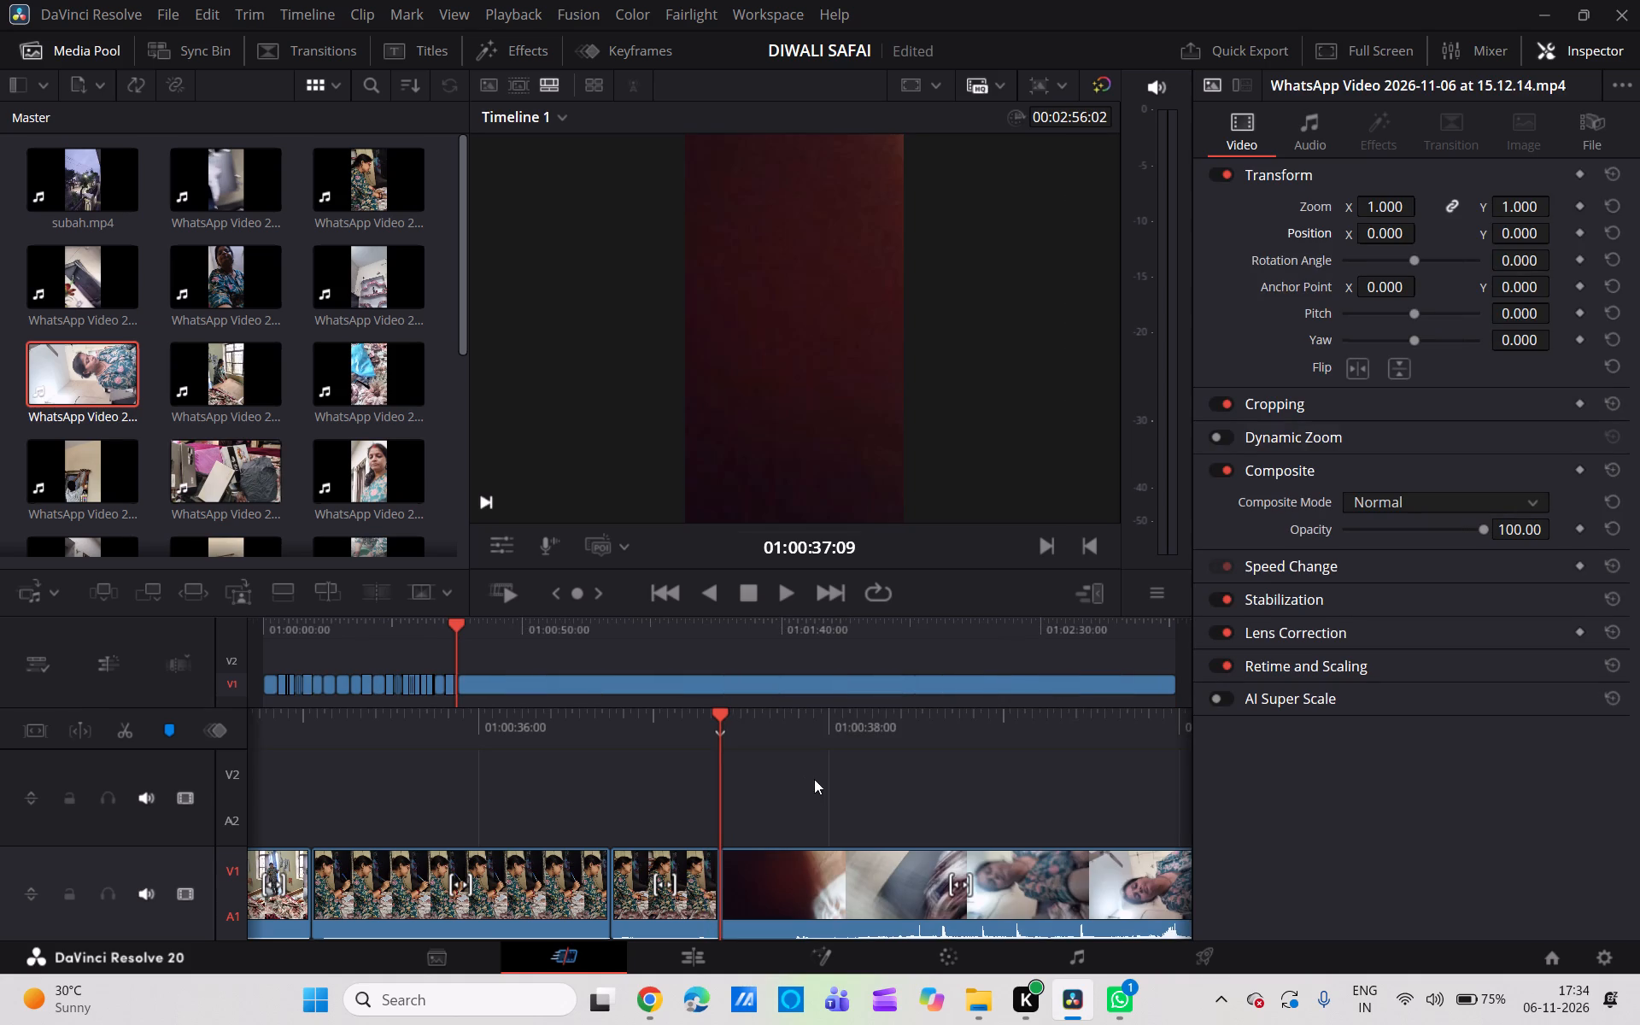
# Skim the appended rotated clip to its end and back to about 01:02:49 to review its footage.
pyautogui.hscroll(-11, 964, 772)
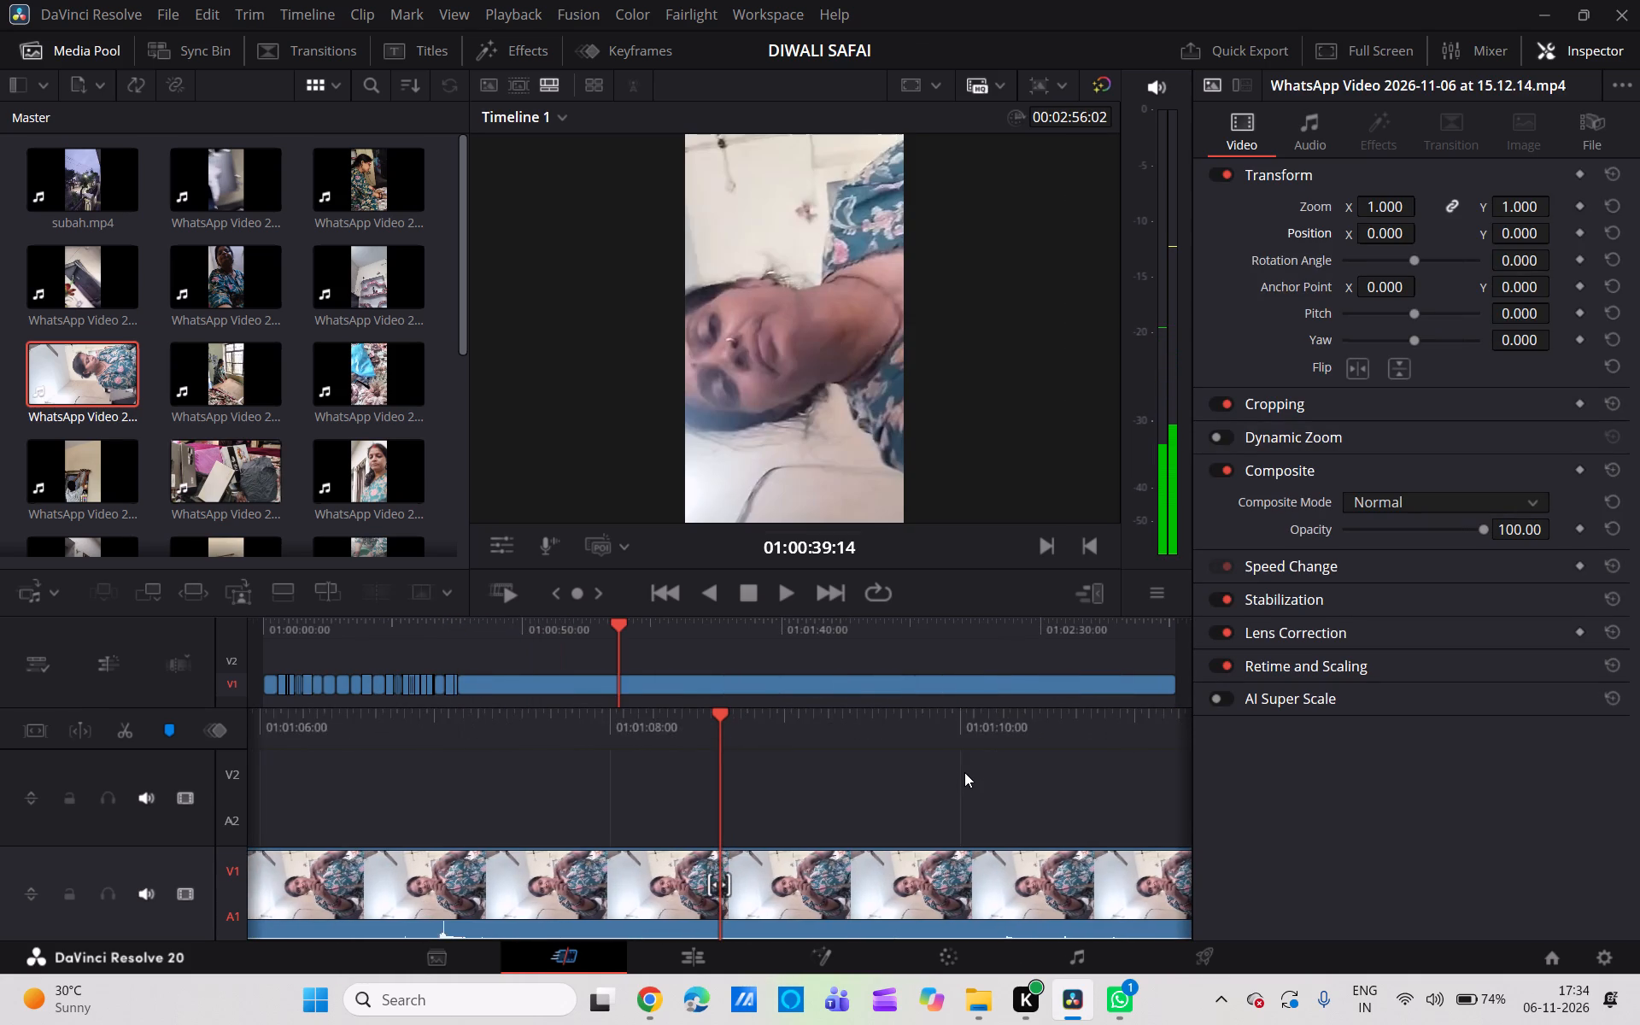
pyautogui.hscroll(-15, 964, 772)
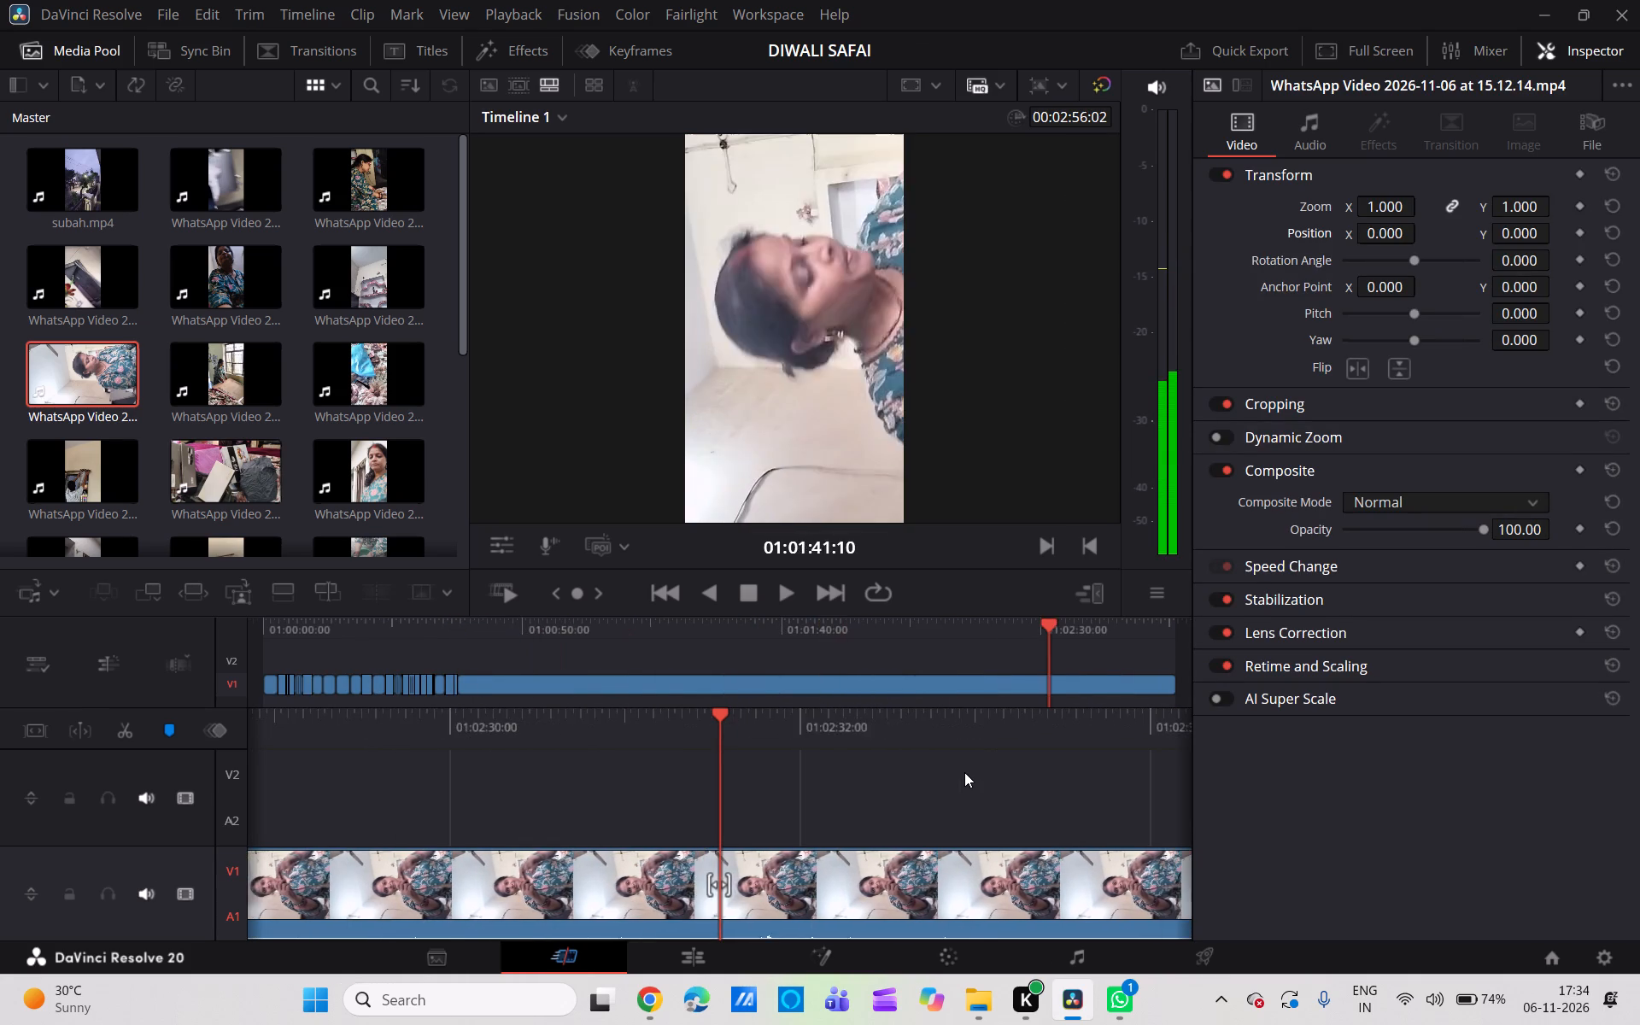
pyautogui.hscroll(-9, 964, 772)
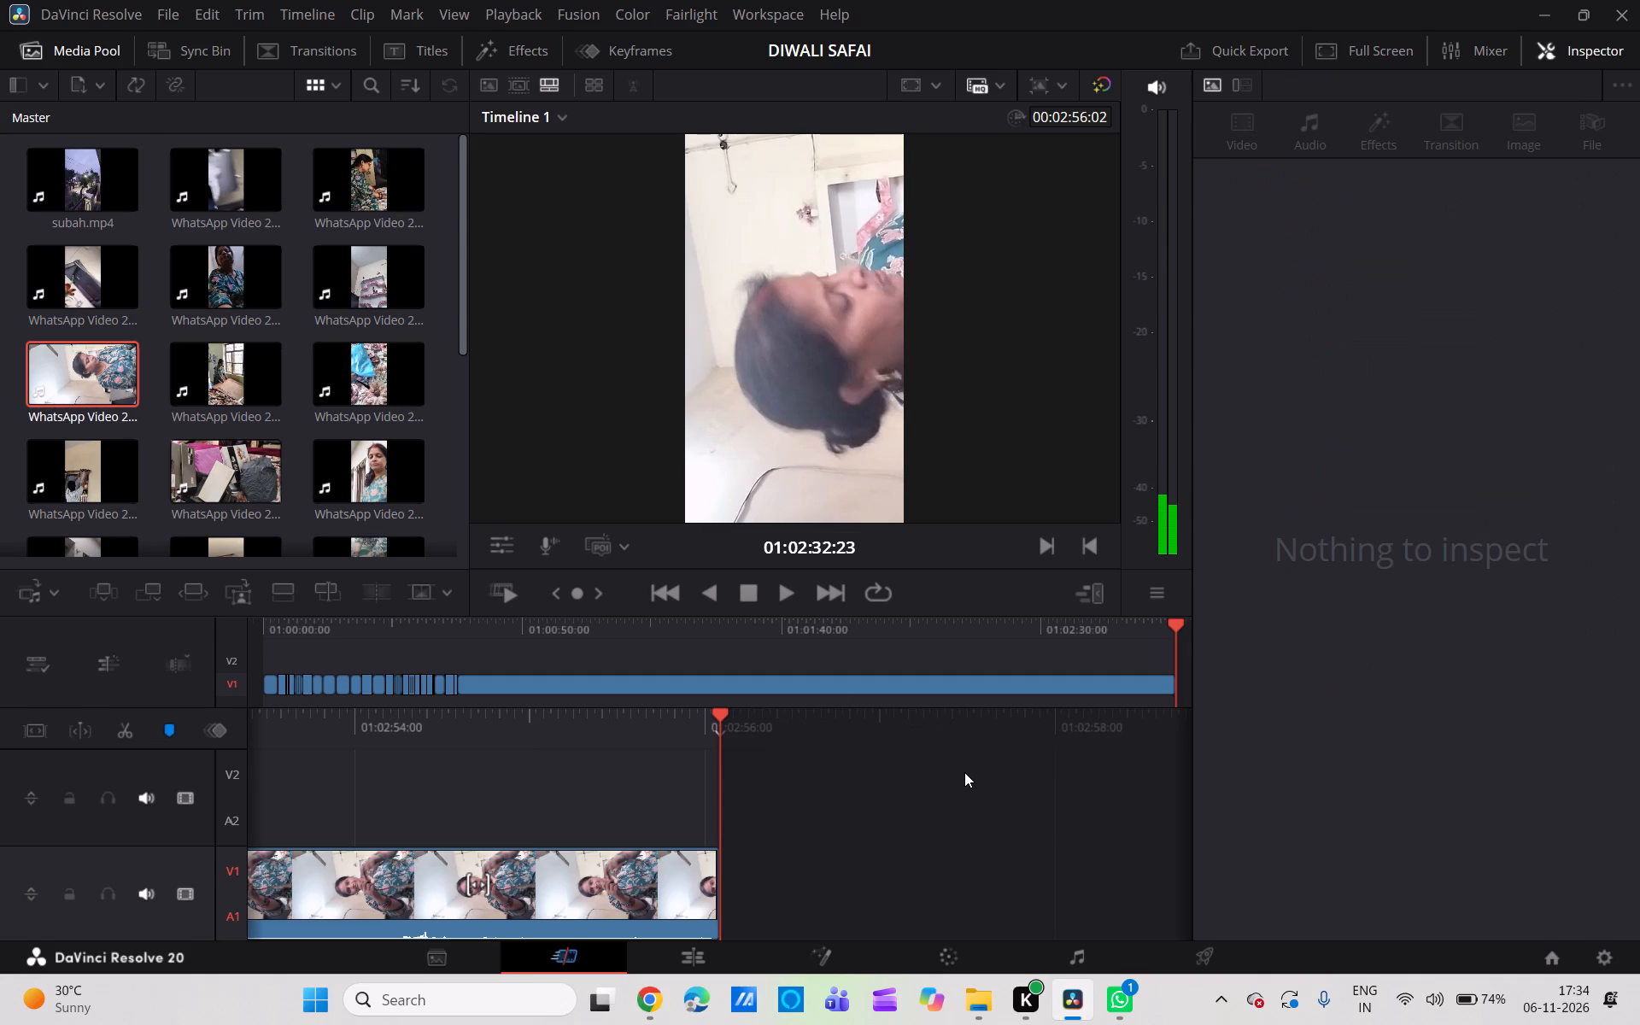
pyautogui.hscroll(5, 964, 772)
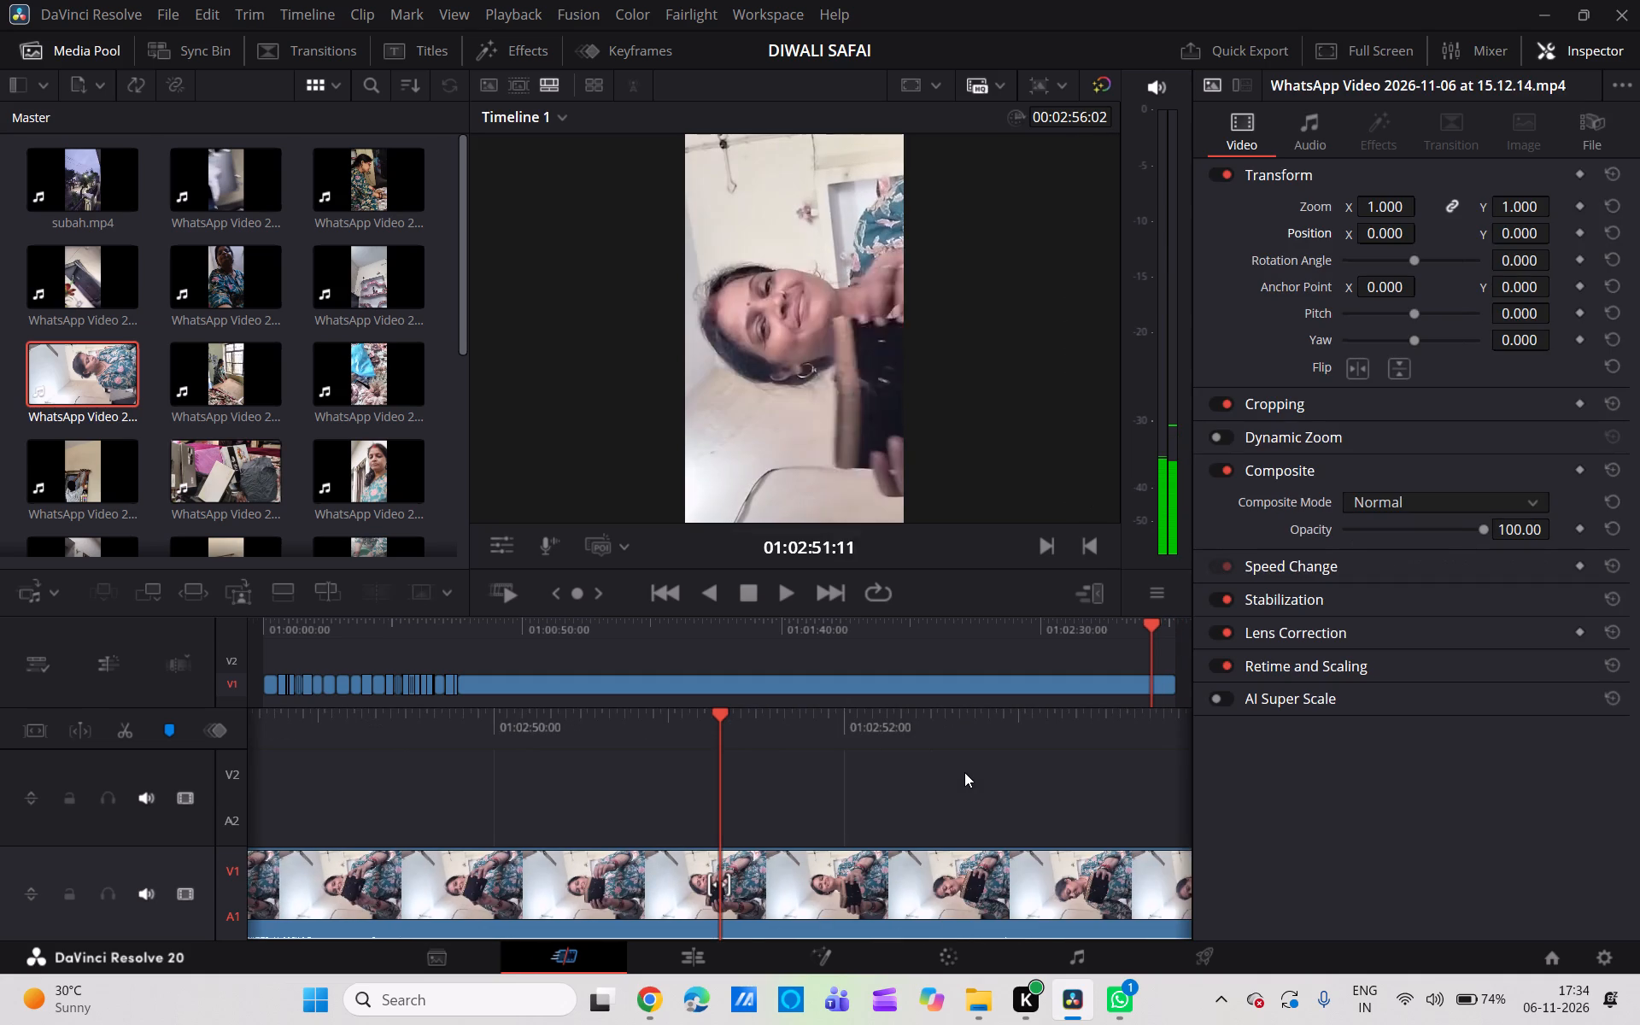
pyautogui.hscroll(1, 964, 772)
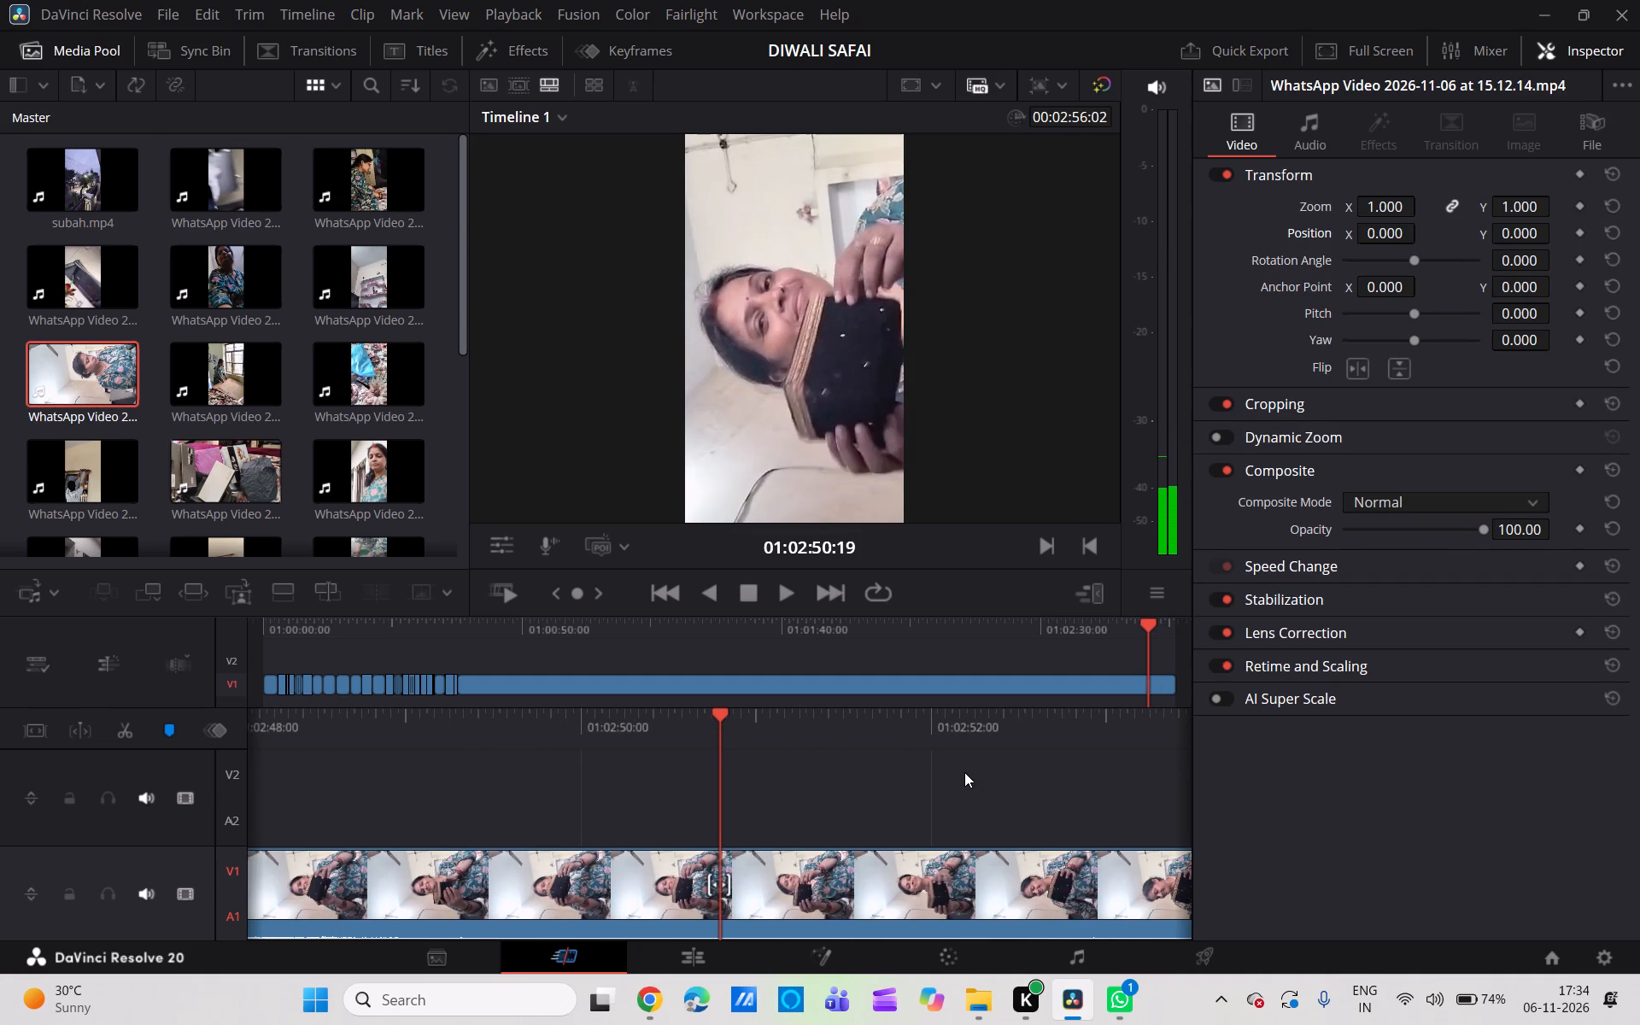
pyautogui.hscroll(2, 964, 772)
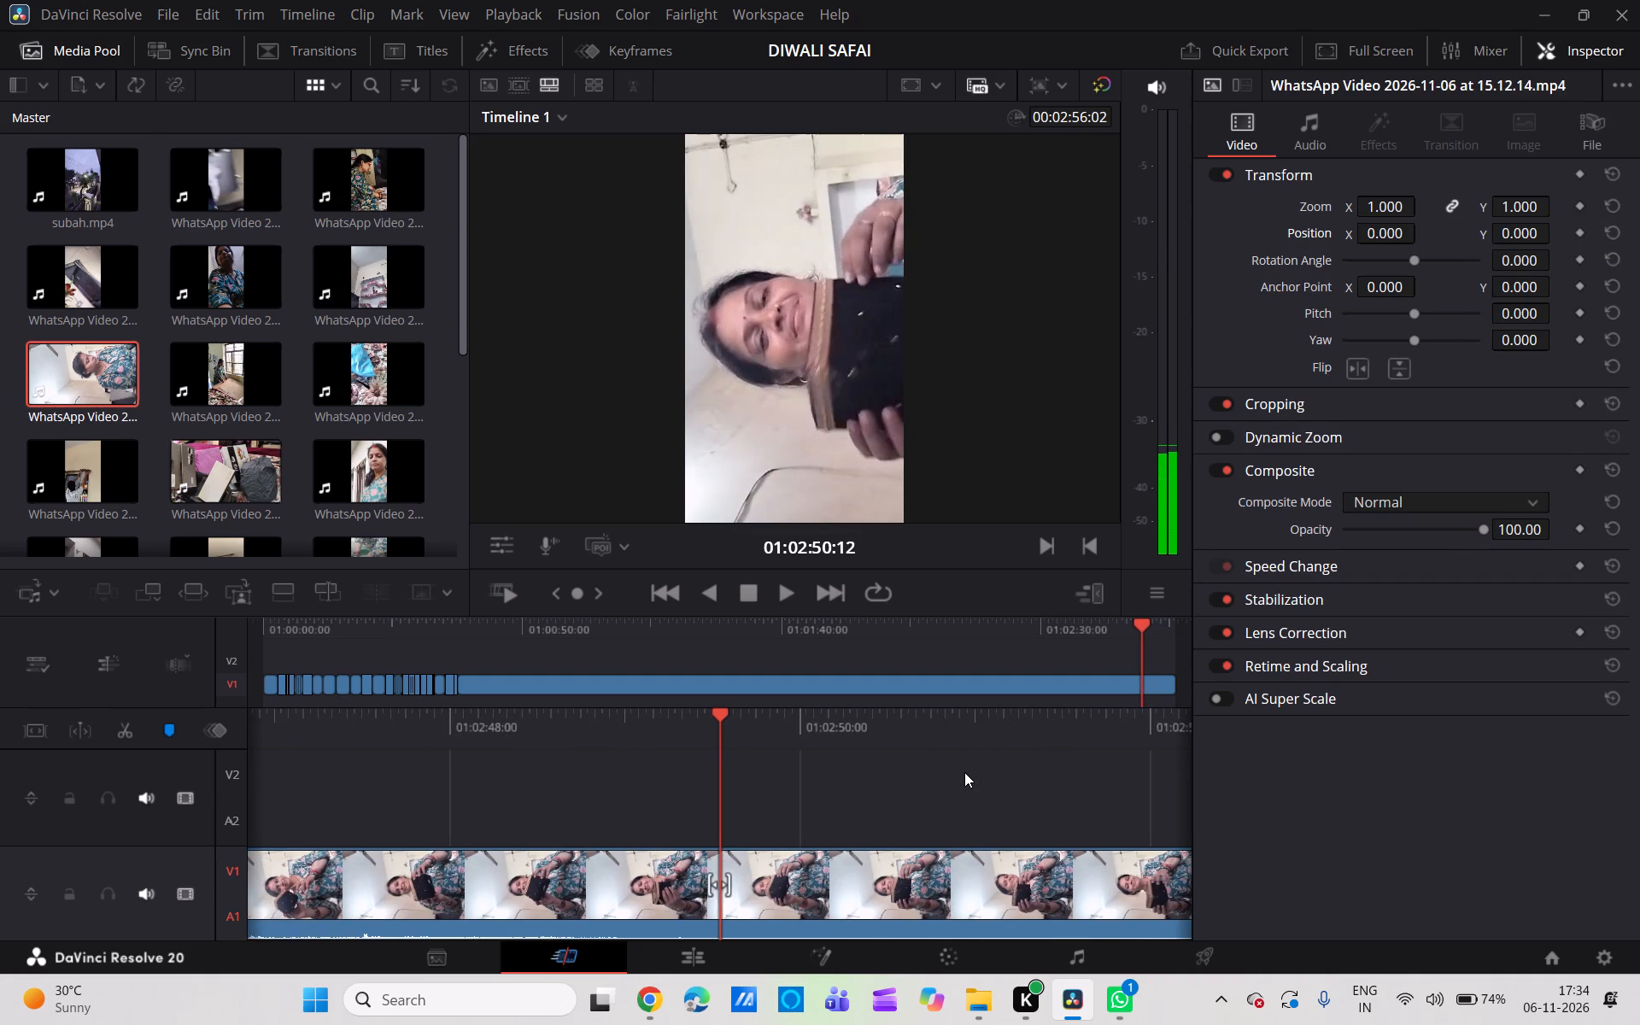
pyautogui.hscroll(1, 964, 772)
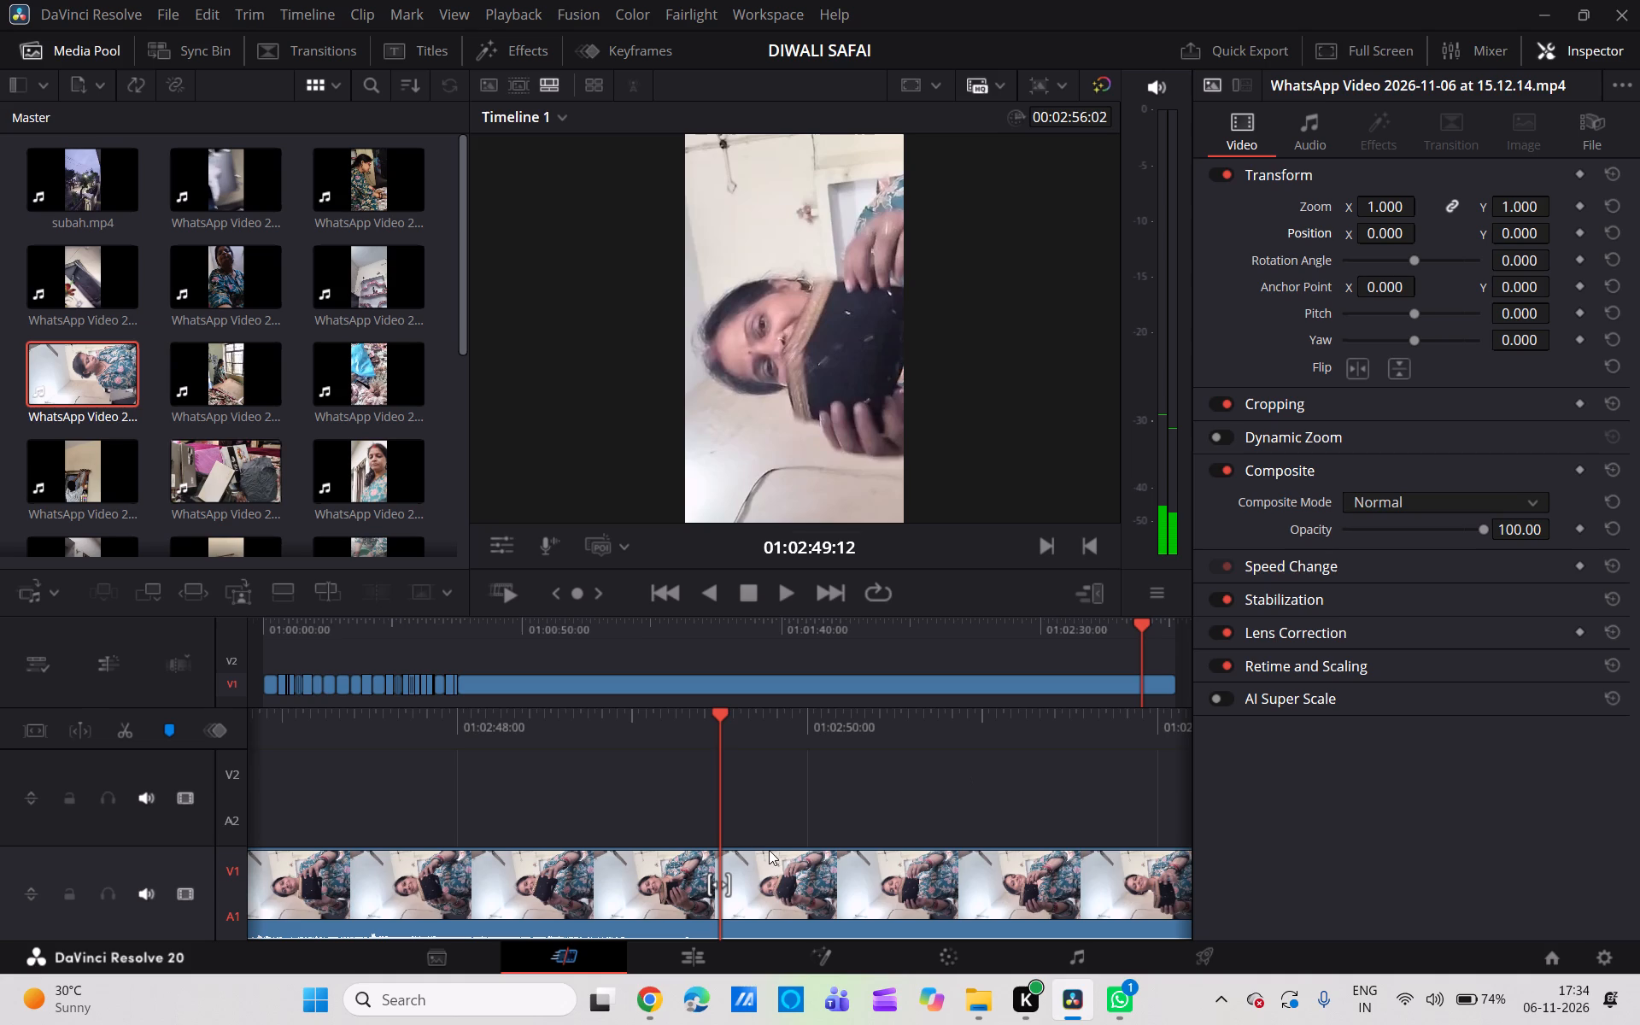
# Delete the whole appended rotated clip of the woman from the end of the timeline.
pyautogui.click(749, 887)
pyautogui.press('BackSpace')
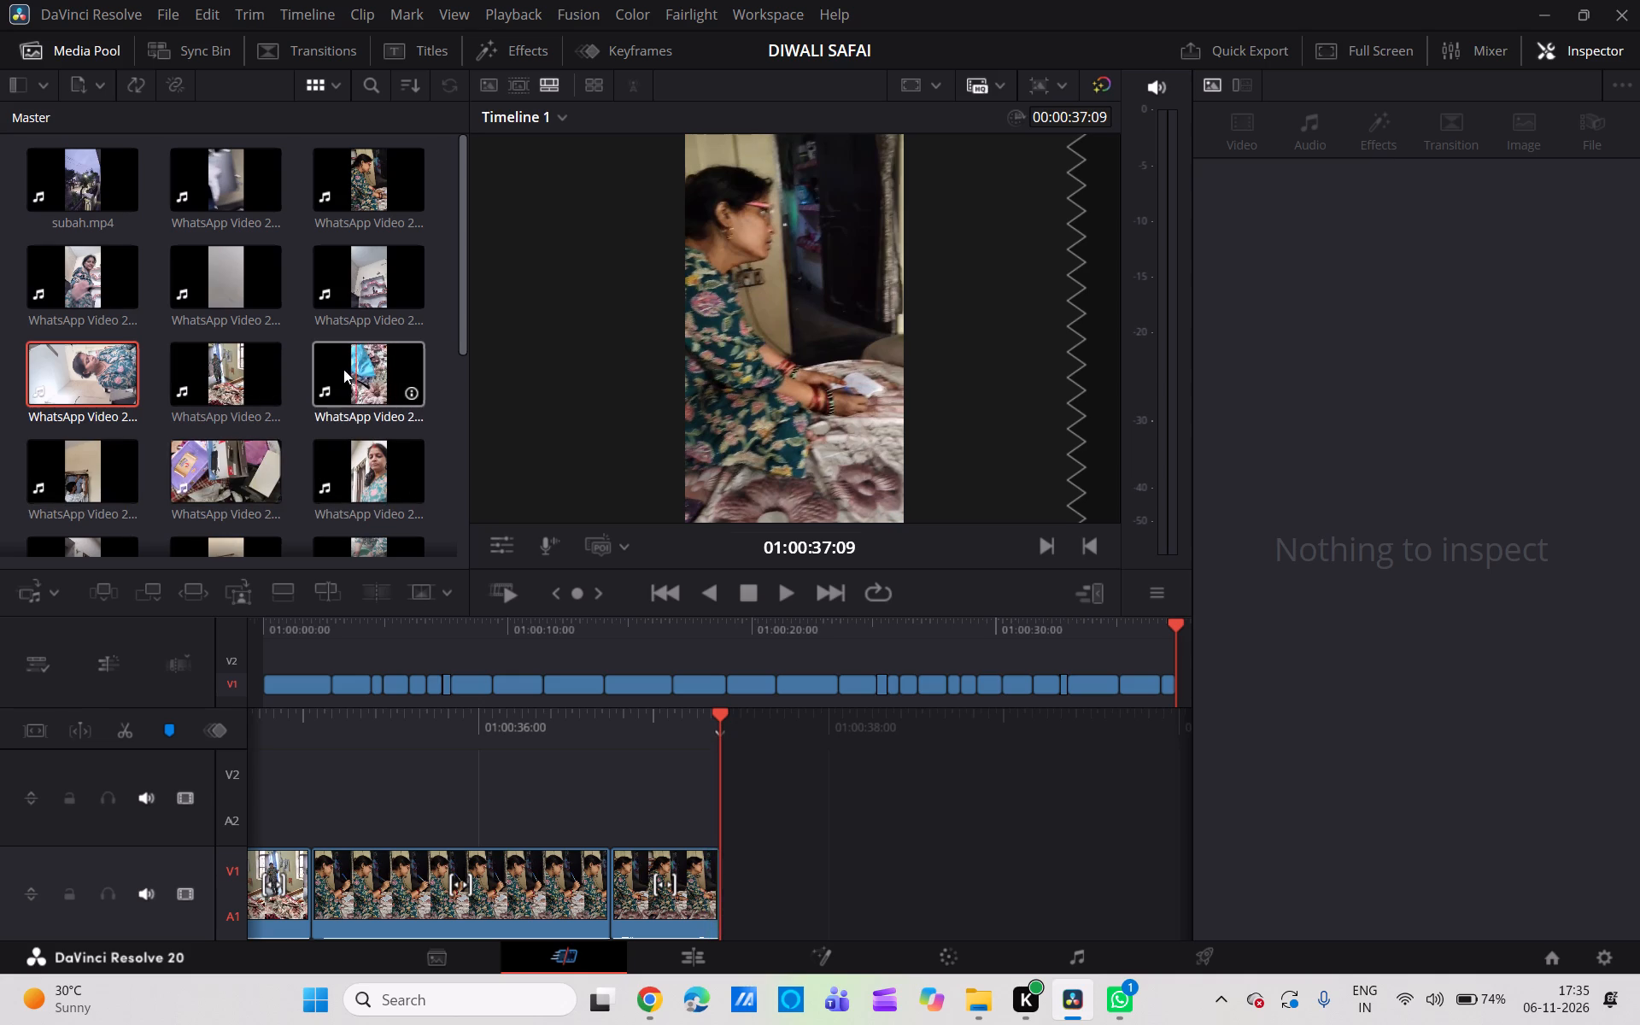
# Look through the media pool's WhatsApp clips and select the clip of the pink and purple items.
pyautogui.scroll(-1, 417, 394)
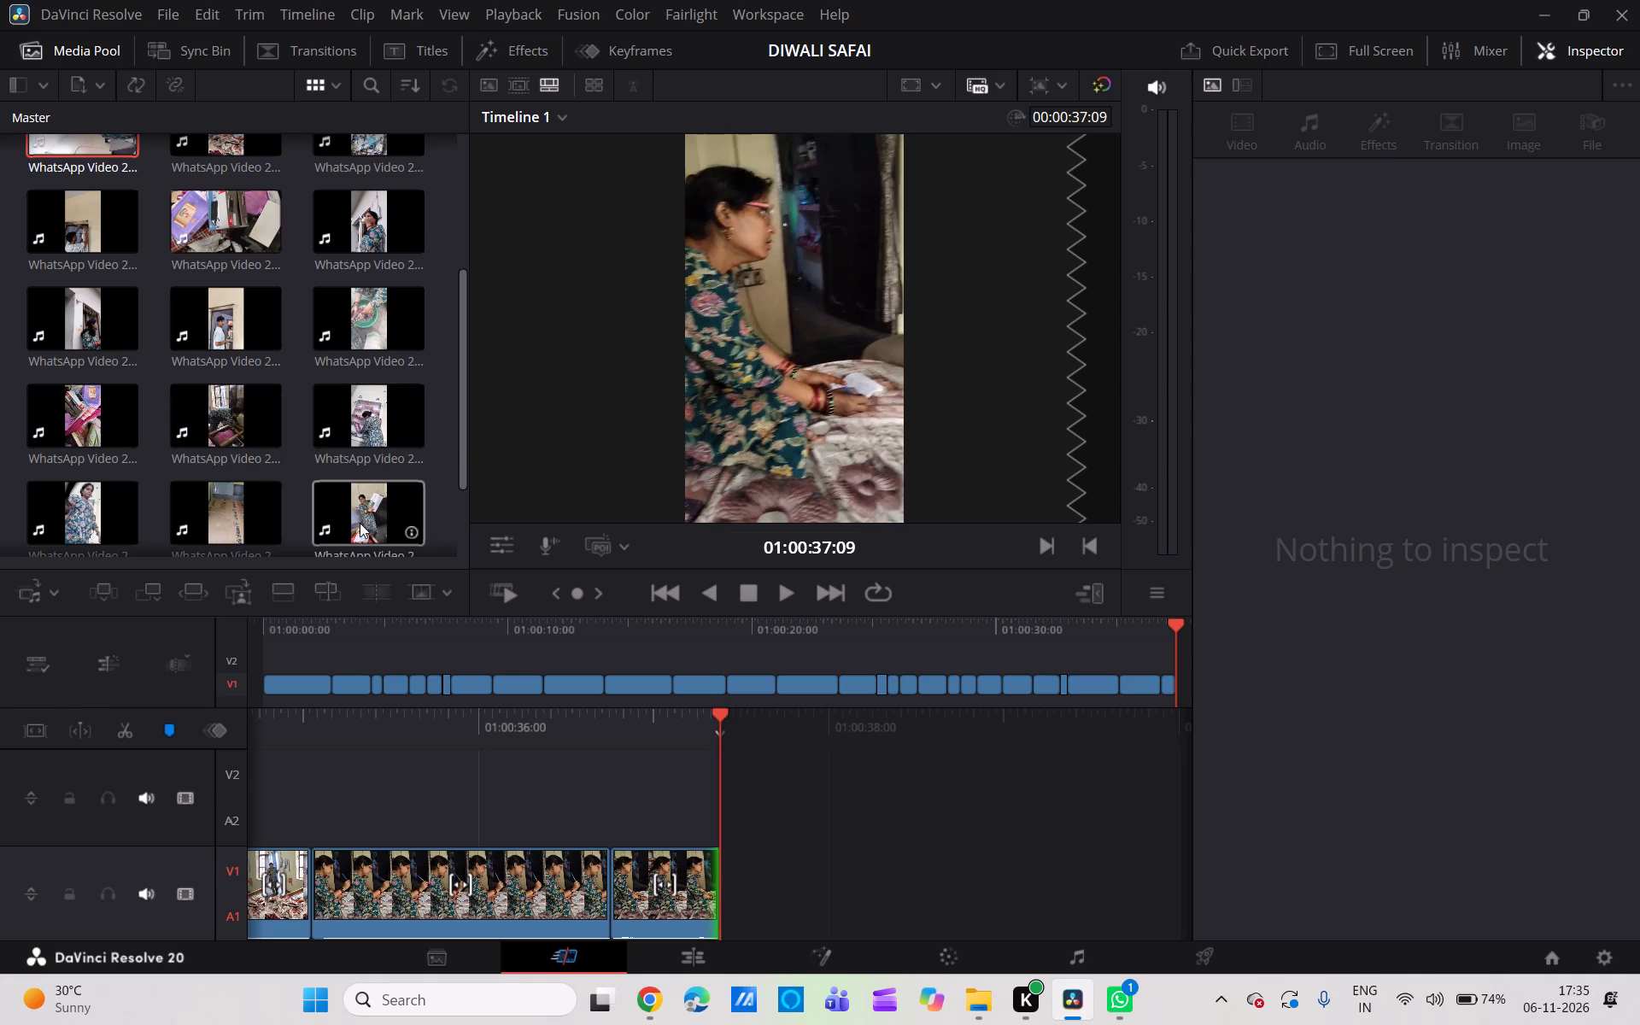
pyautogui.scroll(-6, 272, 483)
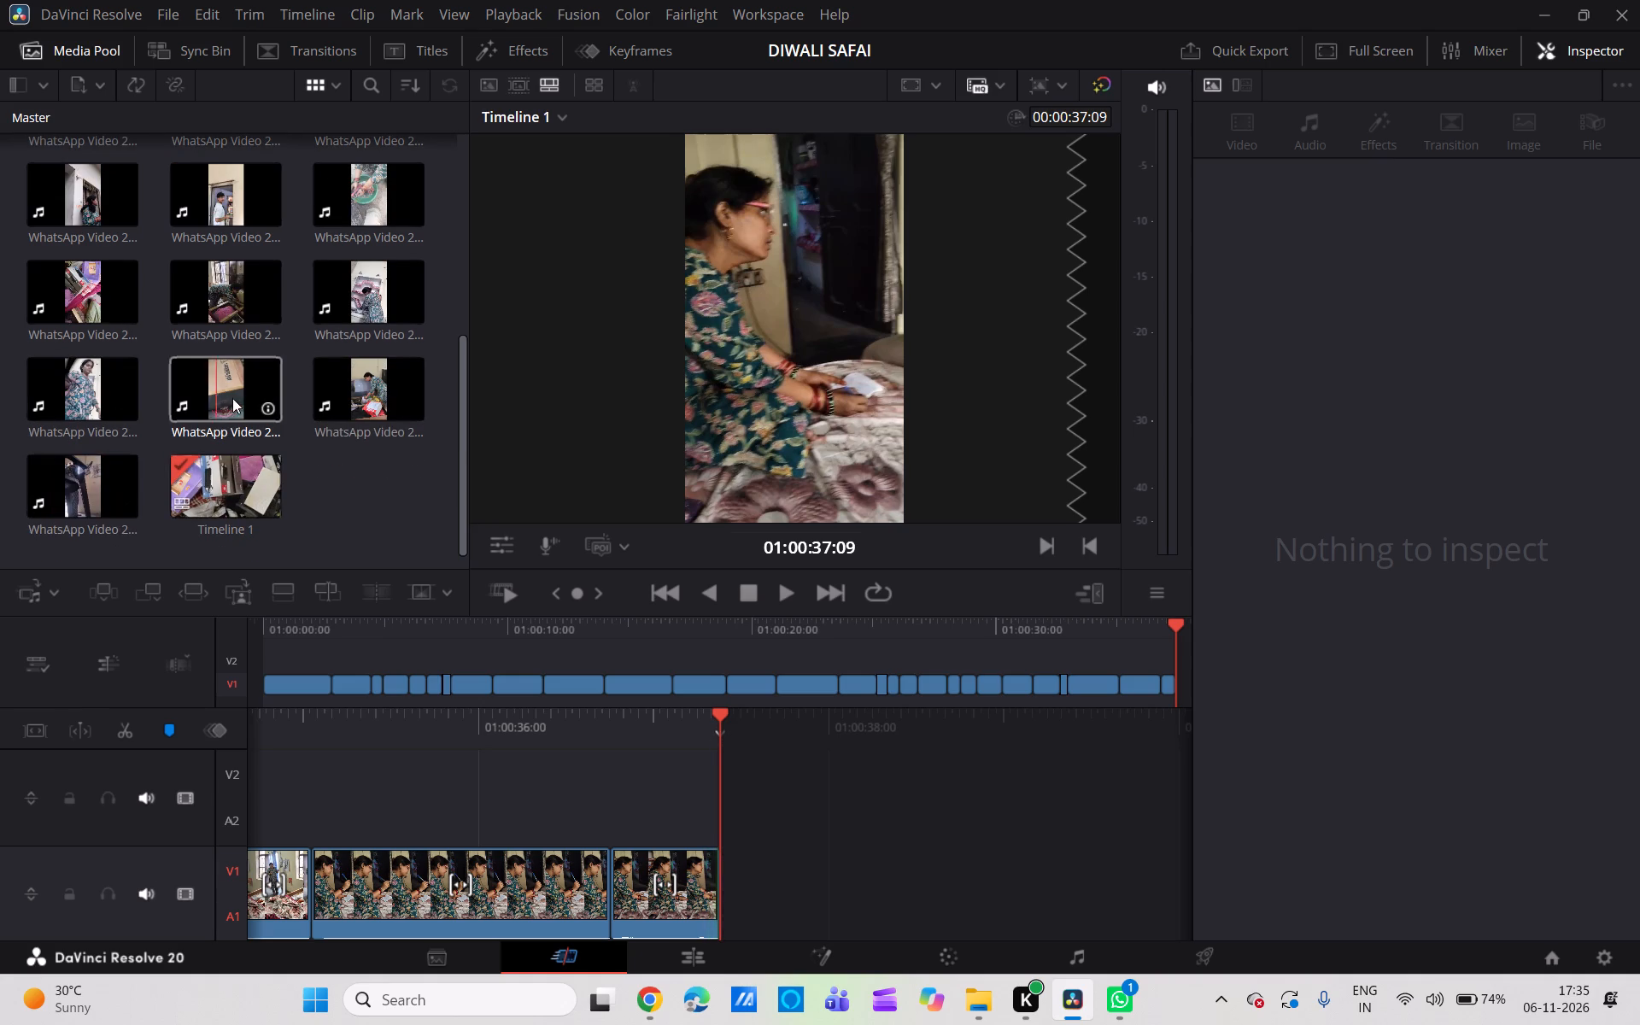
pyautogui.scroll(2, 282, 380)
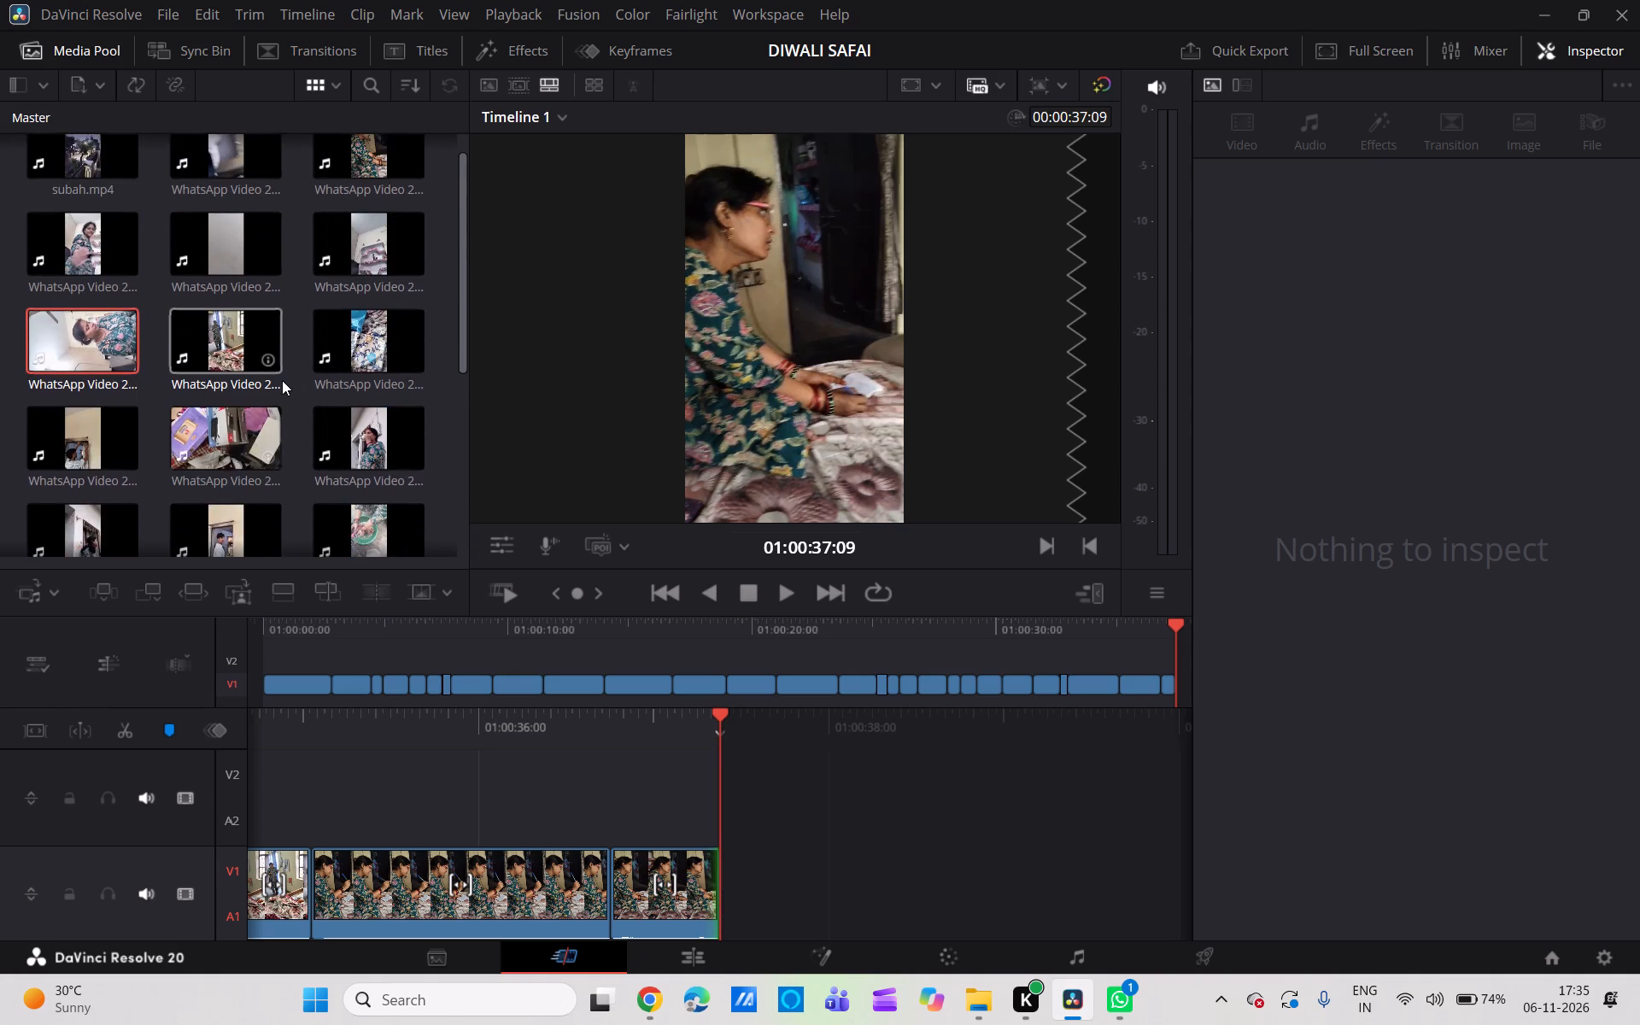
pyautogui.scroll(1, 282, 380)
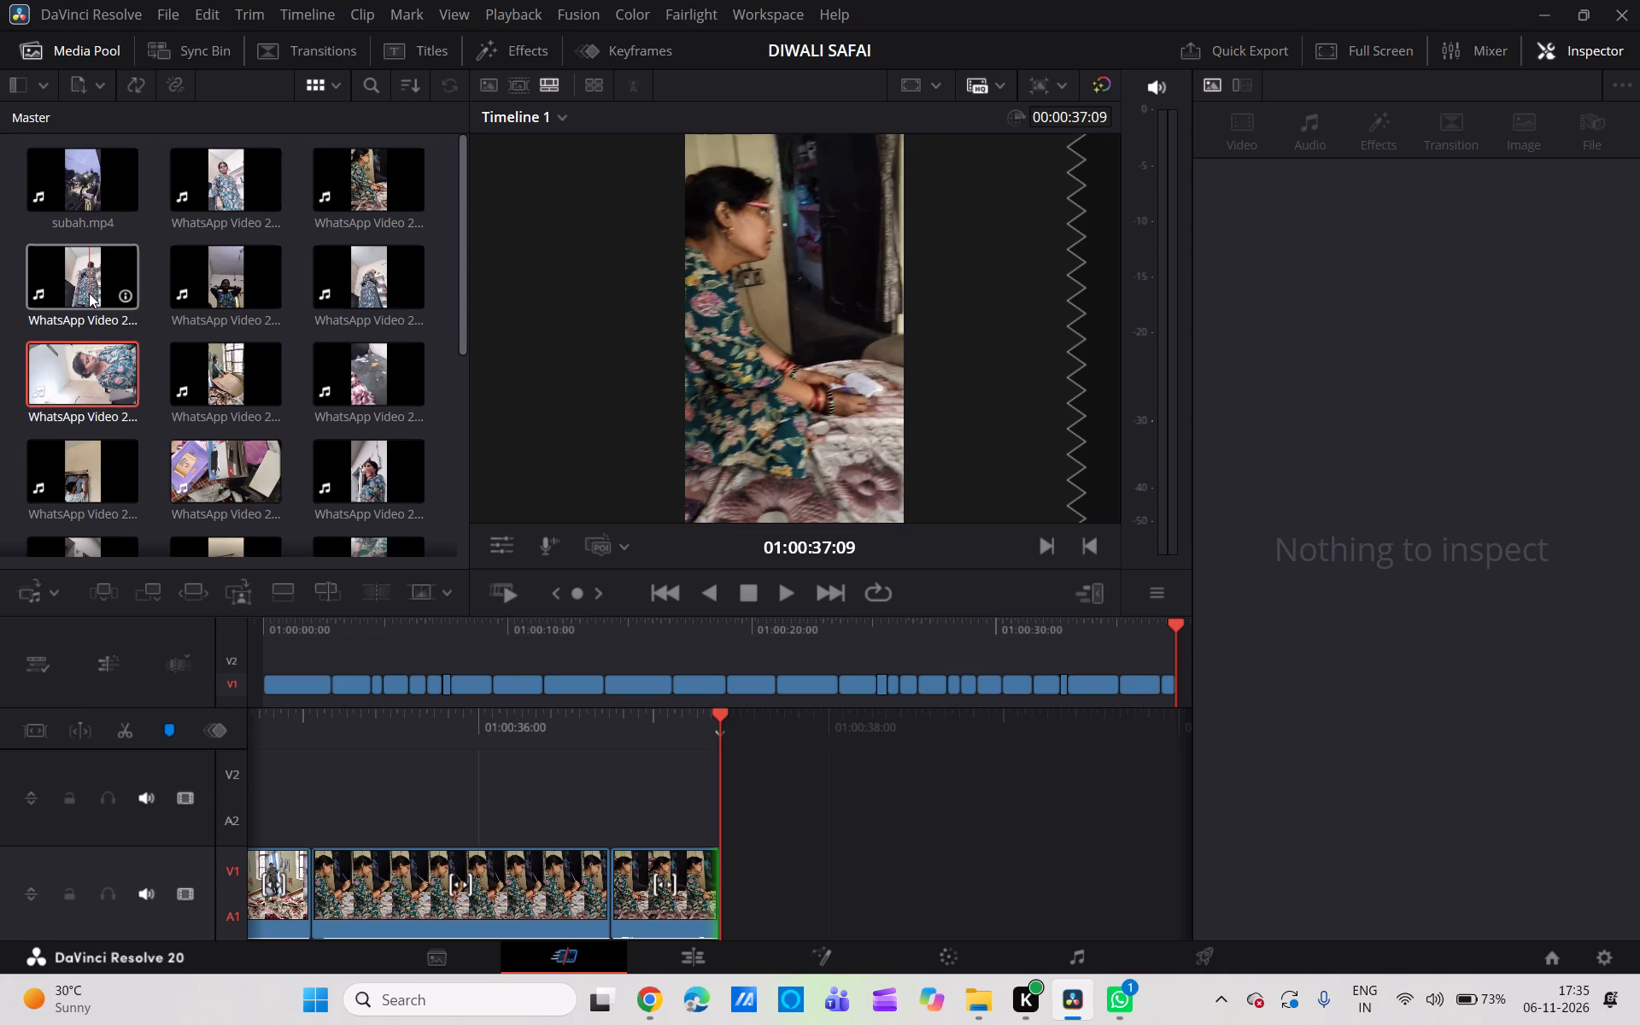
pyautogui.scroll(-1, 128, 457)
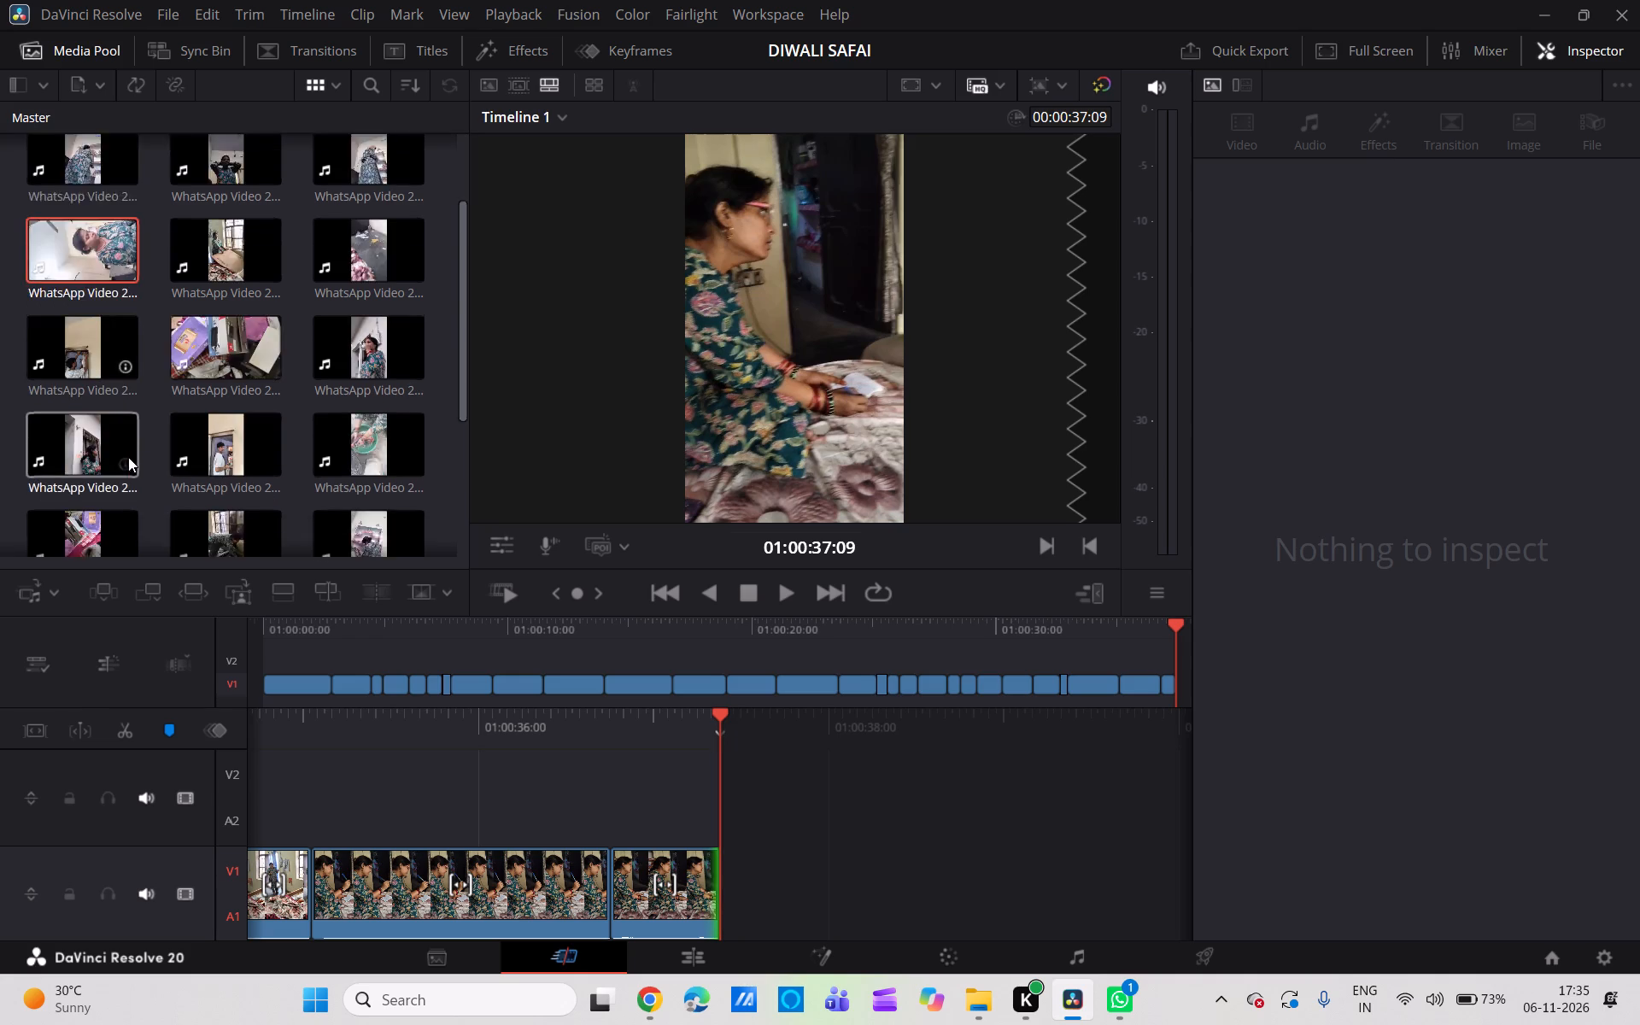
pyautogui.scroll(-1, 128, 457)
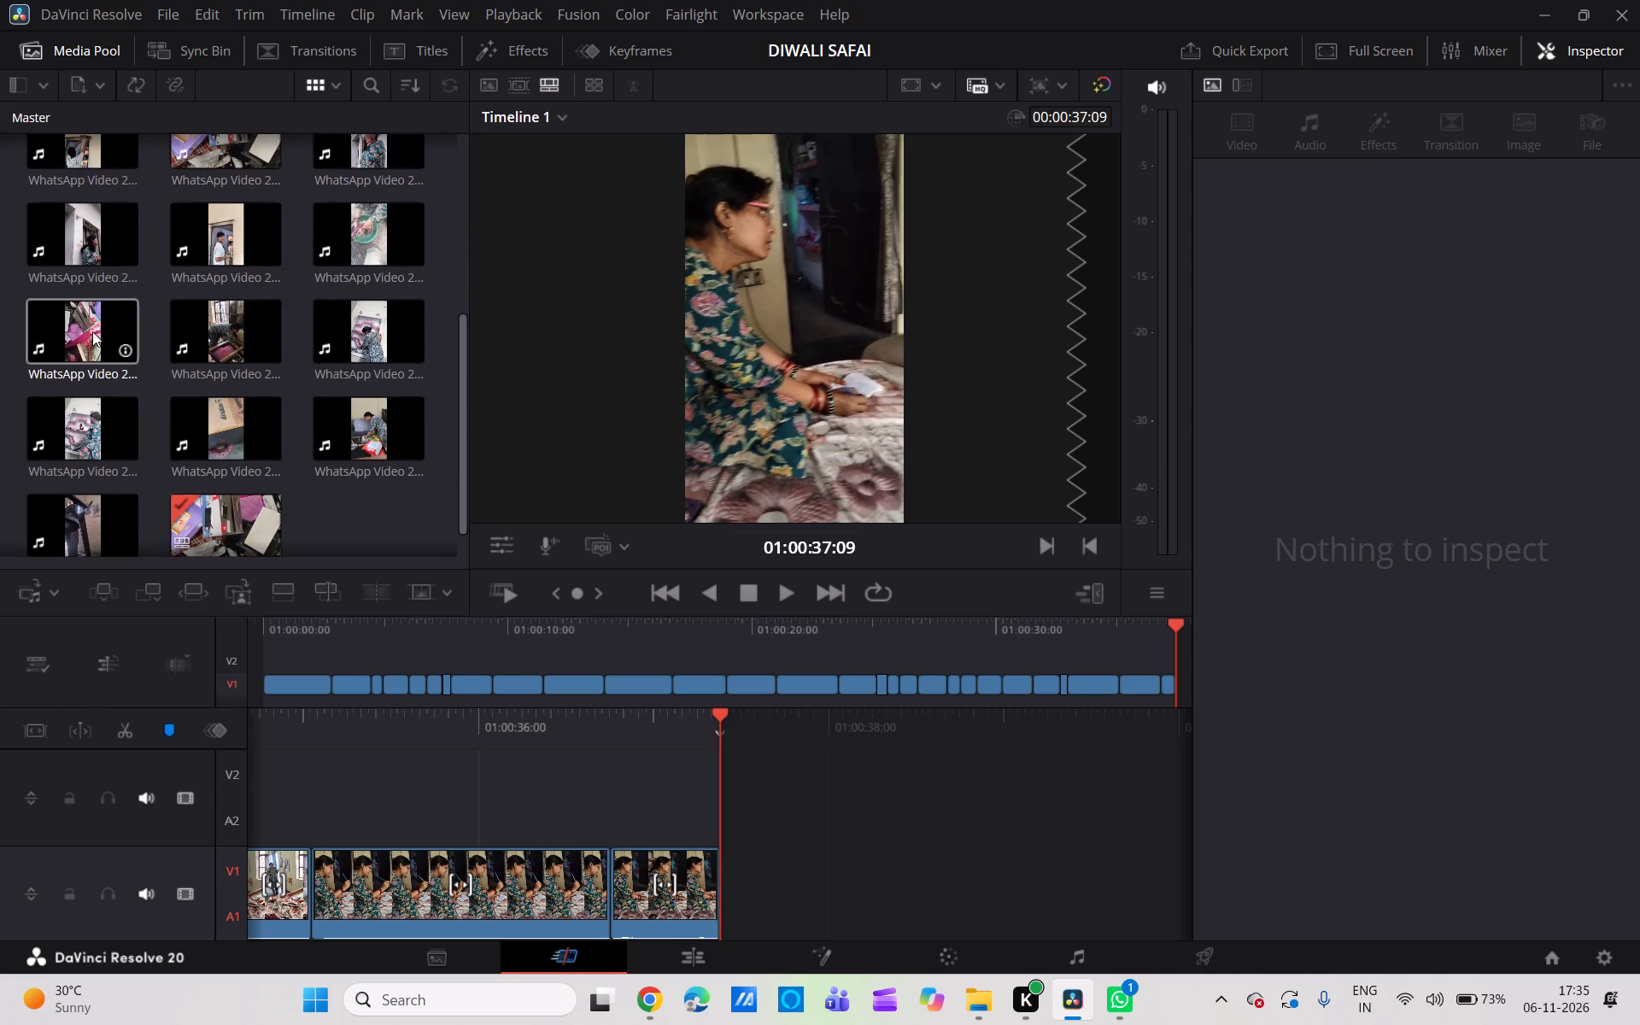
pyautogui.click(213, 352)
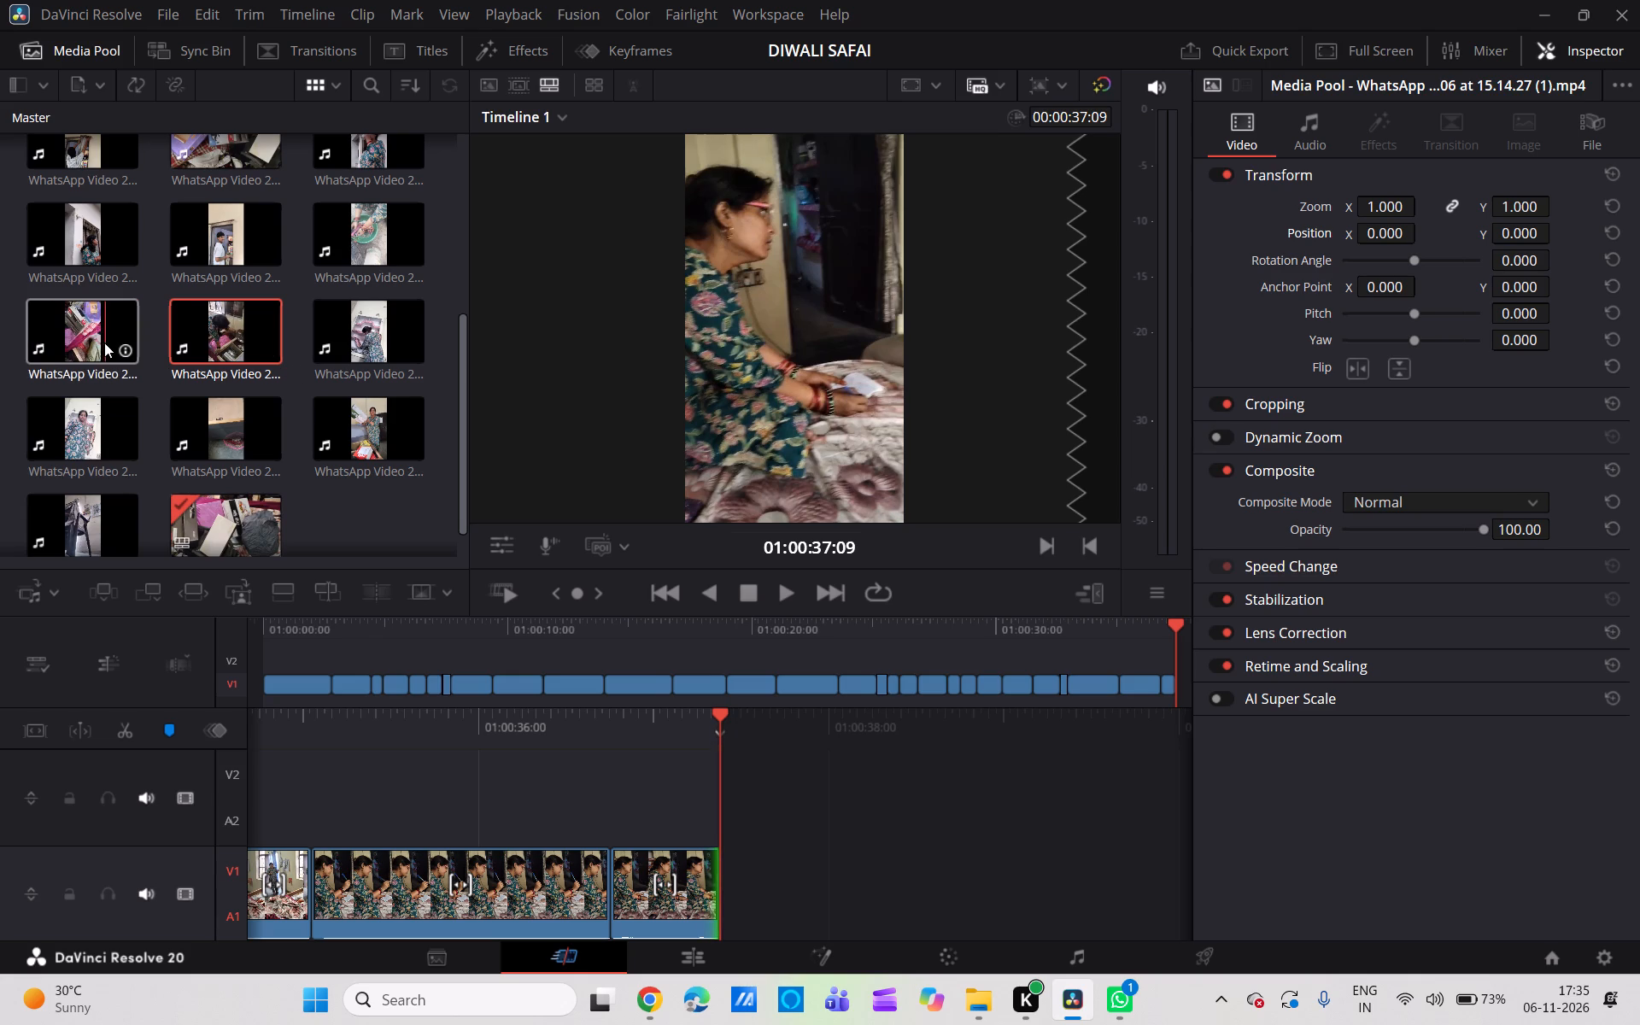
pyautogui.moveTo(104, 343); pyautogui.dragTo(102, 356)
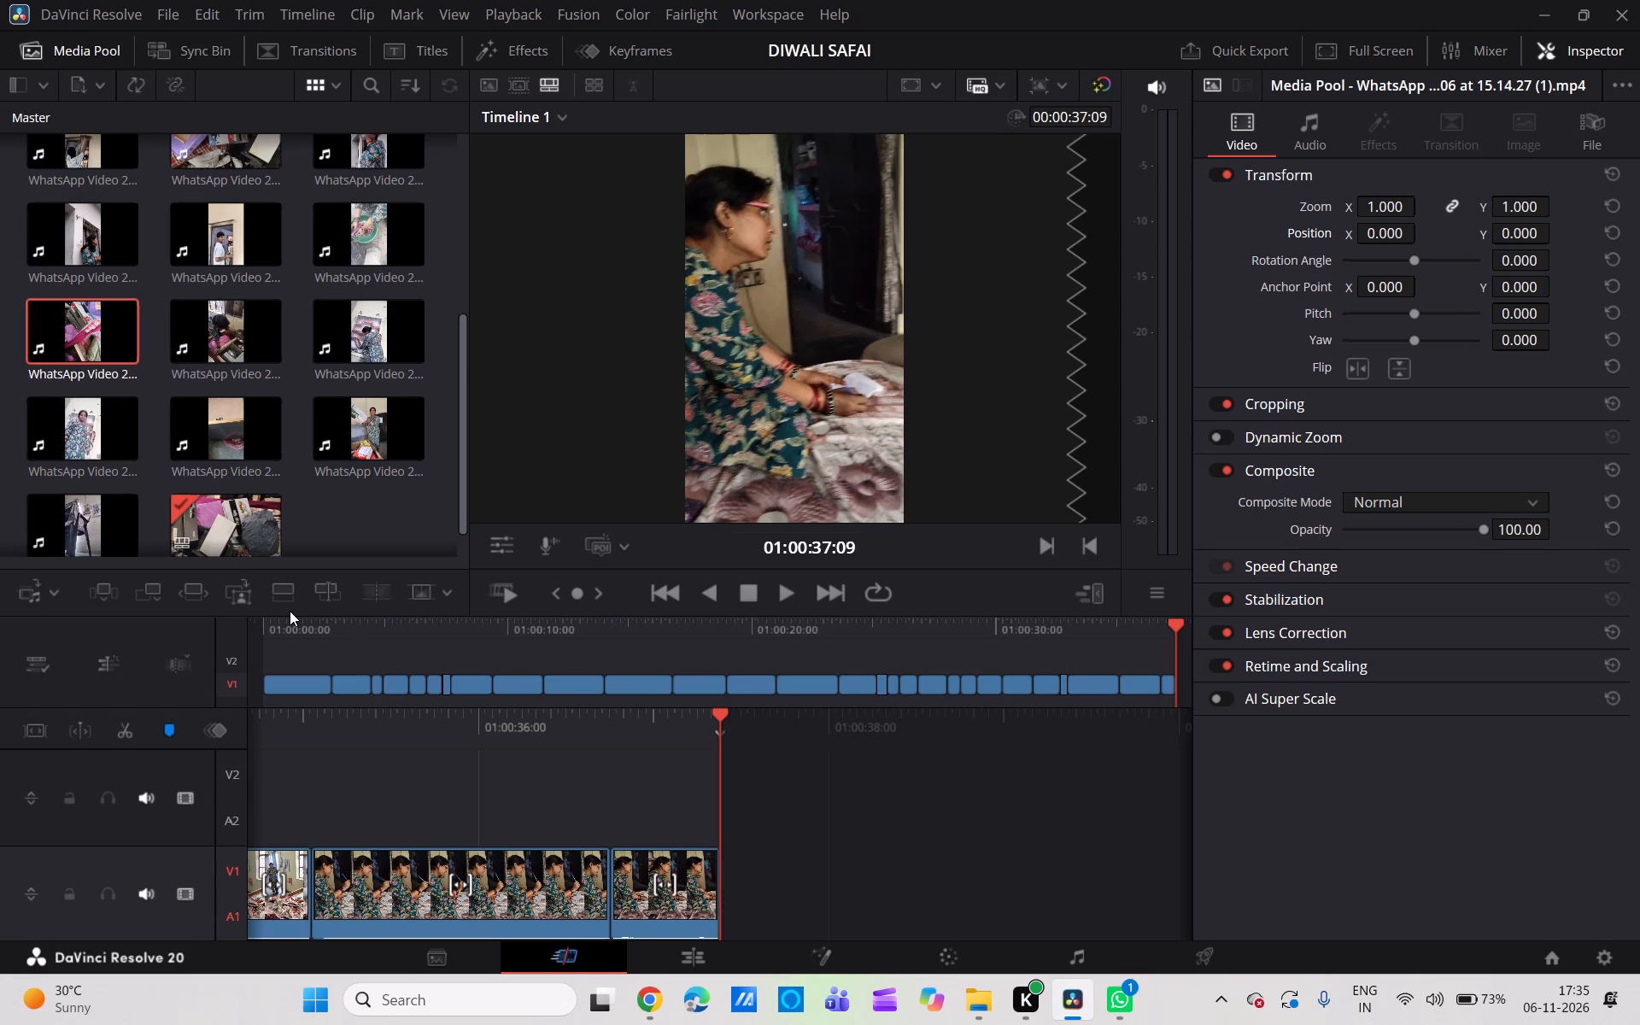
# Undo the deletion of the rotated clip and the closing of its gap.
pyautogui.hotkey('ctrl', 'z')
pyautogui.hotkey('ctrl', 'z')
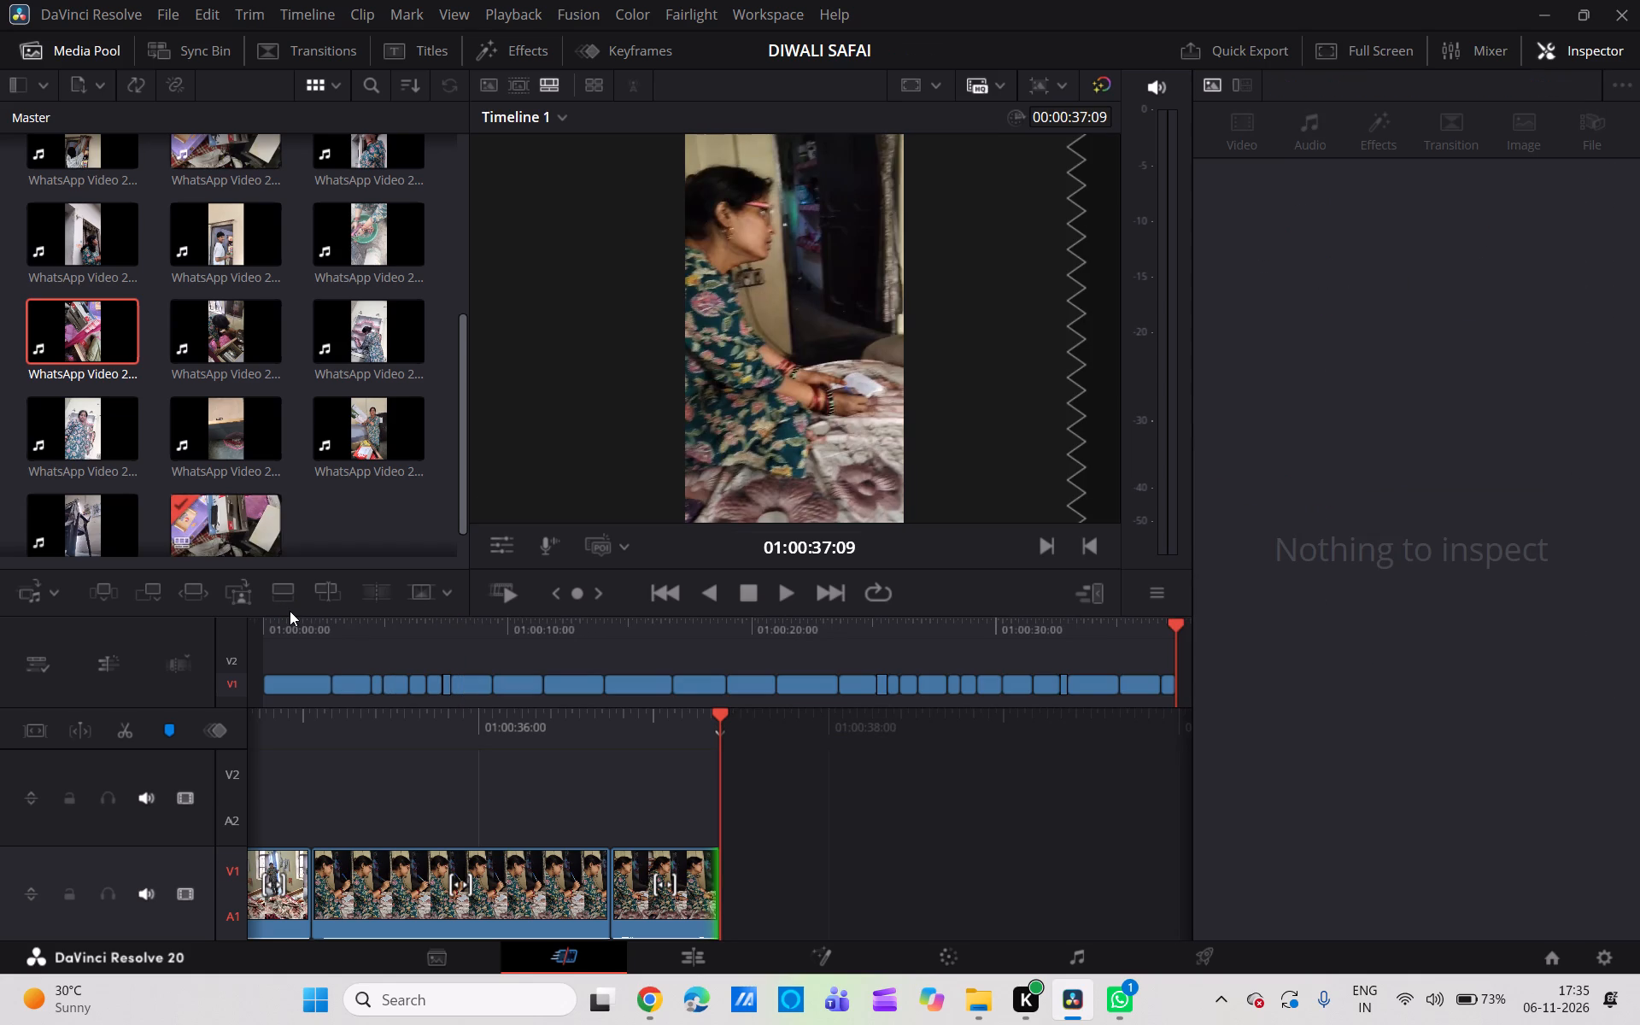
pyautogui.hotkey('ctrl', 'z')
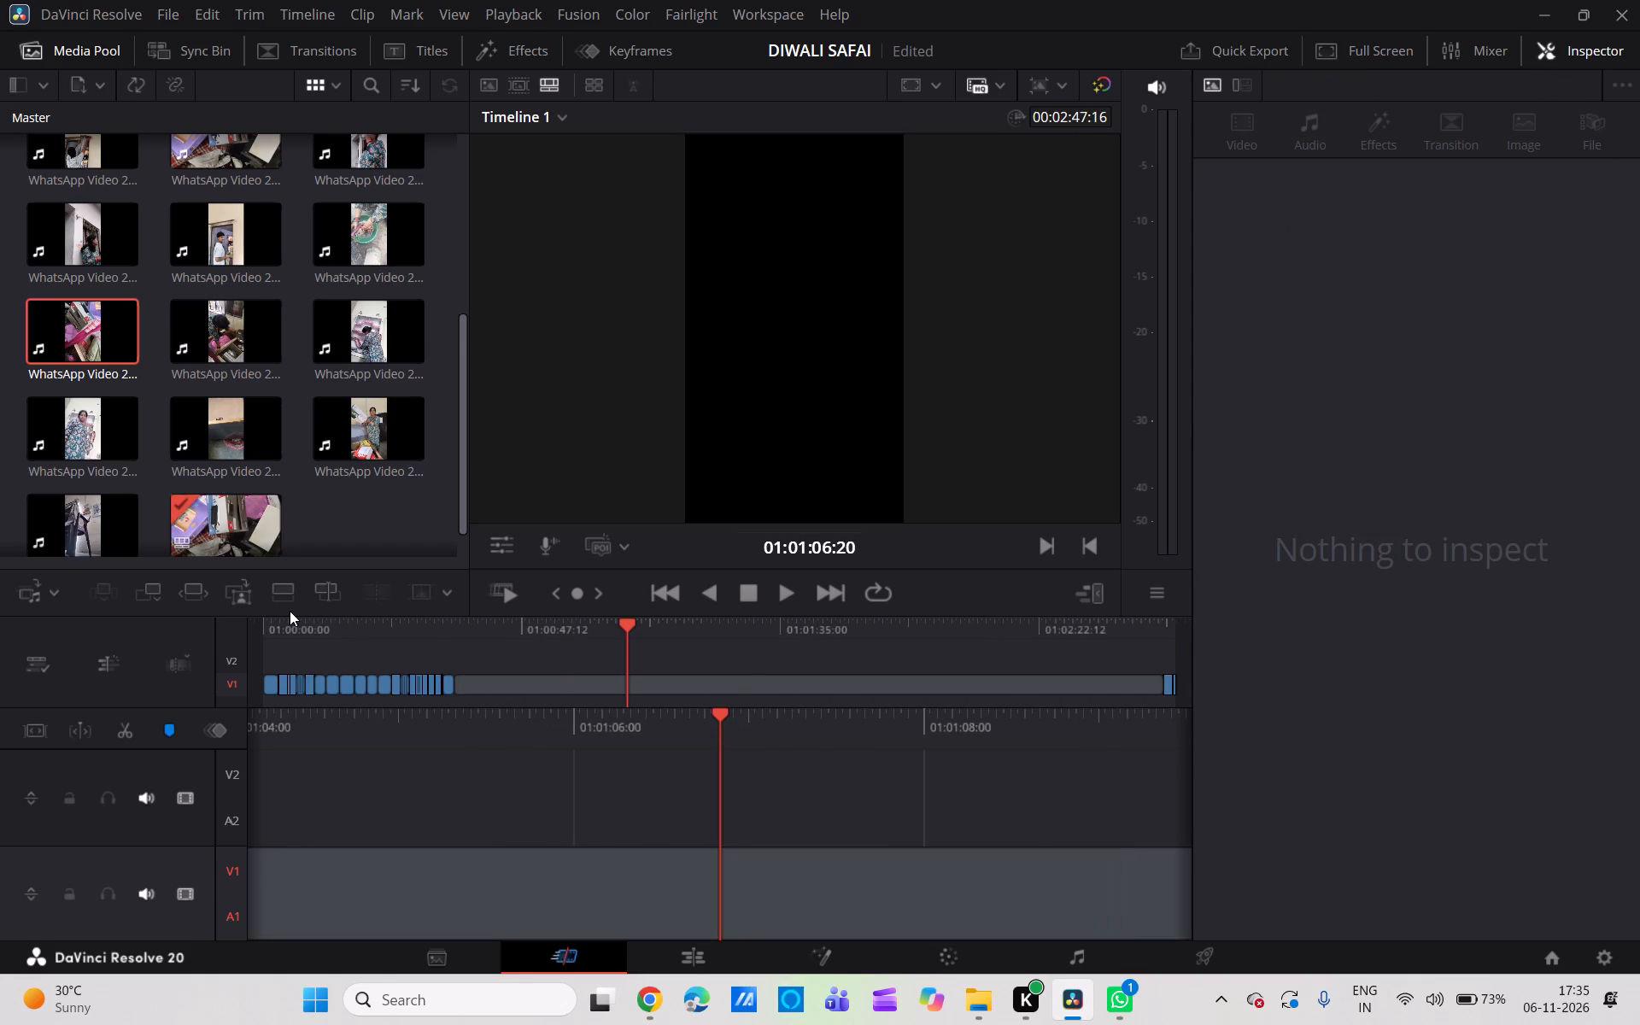
# Undo the deletion of the rotated clip of the woman on the timeline.
pyautogui.hotkey('ctrl', 'z')
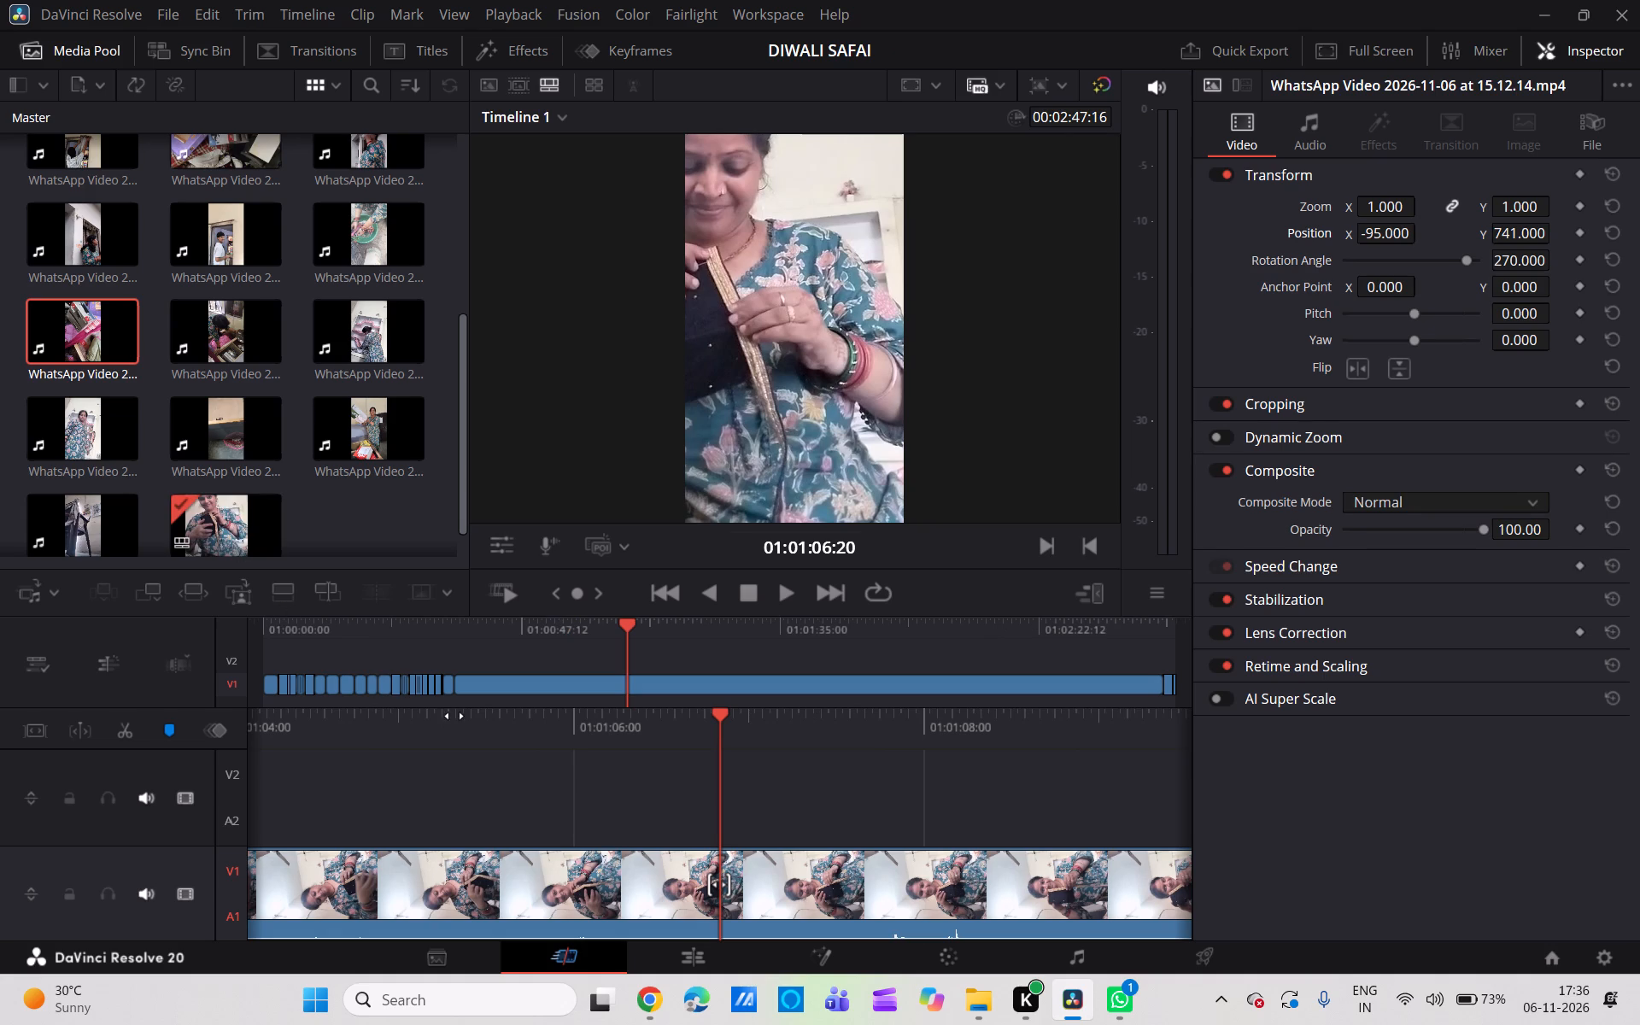
# Split the rotated clip of the woman at 01:00:58:22 and again at 01:01:02:11.
pyautogui.hscroll(3, 493, 760)
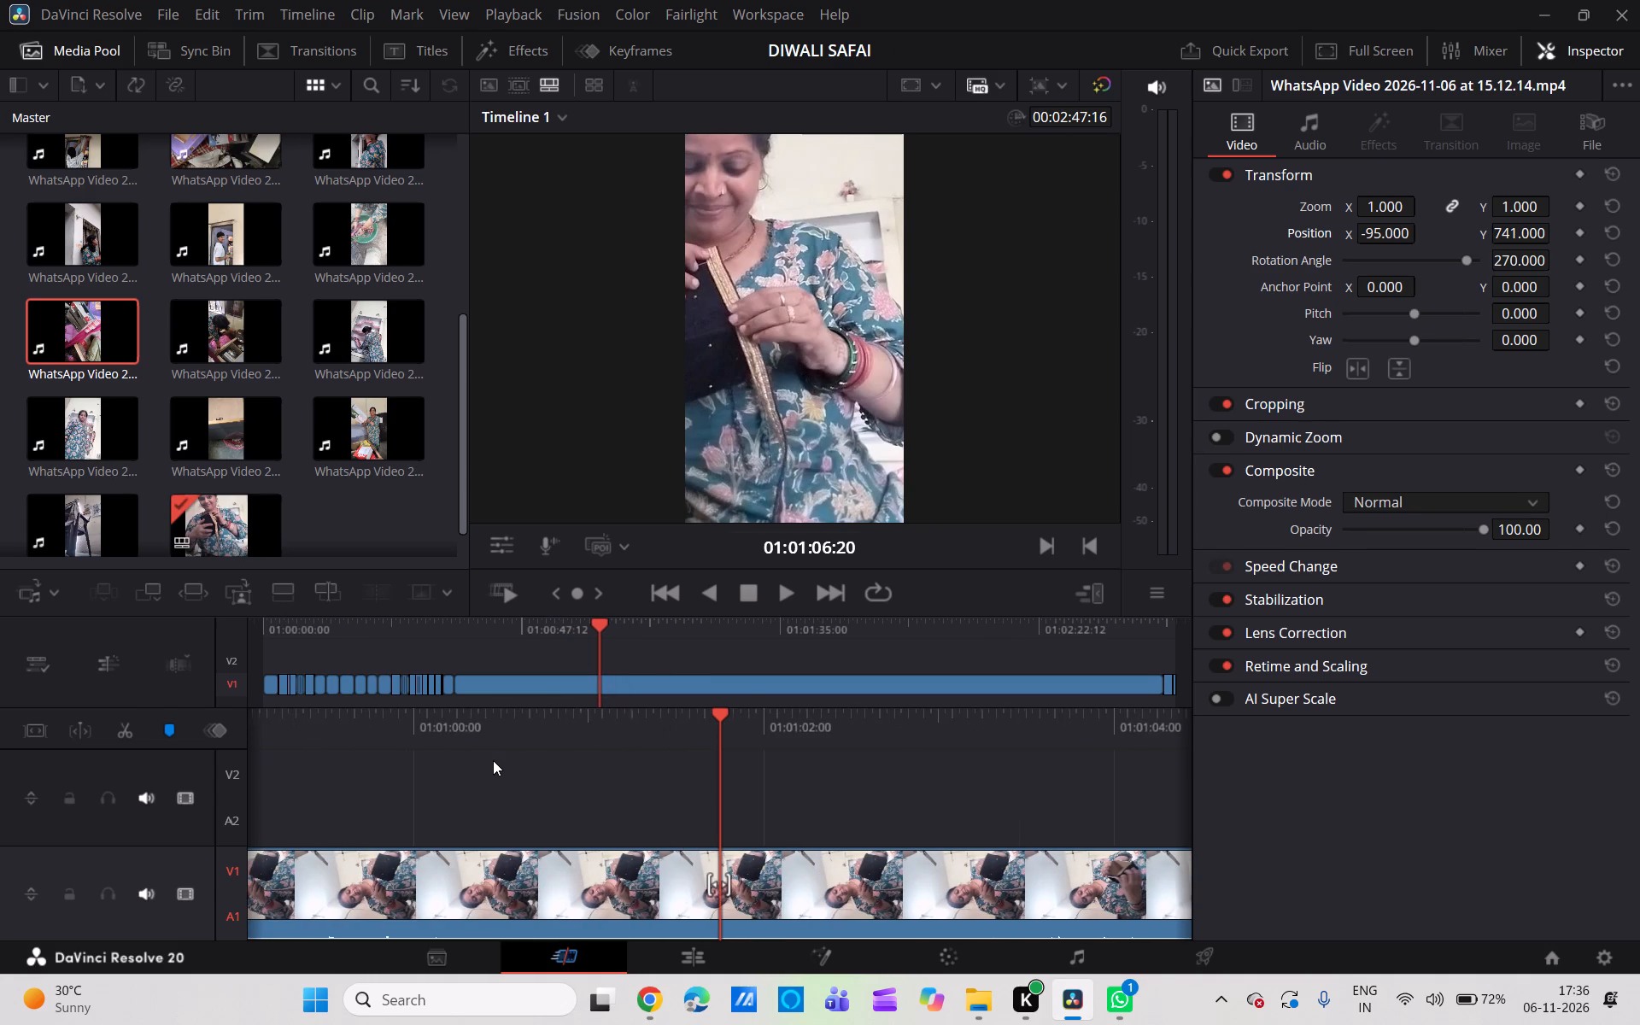
pyautogui.hscroll(2, 493, 760)
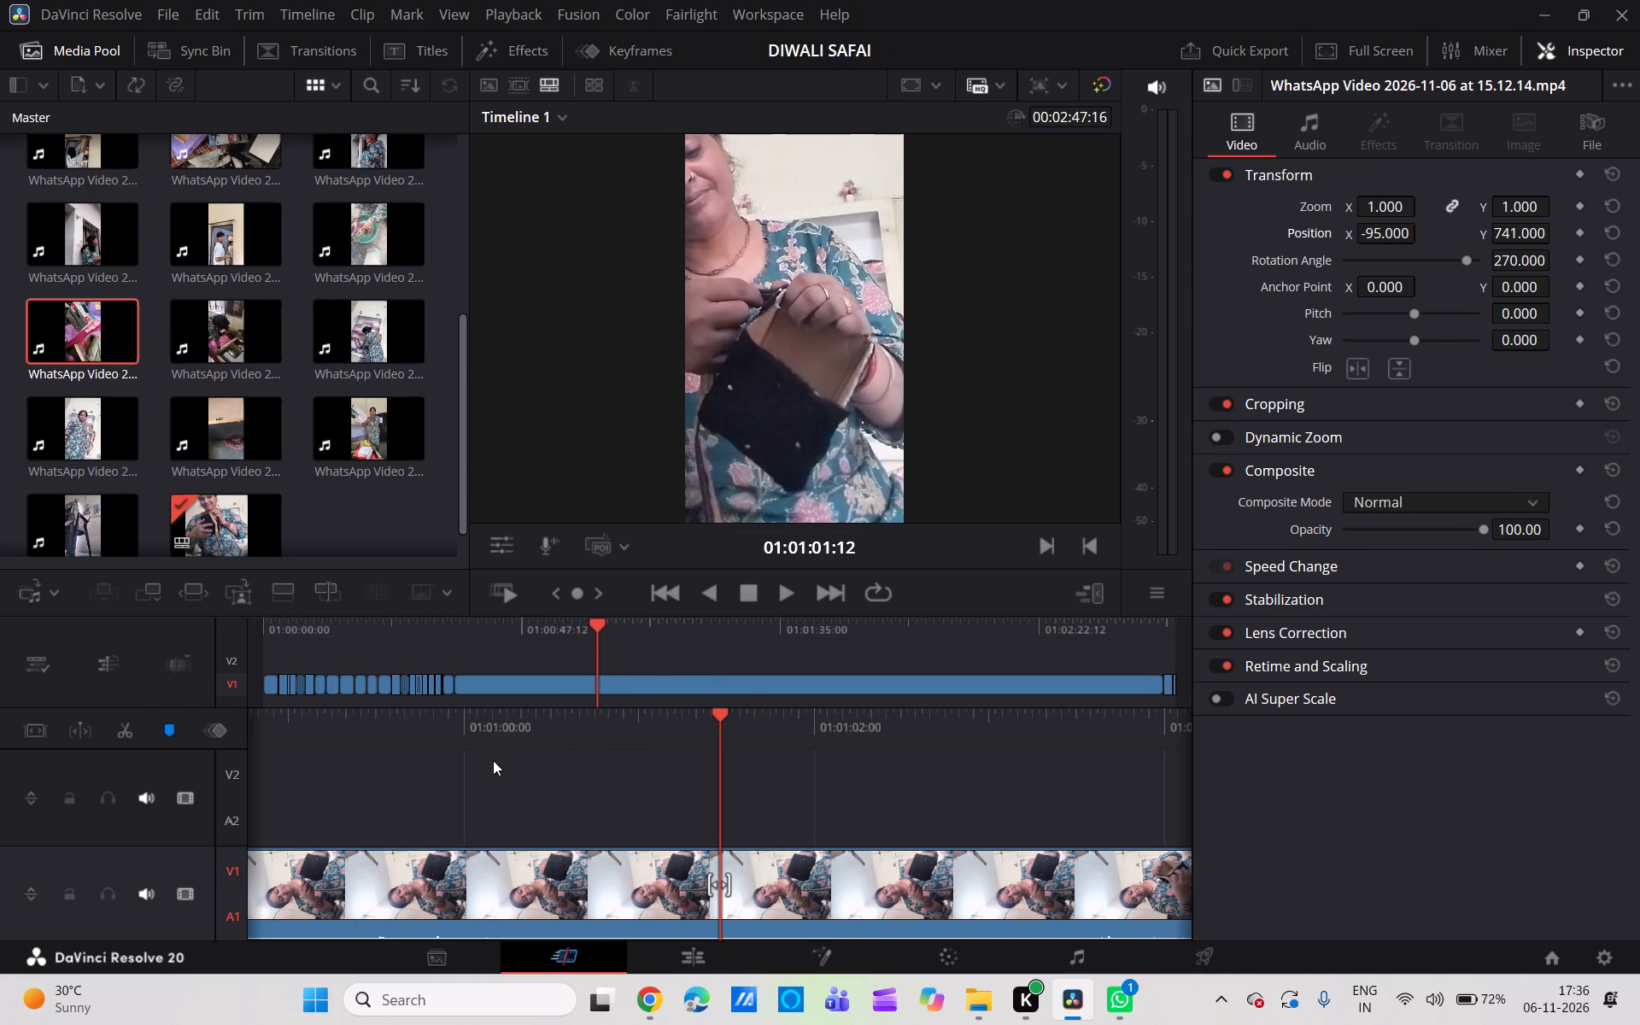
pyautogui.hscroll(1, 493, 760)
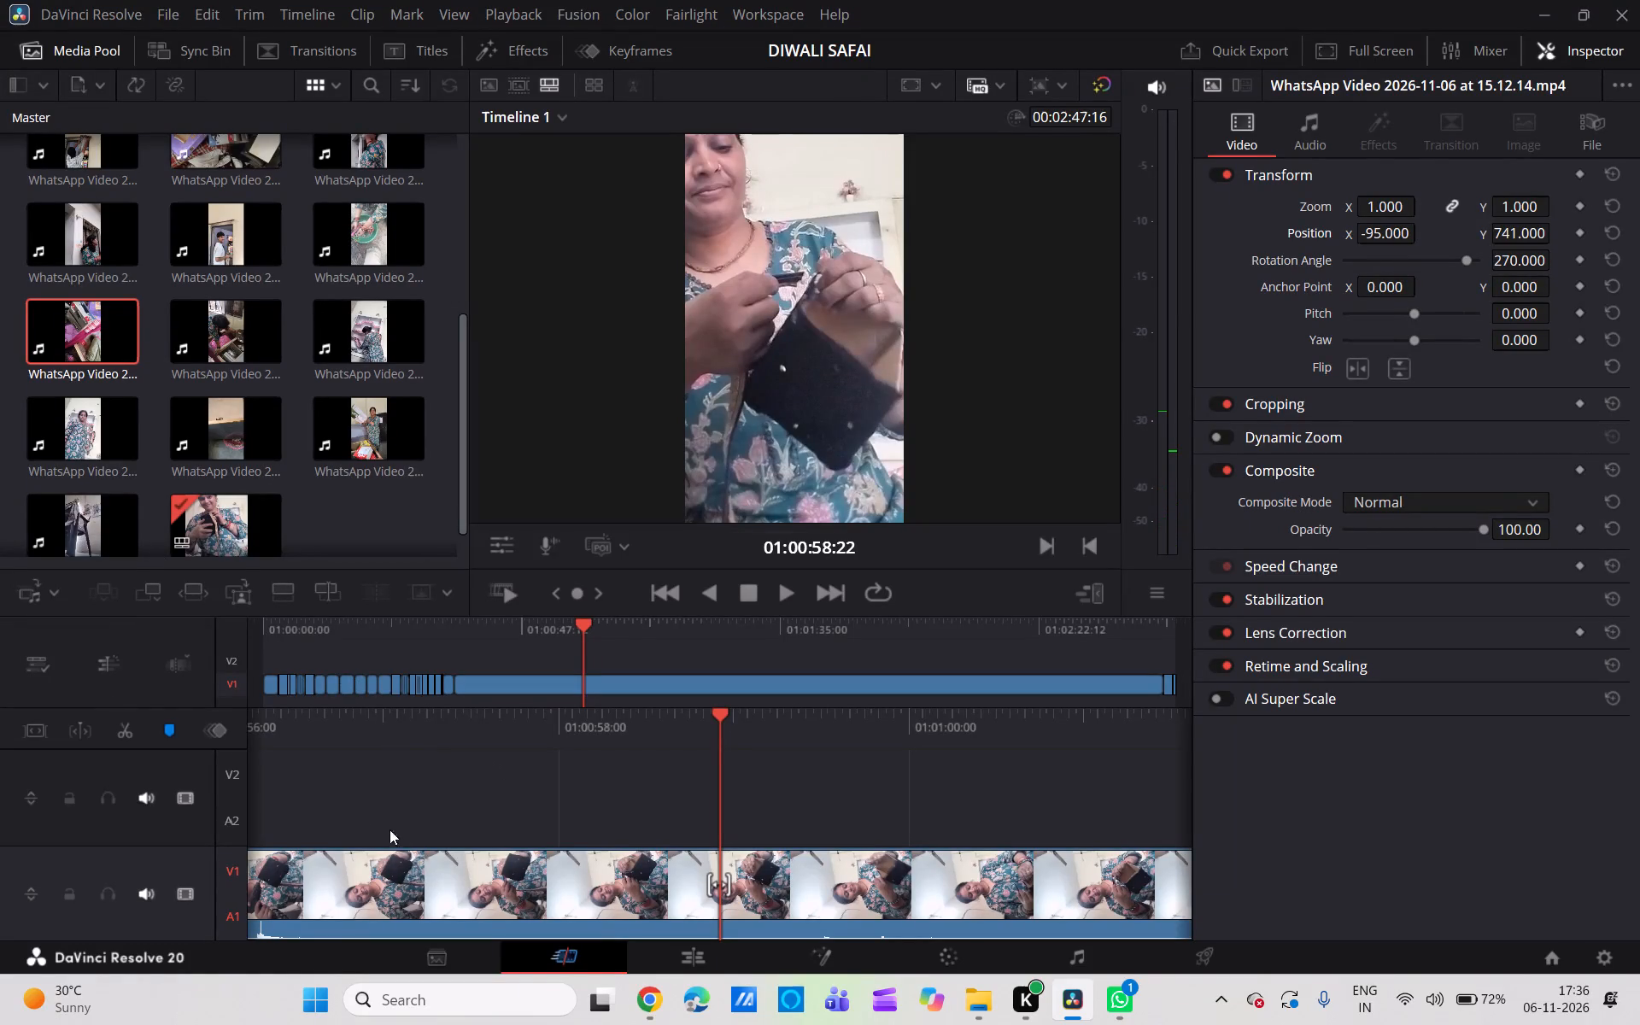
pyautogui.click(409, 883)
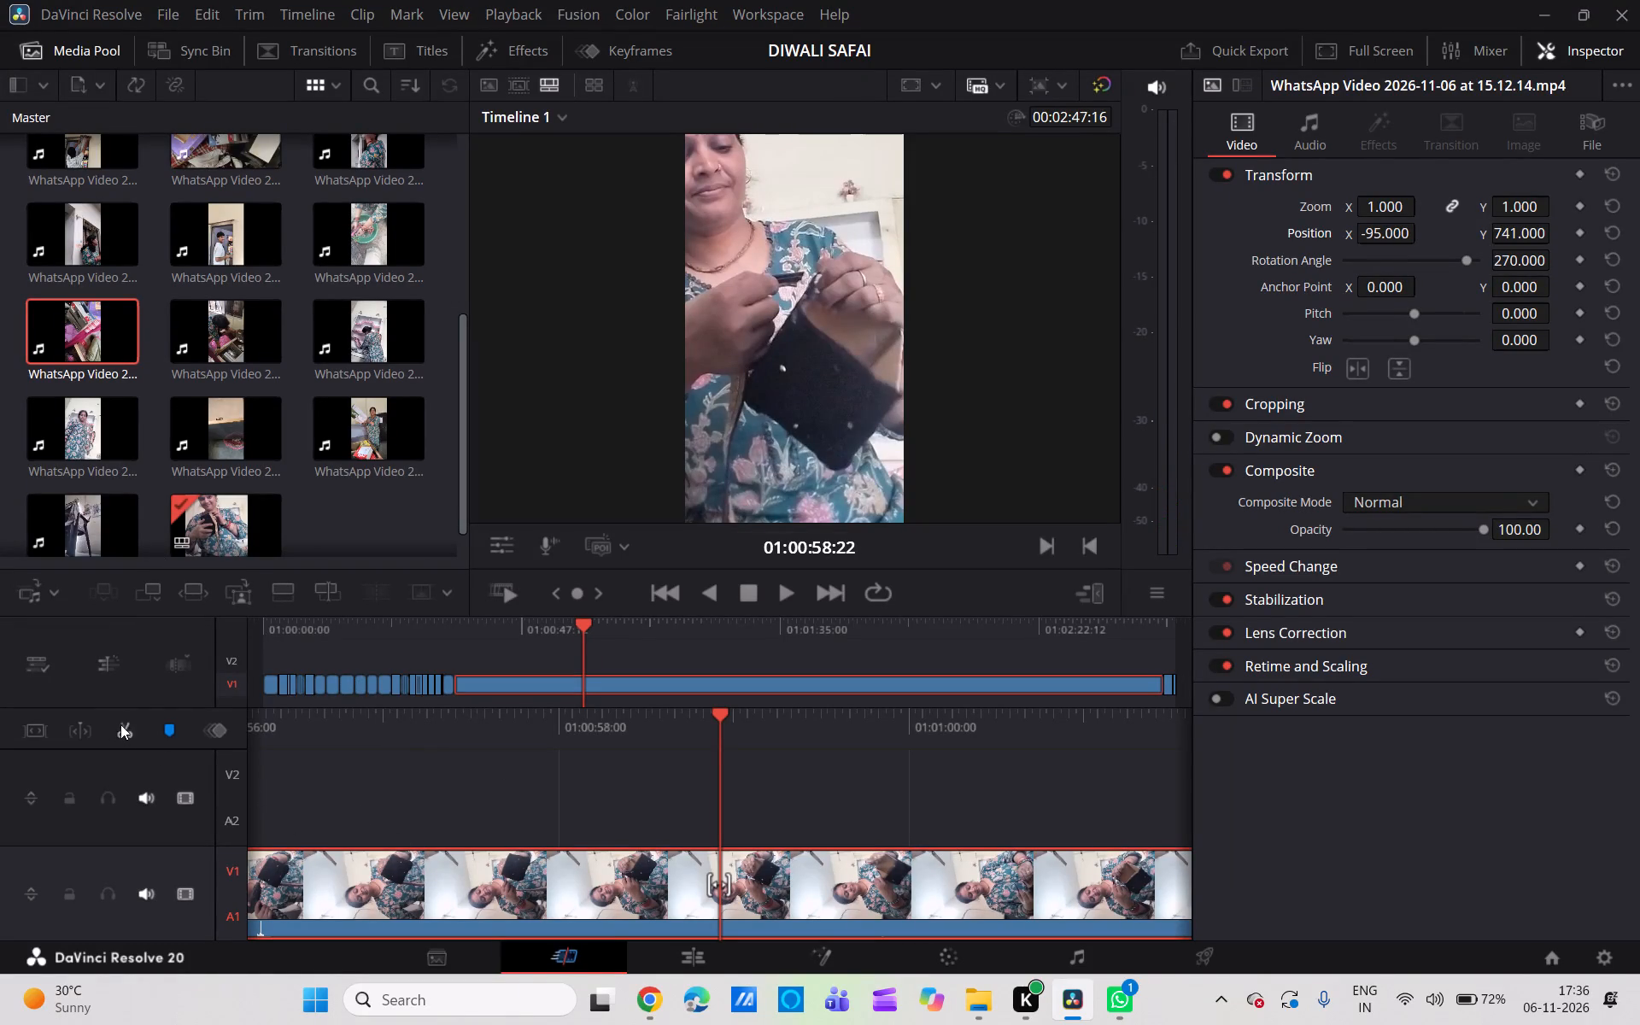
pyautogui.click(123, 723)
pyautogui.hscroll(-4, 915, 819)
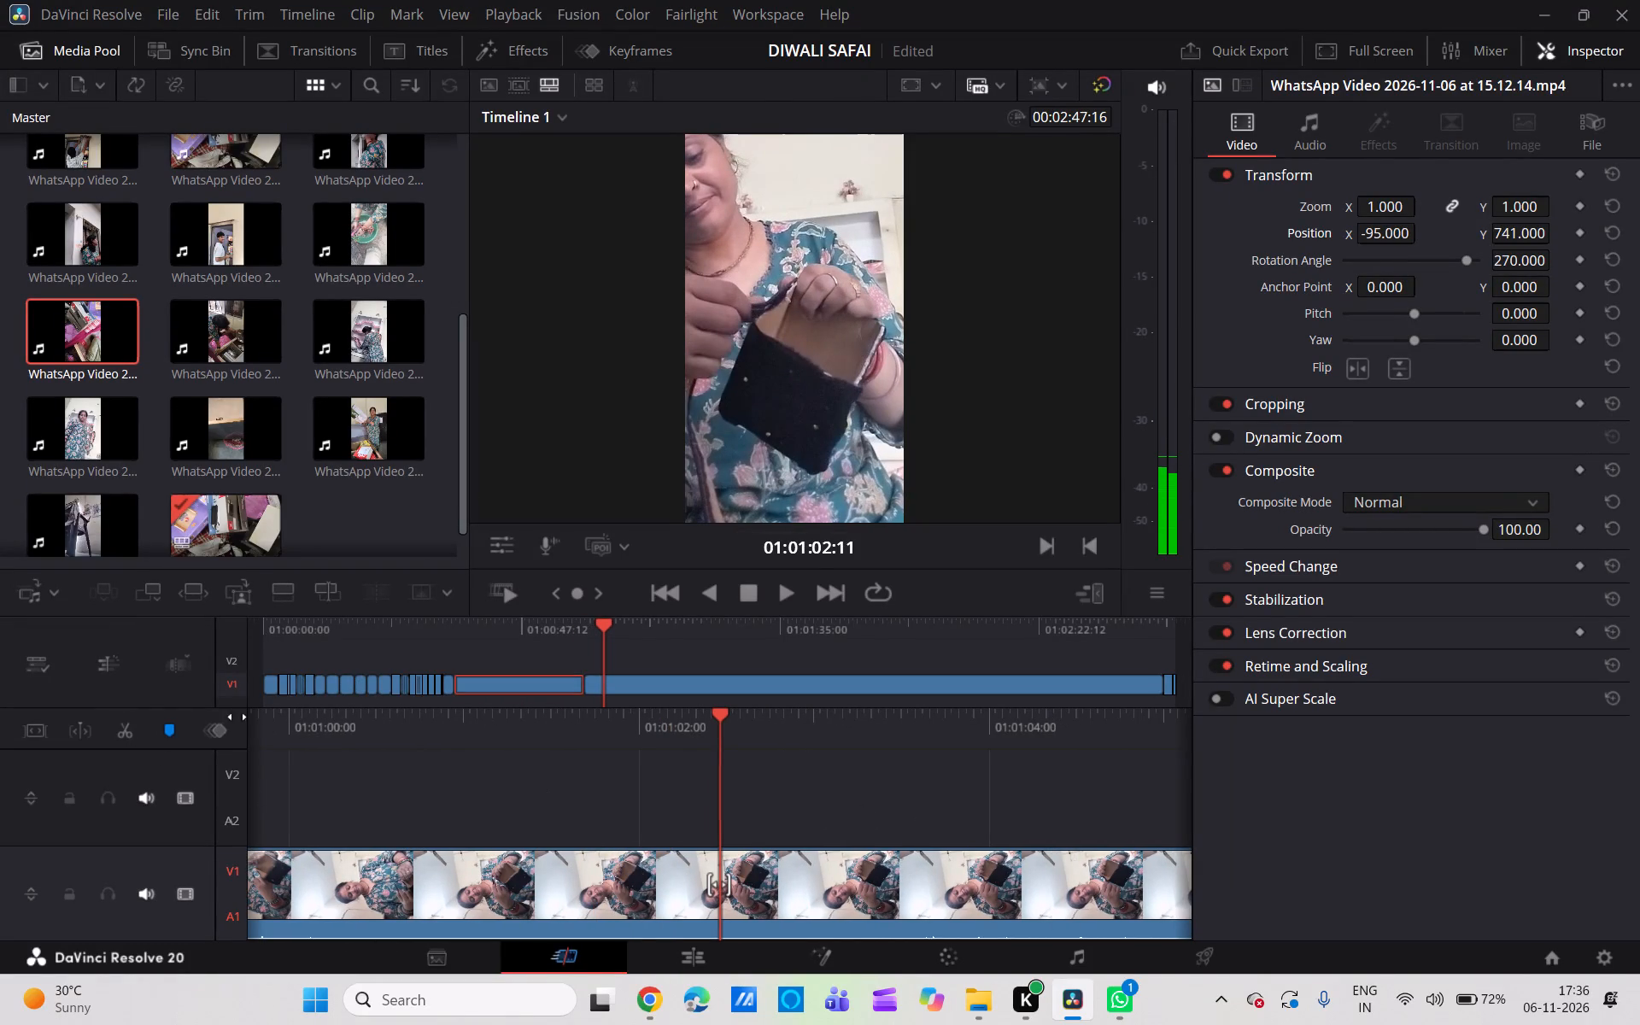
pyautogui.click(127, 732)
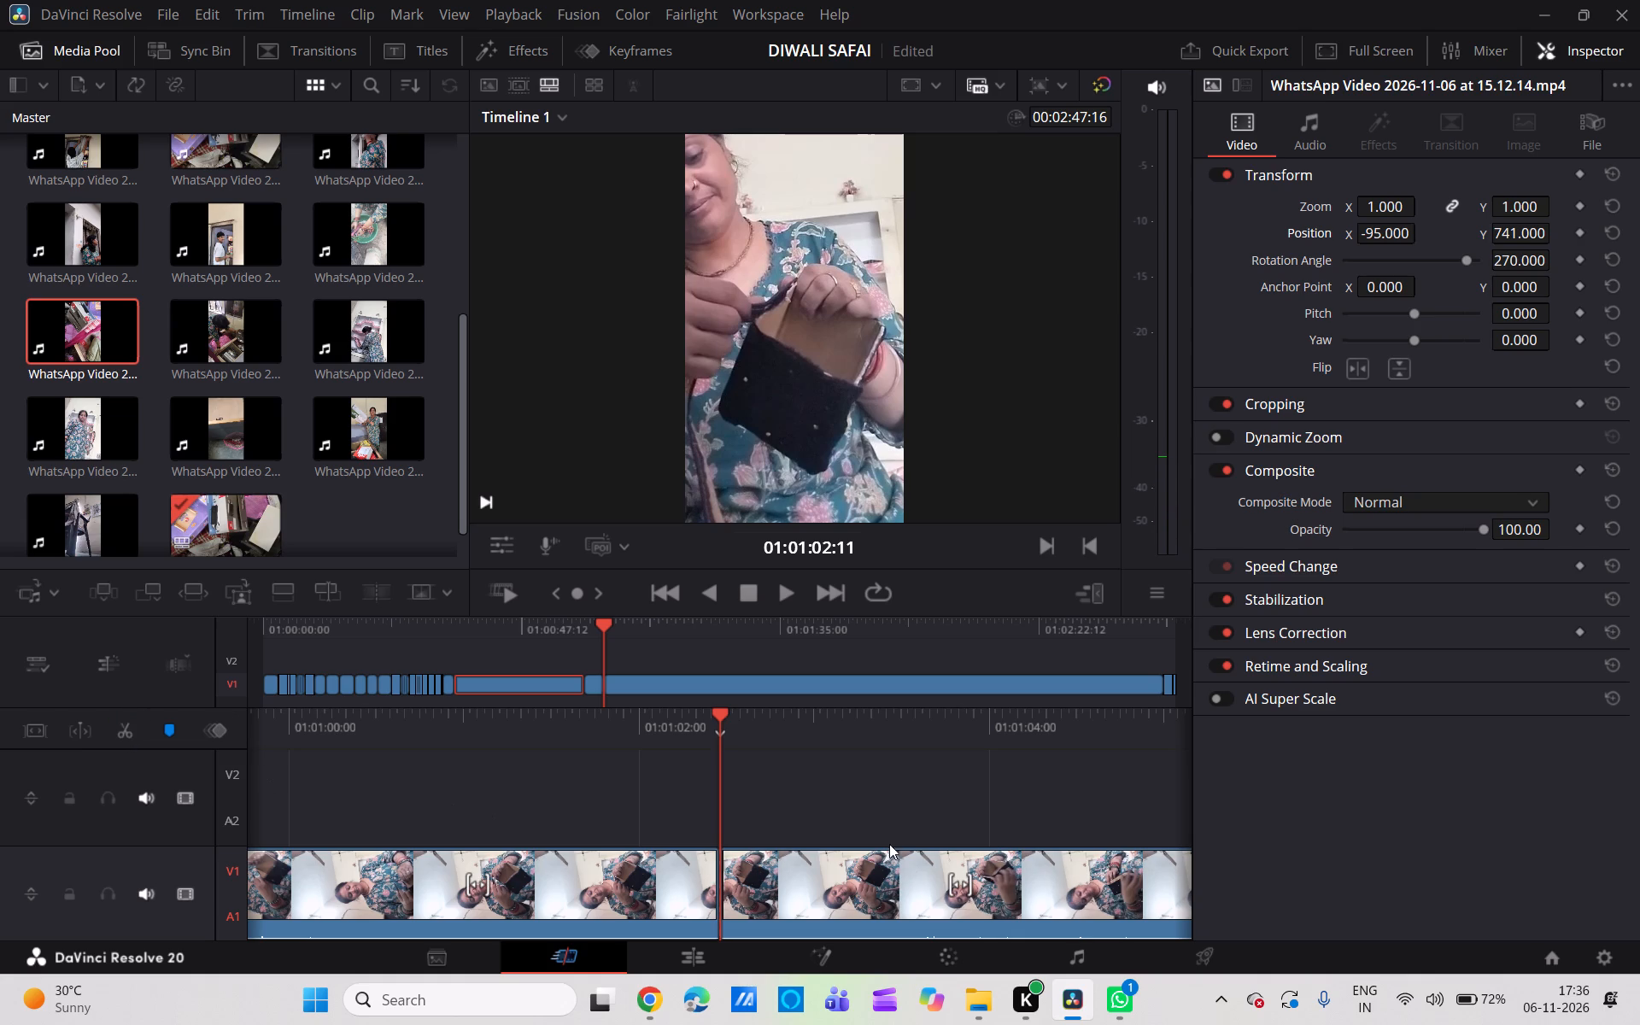
# Split the rotated clip at 01:01:11:07 and delete the section from 01:01:02:11 to that cut, closing the gap.
pyautogui.hscroll(-4, 870, 799)
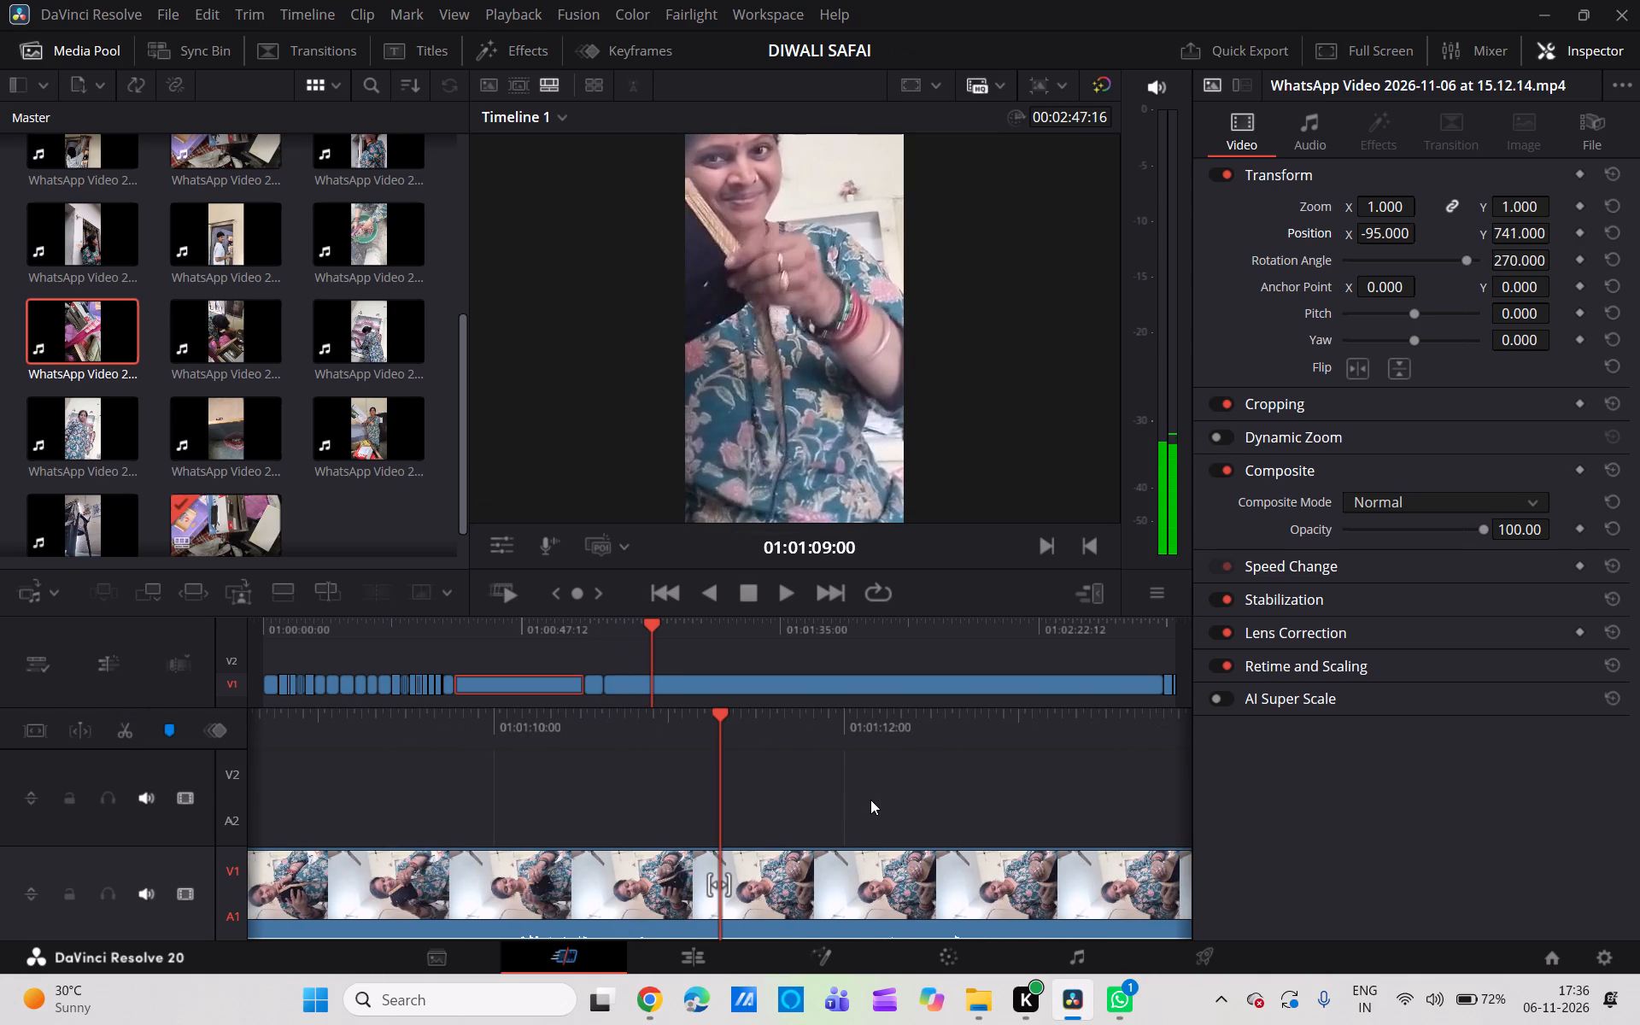
pyautogui.hscroll(-1, 870, 799)
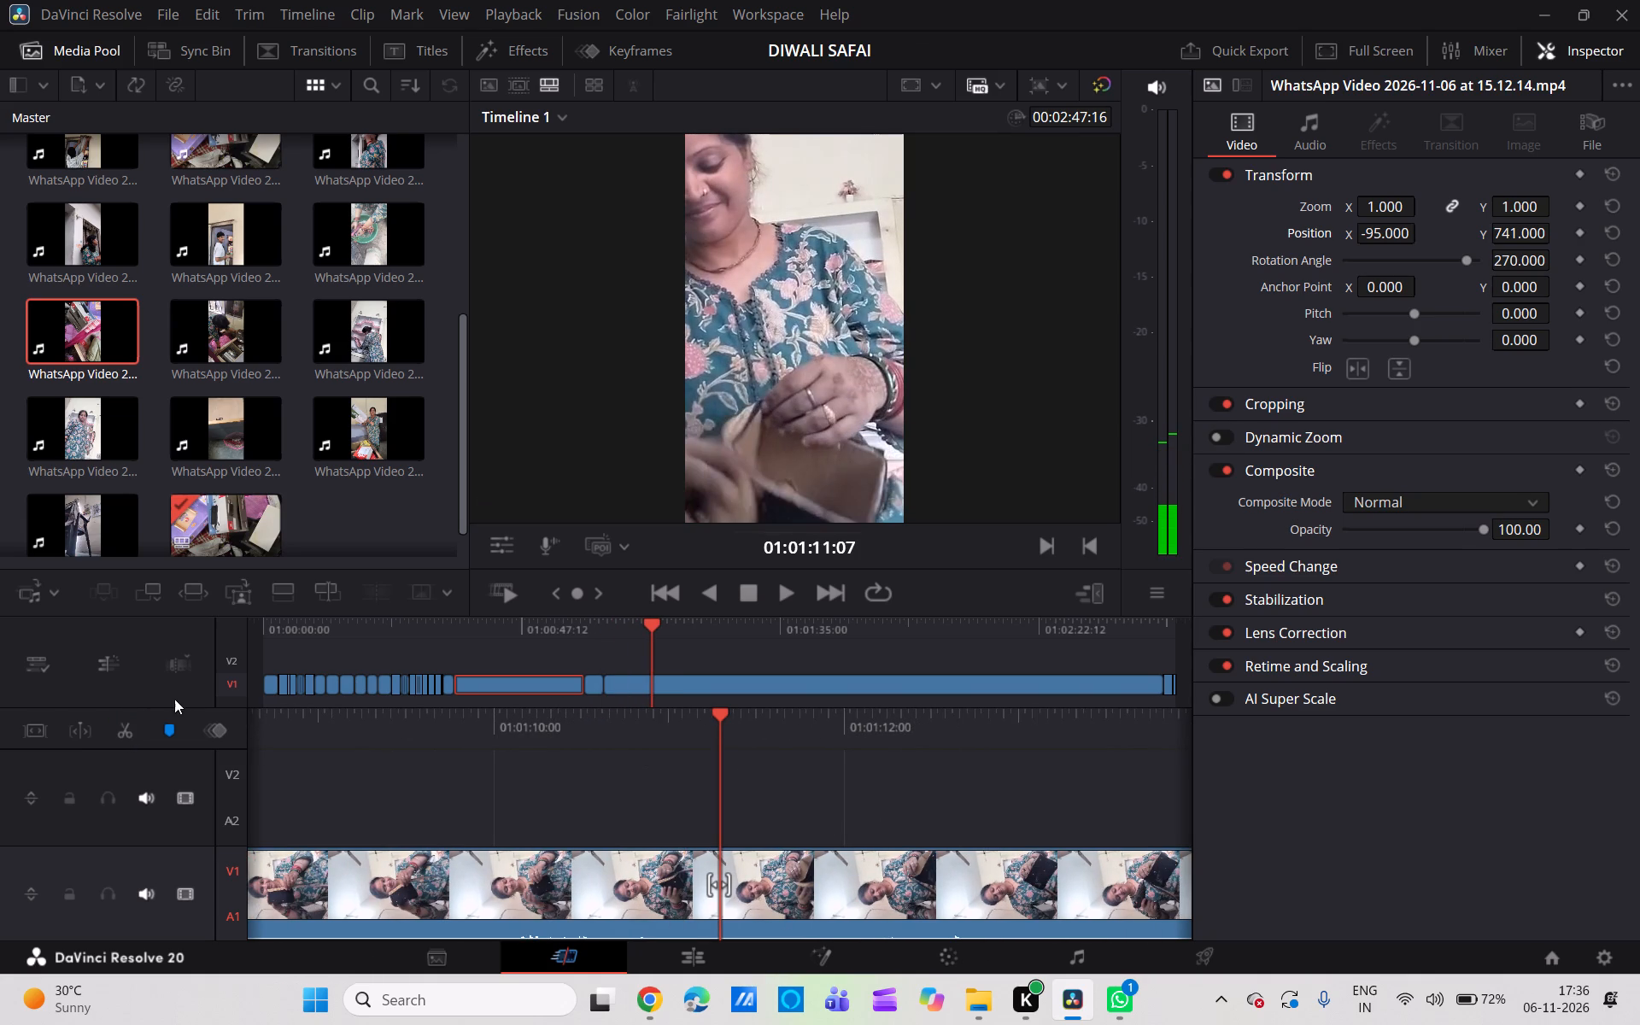
pyautogui.click(120, 730)
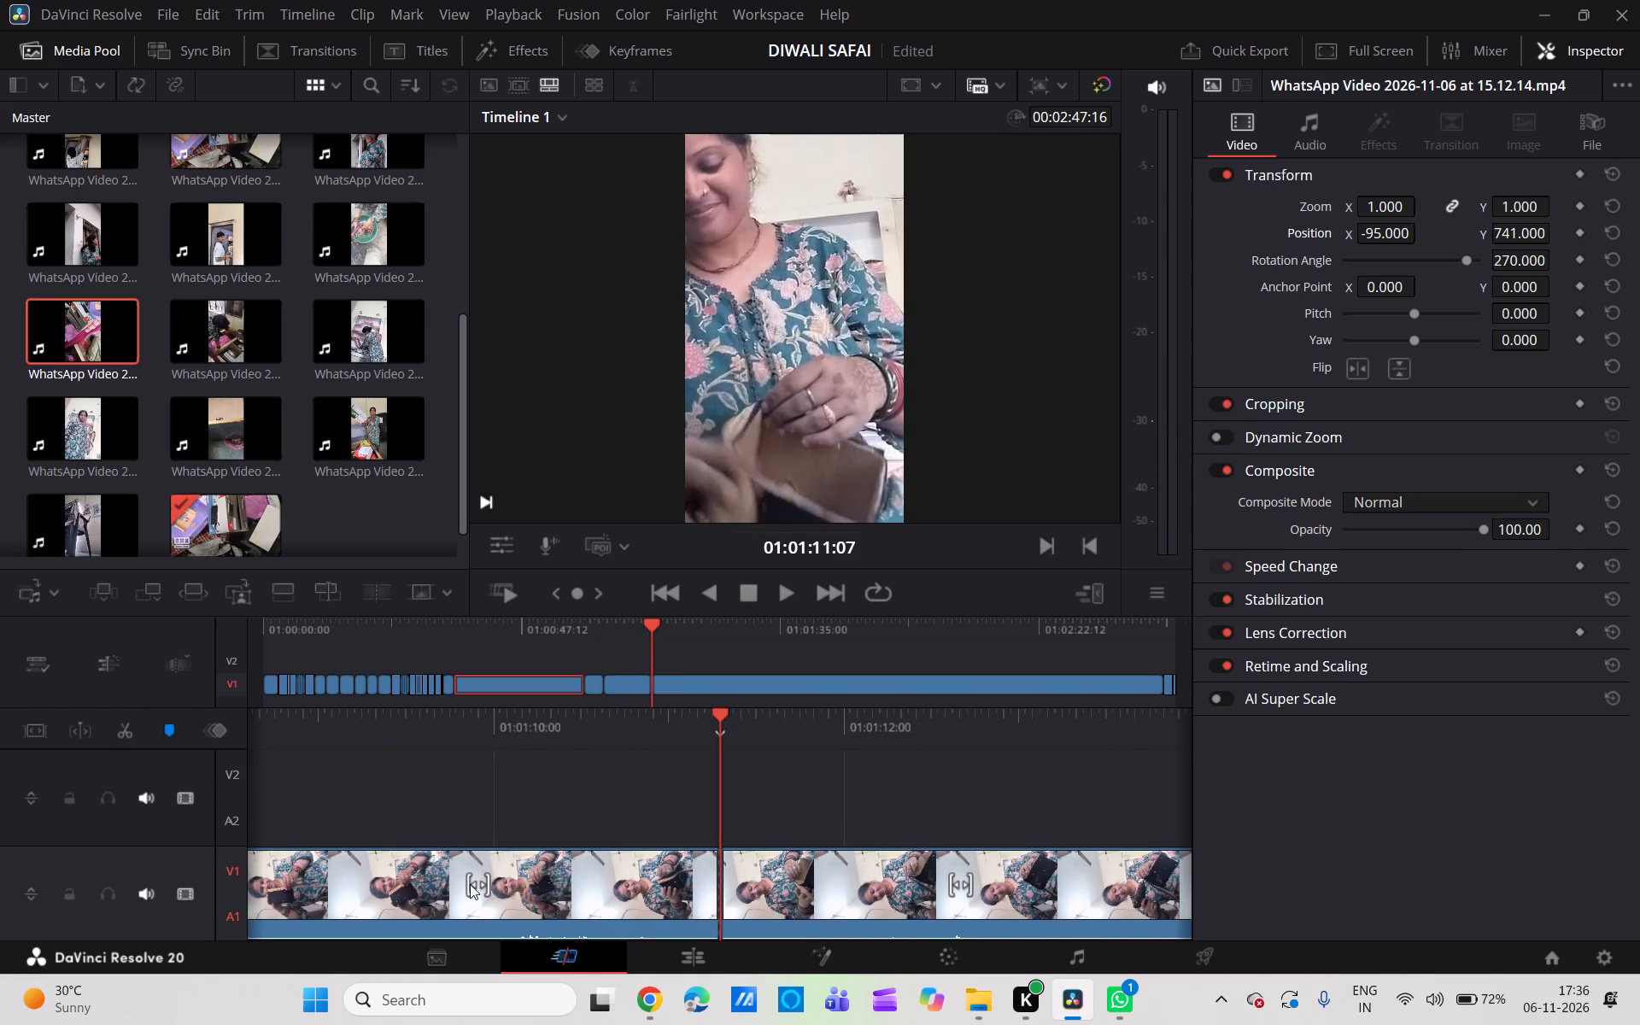
pyautogui.click(500, 885)
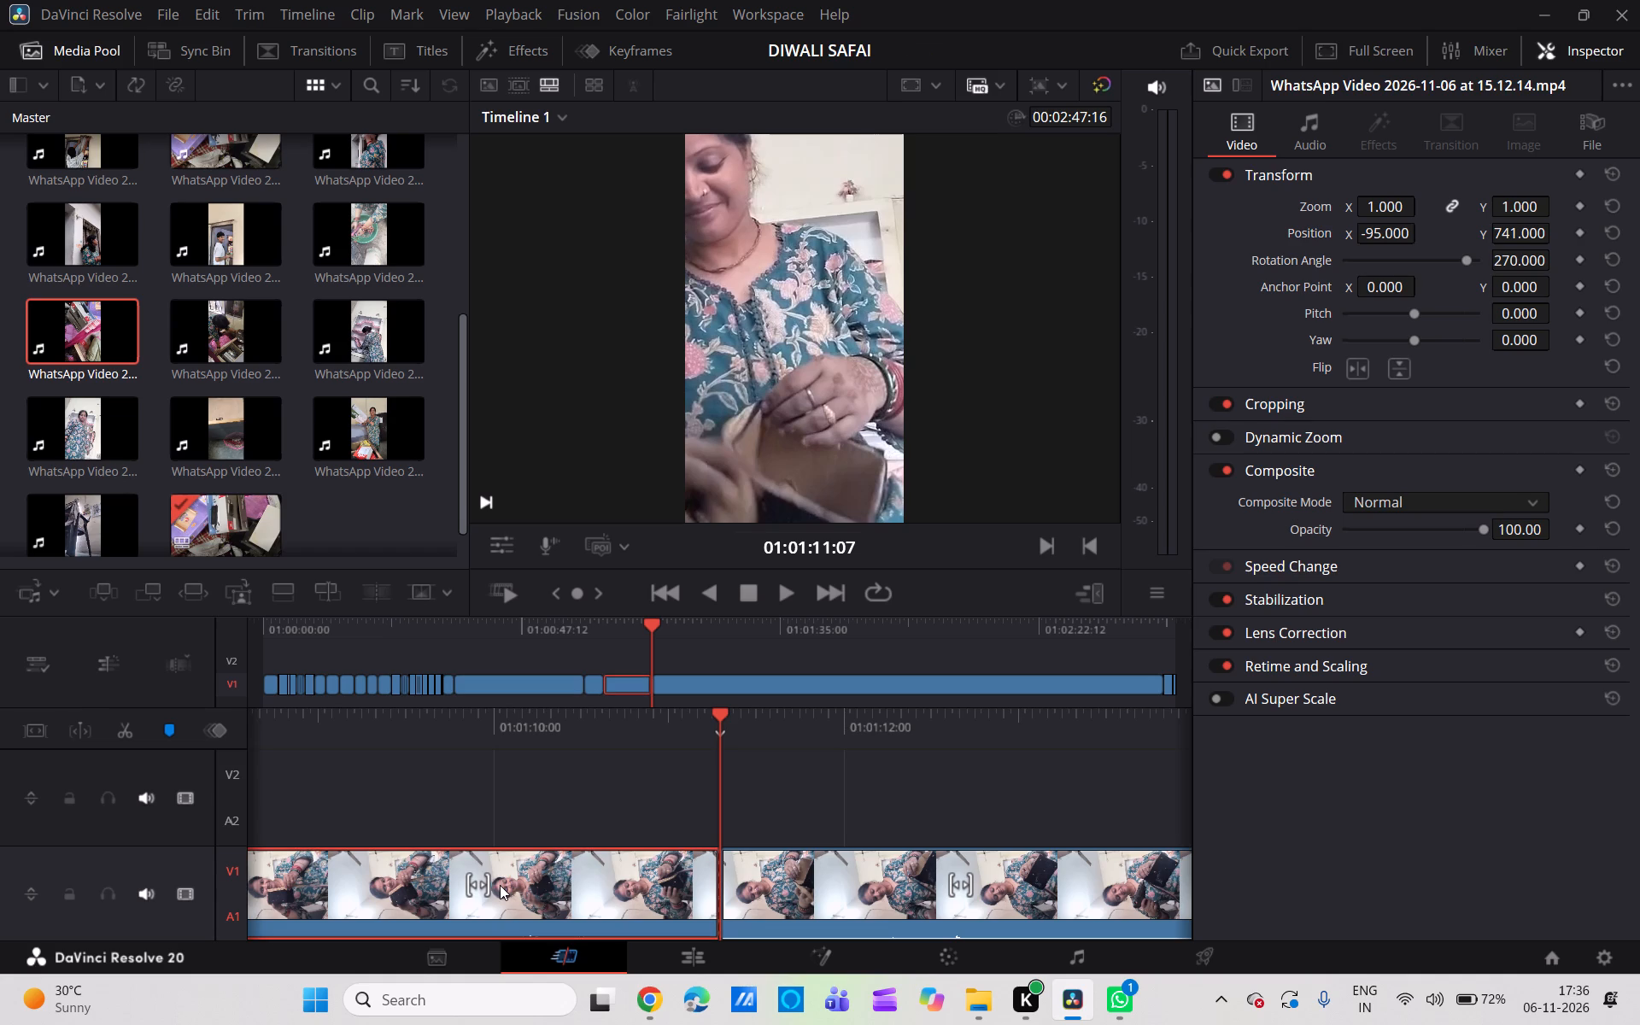
pyautogui.press('BackSpace')
pyautogui.click(500, 885)
pyautogui.press('BackSpace')
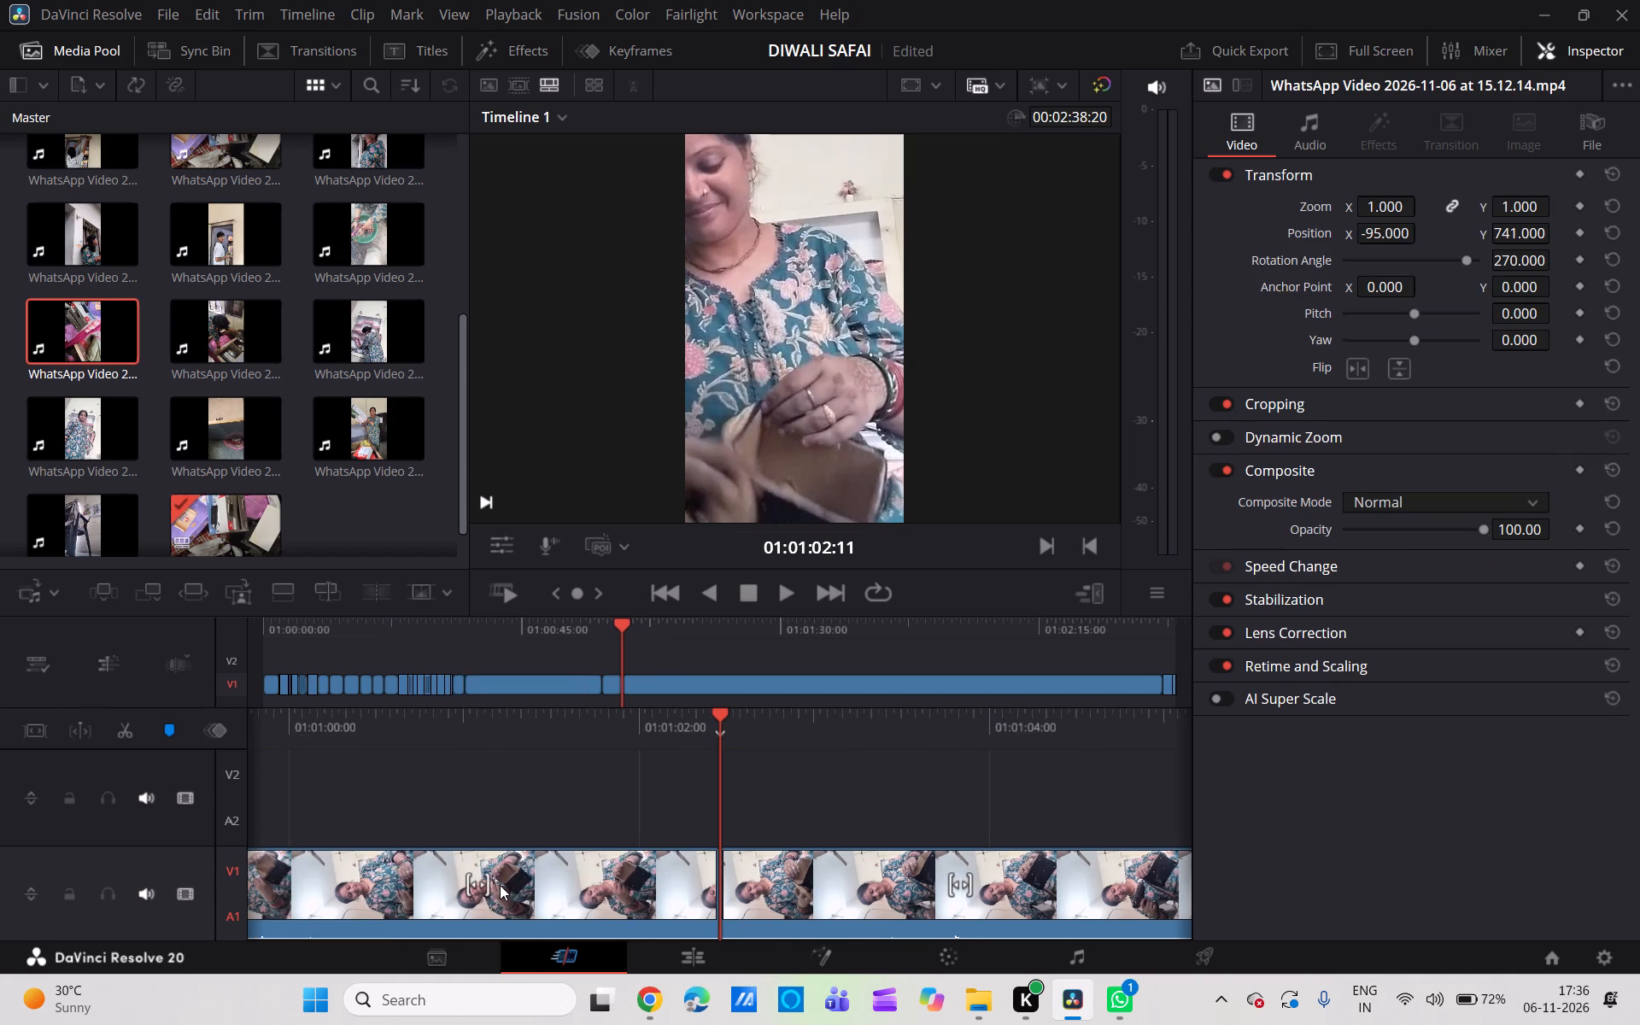
# Split the rotated clip at 01:01:04:17 and delete the piece between 01:01:02:11 and that cut, closing the gap.
pyautogui.hscroll(-1, 500, 885)
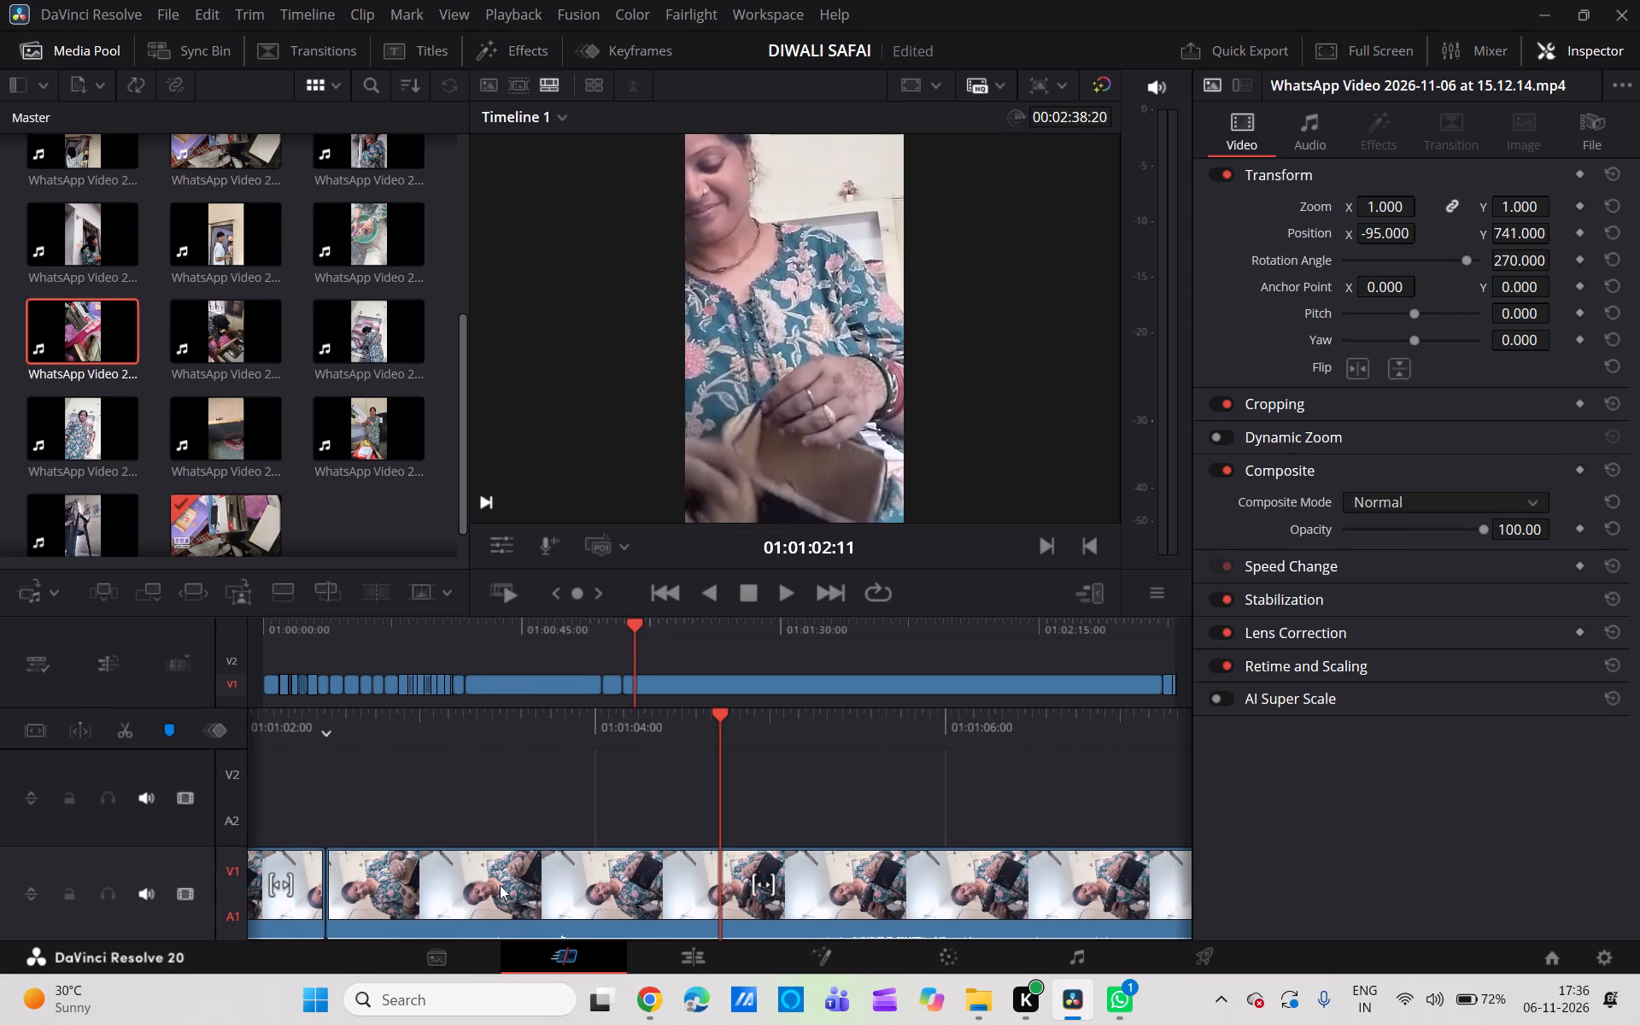
pyautogui.hscroll(-2, 500, 885)
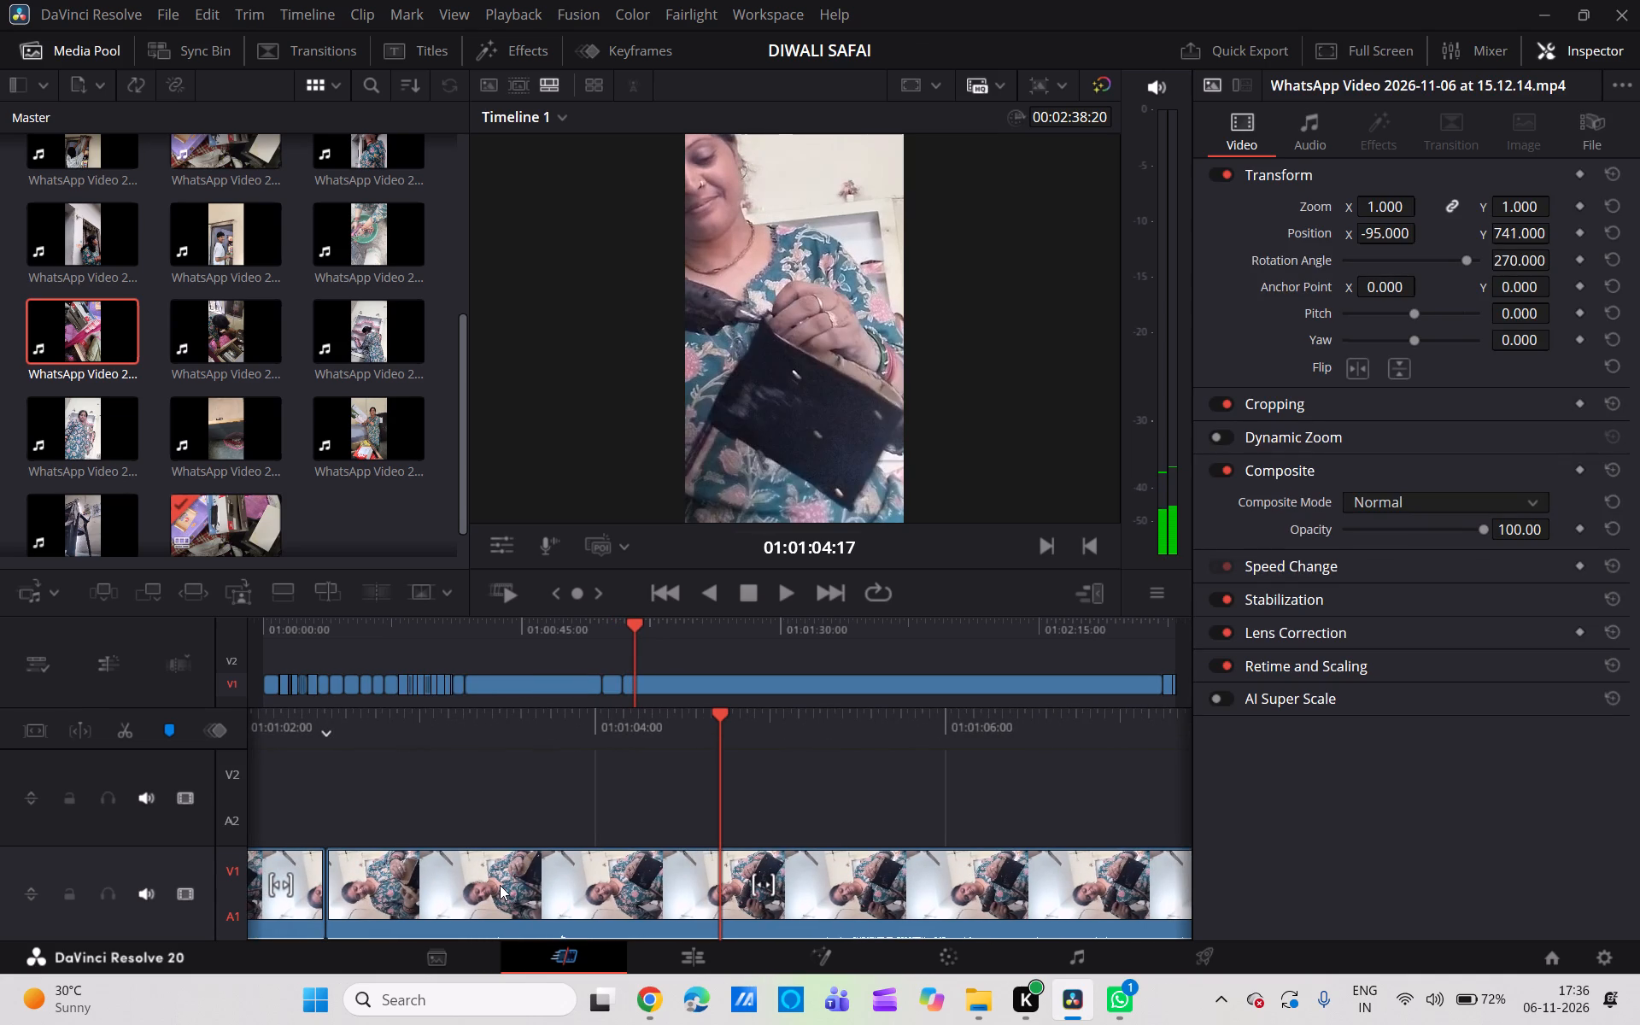
pyautogui.hscroll(-1, 500, 885)
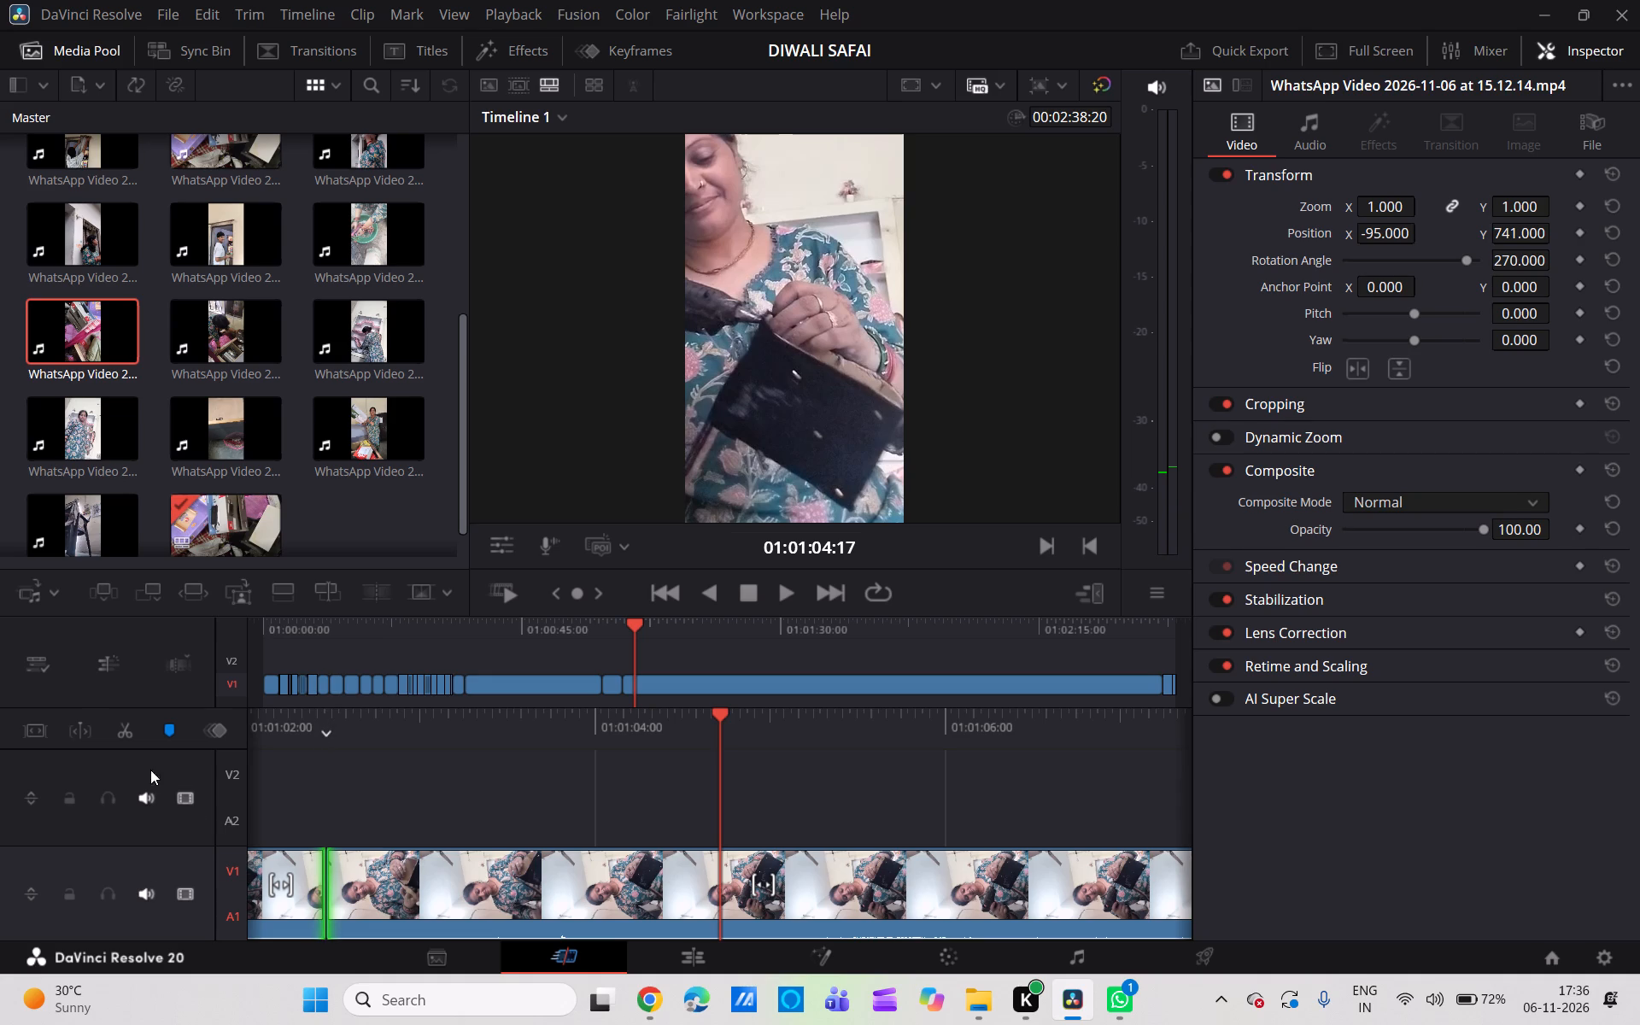
pyautogui.click(120, 718)
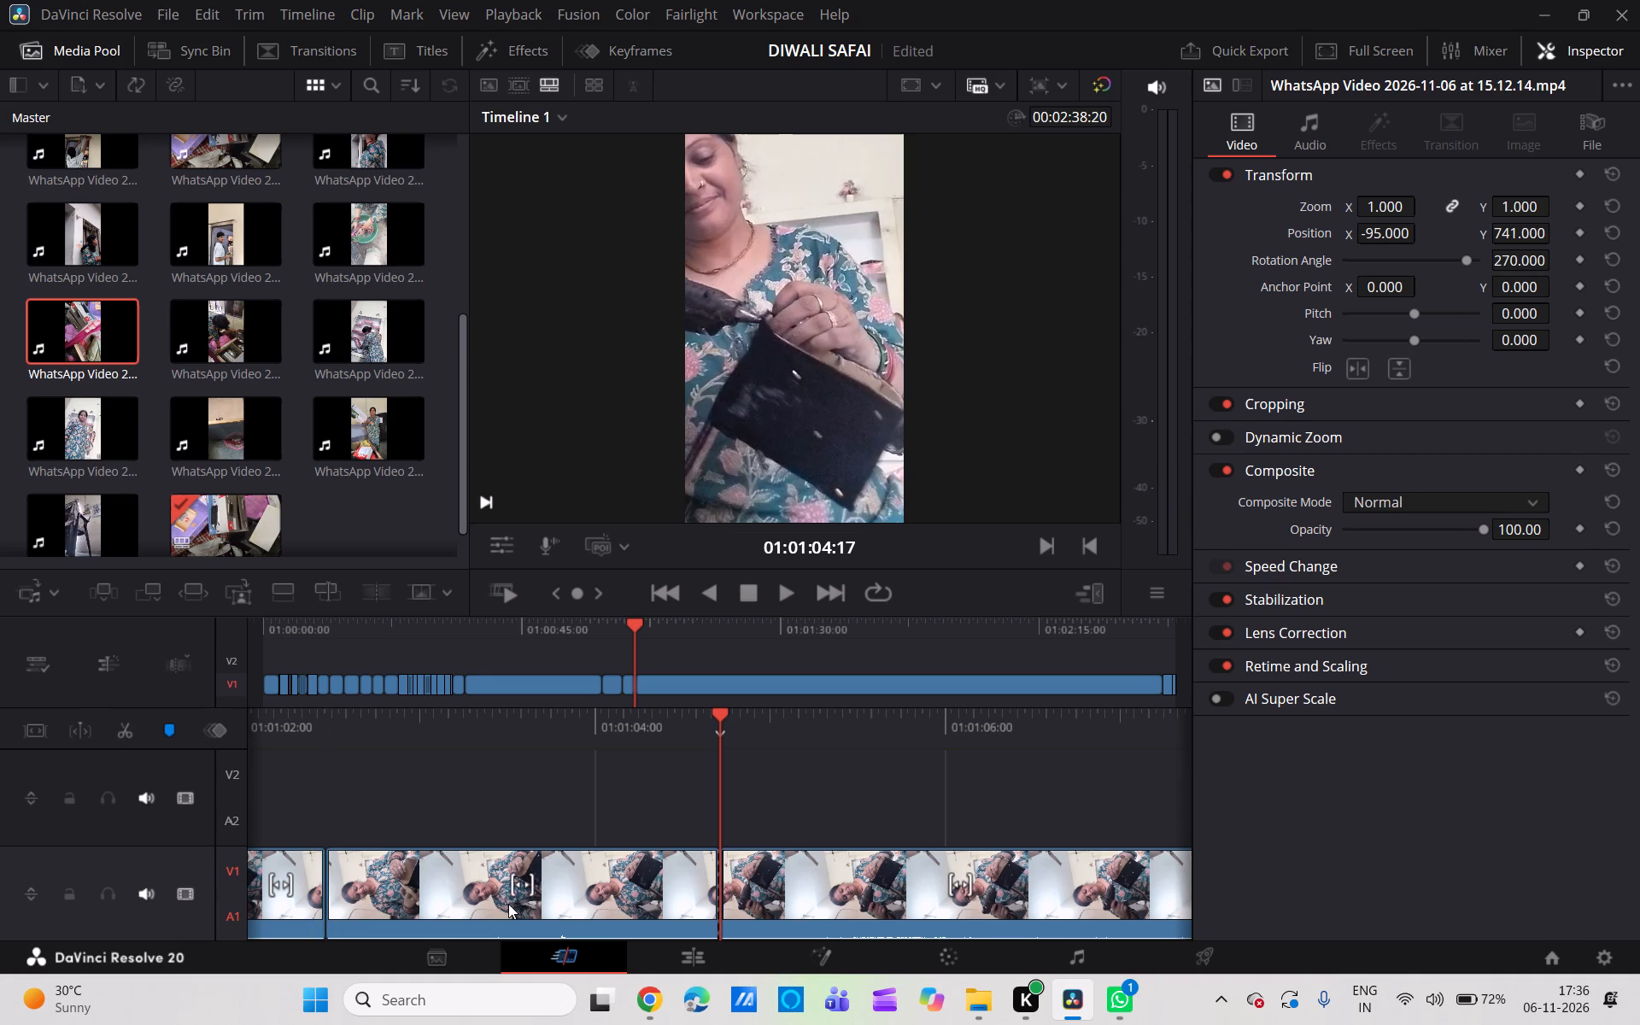
pyautogui.click(508, 904)
pyautogui.press('BackSpace')
pyautogui.click(508, 904)
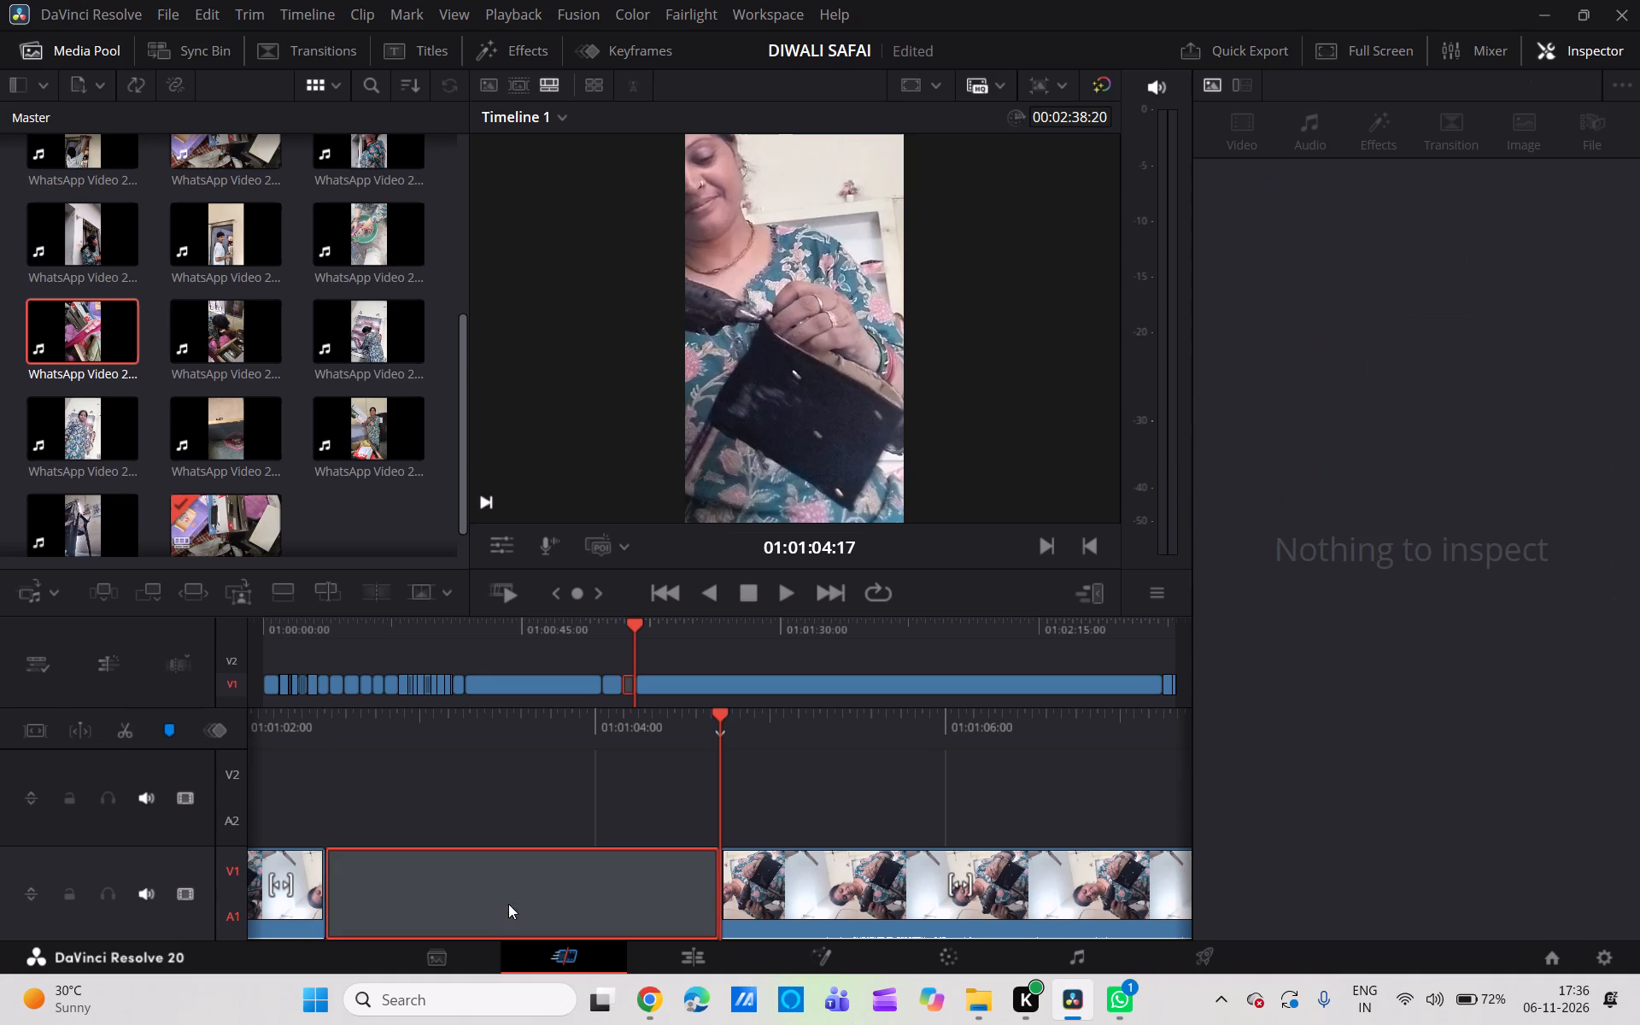
pyautogui.press('BackSpace')
pyautogui.click(508, 904)
pyautogui.press('BackSpace')
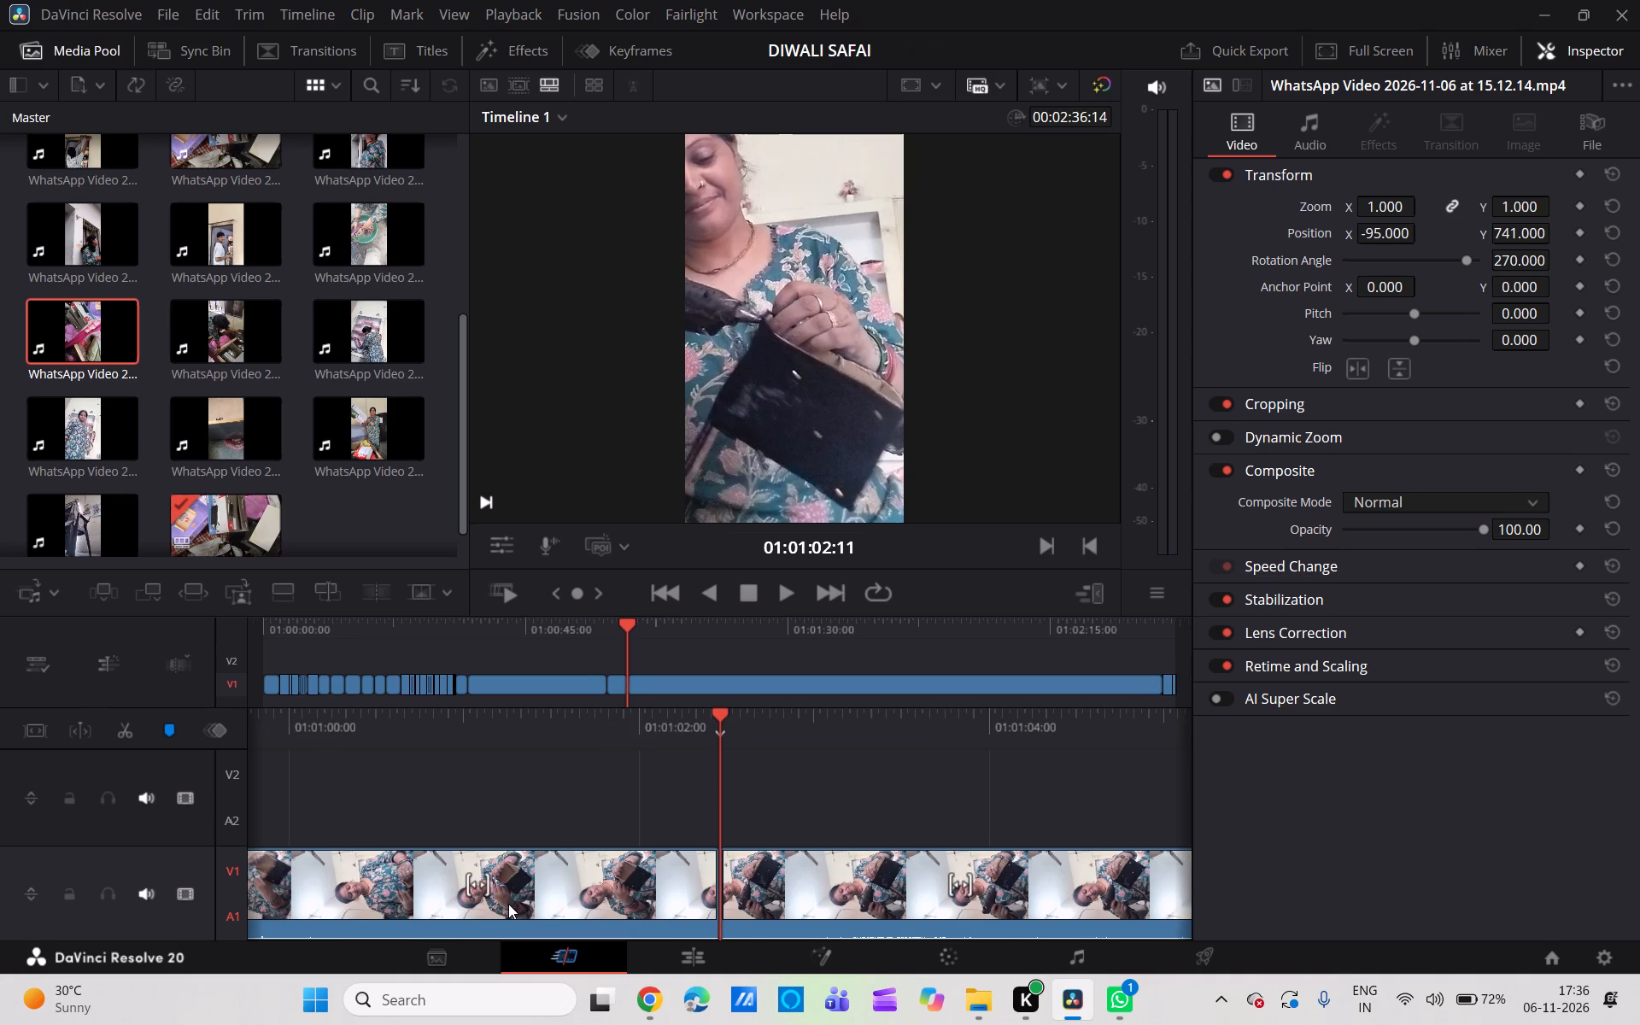
# Split the rotated clip at 01:01:05:06, keeping the pieces on both sides.
pyautogui.hscroll(-1, 508, 904)
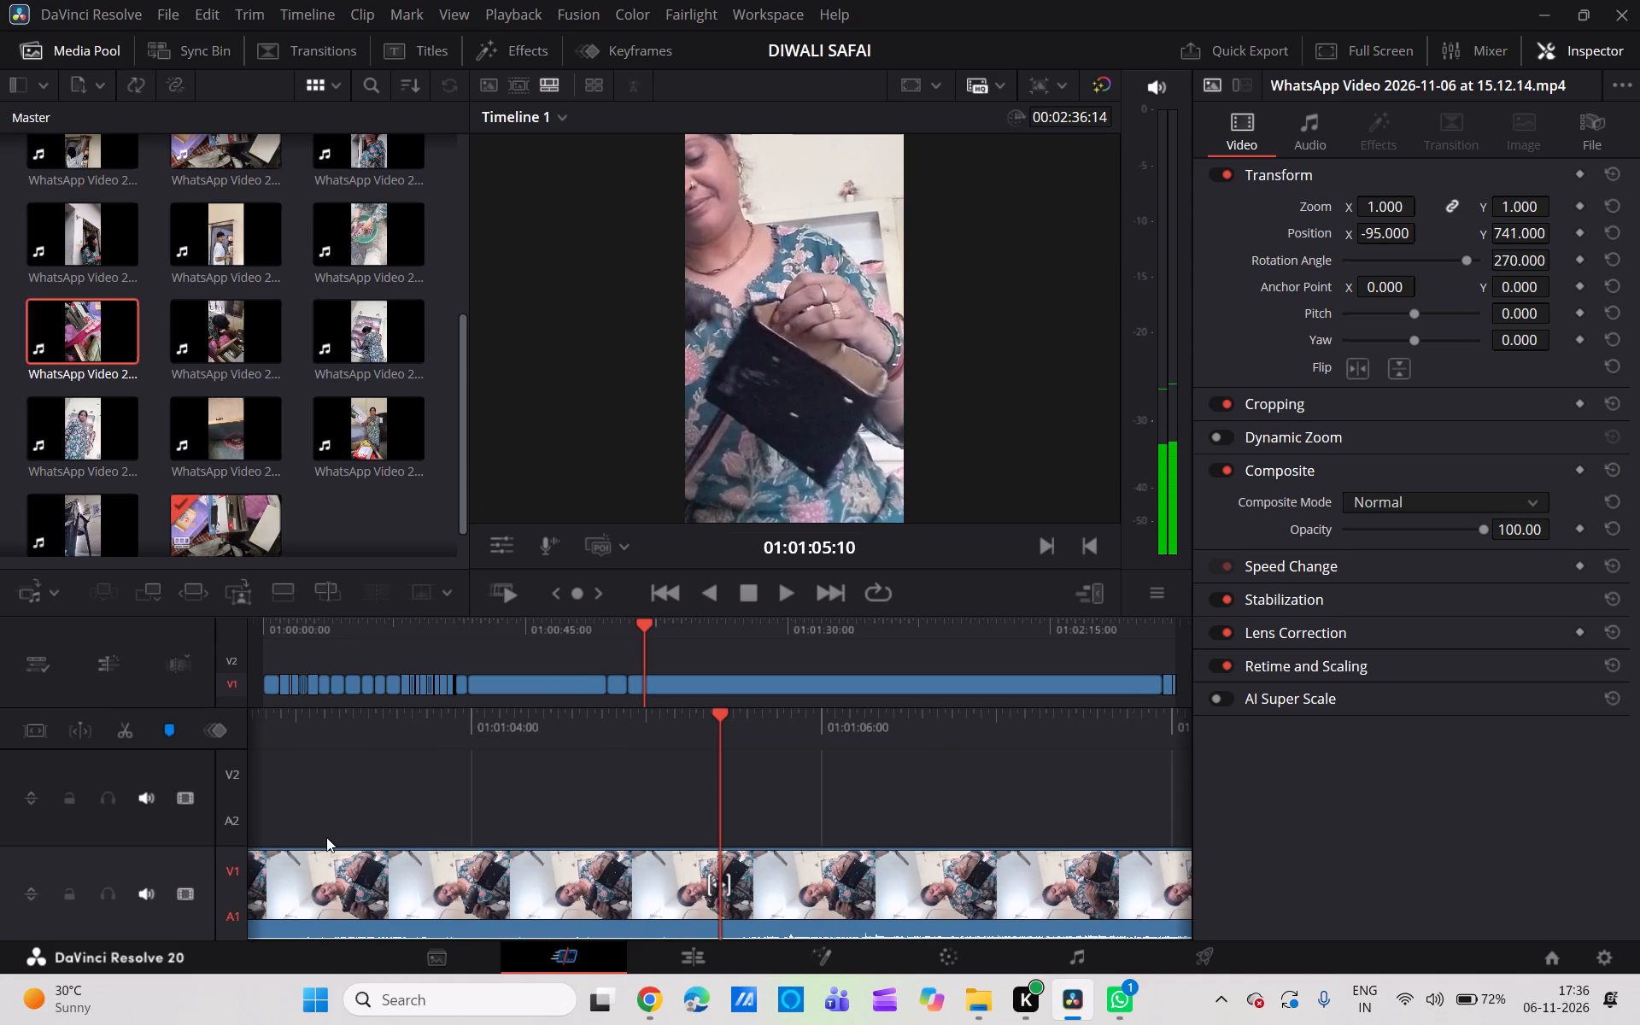
pyautogui.hscroll(1, 663, 799)
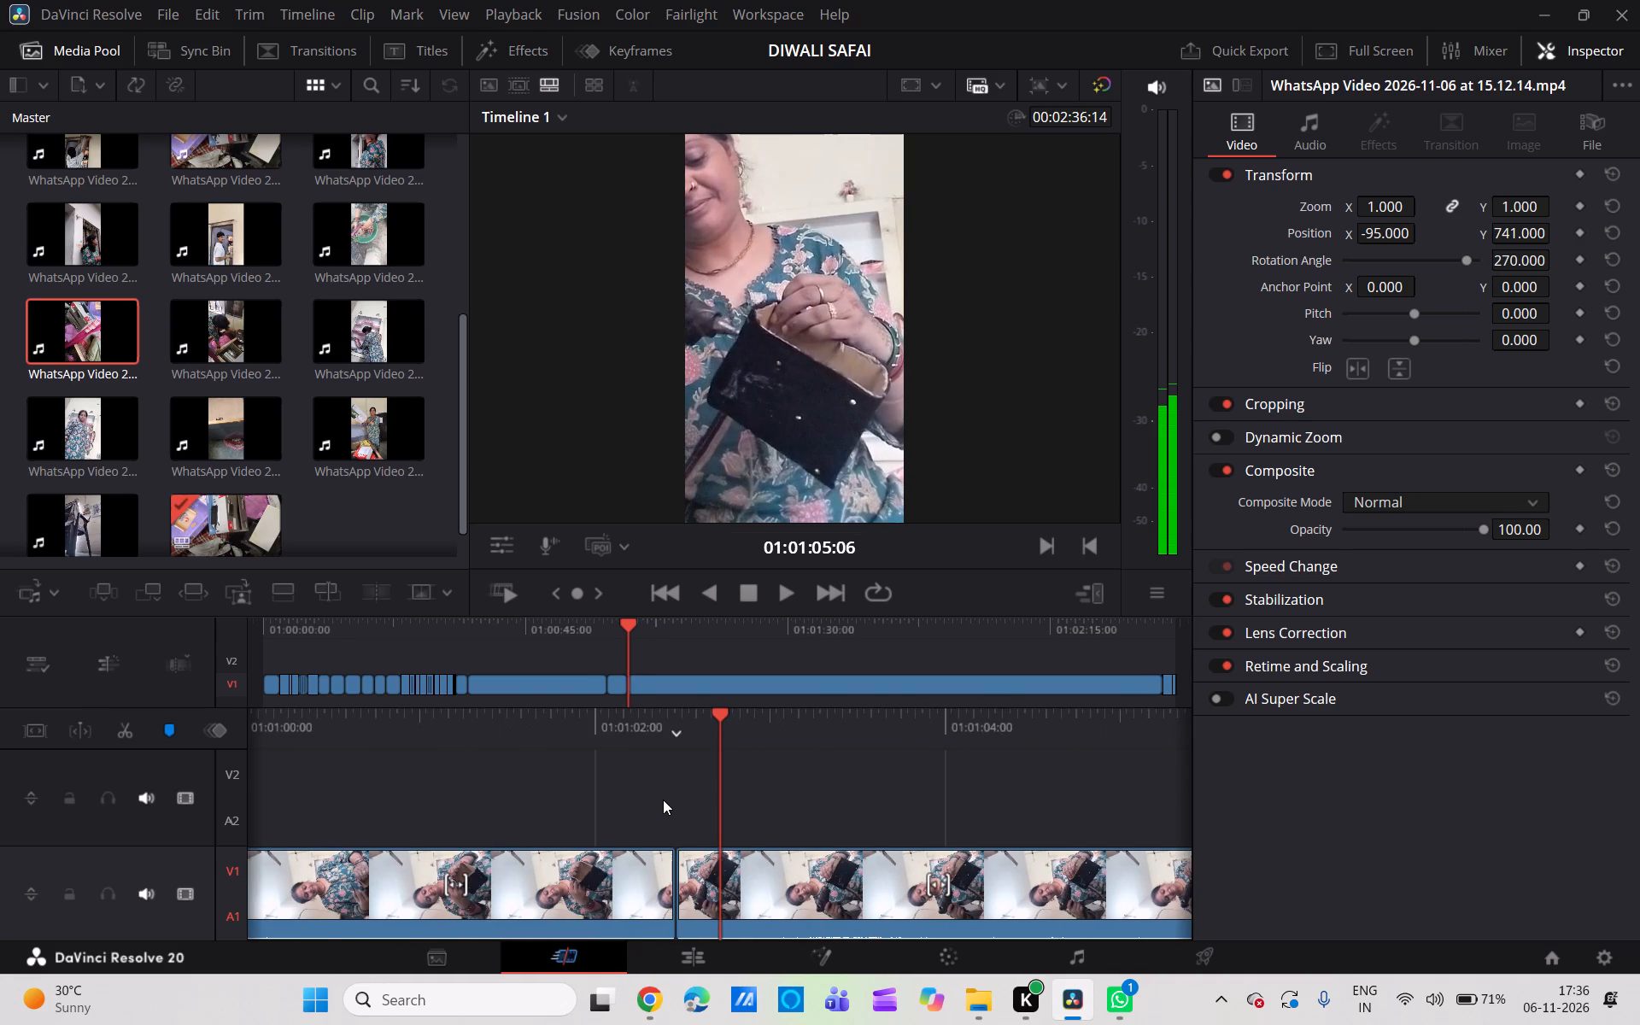
pyautogui.hscroll(1, 663, 799)
pyautogui.hscroll(-1, 663, 799)
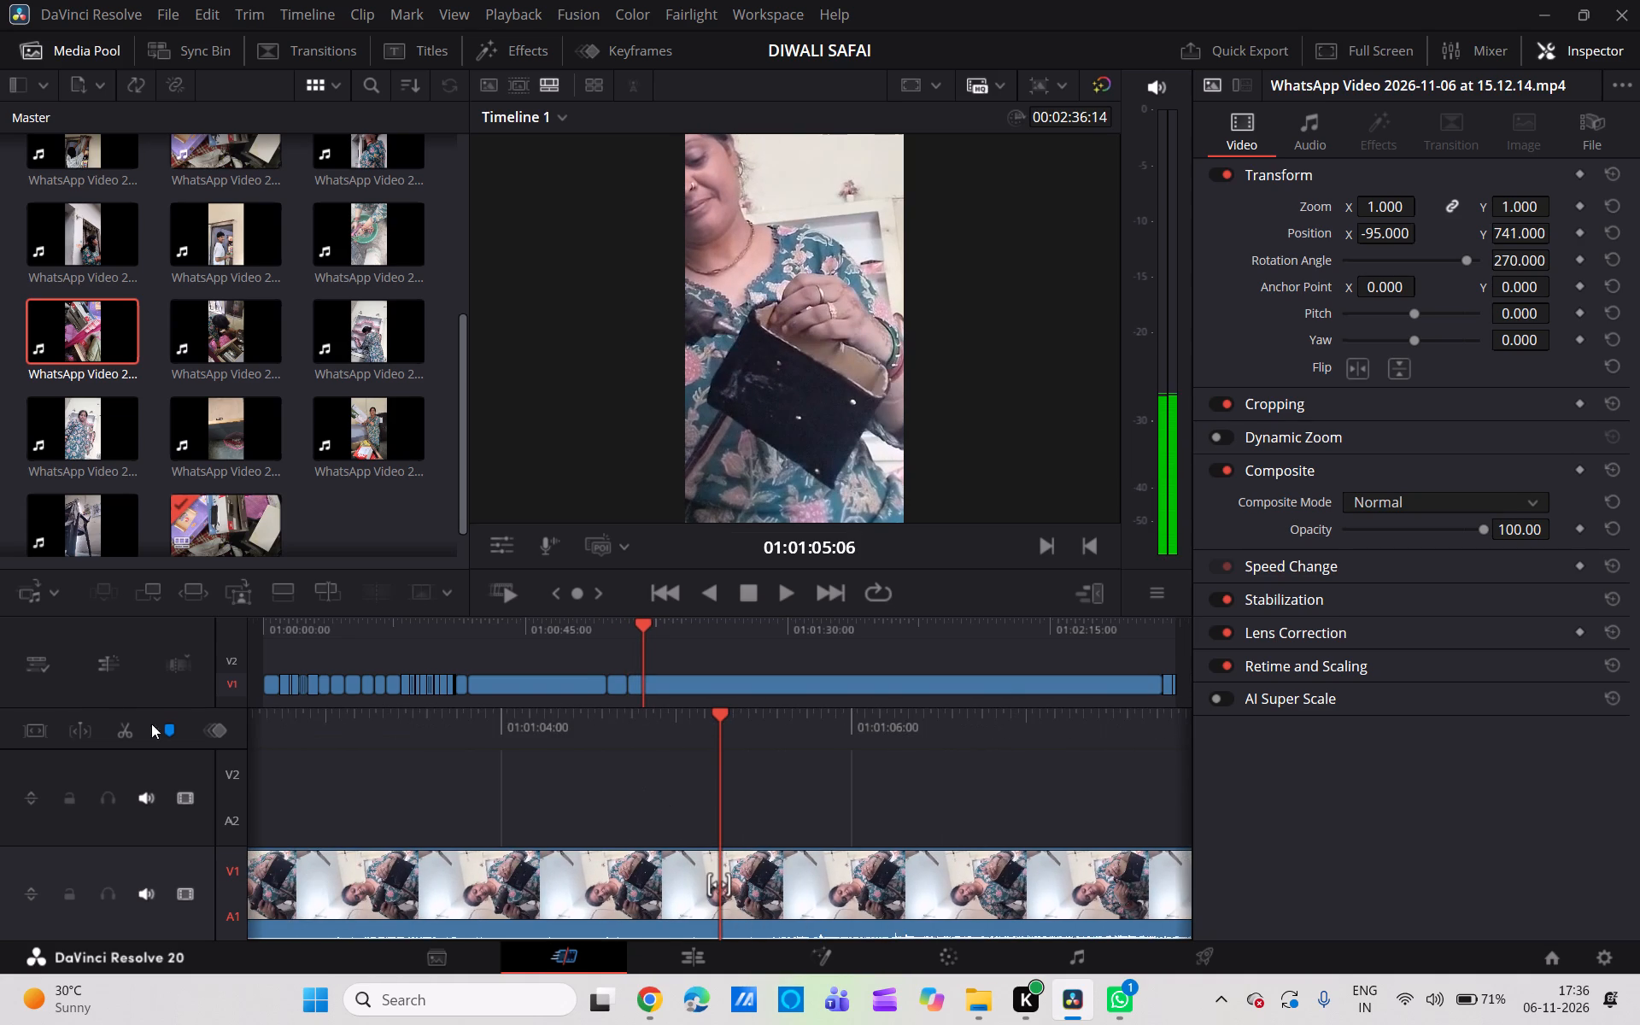
pyautogui.click(123, 724)
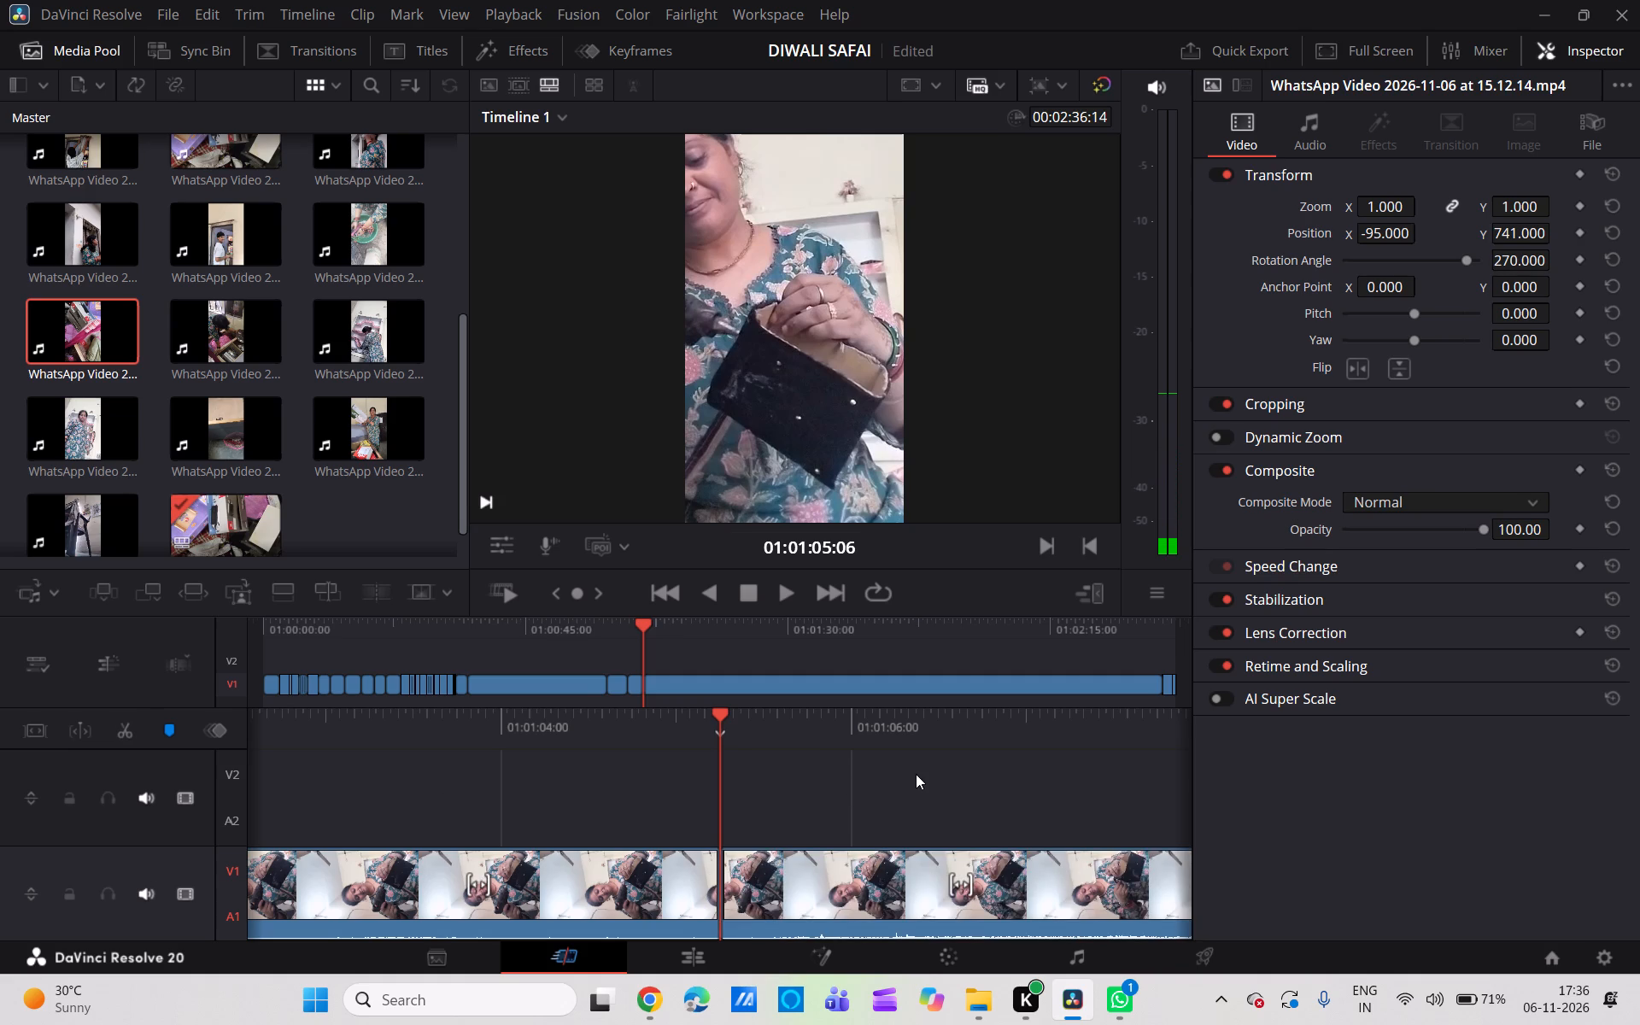
# Split the rotated clip at 01:01:35:10 and delete the piece between 01:01:05:06 and that cut, closing the gap.
pyautogui.hscroll(-7, 918, 772)
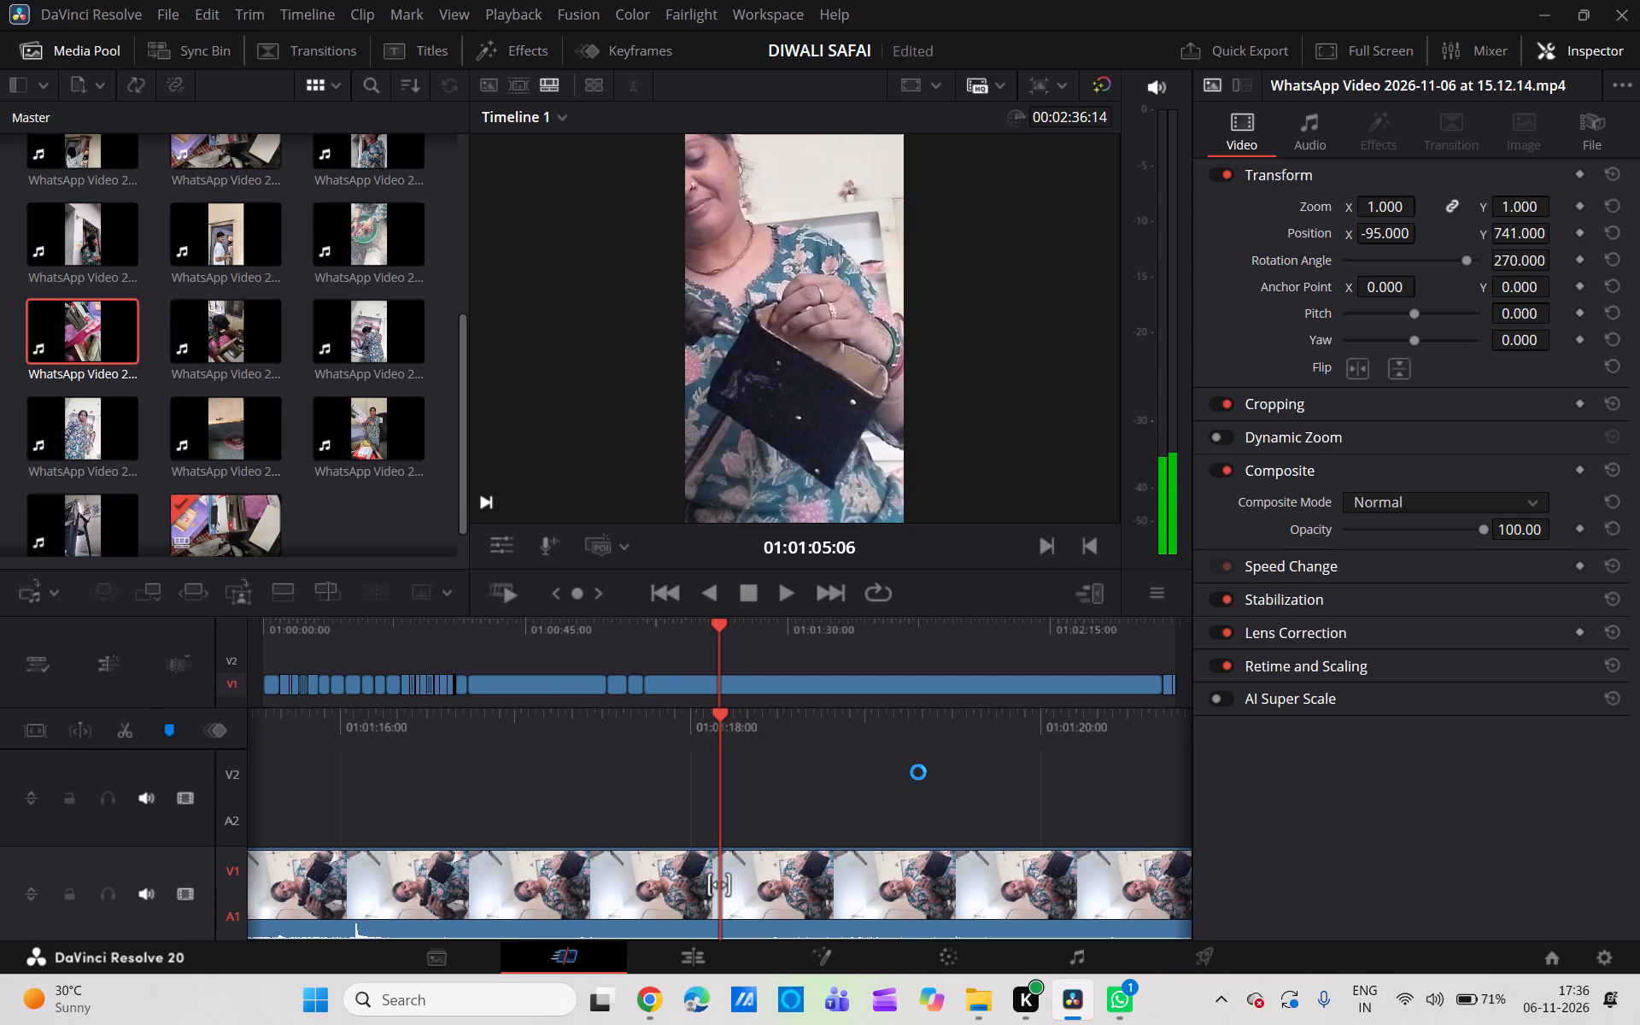
pyautogui.hscroll(-6, 918, 772)
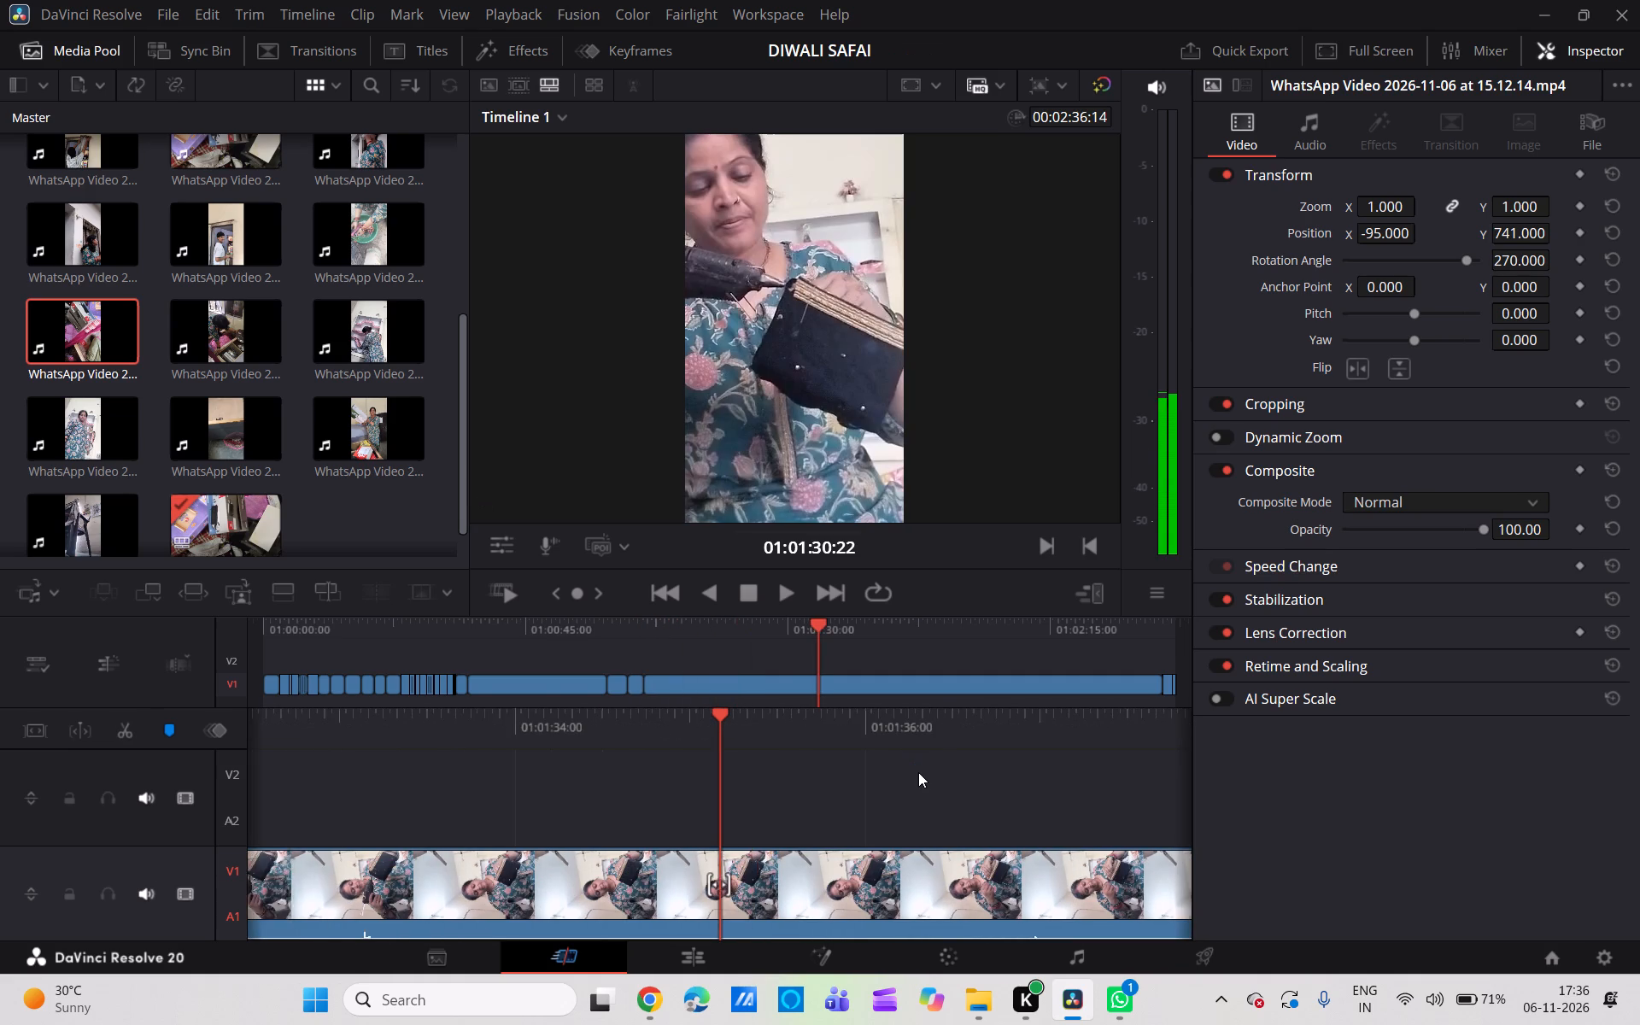
pyautogui.hscroll(-2, 918, 772)
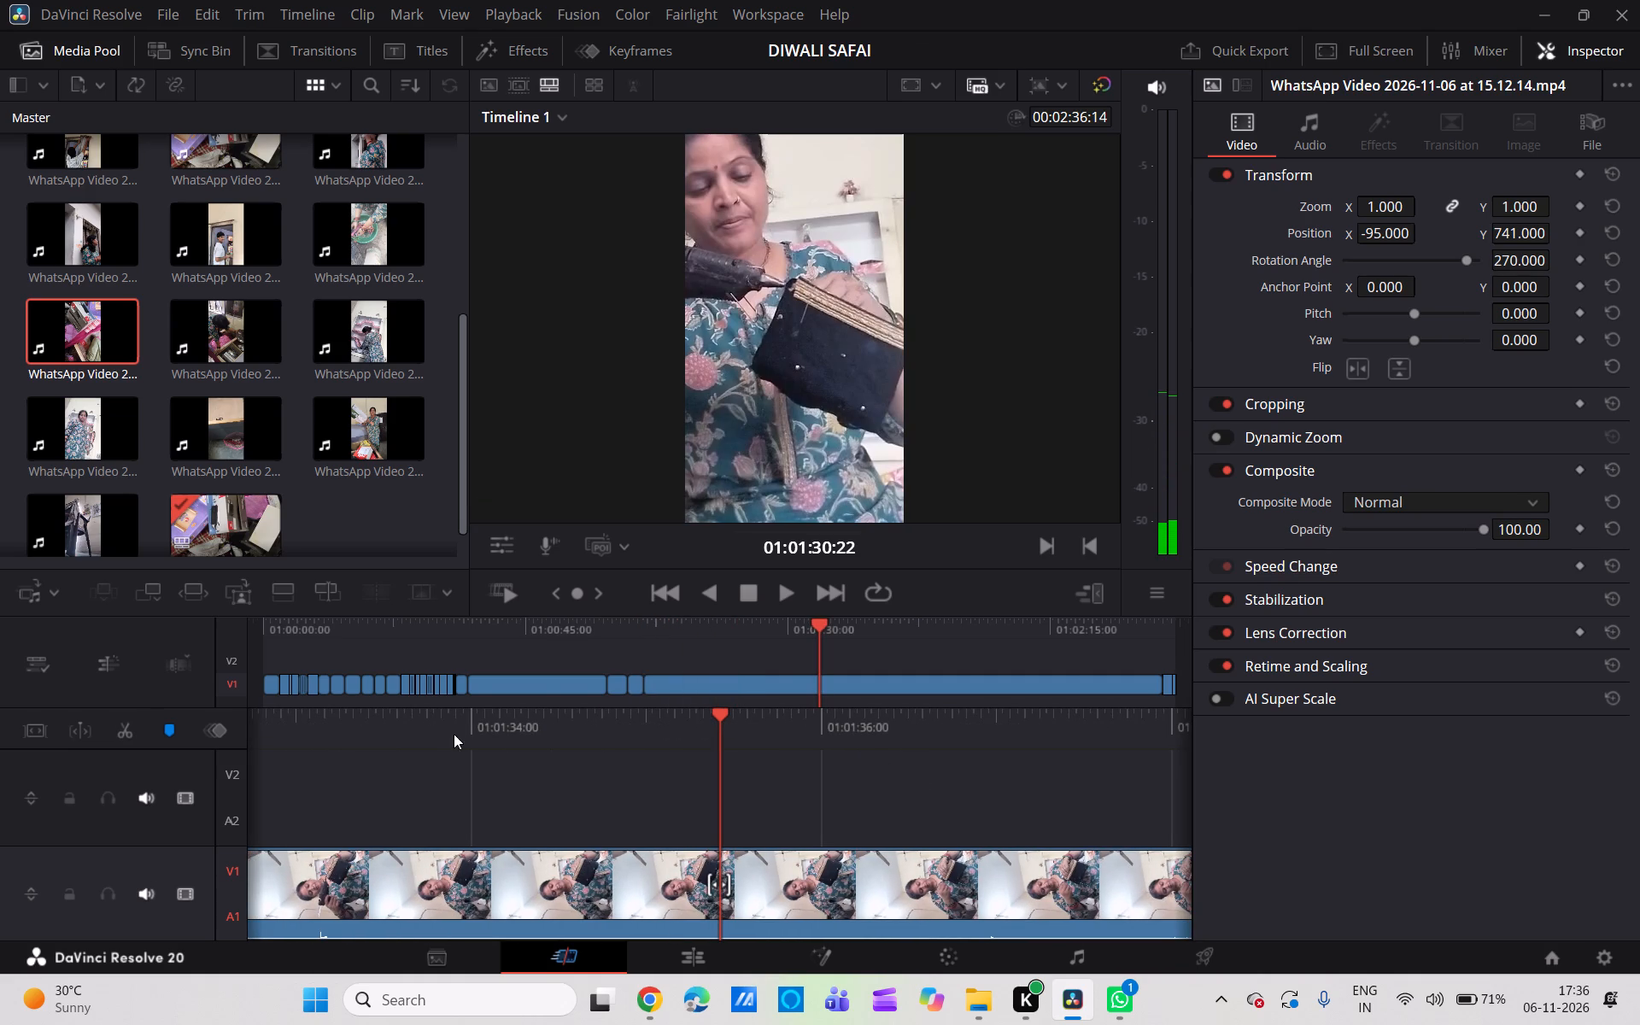
pyautogui.click(130, 729)
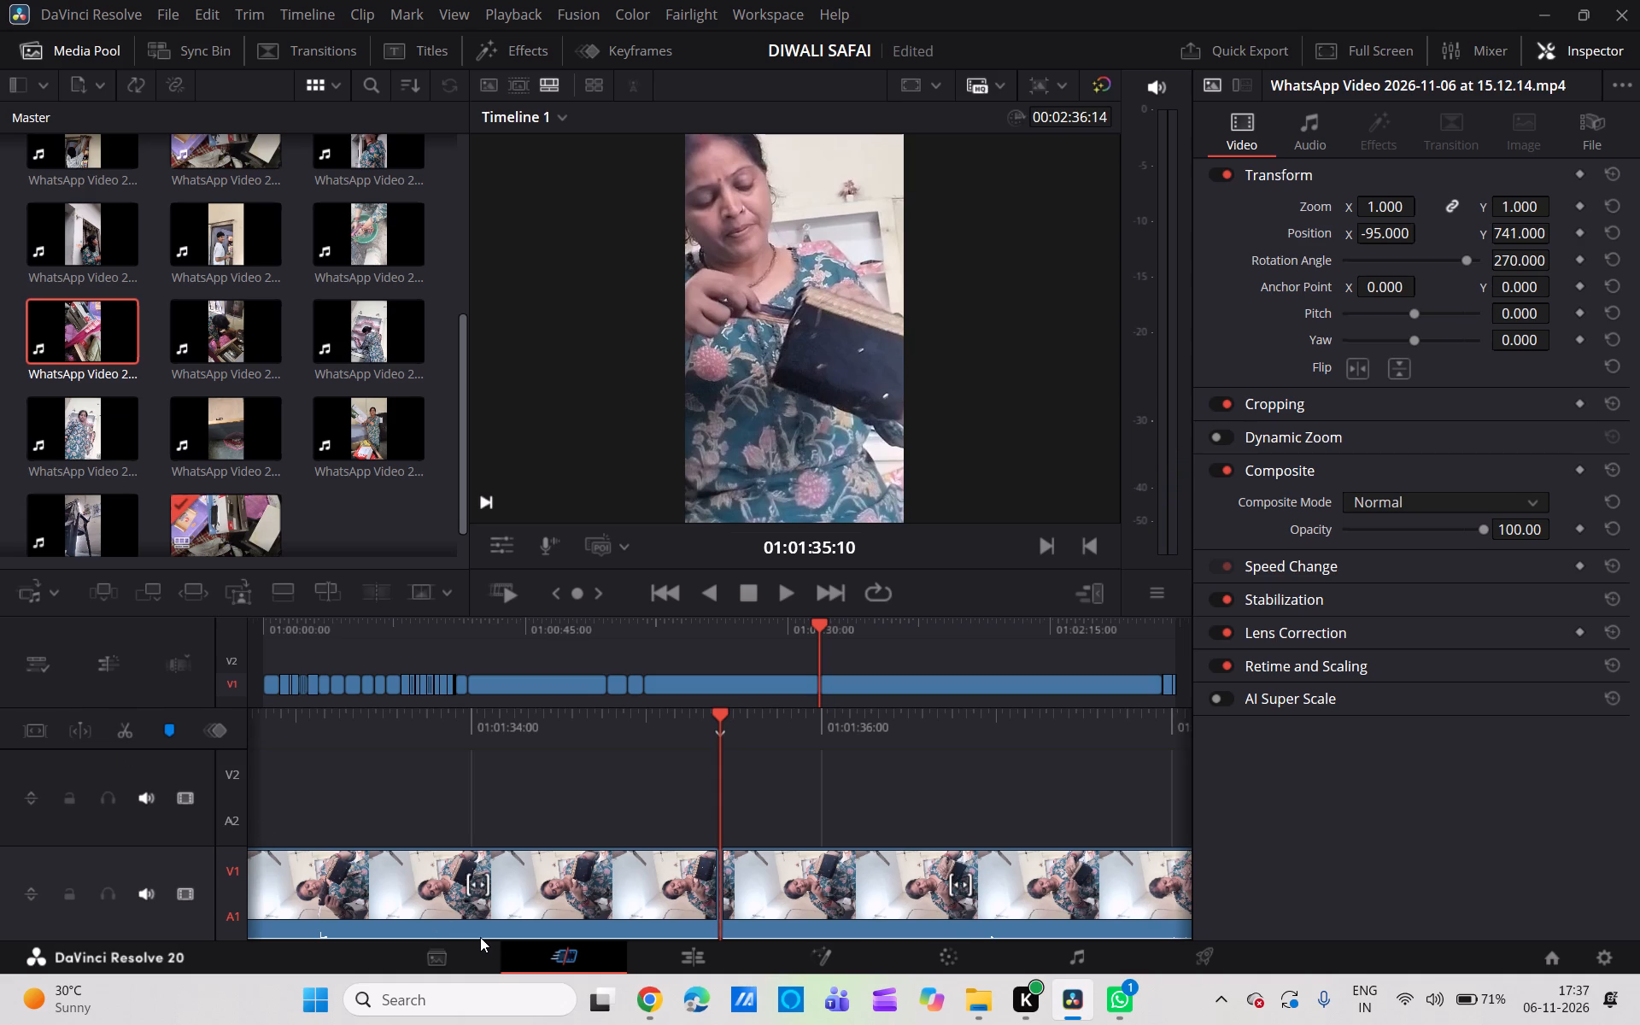
pyautogui.click(480, 937)
pyautogui.press('BackSpace')
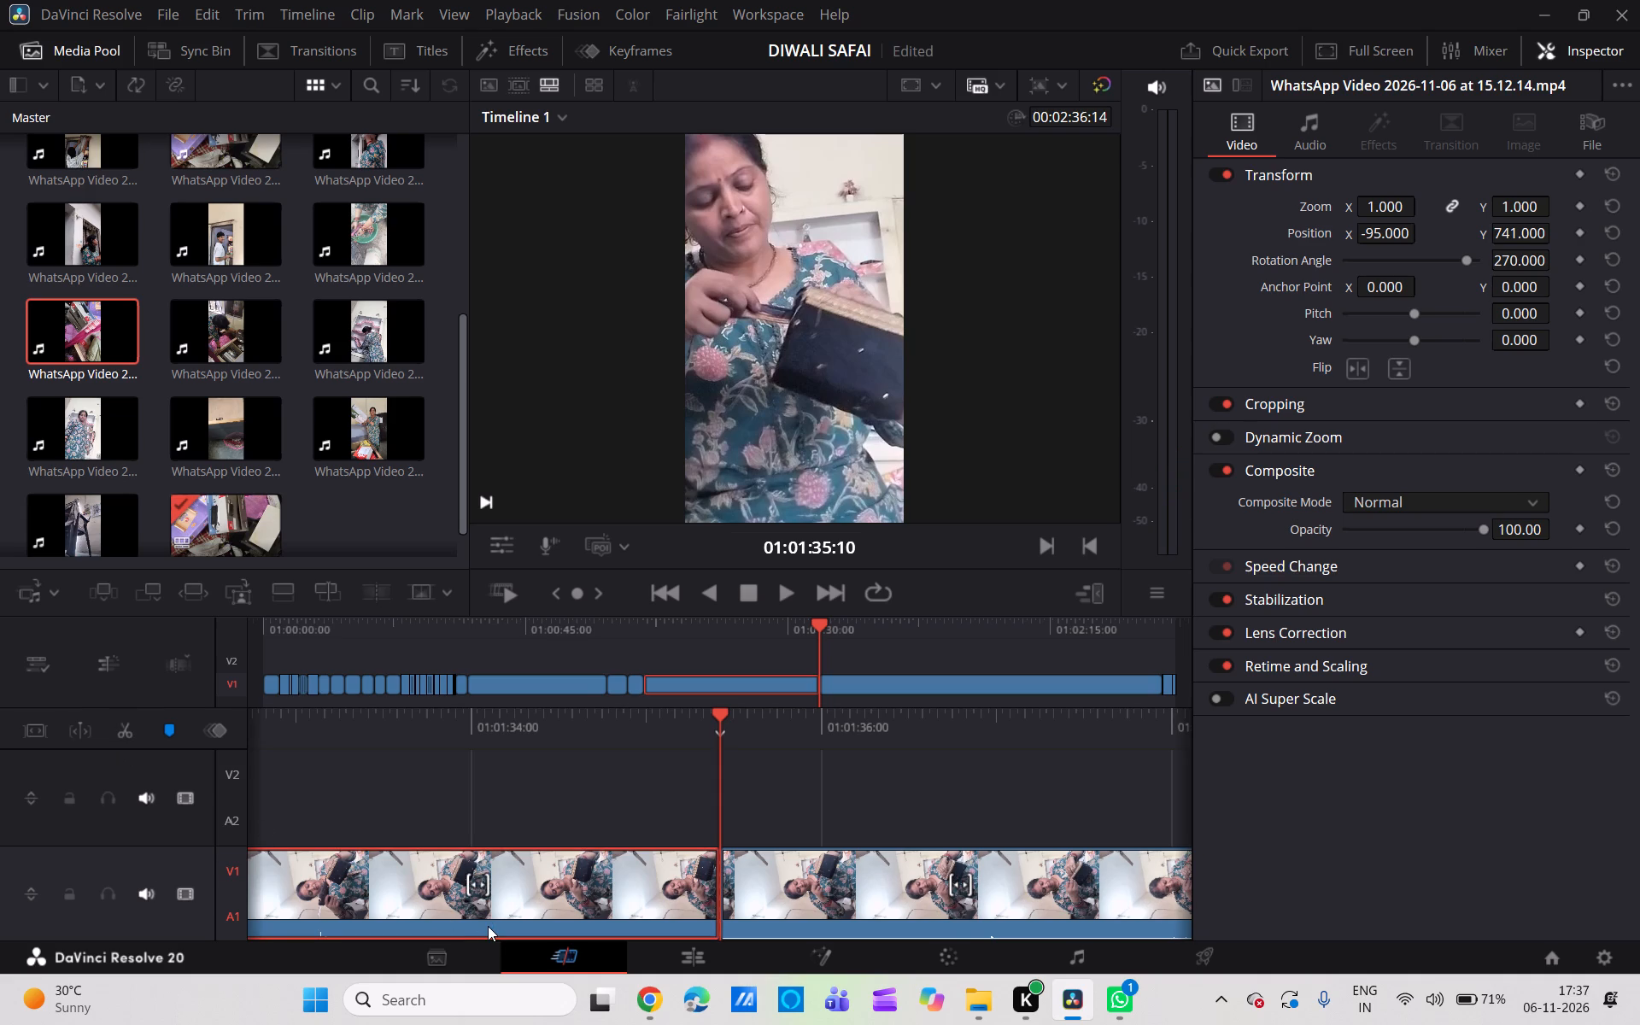
pyautogui.click(488, 926)
pyautogui.press('BackSpace')
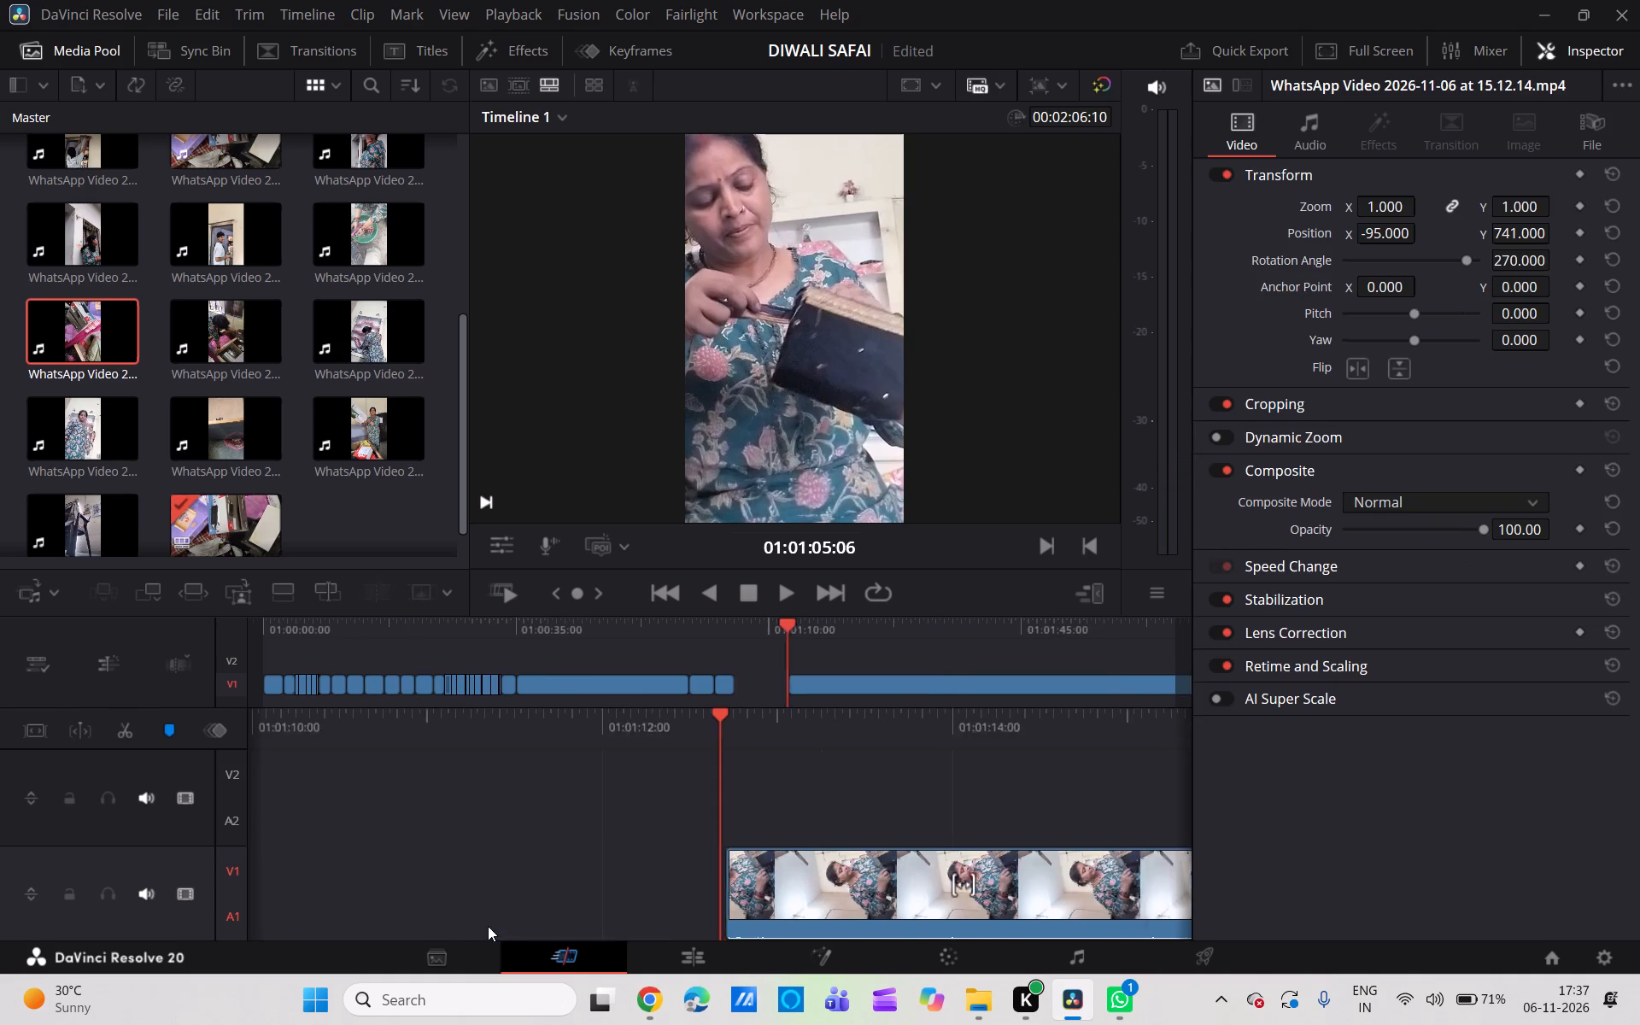
# Split the rotated clip at 01:01:07:22 and delete the long remainder after that cut, before the note-writing shots.
pyautogui.hscroll(-2, 488, 926)
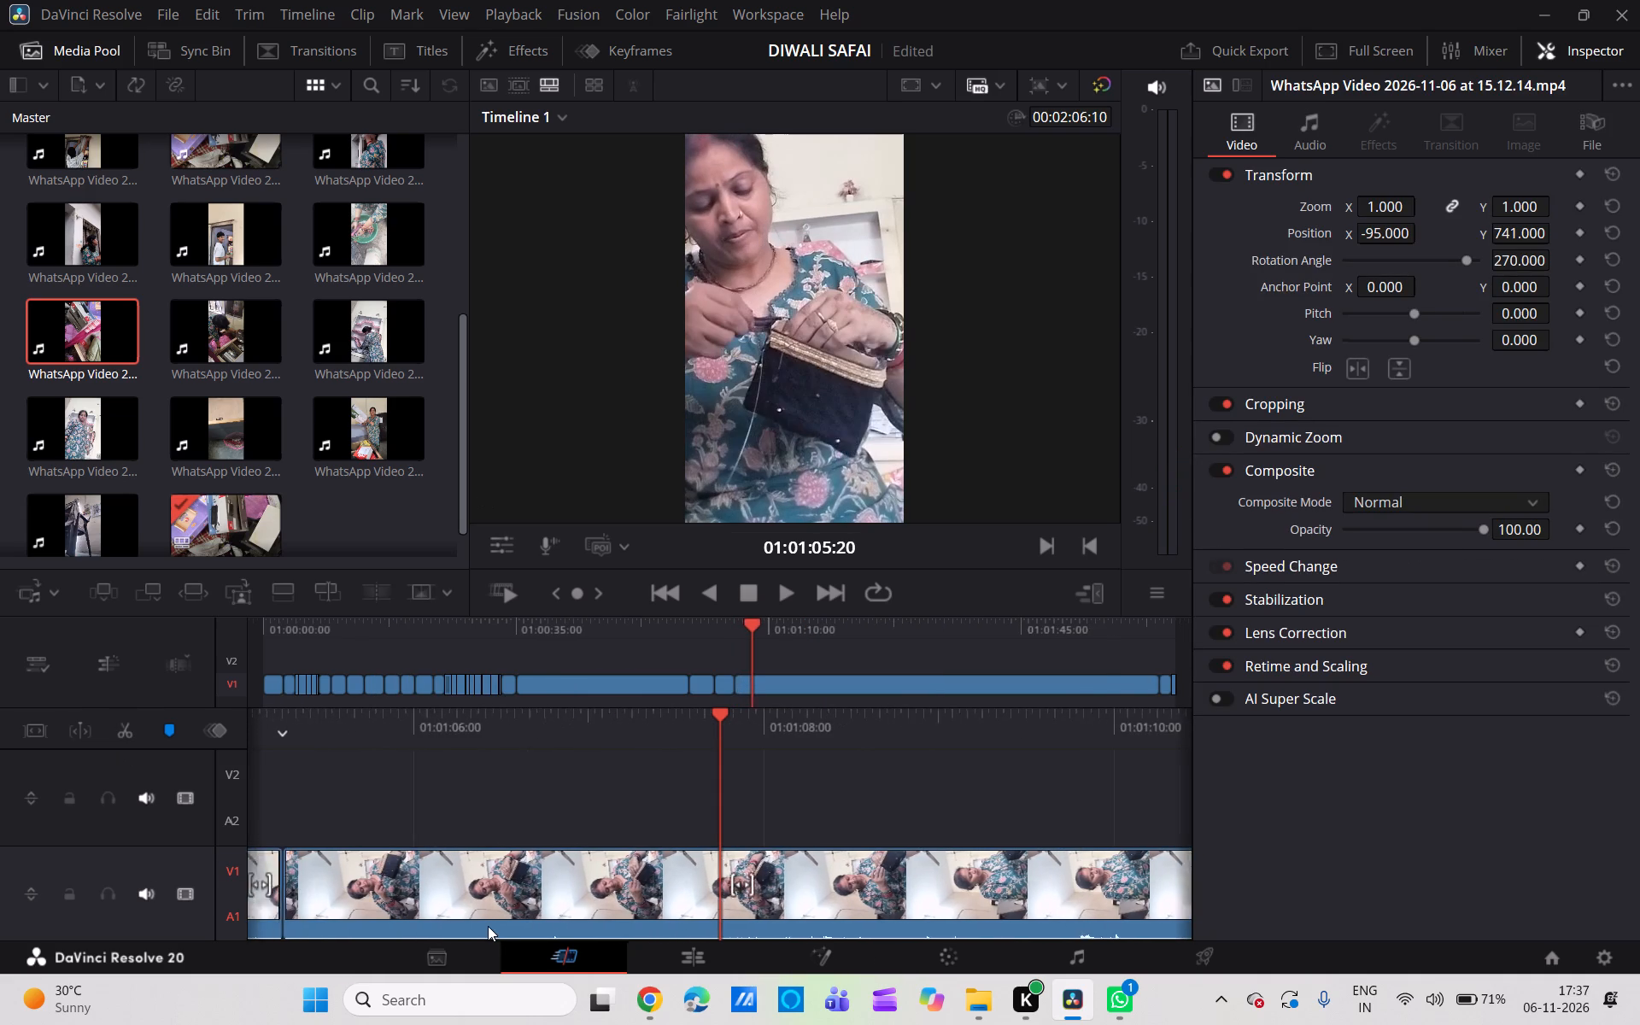
pyautogui.hscroll(-2, 488, 926)
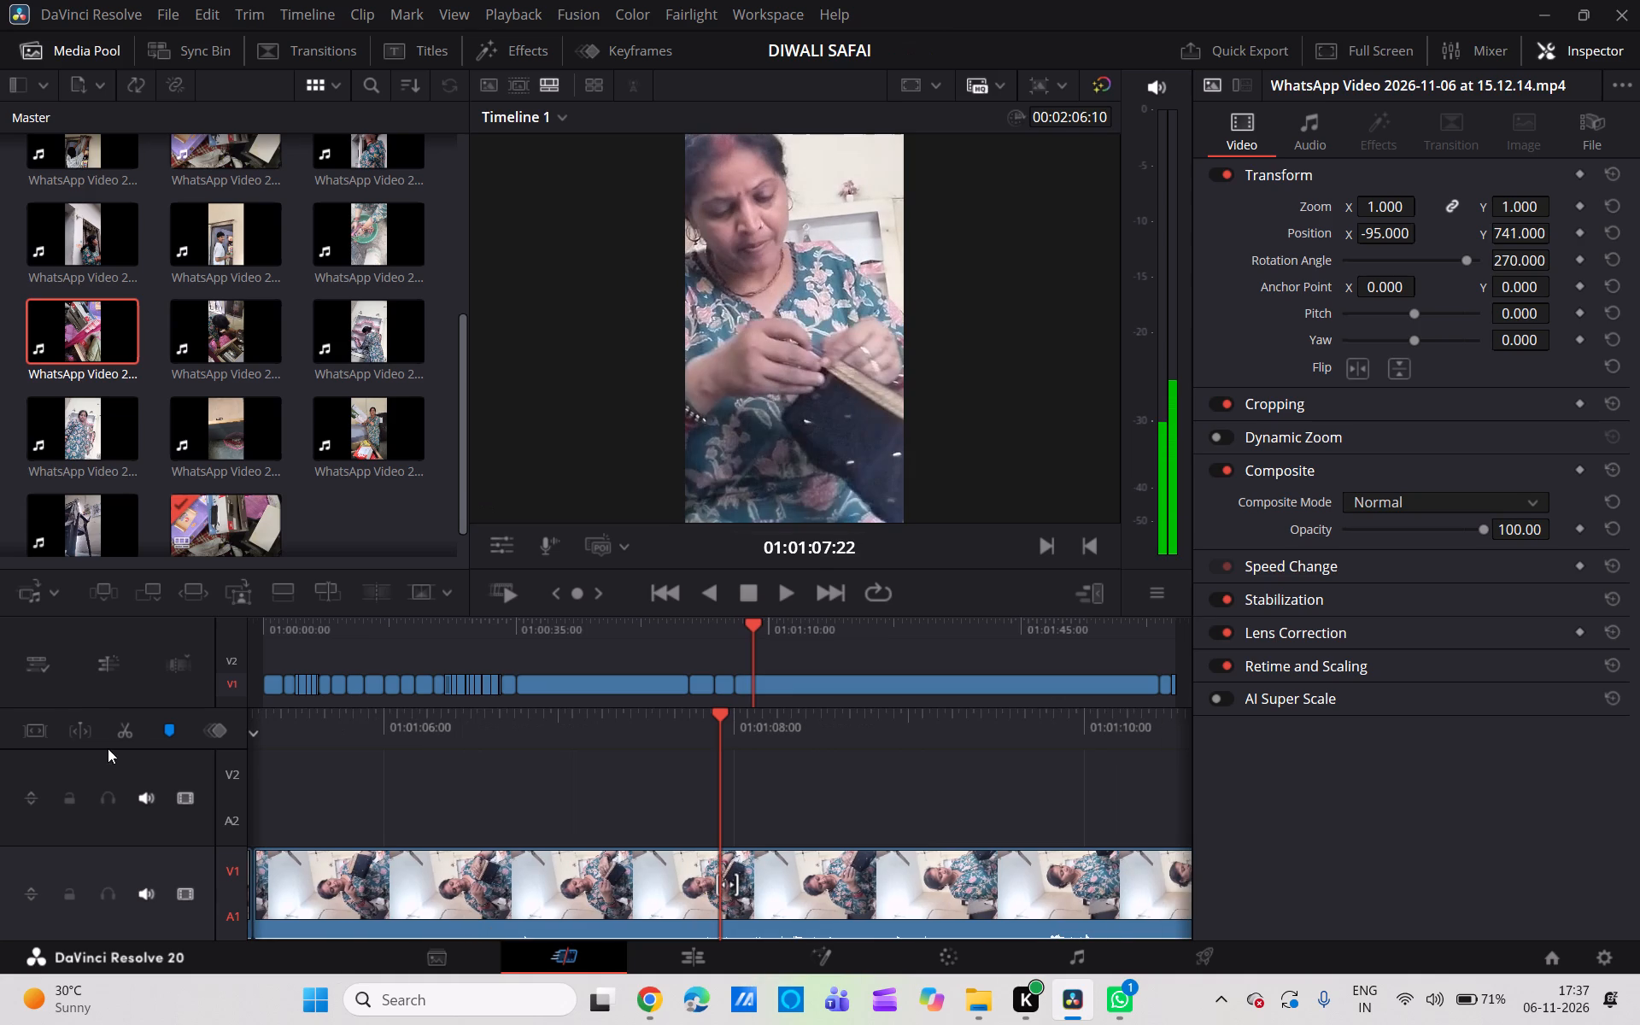
pyautogui.click(124, 730)
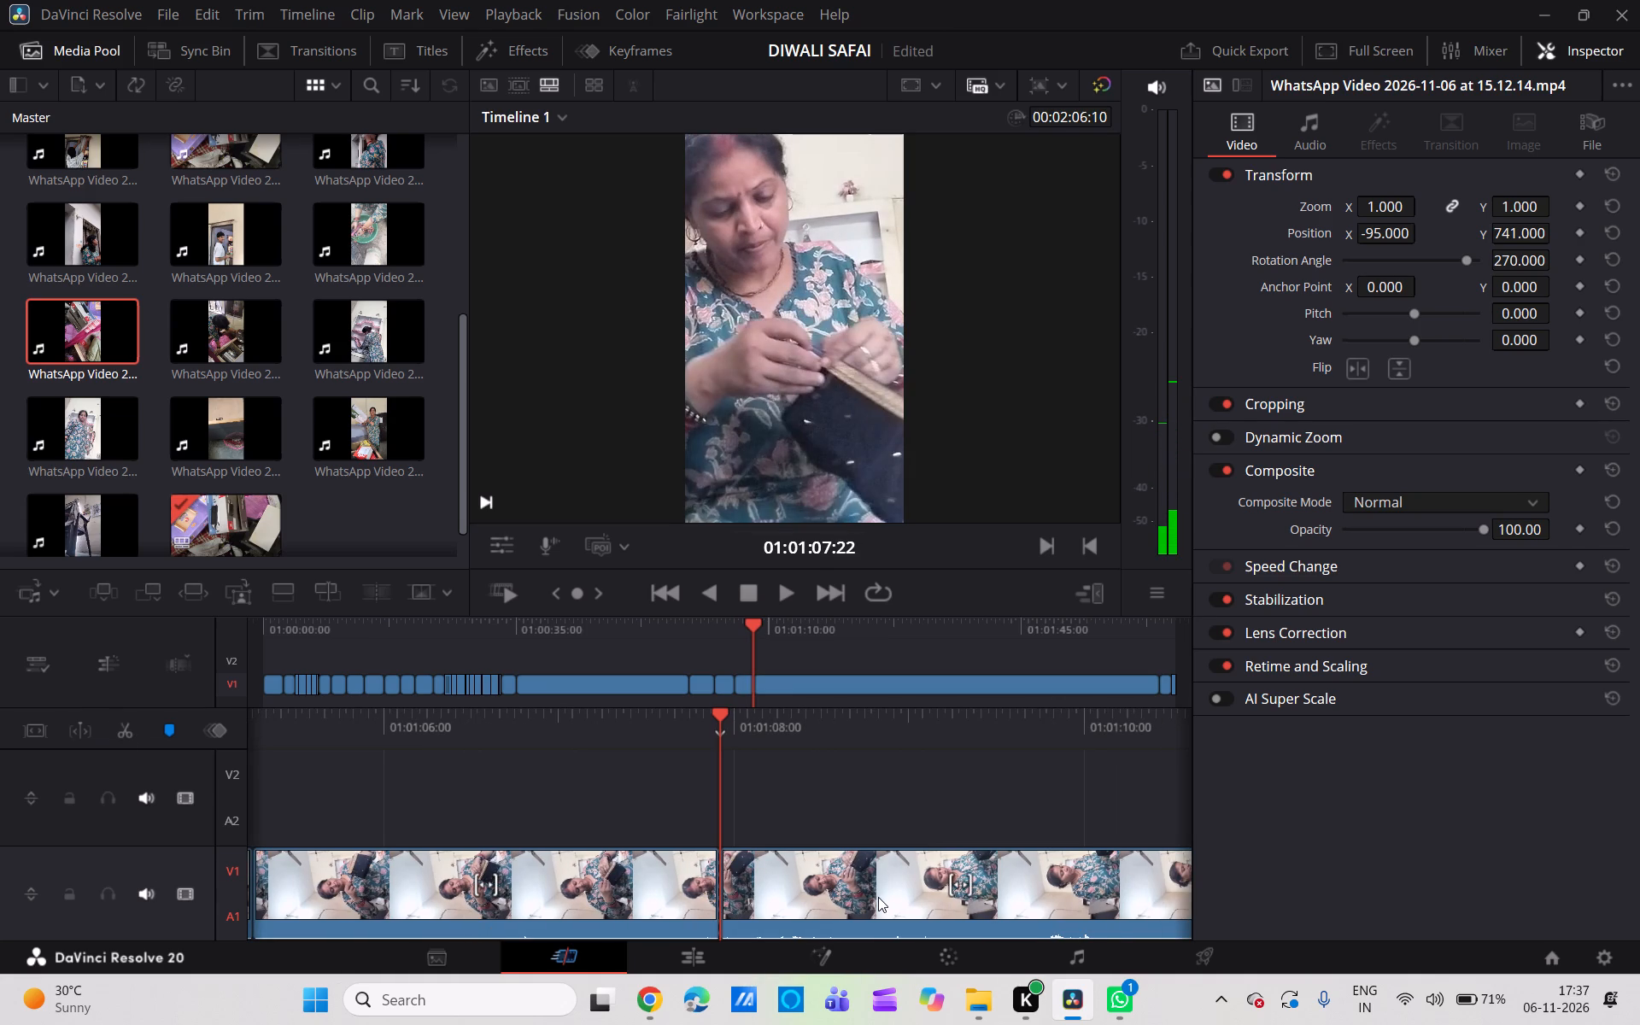
pyautogui.click(878, 897)
pyautogui.press('BackSpace')
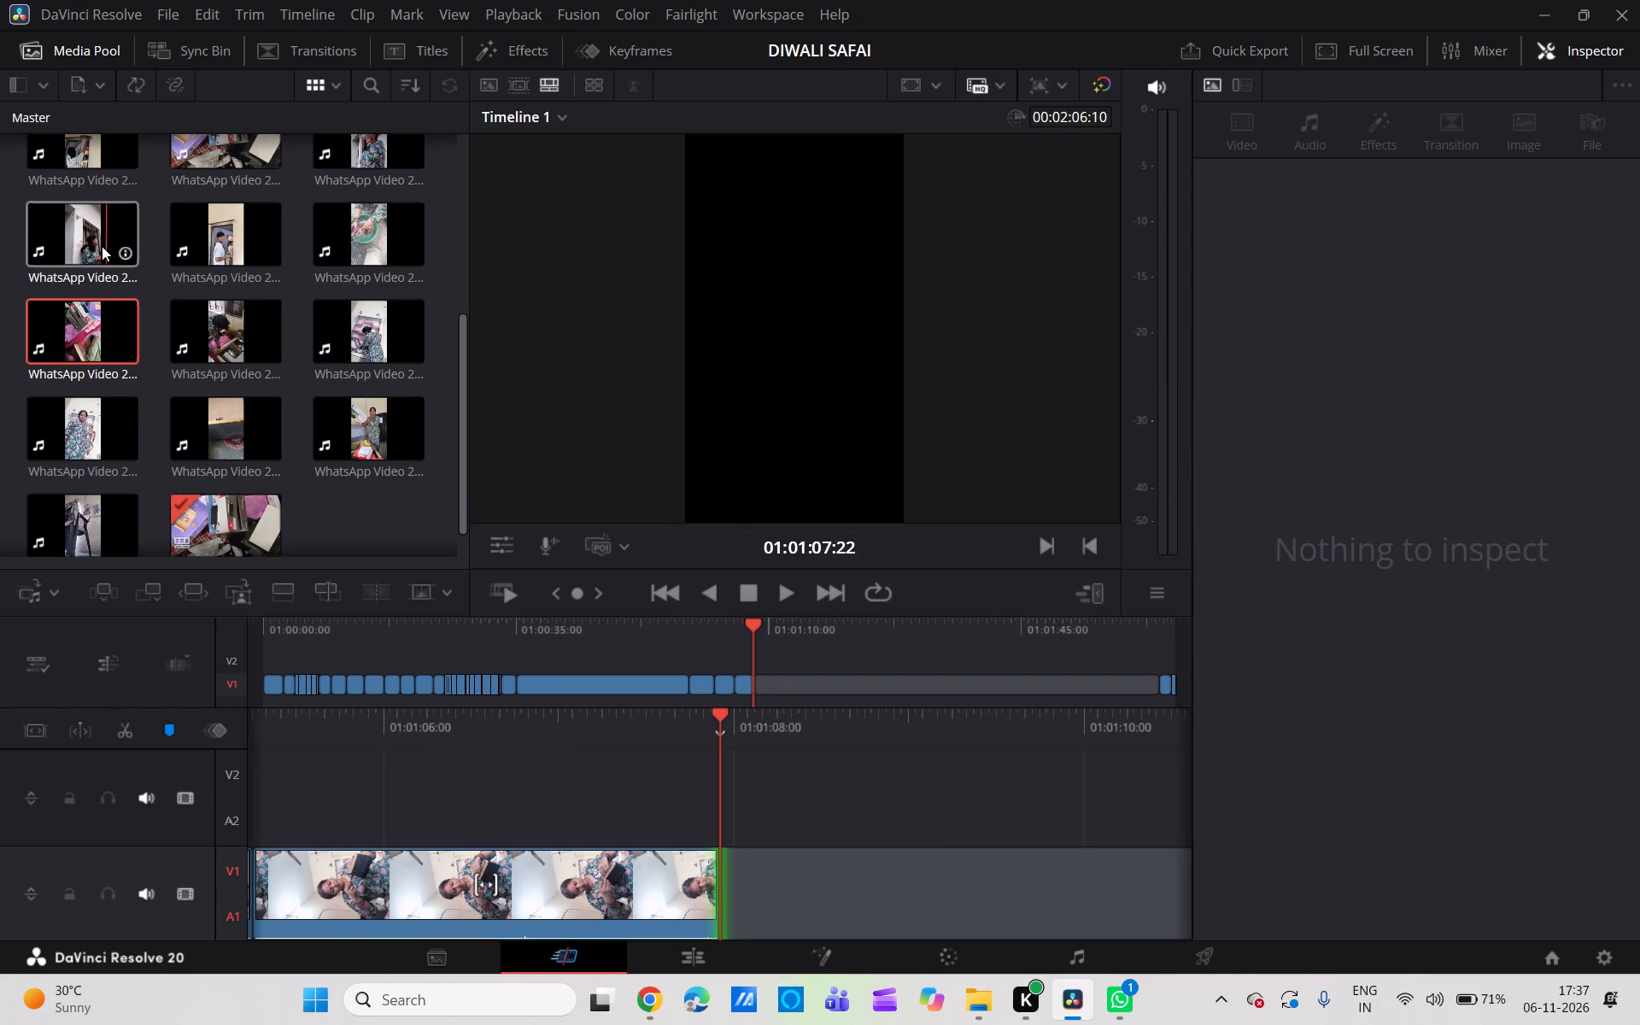
# Place the sideways source clip of the woman from the media pool on the main track at 01:01:07:22.
pyautogui.scroll(1, 177, 259)
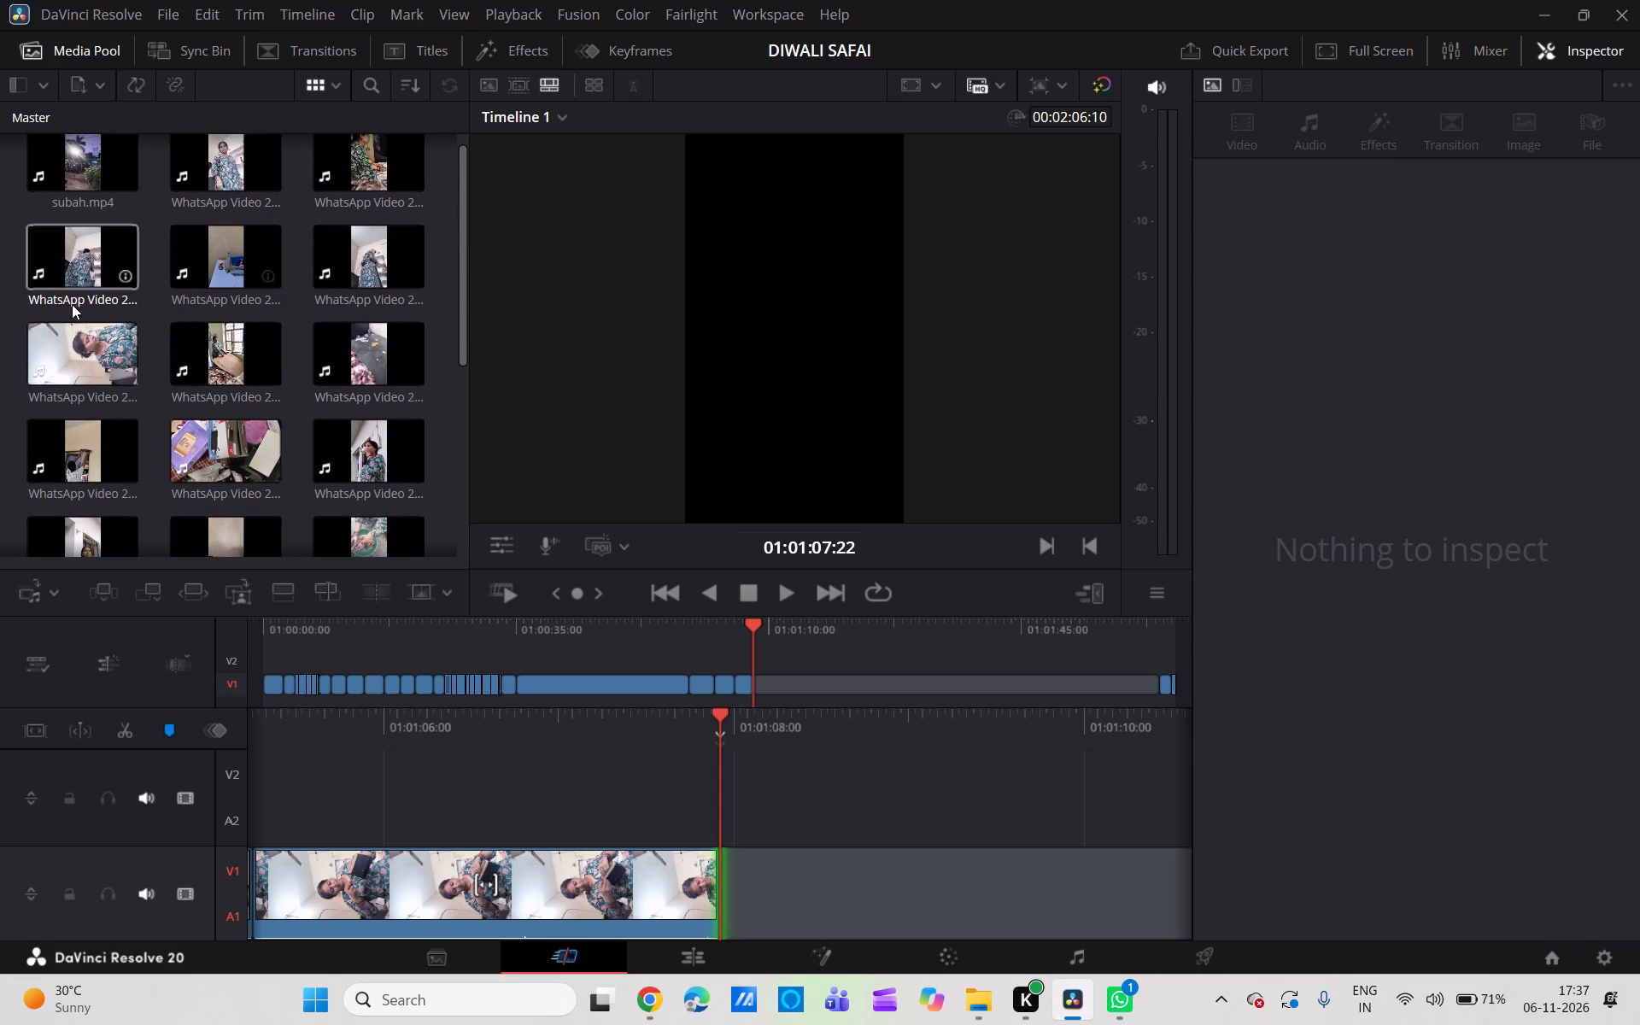
pyautogui.moveTo(83, 326); pyautogui.dragTo(729, 864)
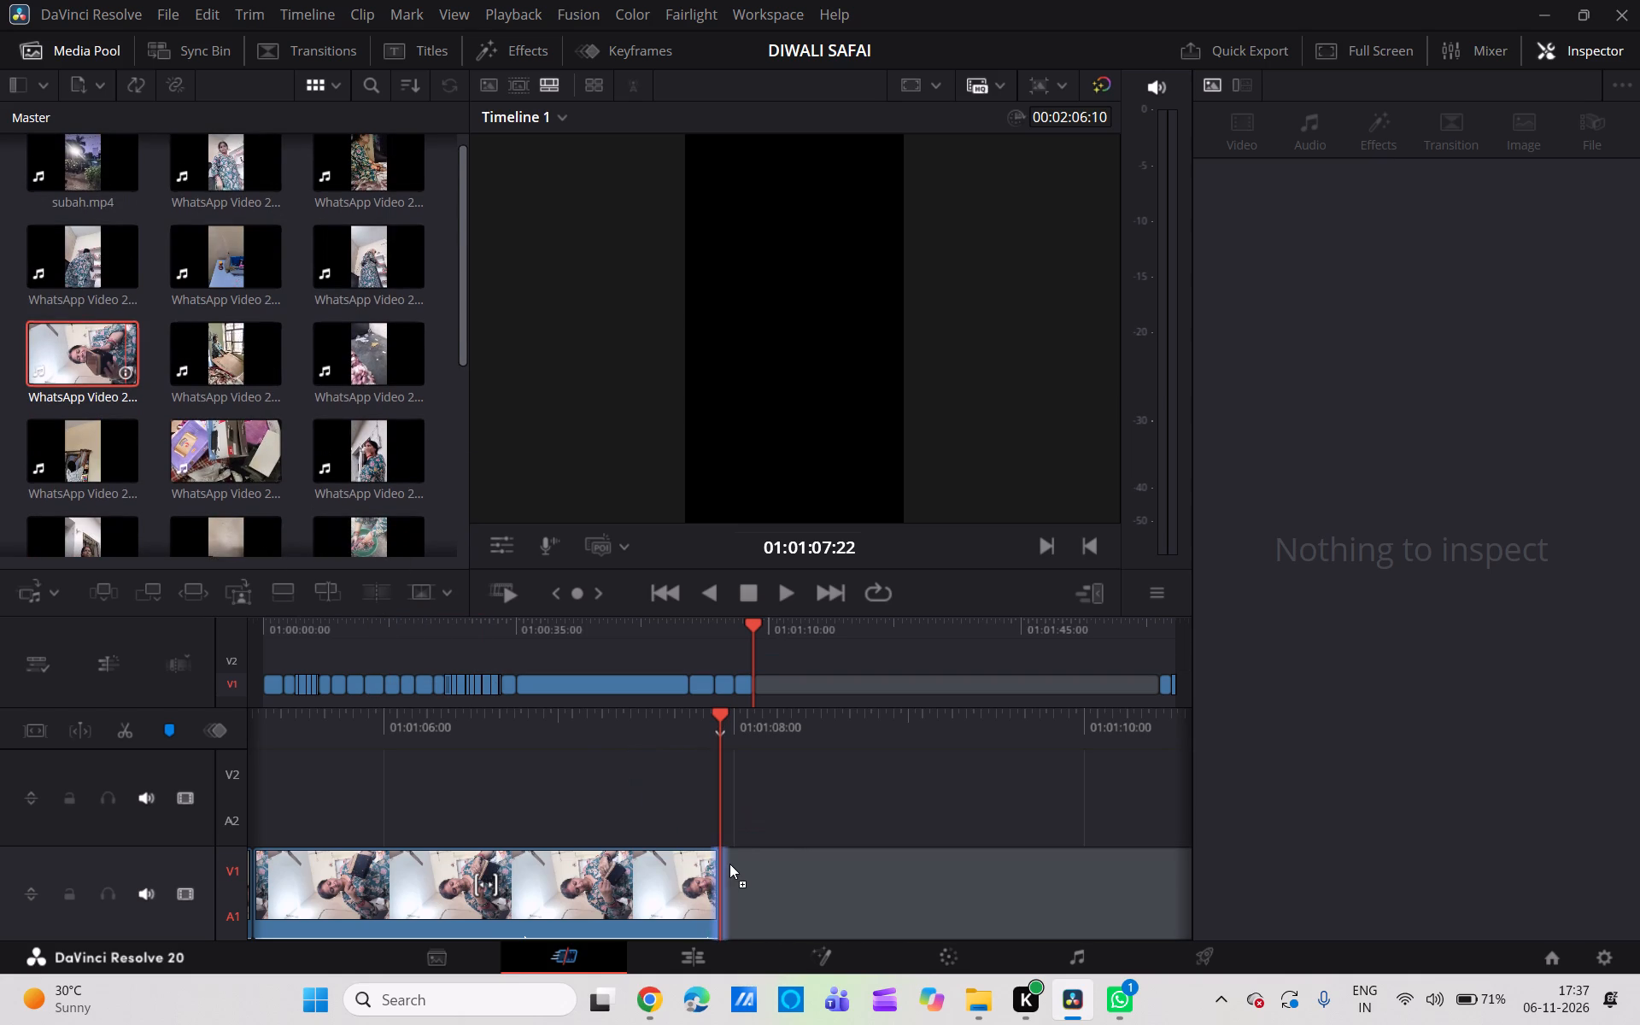
pyautogui.moveTo(729, 864); pyautogui.dragTo(730, 868)
# Split the newly placed sideways clip near its end at 01:03:19:21, where the woman holds up the black purse.
pyautogui.hscroll(1, 730, 868)
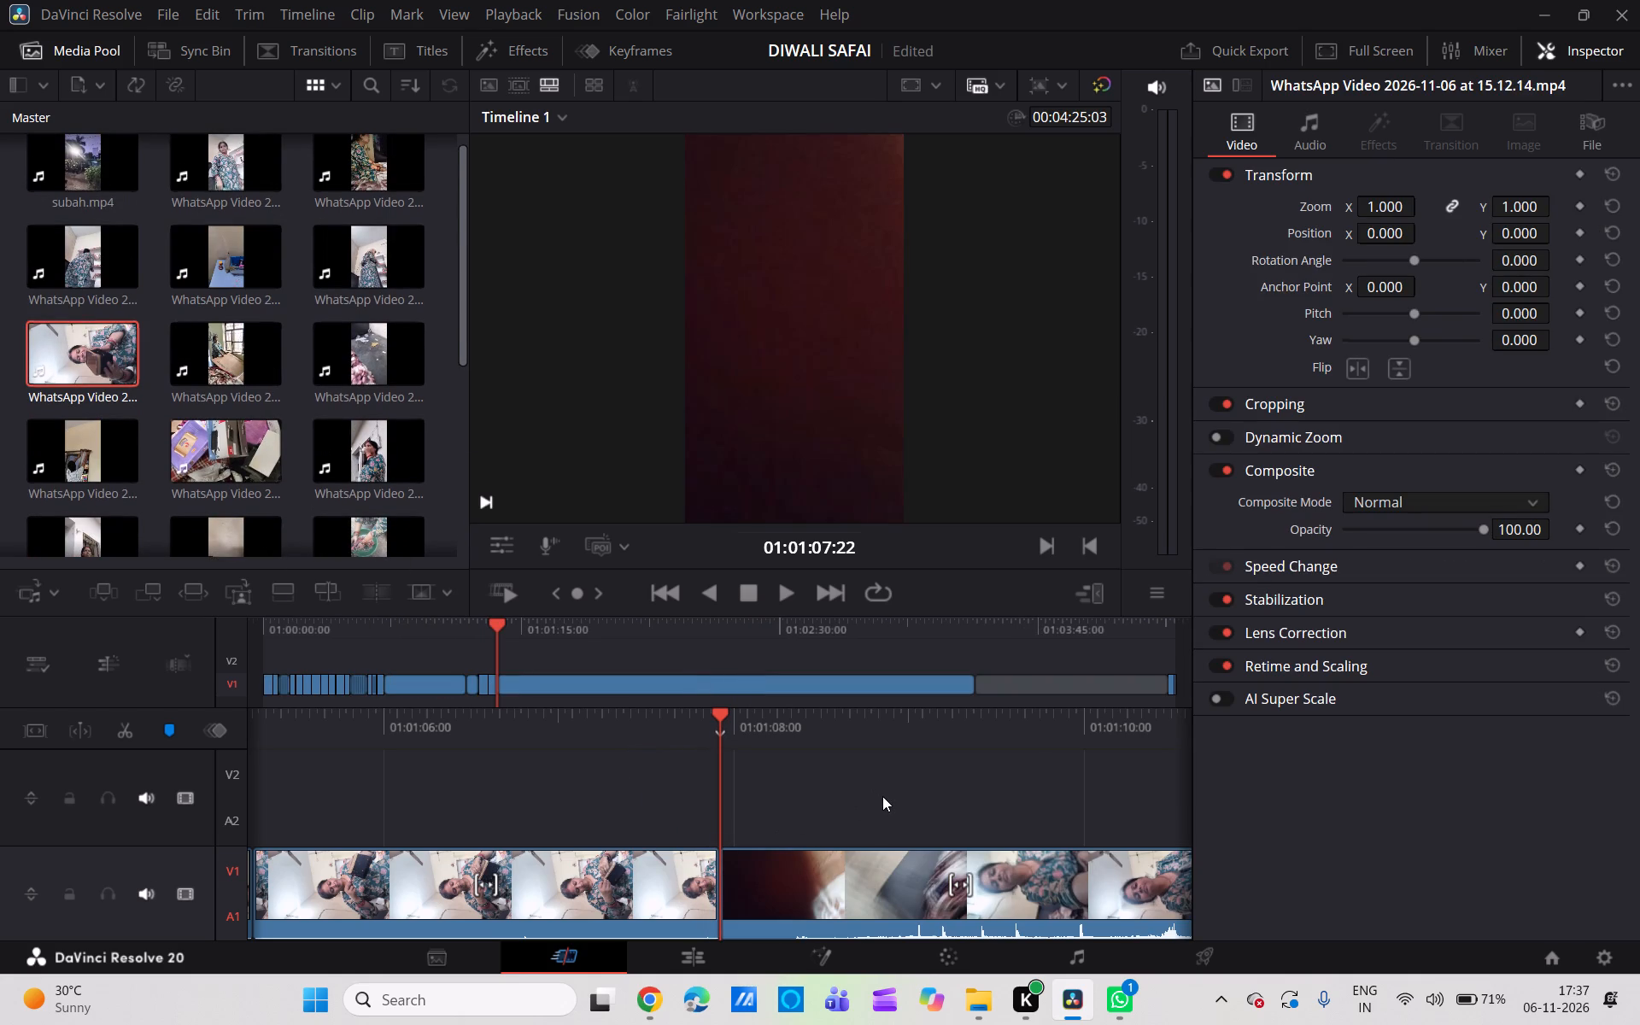
pyautogui.hscroll(-3, 882, 796)
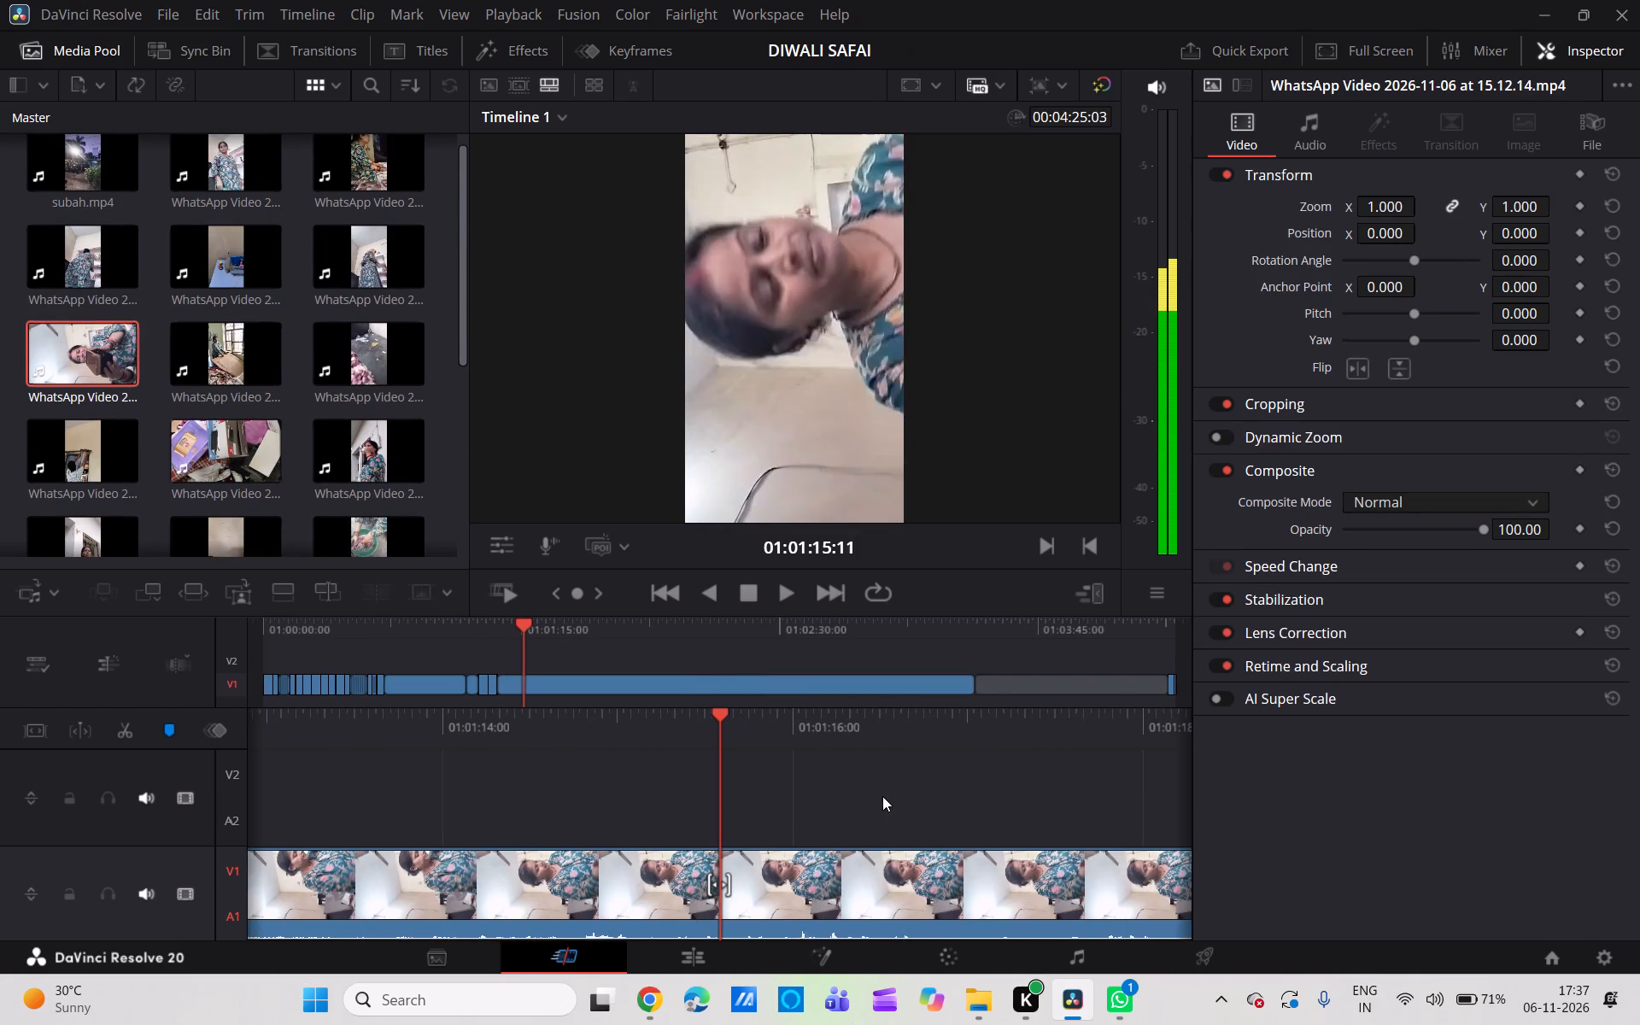
pyautogui.hscroll(-3, 882, 796)
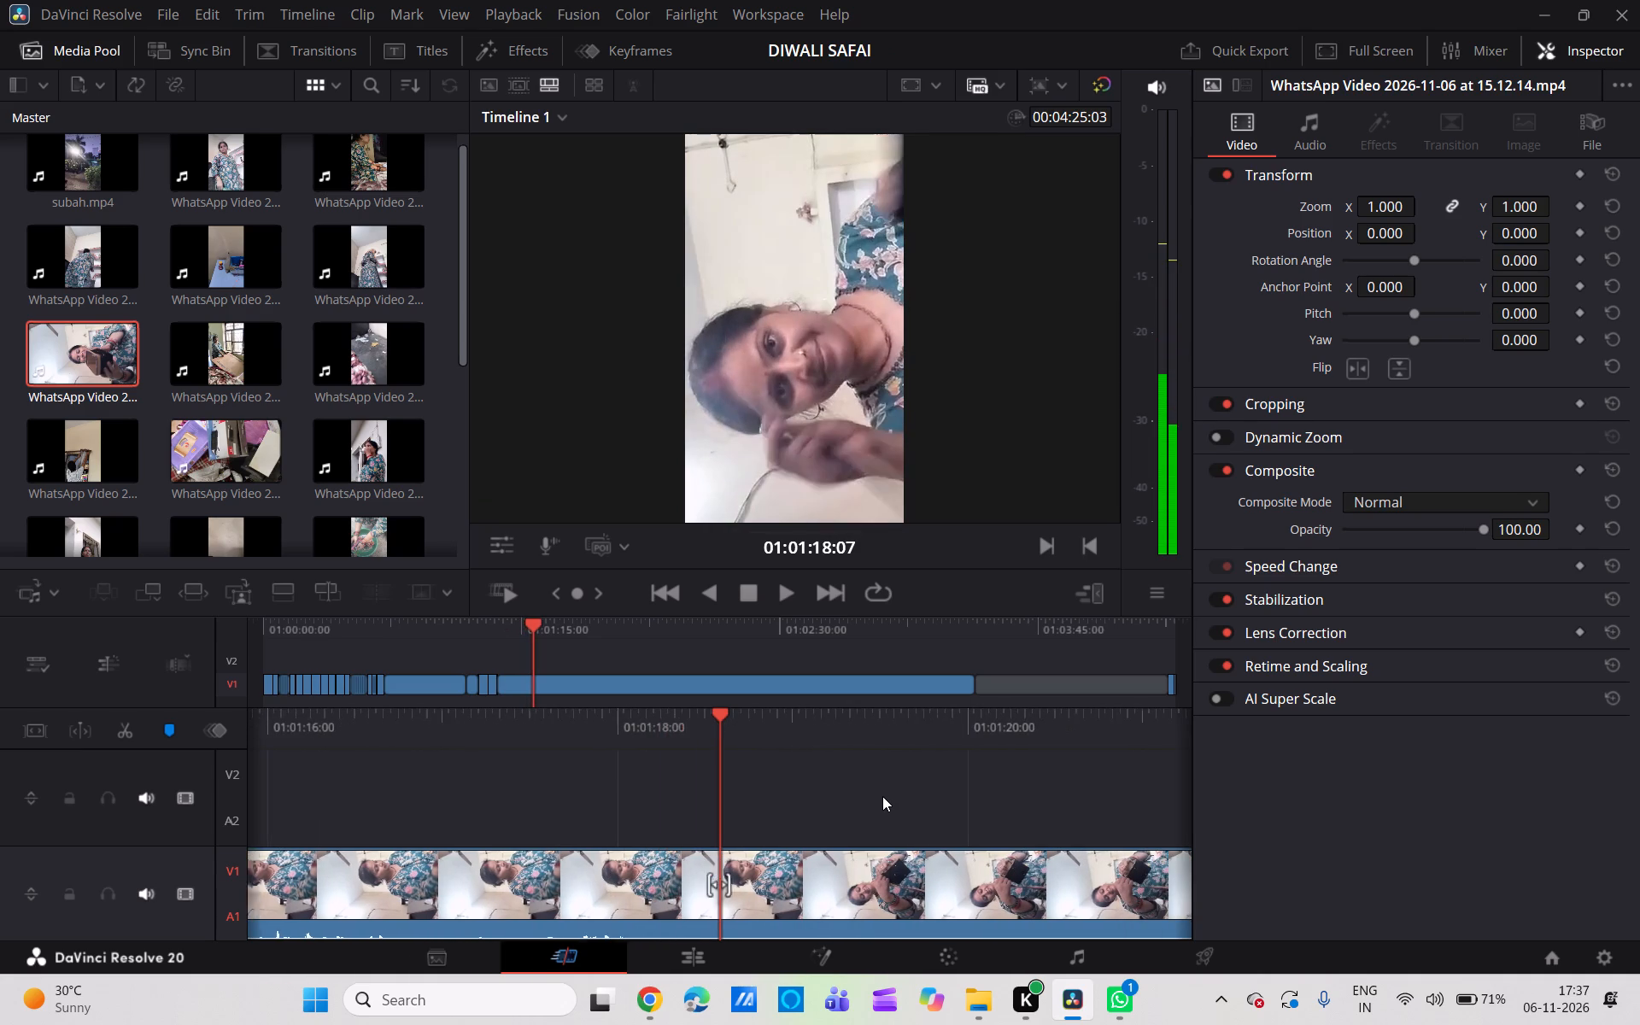
pyautogui.hscroll(-6, 882, 796)
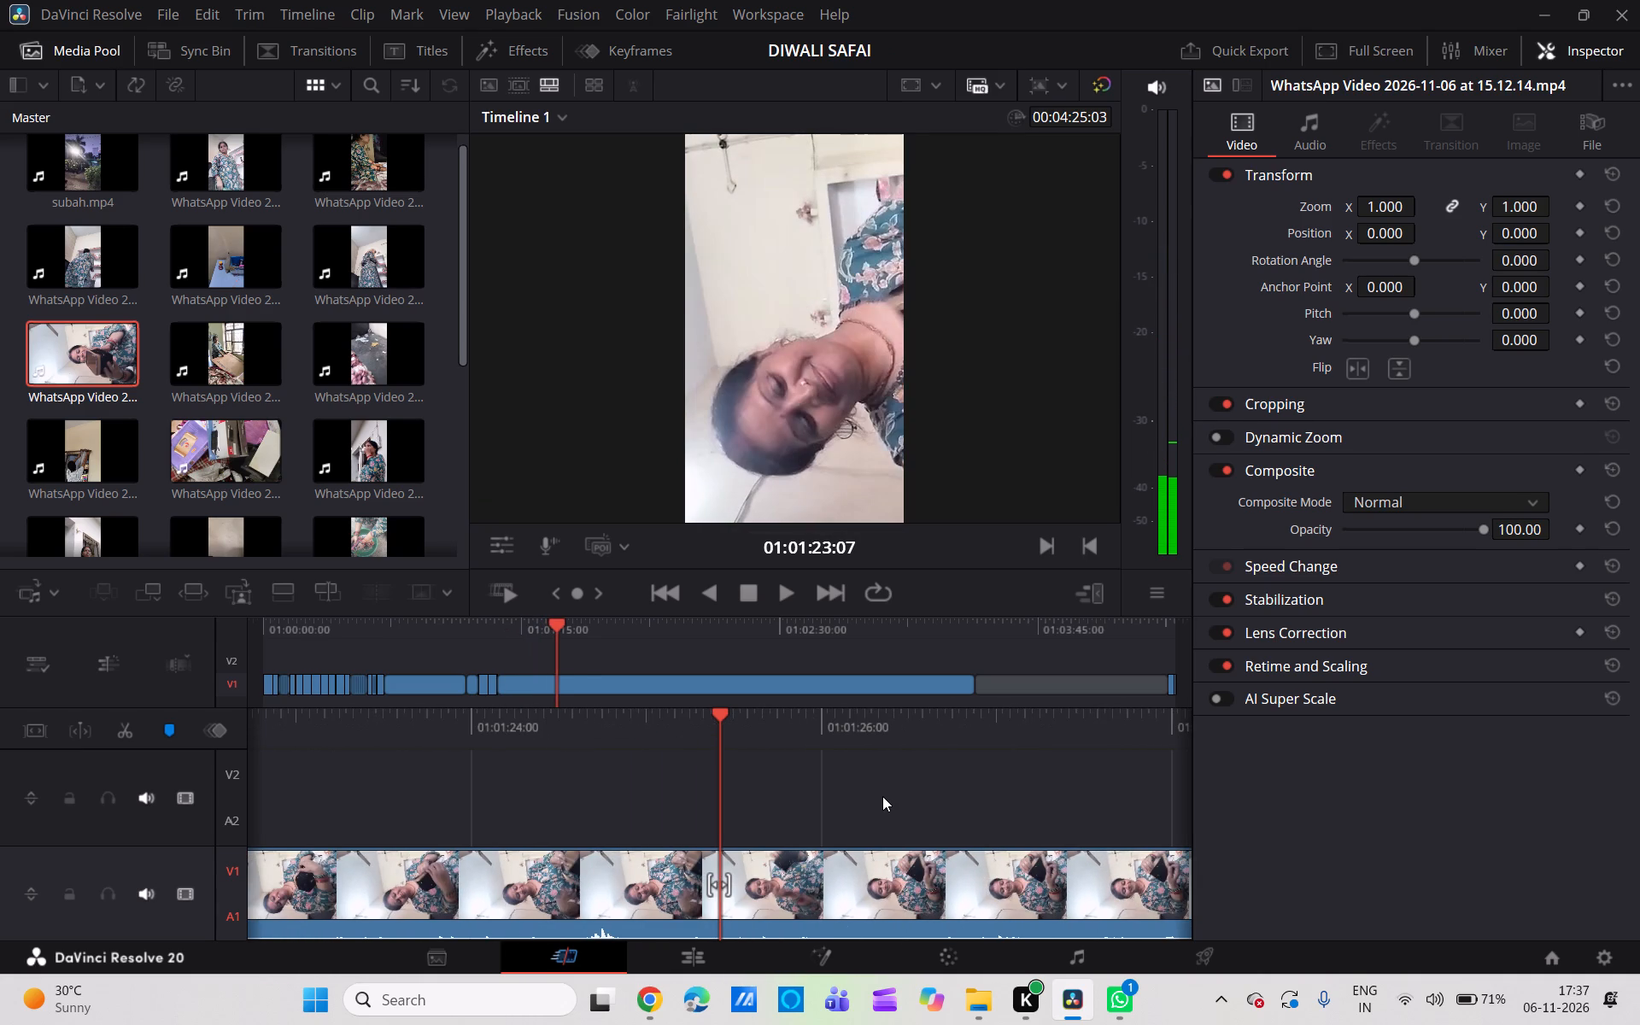
pyautogui.hscroll(-8, 882, 796)
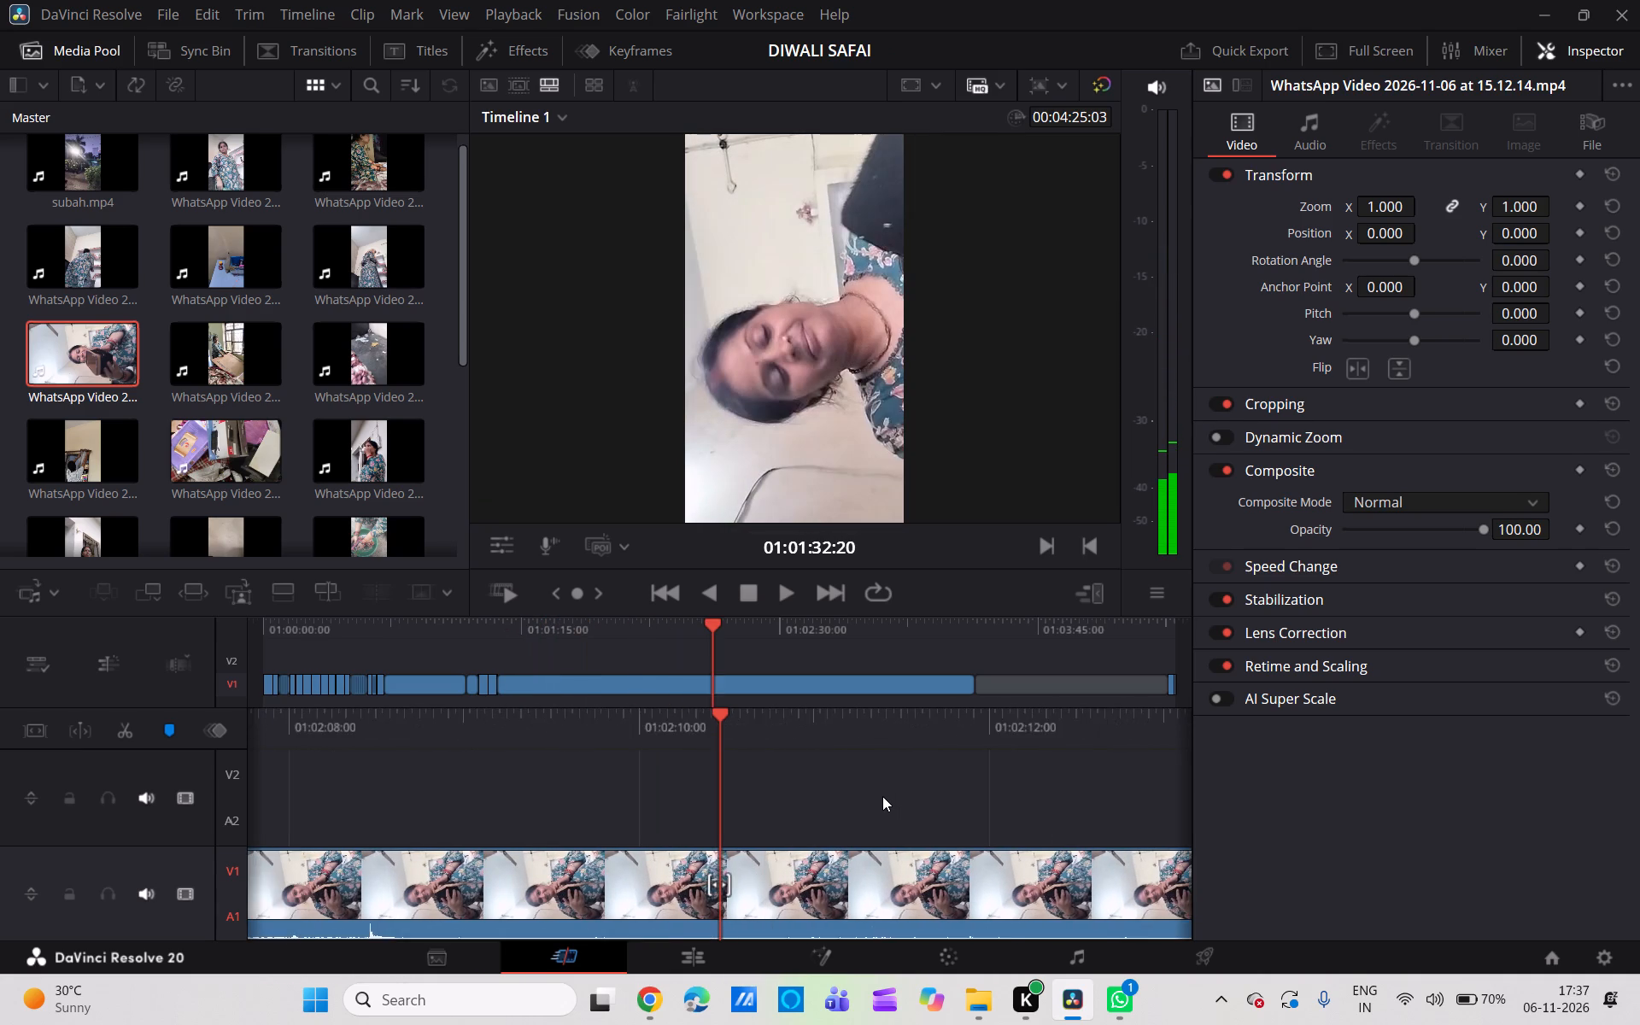
pyautogui.hscroll(-14, 882, 796)
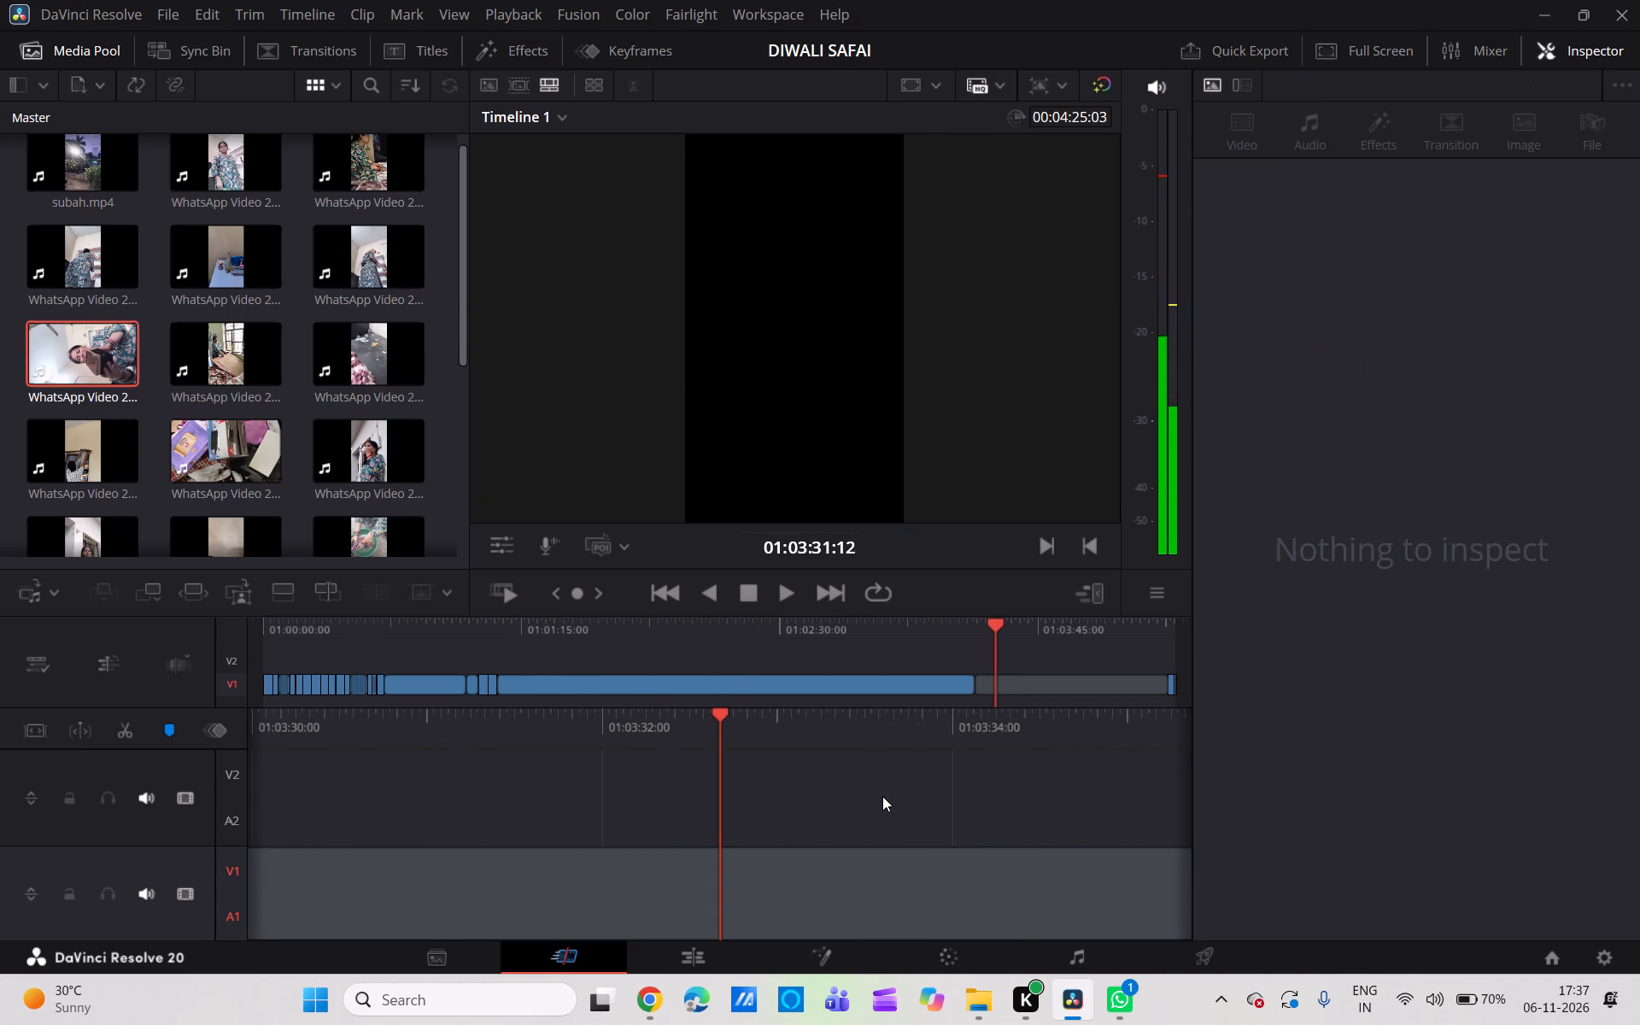
pyautogui.hscroll(4, 882, 796)
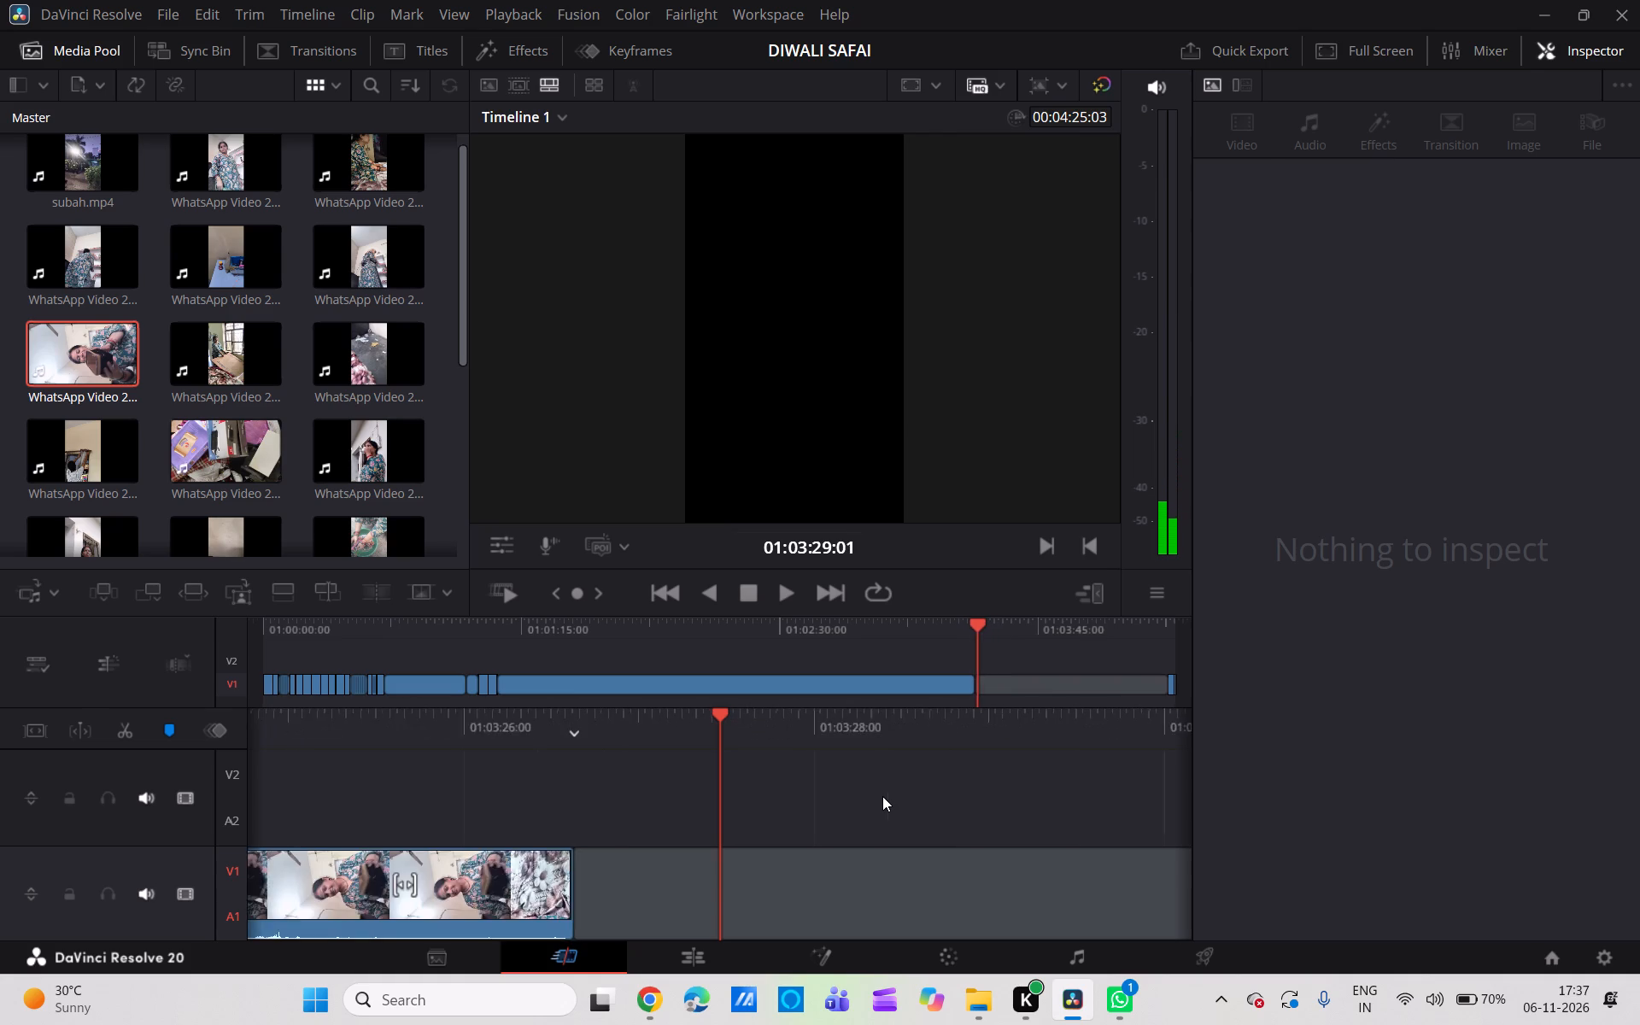
pyautogui.hscroll(2, 882, 796)
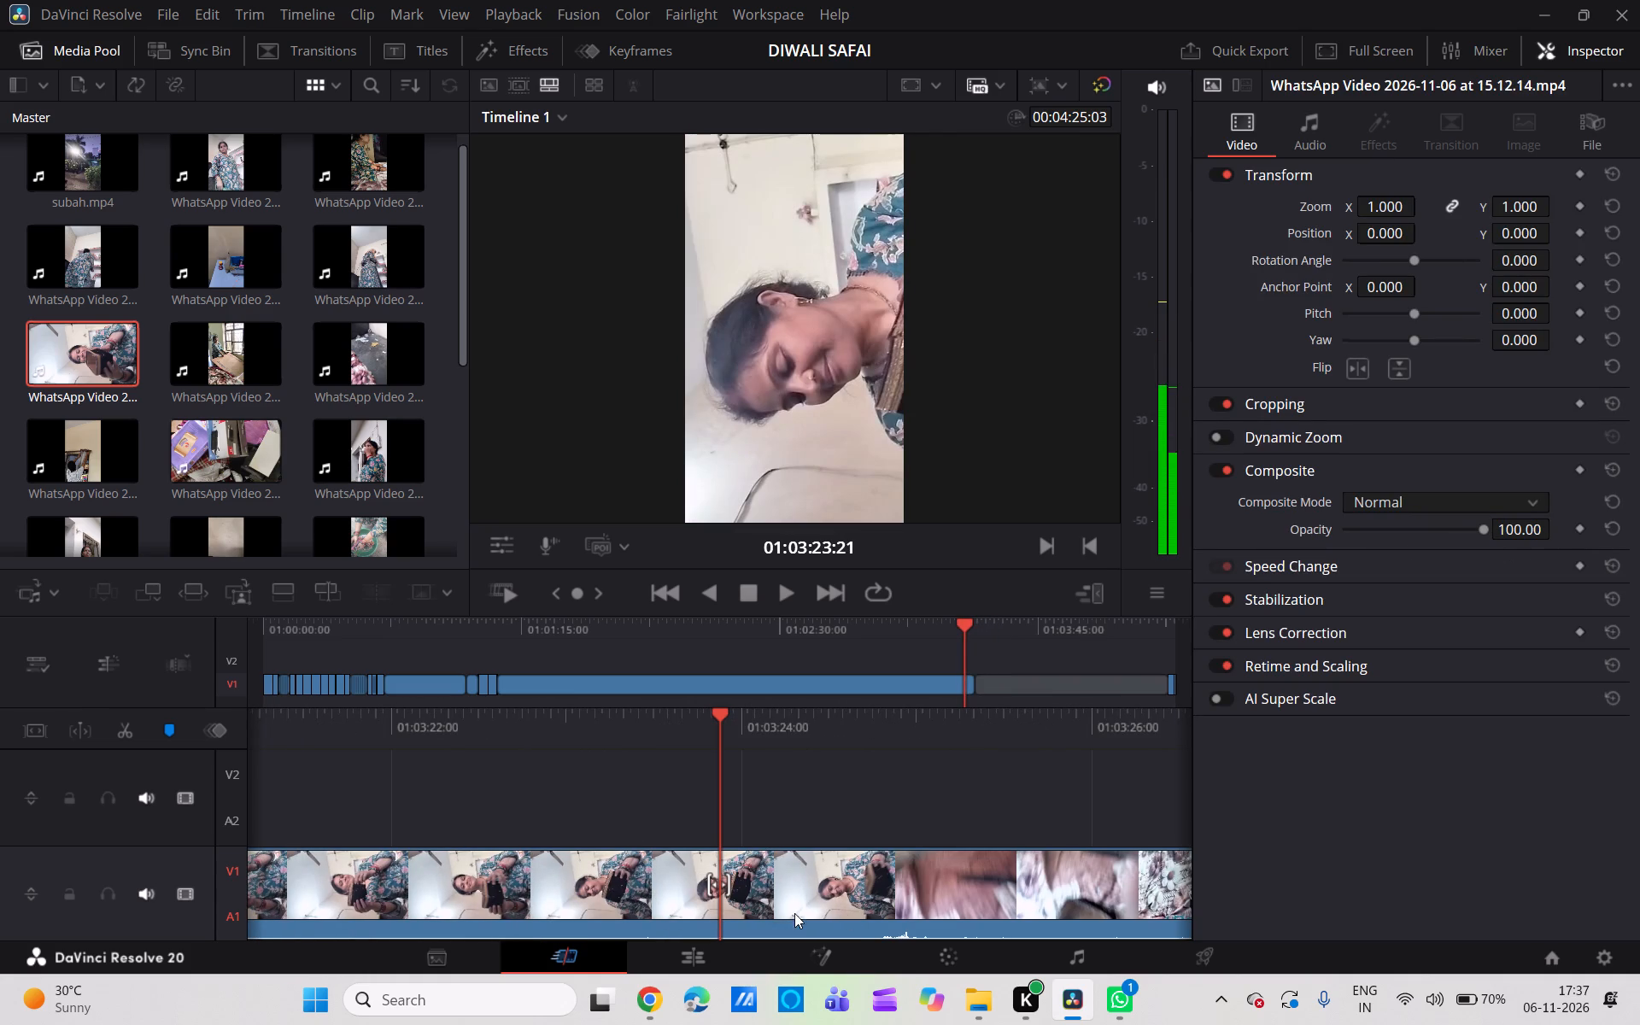
pyautogui.hscroll(1, 797, 887)
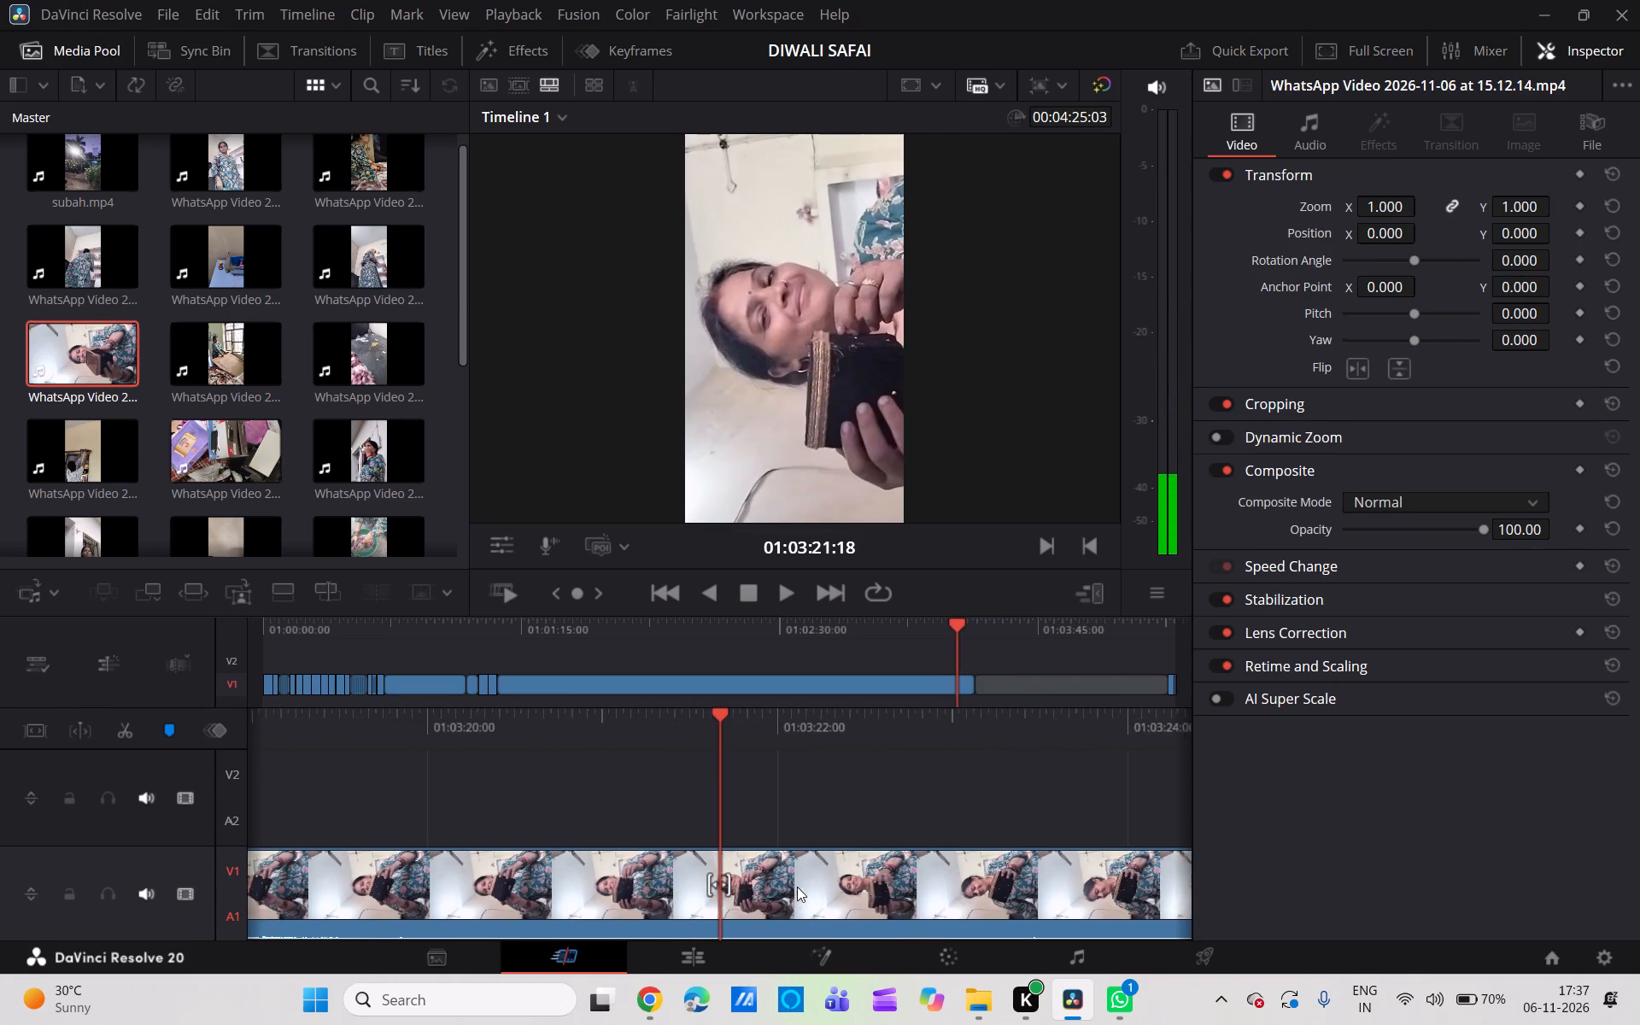
pyautogui.hscroll(2, 797, 887)
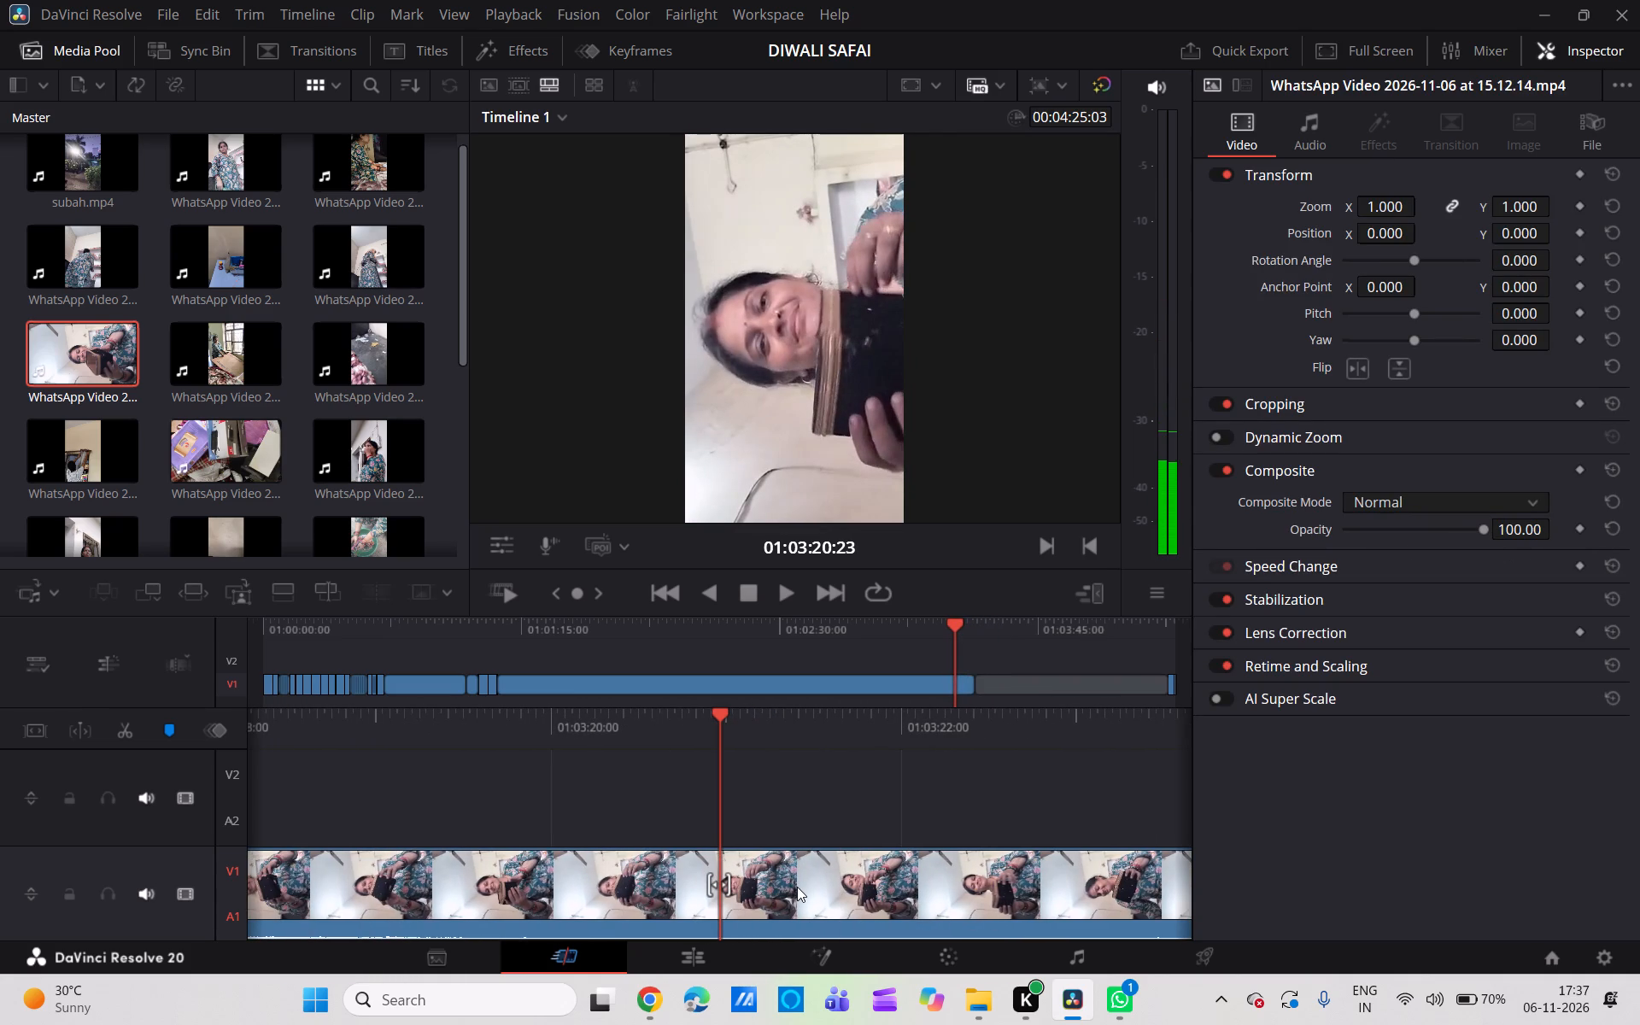
pyautogui.hscroll(1, 797, 887)
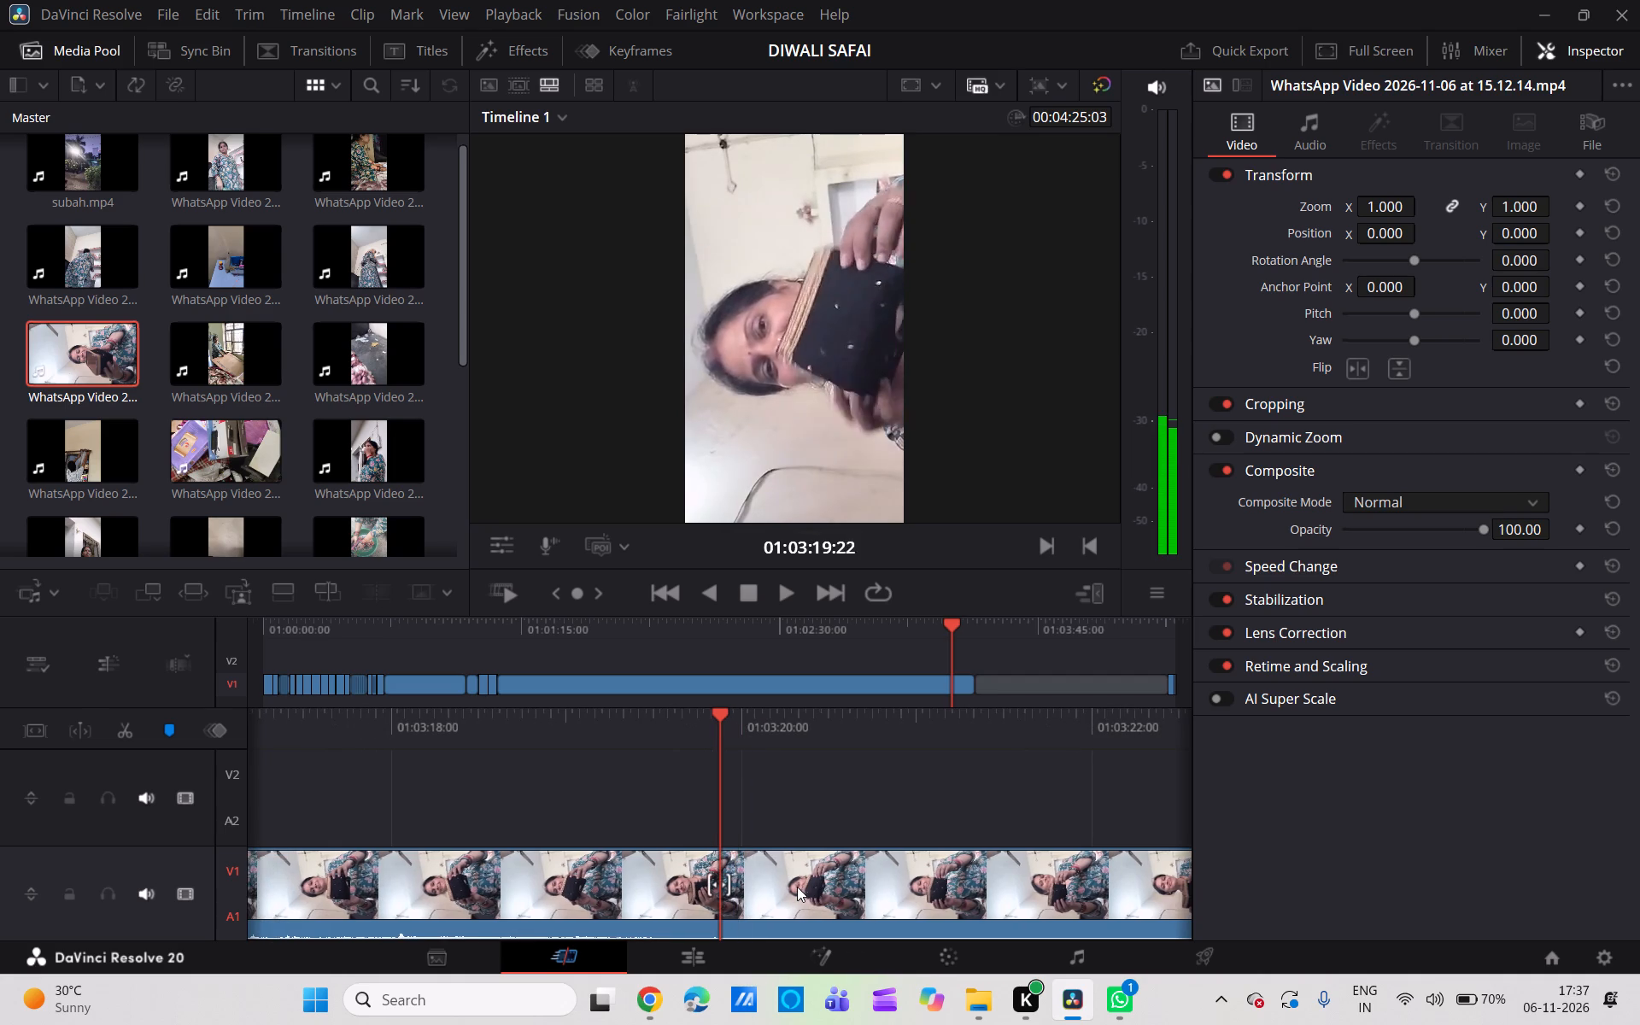
pyautogui.hscroll(2, 797, 887)
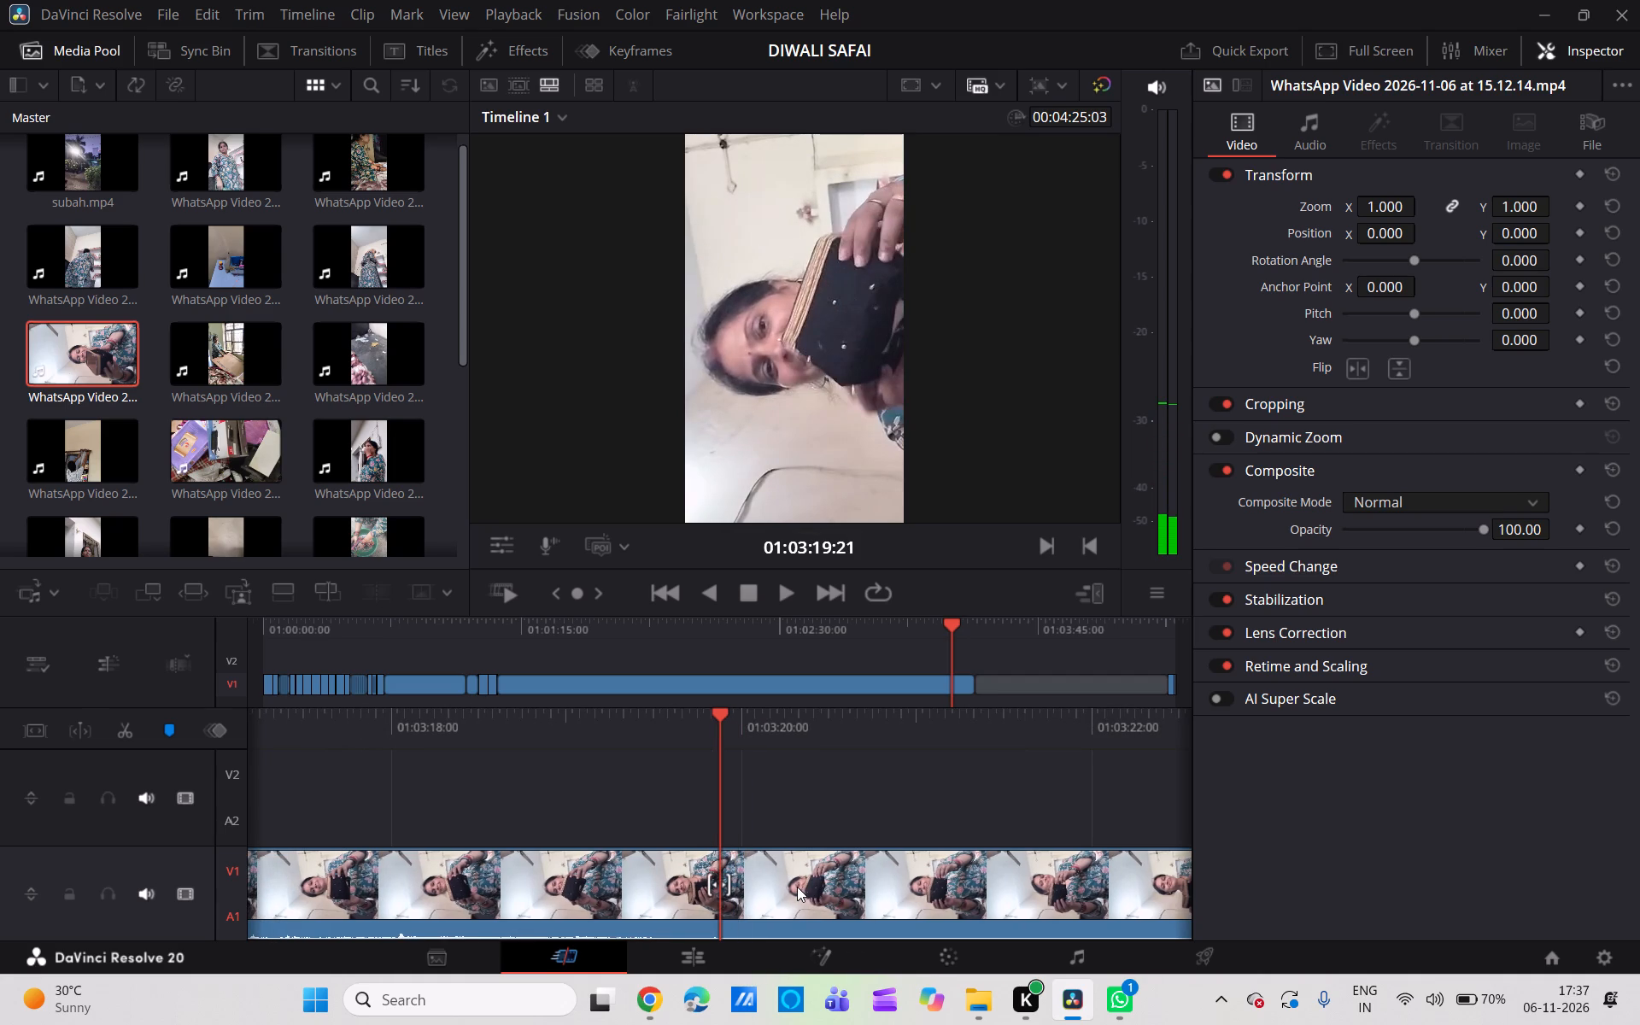
pyautogui.click(123, 730)
# Examine the purse footage around the 01:03:19:21 cut and back to about 01:03:12.
pyautogui.hscroll(1, 840, 776)
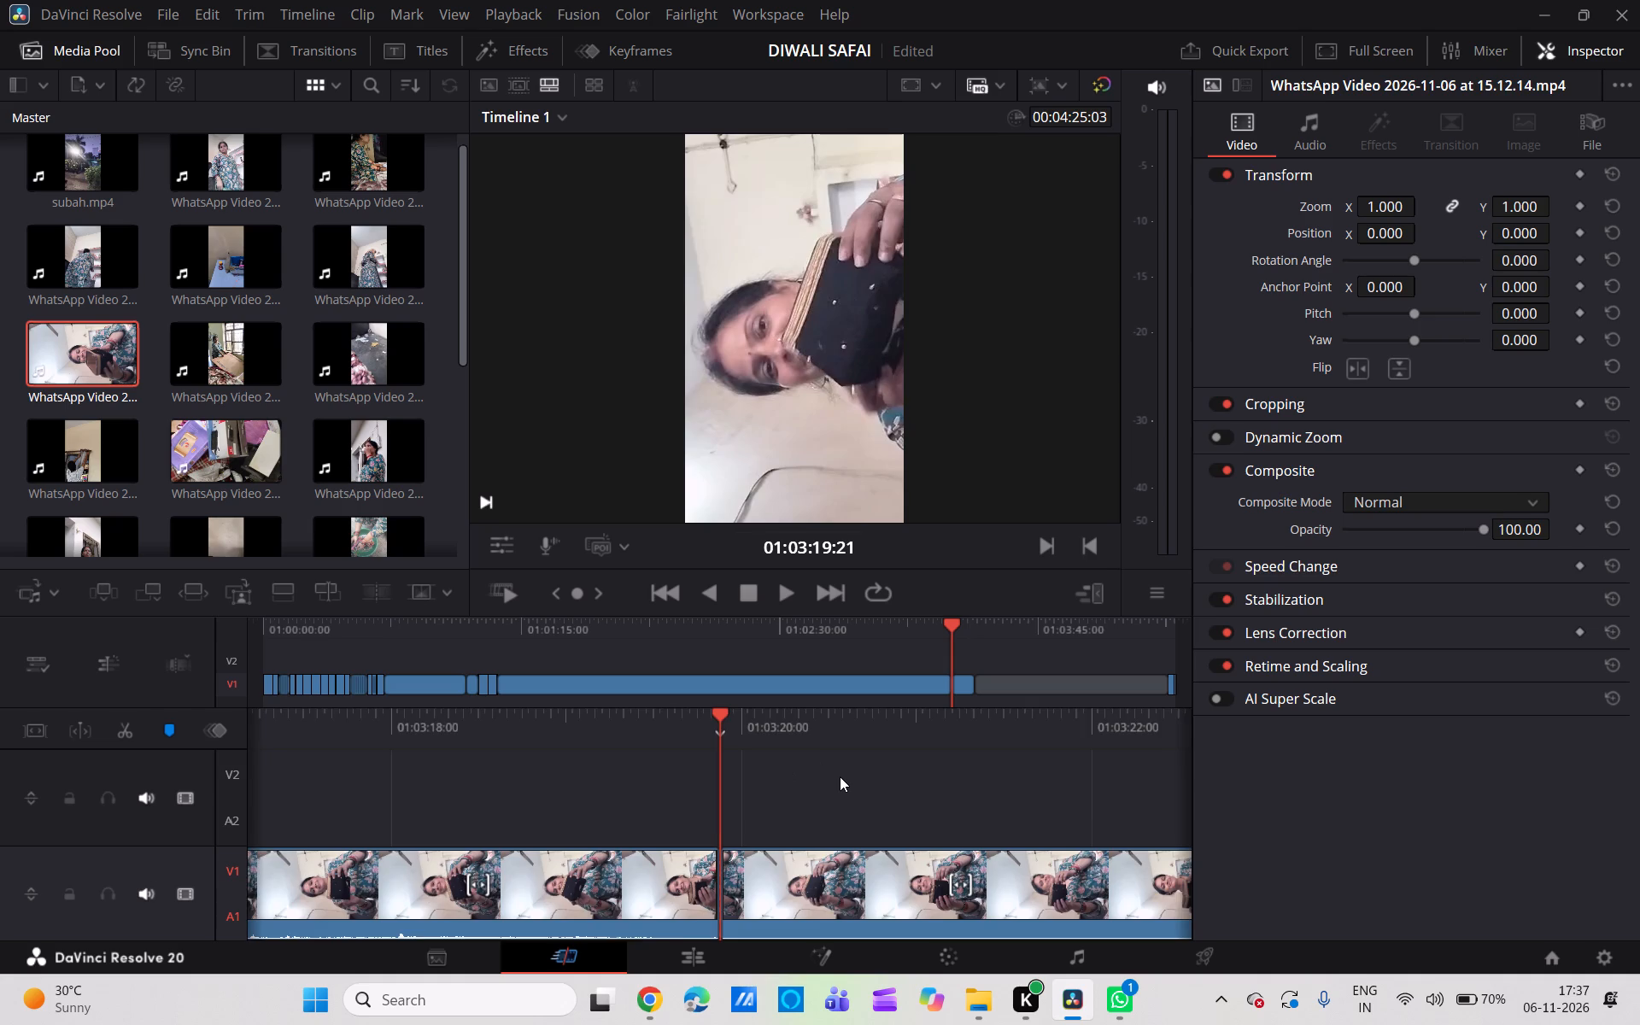
pyautogui.hscroll(2, 840, 776)
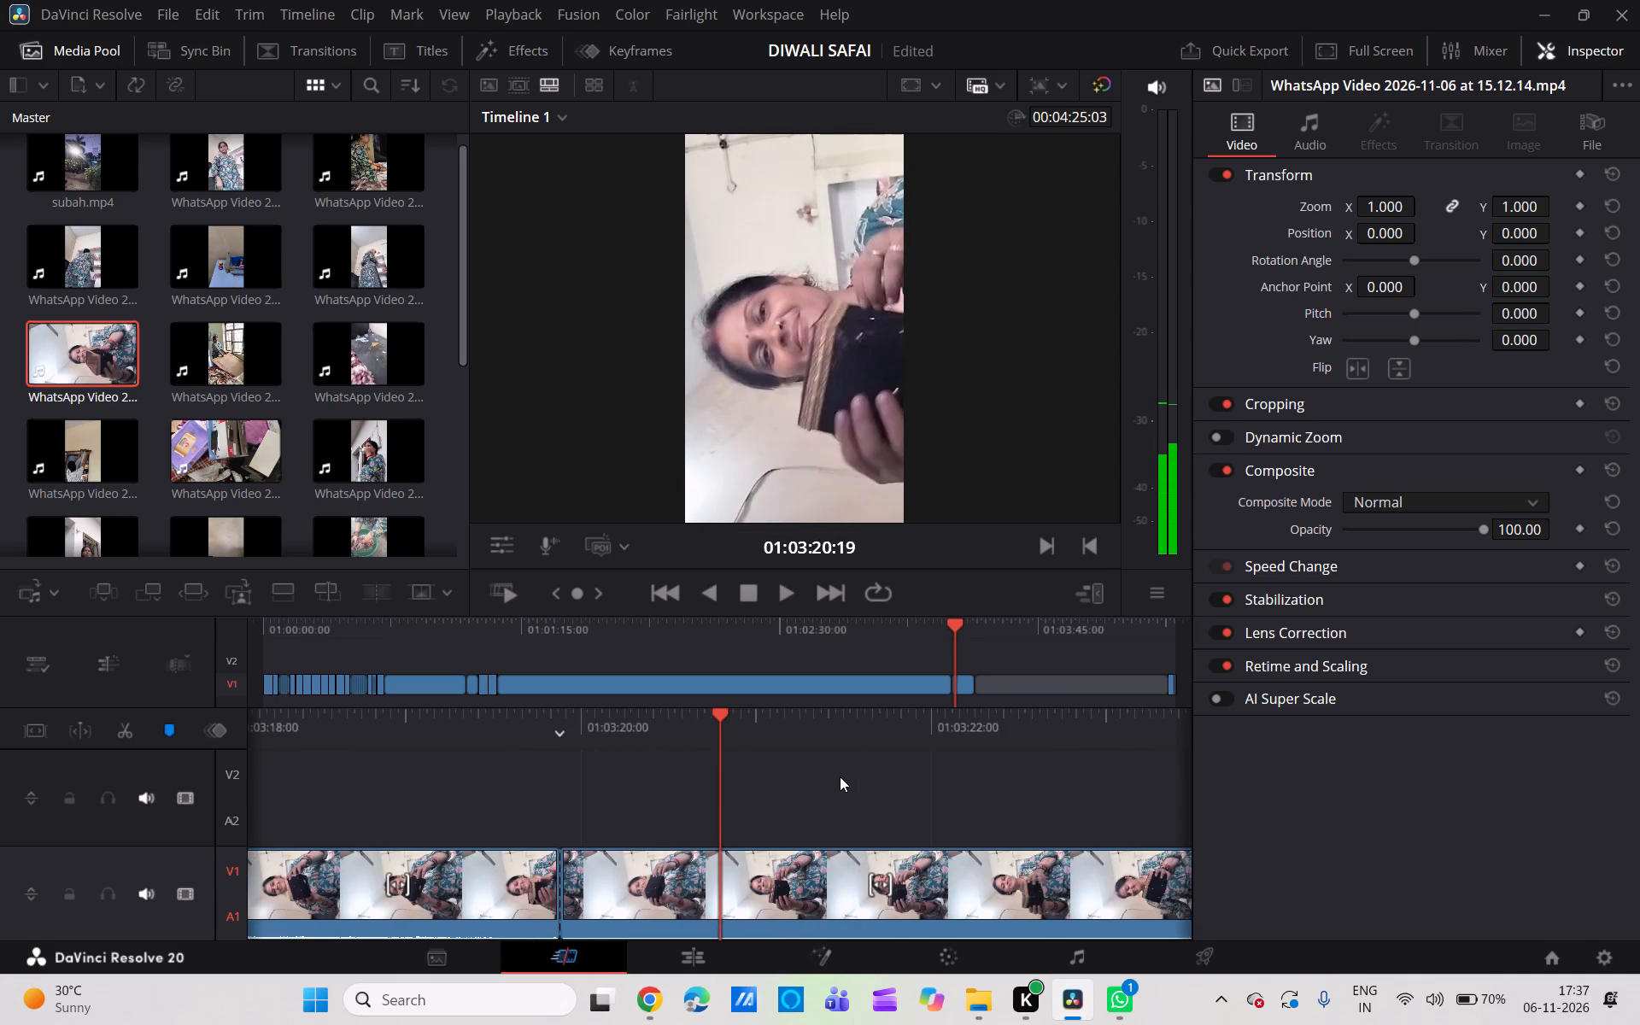
pyautogui.hscroll(2, 840, 776)
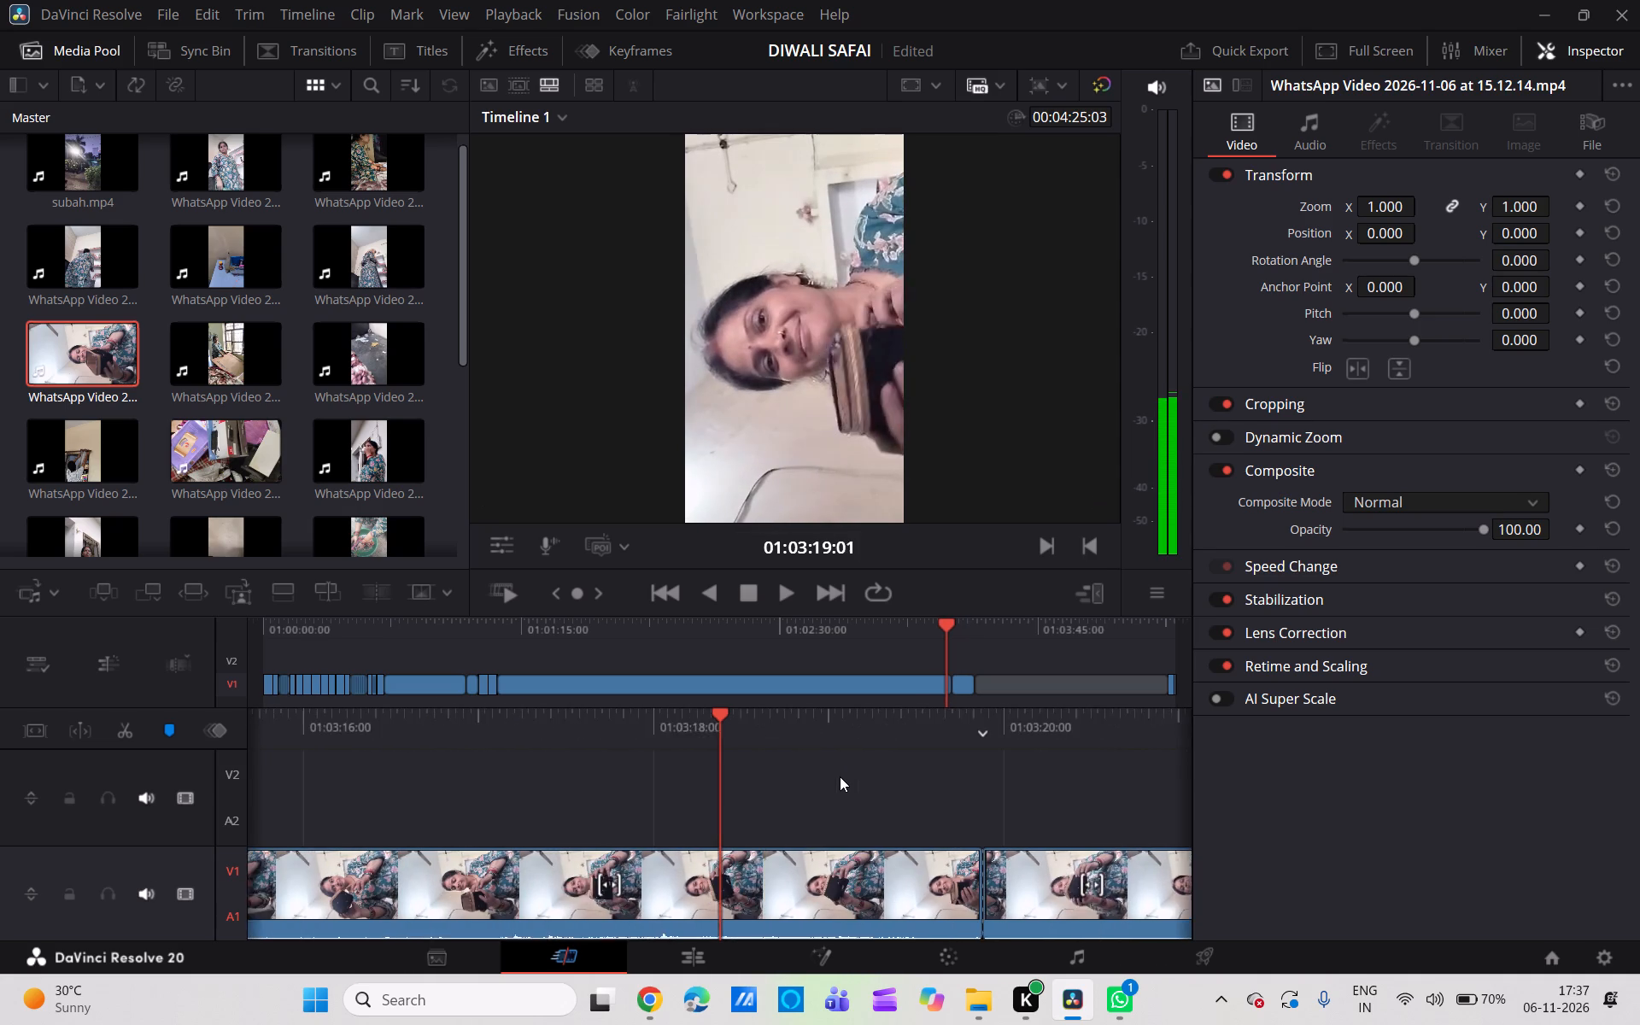
pyautogui.hscroll(2, 840, 776)
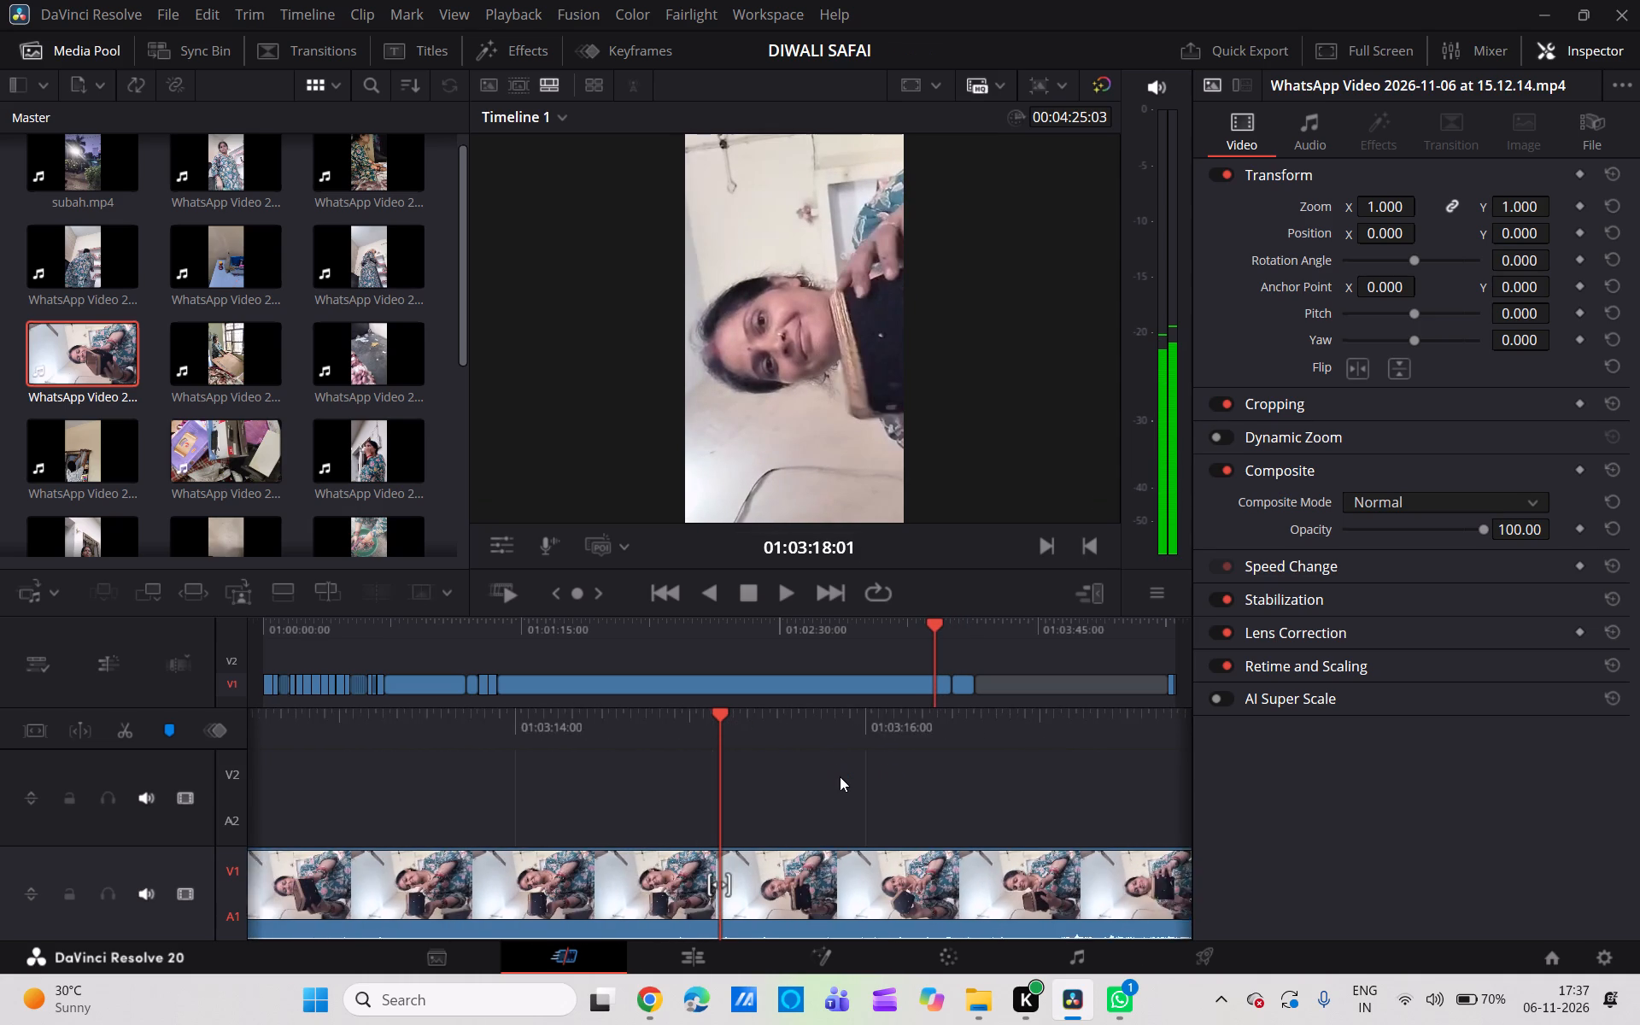
pyautogui.hscroll(3, 840, 776)
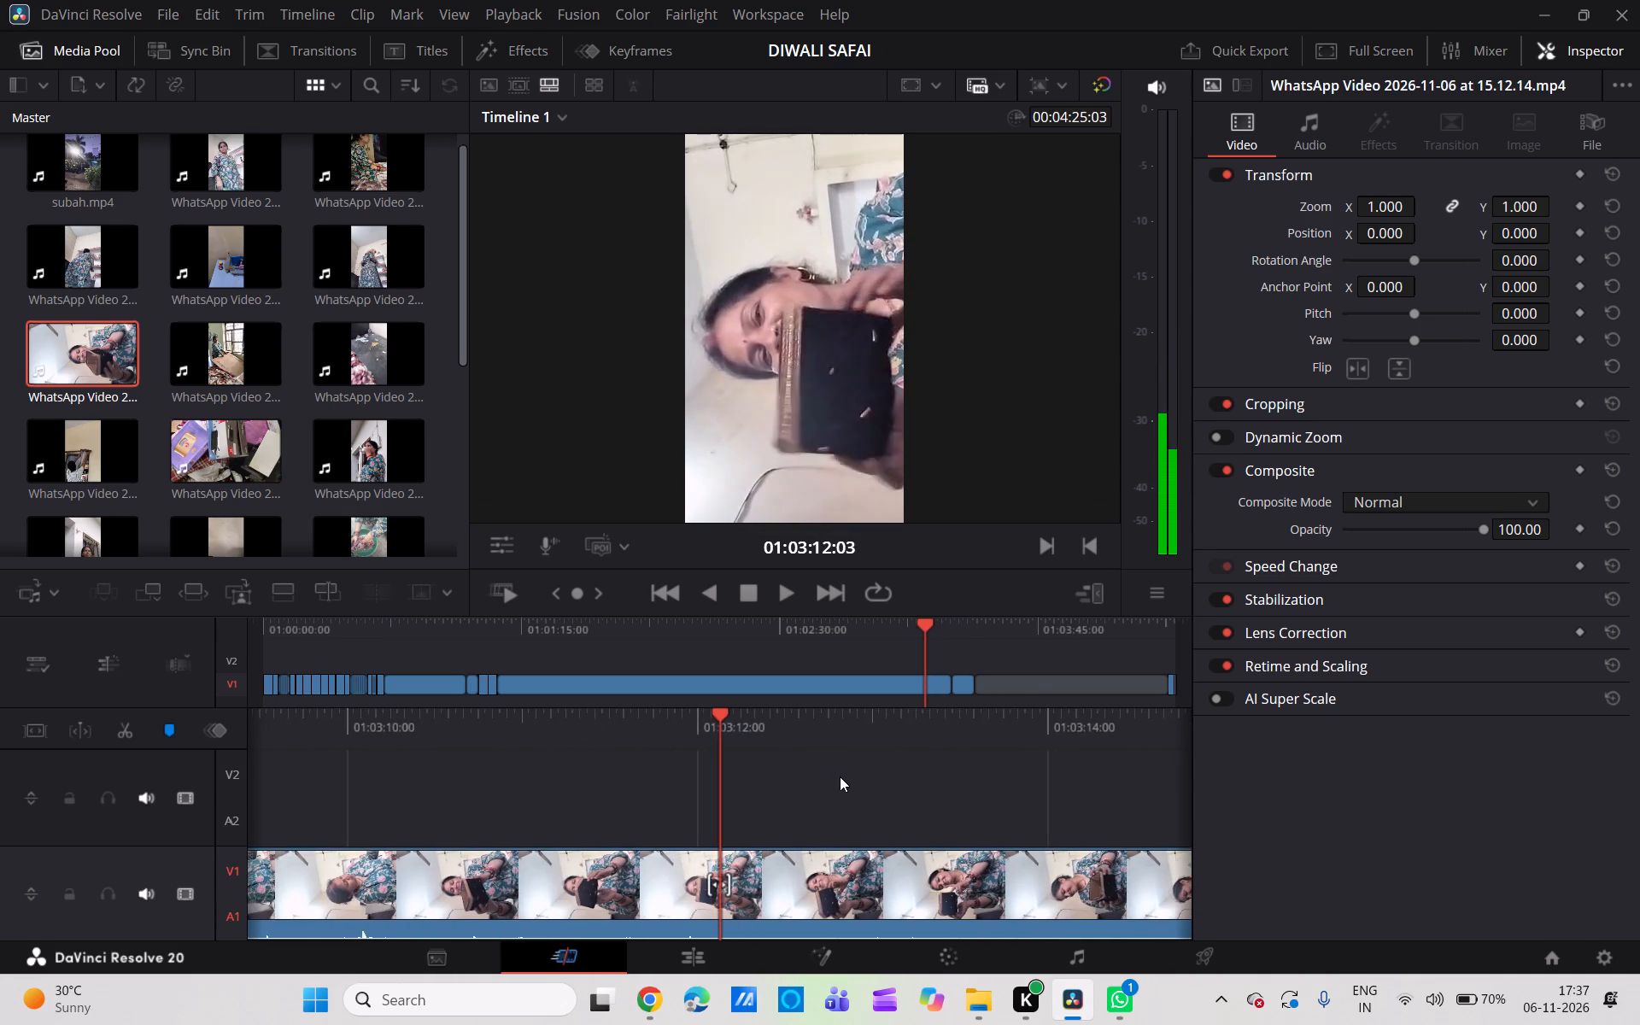
pyautogui.hscroll(1, 840, 776)
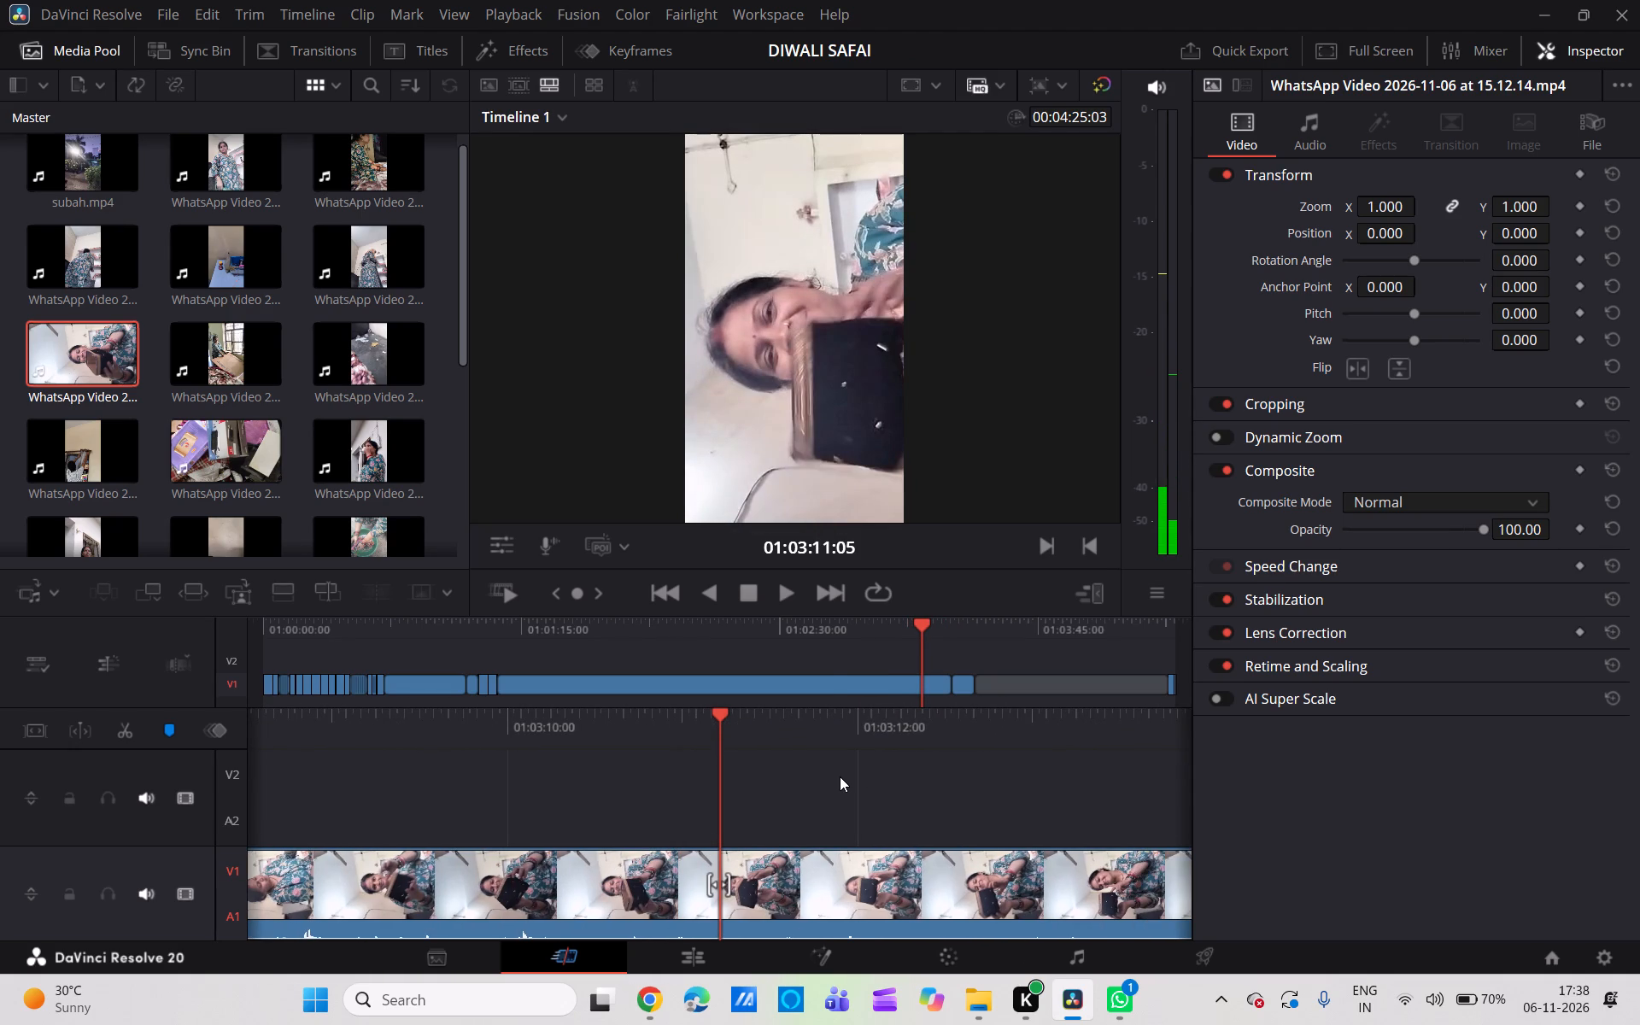
# Split the sideways purse clip at 01:03:11:05, delete the long section before the cut and close the gap it leaves.
pyautogui.click(125, 729)
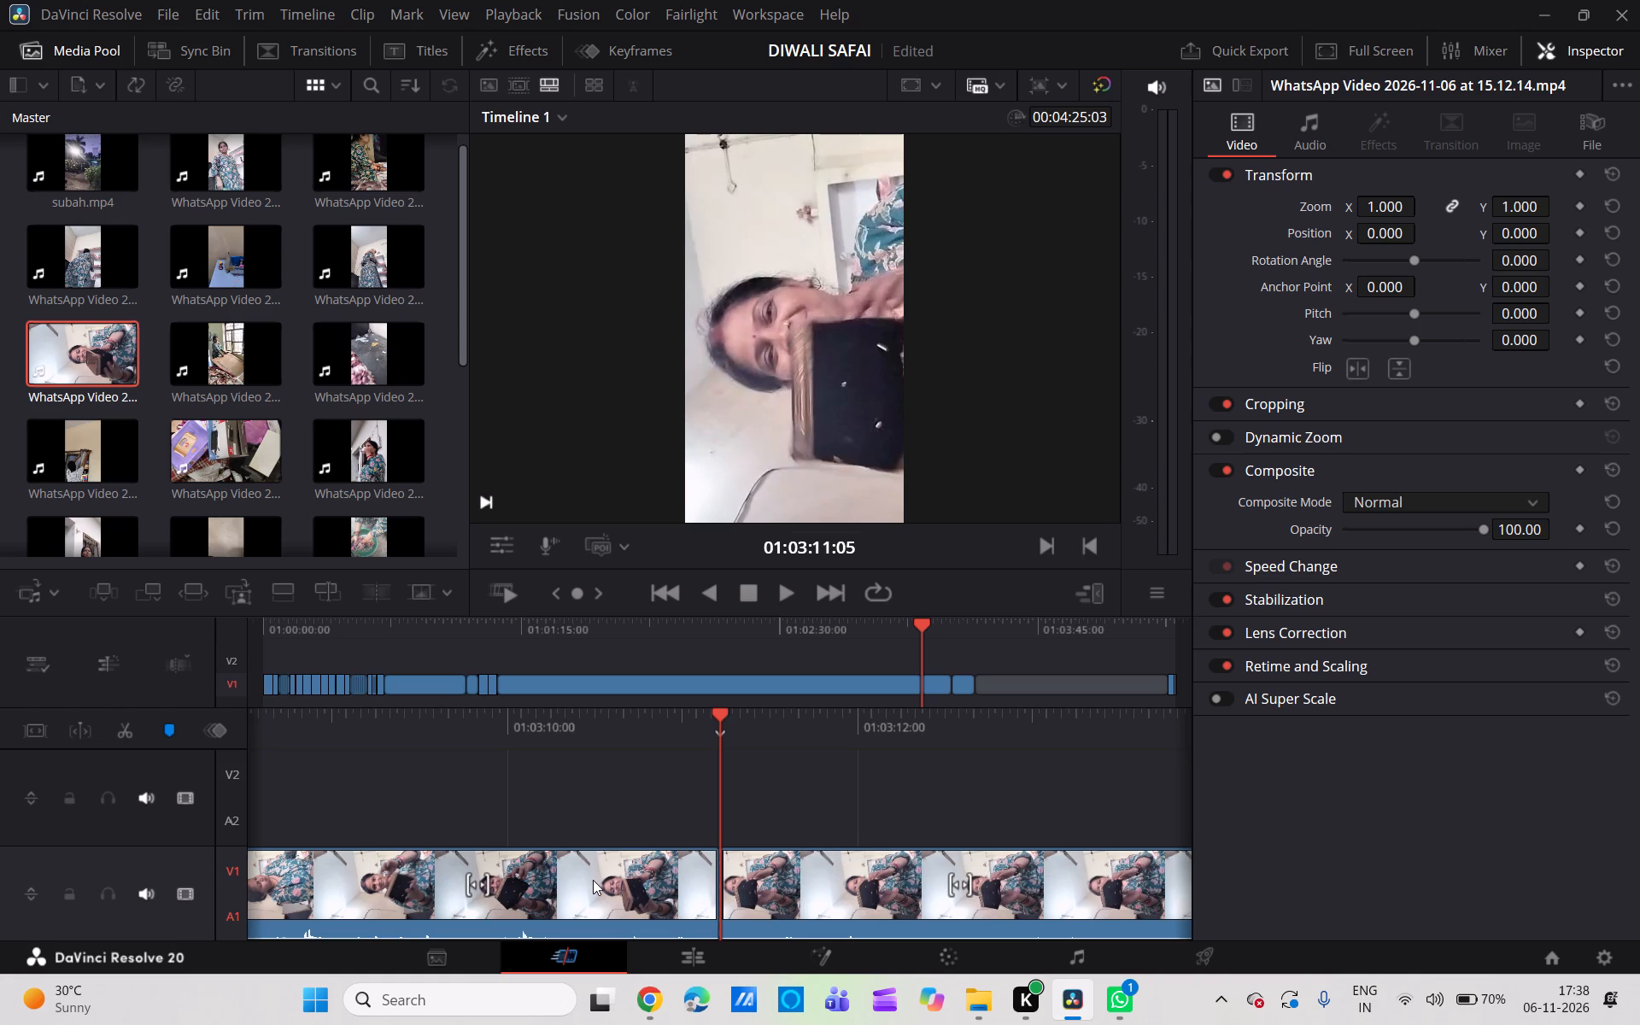
pyautogui.click(593, 880)
pyautogui.press('BackSpace')
pyautogui.click(593, 880)
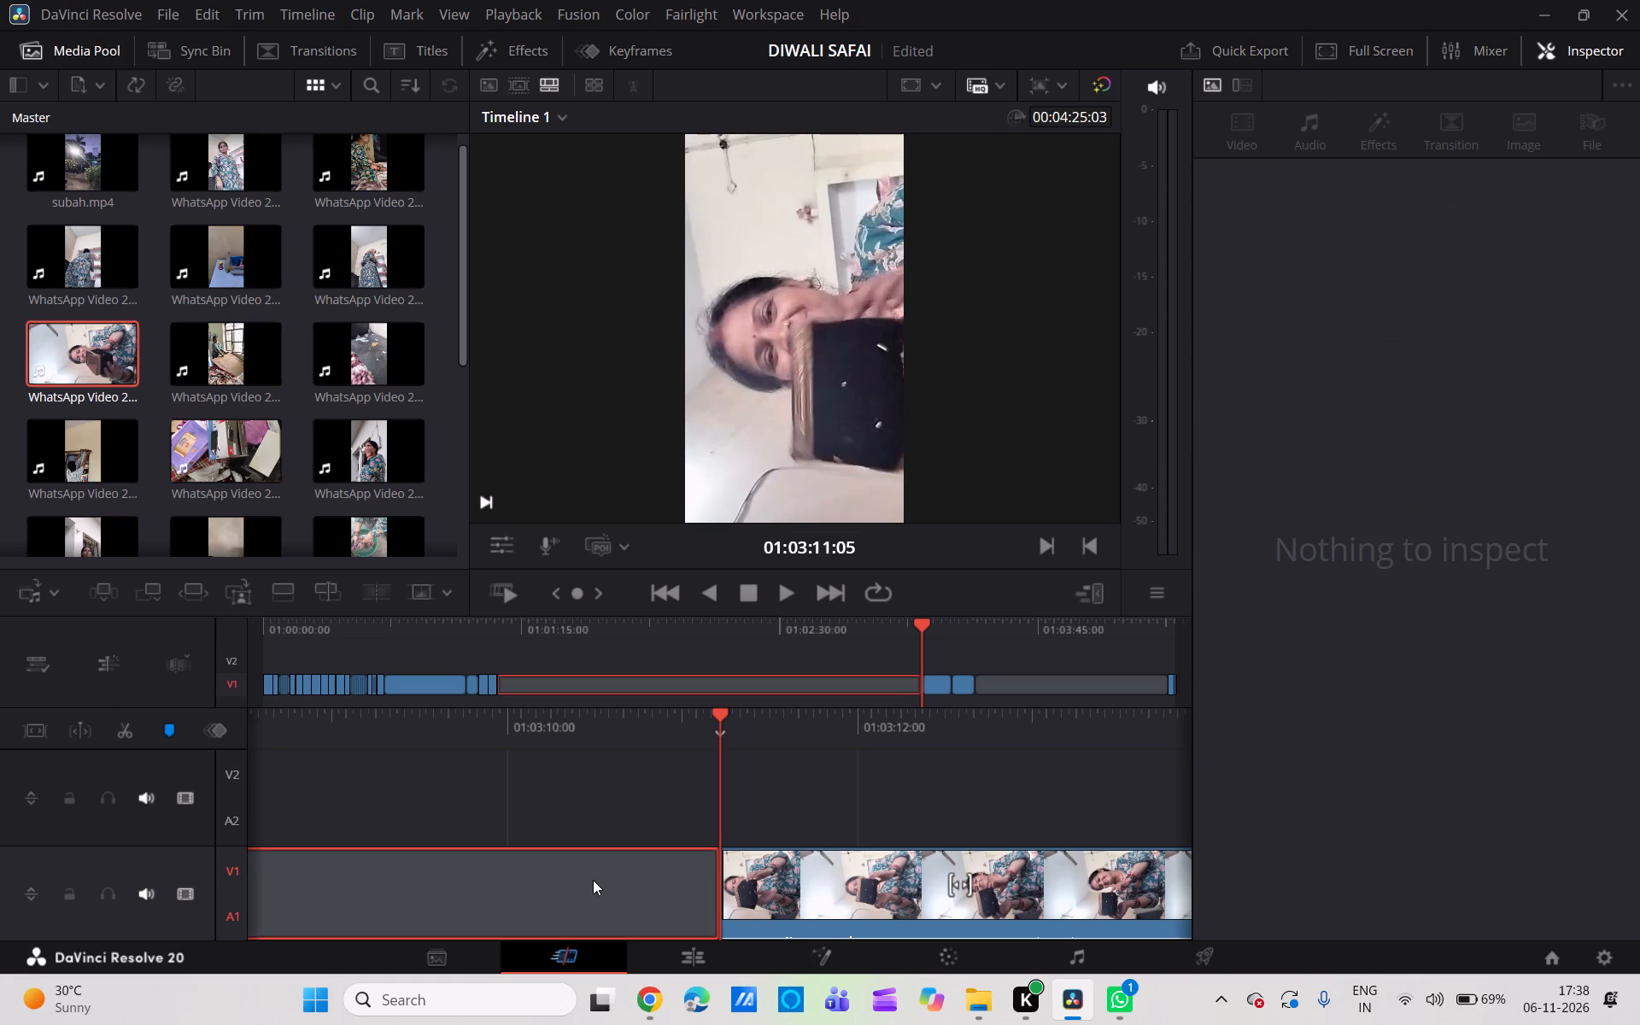
pyautogui.press('BackSpace')
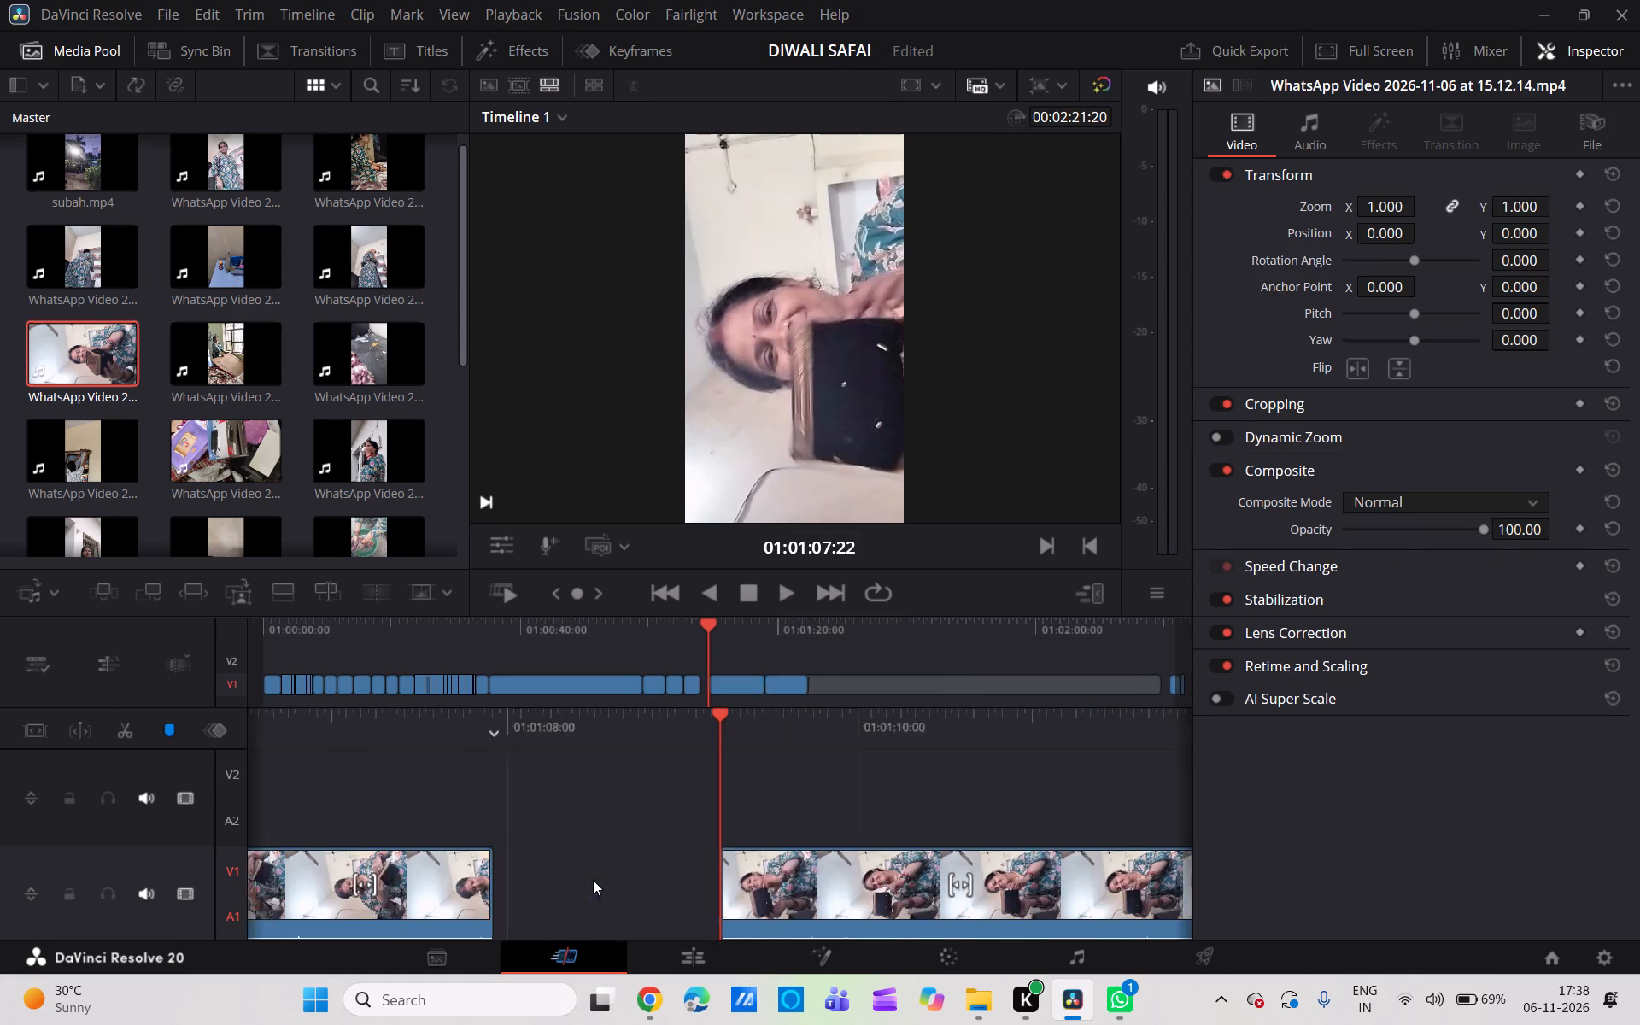
# Split the remaining sideways purse clip at 01:01:10:10 and delete the section after the cut.
pyautogui.hscroll(-1, 593, 880)
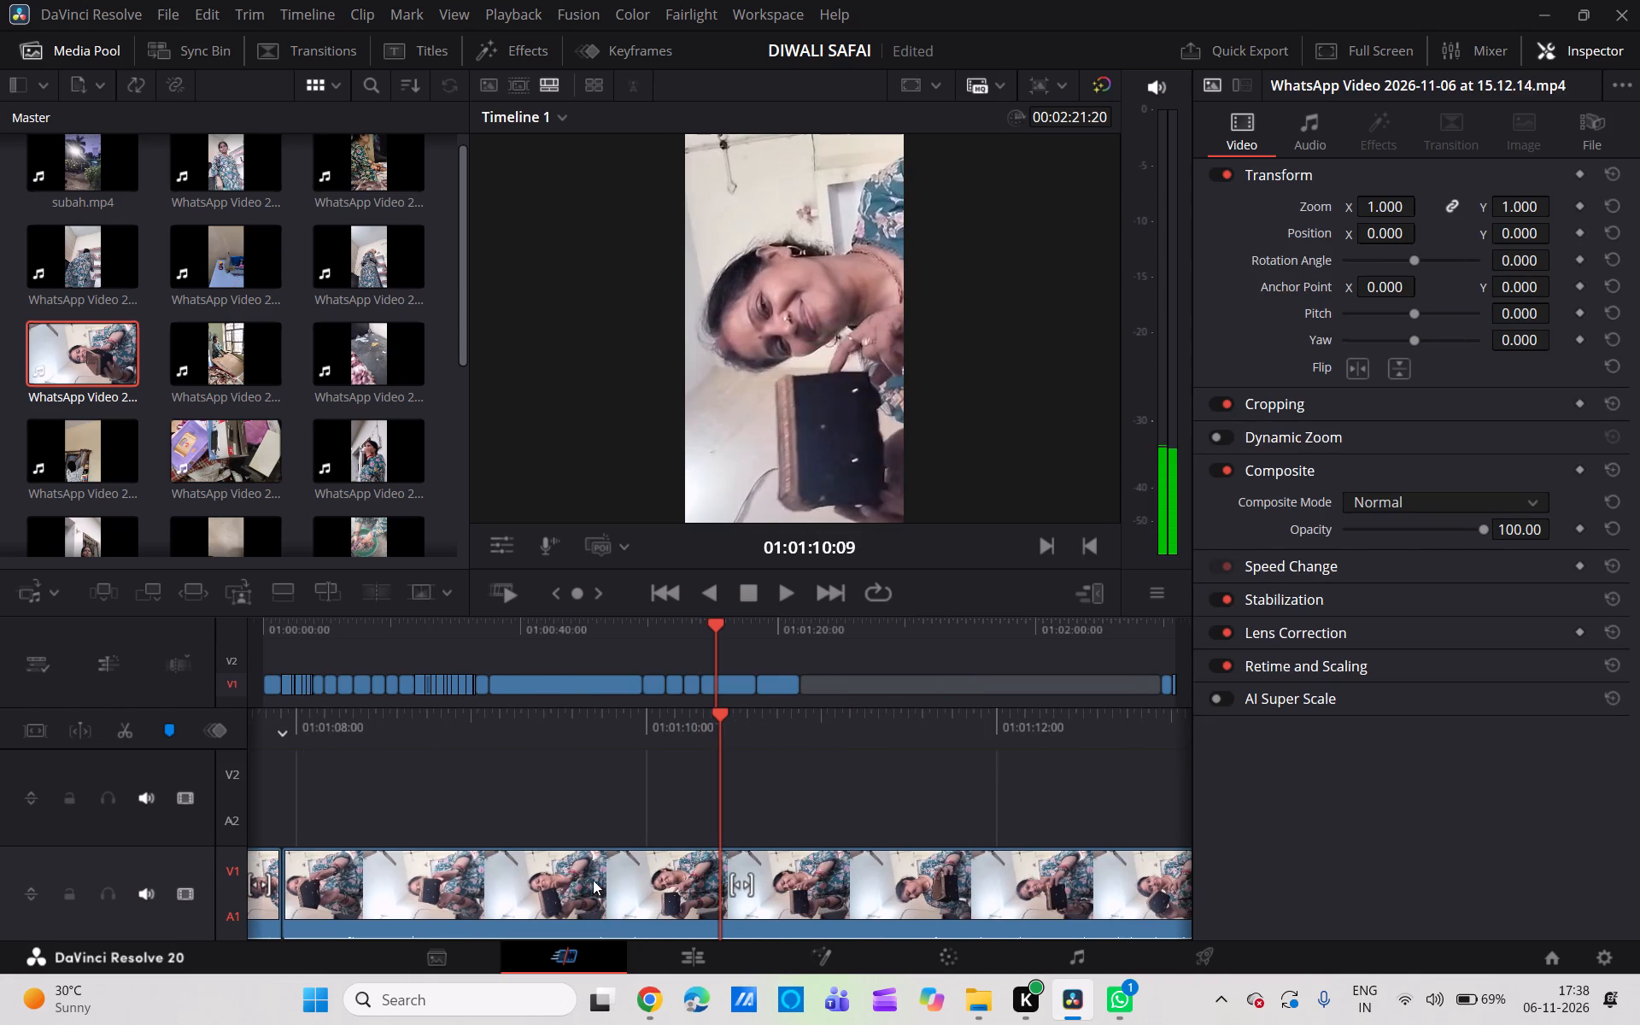
pyautogui.hscroll(-2, 593, 880)
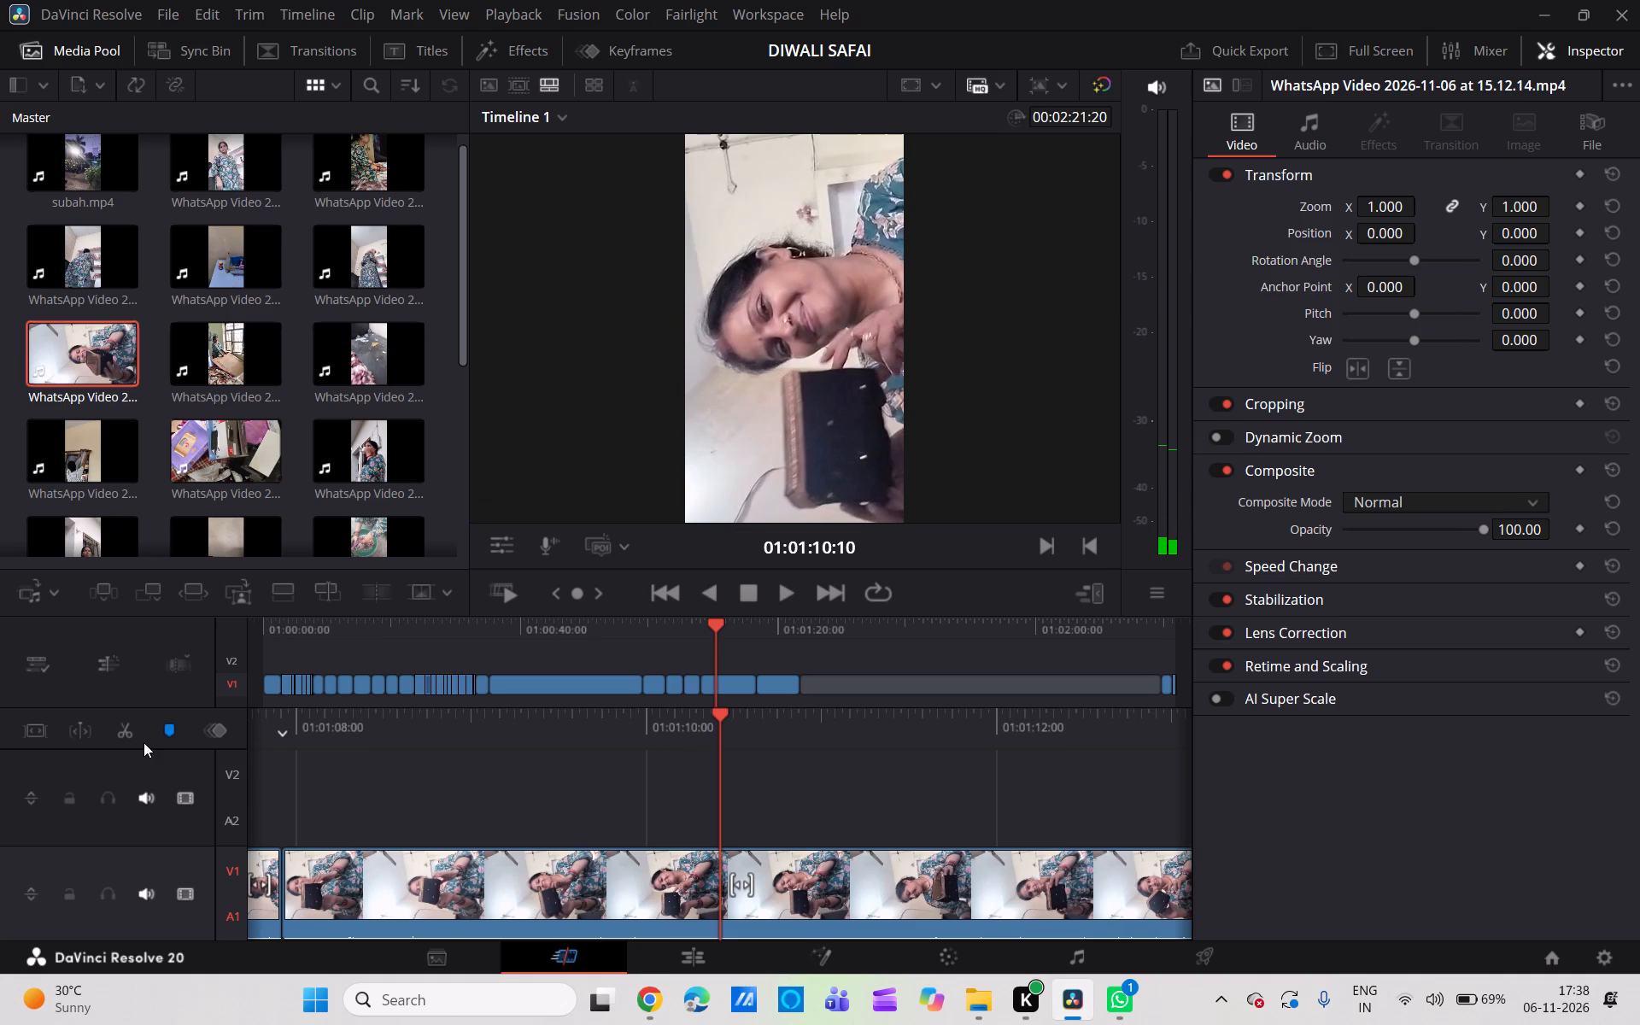
pyautogui.click(122, 726)
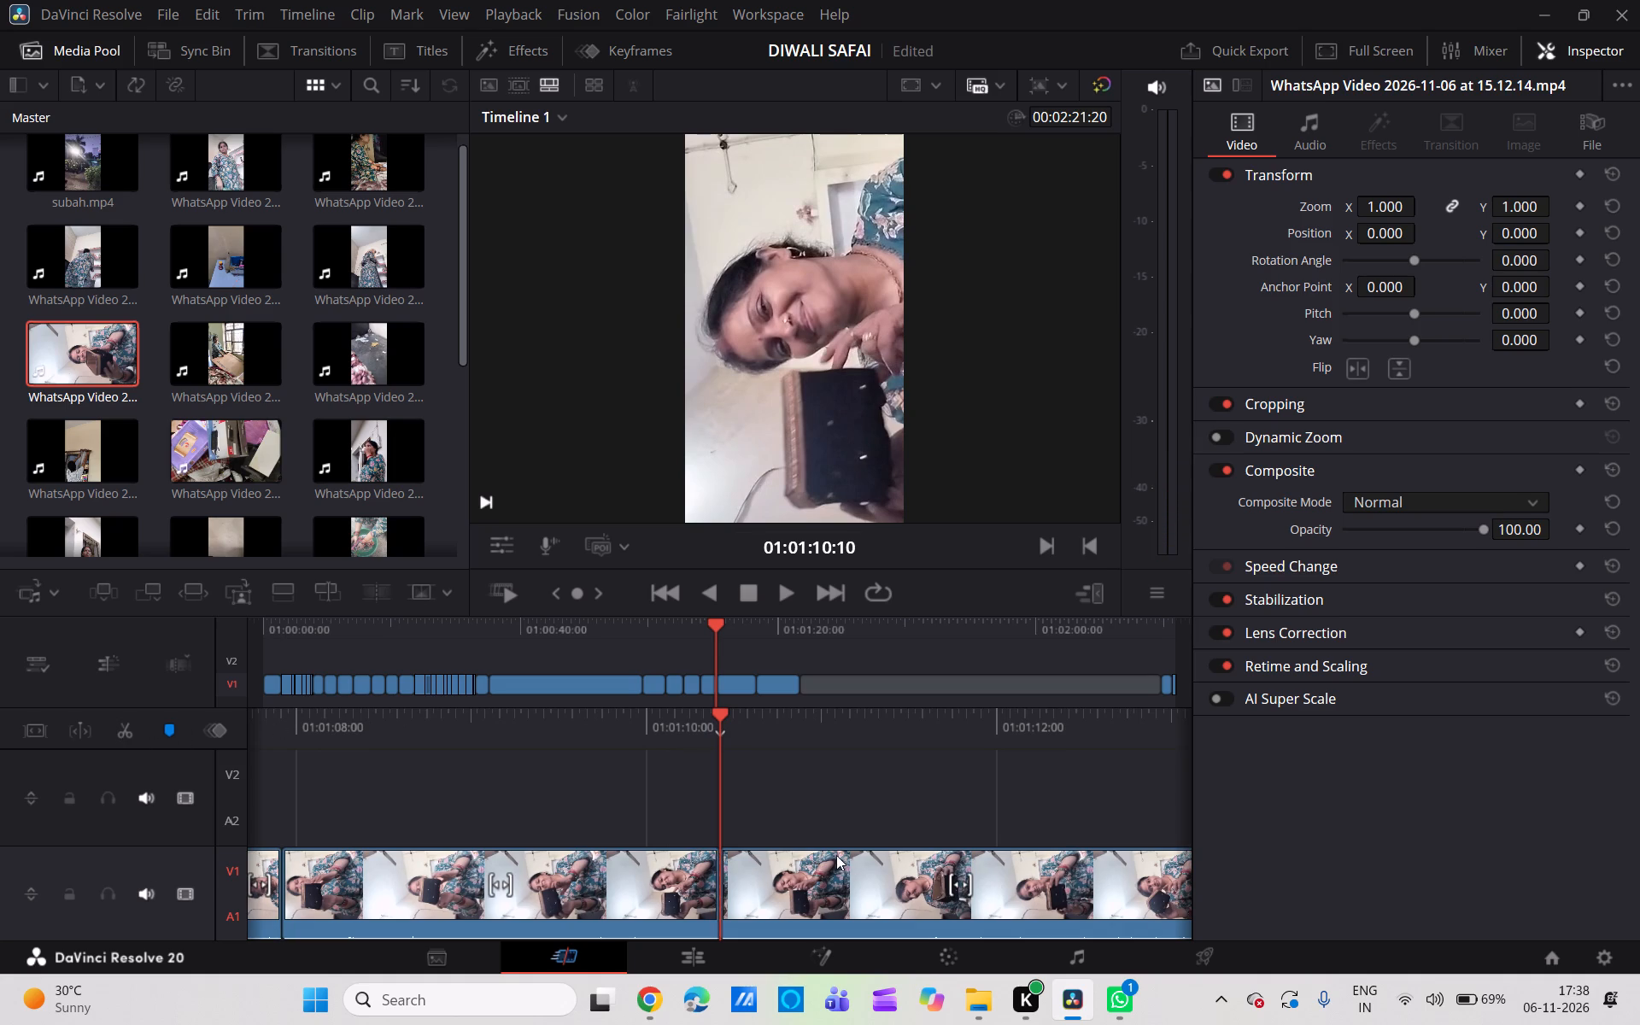
pyautogui.click(858, 882)
pyautogui.press('BackSpace')
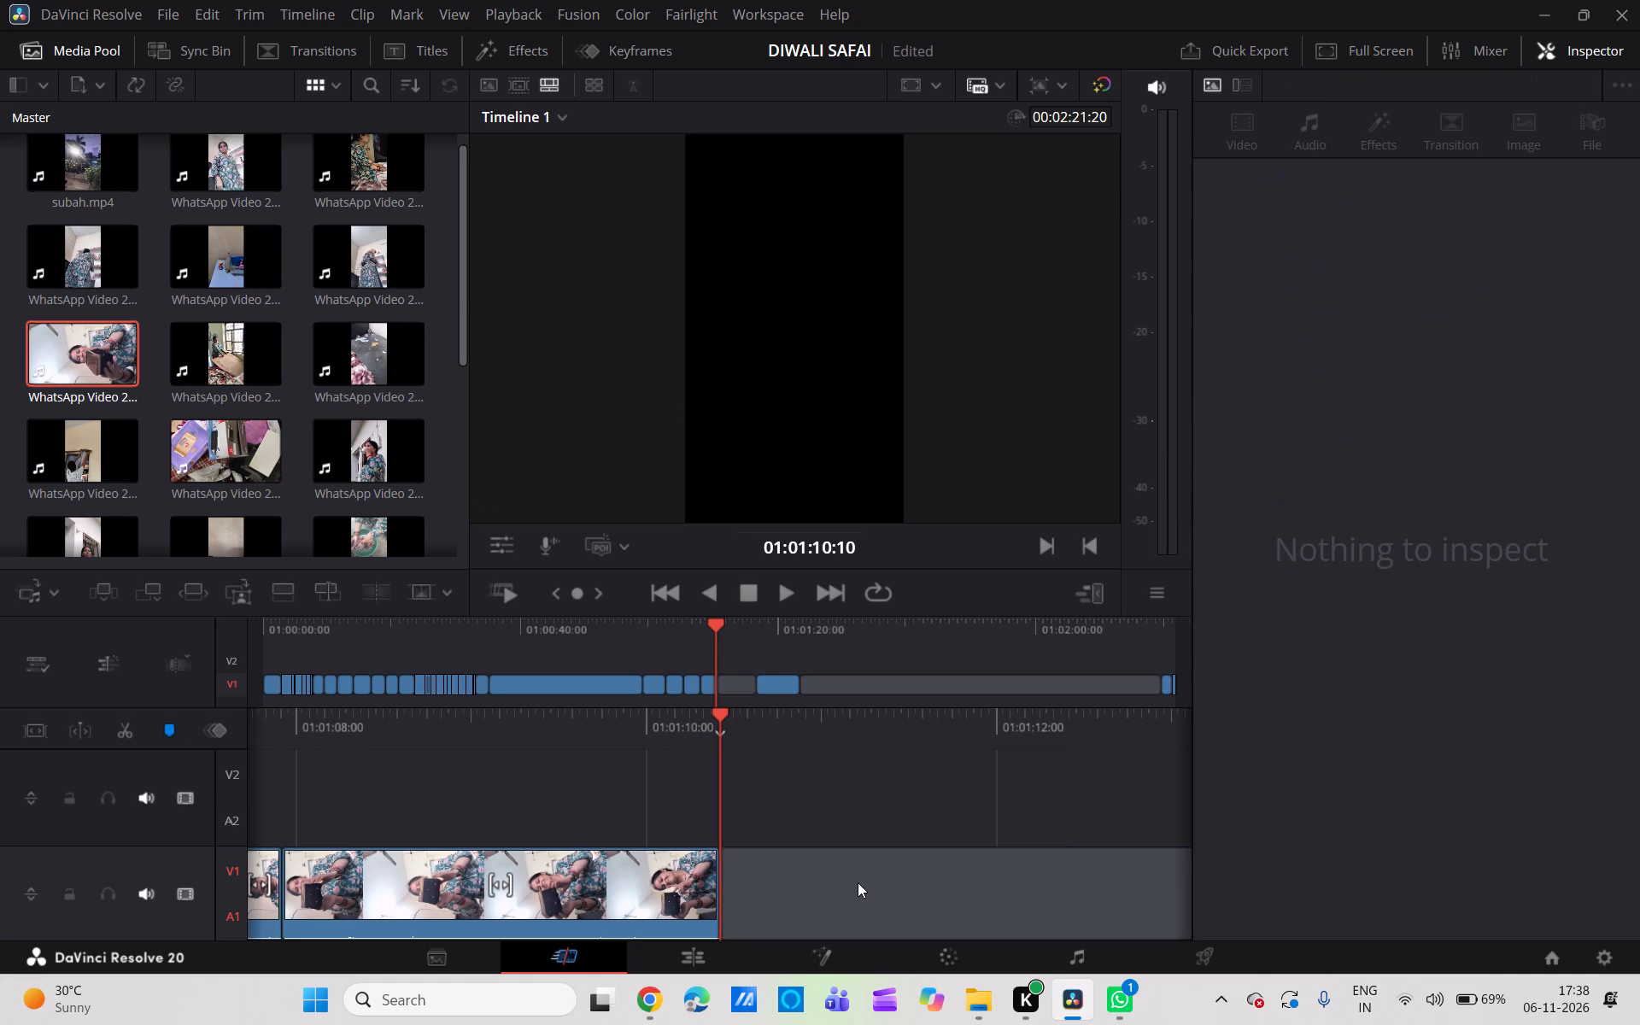
# Delete the leftover sideways clip piece that starts at about 01:01:16 on the main track.
pyautogui.hscroll(-1, 905, 811)
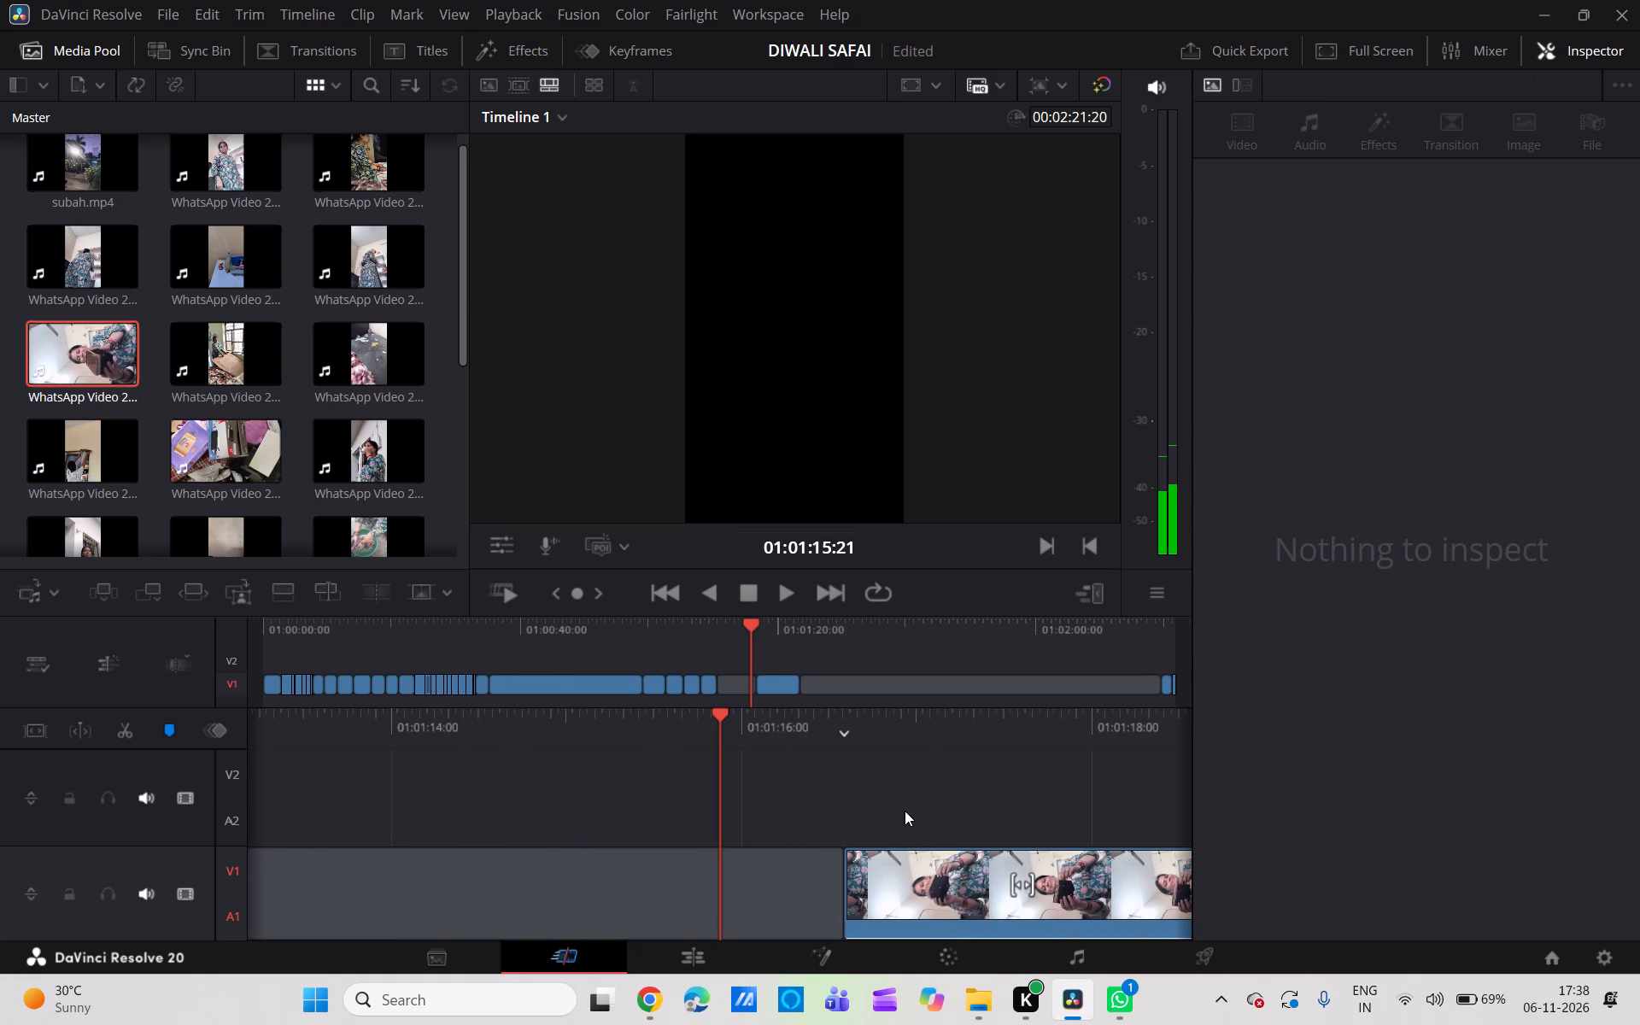
pyautogui.hscroll(-1, 905, 811)
pyautogui.click(1031, 883)
pyautogui.press('BackSpace')
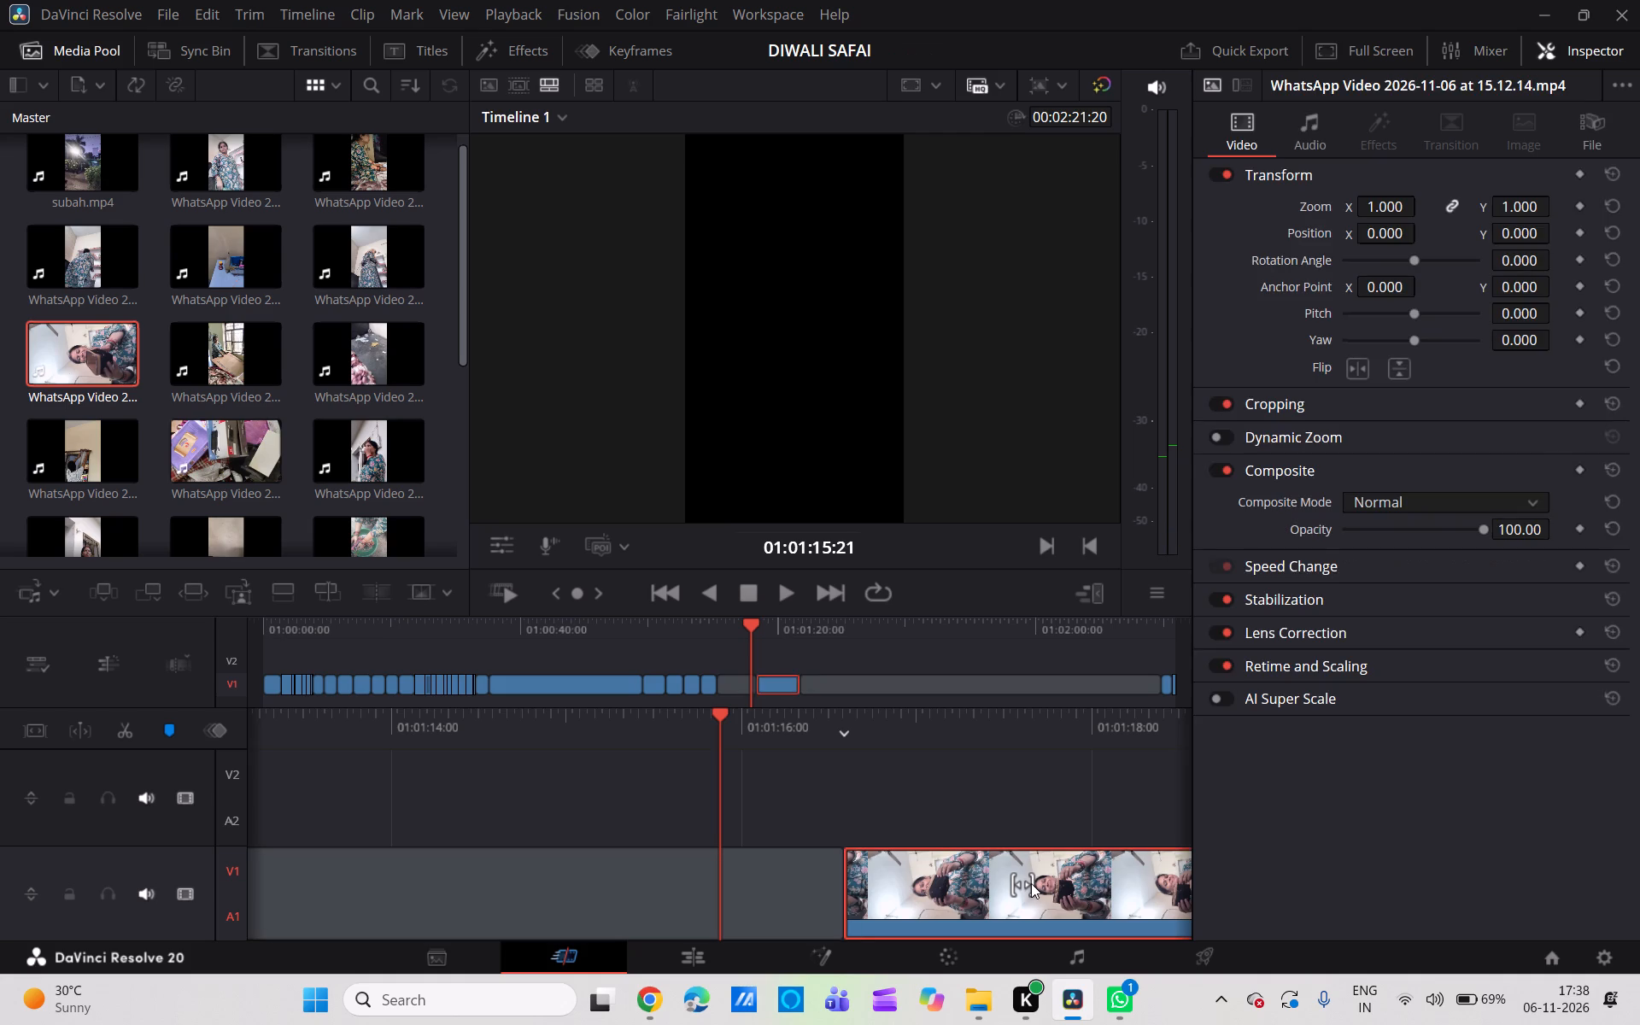
# Remove the long empty gap on the main track between the 01:01:10:10 cut and the note-writing shots.
pyautogui.hscroll(-5, 1031, 883)
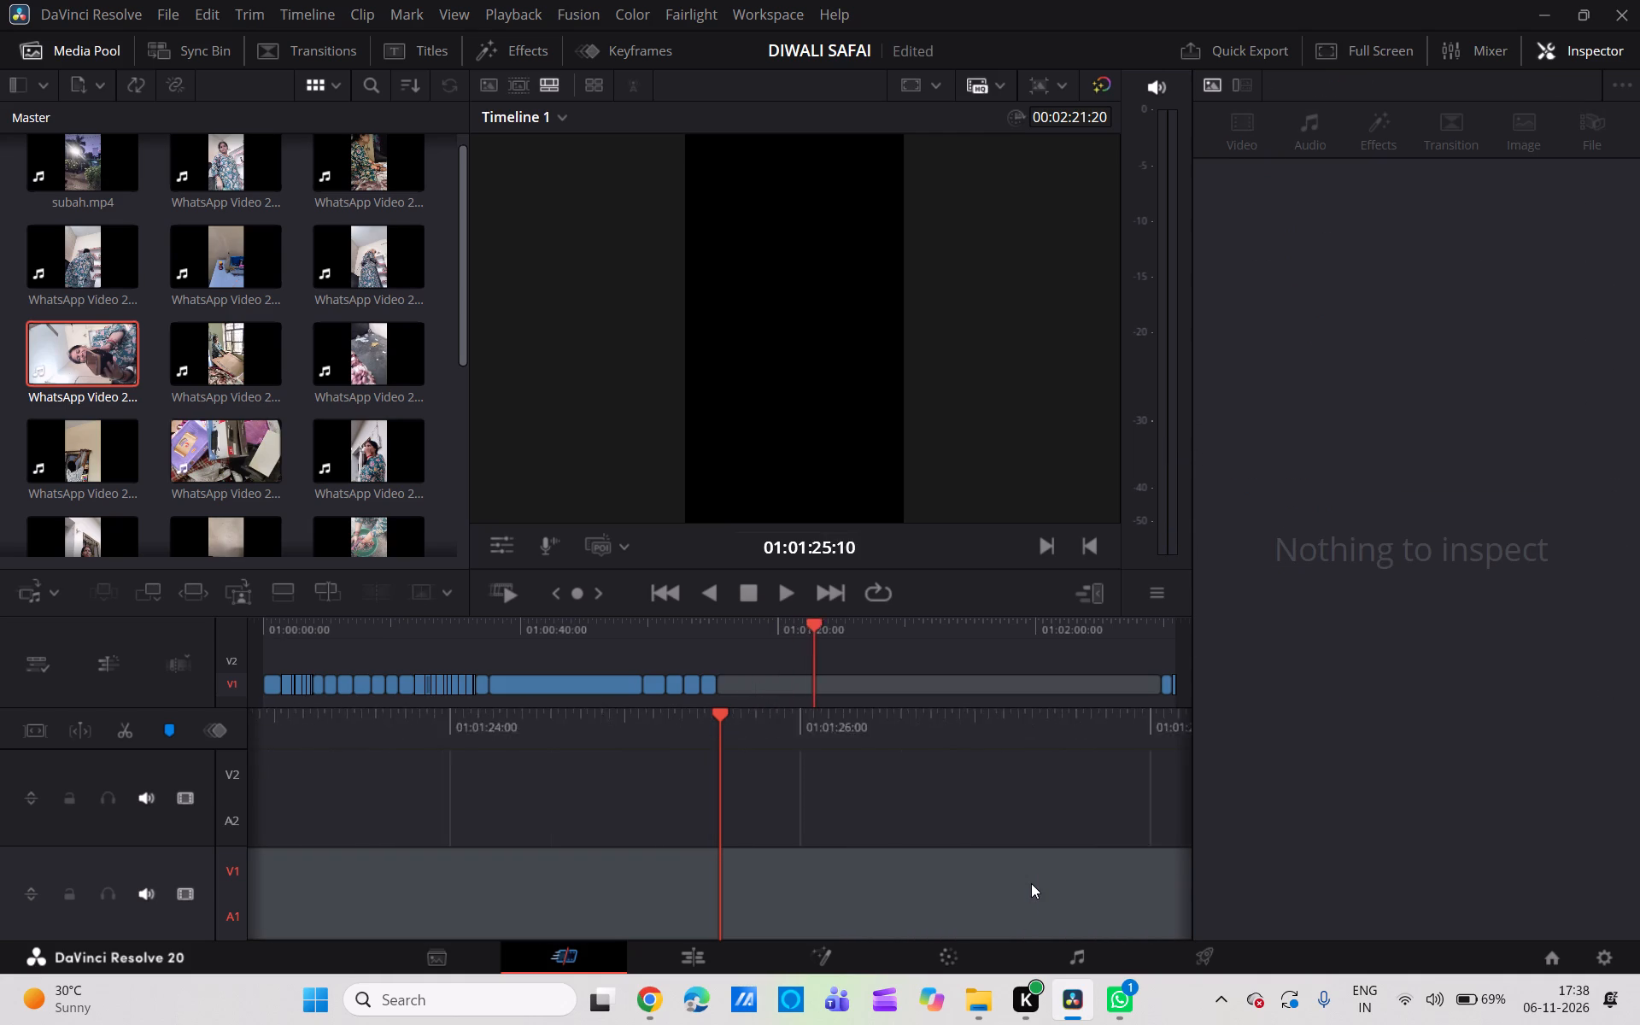
pyautogui.hscroll(-4, 1031, 883)
pyautogui.hscroll(1, 1031, 883)
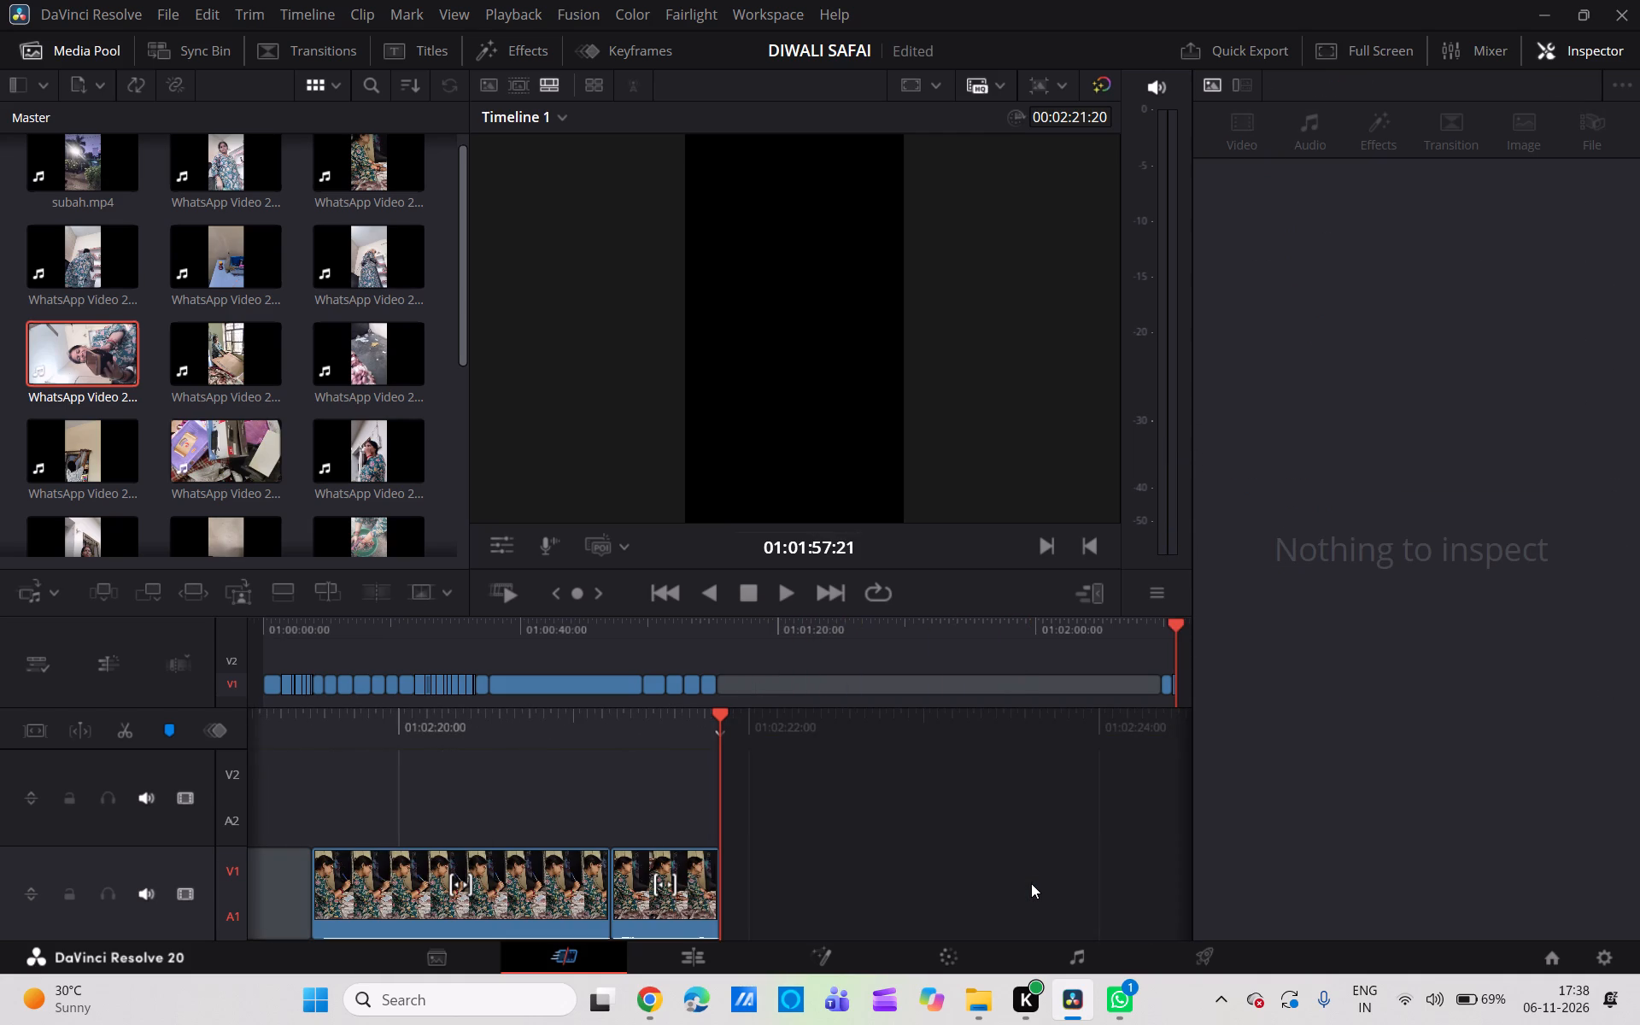
pyautogui.hscroll(2, 1031, 883)
pyautogui.click(1031, 883)
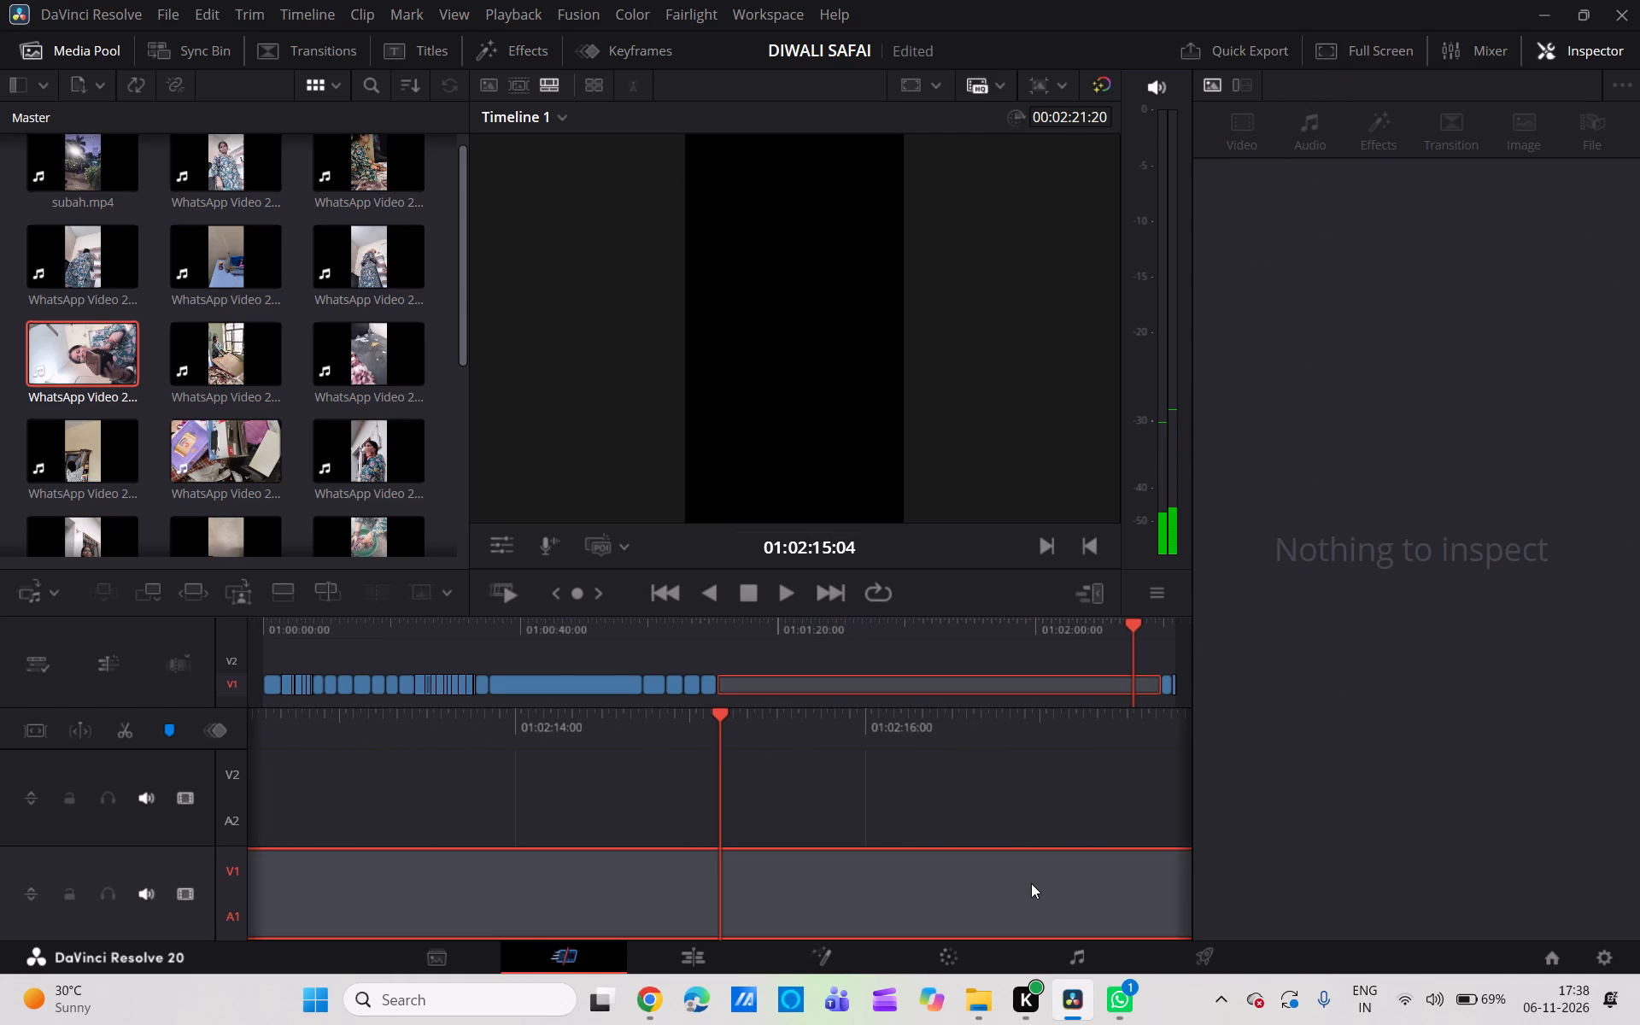
pyautogui.press('BackSpace')
pyautogui.hscroll(2, 1031, 883)
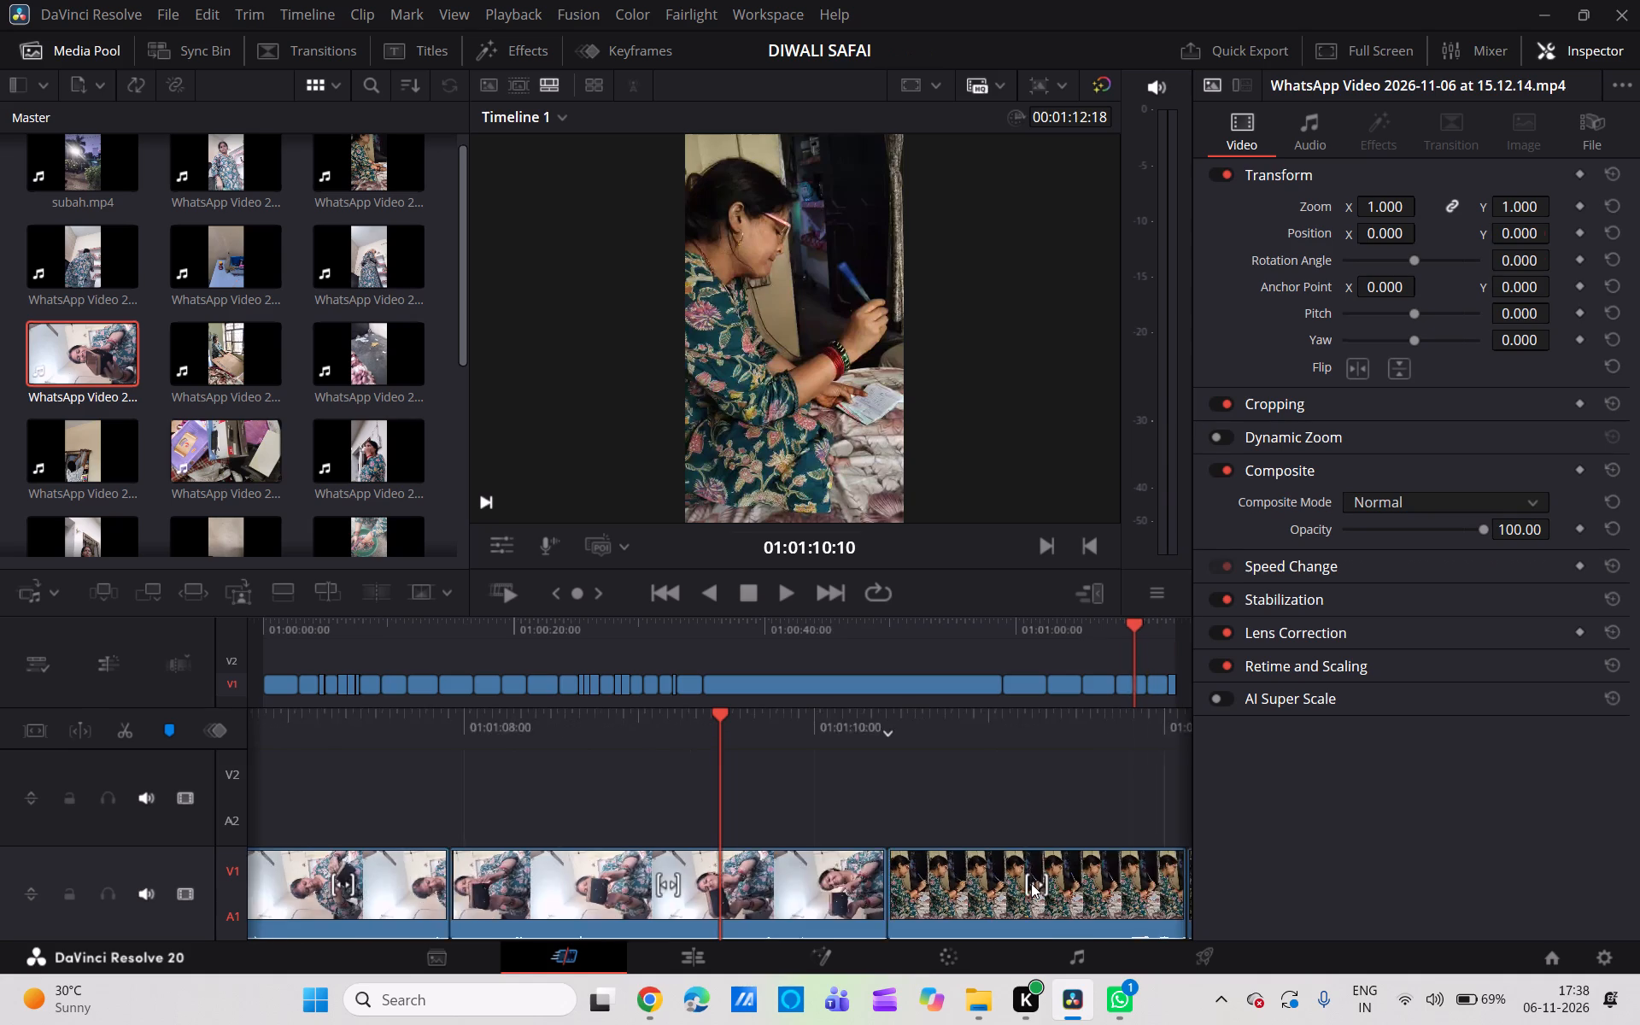
# Skim the shortened timeline from the note-writing shots back to the early shots and through the long rotated clip.
pyautogui.hscroll(20, 1031, 883)
pyautogui.hscroll(20, 1031, 883)
pyautogui.hscroll(20, 1031, 883)
pyautogui.hscroll(20, 1031, 883)
pyautogui.hscroll(2, 1031, 883)
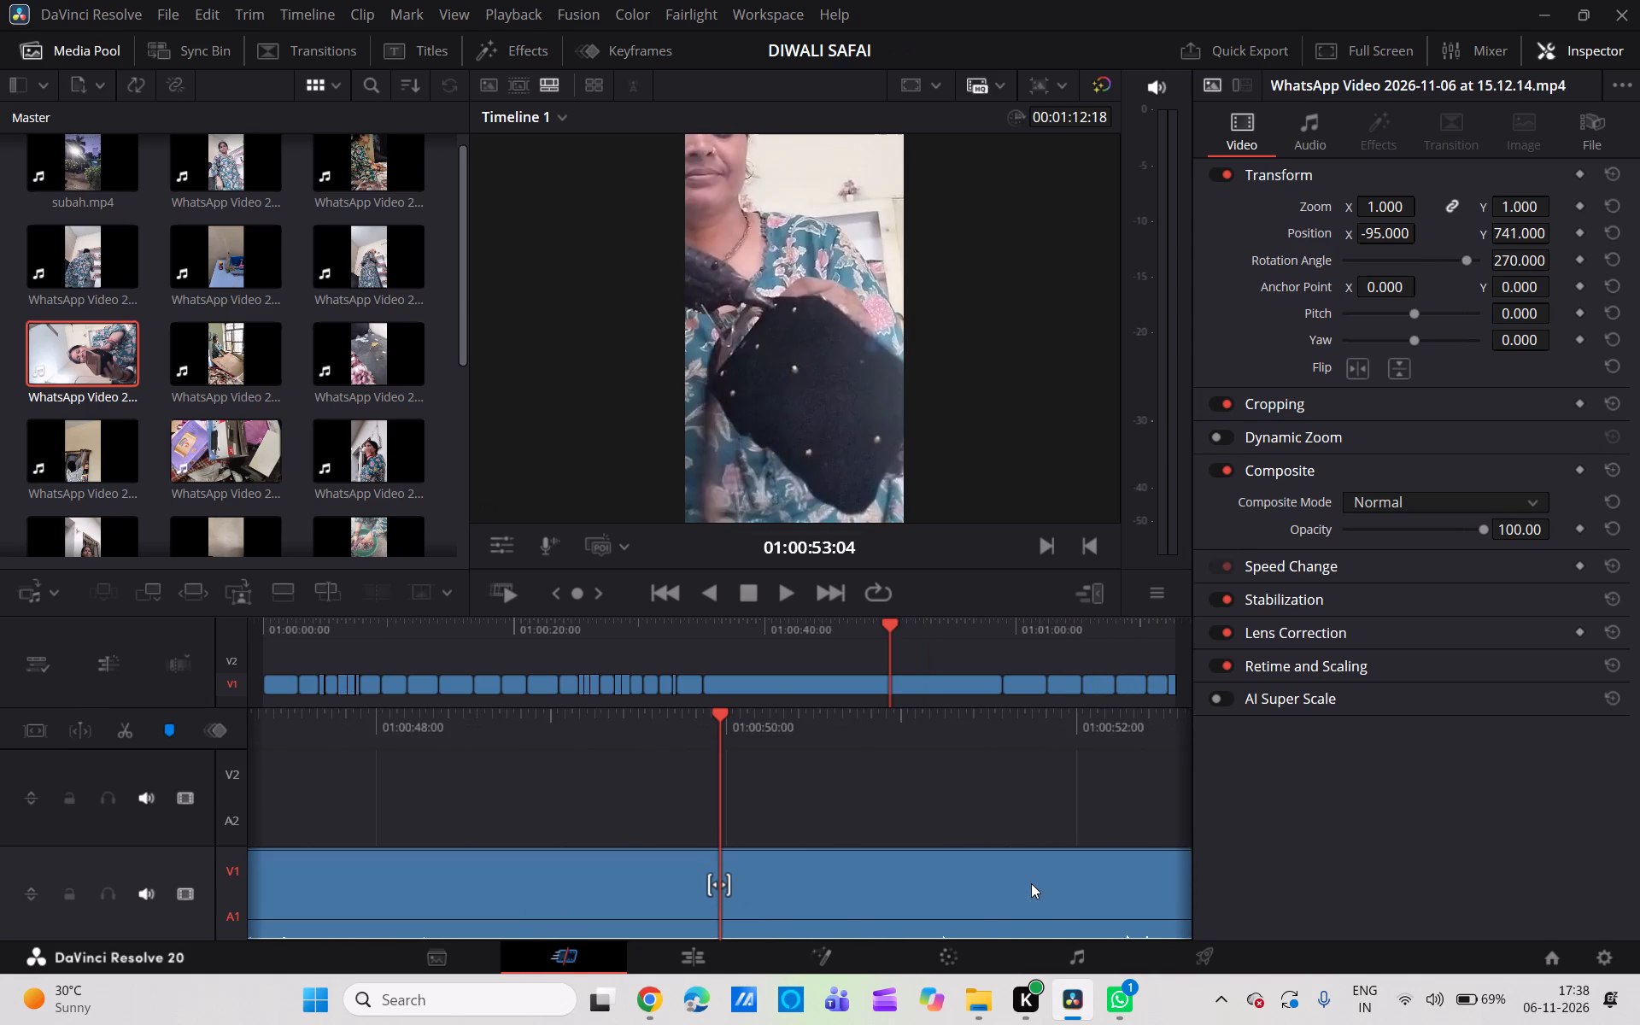
pyautogui.hscroll(19, 1031, 883)
pyautogui.hscroll(-20, 1031, 883)
pyautogui.hscroll(-20, 1031, 883)
pyautogui.hscroll(-20, 1031, 883)
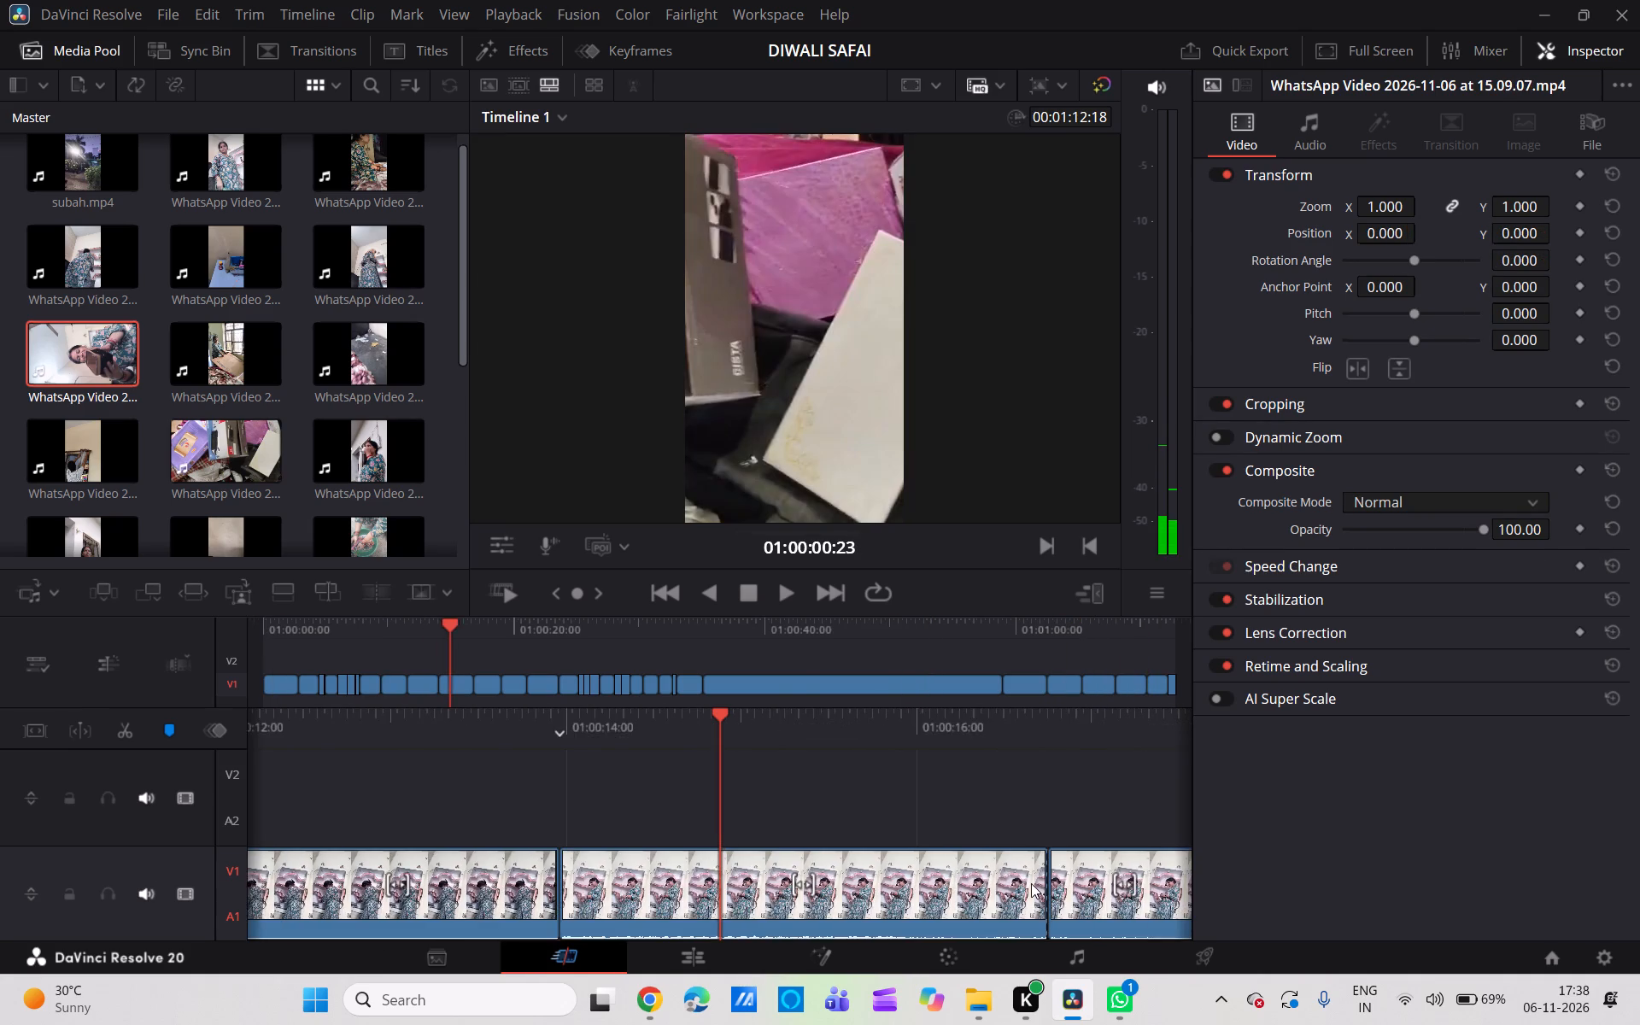
pyautogui.hscroll(-20, 1031, 883)
pyautogui.hscroll(-20, 1031, 883)
pyautogui.hscroll(-12, 1031, 883)
pyautogui.hscroll(6, 1031, 883)
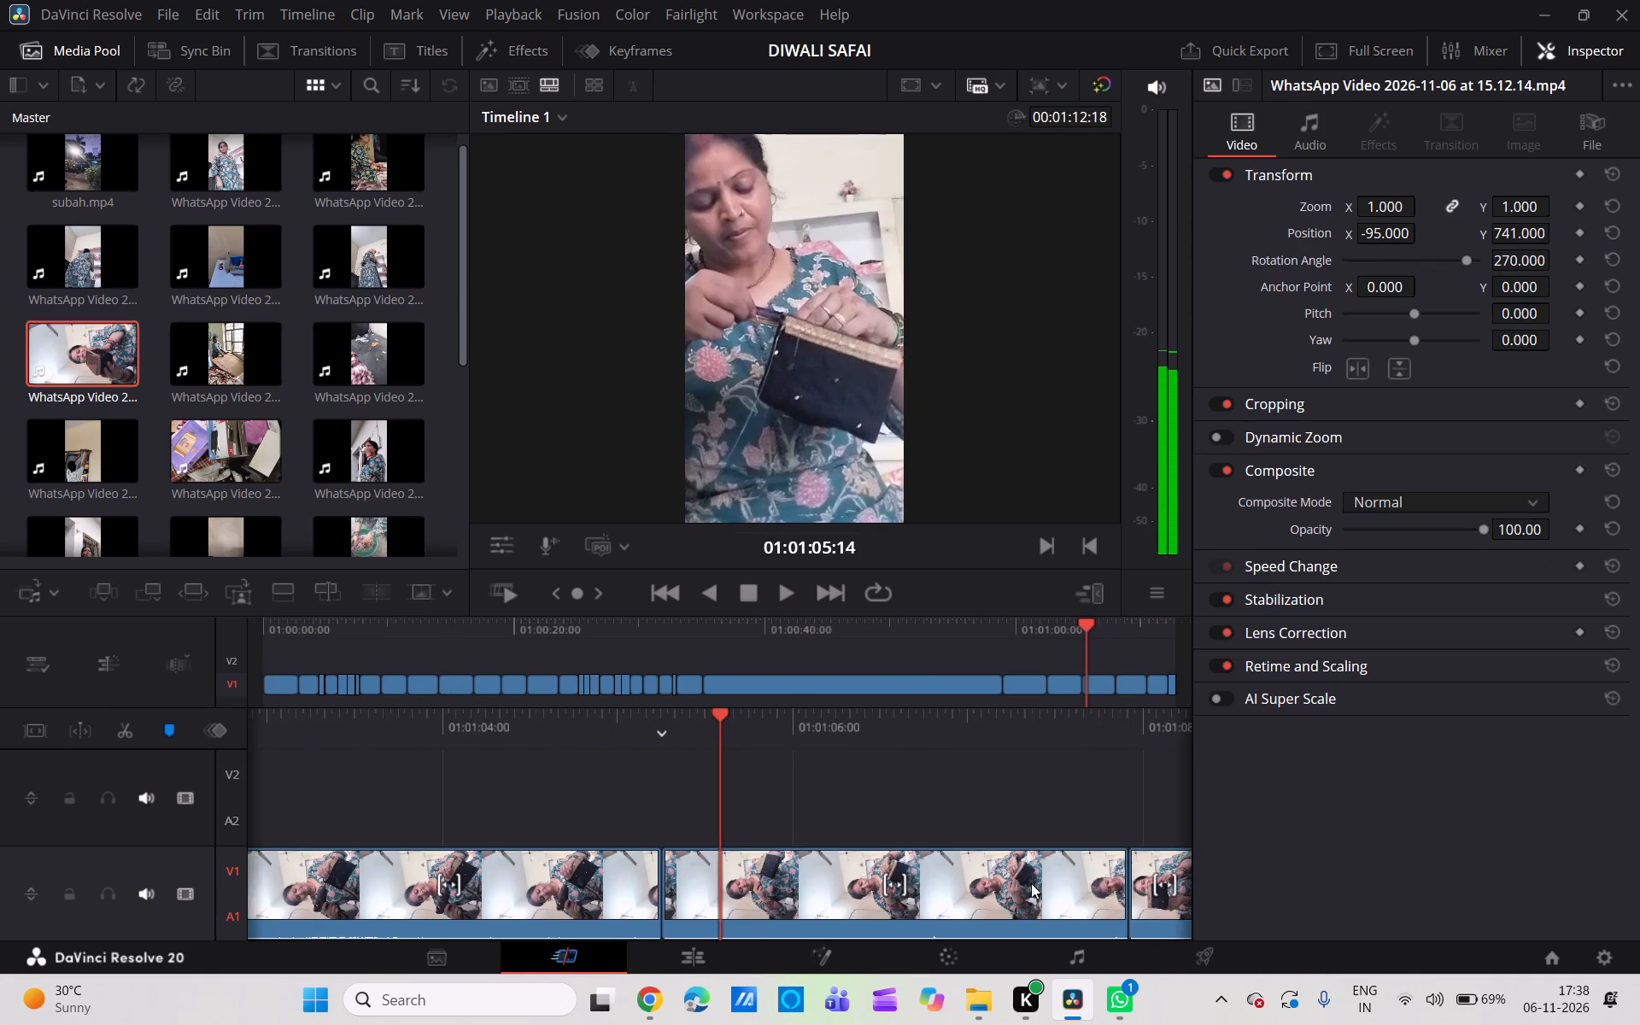
pyautogui.hscroll(9, 1031, 883)
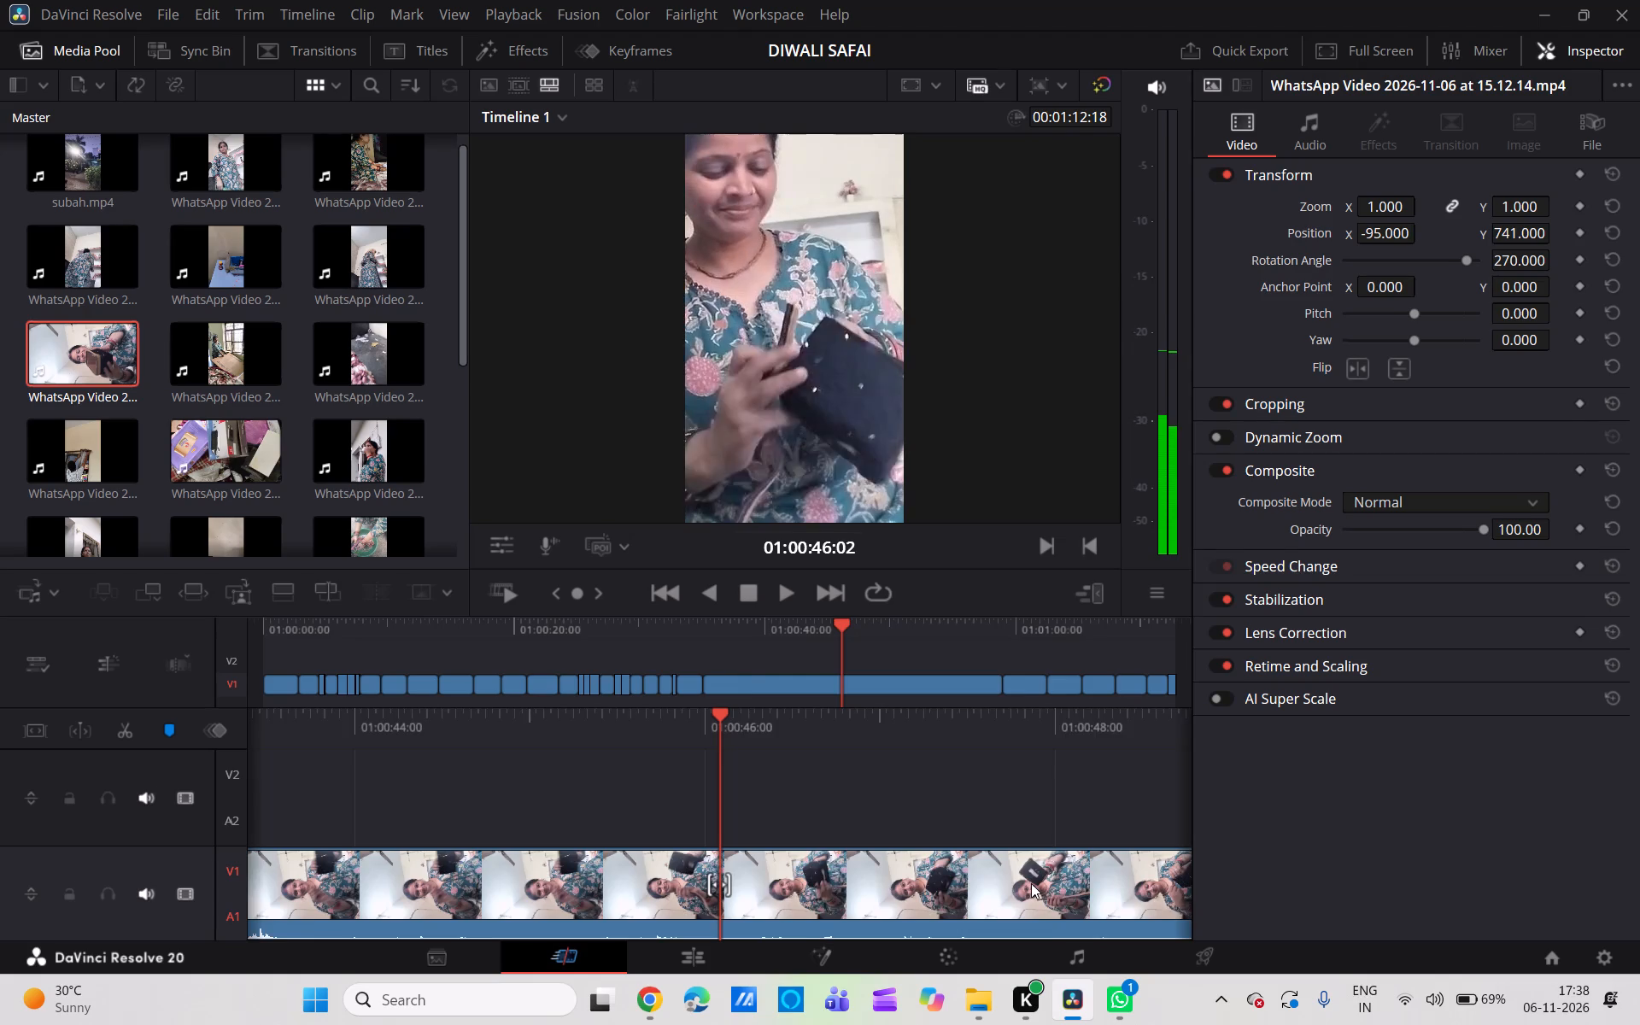
# Skim the timeline from the long rotated purse clip back to about 01:00:20 and forward to the clip's start.
pyautogui.hscroll(13, 1031, 883)
pyautogui.scroll(1, 1031, 883)
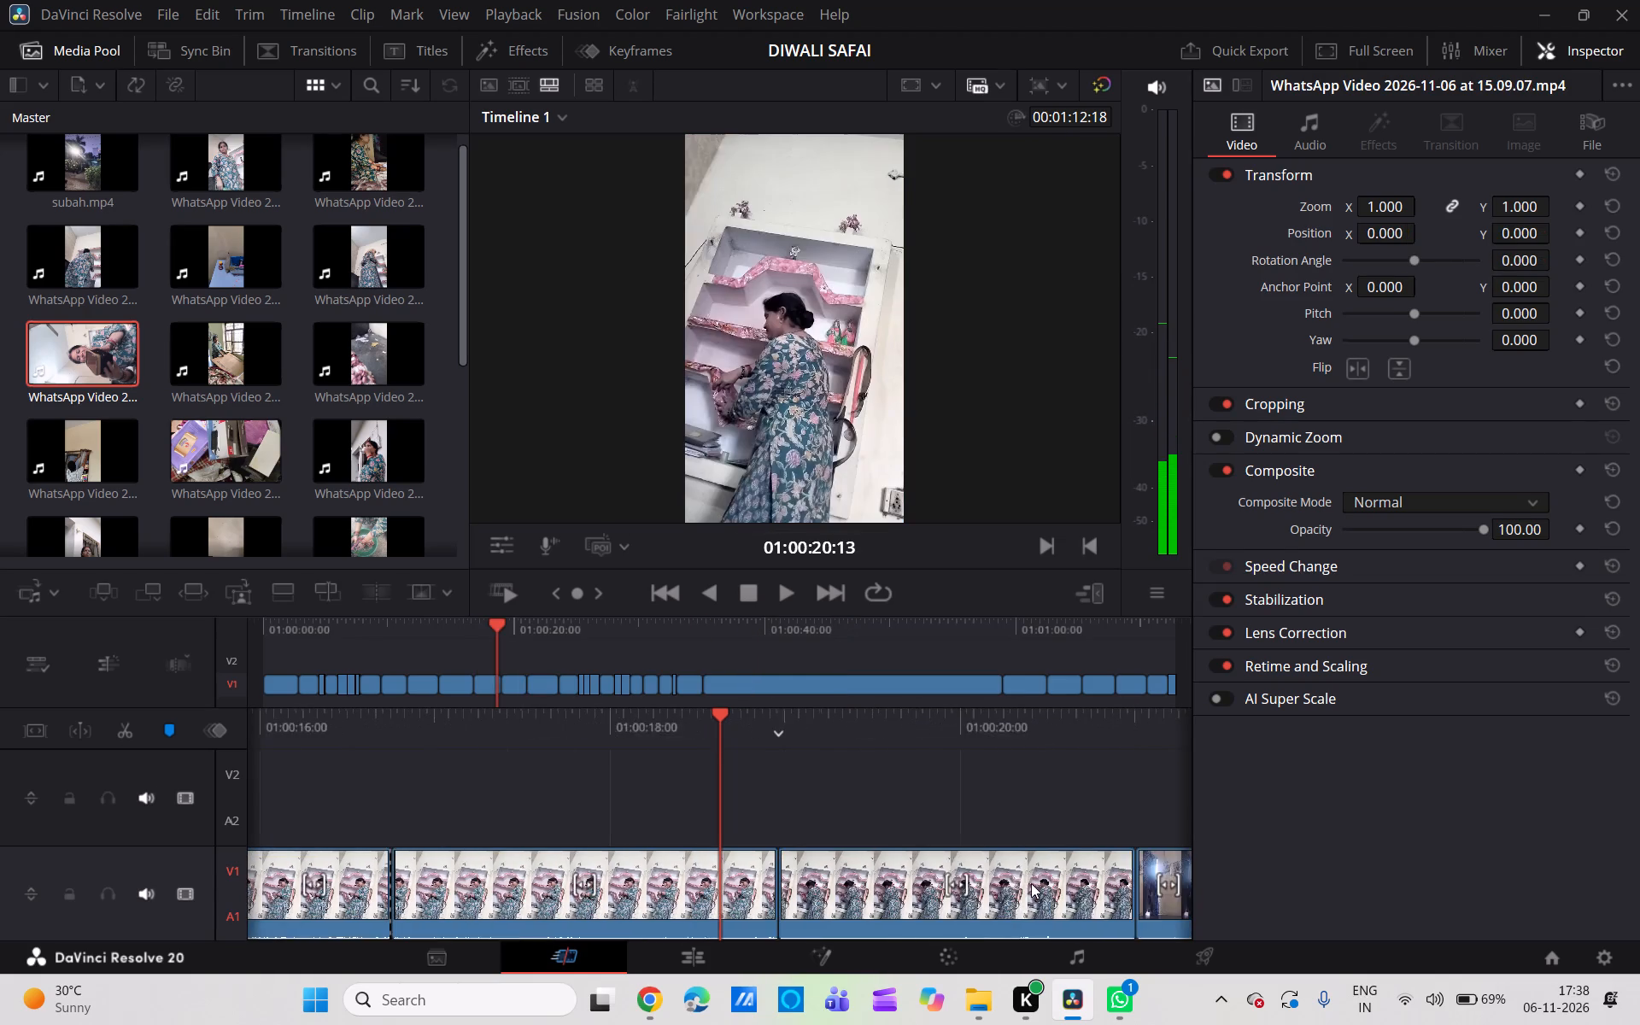
pyautogui.scroll(1, 1031, 883)
pyautogui.hscroll(-2, 1031, 883)
pyautogui.scroll(1, 1031, 883)
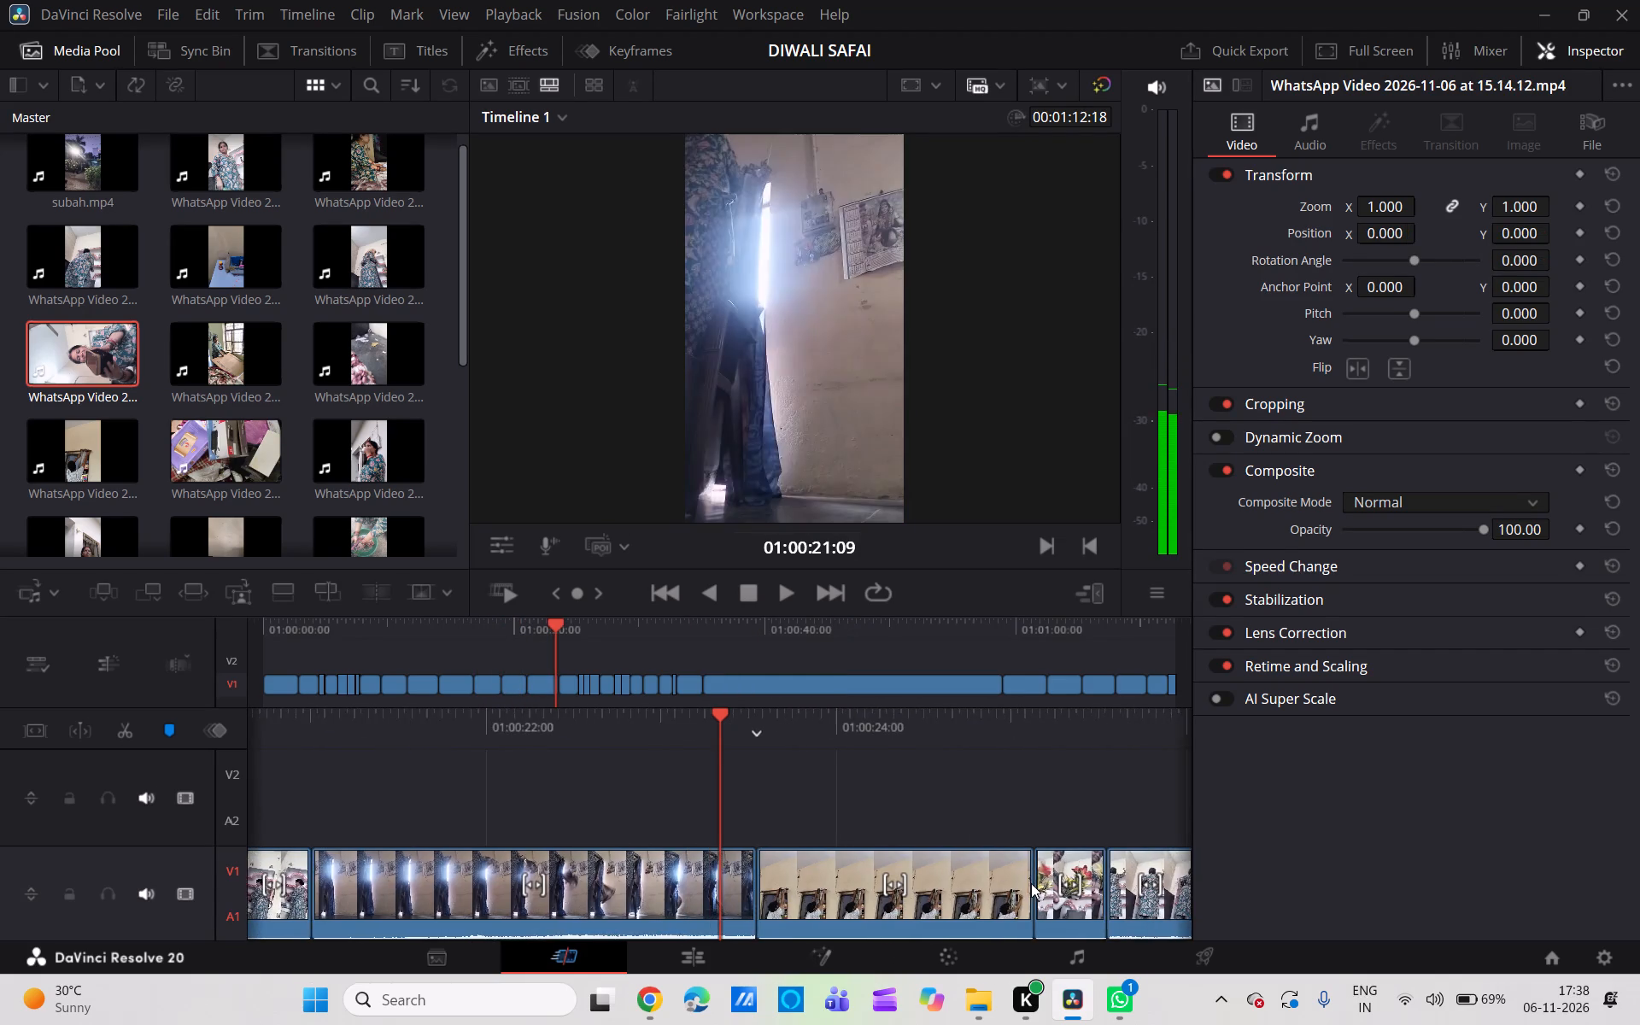
pyautogui.scroll(1, 1031, 883)
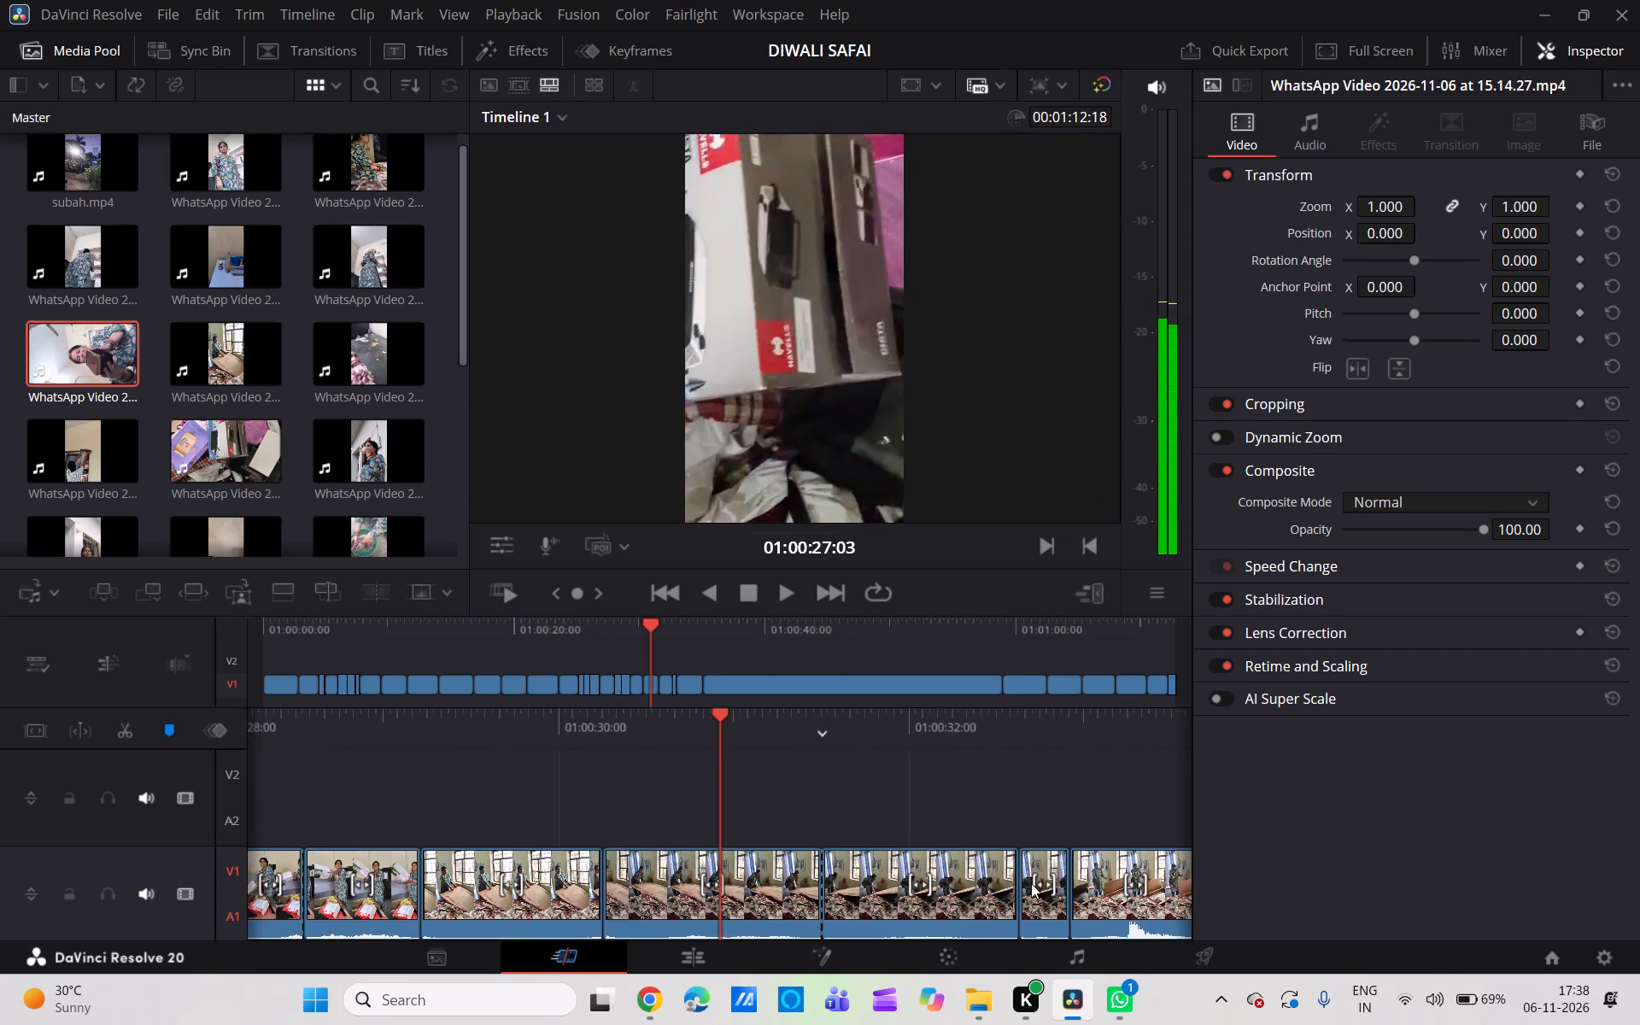
pyautogui.hscroll(-3, 1031, 883)
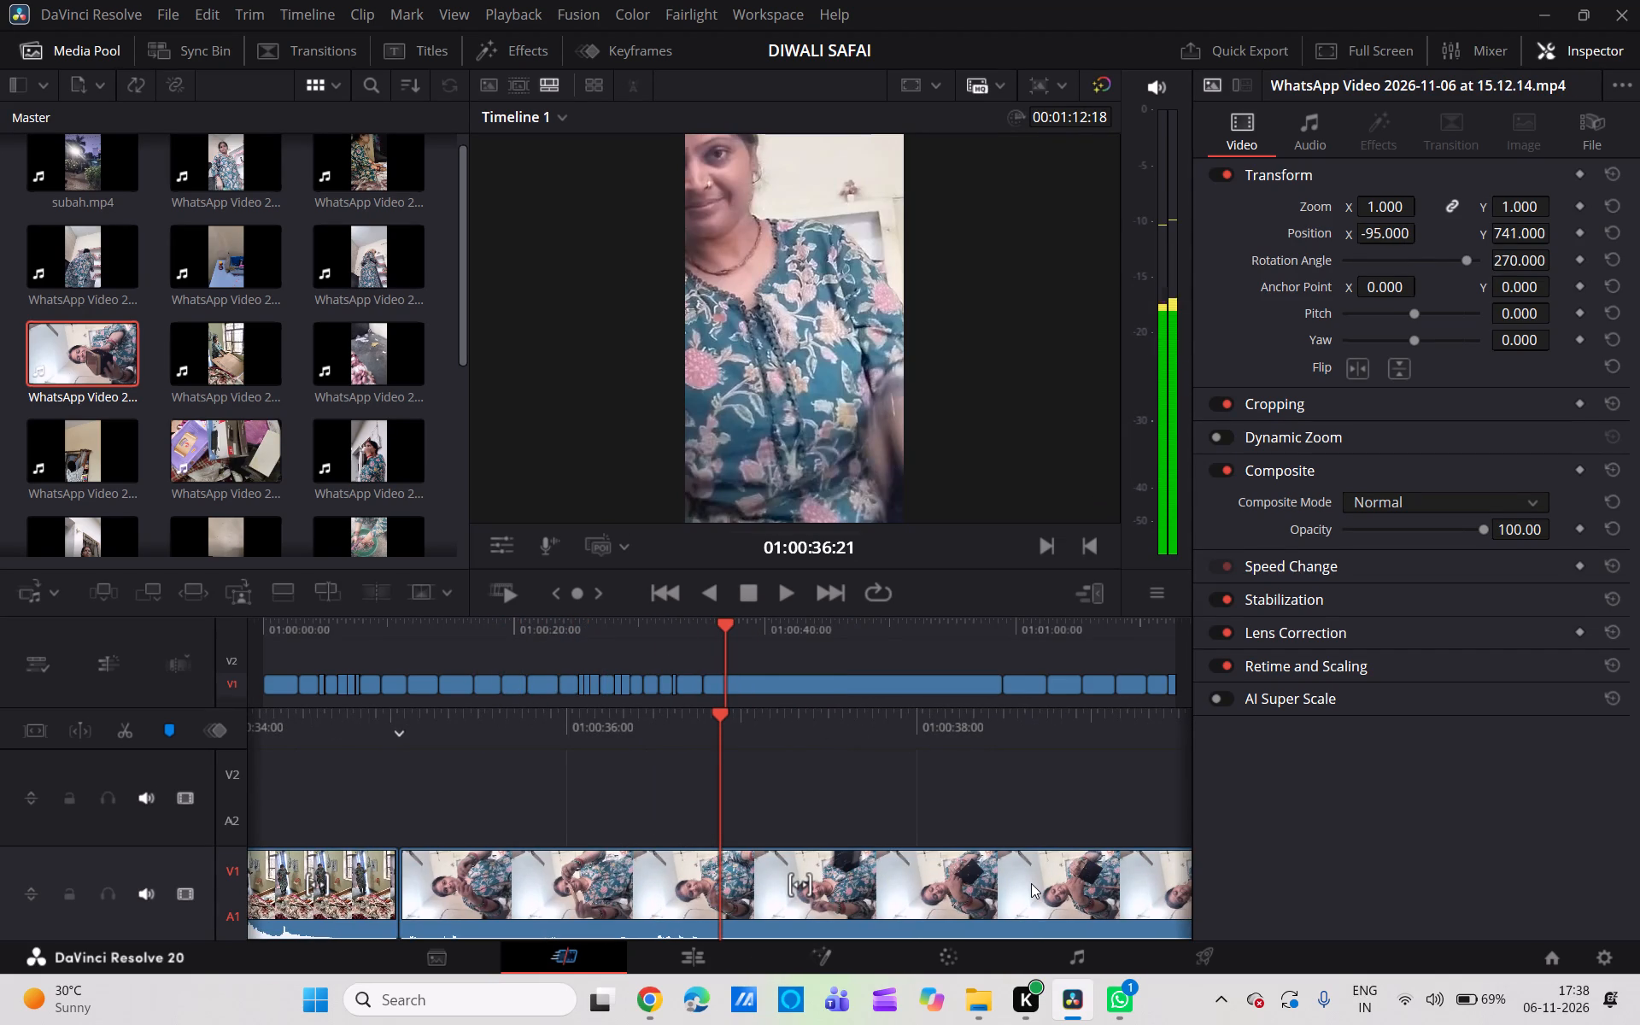
# Split the long rotated purse clip at 01:00:37:16, delete the piece before the cut and close the gap.
pyautogui.hscroll(-2, 1031, 883)
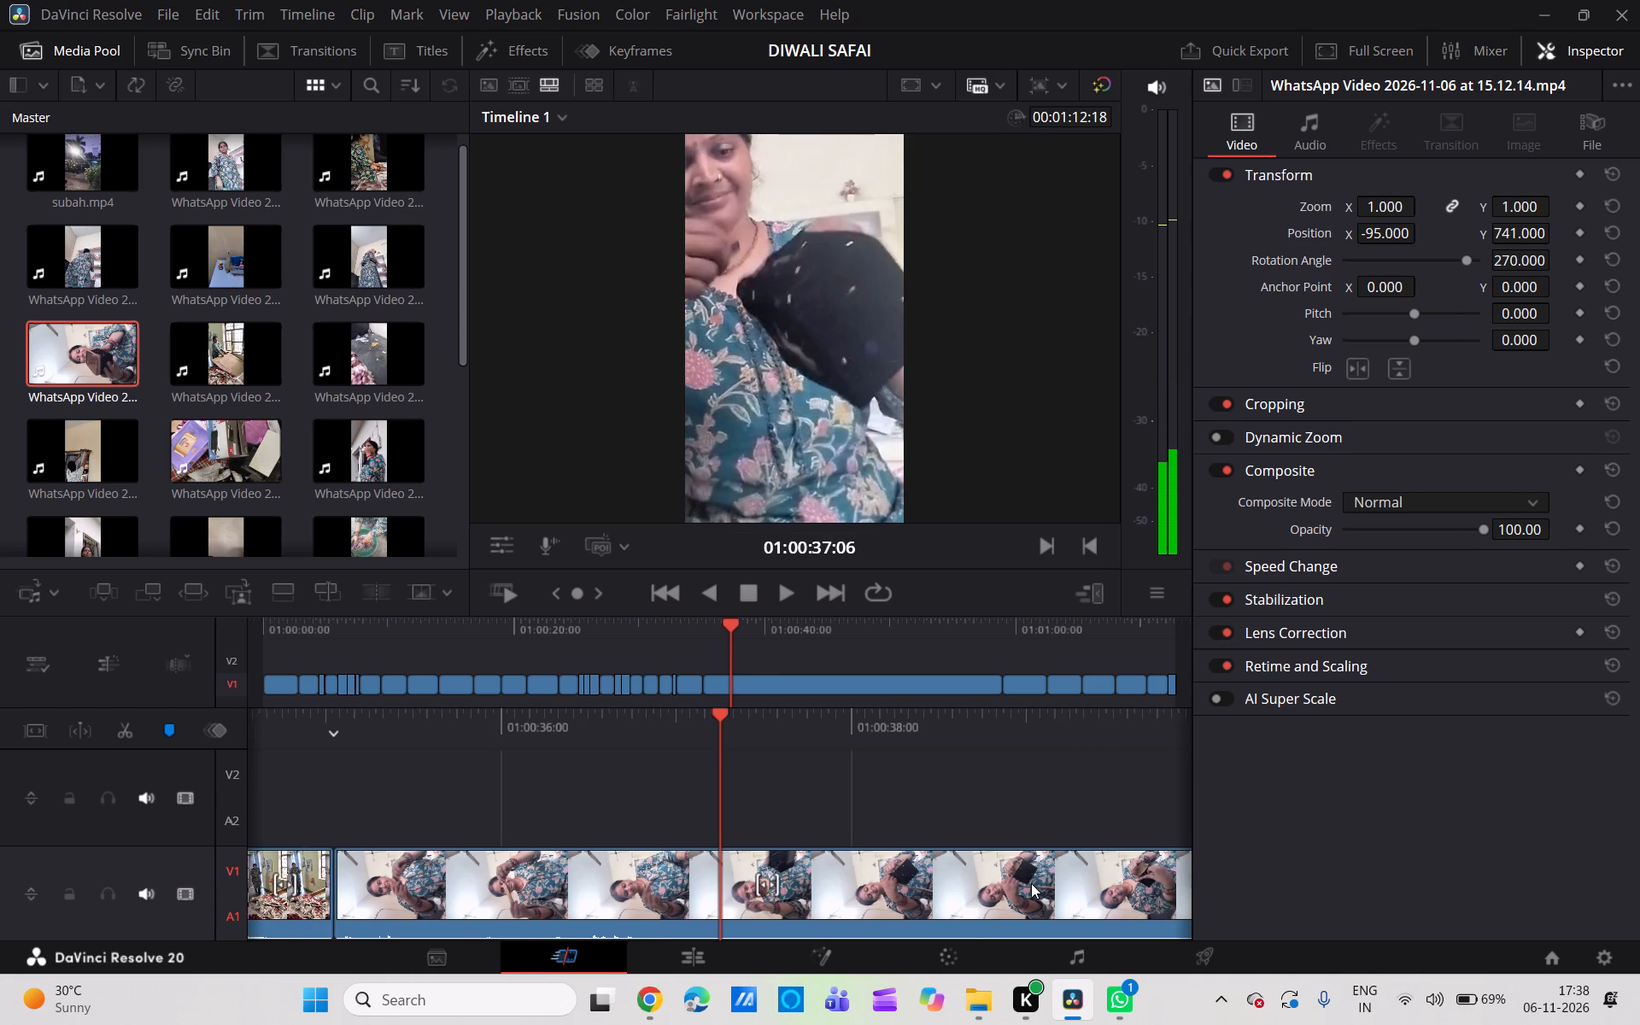
pyautogui.hscroll(-2, 1031, 883)
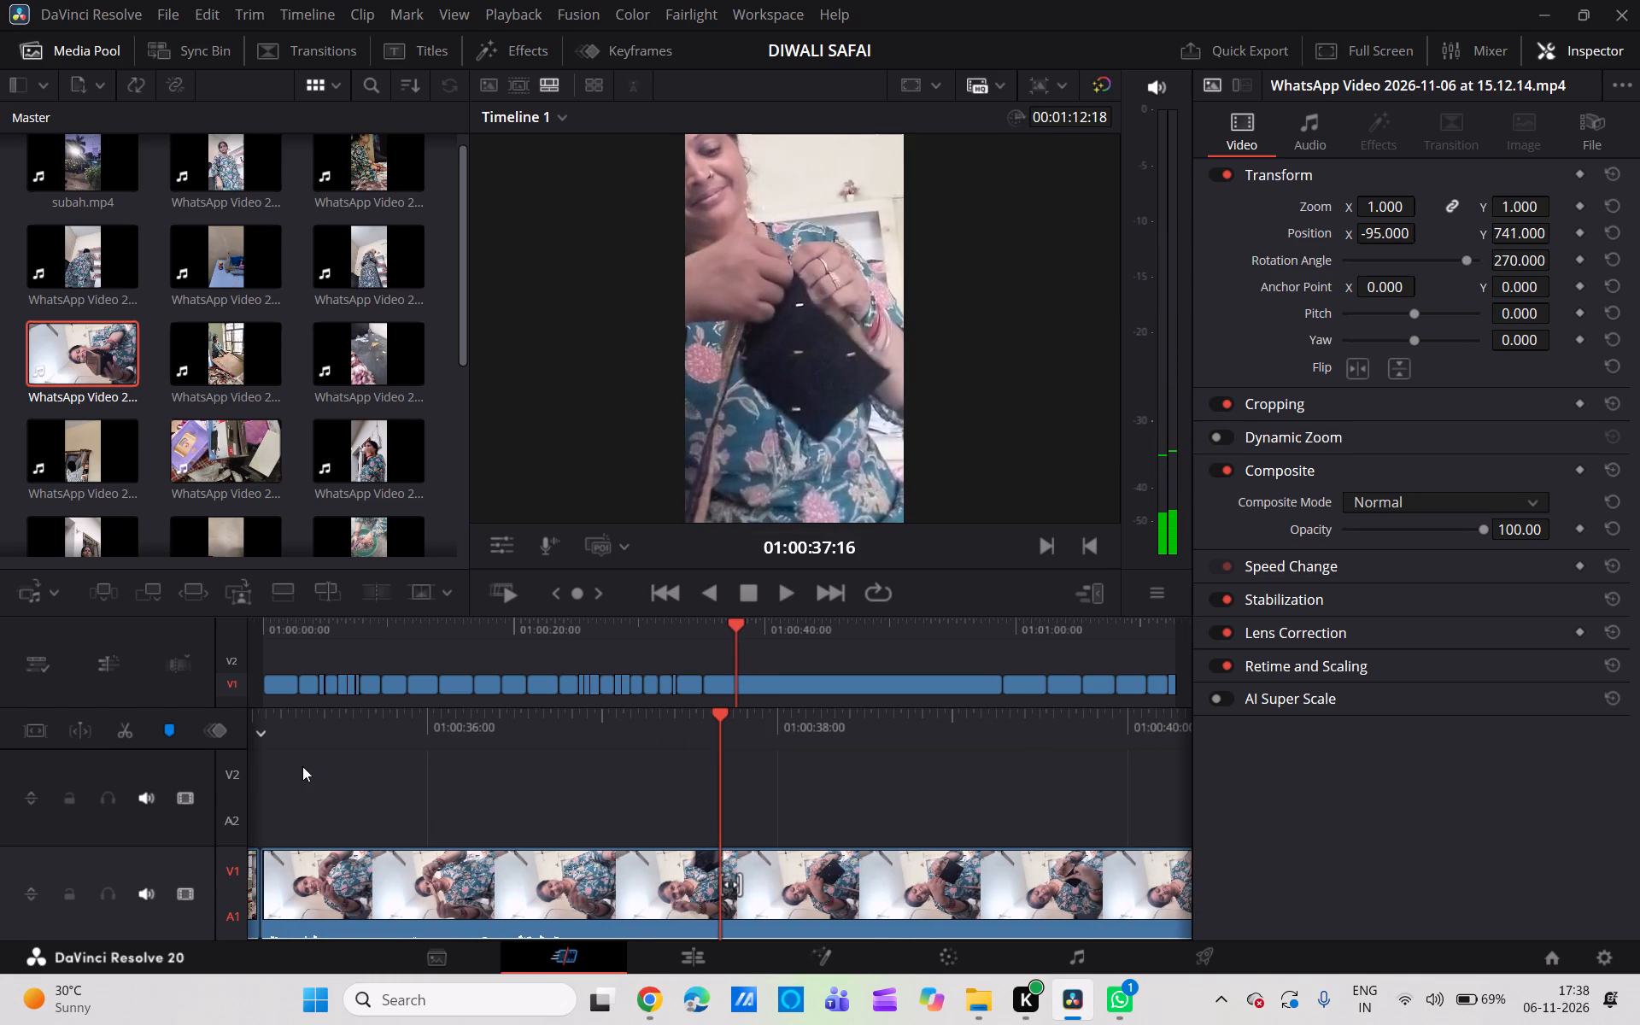
pyautogui.click(119, 729)
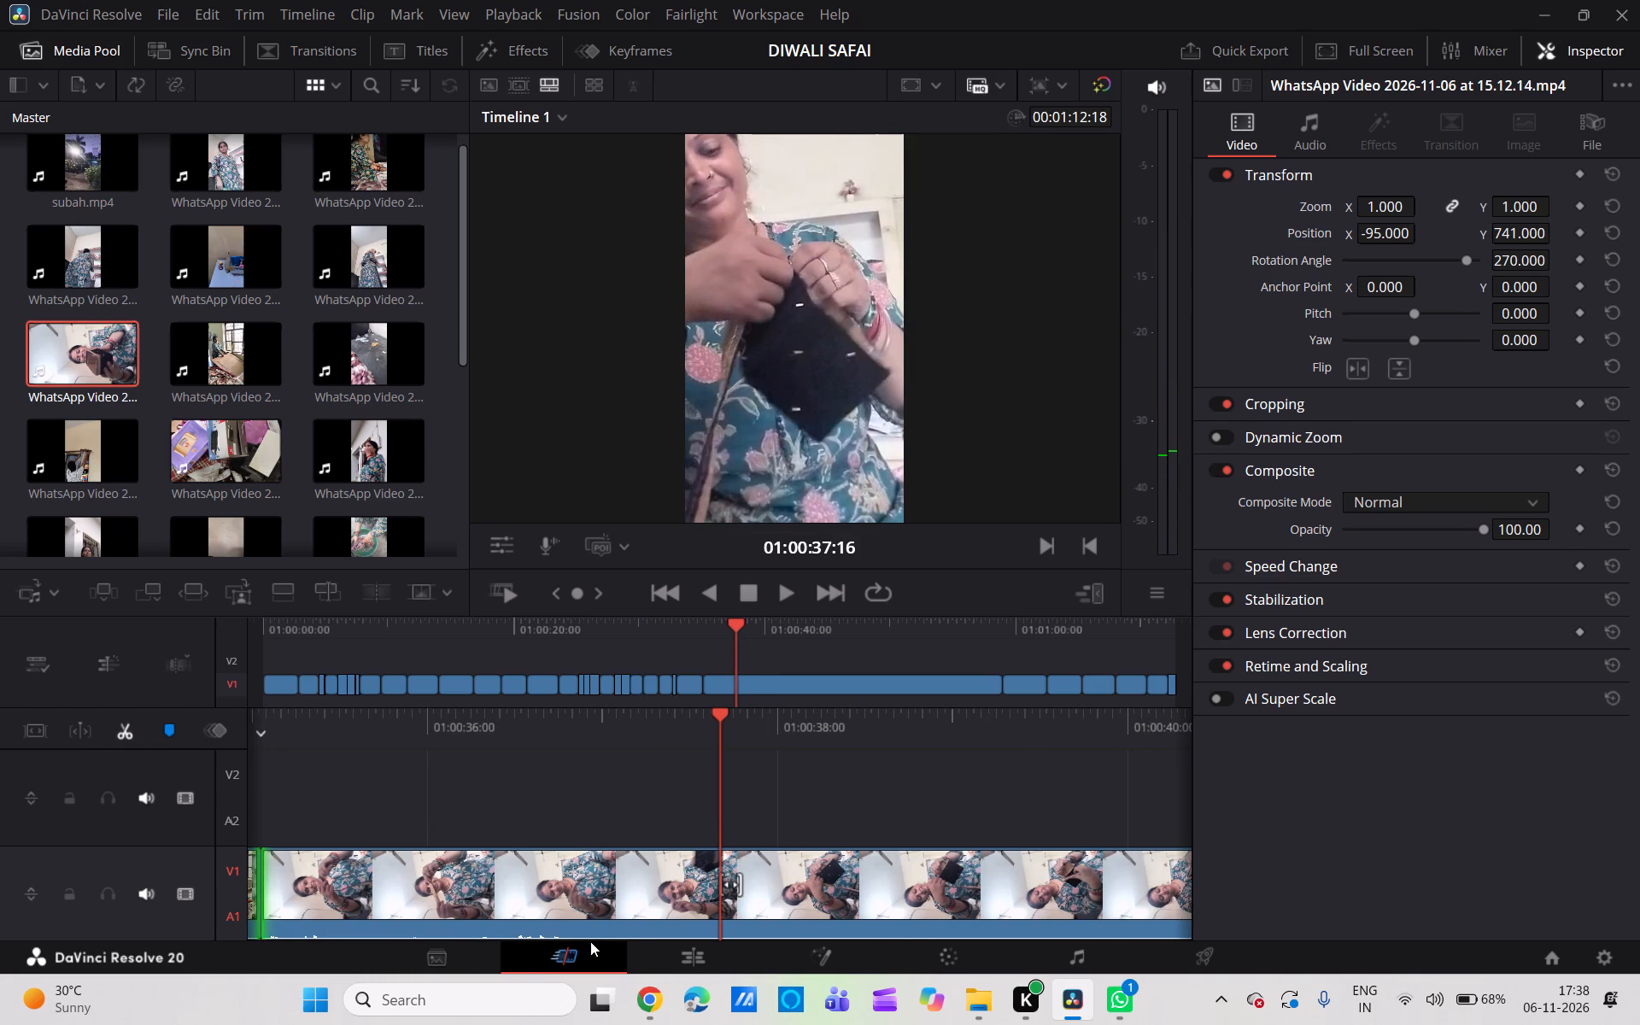
pyautogui.click(595, 921)
pyautogui.press('BackSpace')
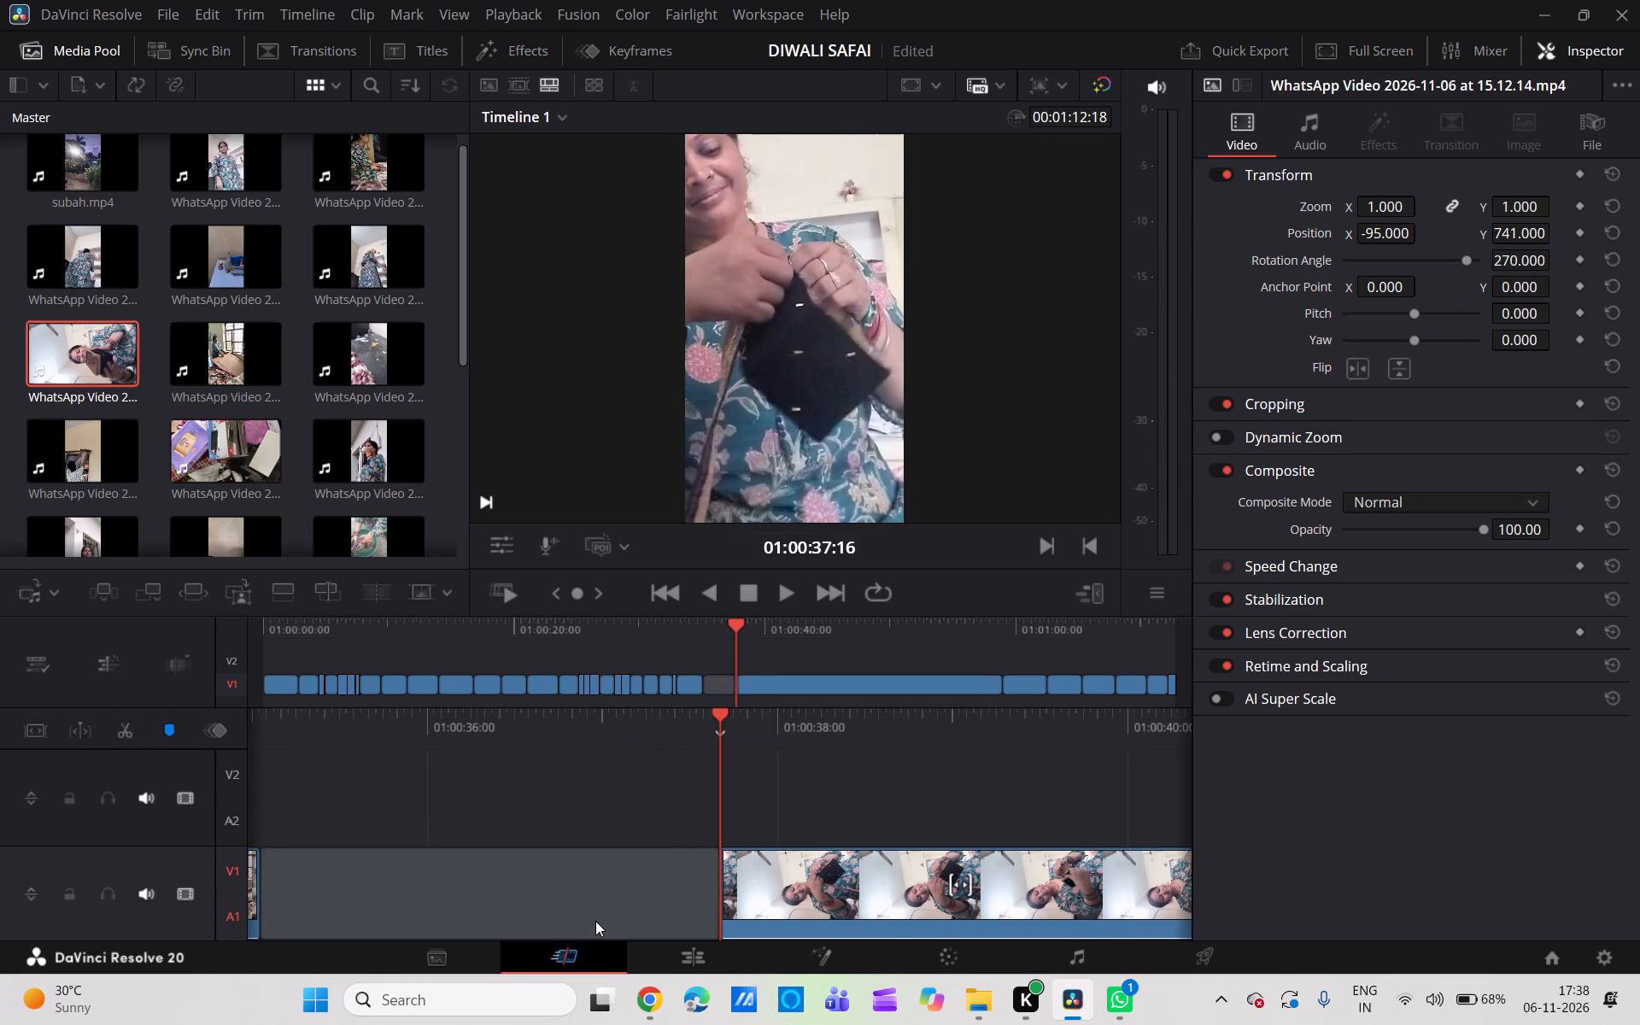
pyautogui.click(595, 921)
pyautogui.press('BackSpace')
# Split the rotated purse clip at 01:00:38:15, delete the long remainder after the cut and close the gap.
pyautogui.hscroll(-1, 595, 921)
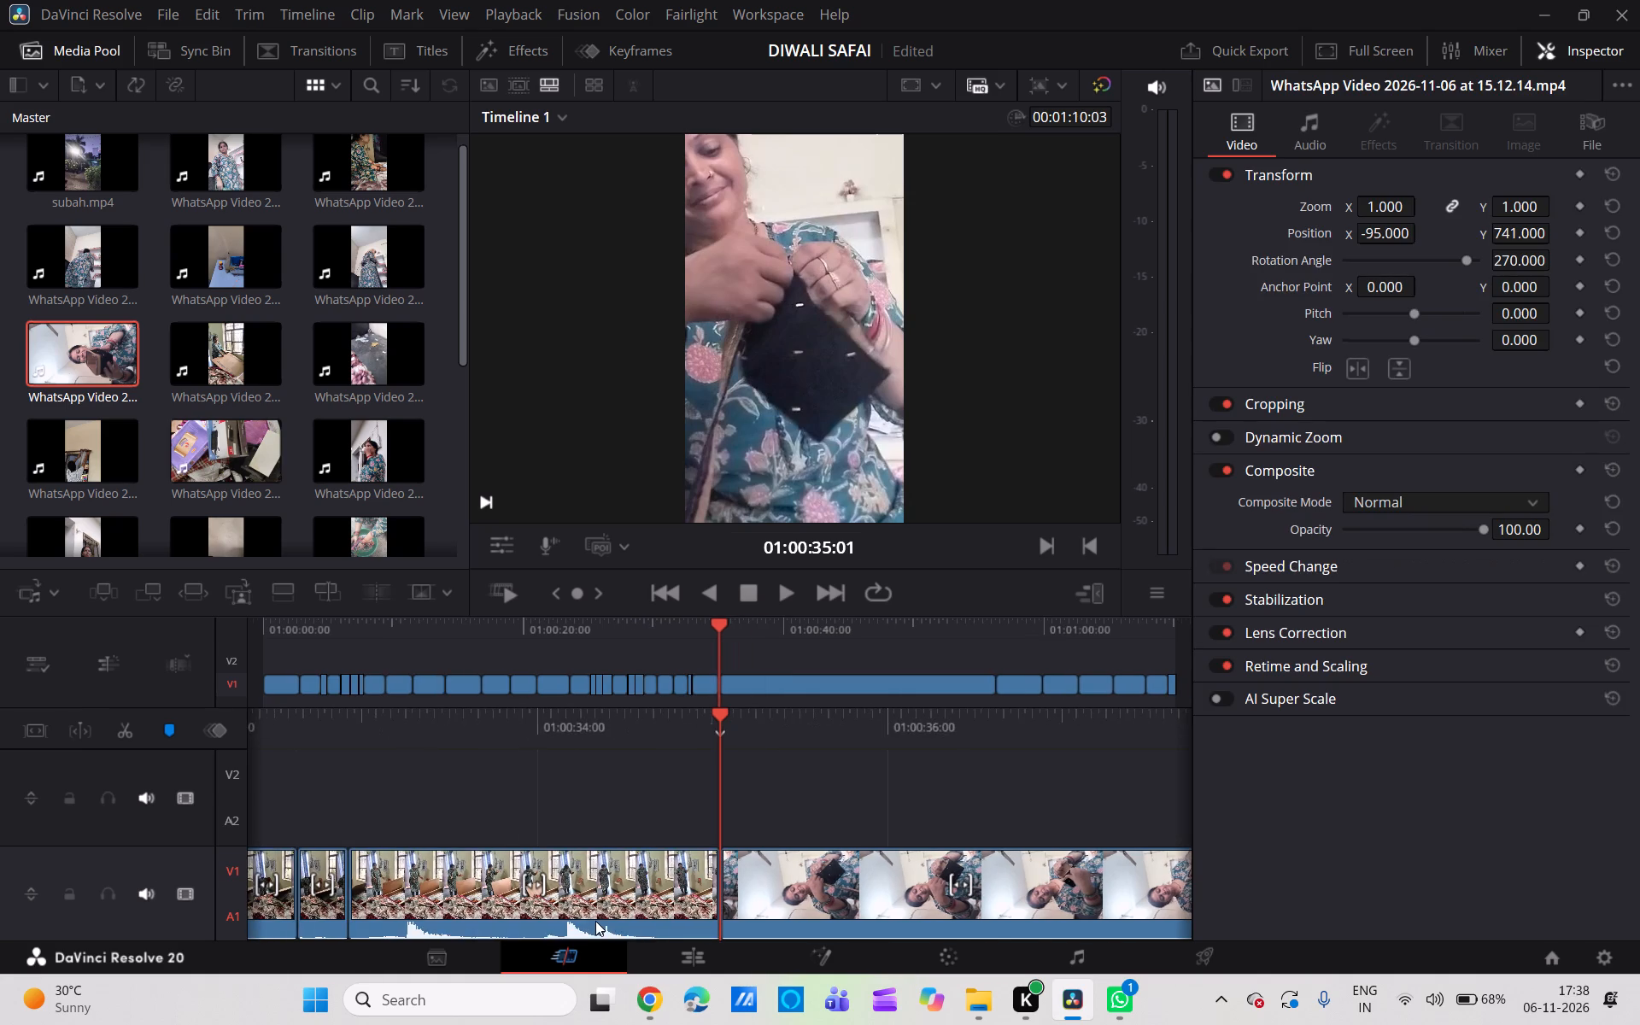
pyautogui.hscroll(-1, 595, 921)
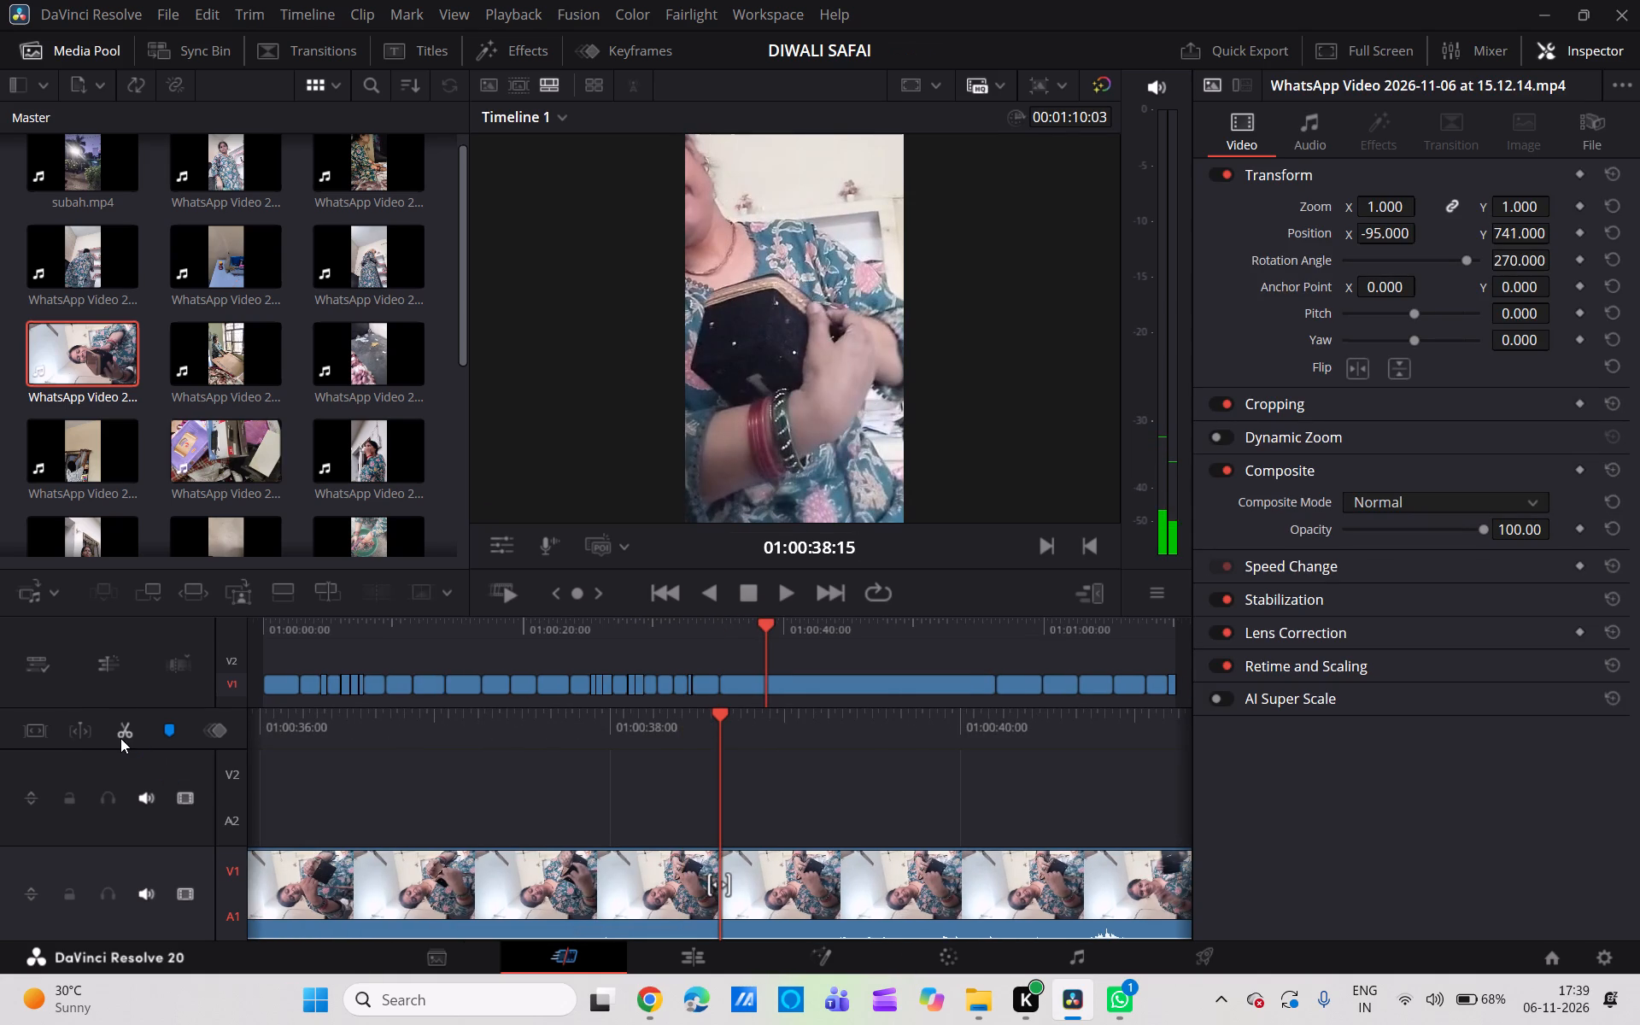
pyautogui.click(120, 737)
pyautogui.click(930, 886)
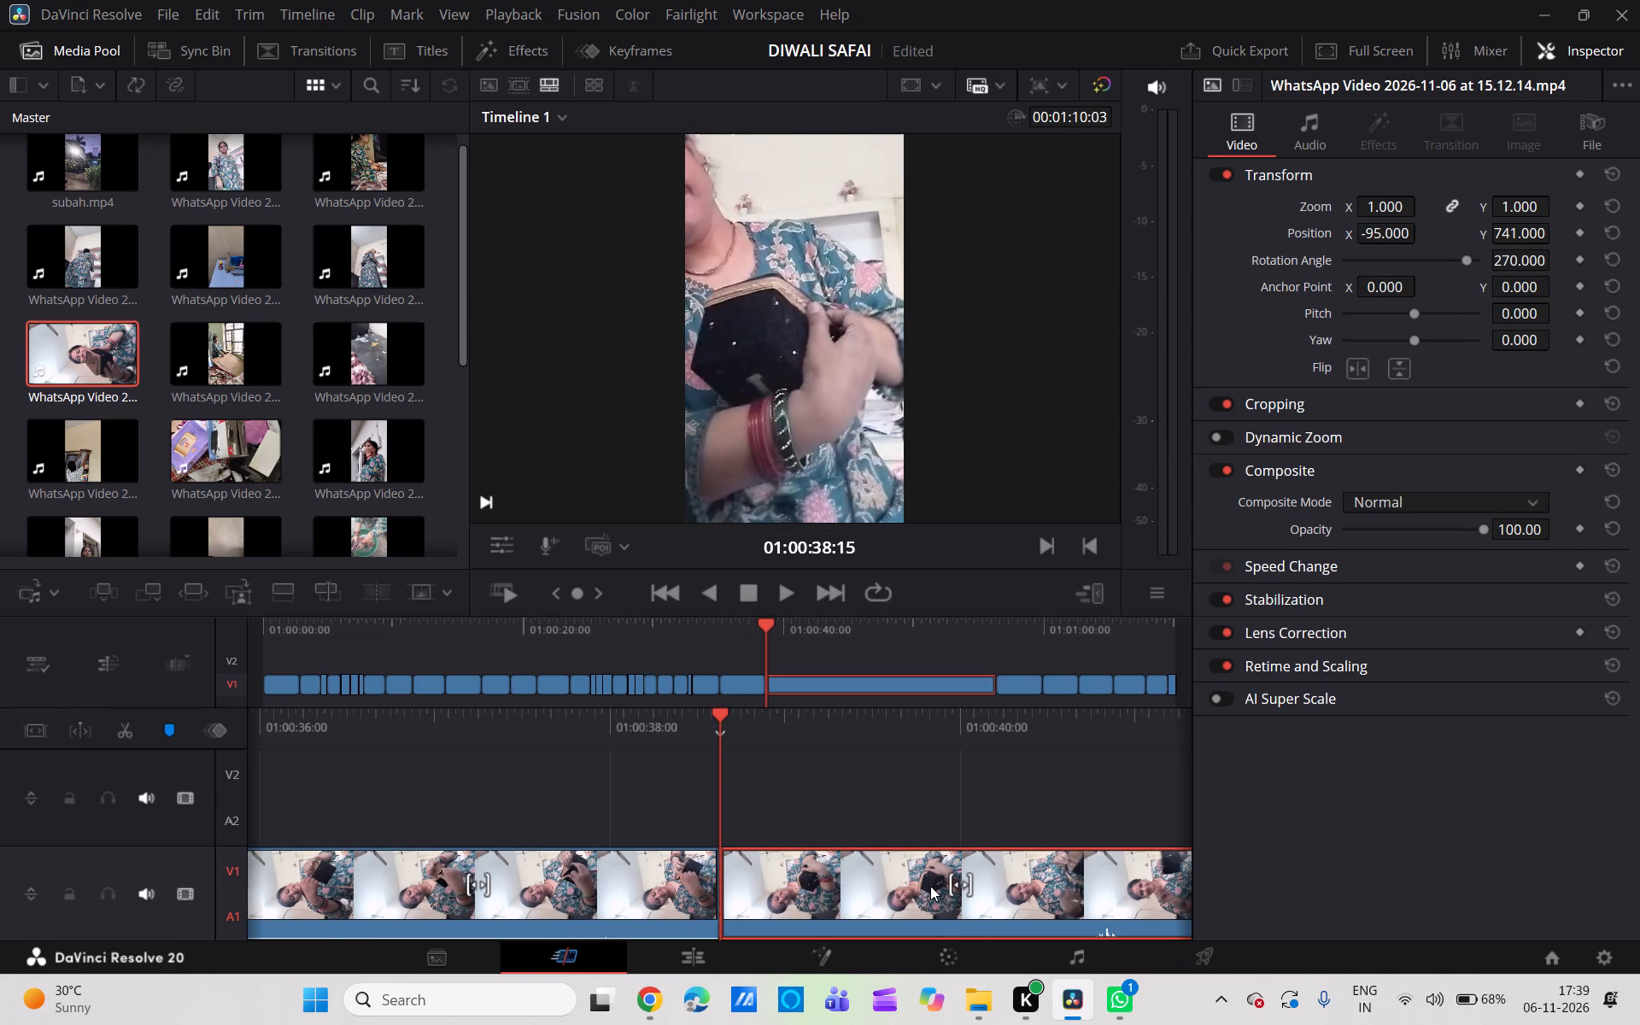
pyautogui.hscroll(-1, 1016, 817)
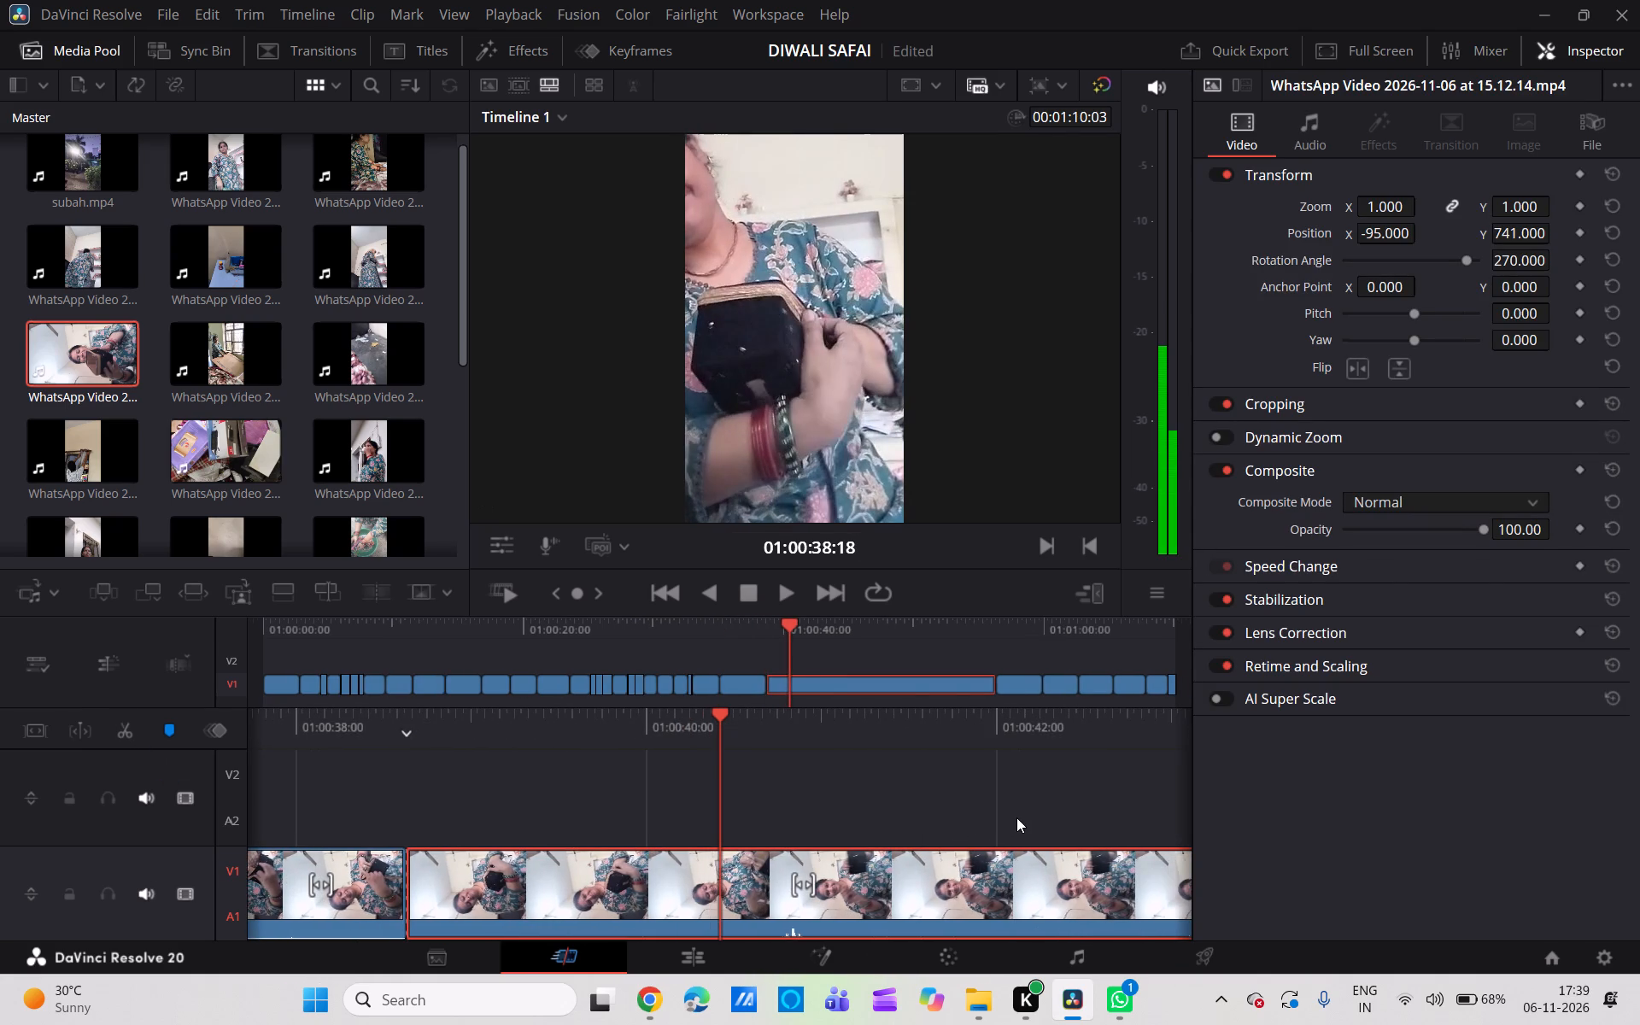
pyautogui.press('BackSpace')
pyautogui.click(1016, 817)
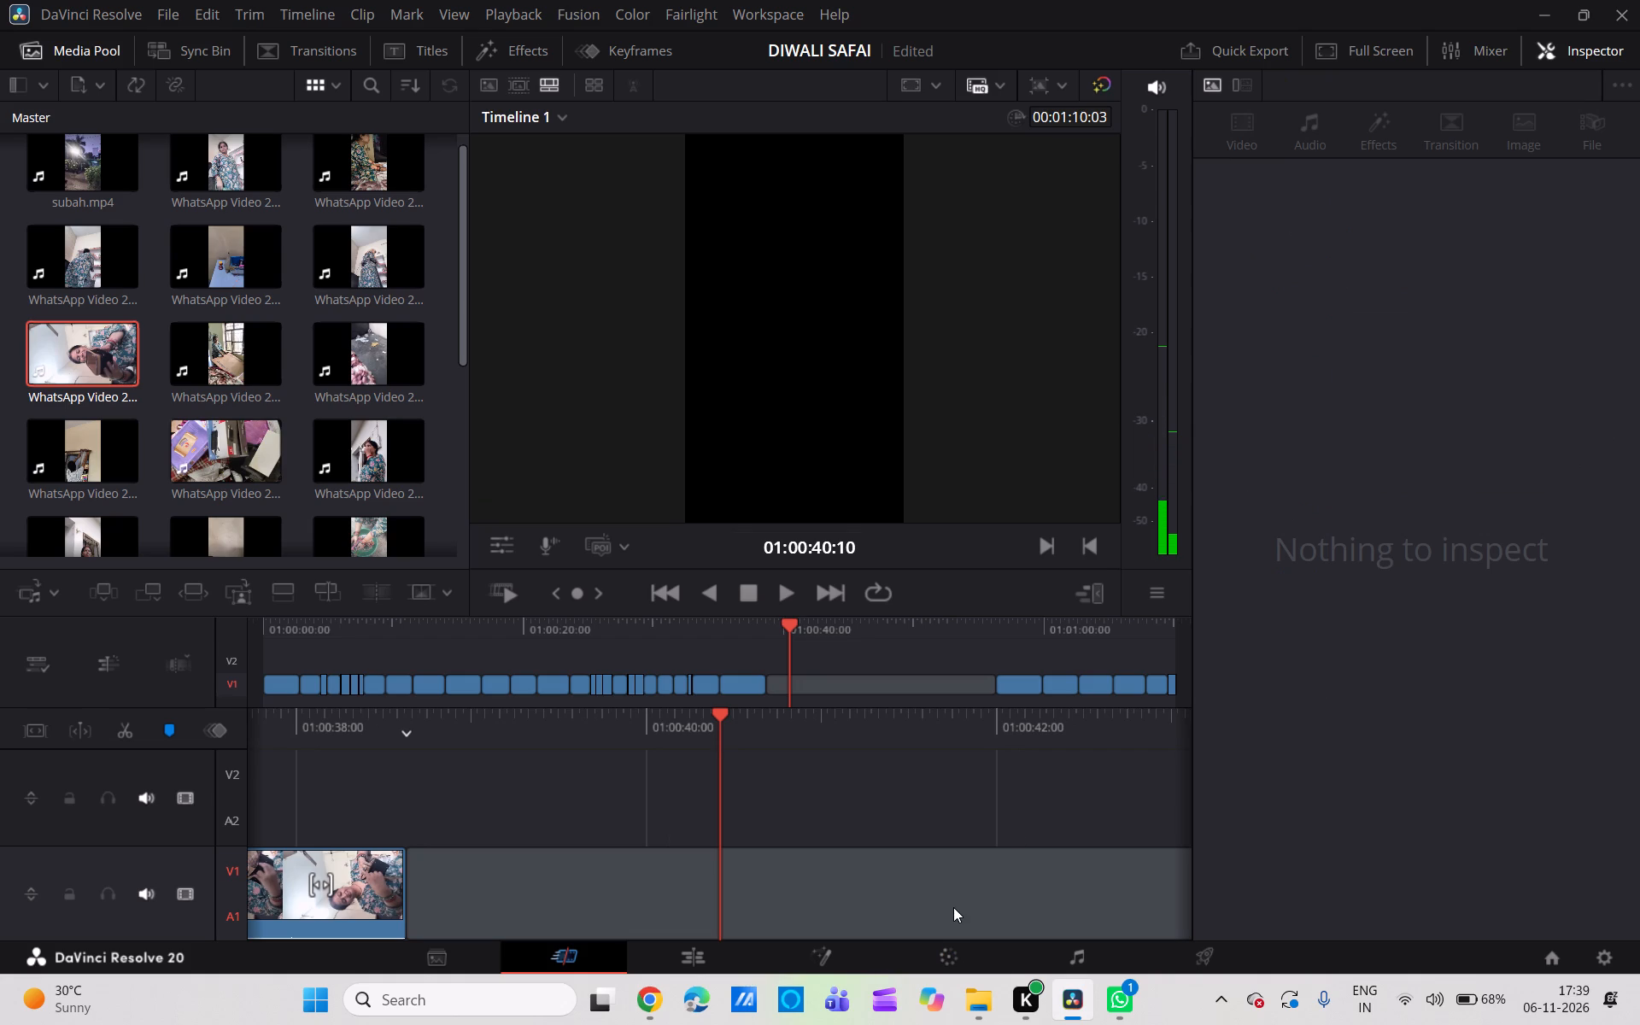
pyautogui.click(953, 907)
pyautogui.press('BackSpace')
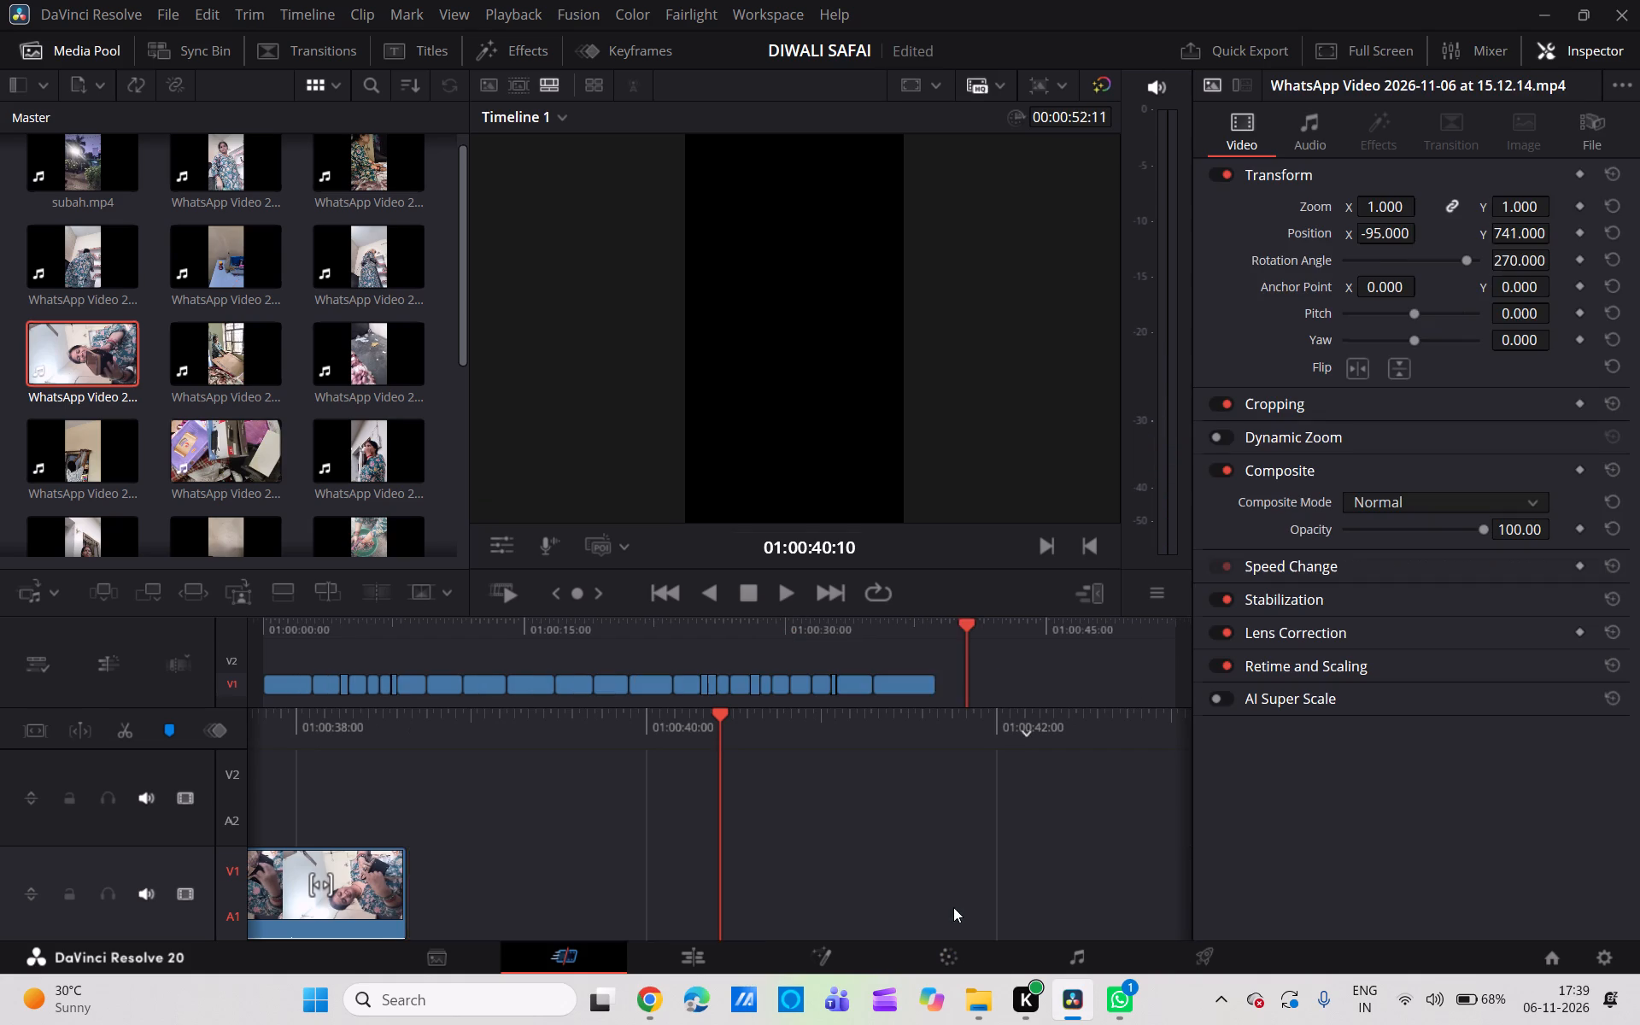
# Split the rotated purse clip at 01:00:41:05, delete the piece before the cut and close the gap.
pyautogui.hscroll(-1, 953, 907)
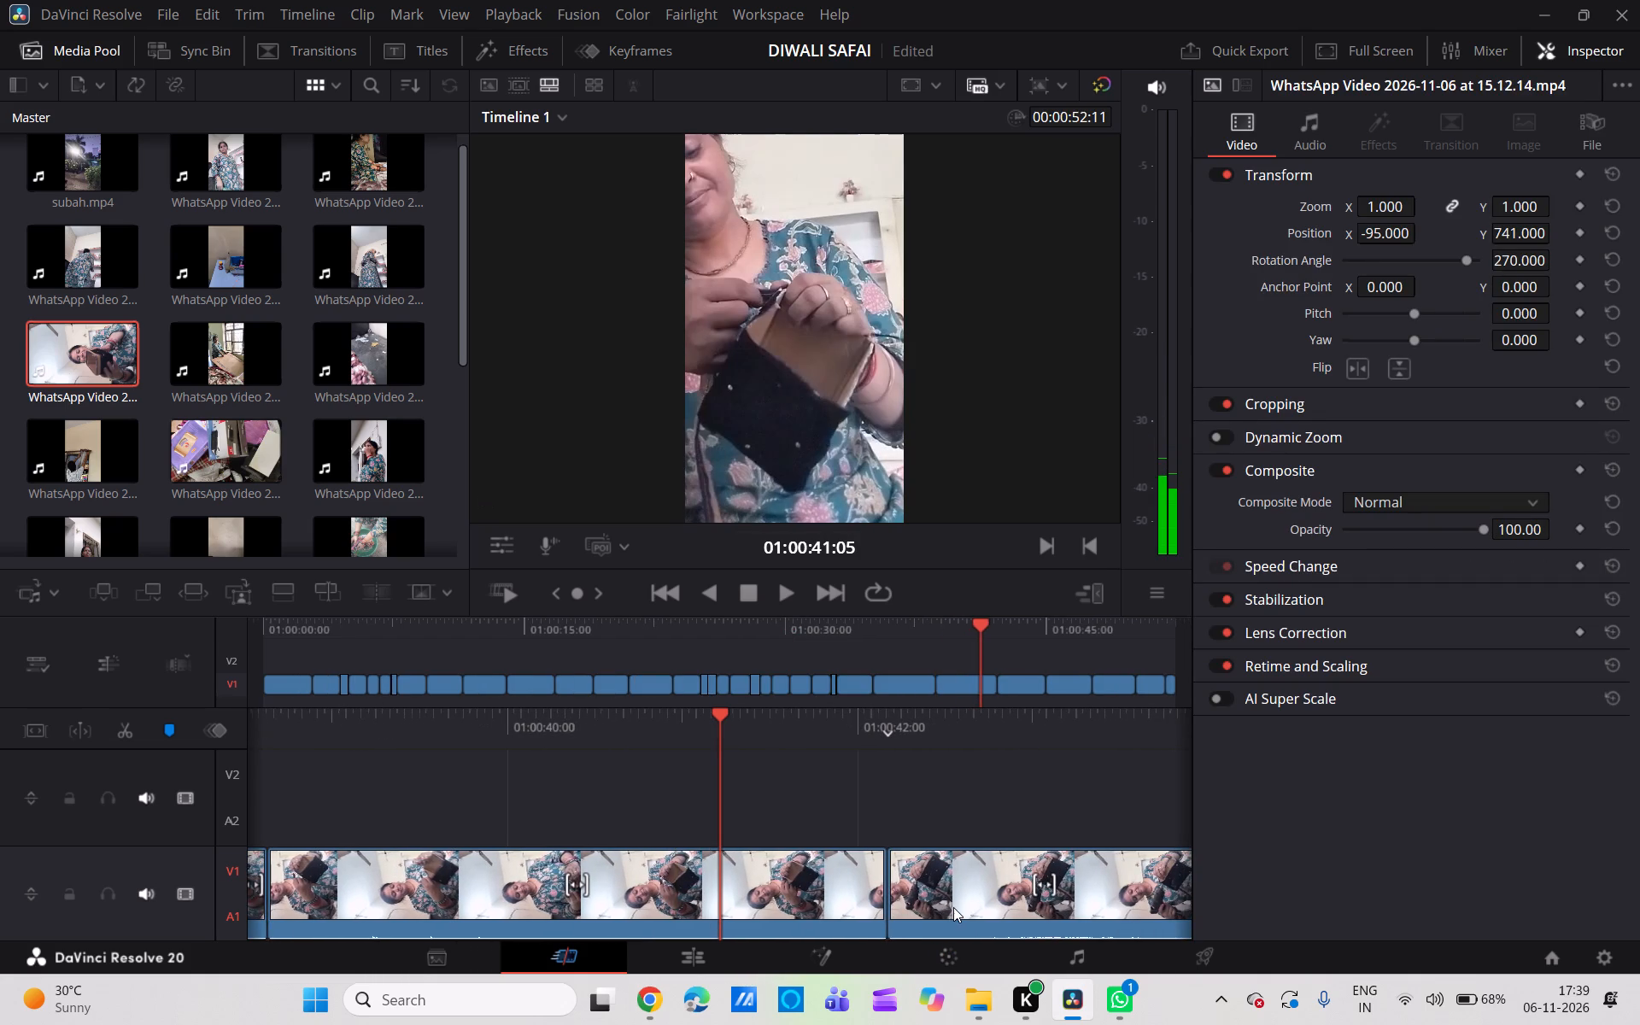
pyautogui.hscroll(-1, 953, 907)
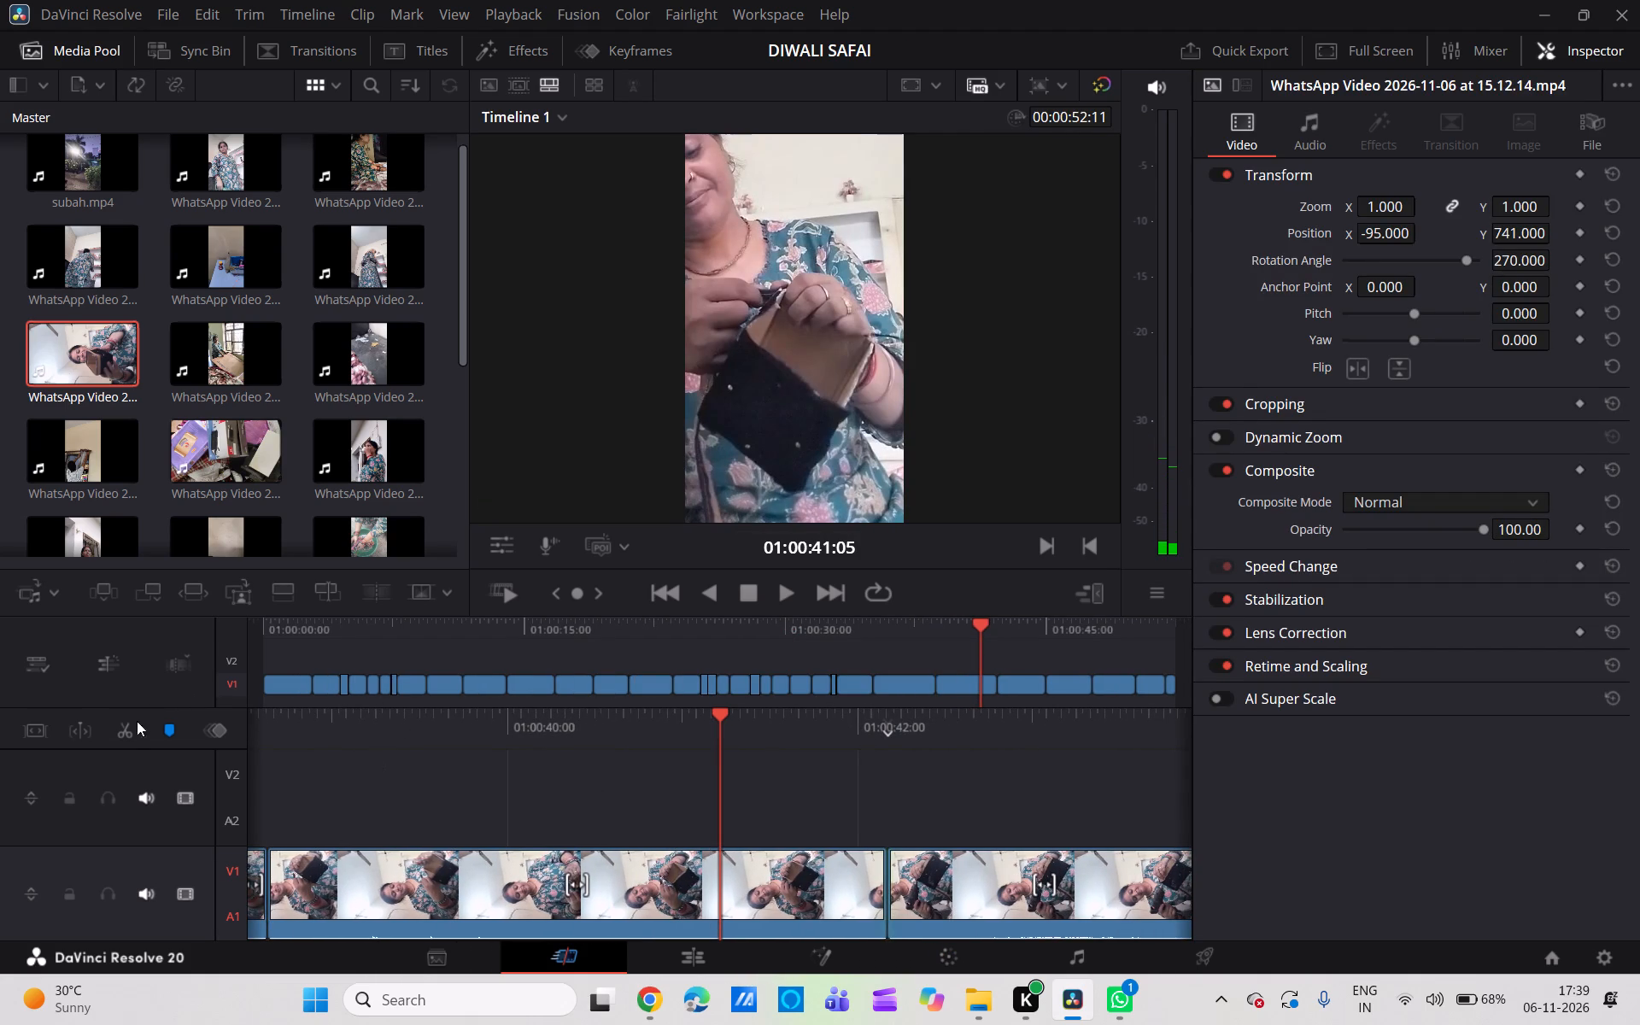
pyautogui.click(124, 730)
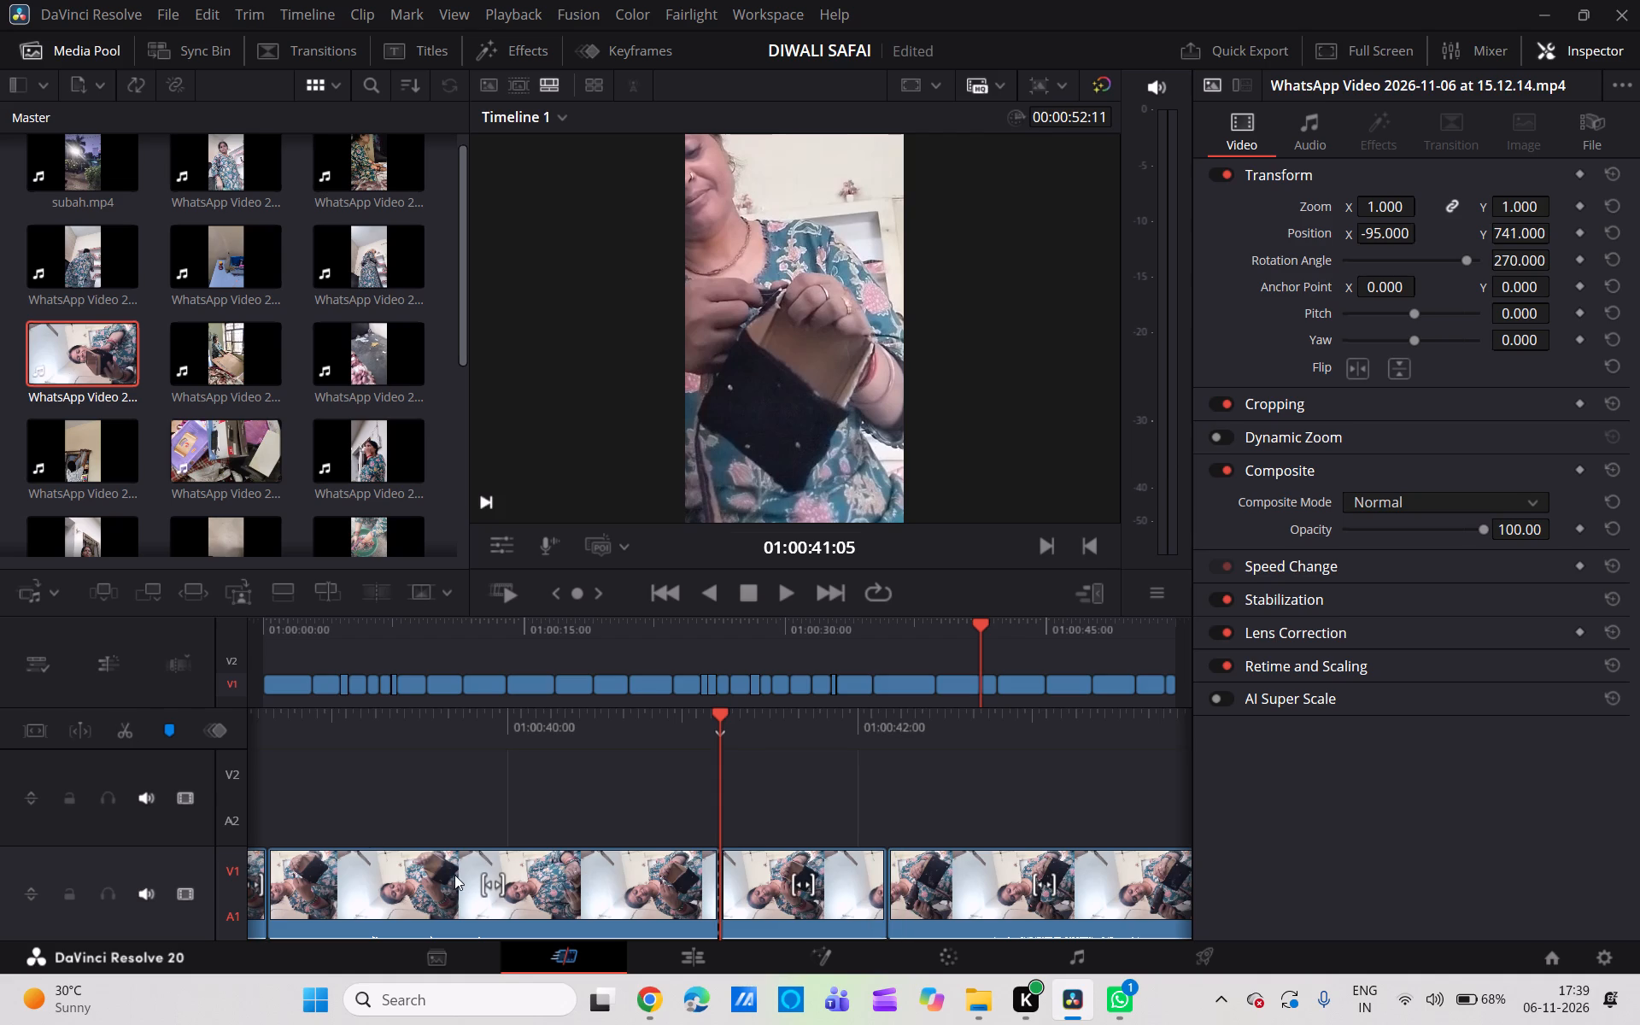
pyautogui.click(491, 882)
pyautogui.press('BackSpace')
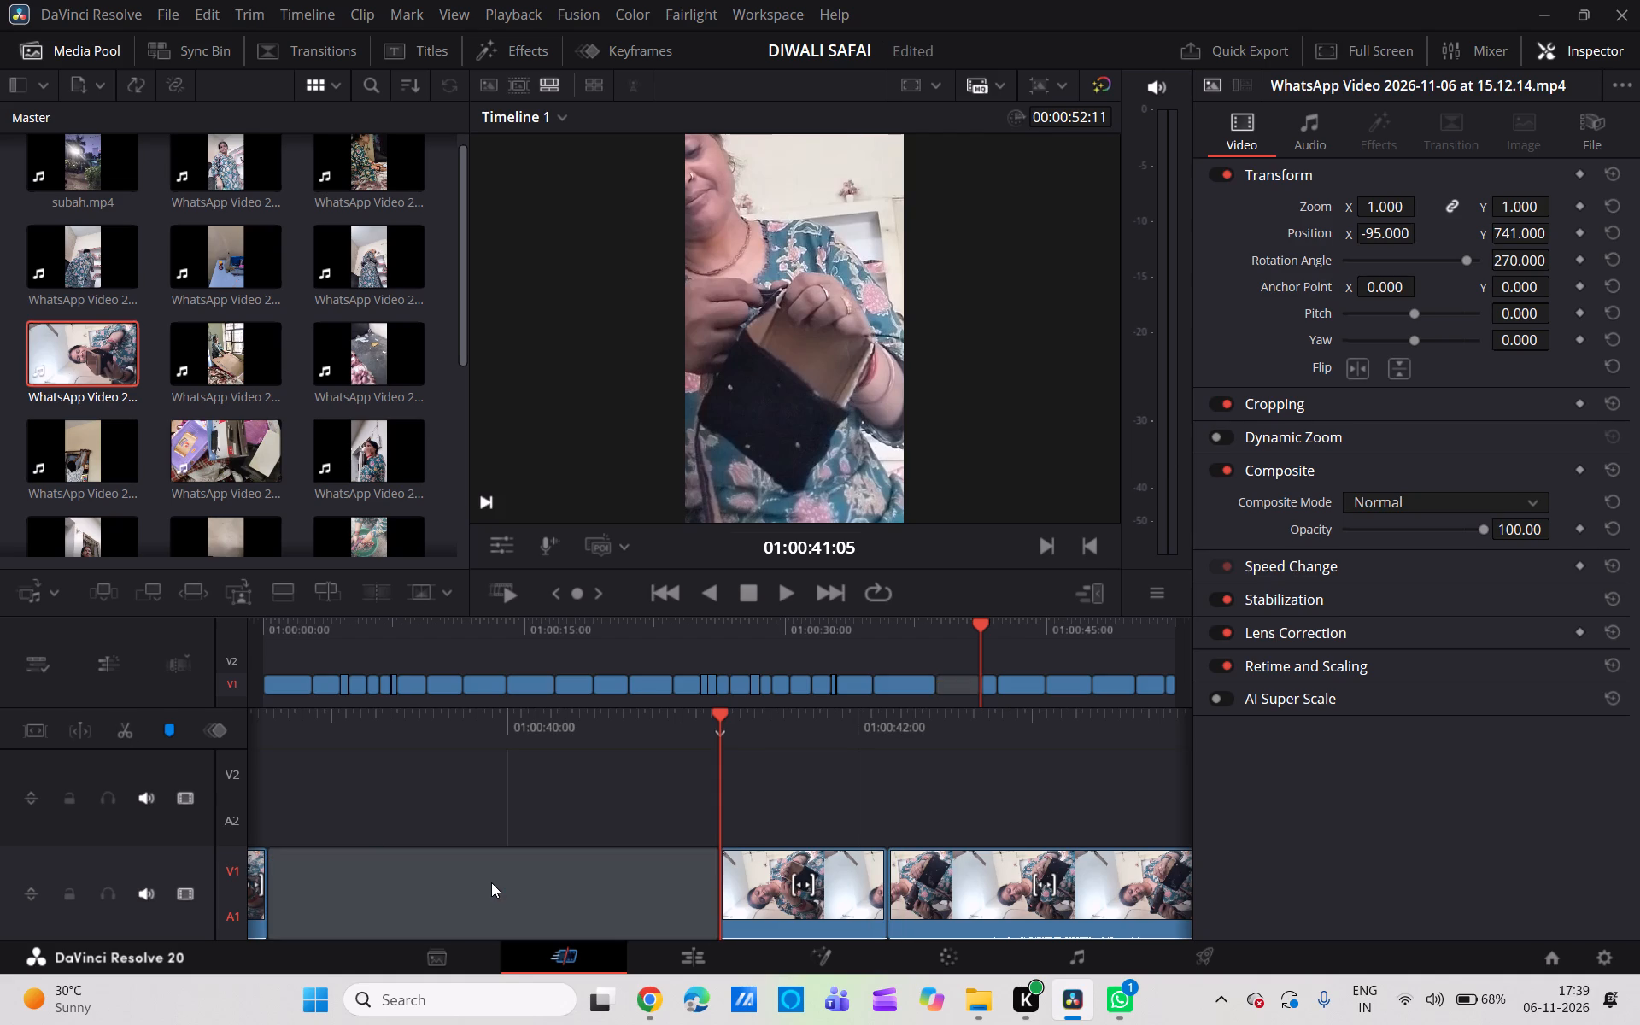
pyautogui.click(491, 882)
pyautogui.press('BackSpace')
# Split the first rotated purse clip at 01:00:37:03, delete the piece before the cut and close the gap.
pyautogui.hscroll(1, 491, 882)
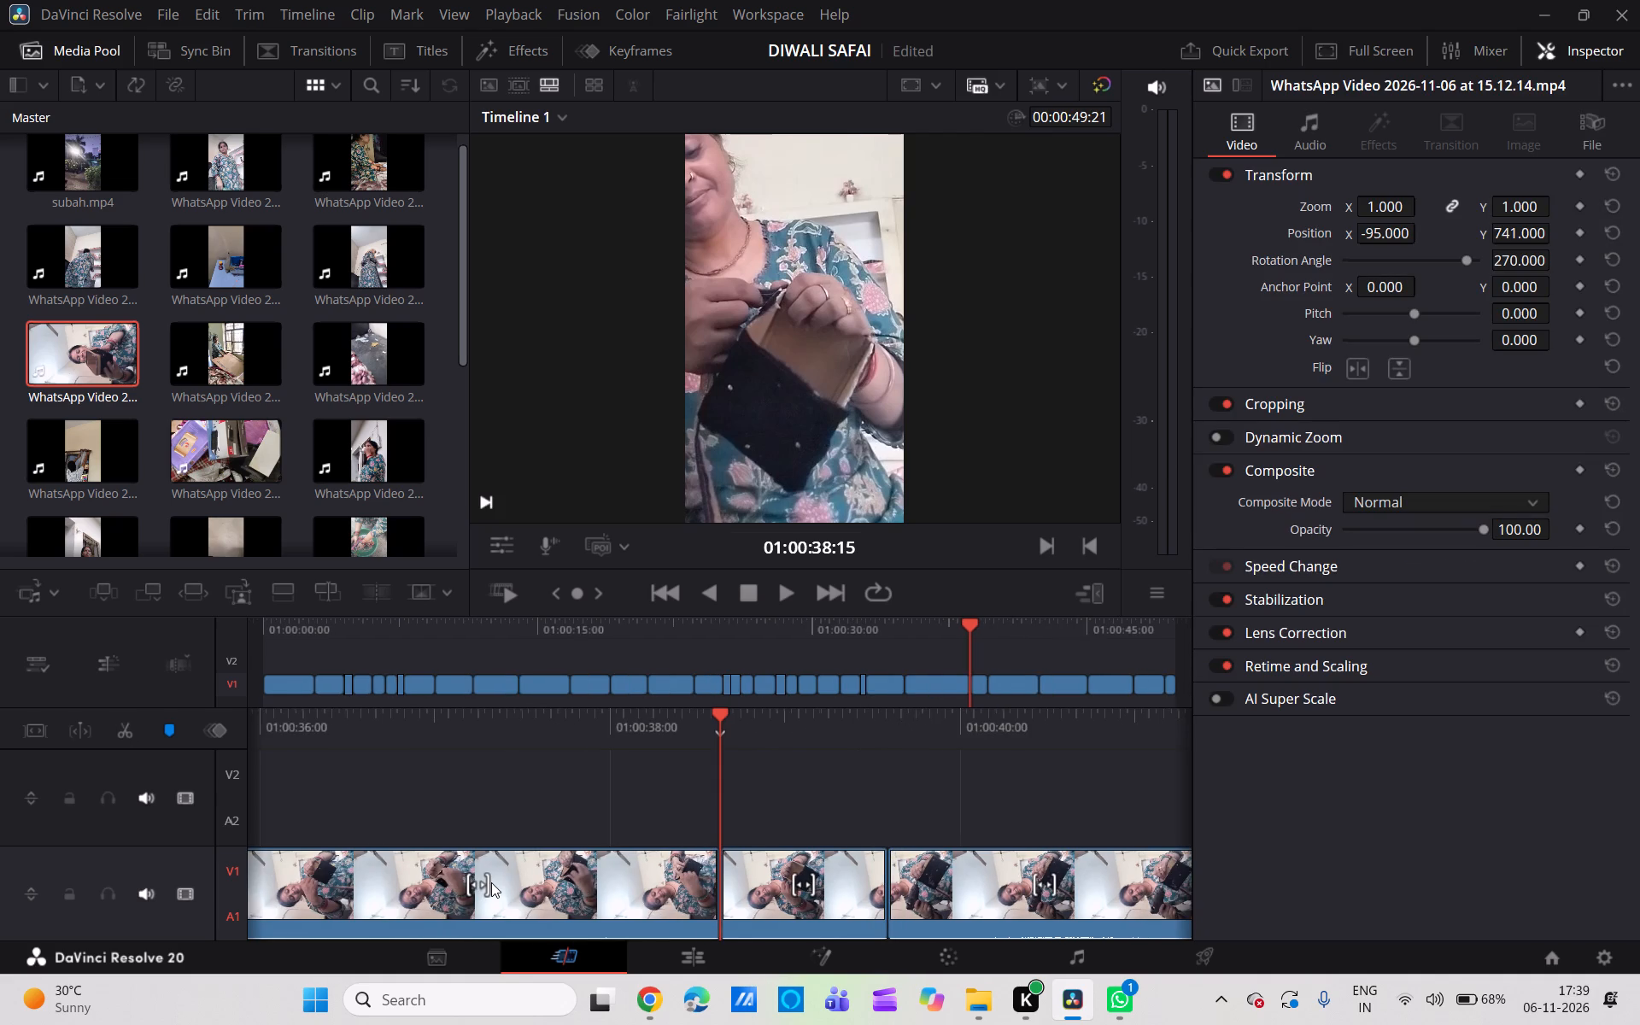
pyautogui.hscroll(1, 491, 882)
pyautogui.hscroll(-1, 491, 882)
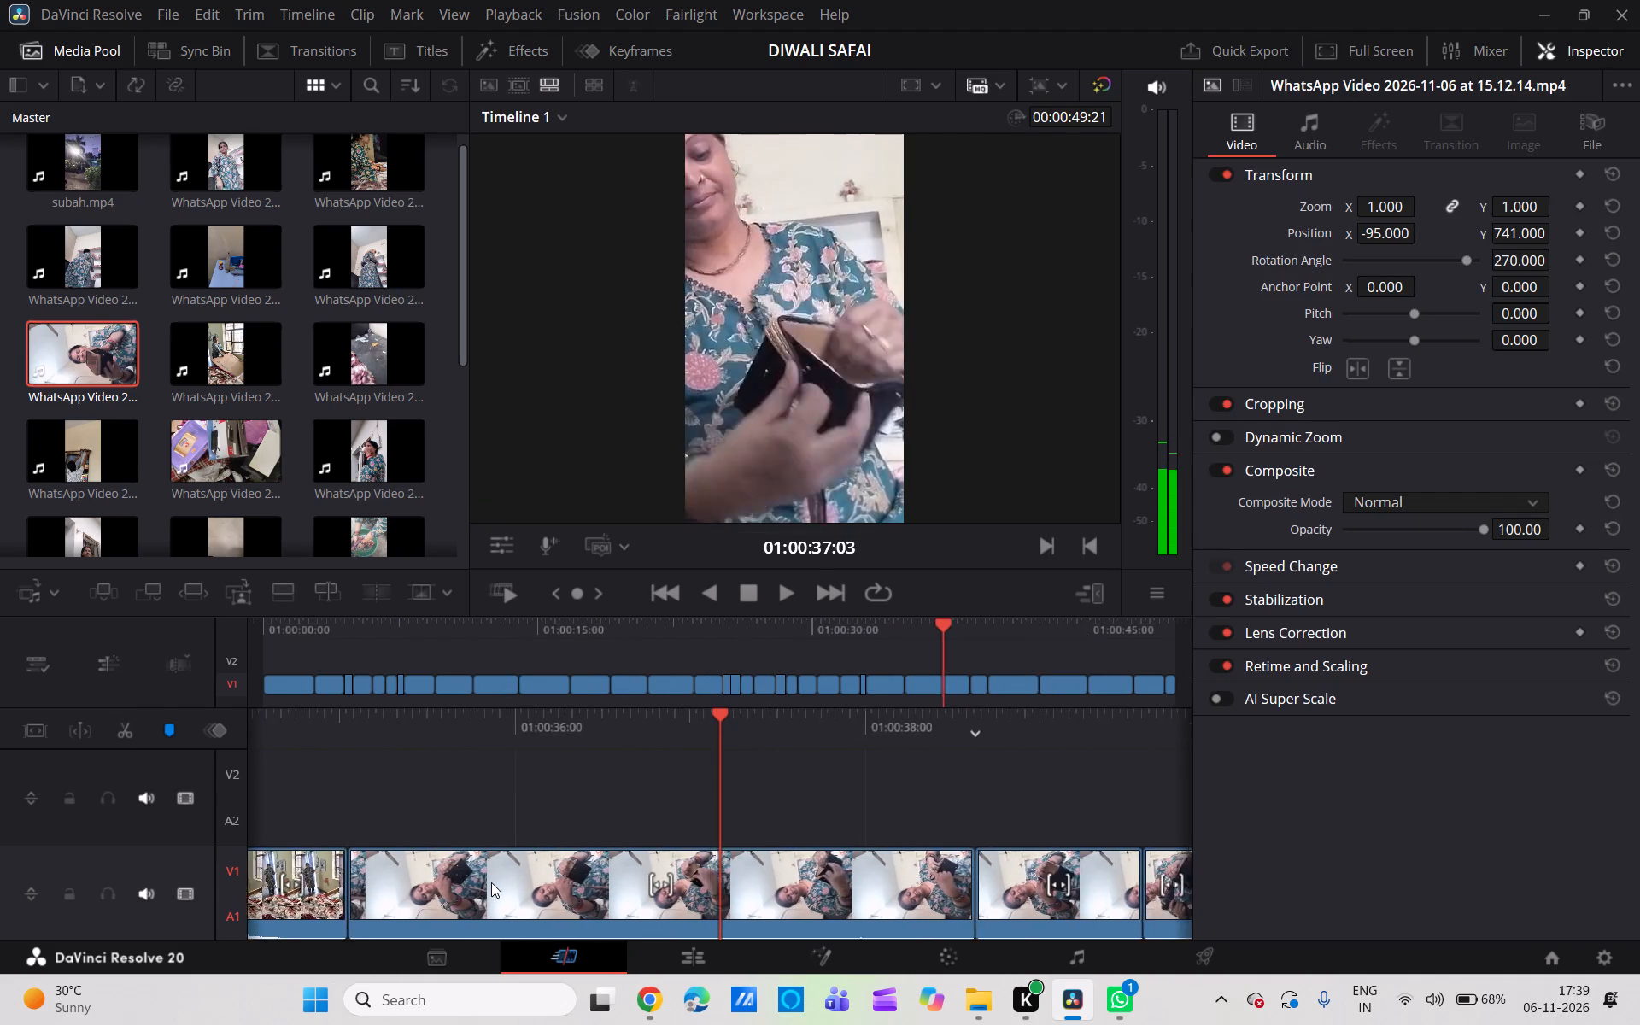
pyautogui.hscroll(-1, 491, 882)
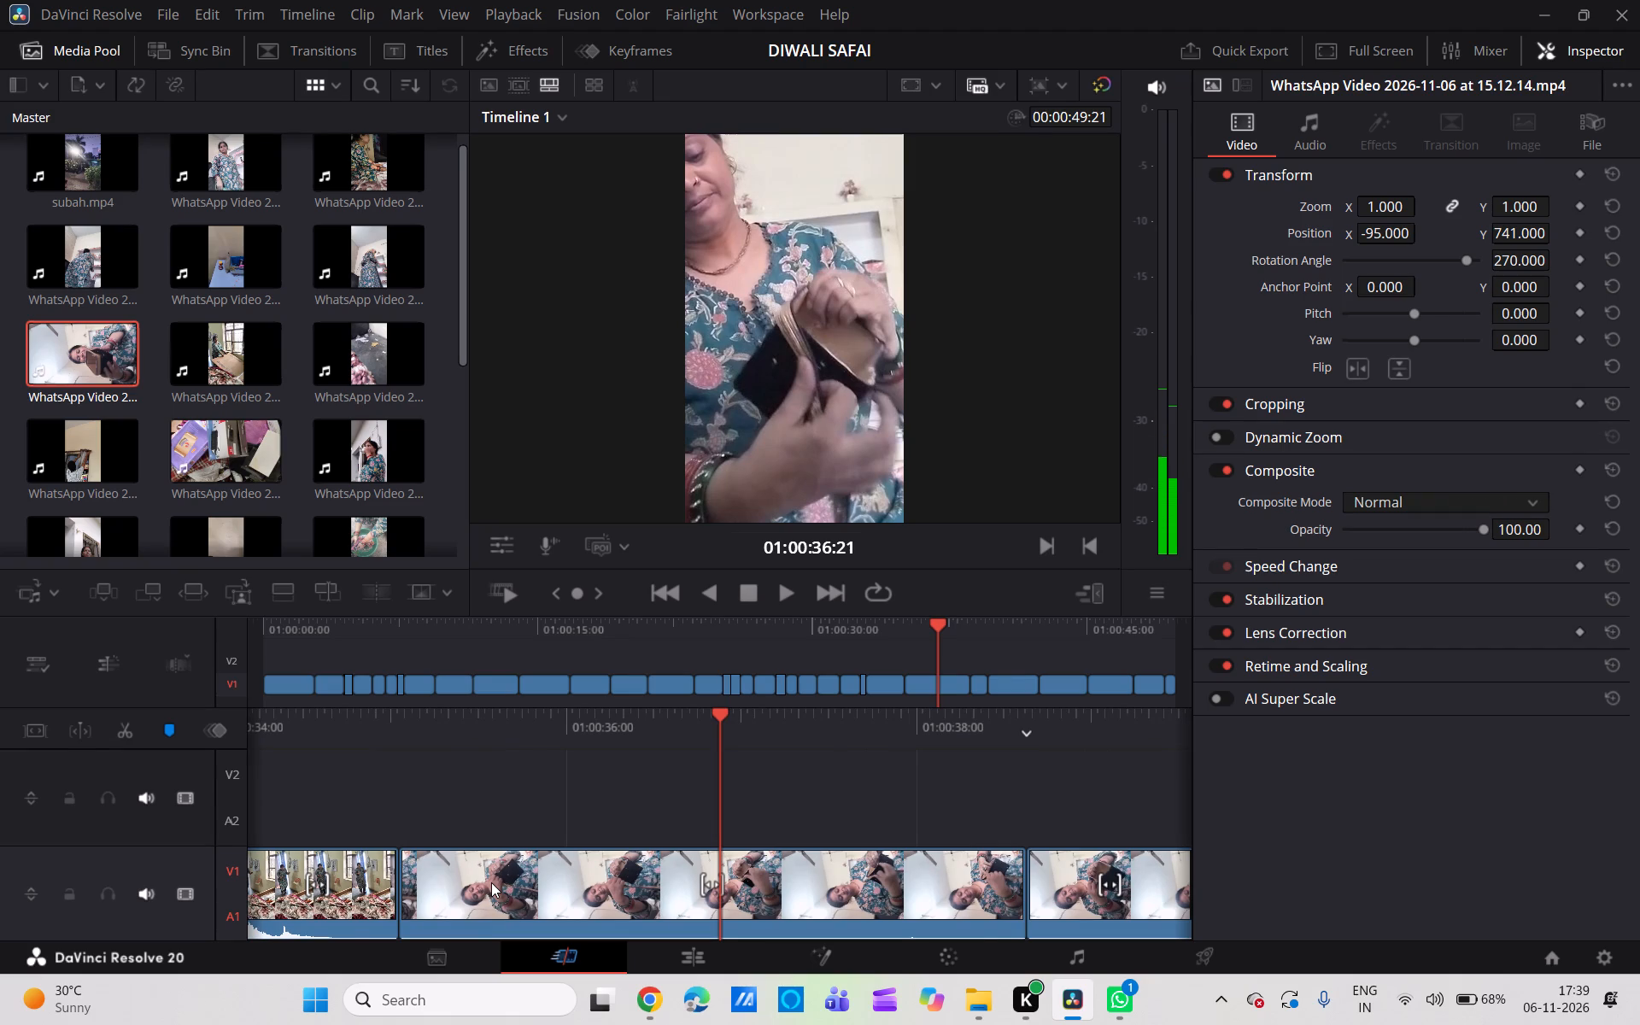
pyautogui.hscroll(-2, 491, 882)
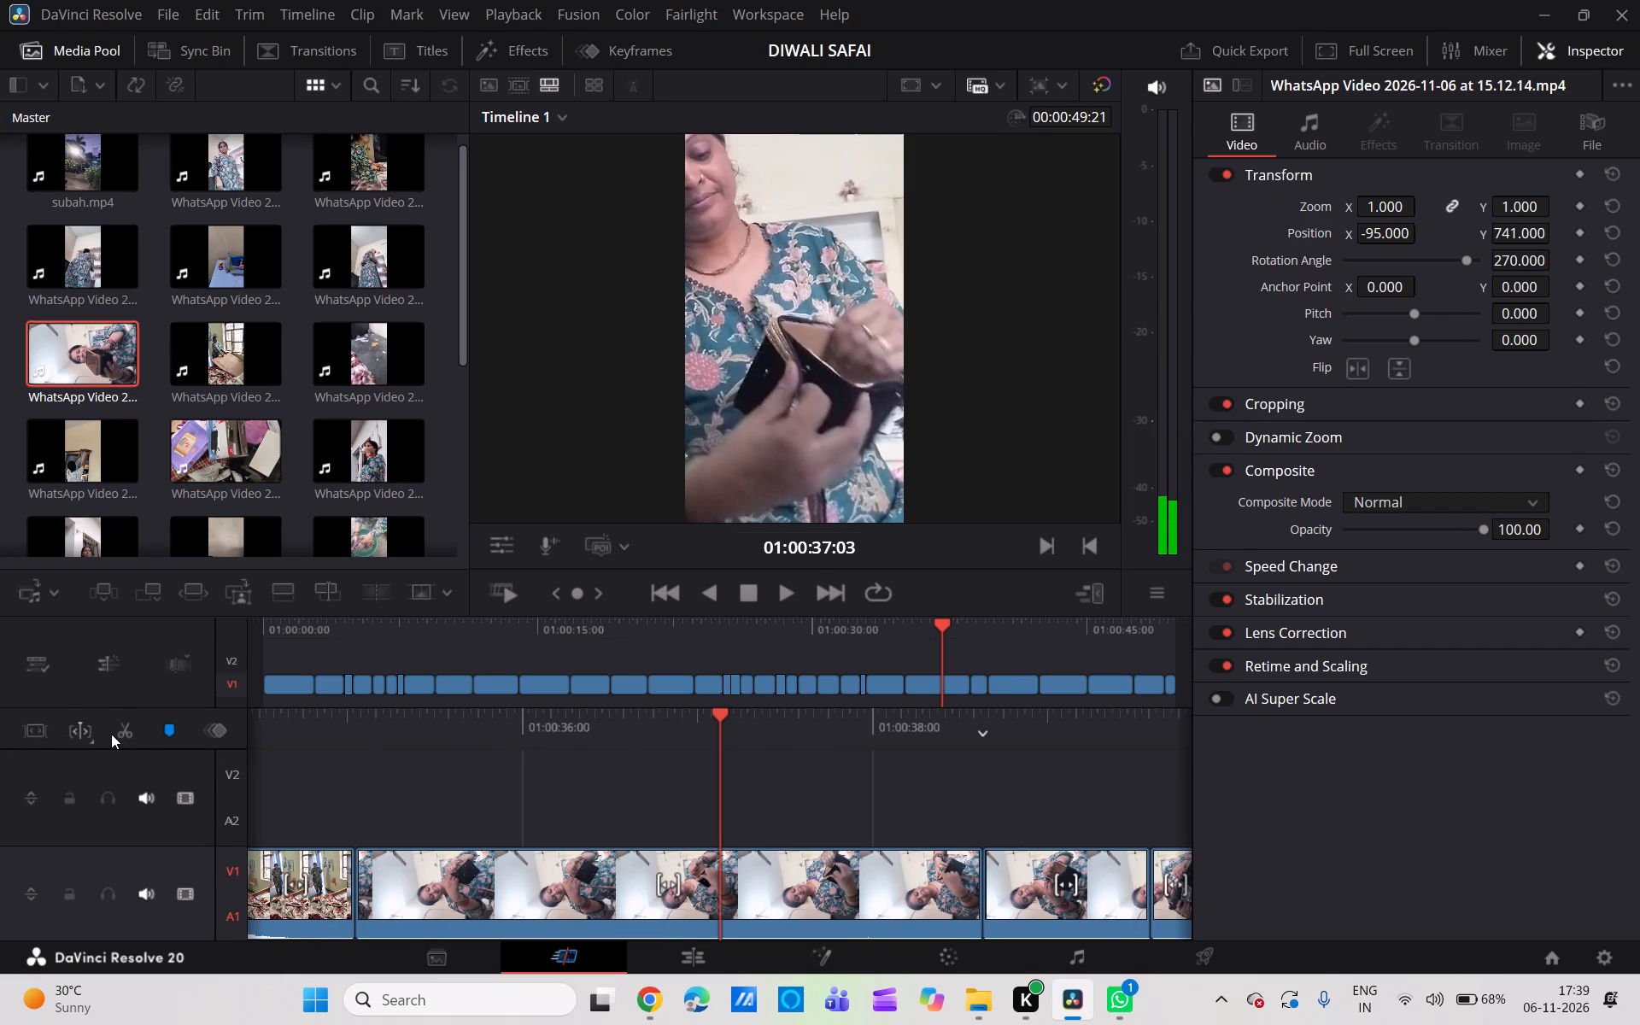
pyautogui.click(126, 732)
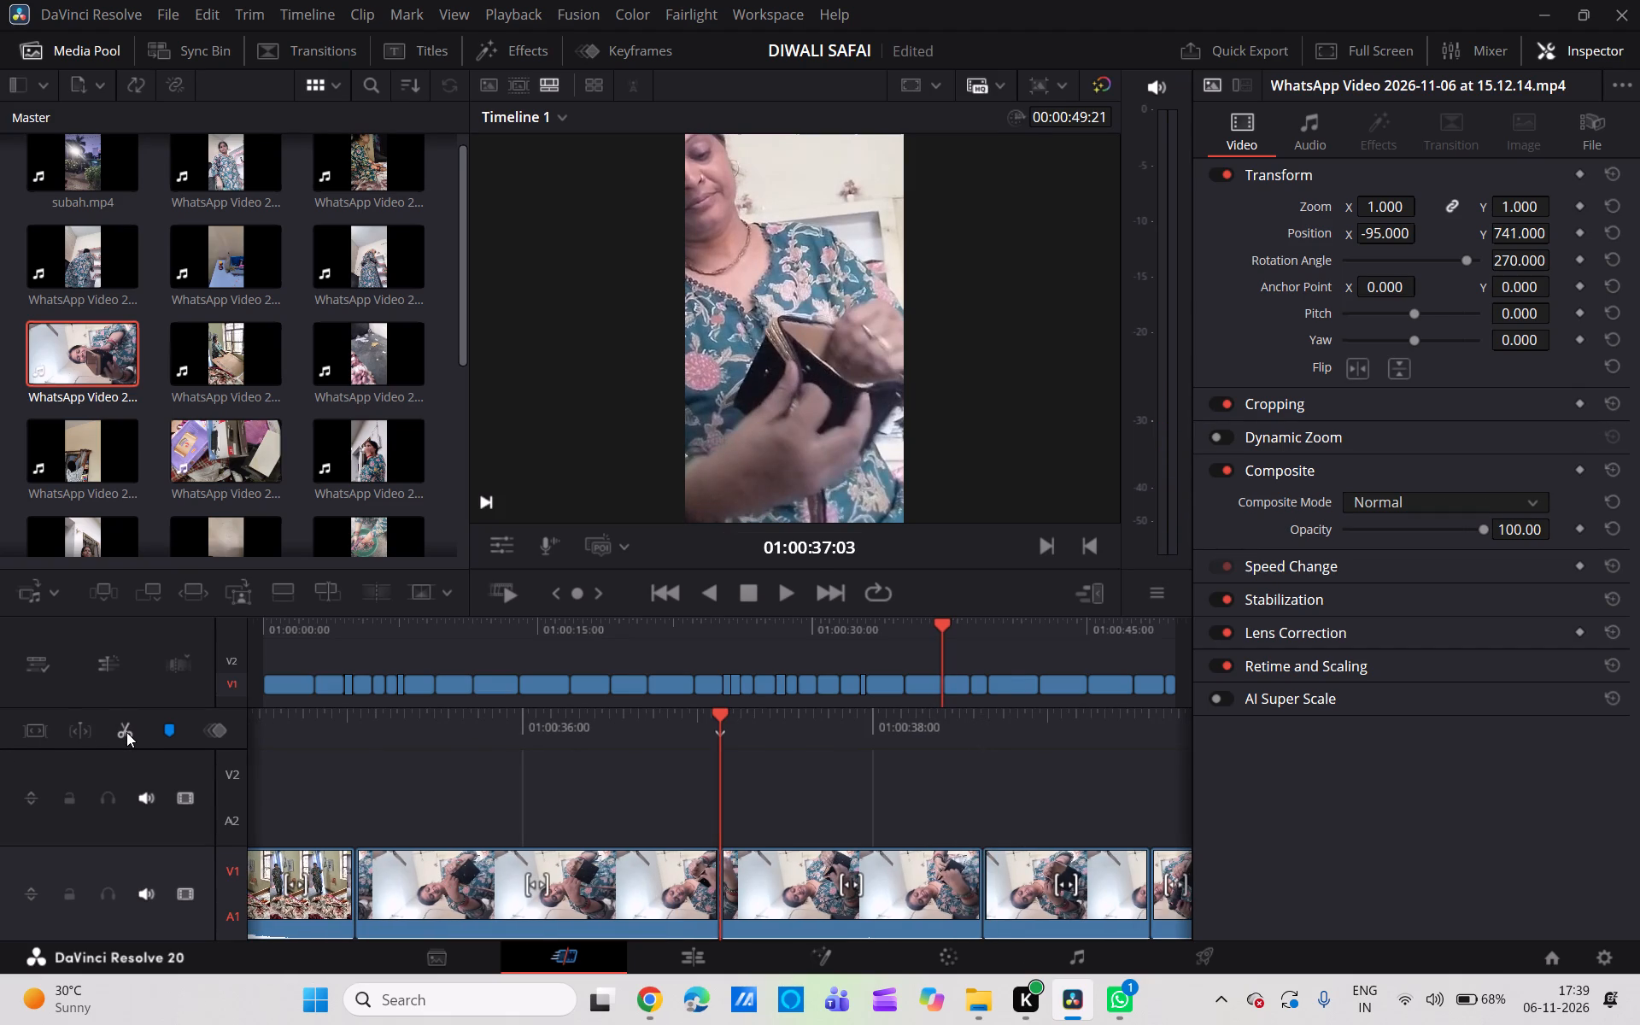
pyautogui.click(443, 897)
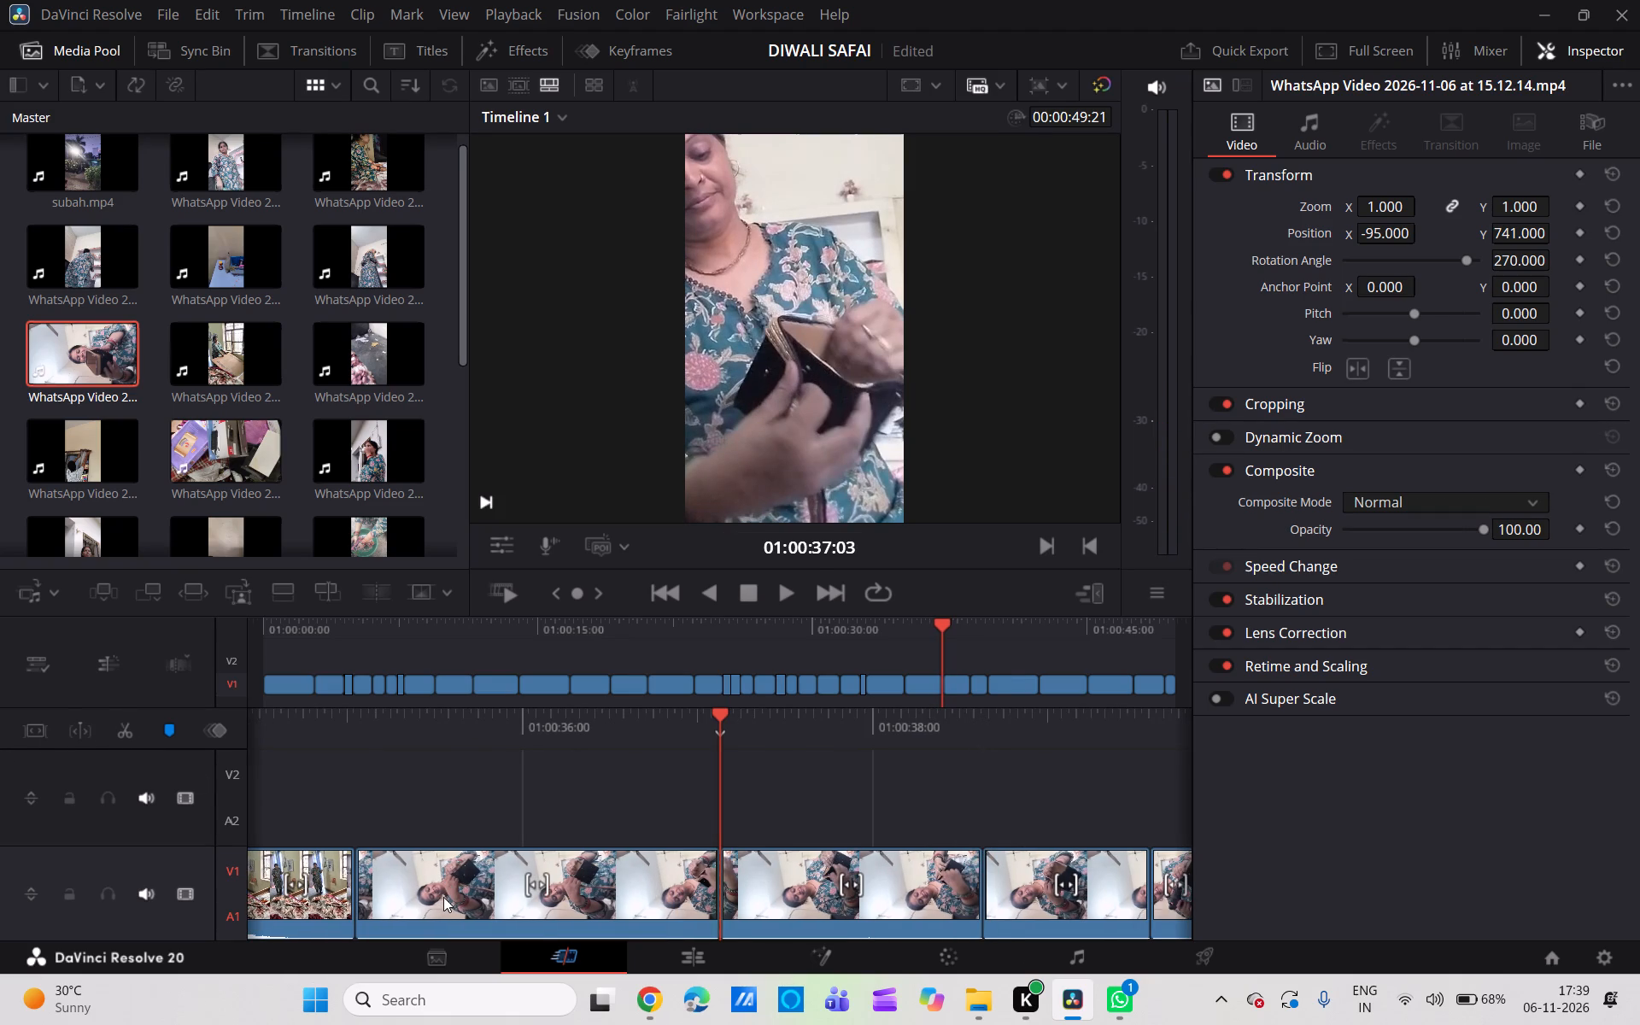
pyautogui.press('BackSpace')
pyautogui.click(443, 897)
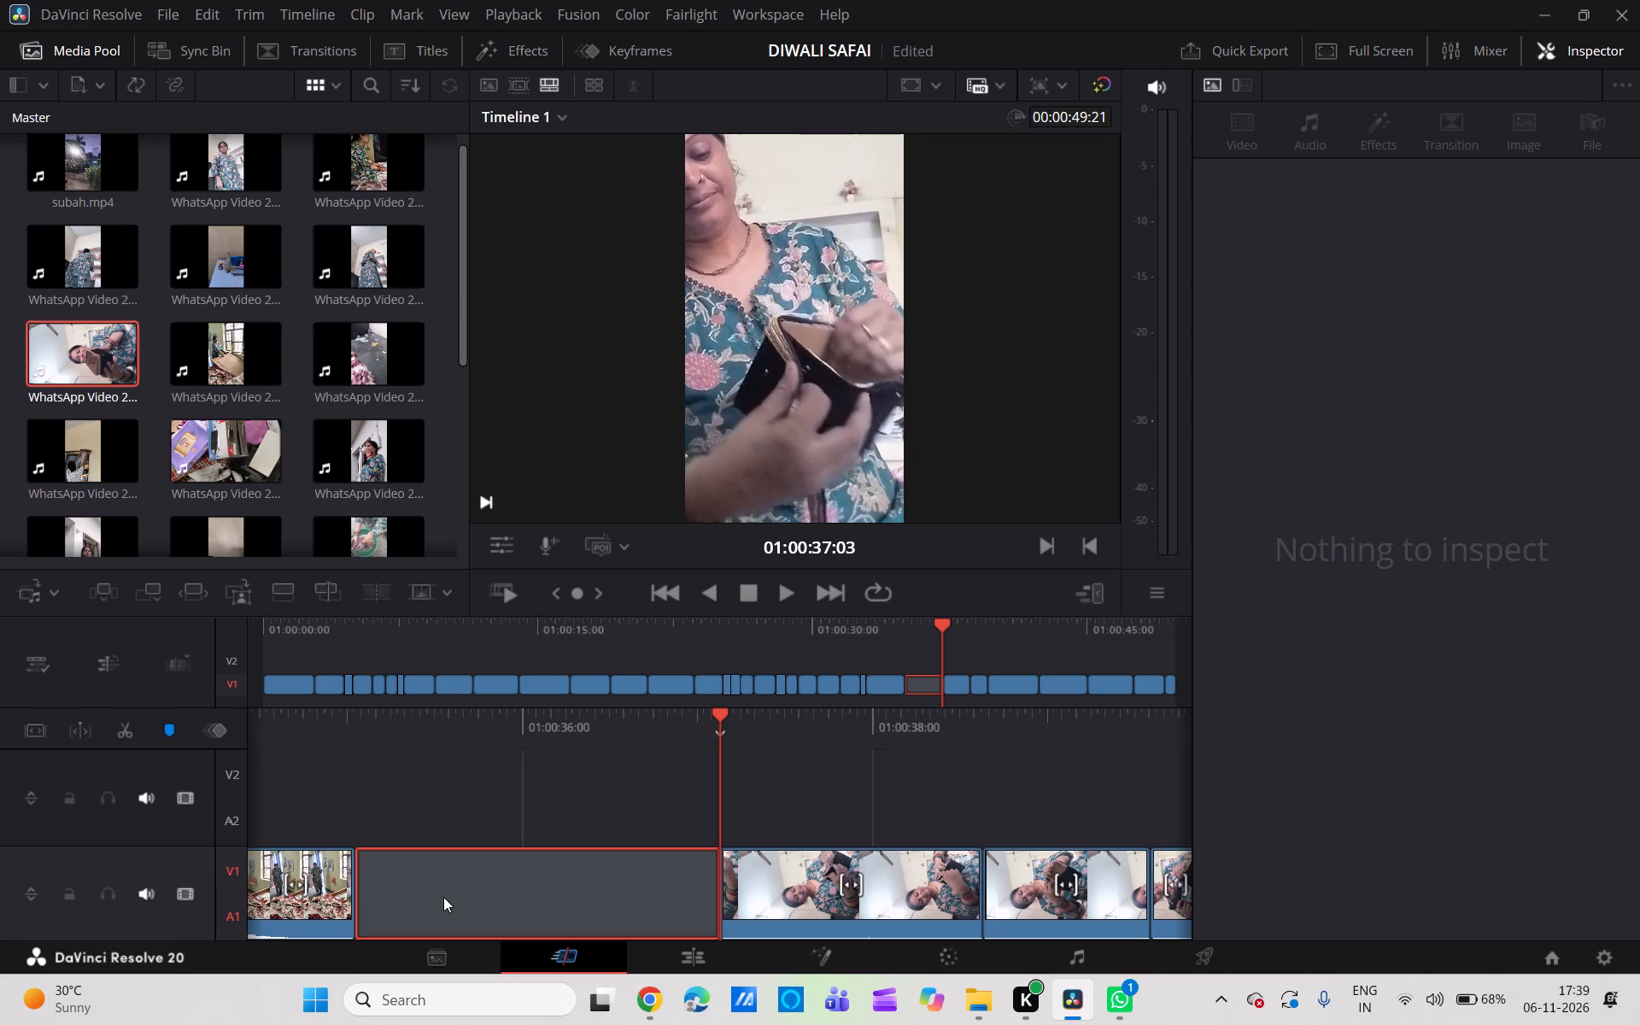
pyautogui.press('BackSpace')
# Split the rotated purse clip at 01:00:42:15, near its end.
pyautogui.hscroll(-4, 443, 897)
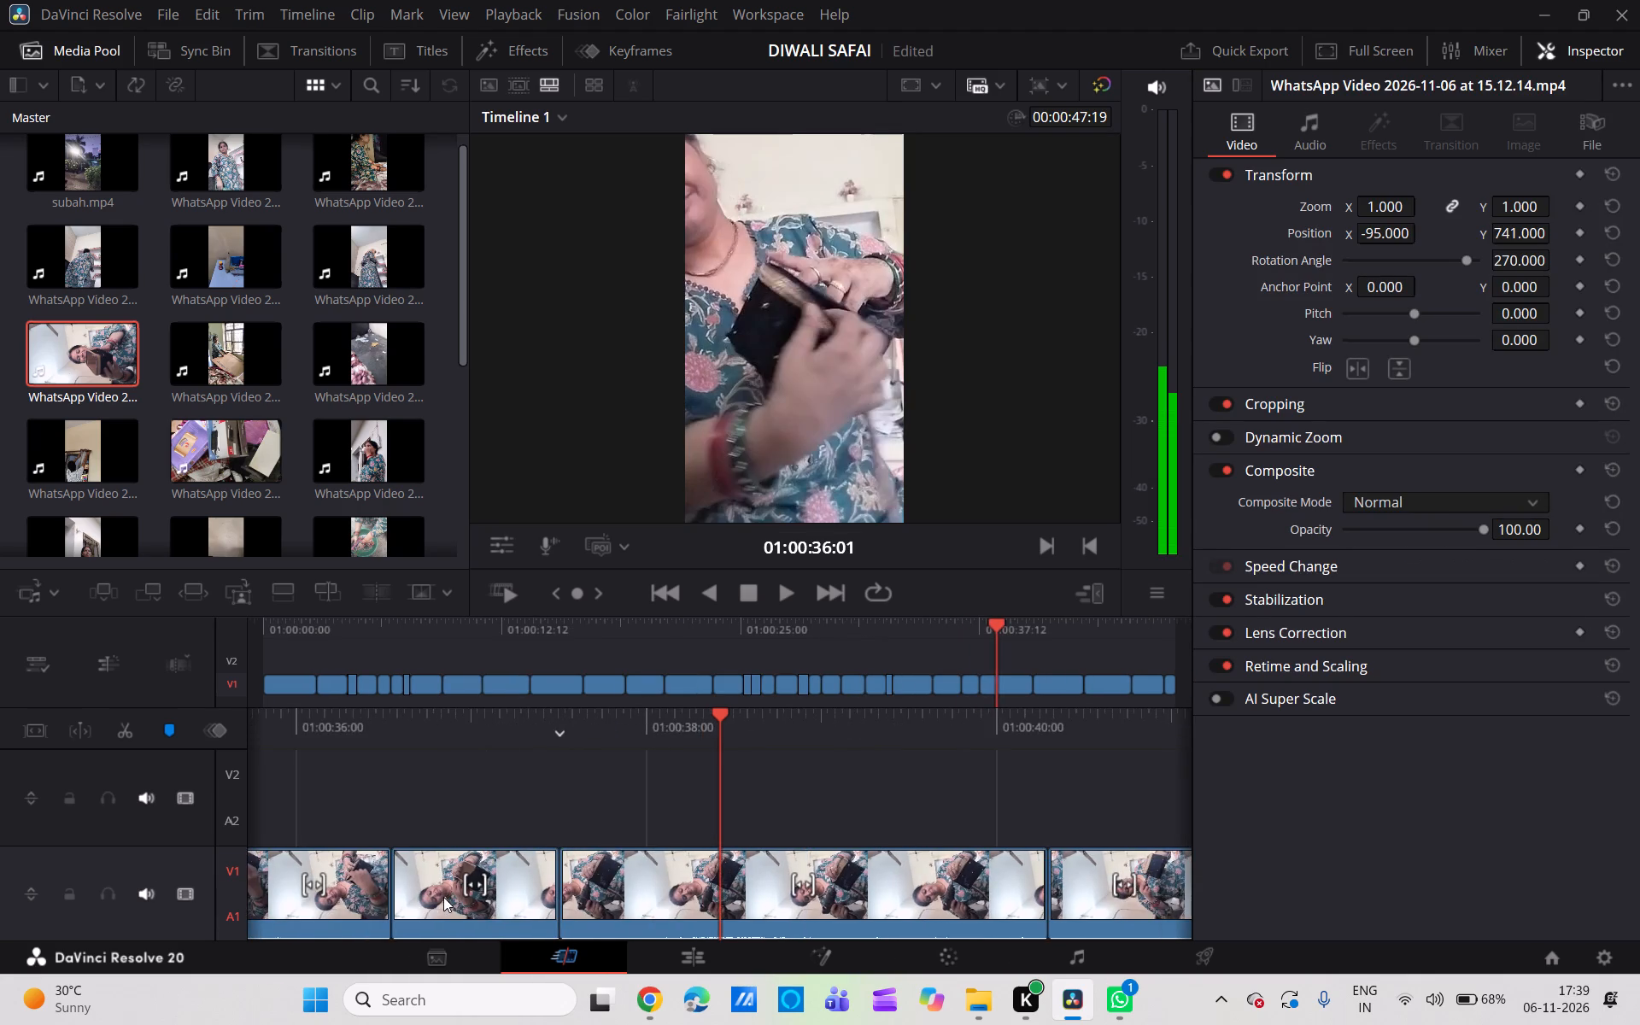
pyautogui.hscroll(-2, 443, 897)
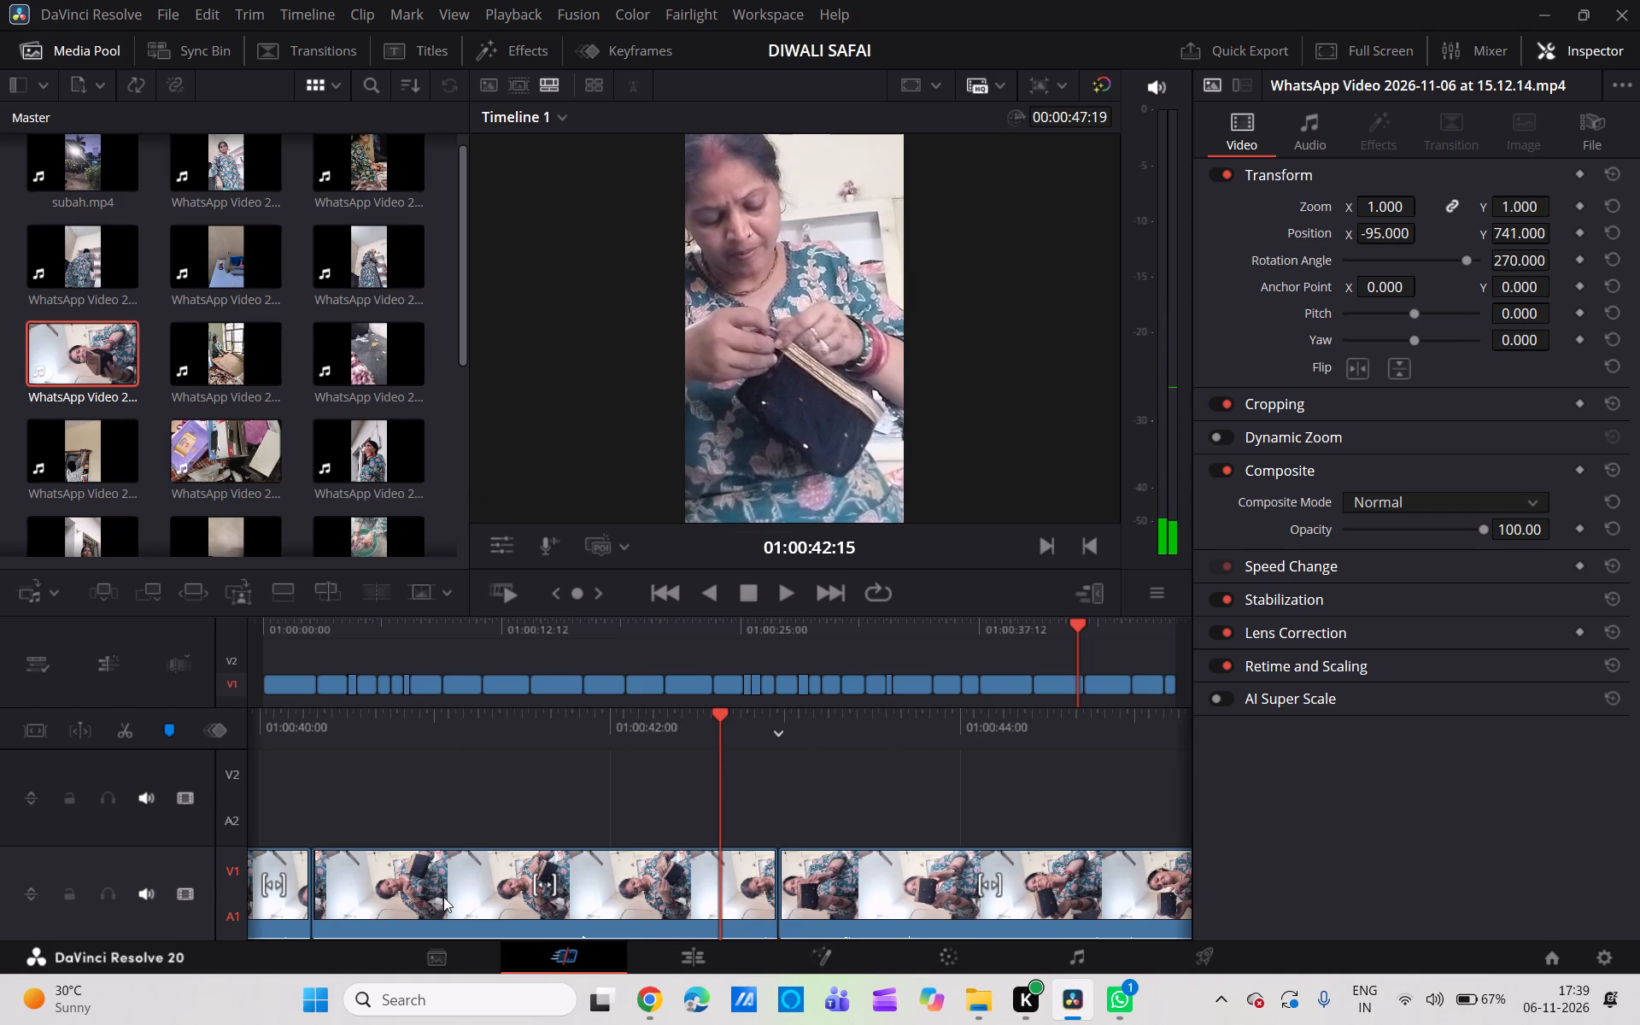
pyautogui.click(126, 726)
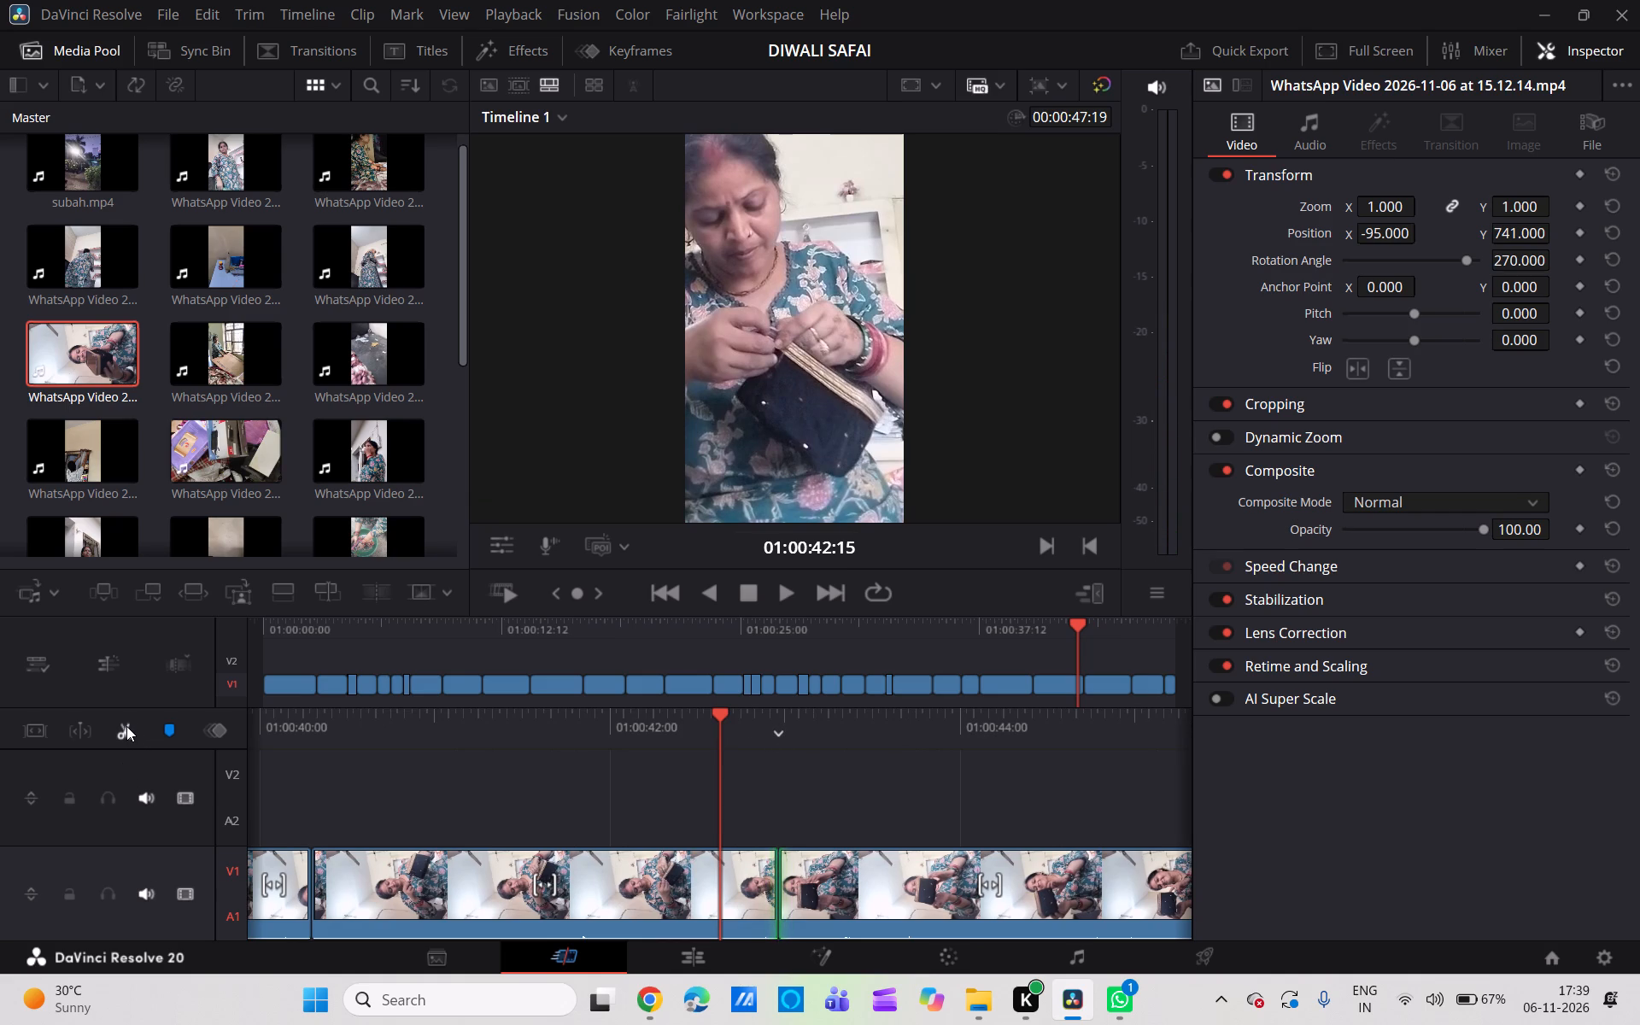
# Delete the rotated purse piece running from 01:00:40:07 to 01:00:42:15 and close its gap.
pyautogui.hscroll(1, 439, 790)
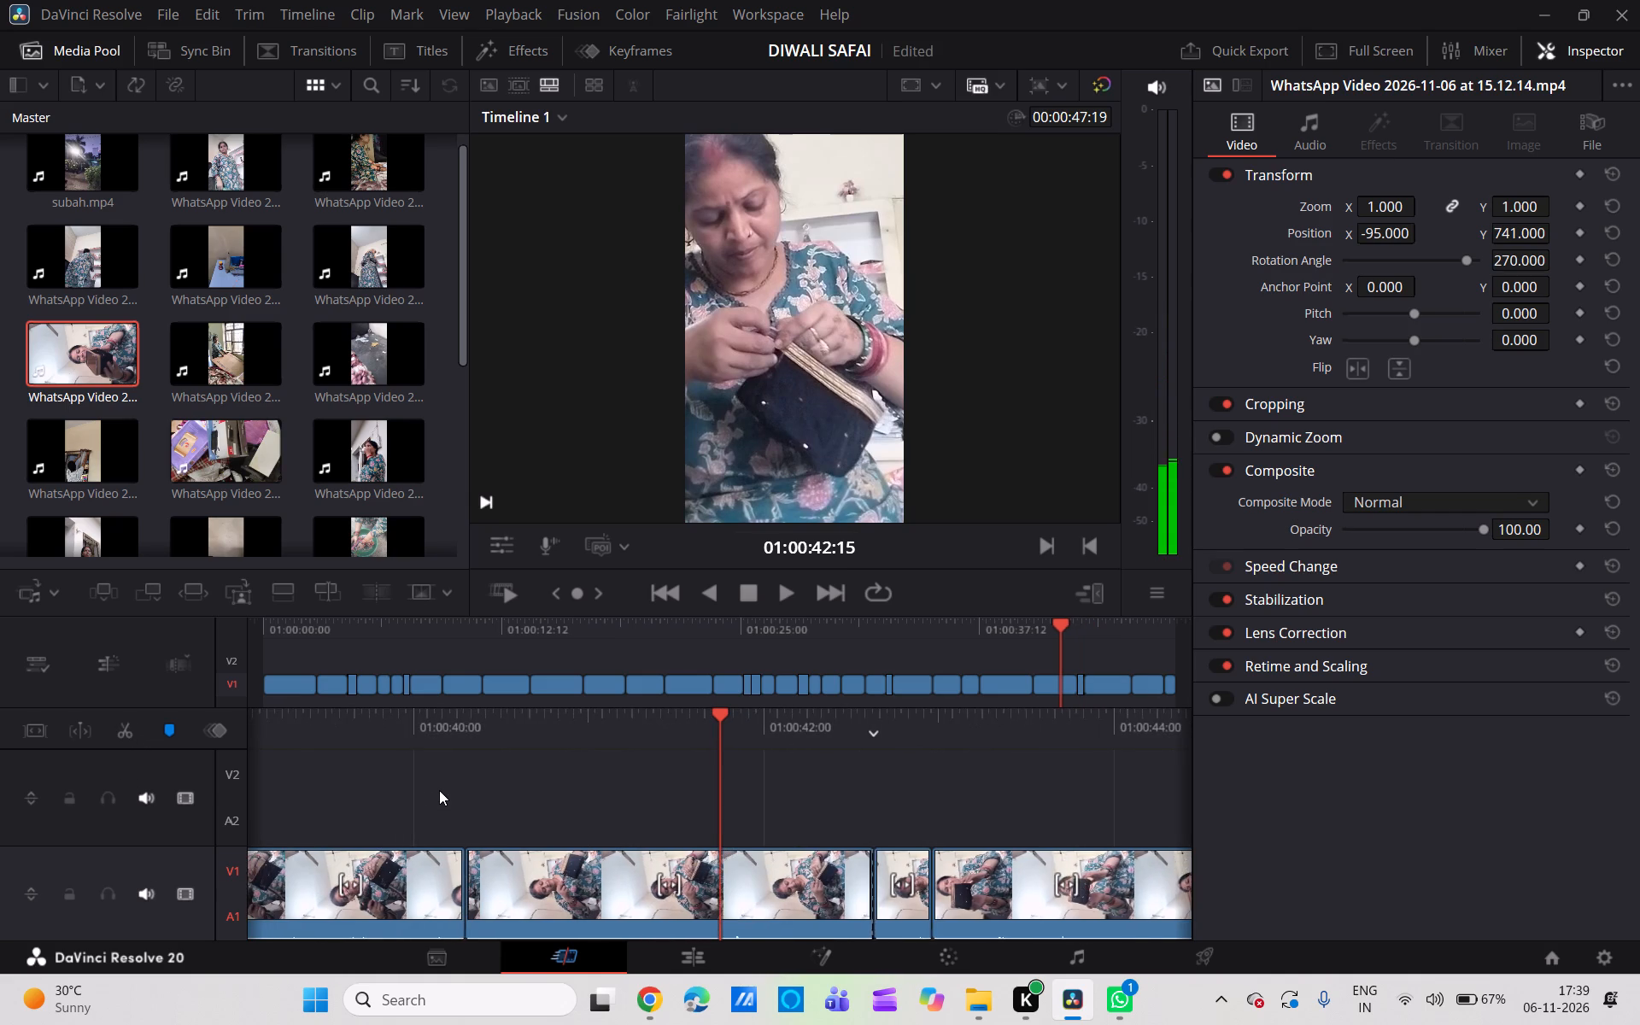
pyautogui.hscroll(1, 439, 790)
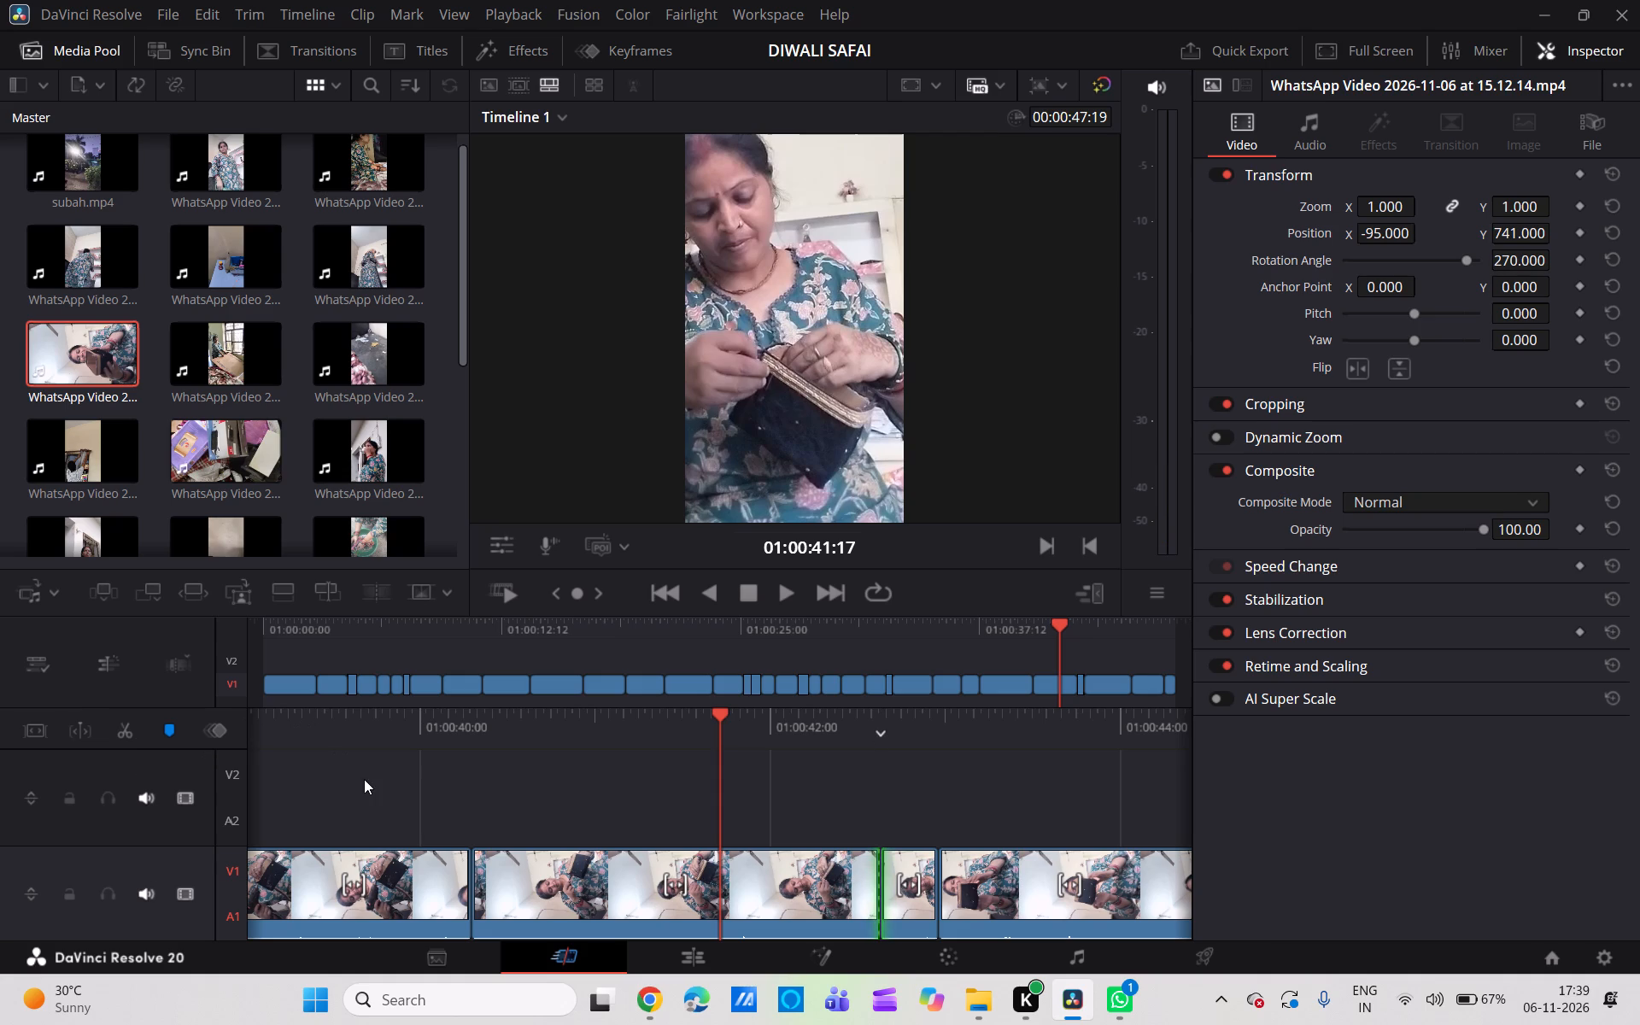
pyautogui.hscroll(1, 385, 782)
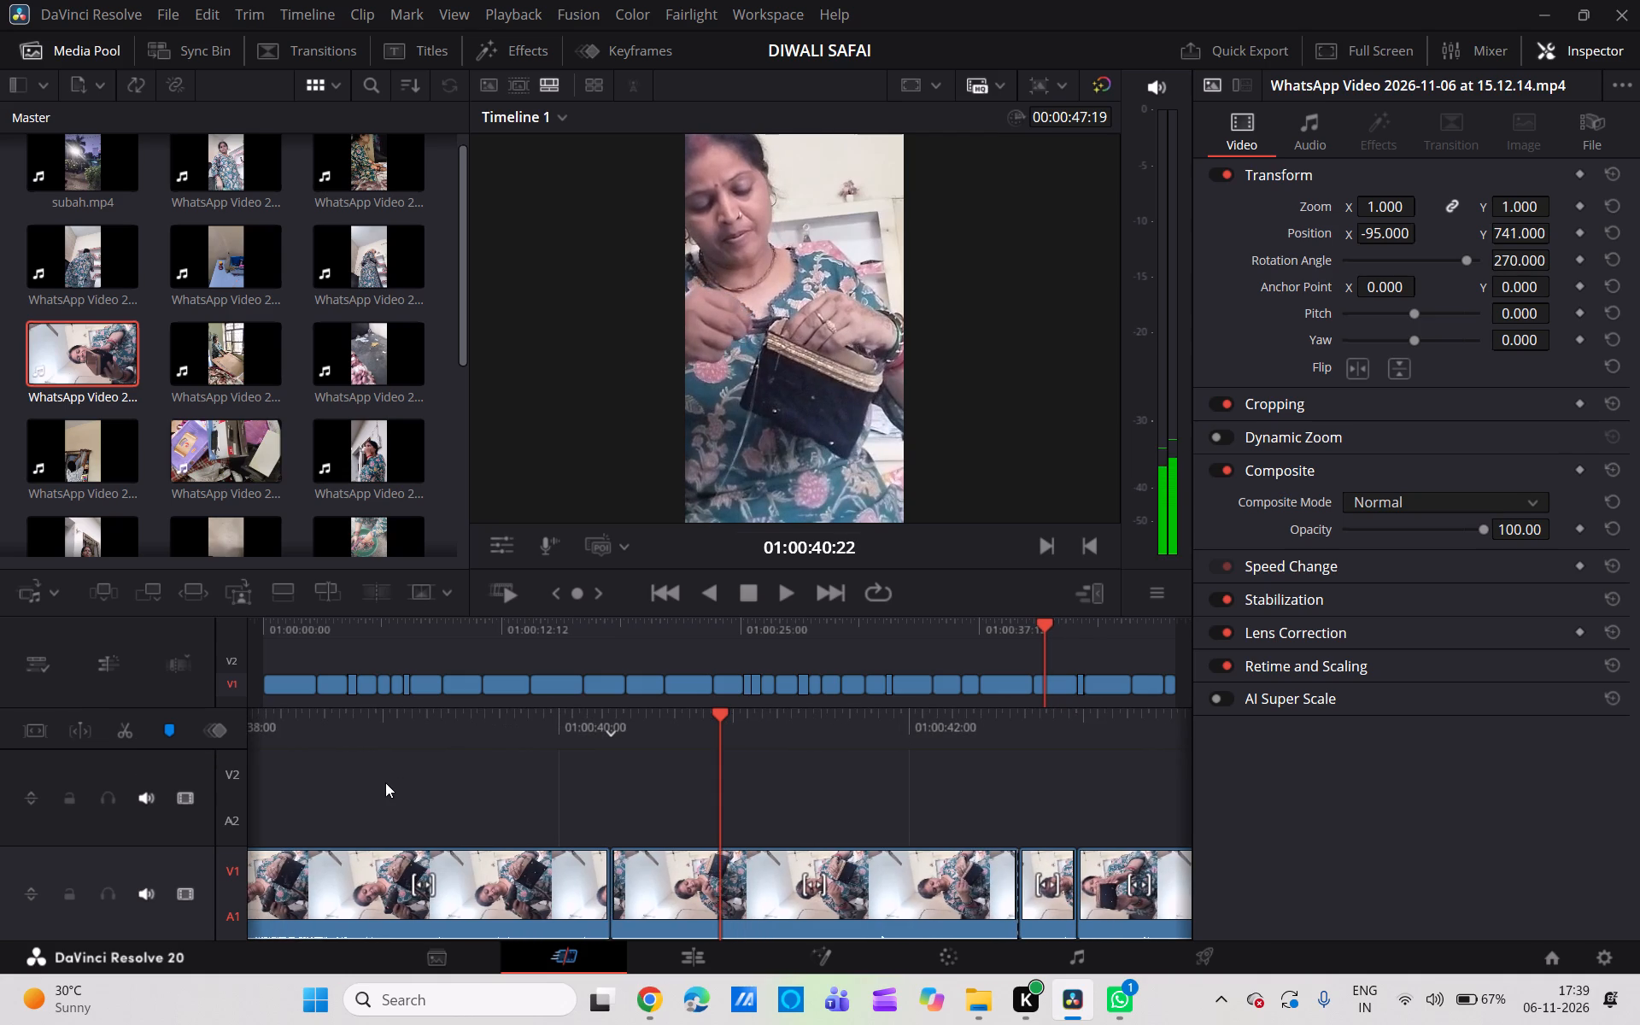
pyautogui.hscroll(1, 385, 782)
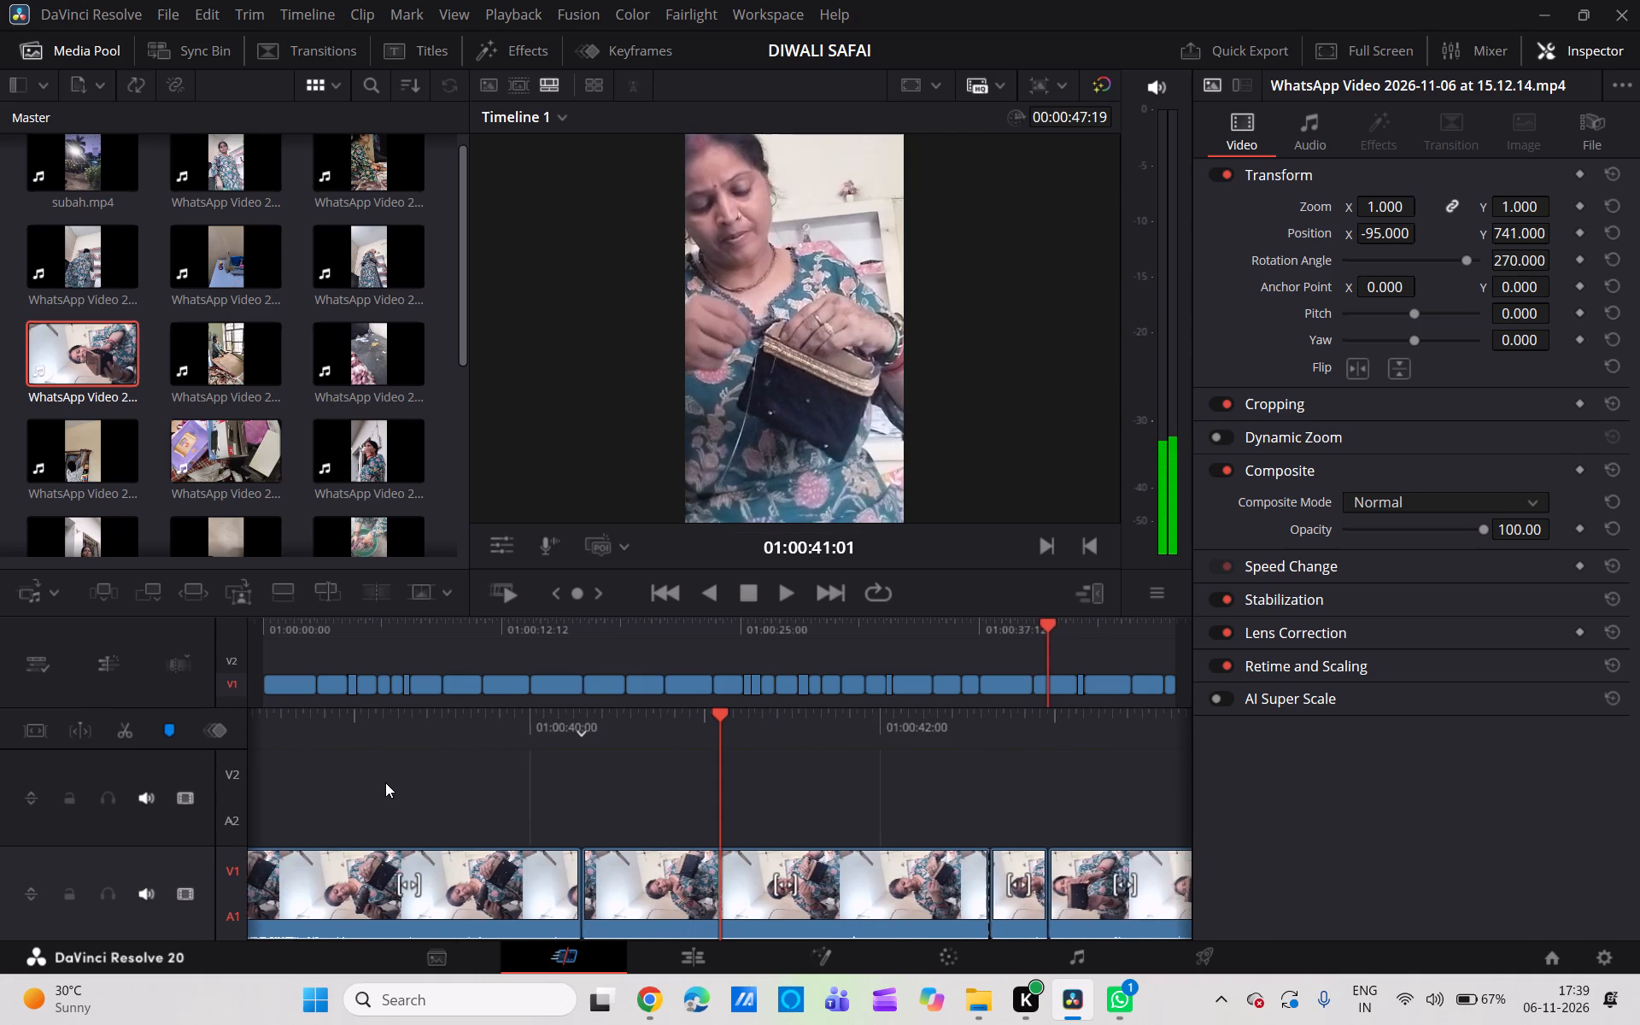
pyautogui.hscroll(1, 385, 782)
pyautogui.click(645, 885)
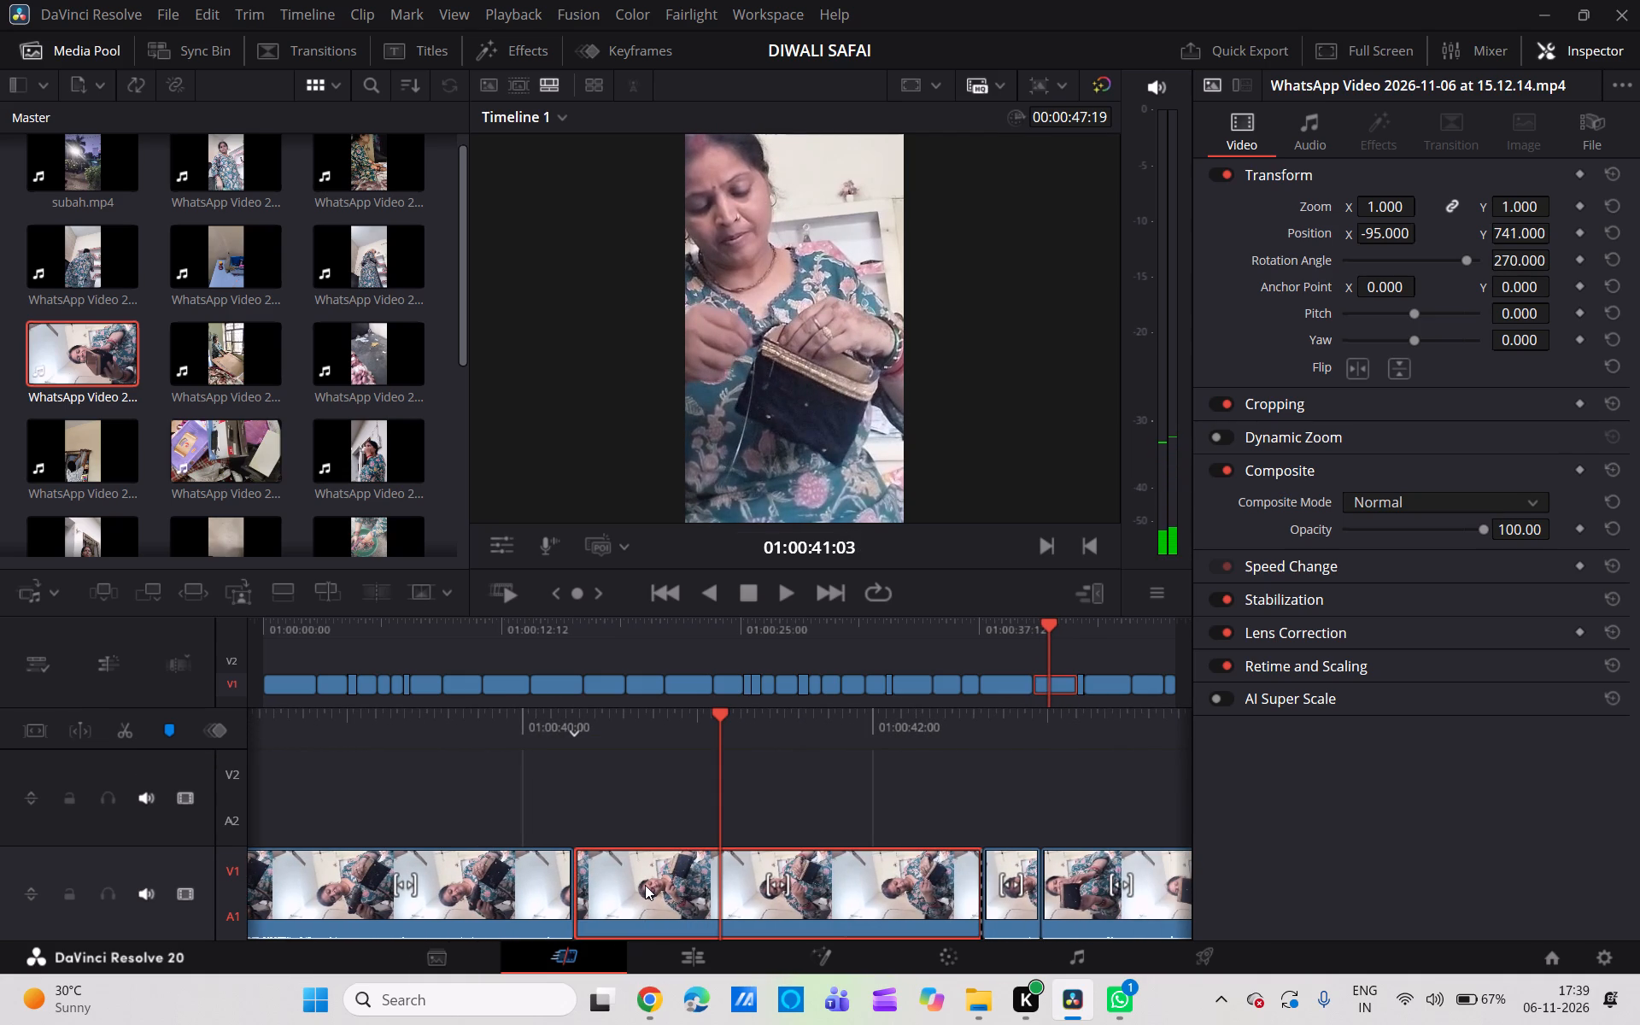
pyautogui.press('BackSpace')
pyautogui.click(645, 885)
pyautogui.press('BackSpace')
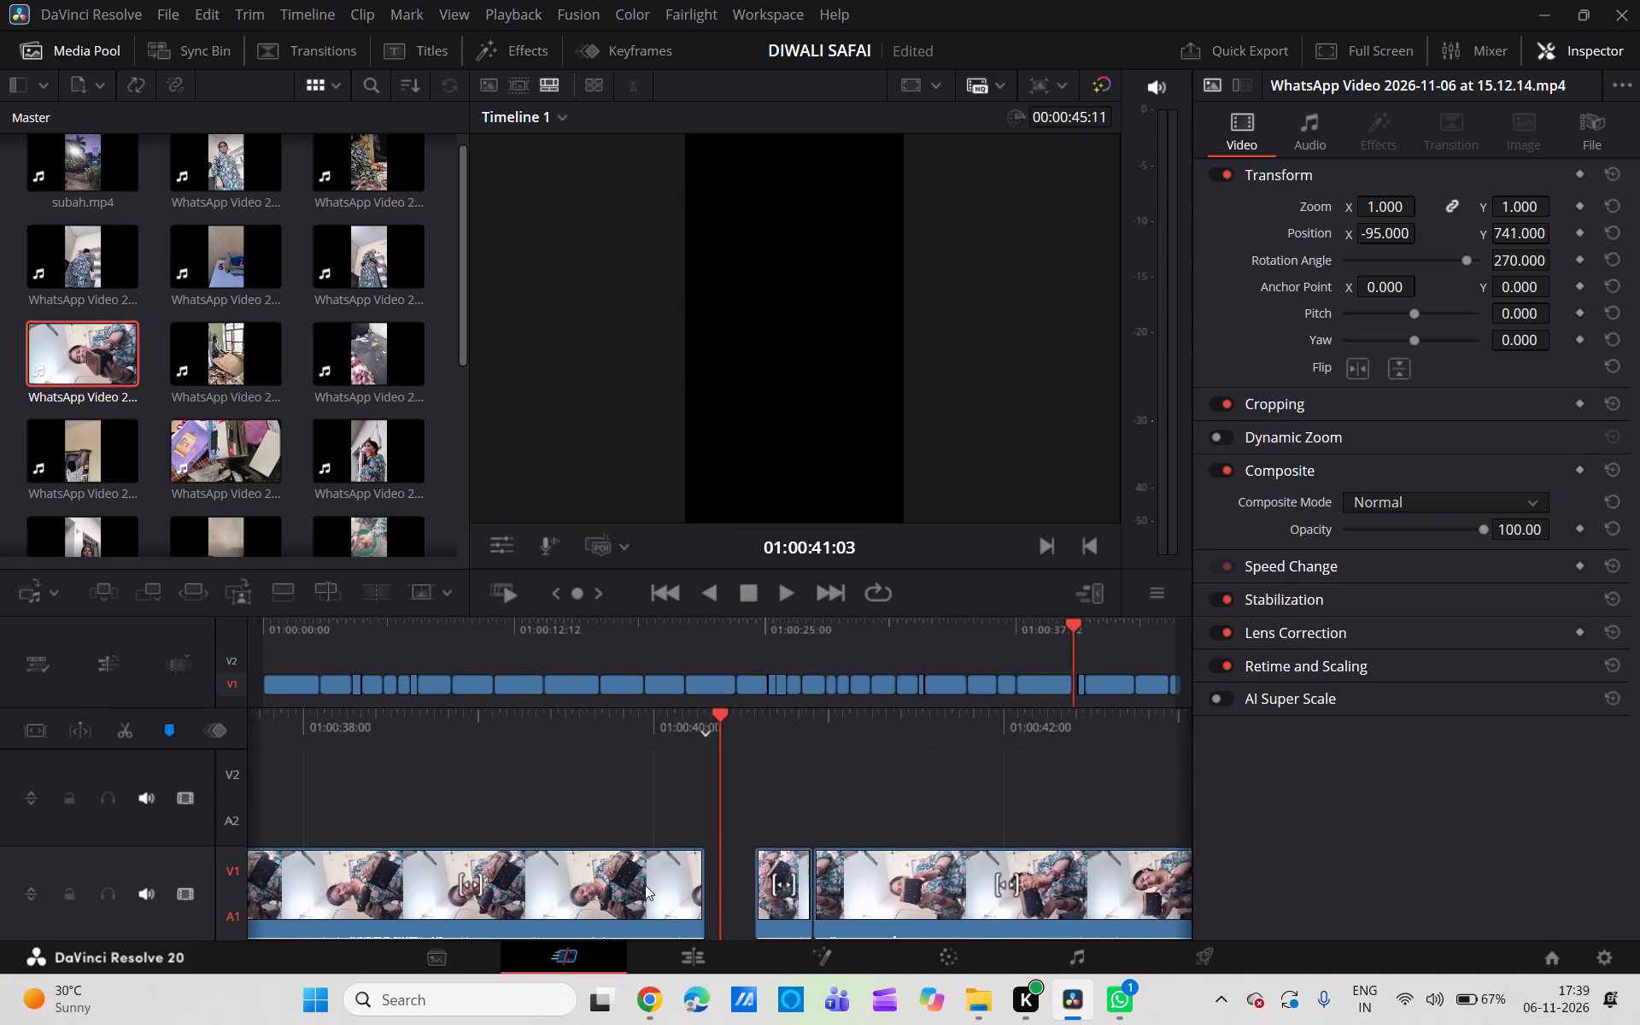
# Delete the very short rotated leftover at 01:00:40:07, just before the sideways clip, and close its gap.
pyautogui.click(752, 905)
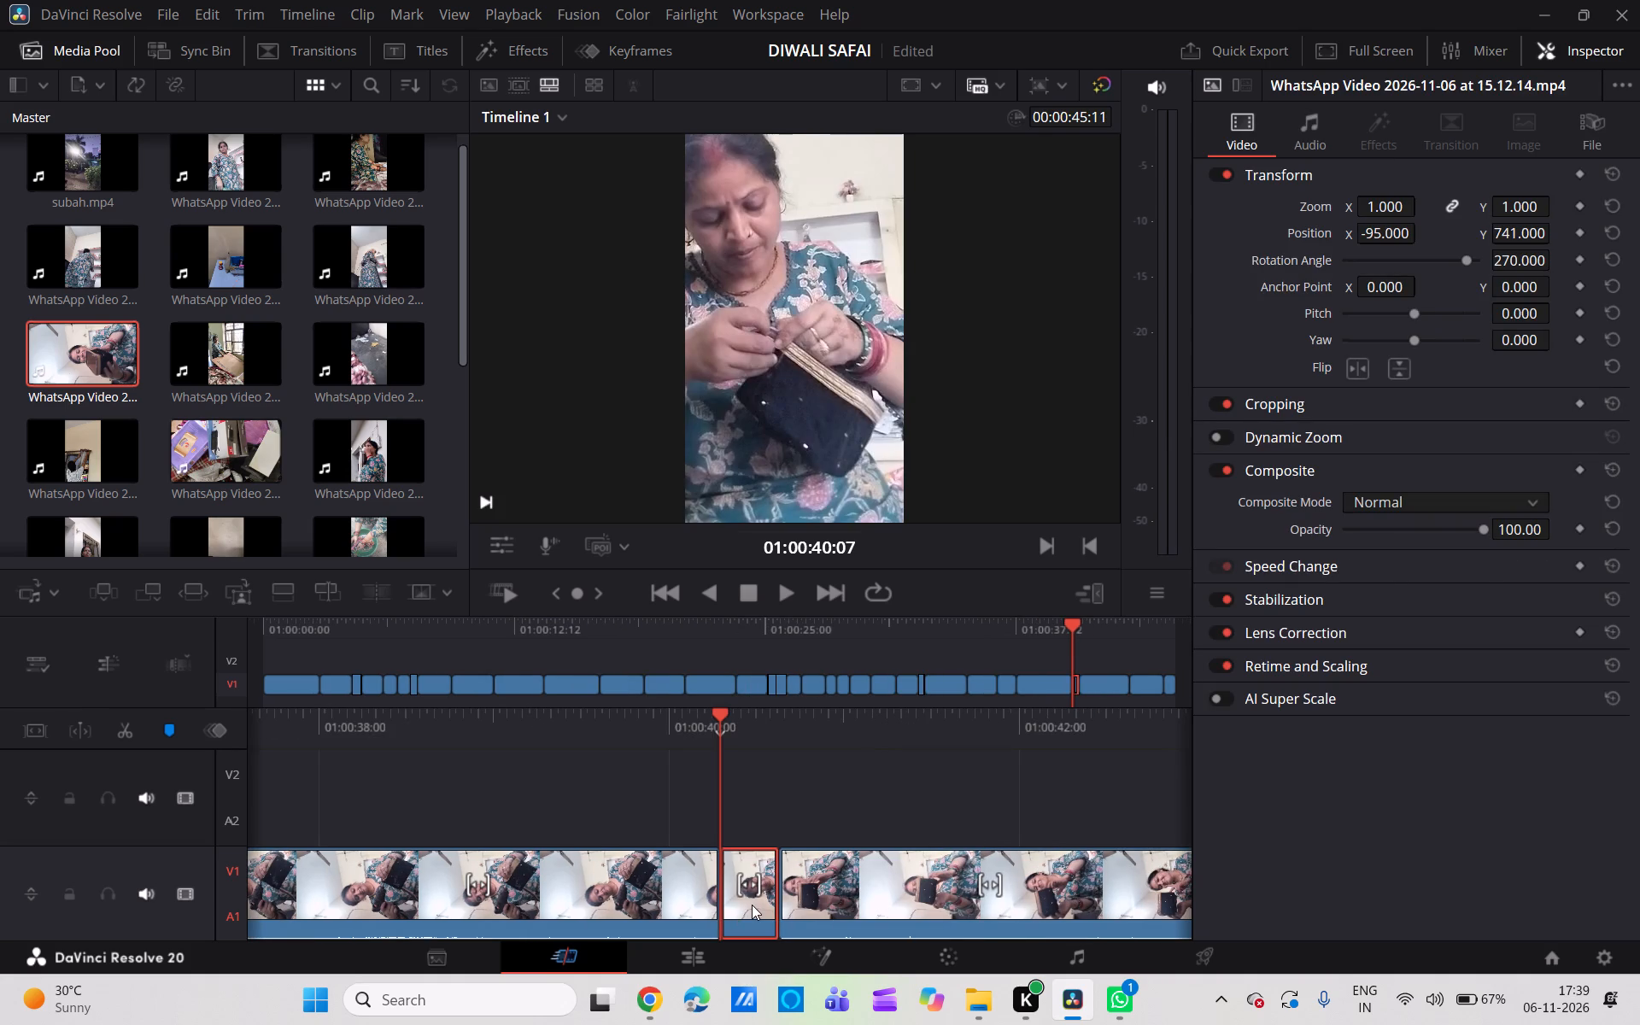
pyautogui.press('BackSpace')
pyautogui.click(752, 905)
pyautogui.press('BackSpace')
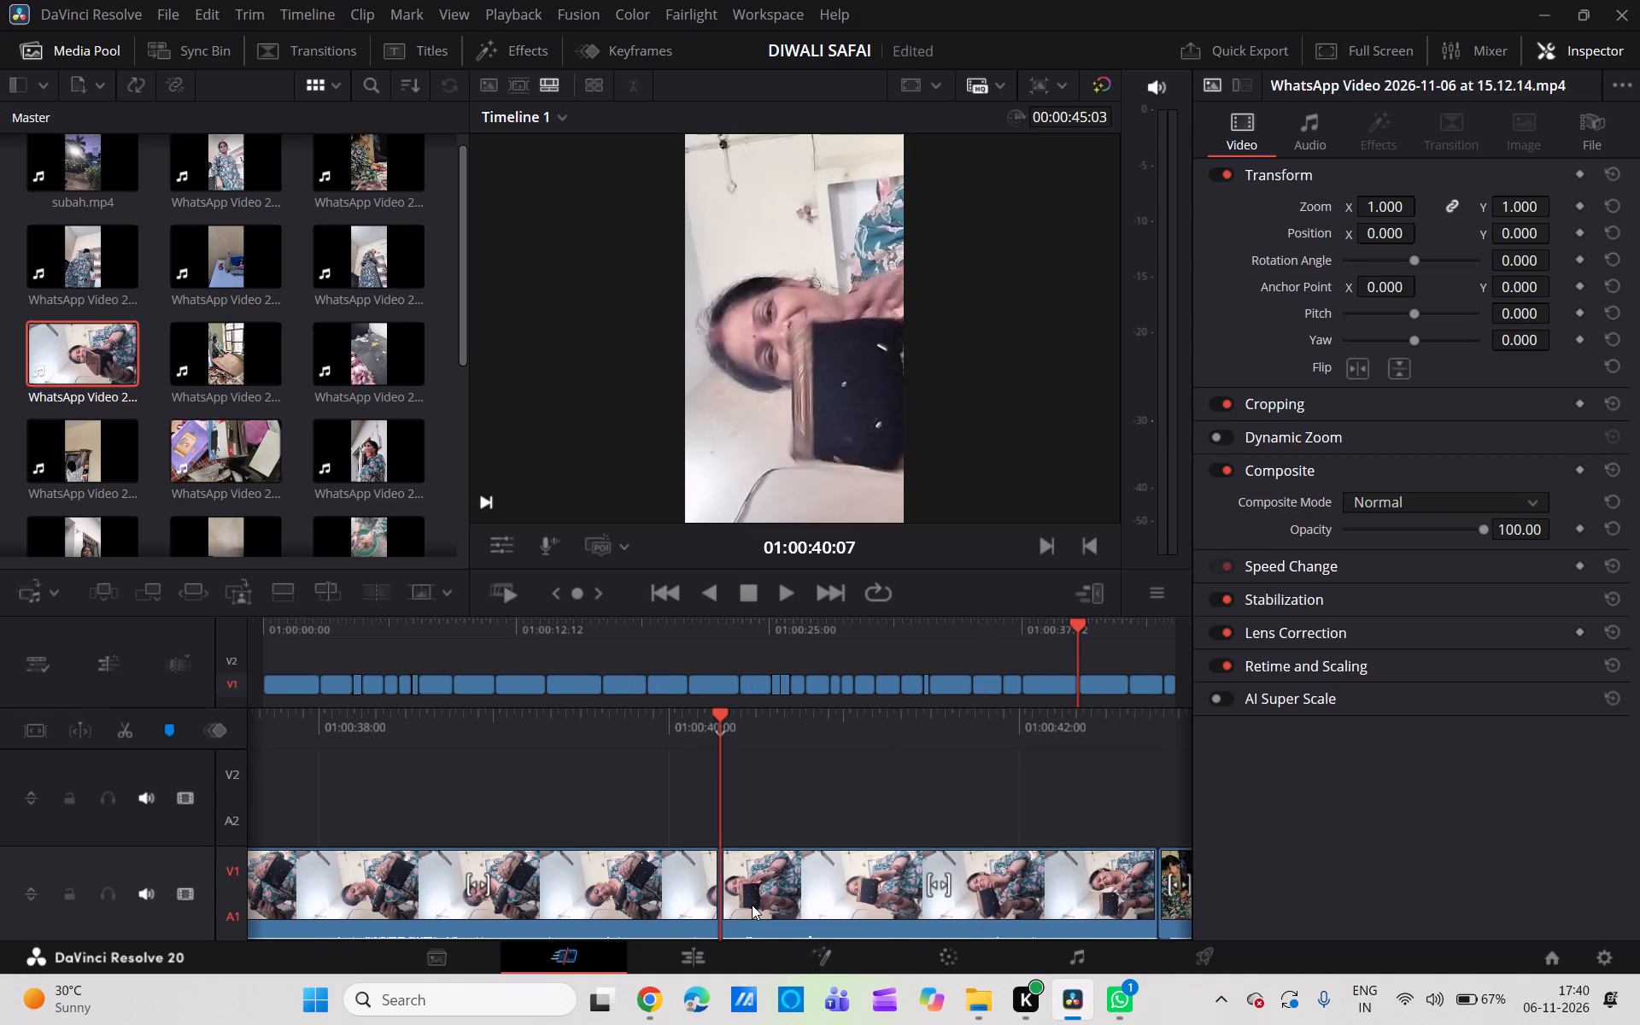
# Split the sideways purse clip at 01:00:41:17, delete the piece before the note-writing shots and close the gap.
pyautogui.hscroll(-1, 752, 905)
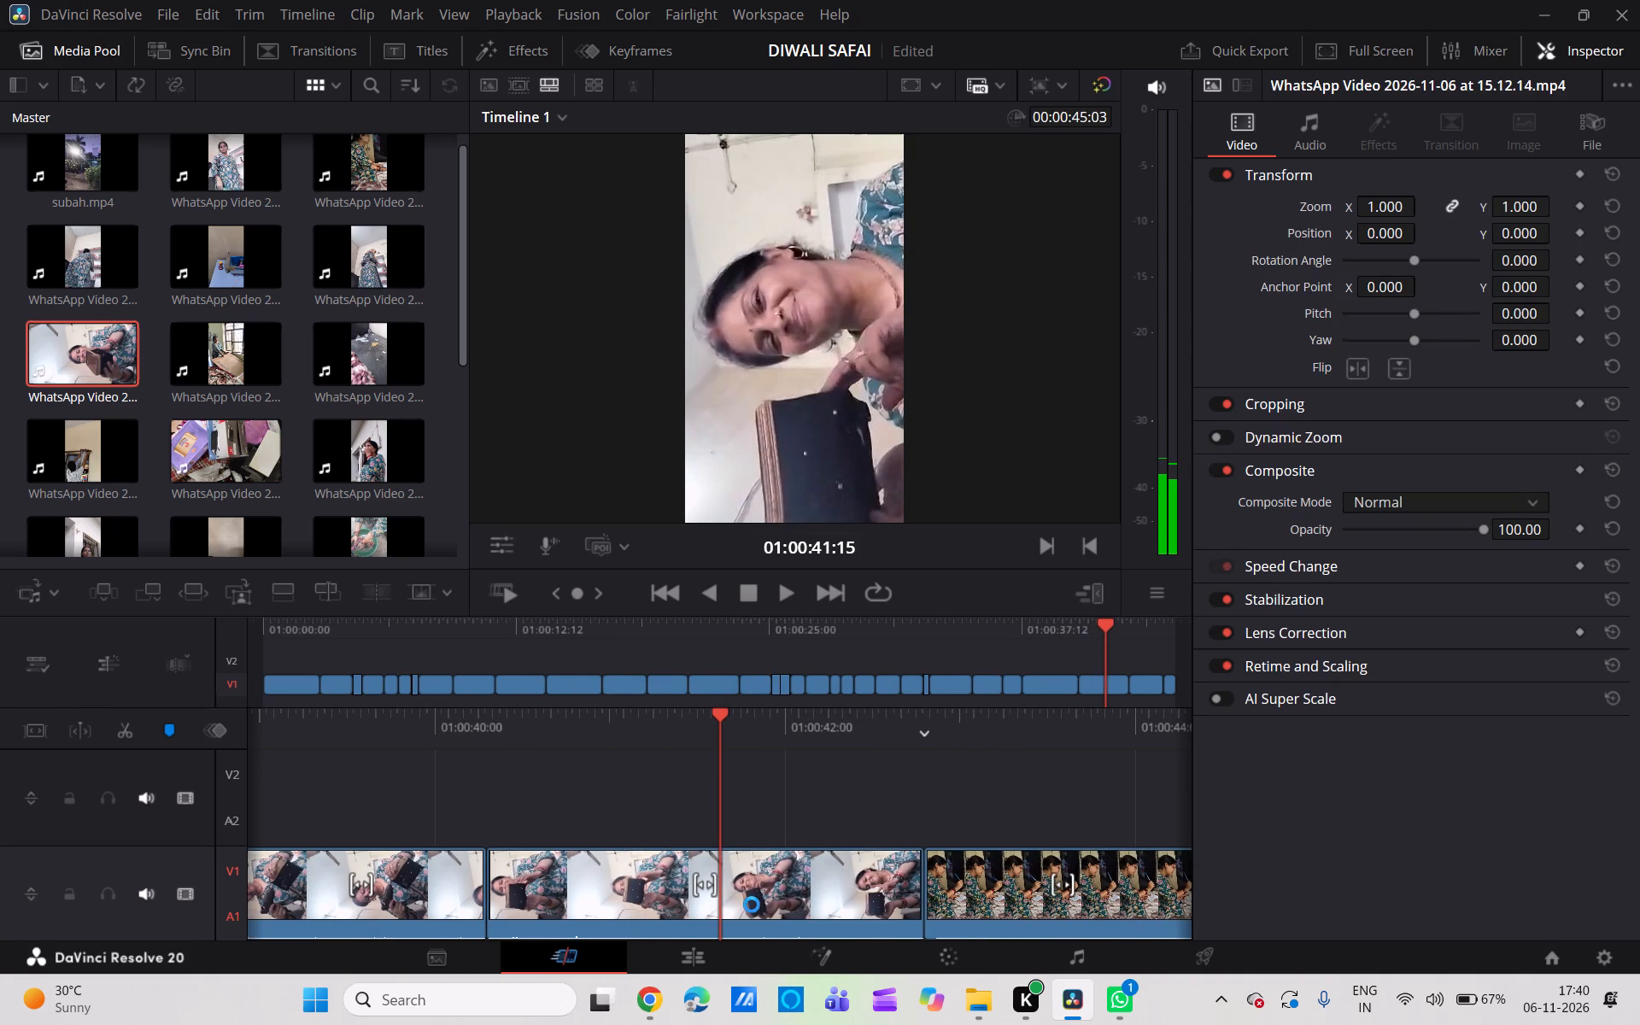
pyautogui.hscroll(-3, 752, 905)
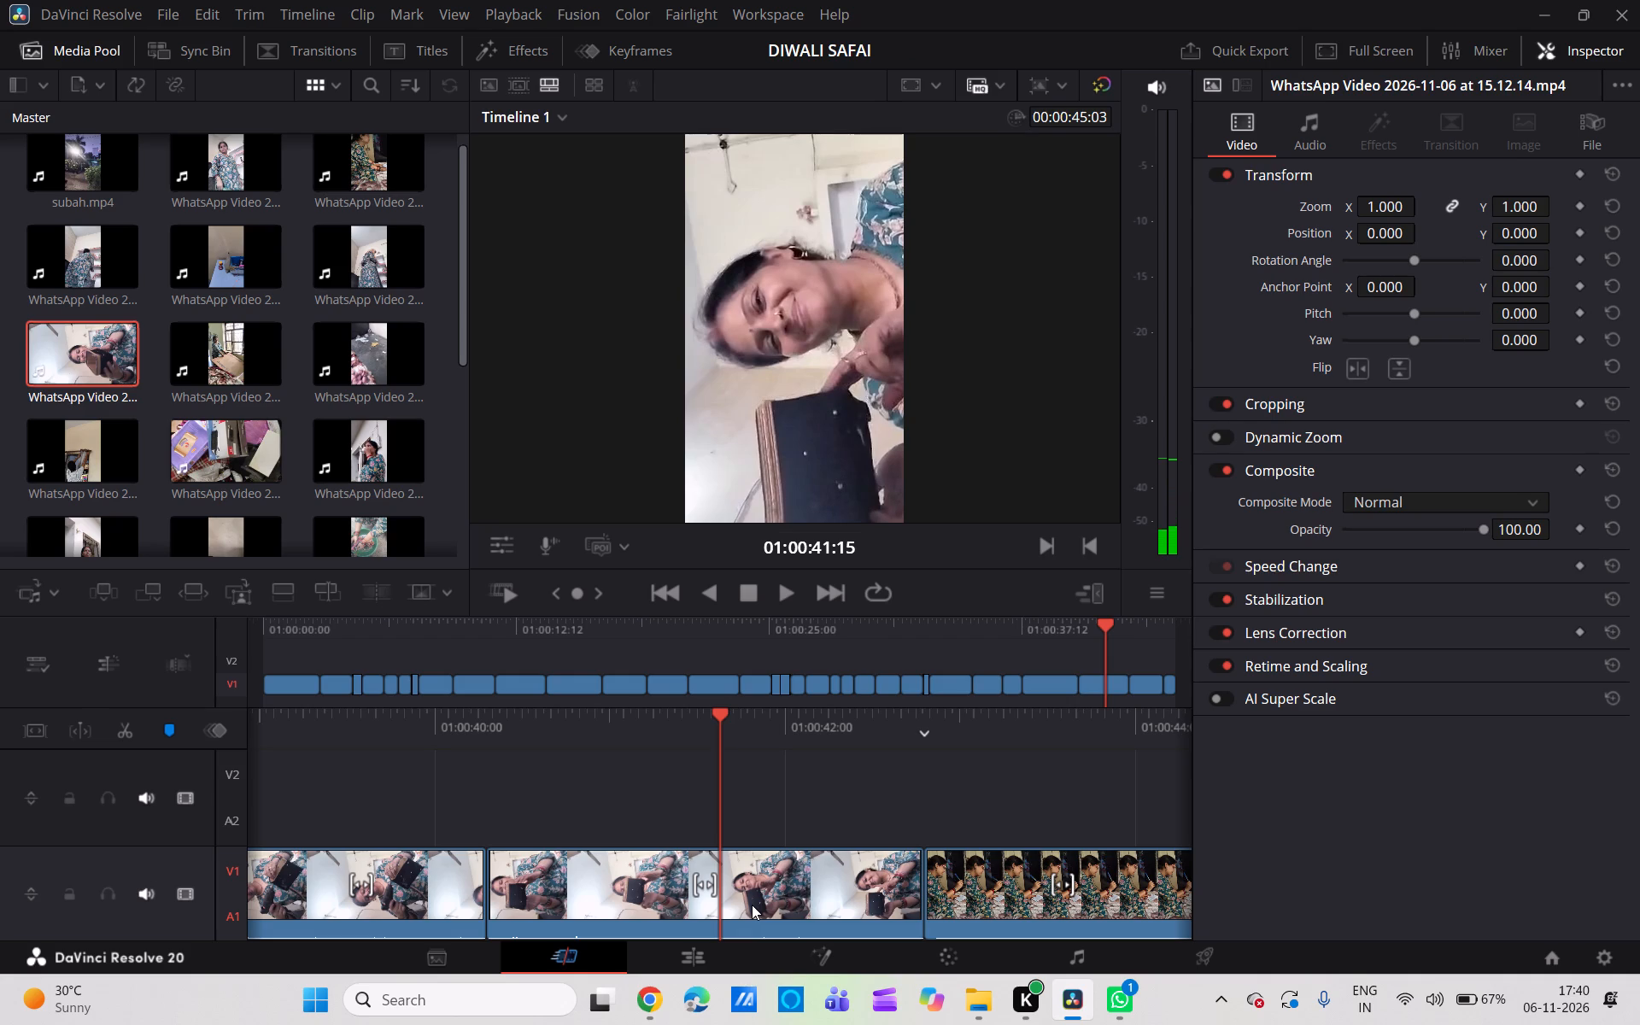
pyautogui.hscroll(-1, 752, 905)
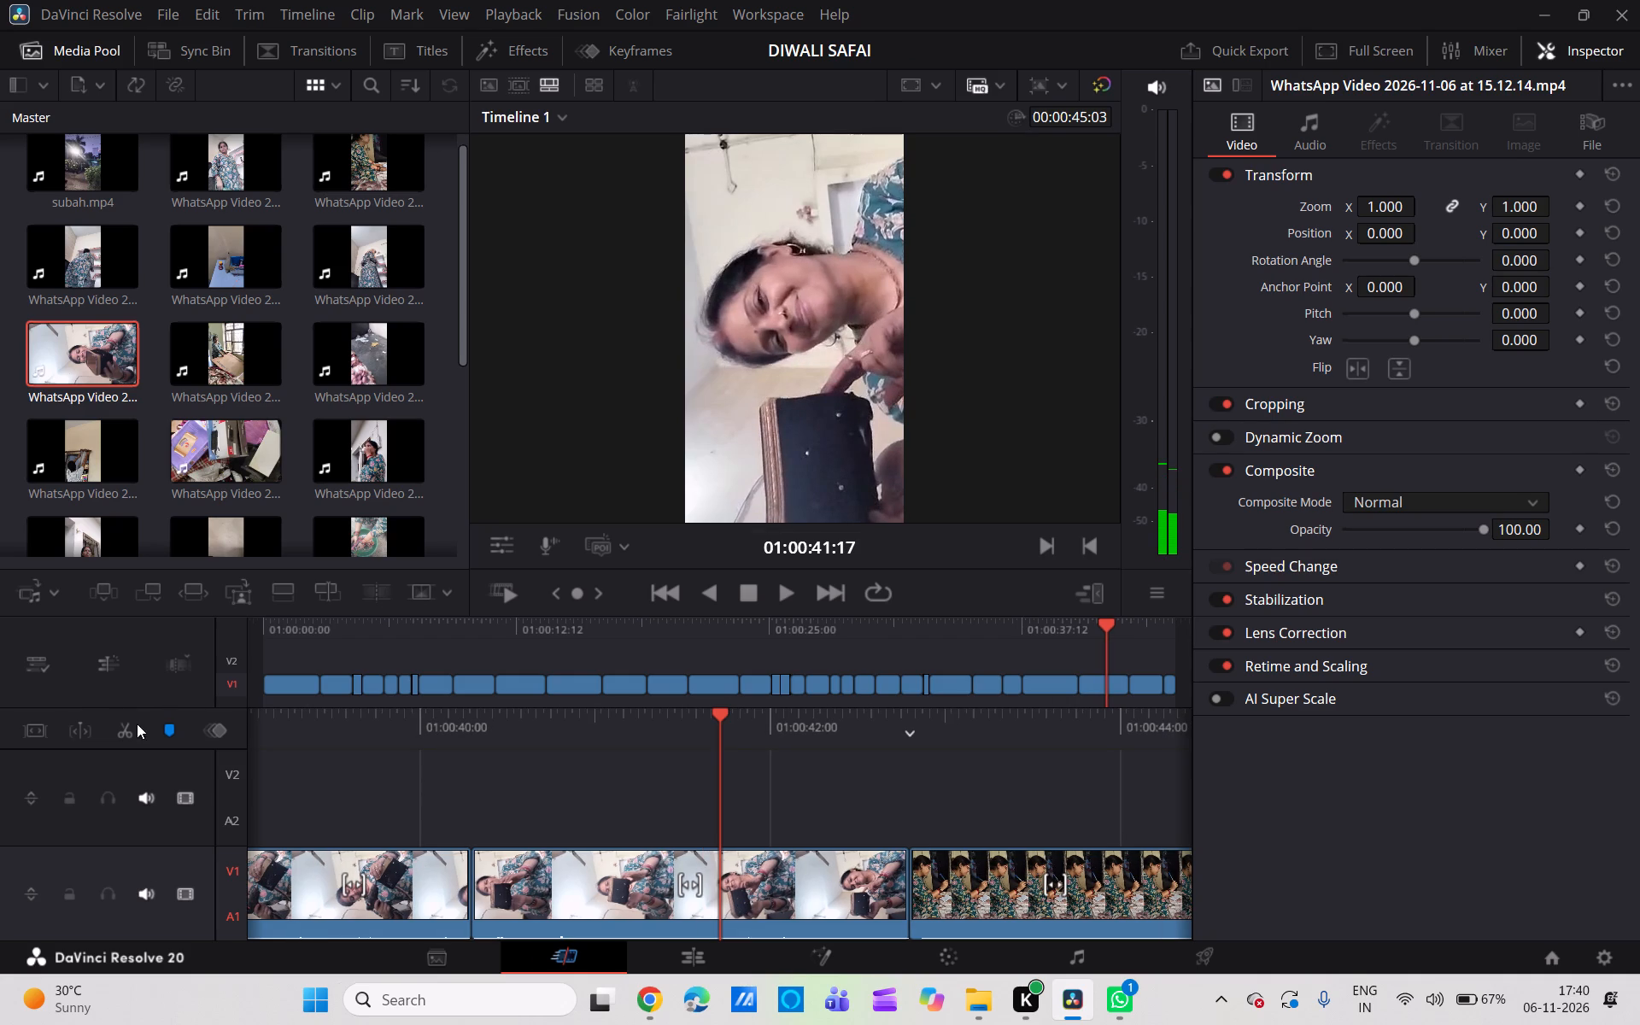
pyautogui.click(122, 732)
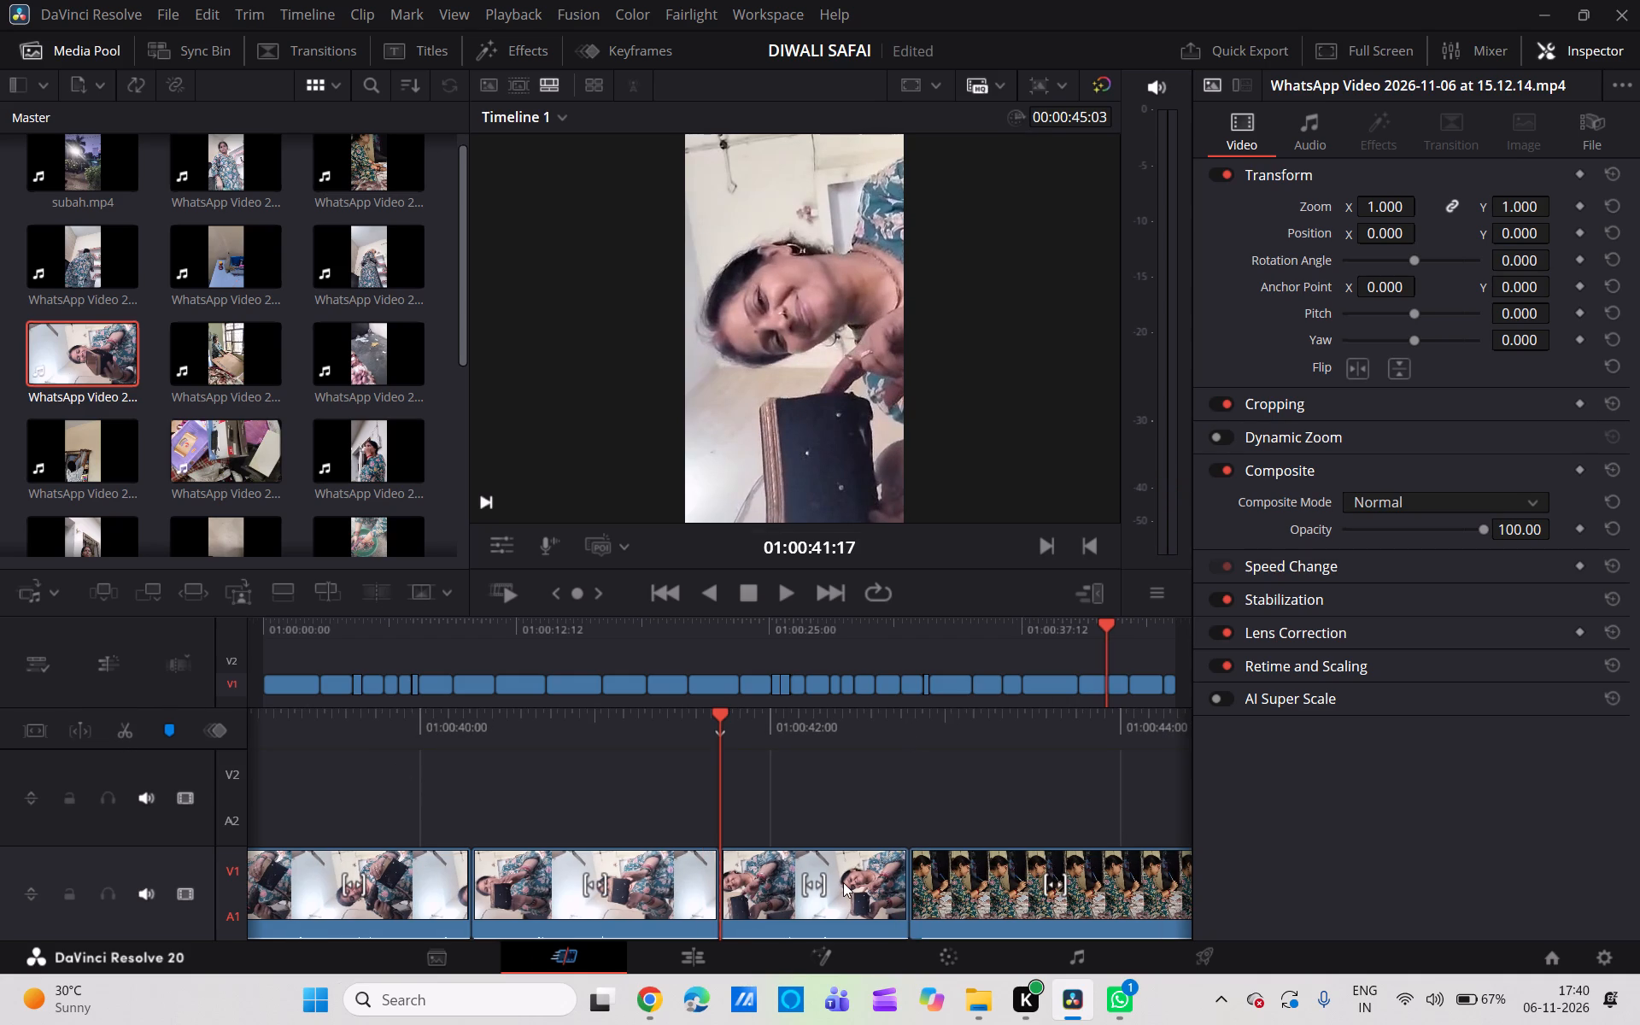
pyautogui.click(843, 882)
pyautogui.press('BackSpace')
pyautogui.click(843, 882)
pyautogui.press('BackSpace')
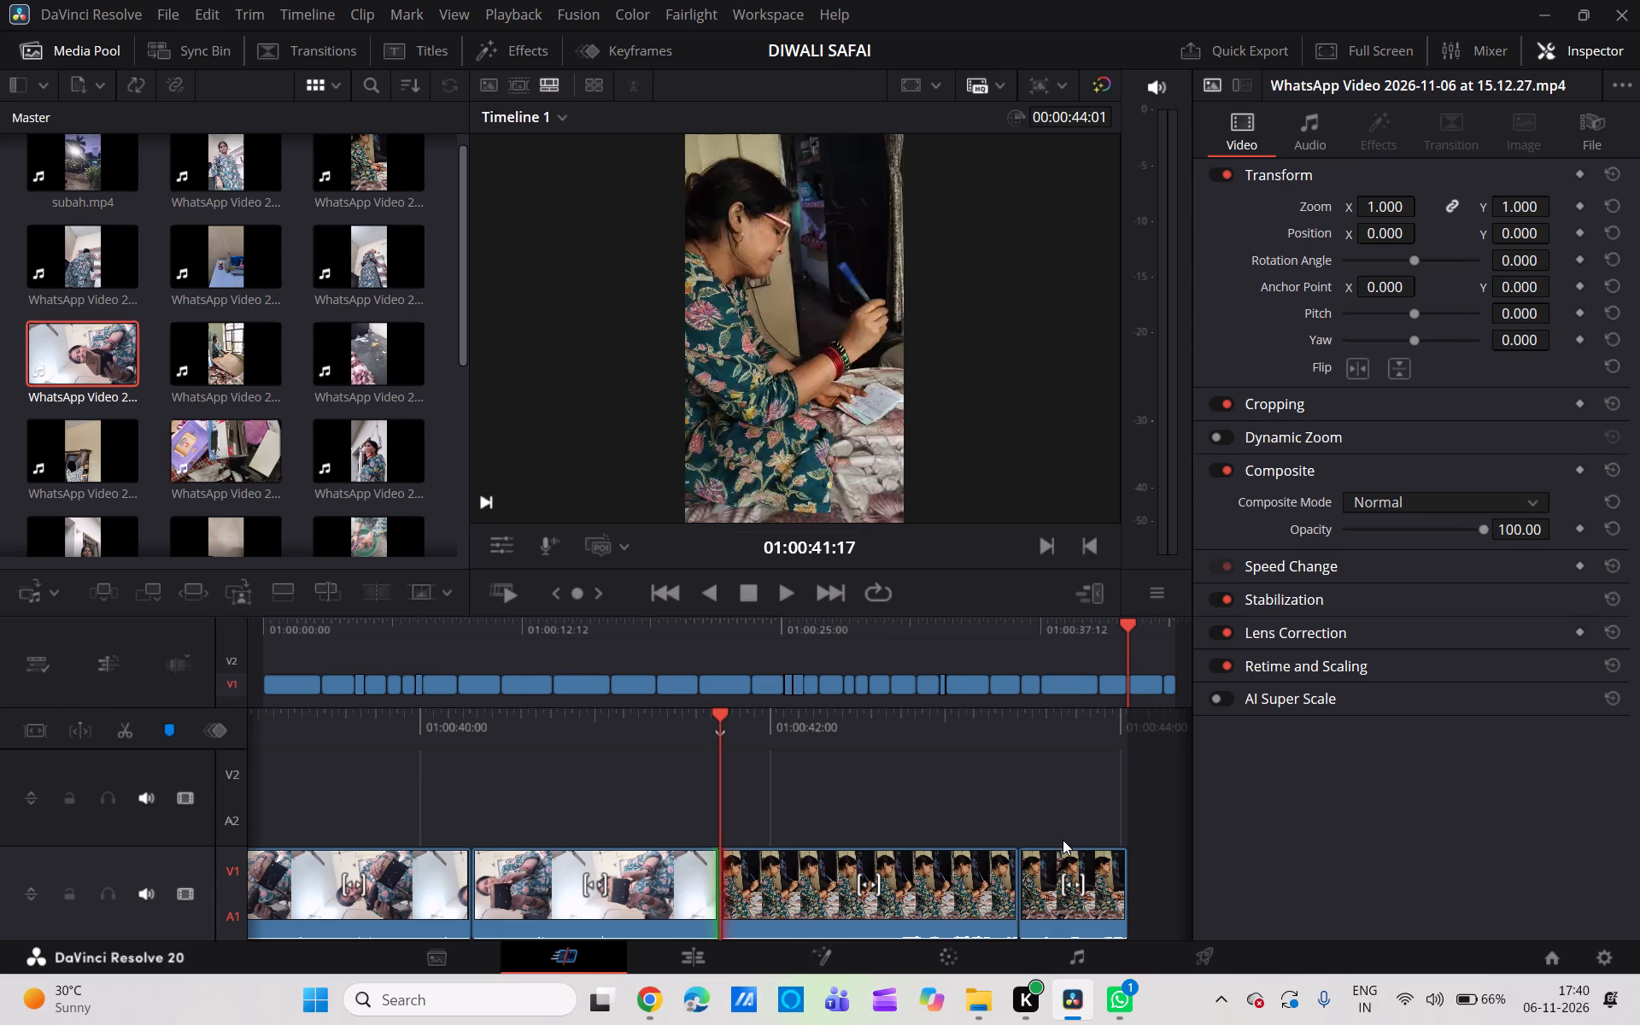
pyautogui.hscroll(-2, 1071, 822)
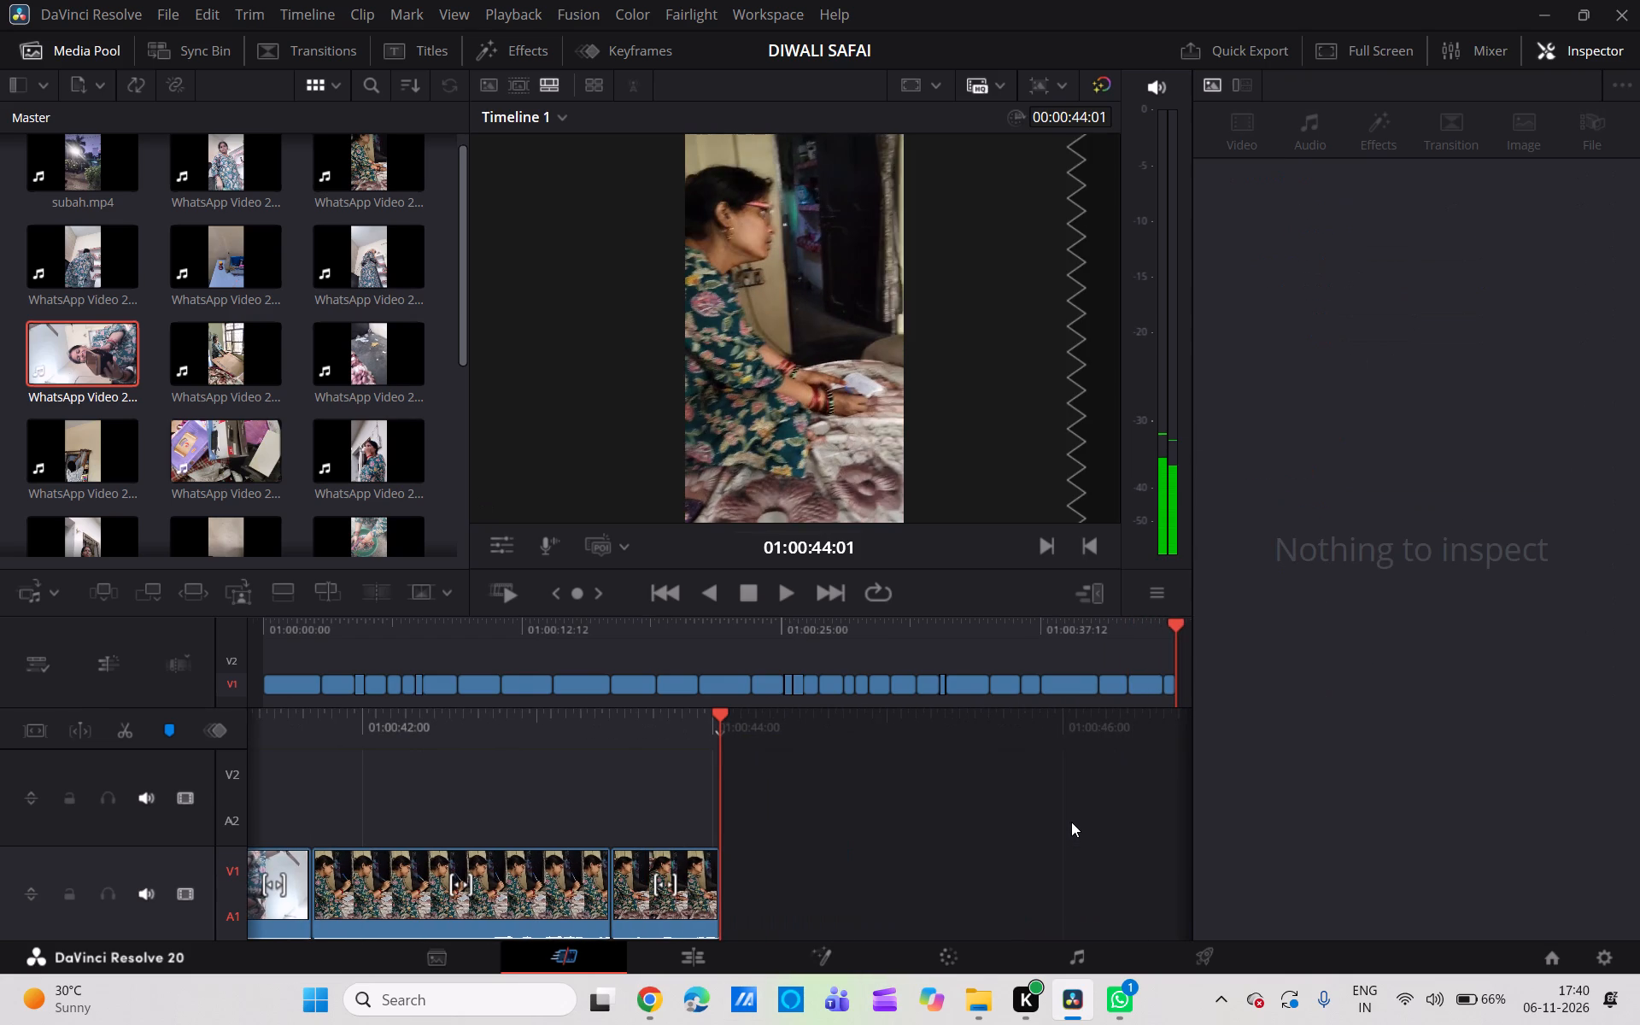